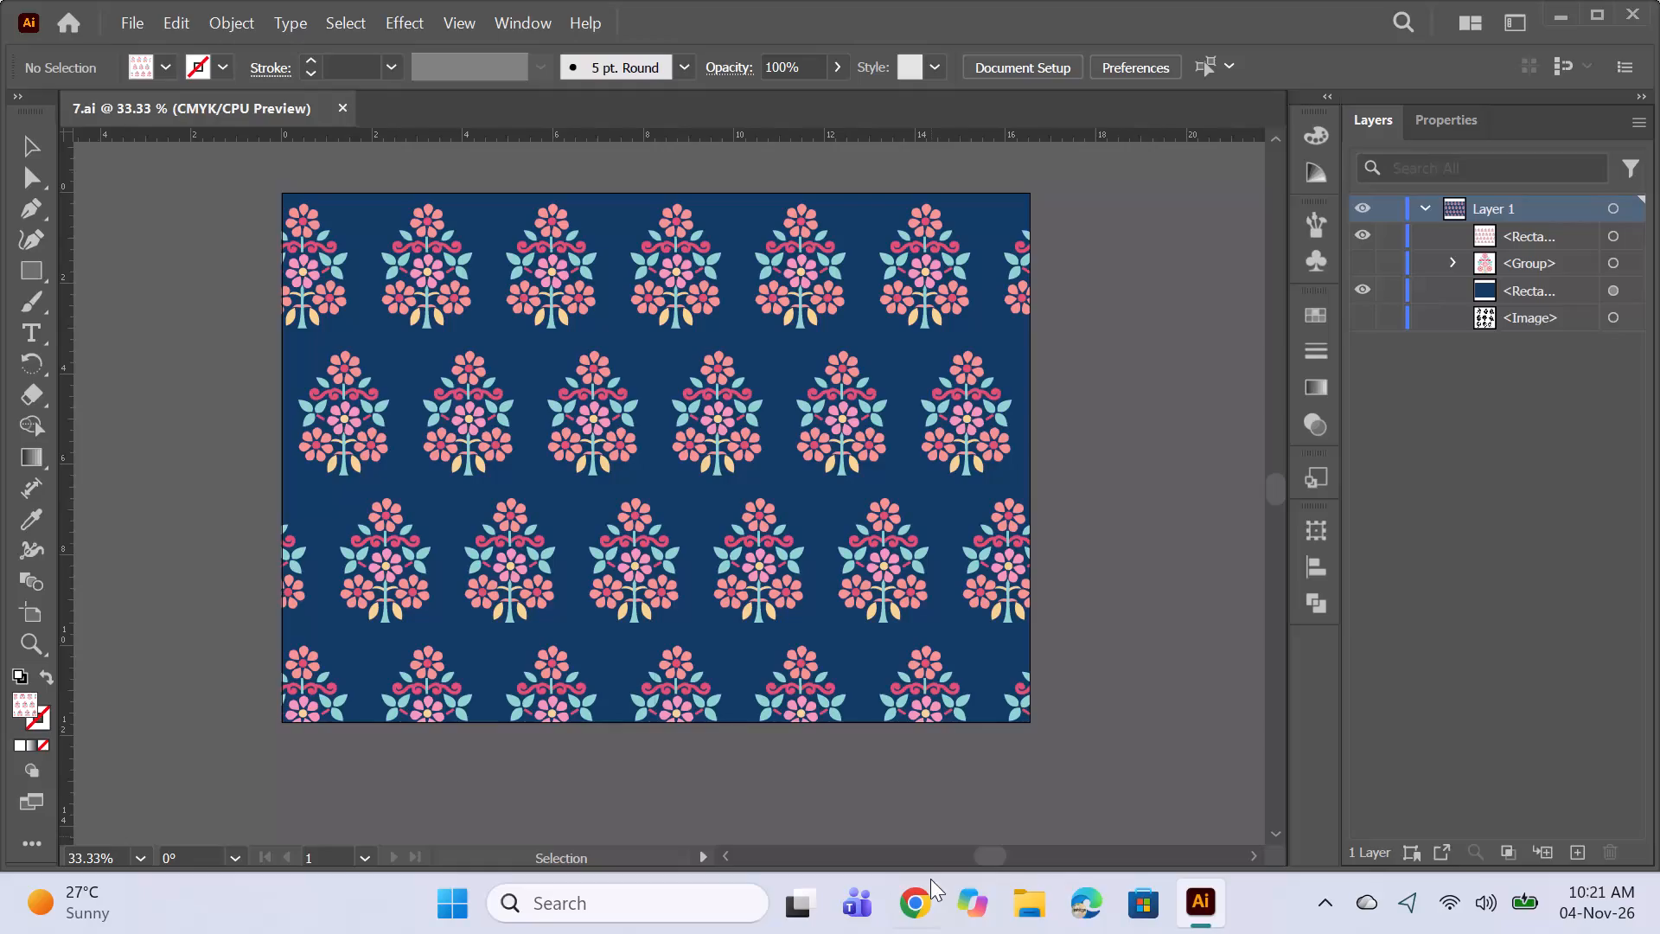
Switch to Chrome and open the YouTube home page.
double_click(919, 925)
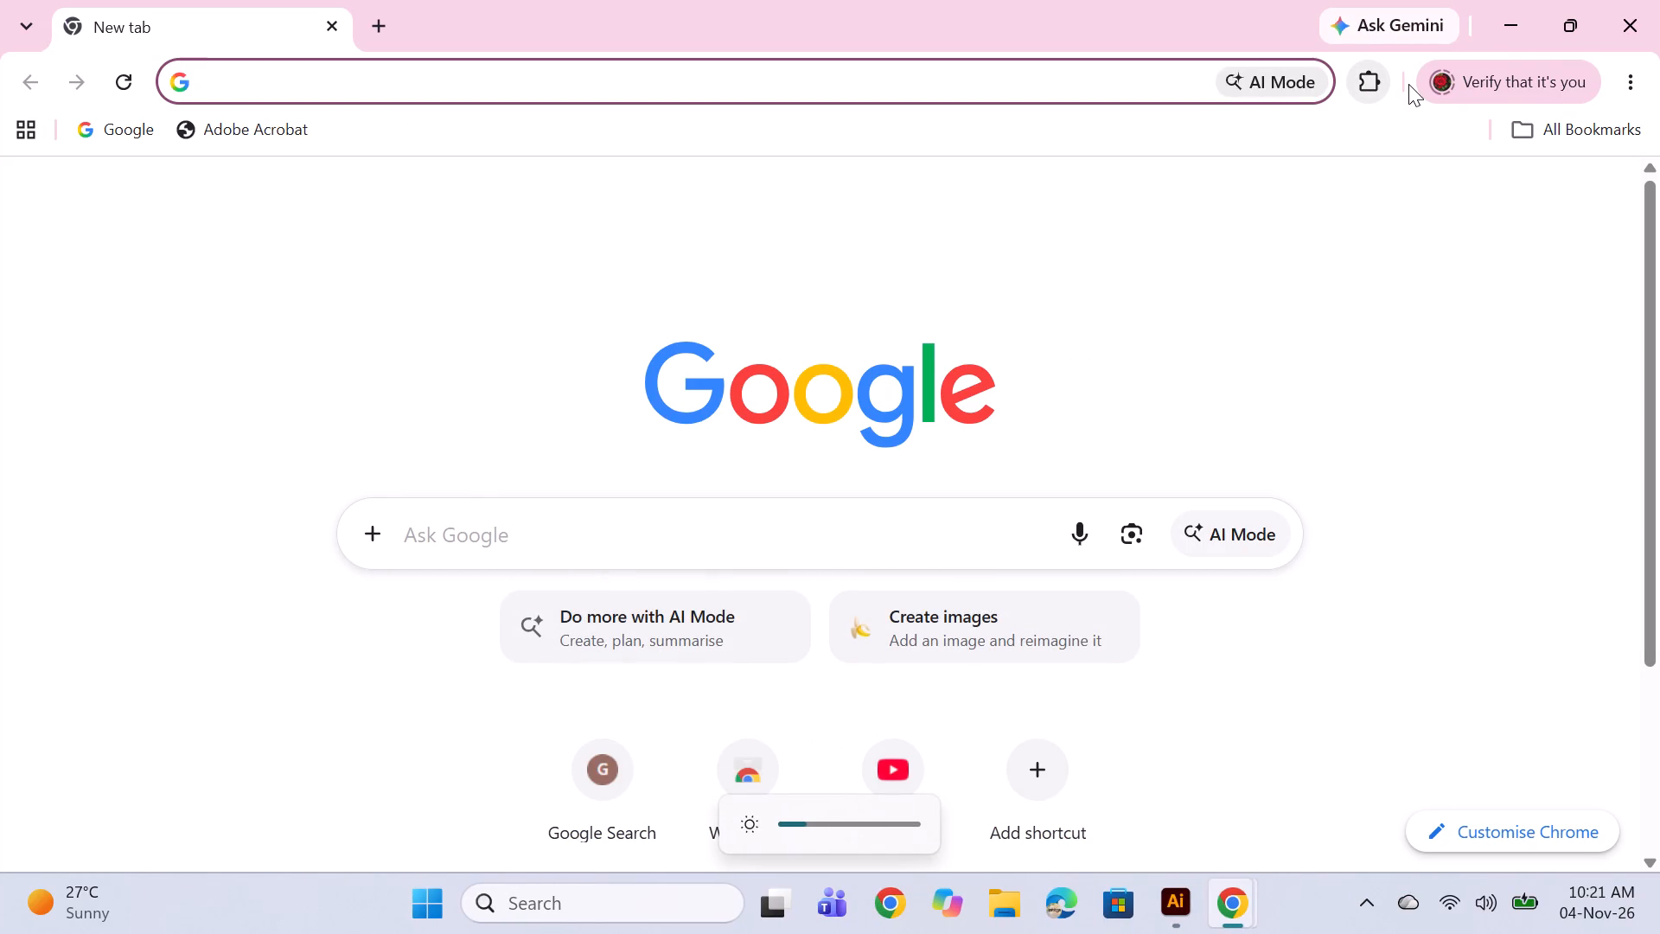
double_click(923, 739)
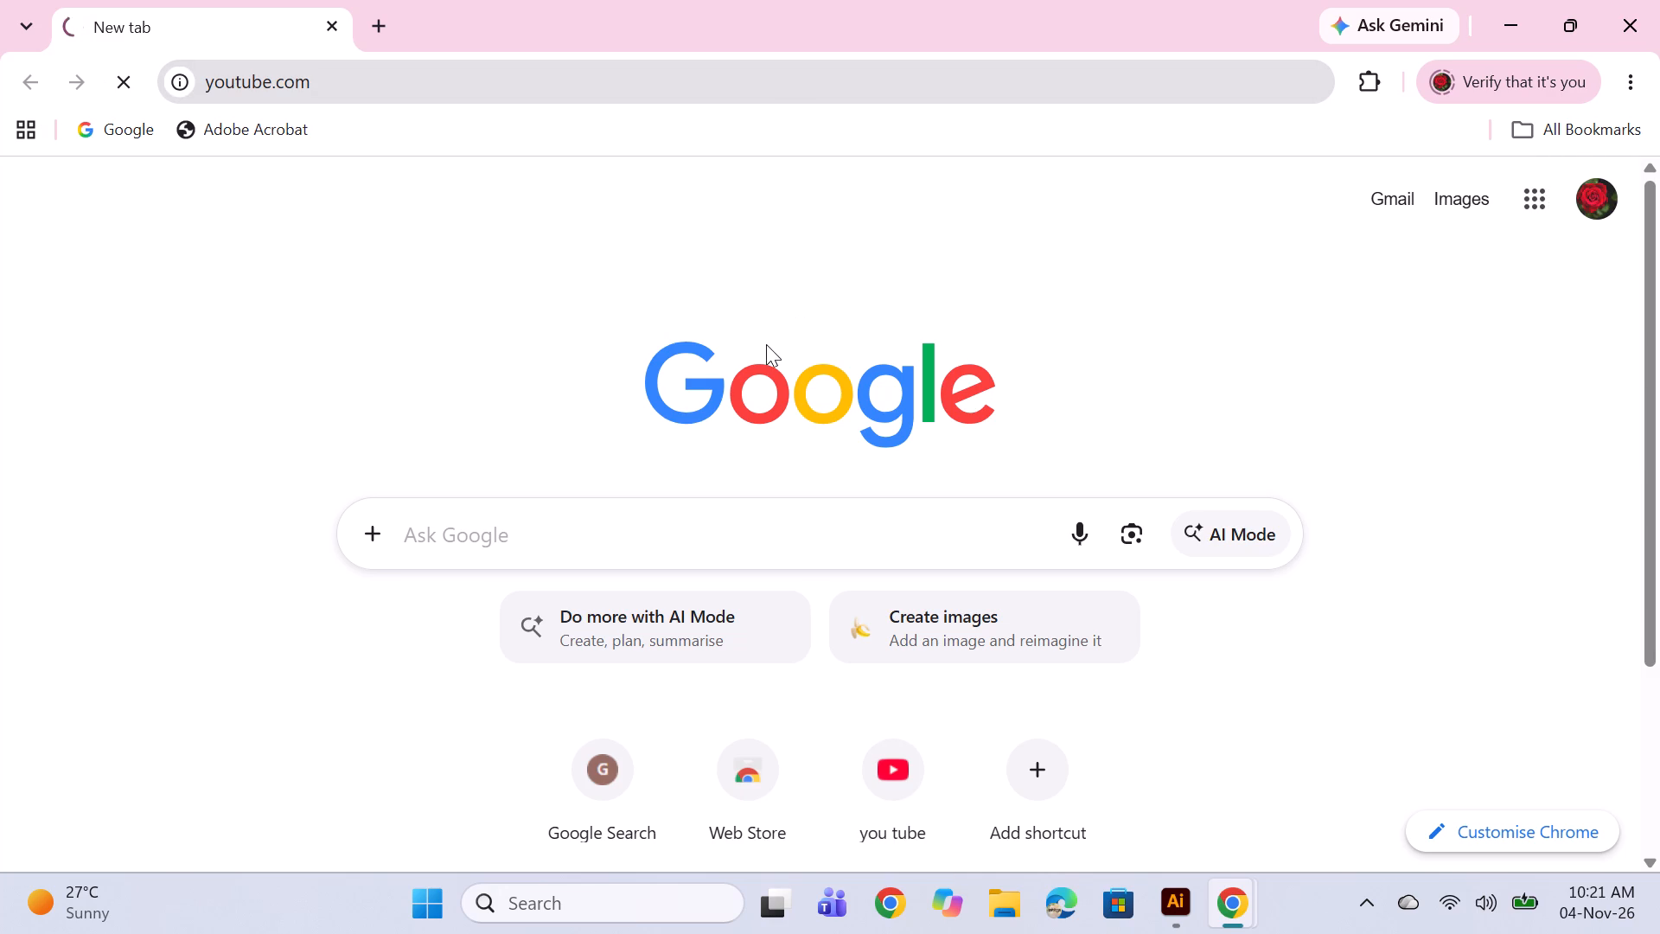
double_click(903, 759)
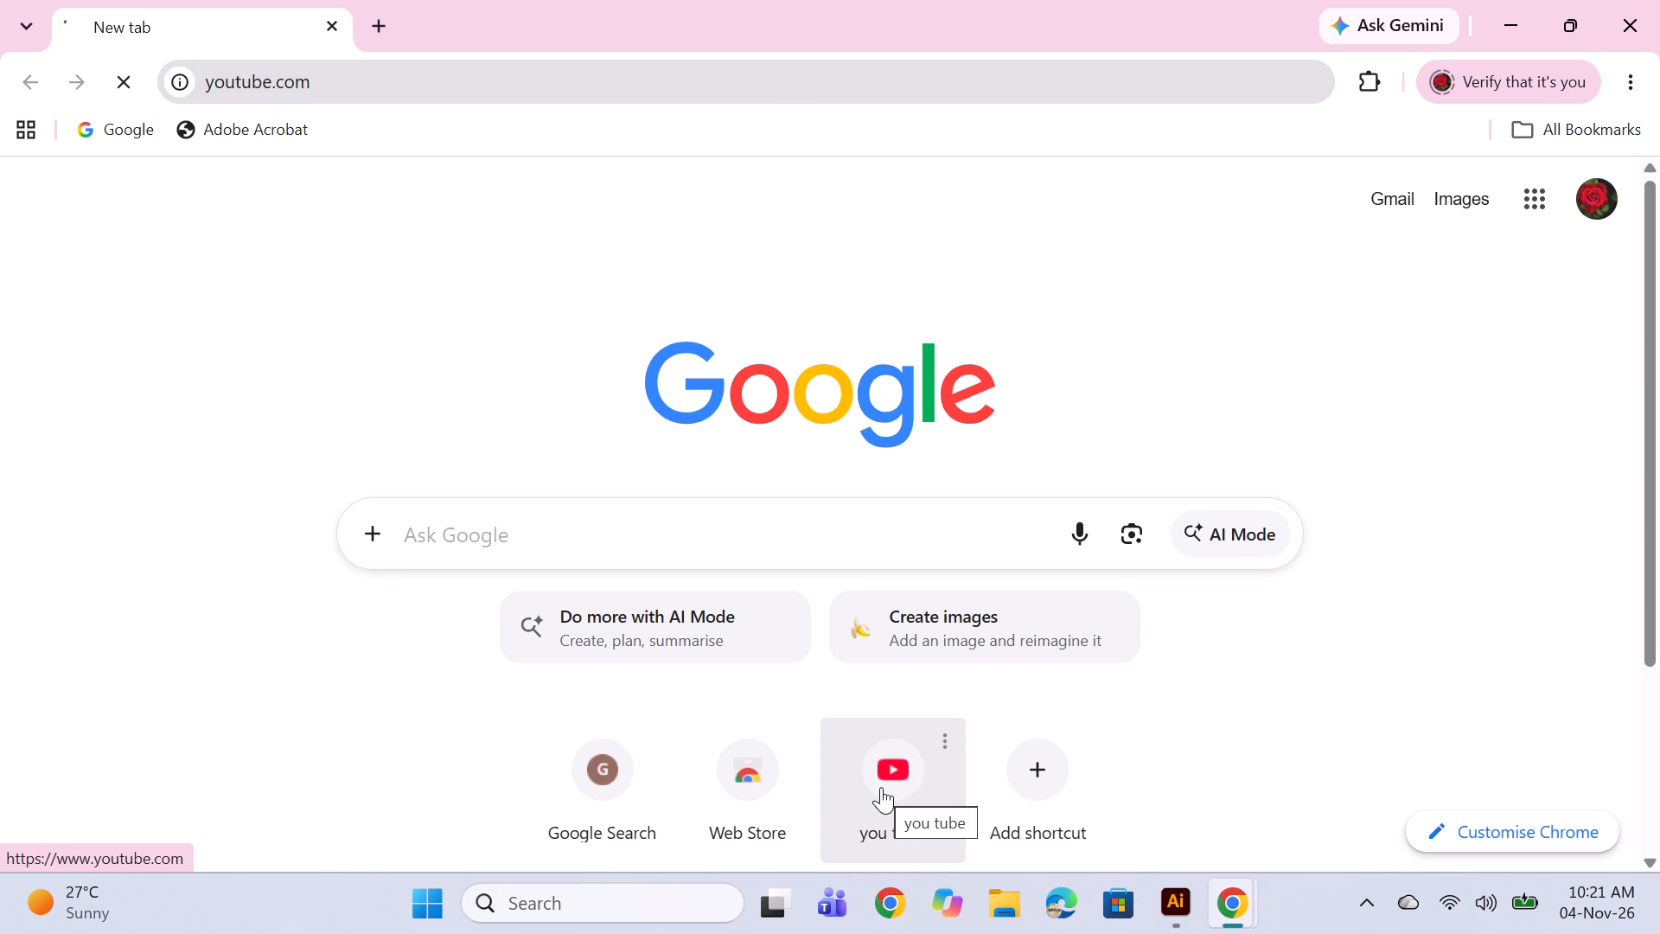
right_click(1230, 896)
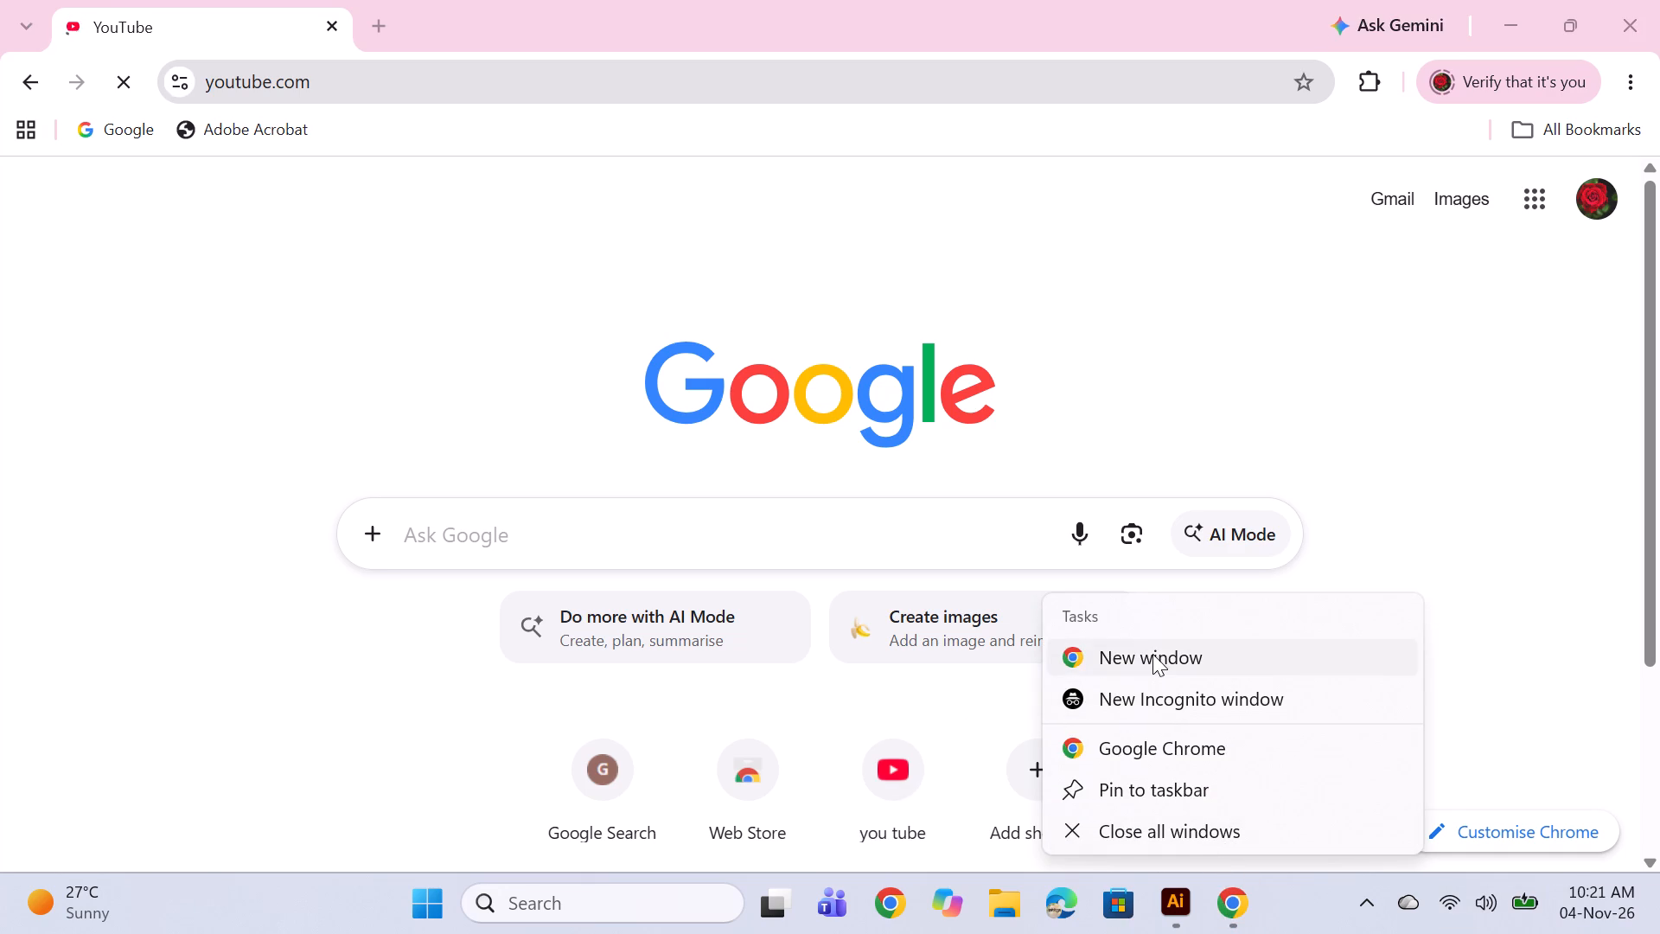
left_click(1235, 918)
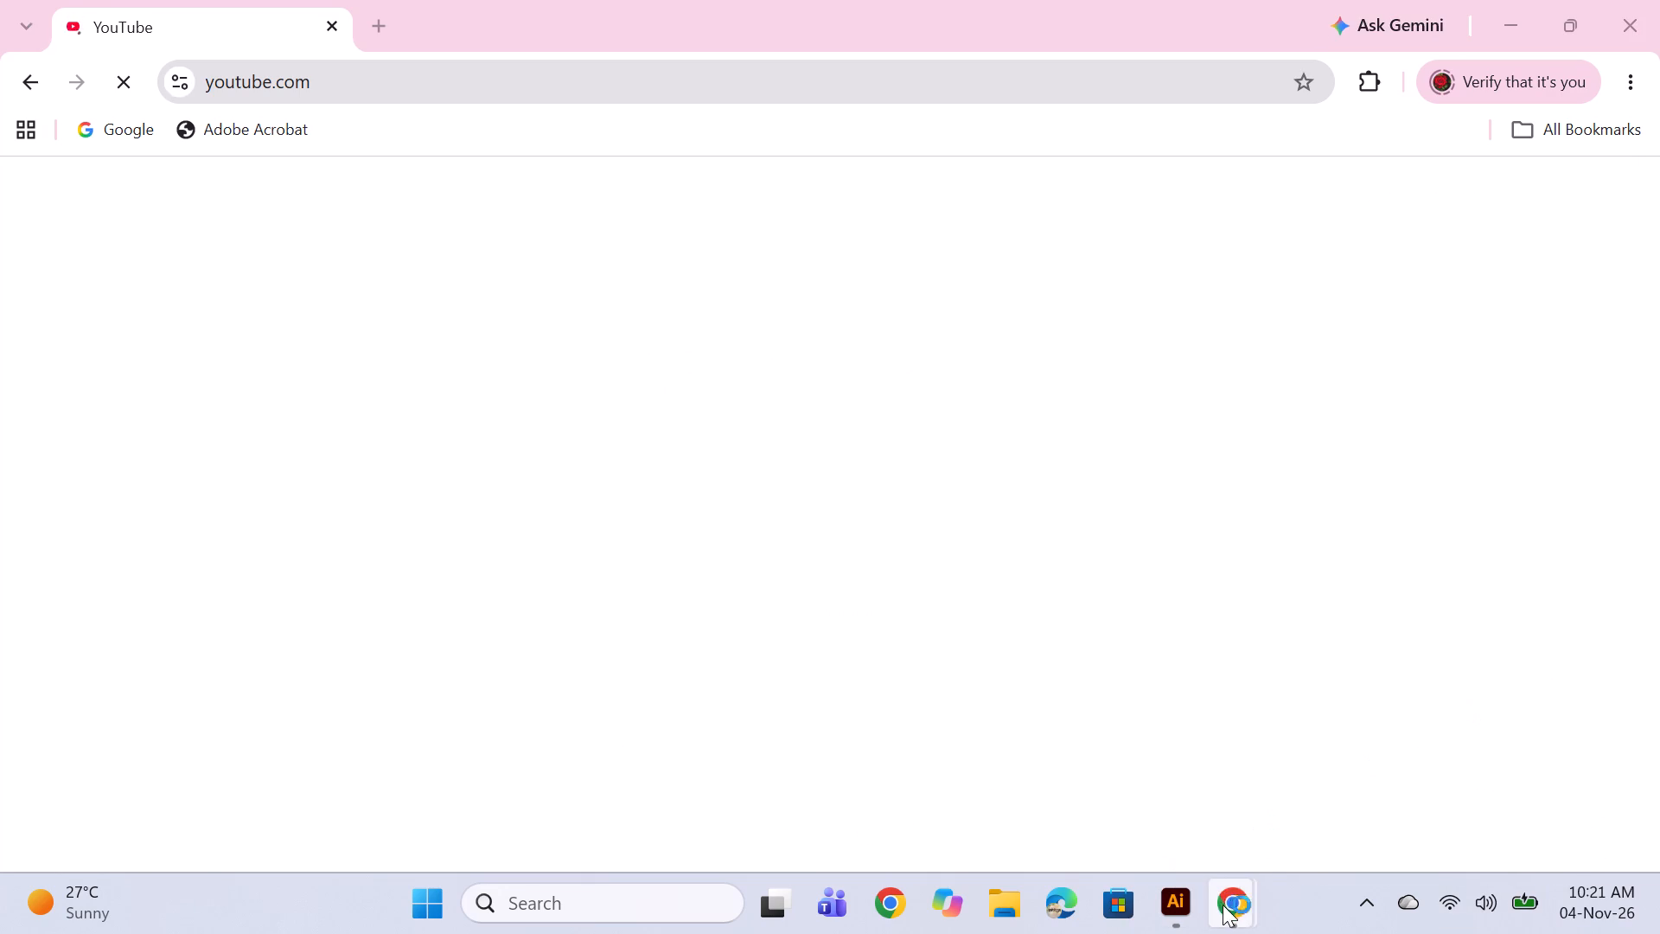
left_click(1226, 907)
left_click(1210, 685)
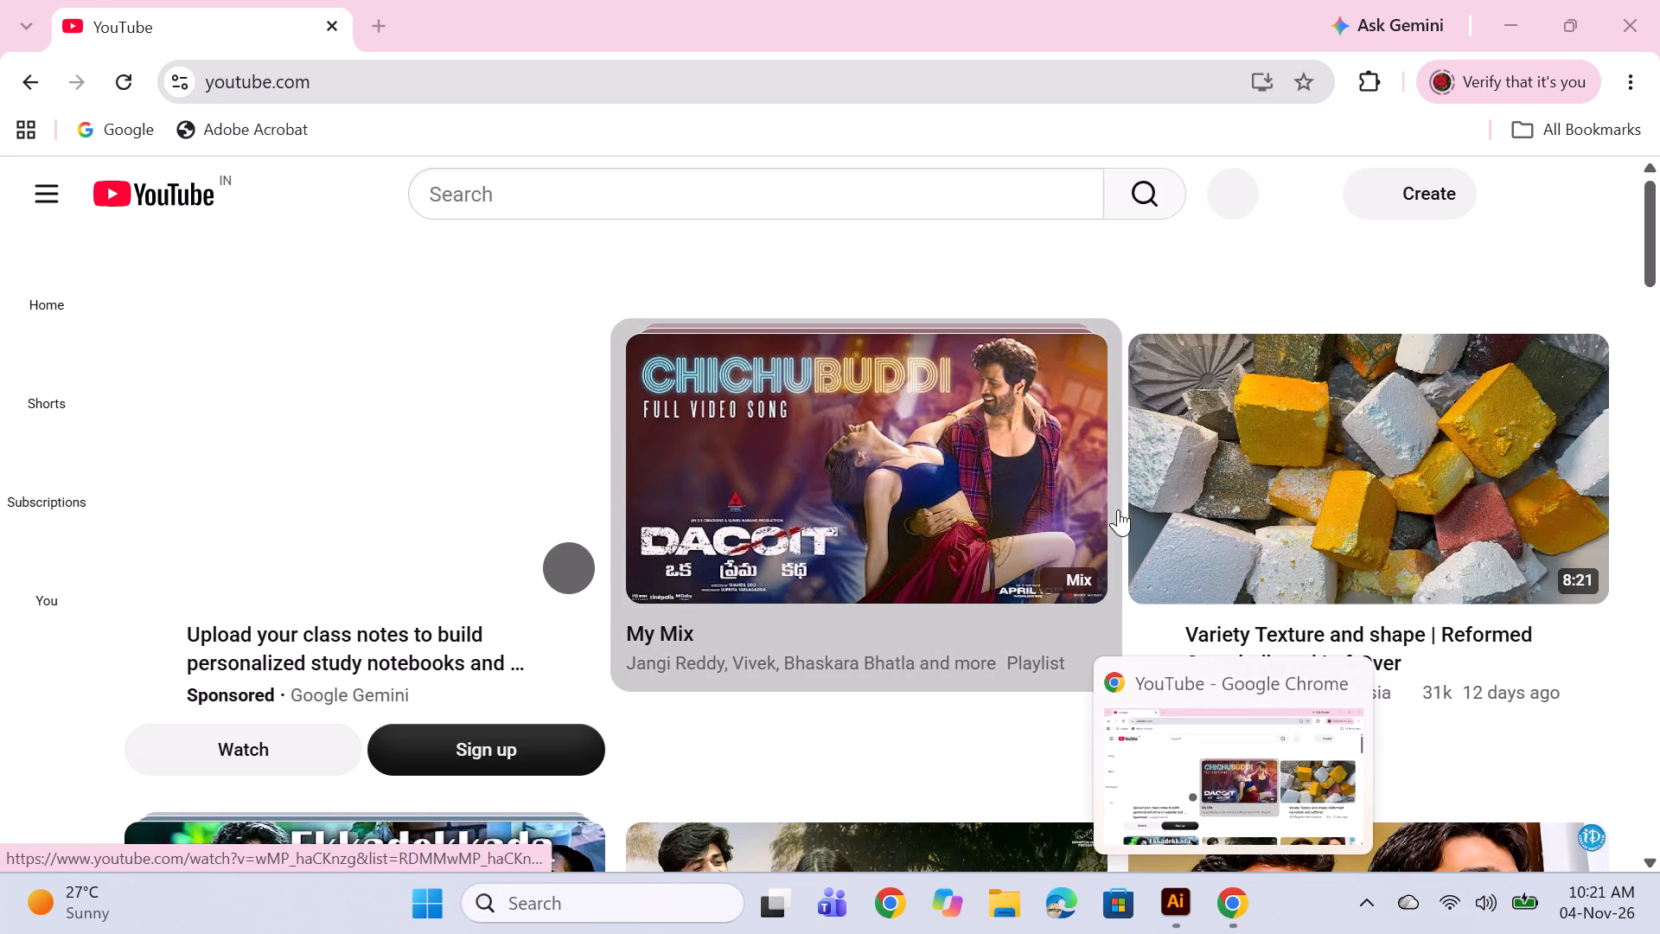
Browse the YouTube home feed and start playing the Yeshanagula video song mix.
scroll(1439, 524, "down", 3)
scroll(1267, 524, "up", 4)
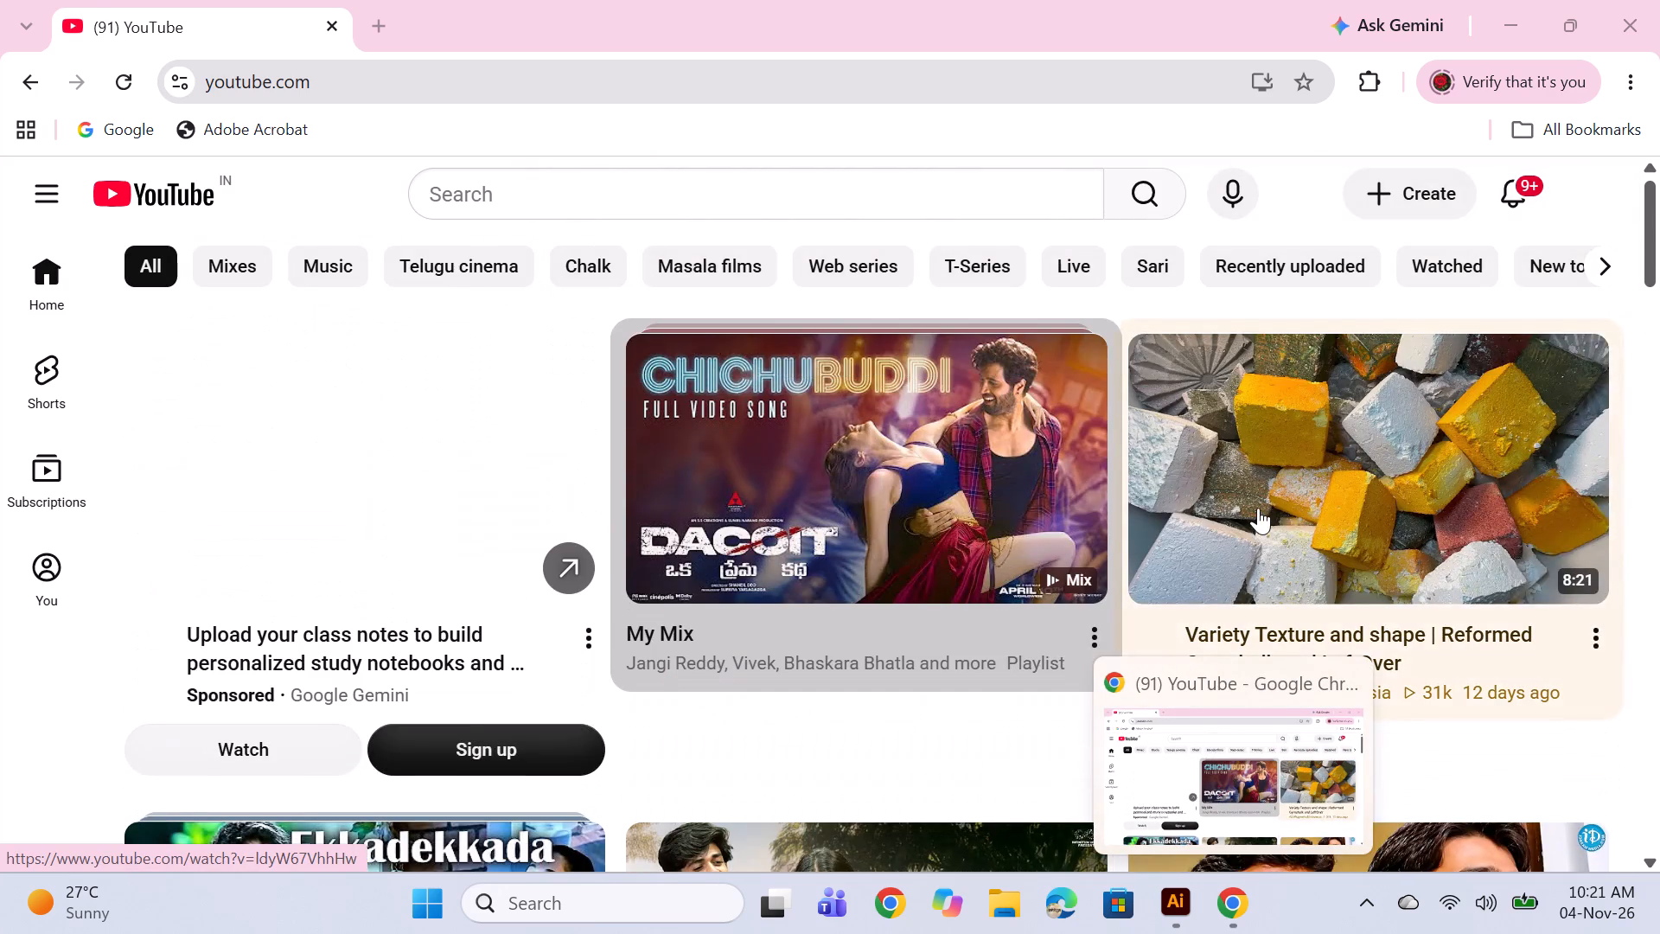
scroll(1258, 508, "down", 4)
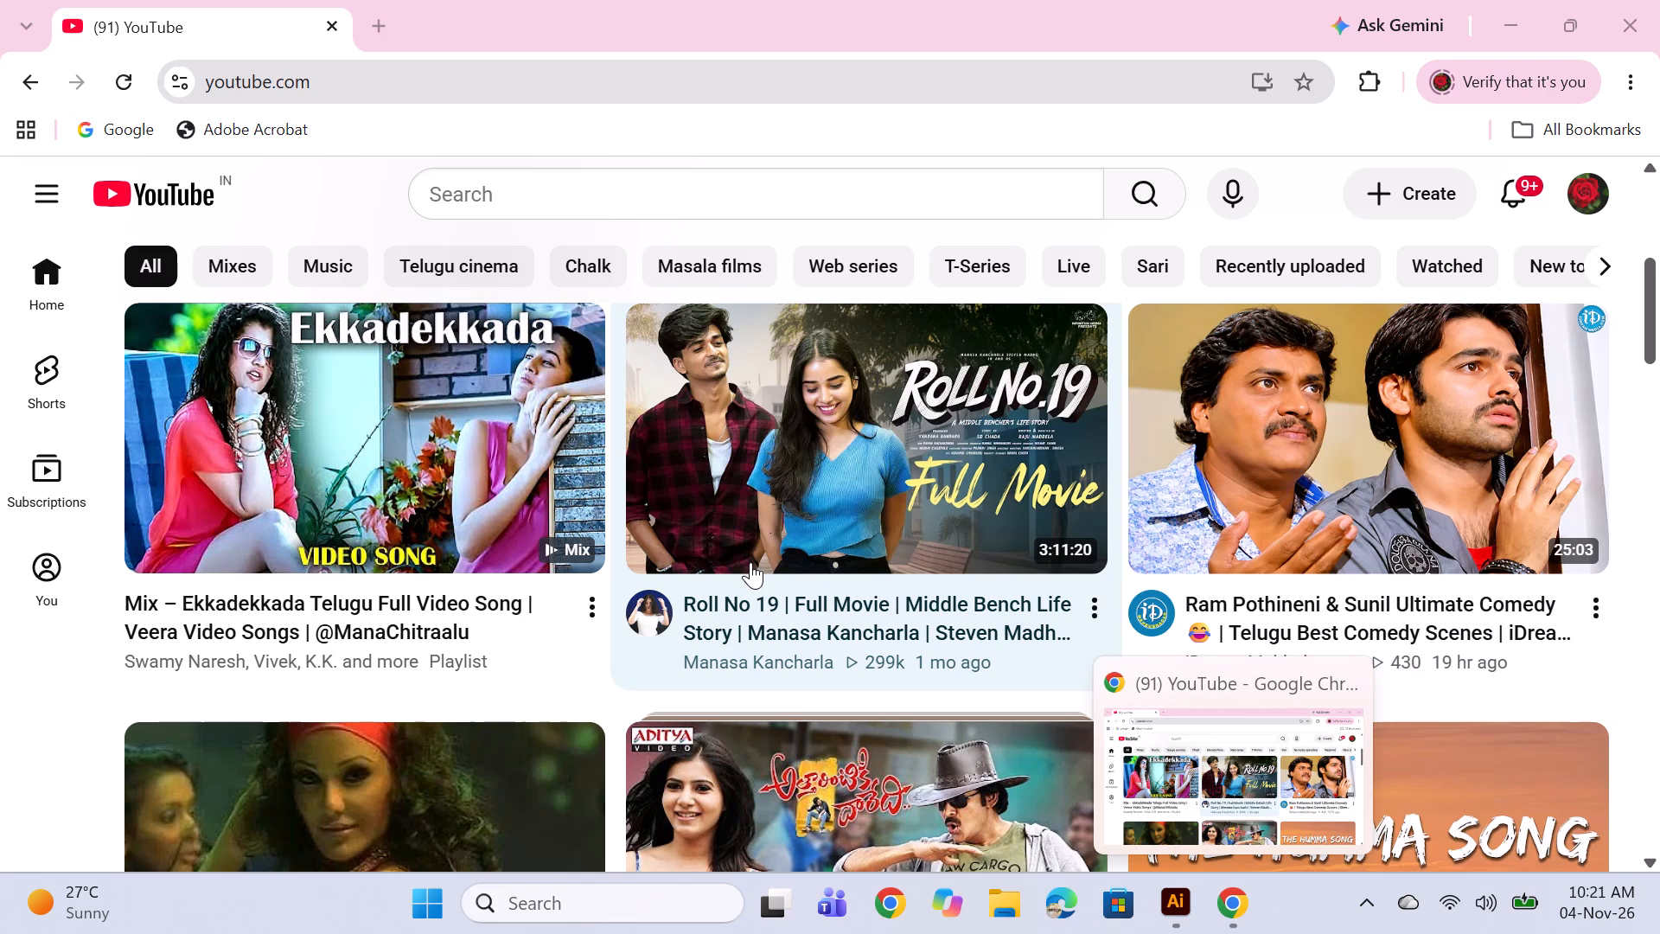
scroll(750, 562, "down", 3)
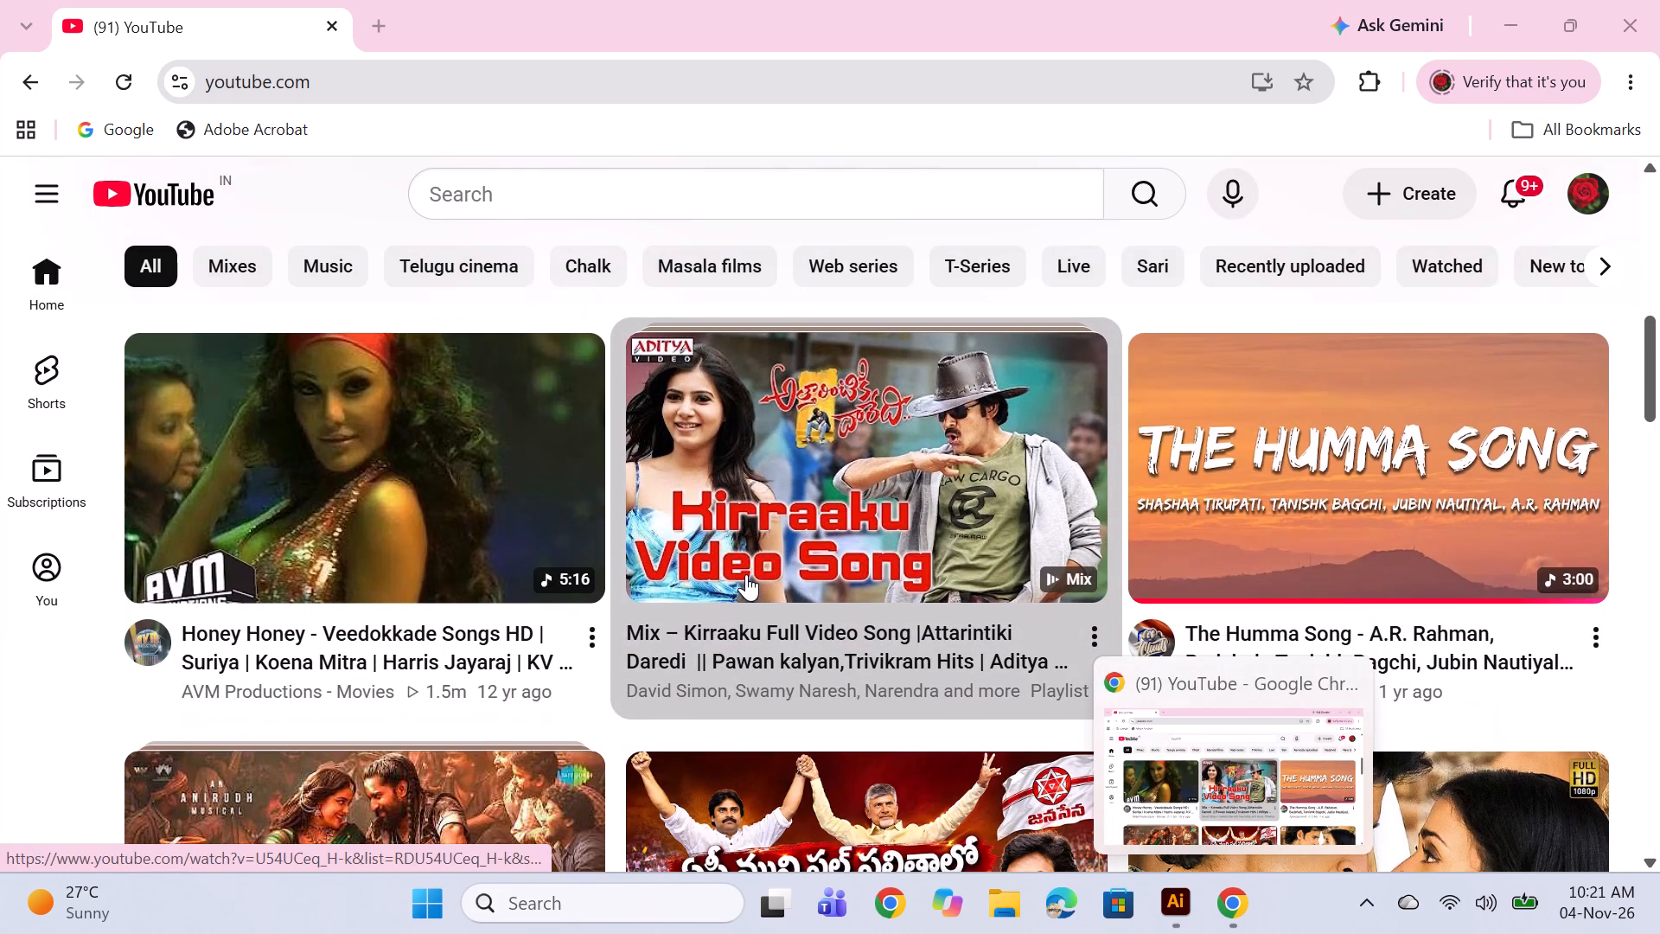
scroll(746, 574, "down", 2)
scroll(744, 575, "up", 2)
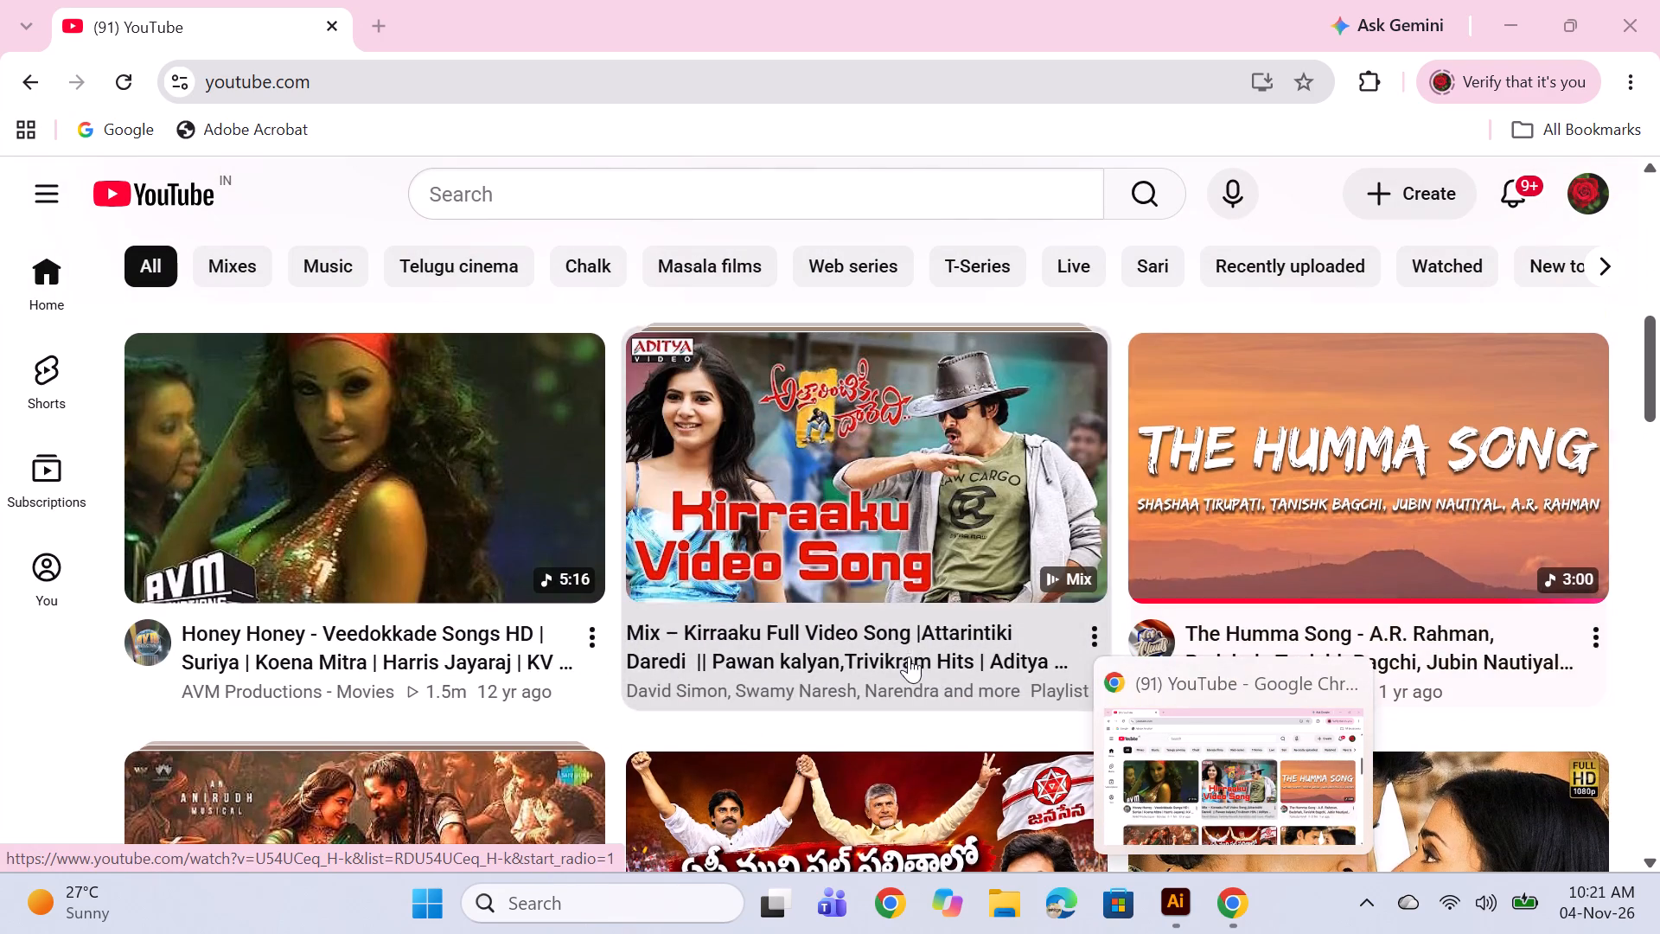
scroll(890, 642, "down", 1)
scroll(983, 638, "down", 4)
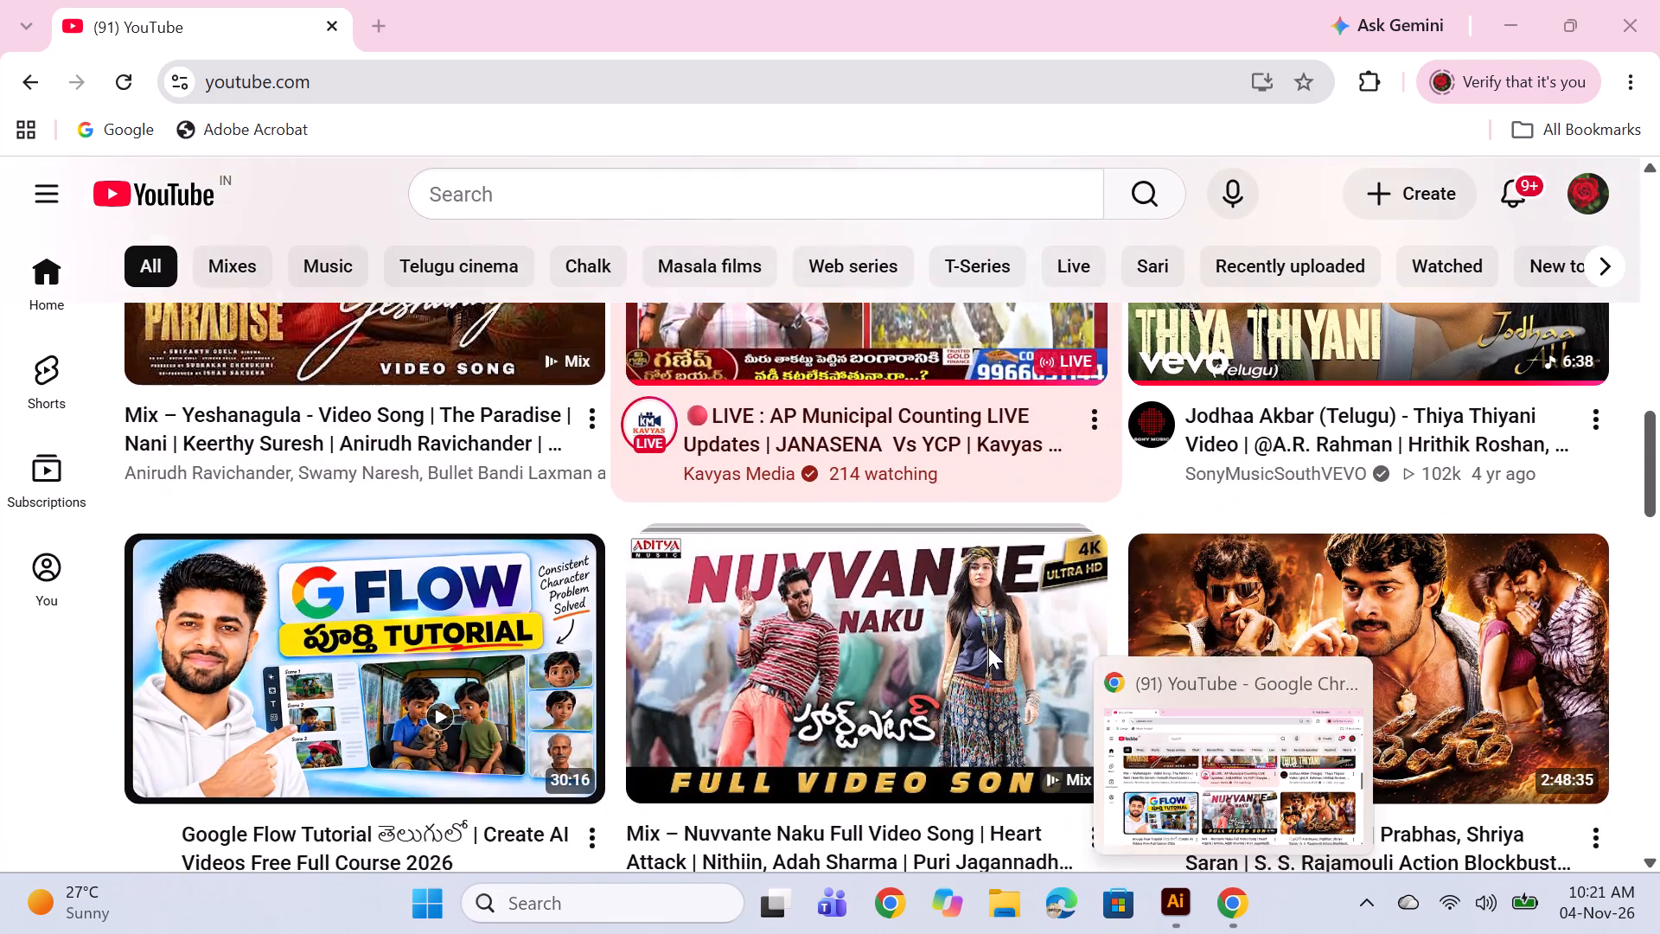
scroll(795, 621, "up", 1)
left_click(438, 387)
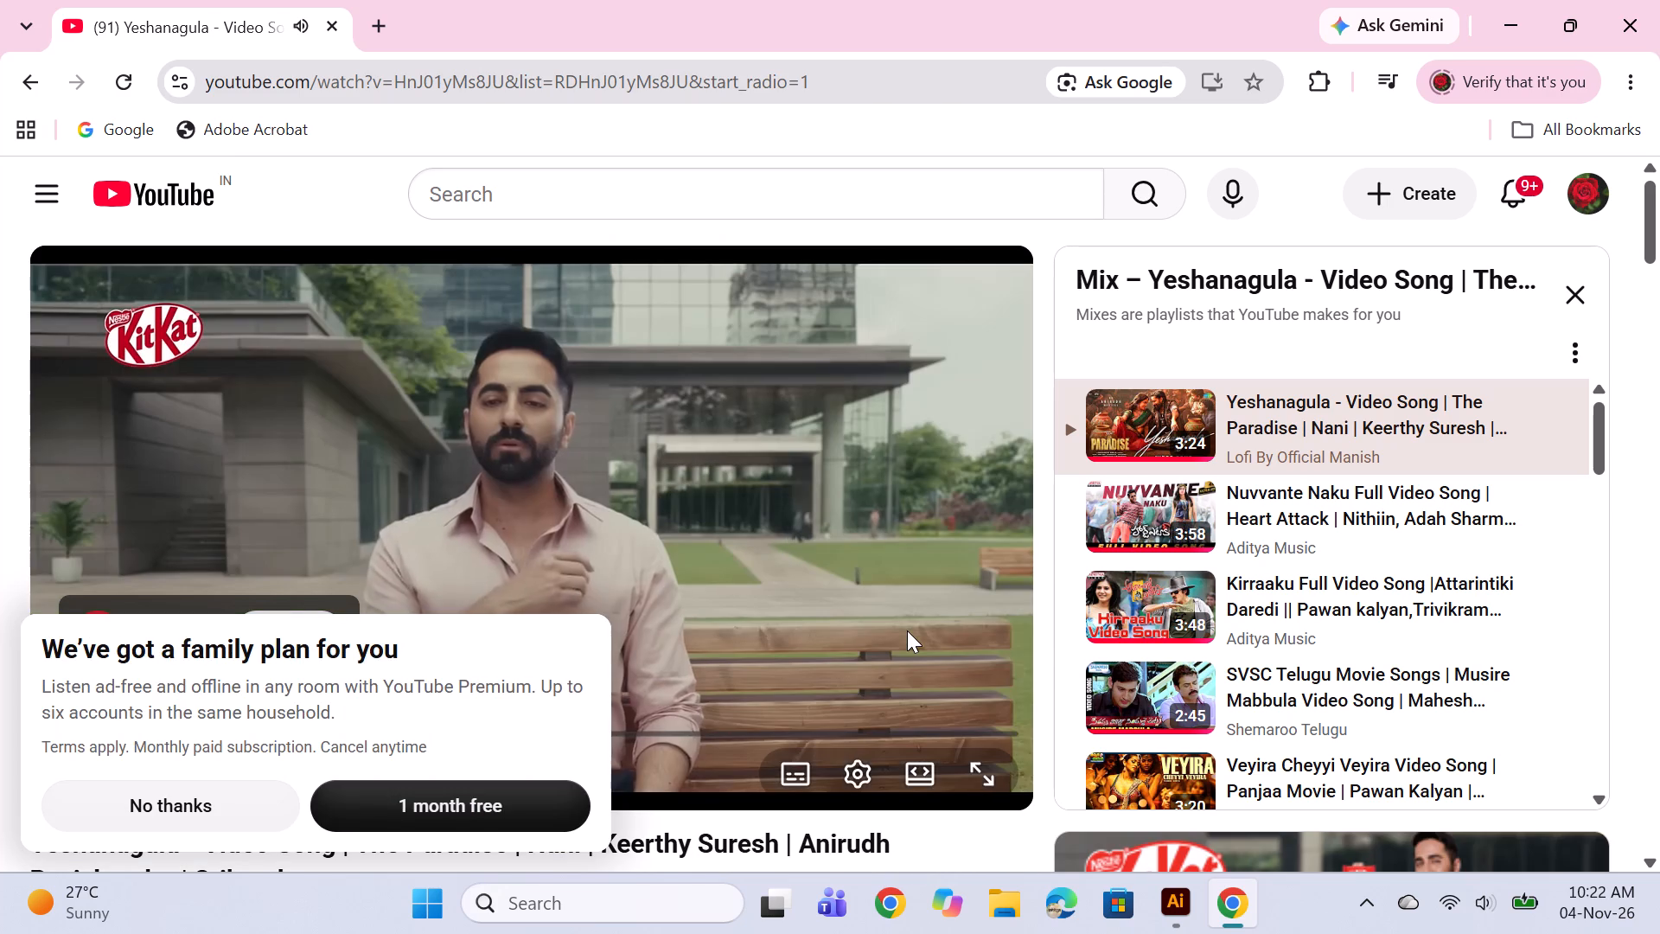
Dismiss the YouTube Premium family plan offer and lower the video player's volume.
left_click(142, 809)
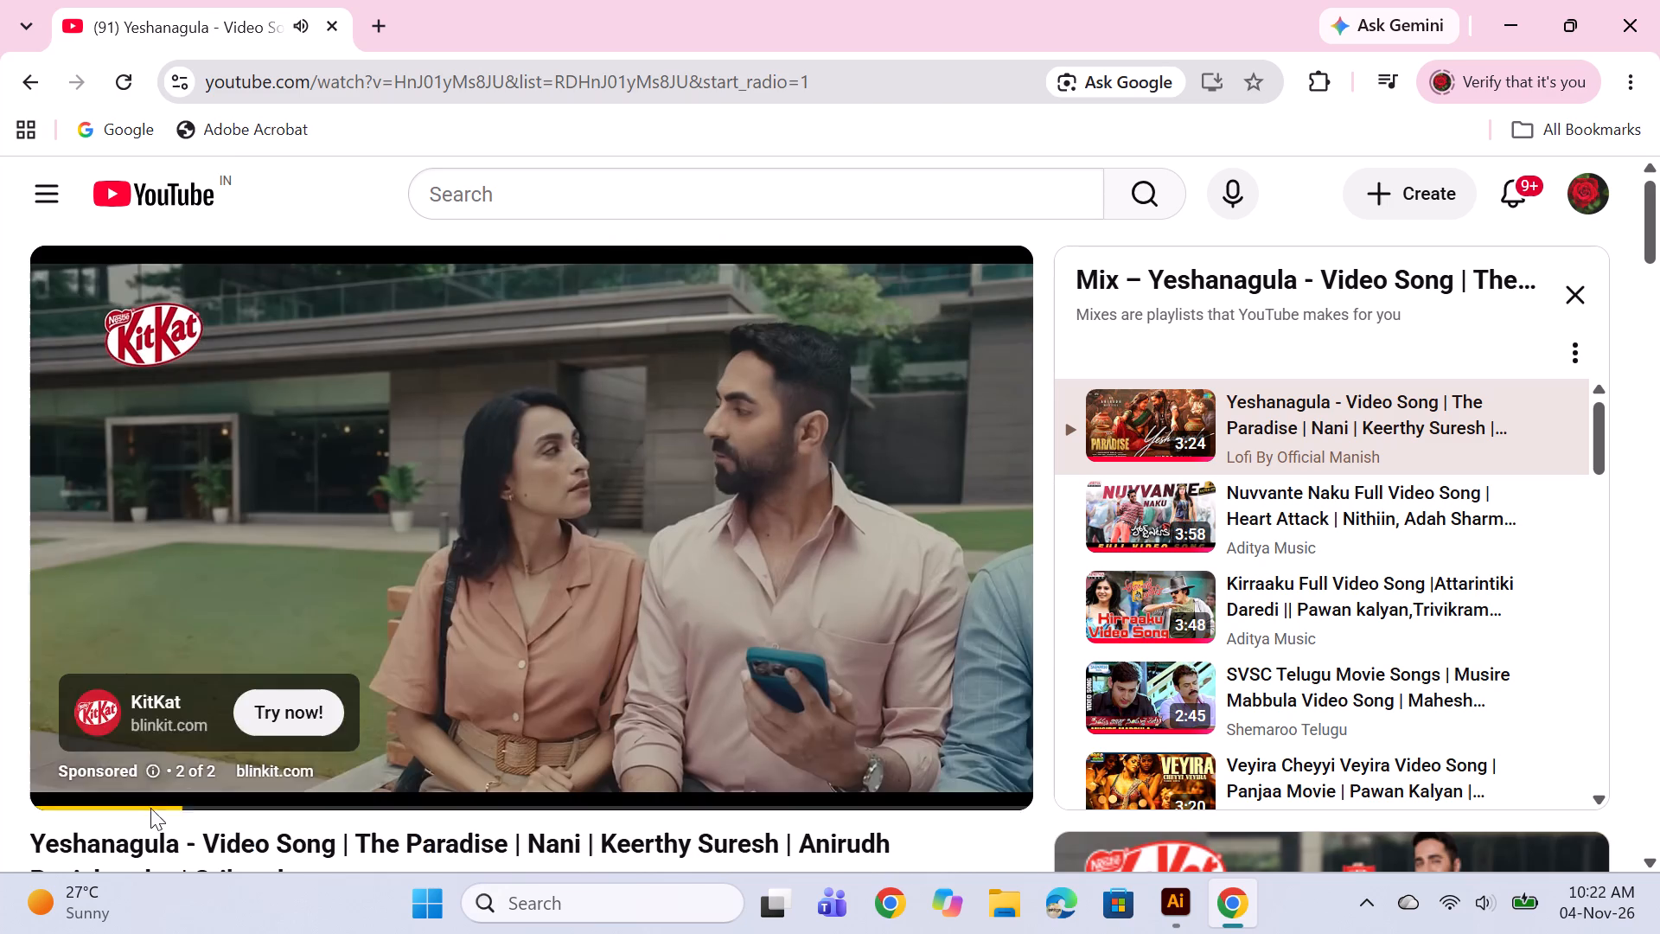
key("Up")
key("Up")
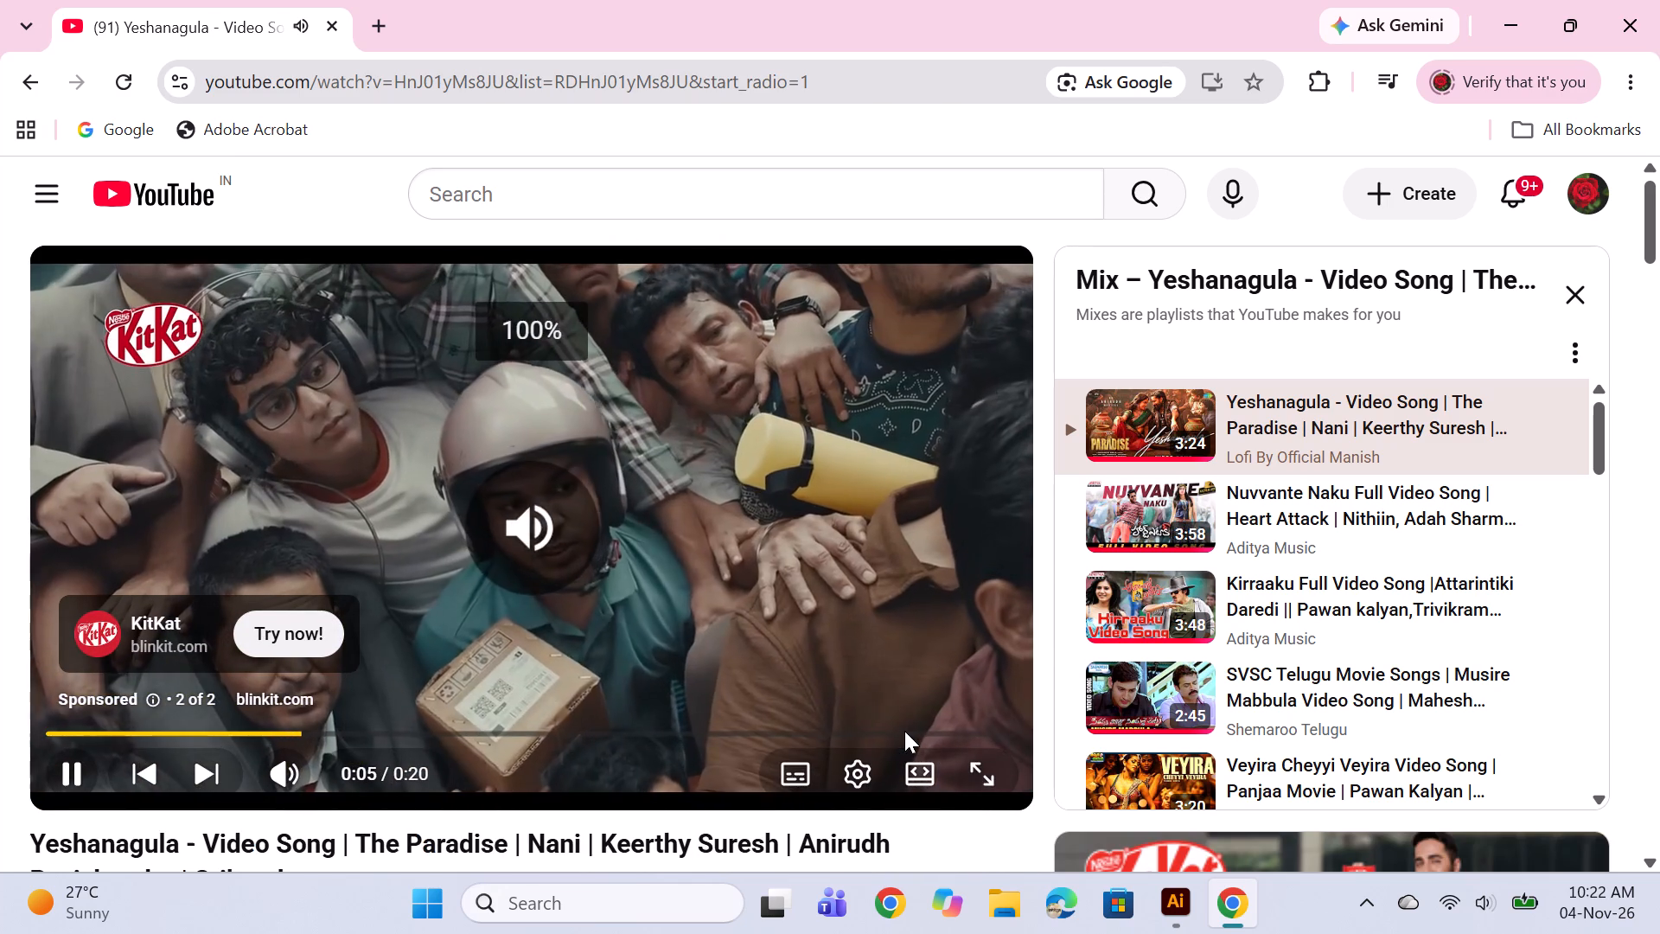
key("Down")
key("Down")
key("Down")
key("Down")
key("Down")
key("Down")
key("Down")
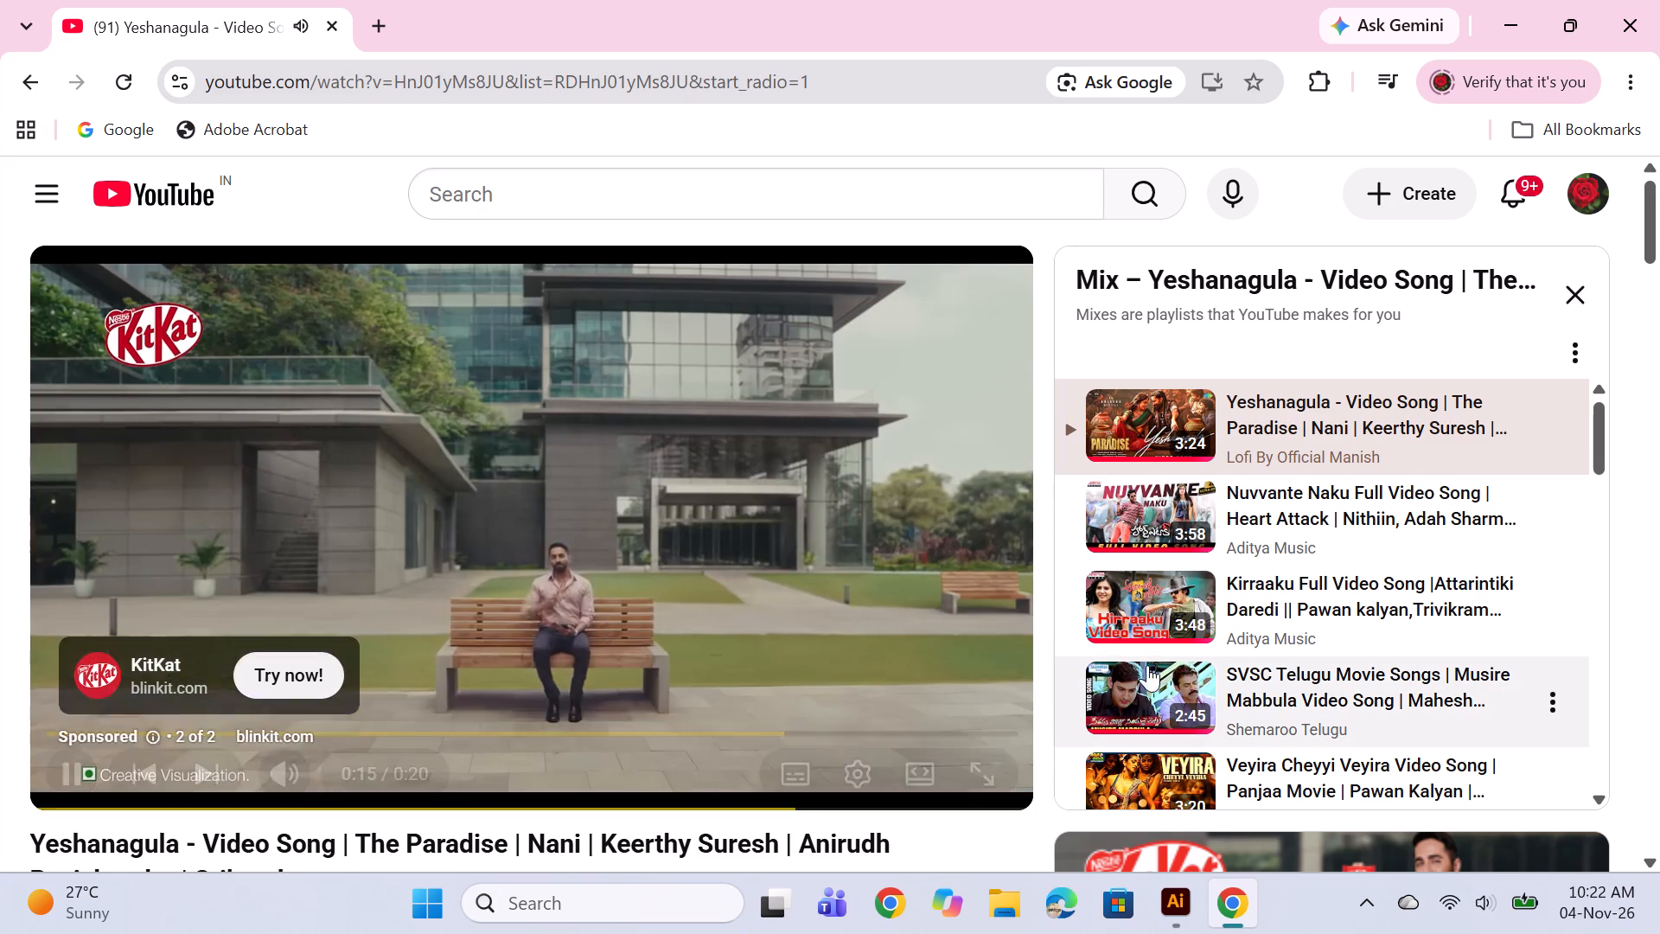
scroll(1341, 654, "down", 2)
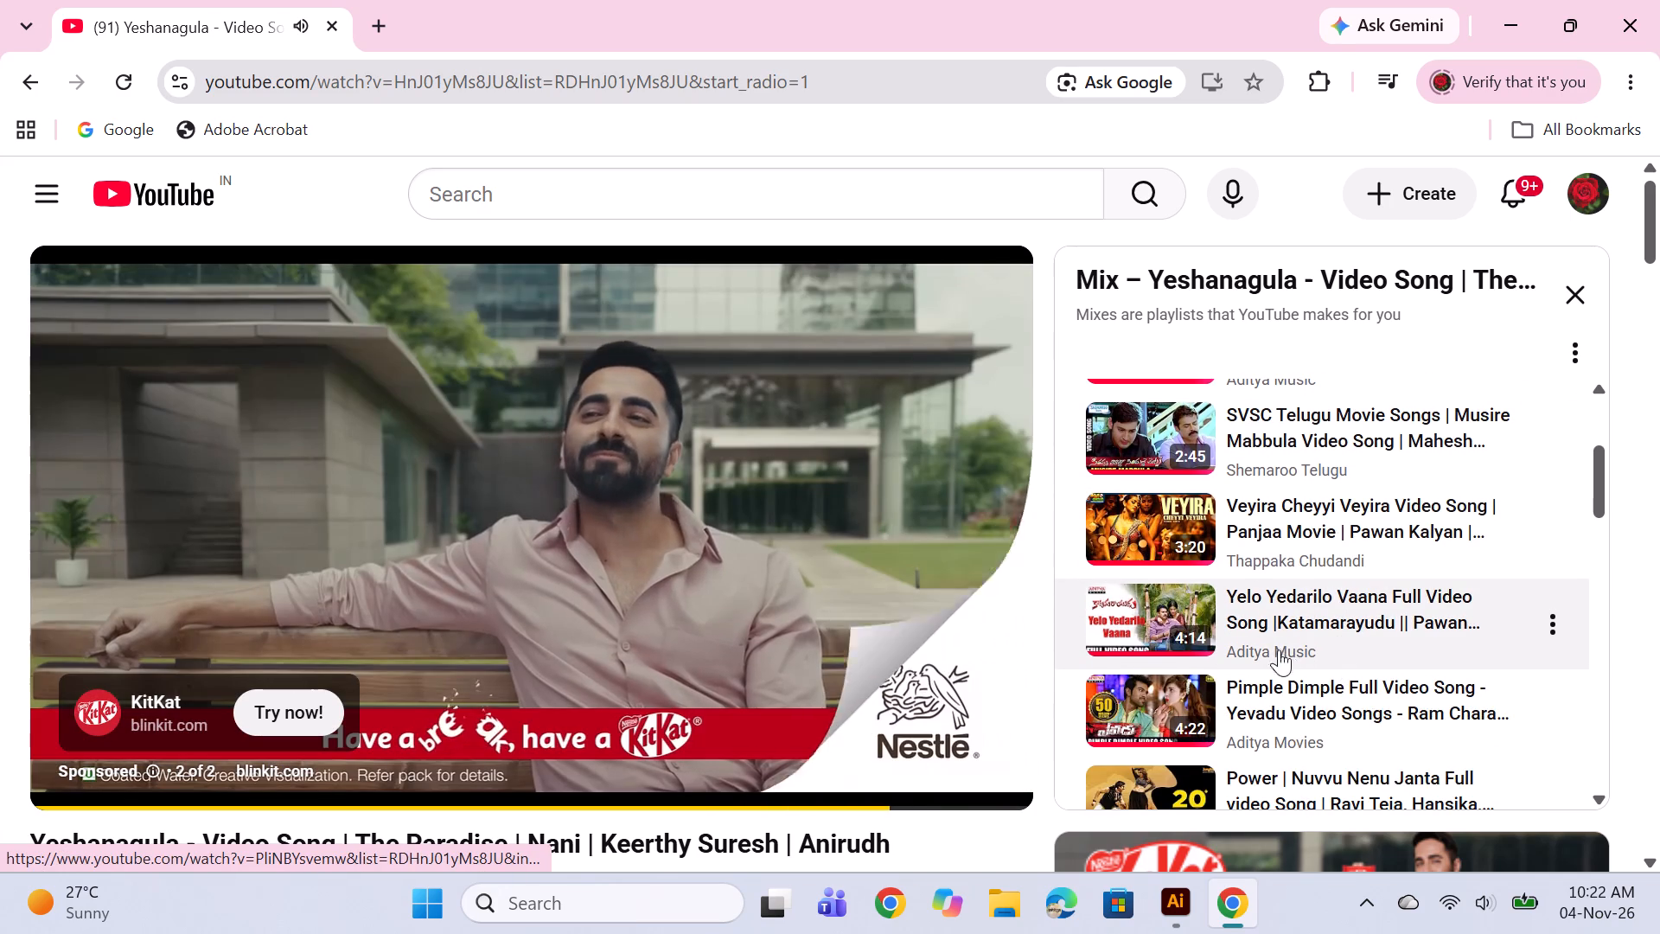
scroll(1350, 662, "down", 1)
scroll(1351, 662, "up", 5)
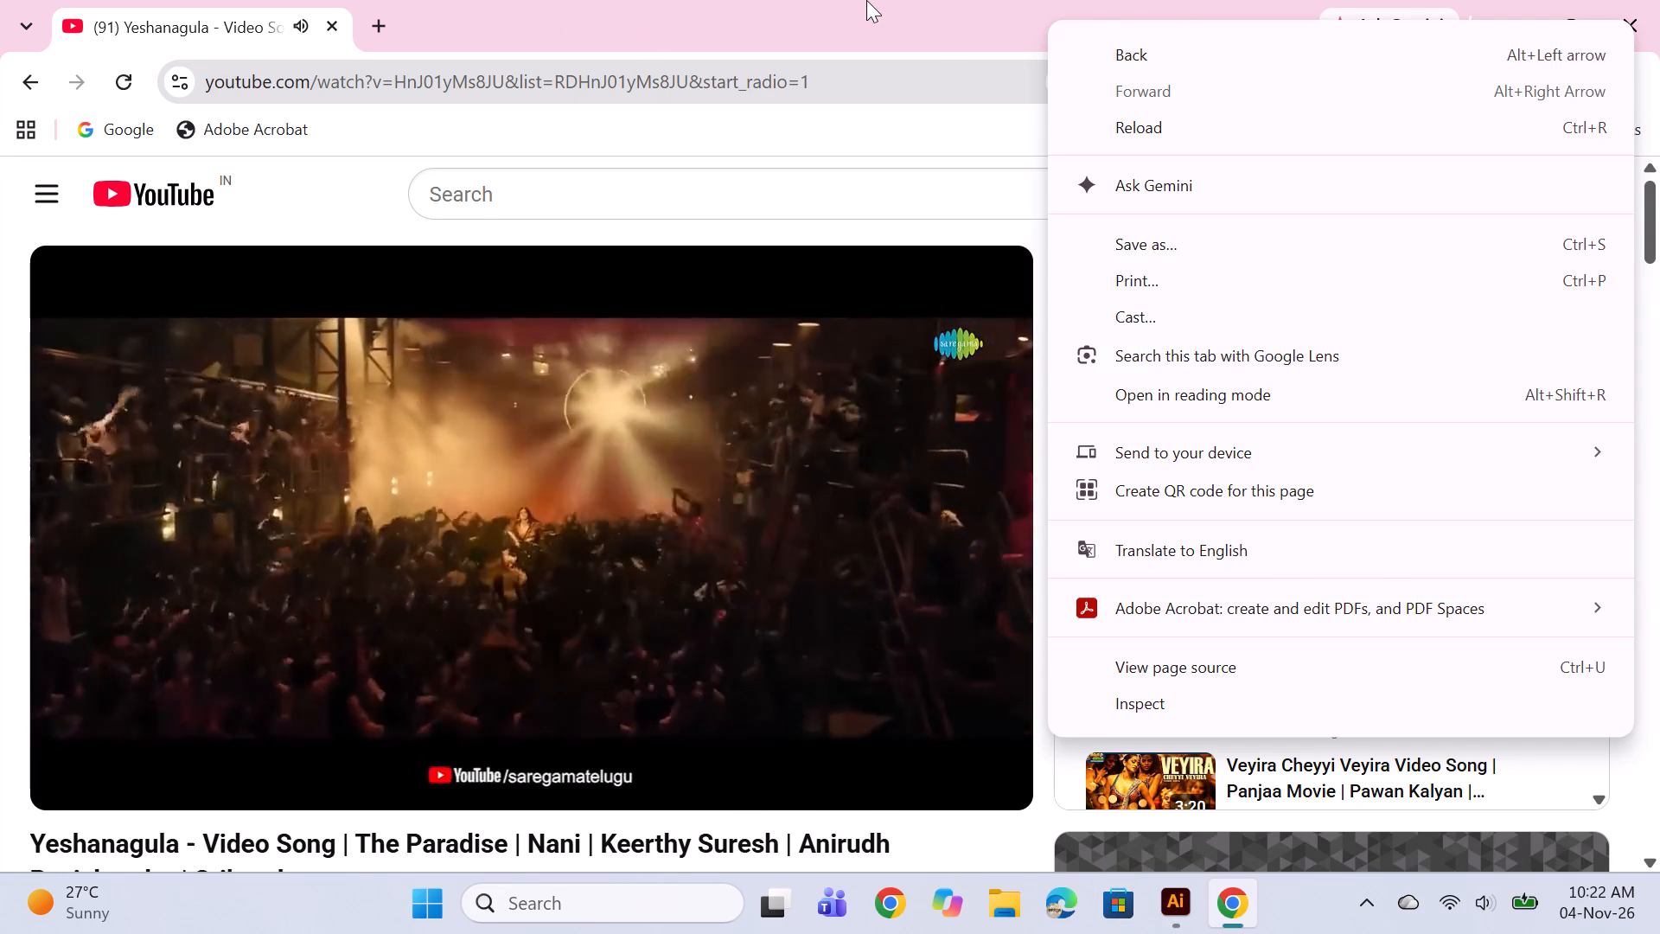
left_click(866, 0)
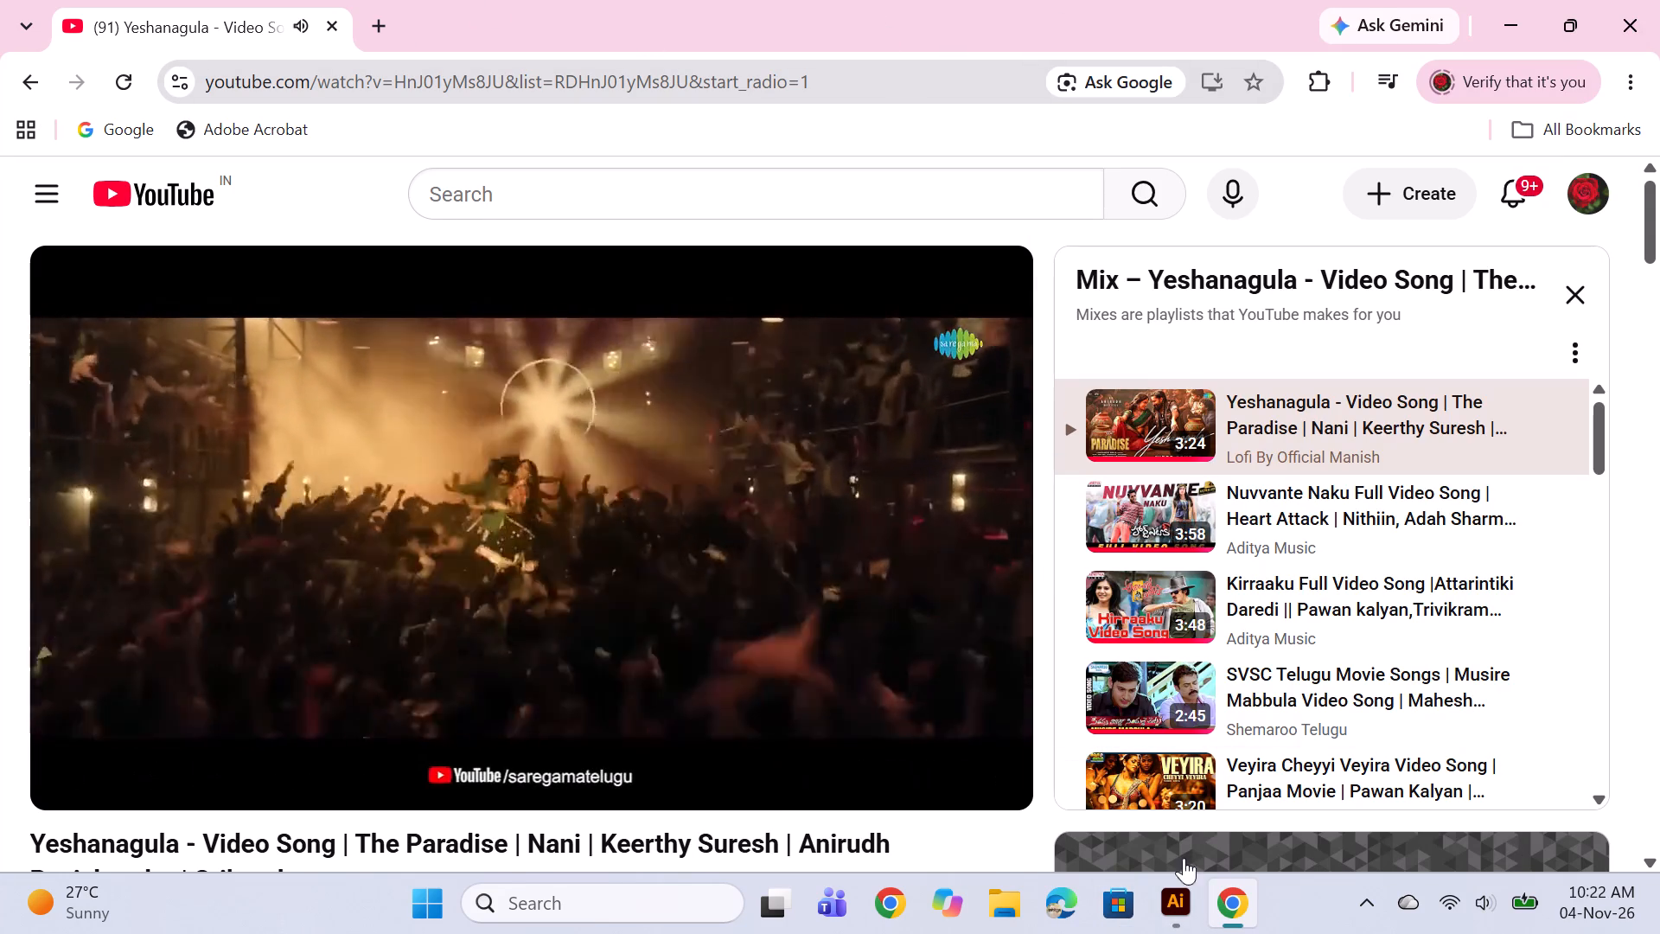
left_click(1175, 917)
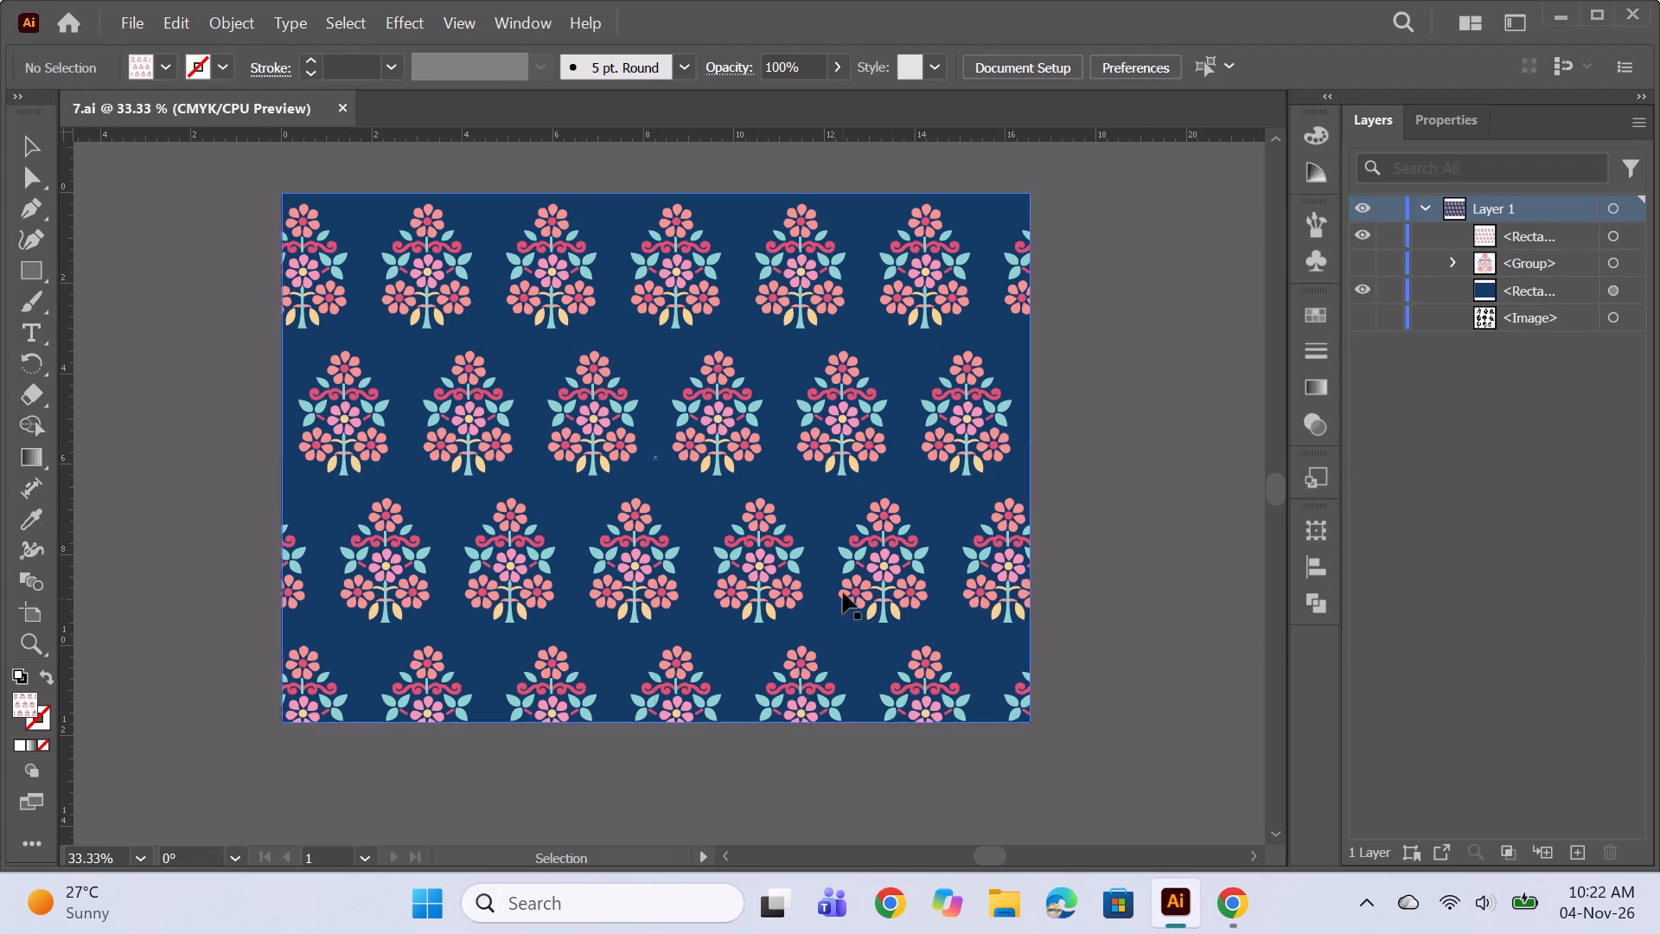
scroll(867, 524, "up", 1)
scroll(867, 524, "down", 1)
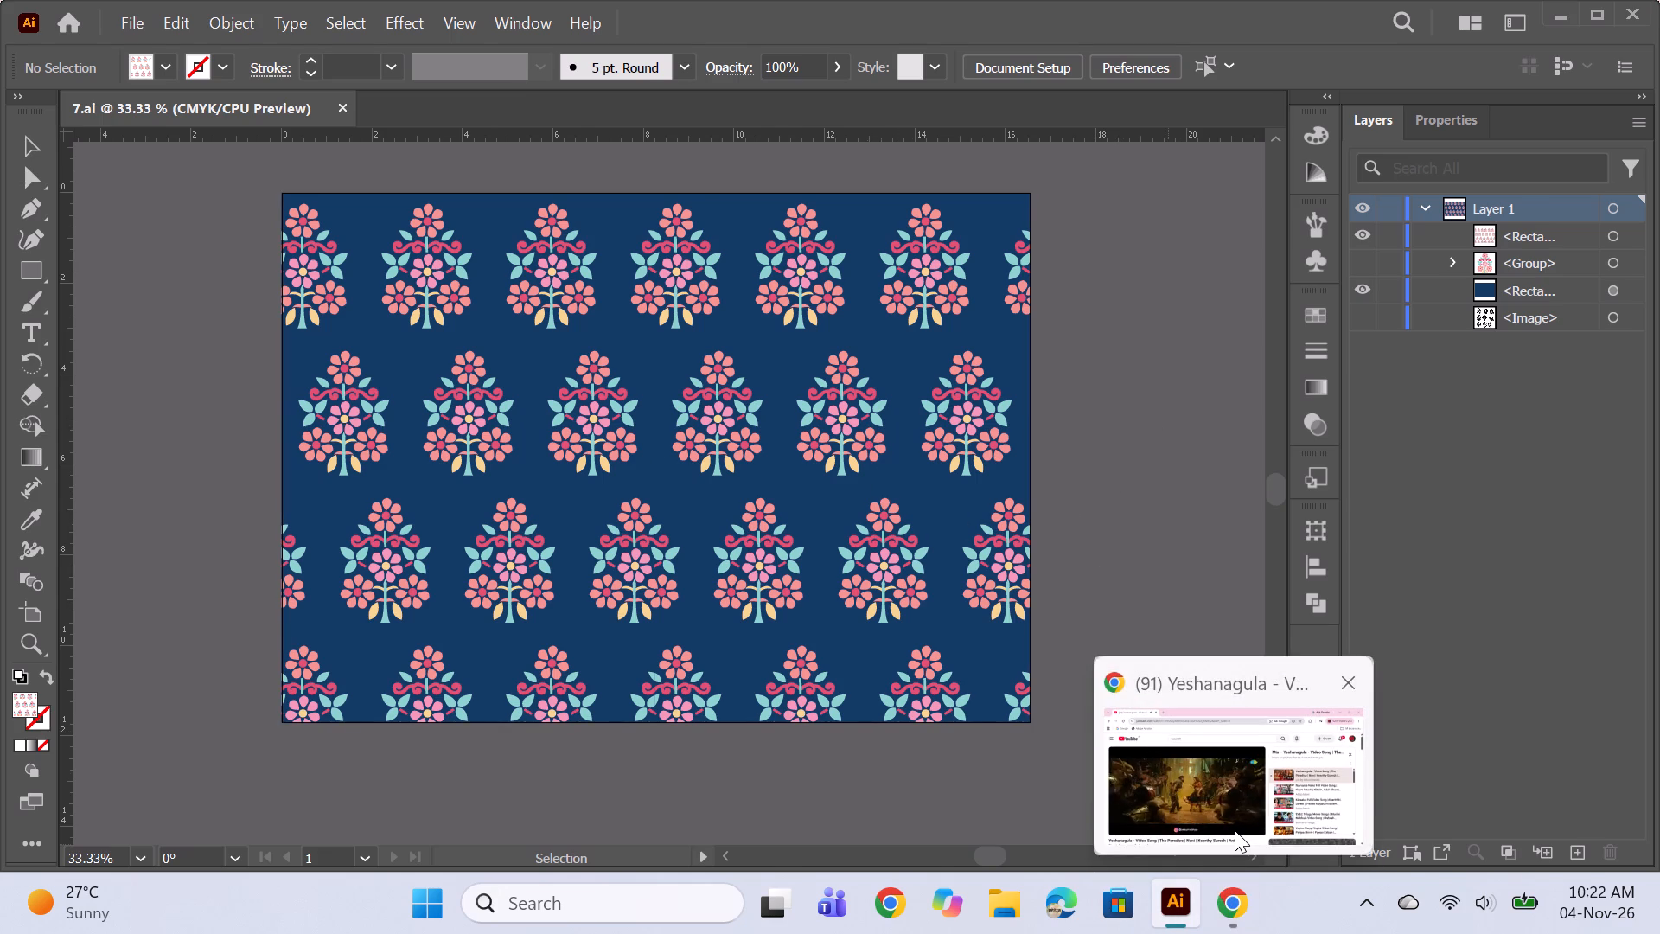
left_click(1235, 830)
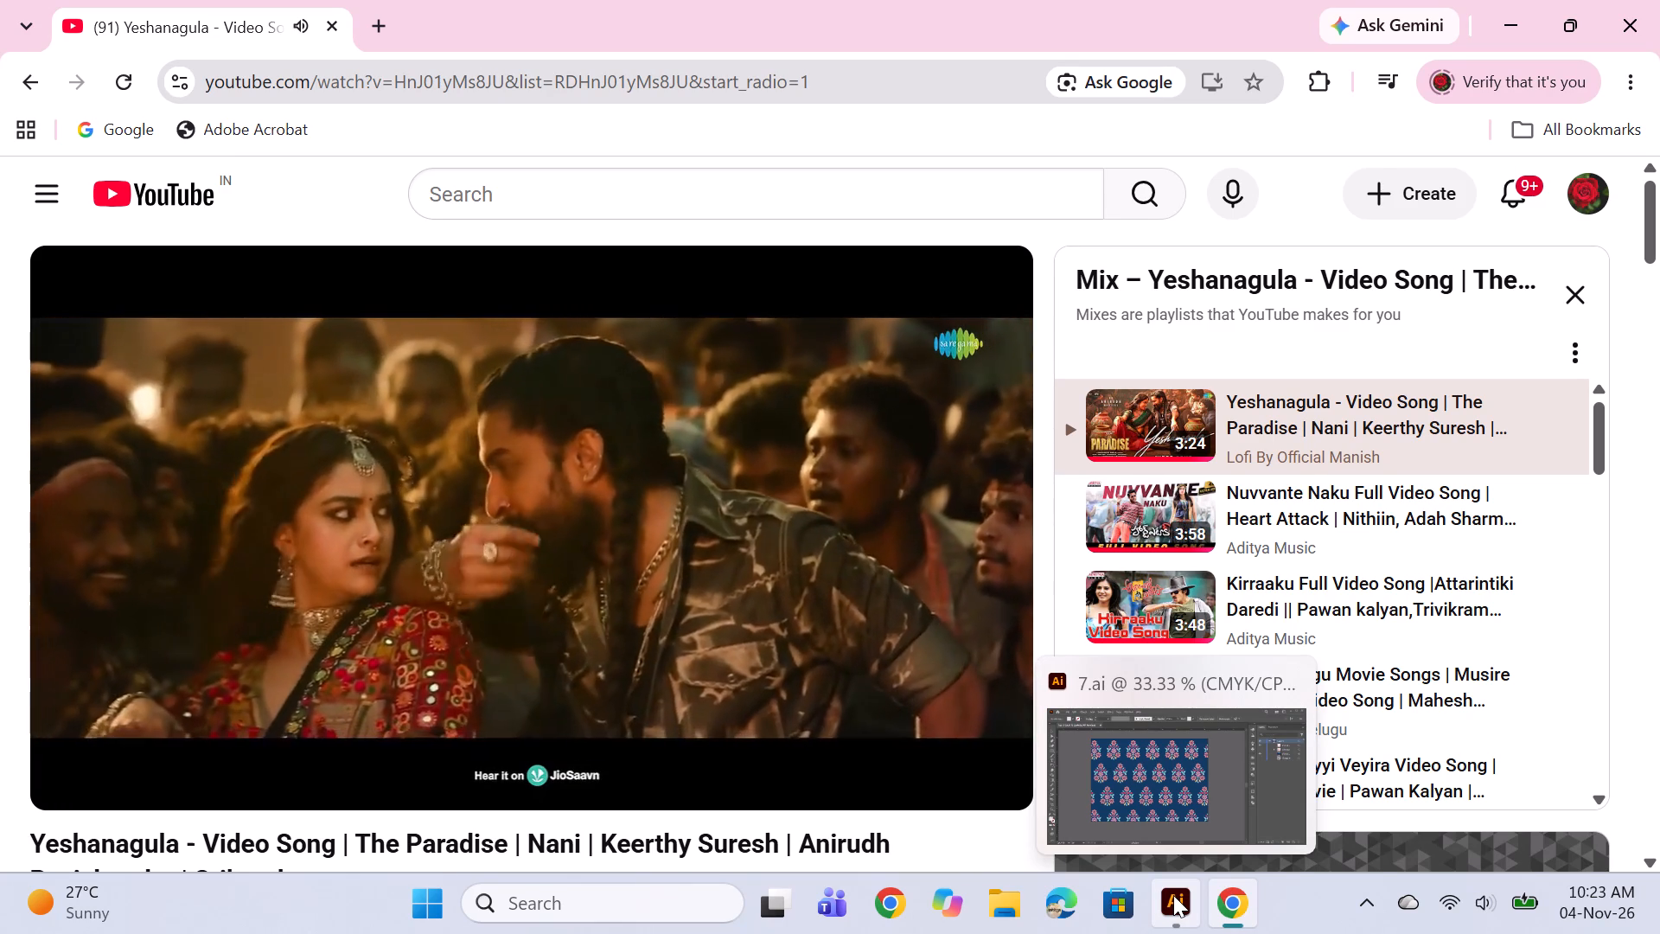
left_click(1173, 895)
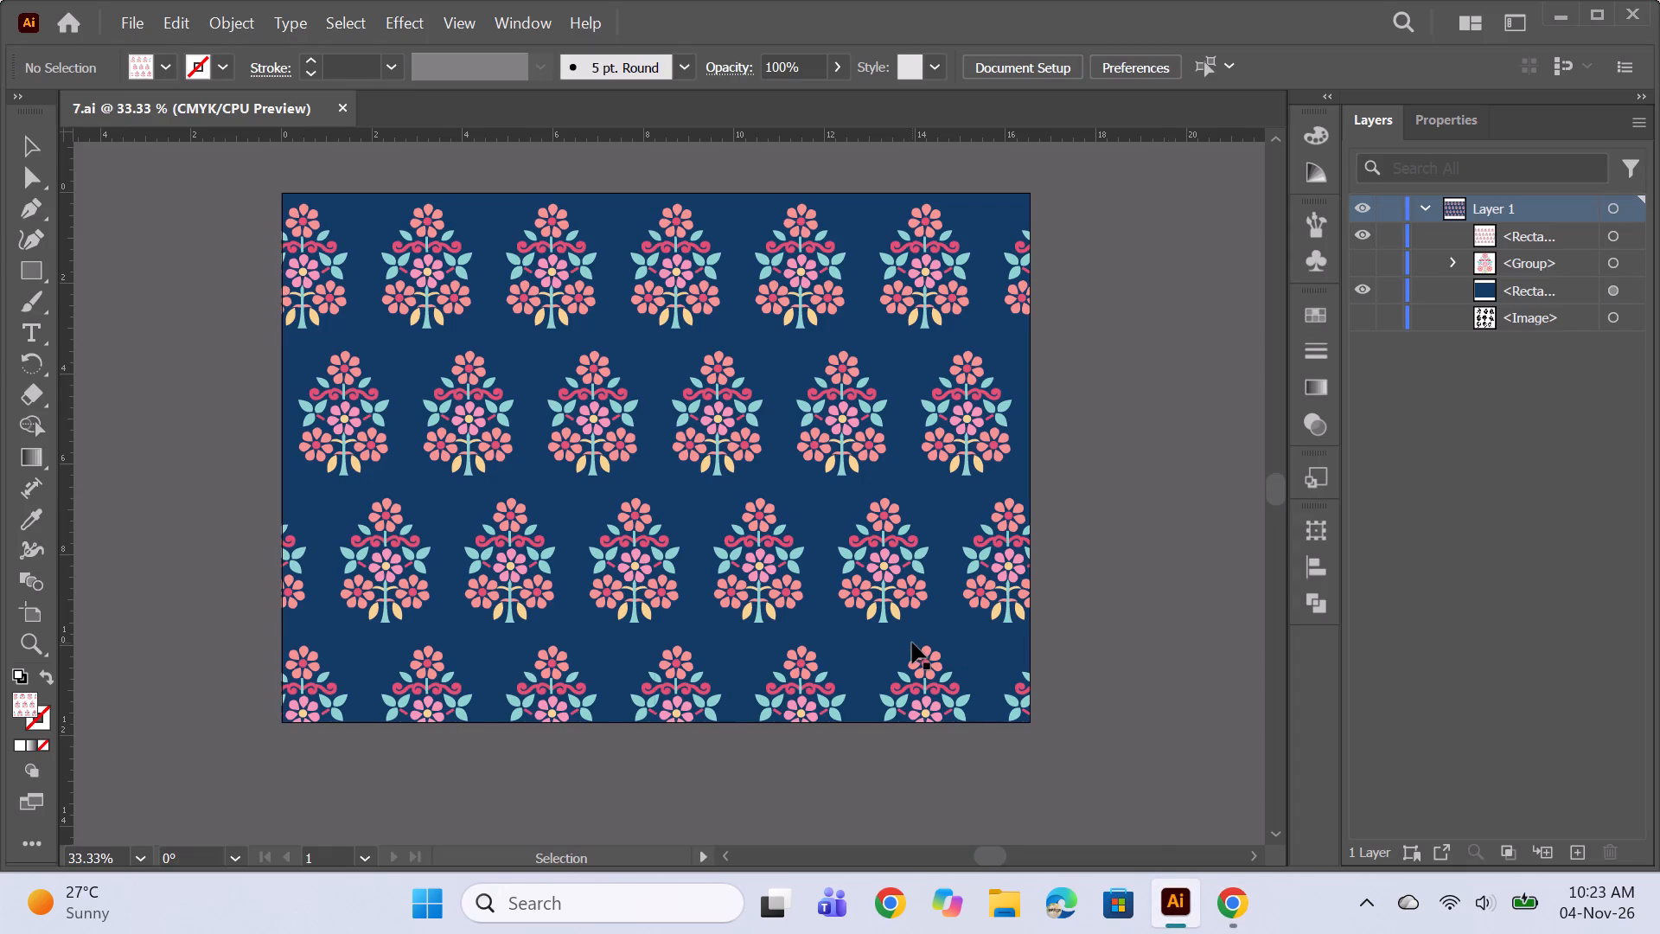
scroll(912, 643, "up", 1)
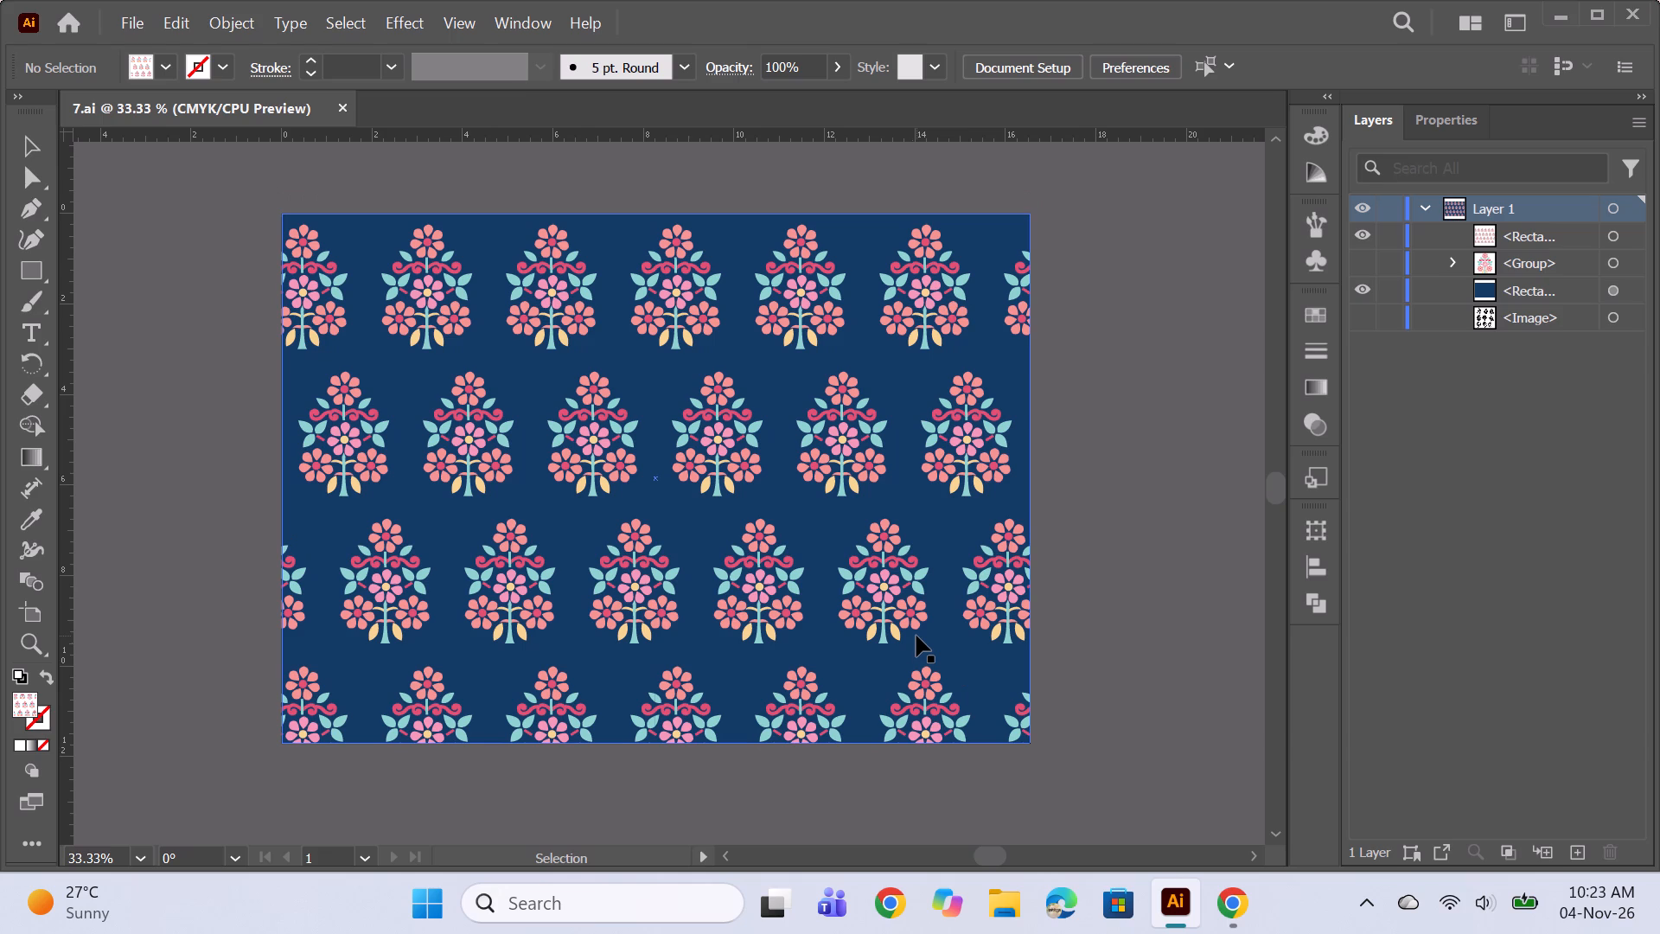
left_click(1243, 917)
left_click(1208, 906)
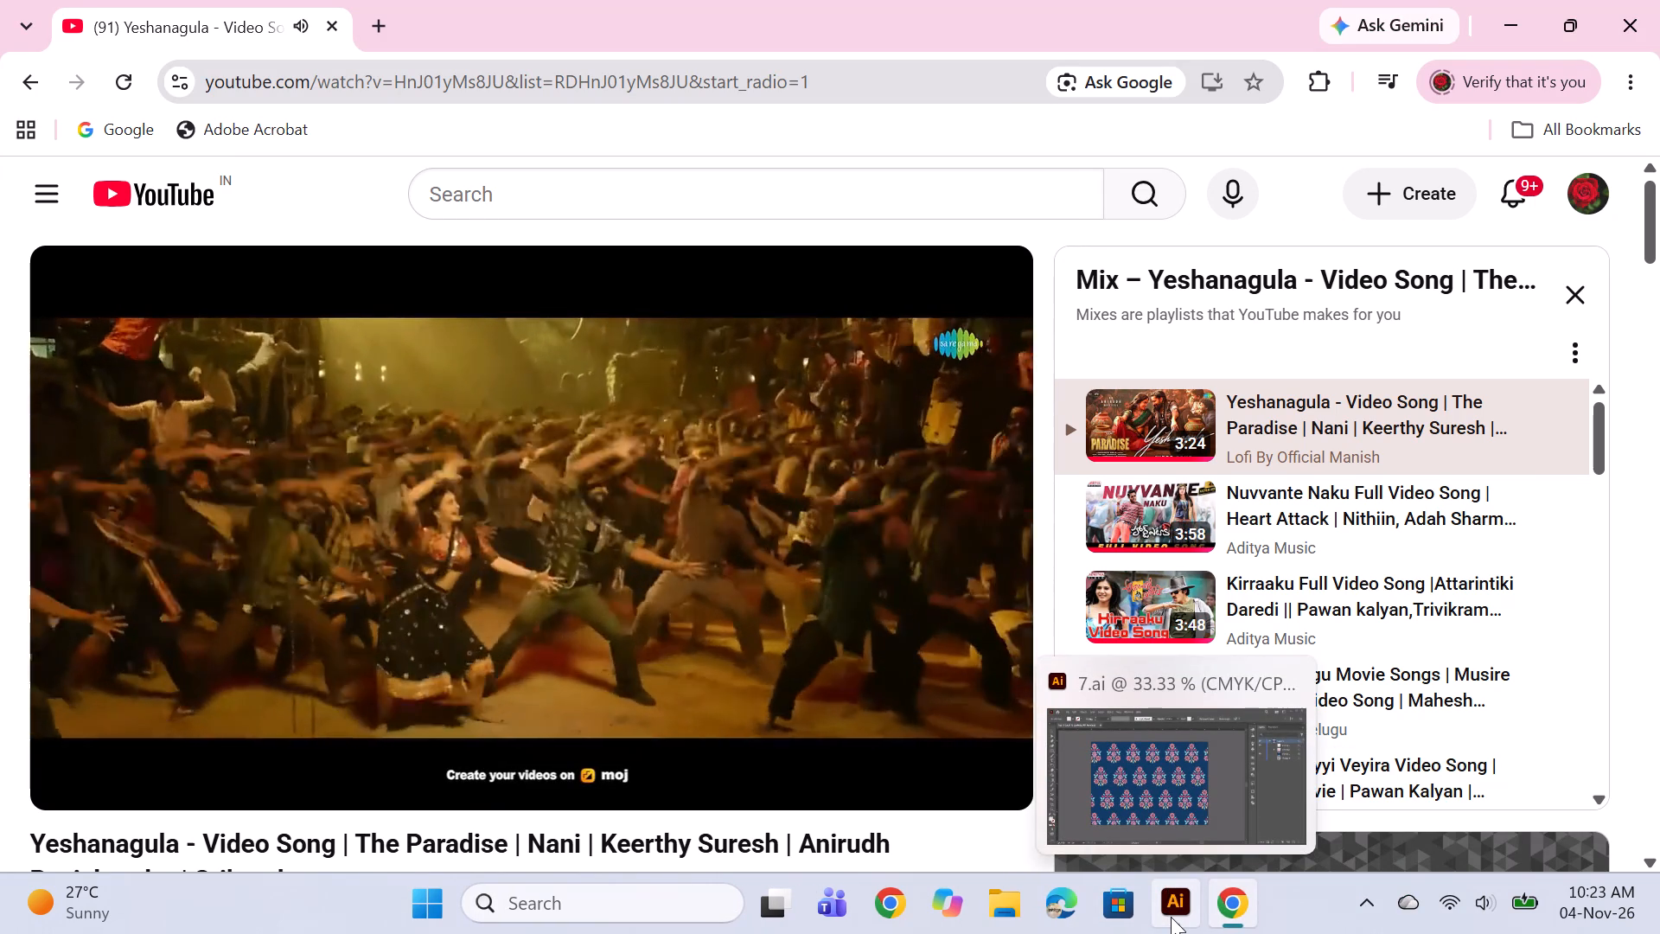
Switch to Illustrator, create a new blank document with the preset settings, and return to the 7.ai document.
left_click(1171, 917)
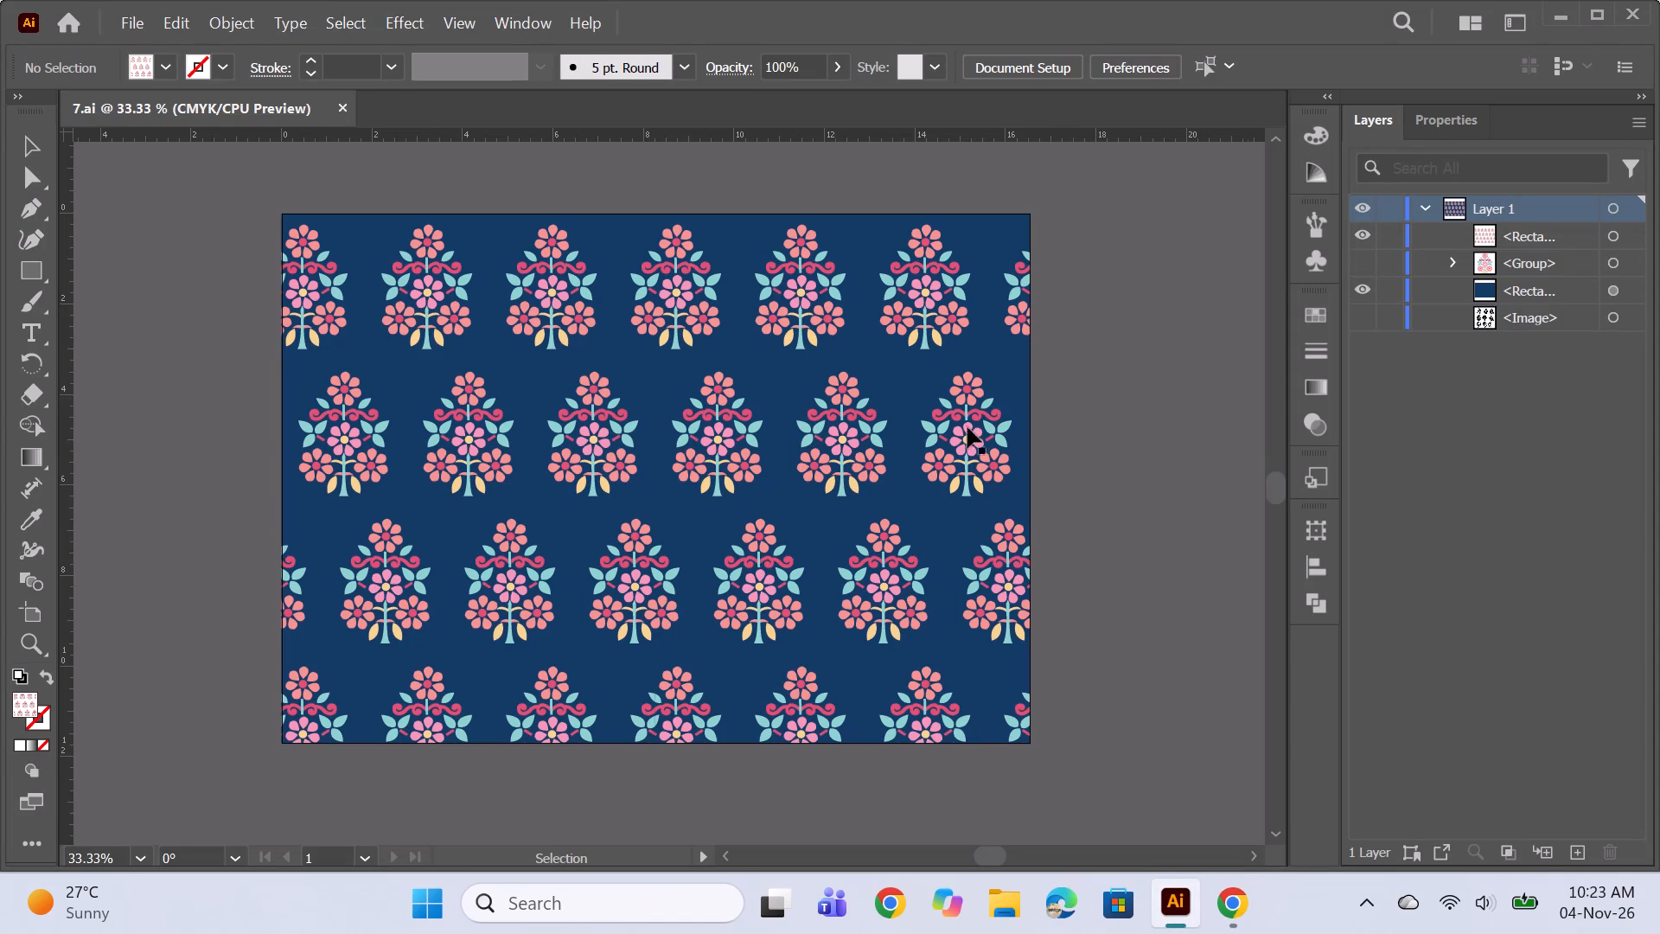
scroll(967, 432, "down", 2)
scroll(901, 534, "up", 1)
scroll(994, 556, "up", 1)
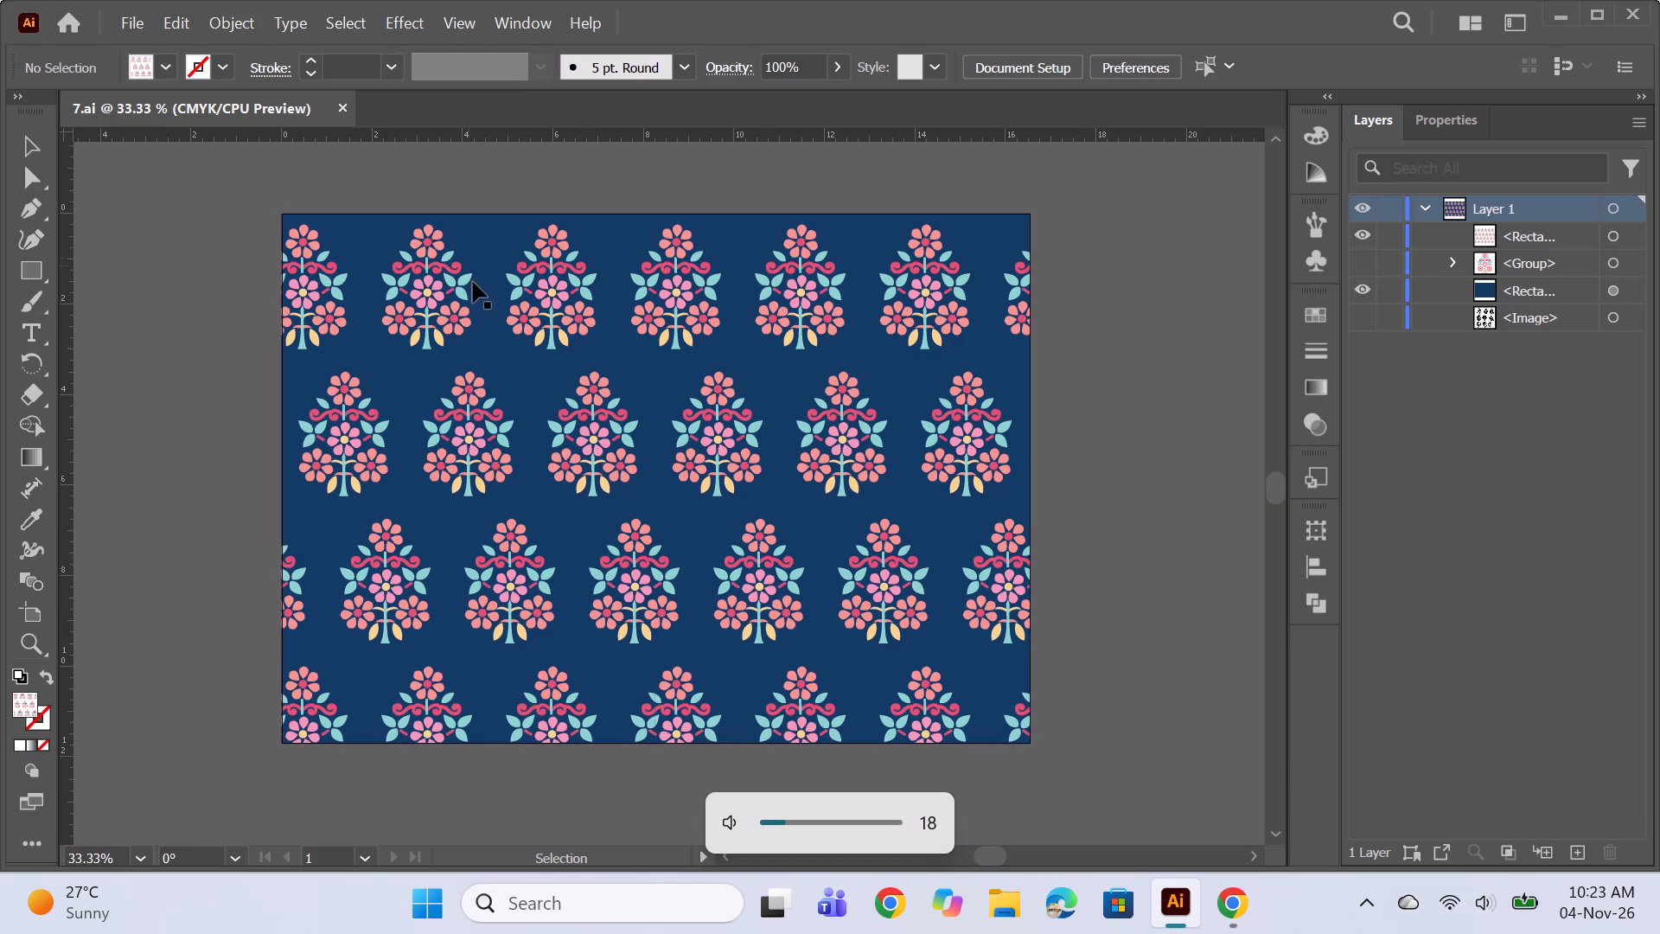
key("ctrl+n")
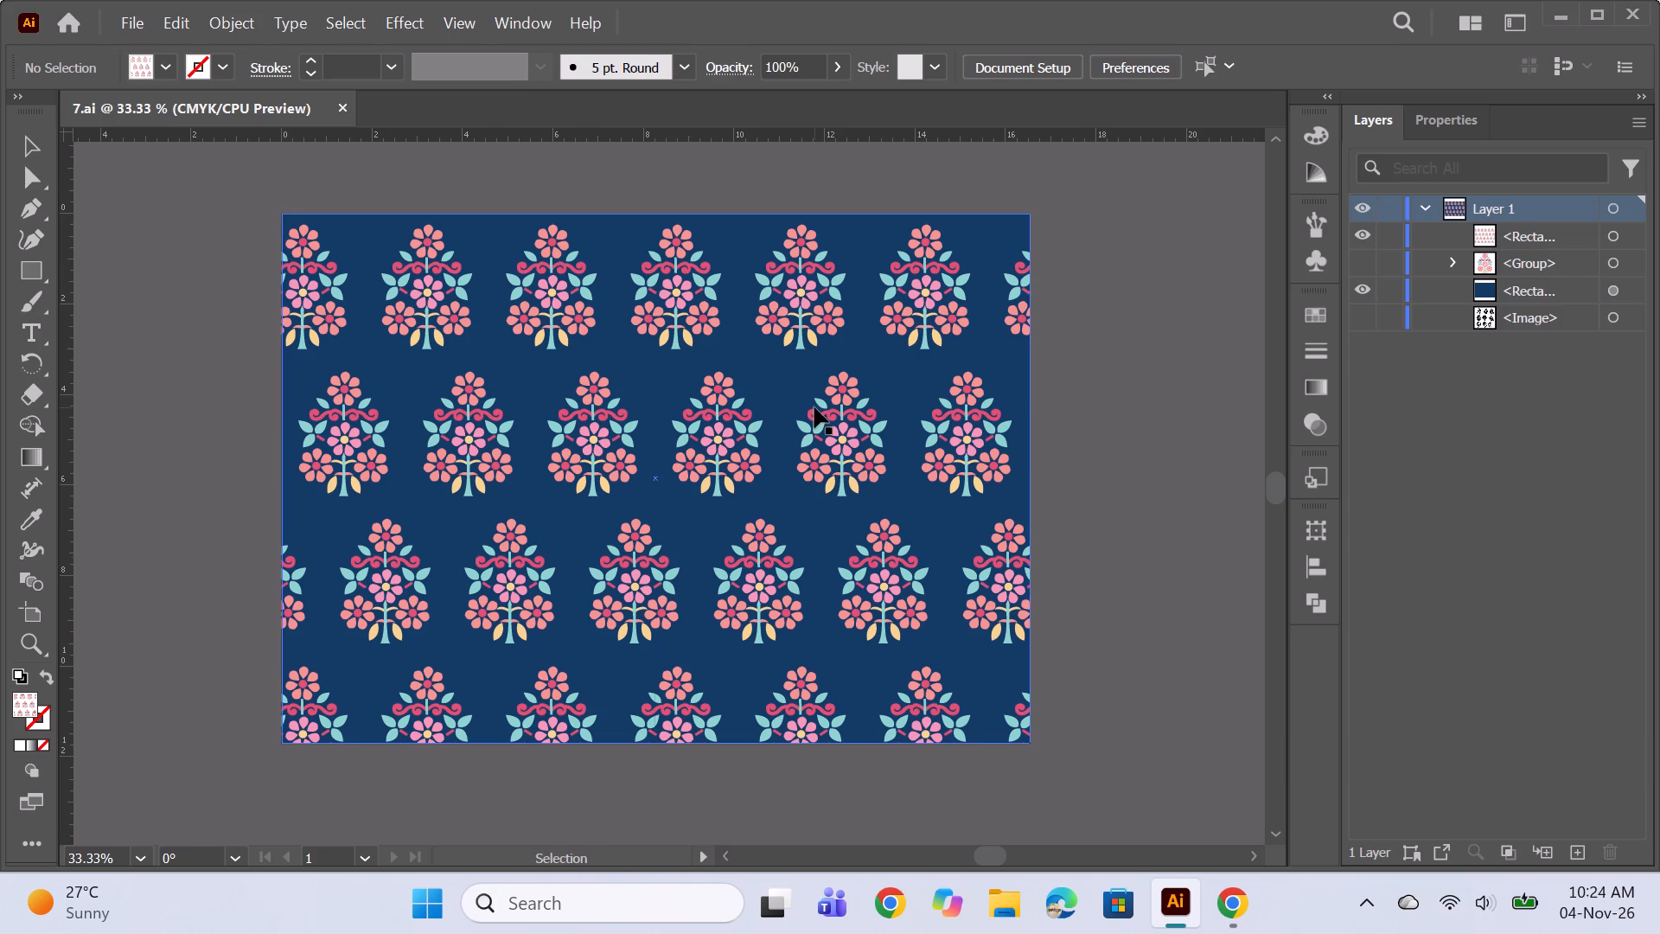
key("Return")
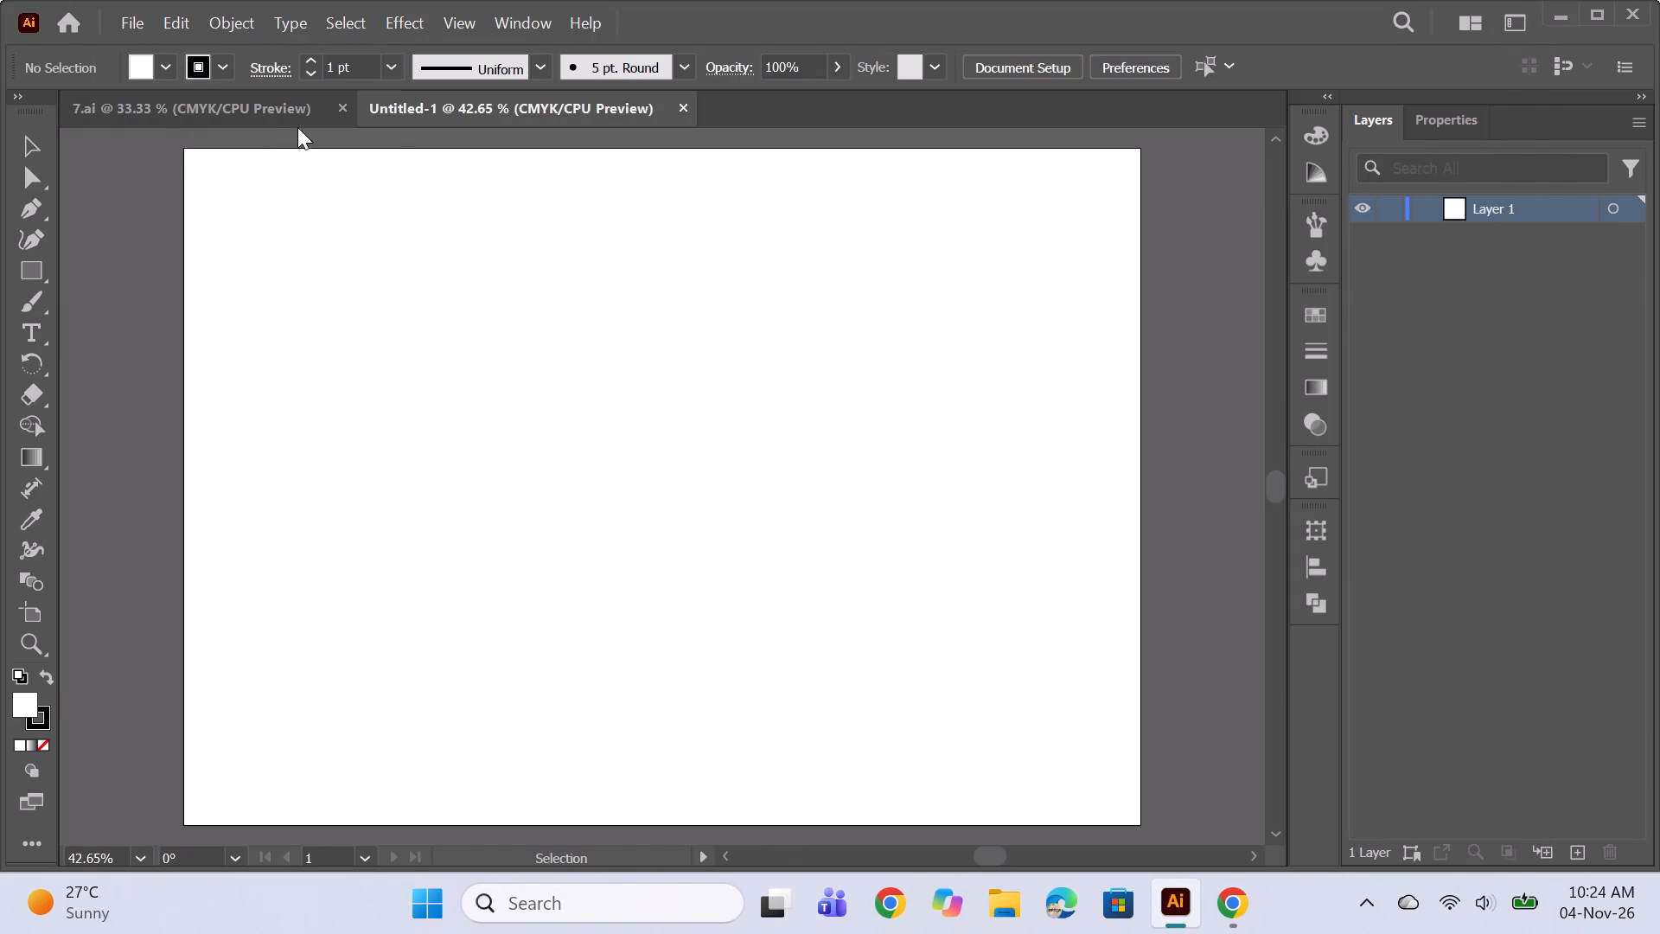
left_click(265, 106)
Switch to Chrome and search Google in a new tab for floral printed fabrics.
left_click(1222, 916)
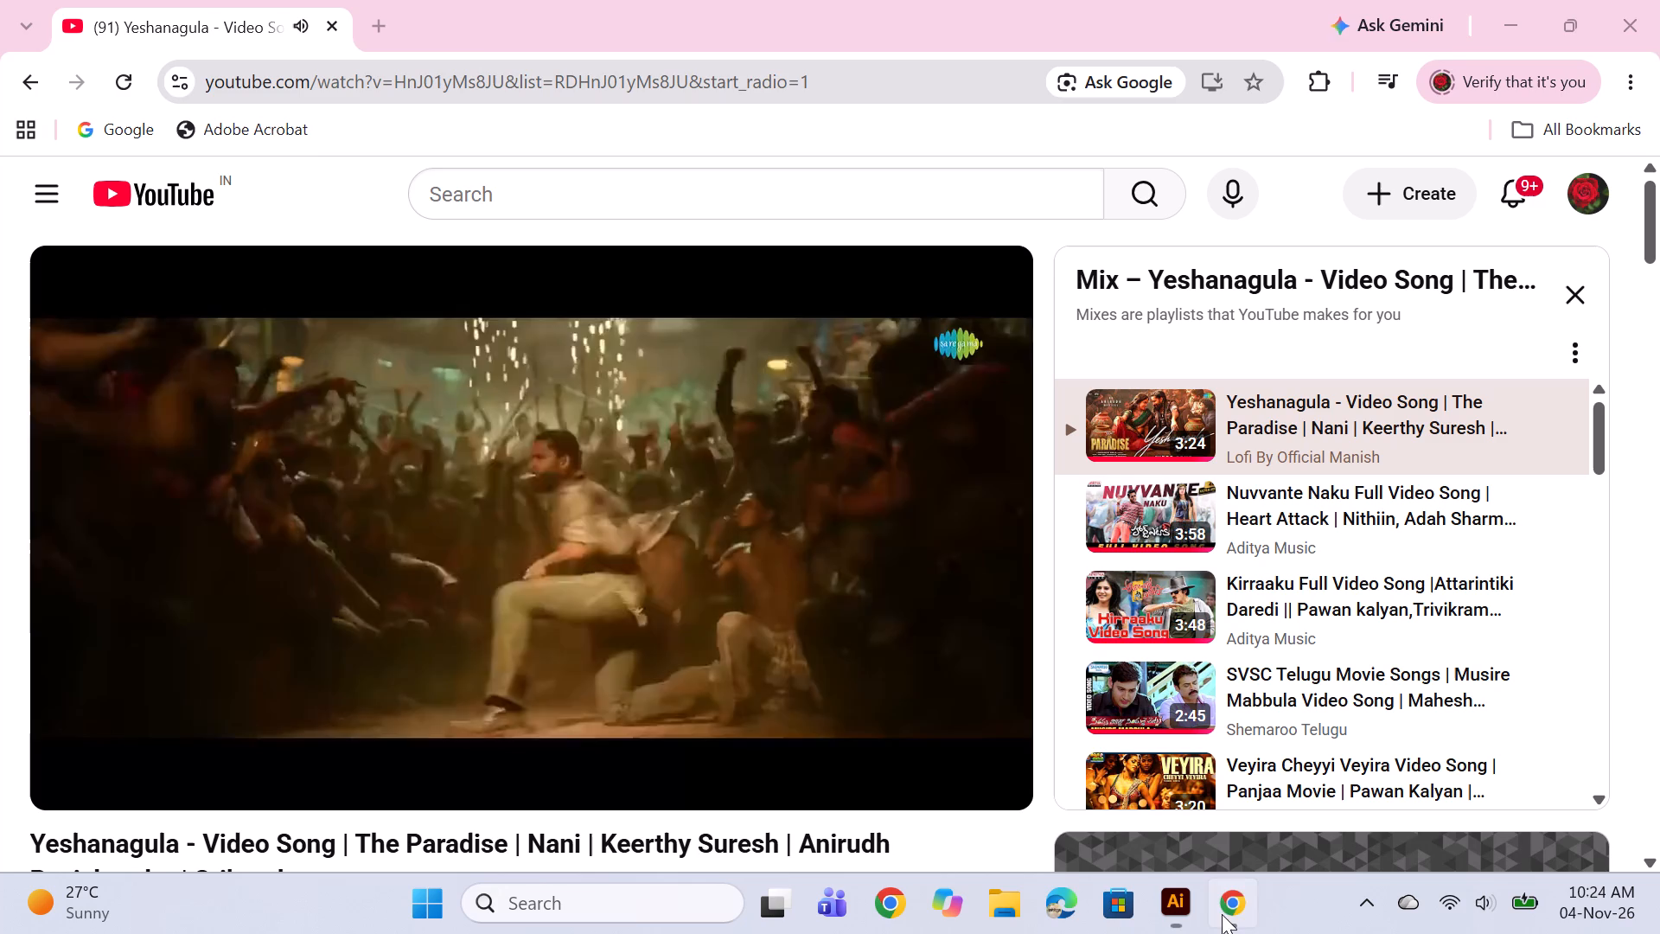
left_click(383, 26)
left_click(542, 517)
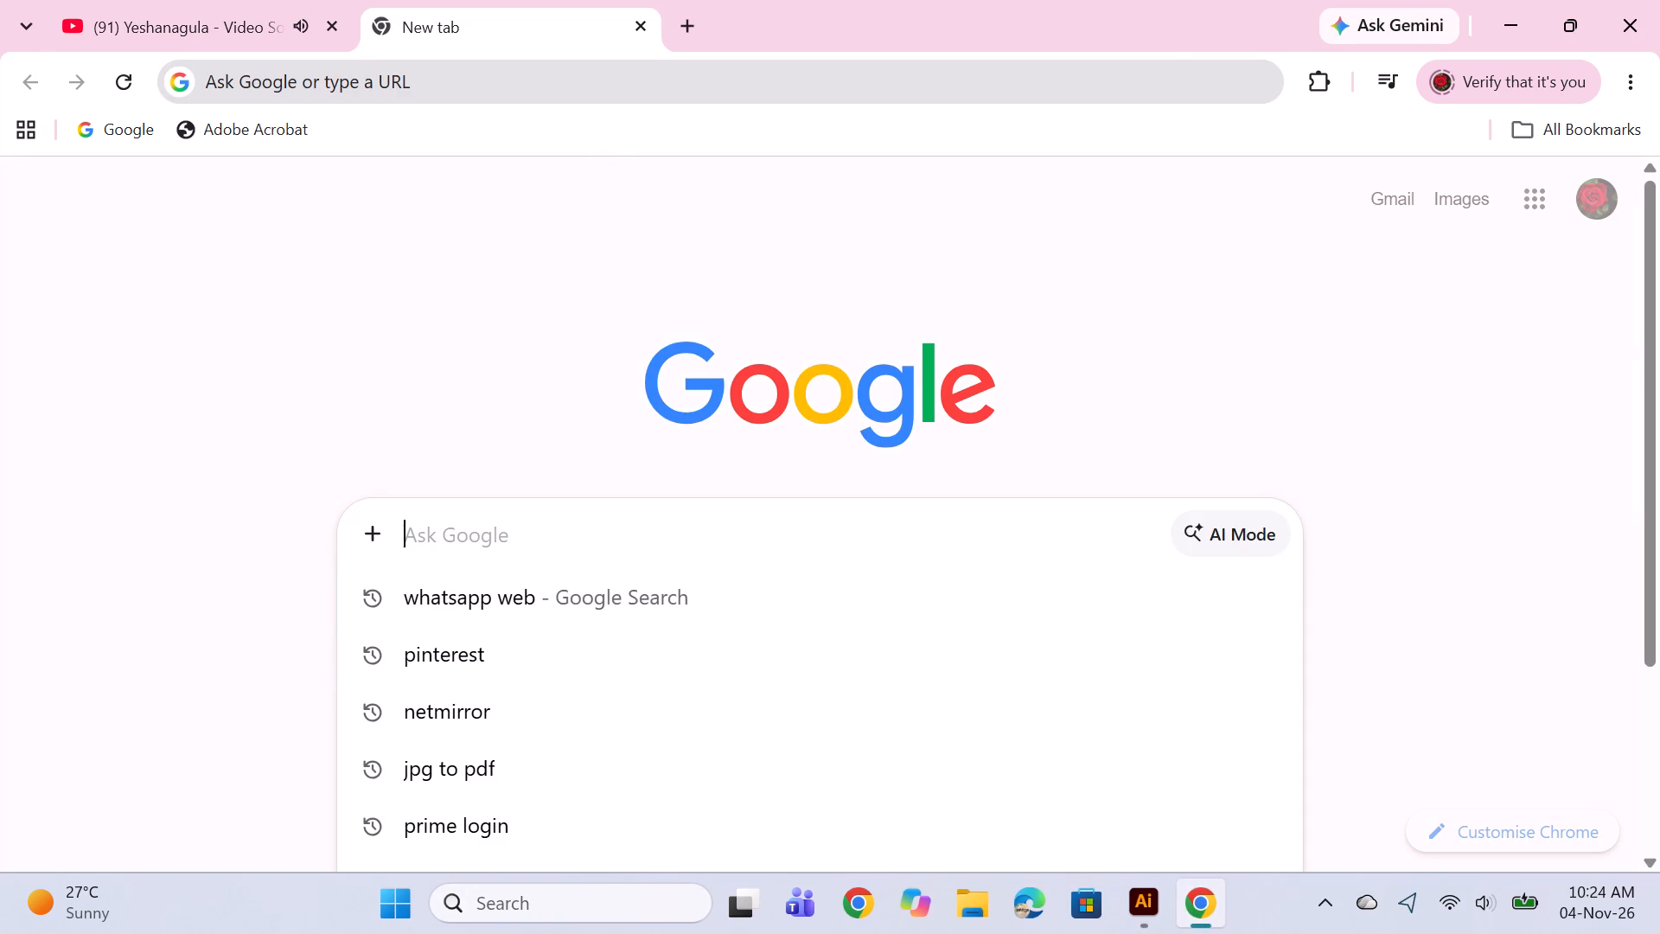
type("print")
key("BackSpace")
key("BackSpace")
key("BackSpace")
key("BackSpace")
key("BackSpace")
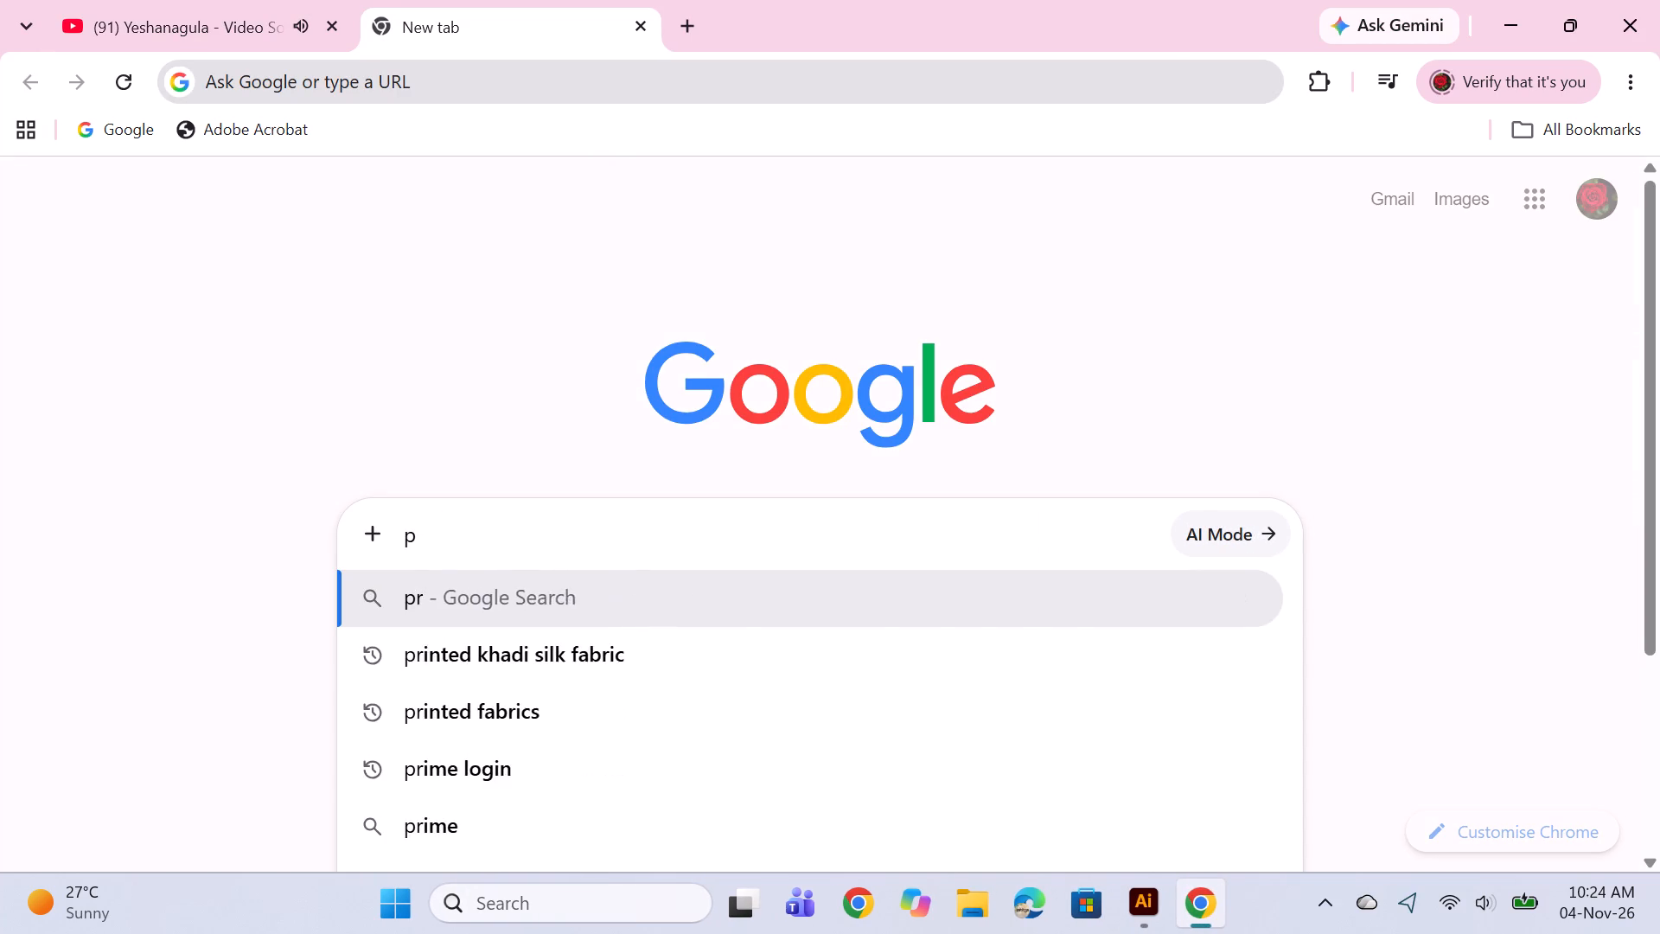
key("BackSpace")
key("BackSpace")
type("floral")
double_click(535, 592)
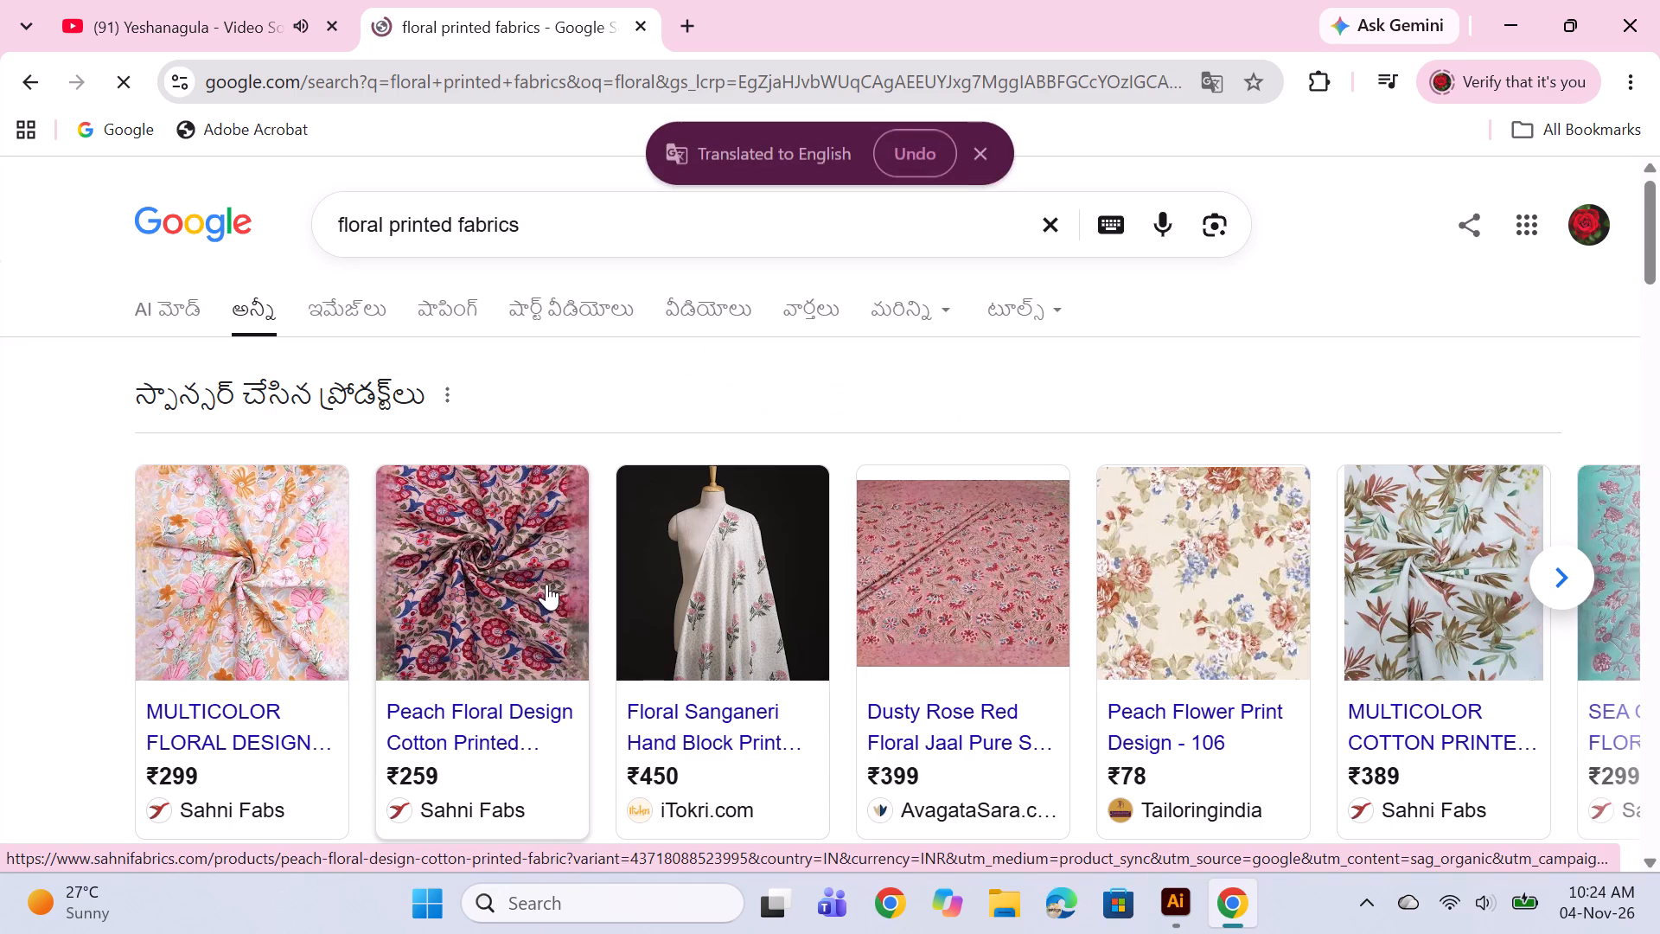
Switch the floral printed fabrics search to image results and look through the fabric prints for design references.
left_click(326, 311)
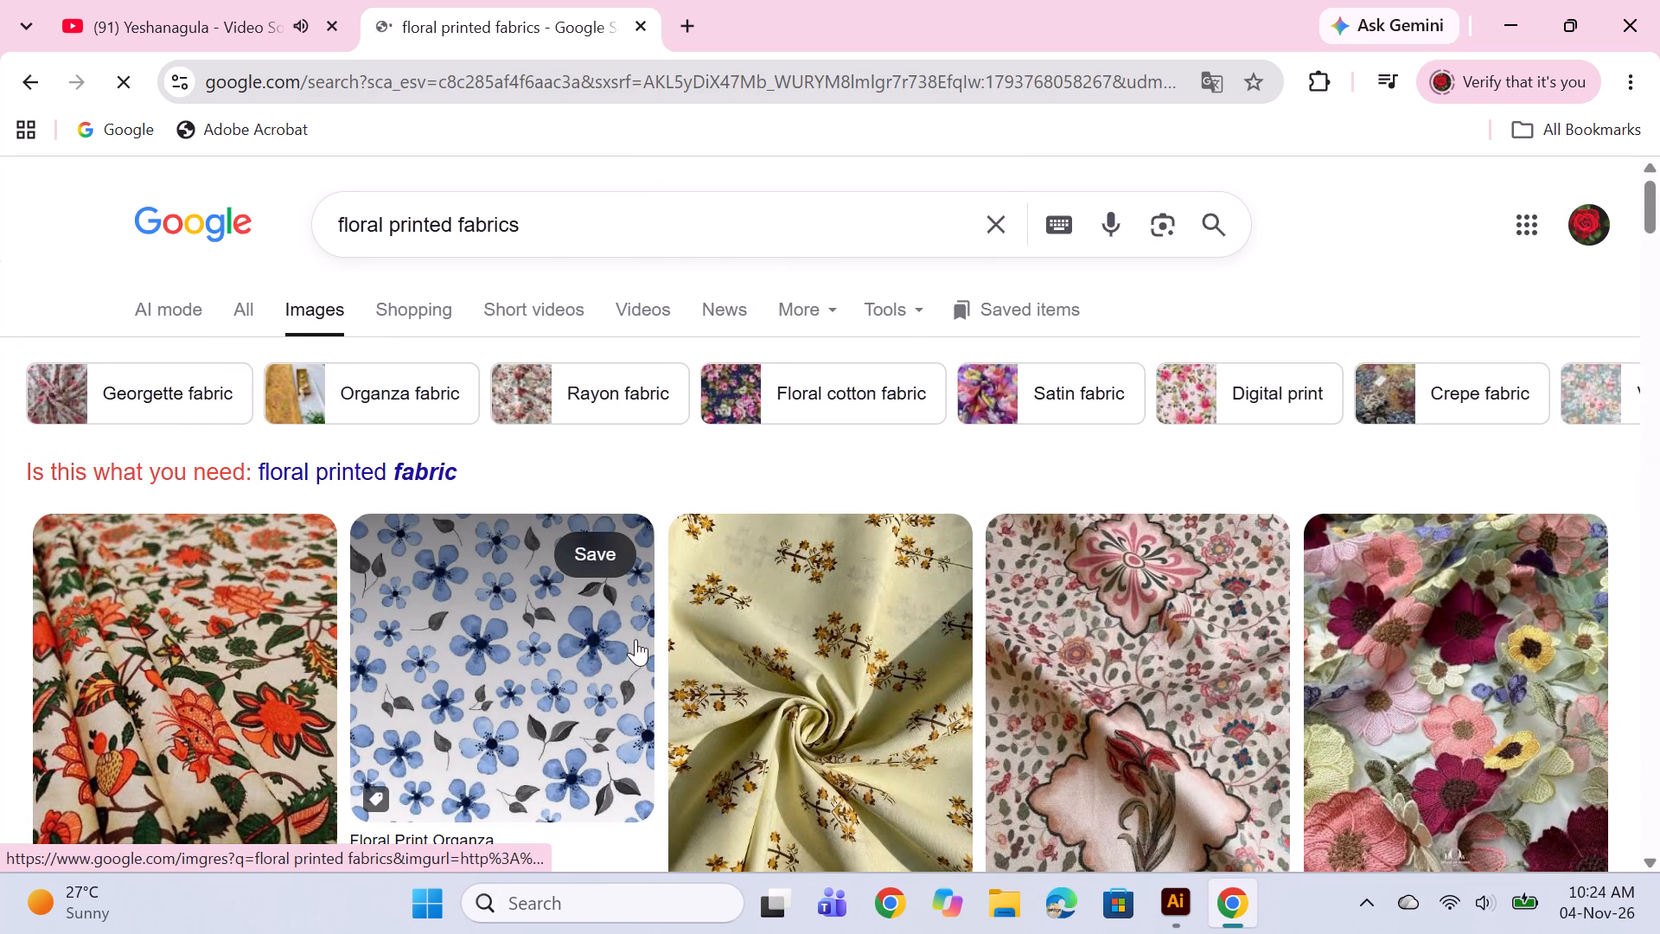
scroll(857, 622, "down", 1)
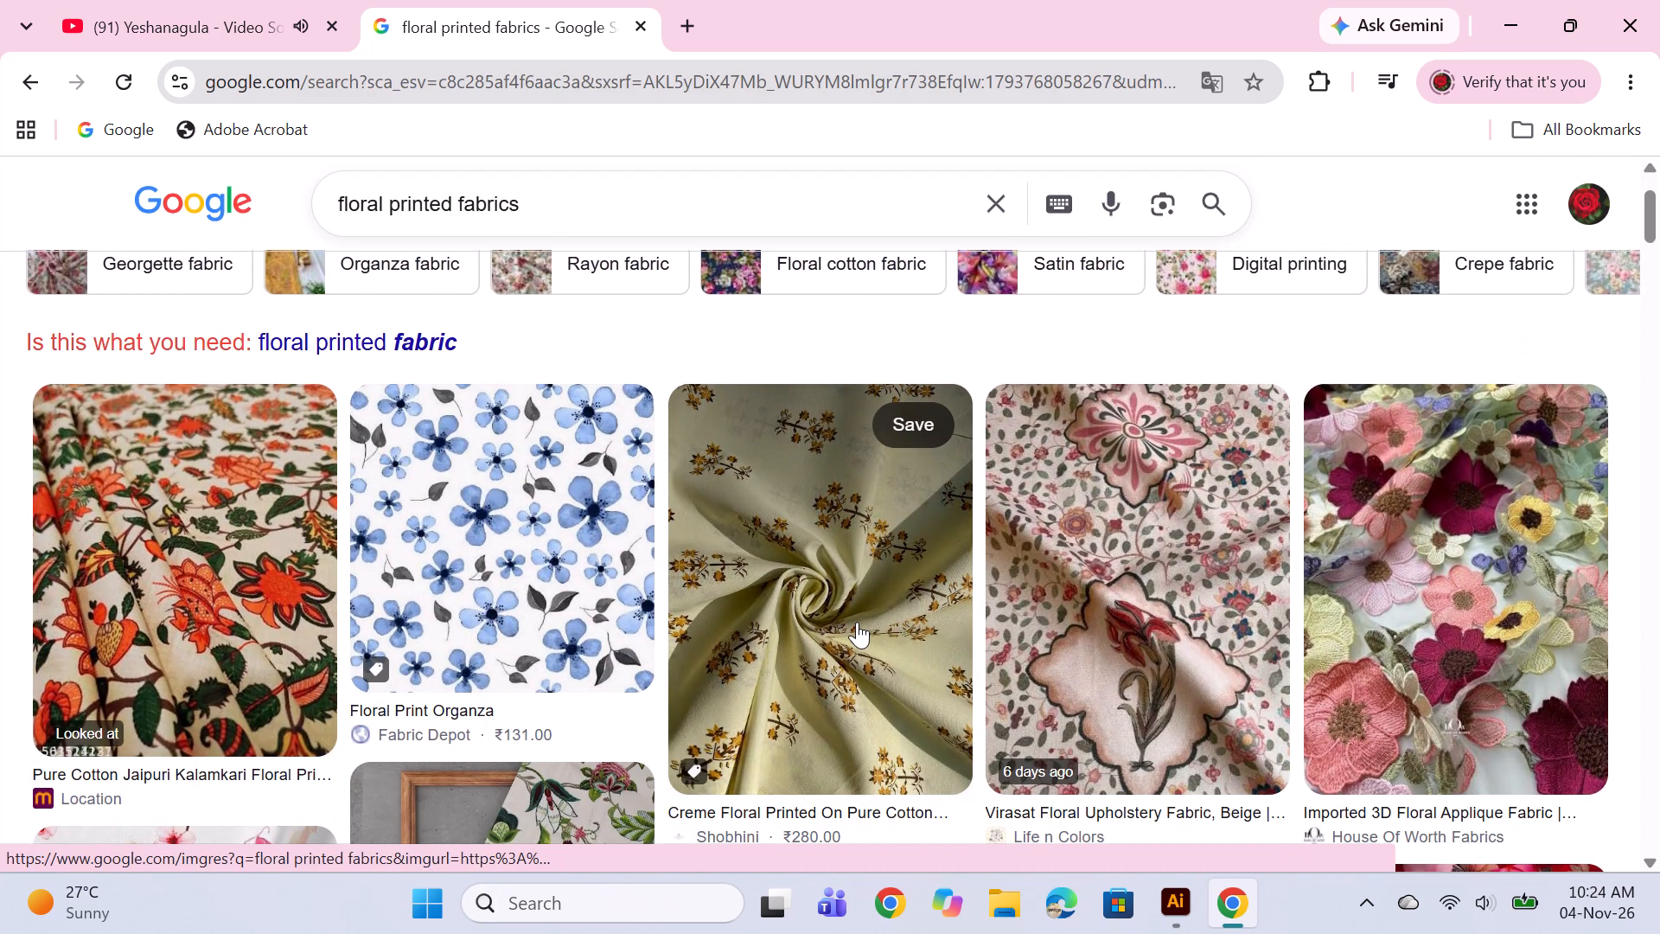
scroll(848, 619, "down", 2)
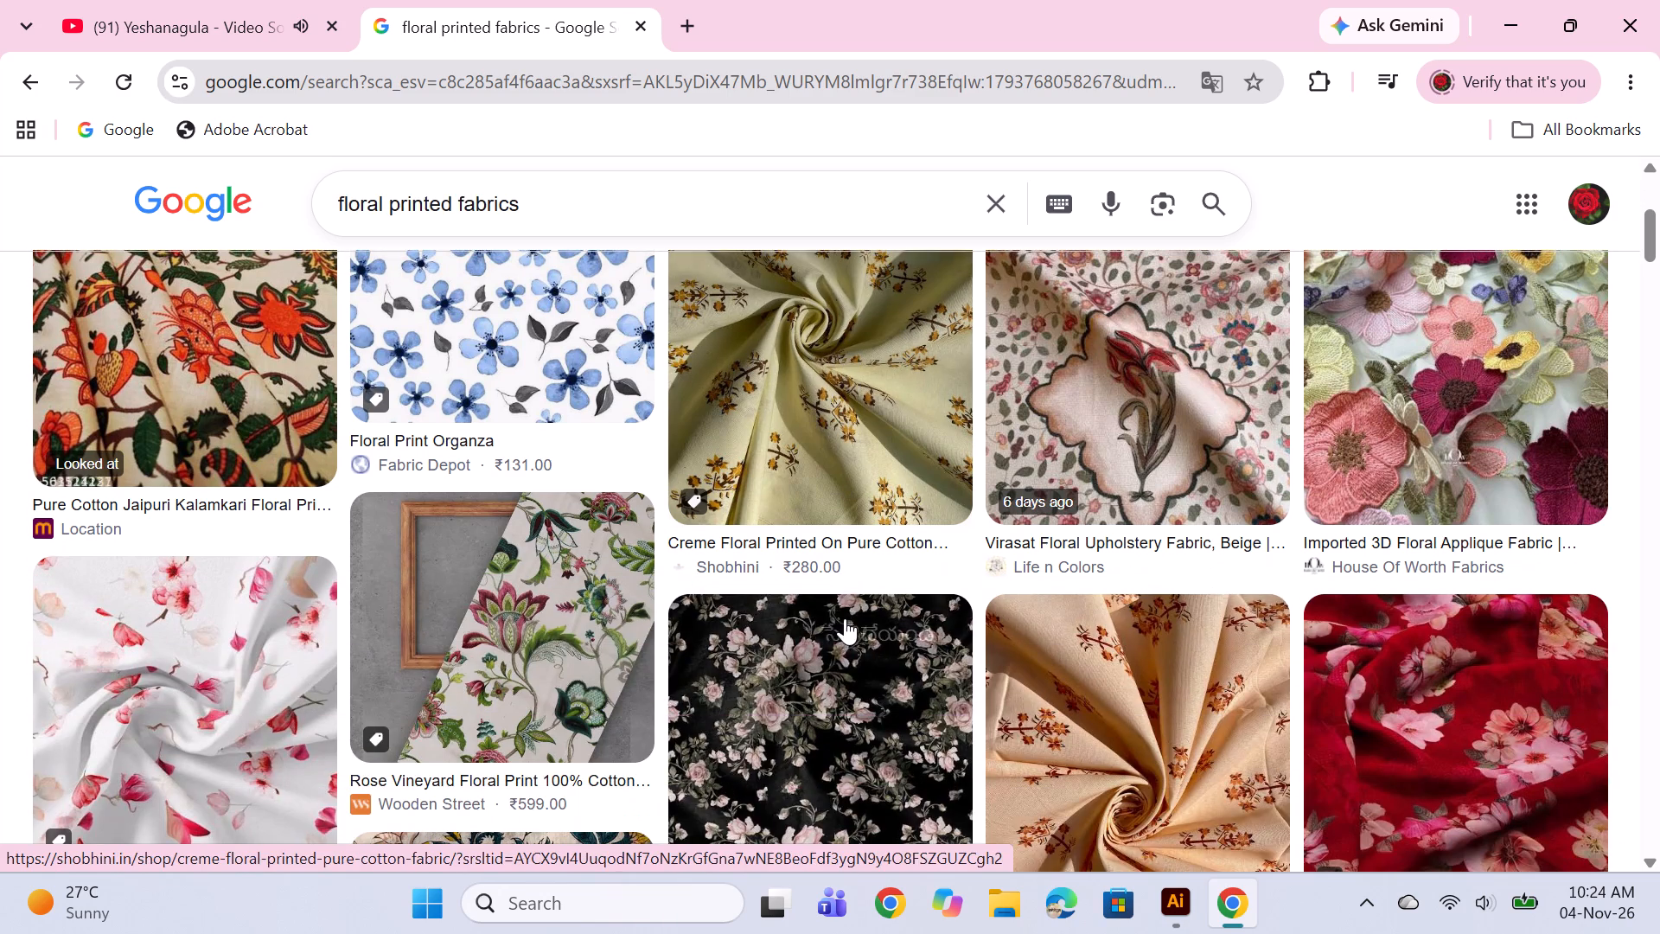
scroll(850, 630, "down", 1)
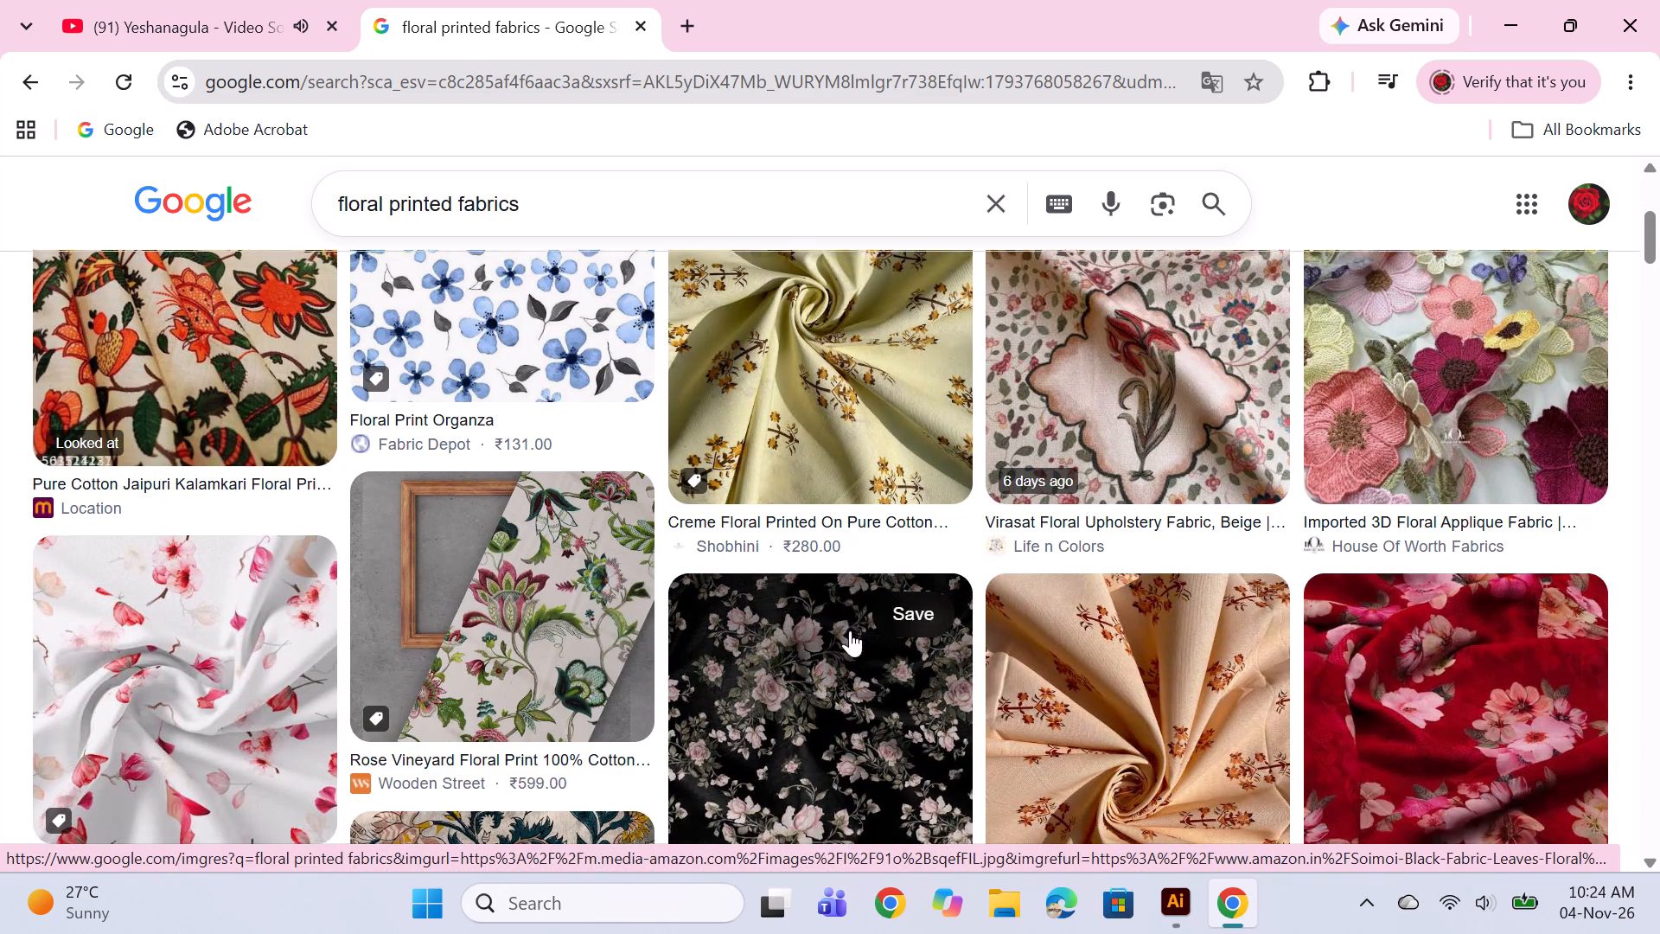
scroll(850, 630, "down", 4)
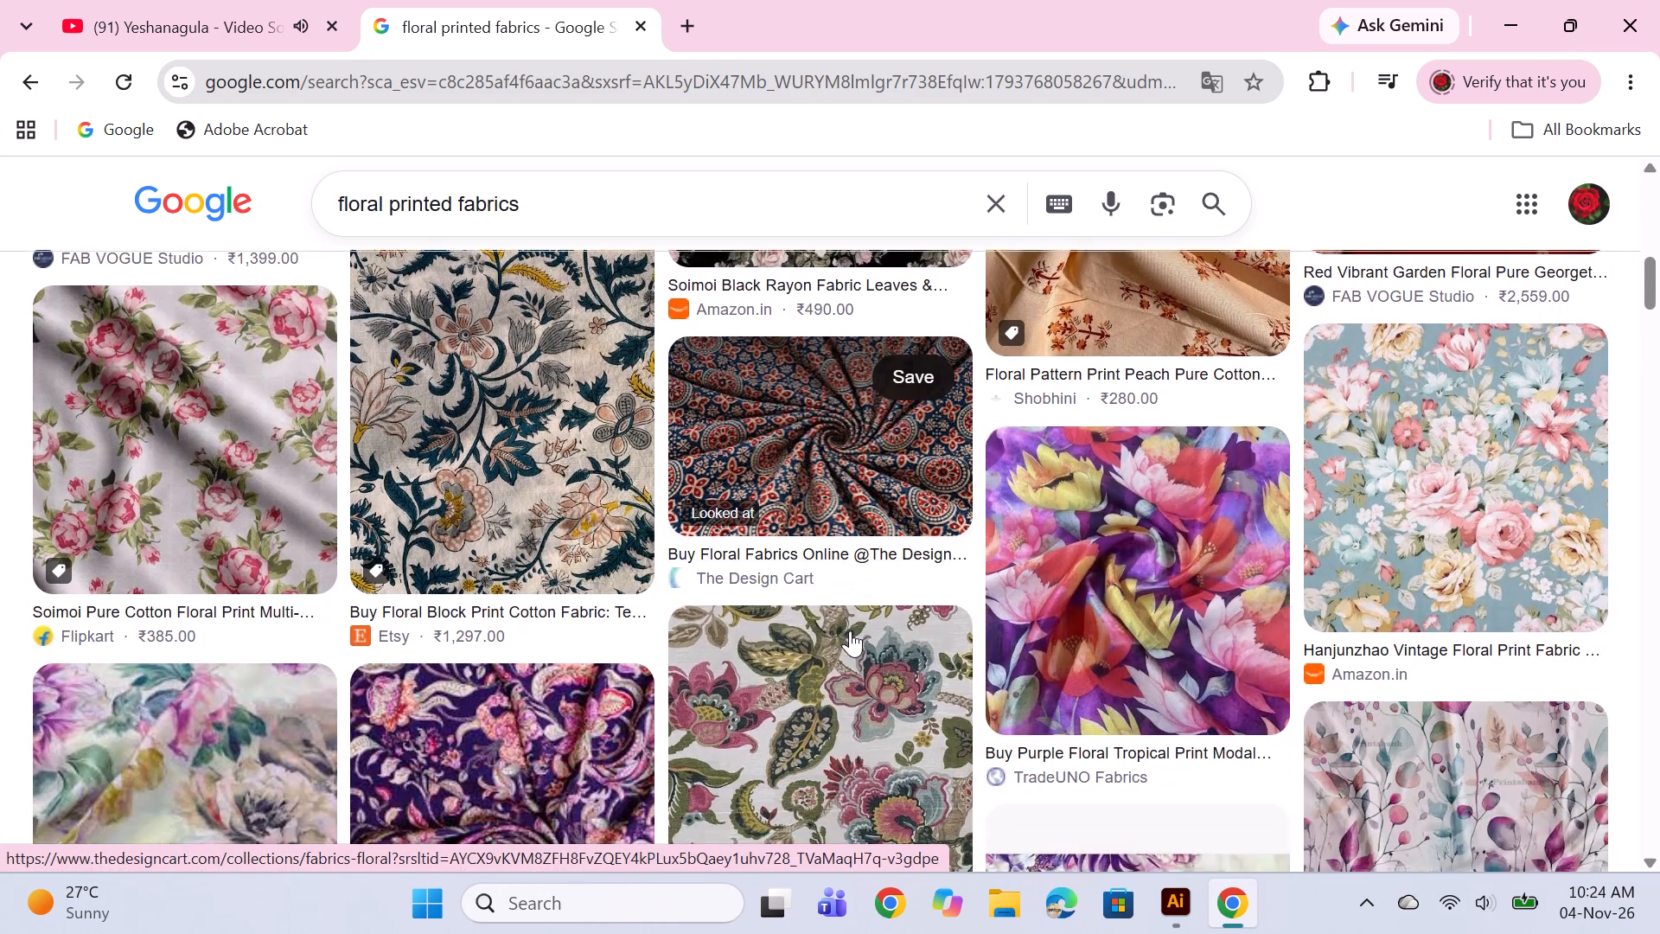
scroll(850, 630, "down", 1)
scroll(769, 605, "down", 1)
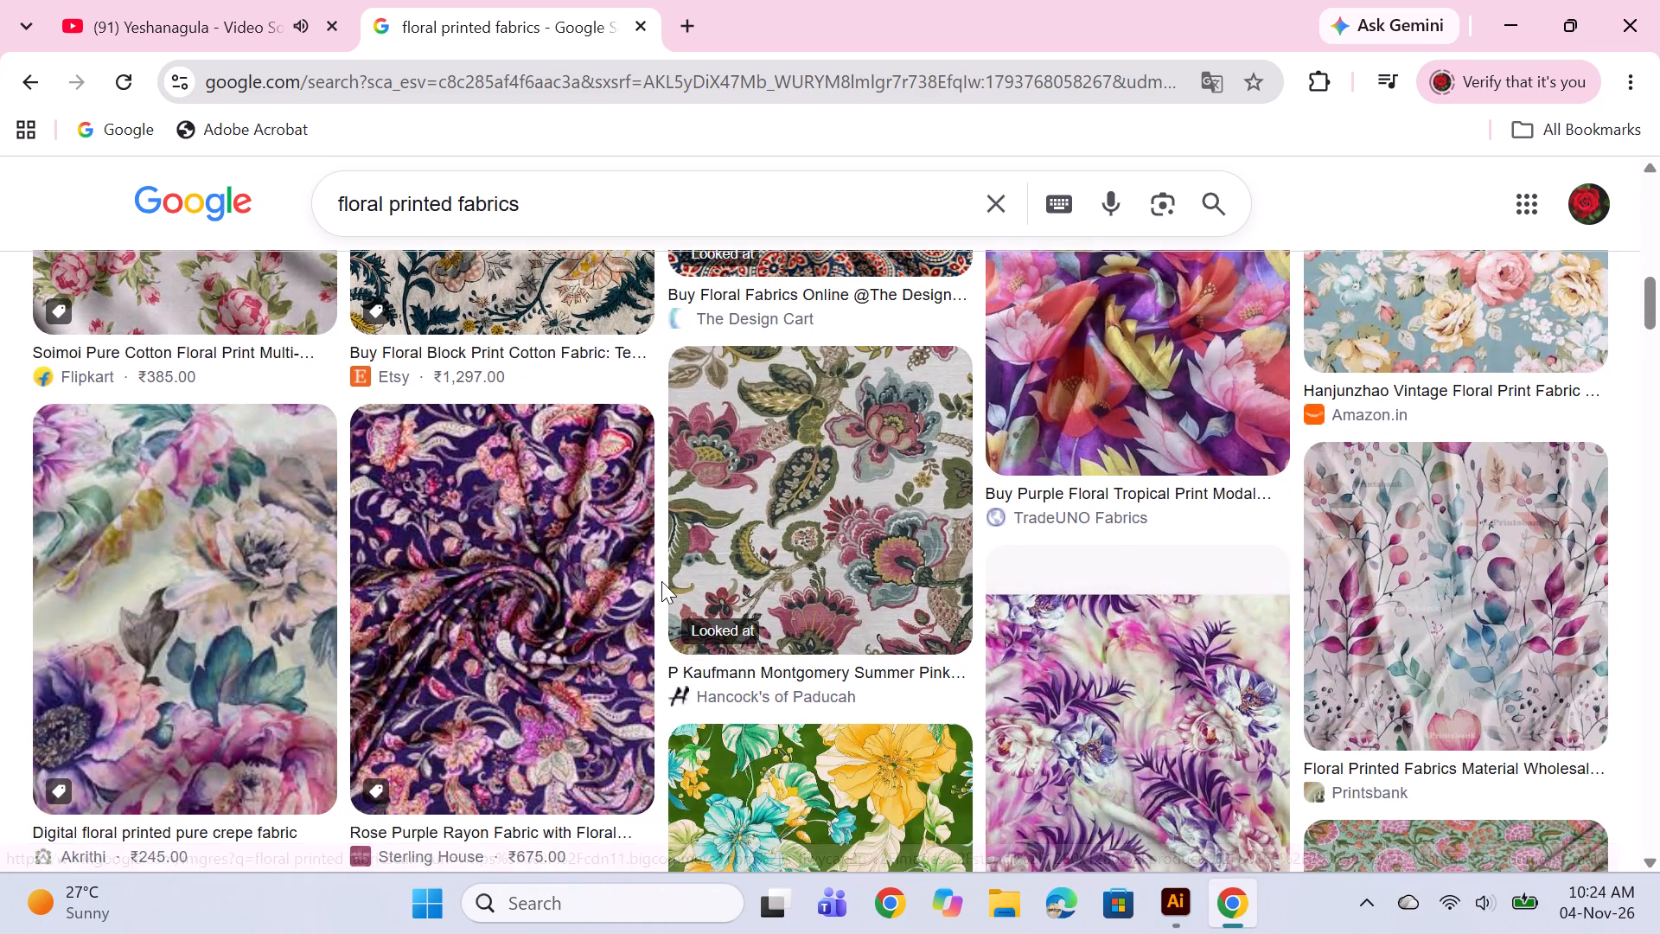
scroll(661, 581, "down", 2)
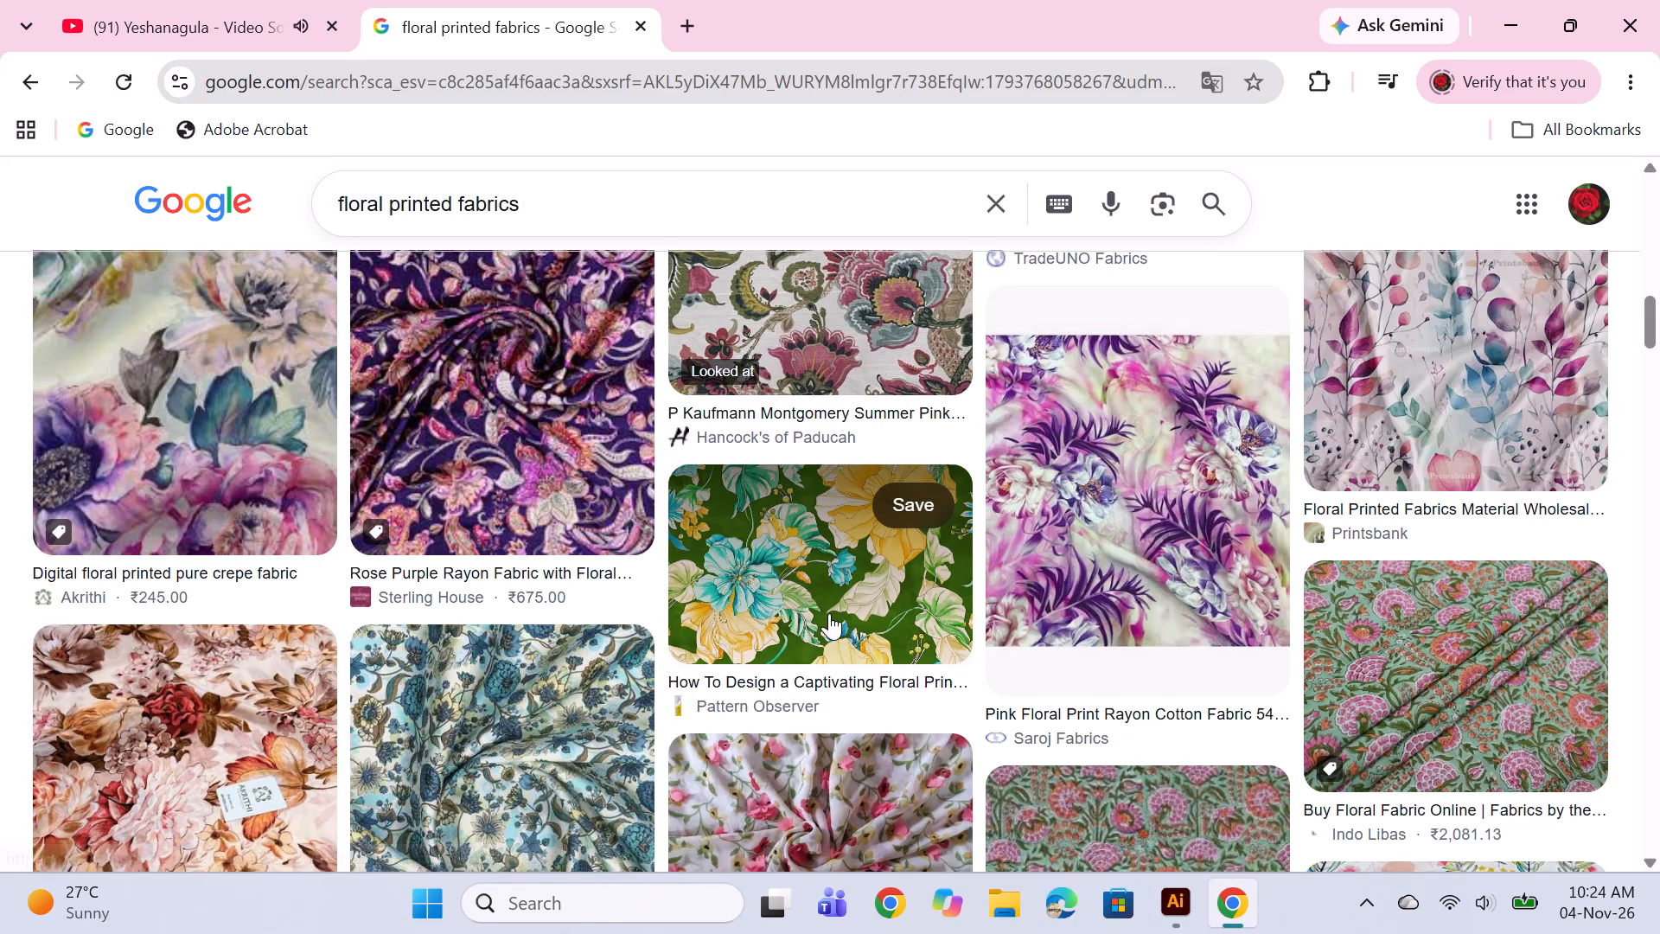
scroll(830, 614, "down", 2)
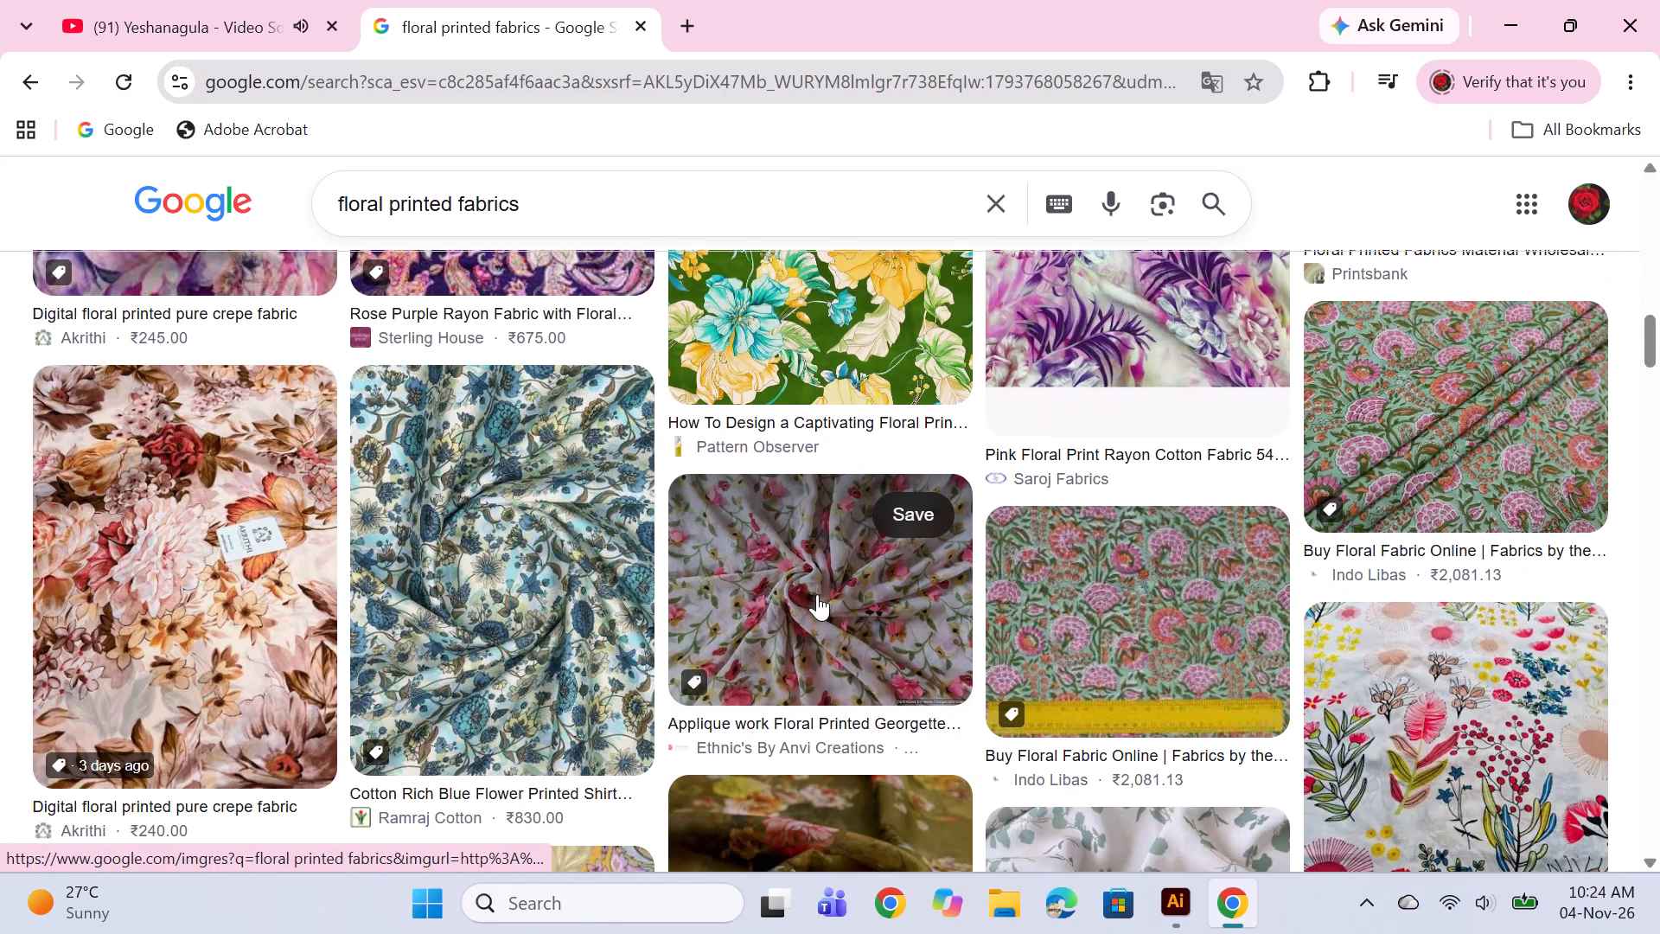
scroll(817, 594, "down", 3)
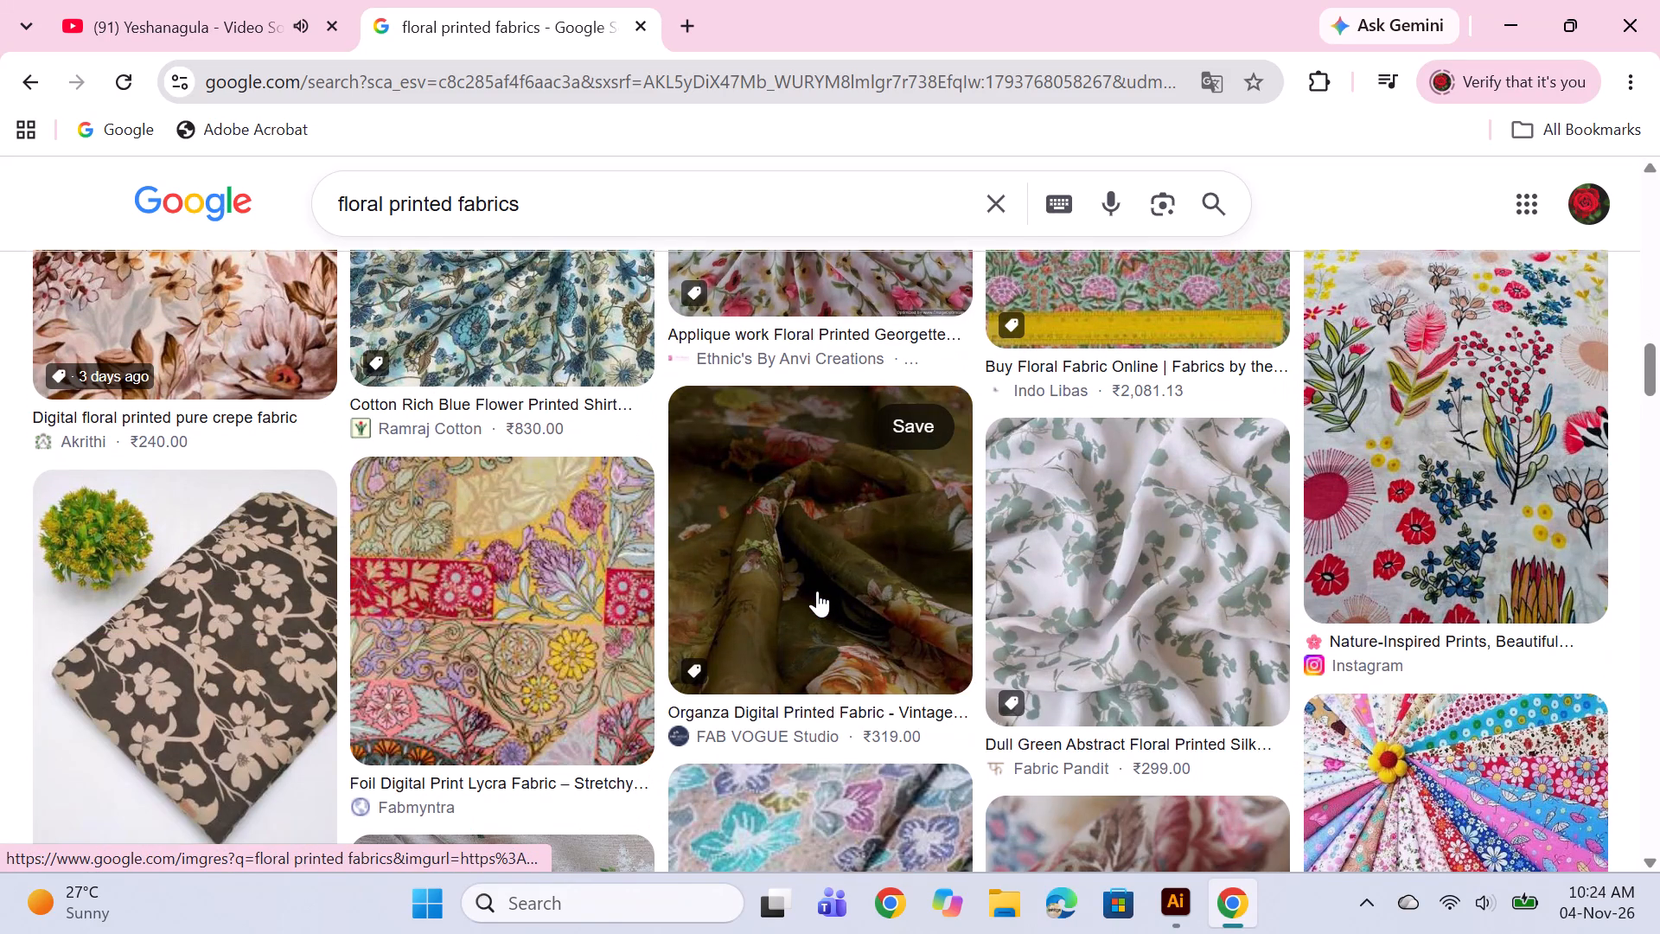
Open FAB VOGUE Studio's vintage rose Organza Digital Printed Fabric result and look through its related fabrics.
left_click(808, 579)
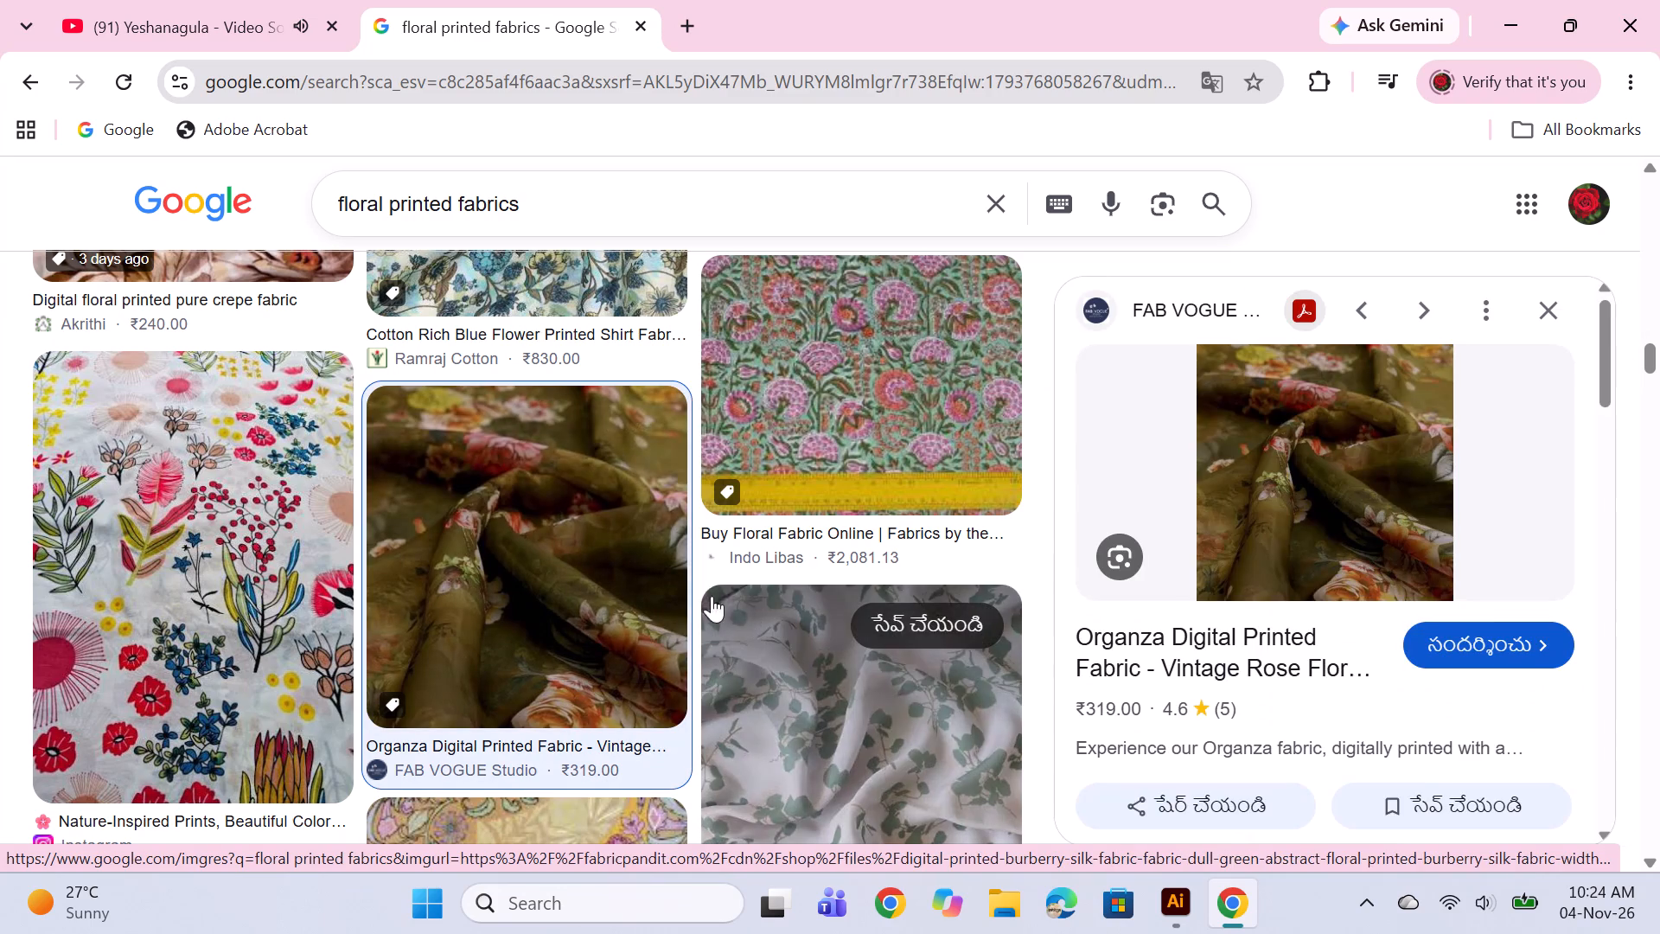
scroll(1338, 519, "down", 3)
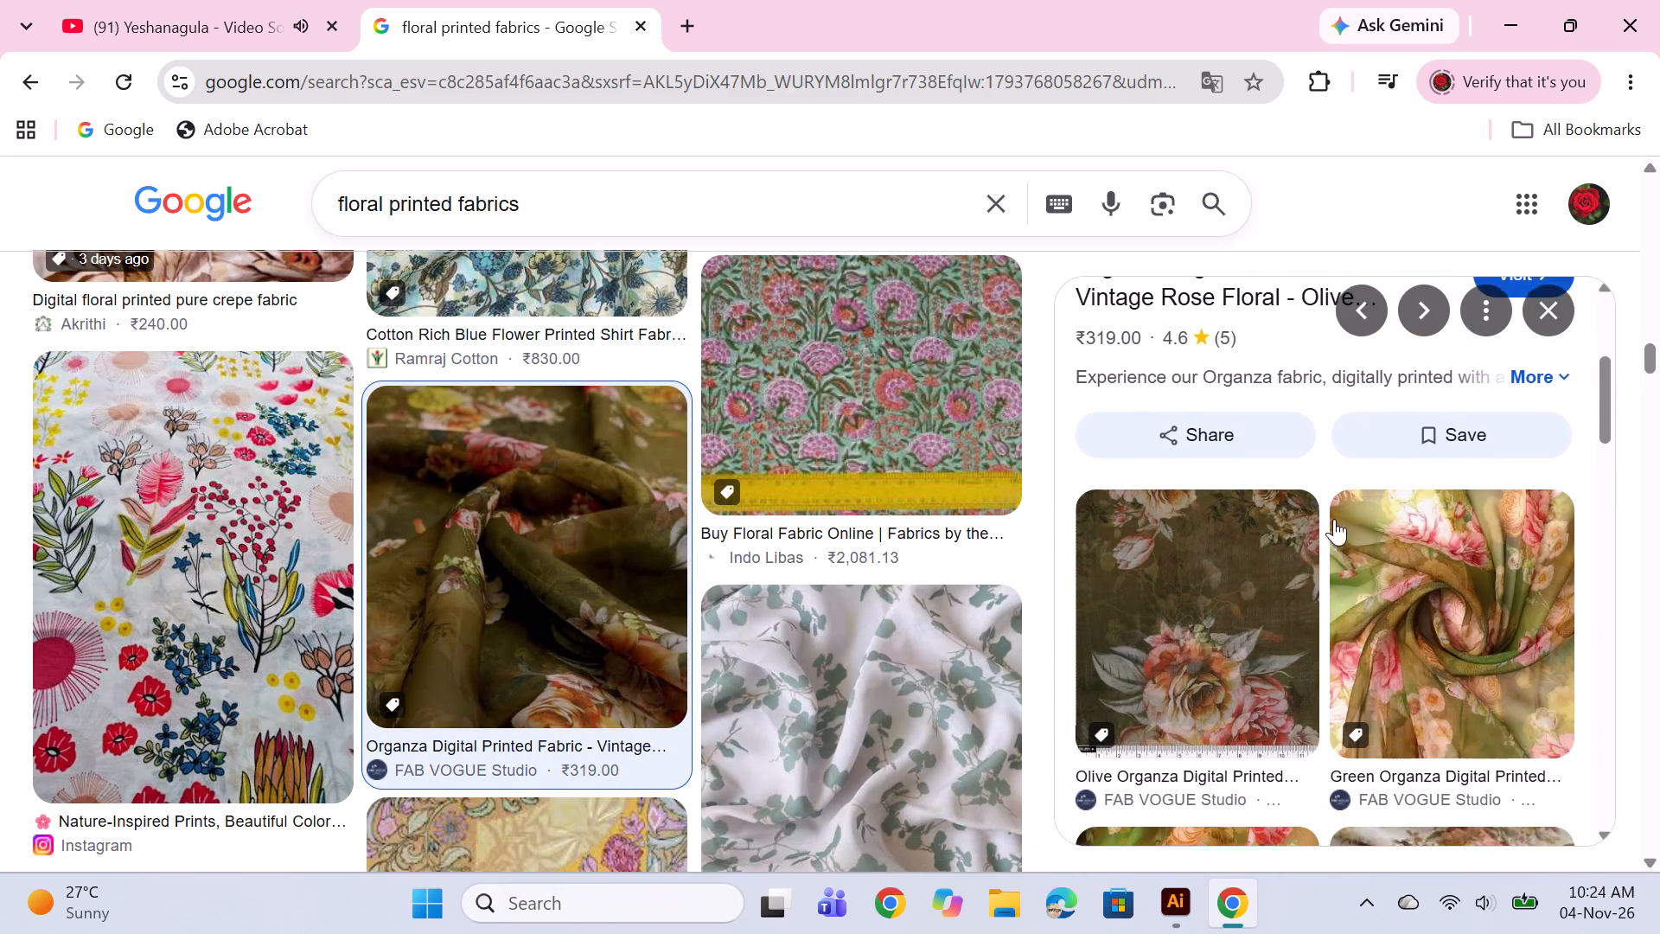
scroll(1325, 524, "down", 1)
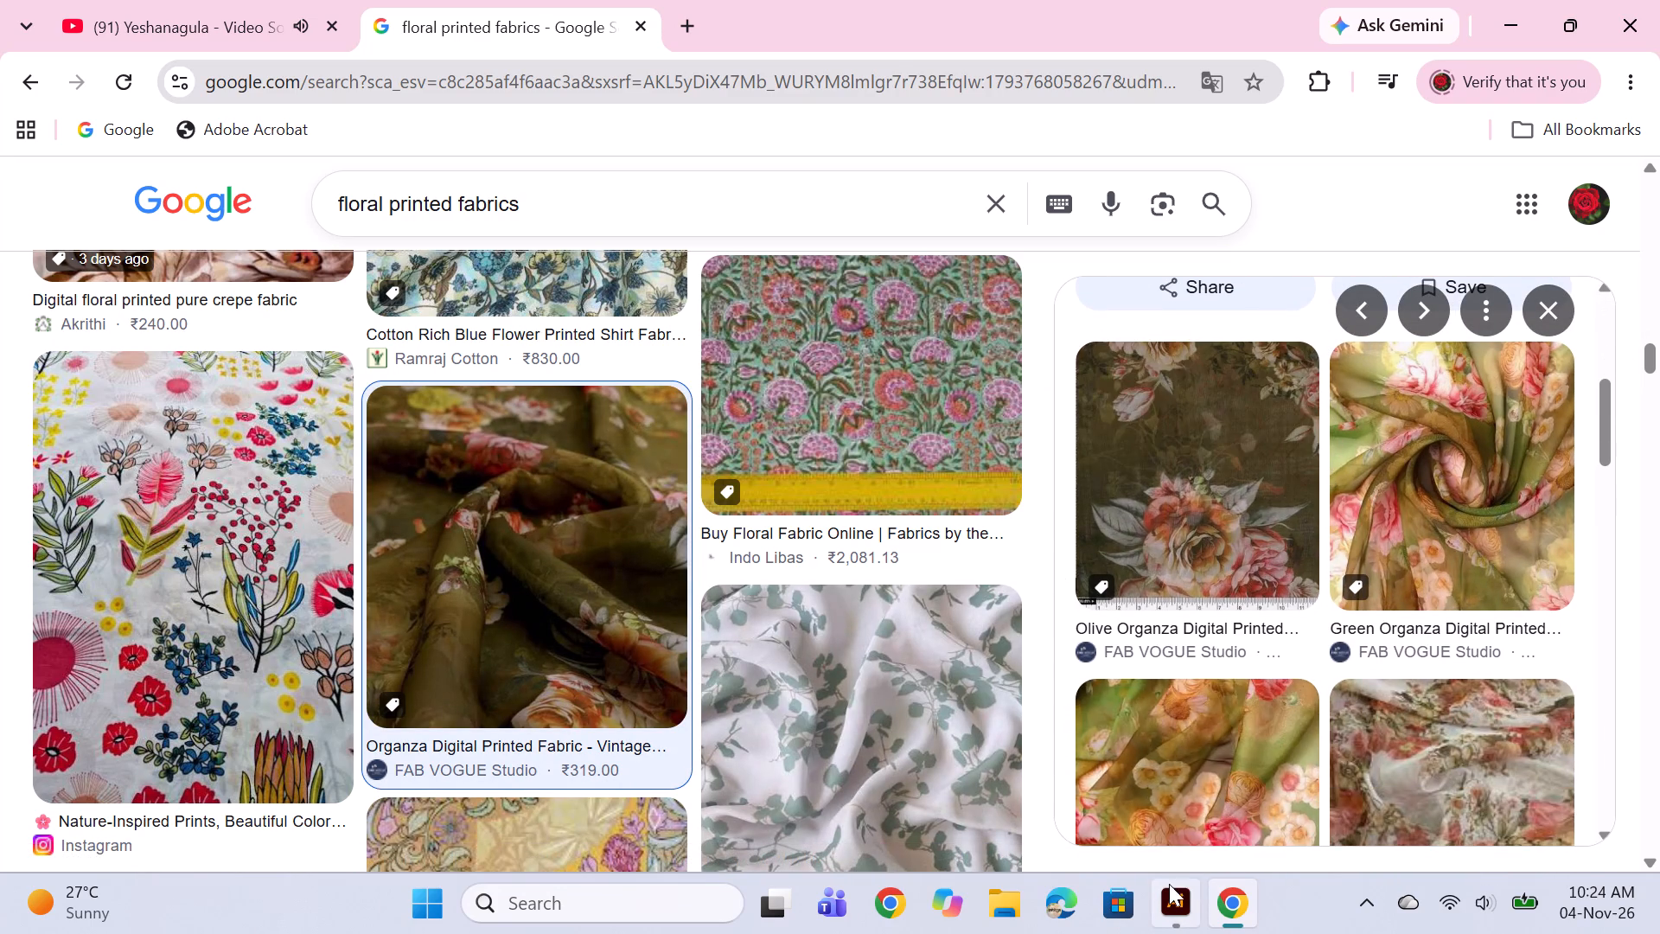
Switch to Illustrator's Untitled-1 document and draw a rectangle about 16.54 in wide covering the whole artboard.
left_click(1173, 895)
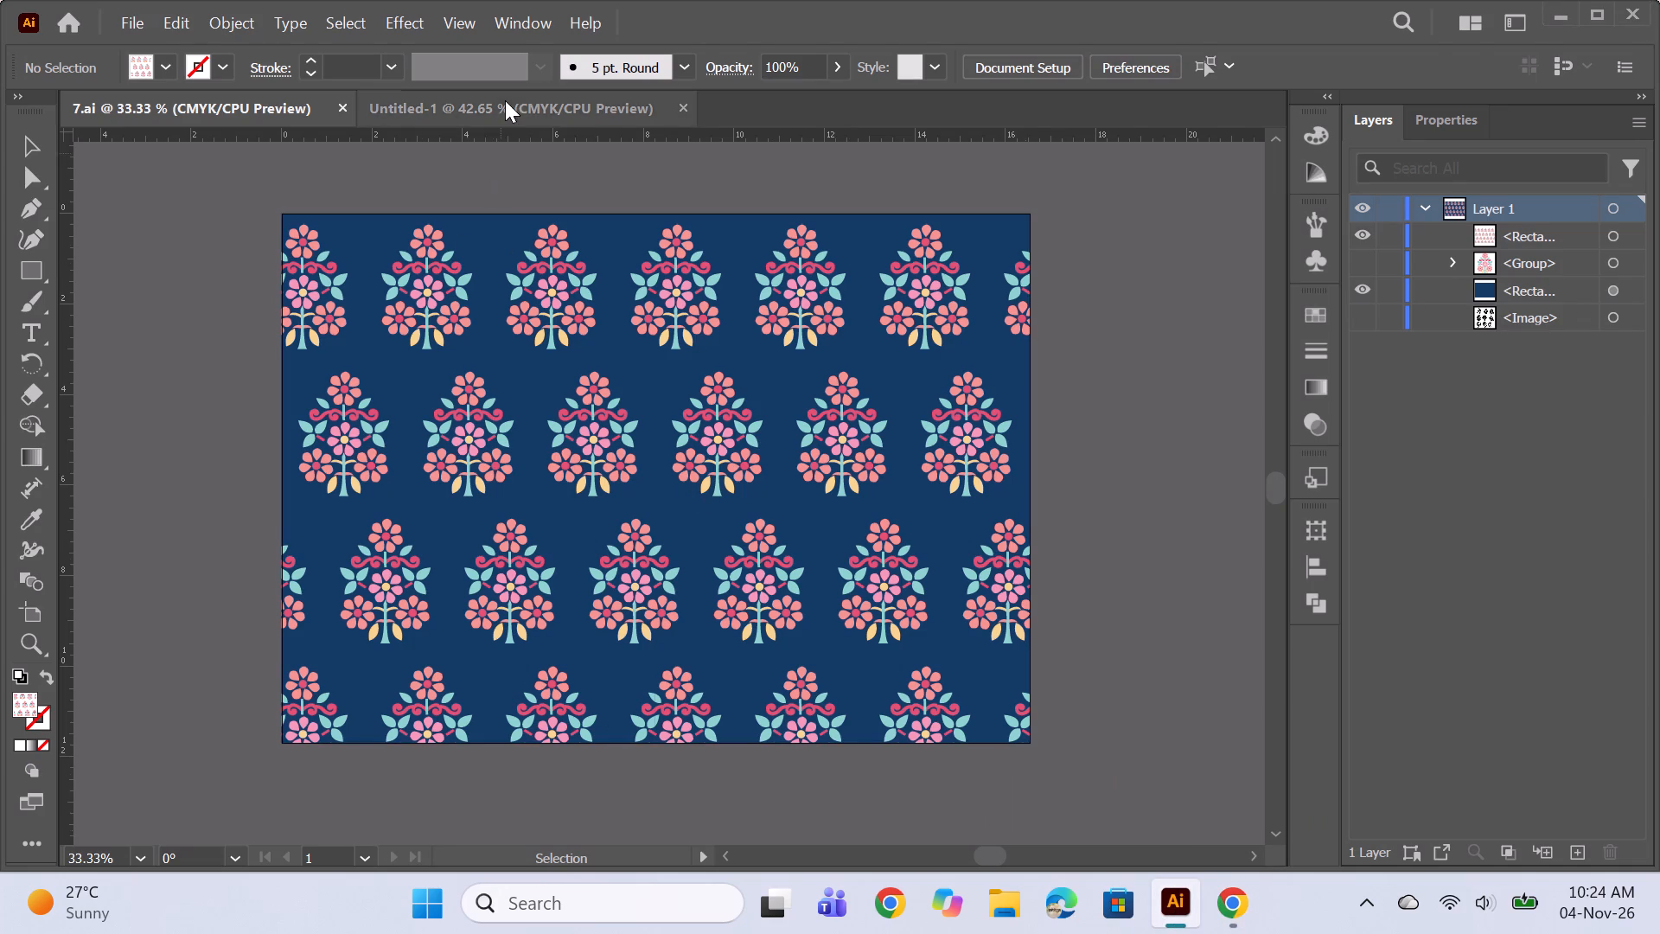
left_click(503, 99)
left_click(35, 278)
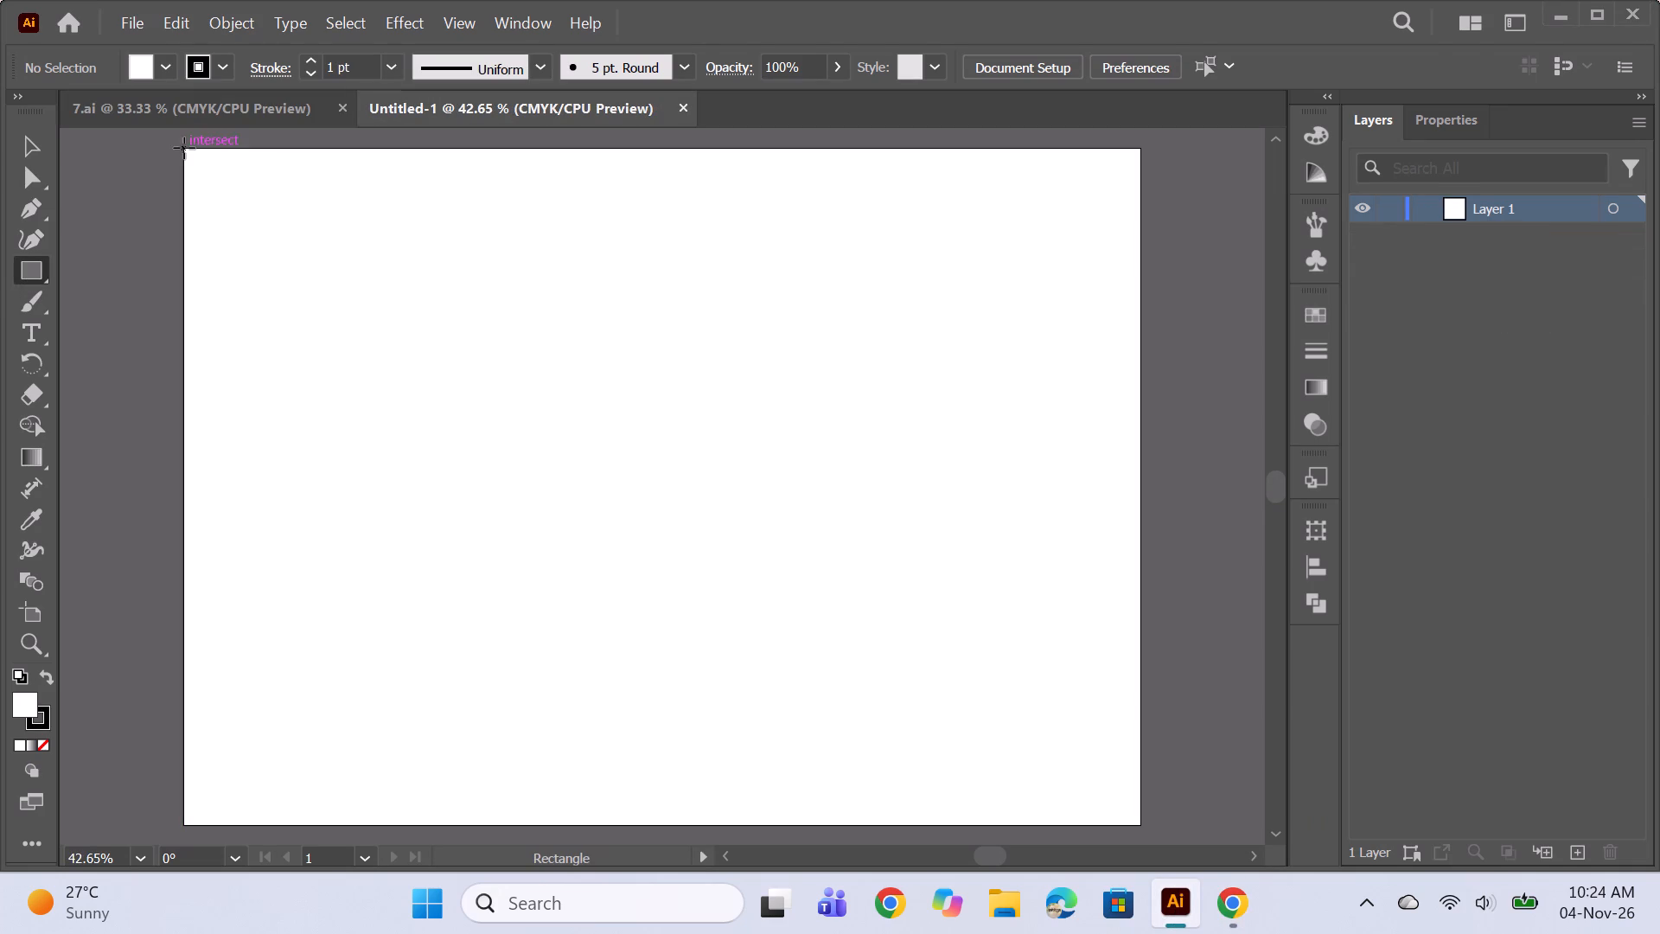
left_click_drag(184, 148, 1153, 817)
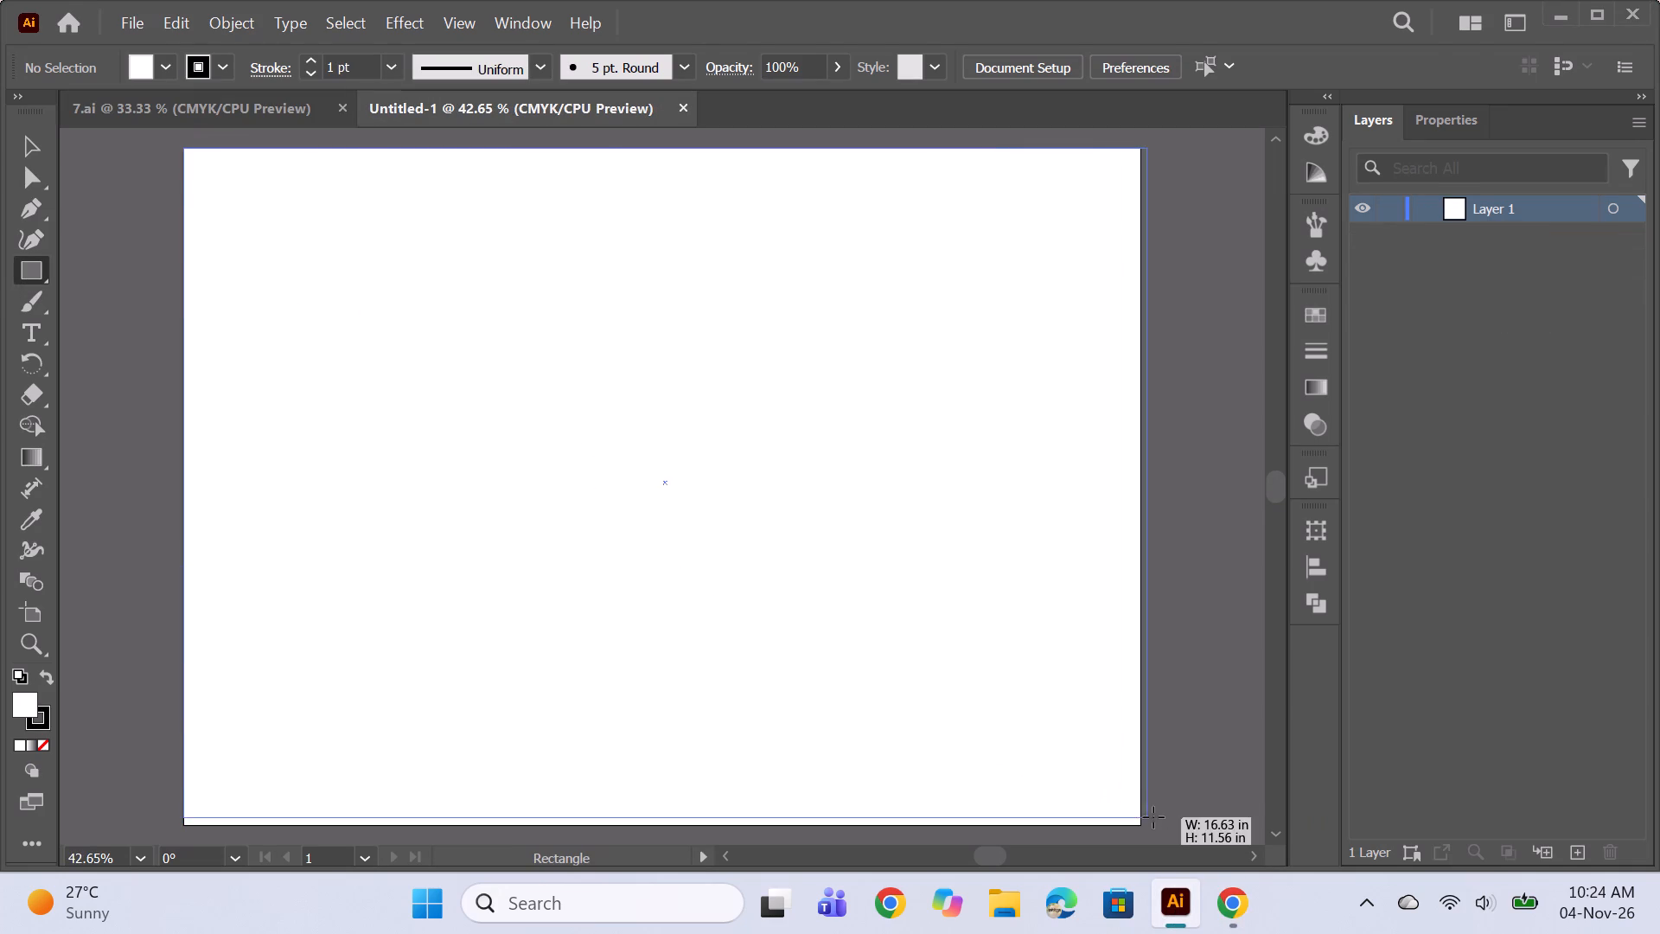
left_click_drag(1153, 817, 1144, 829)
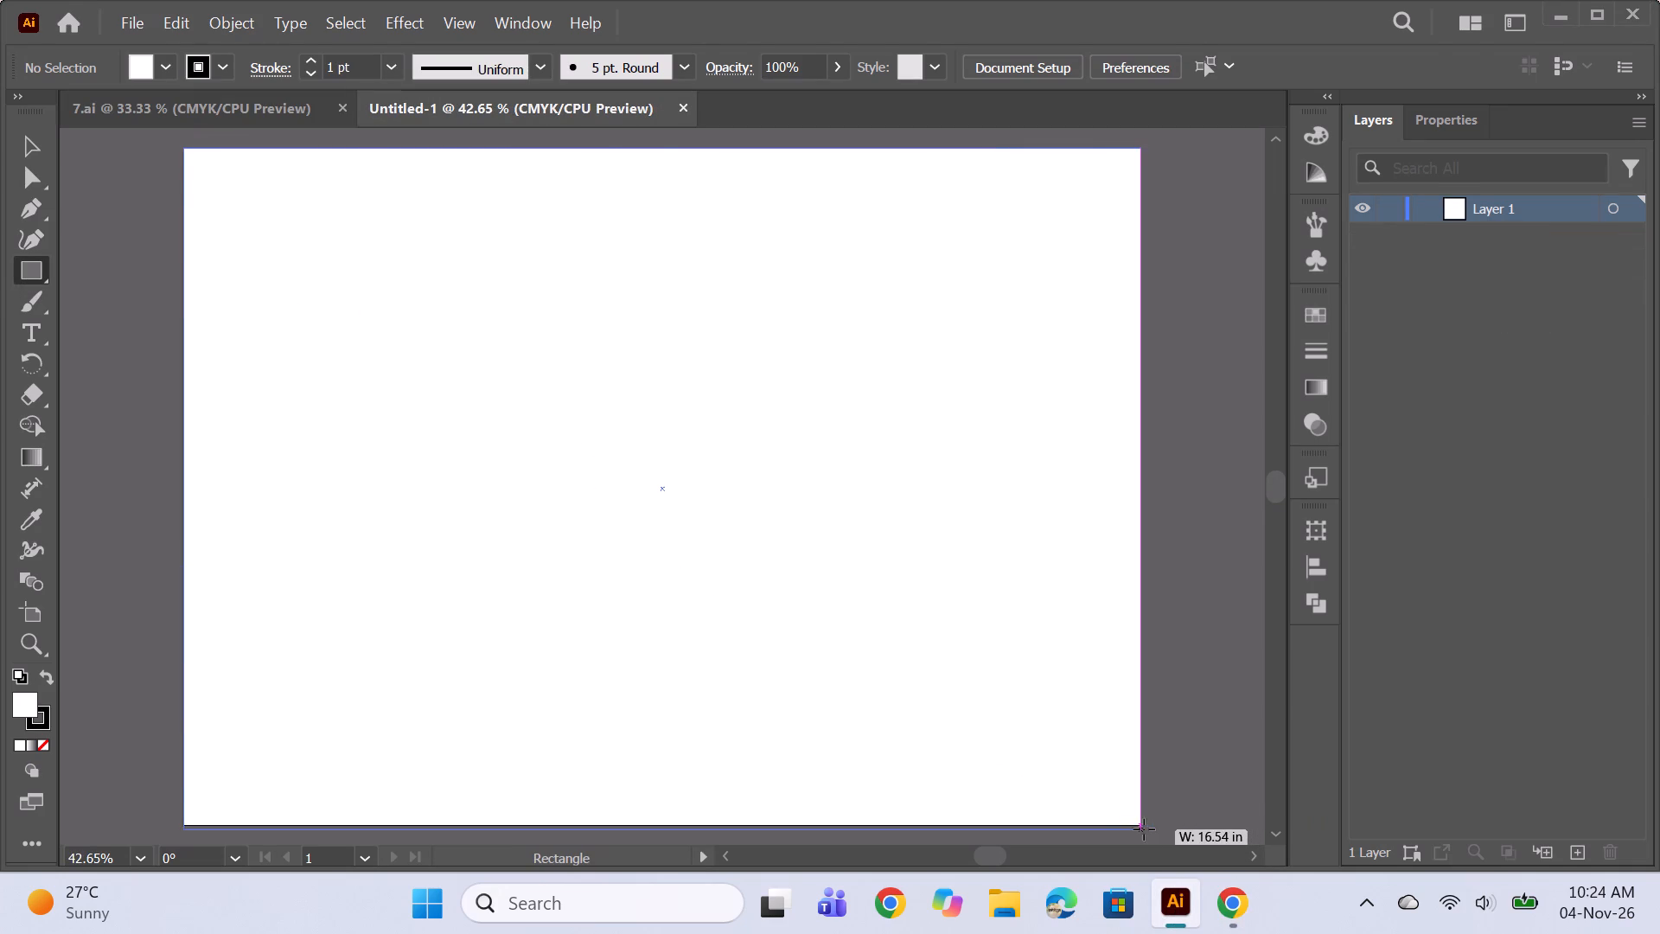
left_click_drag(1144, 829, 1143, 828)
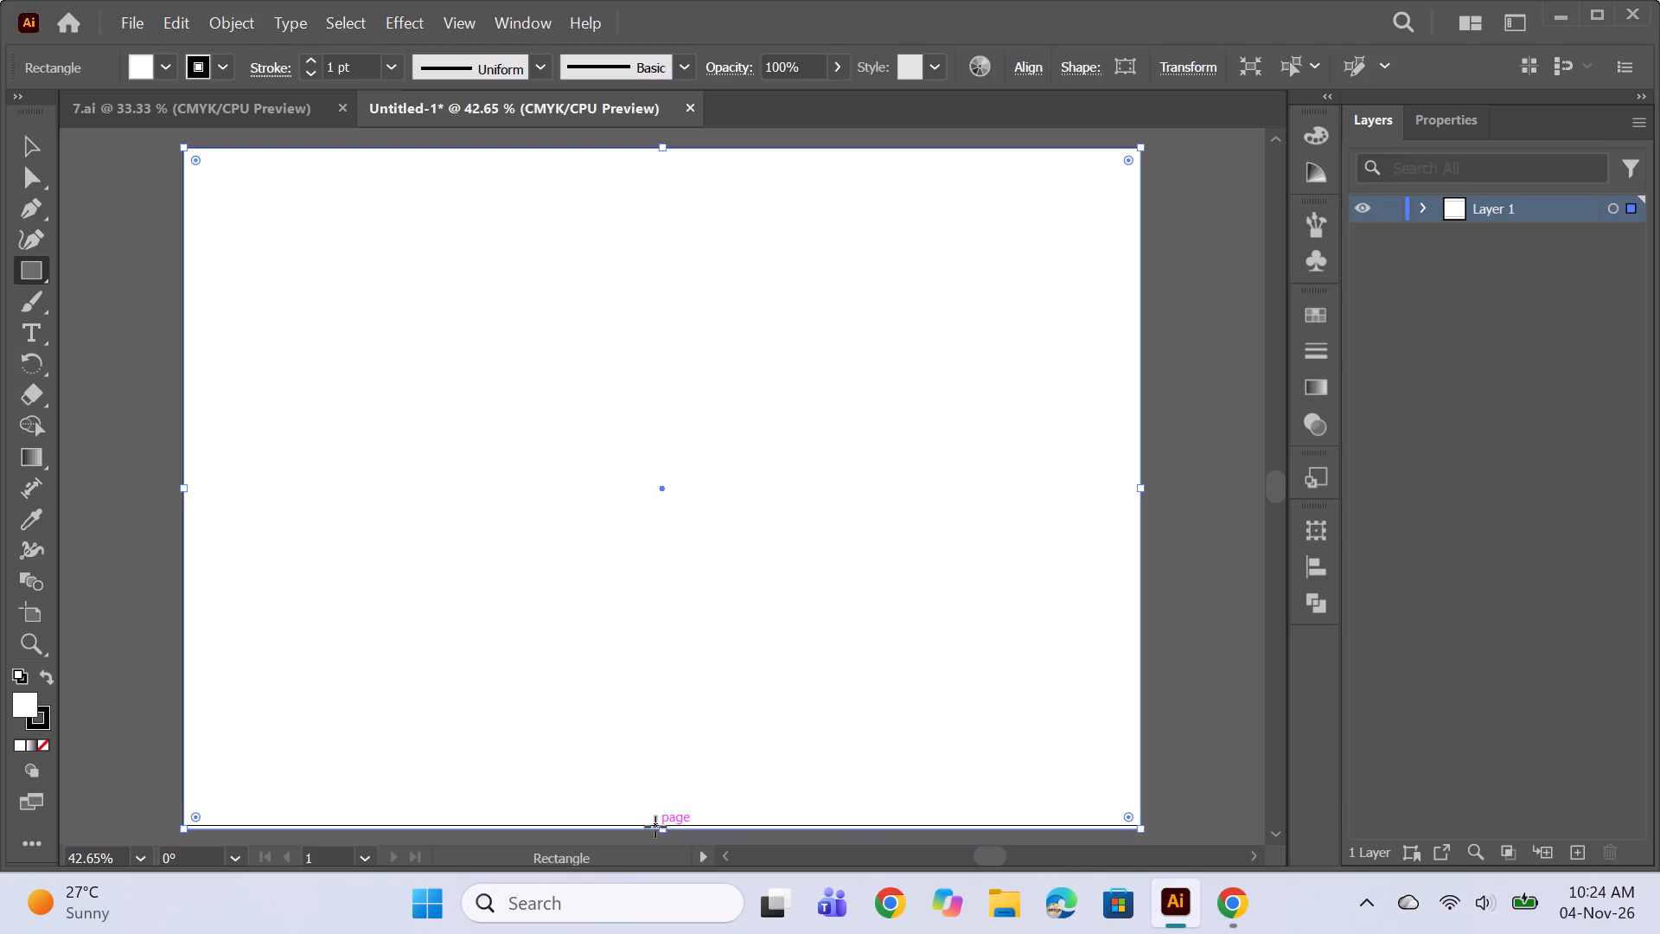
Adjust the rectangle's bottom edge to line up with the artboard's bottom edge.
left_click(663, 831)
left_click(665, 827)
scroll(618, 792, "down", 1)
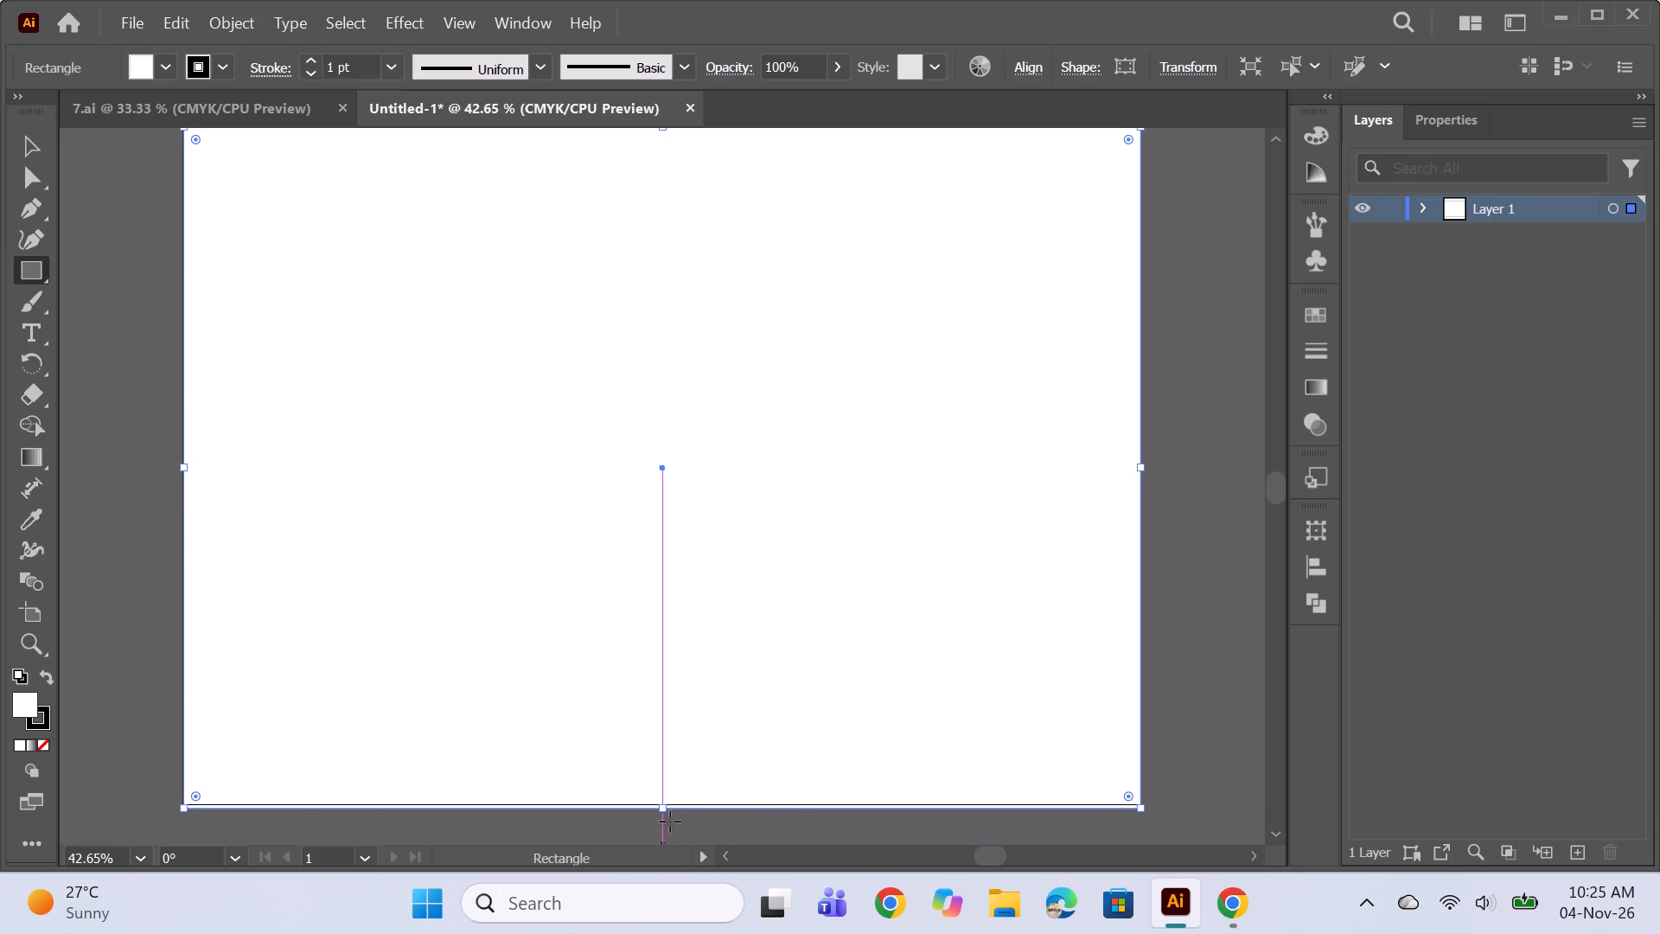
left_click(666, 804)
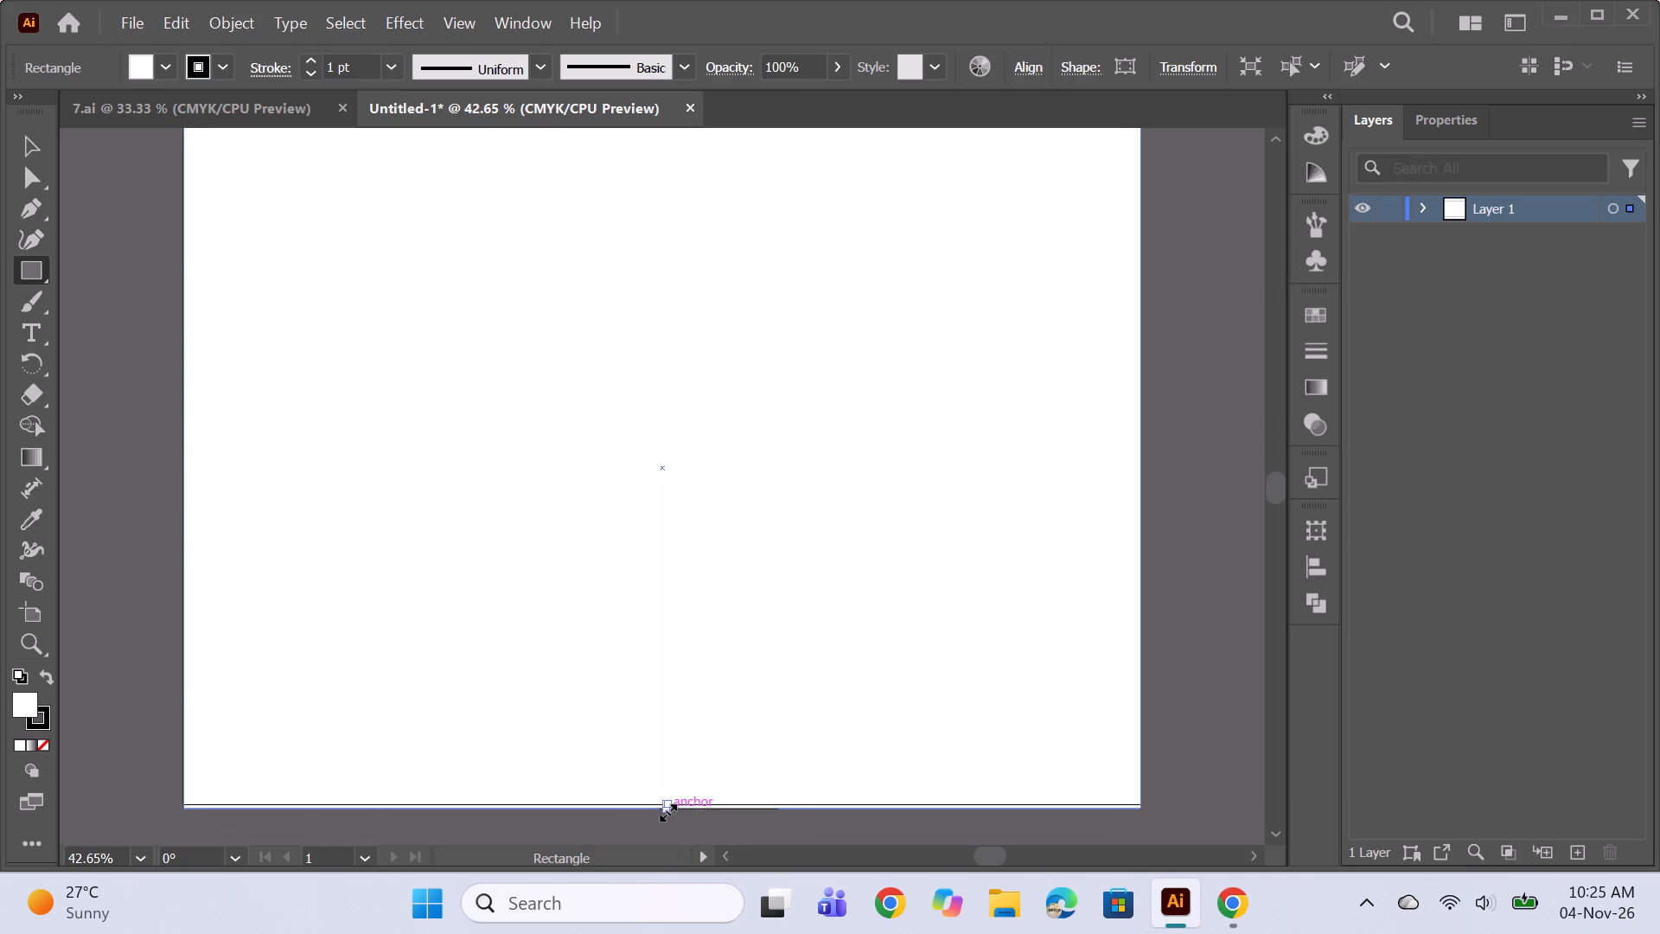
key("ctrl+z")
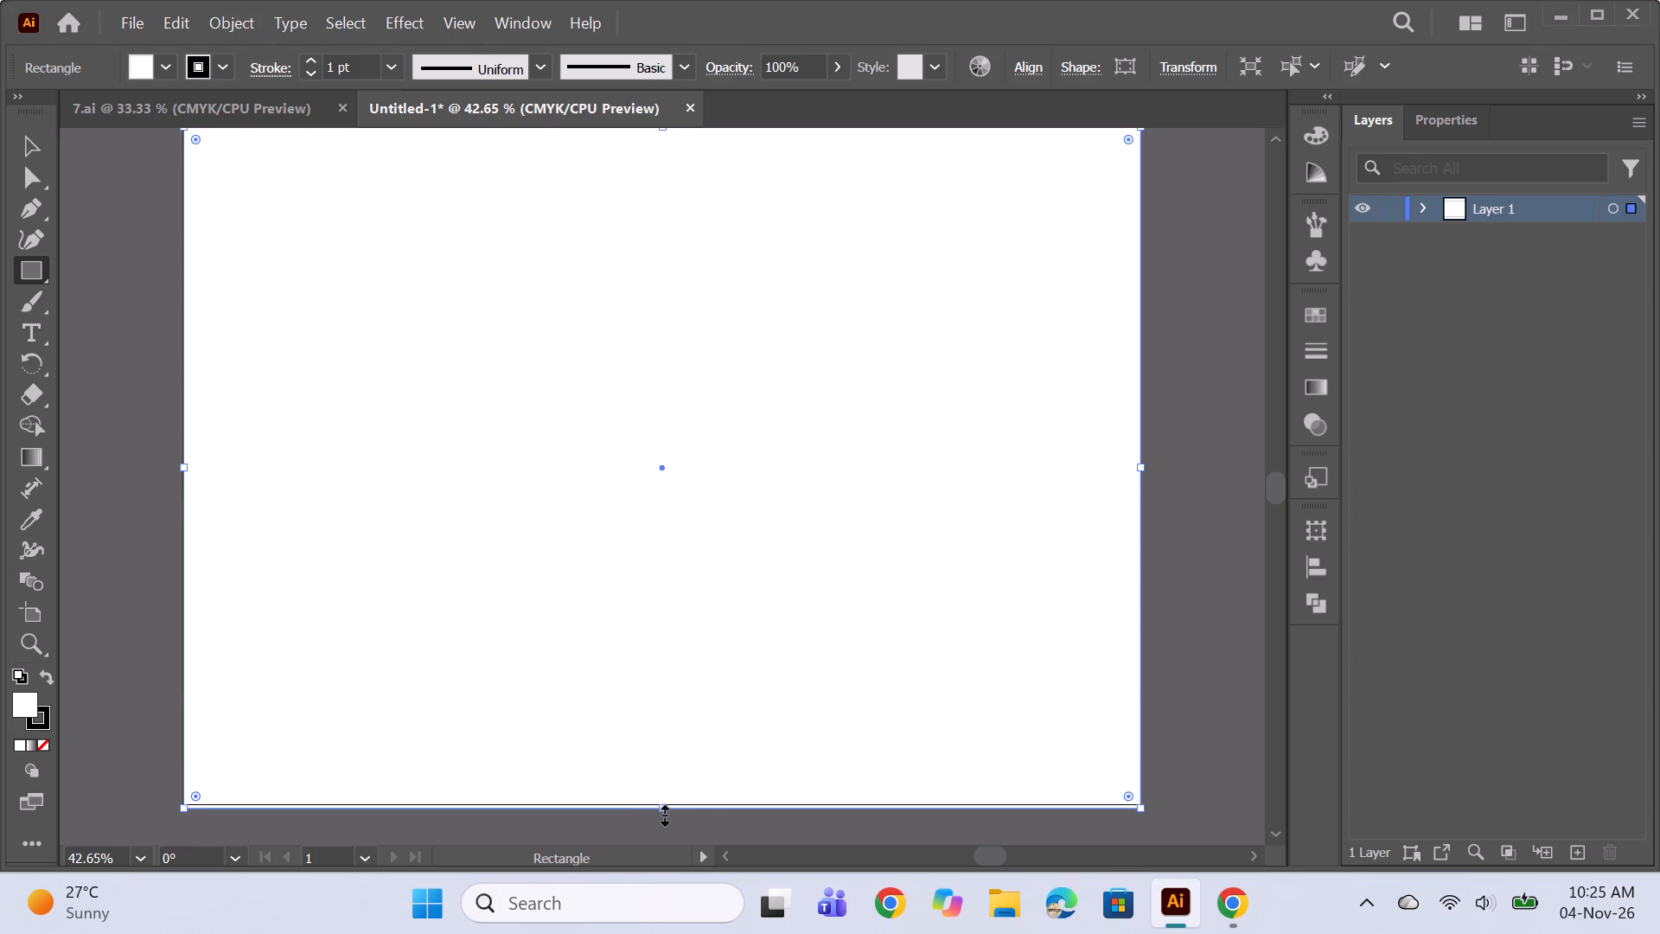
left_click_drag(662, 813, 663, 805)
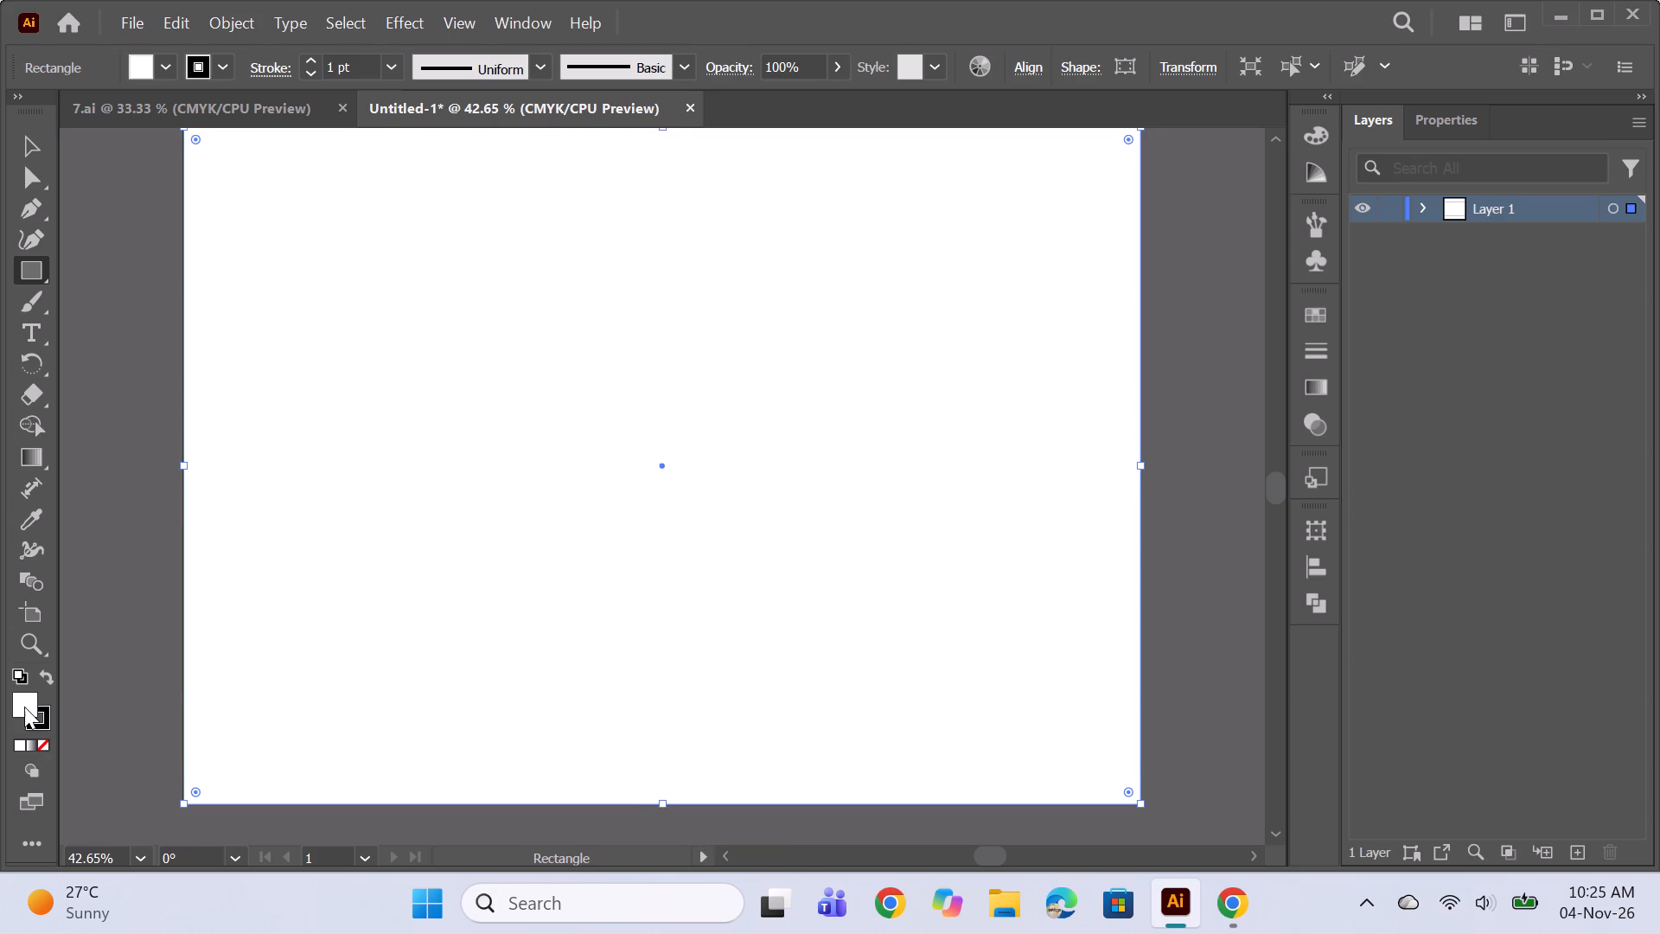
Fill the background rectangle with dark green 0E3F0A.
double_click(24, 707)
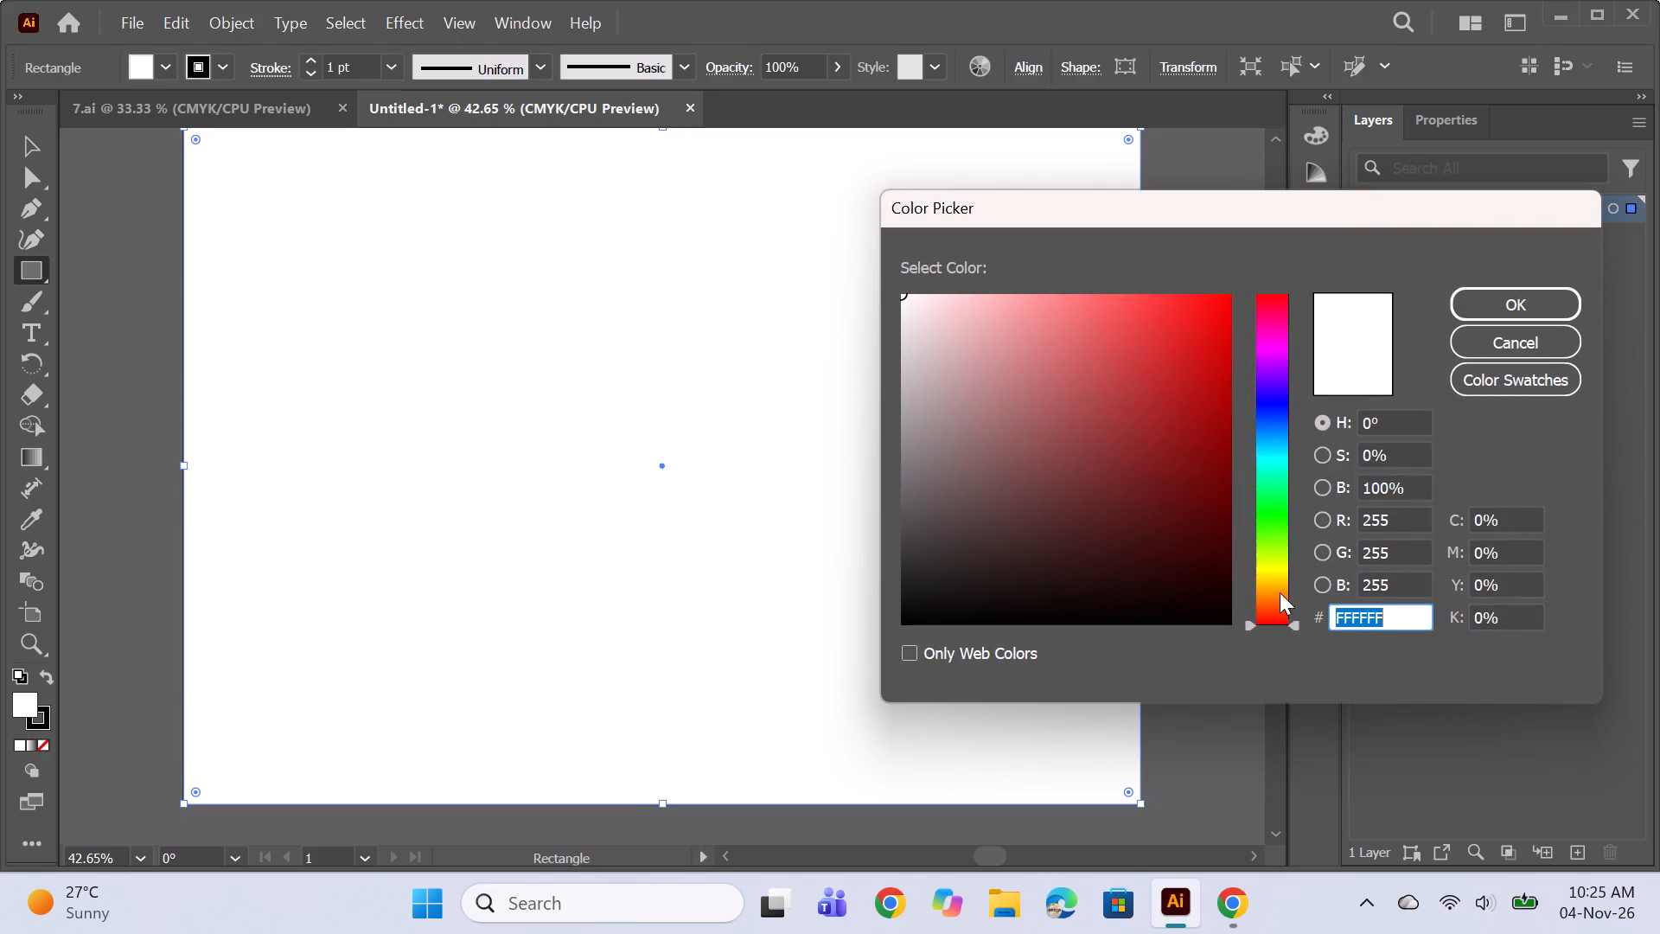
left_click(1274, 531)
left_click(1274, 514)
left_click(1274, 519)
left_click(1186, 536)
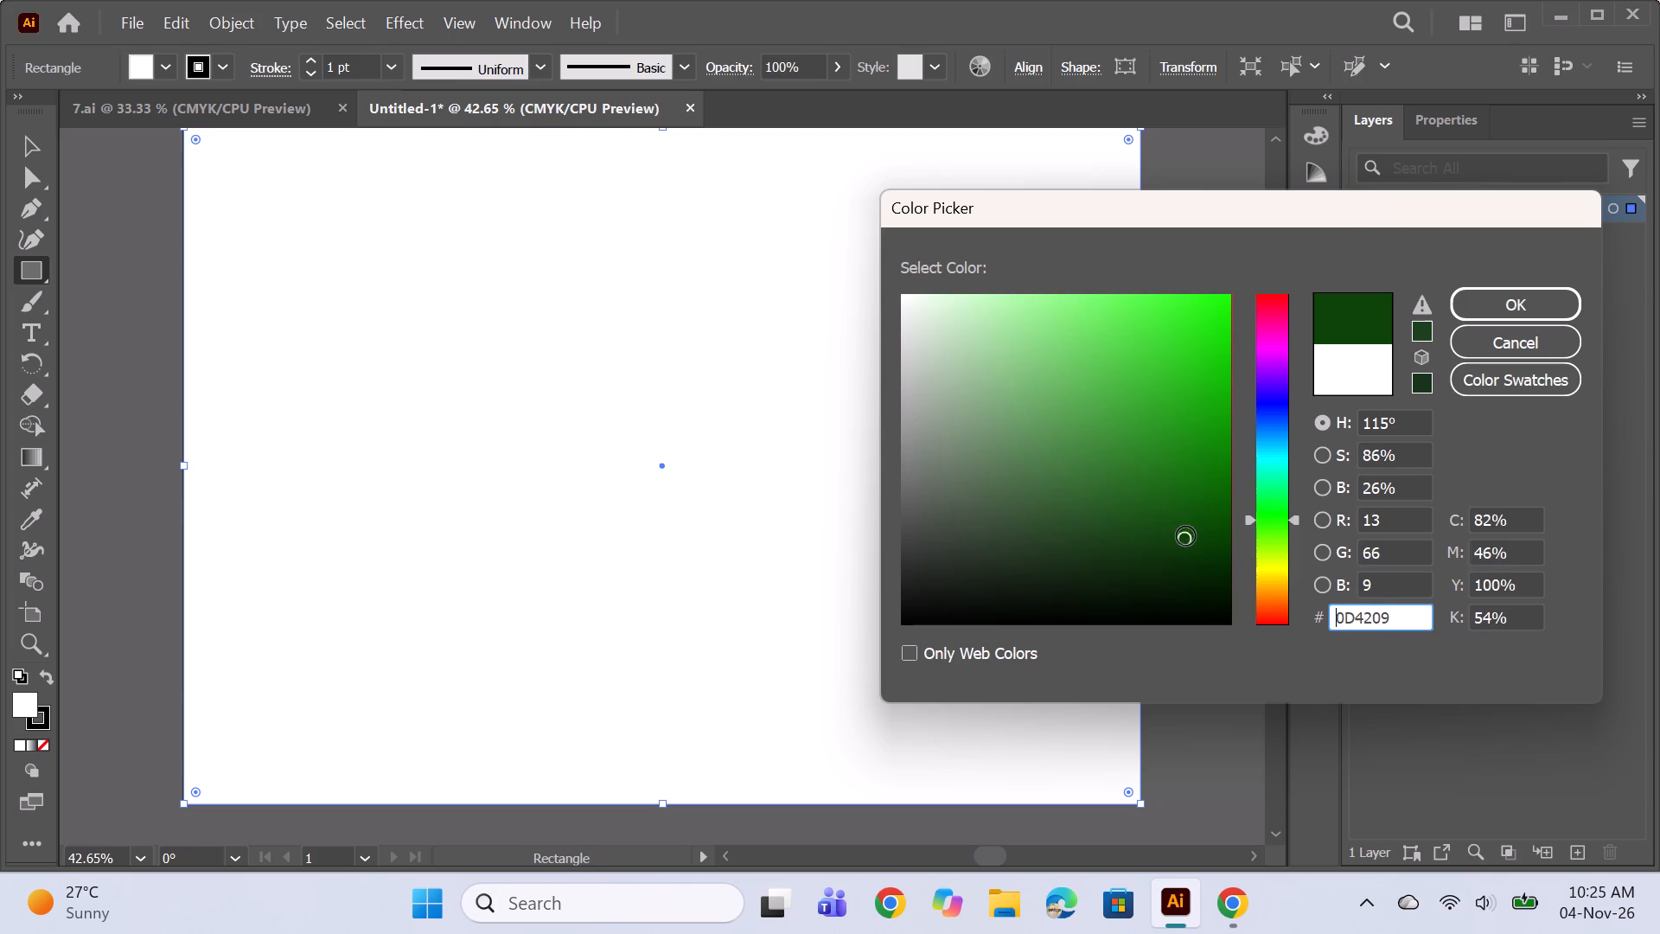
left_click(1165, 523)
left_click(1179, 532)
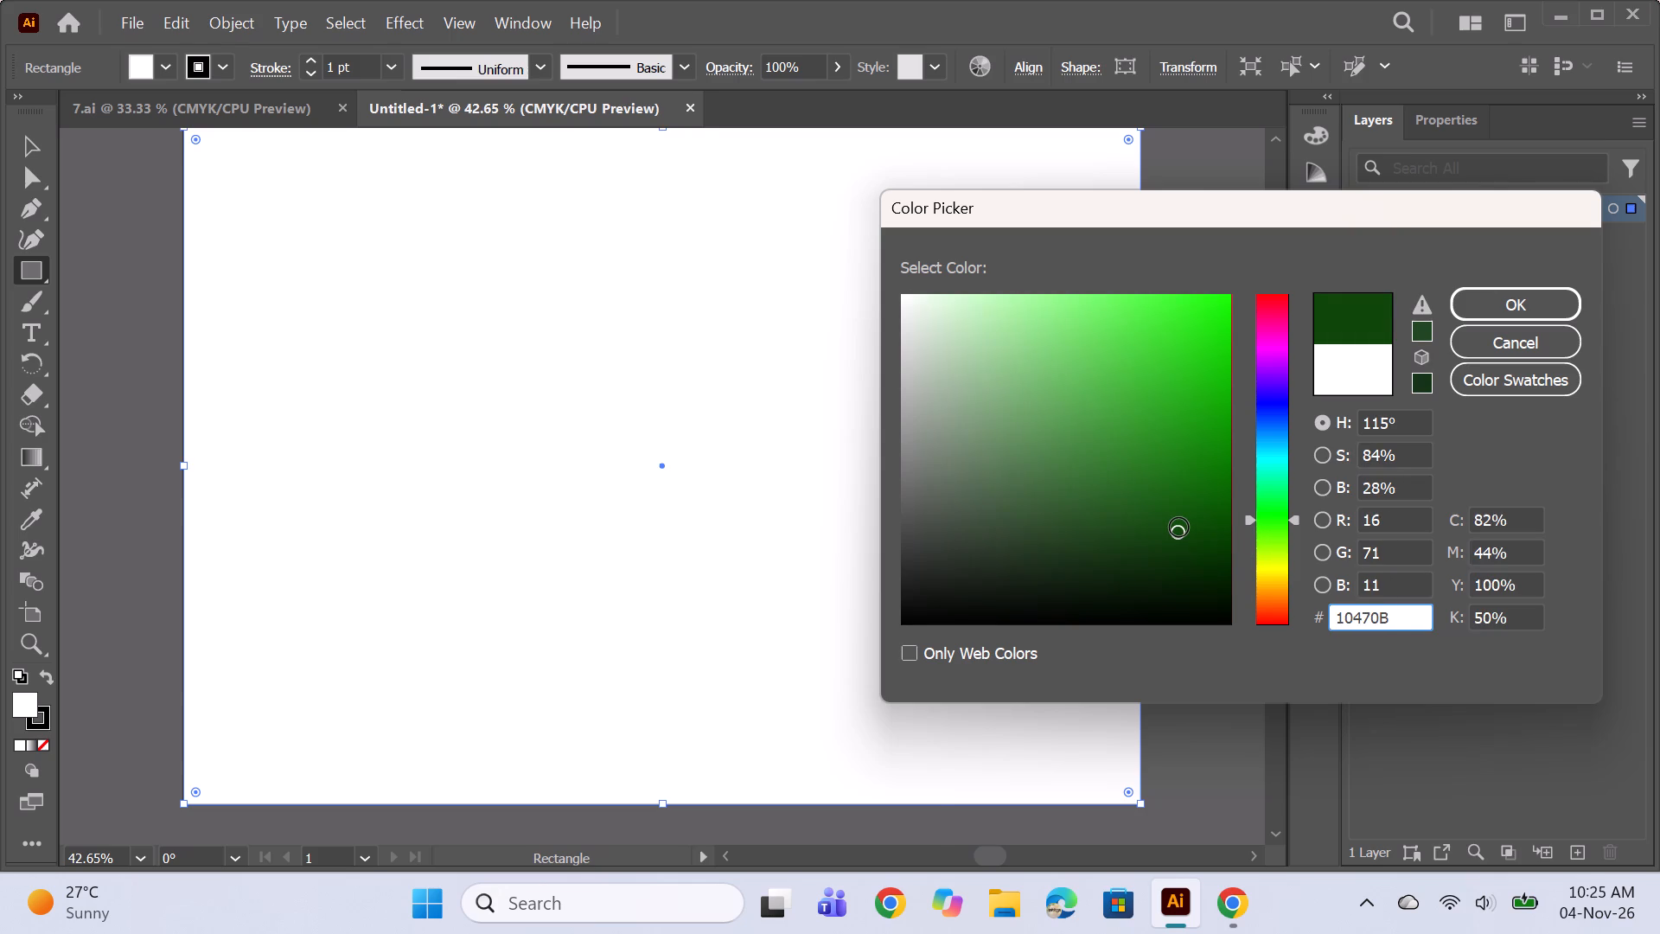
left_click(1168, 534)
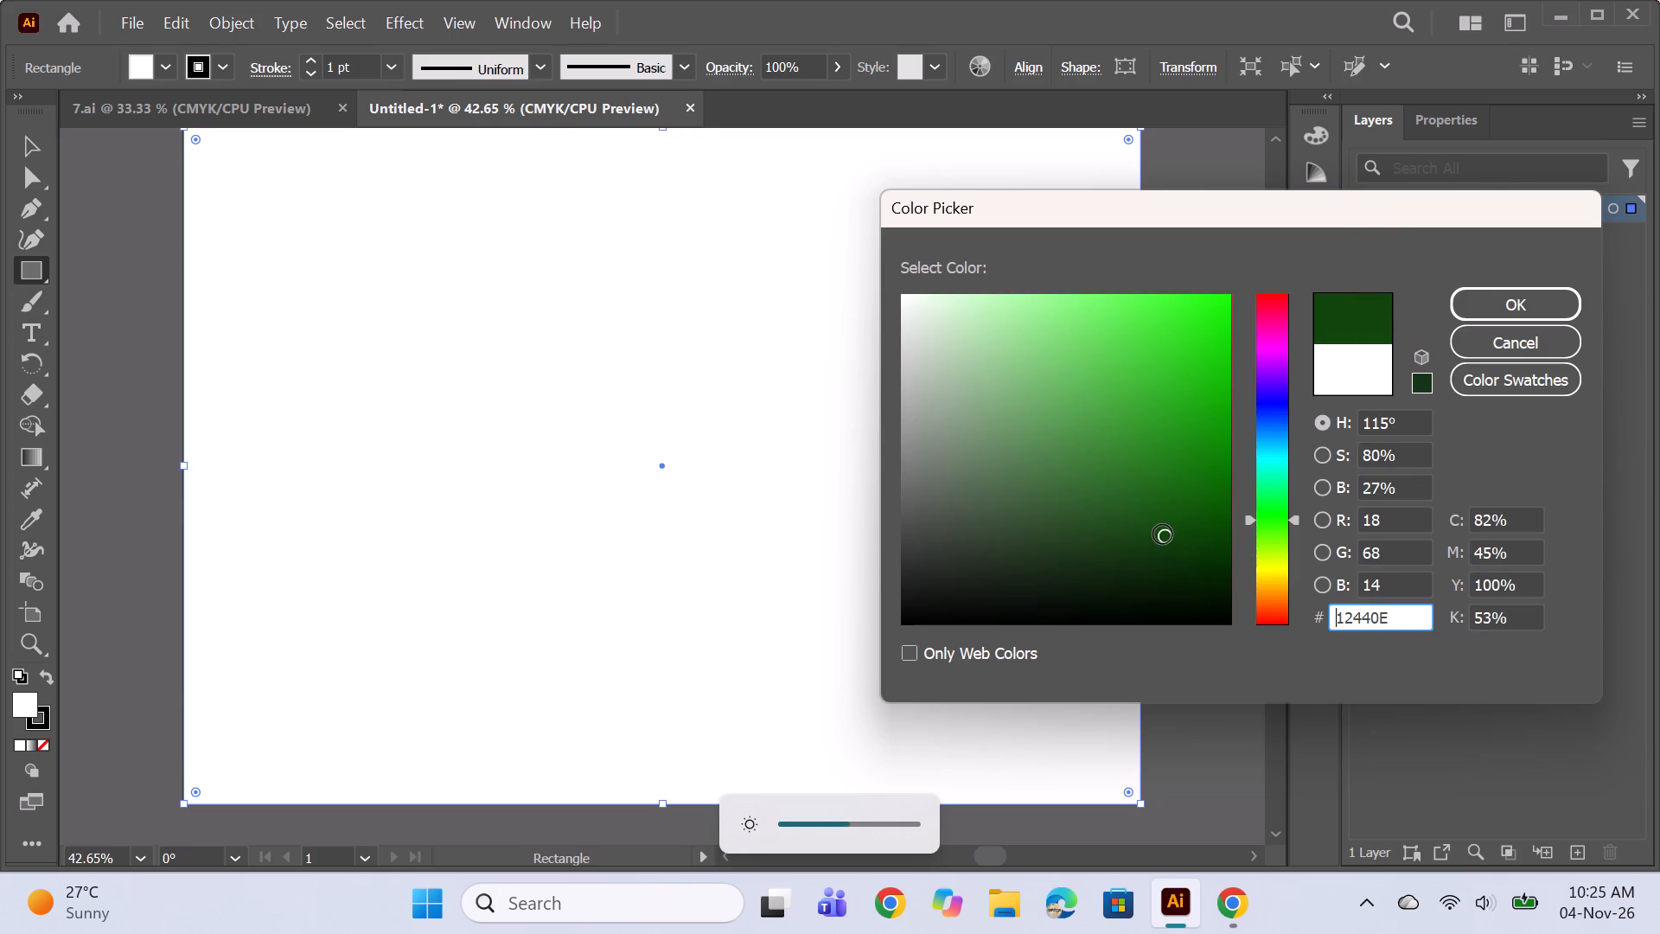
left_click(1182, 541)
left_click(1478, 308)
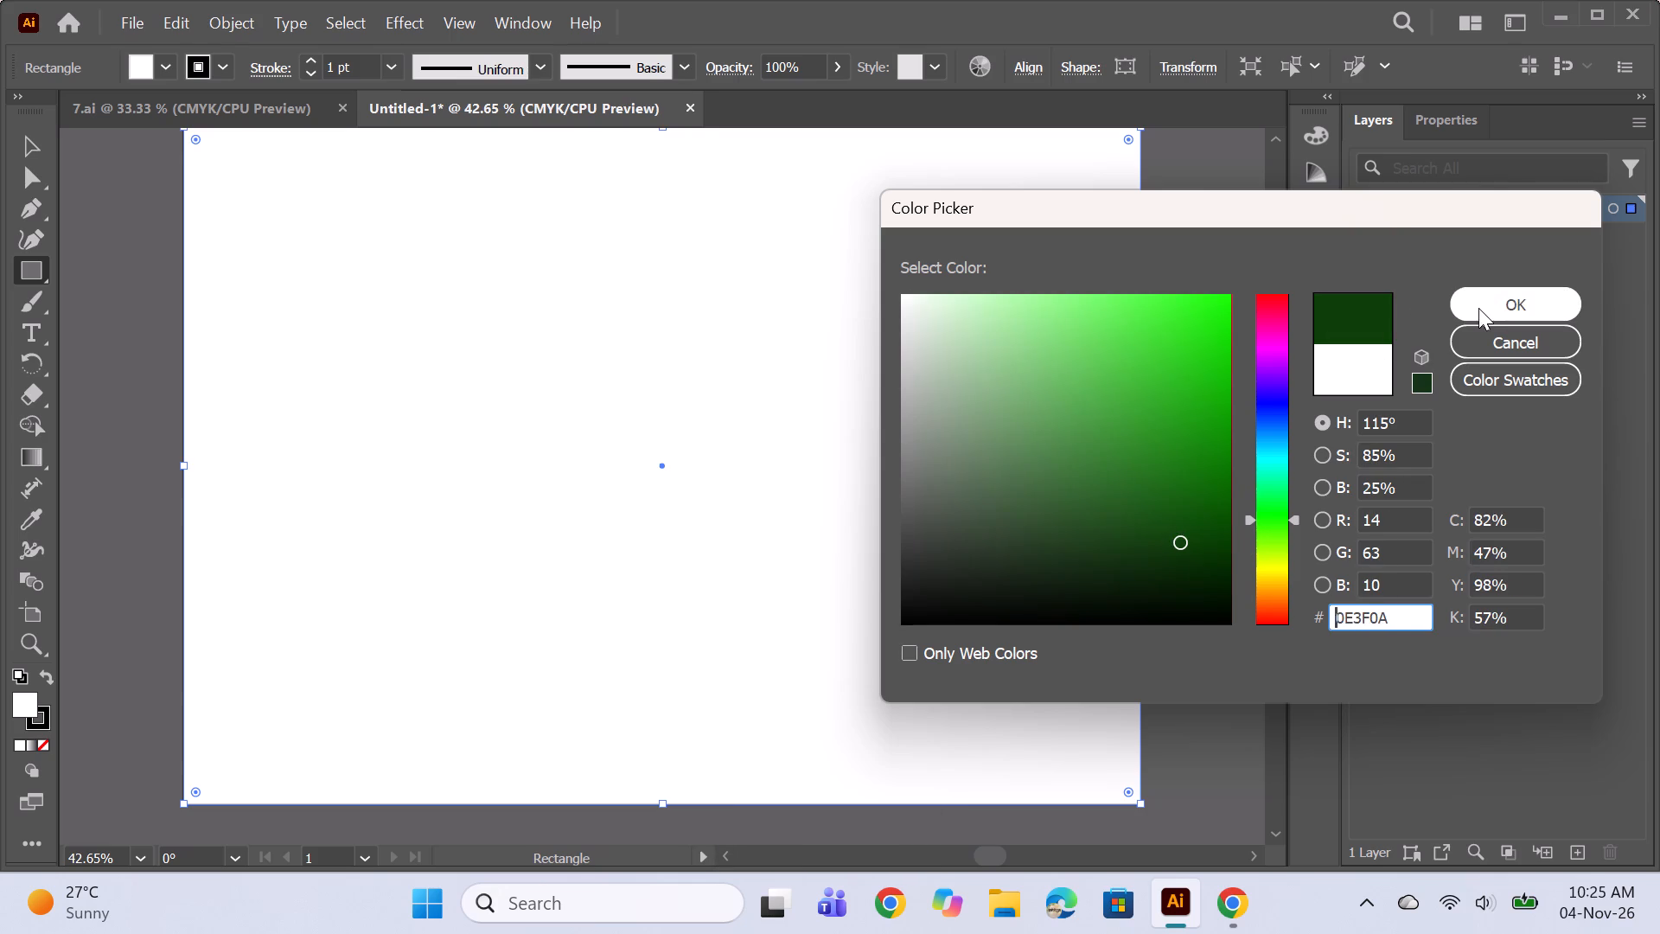
Set the background rectangle's fill to the darker green 0E350A.
scroll(623, 697, "up", 2)
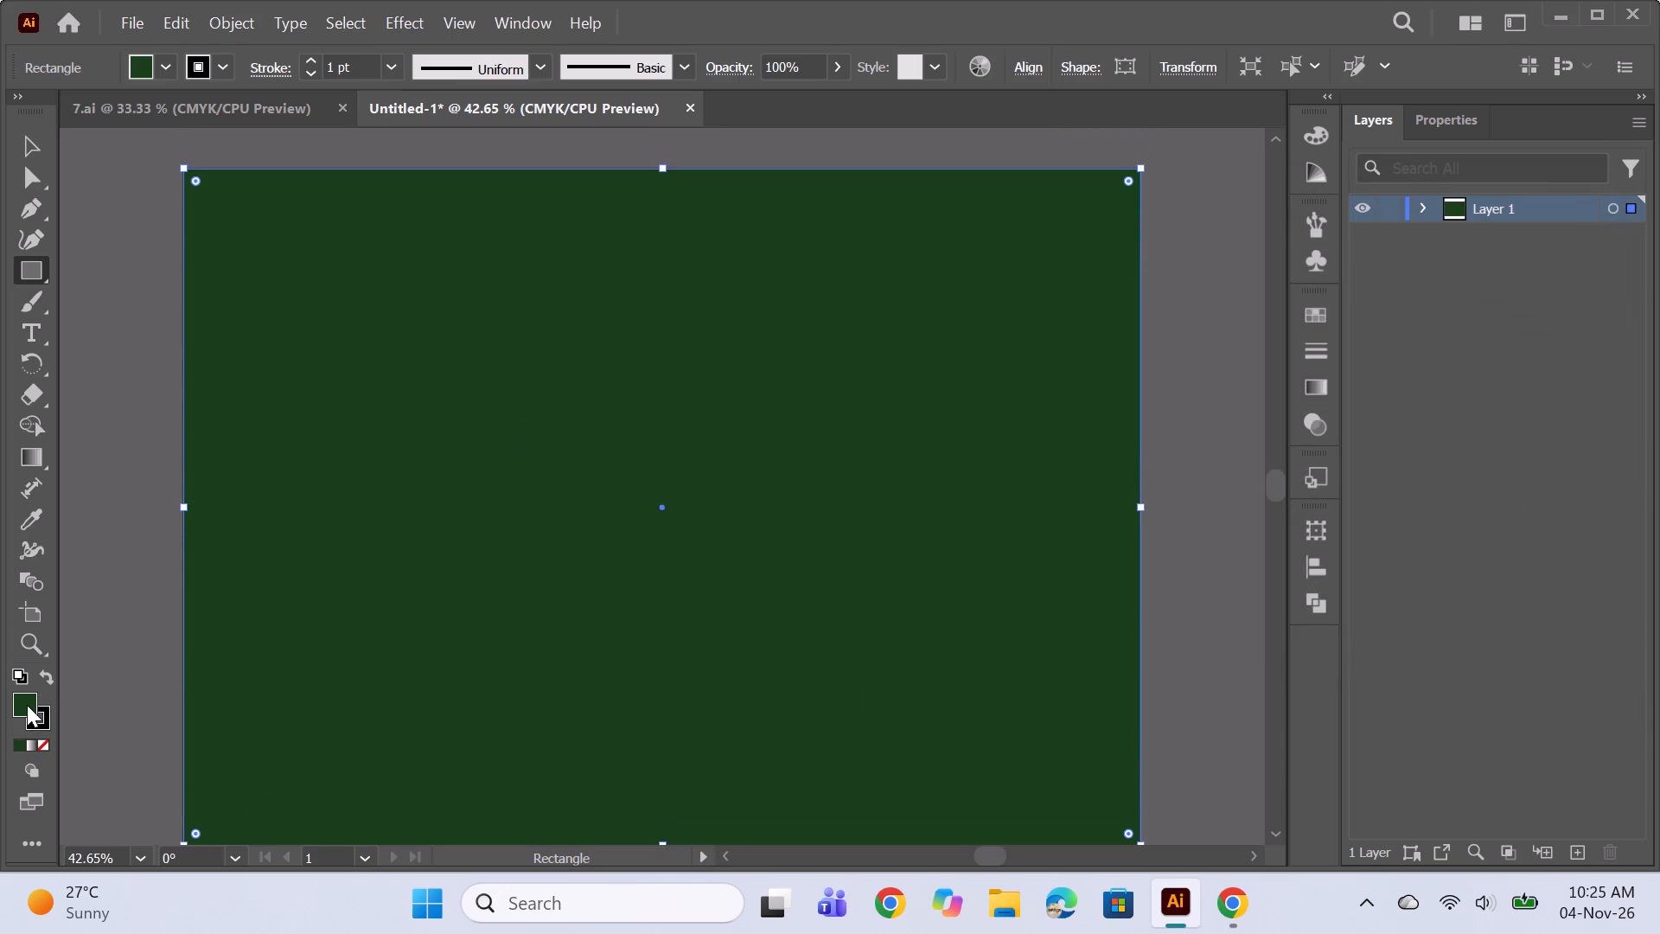
double_click(27, 705)
left_click(1175, 553)
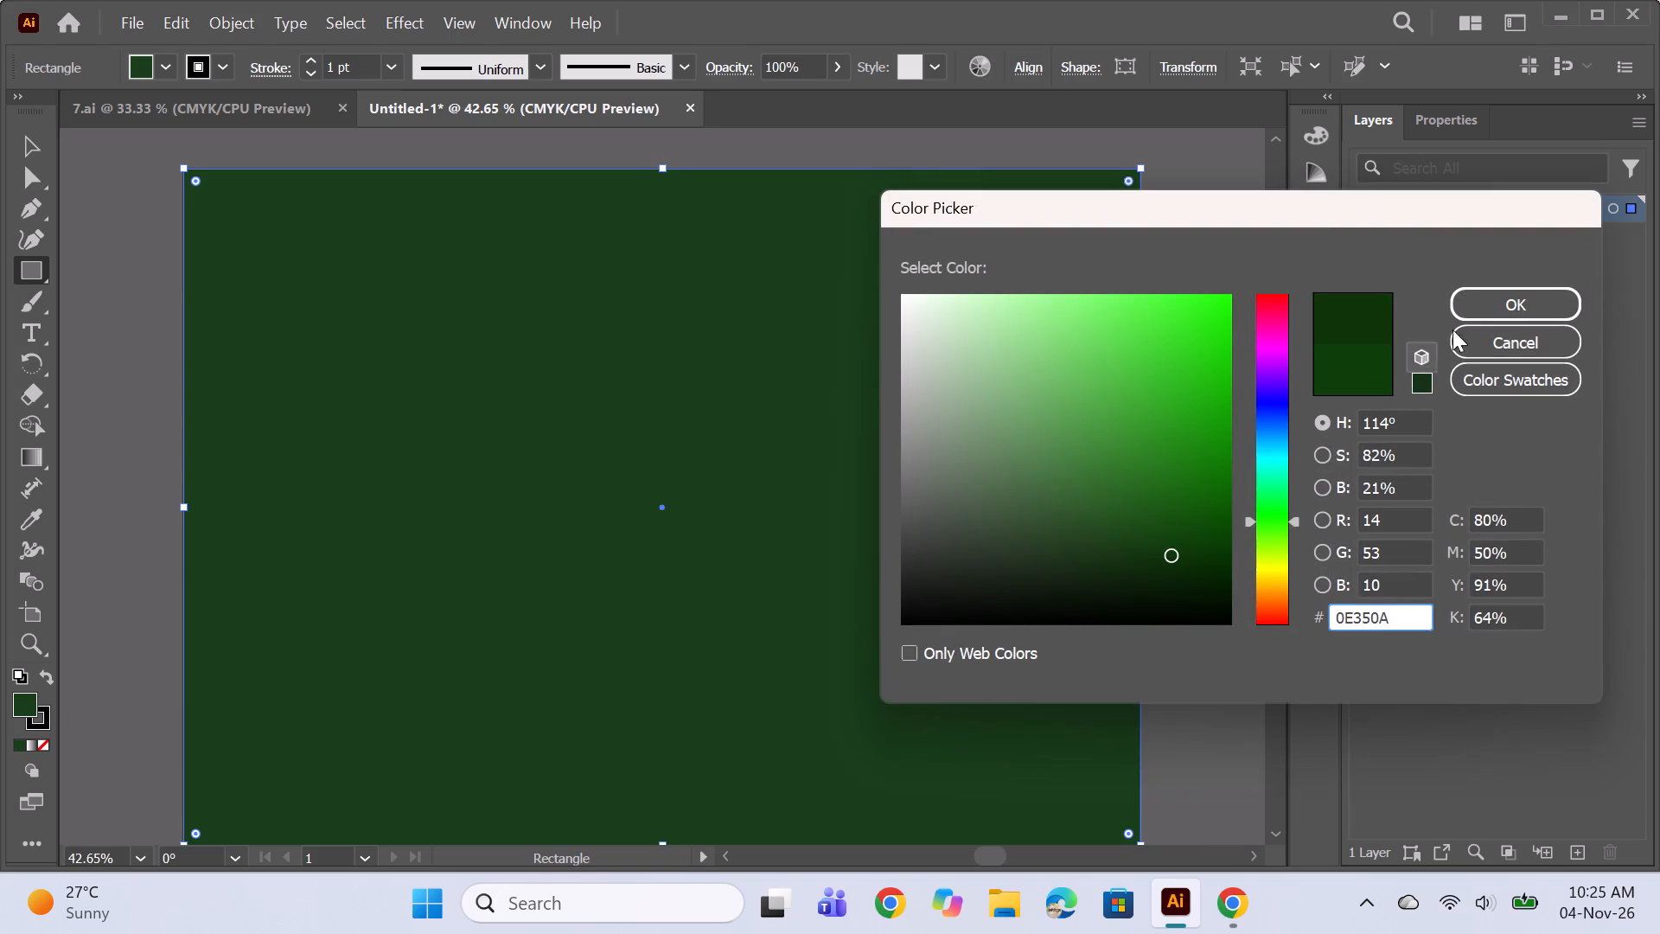
left_click(1490, 311)
scroll(1102, 238, "down", 1)
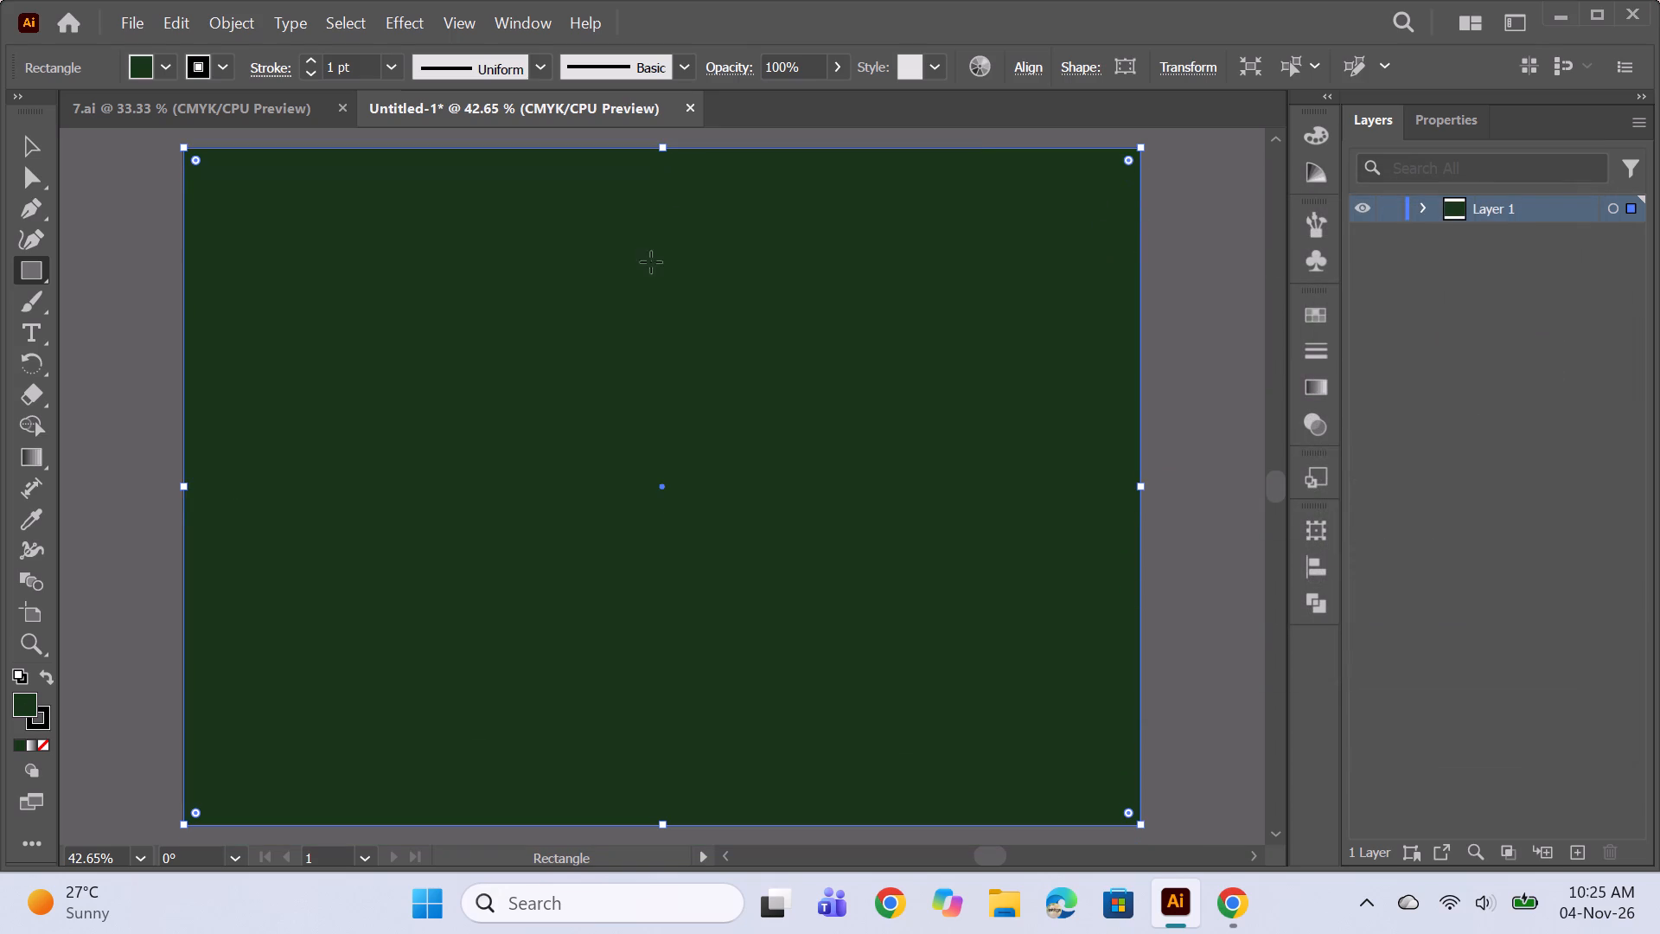
Show the hidden flower motif group in 7.ai, copy it, and paste it onto the green background in Untitled-1.
left_click(20, 140)
left_click(255, 117)
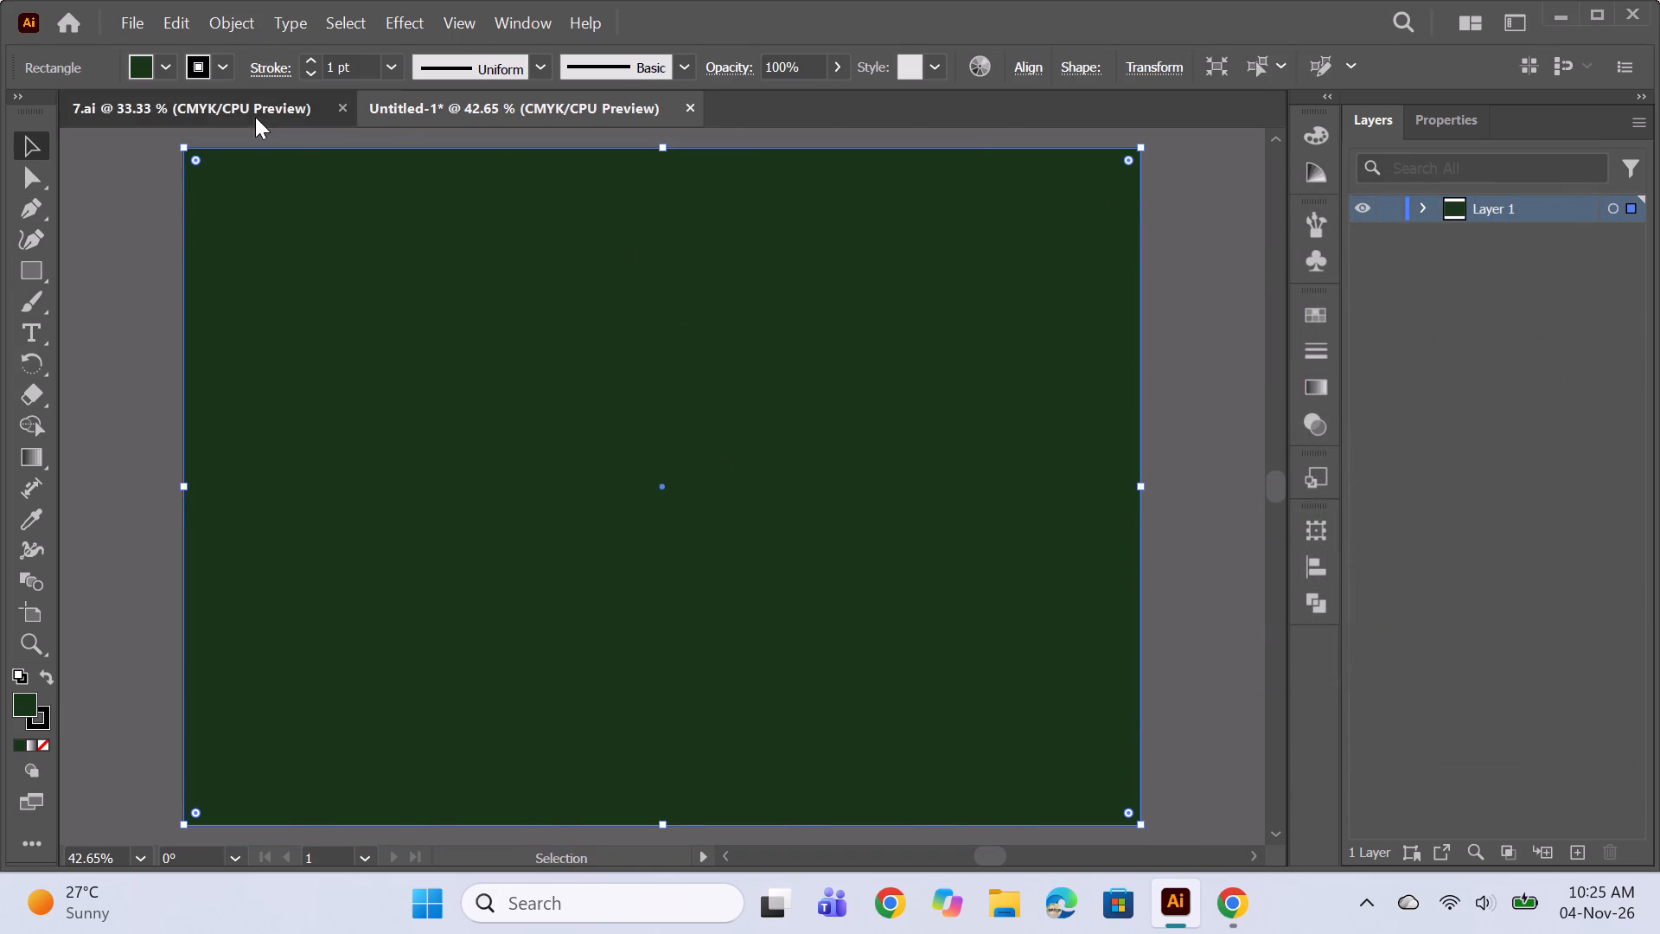
left_click(1615, 270)
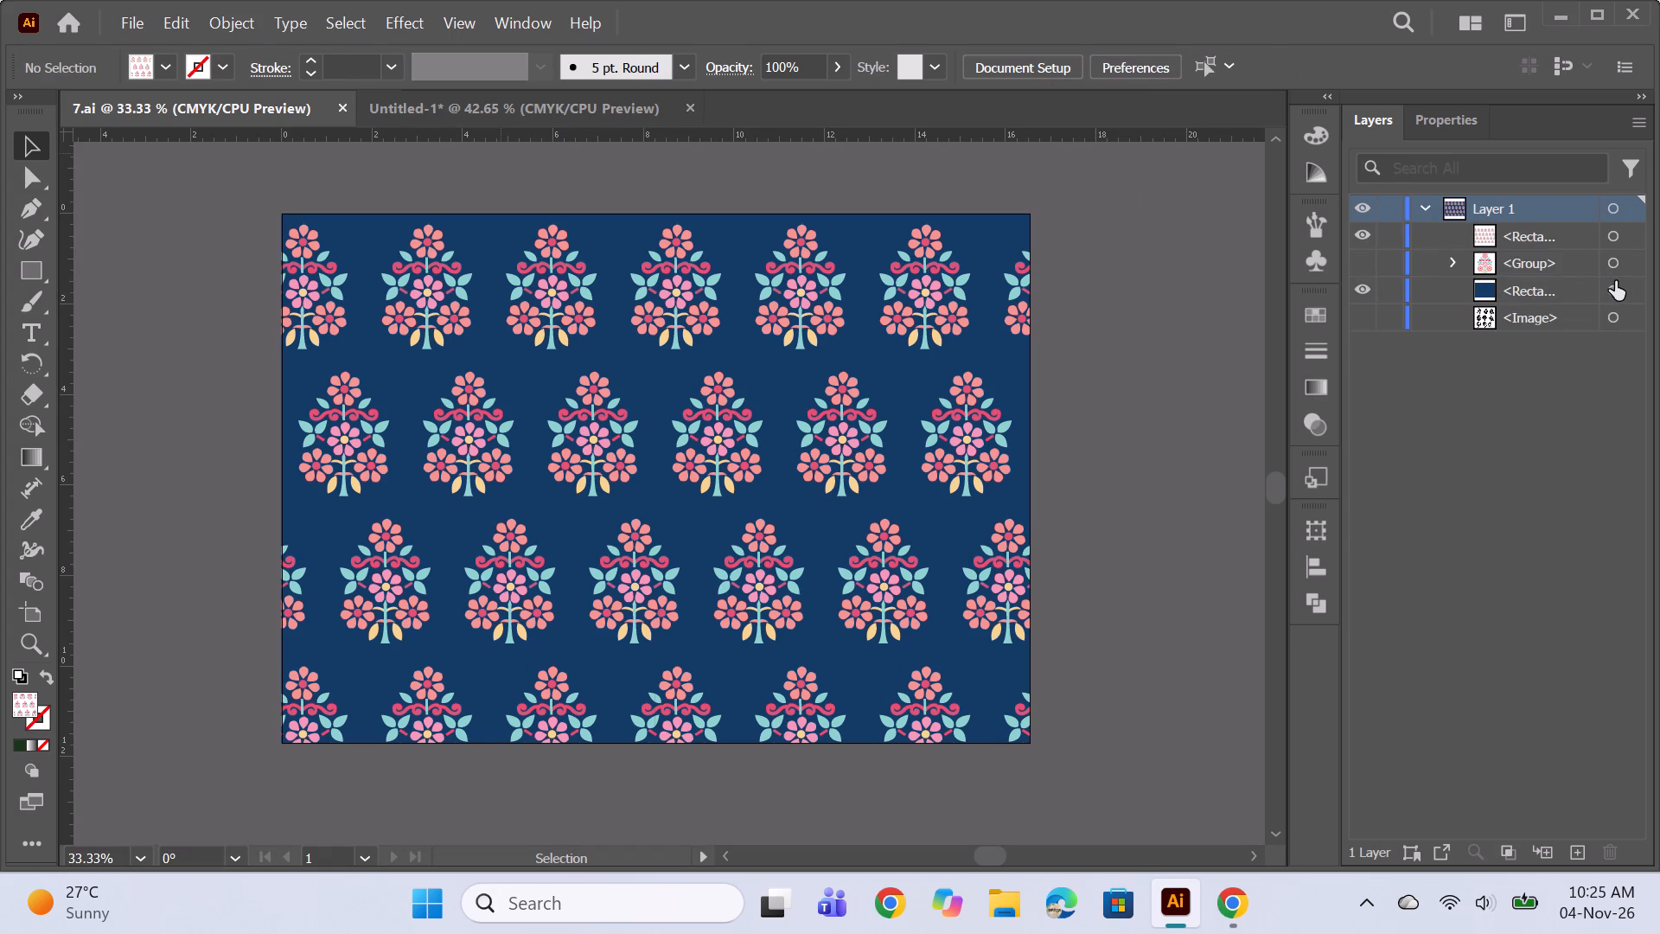
left_click(1364, 259)
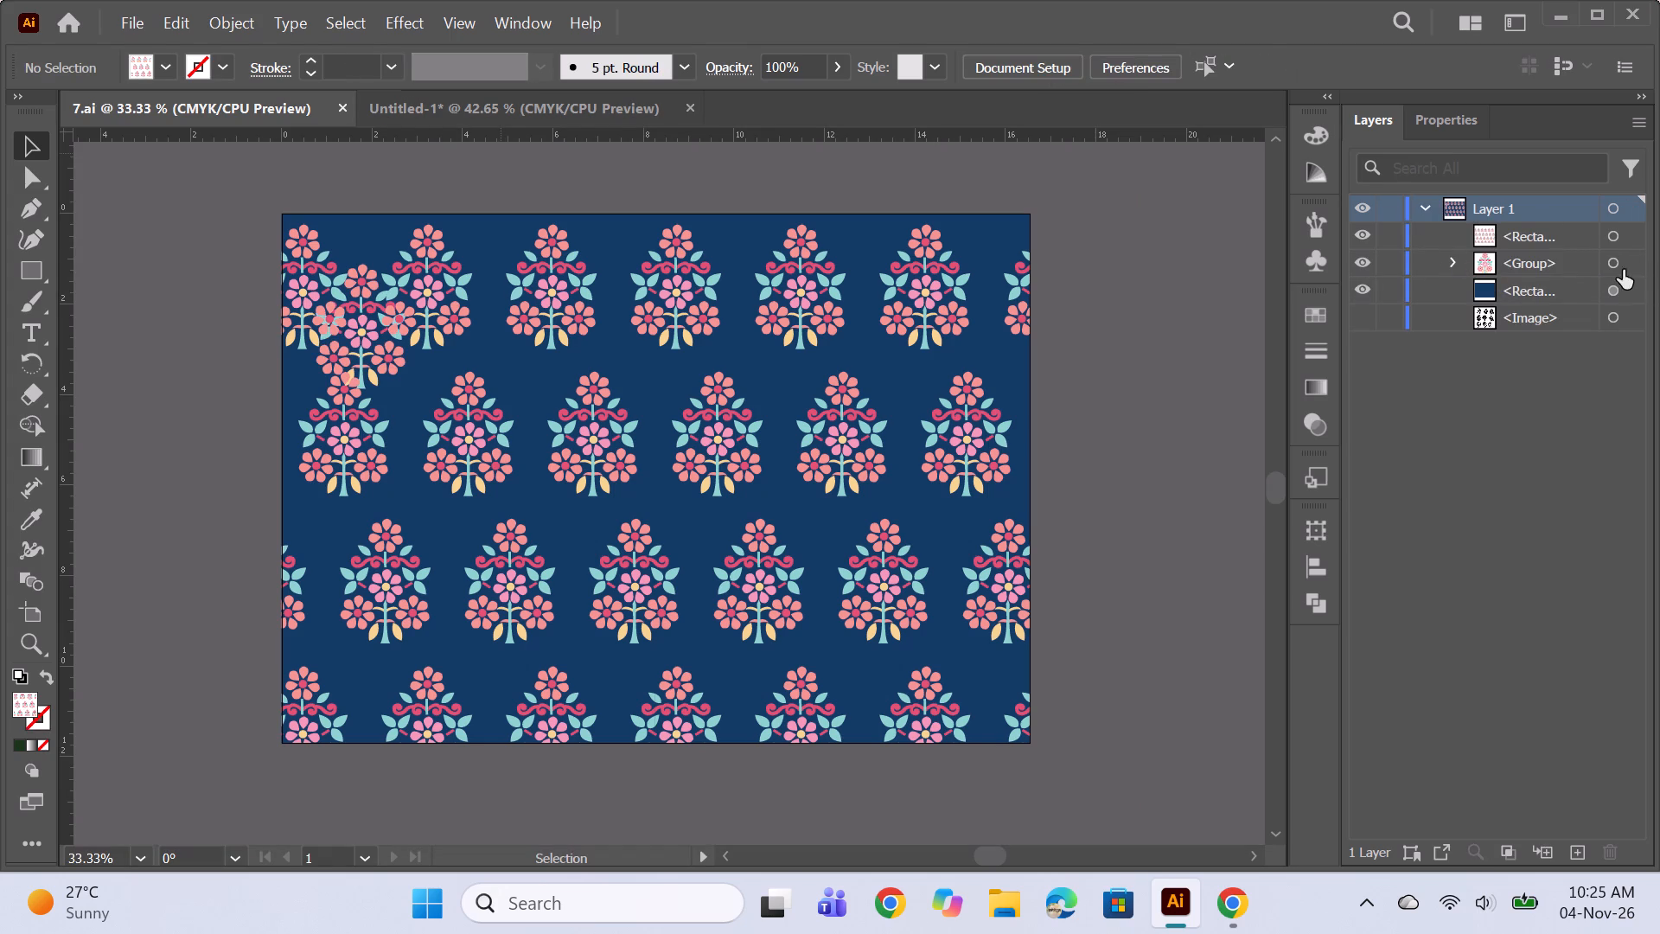
left_click(1610, 263)
key("ctrl+c")
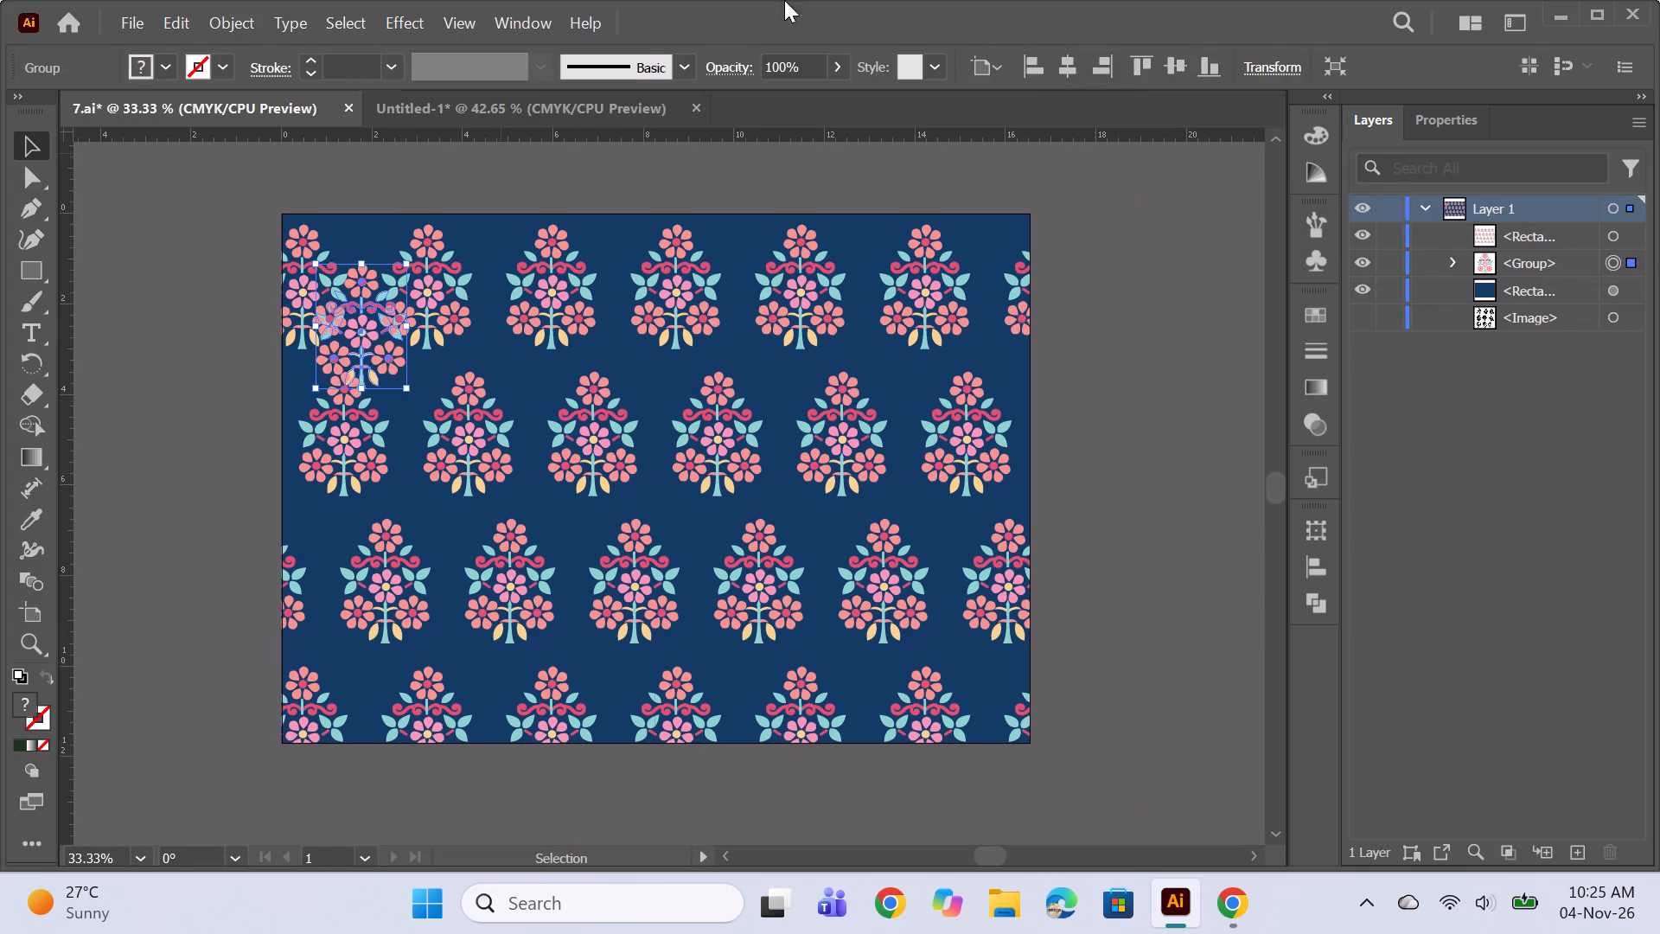
left_click(521, 111)
key("ctrl+v")
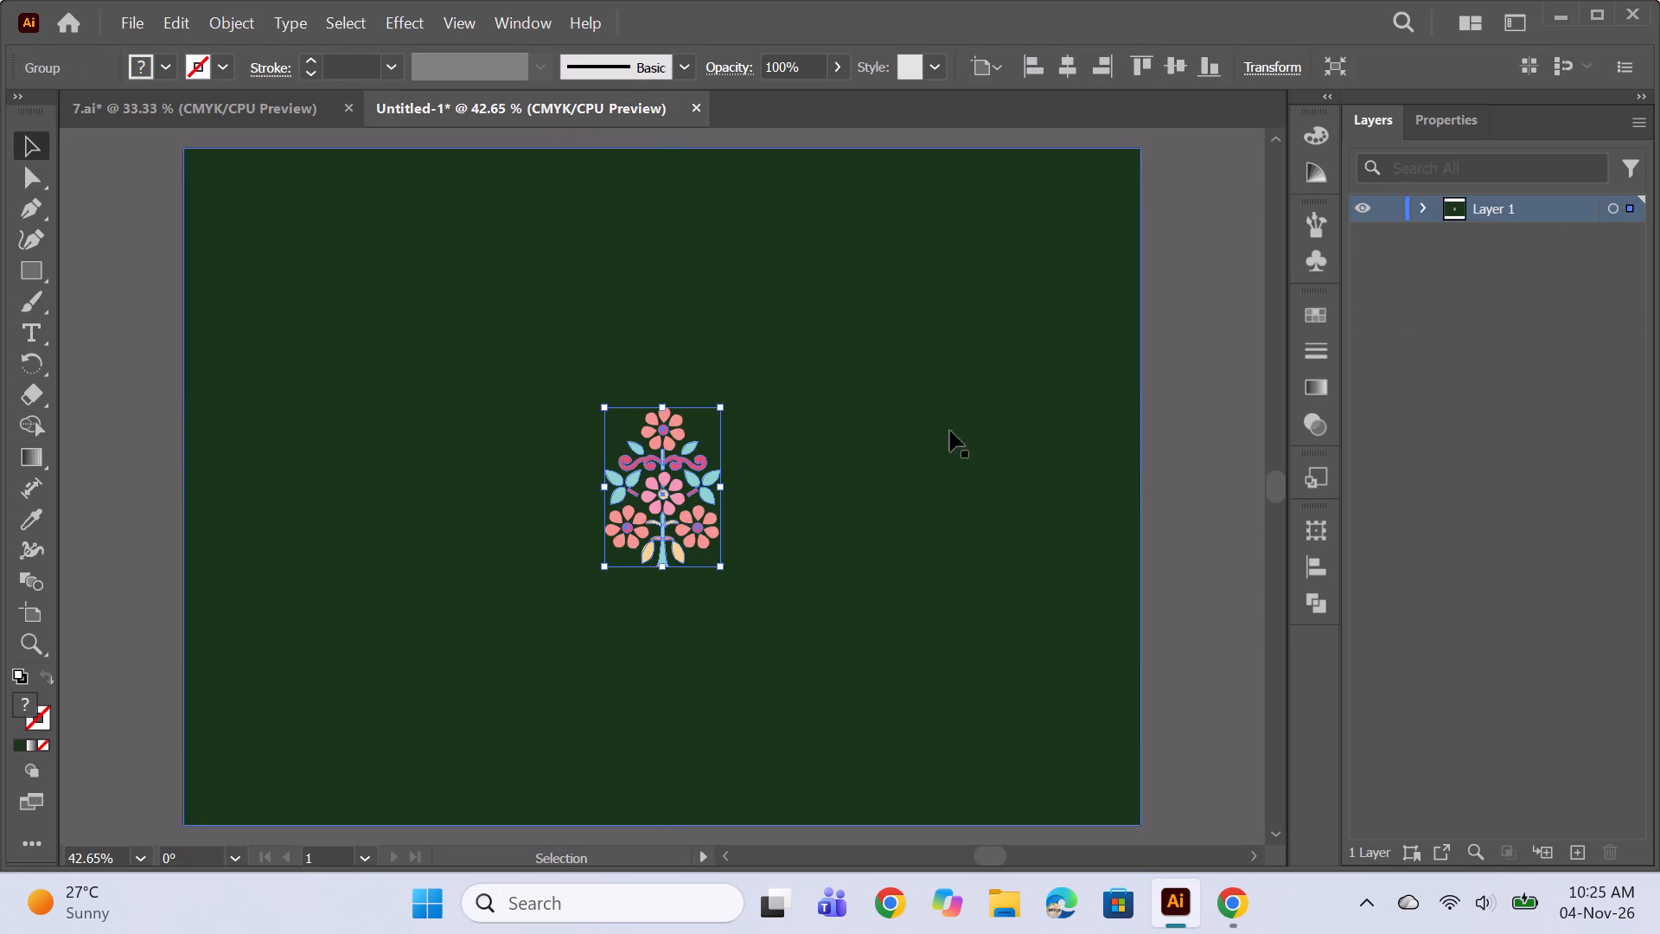
left_click(1173, 461)
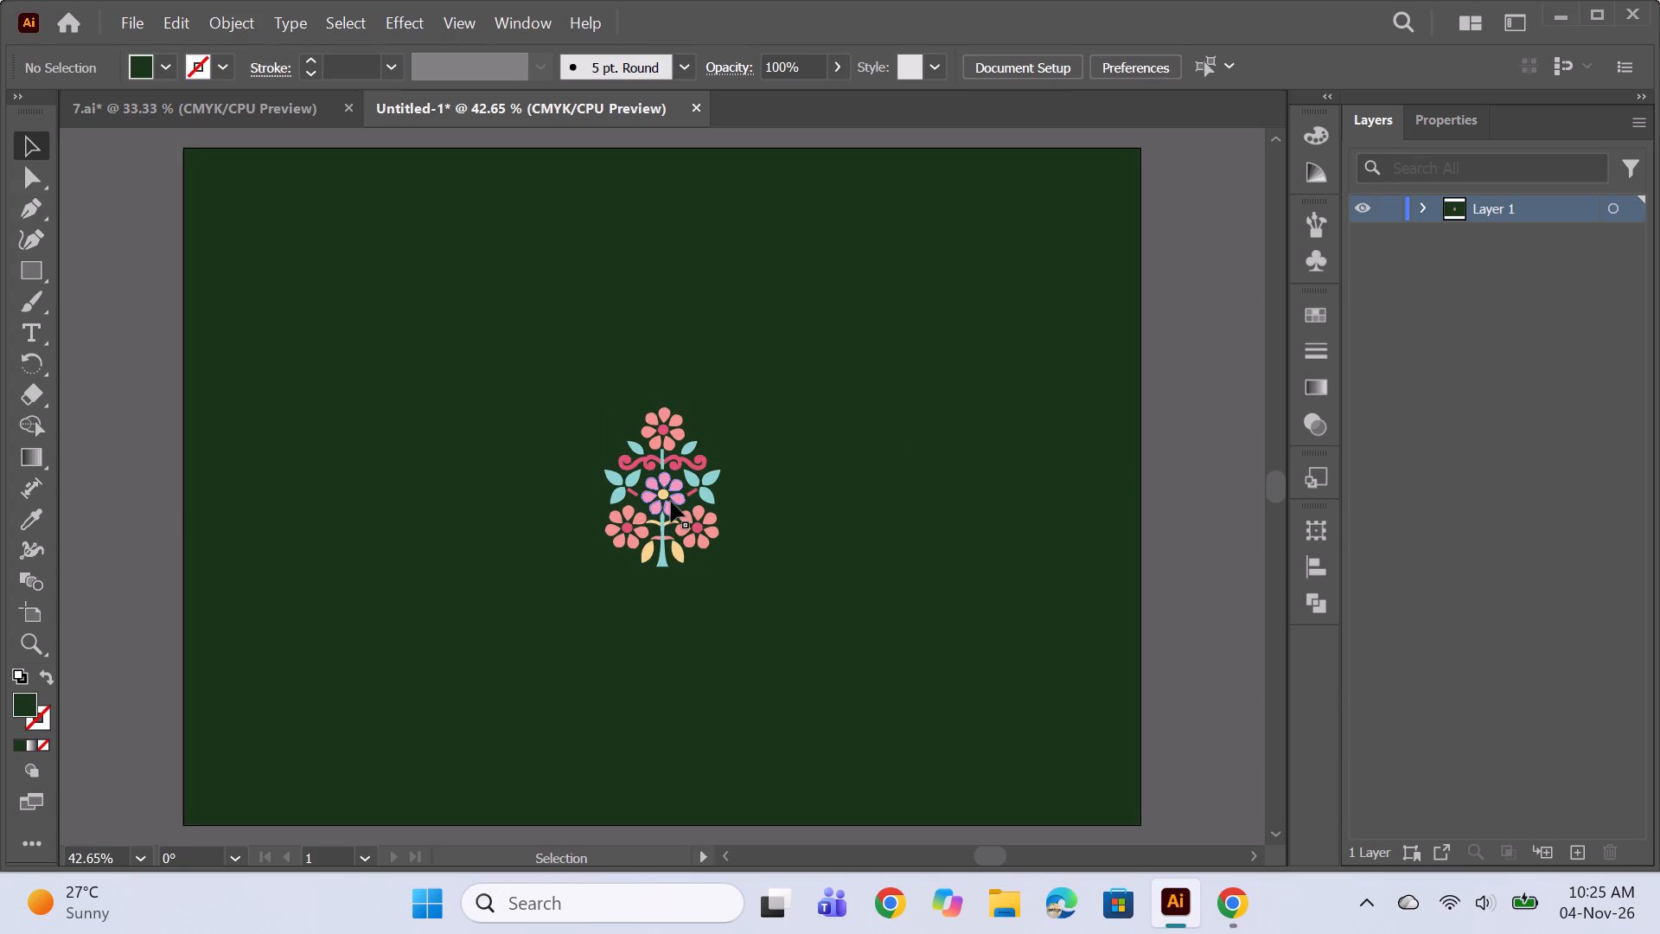
scroll(672, 419, "down", 1)
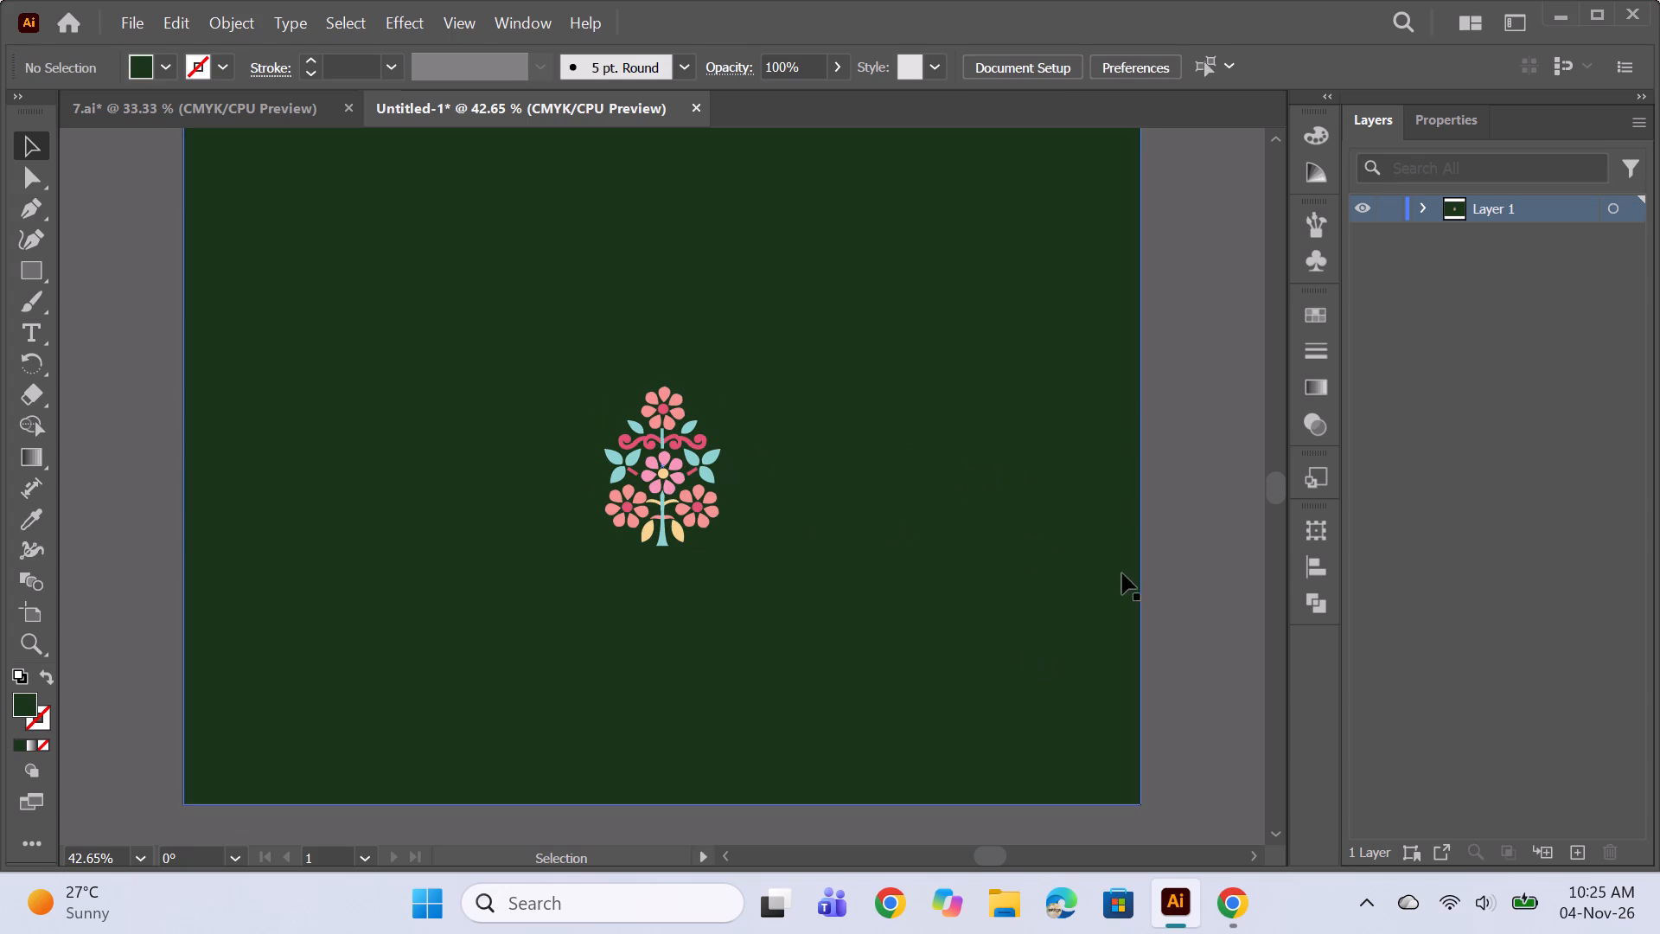
scroll(753, 502, "up", 1)
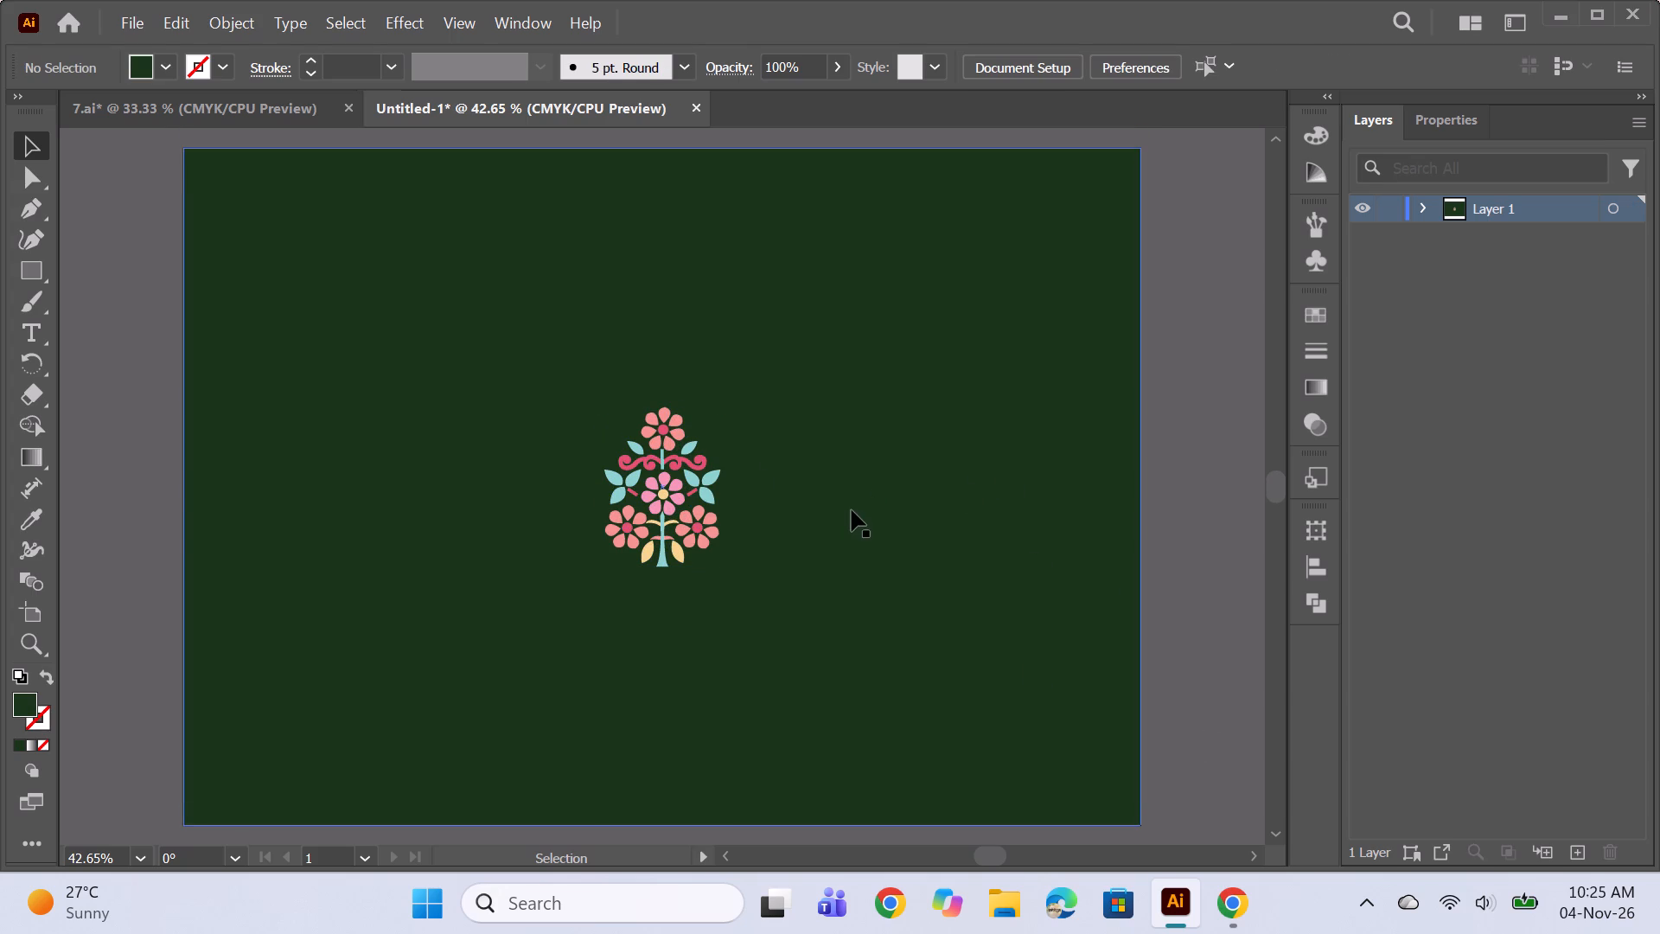
Hide the original flower motif group in 7.ai again.
left_click(167, 106)
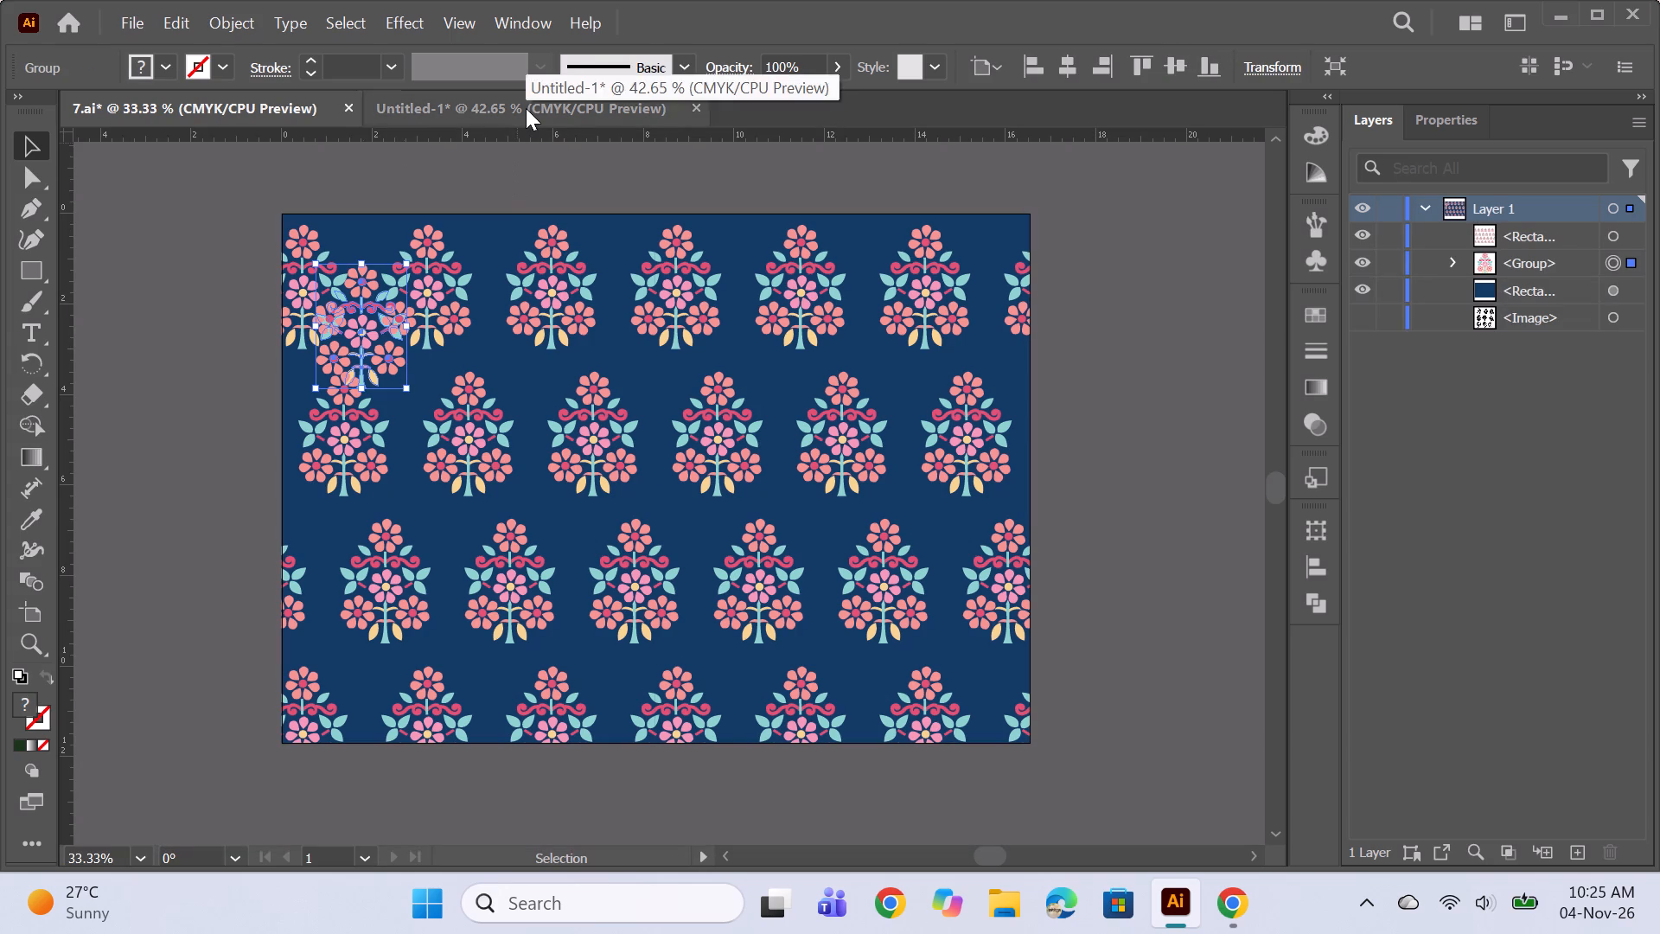
left_click(1354, 259)
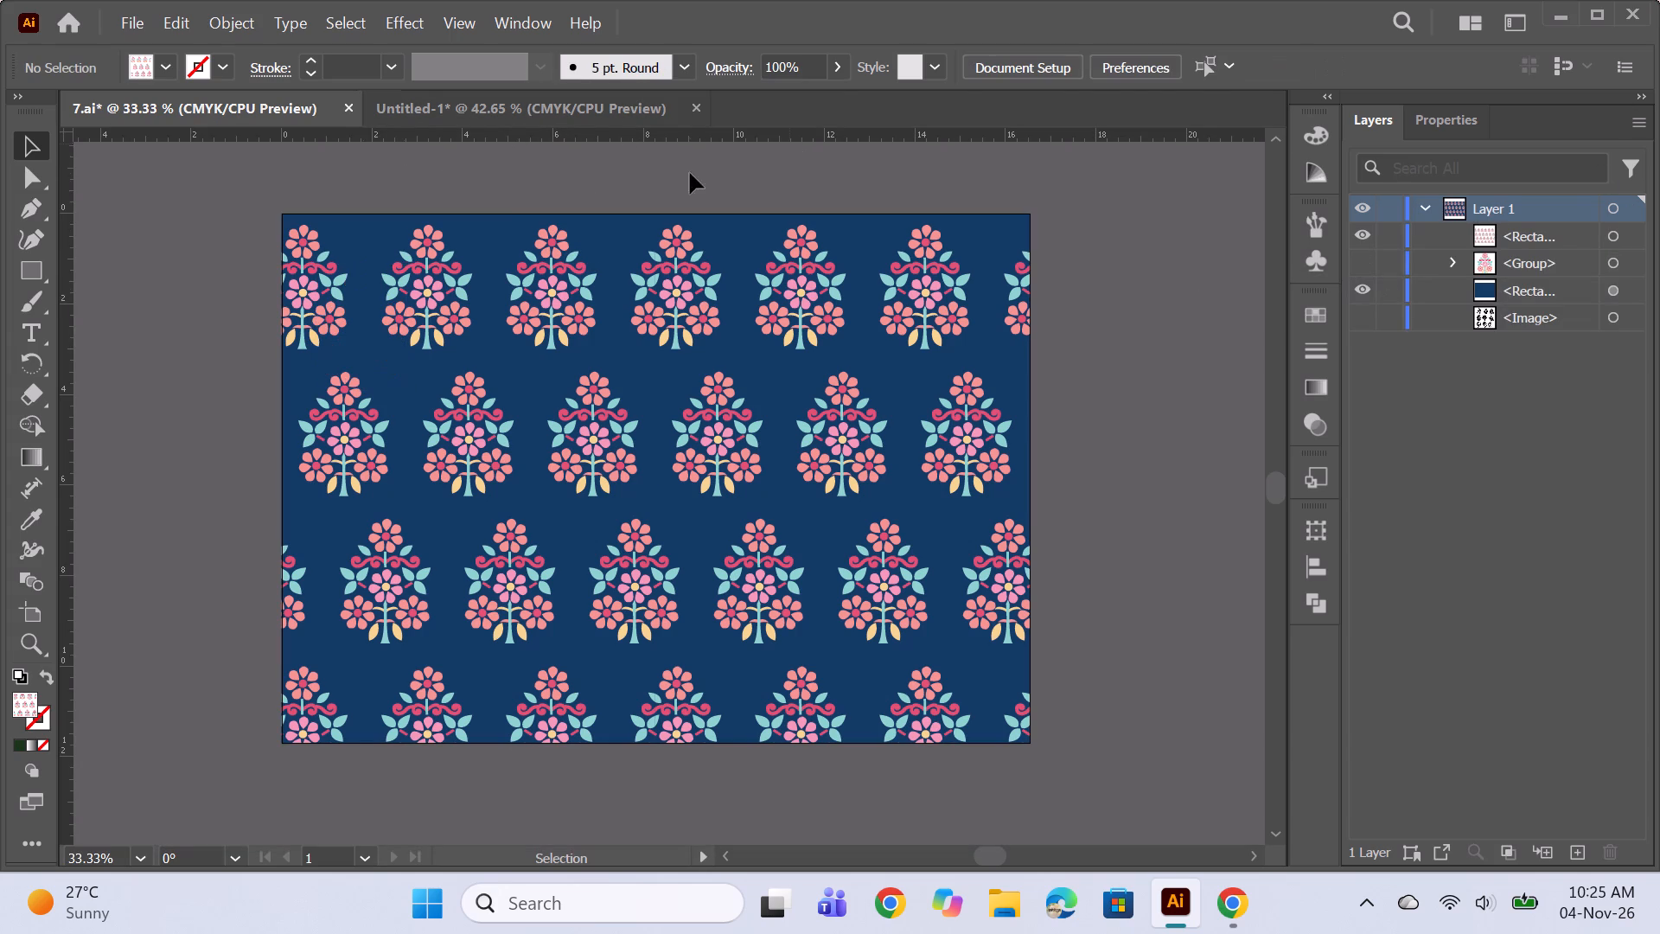
Return to Untitled-1 and move the pasted flower motif into the artboard's upper-left corner.
left_click(430, 100)
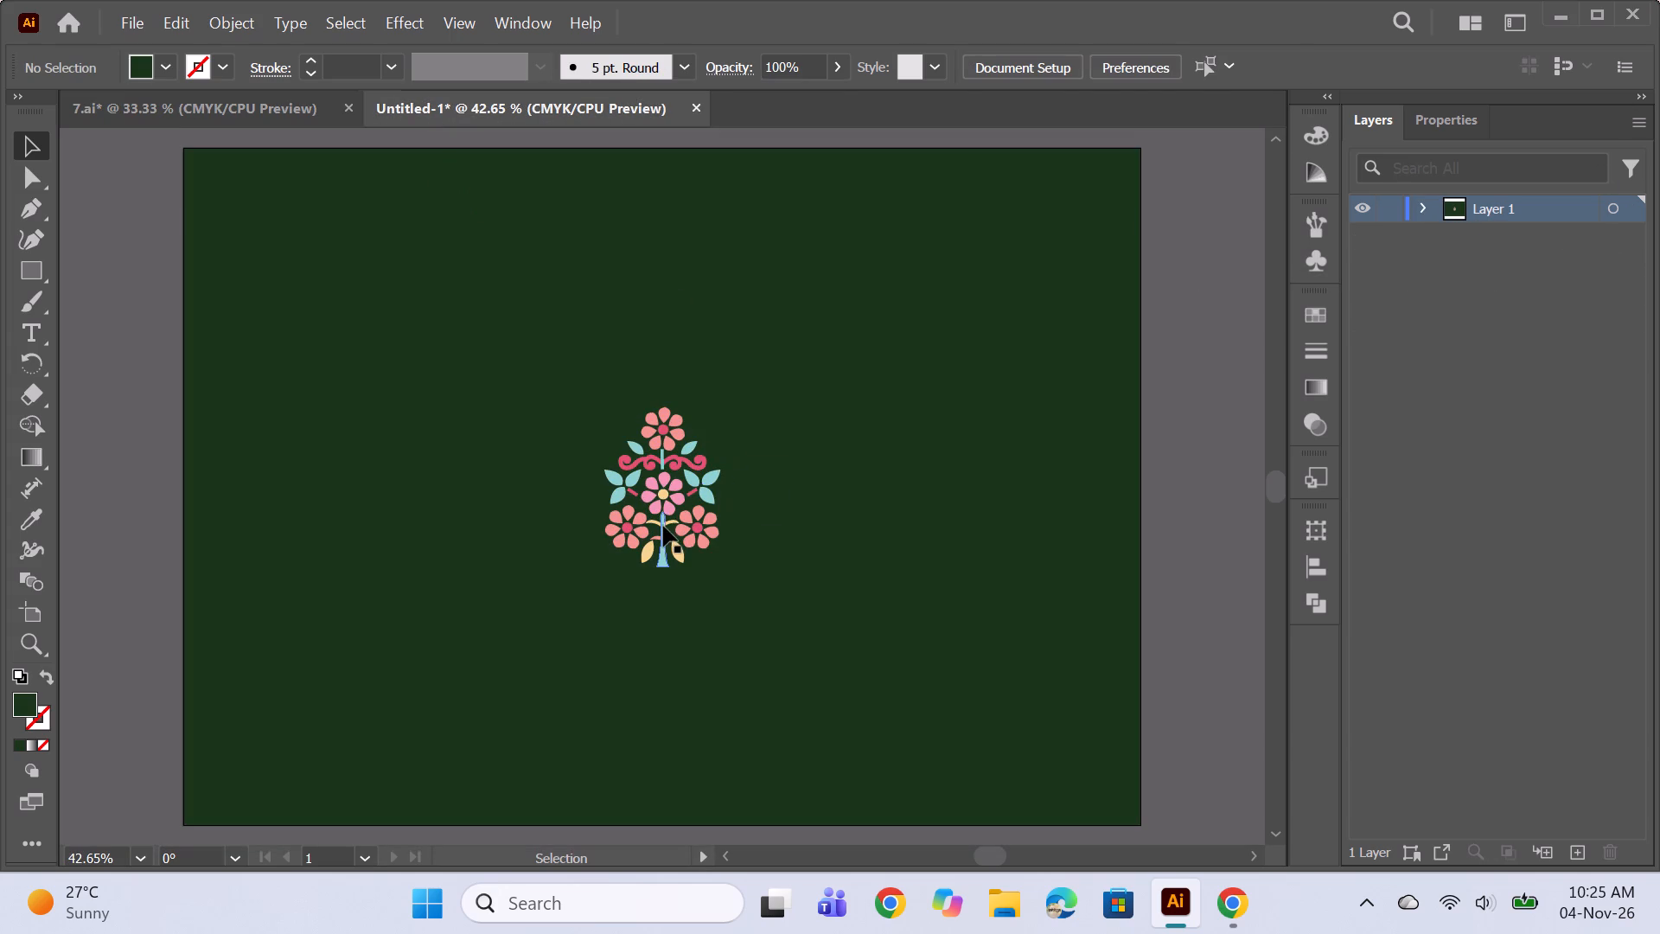
left_click_drag(655, 489, 276, 257)
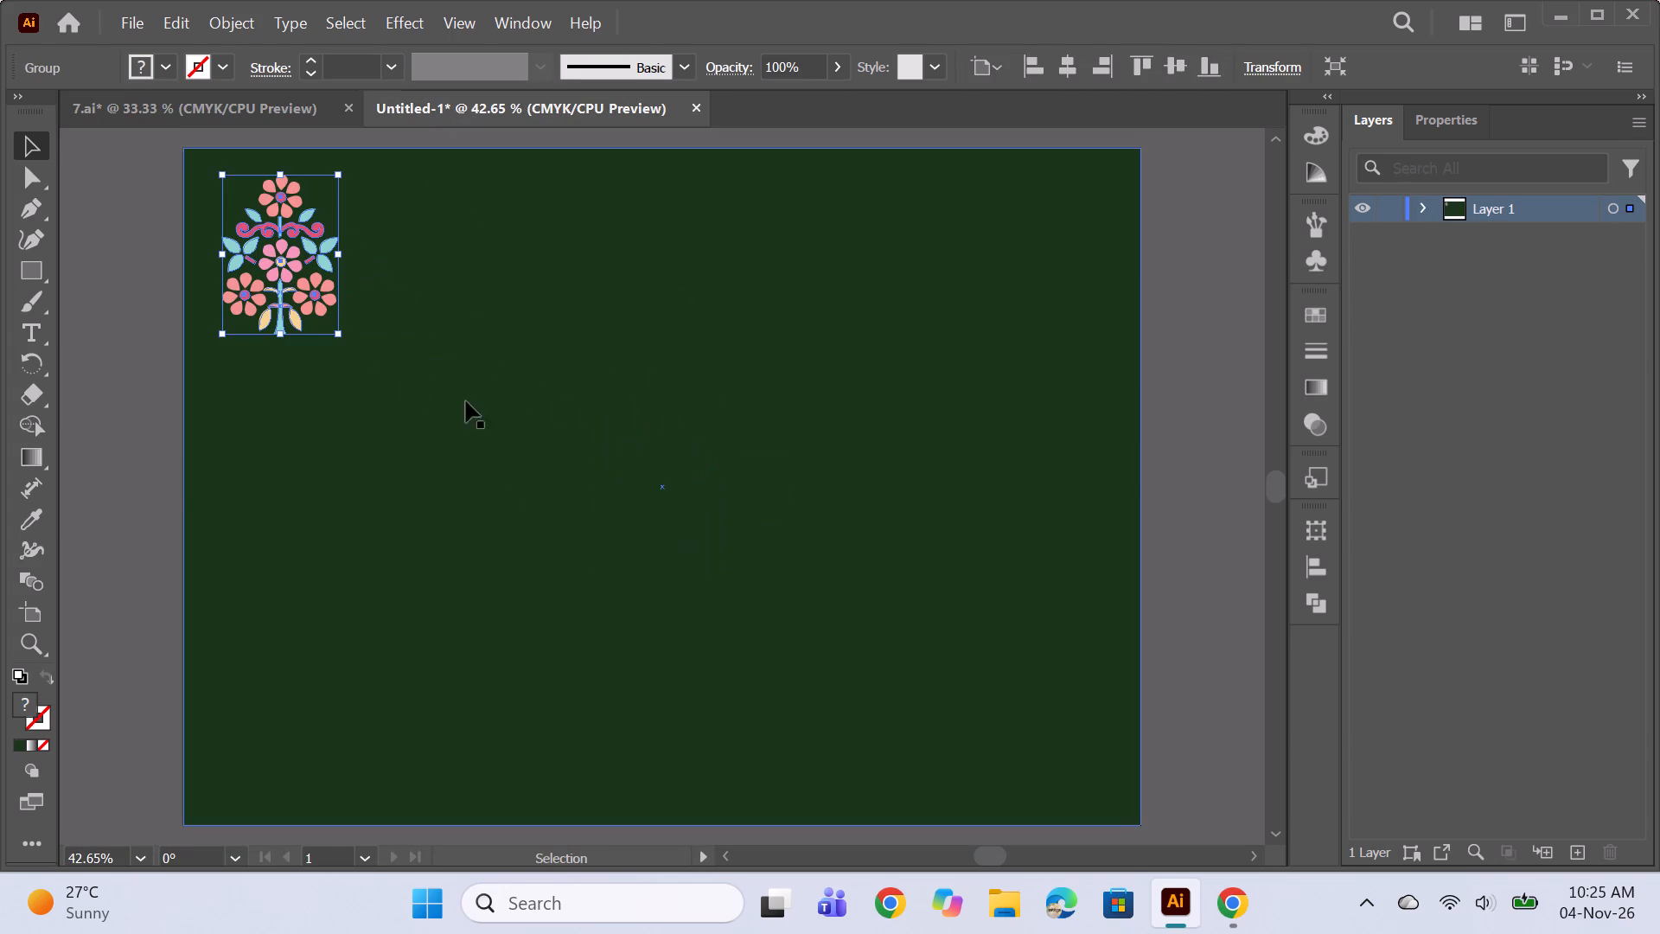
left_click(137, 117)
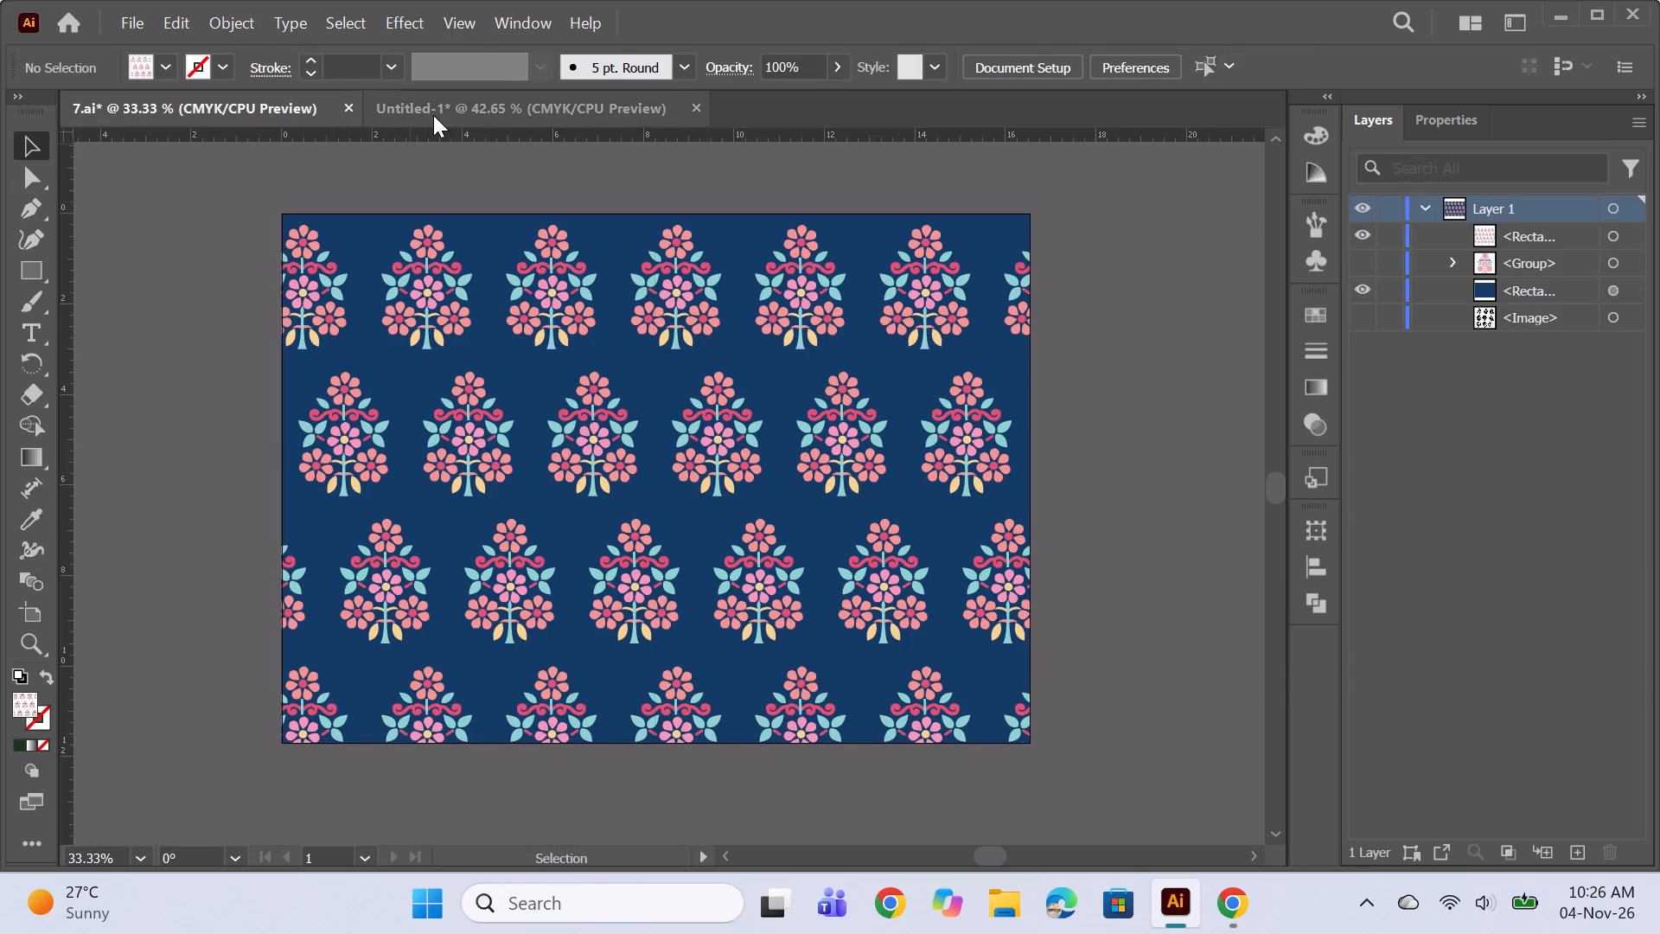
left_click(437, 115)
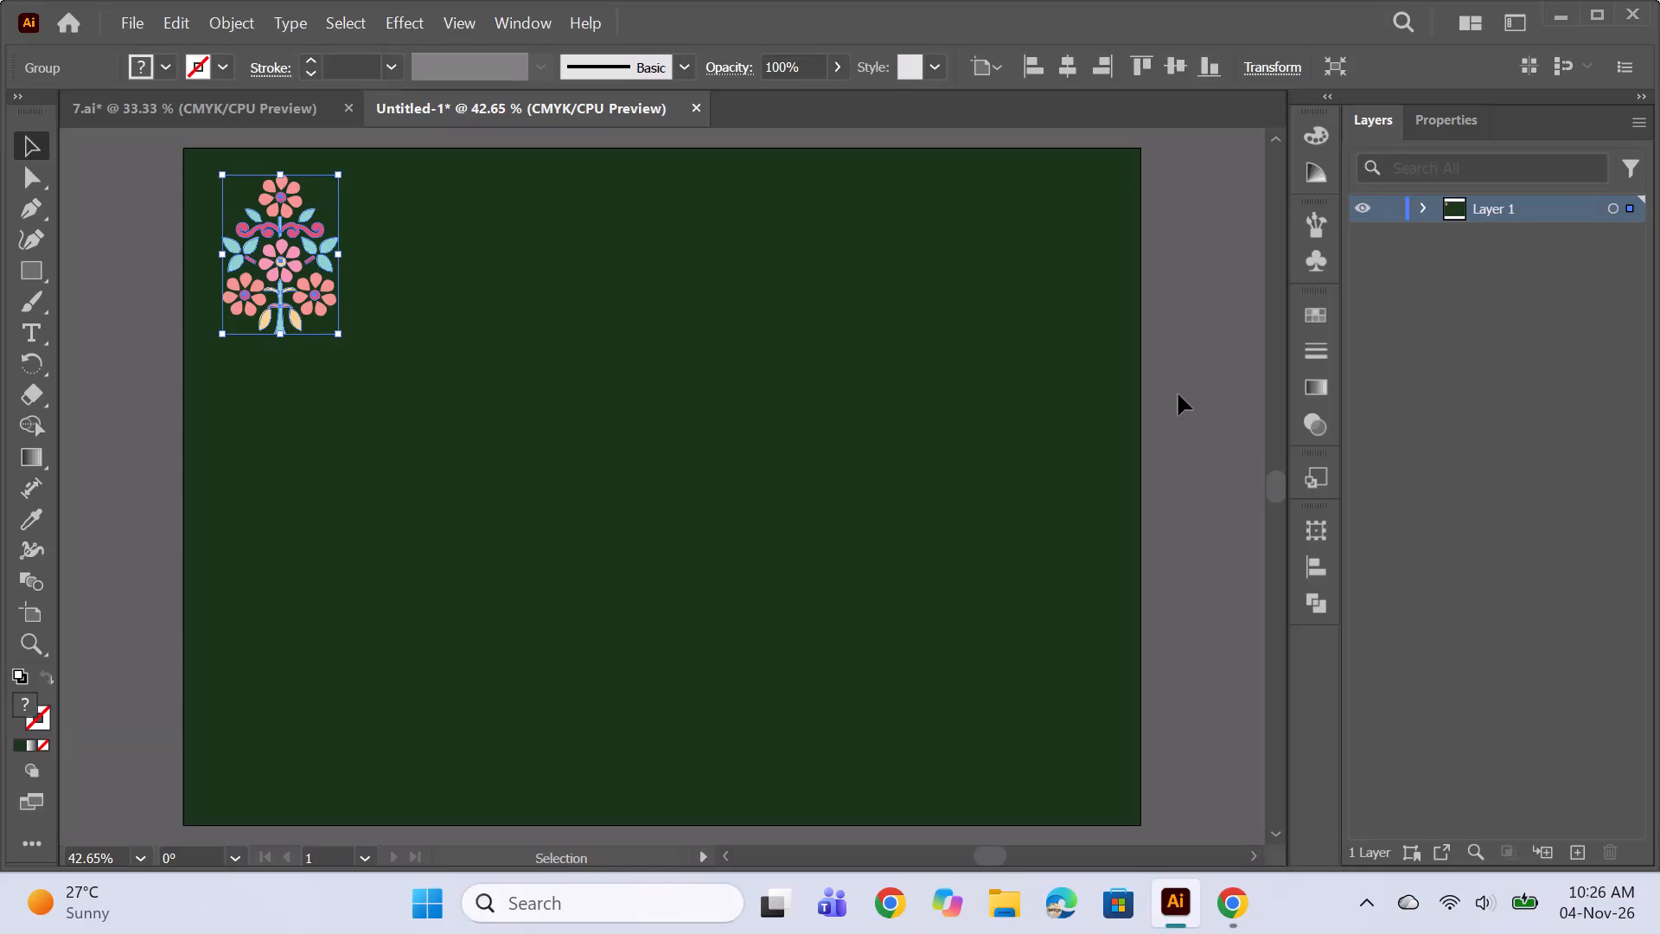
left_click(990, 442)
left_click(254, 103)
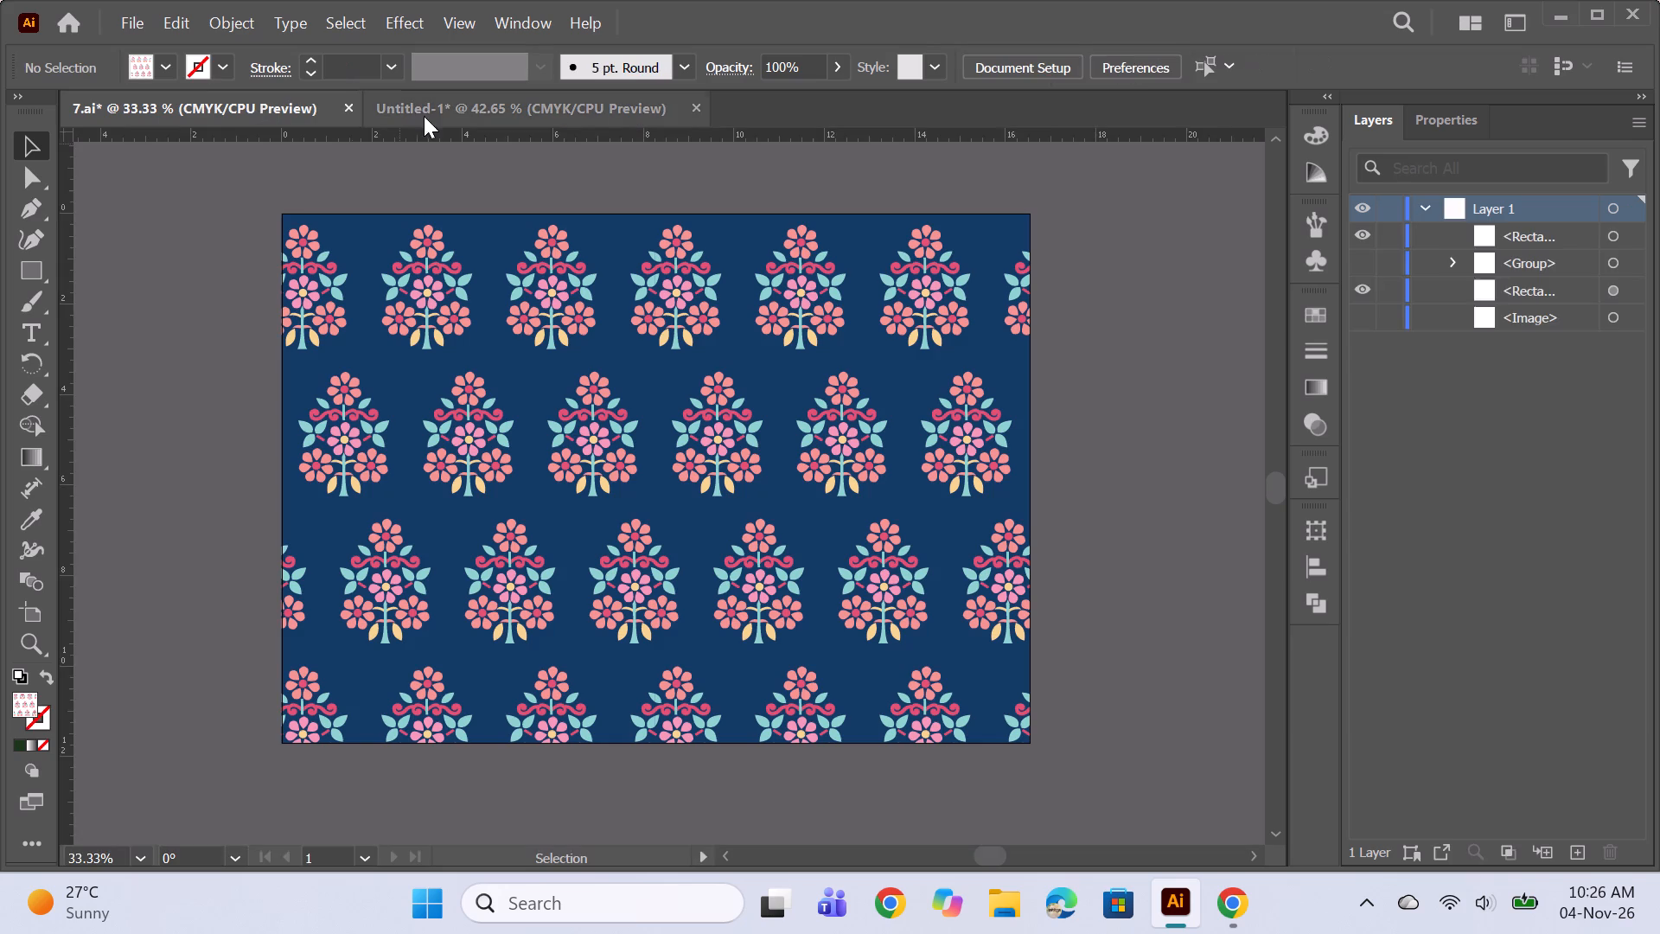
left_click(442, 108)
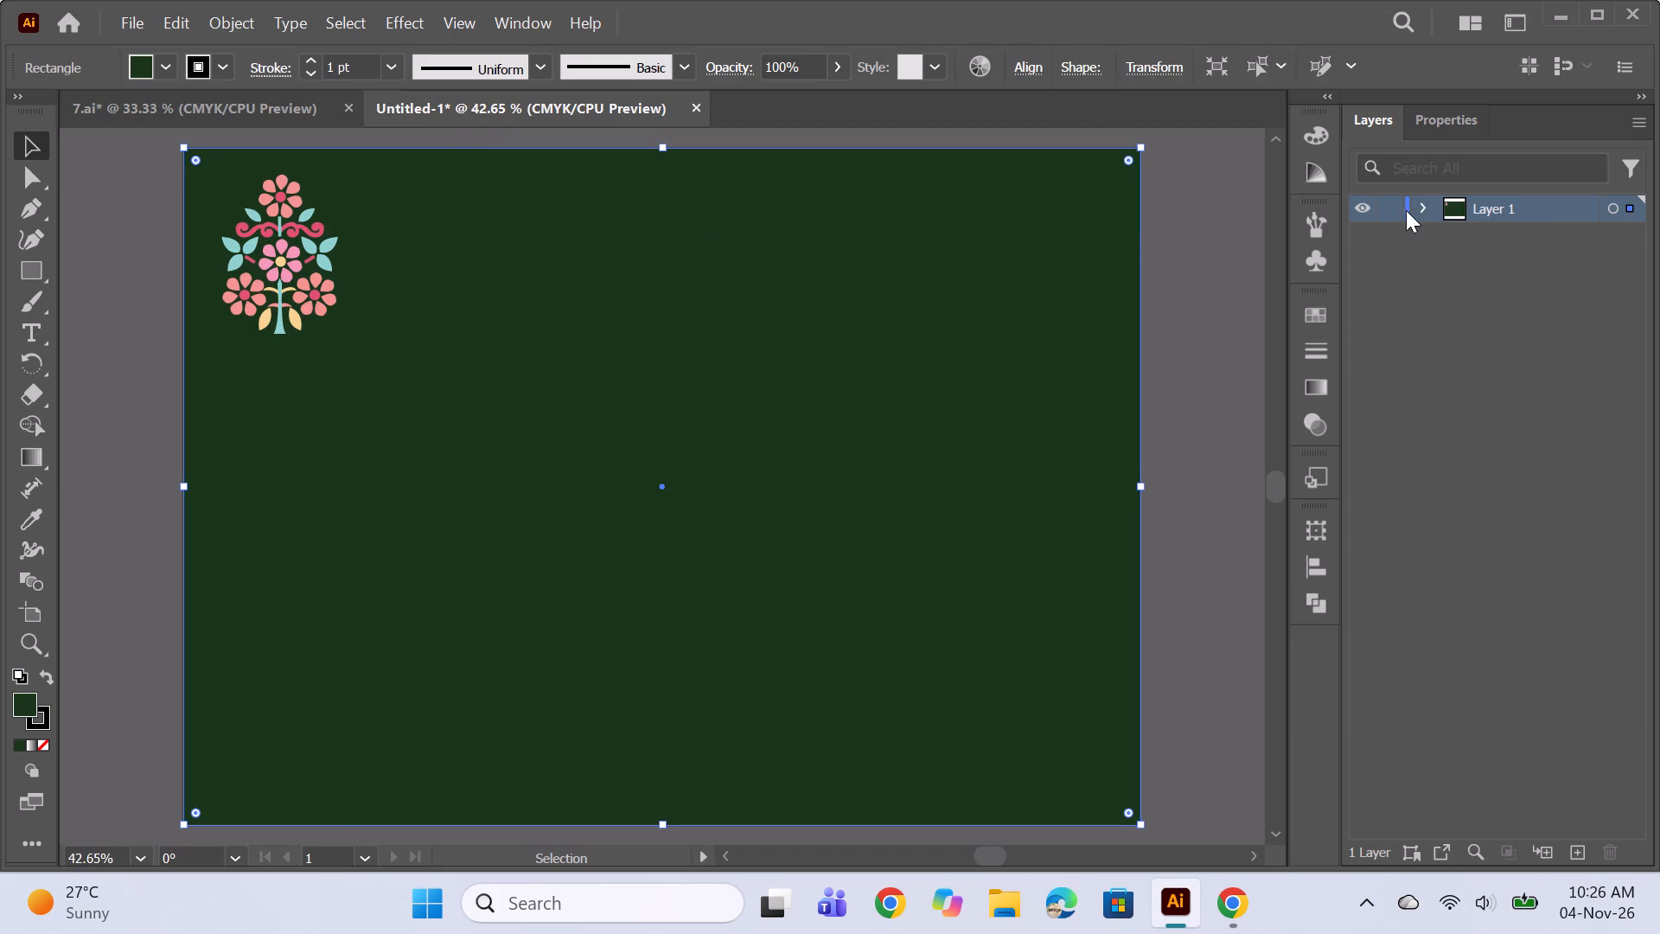
Fill the right half of the motif's pink scroll ornament with a pale green.
left_click(1420, 209)
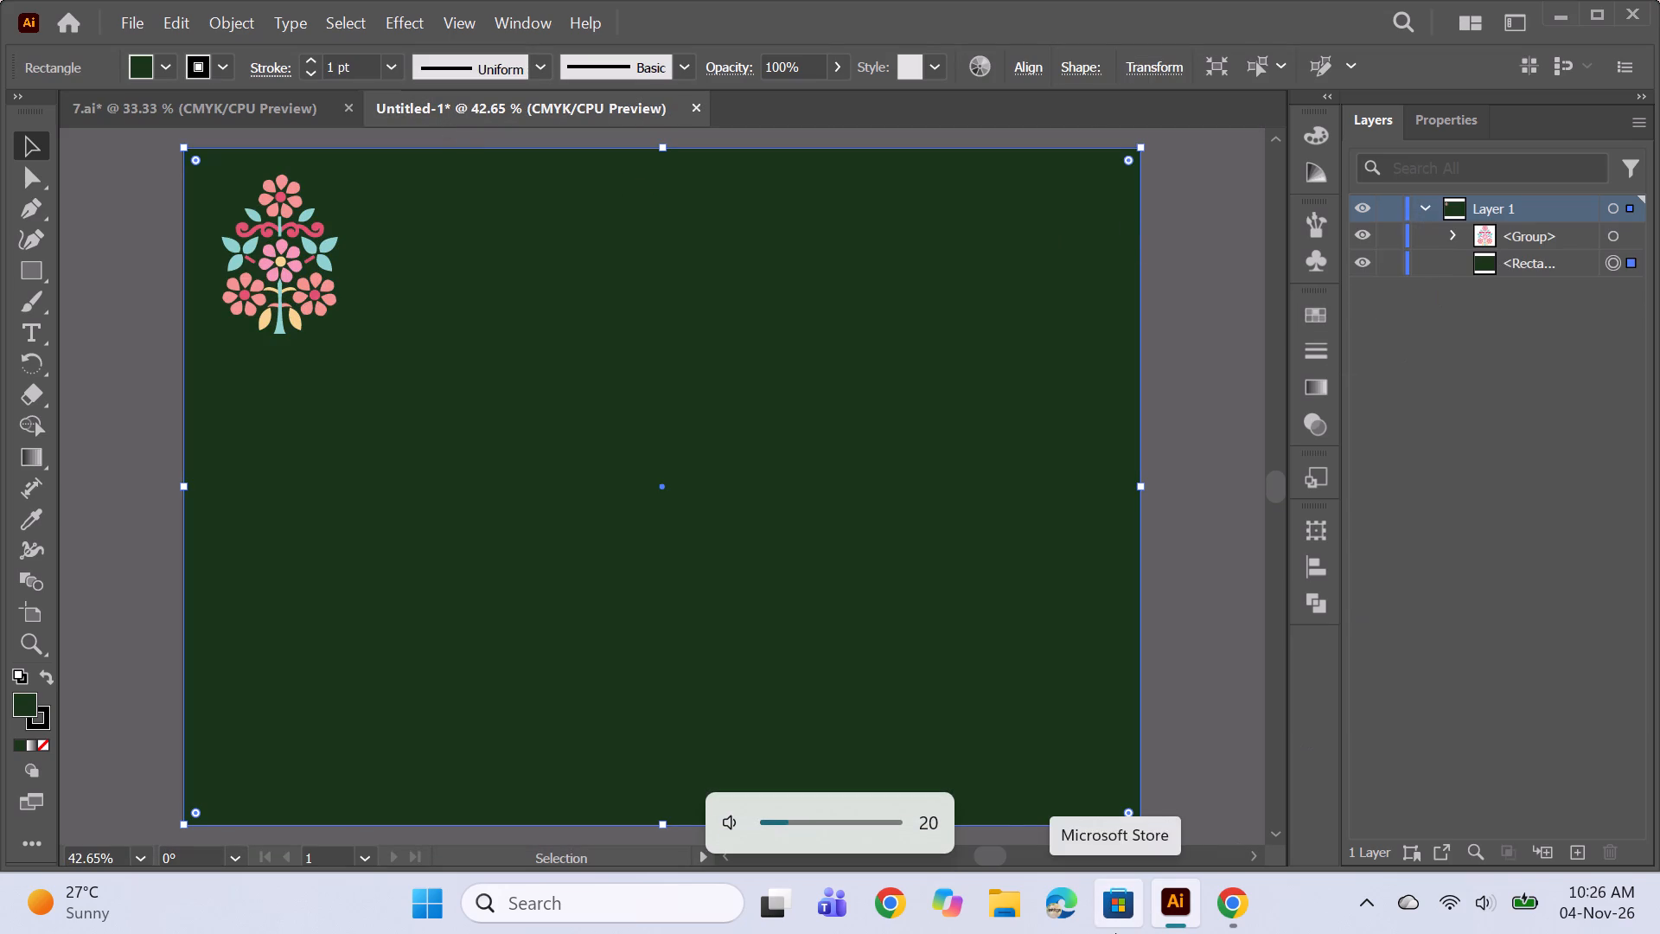
left_click(1453, 233)
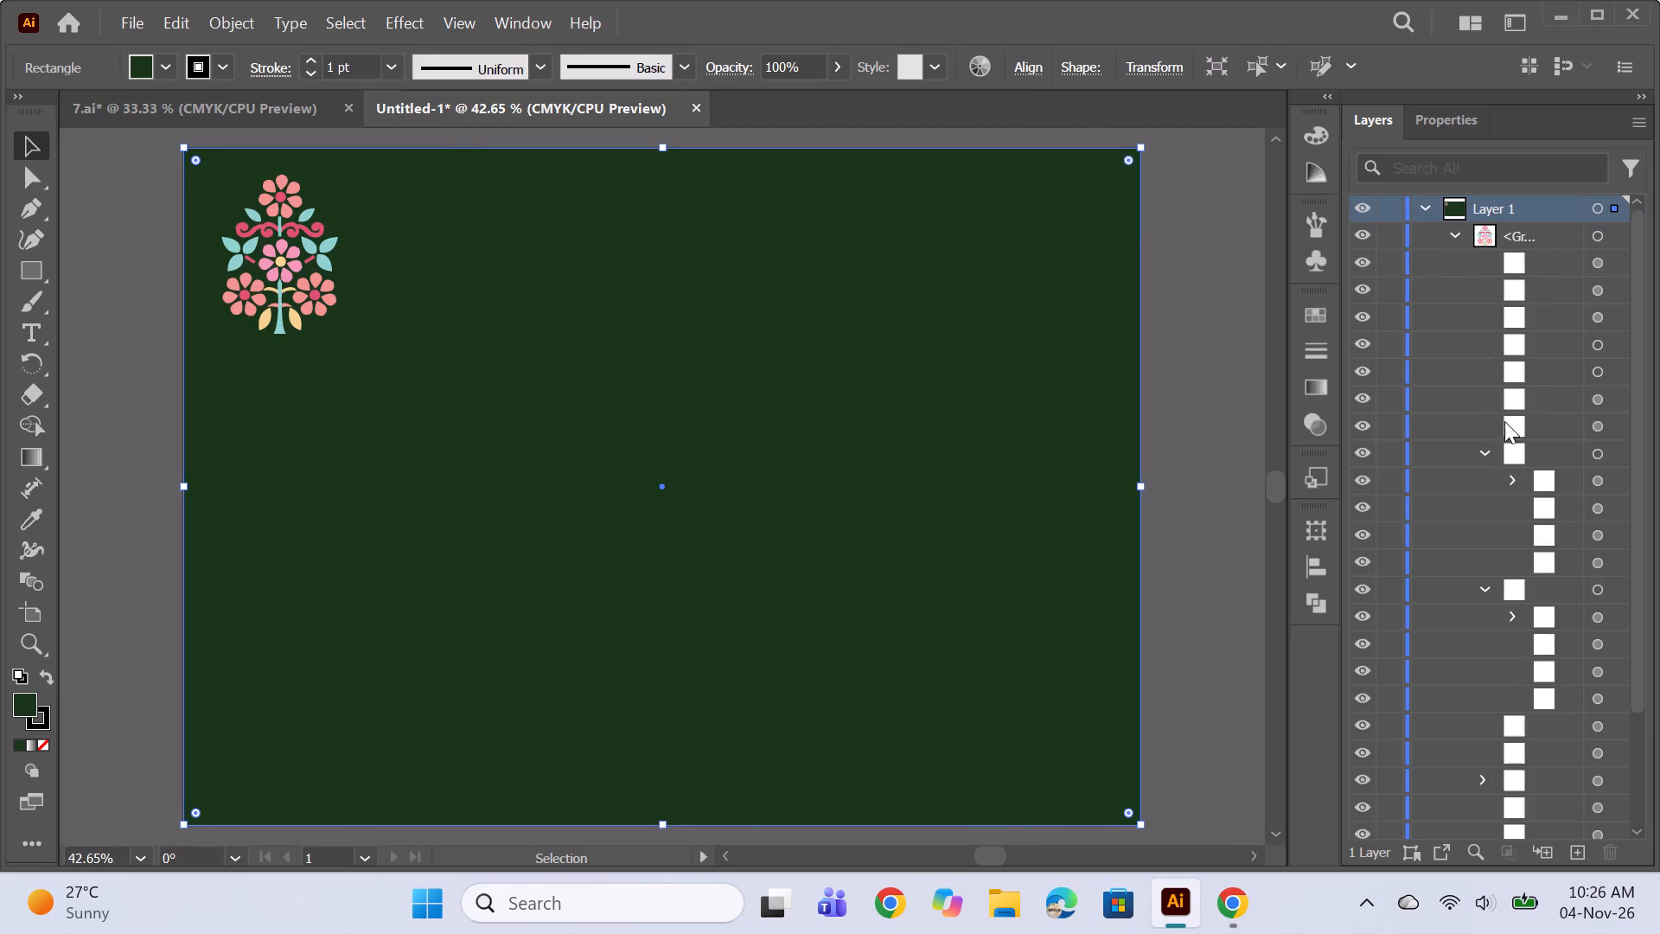
scroll(1587, 627, "down", 8)
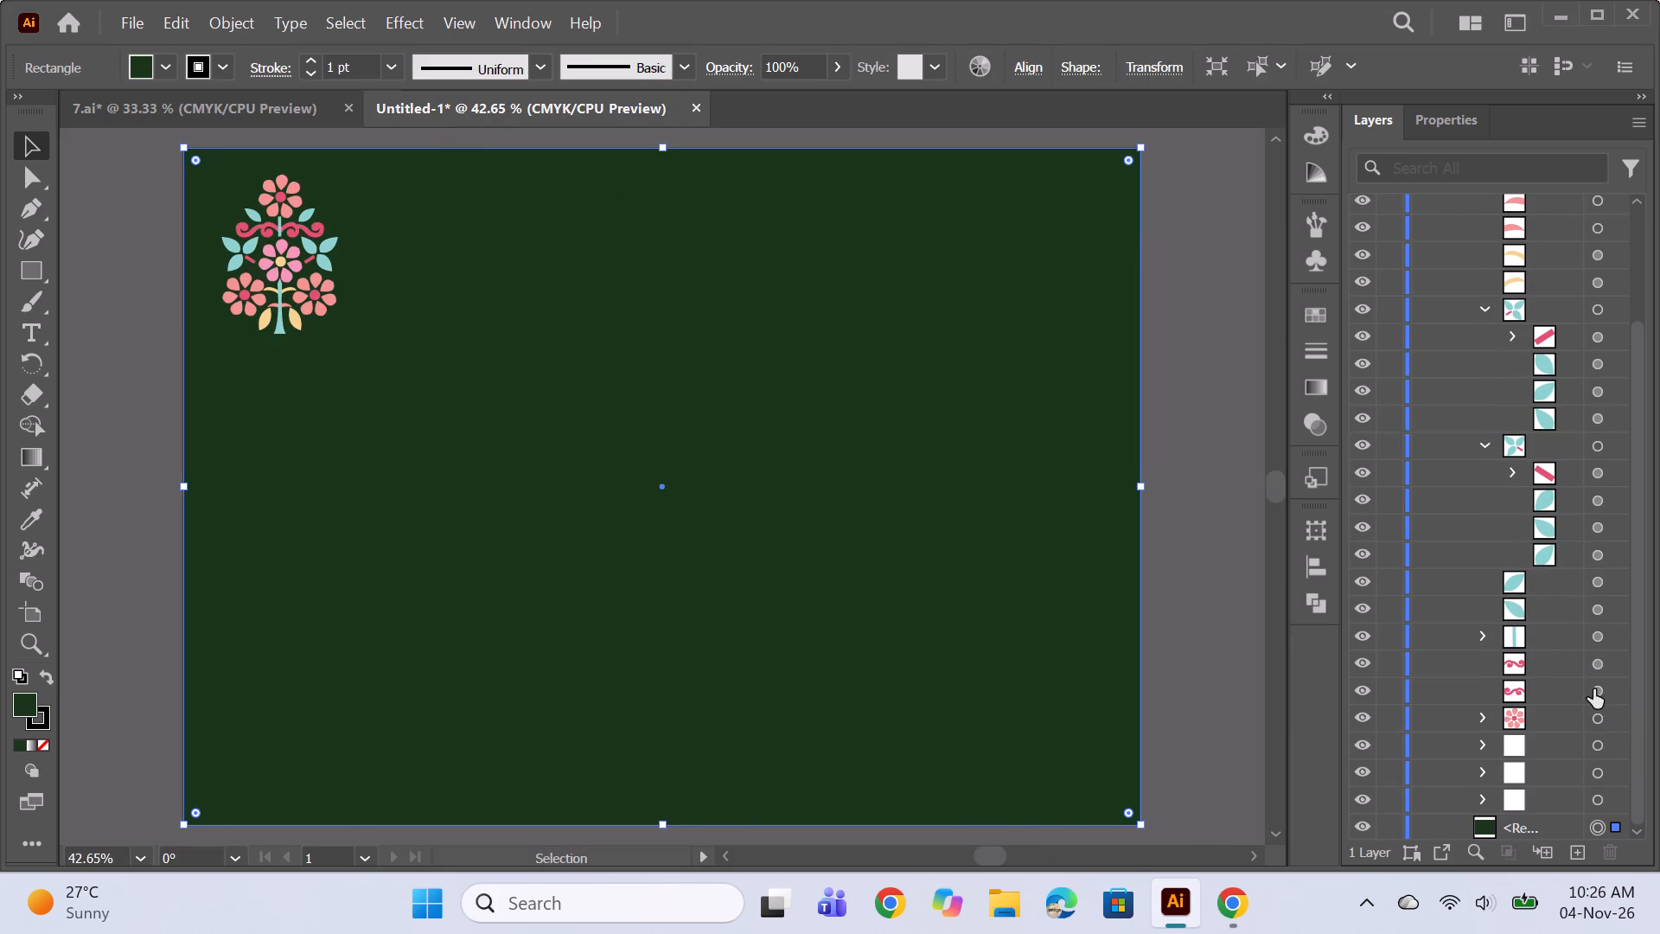
left_click(1596, 666)
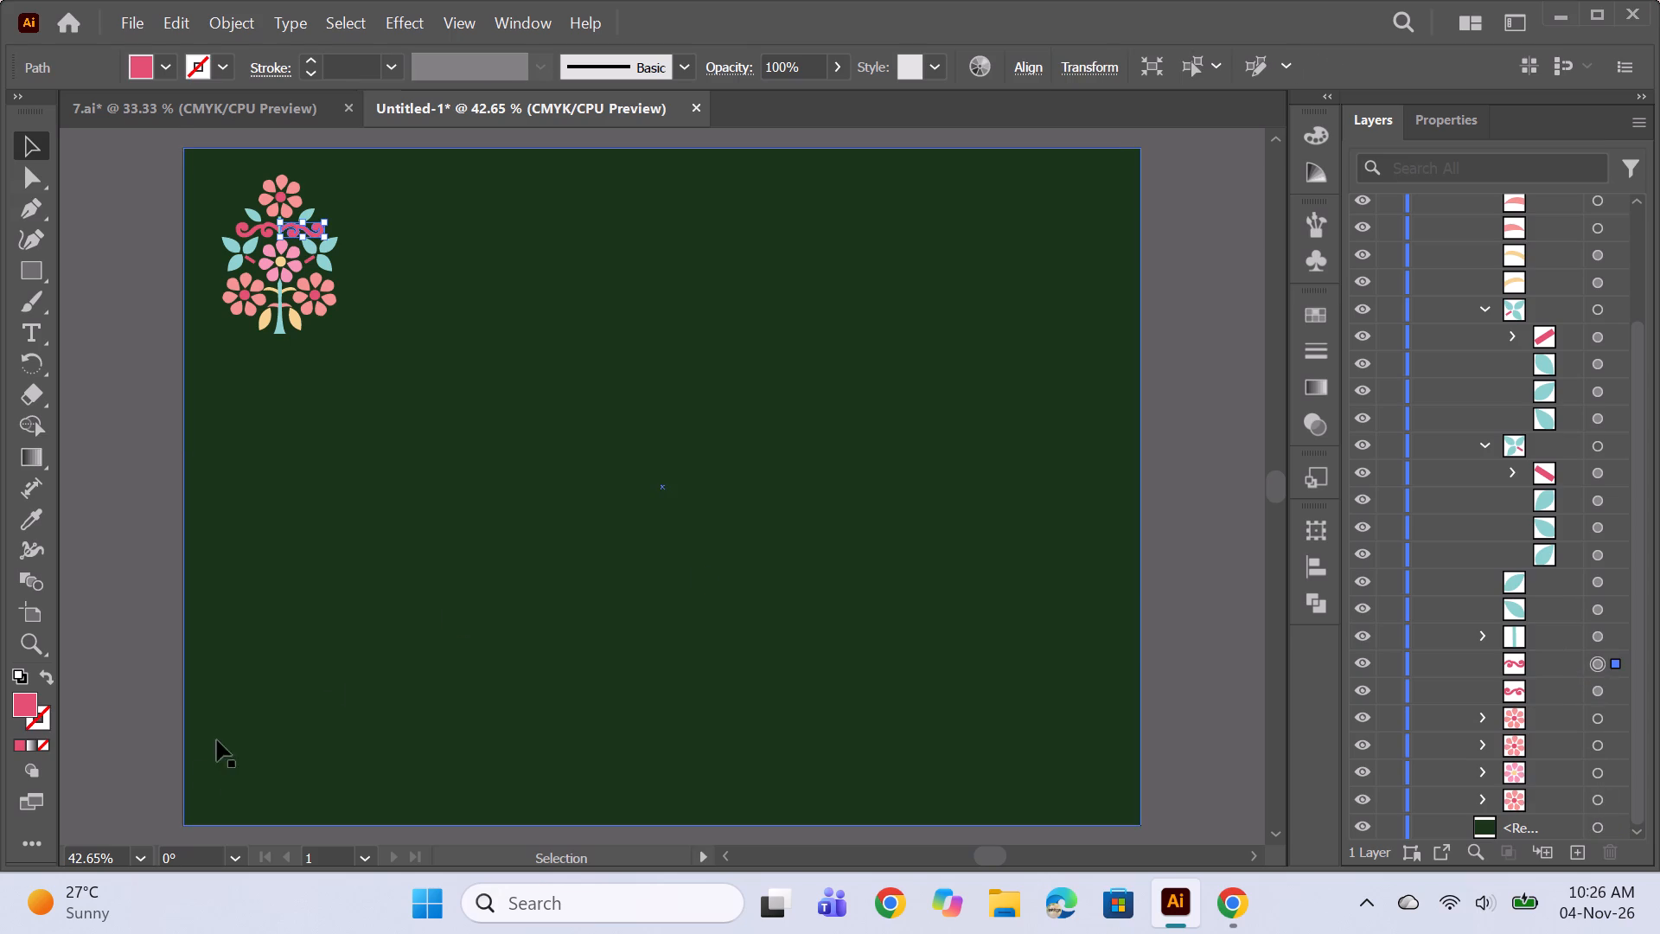
double_click(29, 706)
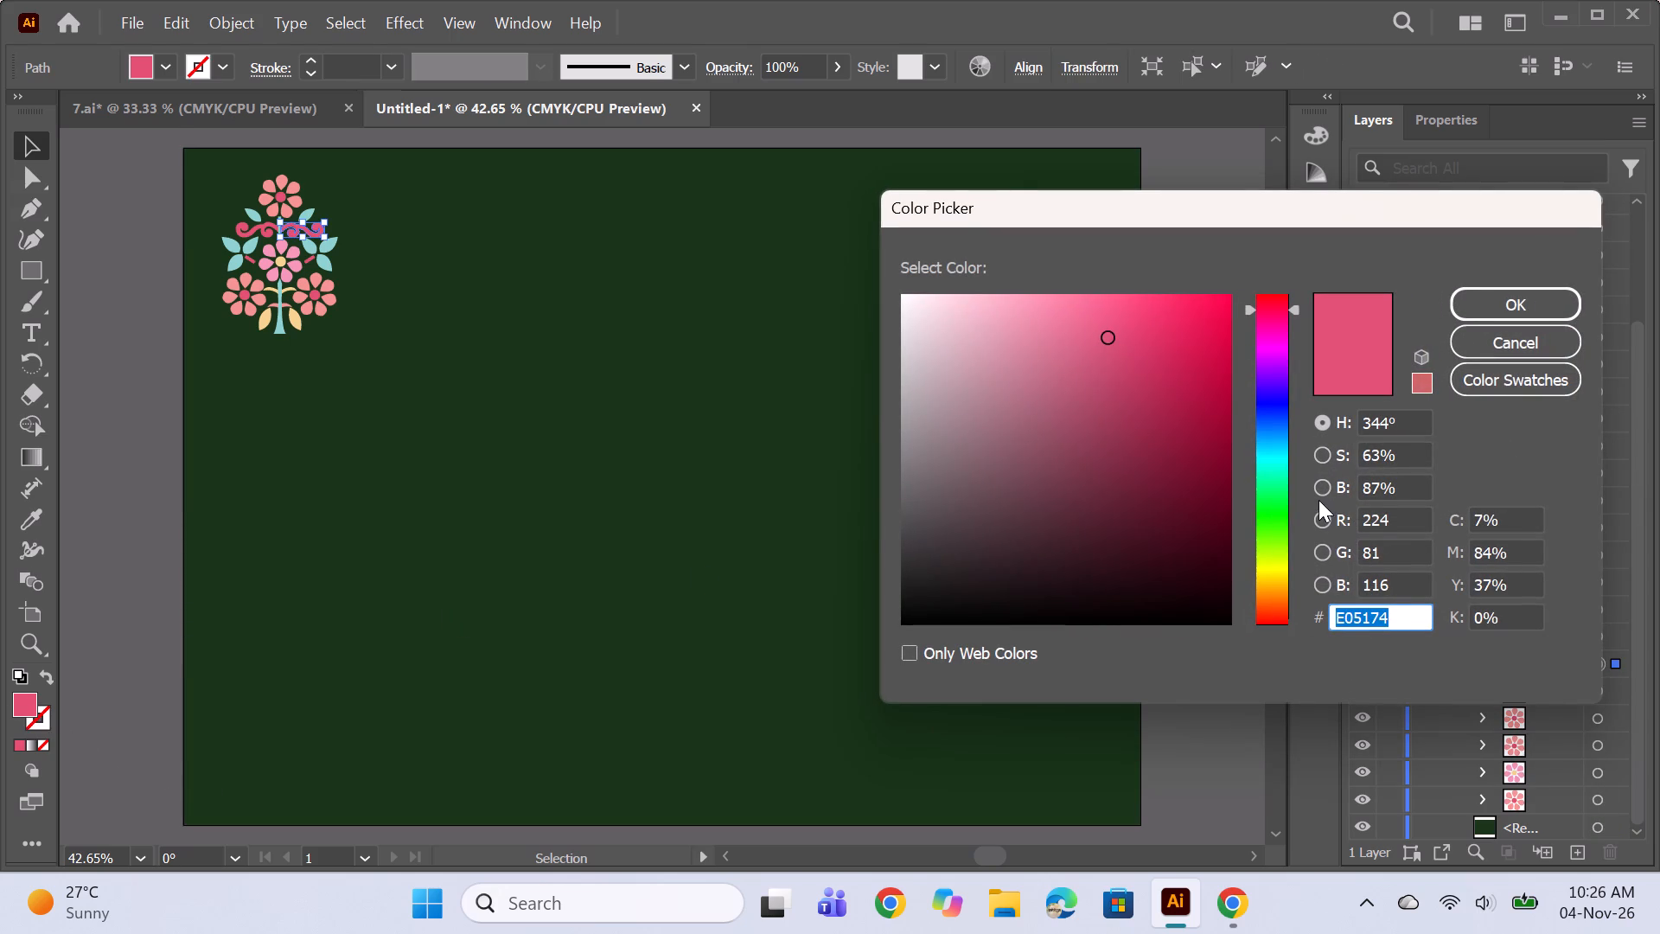
left_click(1269, 528)
left_click(1272, 542)
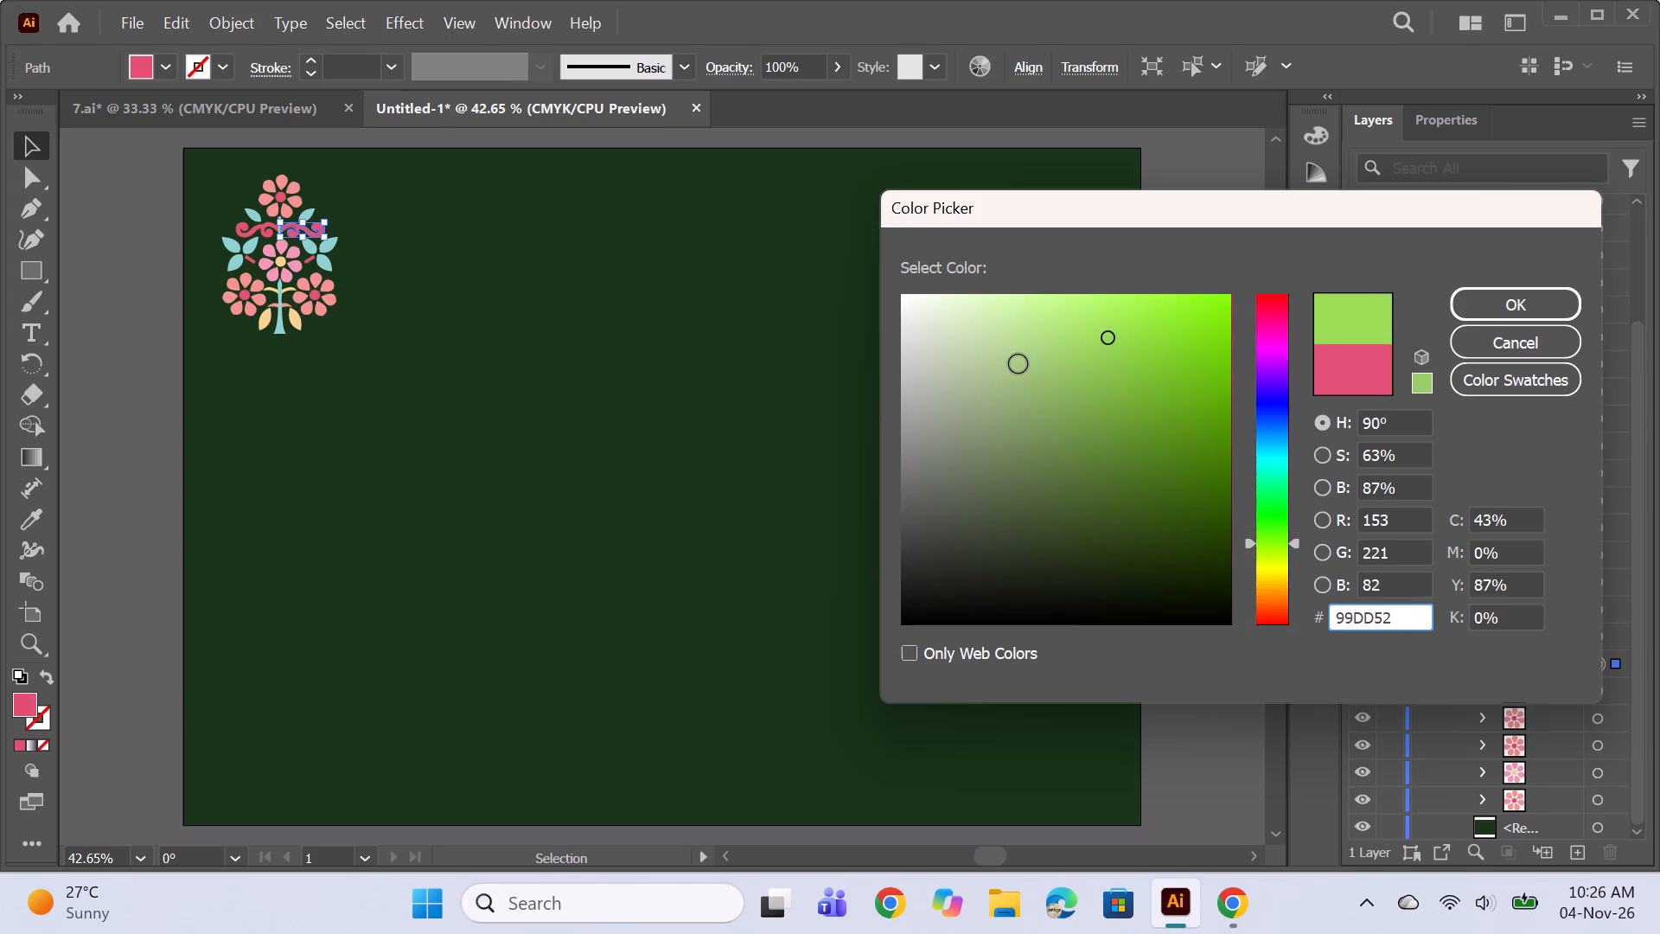
left_click(1018, 364)
left_click(1027, 345)
left_click(987, 328)
left_click(977, 320)
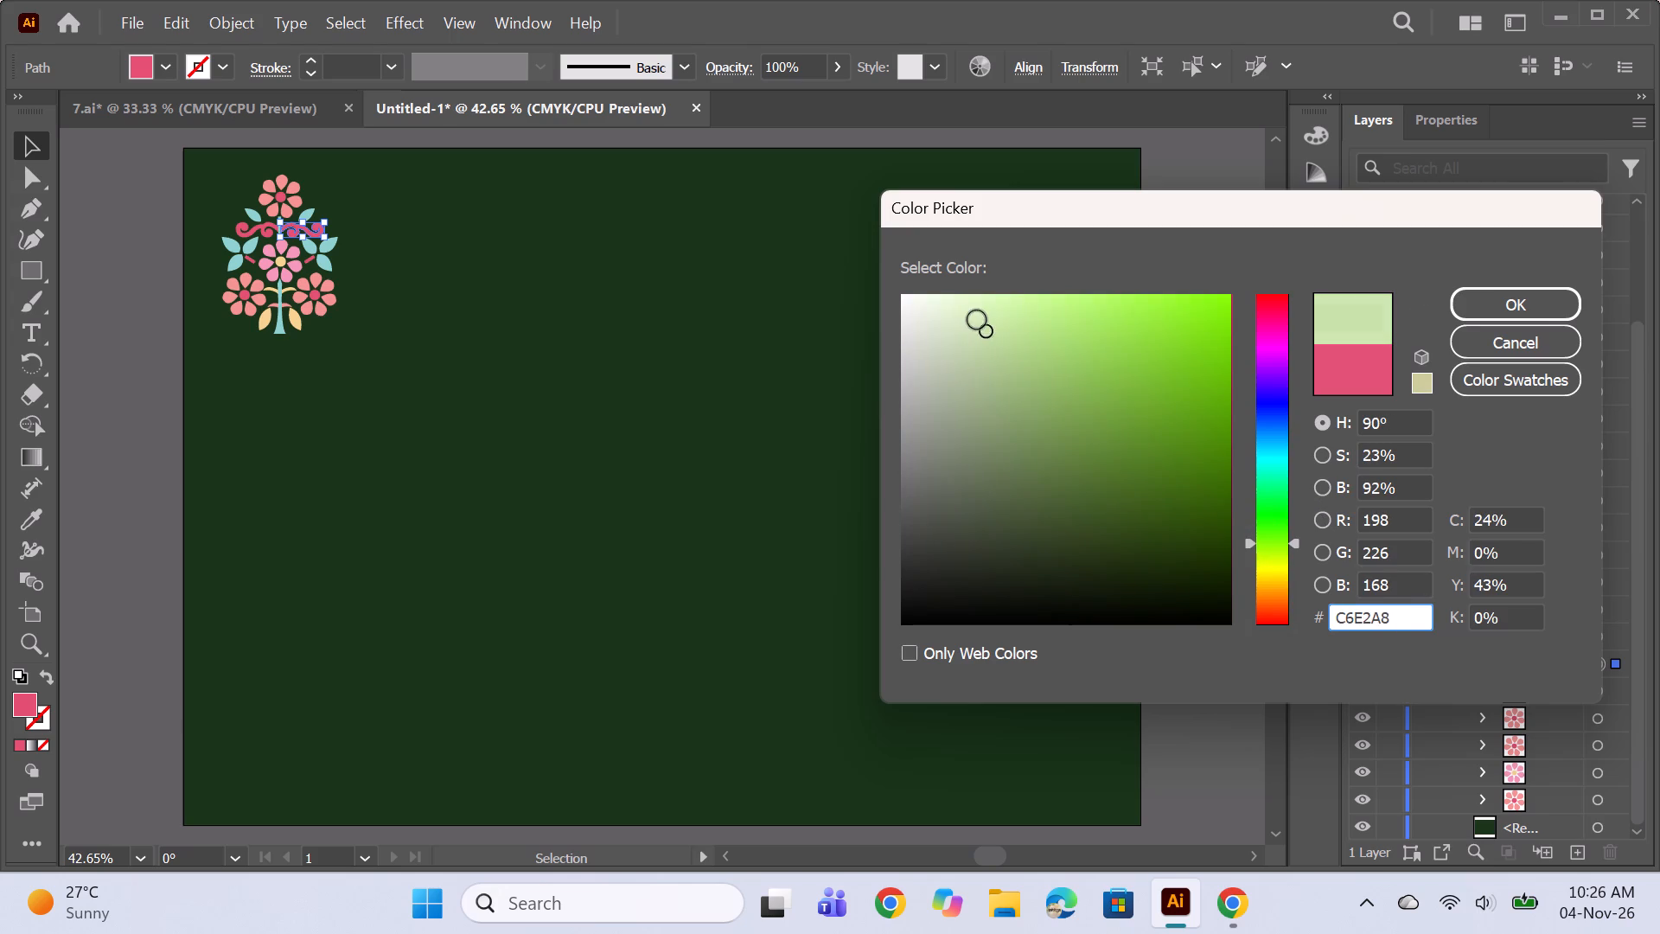
left_click(1538, 314)
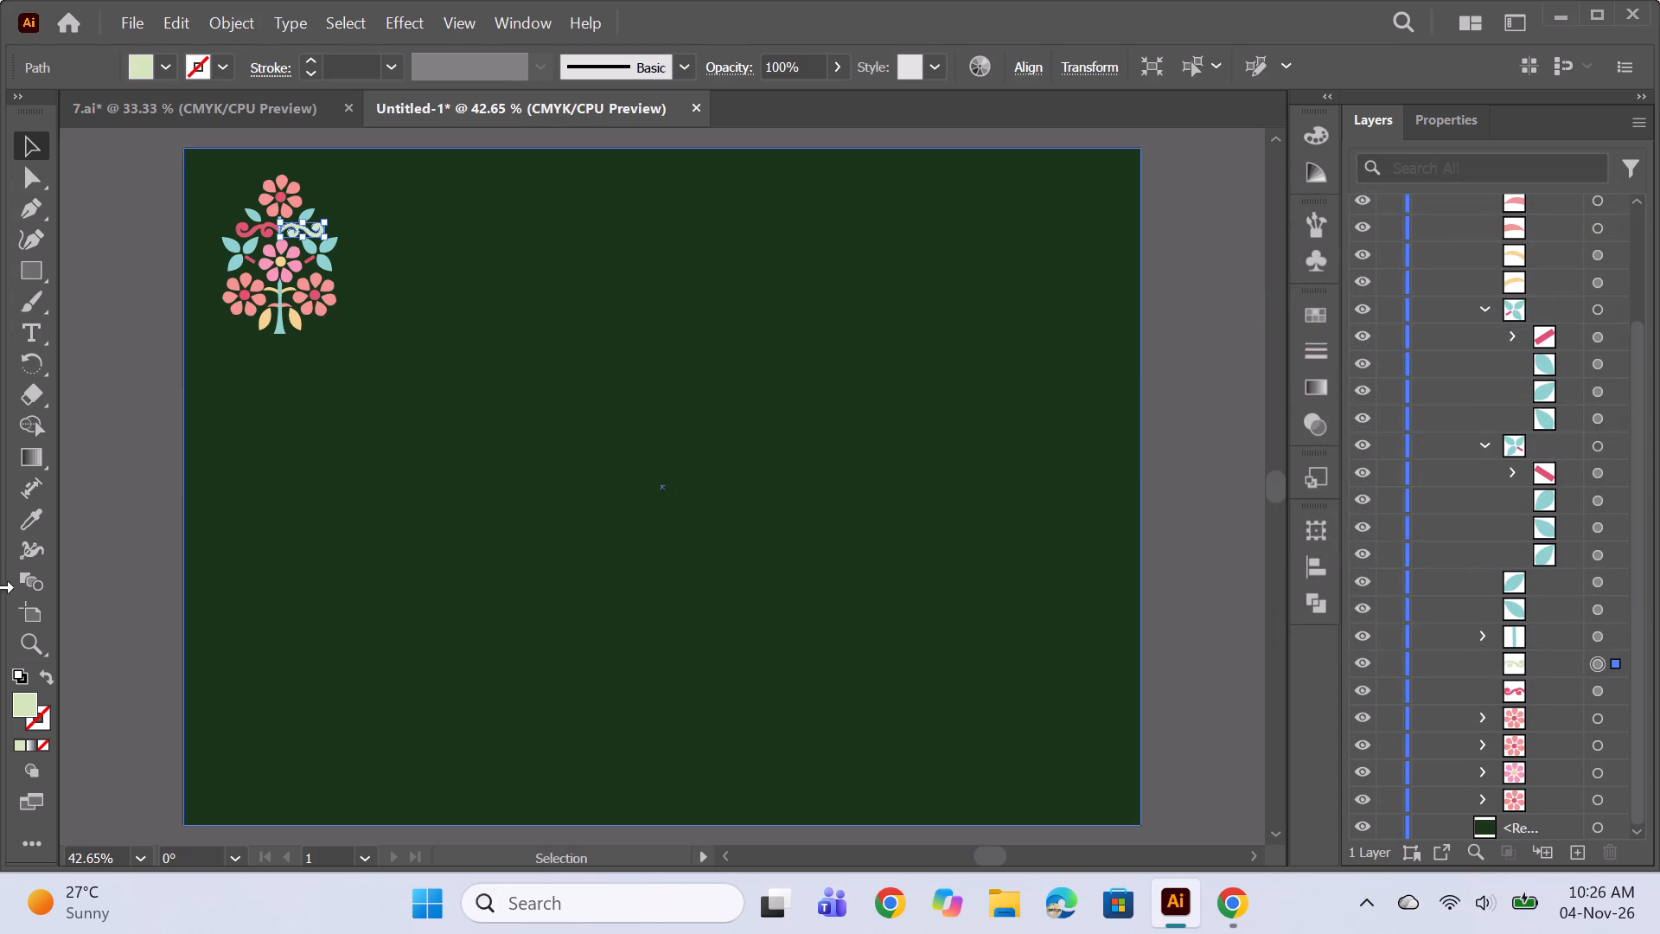
Set the right scroll's fill to the deeper light green B3D18F.
double_click(26, 696)
left_click(1008, 353)
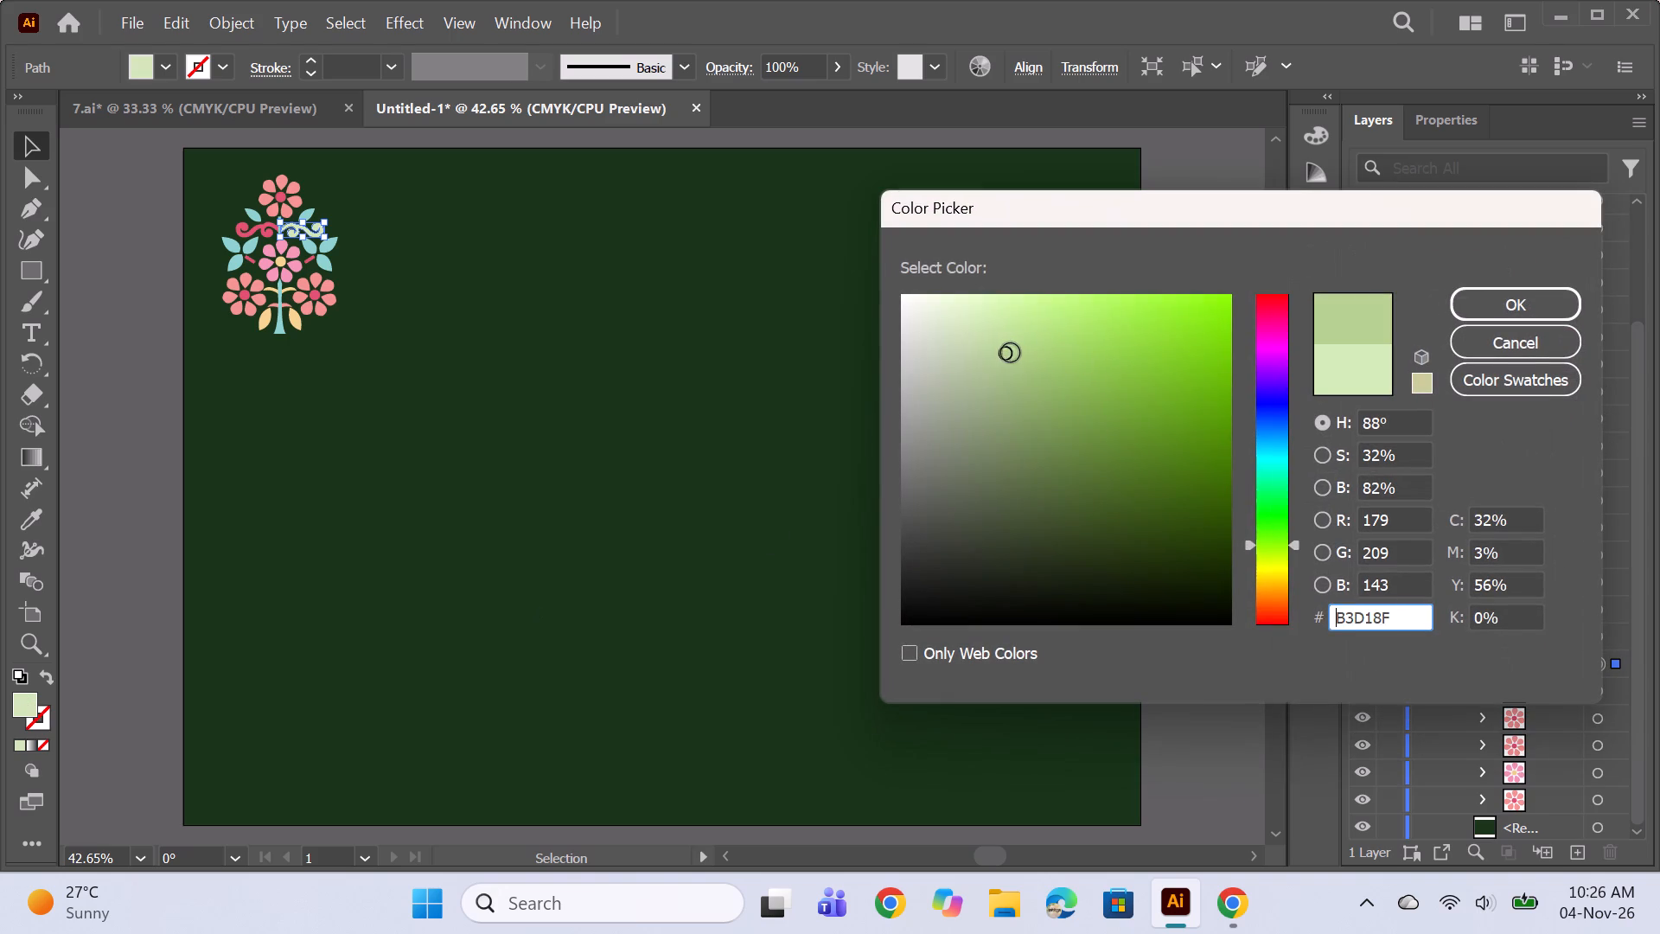
left_click(1478, 304)
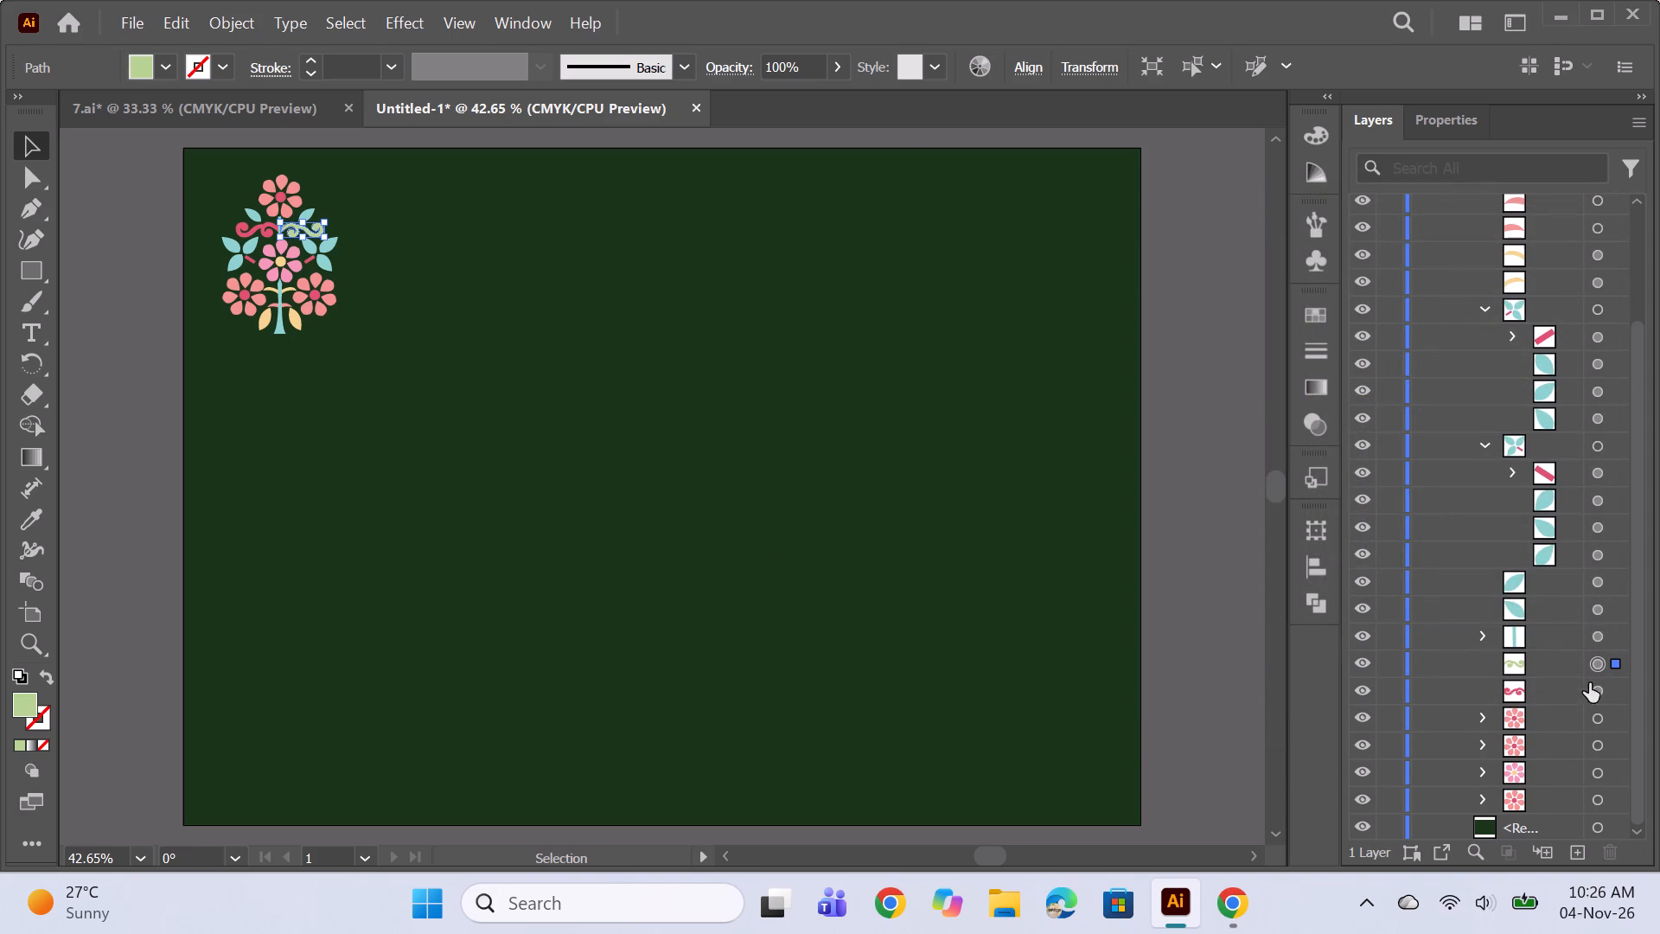
Recolor the left half of the pink scroll by sampling the right scroll's light green with the Eyedropper.
left_click(1601, 690)
left_click(41, 512)
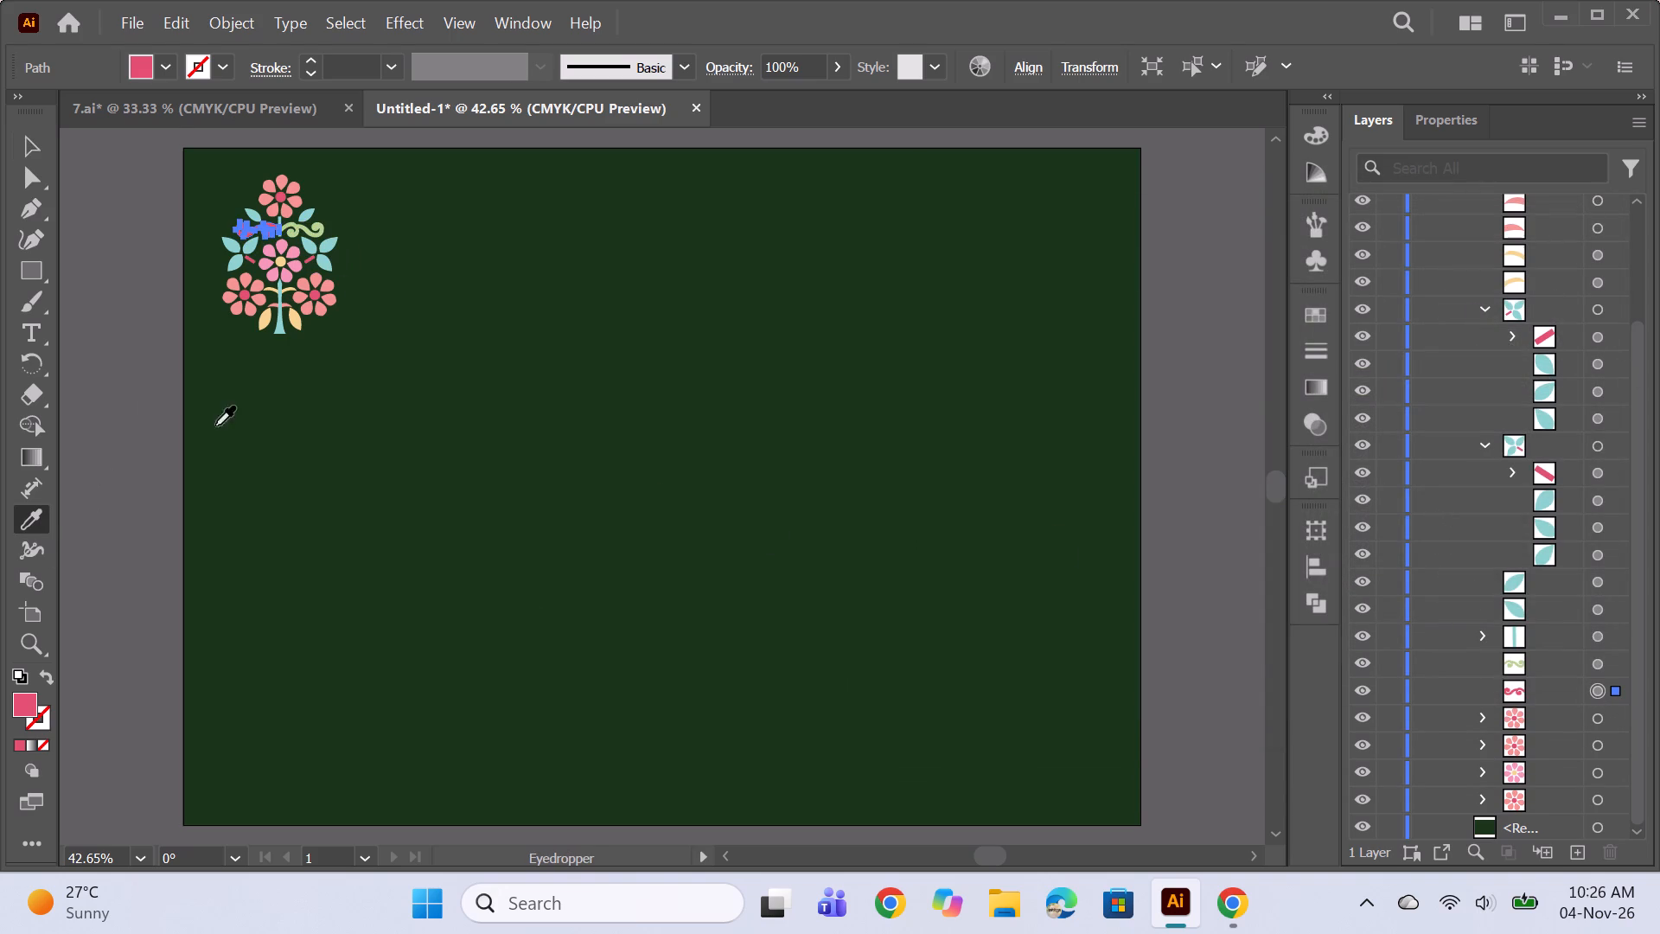
left_click(293, 227)
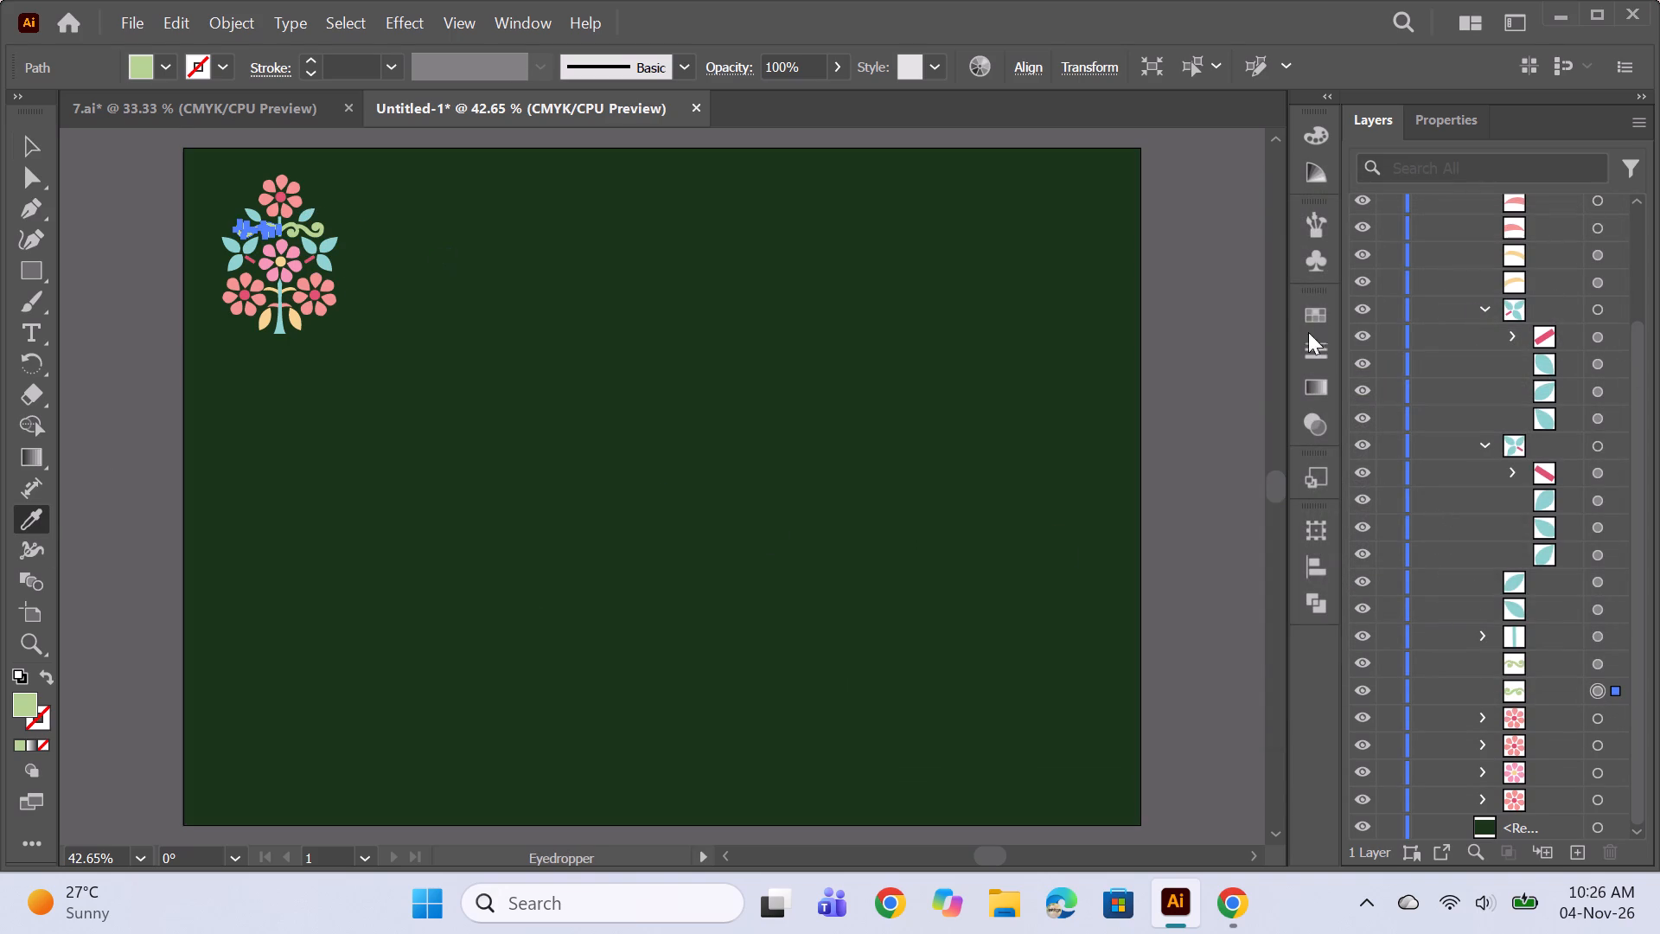
Recolor the pink center circle of the motif's lower-left flower with the light green sampled from the scroll.
left_click(1475, 715)
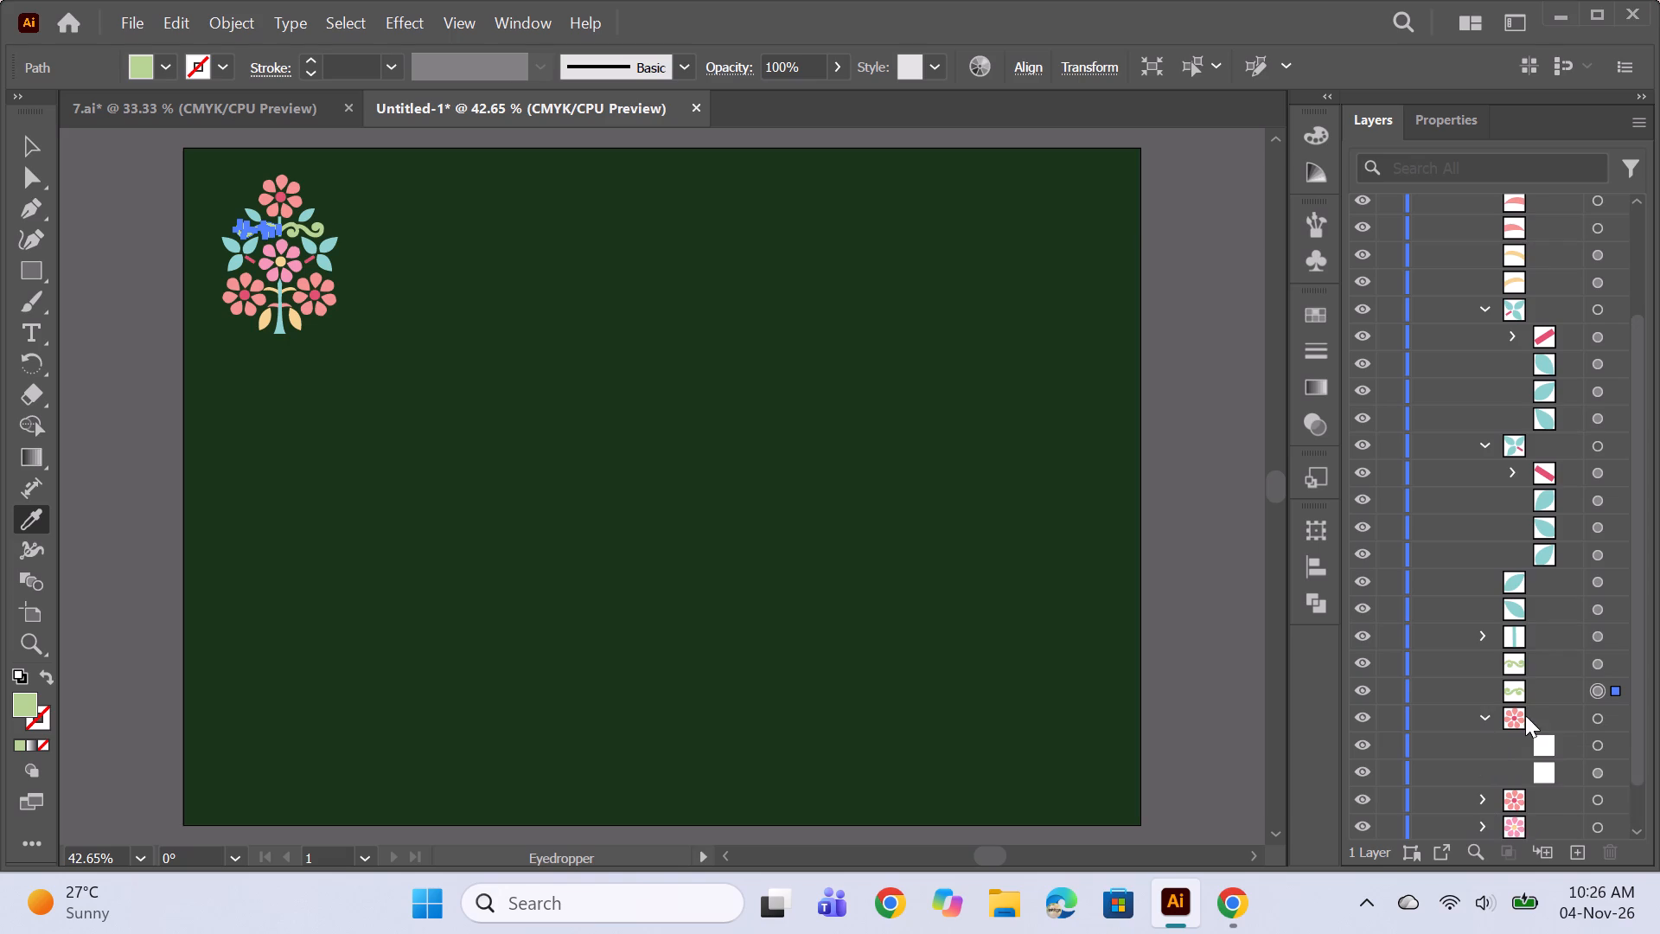
scroll(1534, 707, "down", 3)
left_click(1600, 720)
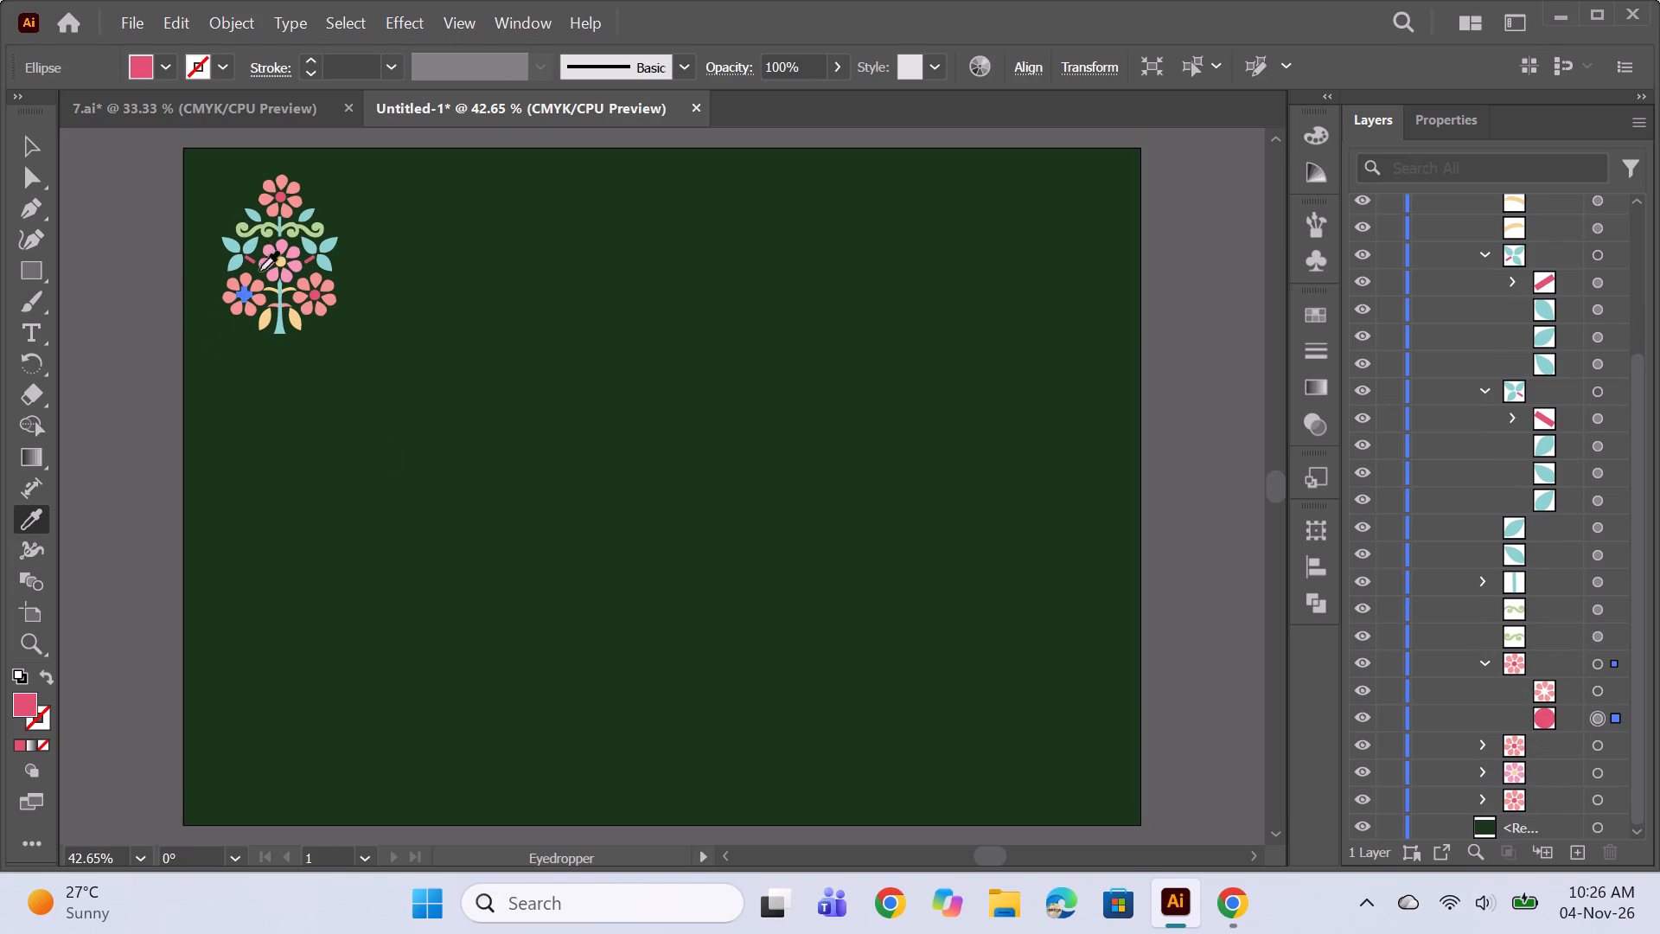
left_click(265, 231)
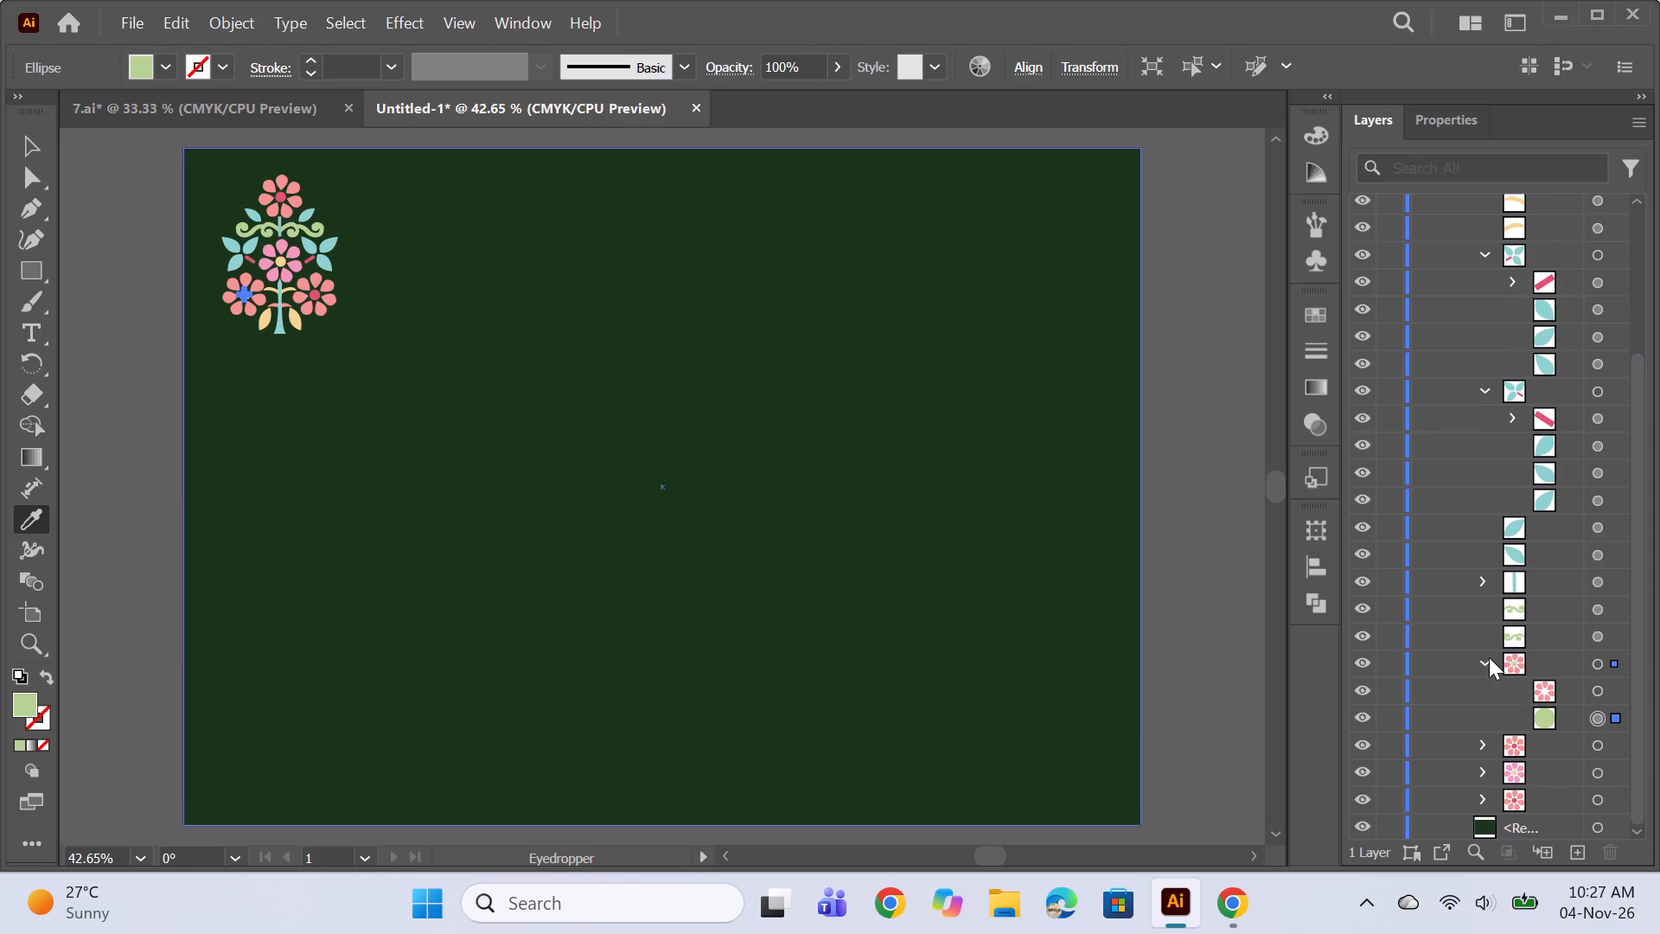
left_click(1489, 657)
left_click(1480, 710)
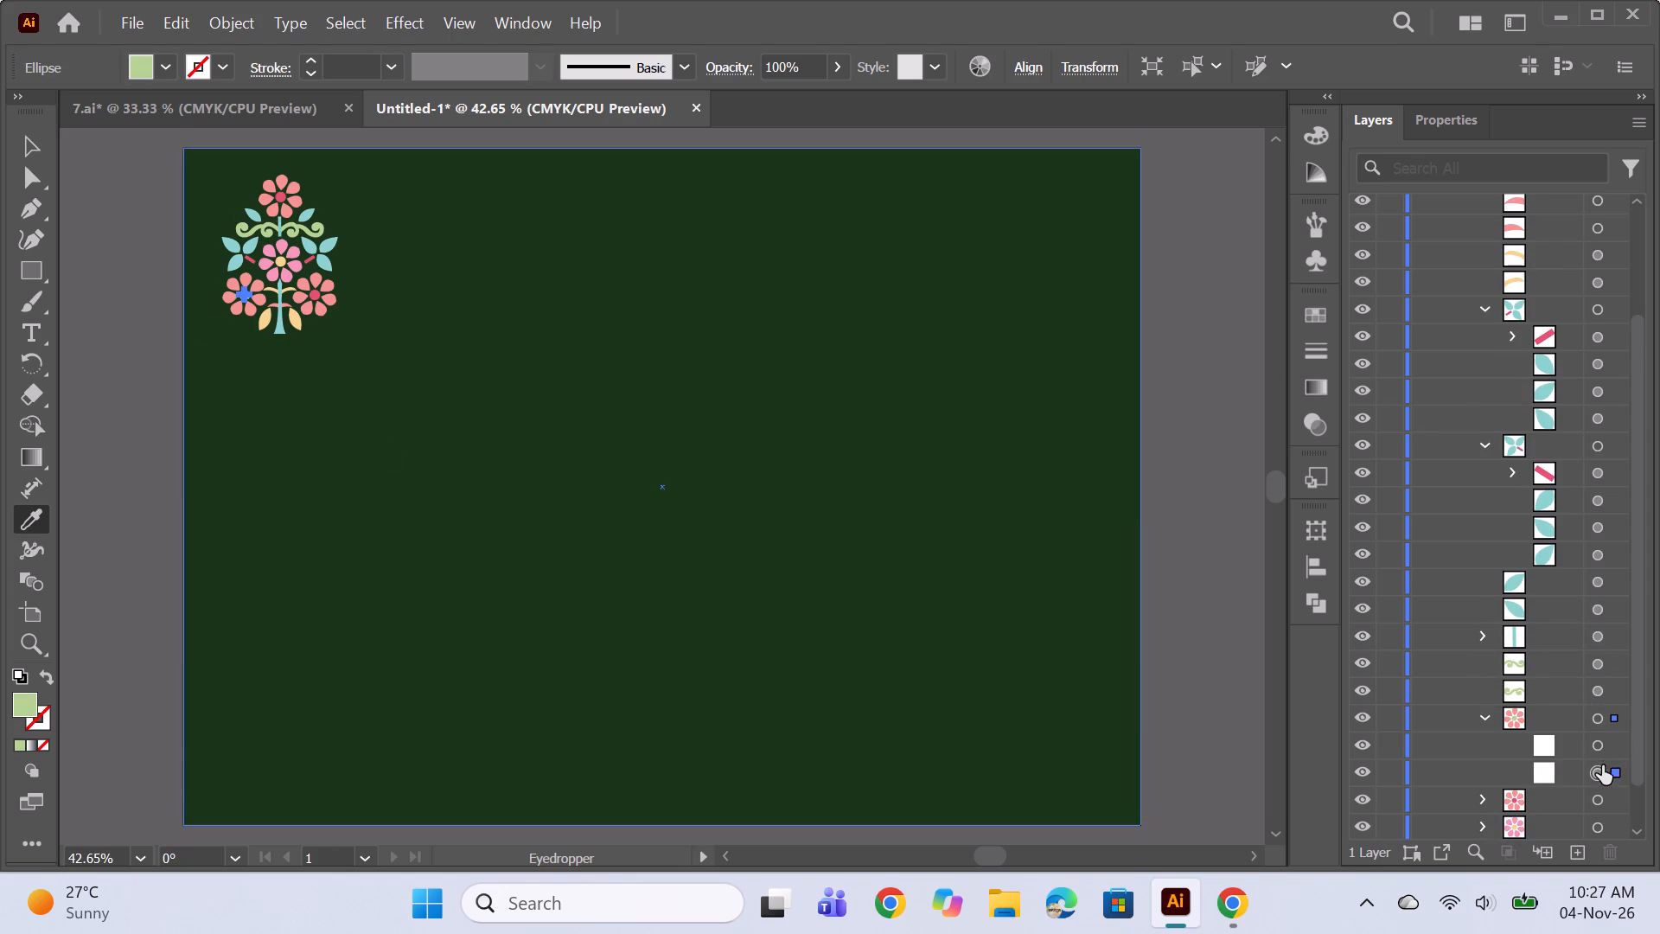
left_click(1600, 767)
left_click(1483, 718)
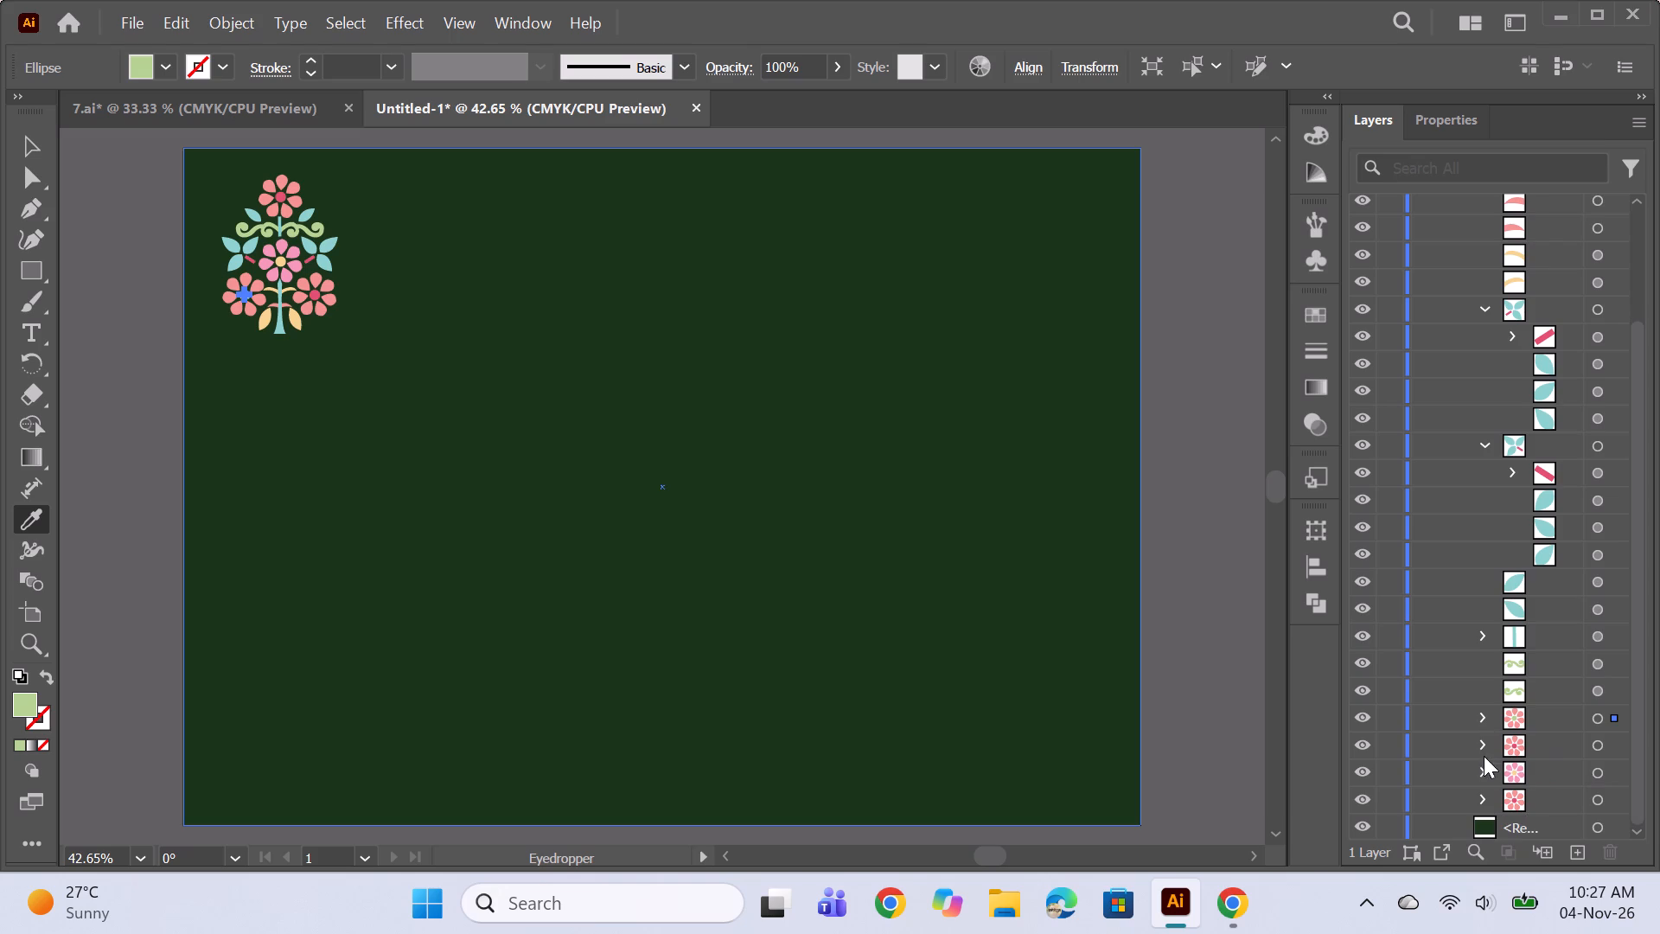
Recolor the pink center circle of the motif's lower-right flower with the scroll's light green using the Eyedropper.
left_click(1480, 744)
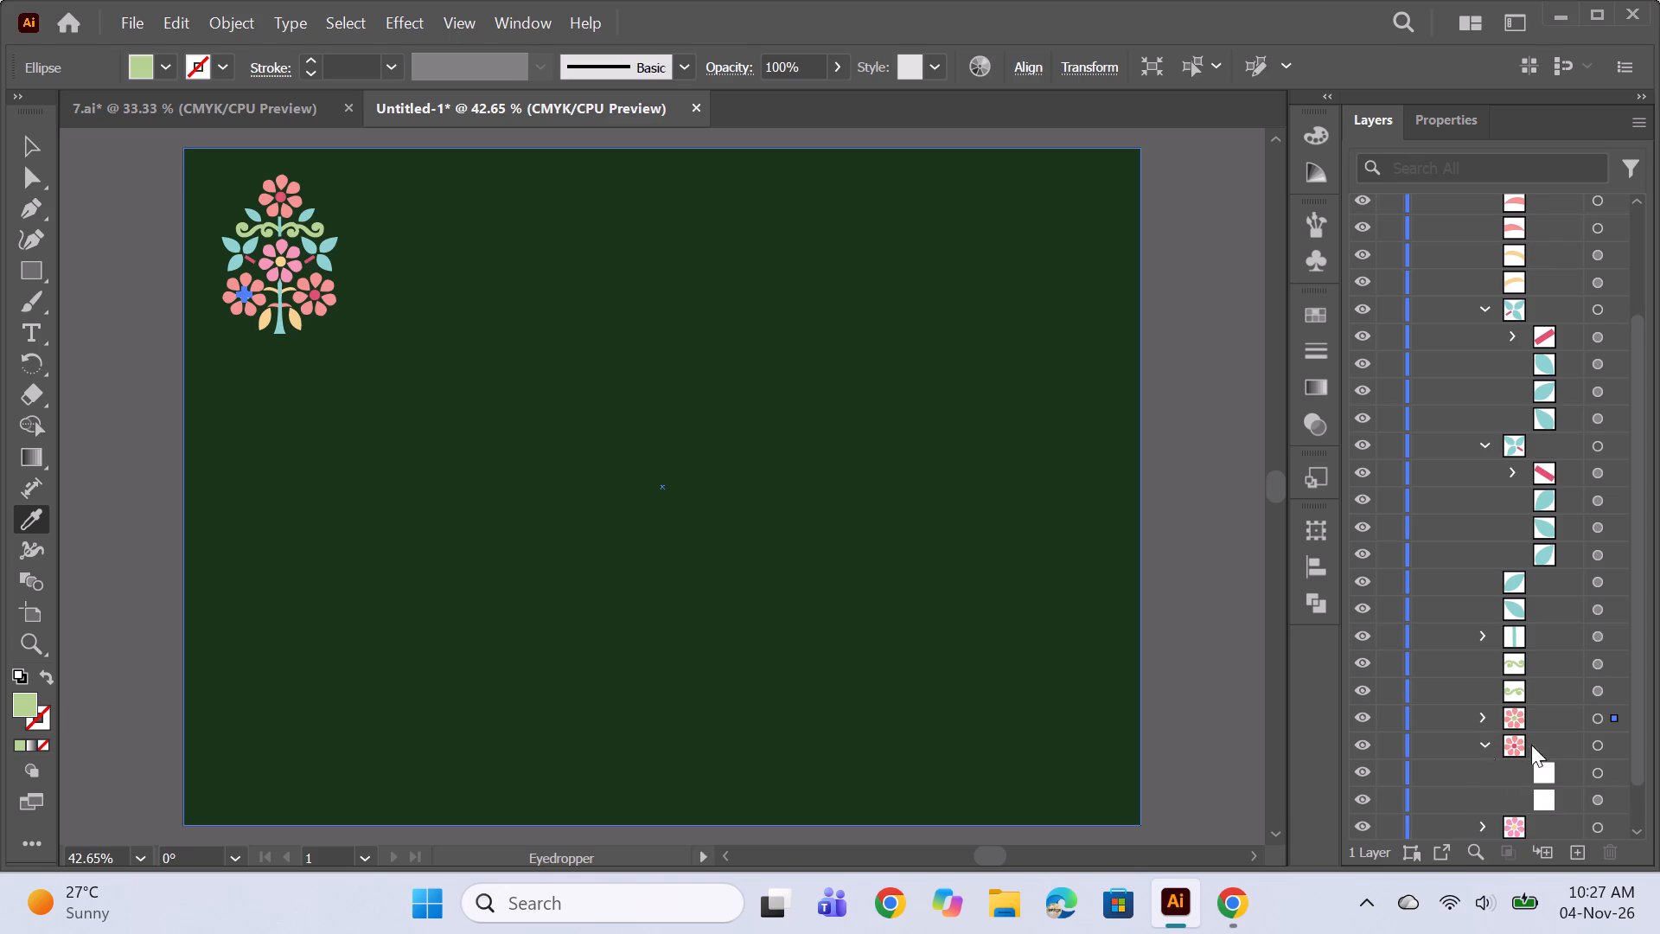
left_click(1598, 797)
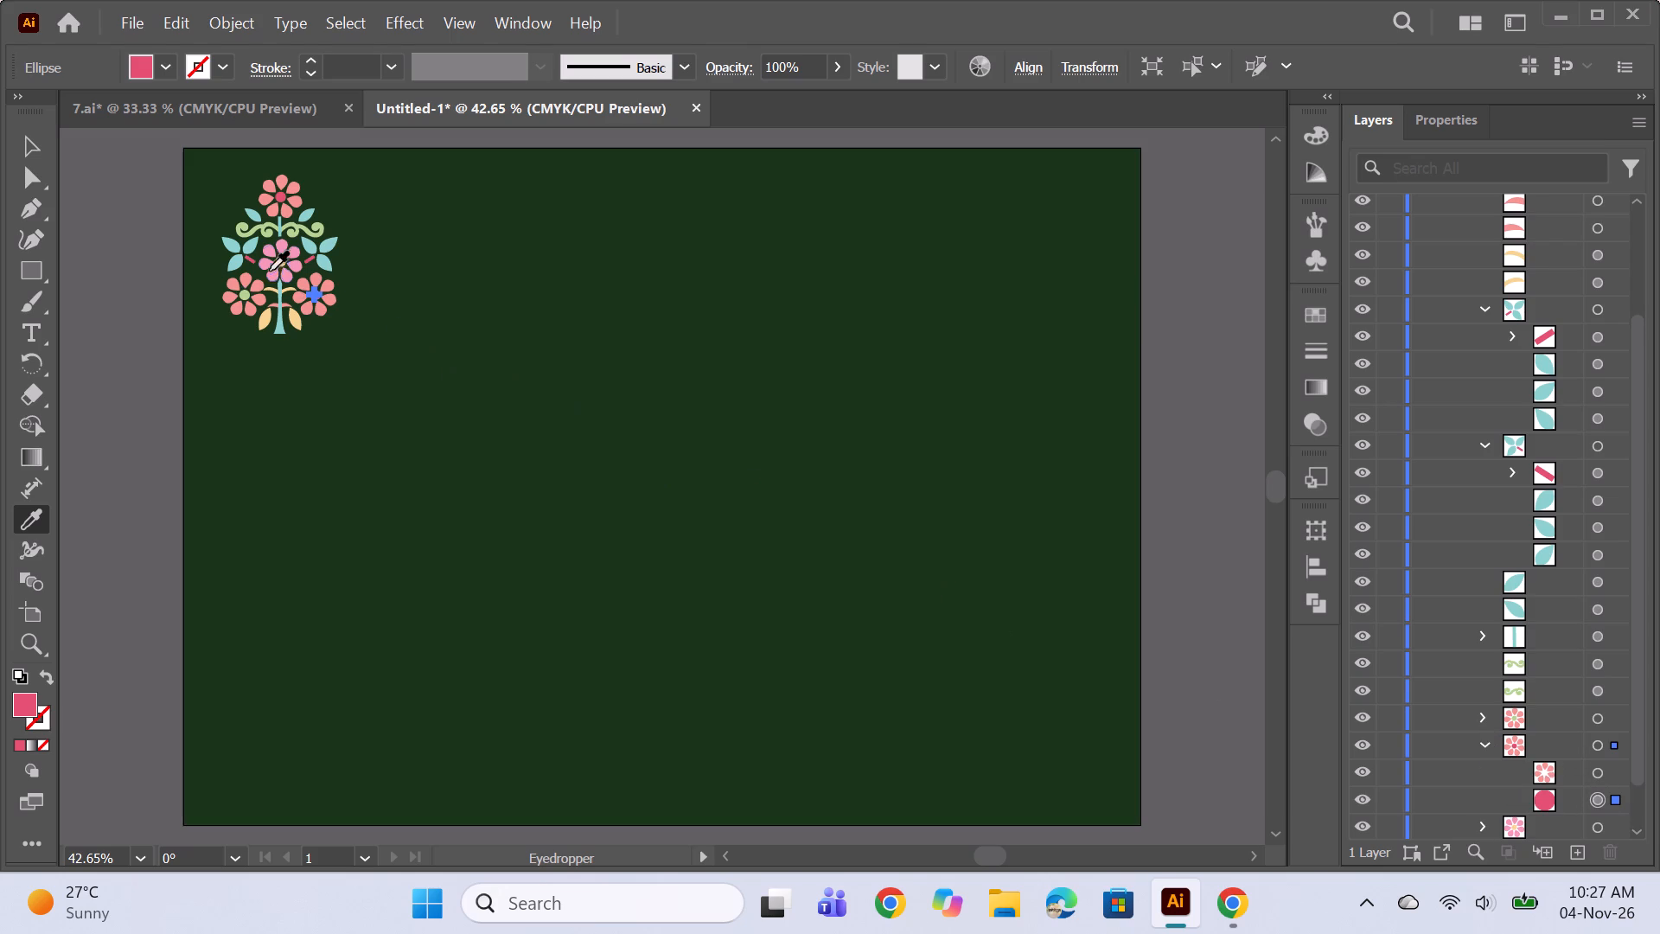
left_click(299, 227)
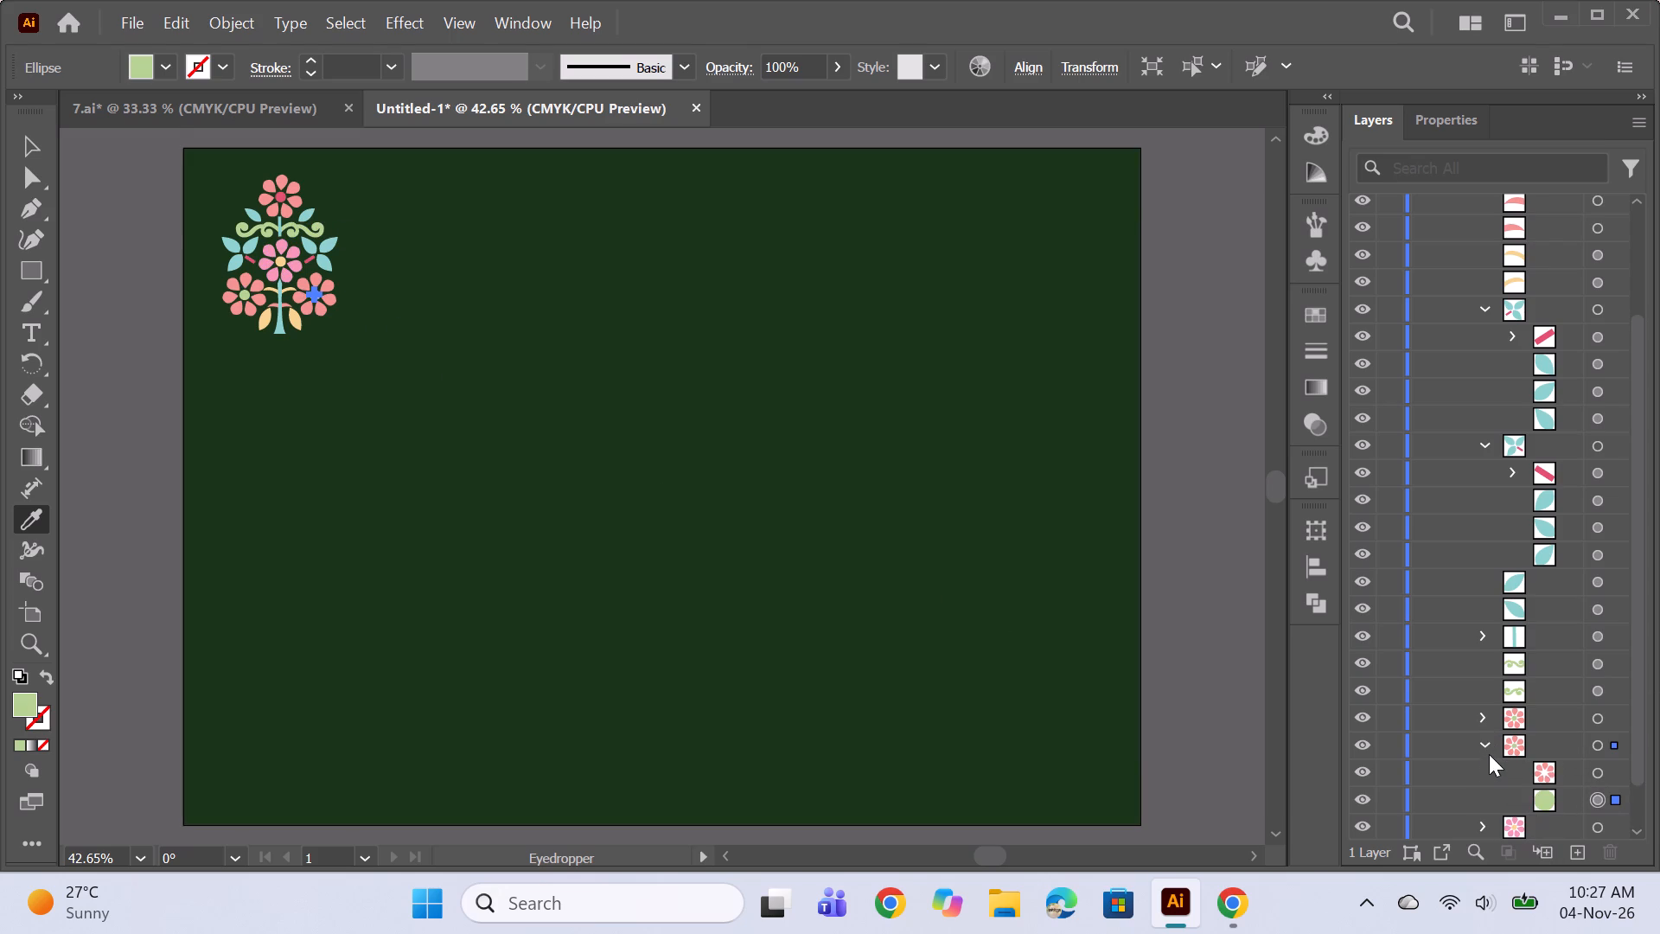
left_click(1484, 745)
Recolor the pink center circle of the motif's top flower with the light green sampled from the scroll.
left_click_drag(1472, 794, 1483, 797)
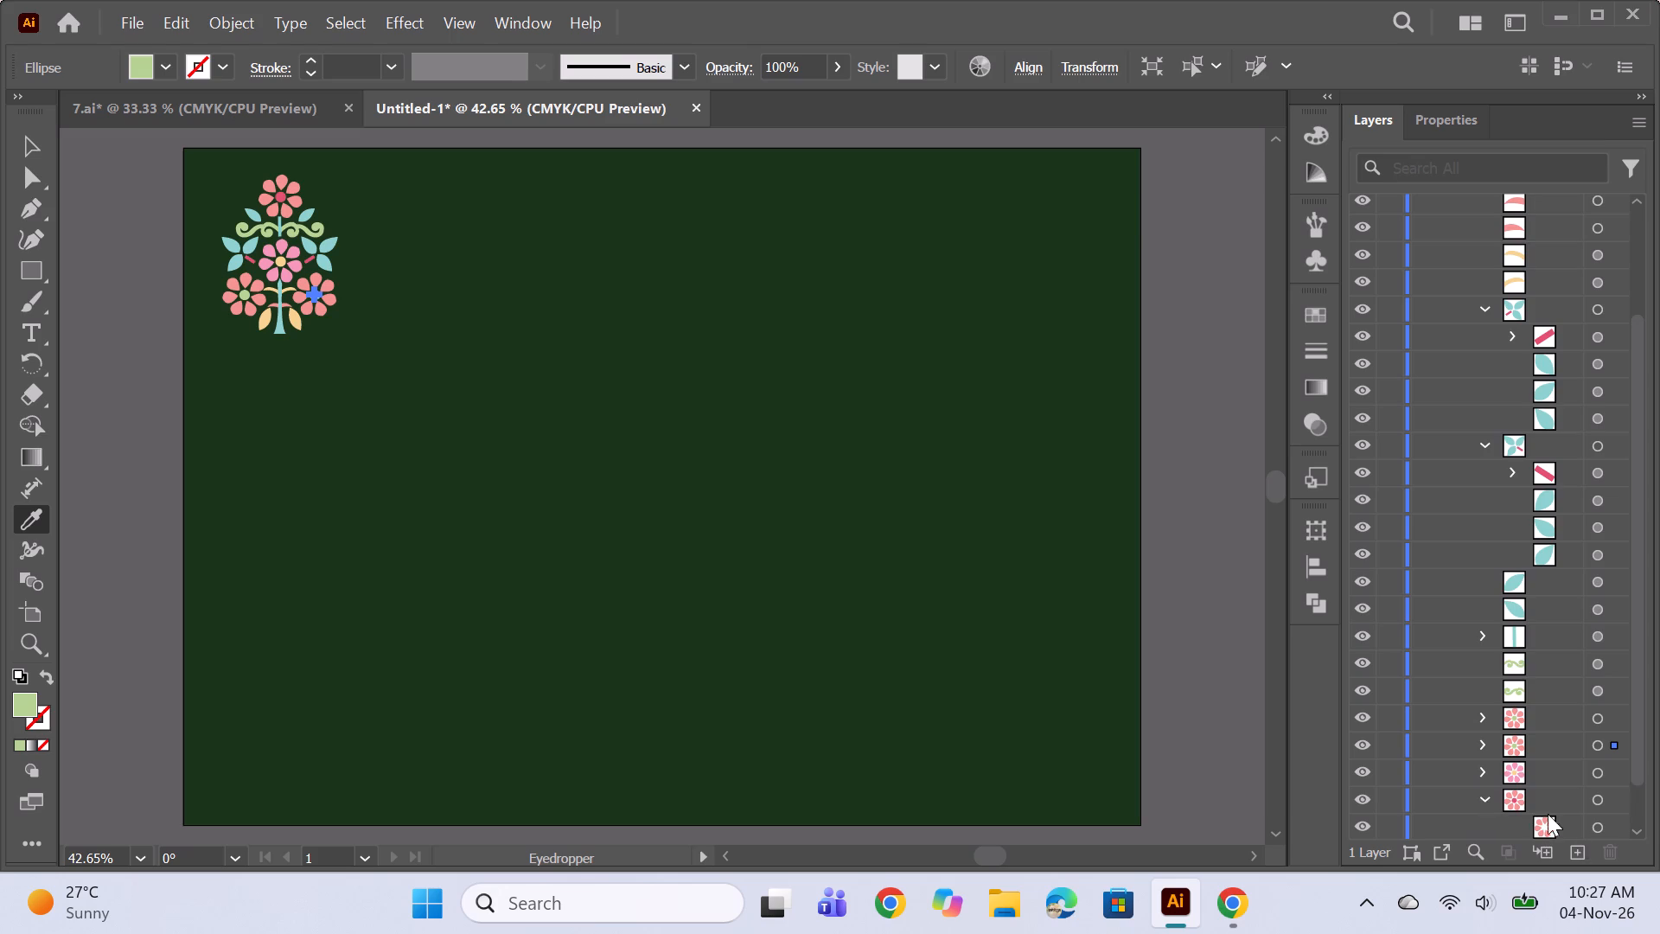
scroll(1598, 806, "down", 2)
left_click(1591, 796)
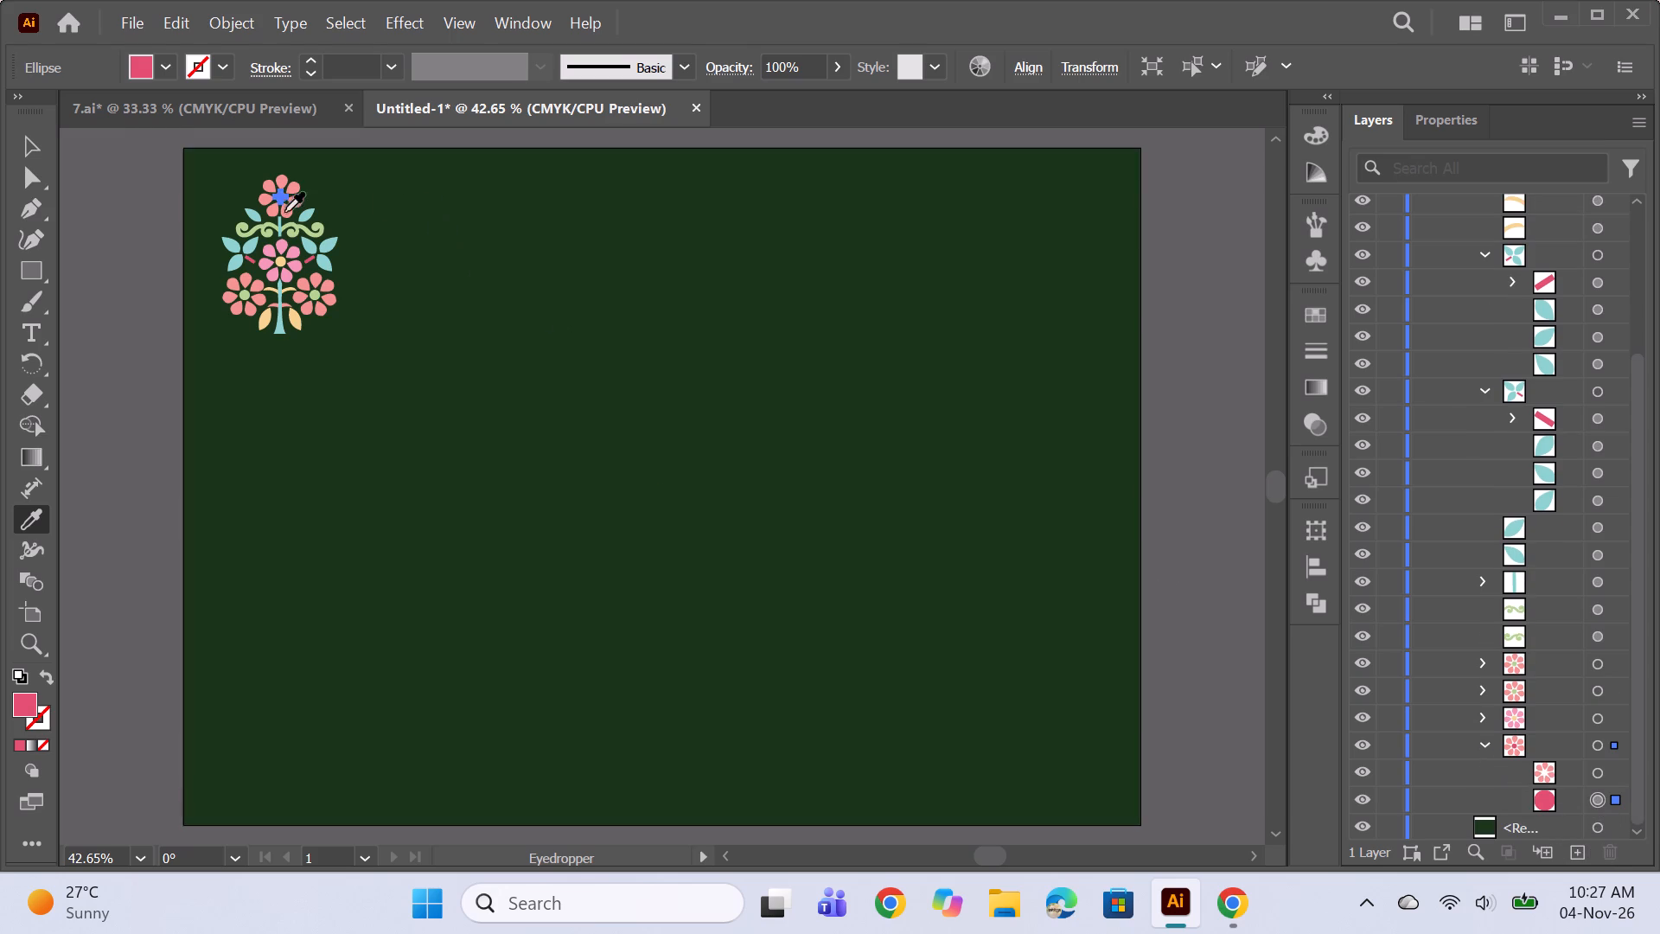
left_click(290, 233)
left_click(1489, 739)
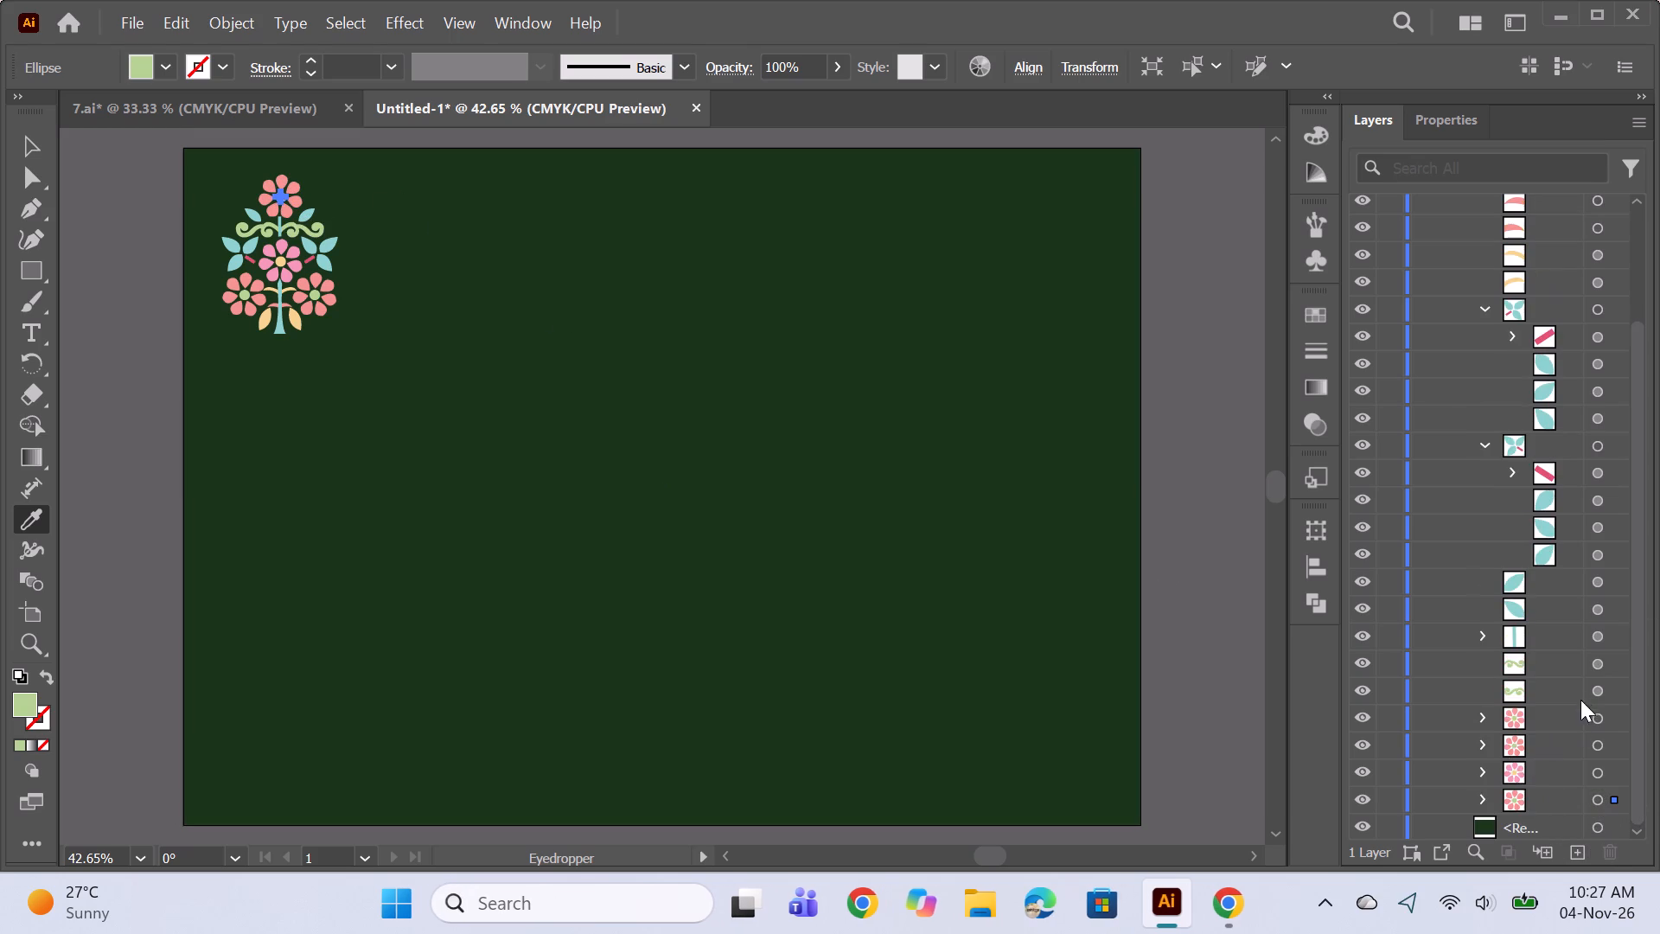
Recolor the pink stems in both side leaf clusters with the light green sampled from the scroll.
scroll(1545, 581, "up", 2)
scroll(1520, 417, "up", 2)
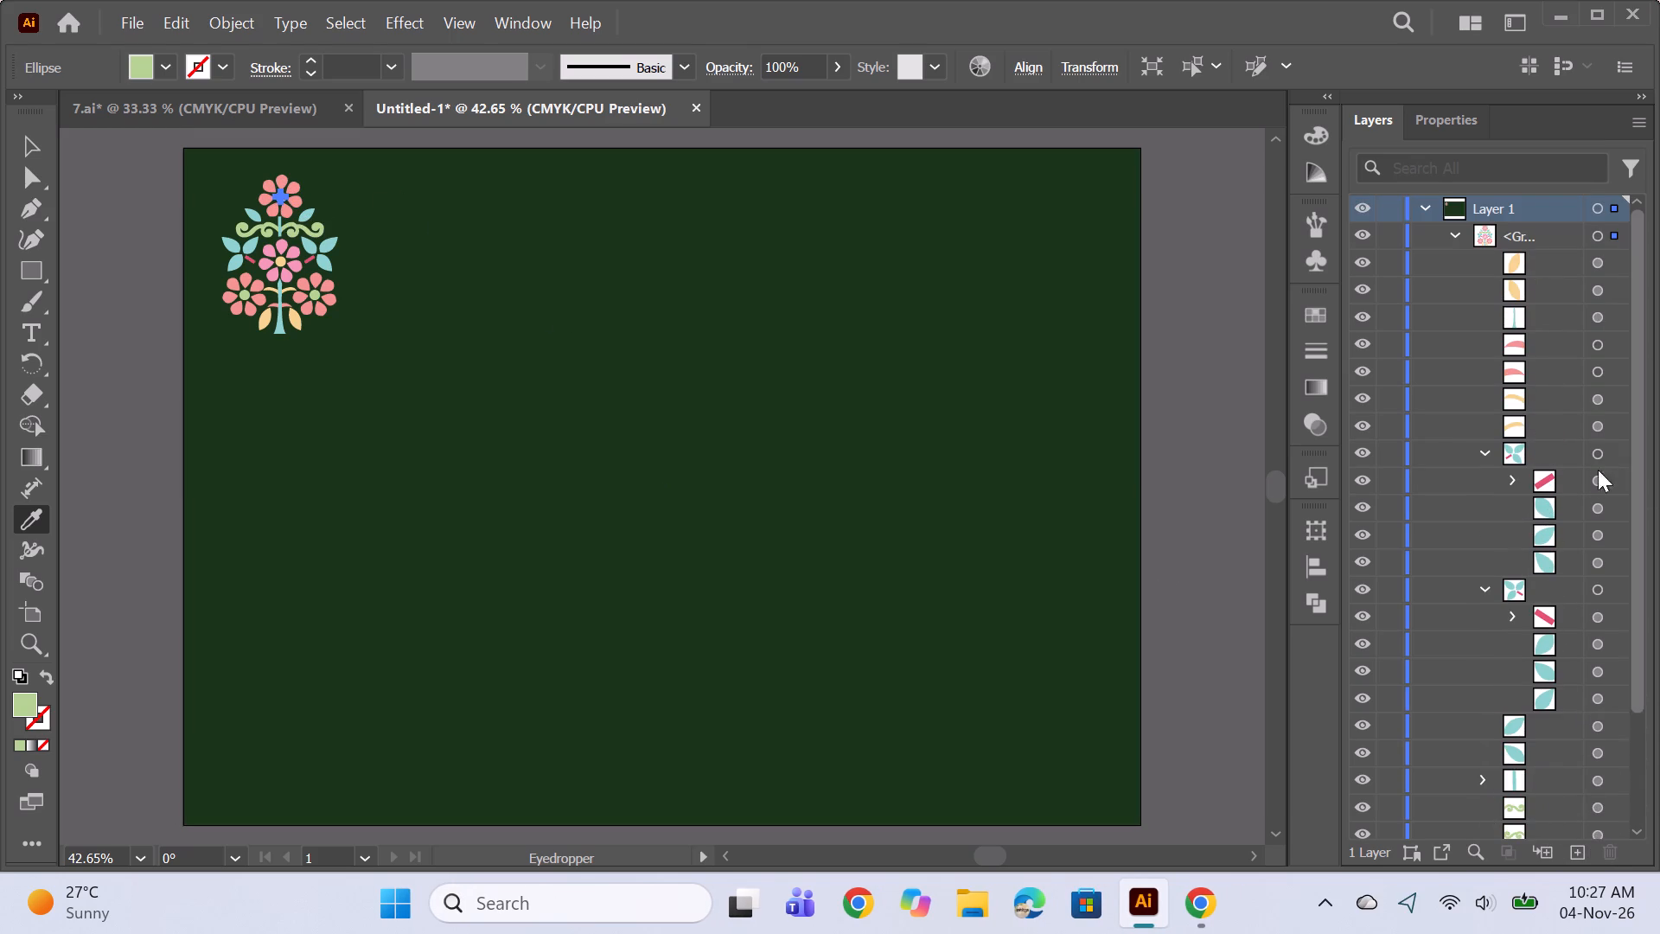
left_click(1596, 619)
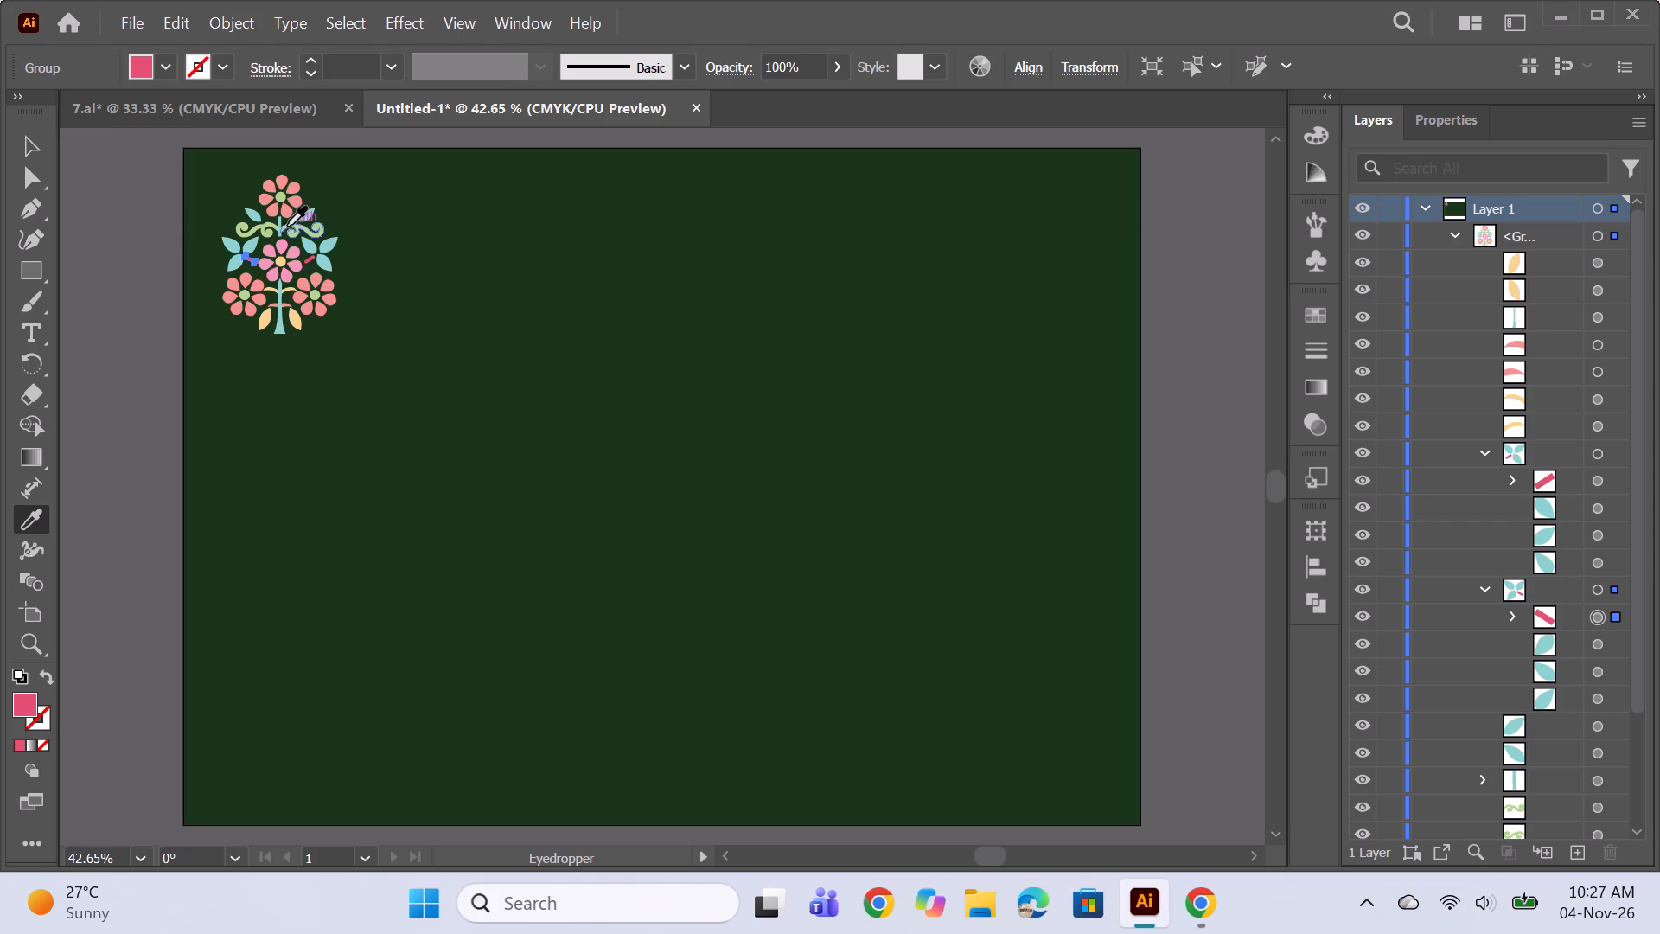
left_click(290, 227)
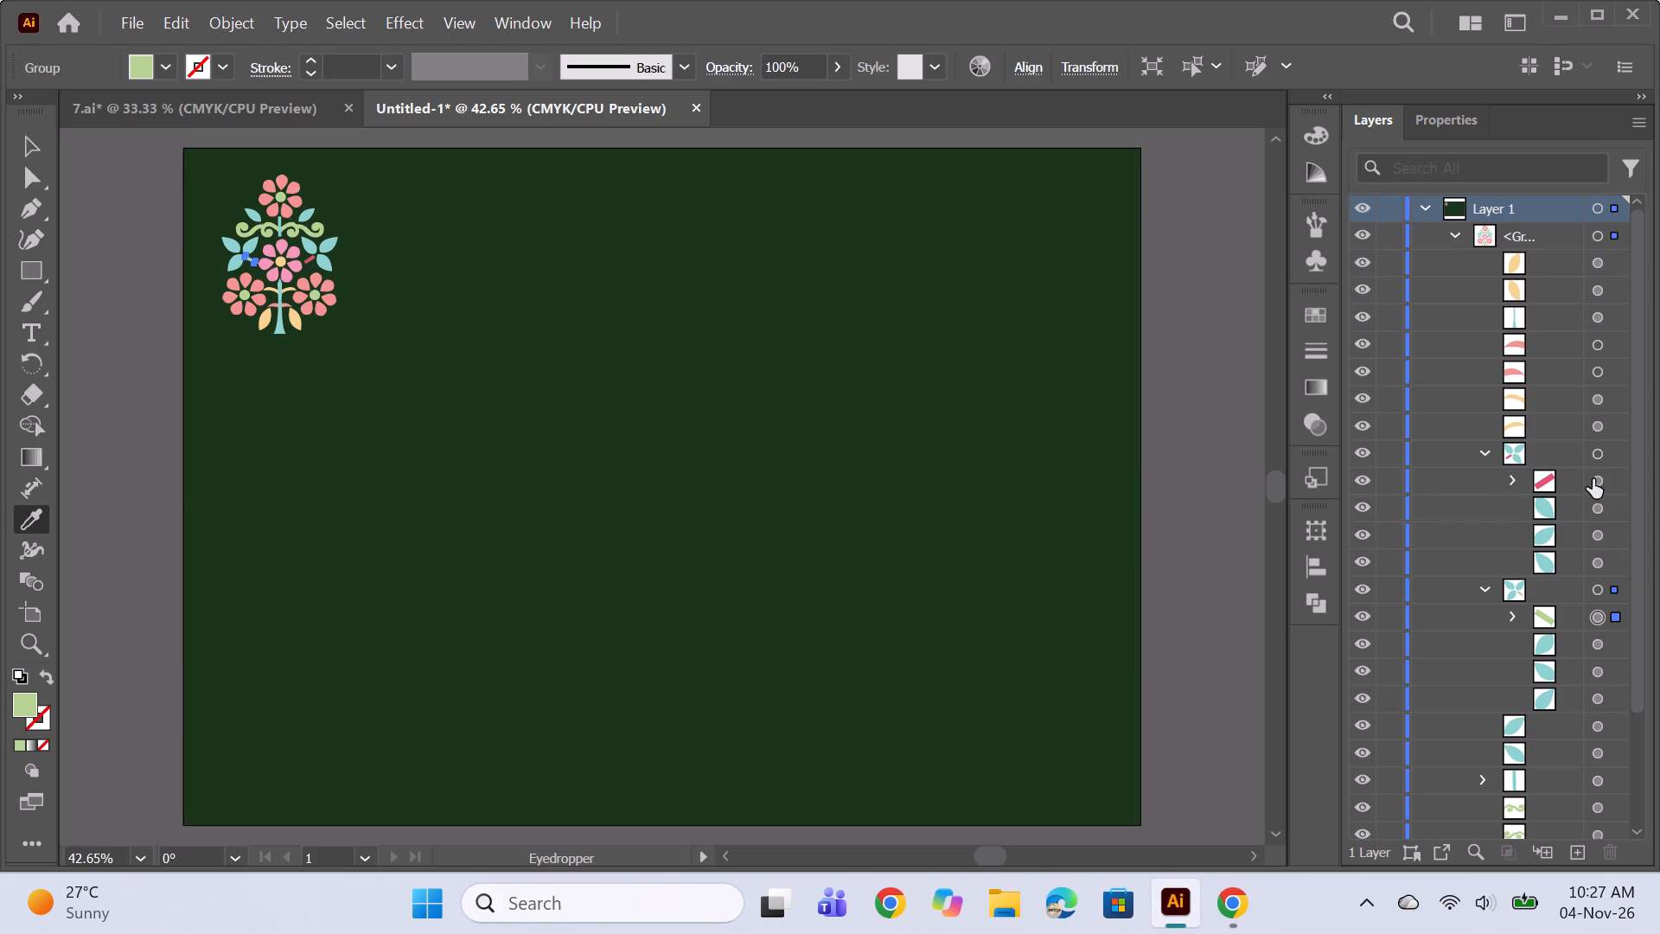
left_click(1598, 479)
left_click(291, 233)
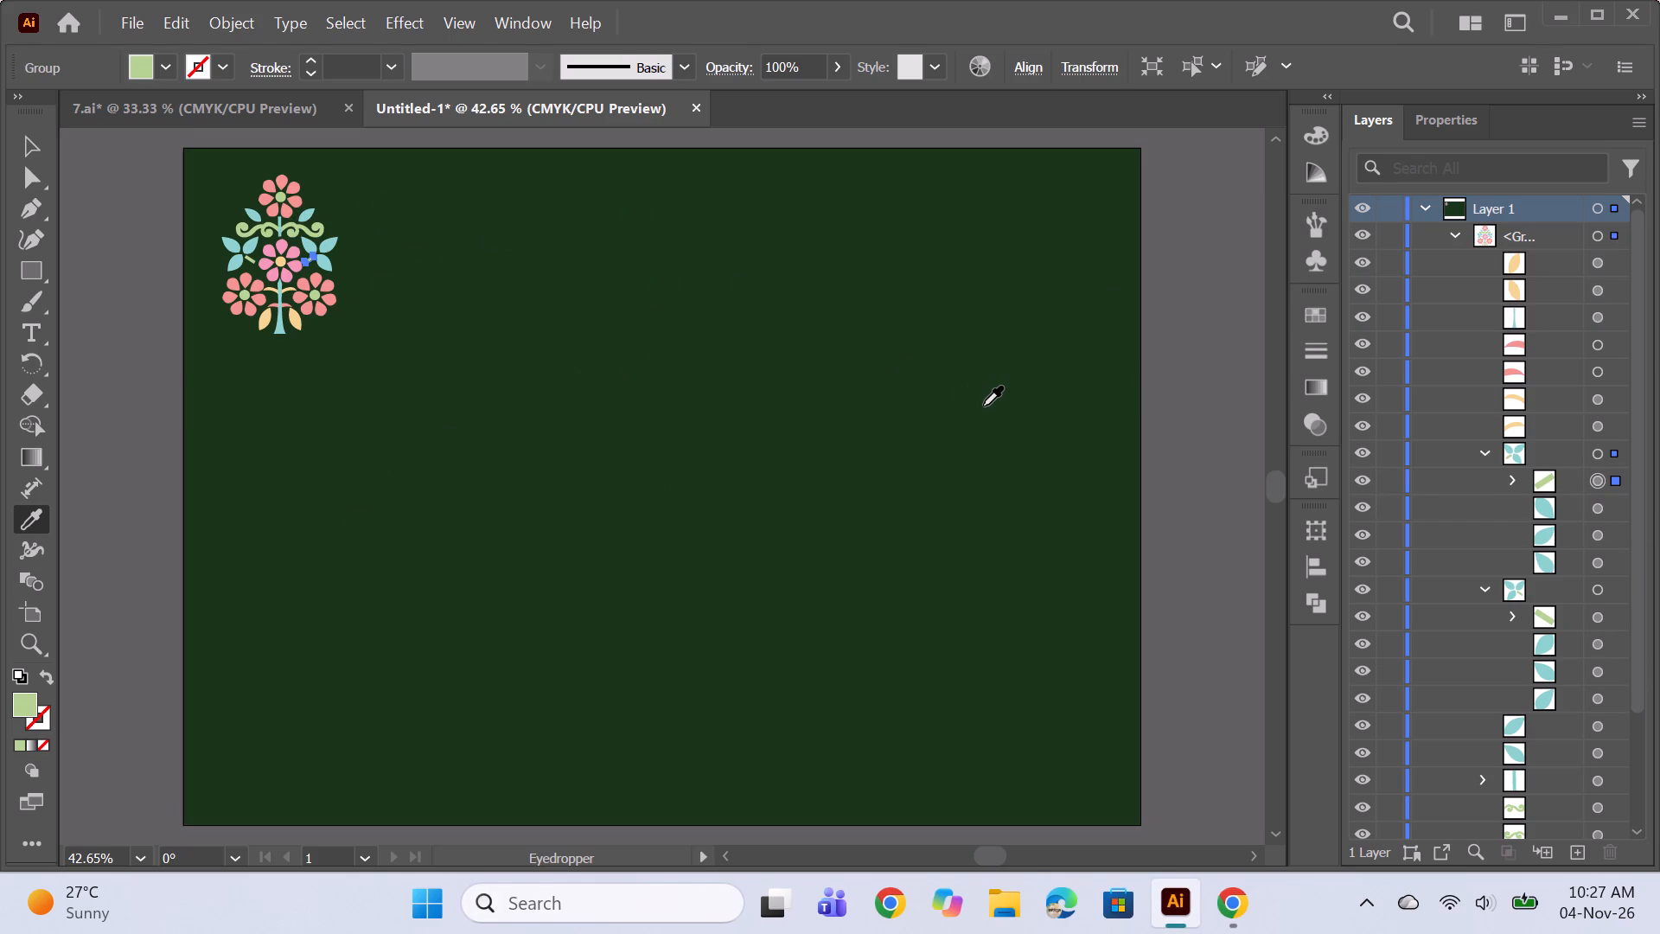
Make a new pattern from the whole recolored flower motif group.
left_click(1020, 404, "ctrl")
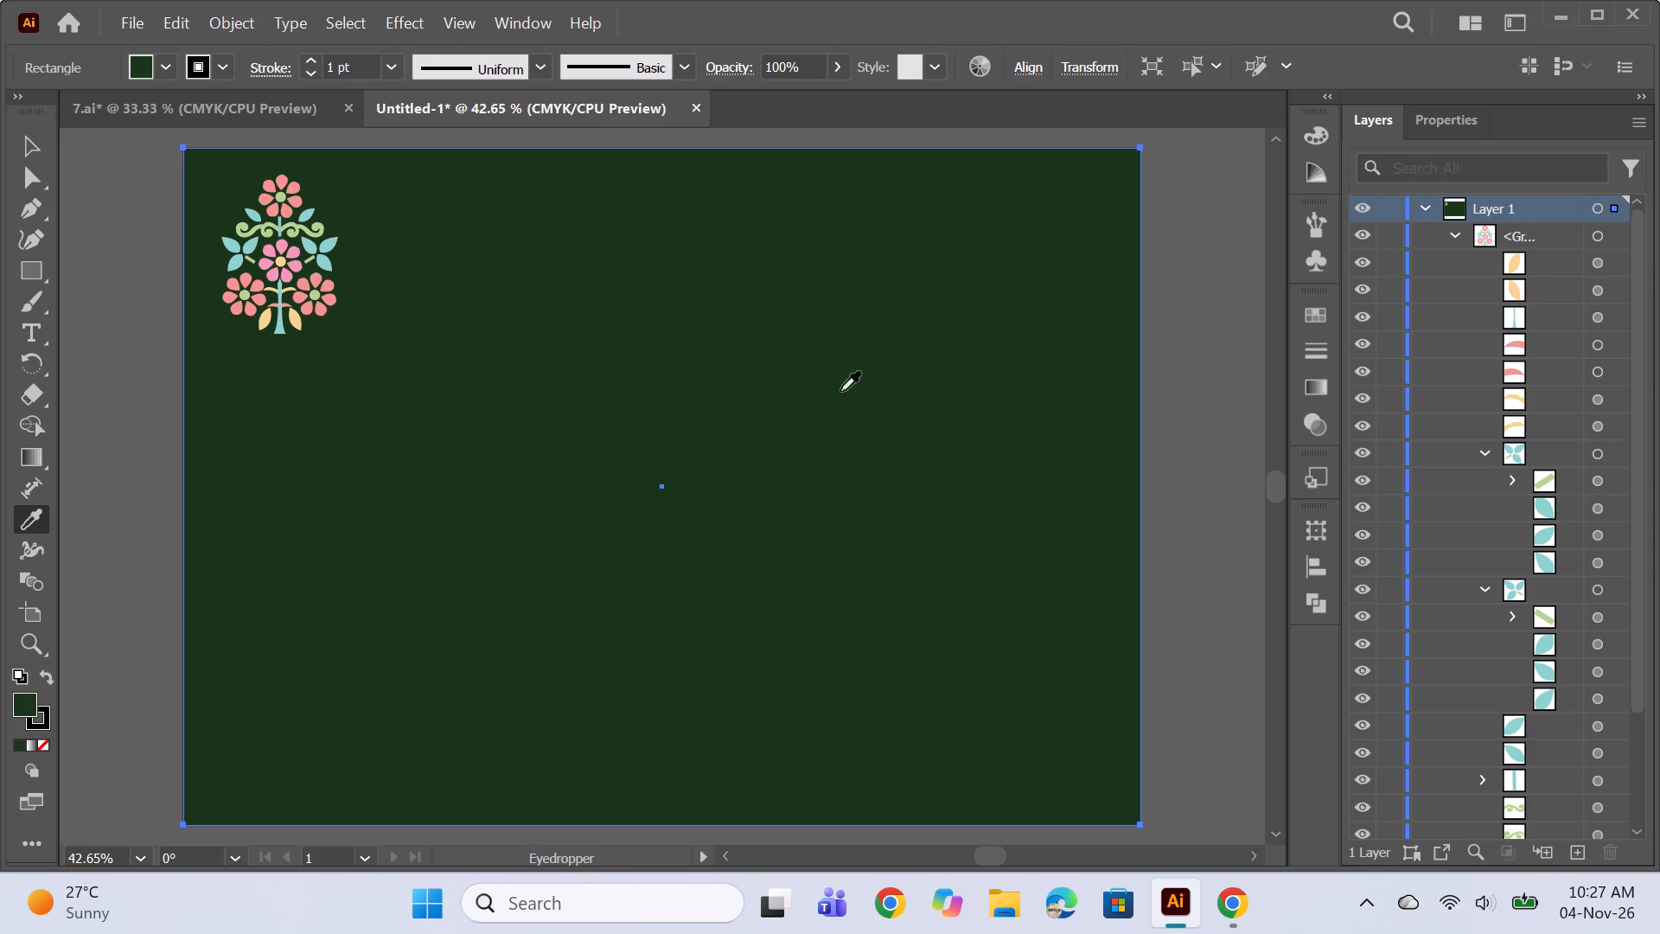
left_click(27, 157)
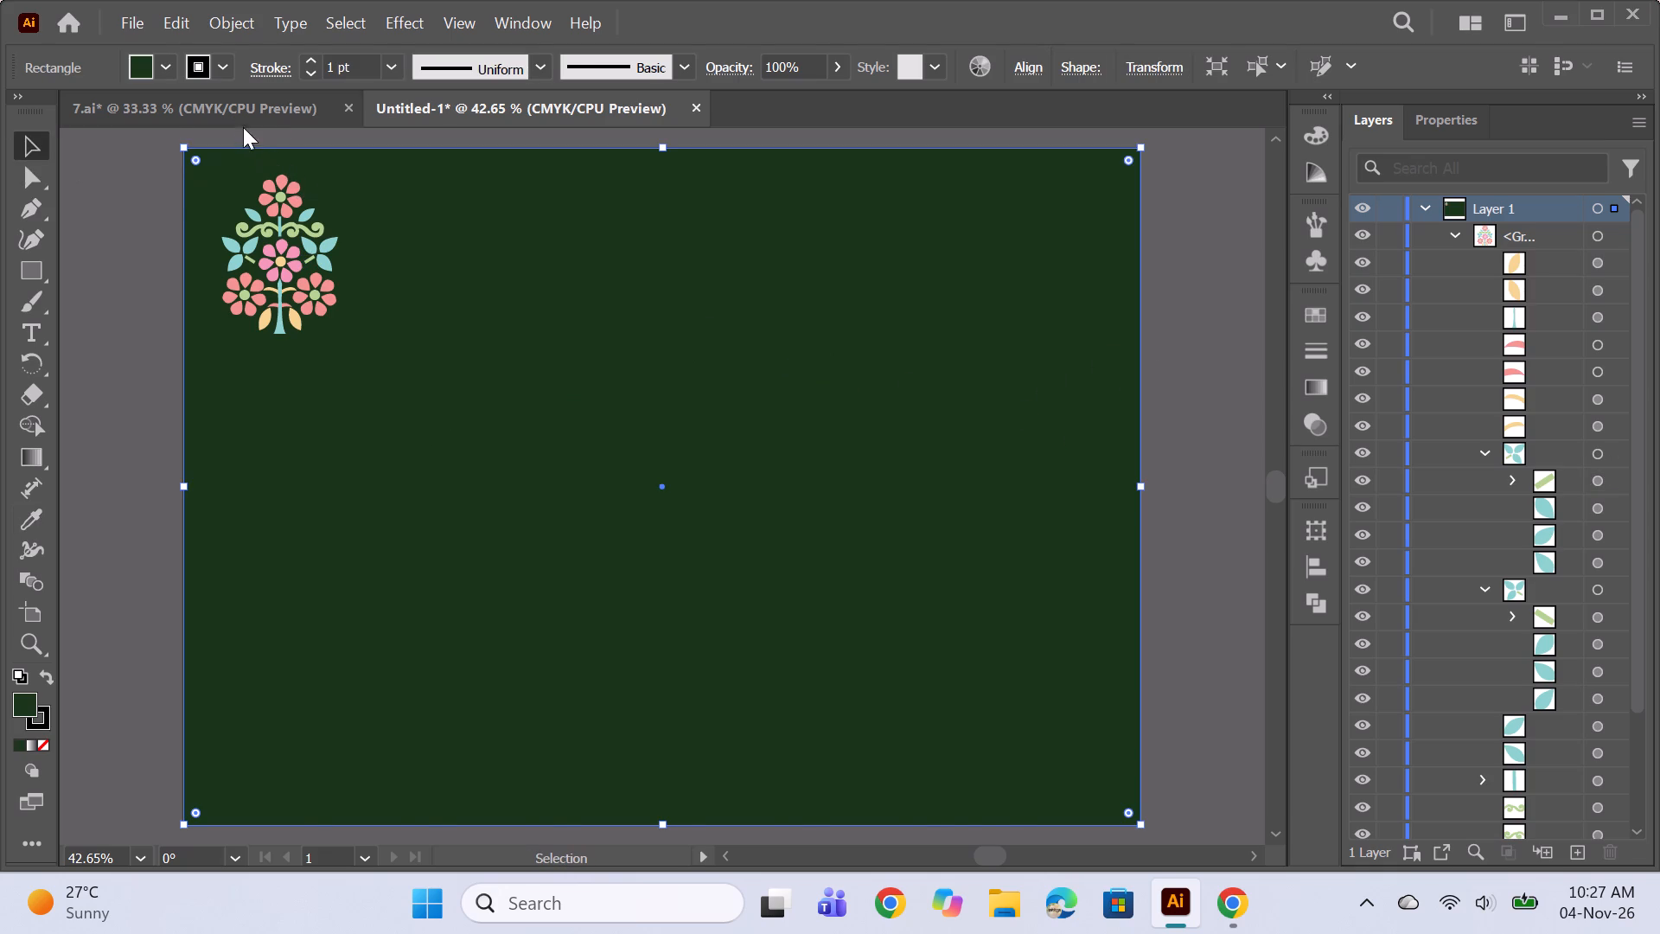
left_click(243, 127)
left_click(474, 111)
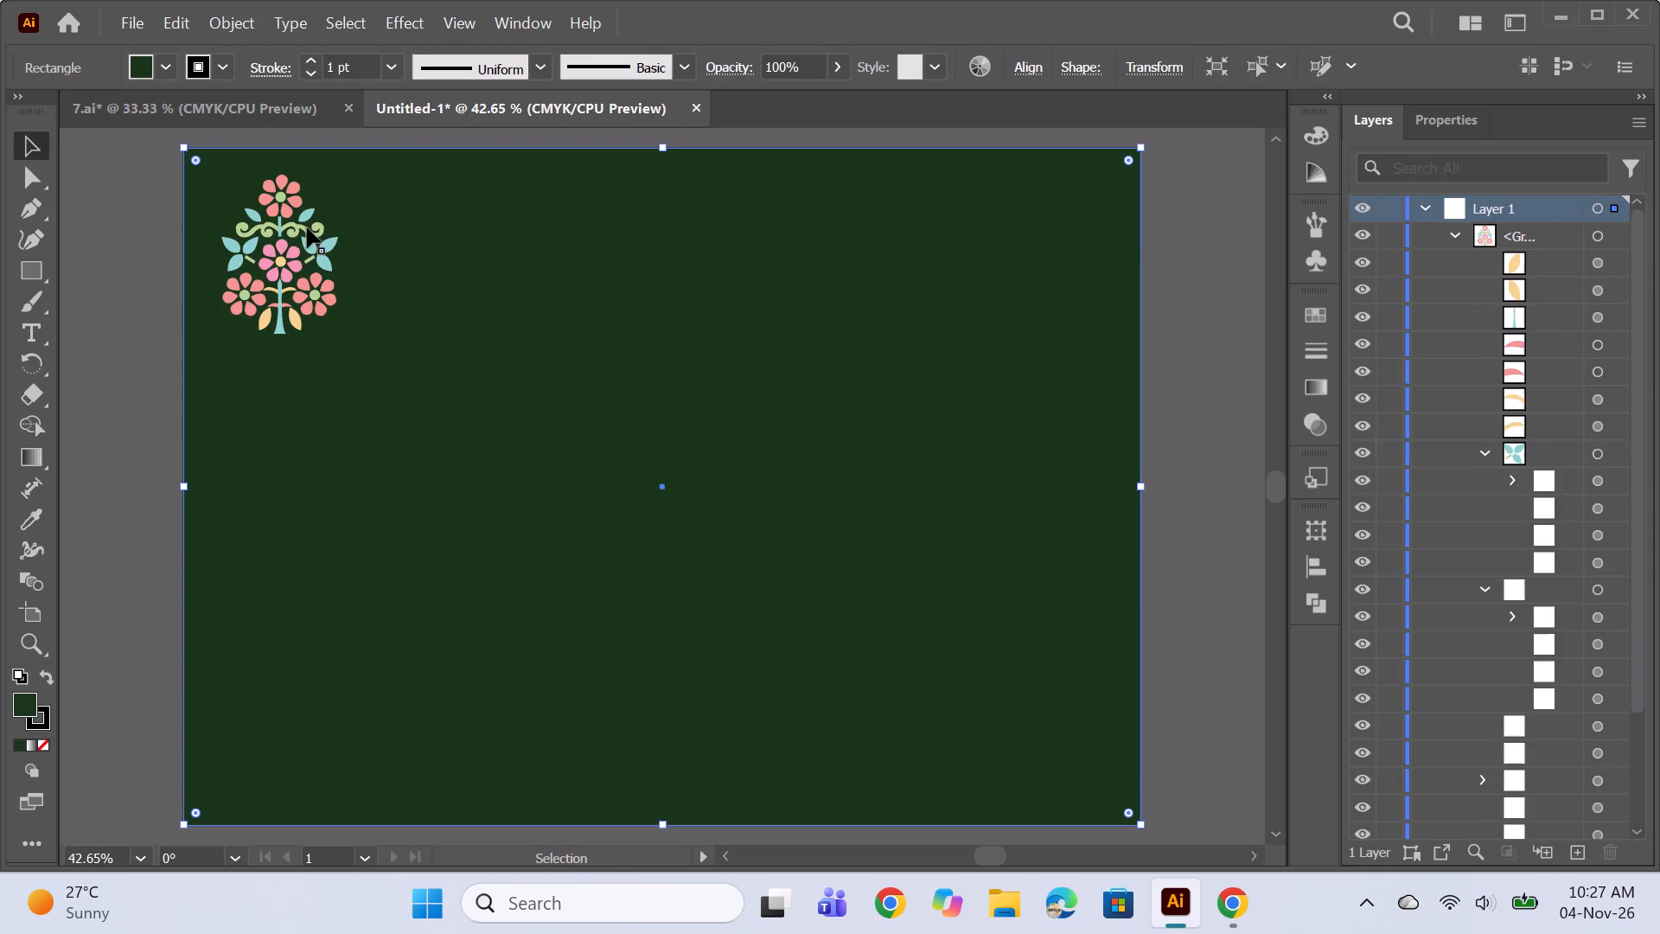
left_click(288, 241)
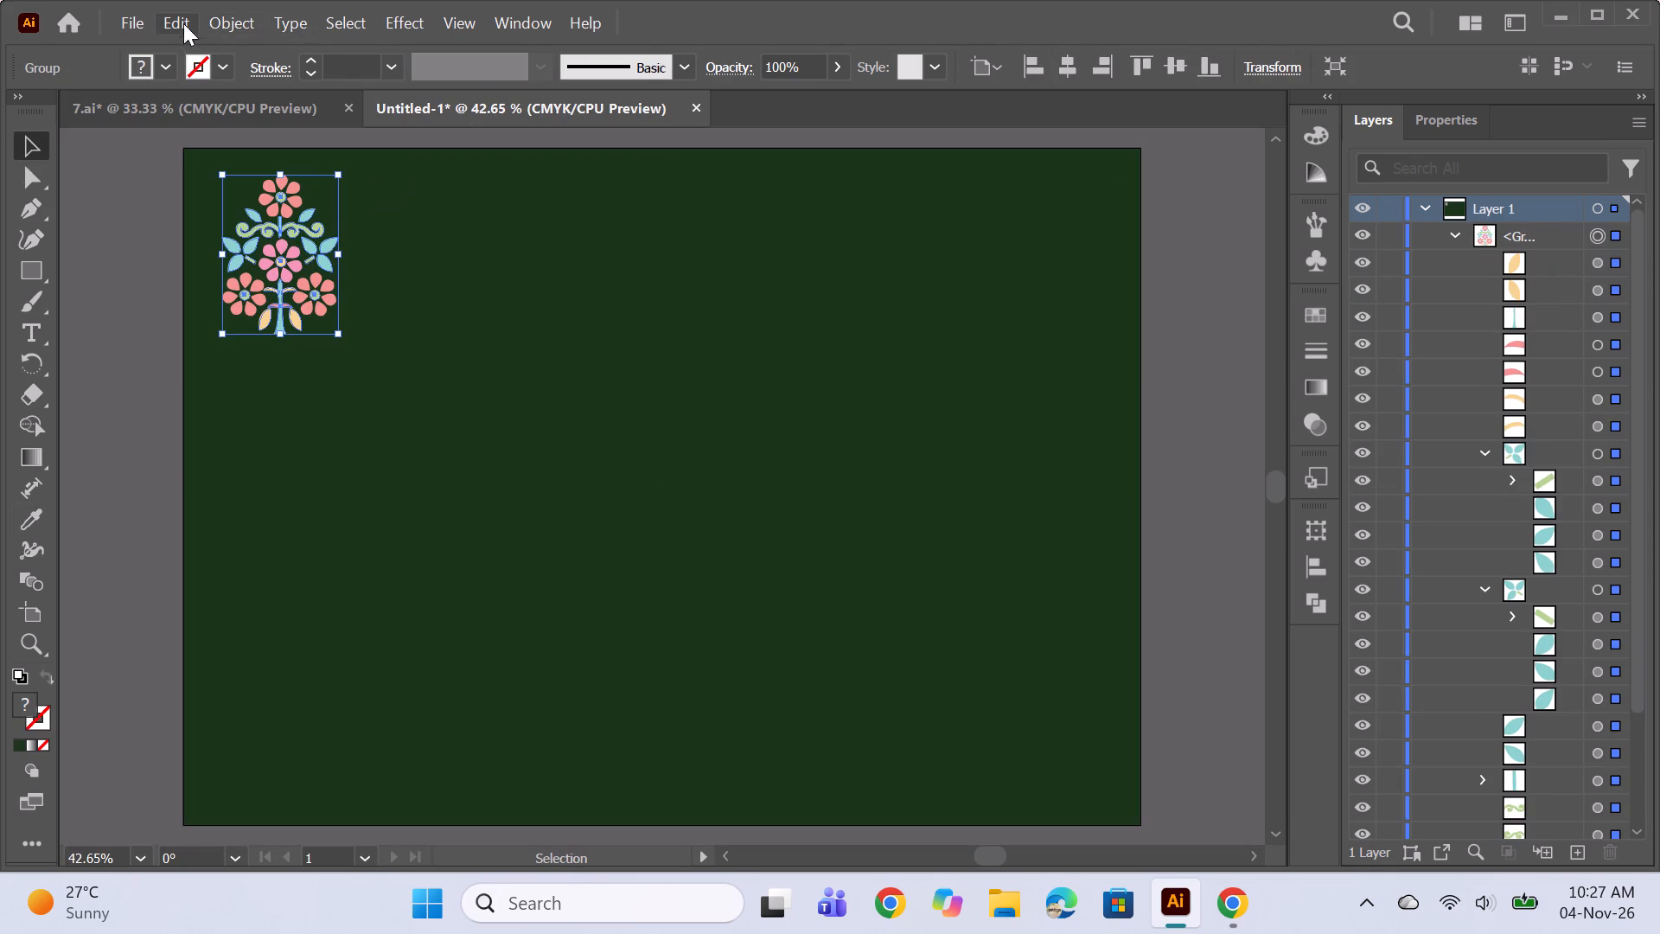
left_click(236, 7)
left_click(231, 12)
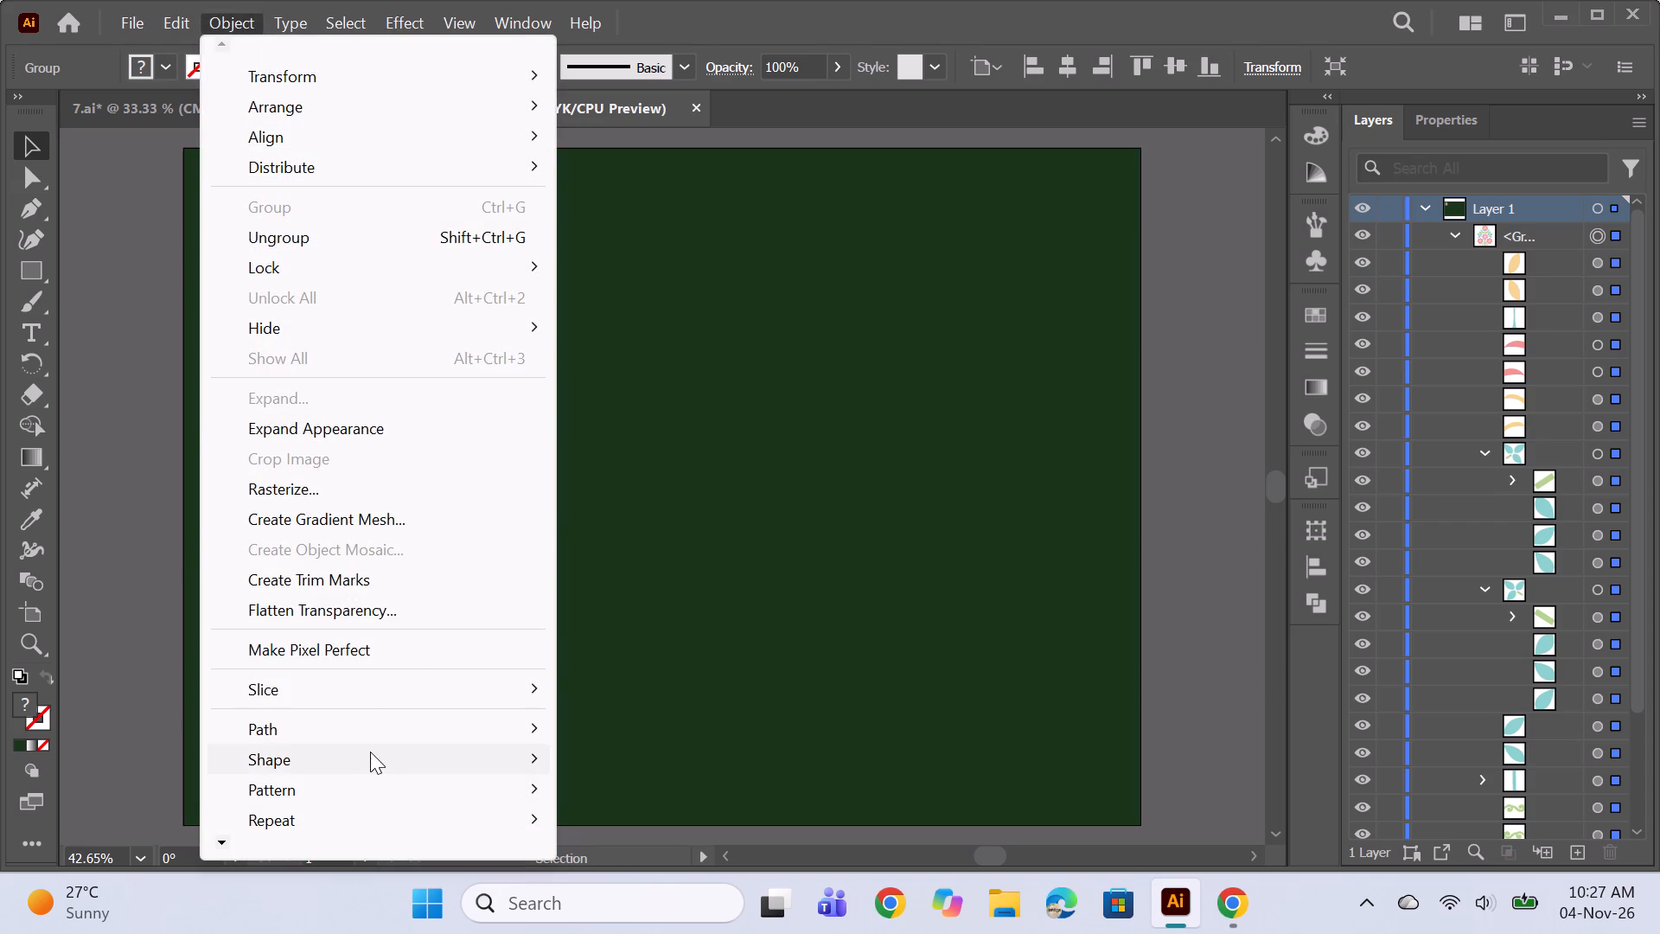
left_click(341, 784)
left_click(650, 788)
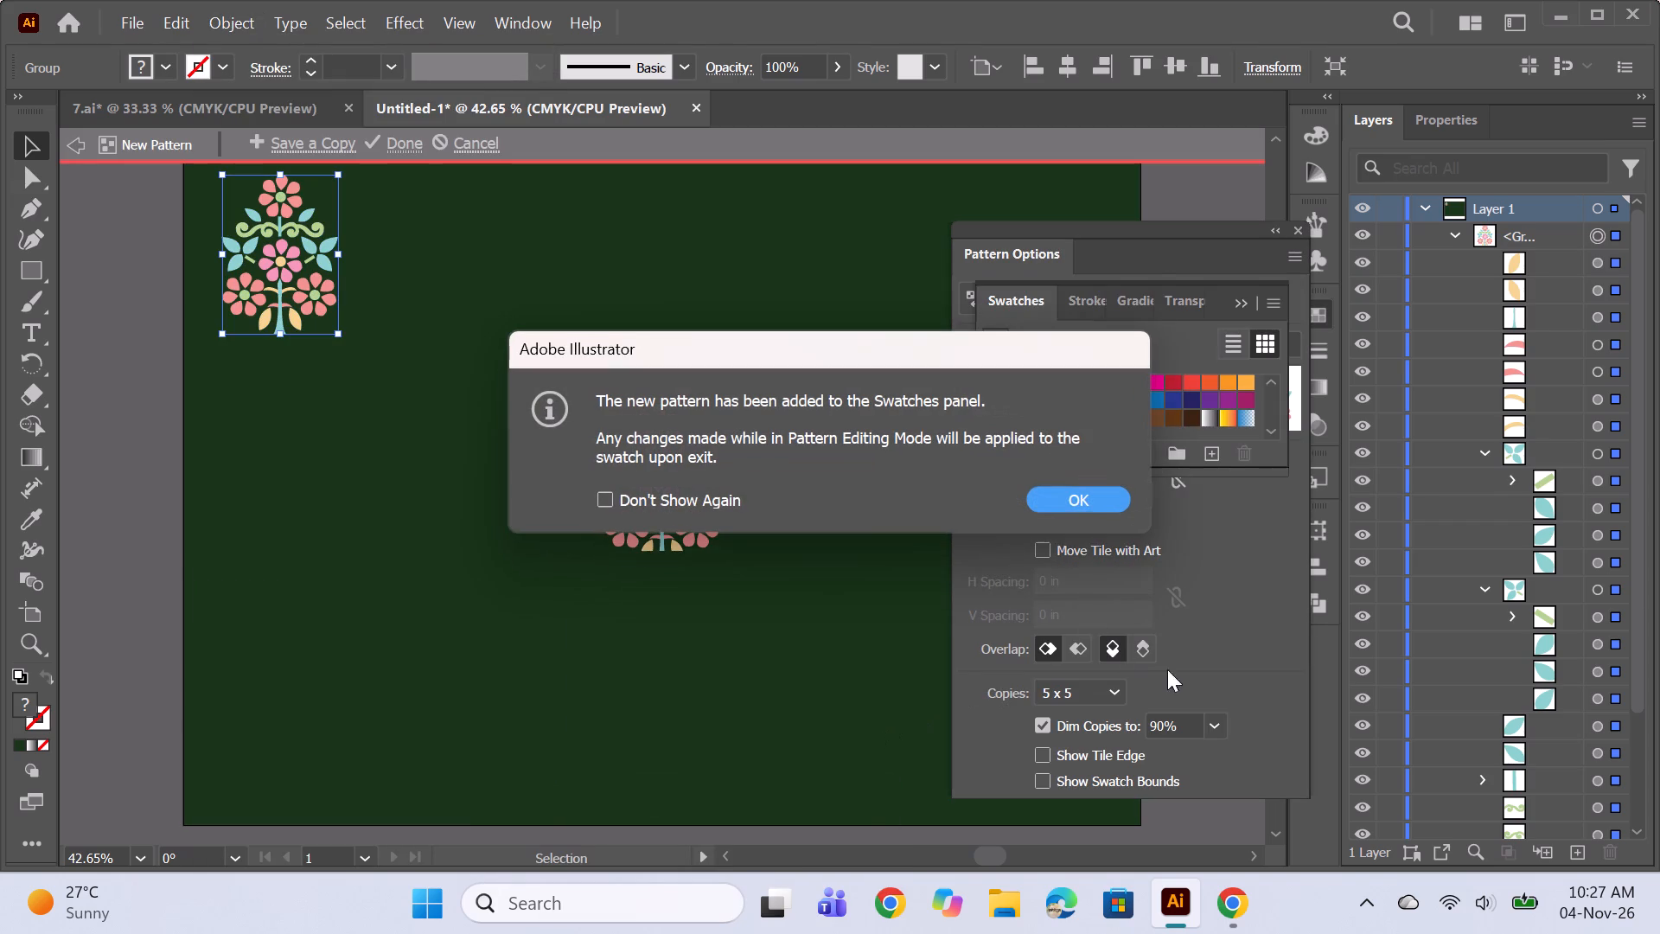
left_click(1068, 497)
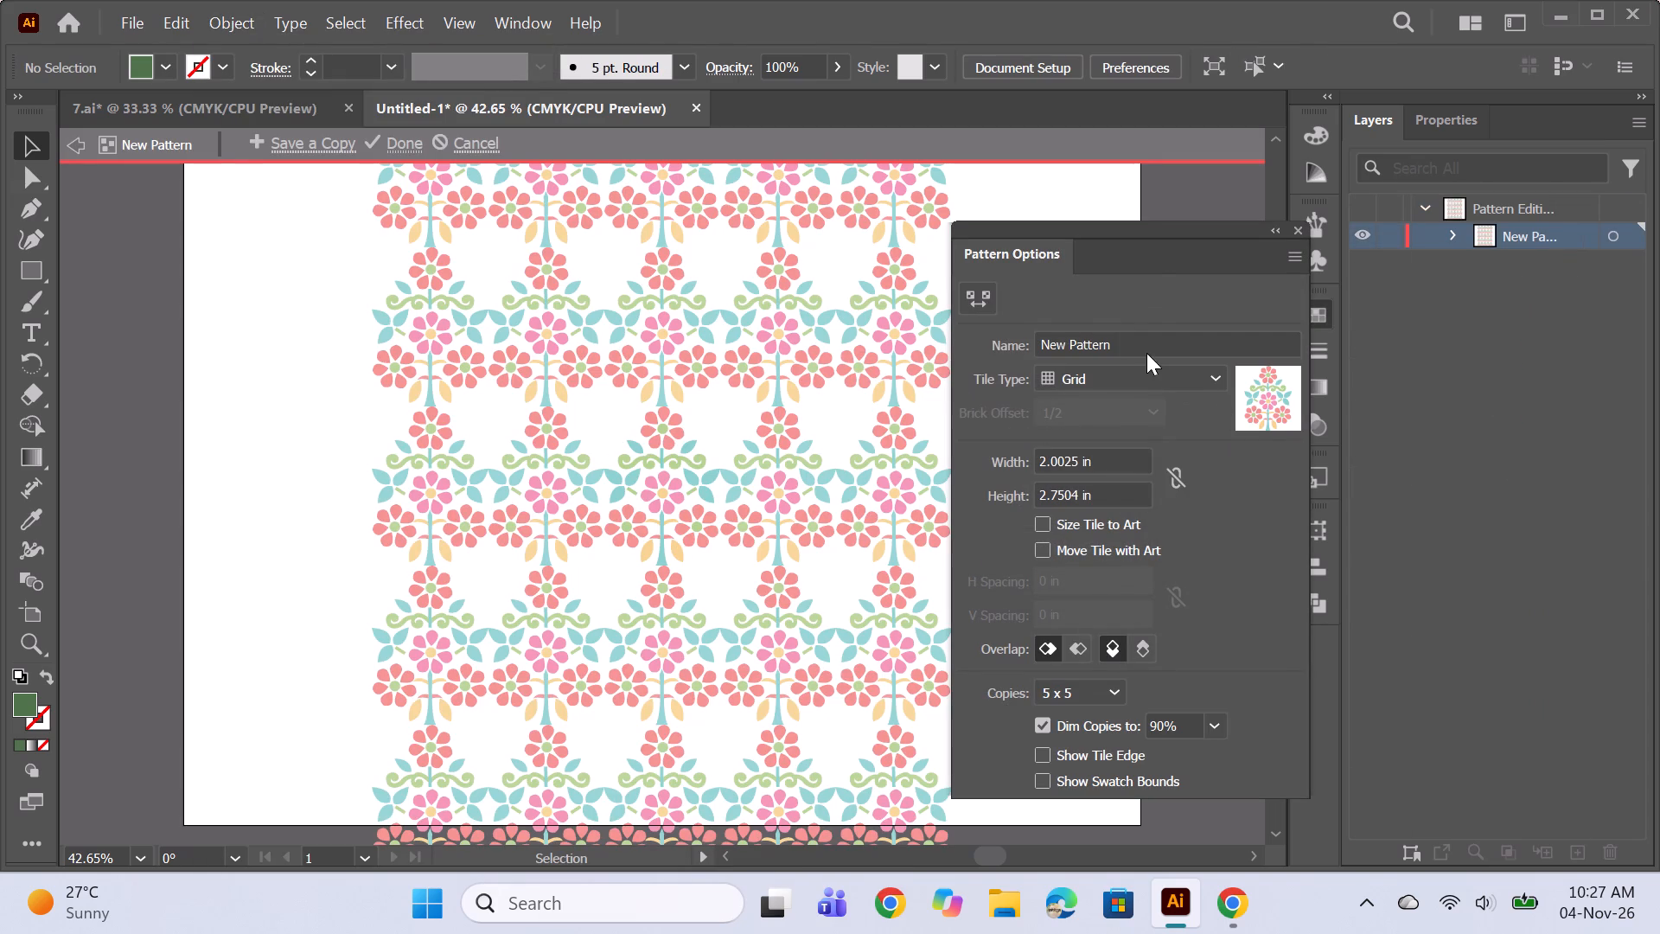
Check the tile type, brick offset and spacing of New Pattern 4 in 7.ai, and return to the Untitled-1 document.
left_click(252, 104)
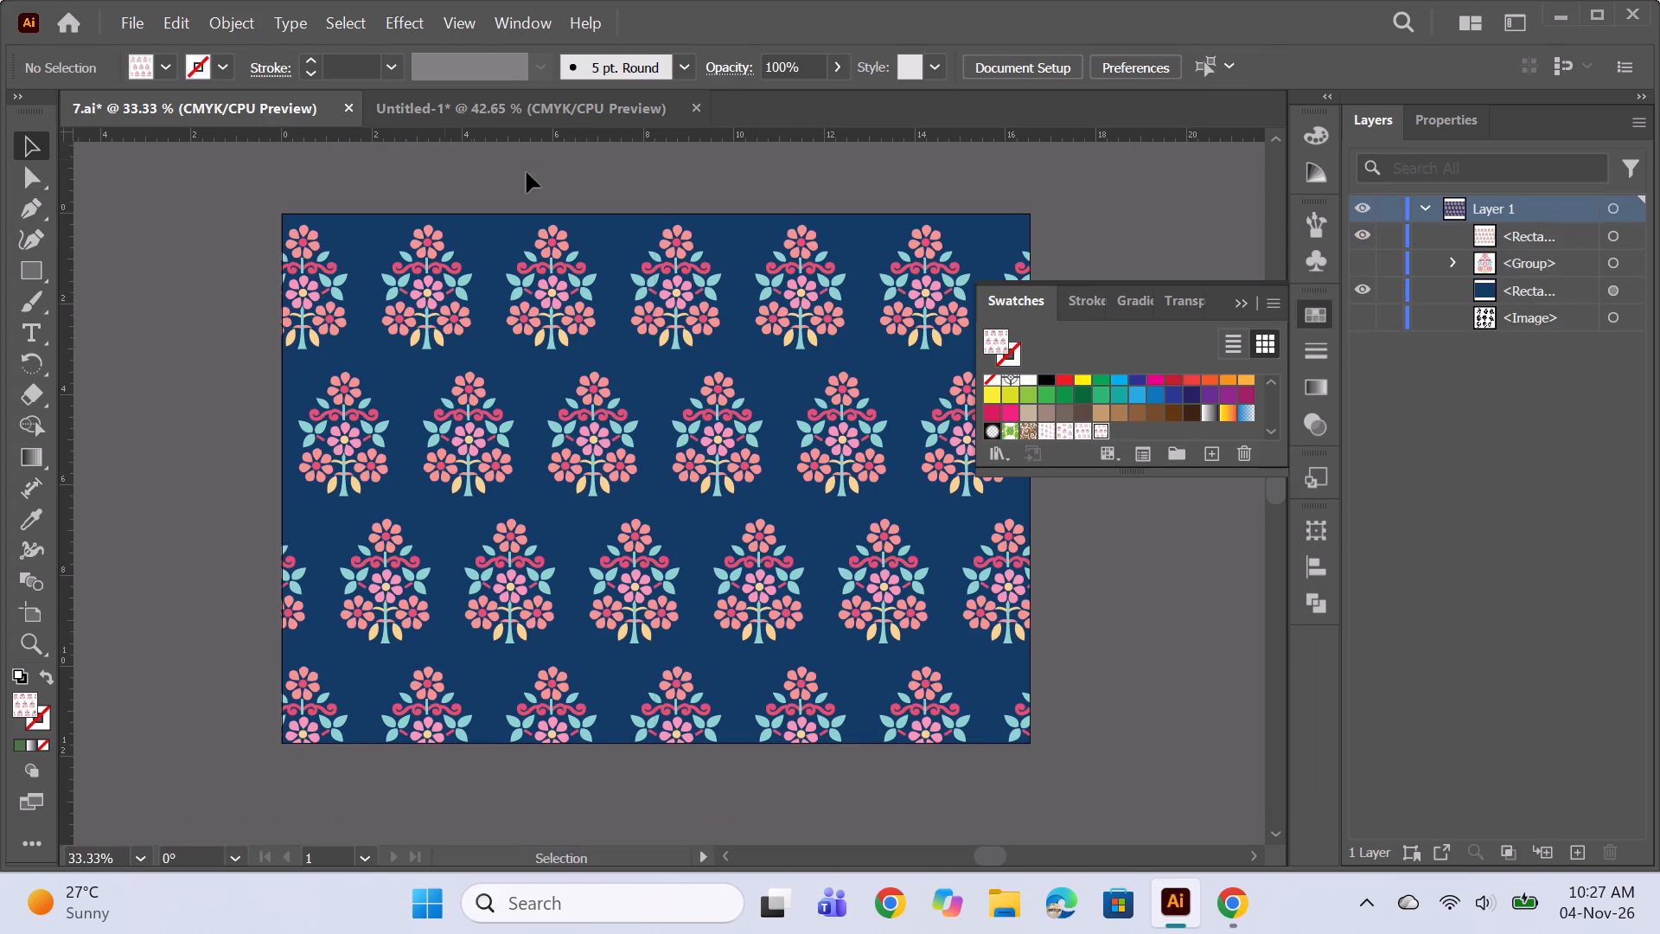
double_click(1099, 432)
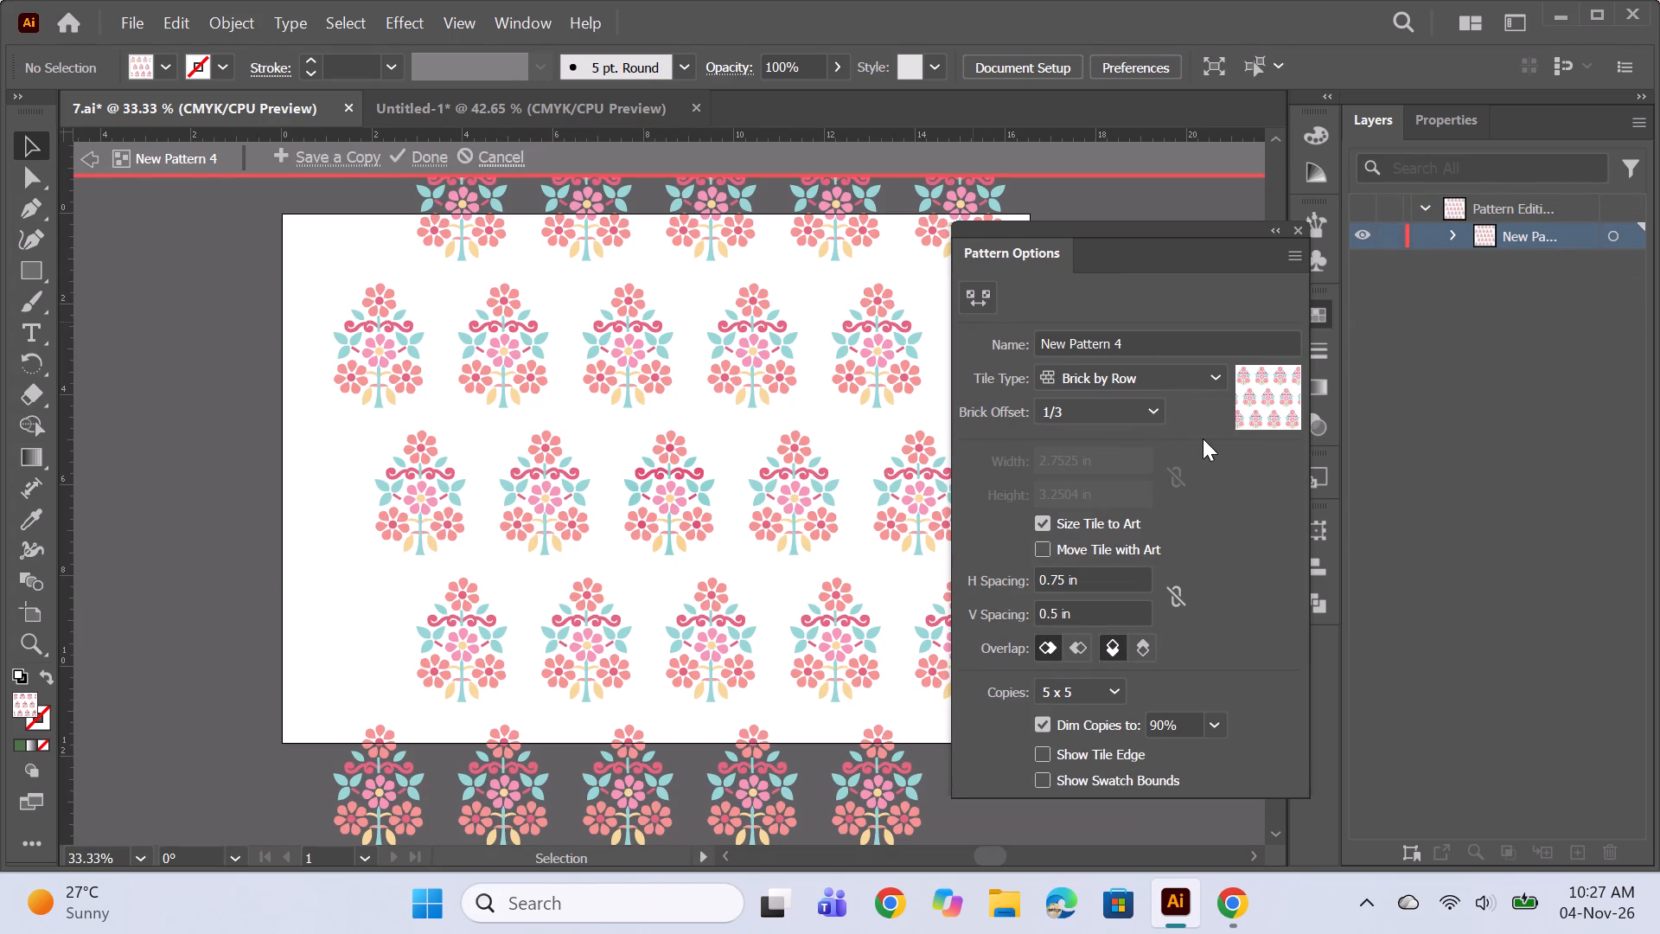
left_click(552, 106)
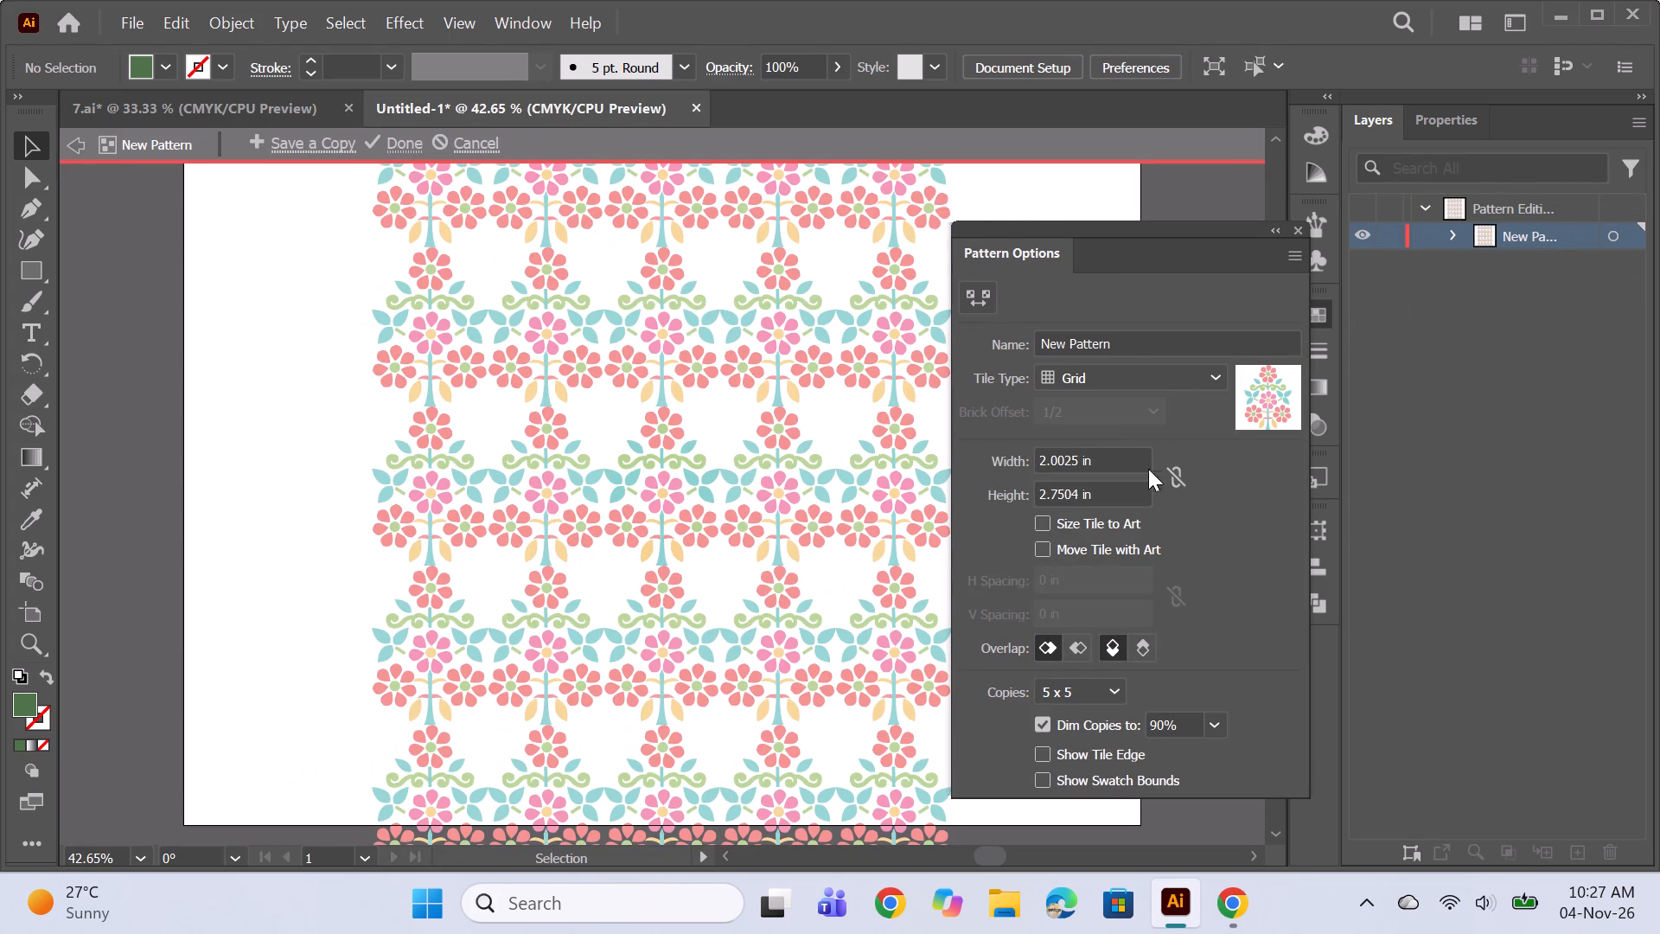
left_click(252, 110)
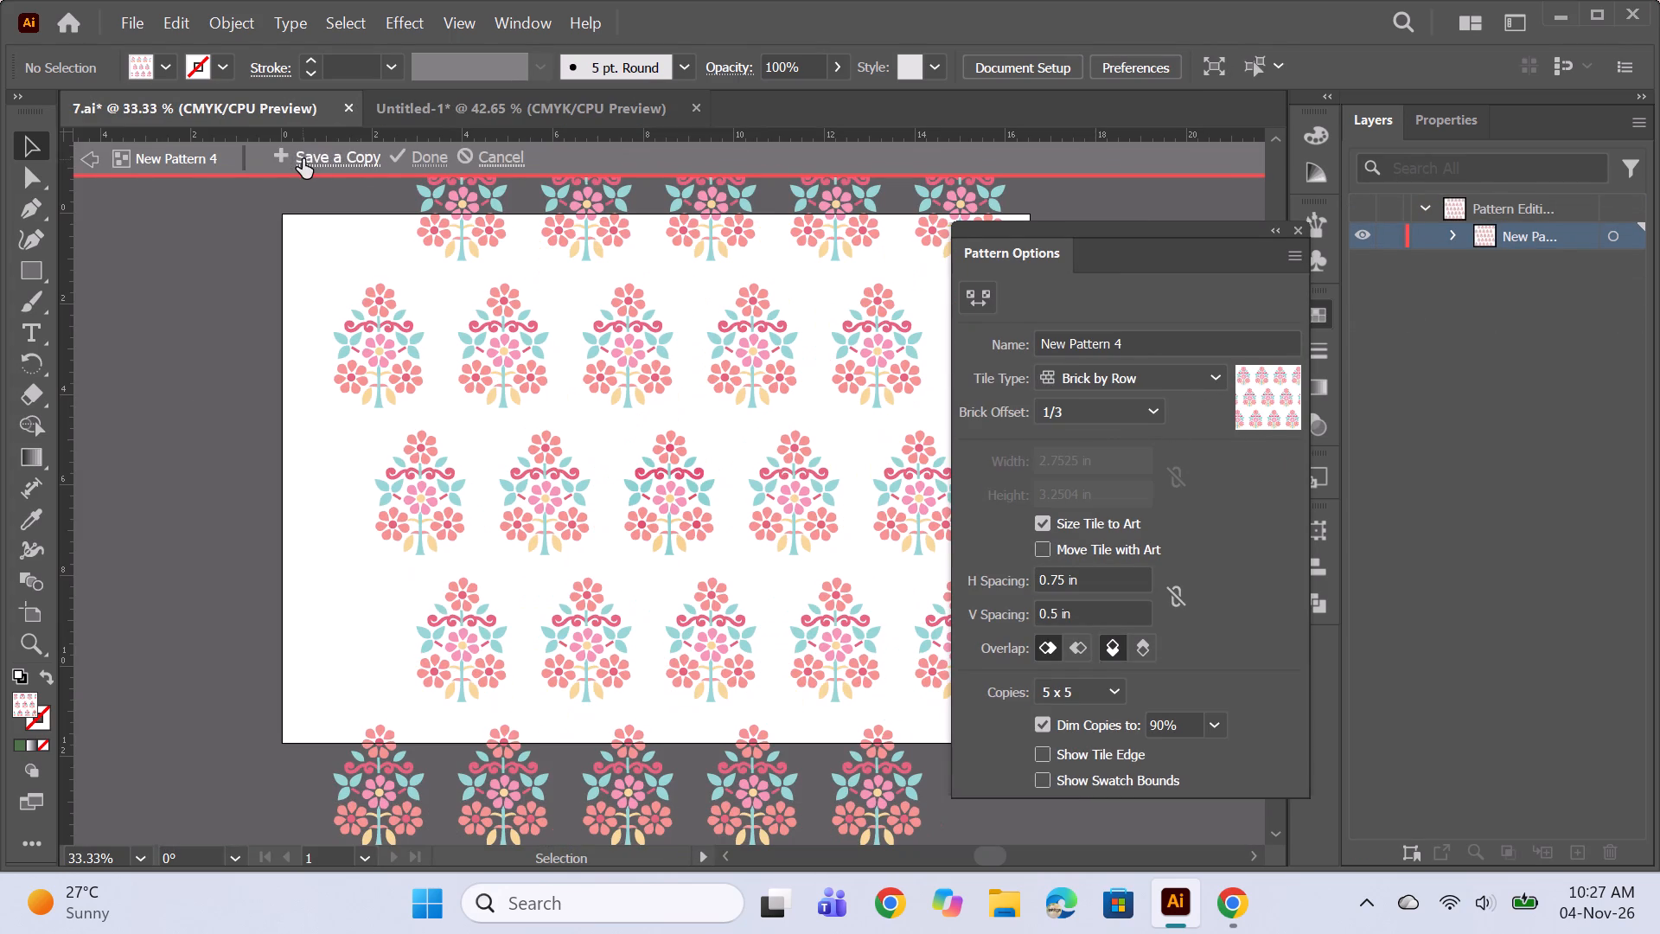
left_click(103, 158)
left_click(94, 159)
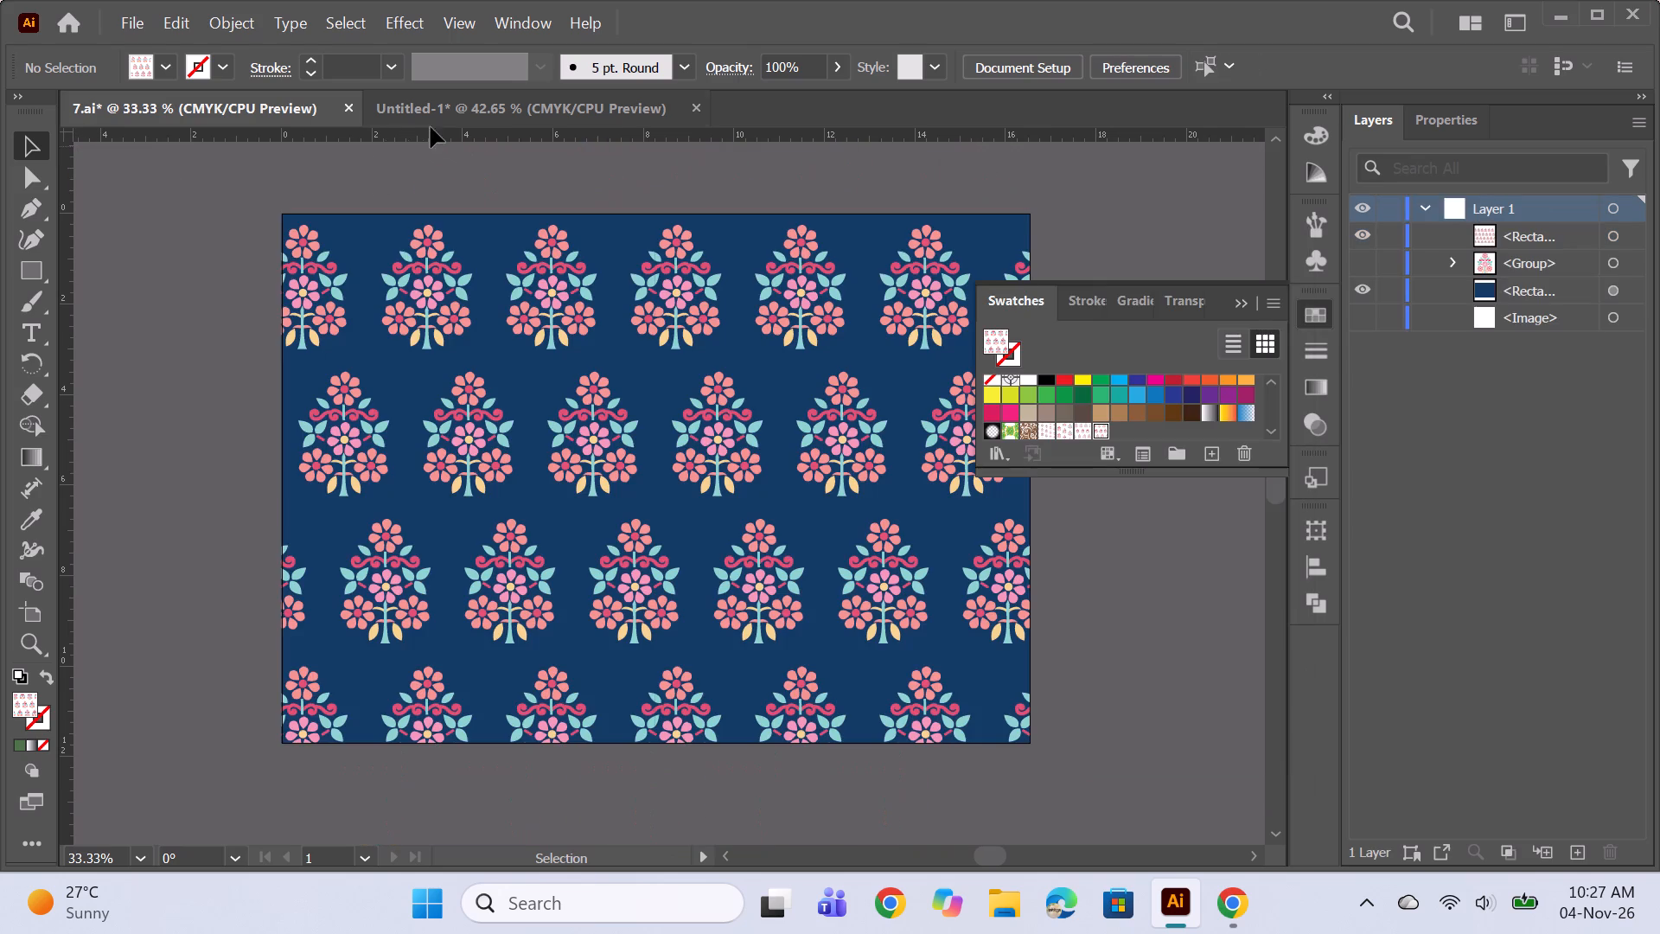
left_click(477, 111)
Set the new pattern's tile type to Brick by Row with a 1/3 brick offset.
left_click(1113, 381)
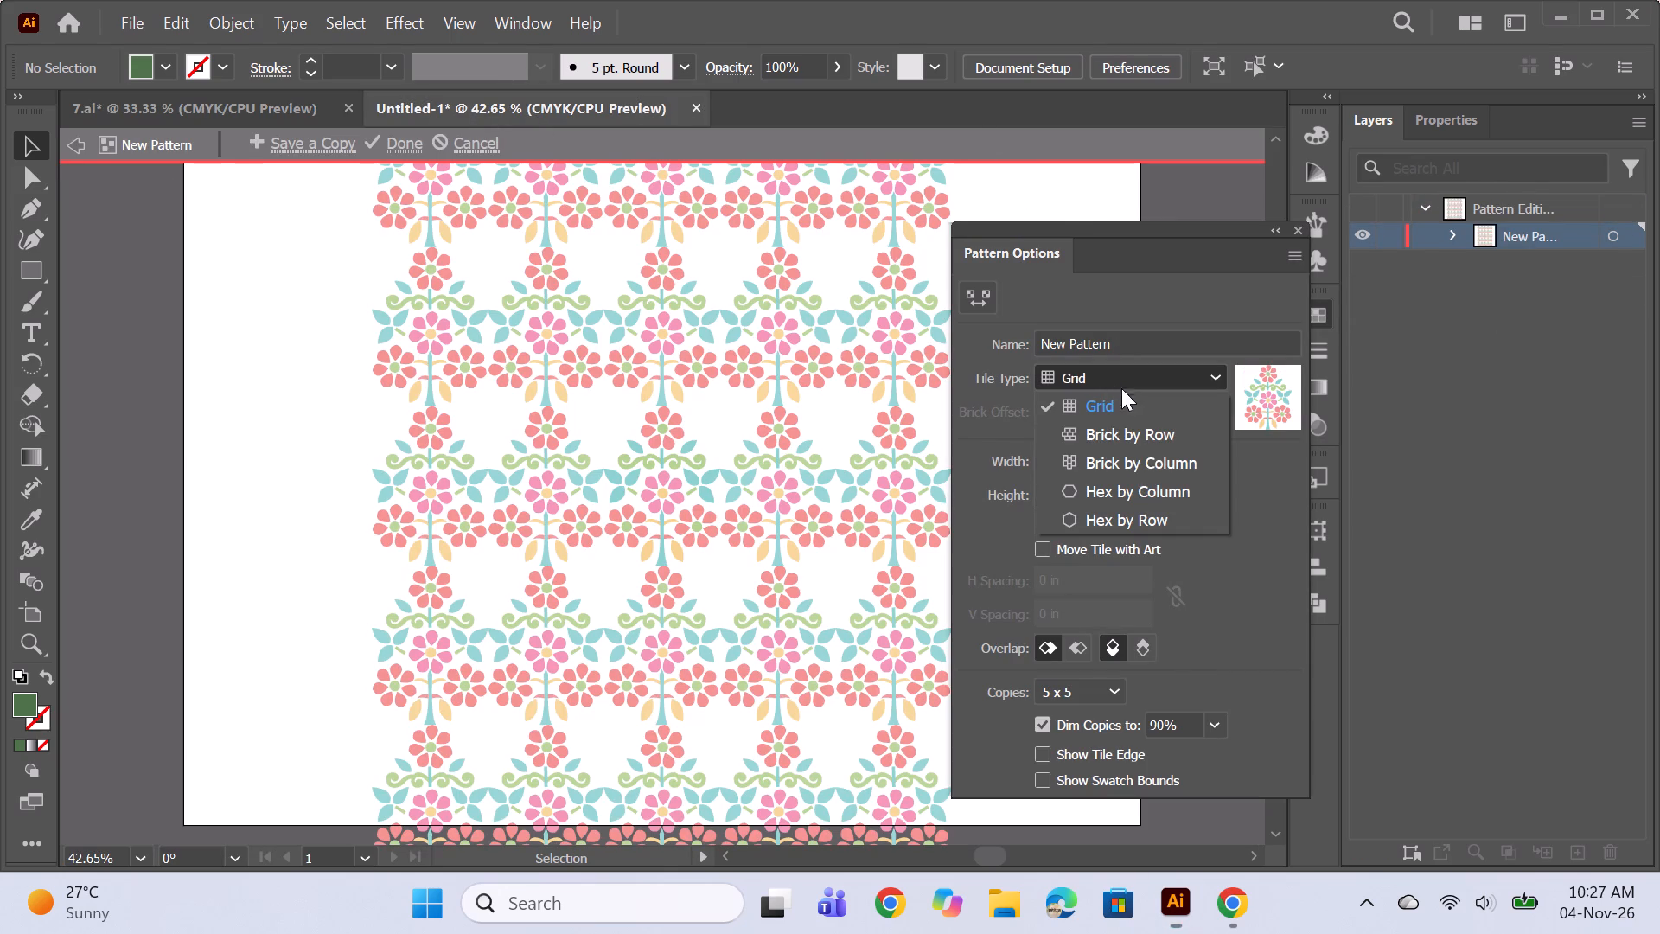
left_click(1140, 440)
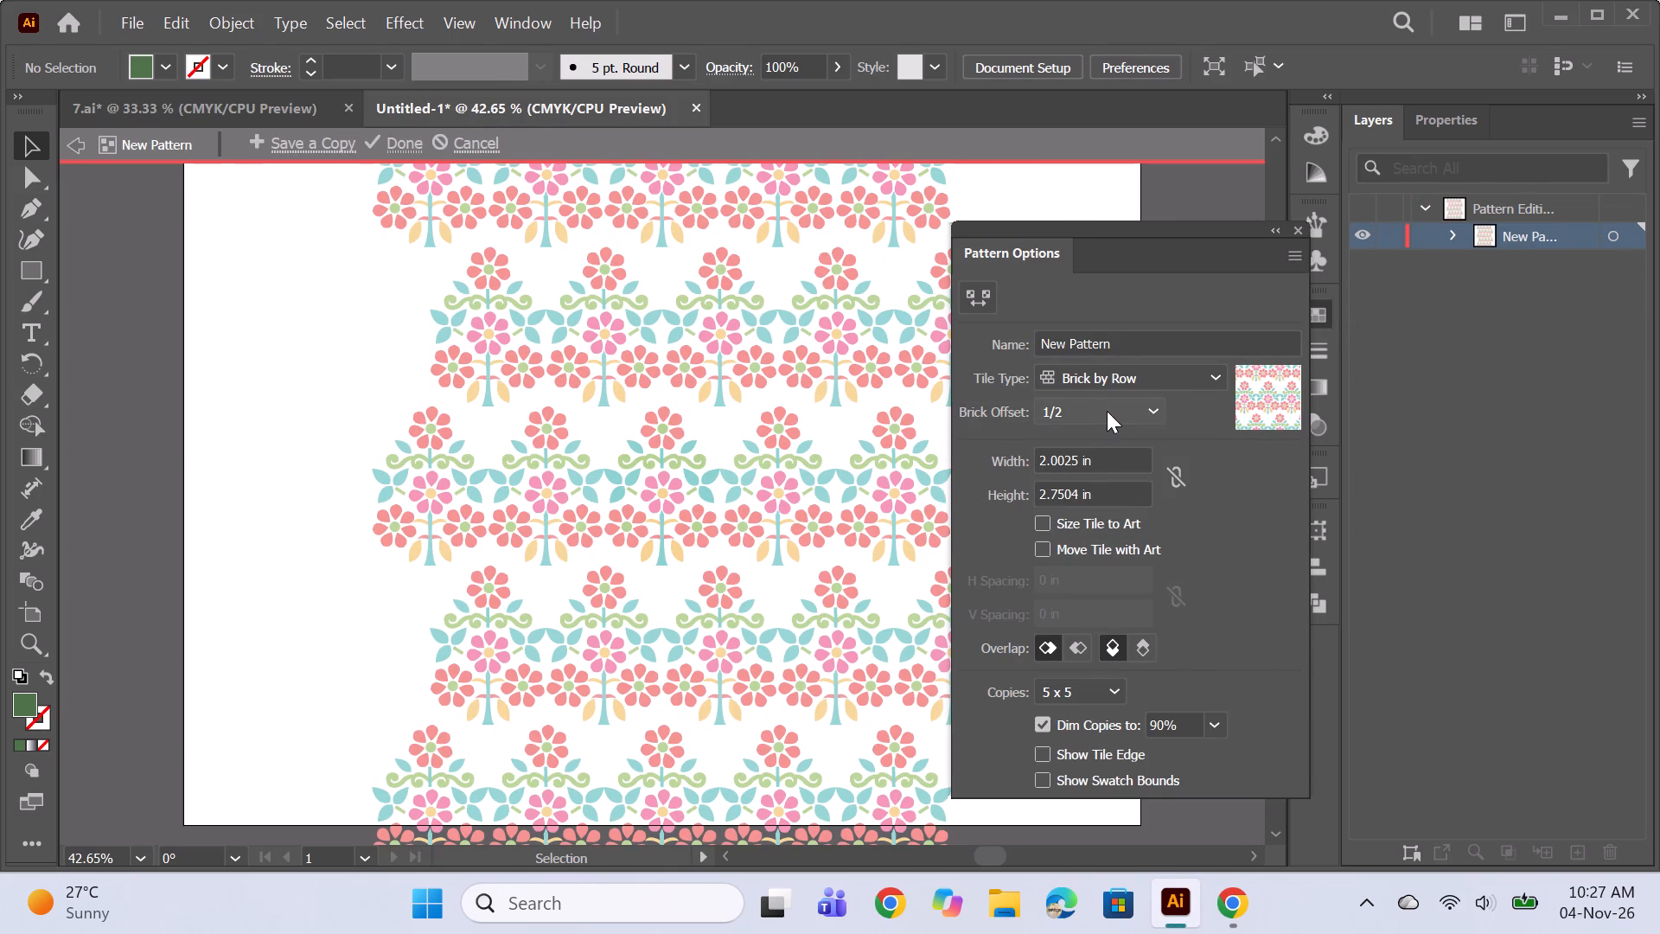
left_click(1107, 411)
double_click(1099, 470)
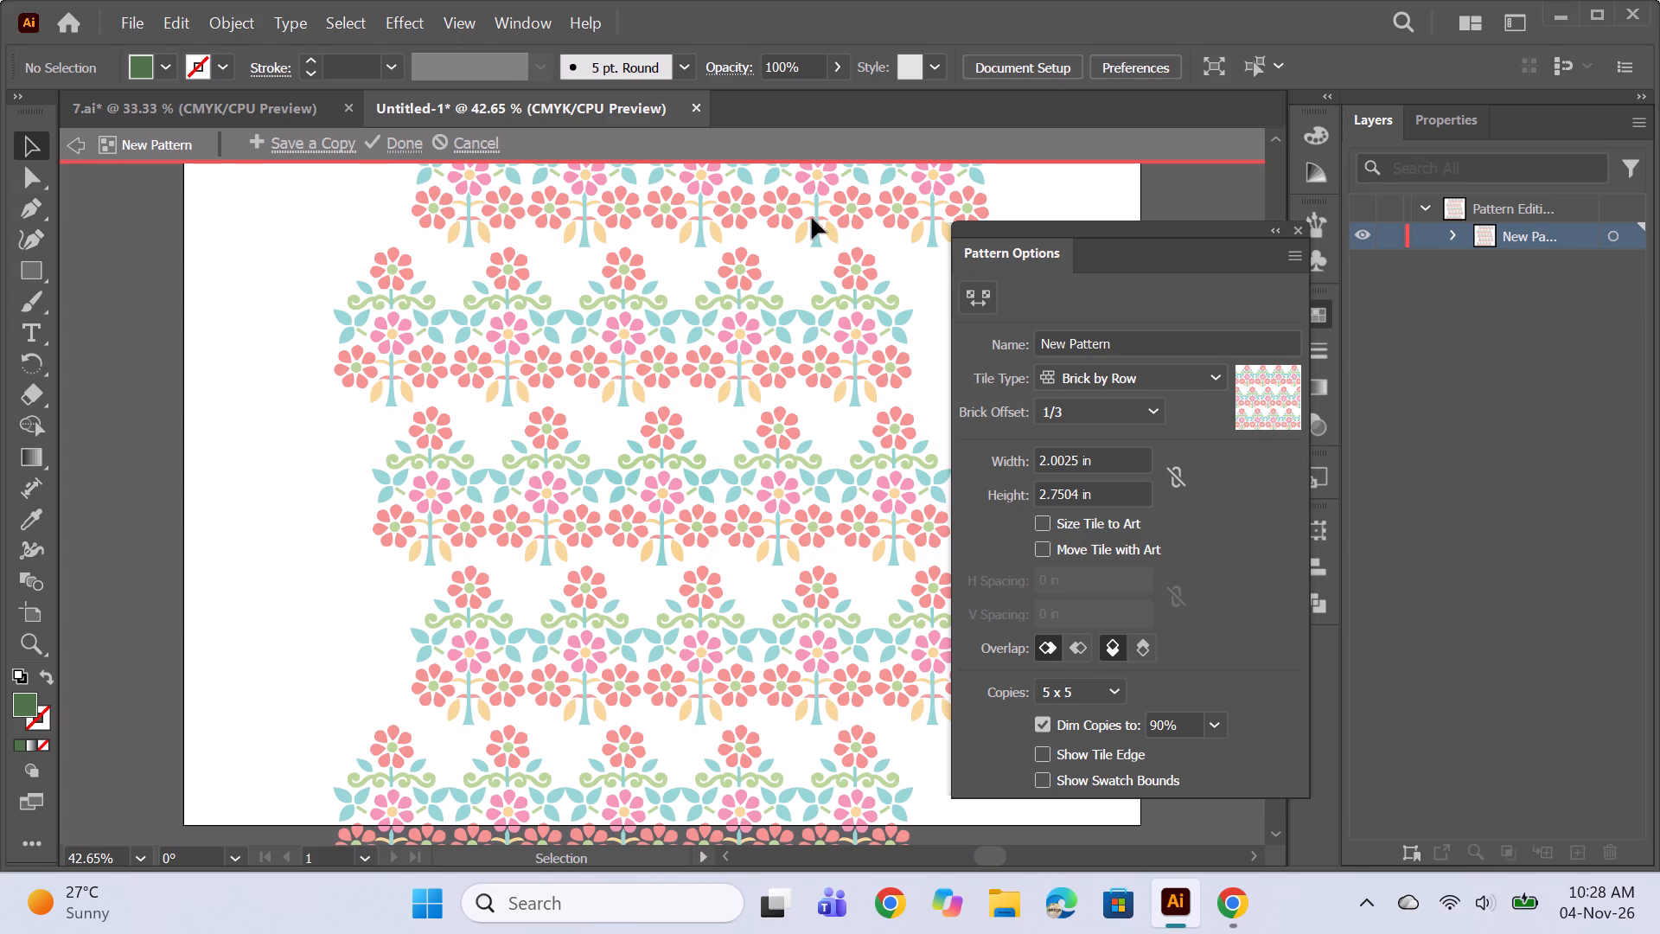
Size the tile to the art with 0.75 in horizontal and 0.5 in vertical spacing, and finish editing the pattern.
left_click(1047, 524)
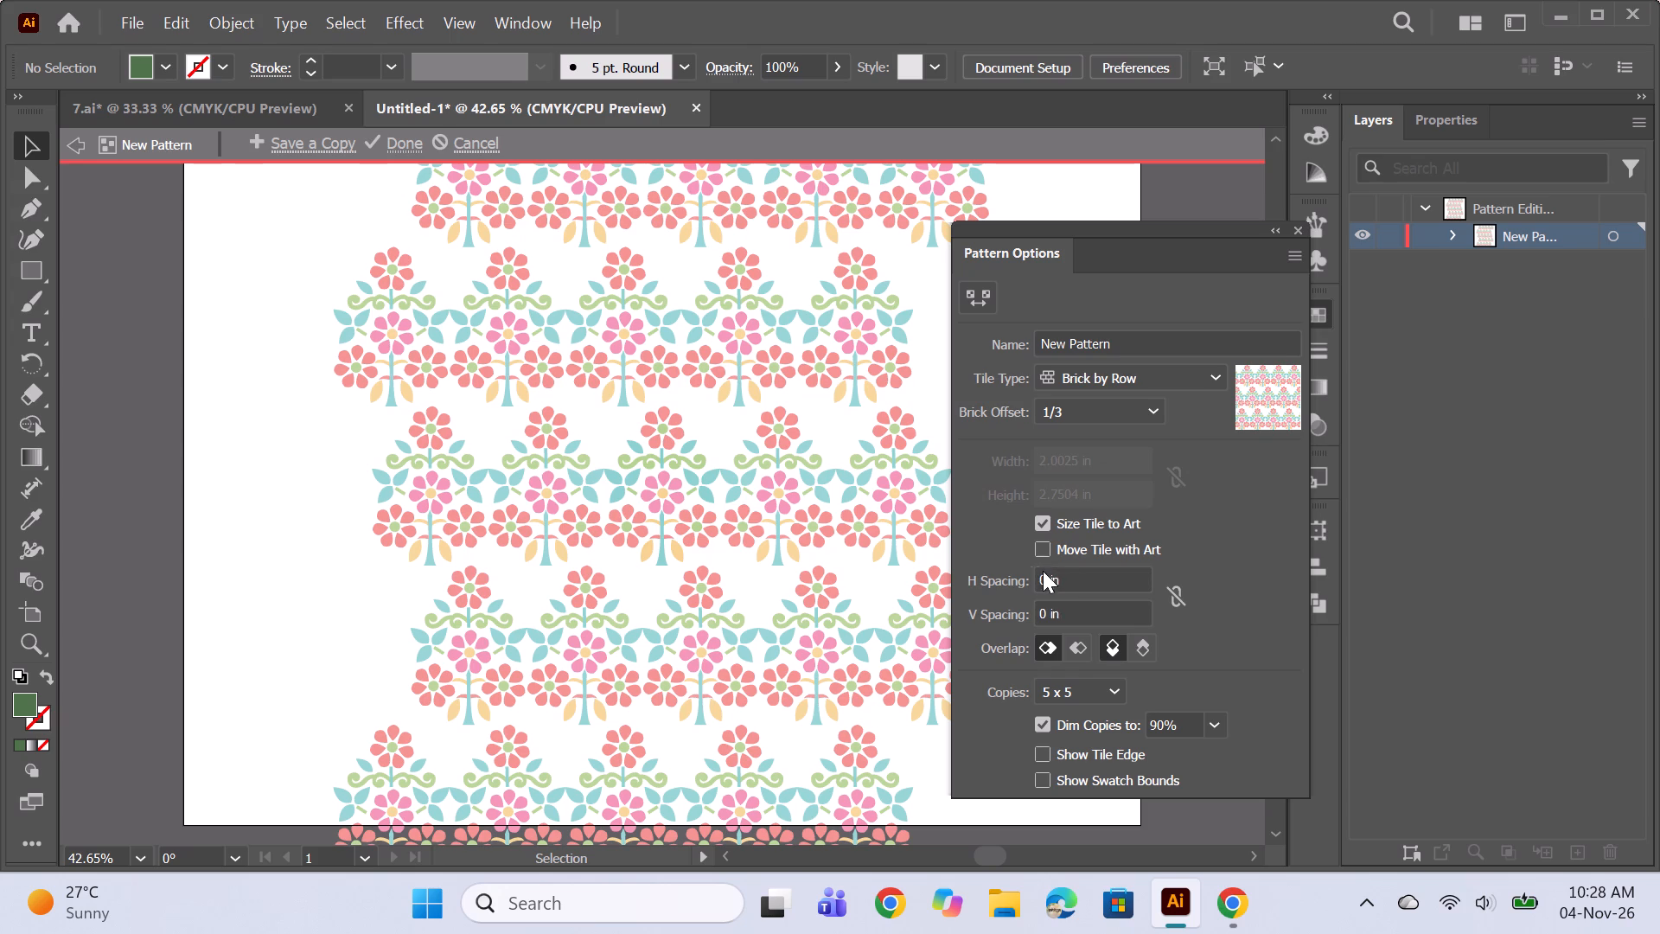
left_click(1045, 579)
type(".75")
key("Return")
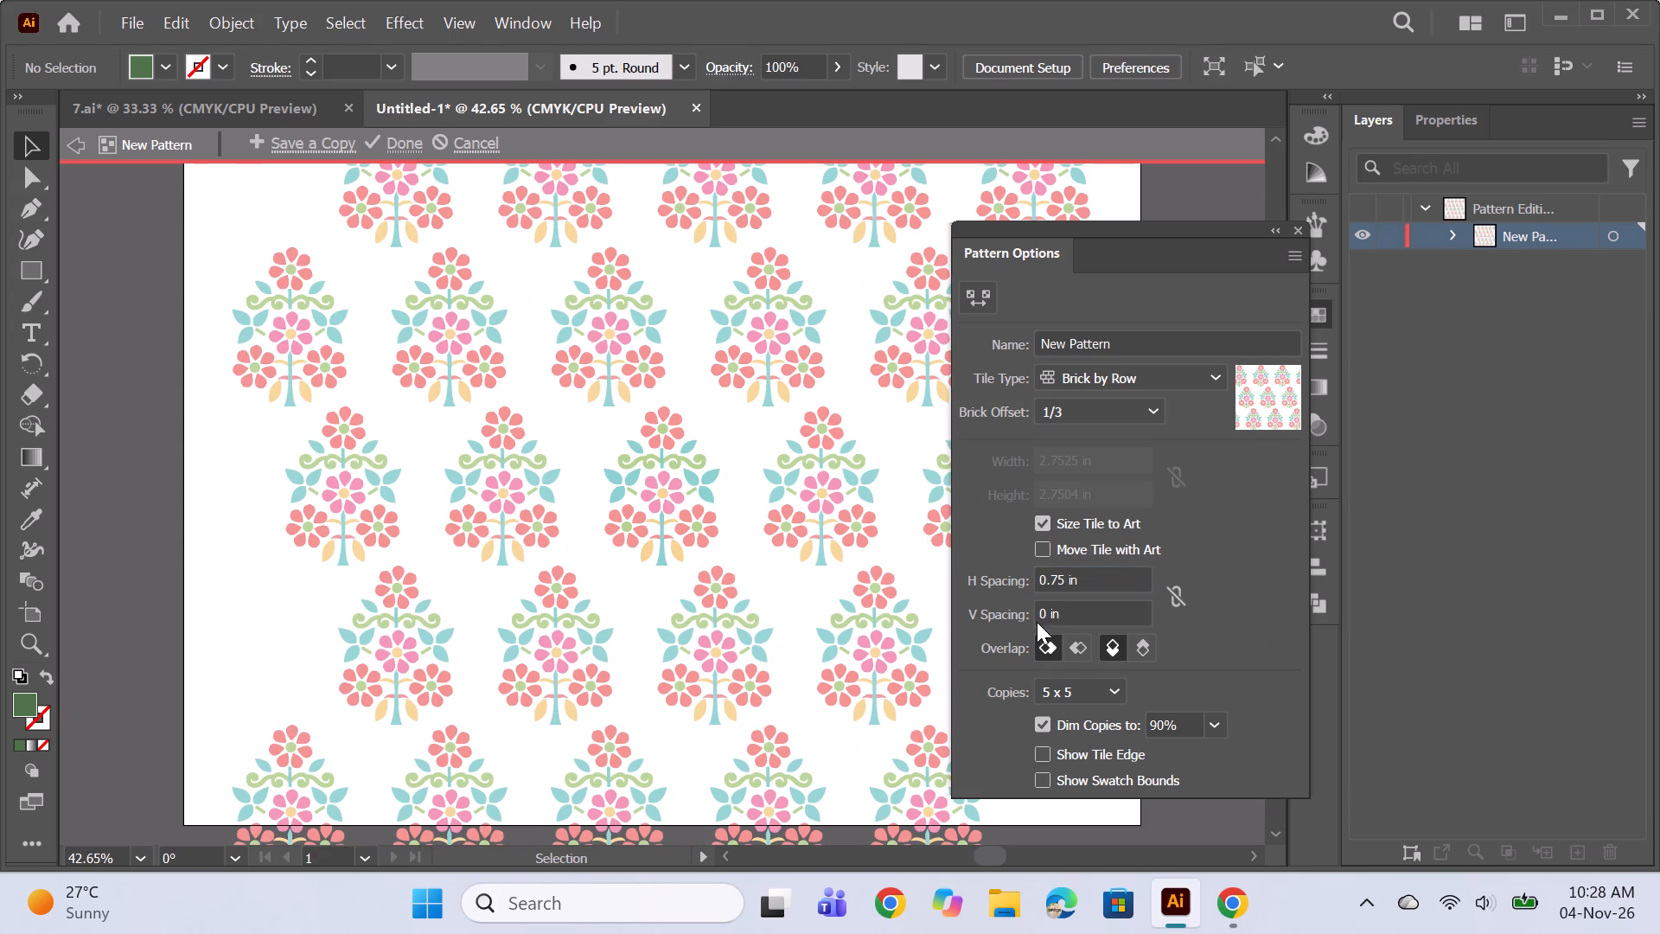
left_click(1045, 614)
type(".5")
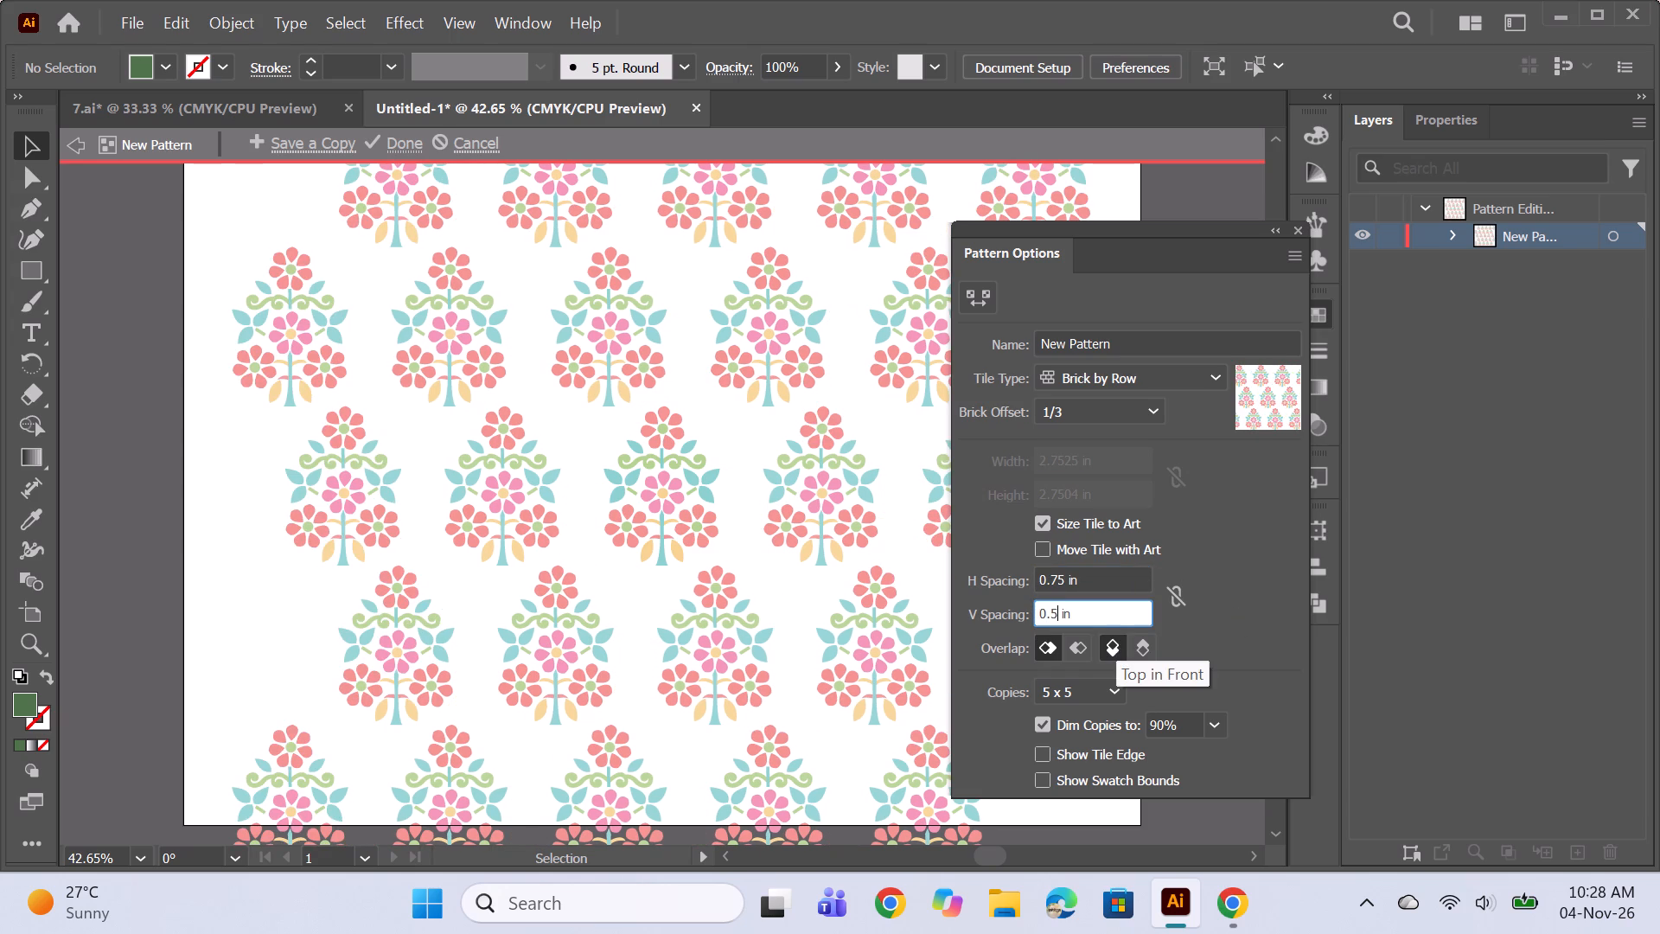
key("Return")
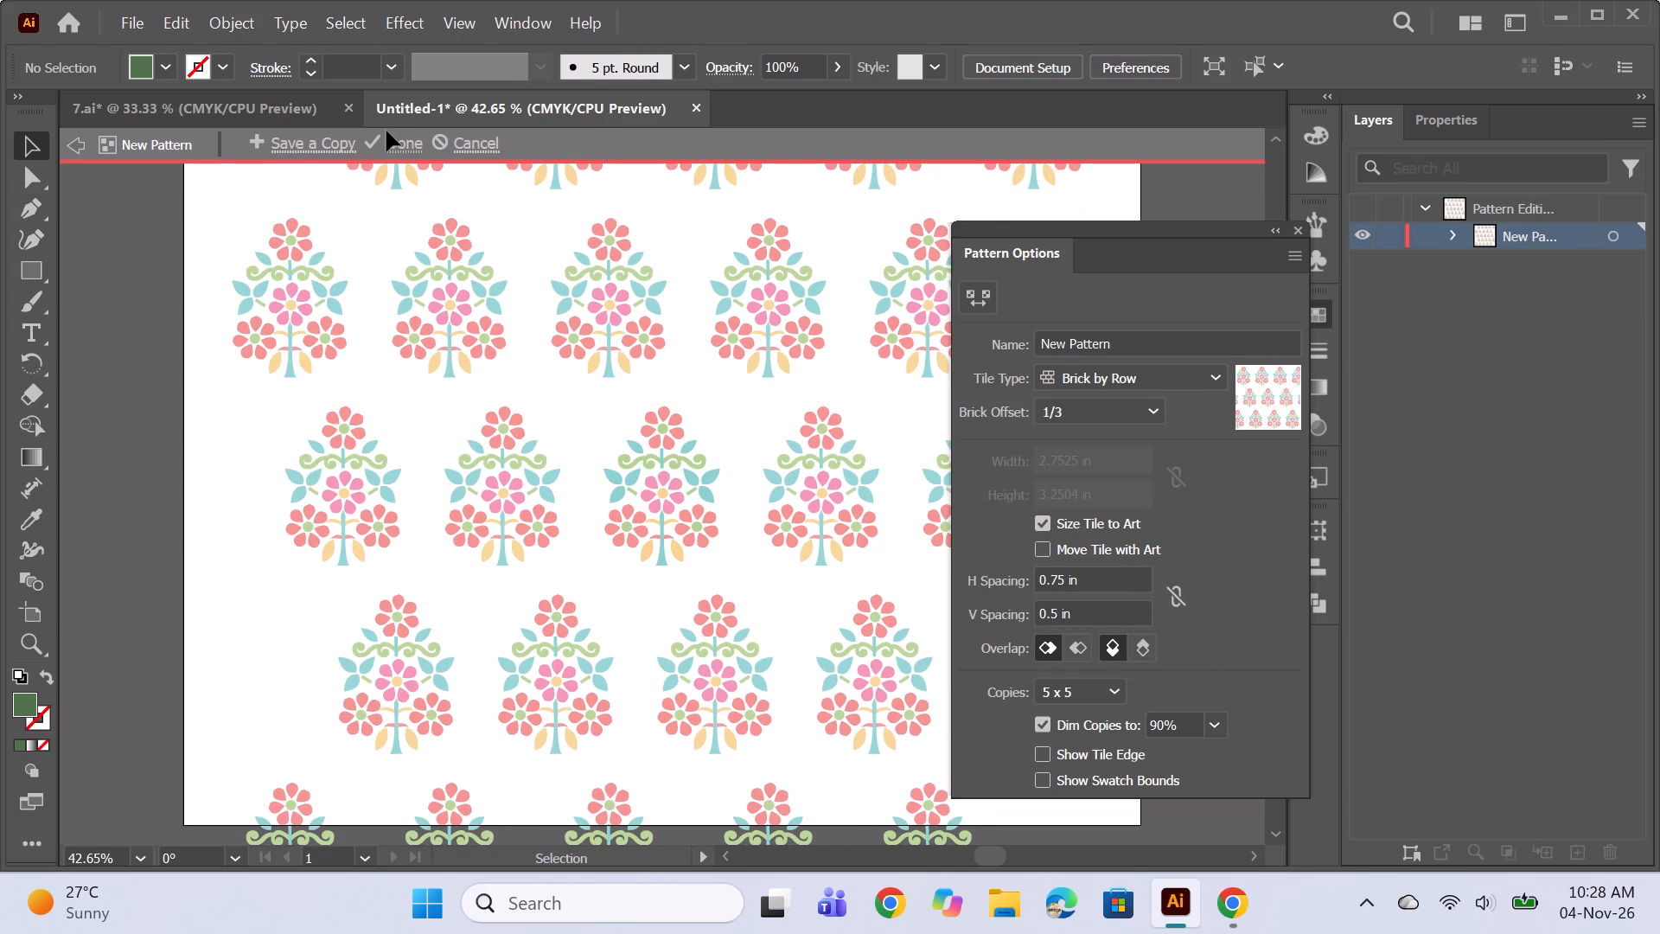
left_click(384, 143)
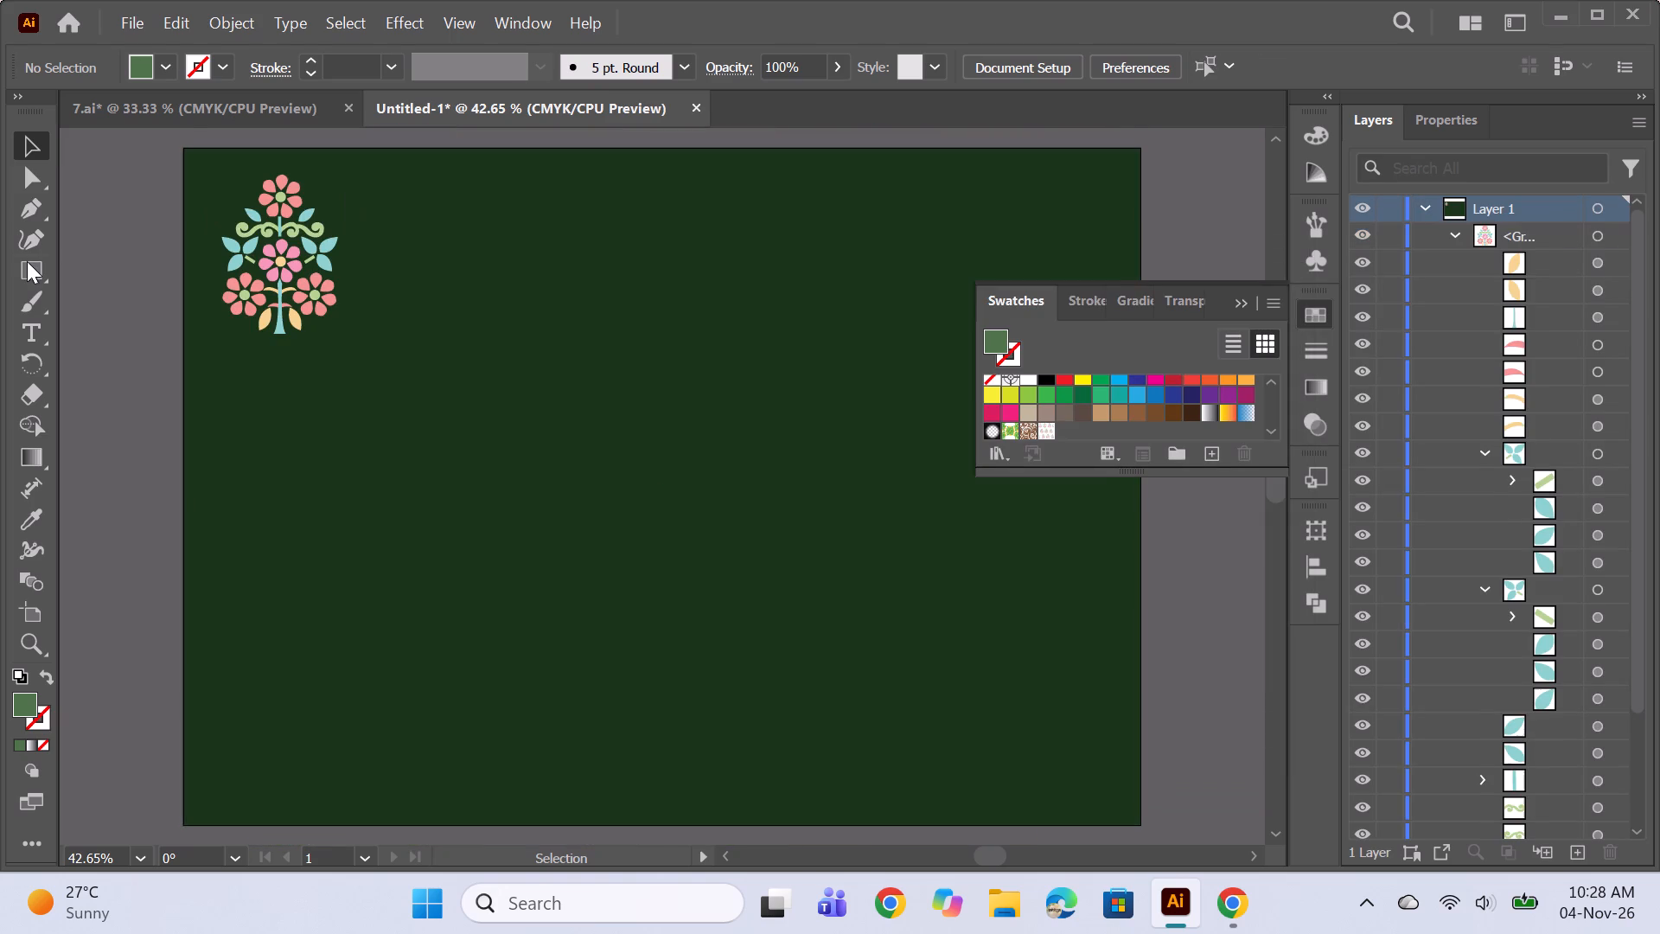
Draw a rectangle about 16.5 by 11.7 in covering the whole dark green background.
left_click(27, 261)
left_click_drag(182, 149, 188, 162)
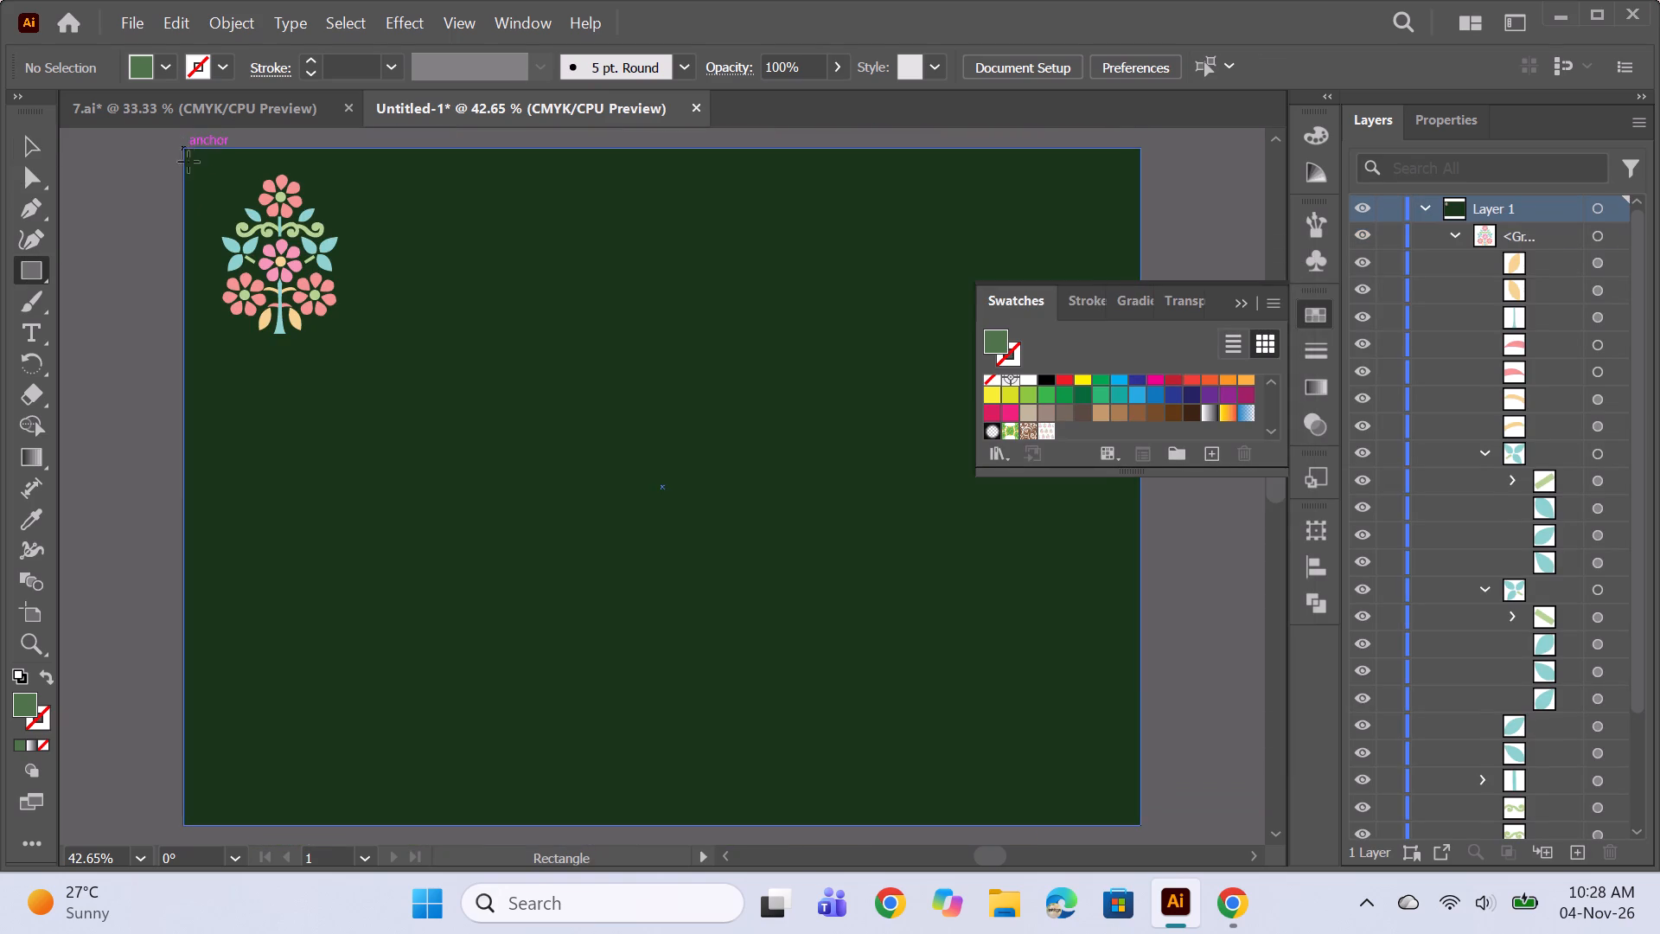
left_click_drag(188, 162, 1108, 816)
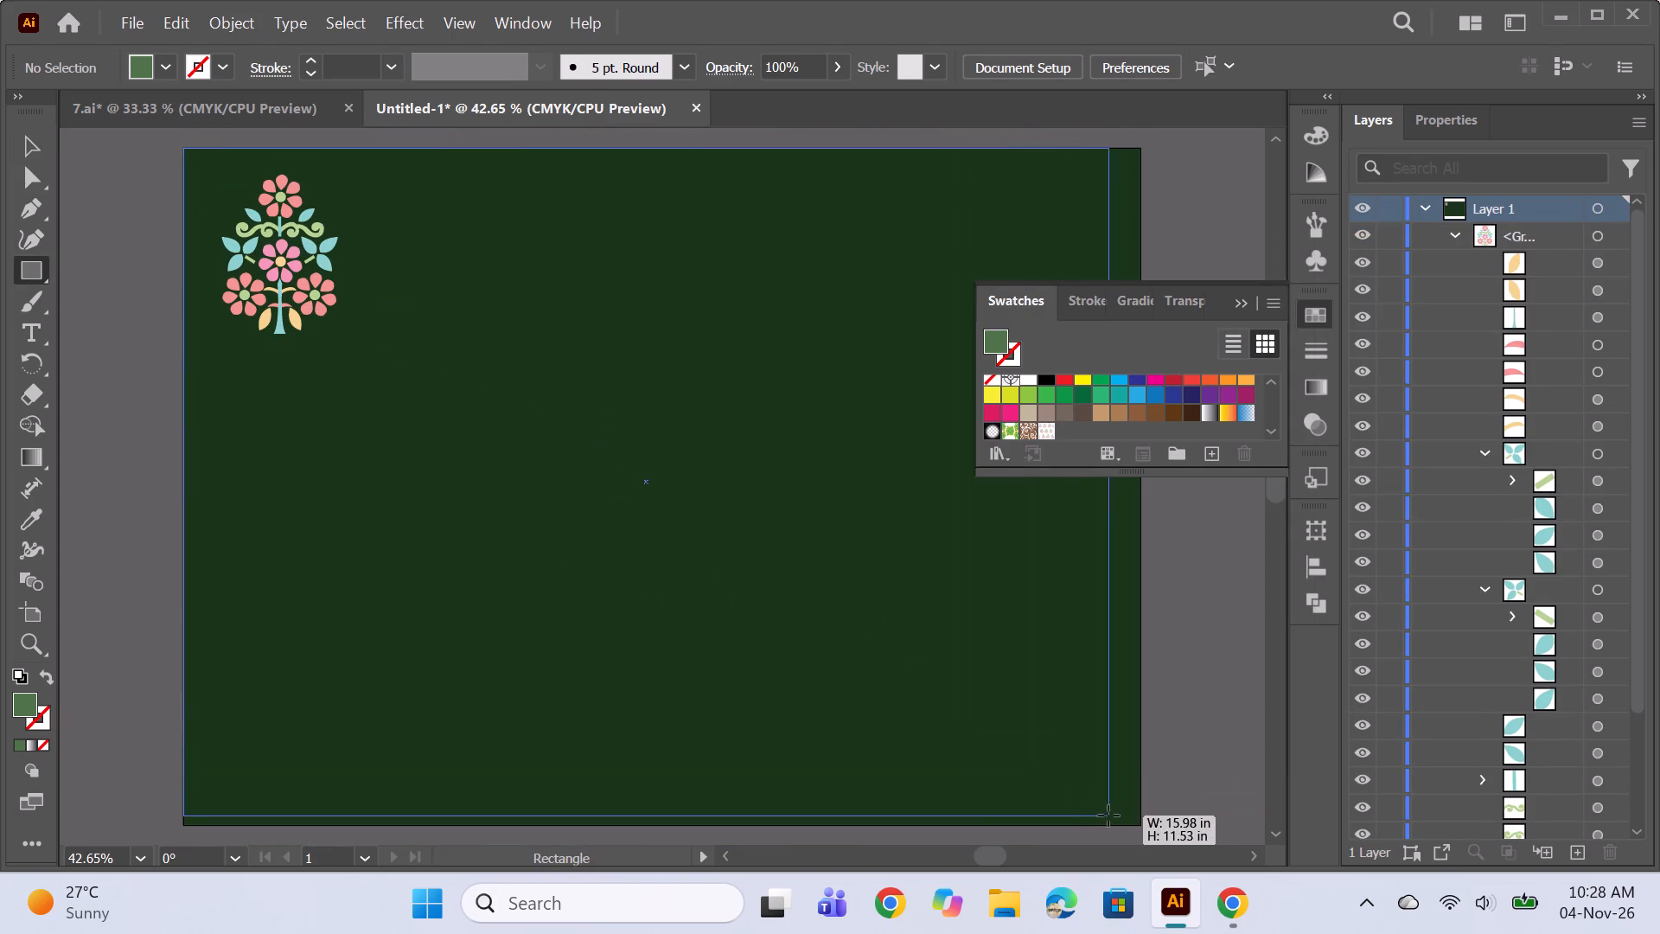
left_click_drag(1108, 816, 1140, 824)
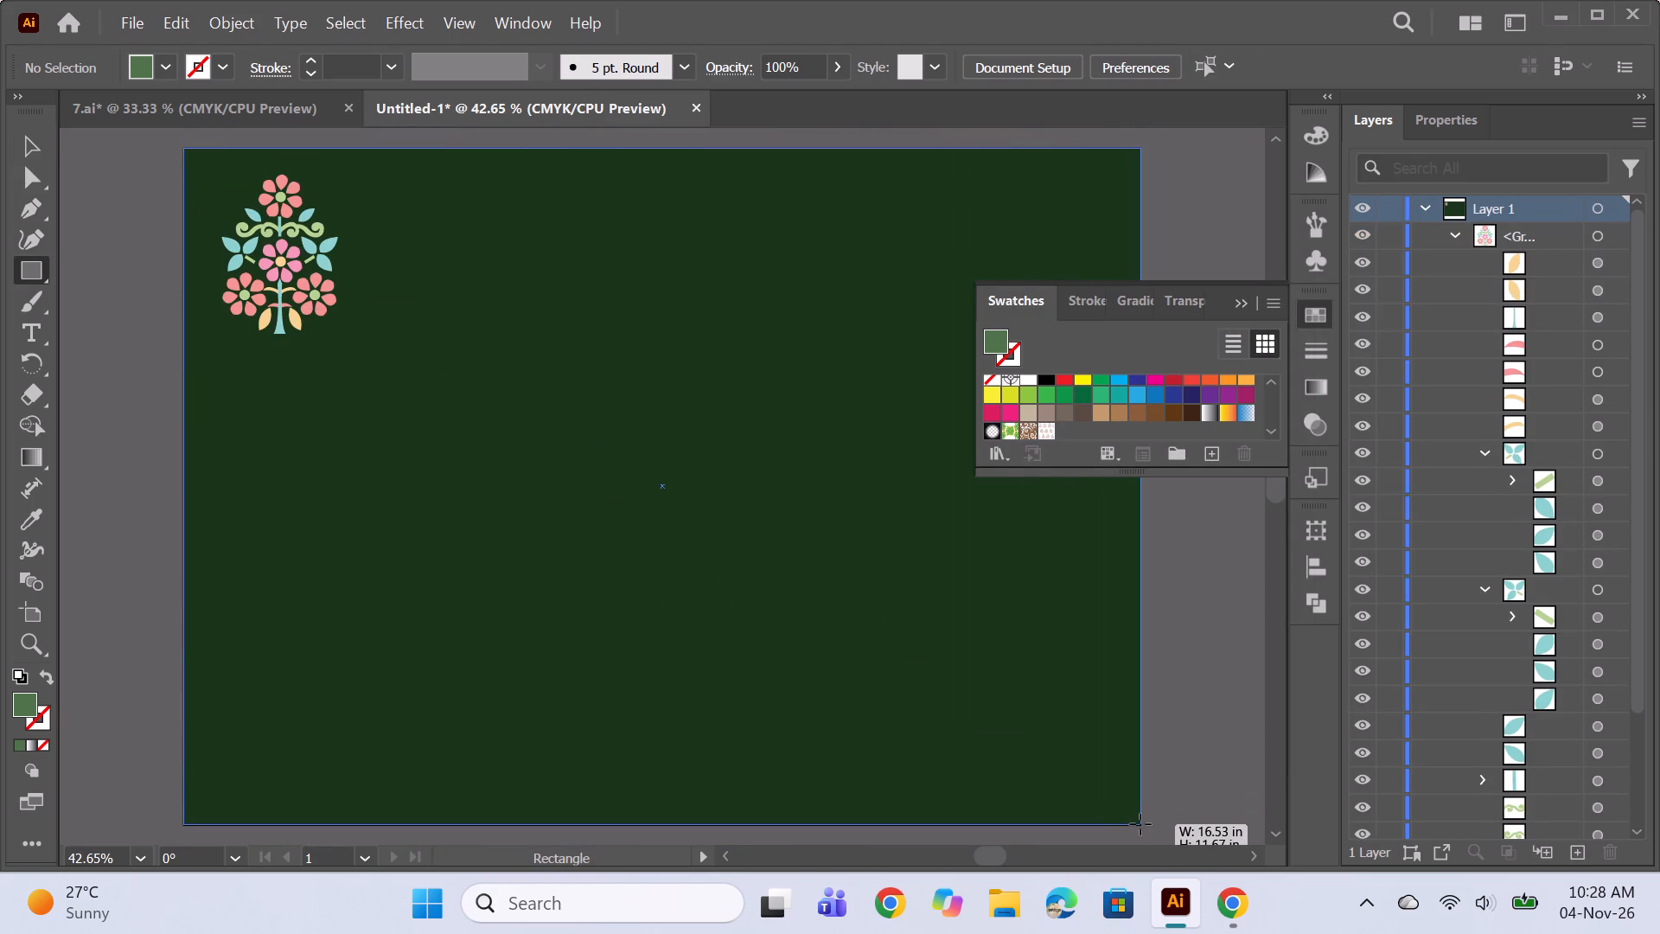
left_click_drag(1140, 824, 1141, 824)
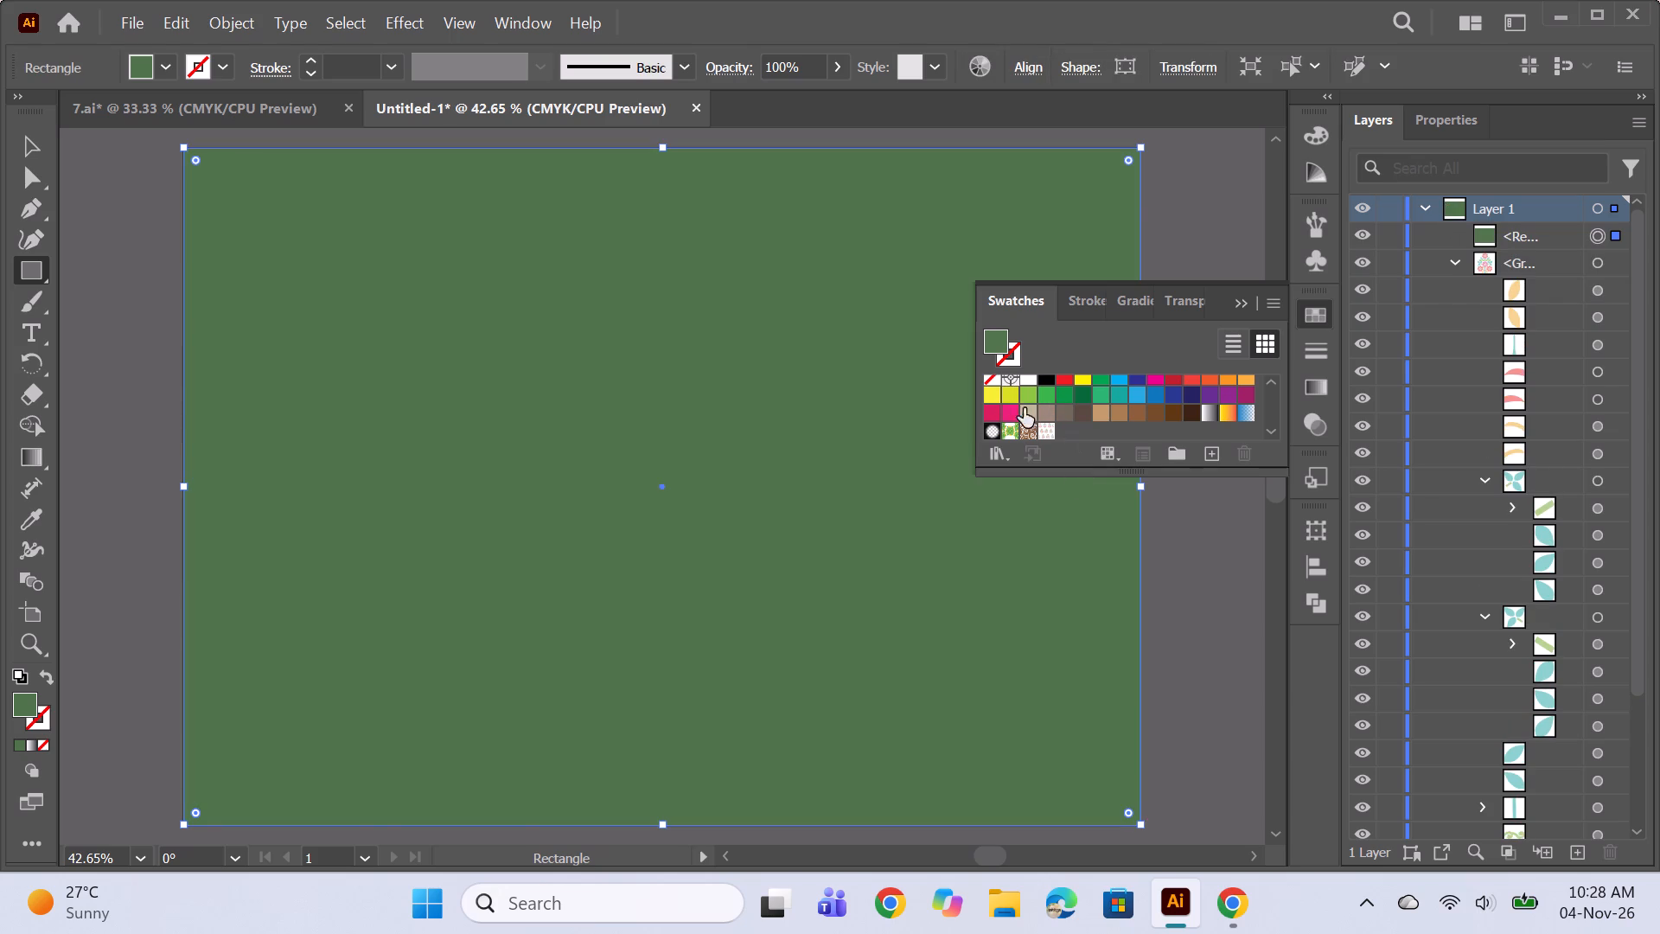
Fill the new rectangle with the recolored flower pattern swatch and put the swatches away.
left_click(1046, 430)
left_click(1241, 301)
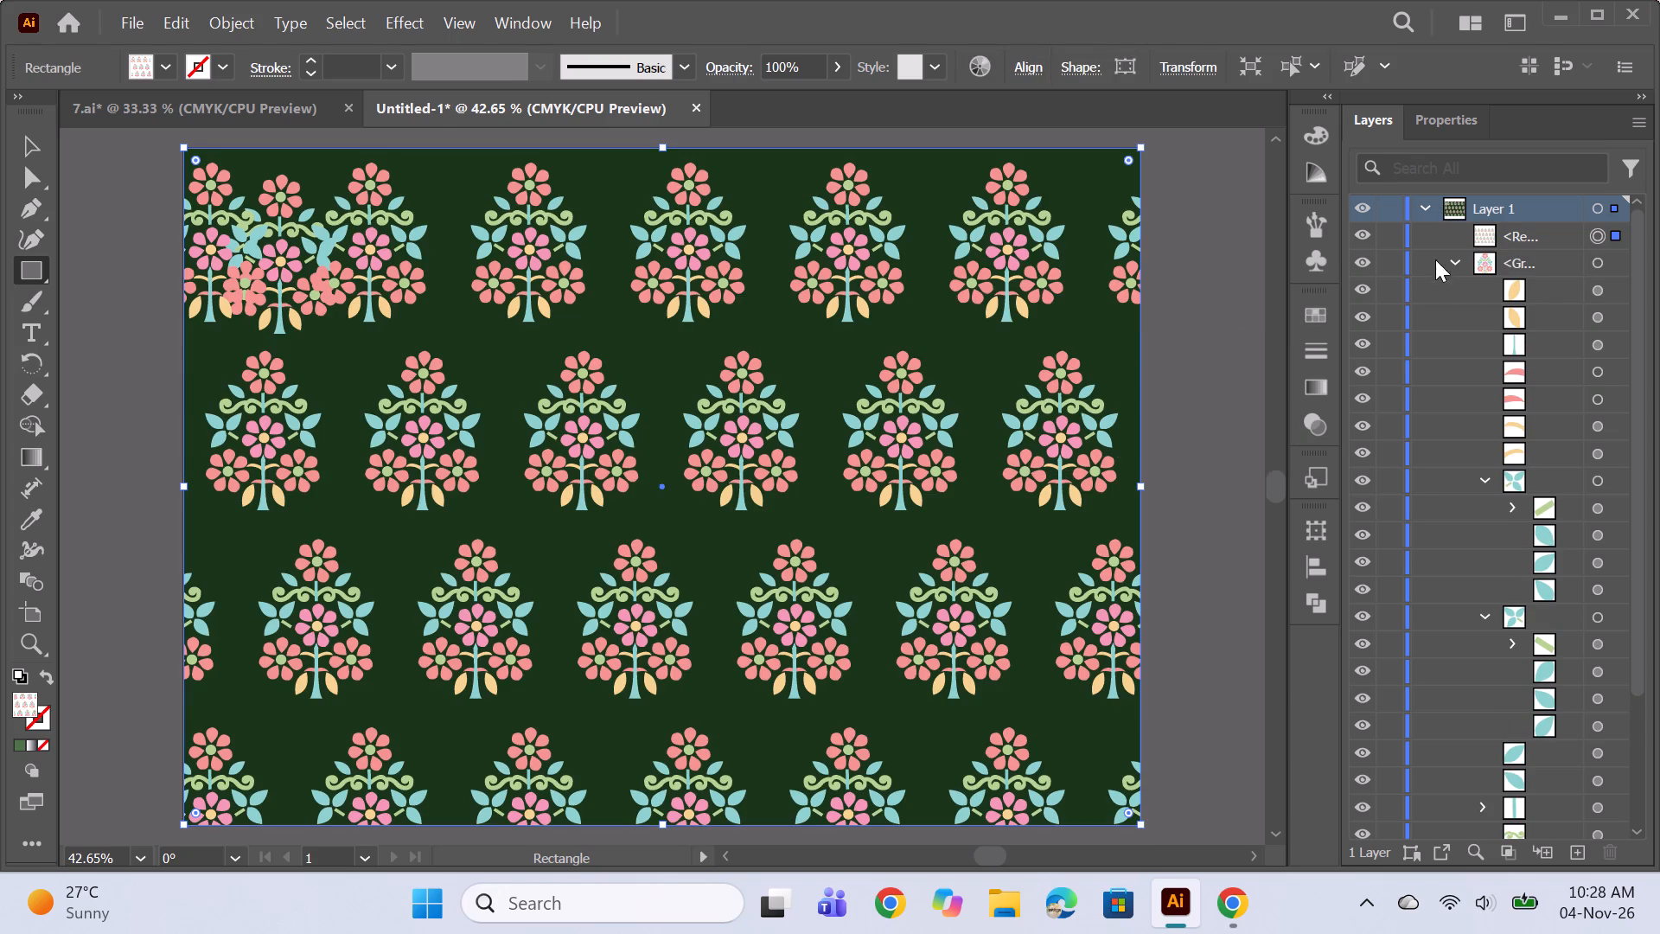
Hide the original flower motif group so only the pattern-filled rectangle shows over the dark green background.
left_click(1356, 263)
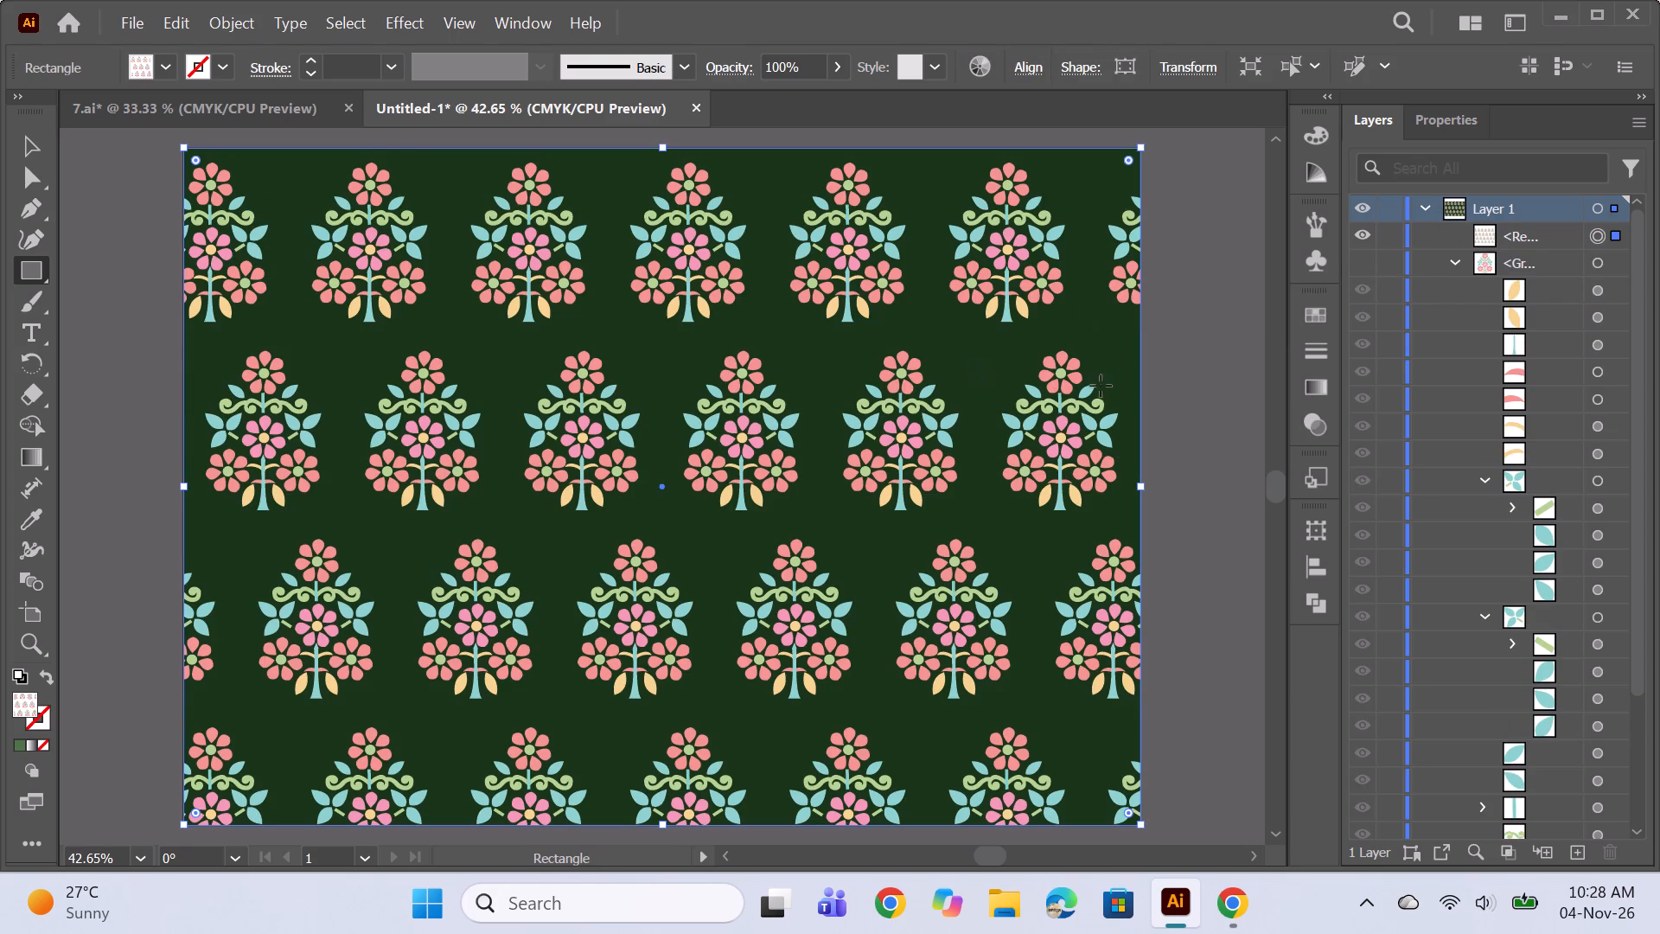
Compare the dark green flower pattern in Untitled-1 with the navy version in 7.ai, examining motif colors and row layout in both.
left_click(267, 121)
left_click(484, 115)
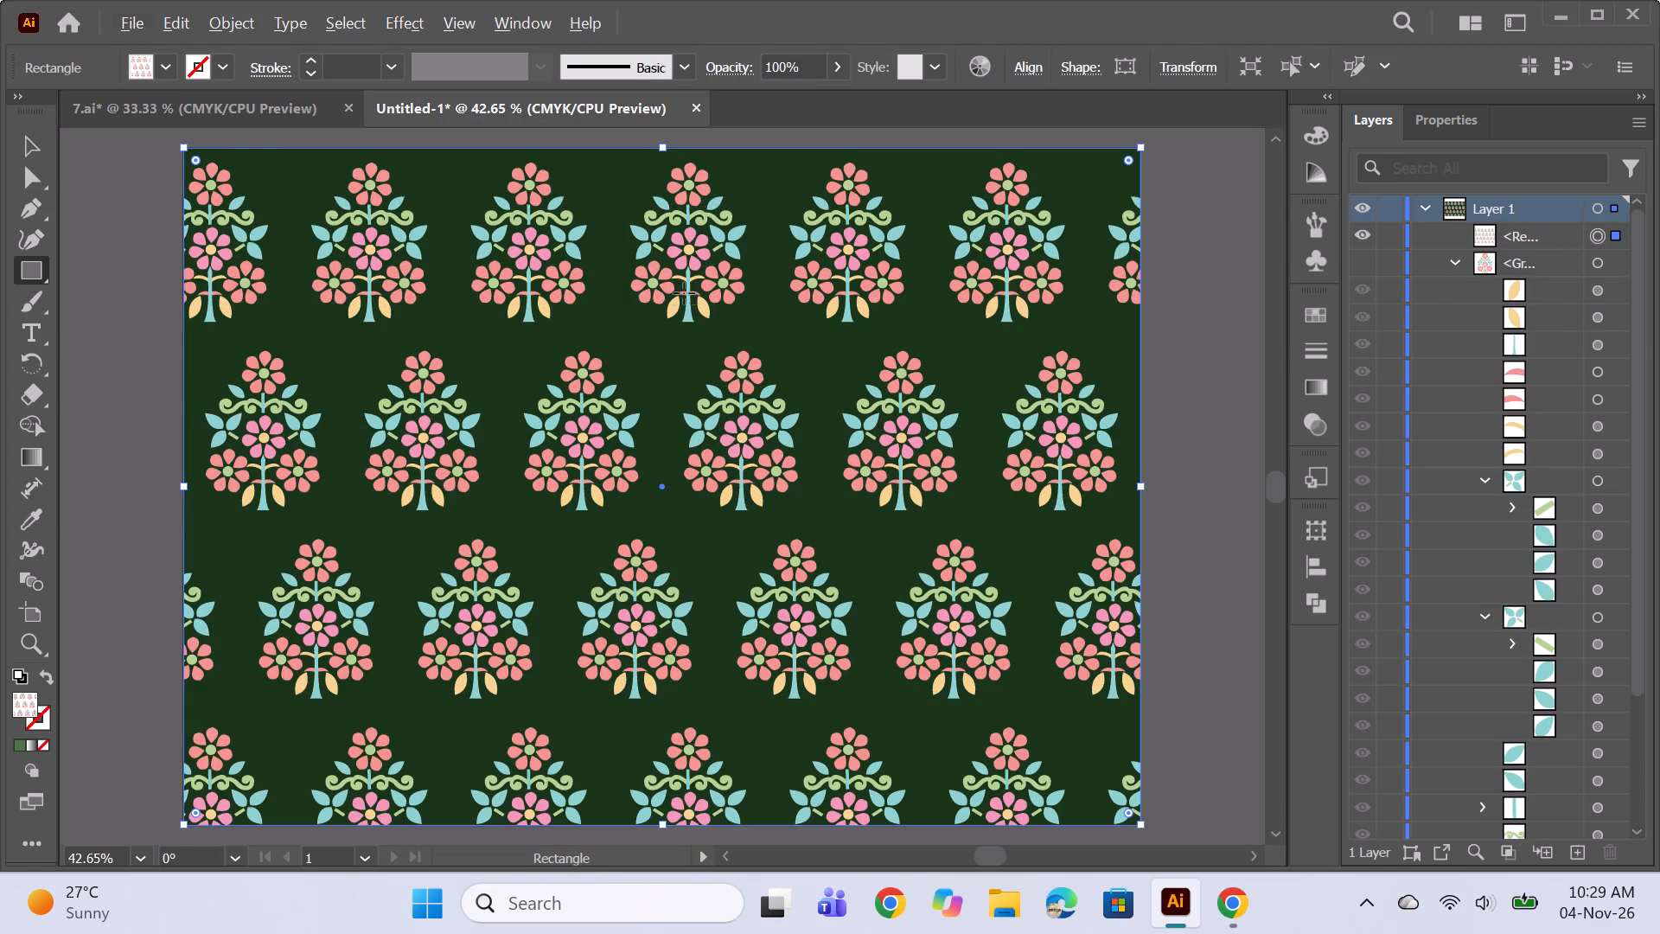
left_click(236, 110)
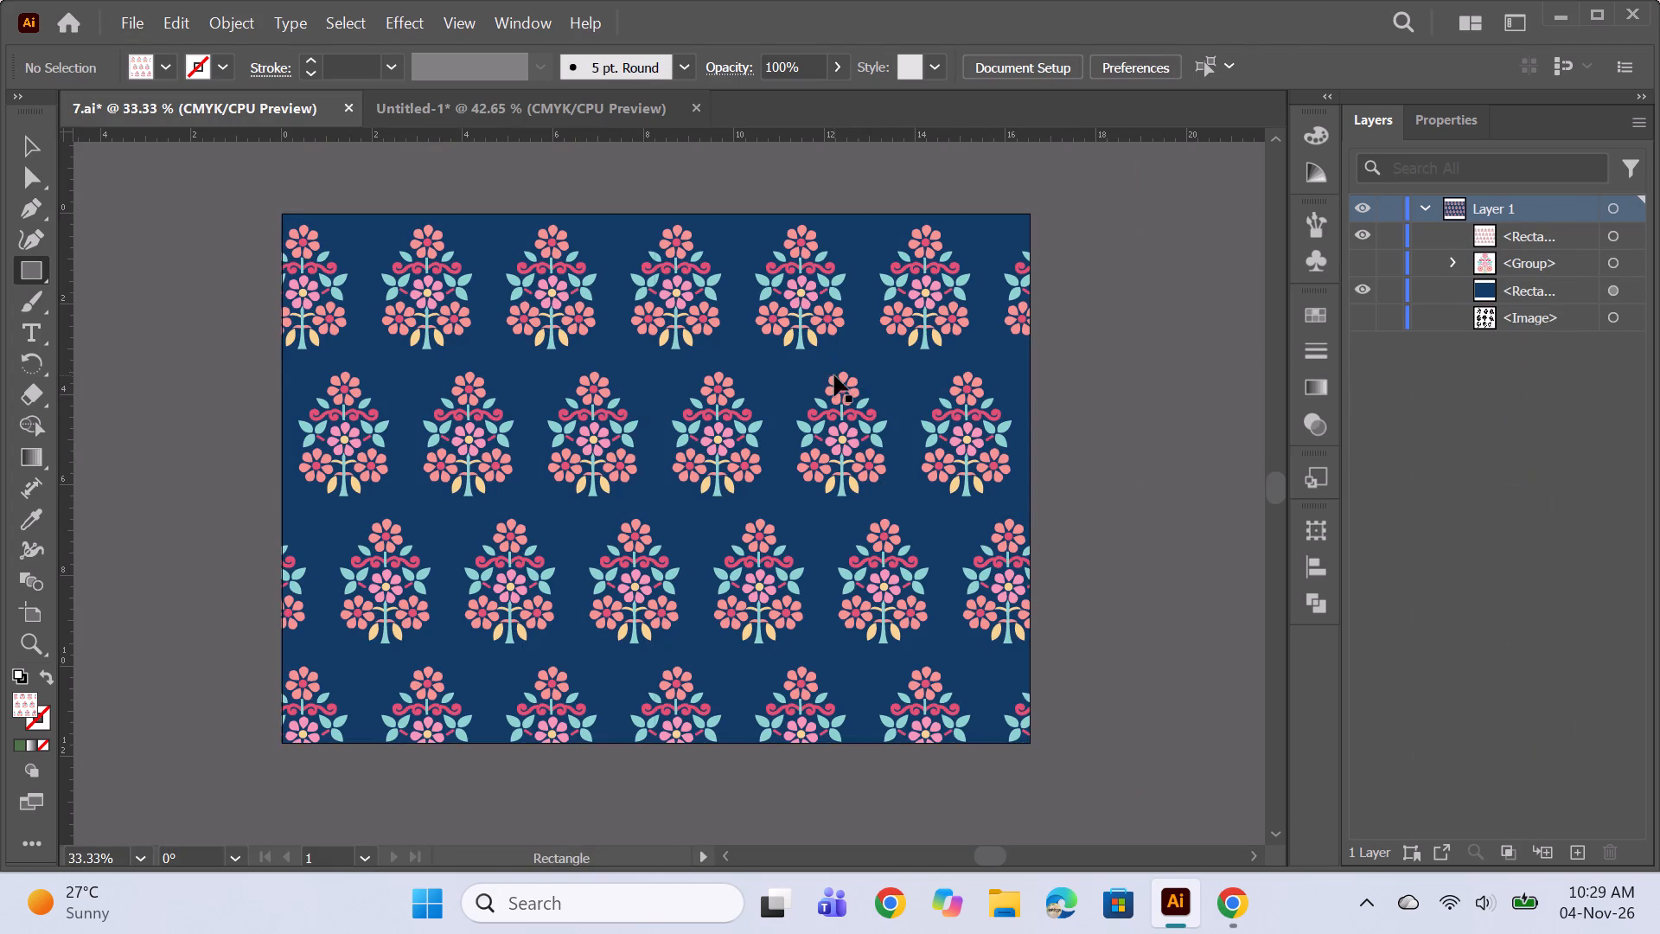
scroll(835, 377, "up", 1, "alt")
key("space")
key("space")
key("space")
key("space")
key("space")
key("space")
key("space")
left_click_drag(924, 414, 1047, 444)
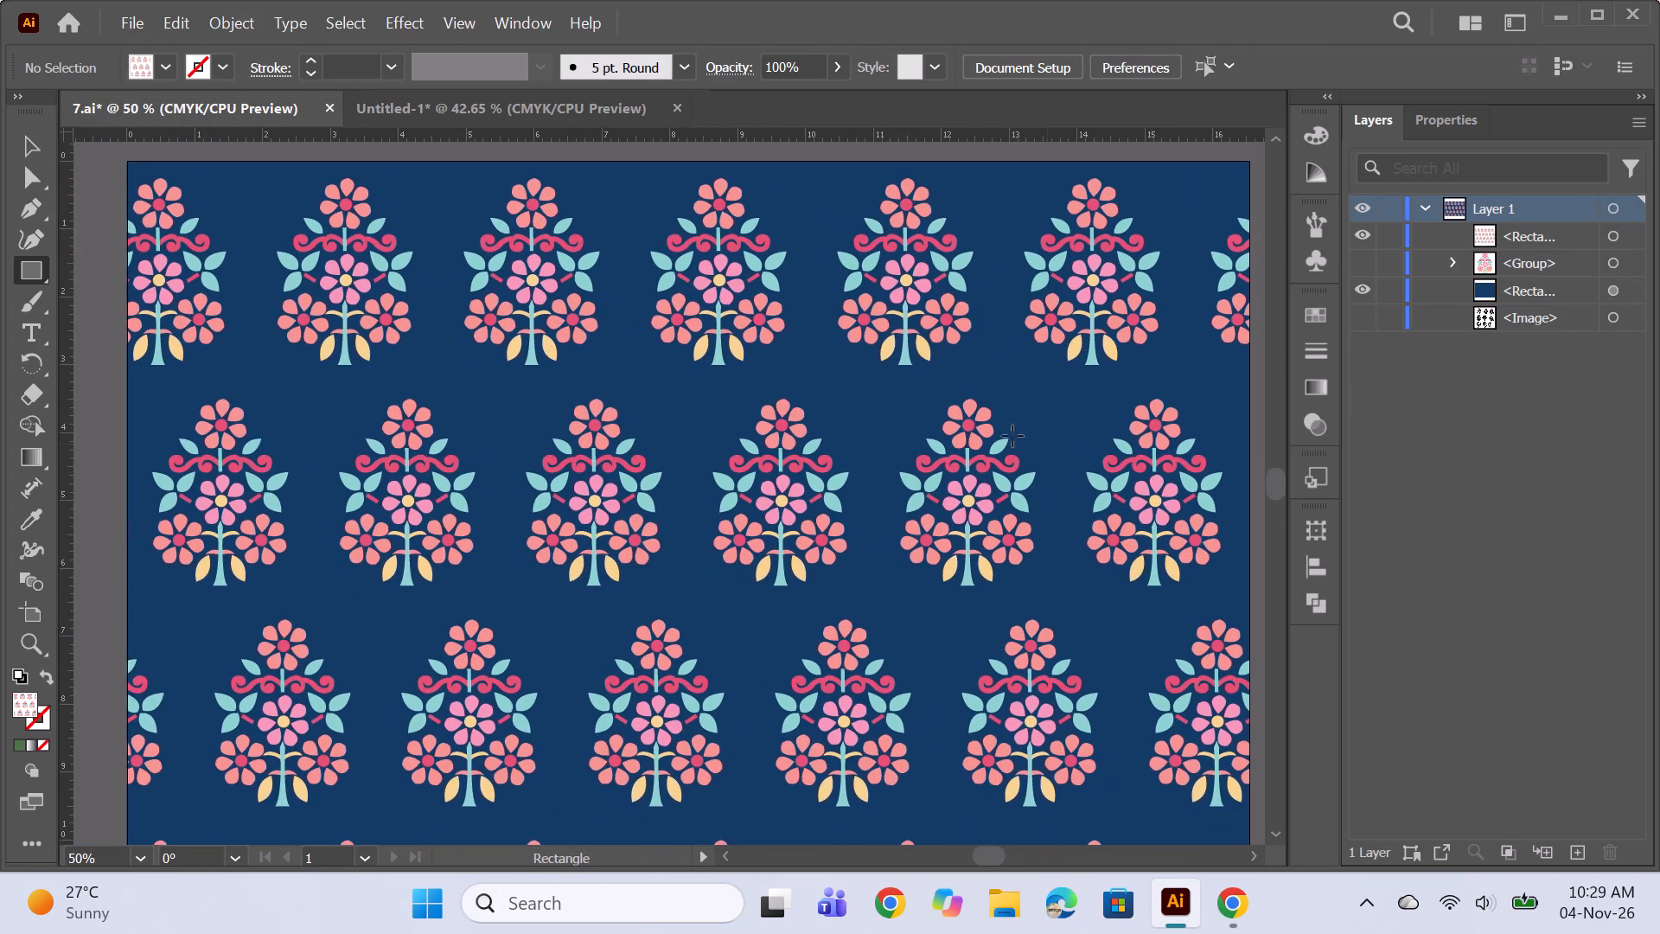
scroll(901, 405, "down", 1, "alt")
left_click(435, 106)
left_click(1203, 456, "ctrl")
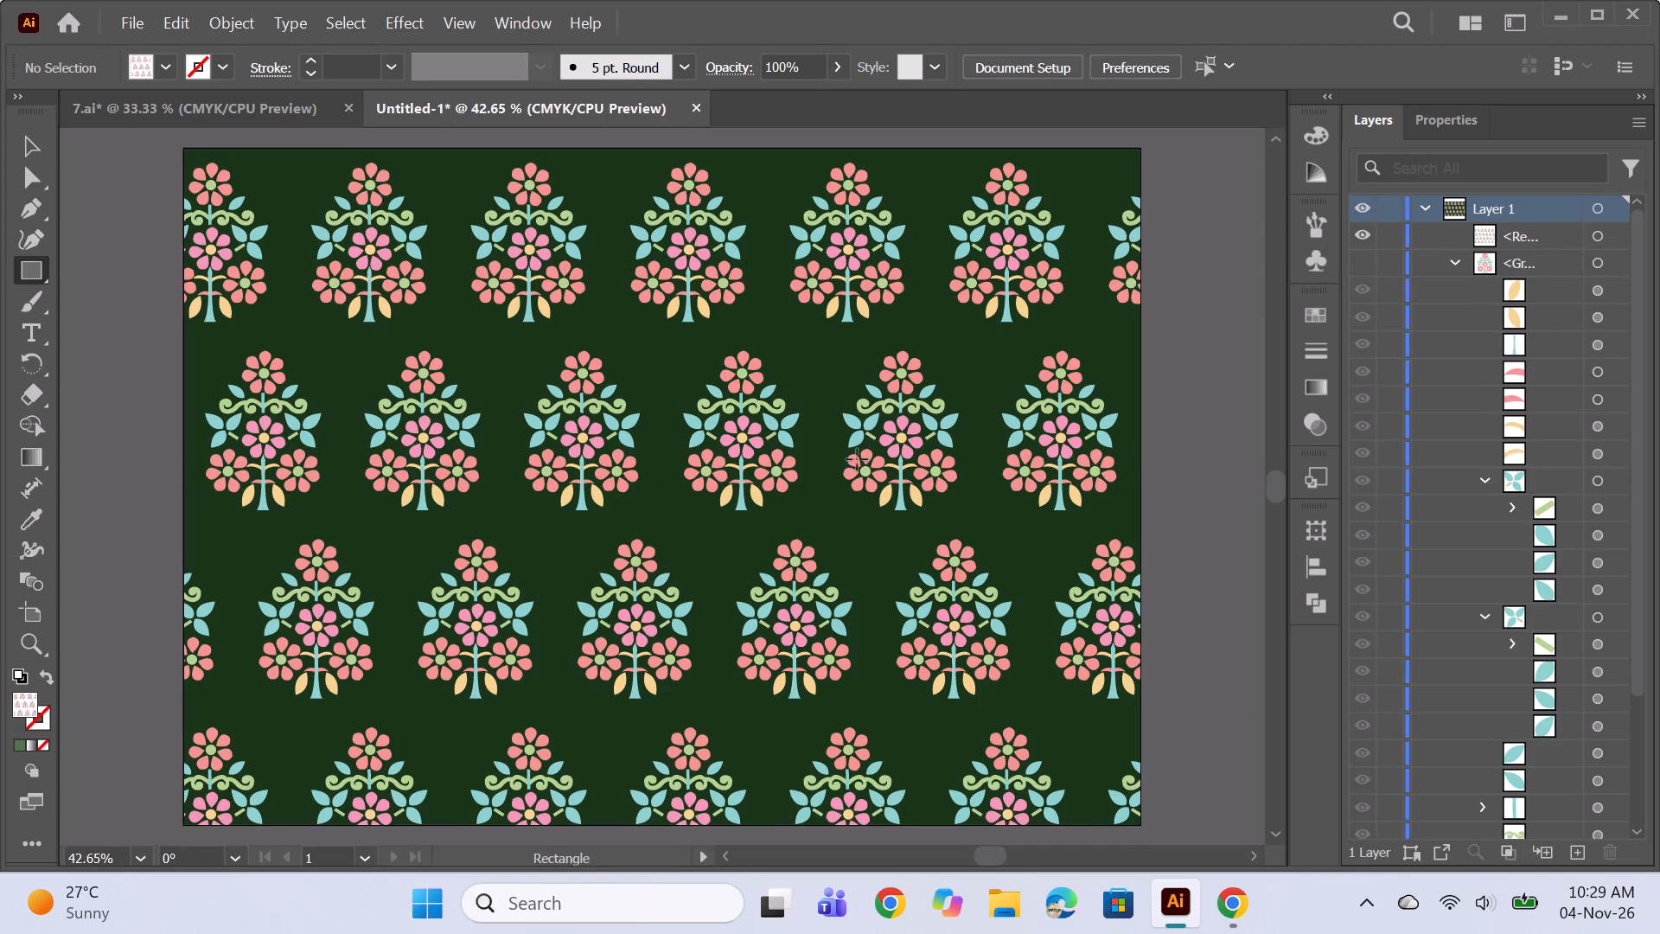
scroll(853, 456, "up", 1)
scroll(853, 456, "down", 1, "alt")
scroll(846, 450, "up", 1, "alt")
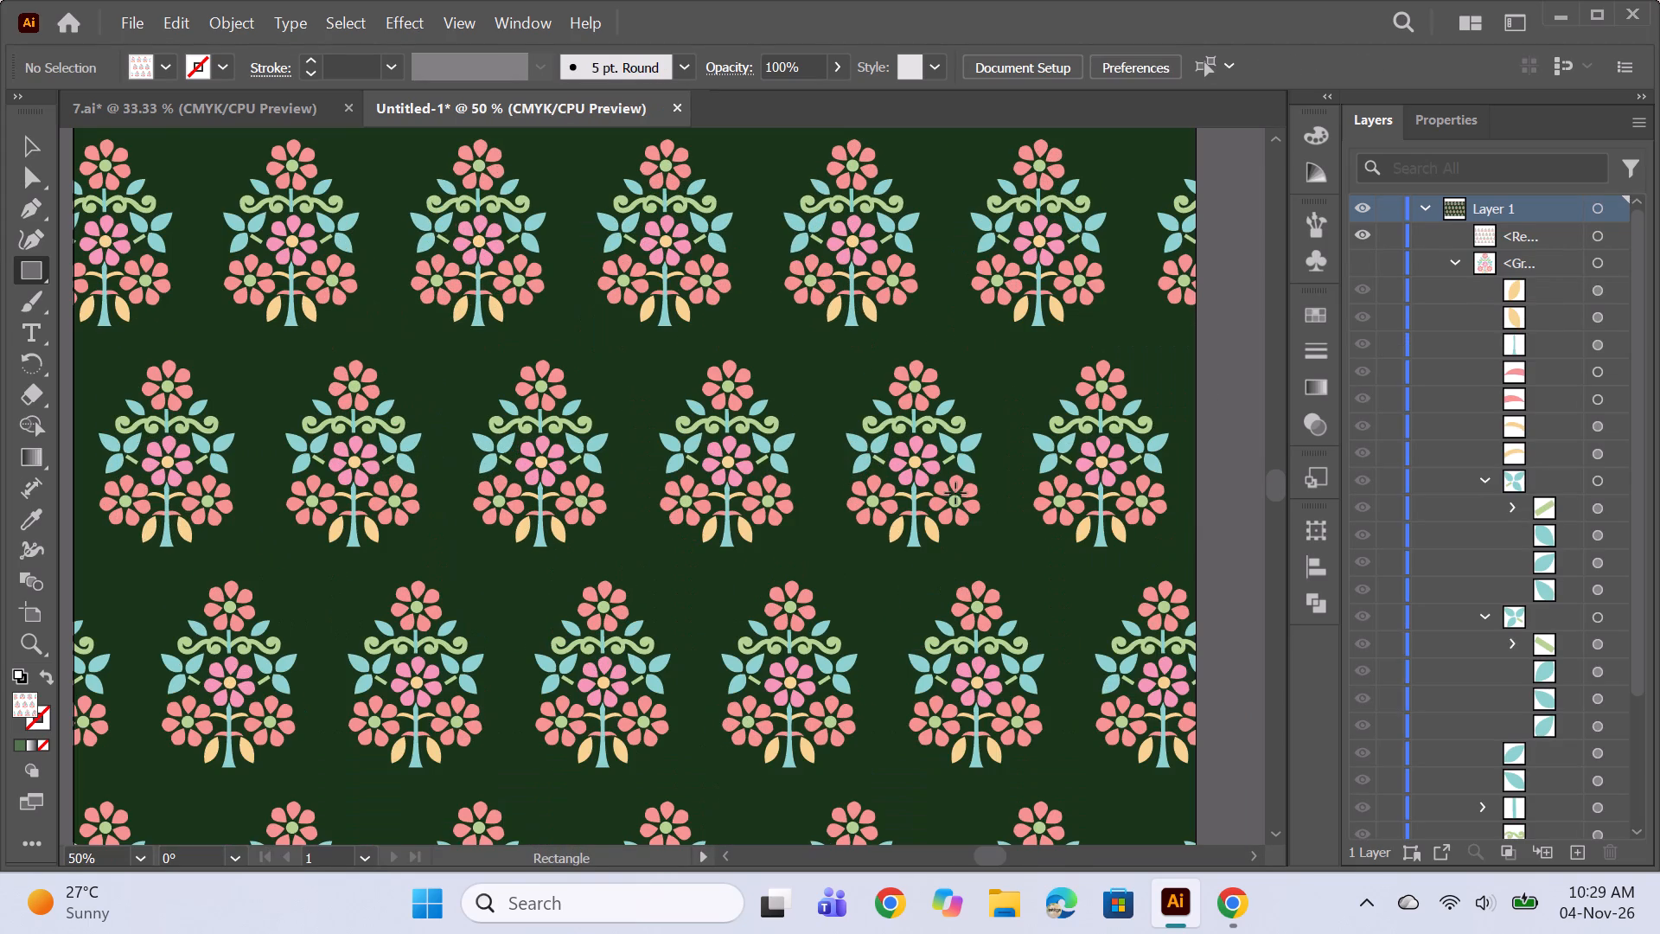
scroll(848, 434, "down", 1, "alt")
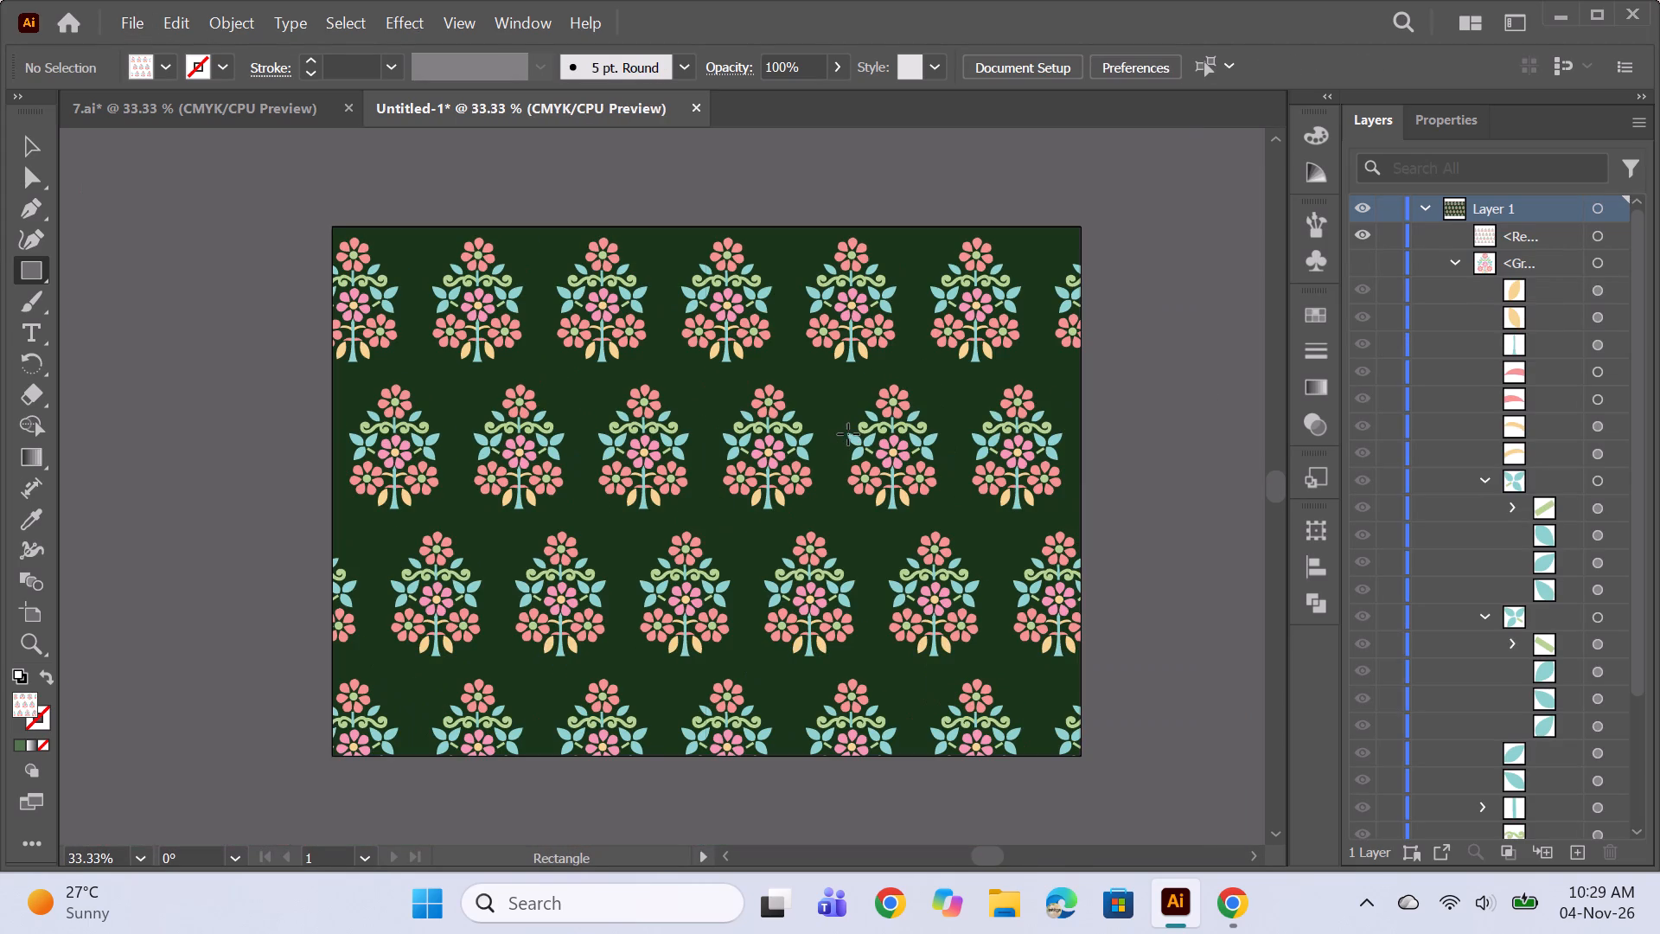
scroll(848, 434, "up", 1, "alt")
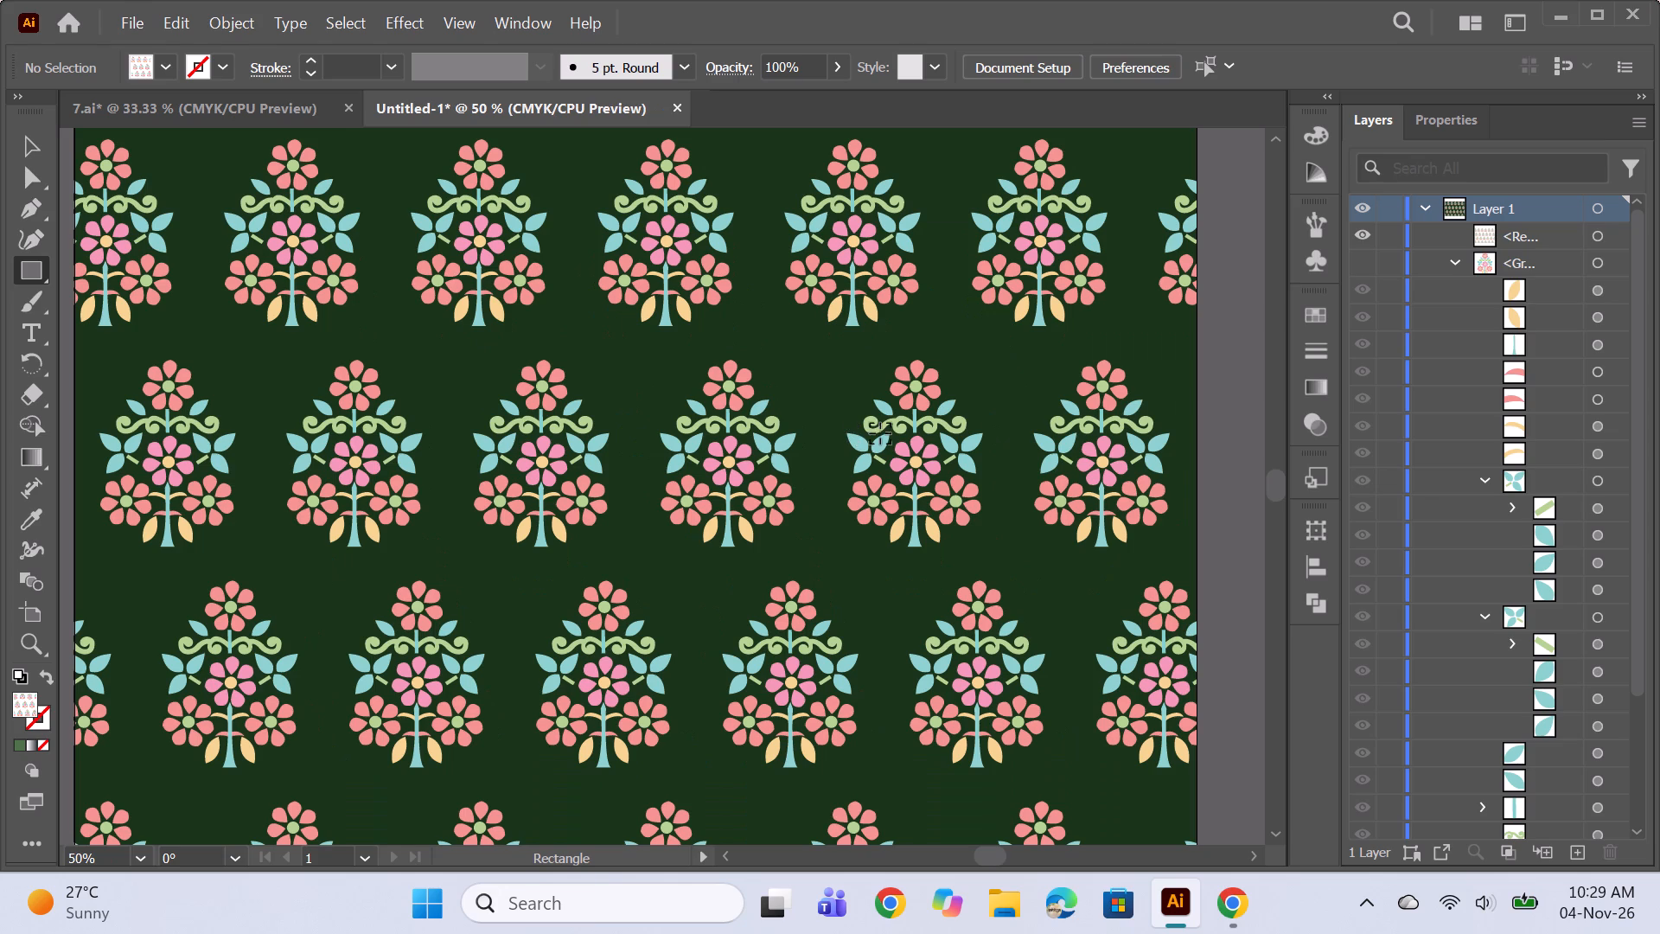
scroll(886, 433, "down", 1, "alt")
left_click(213, 105)
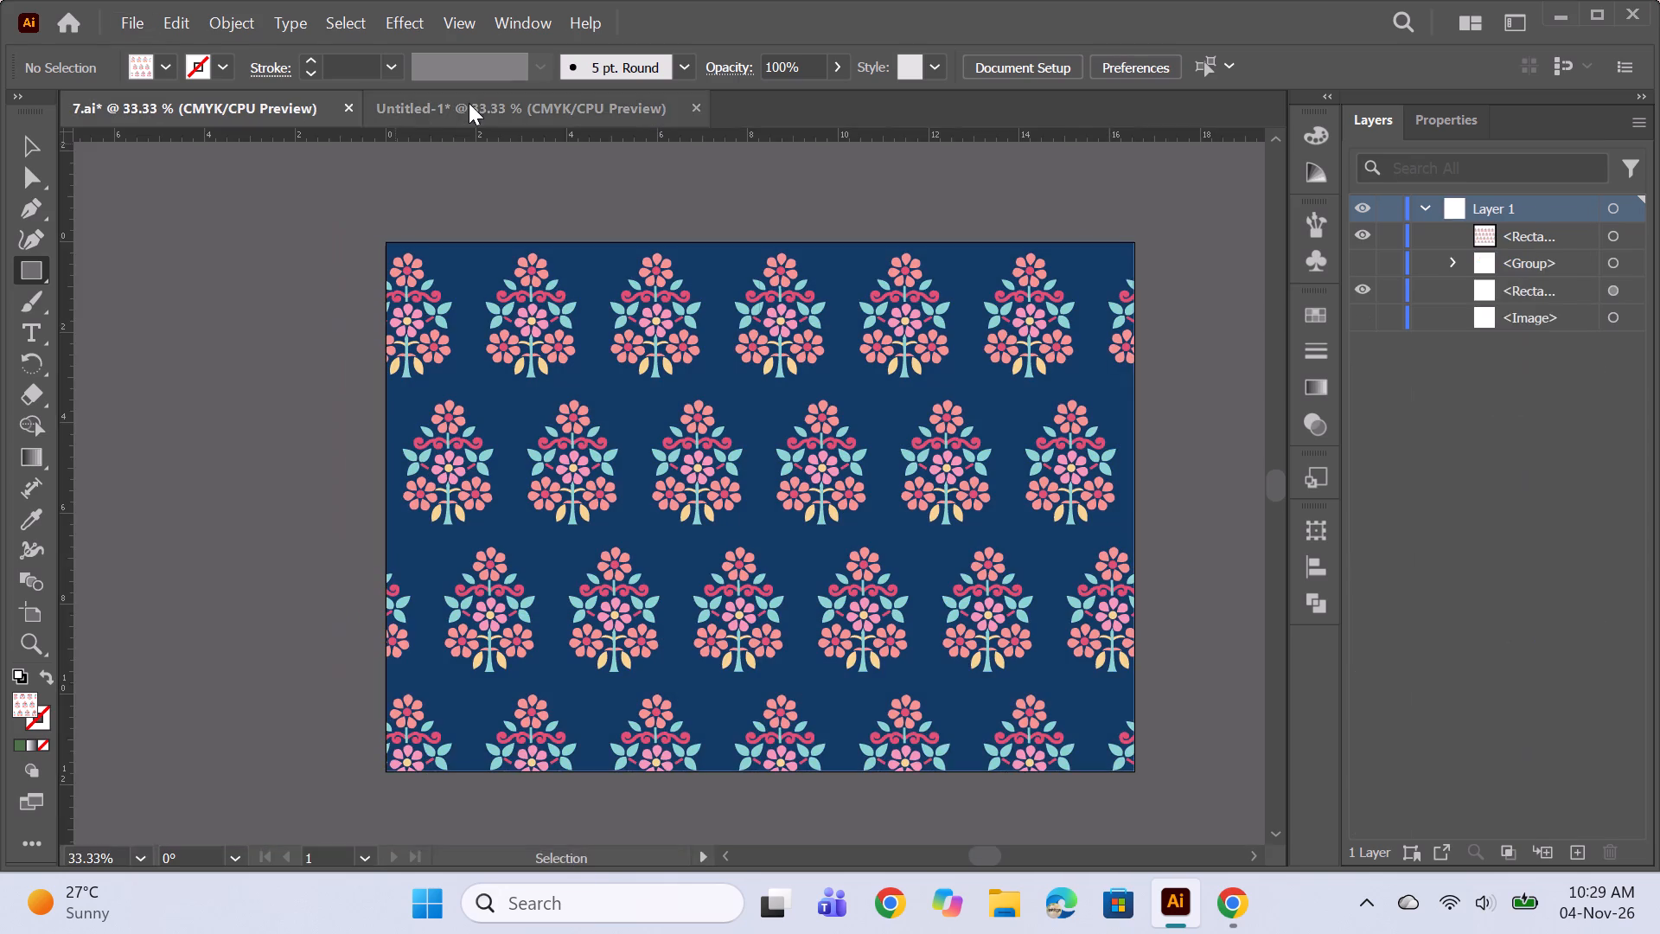
left_click(469, 103)
left_click(89, 108)
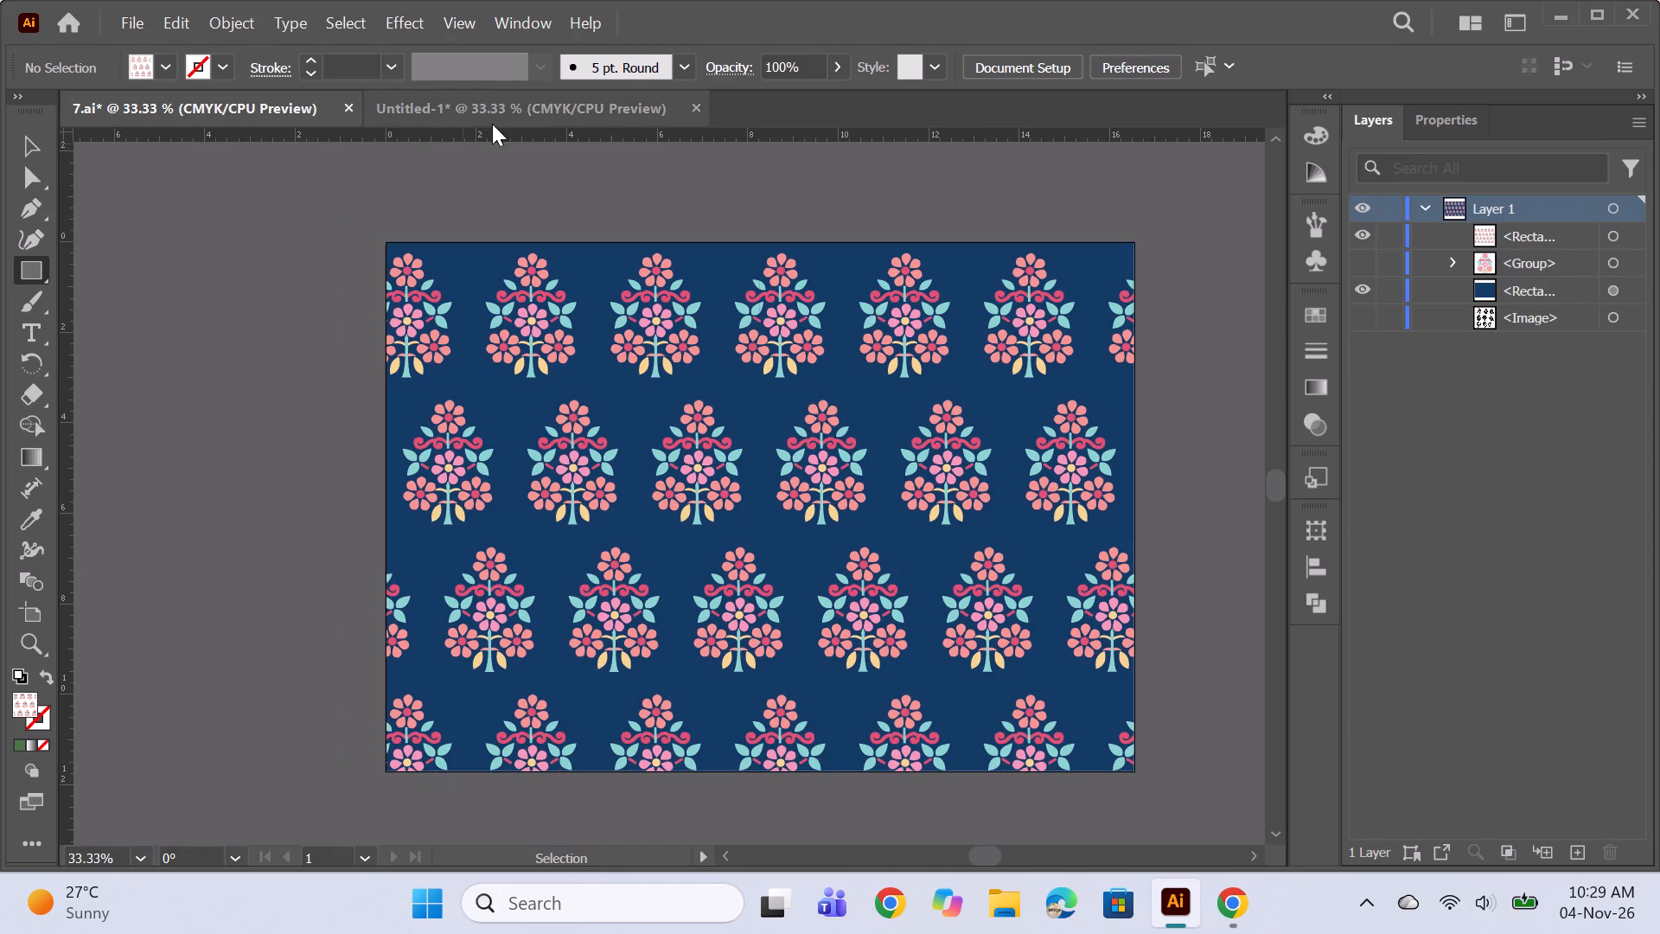
left_click(499, 107)
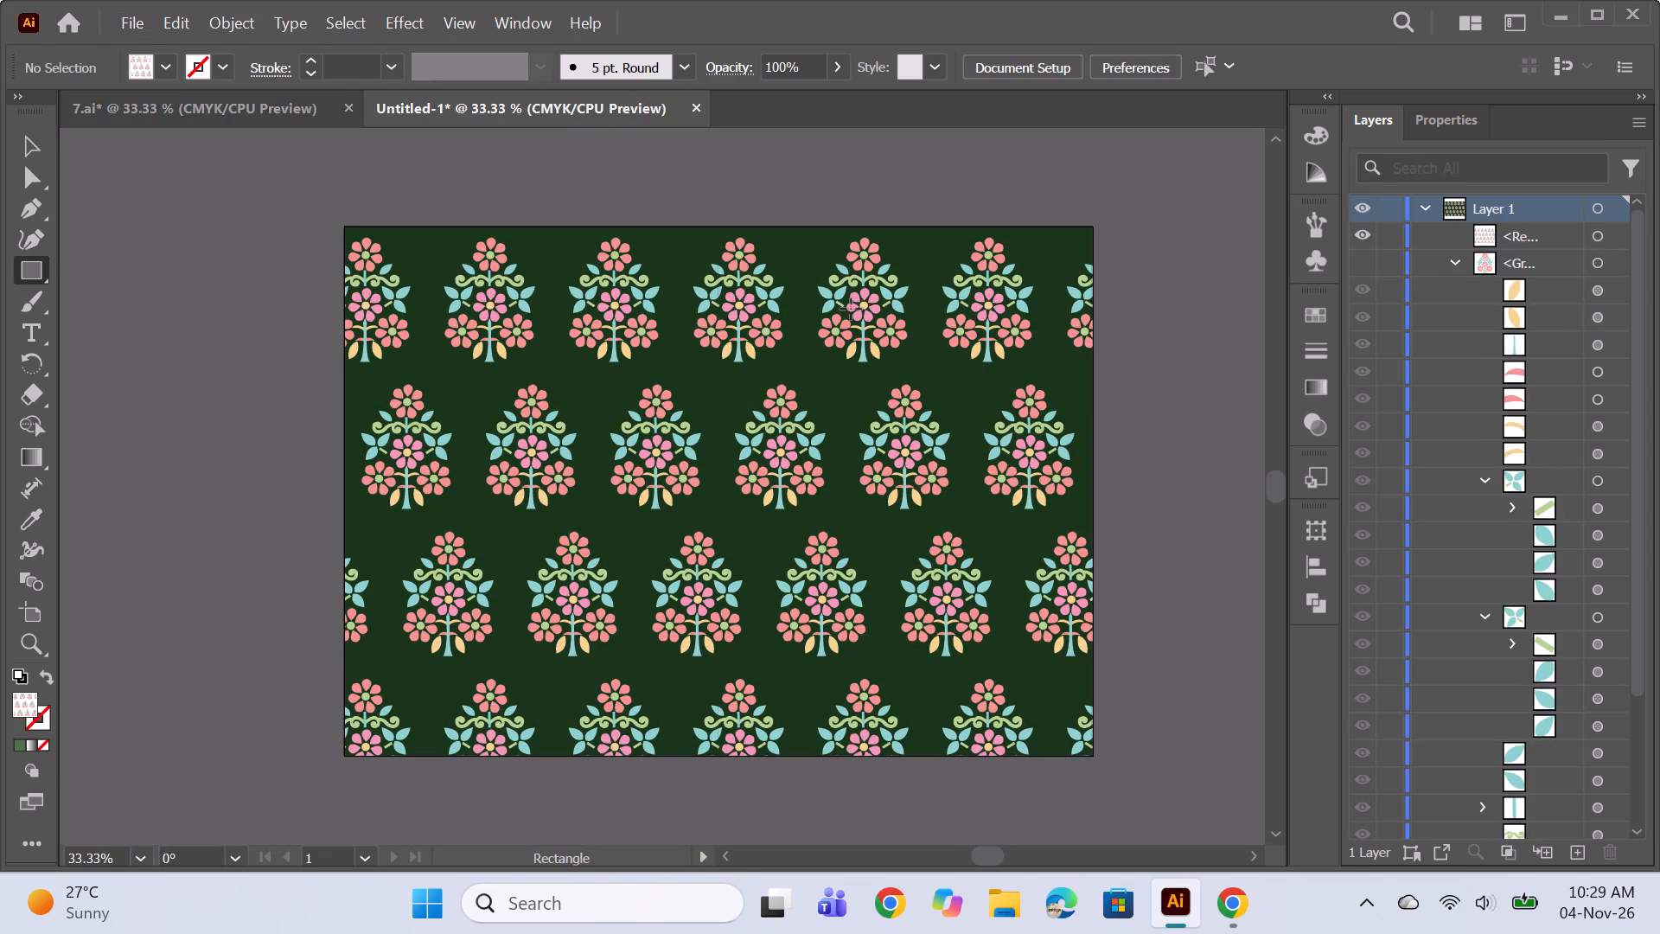
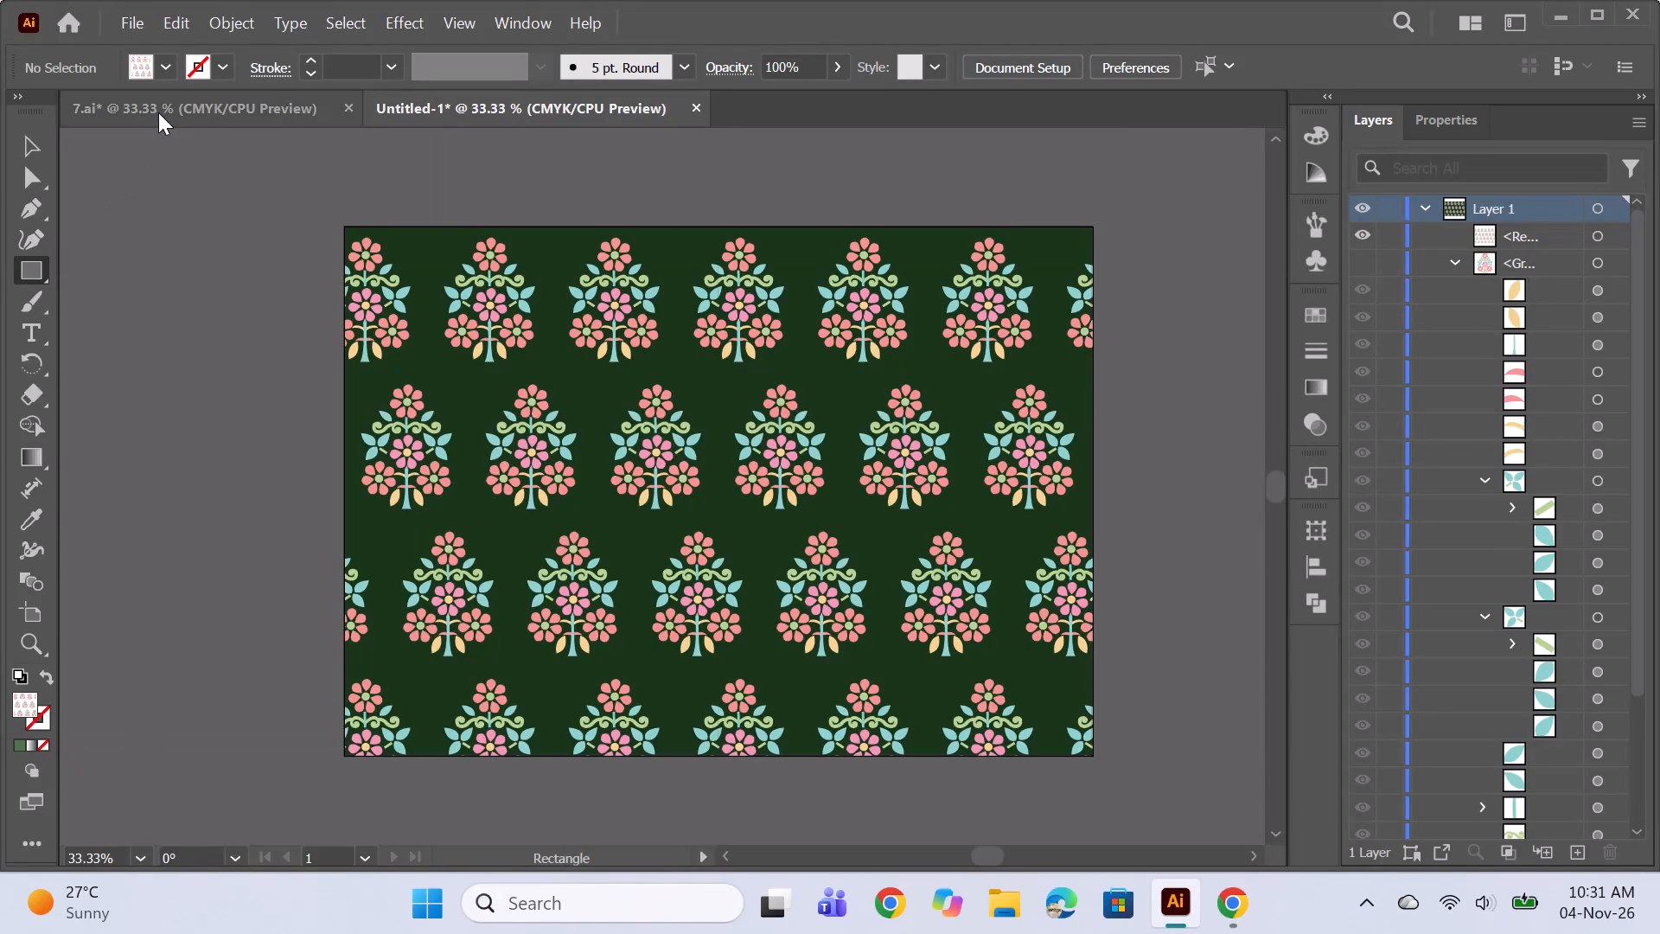
Compare the dark green flower pattern in Untitled-1 with the navy version in 7.ai once more.
left_click(158, 112)
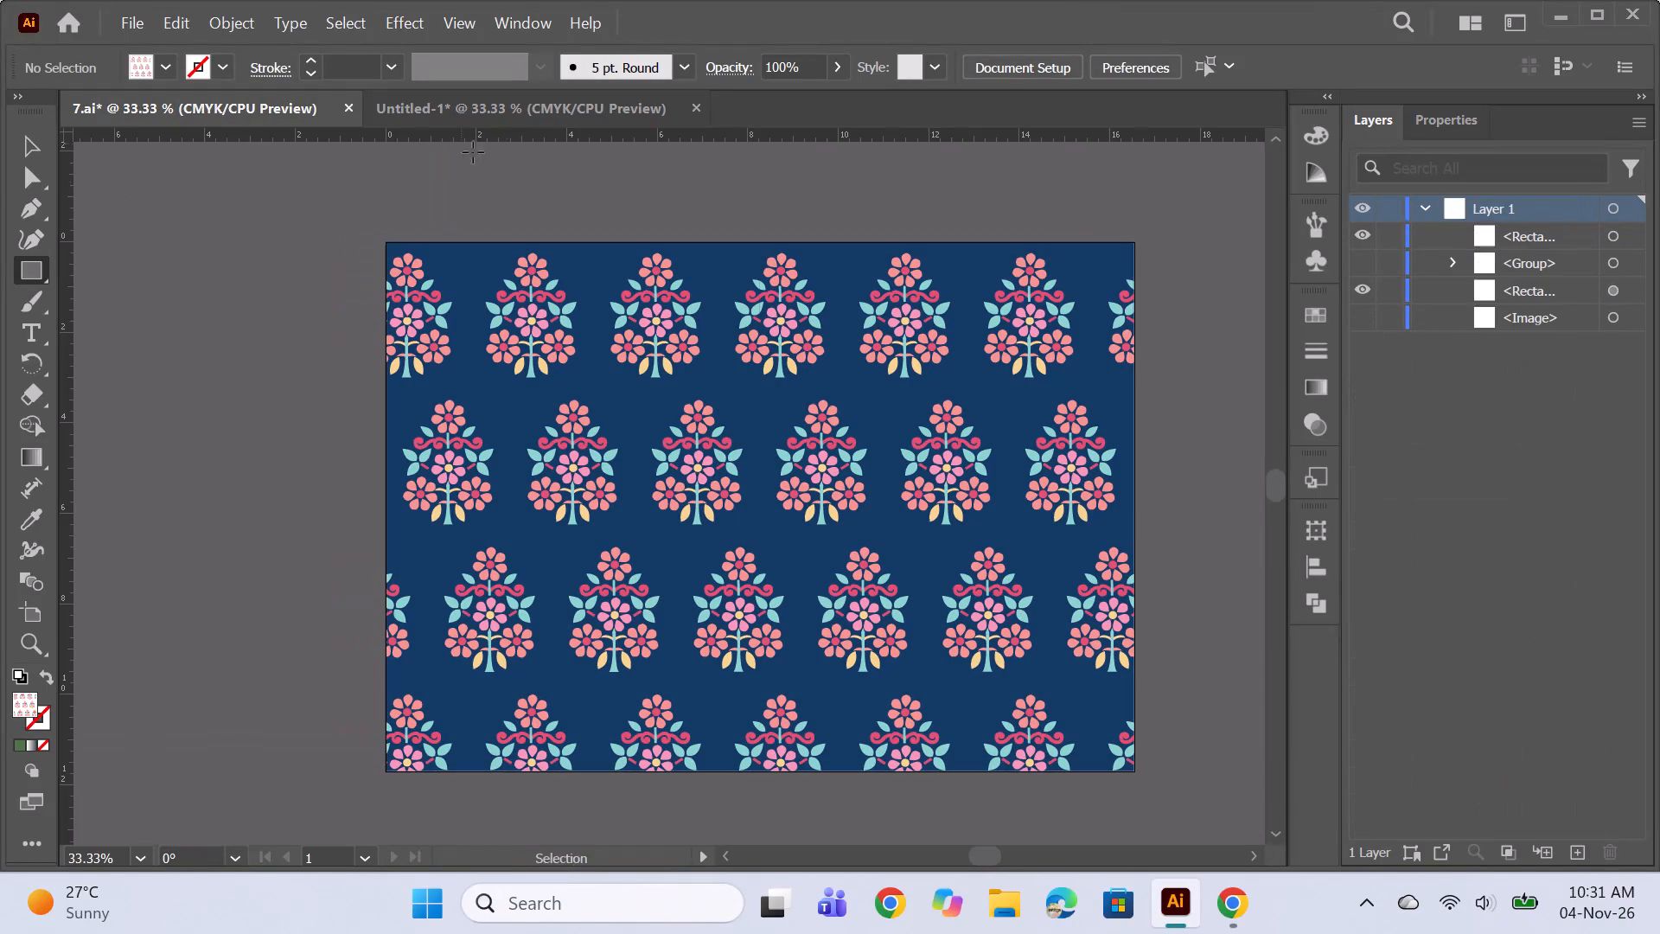
left_click(459, 107)
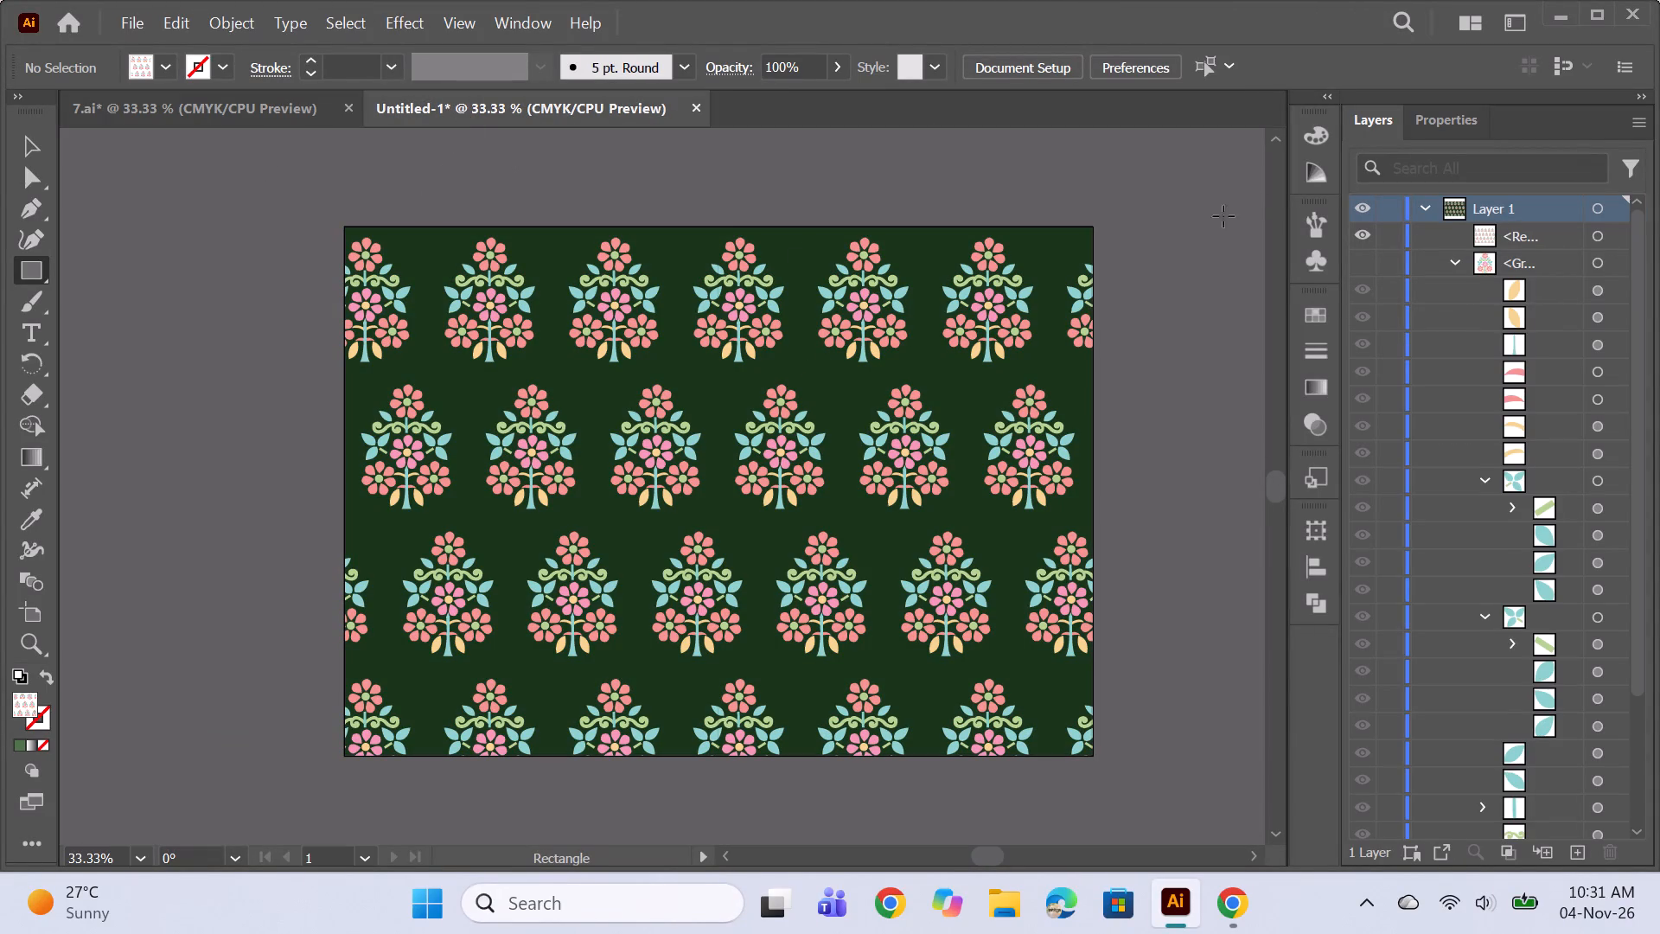
Save the dark green pattern as Illustrator file 7-c2 in the 4 daisy flower block folder, keeping the default Illustrator options.
key("ctrl+s")
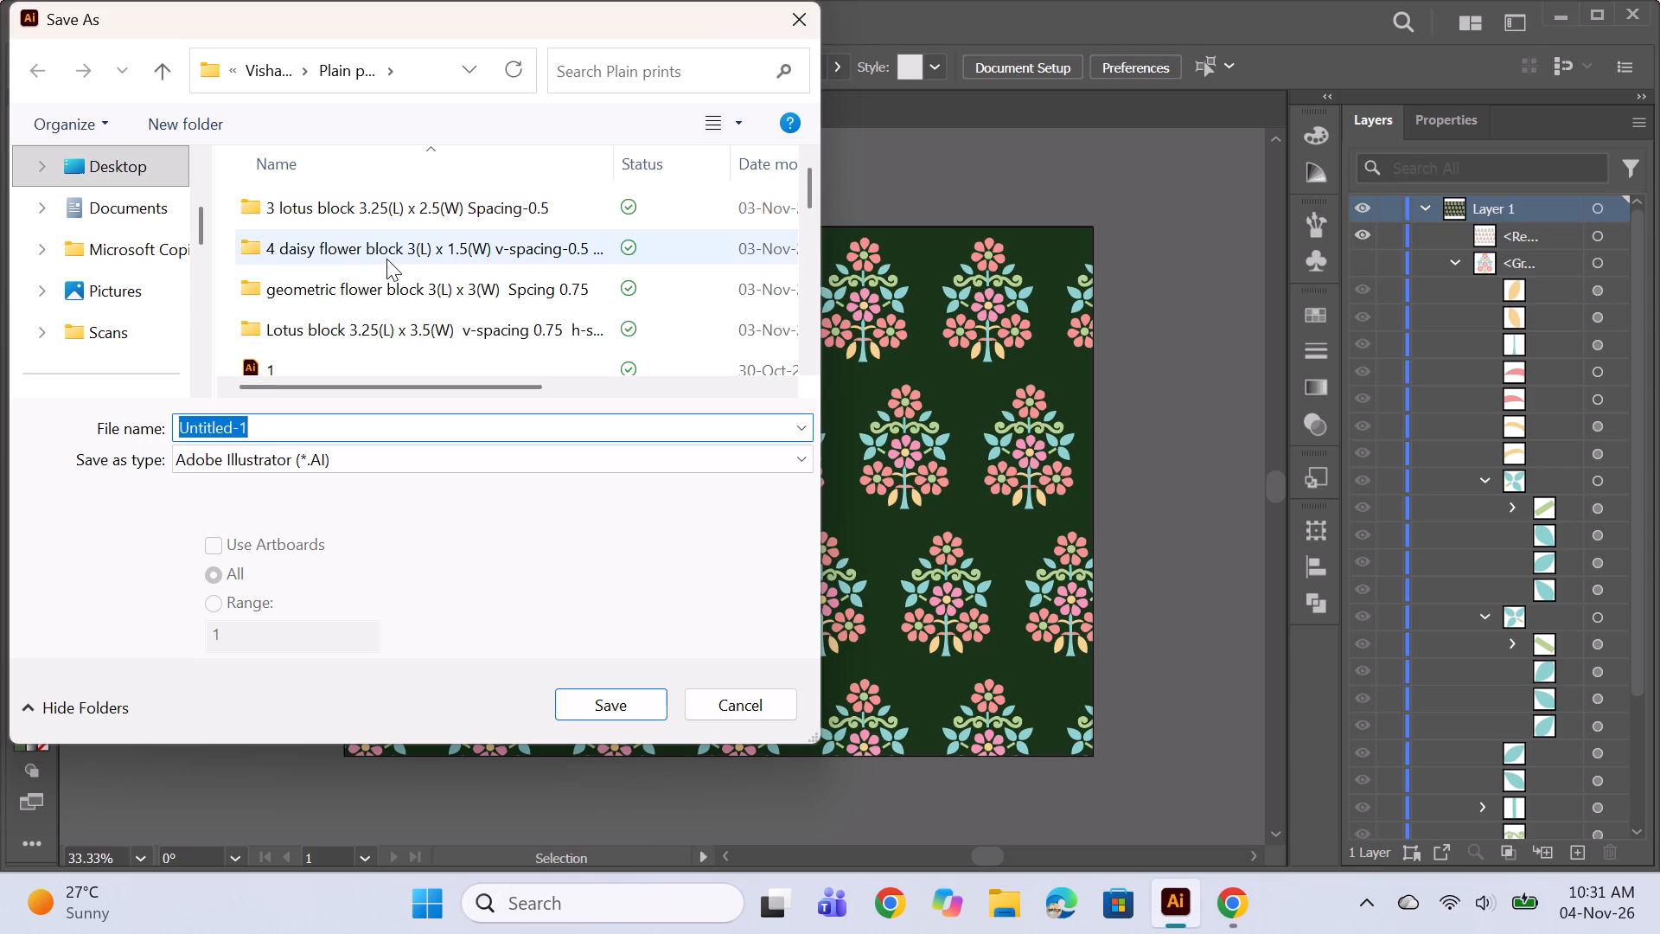
double_click(386, 259)
left_click(367, 473)
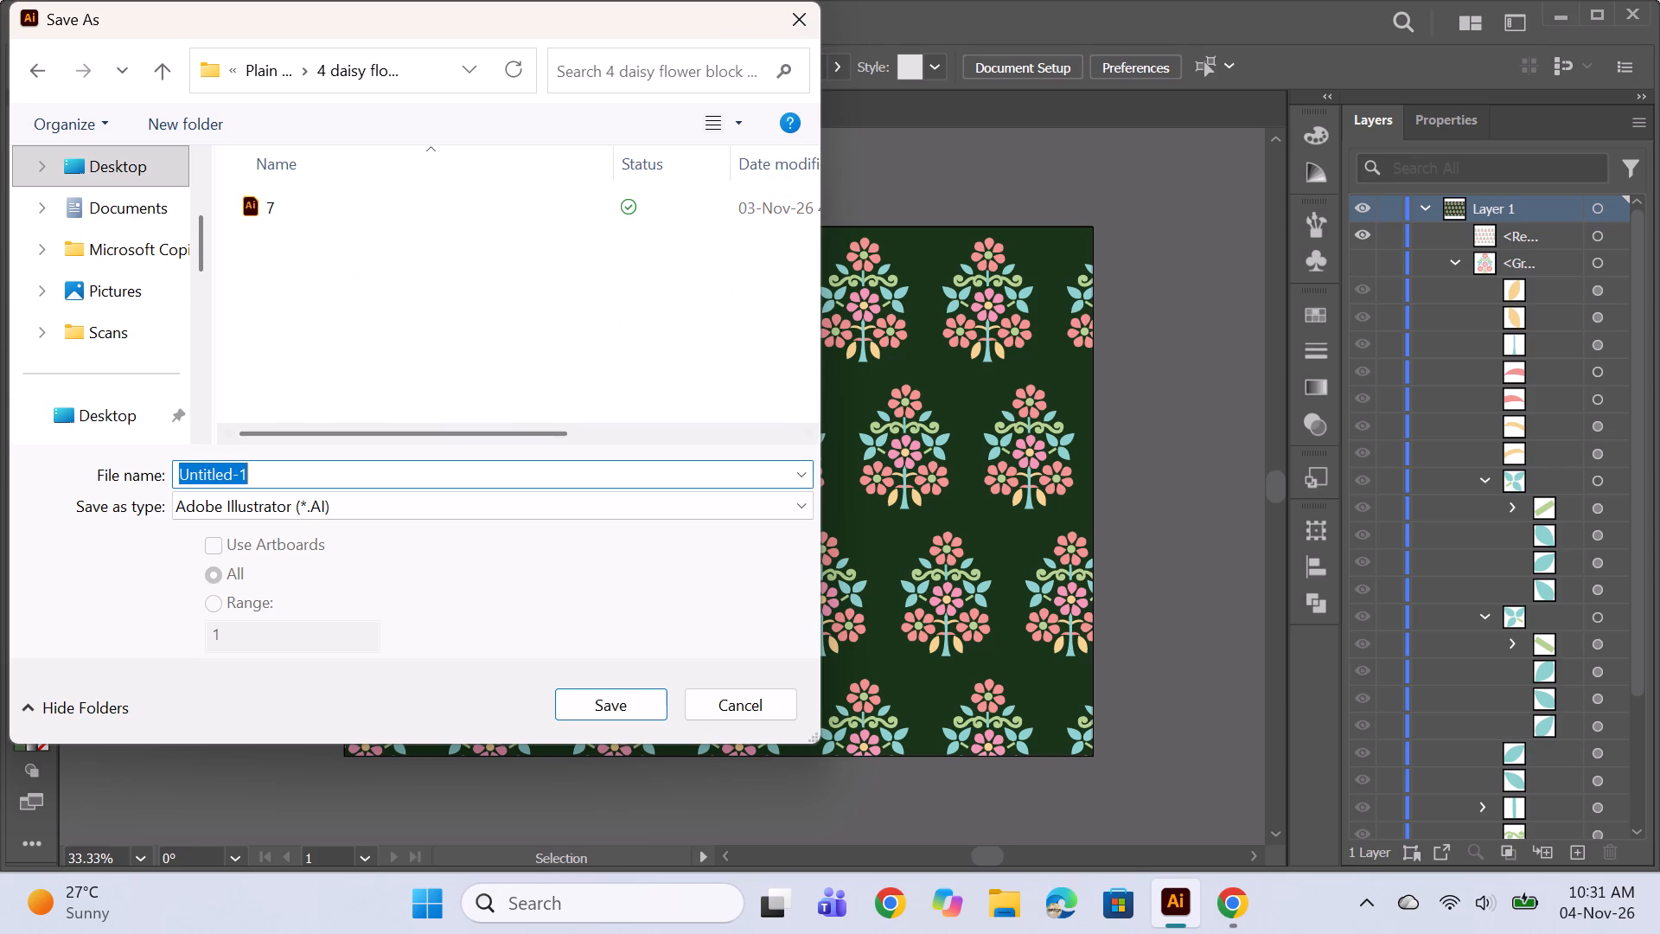
type("7-c2")
key("Return")
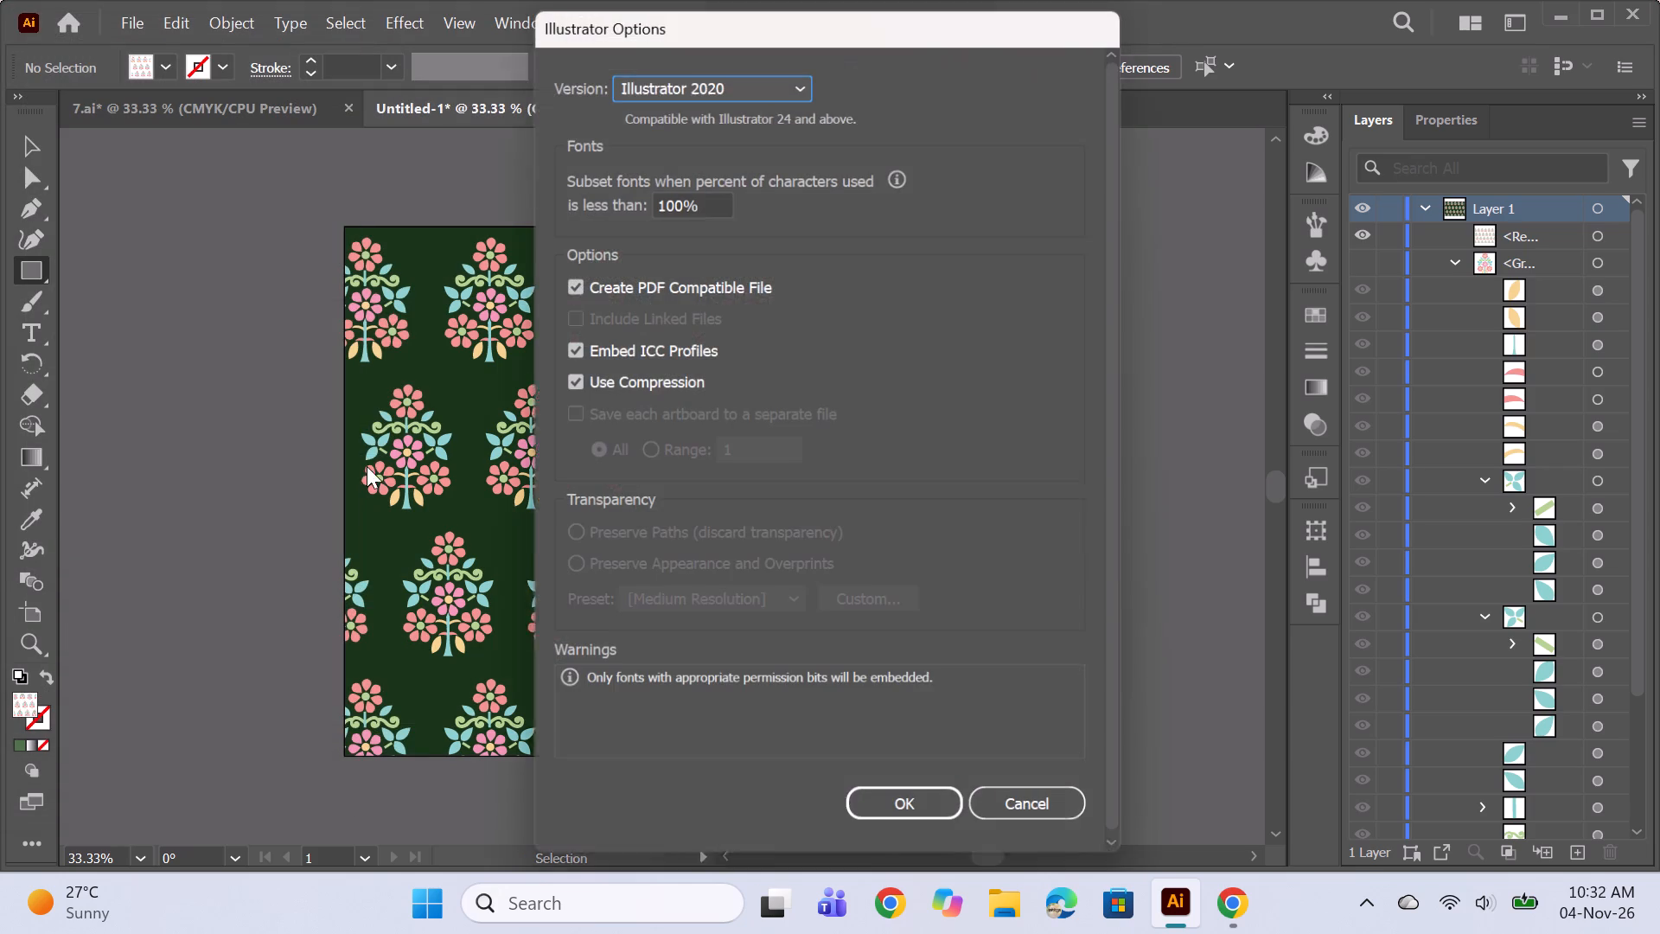
left_click(910, 815)
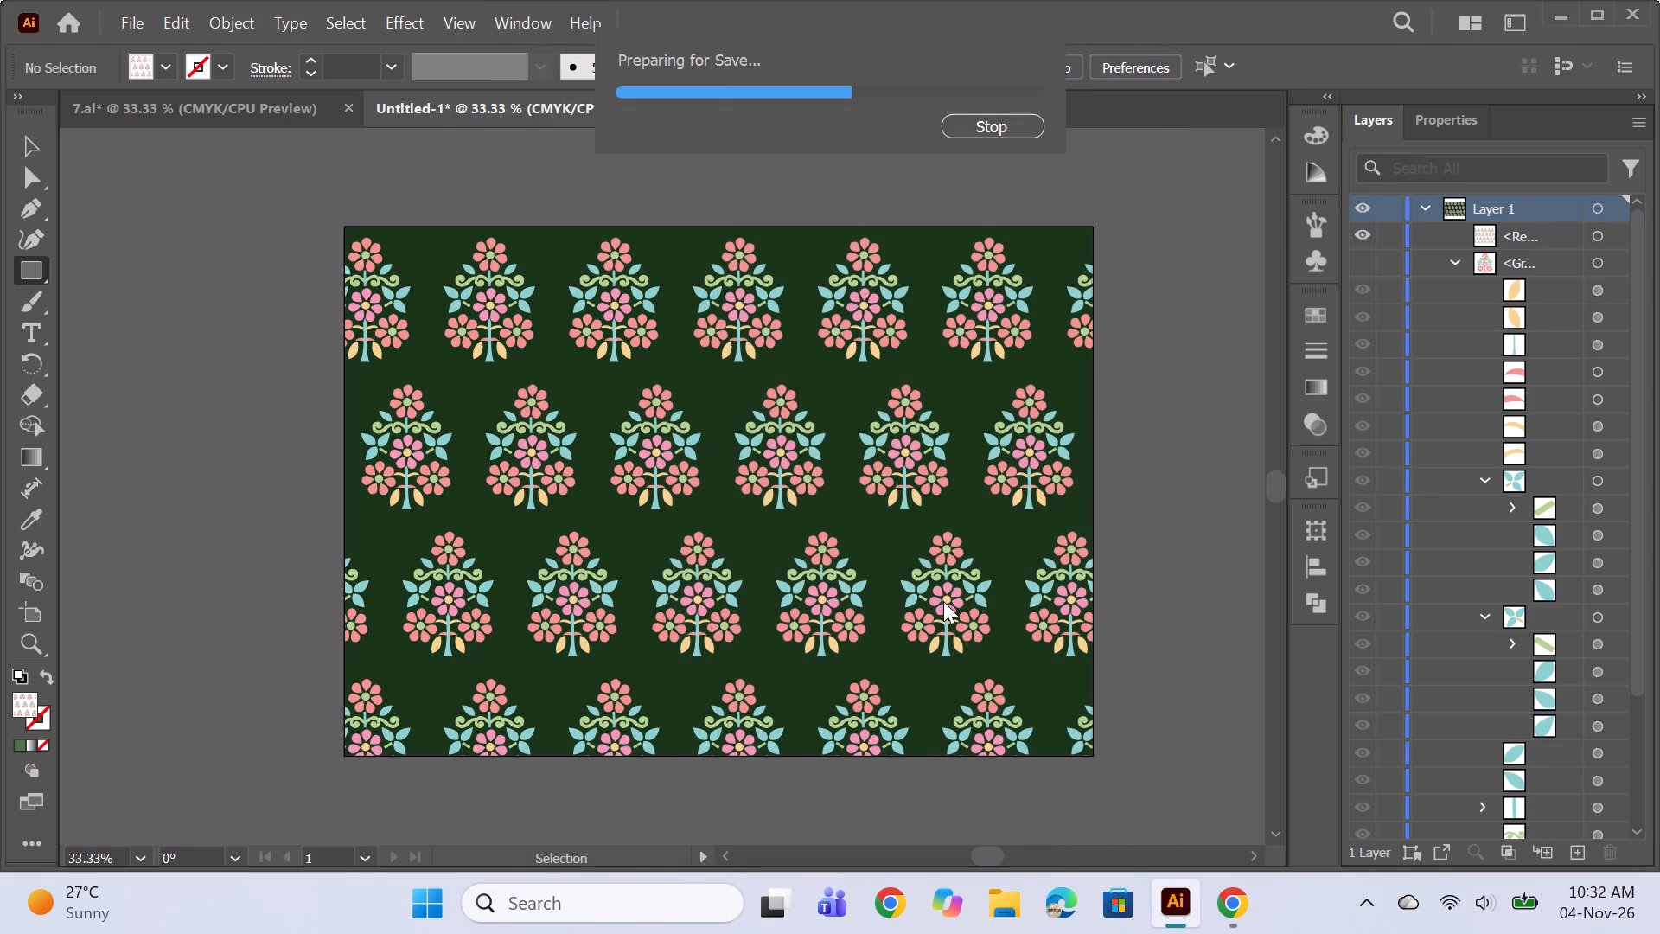
Compare the saved 7-c2.ai pattern with the navy 7.ai version.
left_click(103, 103)
left_click(434, 109)
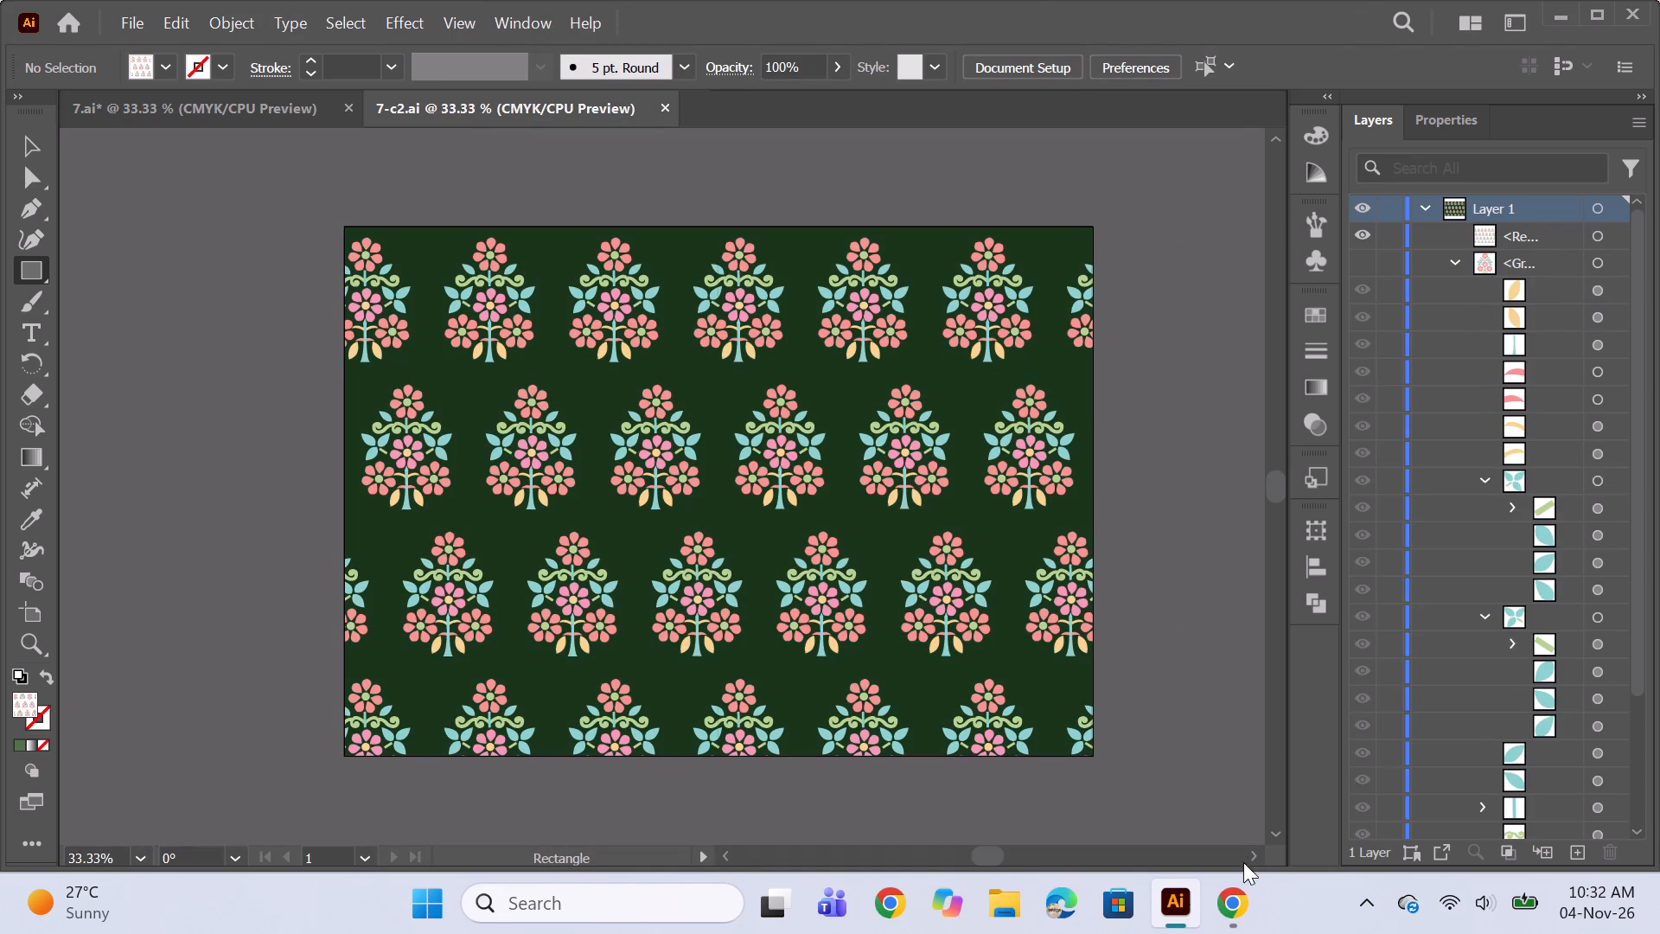
Switch to Chrome and browse the floral printed fabrics image results and related images for a new motif reference.
left_click(1226, 911)
scroll(1198, 535, "down", 2)
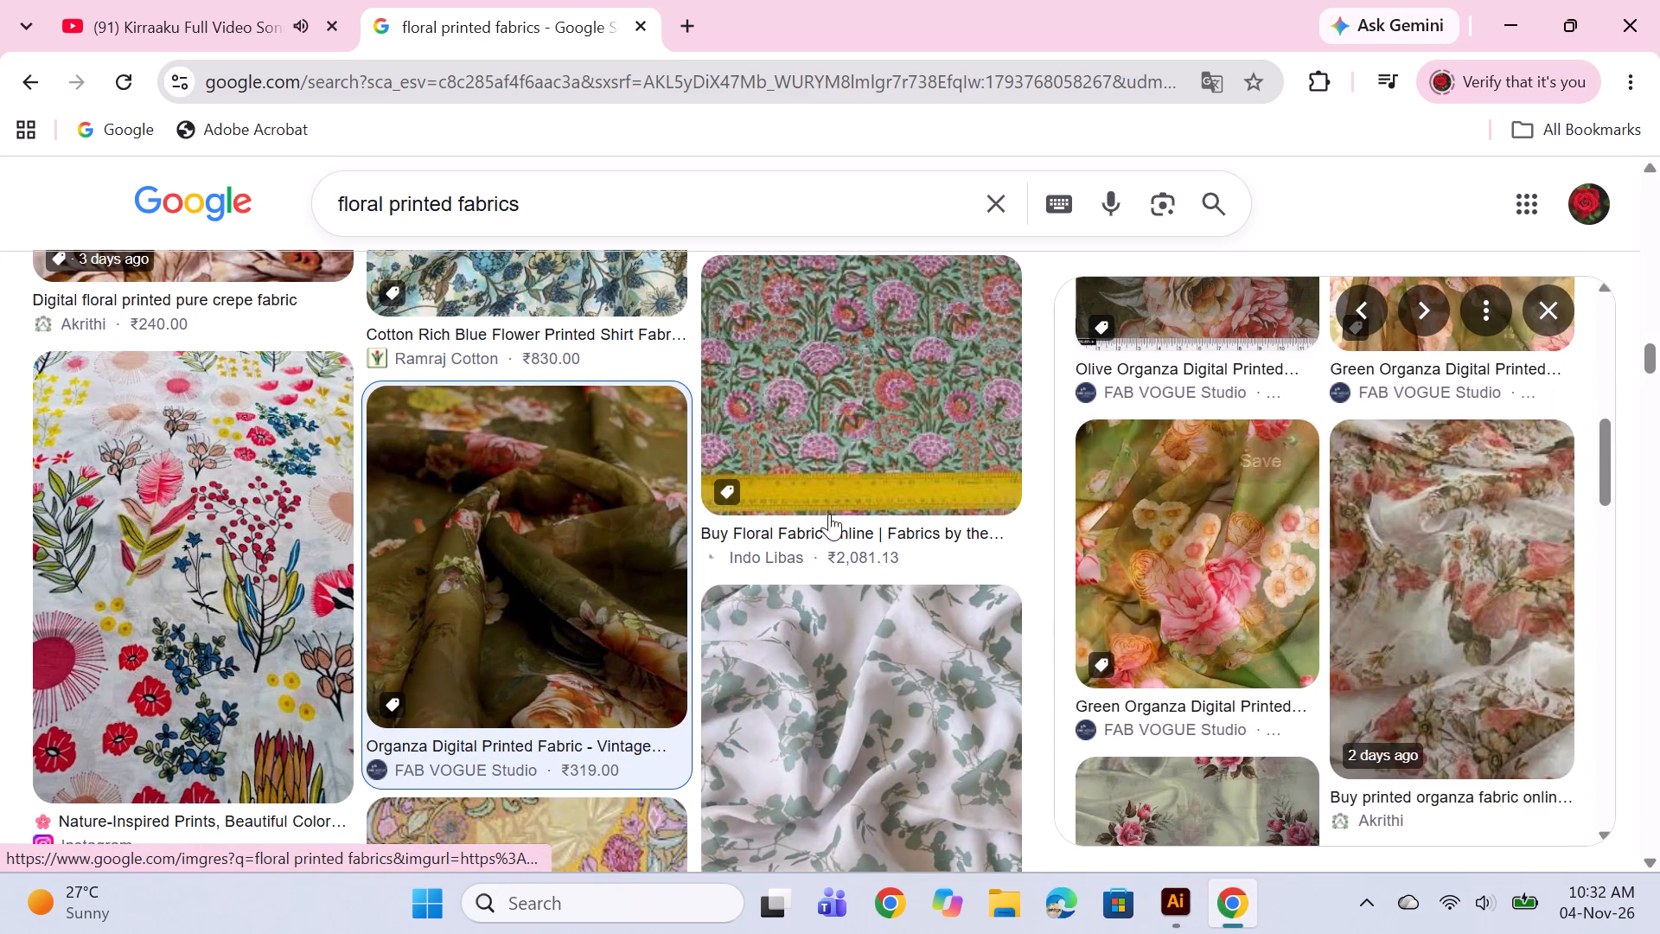
scroll(810, 509, "down", 4)
scroll(702, 513, "down", 5)
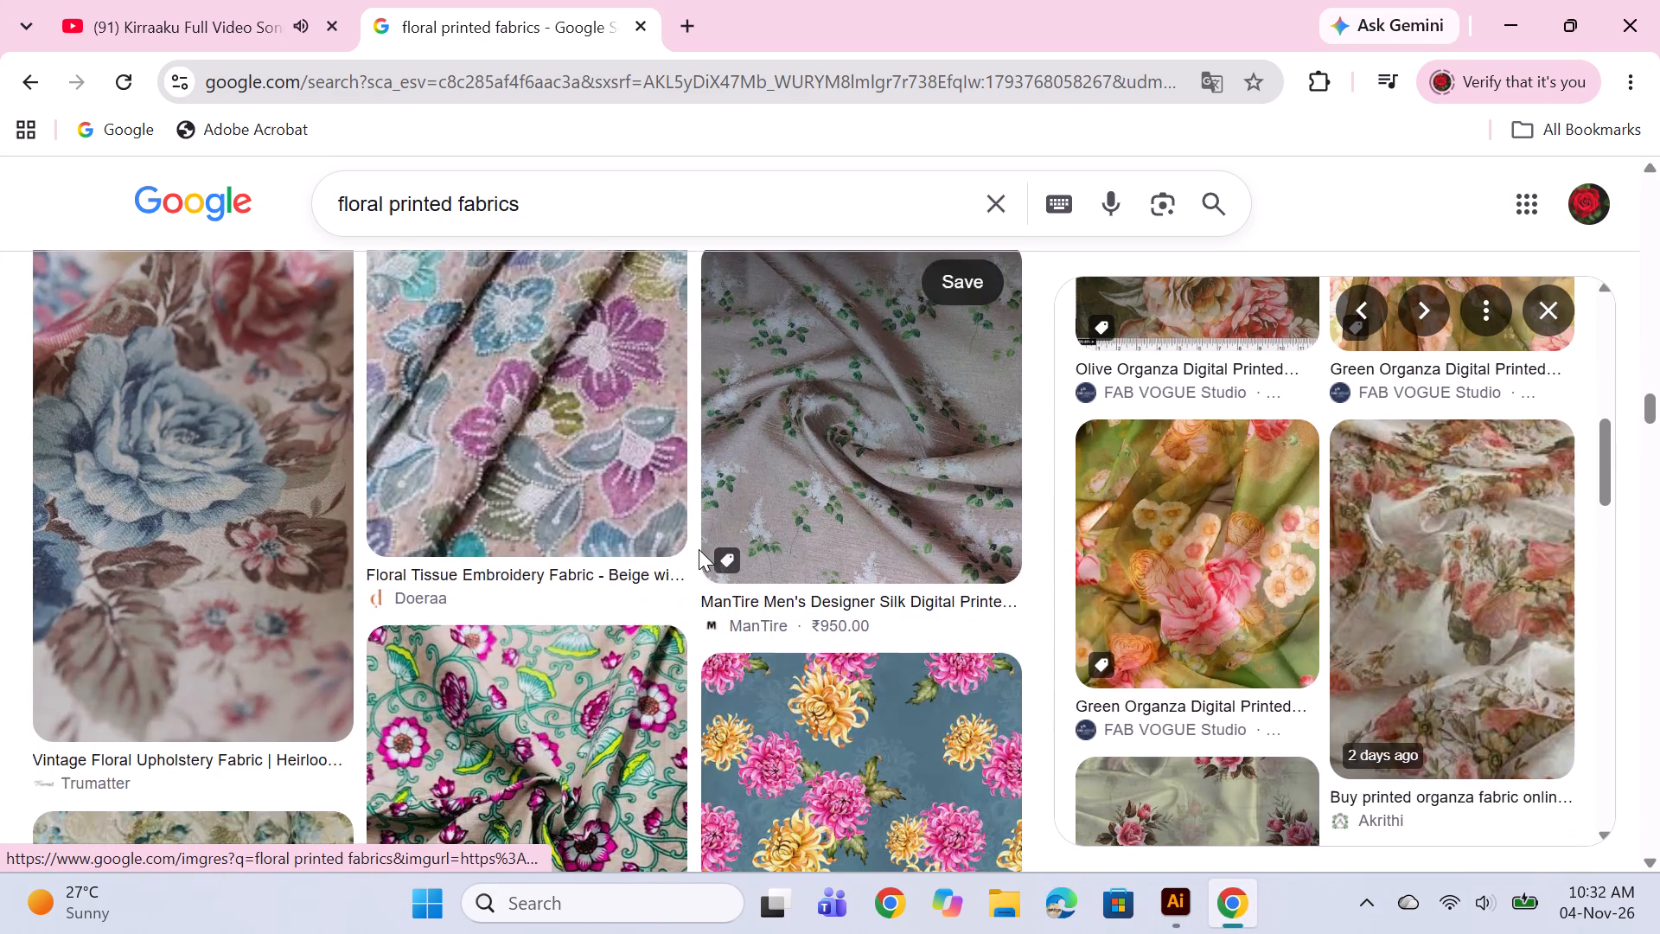
scroll(680, 590, "down", 2)
scroll(685, 548, "up", 1)
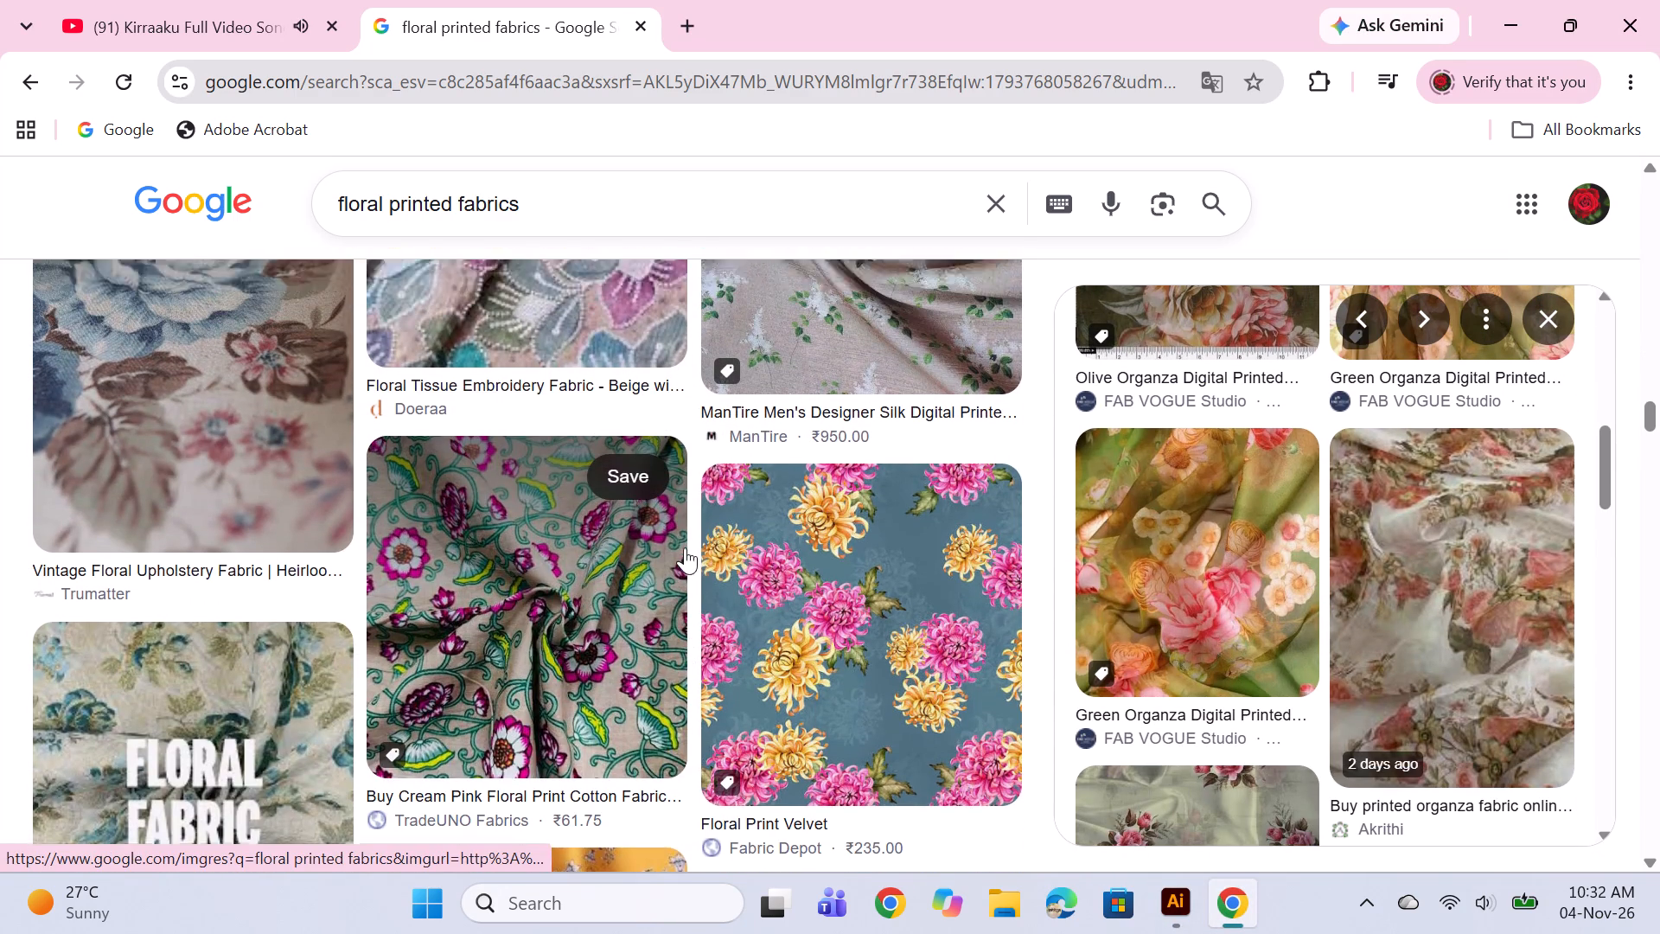
scroll(1467, 576, "down", 4)
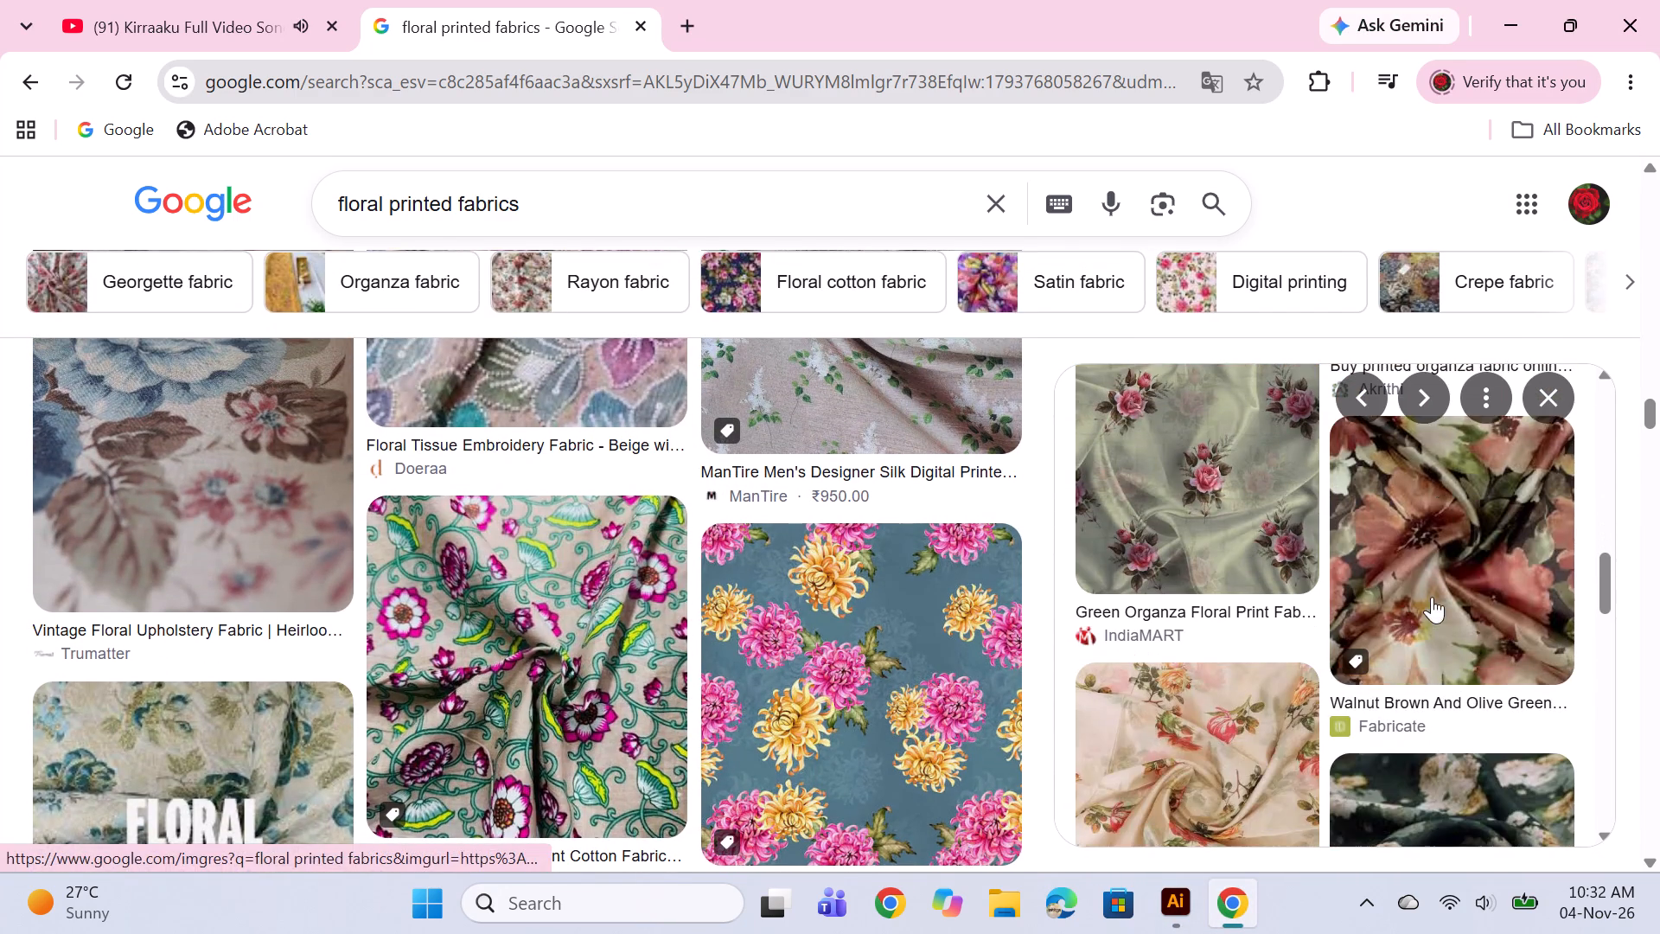
scroll(832, 591, "down", 6)
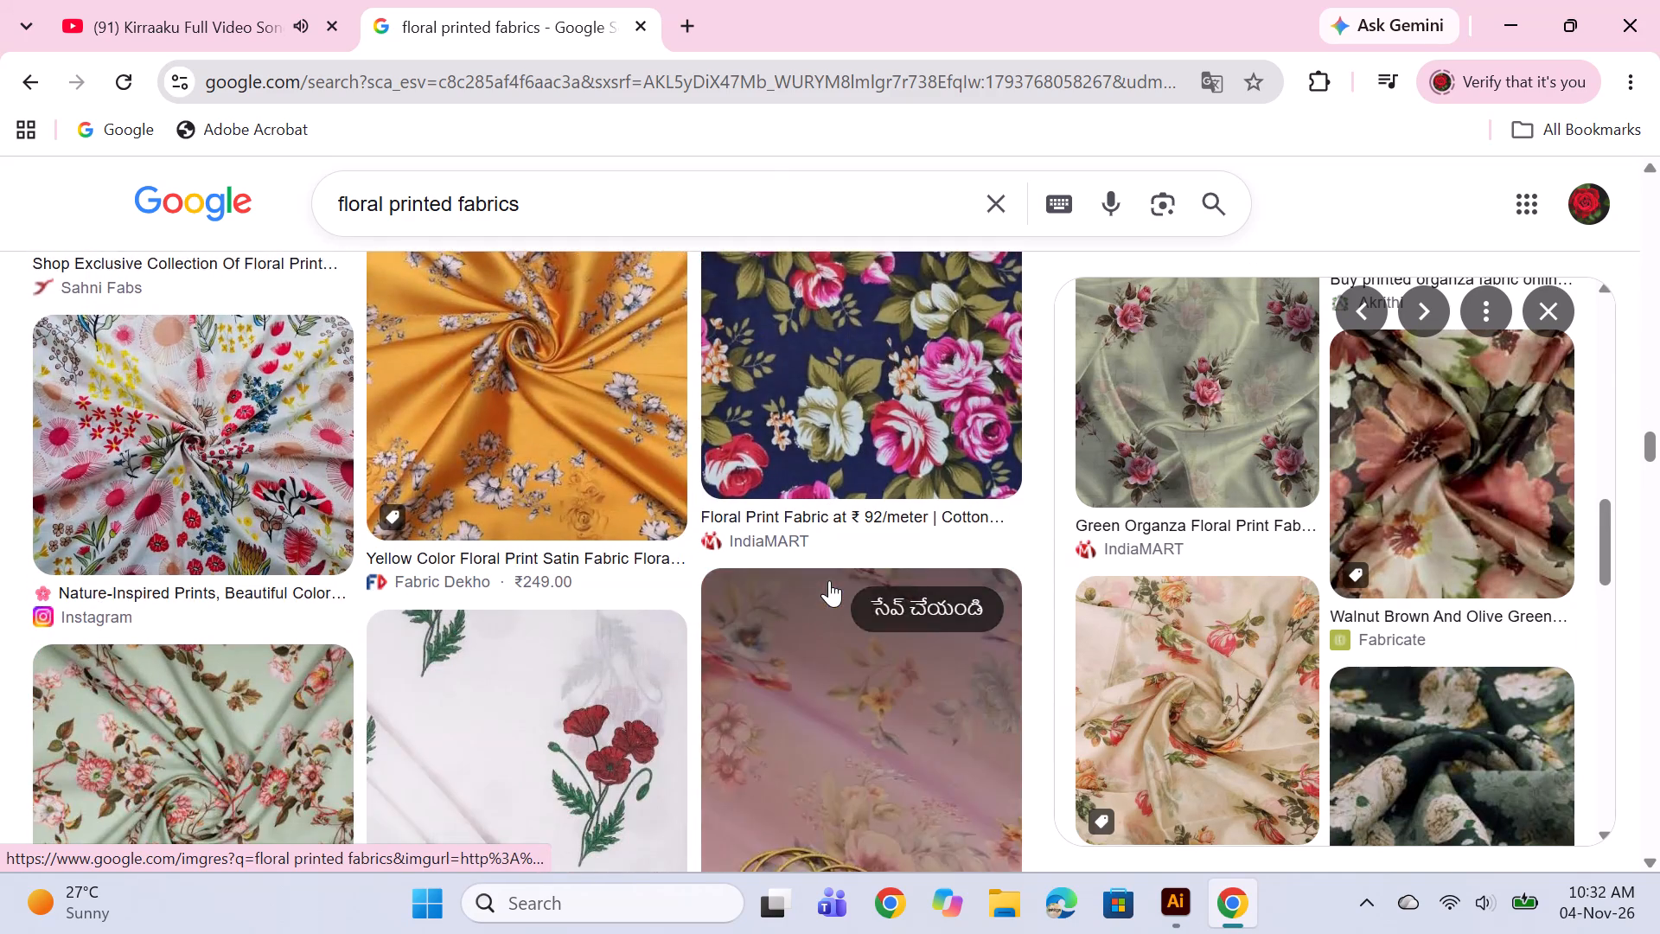
scroll(829, 580, "down", 3)
scroll(1409, 592, "down", 3)
scroll(1190, 611, "down", 3)
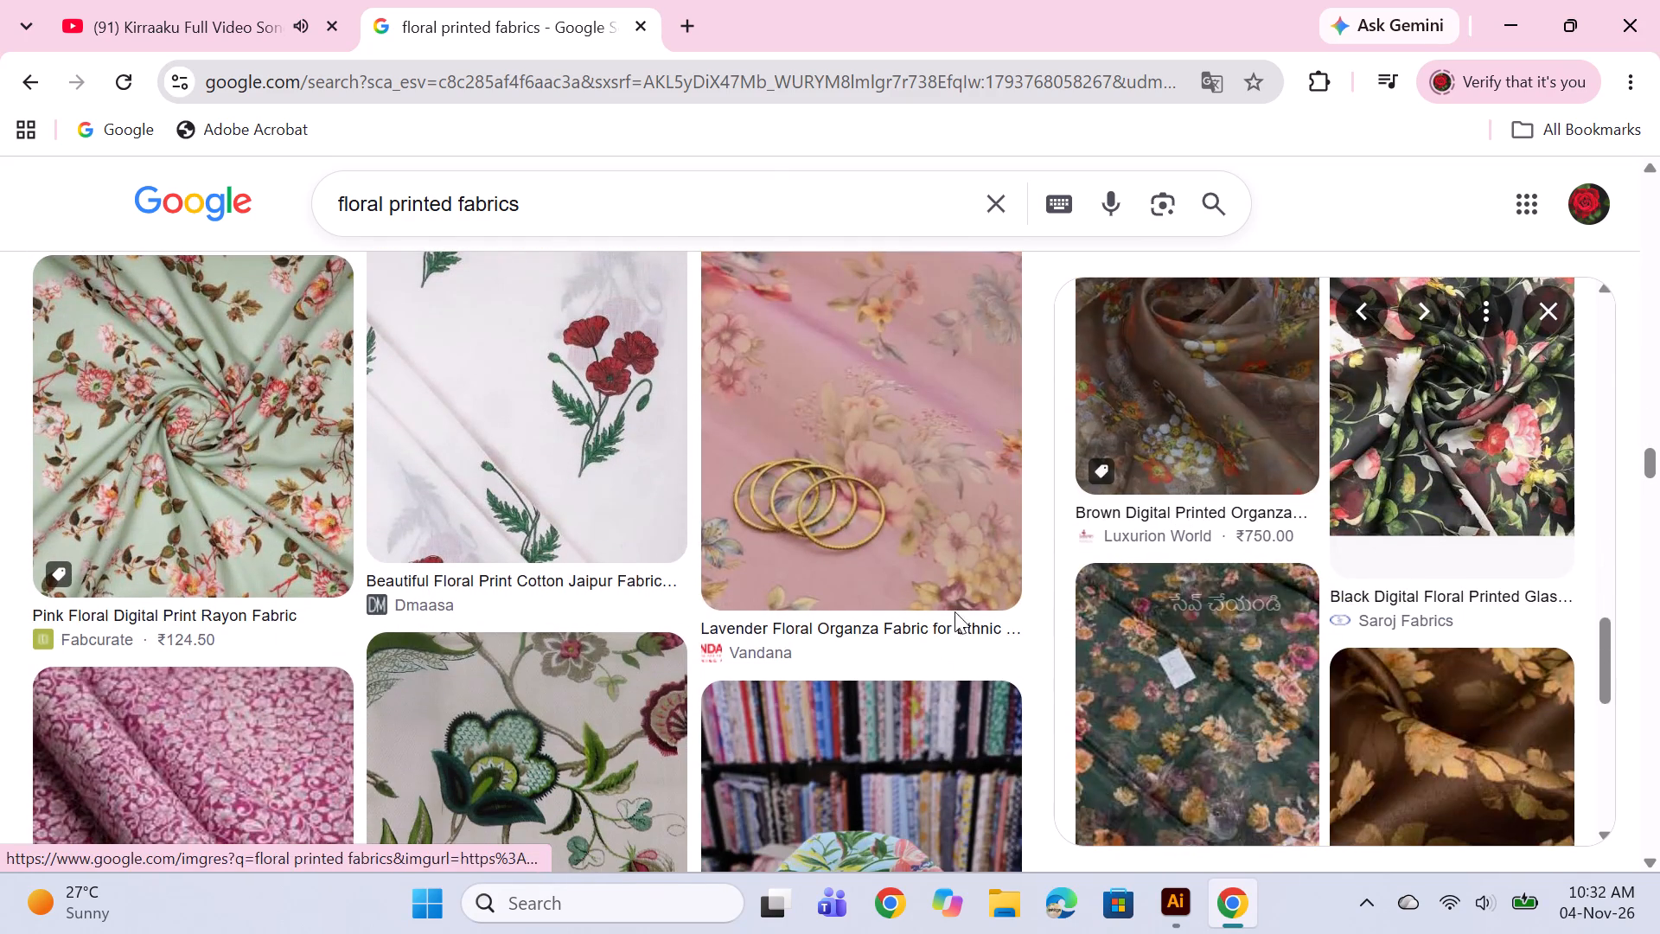
scroll(886, 627, "down", 4)
scroll(771, 630, "down", 4)
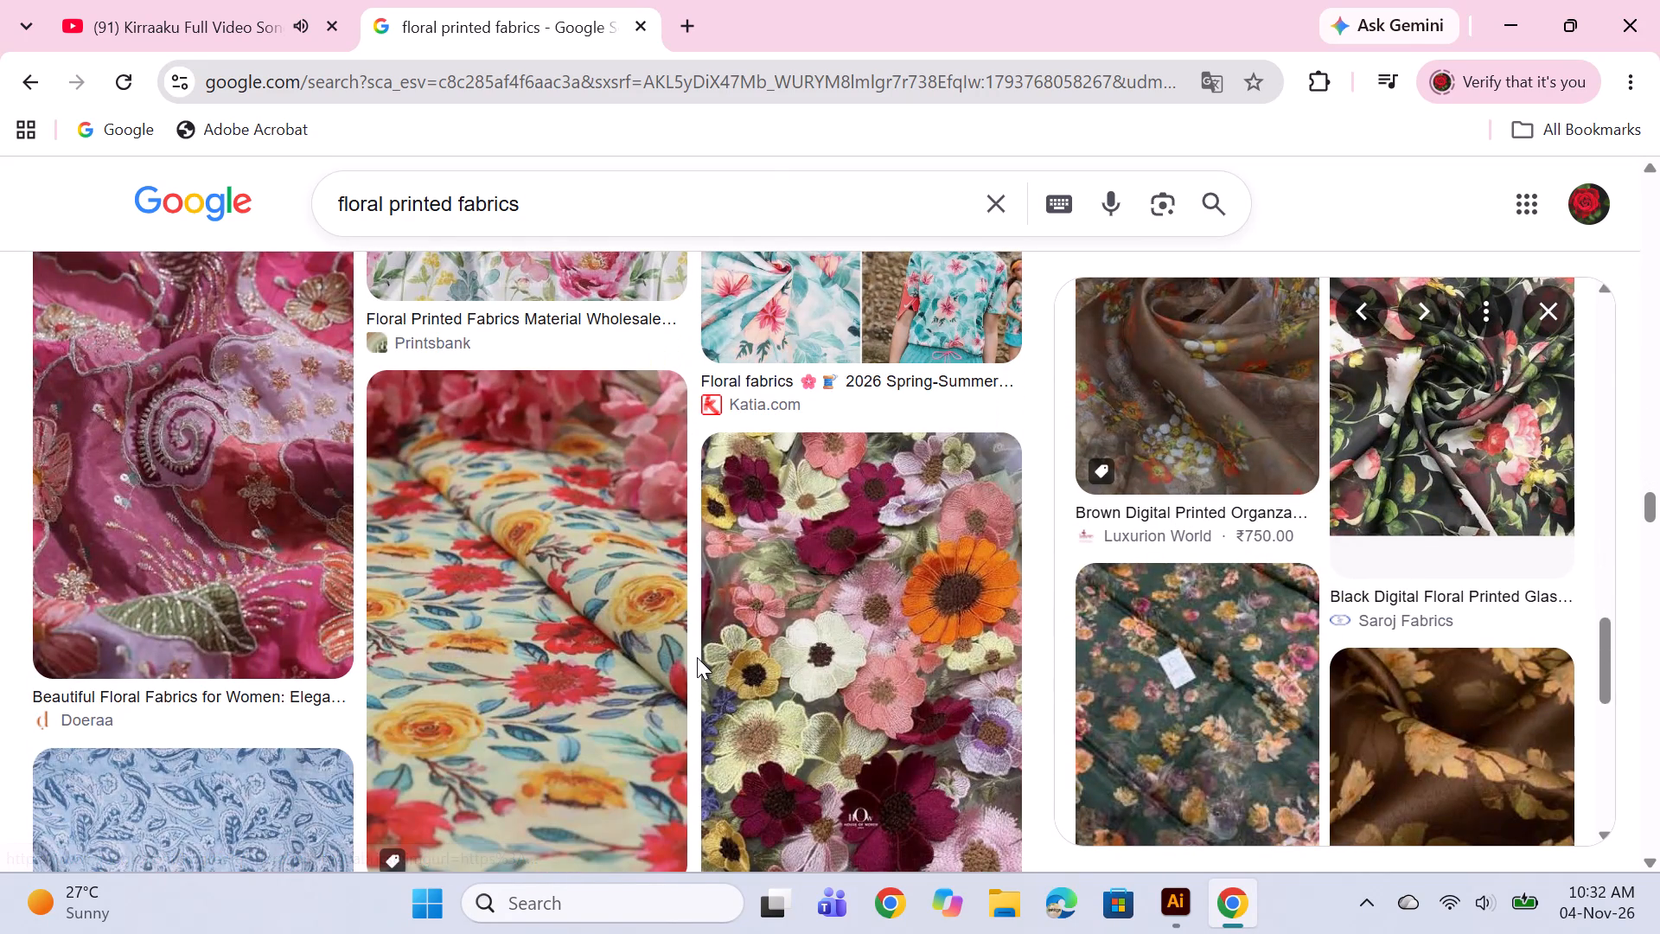
scroll(697, 657, "up", 4)
scroll(697, 657, "down", 3)
scroll(1214, 606, "down", 5)
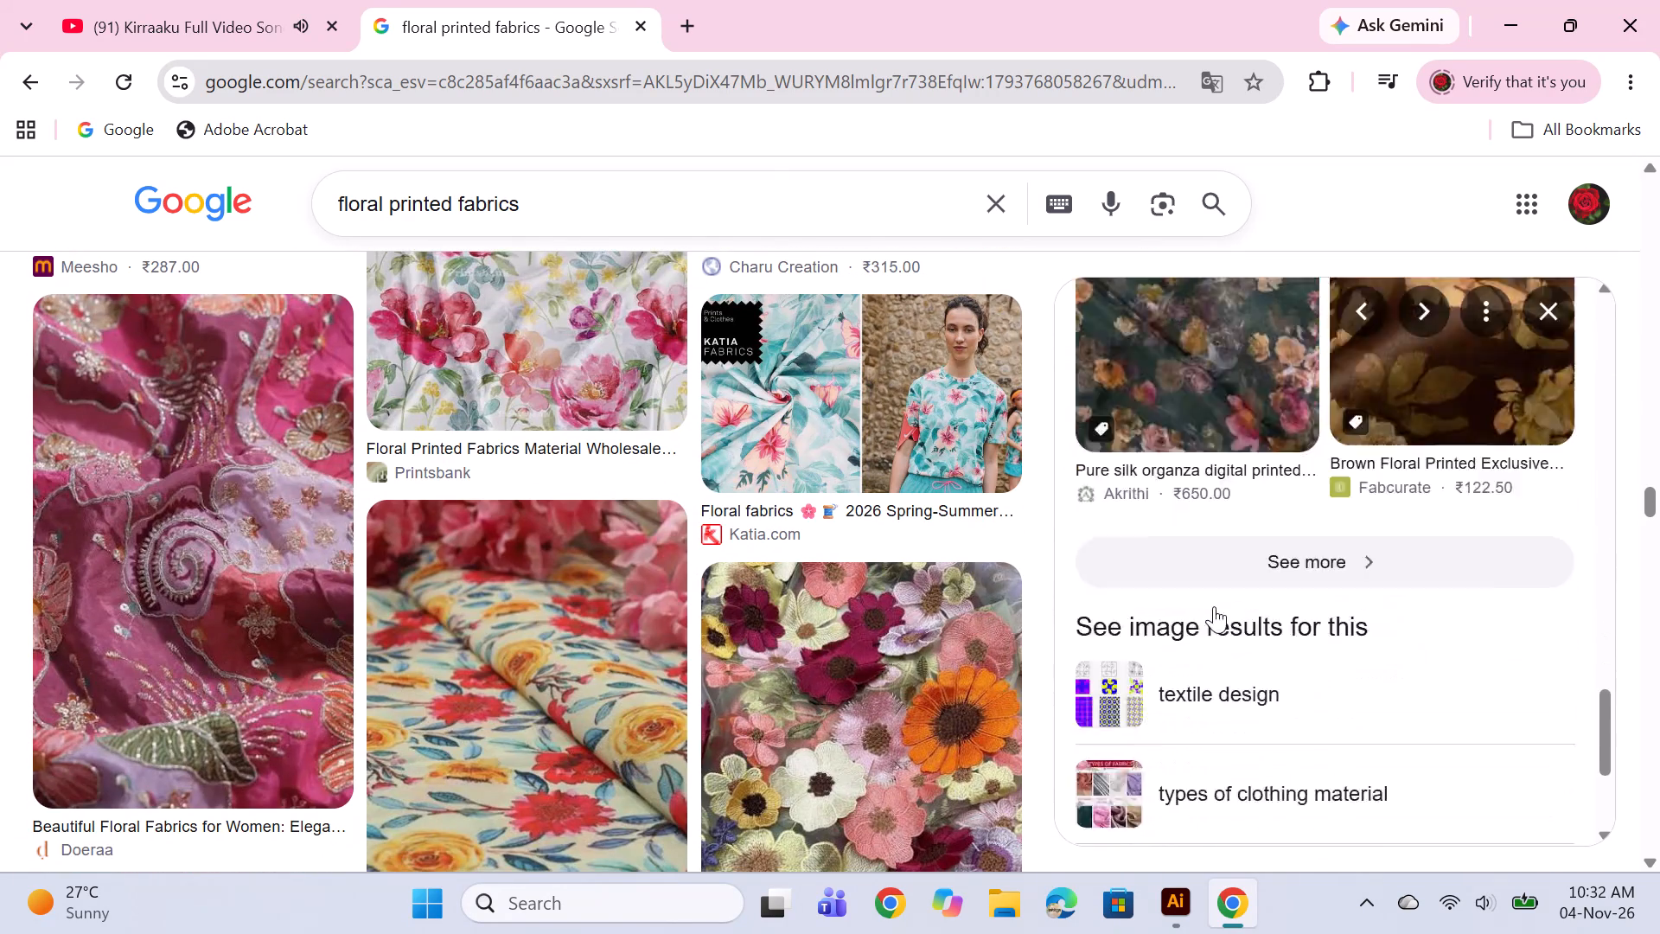
scroll(803, 553, "down", 3)
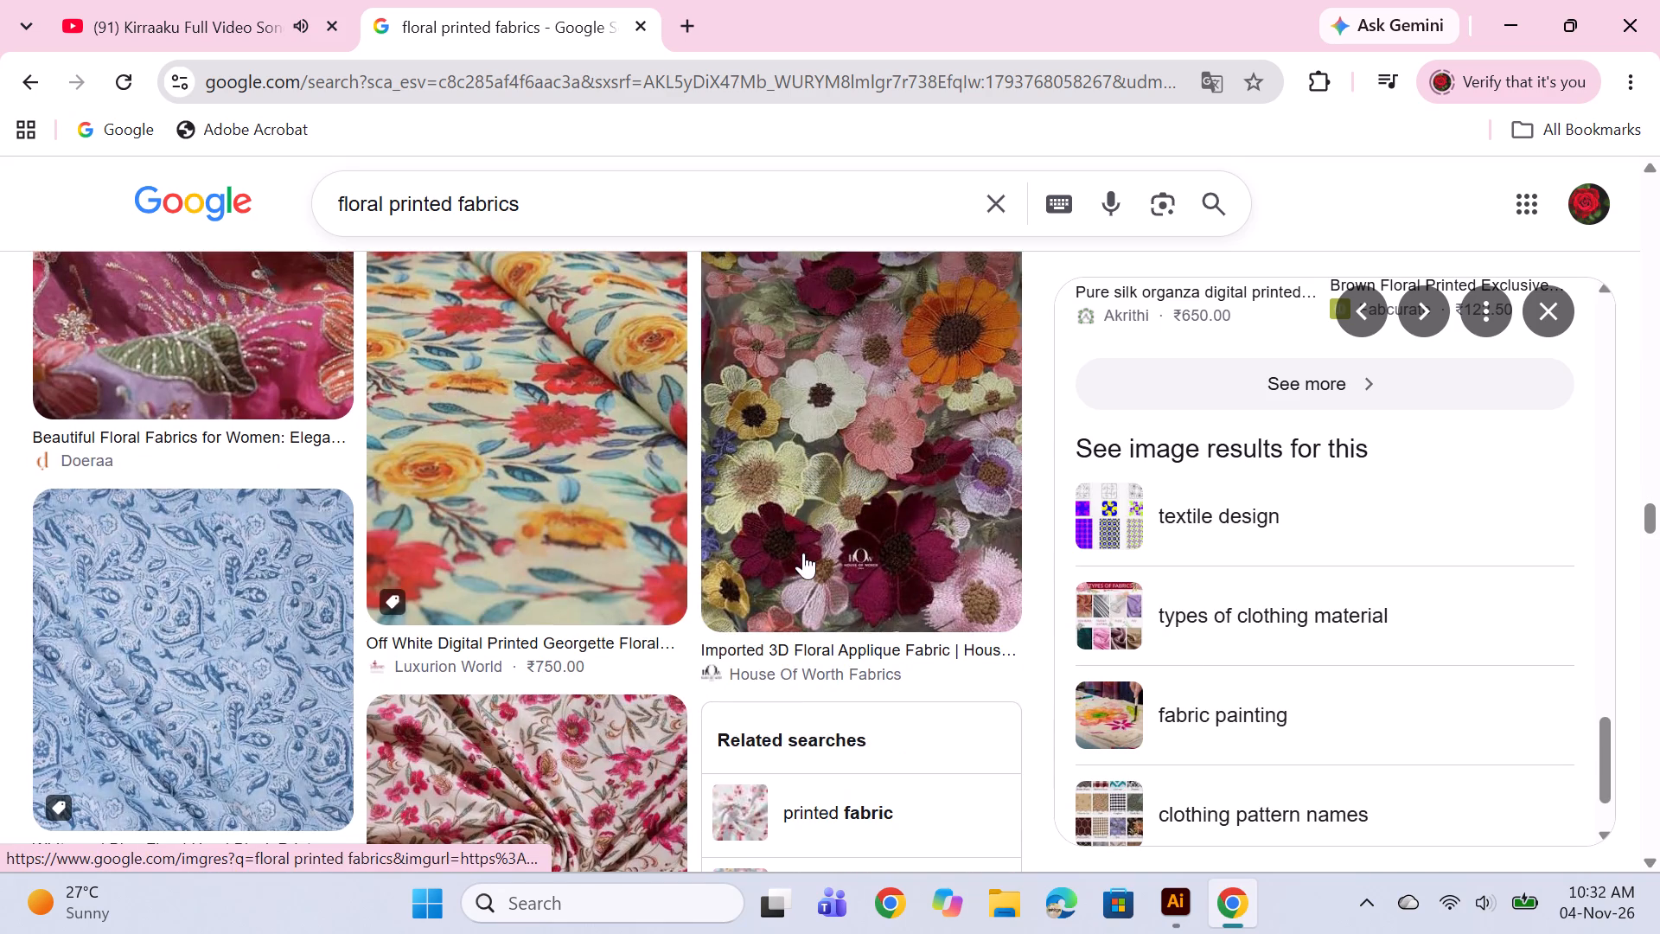
scroll(1428, 659, "up", 11)
scroll(1411, 619, "up", 16)
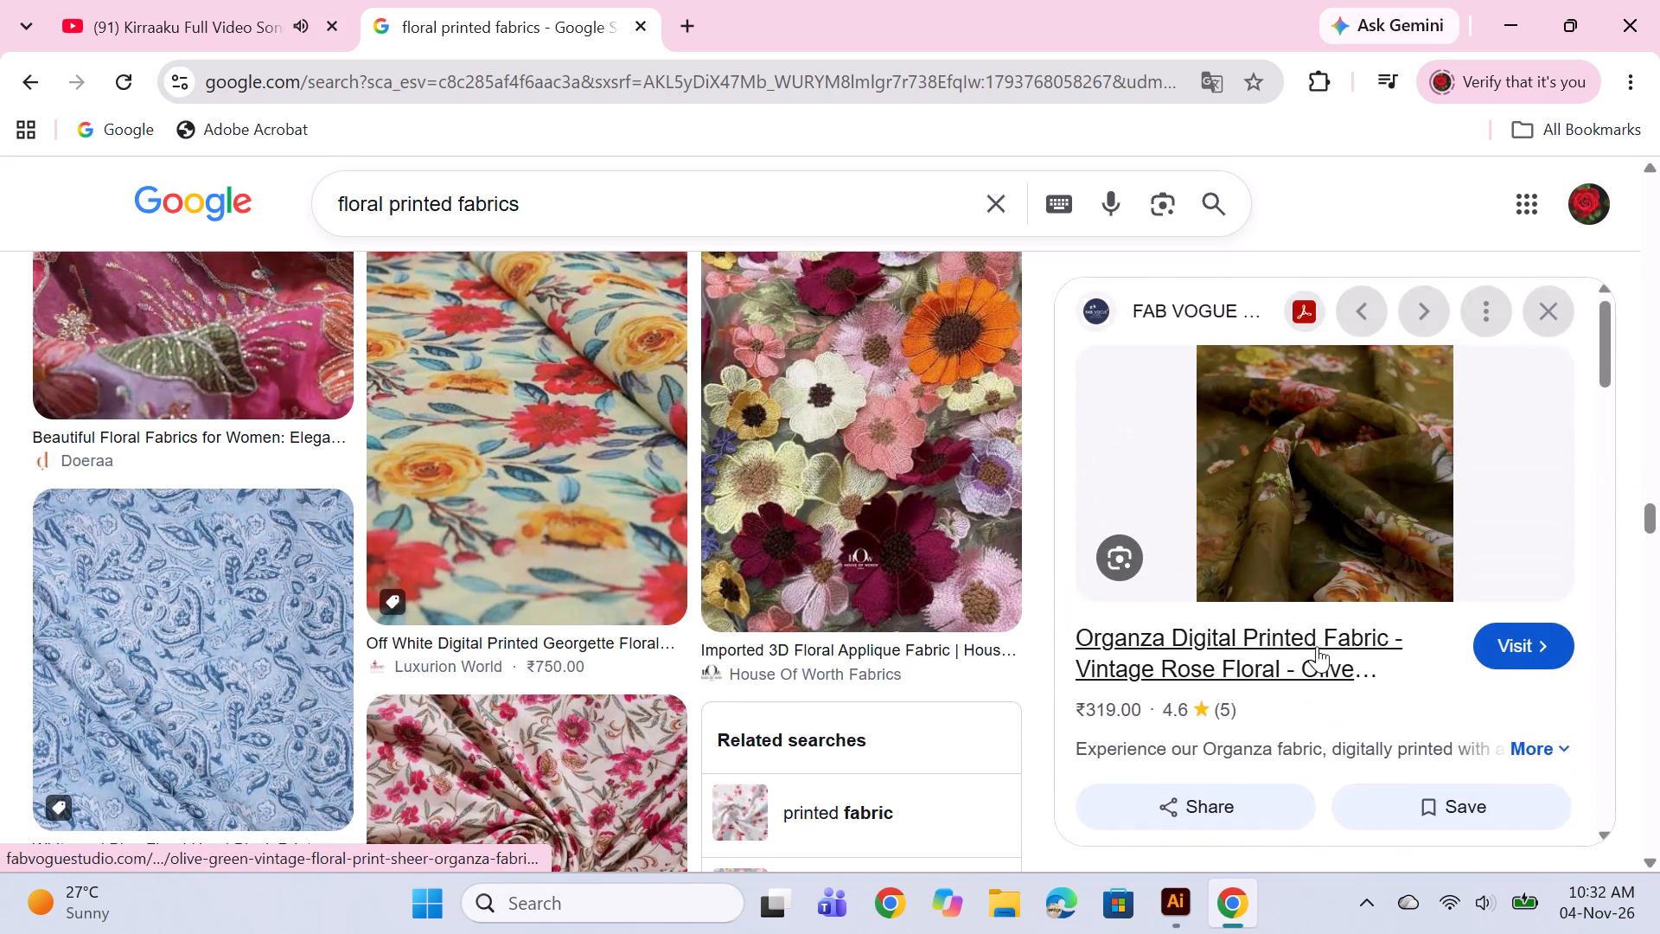
scroll(652, 646, "down", 10)
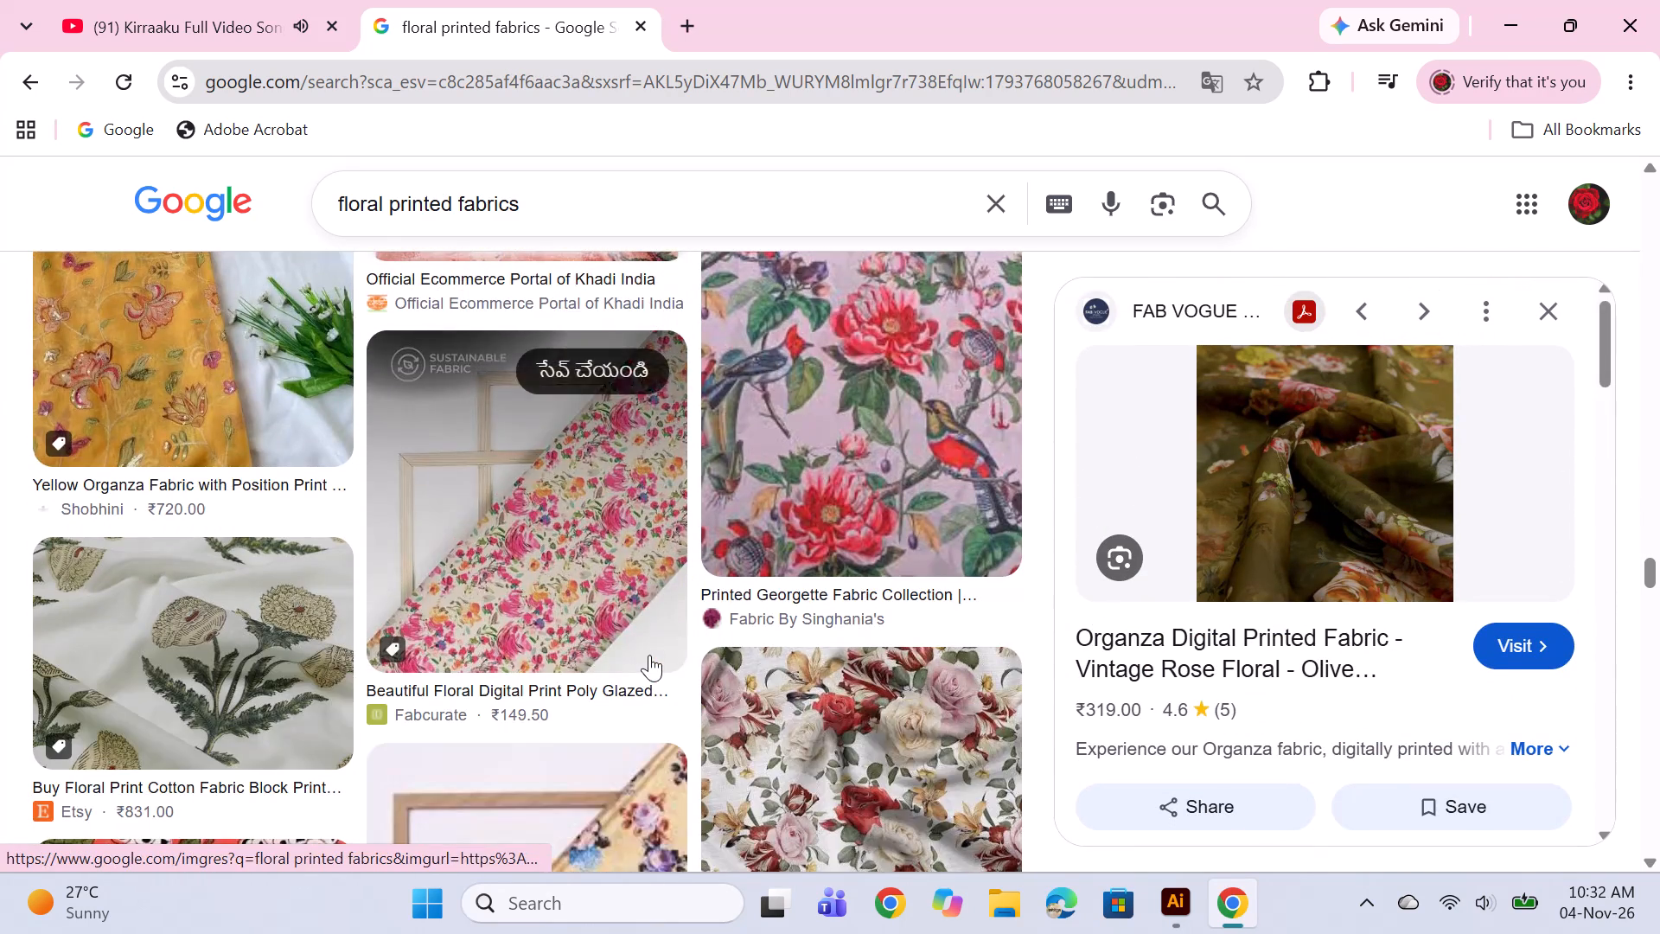
scroll(649, 655, "down", 3)
scroll(649, 655, "up", 2)
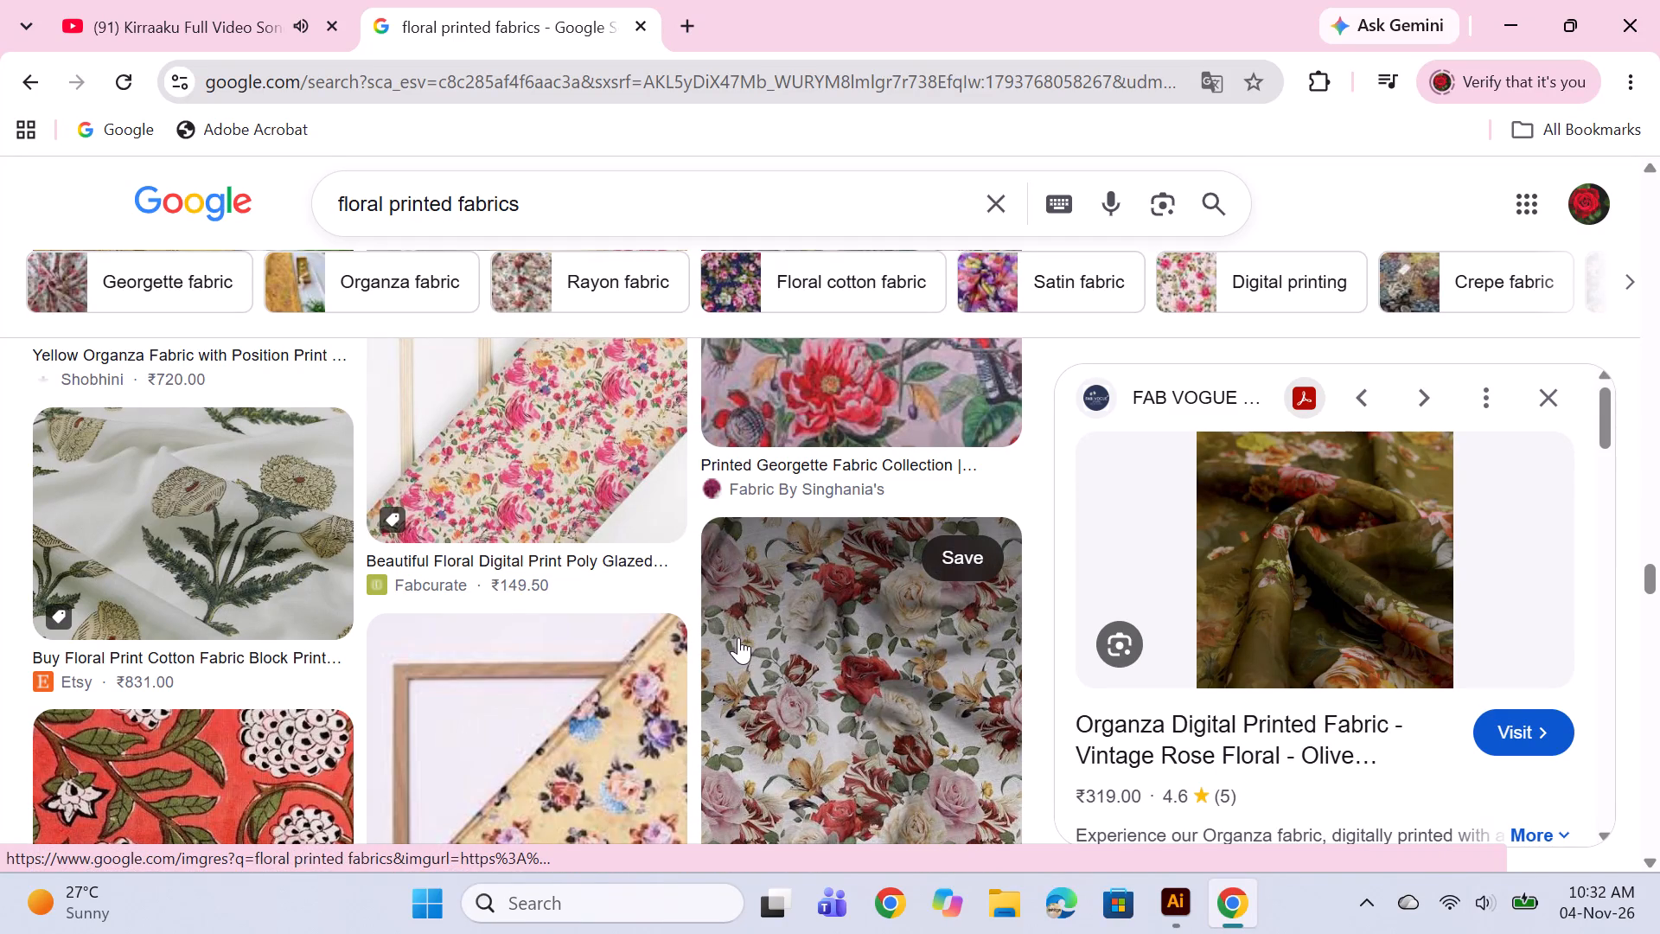
scroll(738, 637, "down", 4)
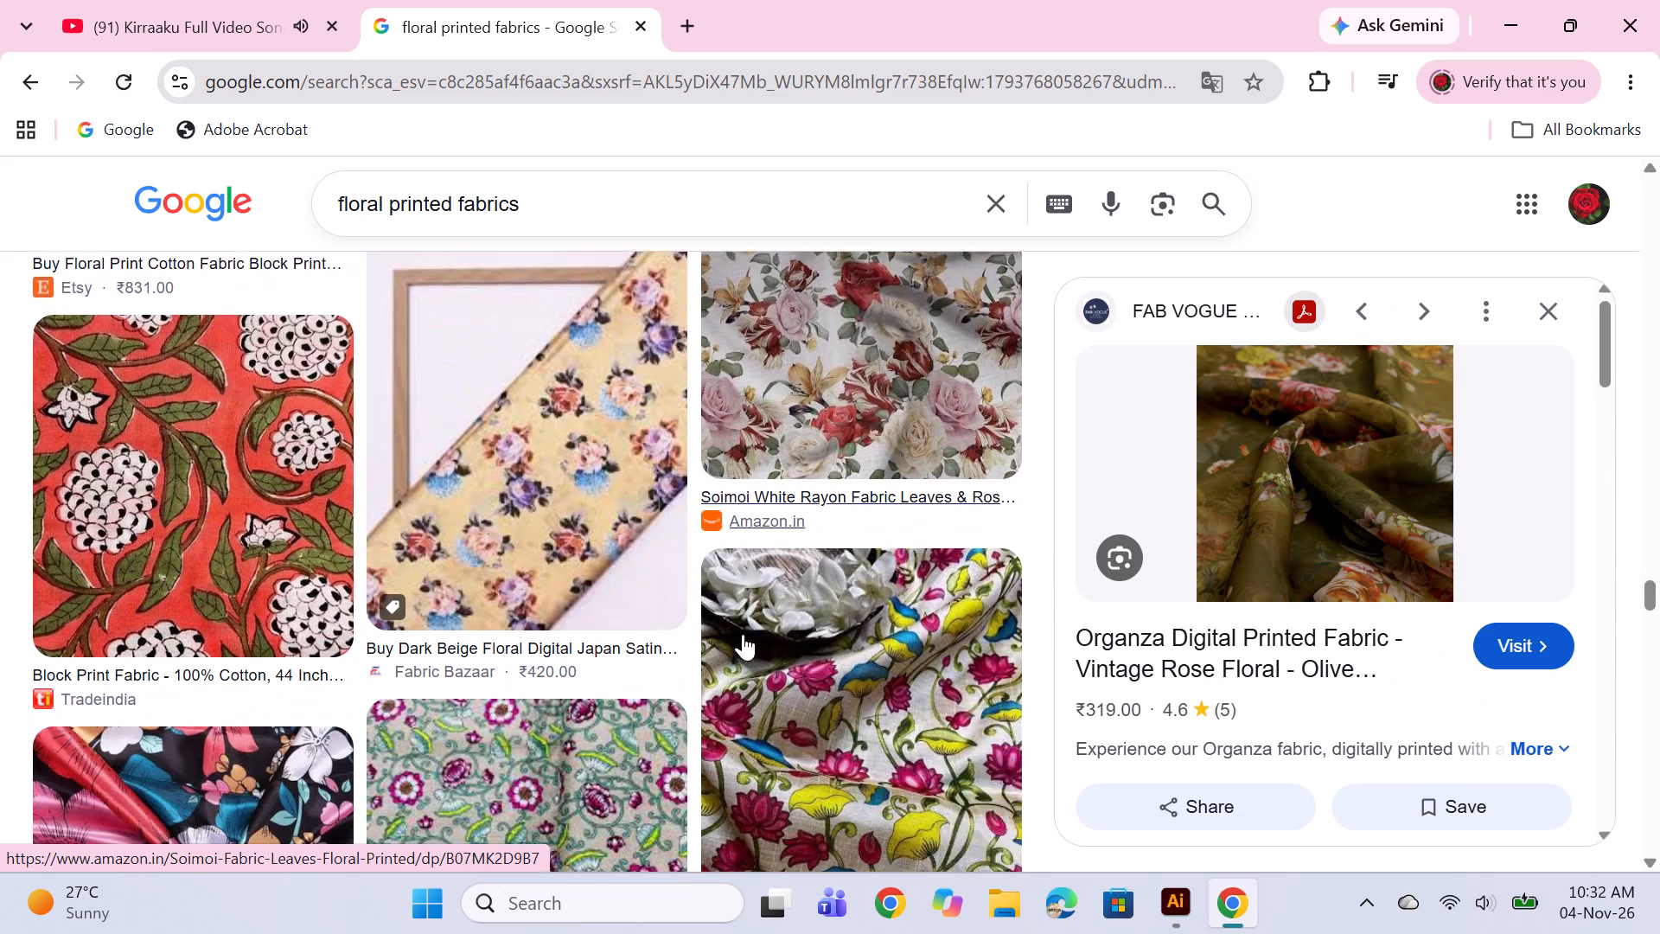
scroll(733, 647, "down", 2)
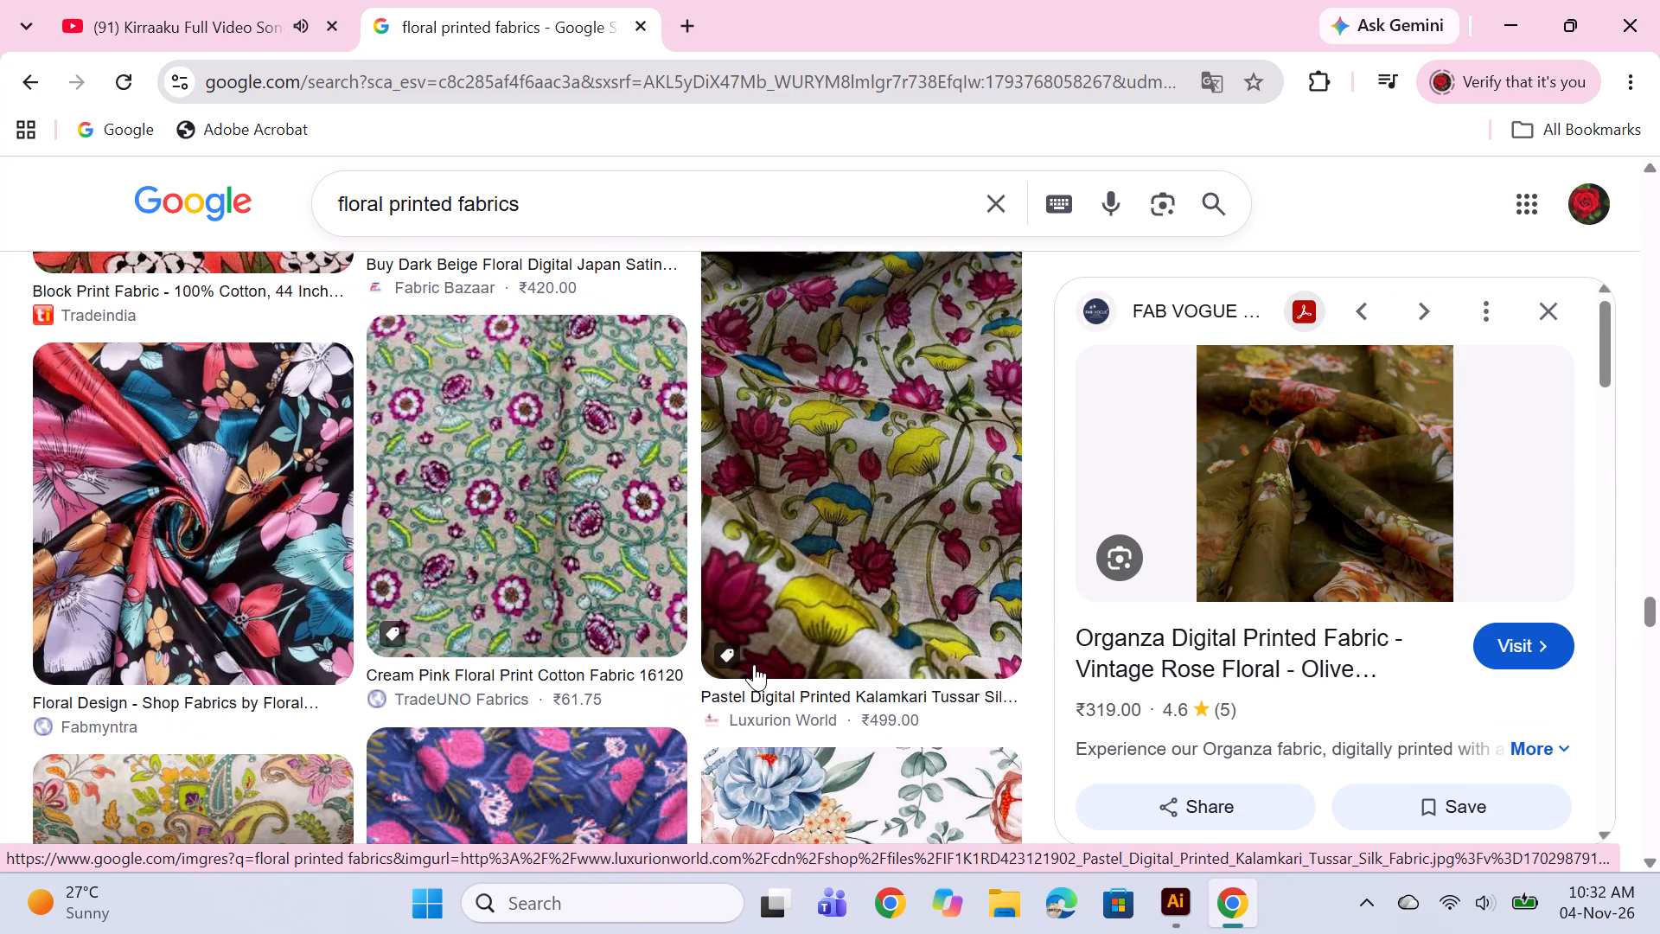
scroll(763, 662, "down", 4)
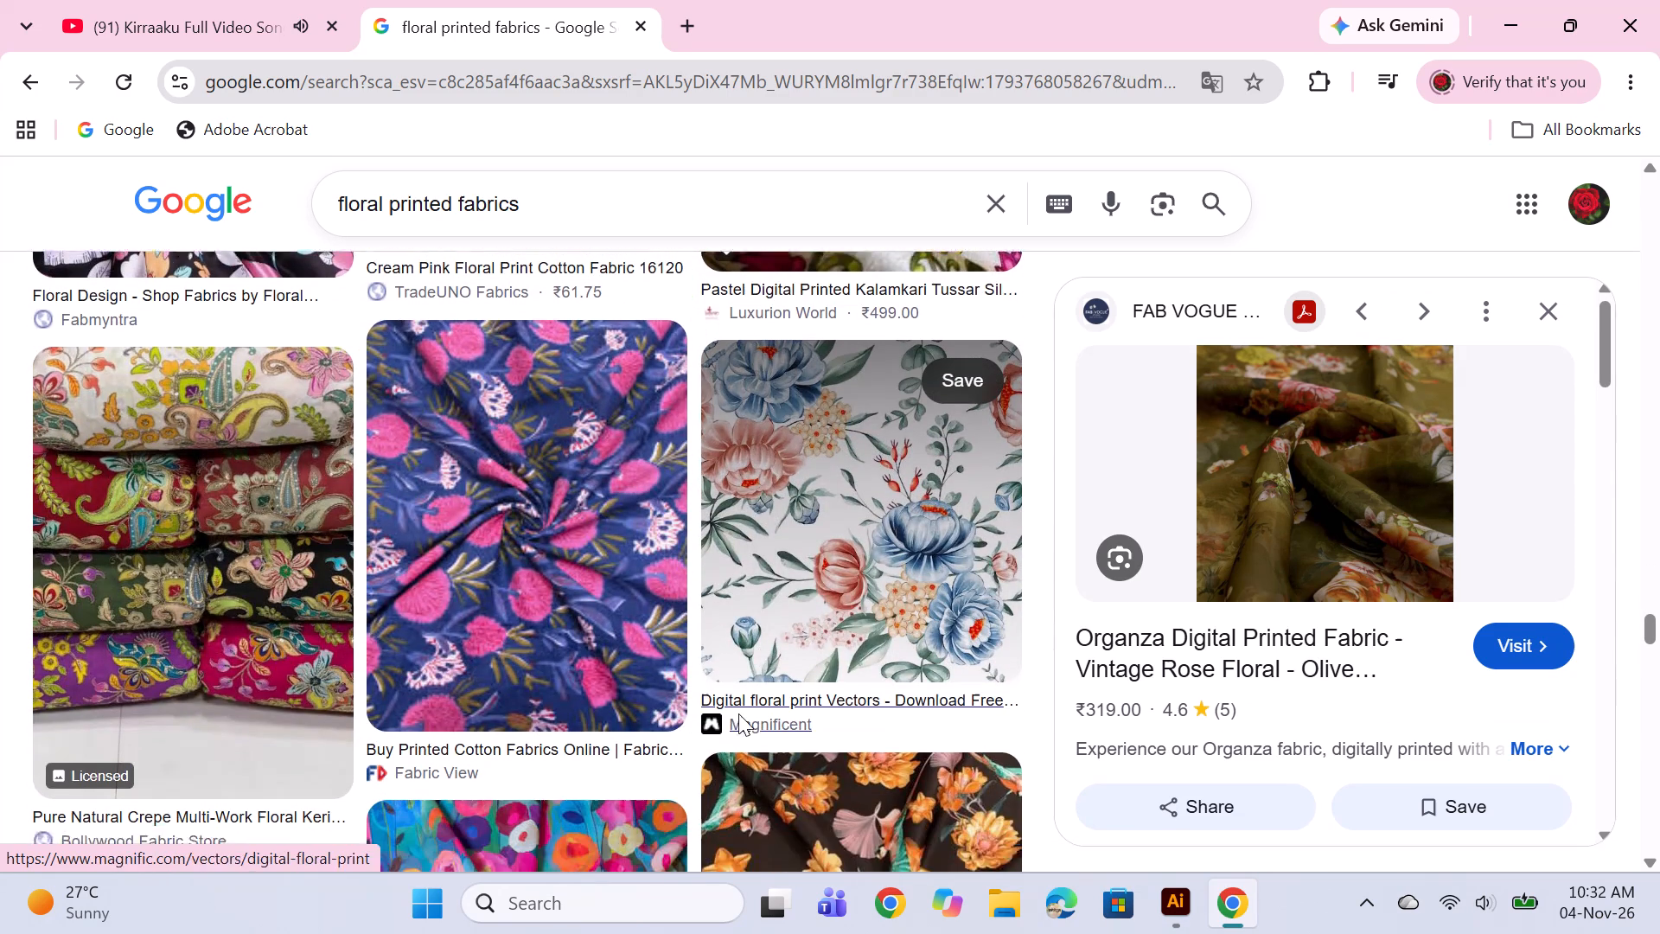
scroll(601, 685, "down", 2)
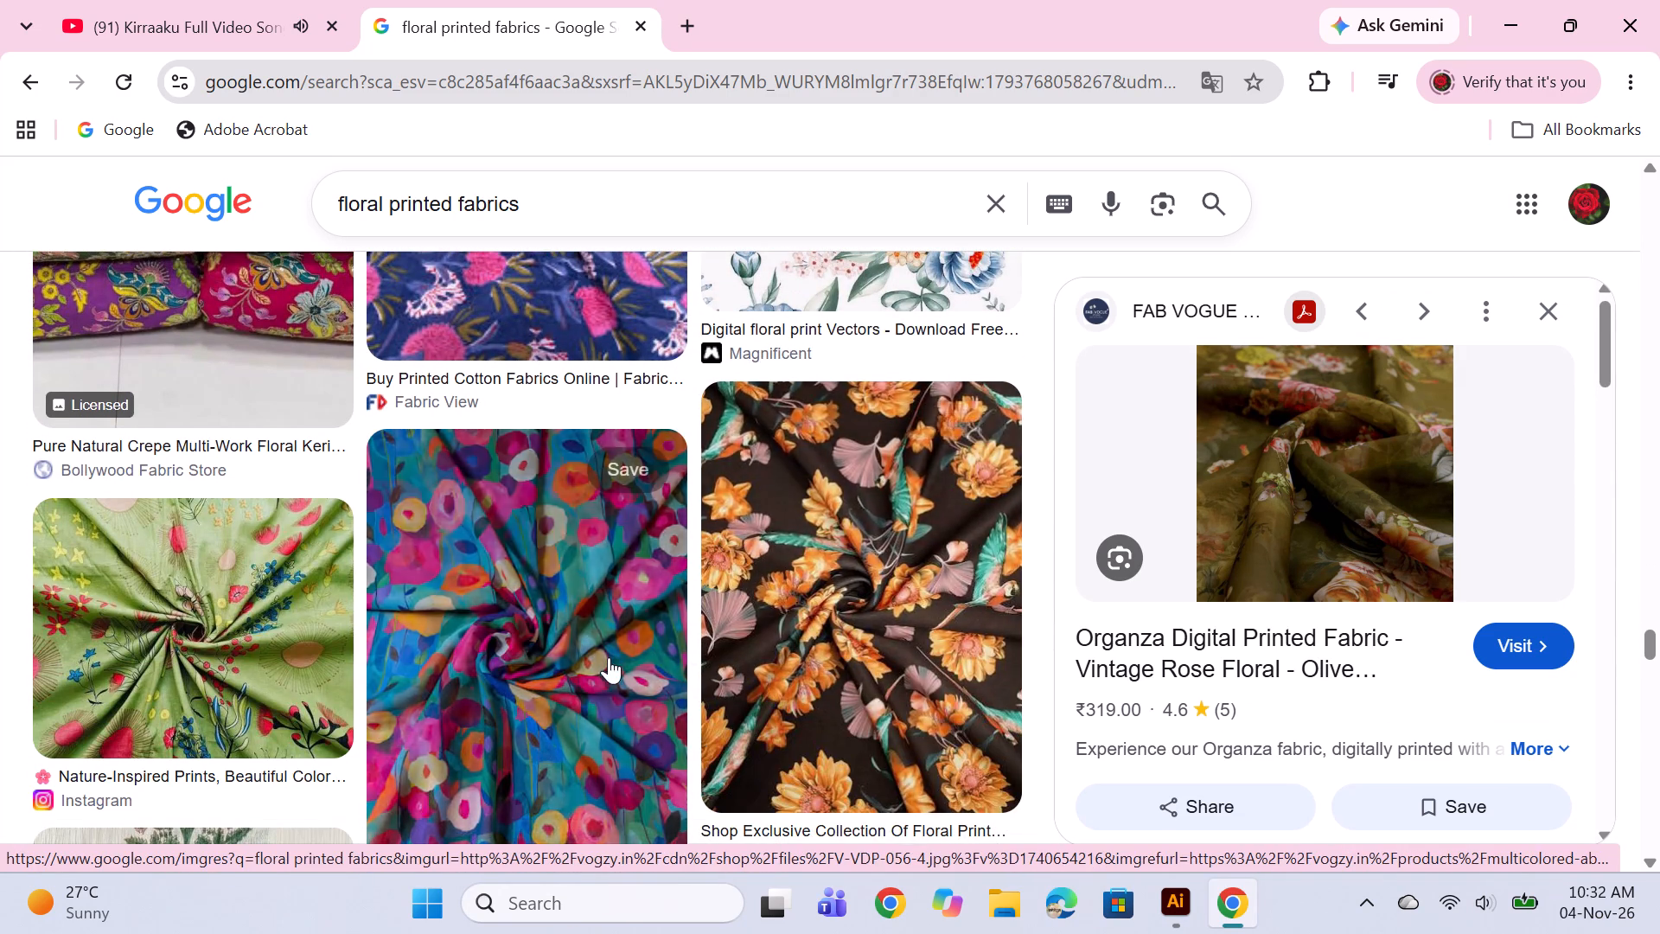
scroll(609, 657, "down", 3)
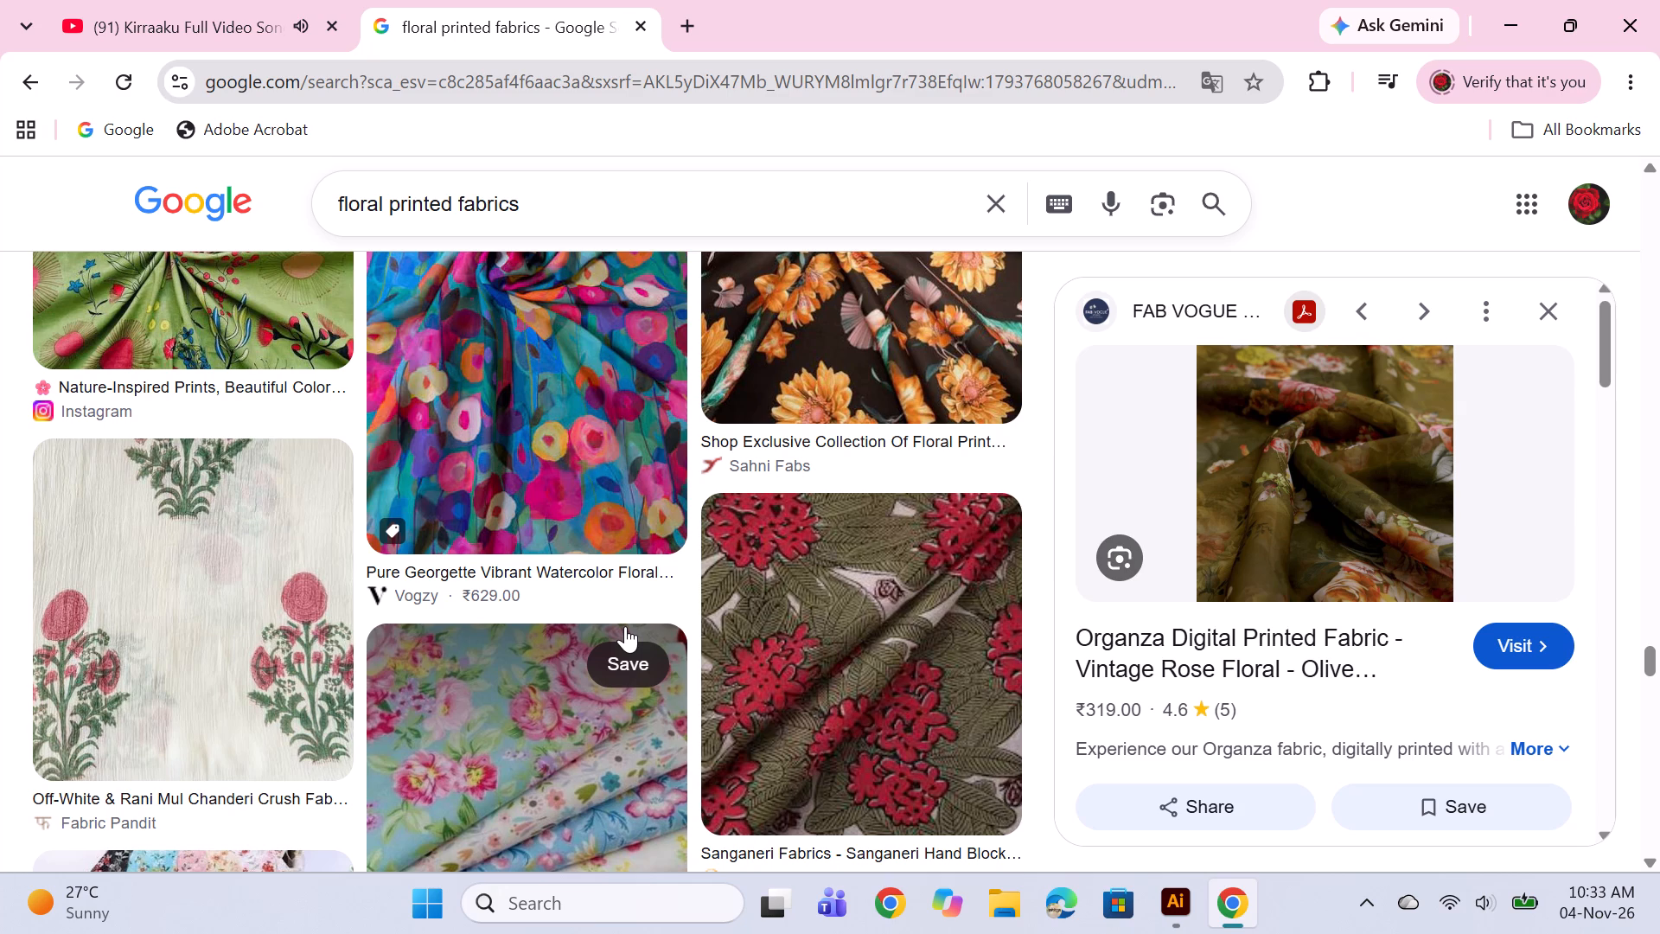
scroll(726, 560, "down", 2)
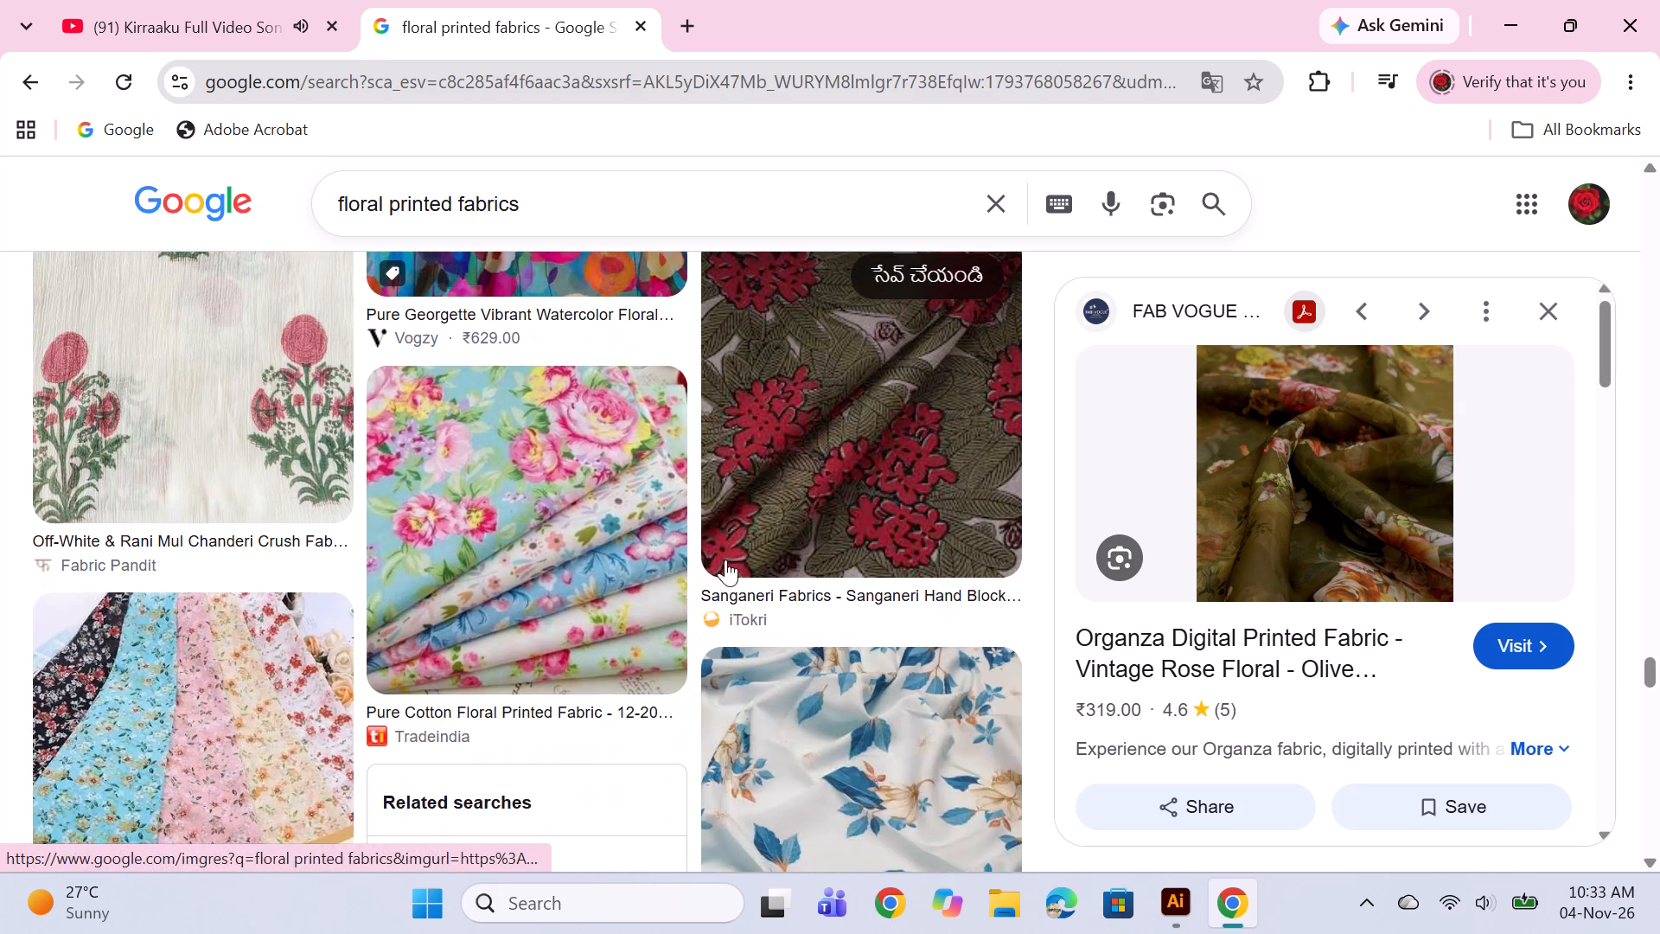
scroll(725, 580, "down", 7)
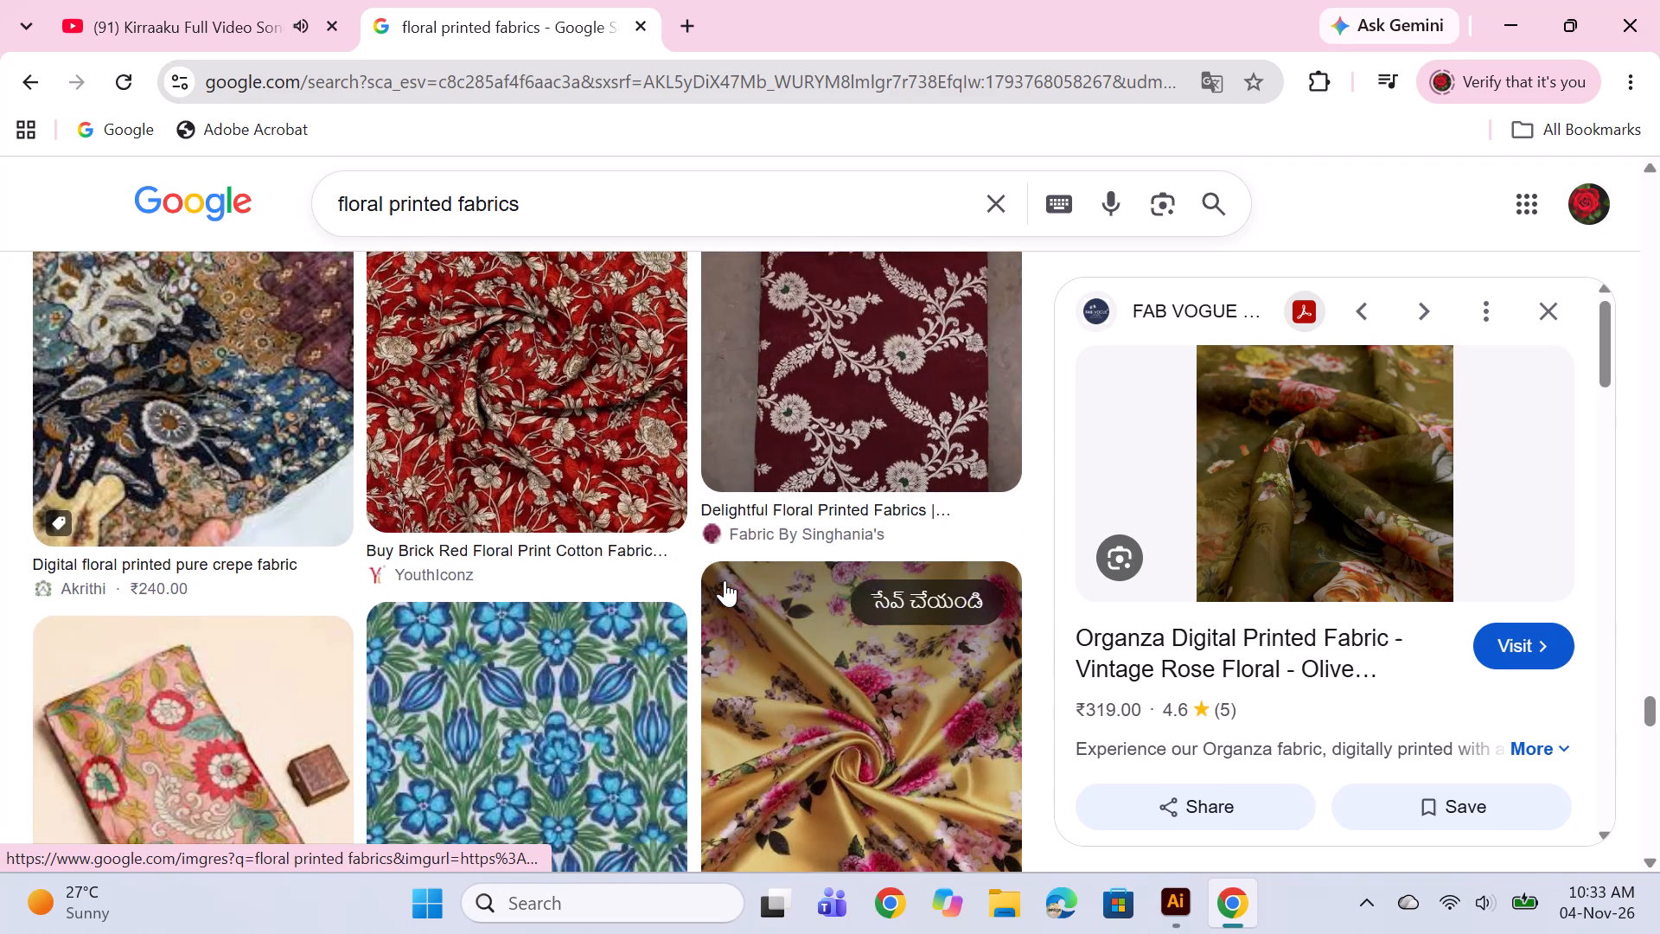
Switch to Illustrator and create a new A3 landscape document, 16.54 x 11.69 in, in CMYK color at 300 ppi.
left_click(1159, 914)
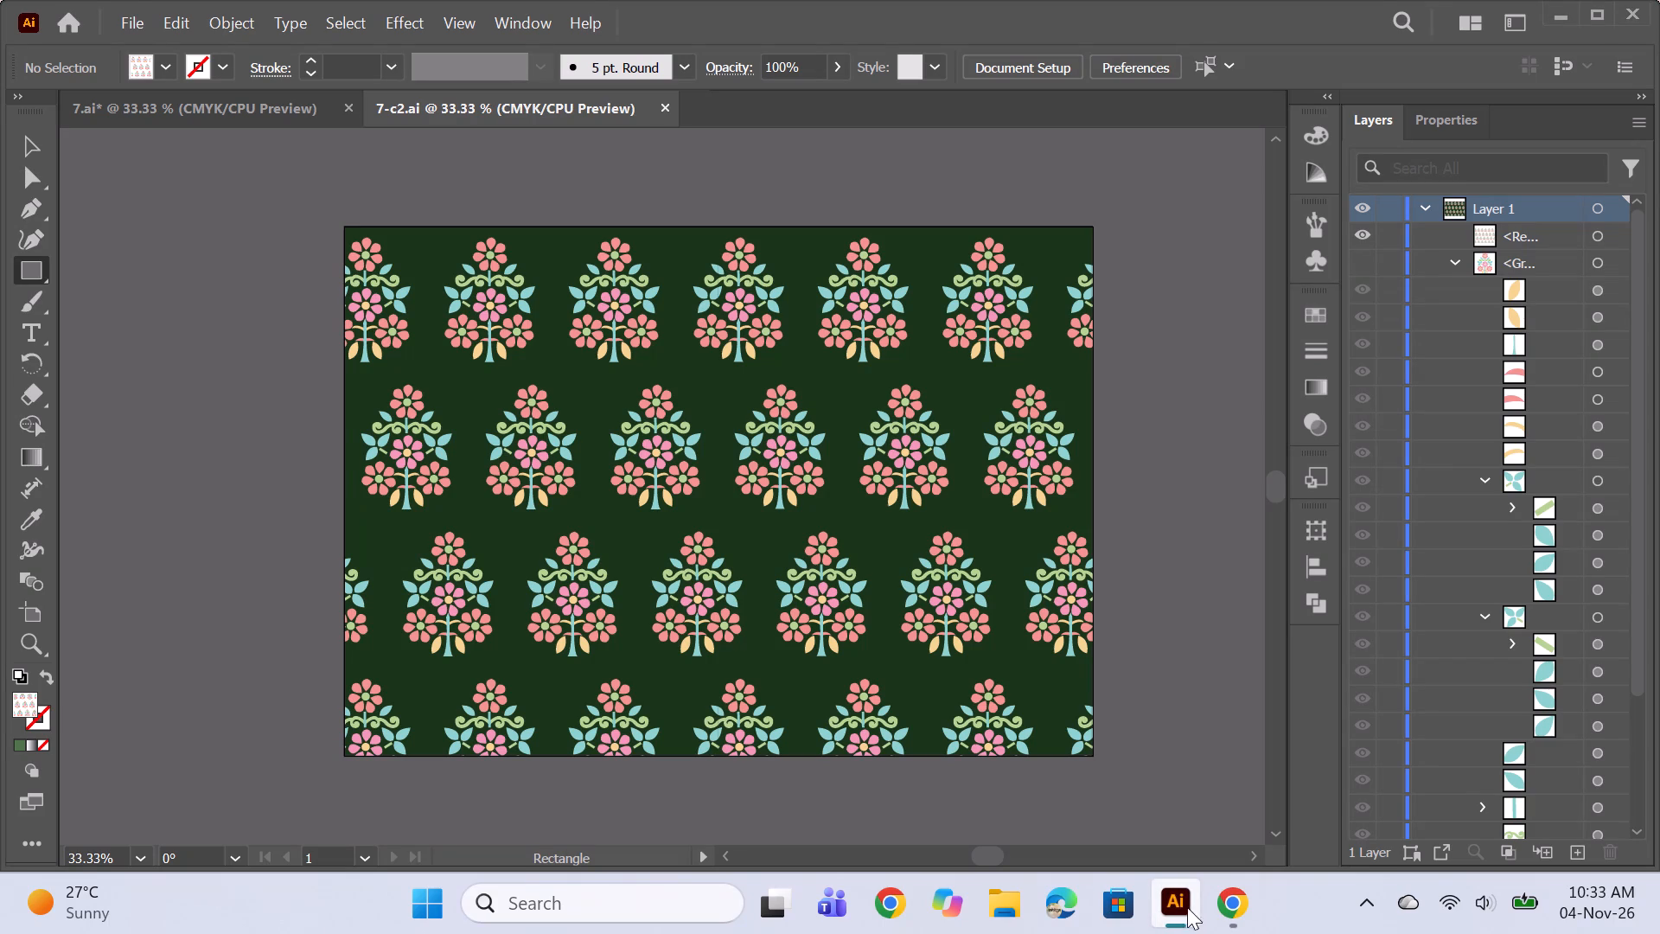
left_click(240, 116)
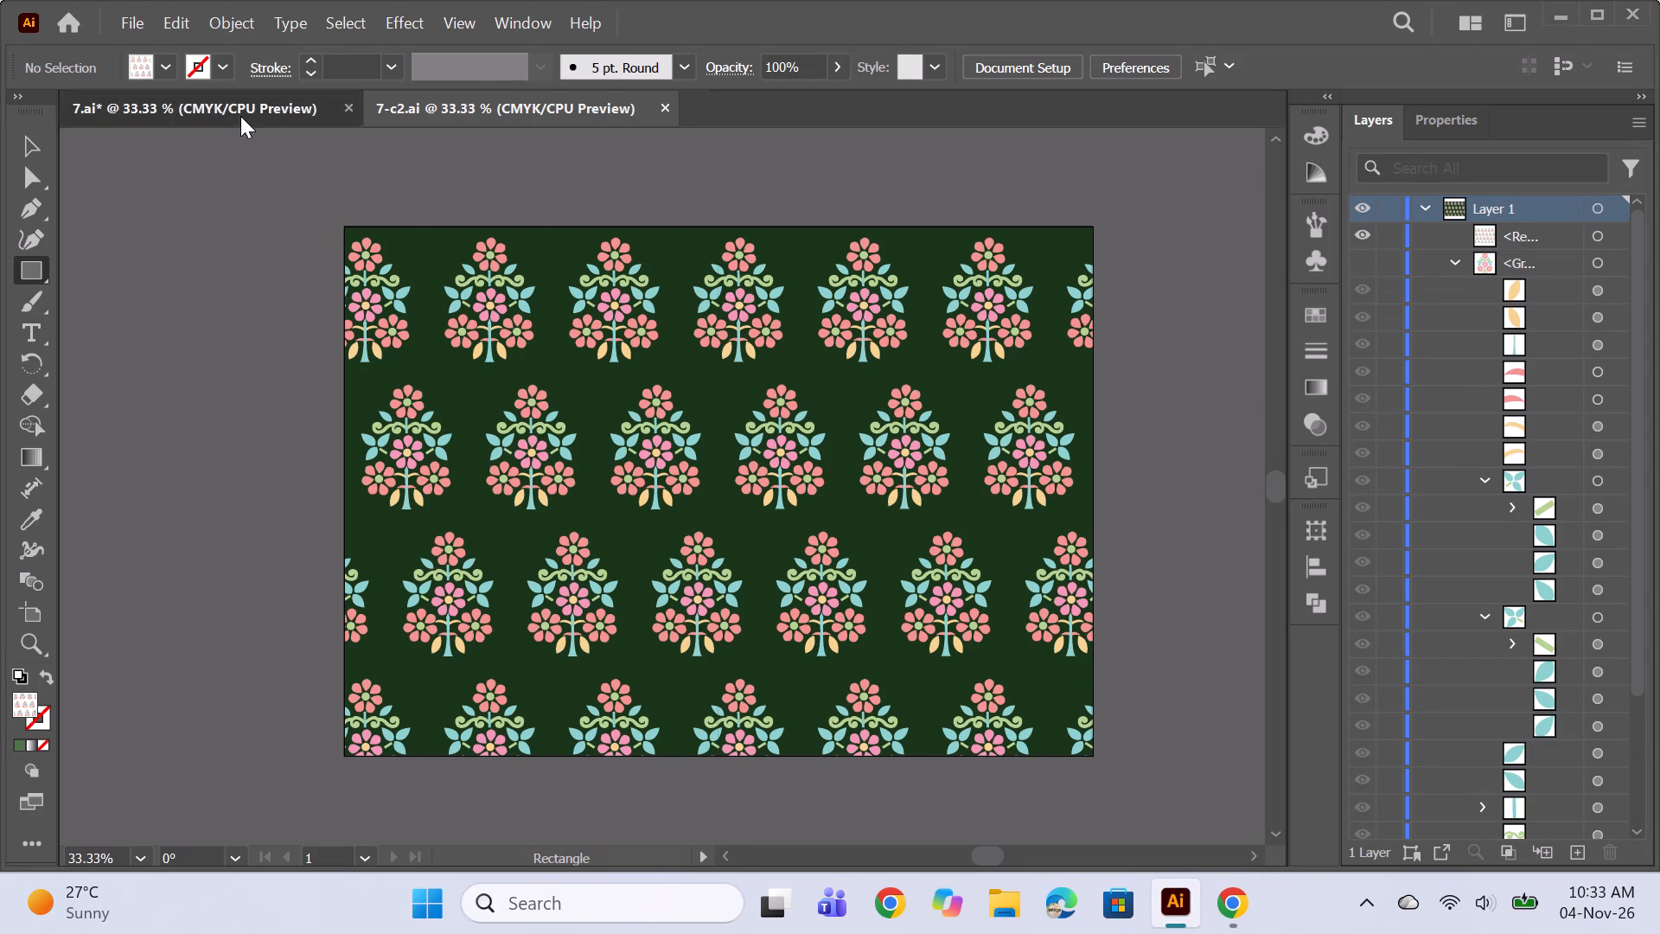
left_click(466, 99)
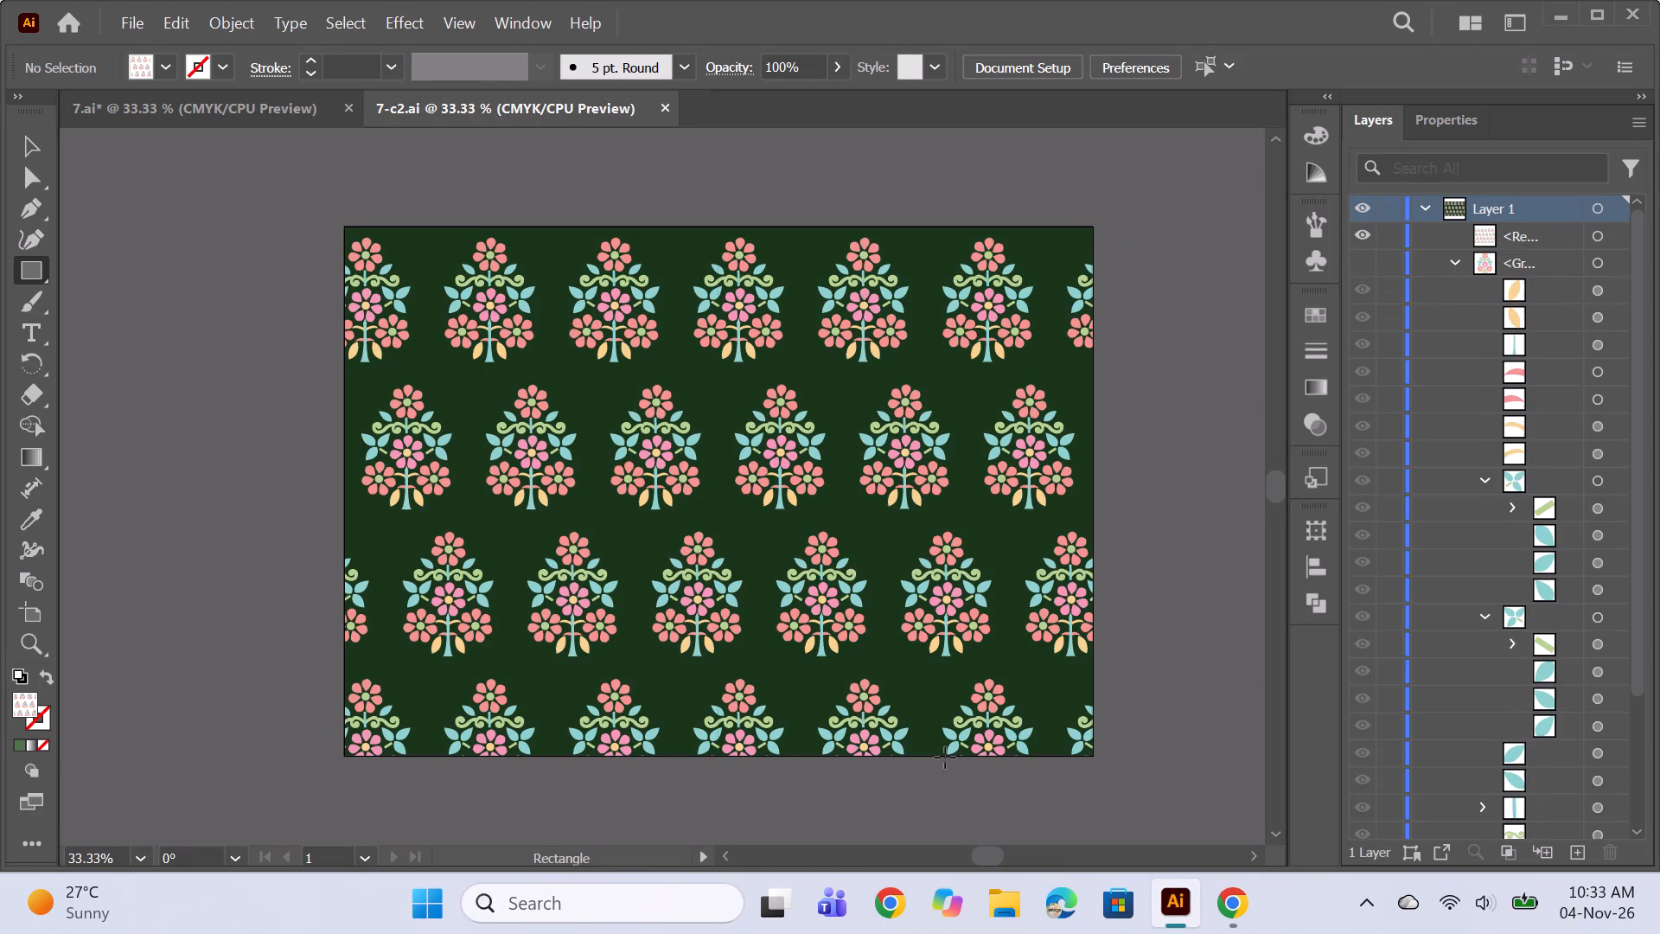
key("ctrl+n")
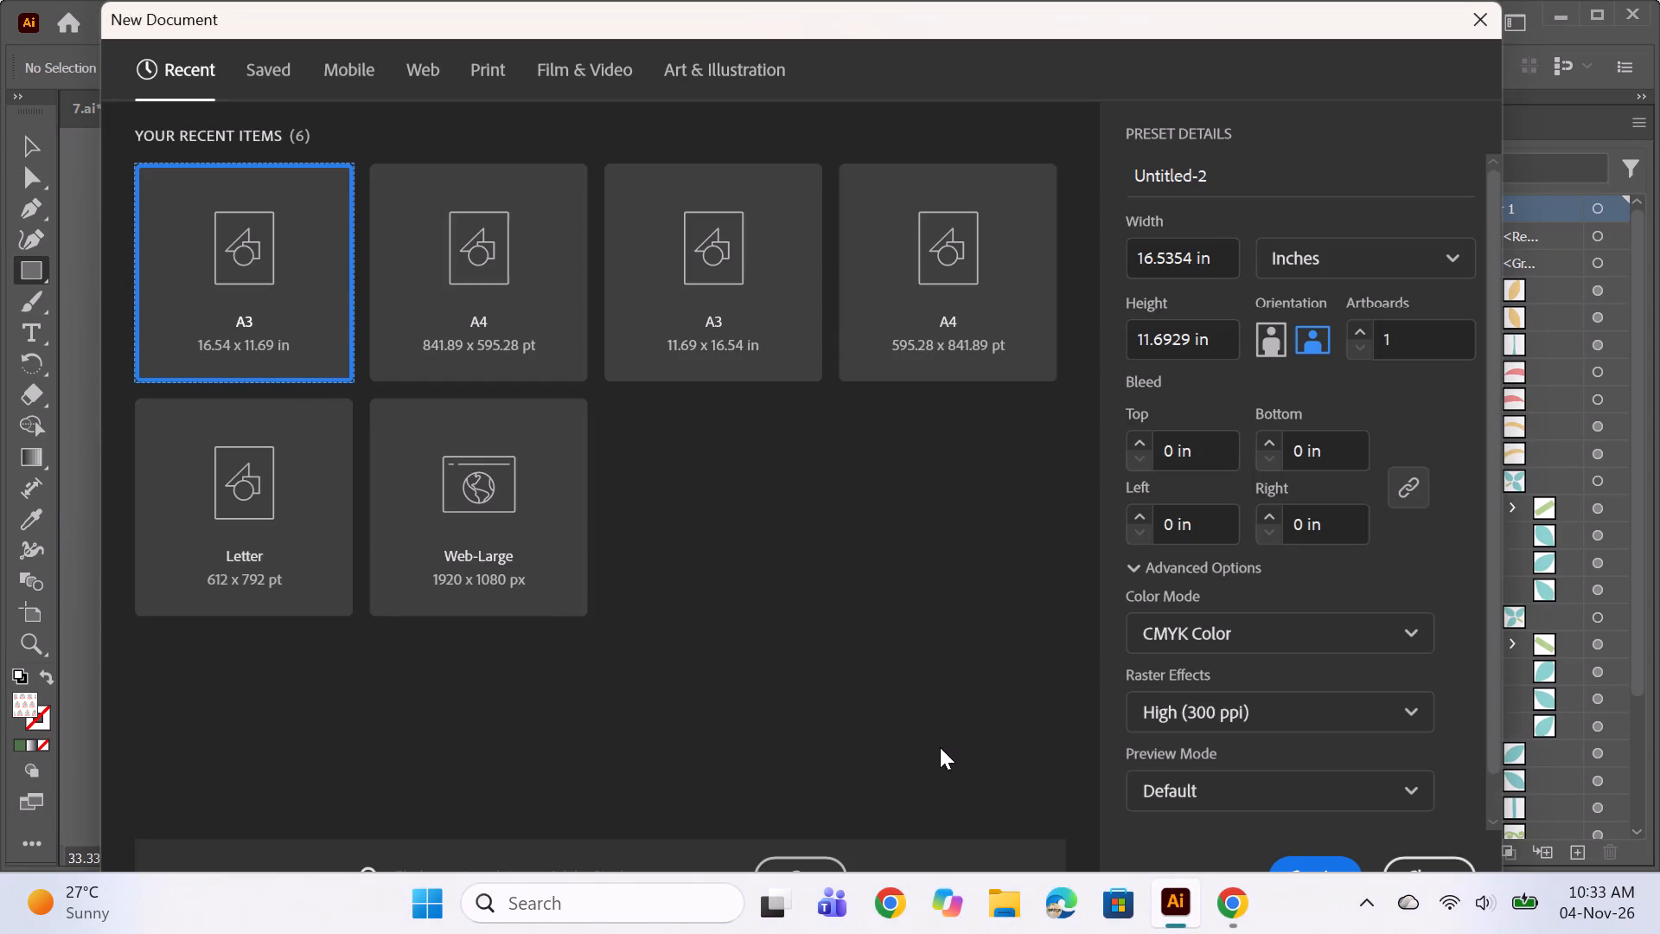
key("Return")
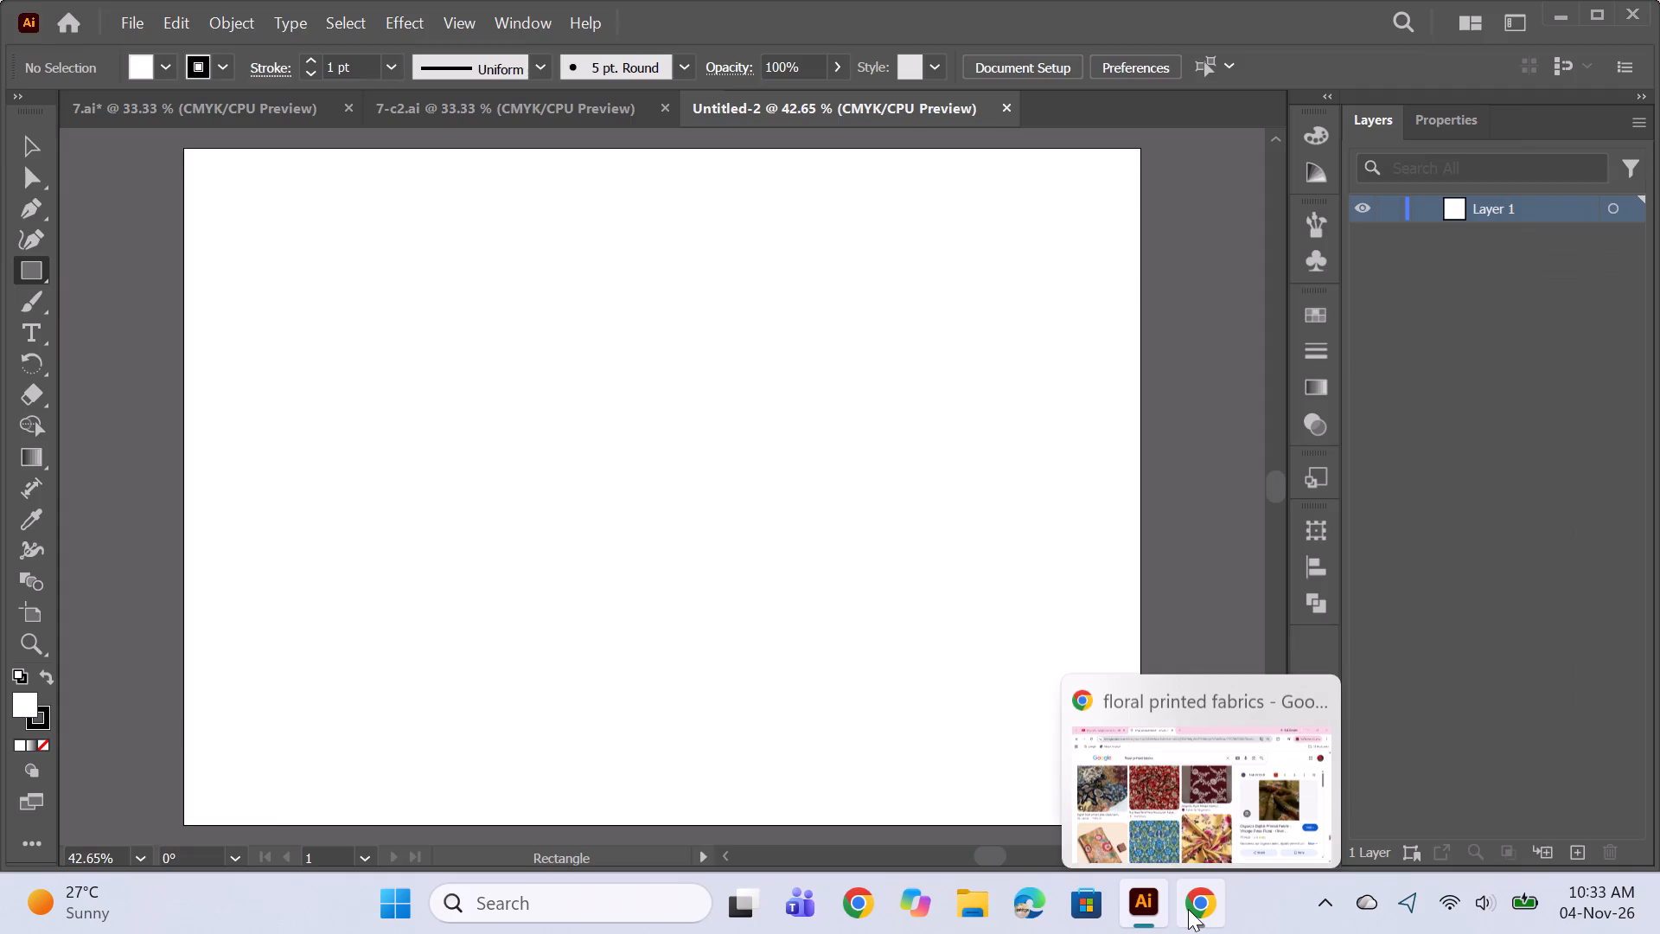
Switch to Chrome and browse further through the floral printed fabrics image results for a motif reference.
left_click(1188, 909)
scroll(956, 559, "down", 2)
scroll(762, 494, "down", 5)
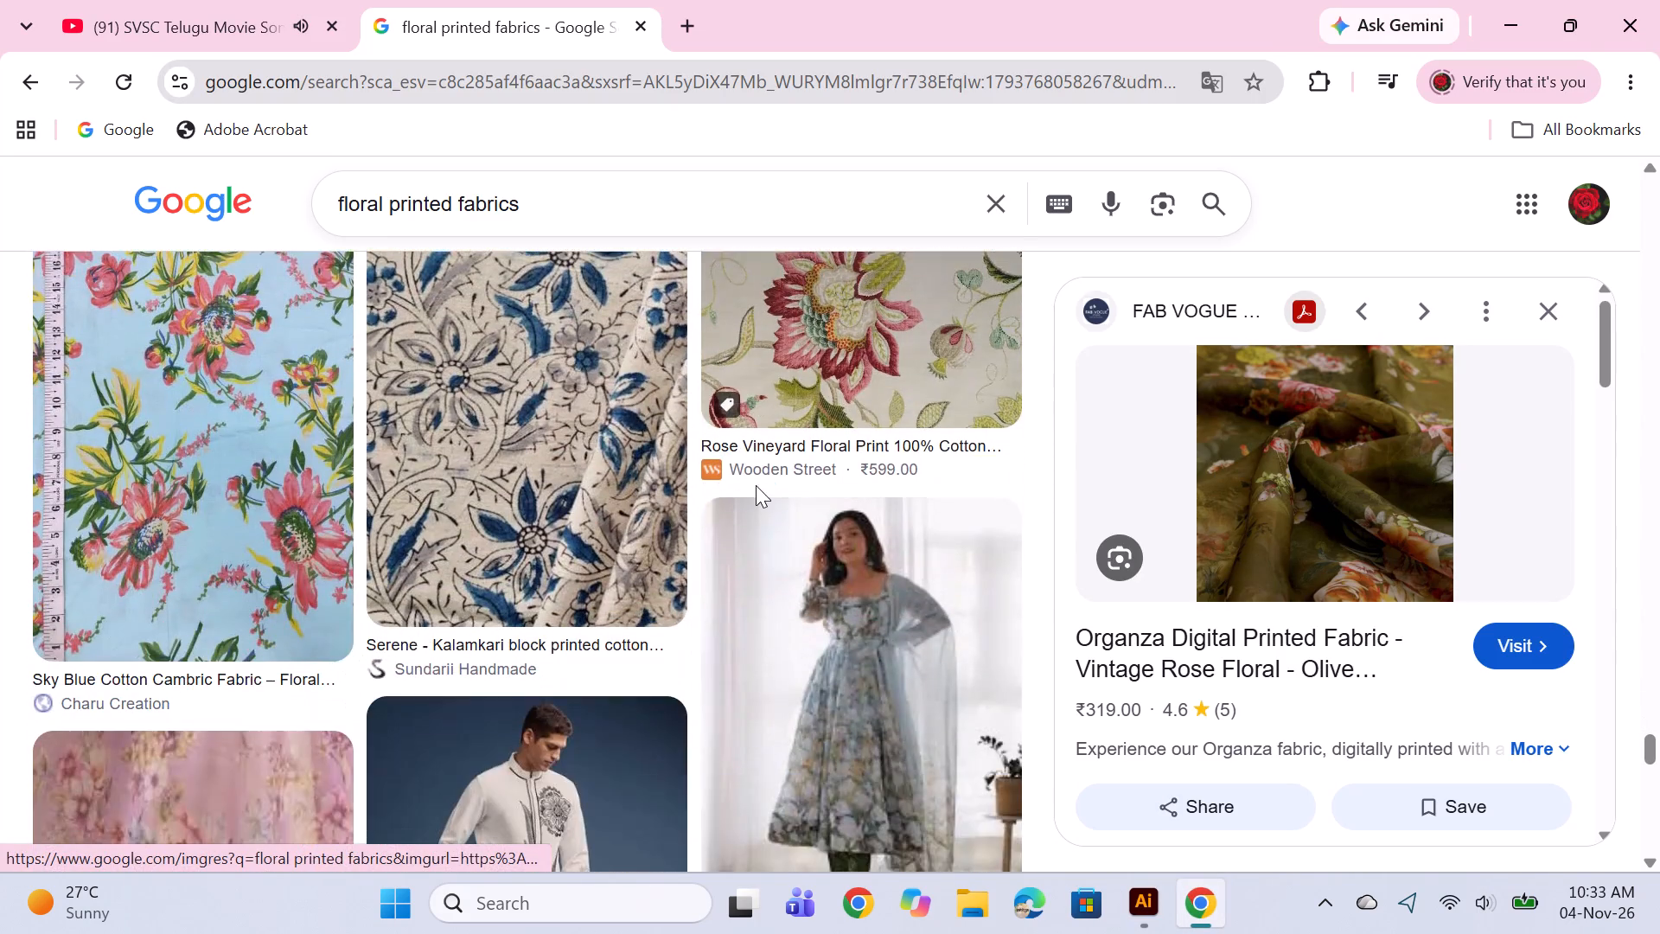
scroll(756, 485, "down", 10)
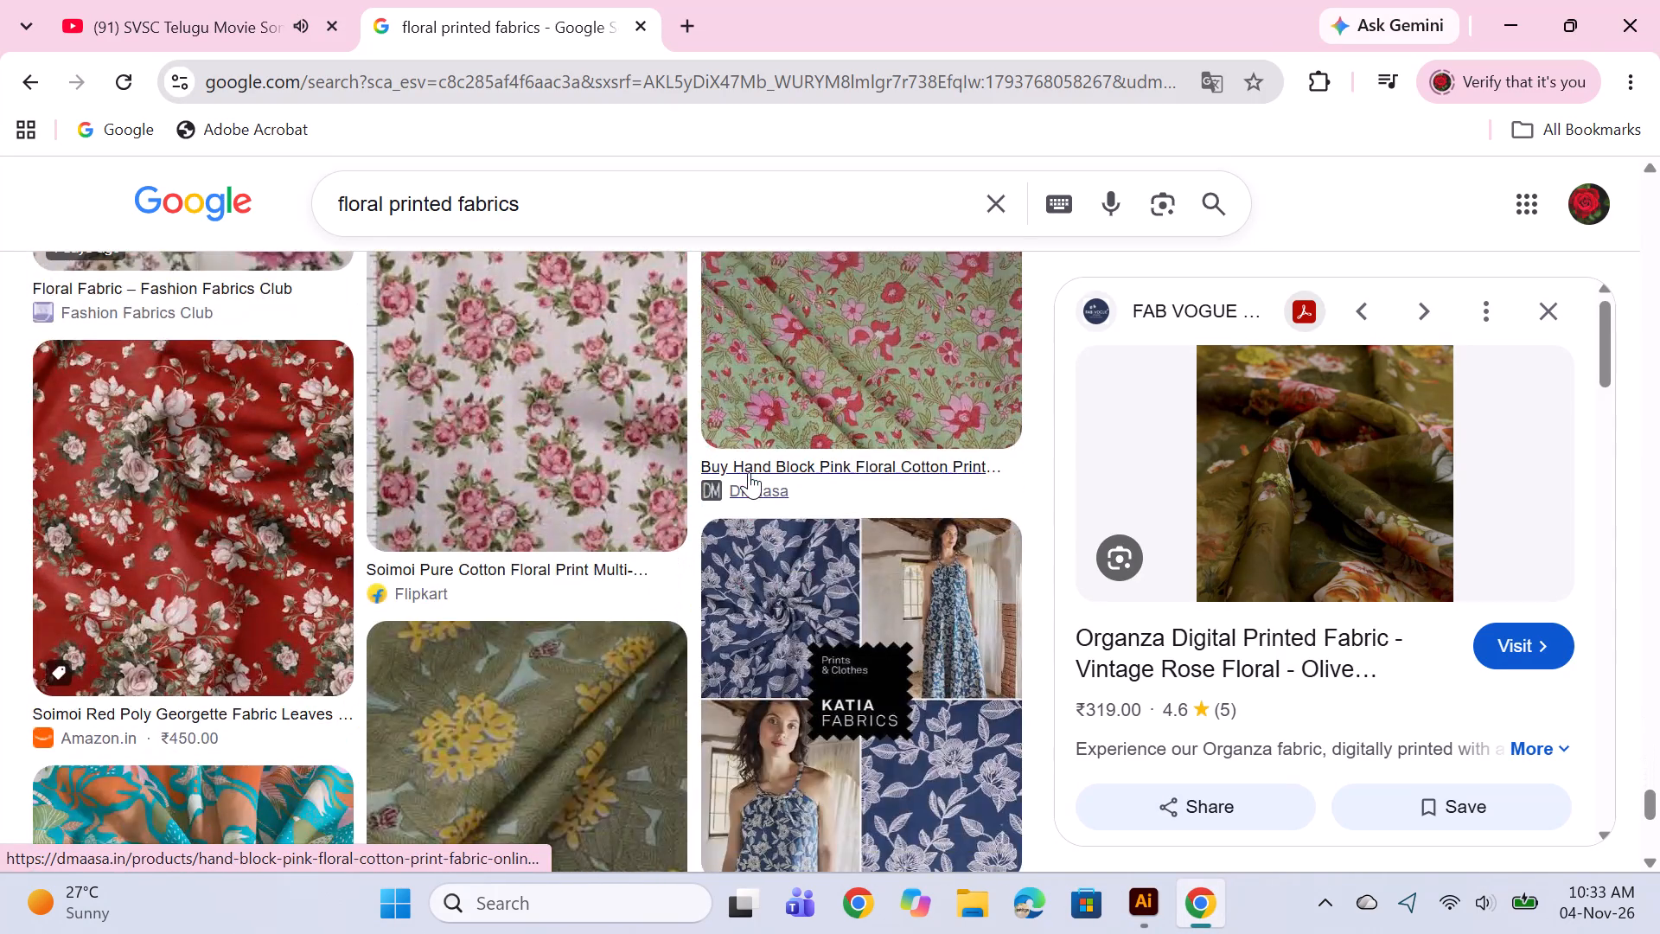
scroll(749, 472, "down", 2)
left_click(1119, 907)
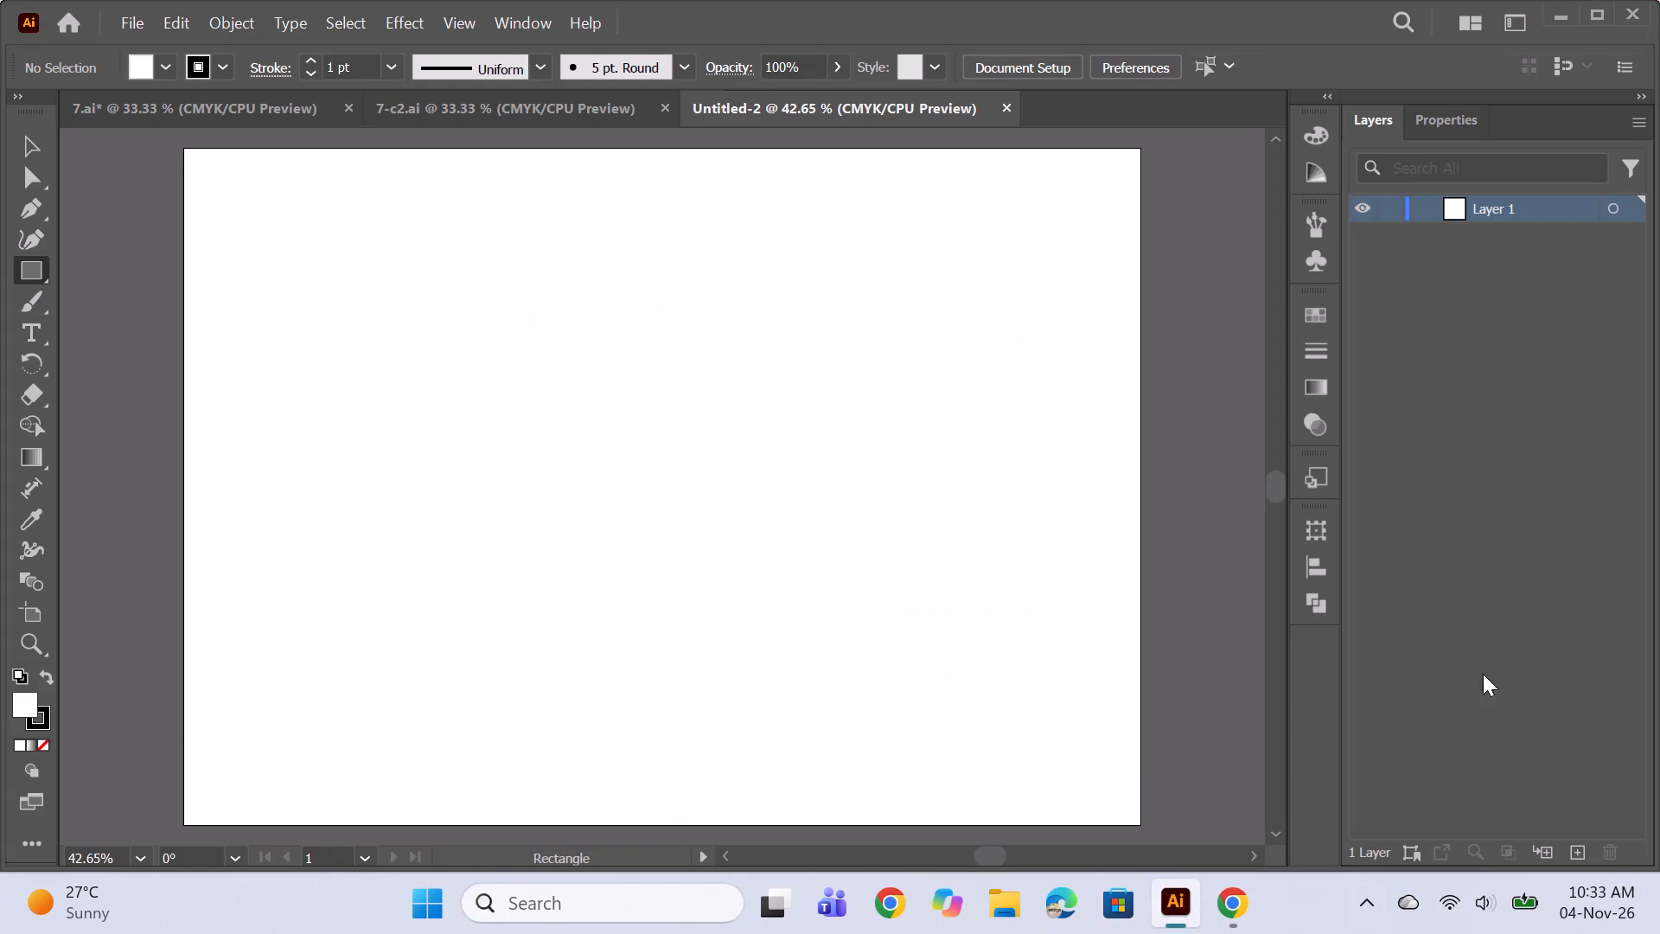
left_click(1223, 903)
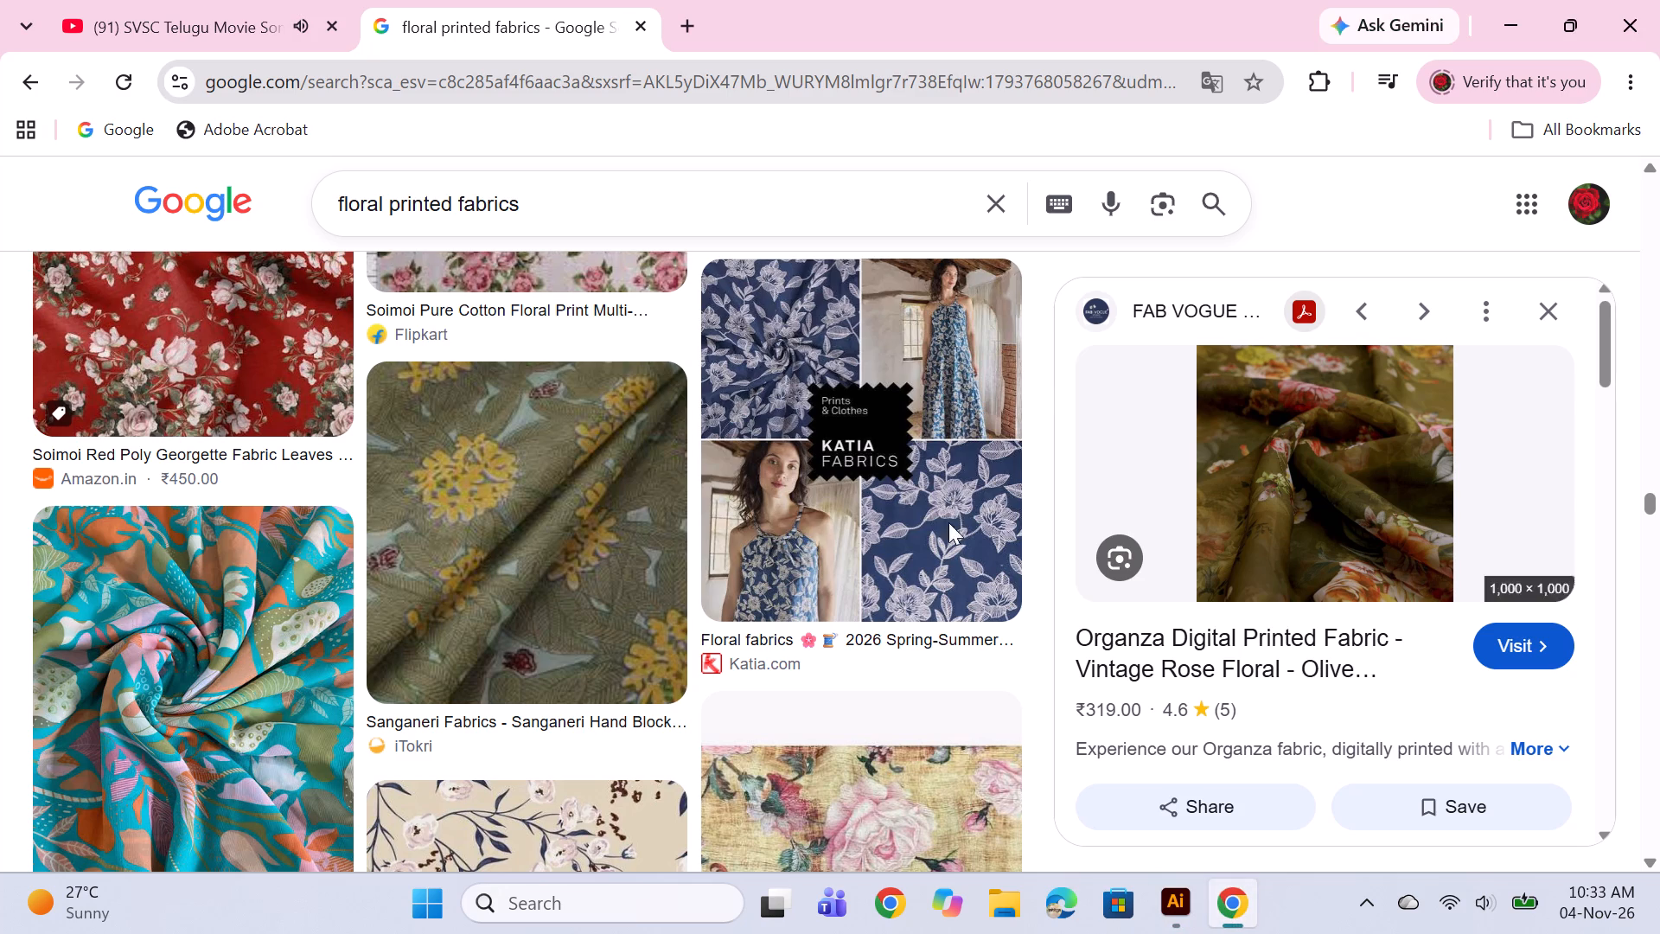
left_click(1156, 902)
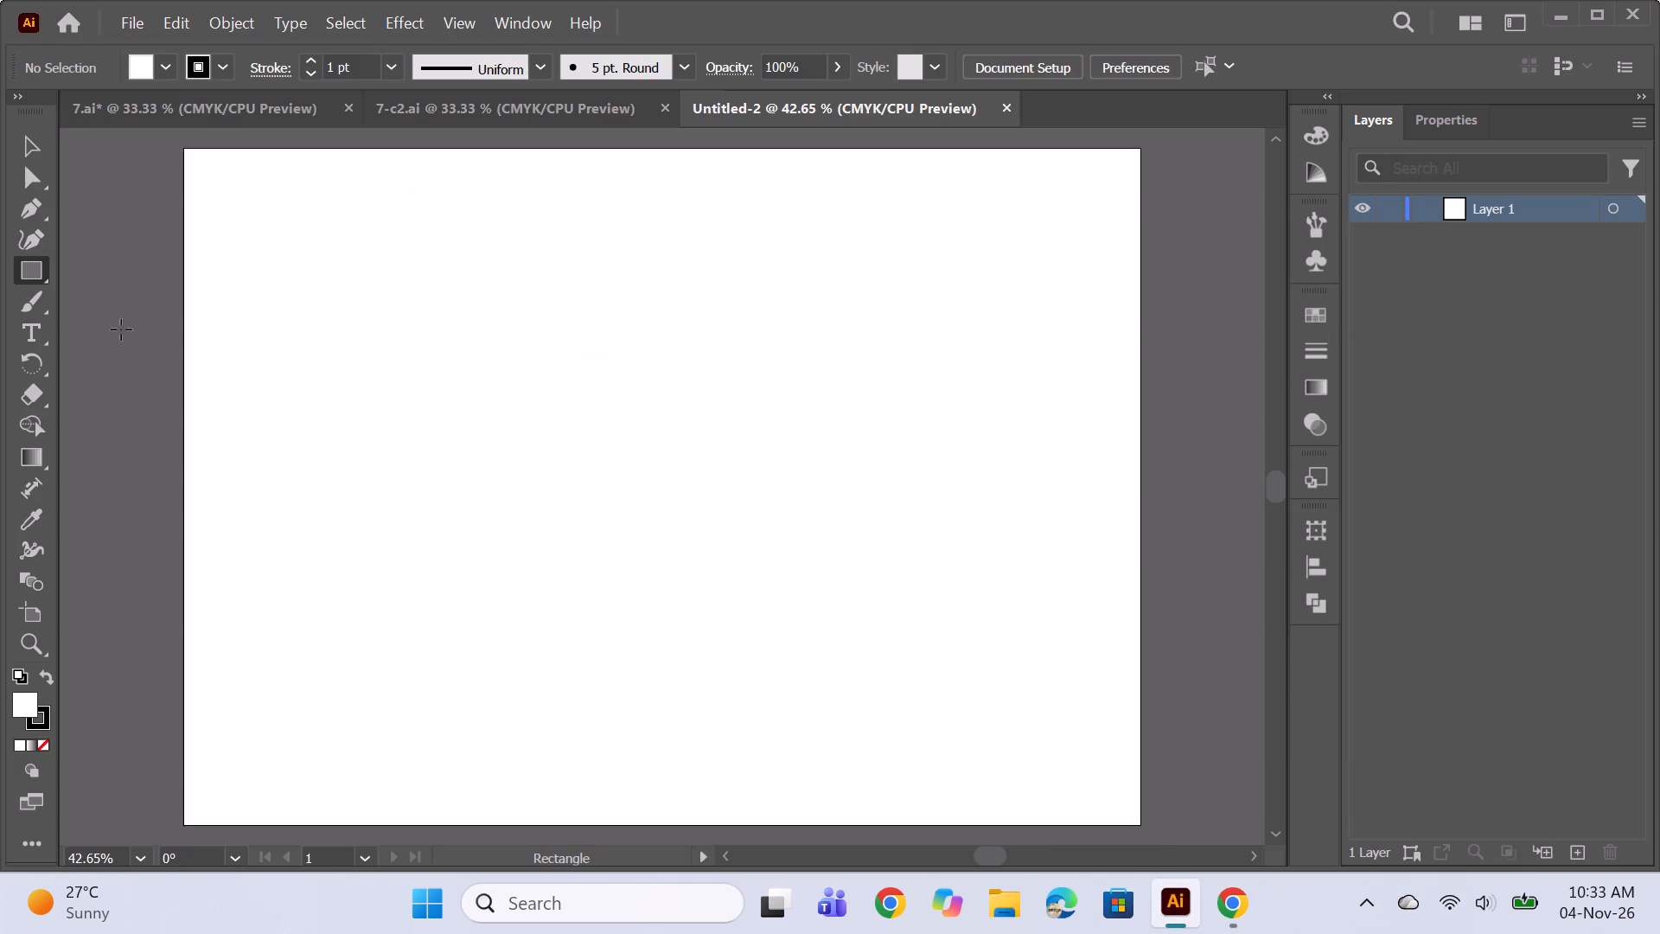
In the new Untitled-2 document in Illustrator, draw a background rectangle covering the whole artboard, about 16.54 x 11.69 in.
left_click(420, 106)
left_click(769, 102)
left_click_drag(185, 146, 848, 812)
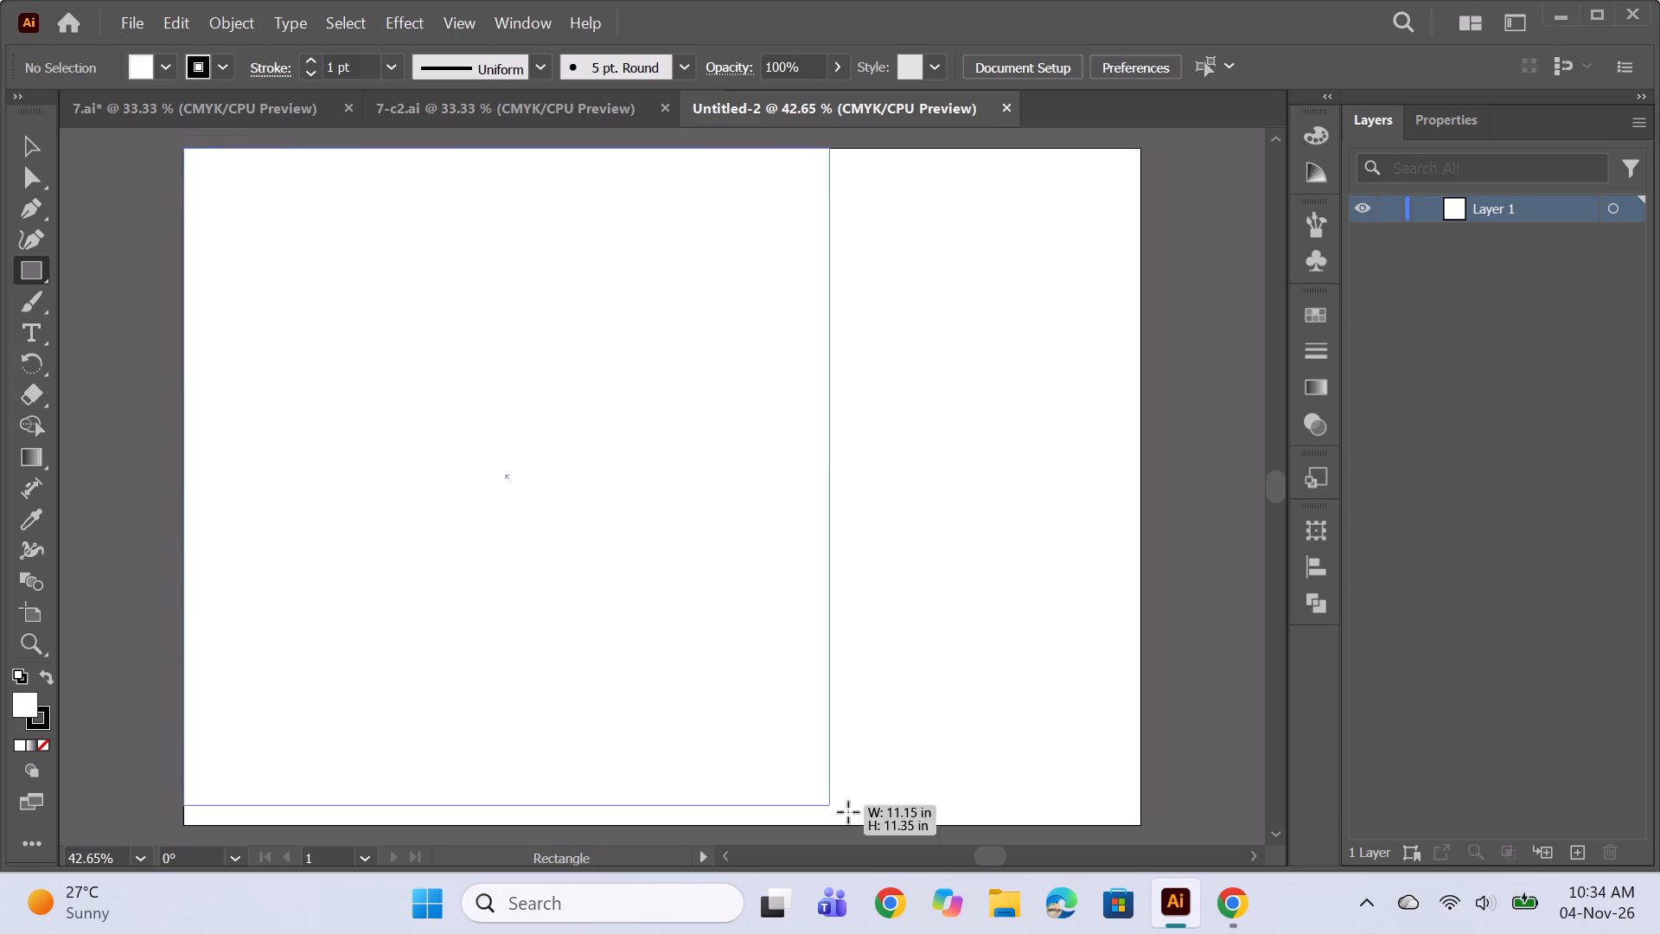
left_click_drag(848, 812, 1142, 824)
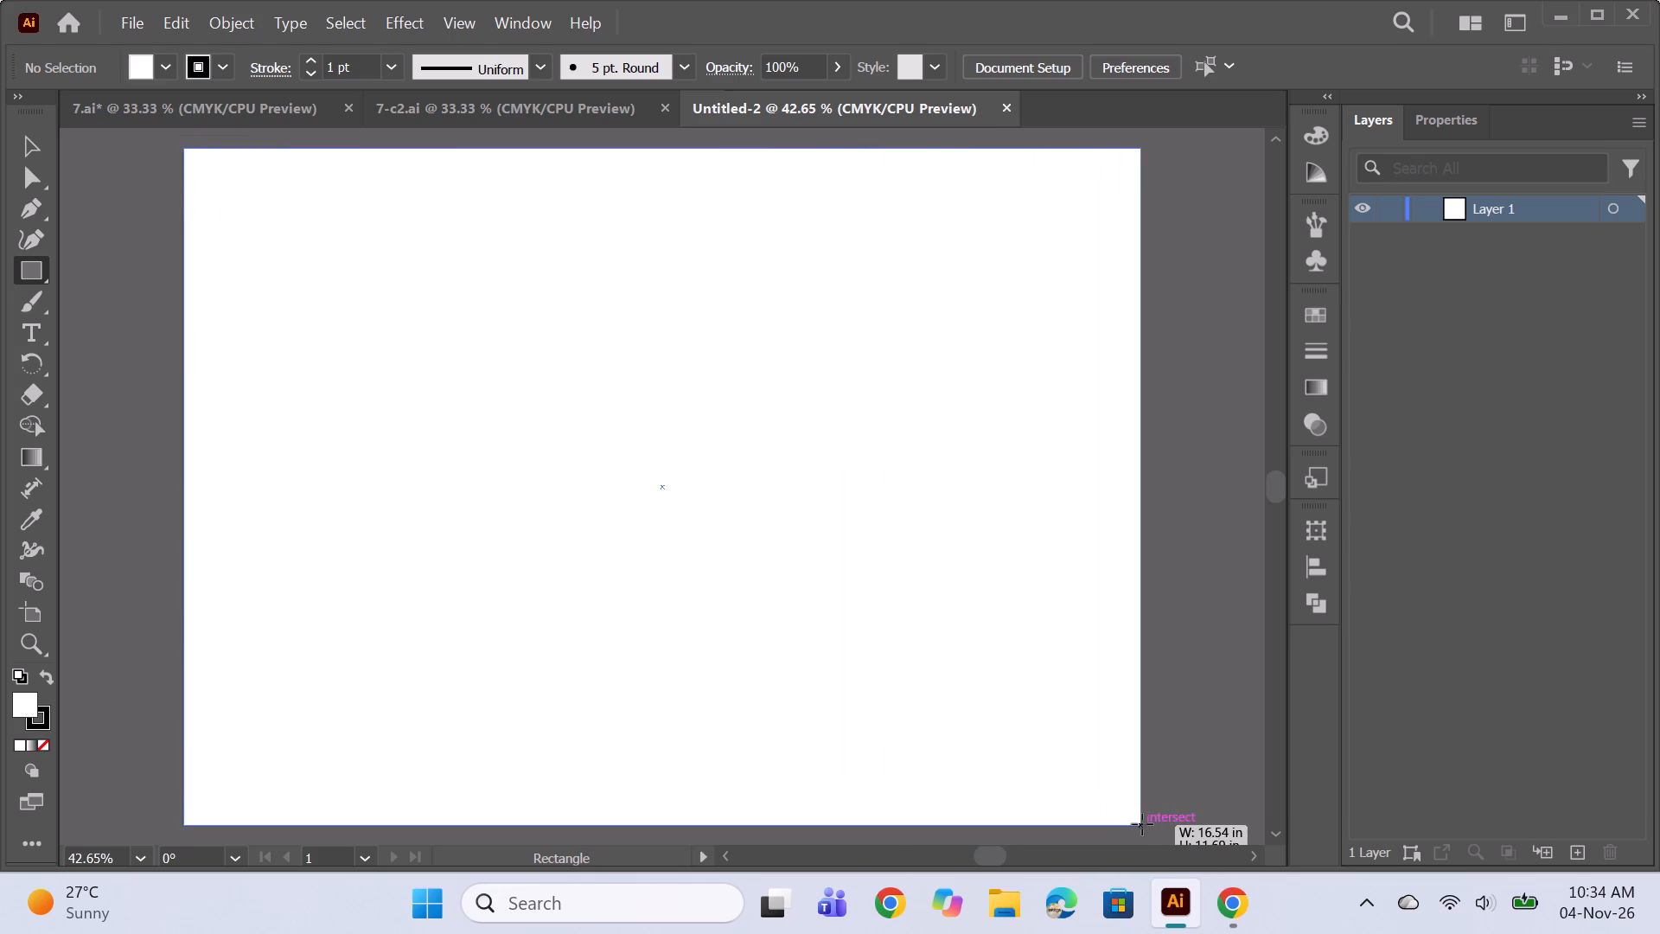
left_click_drag(1142, 824, 1140, 827)
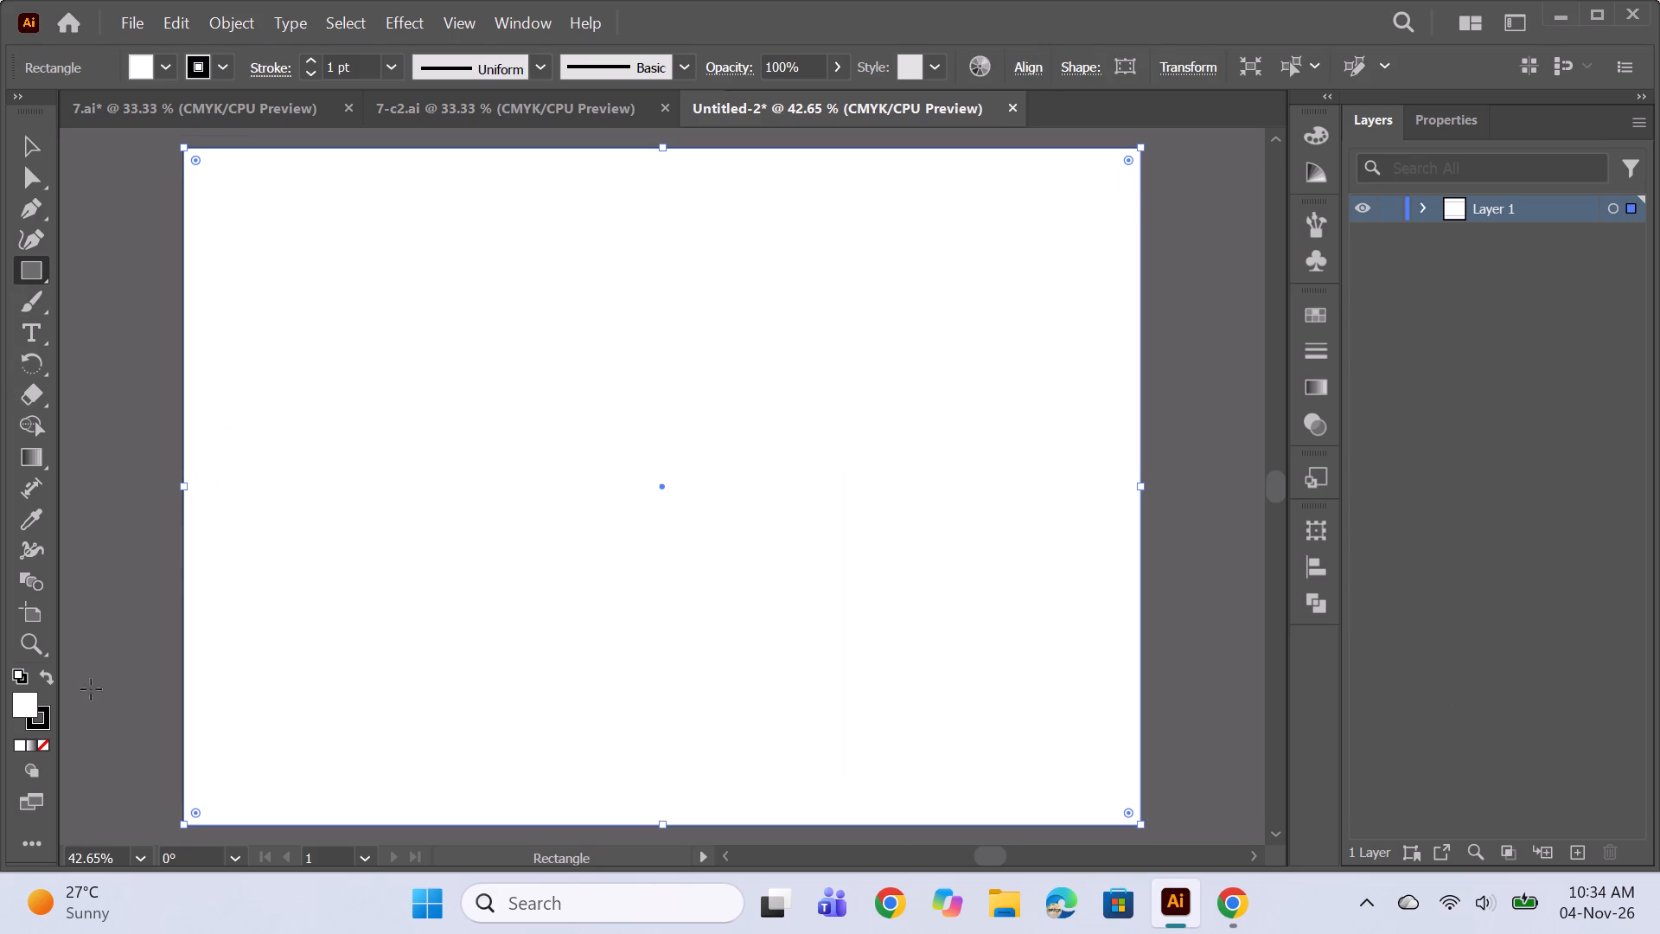
Fill the background rectangle with the pale cream color F9E3B7.
double_click(34, 707)
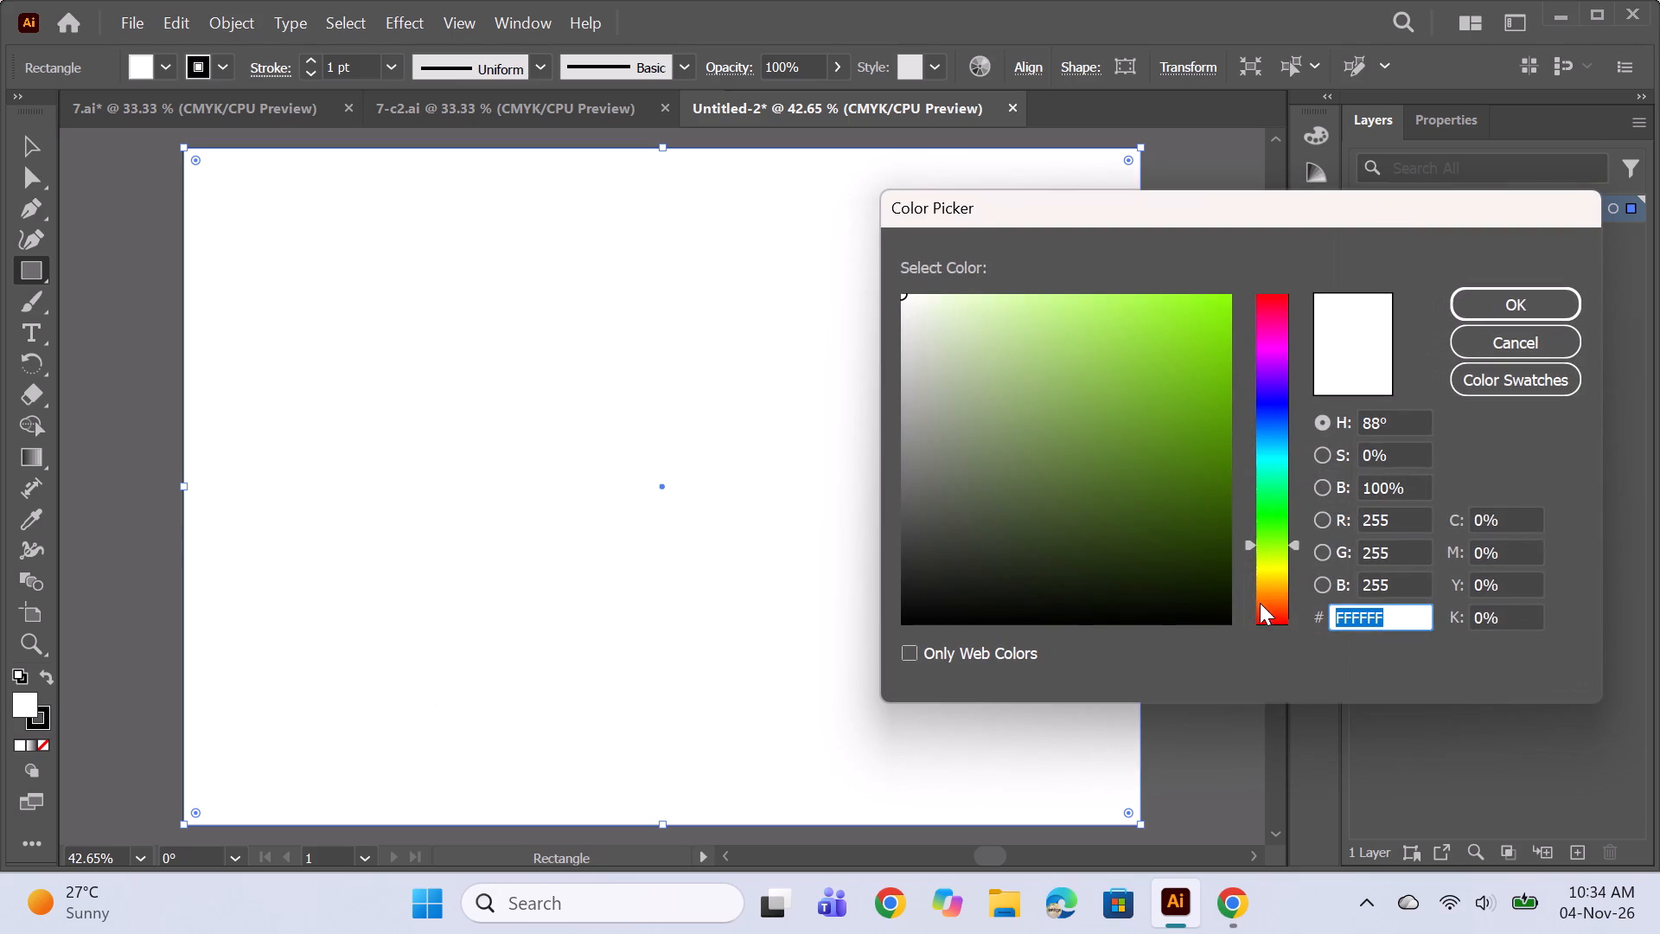
left_click(1267, 579)
left_click(1271, 585)
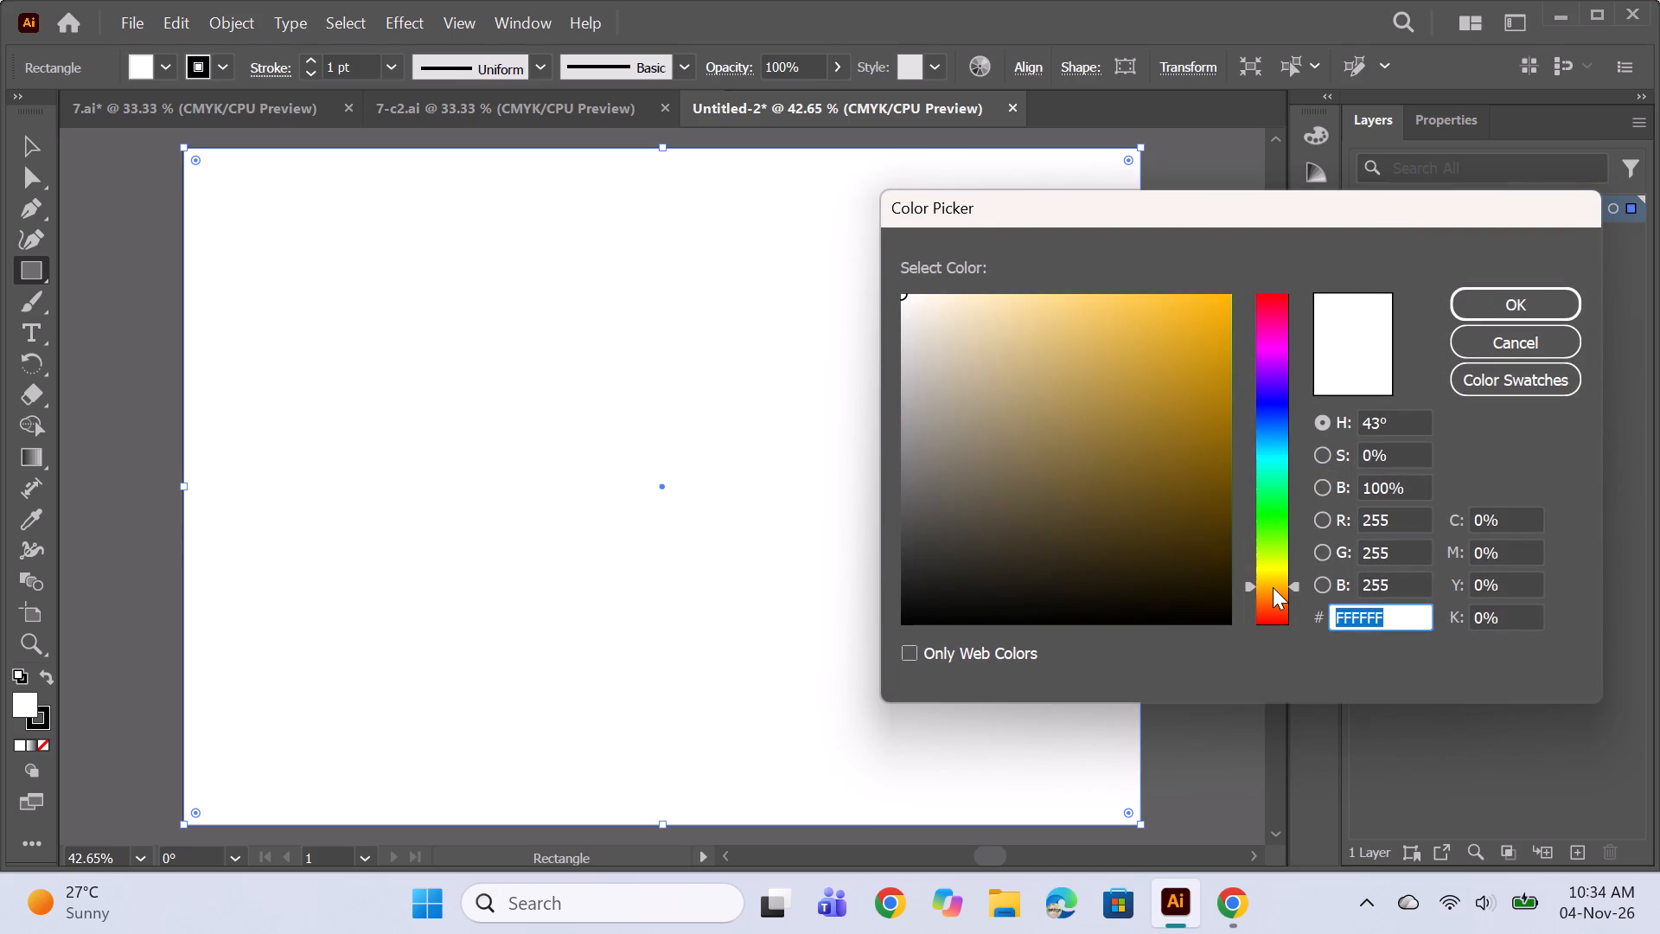
left_click(1273, 587)
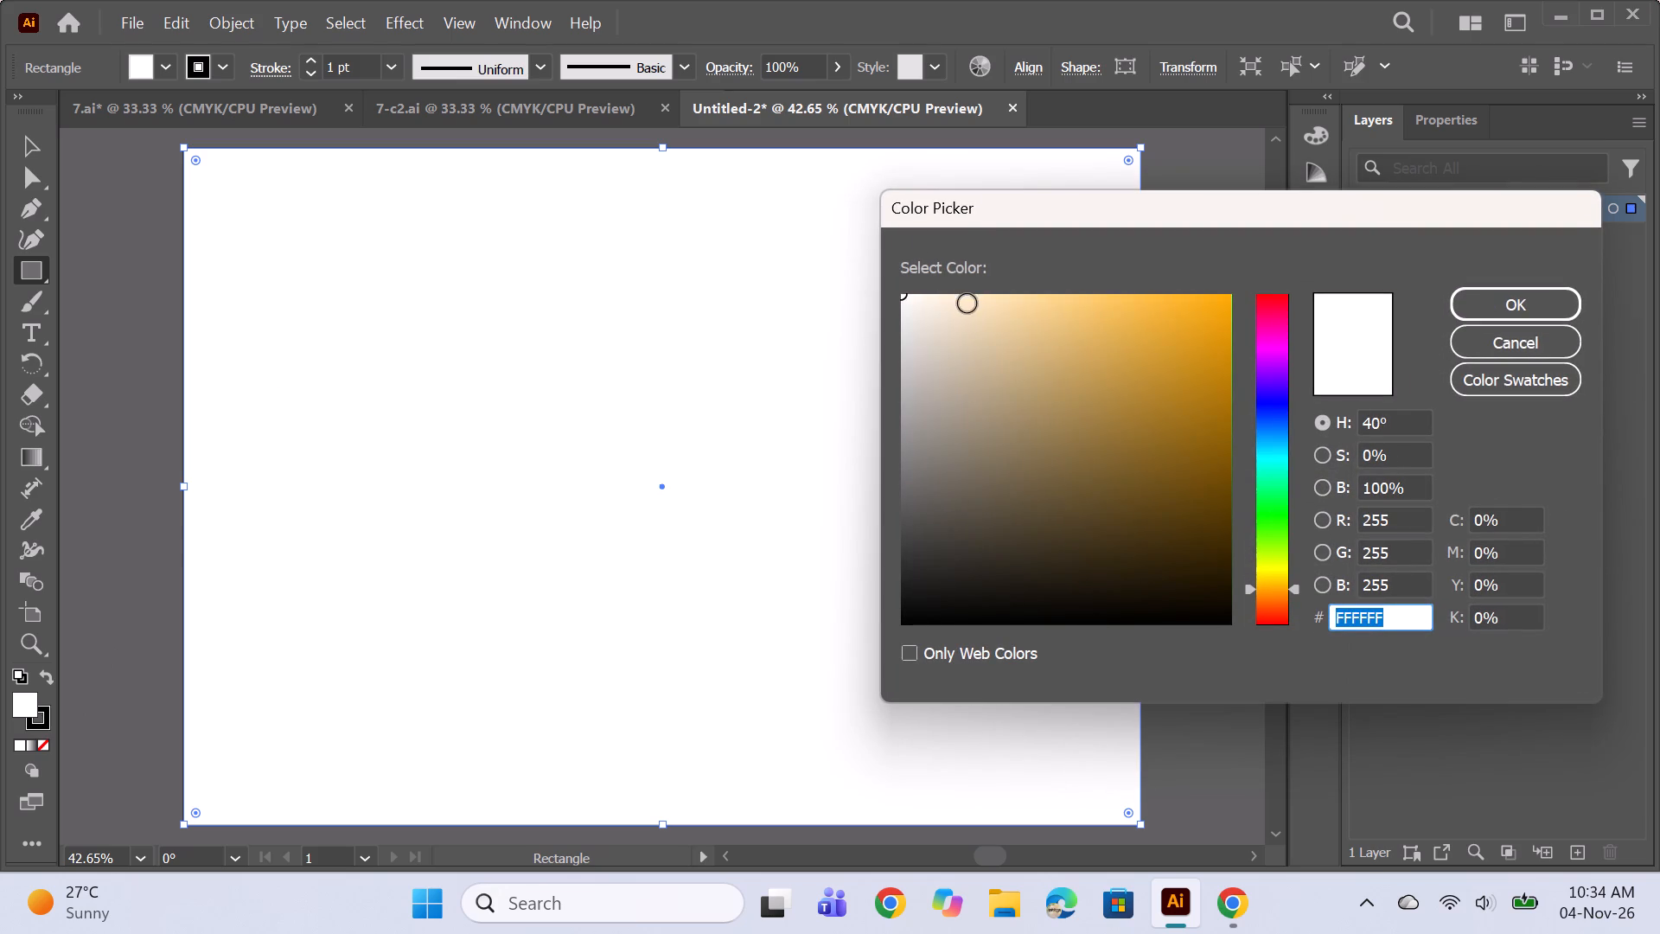
left_click(967, 304)
left_click(966, 326)
left_click(993, 299)
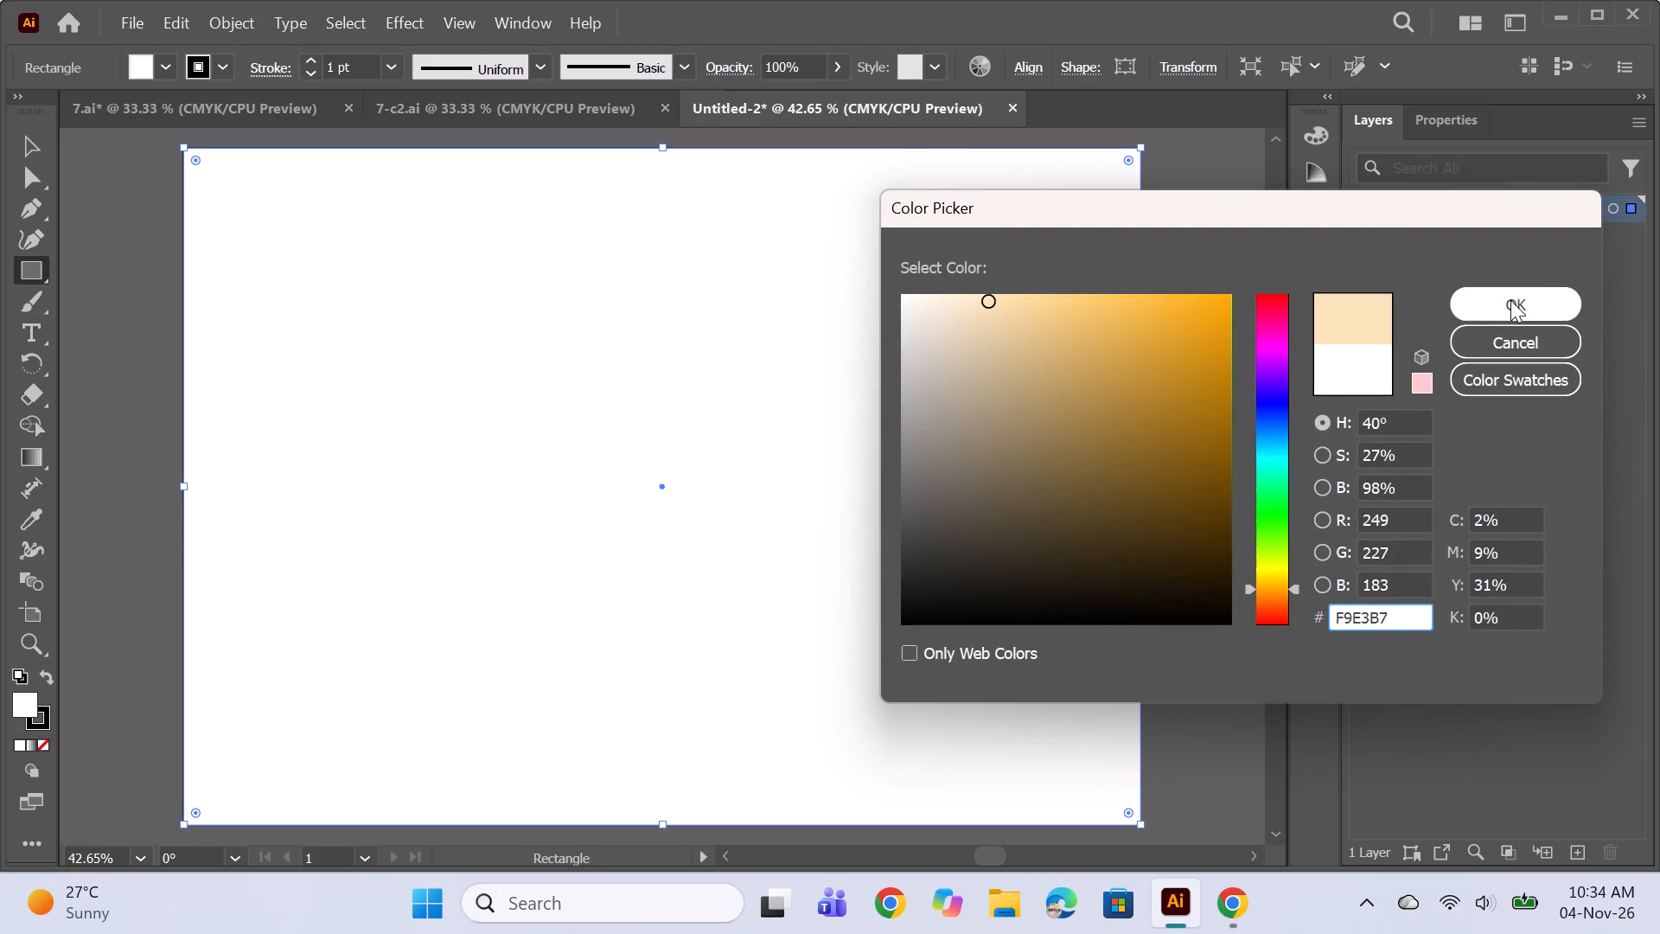
left_click(1512, 301)
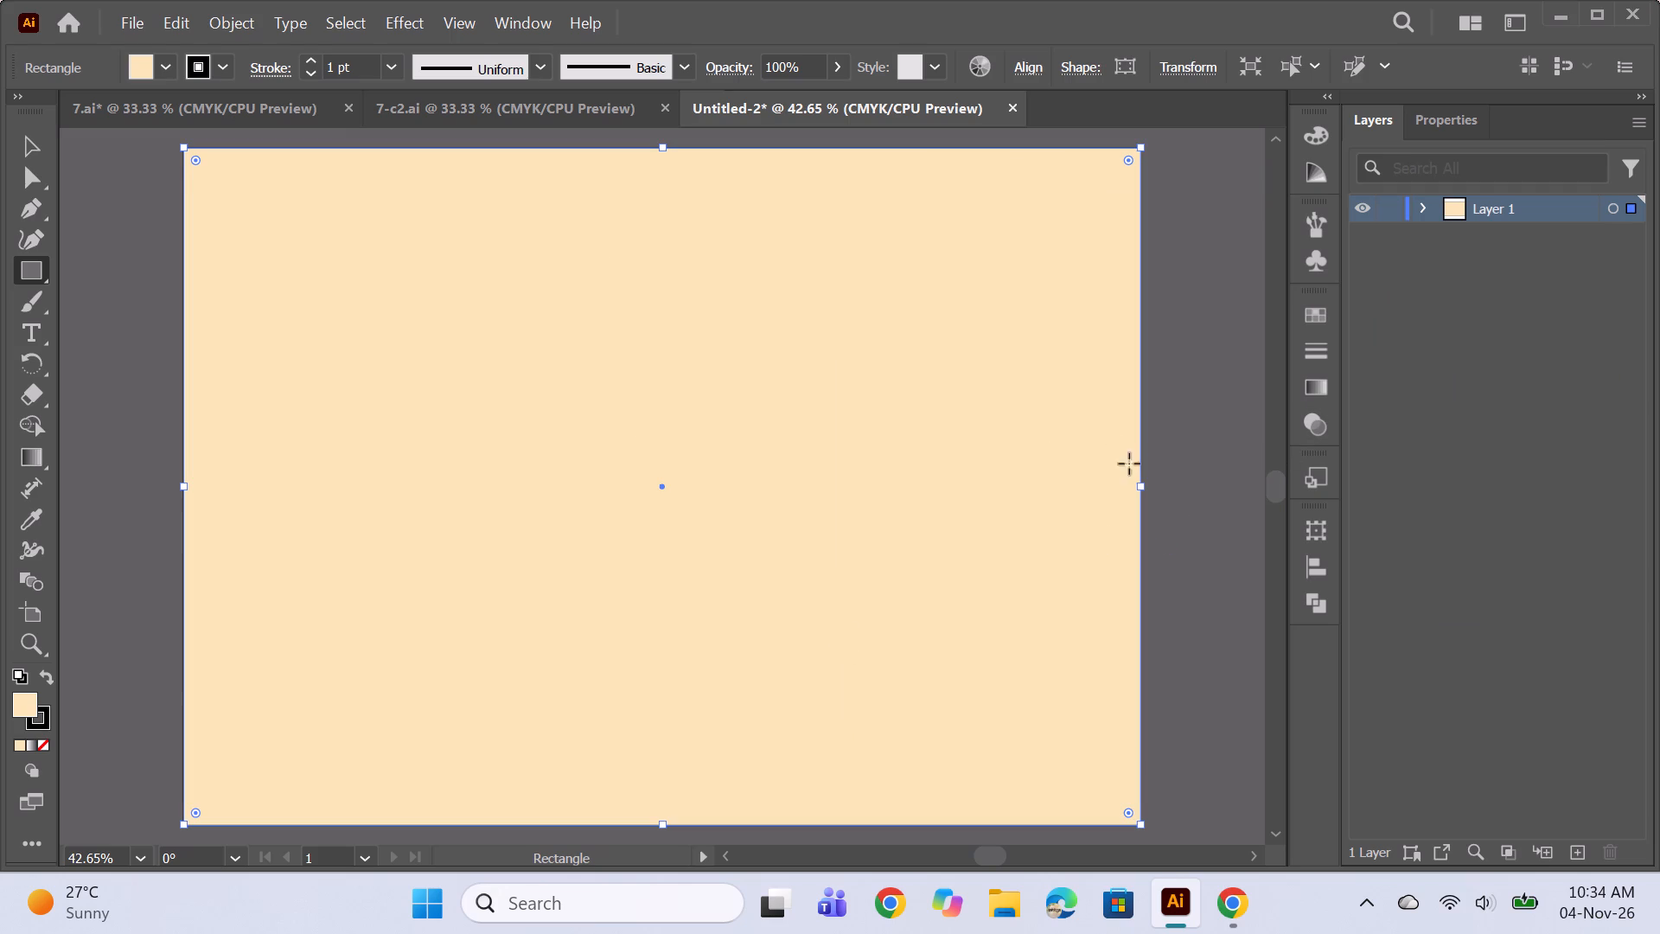
Save the new document as Illustrator file 7-c3 in the 4 daisy flower block folder, keeping the default Illustrator options.
key("ctrl+s")
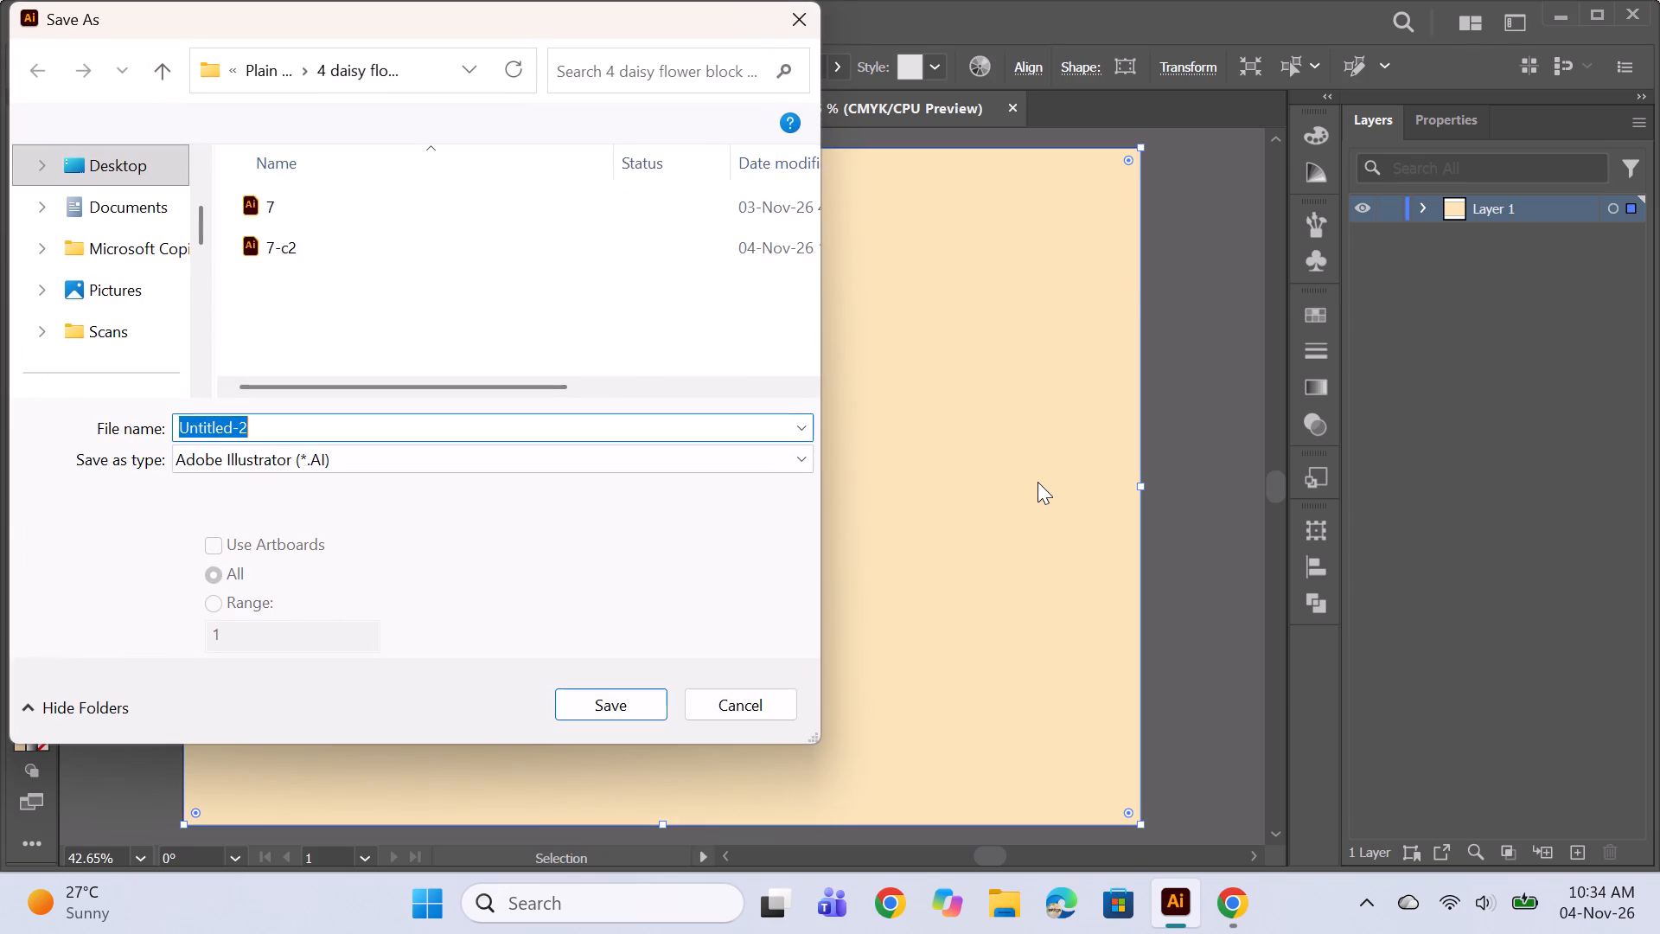
type("7-c3")
key("Return")
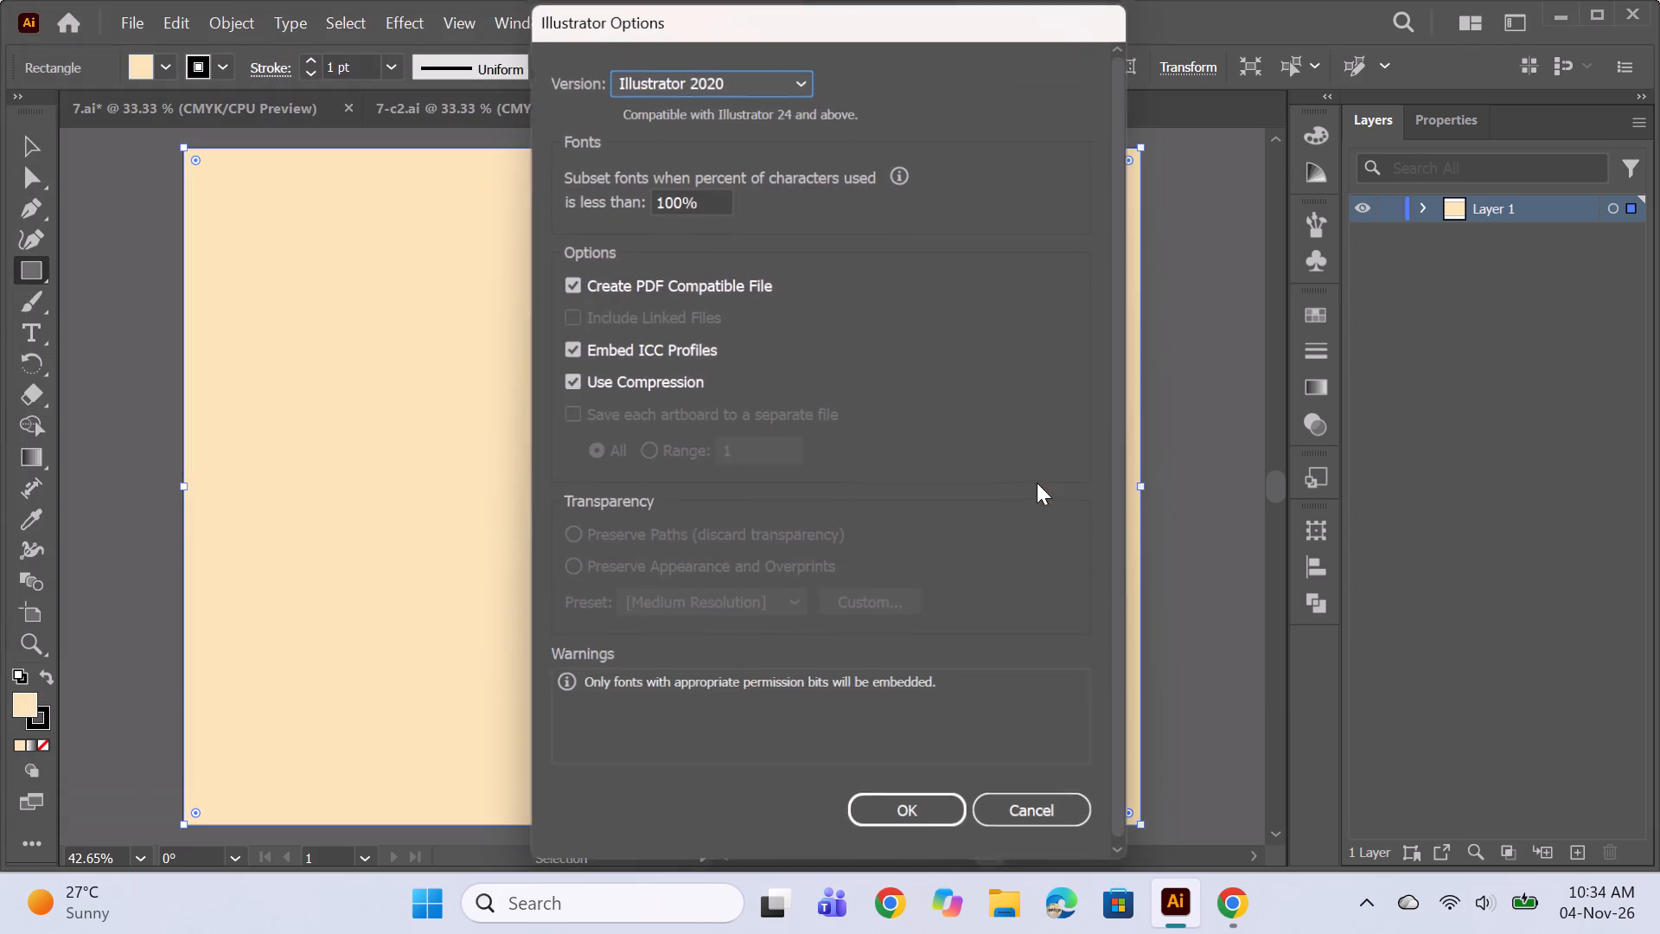
left_click(957, 808)
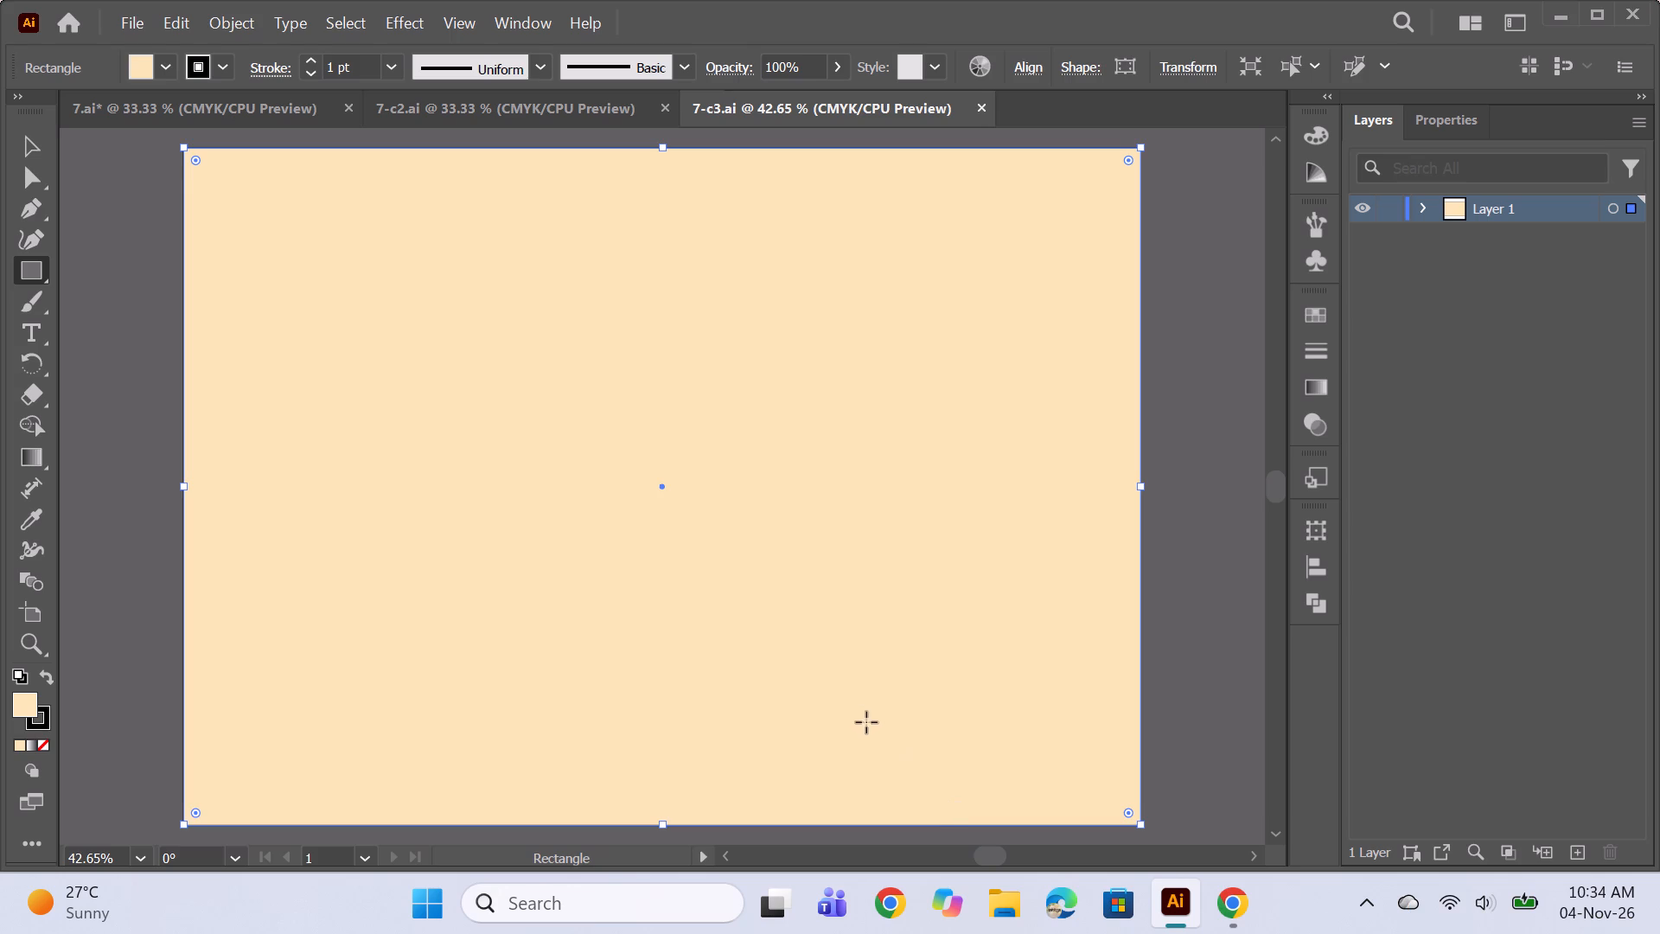
Switch to Chrome to check the floral printed fabrics image results, and return to Illustrator.
left_click(1223, 905)
left_click(1181, 909)
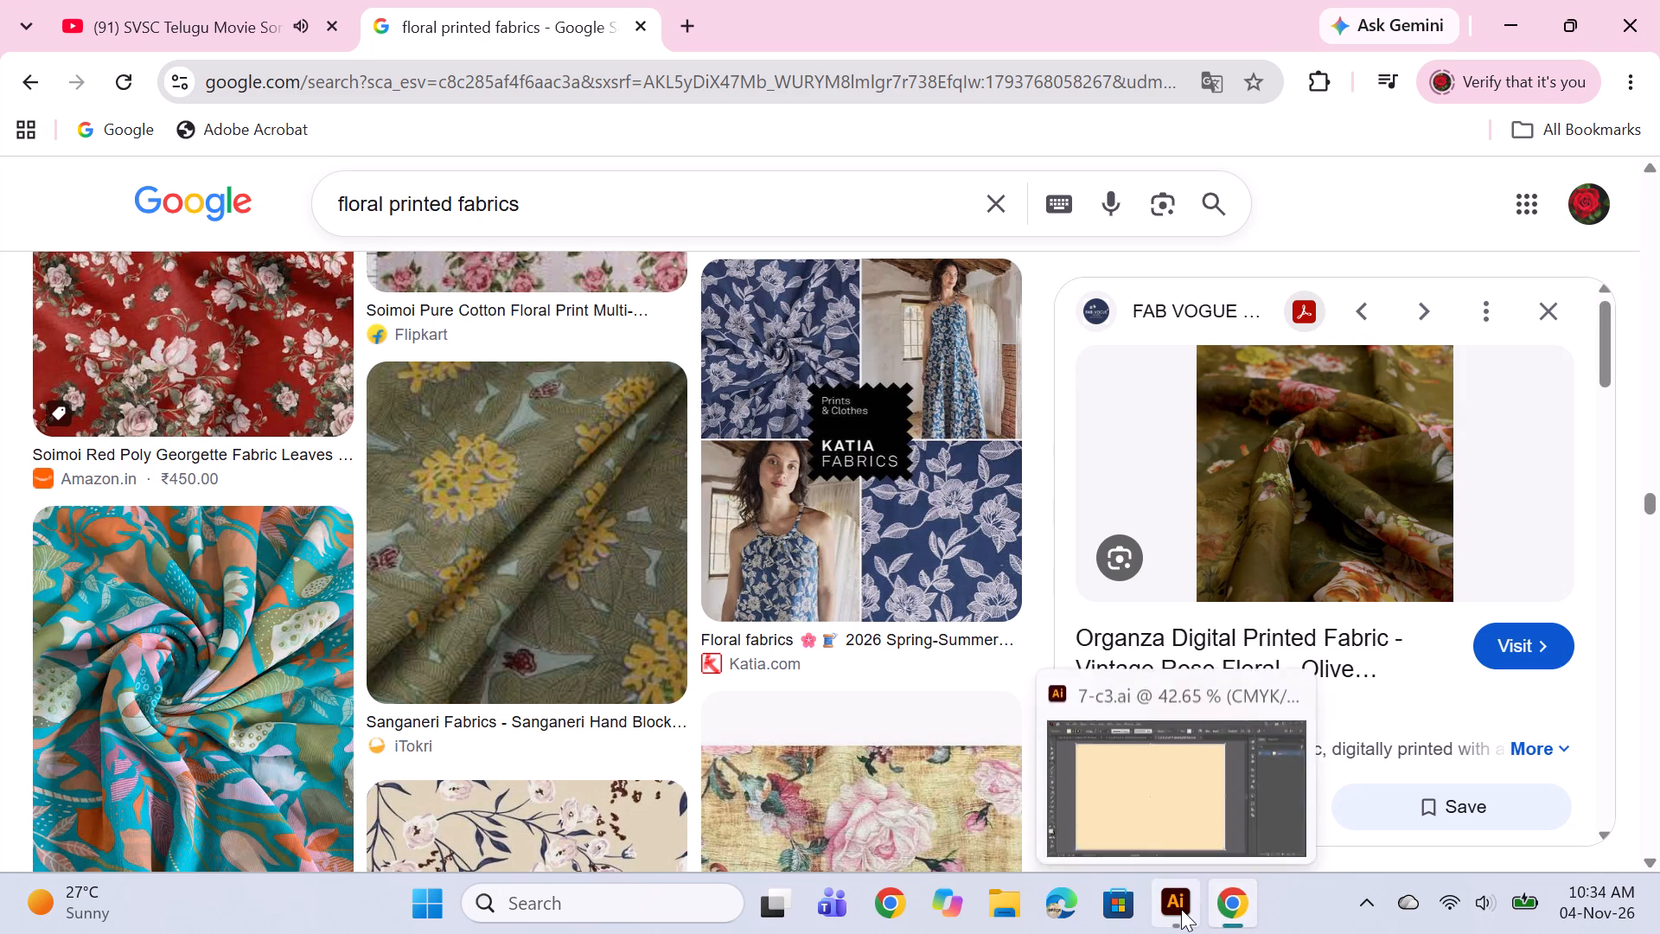
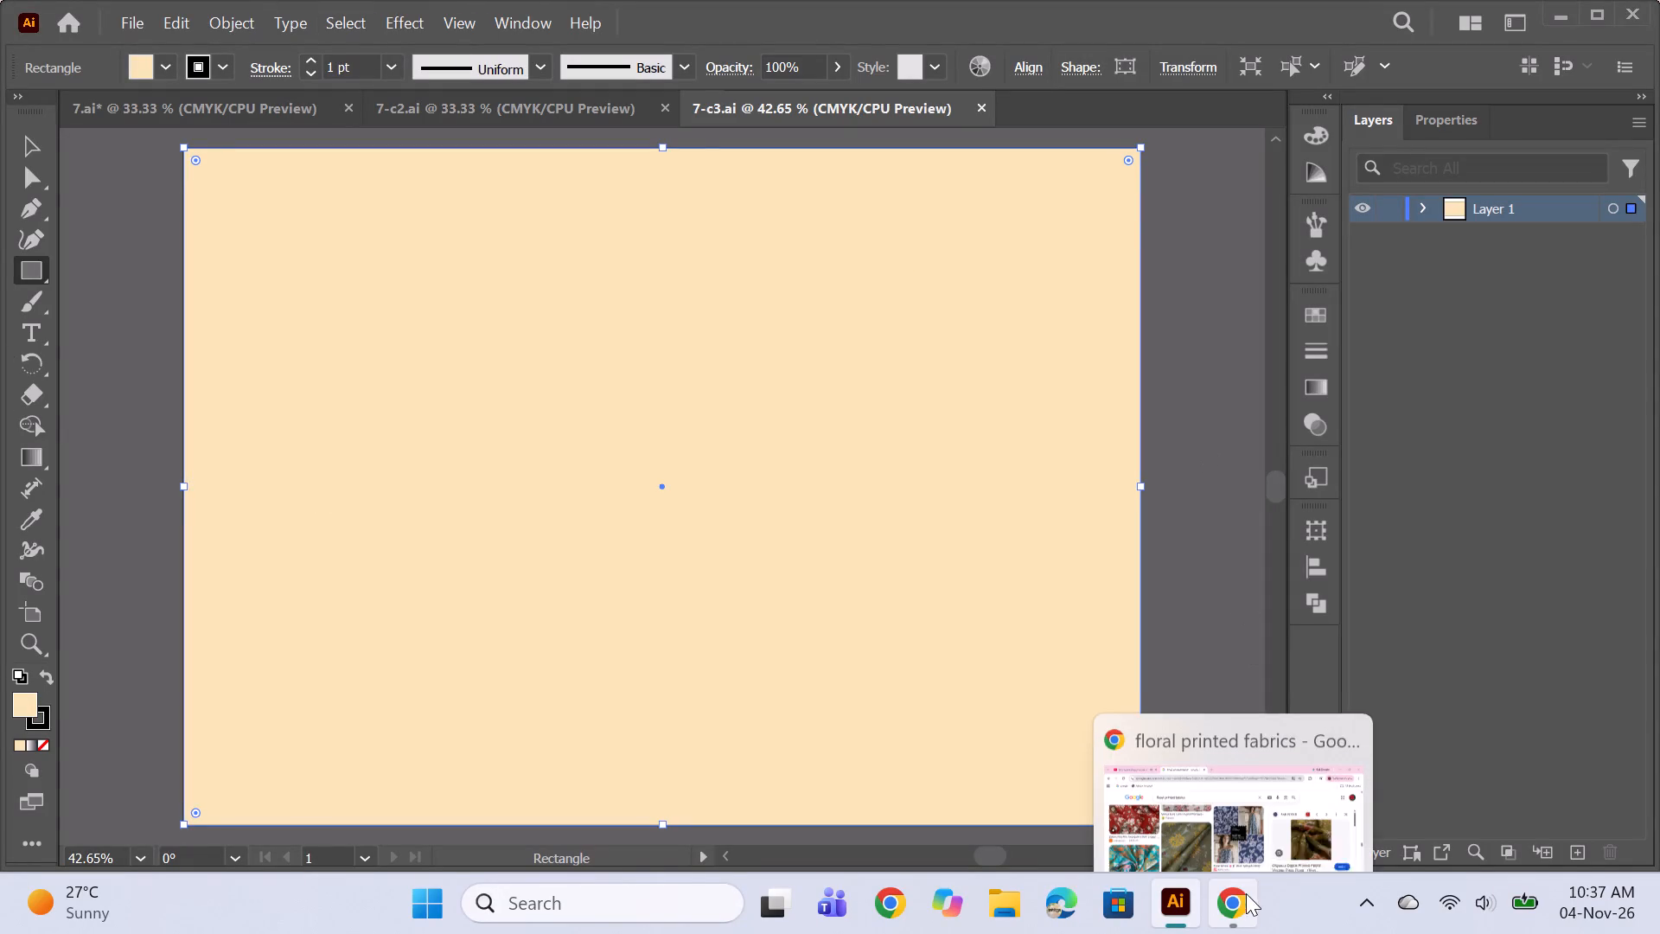
Switch to Chrome, browse the floral printed fabrics image results for color and pattern references, and return to Illustrator.
left_click(1239, 918)
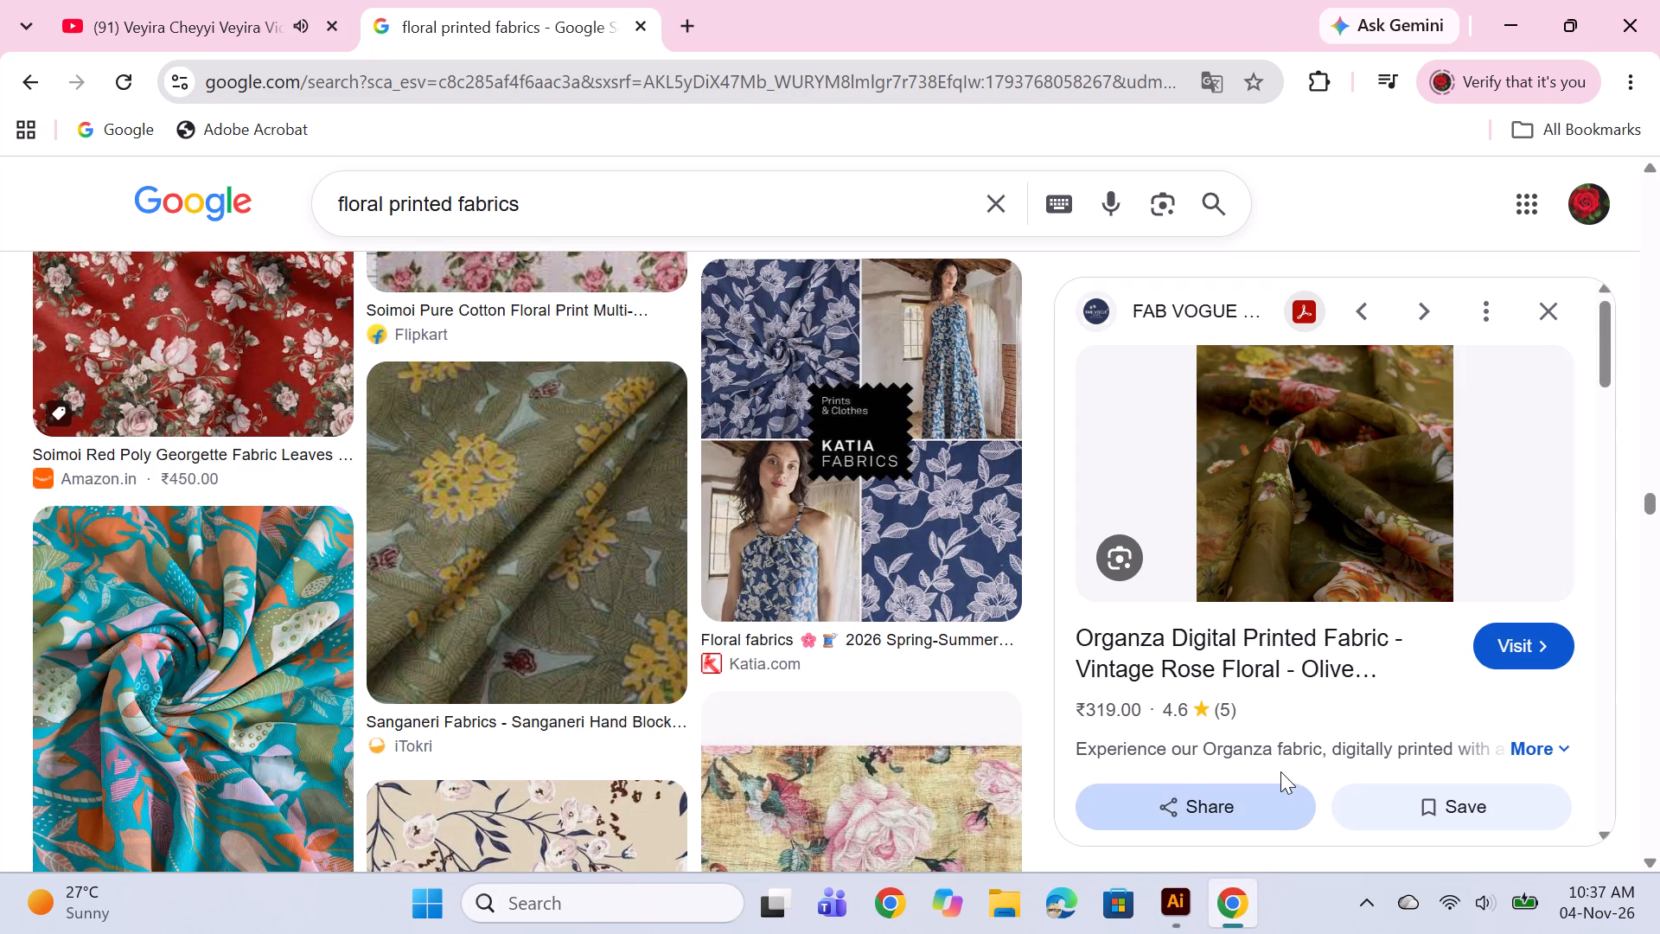
left_click(1188, 921)
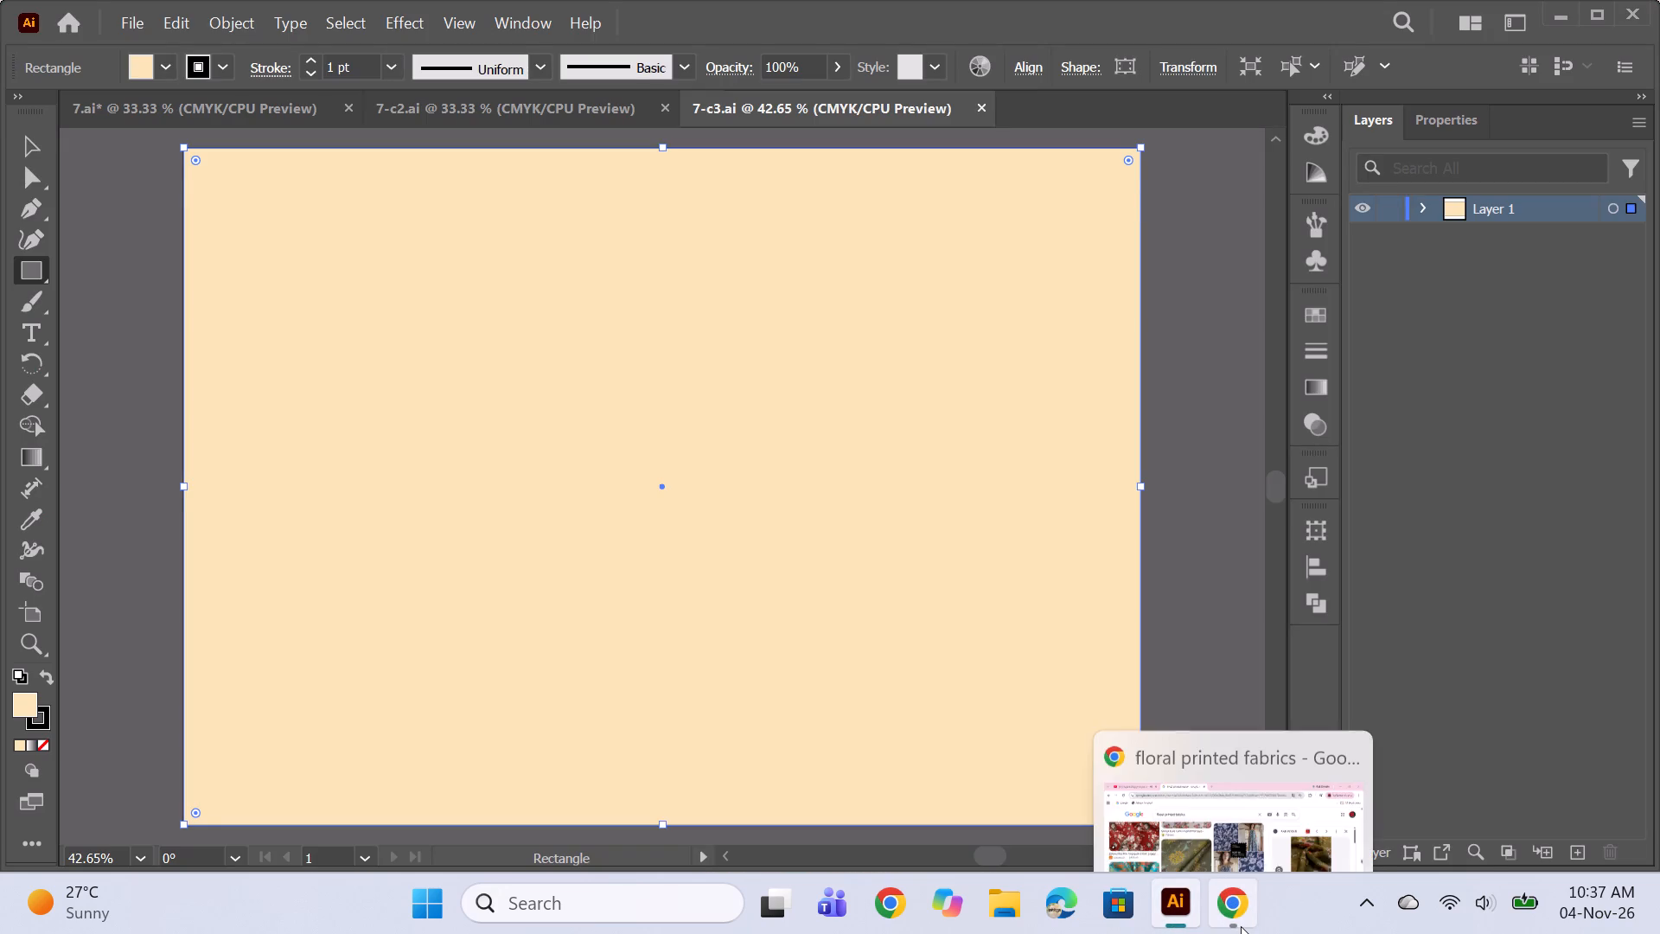
left_click(1239, 922)
scroll(672, 533, "down", 2)
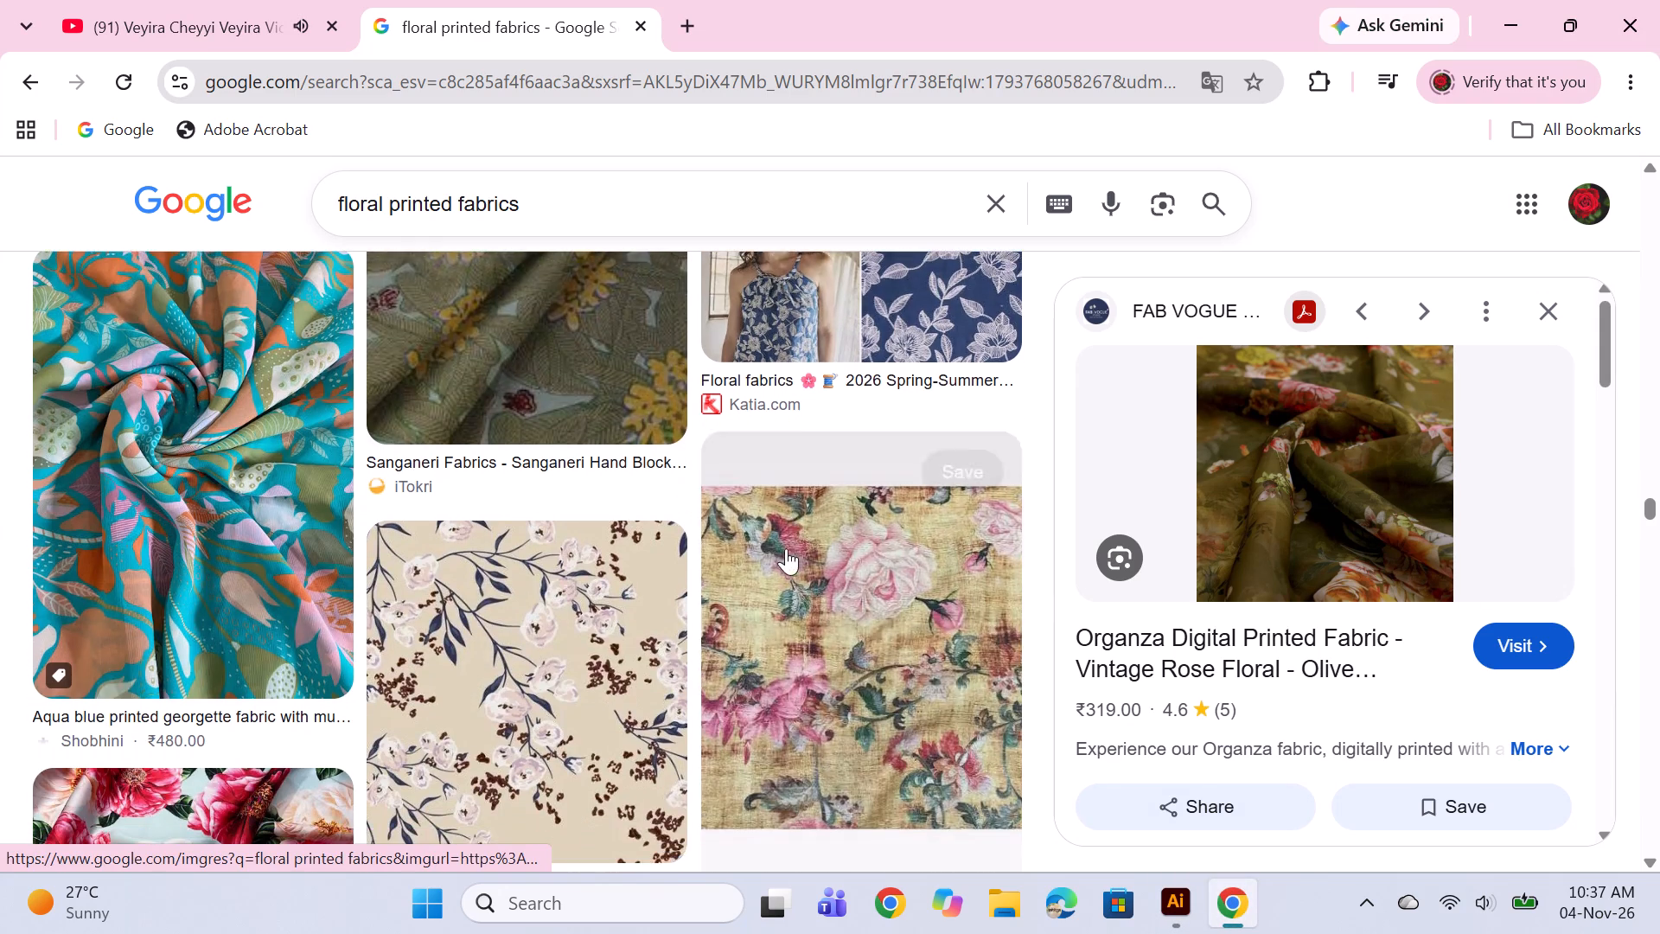
scroll(786, 548, "down", 1)
scroll(1267, 545, "down", 2)
scroll(768, 562, "down", 1)
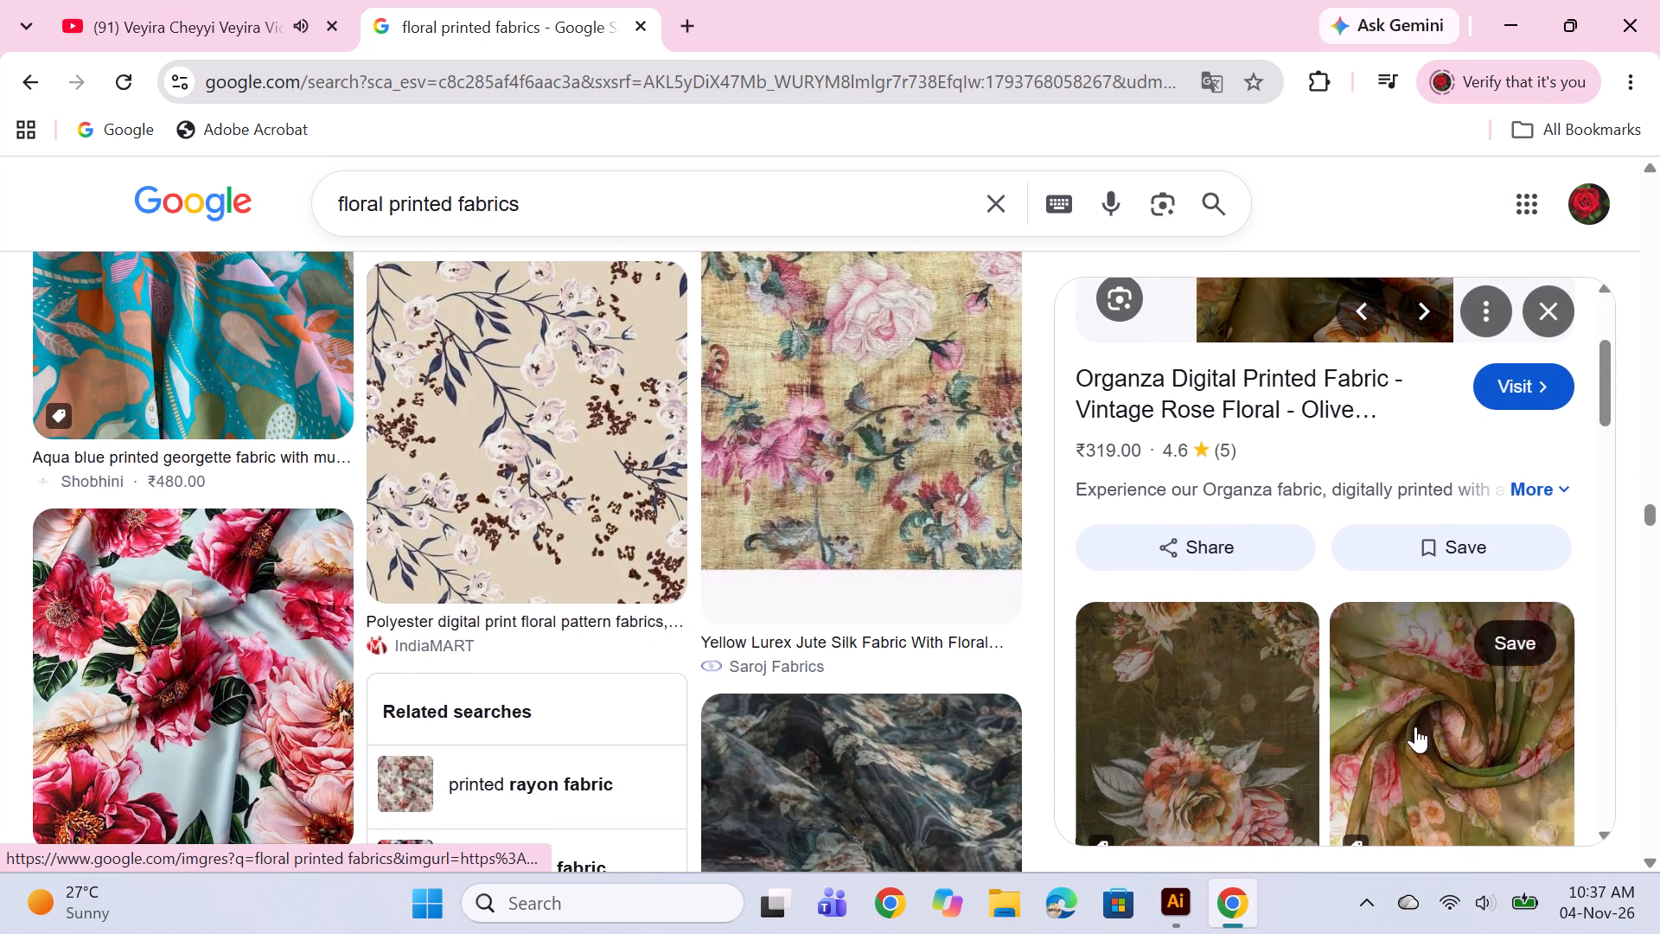
scroll(1415, 726, "up", 5)
scroll(612, 630, "down", 2)
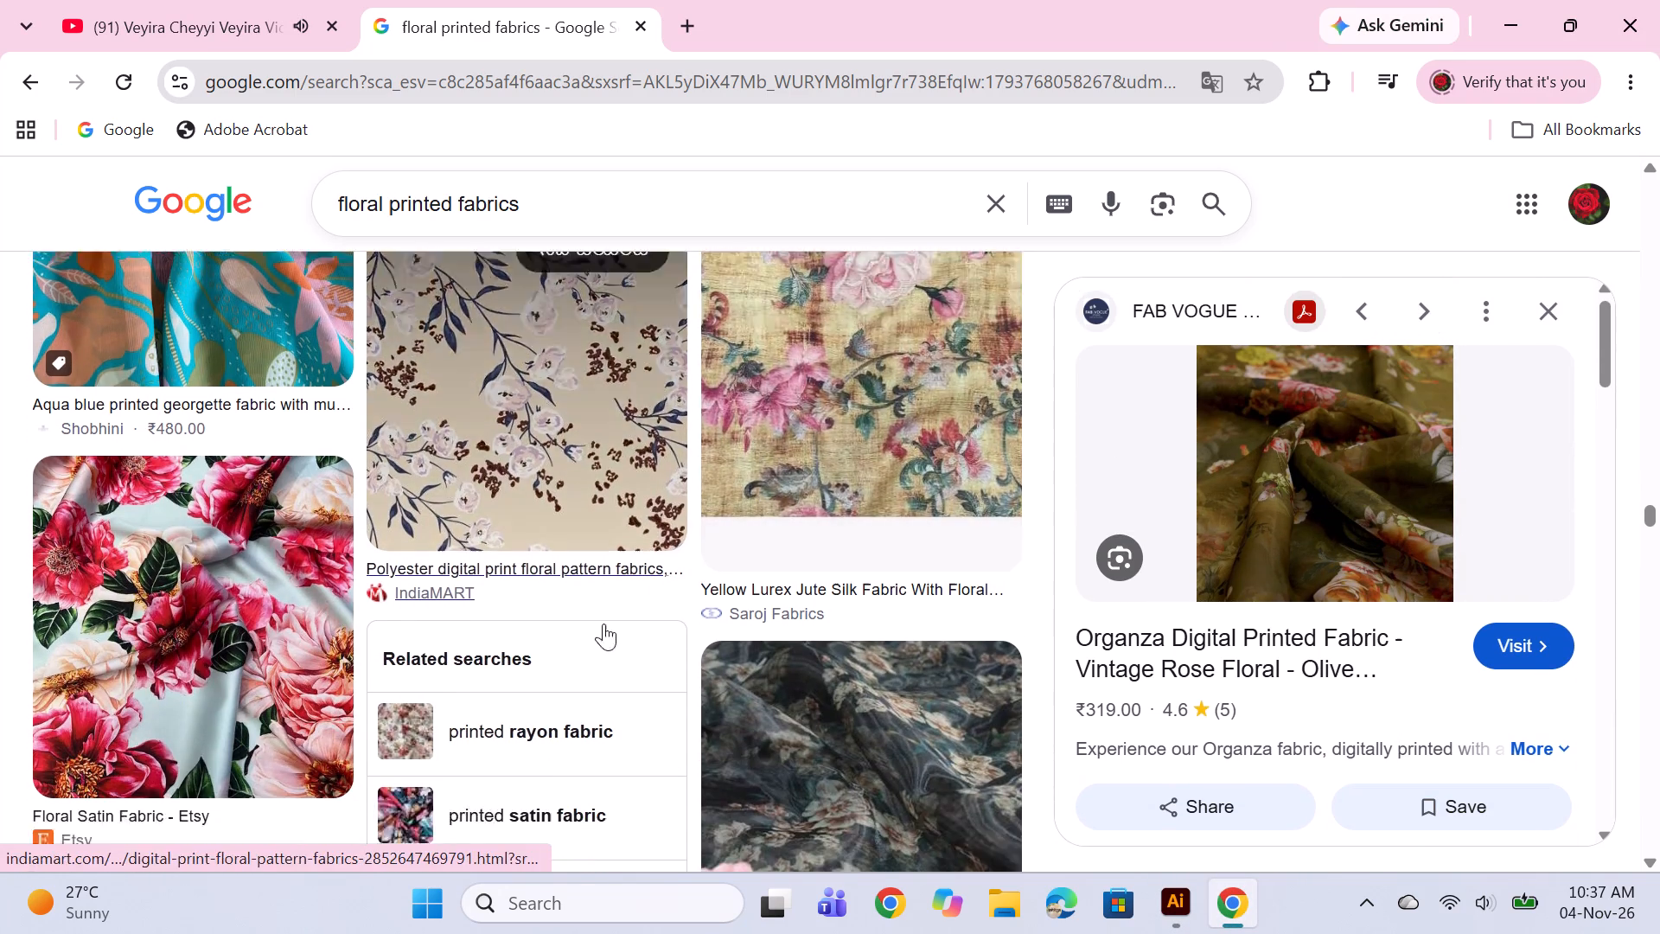
scroll(852, 644, "down", 3)
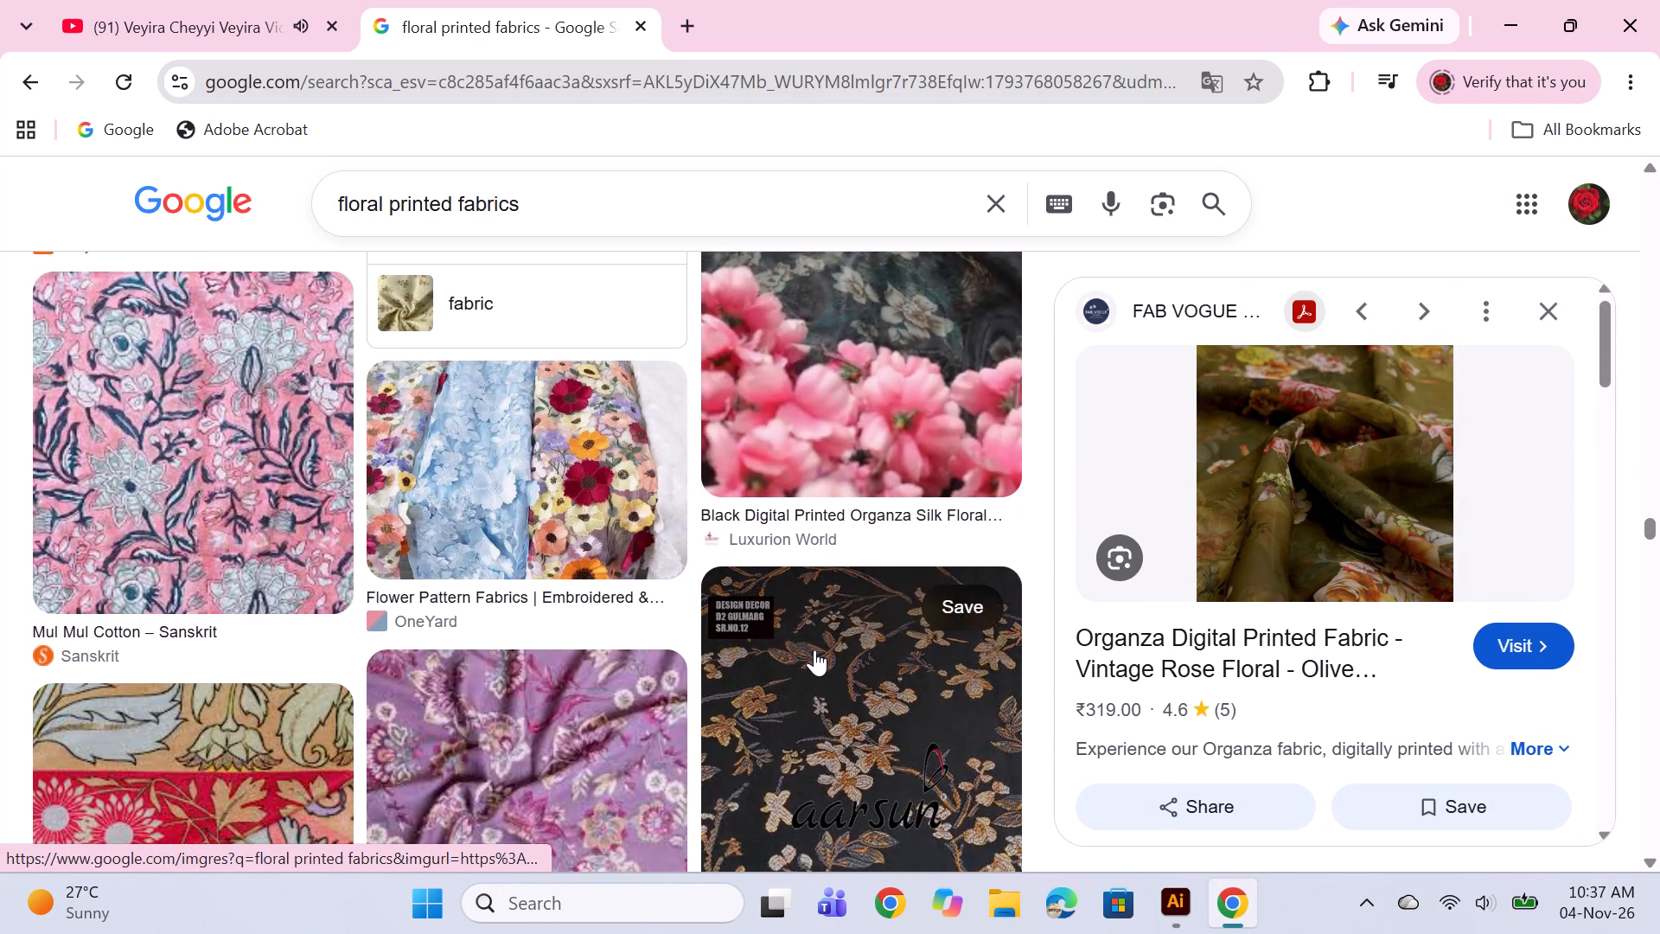
scroll(814, 649, "down", 7)
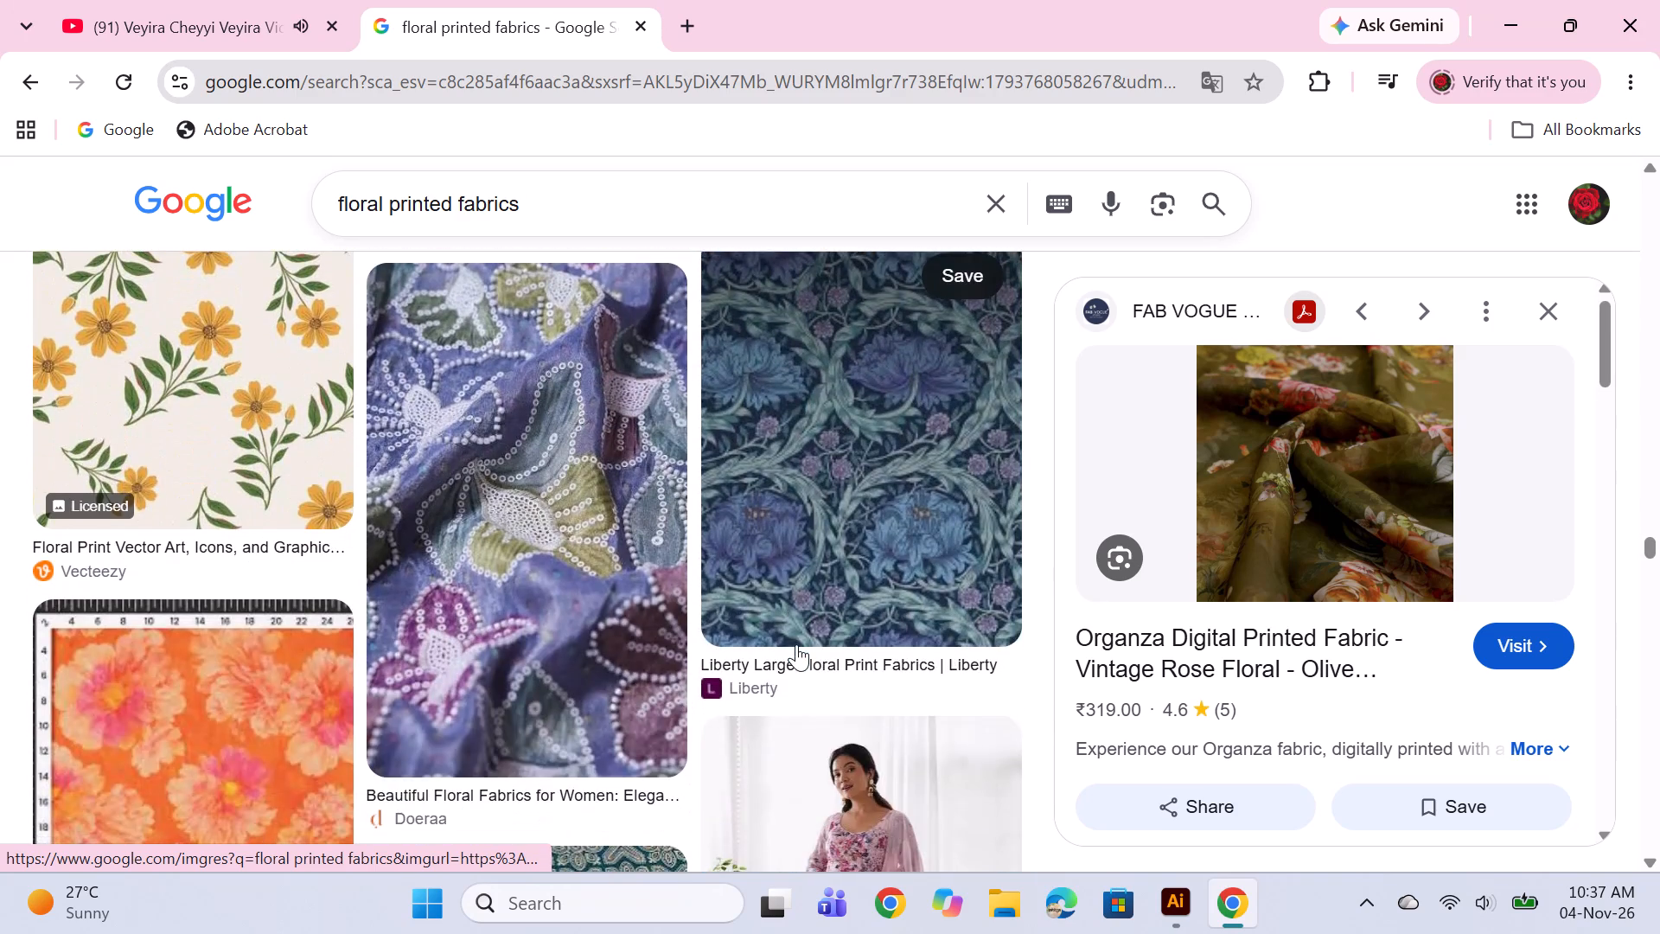
scroll(800, 644, "up", 2)
scroll(801, 643, "down", 2)
scroll(1235, 605, "down", 3)
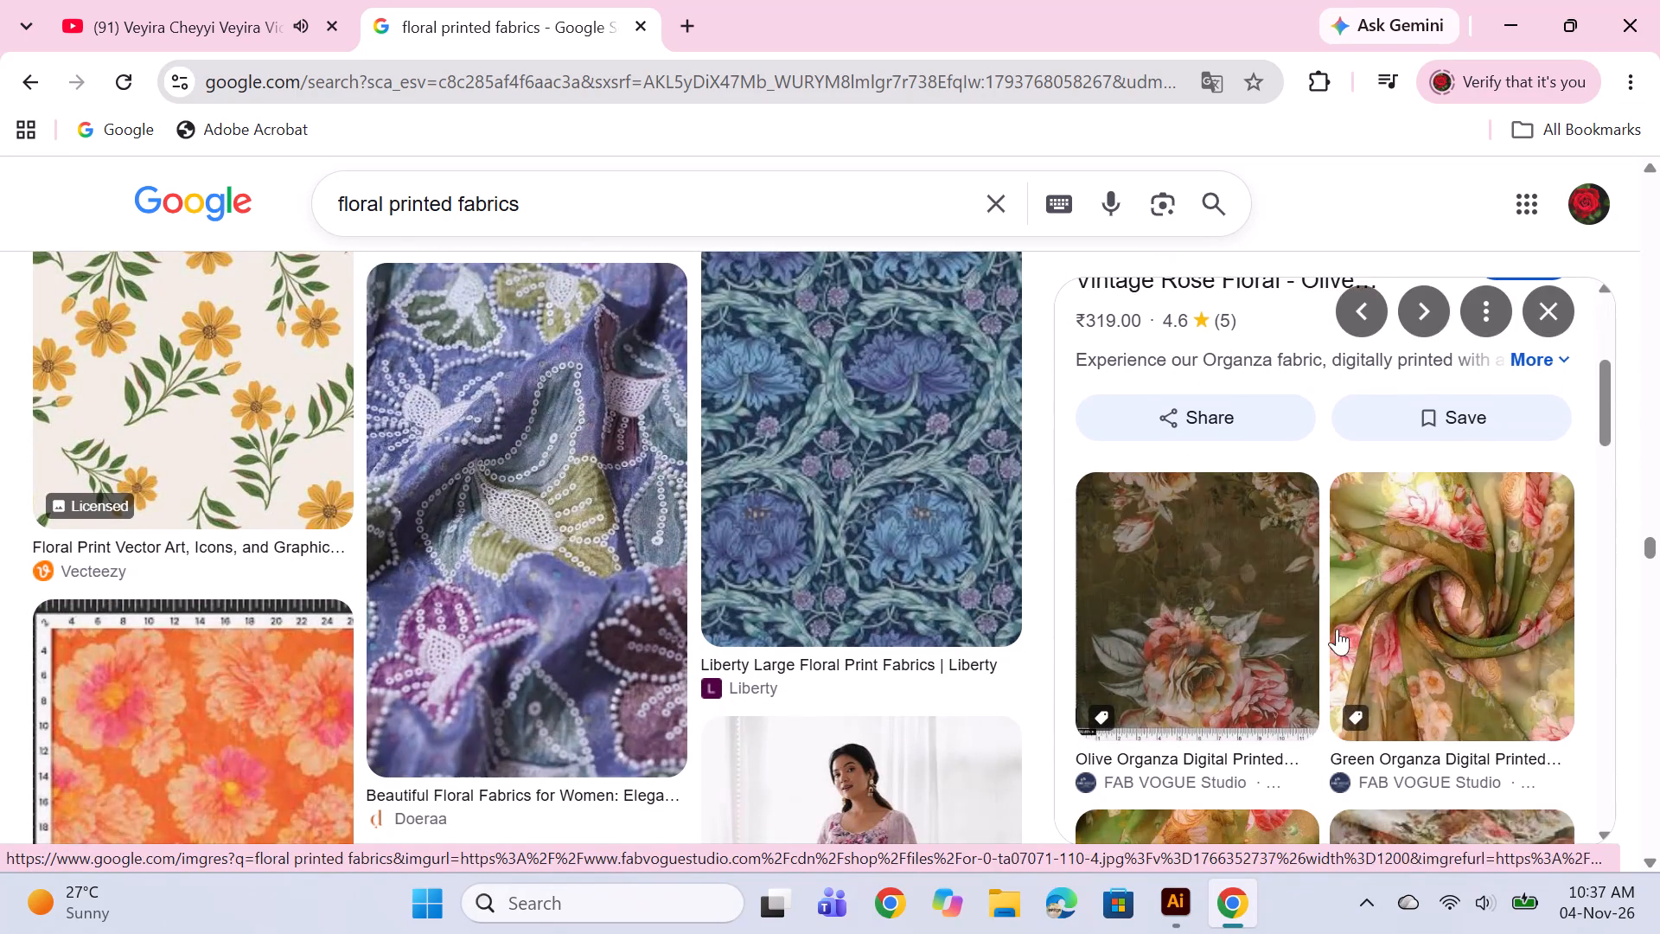
scroll(1292, 614, "down", 3)
scroll(622, 593, "down", 2)
scroll(1260, 655, "up", 12)
scroll(850, 552, "down", 2)
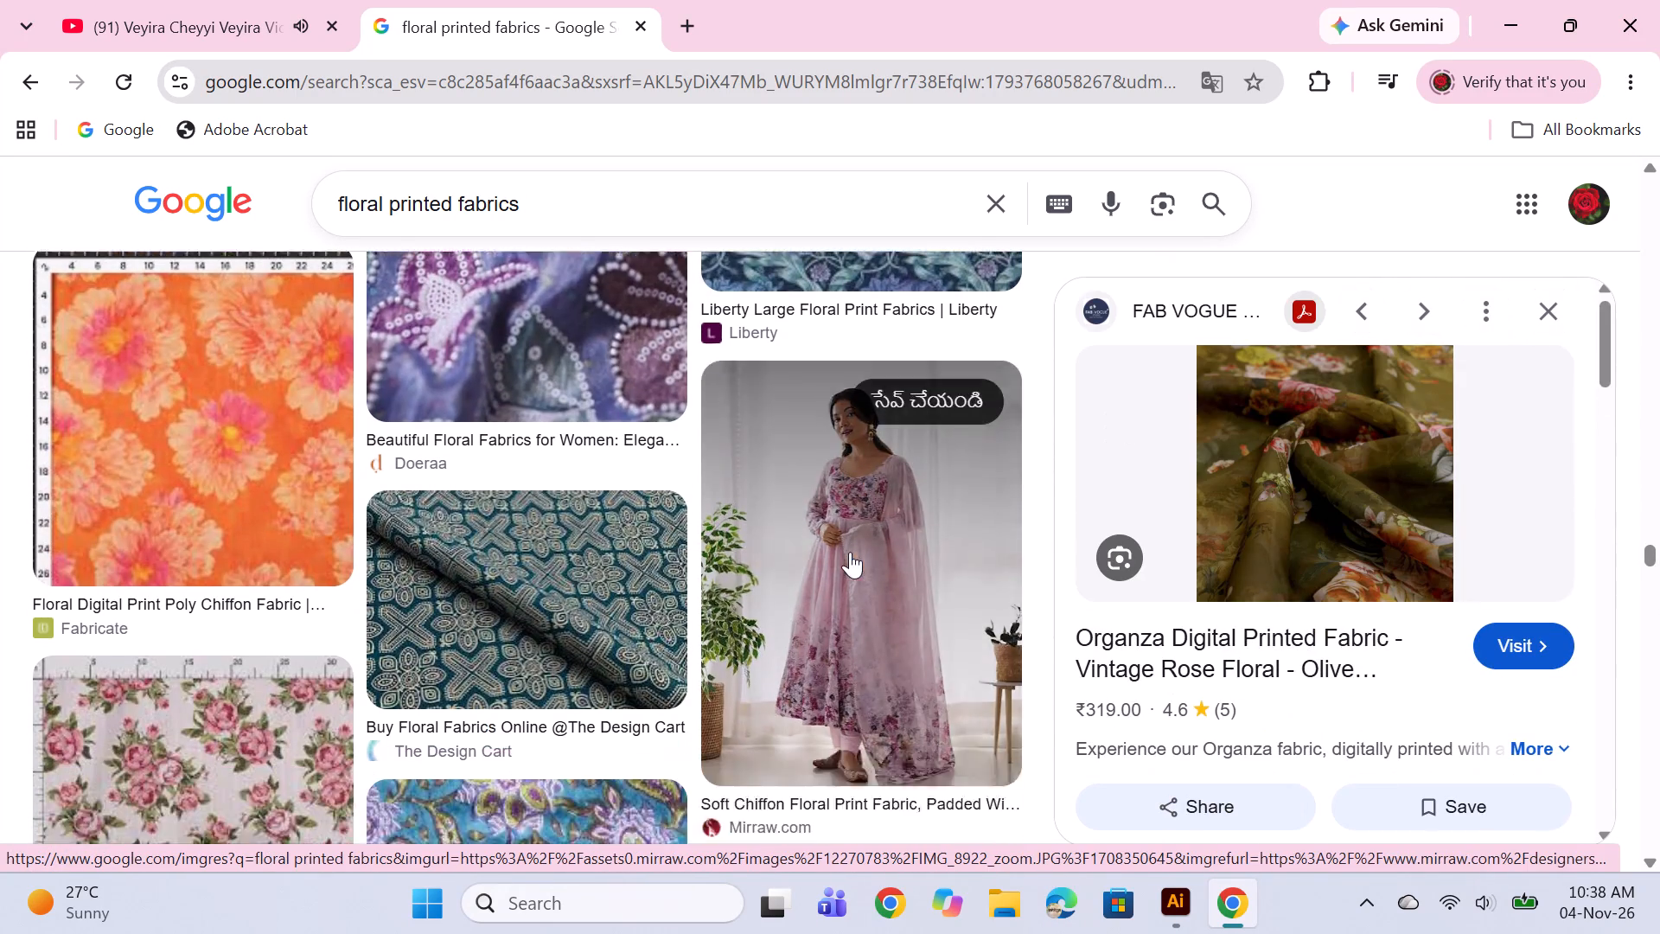
scroll(850, 552, "down", 2)
scroll(380, 572, "down", 3)
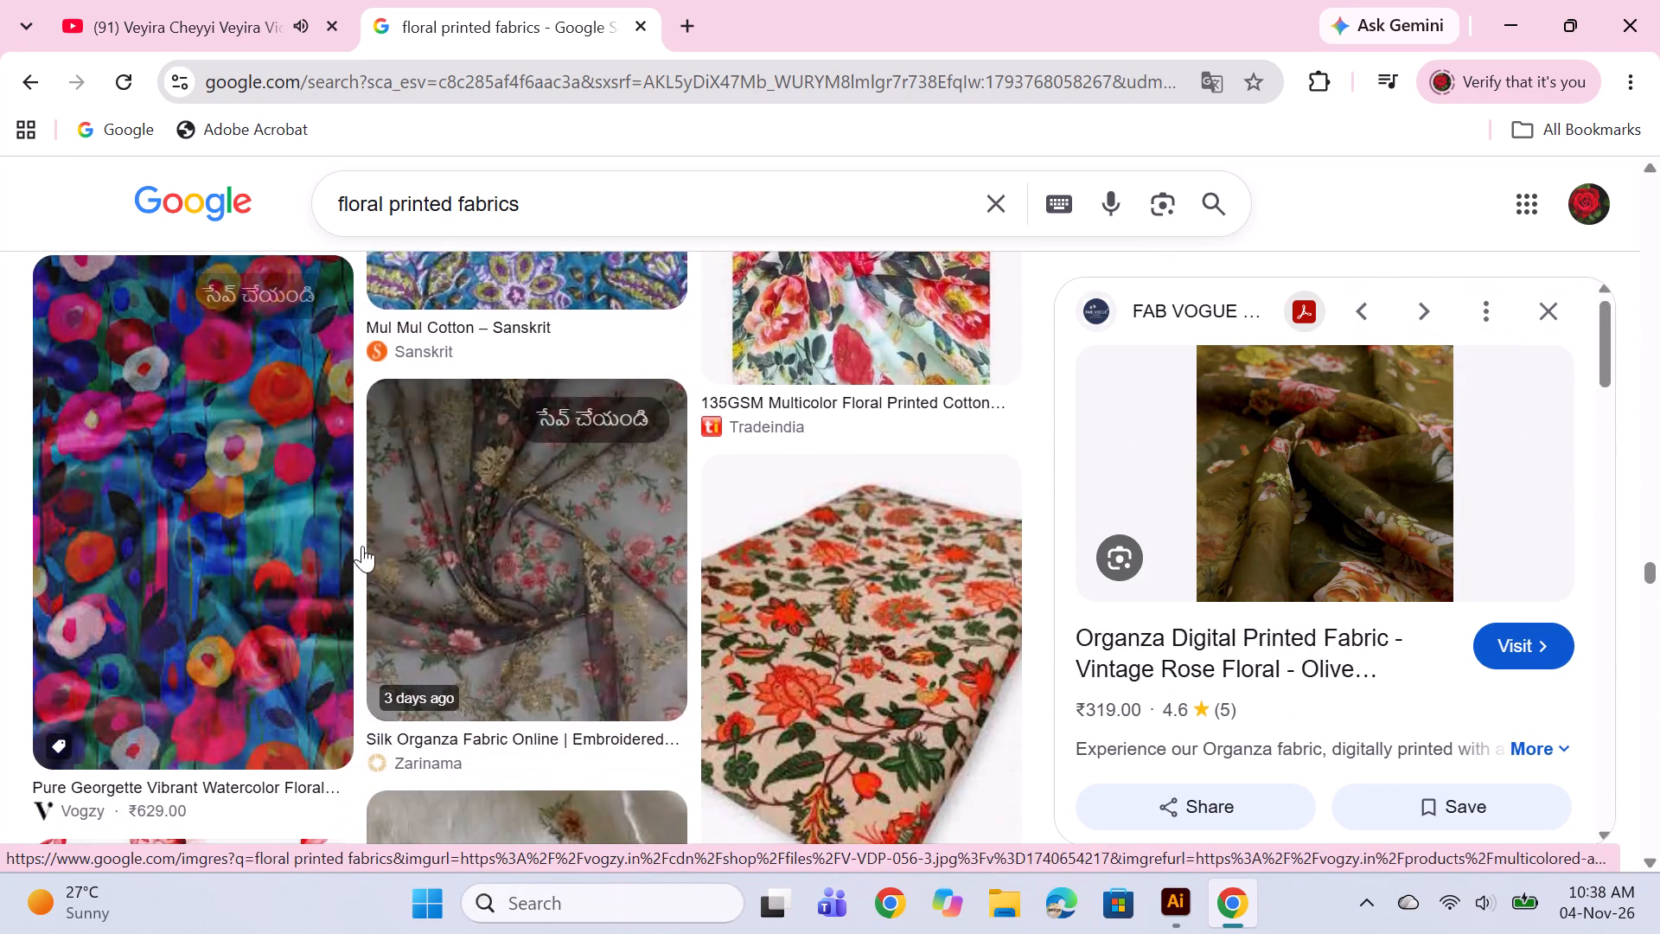
scroll(378, 545, "down", 2)
scroll(649, 535, "down", 2)
scroll(706, 592, "up", 7)
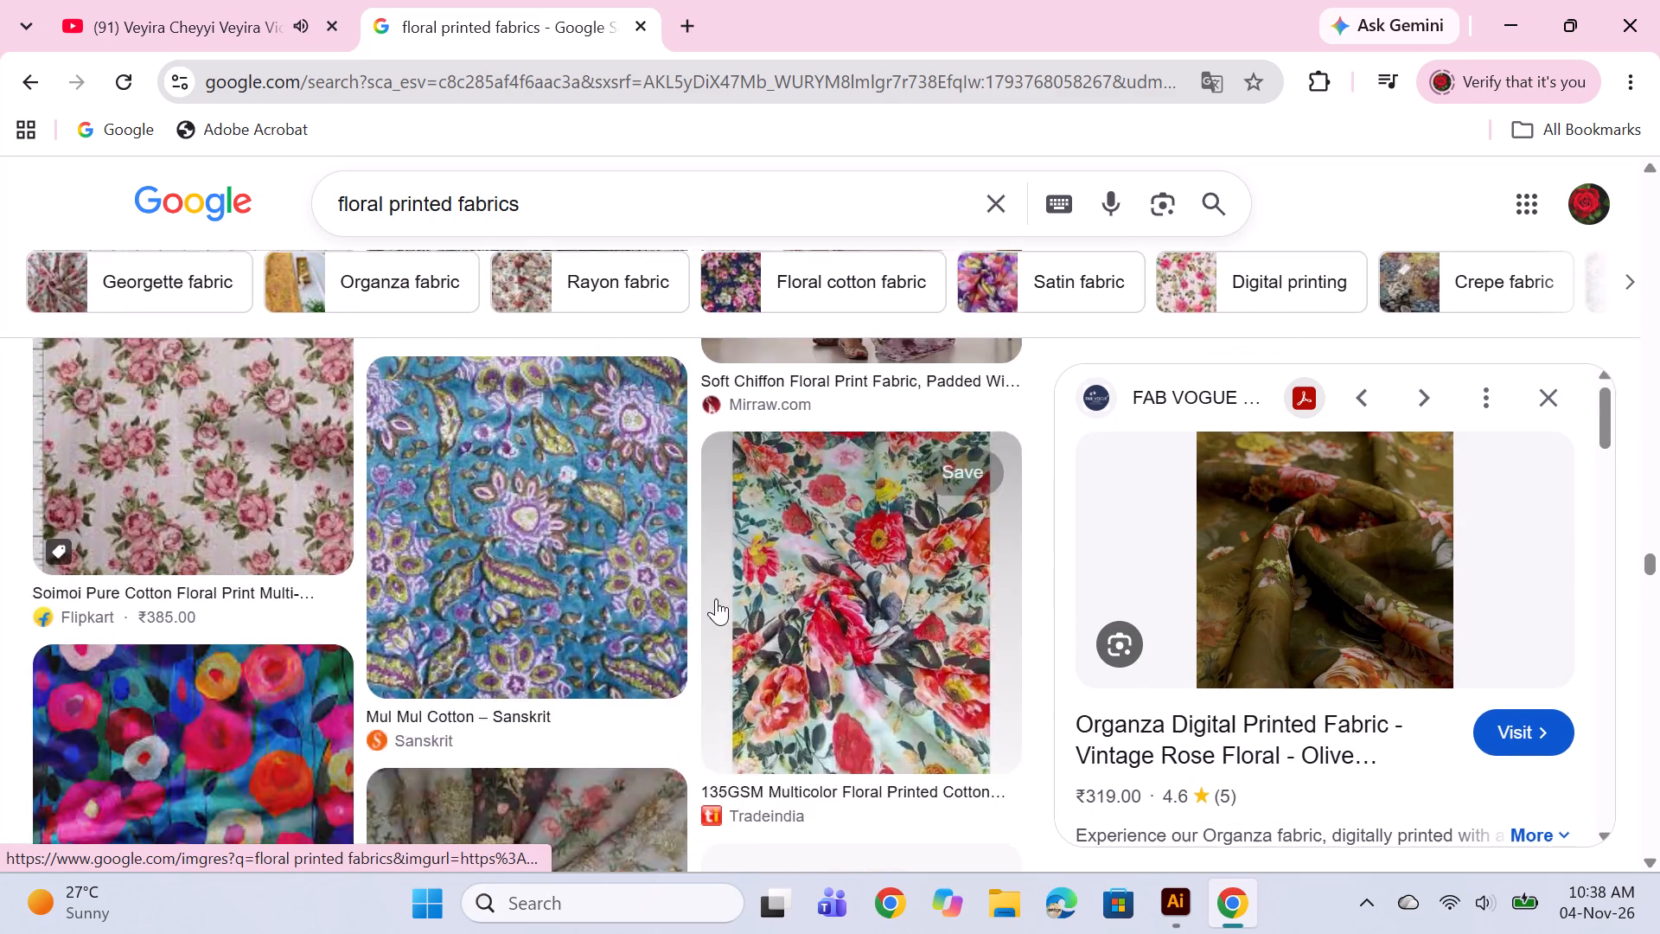
scroll(716, 598, "up", 20)
scroll(716, 598, "up", 6)
scroll(745, 593, "down", 1)
scroll(745, 593, "up", 11)
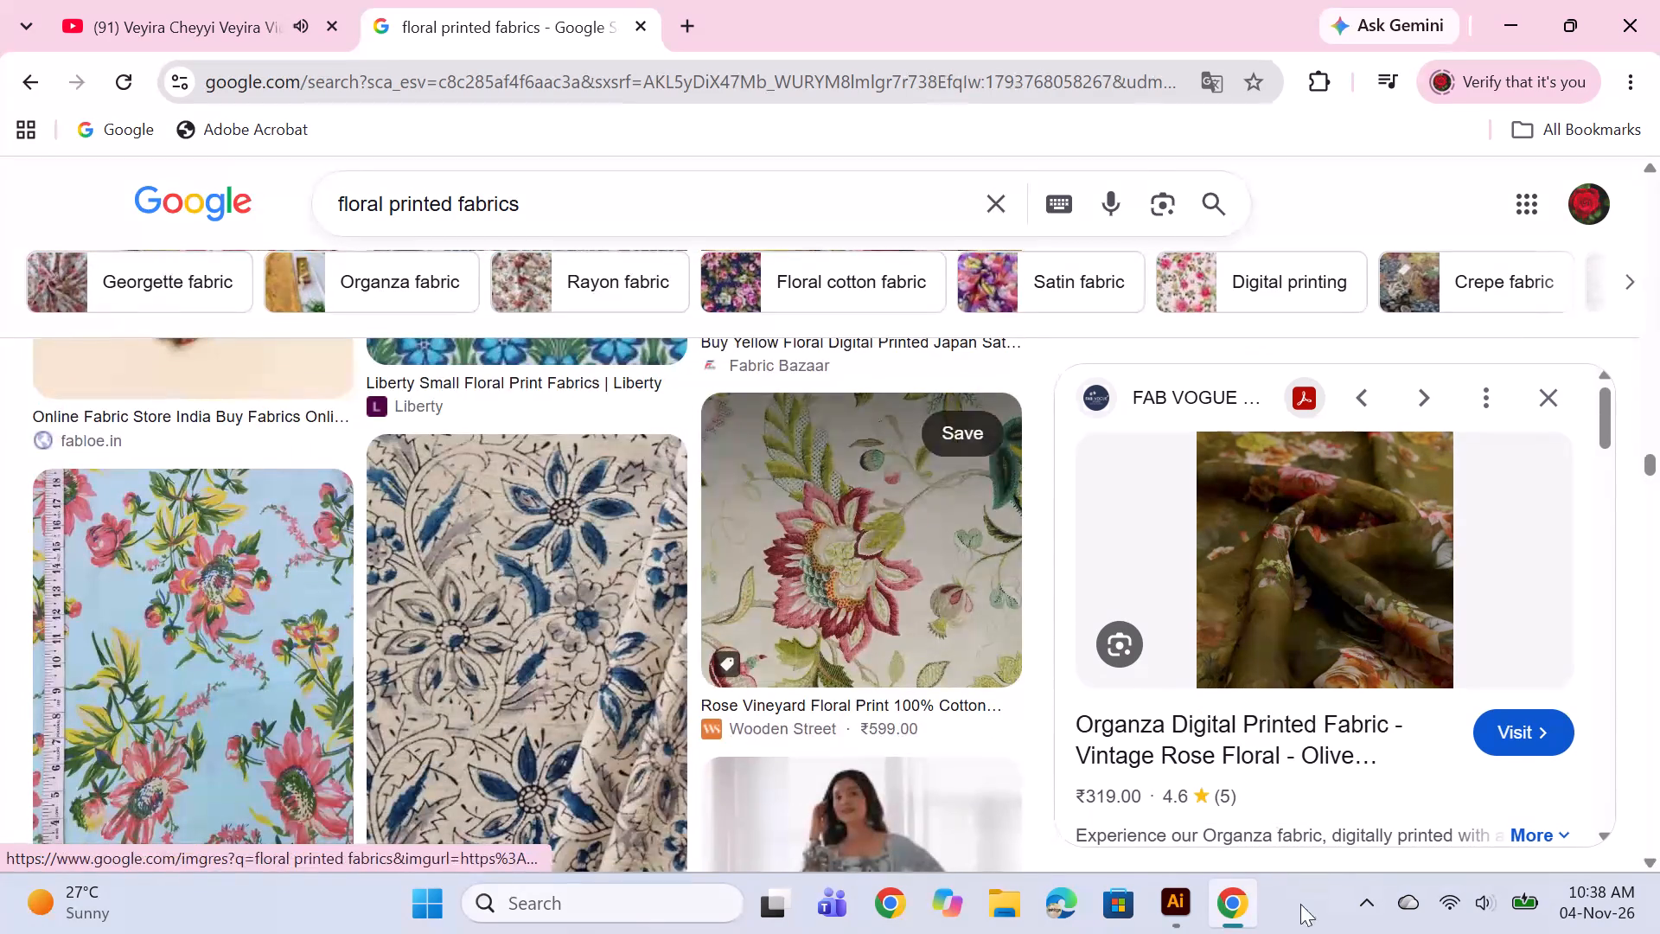
left_click(1184, 910)
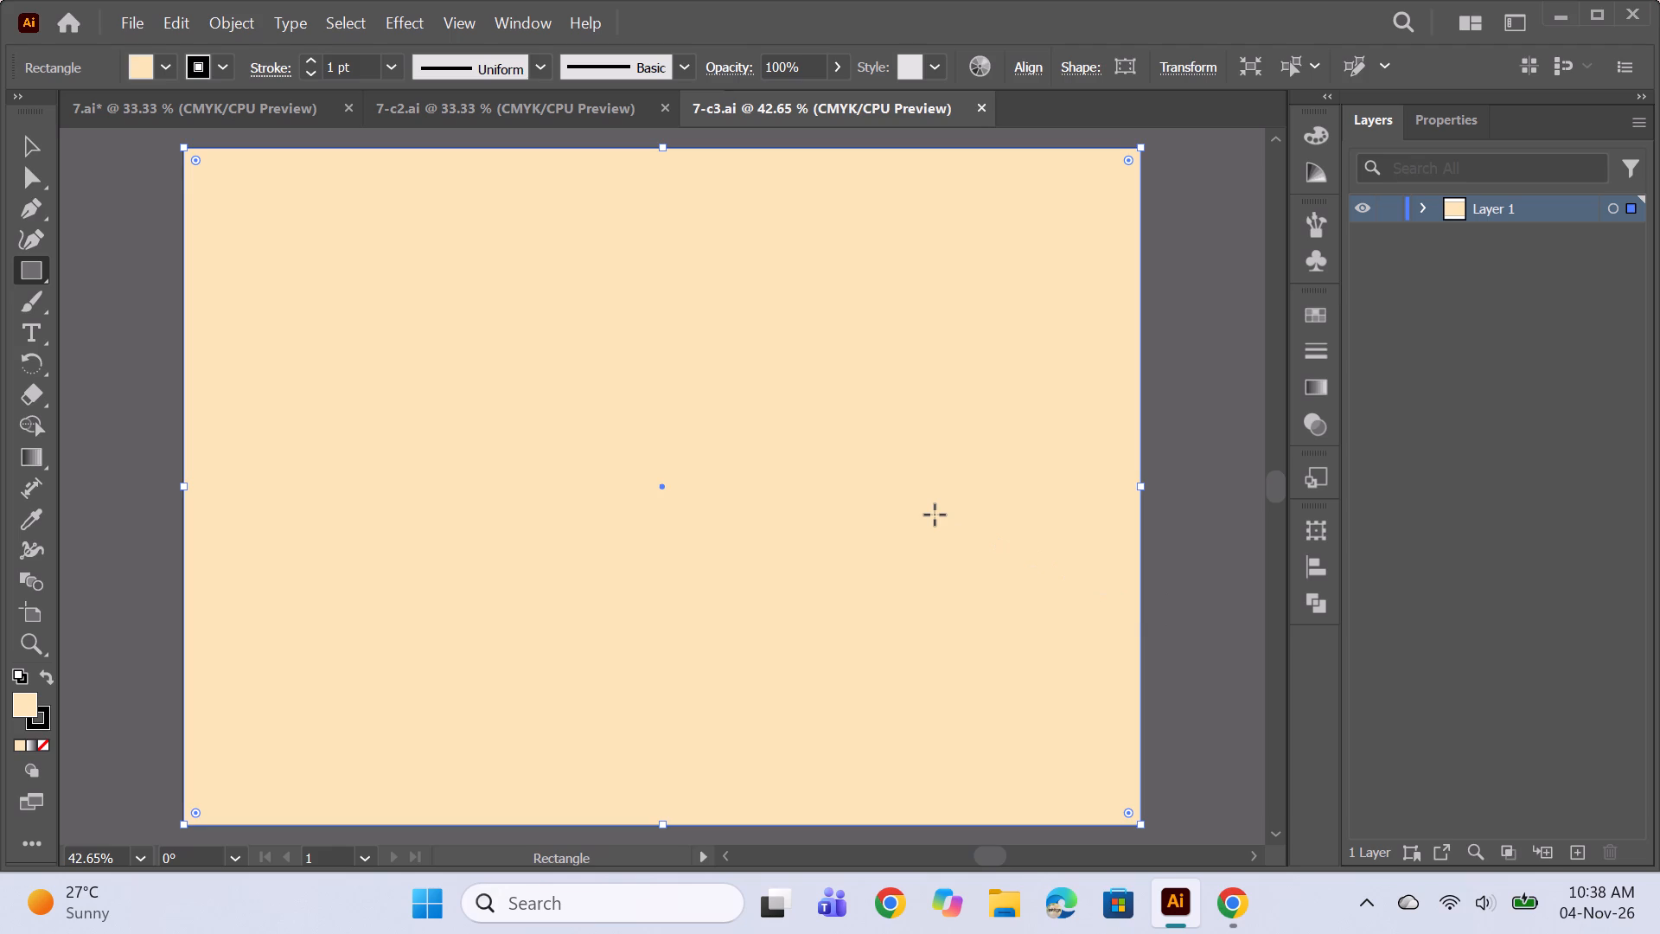
Paste the copied daisy flower-tree motif at the center of the cream background in the 7-c3 document.
left_click_drag(449, 97, 456, 104)
left_click(492, 111)
left_click(772, 104)
key("ctrl+v")
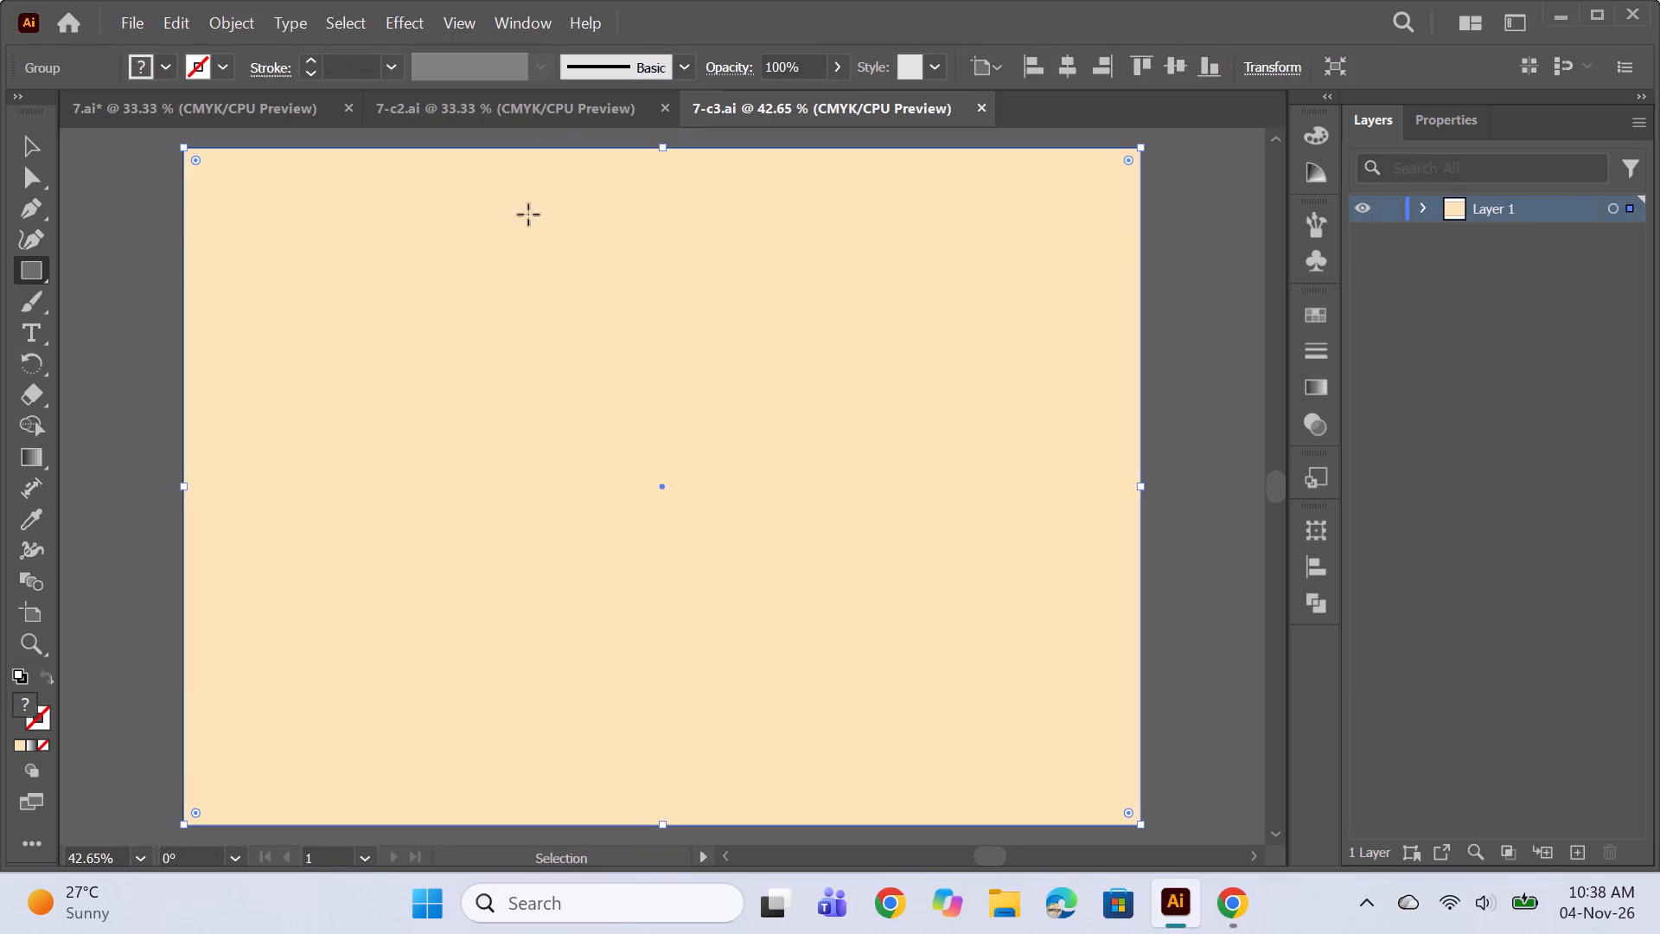
left_click(37, 142)
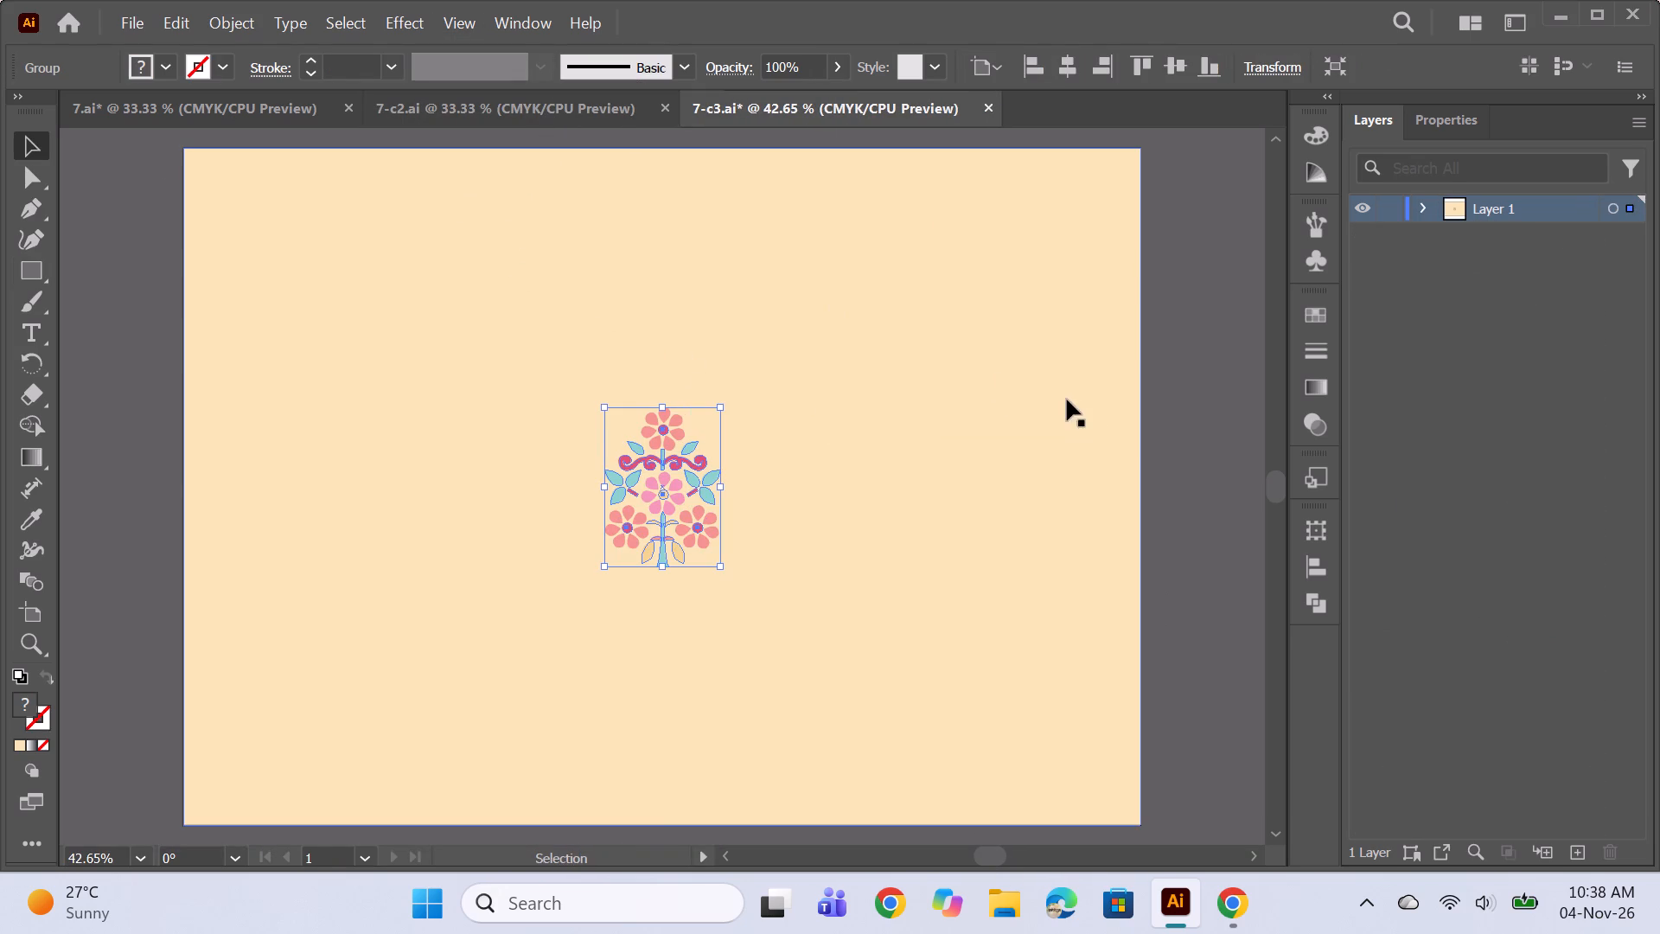
Recolor the radial-repeat petals of the motif's top flower from within Layer 1 to a dark maroon fill.
left_click(1141, 426)
left_click(1423, 210)
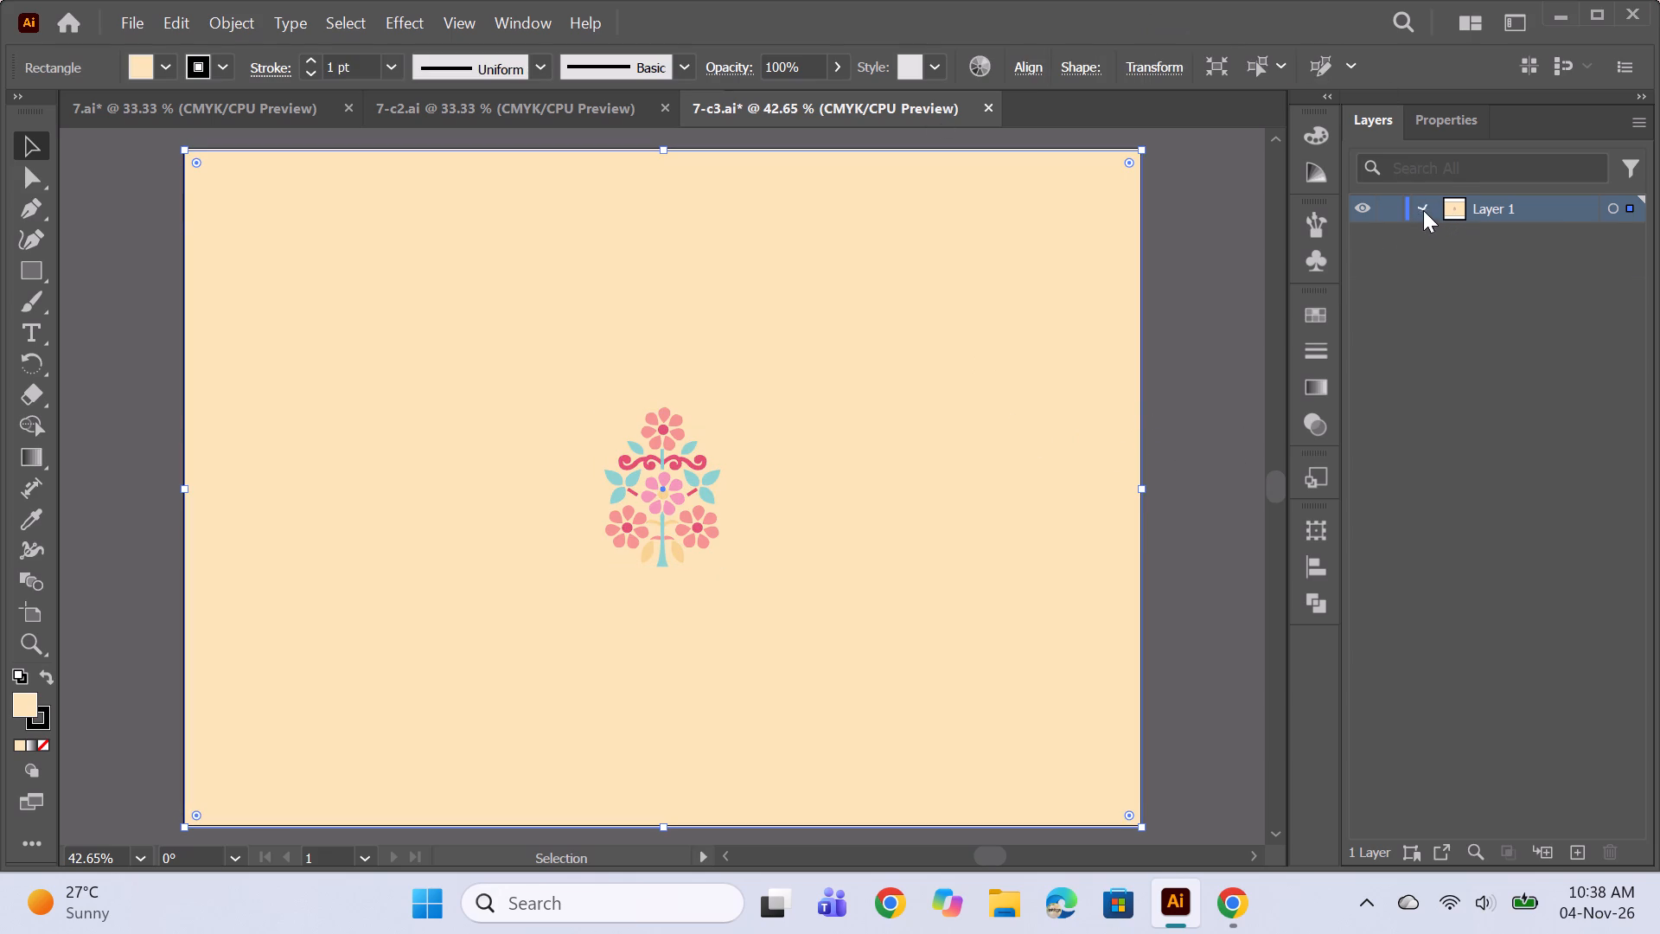
left_click(1452, 236)
scroll(1527, 305, "down", 13)
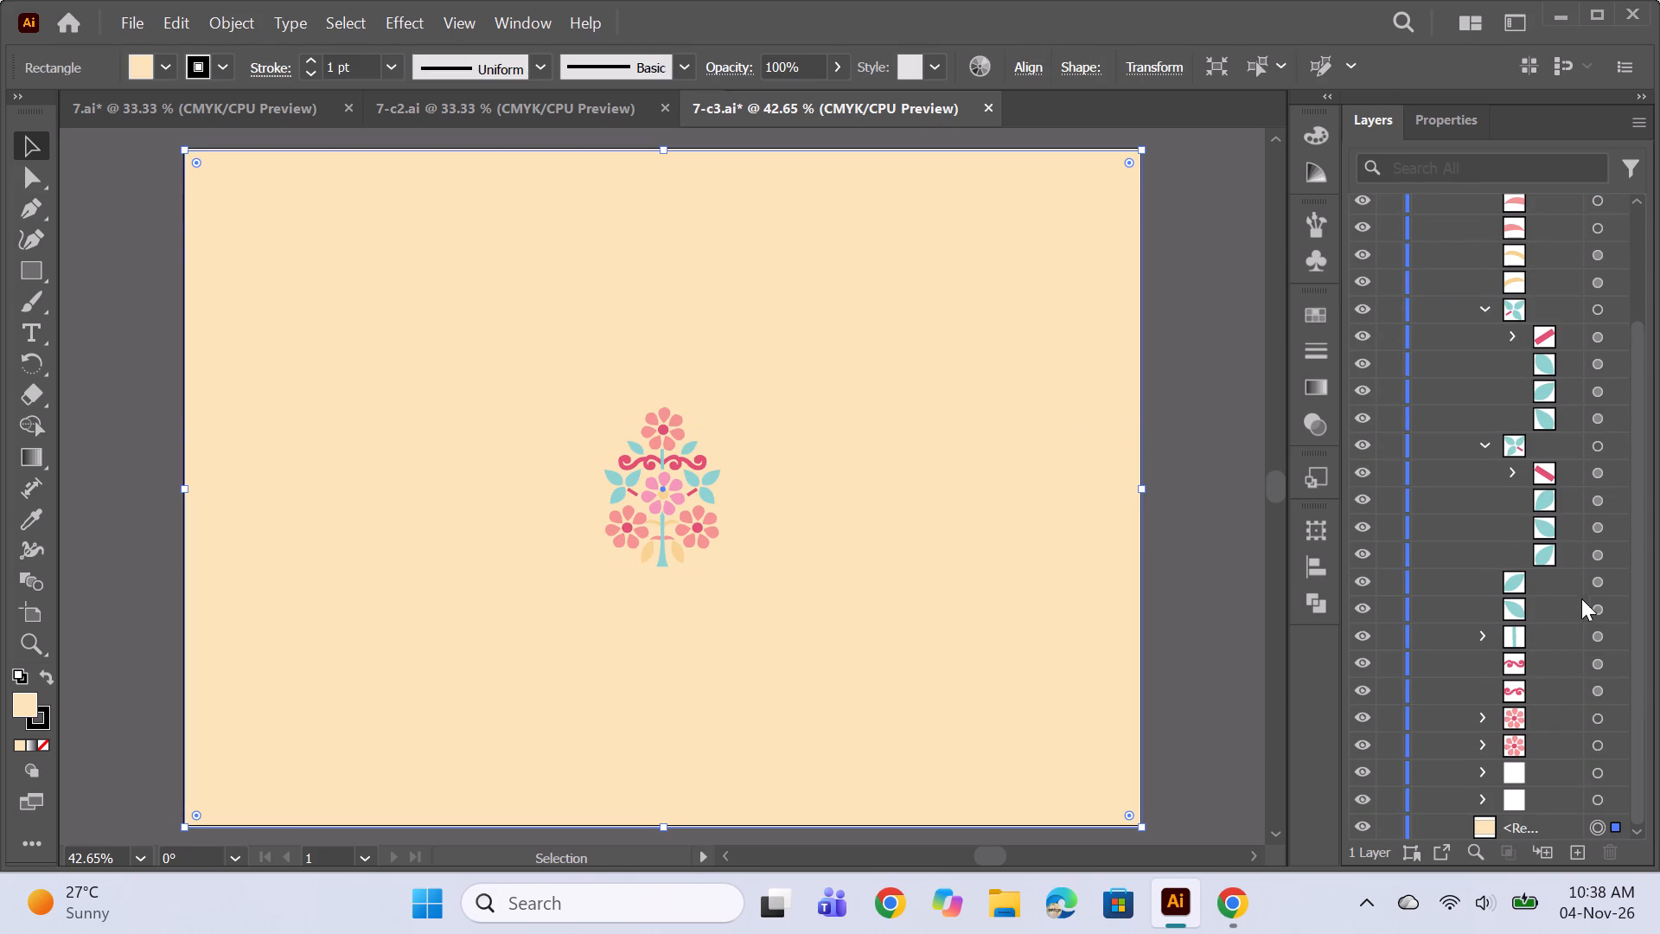
scroll(1581, 598, "down", 2)
left_click(1480, 804)
scroll(1535, 725, "down", 6)
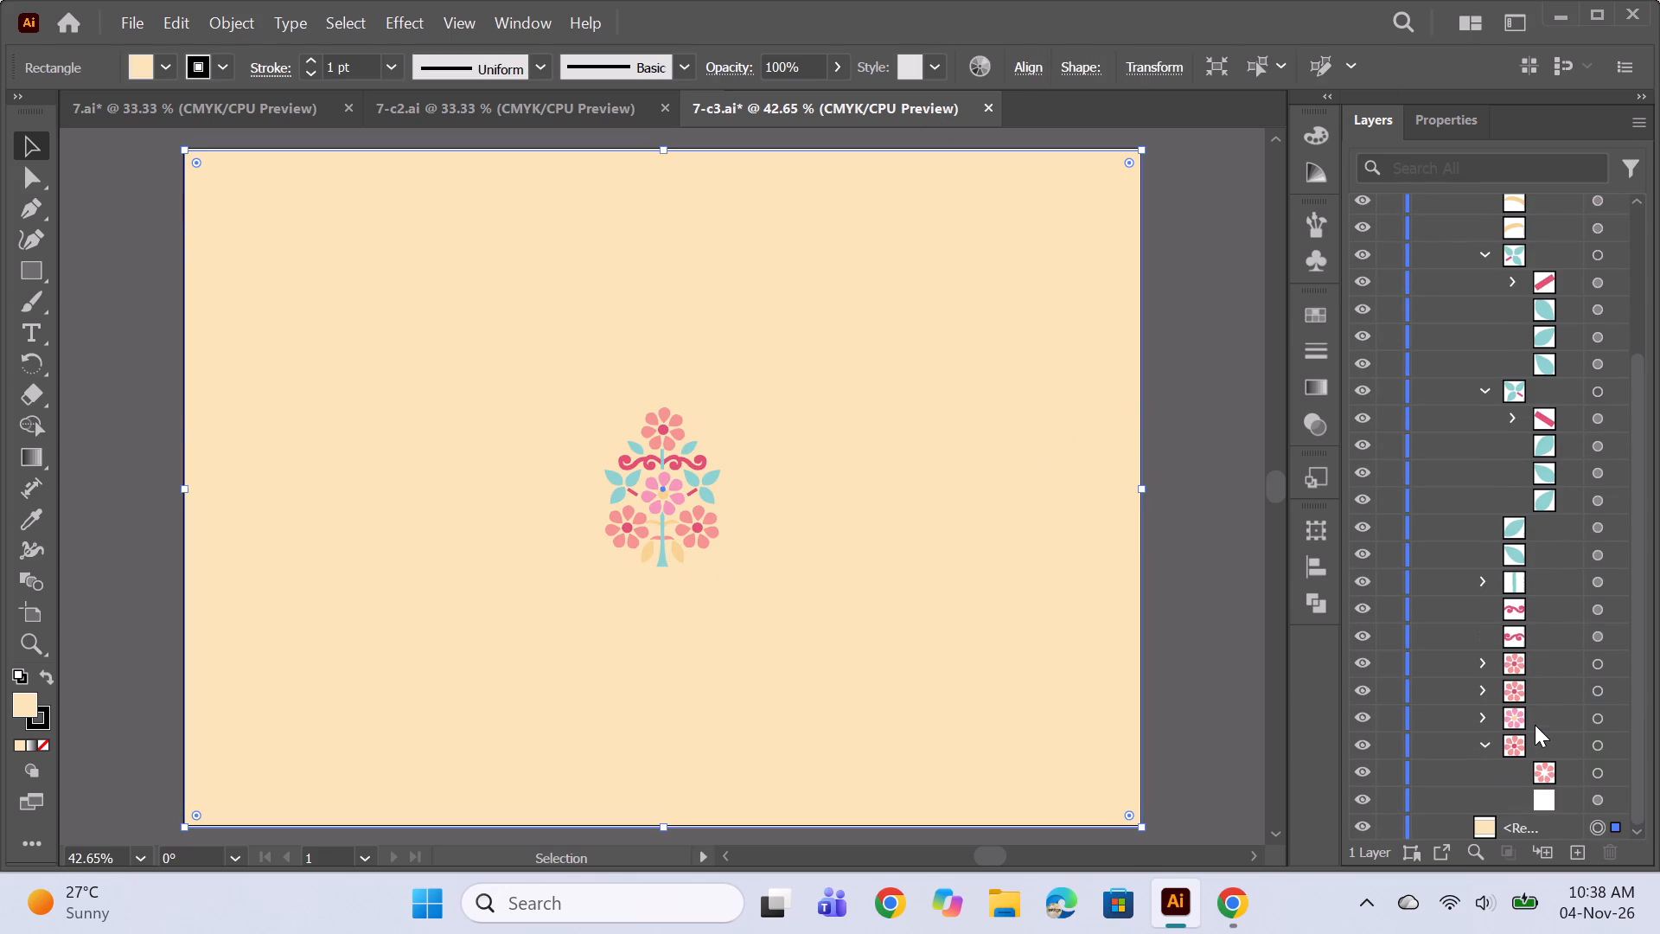
scroll(1537, 706, "down", 5)
left_click(1597, 777)
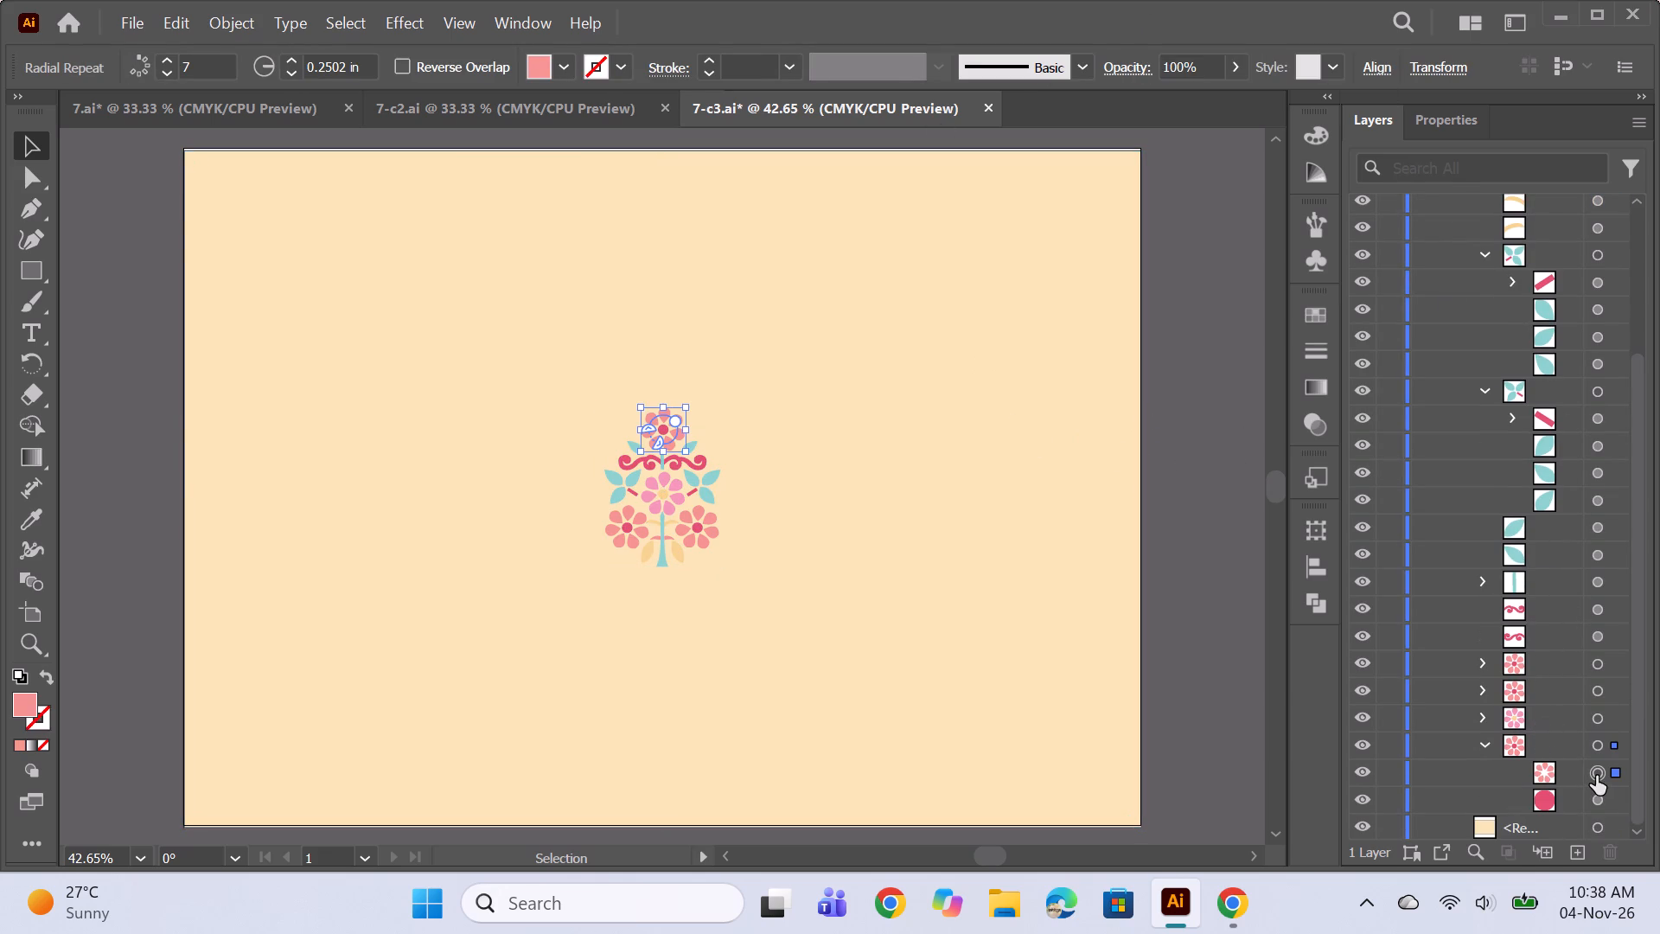
double_click(22, 704)
left_click(1218, 360)
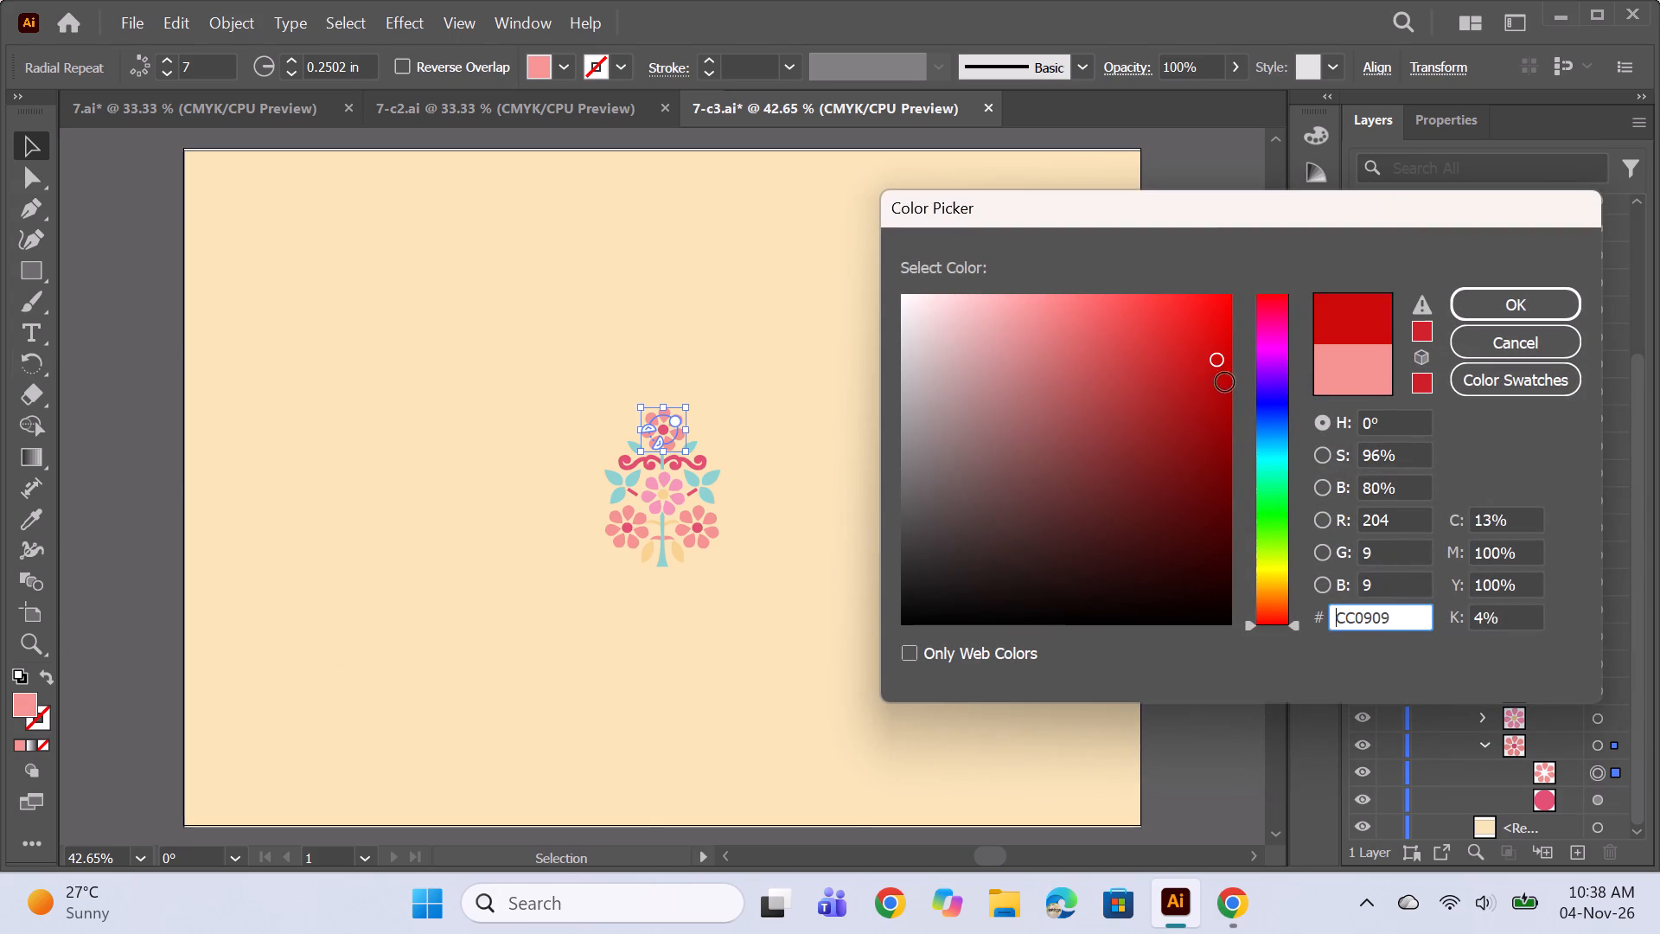
left_click_drag(1214, 447, 1210, 461)
left_click(1196, 472)
left_click(1165, 453)
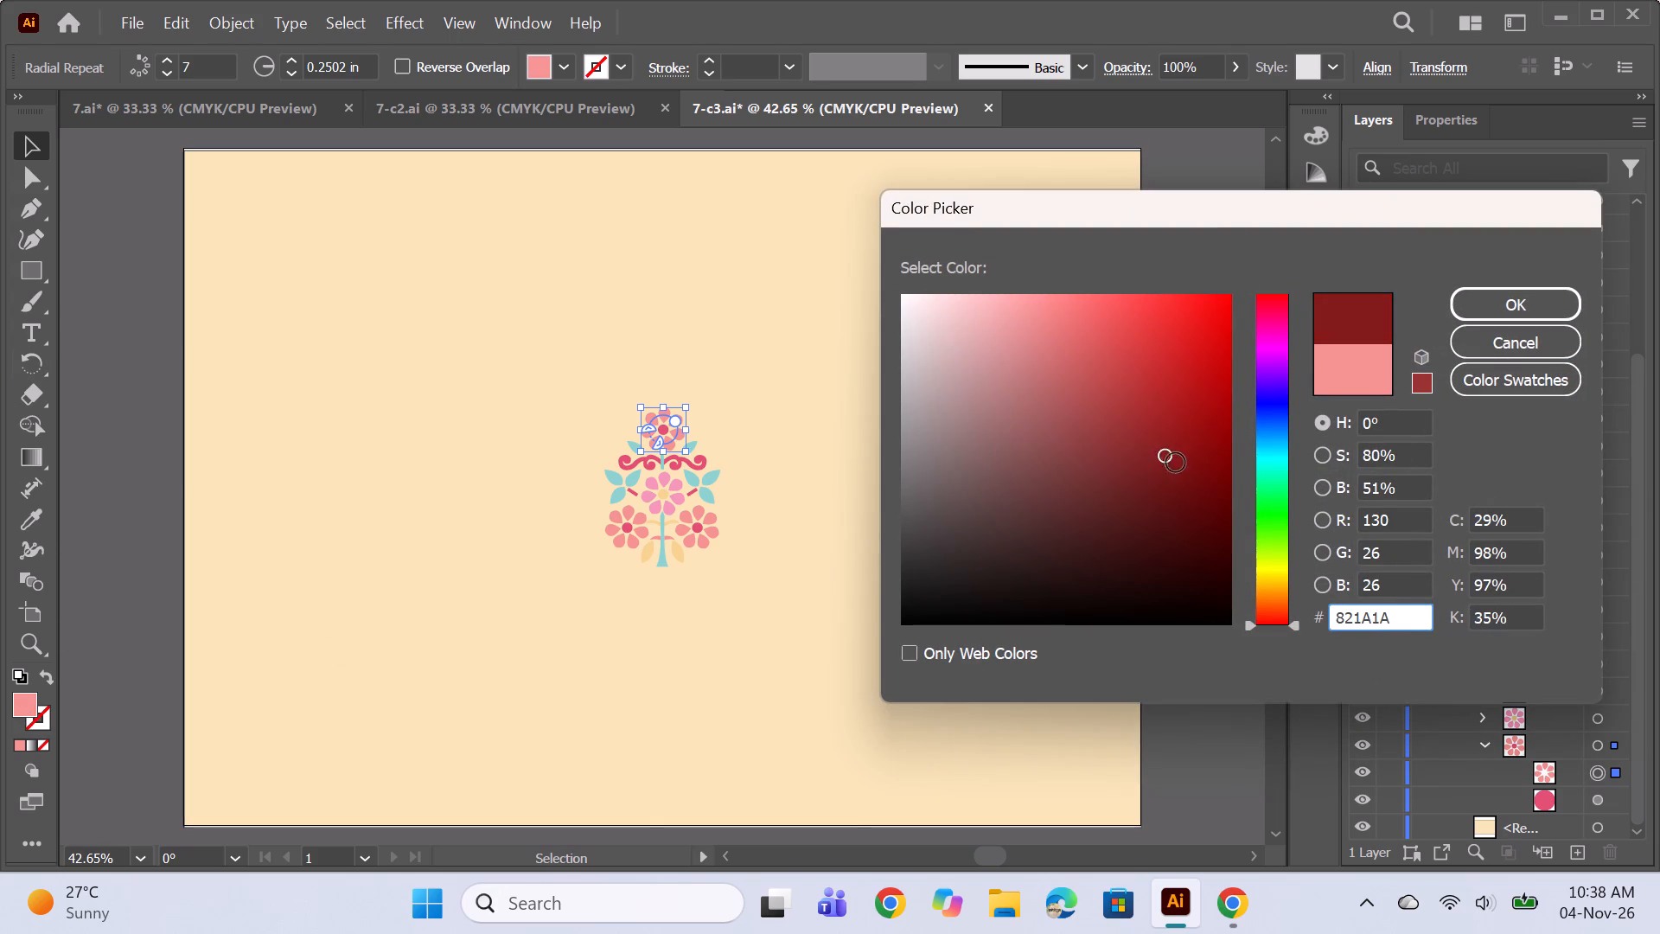
left_click(1180, 481)
left_click(1524, 314)
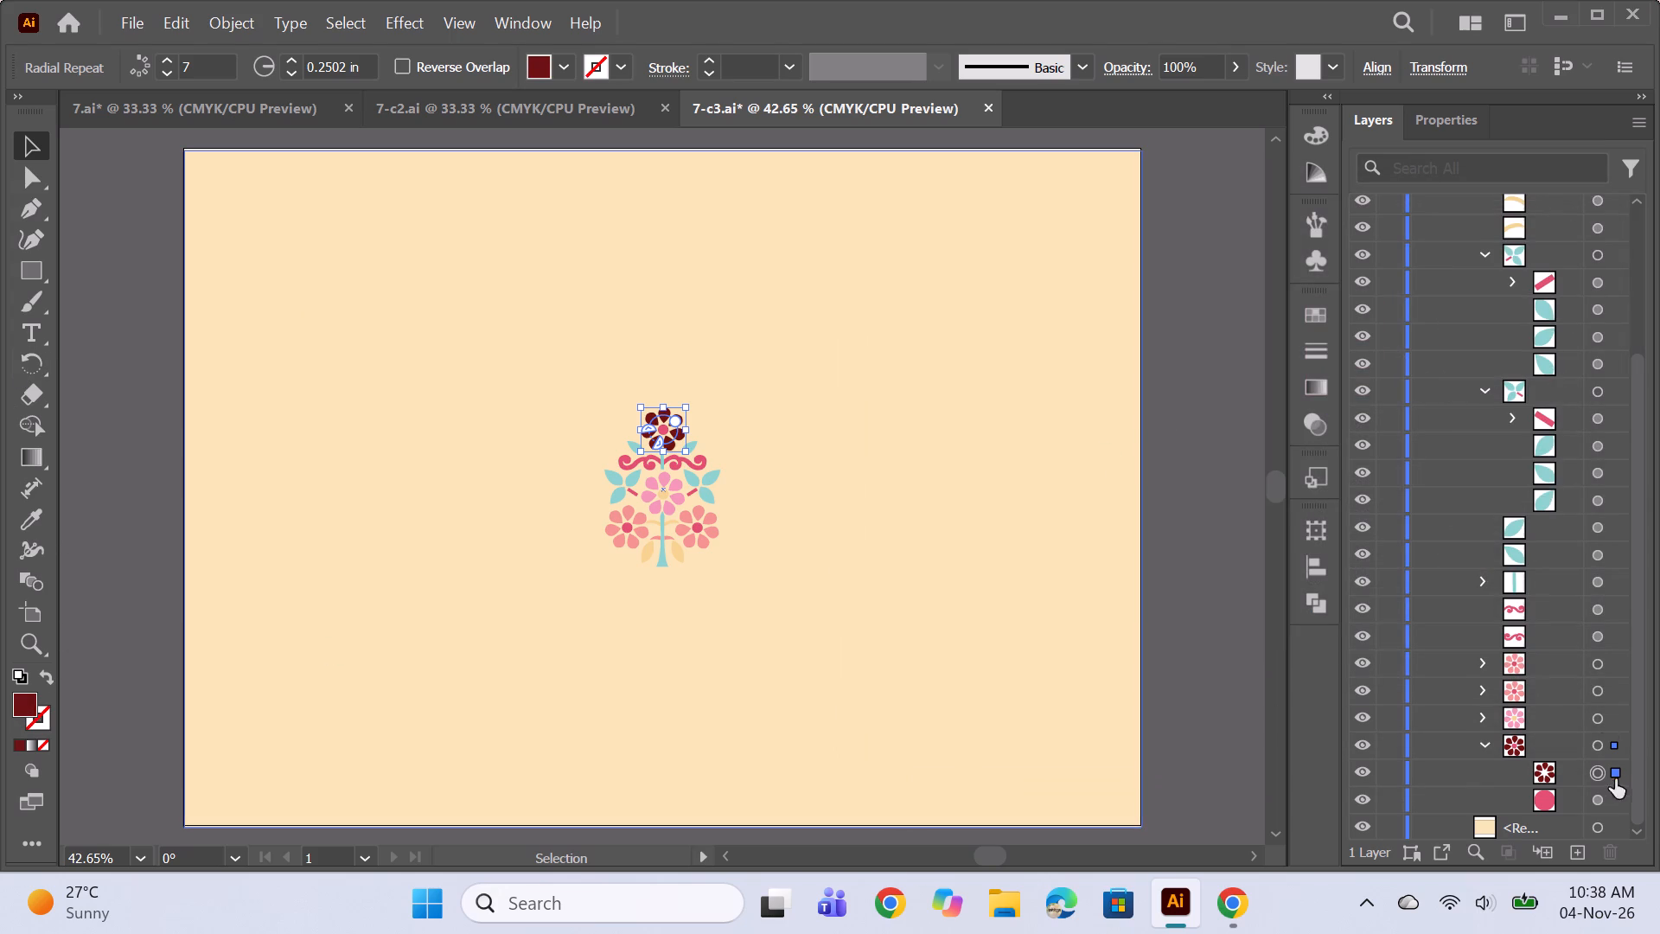
Fill the center circle of the motif's top flower with a medium brown.
left_click(1597, 798)
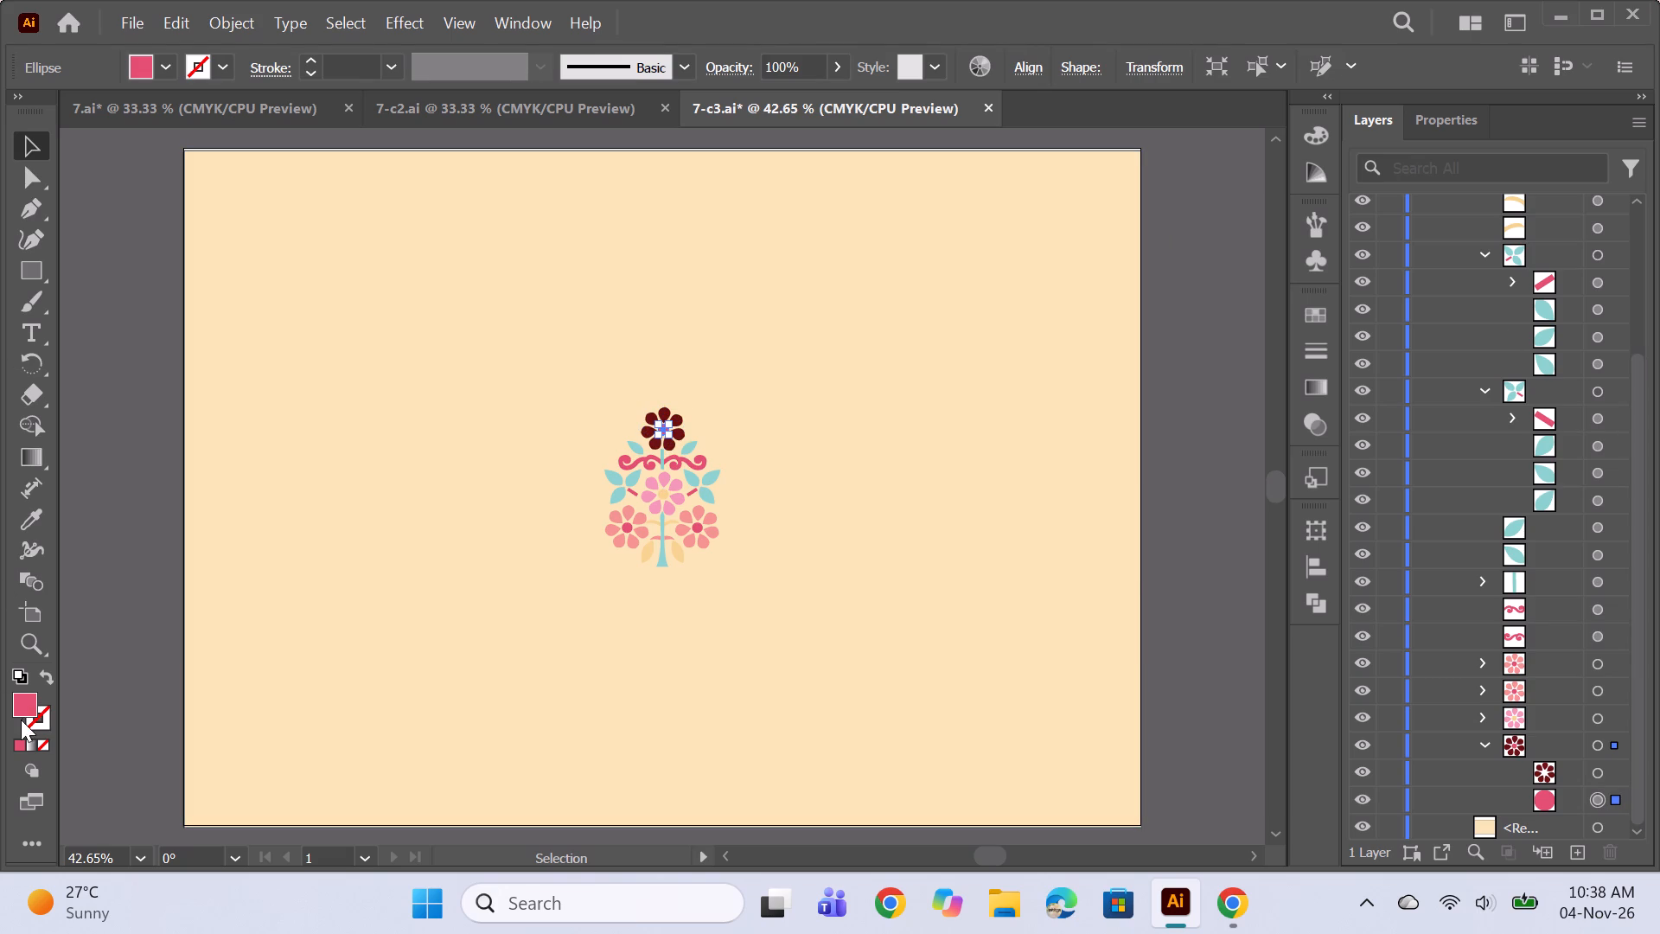
double_click(29, 700)
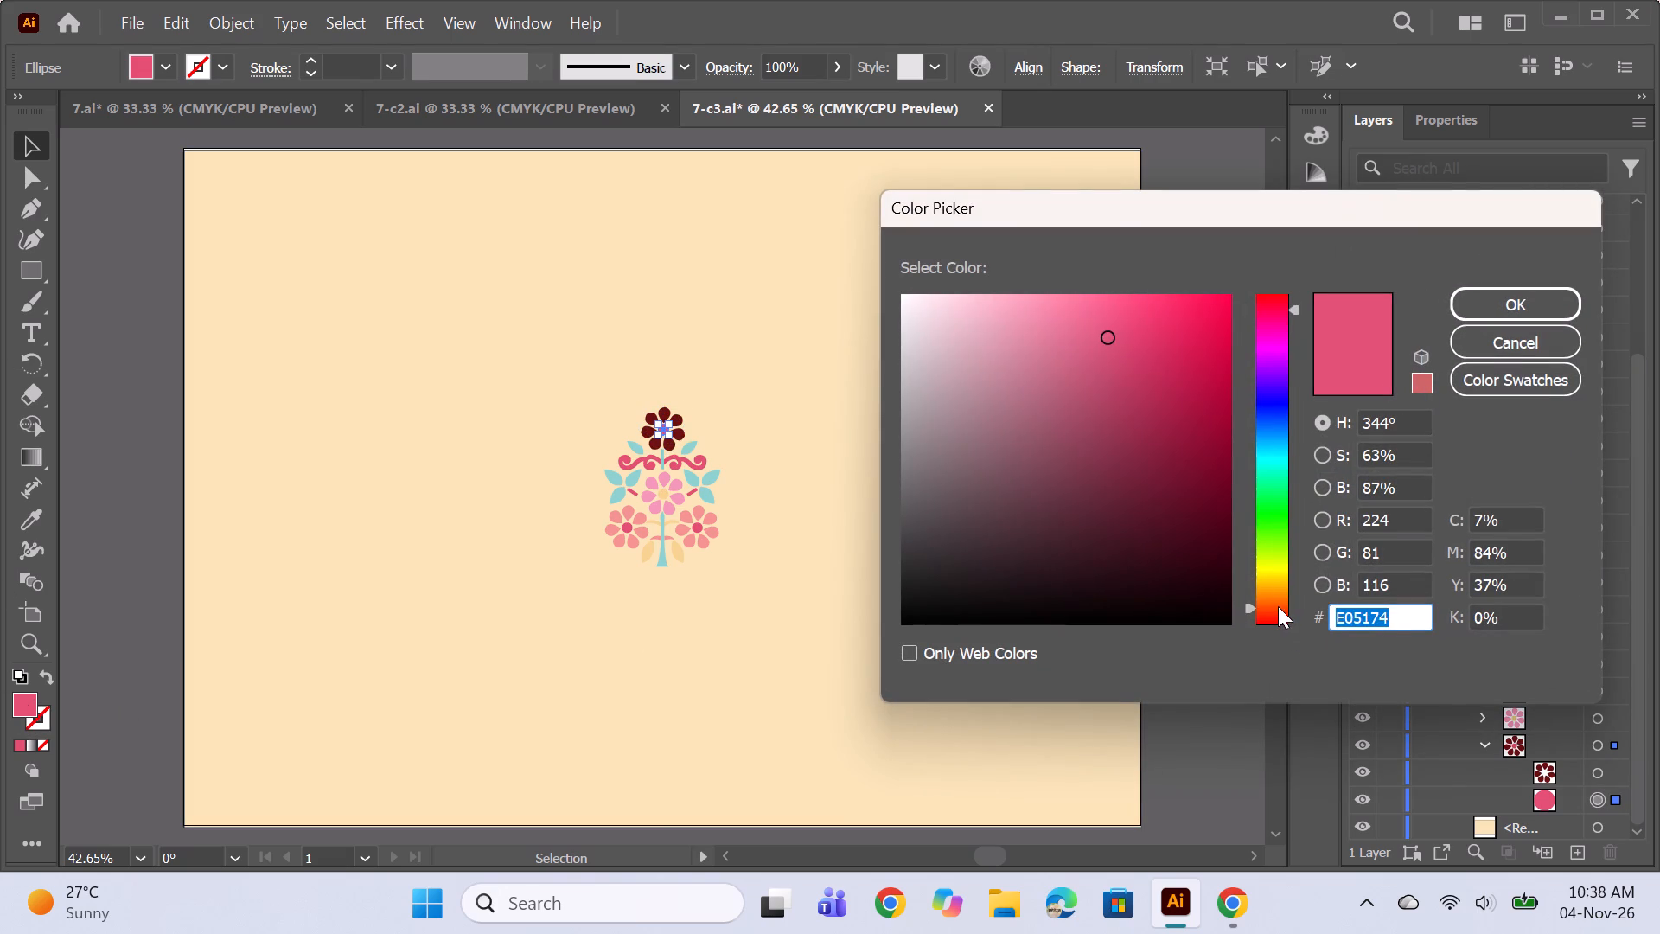
left_click(1278, 606)
left_click(1275, 592)
left_click(1268, 600)
left_click(1114, 429)
left_click(1095, 452)
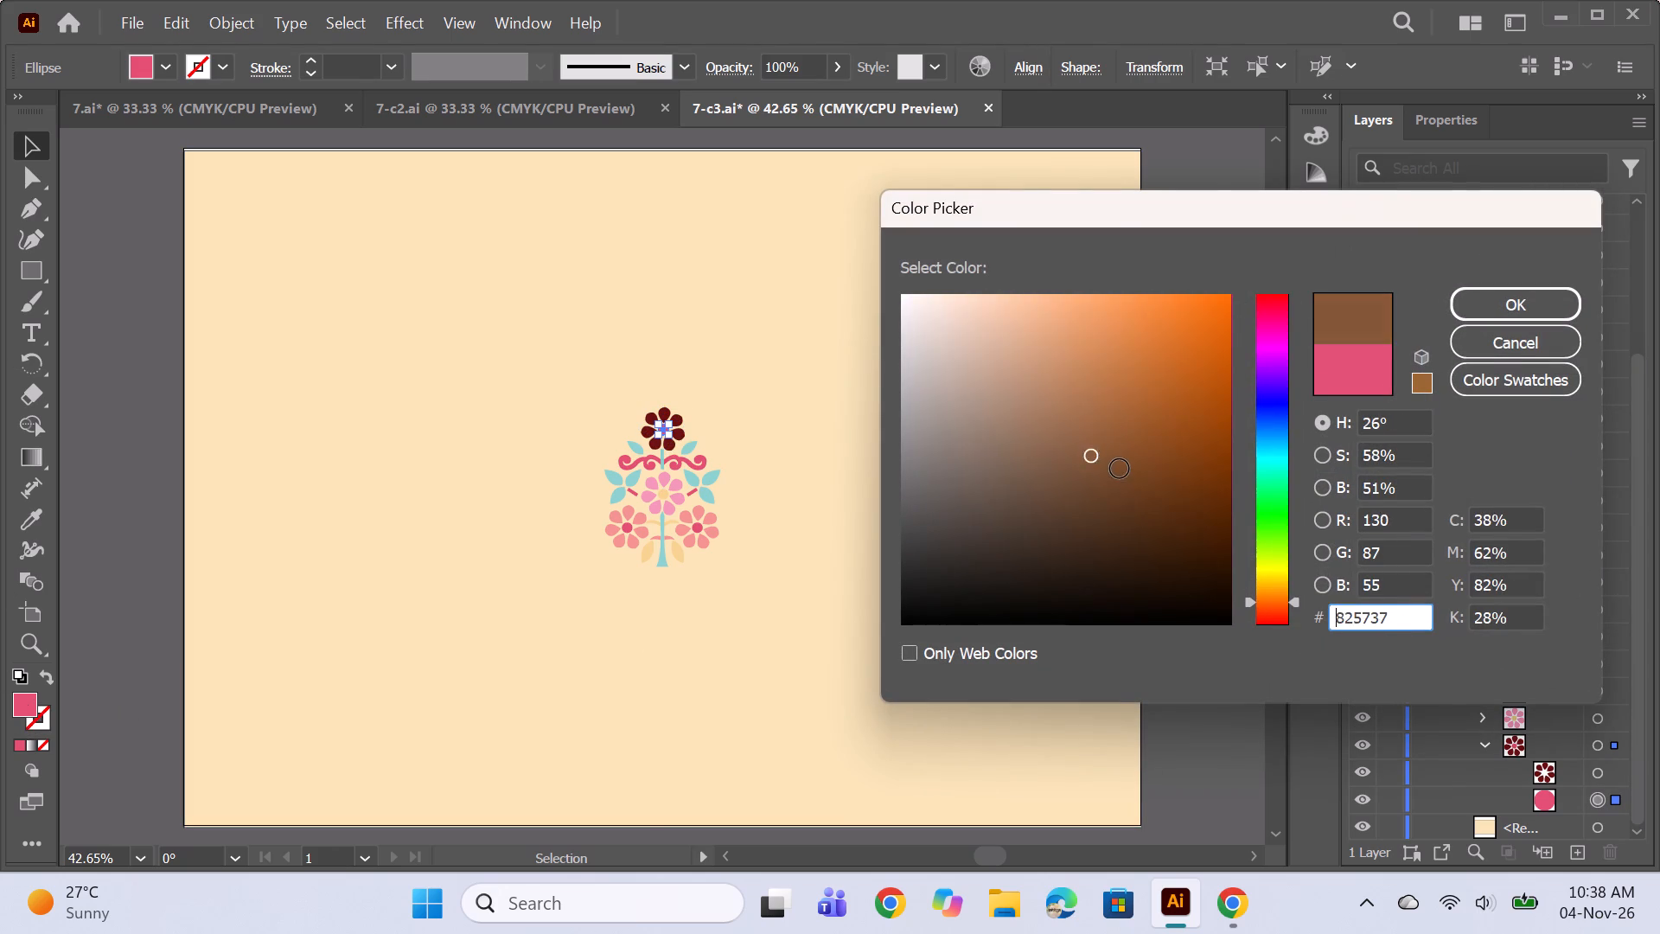
left_click(1124, 472)
left_click(1491, 301)
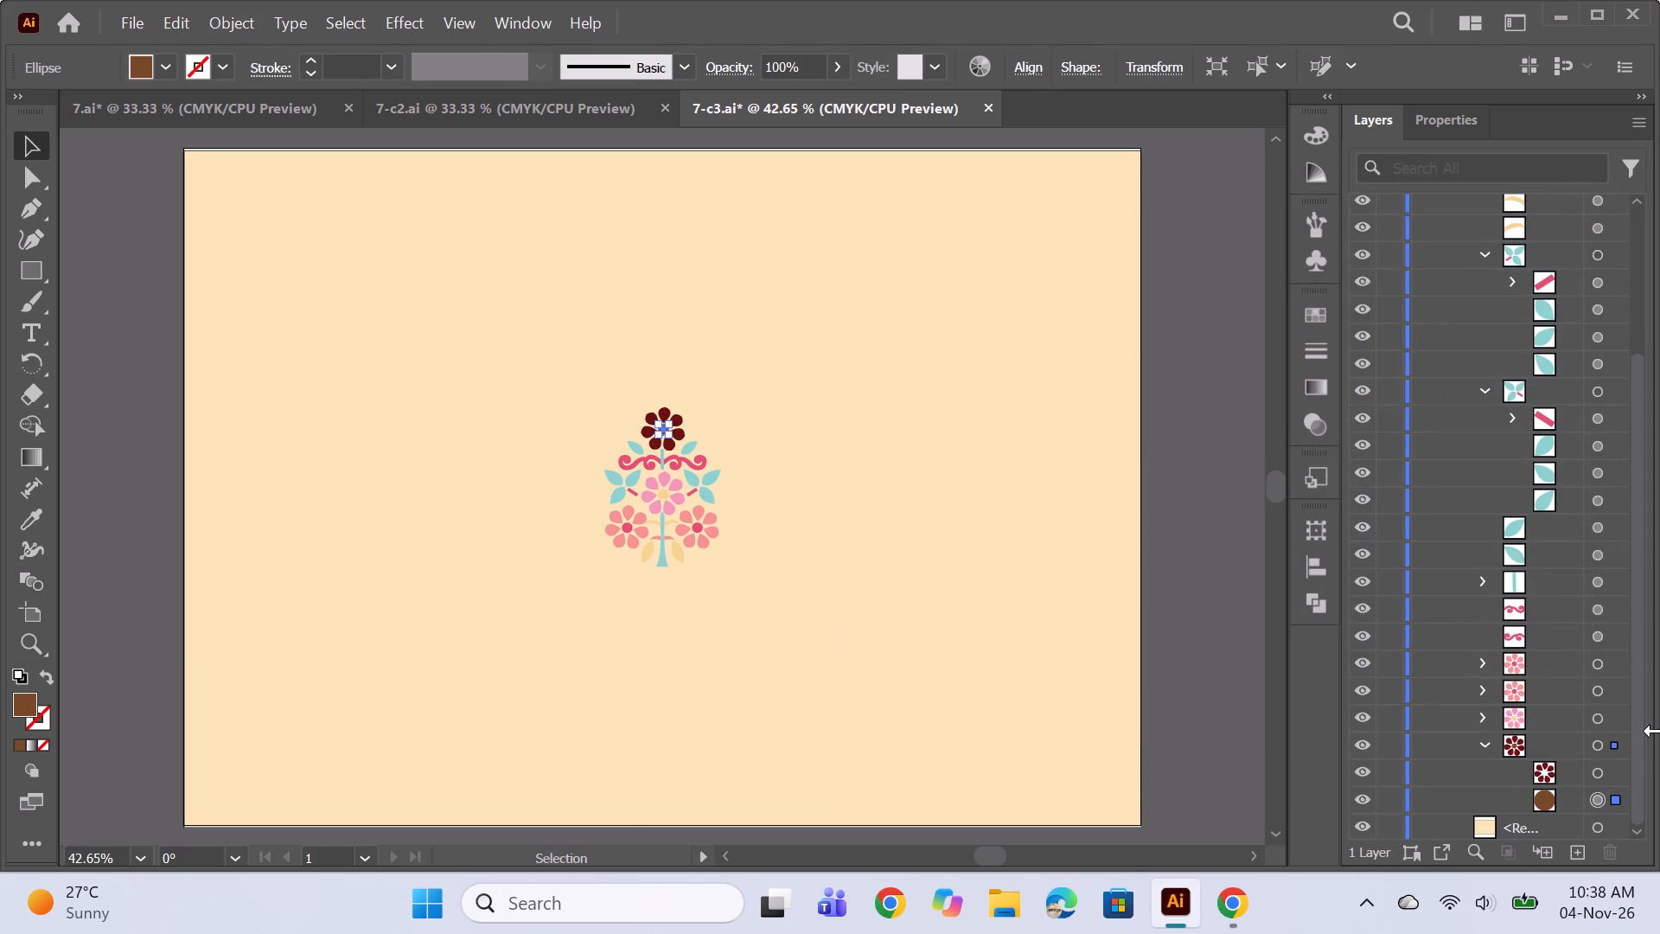
Recolor the radial-repeat petals of the motif's middle flower to the rust red A83613.
left_click(1488, 745)
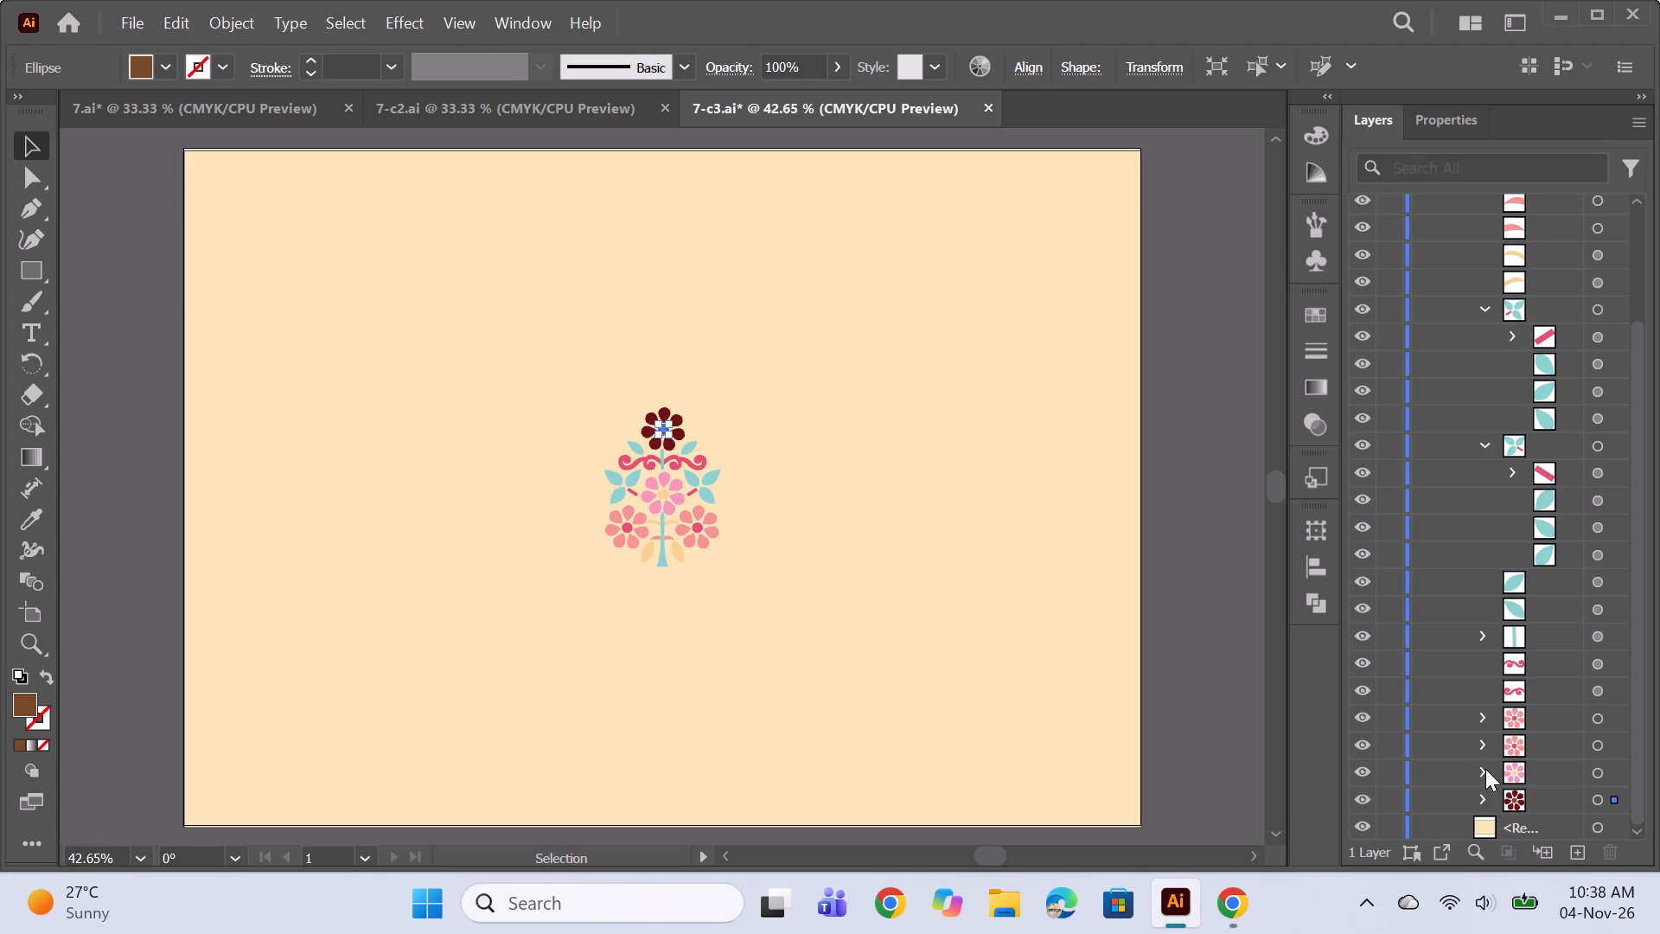
left_click(1485, 769)
left_click(1594, 799)
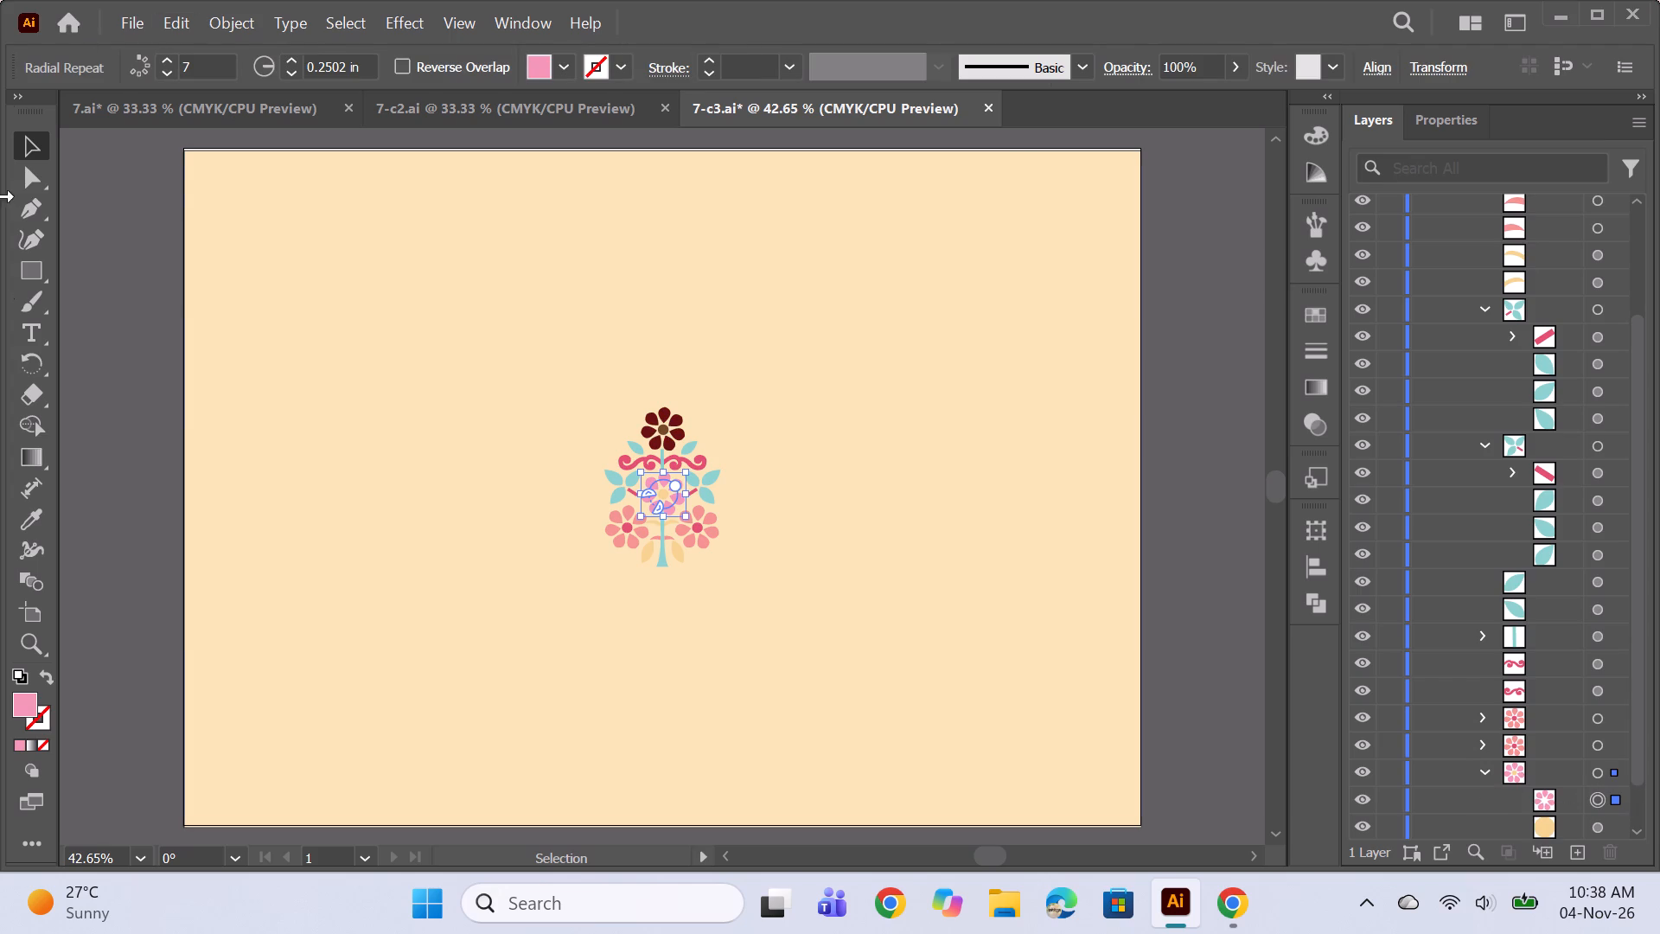
double_click(30, 701)
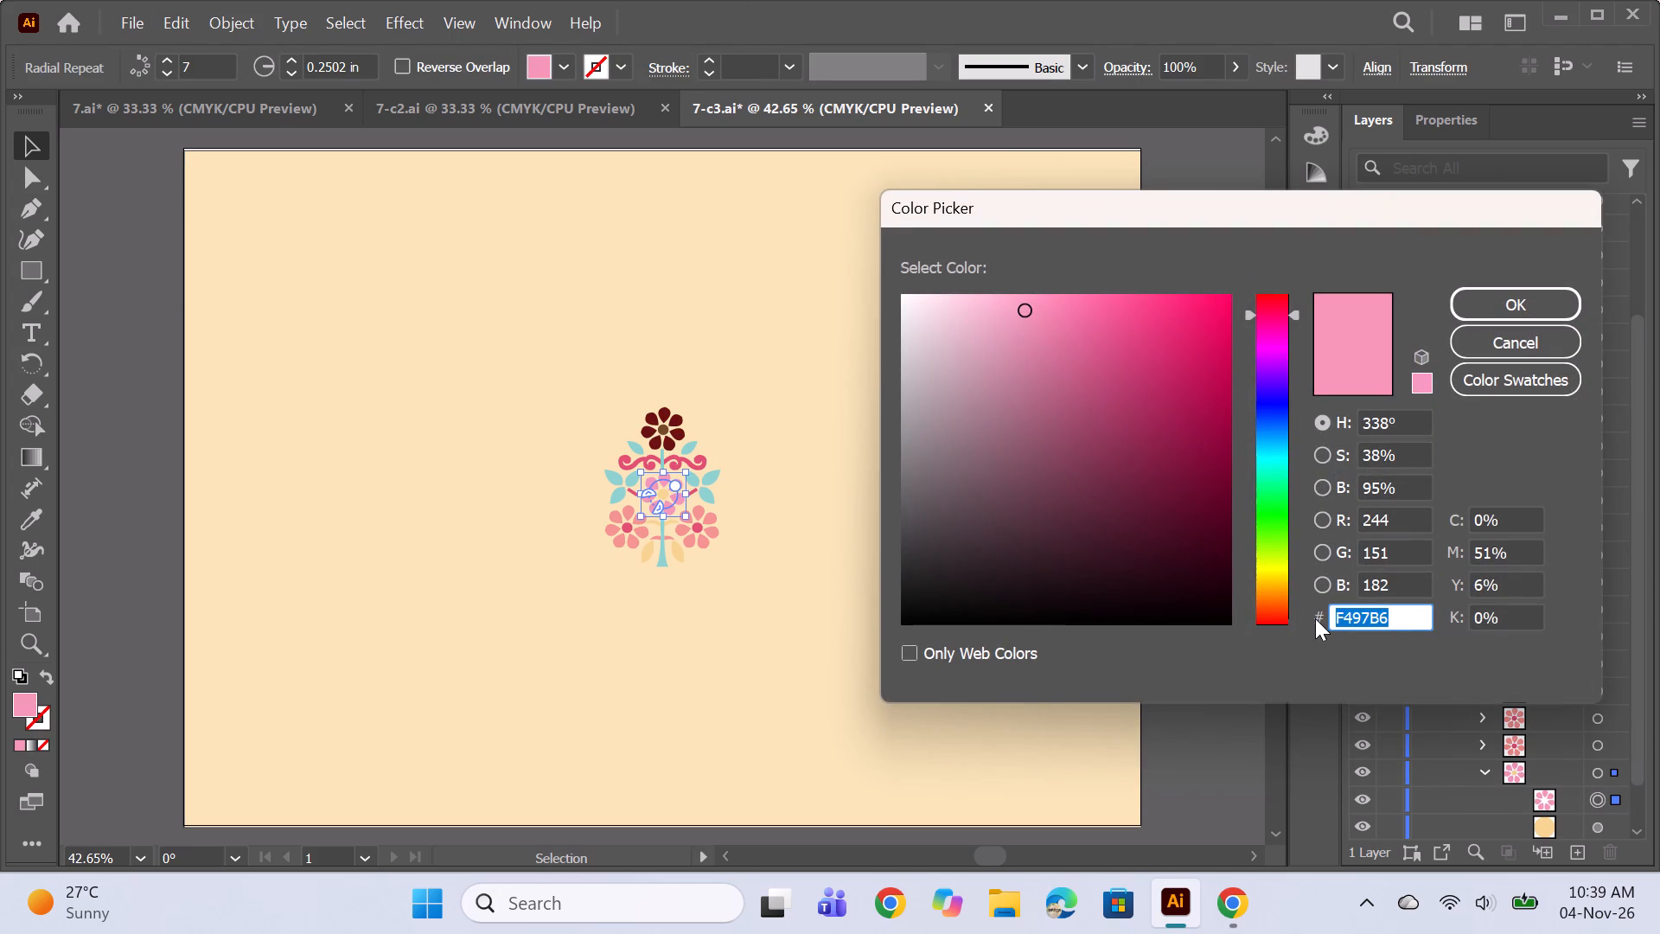
left_click(1273, 611)
left_click(1194, 427)
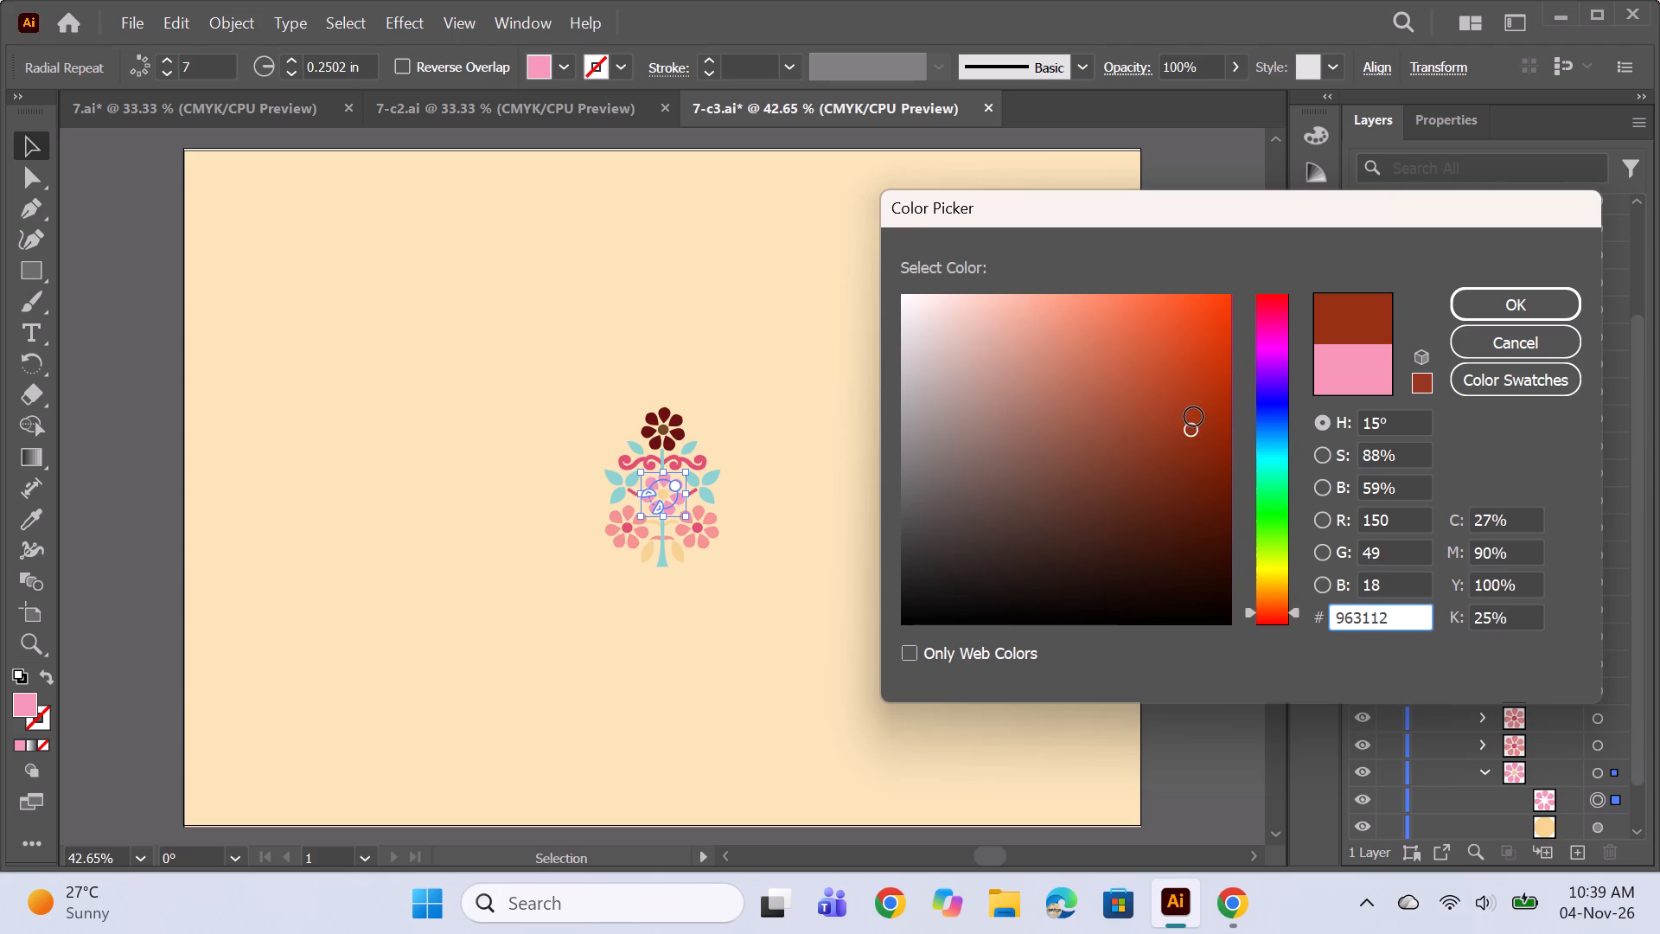
left_click(1163, 426)
left_click(1158, 415)
left_click(1177, 404)
left_click(1197, 405)
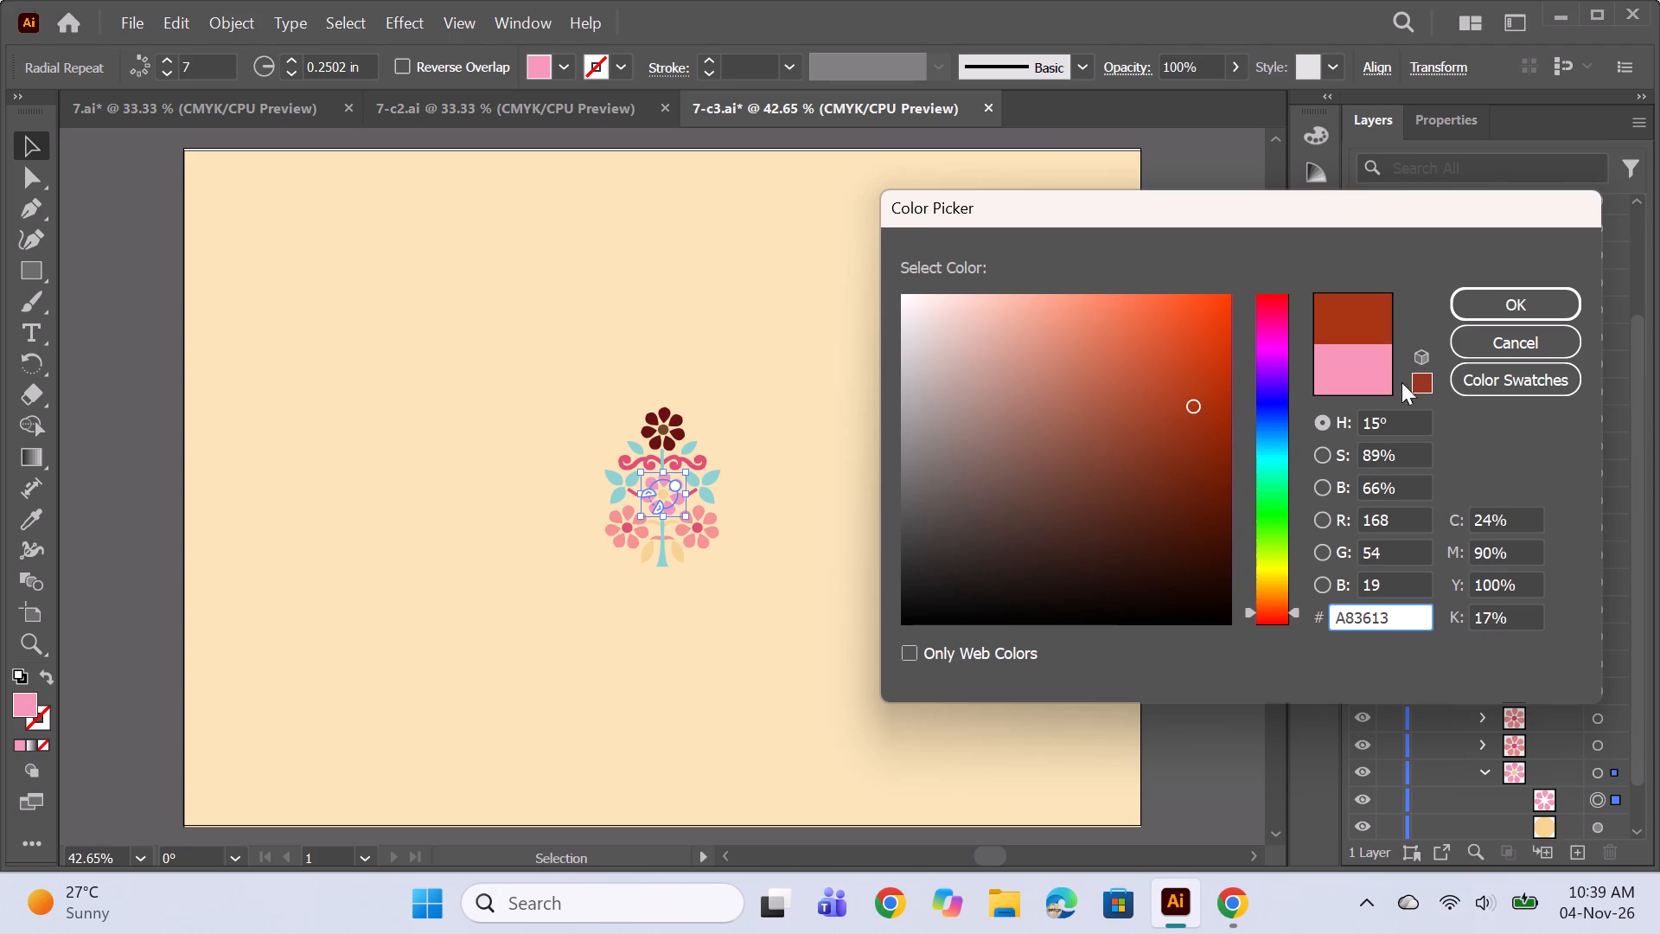
left_click(1477, 292)
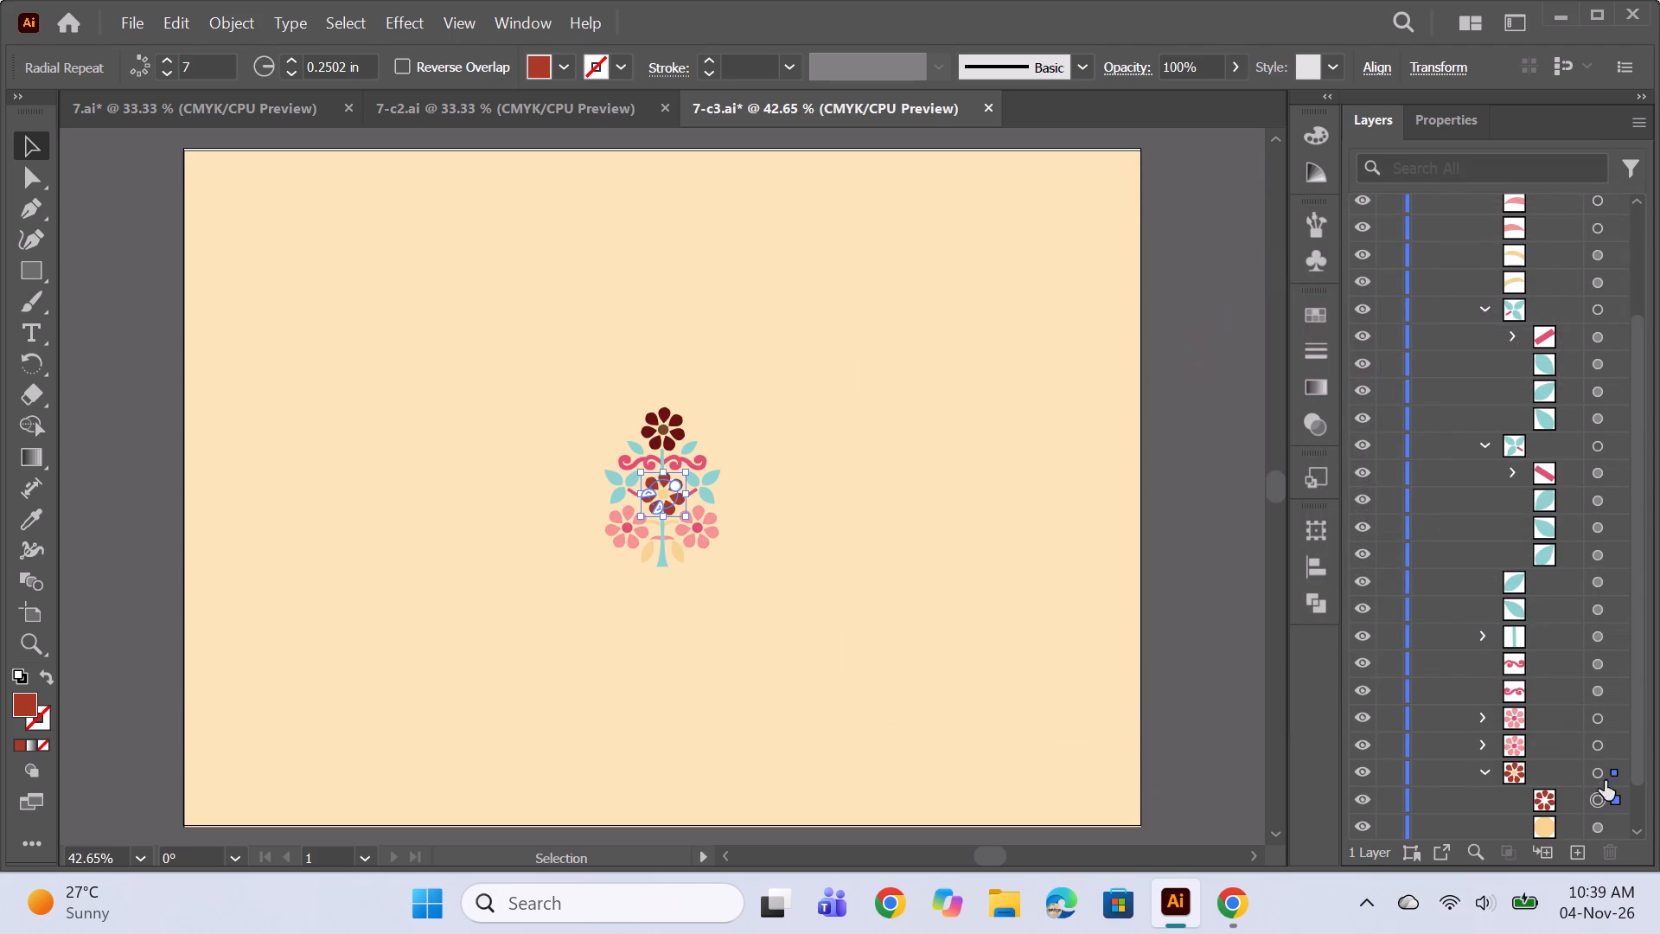
Fill the center circle of the motif's middle flower with the dark brown 753519.
left_click(1597, 821)
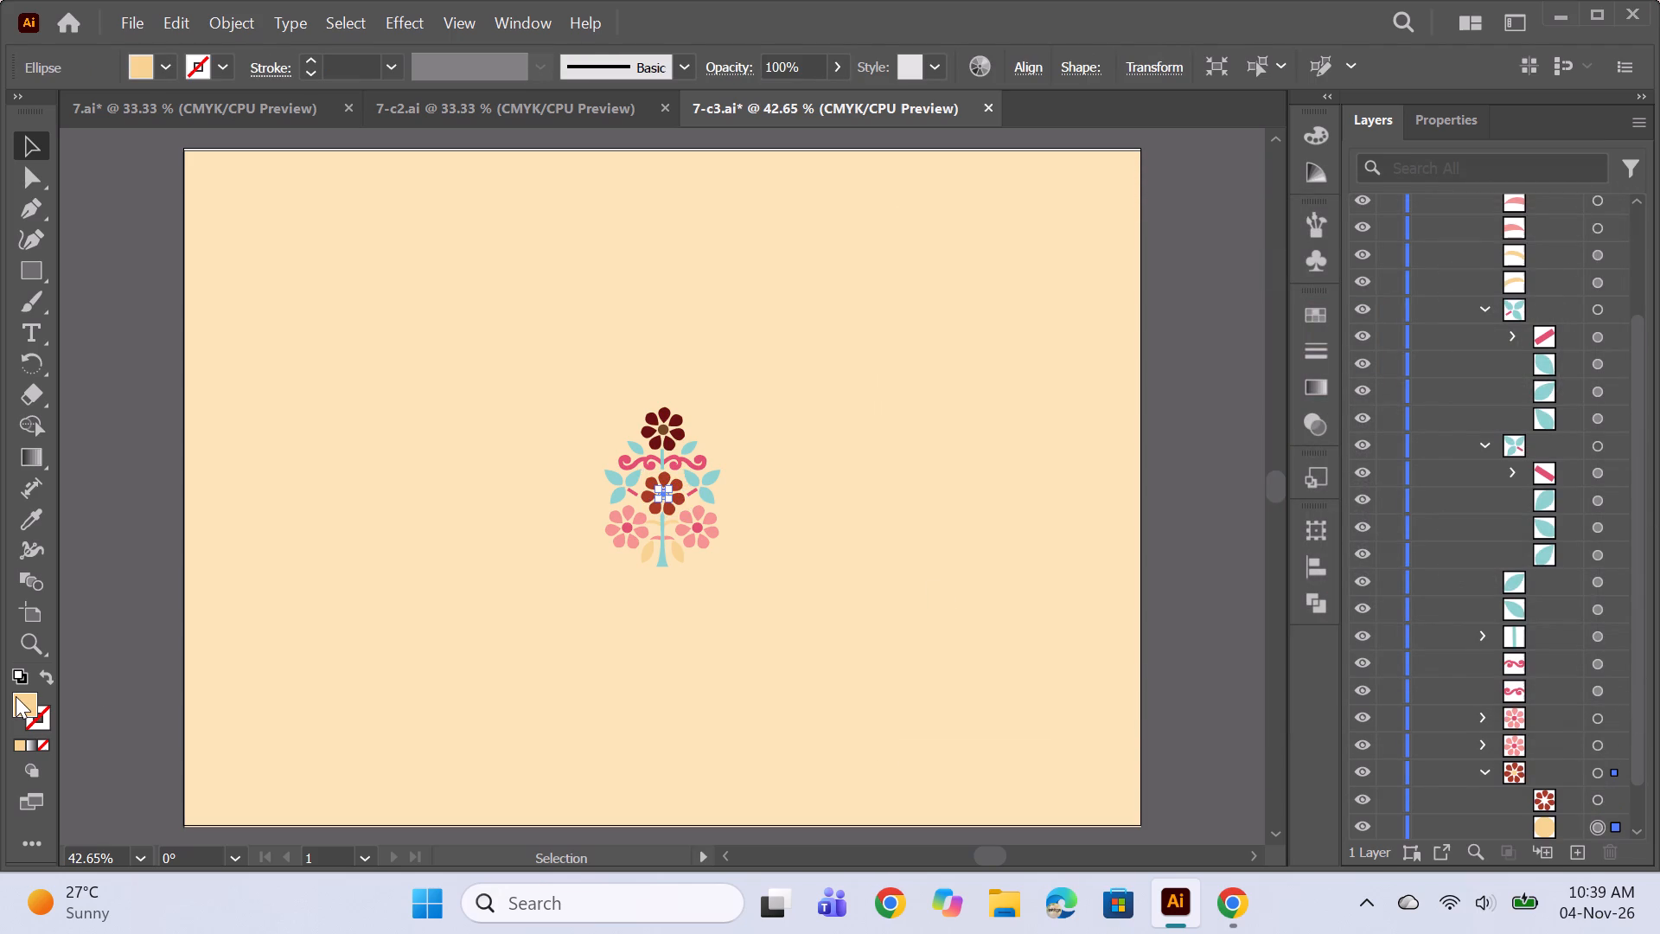
double_click(16, 696)
left_click(1271, 607)
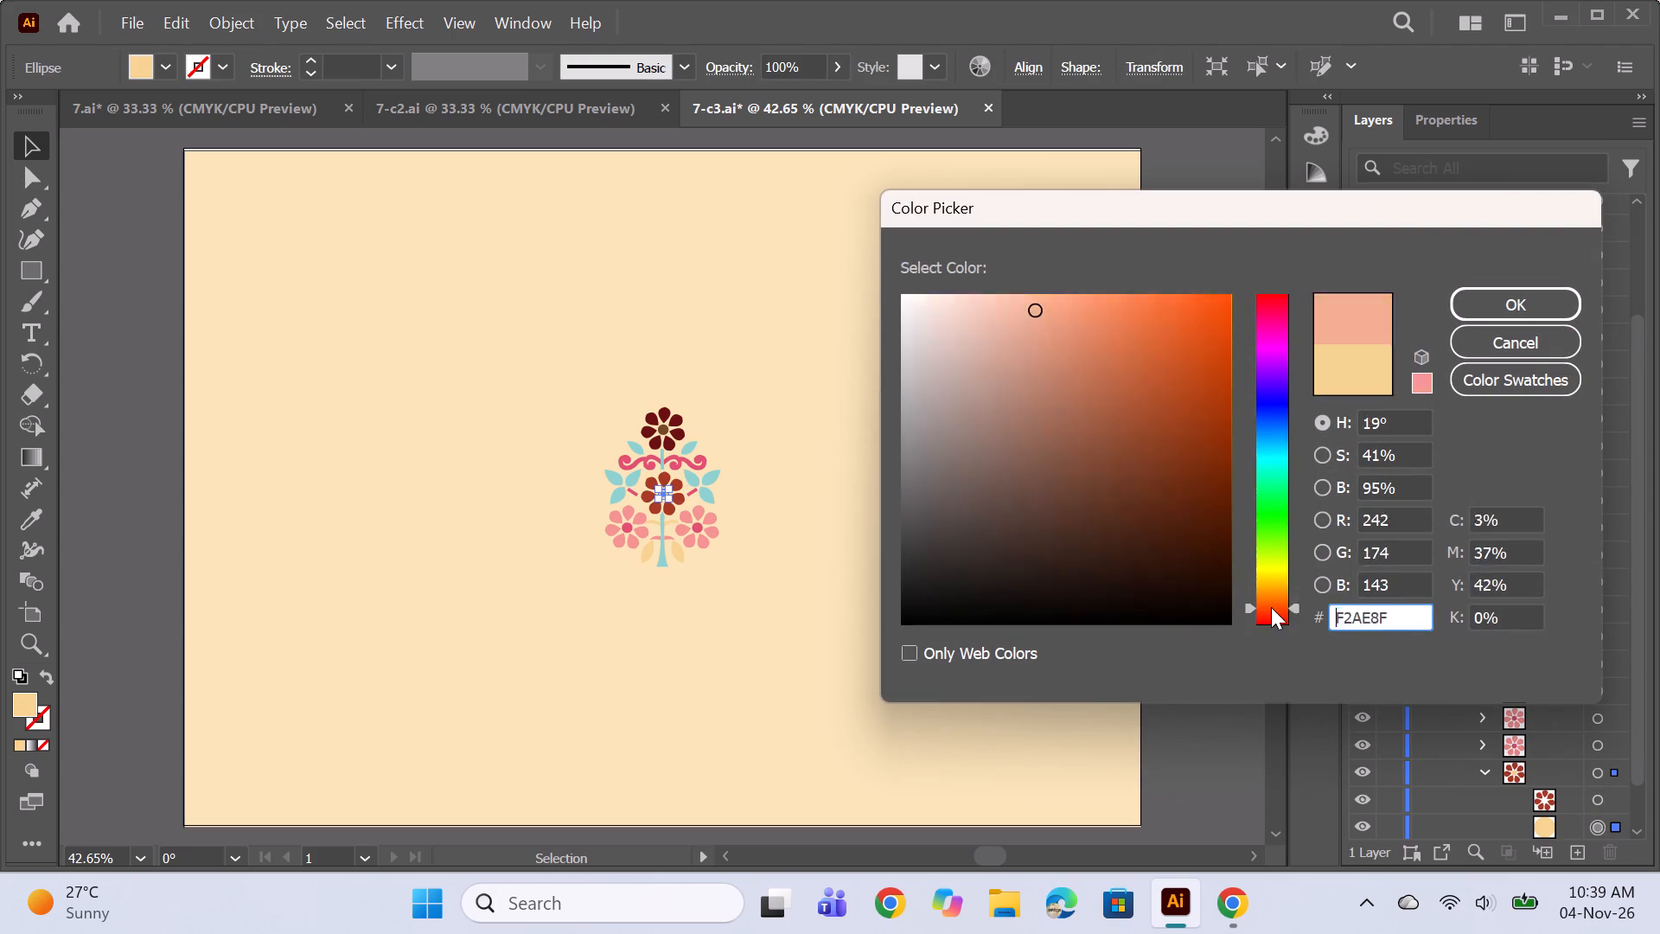
left_click(1163, 471)
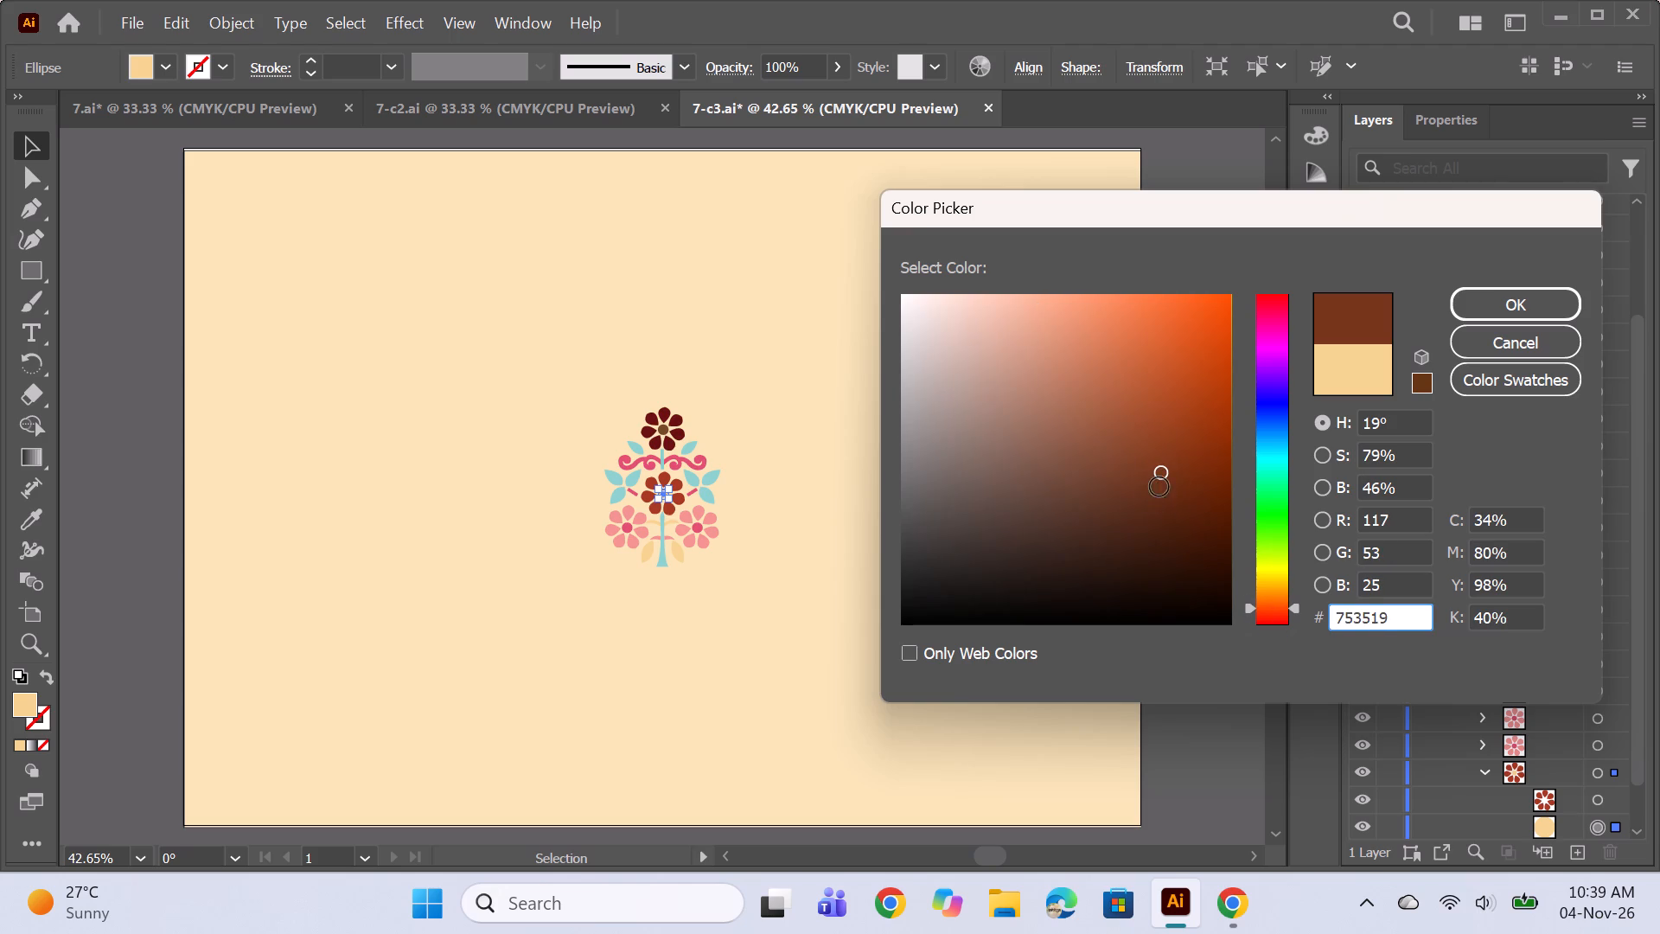
left_click(1487, 304)
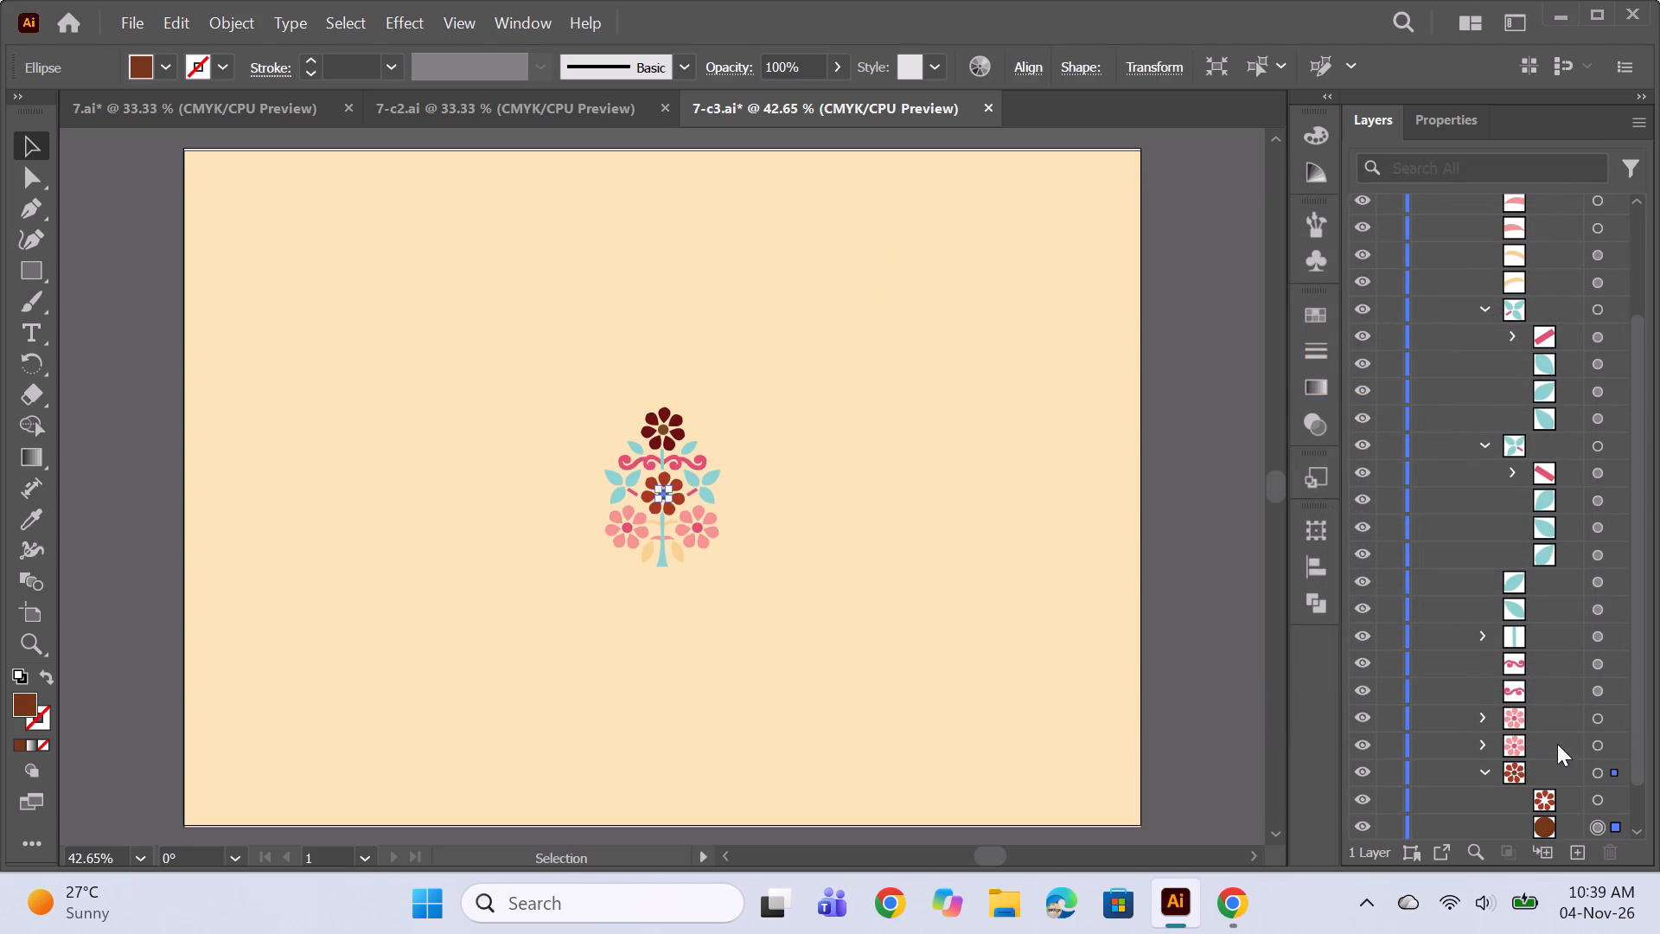
Recolor the radial-repeat petals of the motif's middle flower to the burnt orange C15323.
scroll(1557, 744, "down", 2)
left_click(1595, 745)
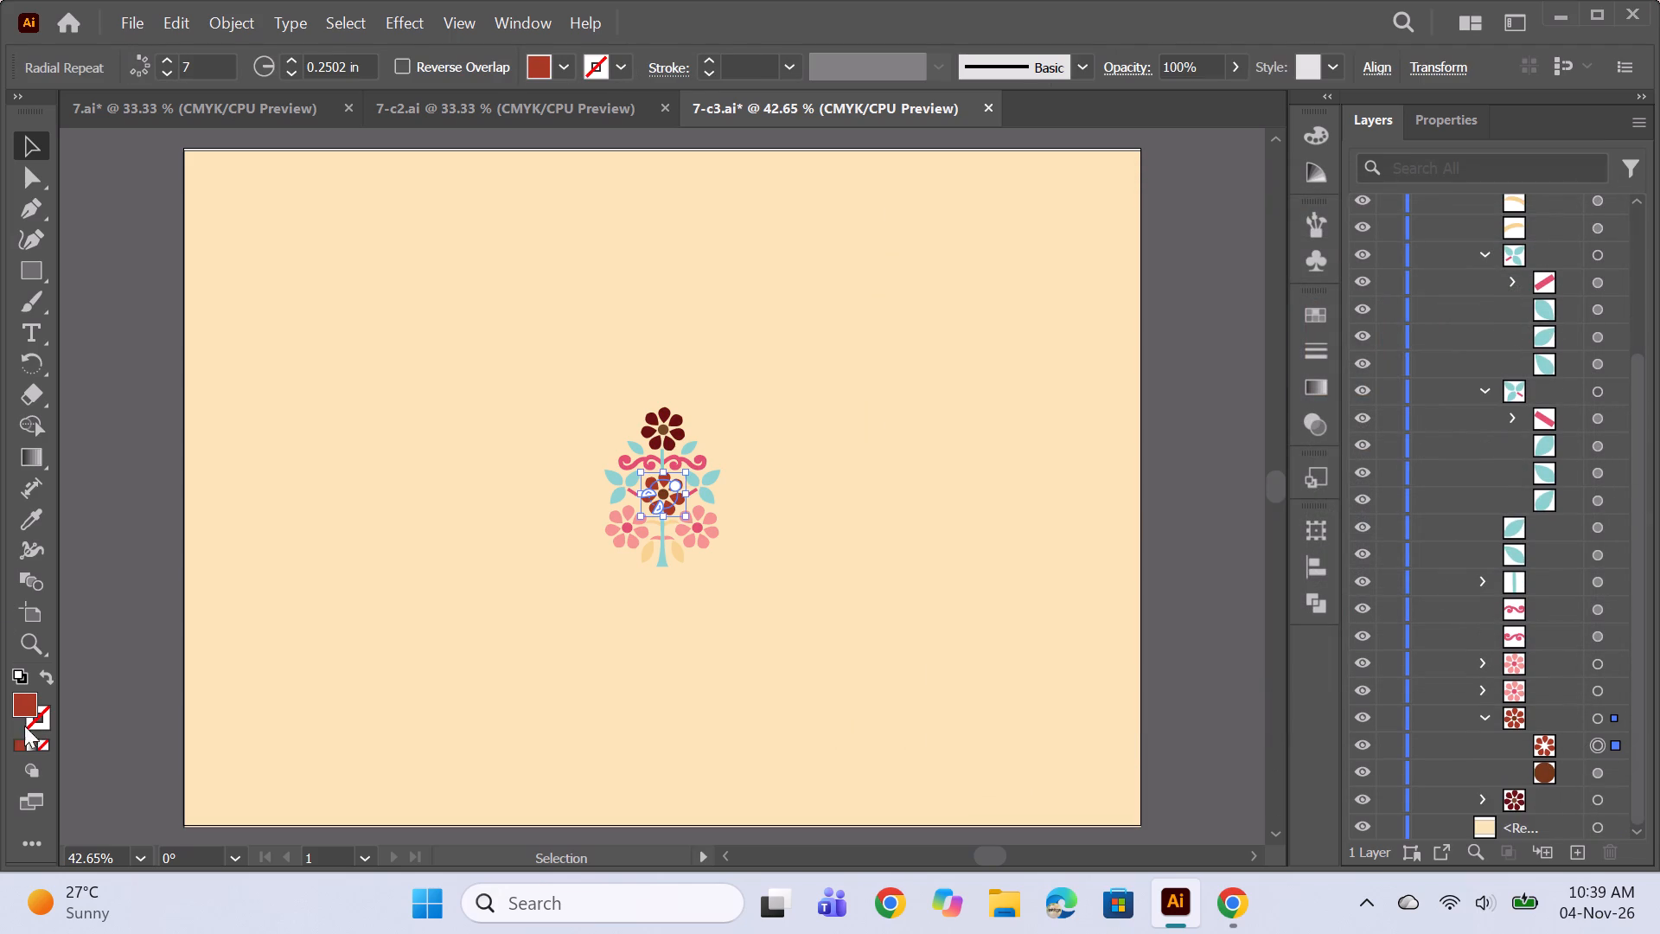
double_click(31, 714)
left_click(31, 706)
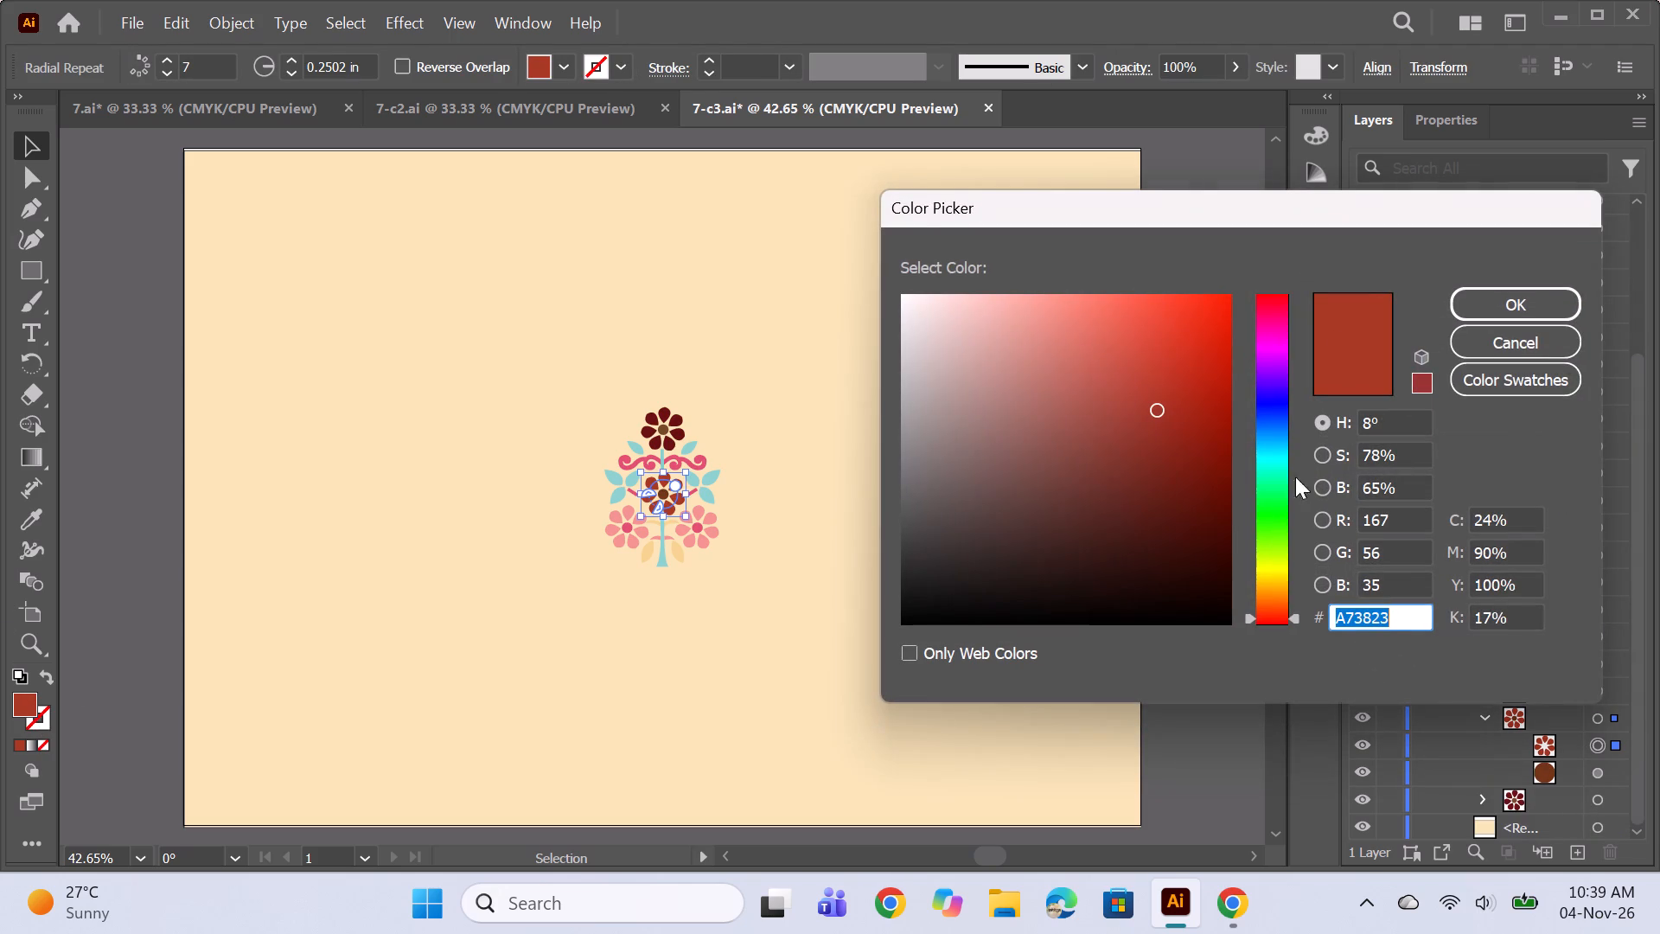
left_click(1277, 606)
left_click(1173, 374)
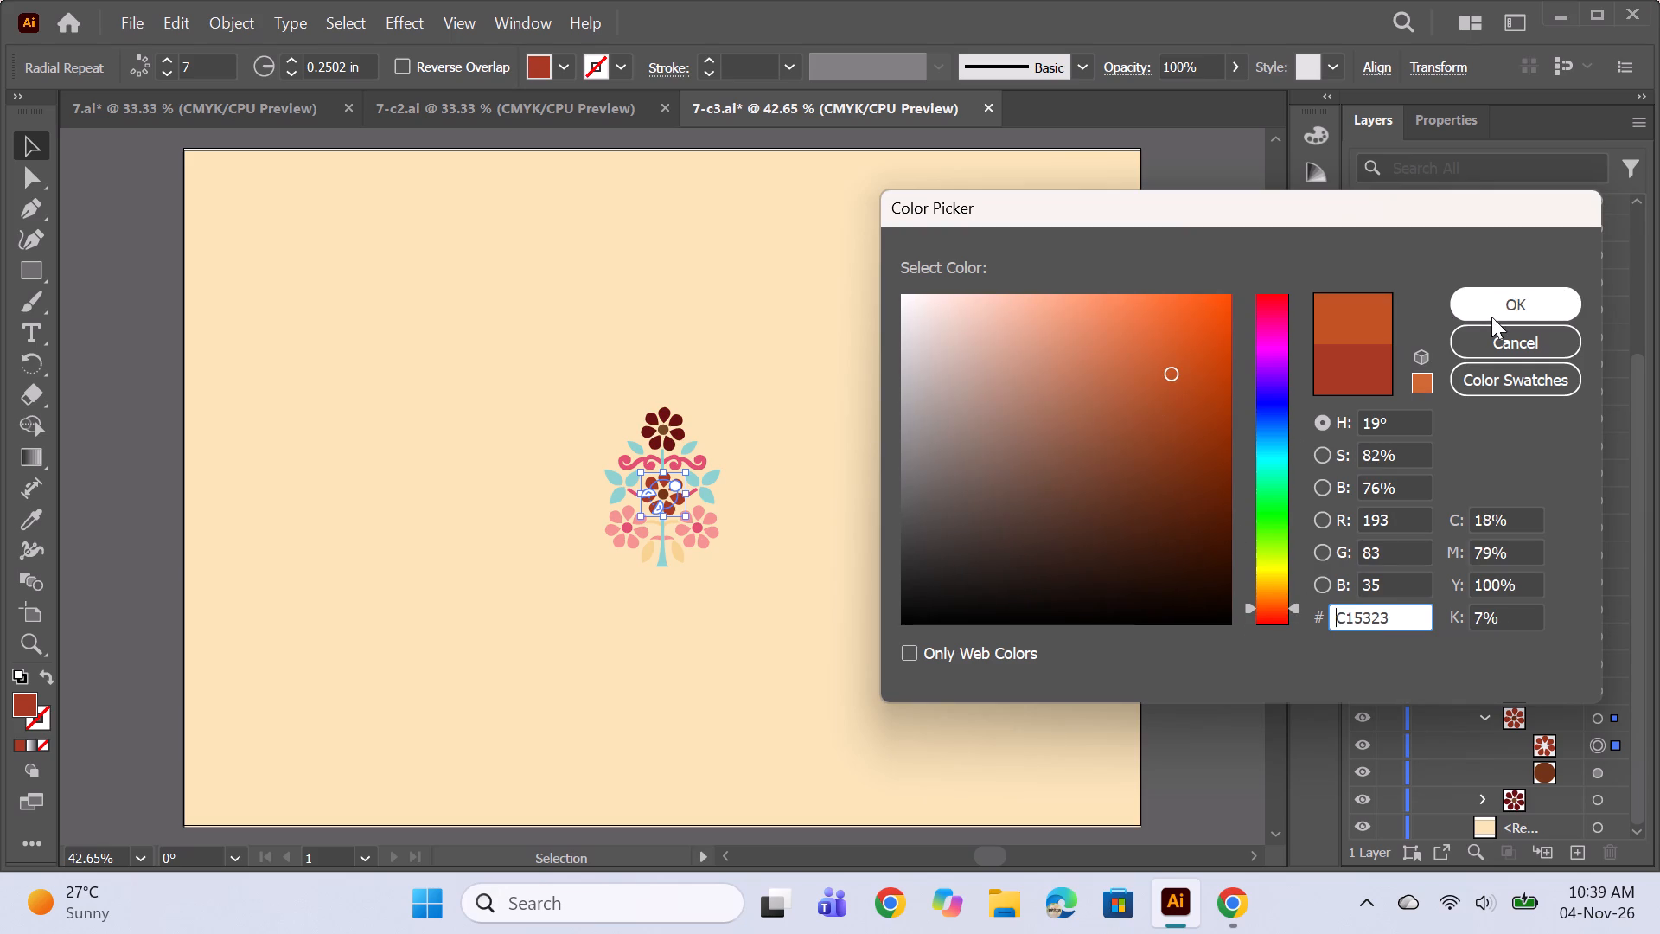
left_click(1491, 317)
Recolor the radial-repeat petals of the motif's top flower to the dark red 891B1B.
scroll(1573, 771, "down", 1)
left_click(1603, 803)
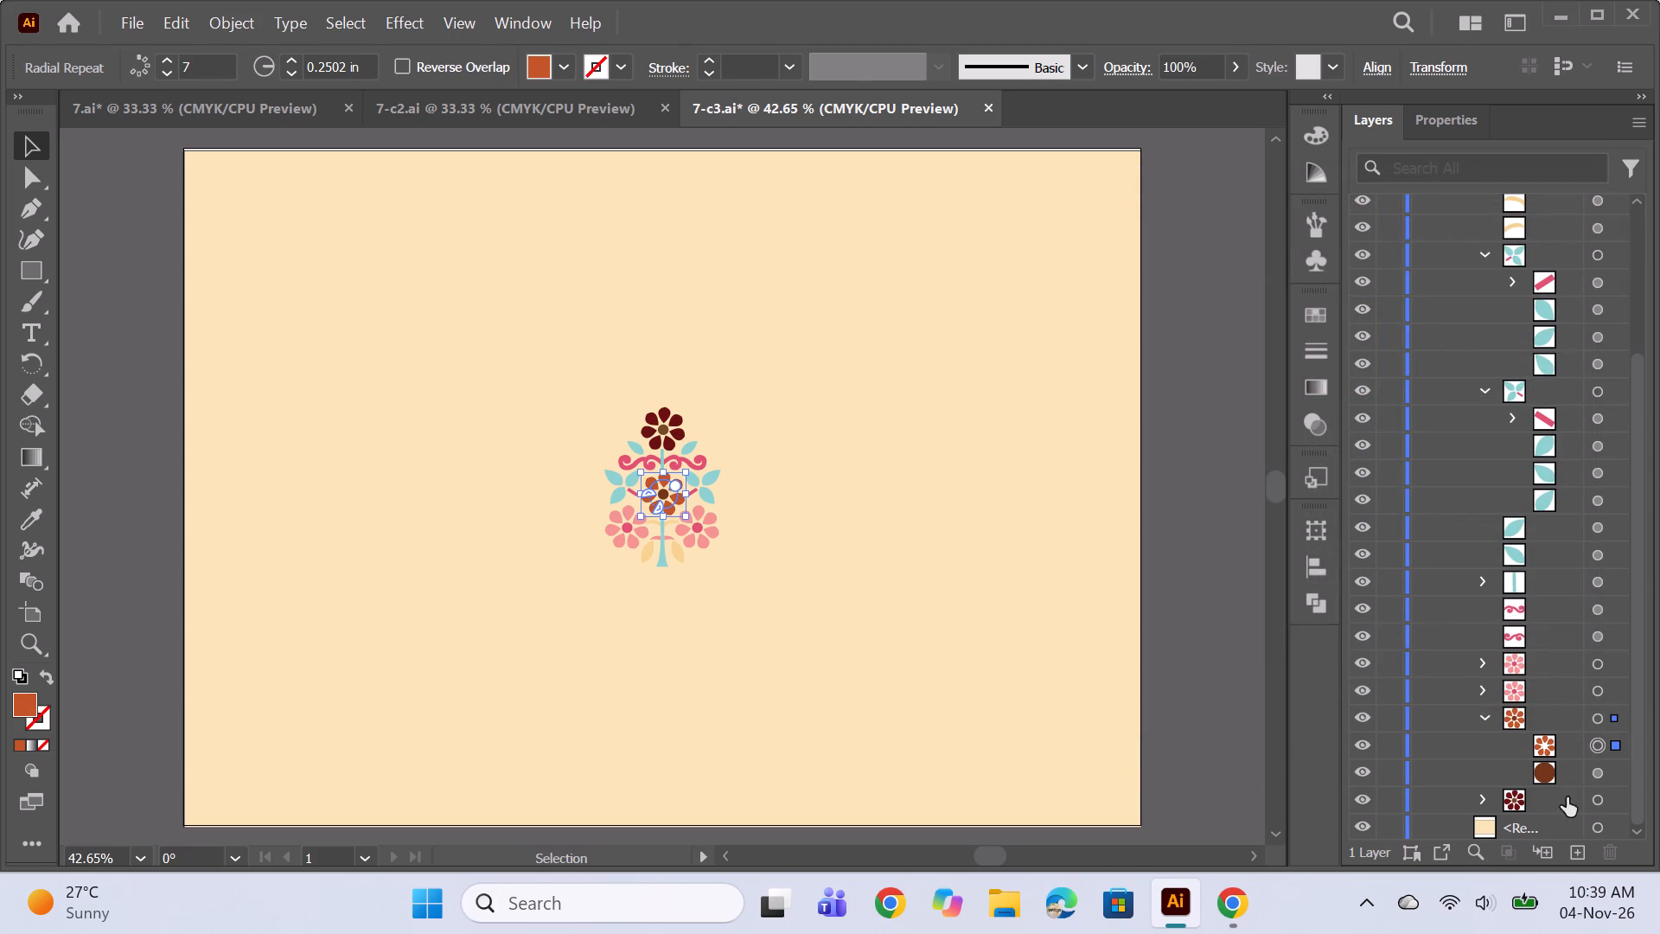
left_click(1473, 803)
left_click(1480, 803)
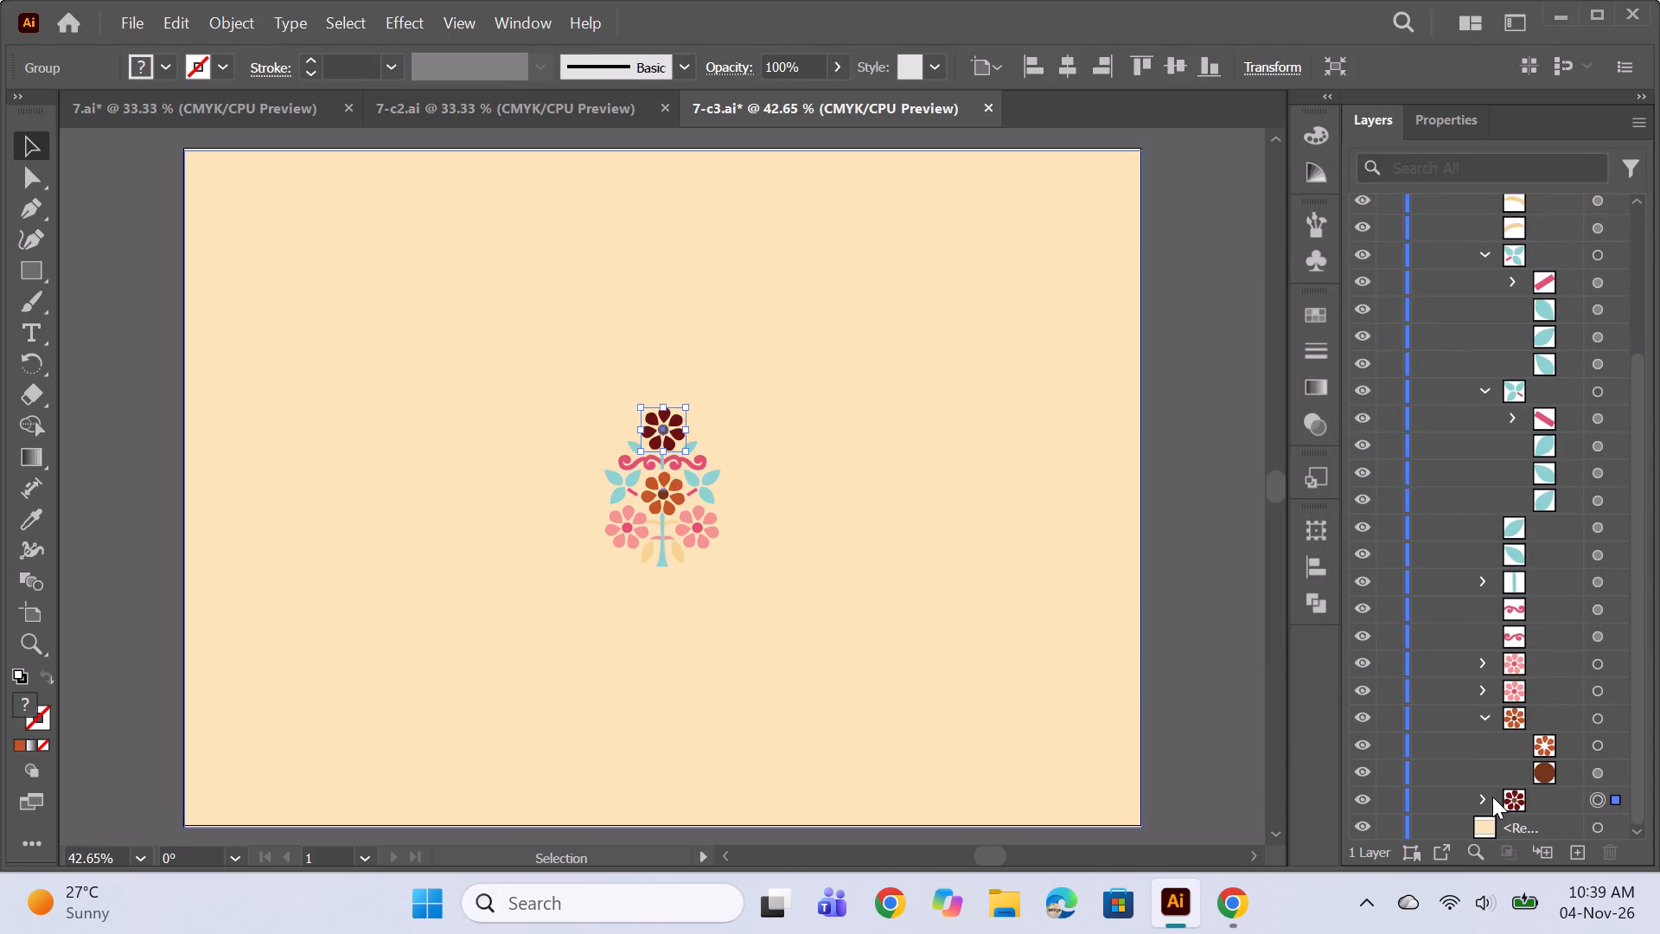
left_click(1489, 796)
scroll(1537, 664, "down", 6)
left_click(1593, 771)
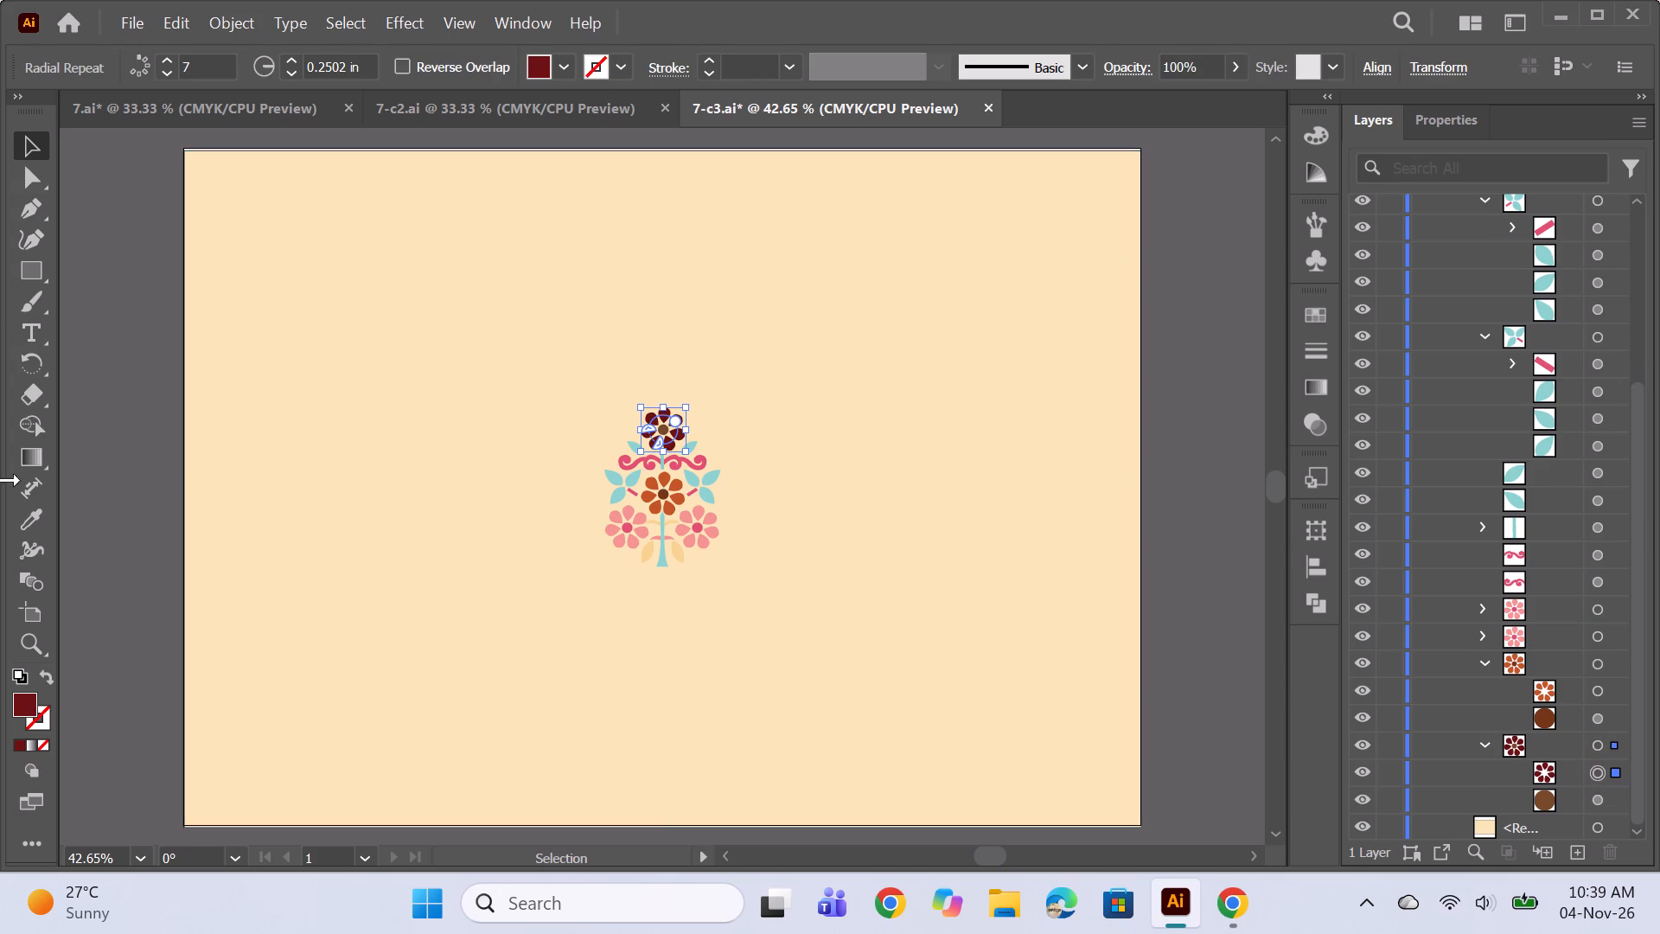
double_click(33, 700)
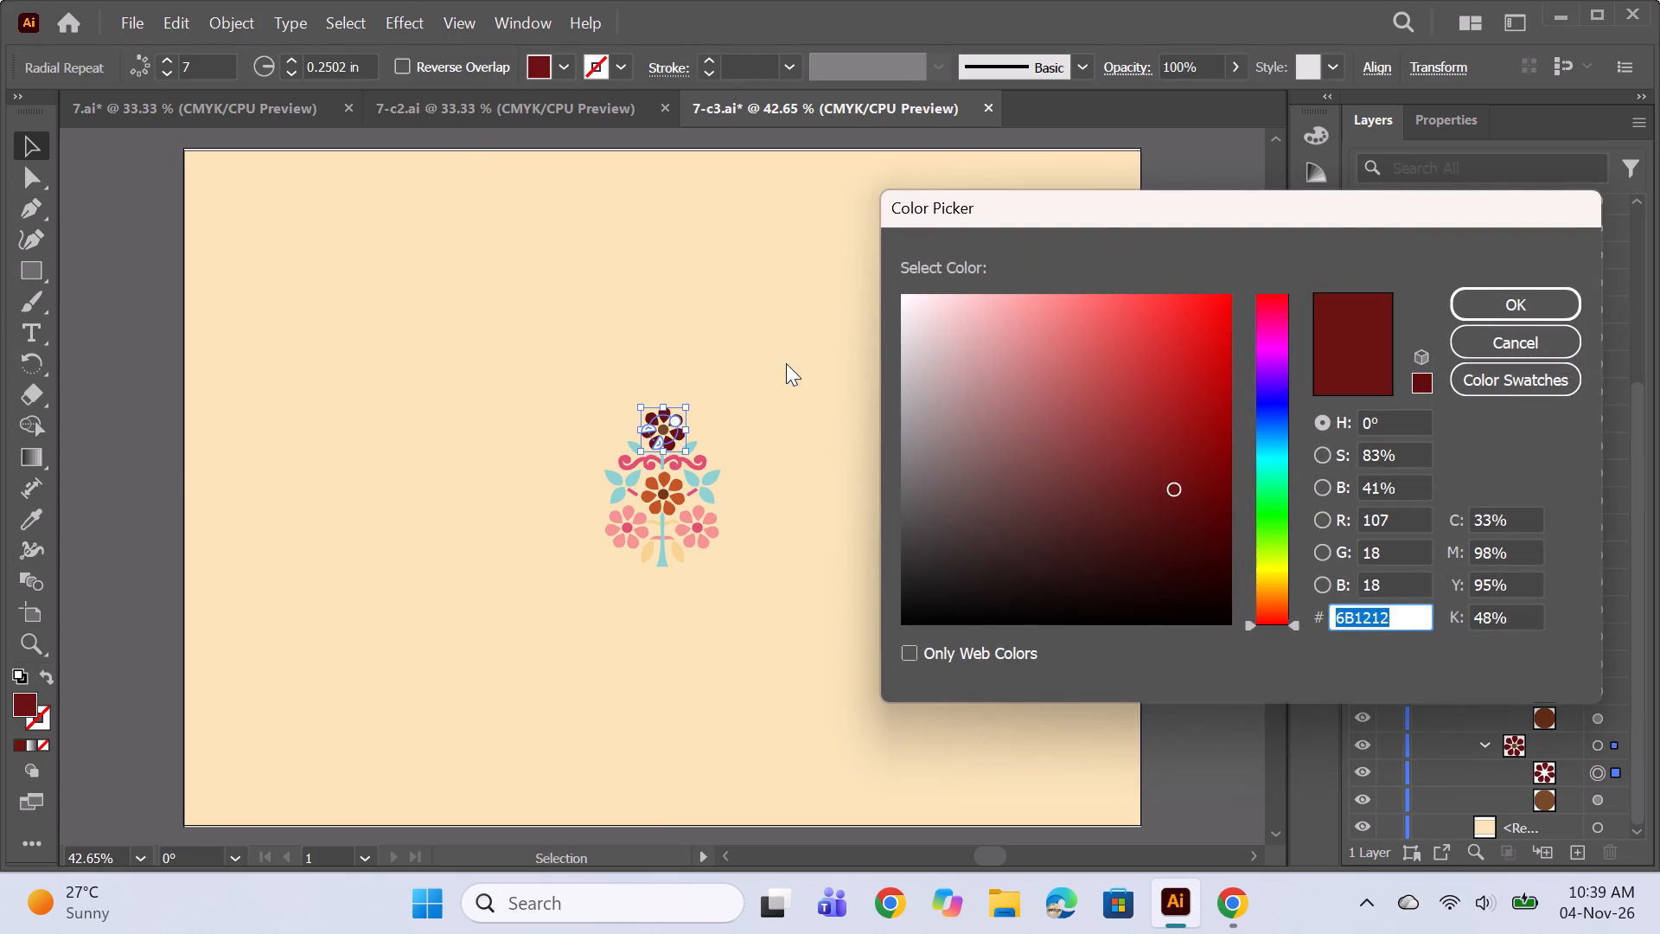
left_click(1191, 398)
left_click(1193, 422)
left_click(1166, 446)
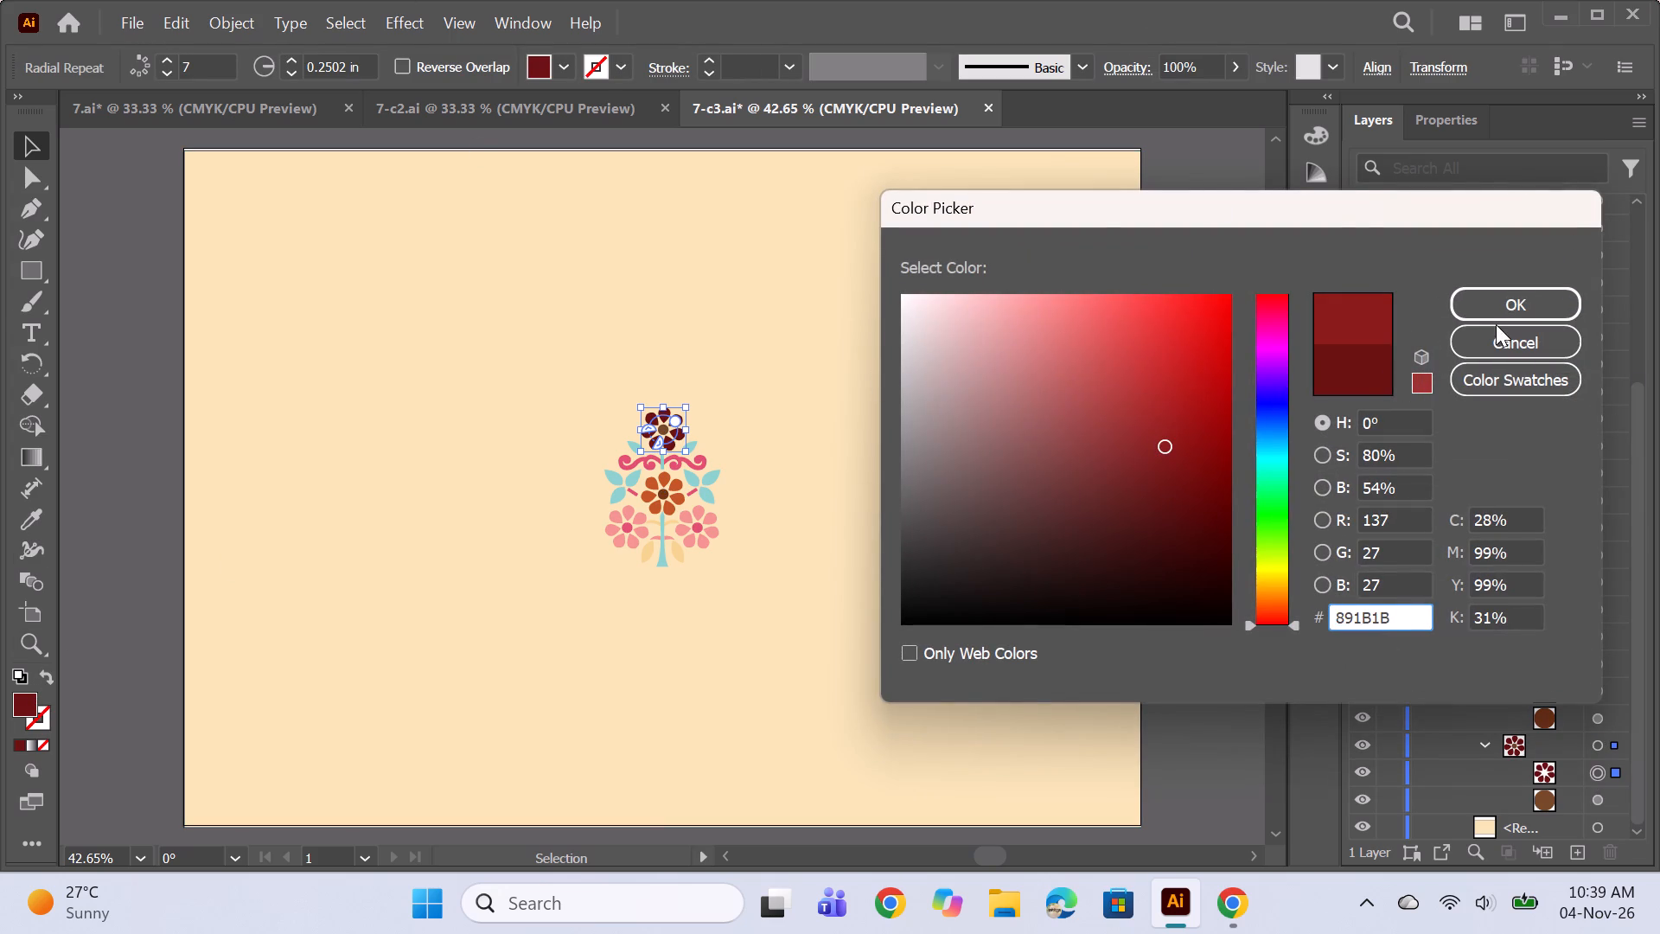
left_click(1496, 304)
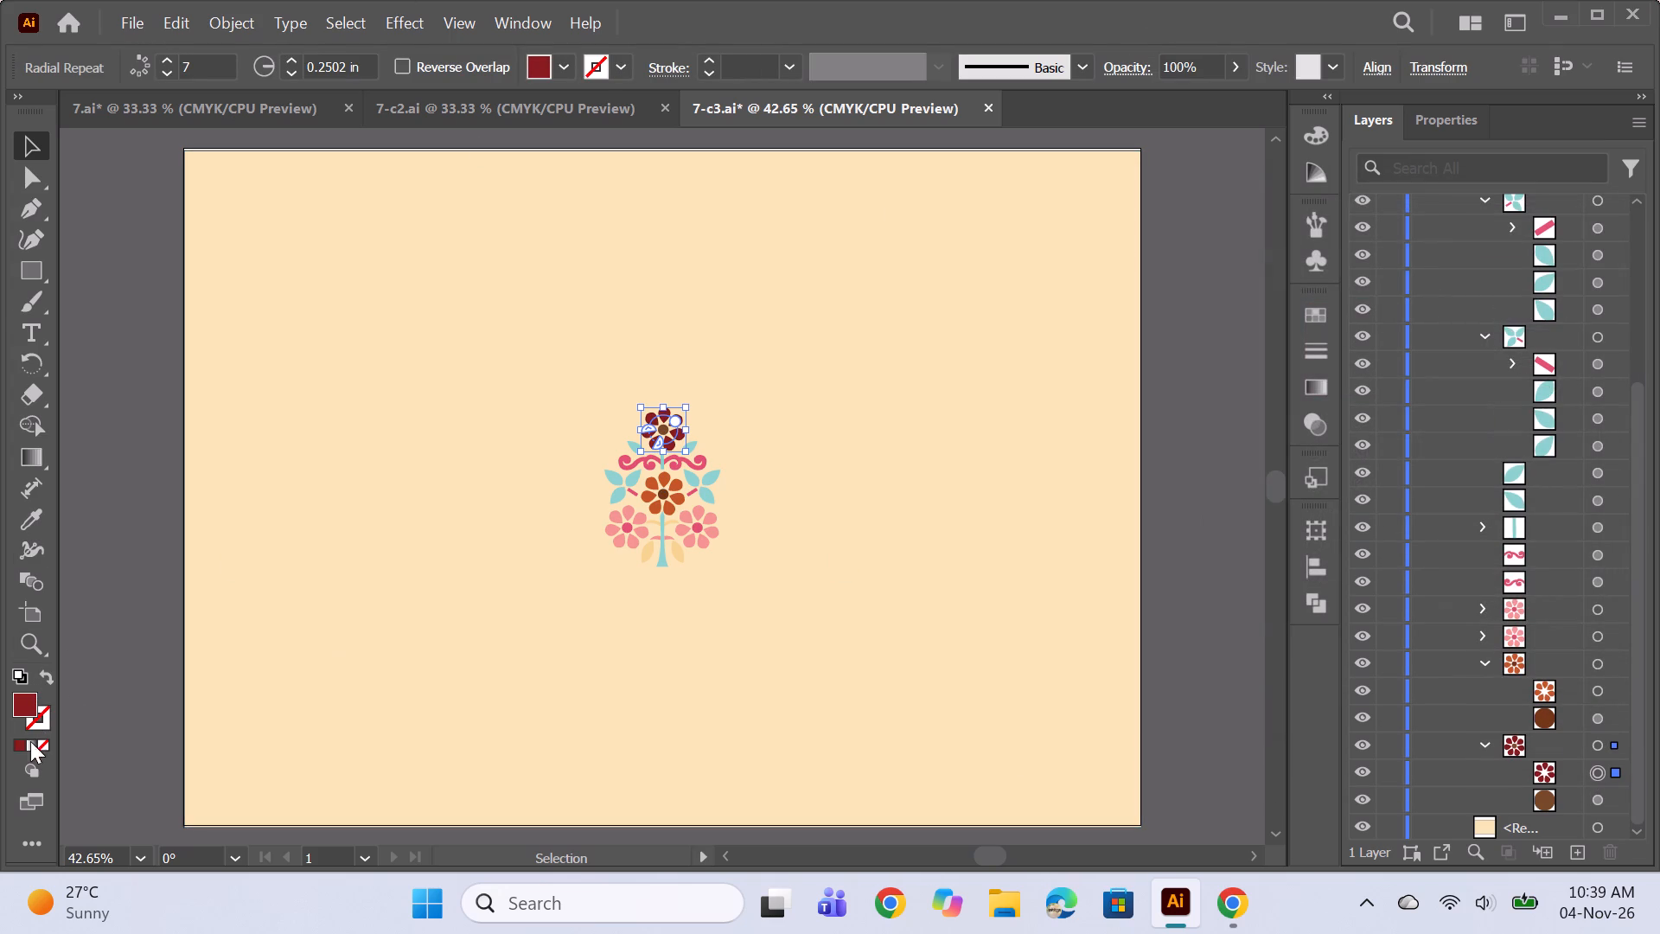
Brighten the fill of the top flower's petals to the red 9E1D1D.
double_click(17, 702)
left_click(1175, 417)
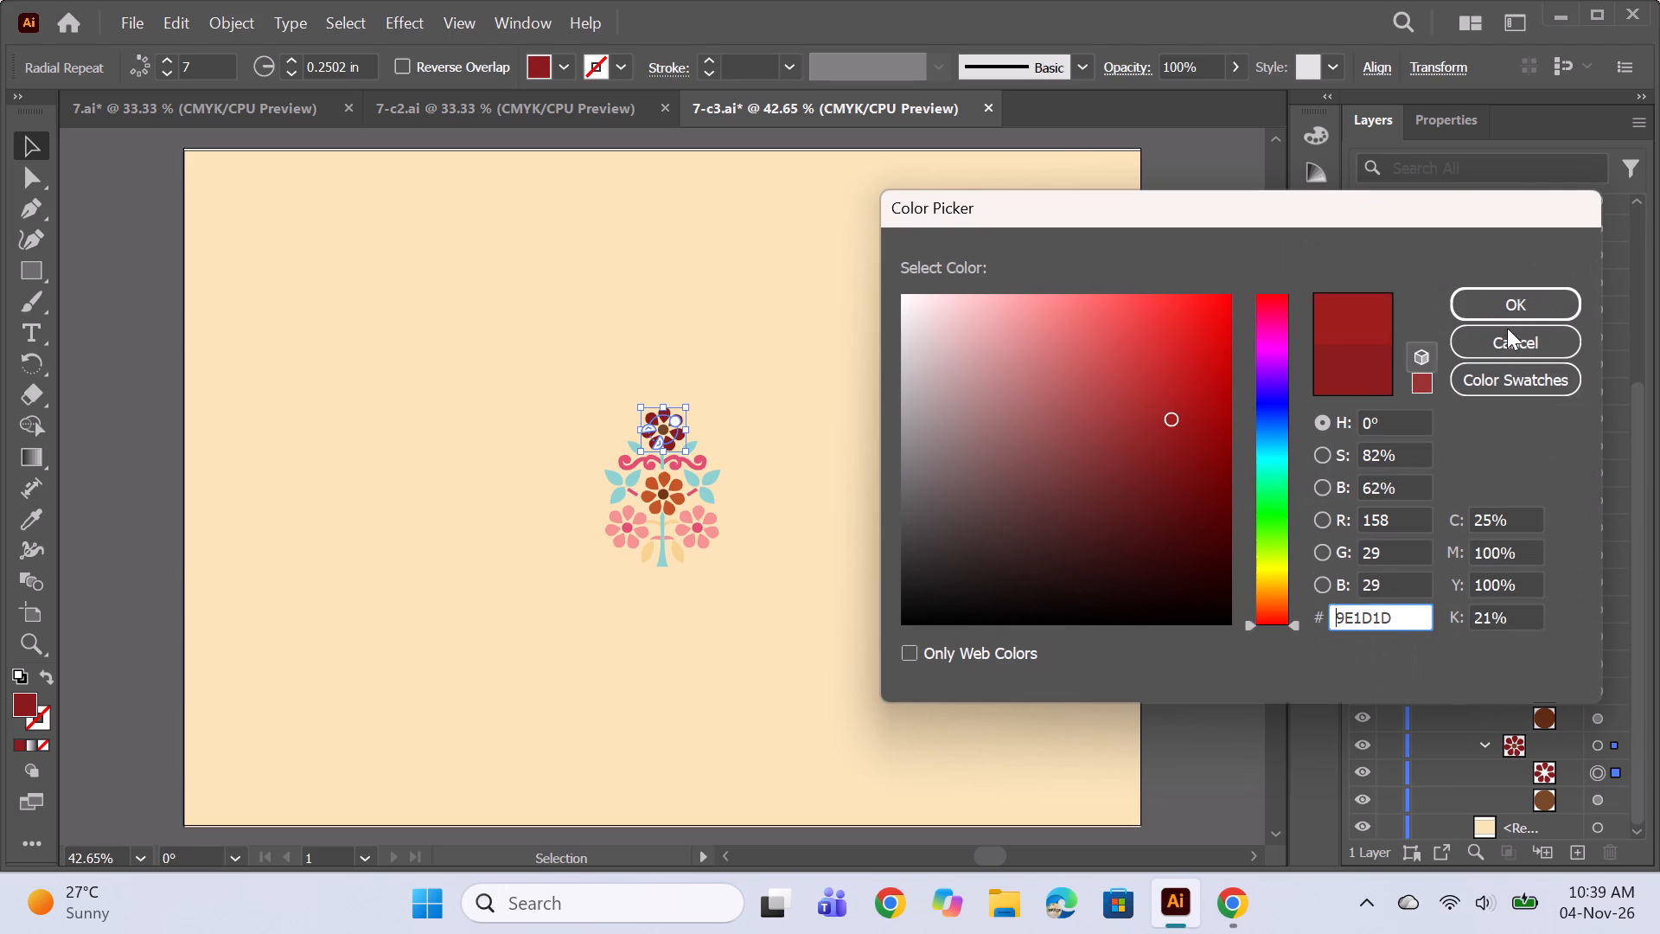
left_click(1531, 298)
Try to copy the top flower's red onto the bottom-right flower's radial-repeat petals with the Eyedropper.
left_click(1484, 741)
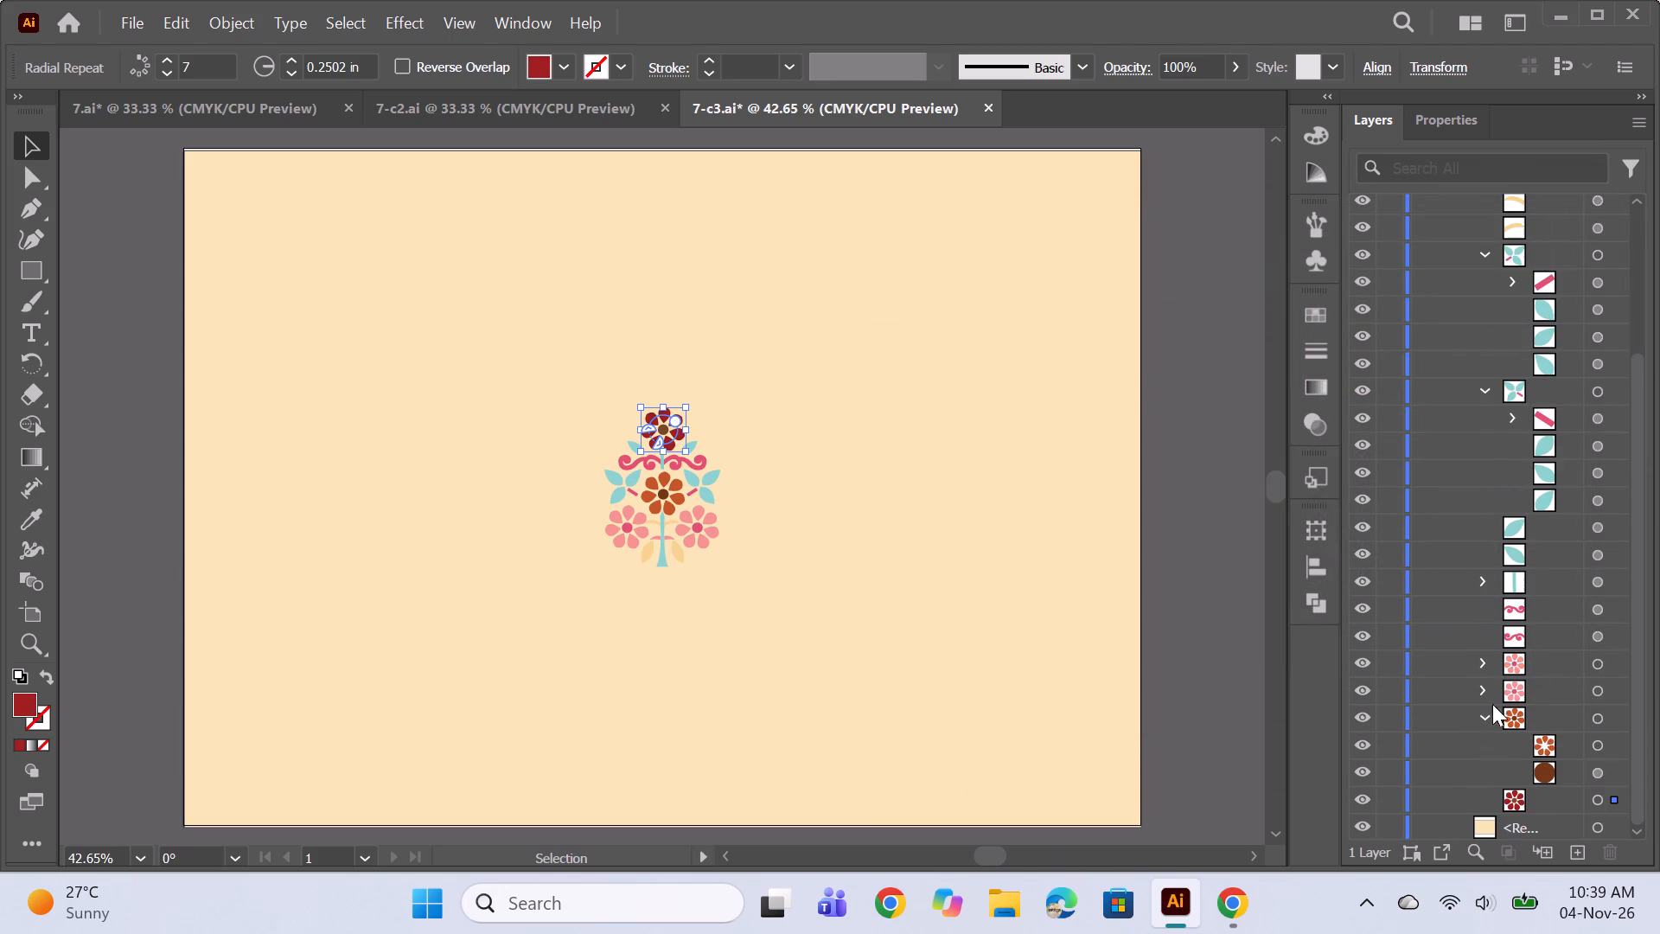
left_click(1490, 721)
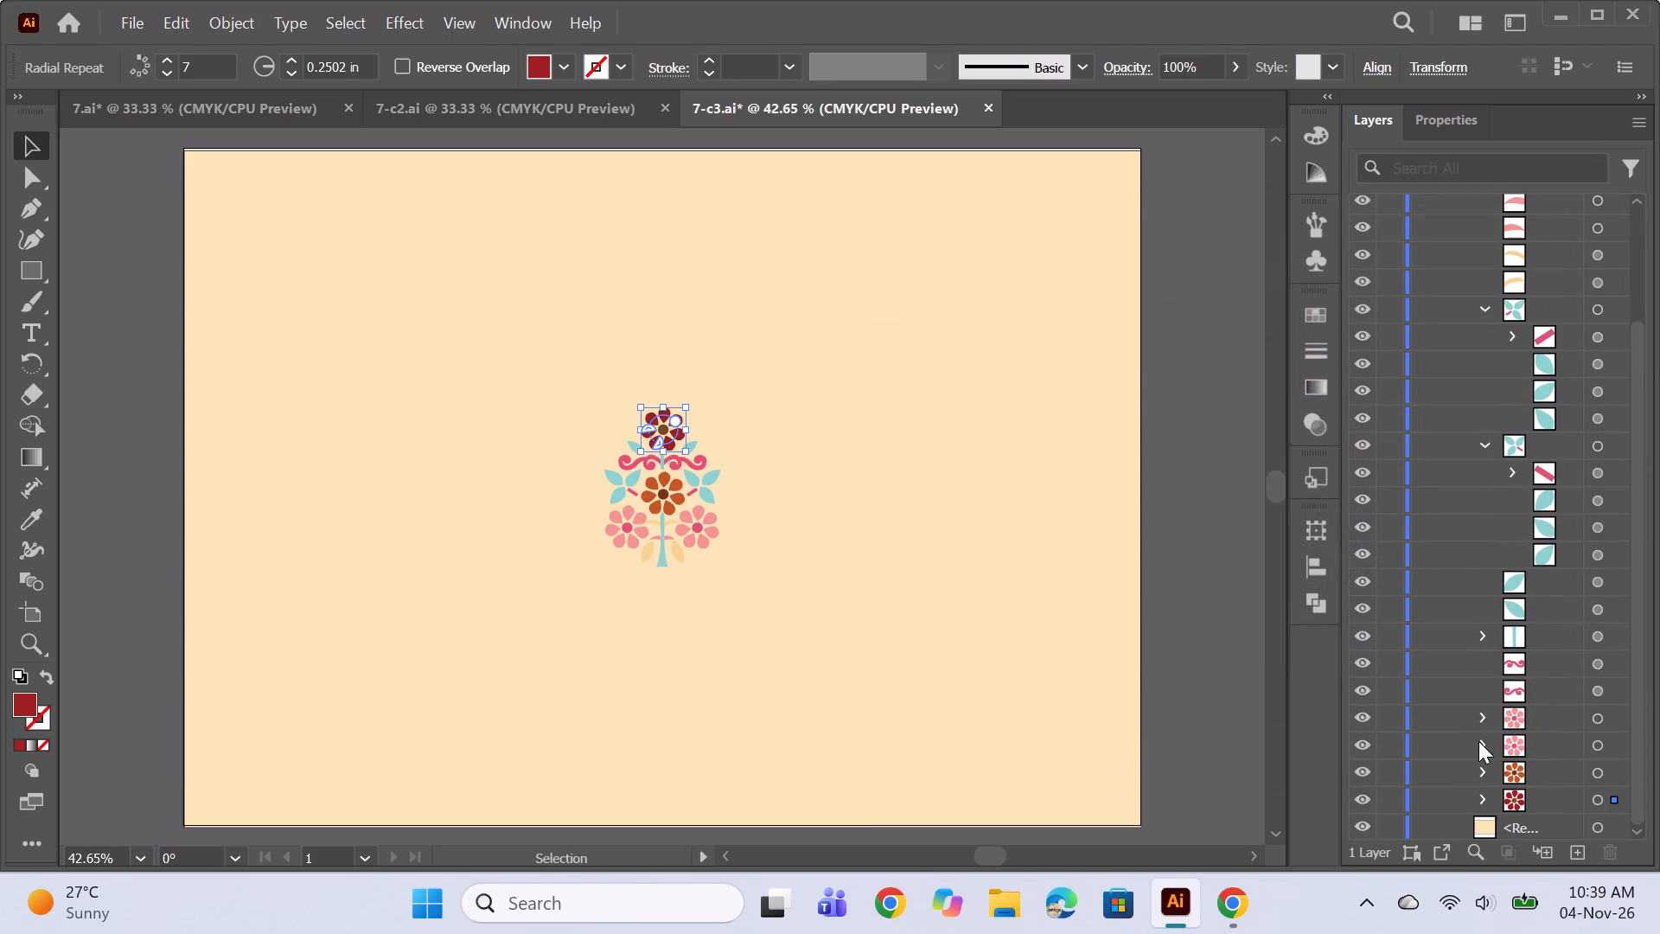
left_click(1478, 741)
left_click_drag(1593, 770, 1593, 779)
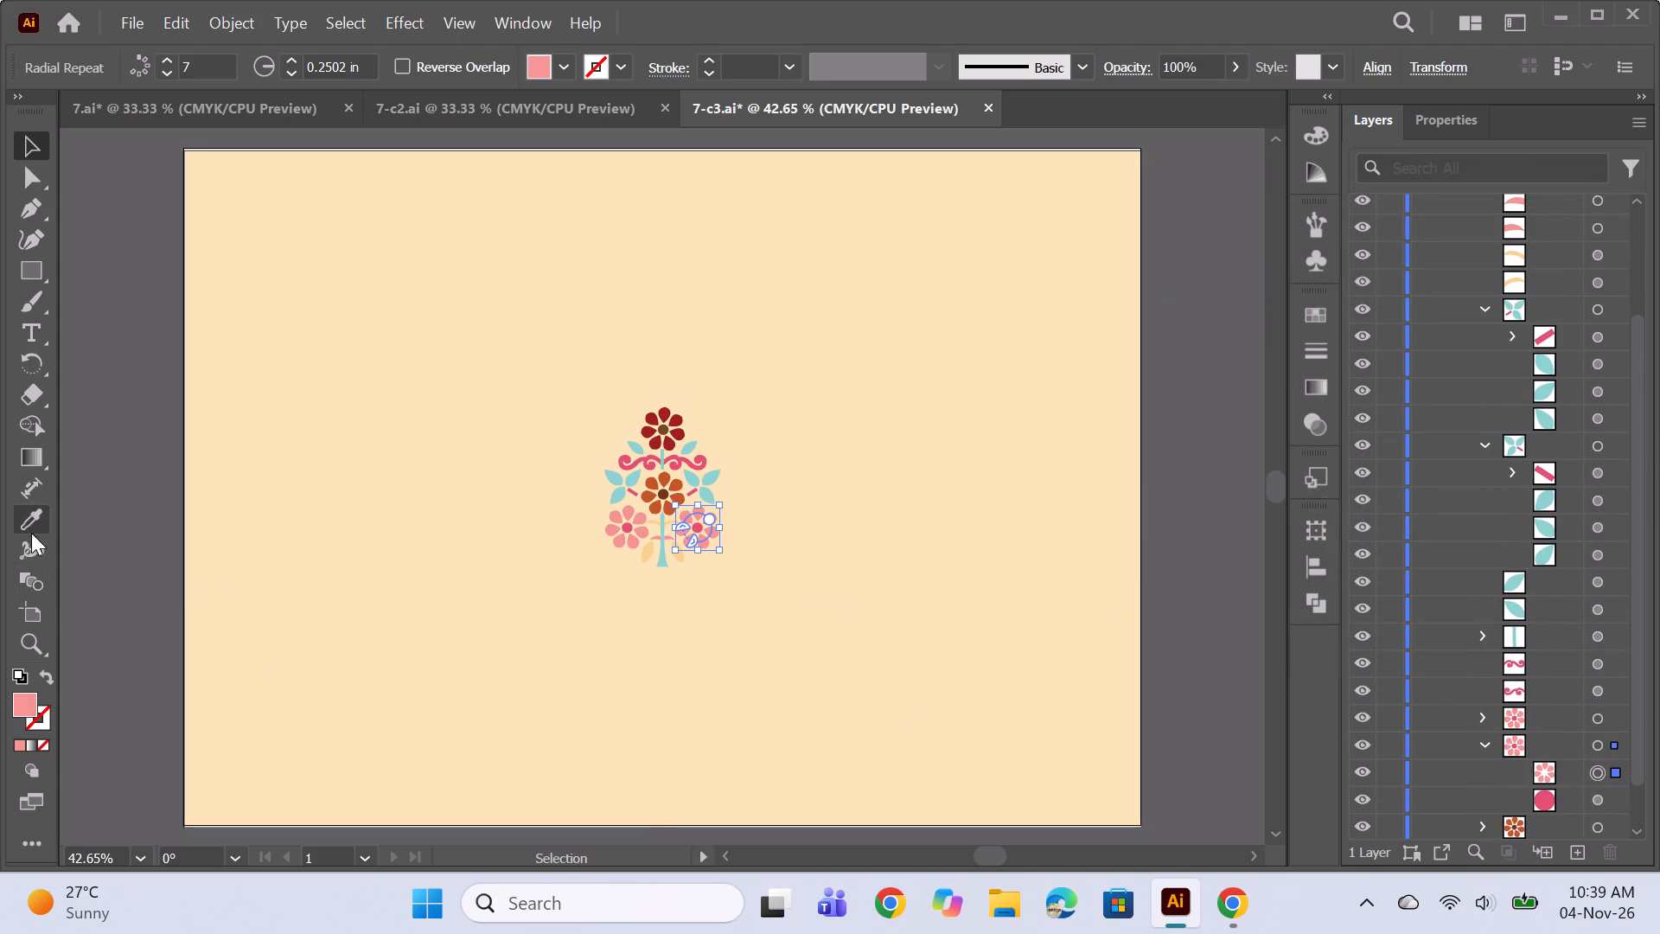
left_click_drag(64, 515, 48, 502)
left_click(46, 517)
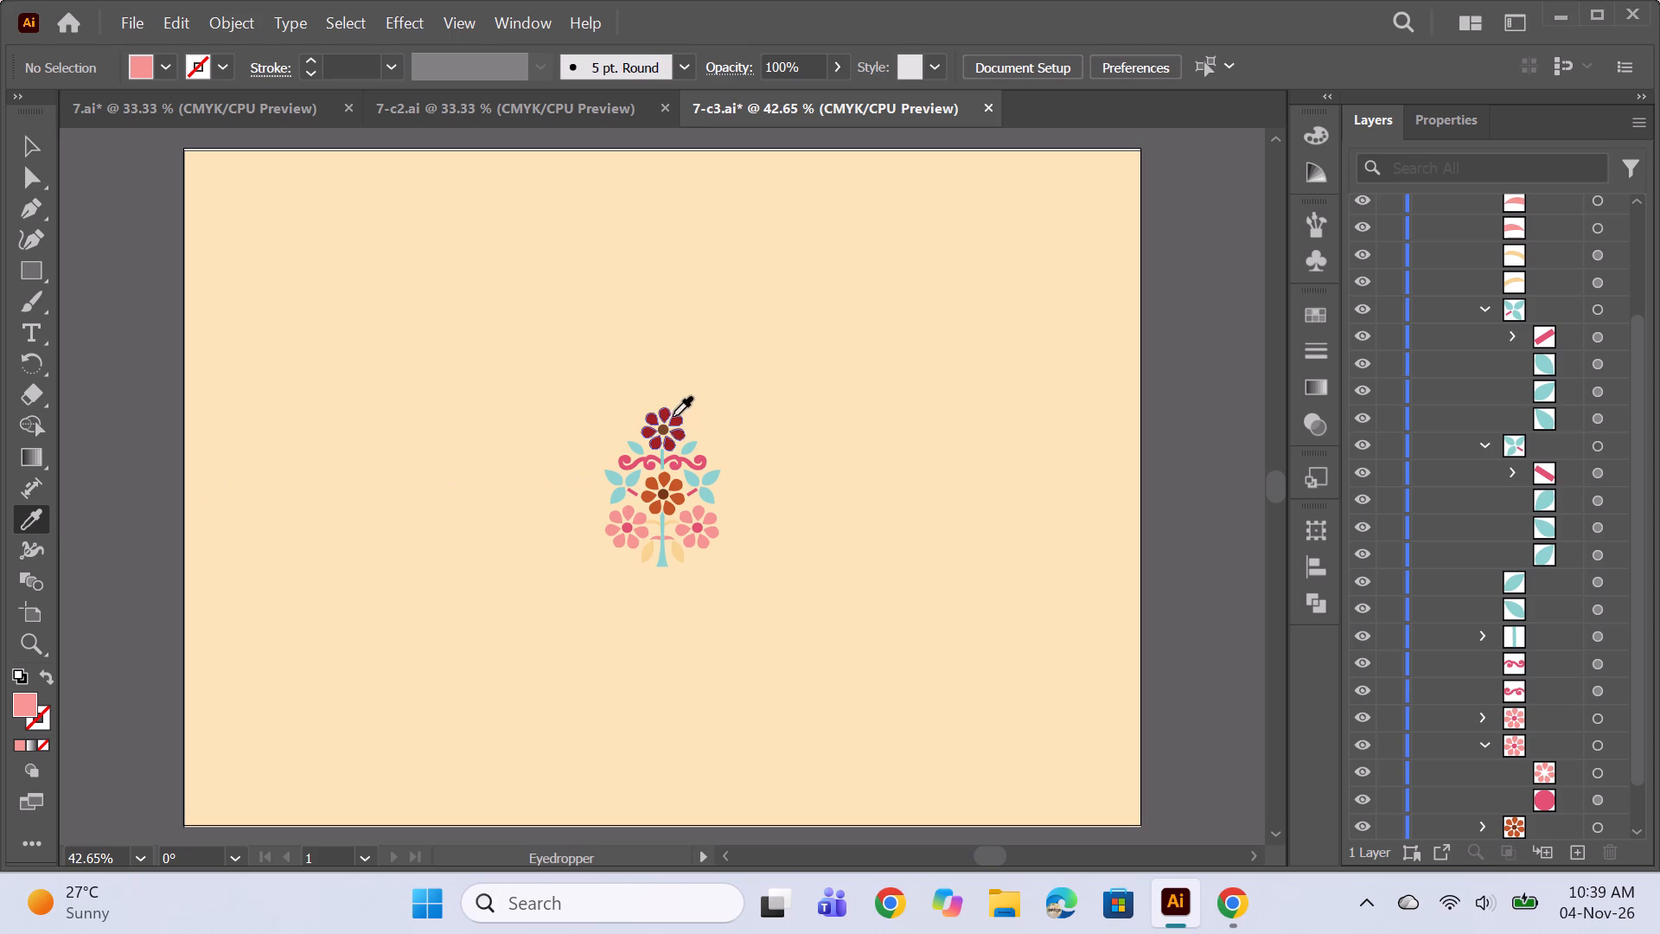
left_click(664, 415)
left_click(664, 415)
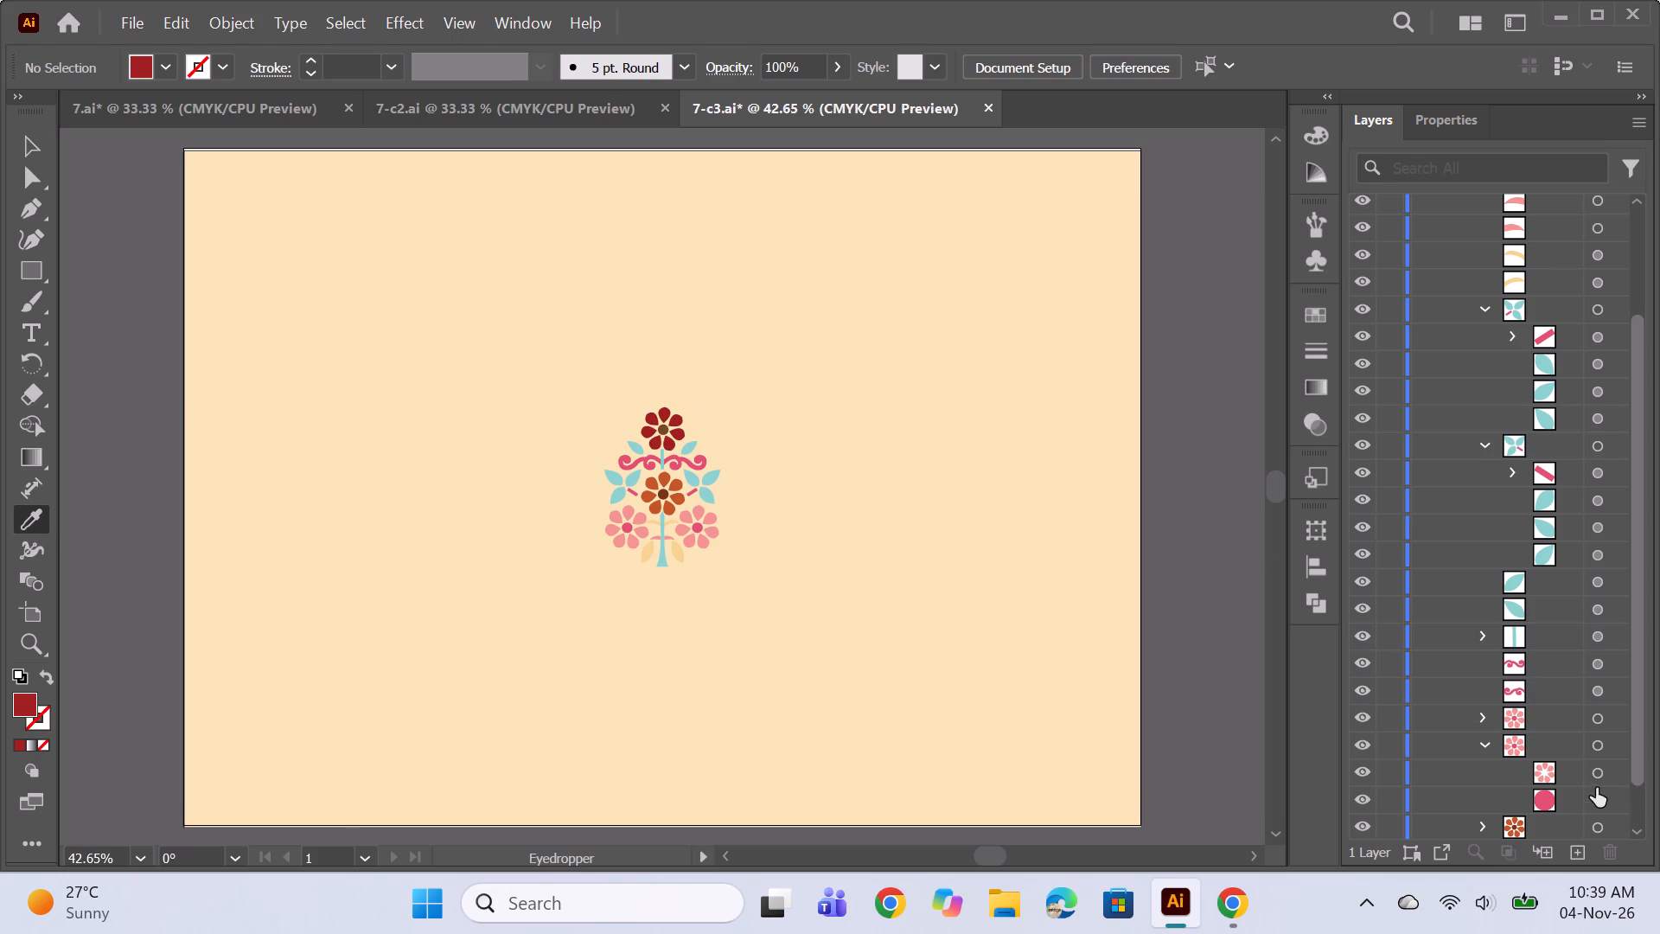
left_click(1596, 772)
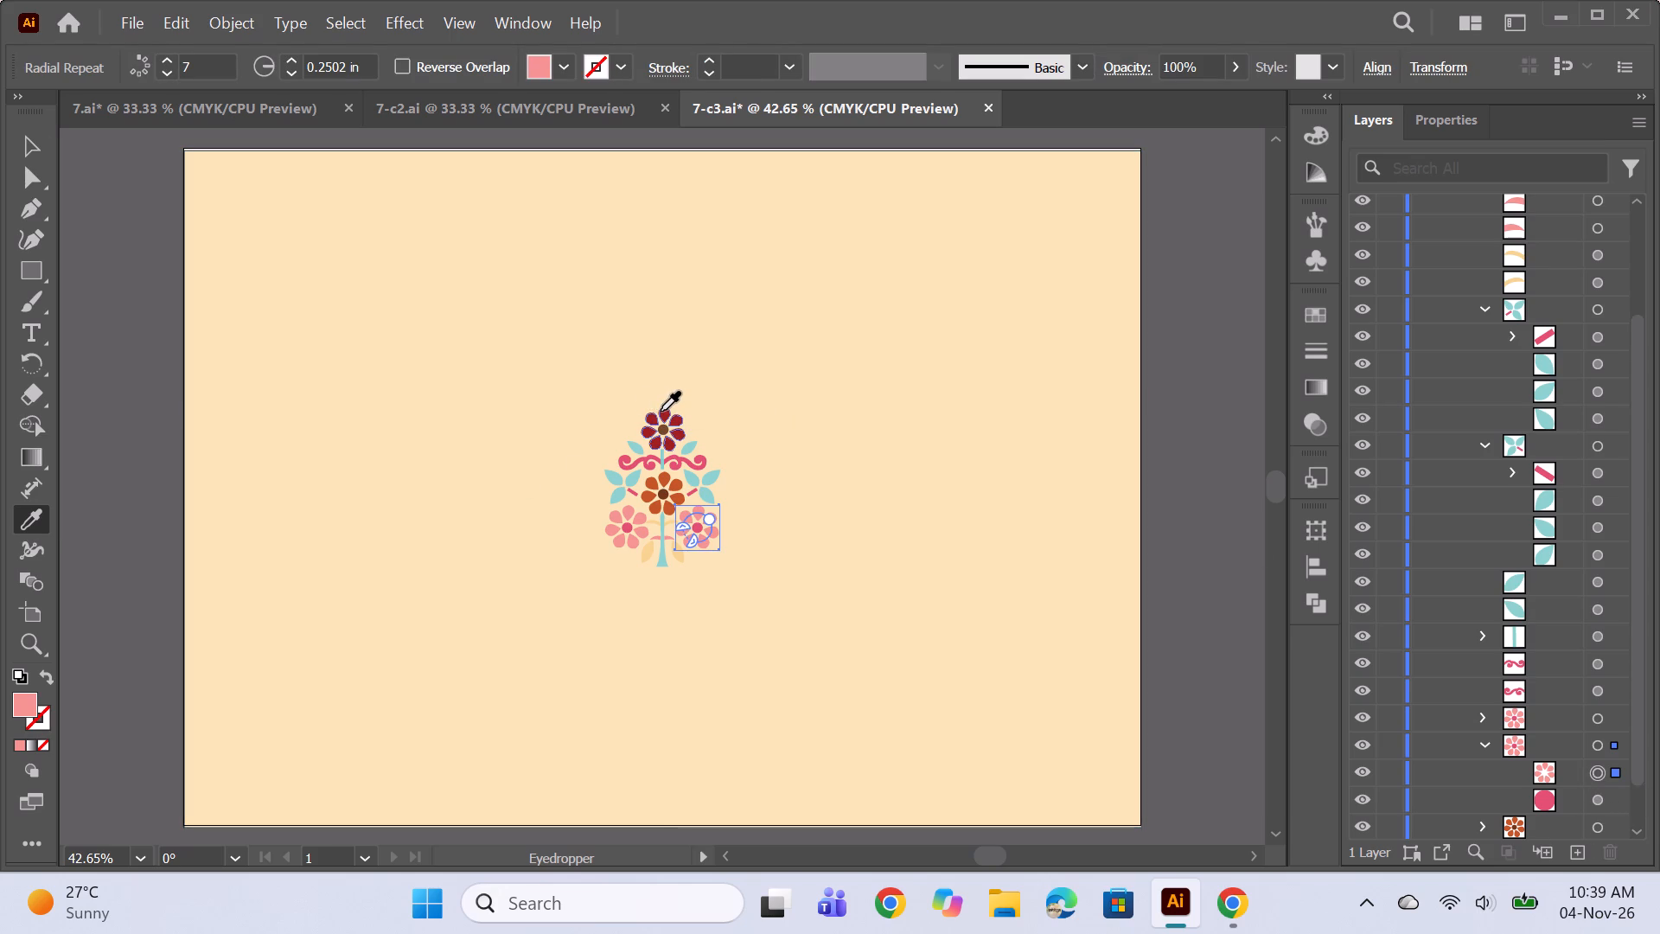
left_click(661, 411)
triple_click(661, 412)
Recolor the radial-repeat petals of the two bottom flowers and the top flower together to the red B70B0B.
scroll(1629, 724, "down", 2)
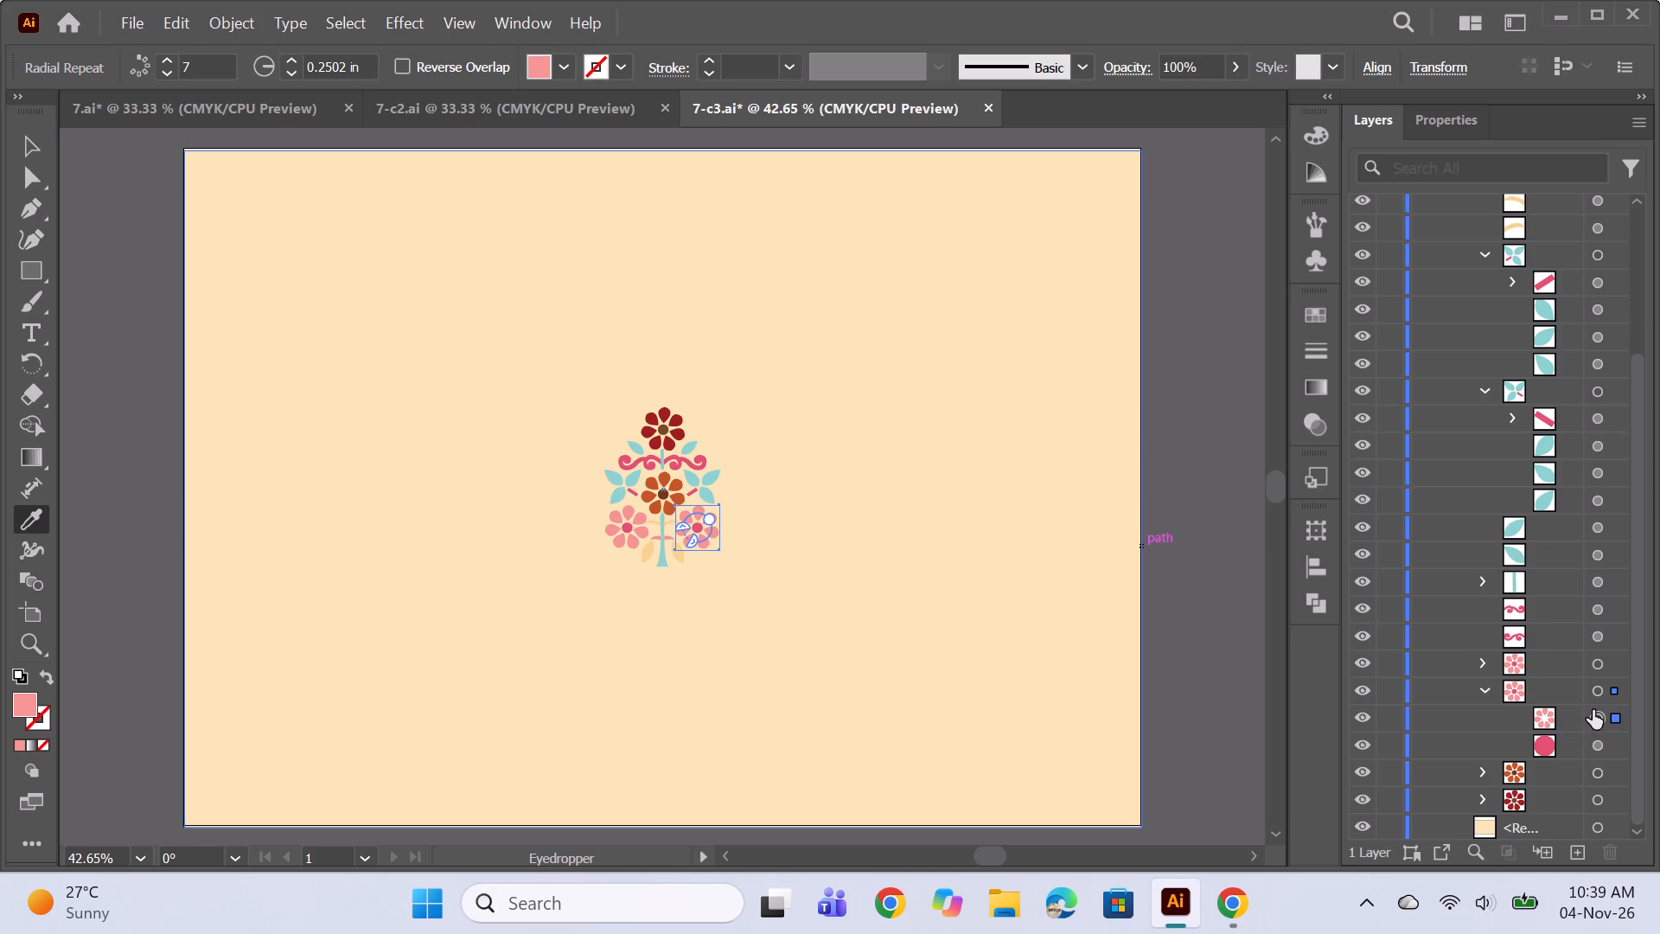
left_click(1481, 658)
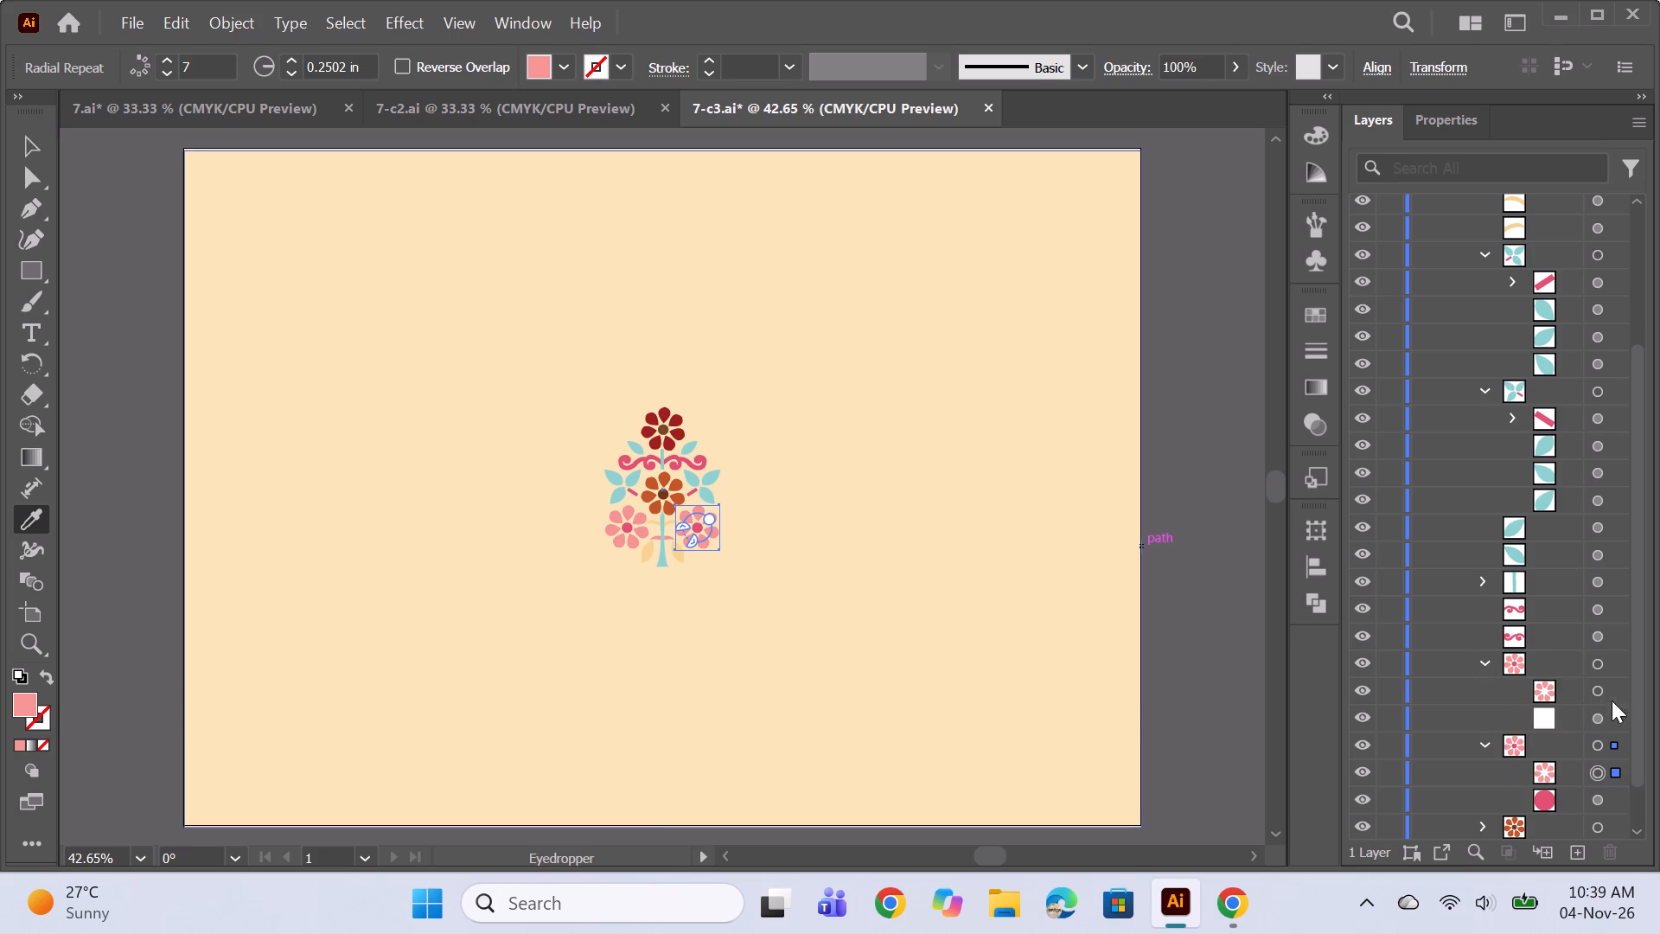
left_click(1596, 692, "ctrl")
scroll(1580, 713, "down", 12)
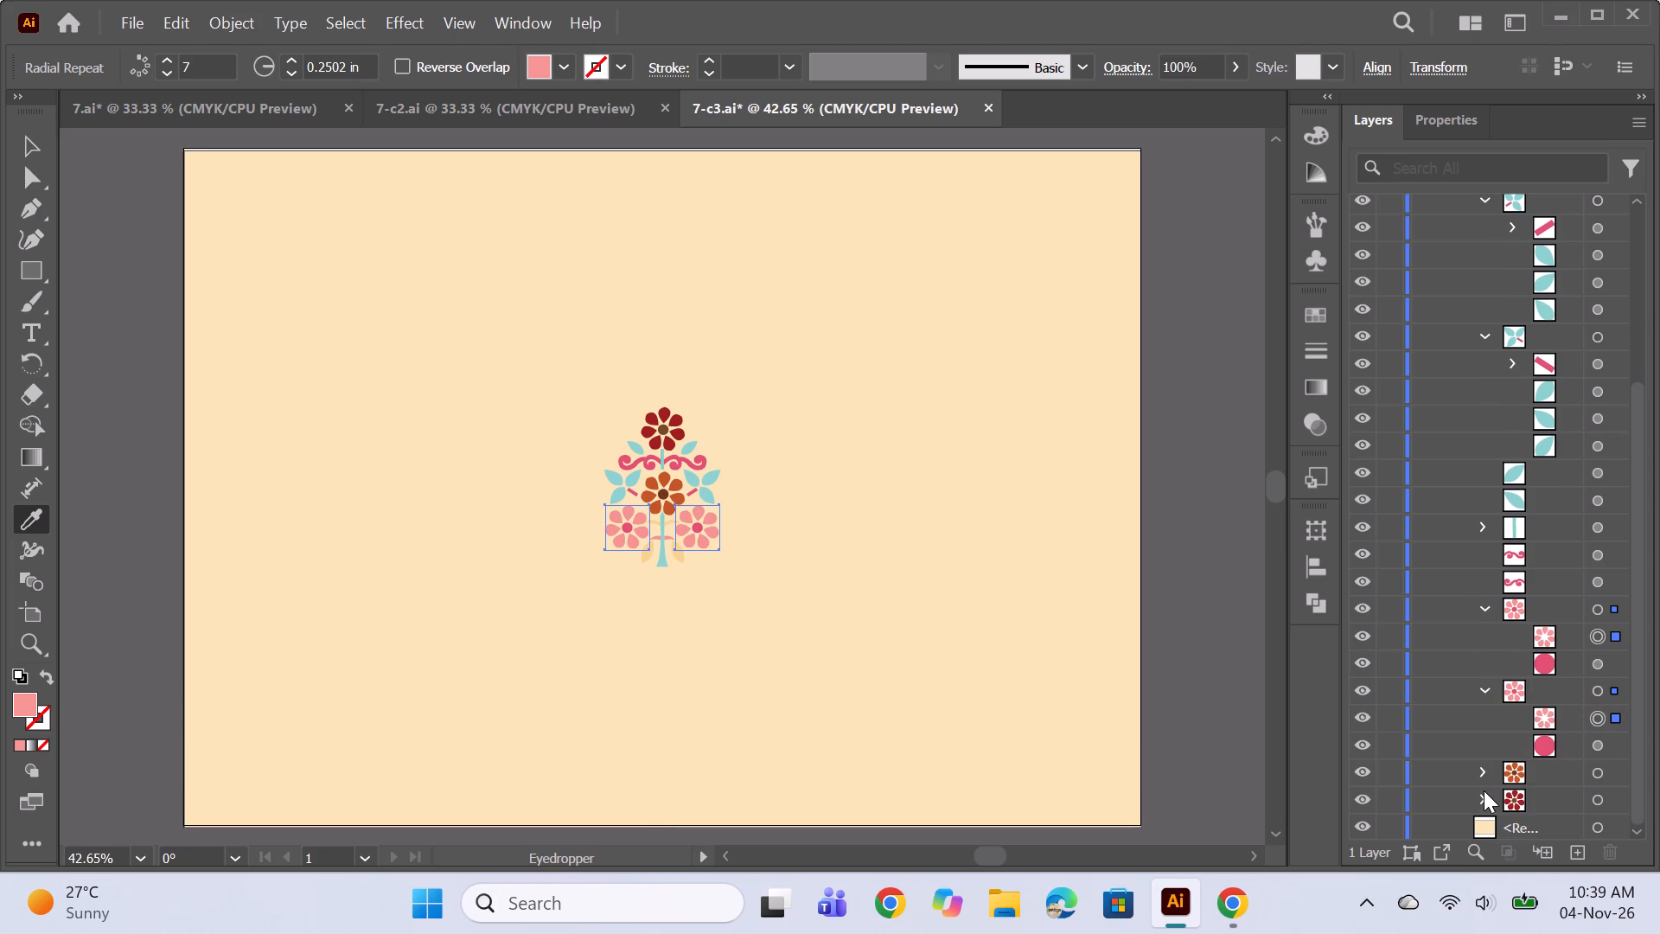
left_click(1482, 794)
left_click(1593, 827, "ctrl")
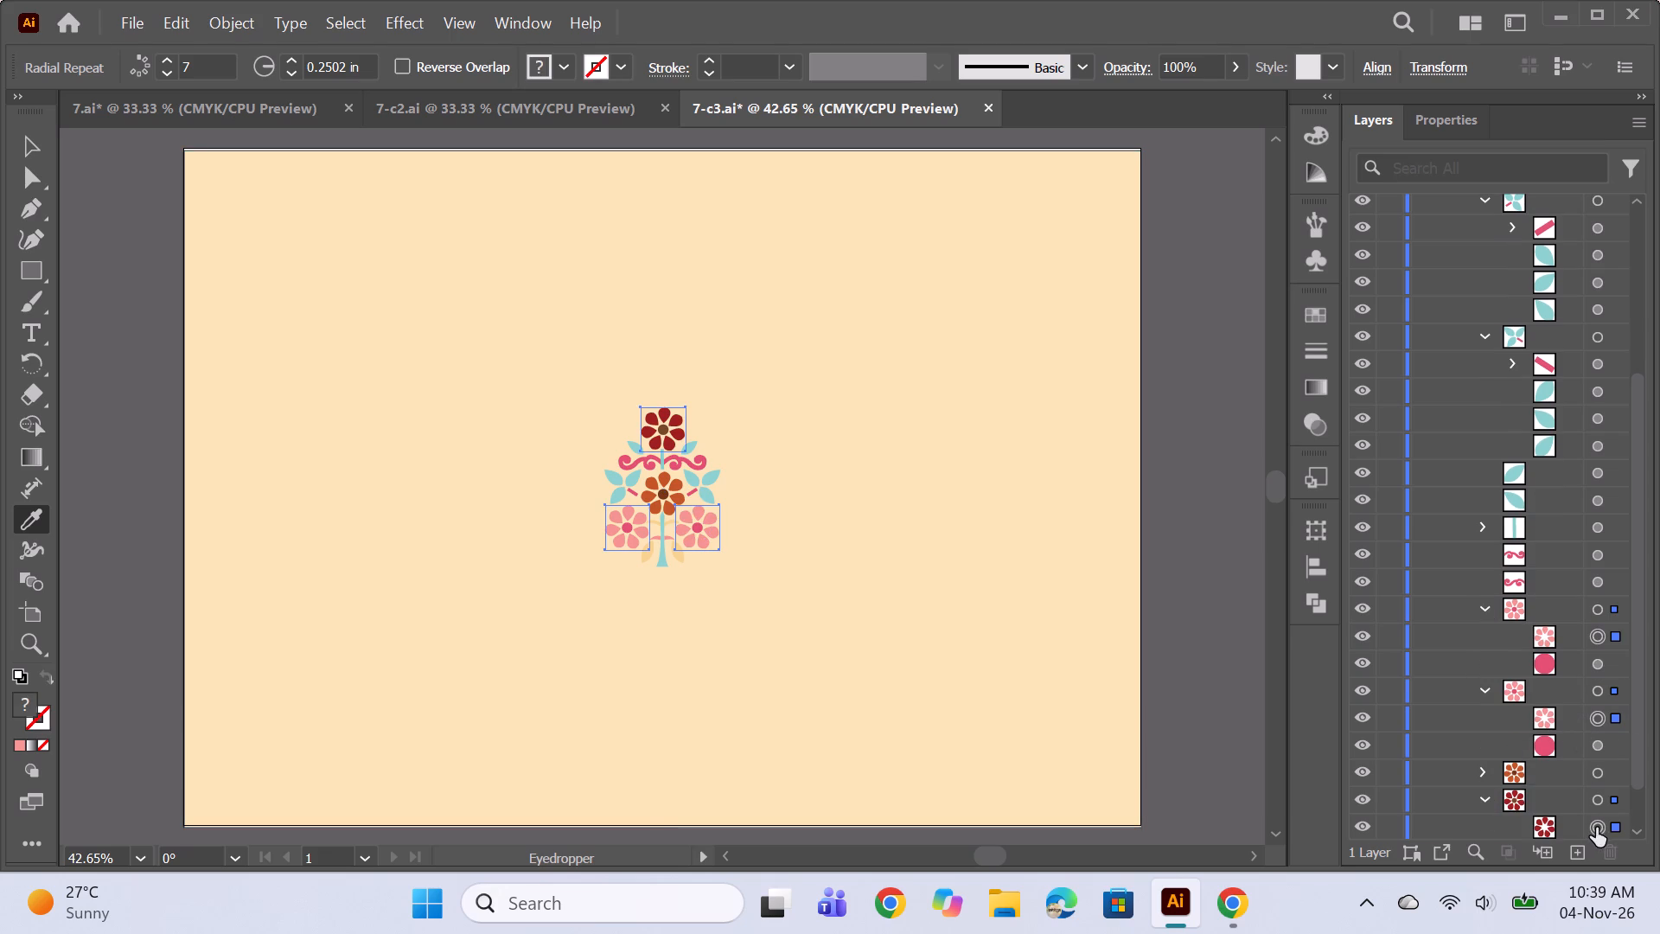
double_click(29, 694)
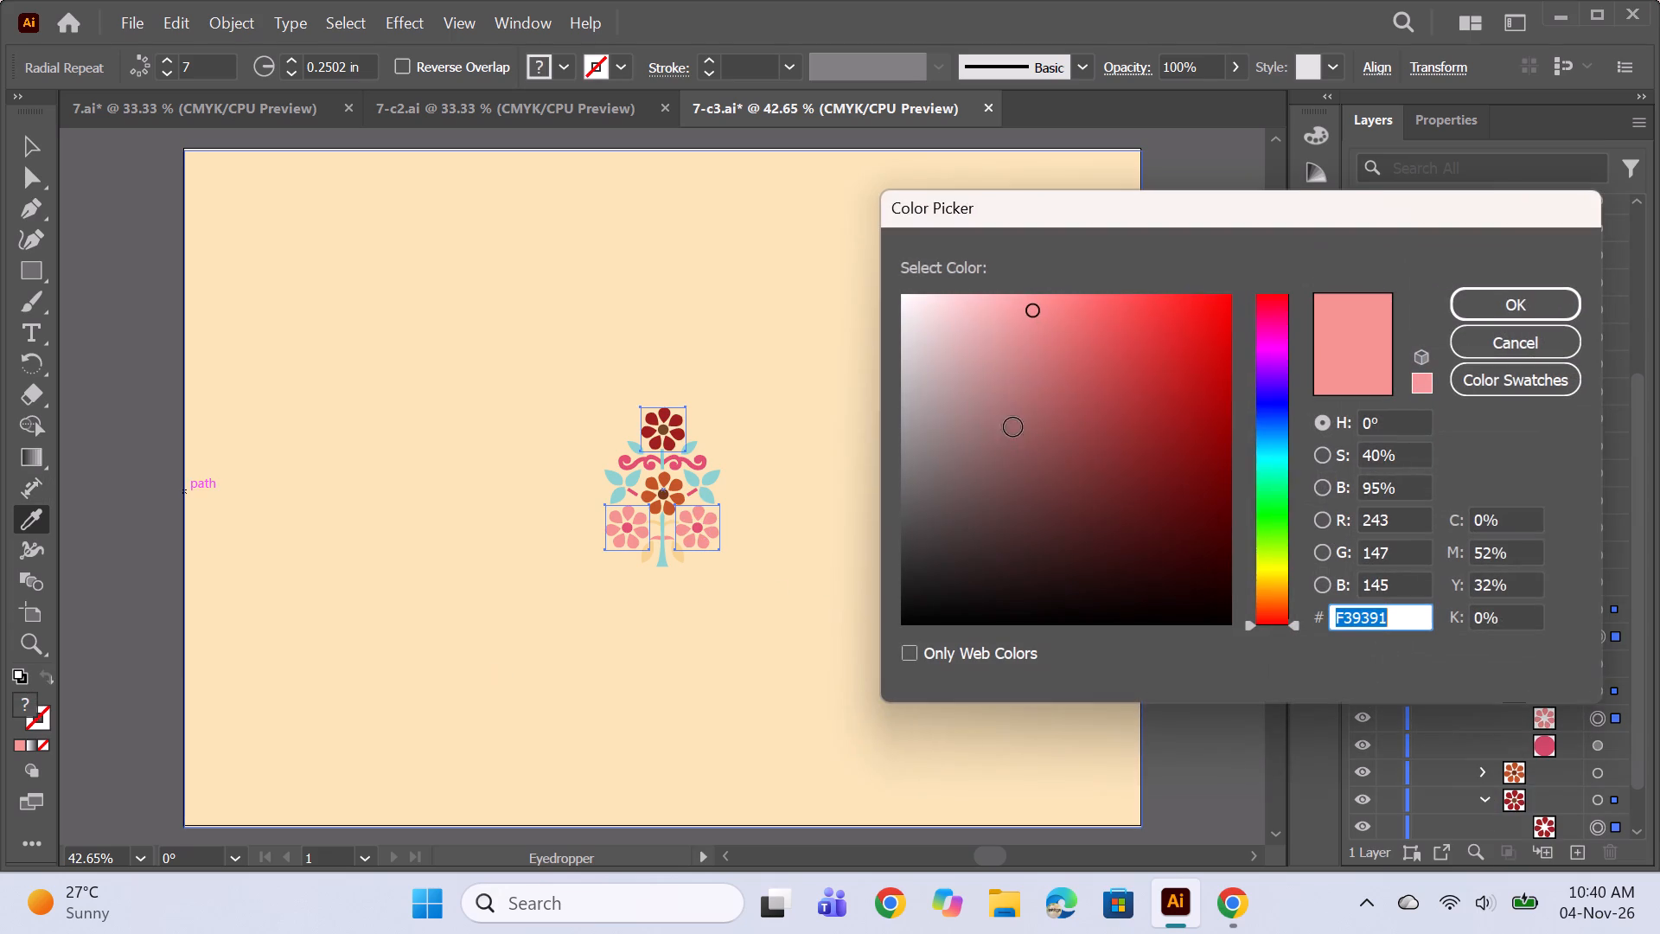
left_click(1190, 397)
left_click(1188, 413)
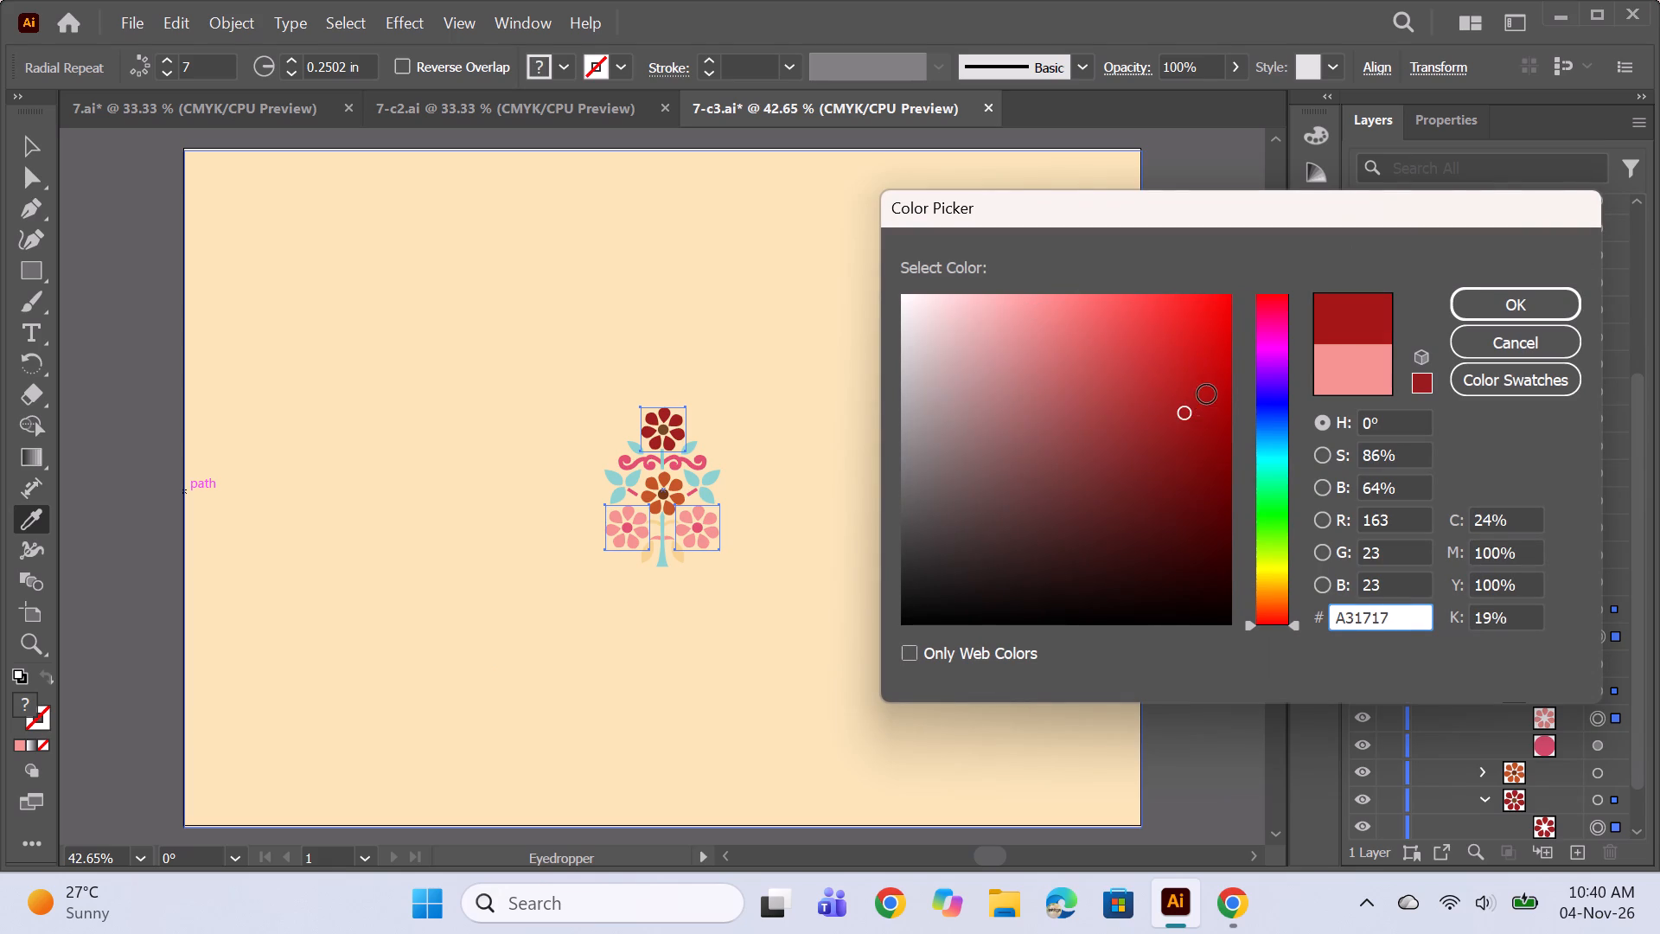
left_click(1207, 394)
left_click(1215, 384)
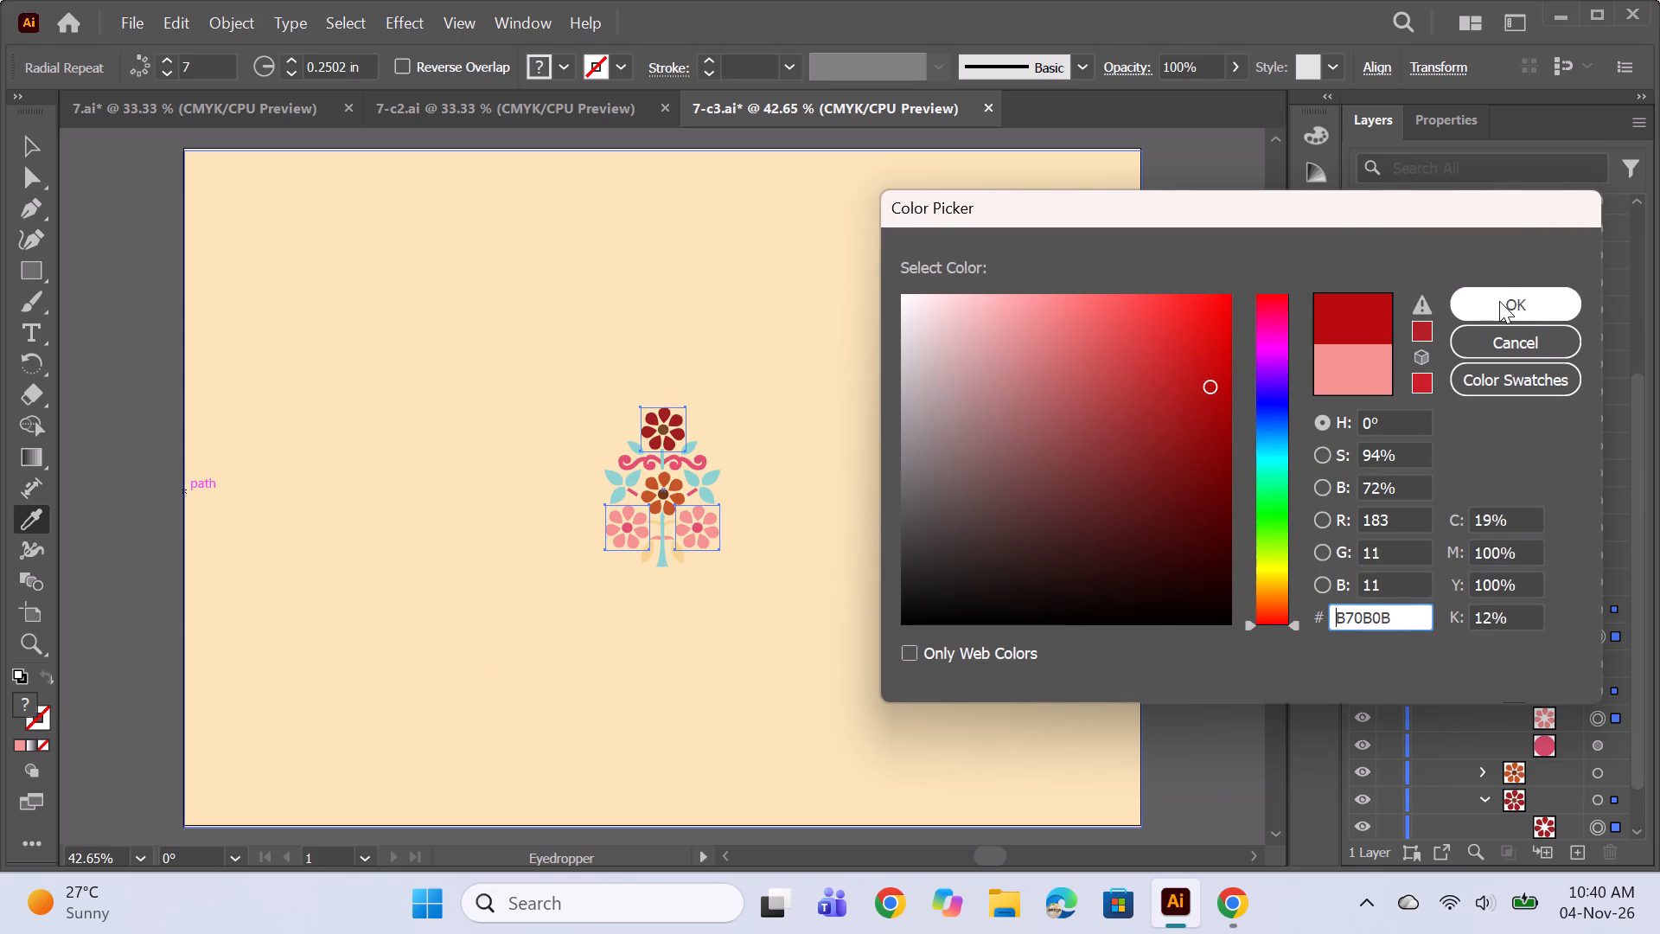
left_click(1499, 301)
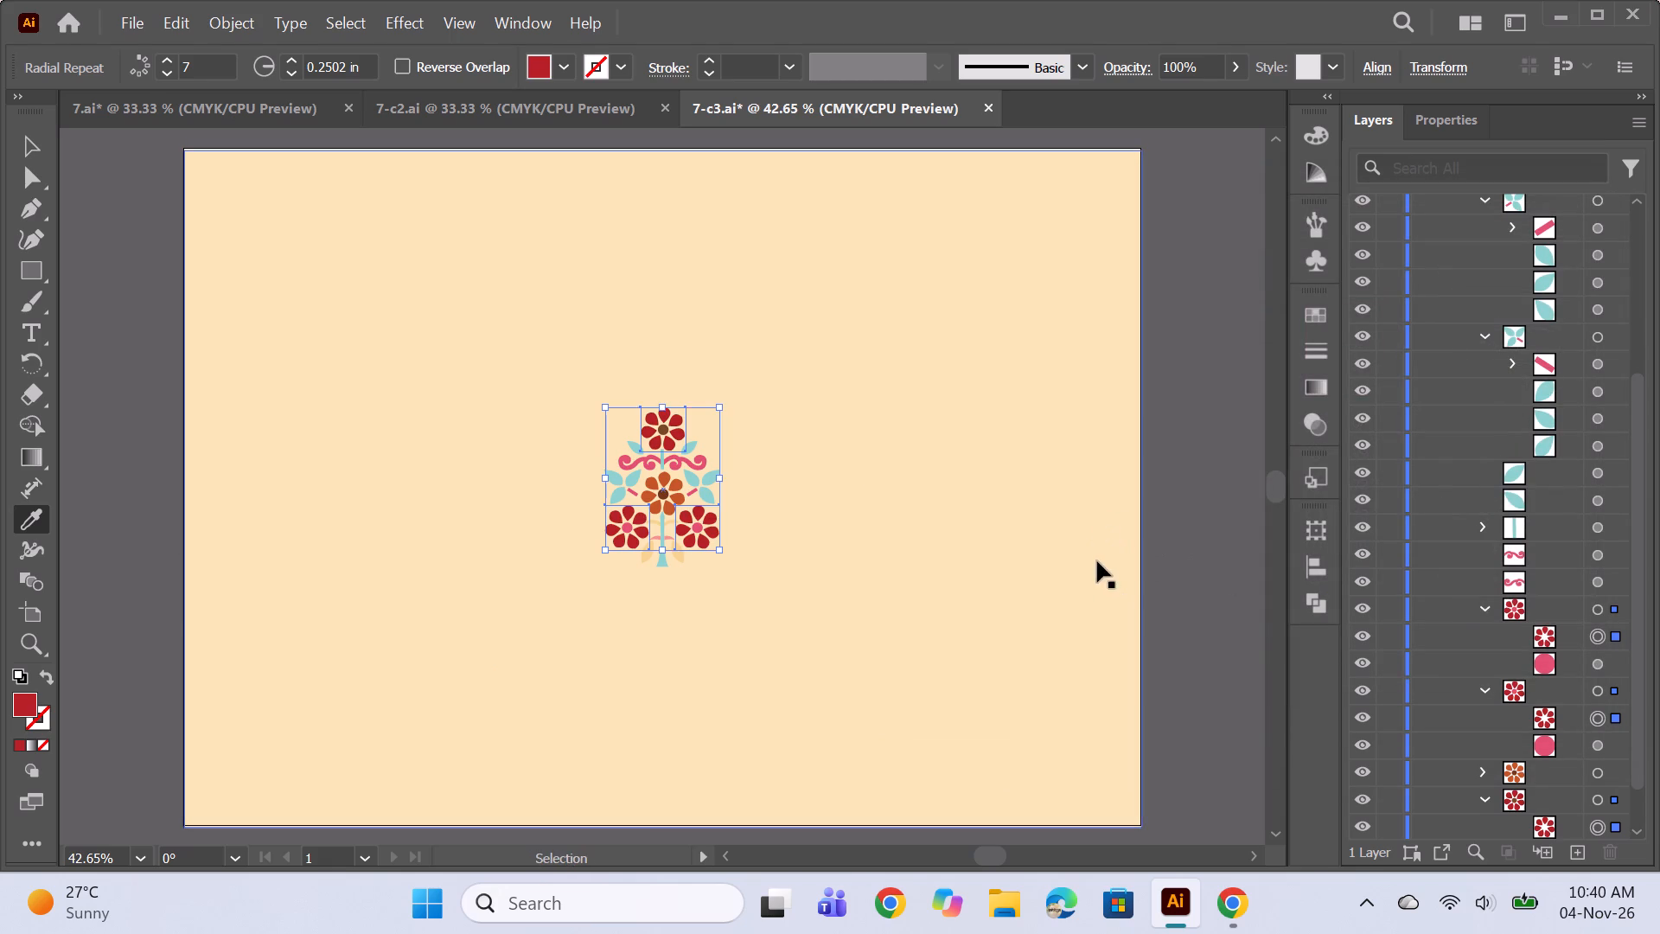
left_click(1097, 561, "ctrl")
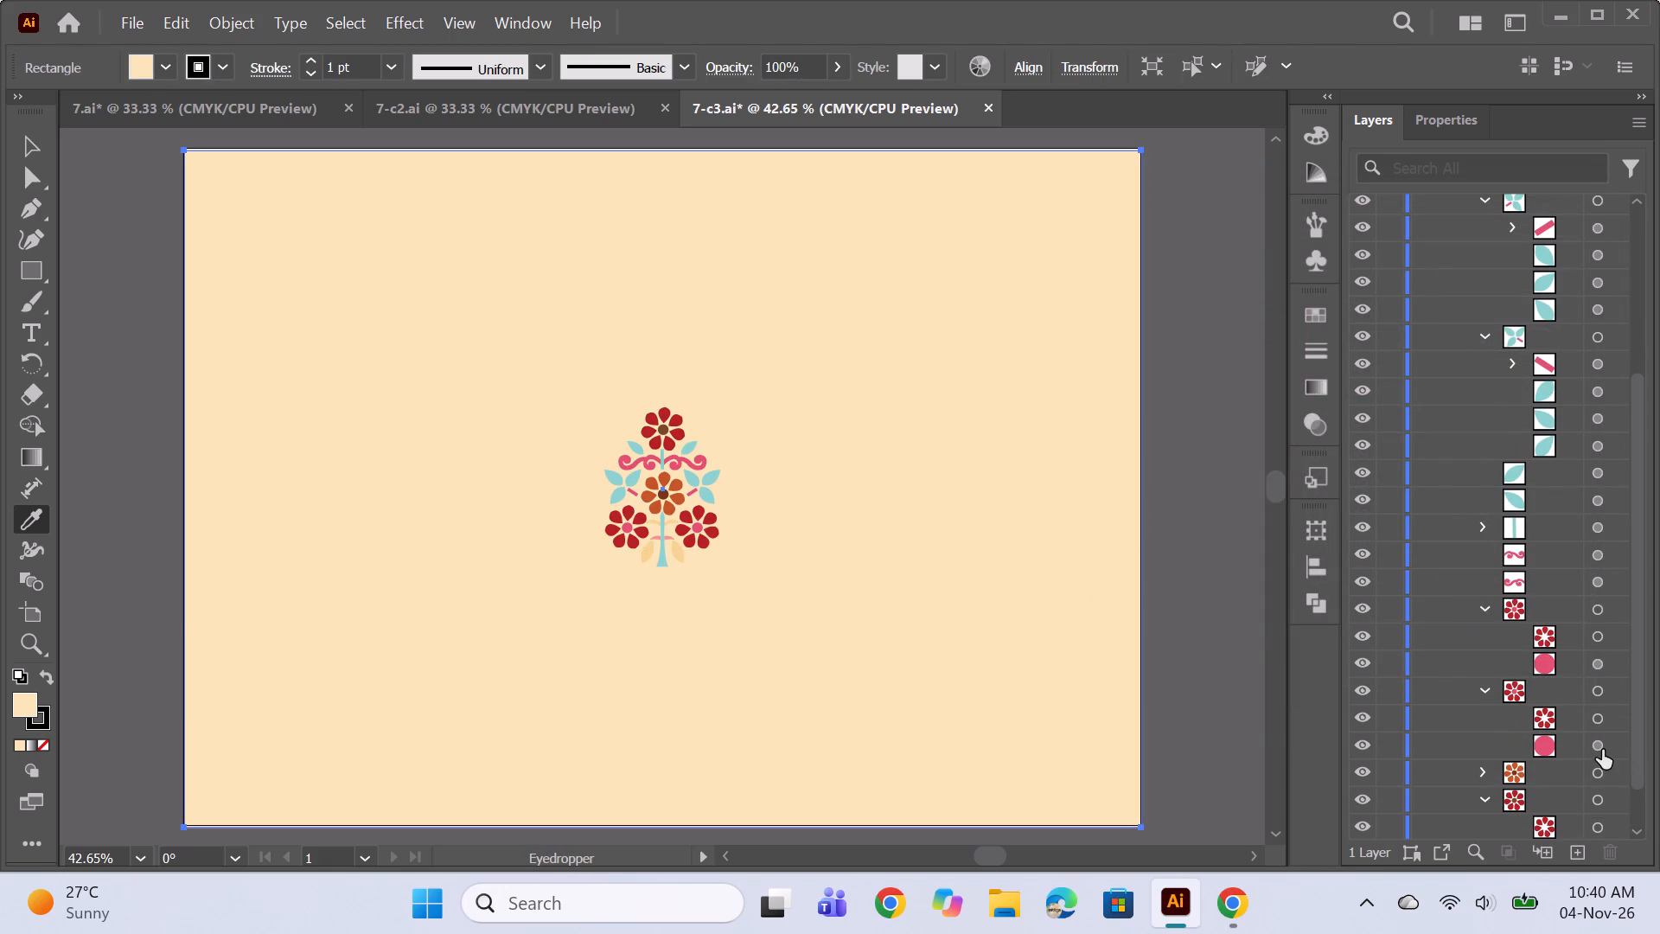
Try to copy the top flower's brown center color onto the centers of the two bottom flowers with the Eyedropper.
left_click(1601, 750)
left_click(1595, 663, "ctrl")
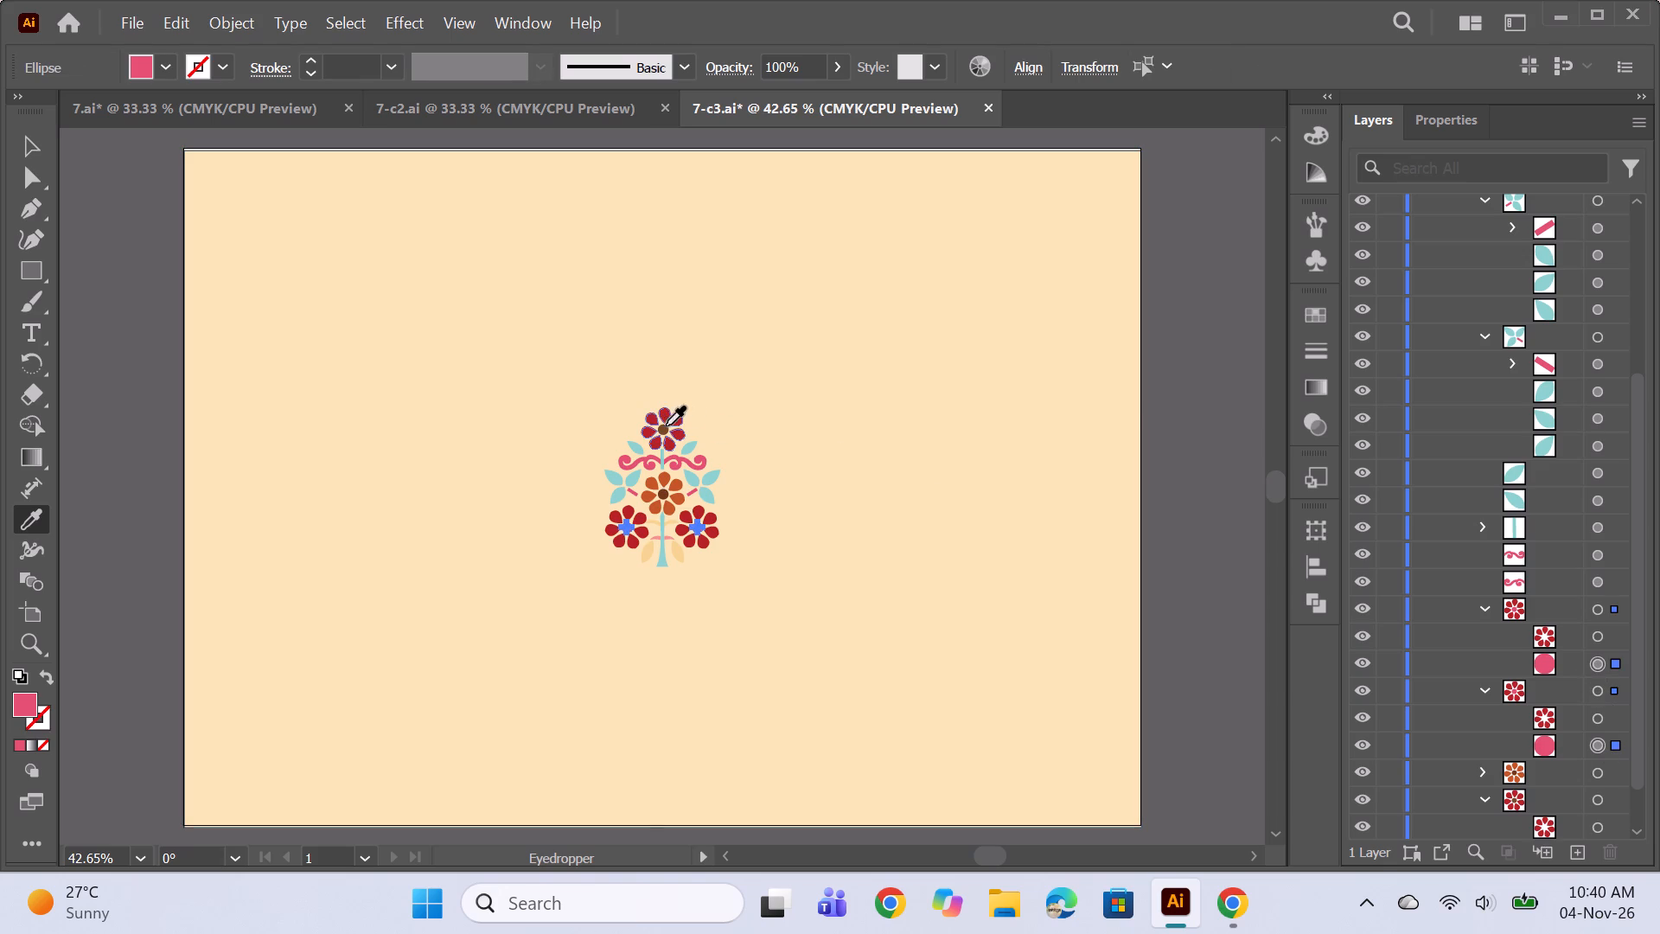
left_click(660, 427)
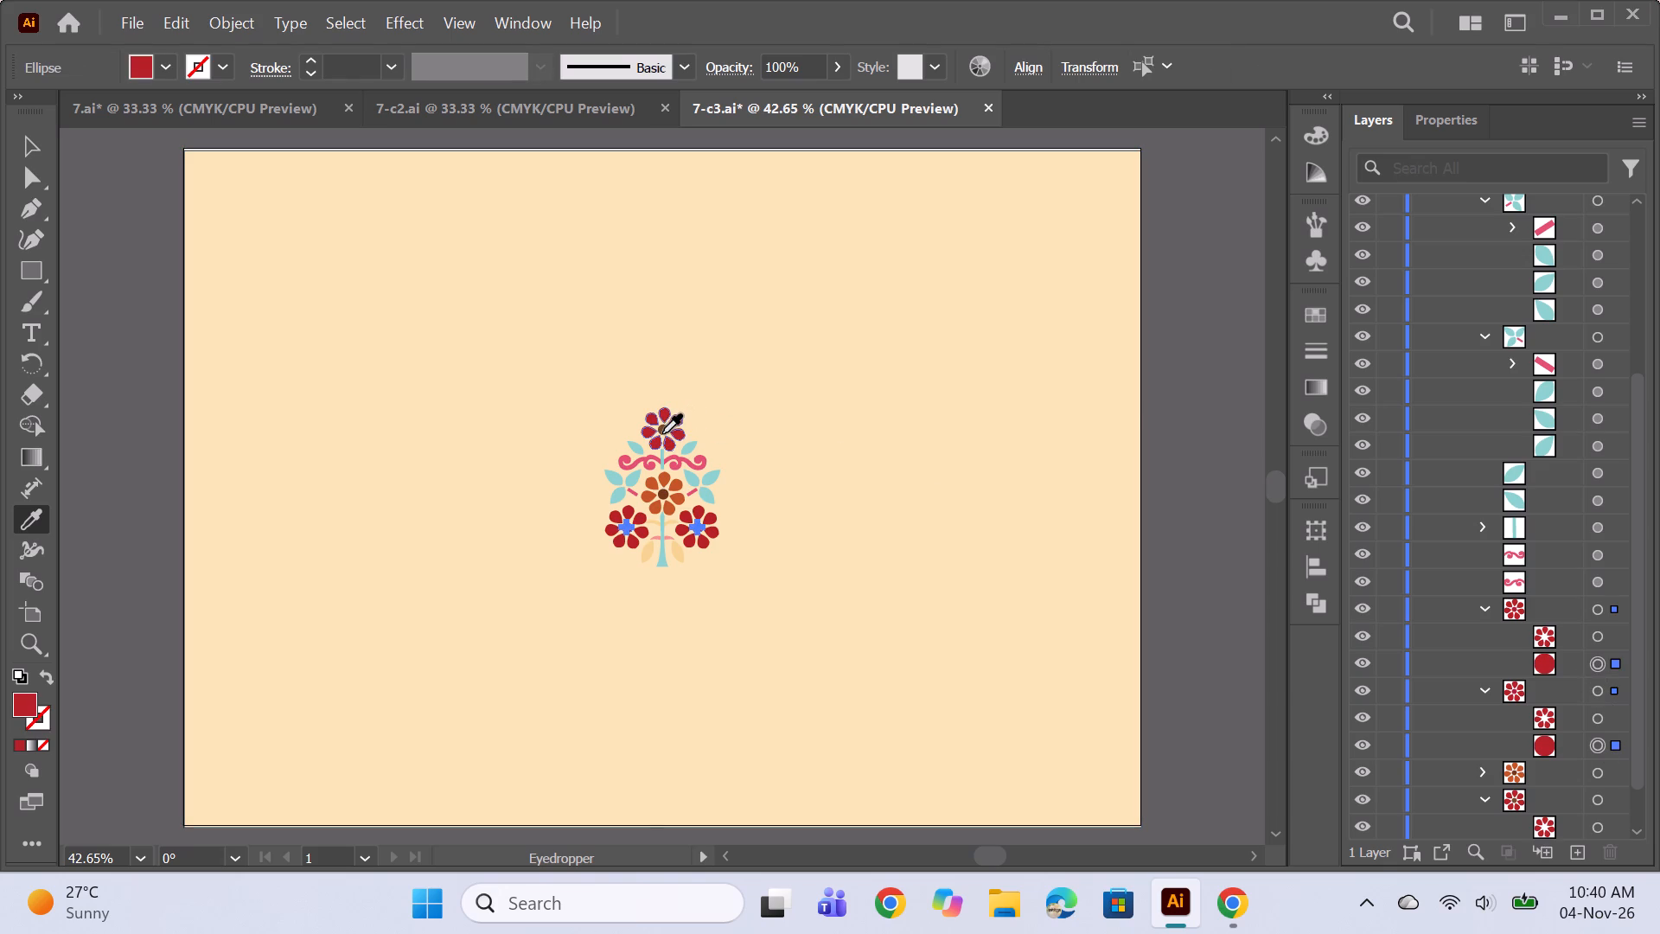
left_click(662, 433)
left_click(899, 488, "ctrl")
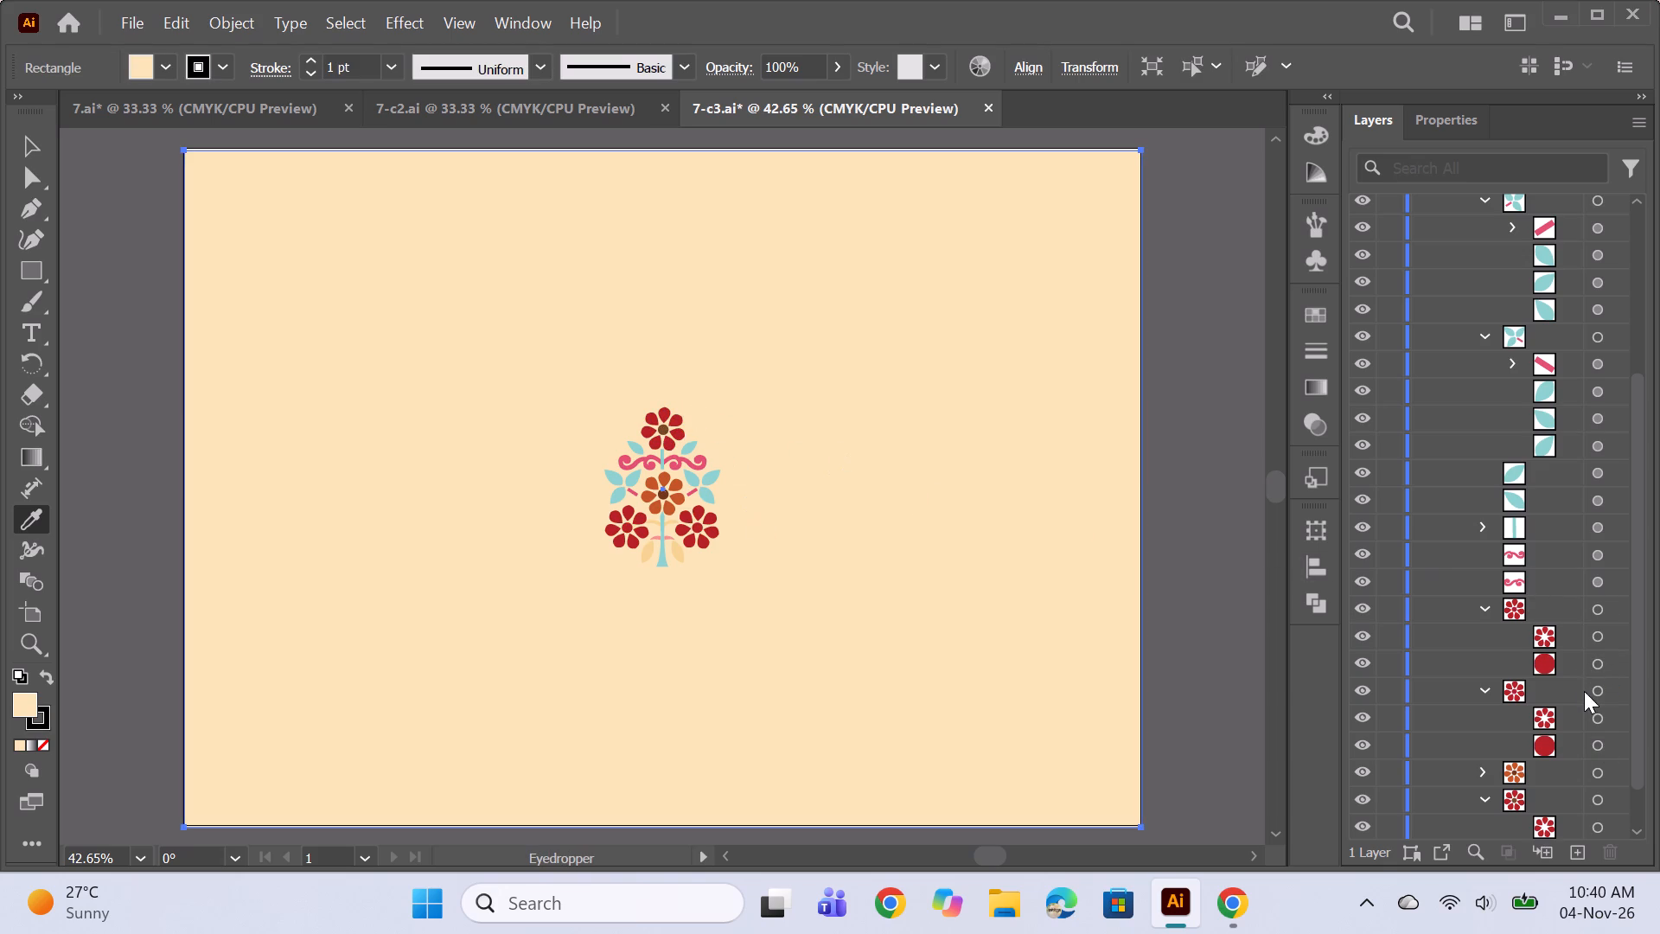
Recolor the center circles of both bottom flowers with the brown sampled from the top flower's center, and deselect them.
left_click(1593, 744)
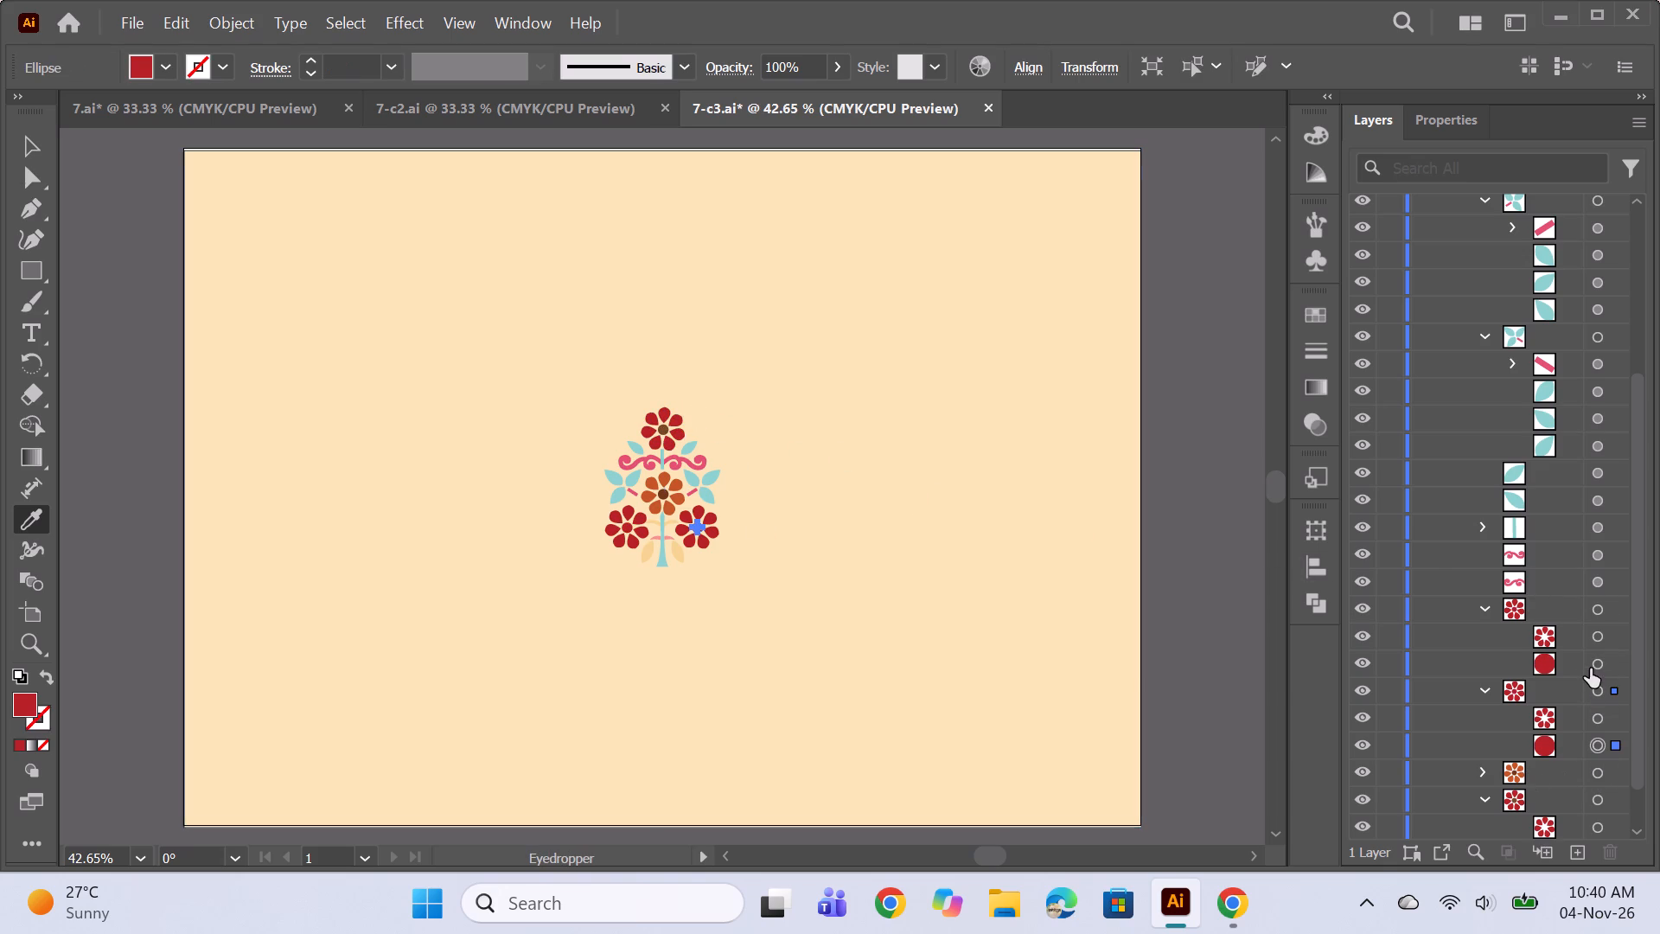
left_click(1590, 669, "ctrl")
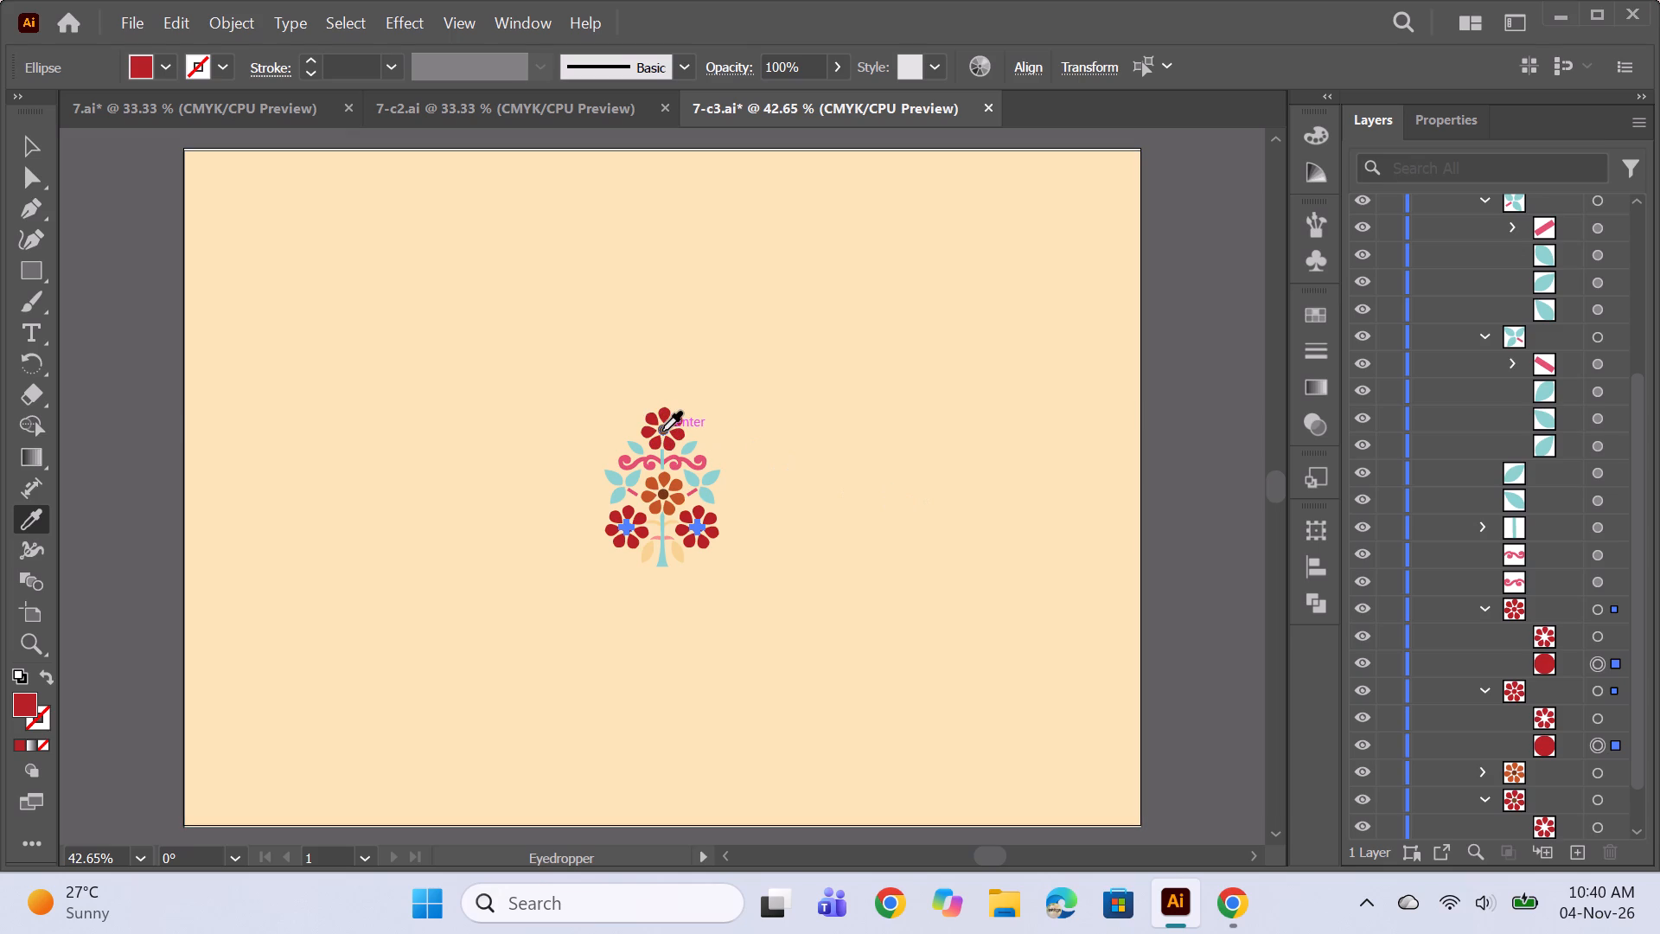
scroll(663, 449, "up", 7, "alt")
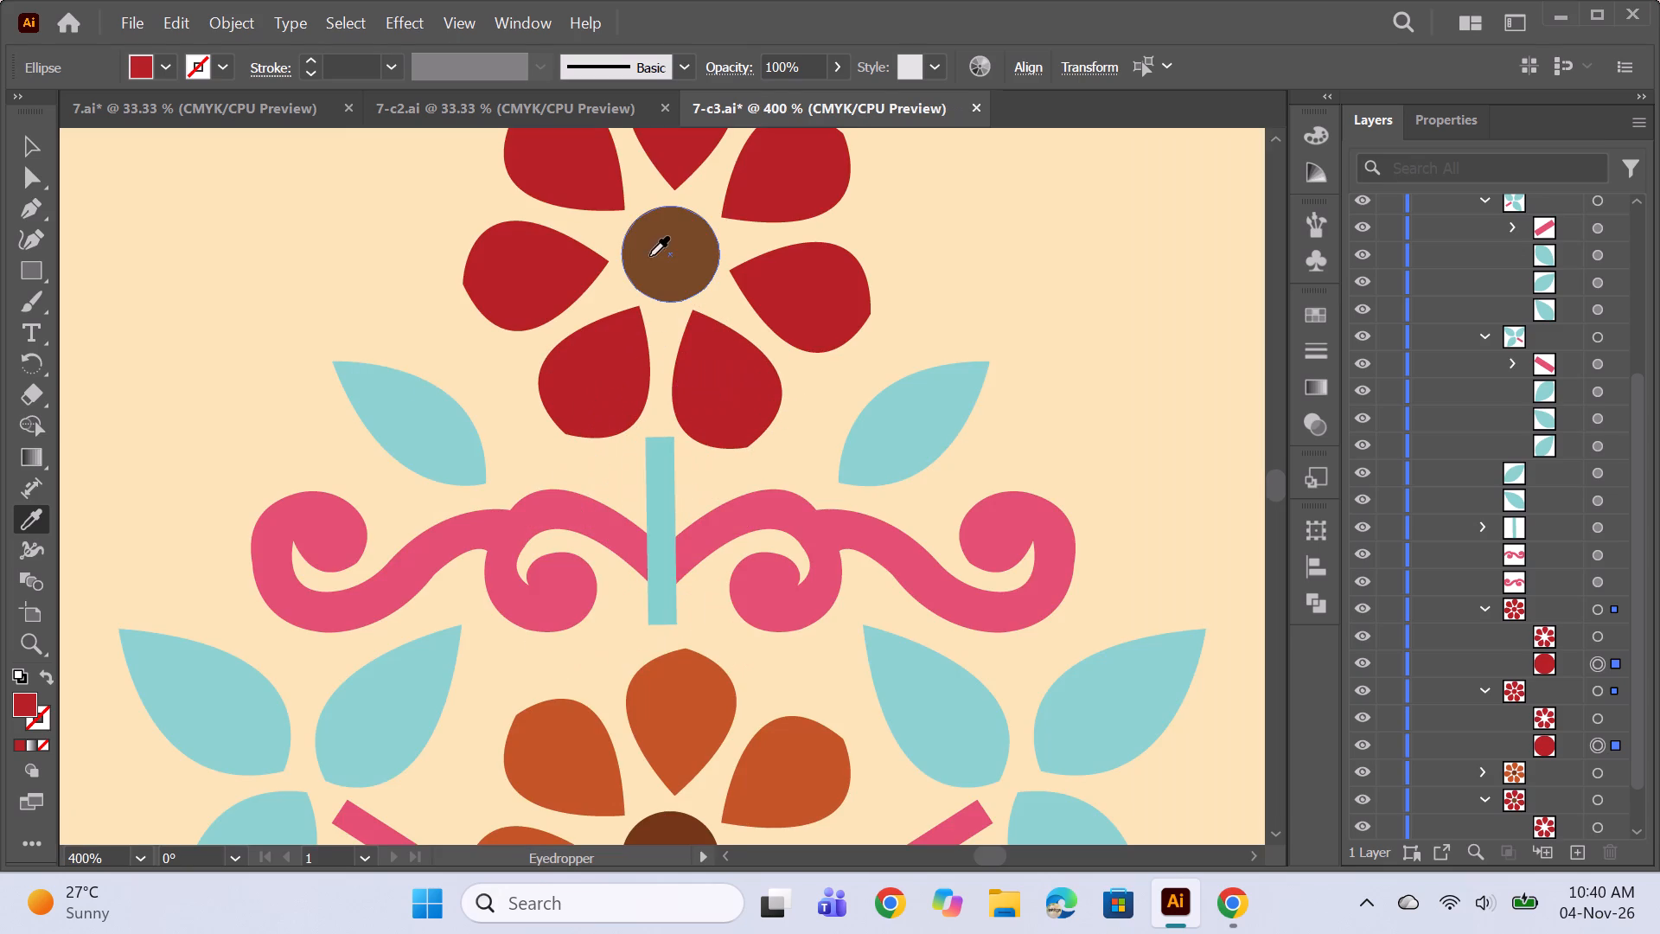
left_click(657, 253)
scroll(869, 366, "down", 4, "ctrl")
scroll(870, 376, "down", 1, "alt")
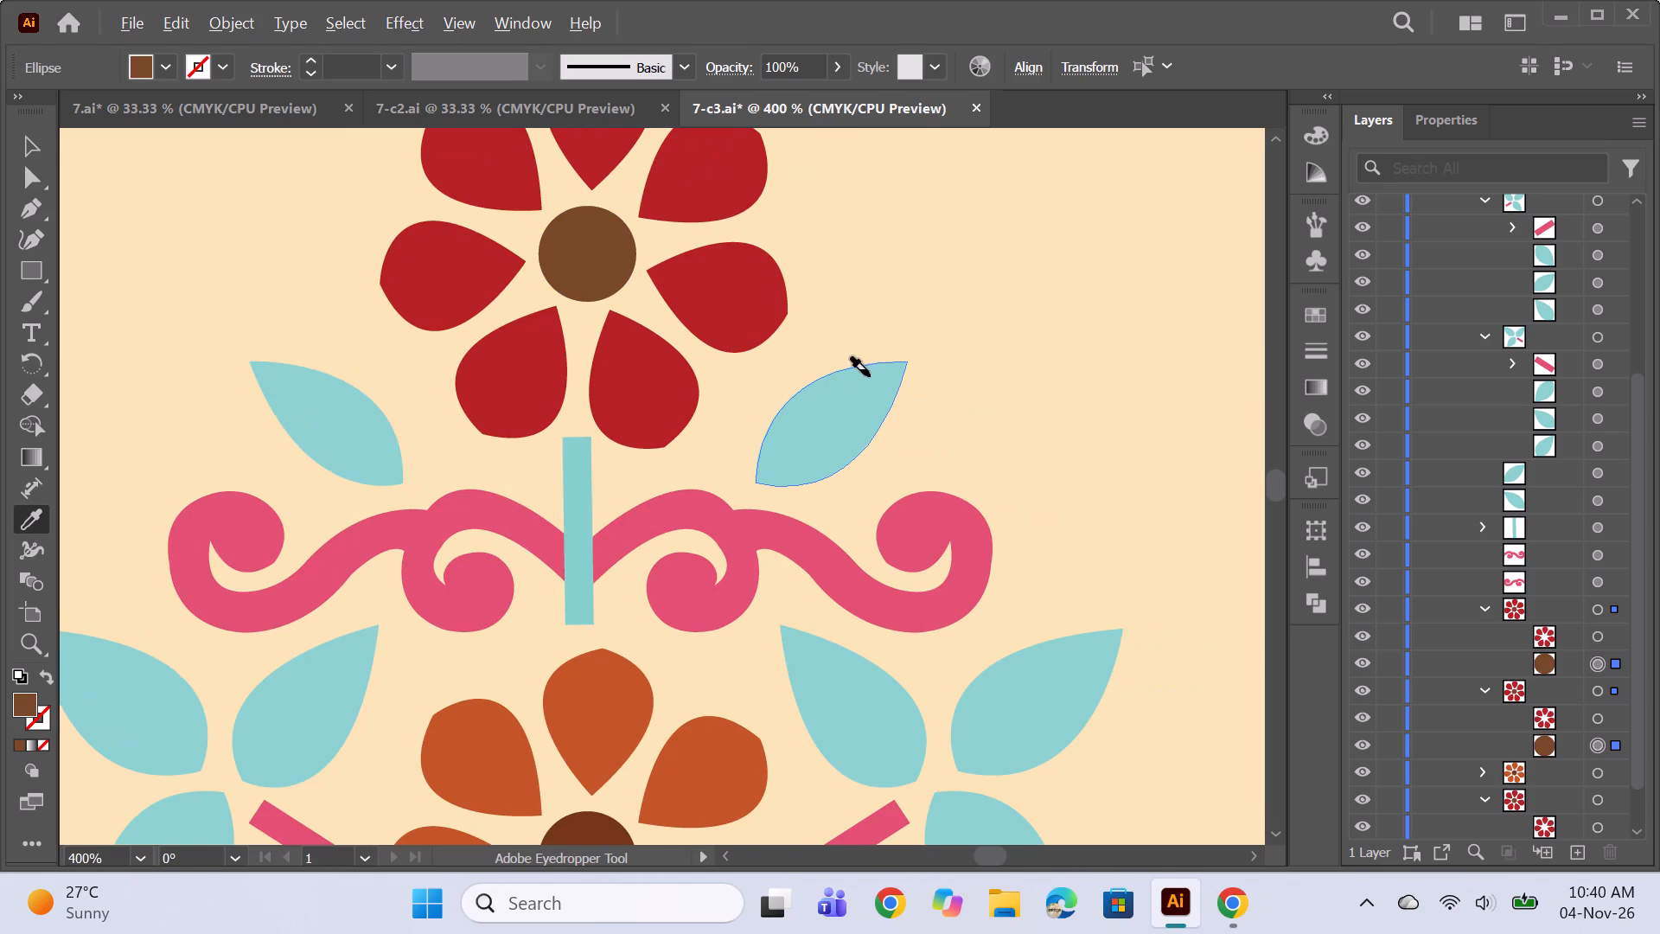
scroll(870, 376, "down", 3, "alt")
left_click(1083, 413, "ctrl")
Collapse the four flower groups in the layer hierarchy.
scroll(885, 418, "down", 2, "alt")
key("space")
left_click_drag(1015, 599, 872, 618)
scroll(873, 552, "down", 2, "alt")
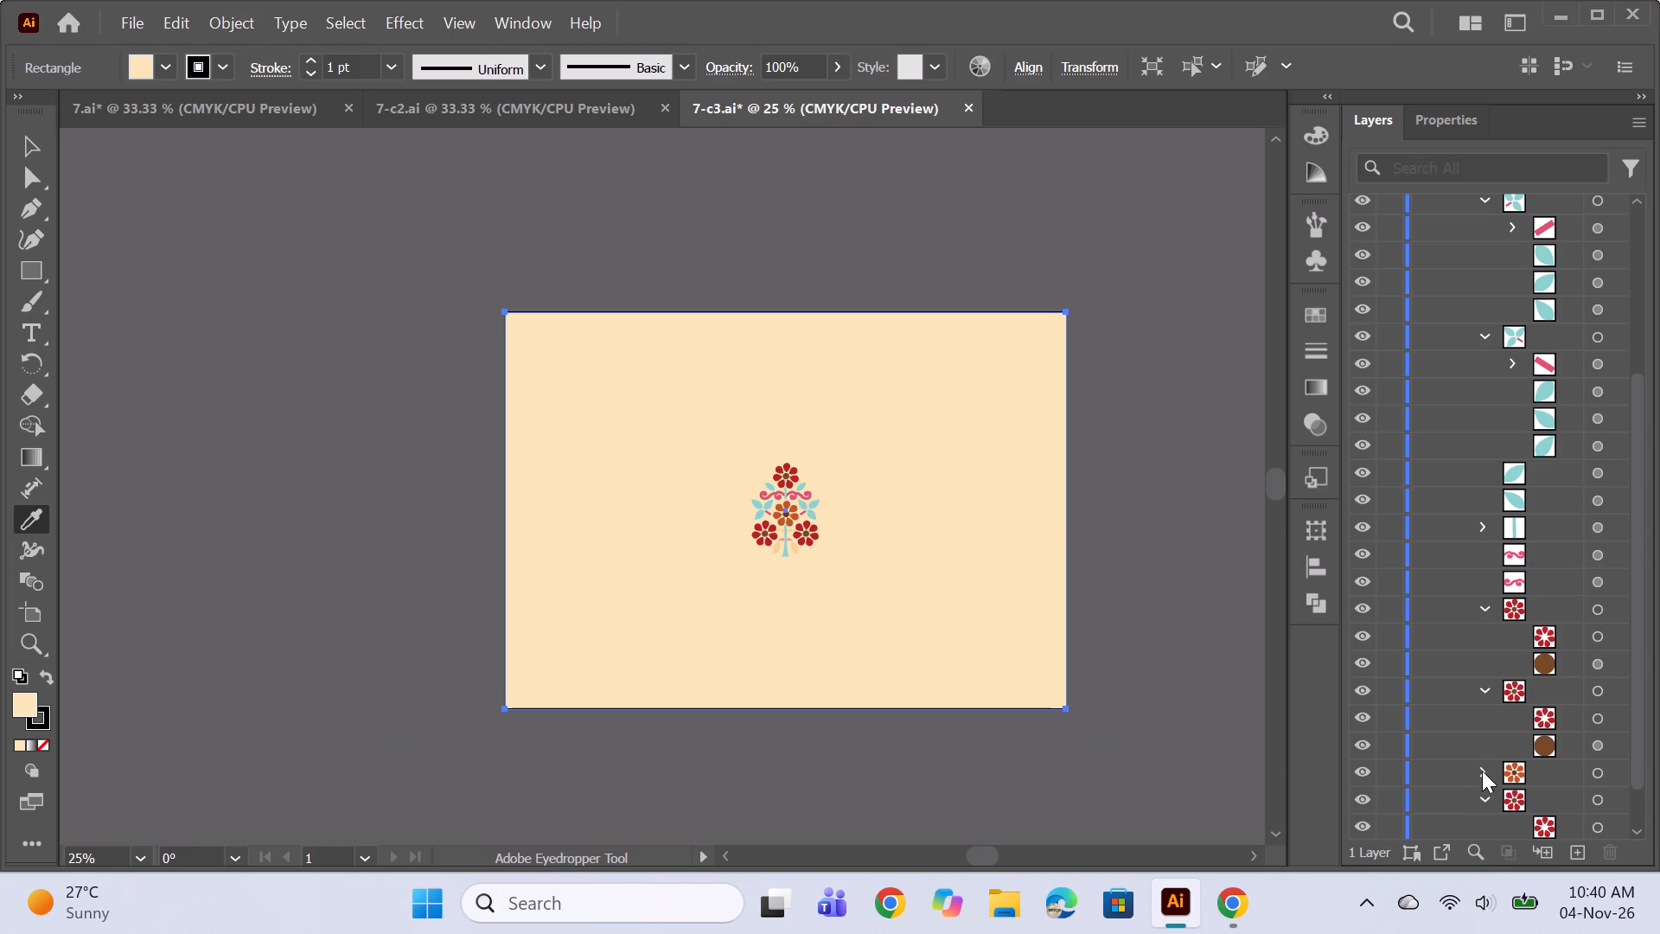
left_click(1482, 771)
left_click(1484, 691)
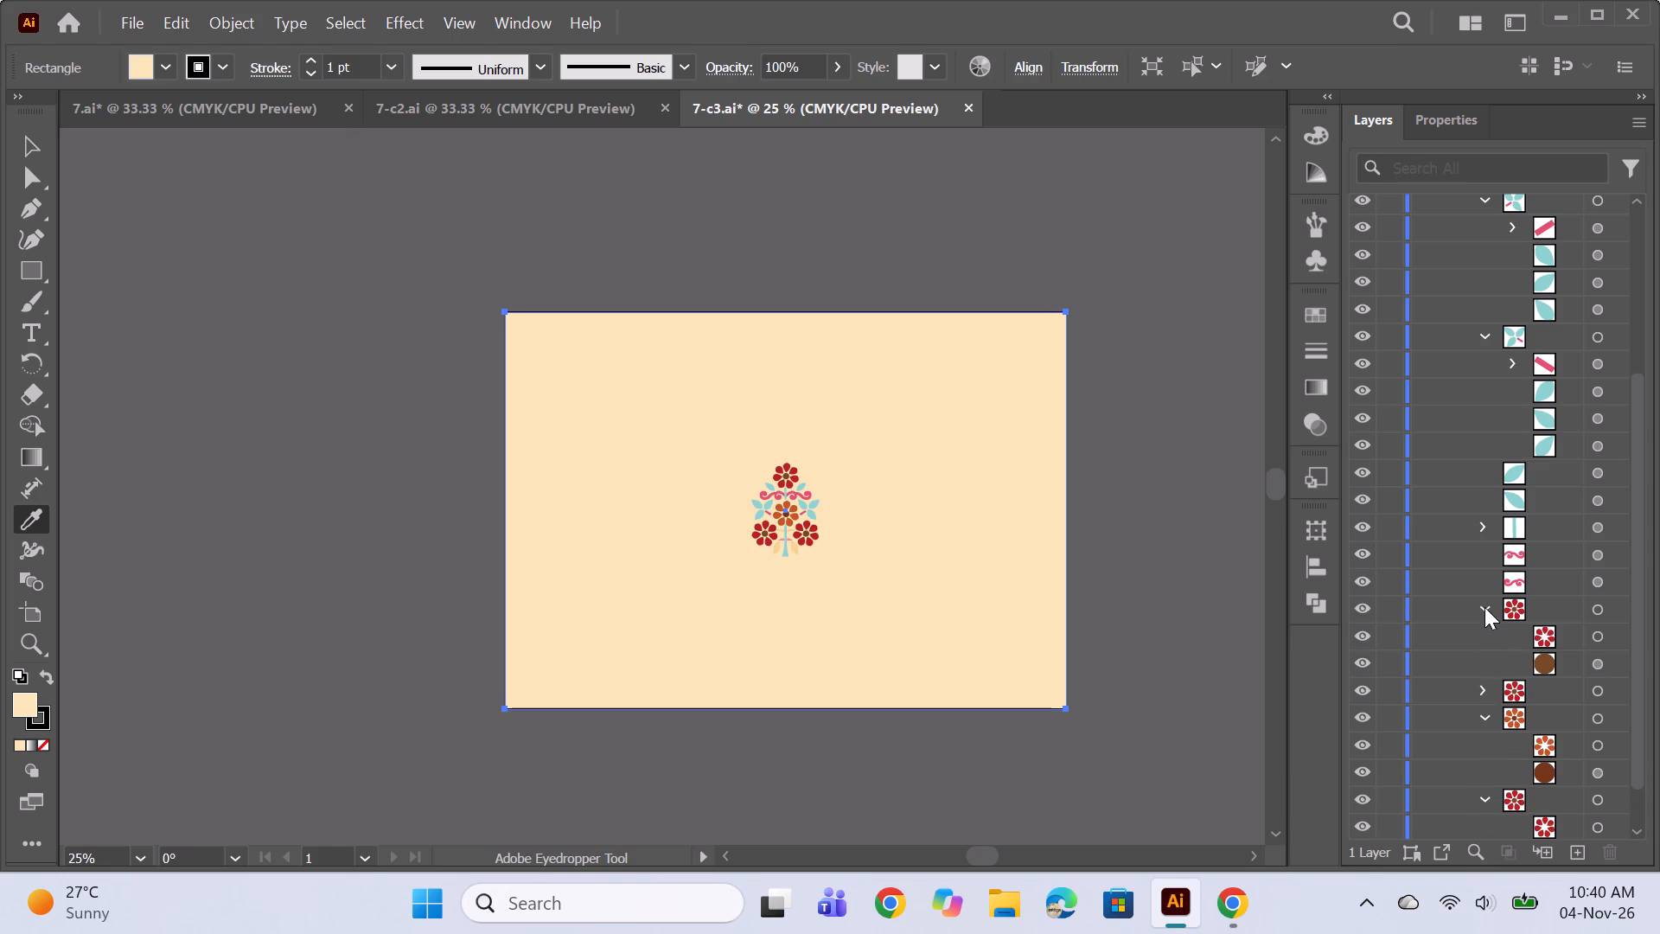
left_click(1484, 607)
left_click(1484, 662)
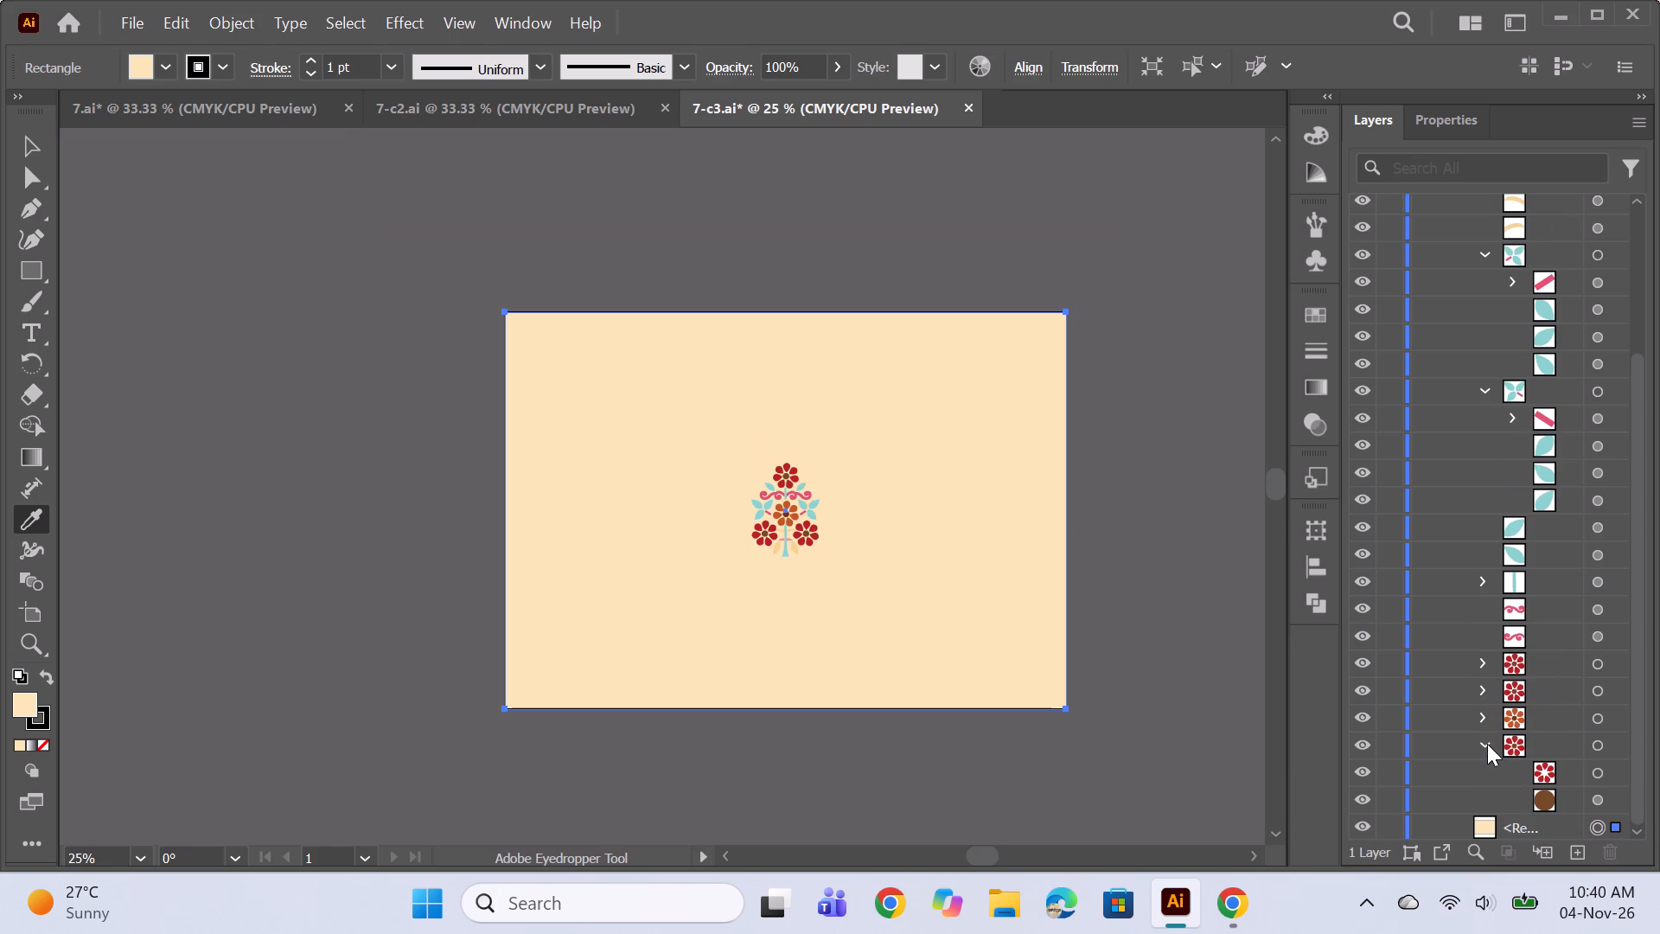
left_click(1487, 744)
Select the left half of the pink scroll below the top flower and open its fill color for editing.
left_click(1598, 698)
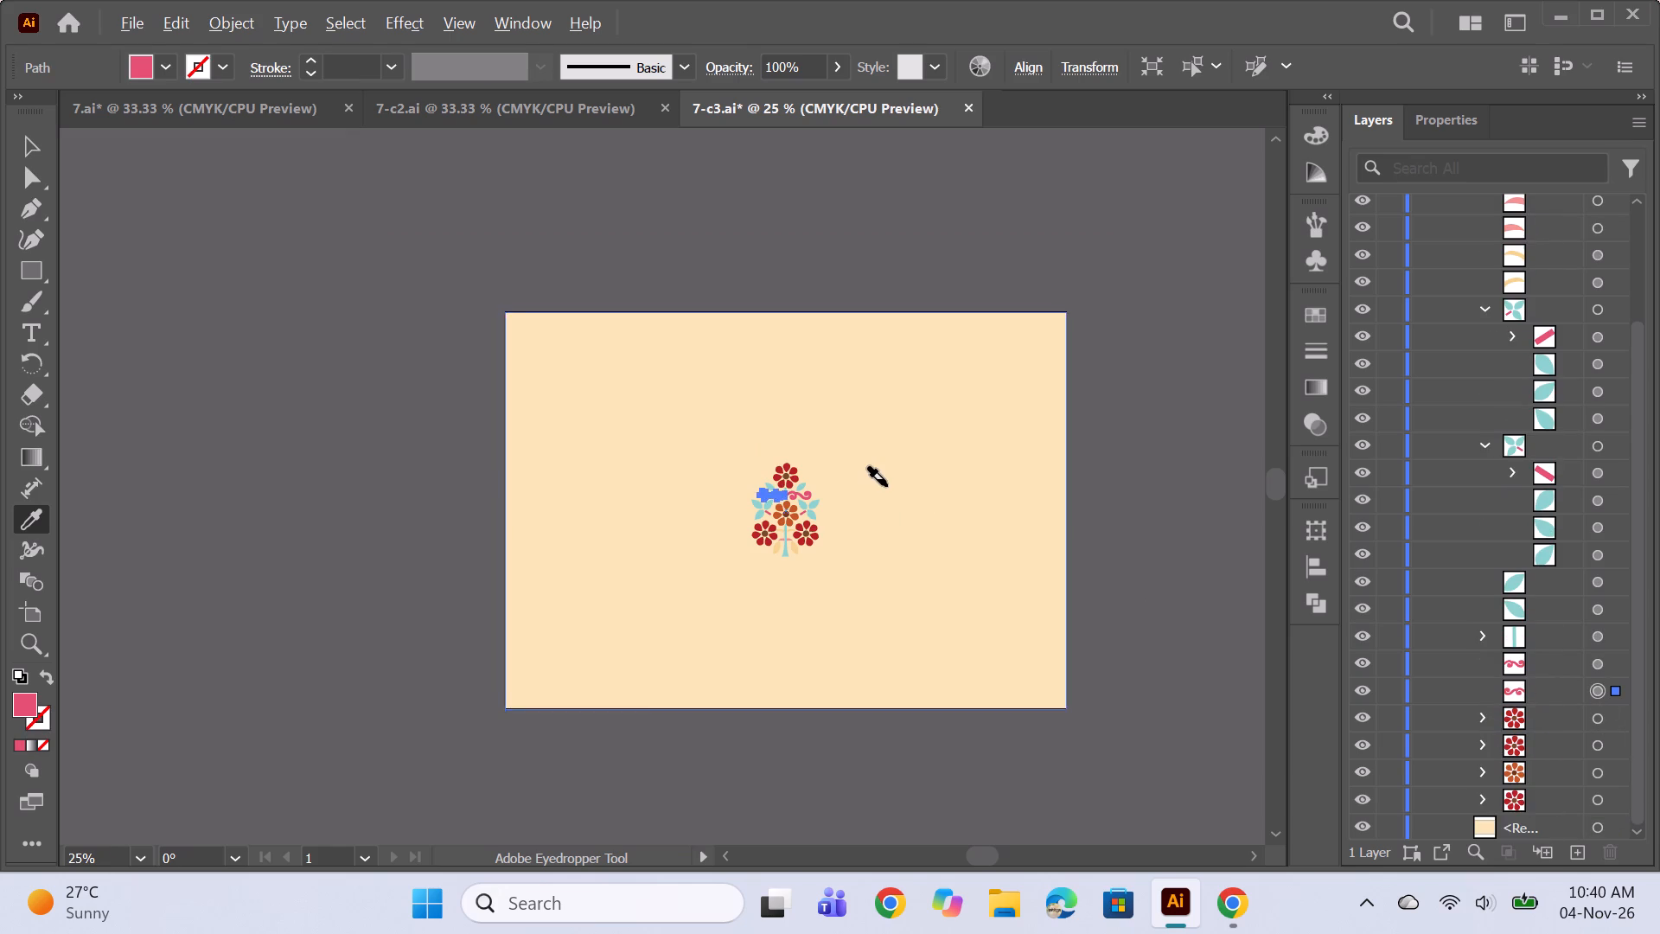
scroll(887, 486, "up", 4, "alt")
key("space")
key("space")
key("space")
key("space")
key("space")
key("space")
left_click_drag(863, 473, 970, 416)
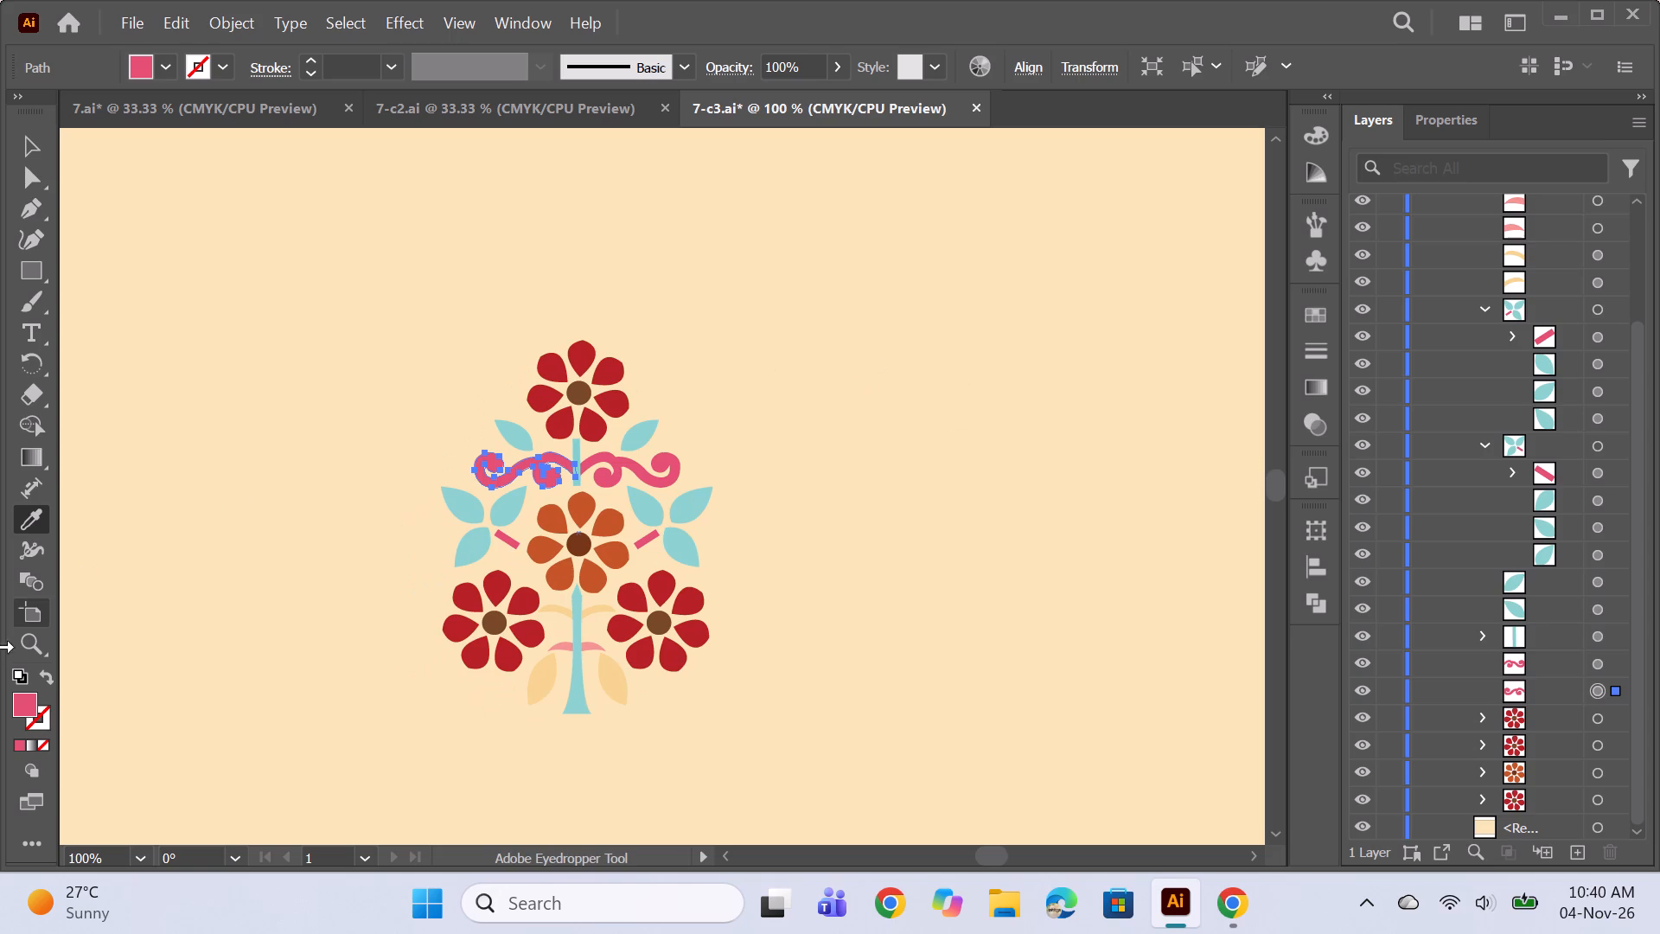
double_click(28, 705)
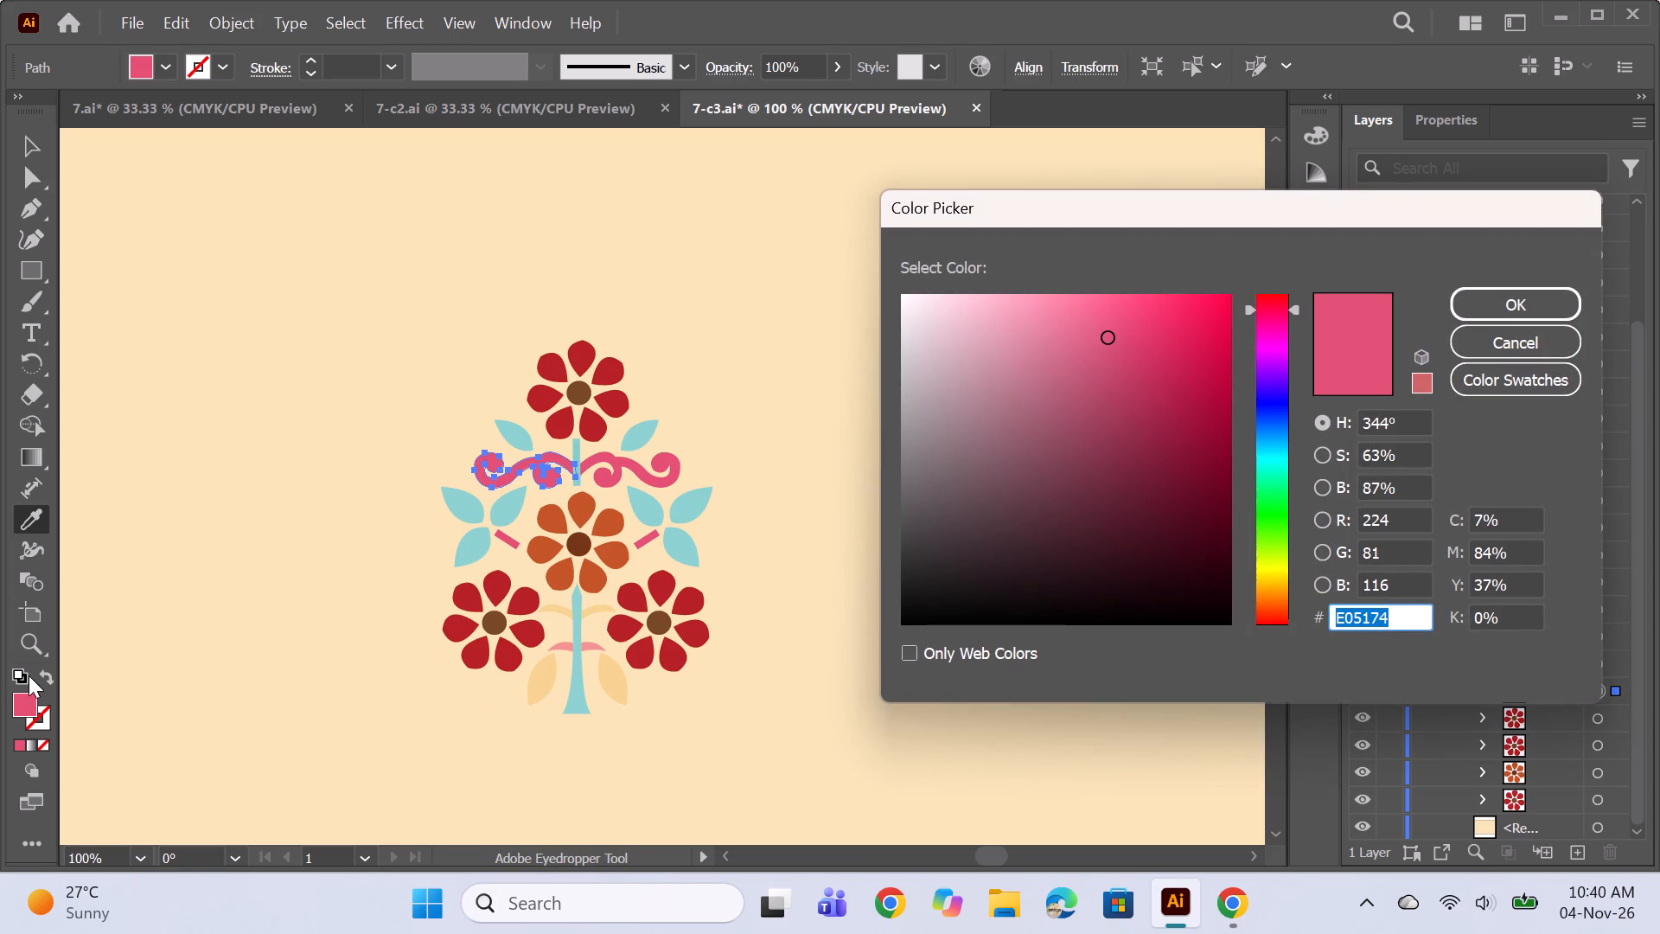
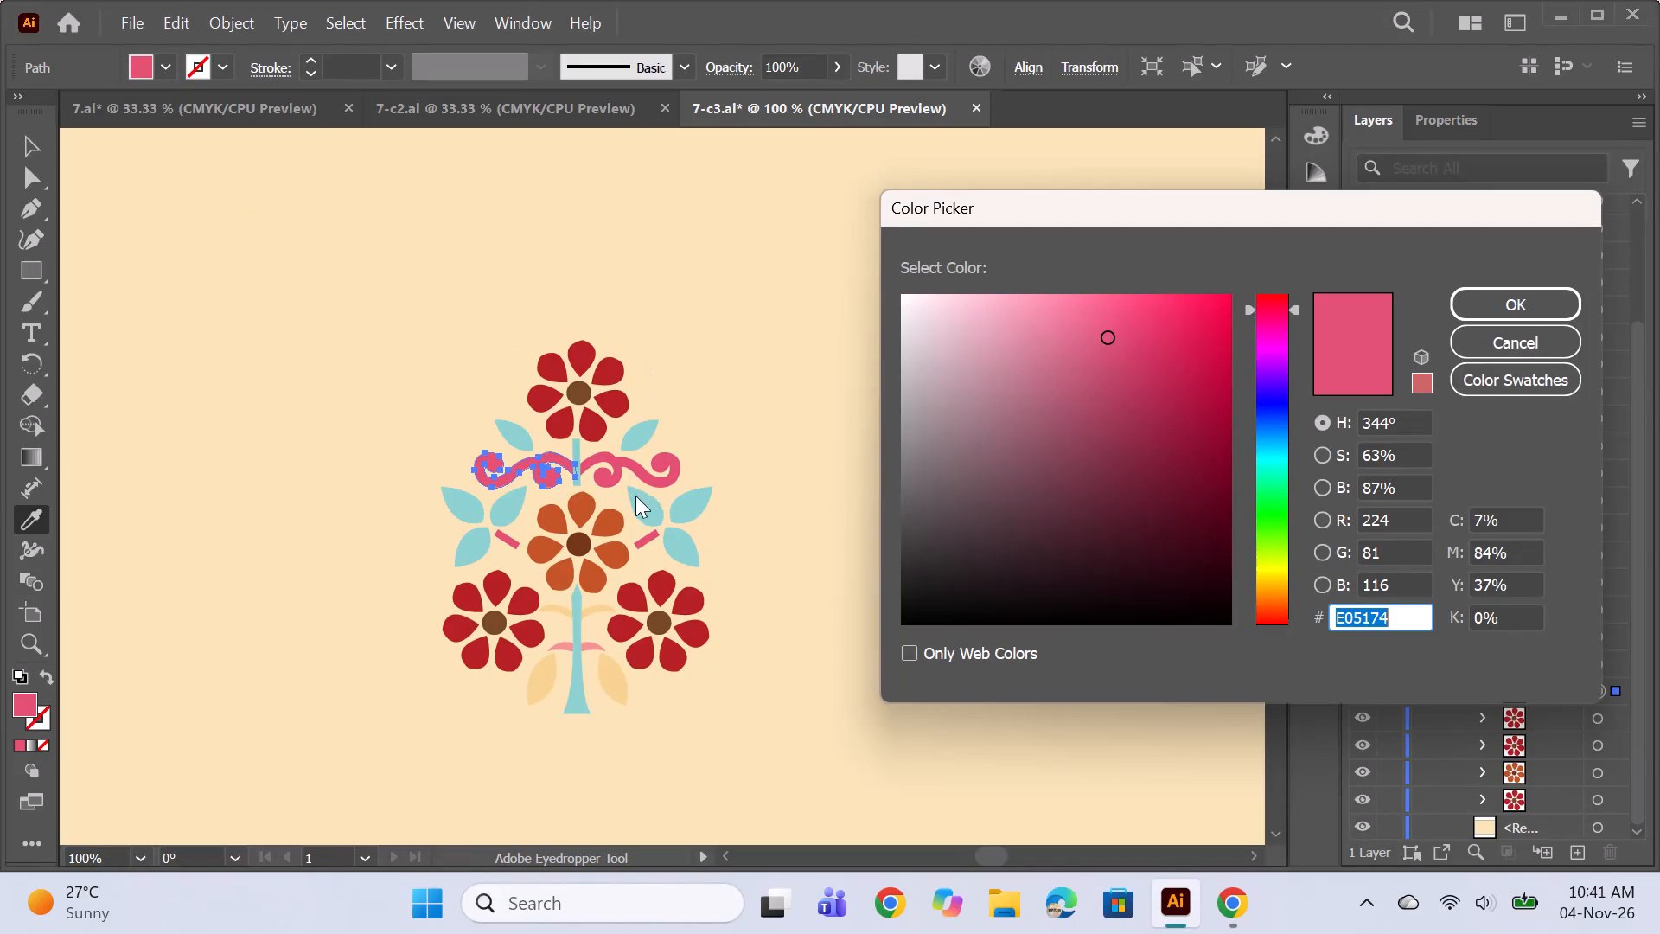
Set the fill of the scroll's left half below the top flower to dark green 1D5422, and deselect it.
left_click(1281, 515)
left_click(1184, 517)
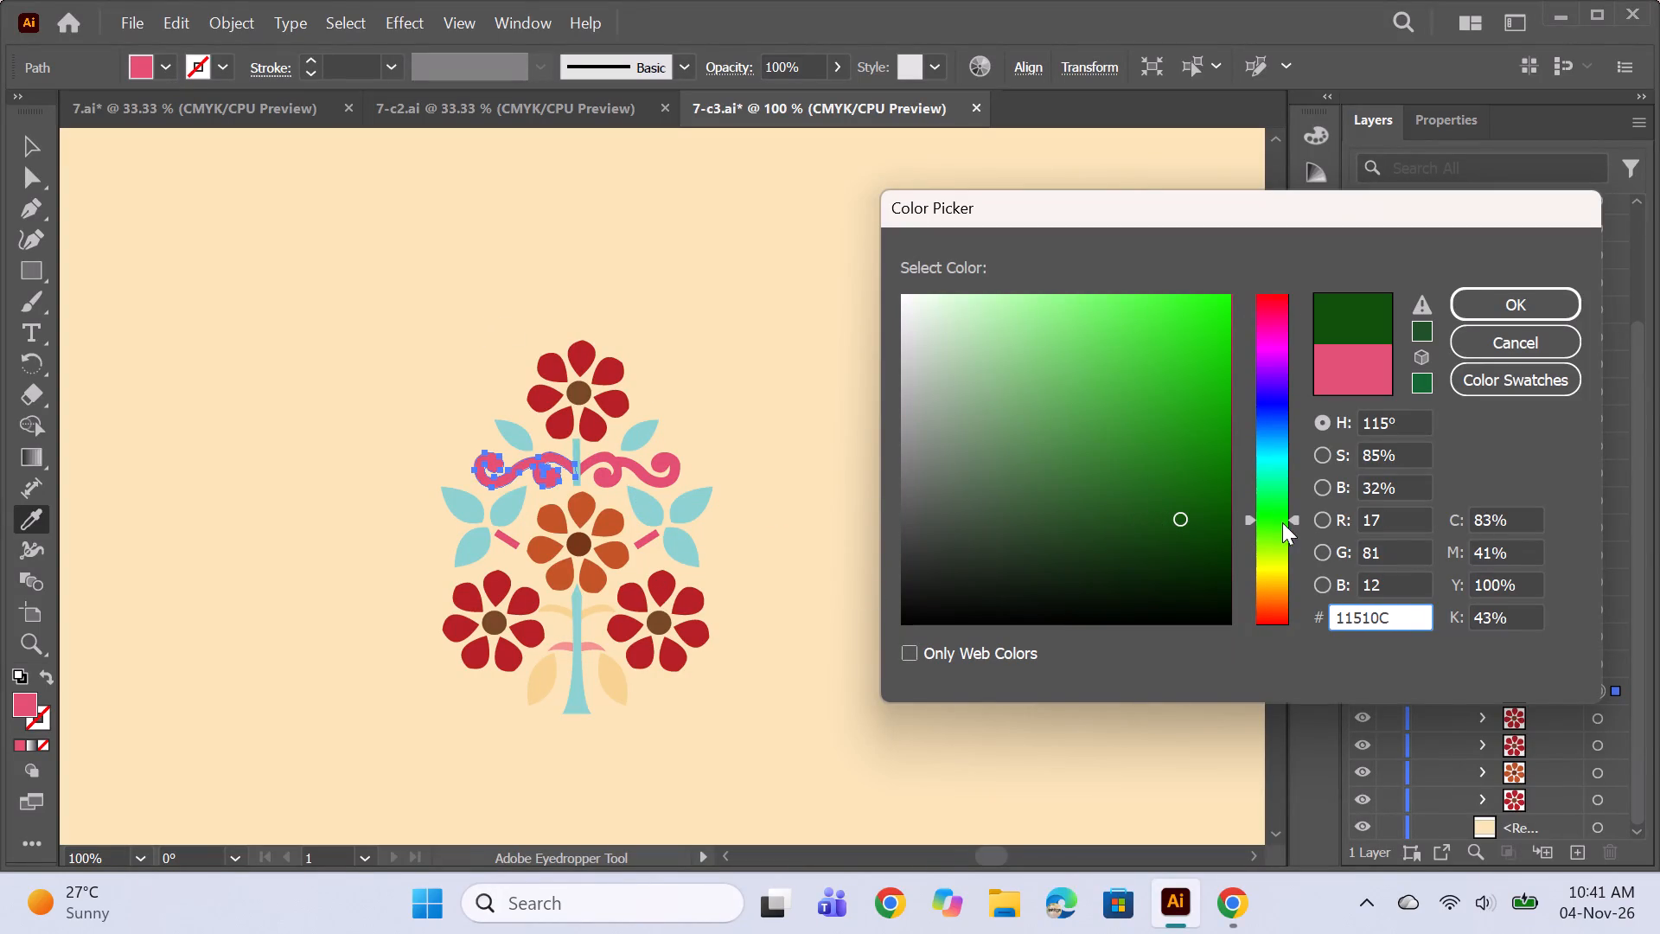
left_click(1278, 509)
left_click(1182, 527)
left_click(1173, 512)
left_click(1120, 514)
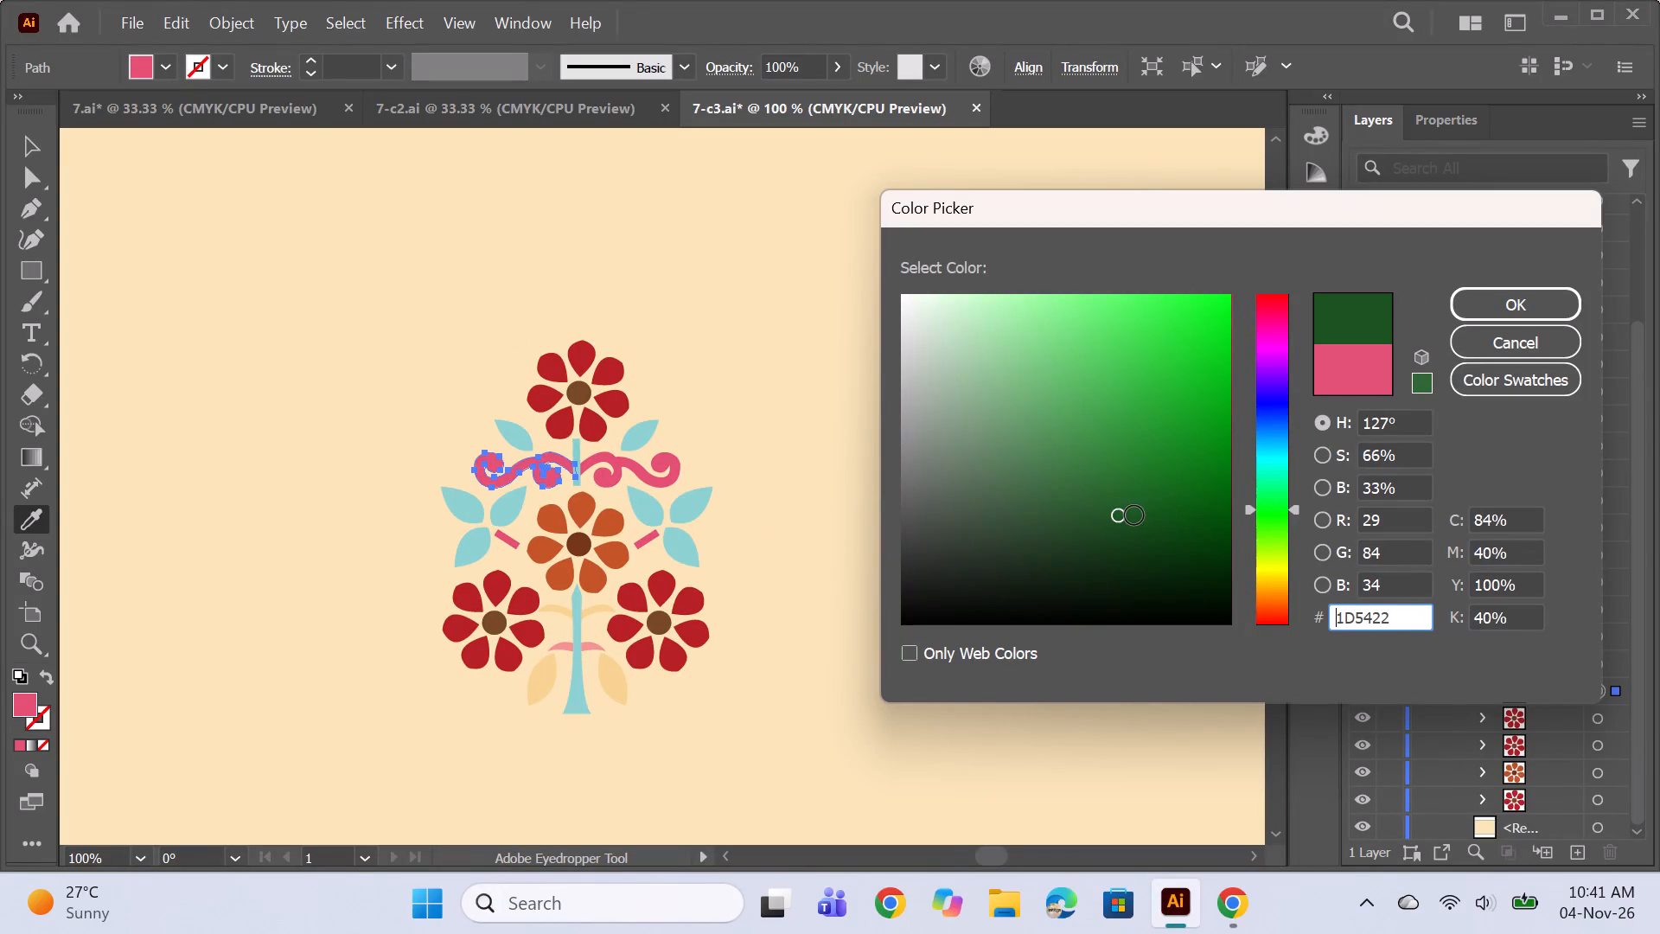
left_click(1481, 318)
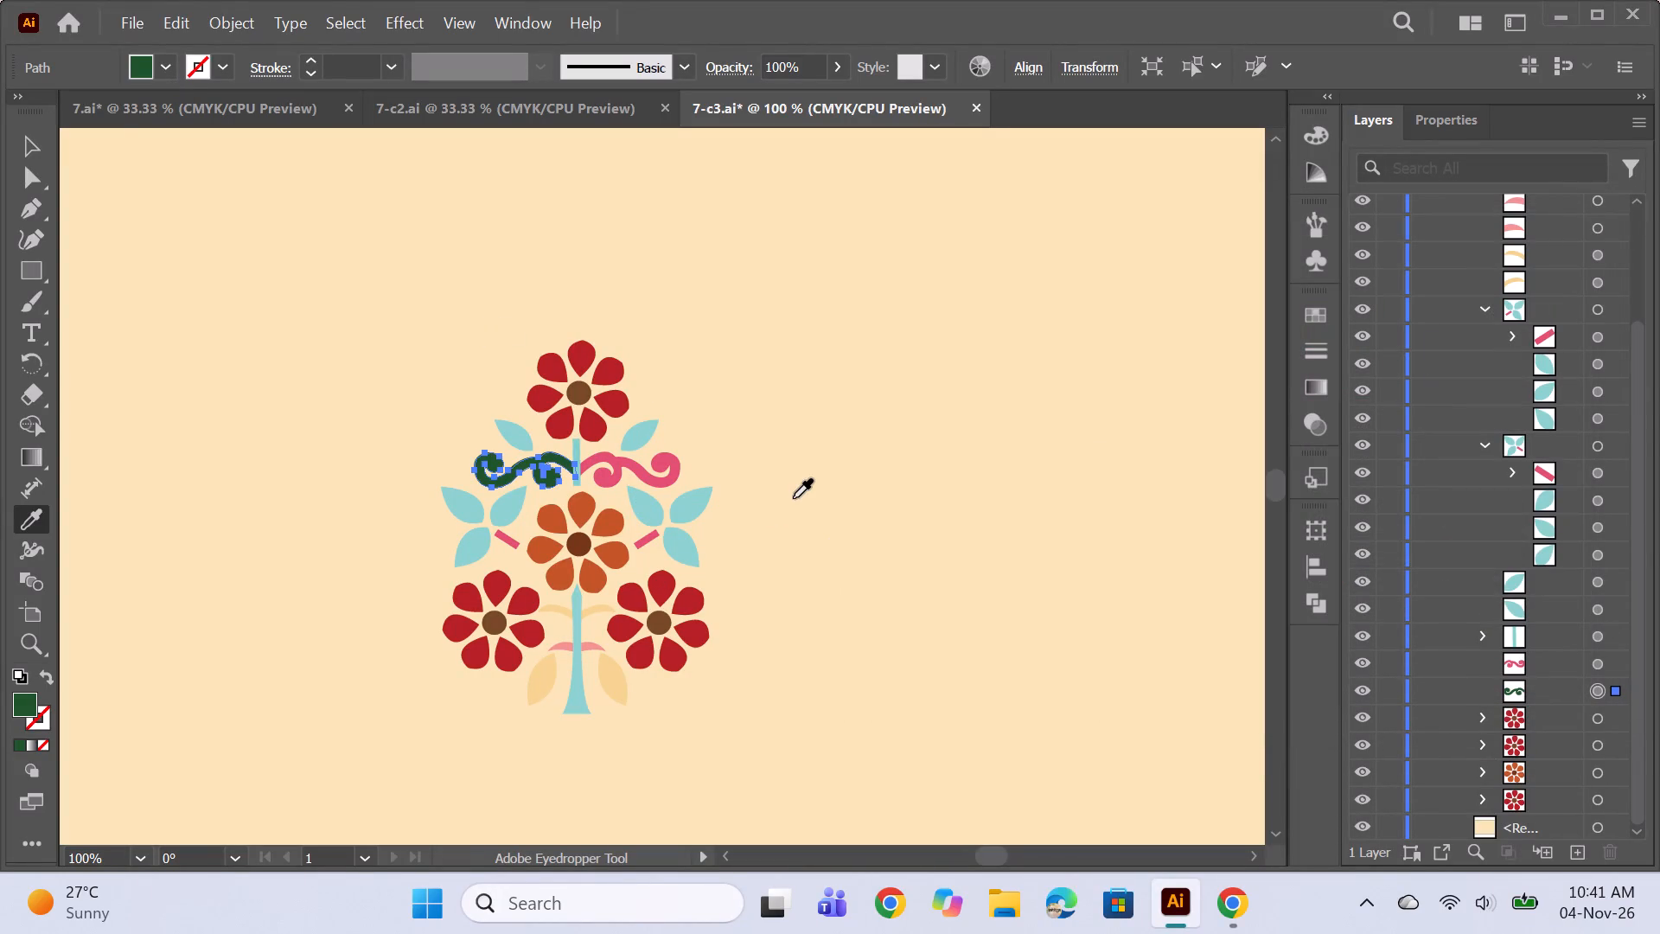
scroll(793, 498, "down", 3, "alt")
key("space")
left_click_drag(980, 595, 880, 595)
scroll(688, 457, "up", 2)
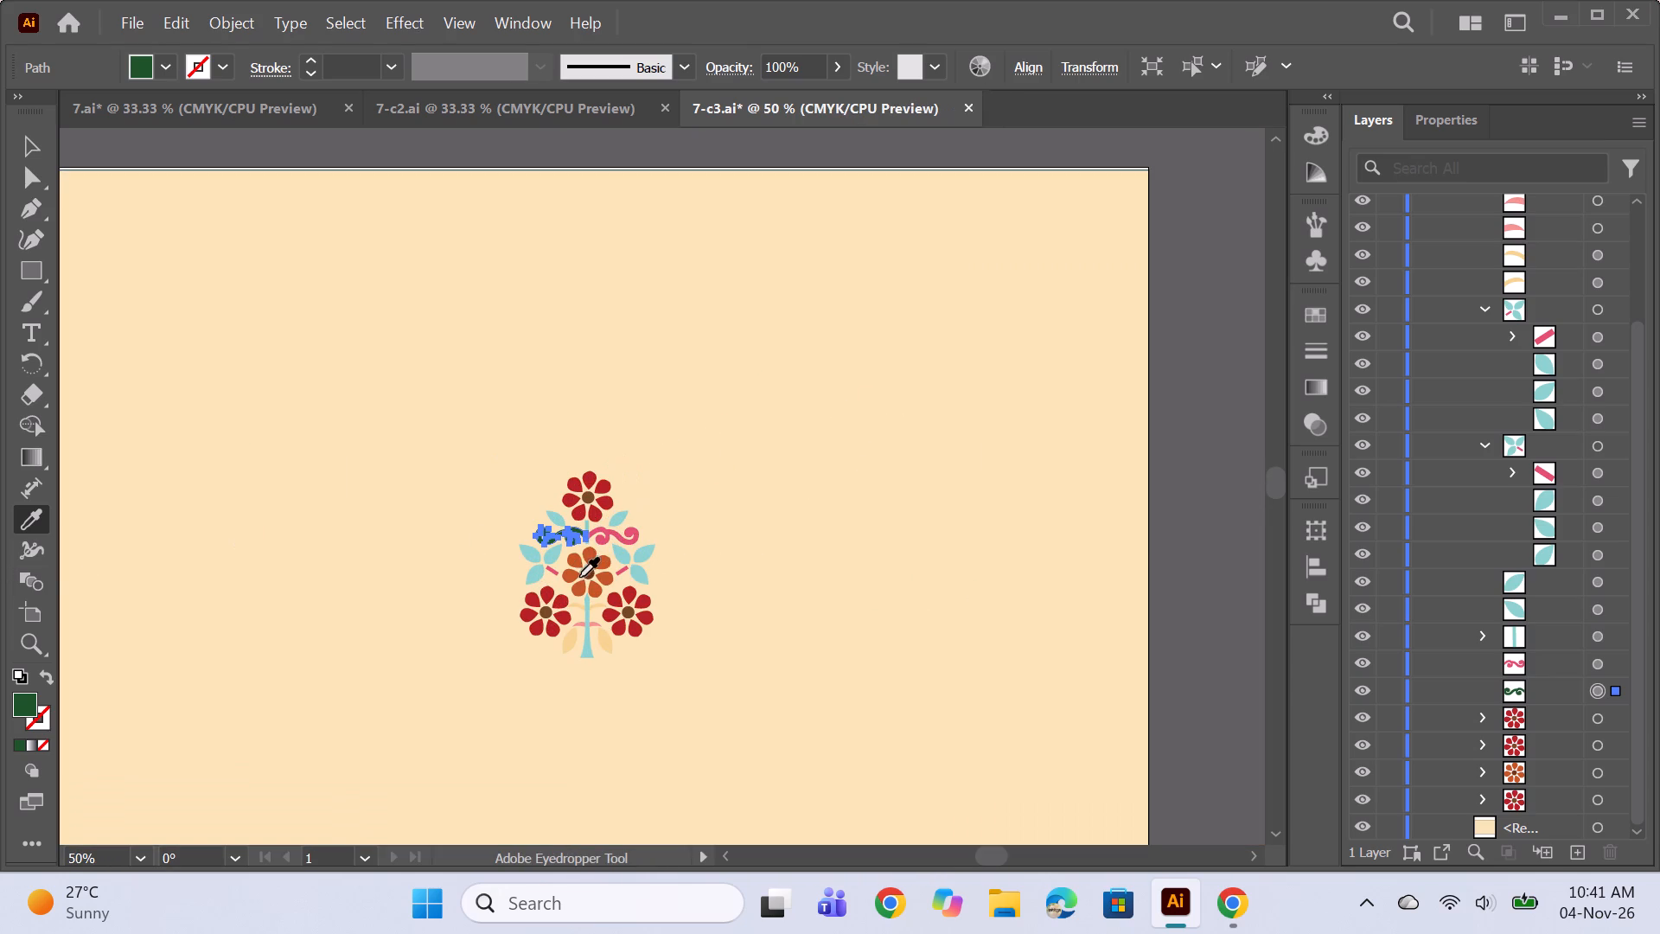
left_click(902, 576, "ctrl")
Recolor the scroll's right half with the dark green sampled from its left half, and expand the upper stem's group in the layer hierarchy.
scroll(822, 526, "down", 3)
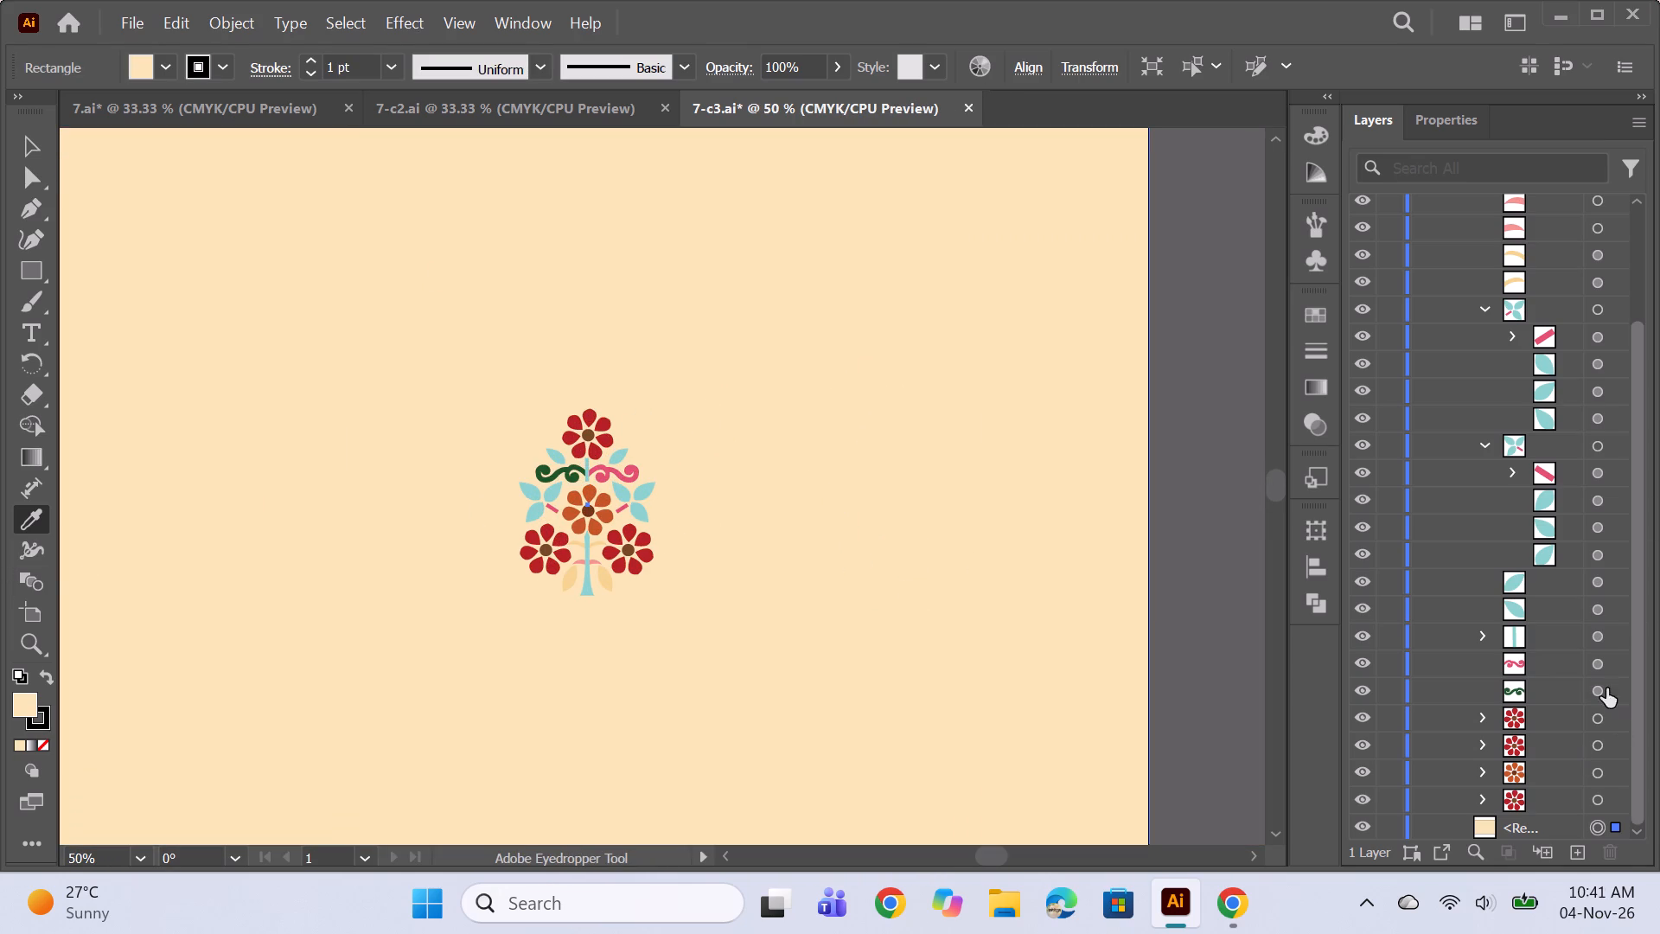
left_click(1596, 670)
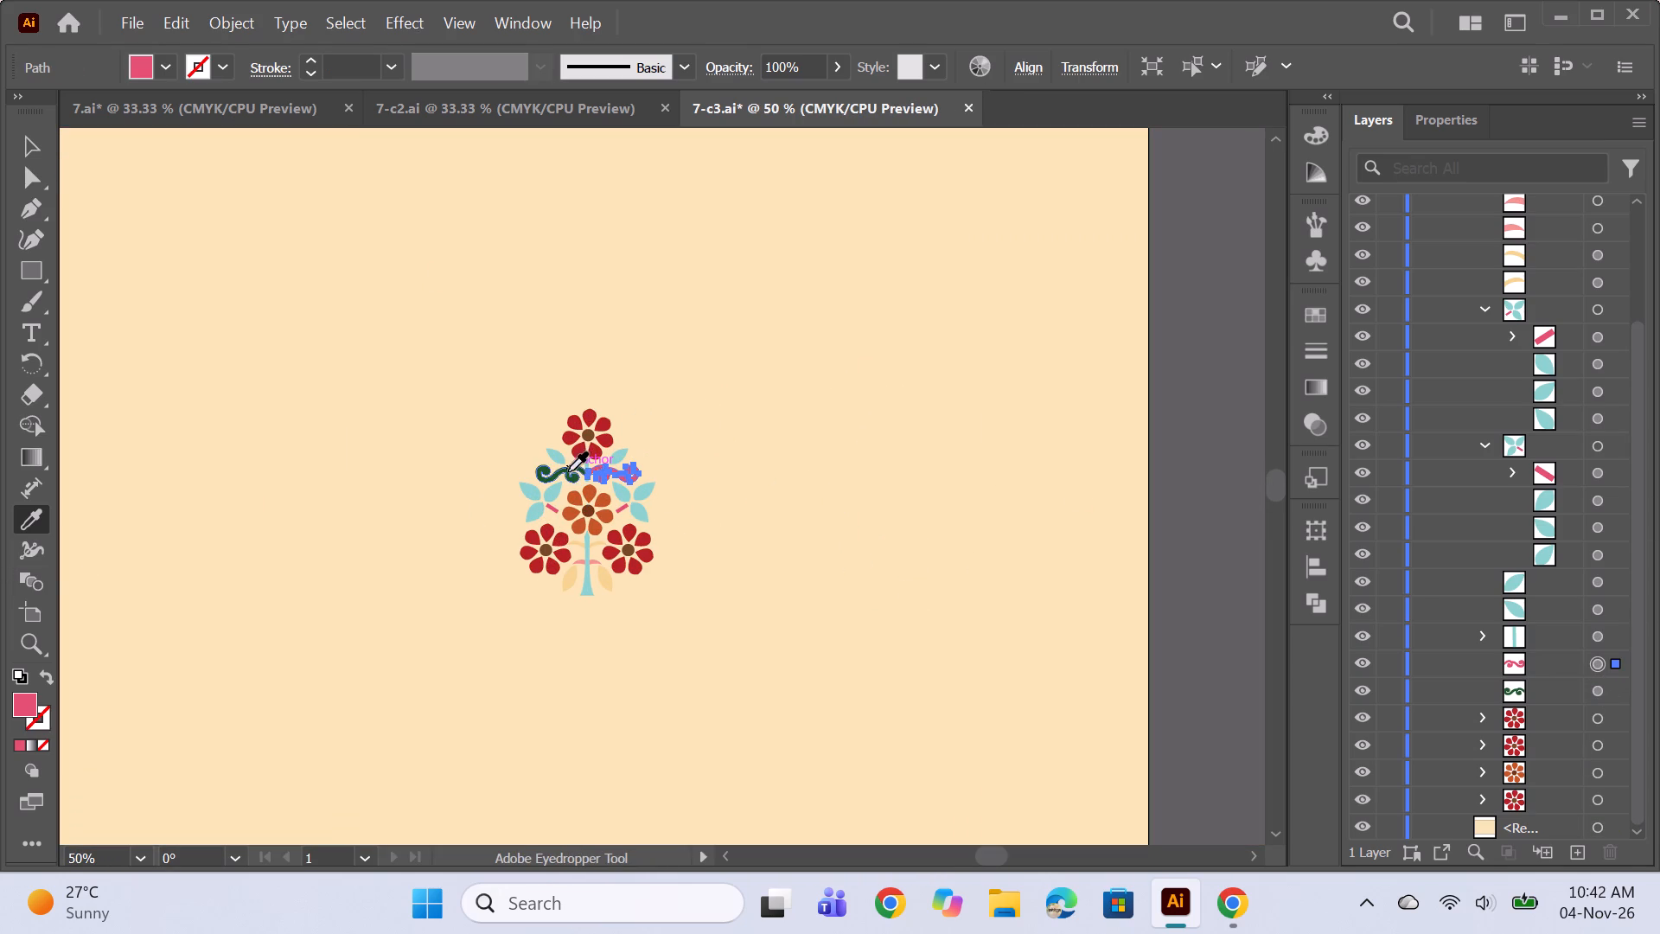
left_click(568, 471)
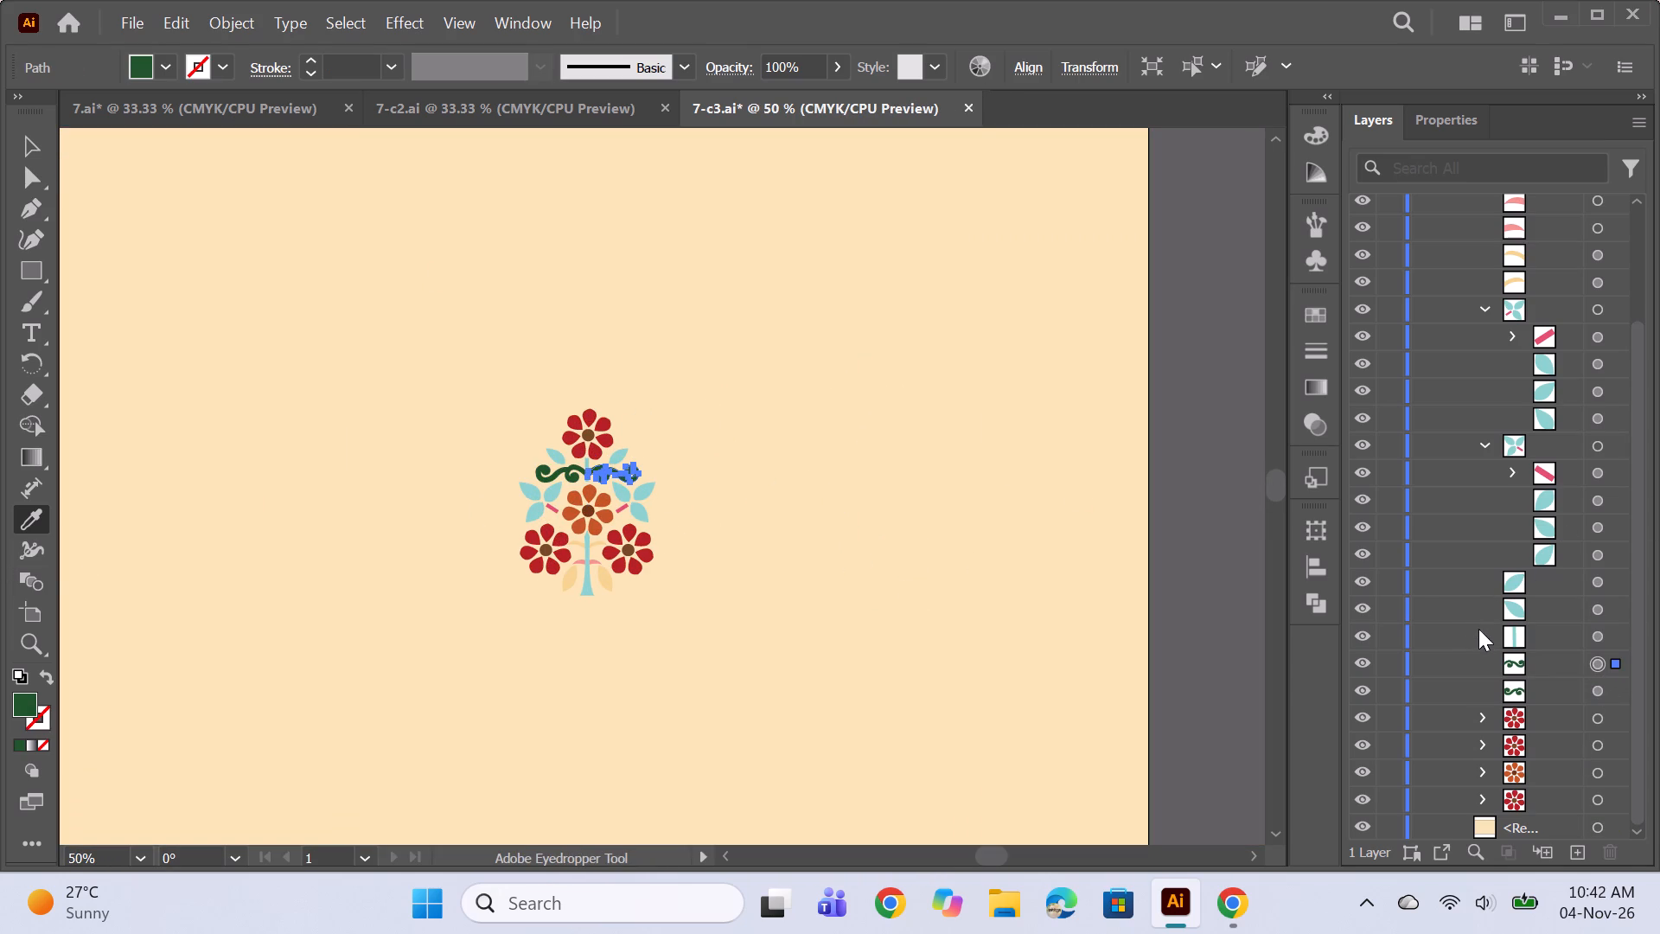
left_click(1478, 629)
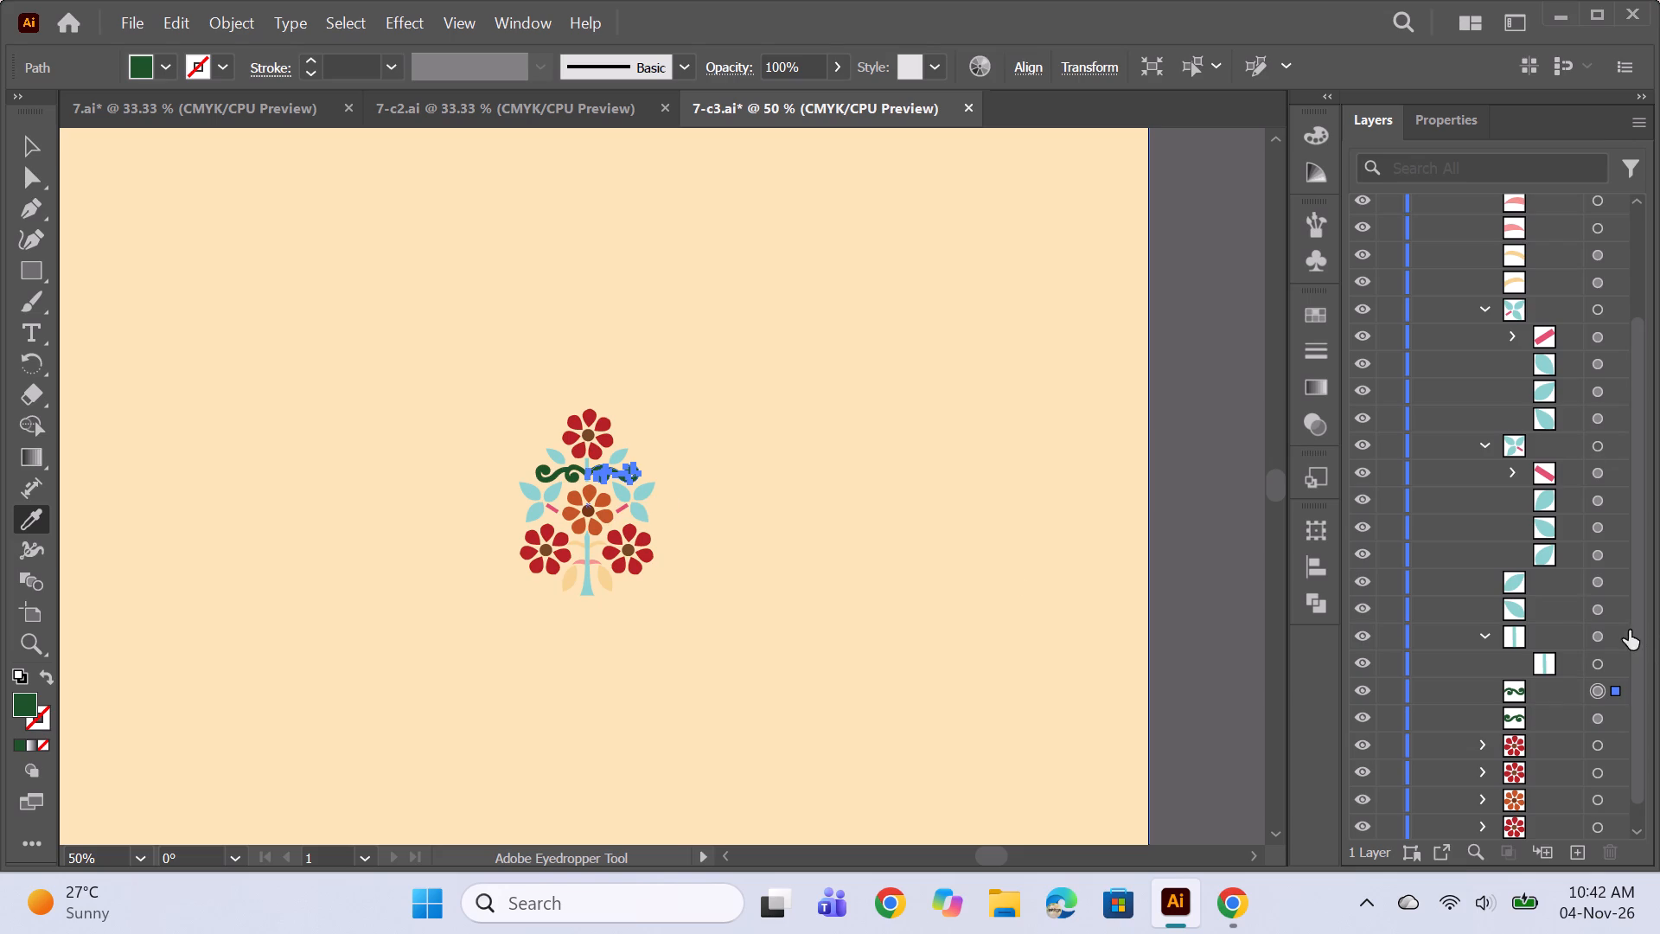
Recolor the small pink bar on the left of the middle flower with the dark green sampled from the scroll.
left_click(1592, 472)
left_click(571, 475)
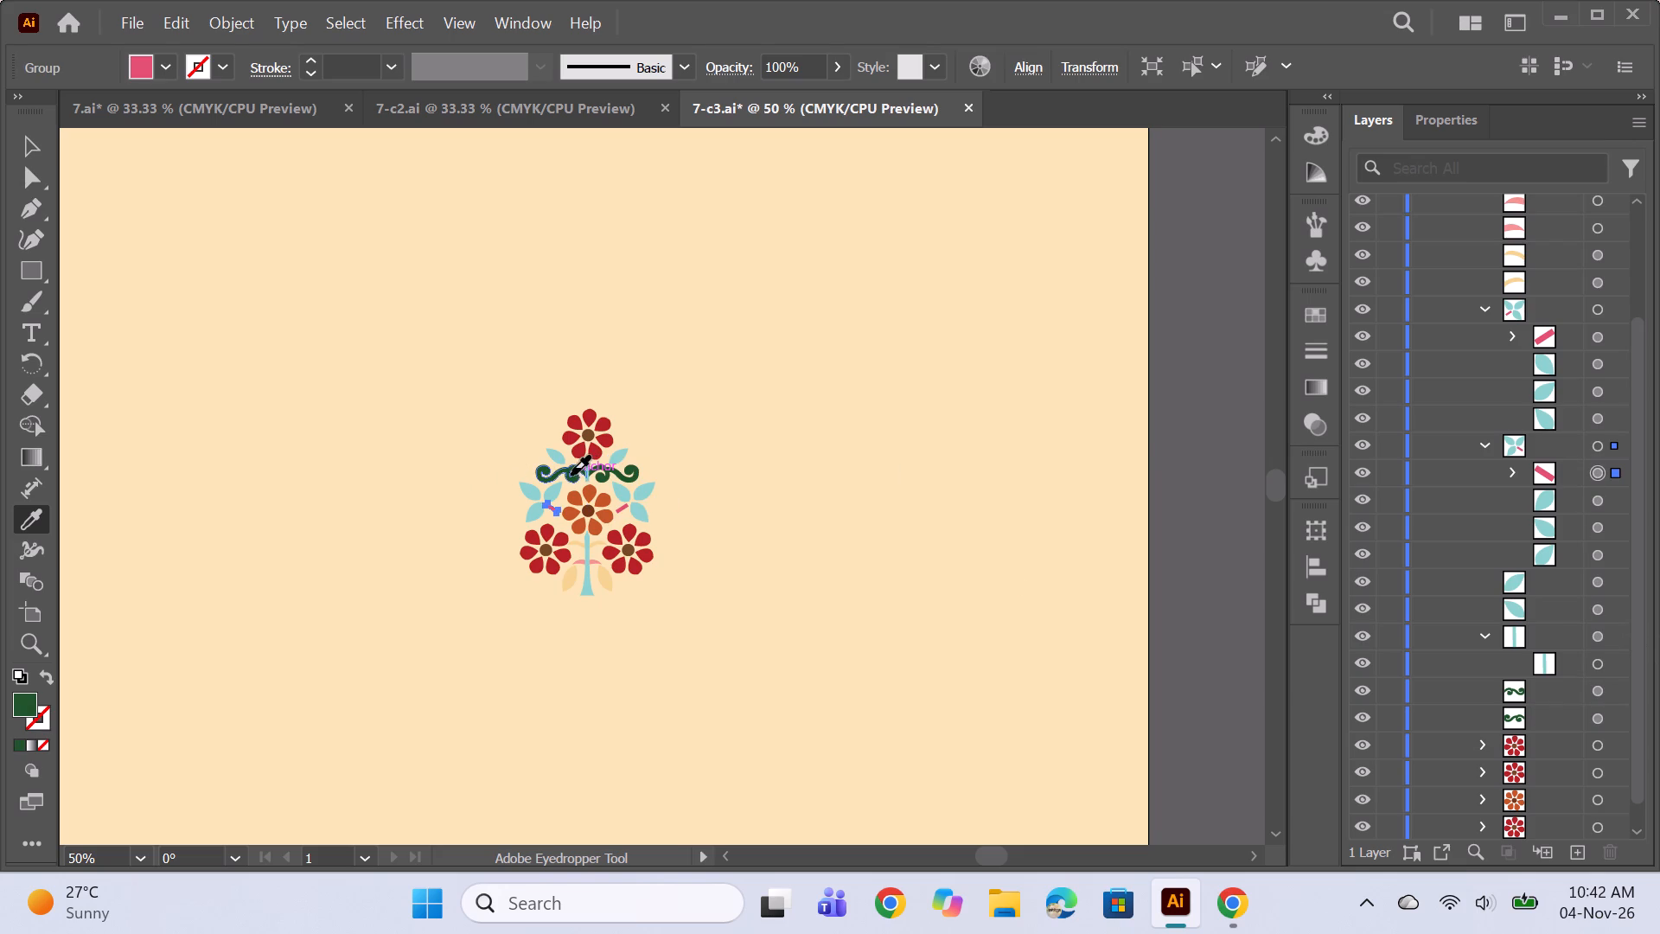
Set the fill of the short upper stem between the top and middle flowers to brown 75591B.
left_click(1594, 665)
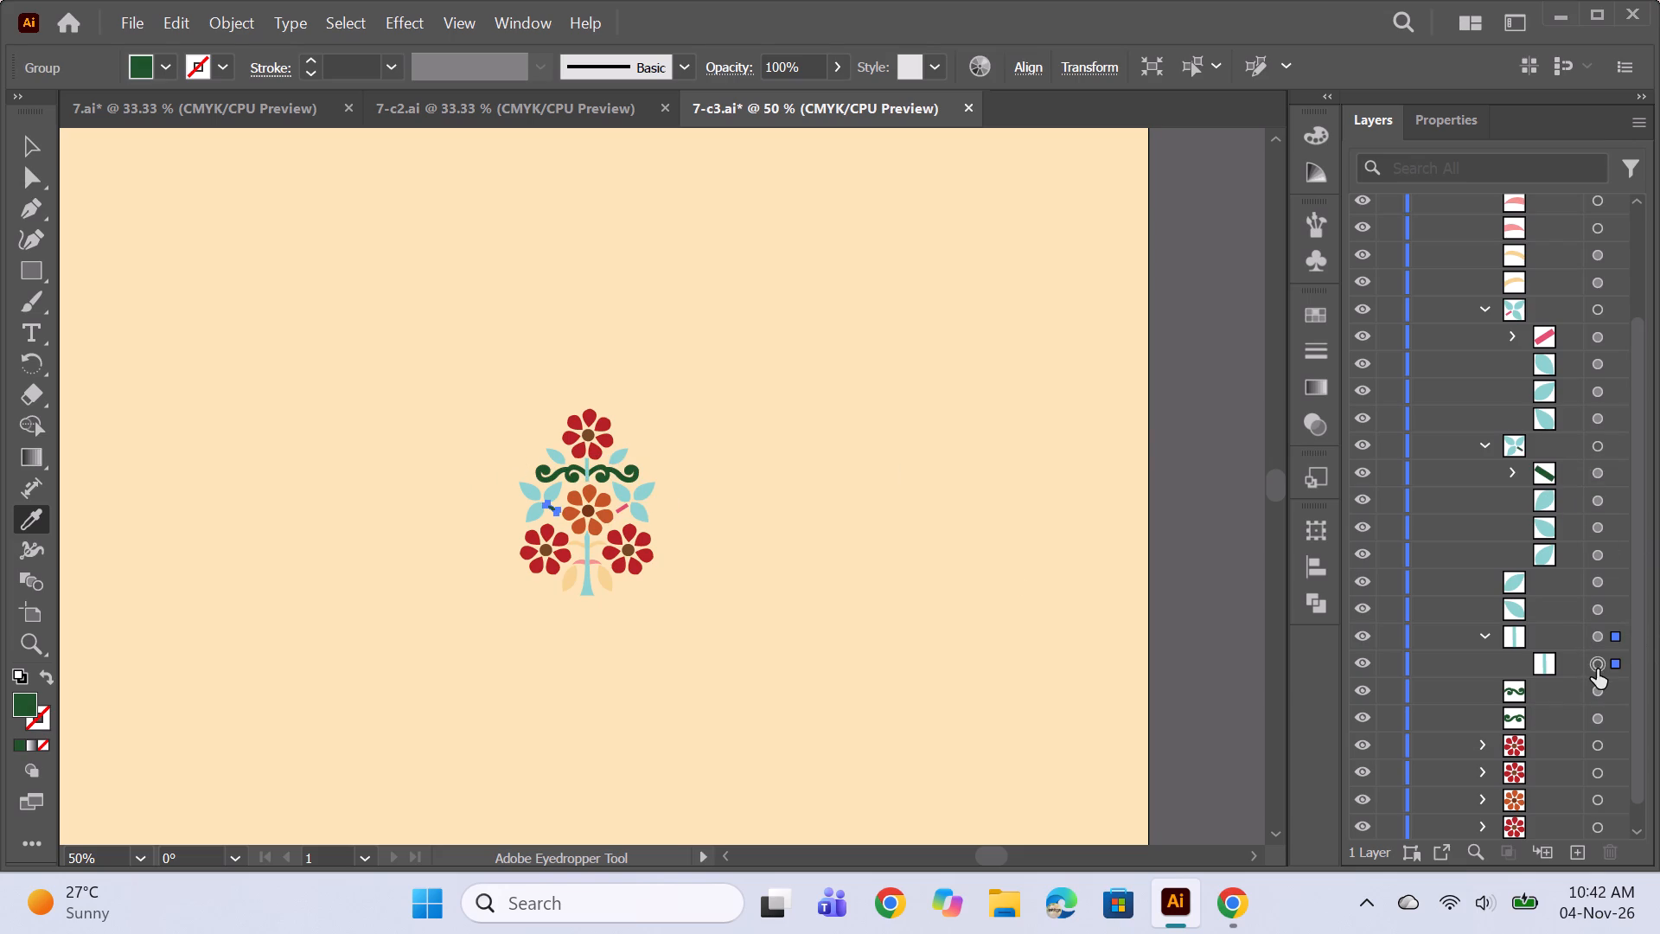
double_click(20, 697)
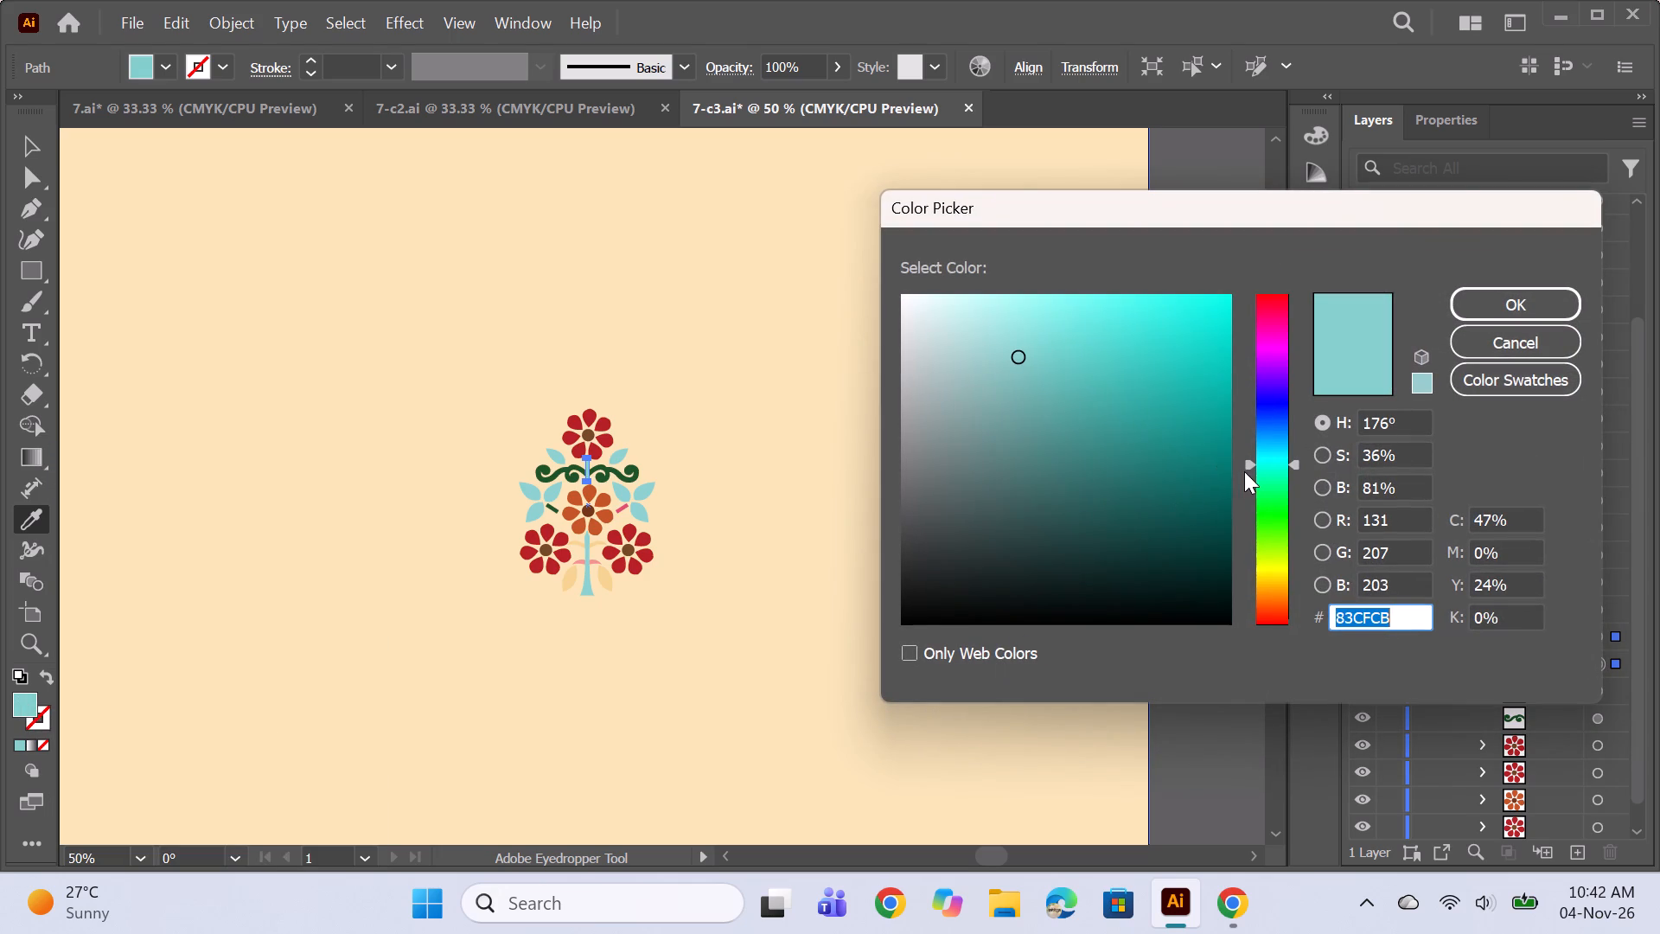
left_click(1270, 577)
left_click(1273, 585)
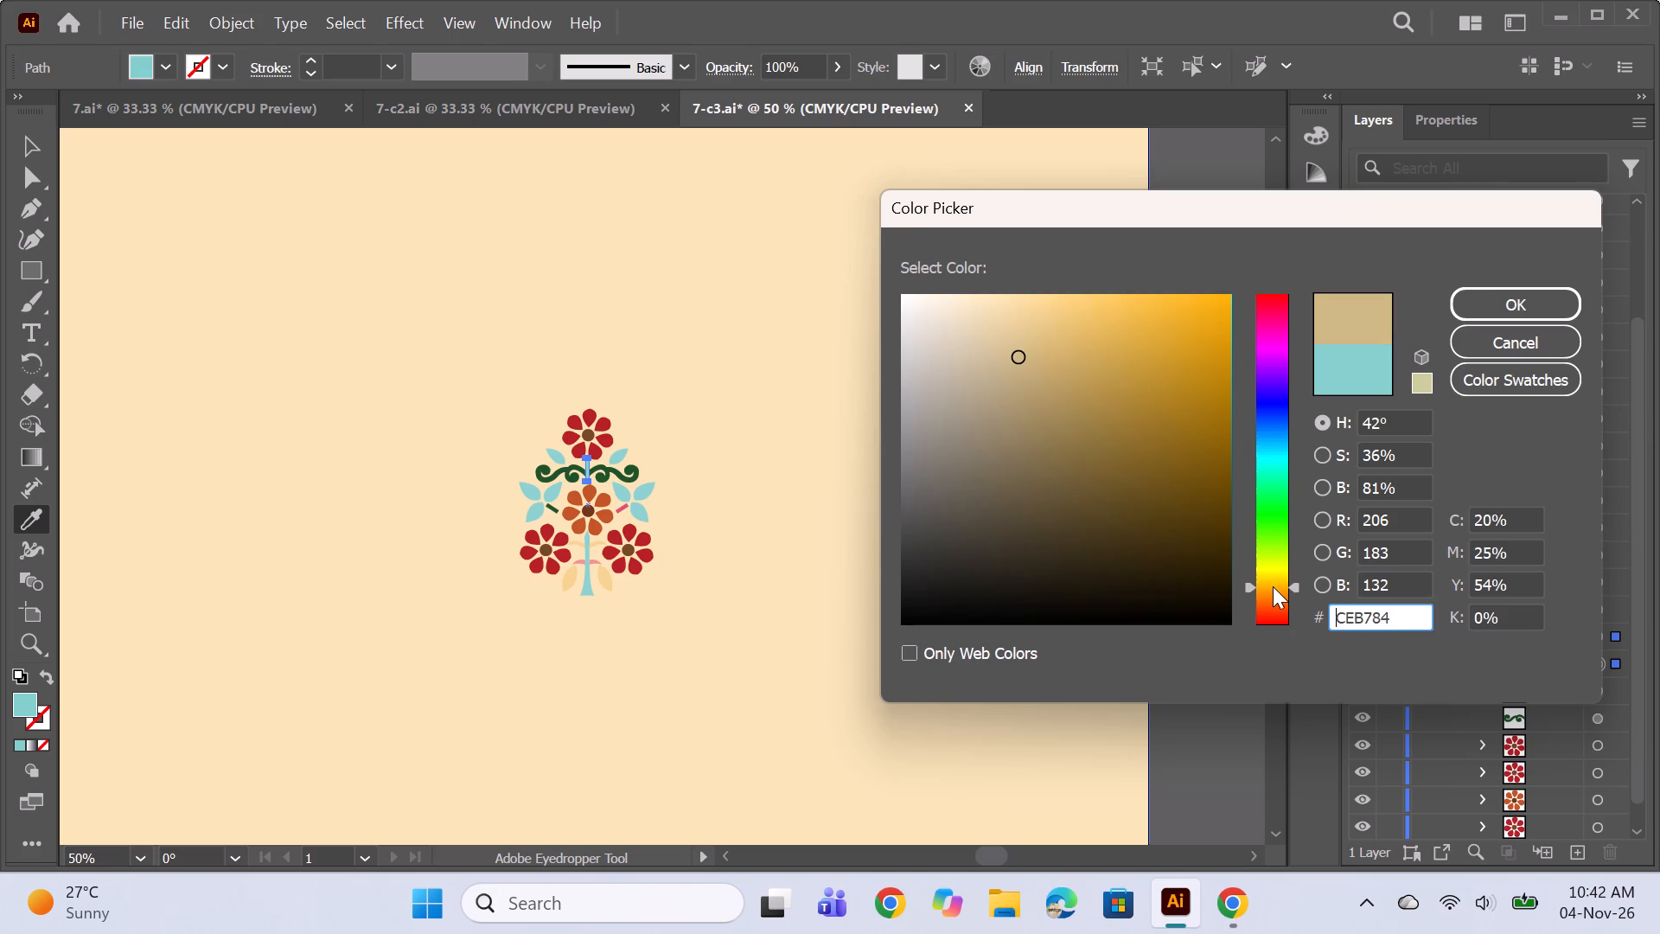
left_click(1179, 432)
left_click(1157, 471)
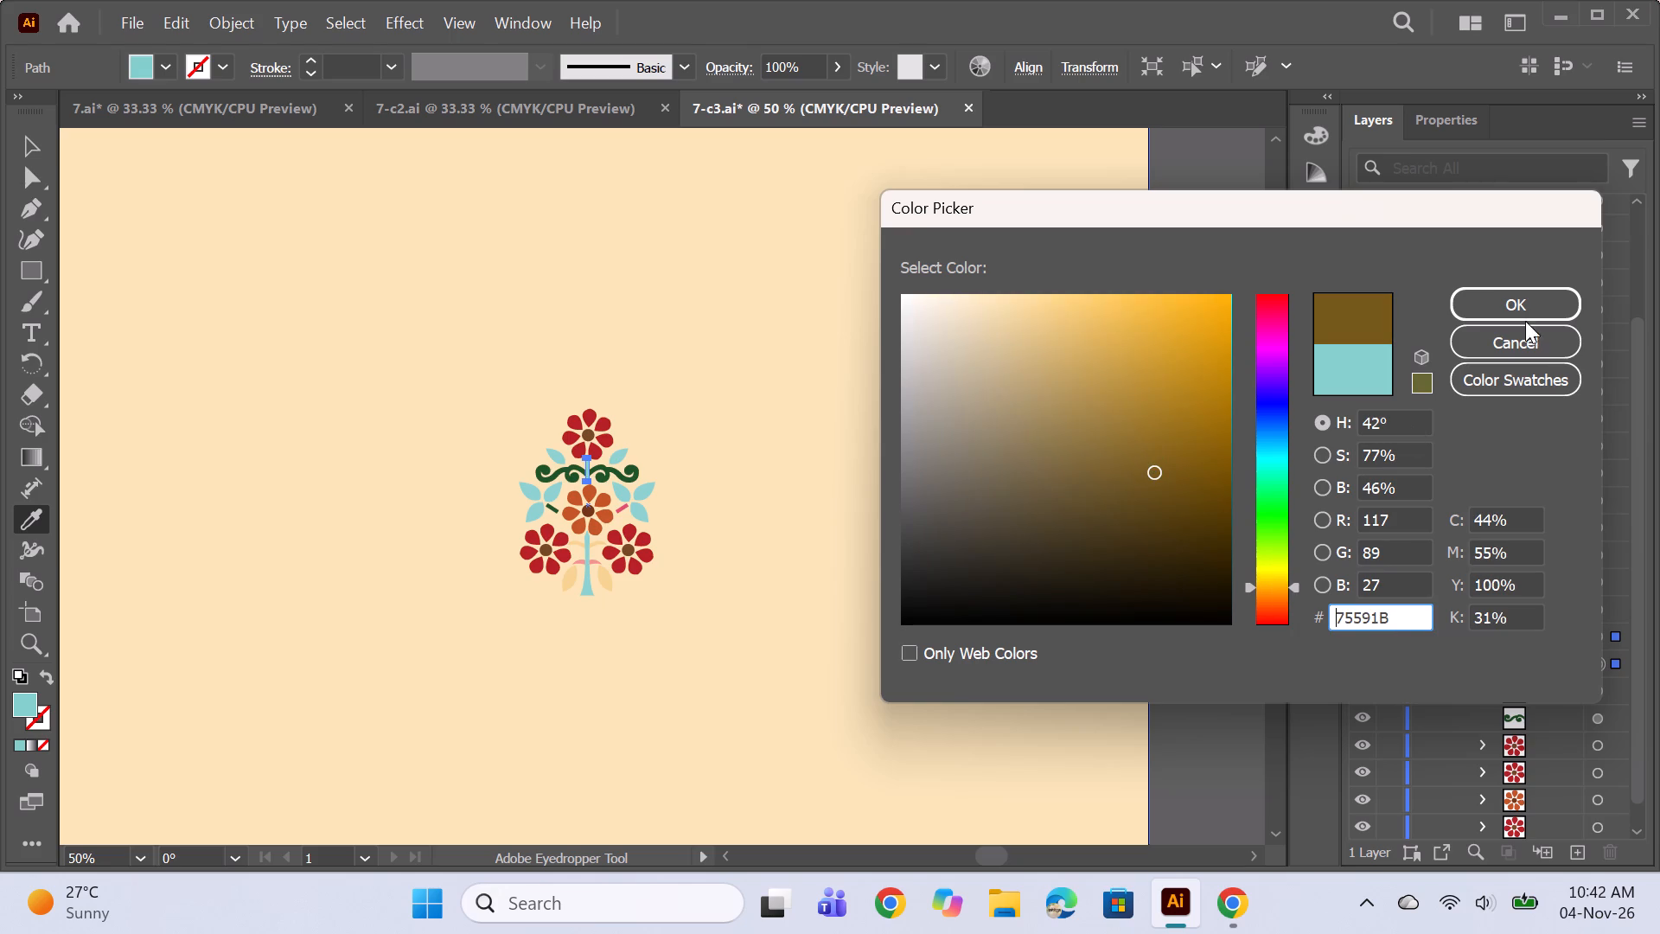
left_click(1509, 312)
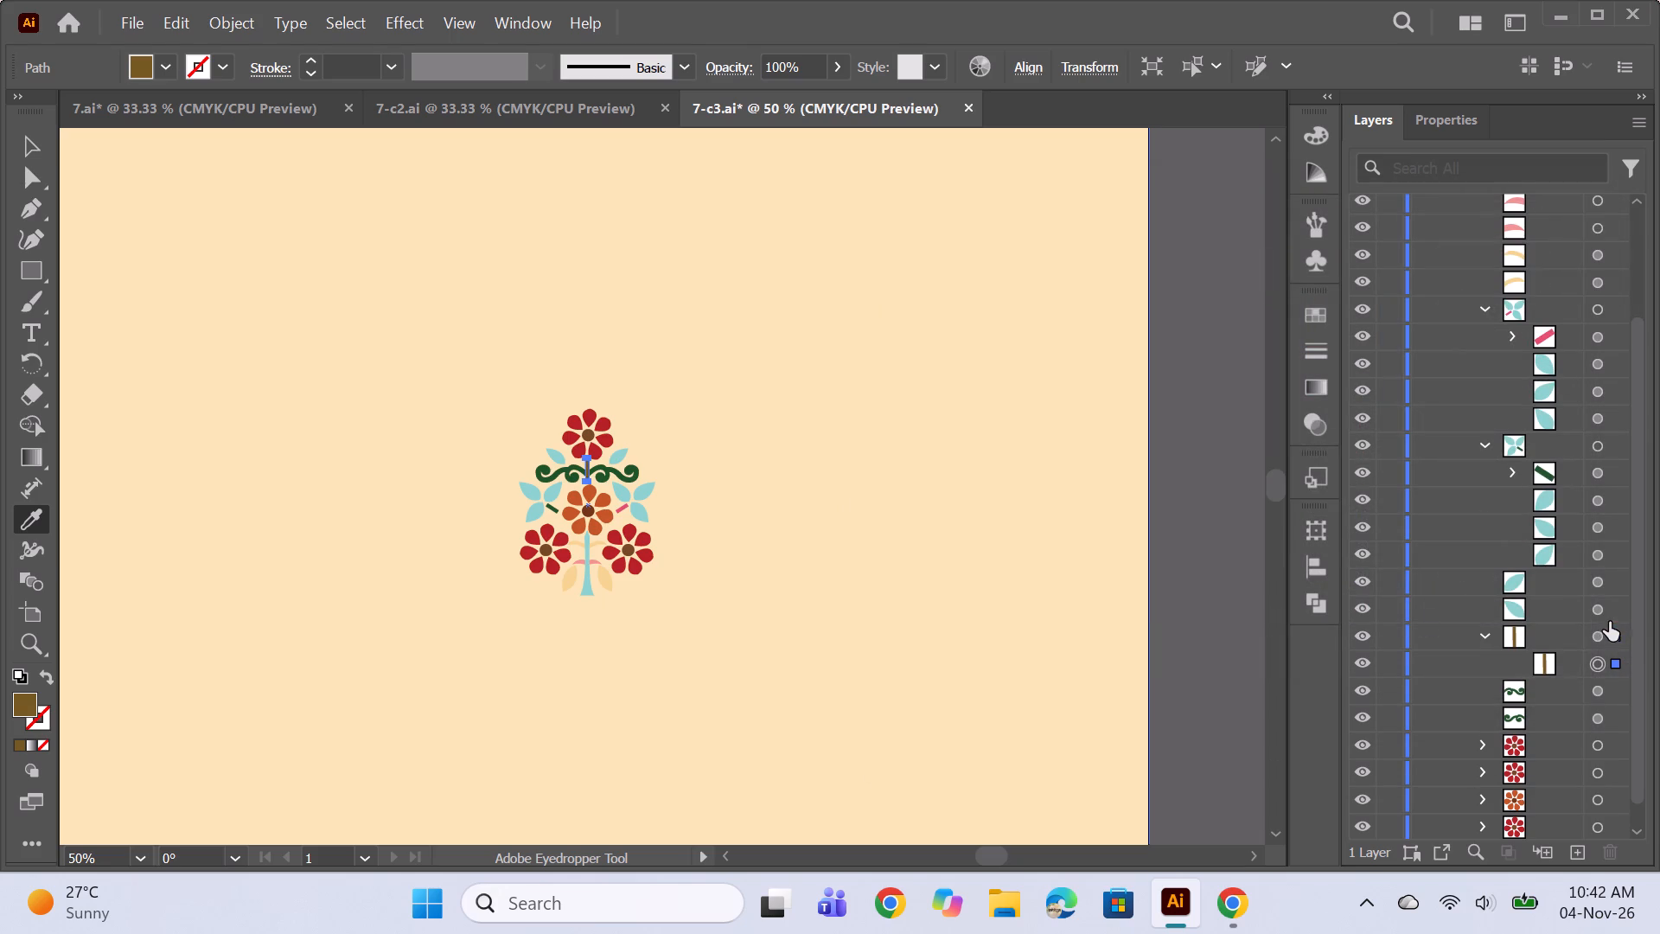
Recolor the two upper leaves and the three leaves of the left cluster with the upper stem's brown, and deselect them.
left_click(1597, 611)
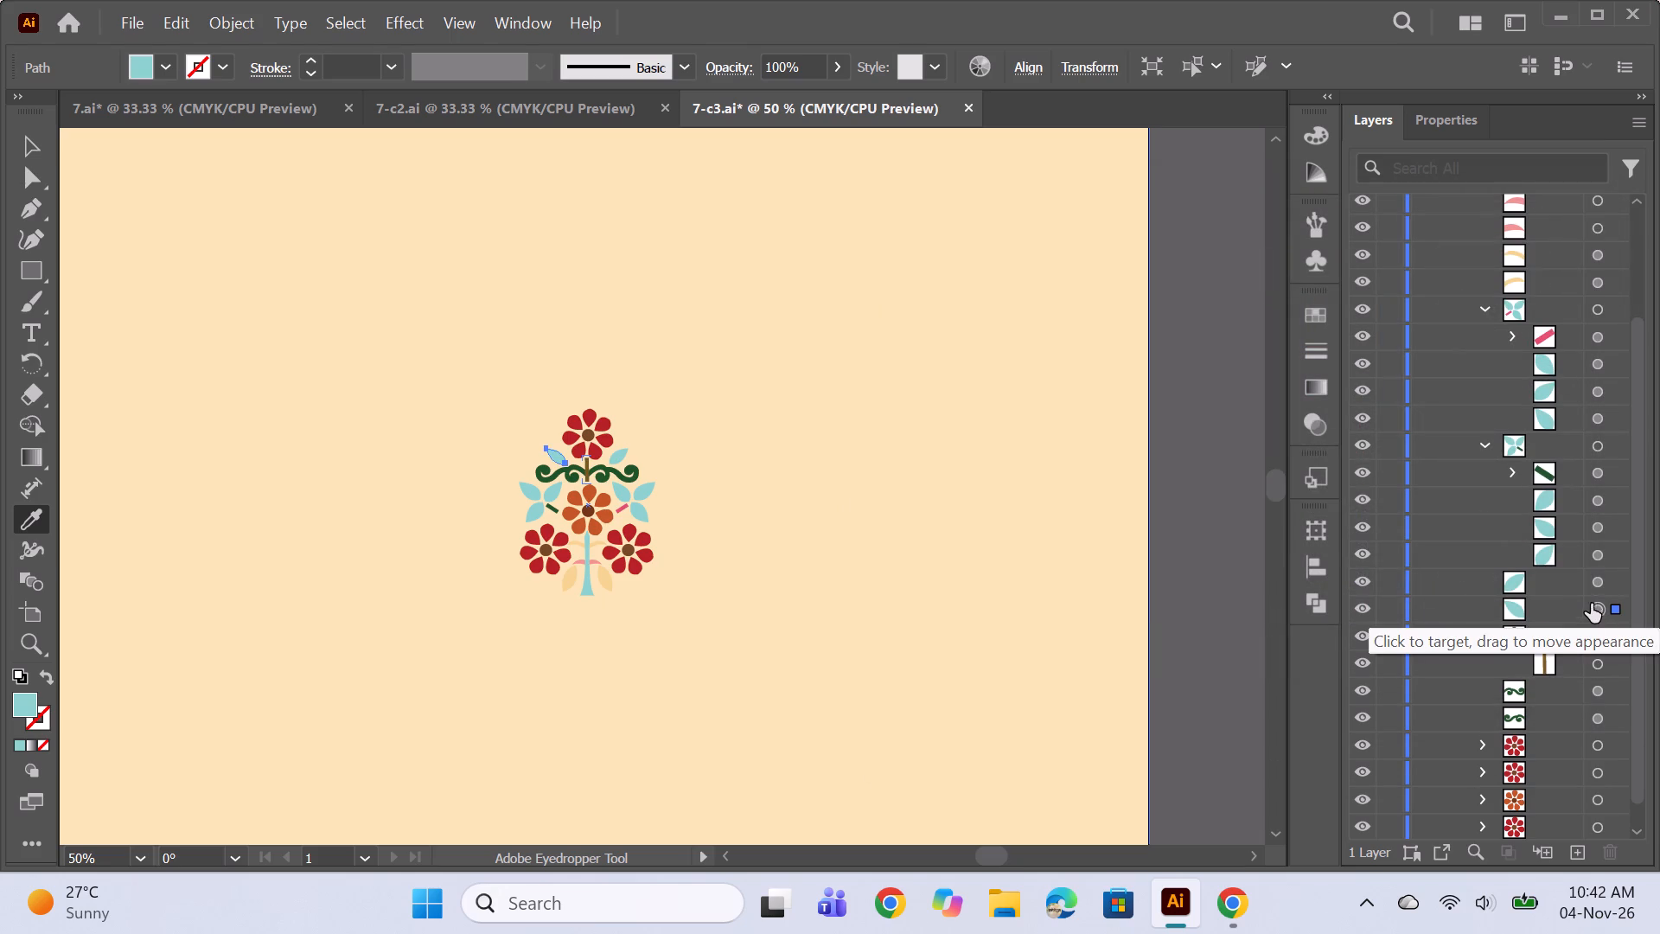
left_click(1593, 583, "ctrl")
left_click(1600, 557, "ctrl")
left_click(1602, 533, "ctrl")
left_click(1596, 502, "ctrl")
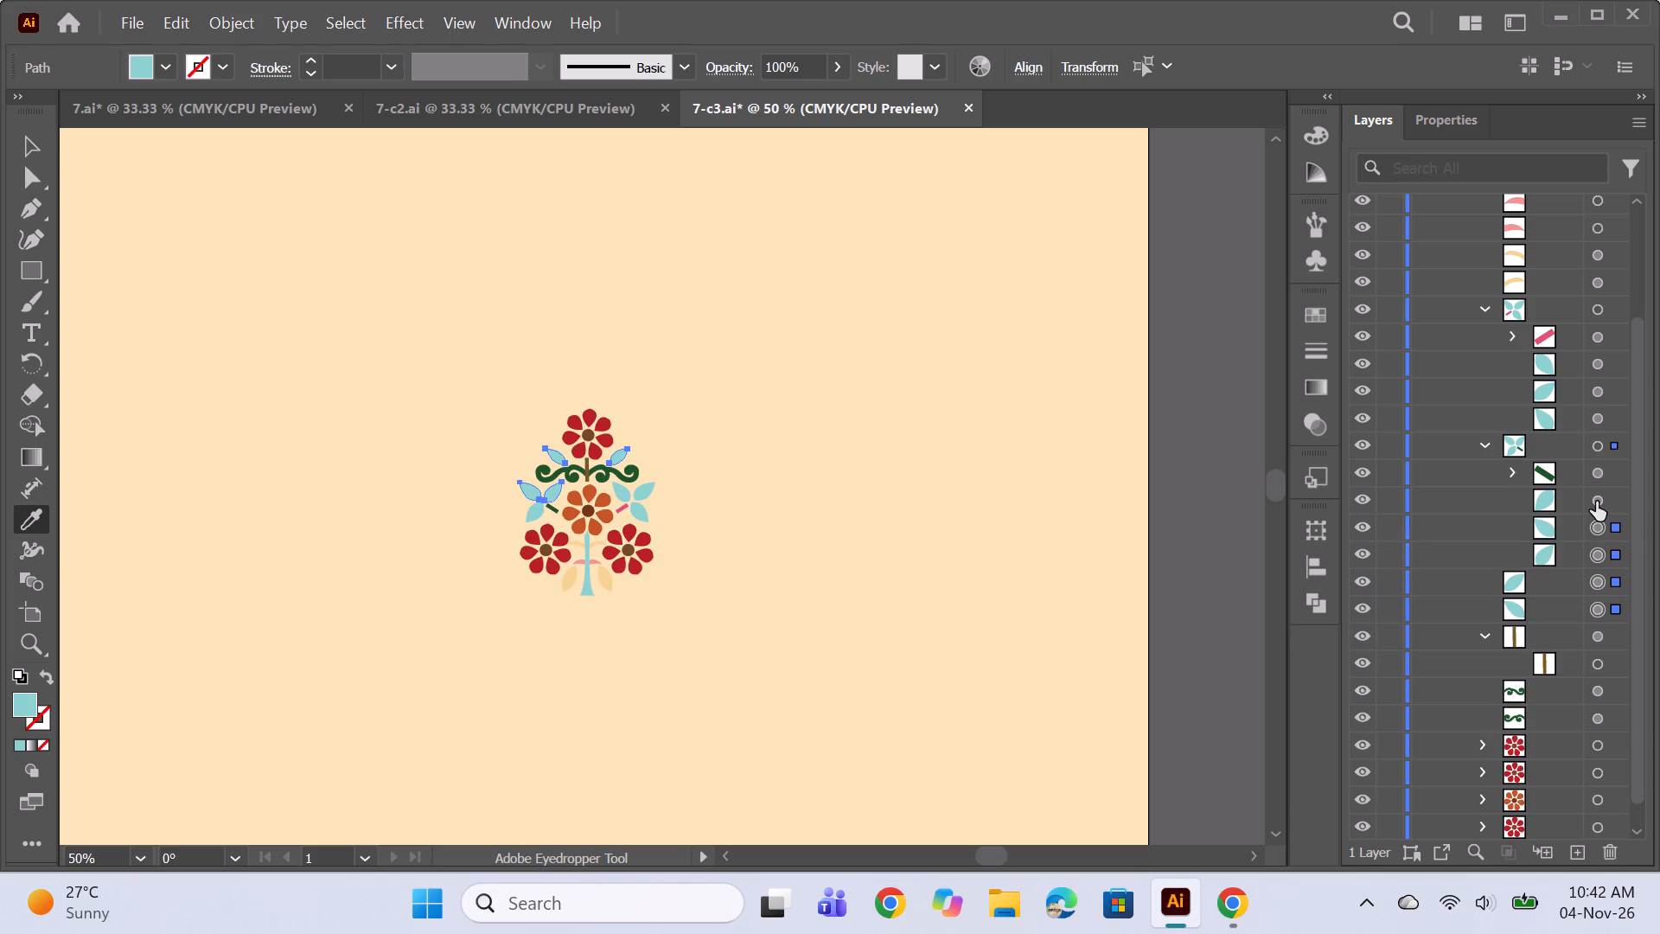
left_click(589, 463)
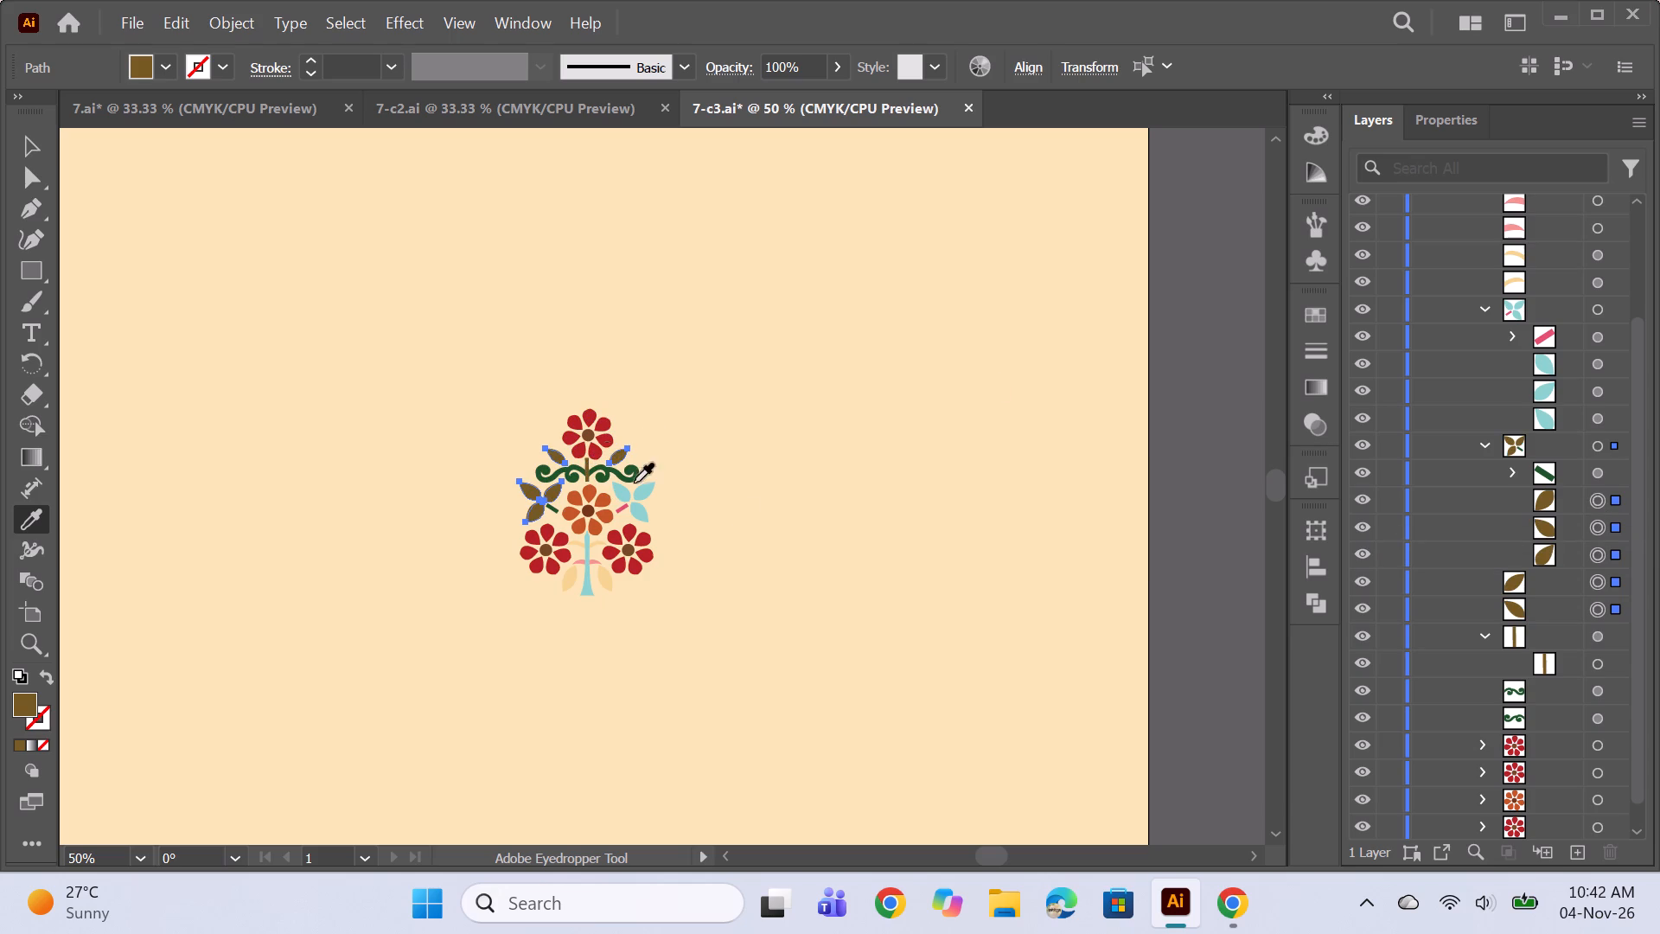
left_click(891, 560, "ctrl")
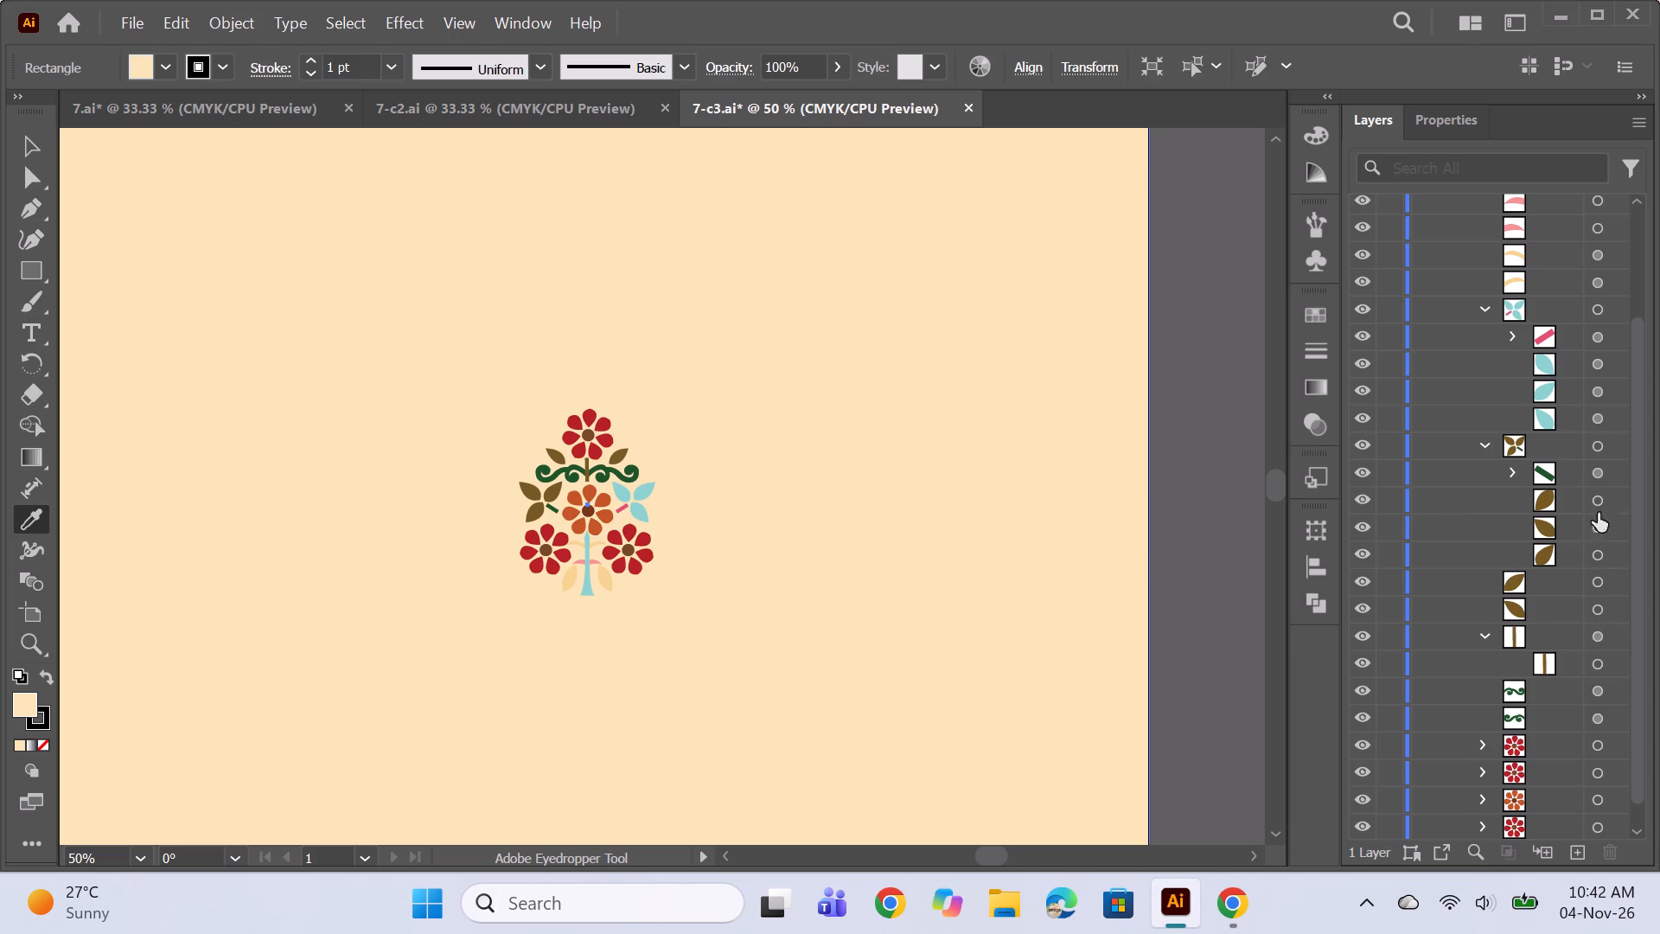
Recolor the three leaves of the right cluster with the brown sampled from the left cluster's leaves.
left_click(1592, 419)
left_click(1603, 355, "shift")
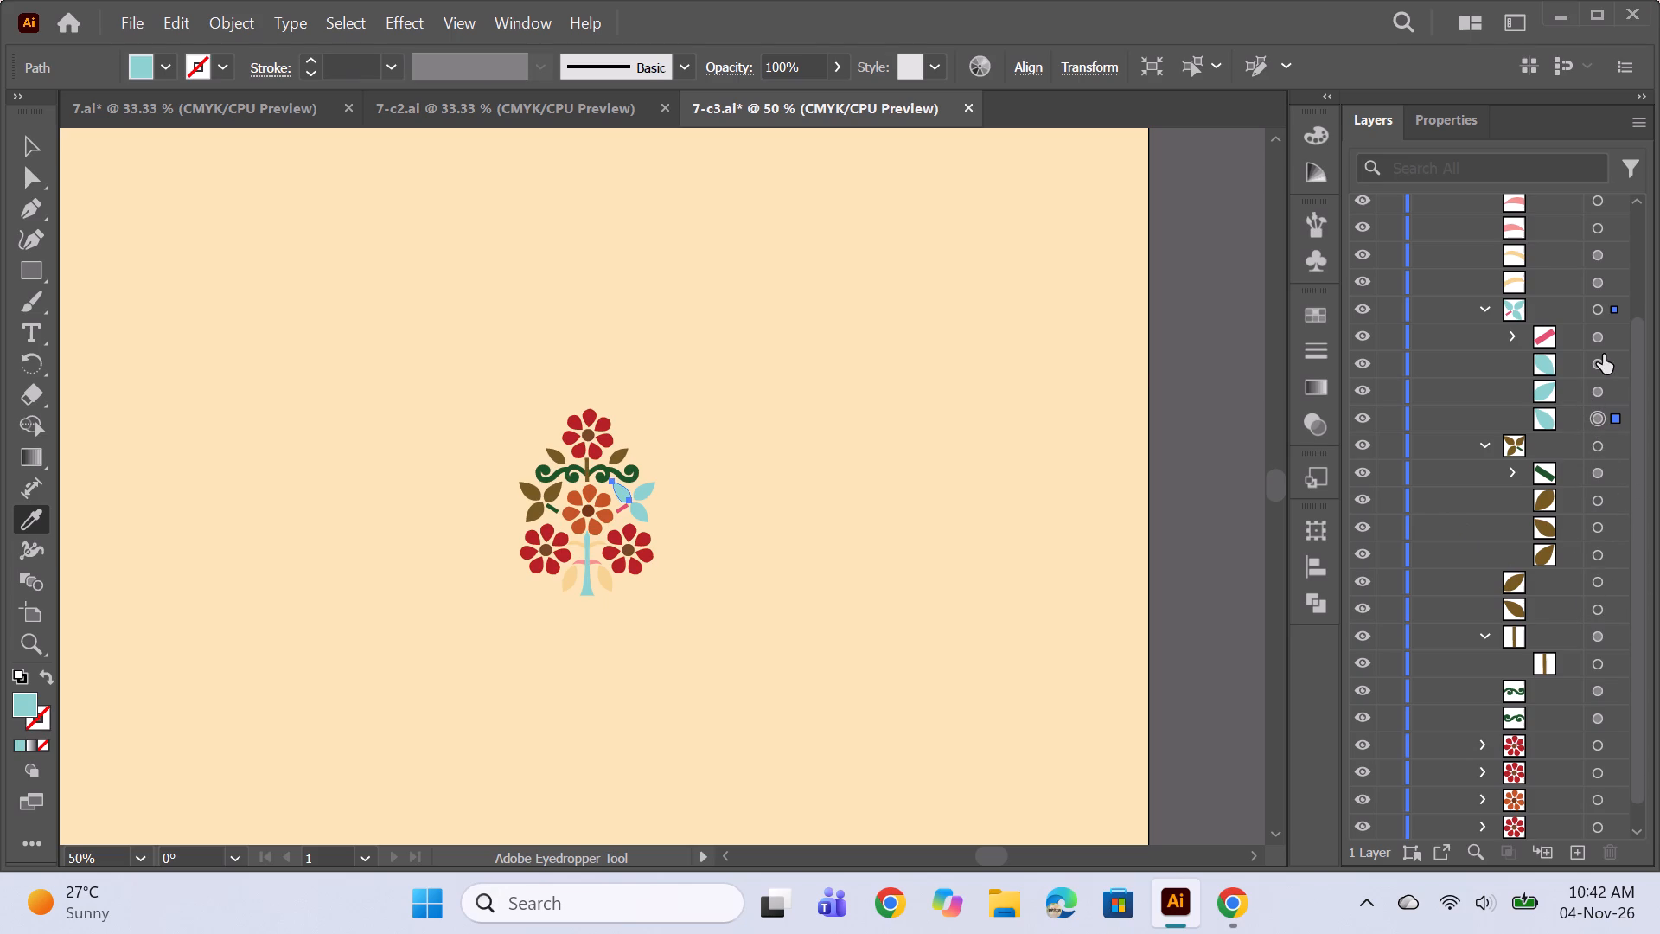
left_click(550, 496)
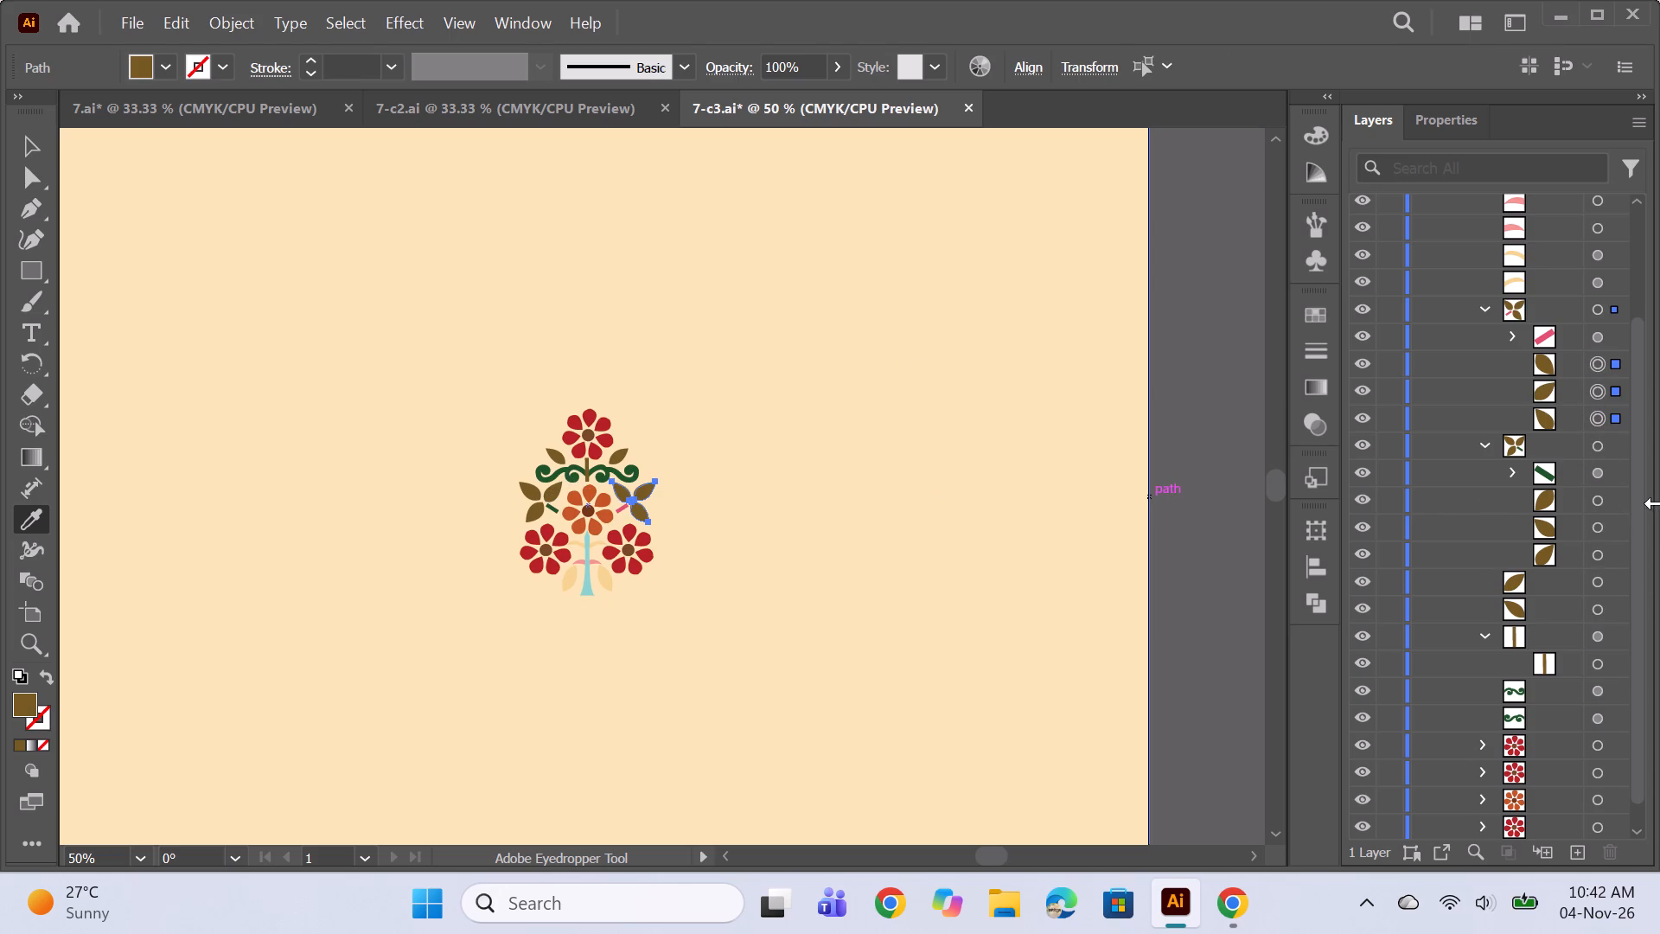
Recolor the small bars on both sides of the middle flower with the dark brown sampled from its center, and deselect them.
left_click(1593, 472)
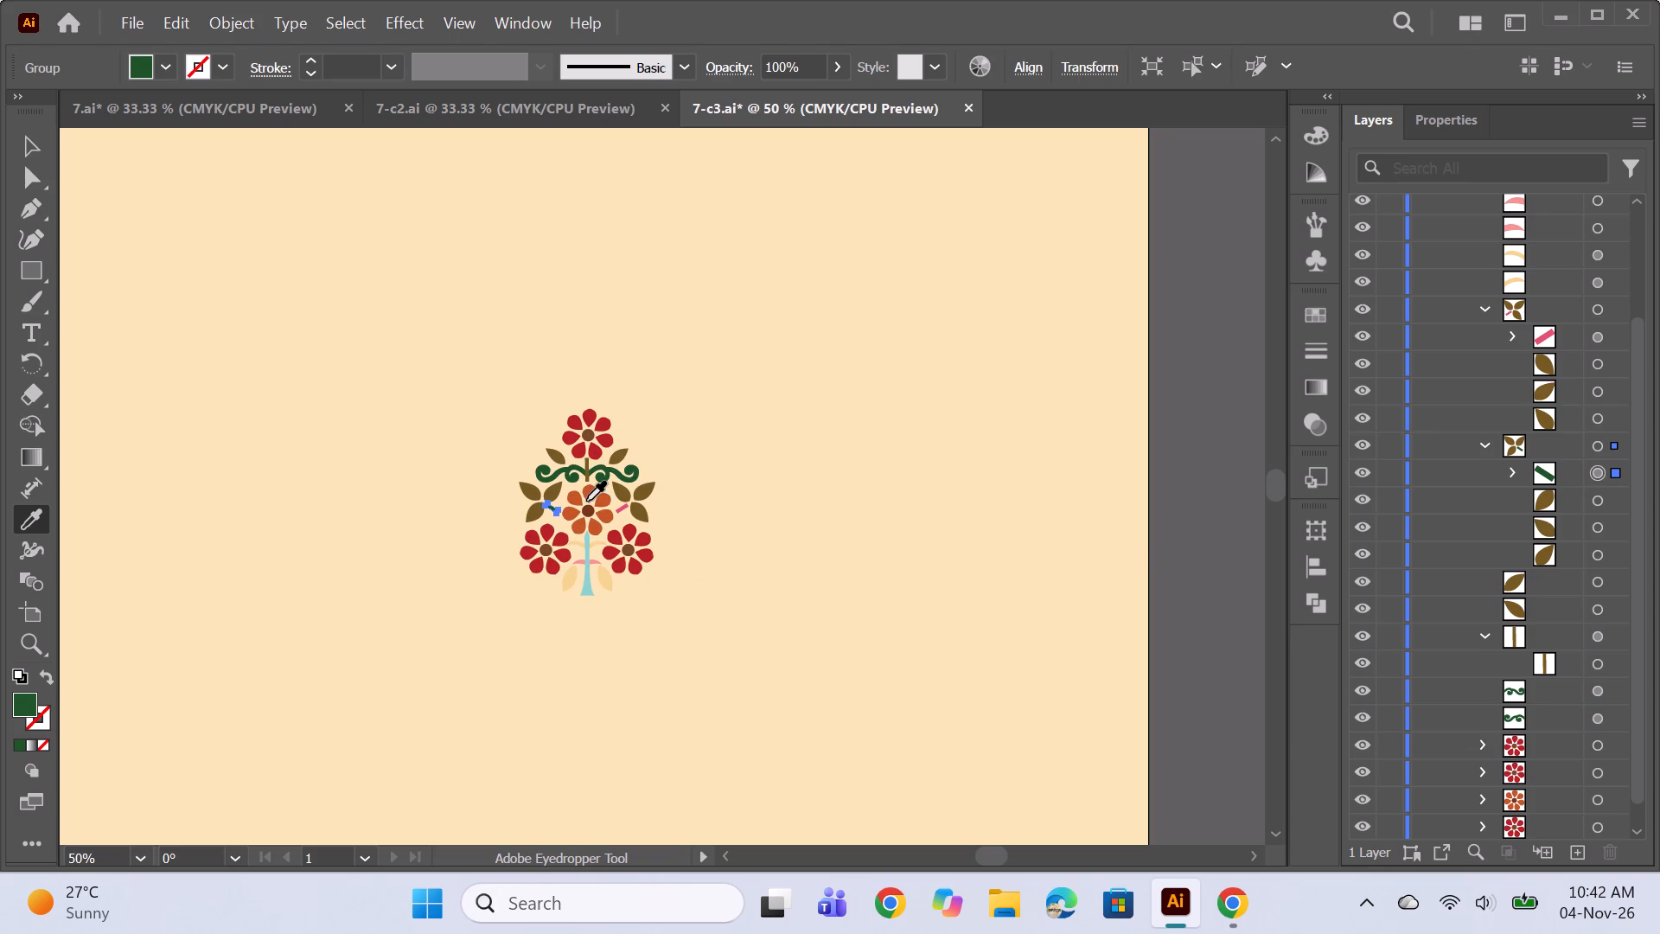
scroll(600, 487, "up", 5, "alt")
left_click(518, 625)
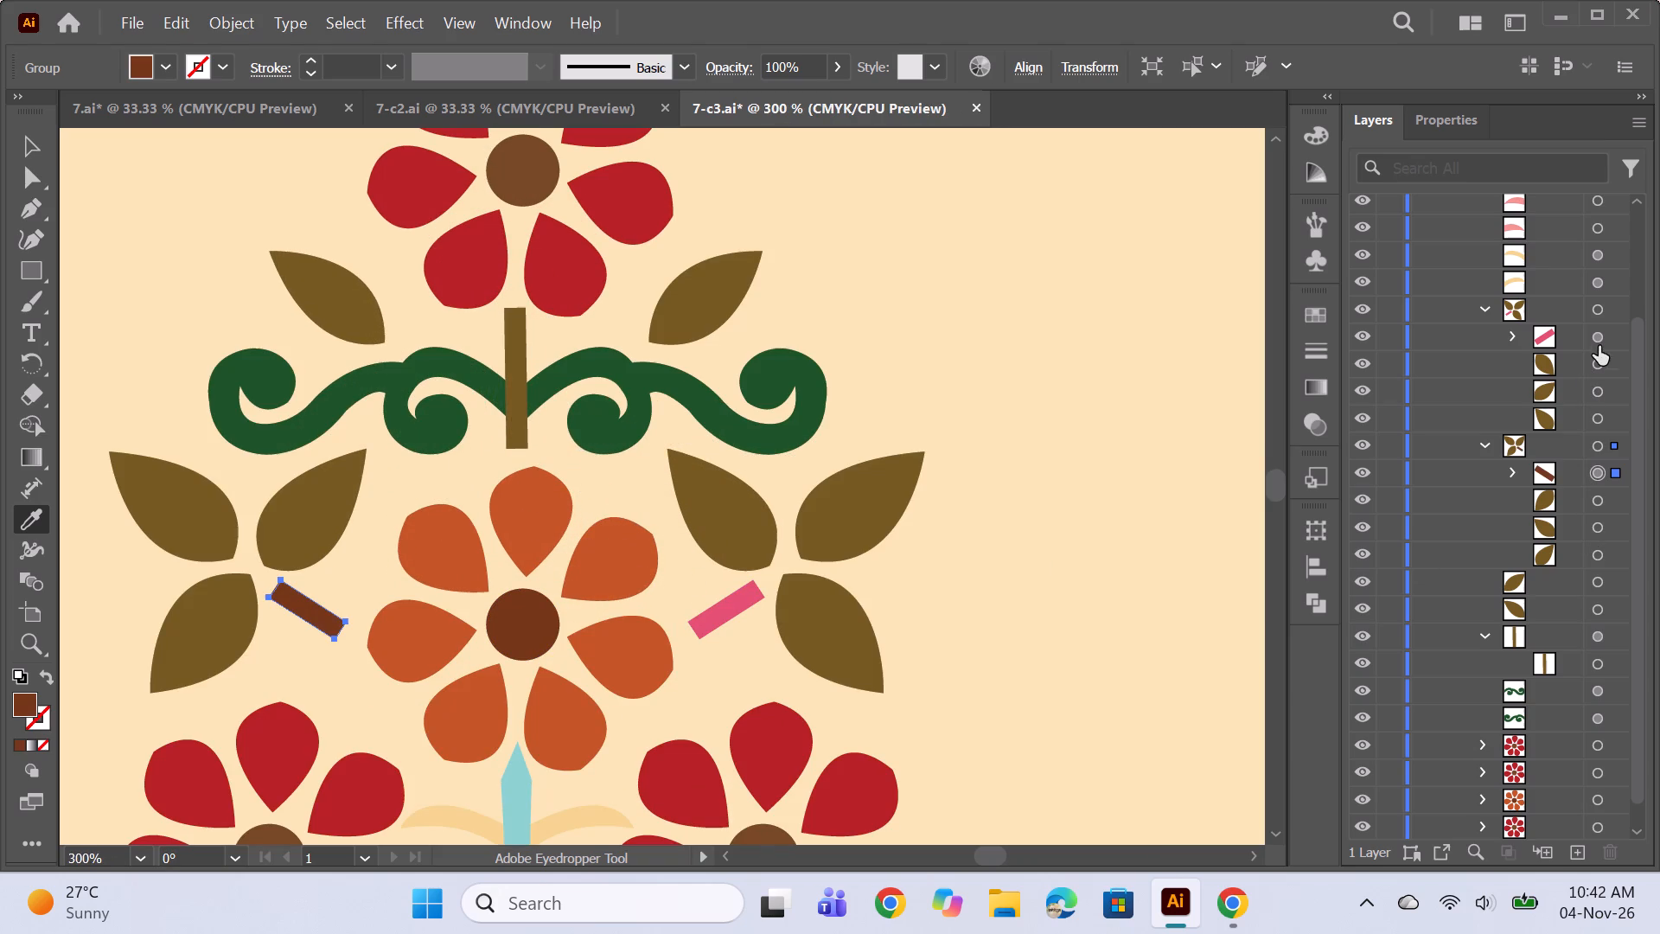
left_click(1601, 336)
left_click(530, 614)
scroll(804, 567, "down", 3, "alt")
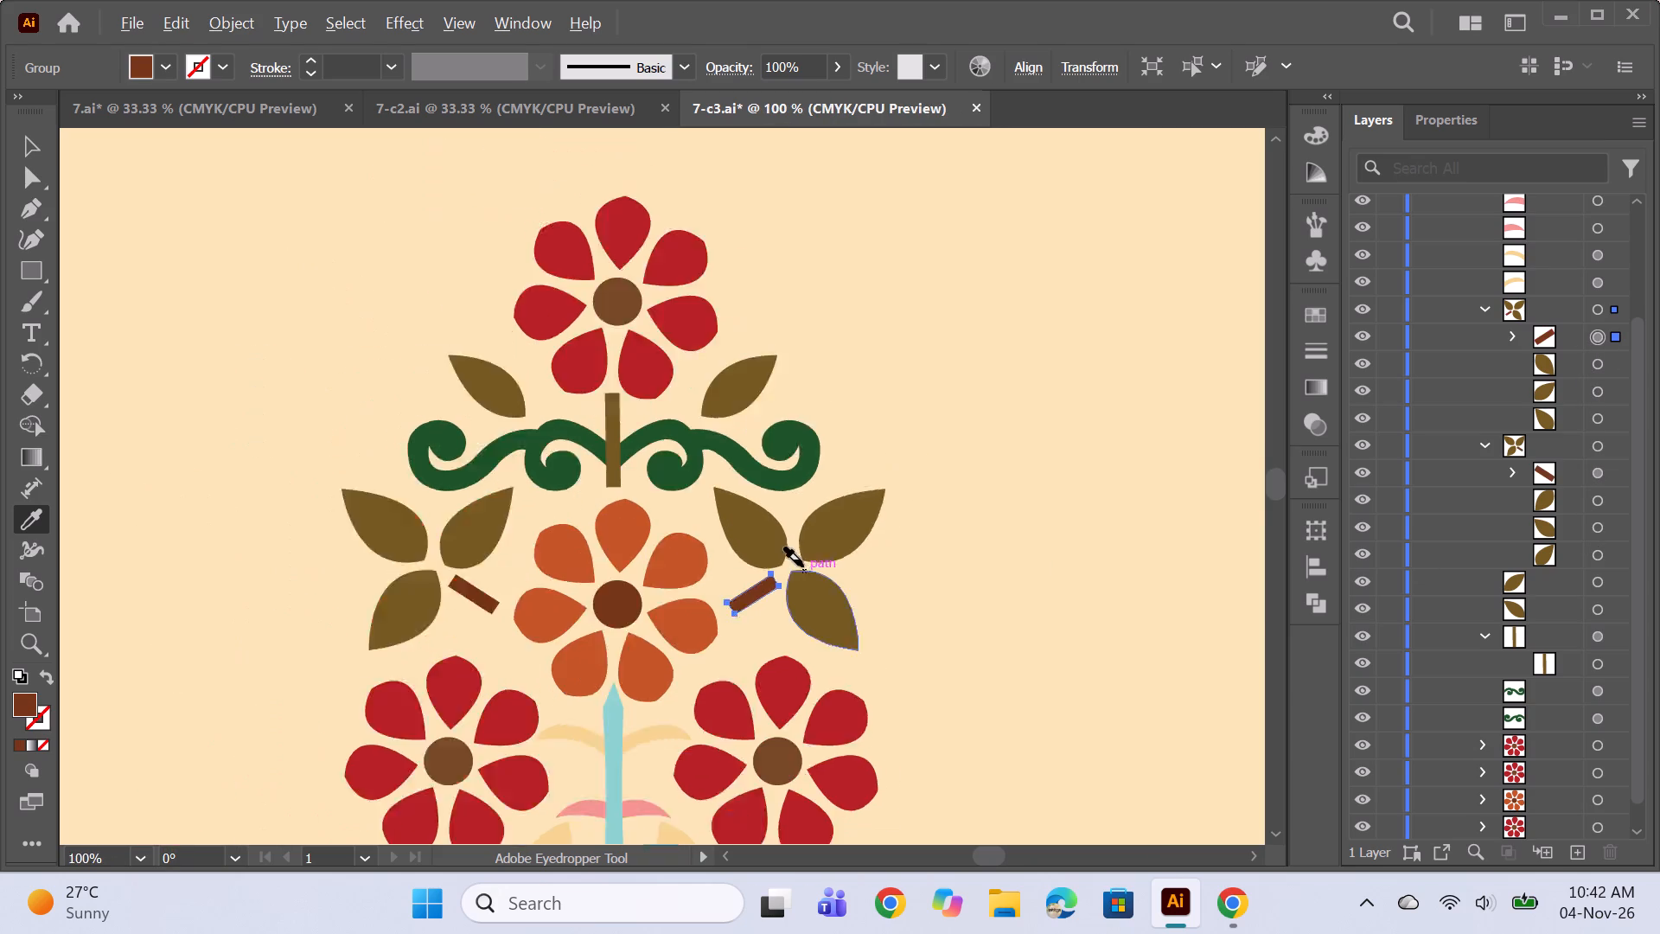
left_click(972, 599, "ctrl")
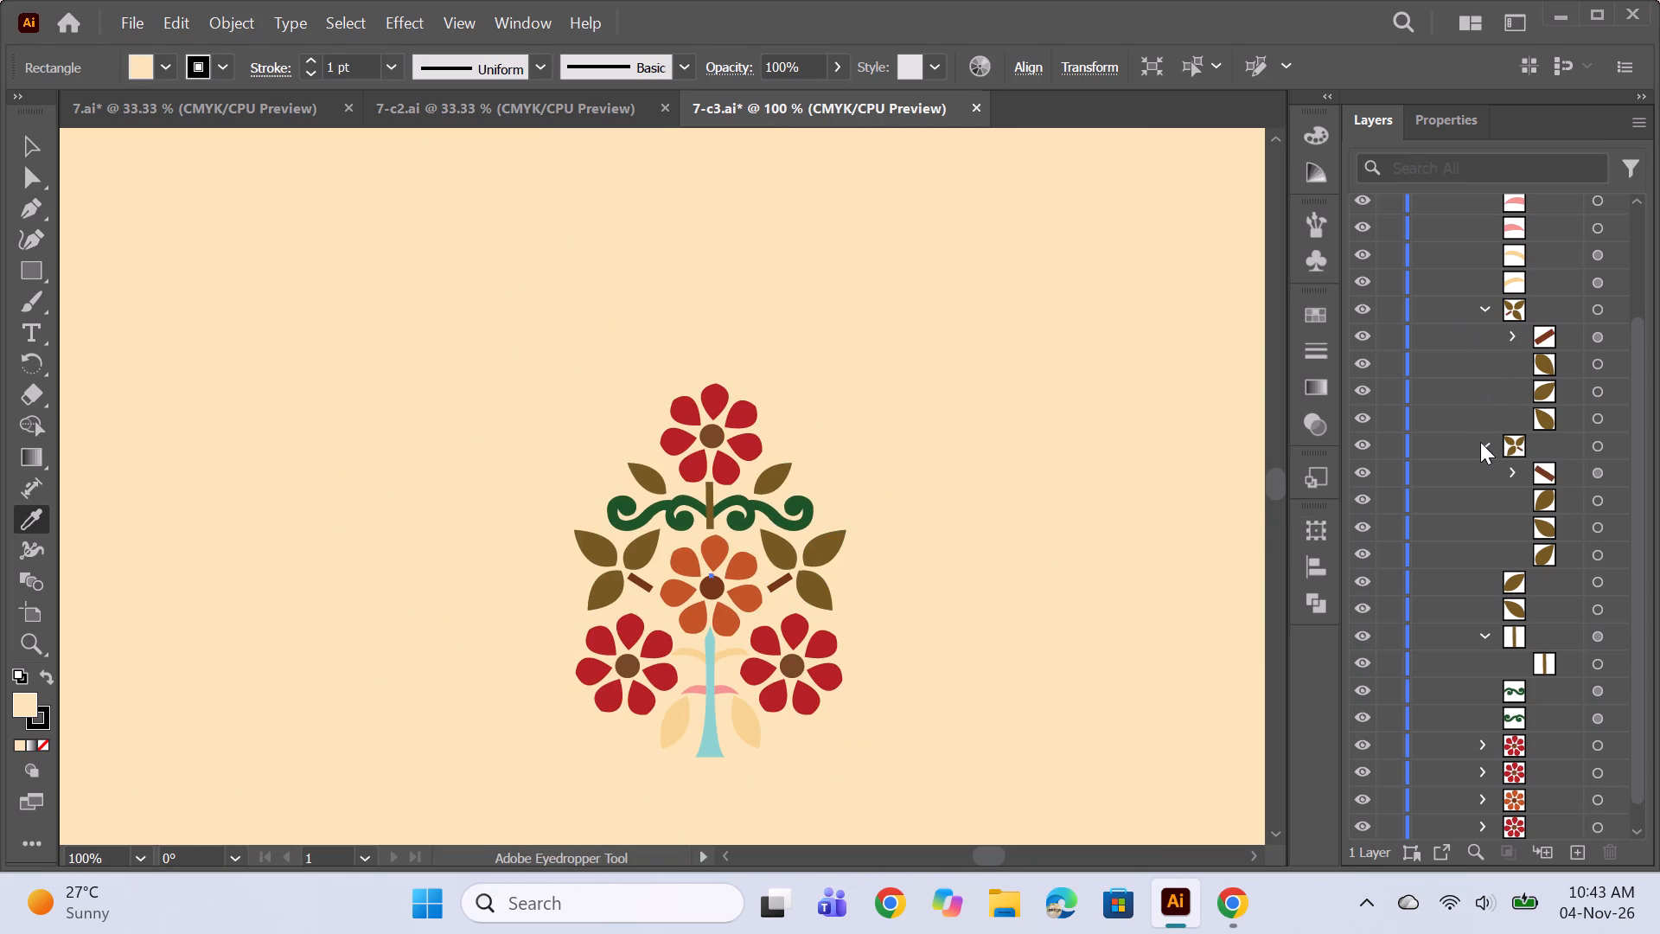
Collapse the two leaf-cluster groups in the layer hierarchy.
left_click(1480, 442)
left_click(1487, 391)
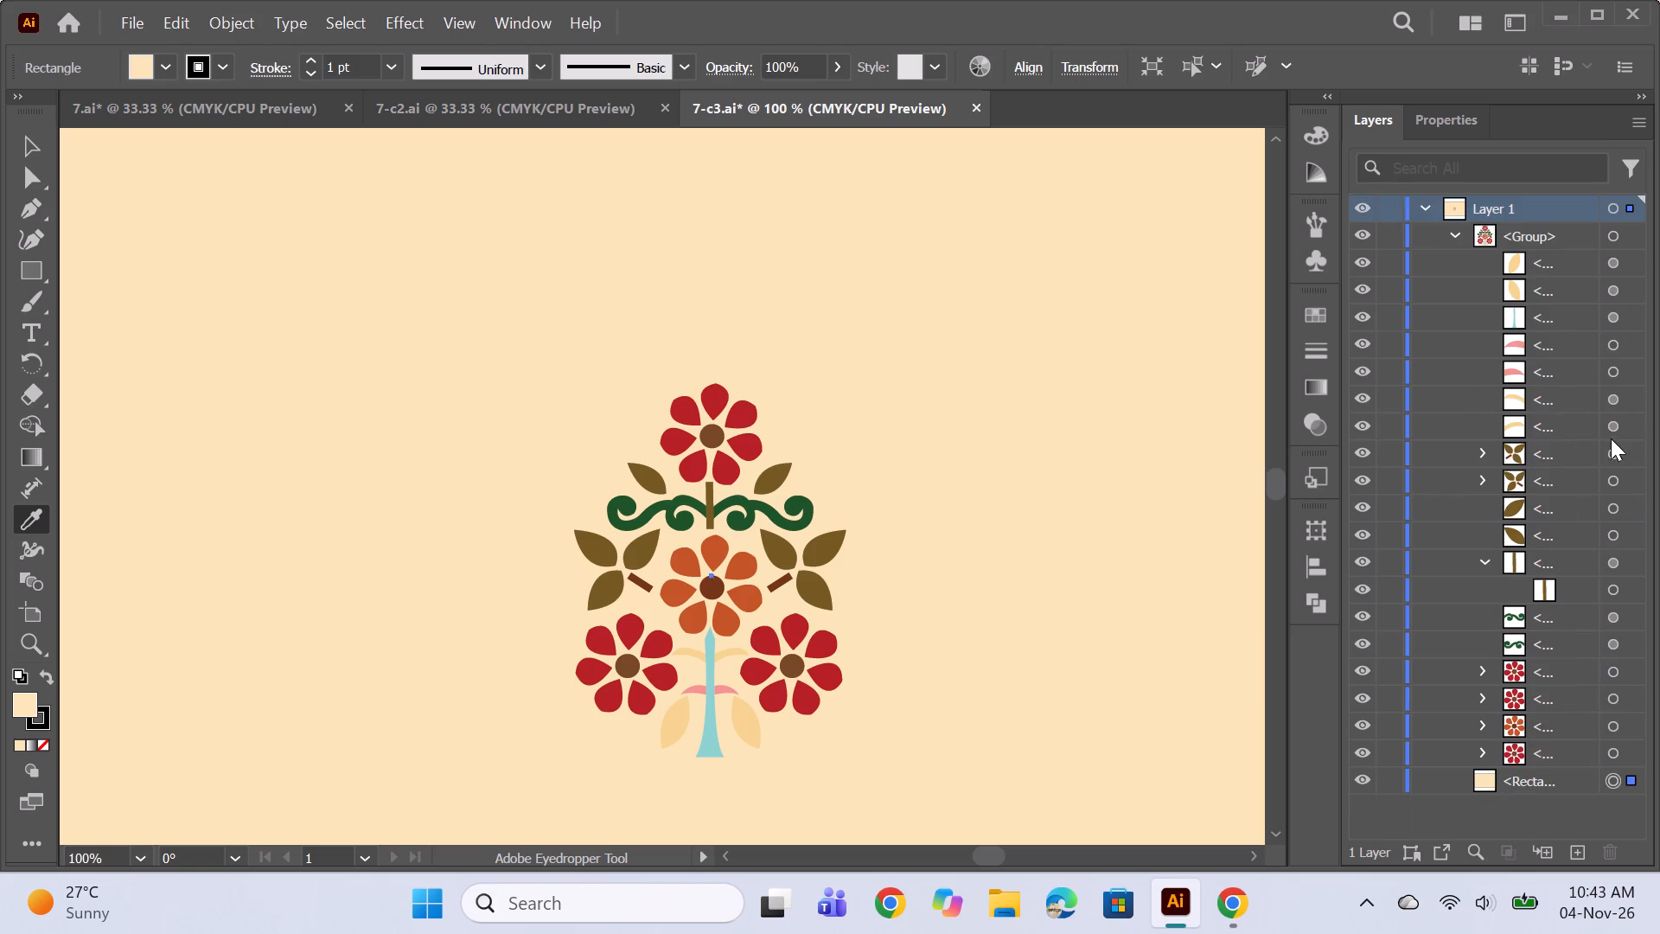
Set the fill of the thin cream branch on the left of the trunk, between the bottom flowers, to purple 4D257C.
left_click(1634, 402)
double_click(32, 707)
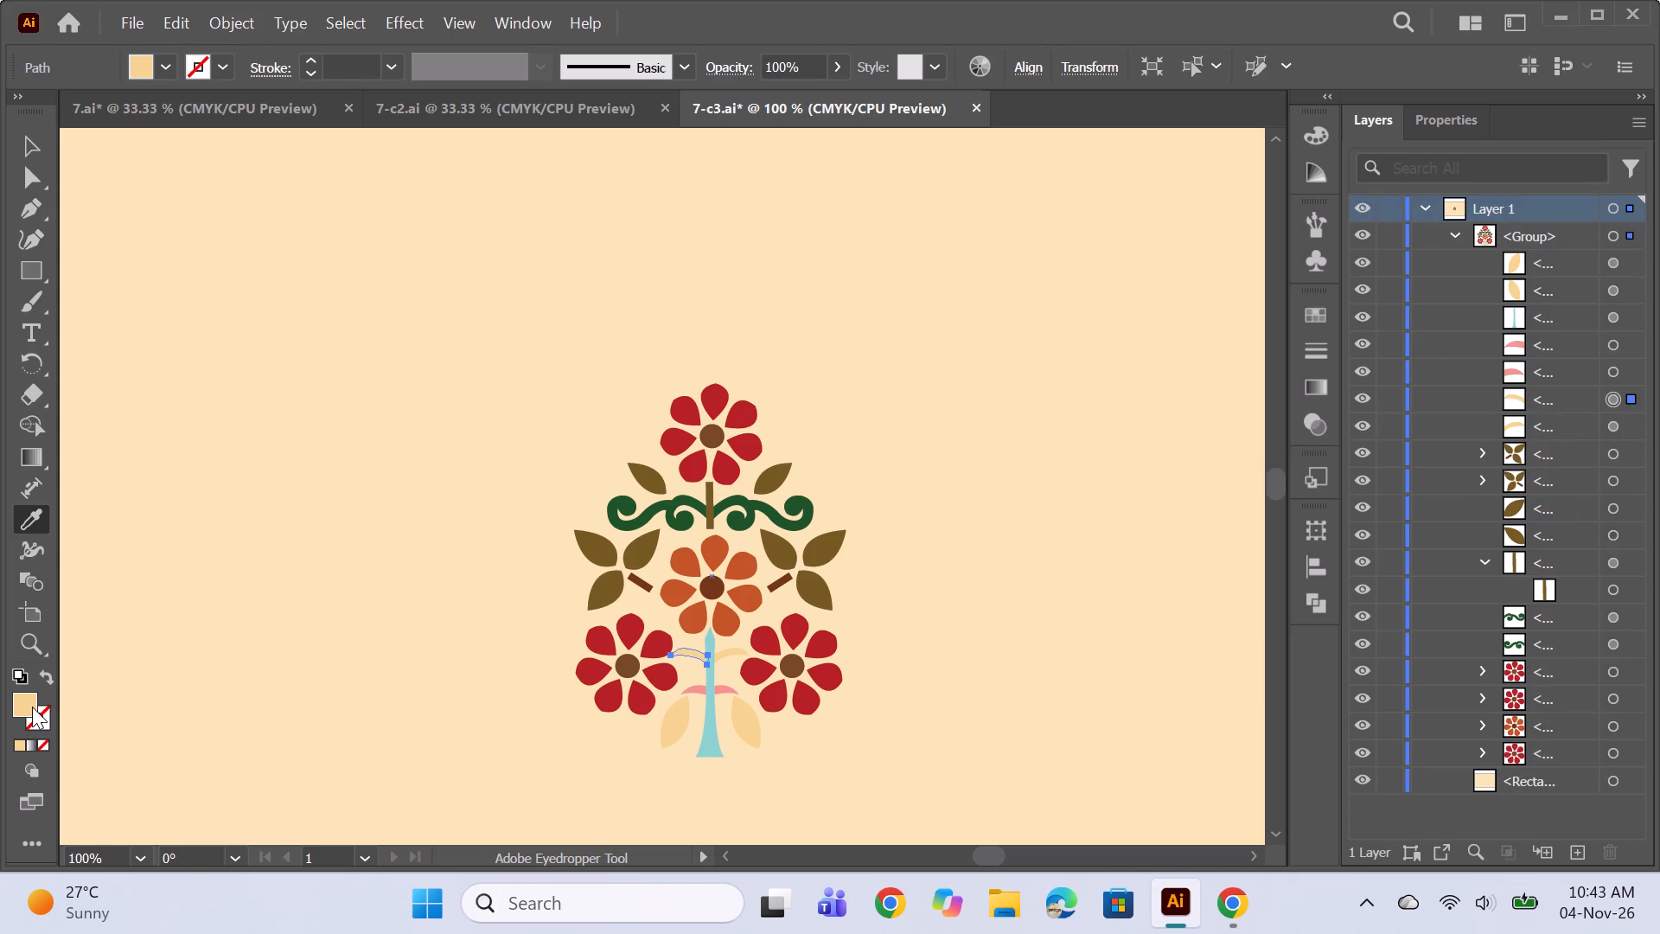
left_click(1271, 340)
left_click(1270, 364)
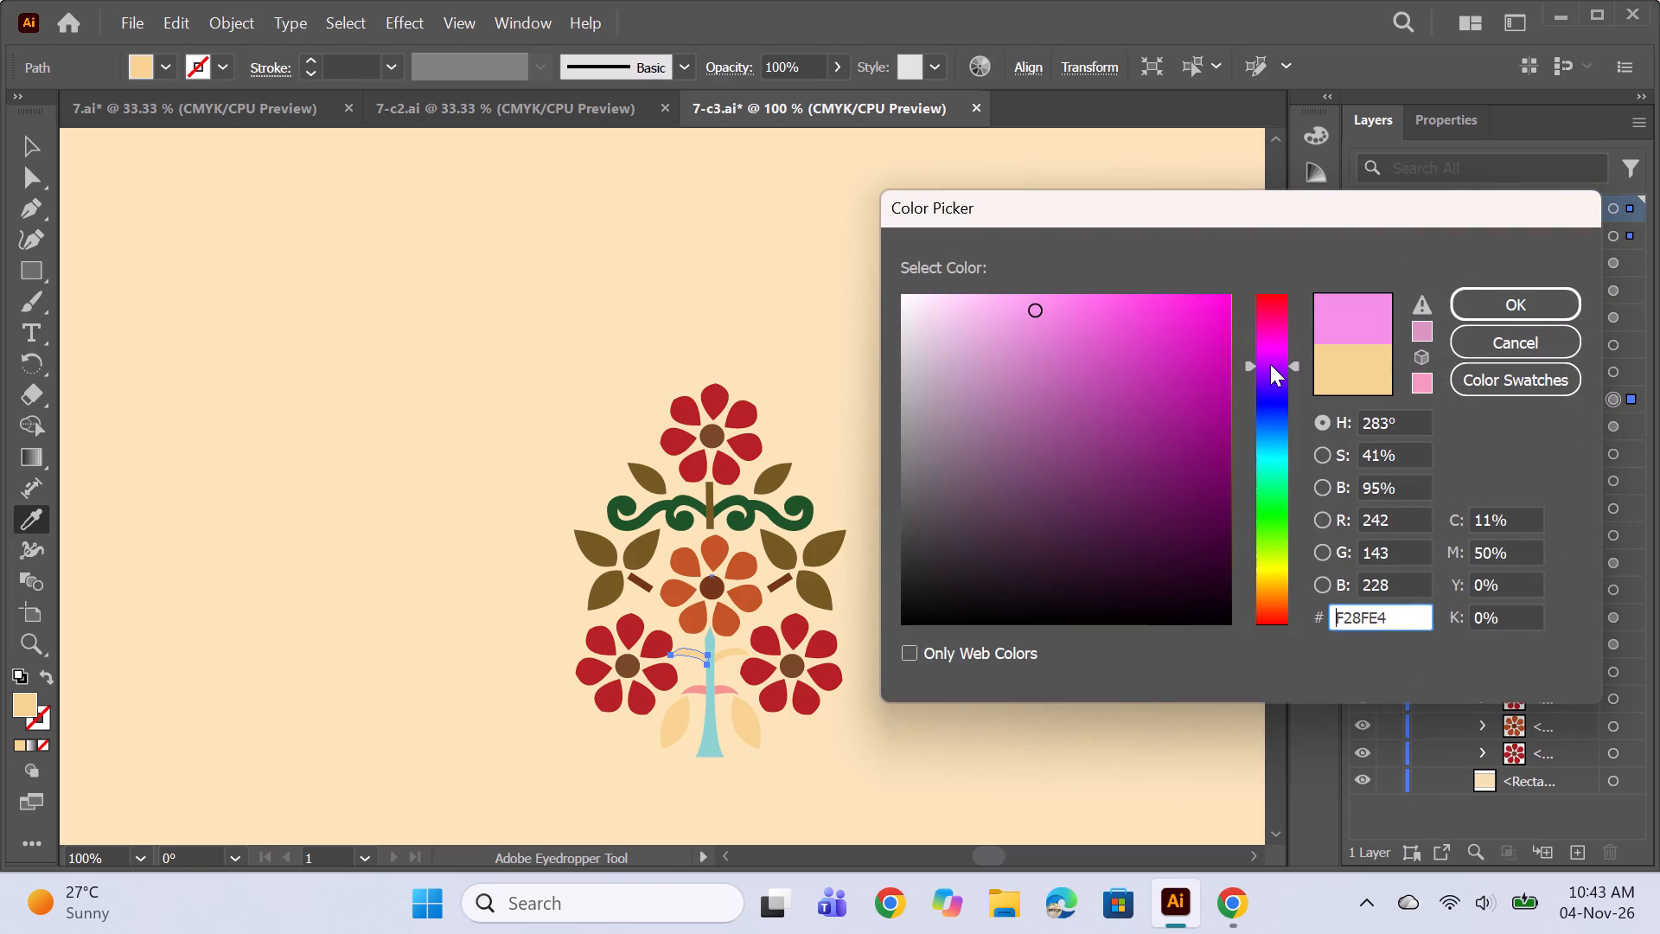
left_click(1269, 383)
left_click(1270, 383)
left_click(1111, 450)
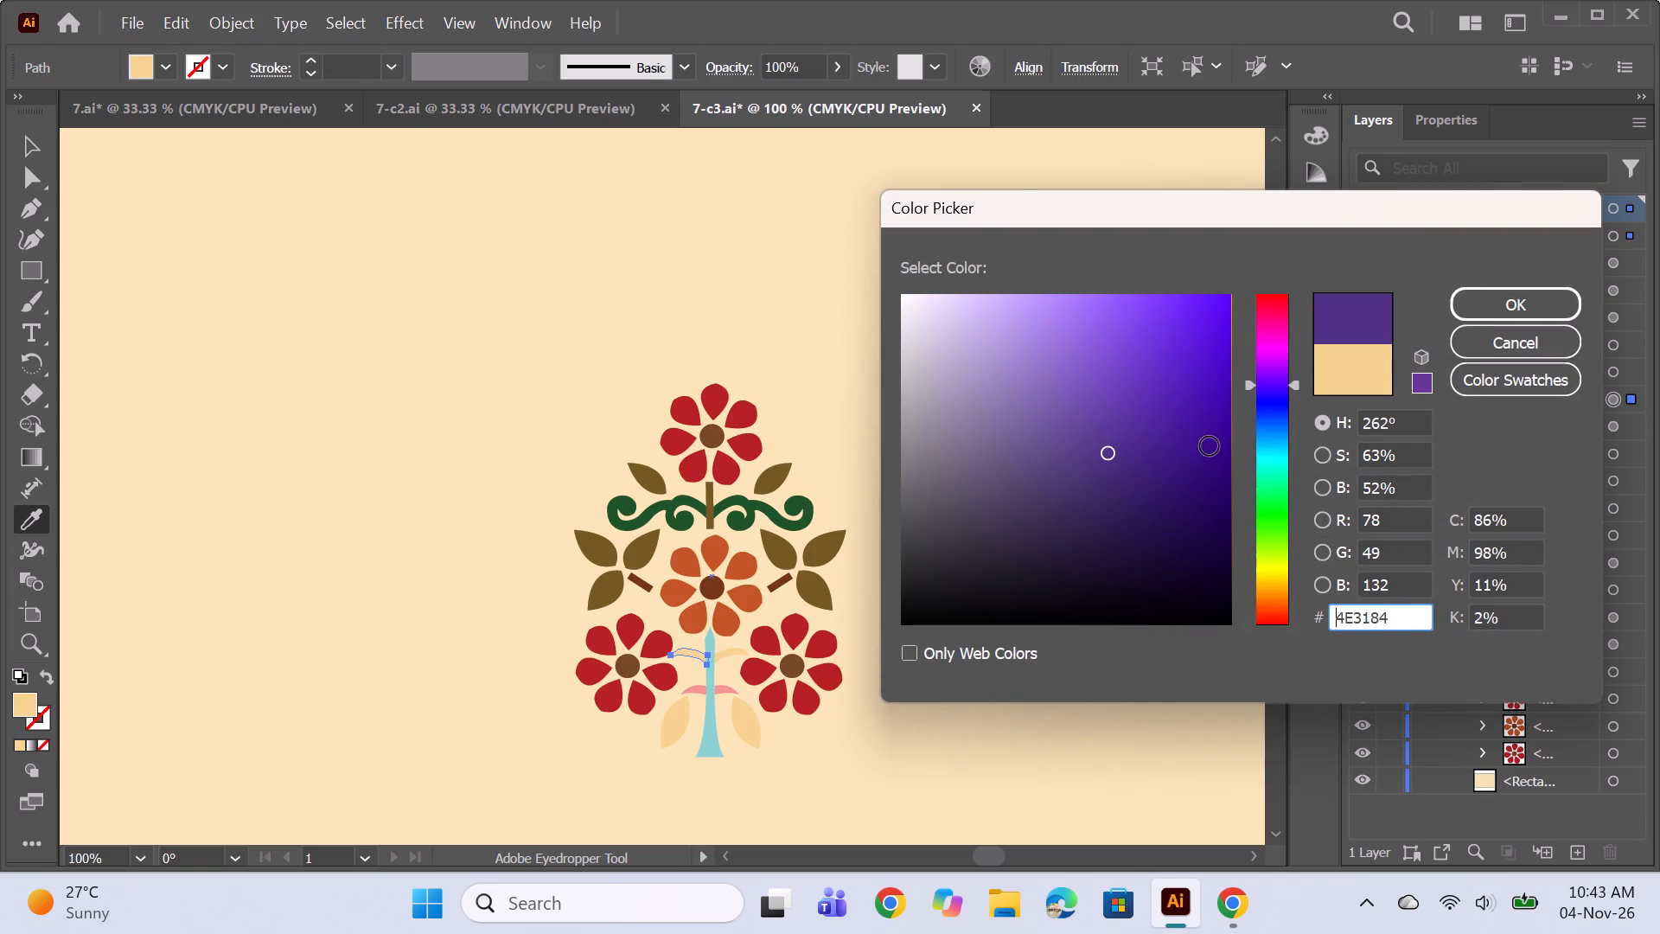
left_click(1278, 390)
left_click(1277, 377)
left_click(1174, 472)
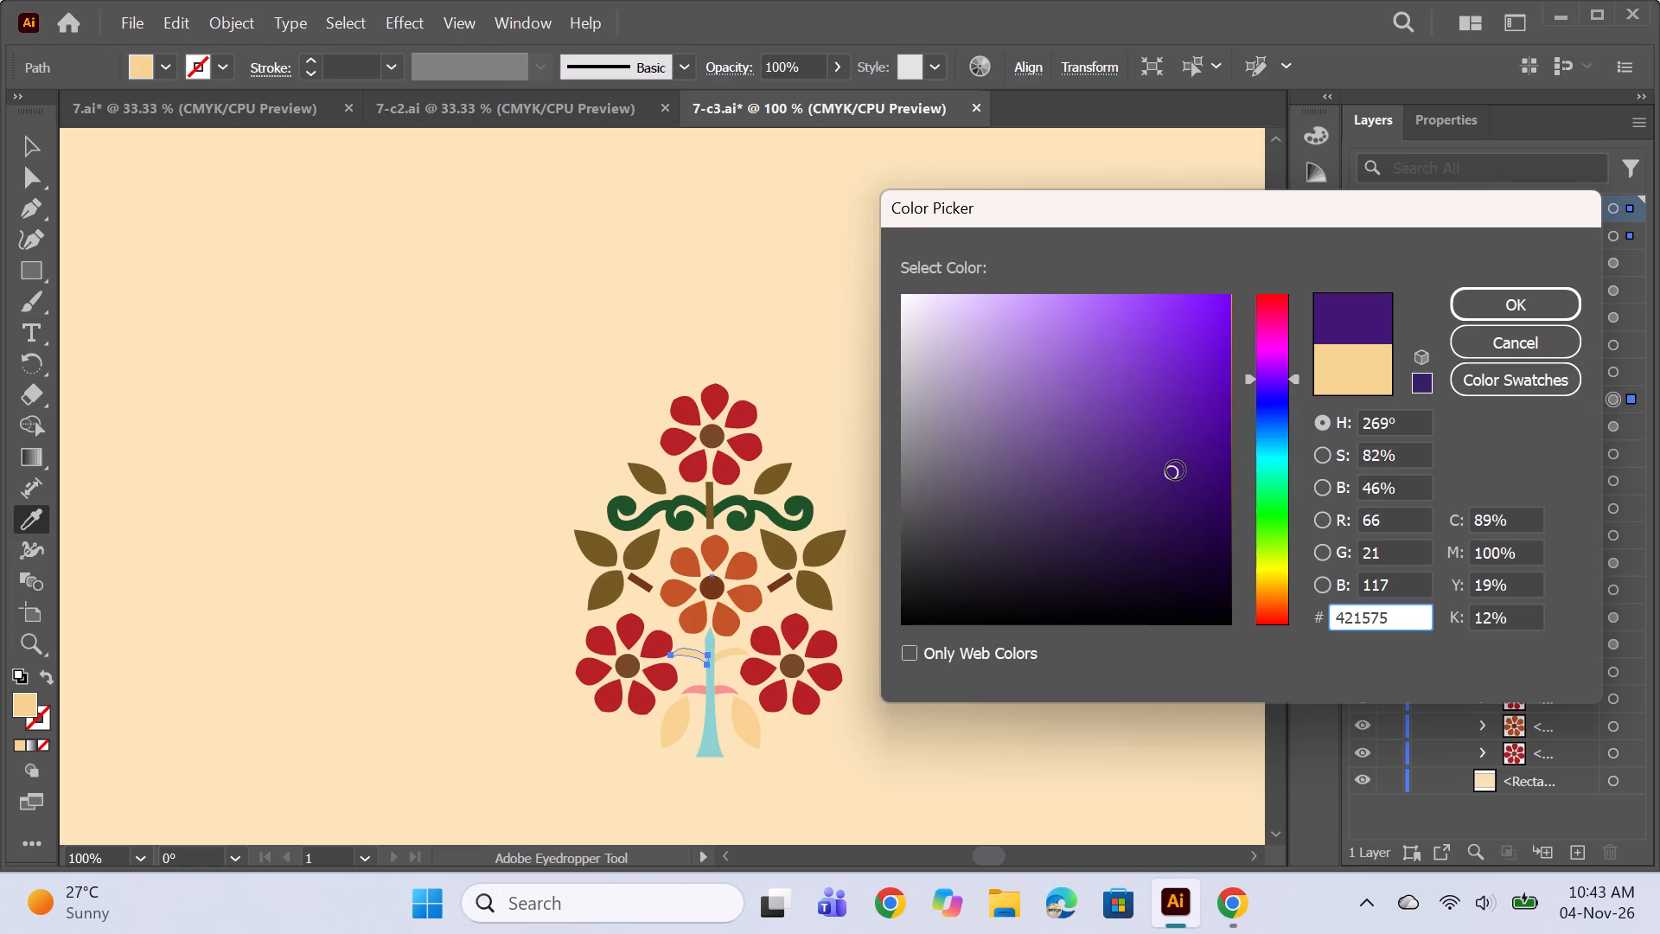
left_click(1151, 477)
left_click(1136, 463)
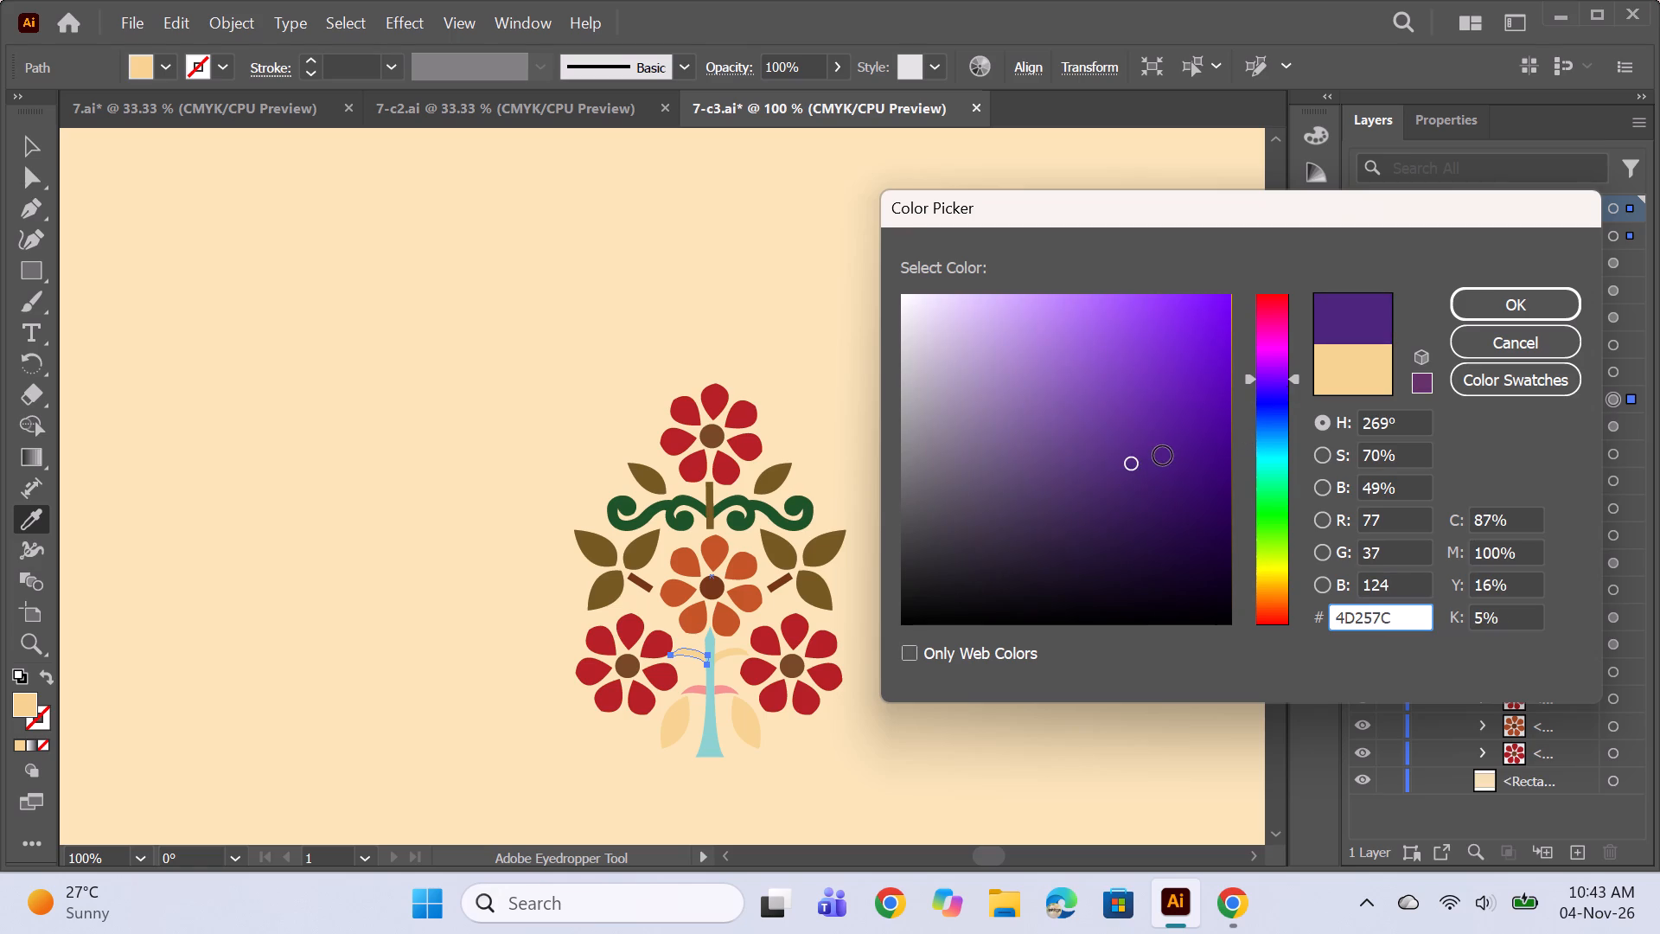
left_click(1488, 311)
Recolor the right-hand thin branch and the two bottom cream leaves with the purple sampled from the left branch, and deselect them.
scroll(979, 435, "down", 1)
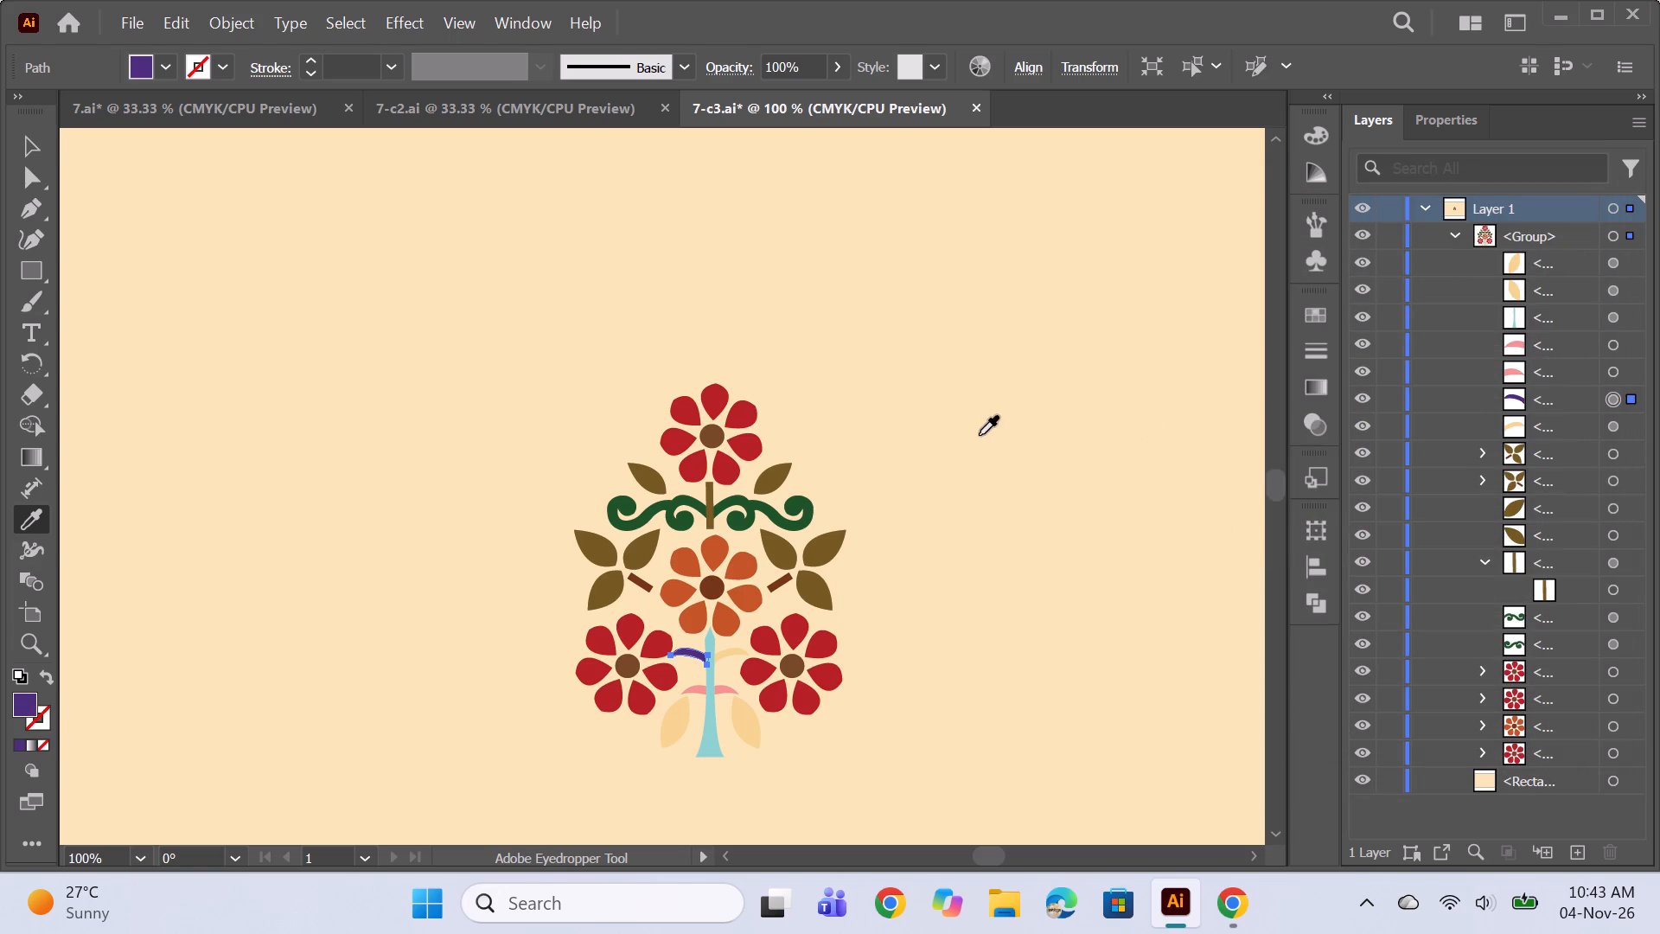
scroll(979, 435, "down", 1)
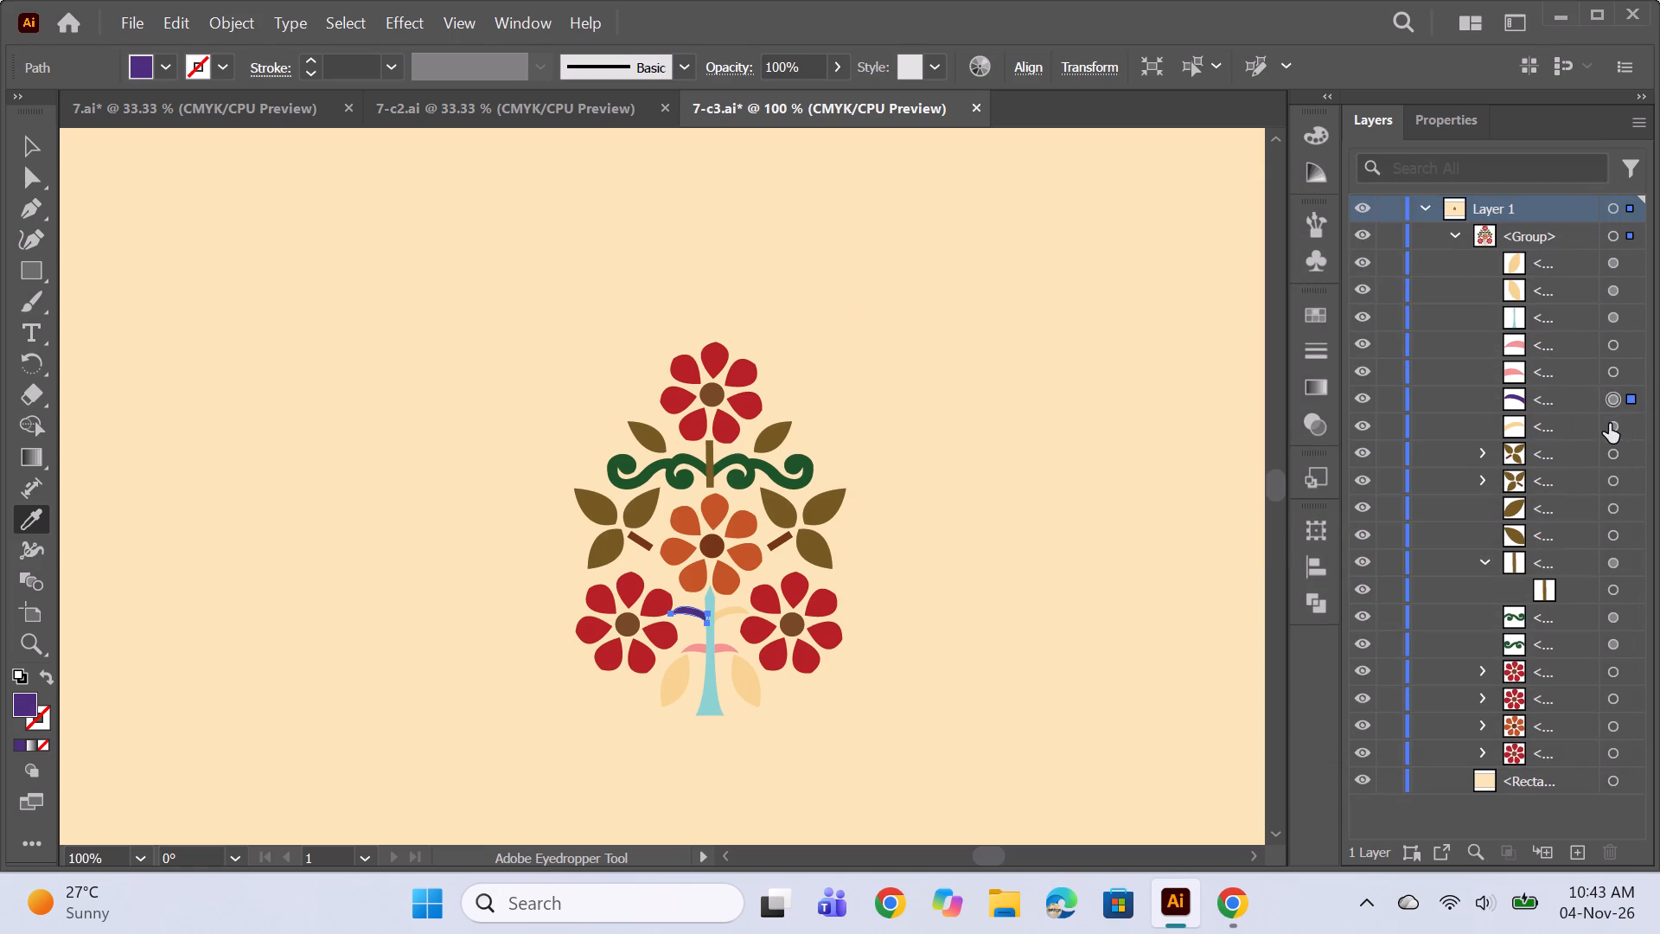
left_click(1609, 424, "ctrl")
left_click(1611, 290, "ctrl")
left_click(1612, 263, "ctrl")
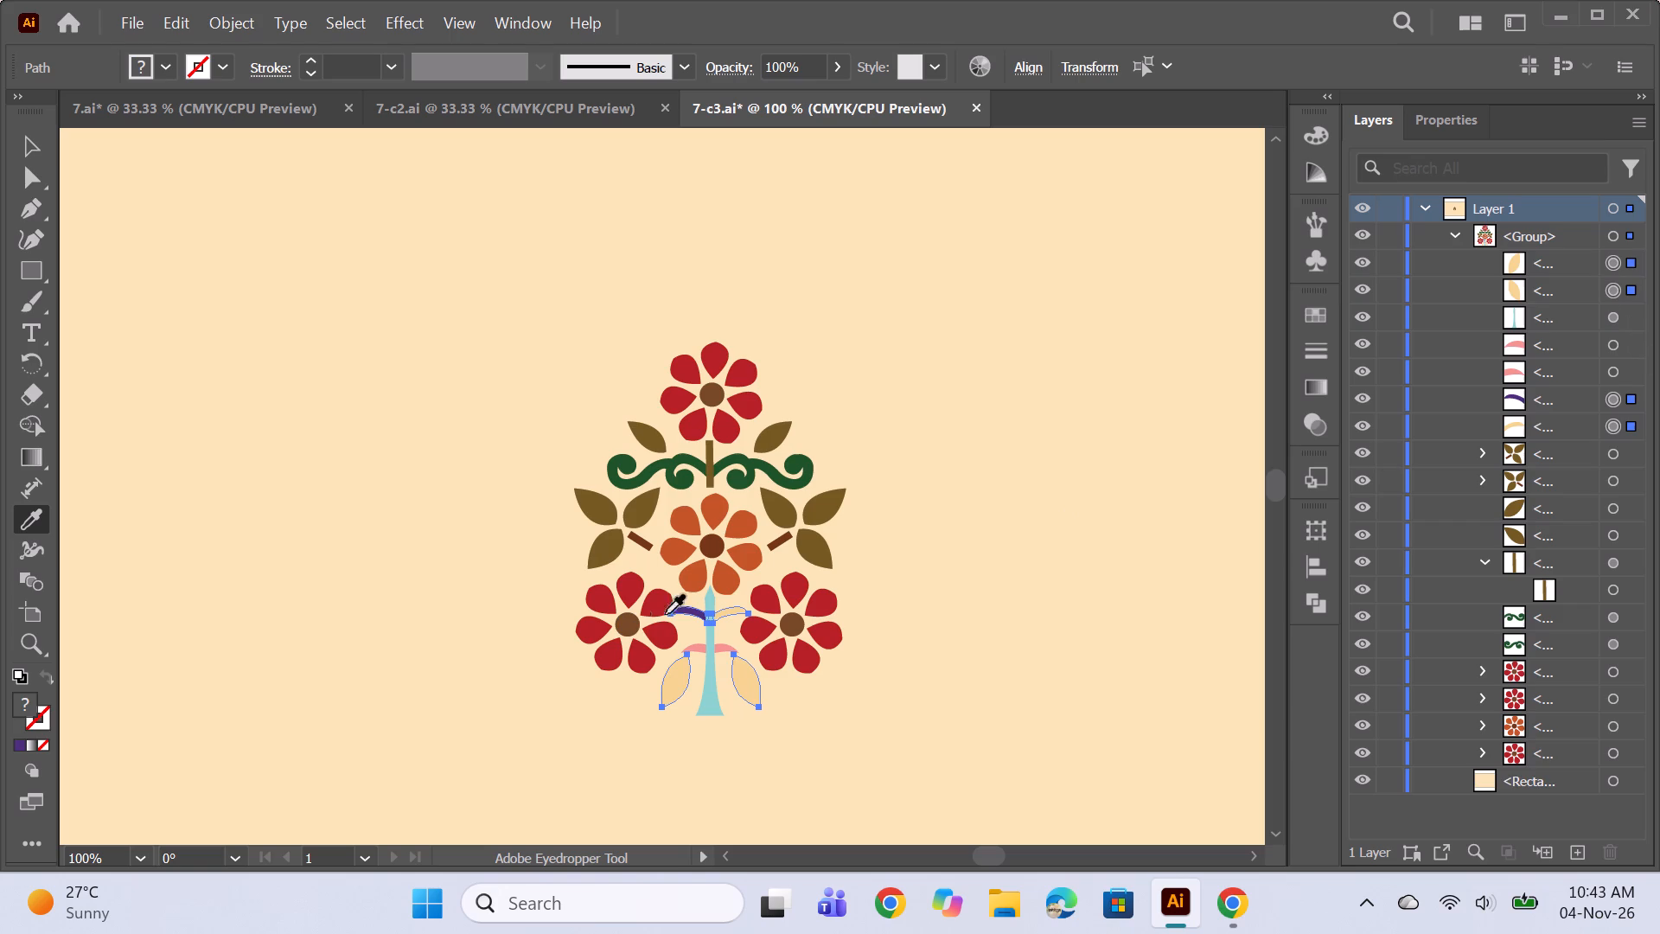
left_click(690, 611)
left_click(981, 551, "ctrl")
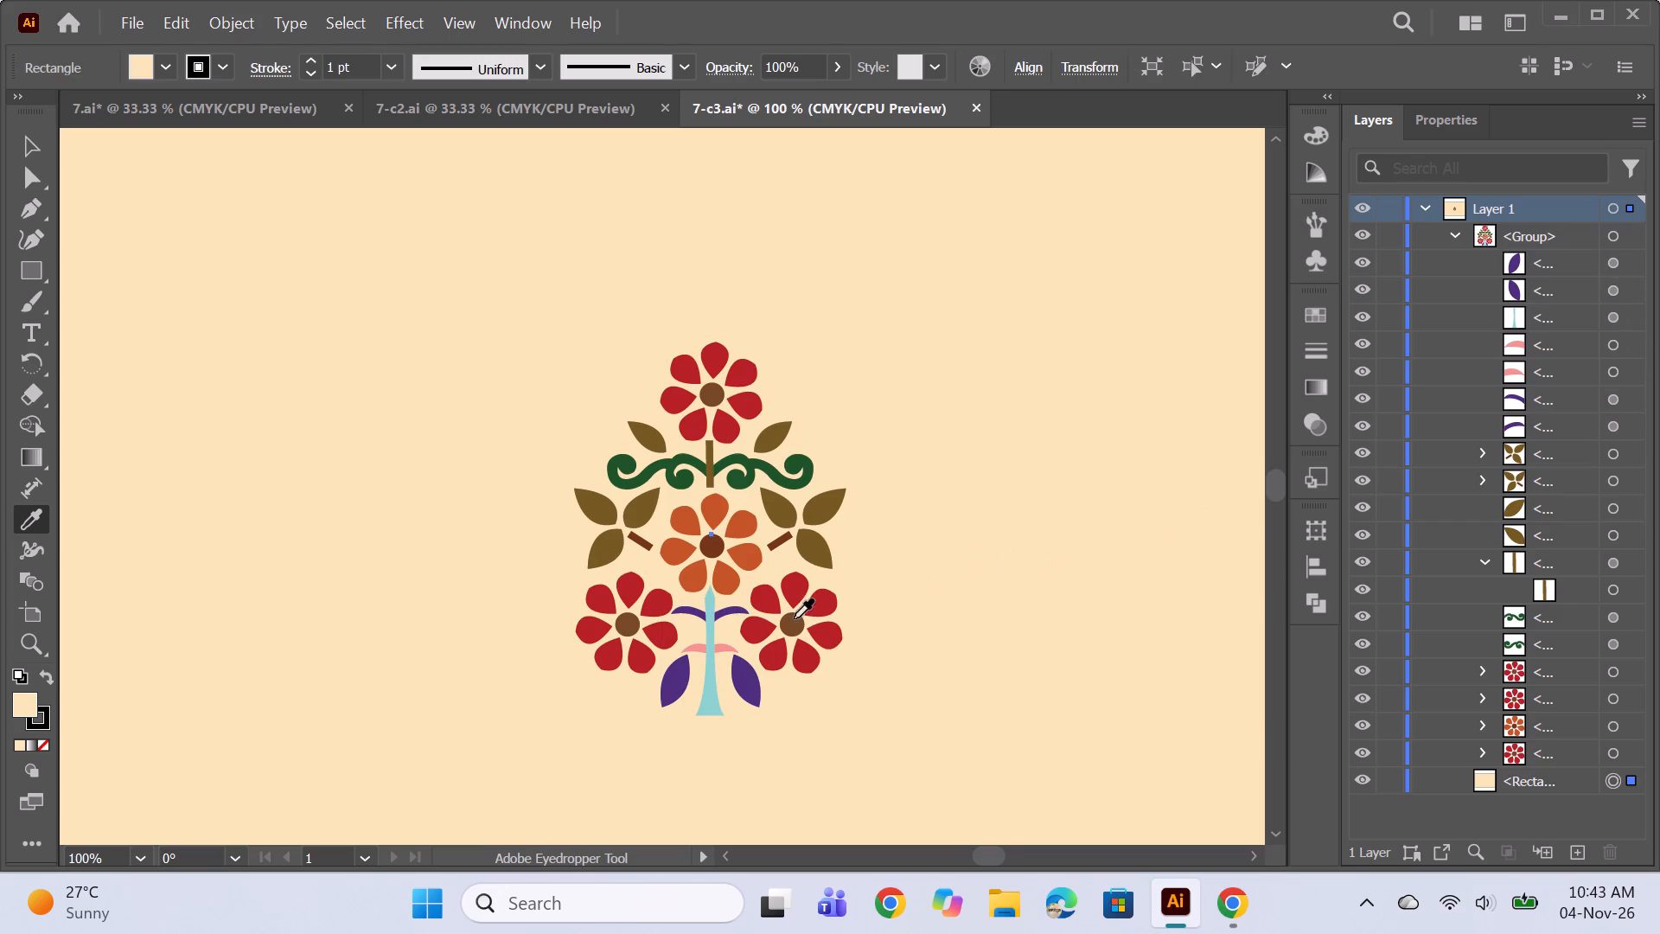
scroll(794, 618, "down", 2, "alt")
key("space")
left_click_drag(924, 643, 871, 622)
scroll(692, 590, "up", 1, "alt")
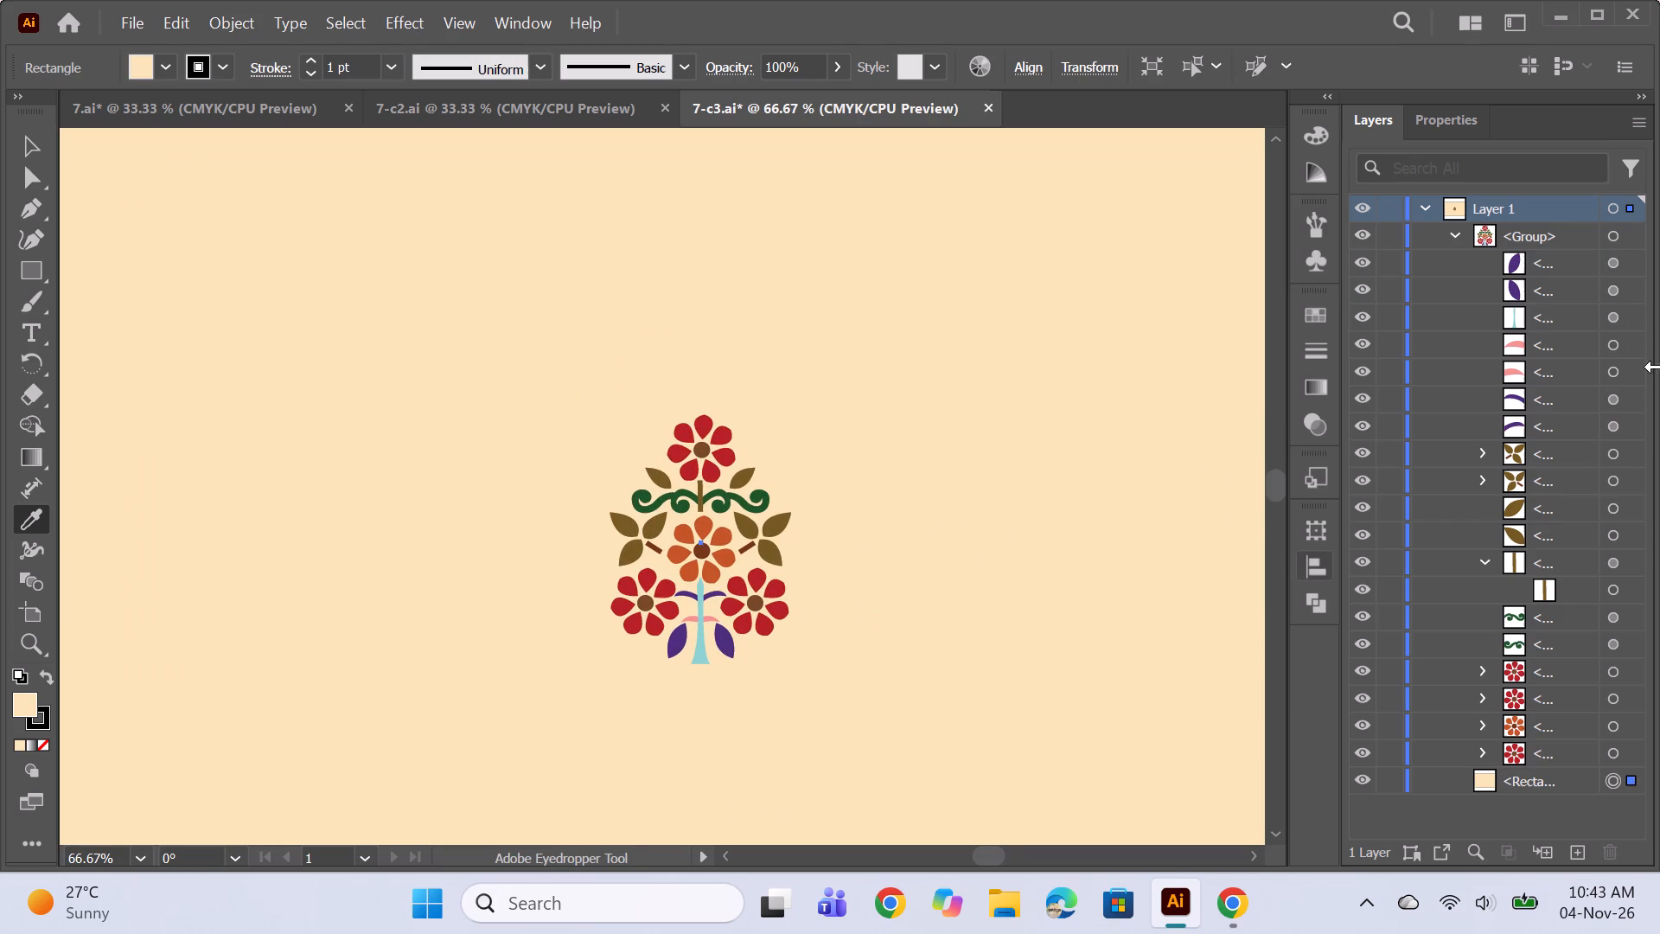
Recolor the light blue trunk with the brown sampled from the small upper leaf, and deselect it.
left_click(1618, 313)
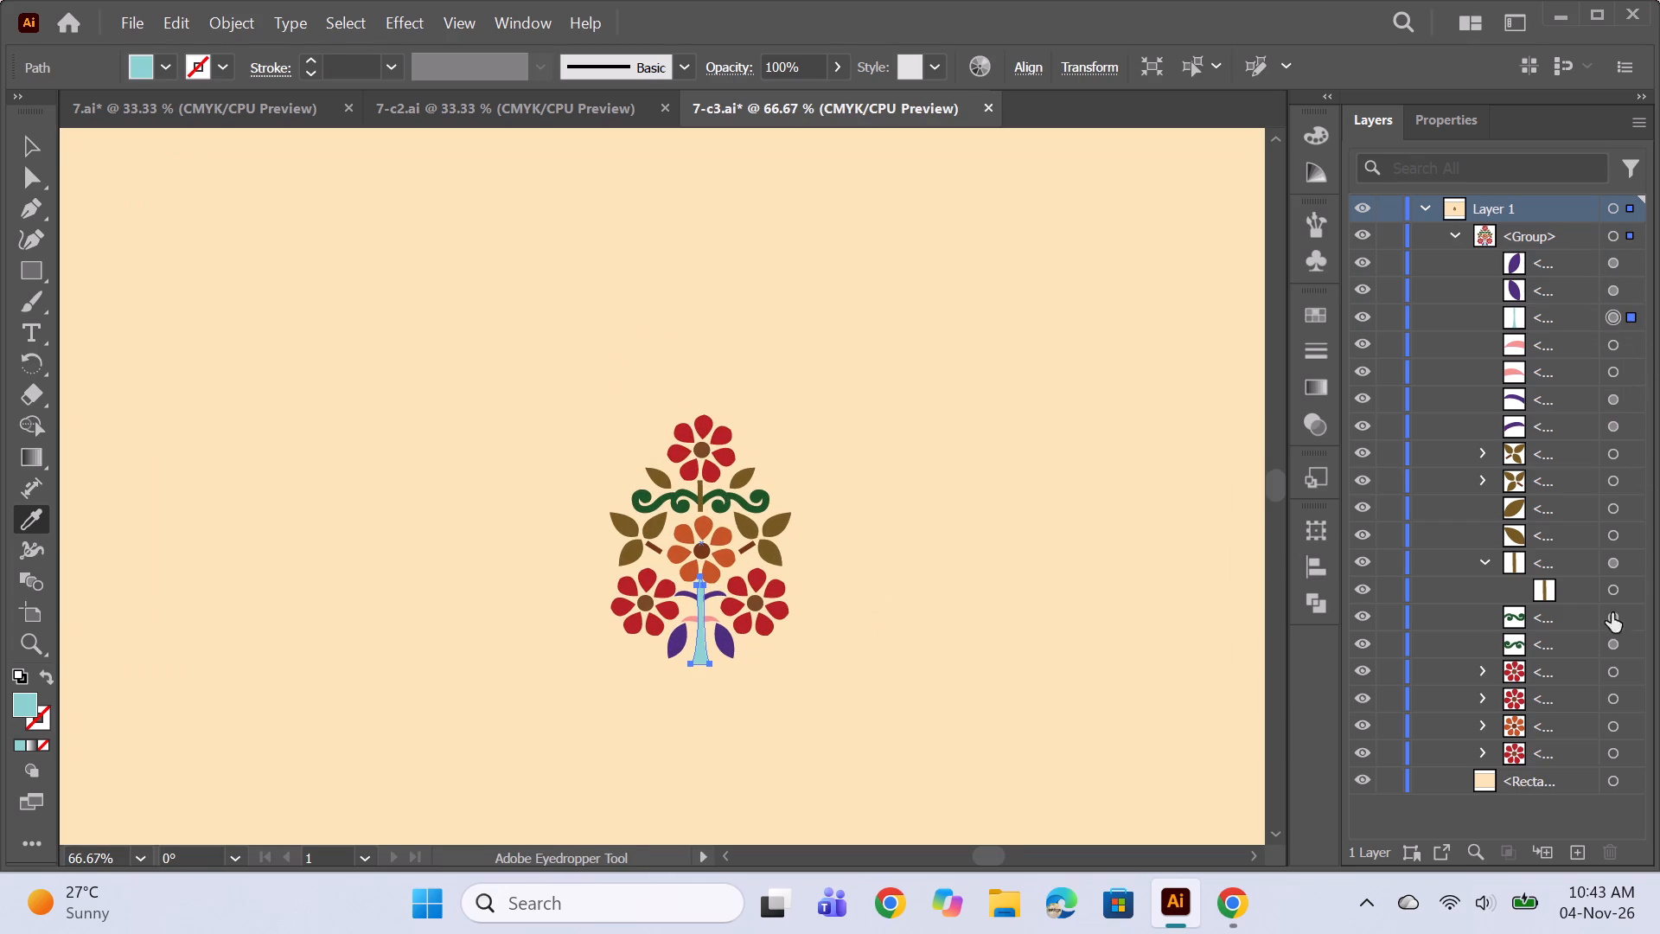
left_click(735, 483)
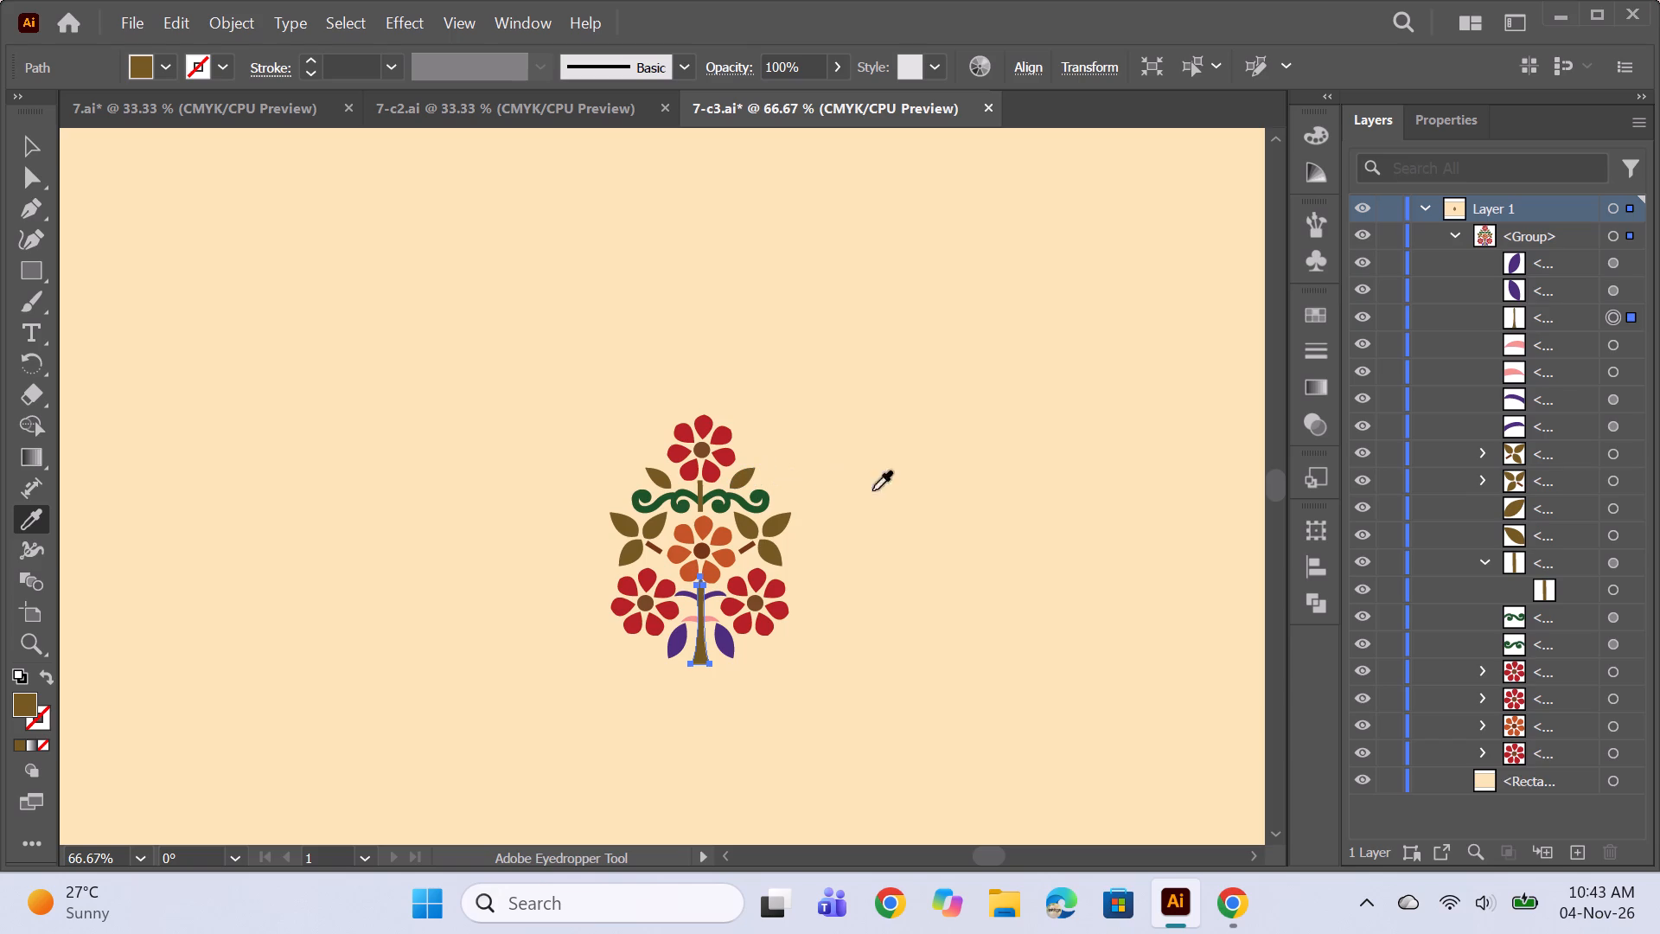
left_click(1038, 593, "ctrl")
Make a new pattern from the whole flower-tree motif group.
scroll(883, 539, "down", 3, "alt")
scroll(885, 546, "up", 2, "alt")
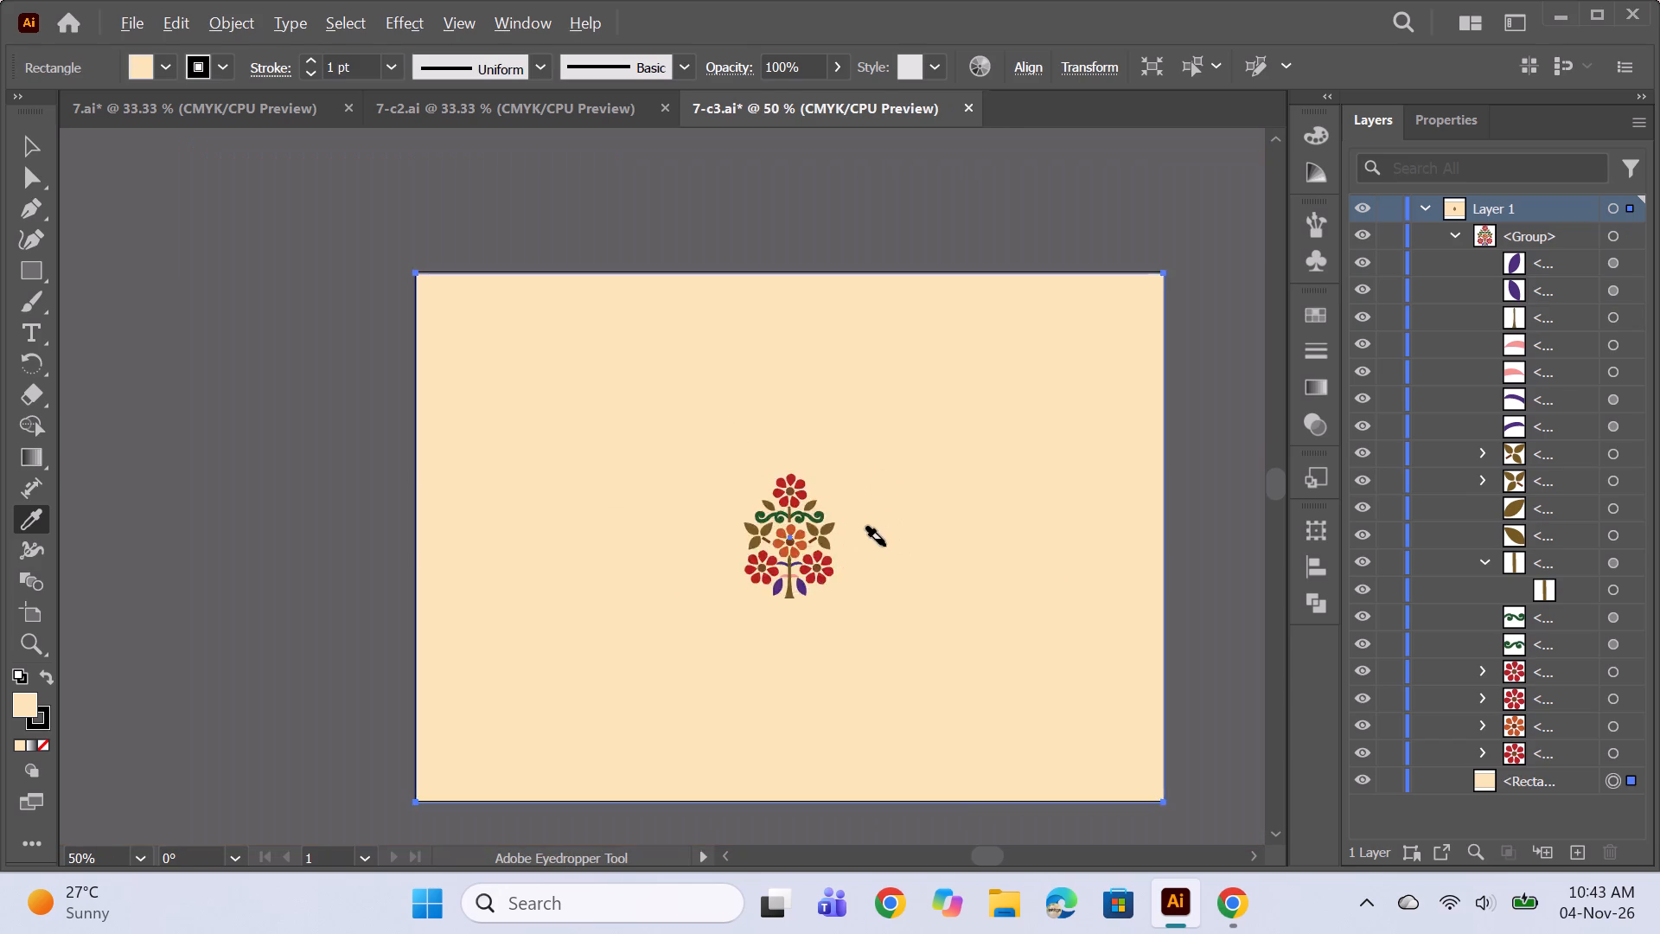
key("space")
left_click_drag(1000, 662, 948, 637)
scroll(919, 612, "down", 1, "alt")
left_click(24, 147)
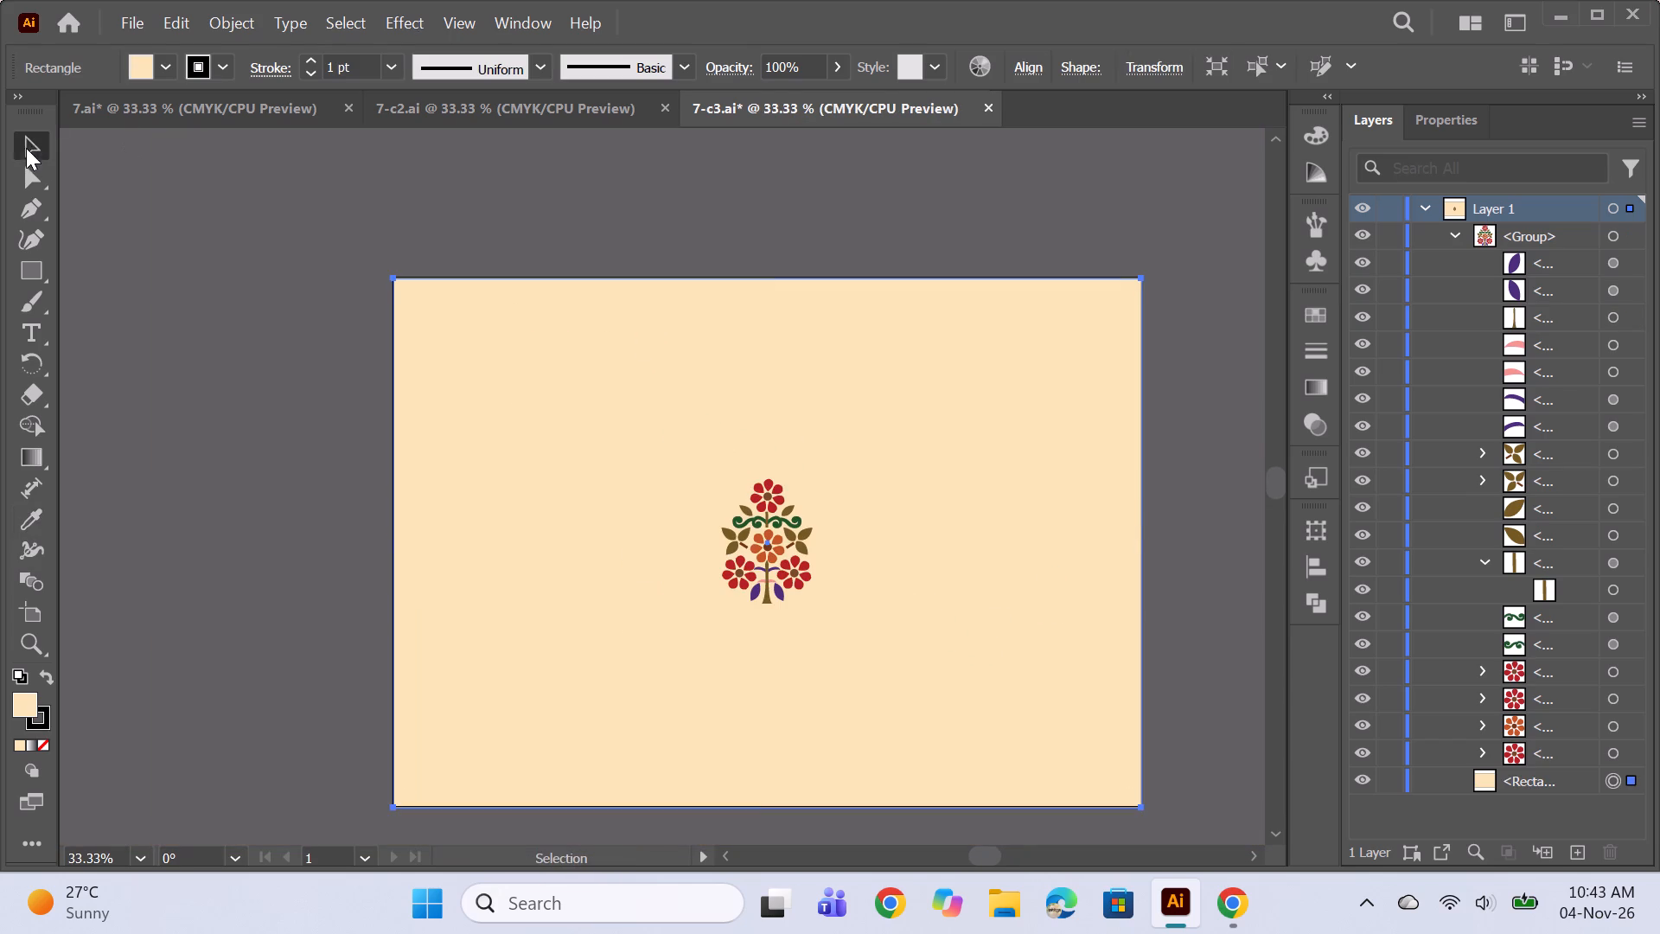
left_click(791, 537)
left_click(215, 26)
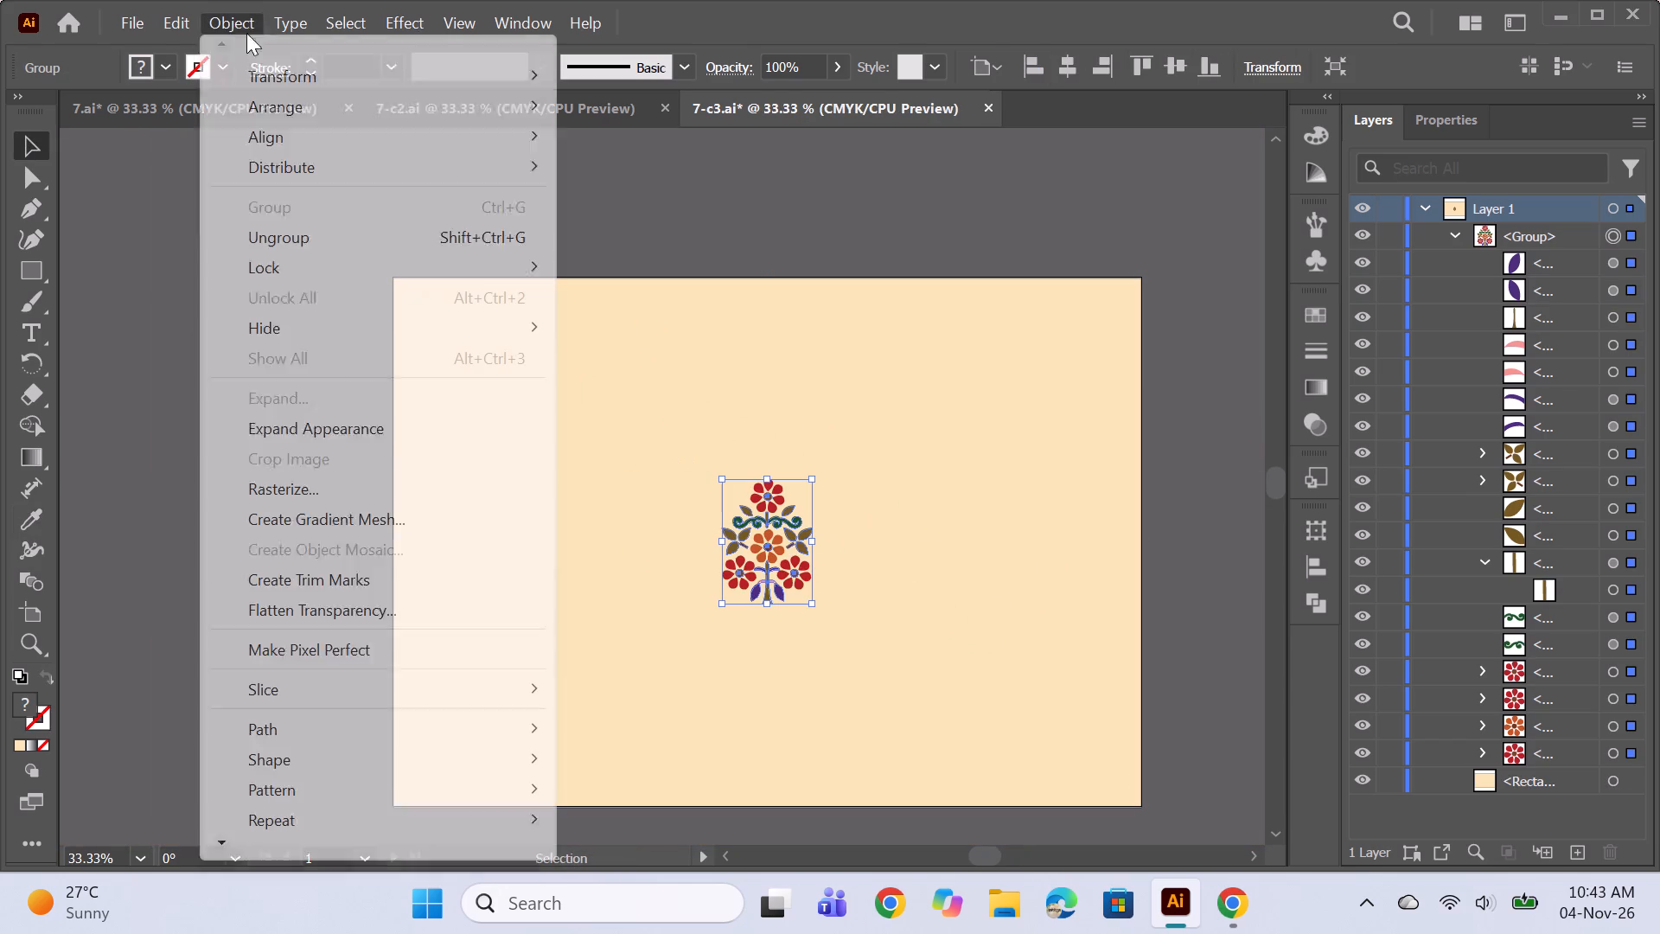
left_click(352, 789)
left_click(755, 786)
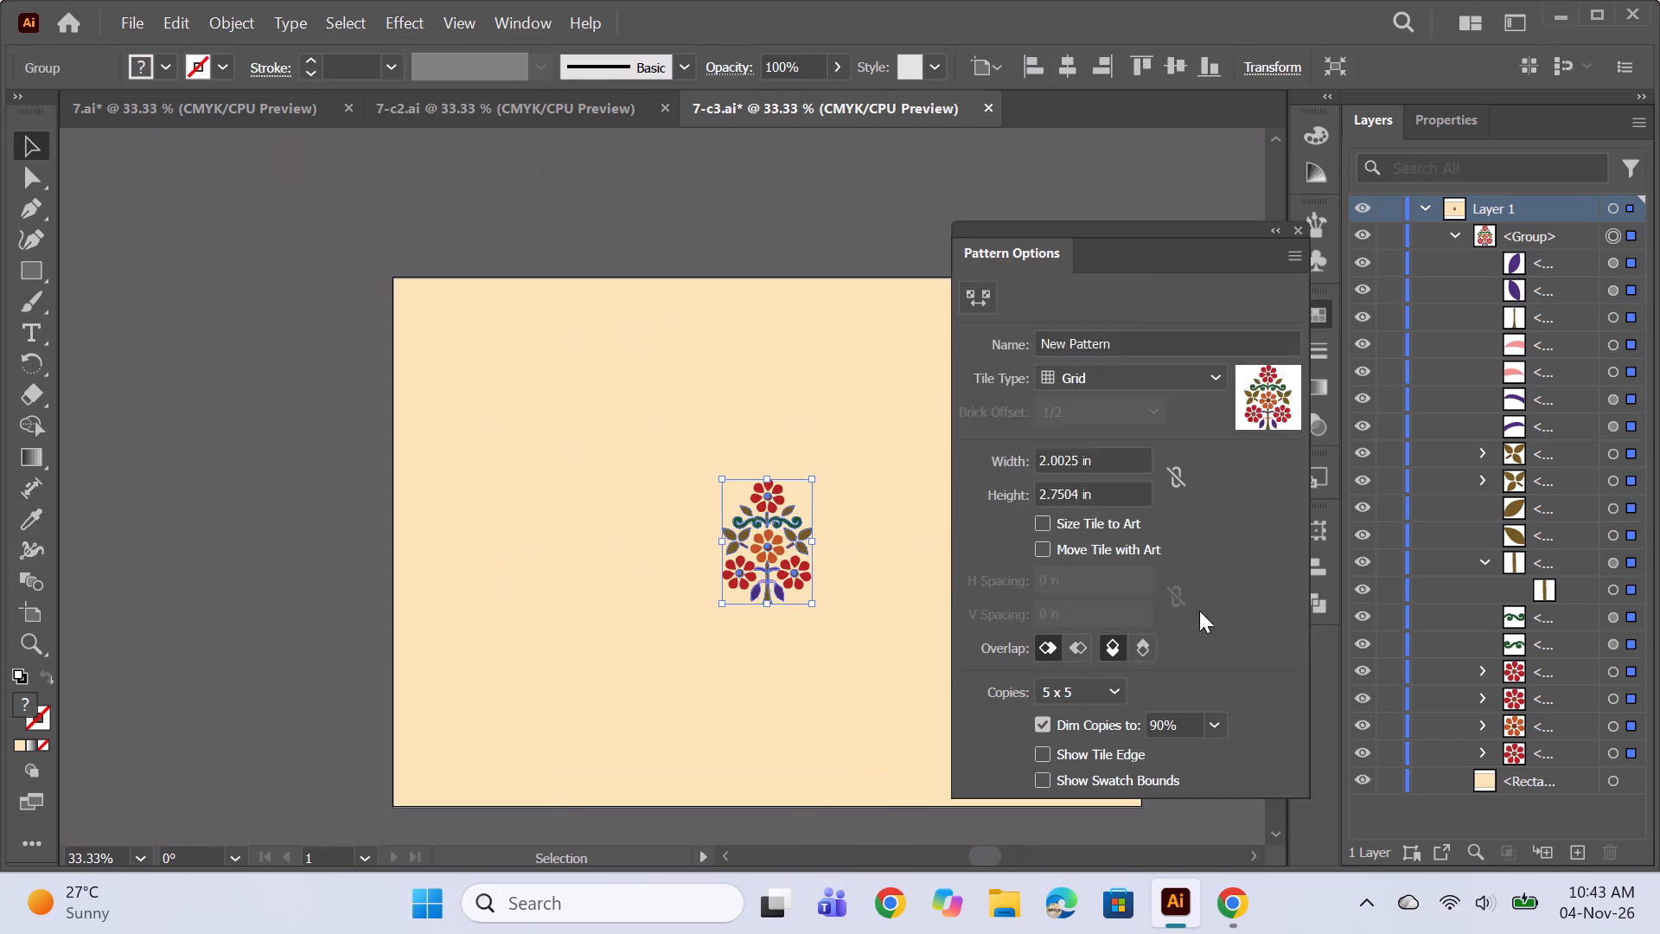
left_click(1088, 501)
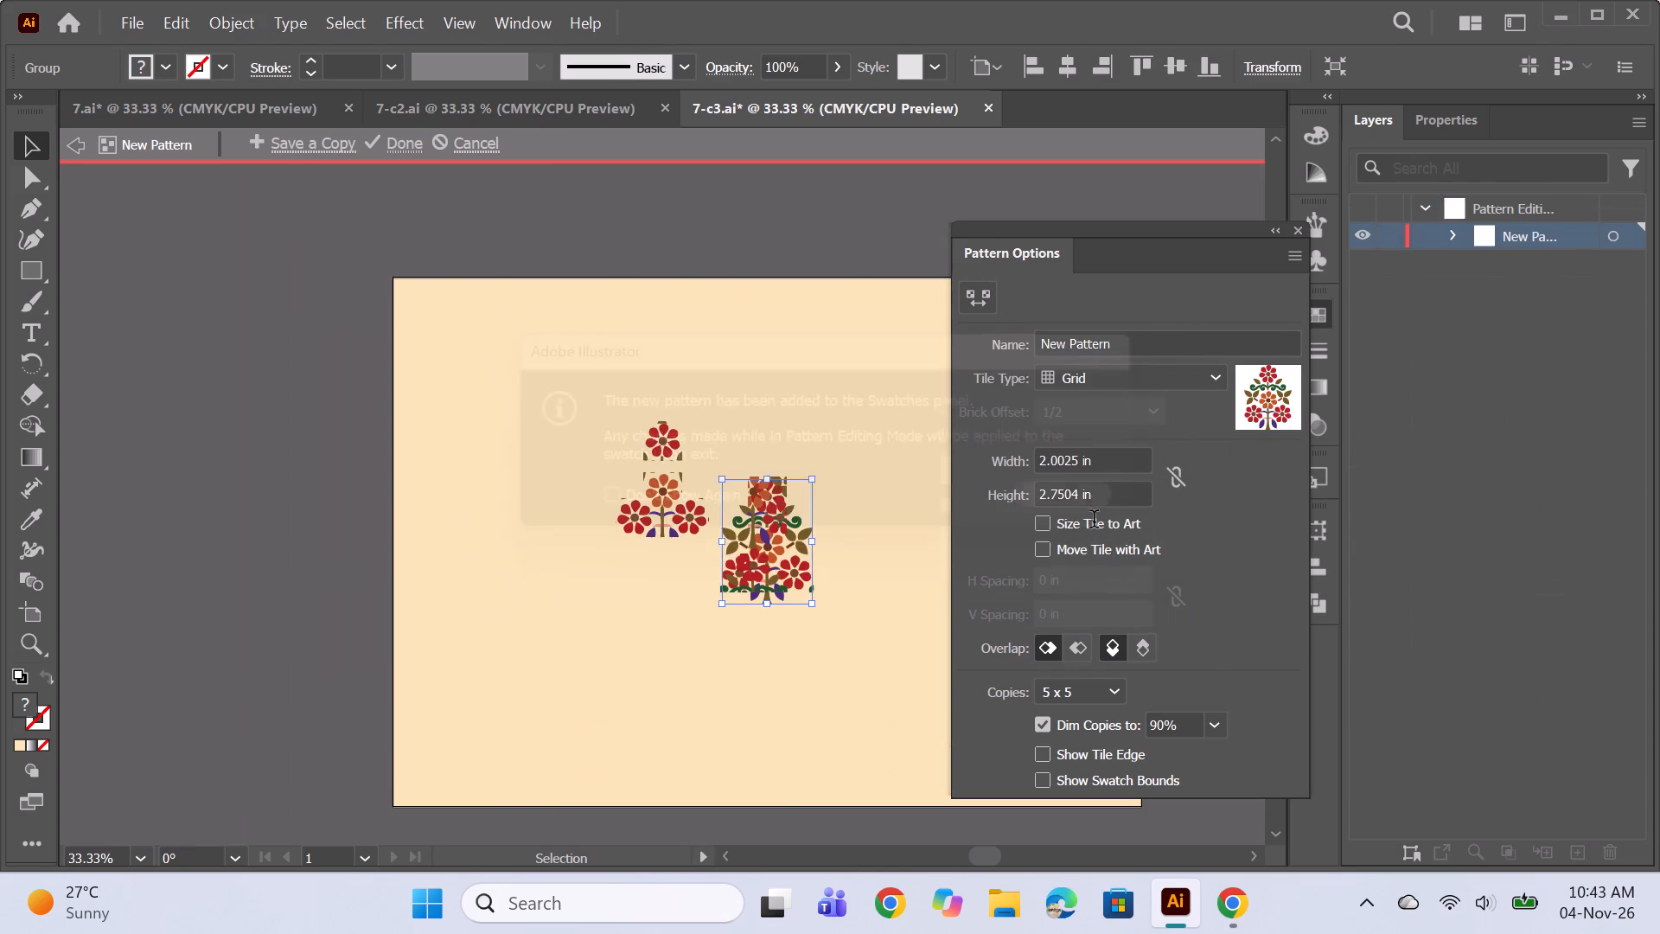
Set the pattern's tile type to Brick by Row and size the tile to the art.
left_click(1123, 372)
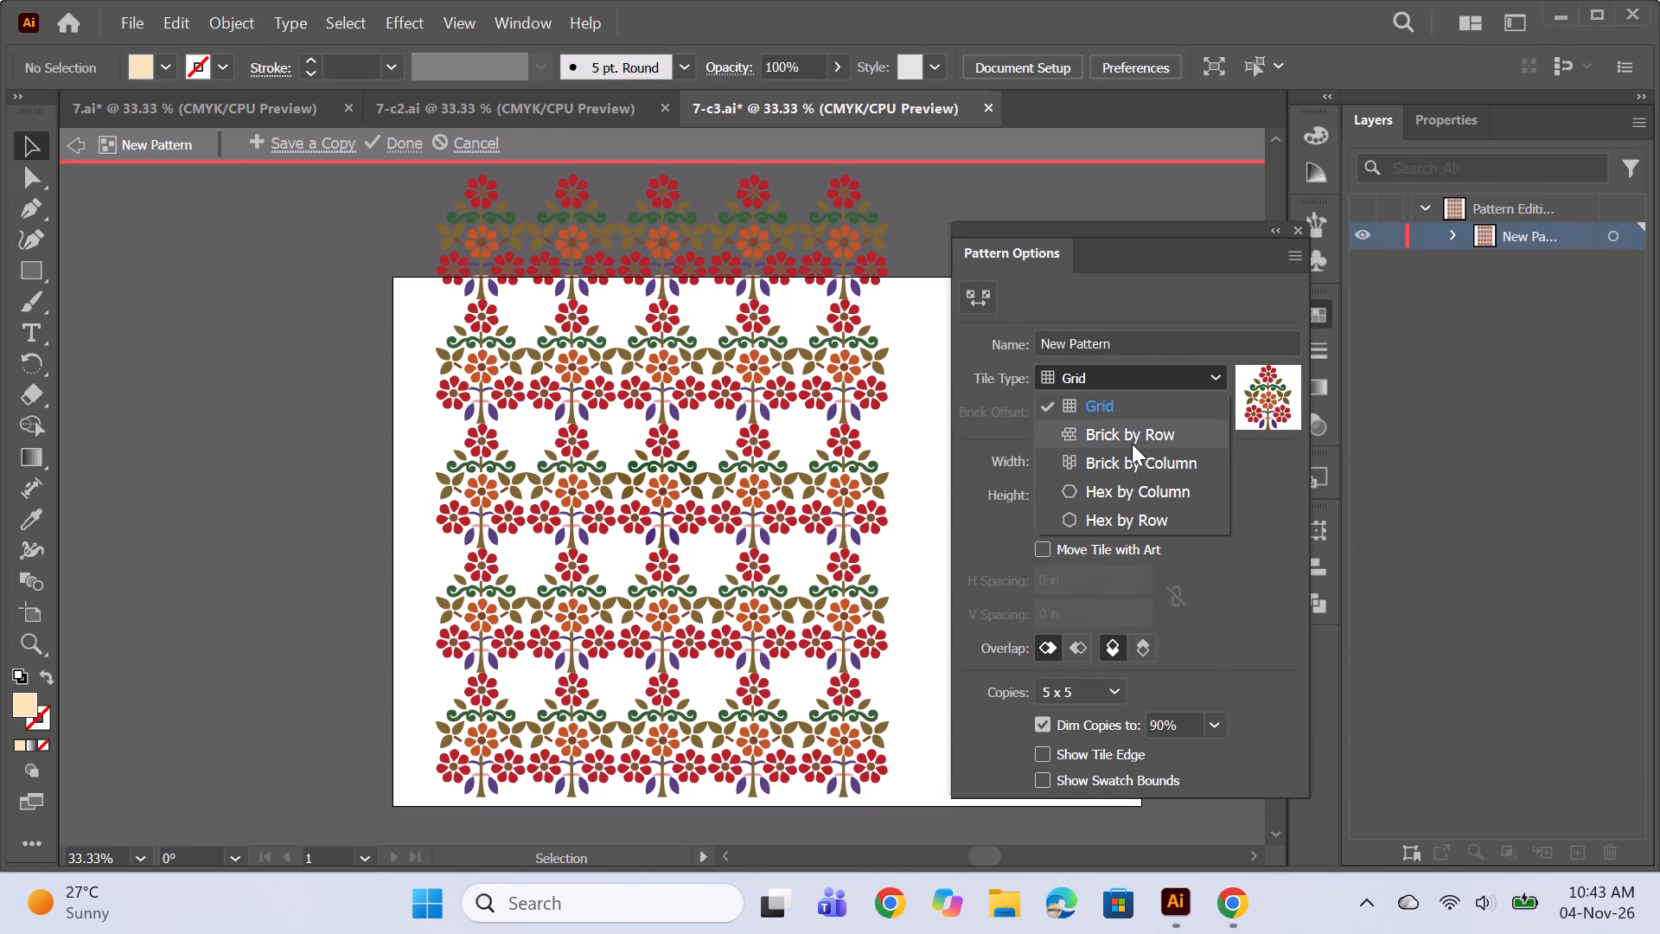
left_click(1132, 439)
left_click(1037, 518)
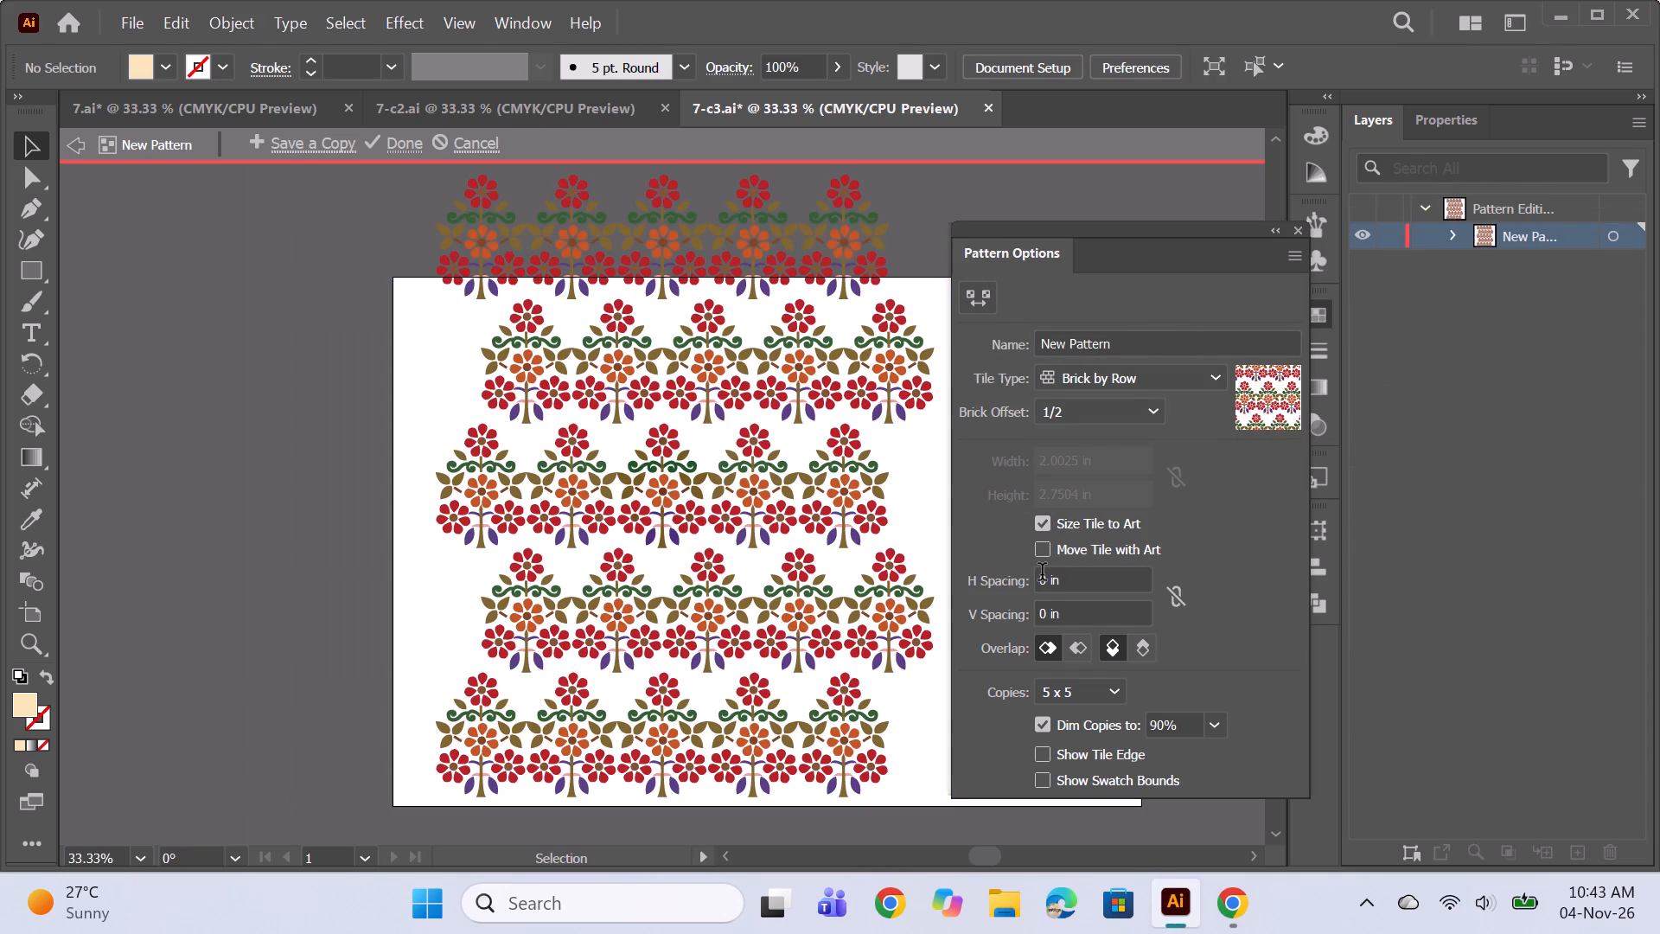
Set the tile's horizontal spacing to 0.75 in and vertical spacing to 0.5 in, and finish pattern editing.
left_click(1042, 574)
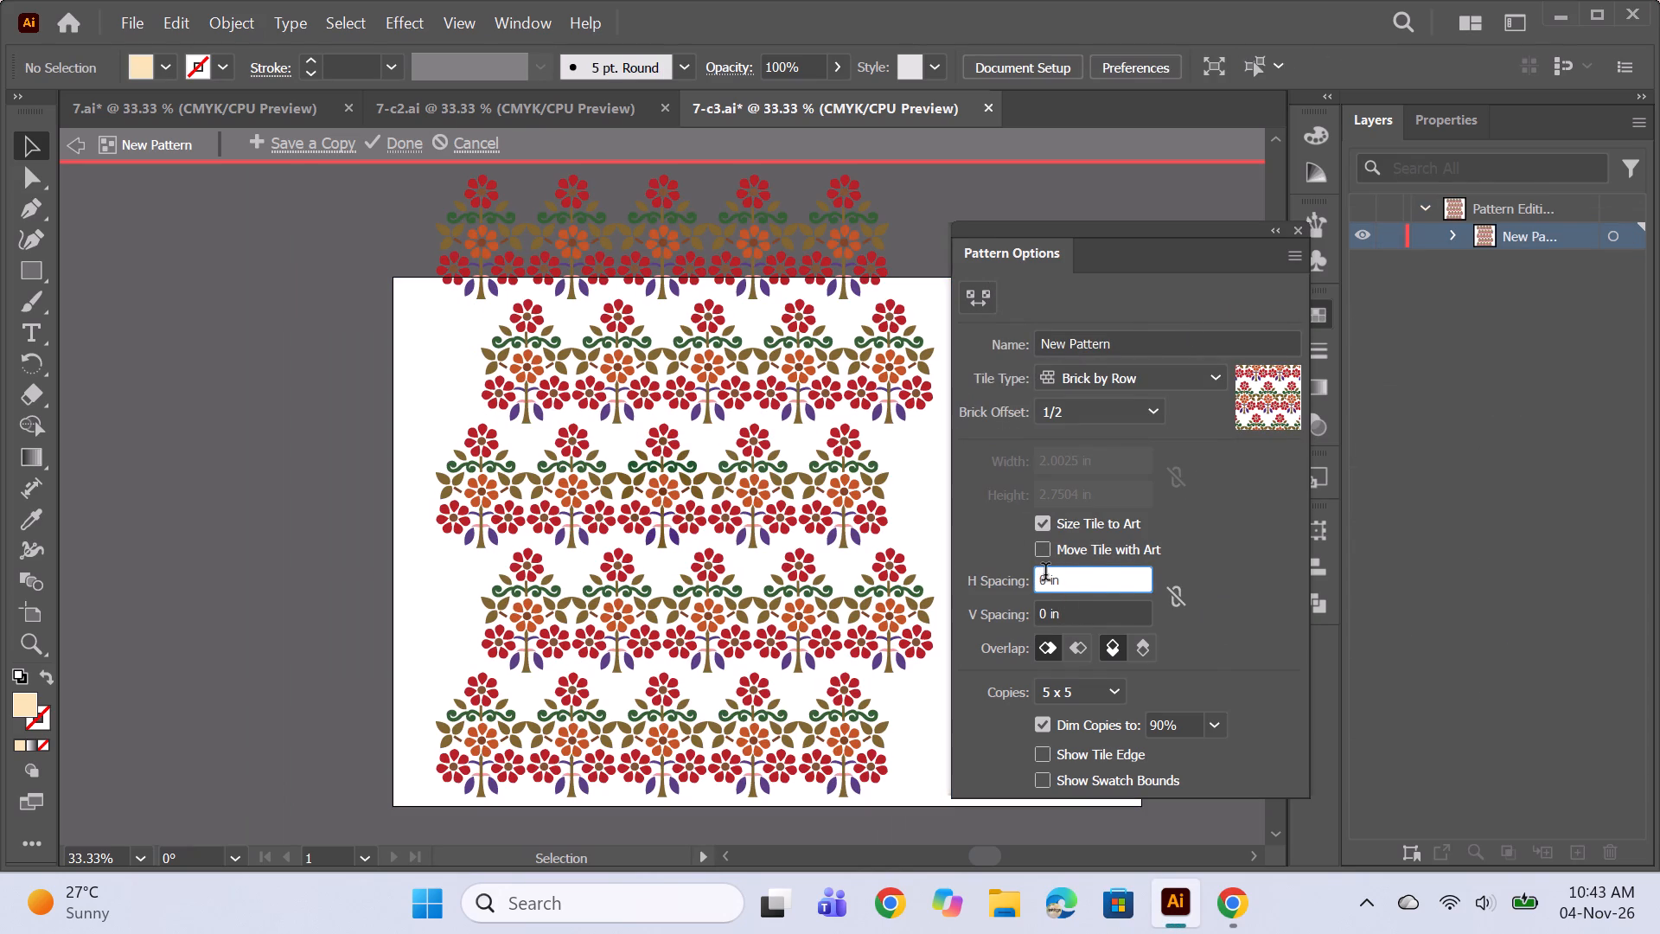
left_click(1048, 574)
key("period")
key("5")
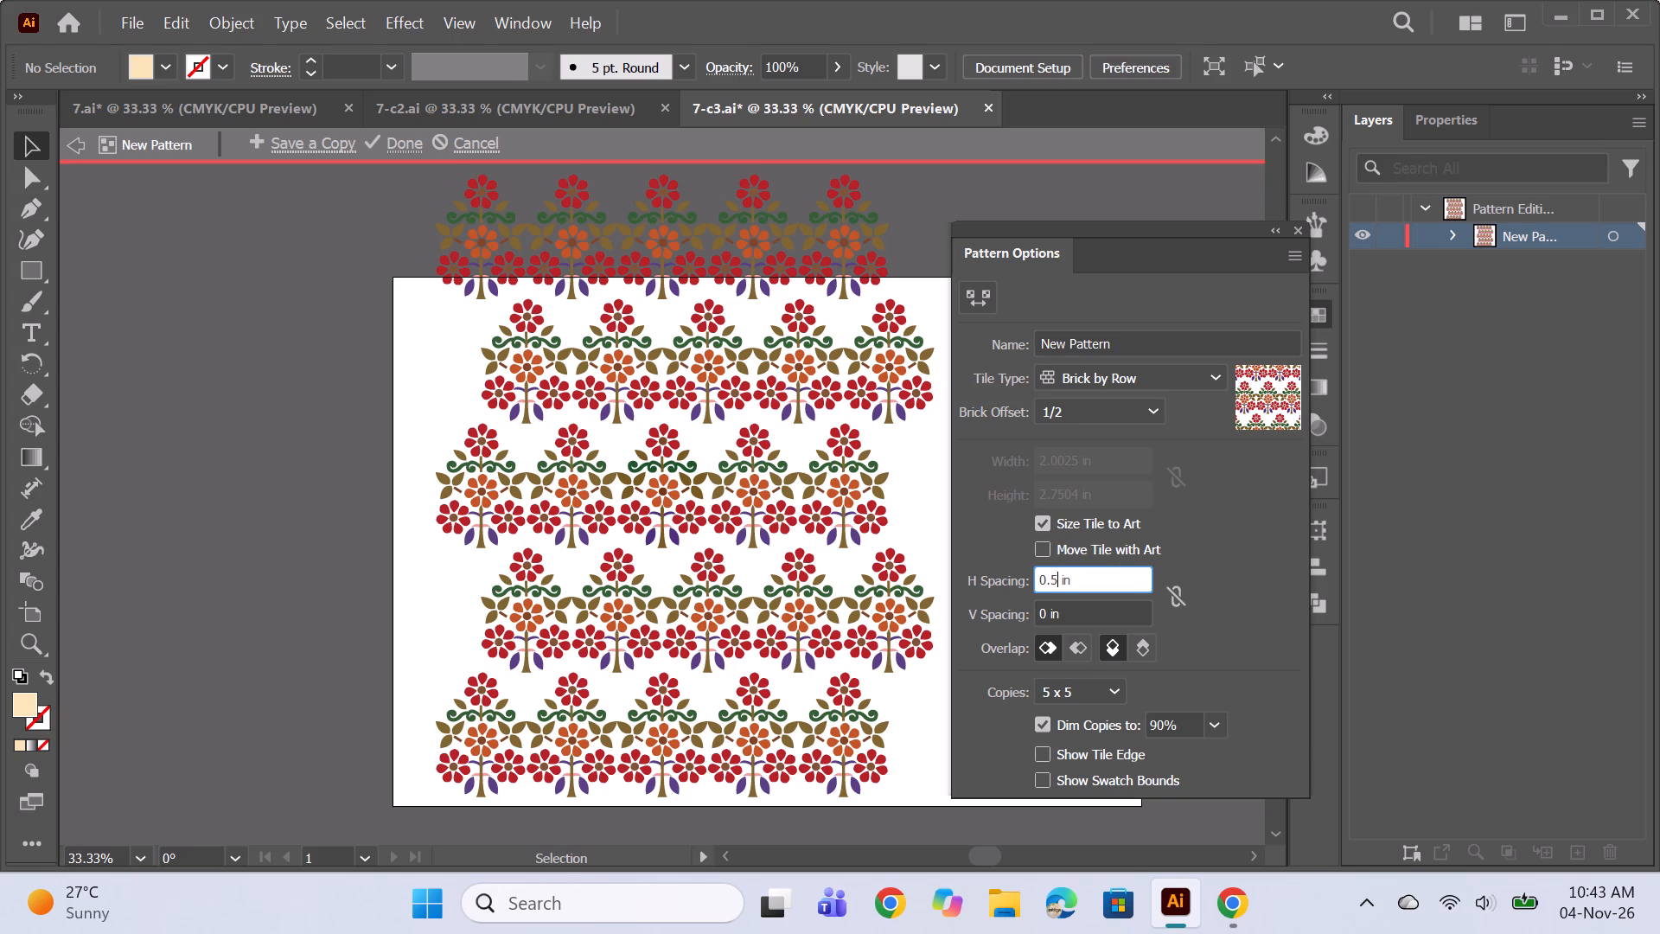
key("BackSpace")
type("75")
key("Return")
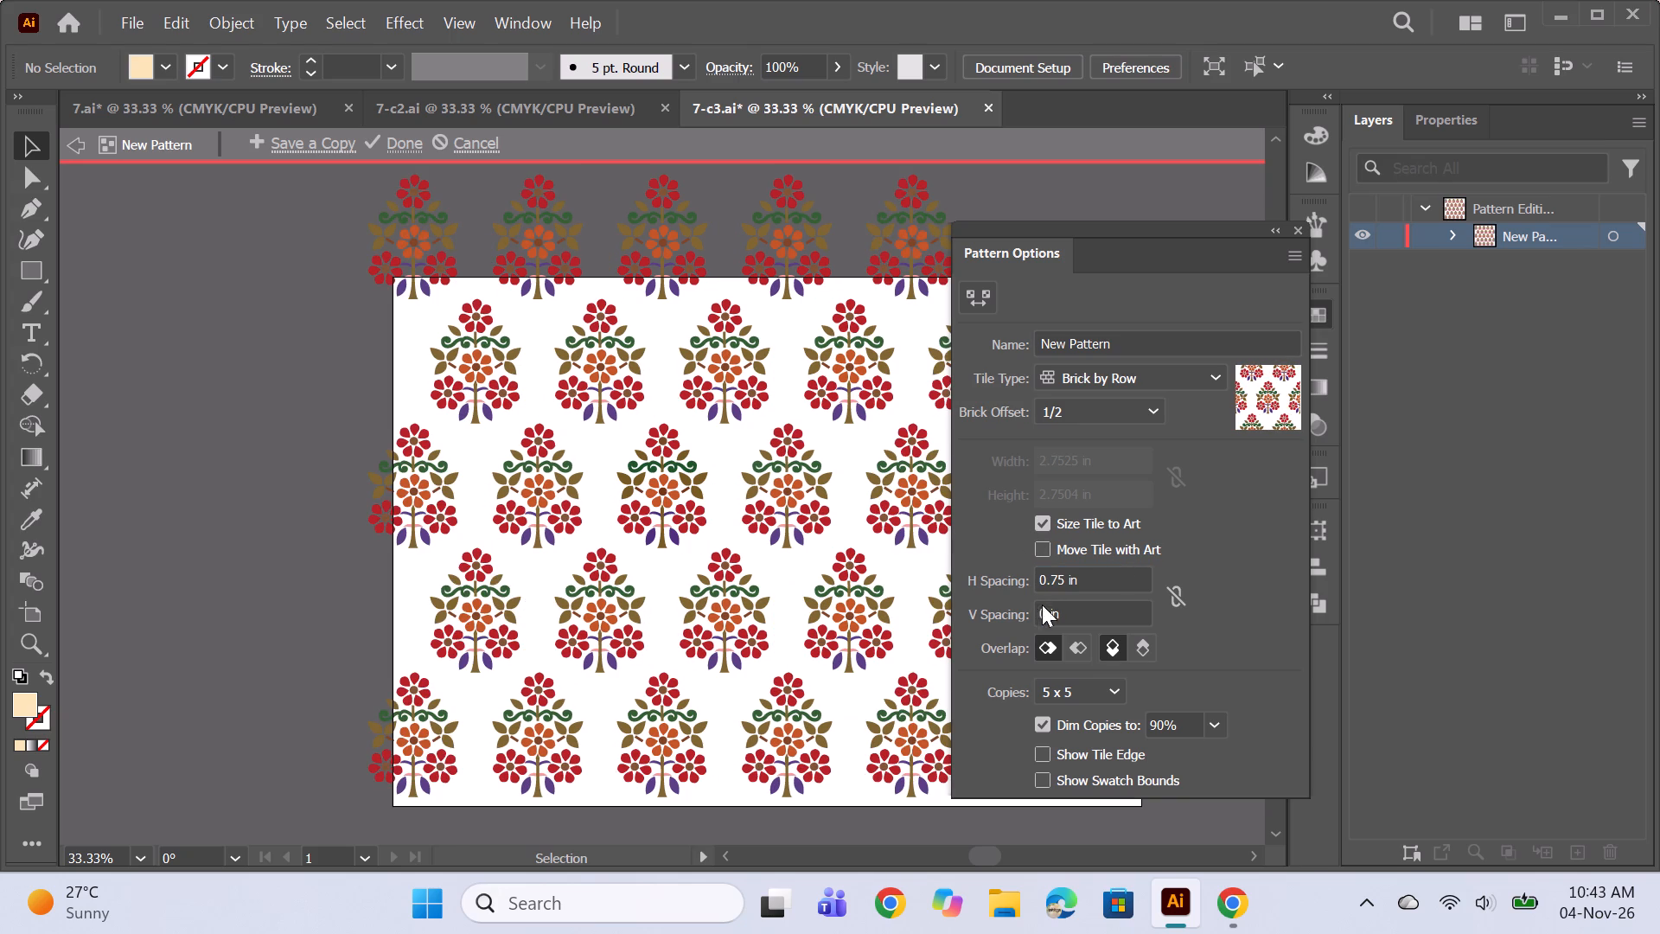
left_click(1047, 608)
type(".5")
key("Return")
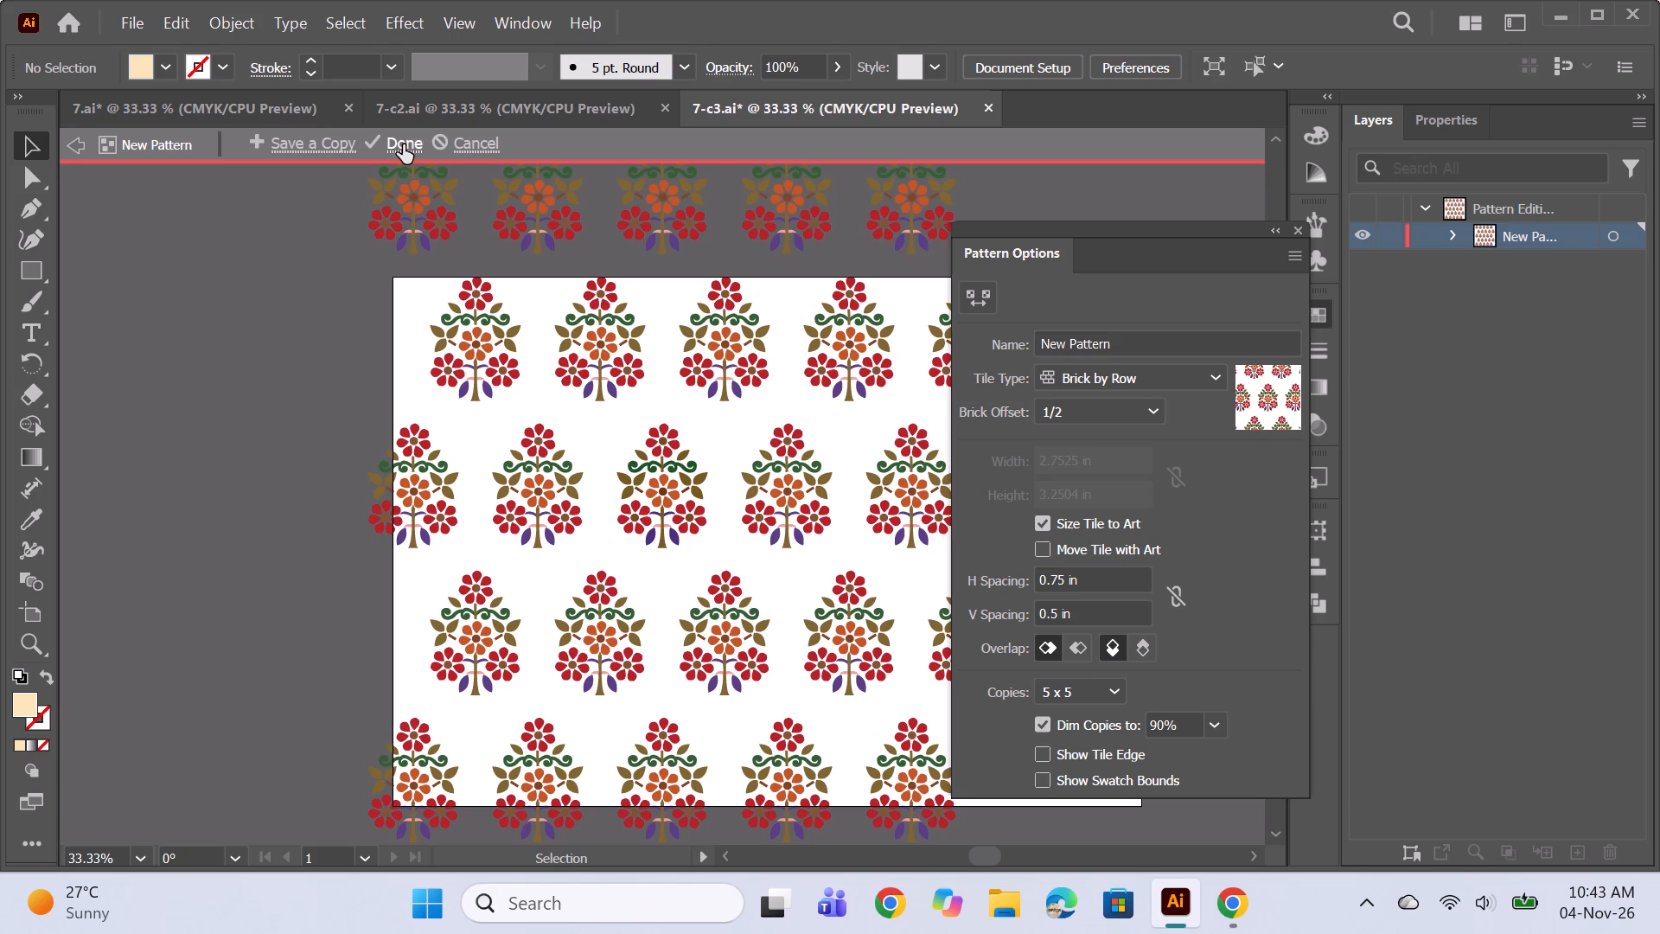
left_click(404, 144)
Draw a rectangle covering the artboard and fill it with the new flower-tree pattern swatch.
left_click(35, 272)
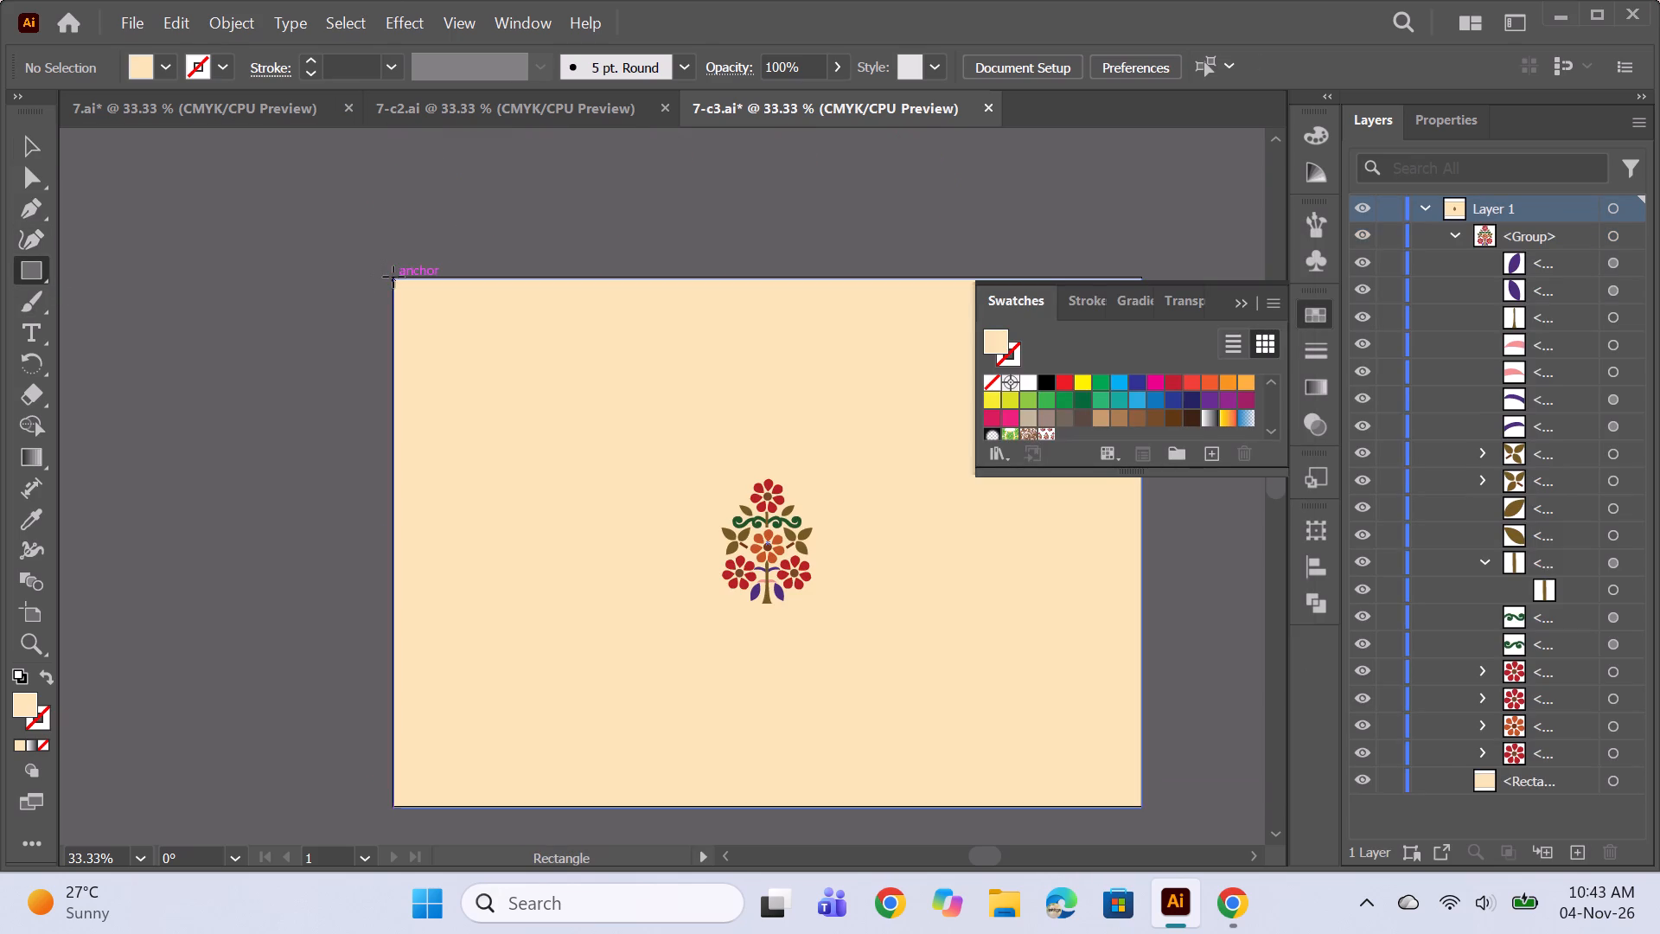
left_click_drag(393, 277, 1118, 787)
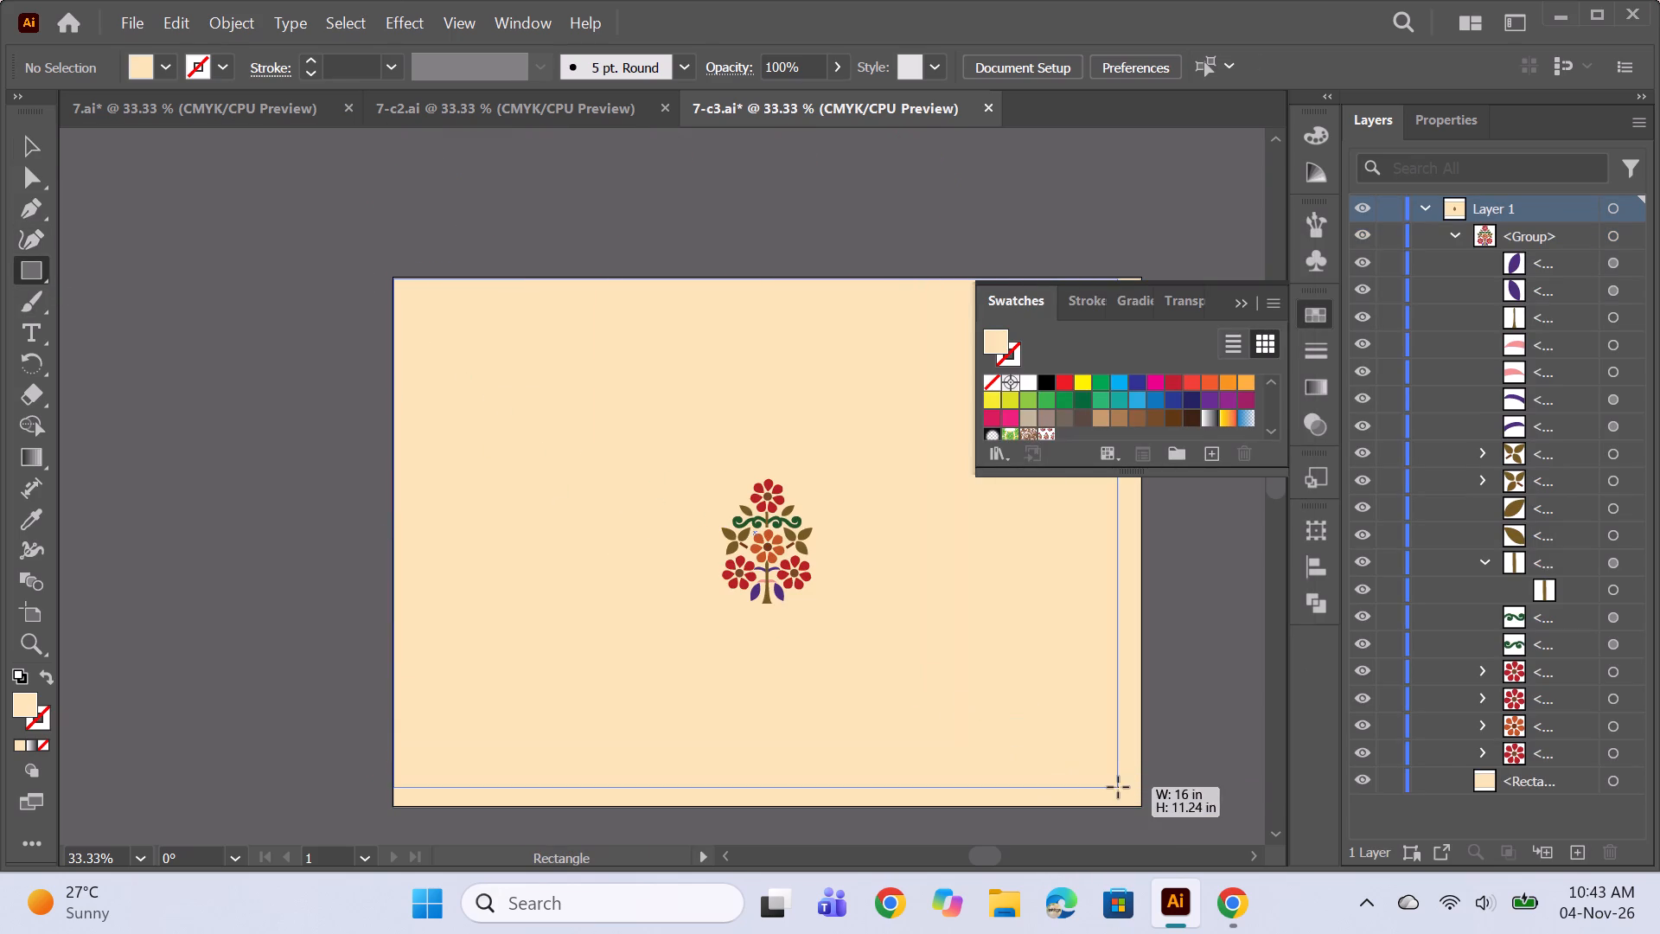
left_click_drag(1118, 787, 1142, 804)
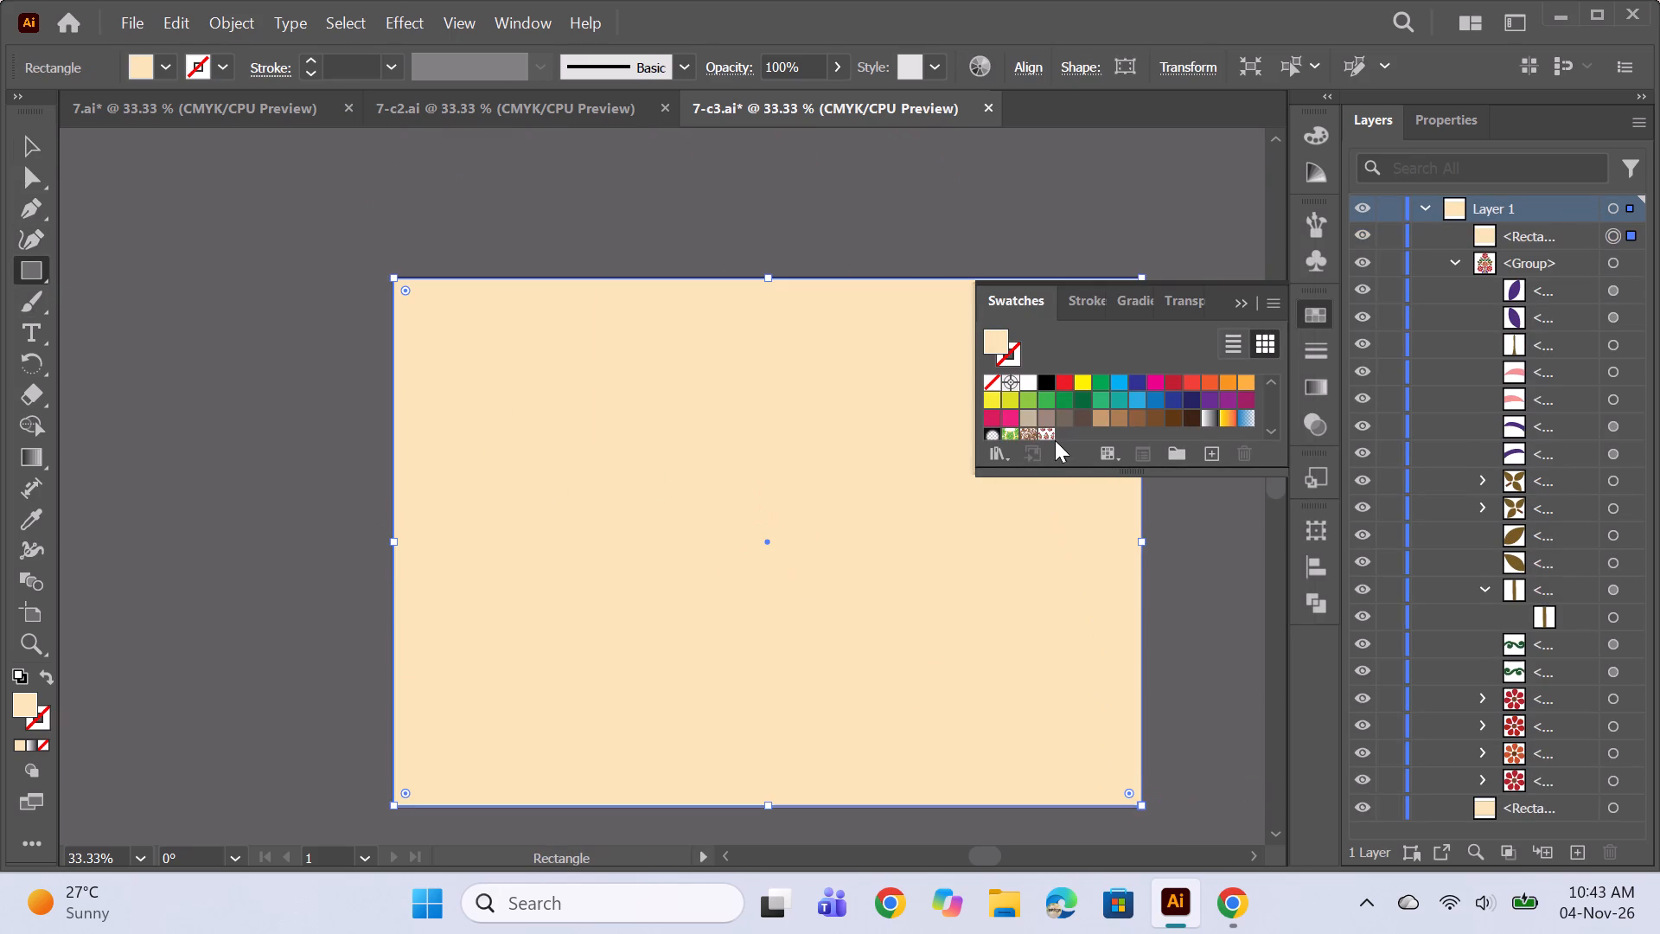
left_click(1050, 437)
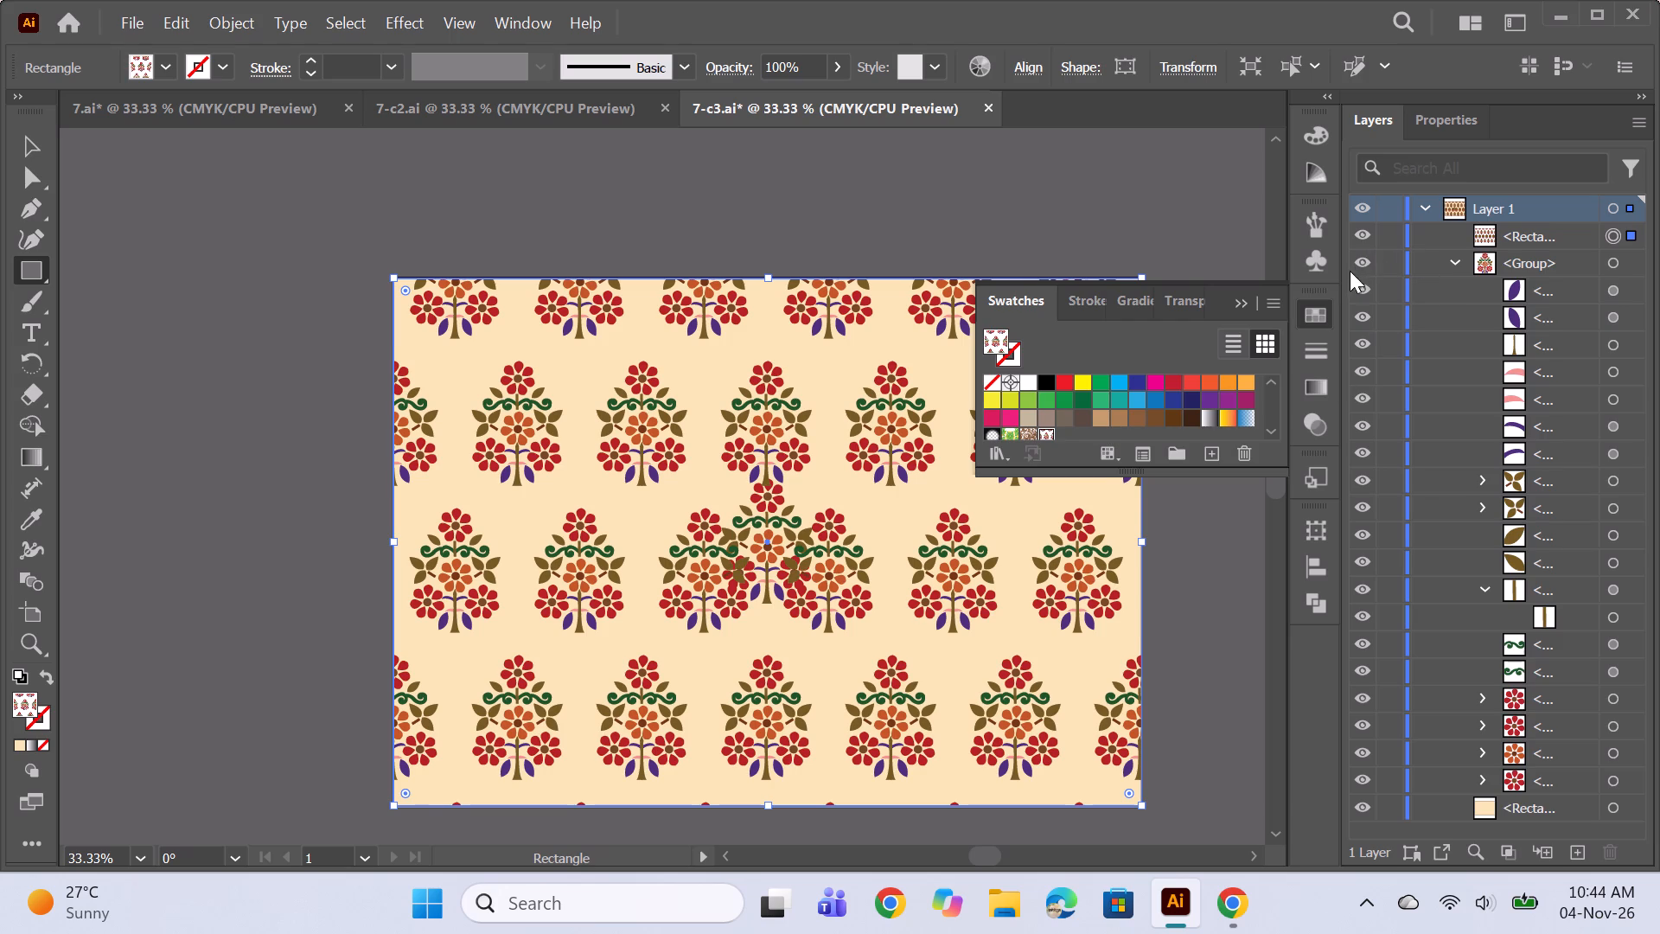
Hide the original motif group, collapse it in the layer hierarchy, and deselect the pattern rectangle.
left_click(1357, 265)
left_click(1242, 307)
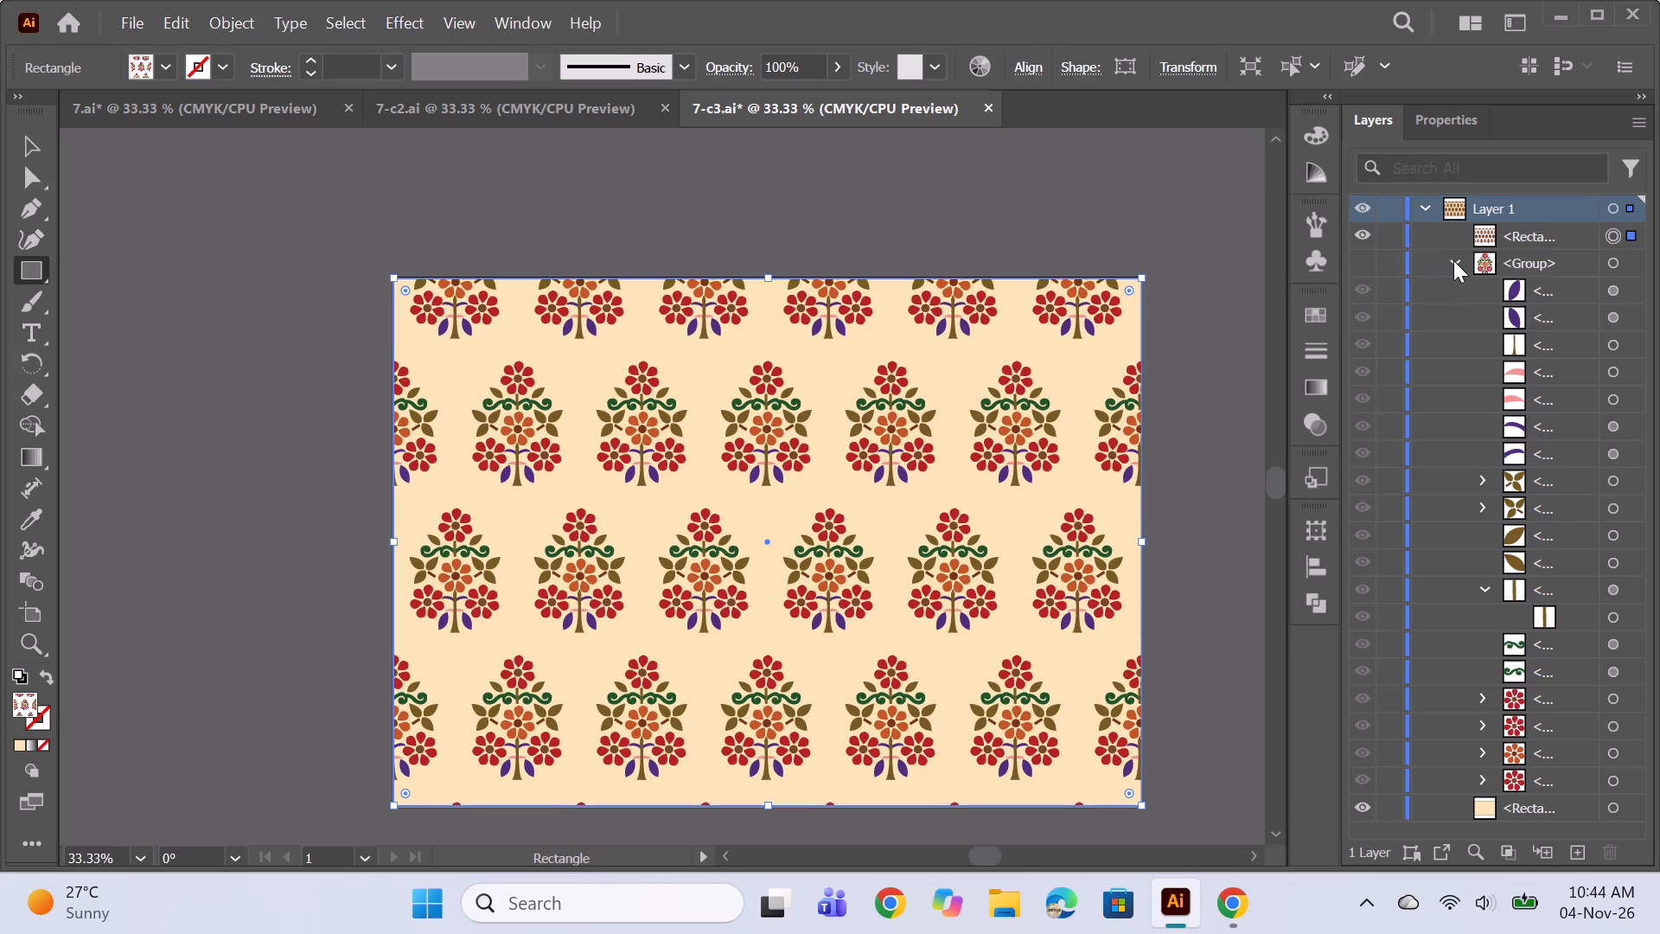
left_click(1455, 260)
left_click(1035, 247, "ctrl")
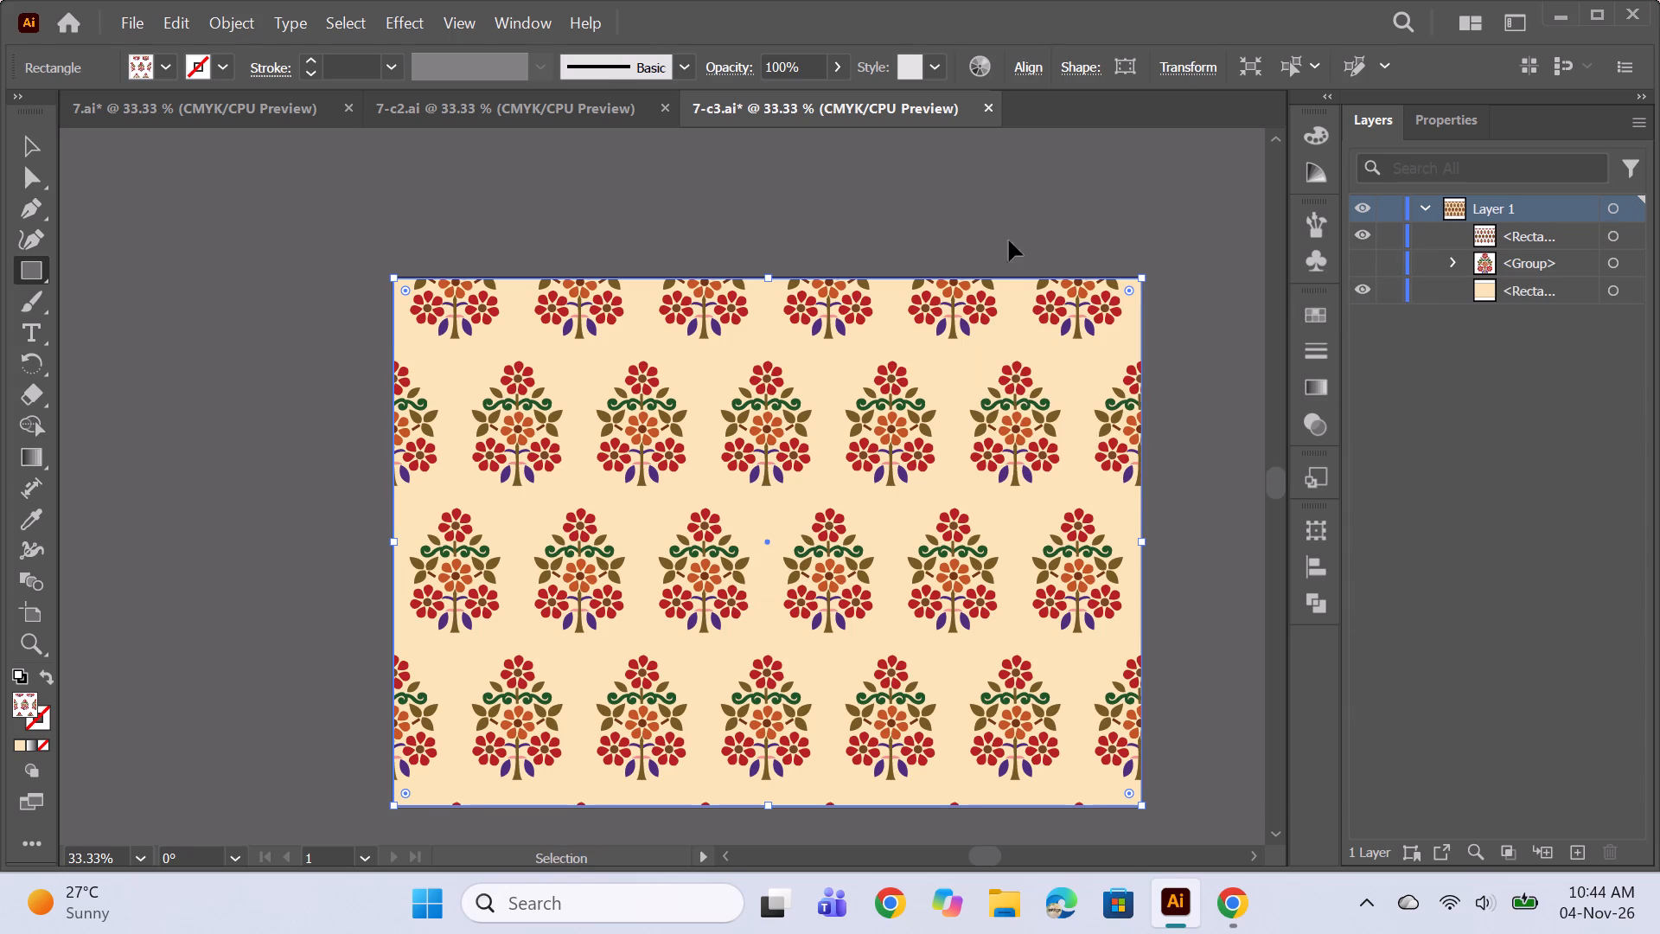
Compare the repeat layout of 7-c3 with the patterns in 7.ai and 7-c2, and return to 7-c3.
left_click_drag(529, 126, 529, 134)
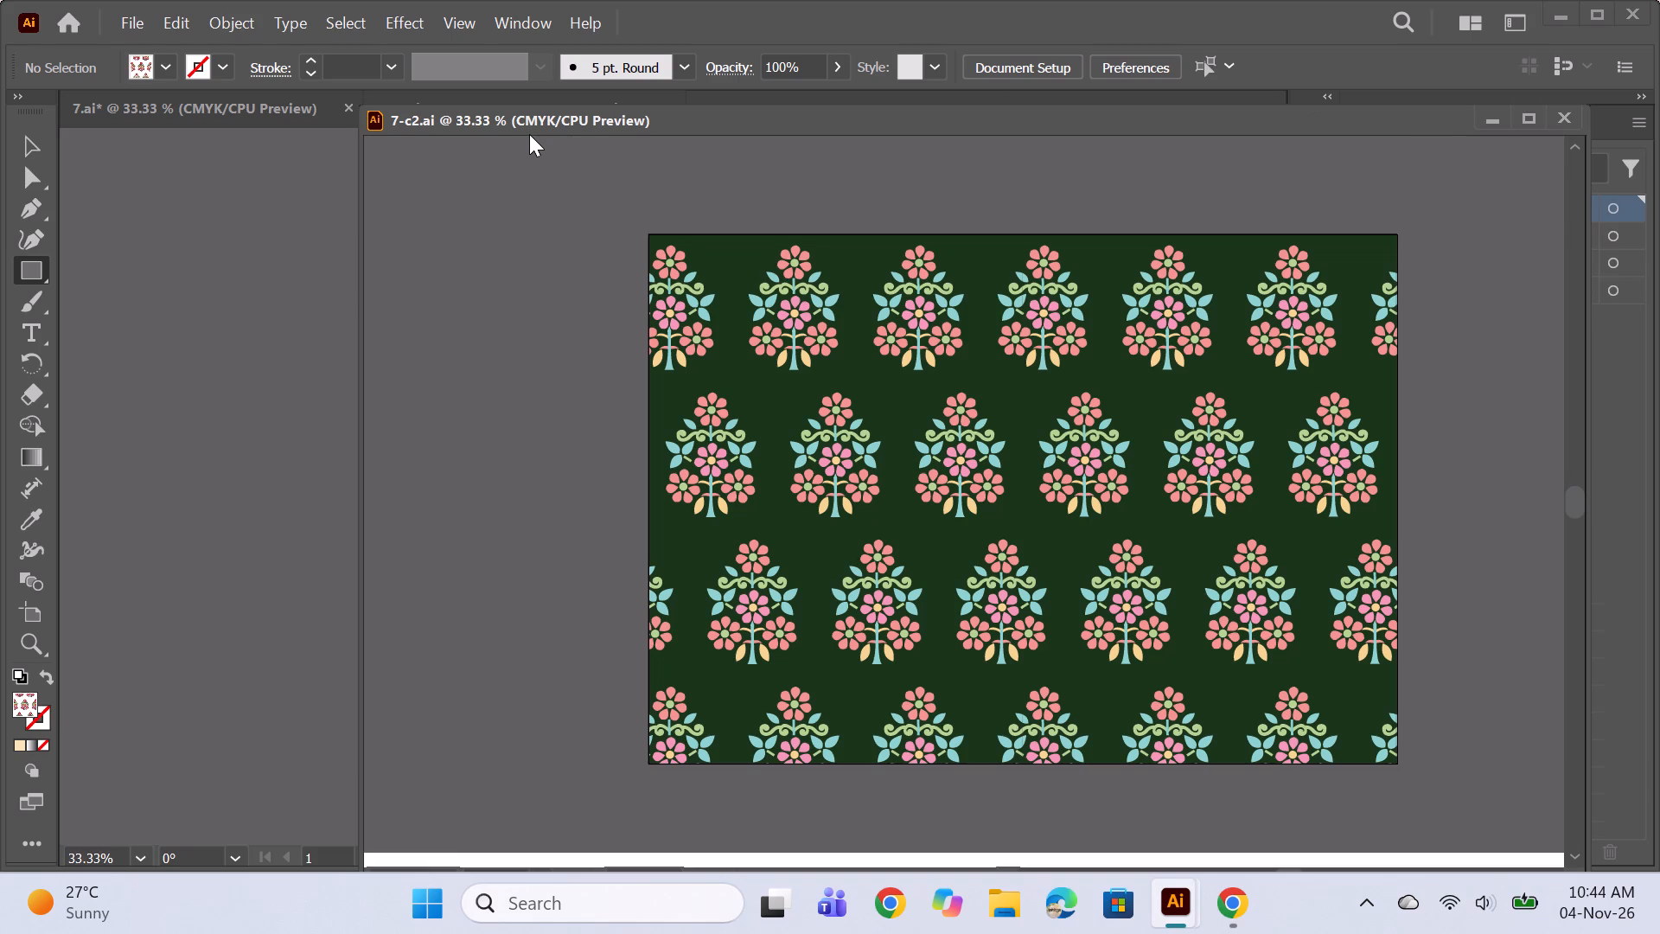
left_click_drag(801, 112, 601, 103)
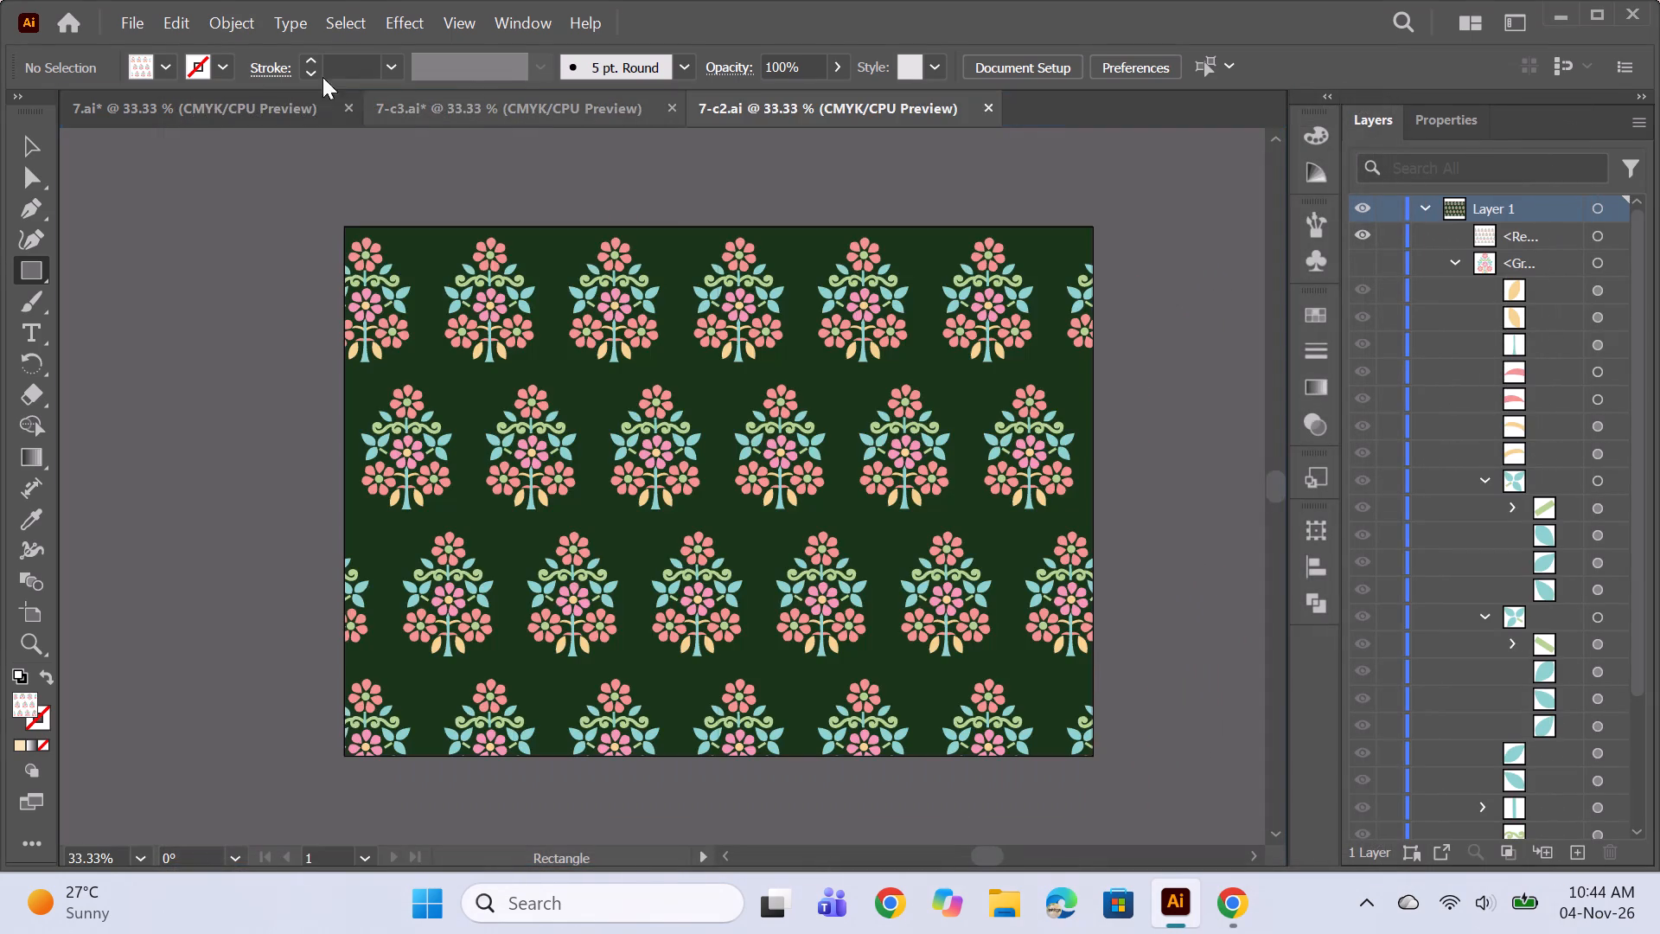
left_click(187, 102)
left_click(796, 95)
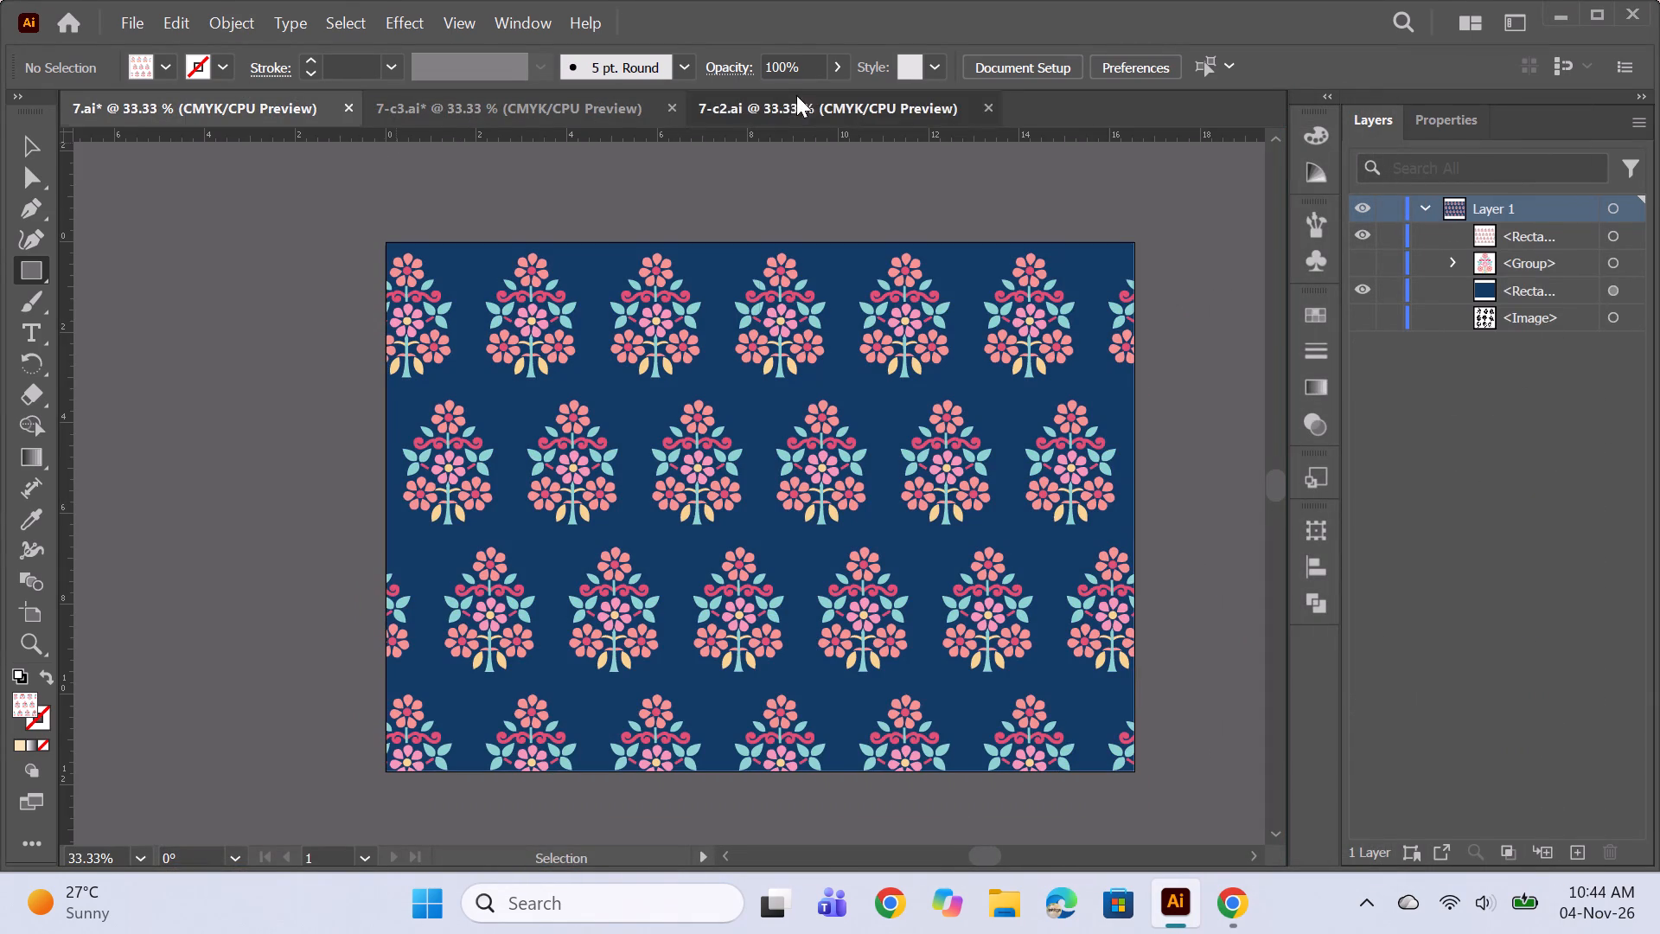
left_click(564, 114)
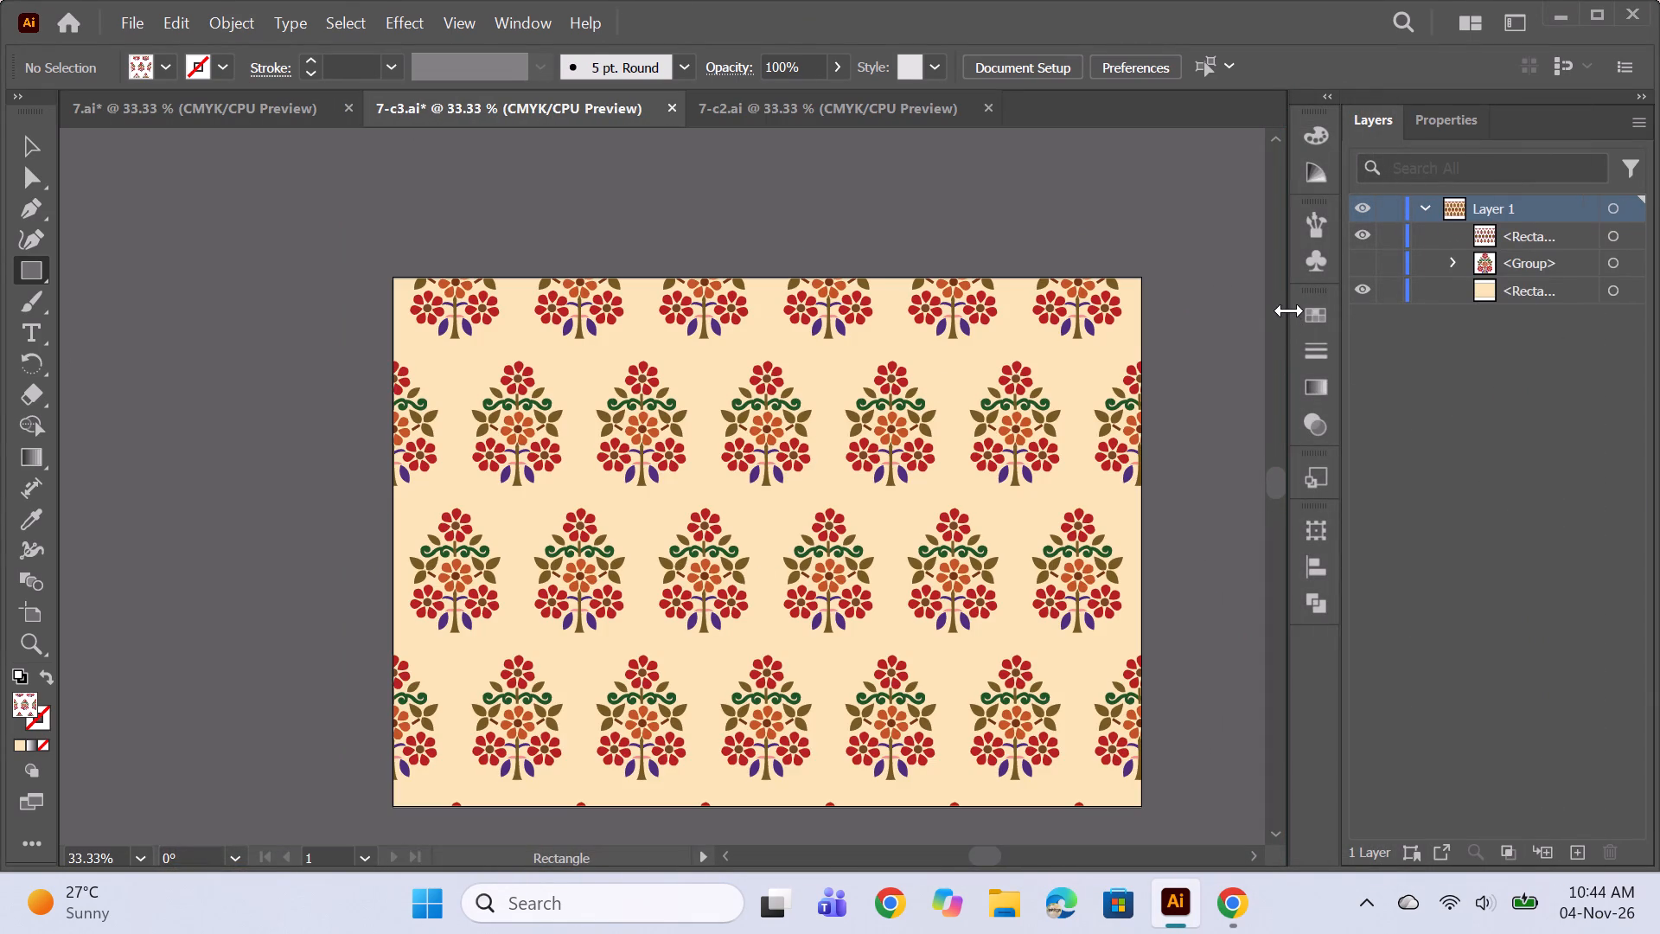
left_click(843, 102)
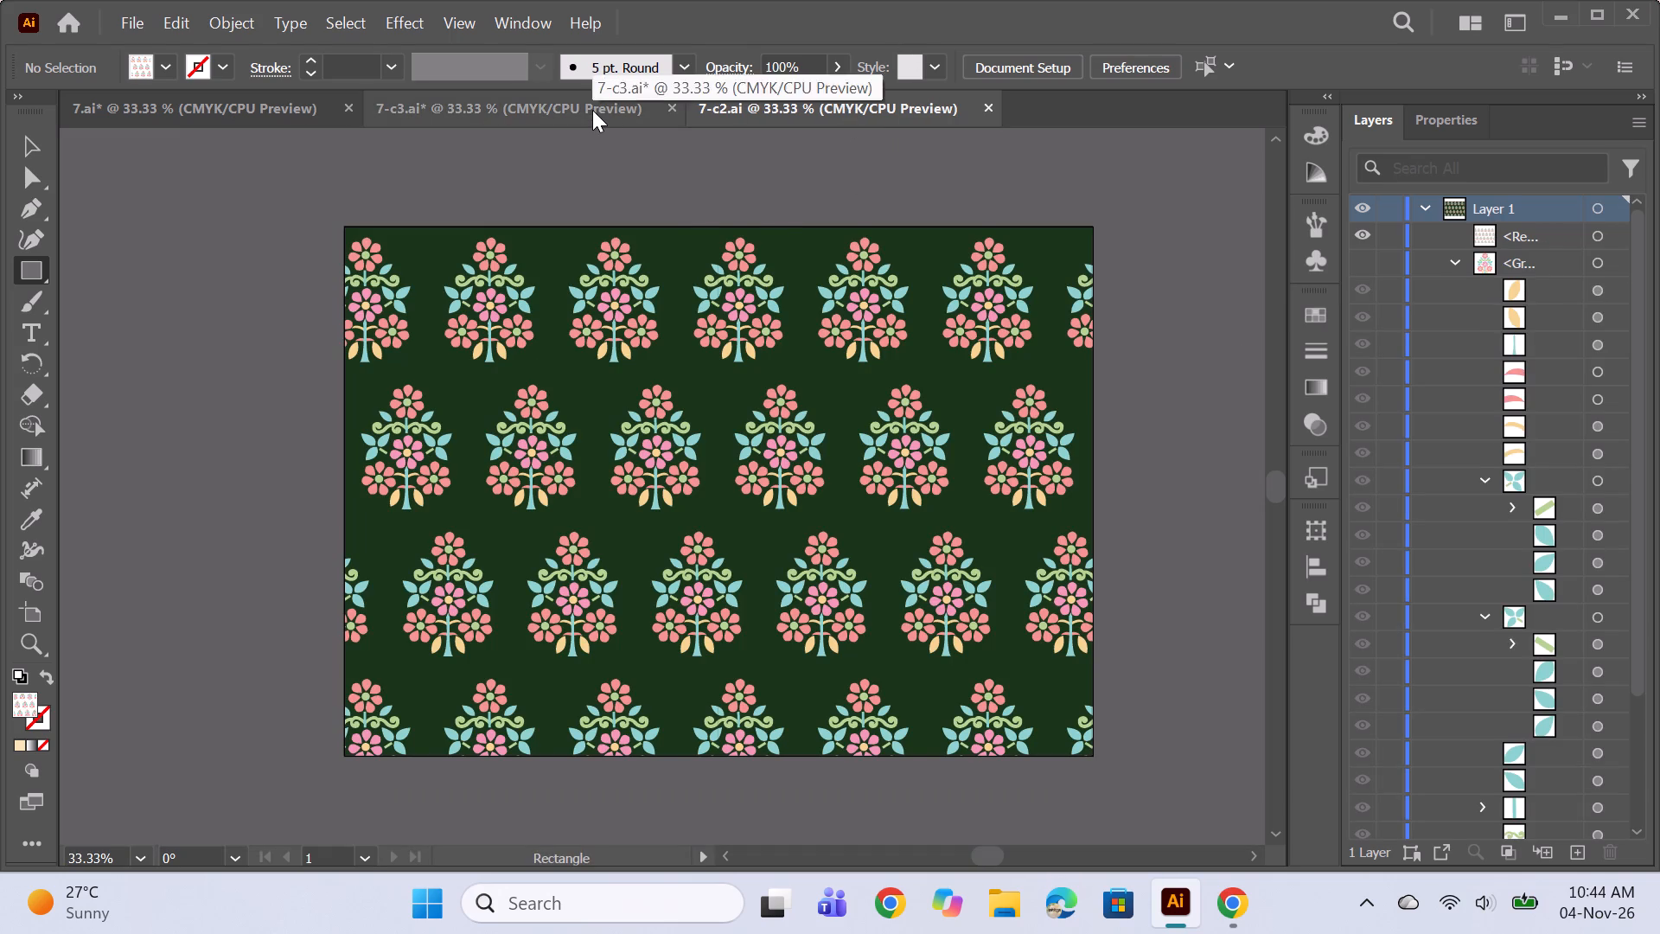
left_click(592, 110)
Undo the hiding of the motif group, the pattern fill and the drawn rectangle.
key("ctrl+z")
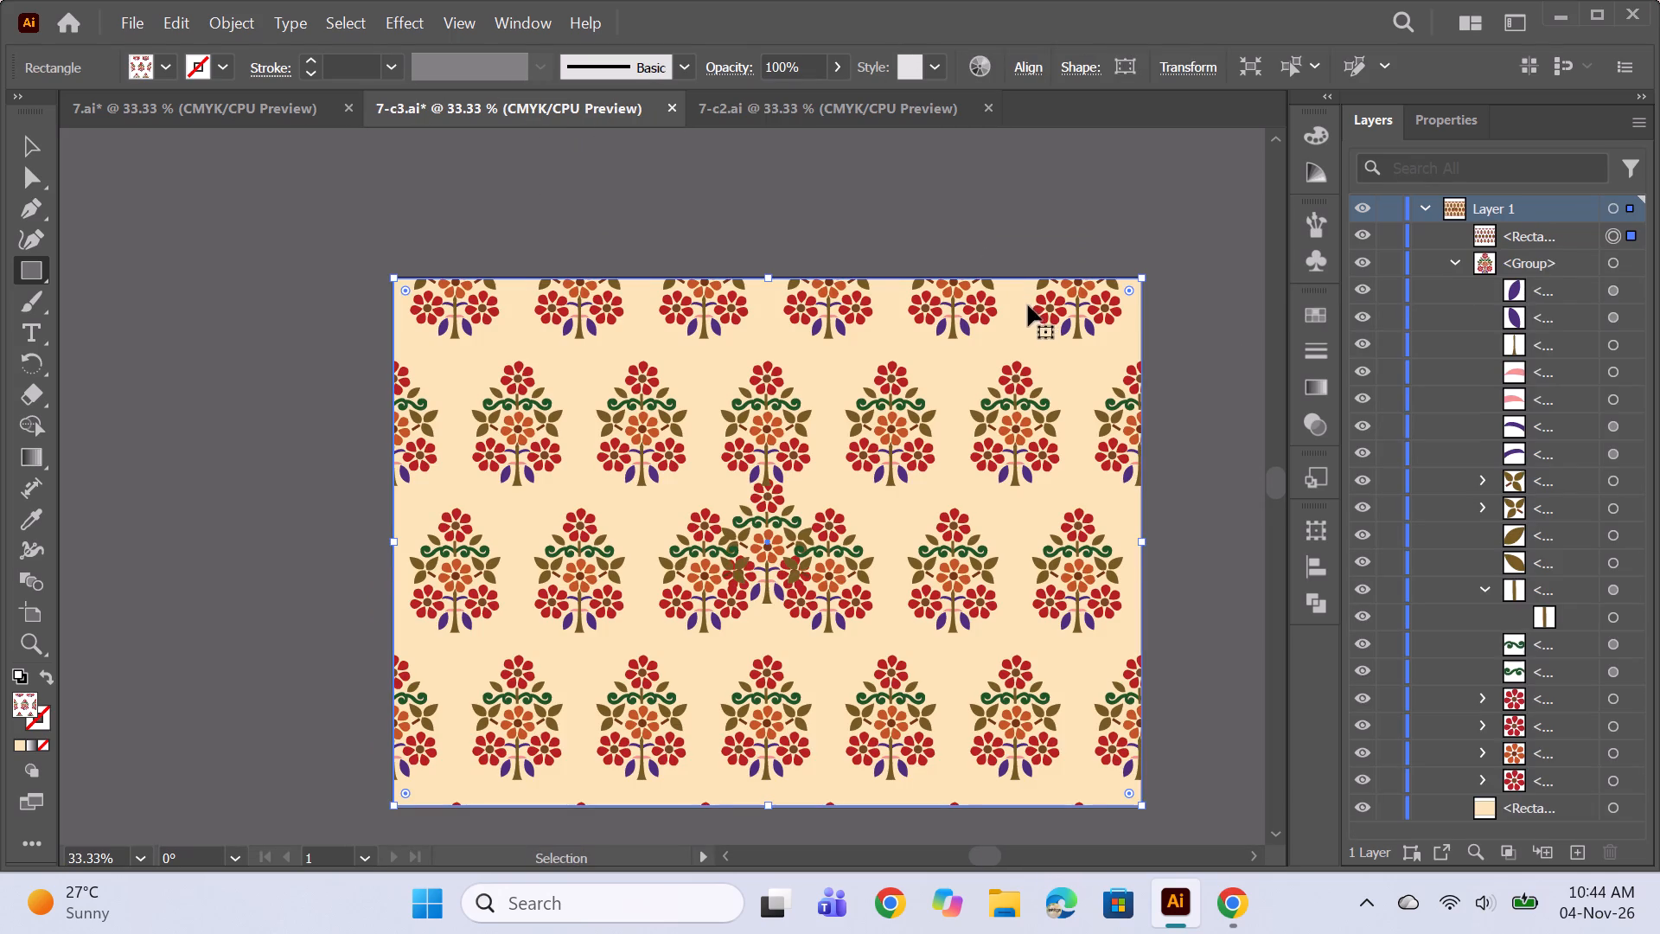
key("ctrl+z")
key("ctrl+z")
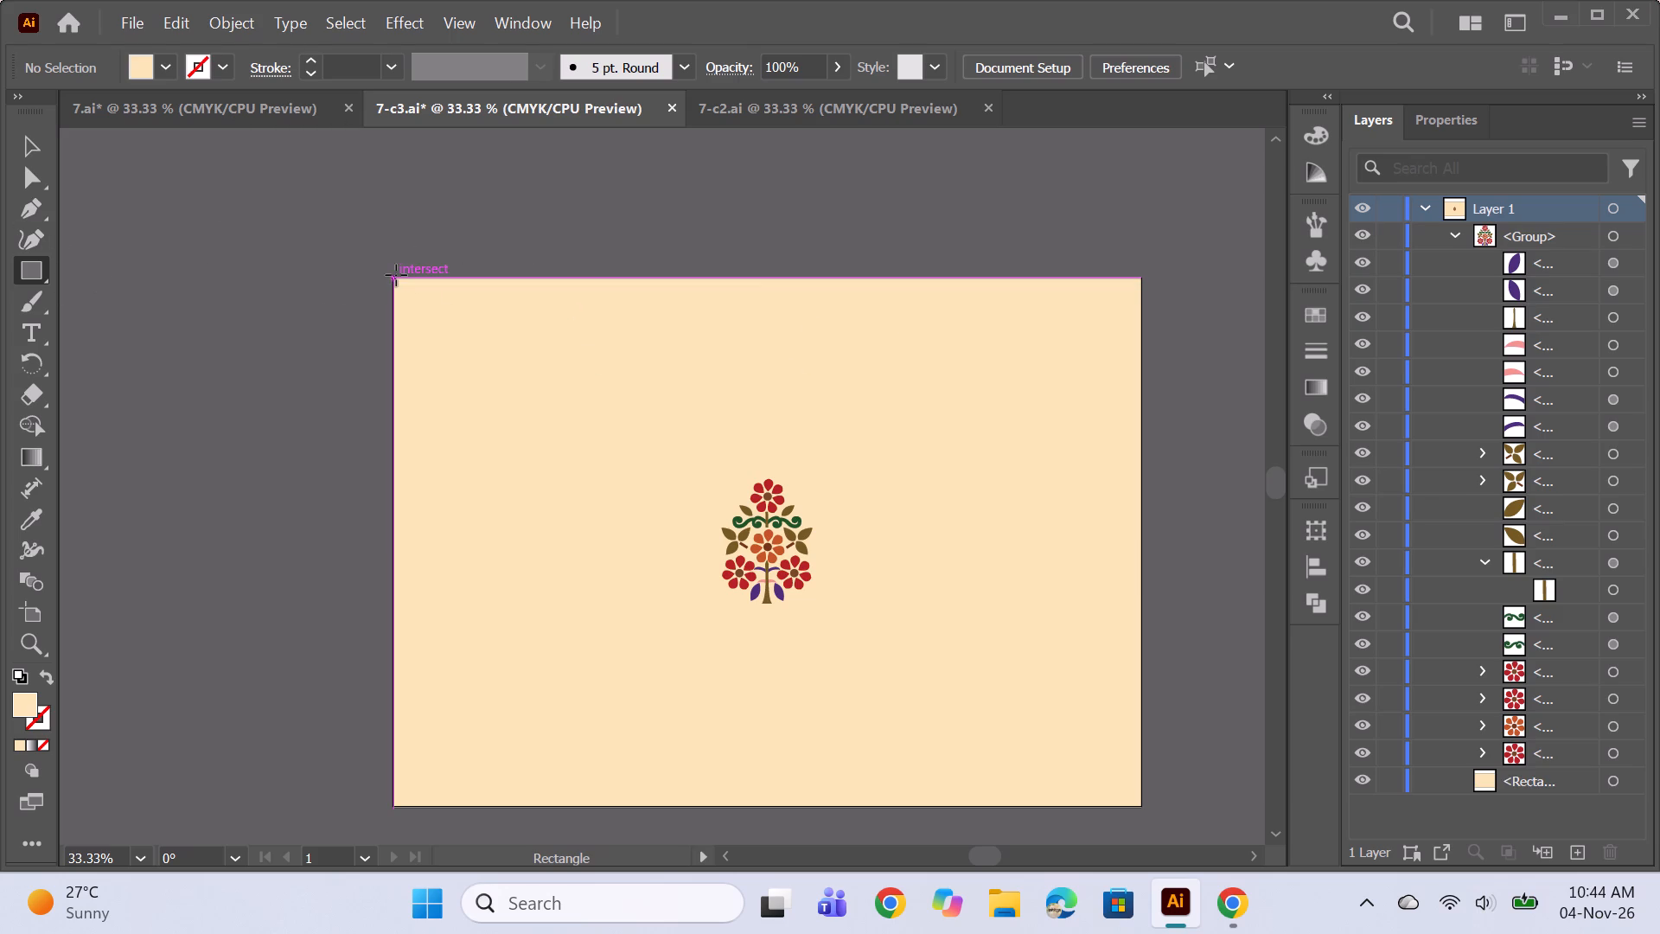
Draw a rectangle about 16.5 by 11.7 in over the artboard and fill it with the flower-tree pattern swatch.
left_click_drag(396, 275, 1136, 806)
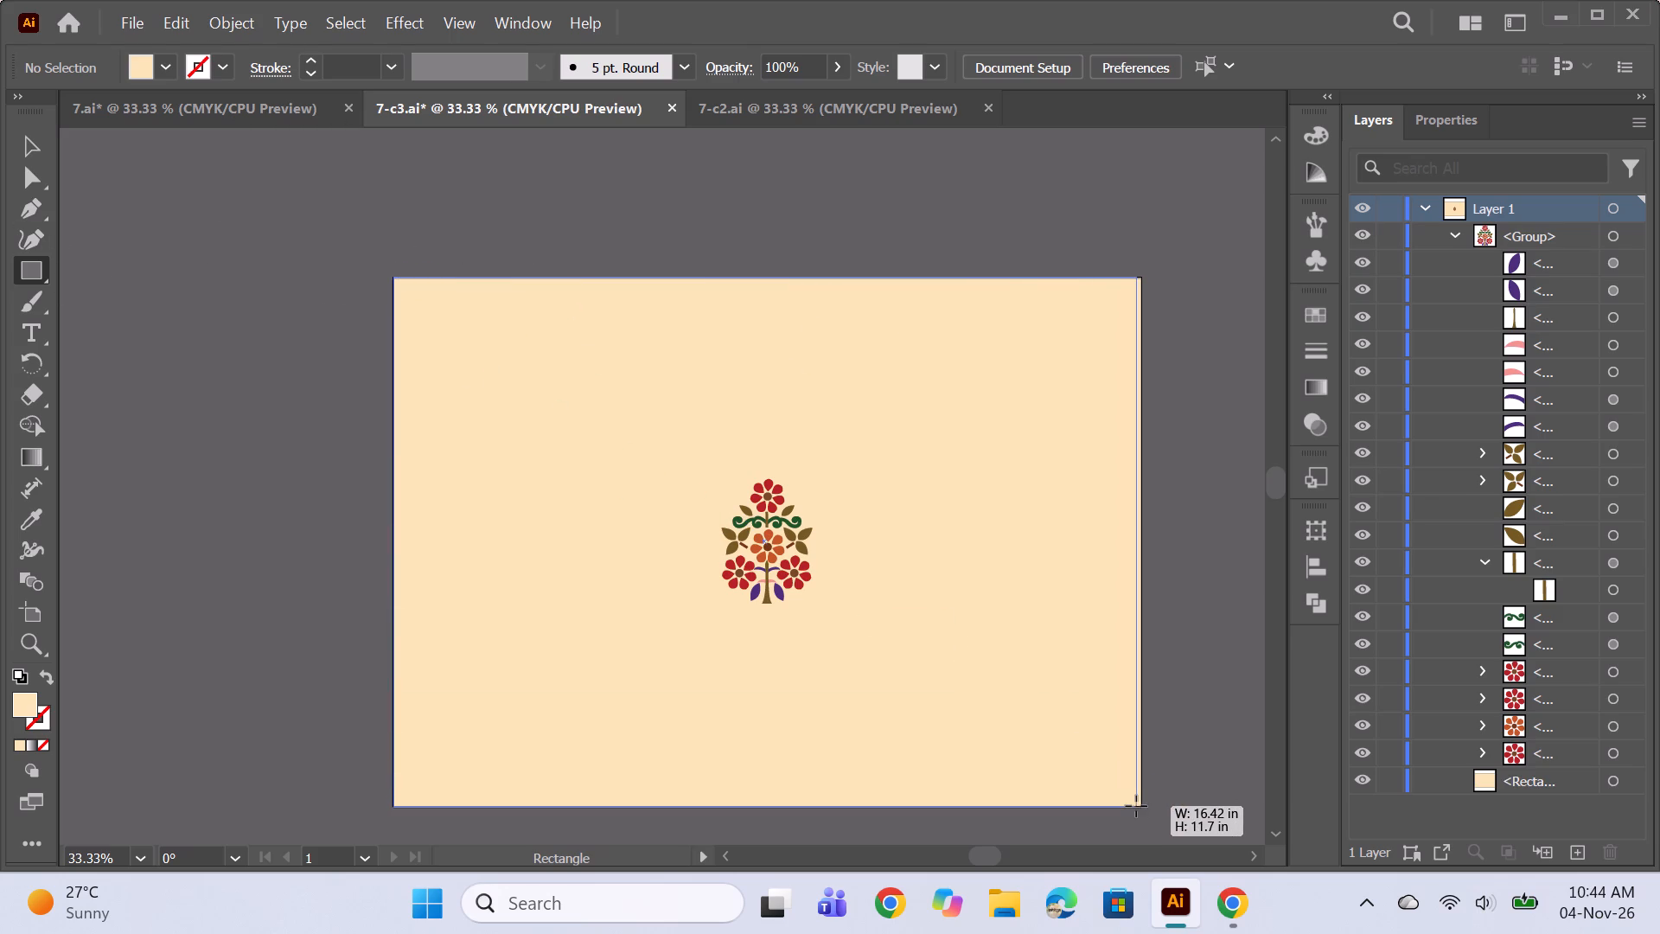
left_click_drag(1136, 806, 1140, 807)
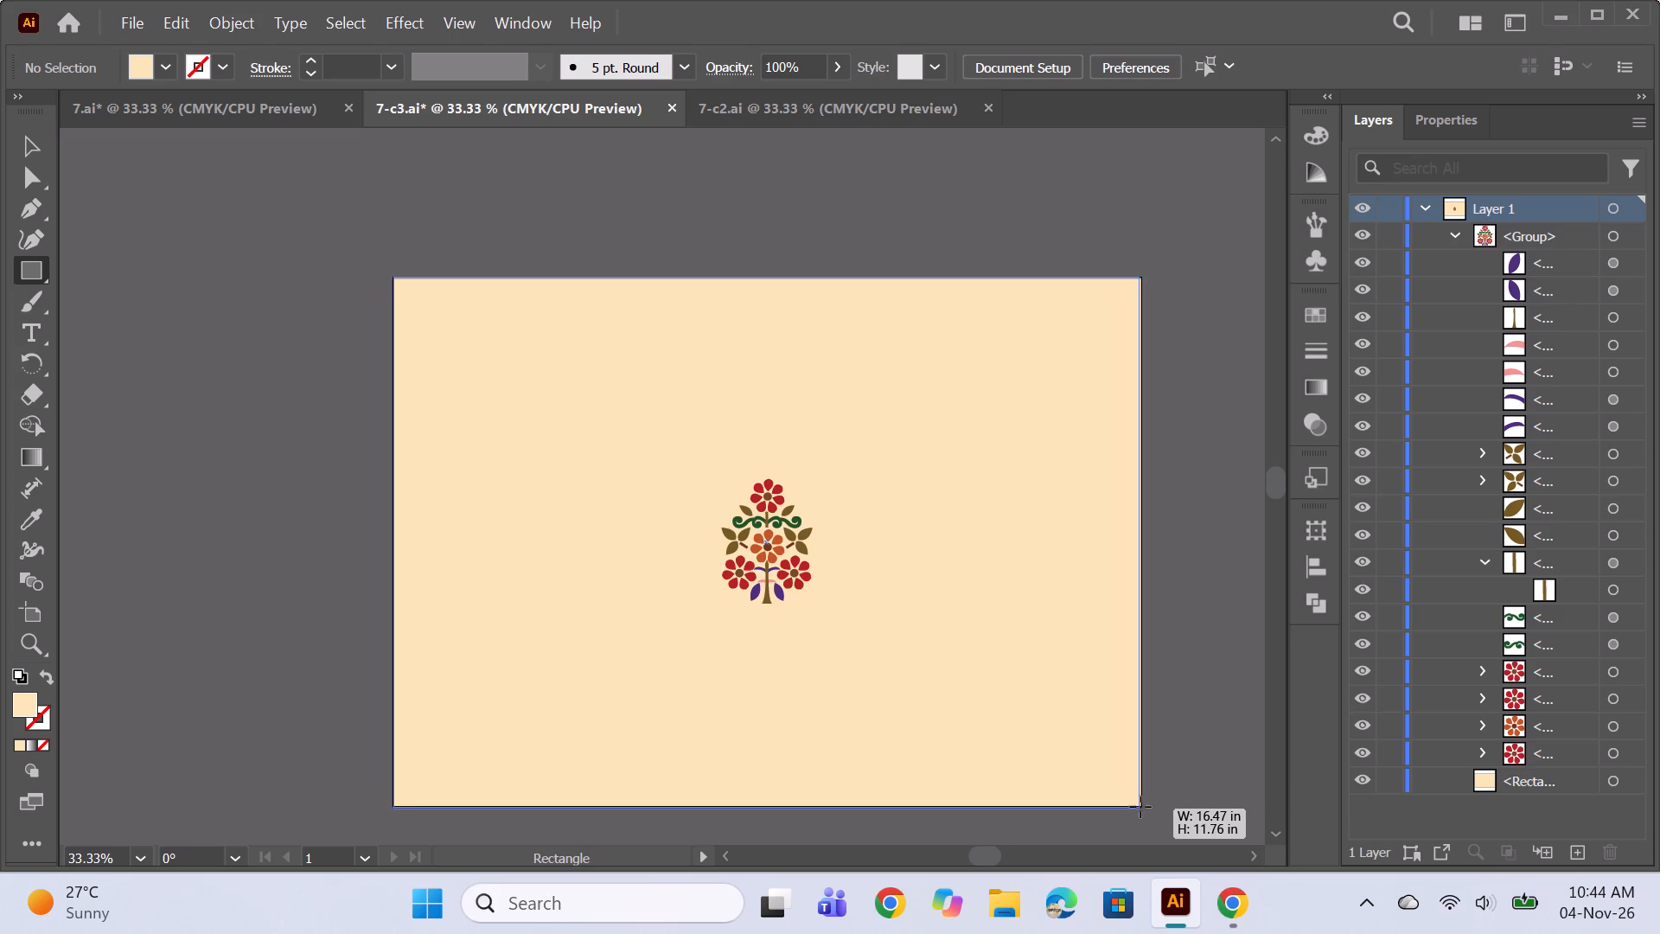
left_click_drag(1140, 807, 1140, 804)
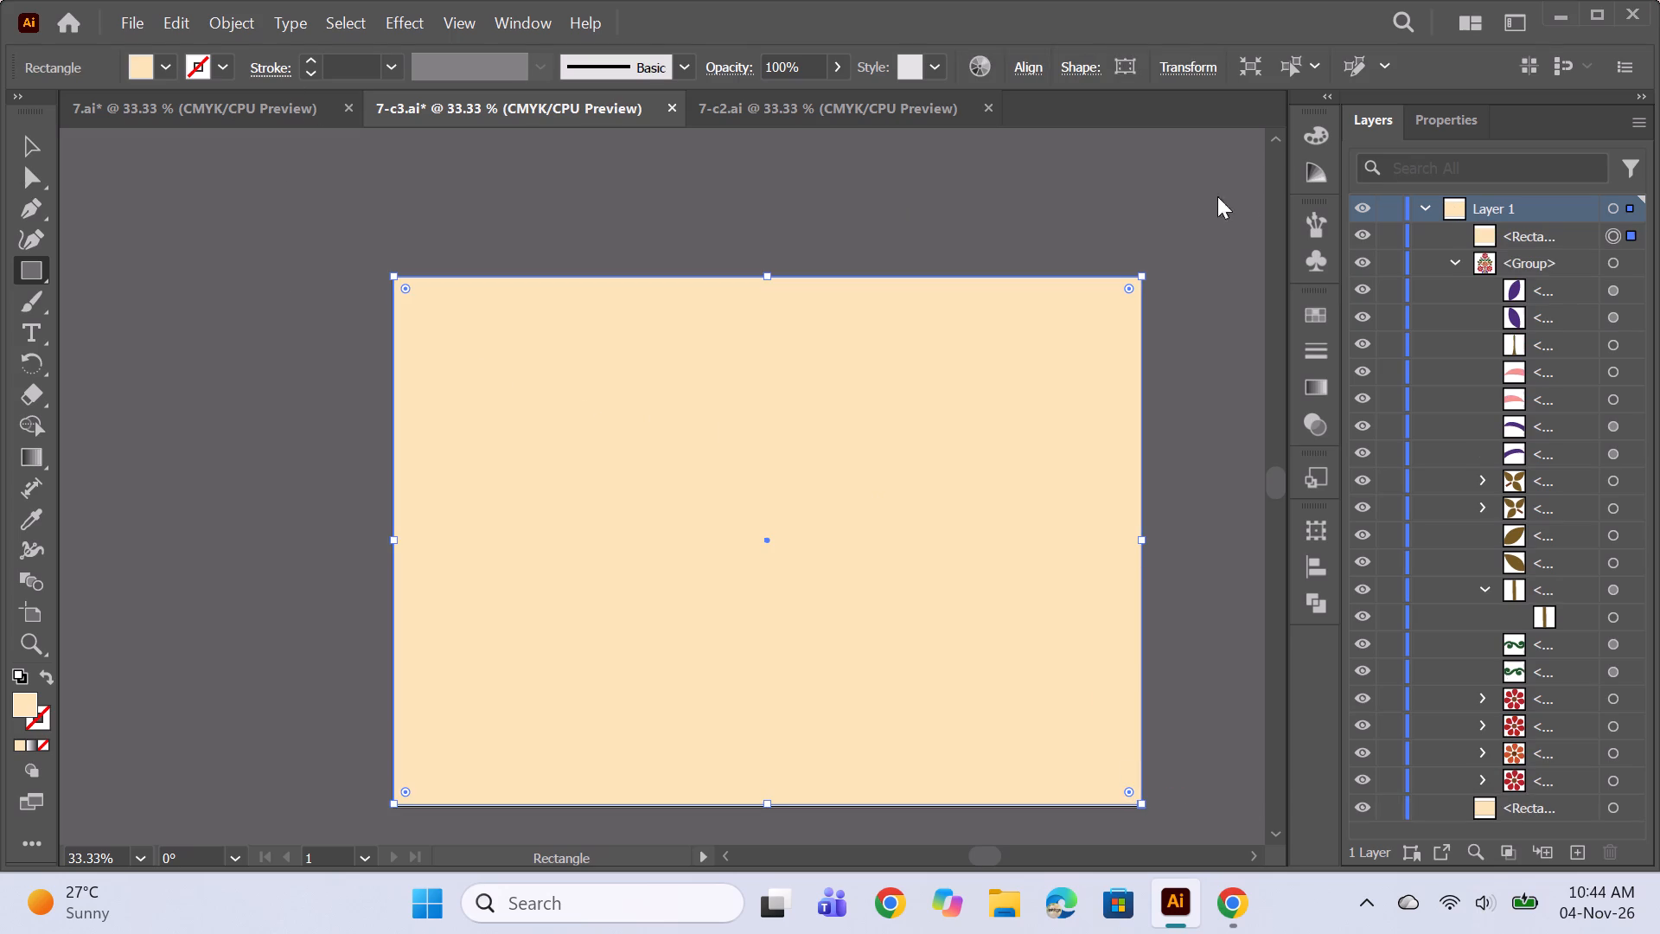
left_click(1318, 313)
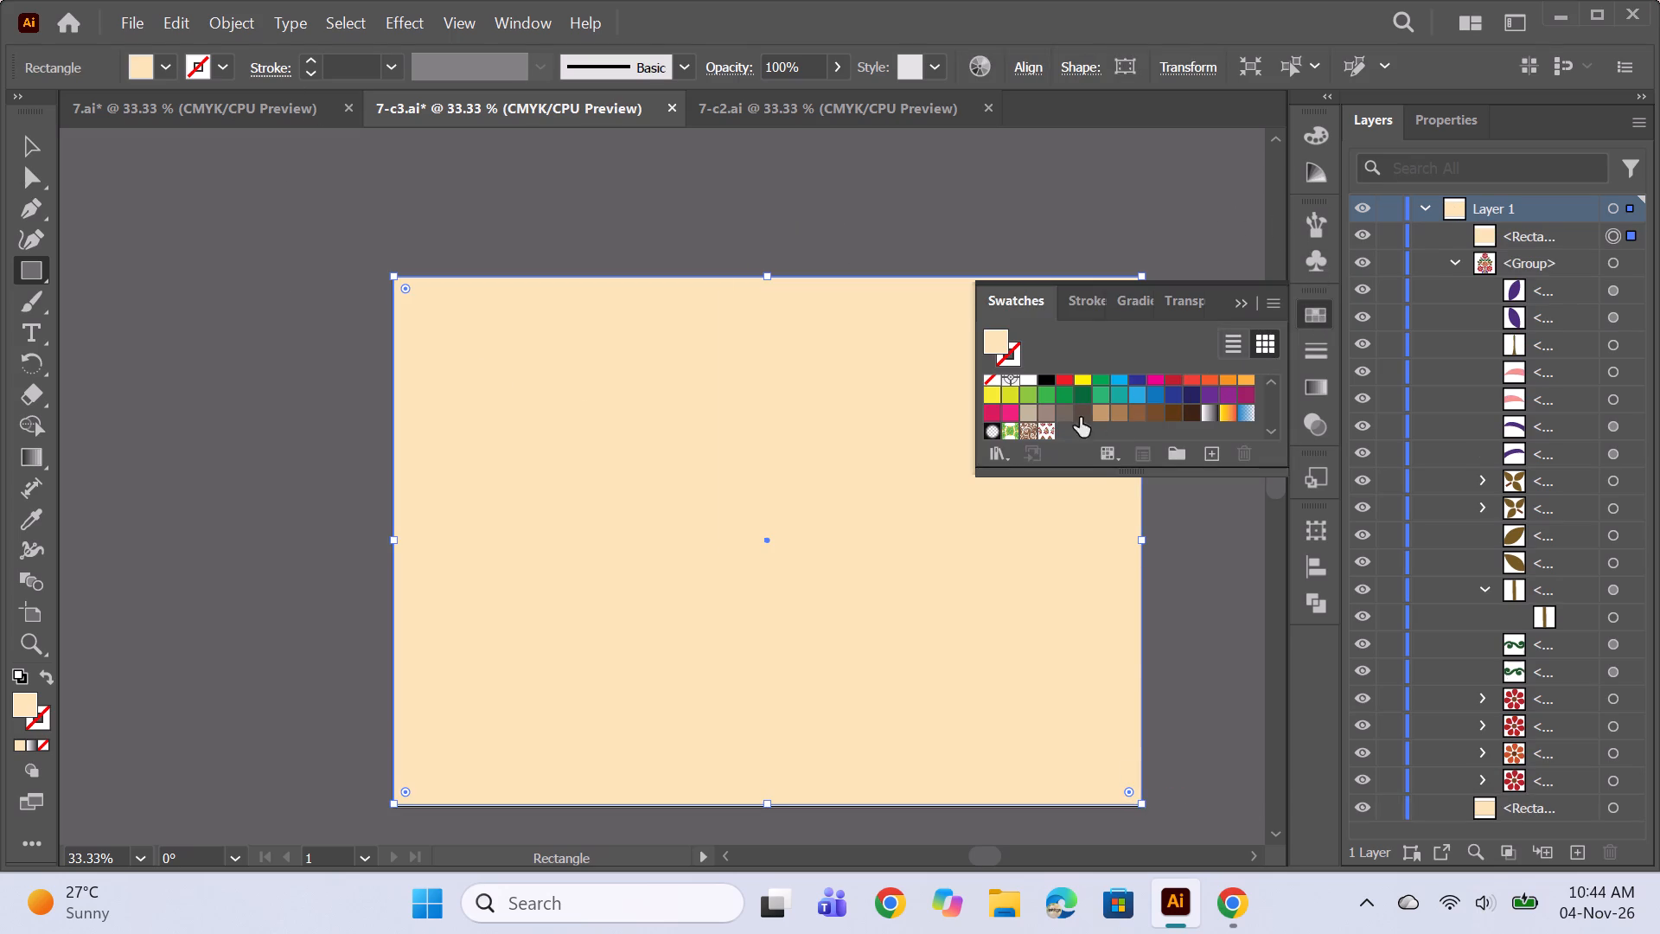
left_click(1049, 429)
Edit the flower-tree pattern swatch, setting its brick offset to 1/3, and finish pattern editing.
double_click(1048, 432)
left_click(1095, 413)
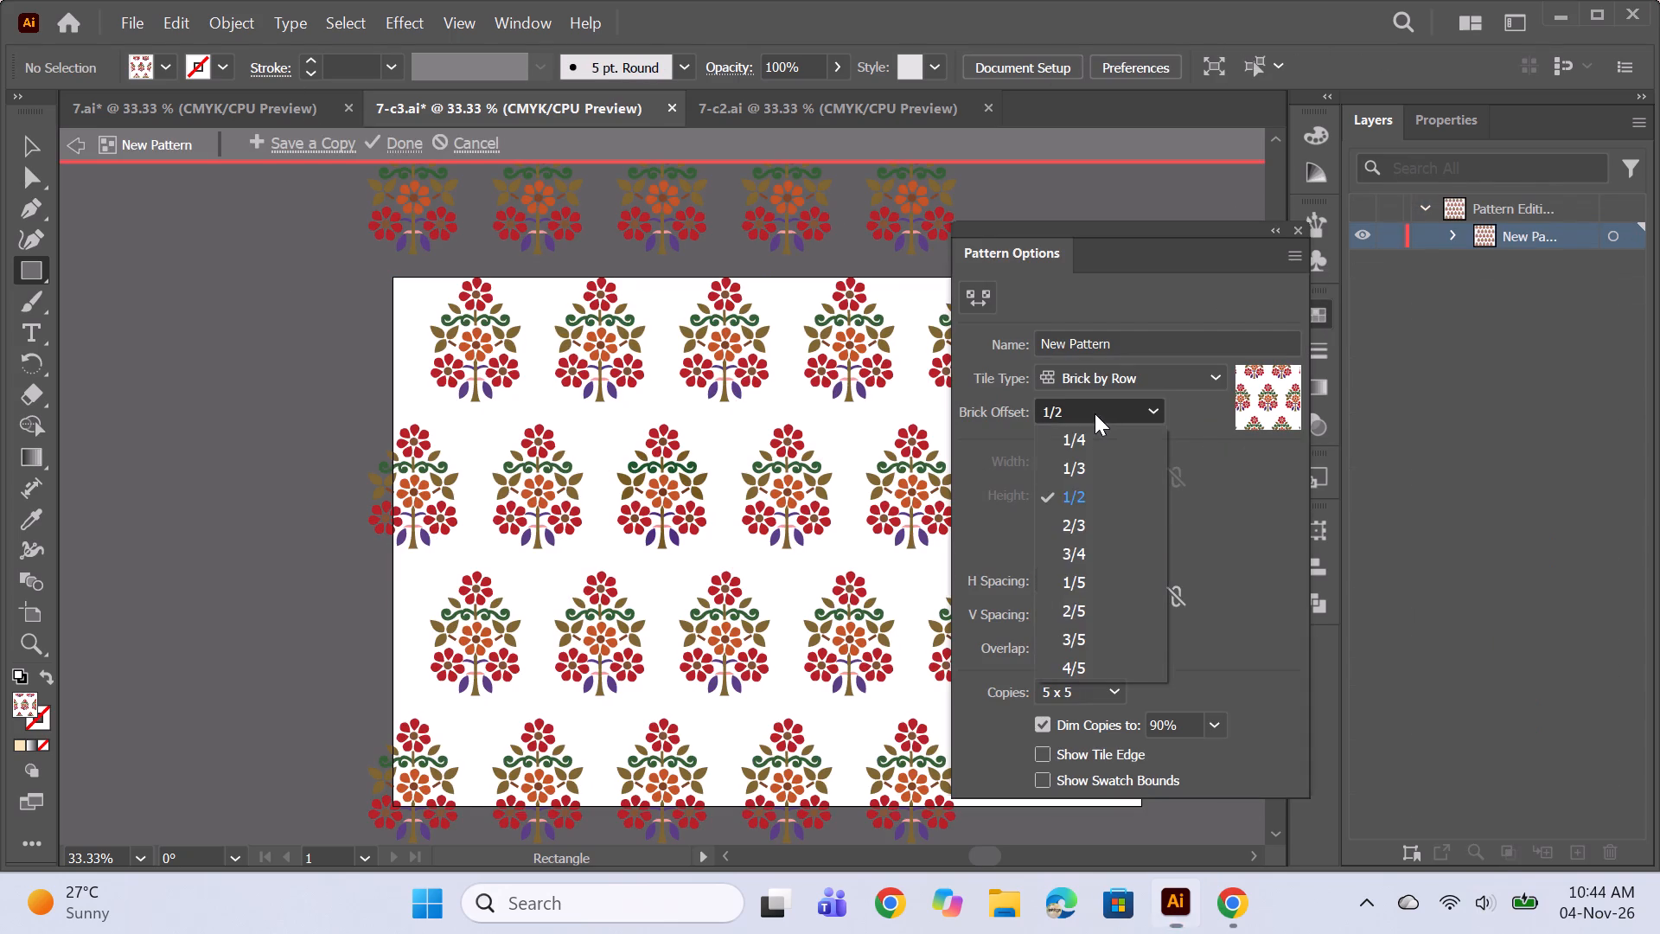
left_click(1089, 463)
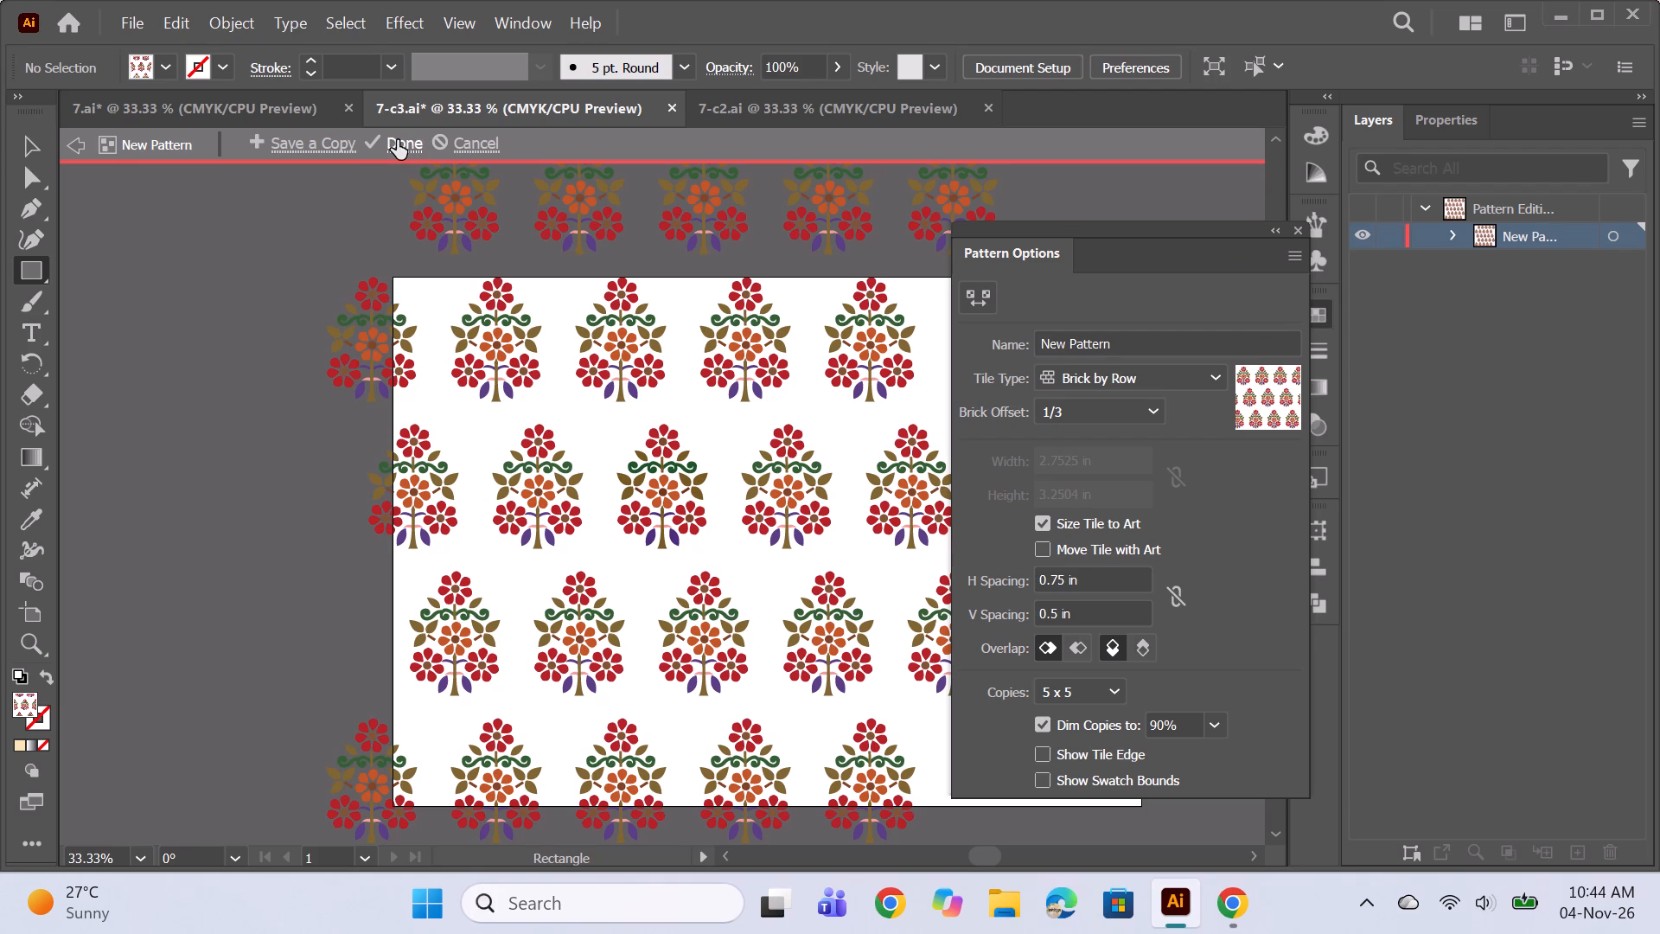
left_click(397, 140)
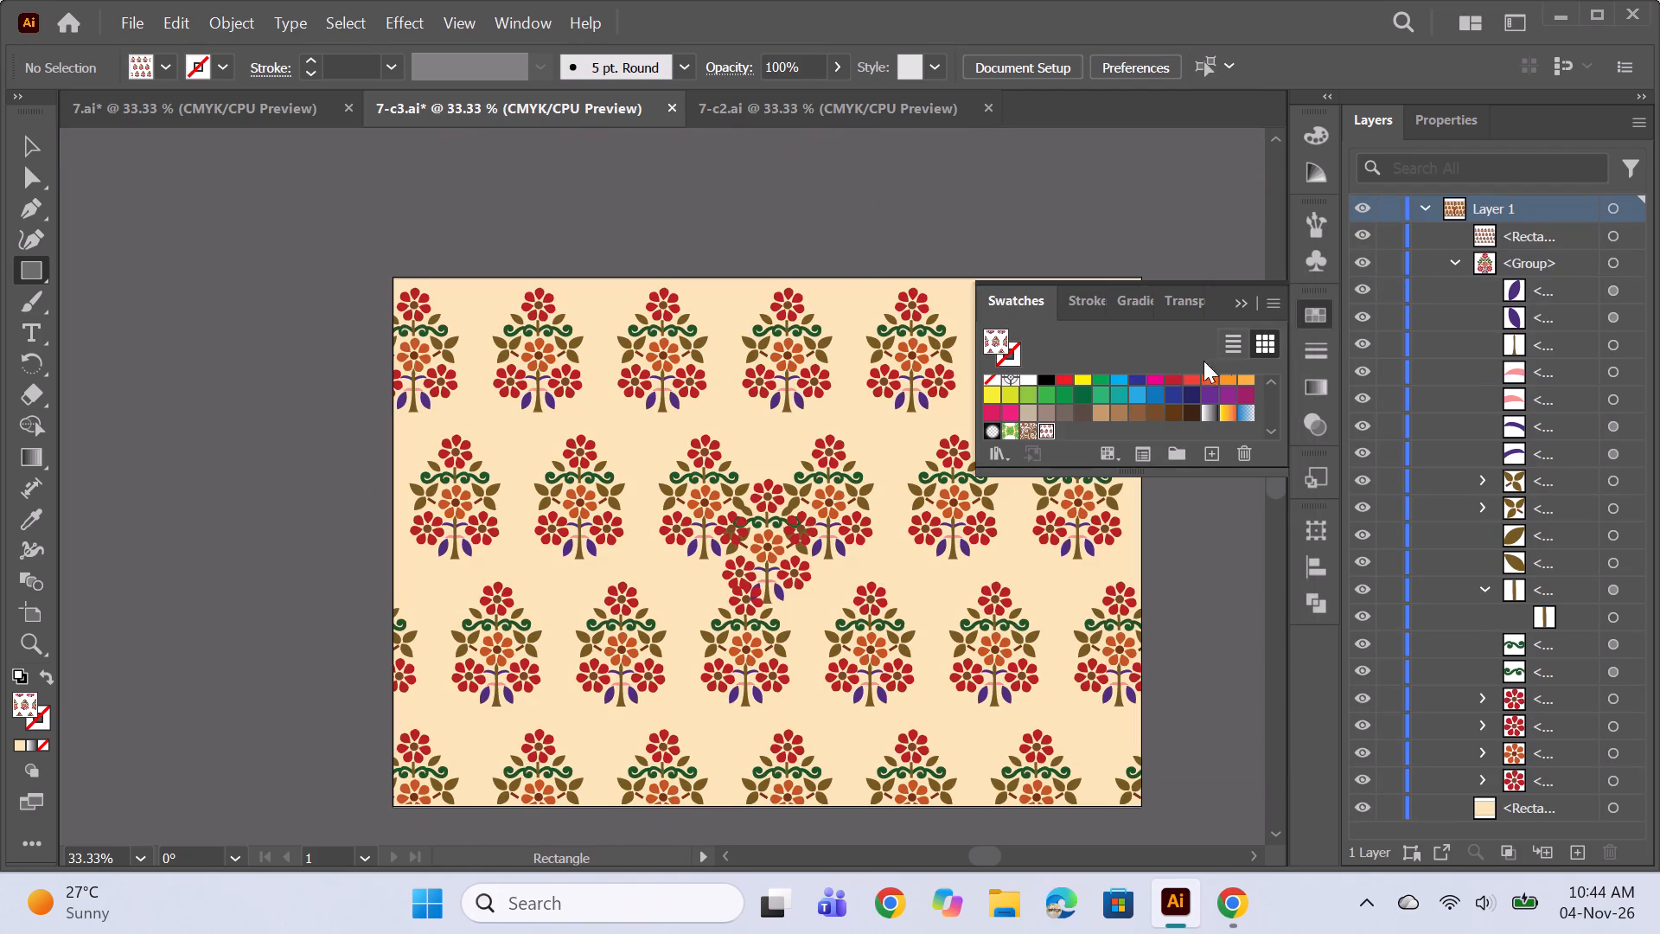
Hide the original motif group beneath the pattern rectangle and close the swatches.
left_click(1363, 267)
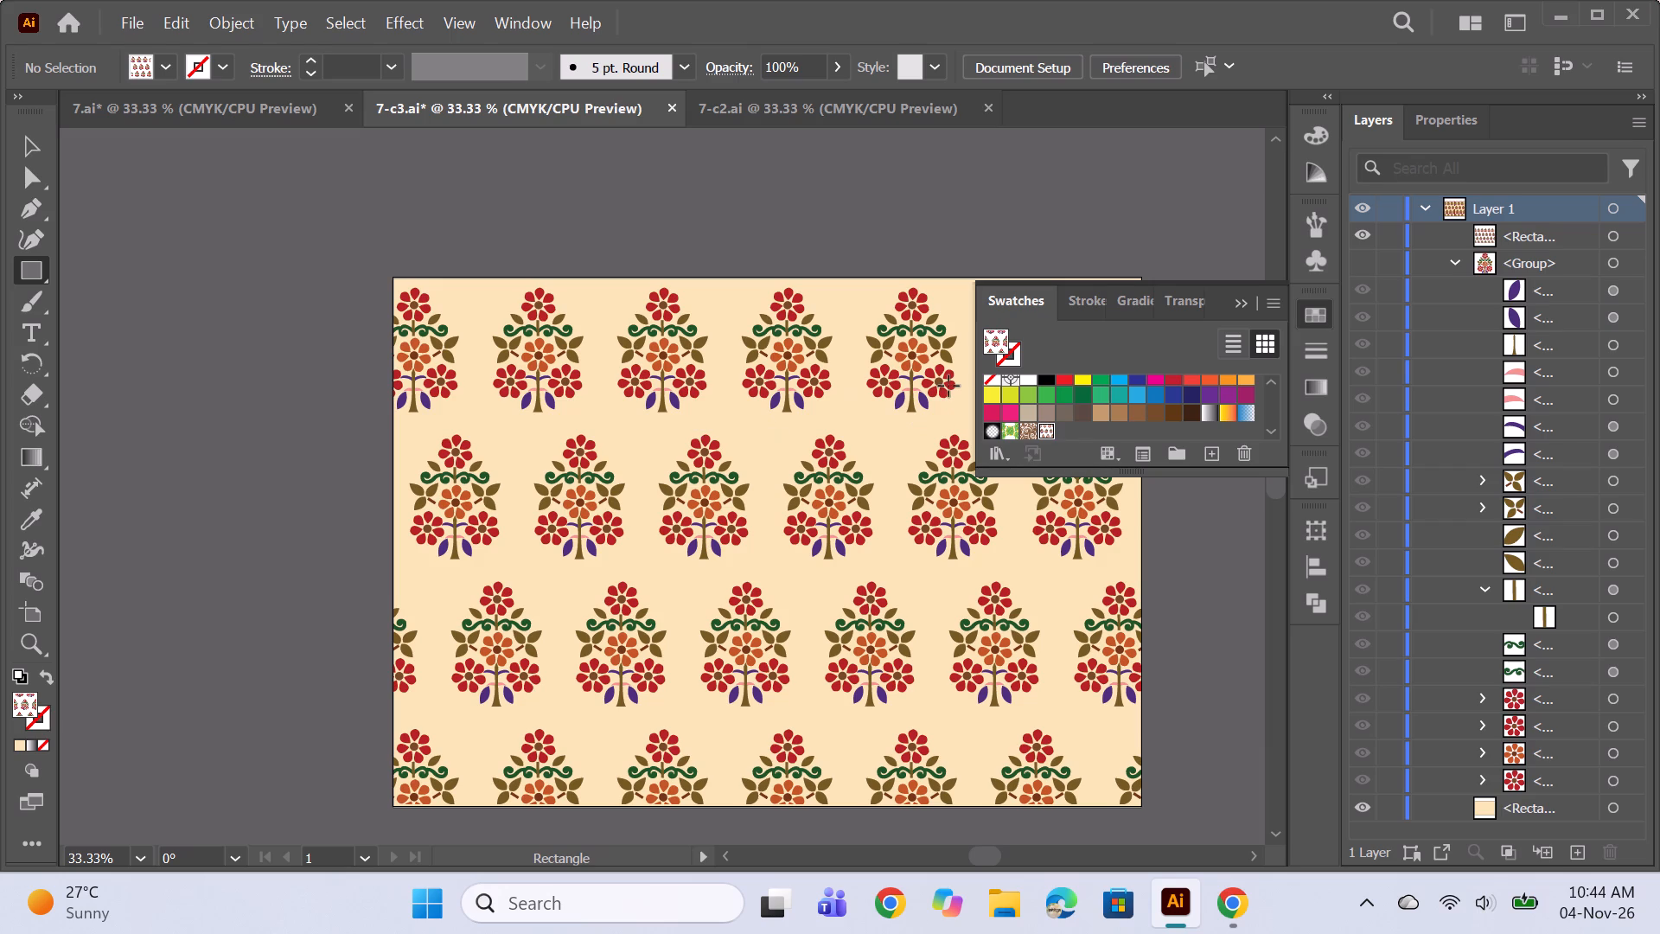
left_click(1242, 310)
left_click(1120, 264, "ctrl")
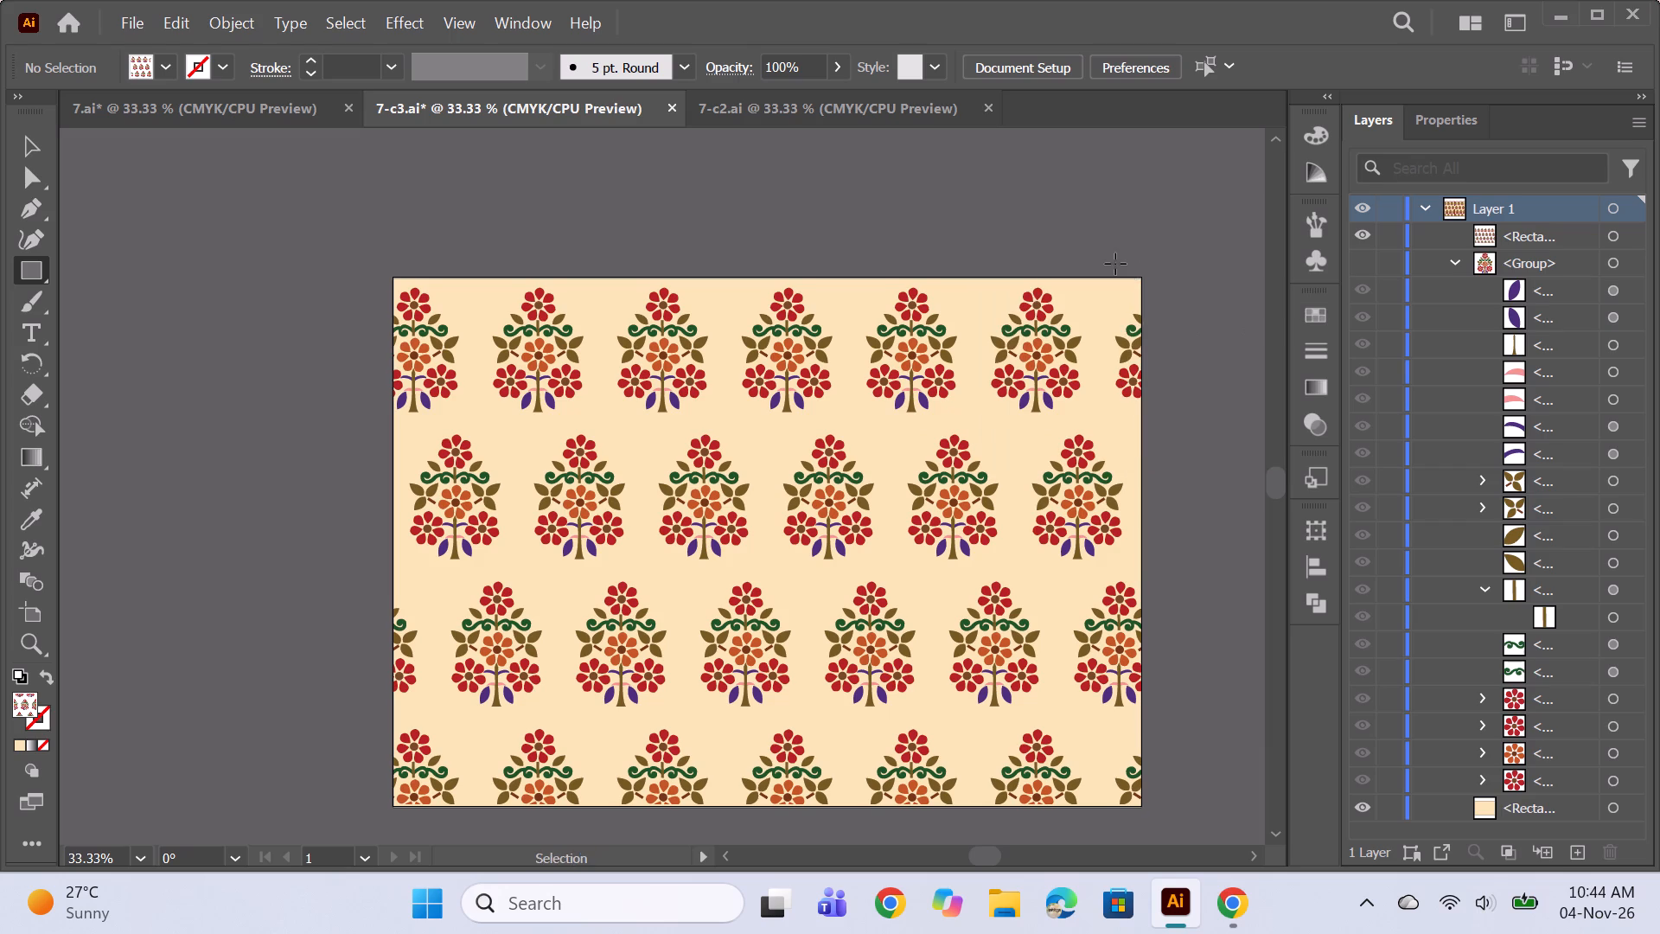
scroll(1115, 264, "down", 2)
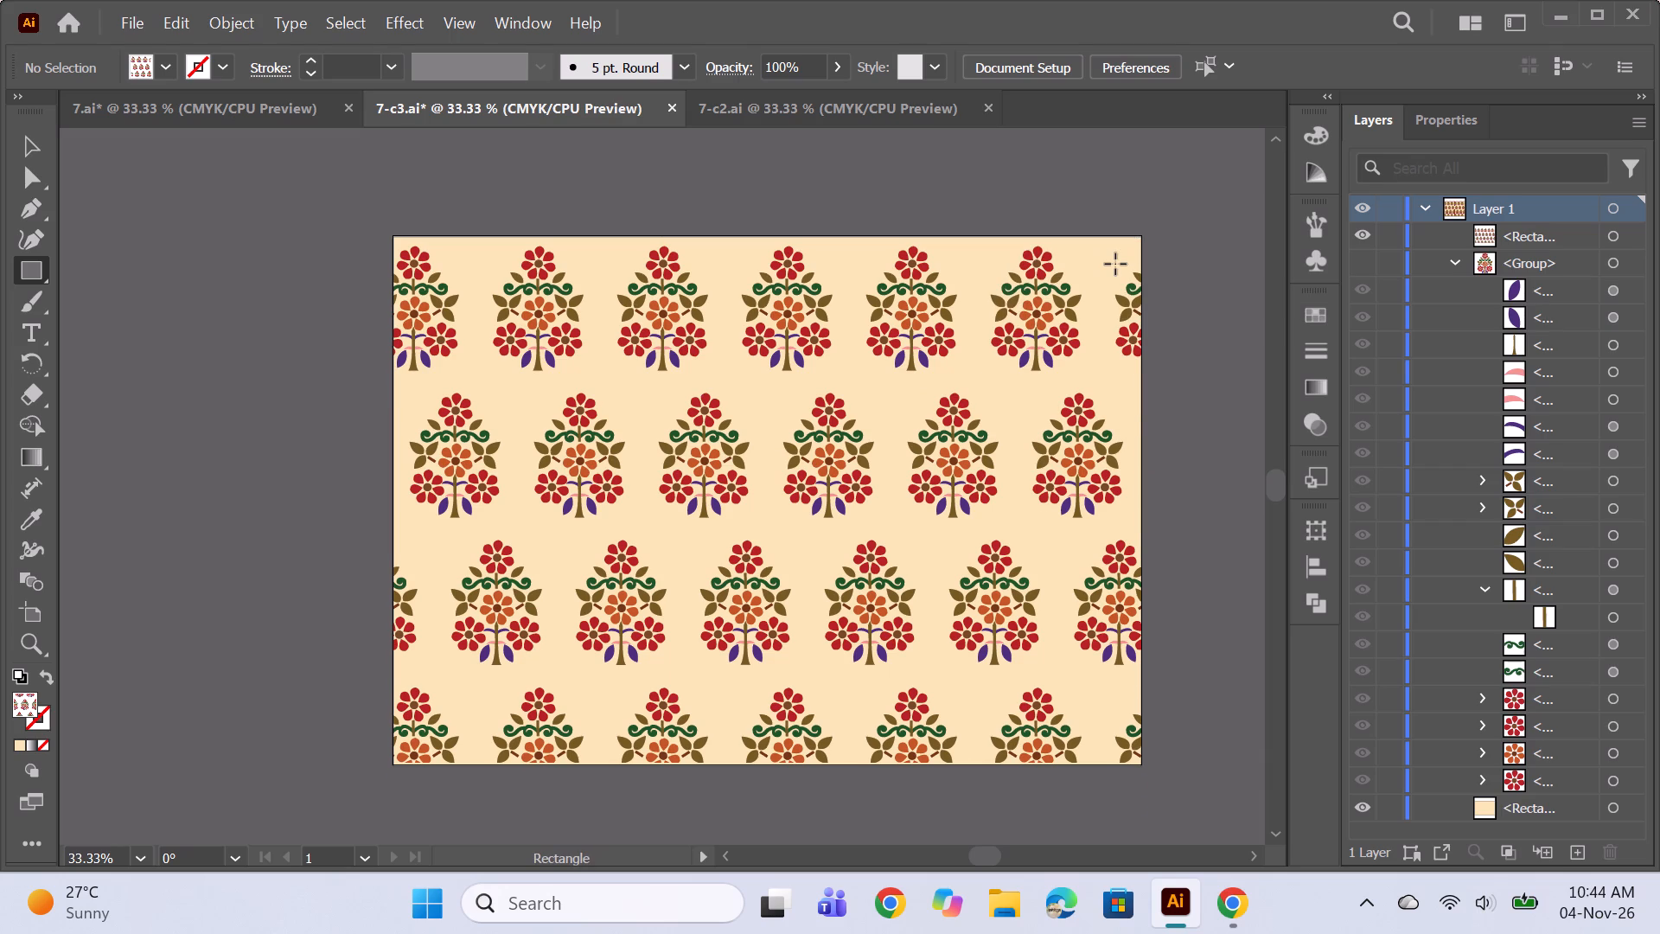
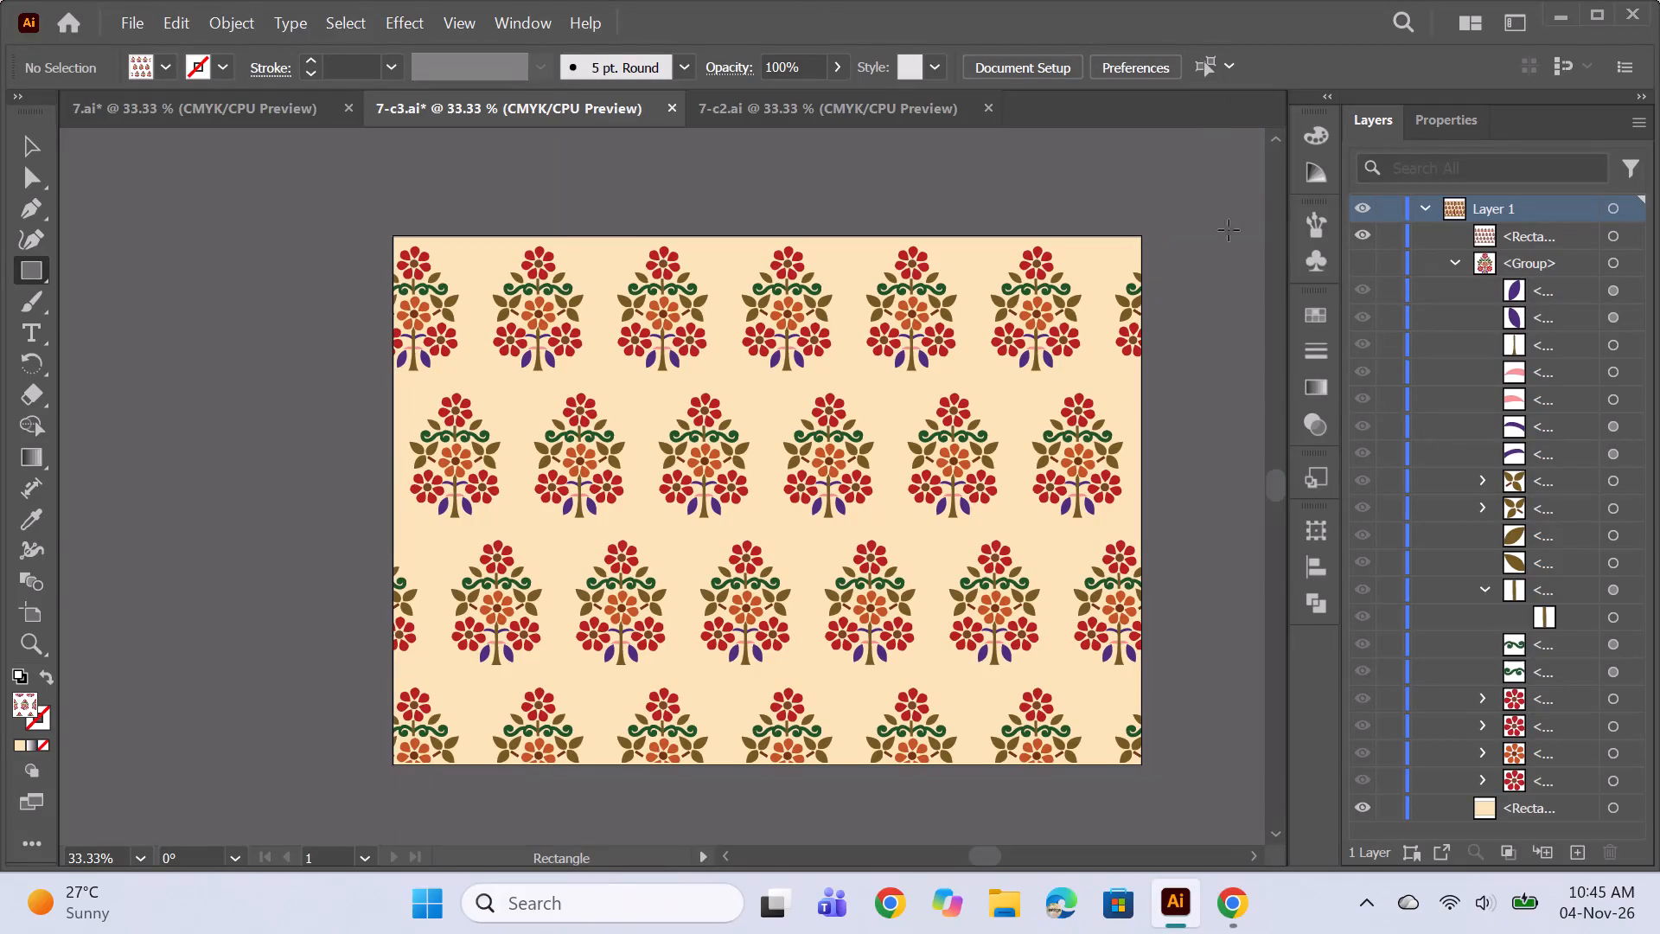
Switch to the browser, examine the floral printed fabric image results for colour ideas, and return to Illustrator.
left_click(1232, 913)
scroll(770, 633, "down", 2)
scroll(697, 591, "down", 3)
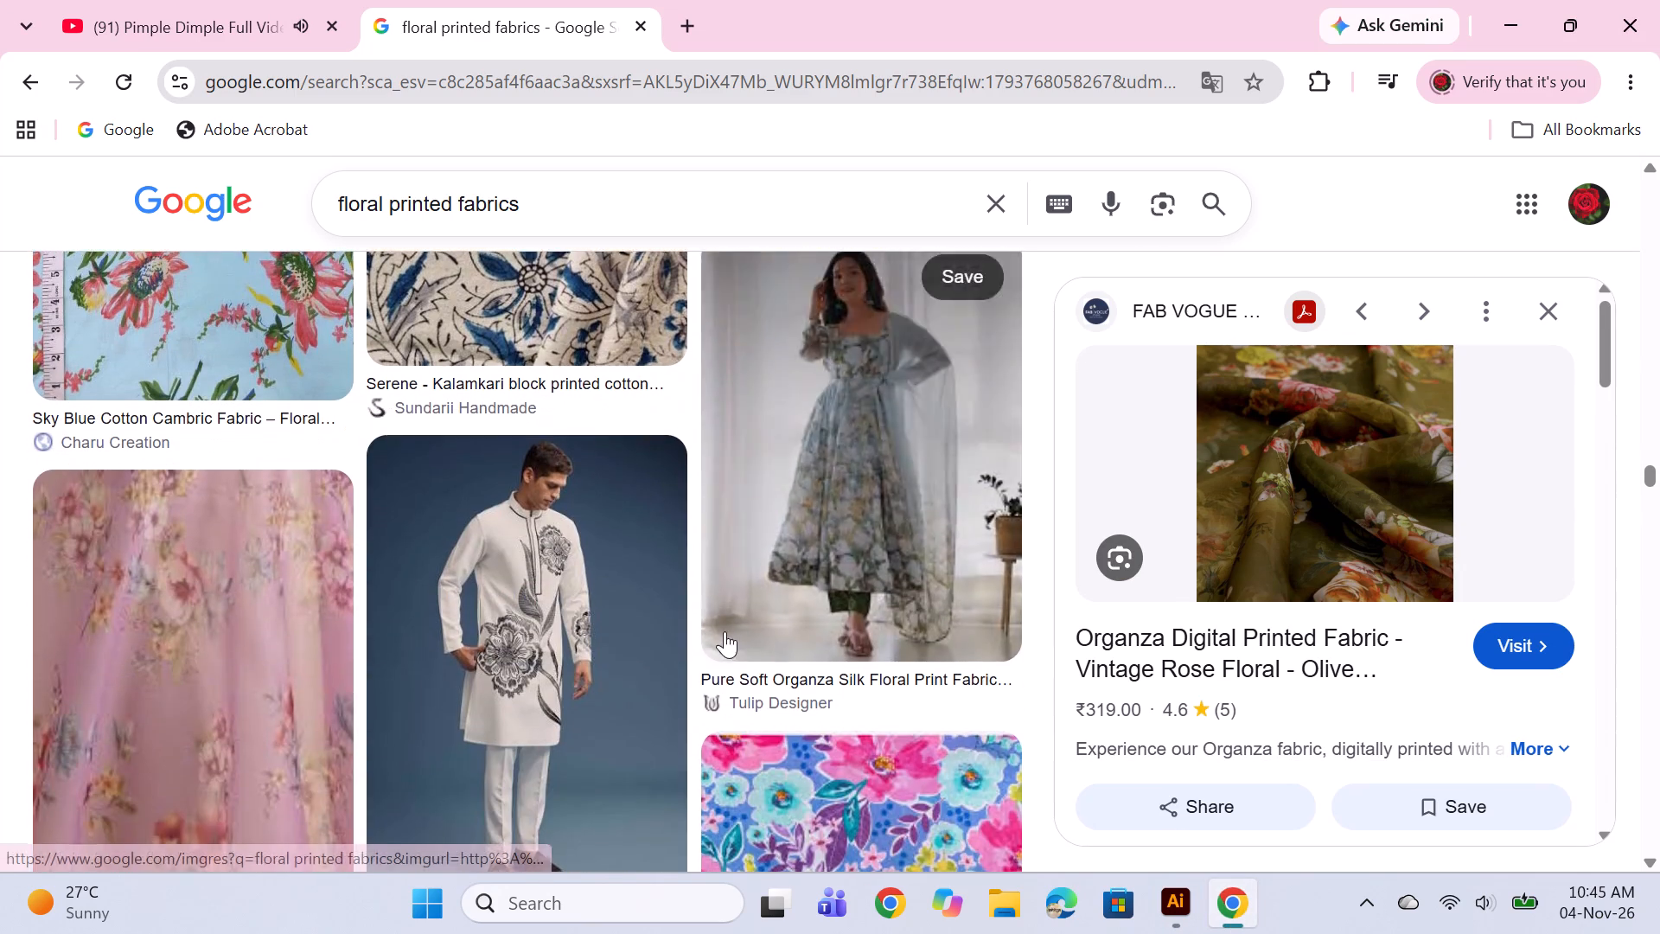
scroll(725, 631, "down", 11)
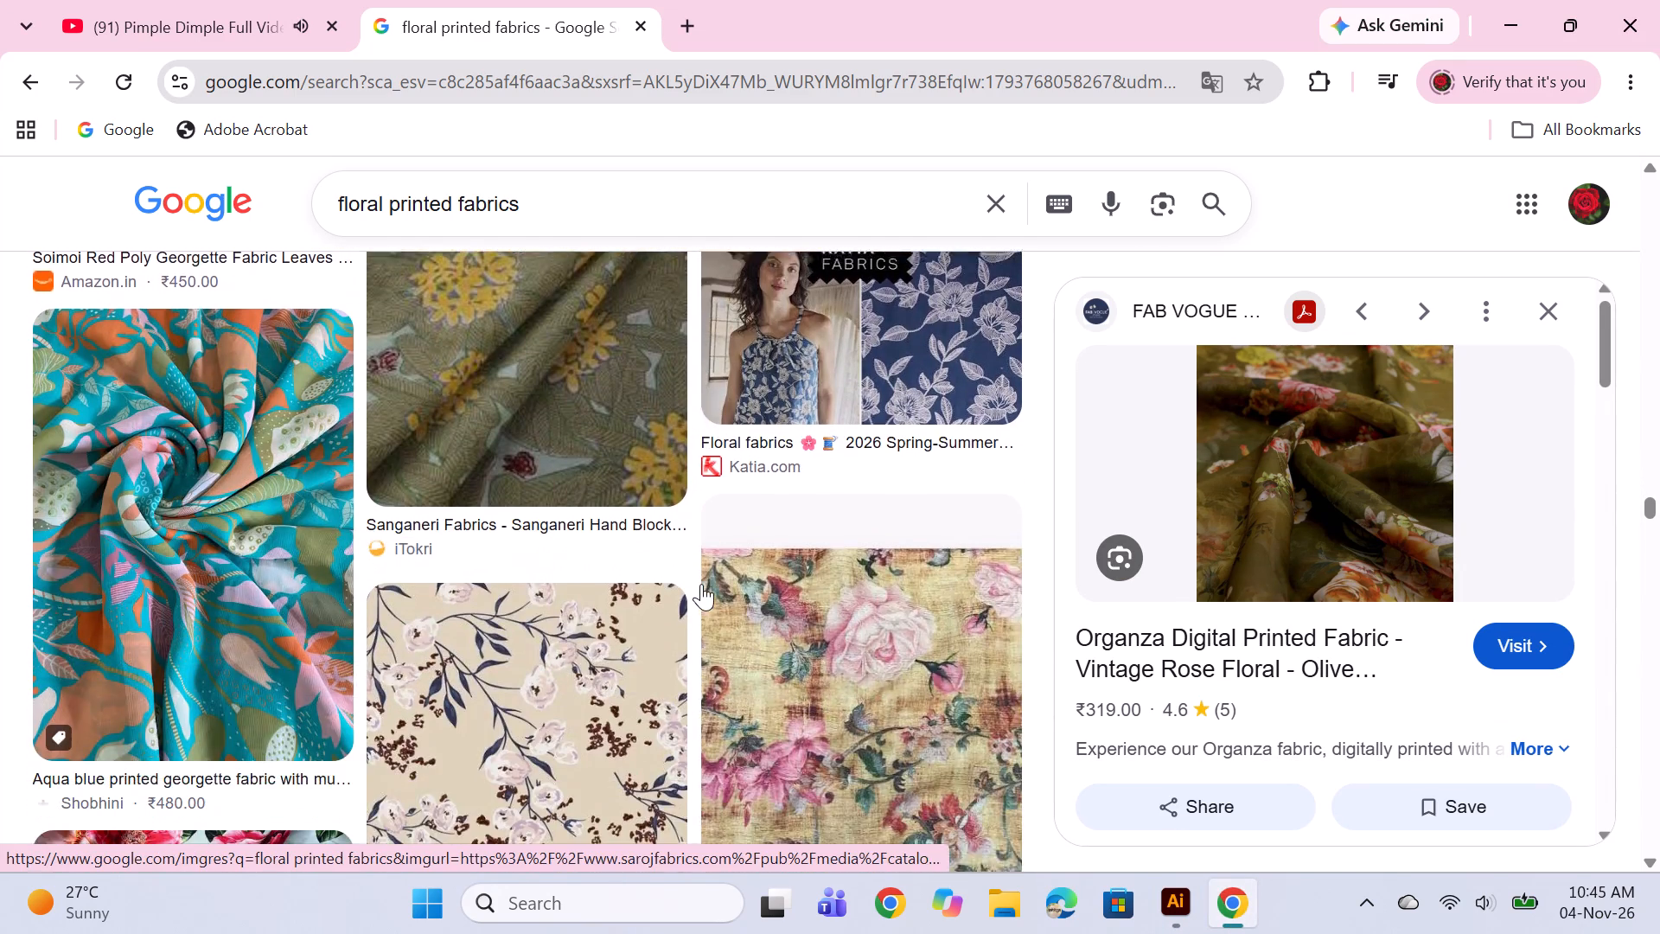
scroll(693, 565, "up", 2)
left_click(167, 390)
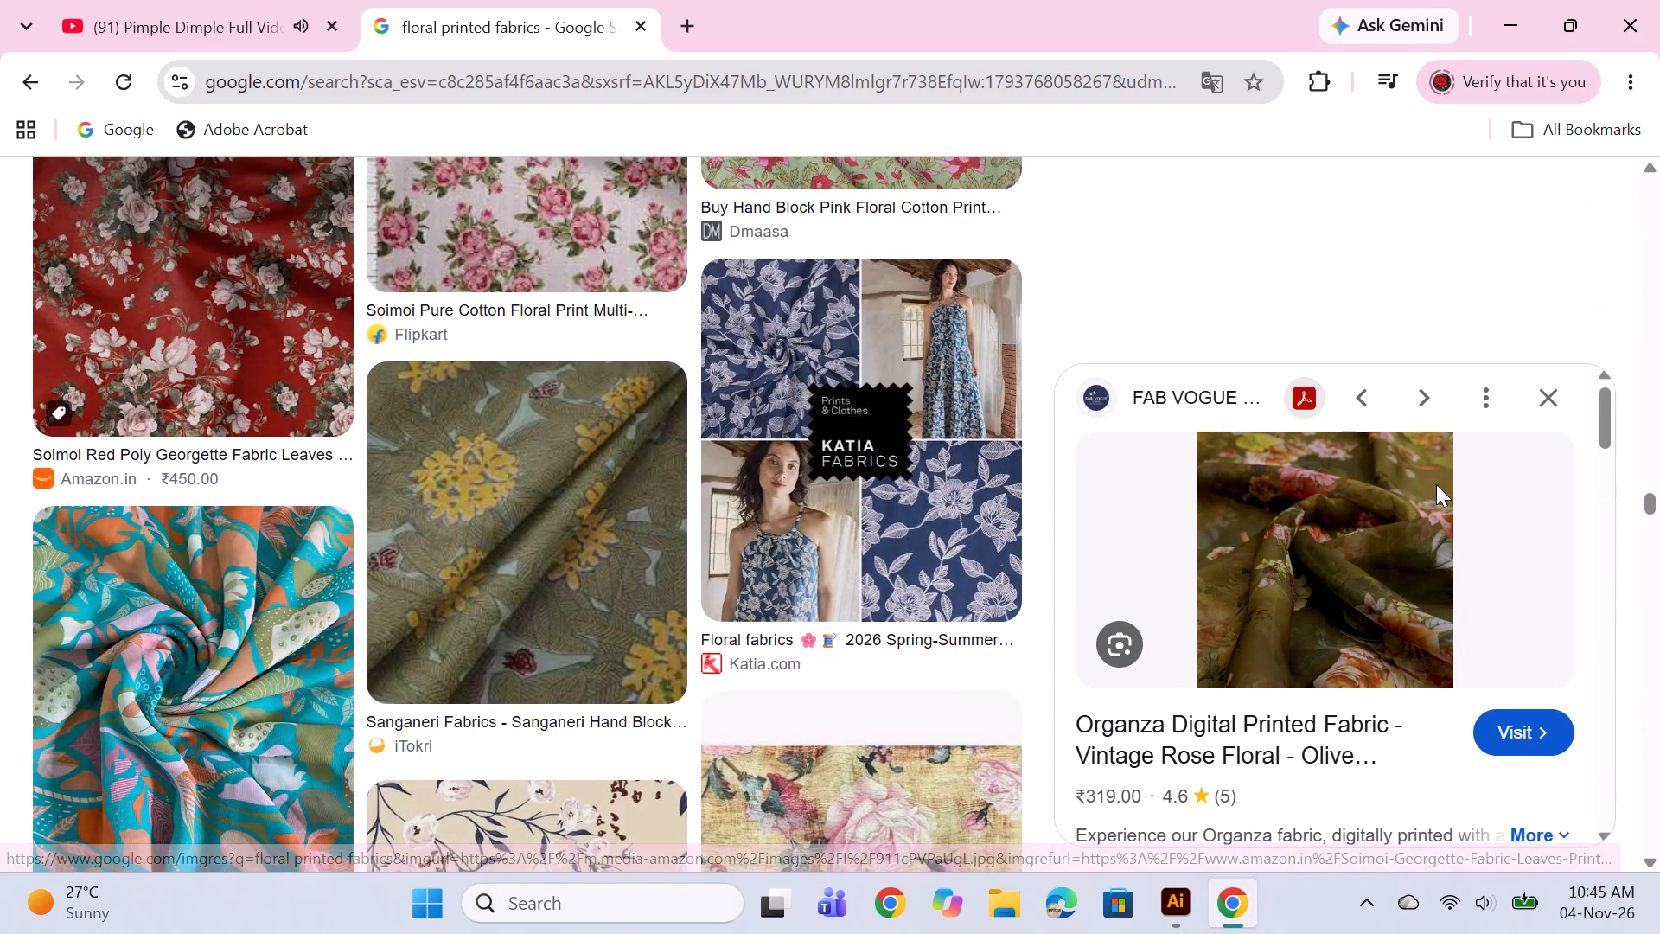
left_click(1160, 915)
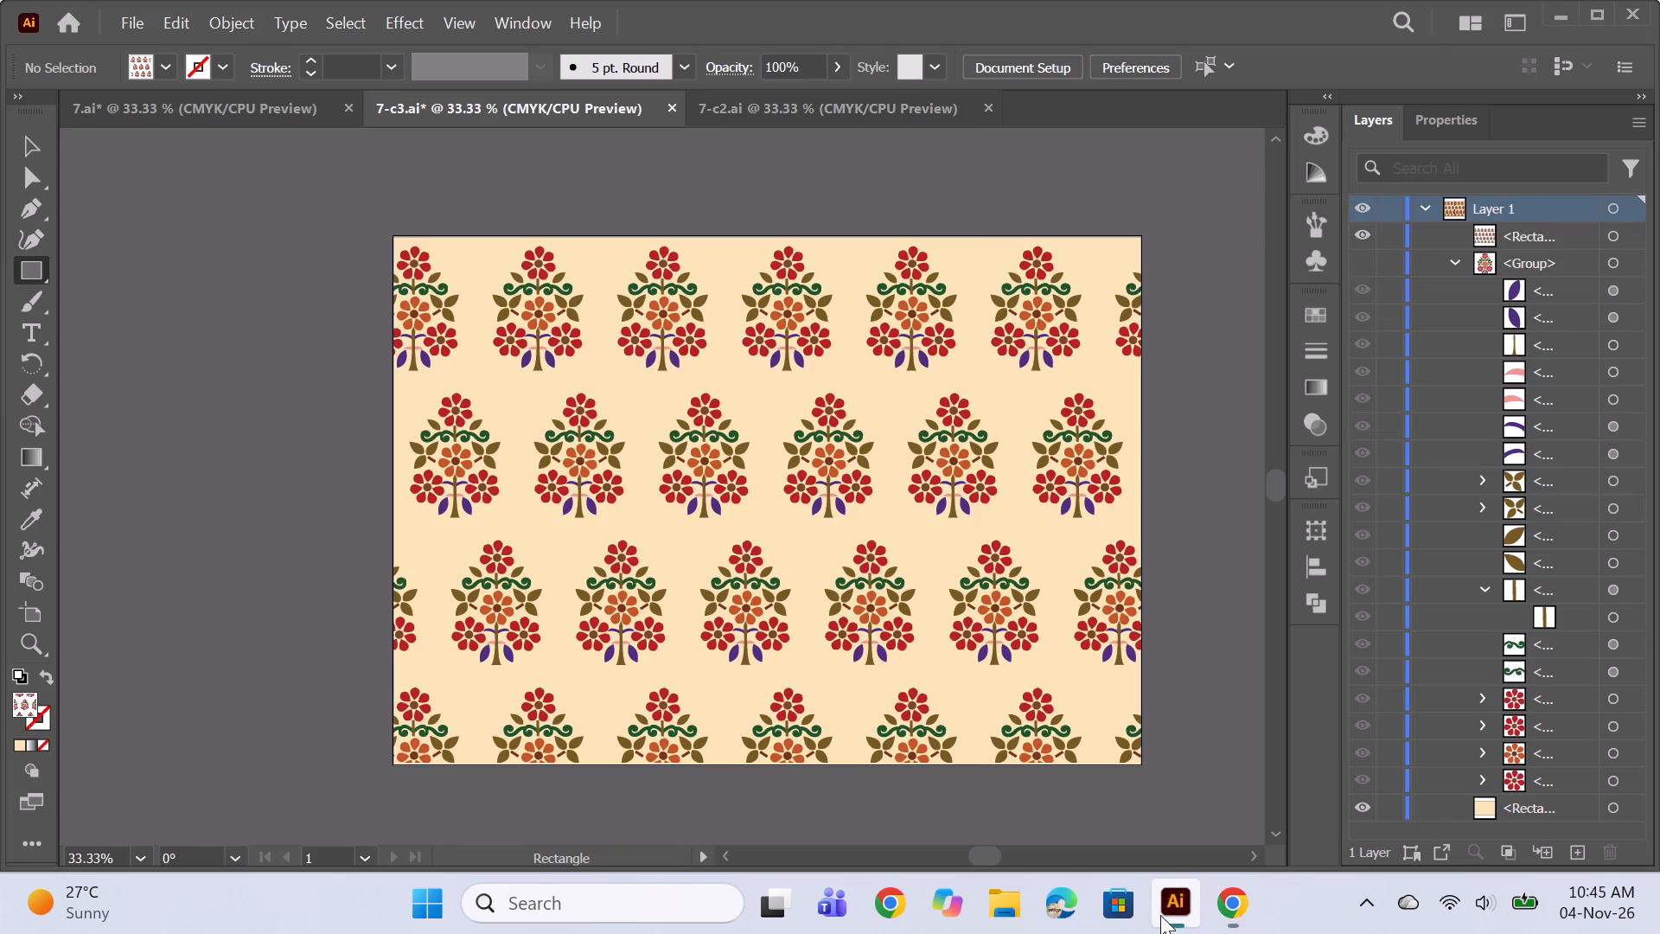
Reorder the open documents so that 7-c2 comes before 7-c3.
left_click(851, 99)
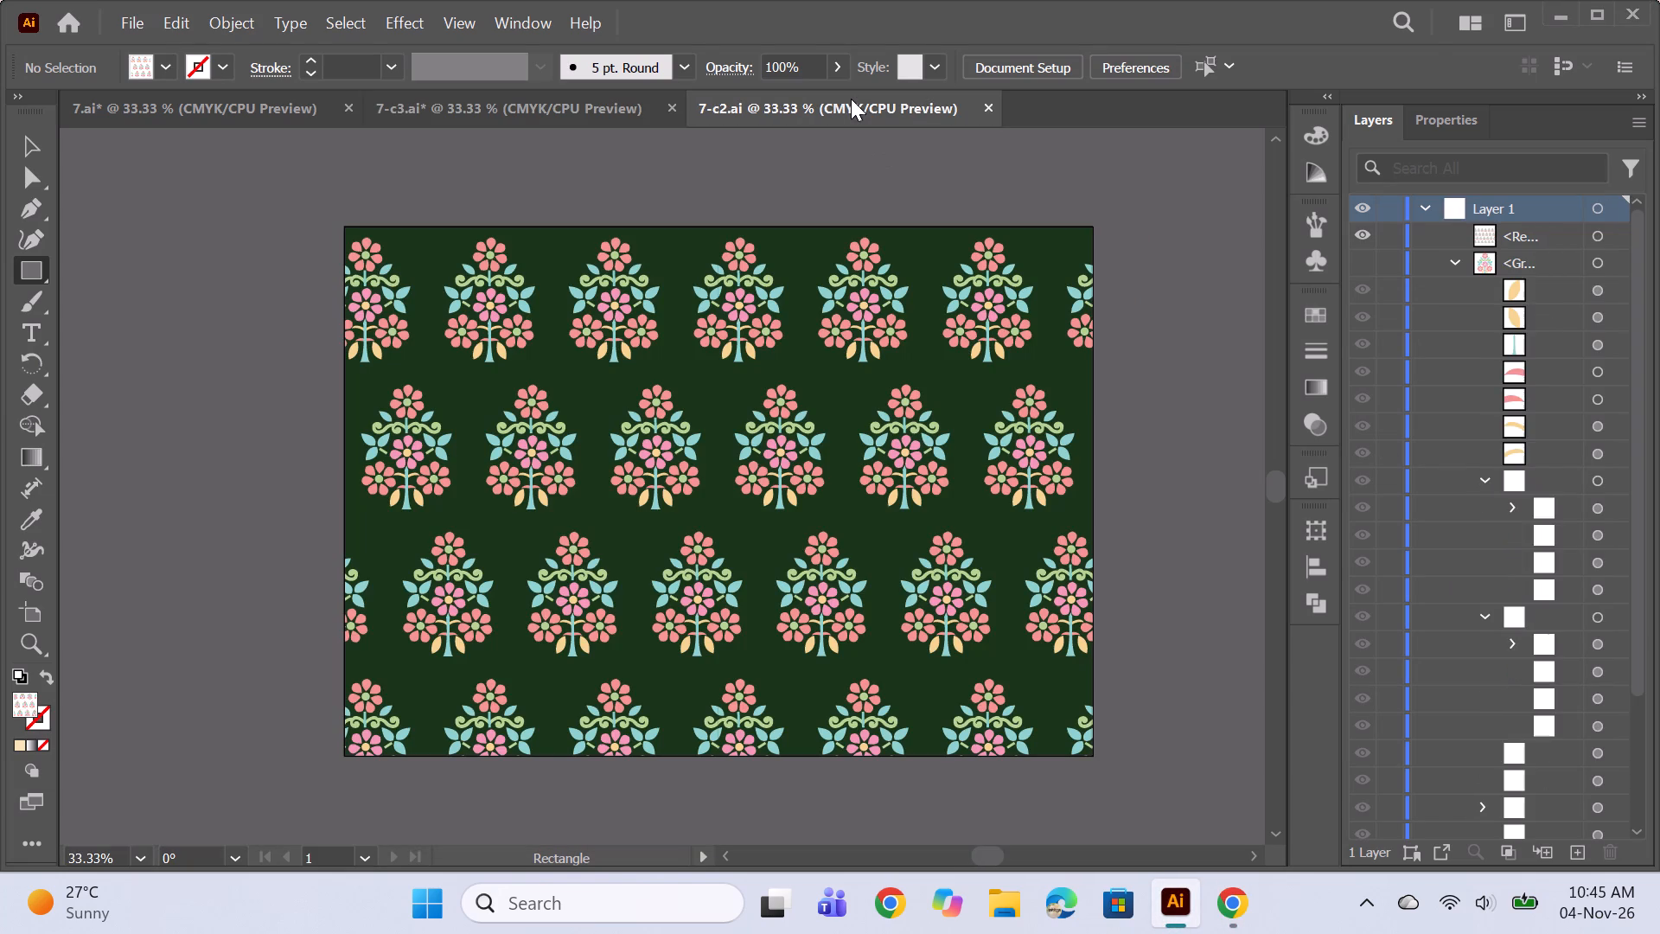
left_click_drag(571, 103, 930, 112)
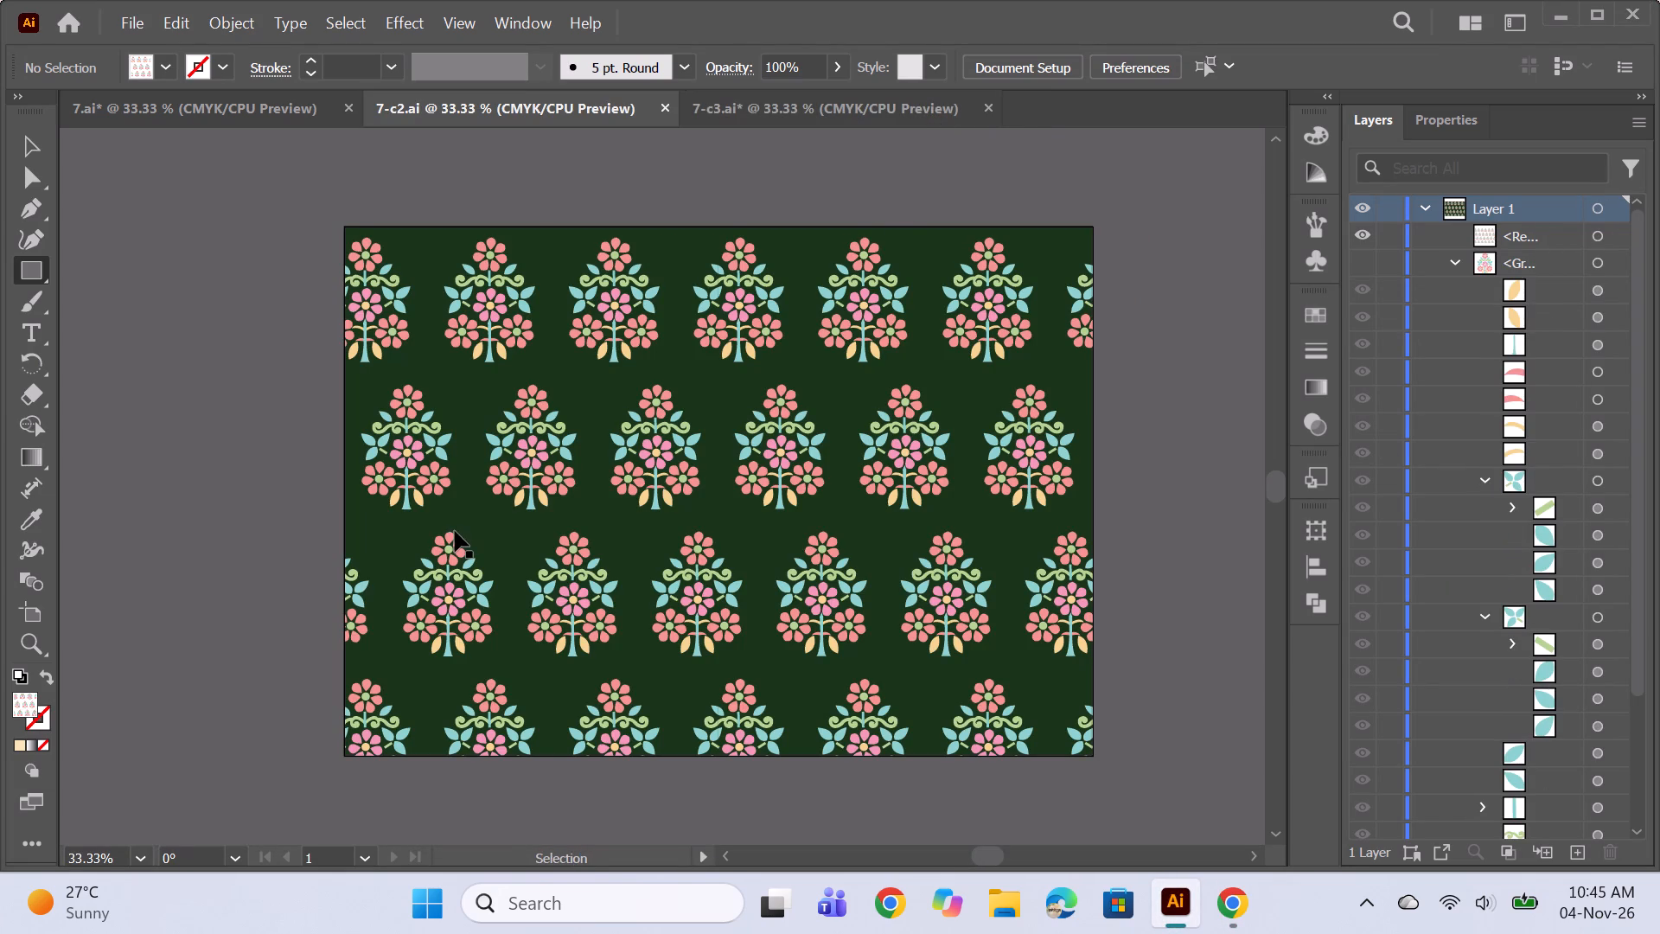
Create a new blank document with the default preset settings.
key("ctrl+n")
key("Return")
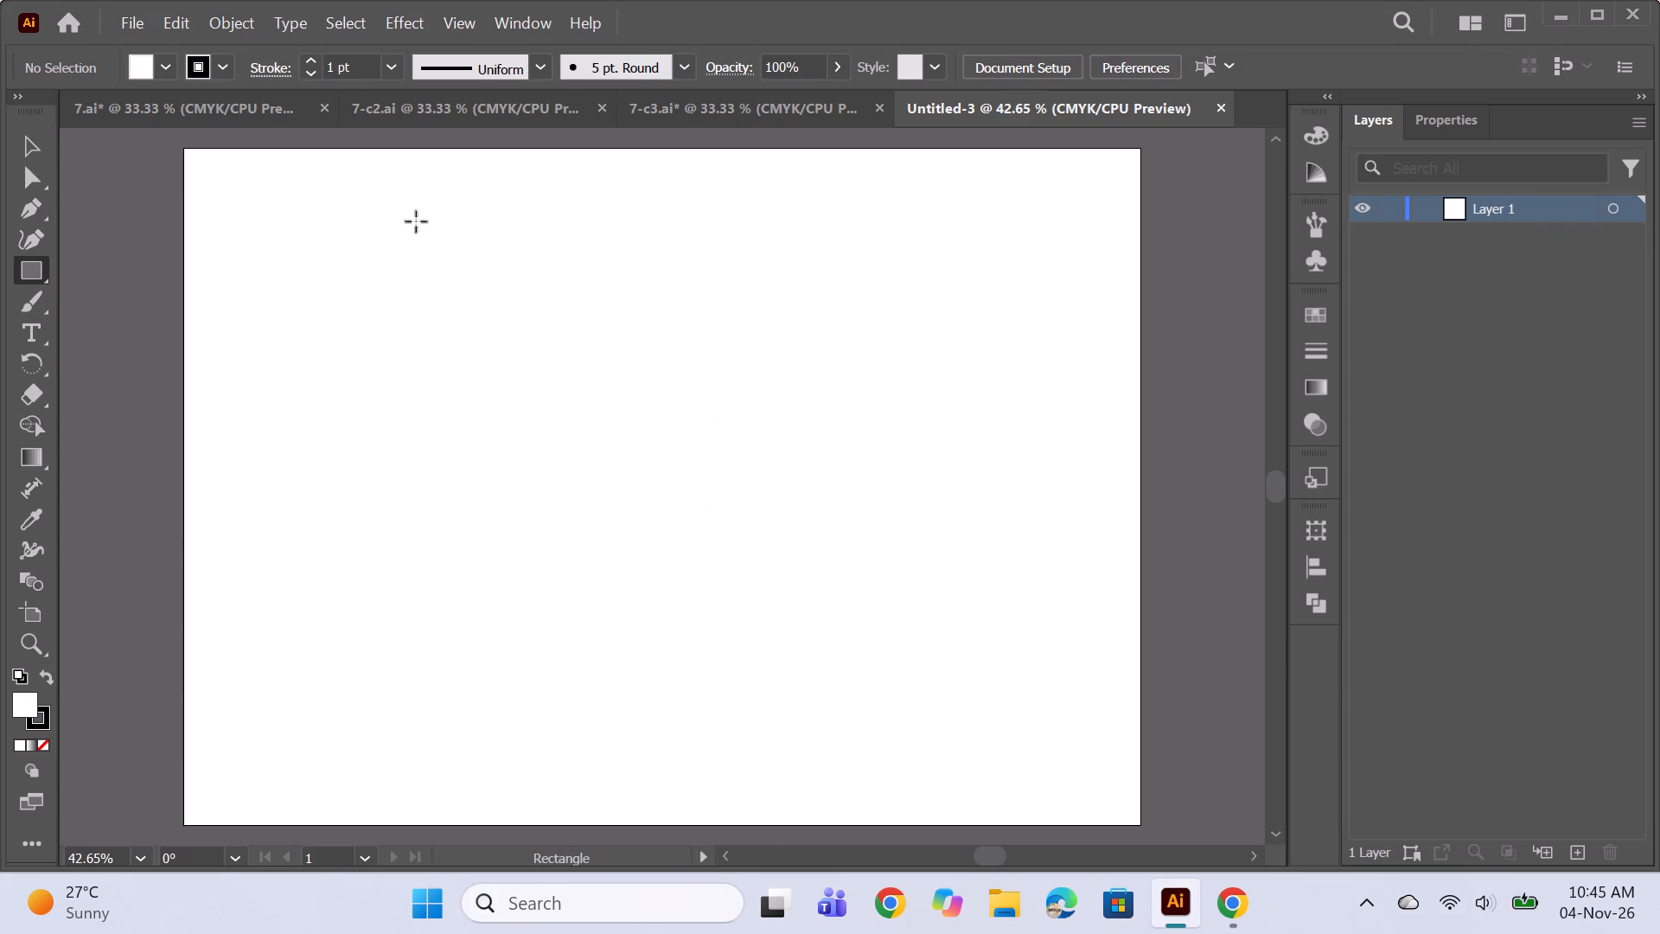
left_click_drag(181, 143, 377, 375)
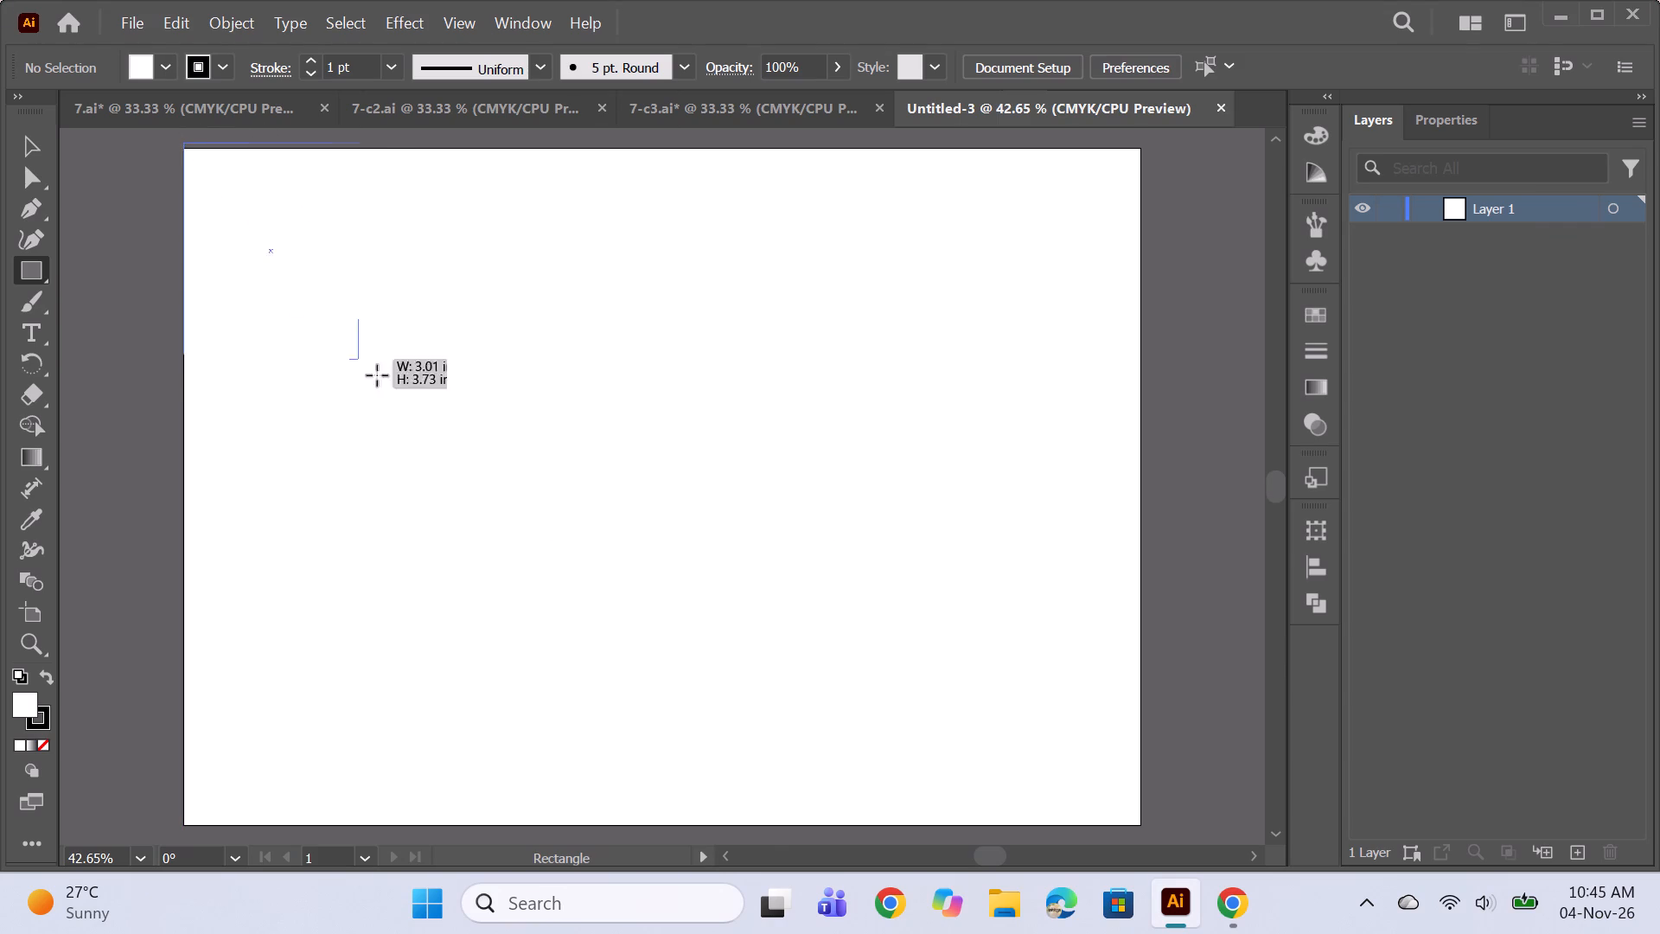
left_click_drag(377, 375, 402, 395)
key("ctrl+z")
Draw a rectangle about 16.5 in wide from corner to corner, covering the whole artboard.
left_click_drag(182, 150, 357, 350)
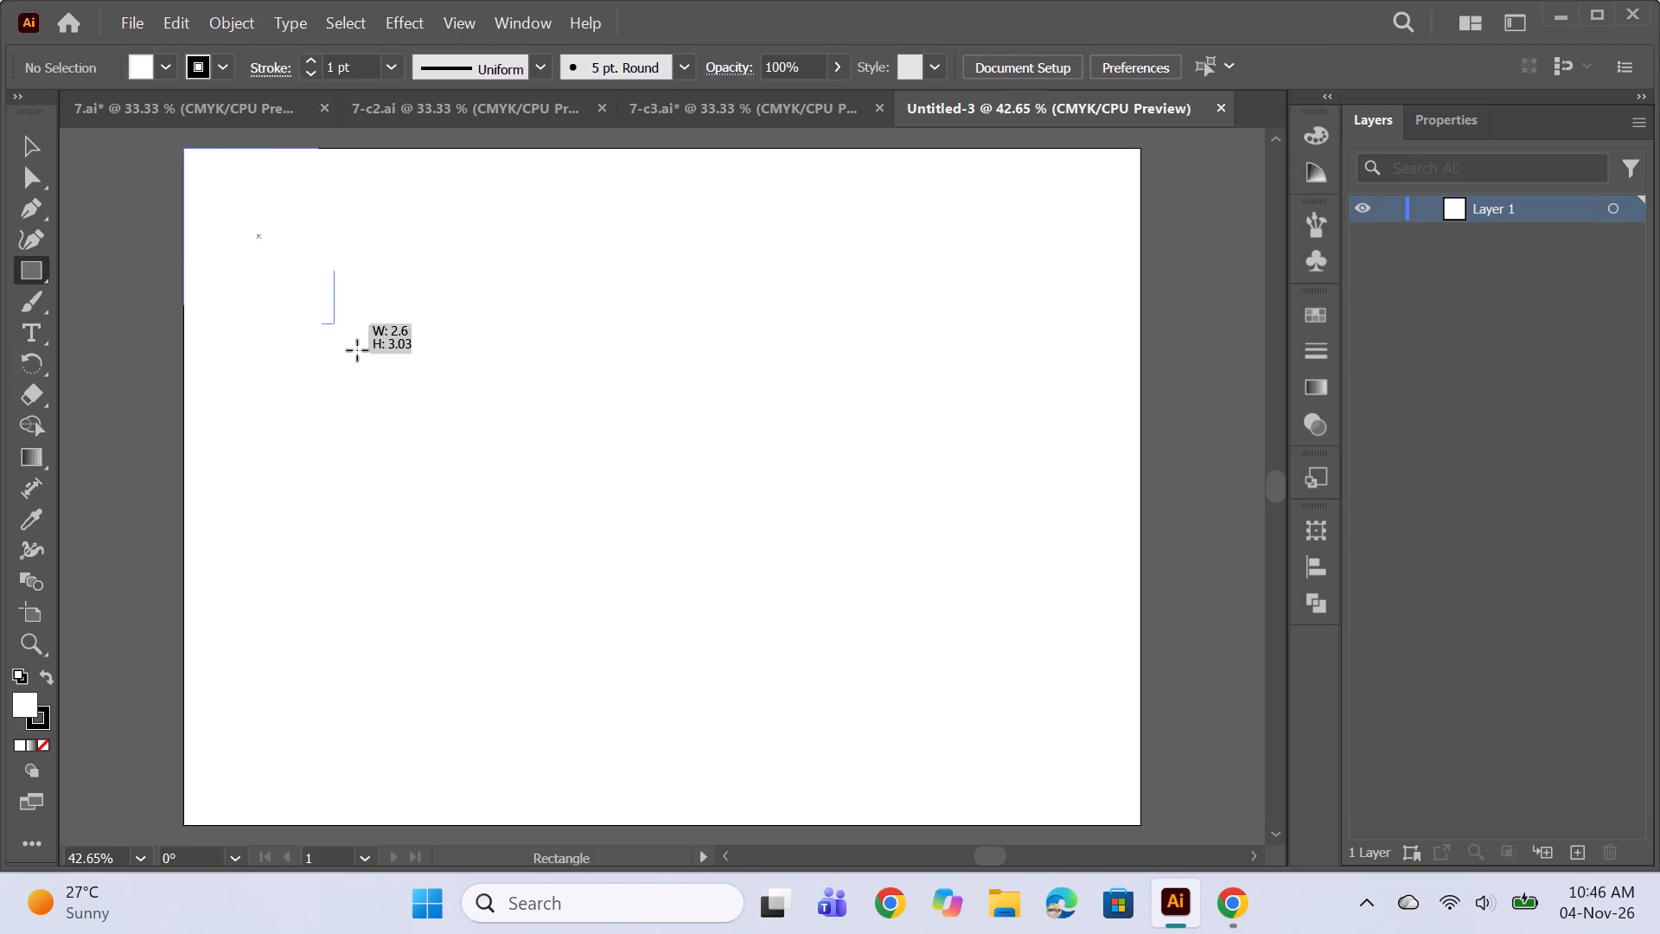
left_click_drag(357, 350, 1140, 819)
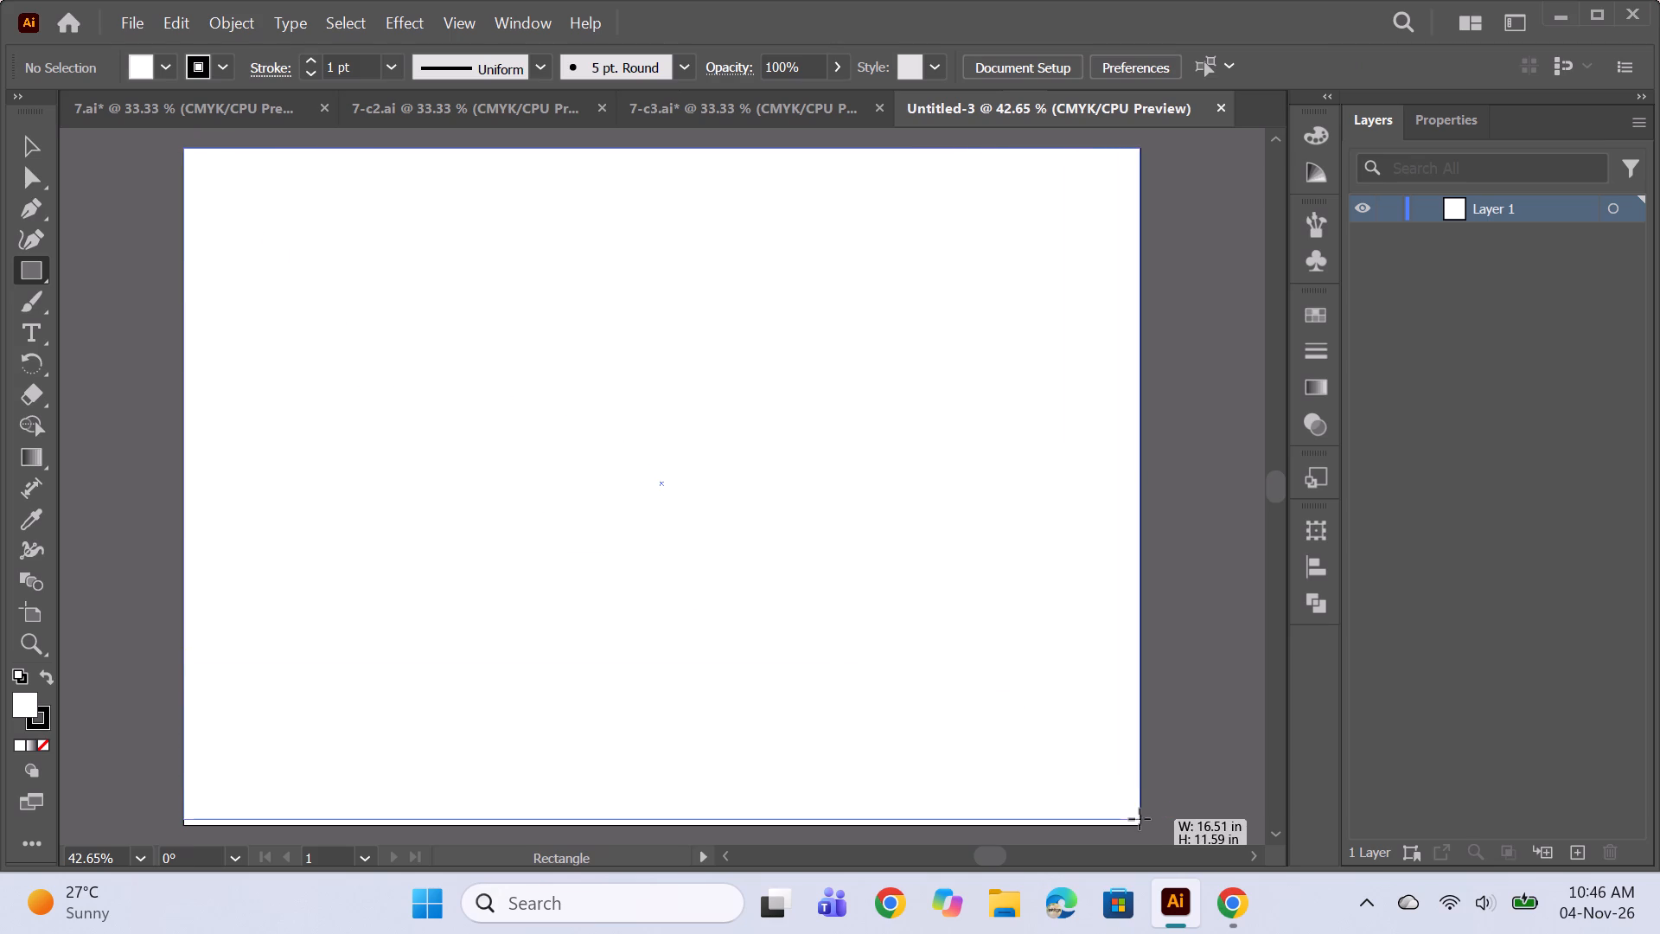
left_click_drag(1140, 819, 1139, 826)
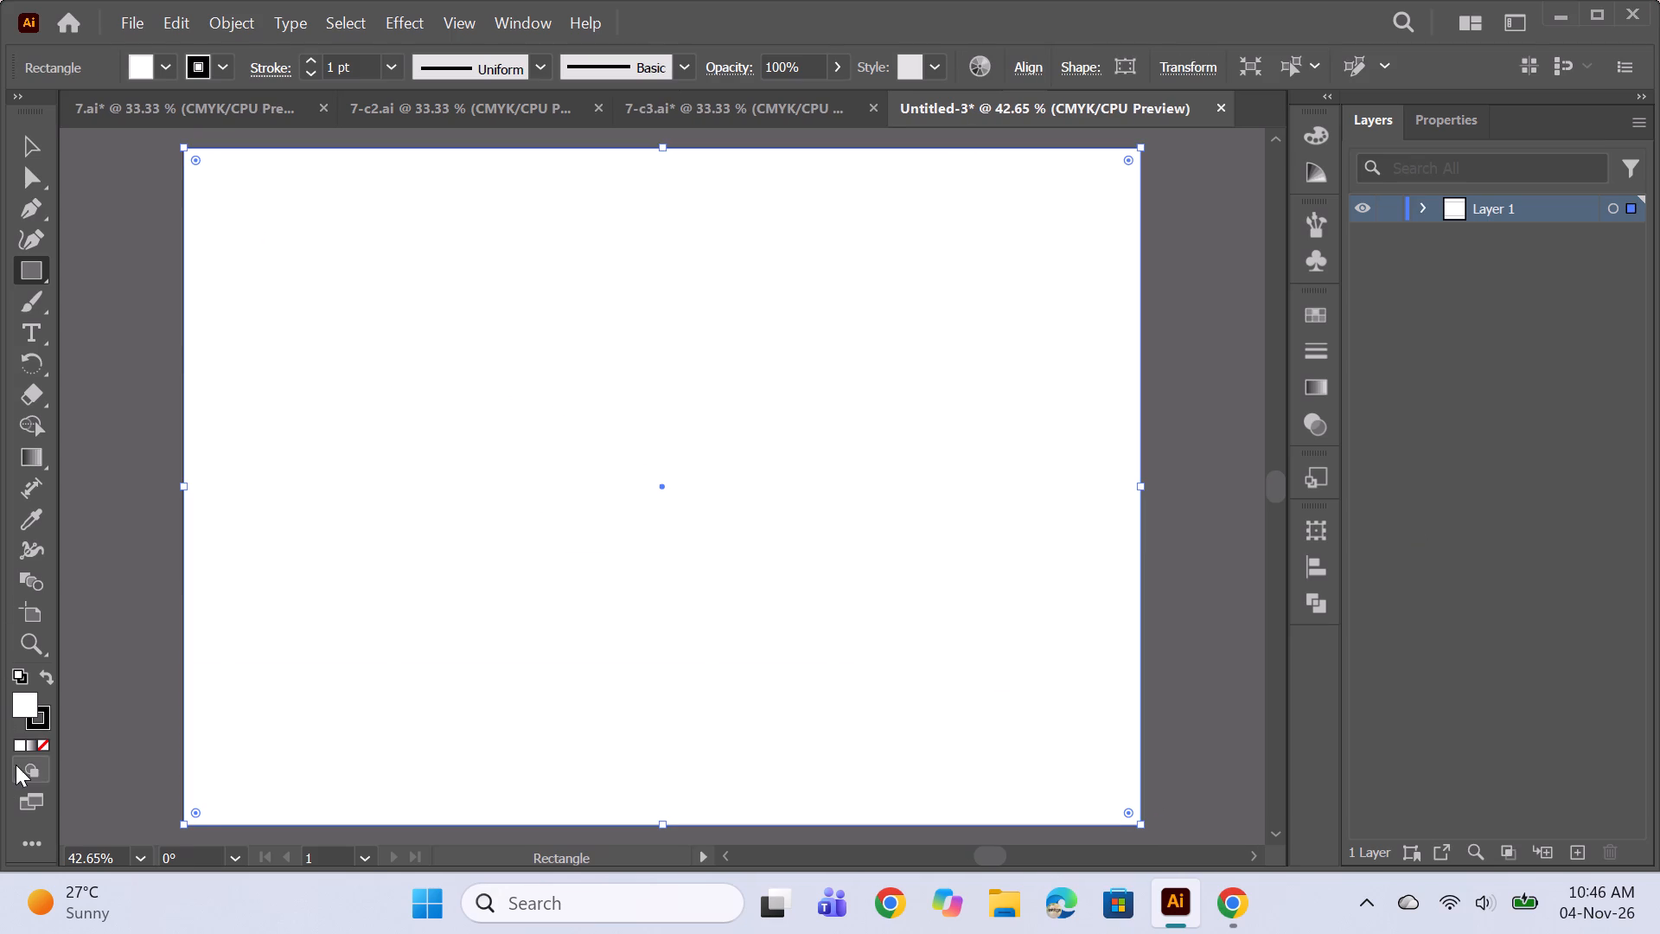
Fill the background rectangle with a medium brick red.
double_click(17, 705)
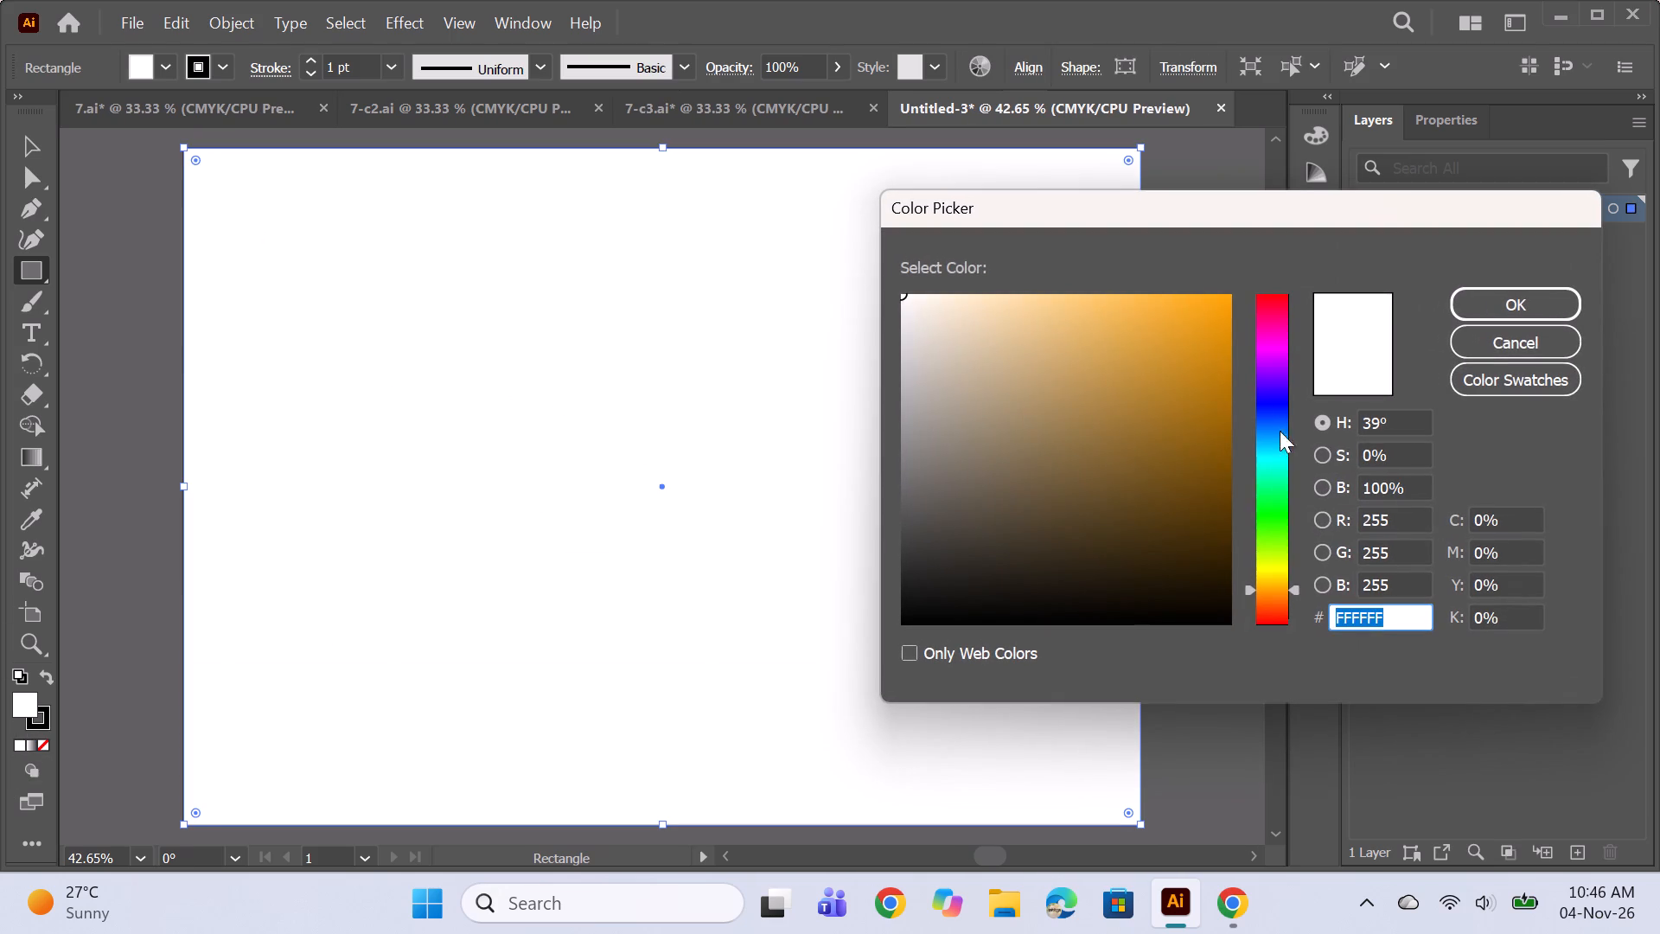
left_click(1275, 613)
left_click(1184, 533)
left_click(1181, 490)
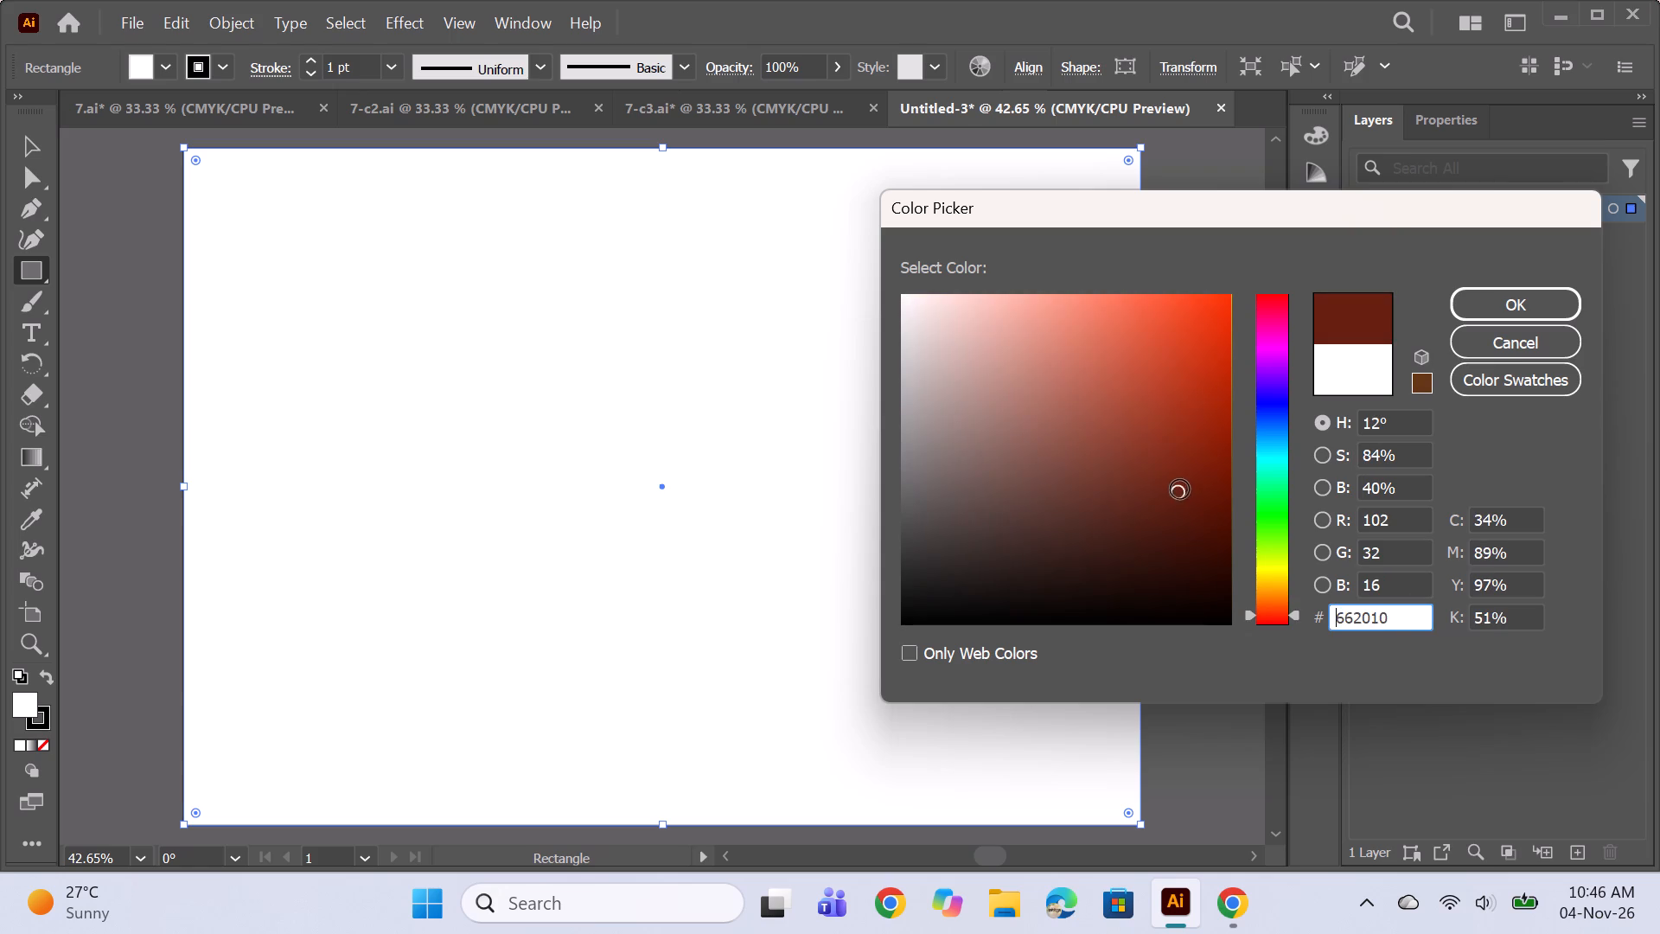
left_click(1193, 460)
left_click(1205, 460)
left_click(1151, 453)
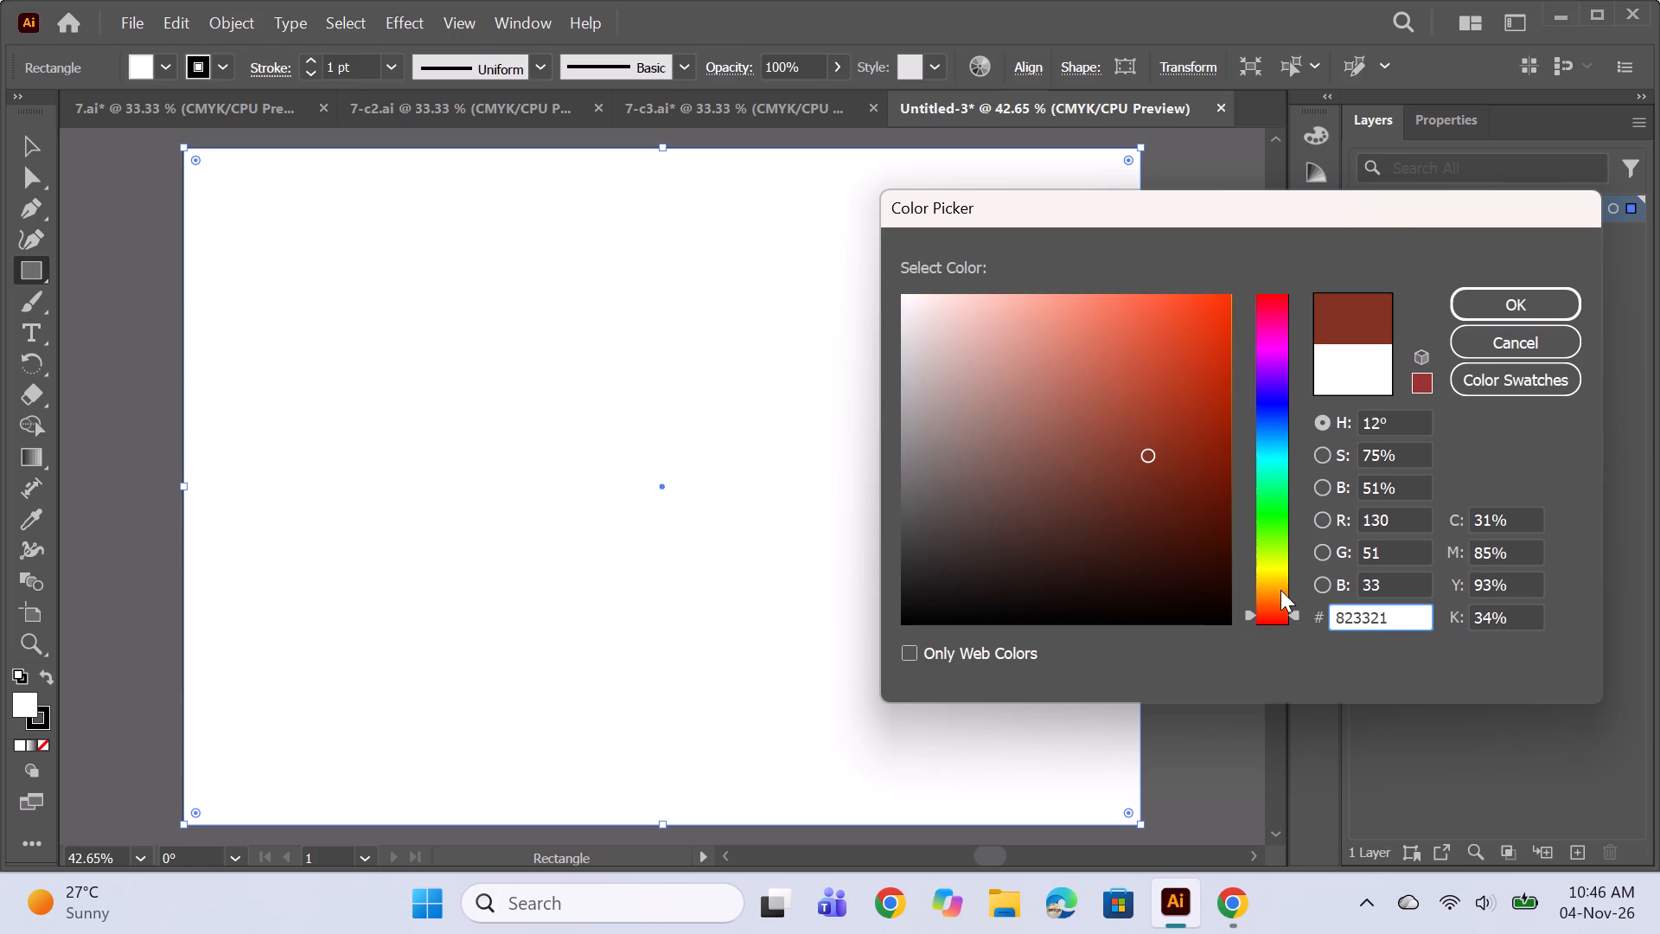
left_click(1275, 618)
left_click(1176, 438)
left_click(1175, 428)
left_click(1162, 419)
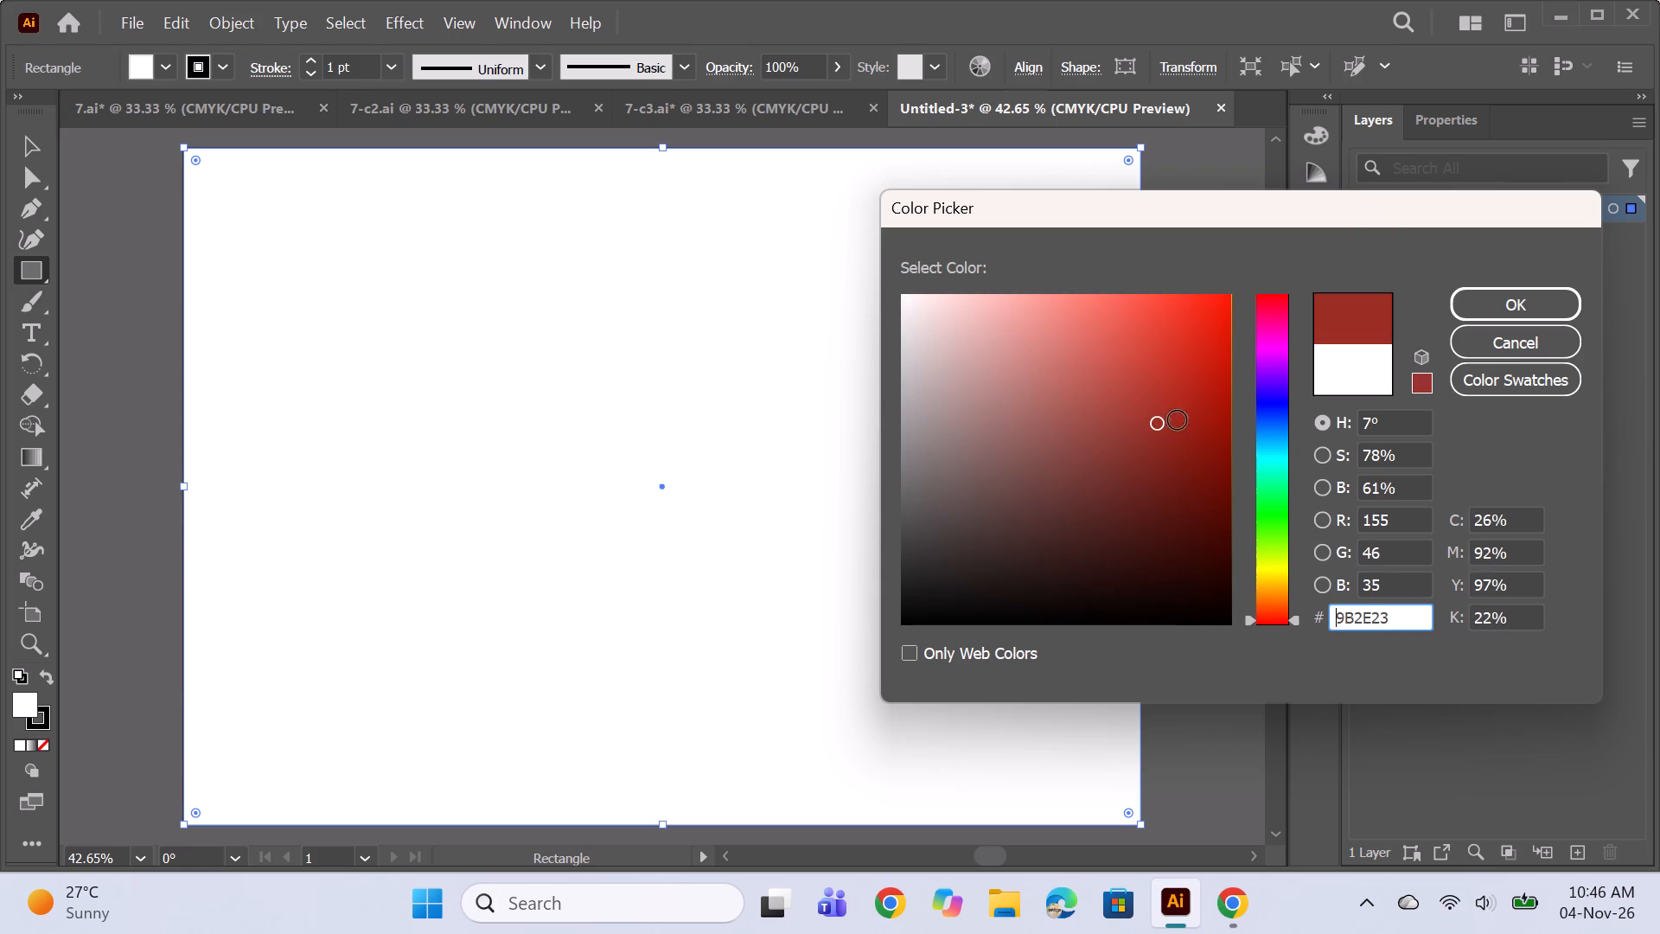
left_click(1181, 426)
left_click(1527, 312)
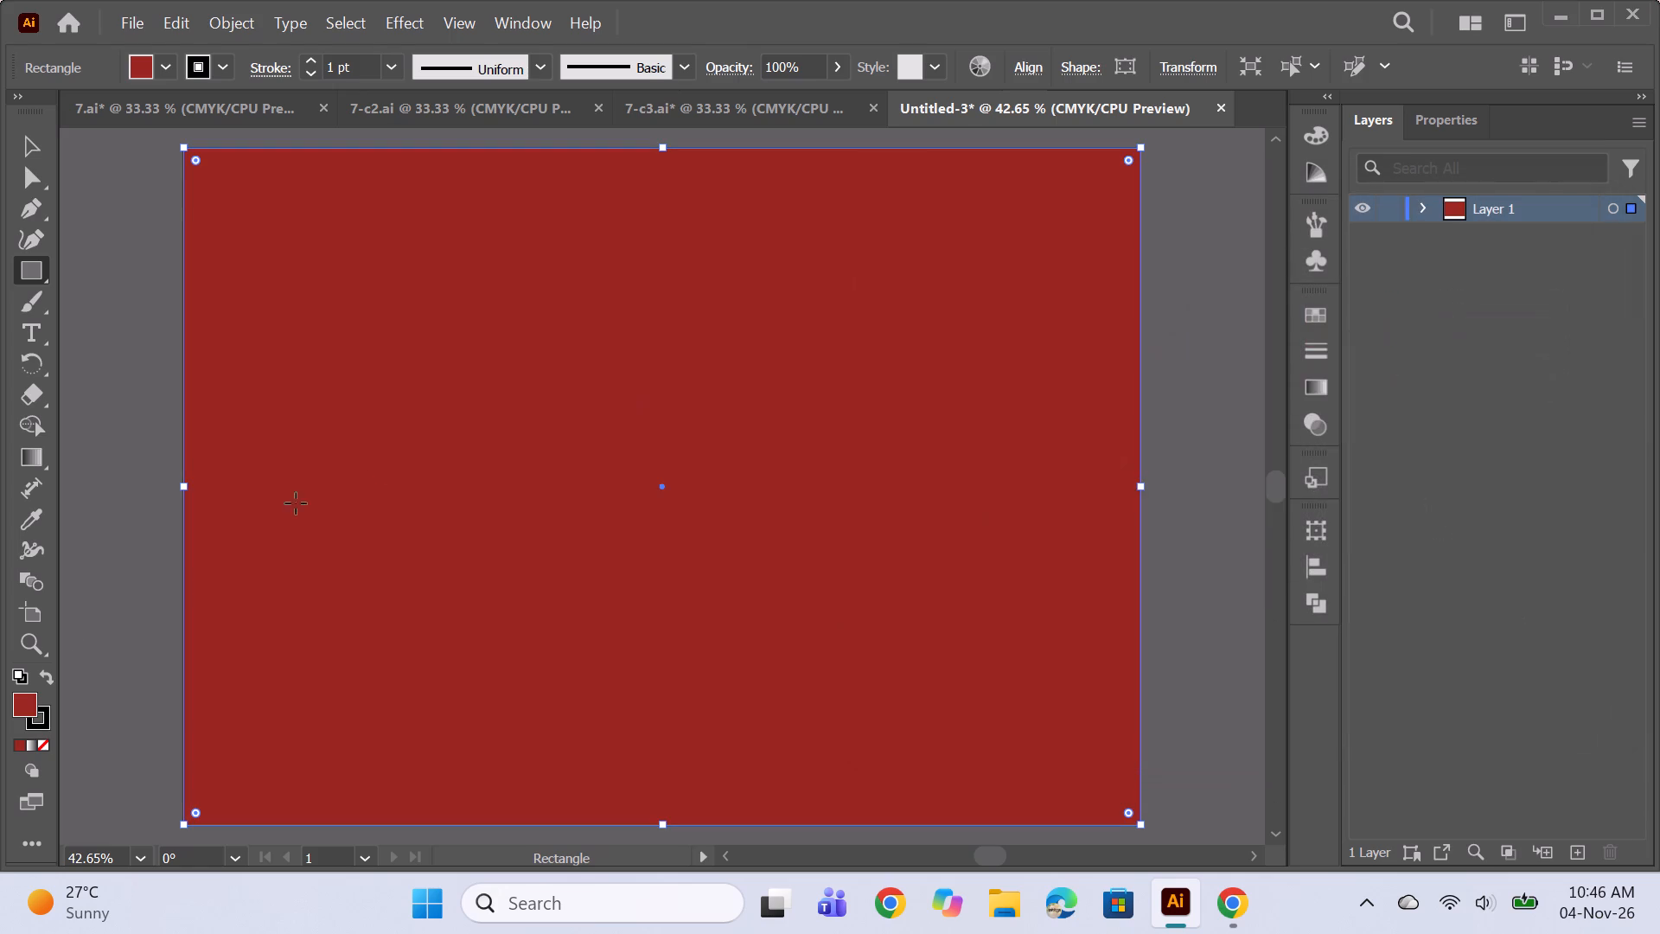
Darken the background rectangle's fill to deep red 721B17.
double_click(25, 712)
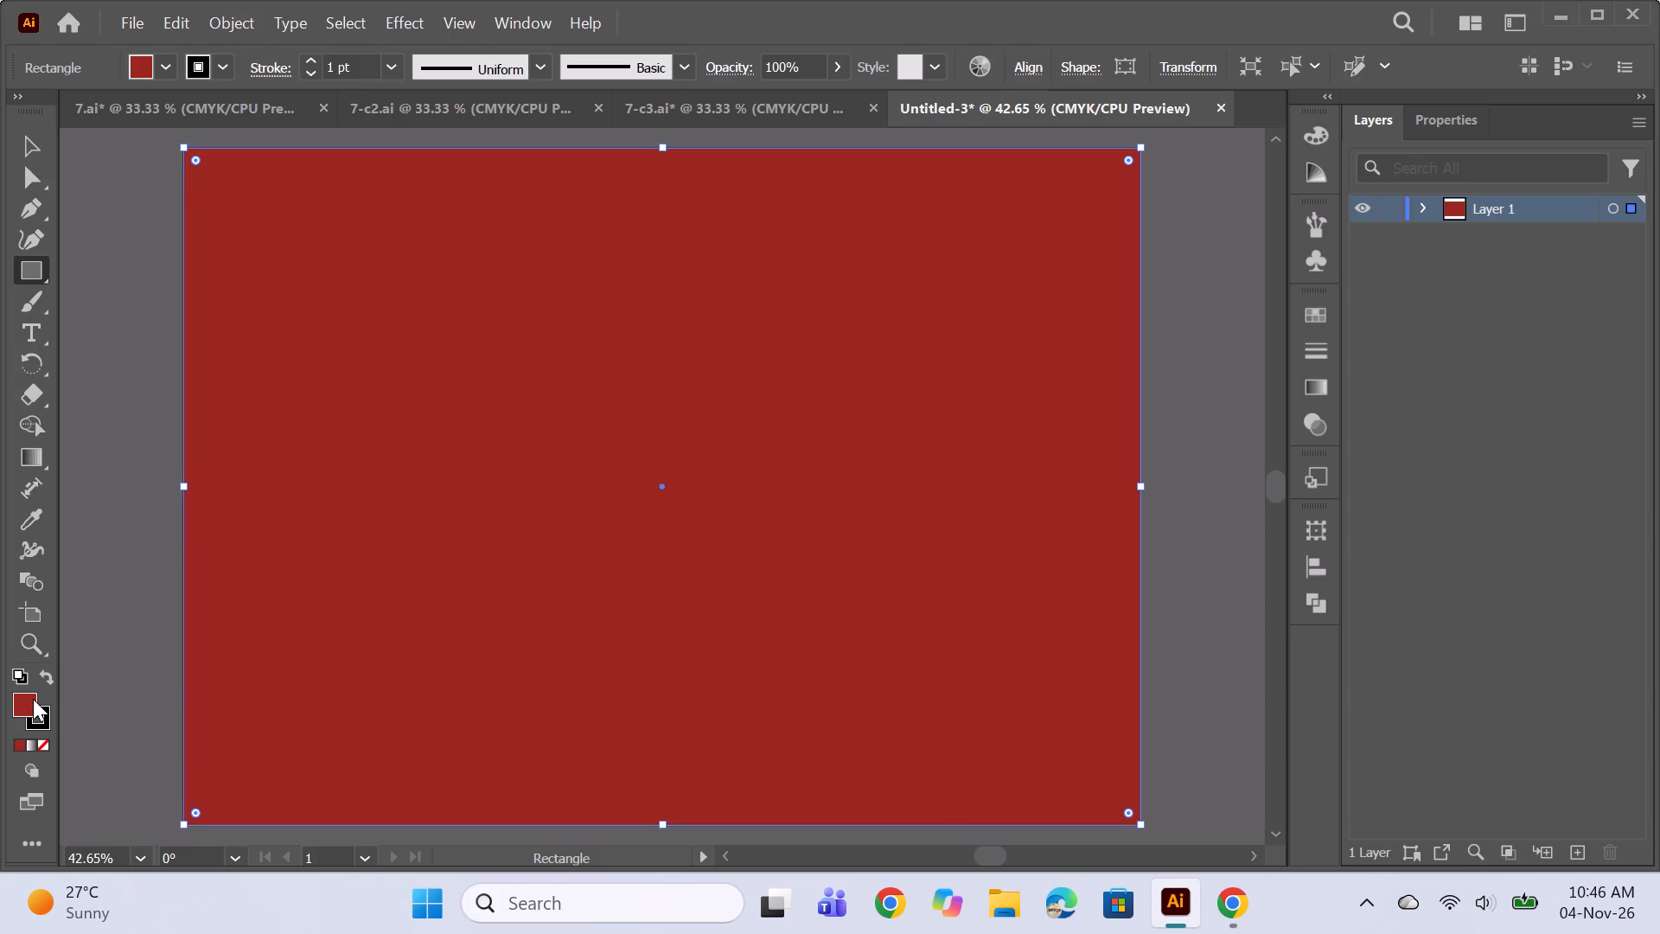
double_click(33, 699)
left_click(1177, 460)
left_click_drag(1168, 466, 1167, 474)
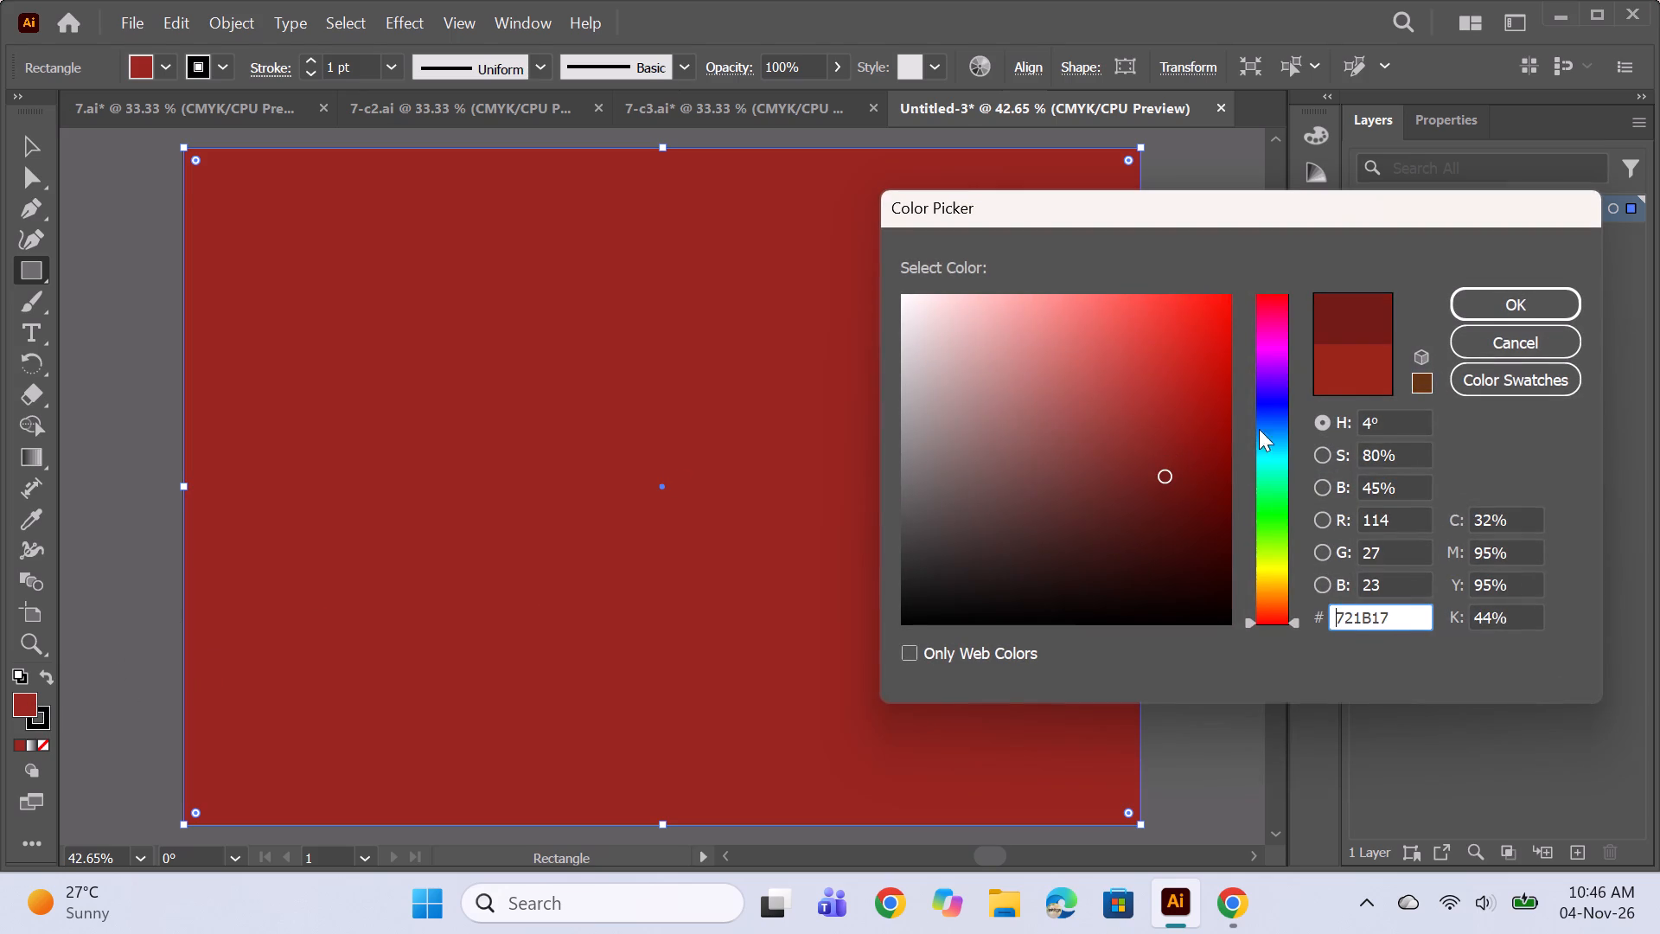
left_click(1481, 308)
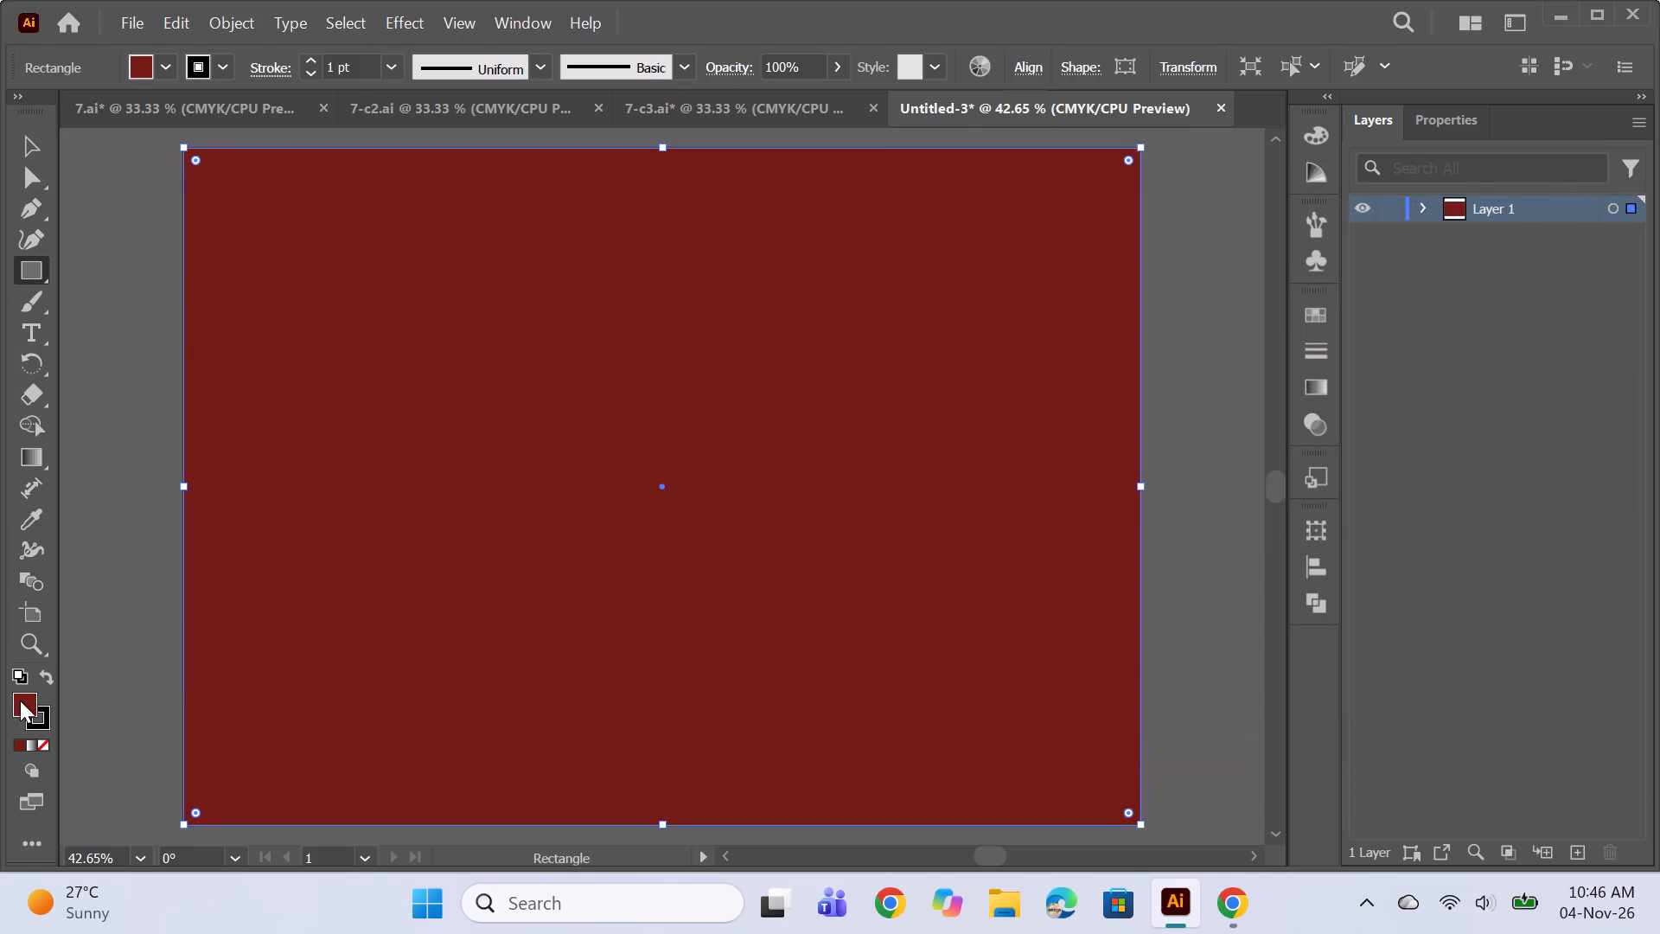
Set the background rectangle's fill to dark maroon 600F0F and deselect it.
double_click(20, 700)
left_click(1180, 497)
left_click(1480, 308)
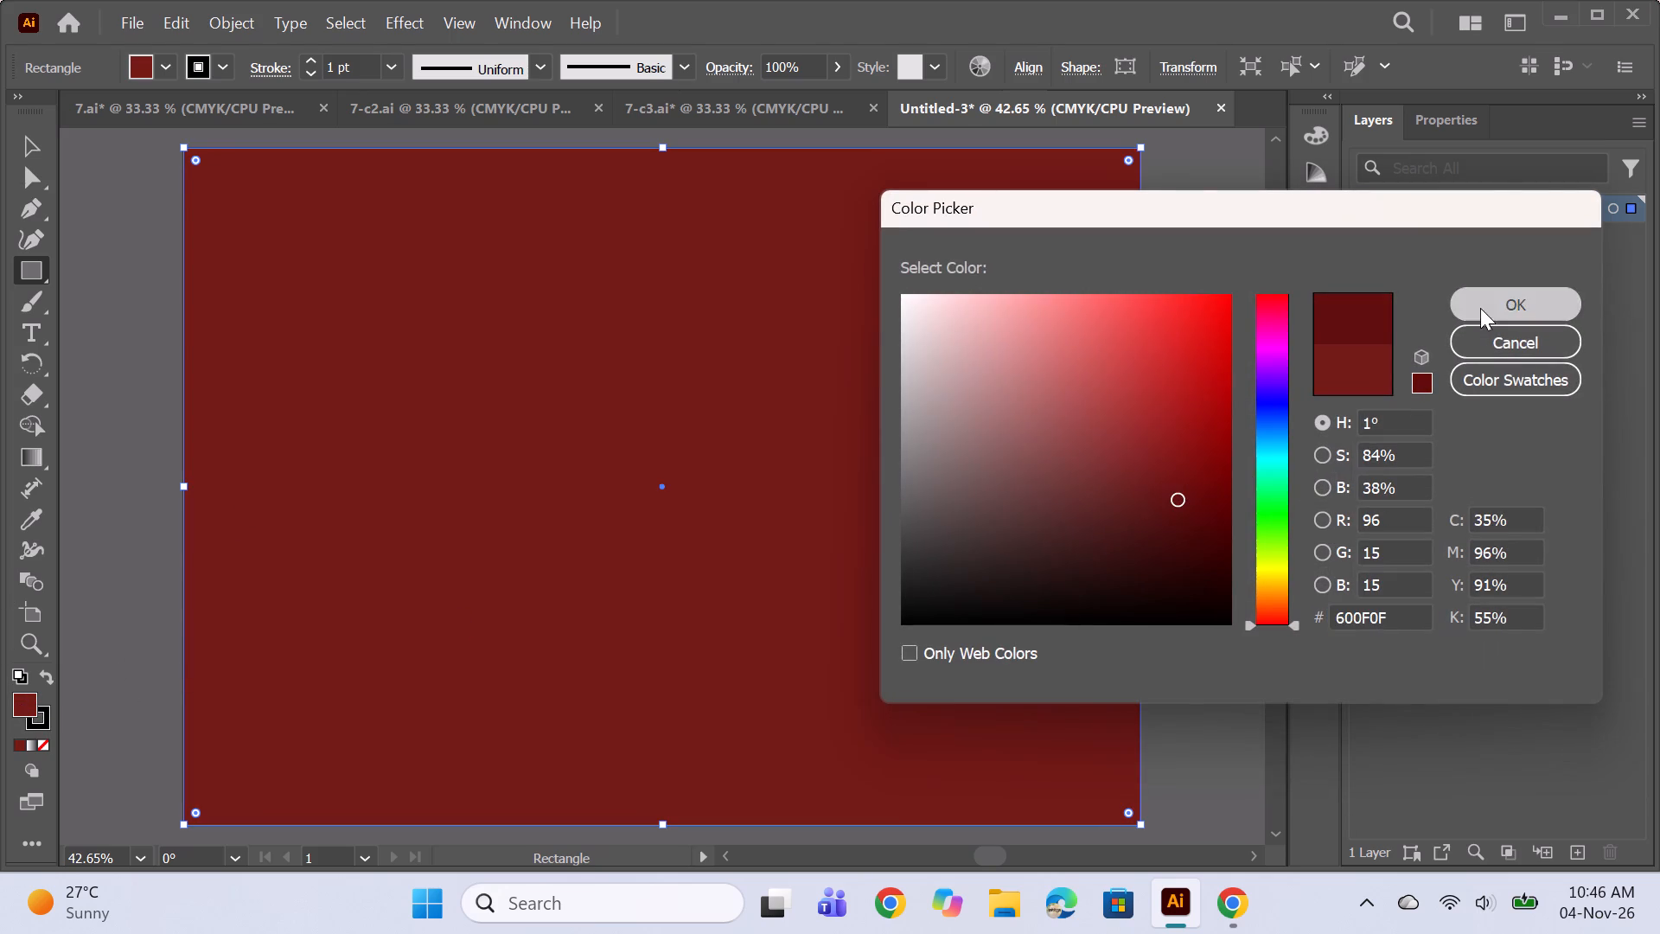
left_click(1201, 490, "ctrl")
scroll(1025, 471, "up", 2)
scroll(1023, 441, "down", 2)
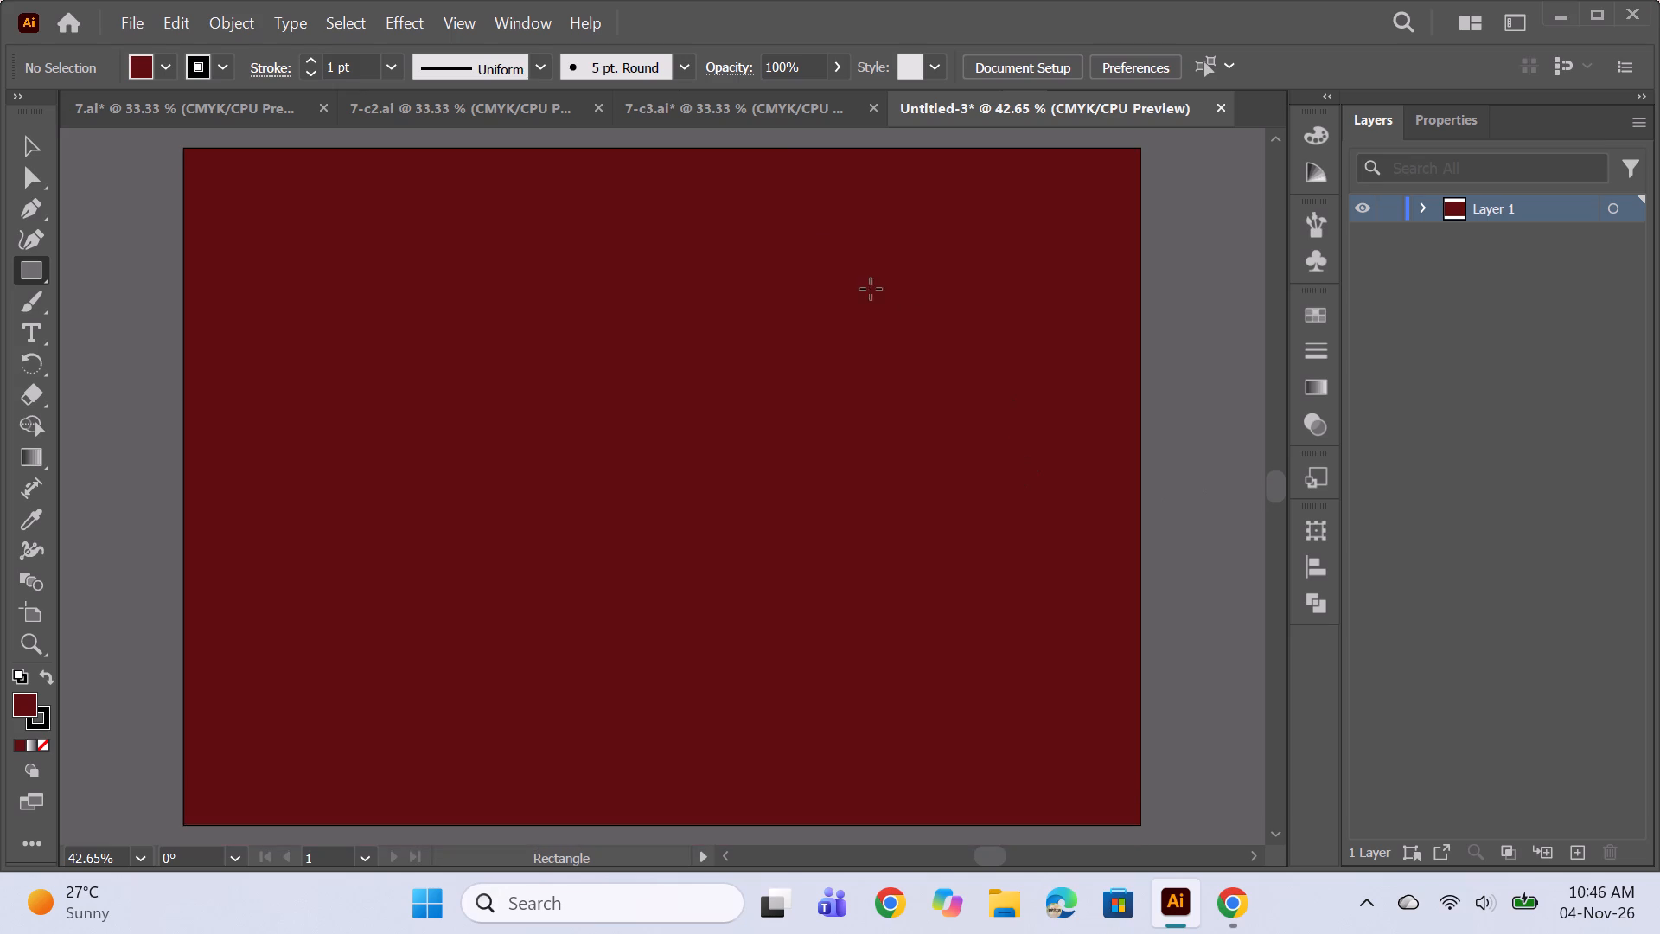
Paste the copied flower-tree motif onto the maroon background in the new document.
left_click(782, 118)
left_click(1039, 108)
key("ctrl+v")
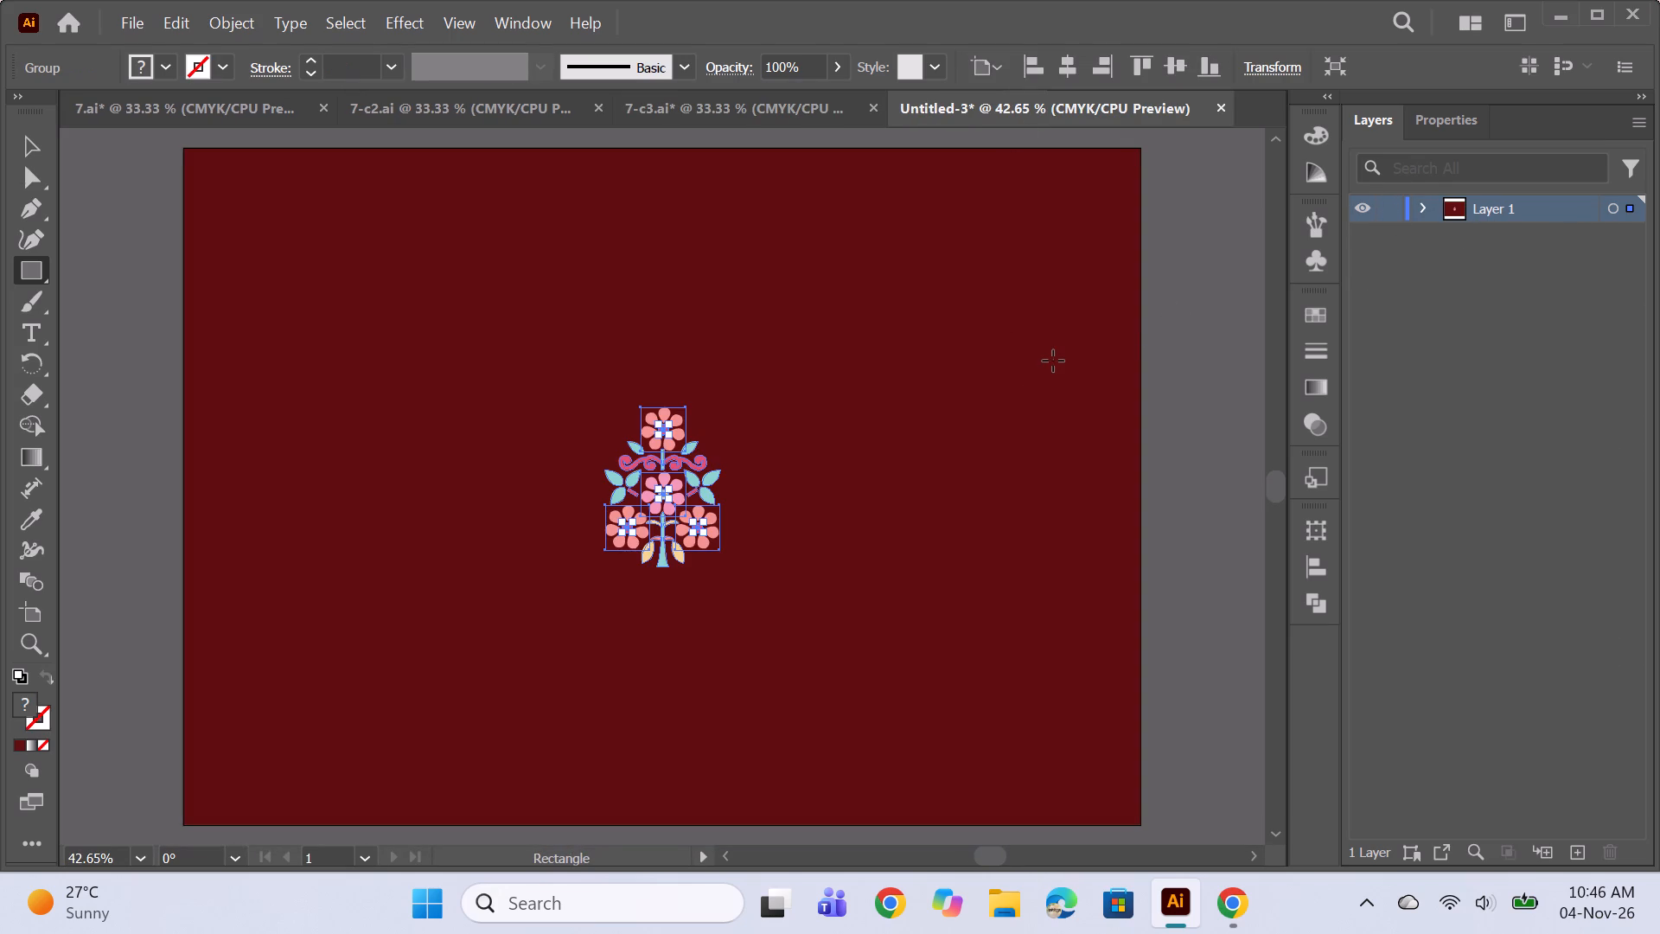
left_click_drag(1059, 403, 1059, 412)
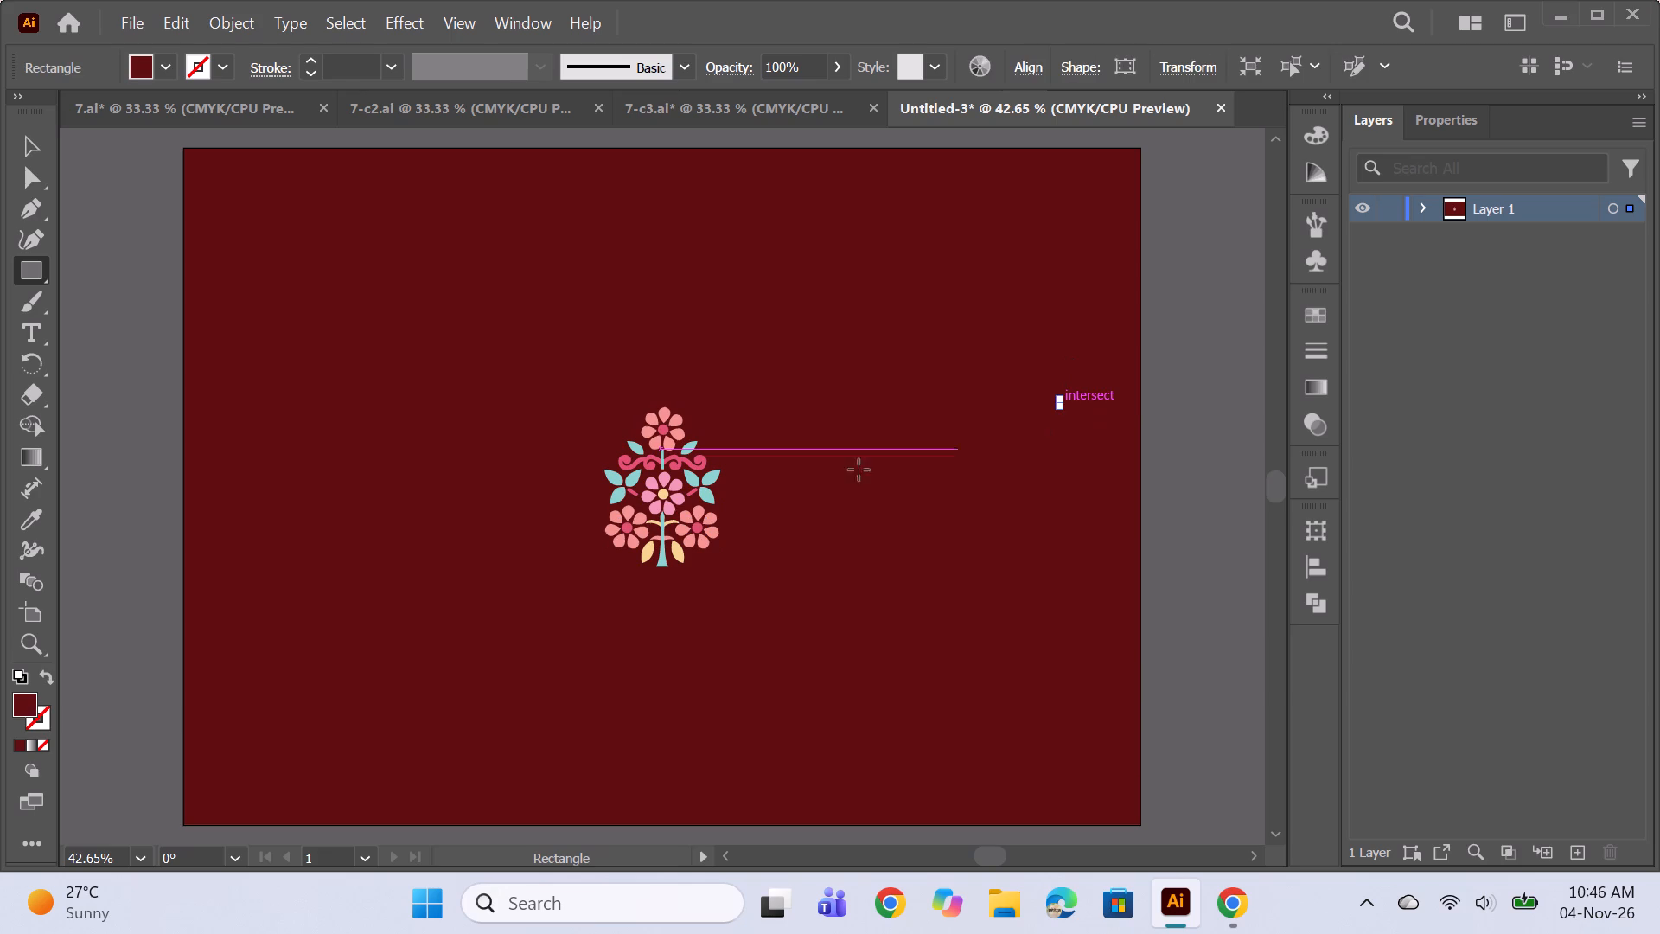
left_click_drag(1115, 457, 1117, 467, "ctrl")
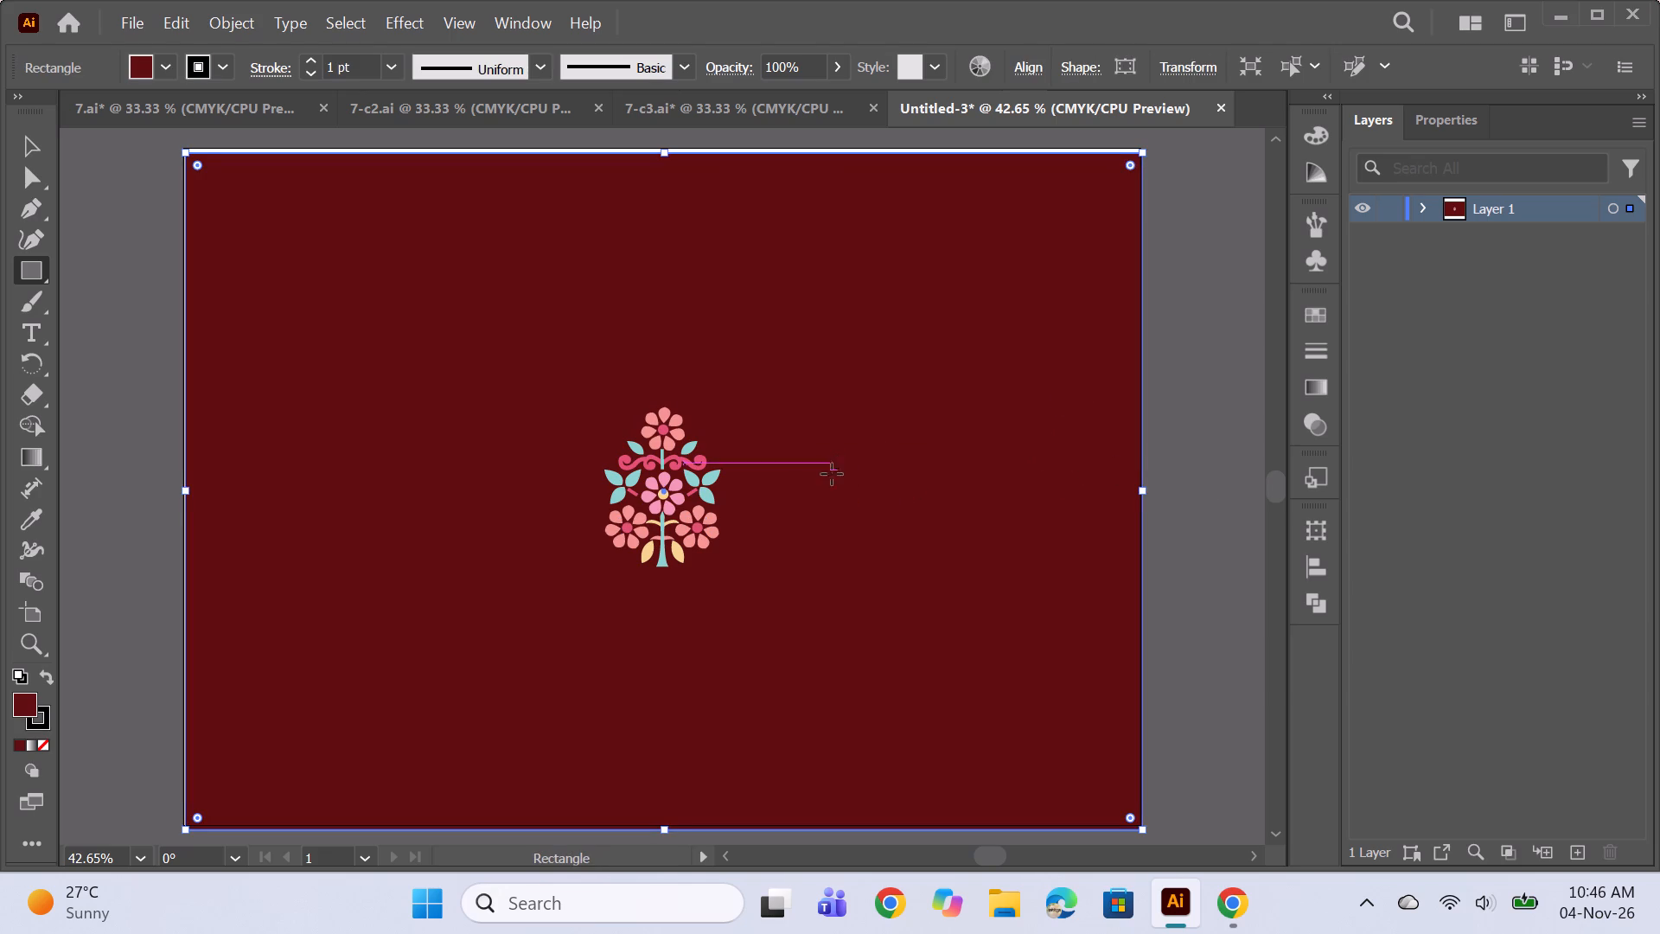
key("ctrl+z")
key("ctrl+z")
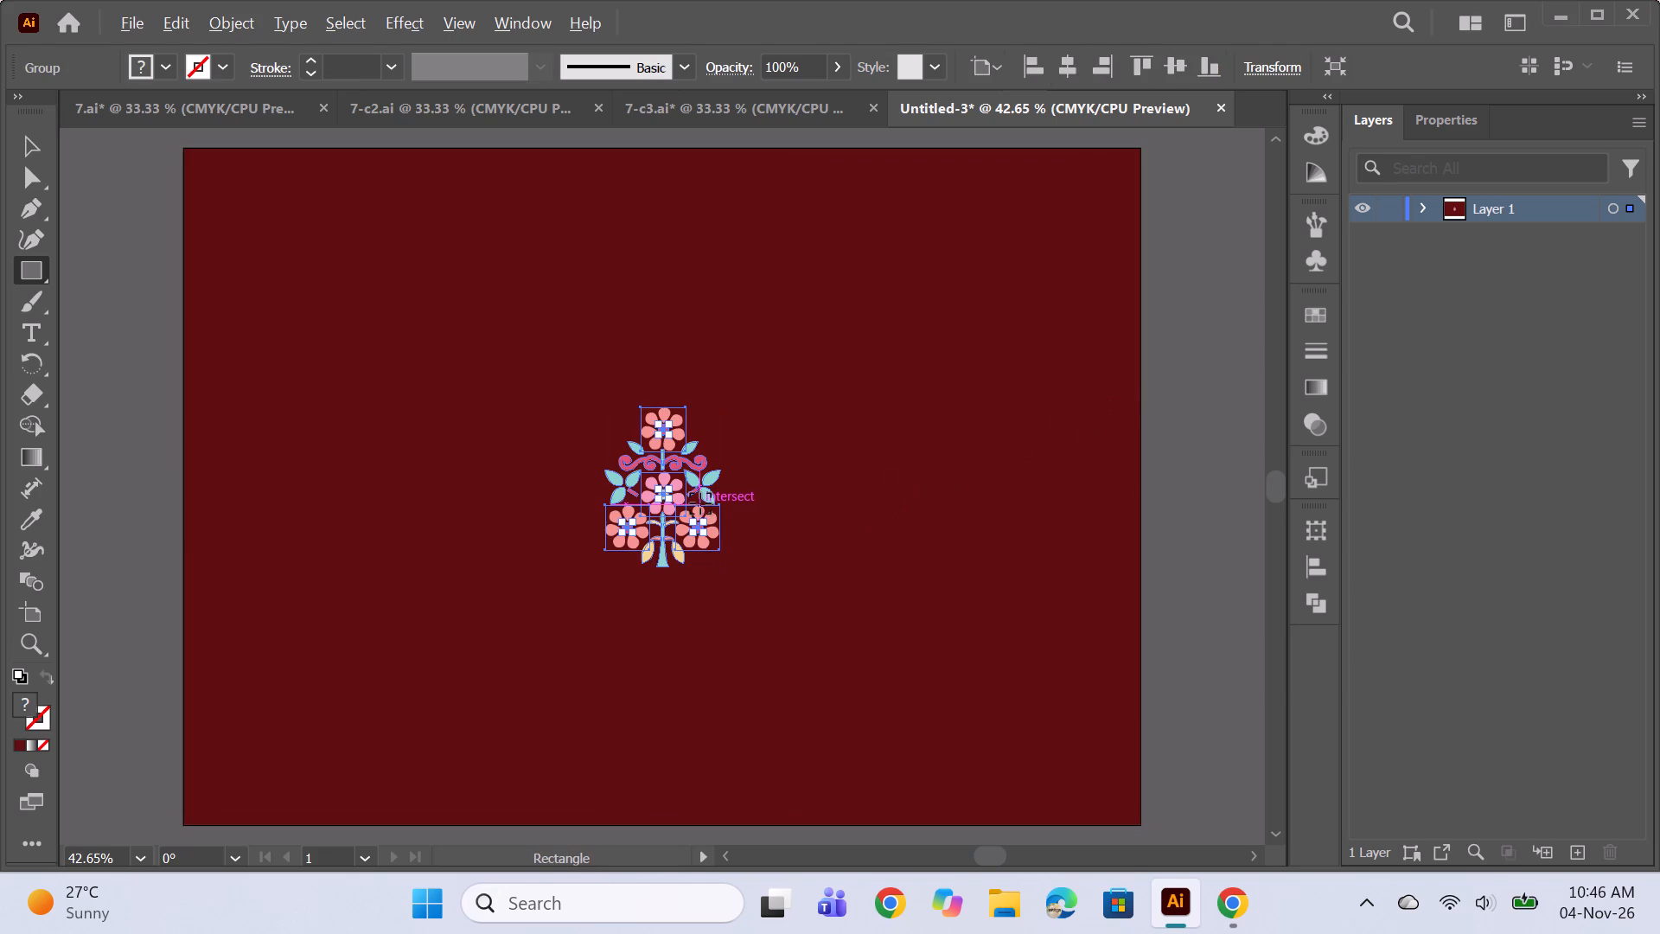
Expand Layer 1 down to the petal and centre objects of the motif's four flowers, selecting the top flower's petals.
scroll(639, 502, "up", 3, "alt")
key("space")
left_click_drag(1072, 483, 1036, 483)
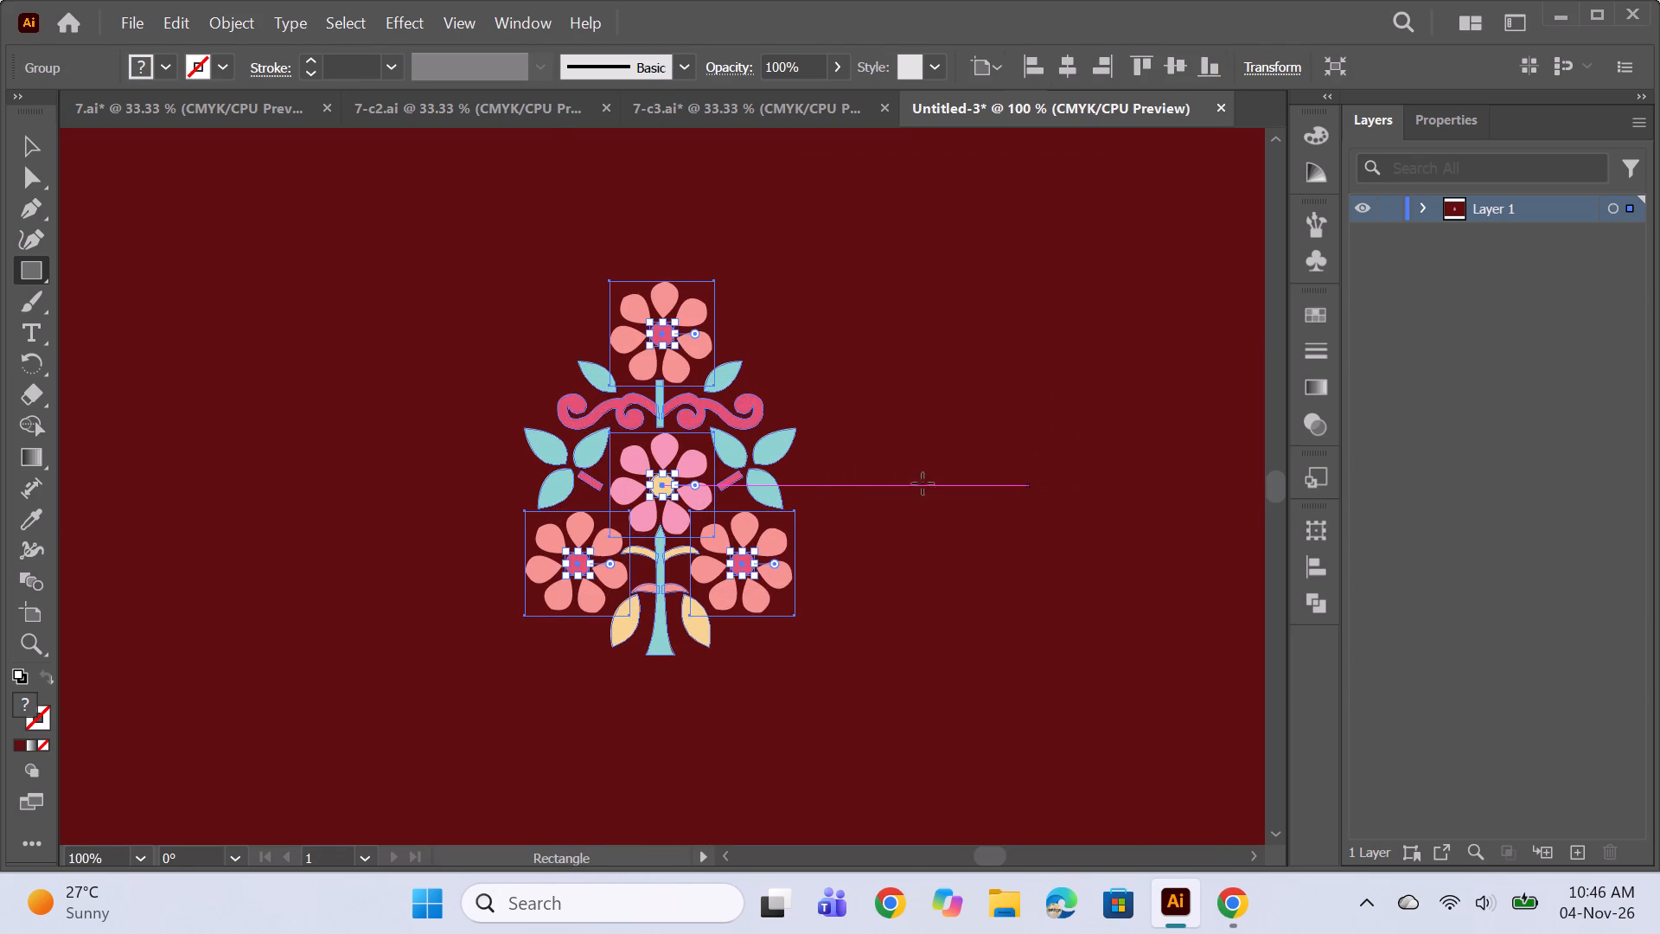
scroll(820, 488, "up", 1, "alt")
key("space")
left_click_drag(1070, 488, 1068, 506)
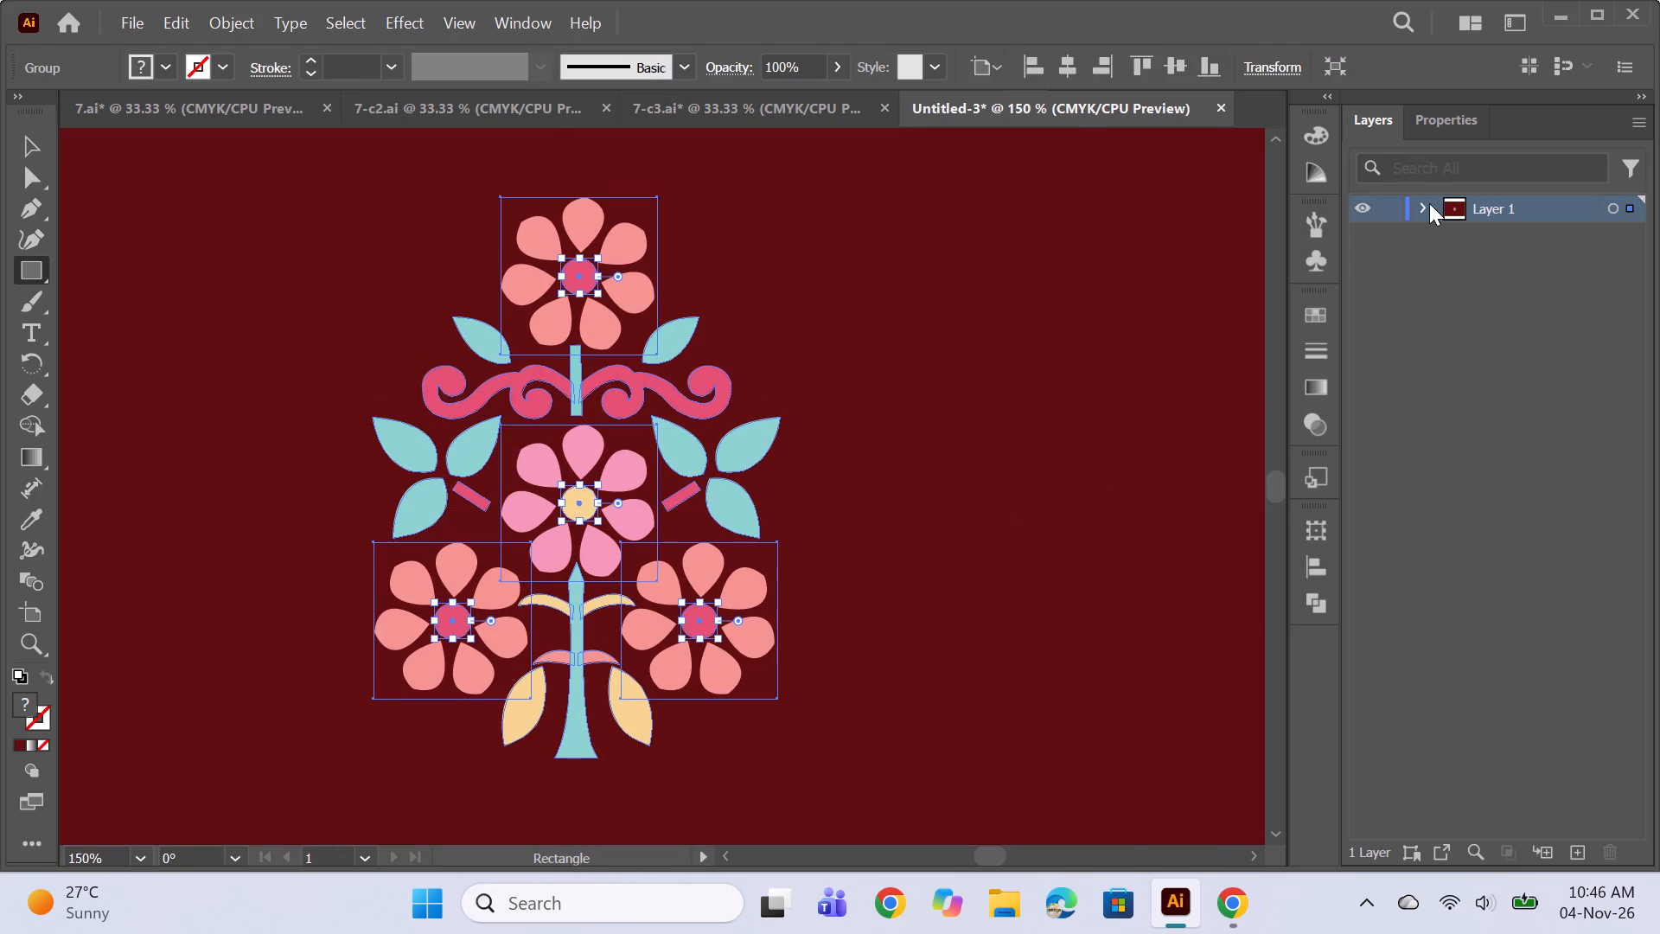
left_click(1421, 203)
scroll(1545, 312, "down", 5)
left_click(1451, 238)
scroll(1516, 341, "down", 5)
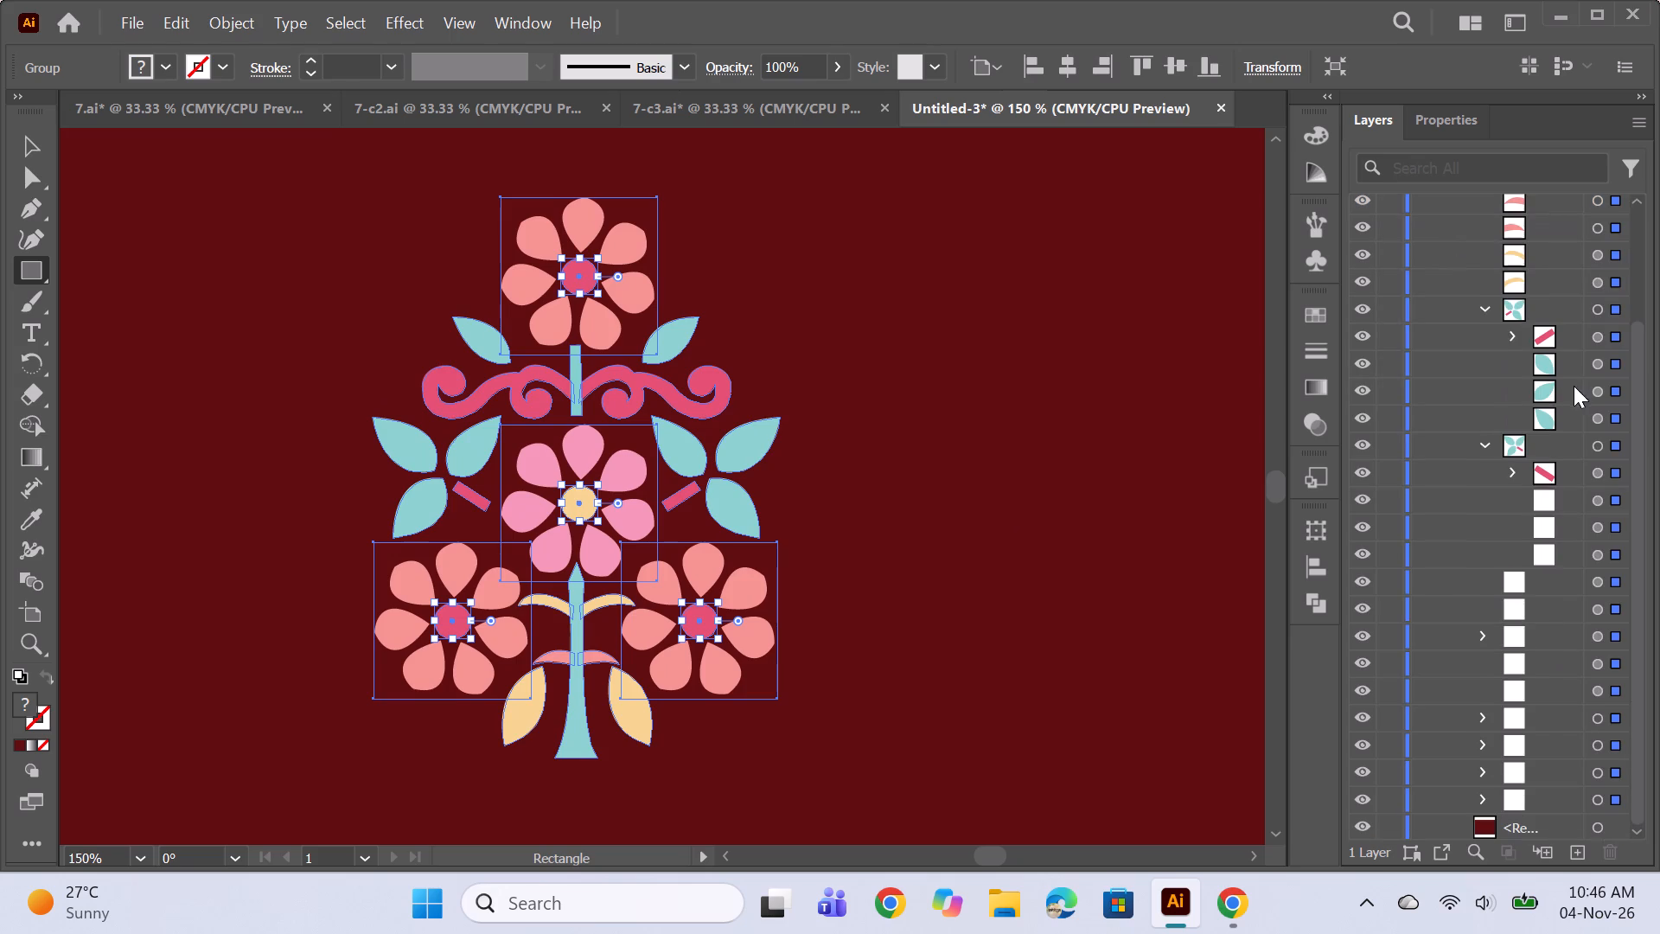
scroll(1574, 386, "down", 8)
left_click(1601, 797)
left_click(1481, 795)
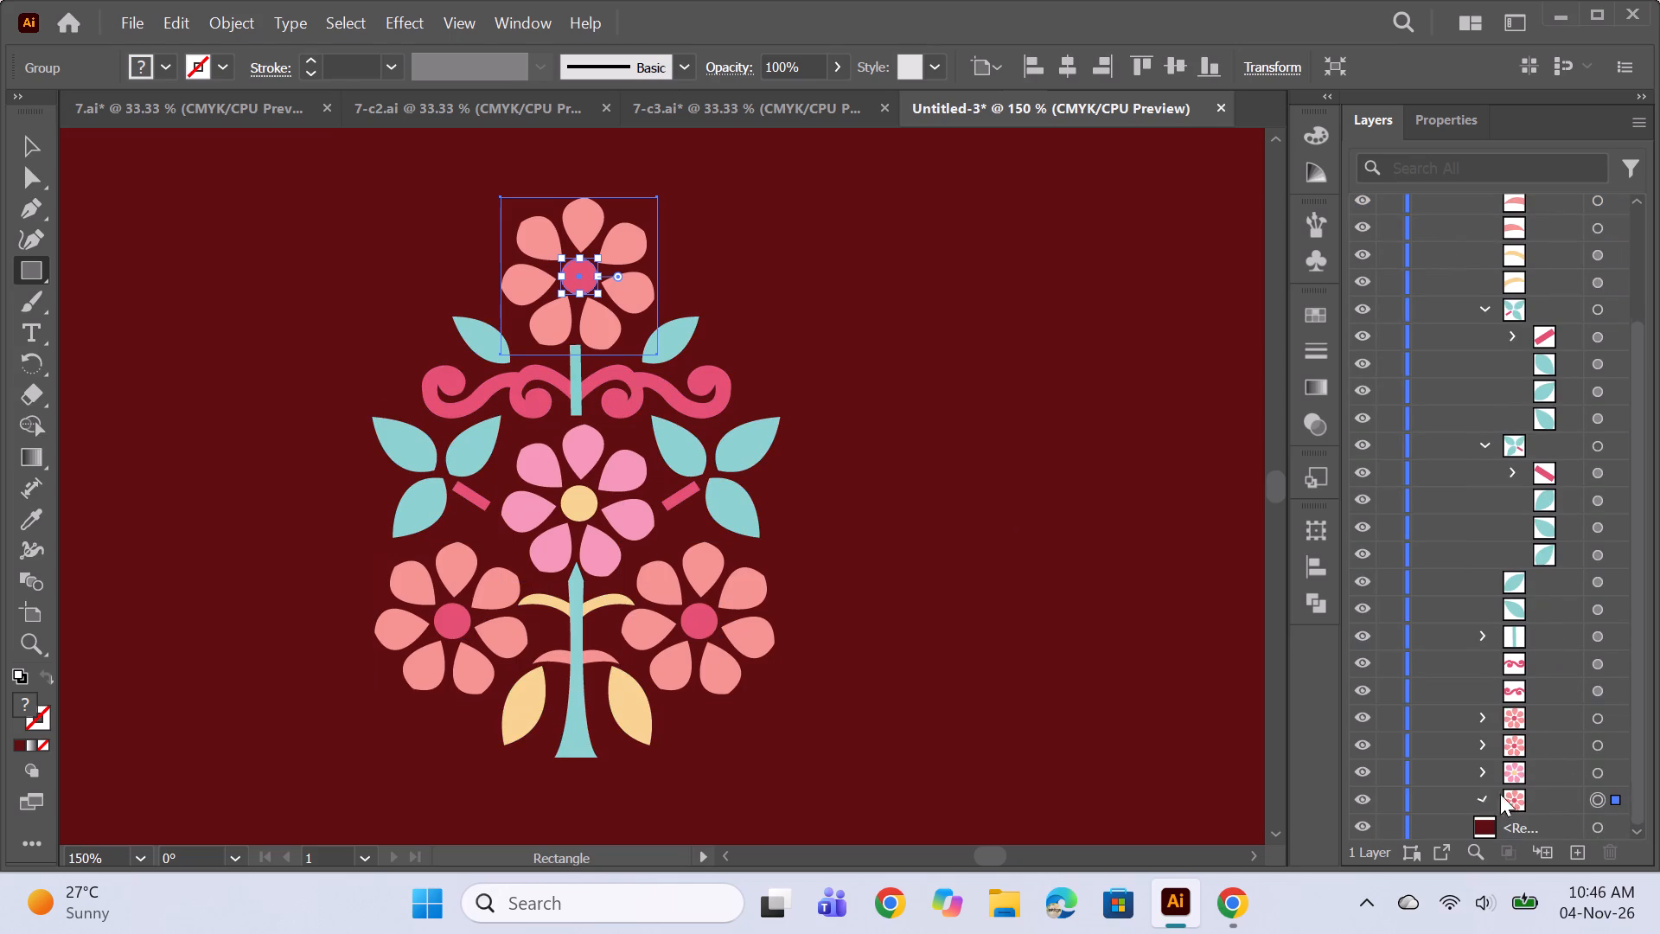
left_click(1596, 824)
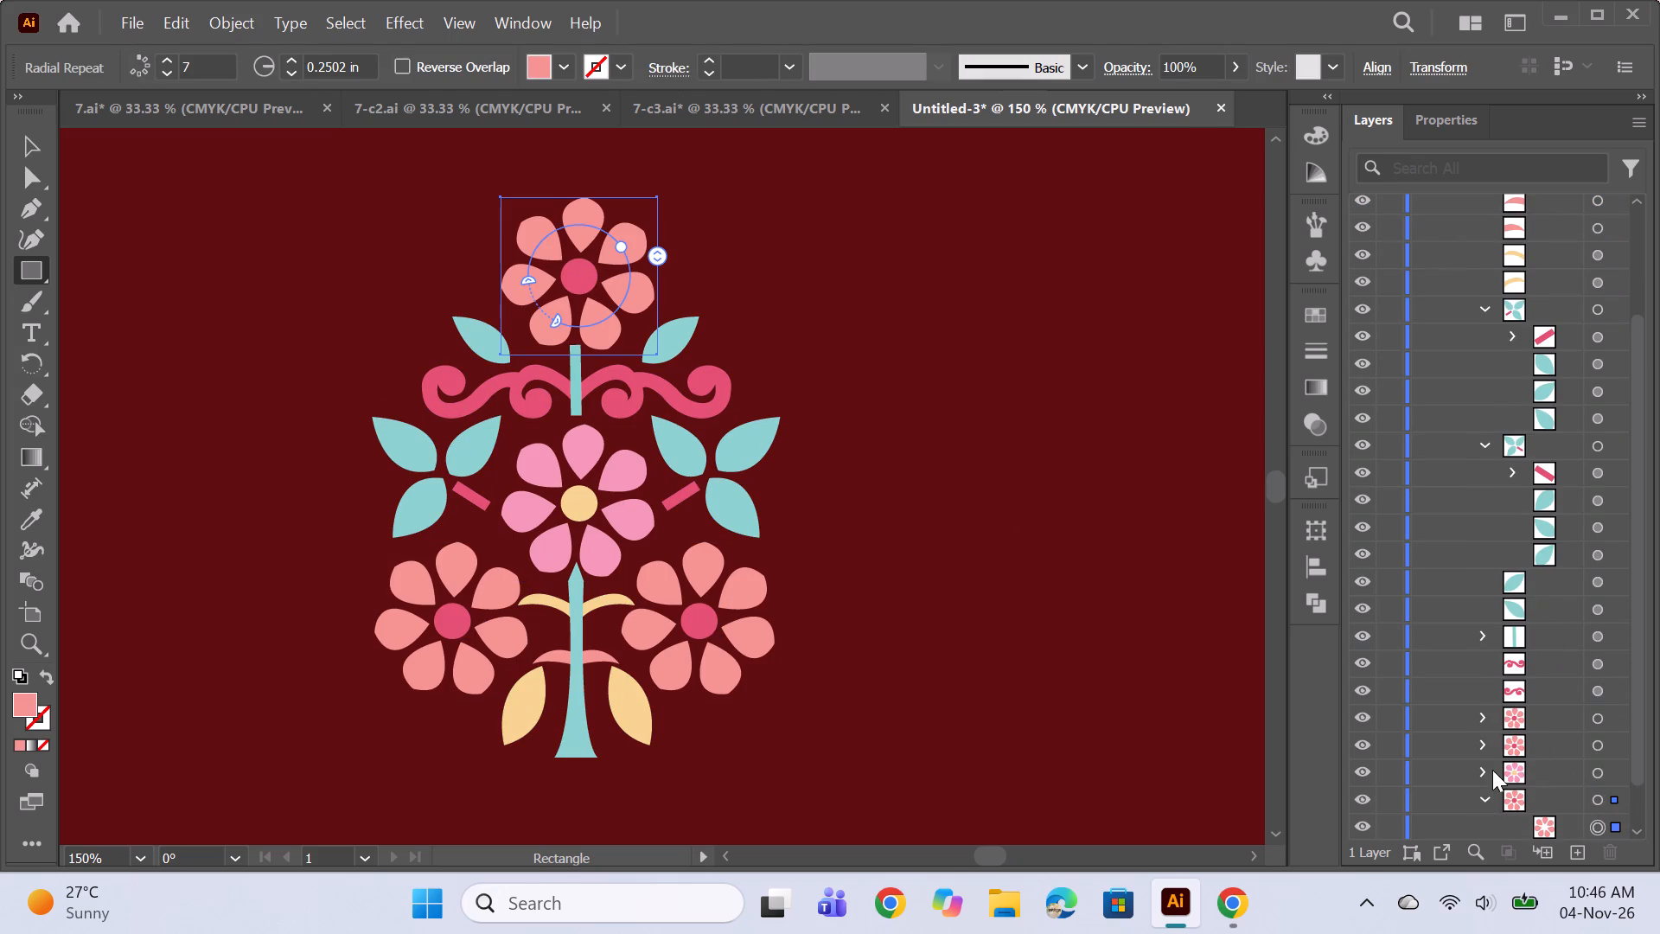
left_click(1474, 777)
left_click(1484, 747)
left_click(1484, 718)
scroll(1574, 706, "down", 2)
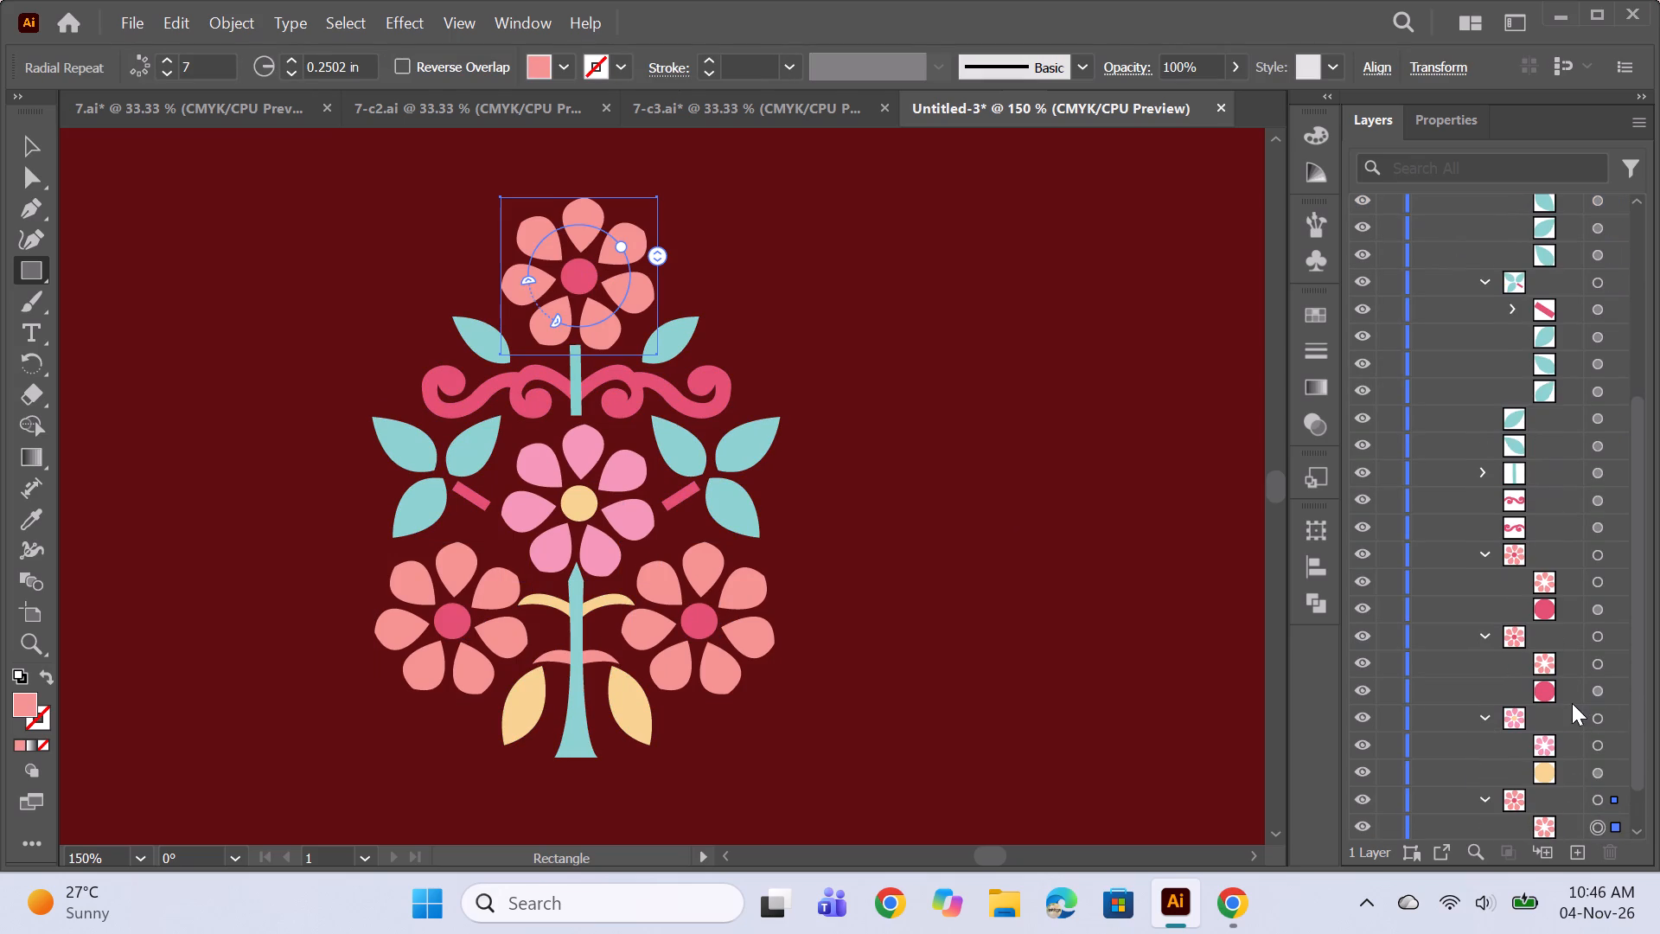
Fill the petals of the top flower and the two bottom flowers with pale blue AEF2F4.
left_click(1596, 584, "ctrl")
left_click(1599, 661, "ctrl")
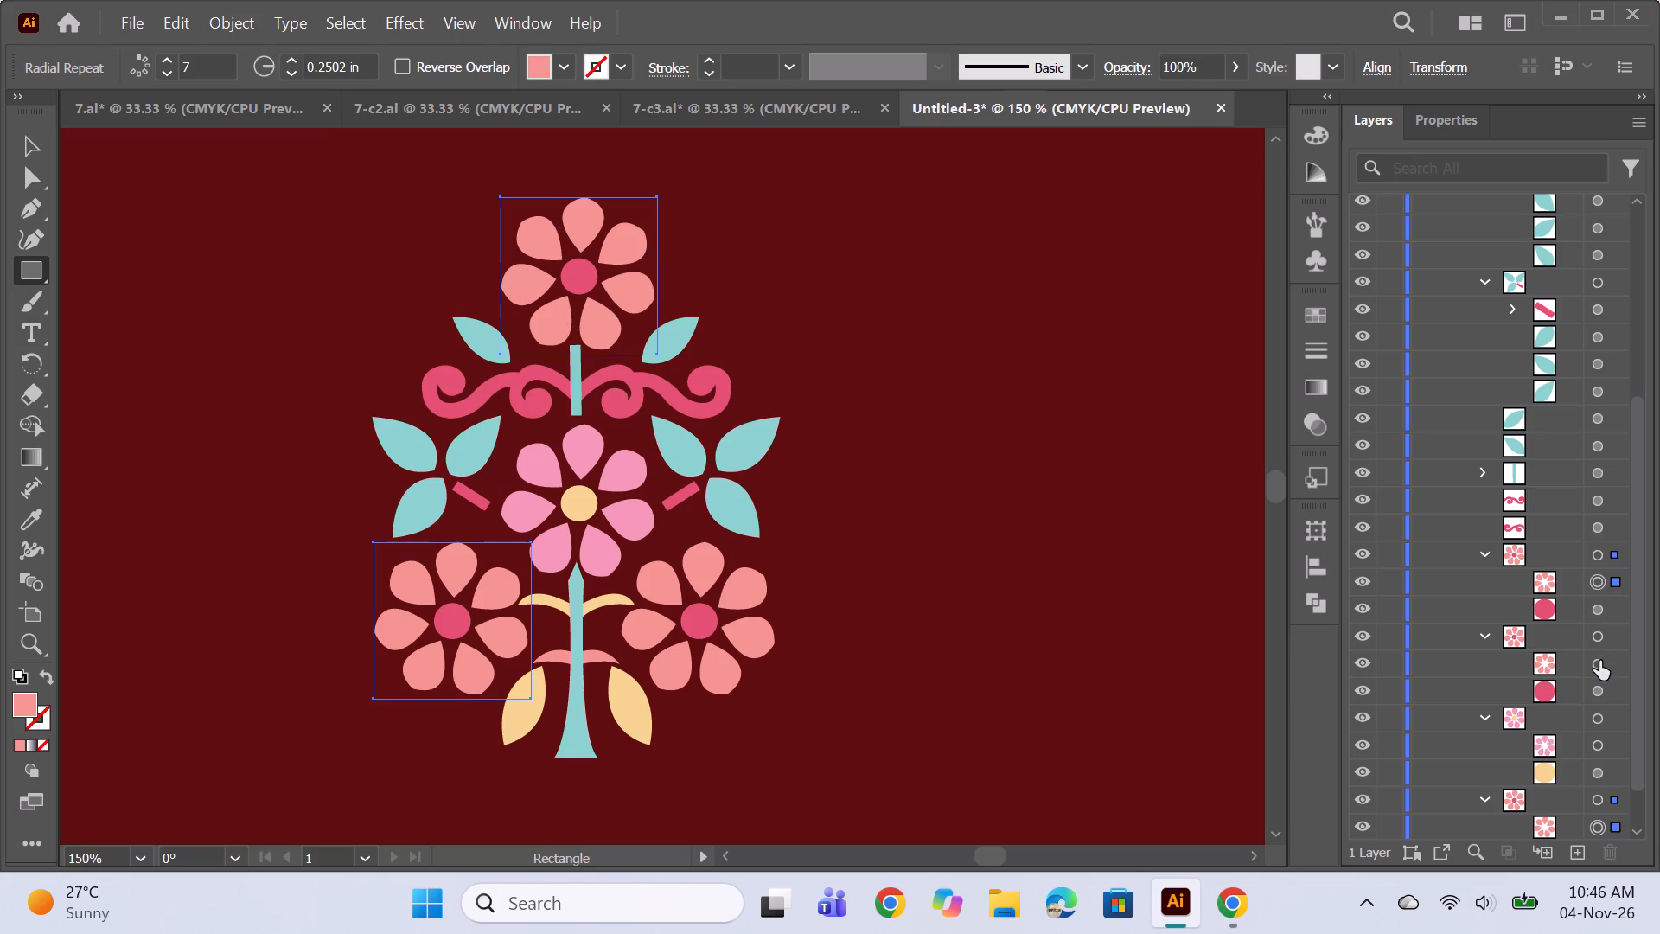
double_click(33, 701)
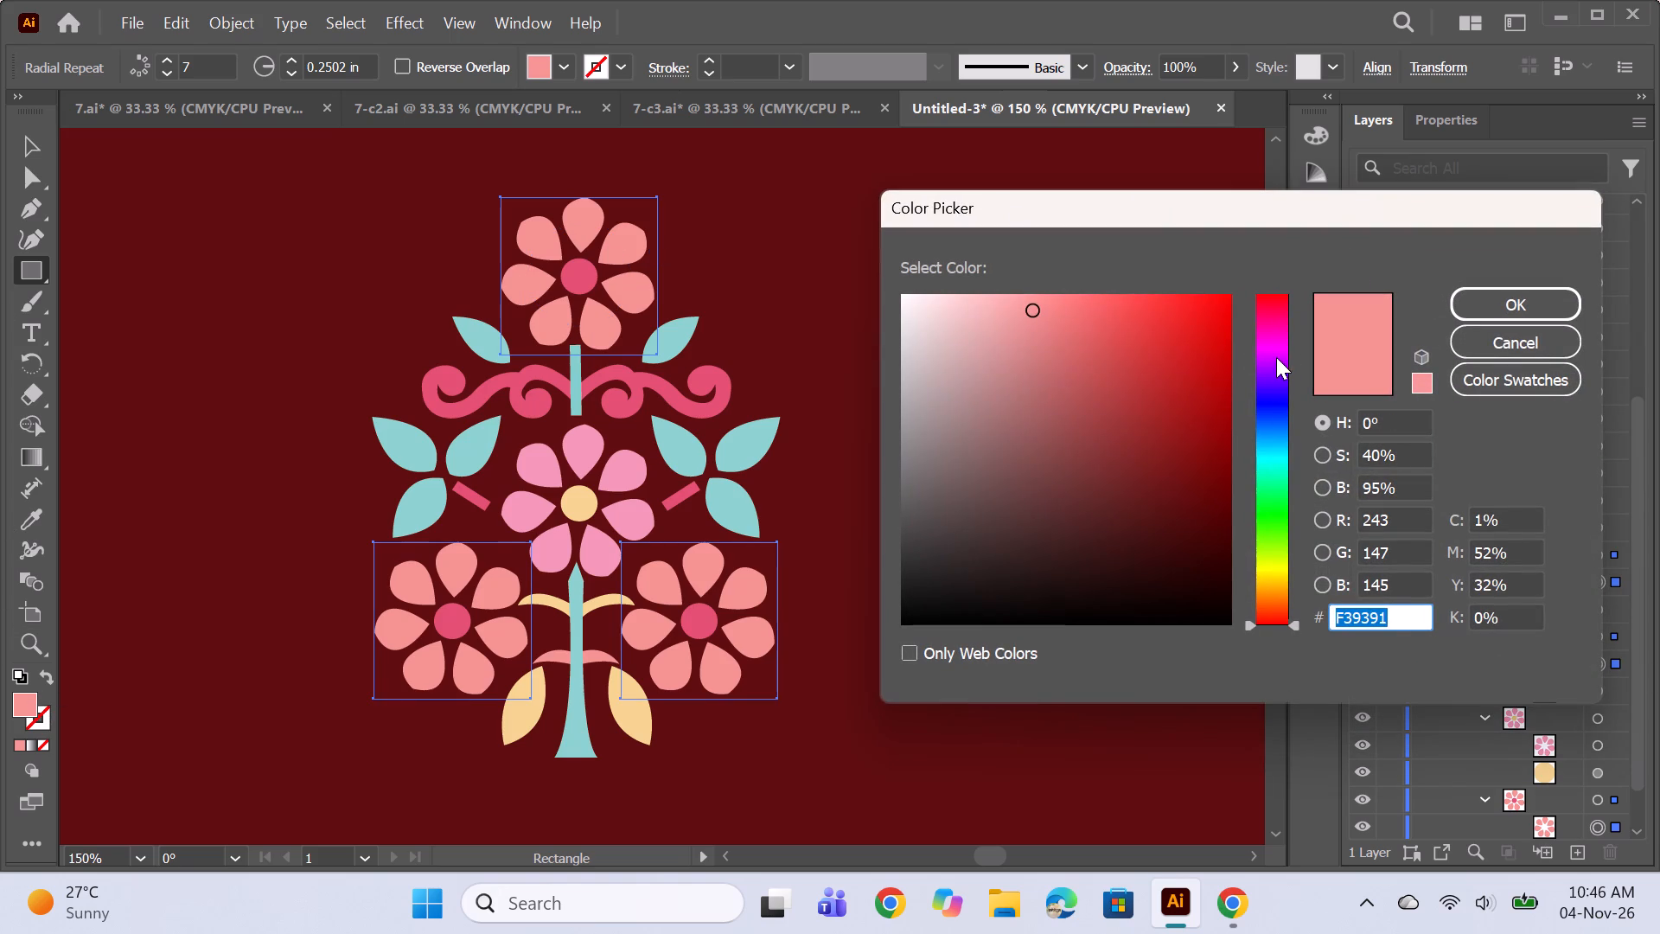
left_click(1276, 357)
left_click(1275, 339)
left_click(1272, 334)
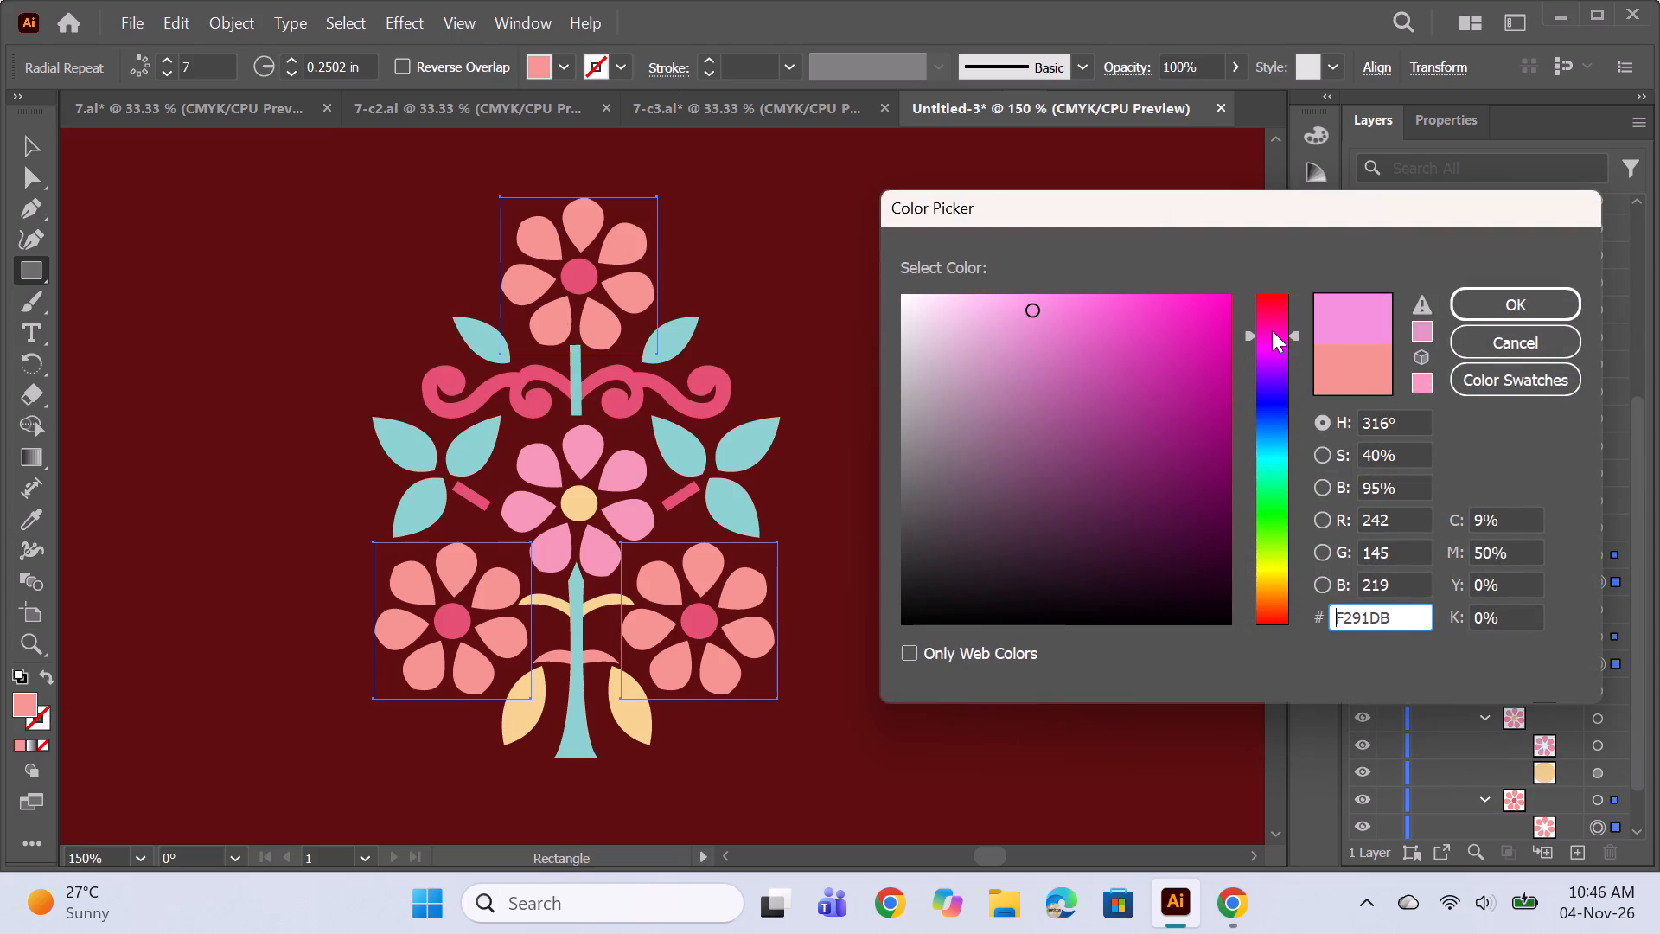
left_click(1274, 445)
left_click(1275, 457)
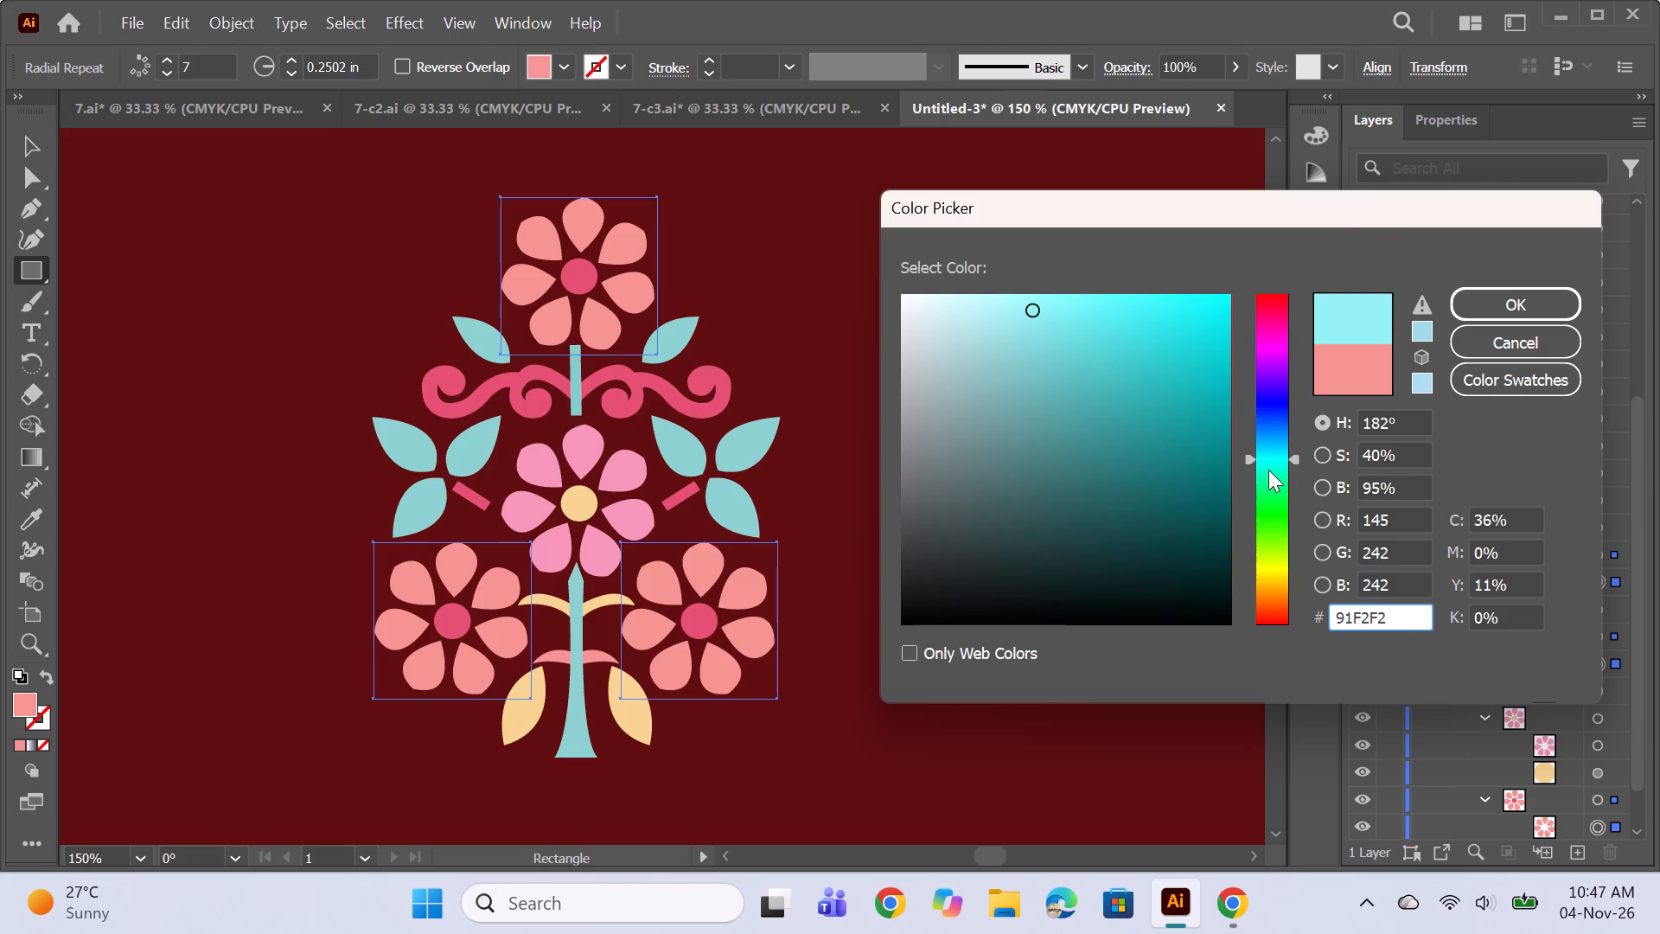
left_click(1268, 470)
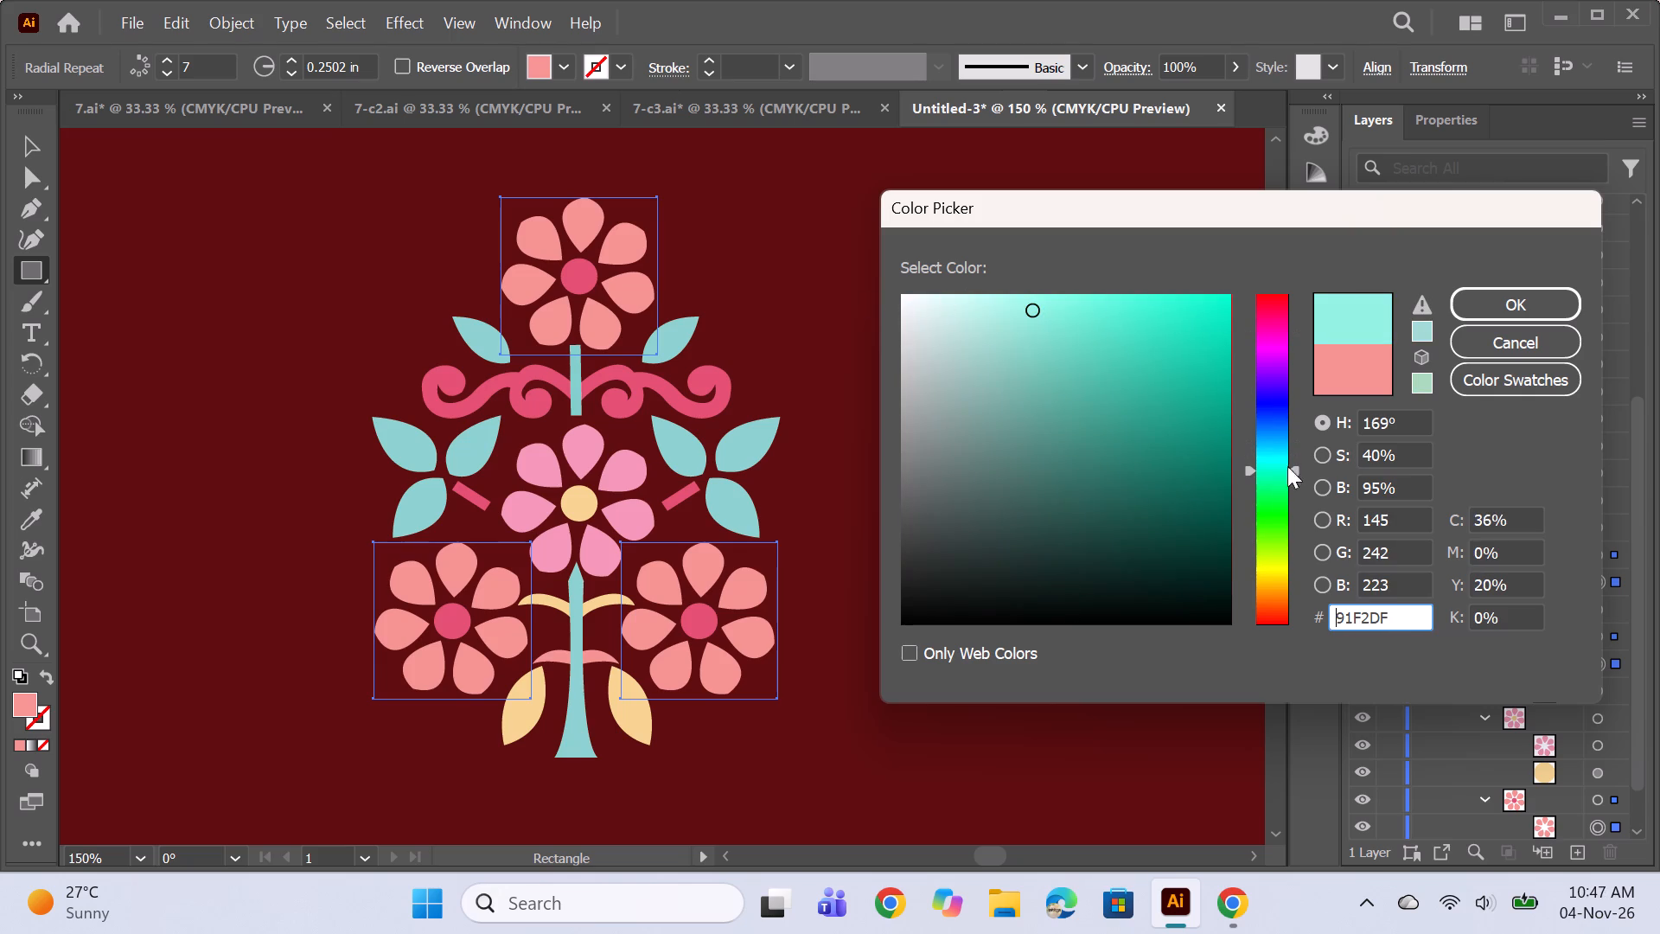
left_click(1271, 457)
left_click_drag(1018, 302, 1009, 302)
left_click(998, 305)
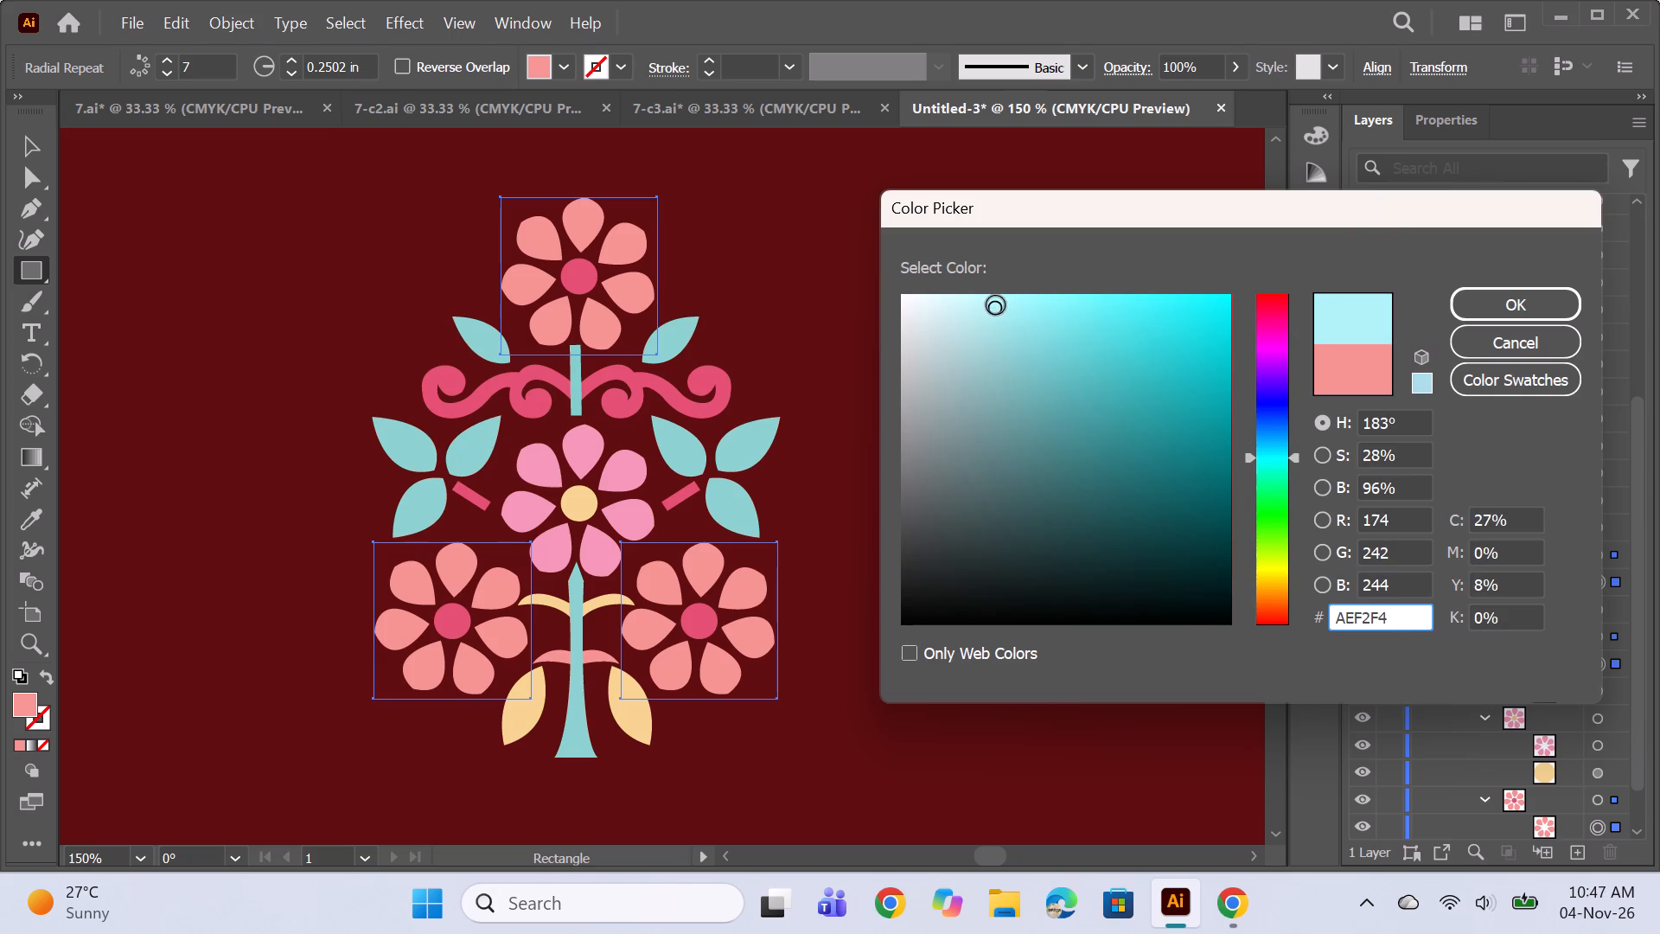
left_click(1480, 300)
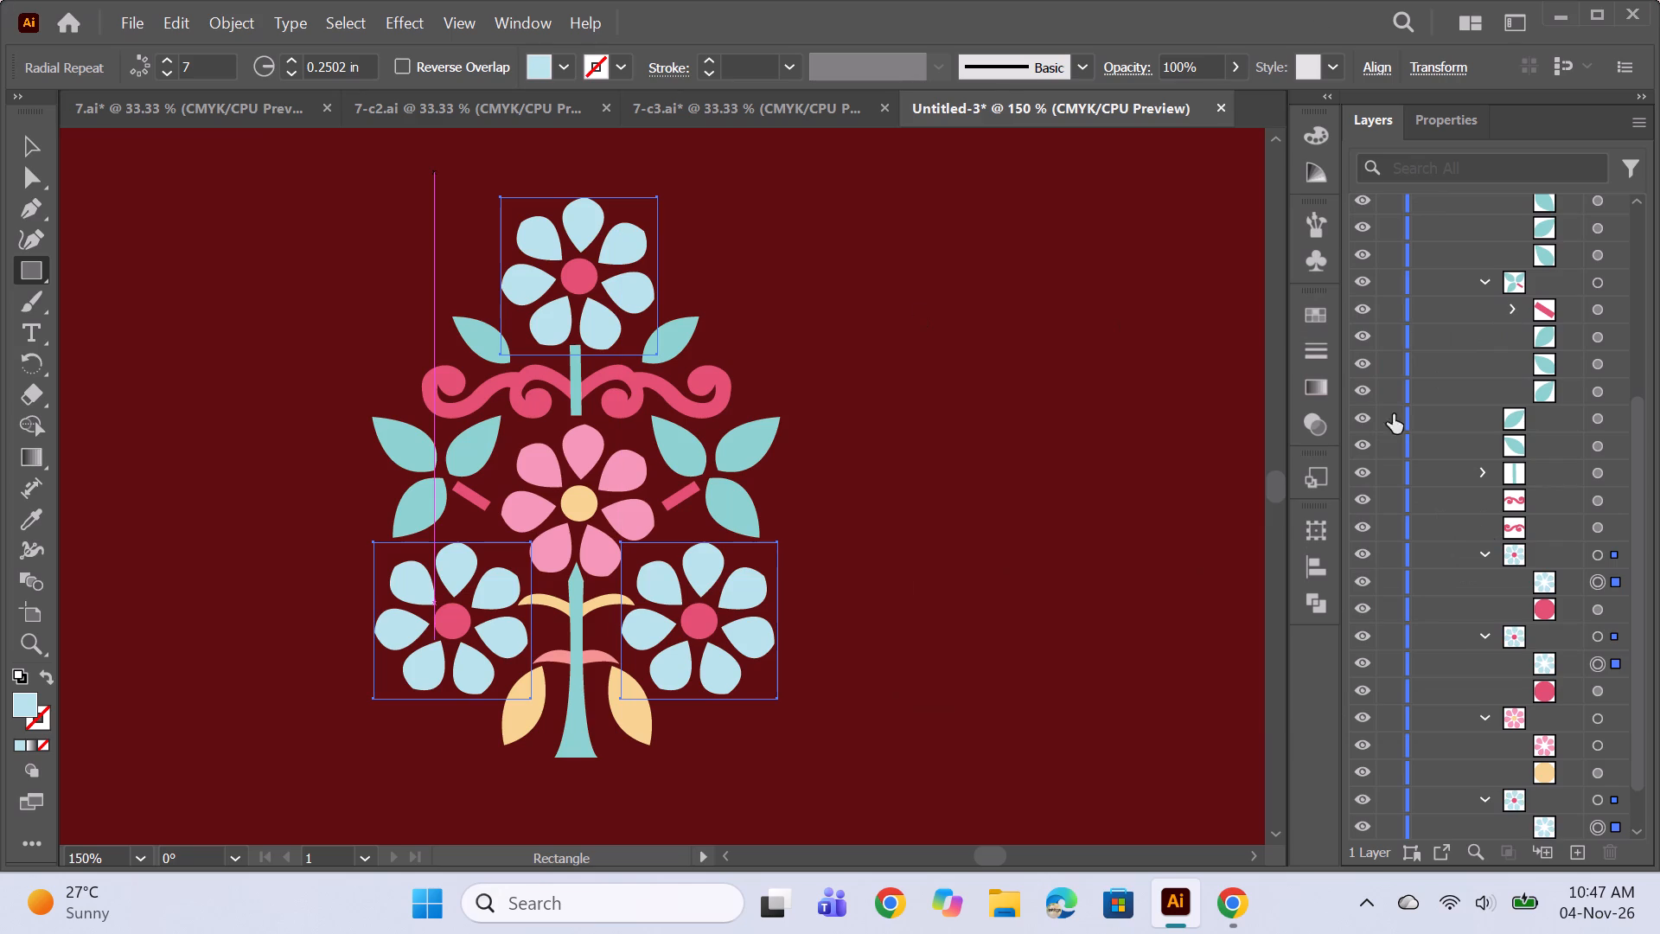
Fill the middle flower's petals with pale yellow.
scroll(1595, 721, "down", 1)
left_click(1599, 694)
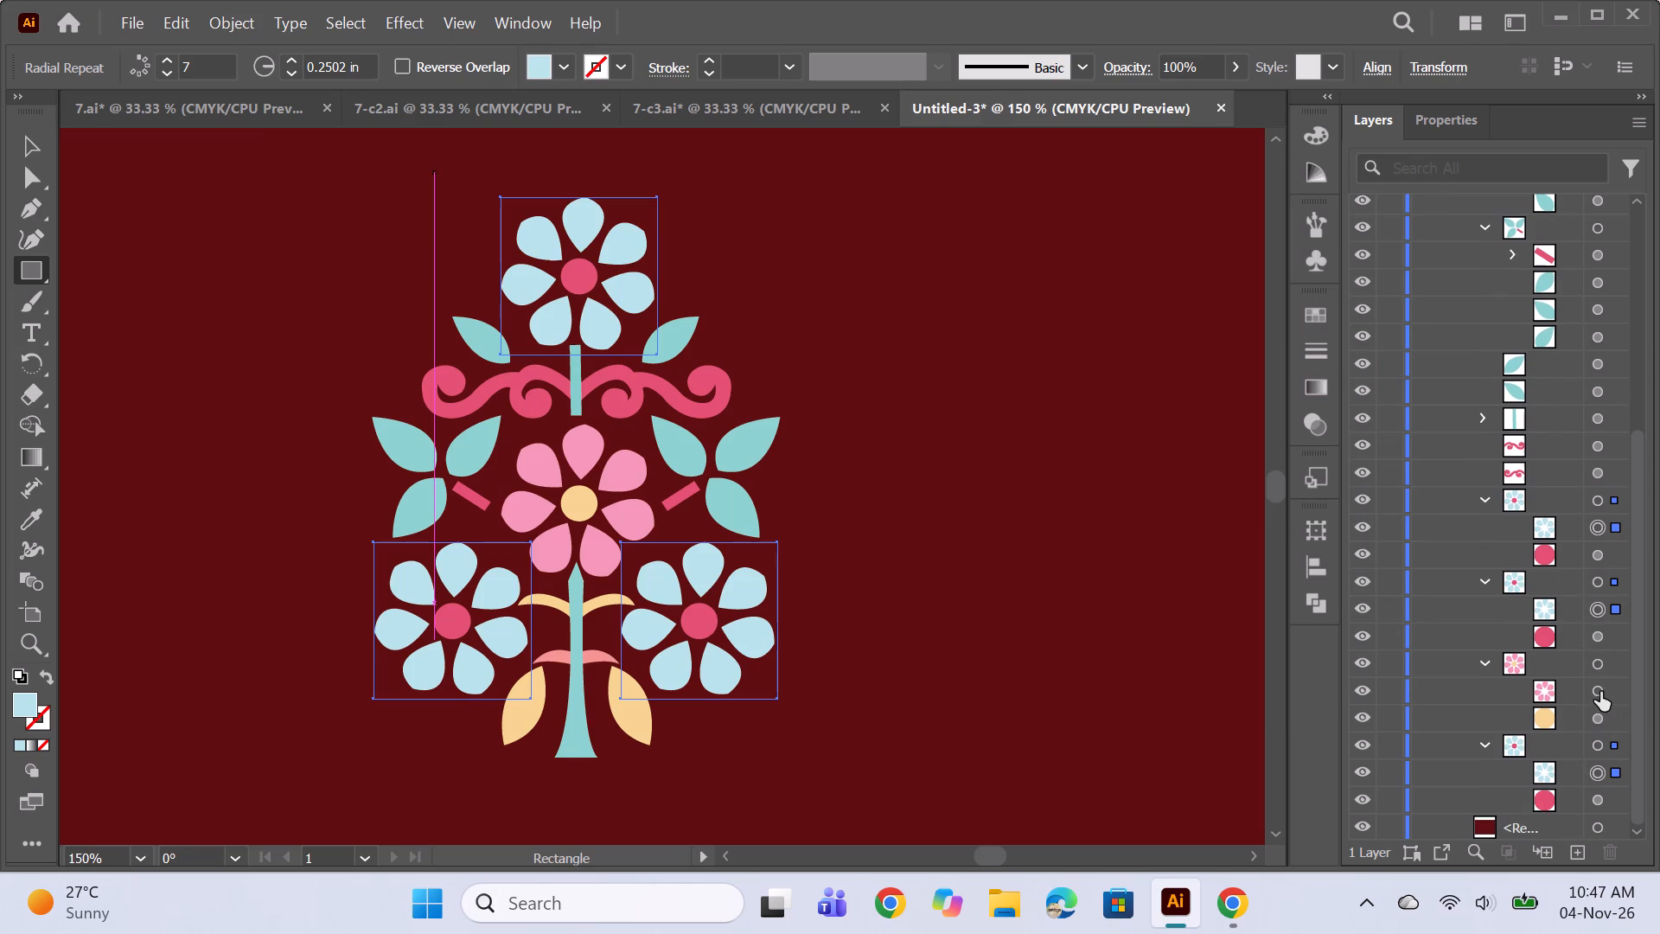
double_click(32, 698)
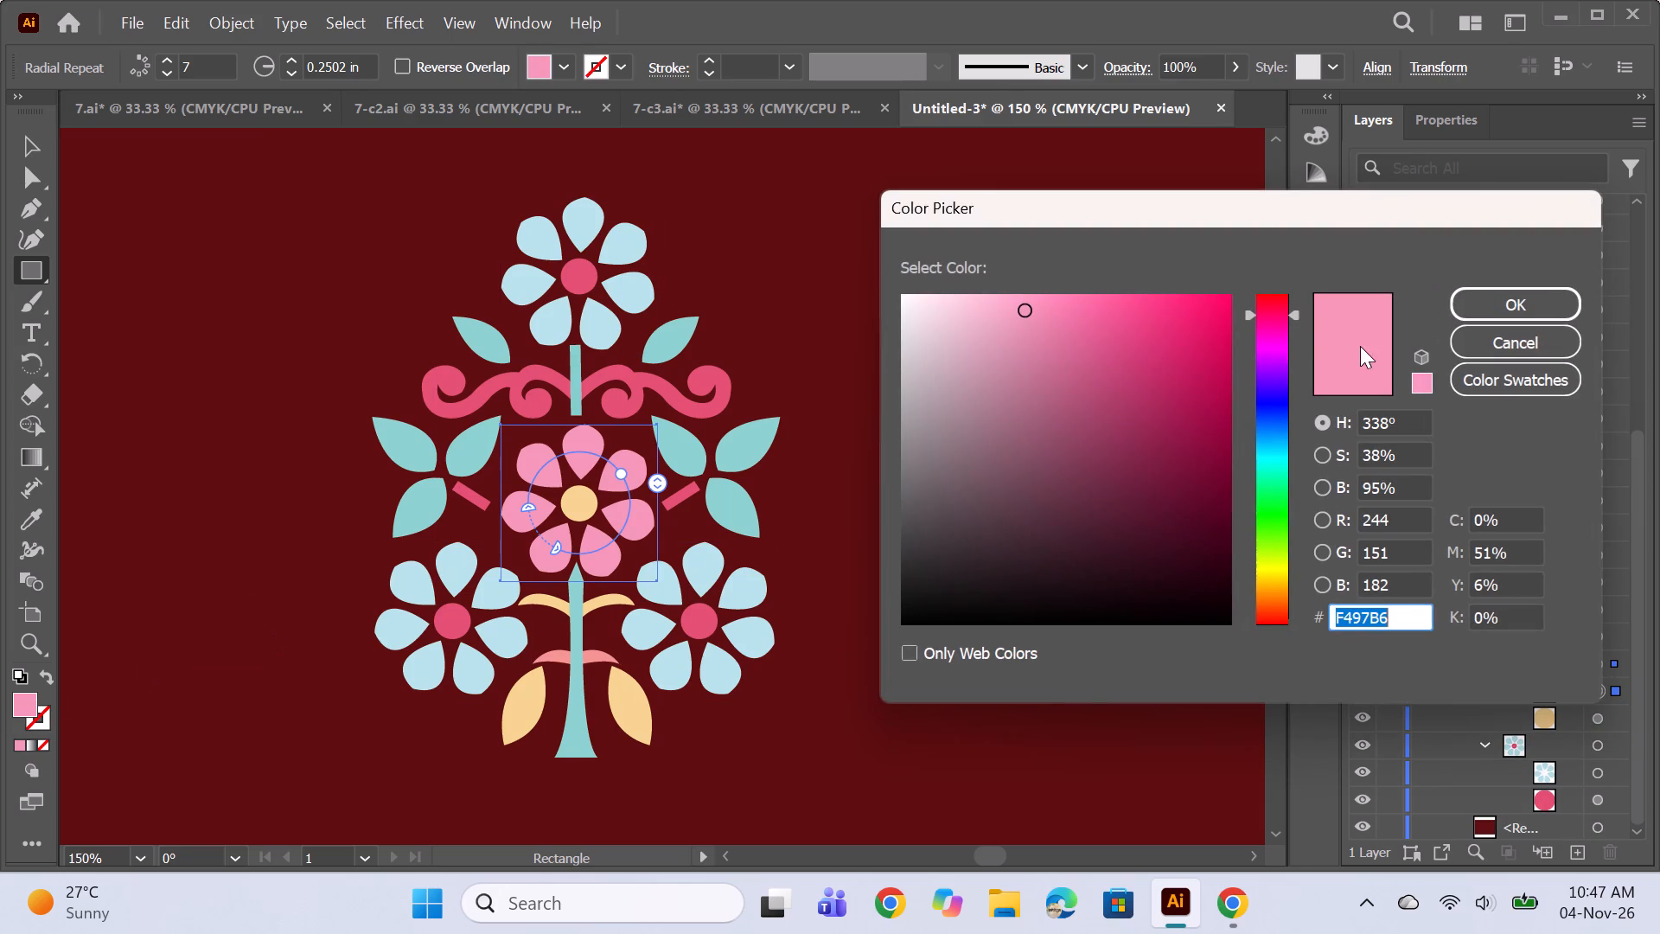
left_click(1276, 562)
left_click(1274, 575)
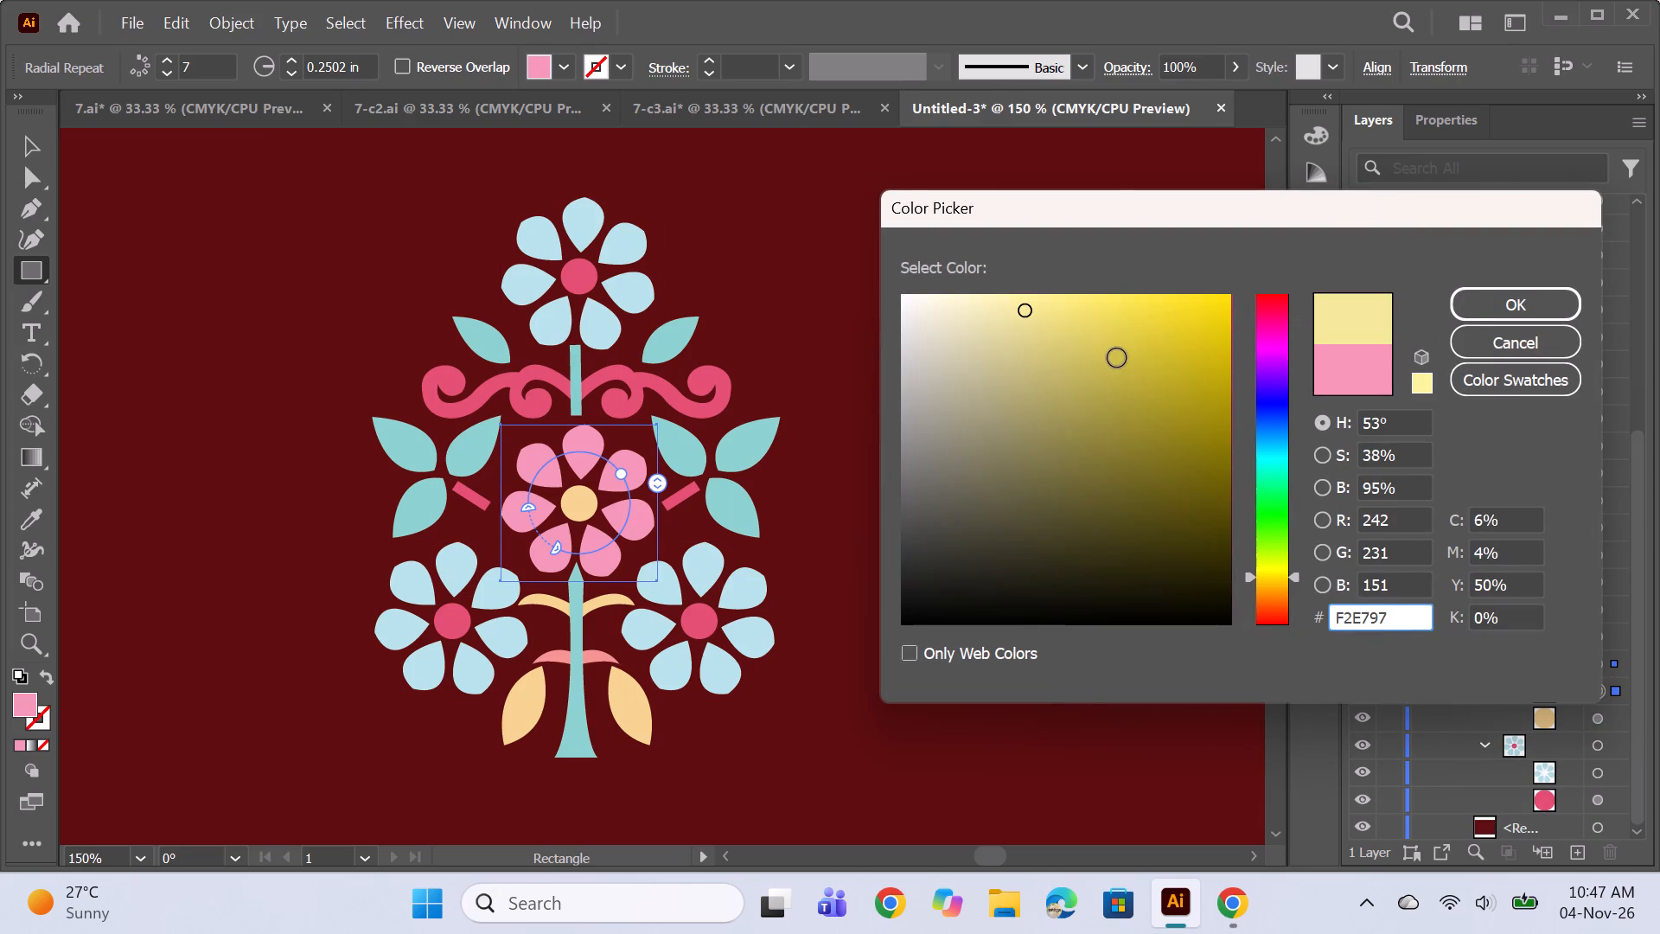
left_click(1102, 352)
left_click(1050, 304)
left_click(1028, 301)
left_click(1465, 309)
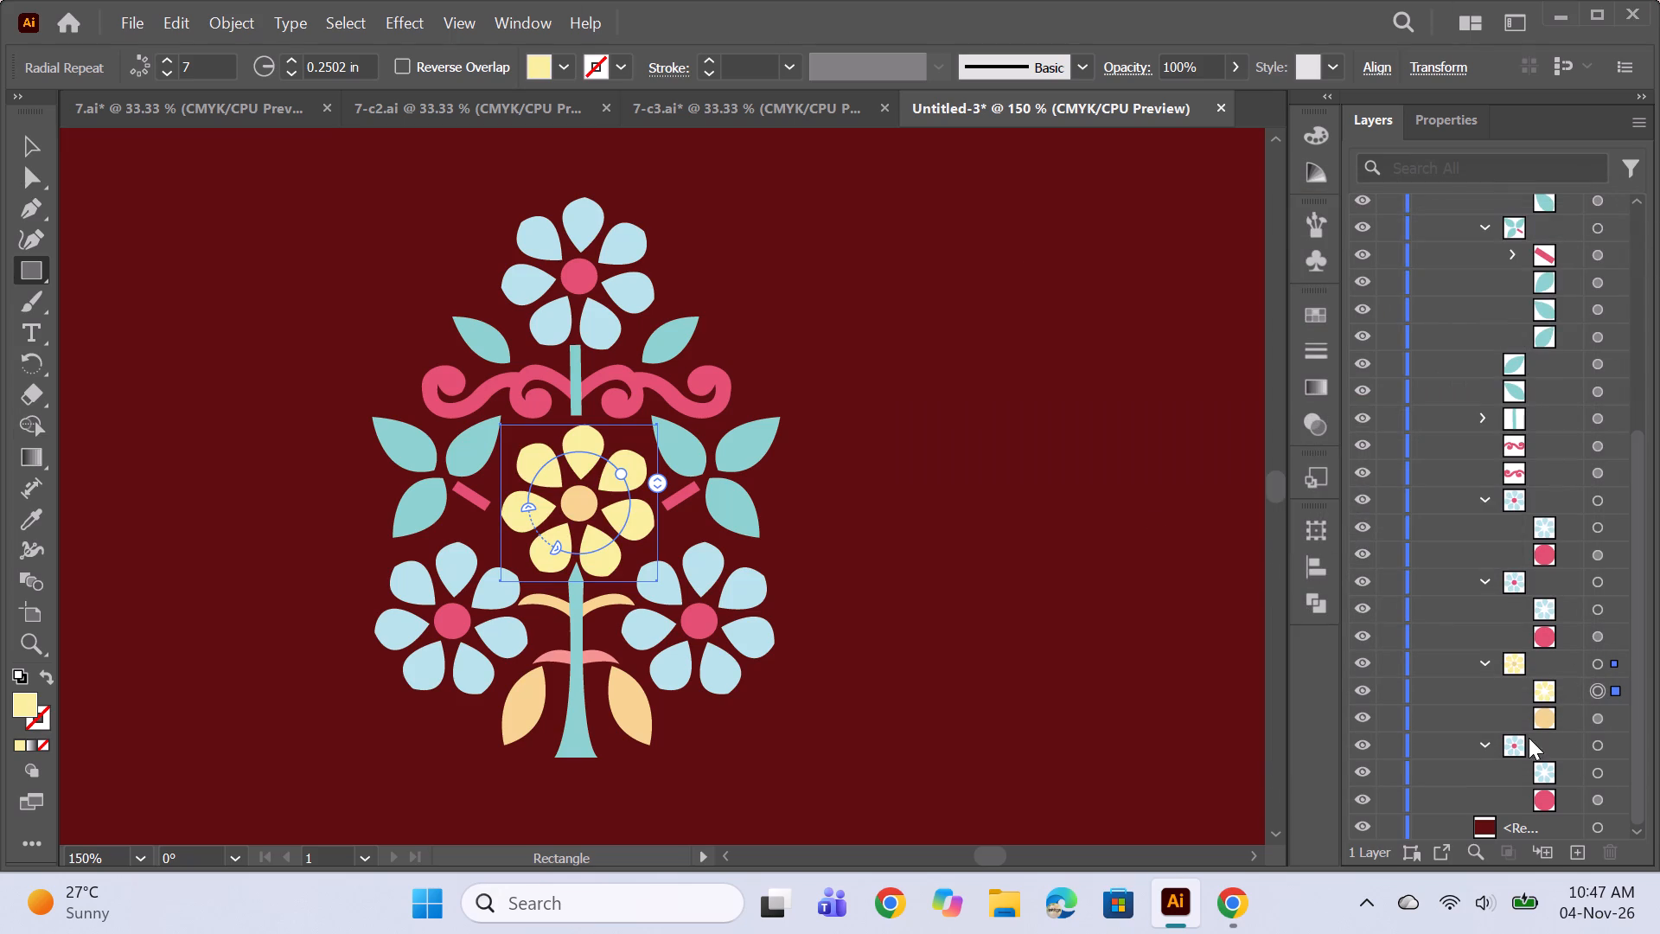
Fill the round centres of the top flower and the two bottom flowers with gold D3A637.
left_click(1593, 796)
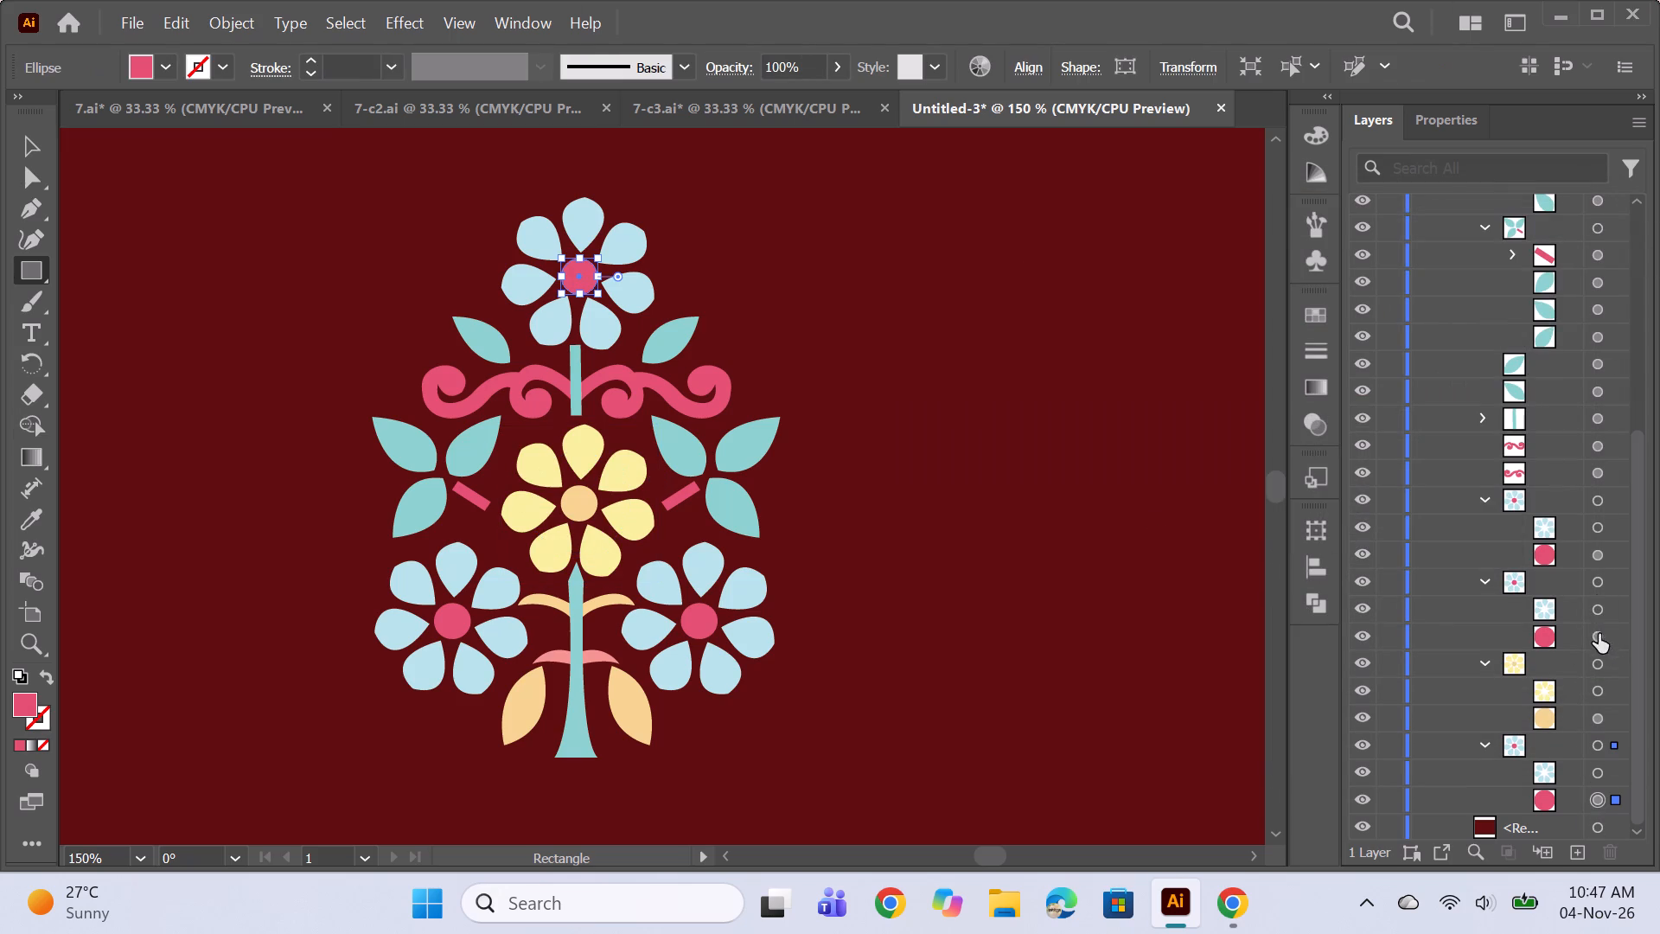
left_click(1599, 634, "ctrl")
left_click_drag(1597, 557, 1584, 564, "ctrl")
double_click(24, 707)
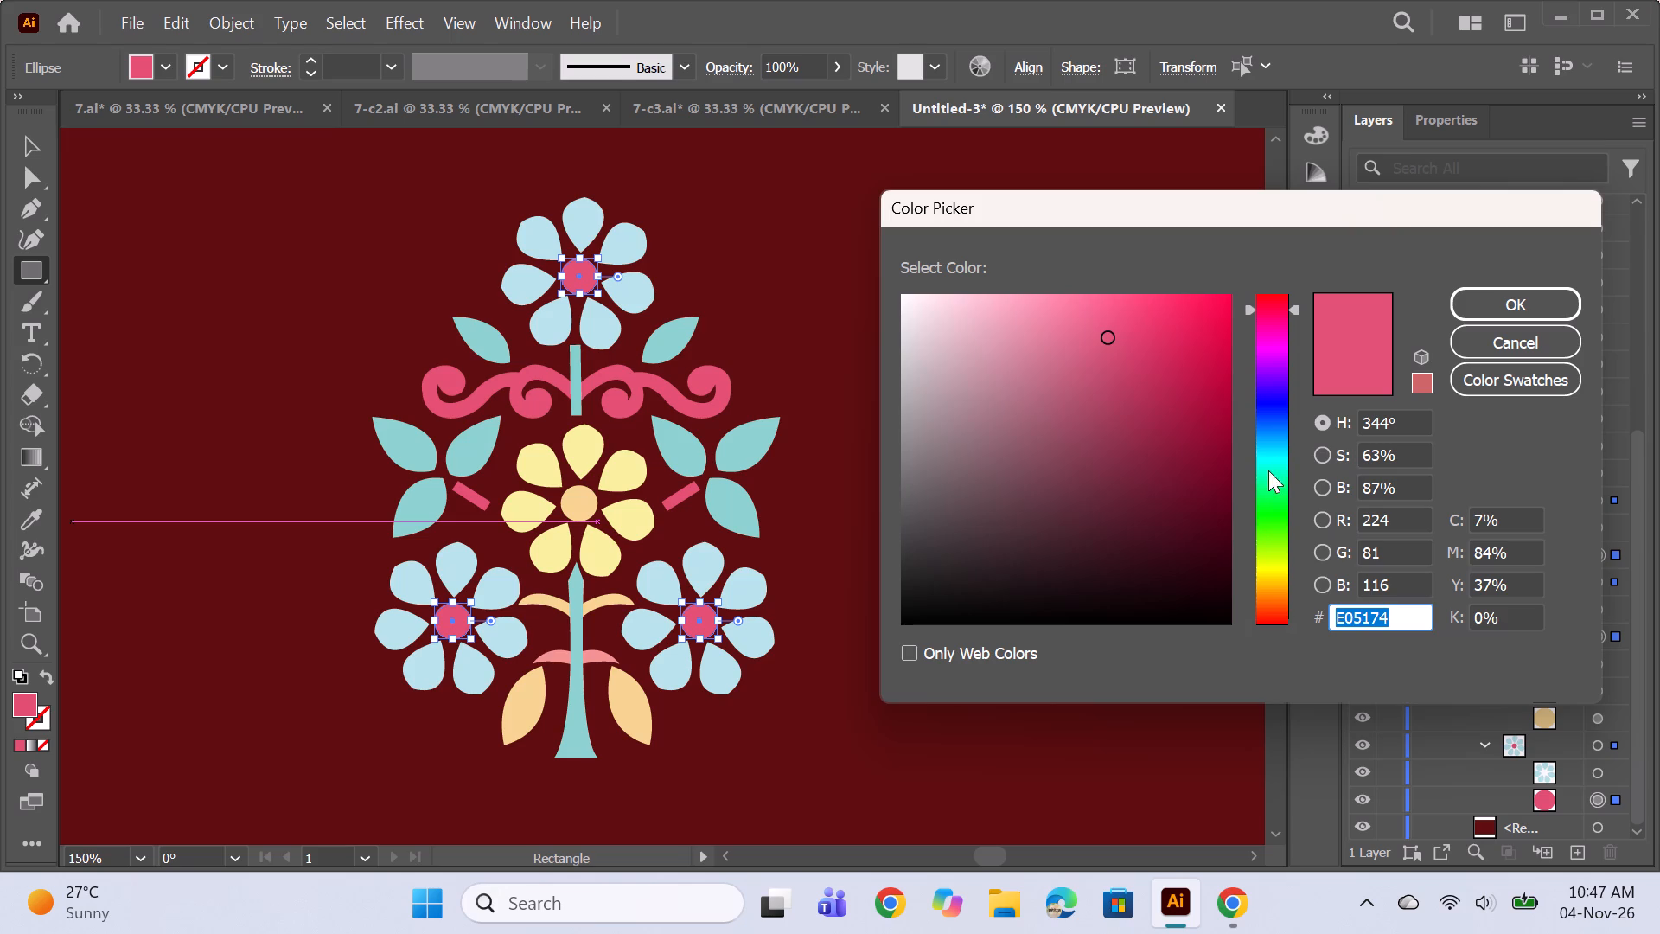
left_click(1264, 491)
left_click(1269, 509)
left_click(1275, 526)
left_click(1280, 555)
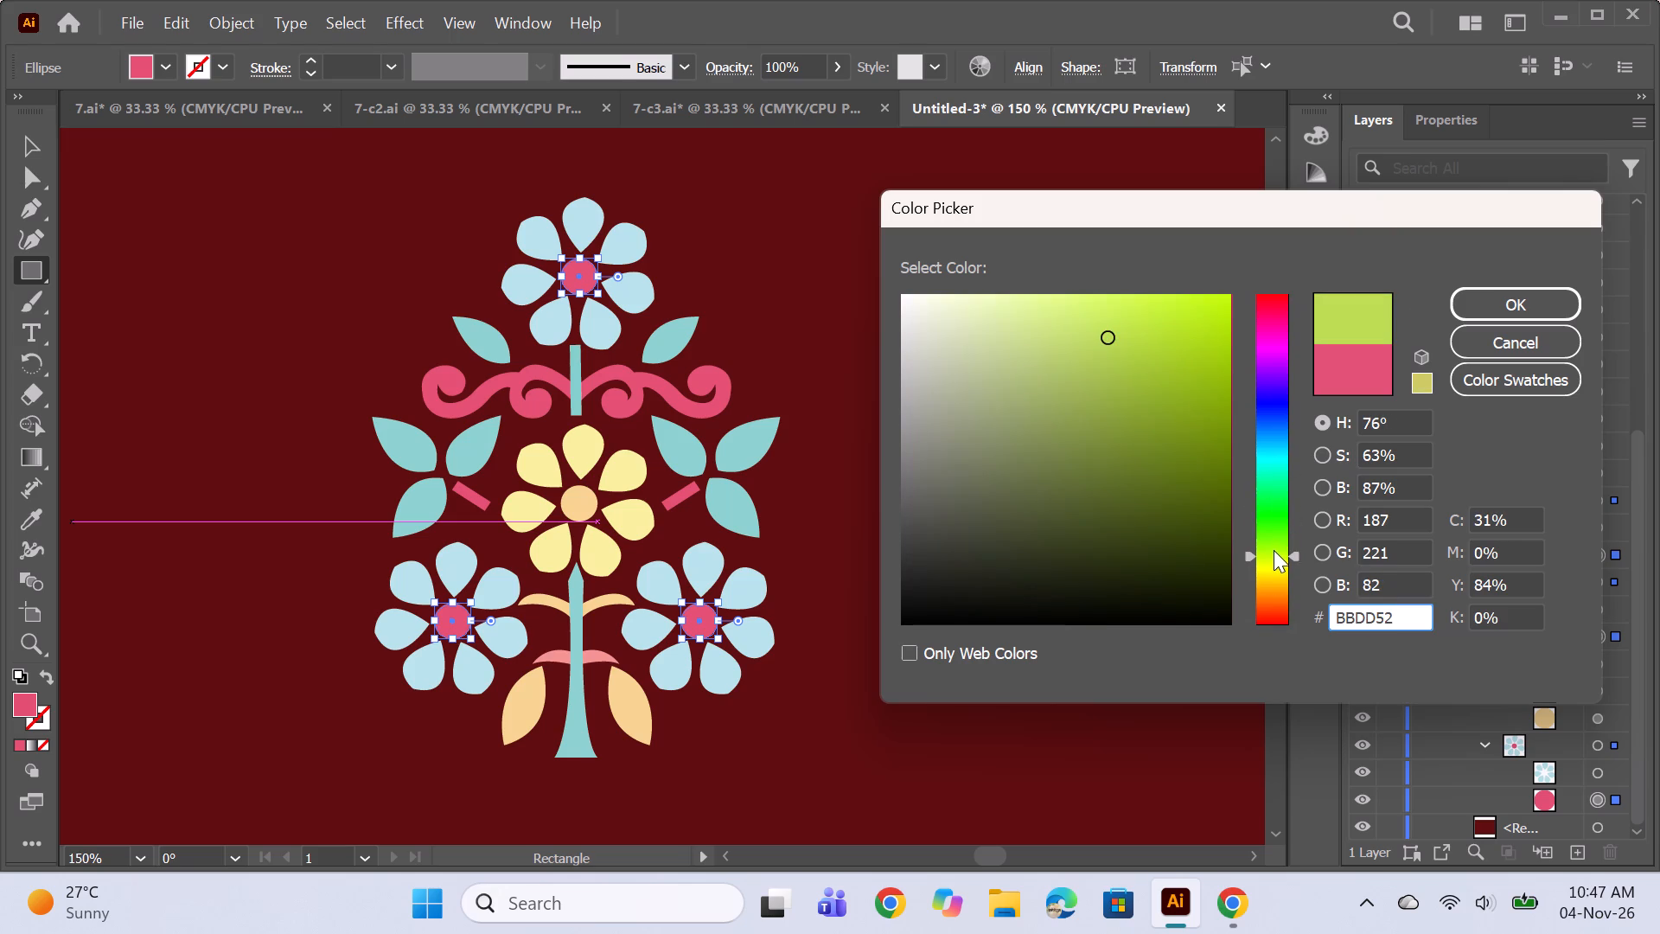
left_click(1274, 569)
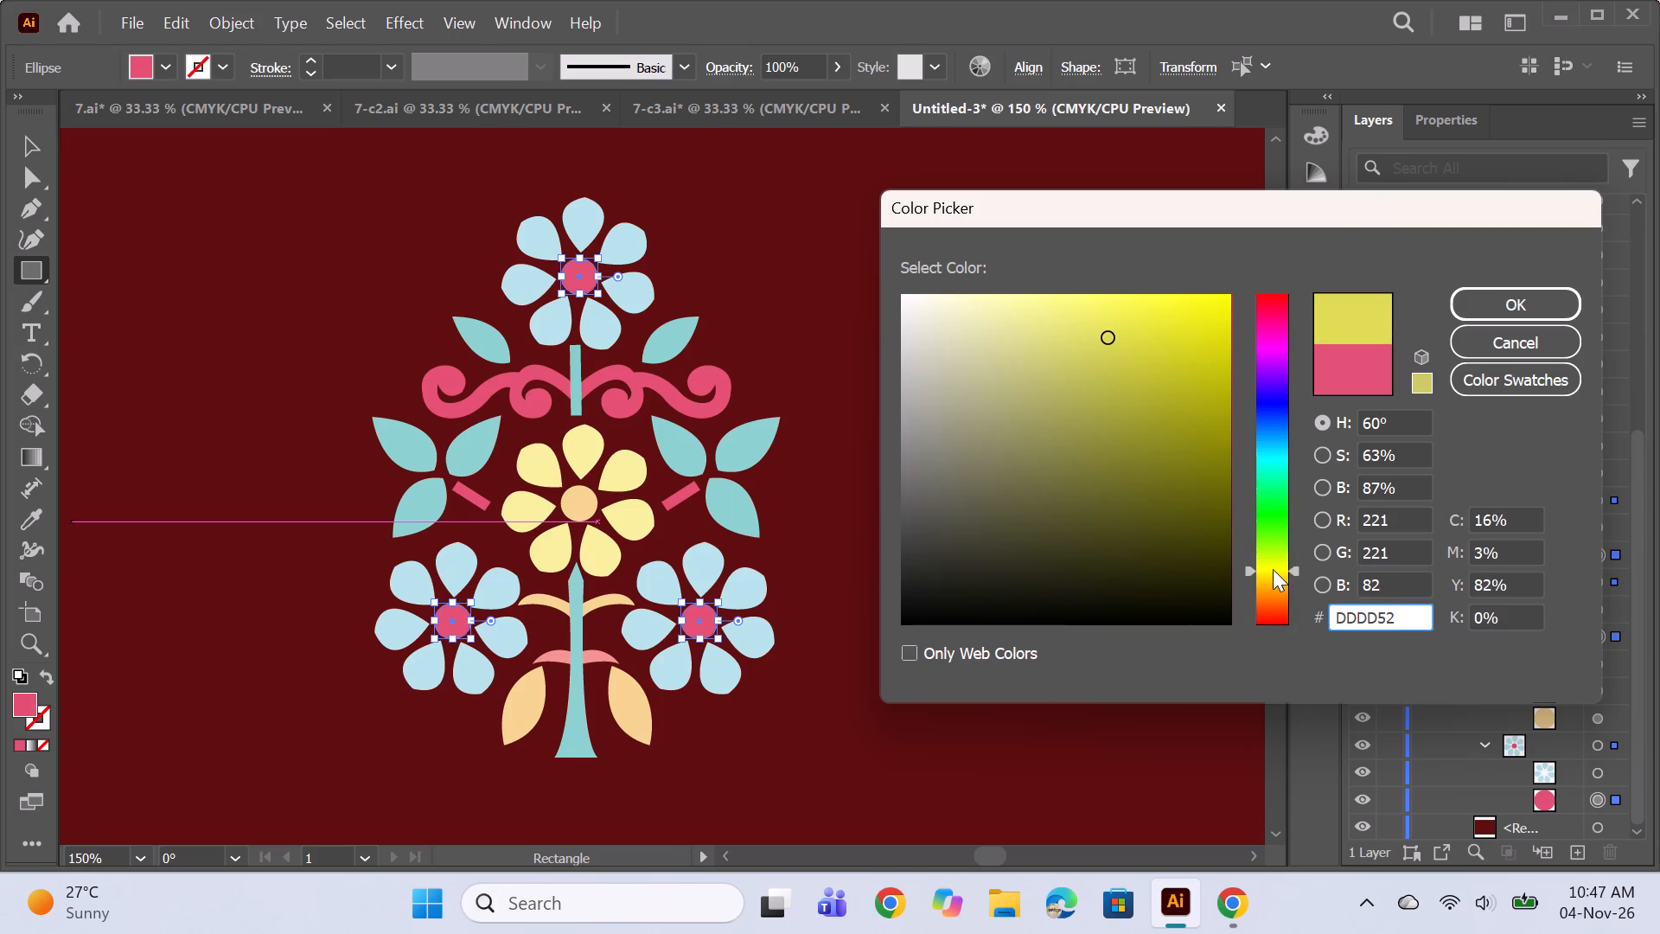
left_click(1269, 585)
left_click(1102, 391)
left_click(1089, 381)
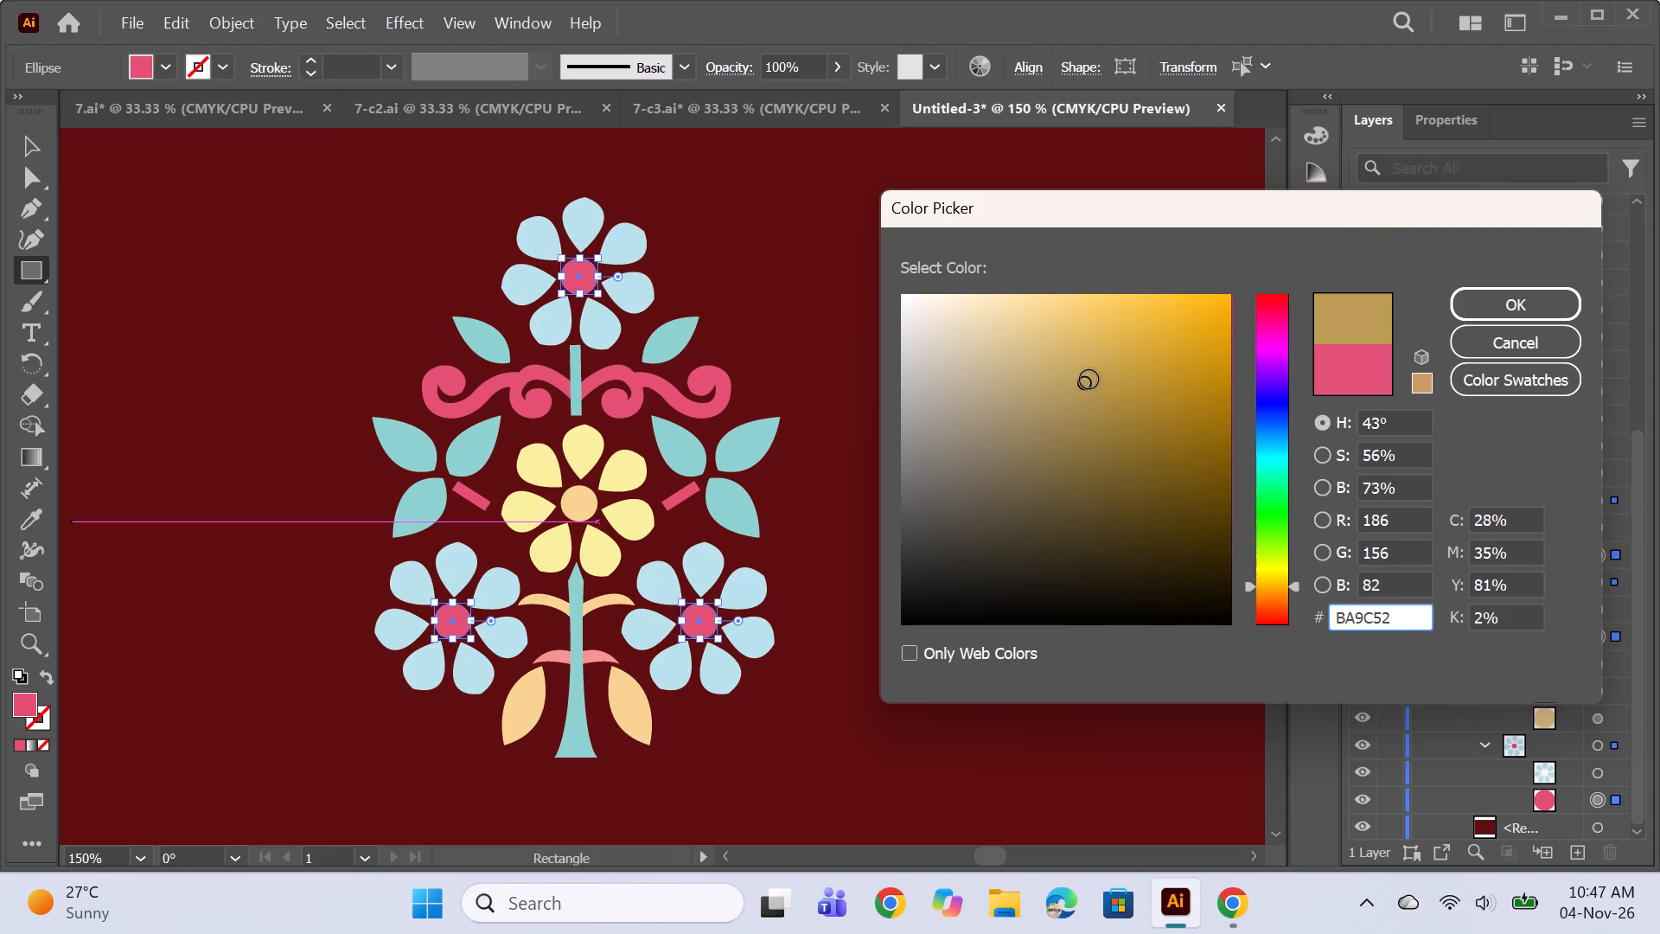
left_click(1095, 369)
left_click(1120, 353)
left_click_drag(1142, 365, 1154, 362)
left_click(1172, 350)
left_click(1151, 347)
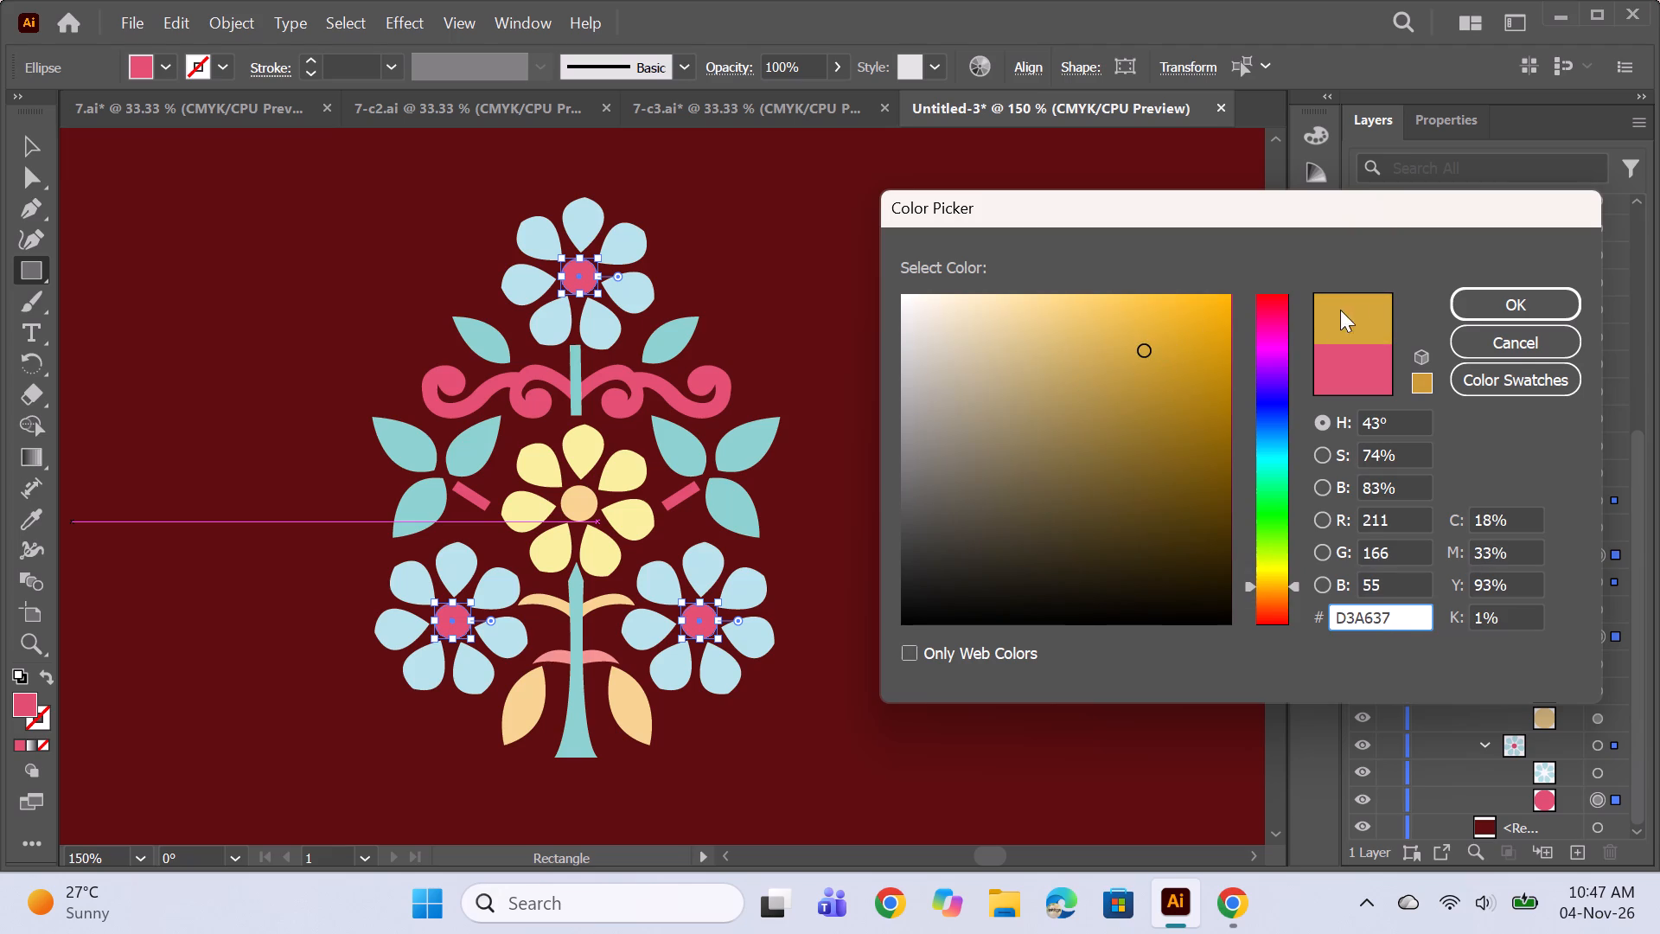
left_click(1486, 302)
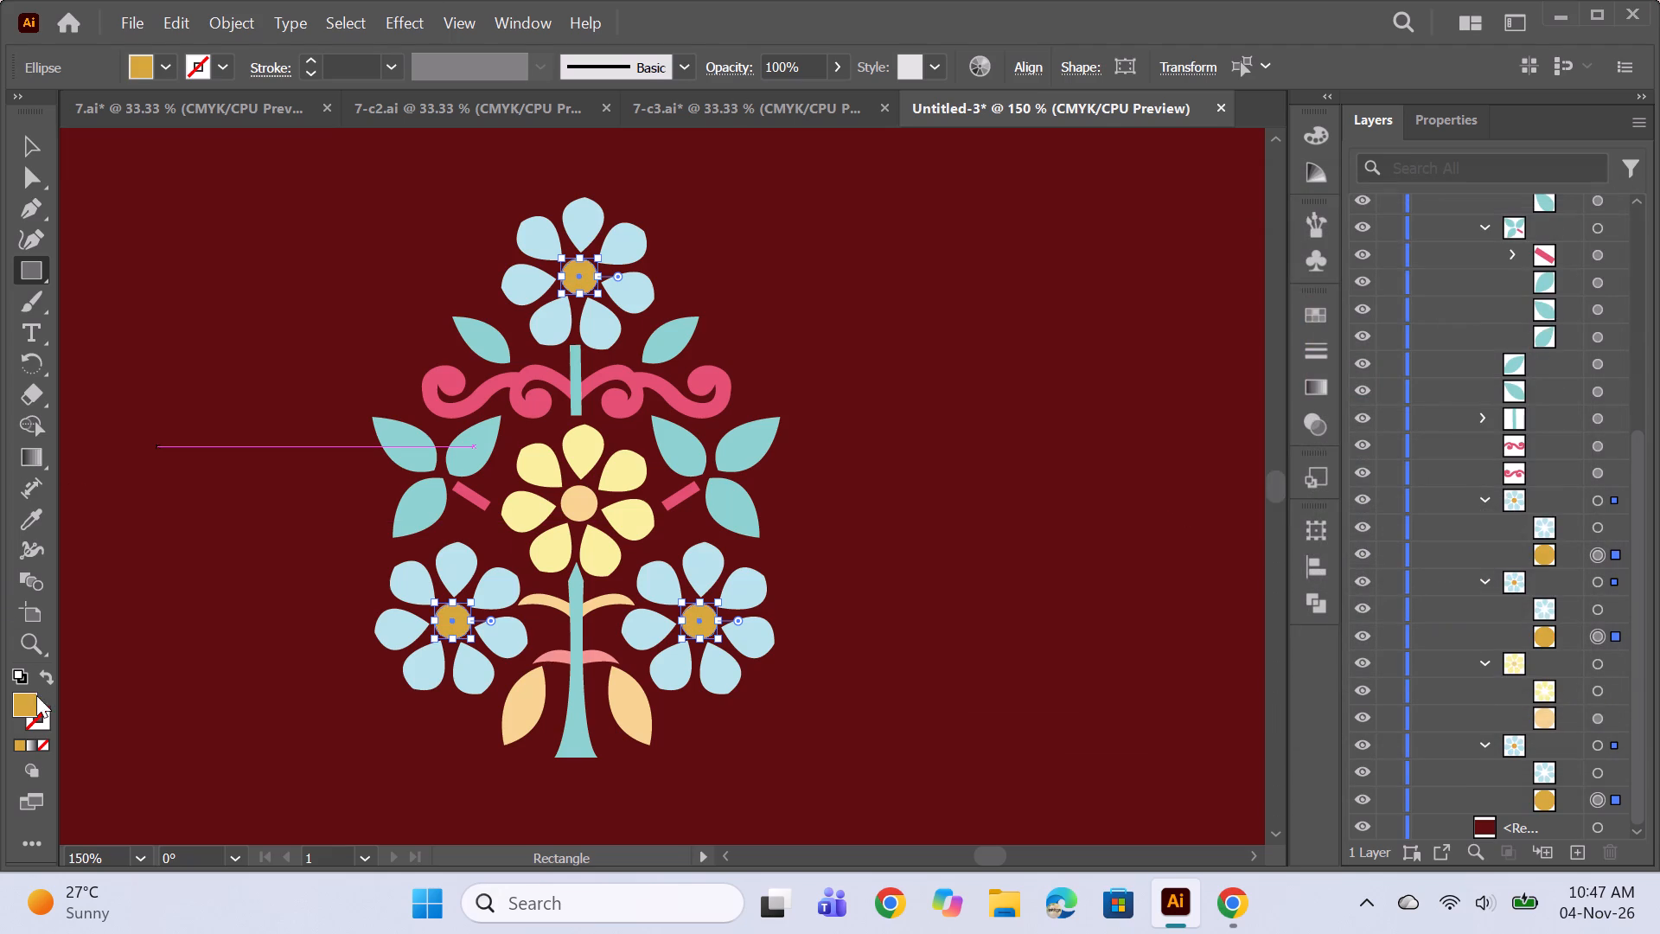
Lighten the fill of the three selected flower centres to warm yellow F7C75C.
double_click(21, 699)
left_click(1117, 317)
left_click(1112, 302)
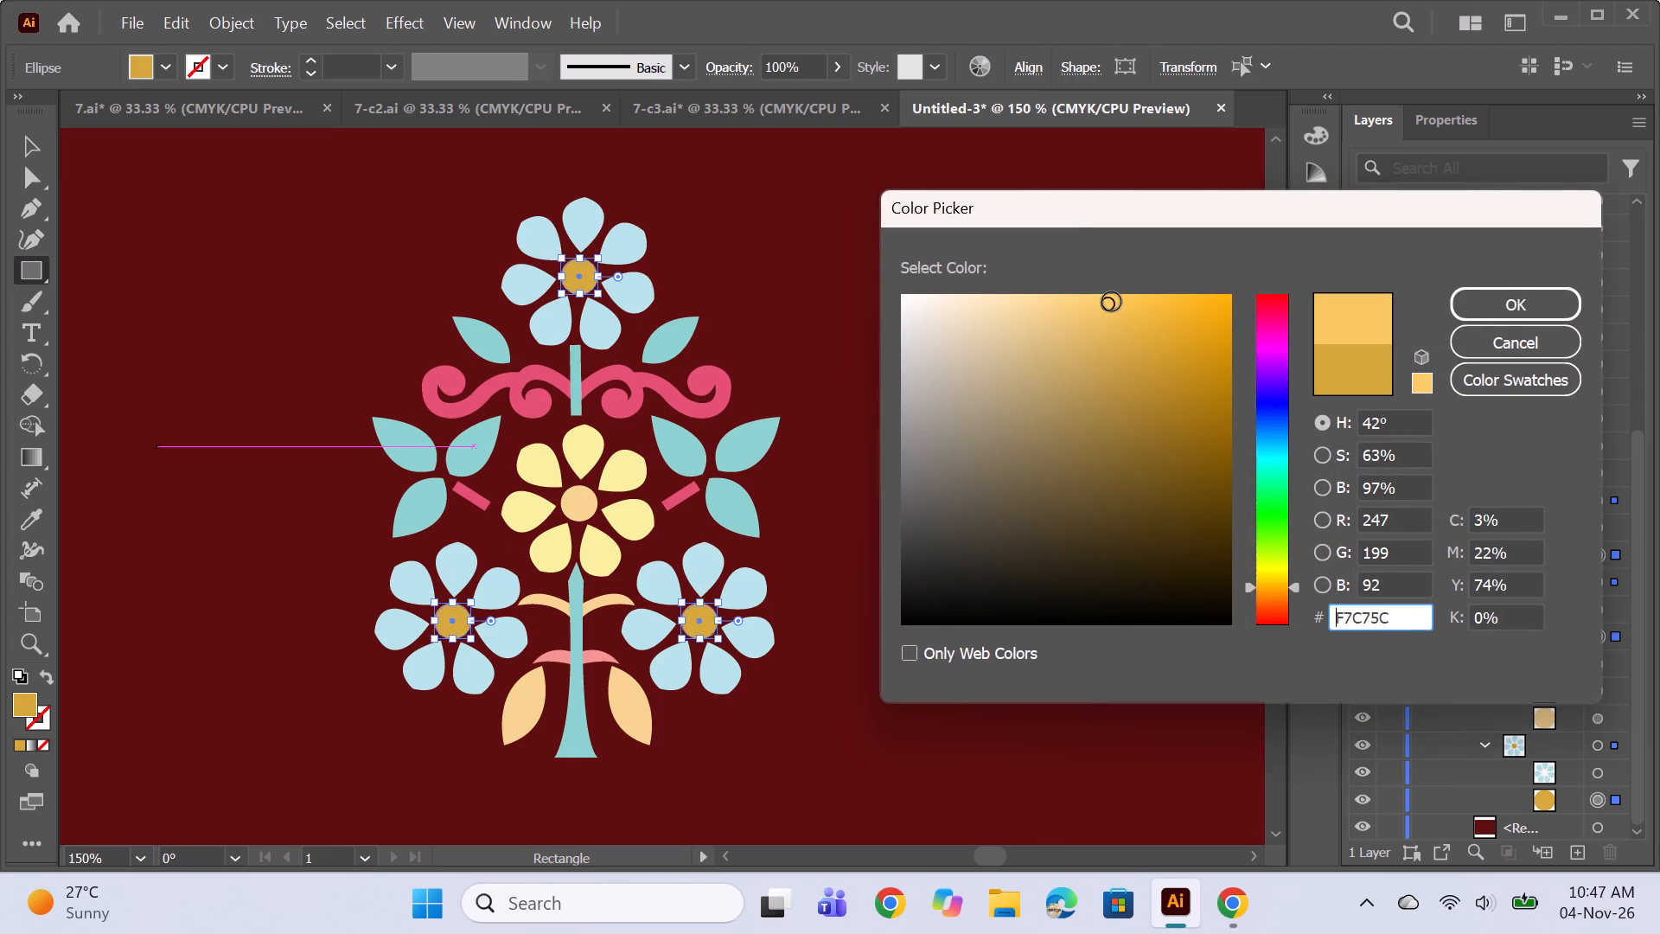
left_click(1504, 304)
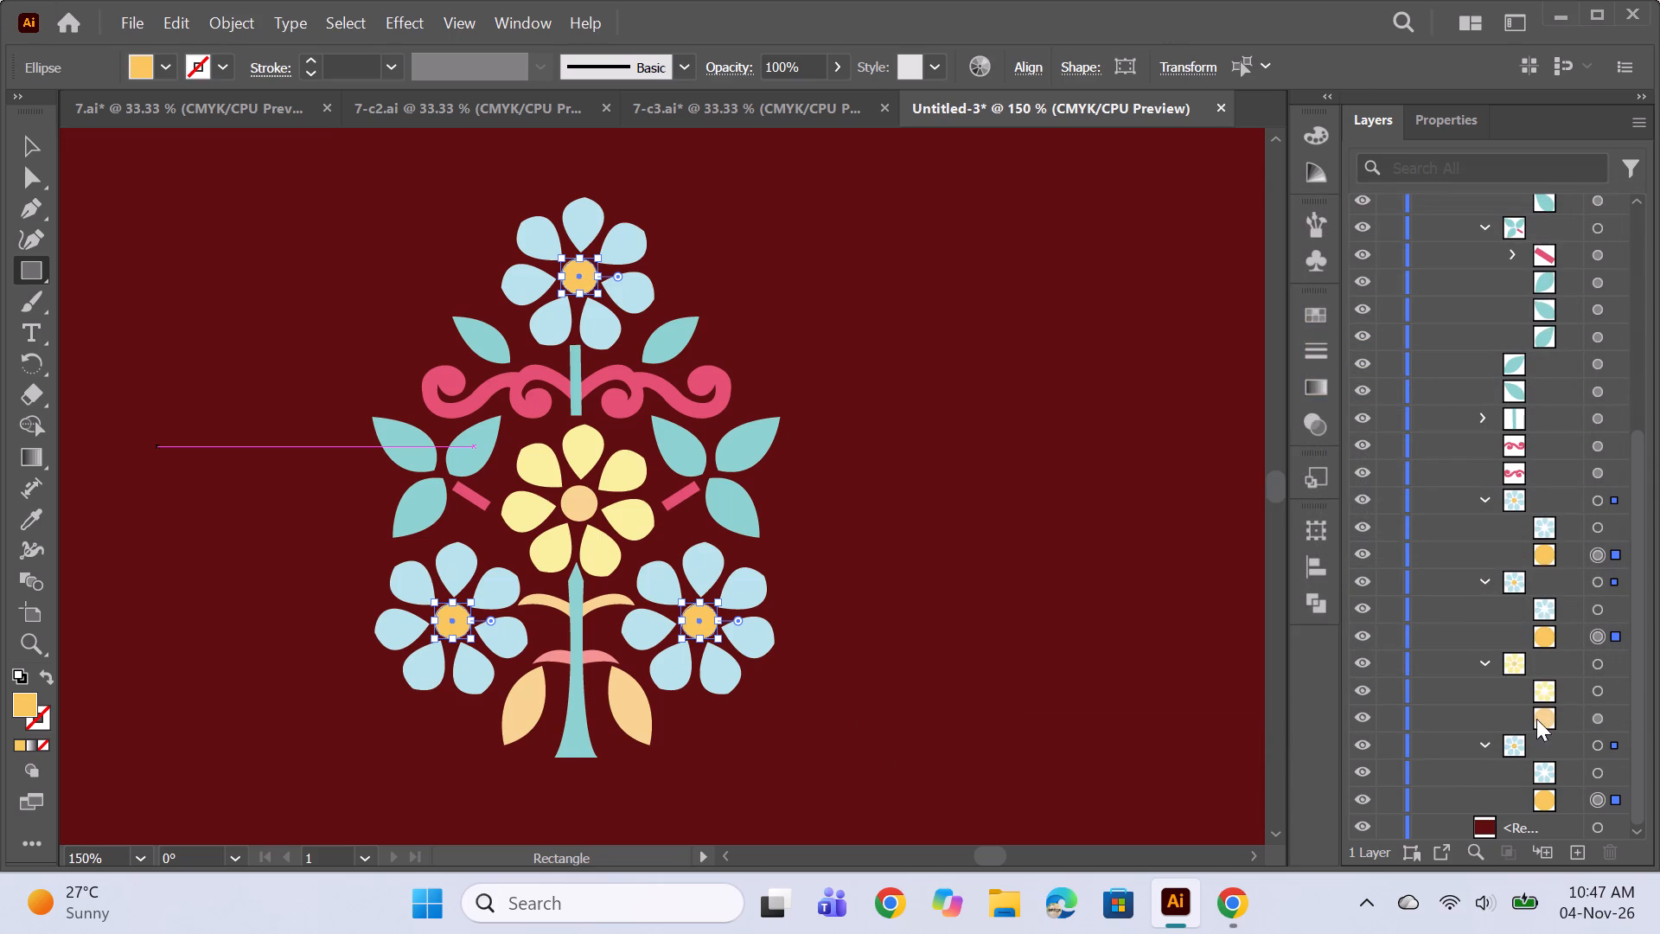
Fill the round centre of the middle yellow flower with pale aqua ABEFEB.
left_click(1594, 719)
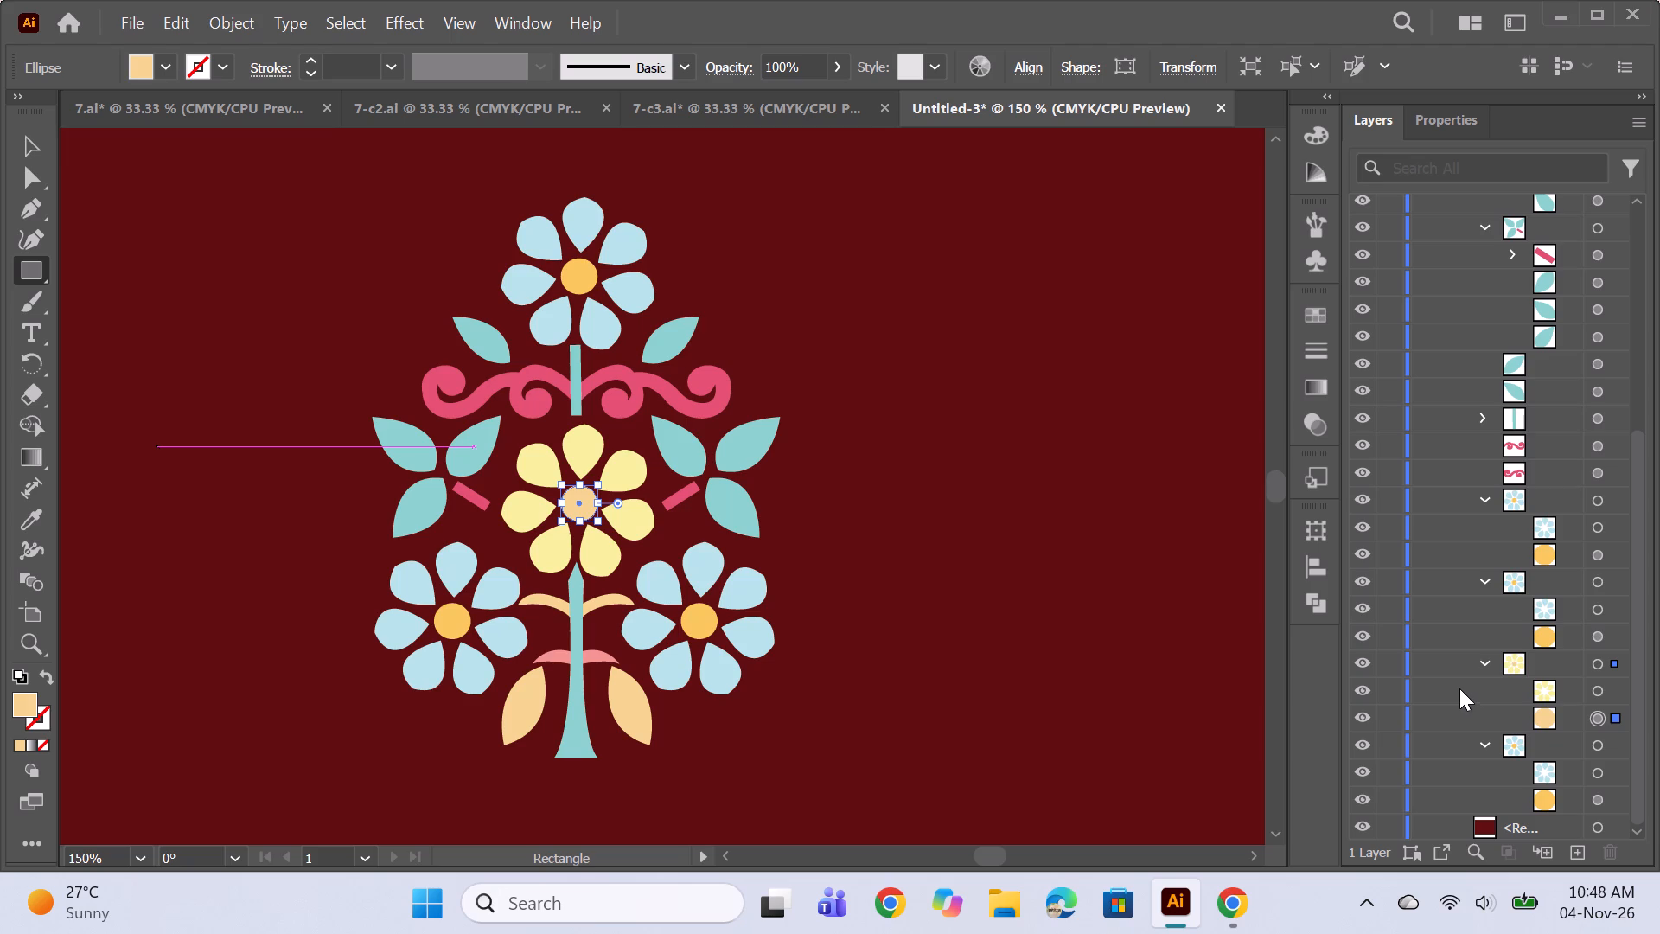
double_click(25, 700)
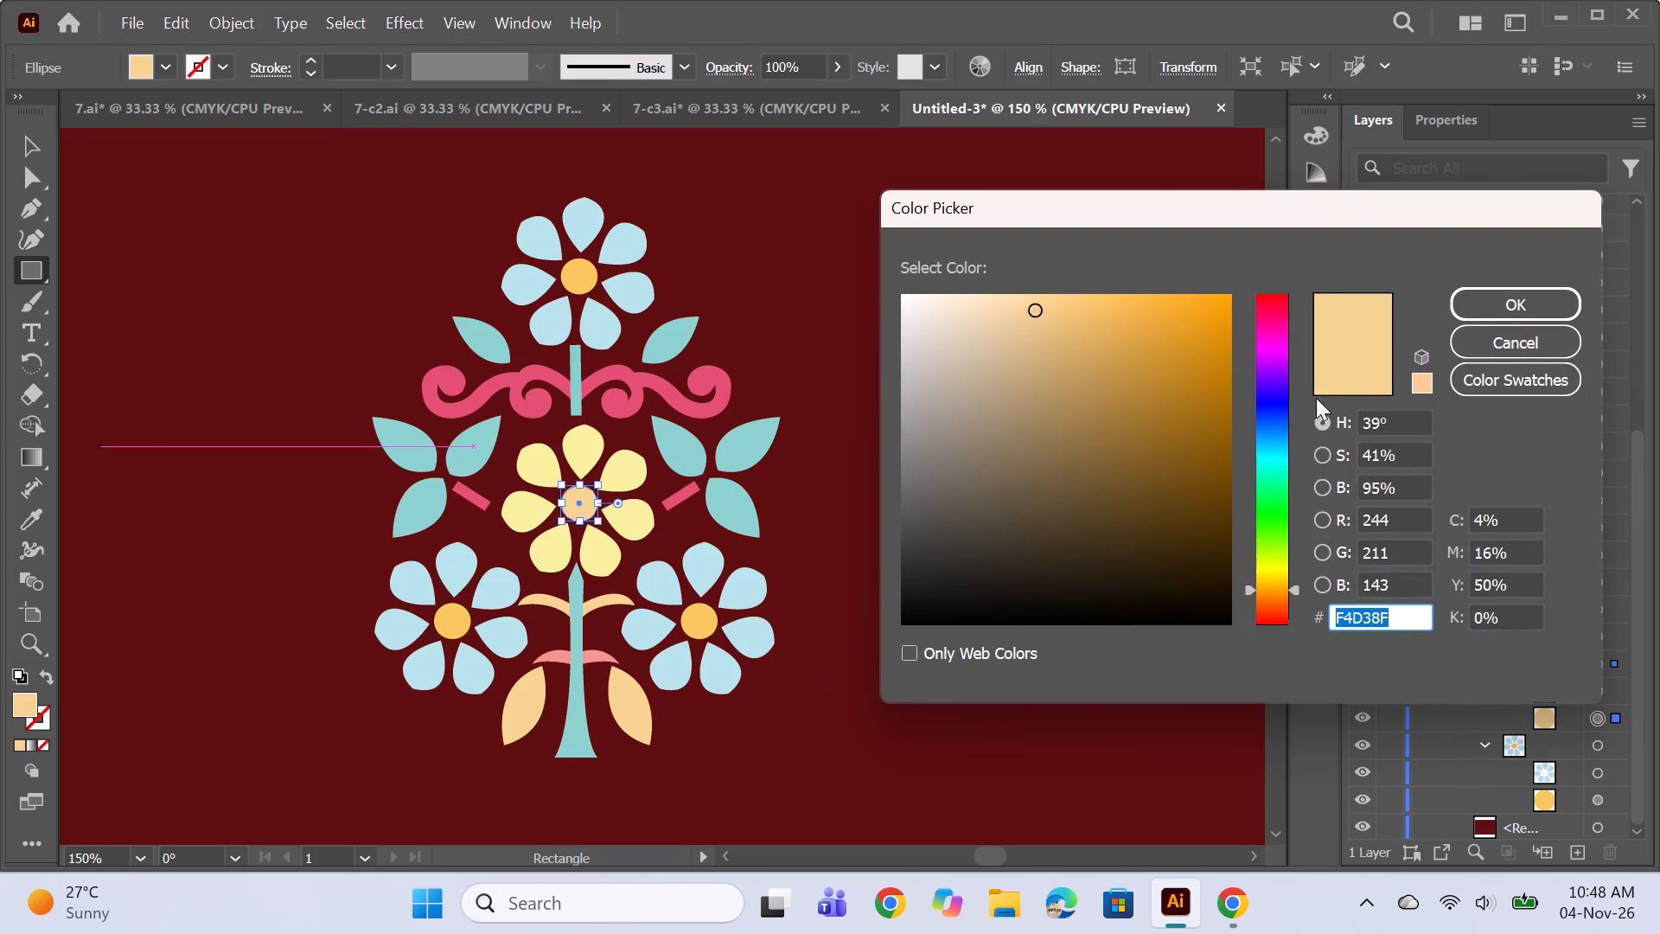
left_click(1264, 349)
left_click(1269, 342)
left_click(1271, 598)
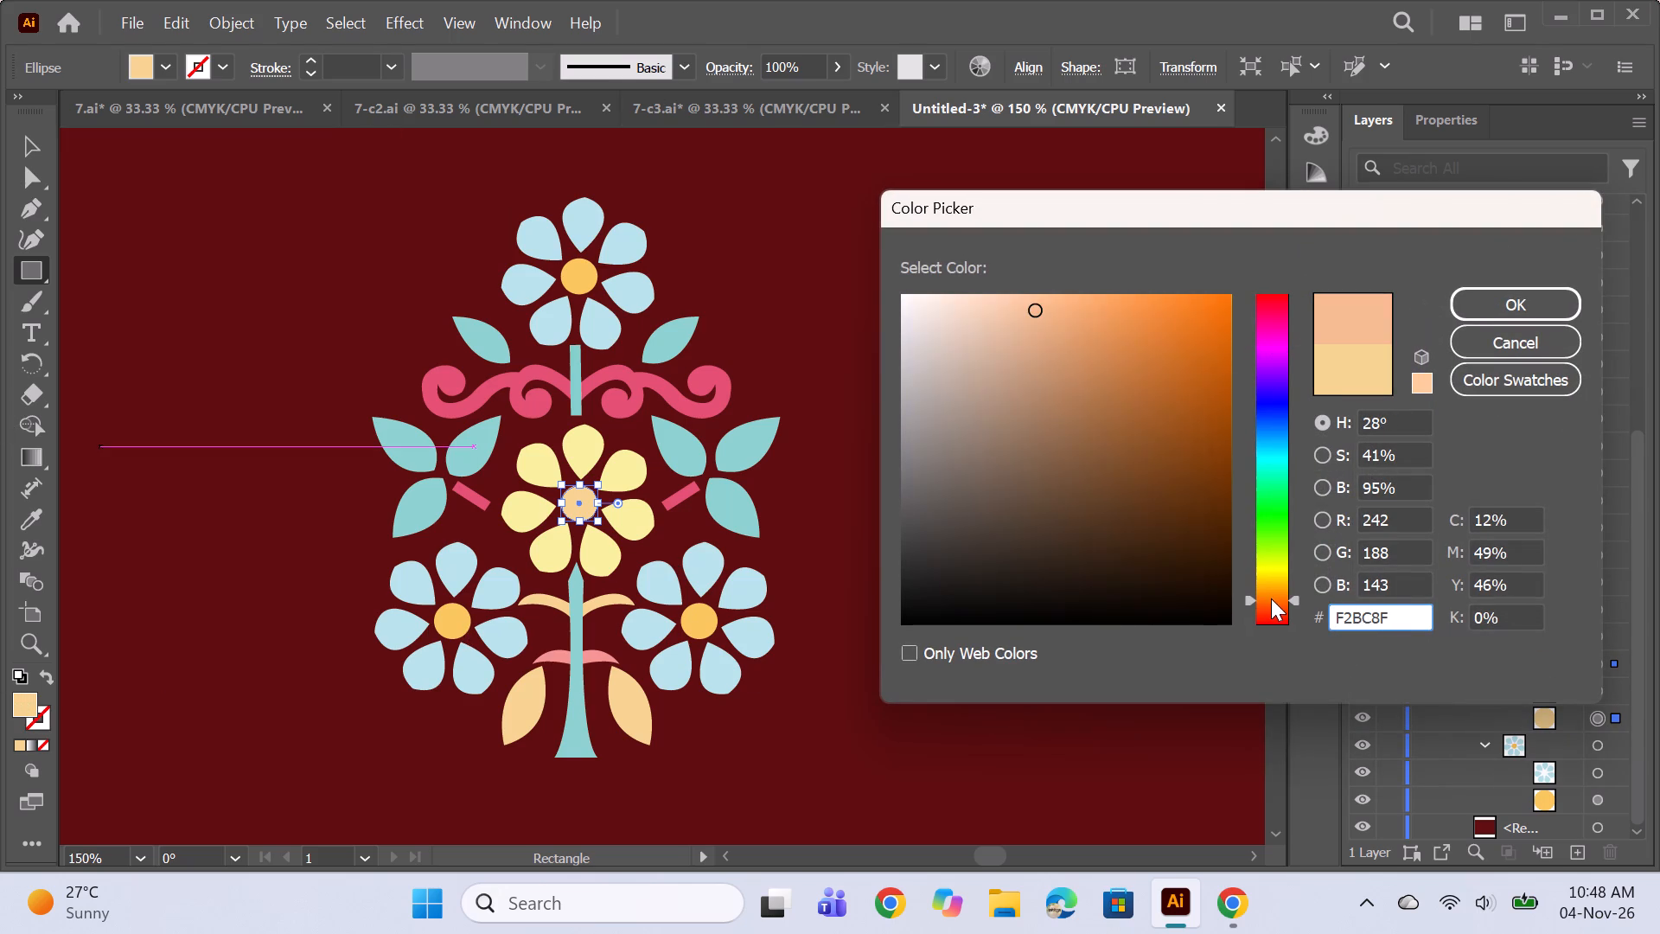
left_click(1274, 601)
left_click(1273, 592)
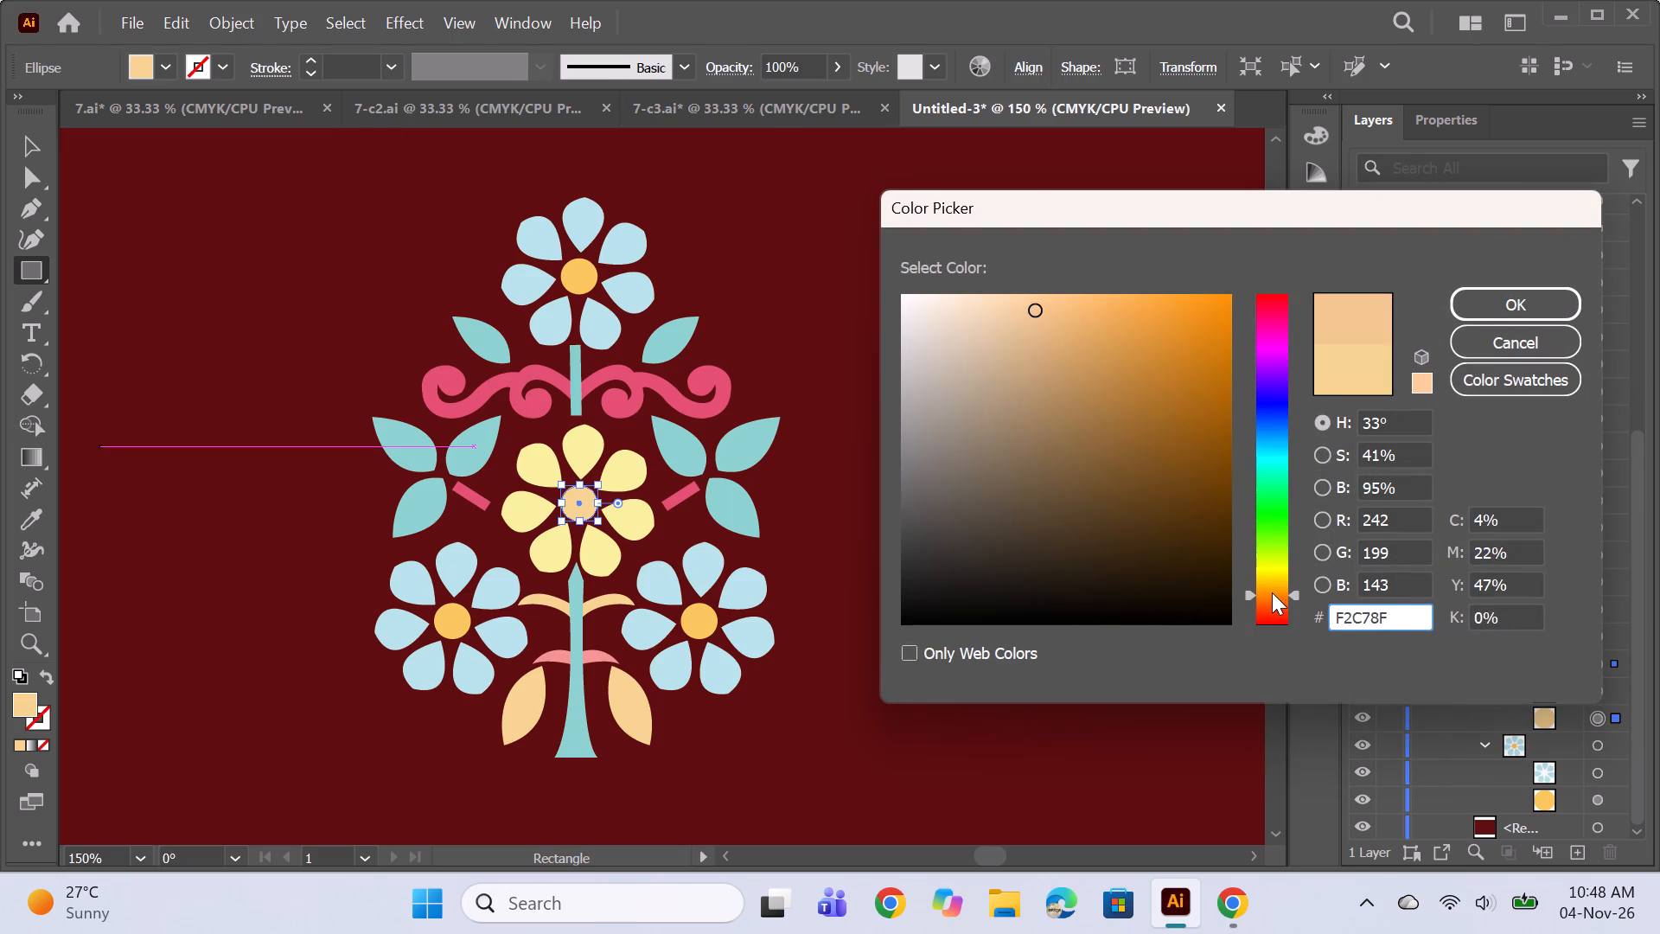
left_click(1269, 578)
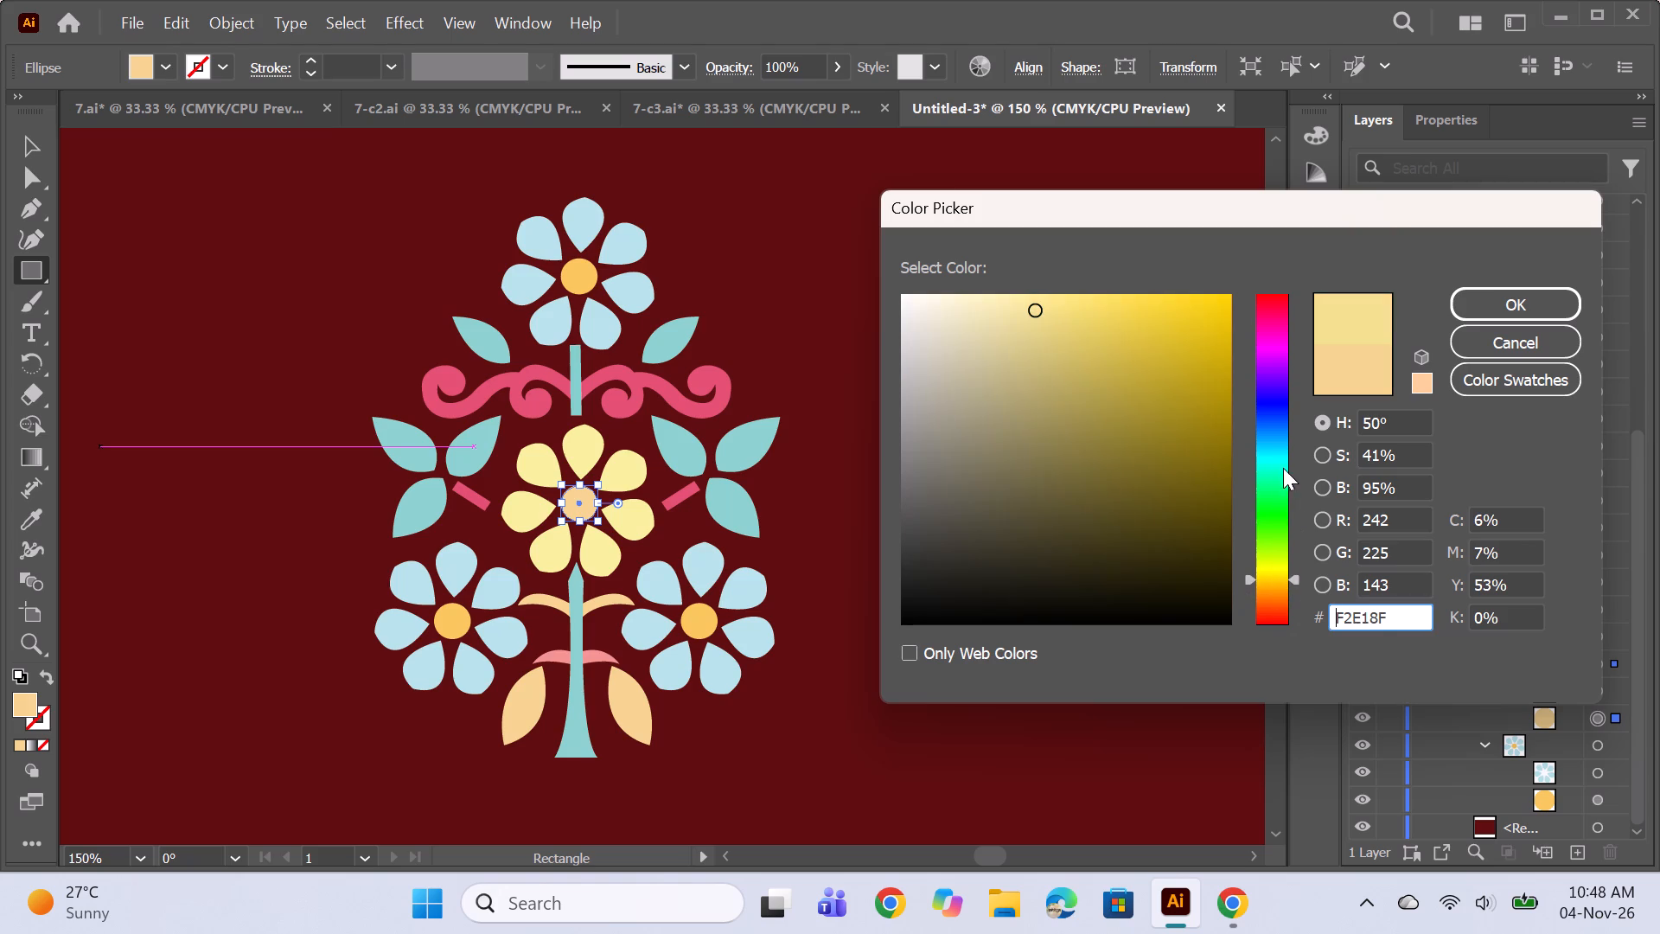
left_click(1282, 464)
left_click(1266, 479)
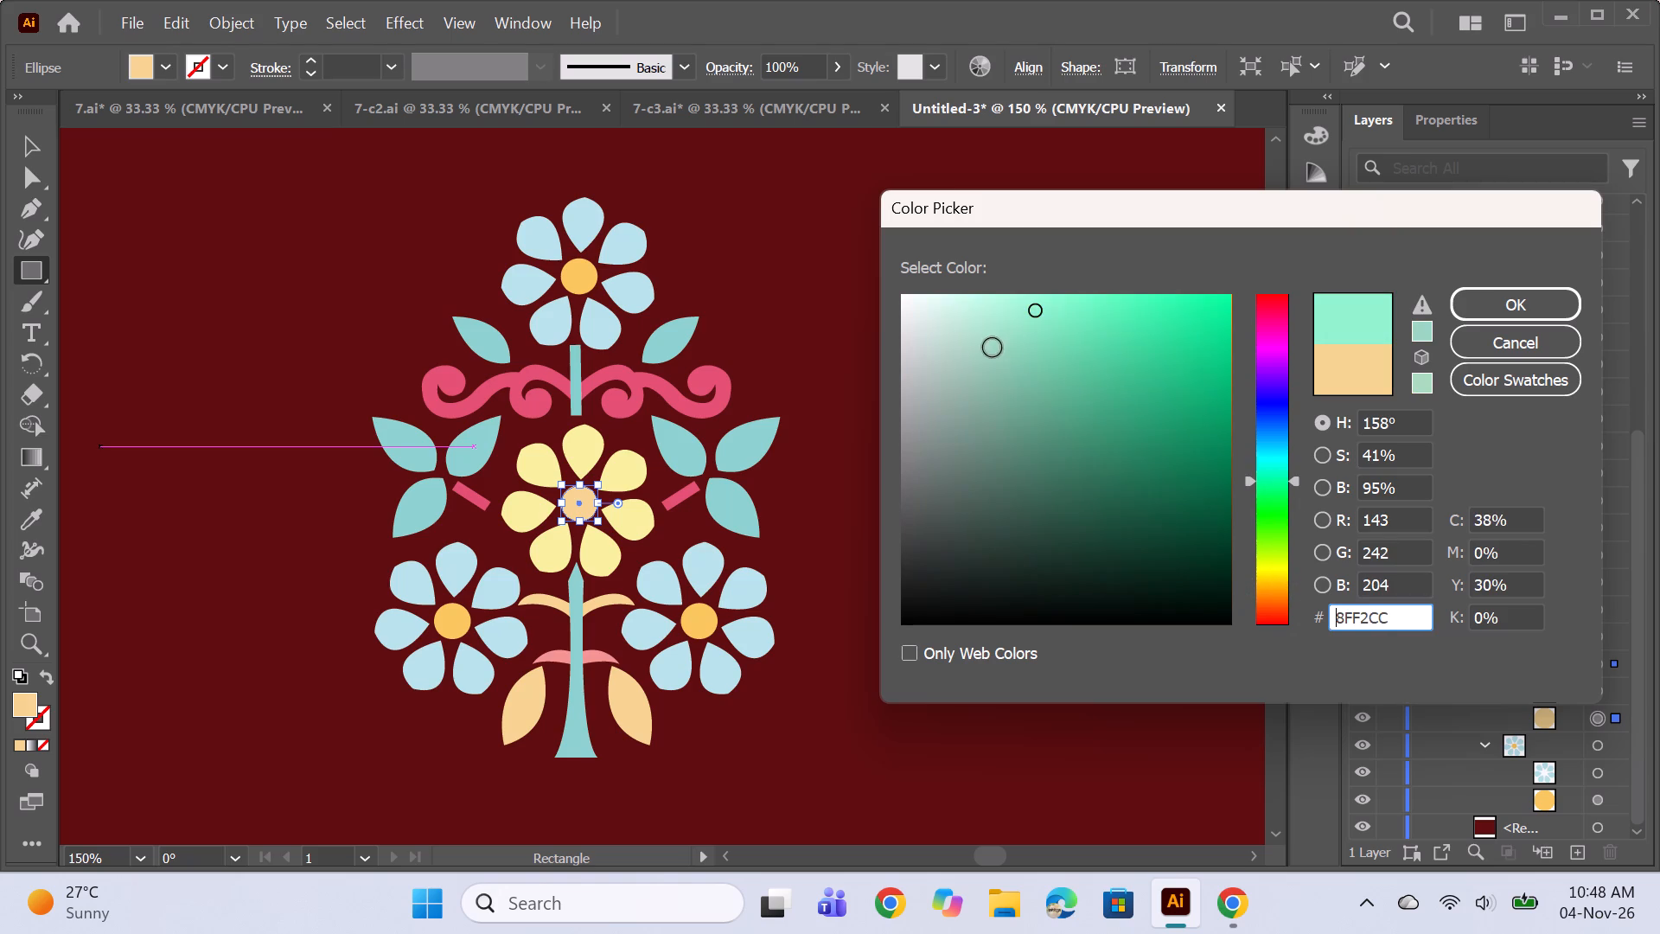
left_click(1274, 469)
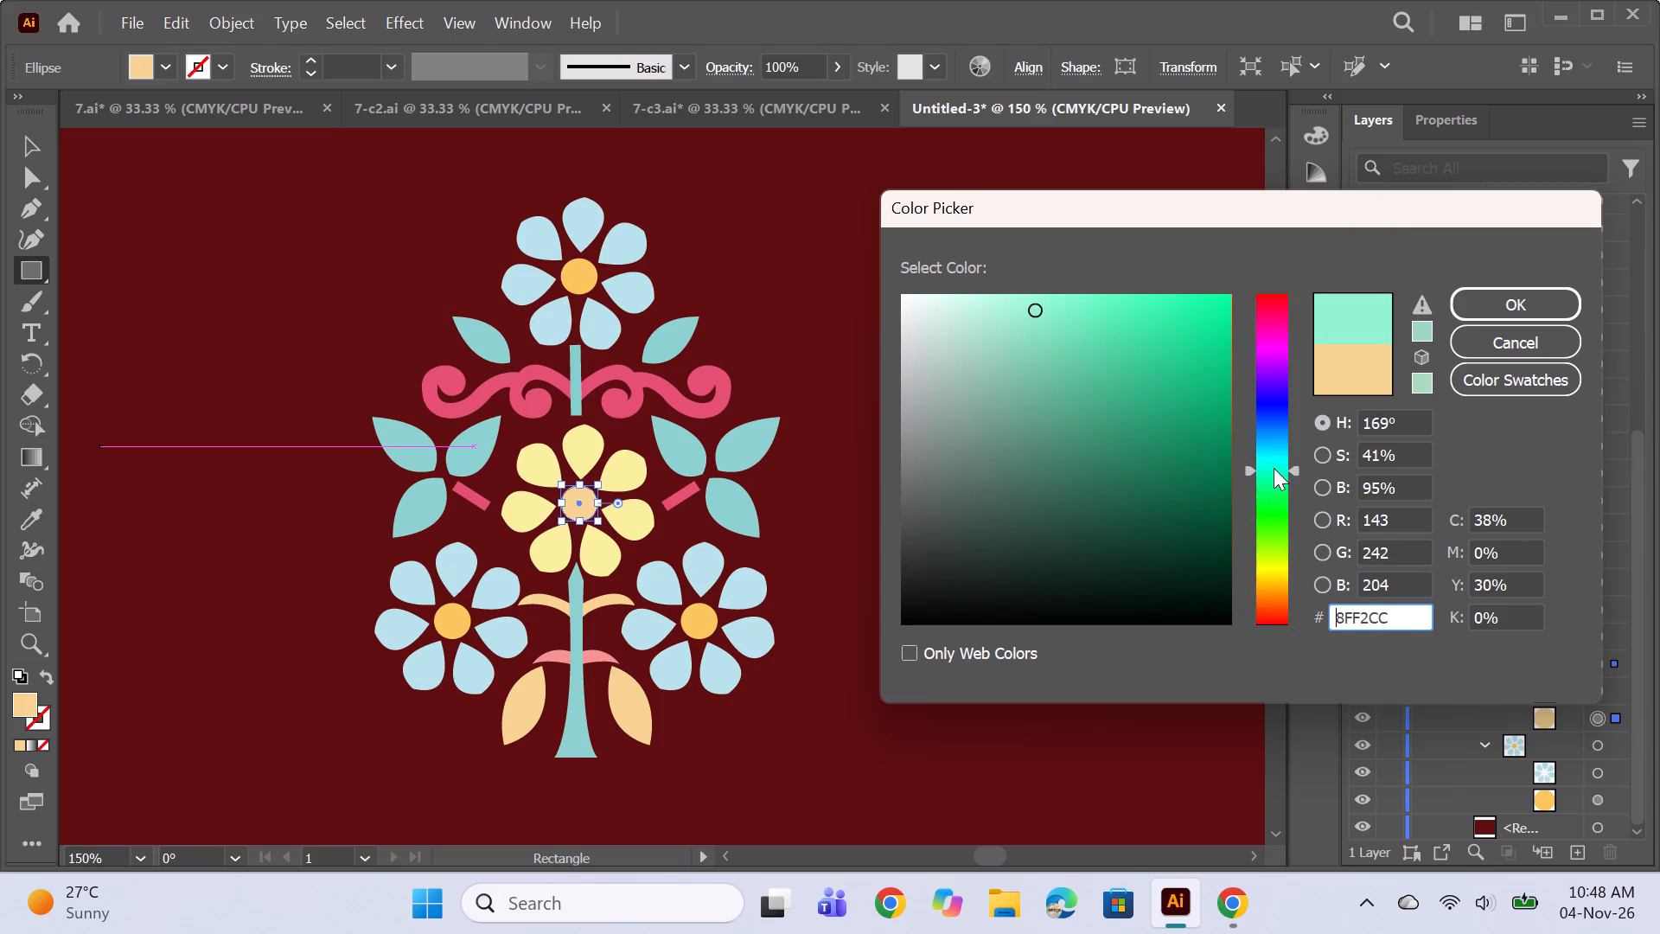
left_click(1274, 461)
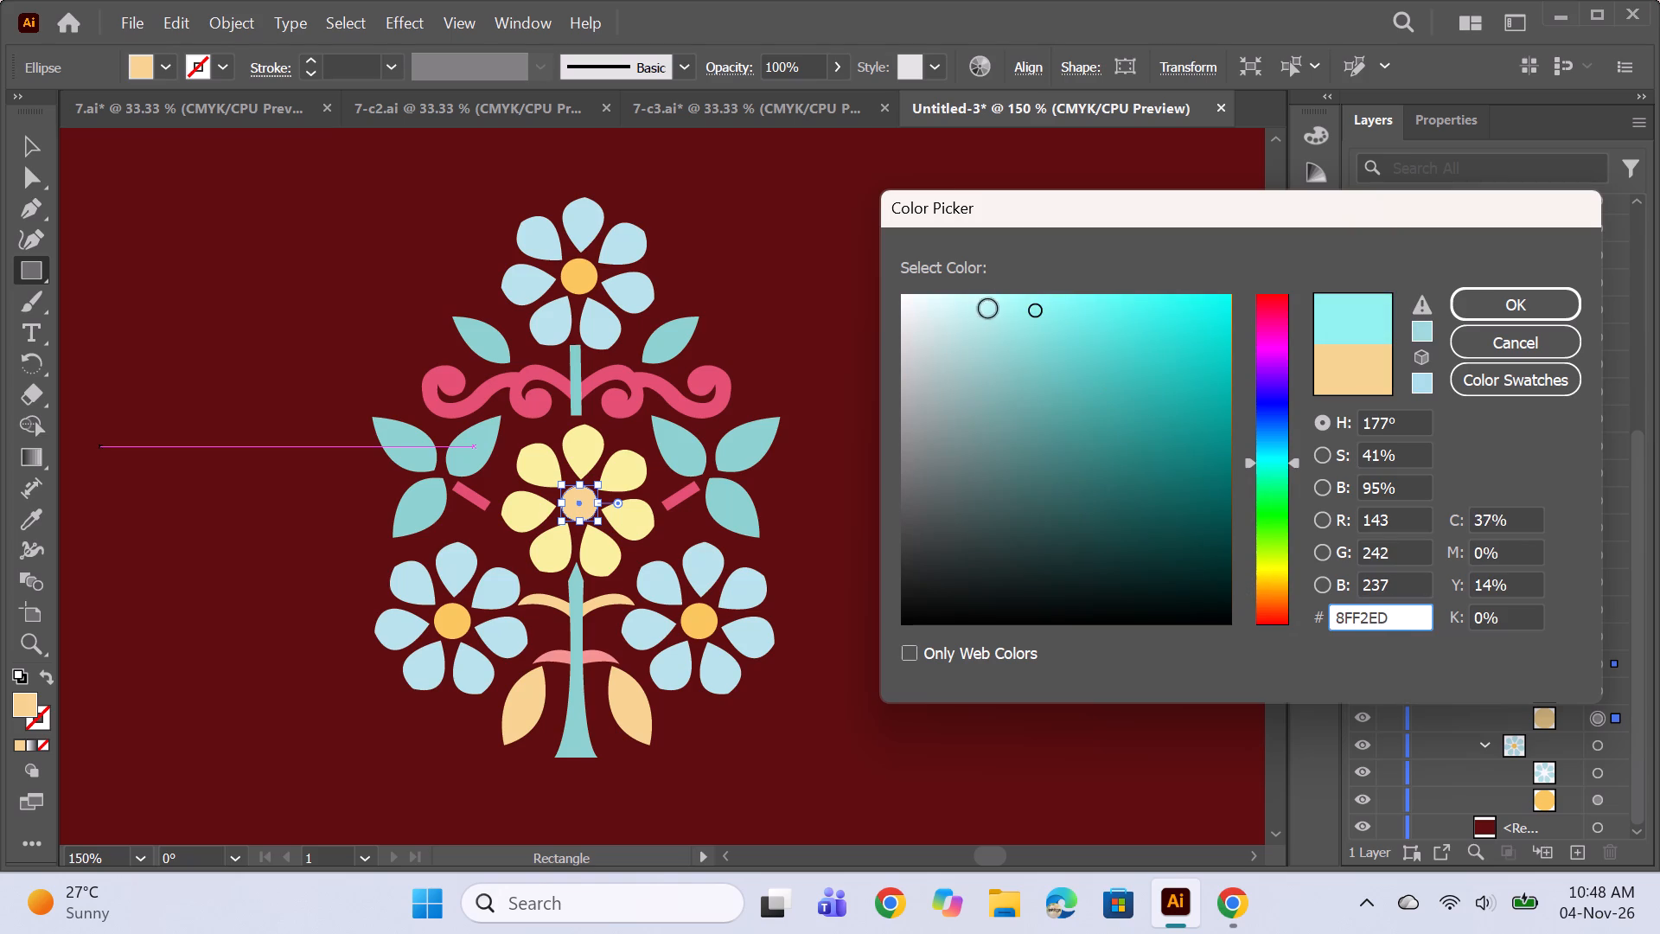
left_click(1009, 300)
left_click(999, 313)
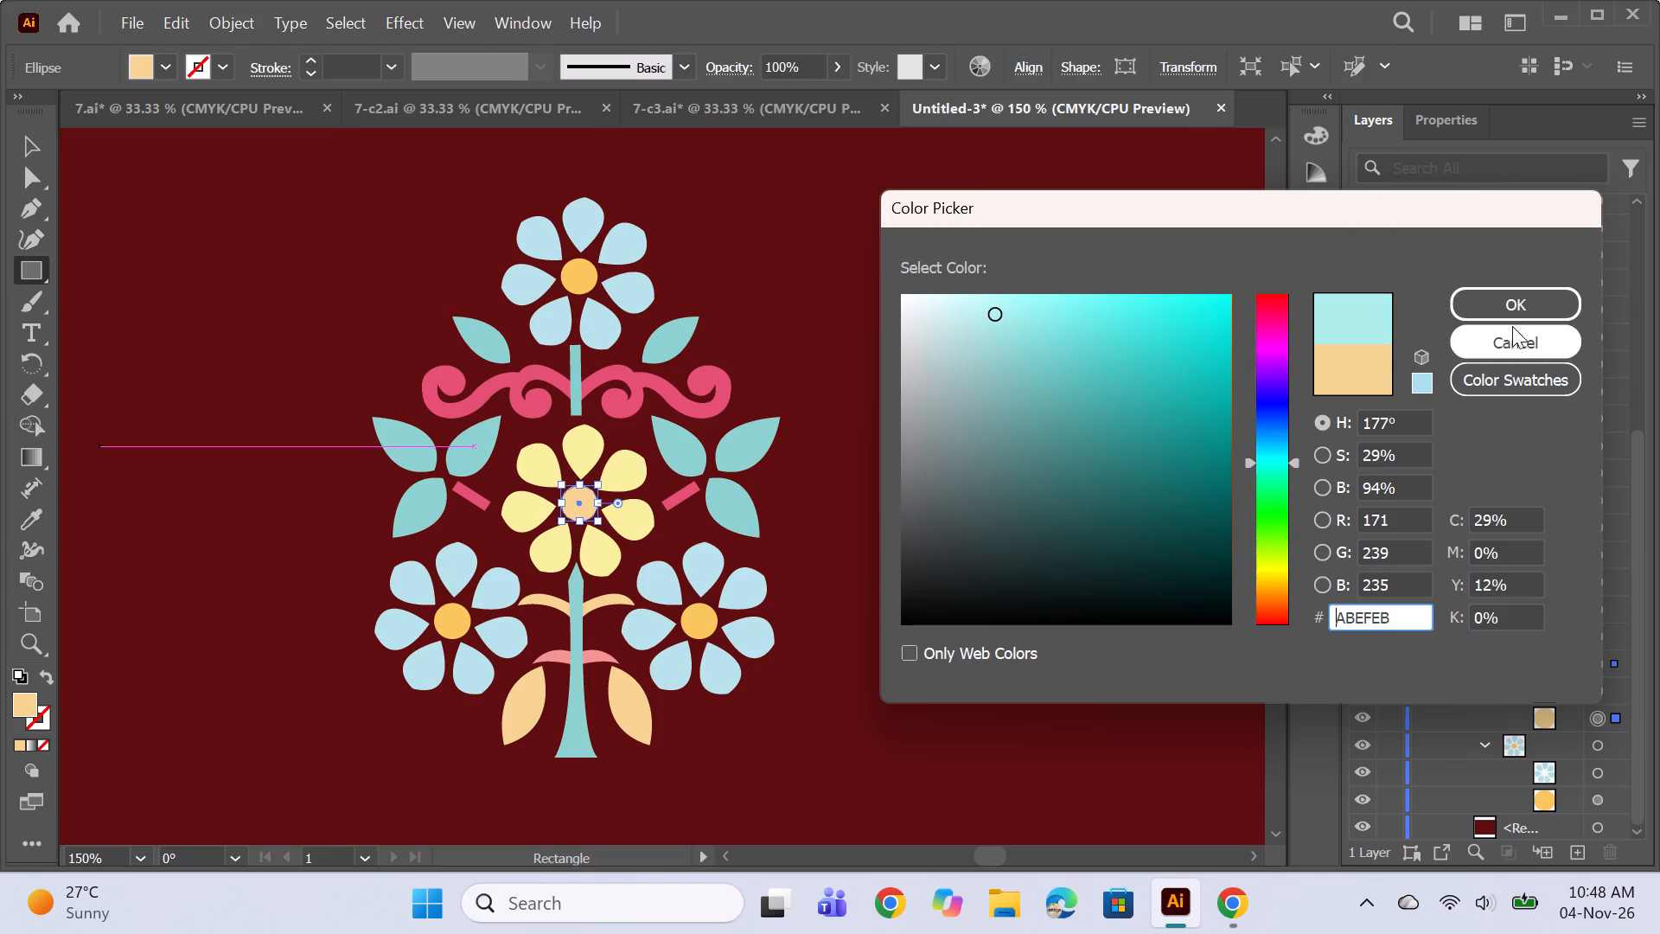
left_click(1516, 312)
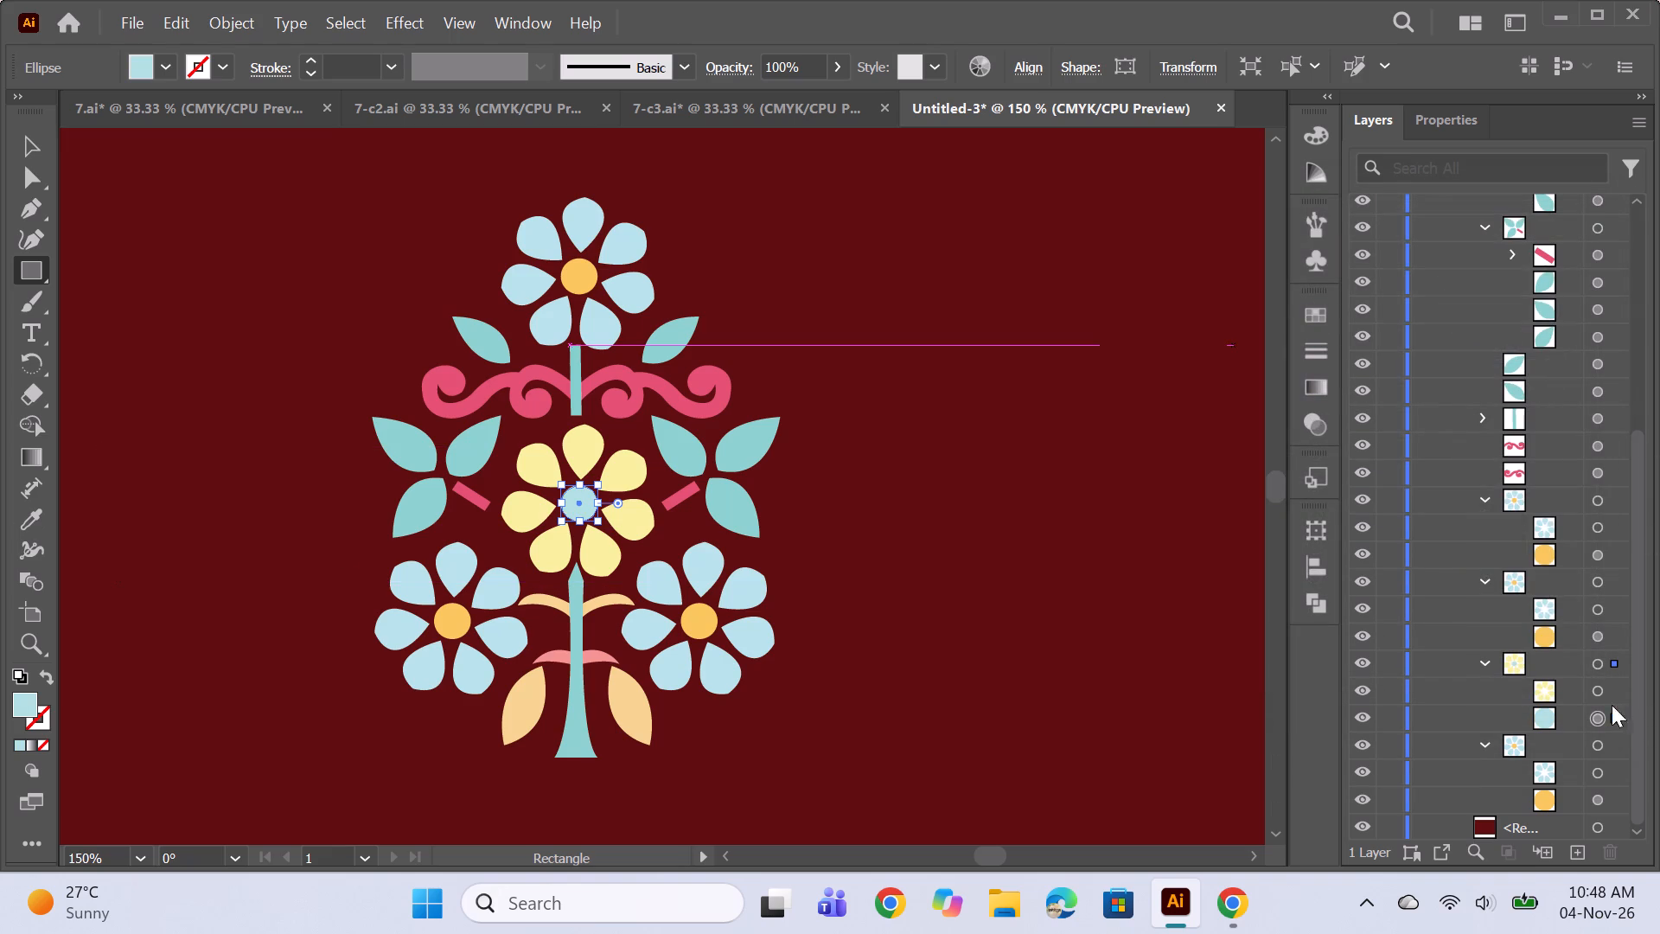
Collapse the four flower groups in the layer list and fill the left half of the scroll ornament with lilac E0A6E2.
left_click(1484, 664)
left_click(1480, 745)
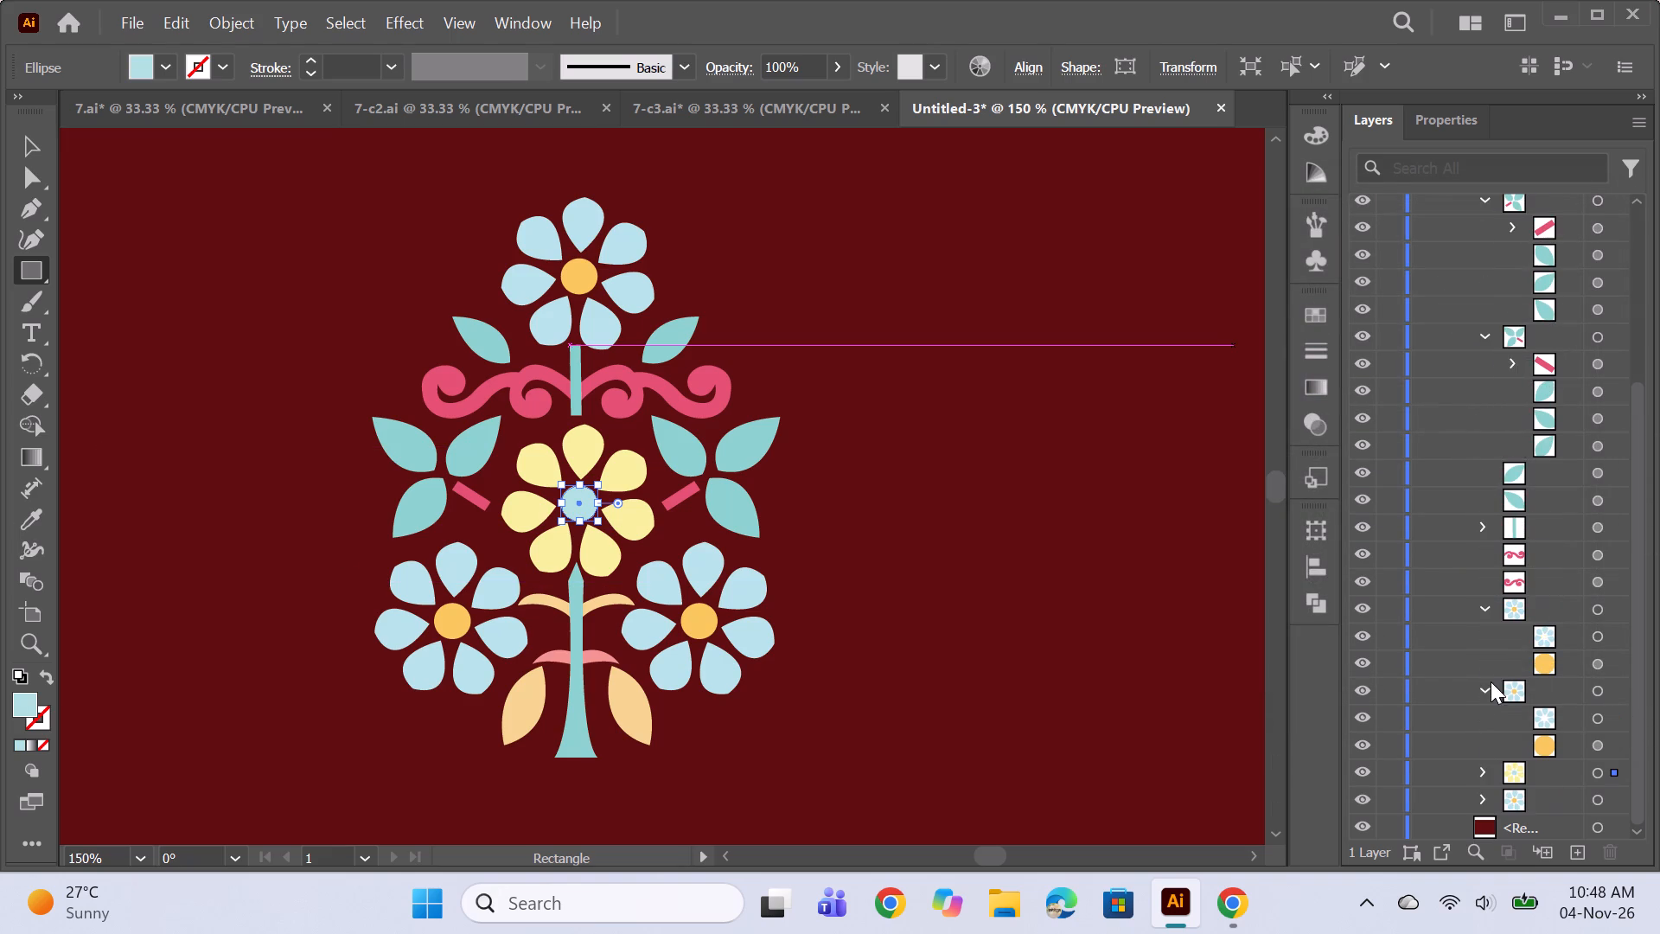
left_click(1488, 696)
left_click(1482, 662)
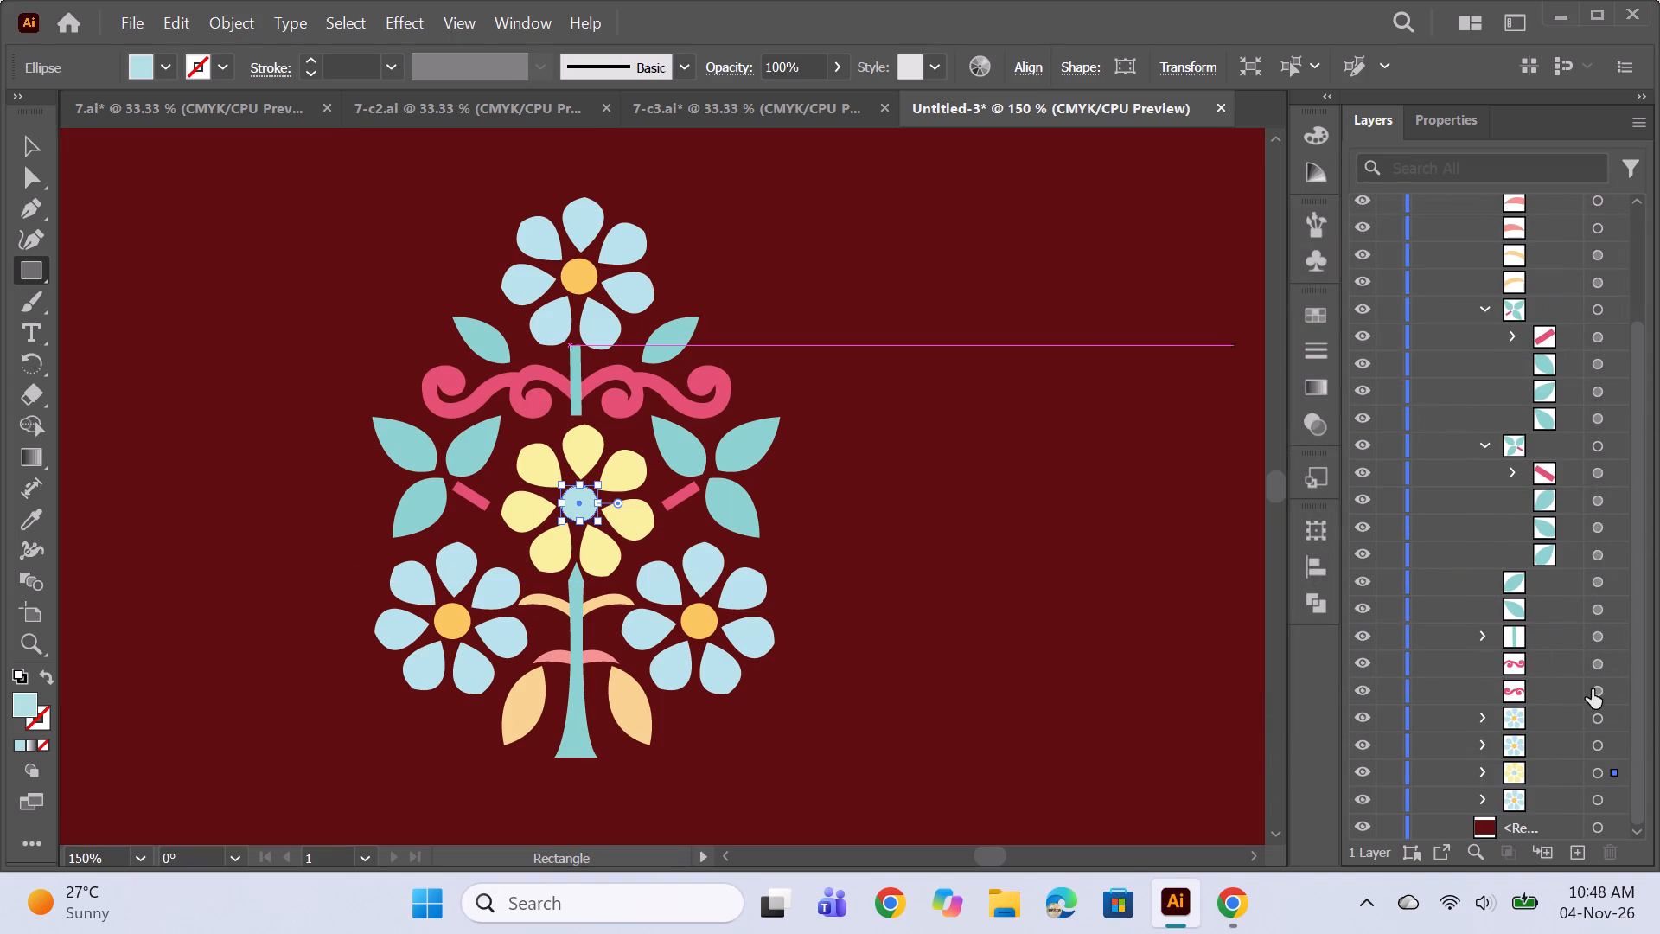
left_click(1593, 696)
double_click(26, 708)
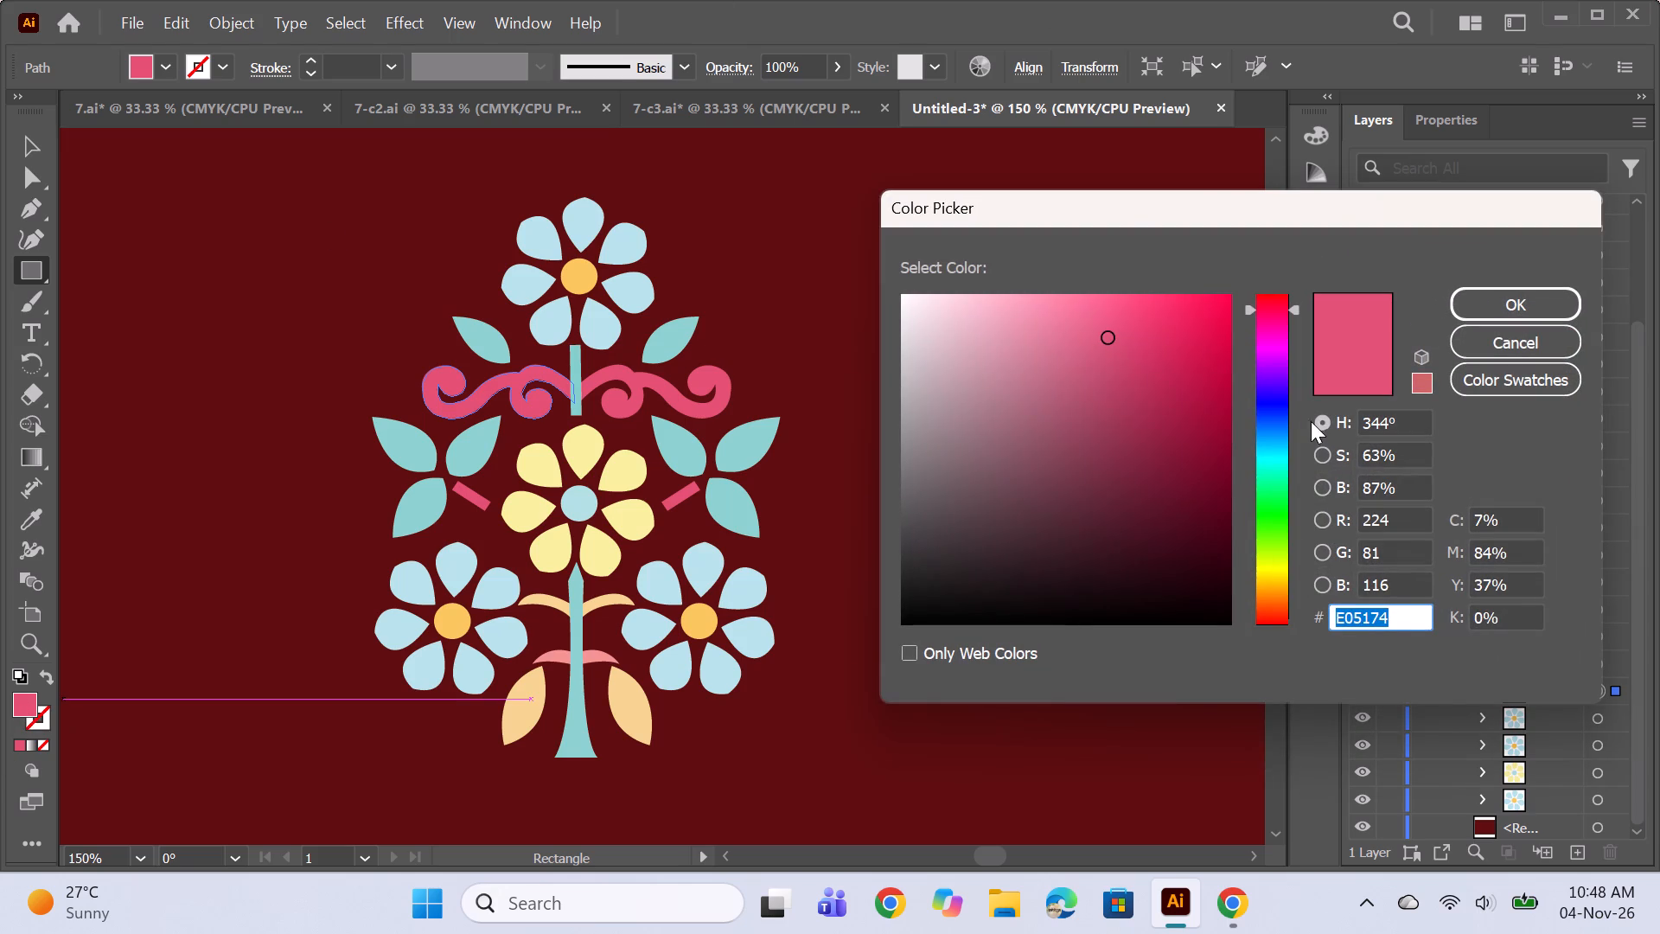
left_click(1274, 355)
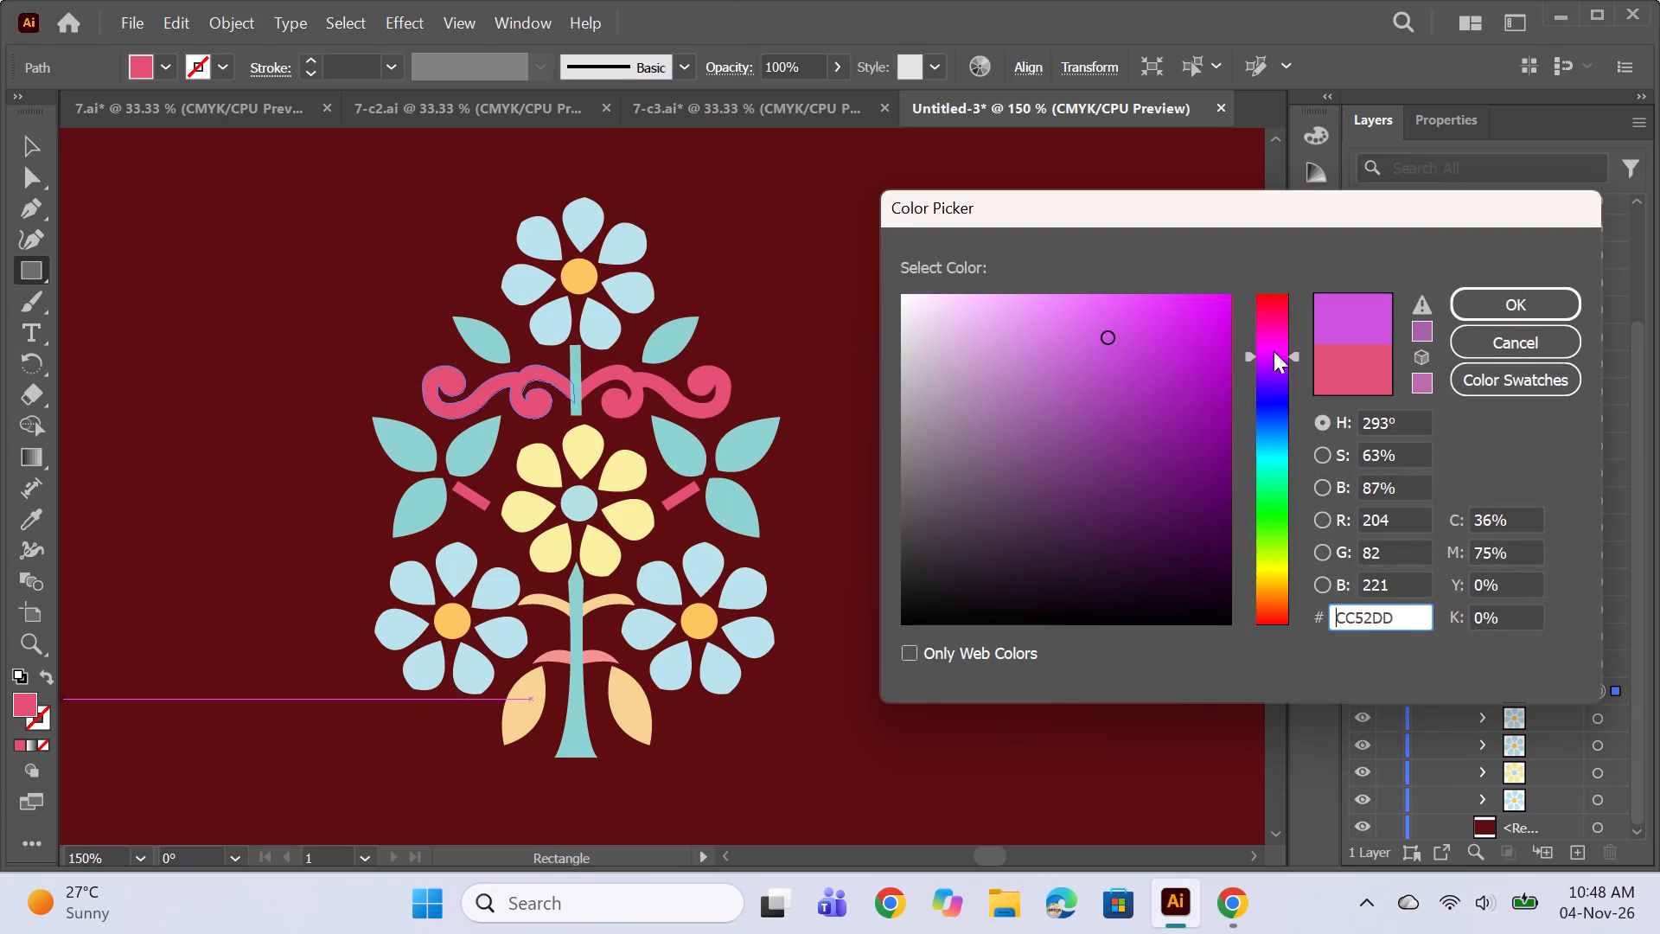
left_click(1274, 347)
left_click(992, 315)
left_click(987, 296)
left_click(1002, 298)
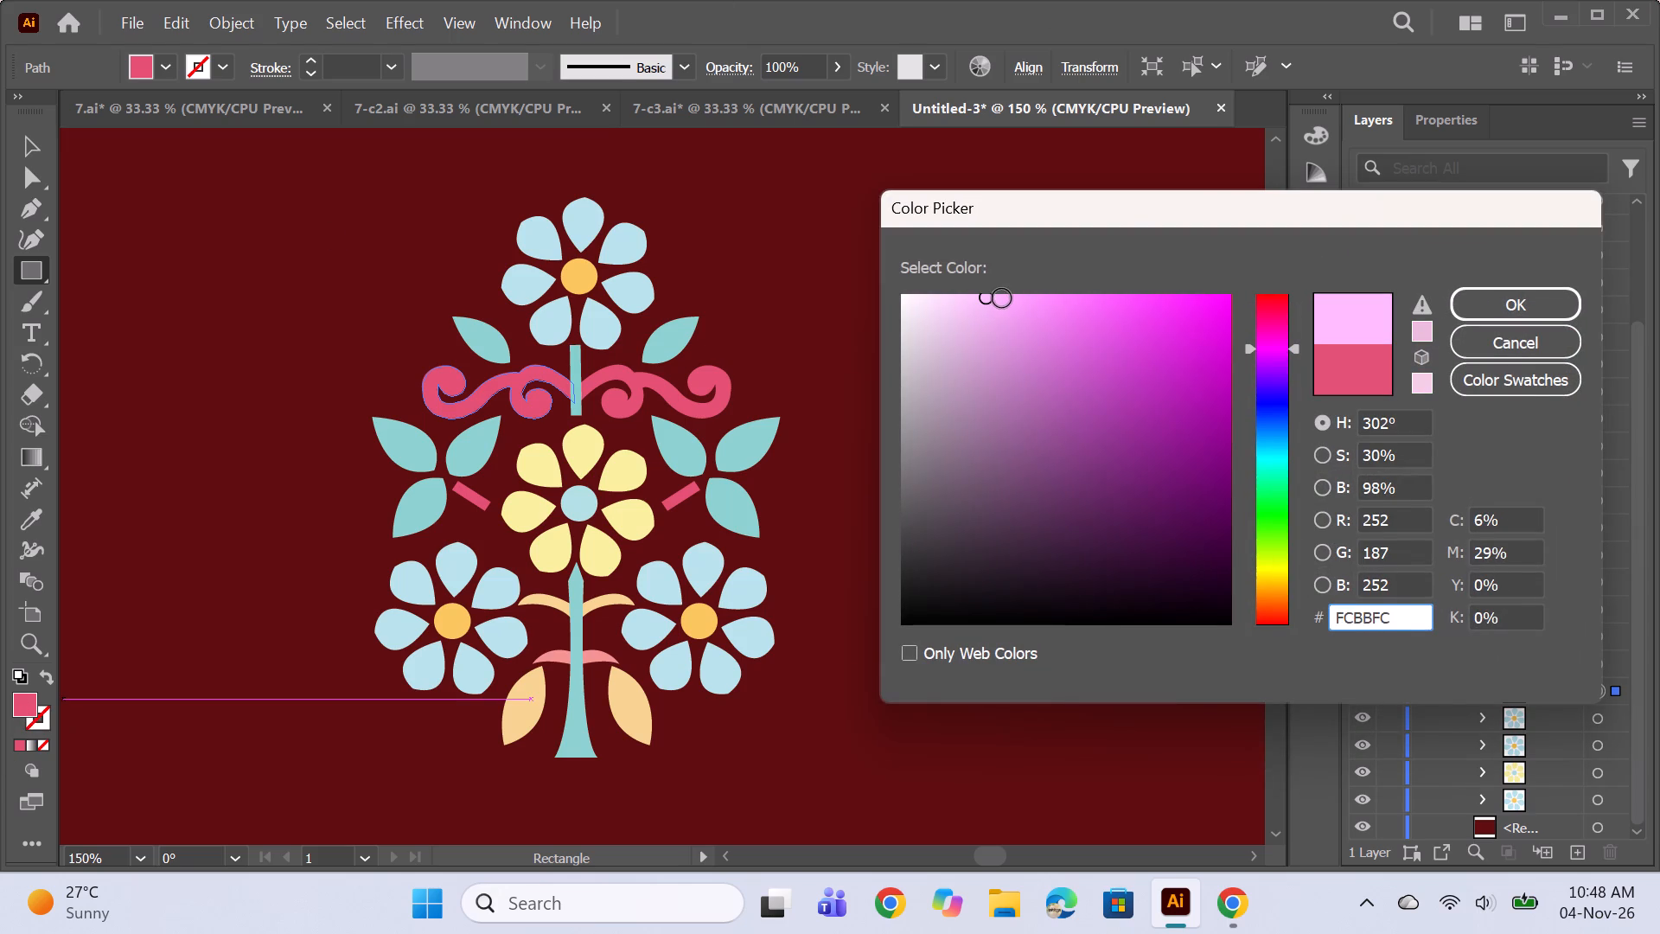
left_click(990, 303)
left_click(1509, 302)
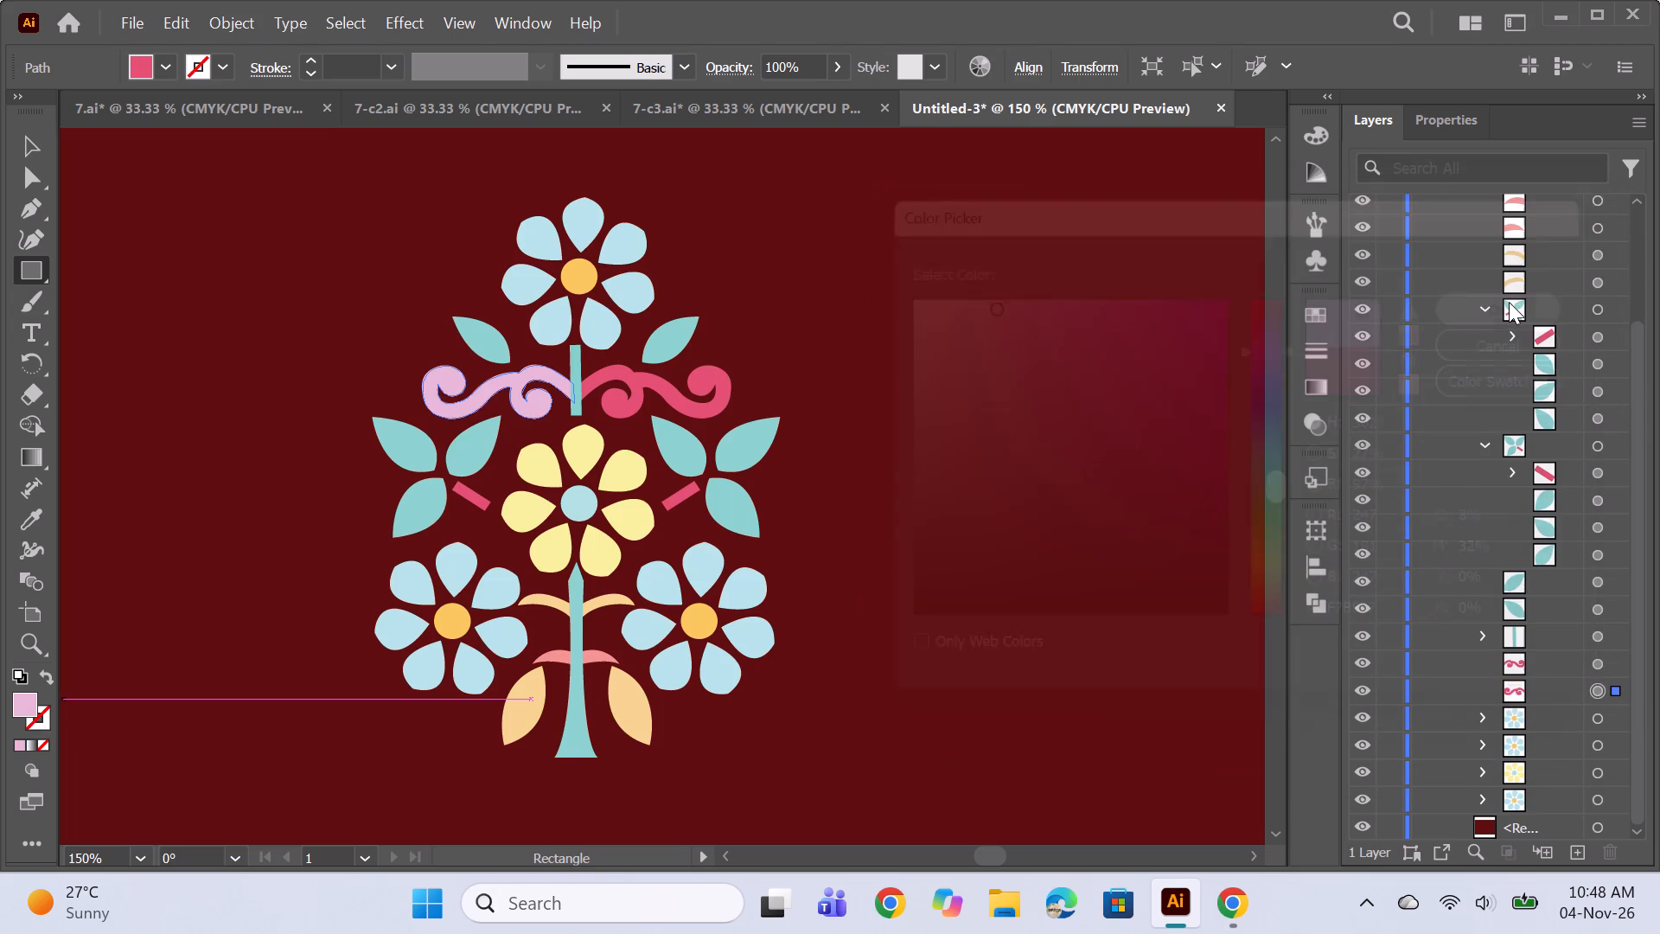
double_click(18, 704)
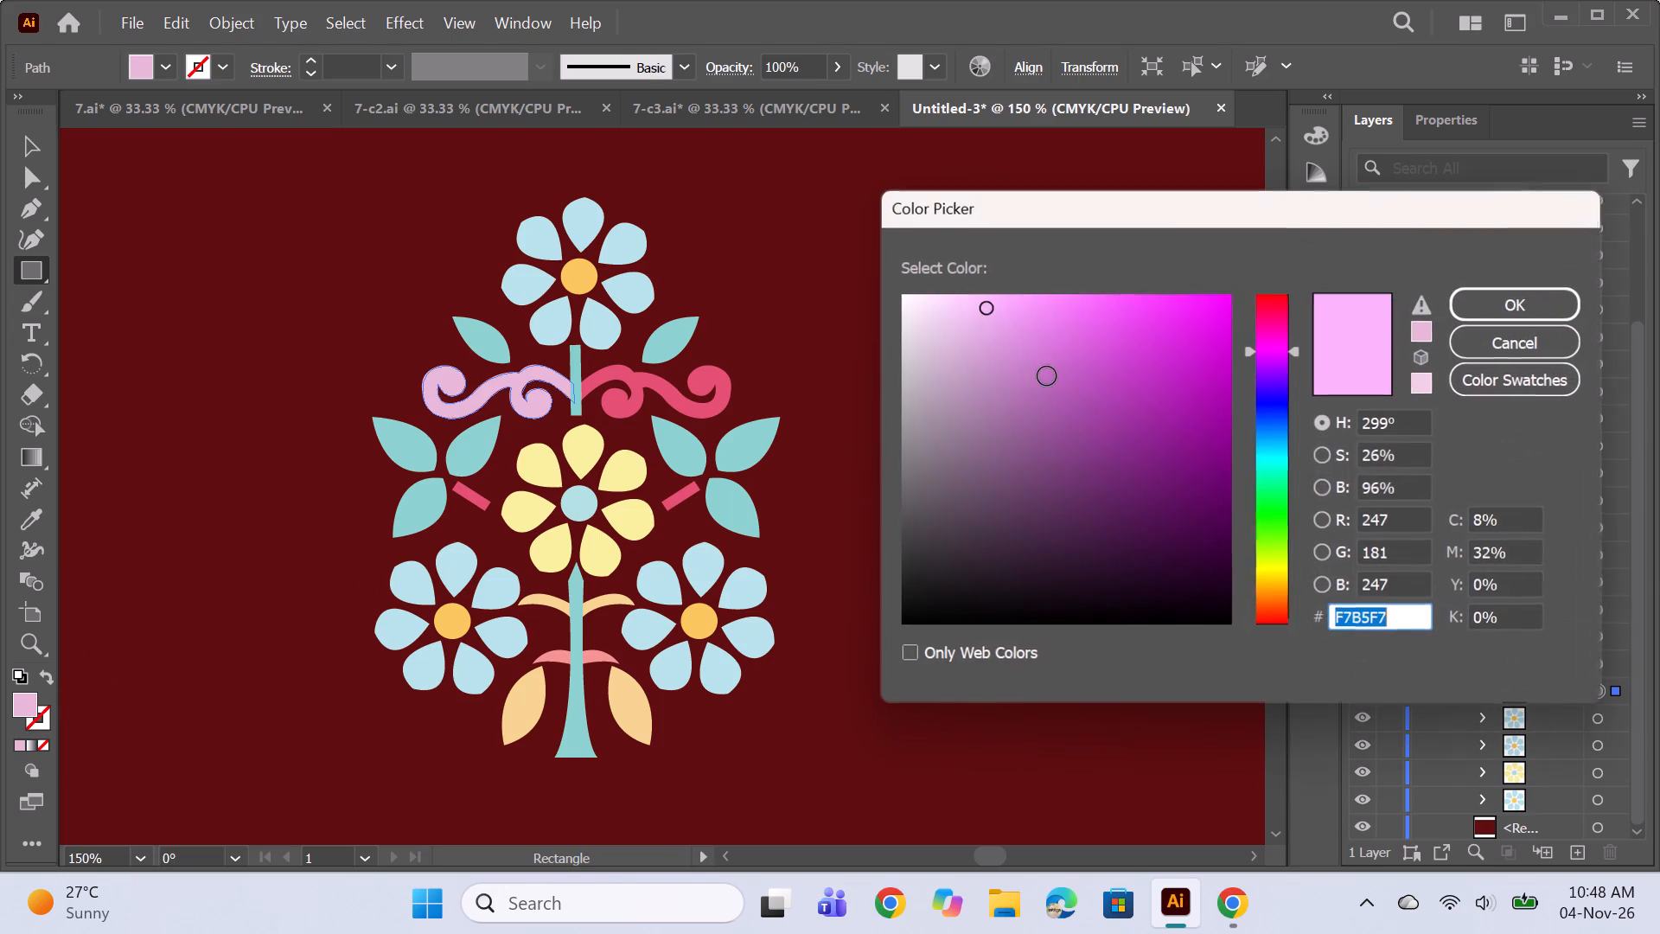
left_click(991, 328)
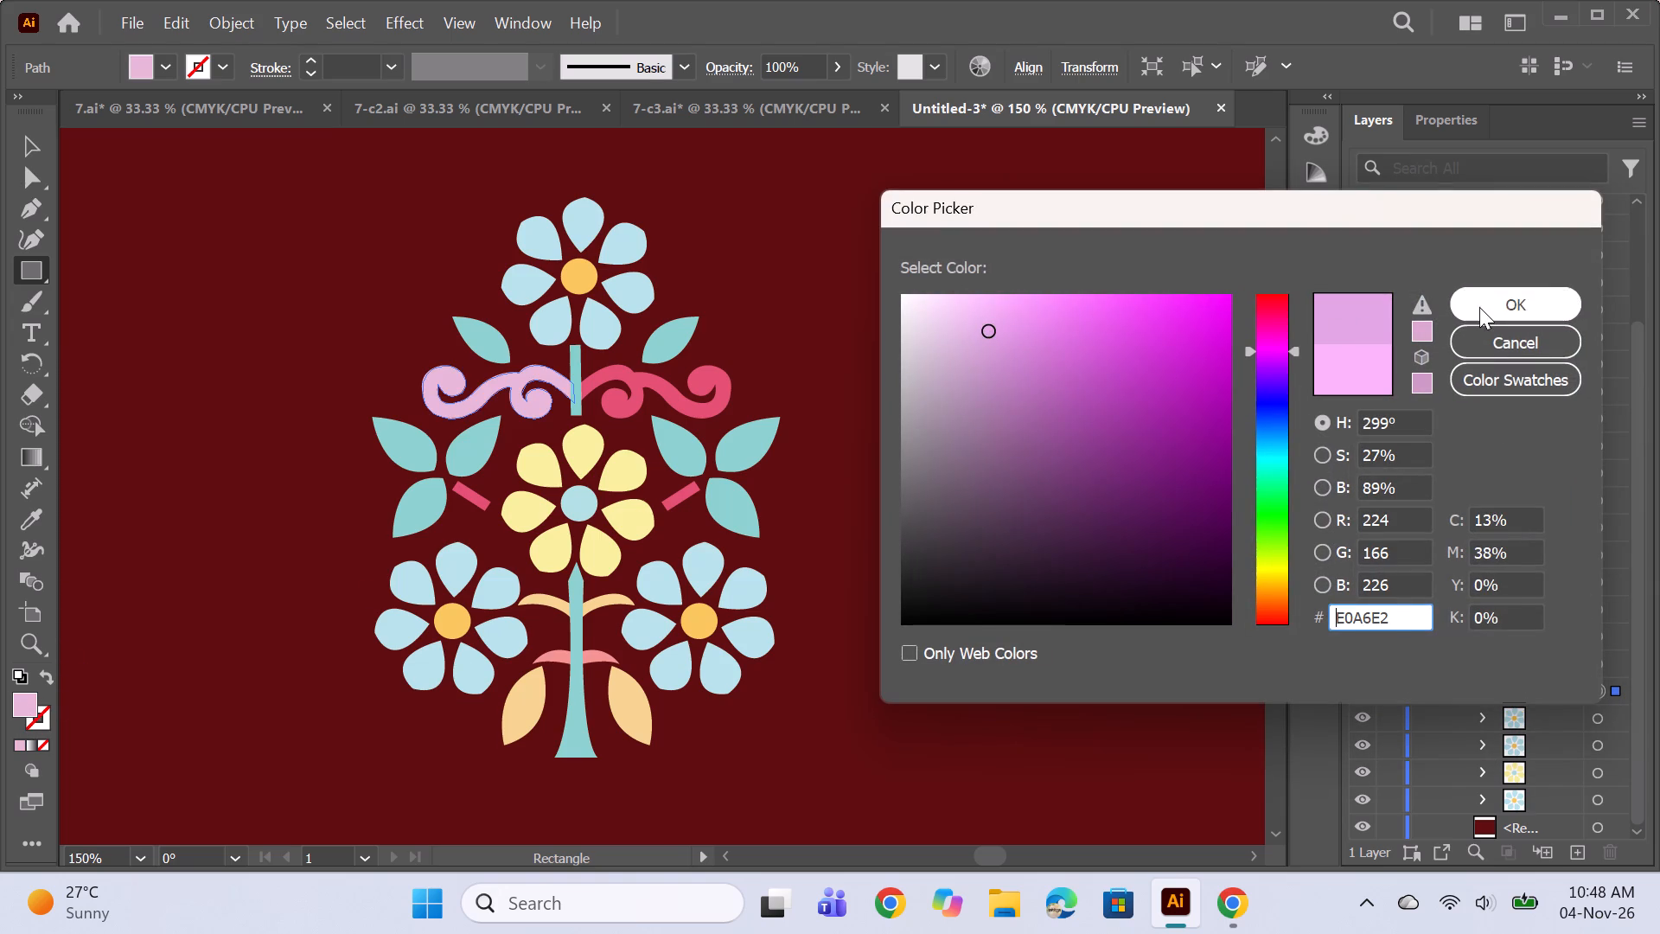
left_click(1479, 307)
Copy the left scroll's lilac fill to the right scroll and the two short slanted bars beside the middle flower.
left_click(1598, 662)
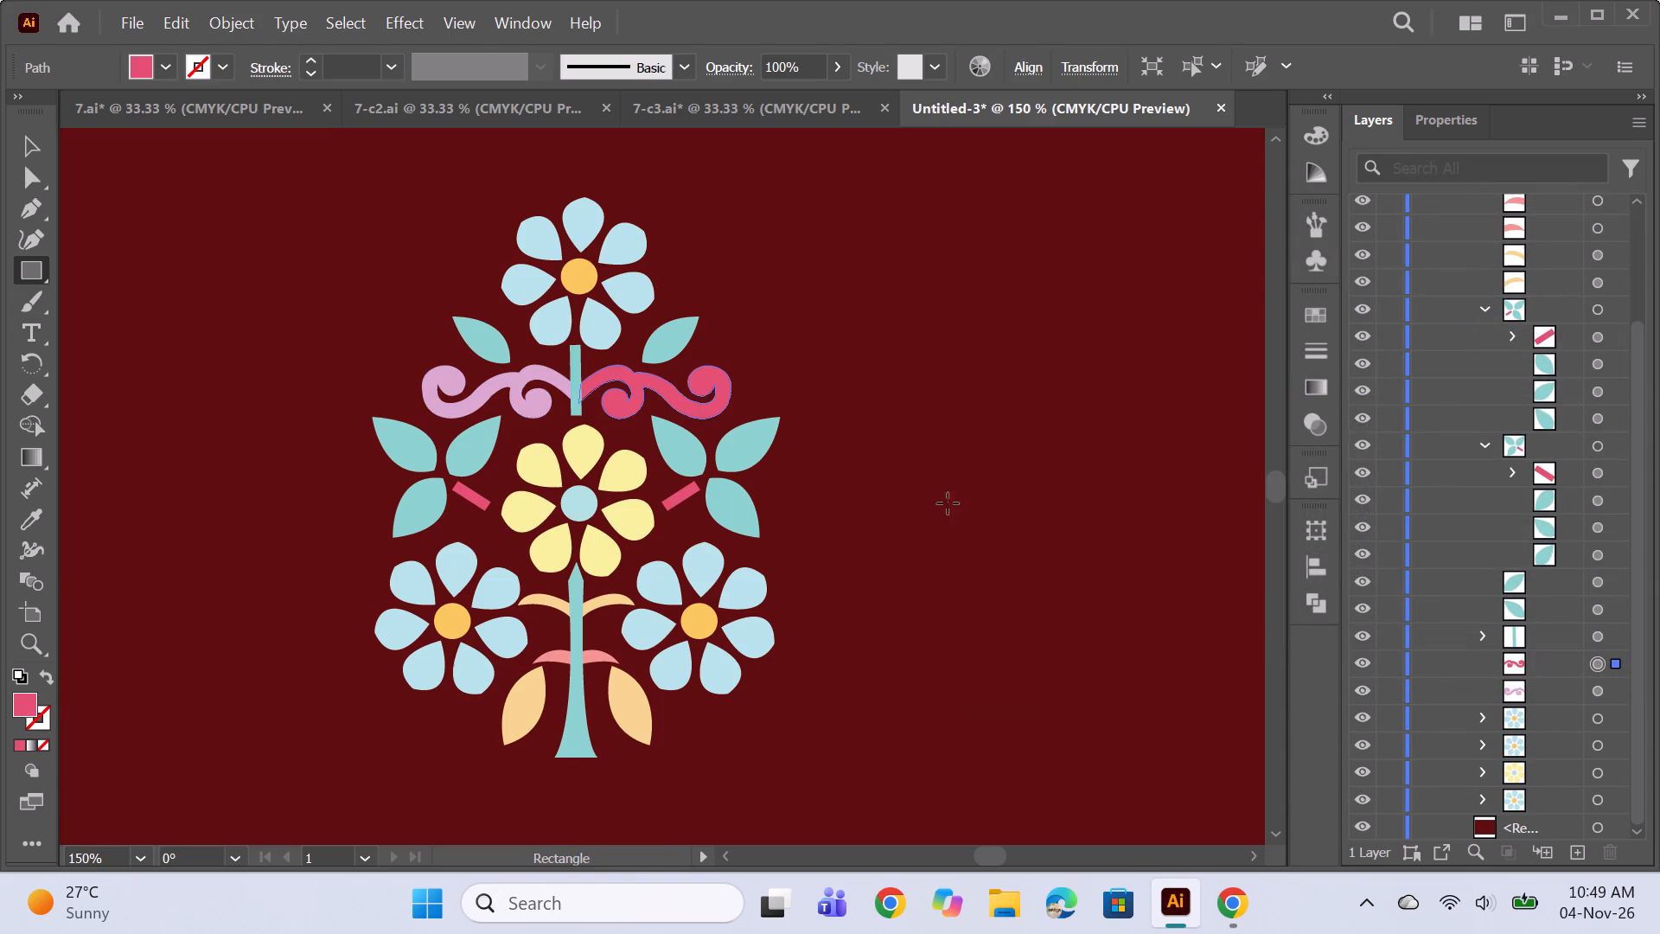
left_click(41, 513)
left_click(508, 382)
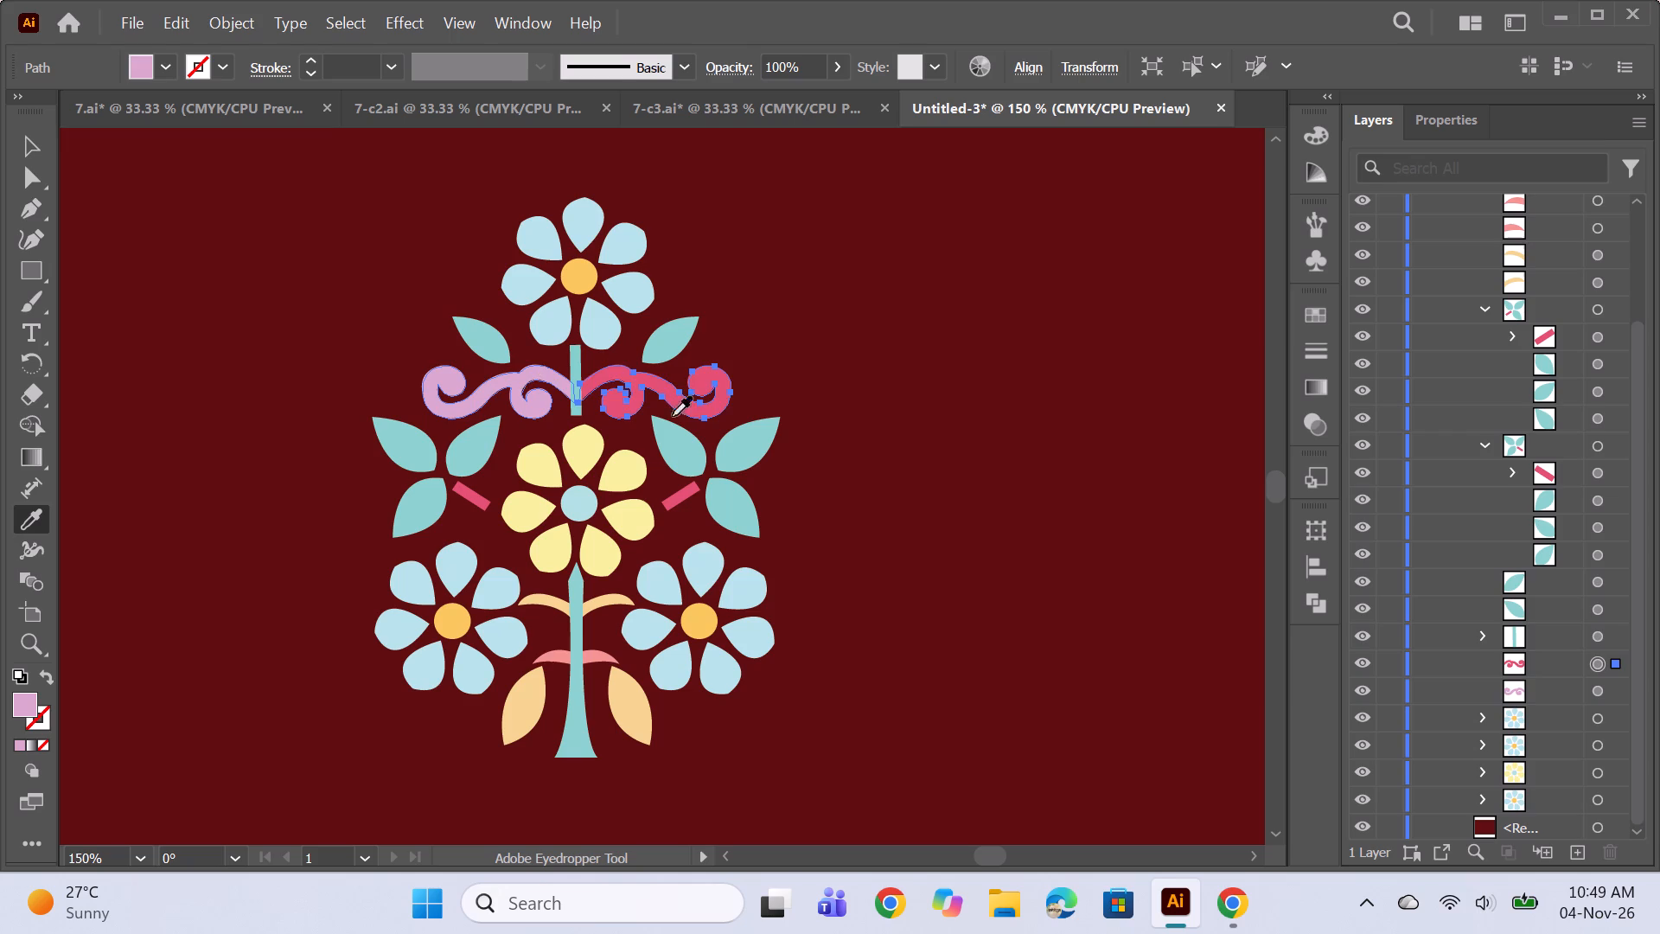
left_click(1598, 476)
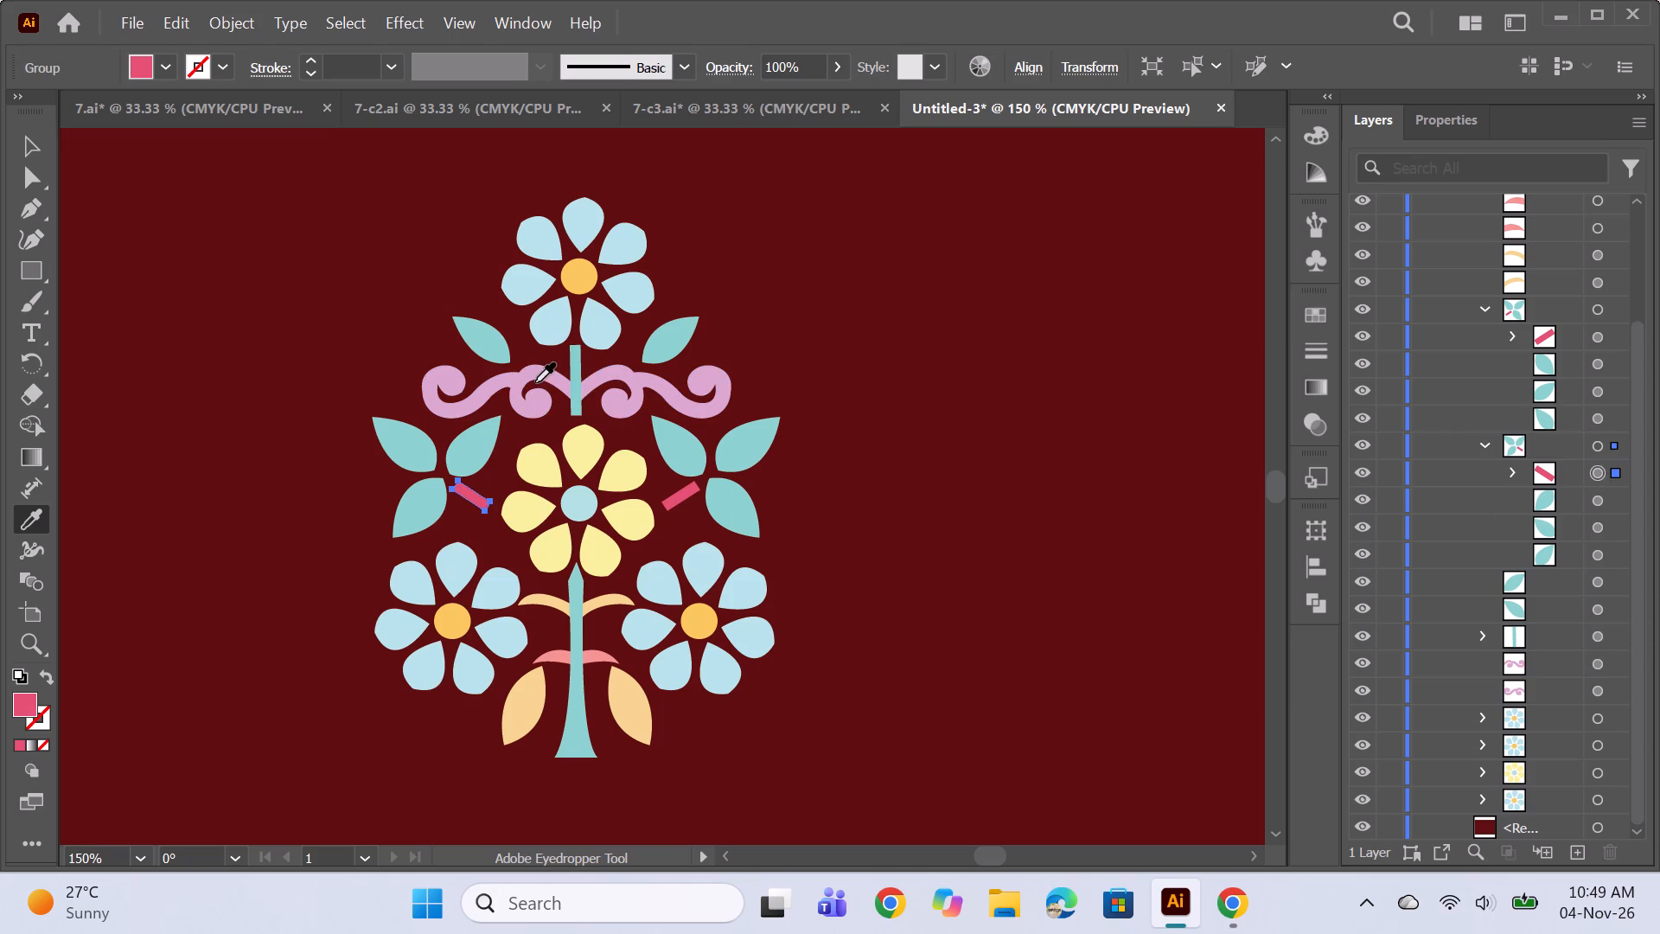
left_click(535, 376)
left_click(1593, 338)
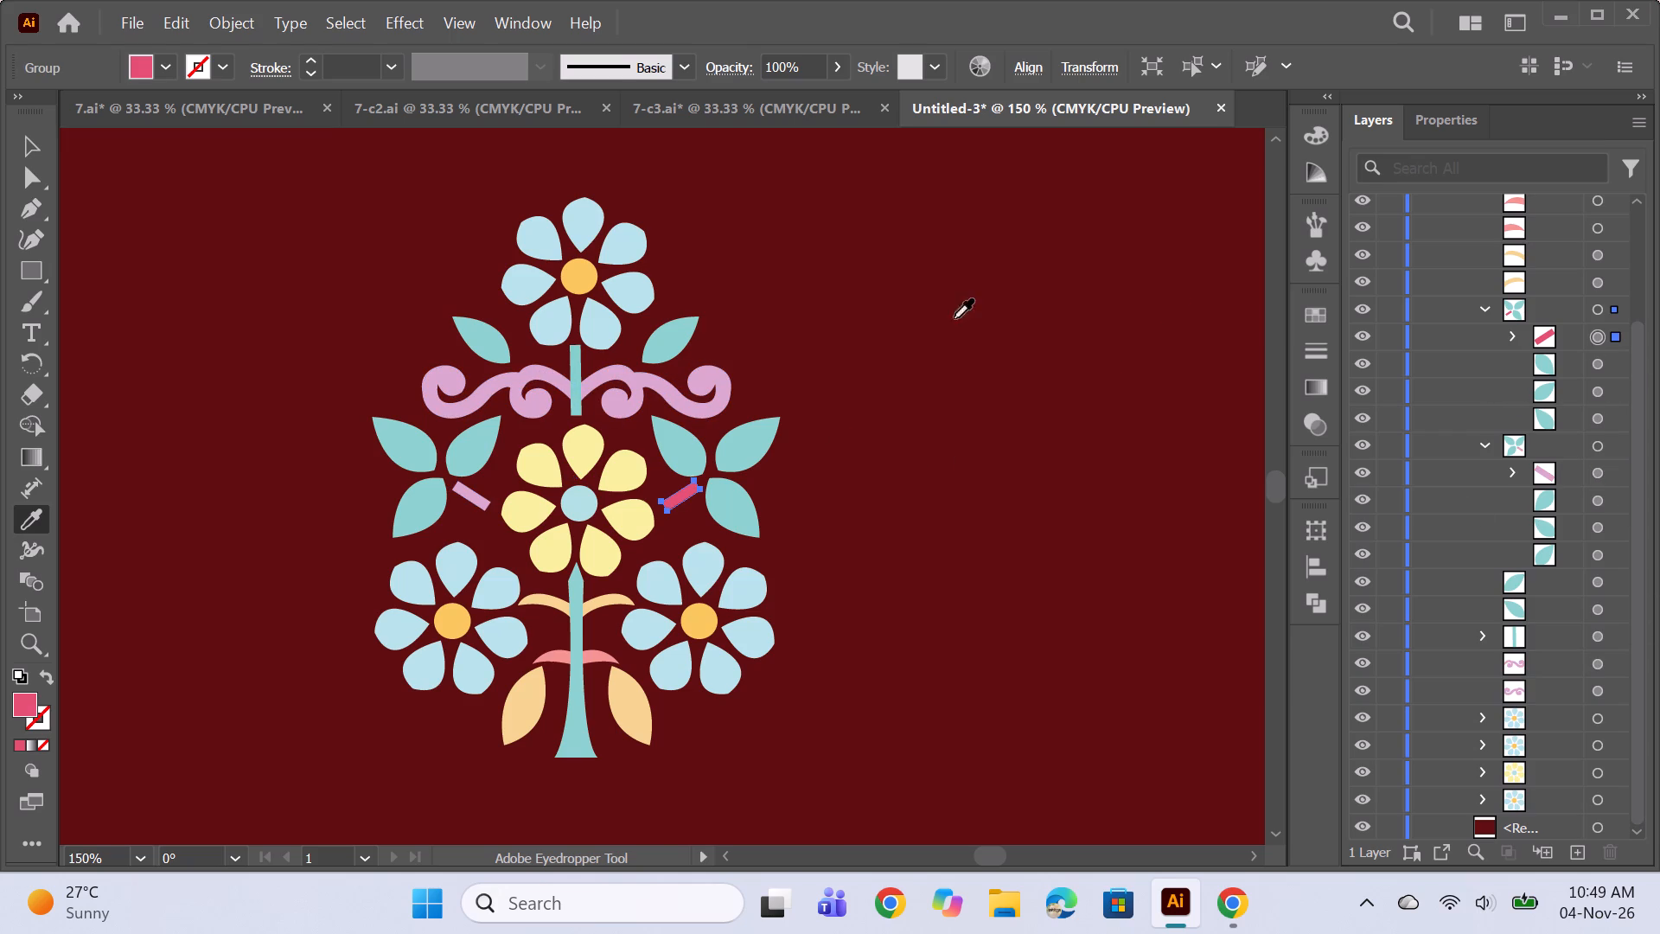
left_click(519, 374)
Copy the scroll's lilac fill to the two small pink curved leaves on the lower trunk.
scroll(1542, 335, "up", 1)
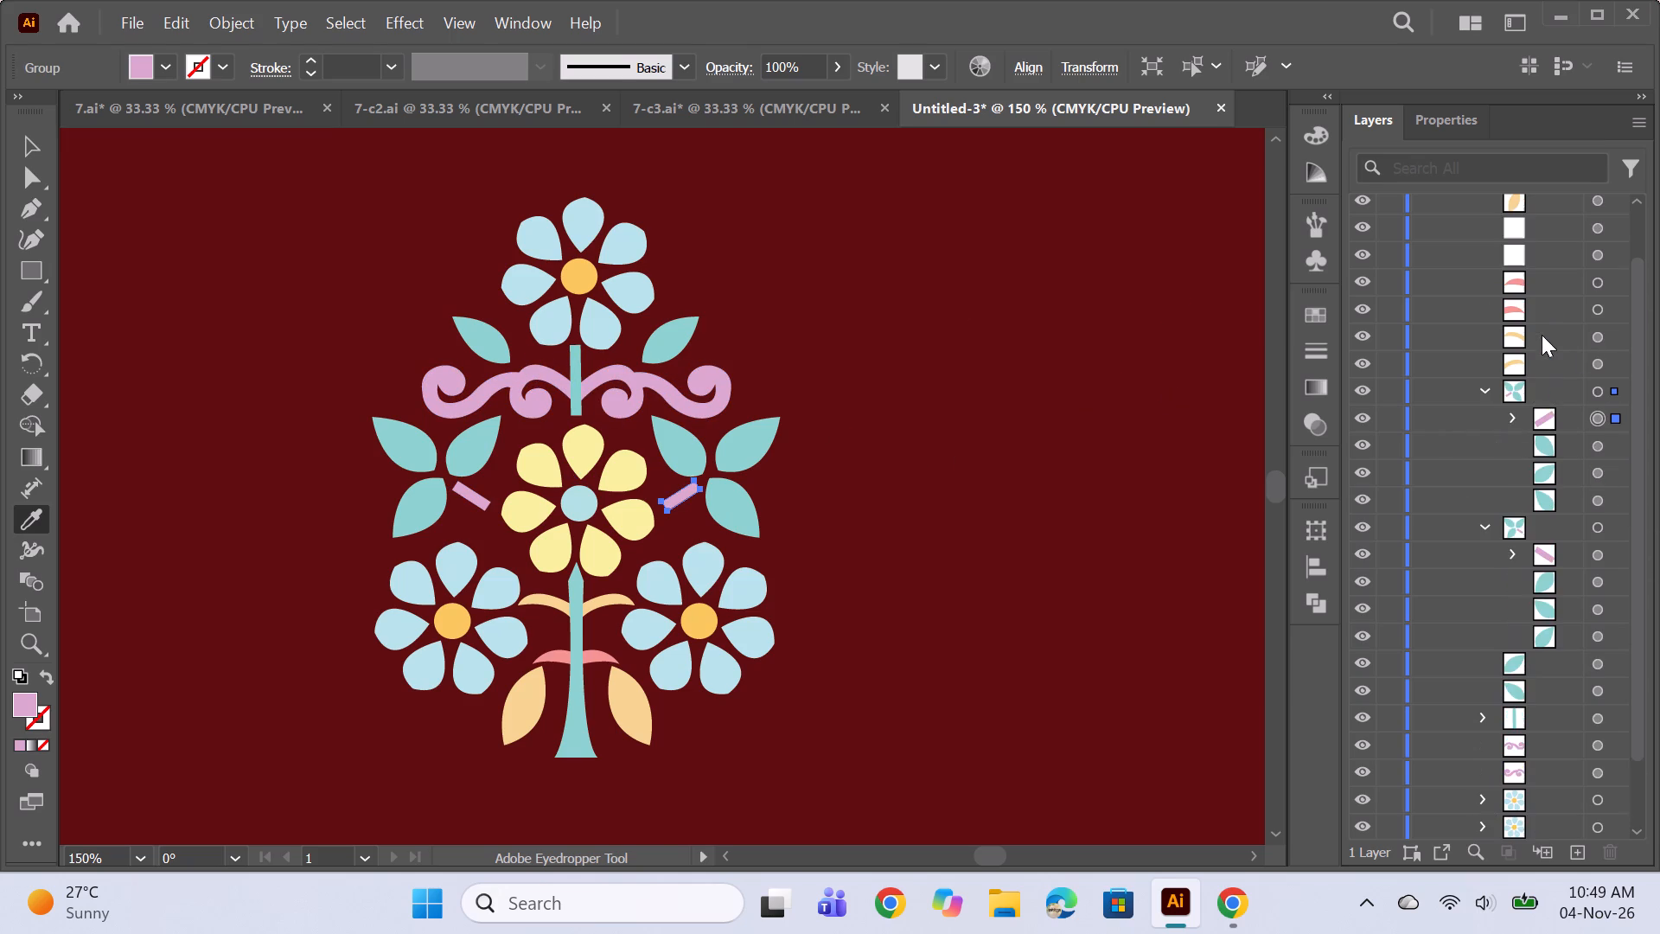
scroll(1542, 338, "up", 2)
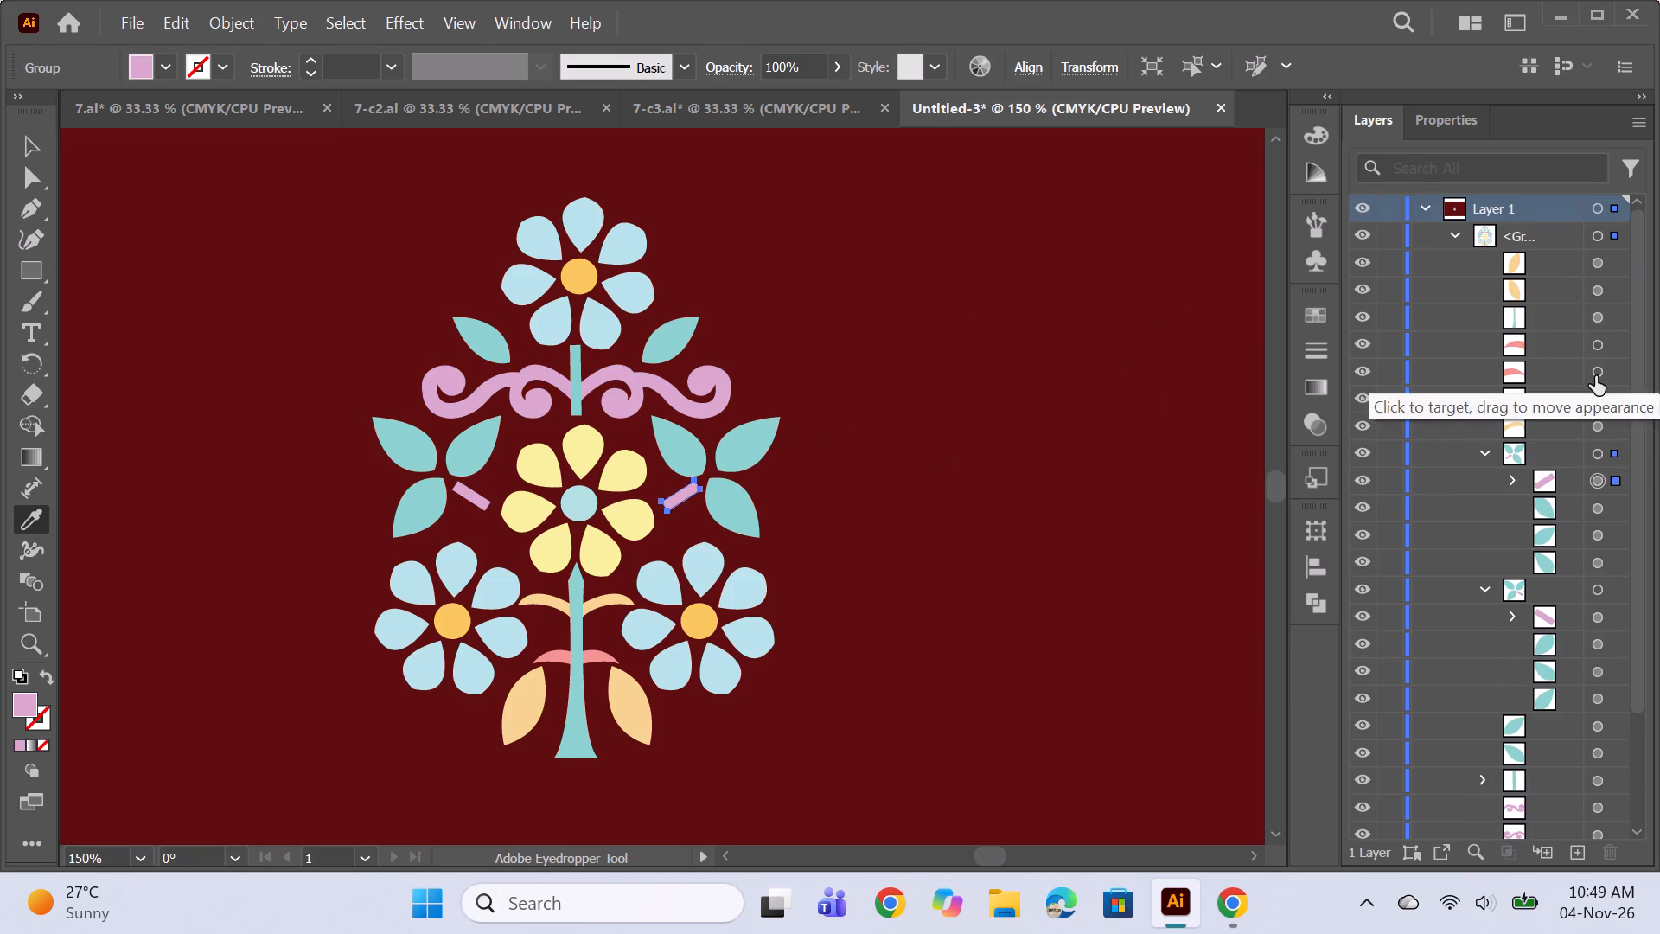
left_click(1595, 376)
left_click(688, 406)
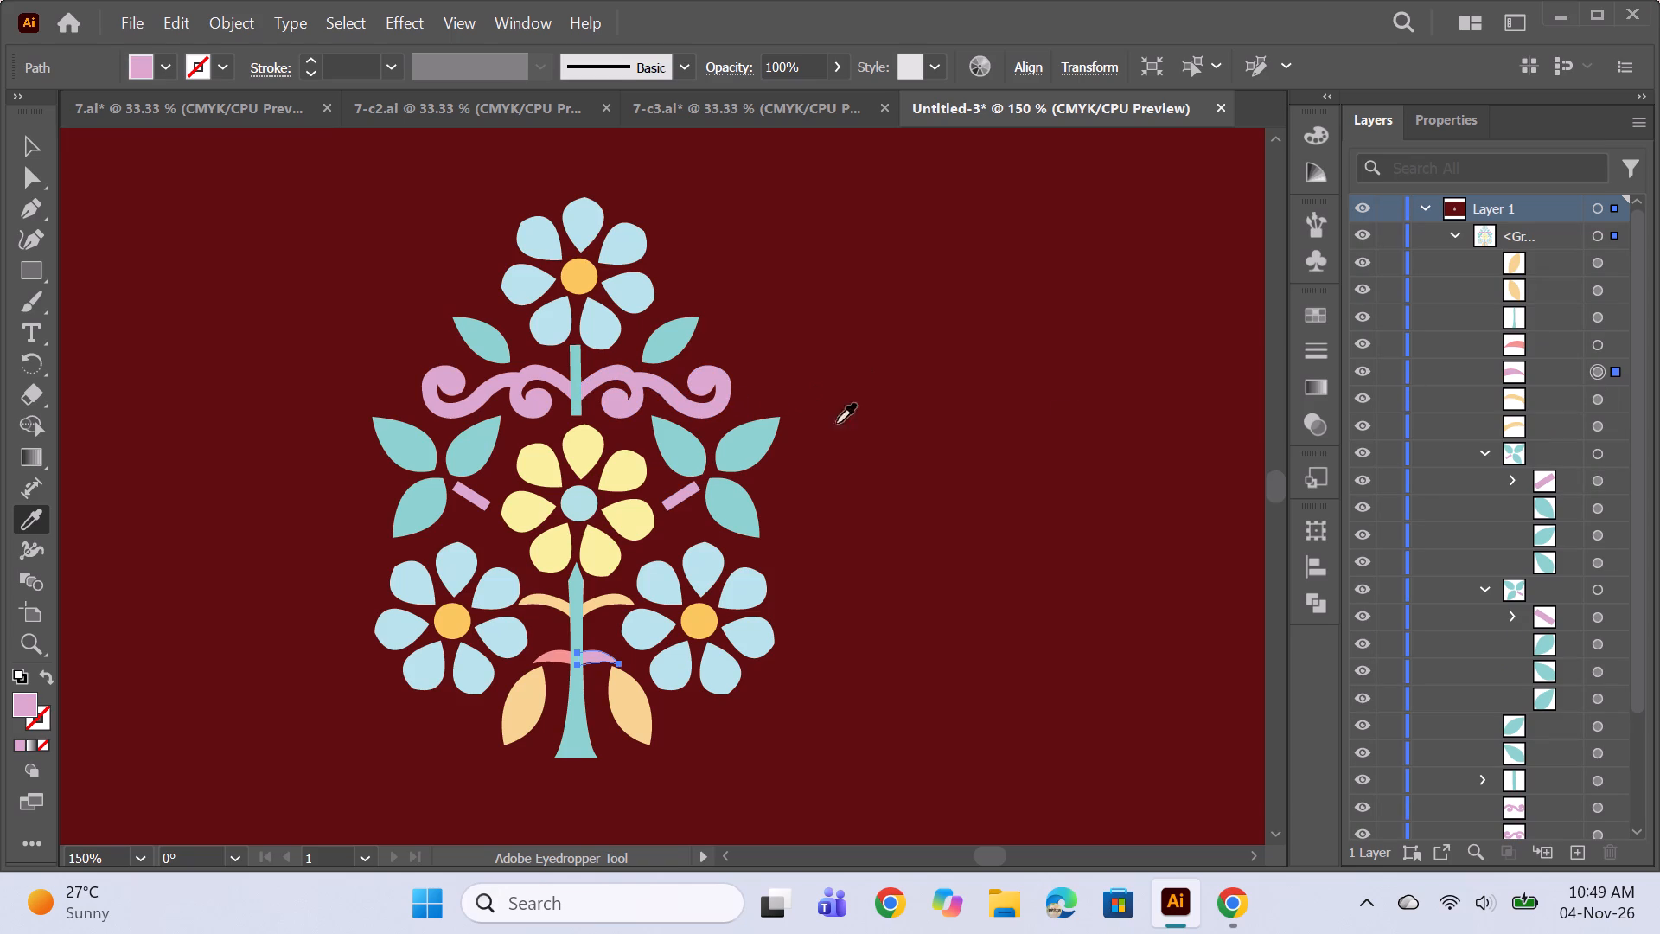
left_click(1591, 349)
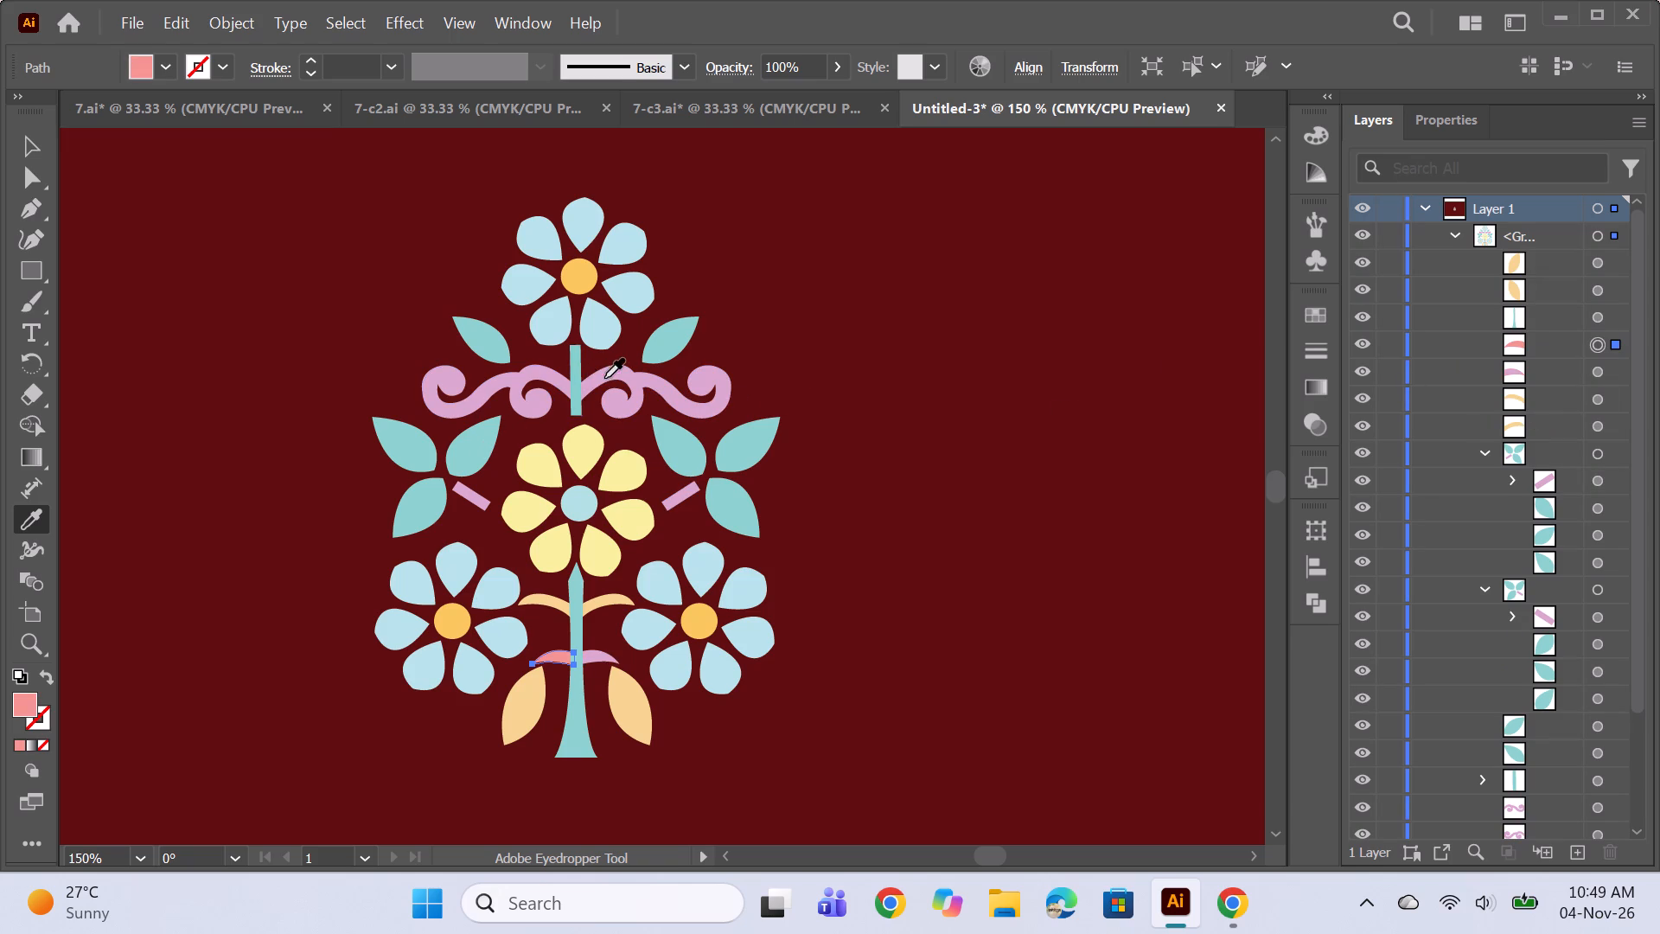
left_click(604, 378)
Fill the short stem beneath the top flower with green 7ED86F.
scroll(1599, 590, "down", 5)
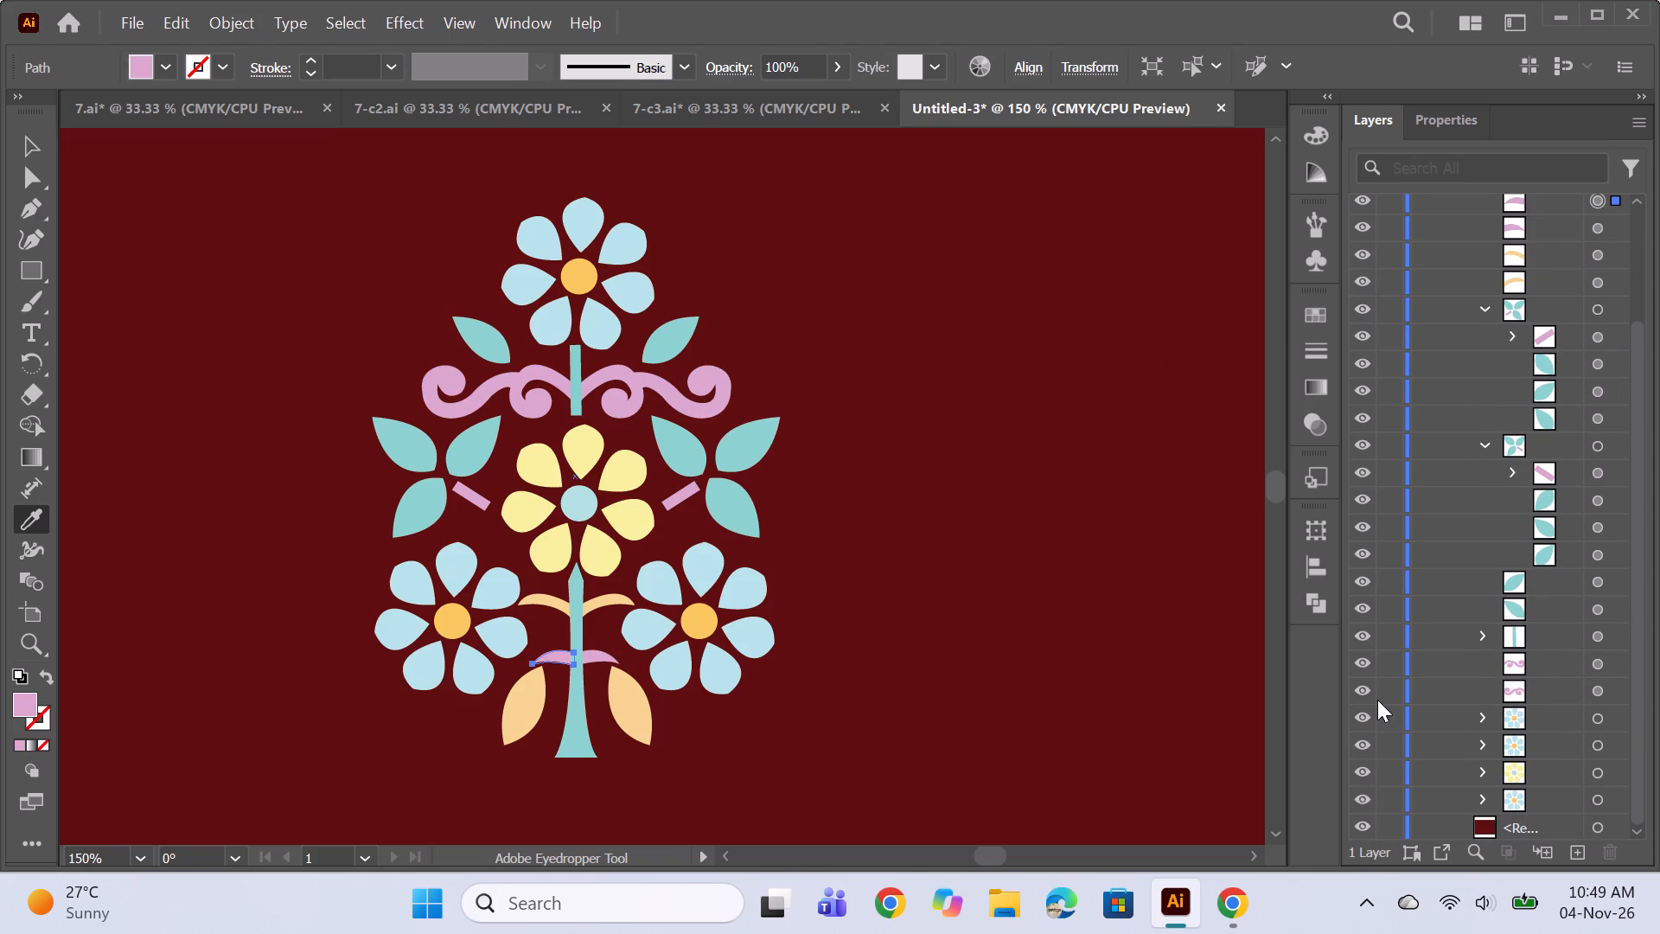
scroll(1435, 703, "down", 3)
left_click(1596, 636)
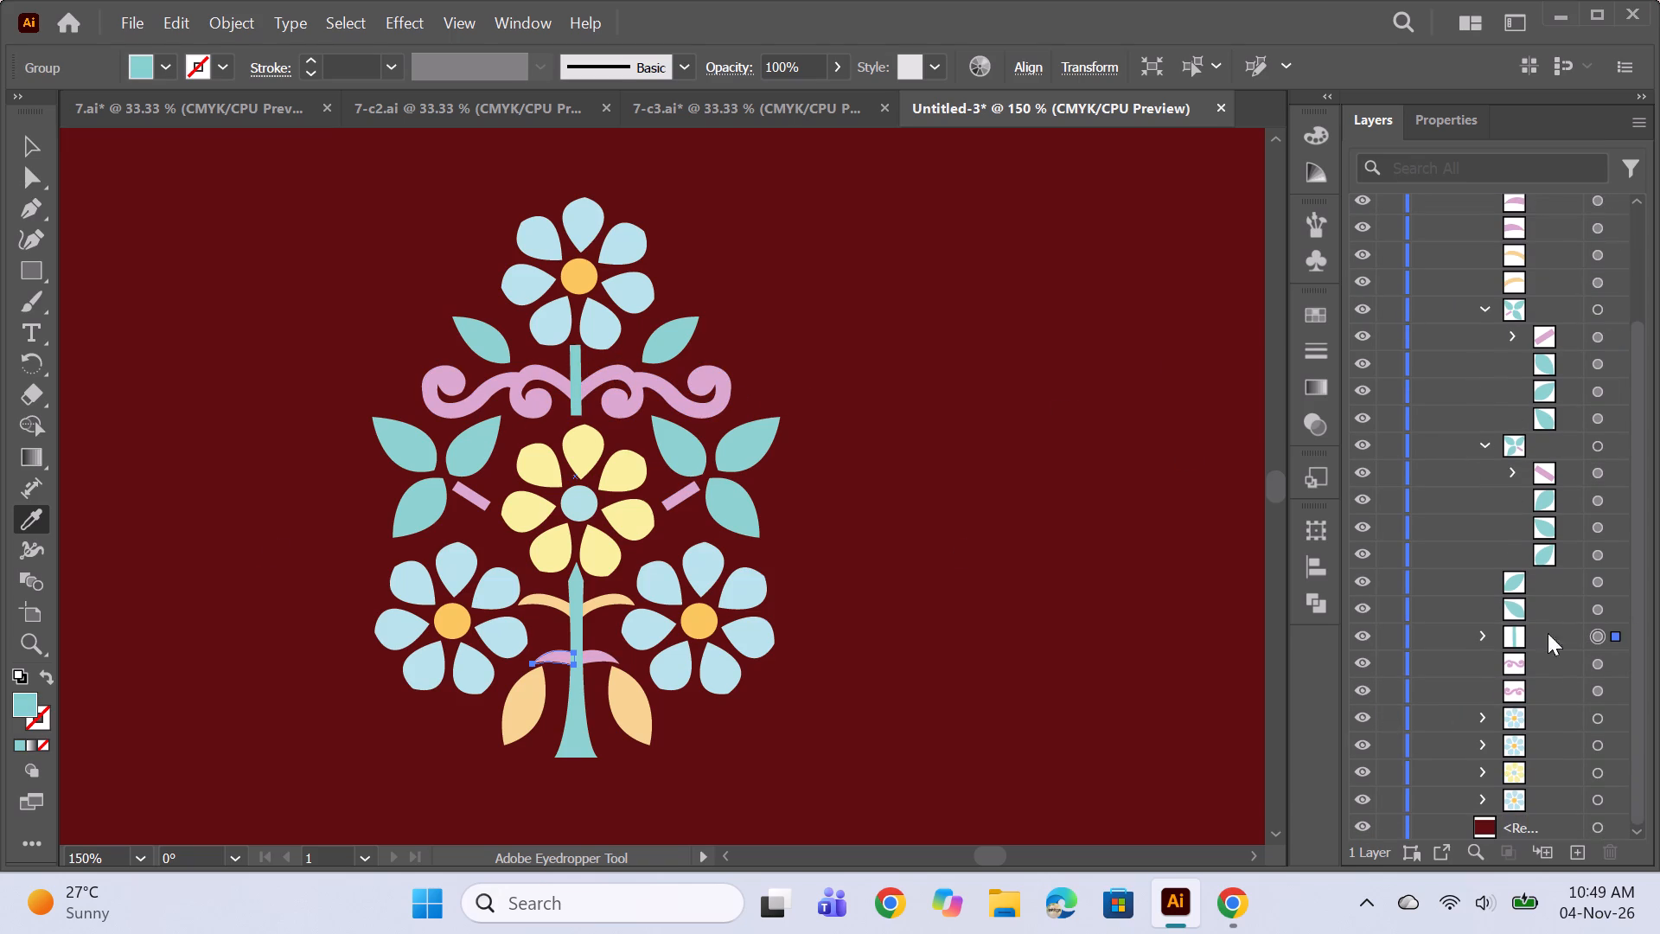
double_click(29, 705)
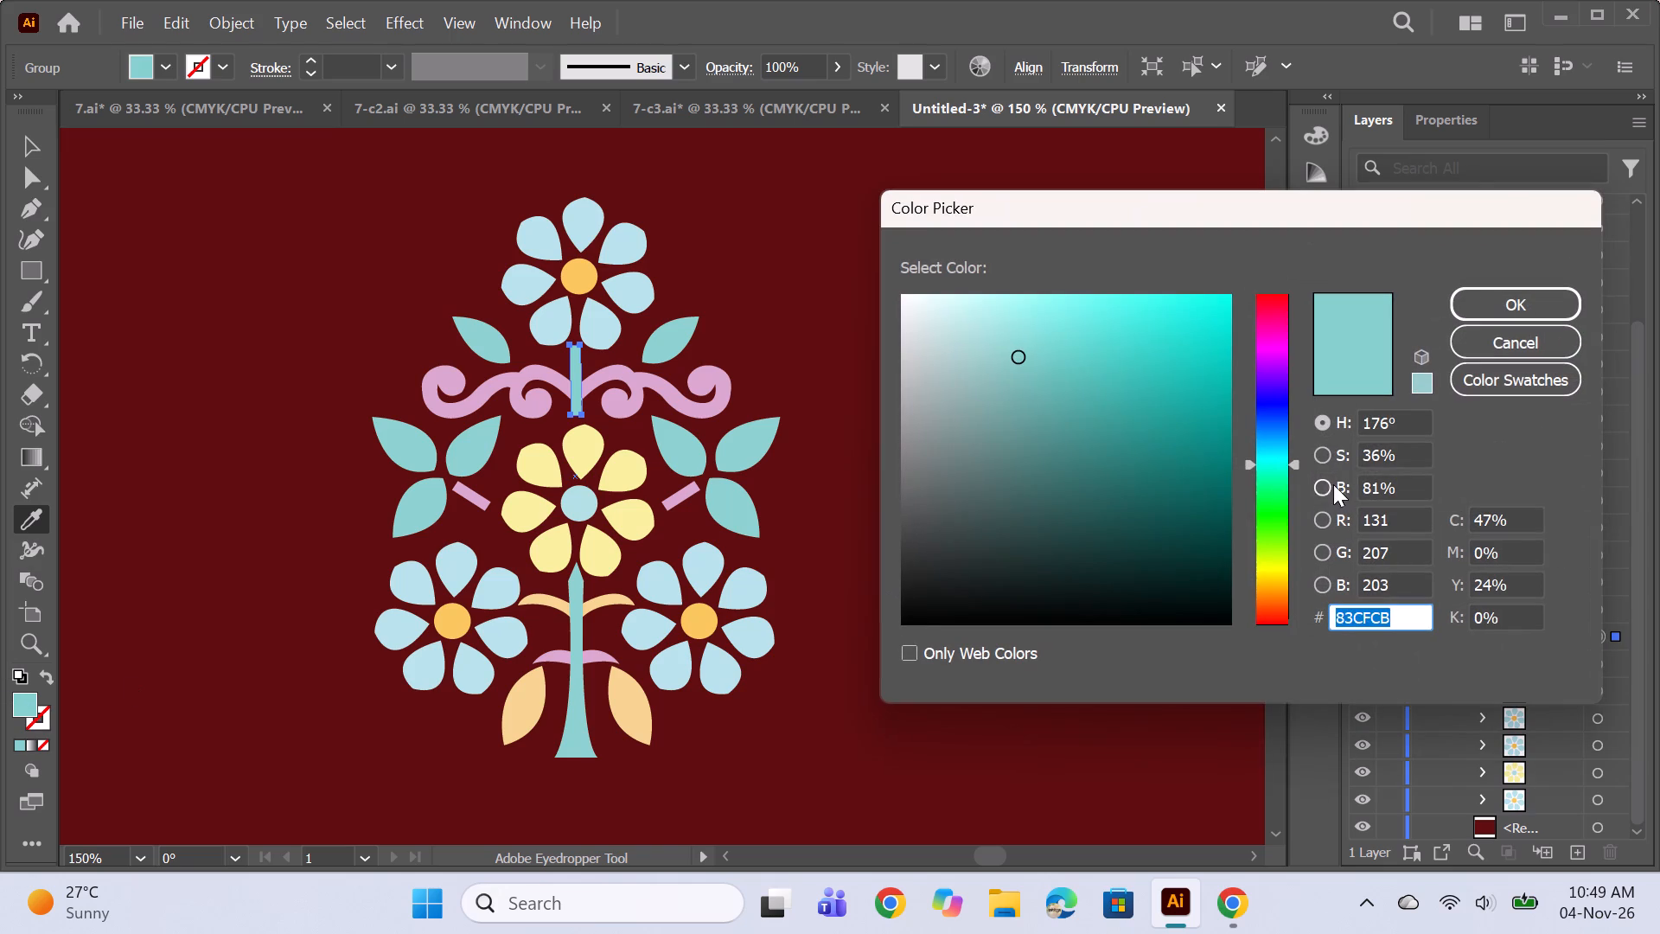
left_click(1266, 521)
left_click(1267, 522)
left_click(1008, 342)
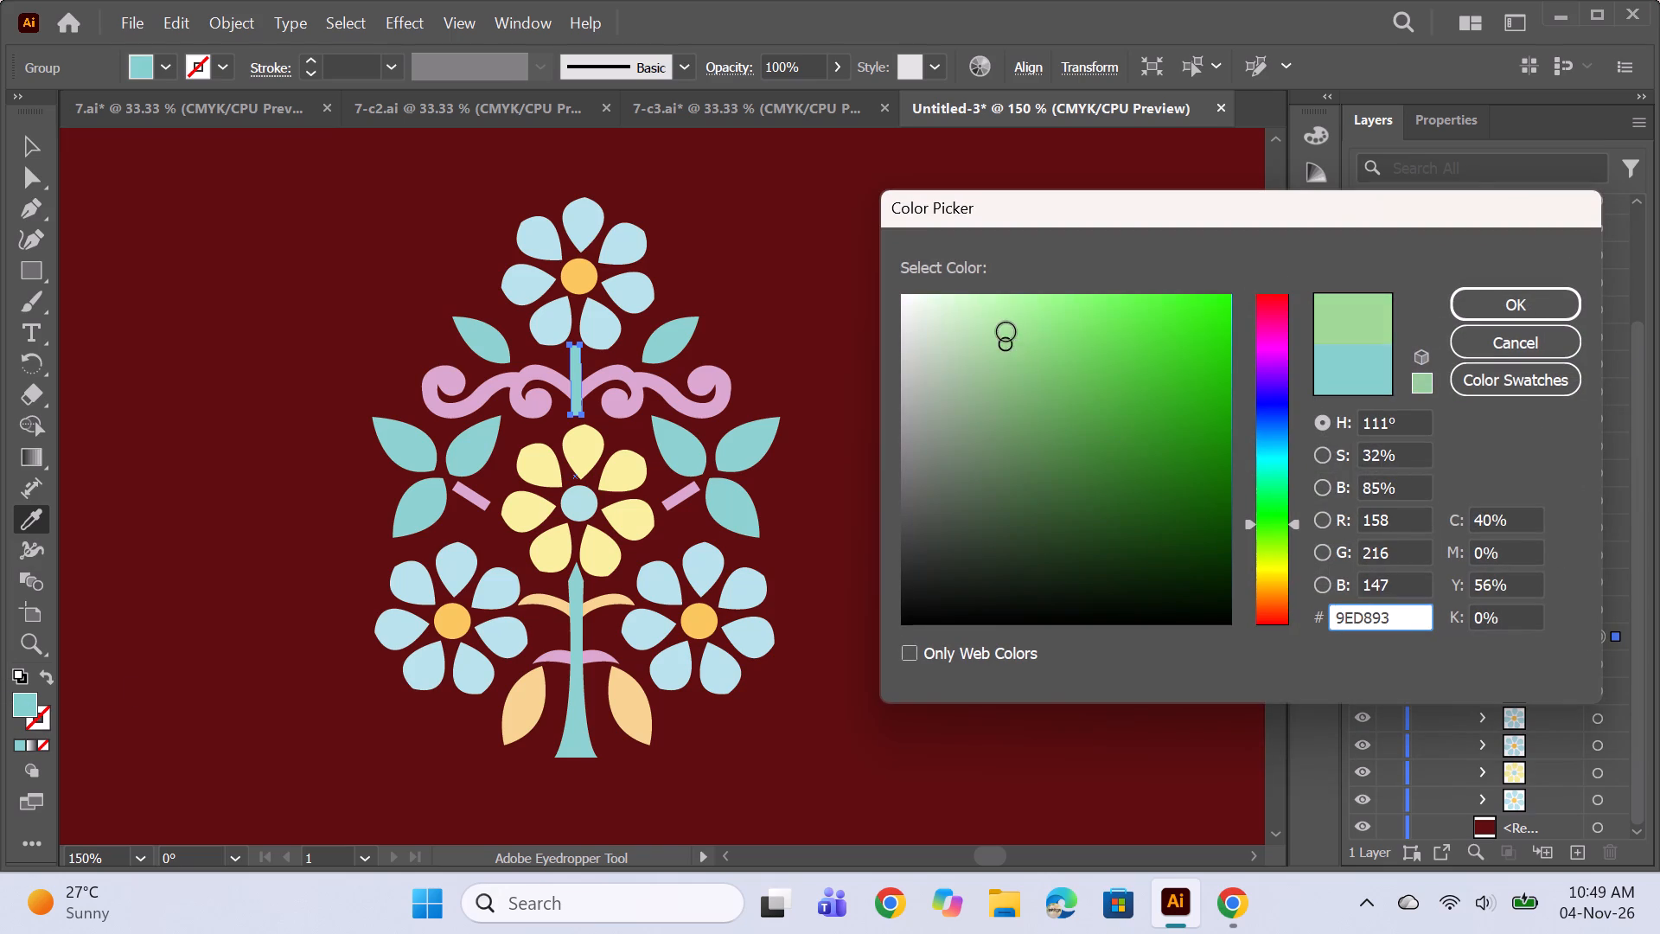
left_click(1006, 331)
left_click(1012, 327)
left_click_drag(1019, 329, 1027, 333)
left_click(1050, 336)
left_click(1045, 360)
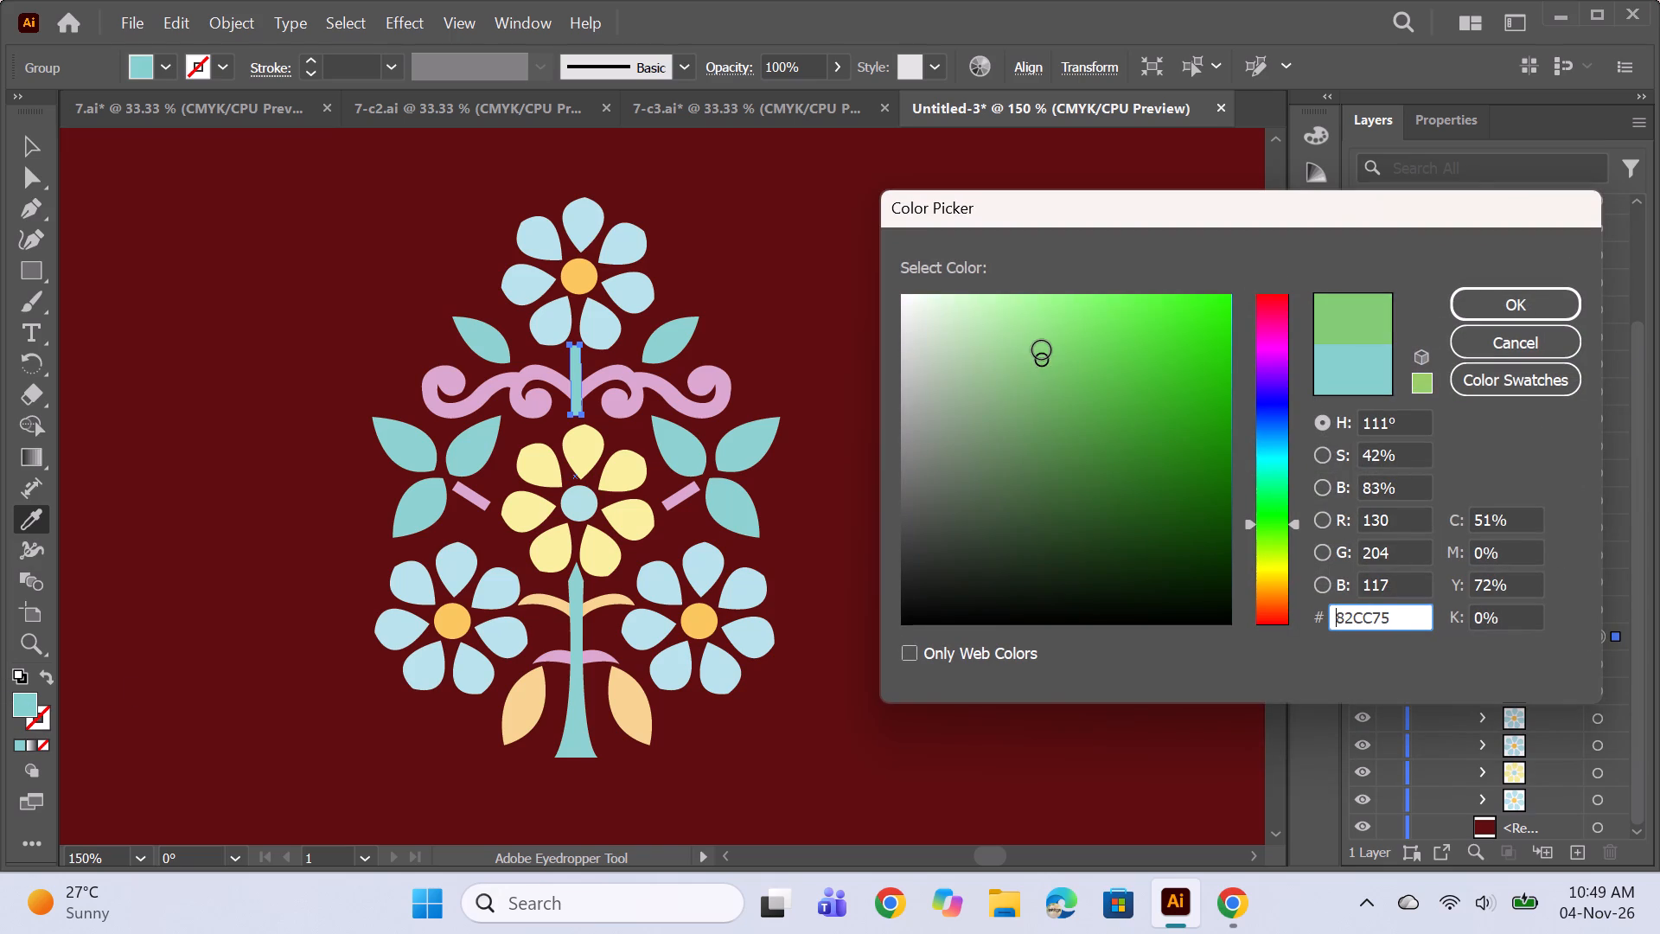
left_click(1042, 350)
left_click(1079, 358)
left_click_drag(1073, 343, 1063, 342)
left_click(1496, 291)
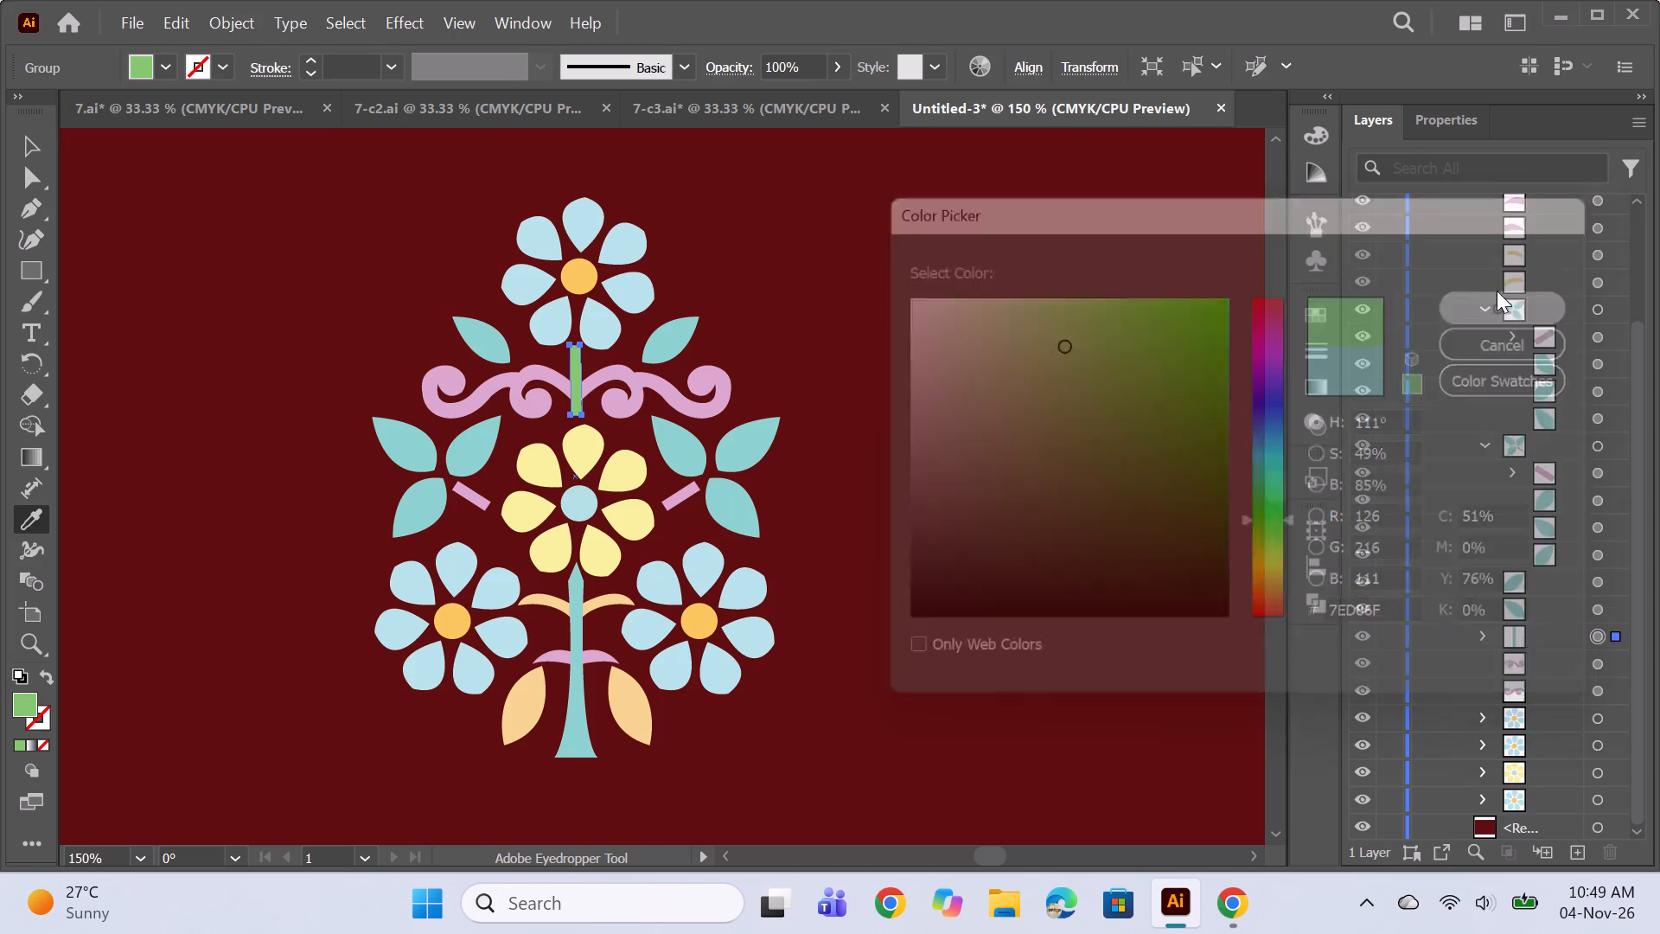
Copy the top stem's green fill to the two teal leaves beneath the top flower.
left_click(1600, 469)
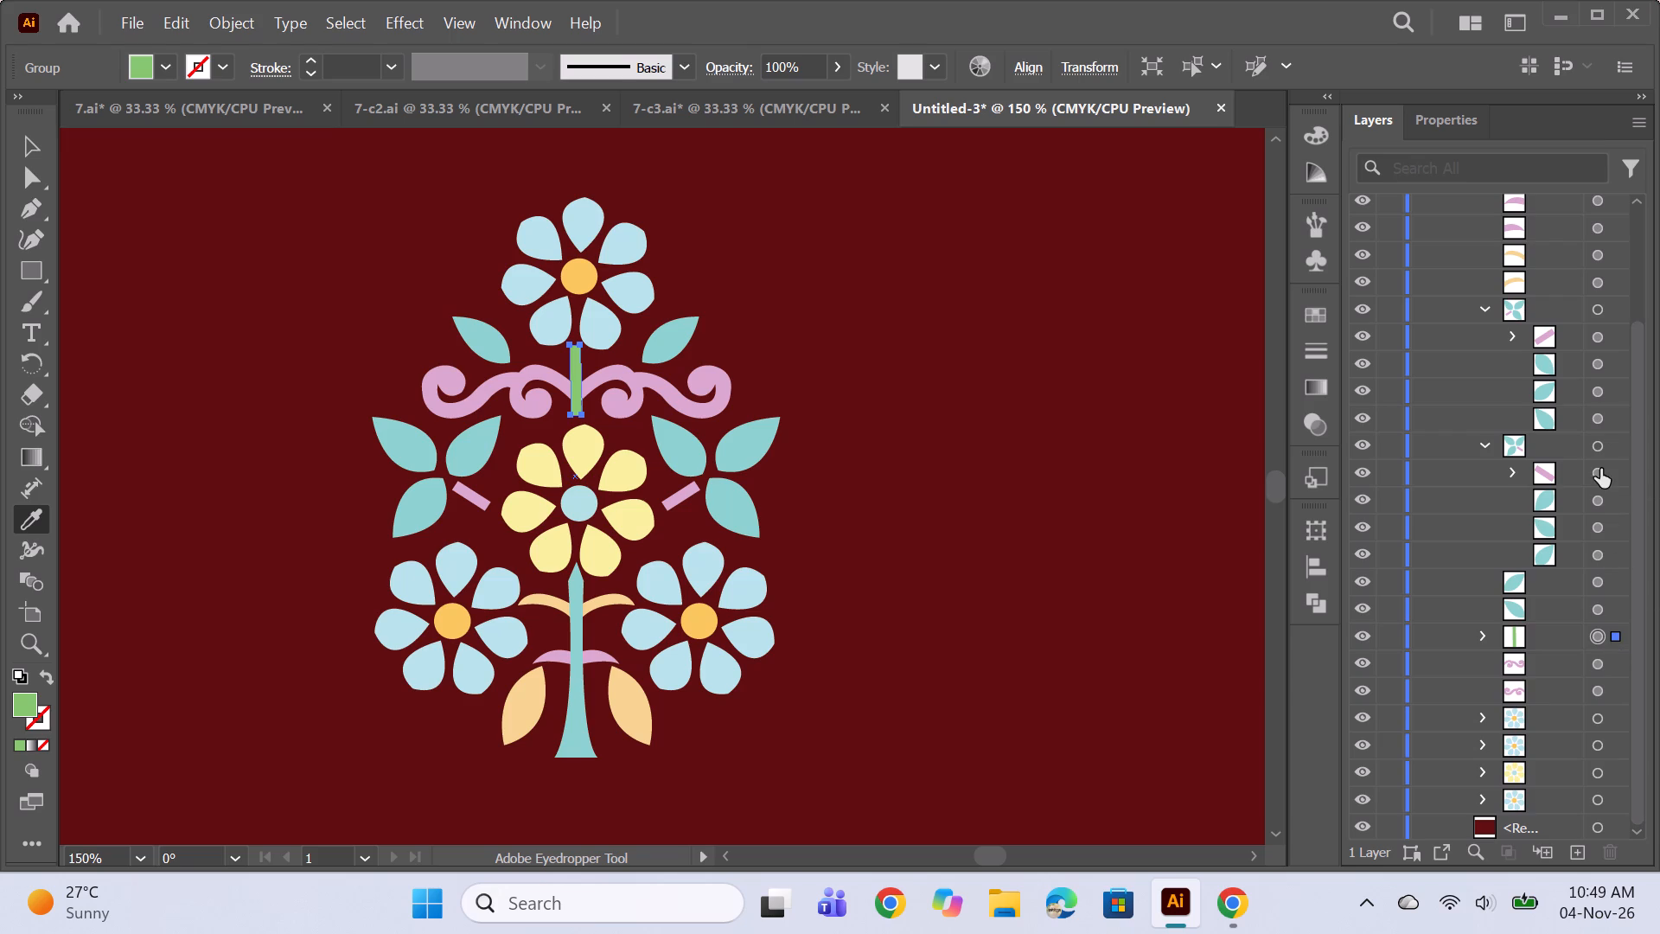
left_click(1591, 610)
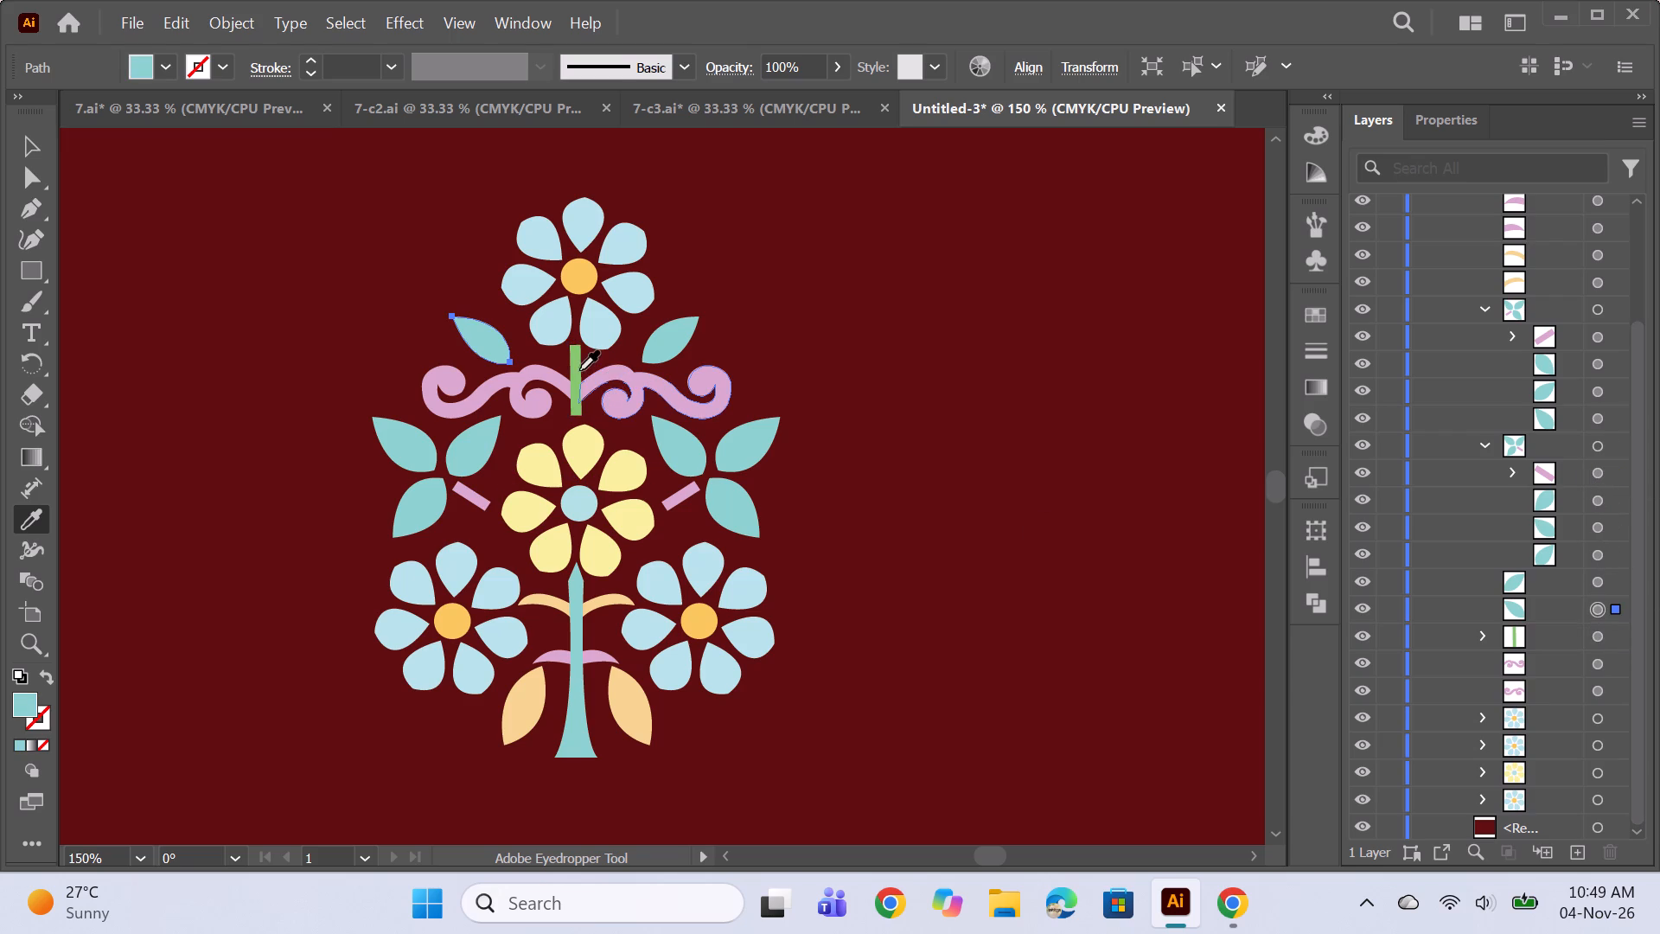
left_click(570, 361)
left_click(1599, 581)
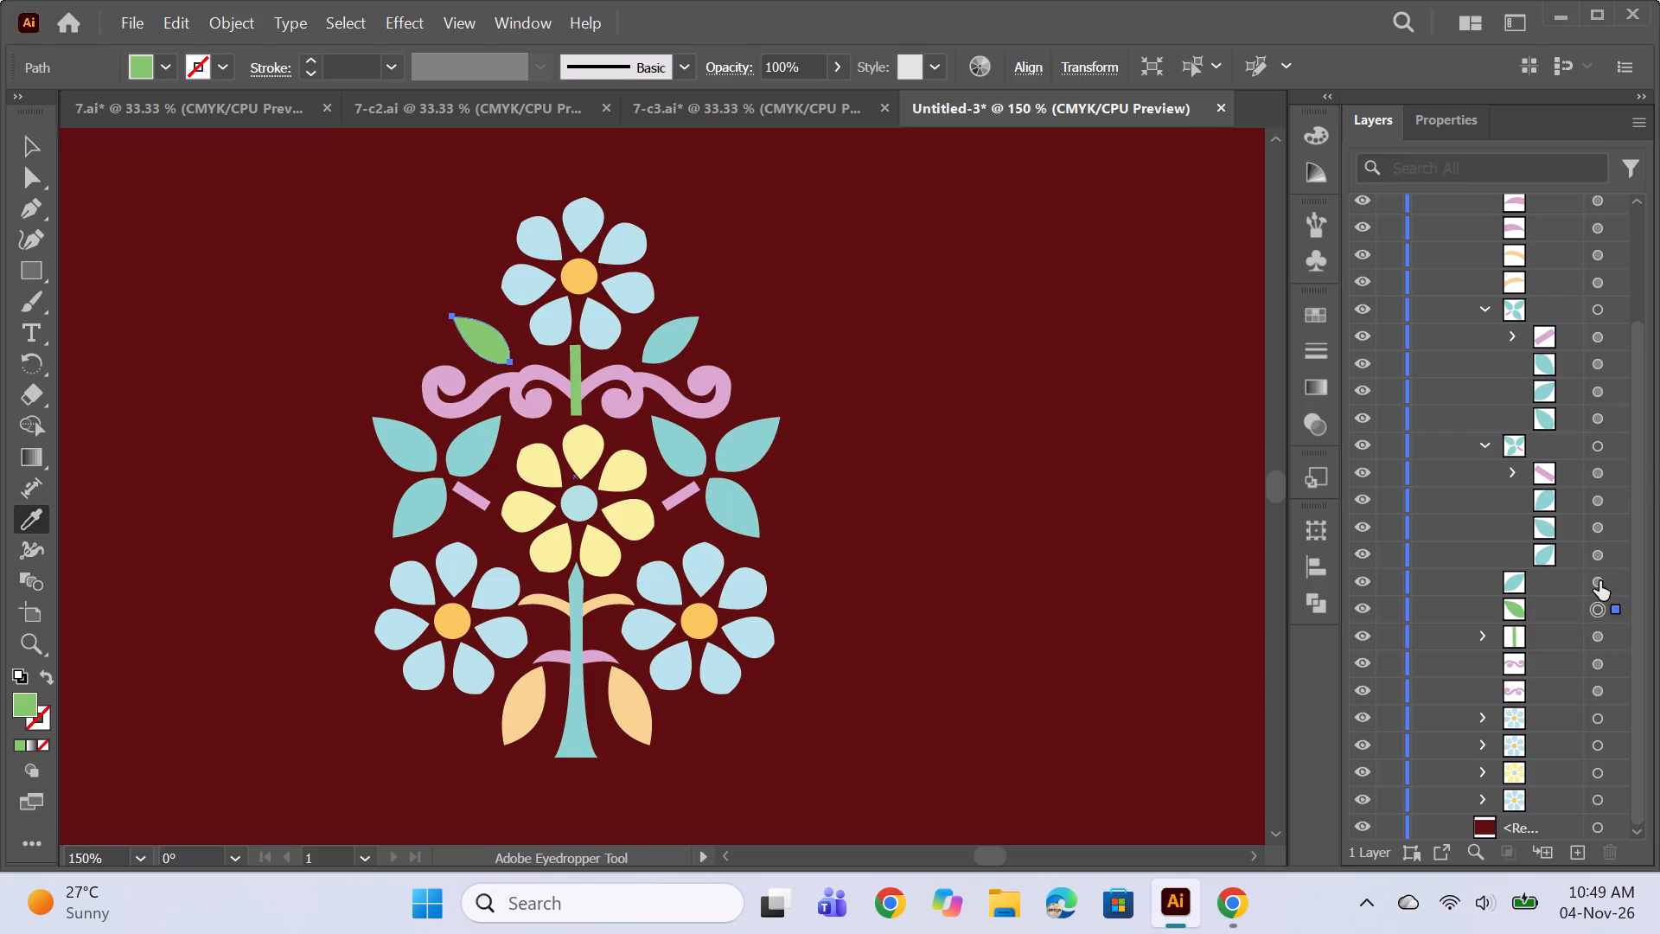
left_click(574, 364)
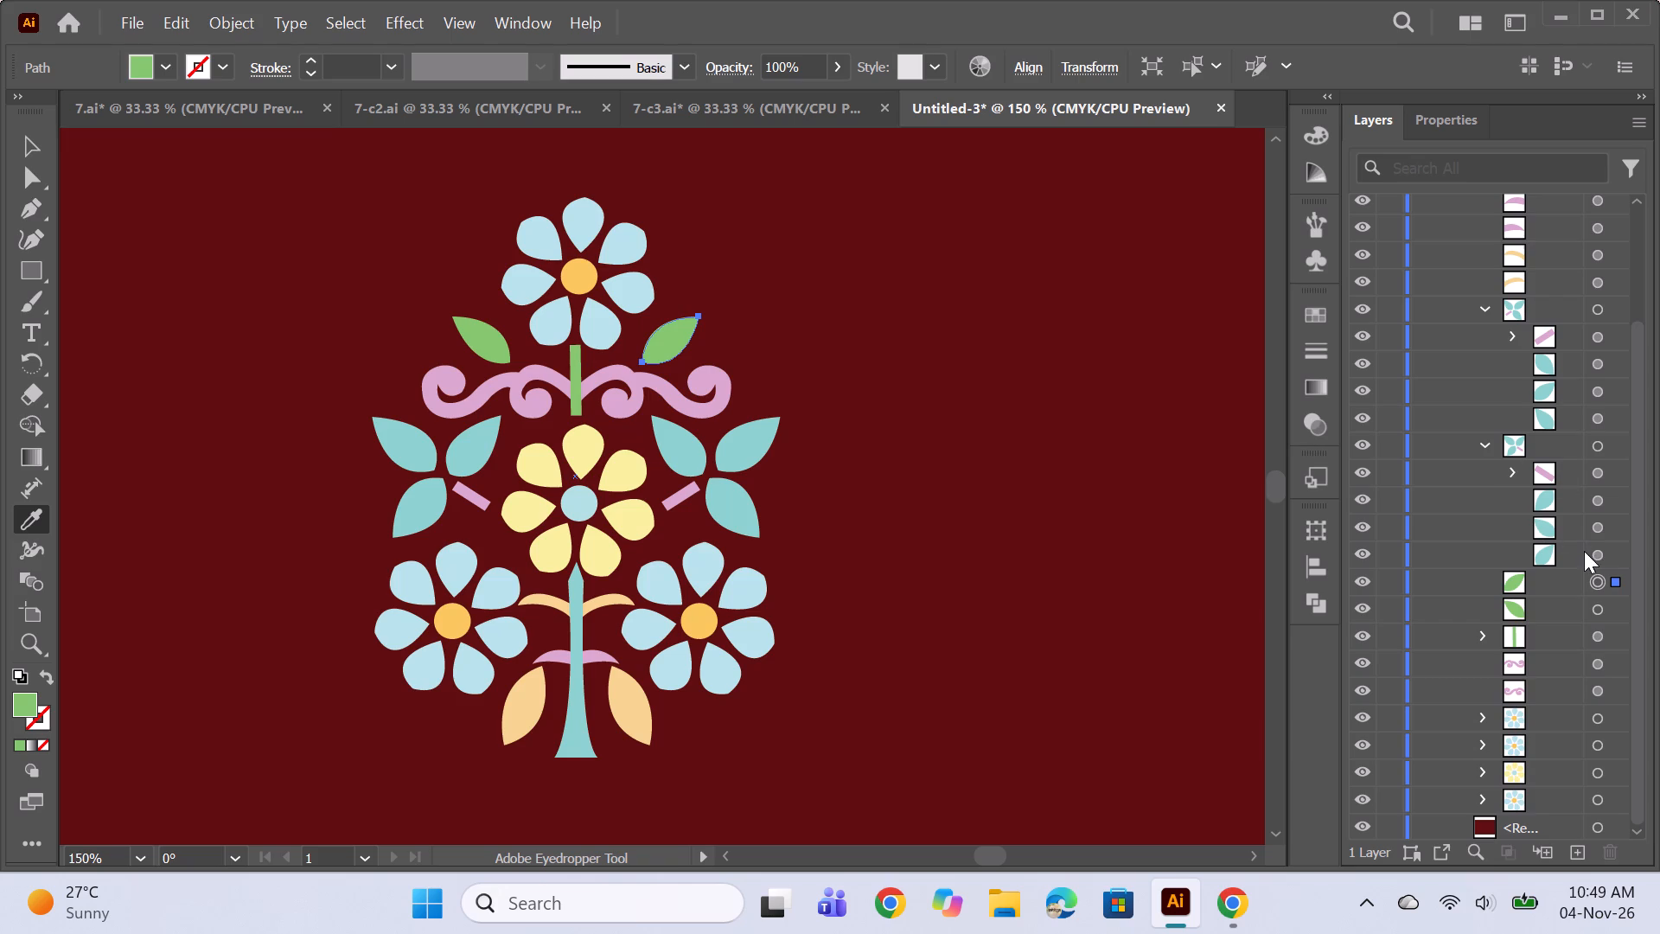
Copy the green fill to the three teal leaves left of the middle flower and collapse their layer group.
left_click(1599, 553)
left_click(690, 330)
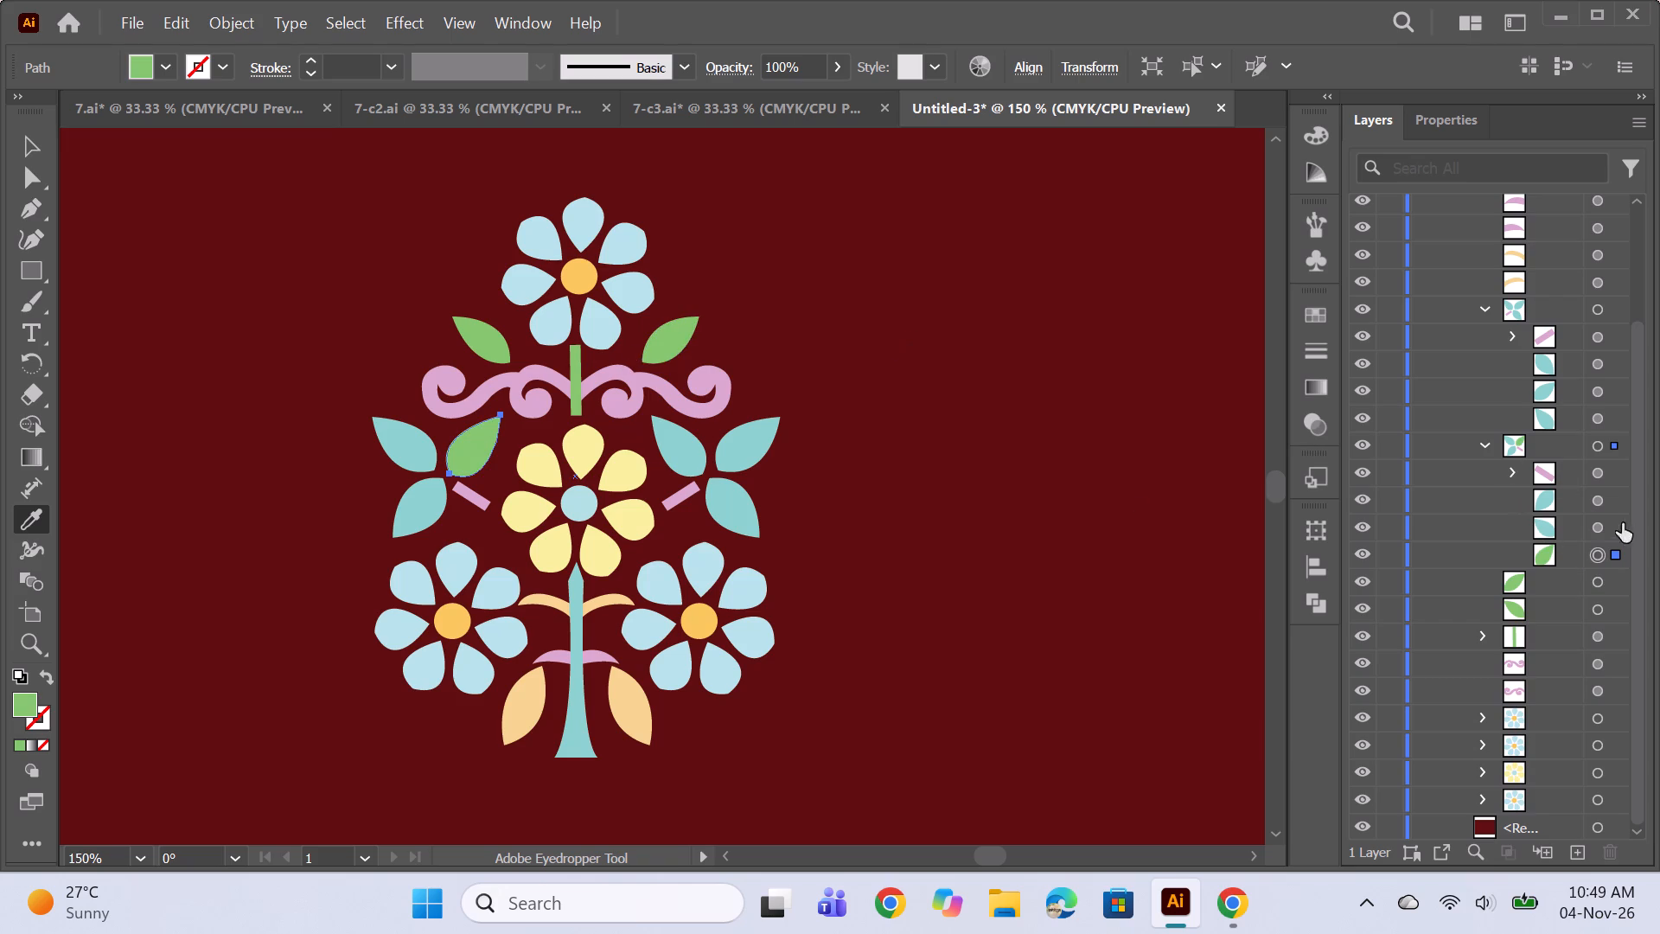
left_click_drag(1593, 532, 1573, 532)
left_click(675, 339)
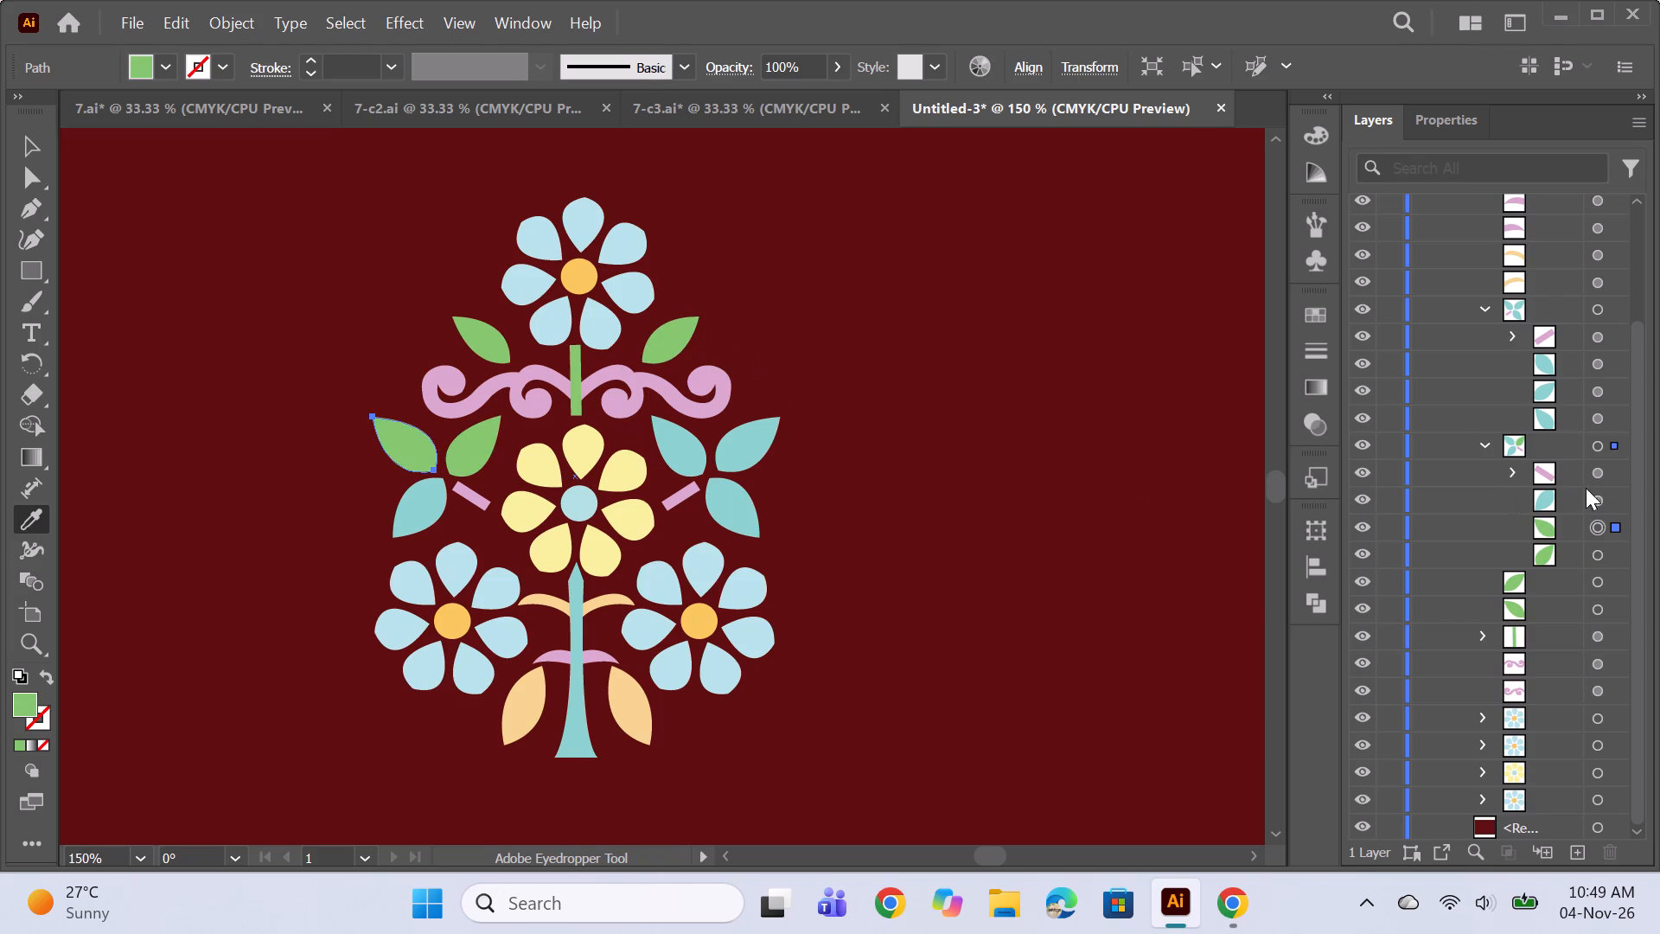
left_click(1599, 495)
left_click(677, 349)
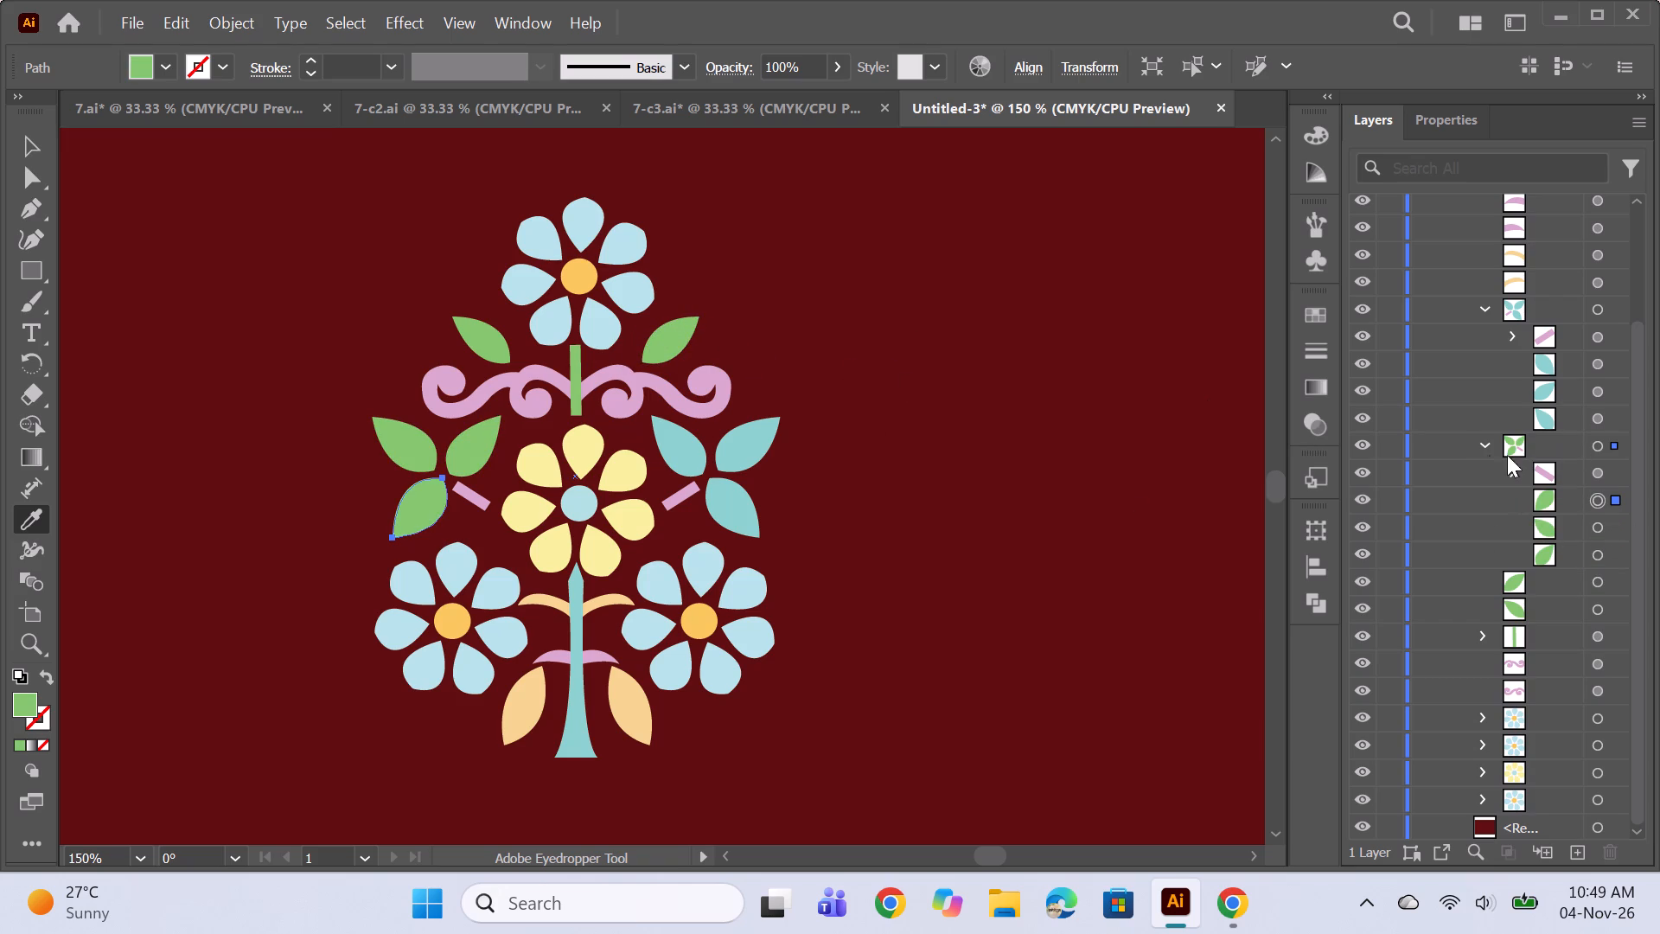
left_click(1482, 445)
Copy the green fill to the three teal leaves right of the middle flower and collapse their layer group.
left_click(1594, 525)
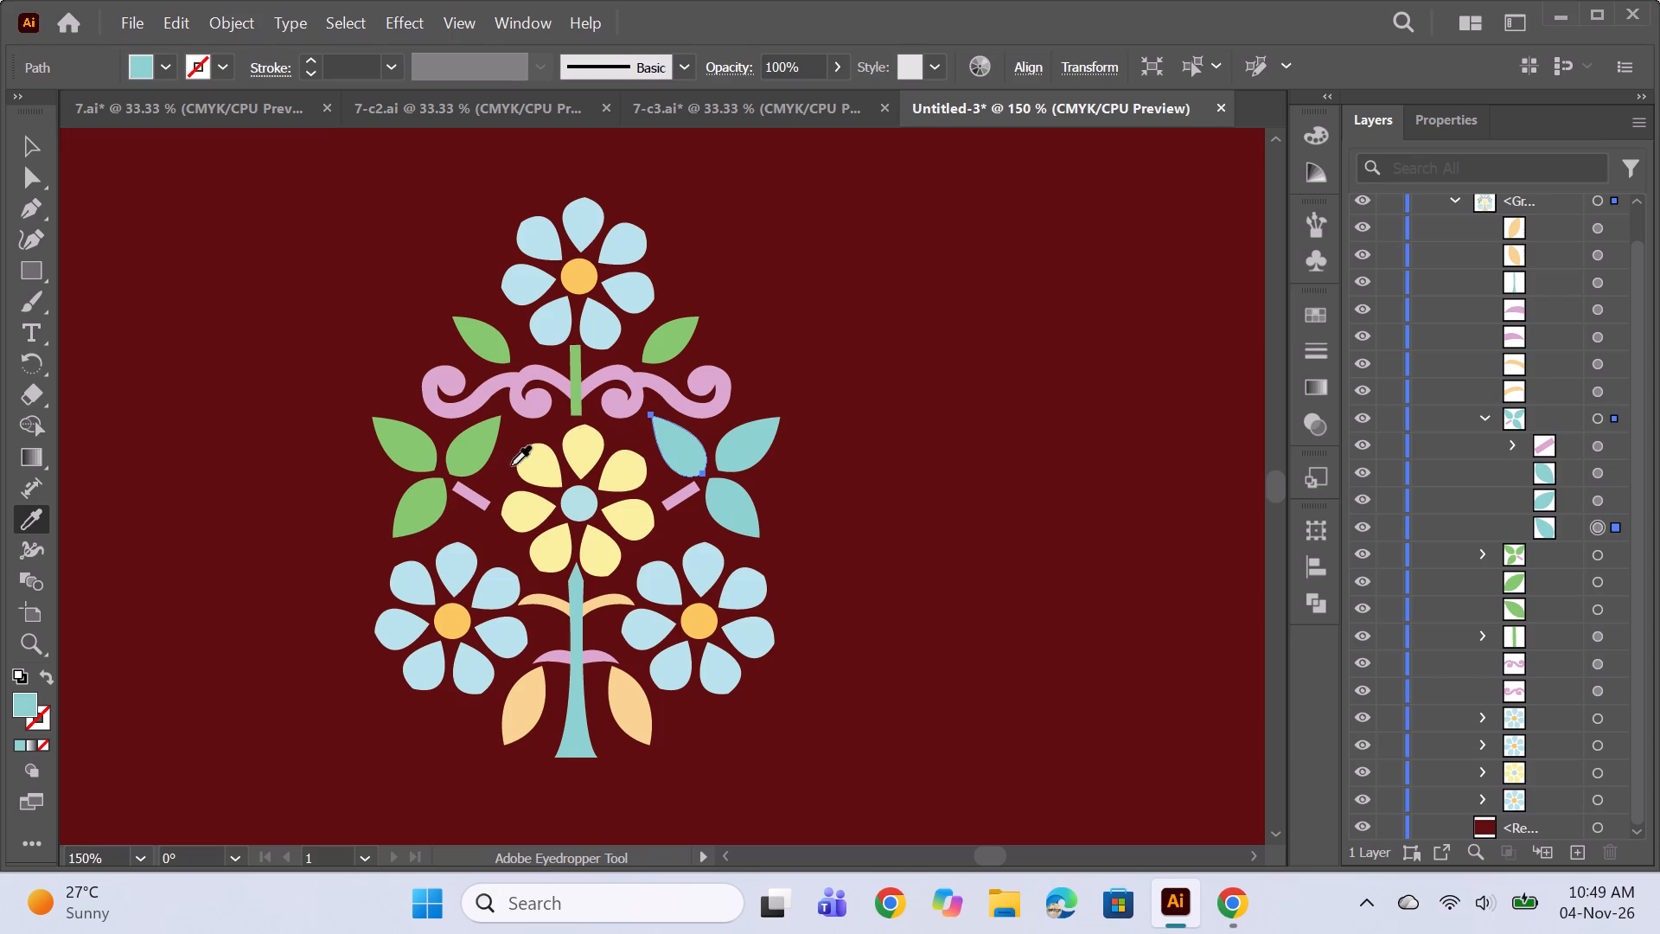
left_click(463, 441)
left_click(1593, 496)
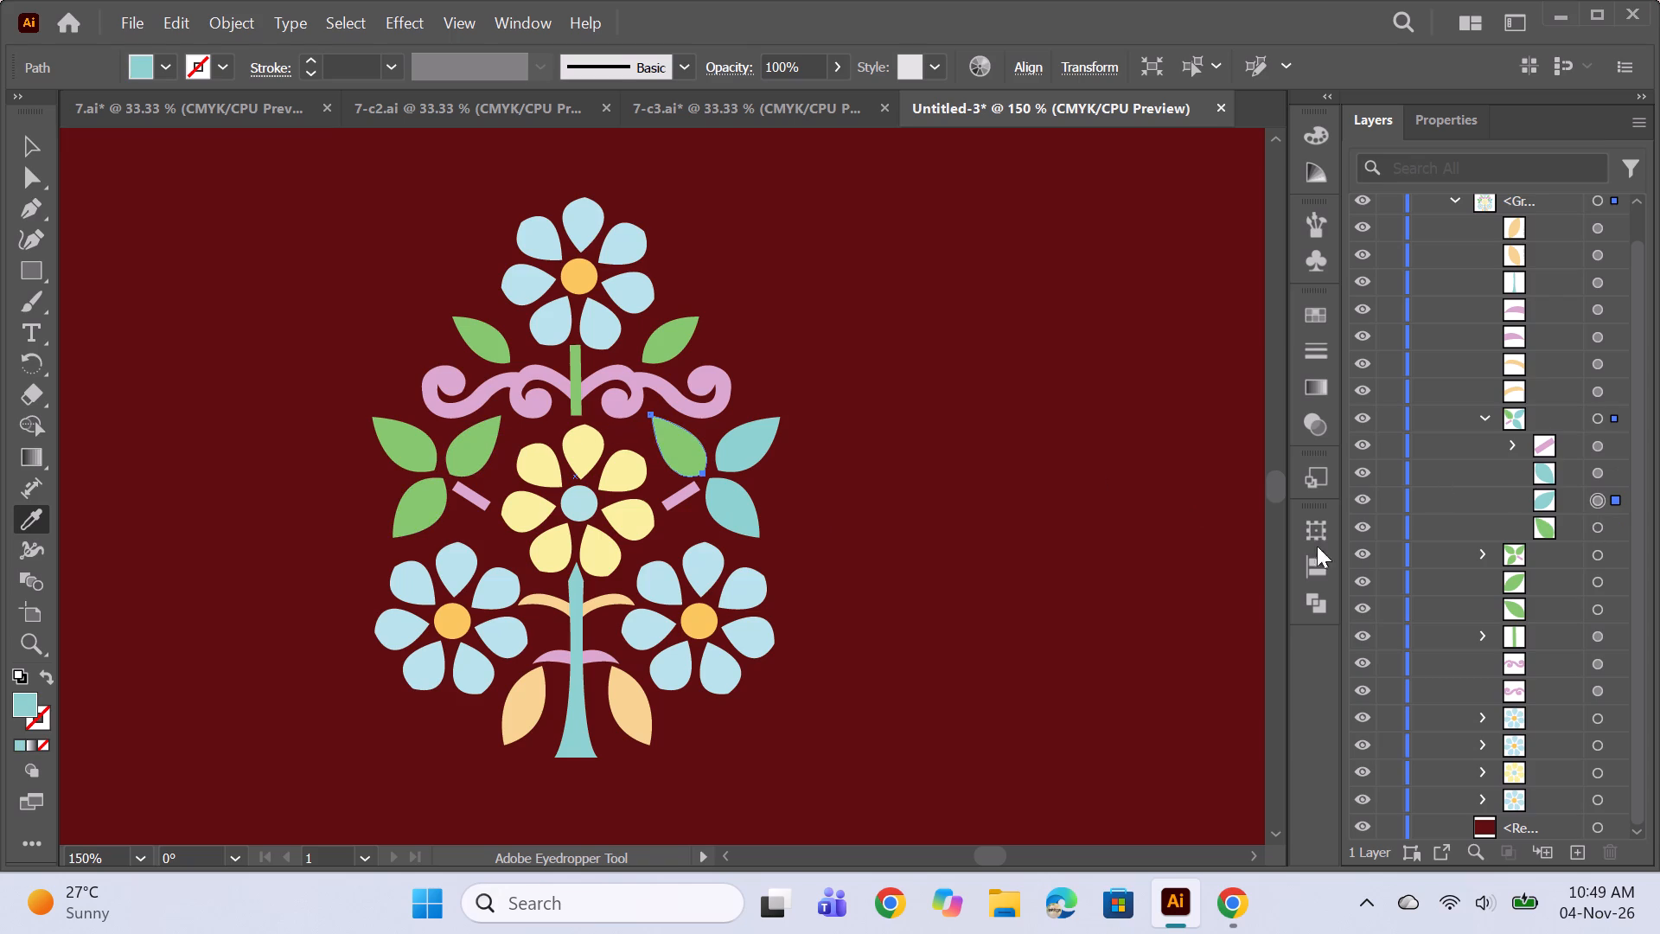
left_click(409, 506)
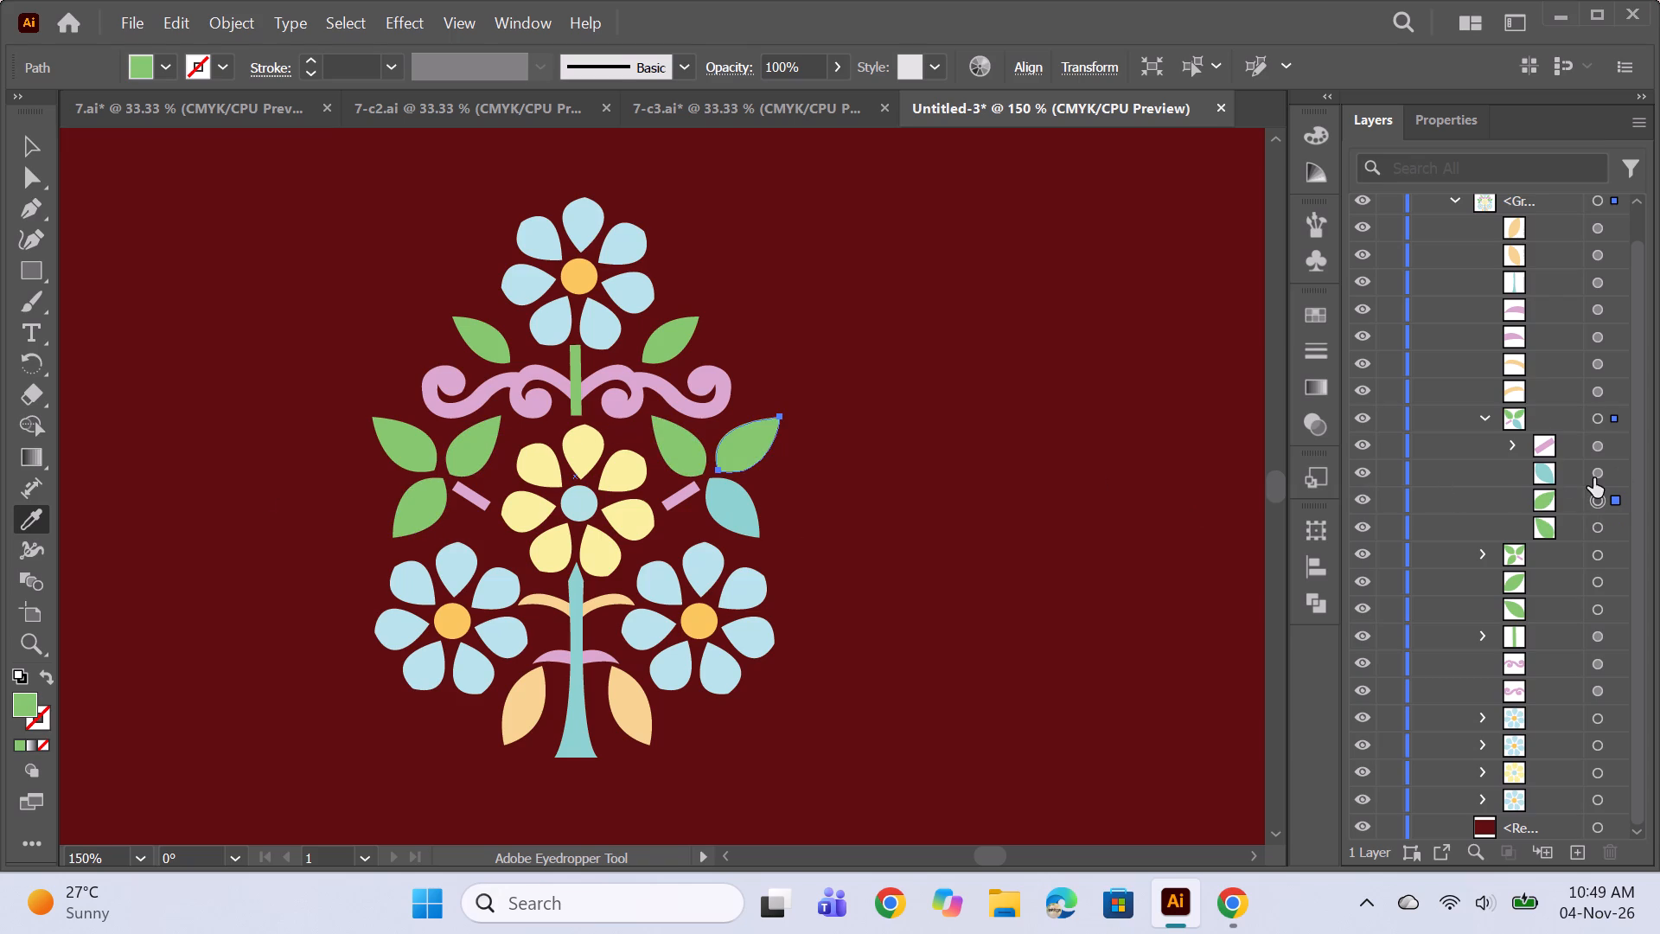
left_click(1593, 477)
left_click(413, 463)
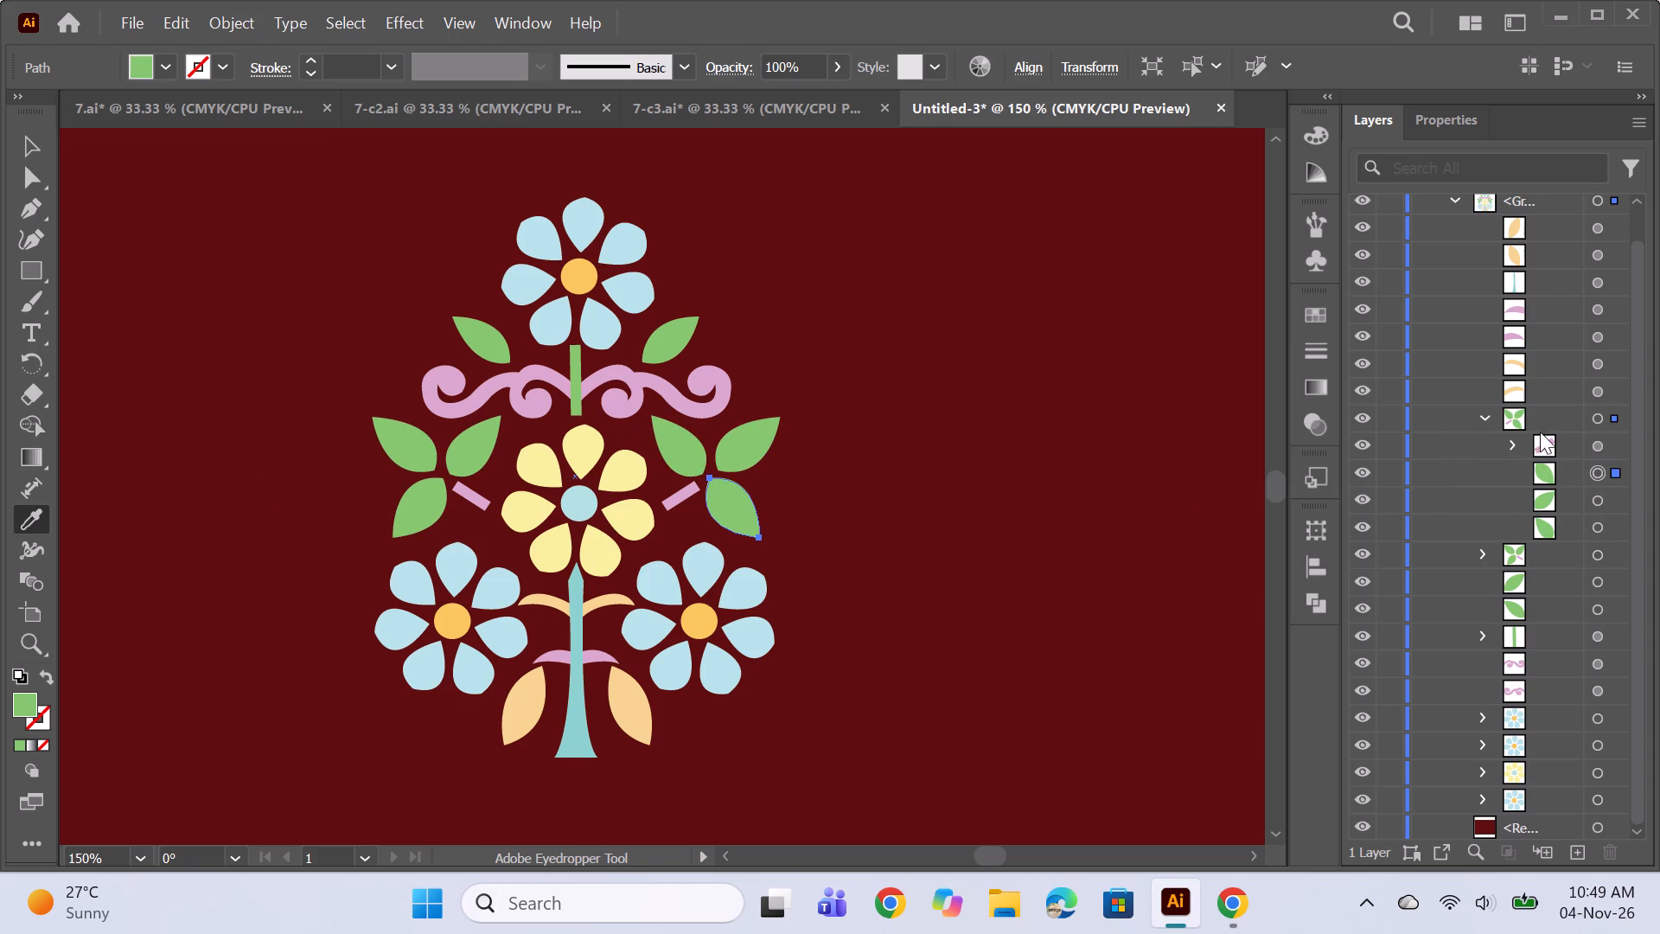
left_click(1491, 419)
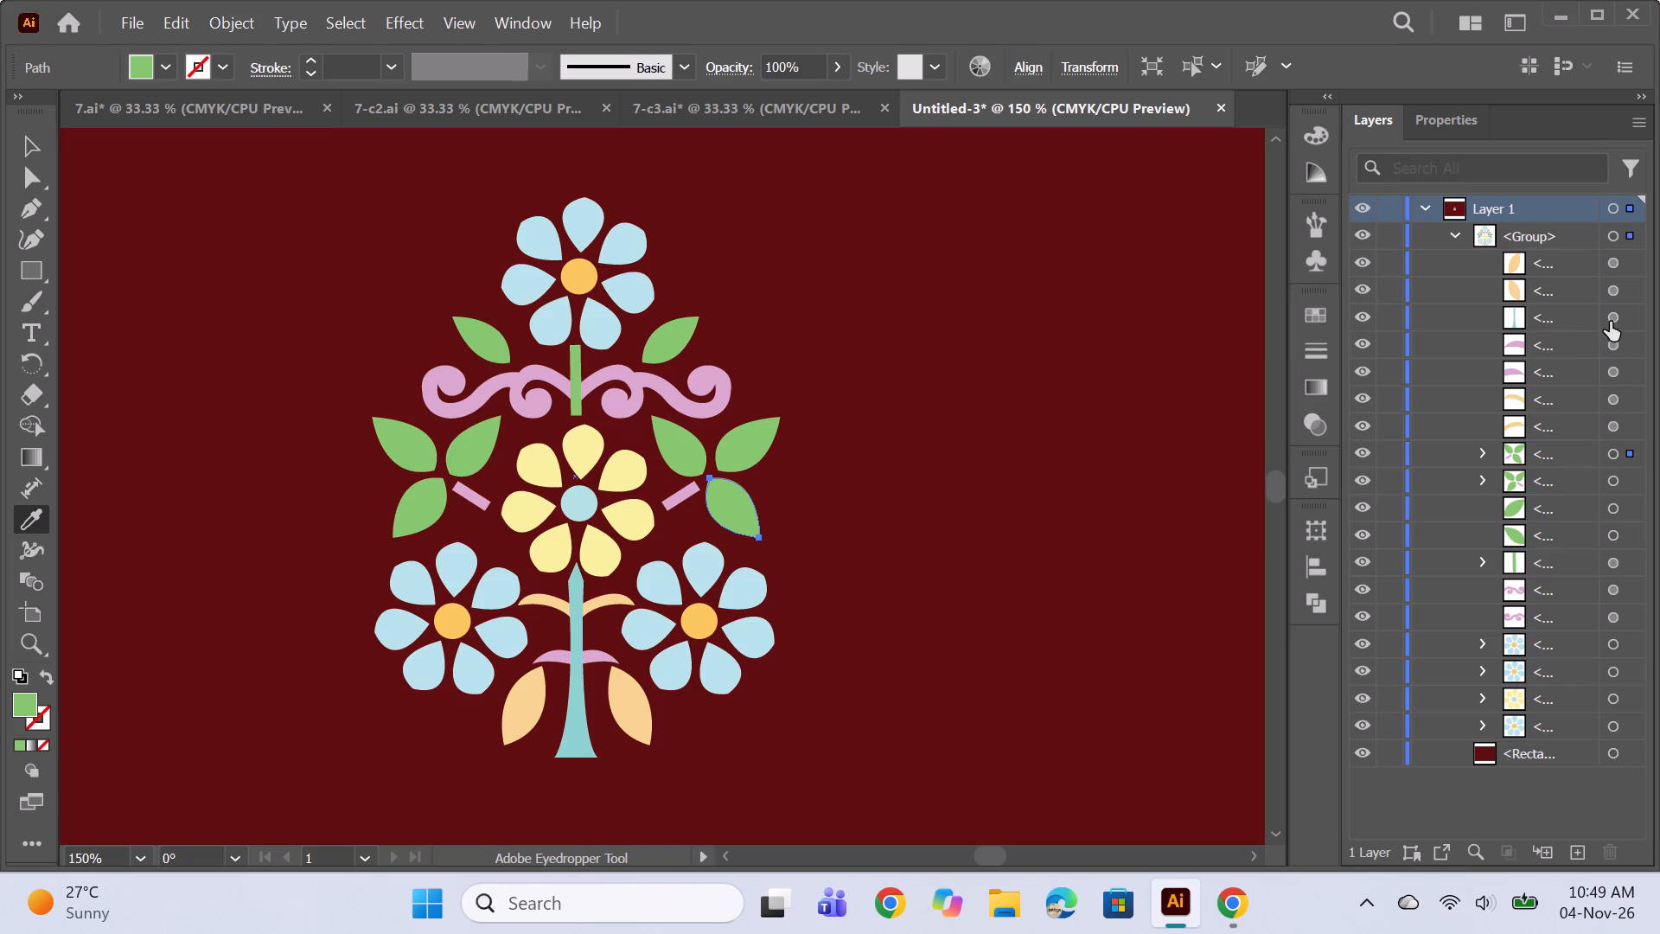
Copy the leaves' green fill to the long teal trunk.
left_click_drag(1623, 318, 1613, 318)
left_click(746, 454)
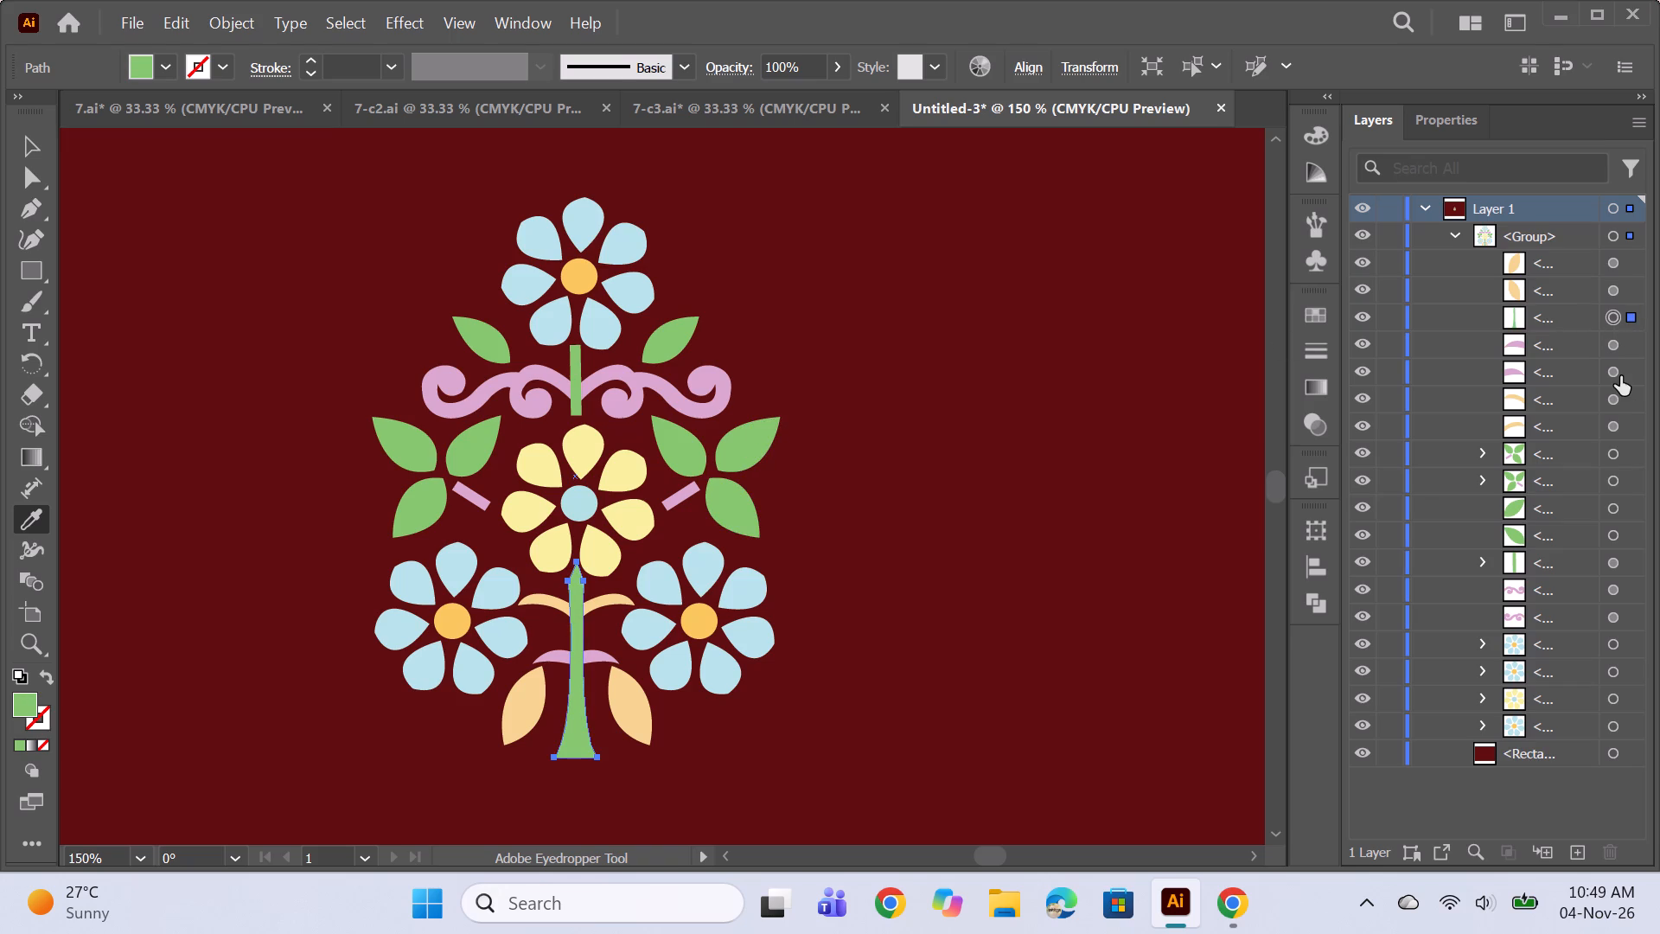
Fill the right upper curved leaf on the trunk with pink F96992.
left_click(1606, 423)
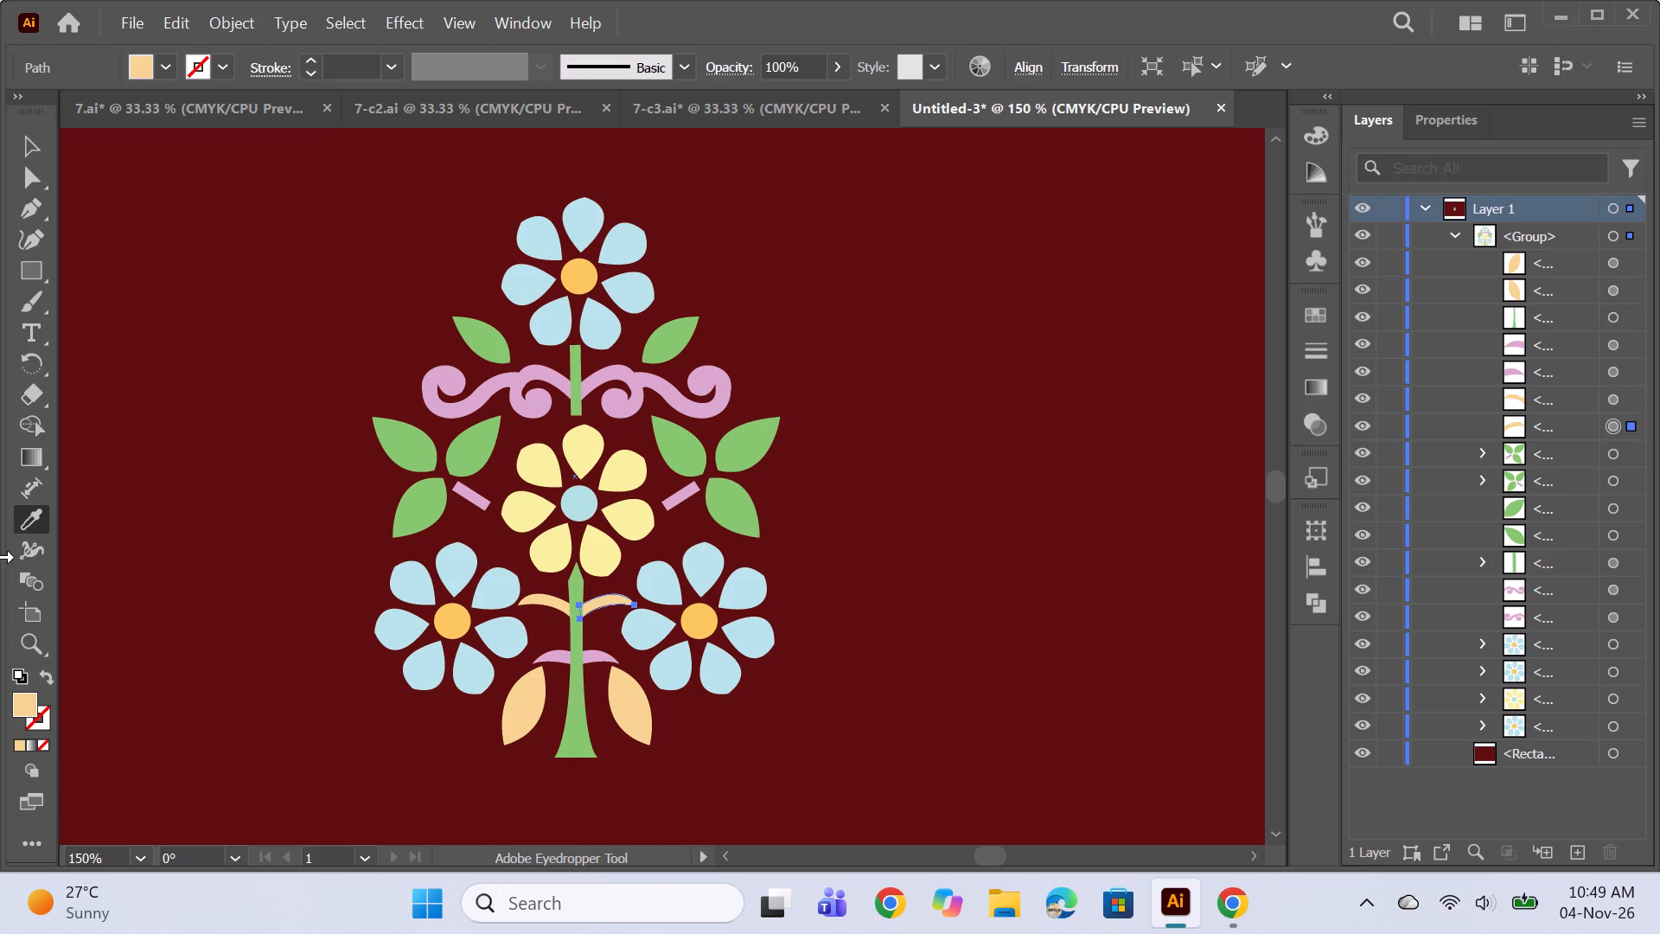
double_click(25, 706)
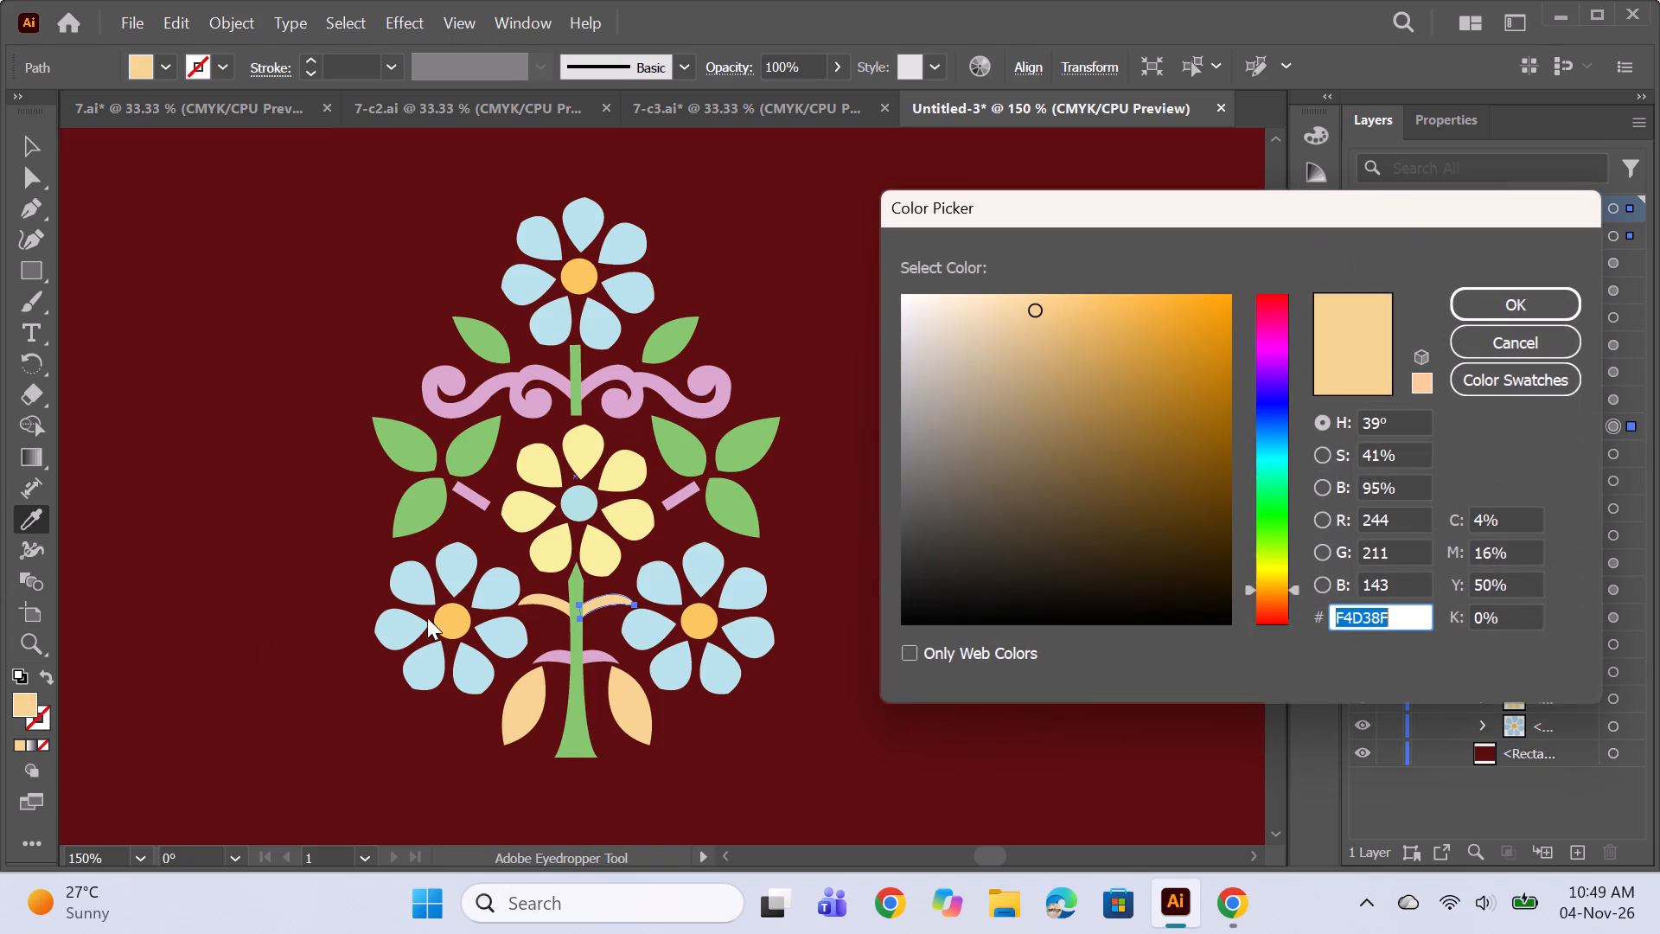
left_click(1271, 329)
left_click(1271, 318)
left_click(1020, 297)
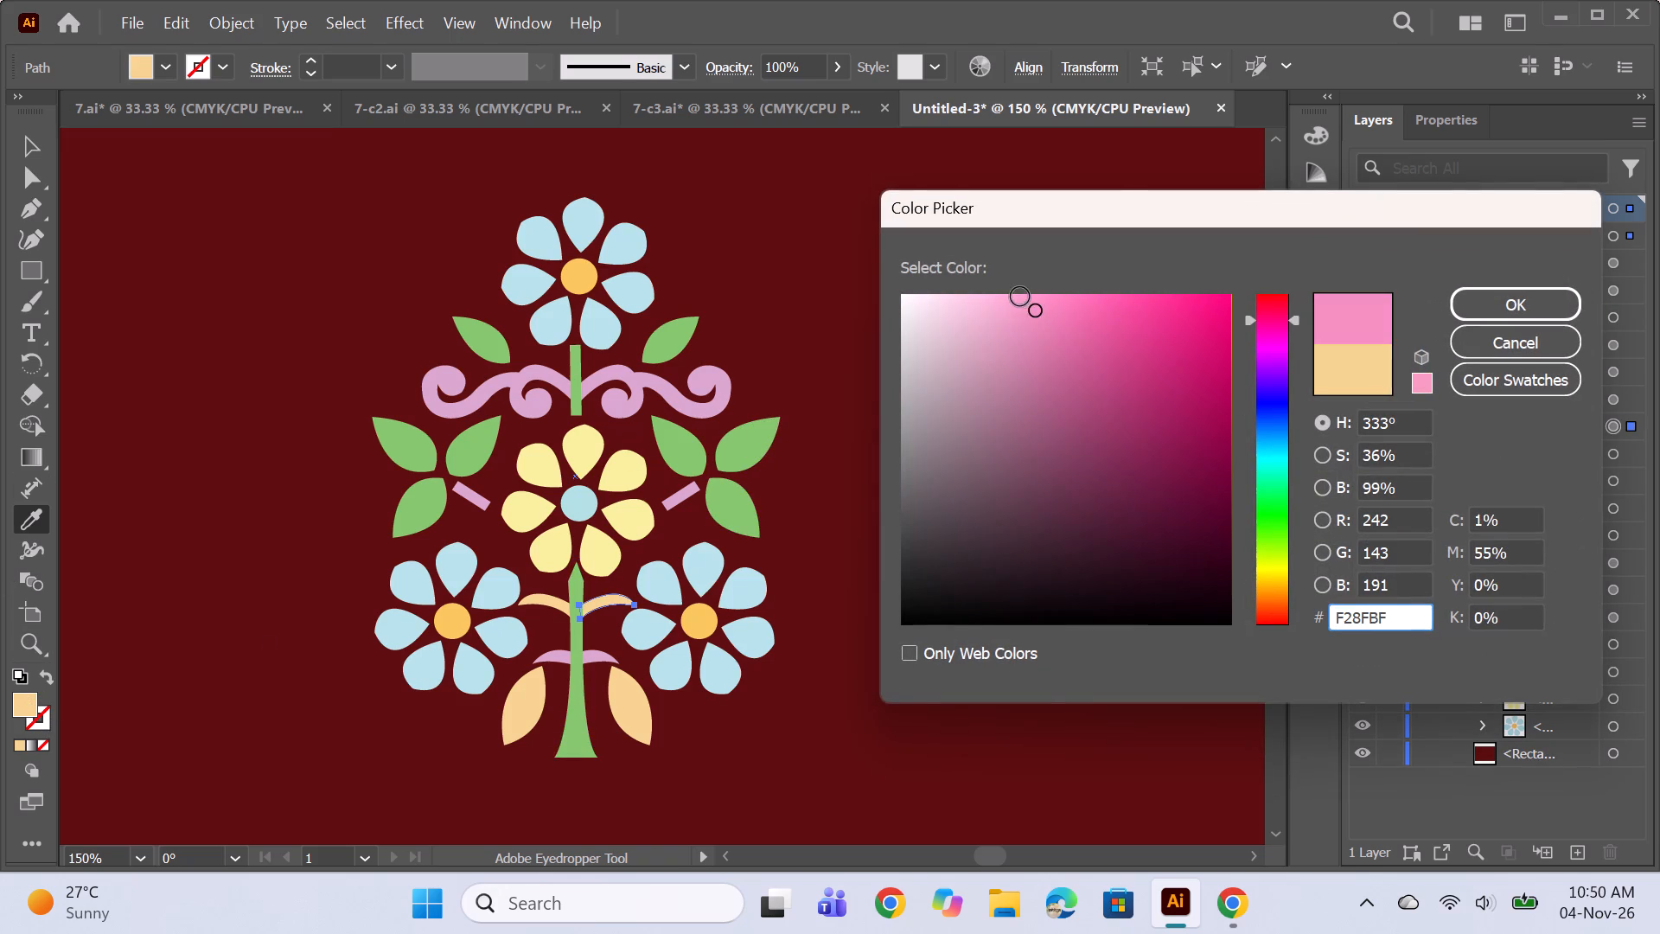
left_click(1043, 297)
left_click(1273, 314)
left_click(1067, 293)
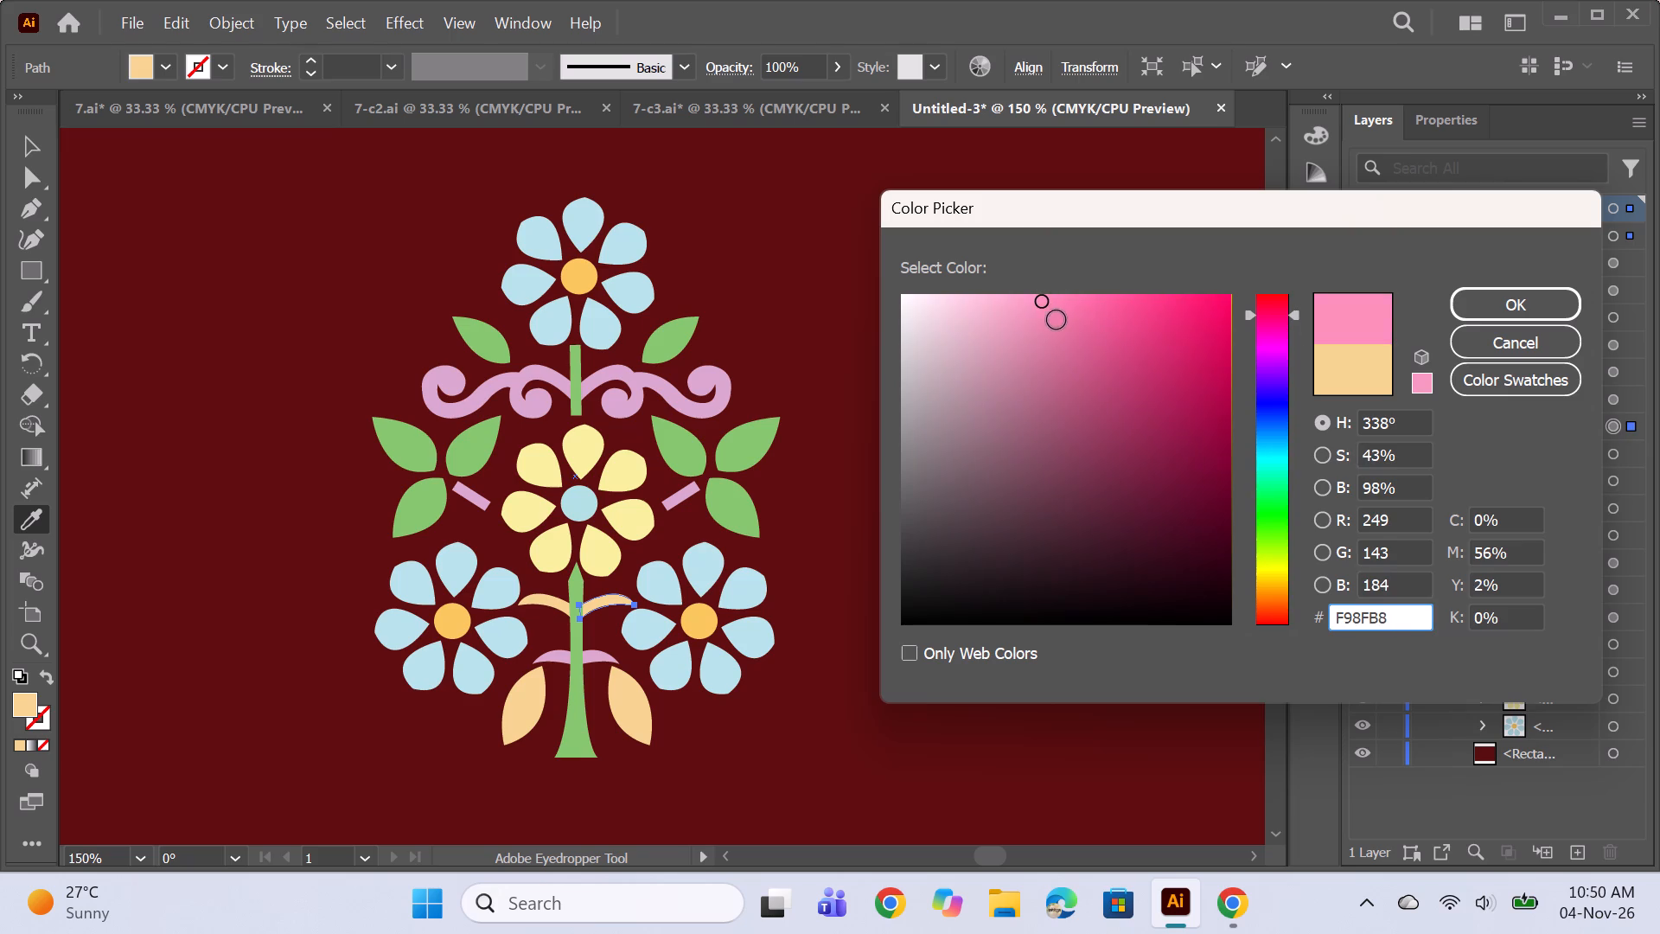
left_click(1057, 321)
left_click(1061, 326)
left_click(1093, 316)
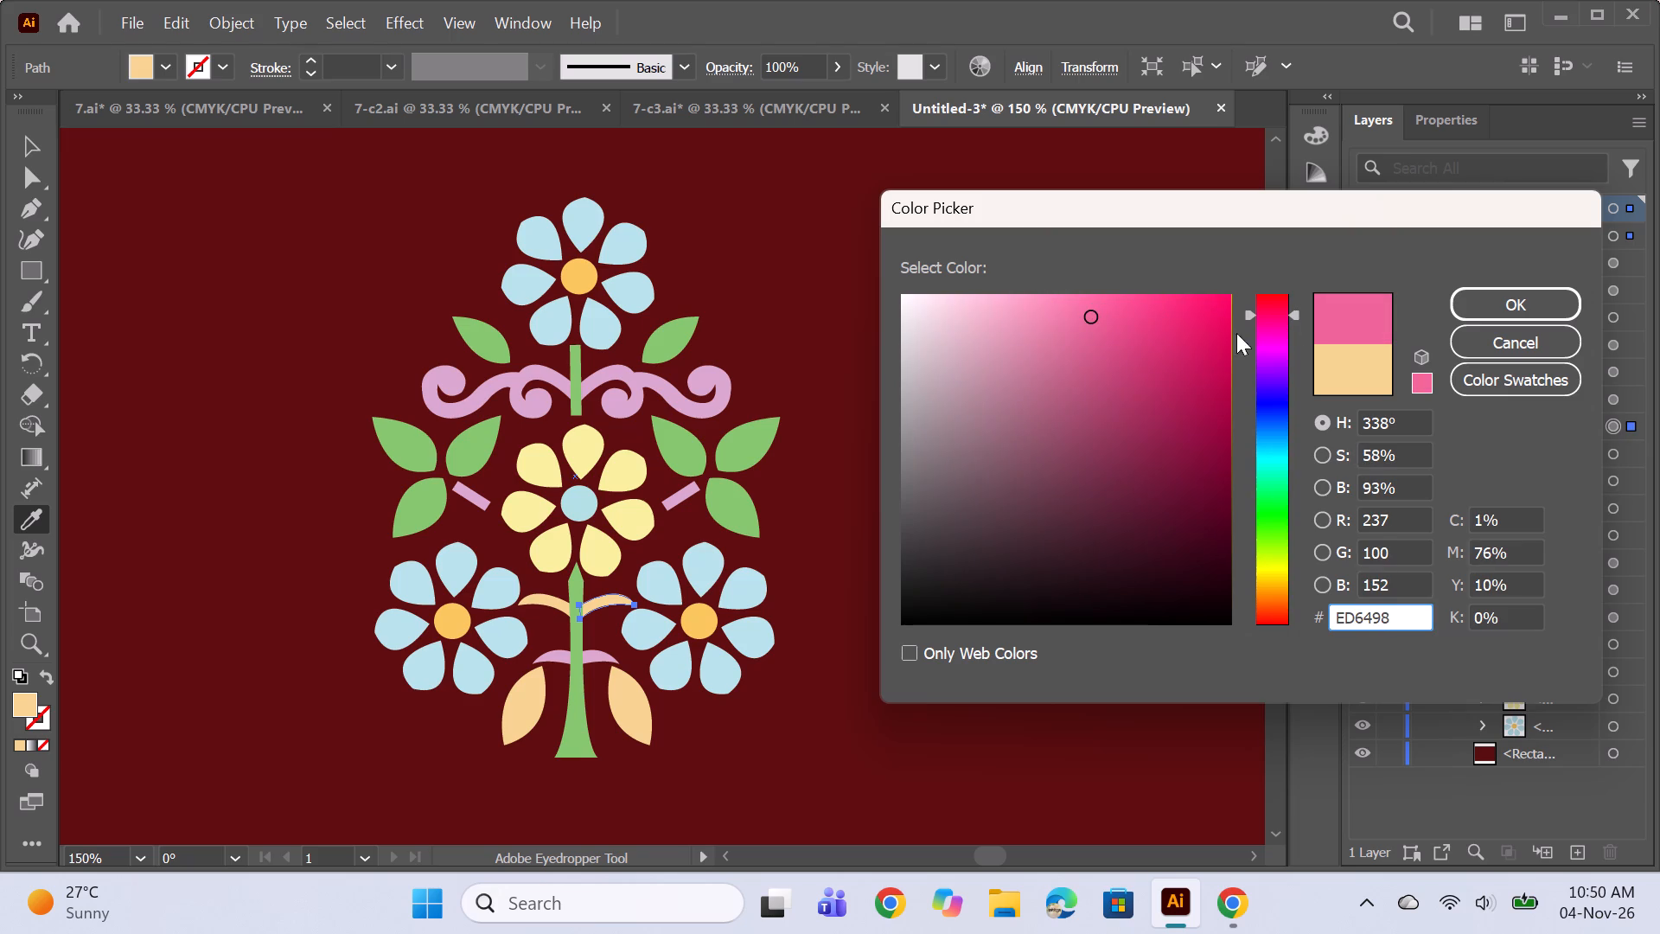
left_click(1280, 308)
left_click(1108, 301)
left_click(1095, 301)
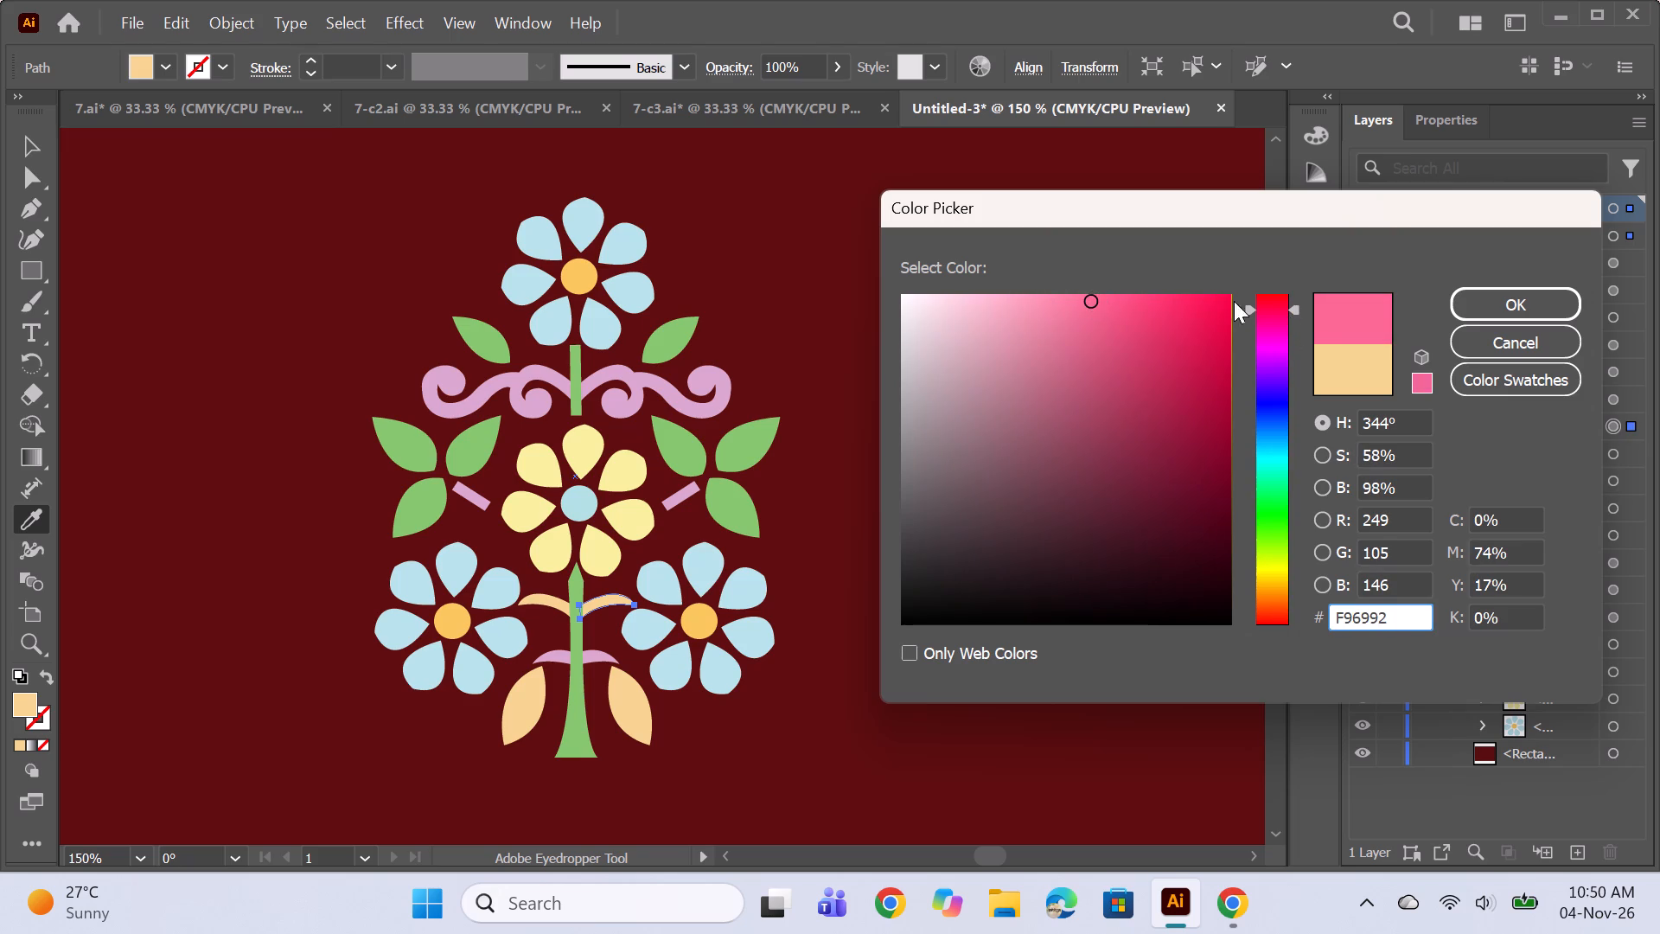
left_click(1467, 308)
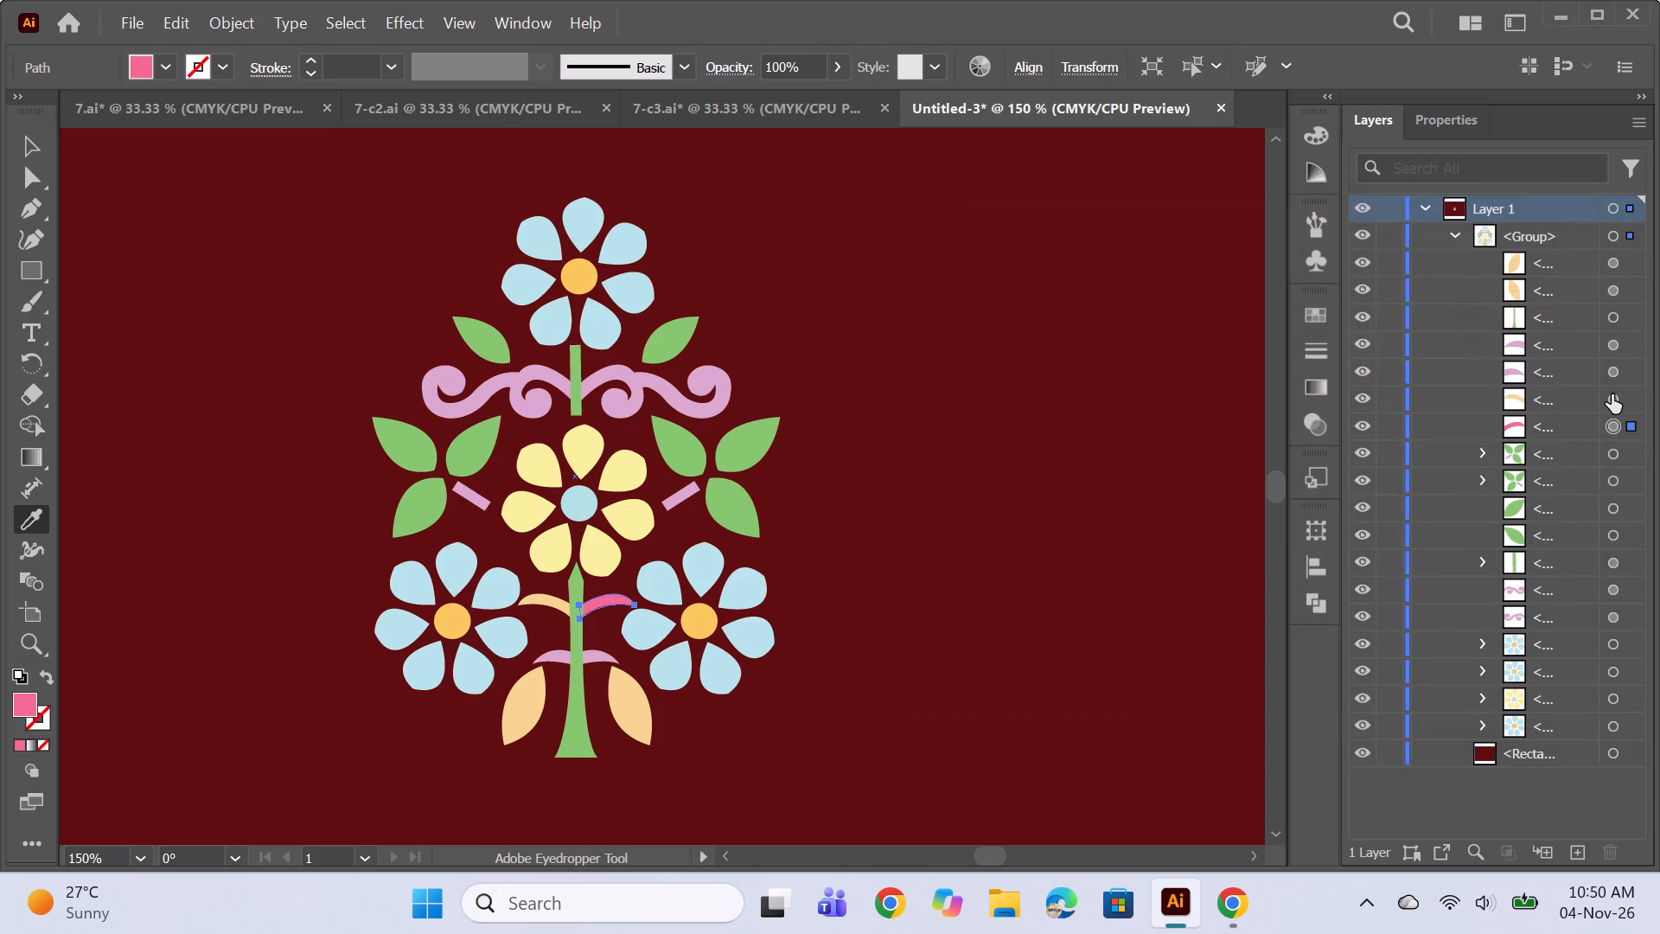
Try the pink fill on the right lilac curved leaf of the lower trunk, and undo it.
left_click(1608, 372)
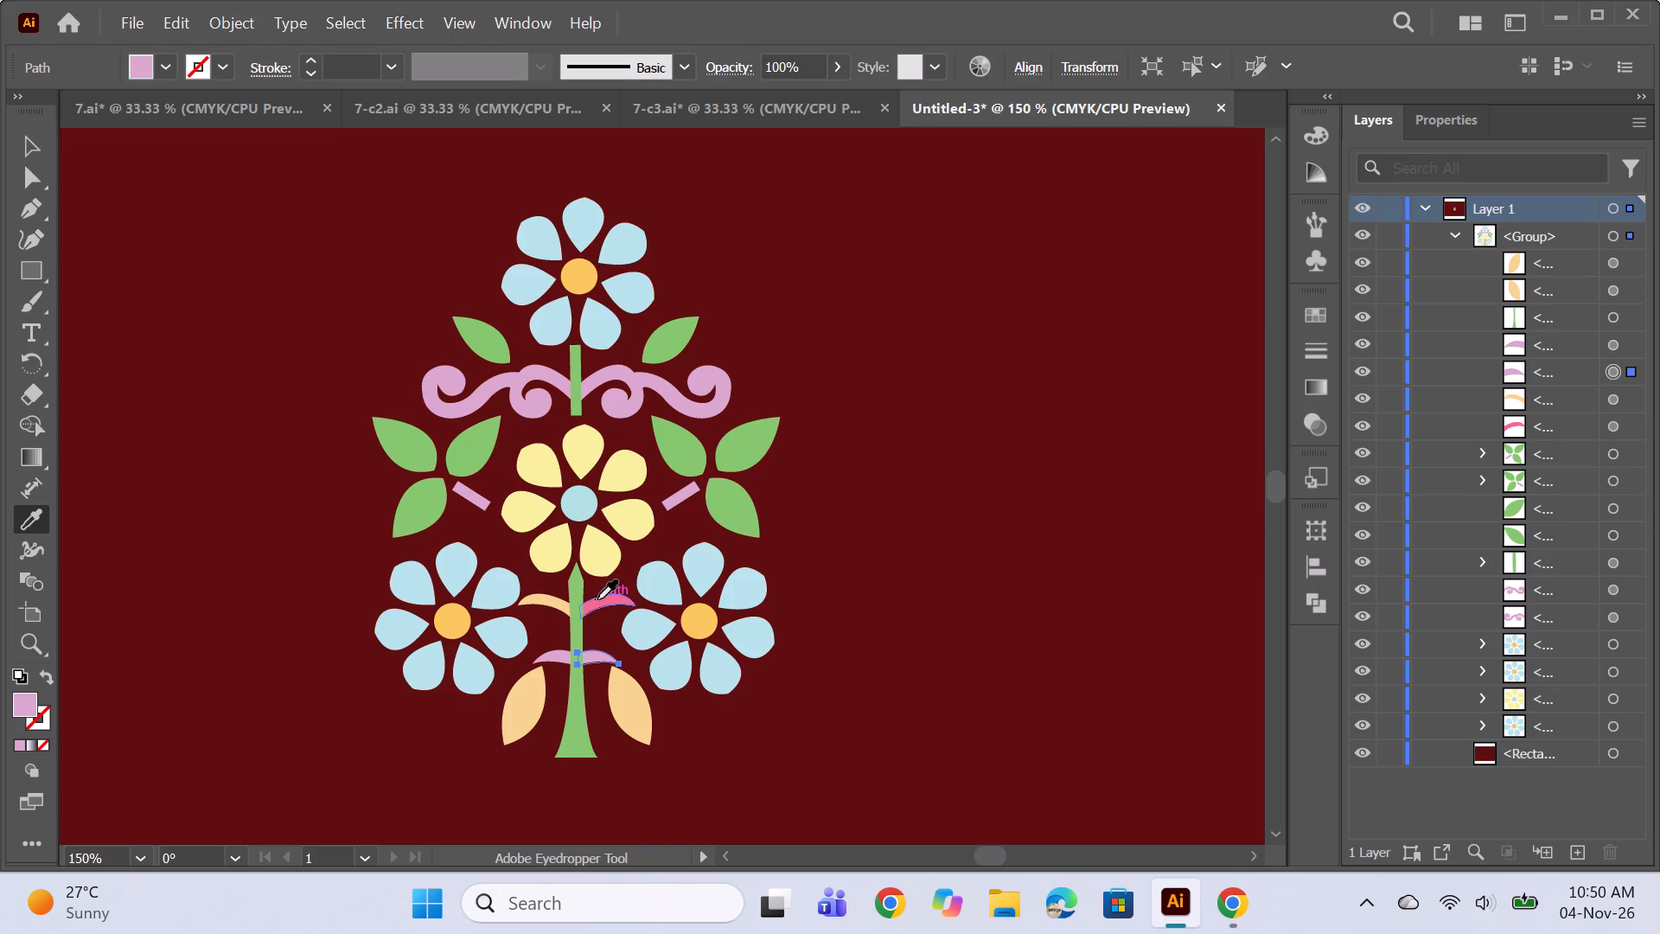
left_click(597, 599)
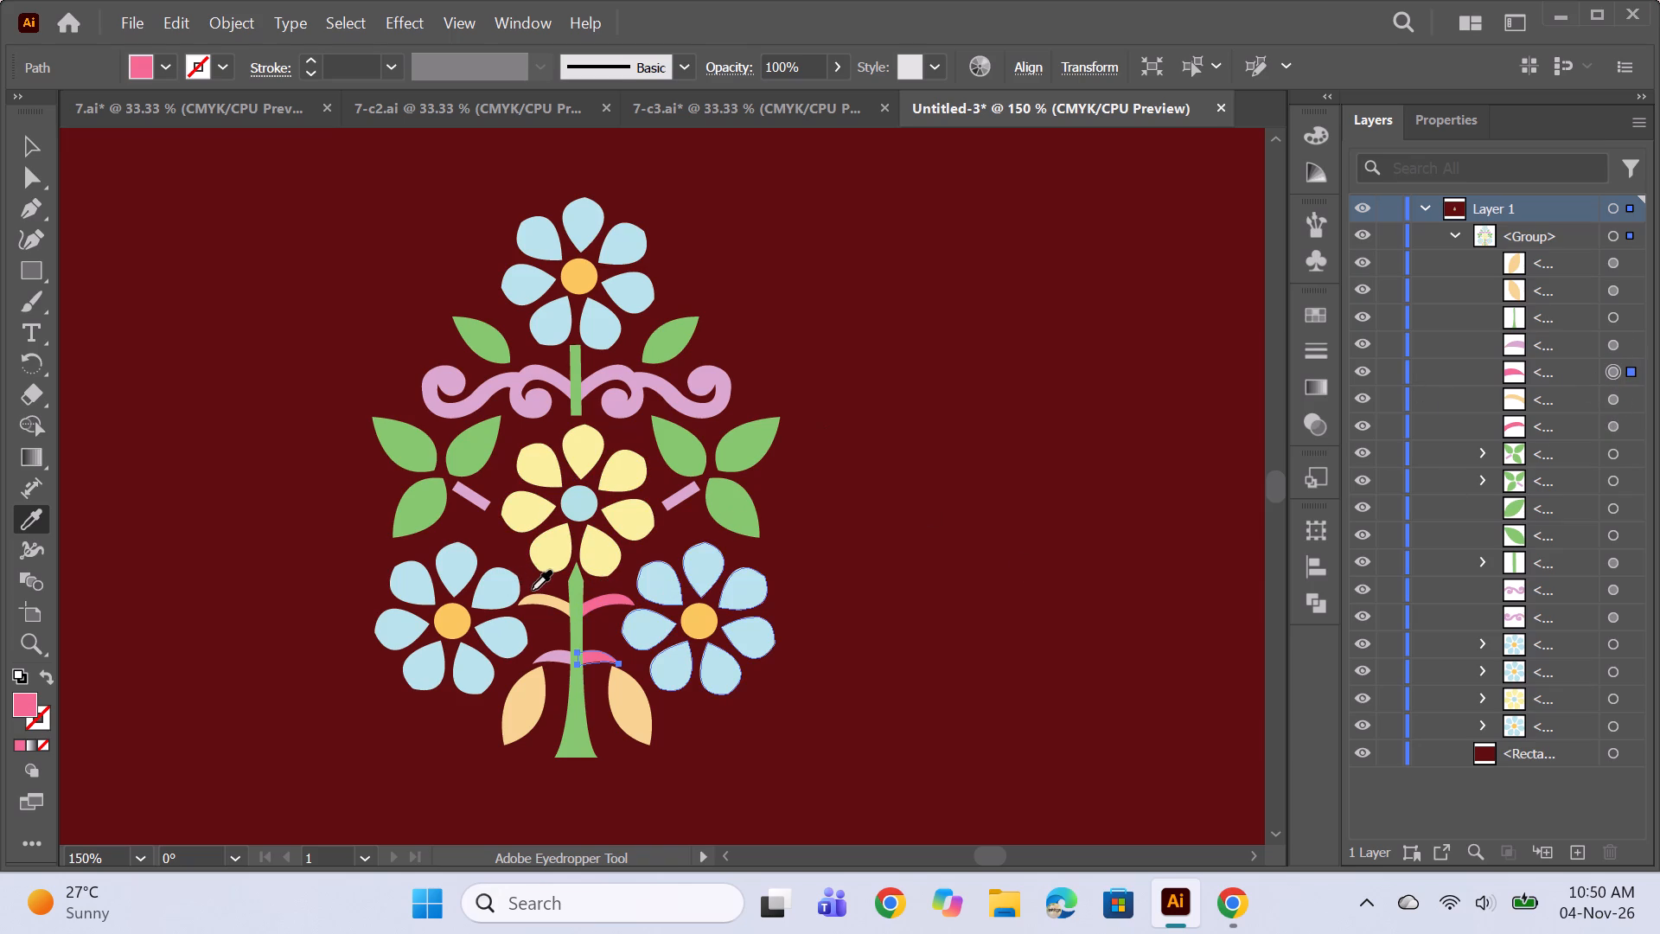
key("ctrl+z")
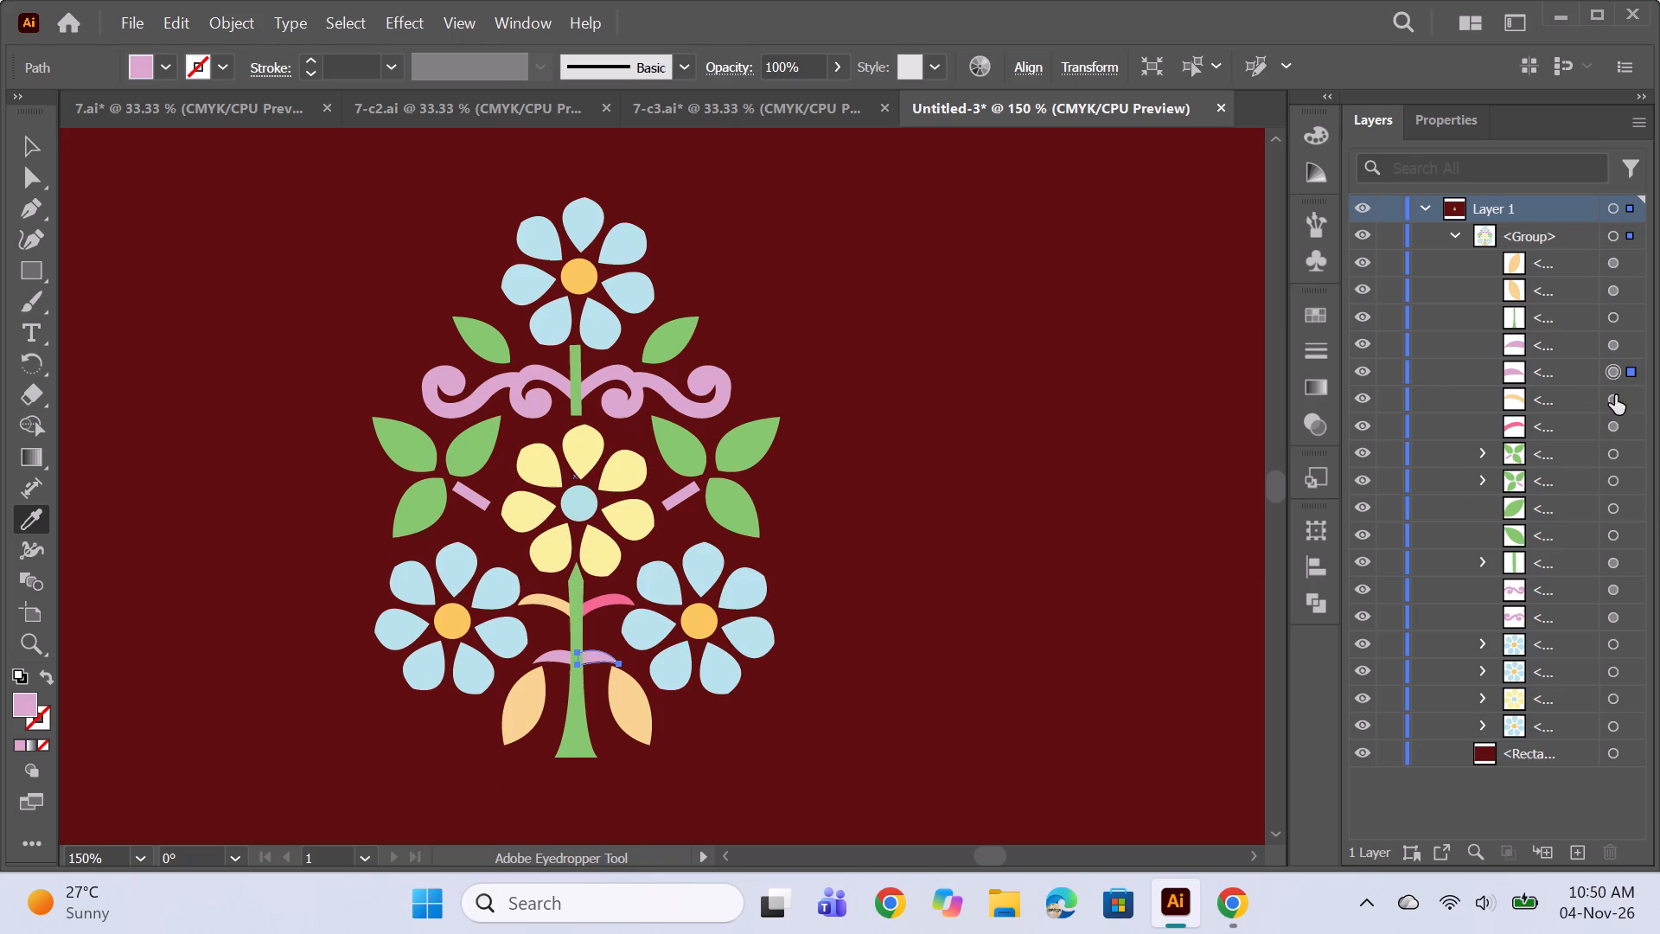
Copy the pink fill to the left upper curved leaf and the two large leaves at the trunk's base.
left_click(1615, 395)
left_click(610, 607)
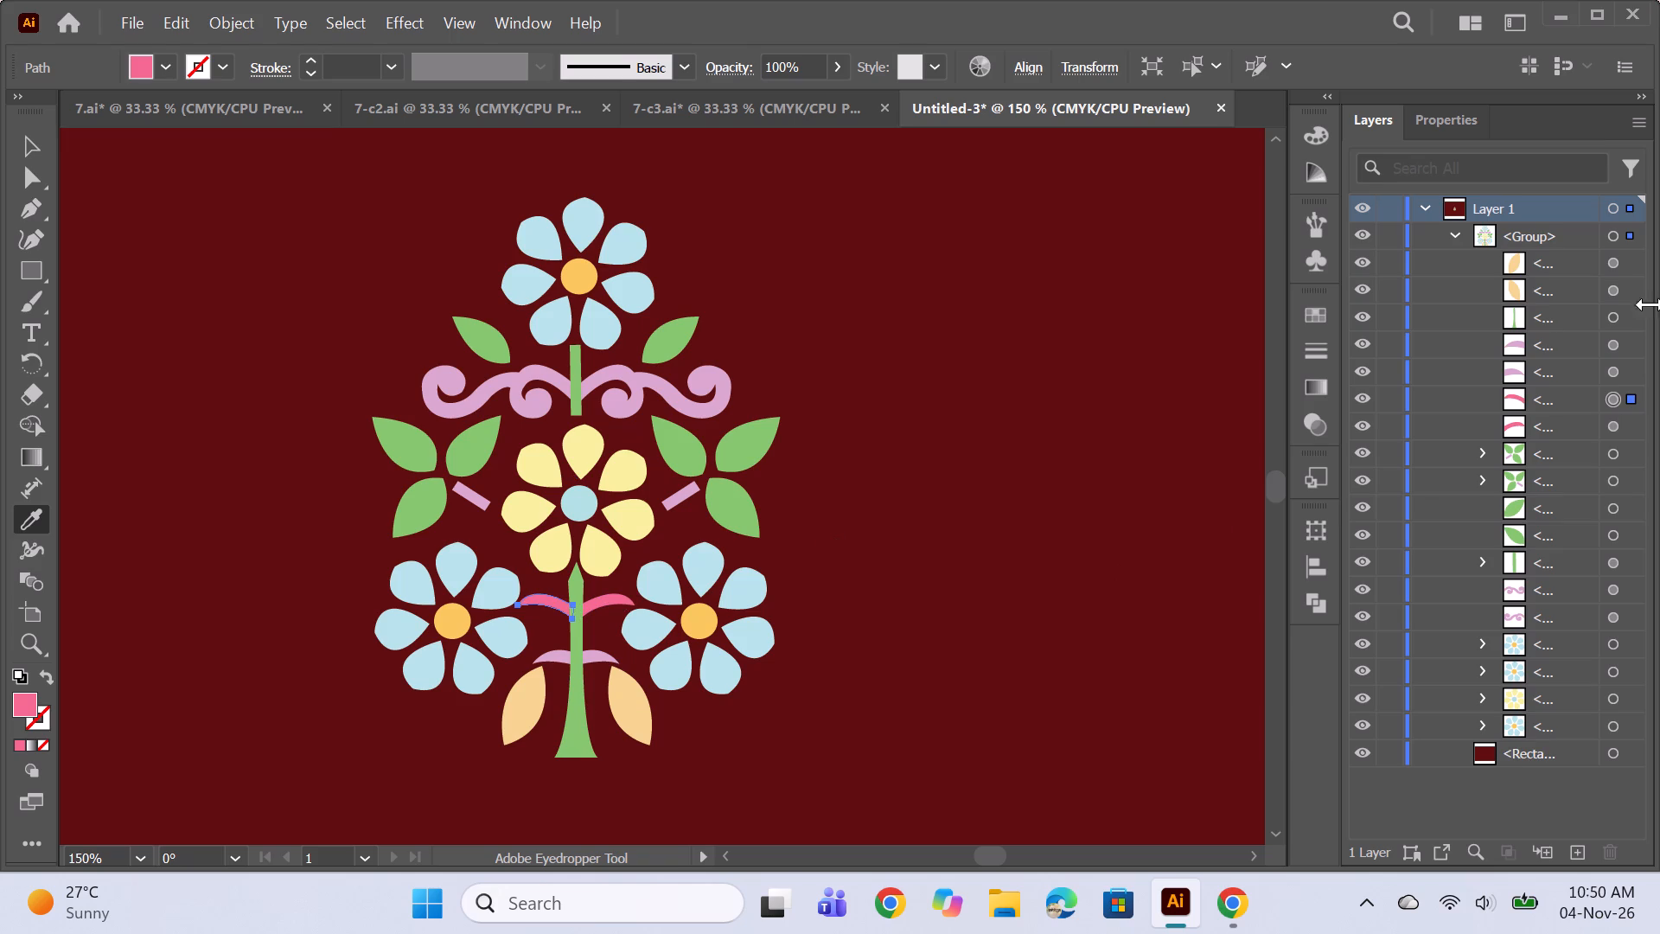
left_click(1614, 285)
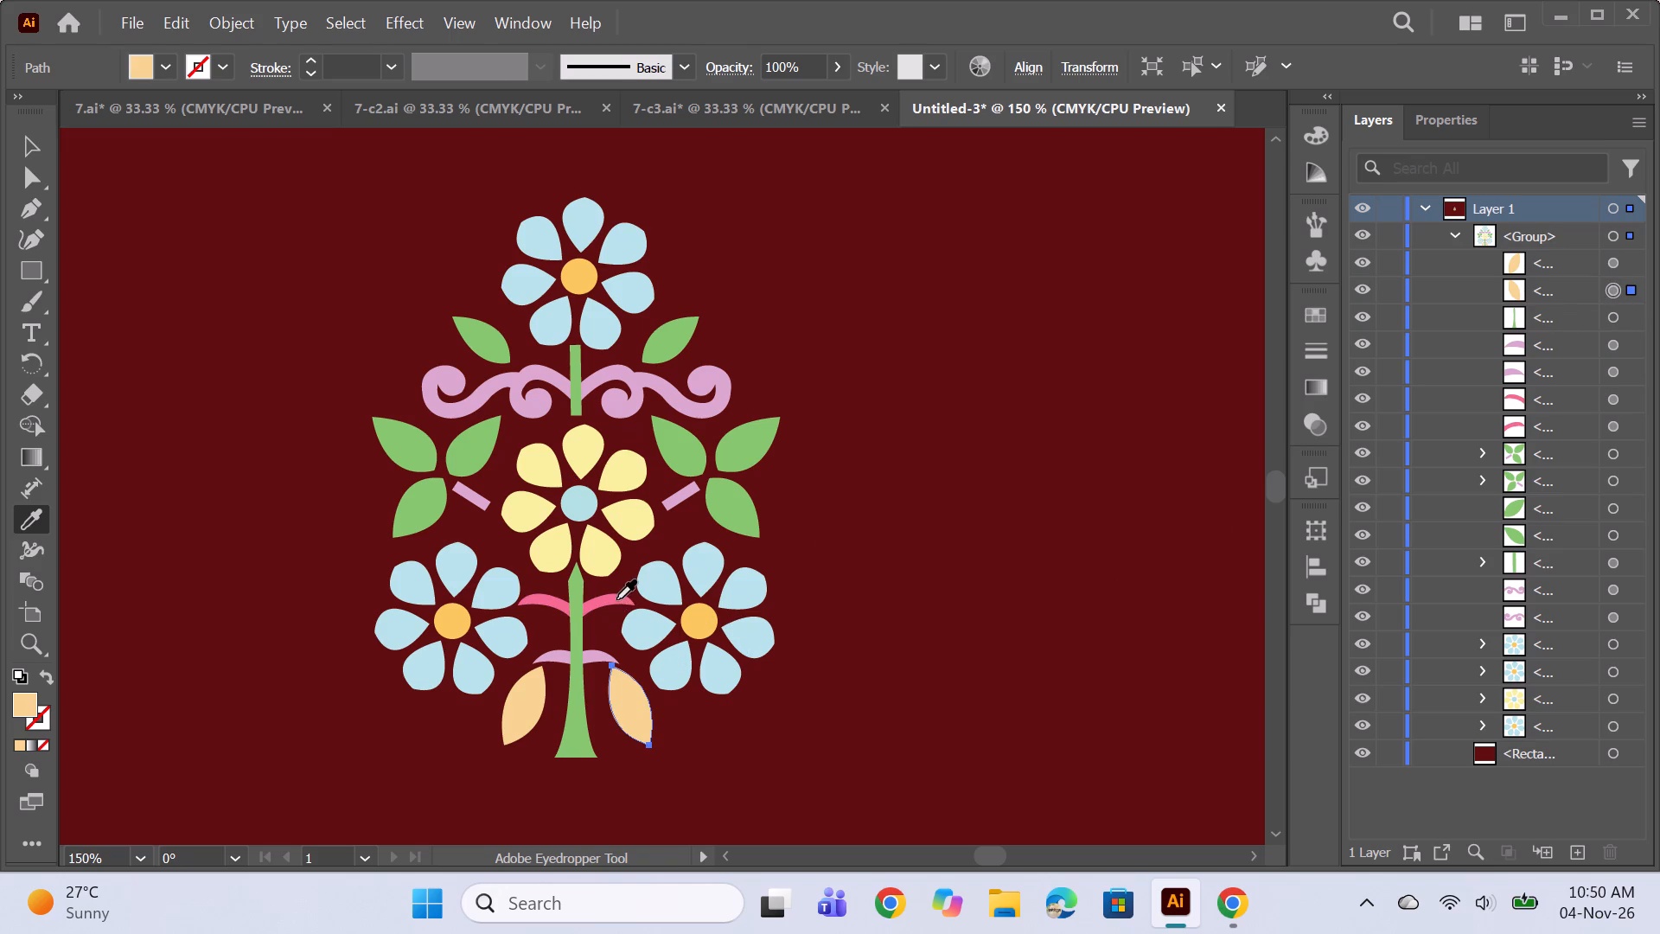
left_click(616, 599)
left_click(1616, 259)
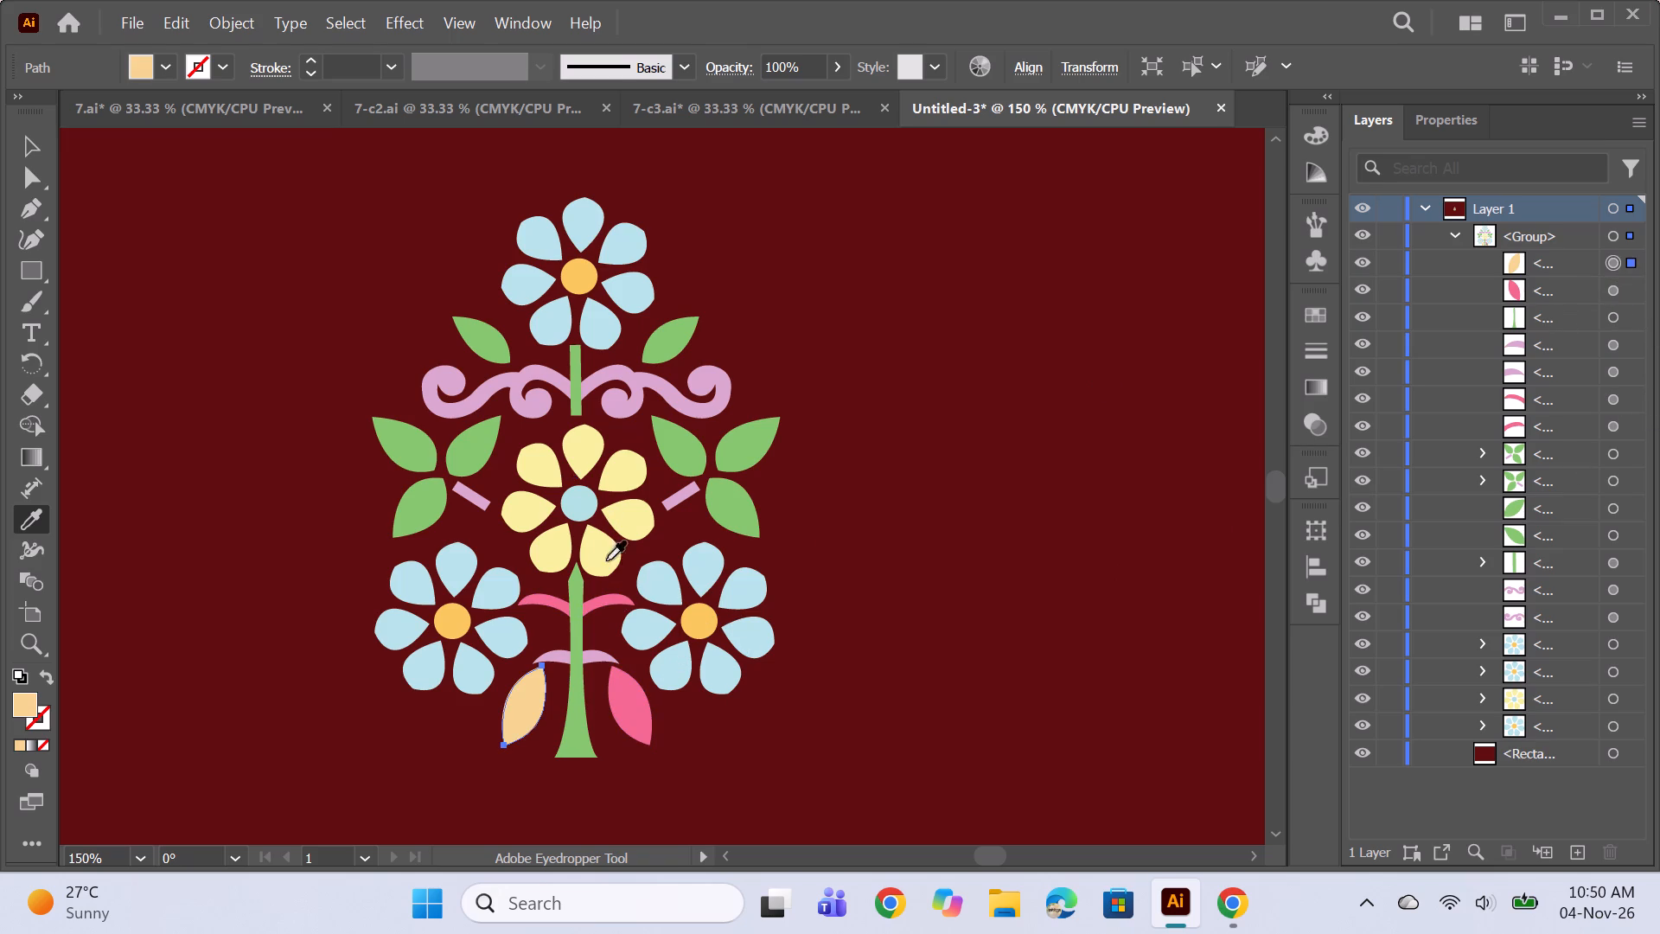
left_click(610, 598)
Move the whole flower-tree motif about 2 in left and 0.8 in up on the maroon rectangle.
scroll(976, 590, "down", 2, "alt")
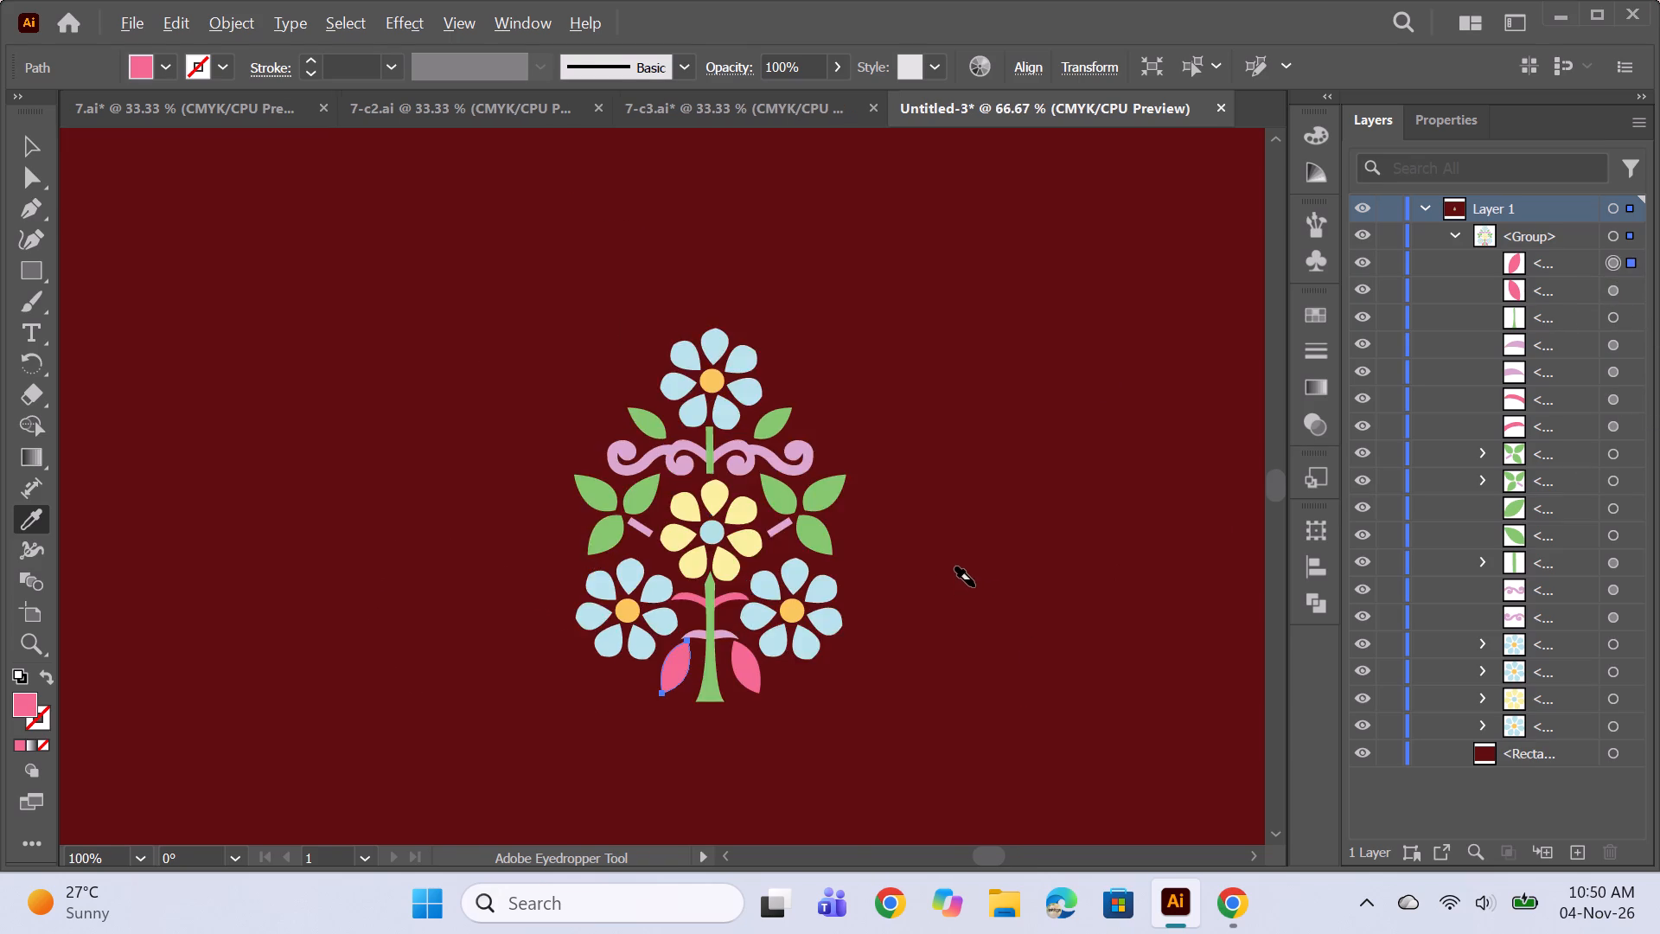
scroll(974, 586, "down", 1, "alt")
left_click(1020, 602, "ctrl")
scroll(979, 588, "down", 1, "alt")
key("space")
left_click_drag(1089, 688, 935, 640)
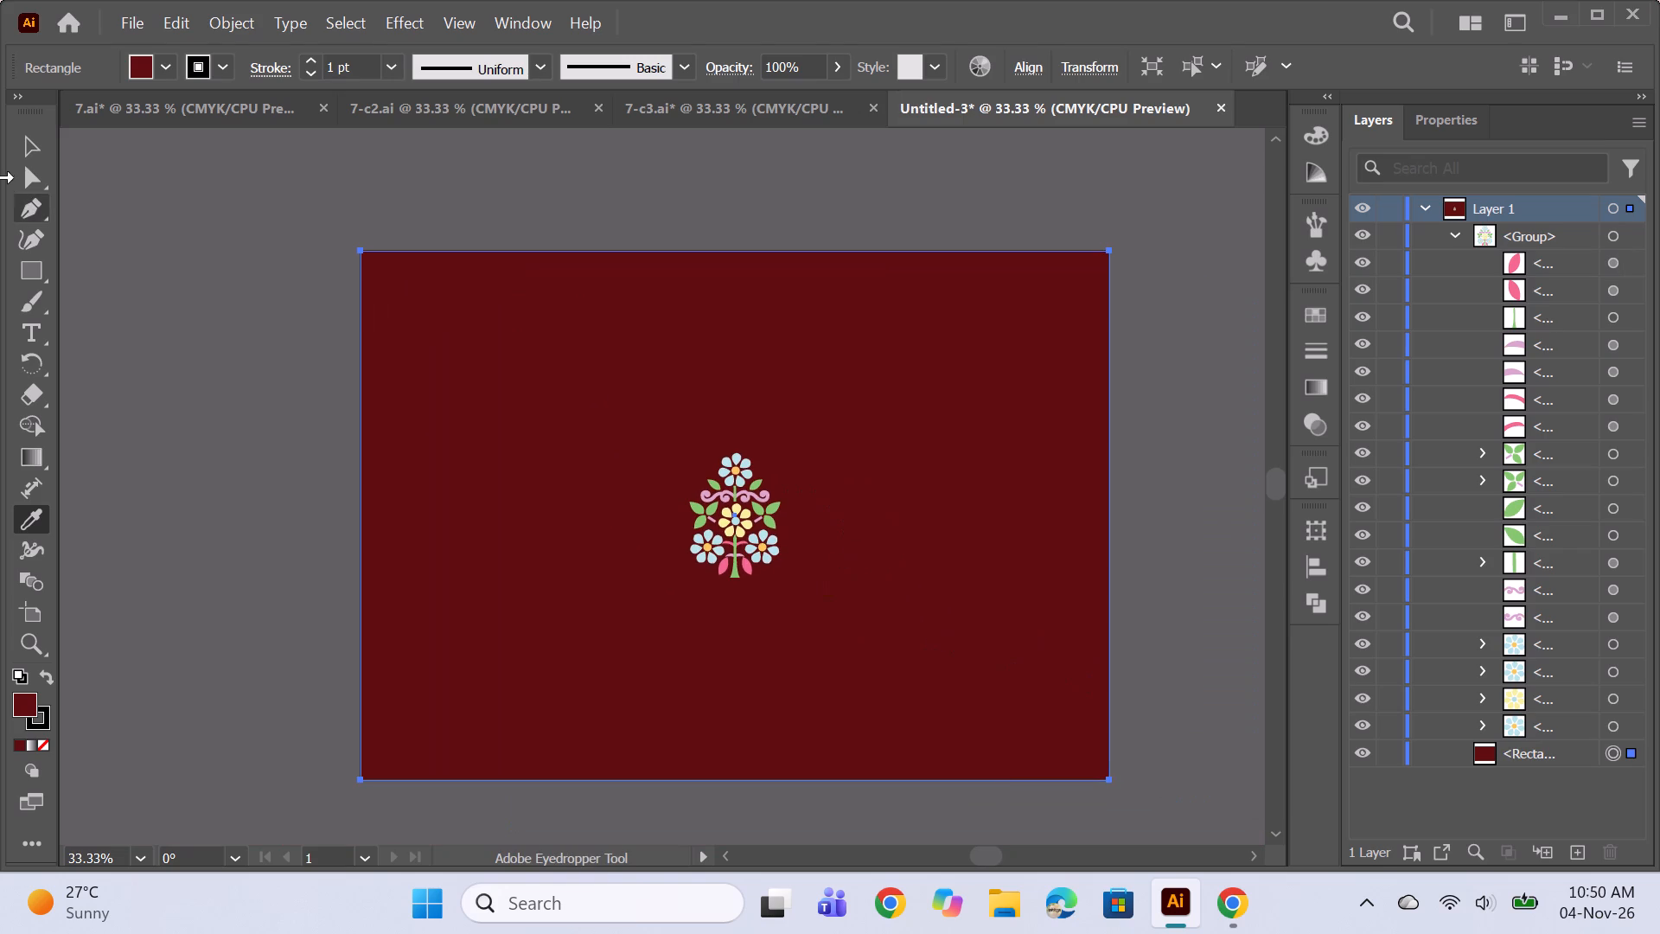
left_click_drag(9, 151, 19, 144)
left_click(30, 144)
left_click_drag(765, 532, 671, 493)
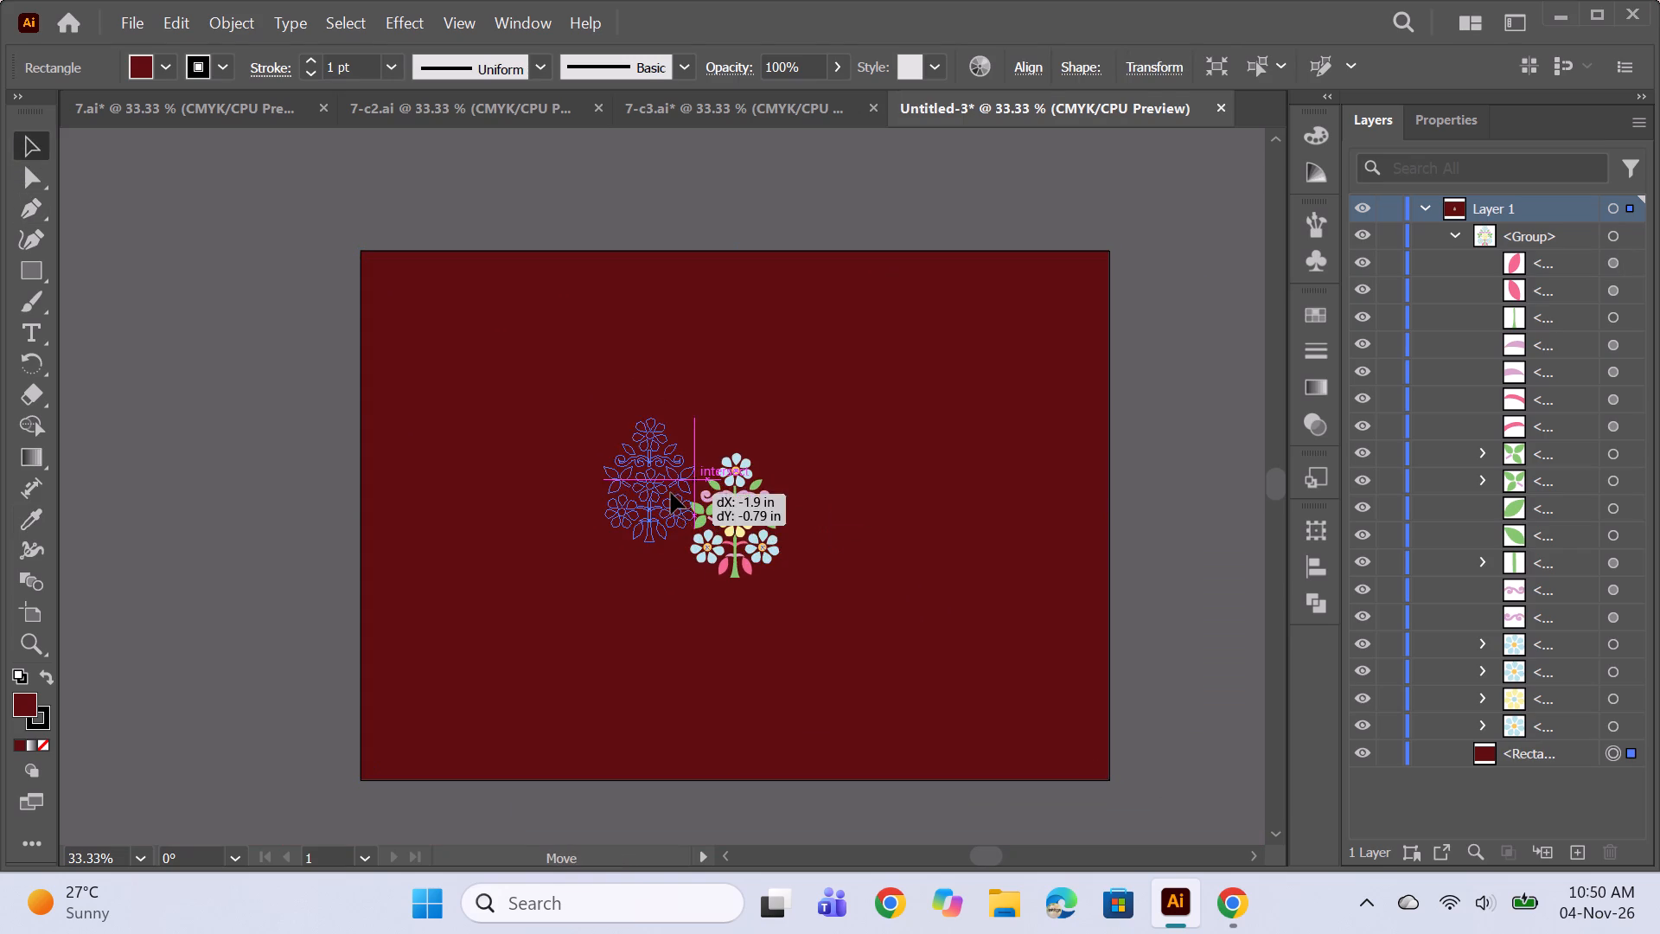
left_click_drag(671, 493, 670, 492)
Make a pattern from the motif group, using the Brick by Row tile type with a 1/3 brick offset.
left_click(251, 16)
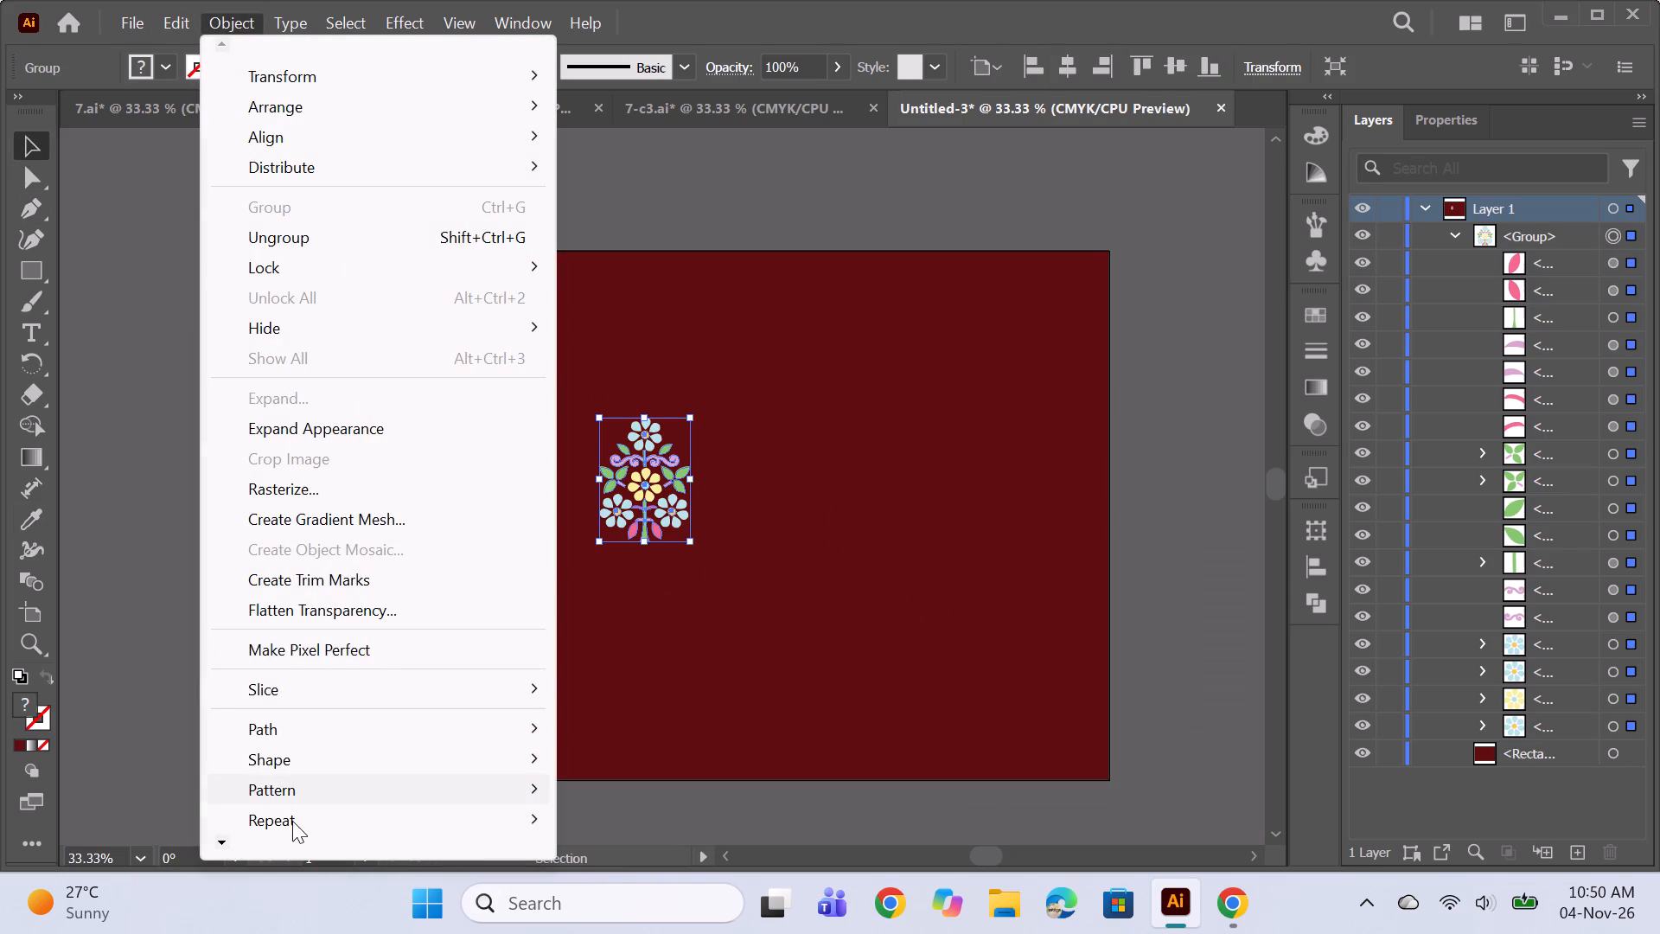
left_click(304, 794)
left_click(644, 796)
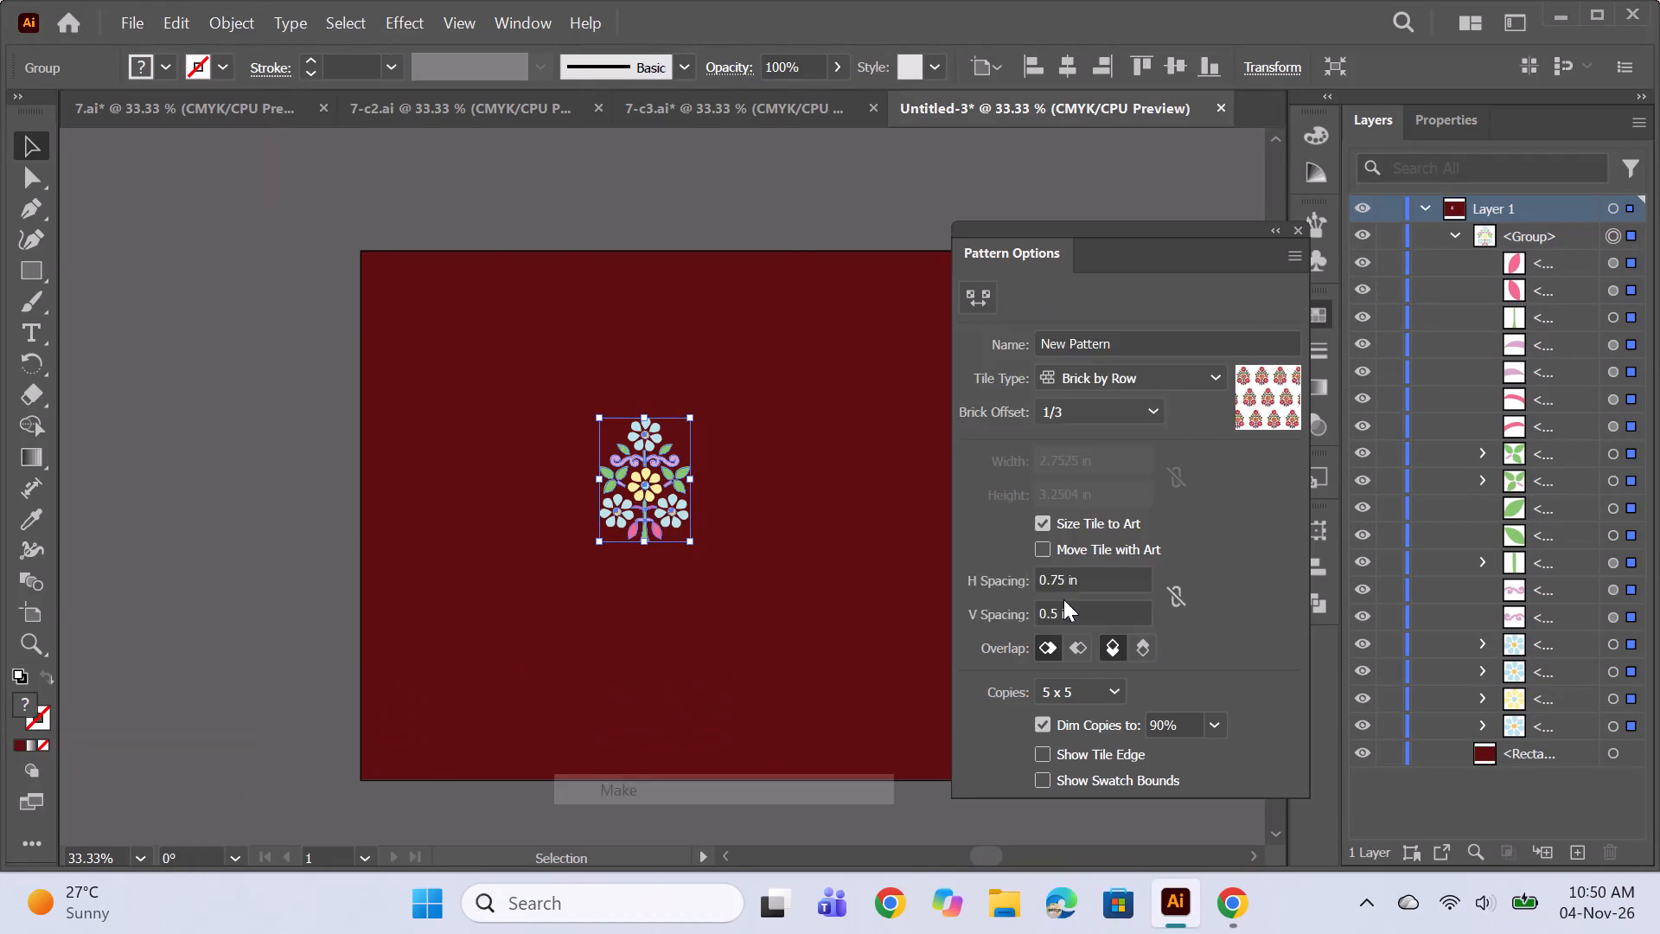
left_click(1080, 490)
left_click(1133, 381)
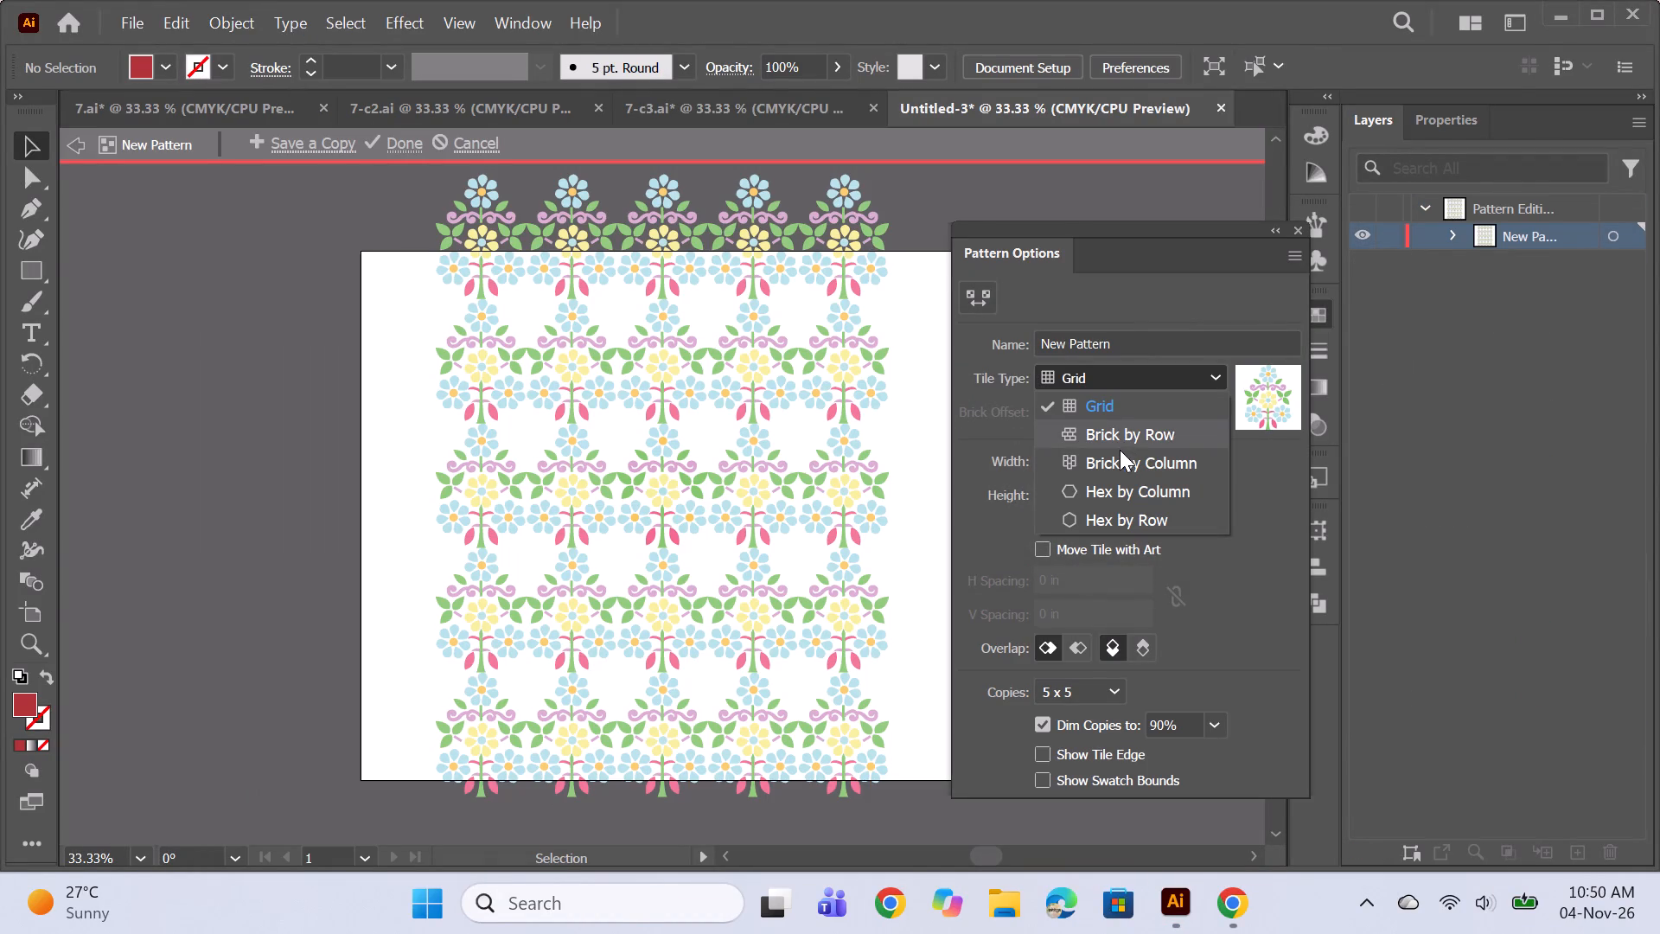
left_click(1135, 435)
left_click(1077, 423)
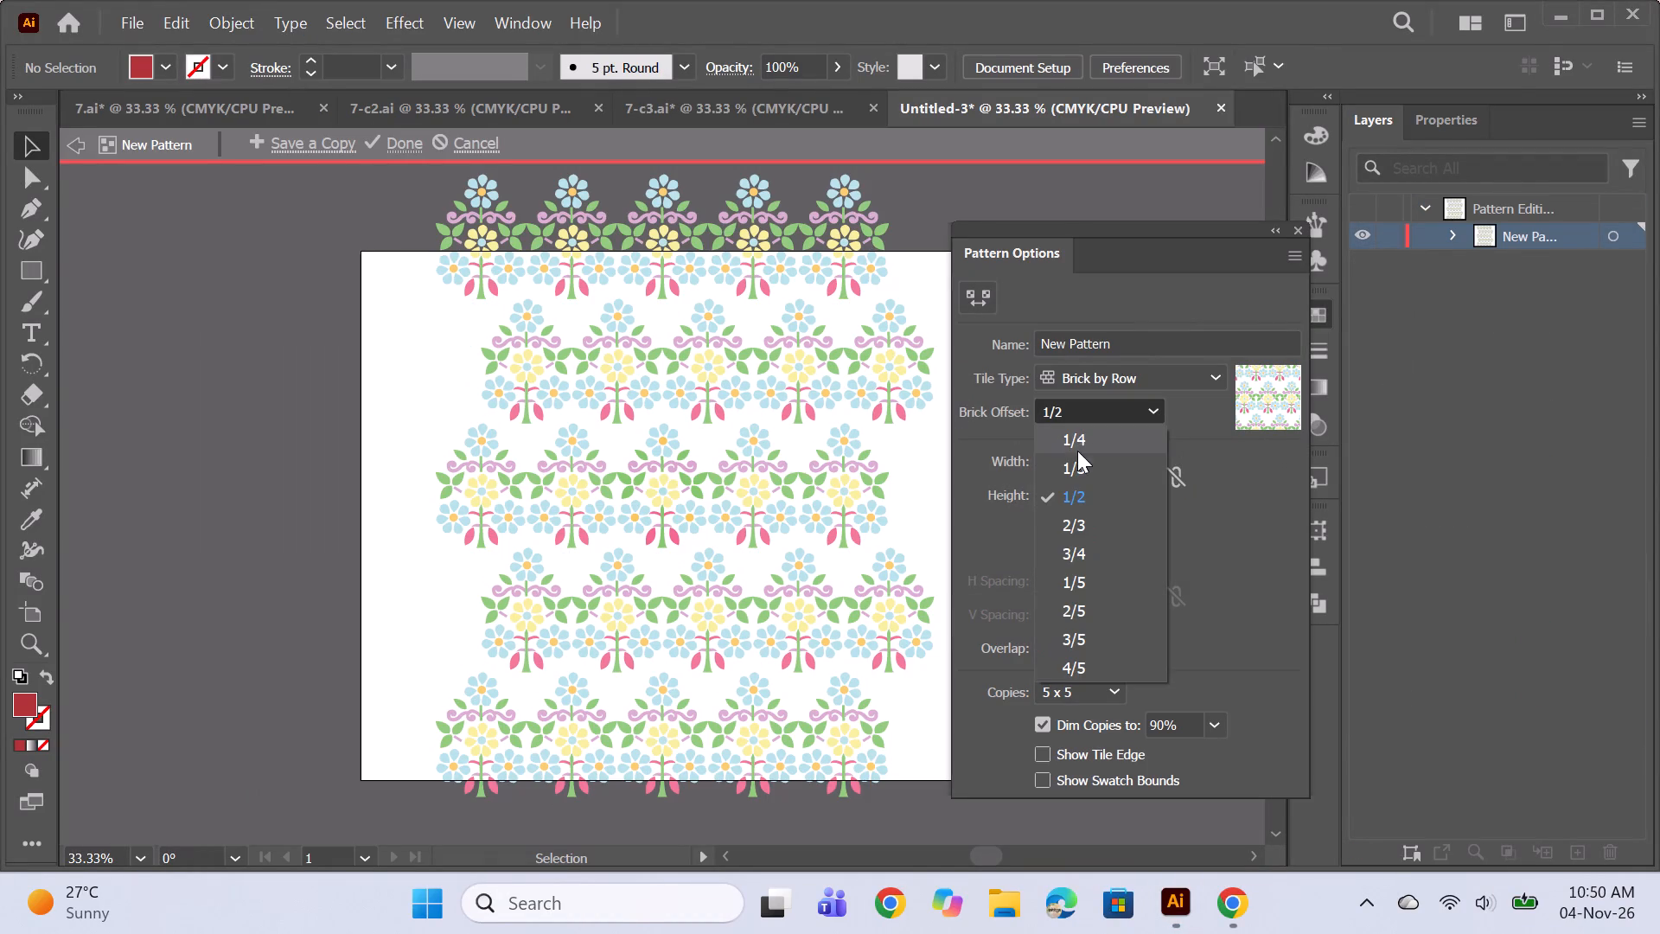
left_click(1075, 457)
Size the pattern tile to the art and set its horizontal spacing to 0.75 in.
left_click(1045, 523)
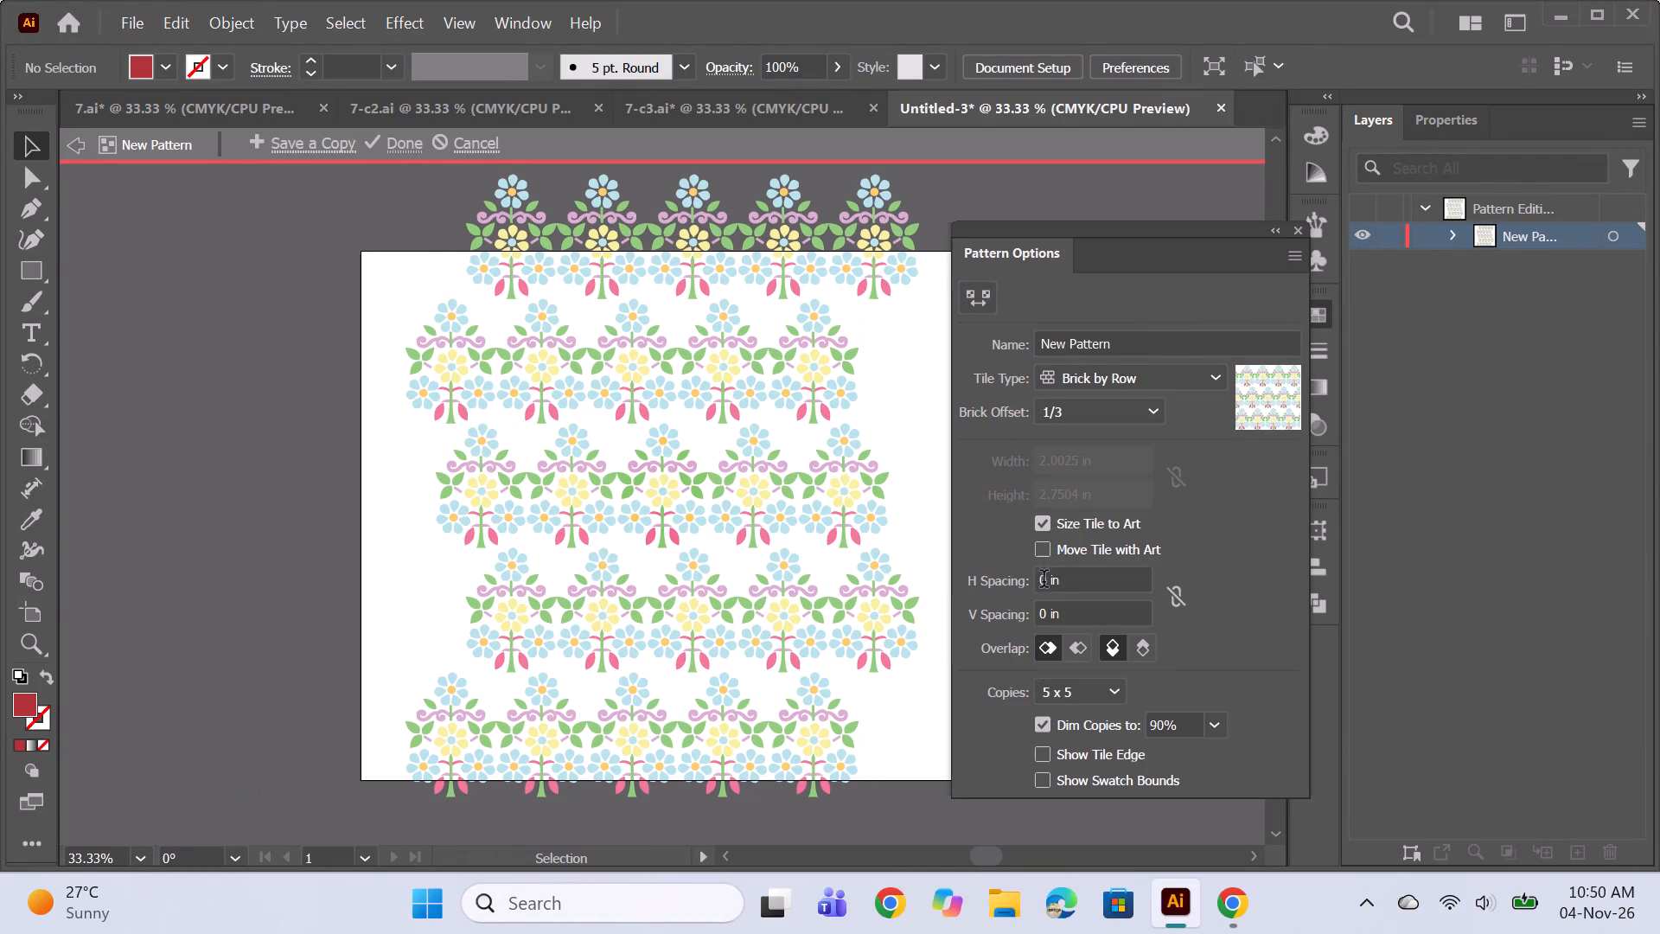
left_click(1044, 585)
type(".75")
key("Return")
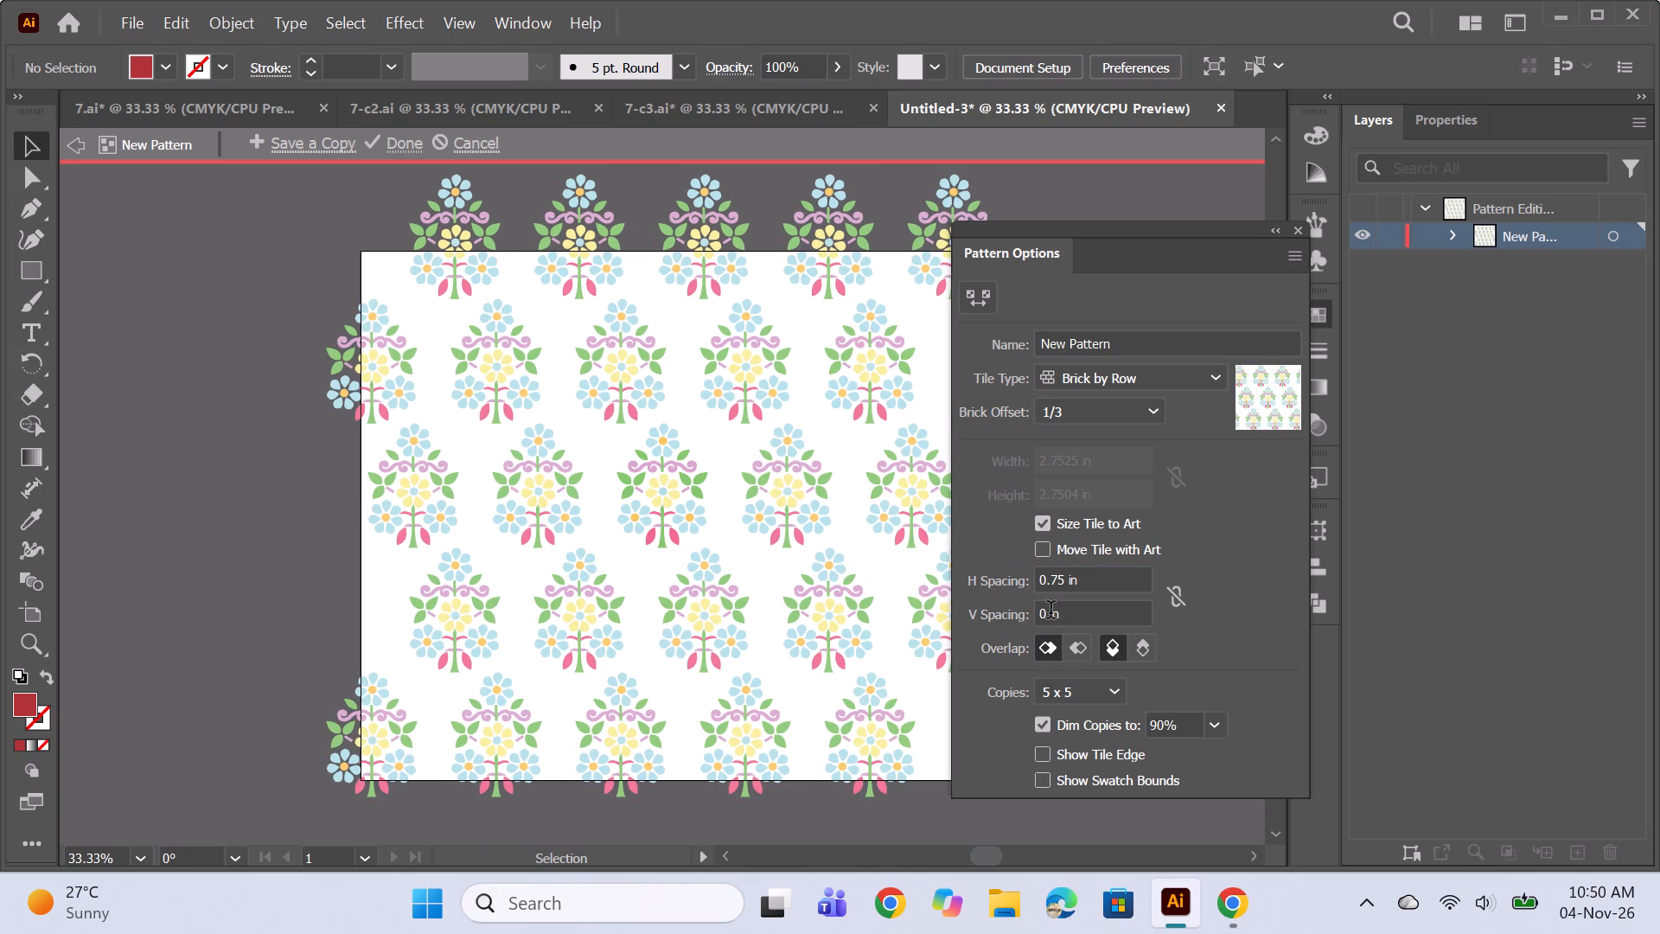
Set the pattern's vertical spacing to 0.5 in and finish editing the pattern.
left_click(1044, 612)
type(".5")
key("Return")
left_click(376, 146)
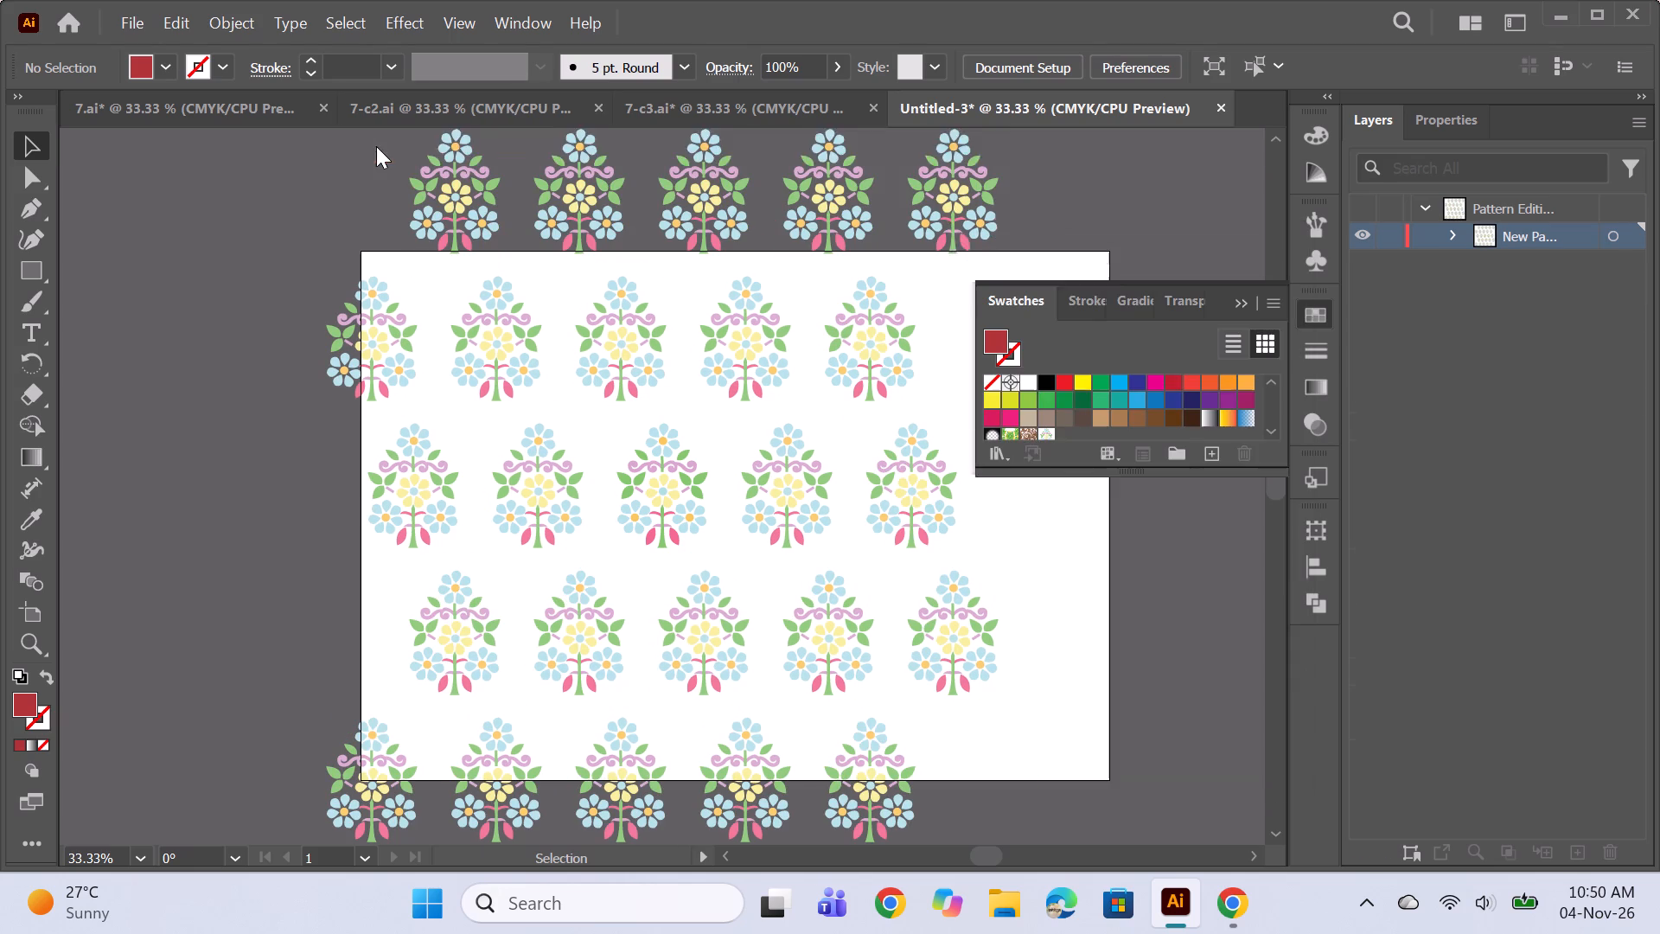
Draw a rectangle covering the whole maroon background and fill it with the new flower-tree pattern swatch.
left_click(16, 279)
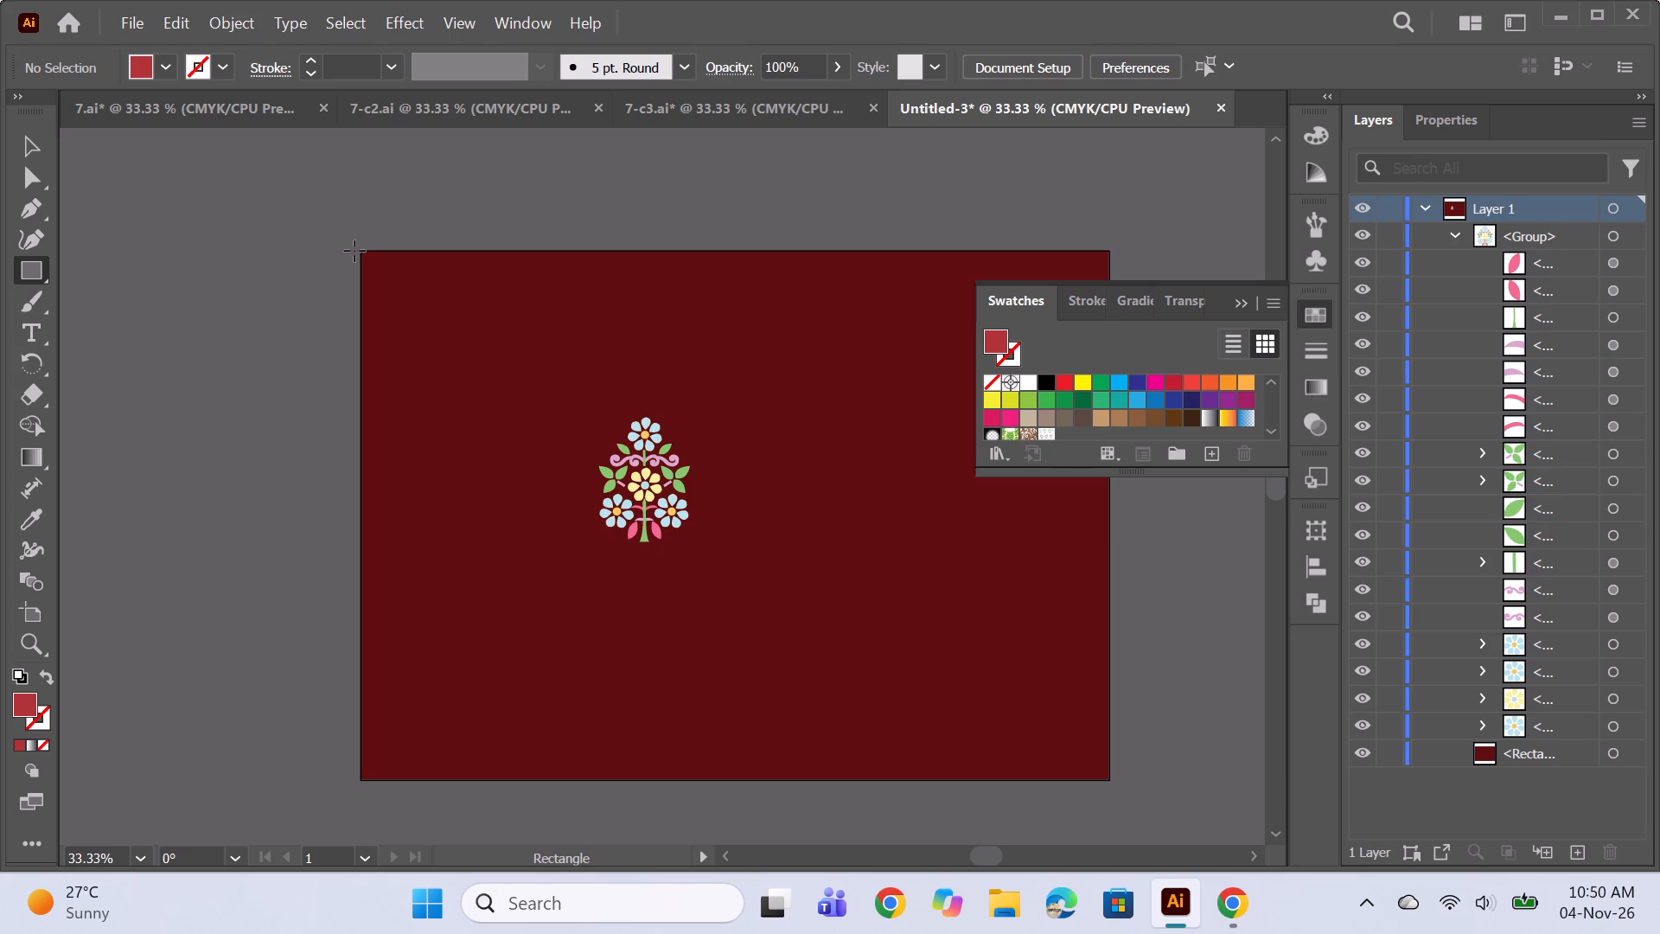
left_click_drag(359, 253, 1101, 772)
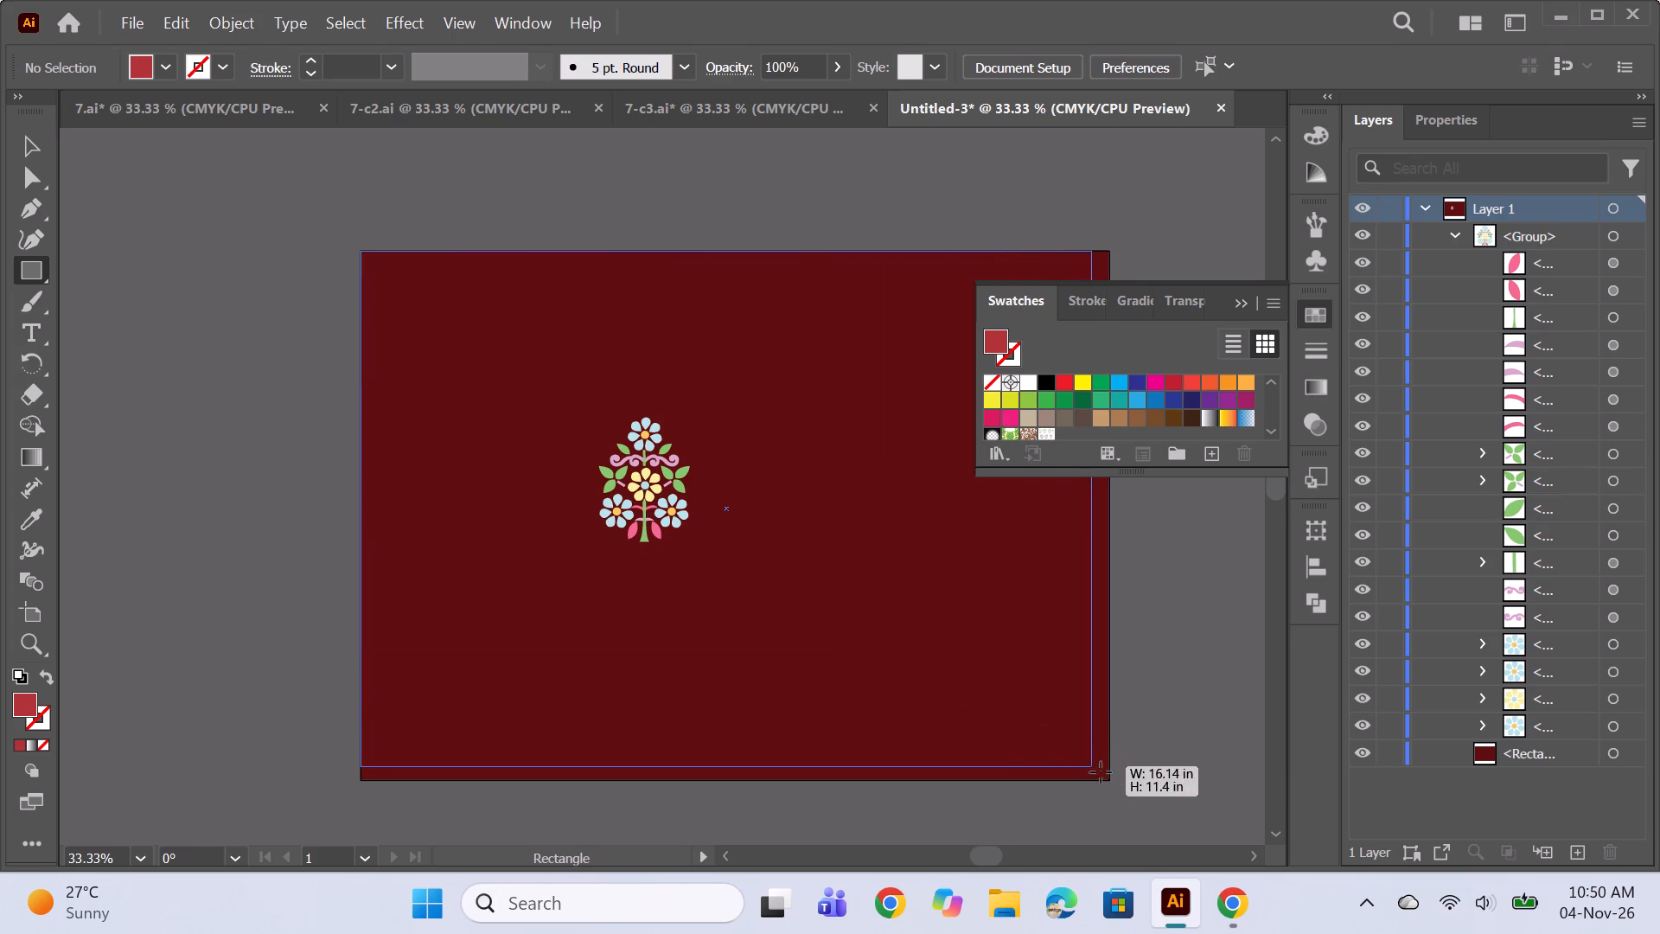
left_click_drag(1101, 772, 1108, 777)
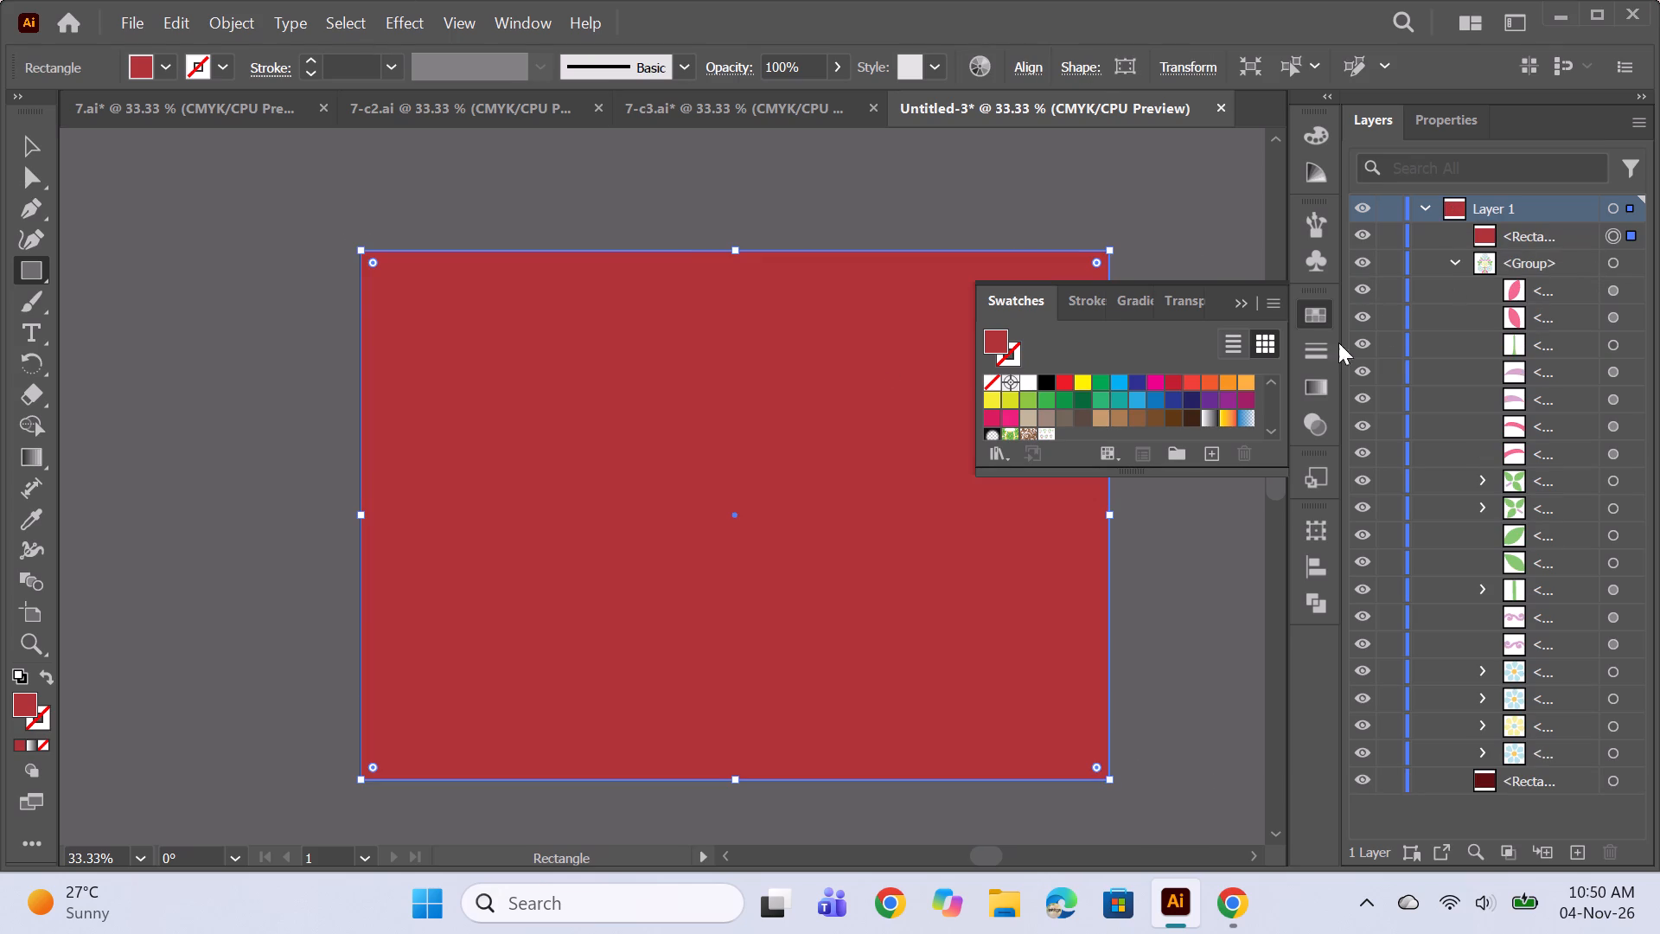
left_click(1047, 435)
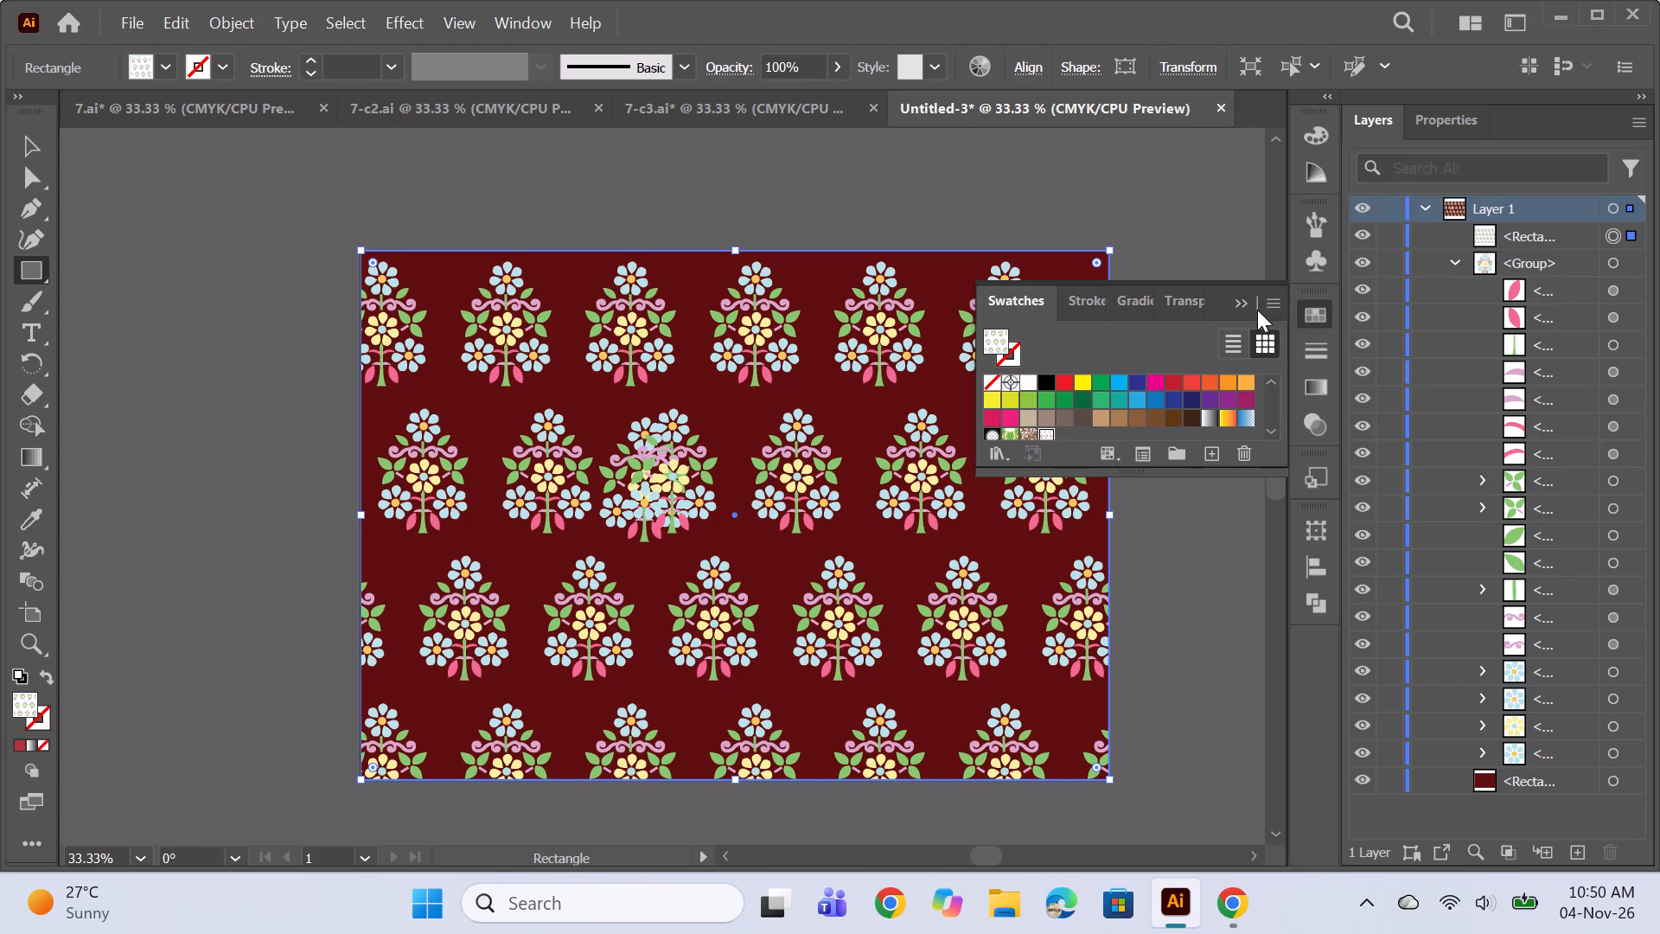
left_click(1240, 304)
Hide the original flower-tree motif group and deselect the pattern-filled rectangle.
left_click(1356, 259)
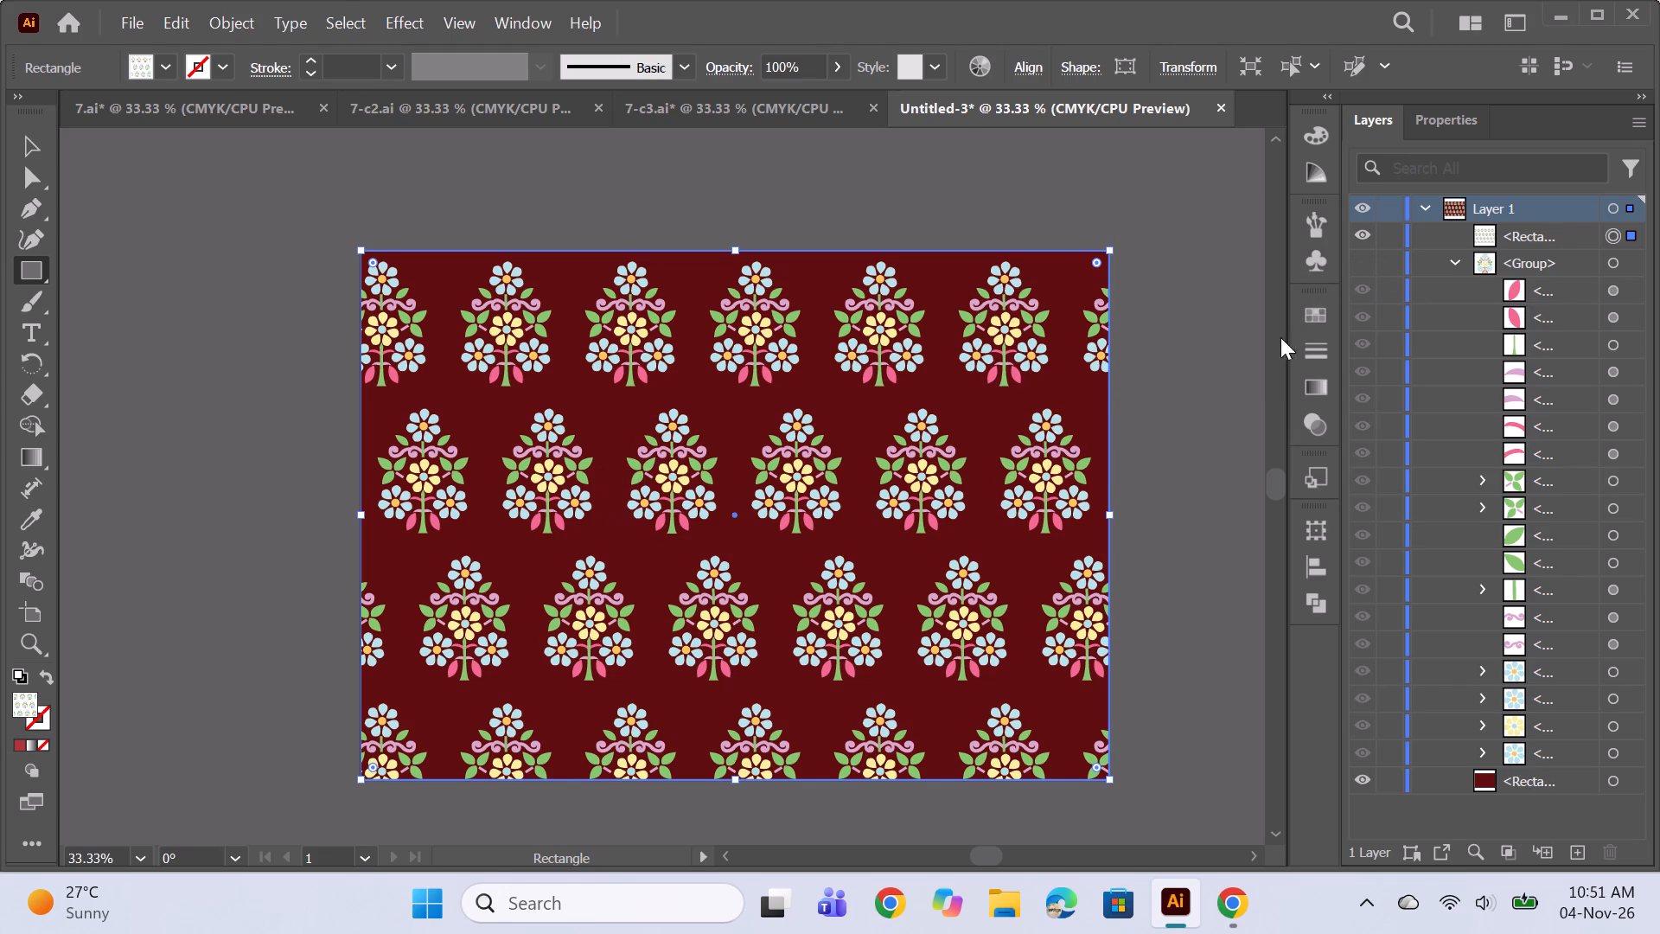
left_click(1183, 365, "ctrl")
scroll(1076, 306, "down", 1)
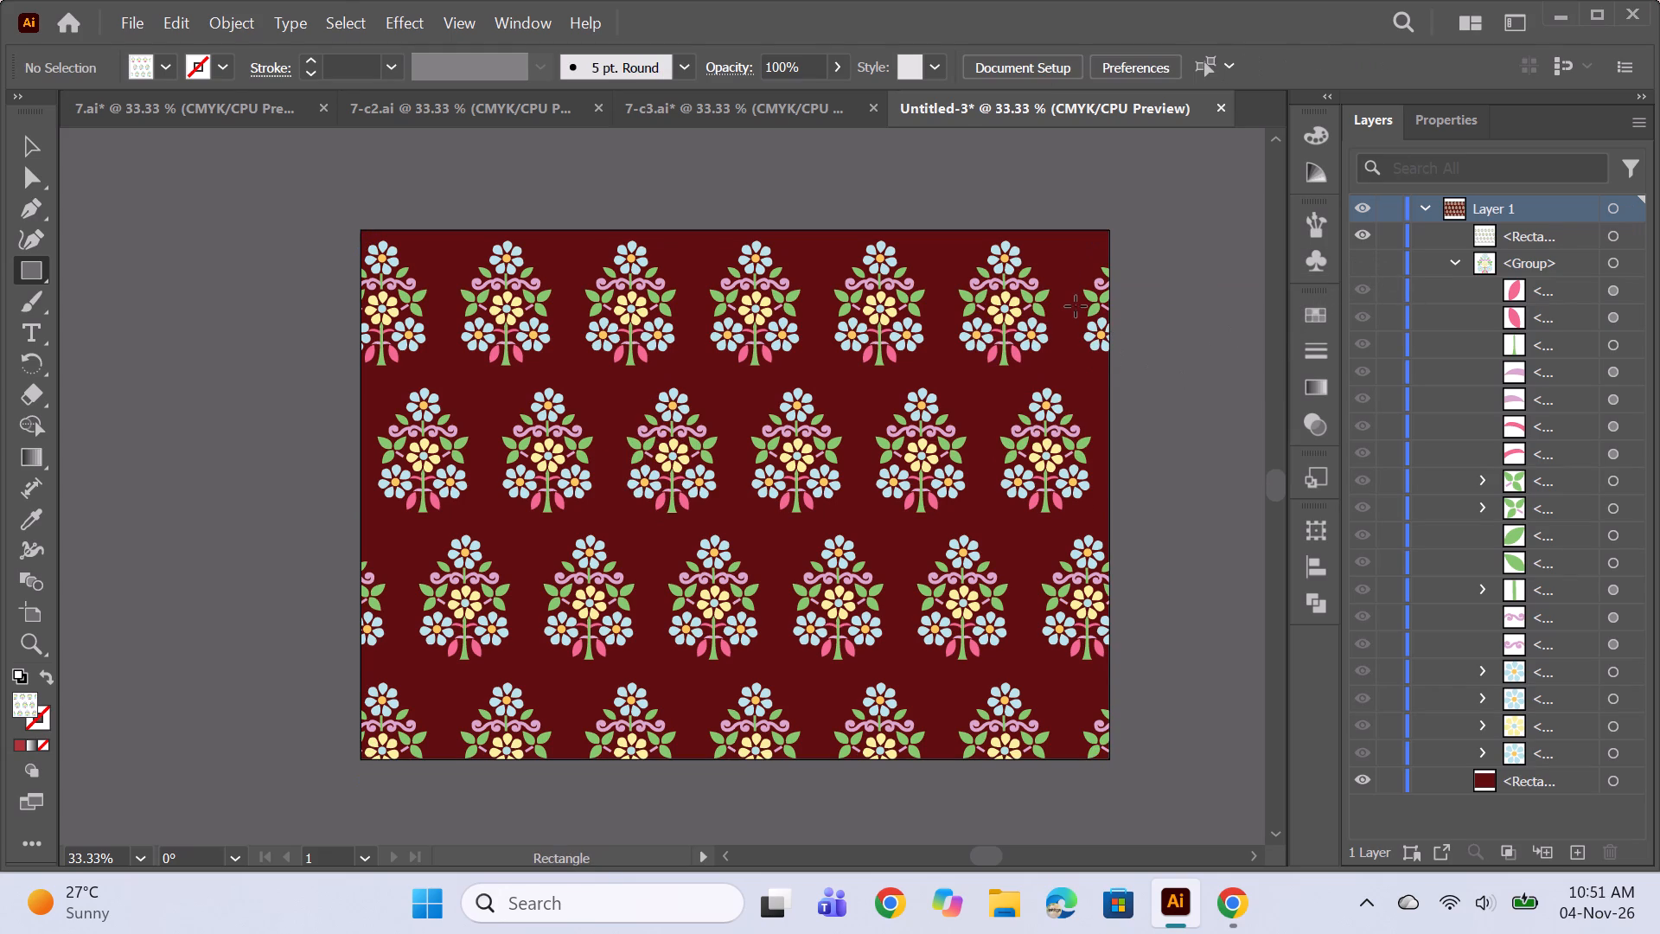
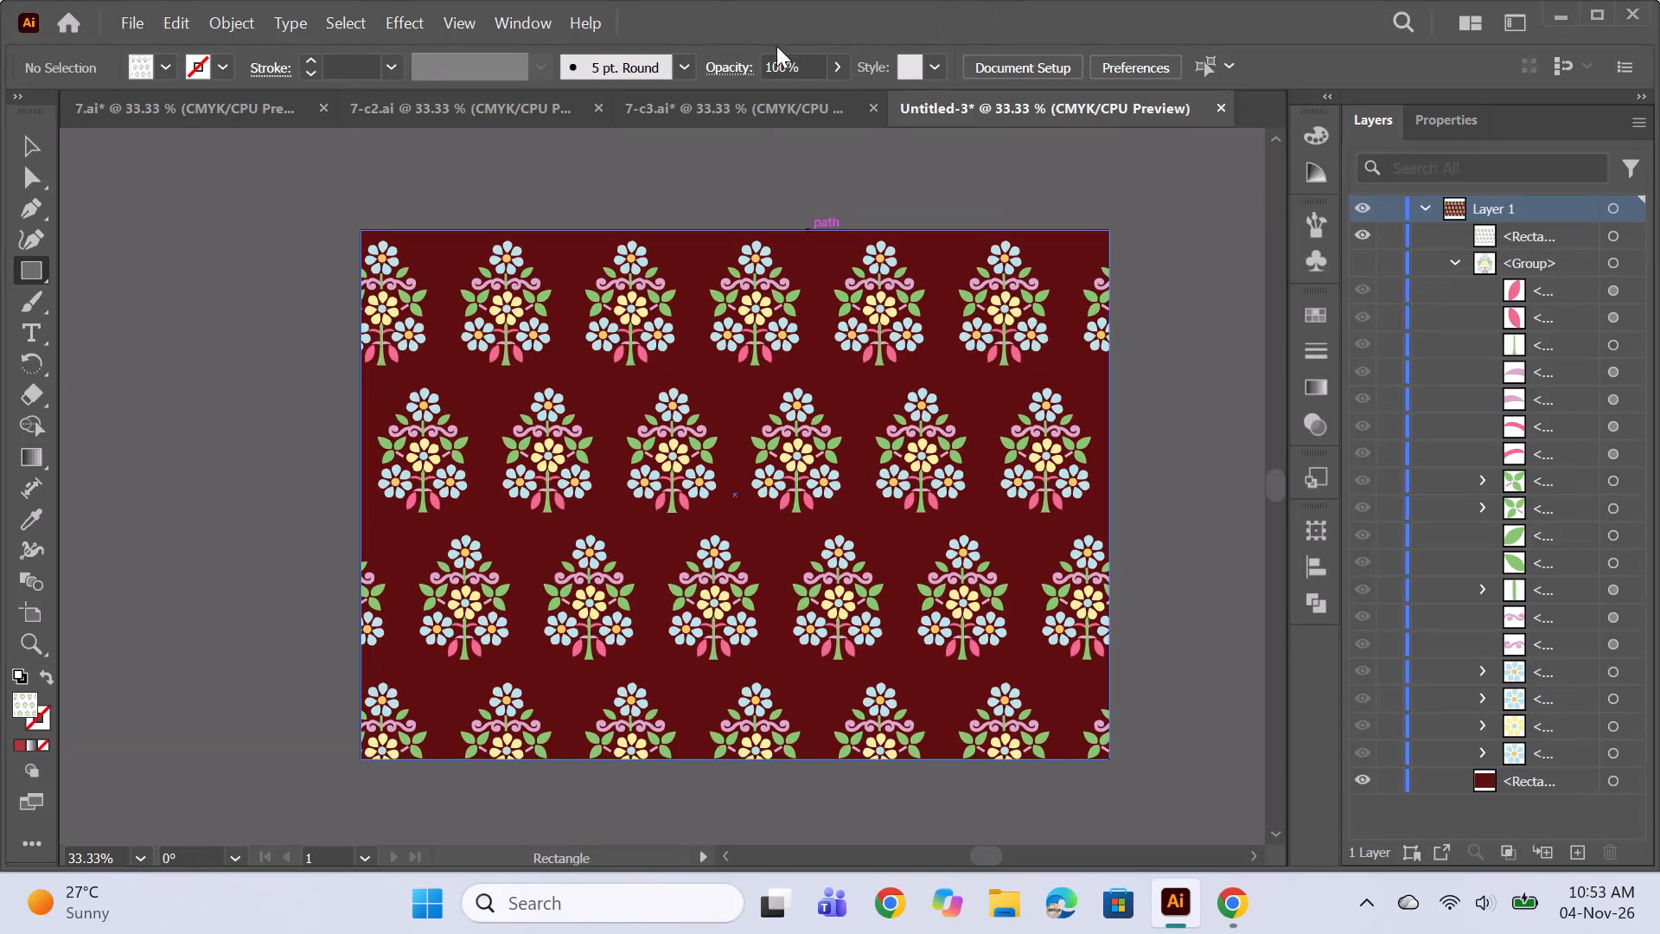
Compare the maroon flower-tree colourway with the navy, dark green and cream colourways in the other open documents.
left_click(756, 120)
left_click(483, 108)
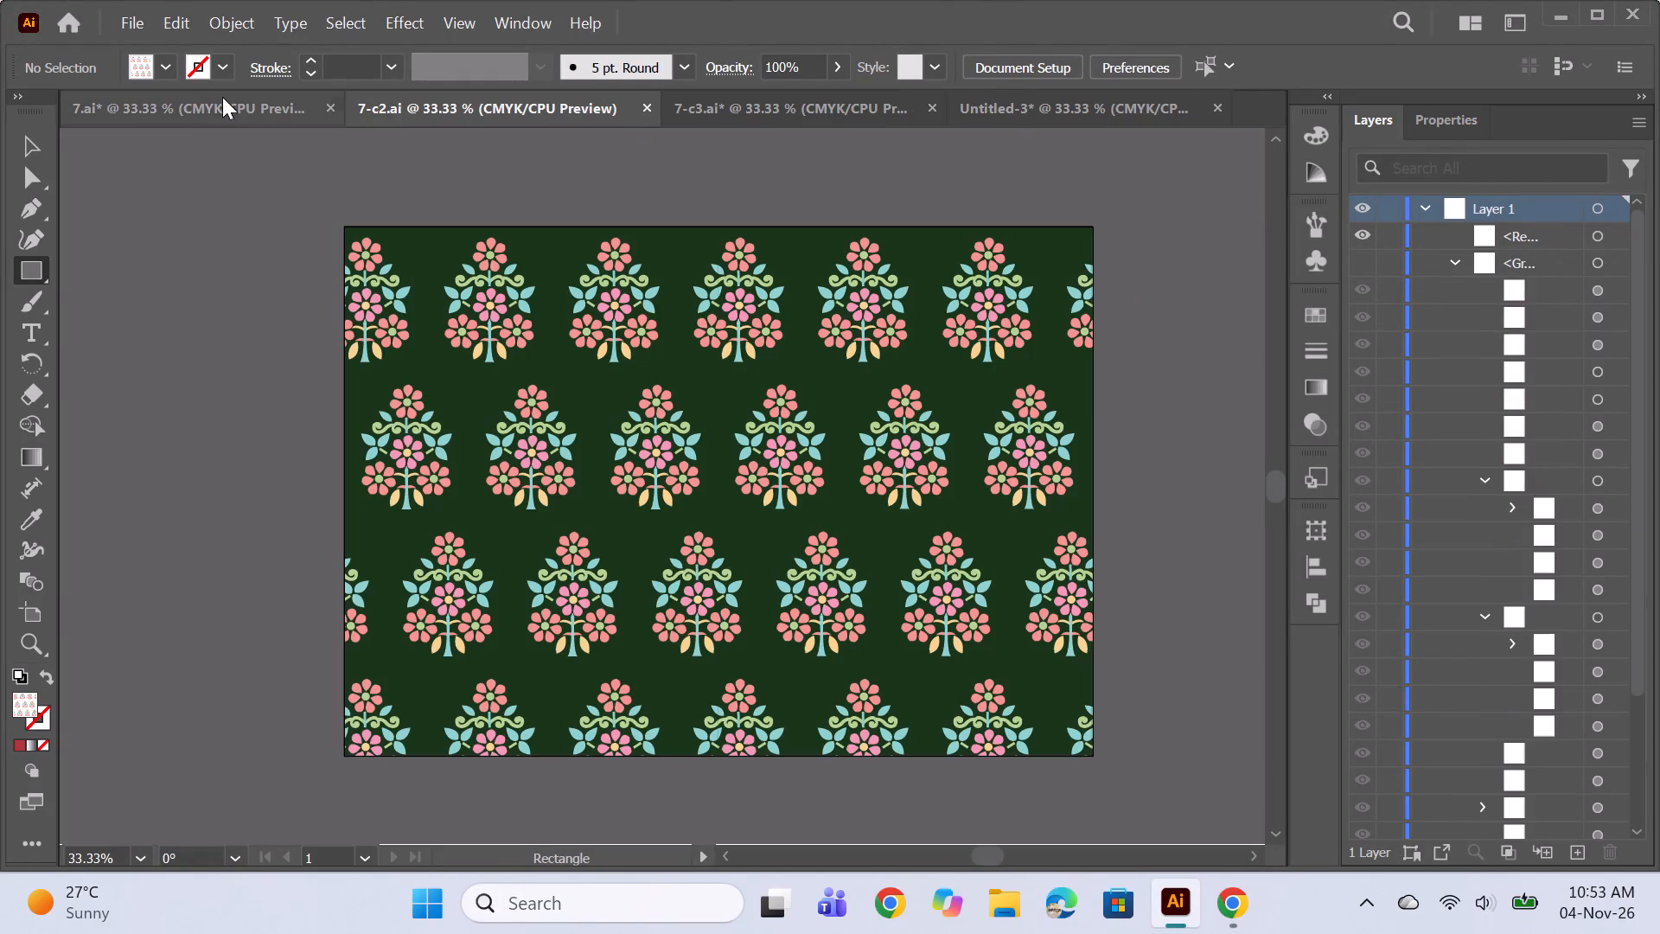
left_click(198, 105)
left_click(430, 99)
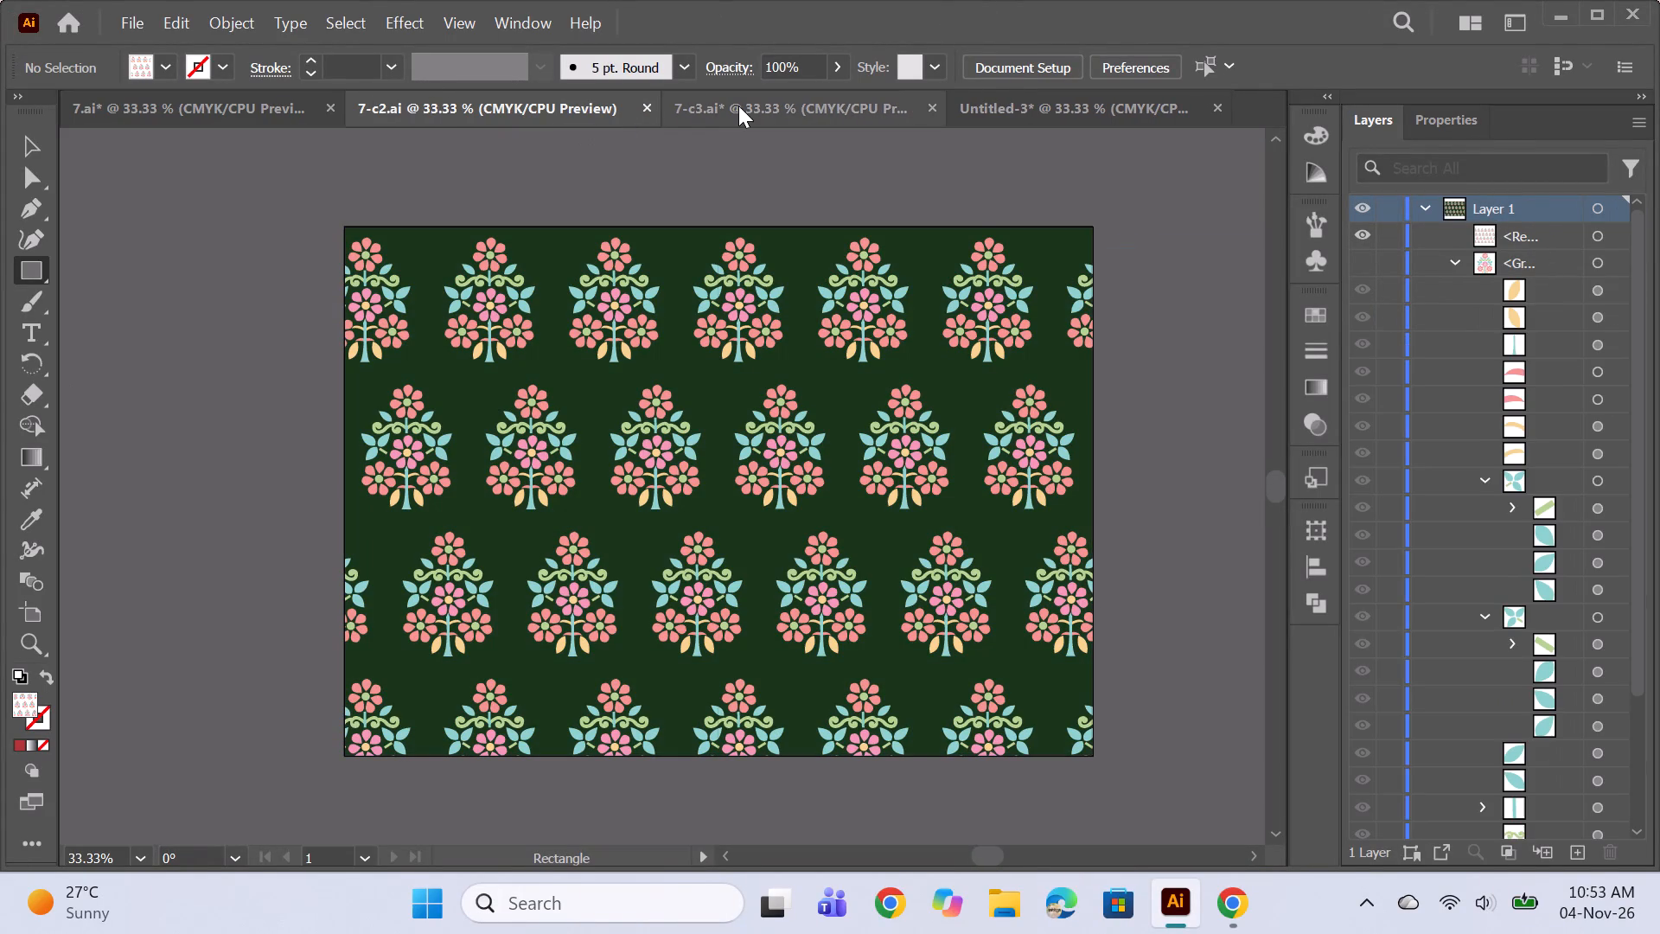
left_click(738, 106)
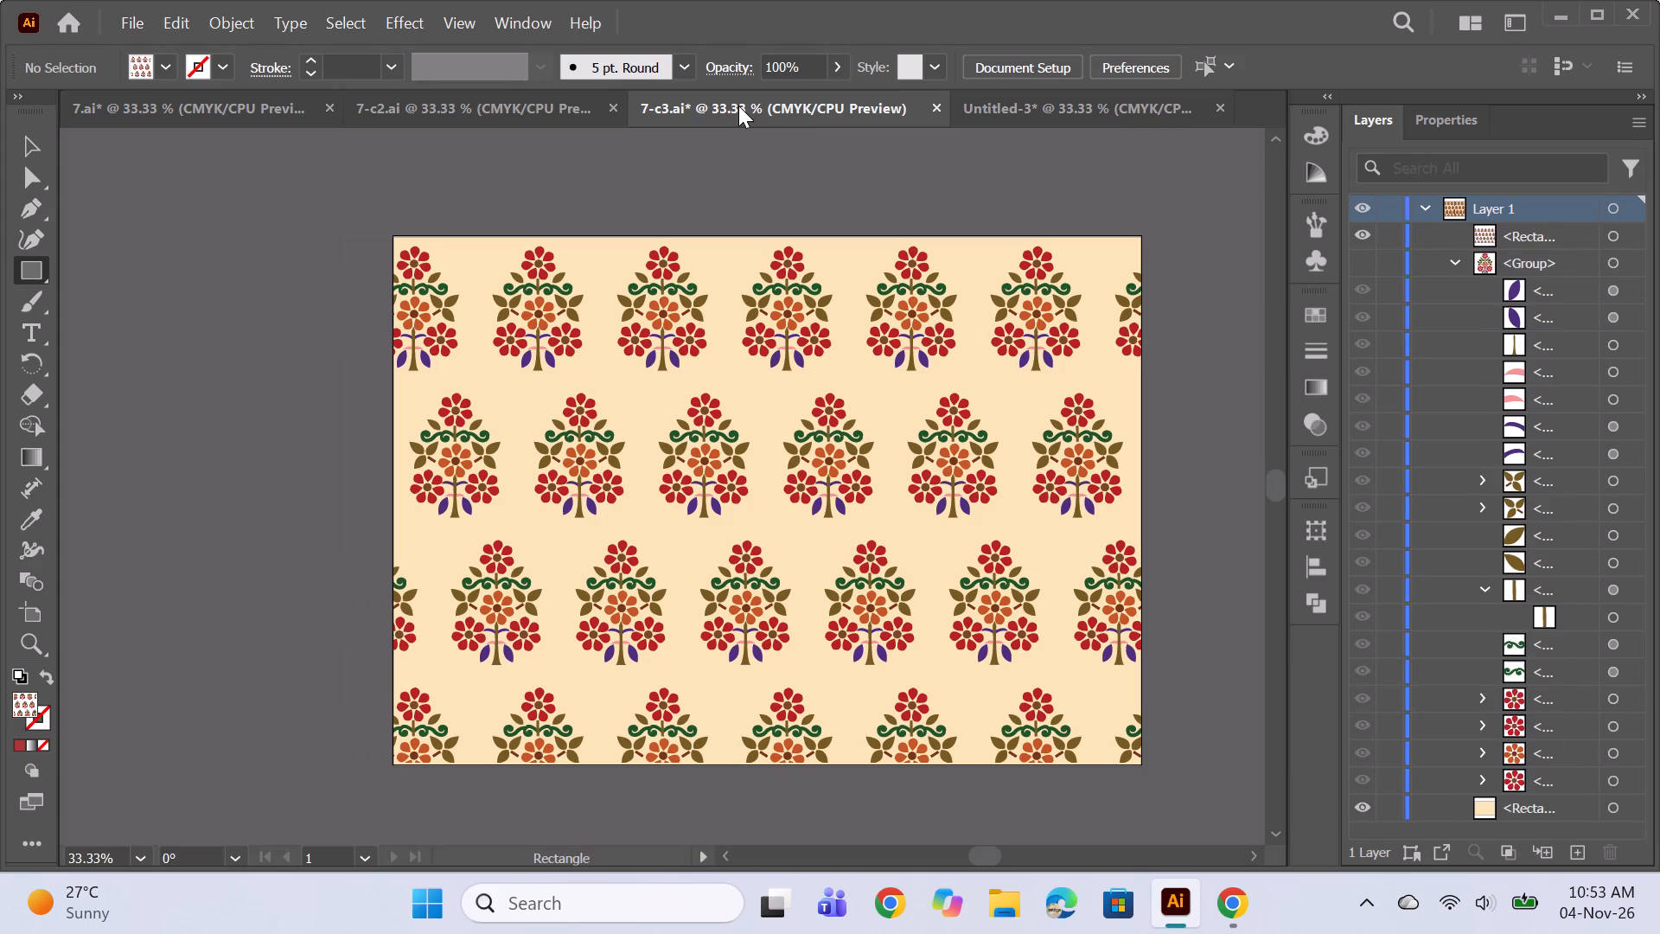
left_click(990, 95)
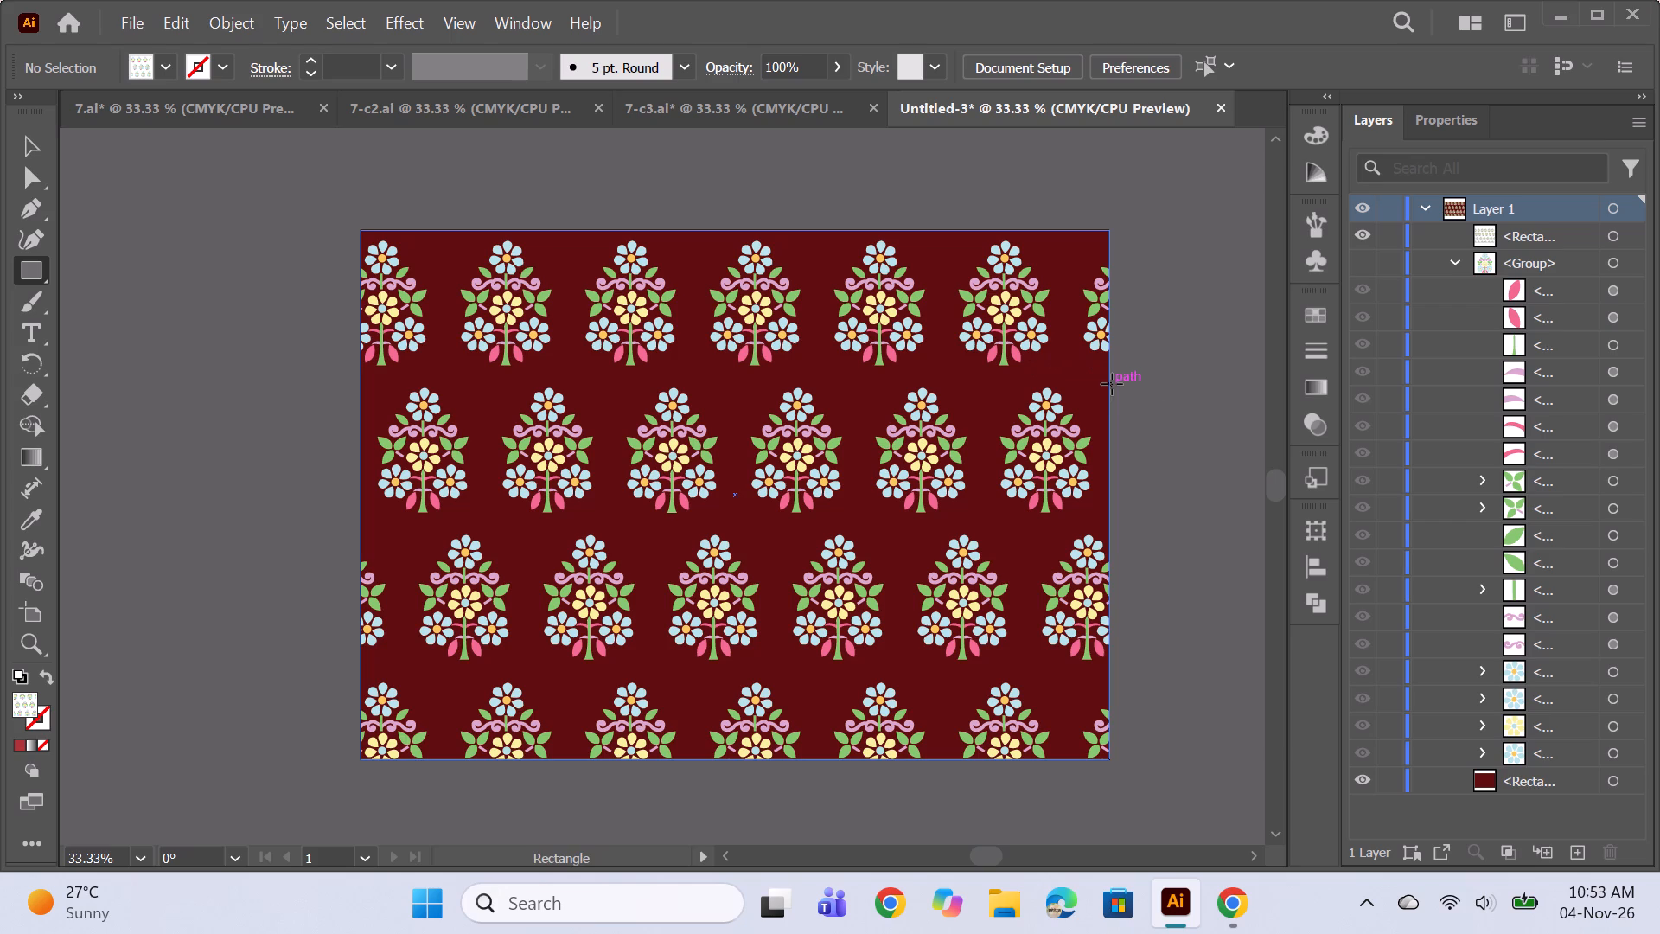
key("space")
key("space")
key("space")
key("space")
key("space")
key("space")
key("space")
key("space")
key("space")
key("space")
key("space")
key("space")
key("space")
key("space")
key("space")
key("space")
key("space")
key("space")
key("space")
key("space")
left_click_drag(1153, 431, 1105, 413)
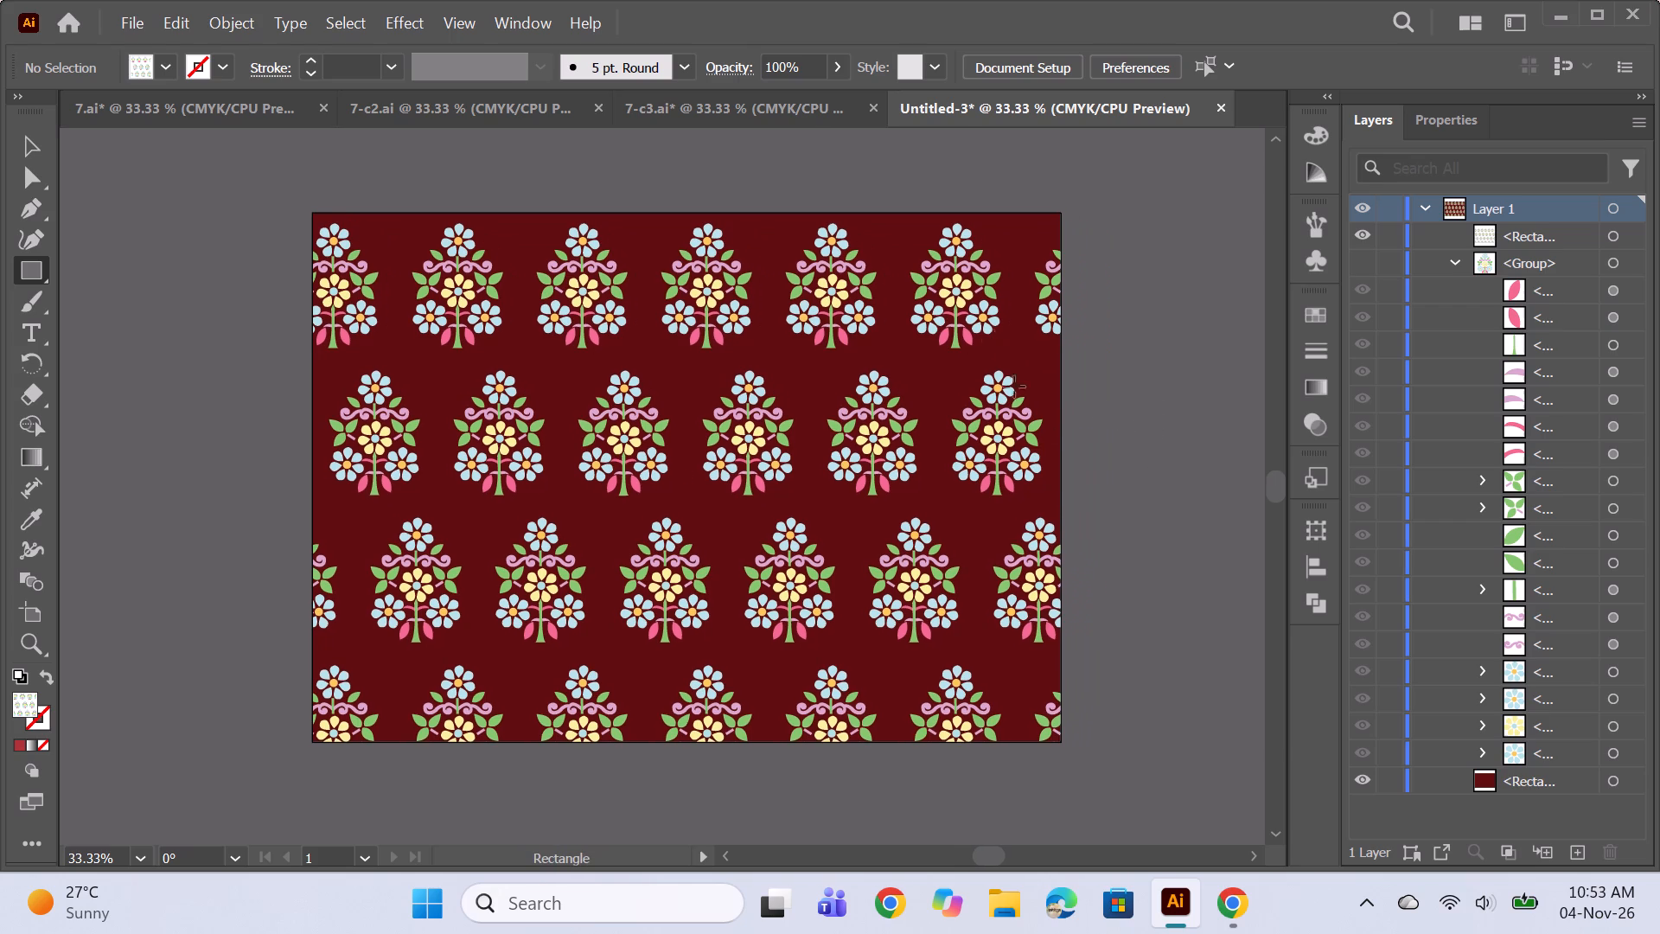
left_click(798, 112)
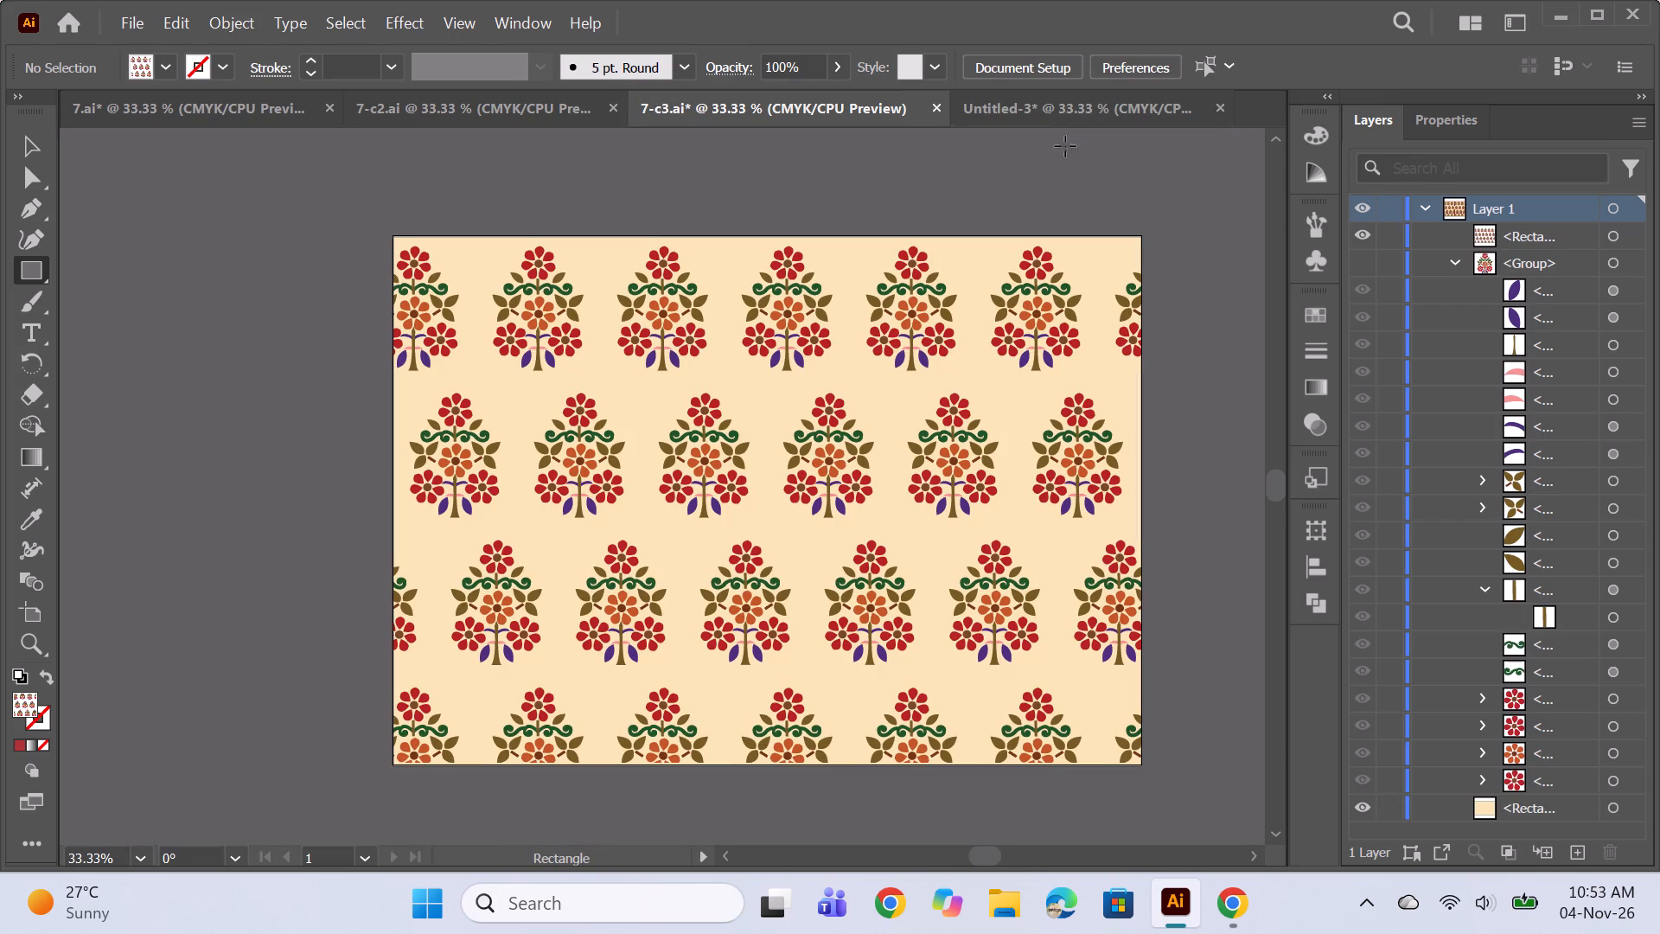
left_click(460, 106)
left_click(168, 94)
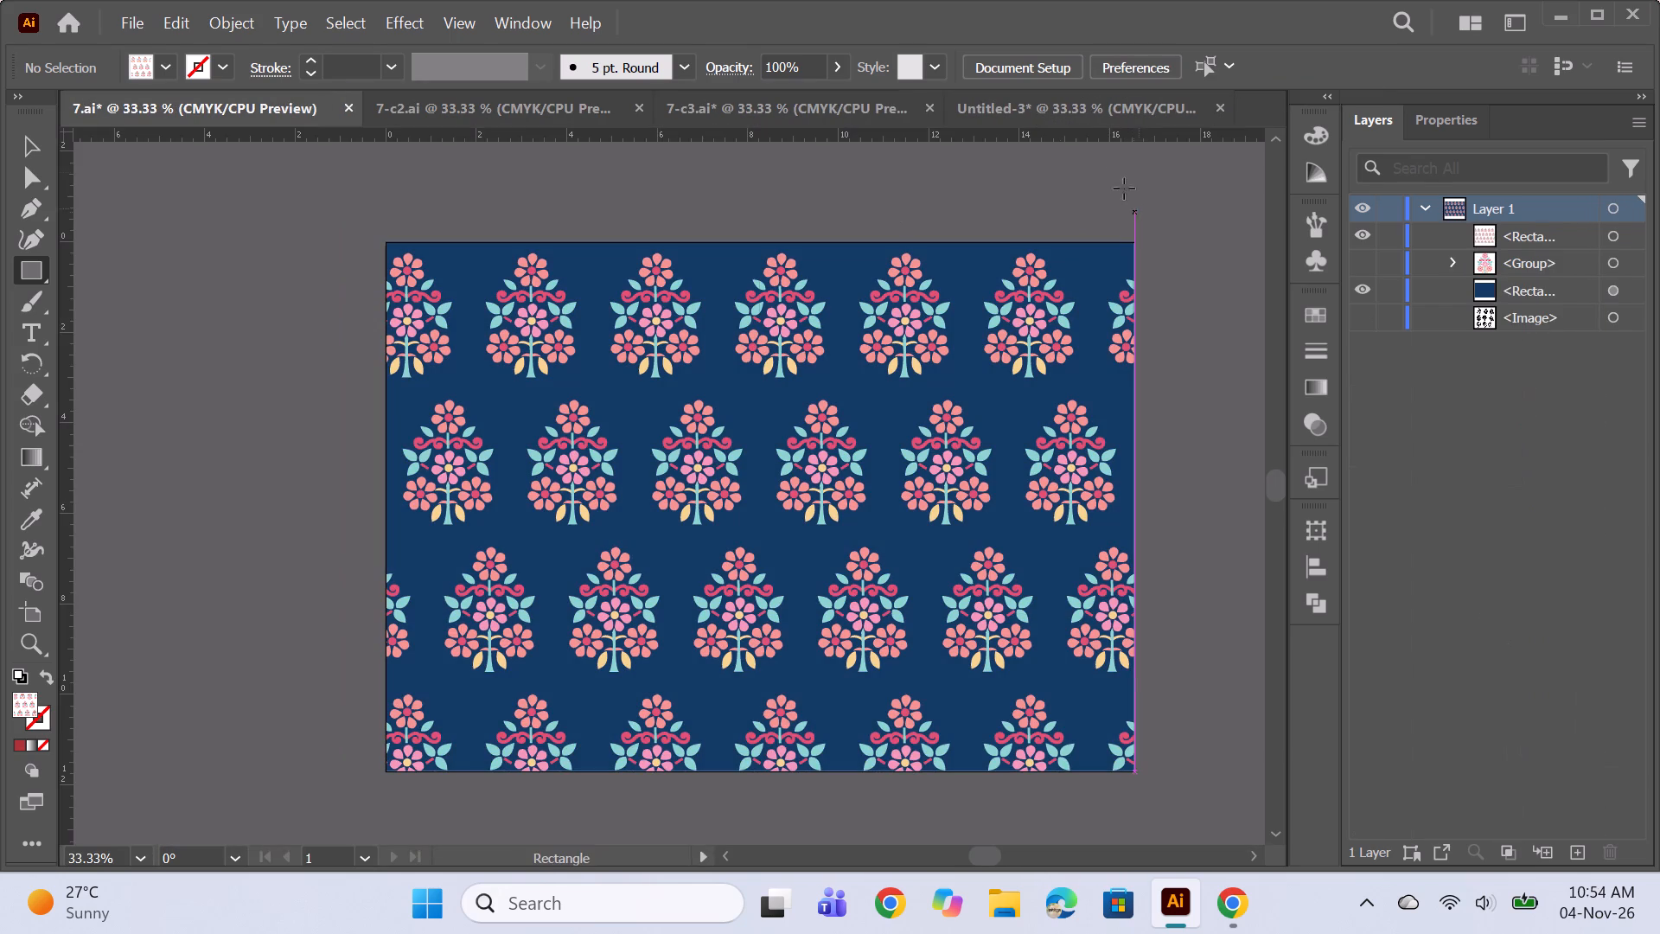
left_click(1082, 113)
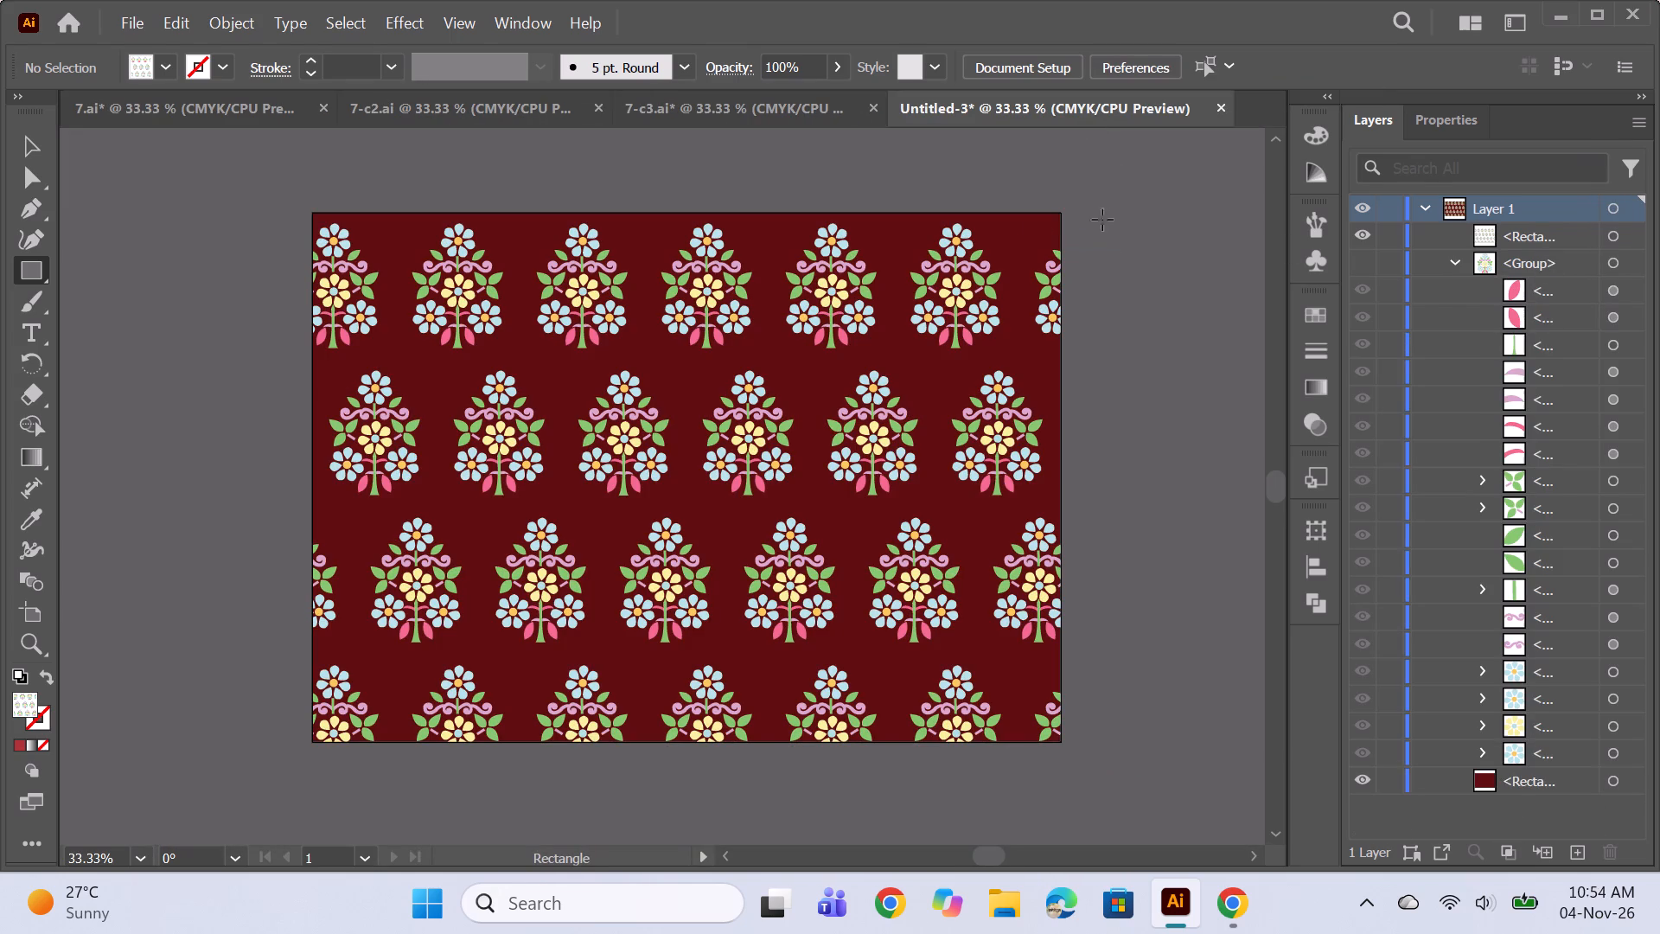
Save the maroon colourway document as 7-c4 alongside the other colourway files, keeping the default Illustrator options.
key("ctrl+s")
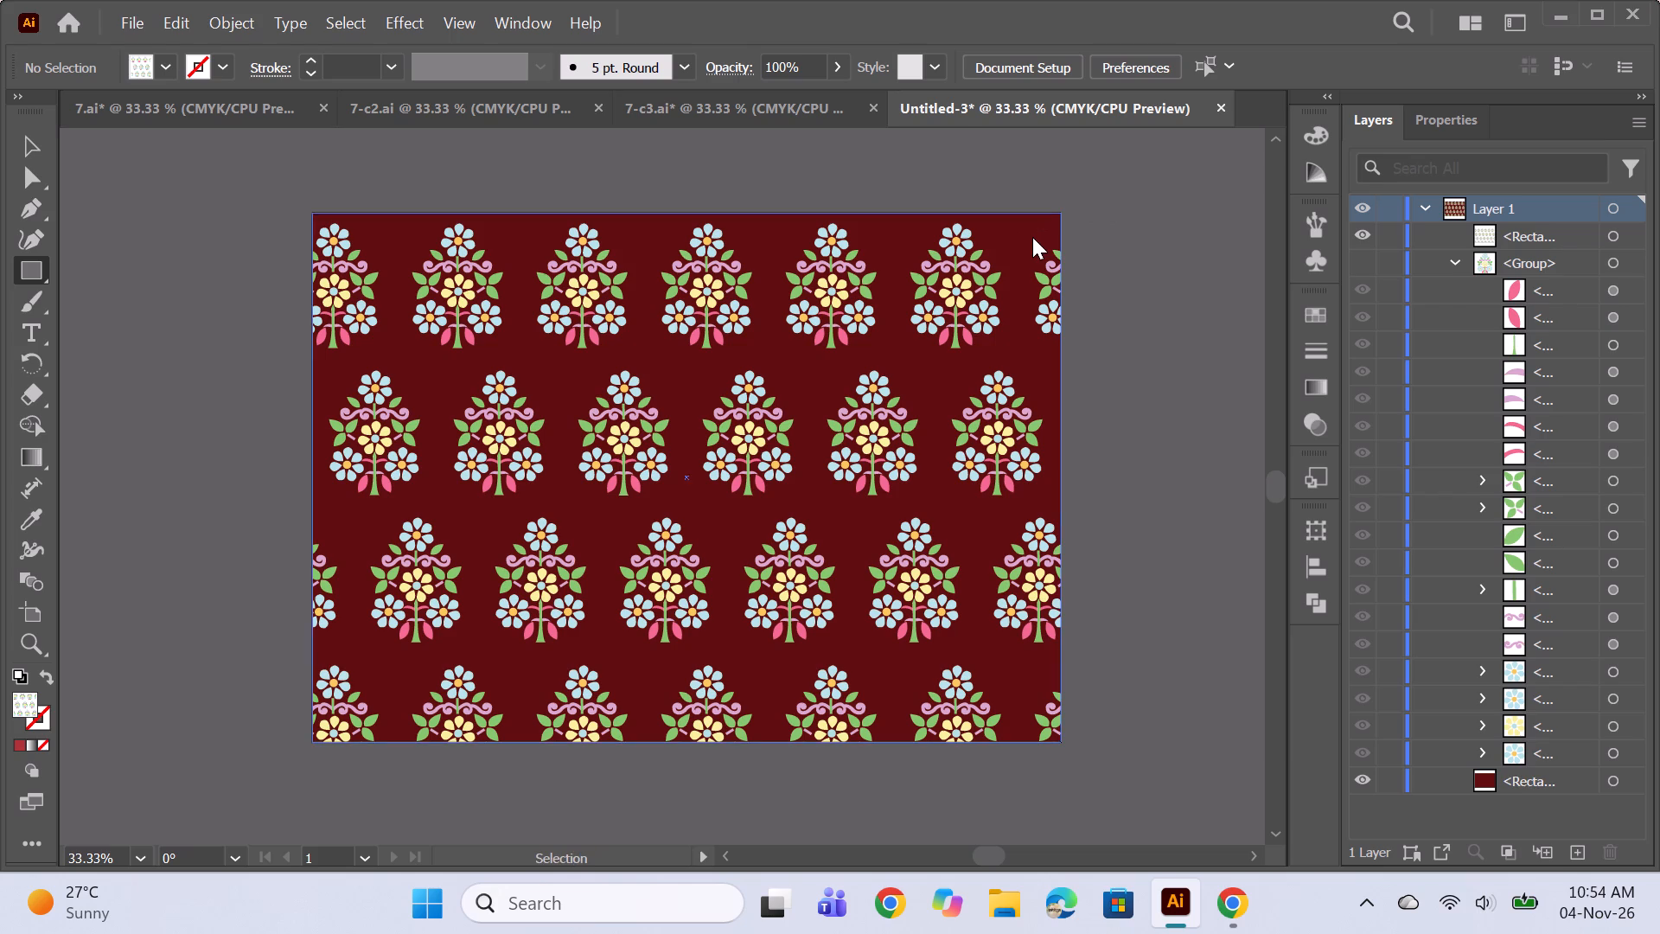
type("7-c")
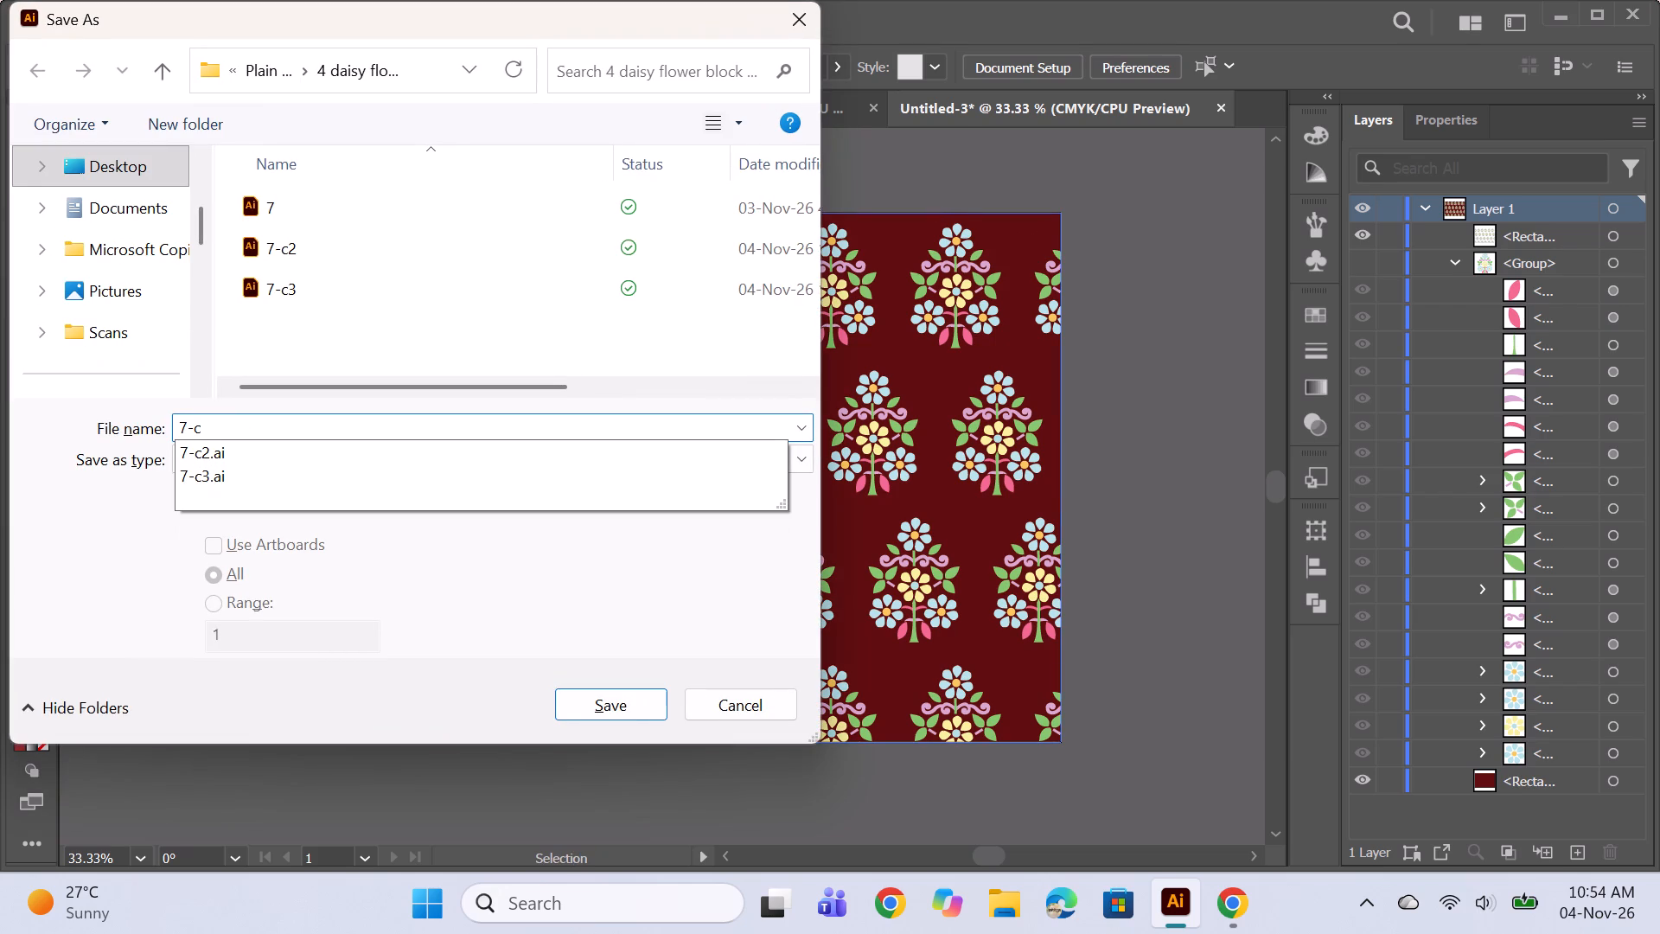
key("4")
key("Return")
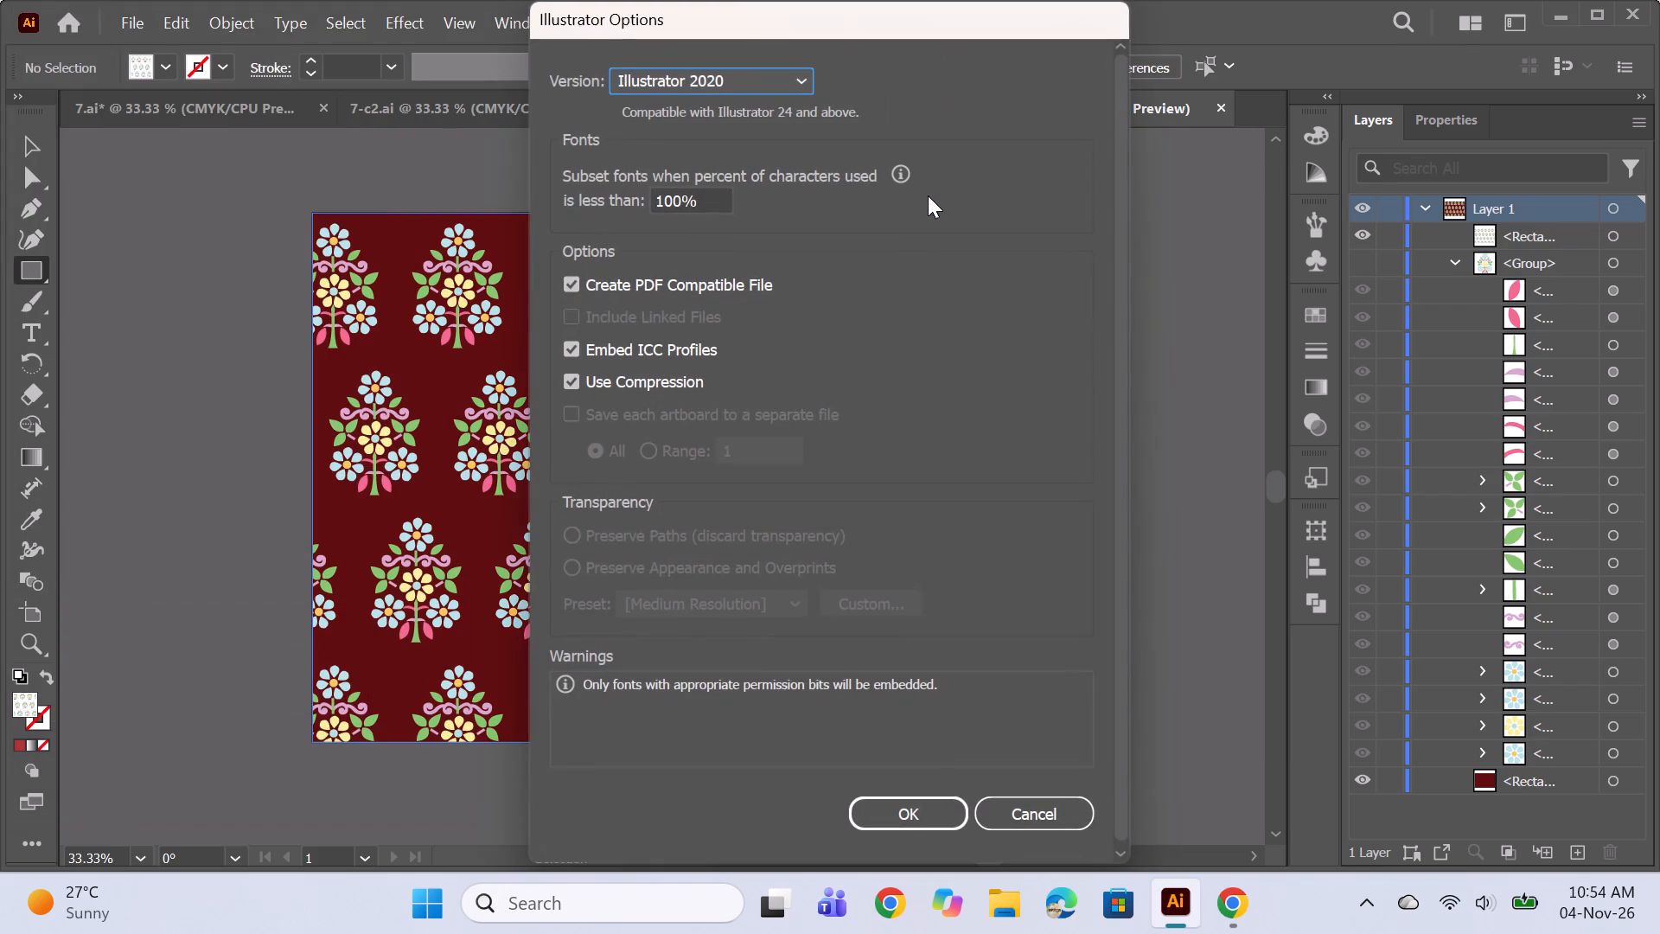
left_click(894, 801)
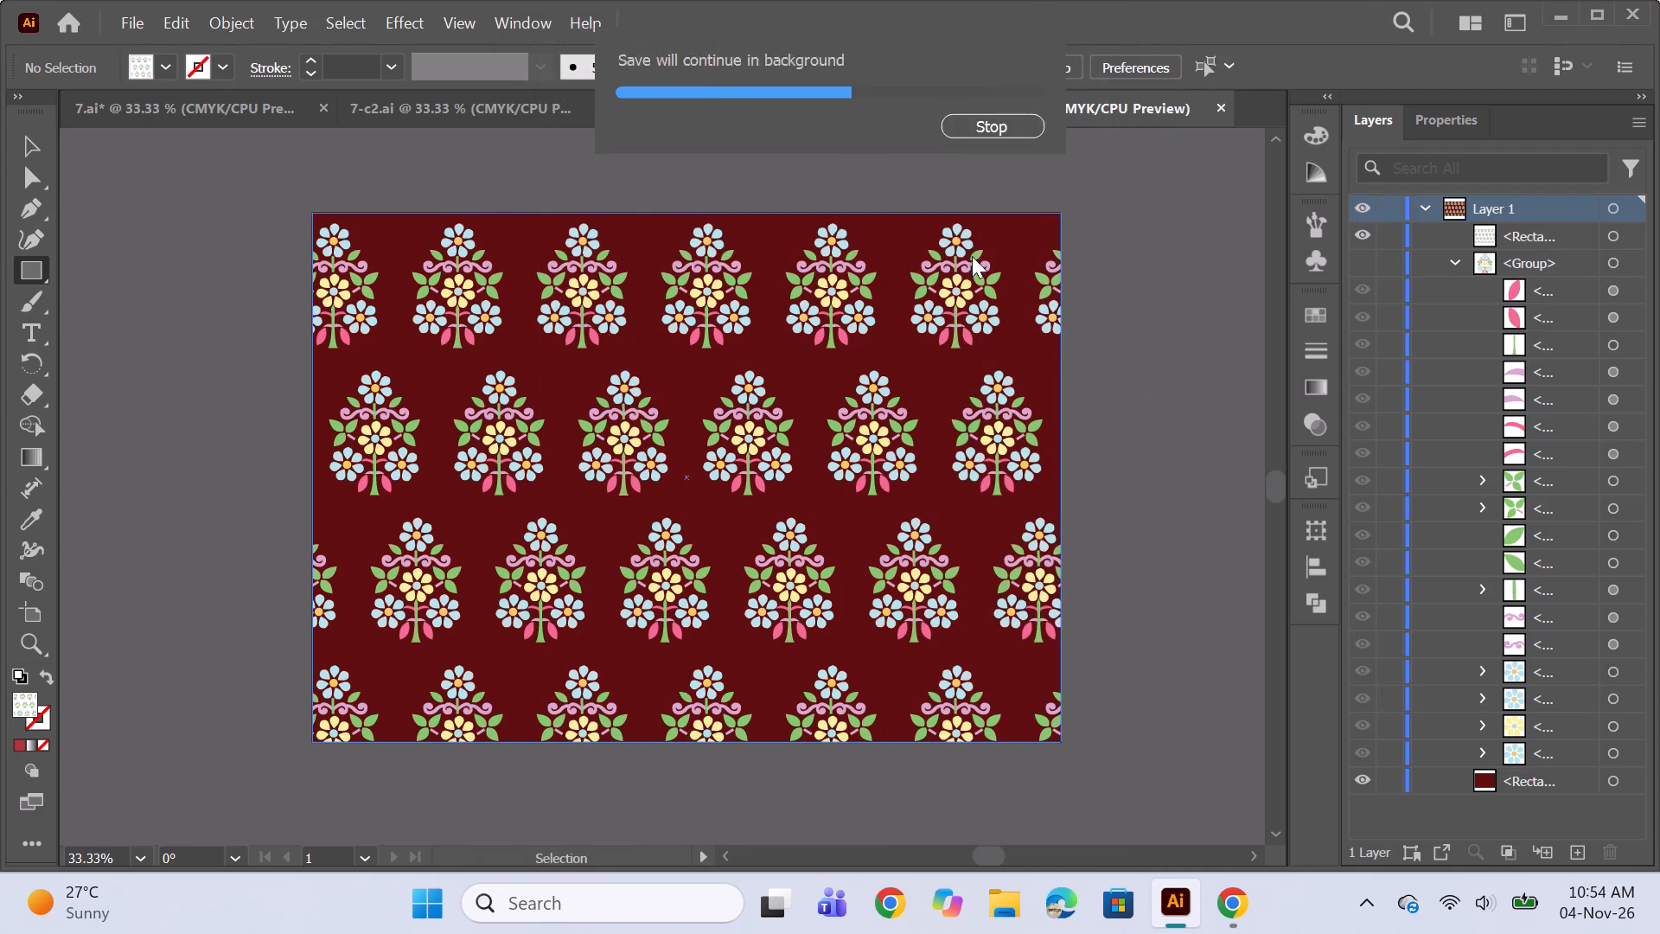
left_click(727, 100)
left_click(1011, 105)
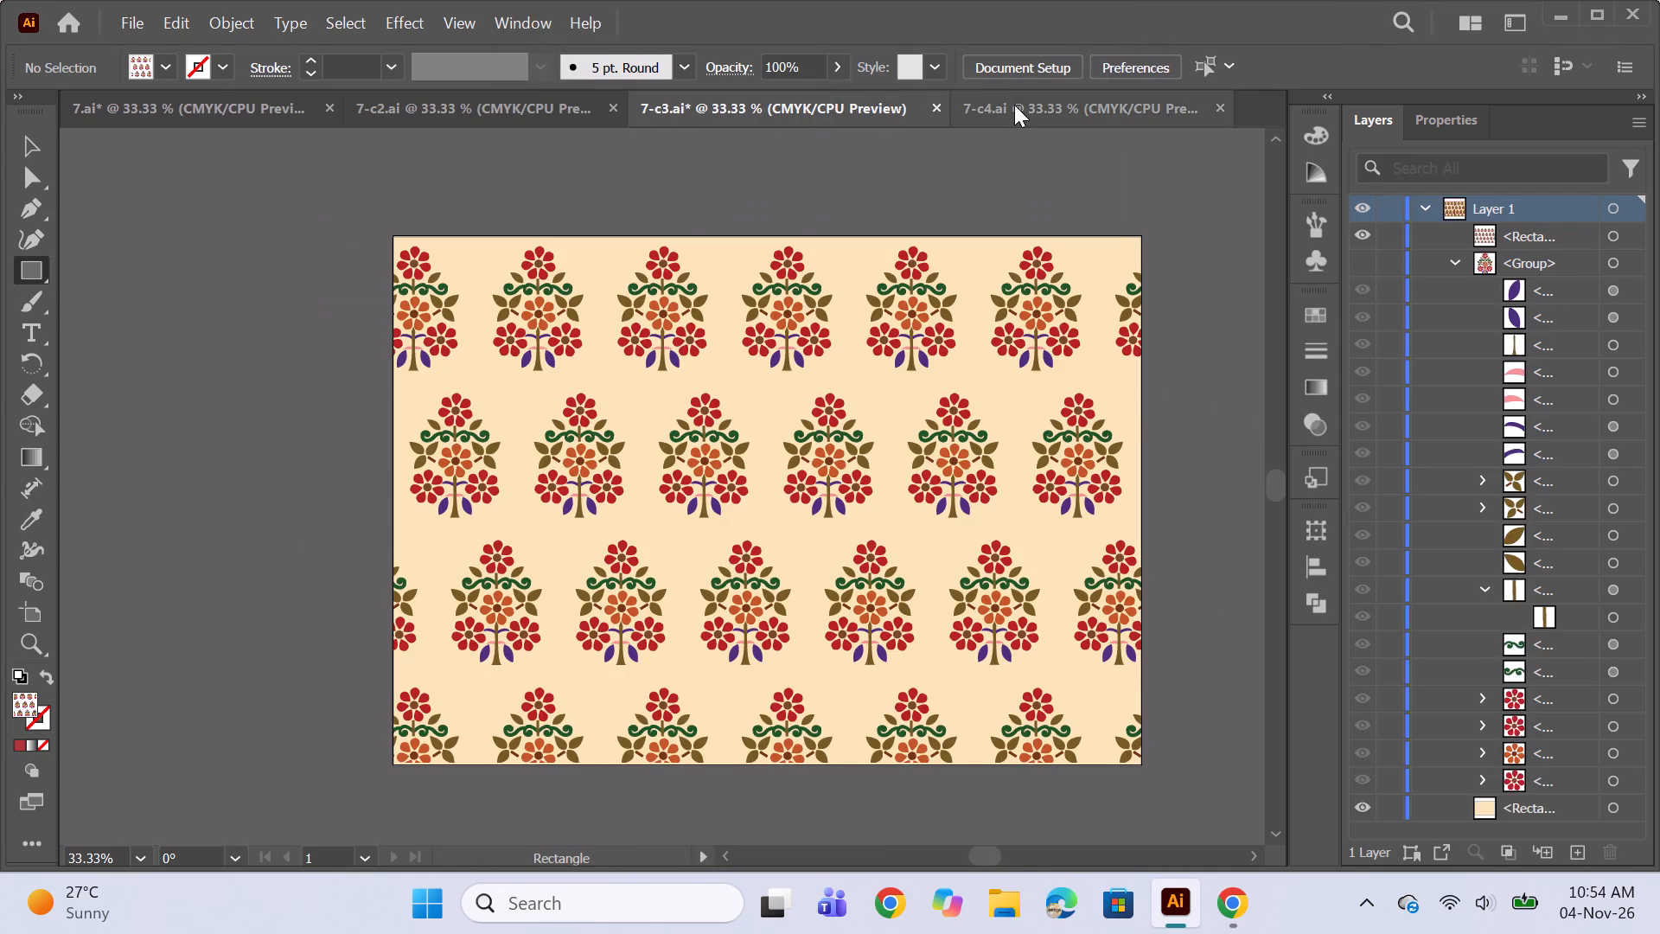
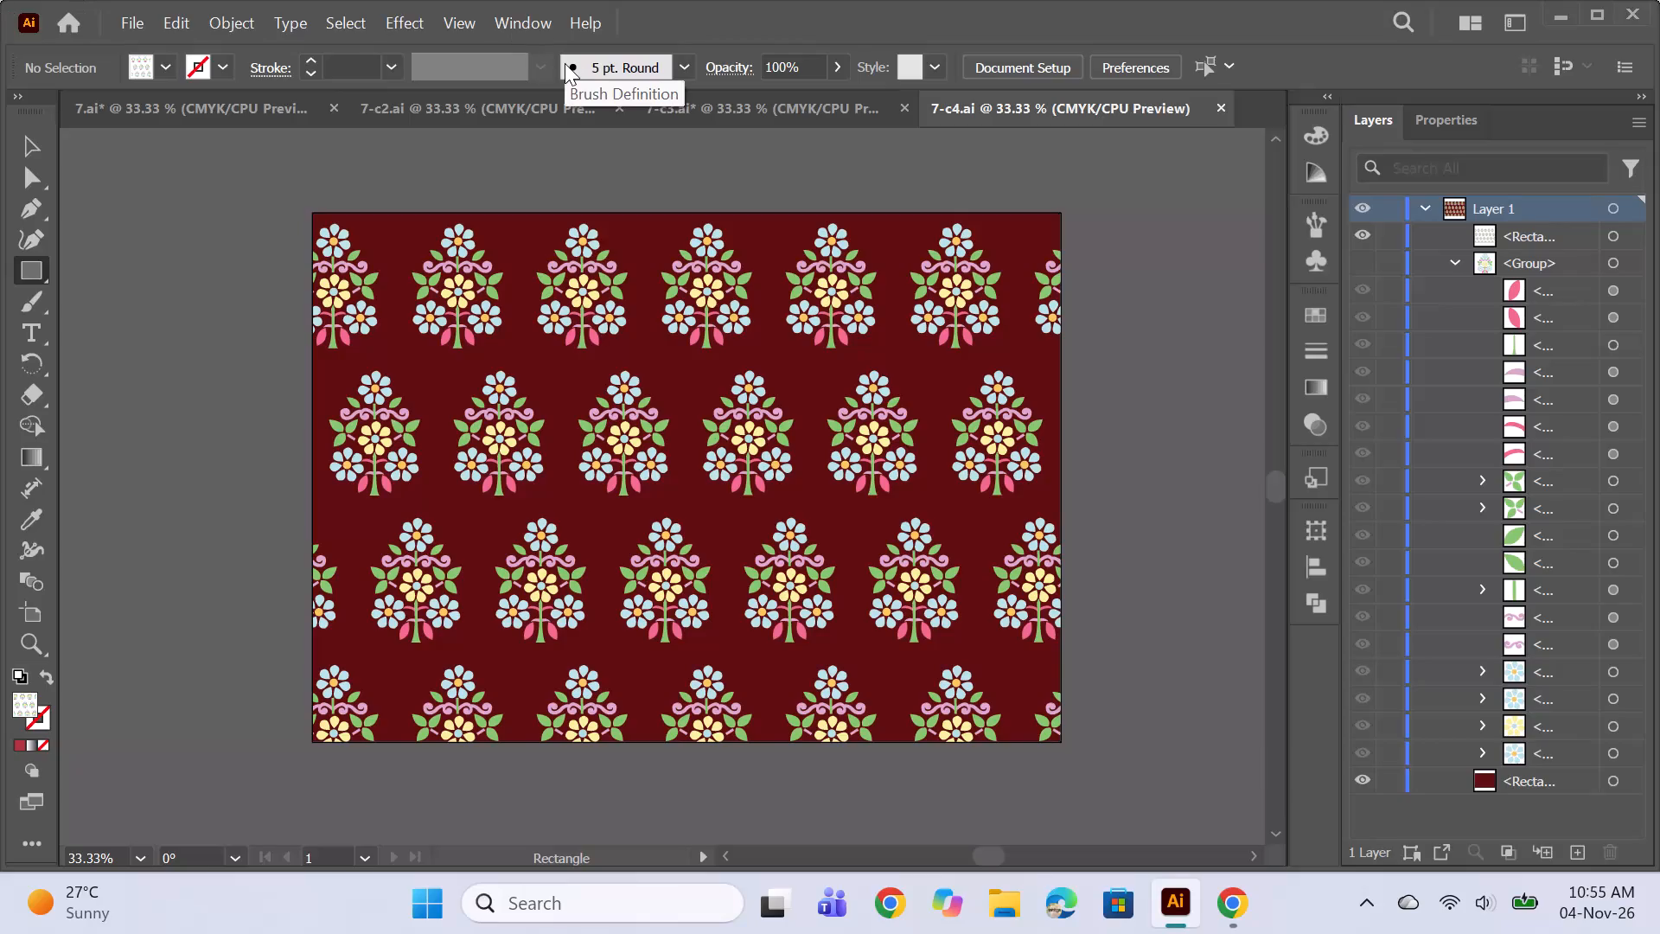
Create a new blank document, keeping the default document settings.
key("ctrl+n")
key("Return")
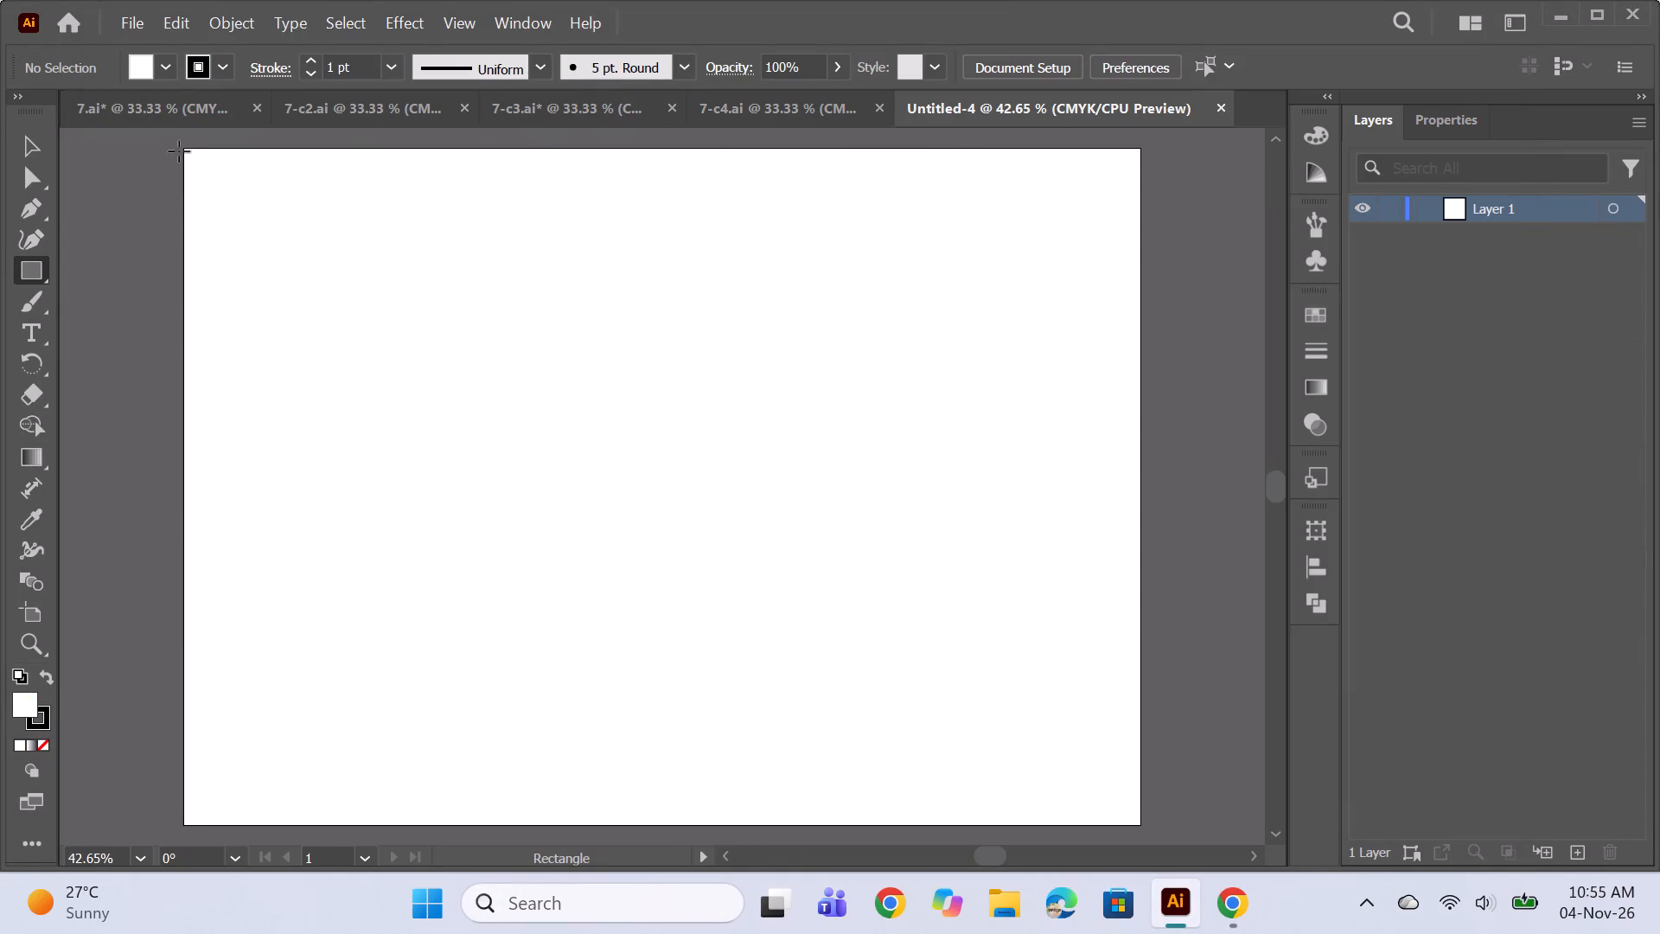
Draw a background rectangle covering the whole artboard, about 16.5 by 11.7 in.
left_click_drag(185, 145, 1109, 757)
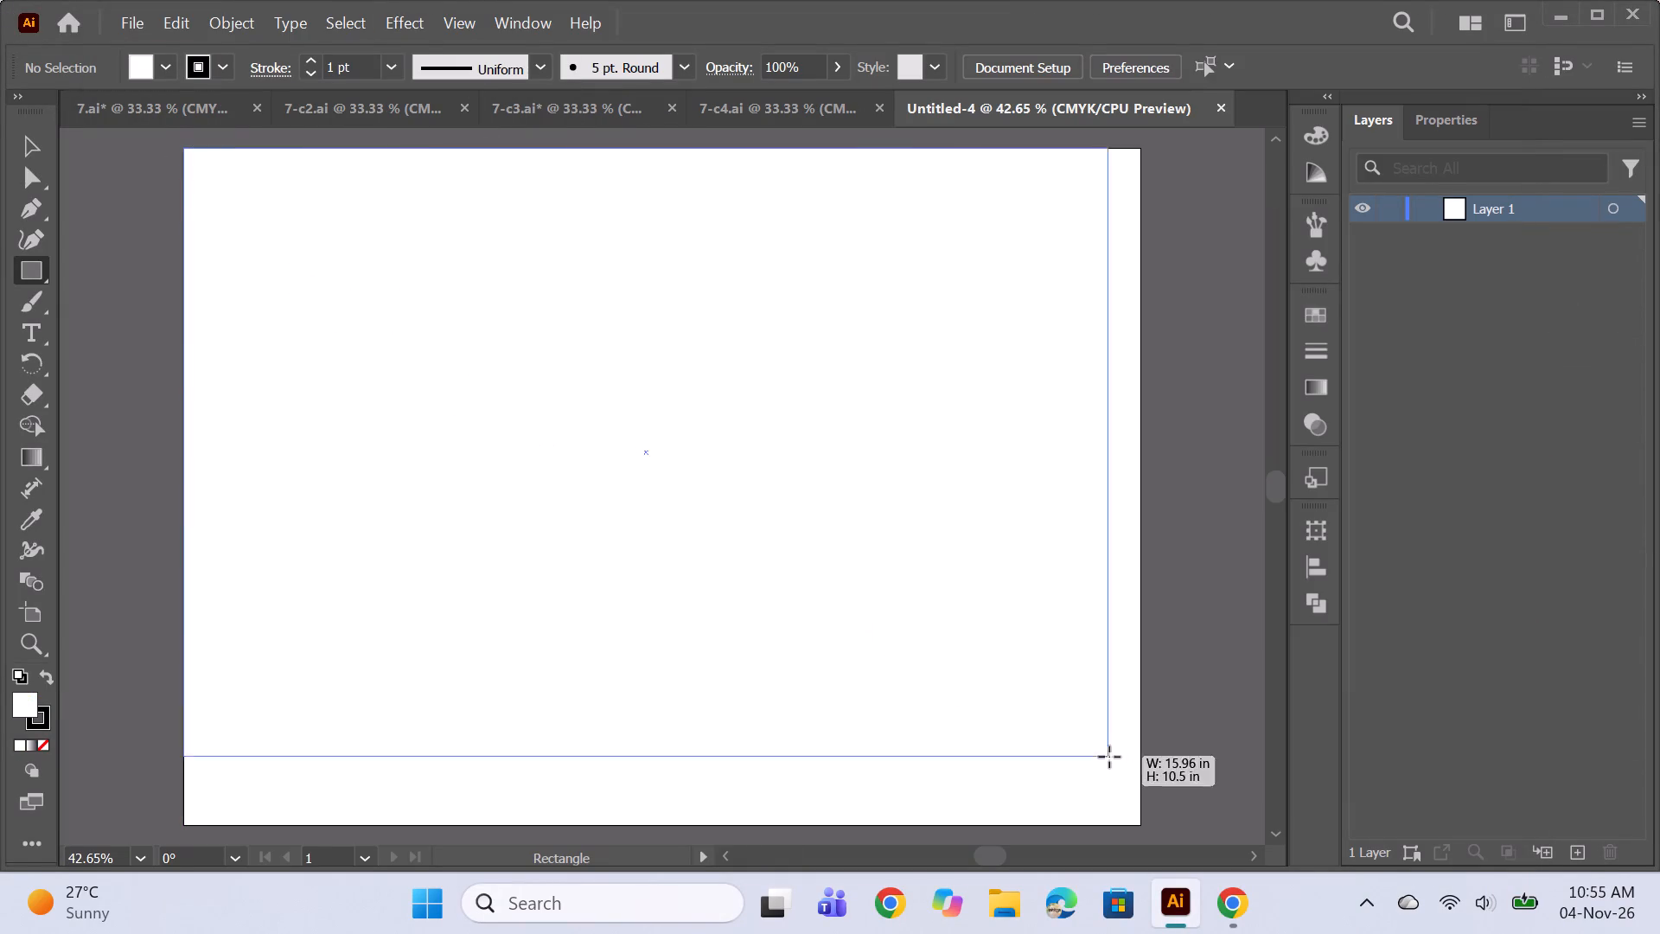
left_click_drag(1109, 757, 1140, 826)
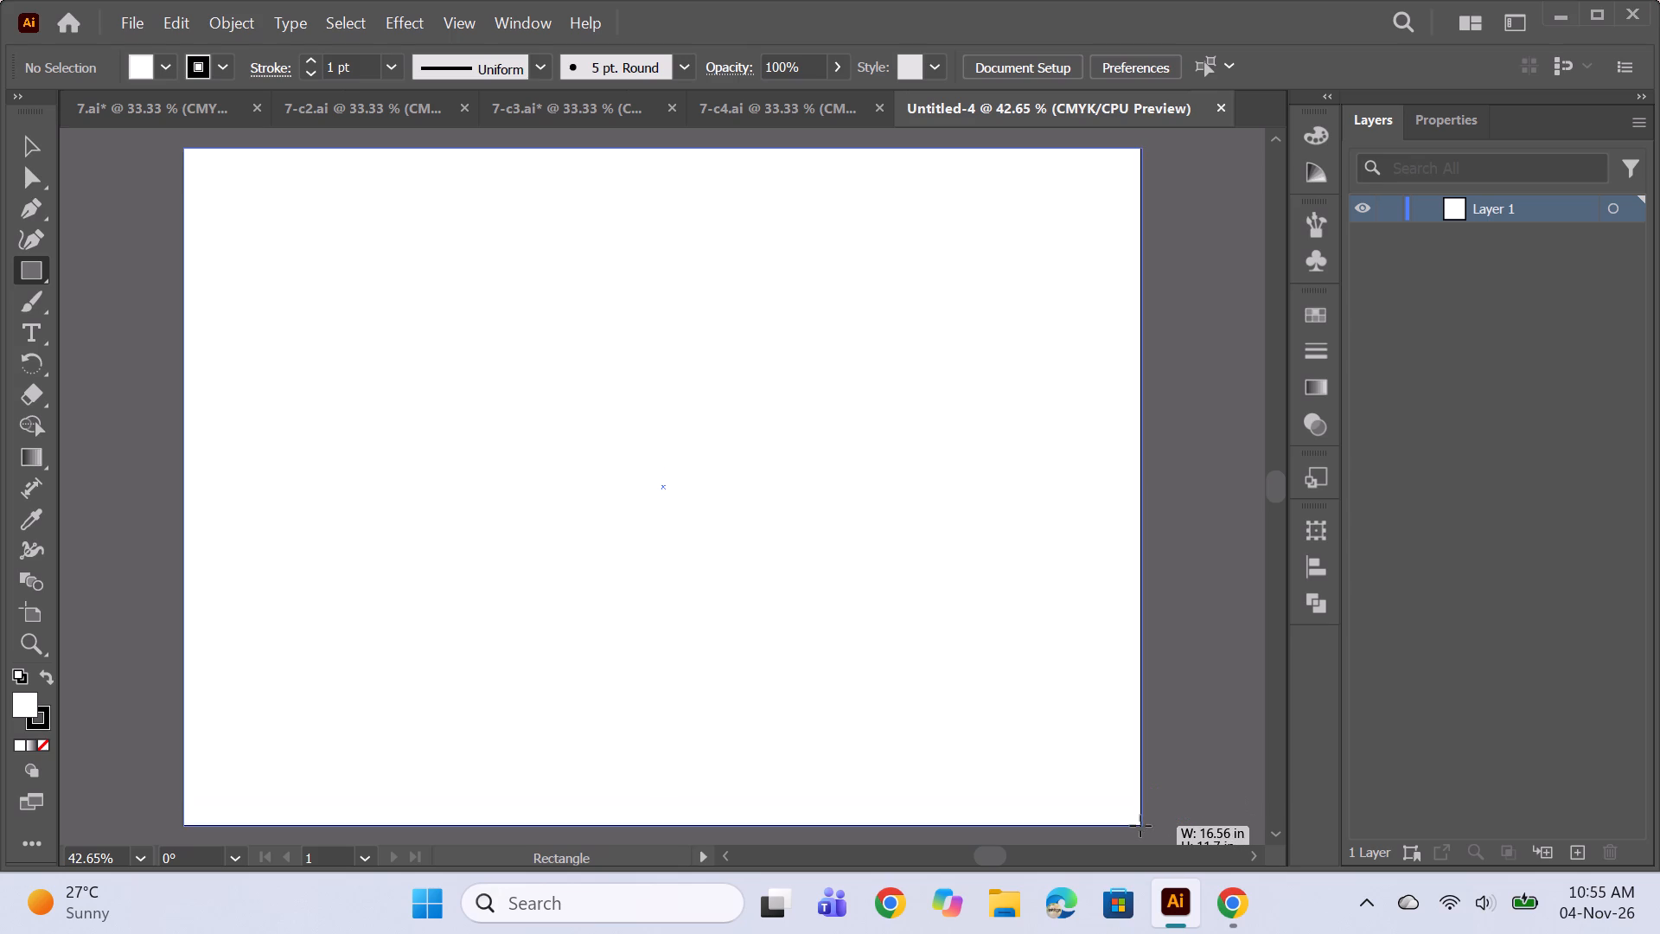
left_click_drag(1140, 826, 1141, 825)
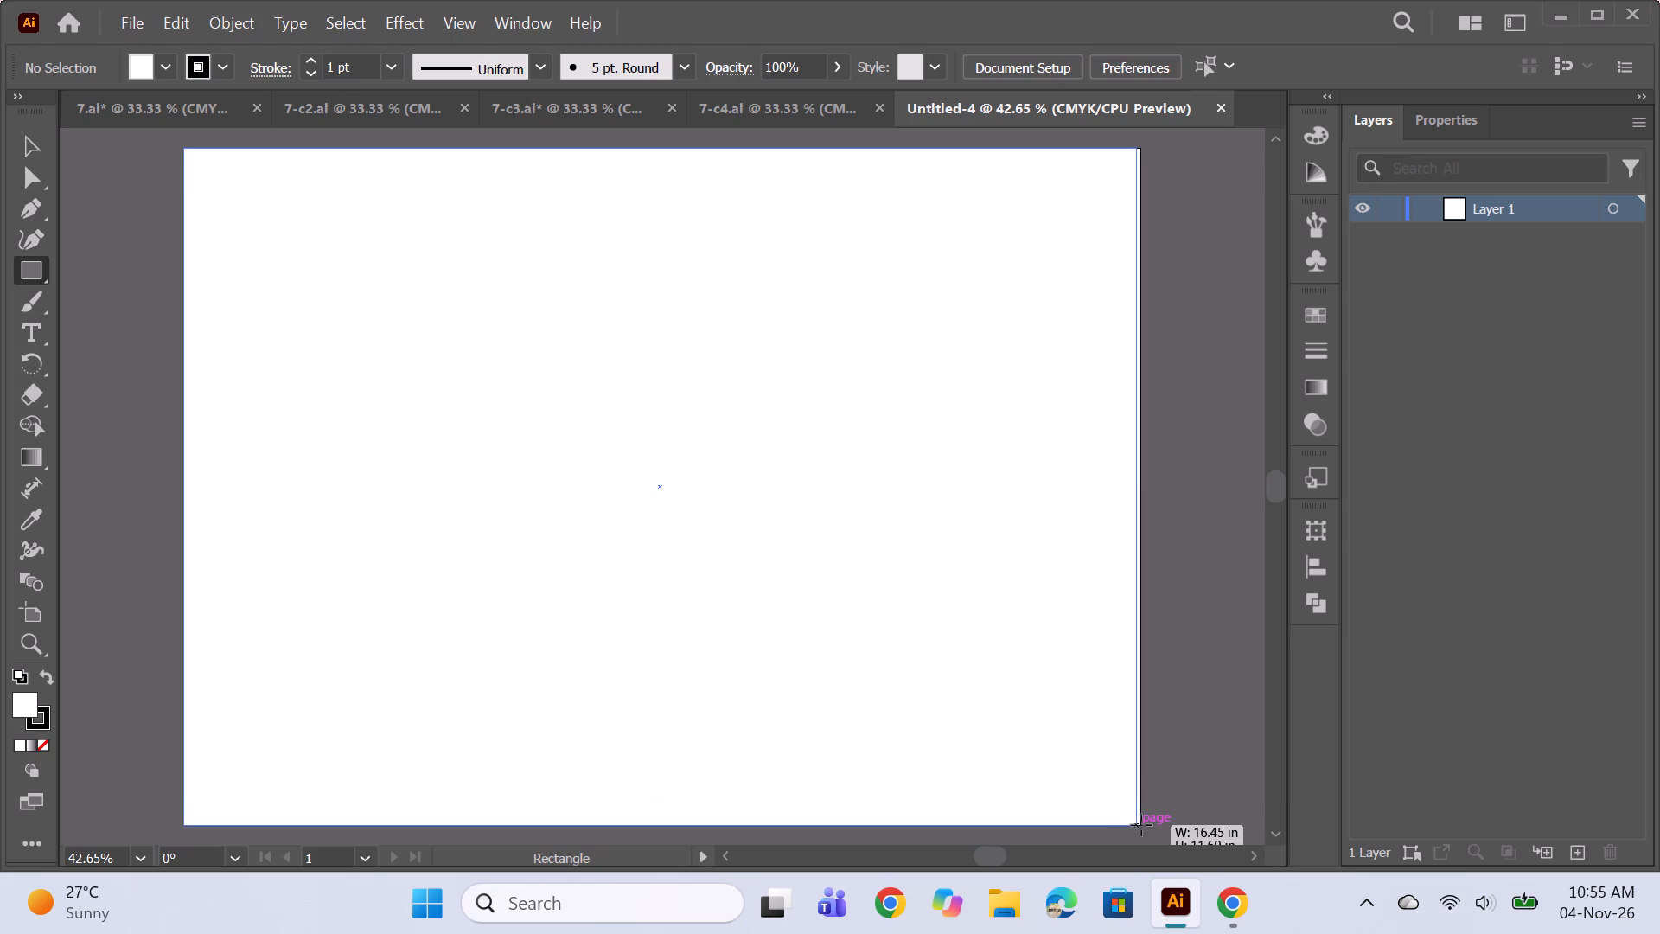
left_click_drag(1141, 825, 1143, 824)
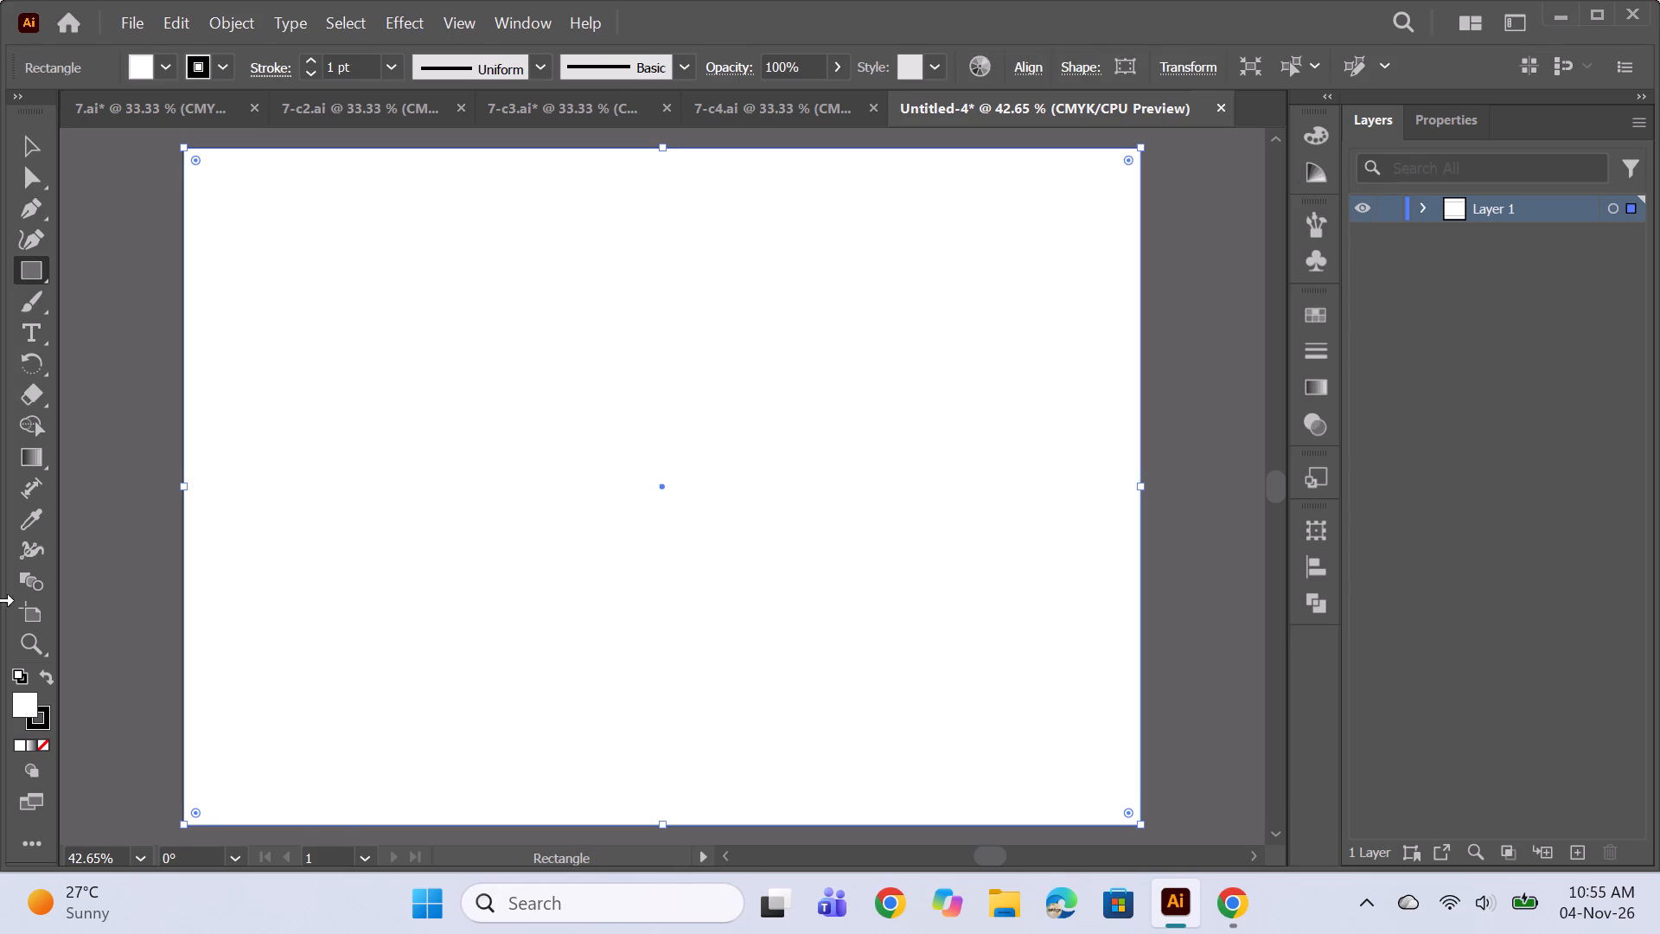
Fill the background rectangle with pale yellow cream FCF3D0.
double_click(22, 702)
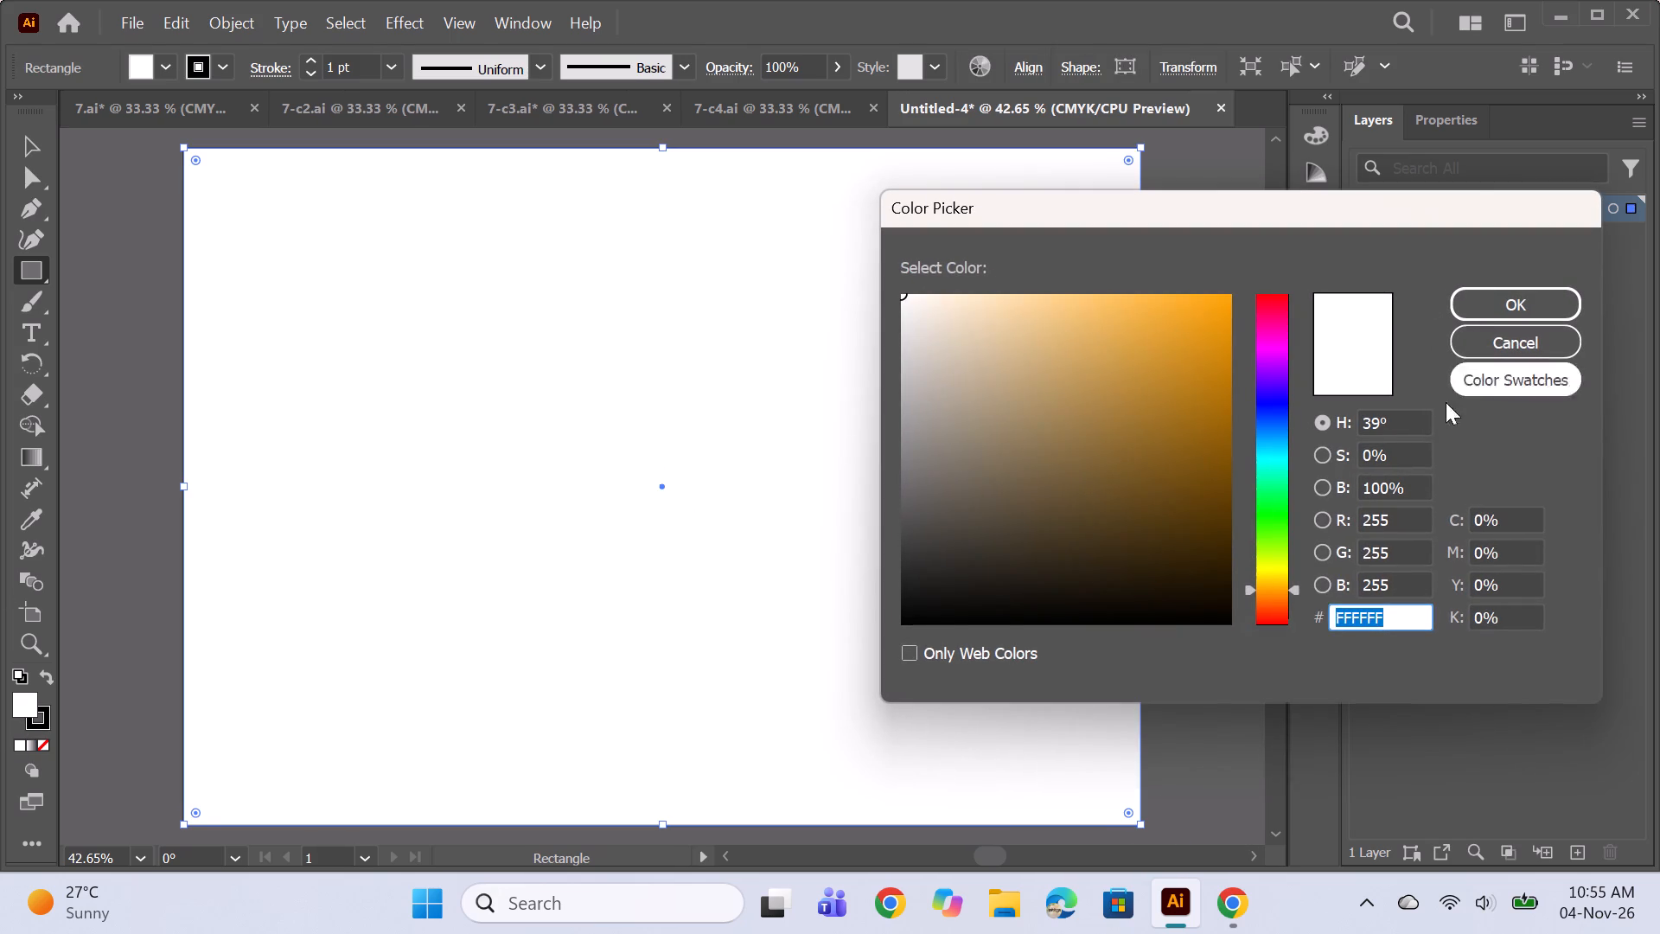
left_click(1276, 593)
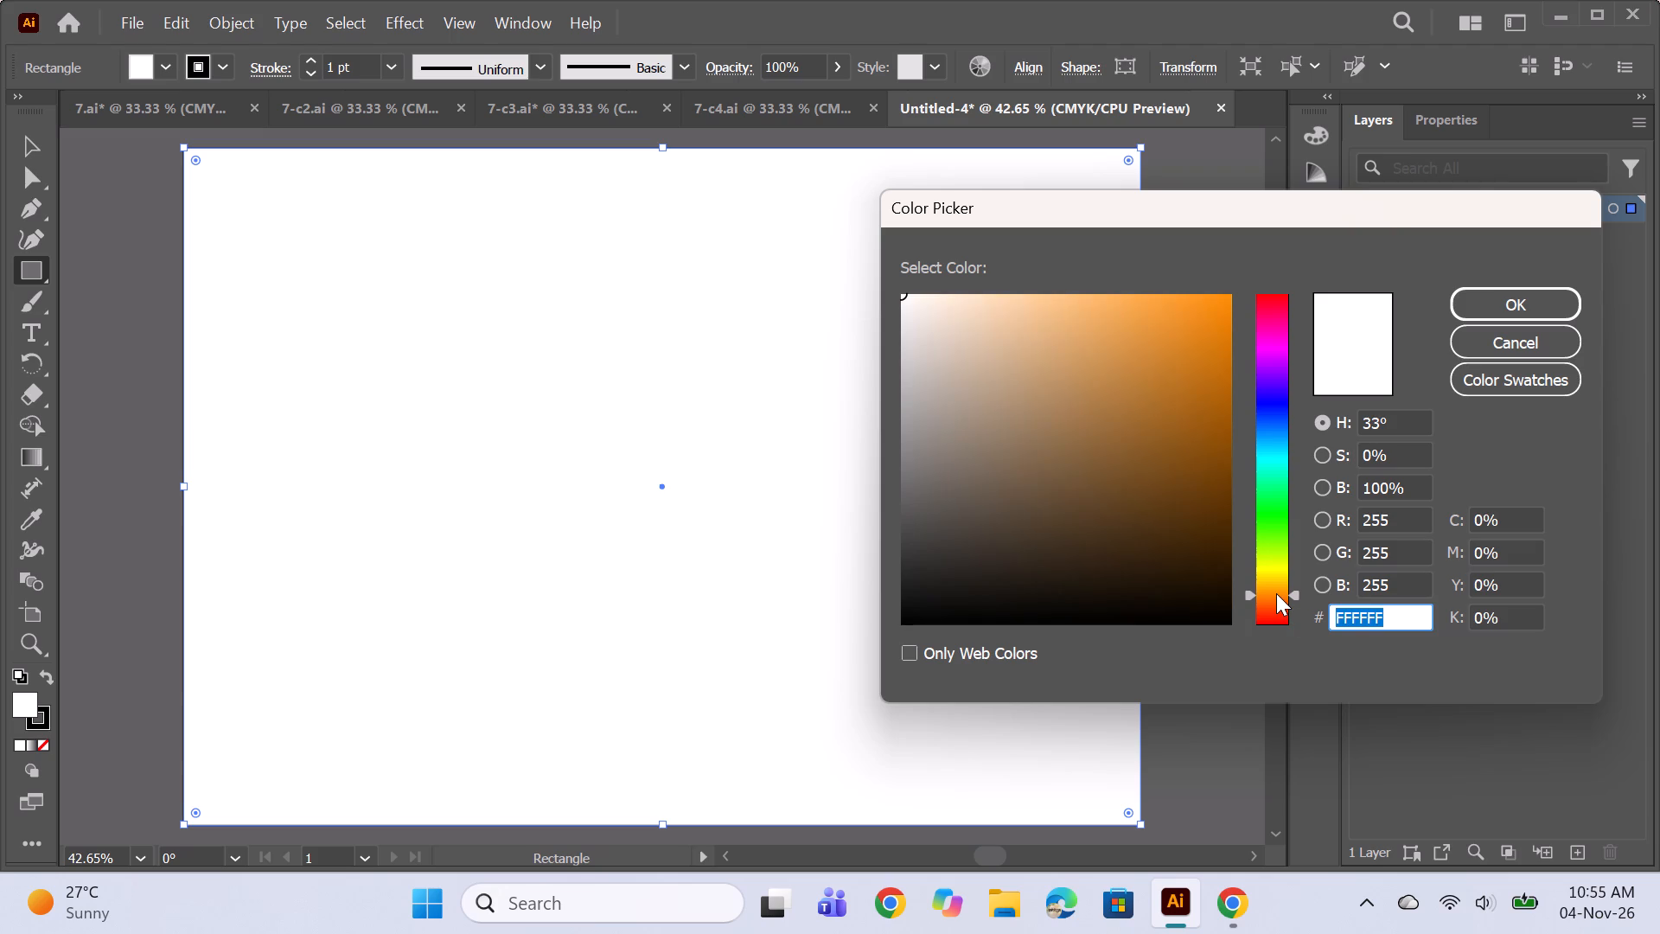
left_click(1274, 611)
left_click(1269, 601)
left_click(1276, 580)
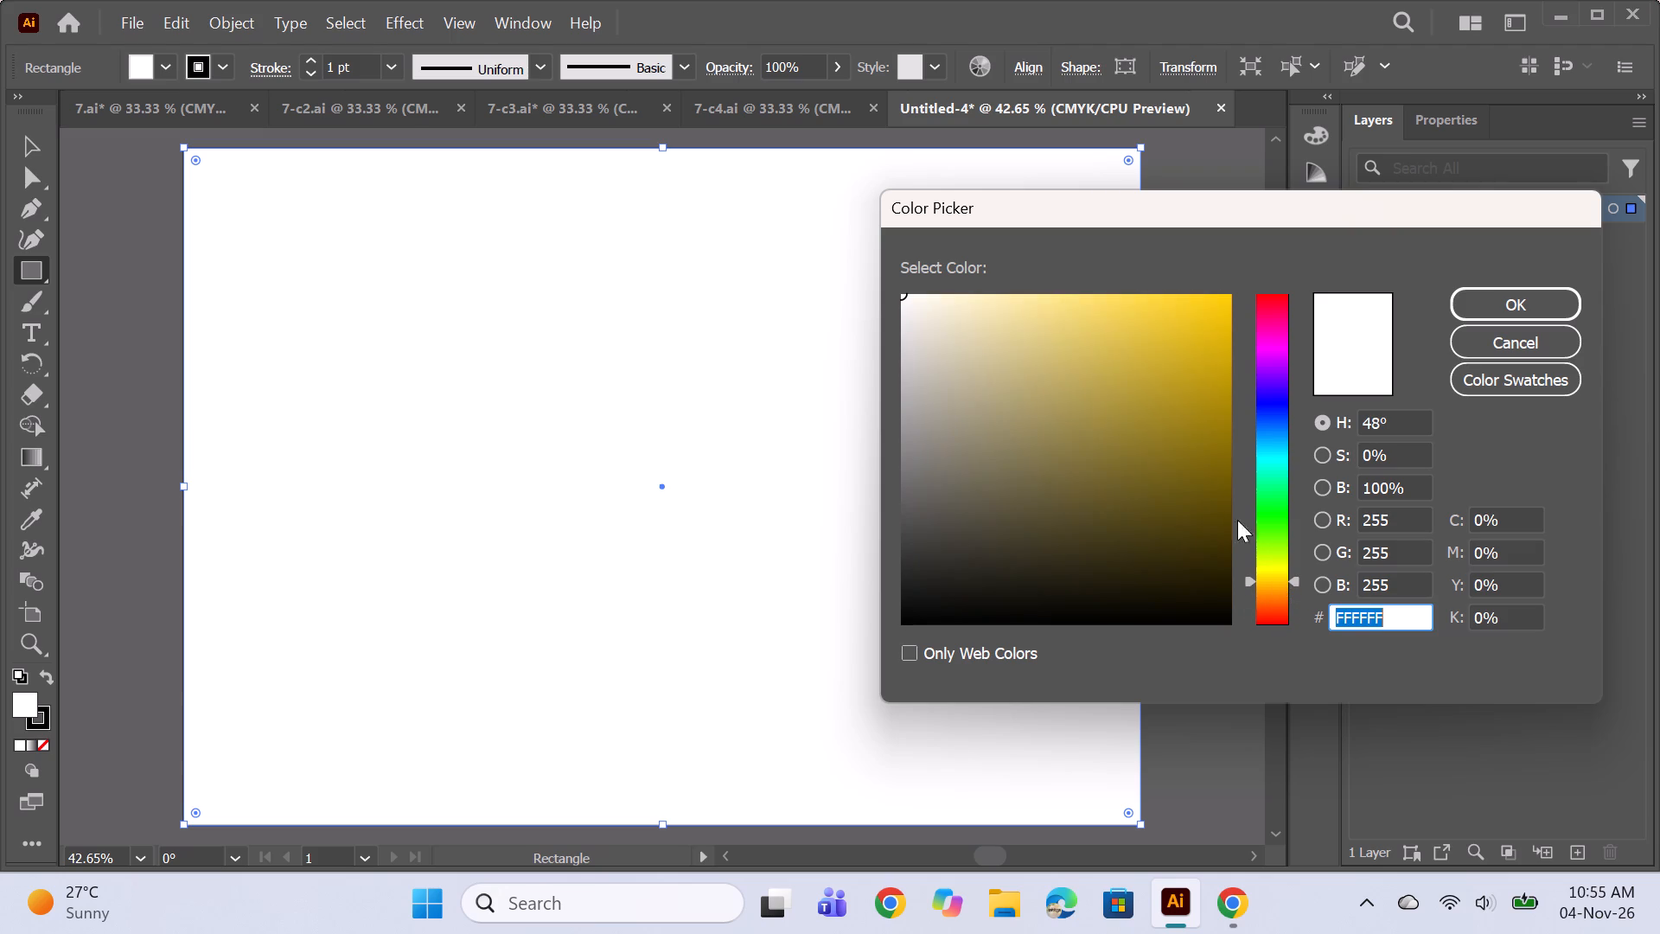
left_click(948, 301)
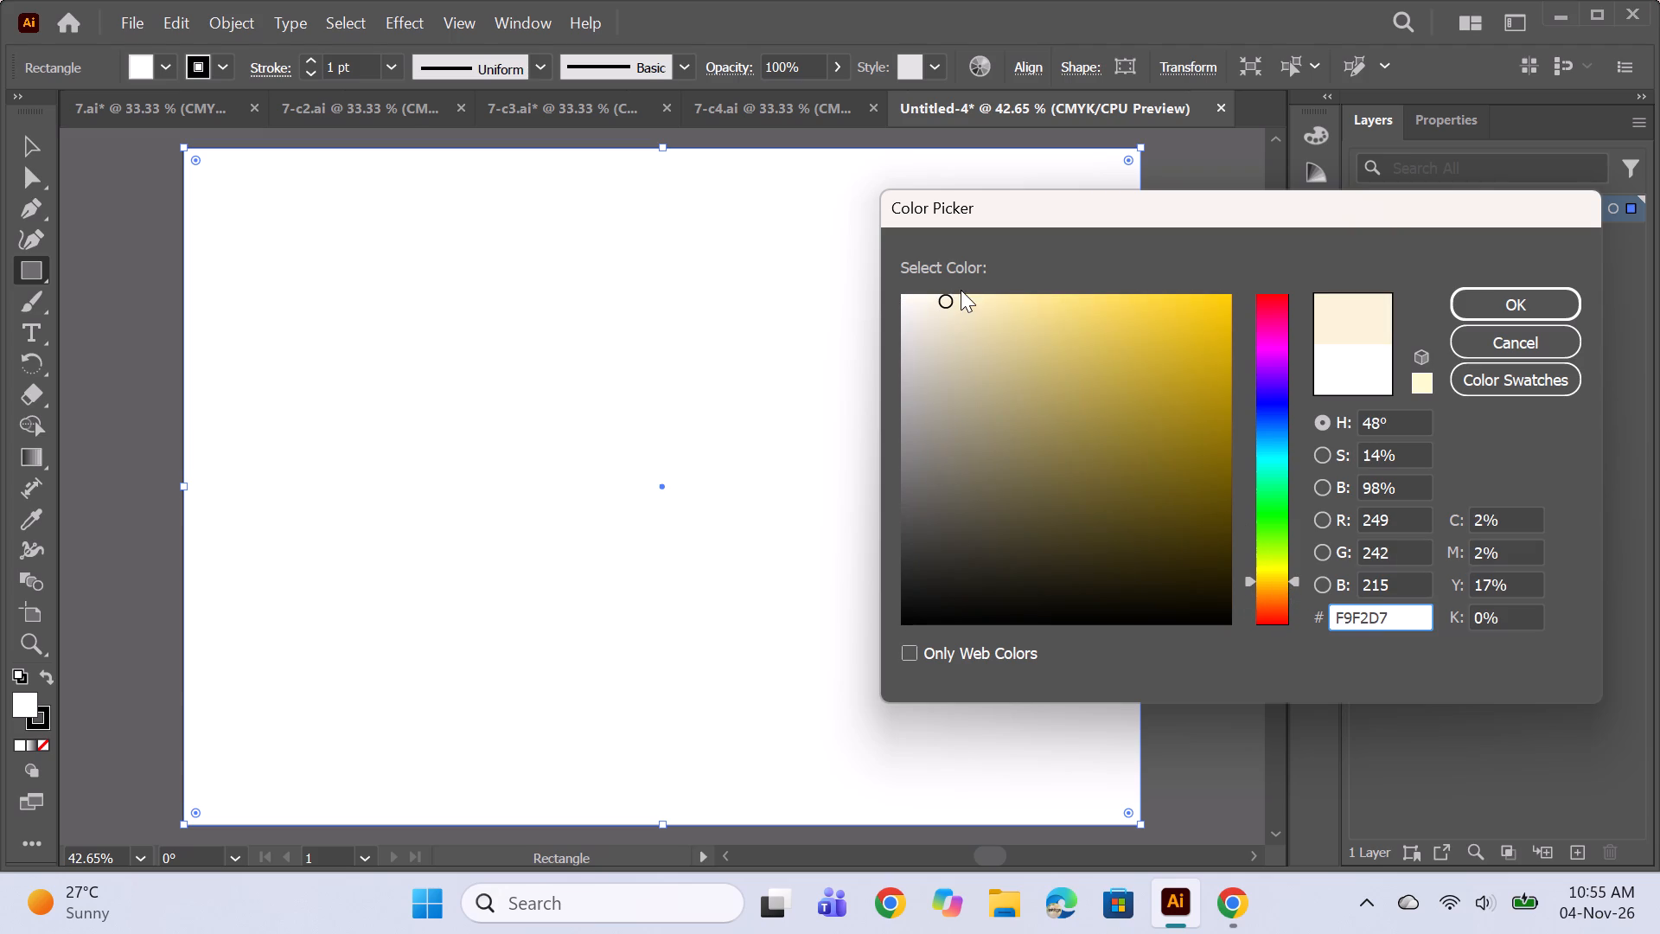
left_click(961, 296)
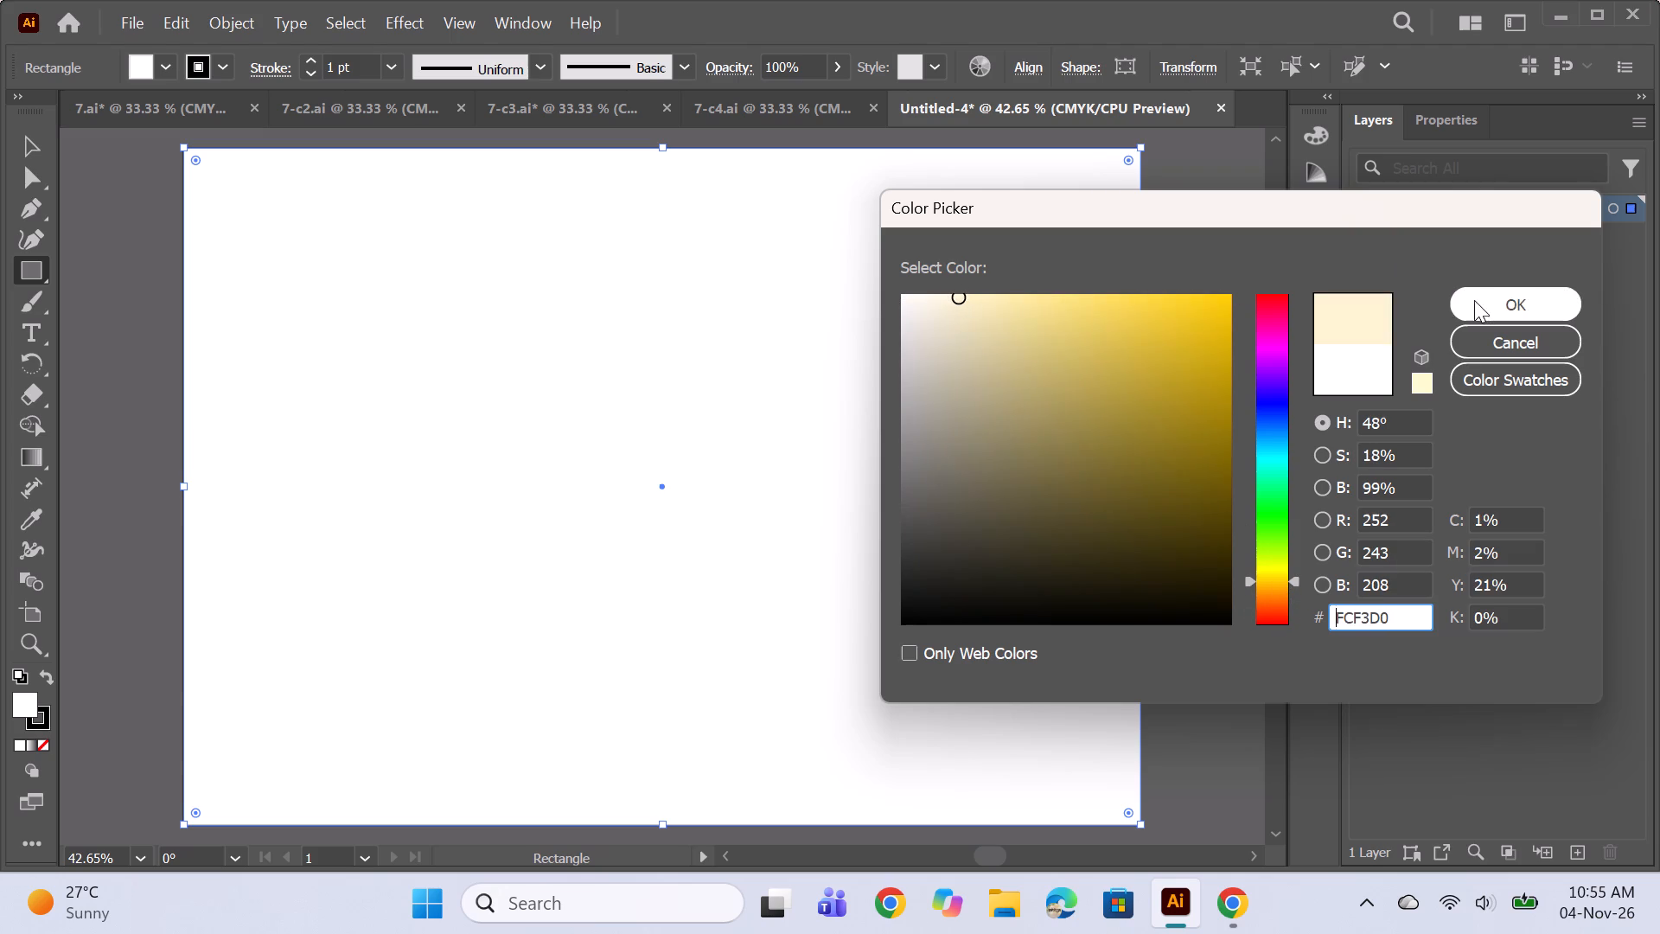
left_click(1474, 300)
Compare the background with the other colourway documents and change its fill to a lighter cream, FCF3DB.
left_click(370, 103)
left_click(665, 123)
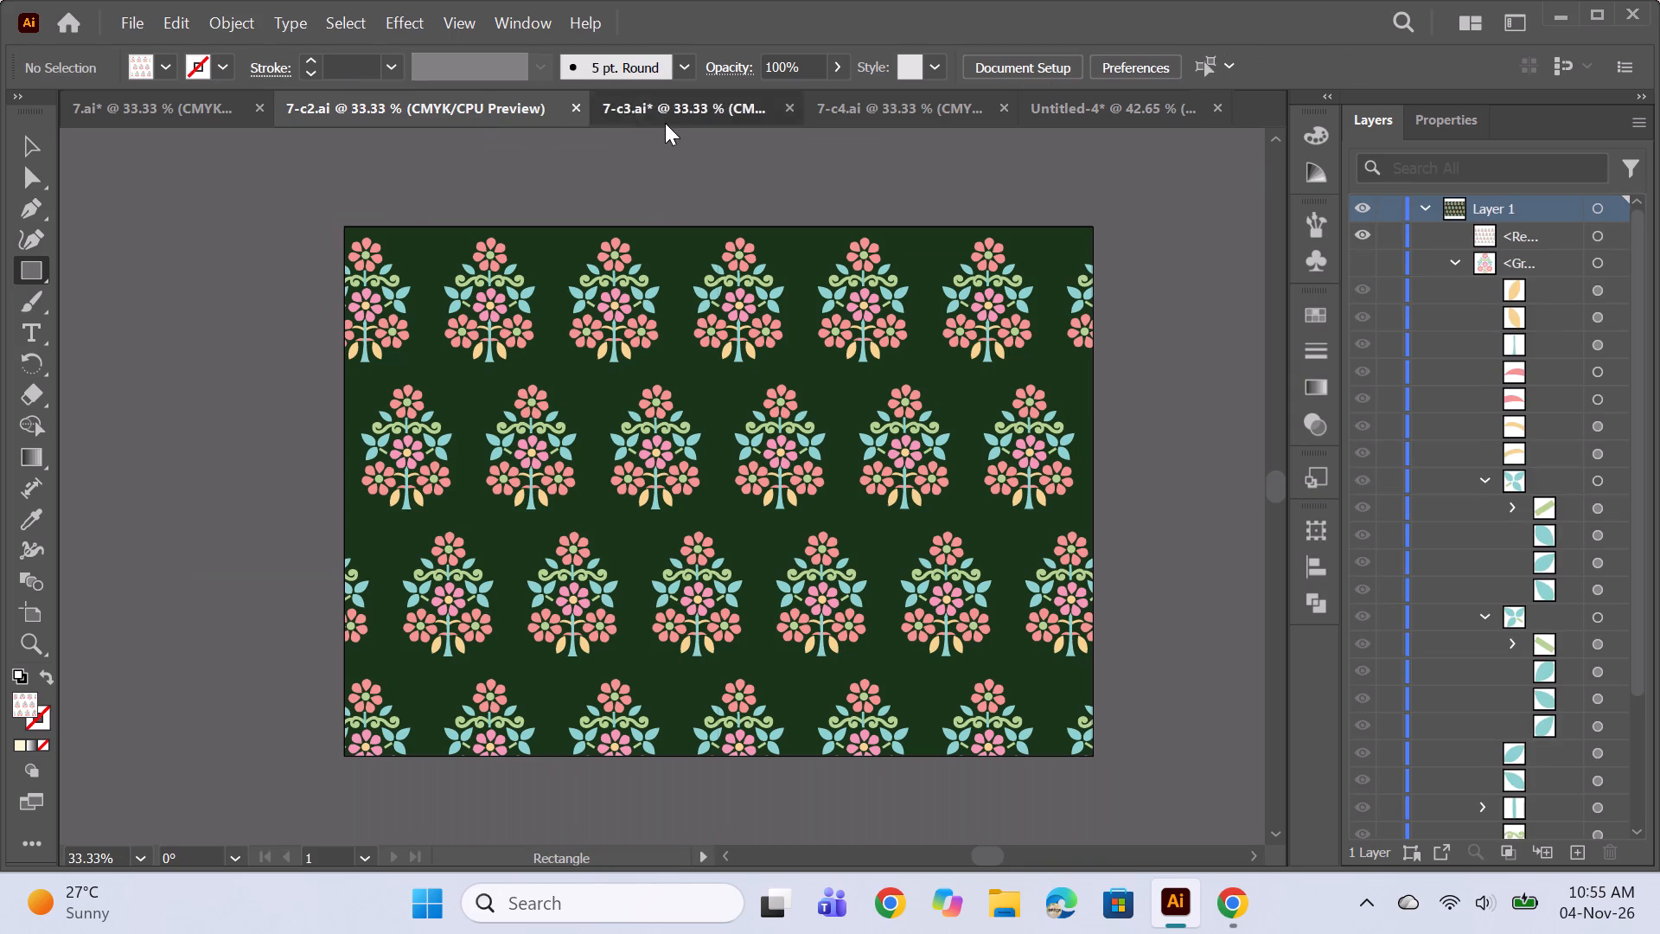
left_click(843, 107)
left_click(1069, 116)
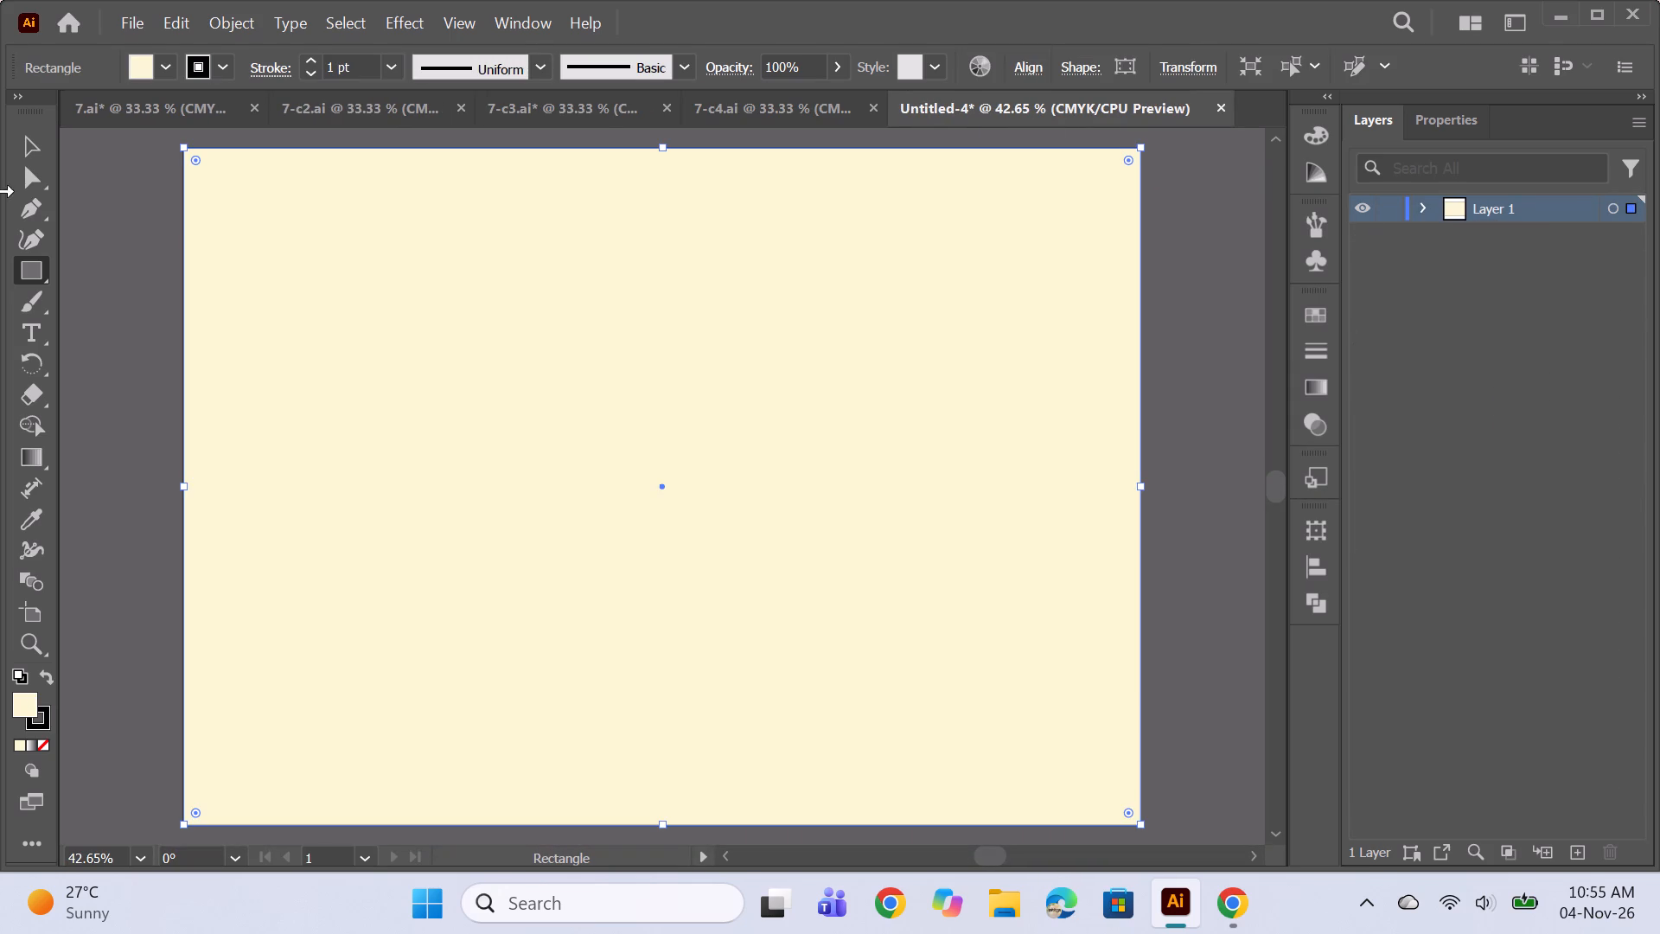
left_click(1423, 211)
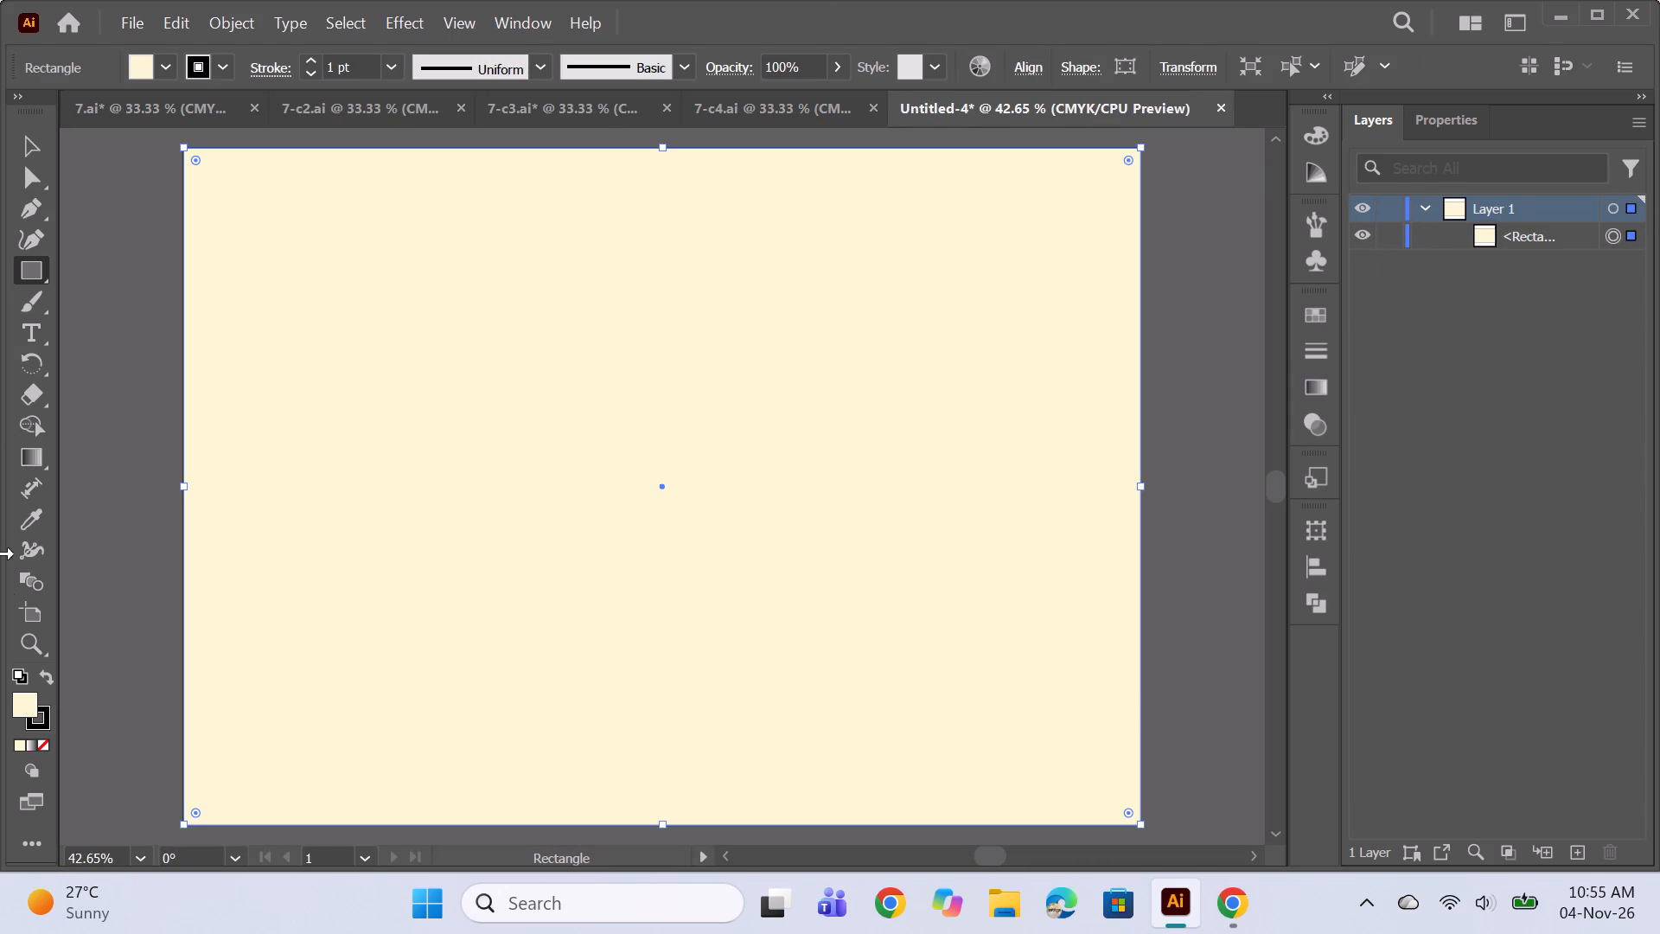
double_click(28, 699)
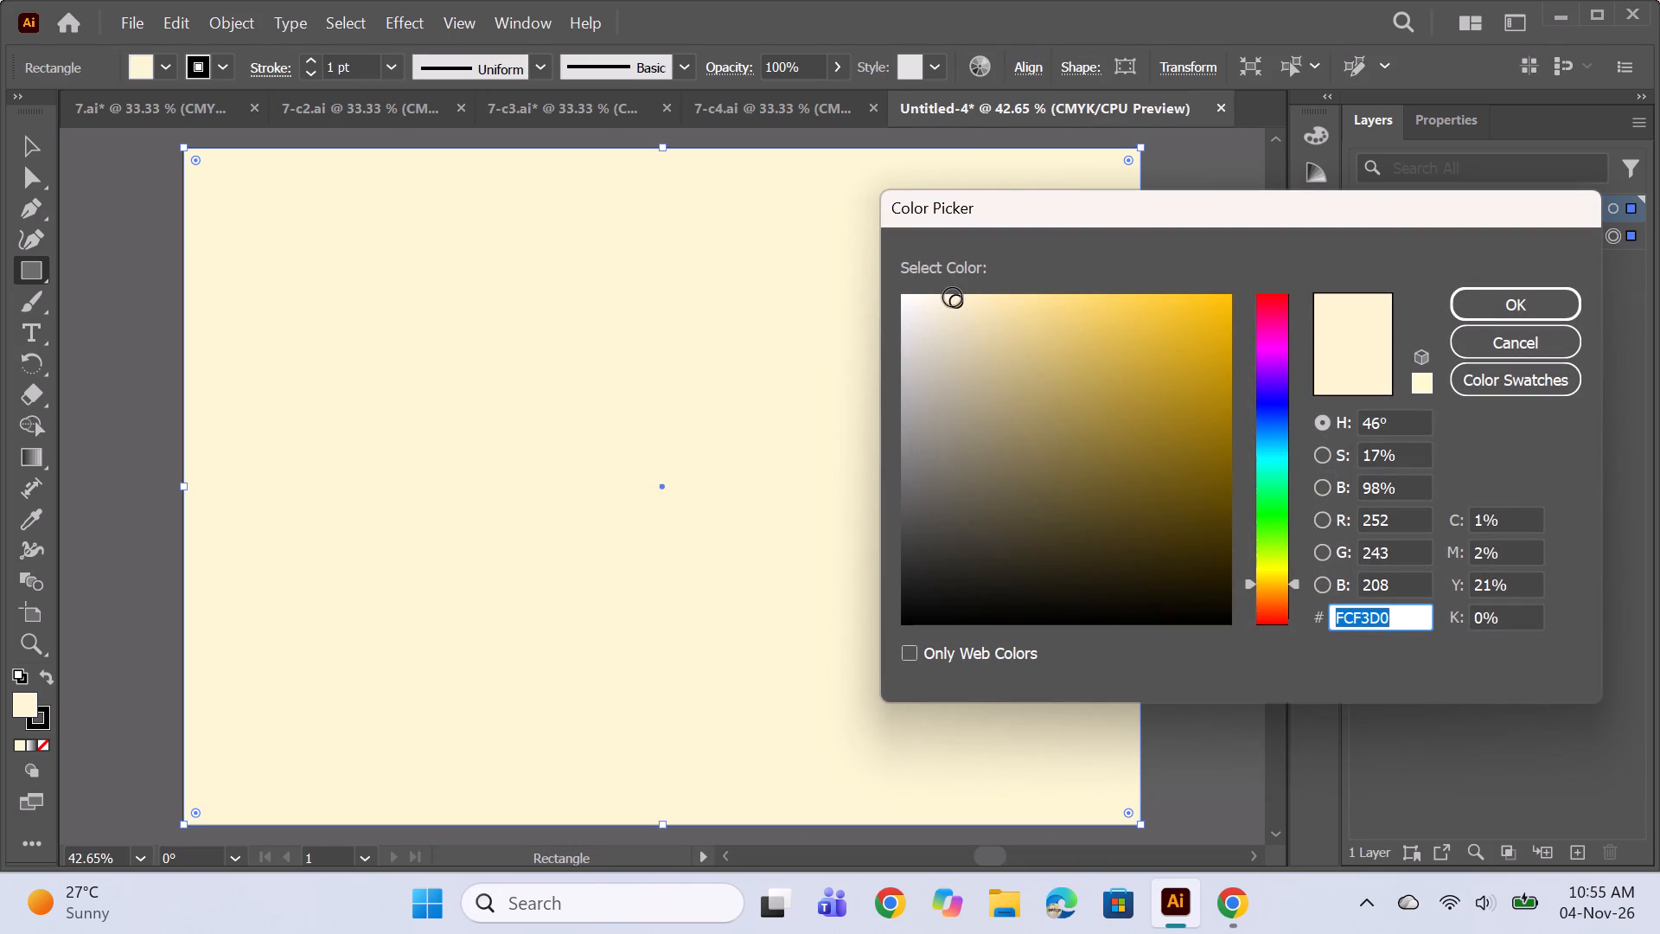
left_click(941, 298)
left_click(1512, 304)
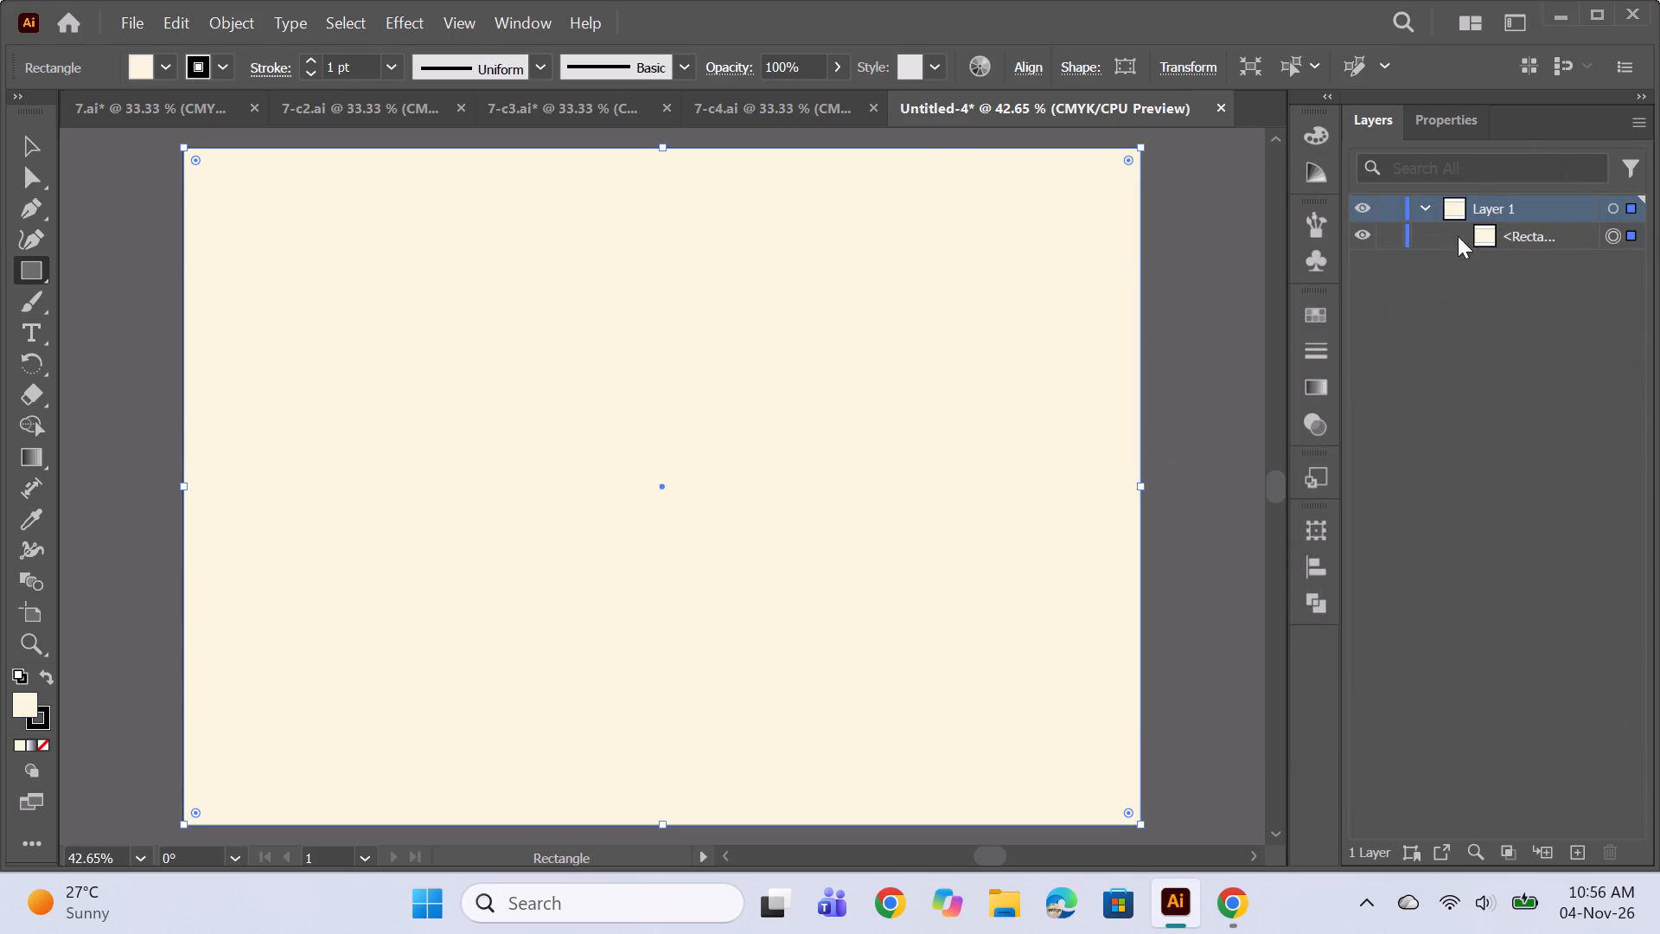
double_click(27, 708)
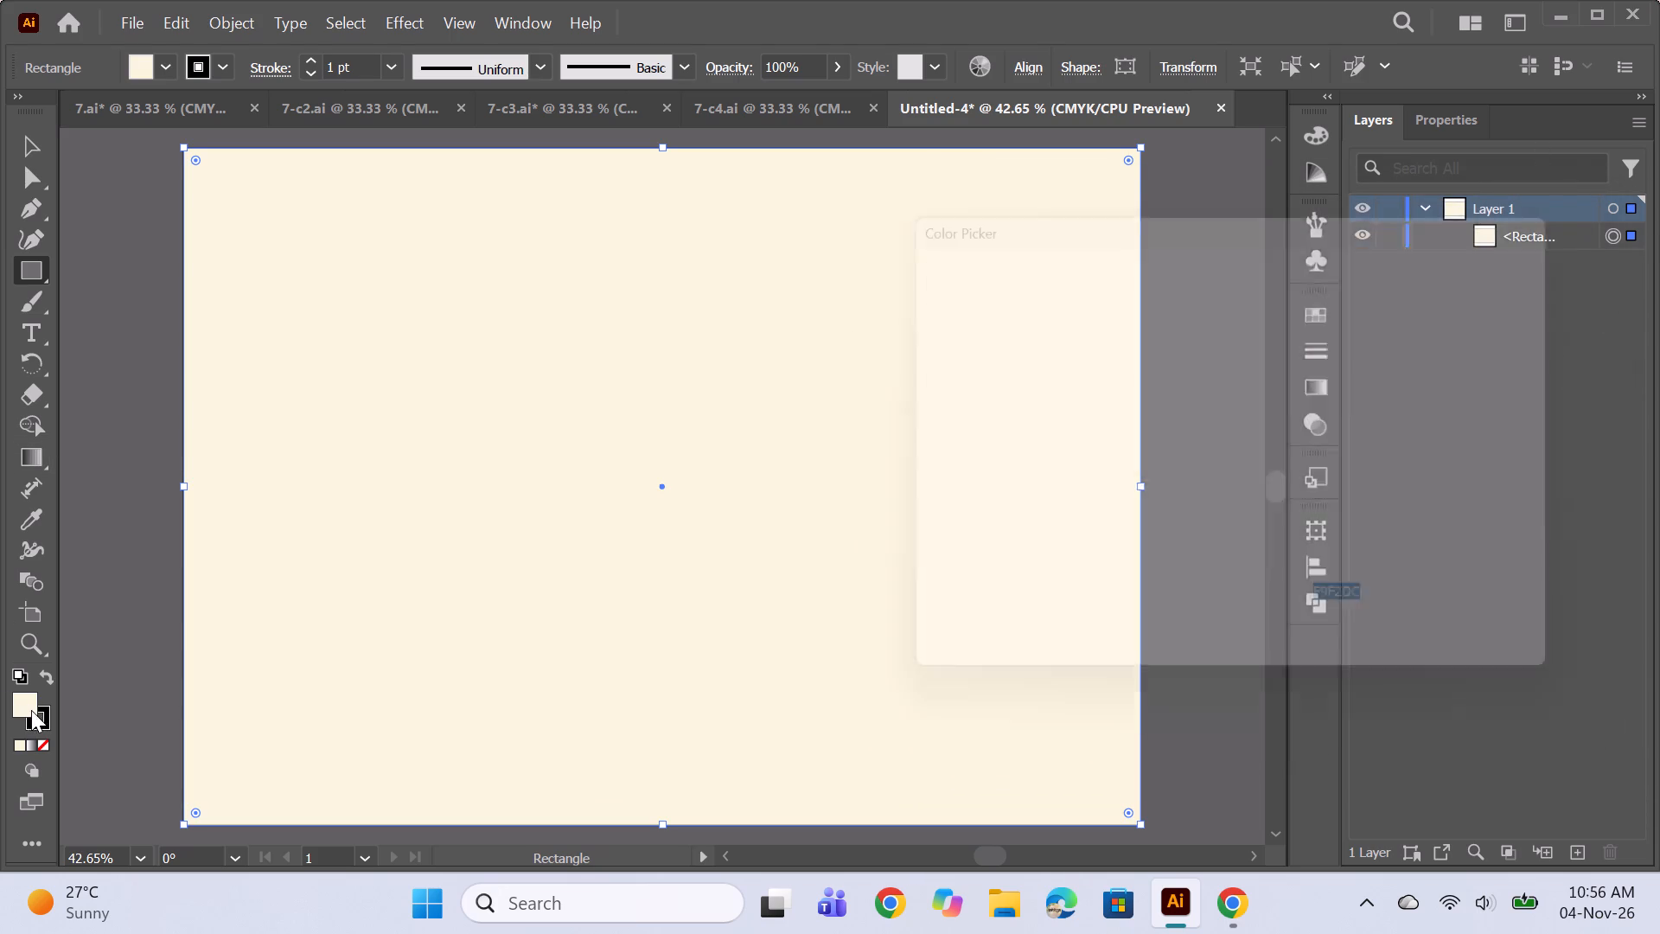
left_click(945, 297)
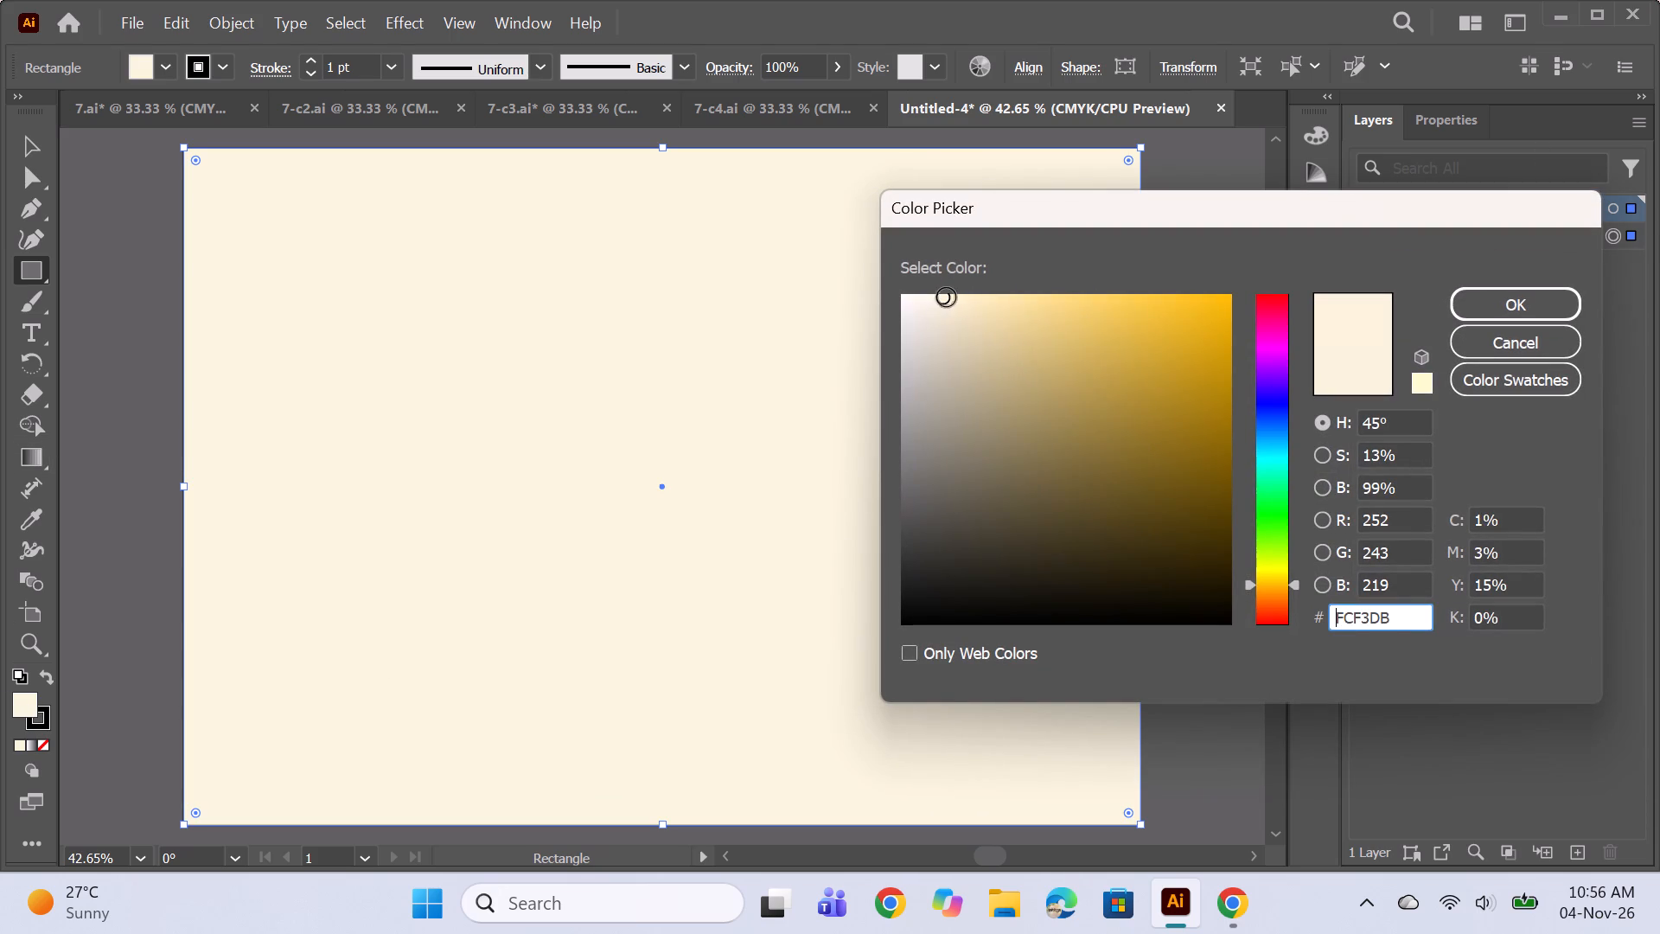
left_click(1472, 300)
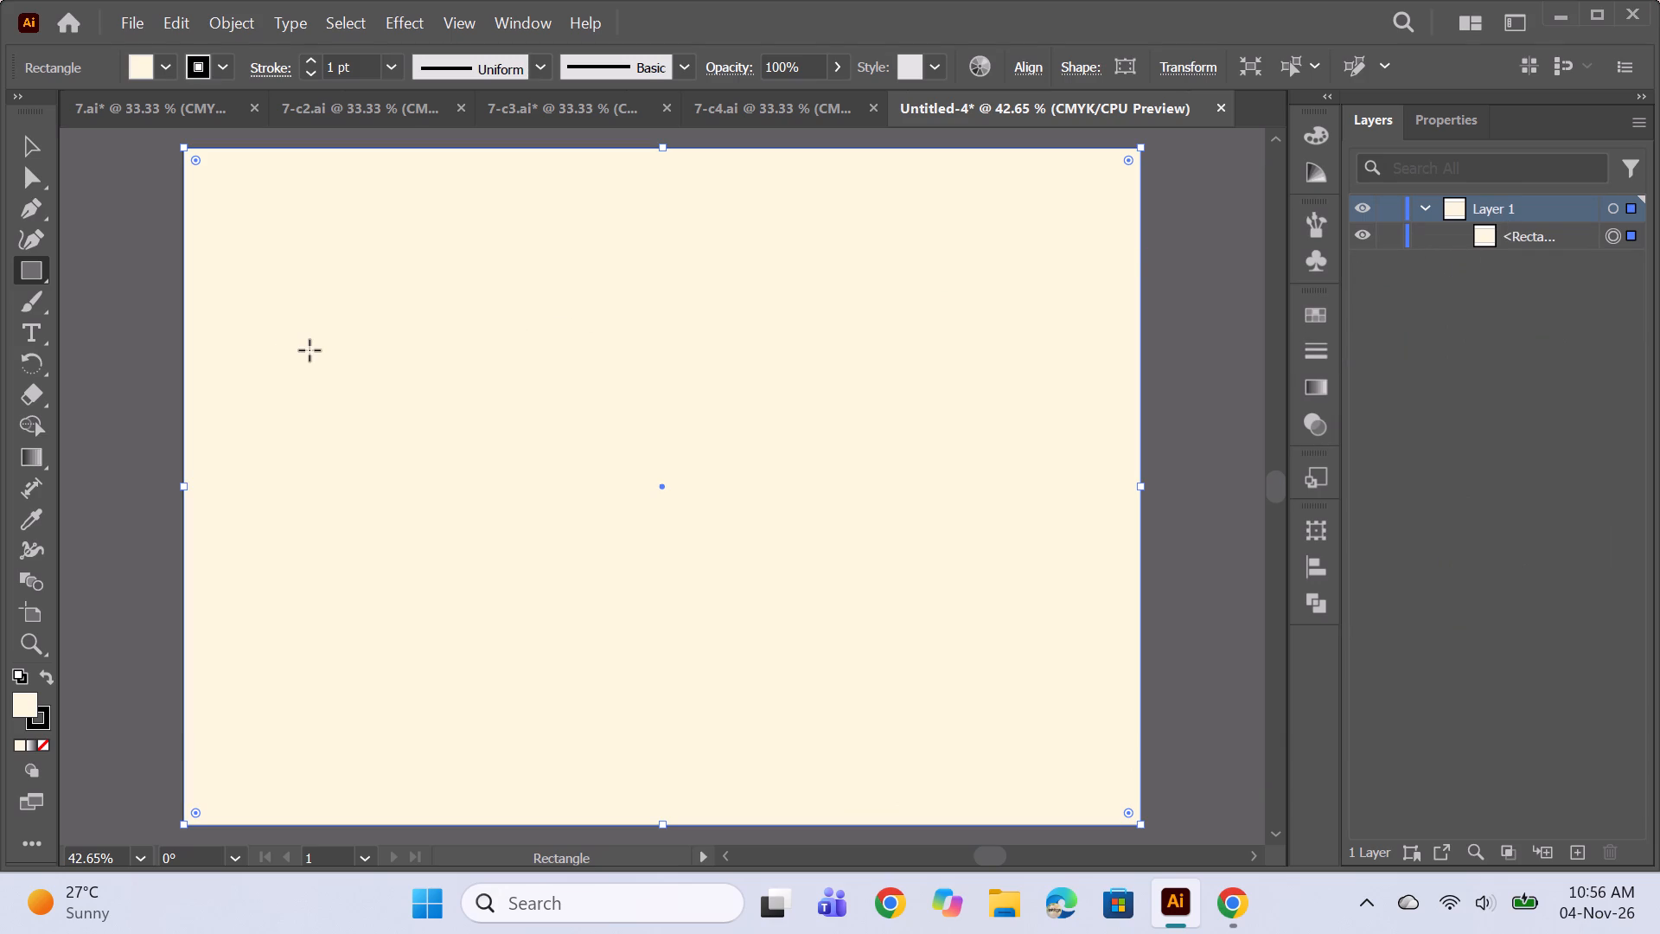
Paste the copied flower-tree motif at the centre of the cream background.
key("ctrl+v")
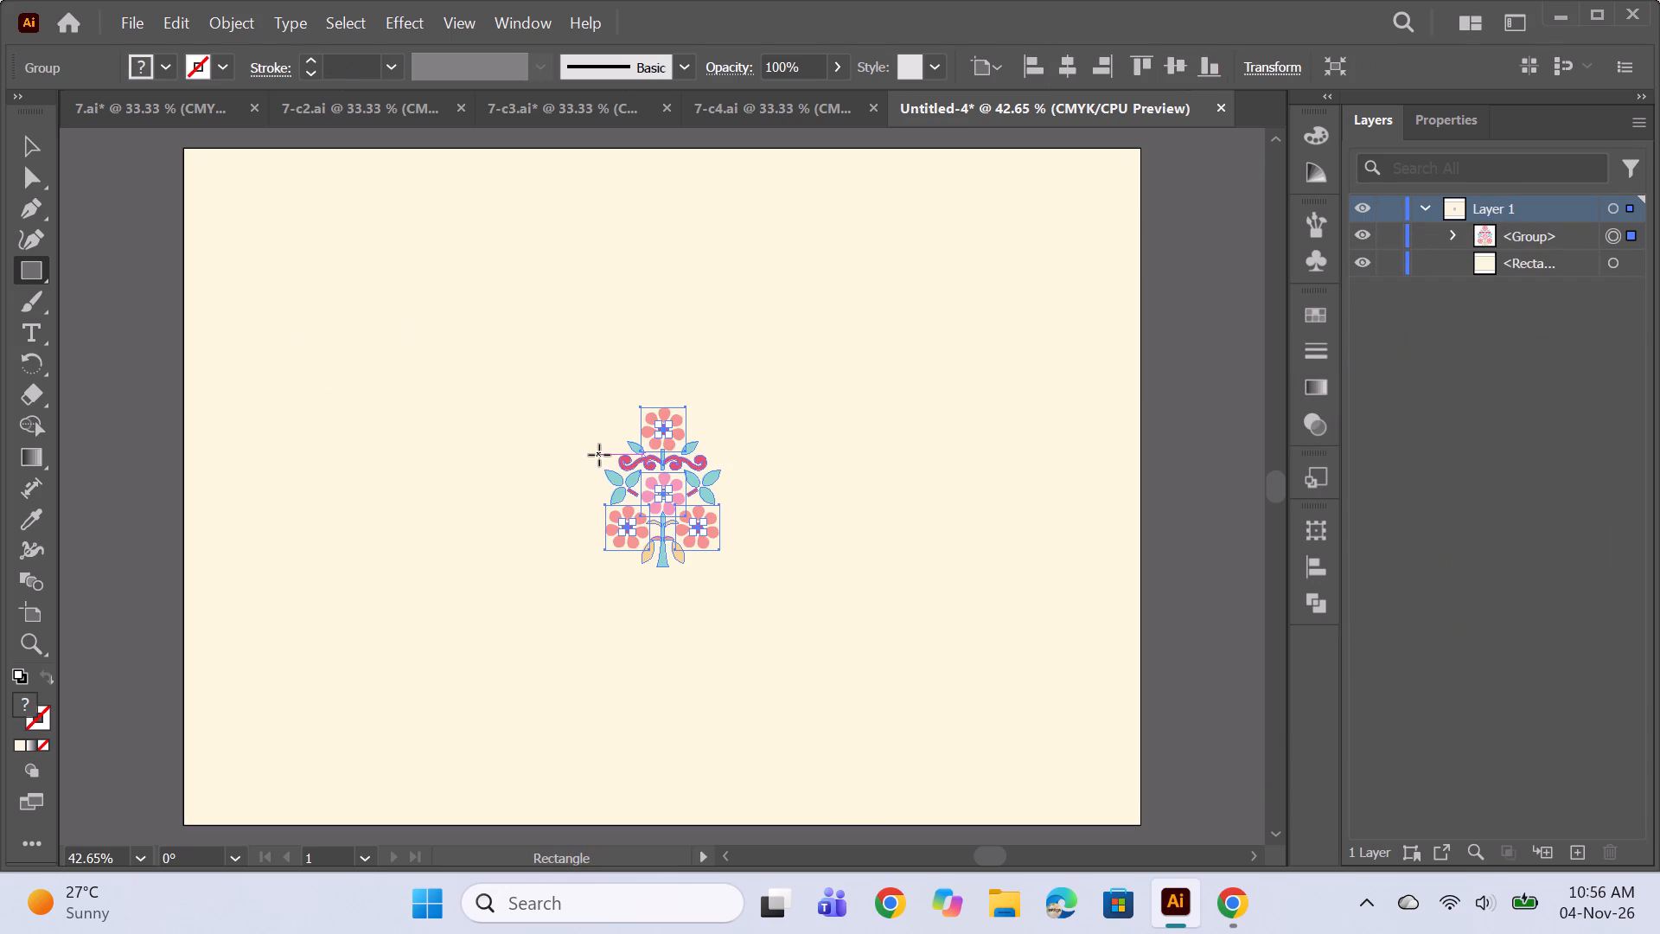
Recolour the petals of the top flower and the two lower flowers in the motif to dark maroon 6D1111.
scroll(661, 472, "up", 4, "alt")
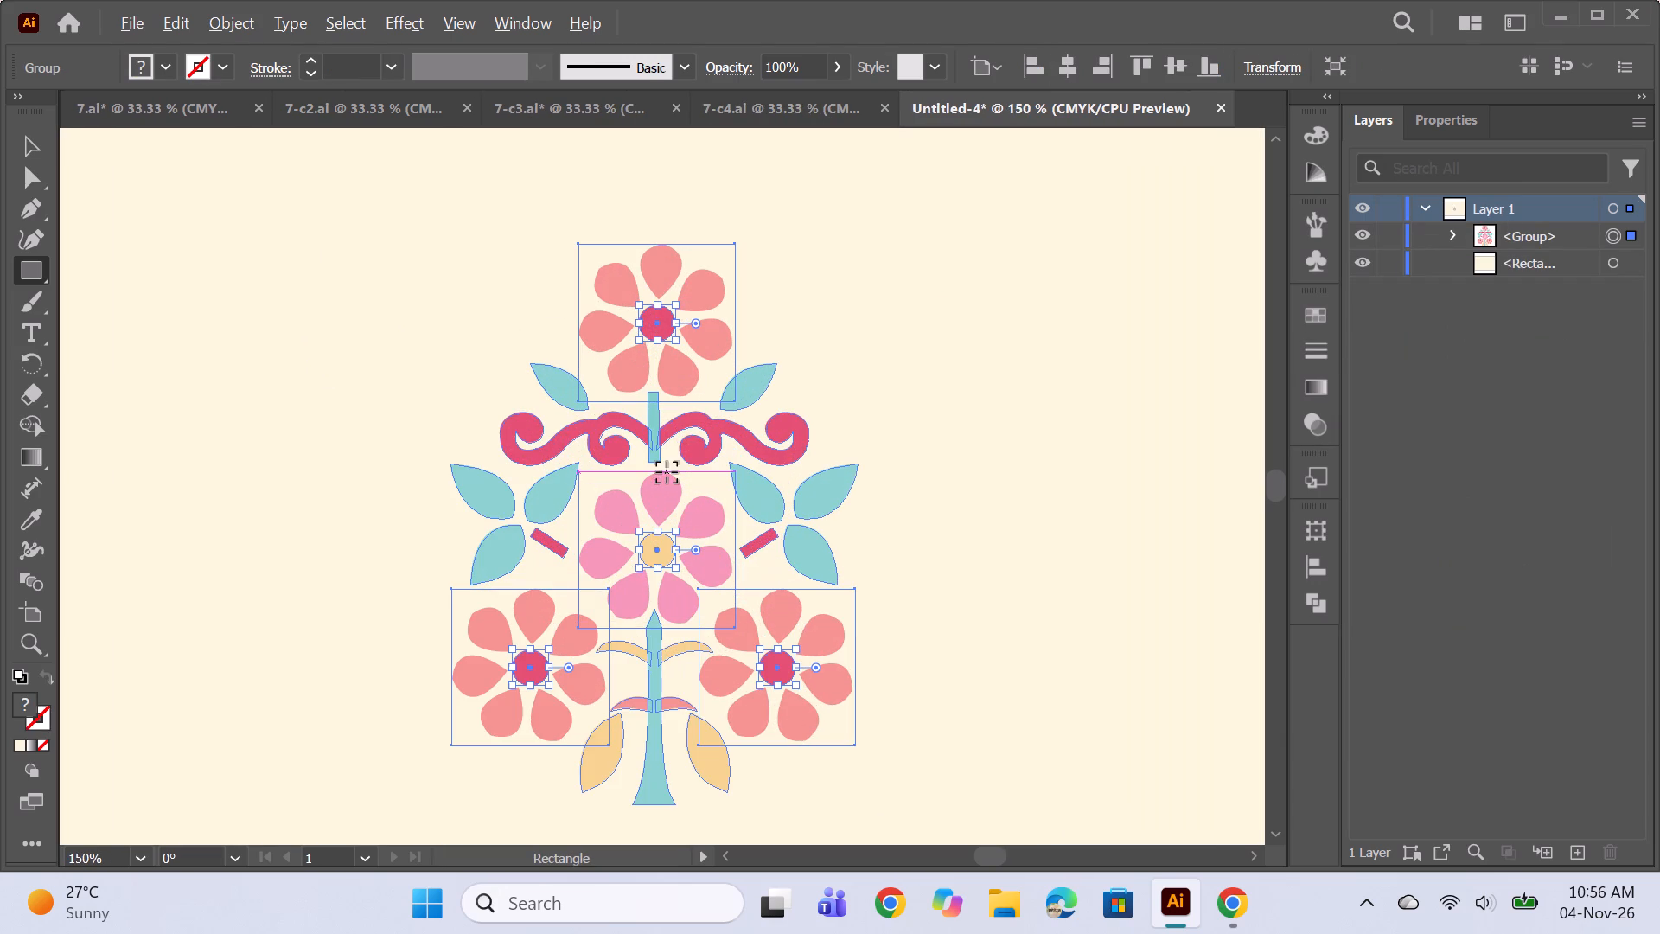
left_click(1457, 229)
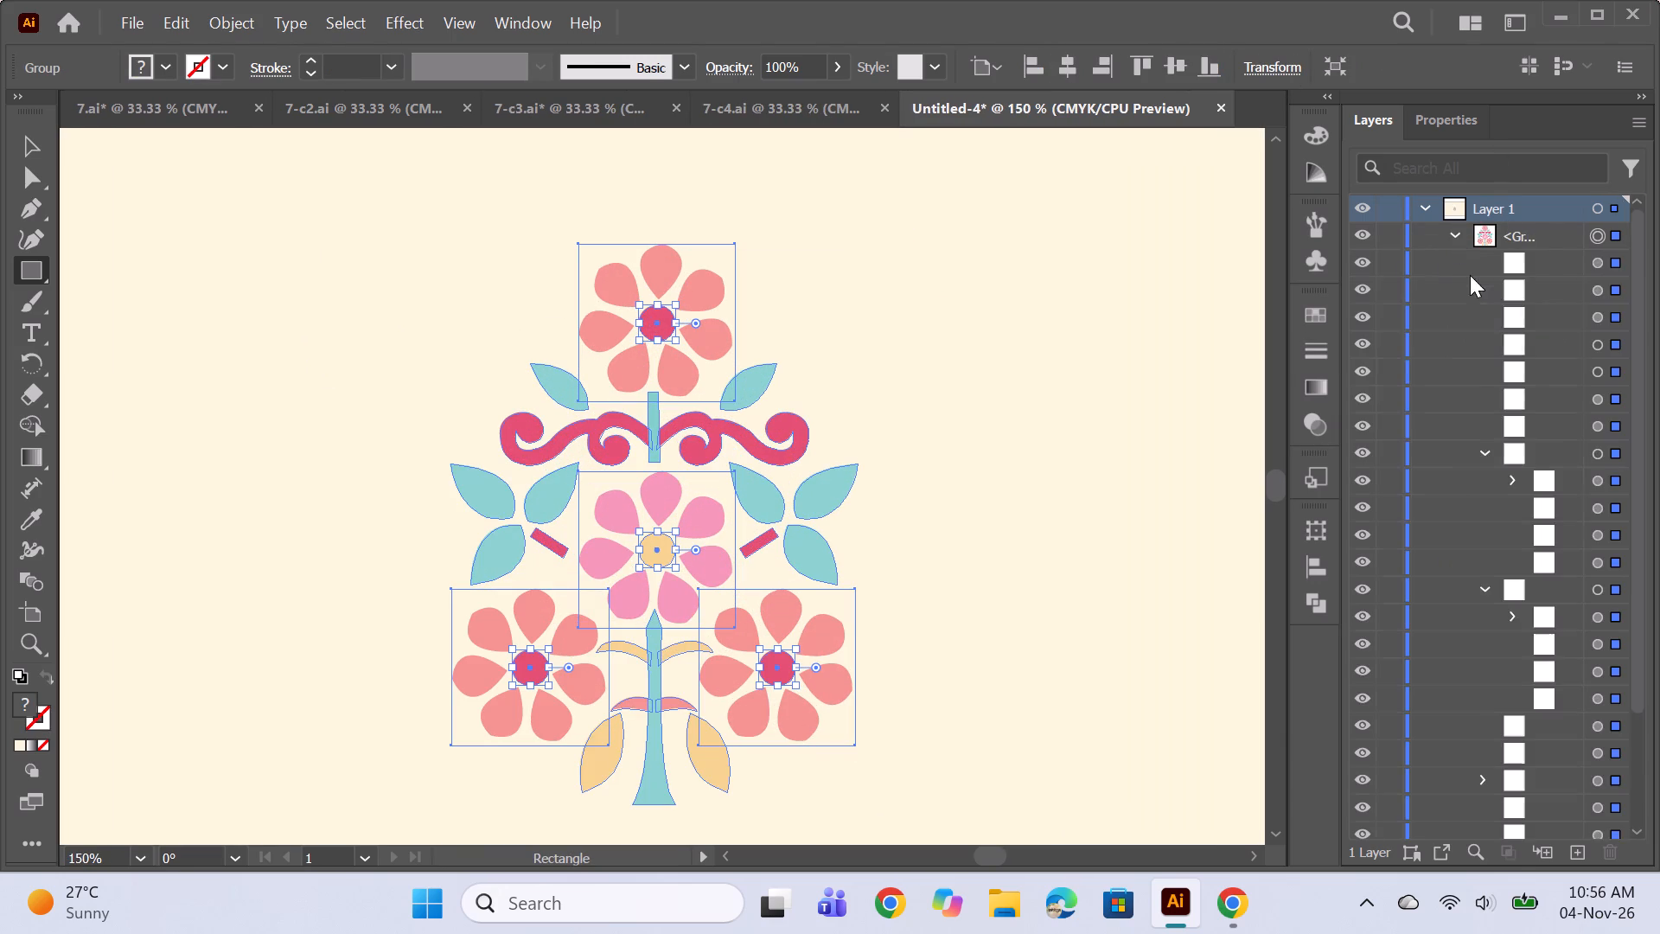
scroll(1489, 377, "down", 10)
left_click(1478, 797)
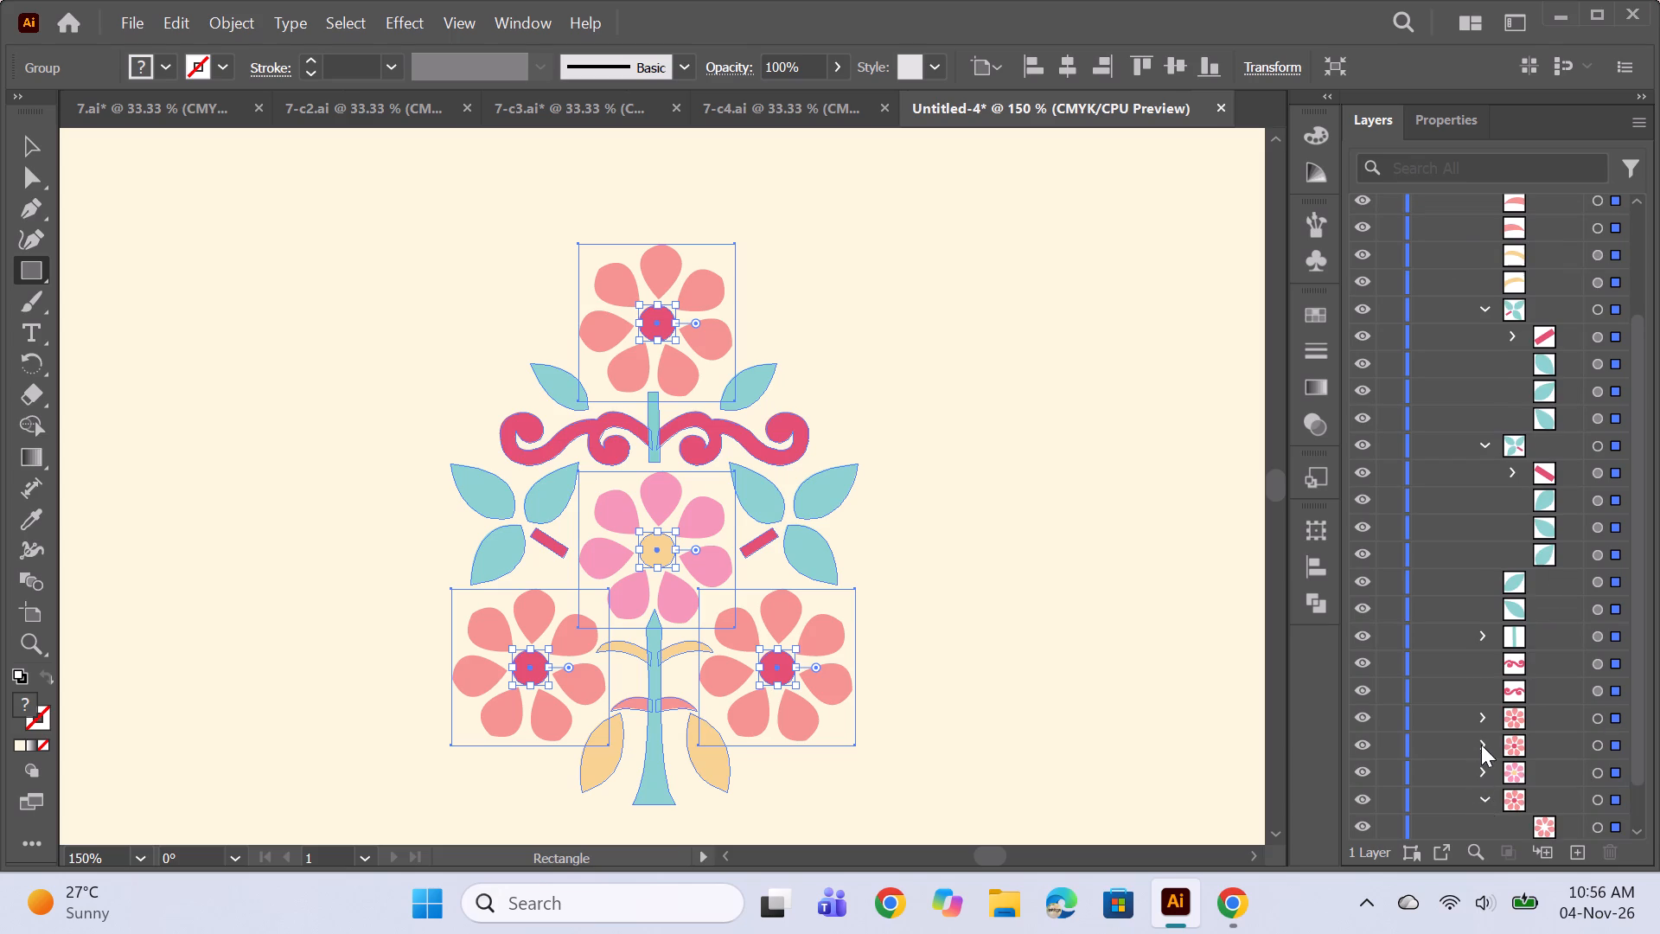
left_click(1484, 739)
left_click(1480, 711)
scroll(1572, 723, "down", 3)
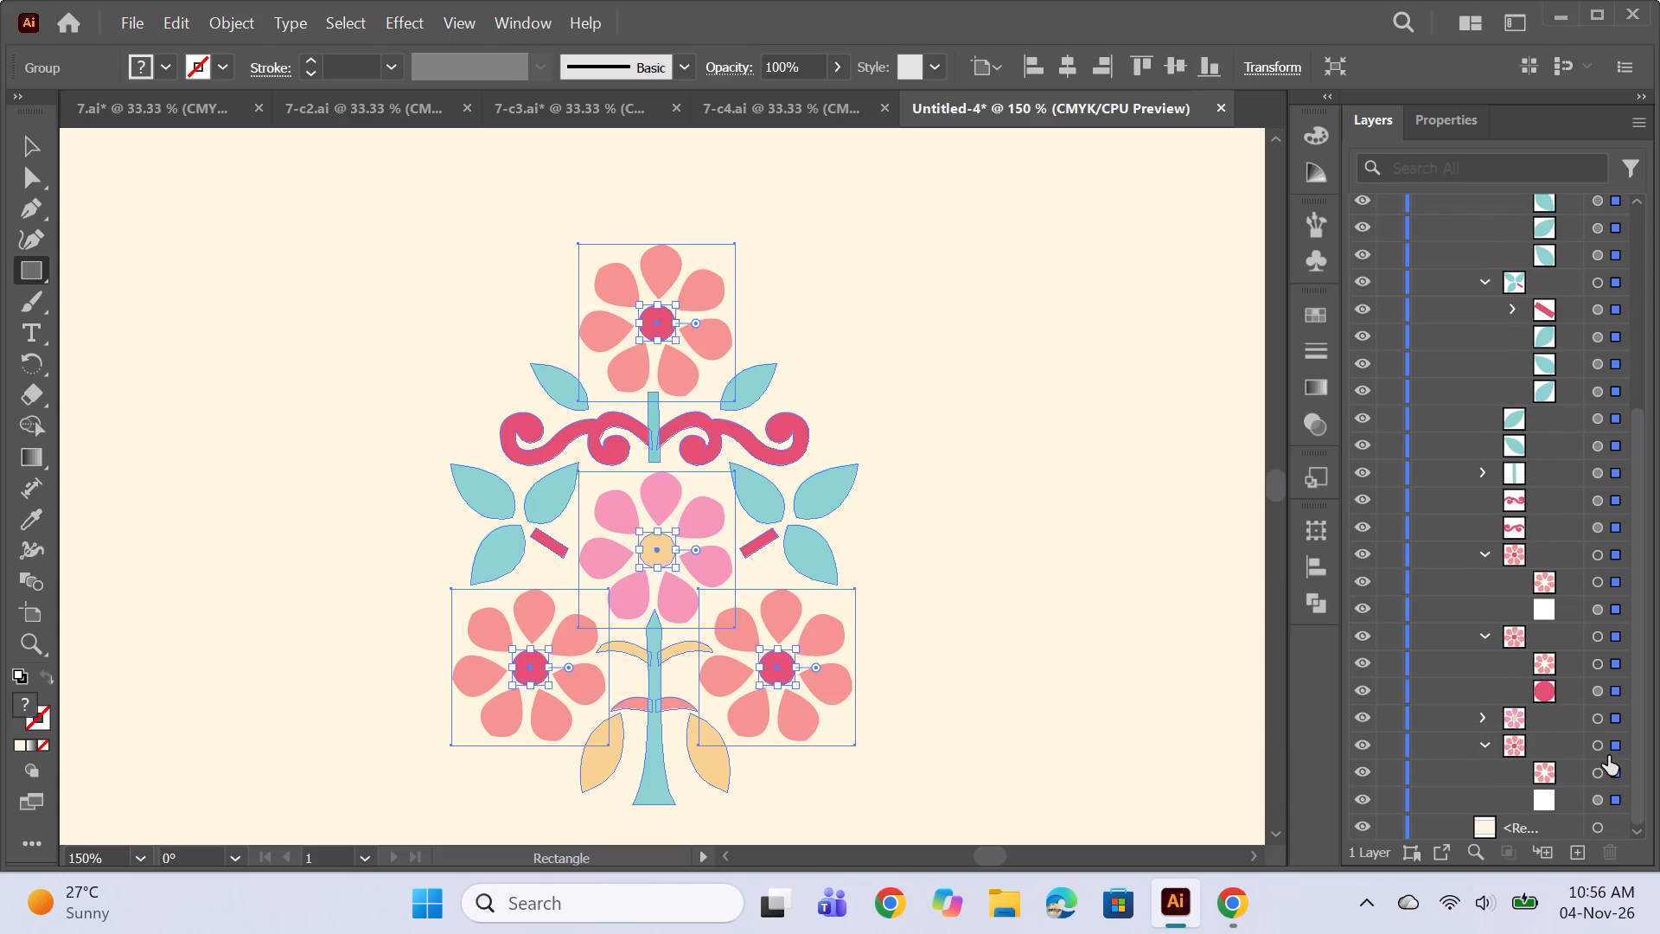
left_click(1599, 771)
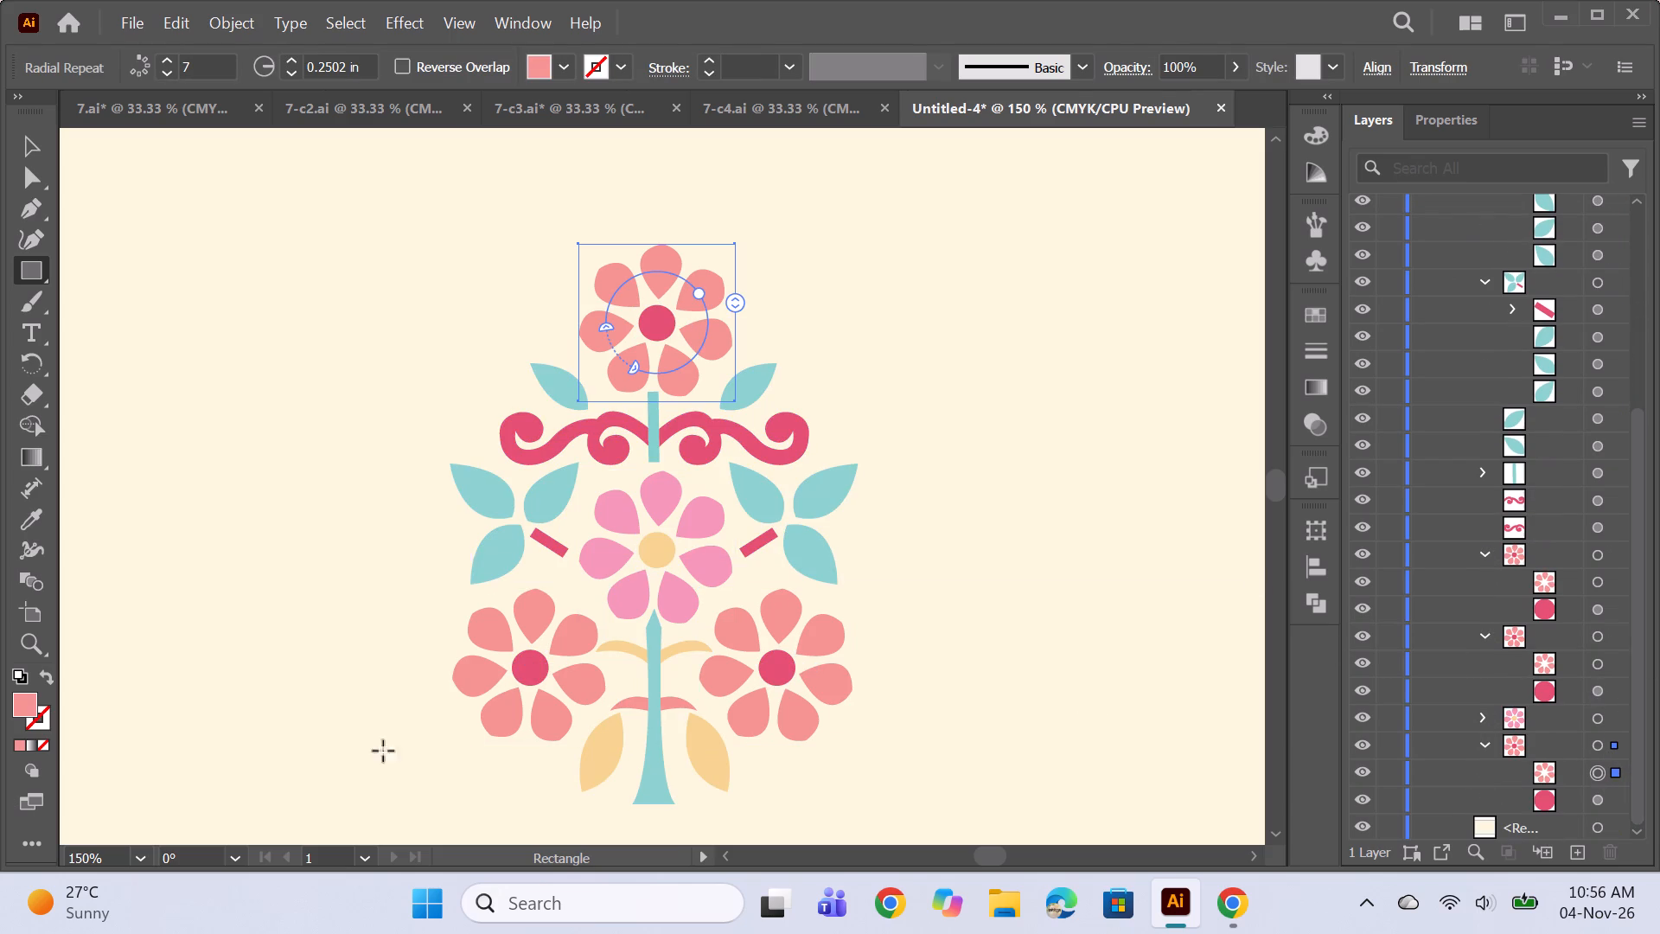
left_click(1593, 664, "ctrl")
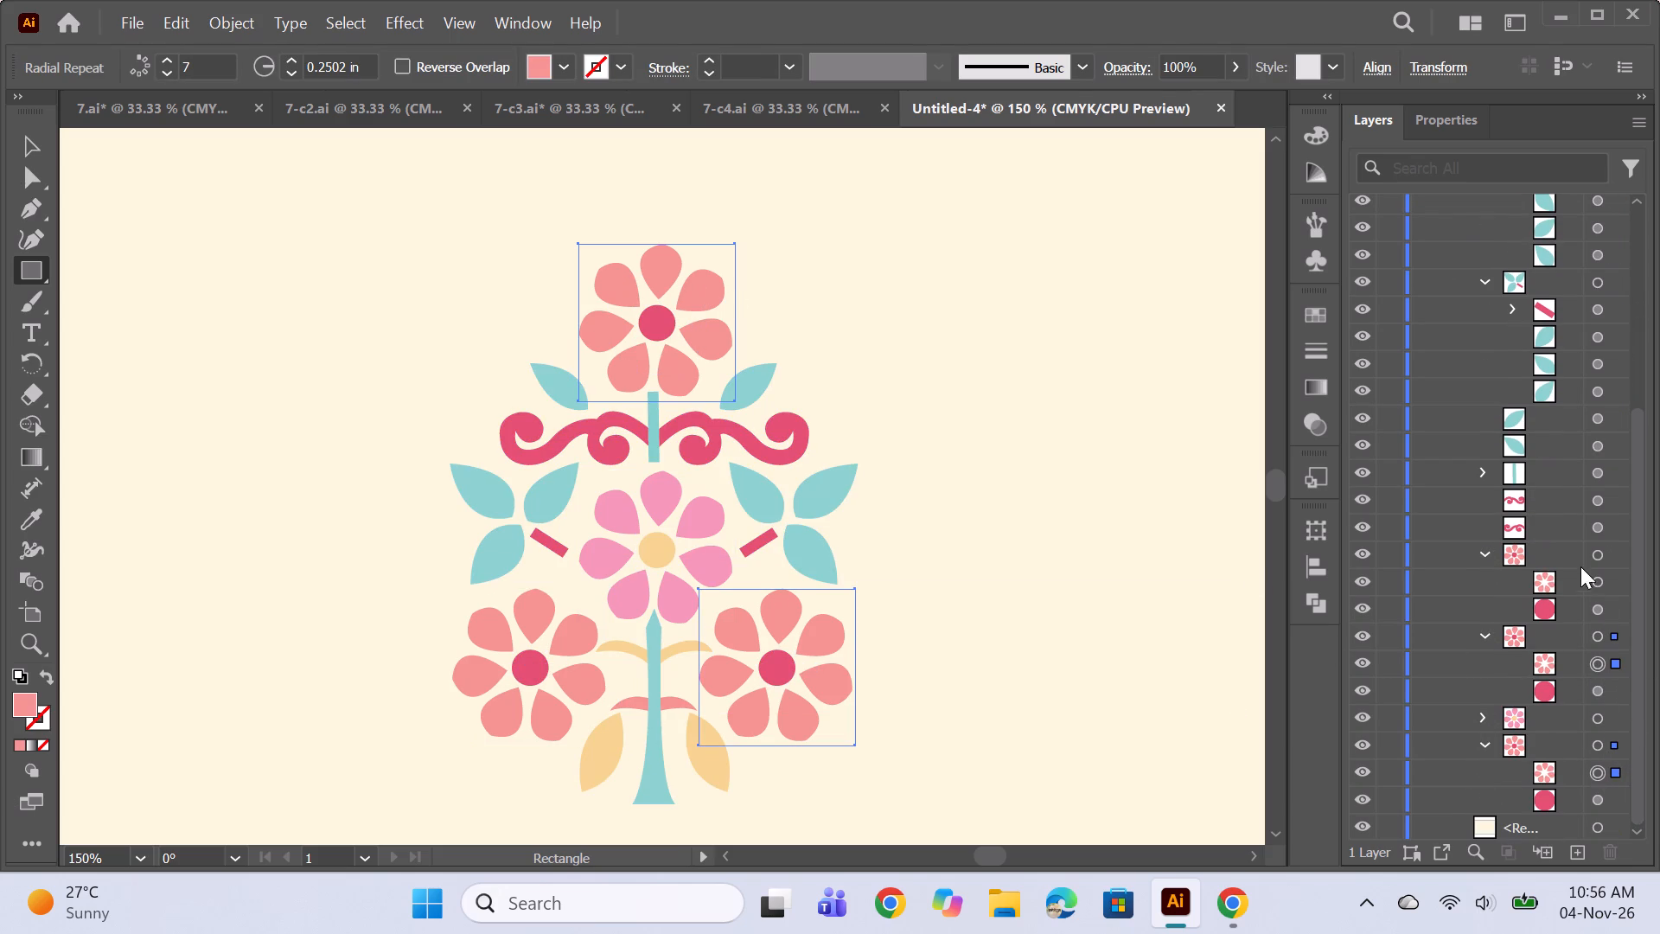
left_click(1595, 584, "ctrl")
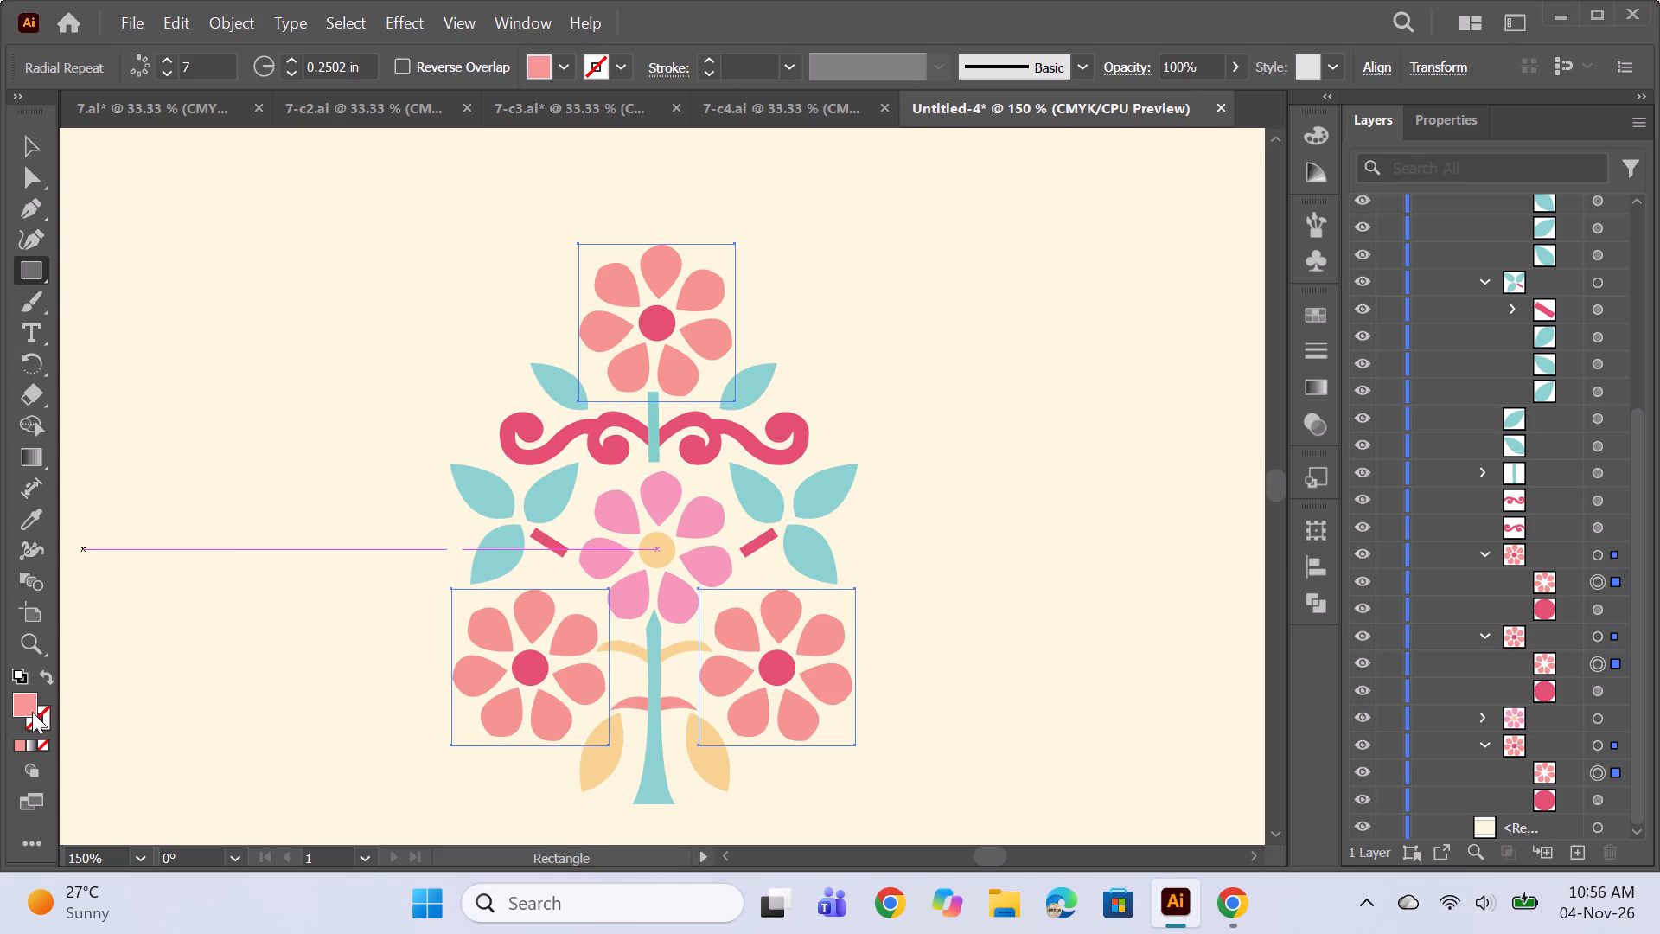
double_click(29, 703)
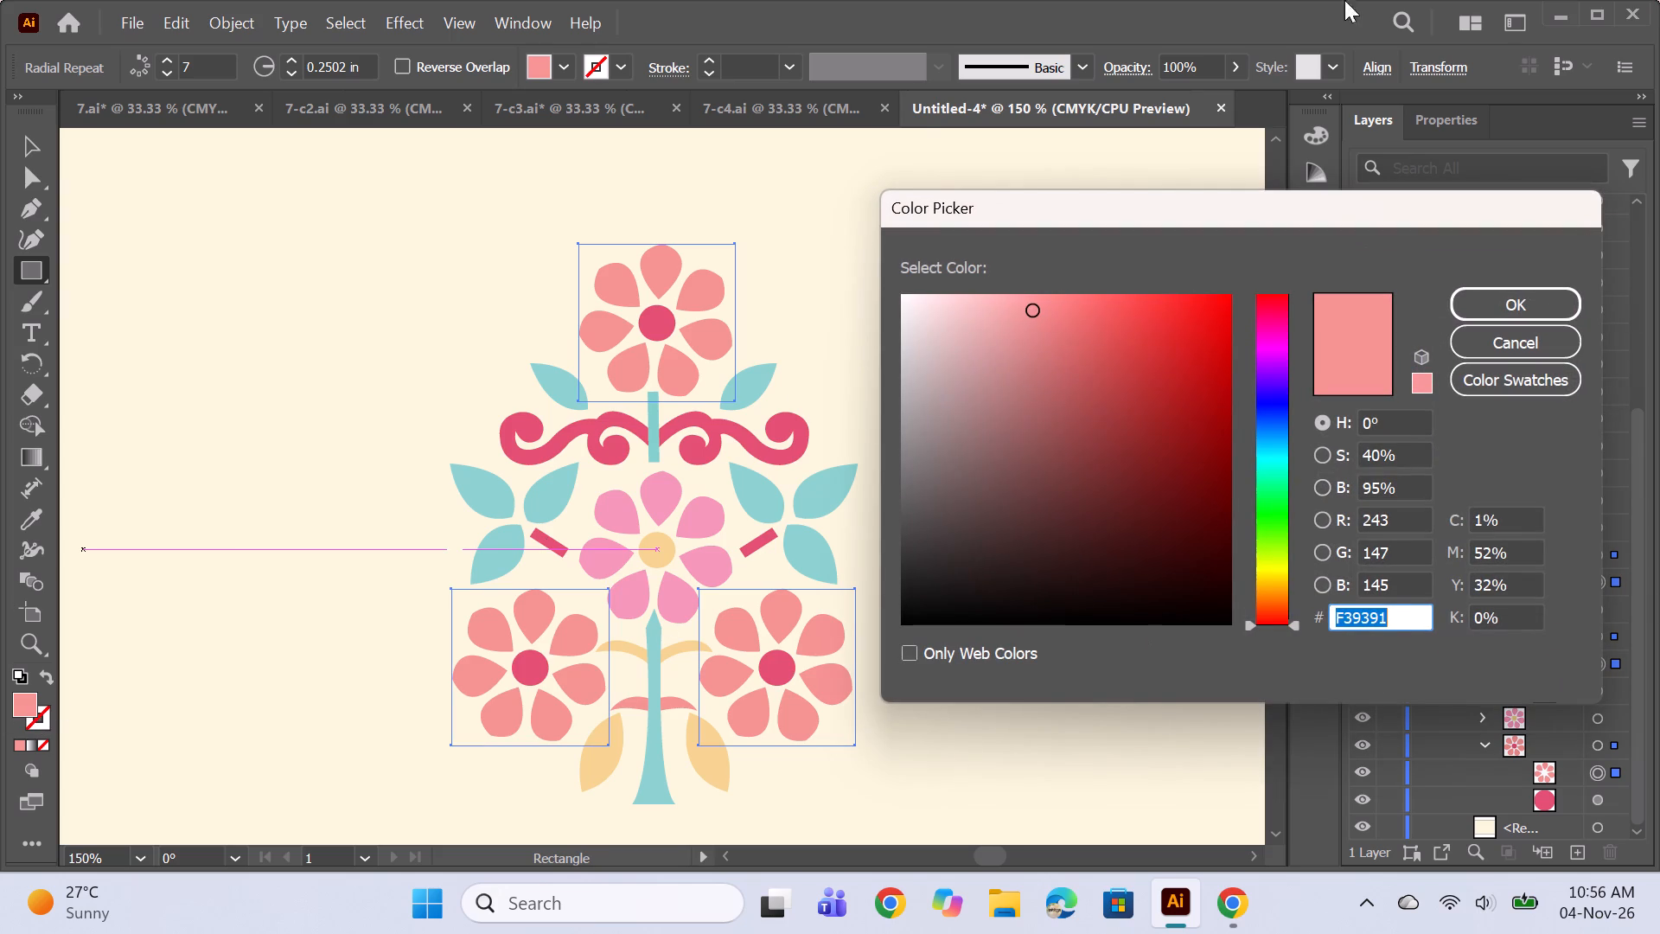
left_click(1194, 470)
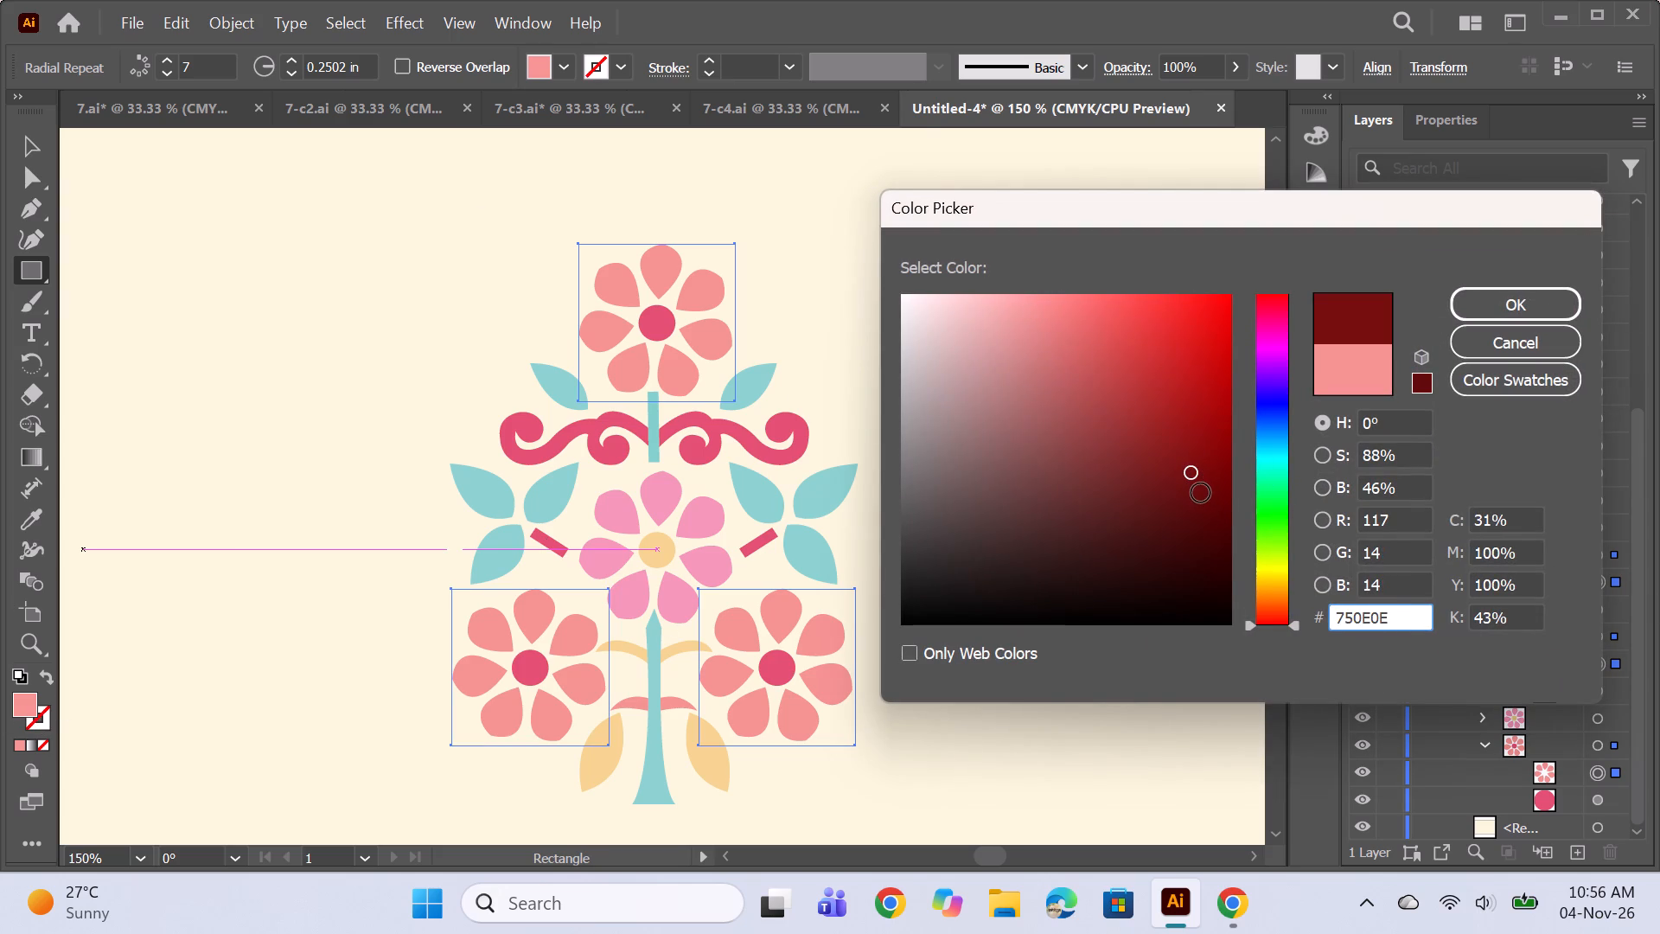
left_click(1180, 493)
left_click(1200, 496)
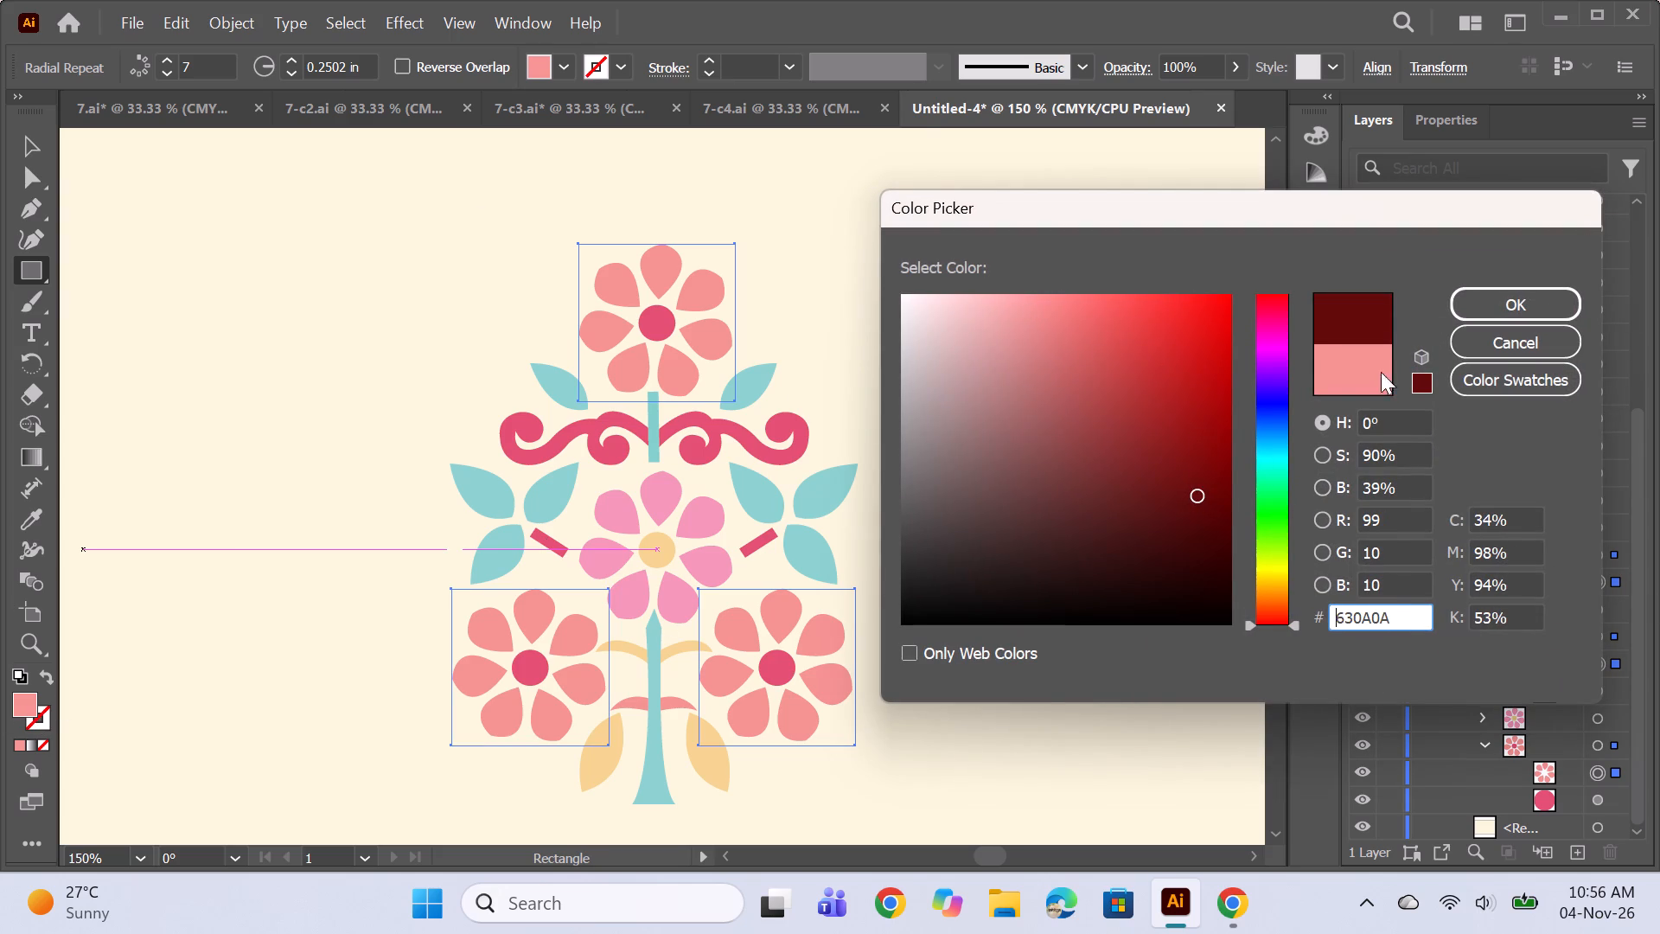
left_click(1167, 483)
left_click(1184, 480)
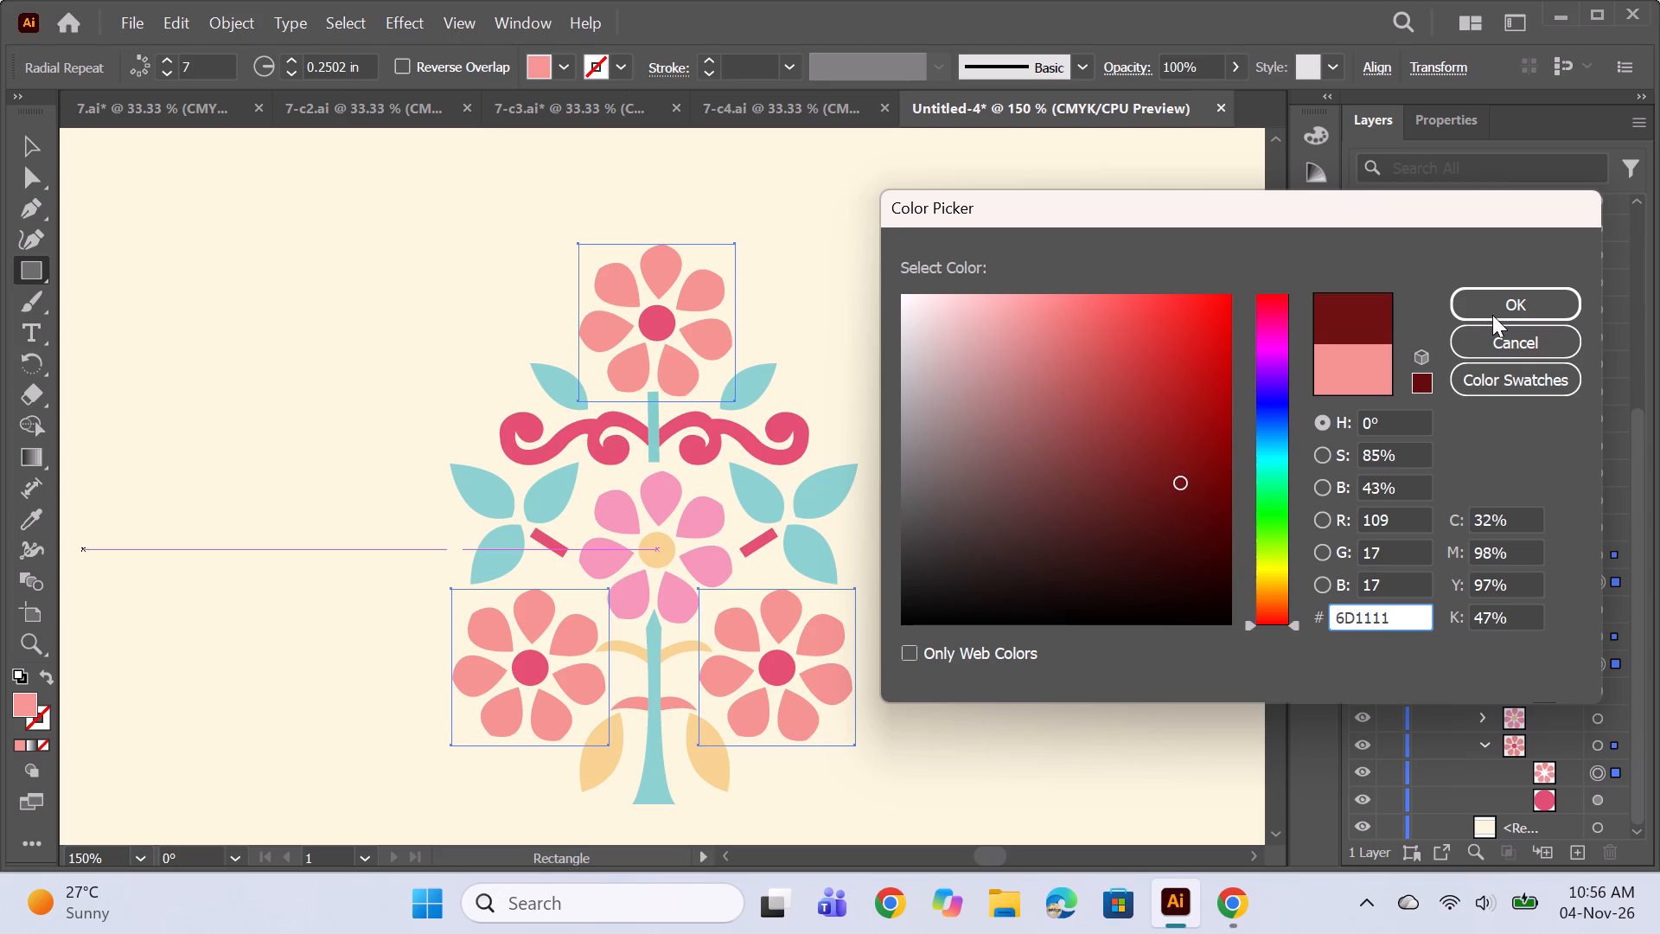
left_click(1493, 310)
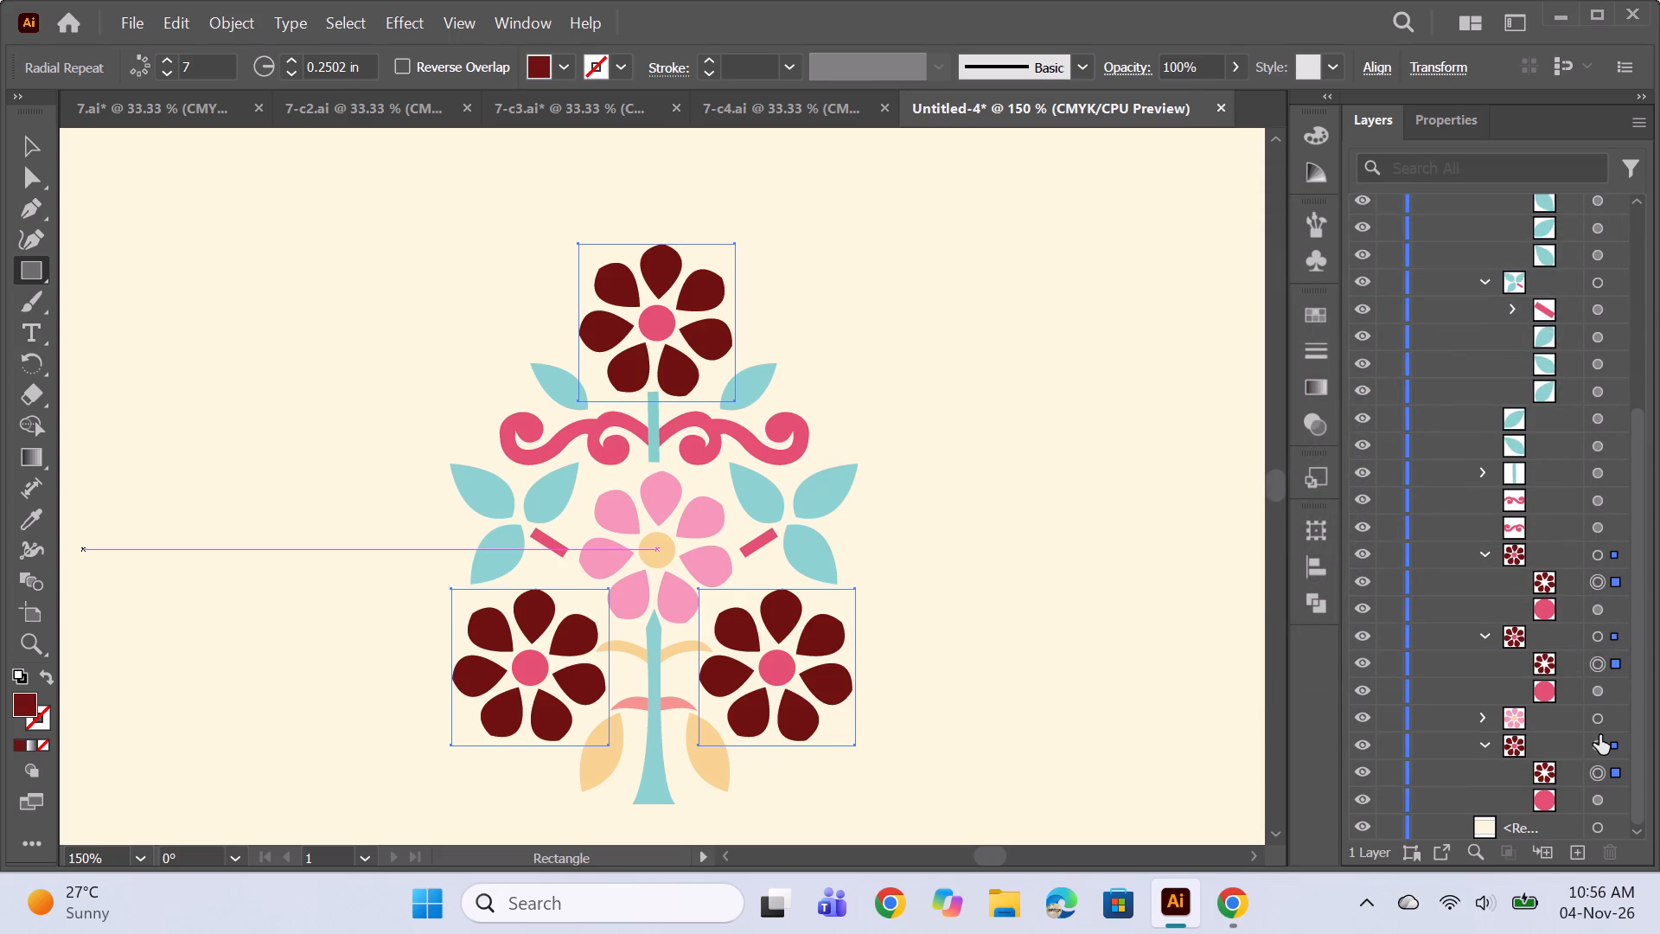
Adjust the petals of the same three flowers to a slightly brighter, more saturated maroon.
double_click(28, 704)
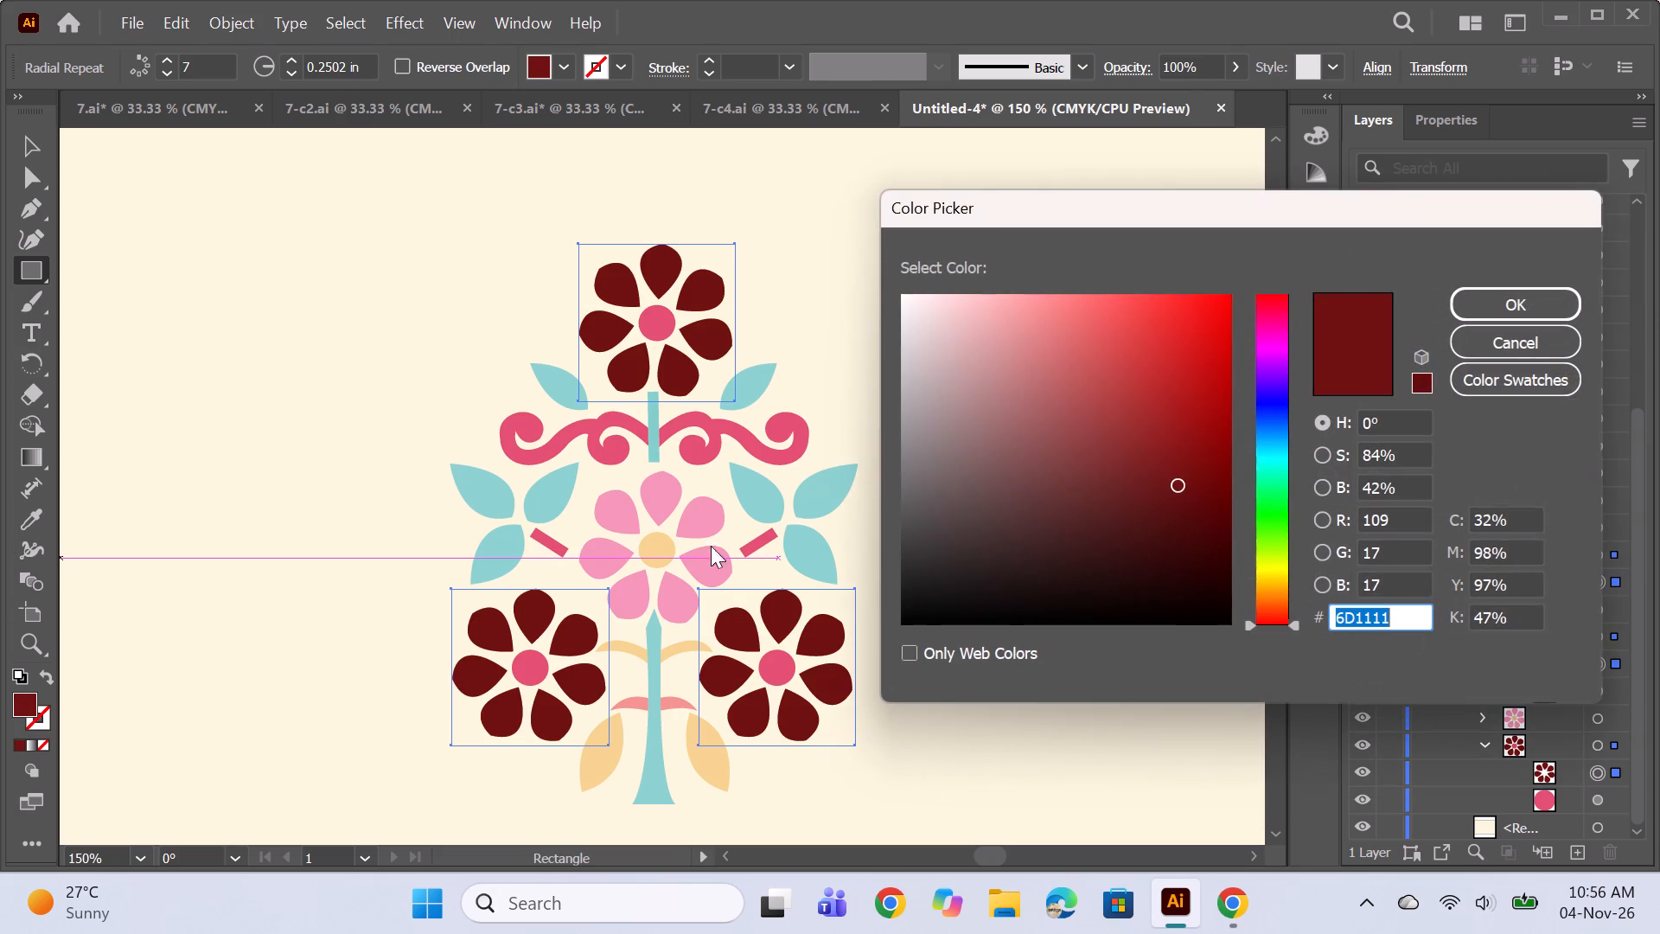
left_click(1186, 474)
left_click(1497, 299)
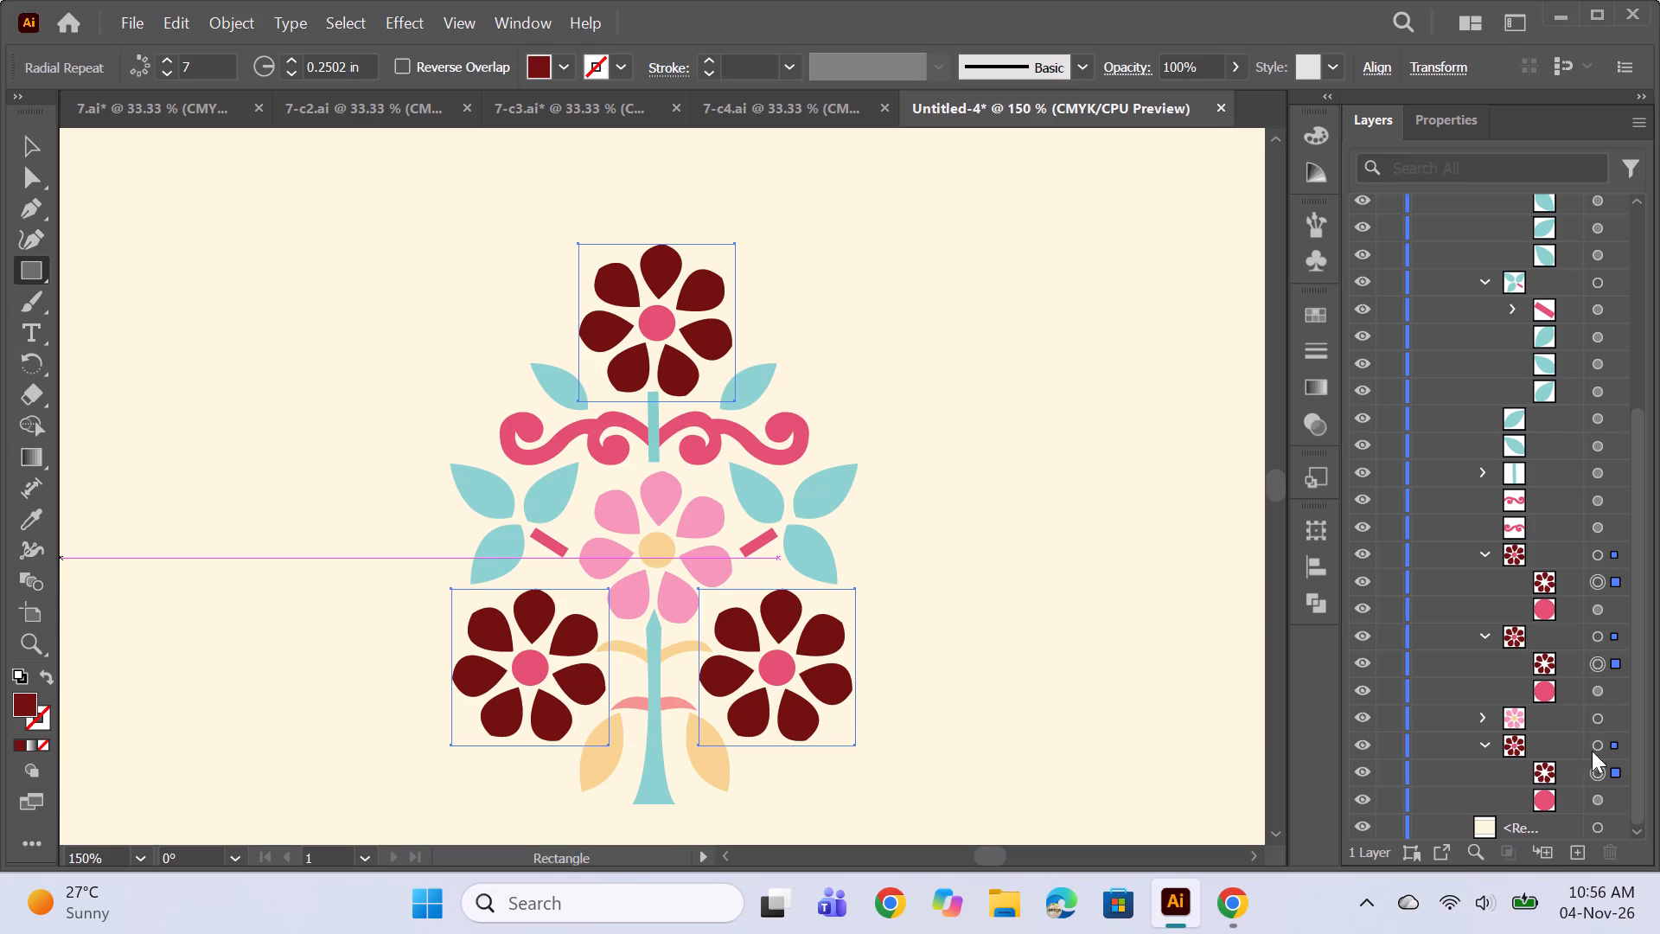
Recolour the petals of the middle flower from pink to dark navy blue.
left_click(1477, 720)
left_click(1594, 745)
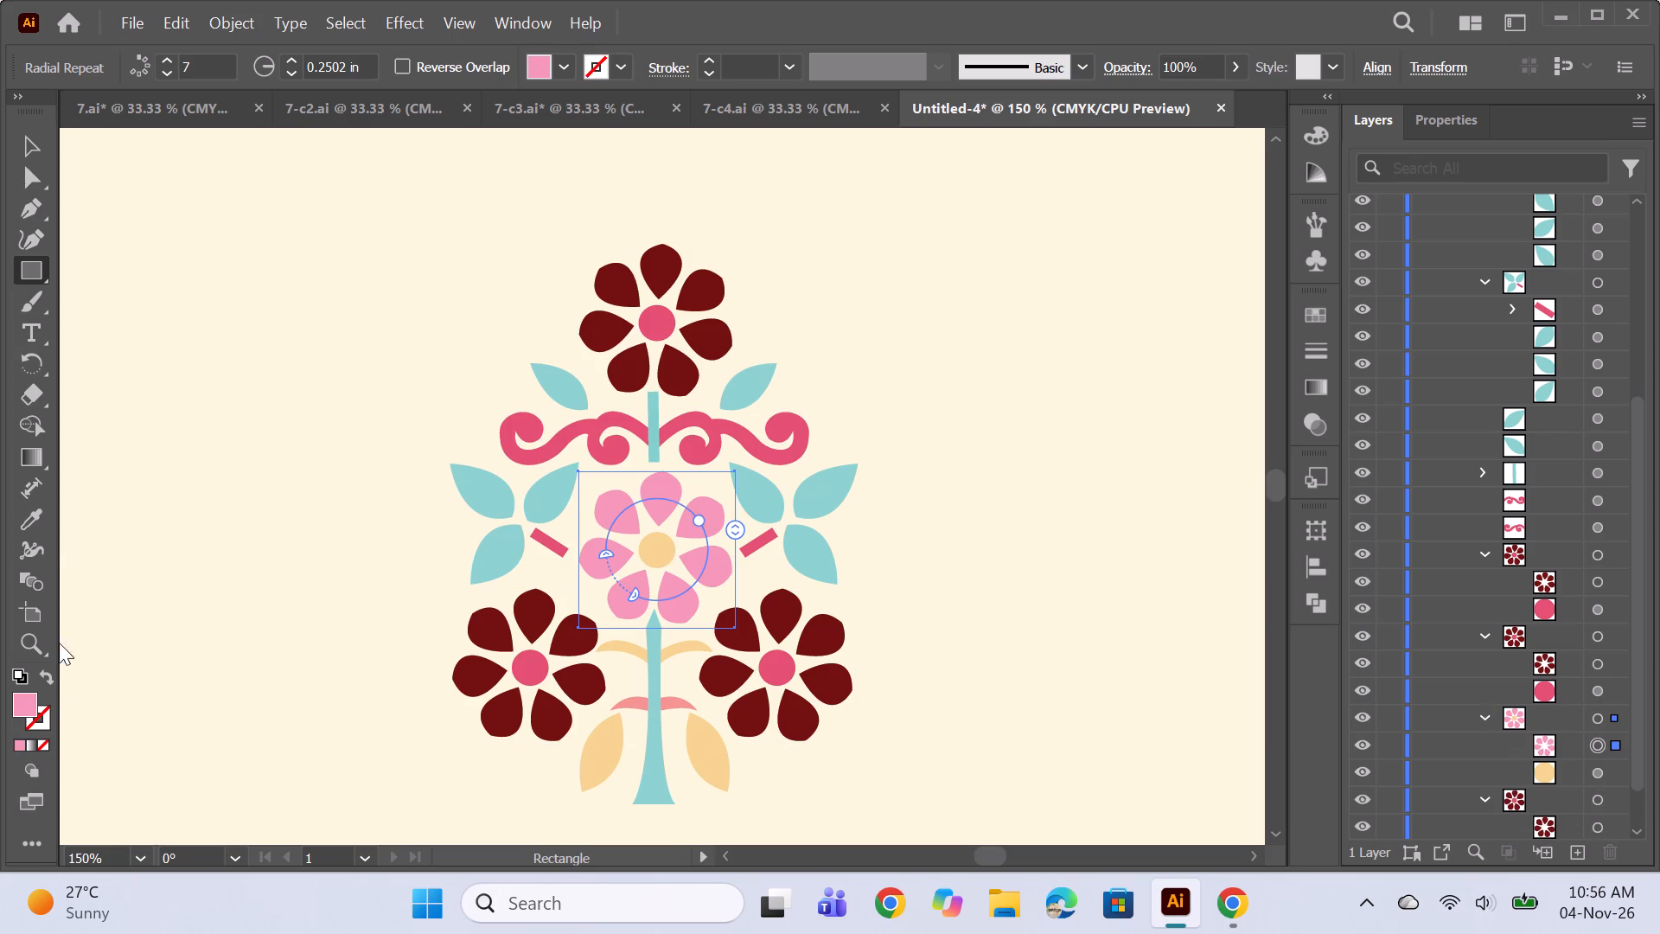
double_click(13, 705)
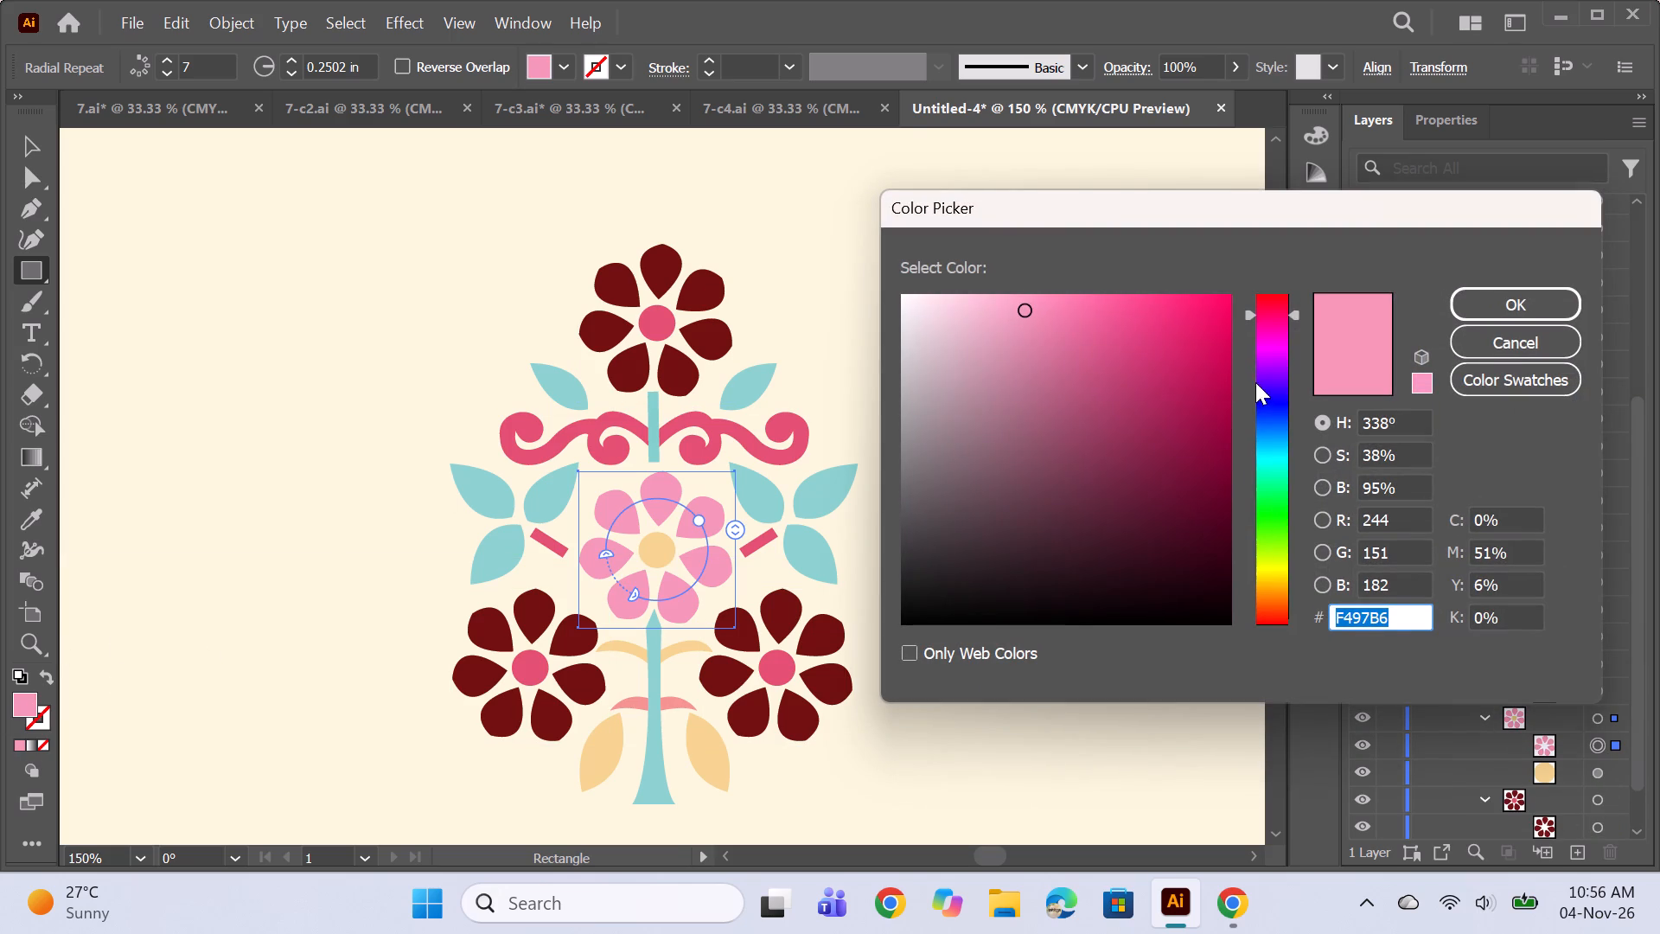
left_click(1279, 396)
left_click(1279, 403)
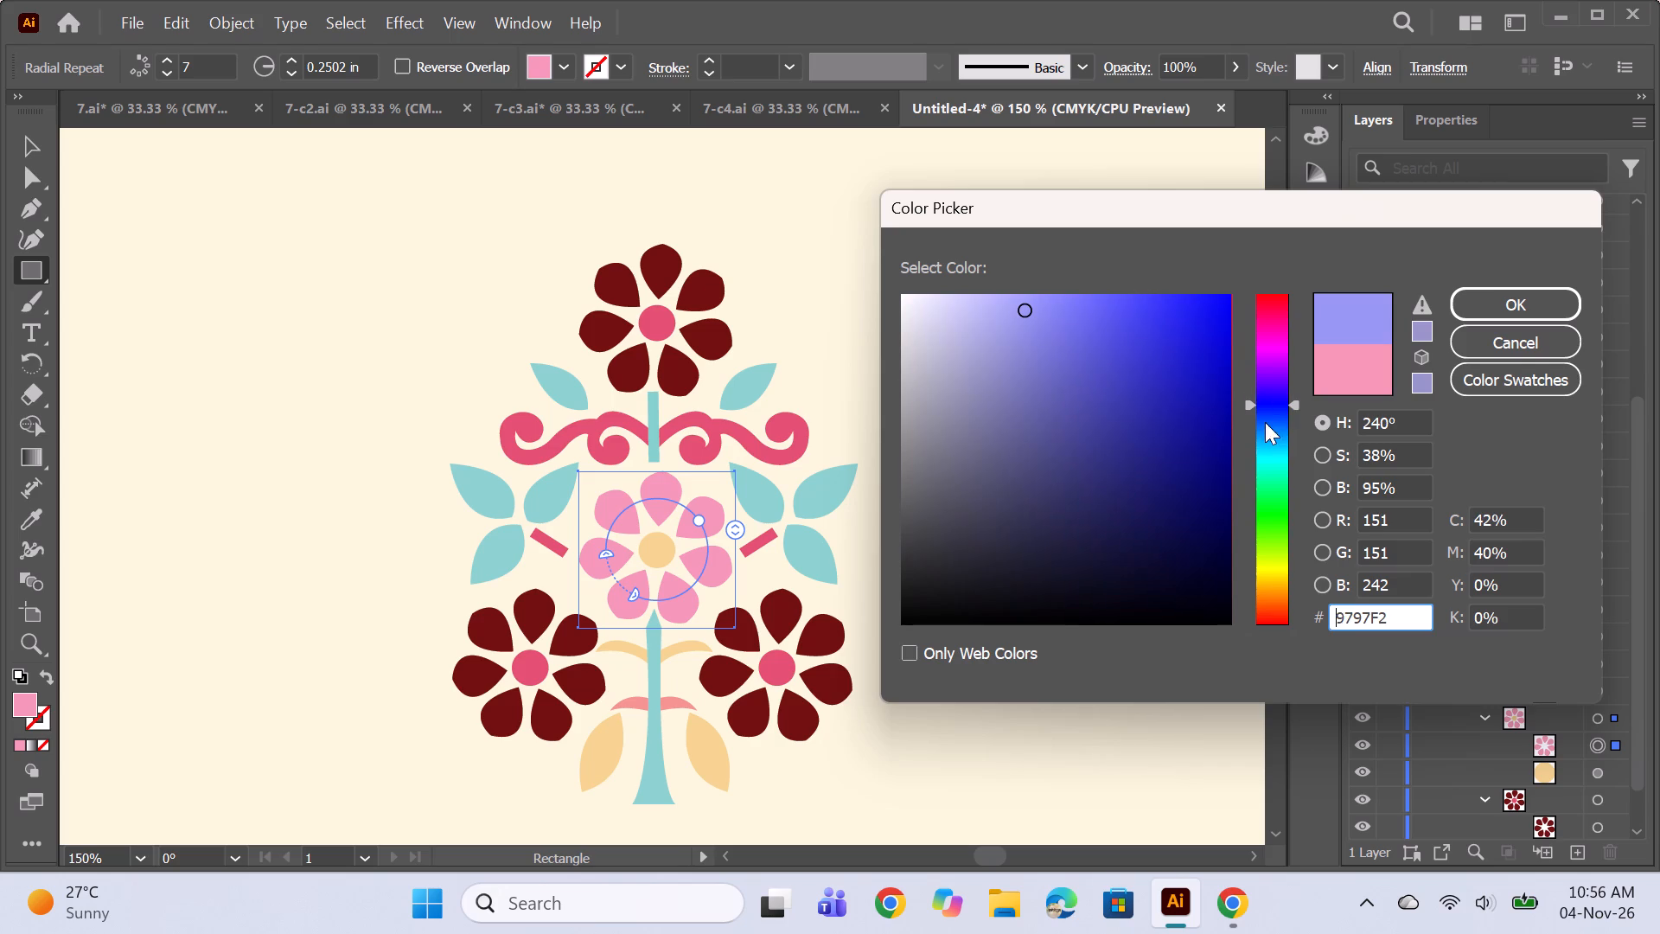
left_click(1280, 413)
left_click(1162, 456)
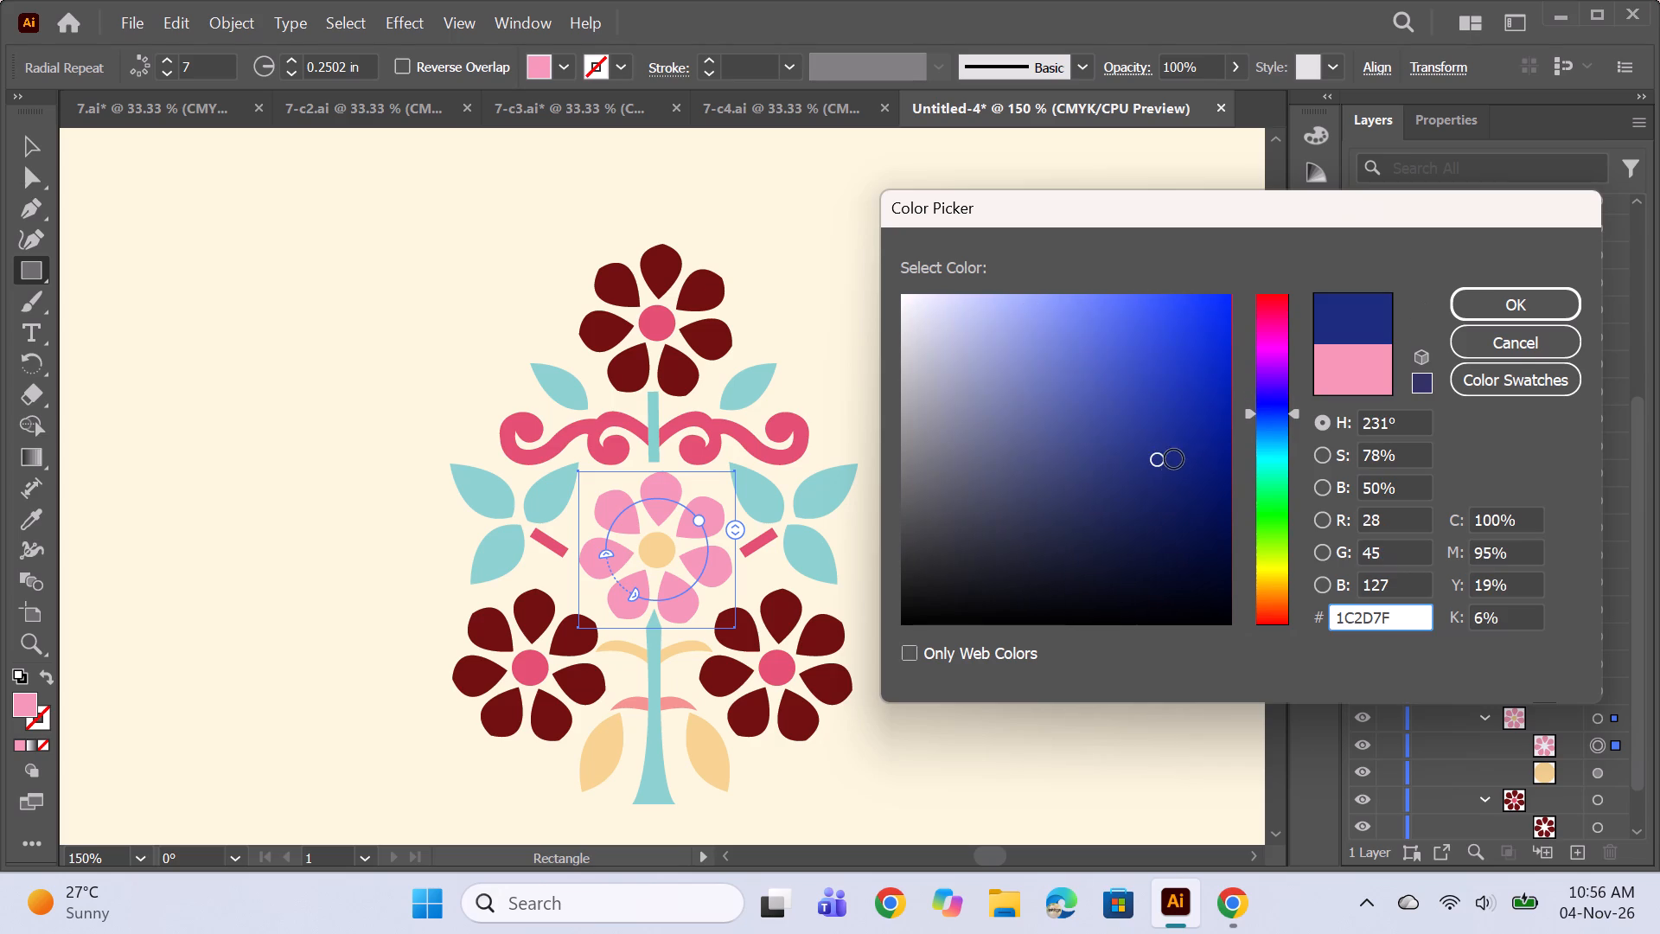
left_click(1174, 459)
left_click(1515, 309)
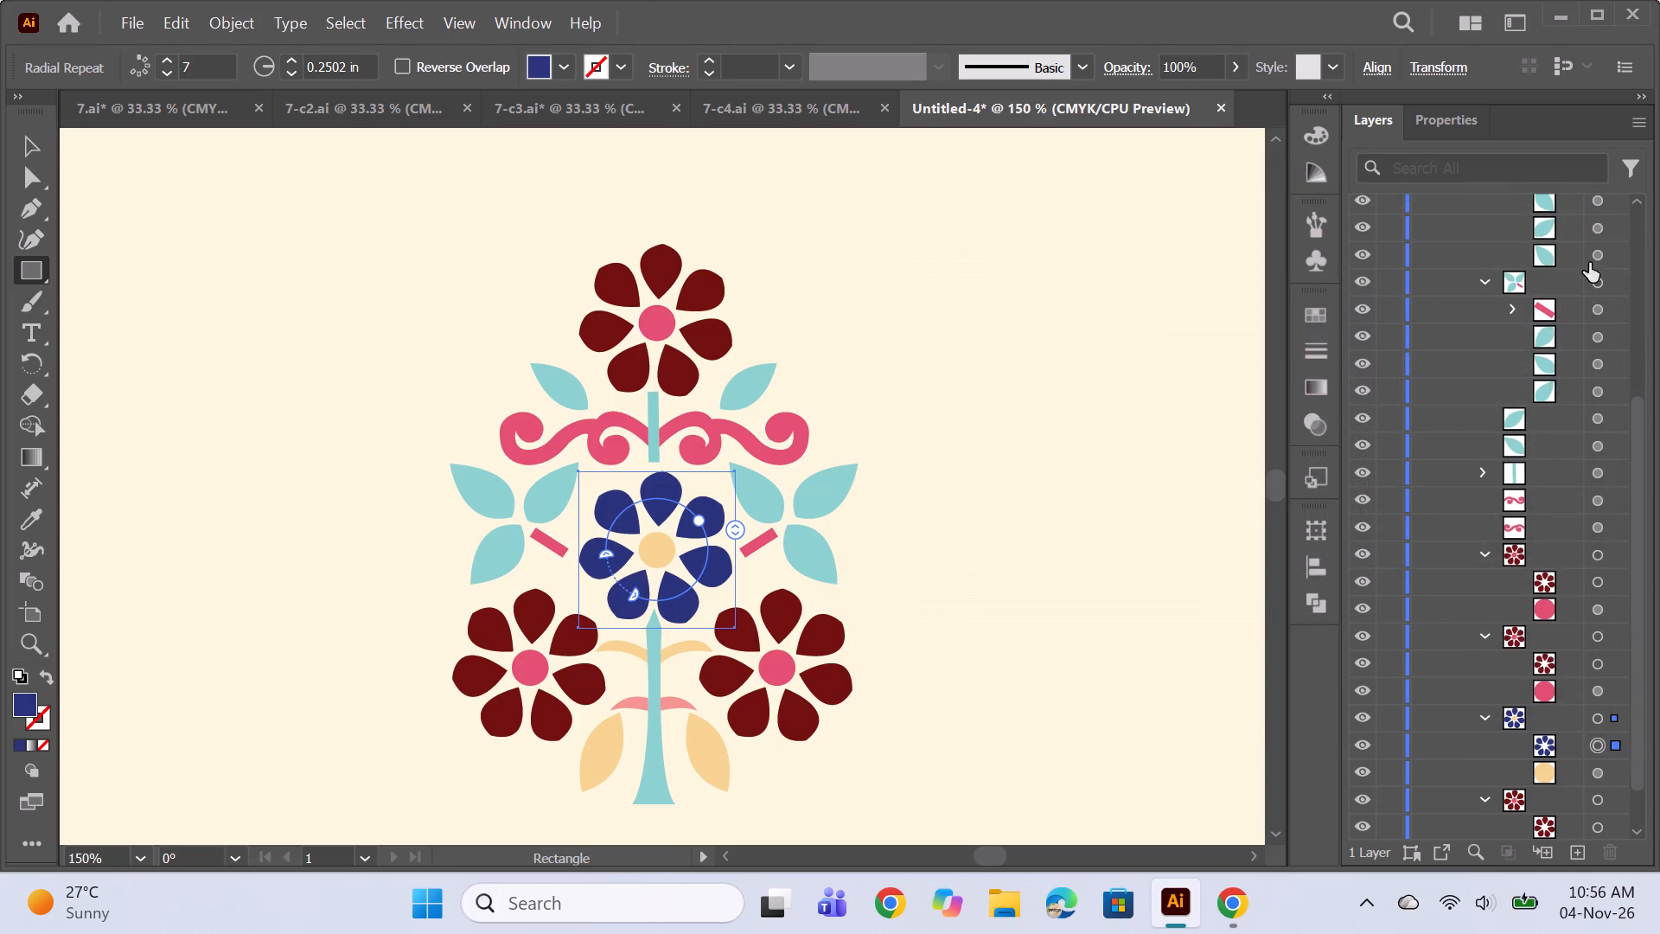
Recolour the round centre of the middle flower with the maroon sampled from the lower flower's petals.
left_click(1599, 776)
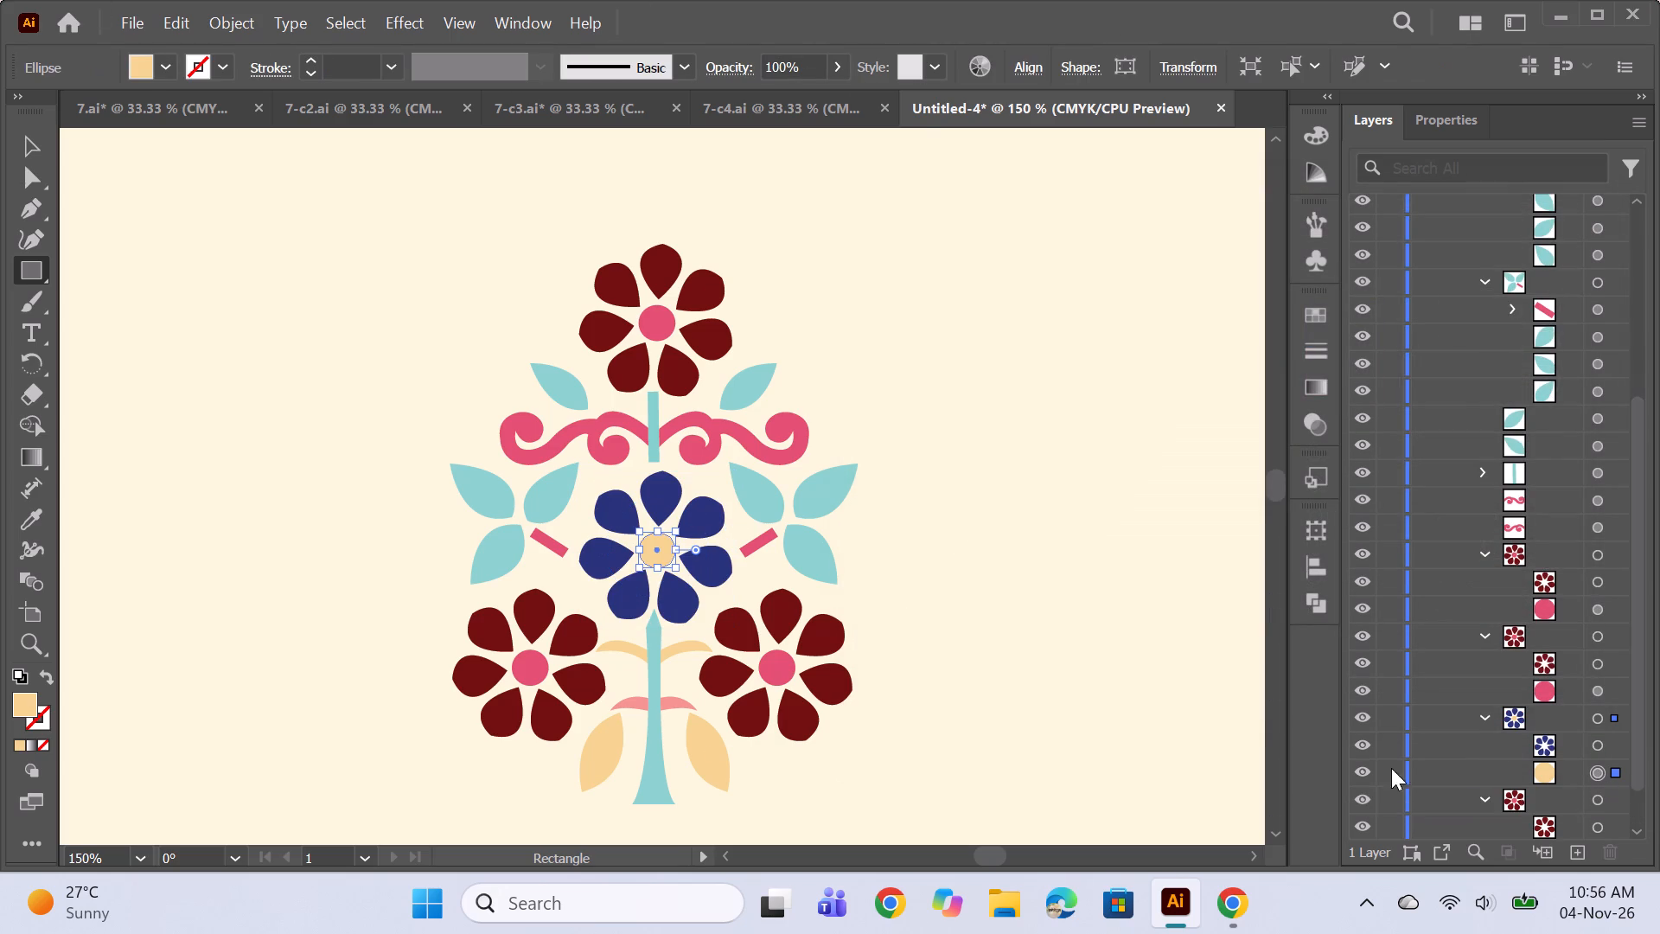
double_click(19, 703)
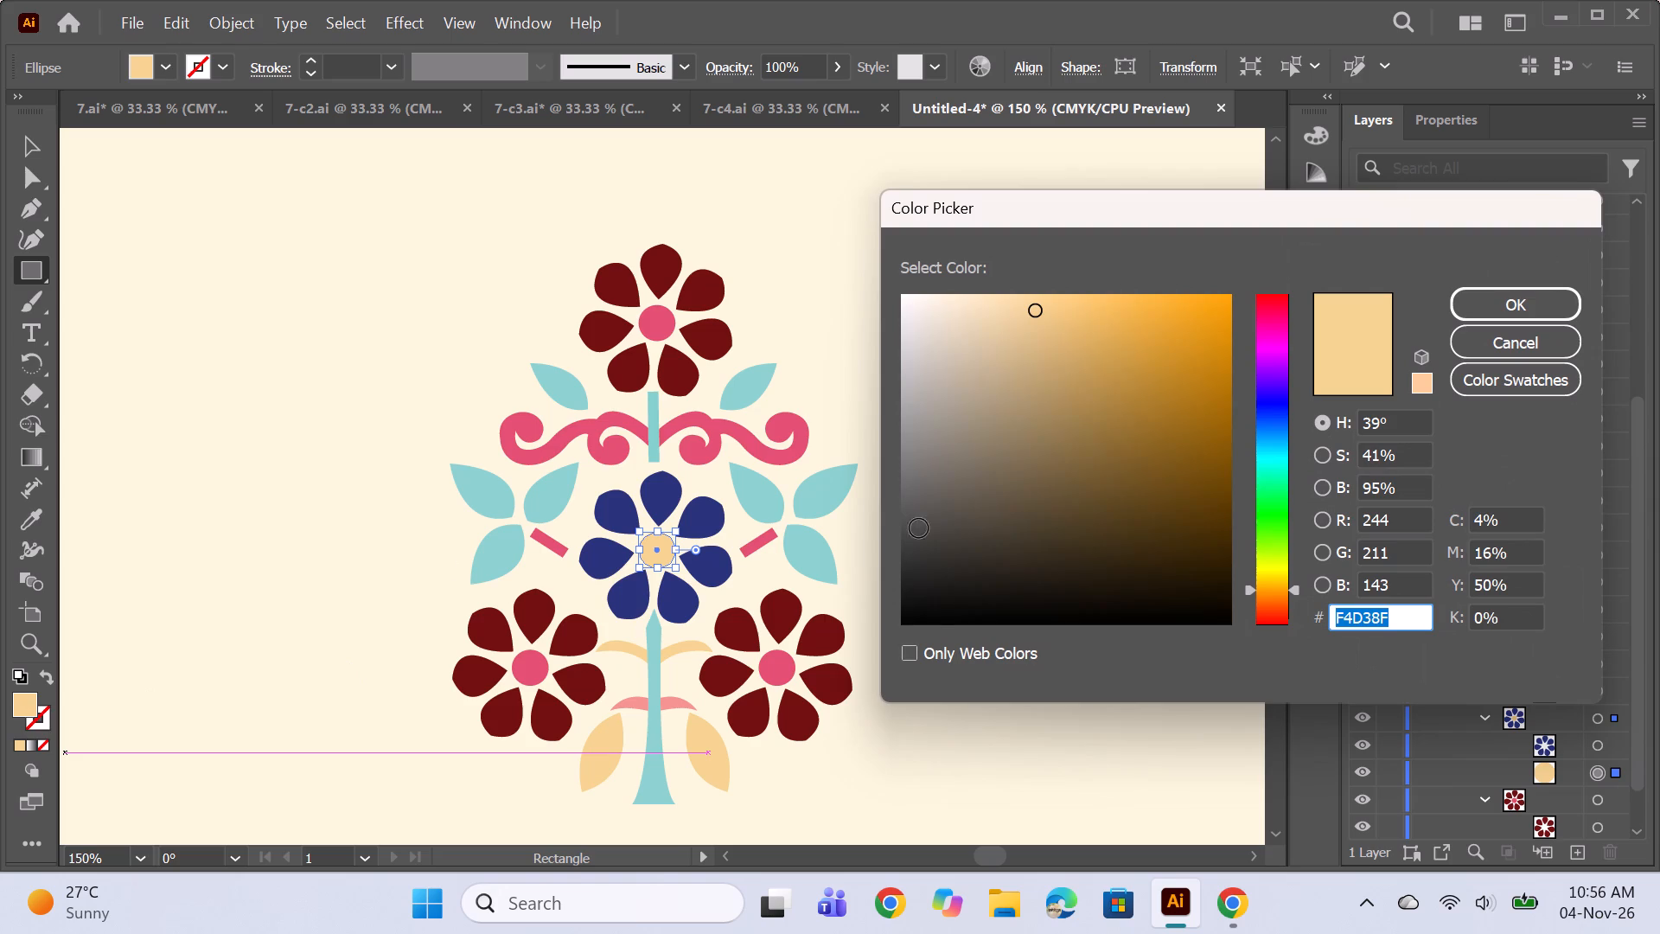
left_click(1550, 311)
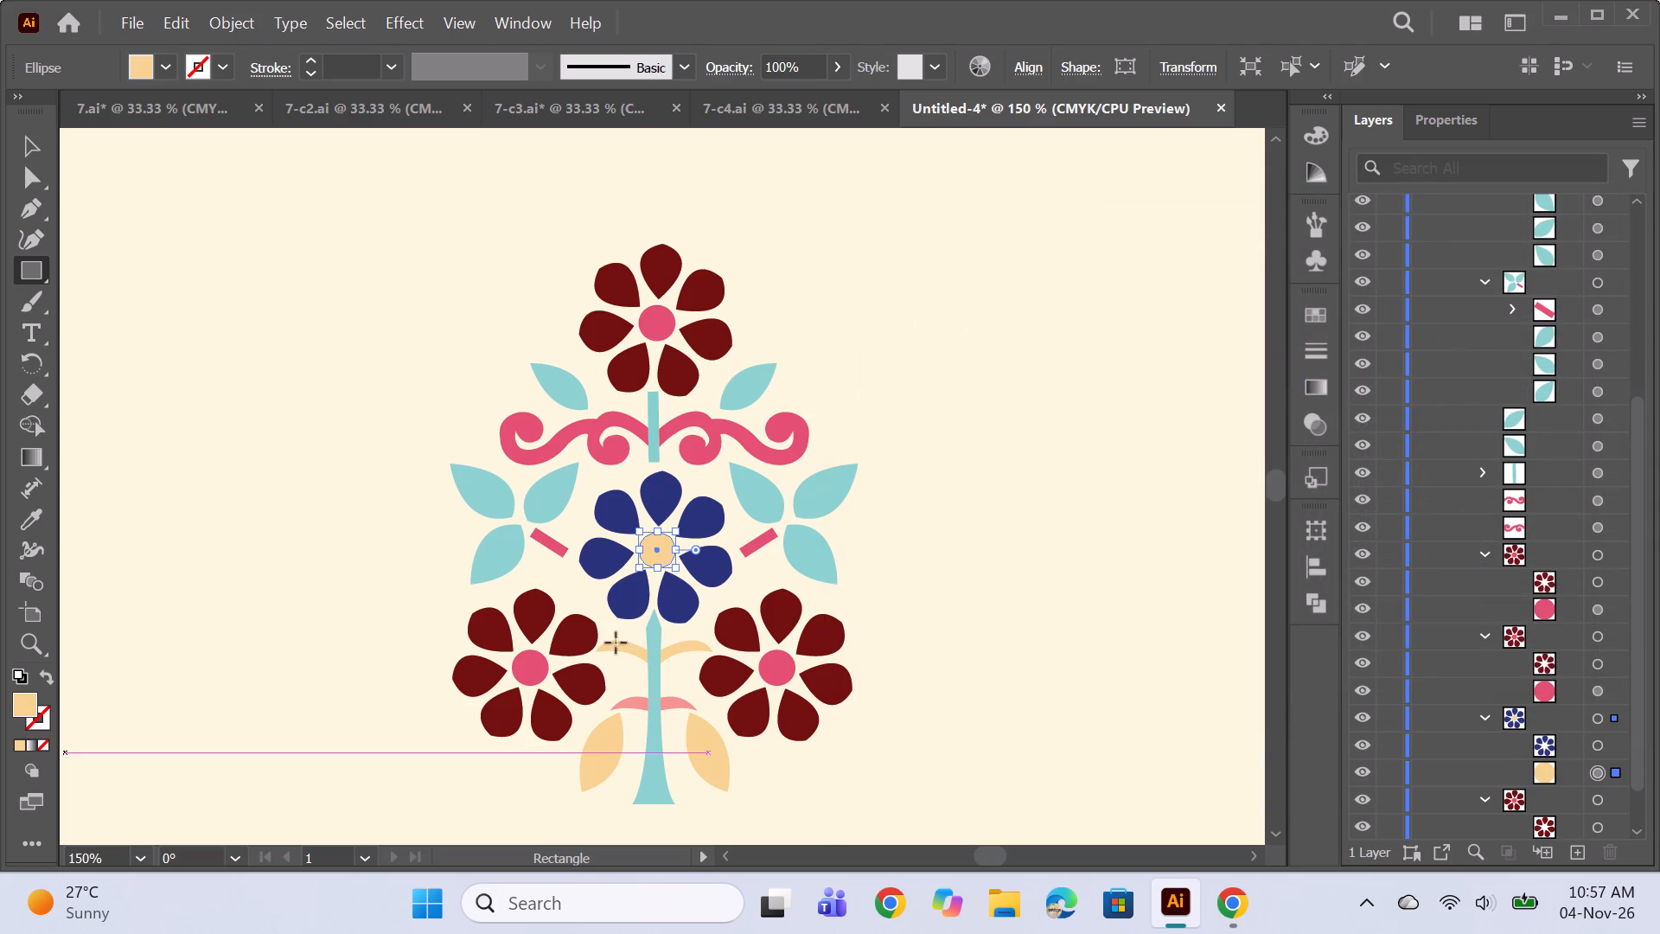
left_click(40, 525)
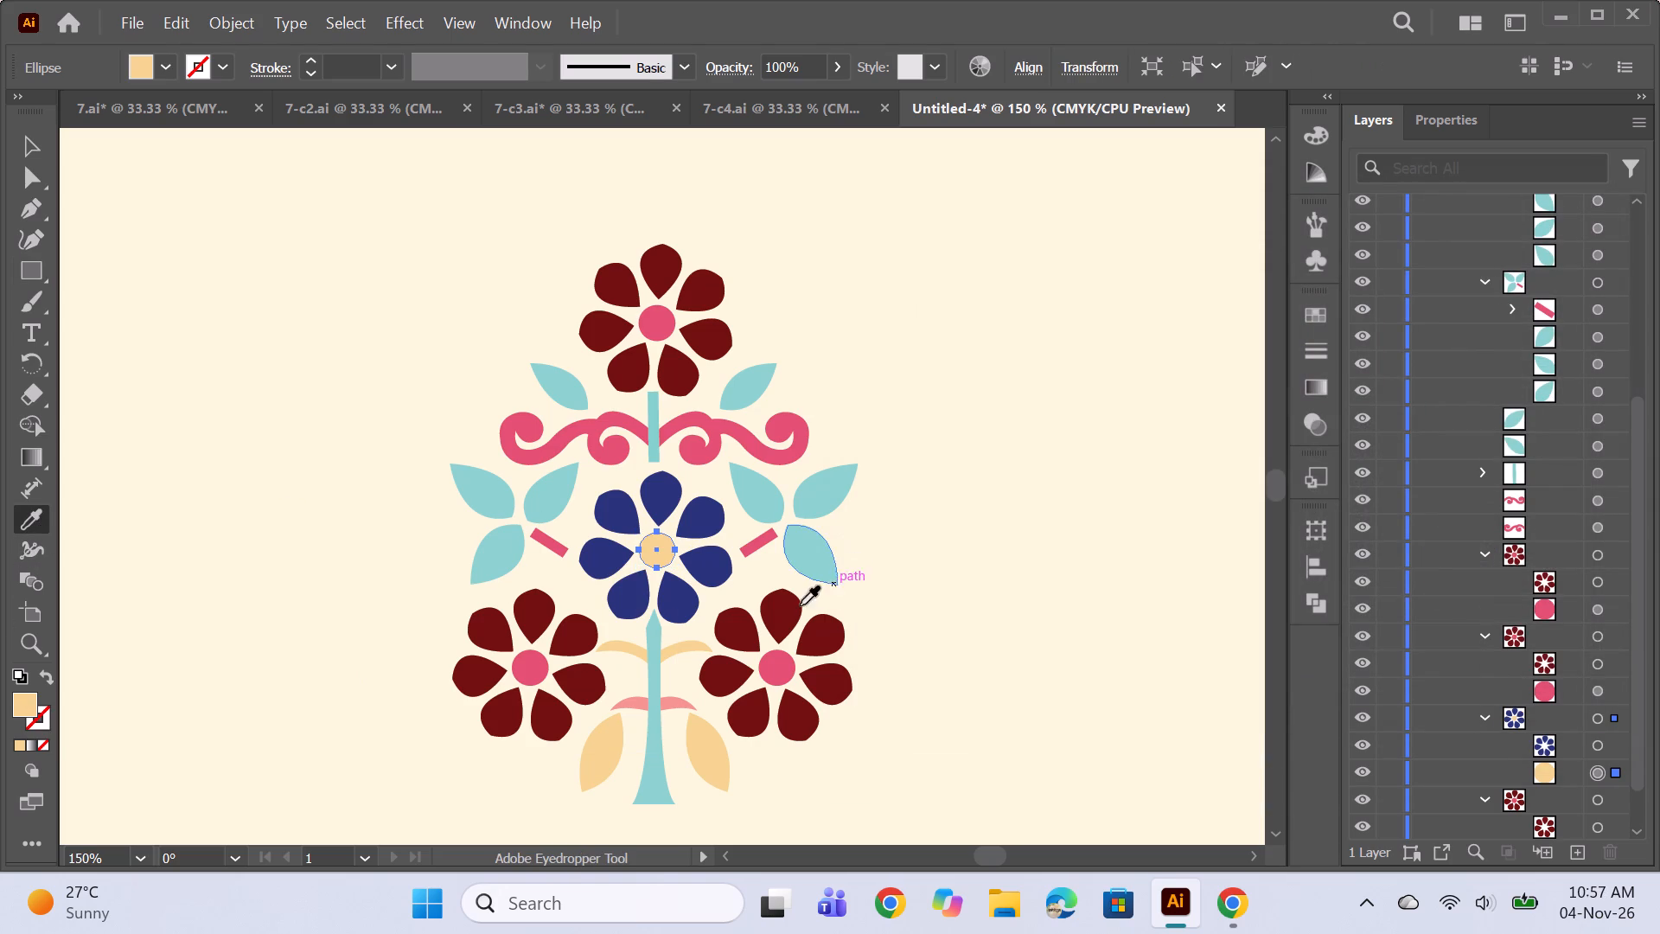
left_click(778, 615)
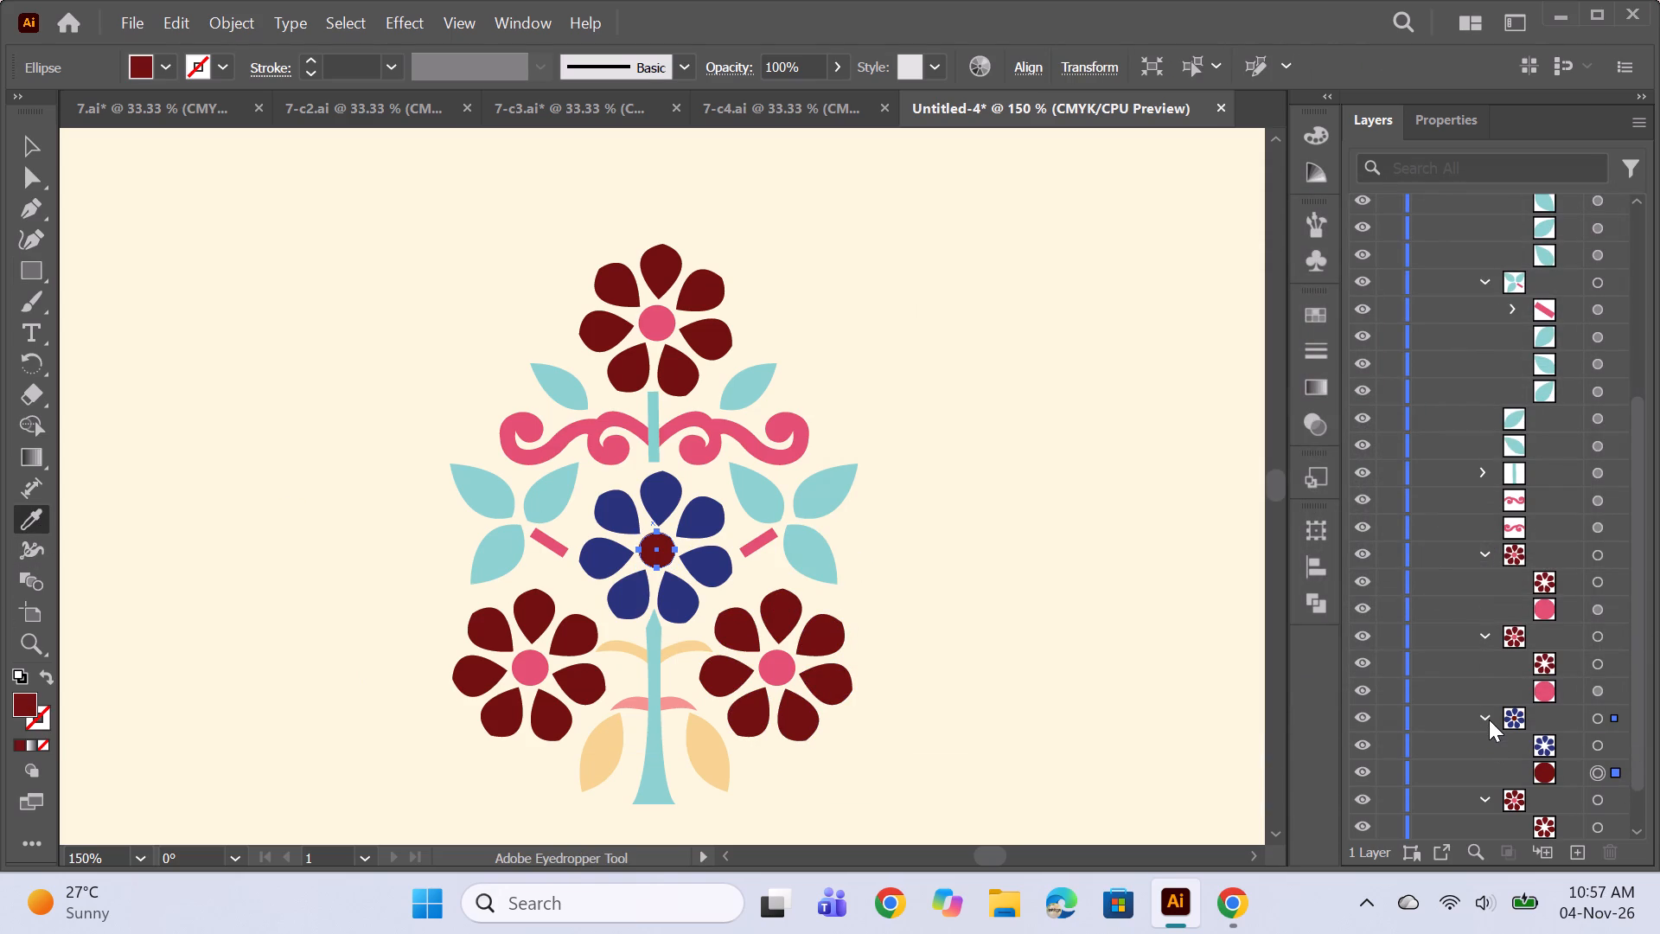
Recolour the round centres of the top flower and both lower flowers with the navy sampled from the middle flower.
left_click(1489, 720)
left_click(1599, 799)
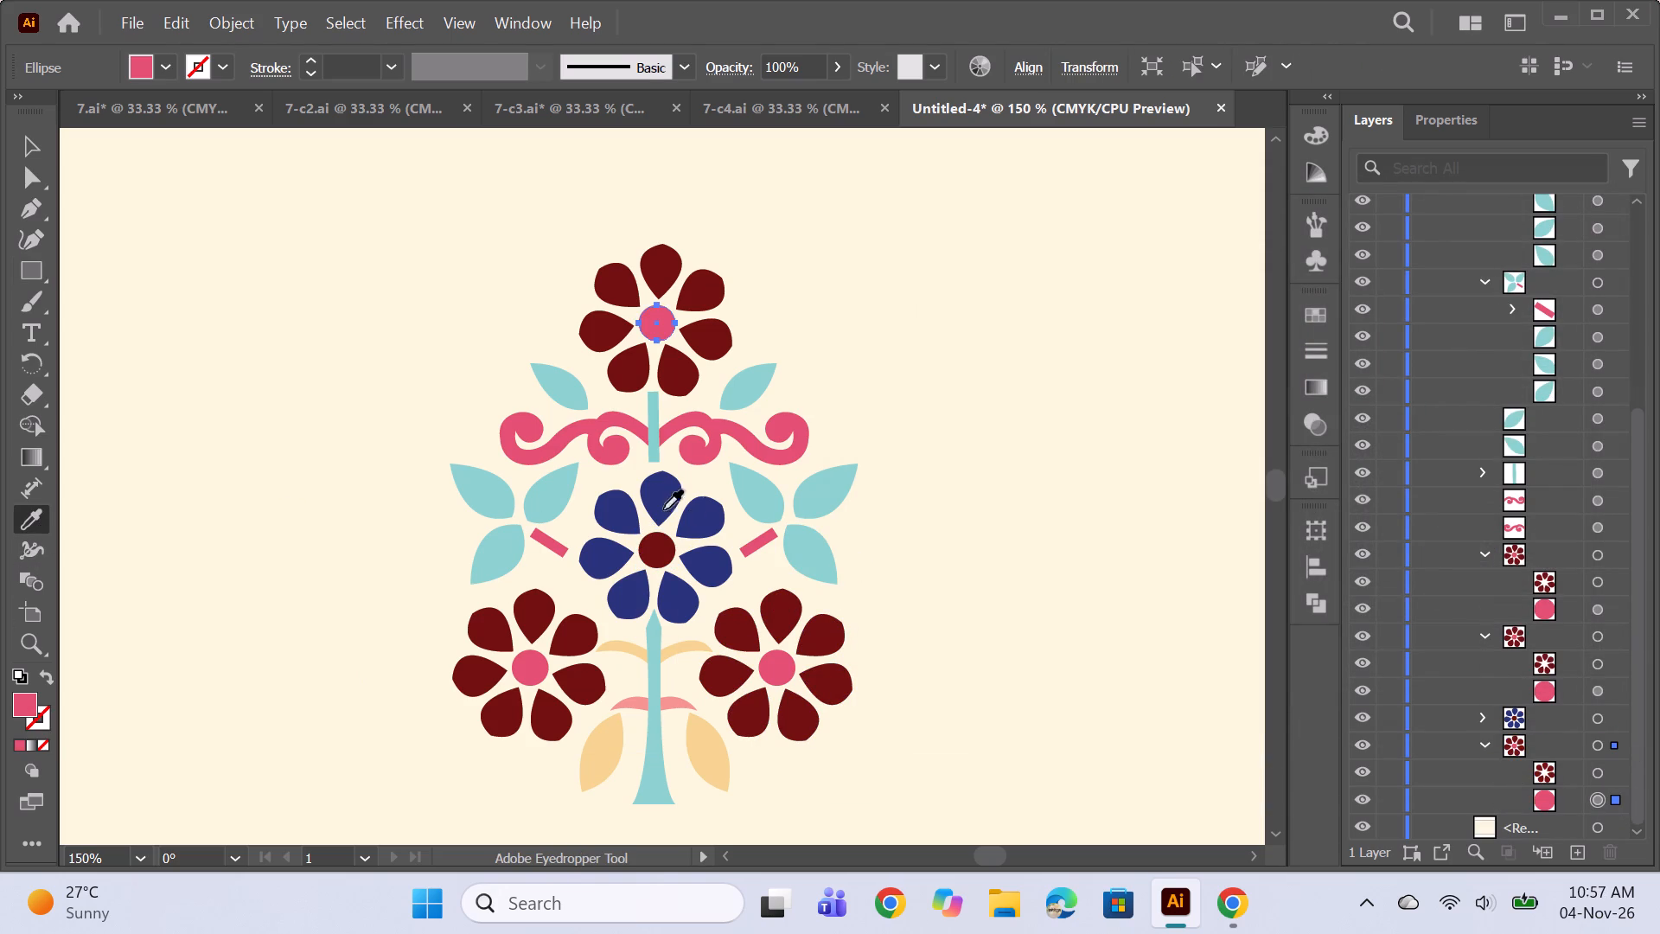
left_click(663, 495)
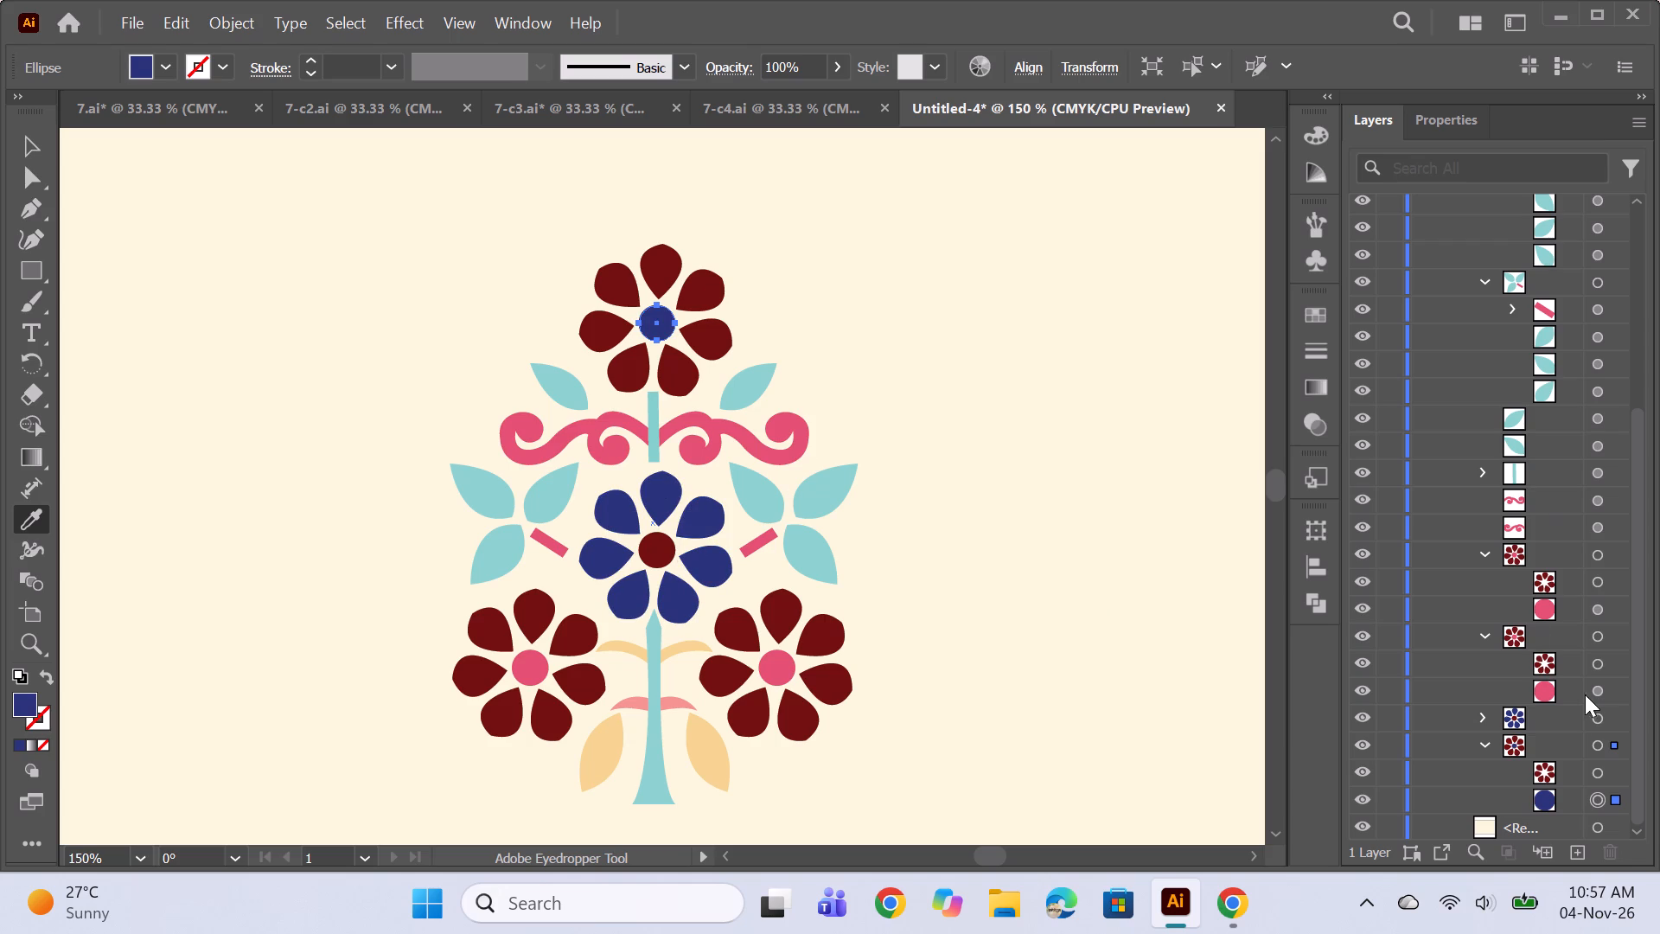
left_click(1488, 744)
left_click(1597, 748)
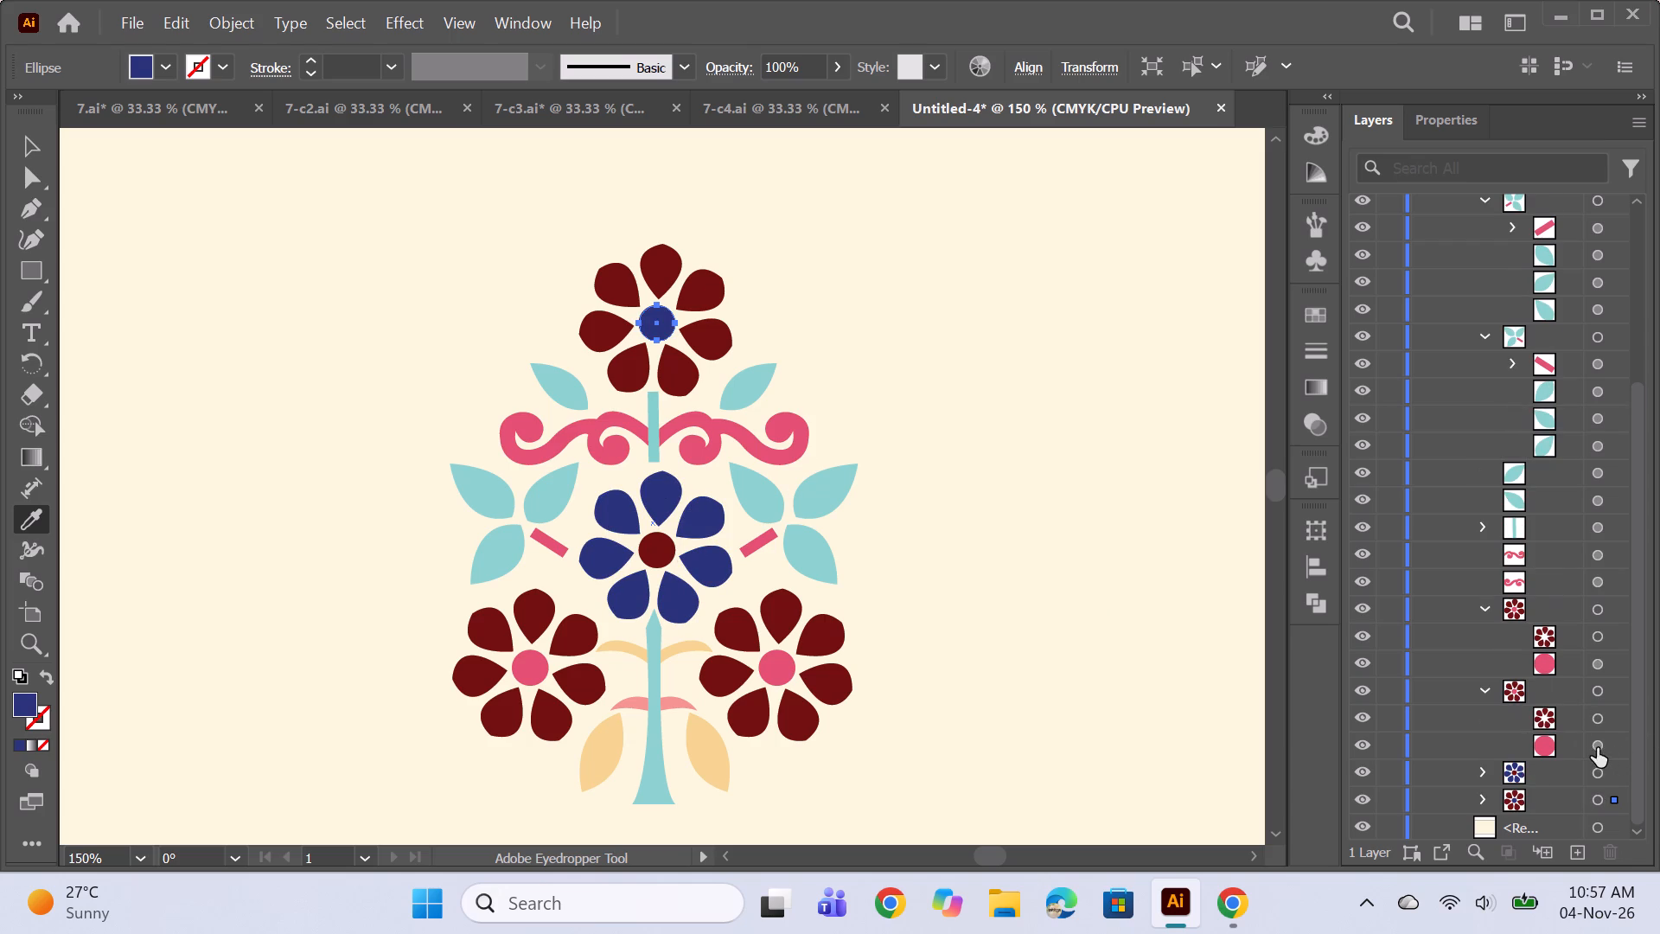
left_click(659, 327)
left_click(1484, 690)
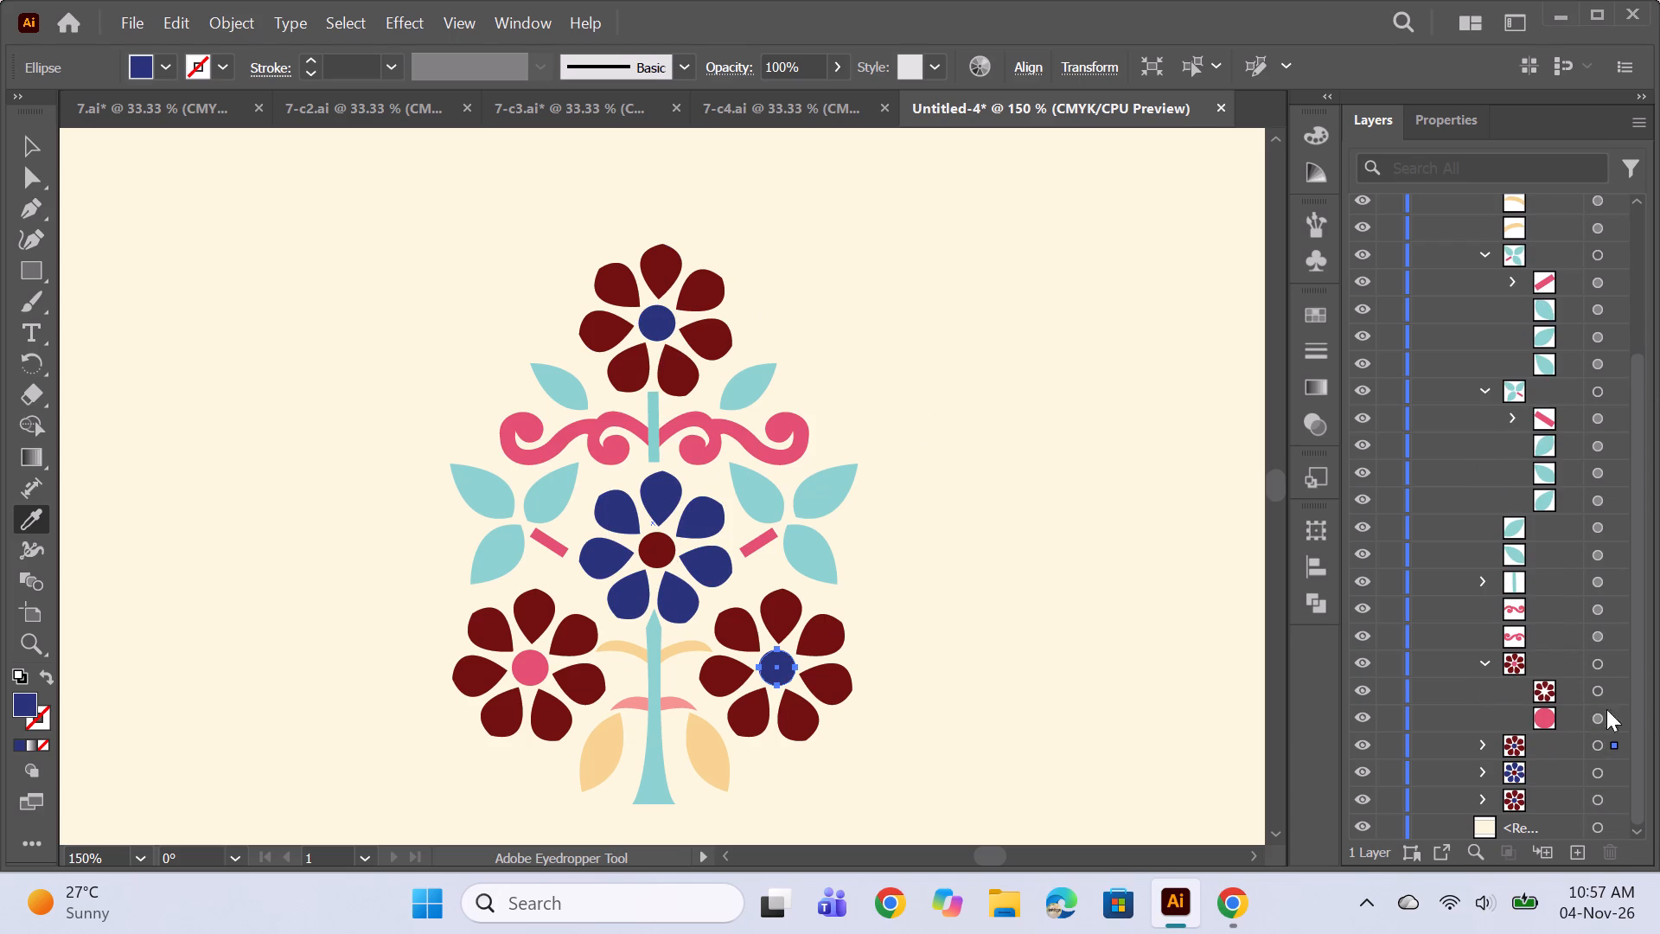
left_click(1603, 723)
left_click(661, 329)
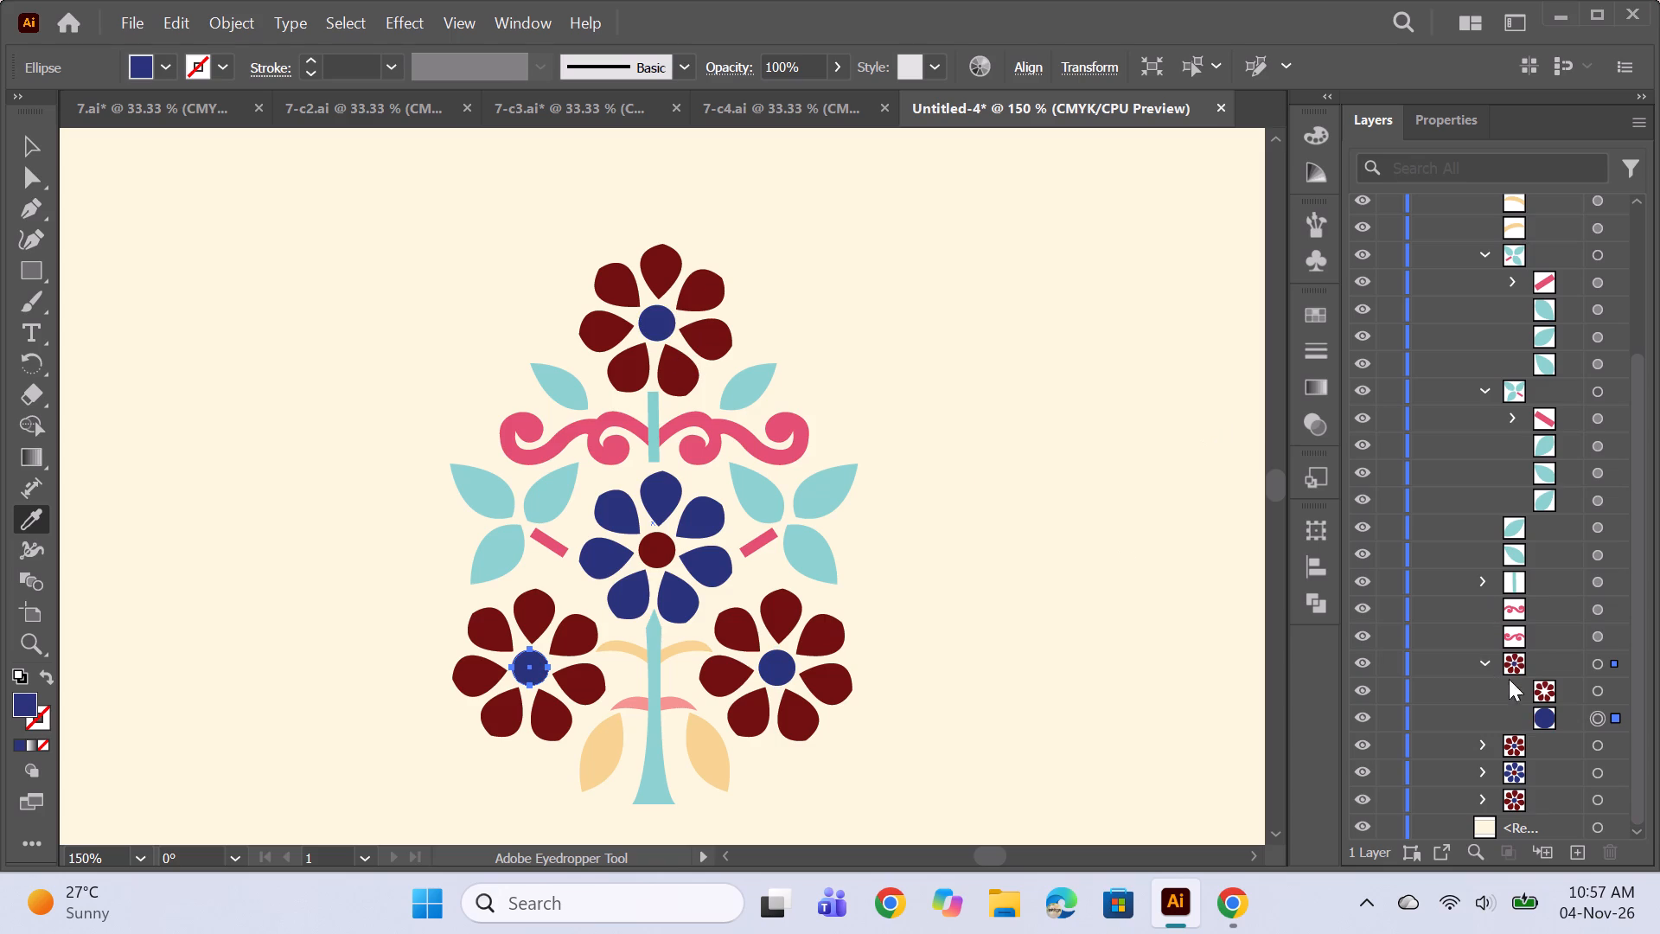
Recolour both halves of the curled scroll beneath the top flower to dark green 1B440D.
left_click(1483, 664)
left_click(1600, 690)
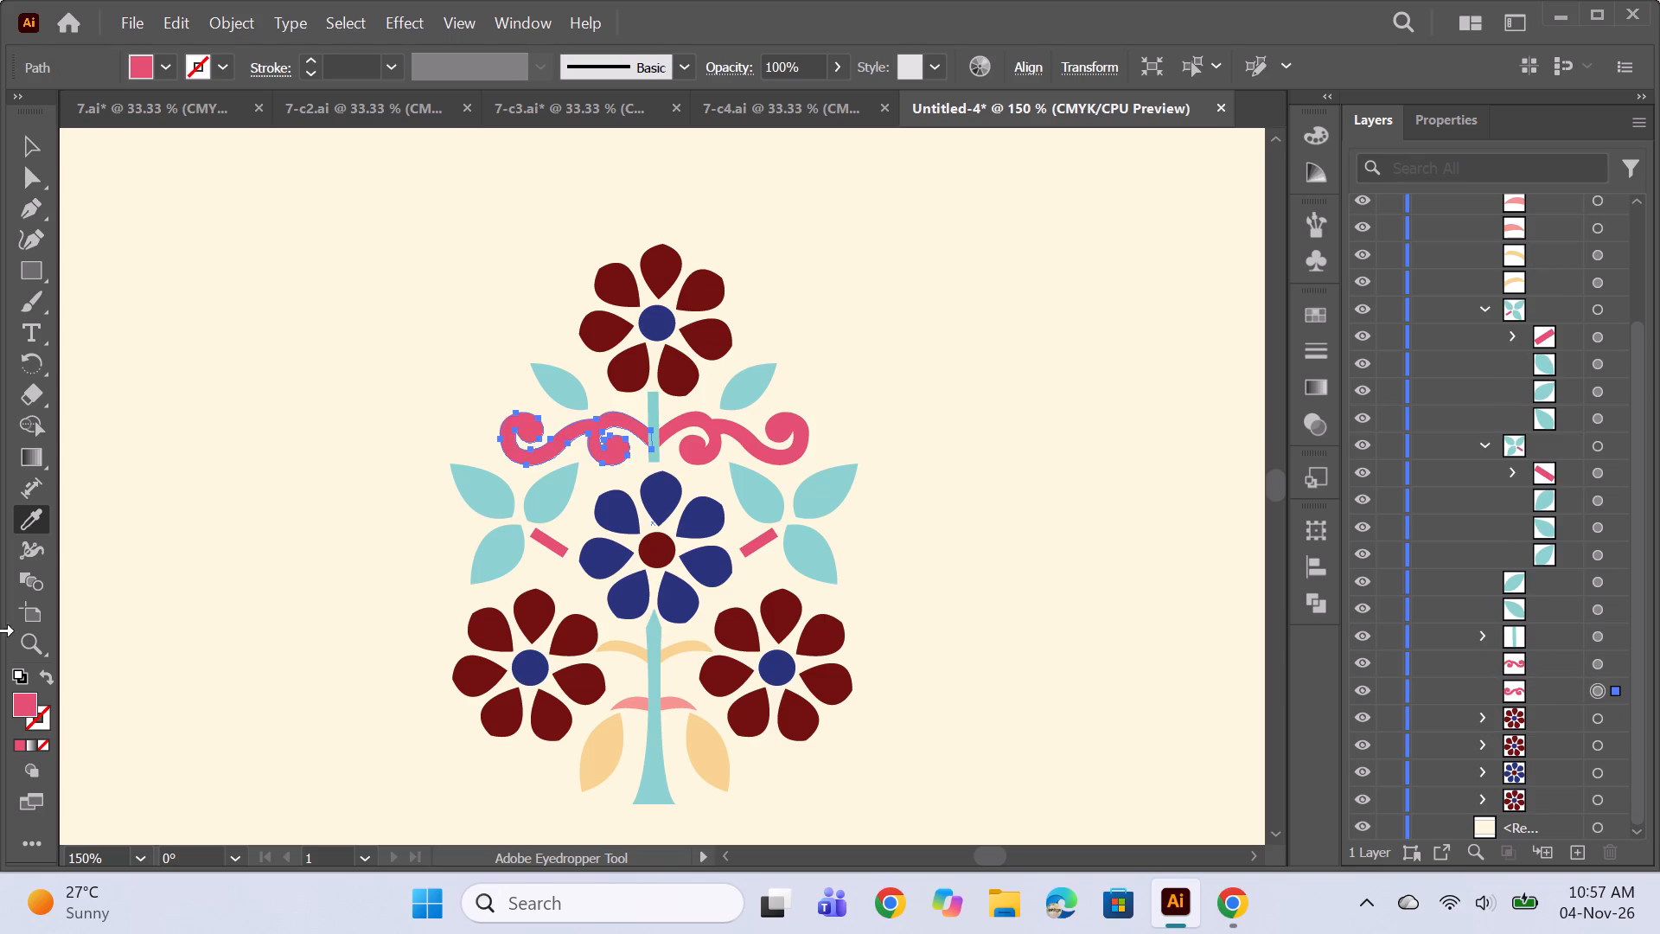
double_click(27, 702)
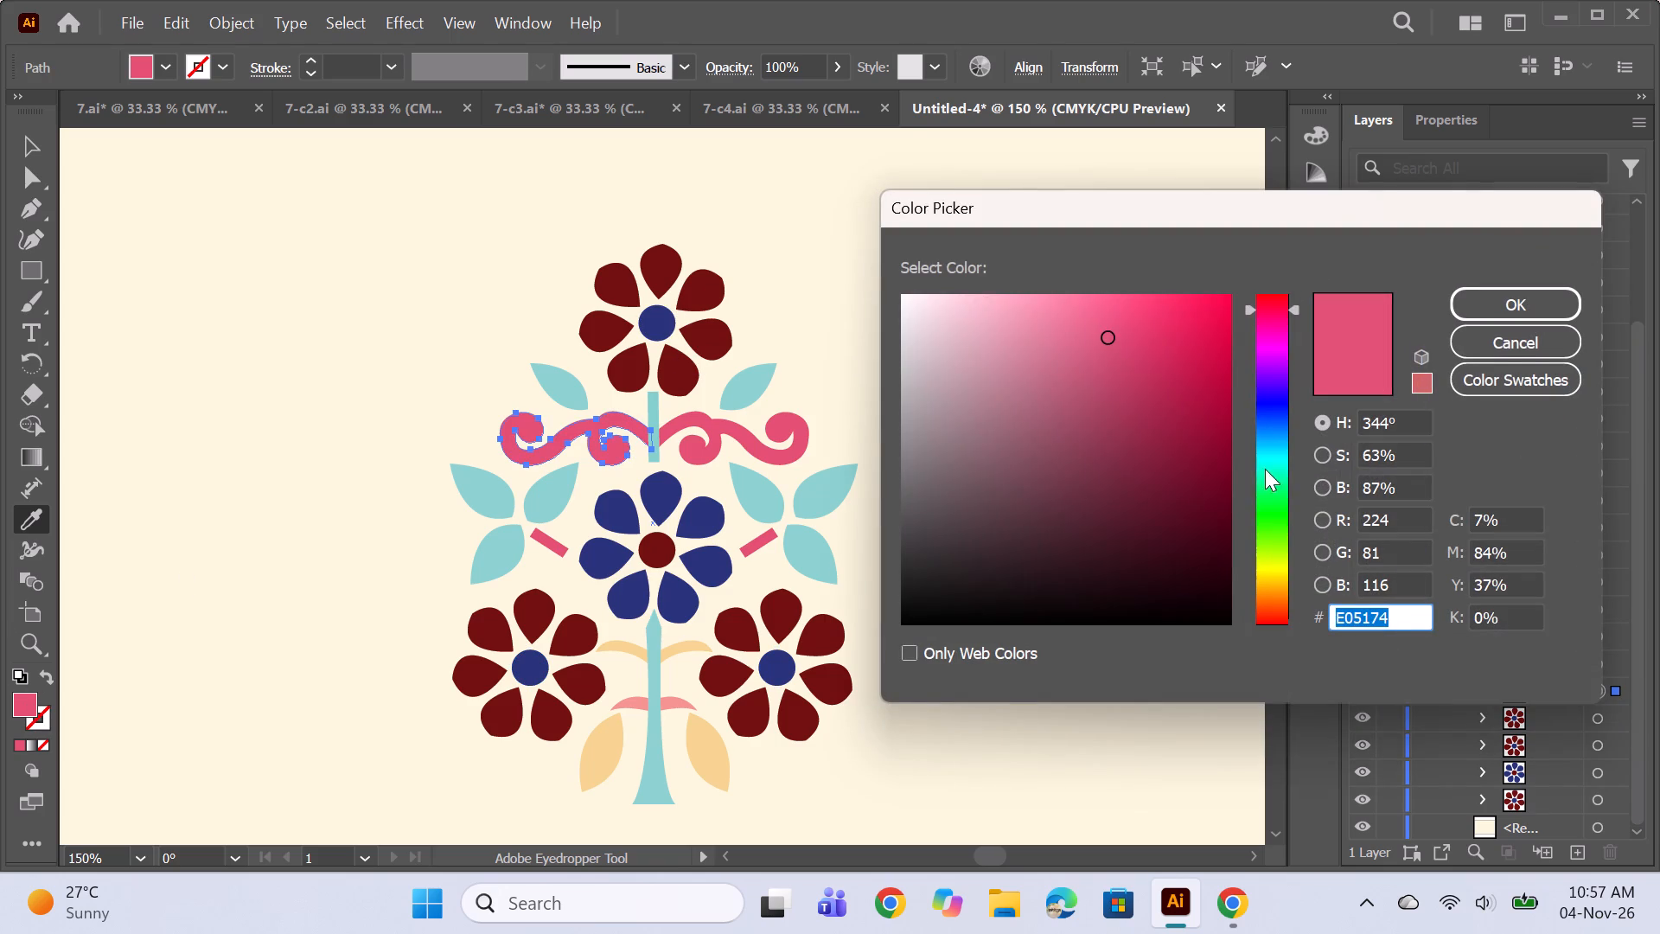
left_click(1277, 519)
left_click(1276, 528)
left_click(1144, 486)
left_click(1161, 509)
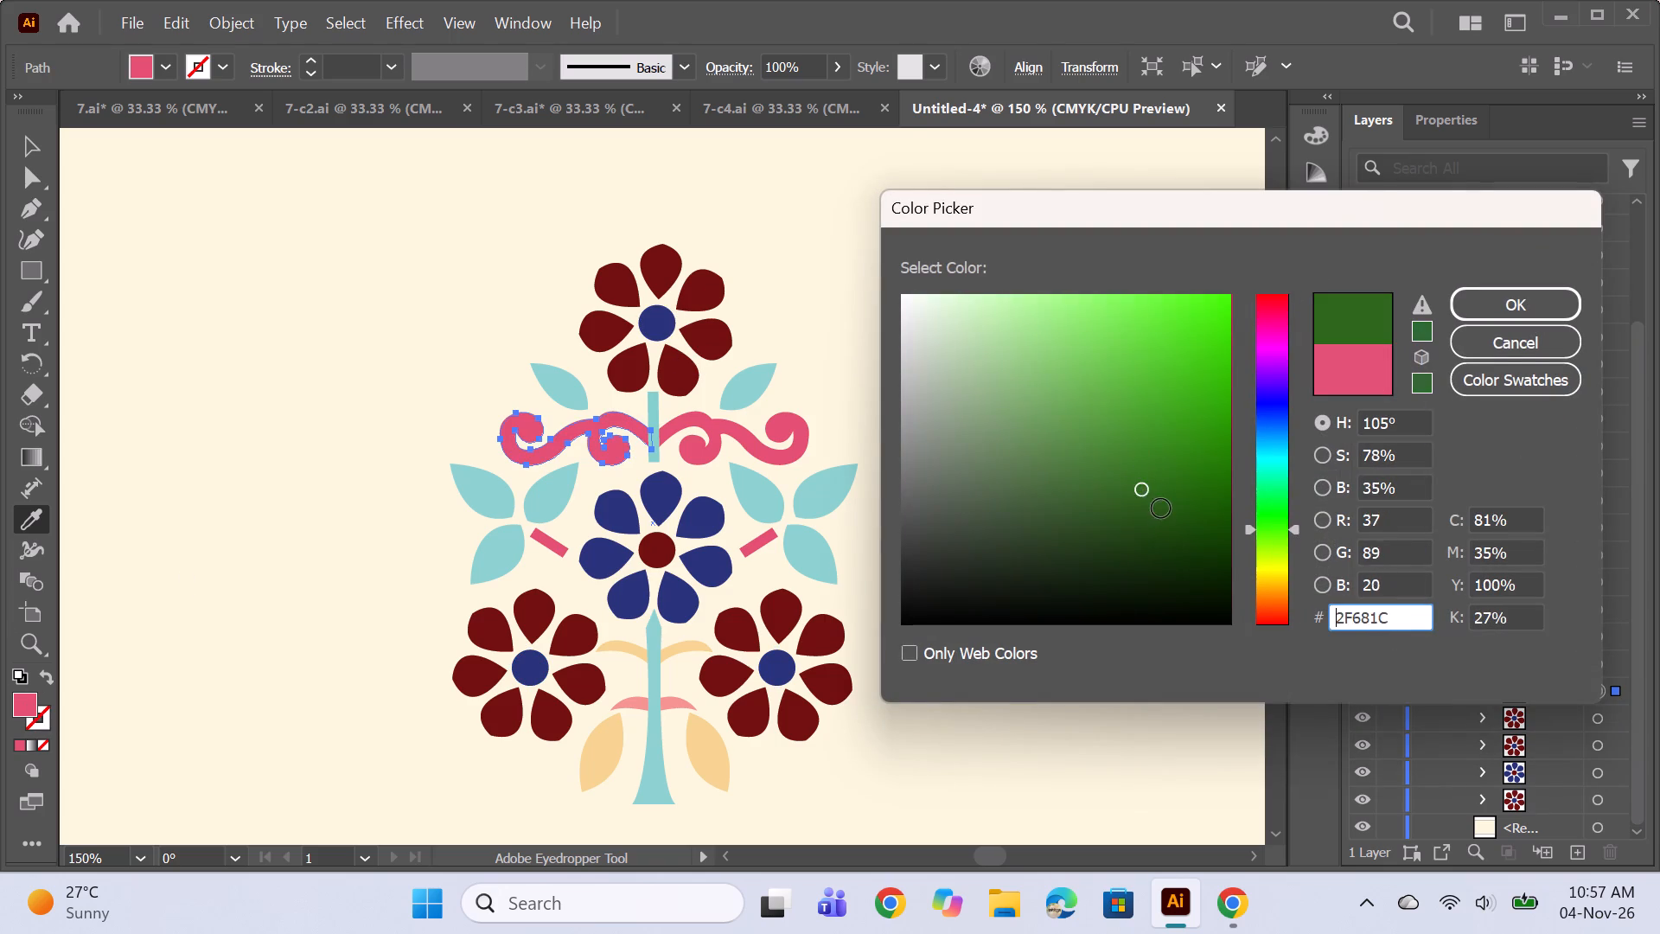
left_click(1168, 526)
left_click(1176, 516)
left_click_drag(1177, 523, 1172, 534)
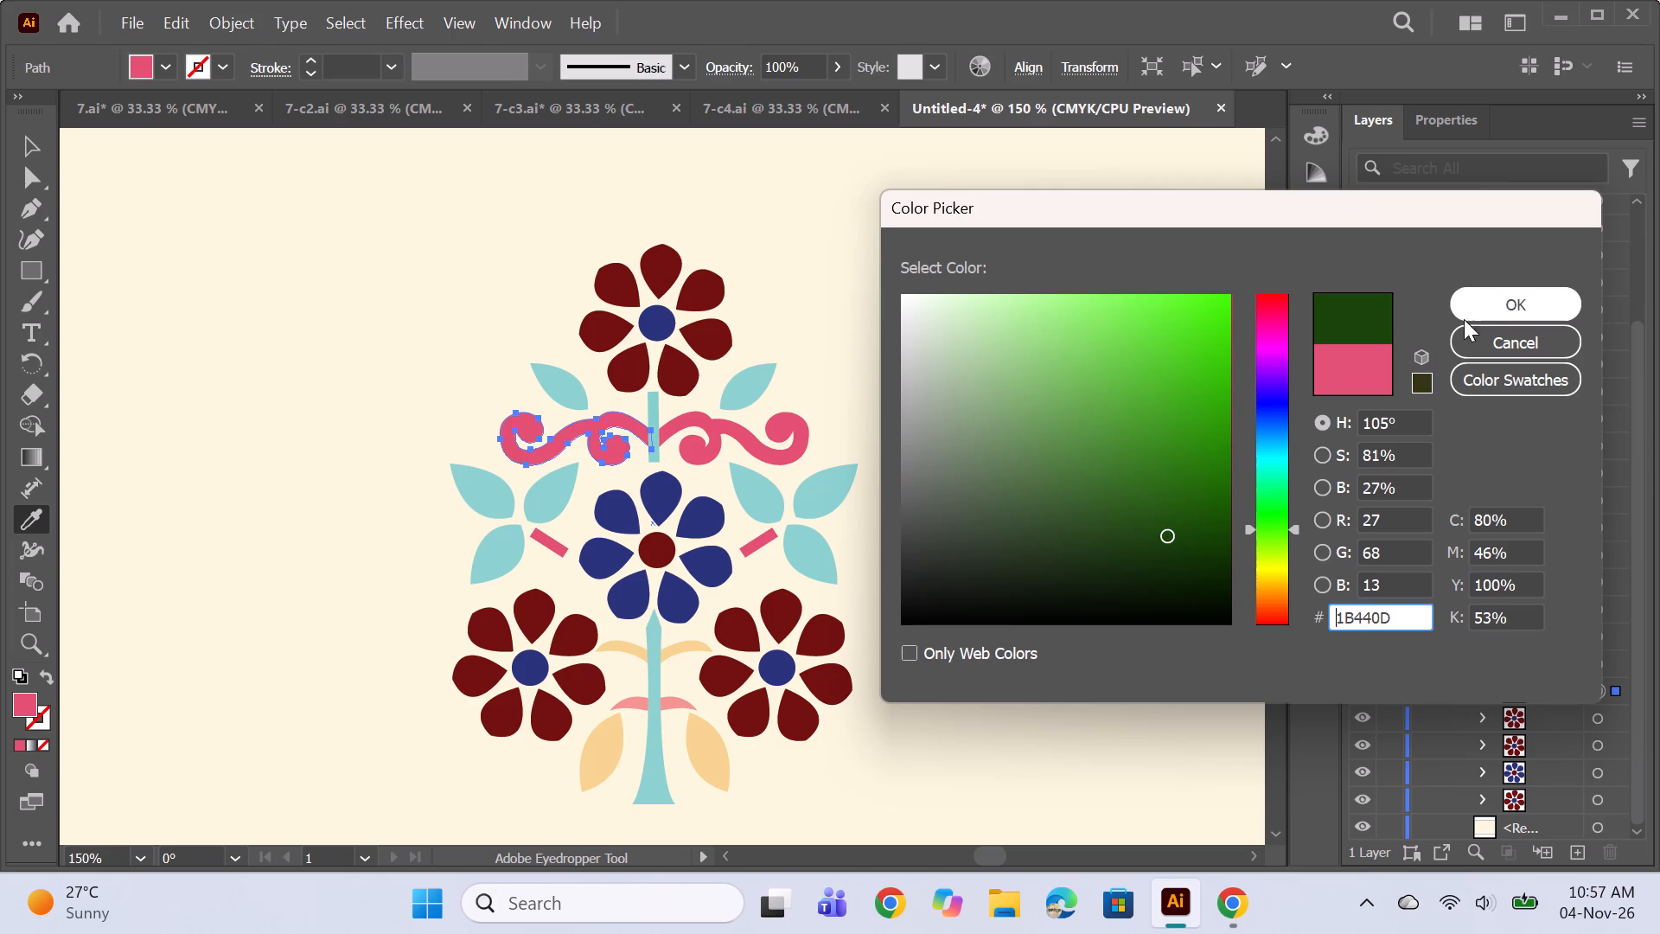
left_click(1486, 298)
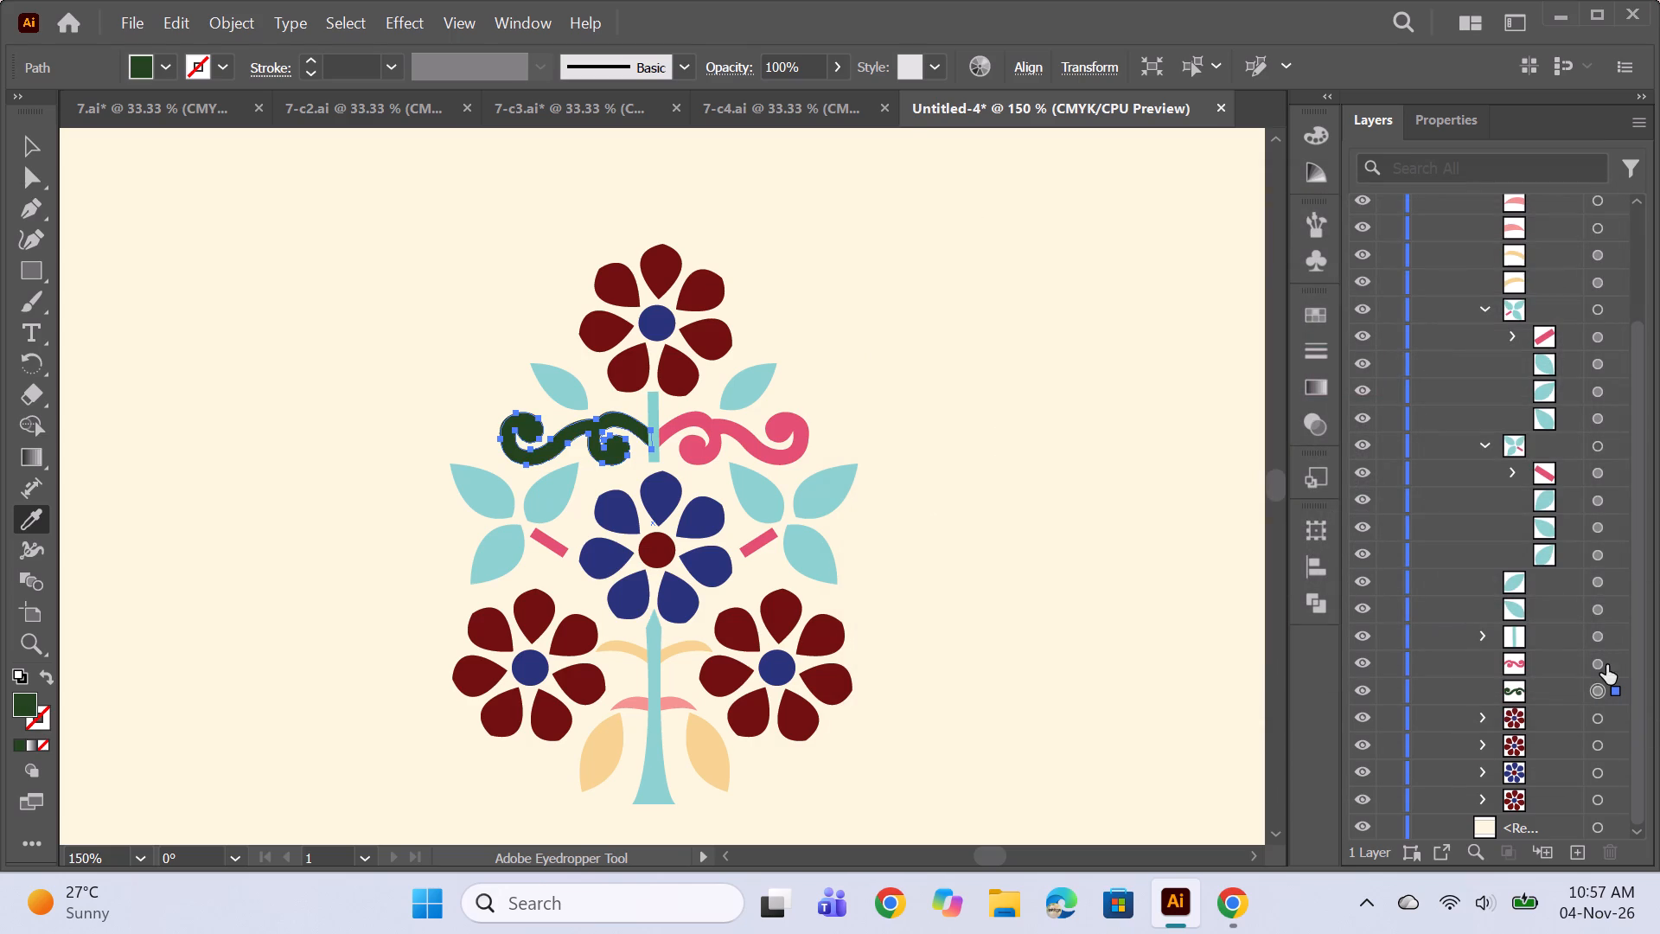
left_click(1606, 665)
left_click(597, 446)
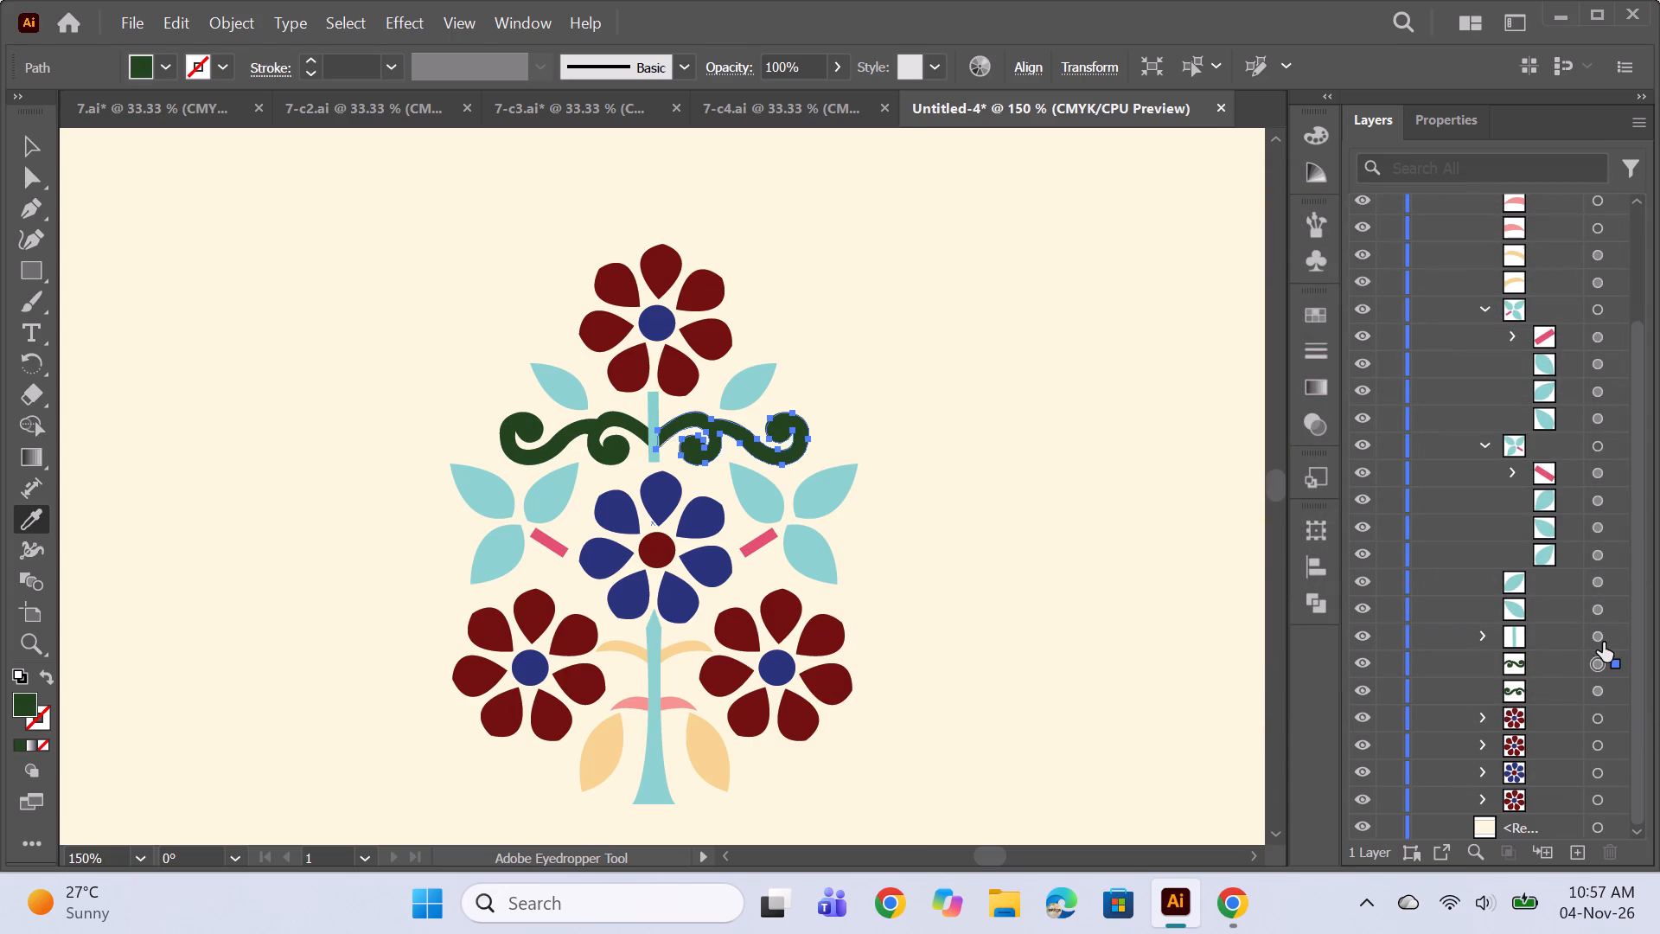
Recolour the short upper stem to near-black 020202 and match the two leaves just below the top flower to it.
left_click(1602, 638)
double_click(32, 710)
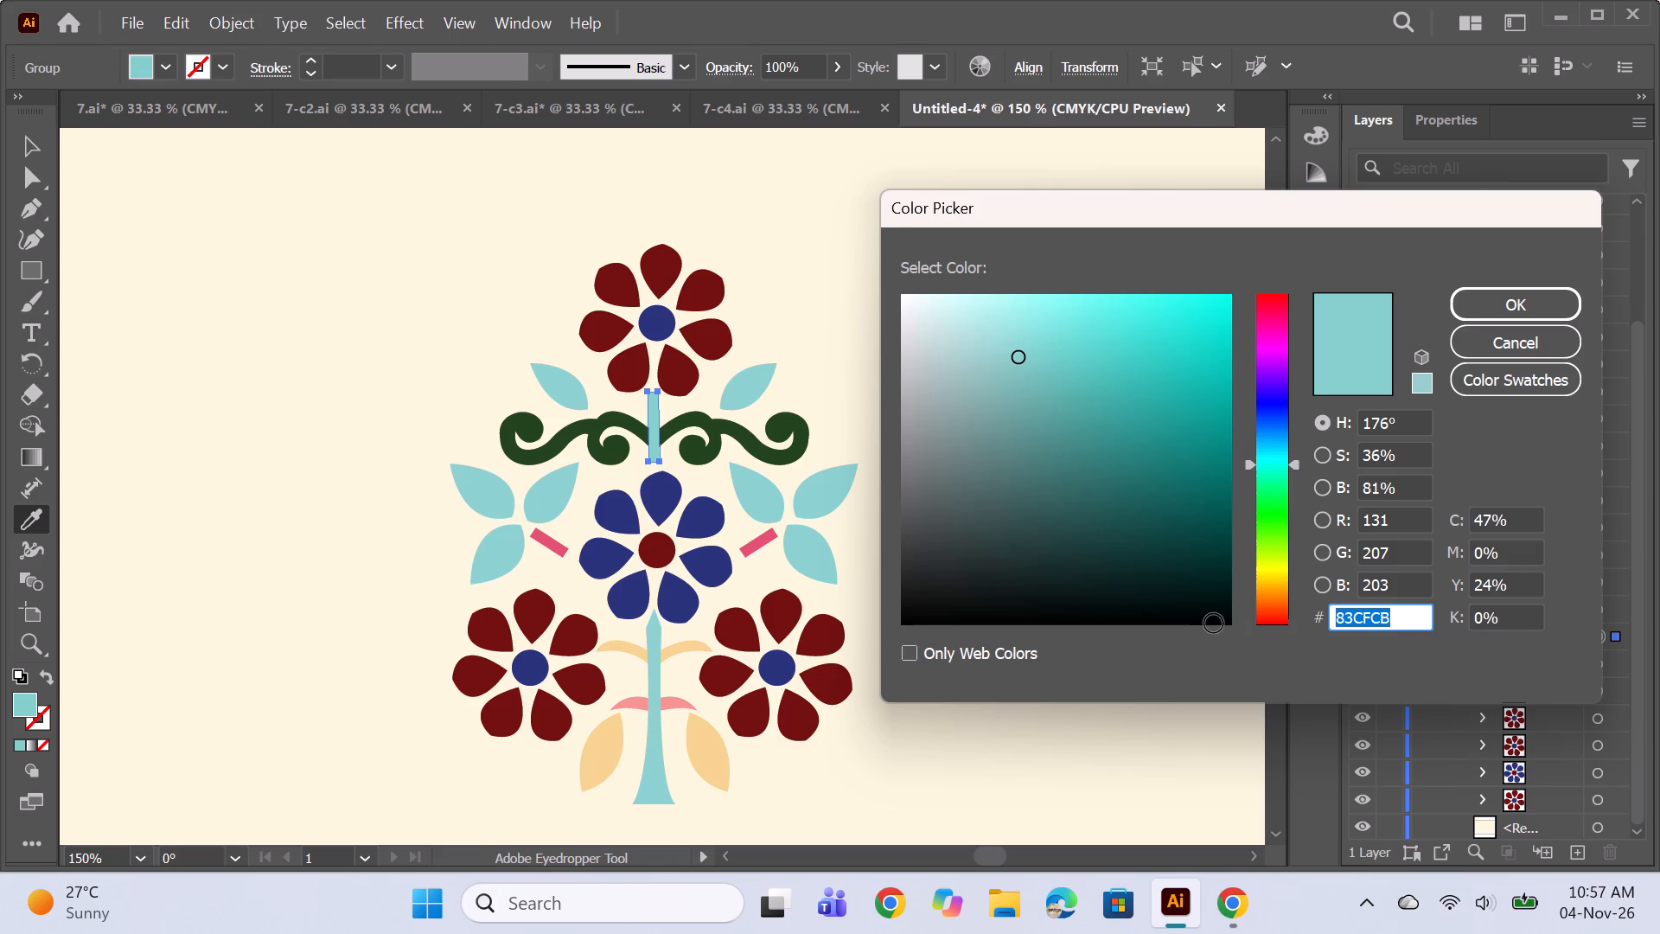
left_click(905, 620)
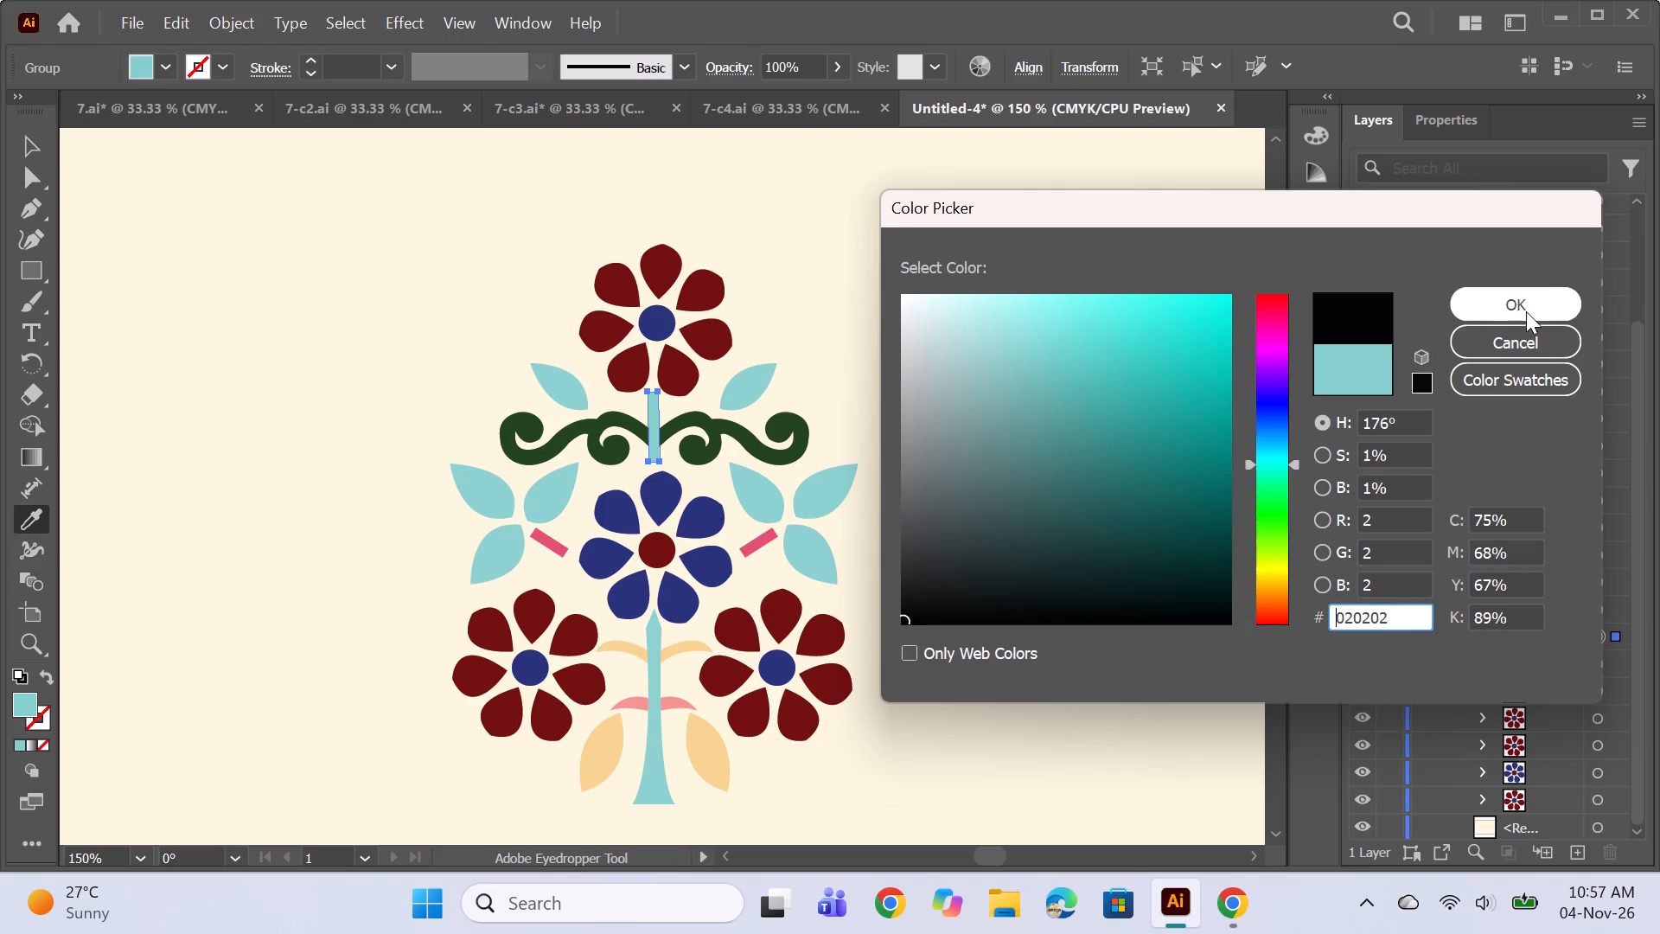
left_click(1516, 306)
left_click(1596, 605)
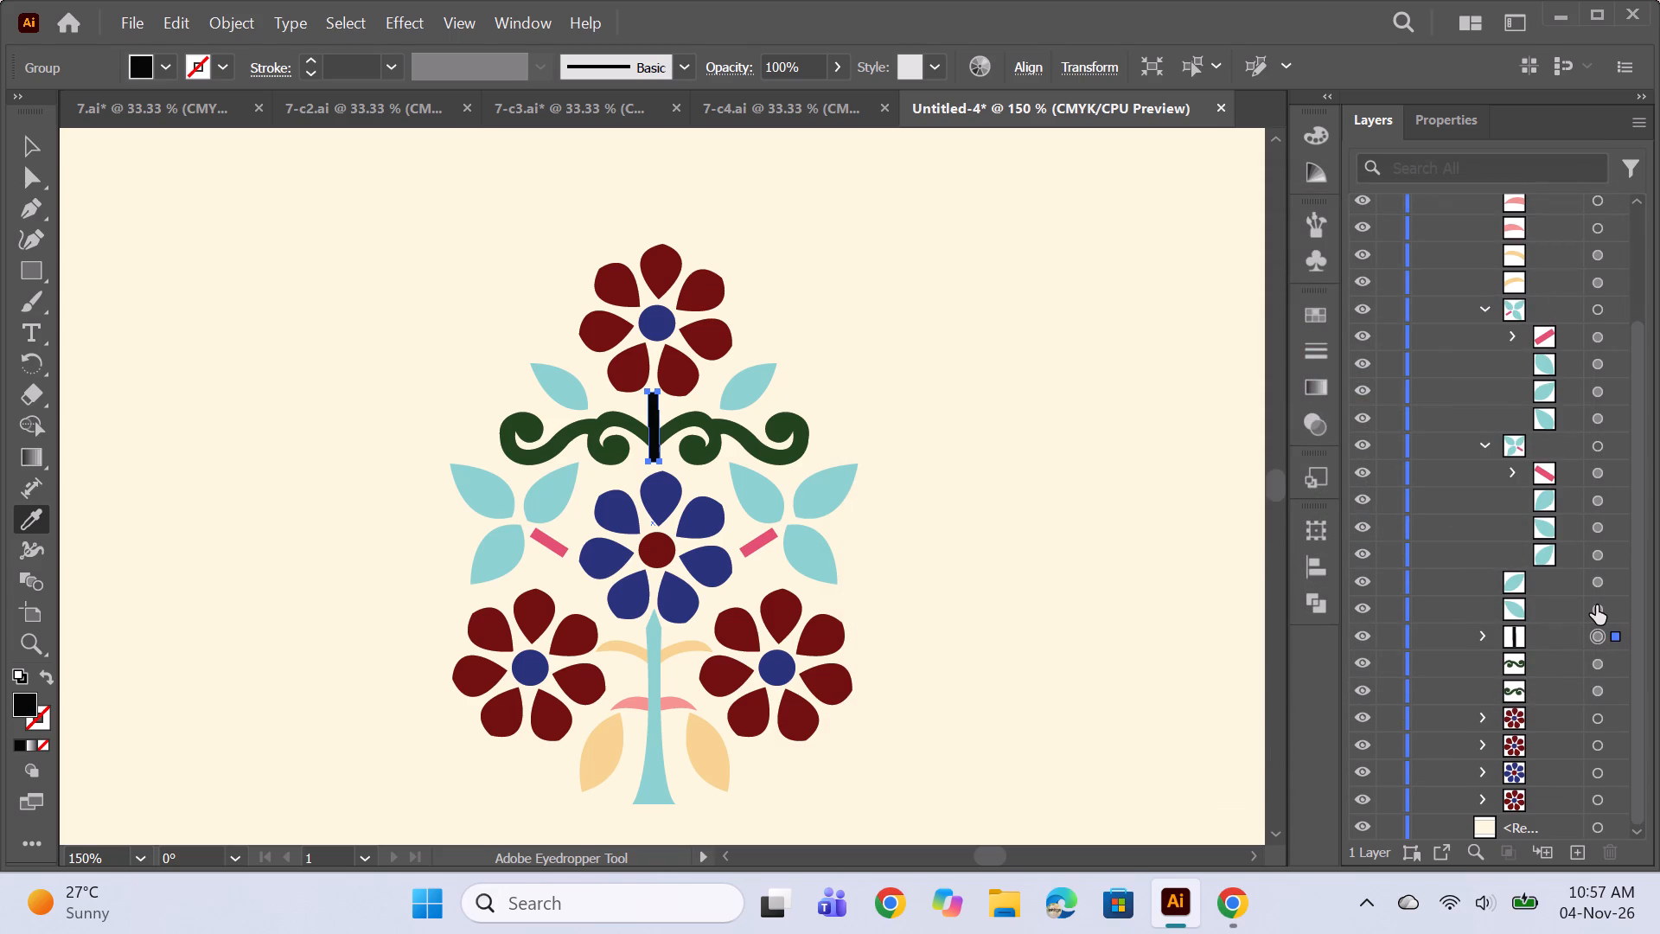
left_click(657, 402)
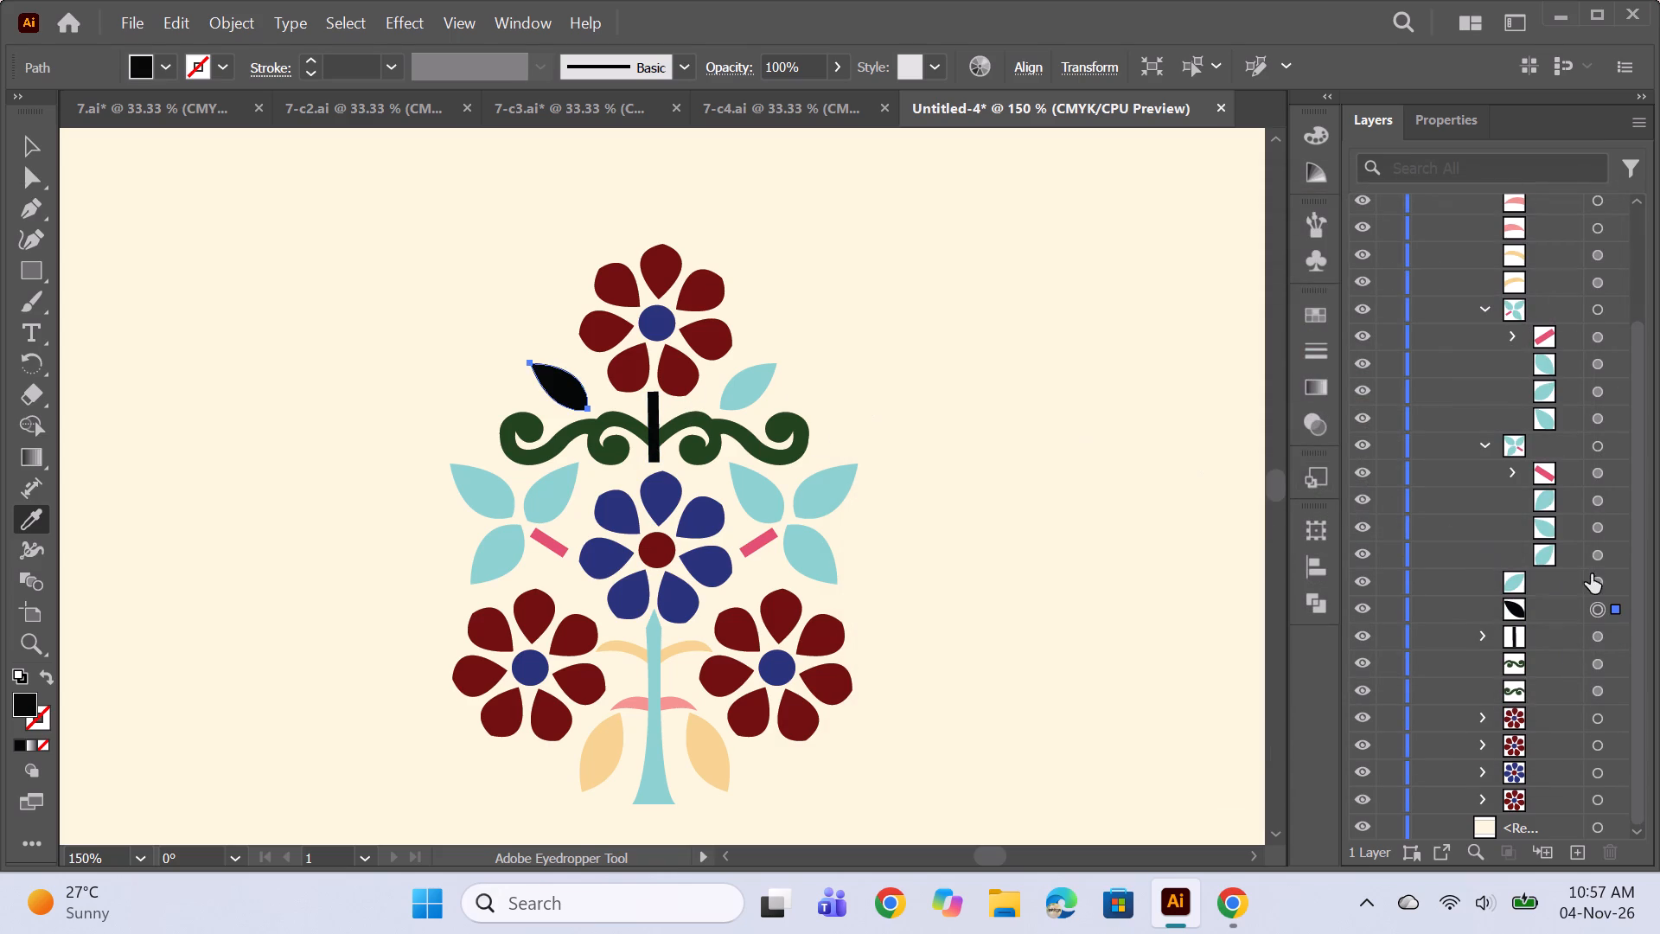
left_click(1595, 583)
left_click(654, 406)
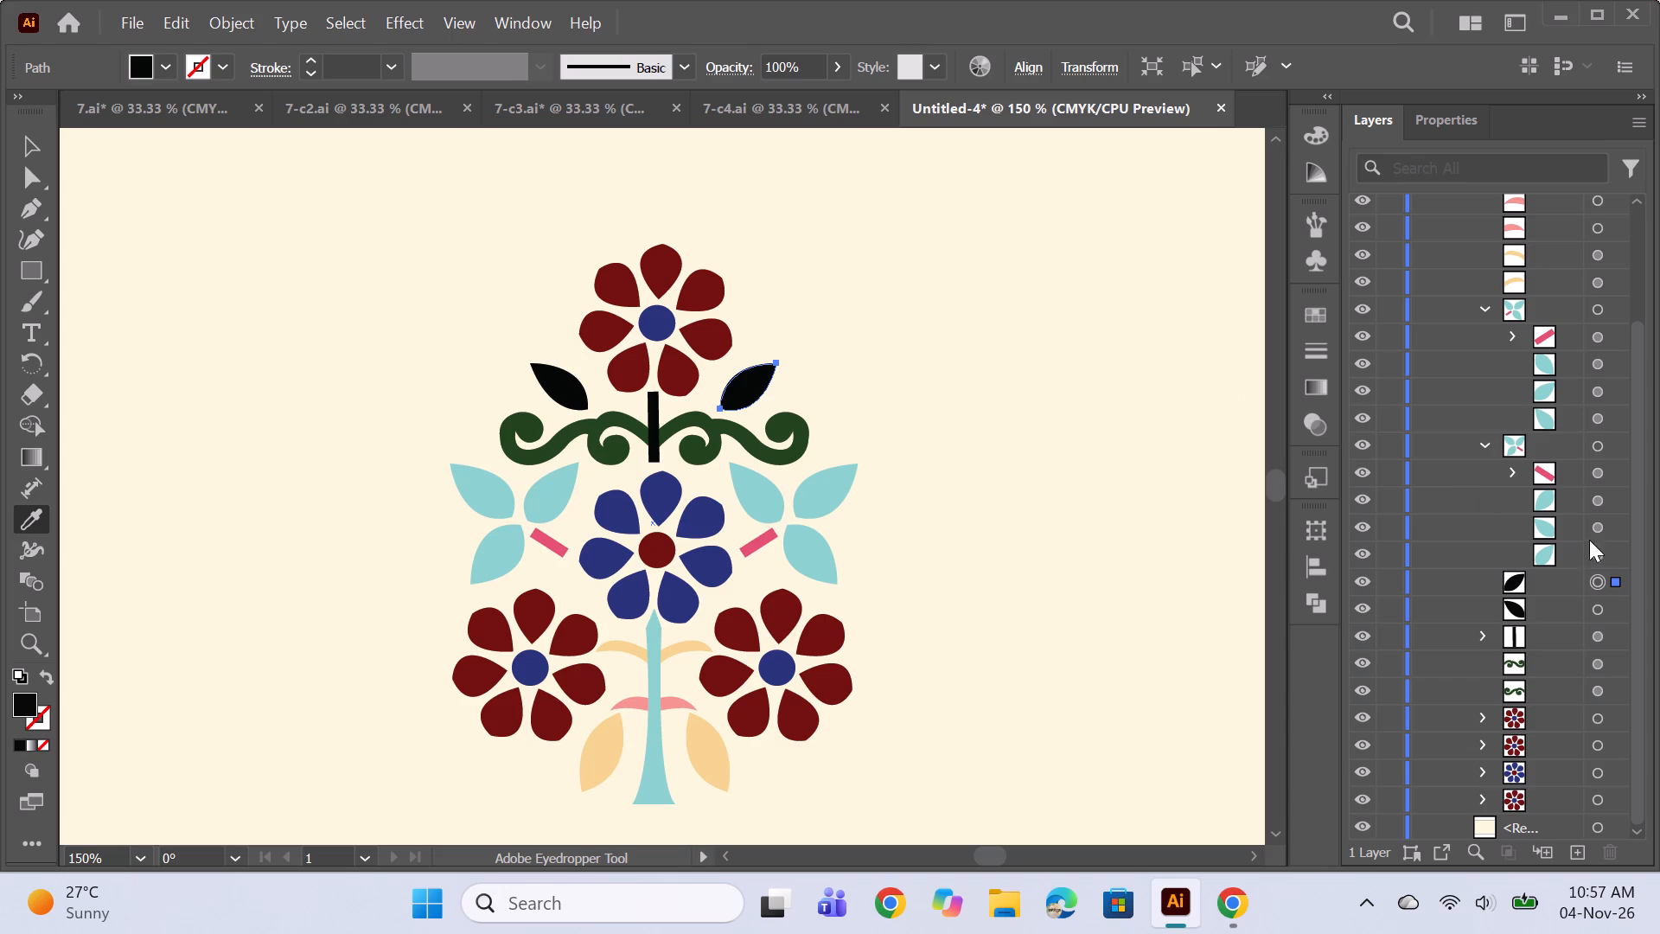
Recolour the three leaves in the motif's left leaf cluster with the near-black sampled from the upper leaf.
left_click(1597, 553)
left_click(740, 381)
left_click(1599, 528)
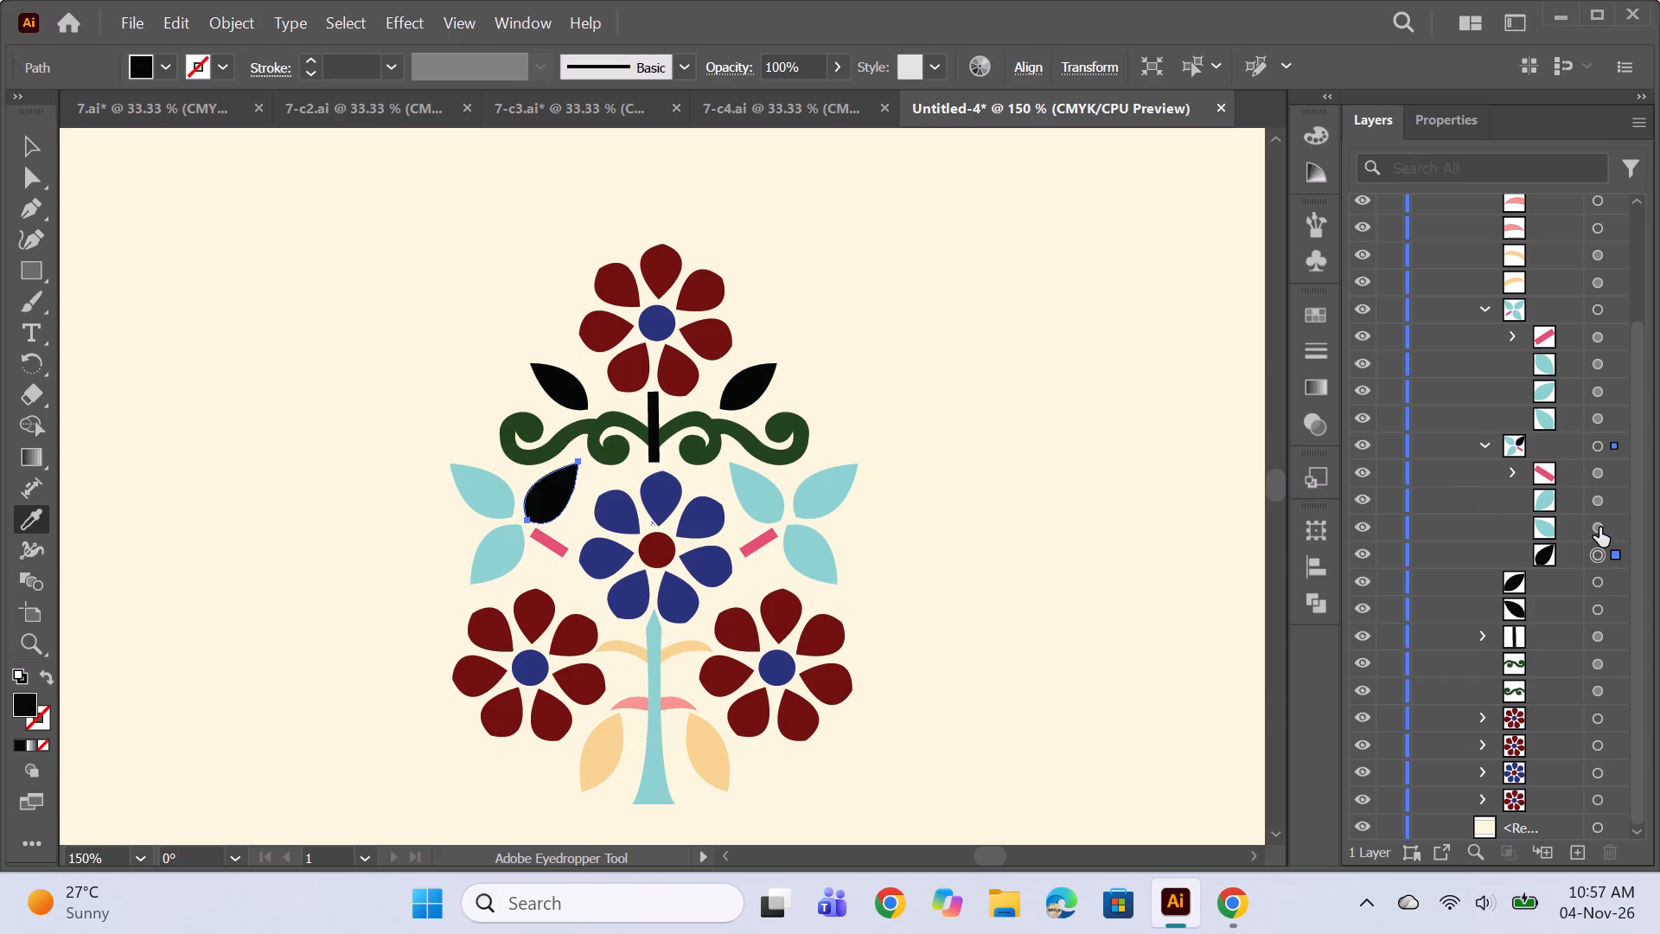
left_click(740, 392)
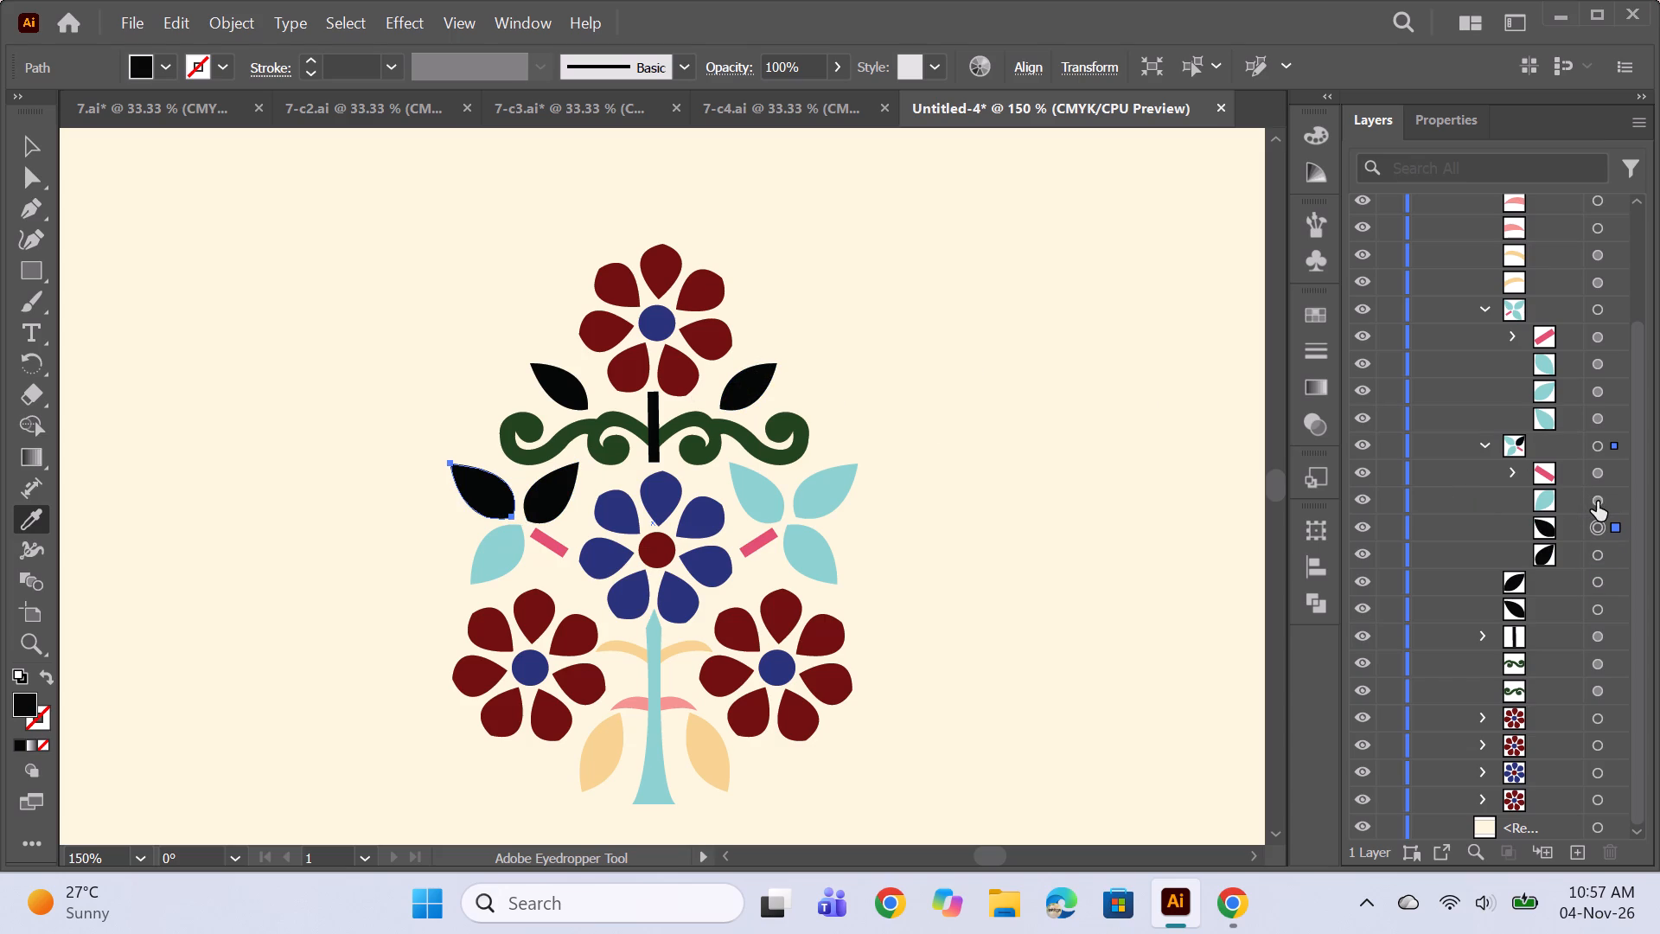
left_click(1597, 502)
left_click(752, 392)
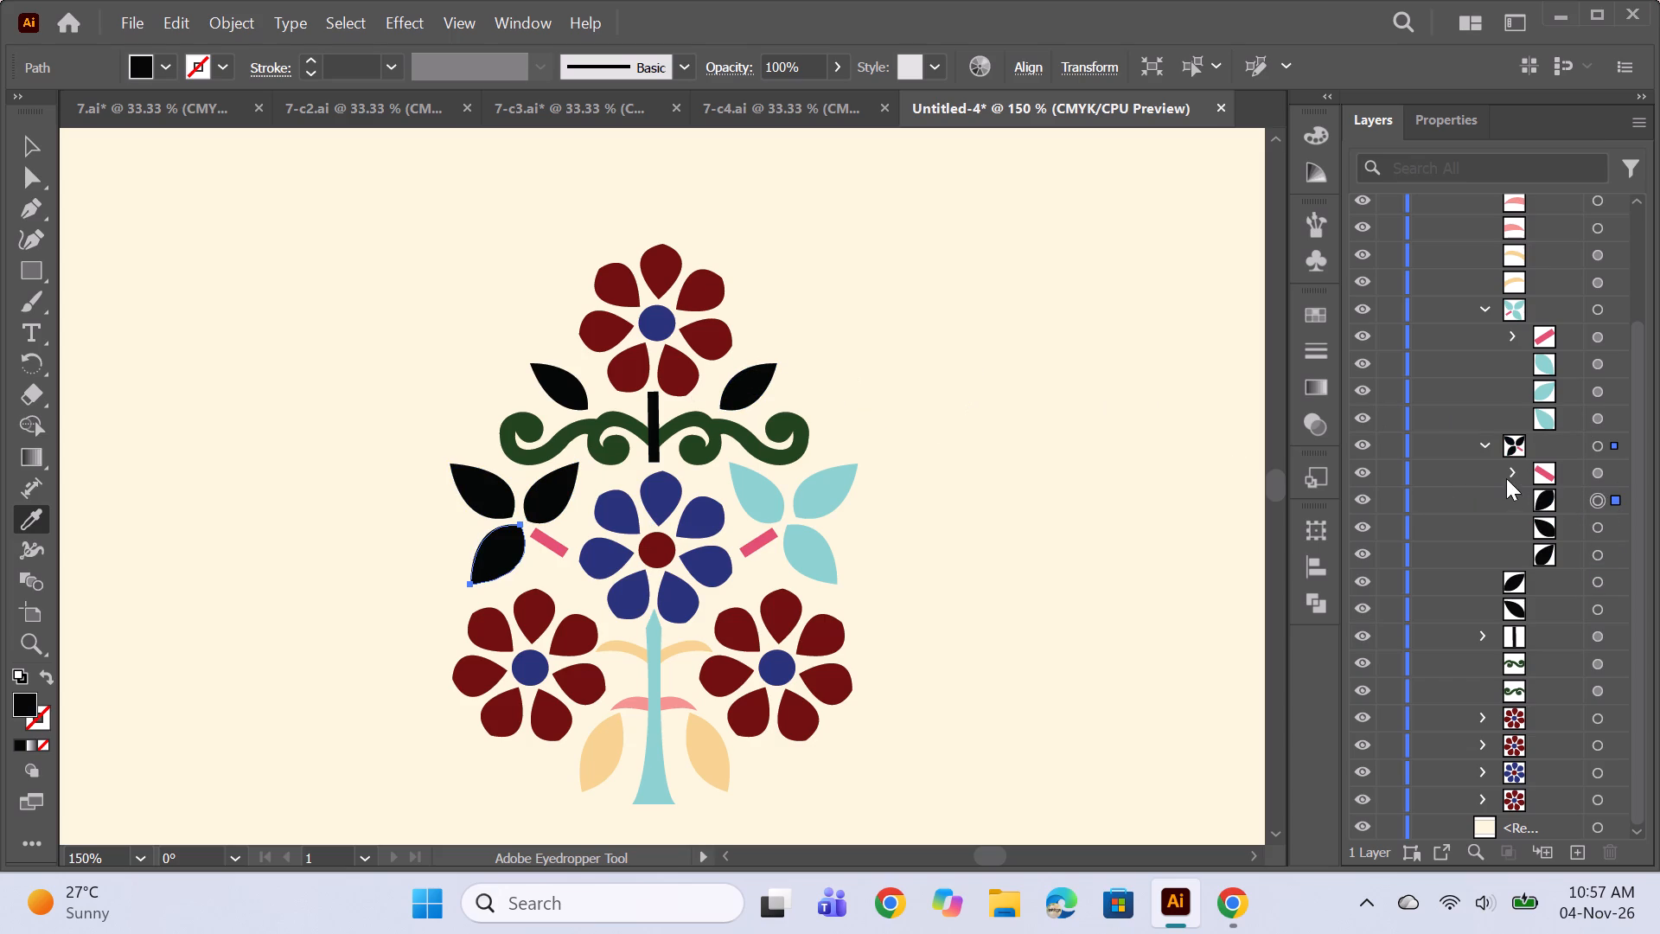
Recolour the small diagonal bar beside the left leaf cluster with the dark green sampled from the curled scroll.
left_click(1594, 472)
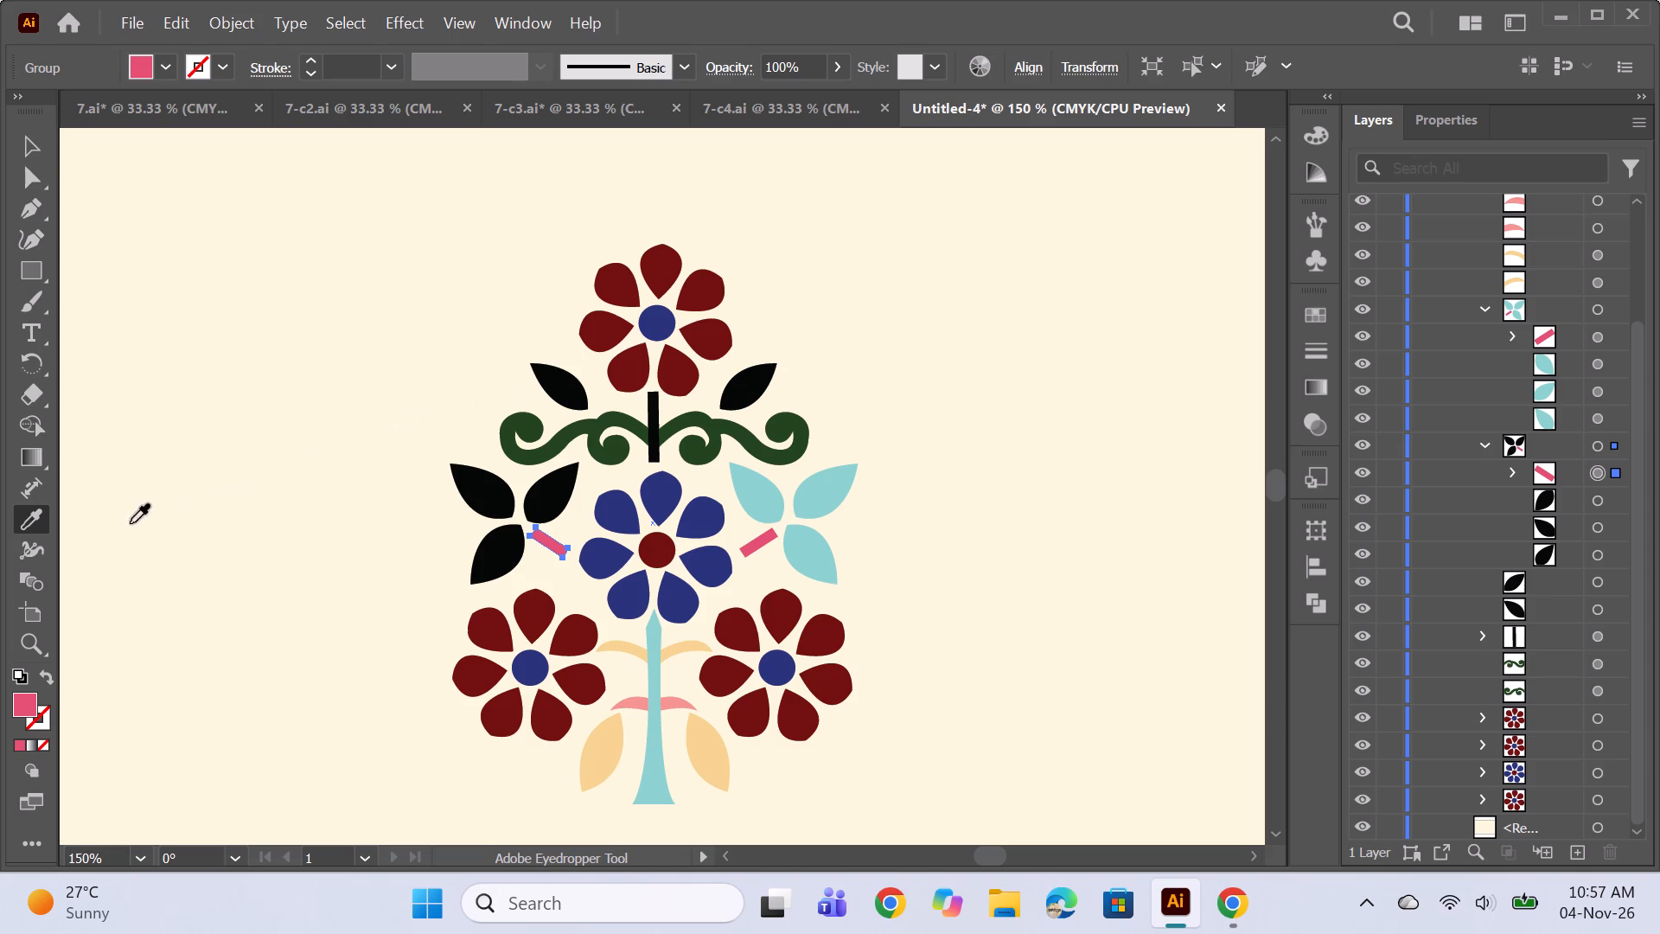
double_click(31, 700)
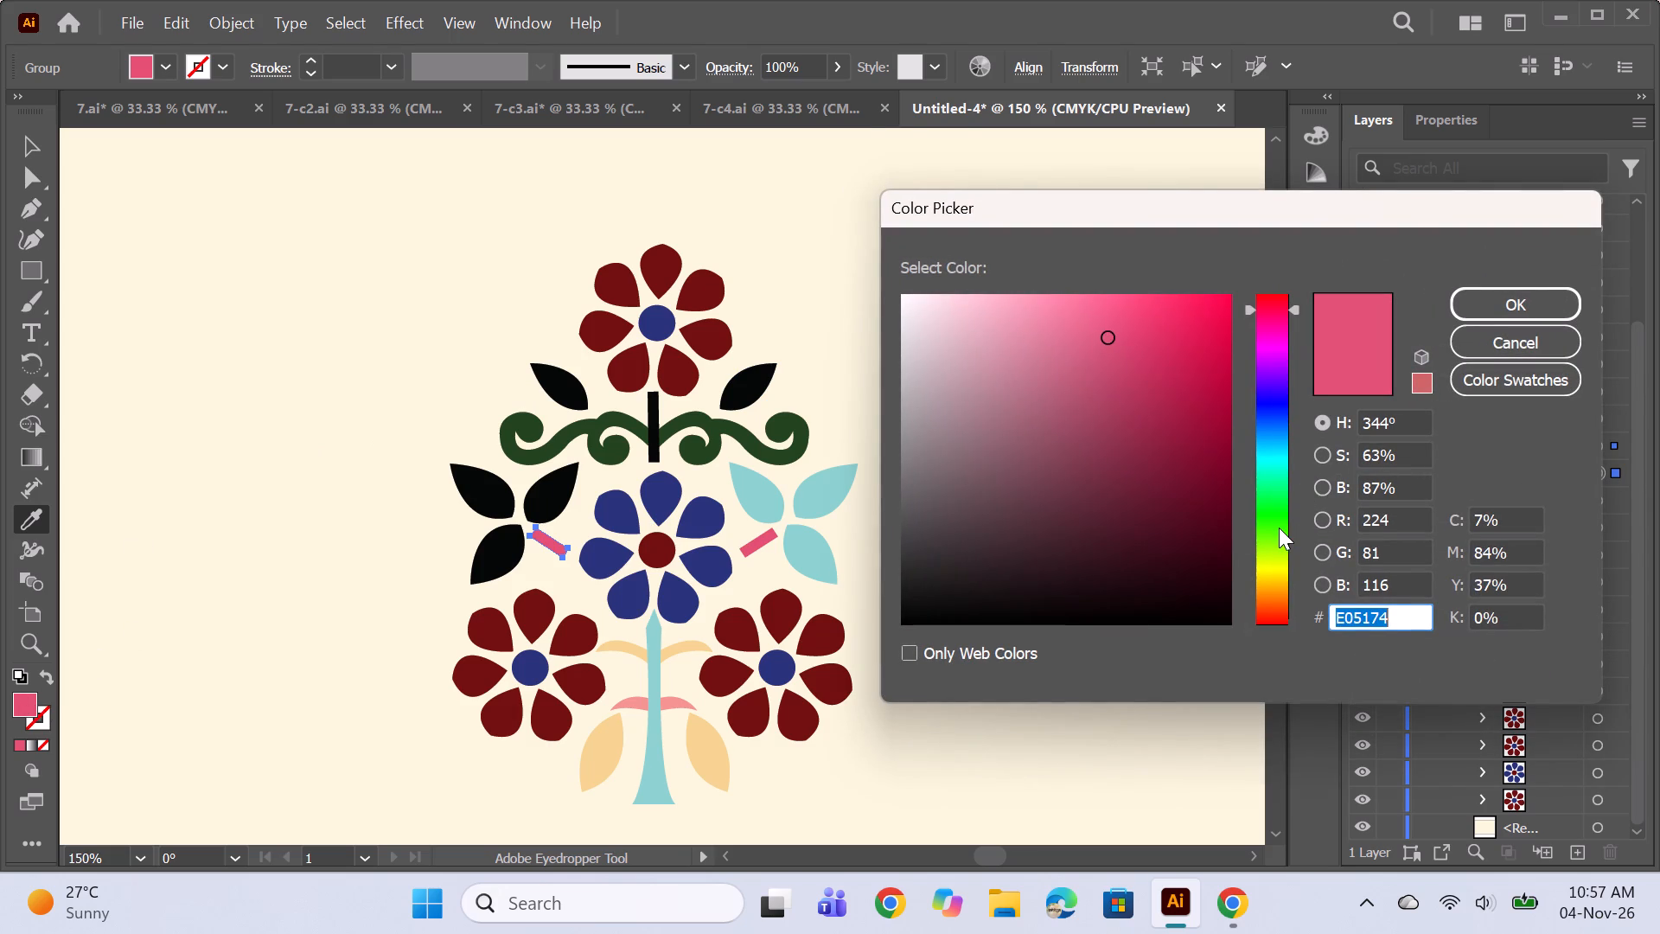
left_click(1265, 509)
left_click(1276, 466)
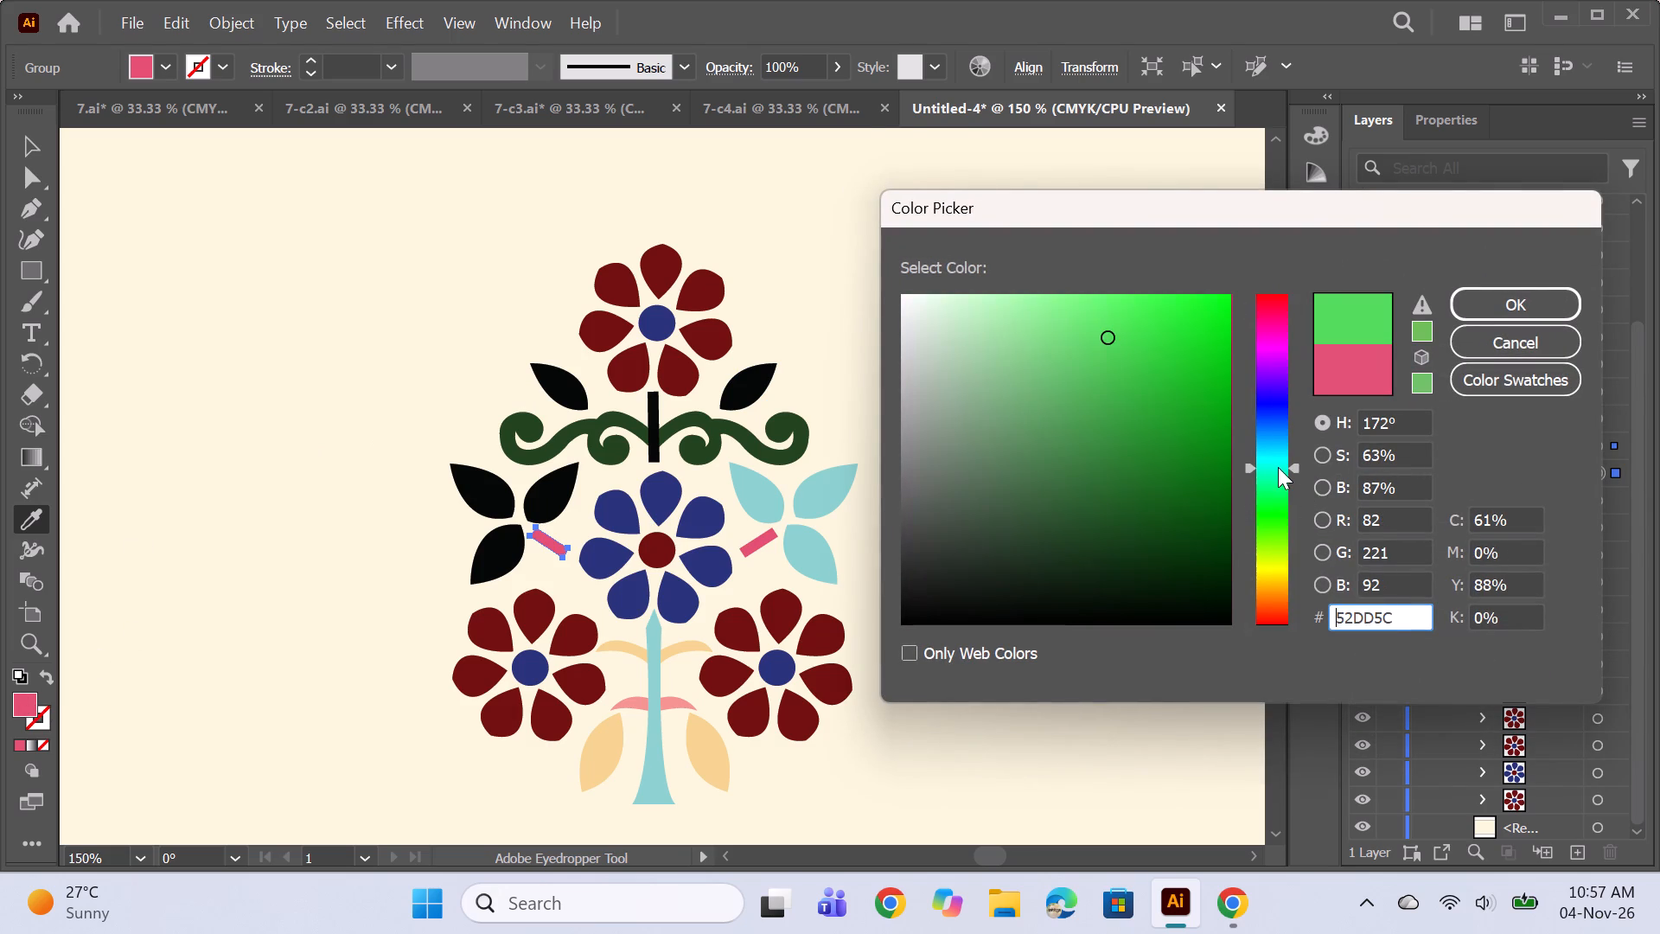
left_click(1280, 477)
left_click(1280, 529)
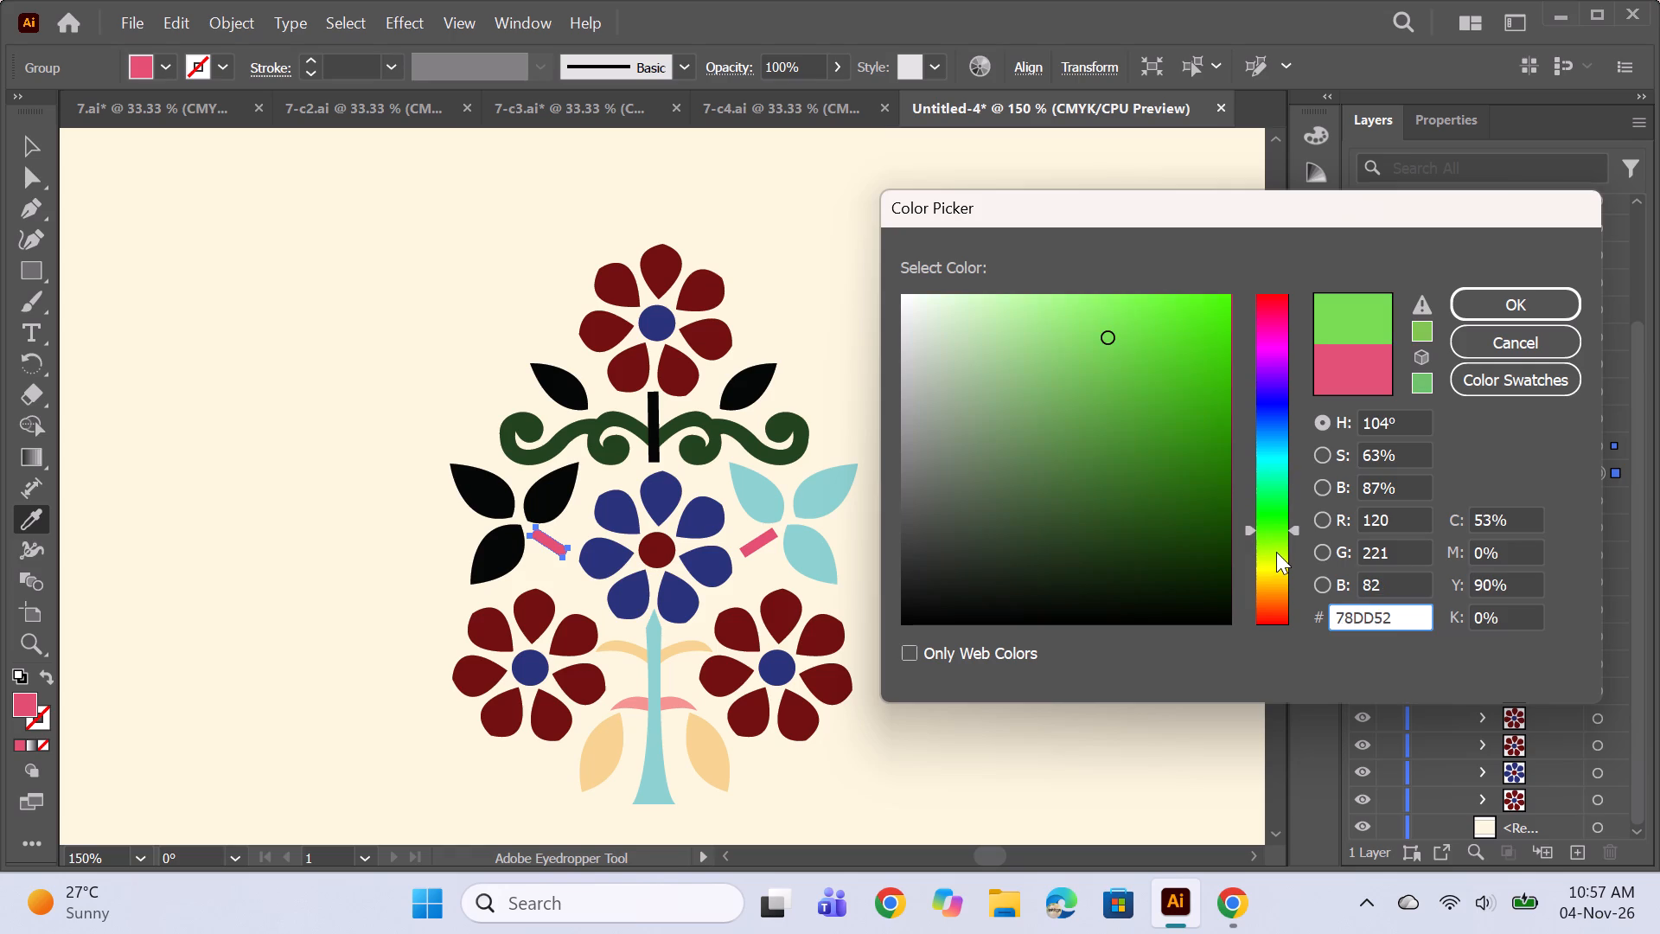
left_click(1491, 337)
left_click(703, 422)
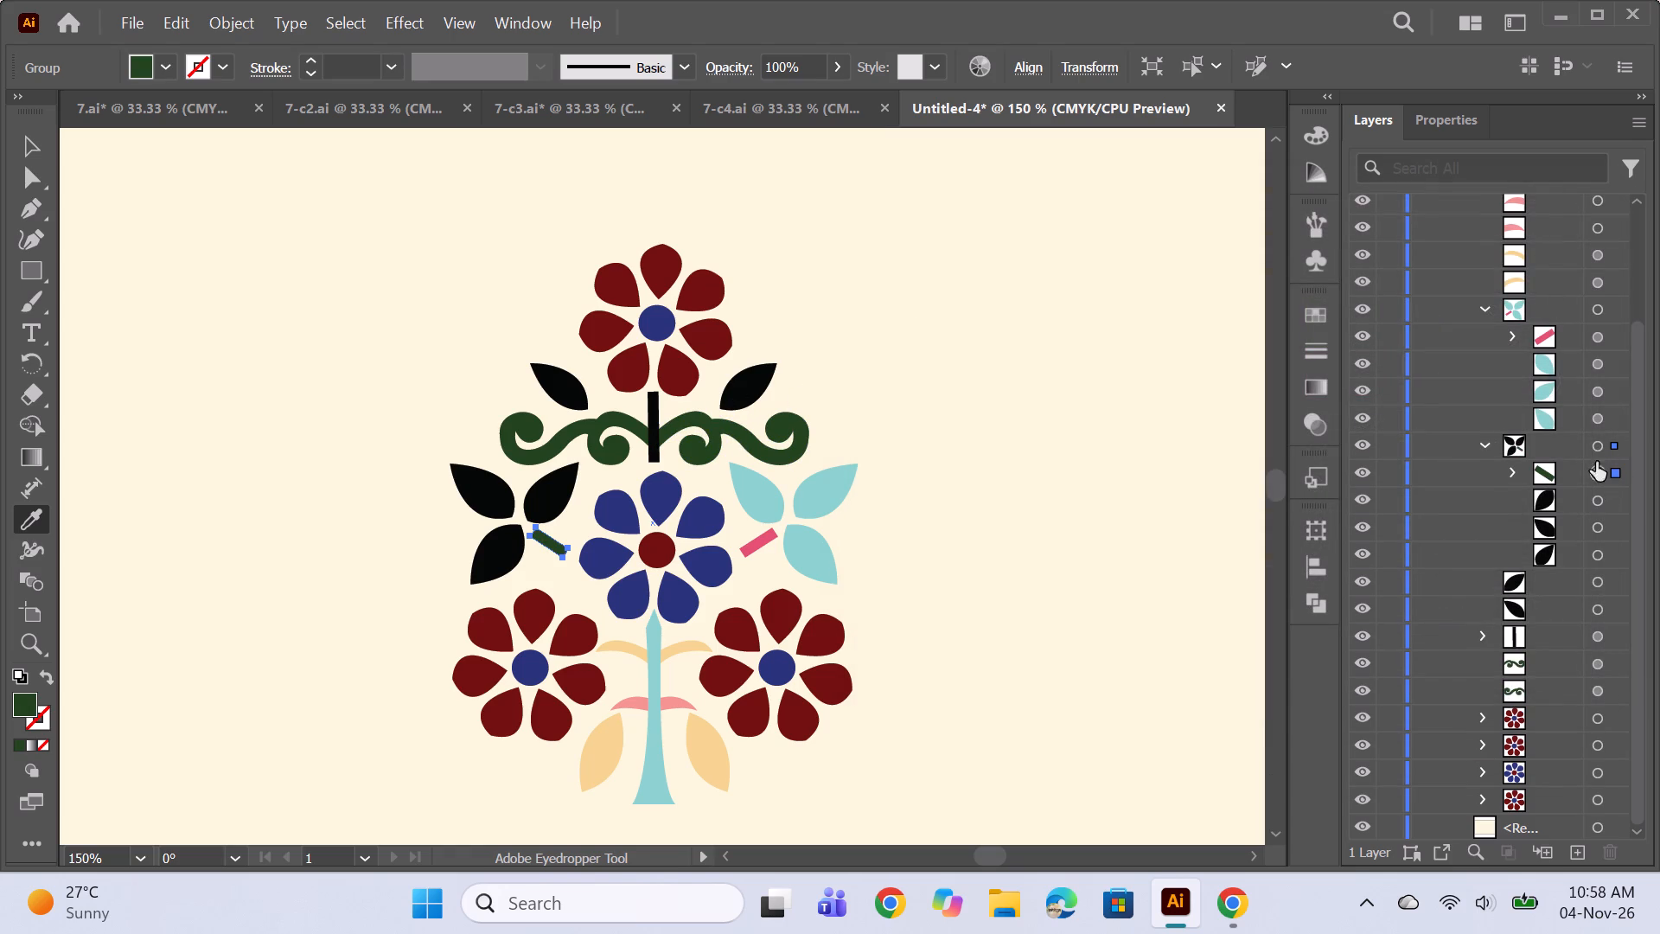
Recolour the three leaves in the motif's right leaf cluster with the near-black sampled from the leaves already recoloured.
left_click(1482, 451)
left_click(1600, 524)
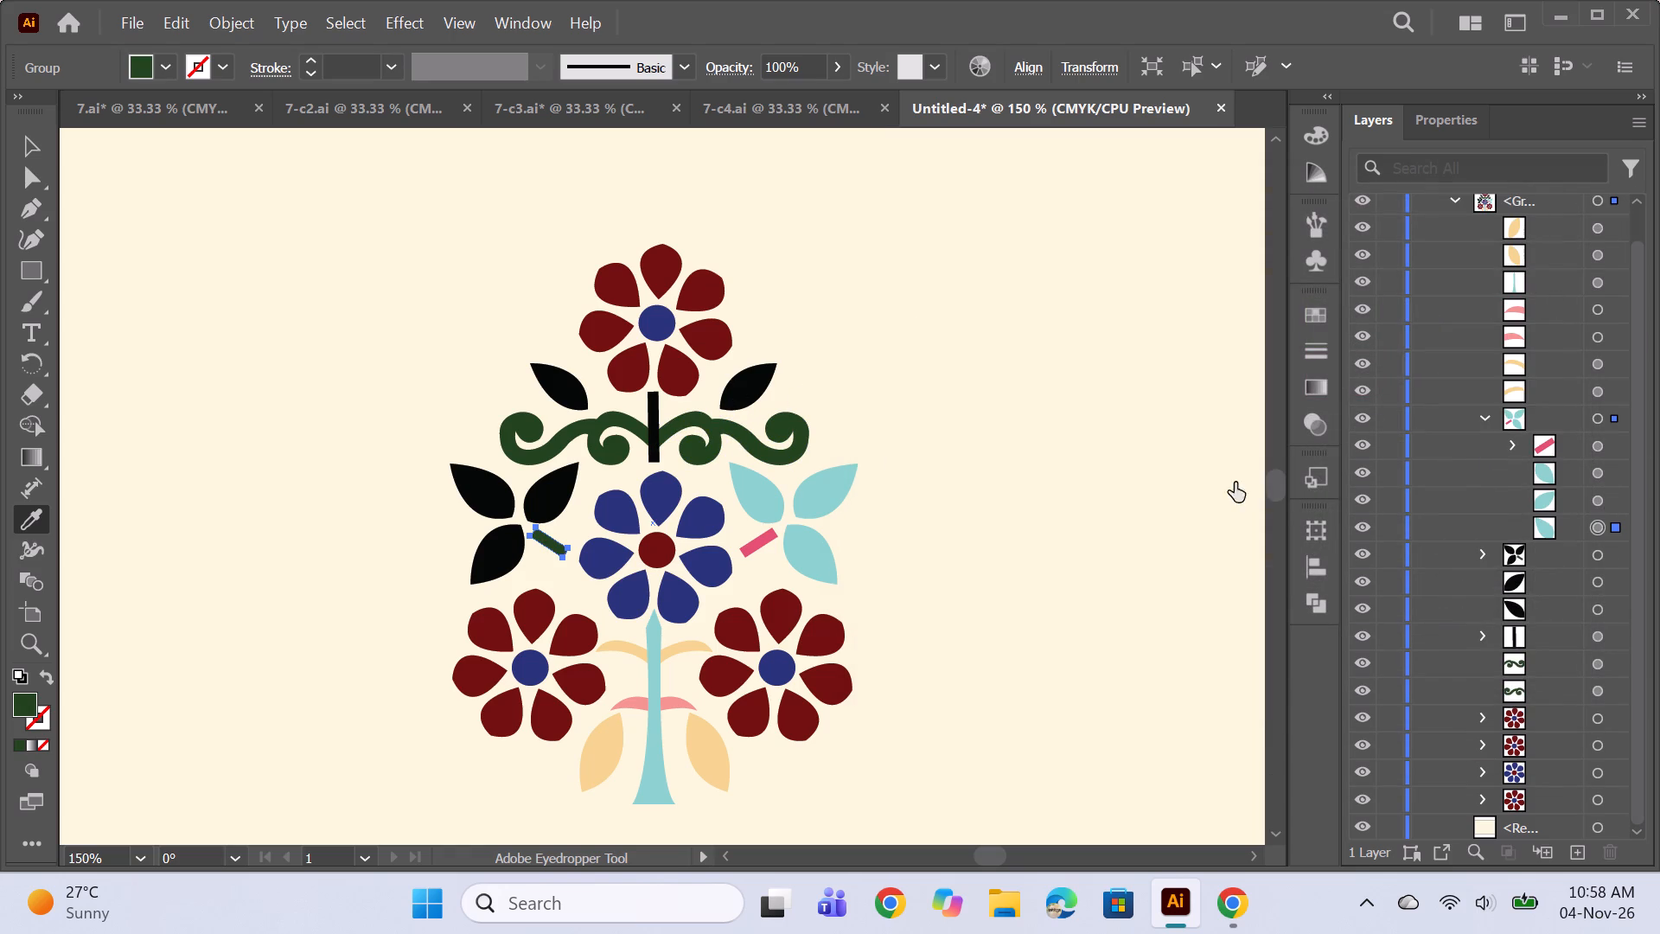
left_click(746, 393)
left_click(1601, 500)
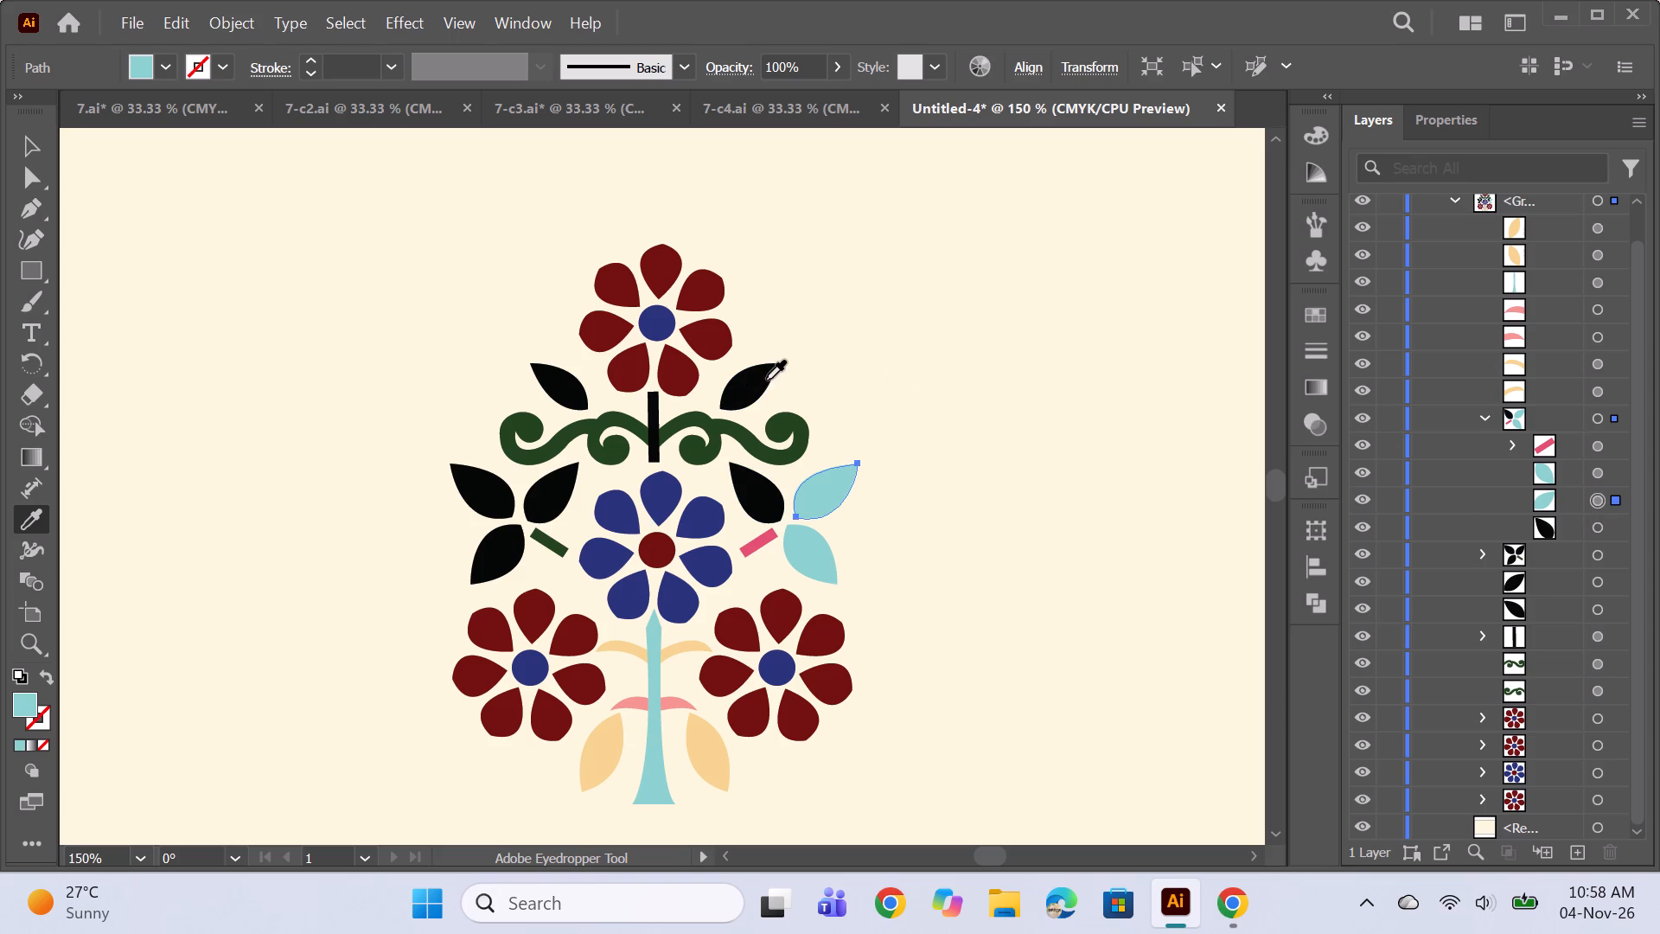
left_click(757, 381)
left_click(1595, 467)
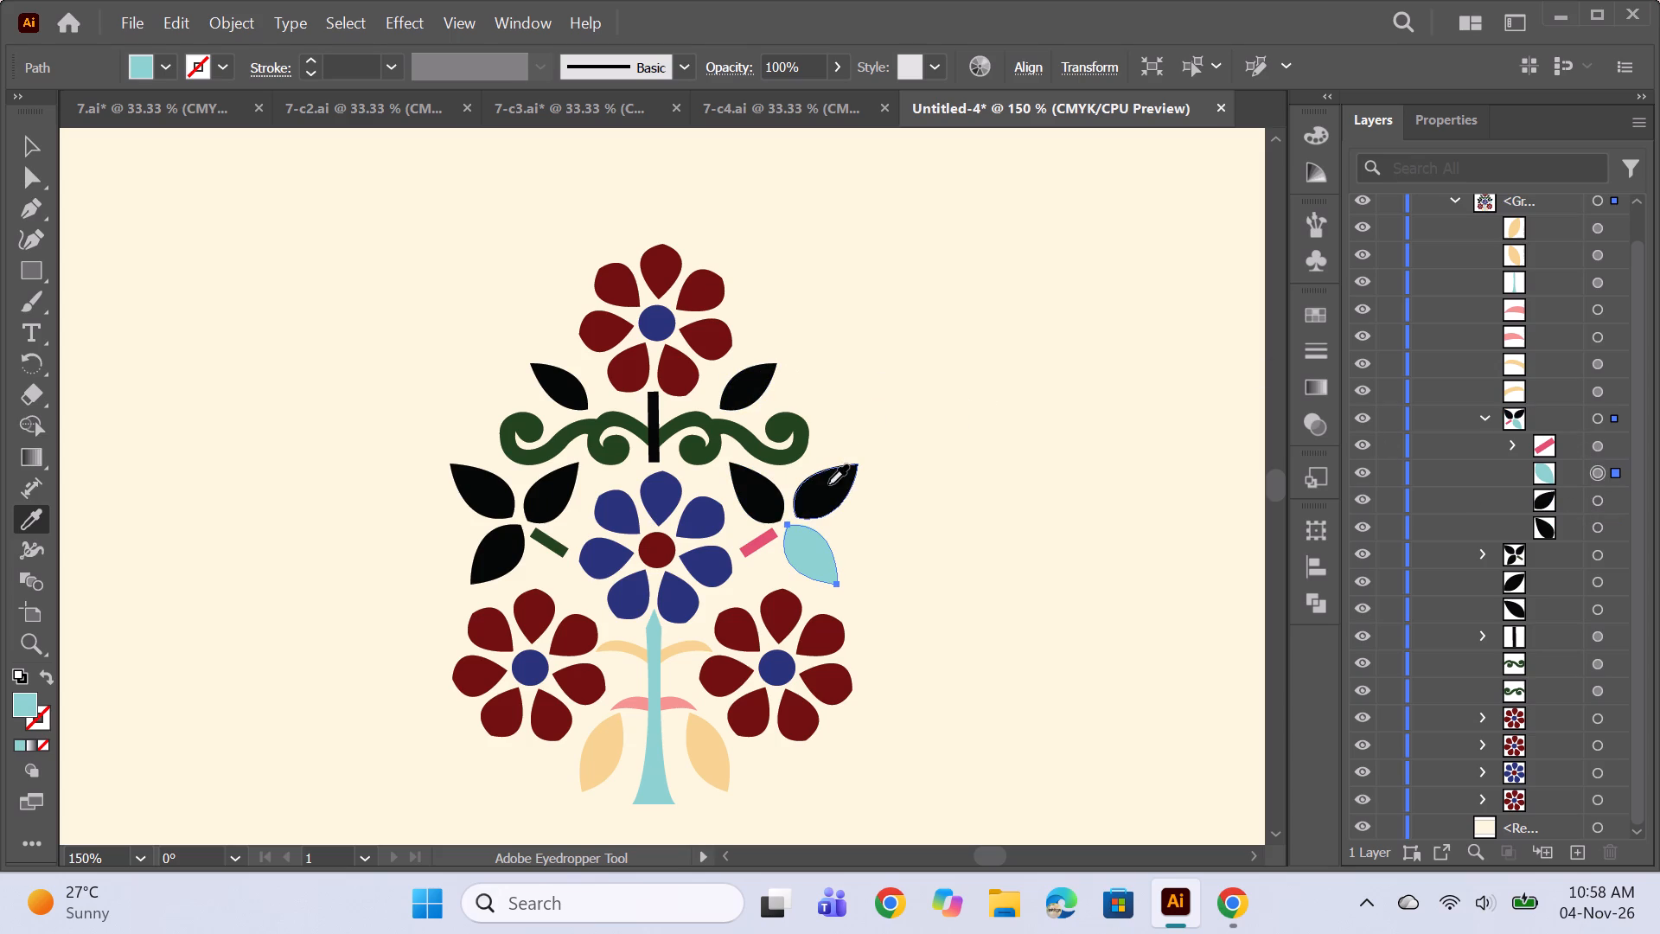
left_click(829, 485)
Recolour the small diagonal bar beside the right leaf cluster with the dark green sampled from the curled scroll.
left_click(1597, 446)
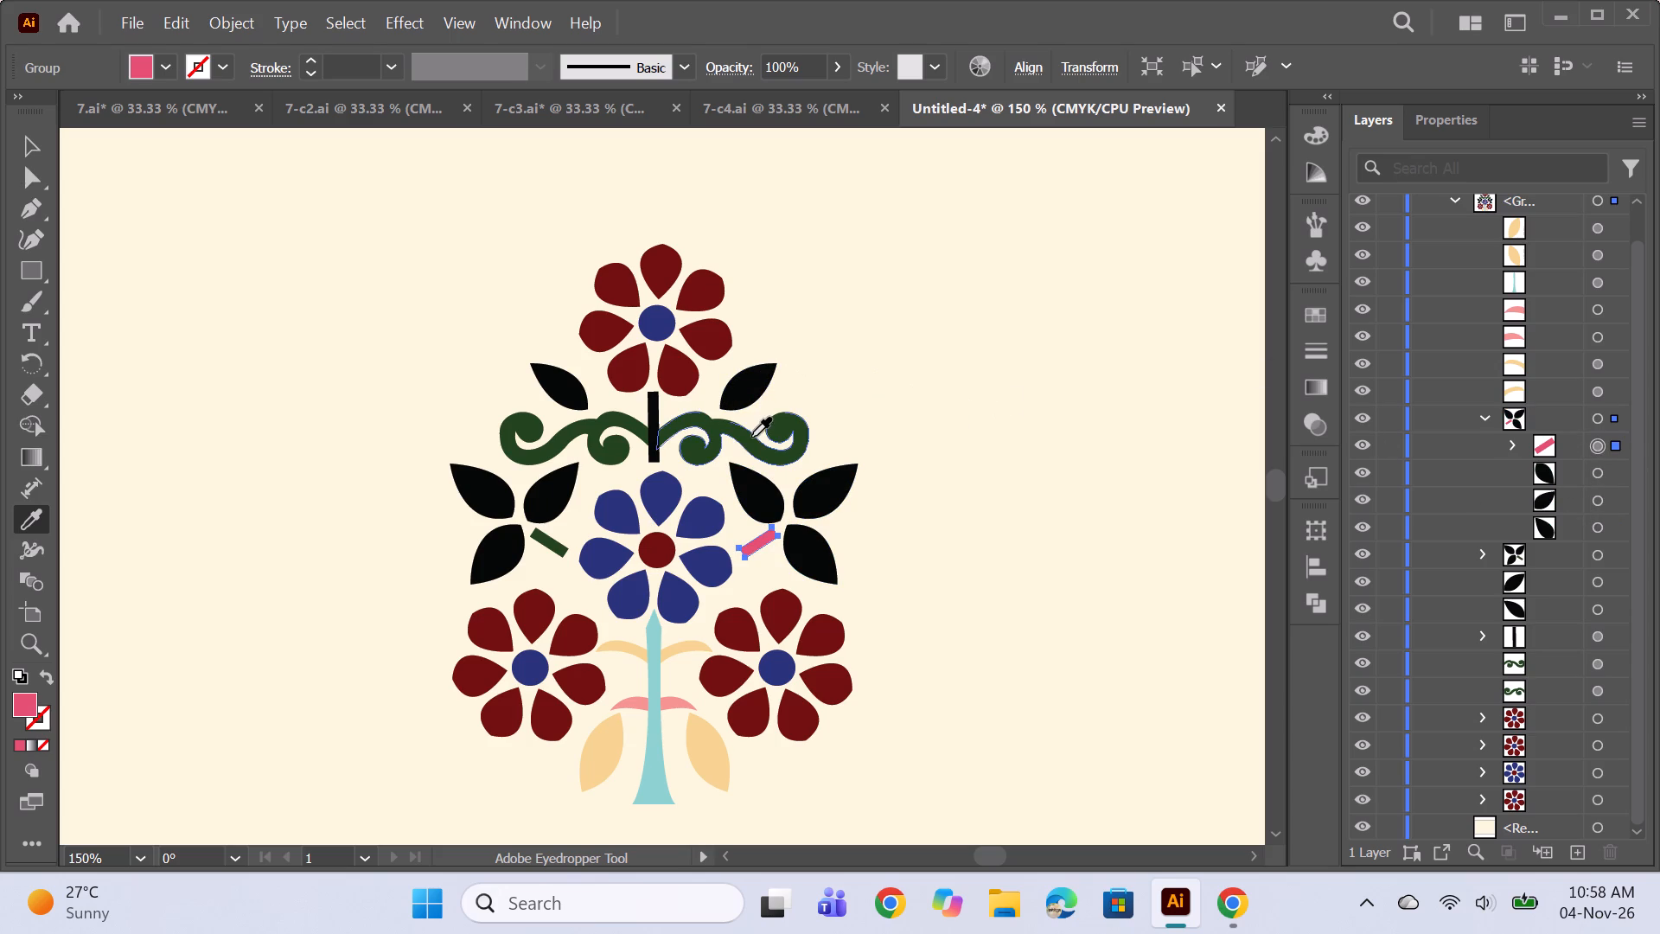
left_click(744, 437)
left_click(1484, 417)
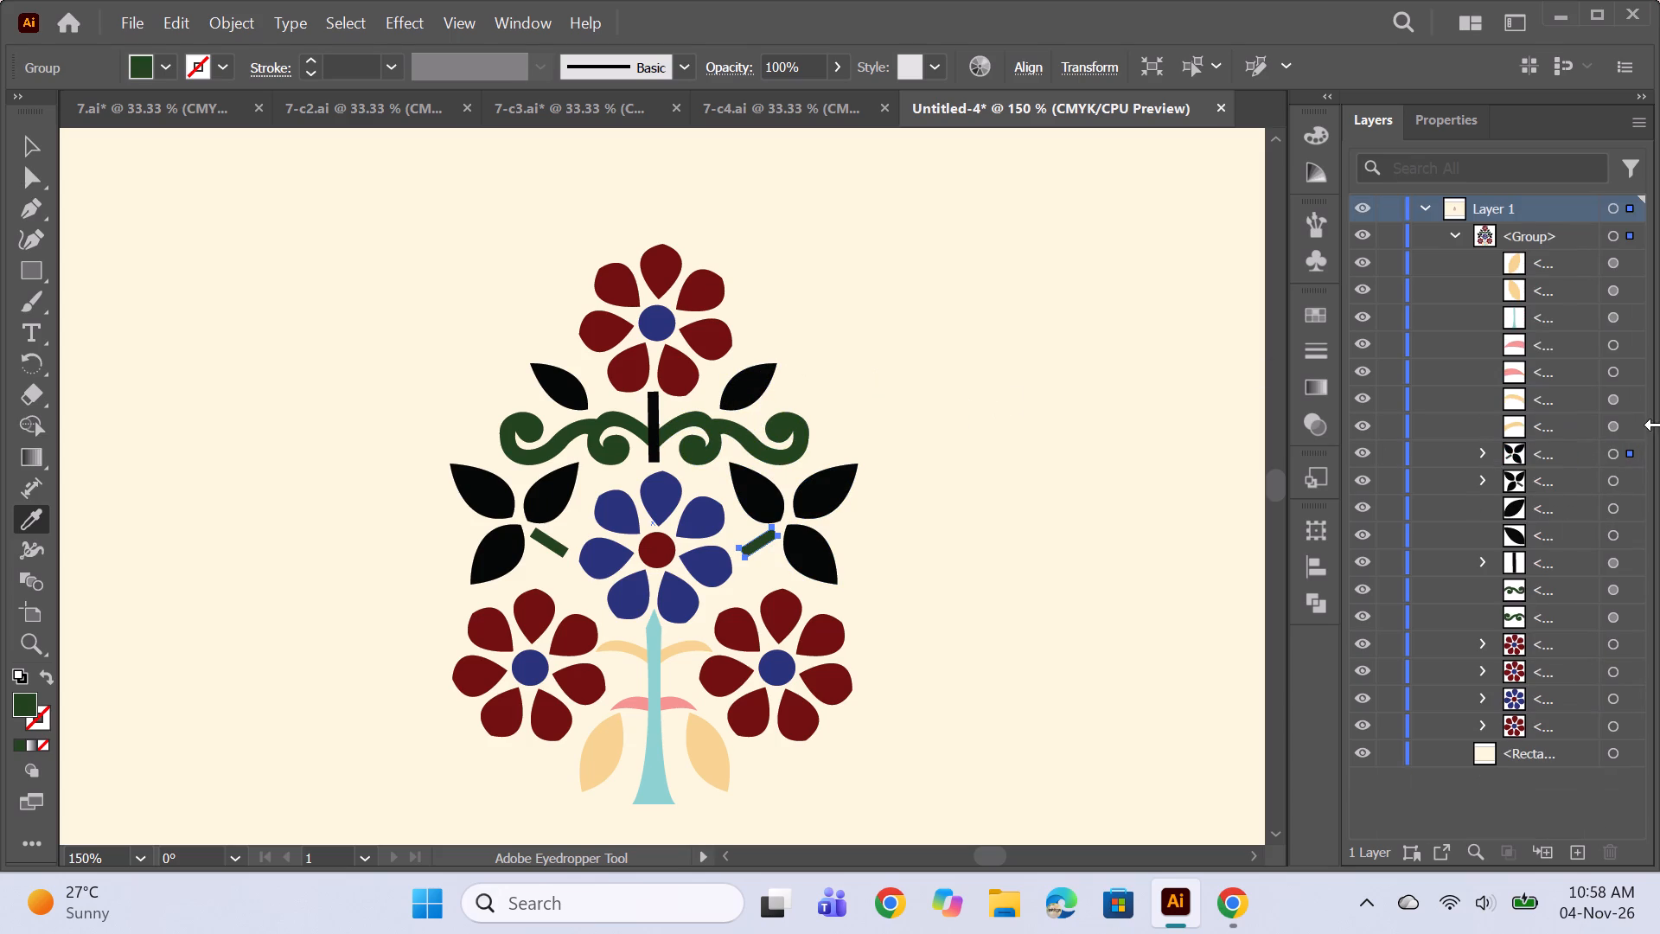
Recolour the upper curved branch on the right of the lower stem to plum 771253.
left_click(1610, 428)
double_click(30, 706)
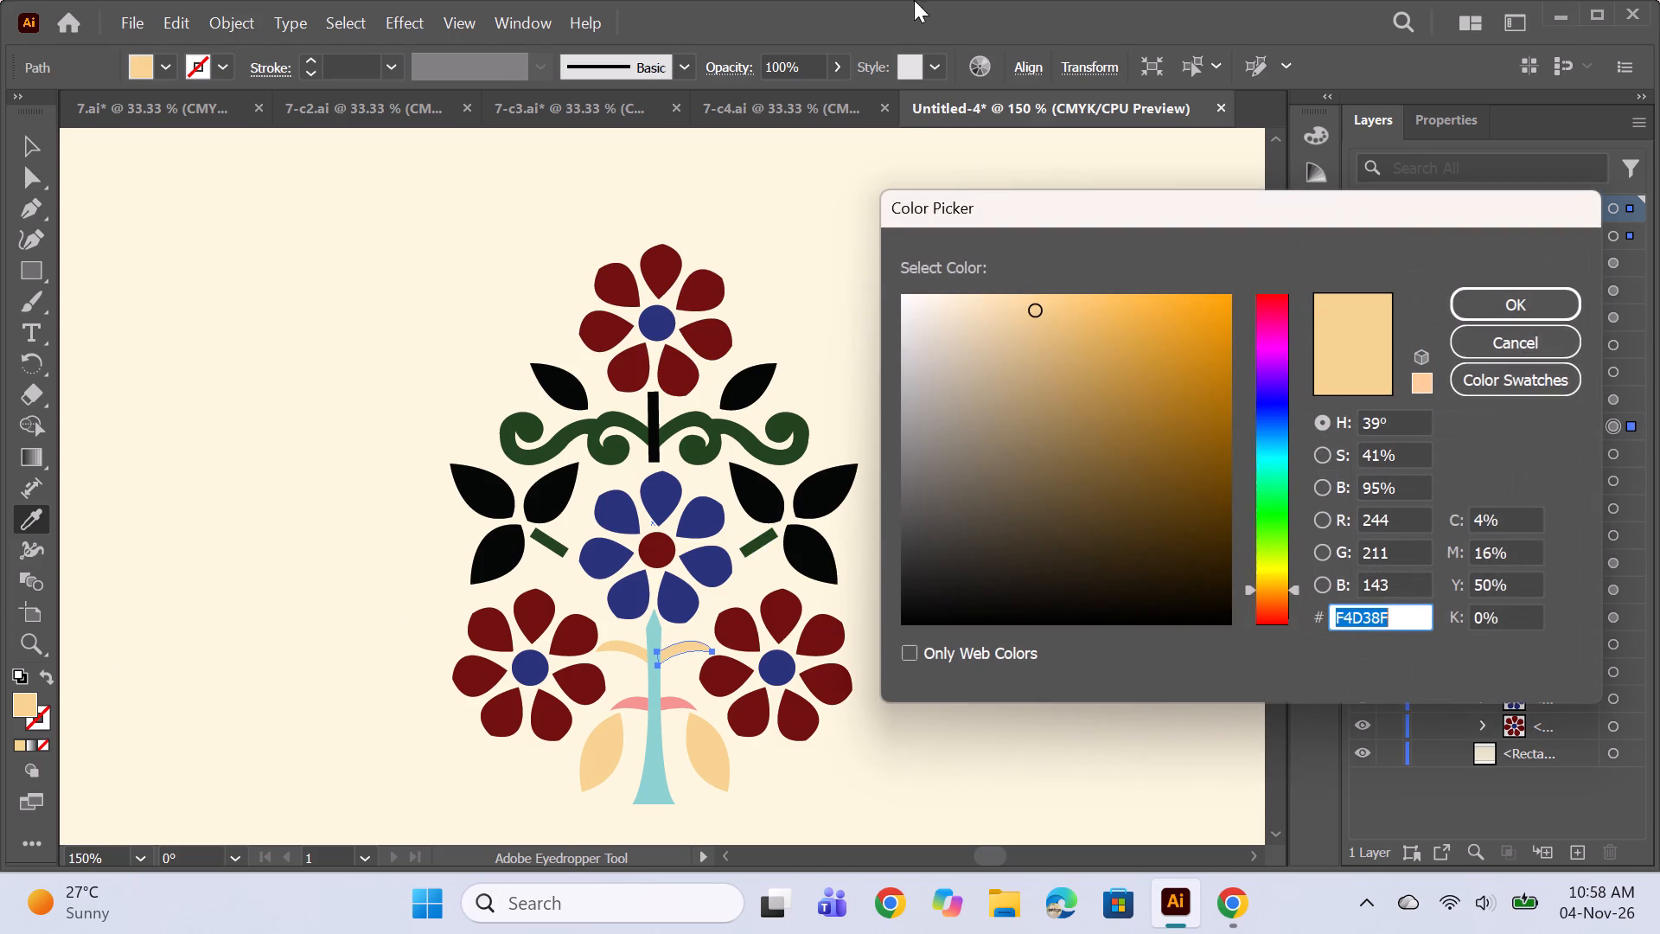
left_click(1275, 368)
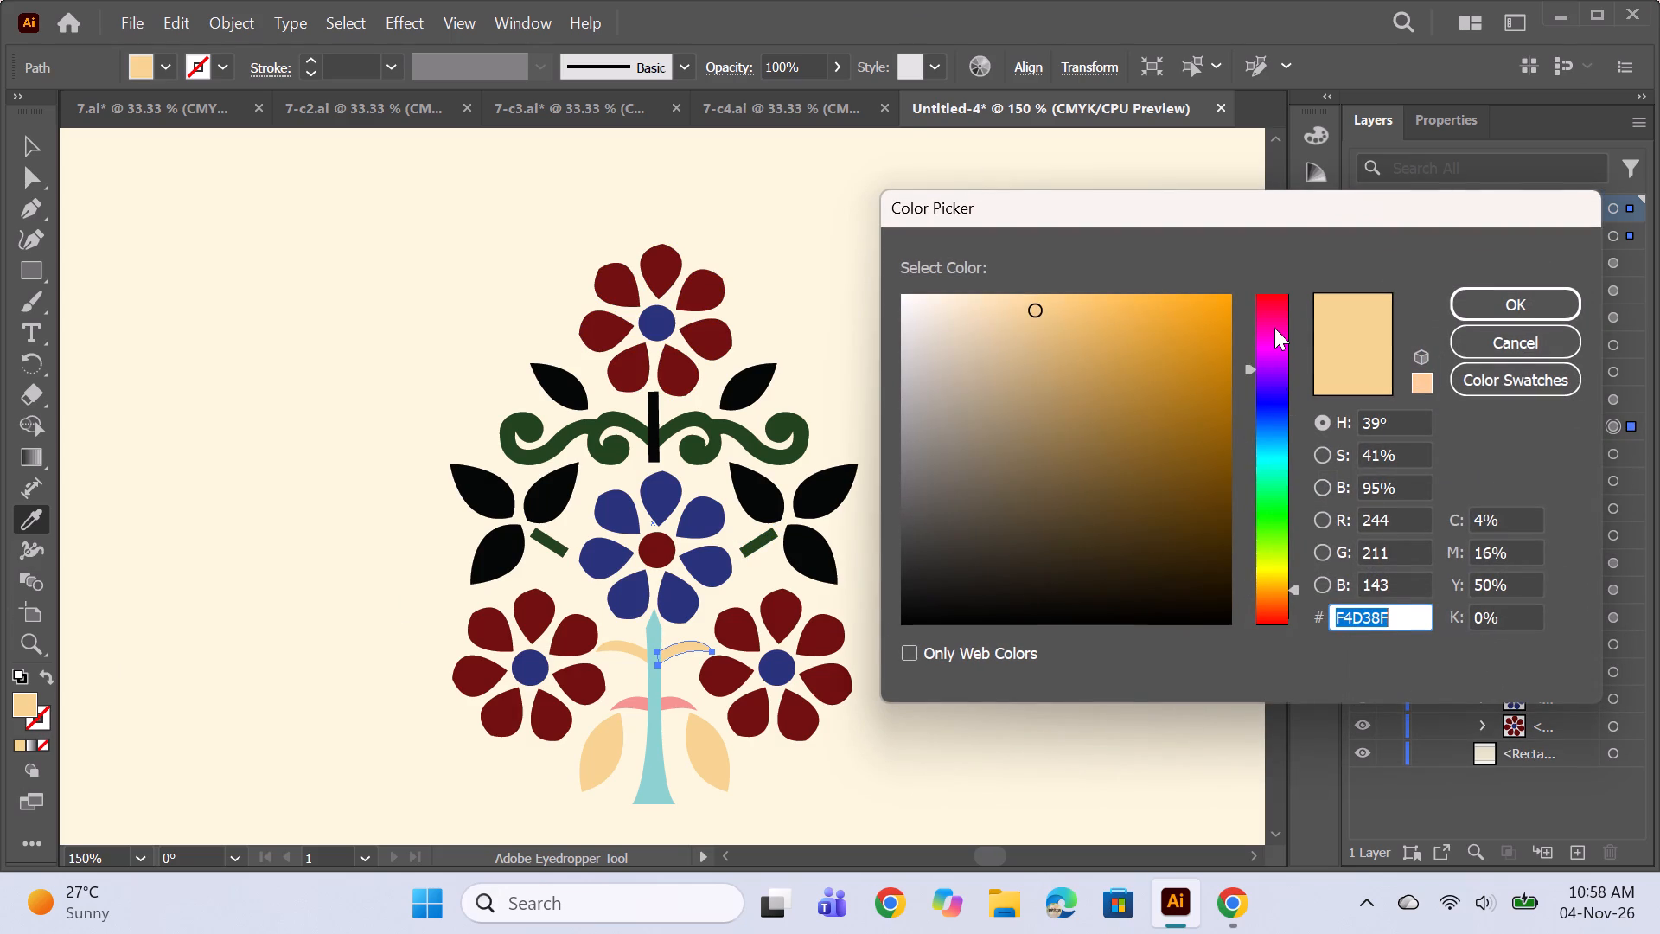
left_click(1274, 328)
left_click(1150, 423)
left_click(1159, 477)
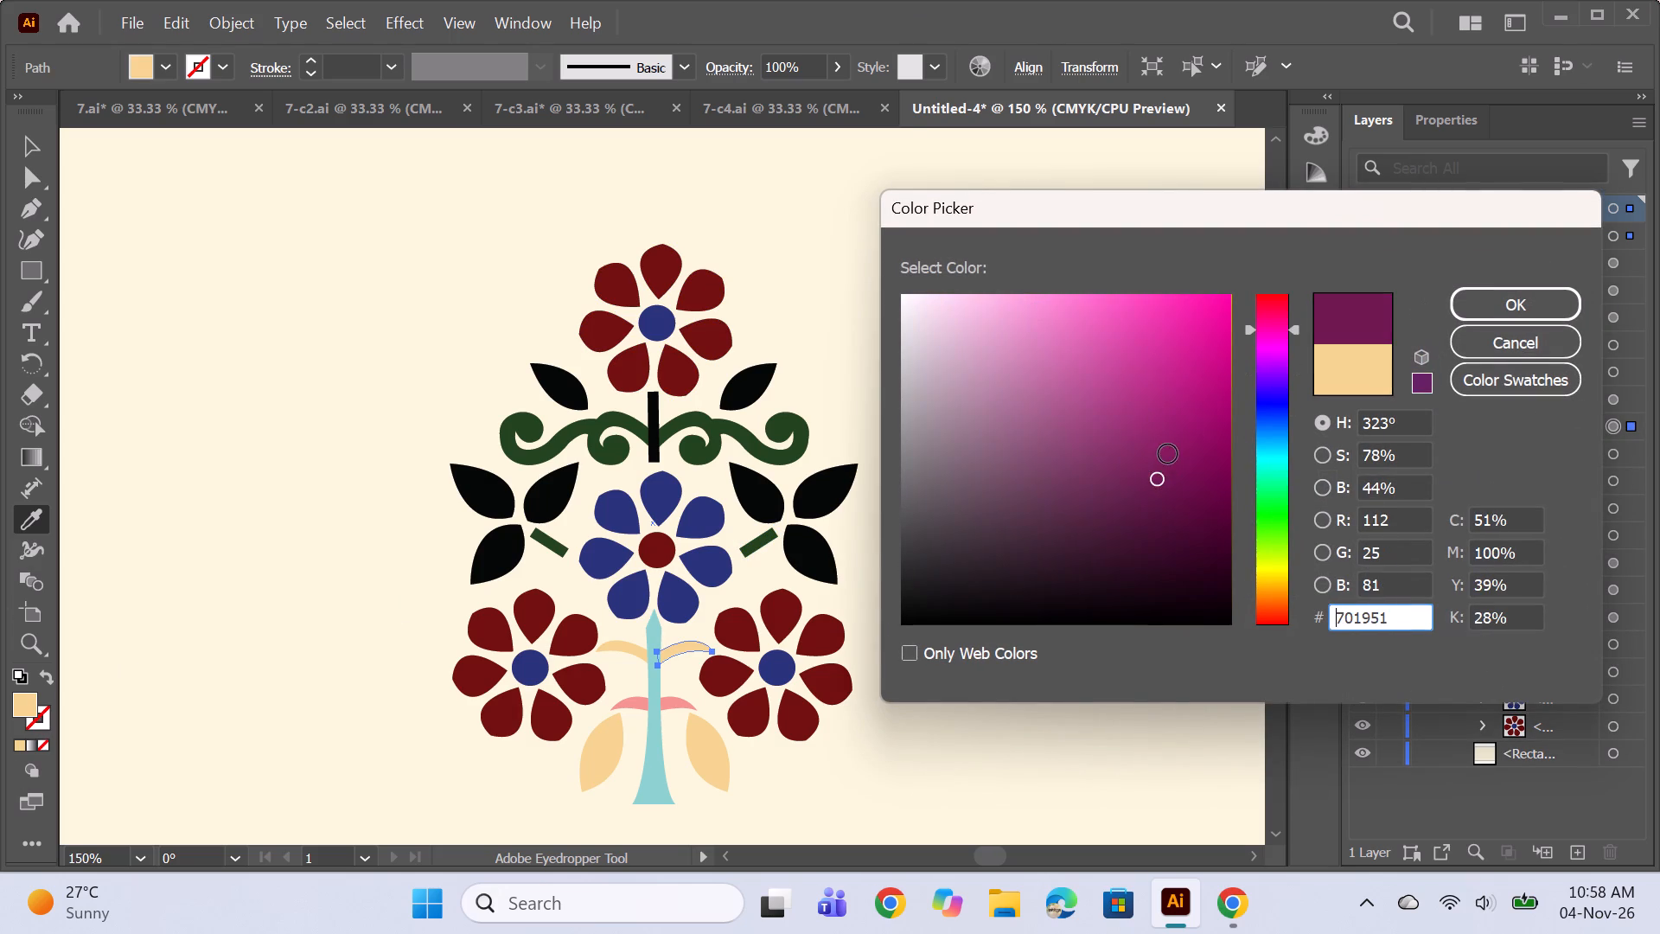
left_click(1168, 454)
left_click(1177, 454)
left_click(1184, 470)
left_click(1523, 299)
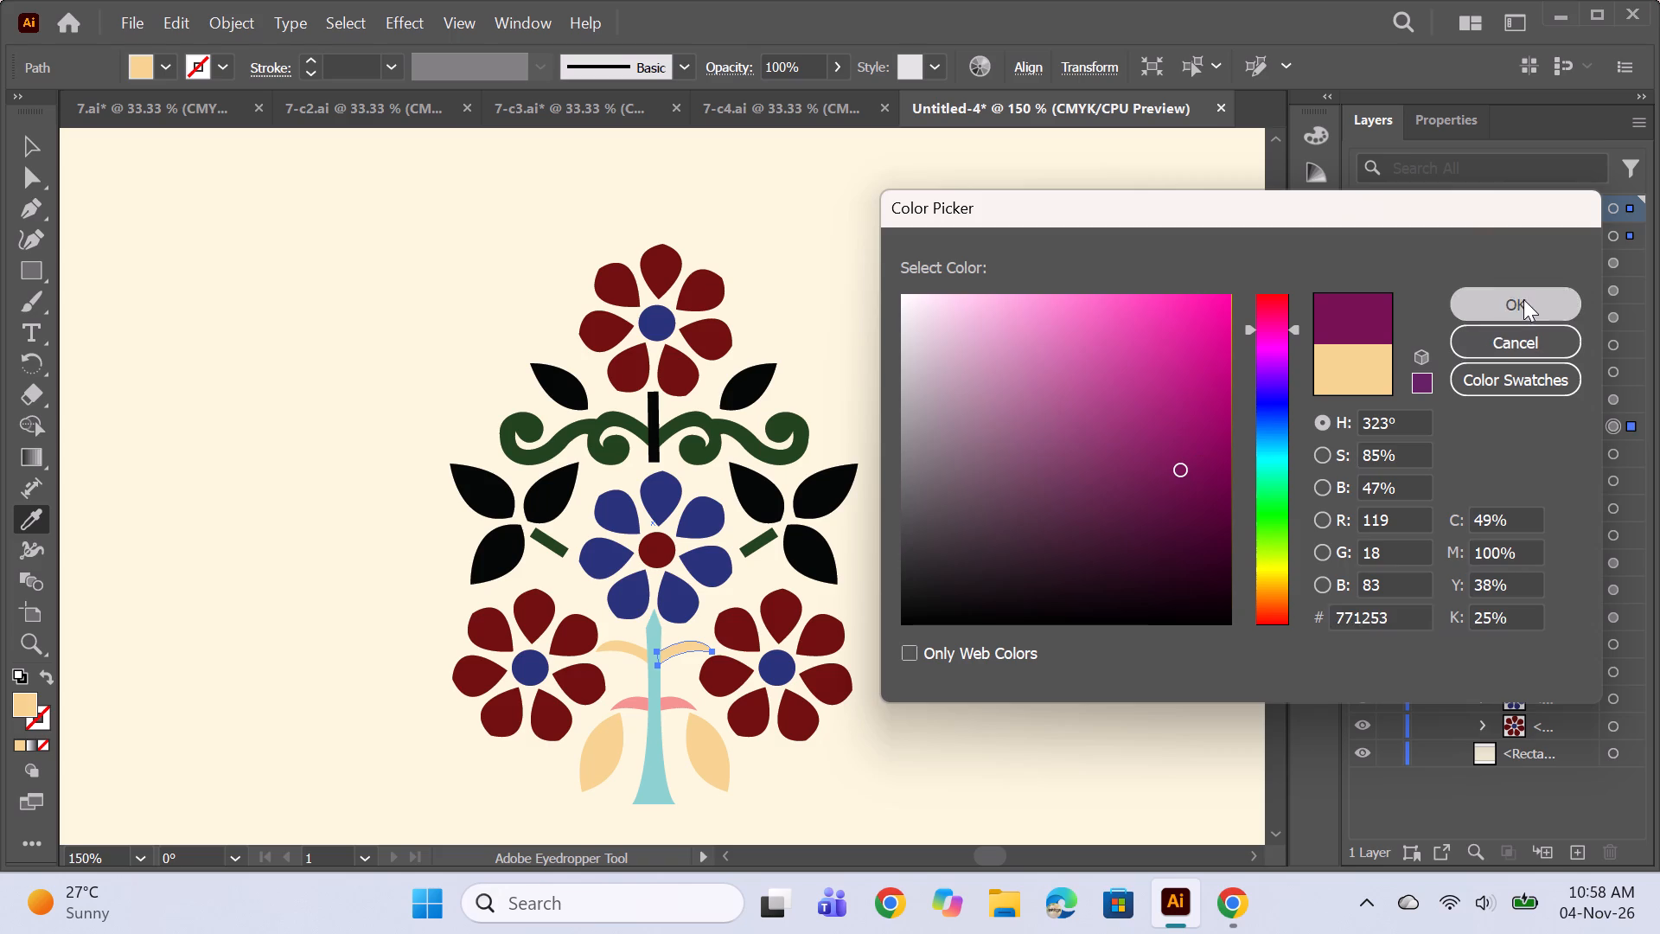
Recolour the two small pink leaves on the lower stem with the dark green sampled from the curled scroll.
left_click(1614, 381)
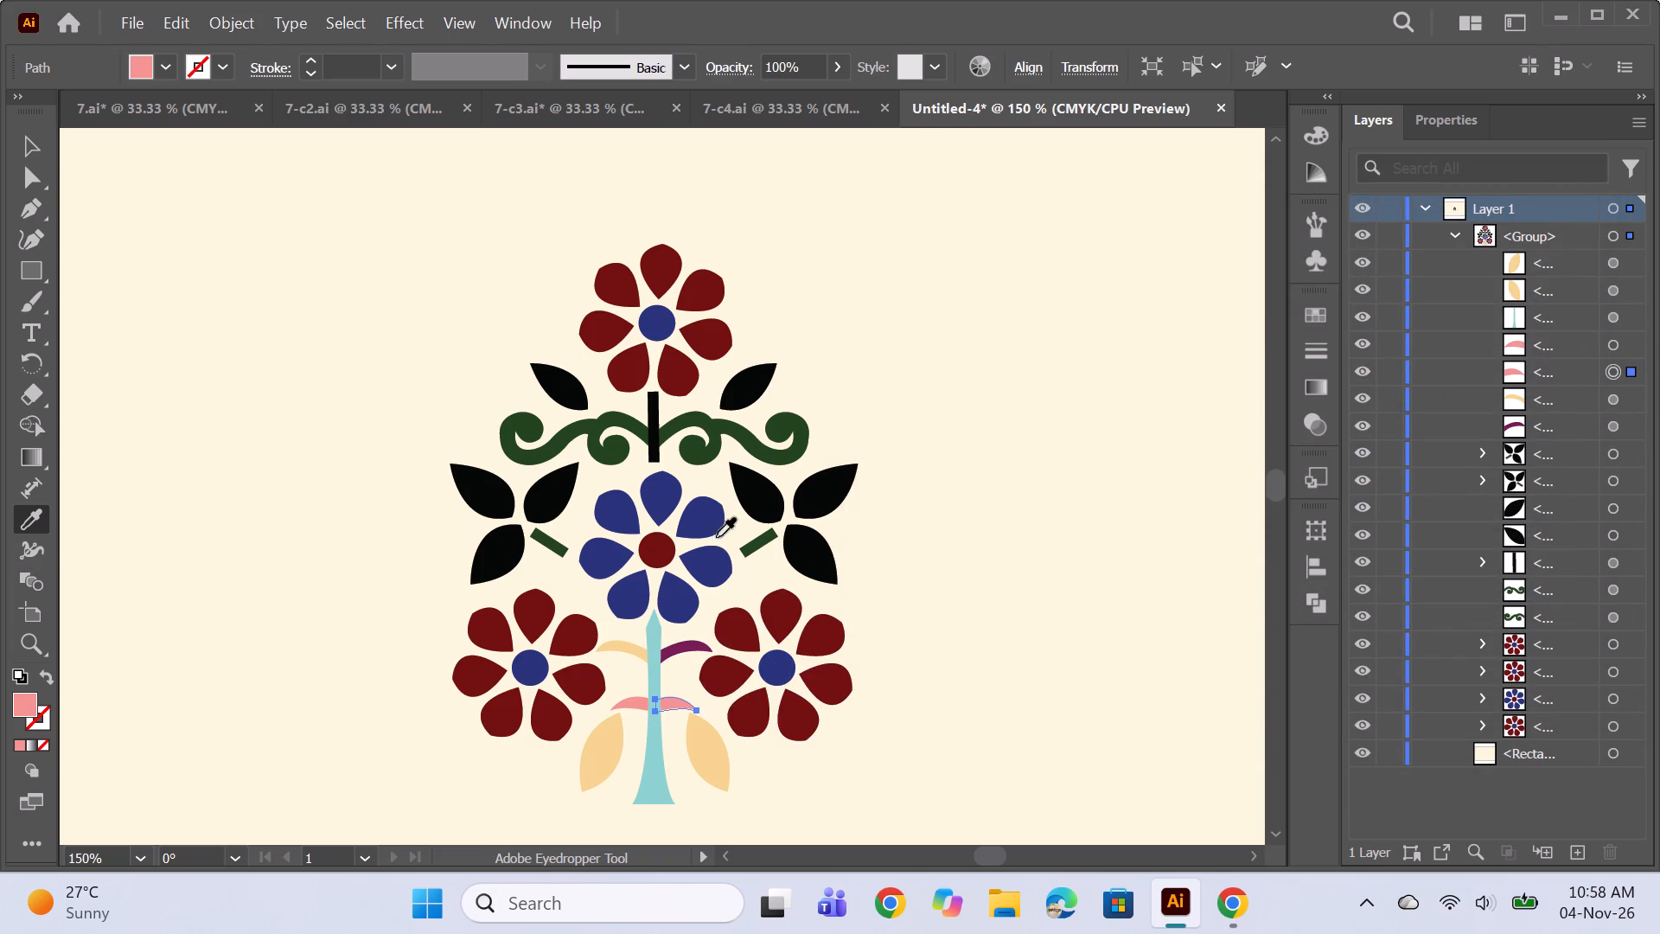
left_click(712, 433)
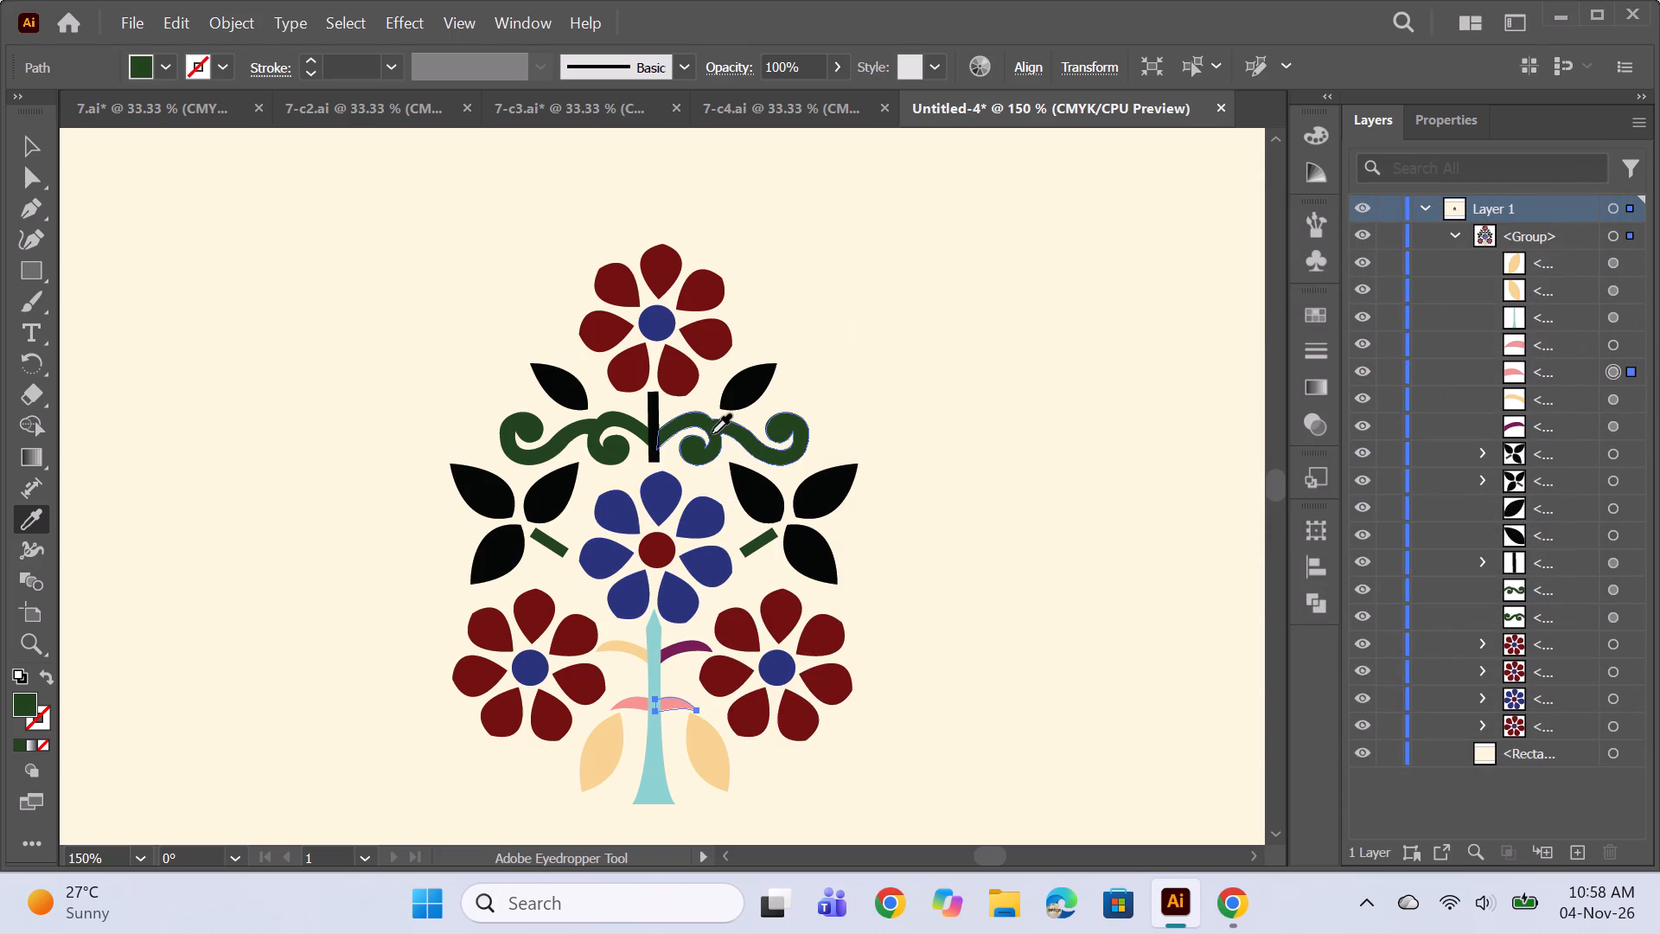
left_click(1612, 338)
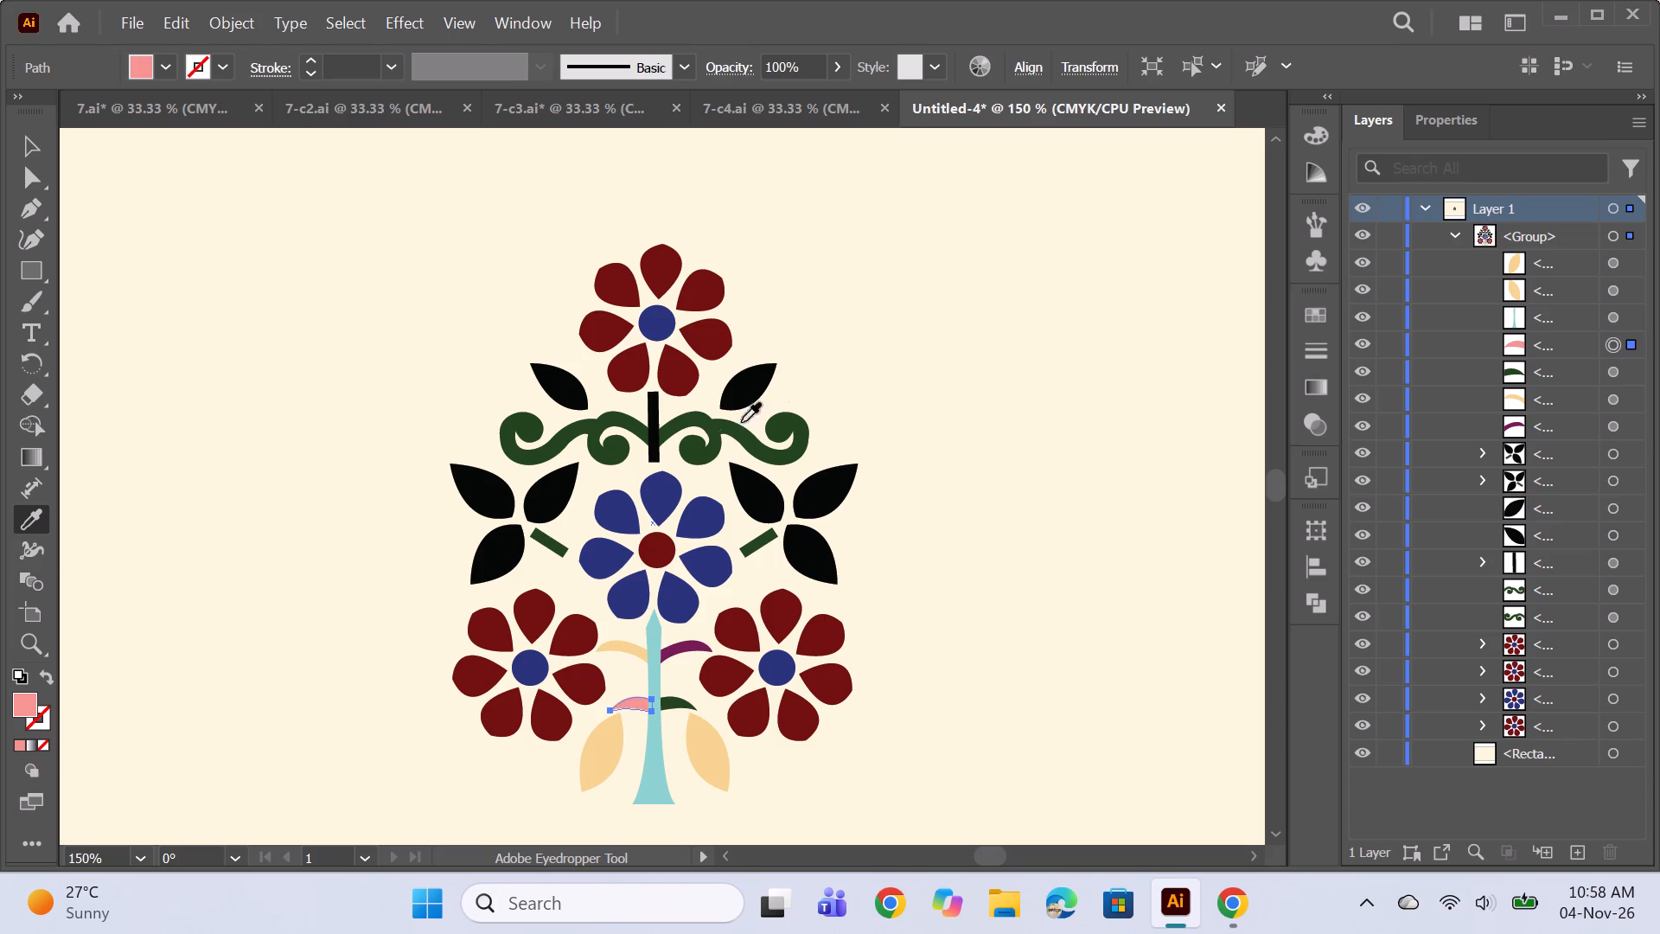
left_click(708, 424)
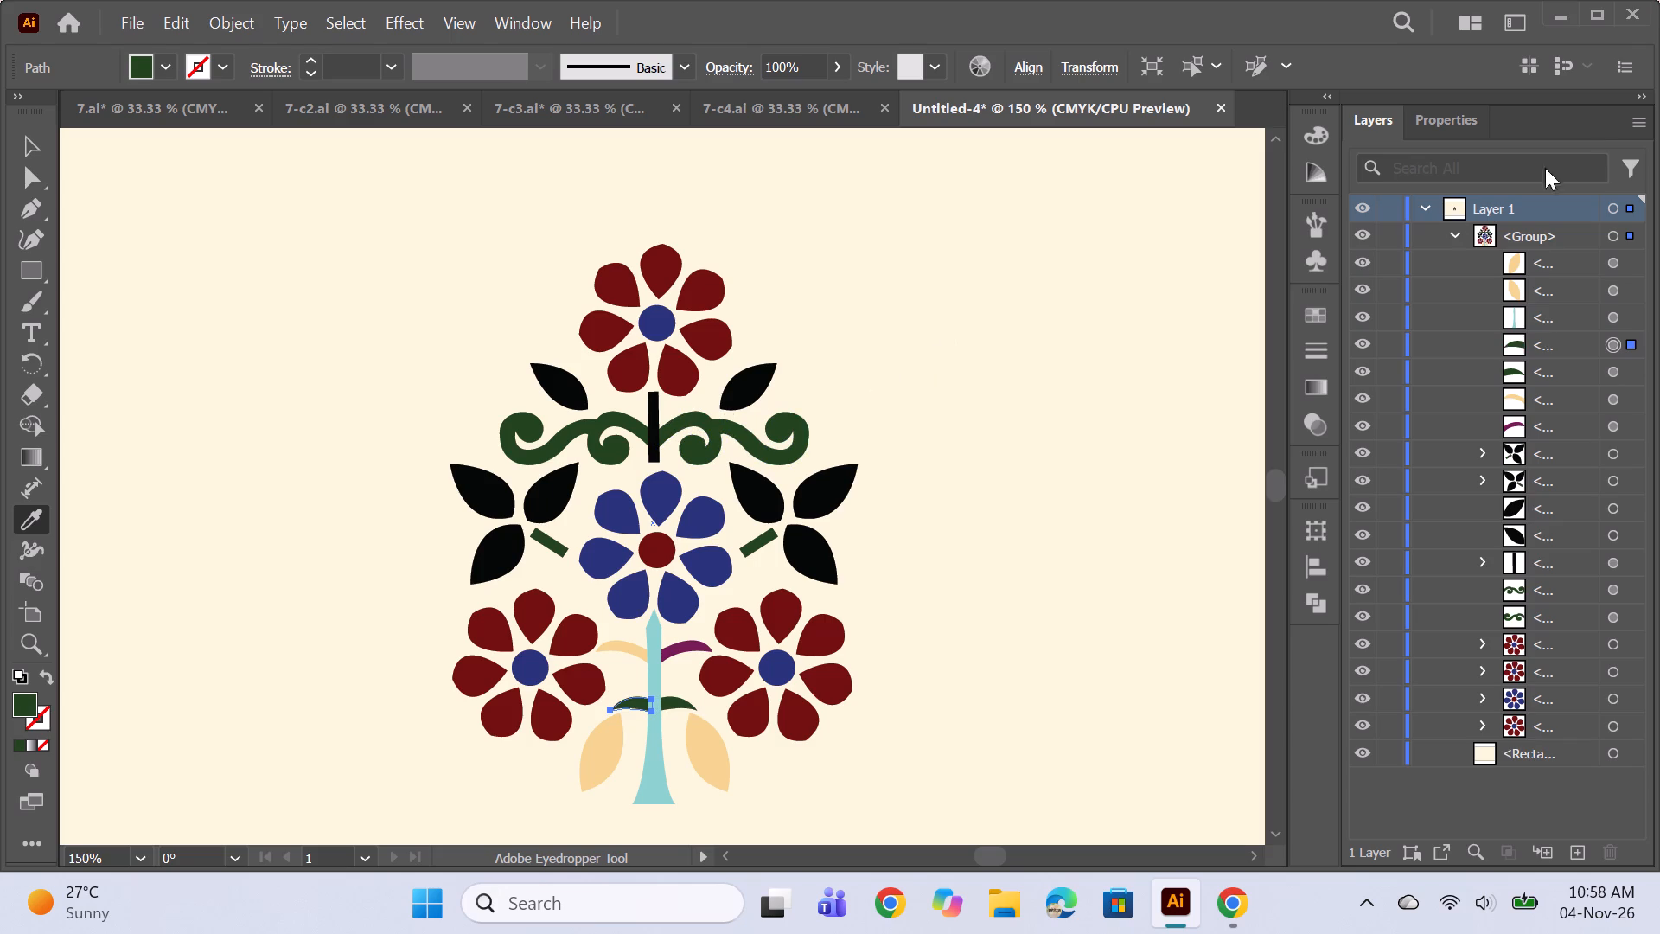
Recolour the lower pair of small curved leaves on the stem with the navy sampled from the central flower's petals.
left_click(708, 517)
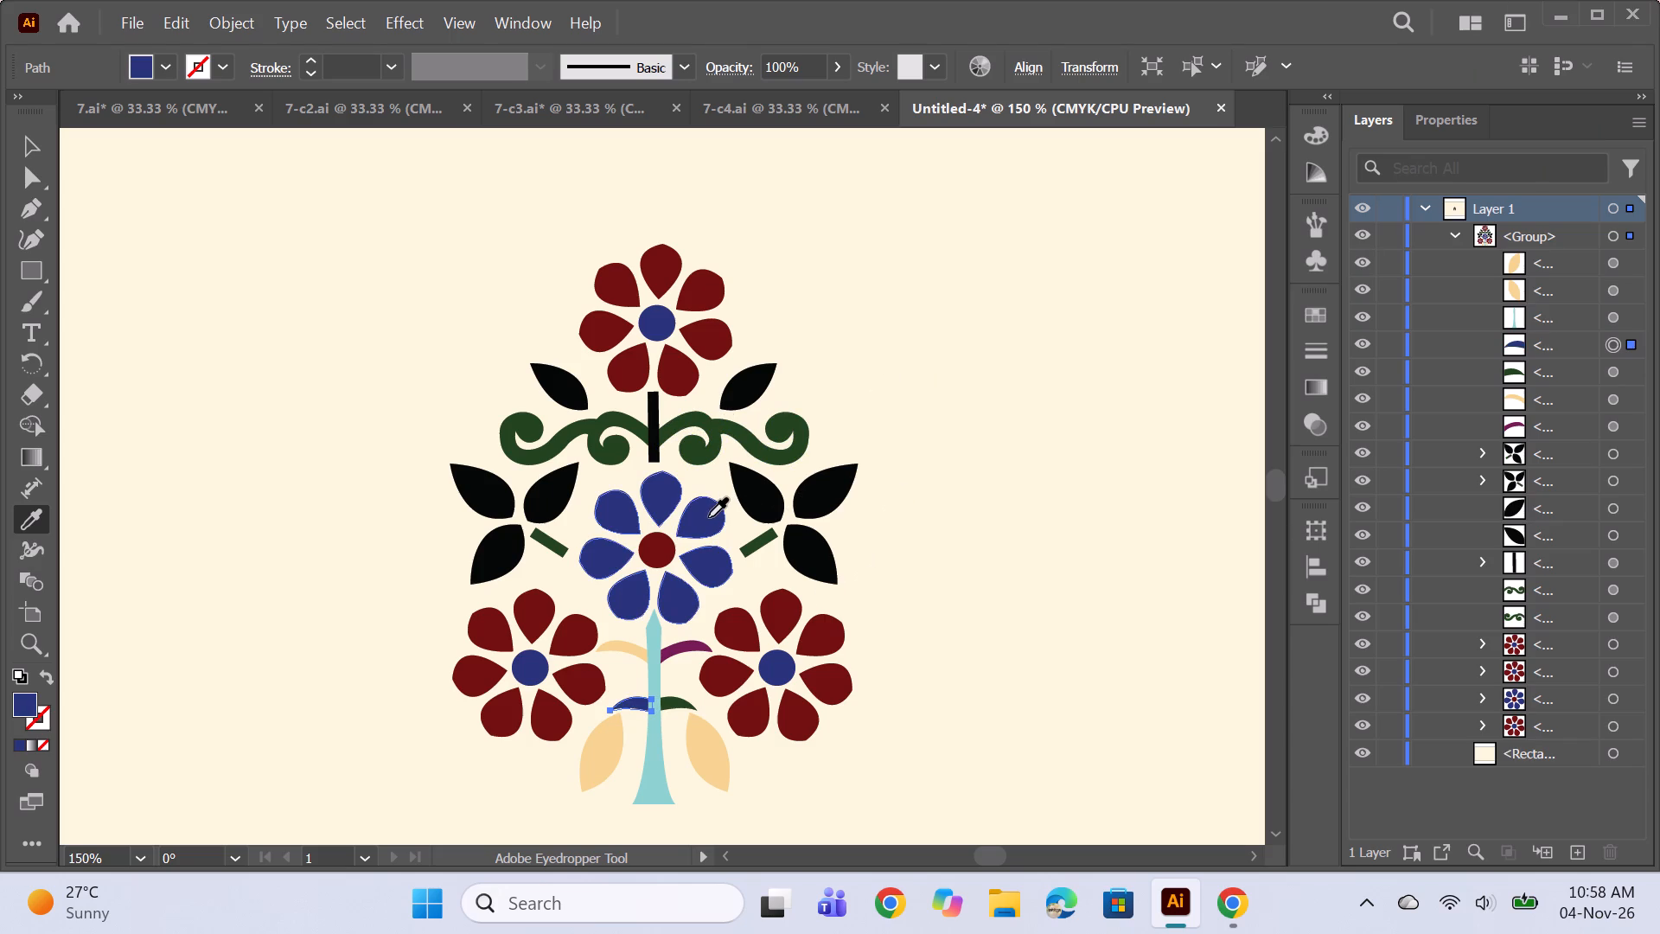
left_click(1614, 374)
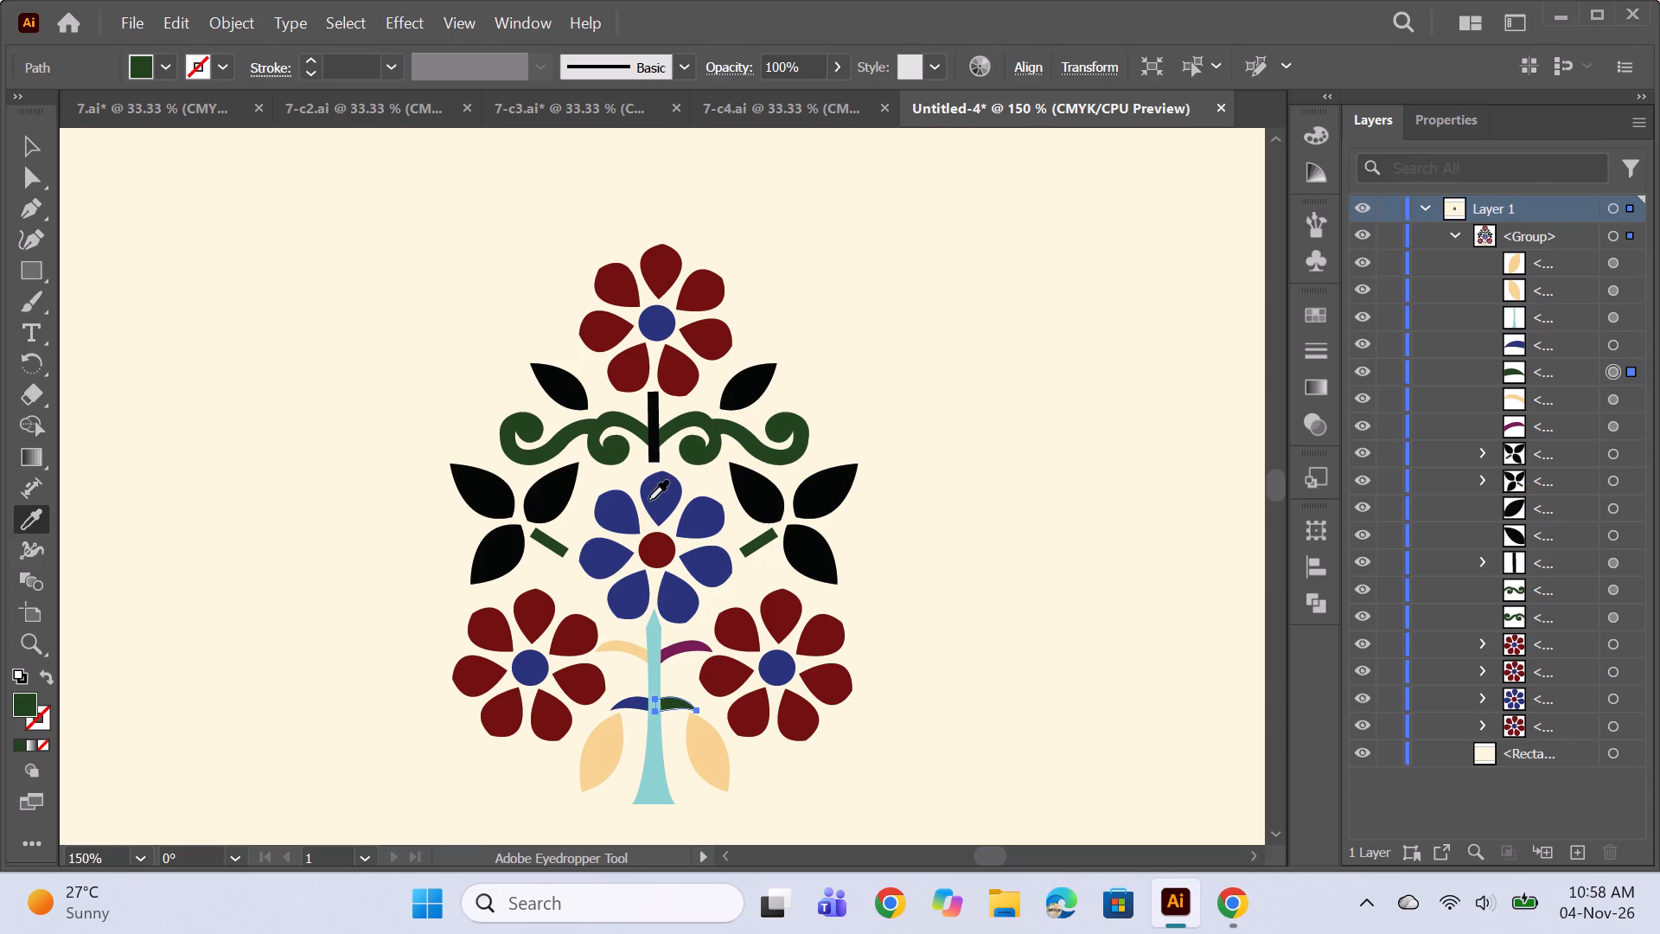
left_click(651, 500)
Match the left upper curved branch and the two large leaves at the stem's base to the plum branch.
left_click(1614, 401)
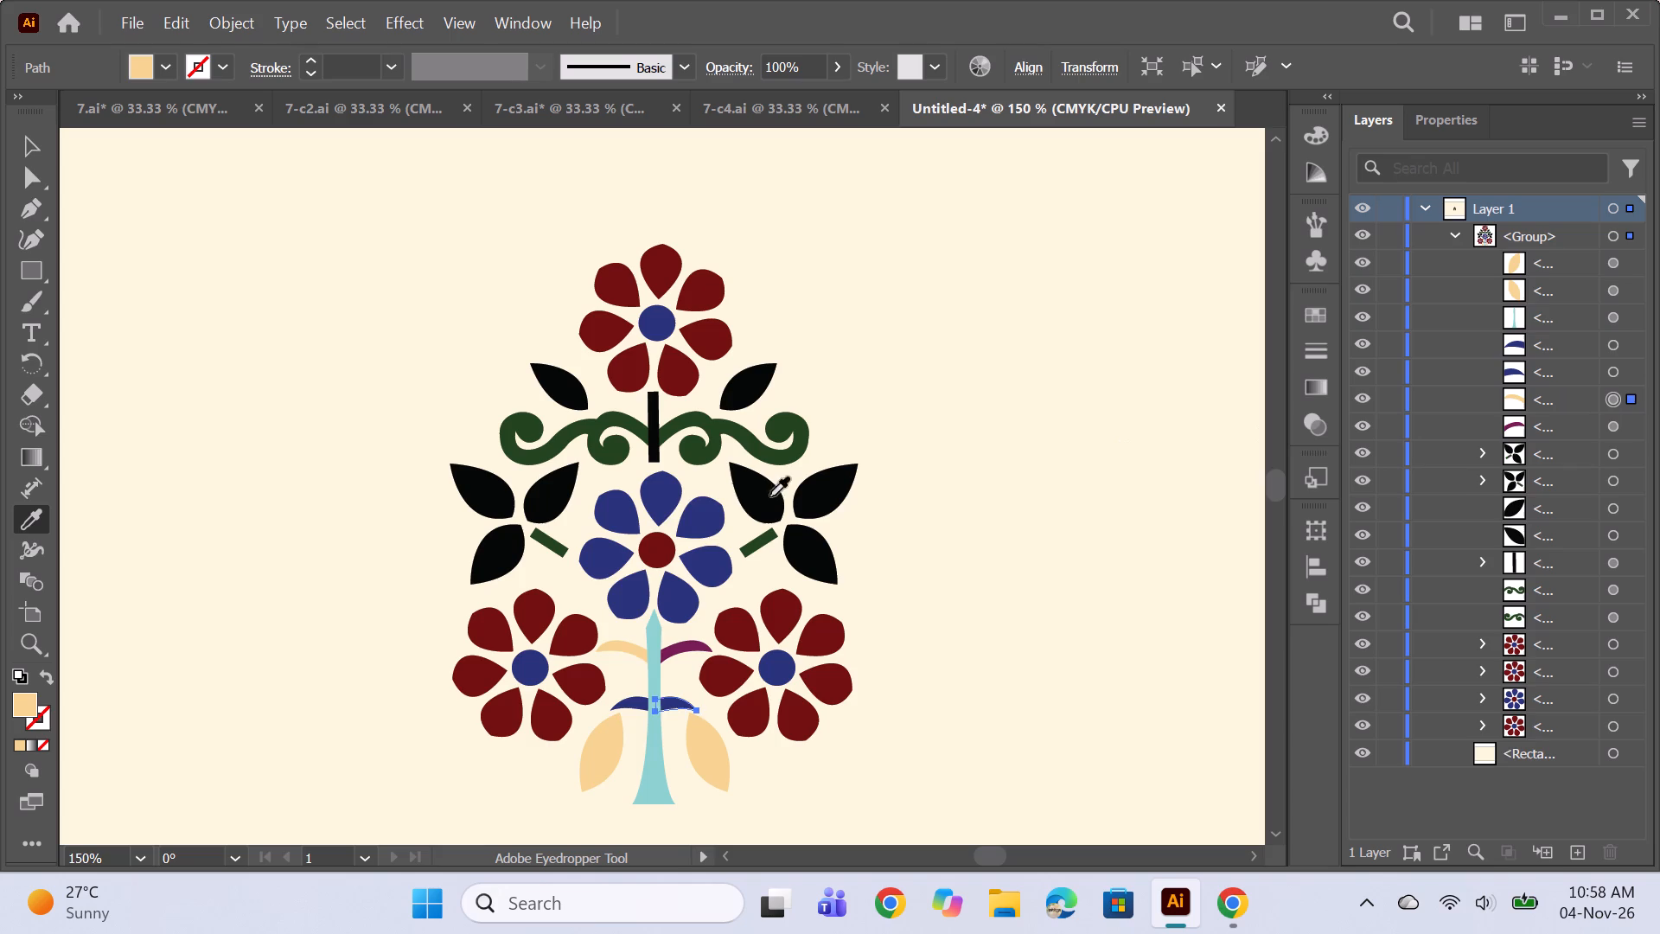
left_click(683, 650)
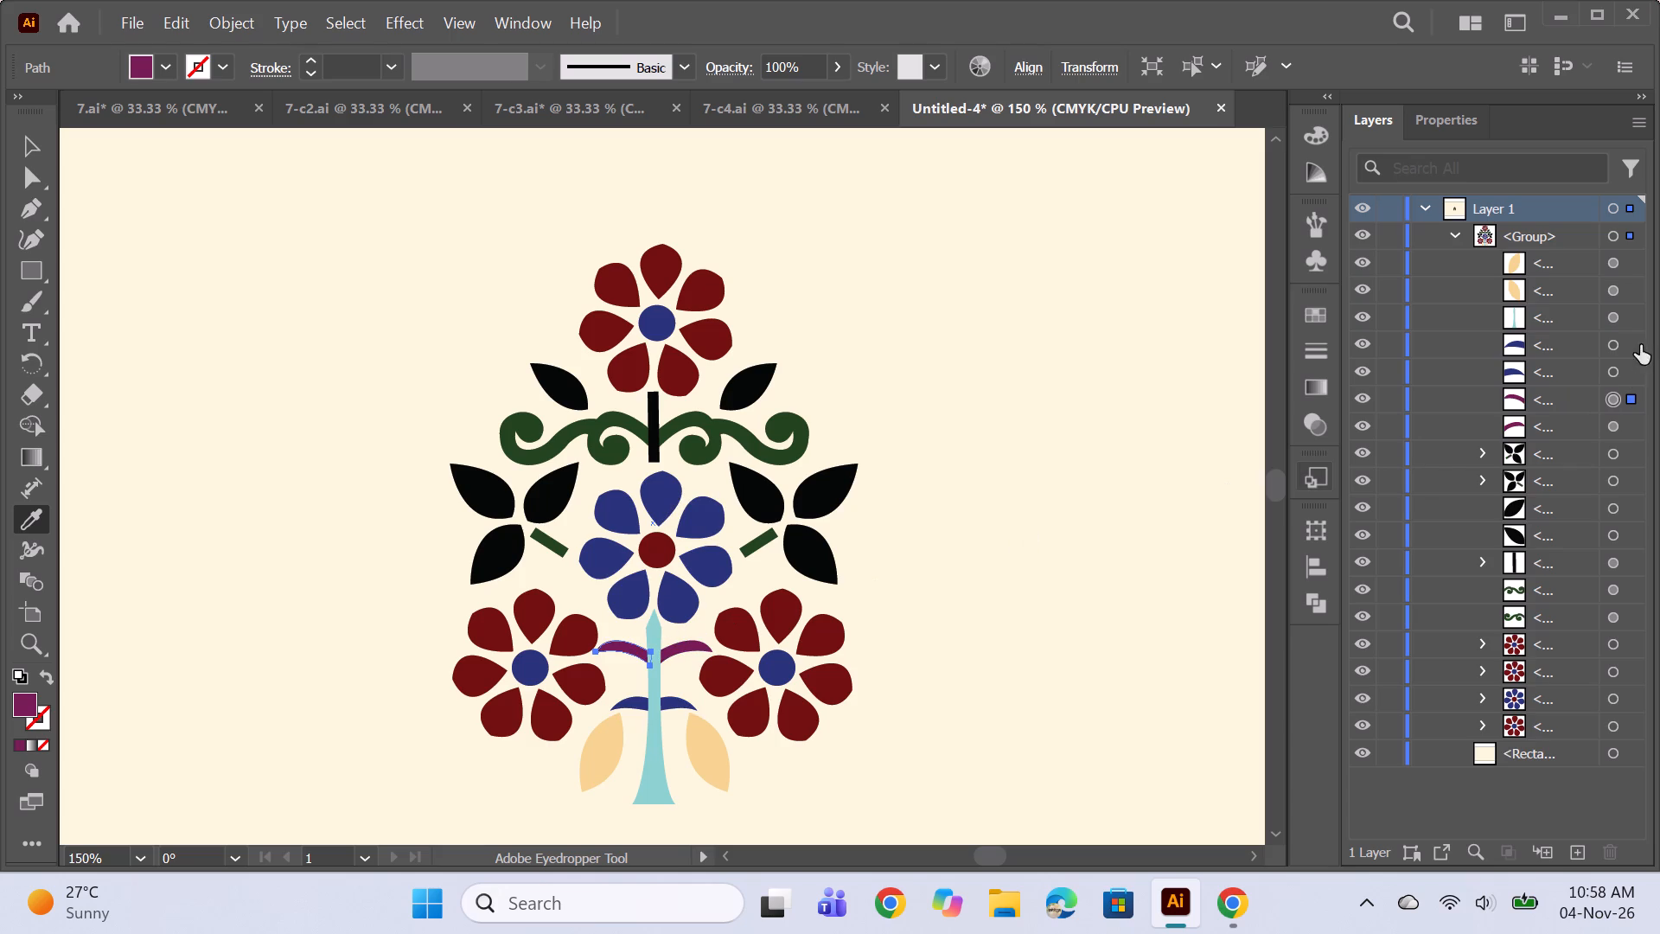
left_click(1615, 291)
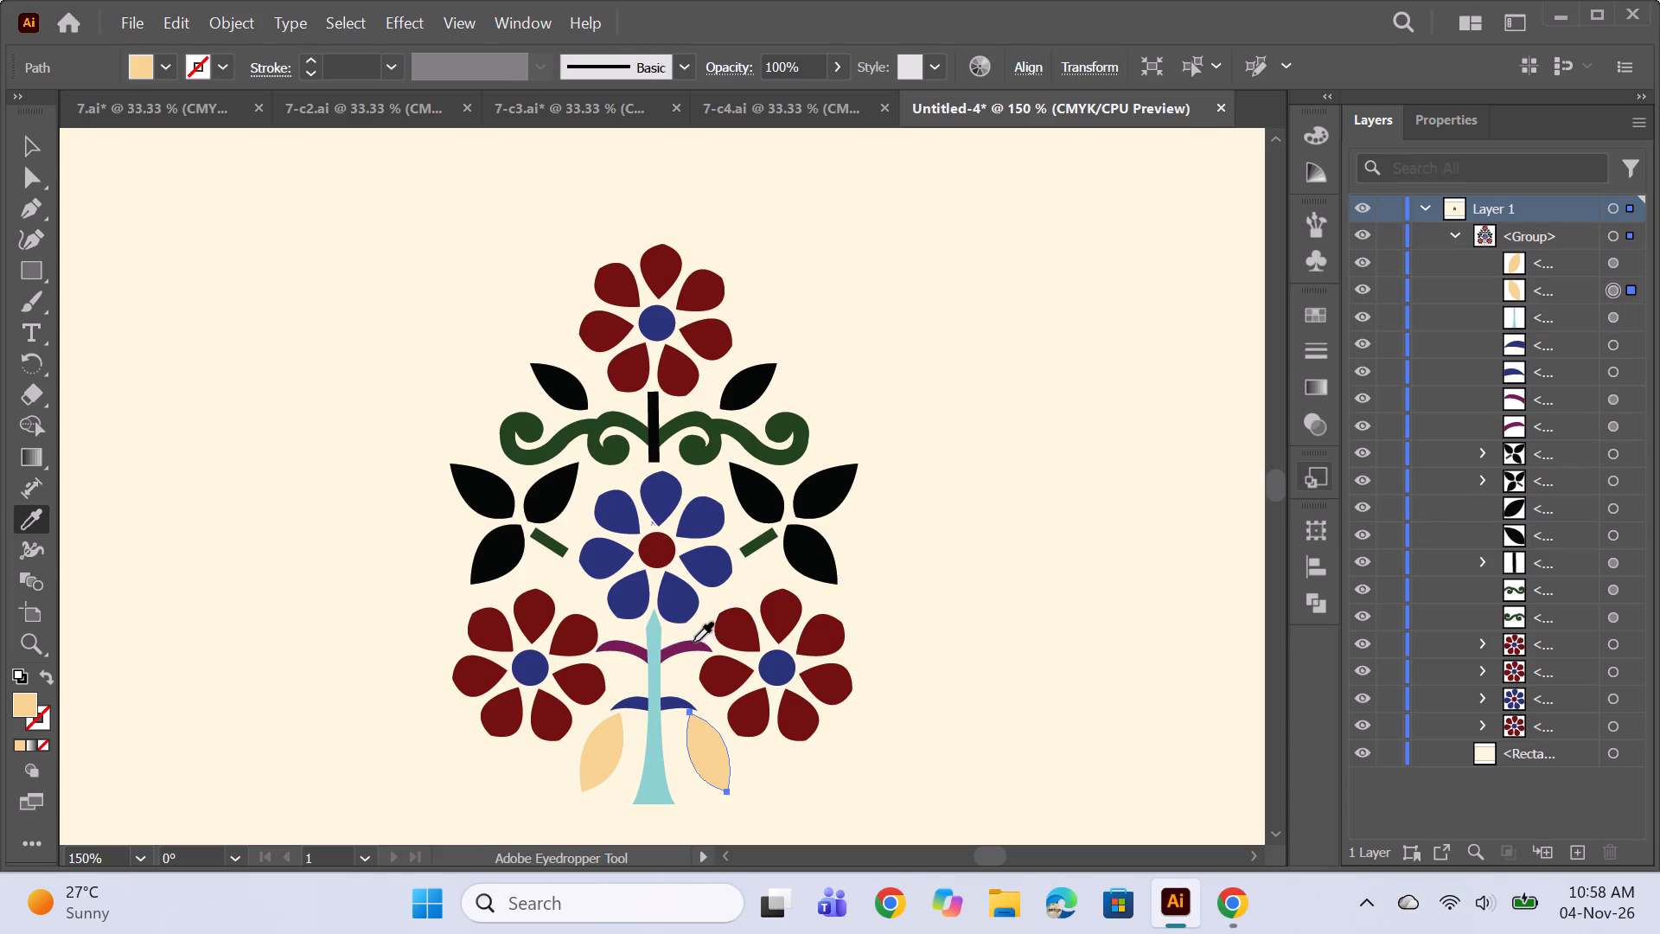
left_click(685, 649)
left_click(1616, 266)
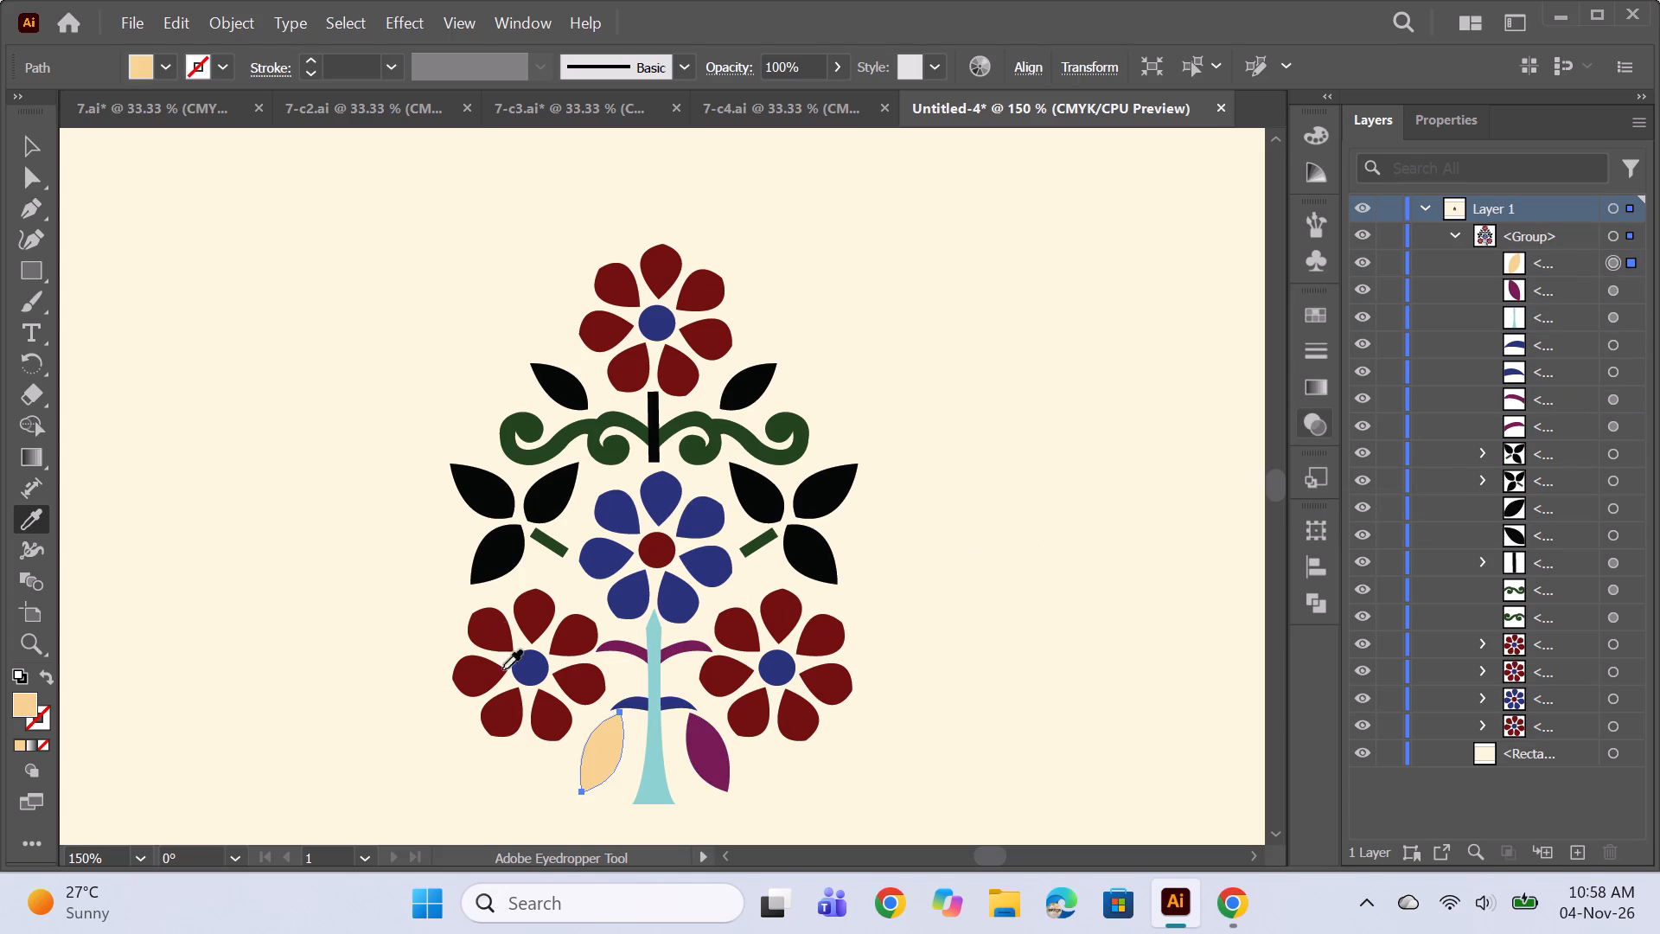
left_click(703, 752)
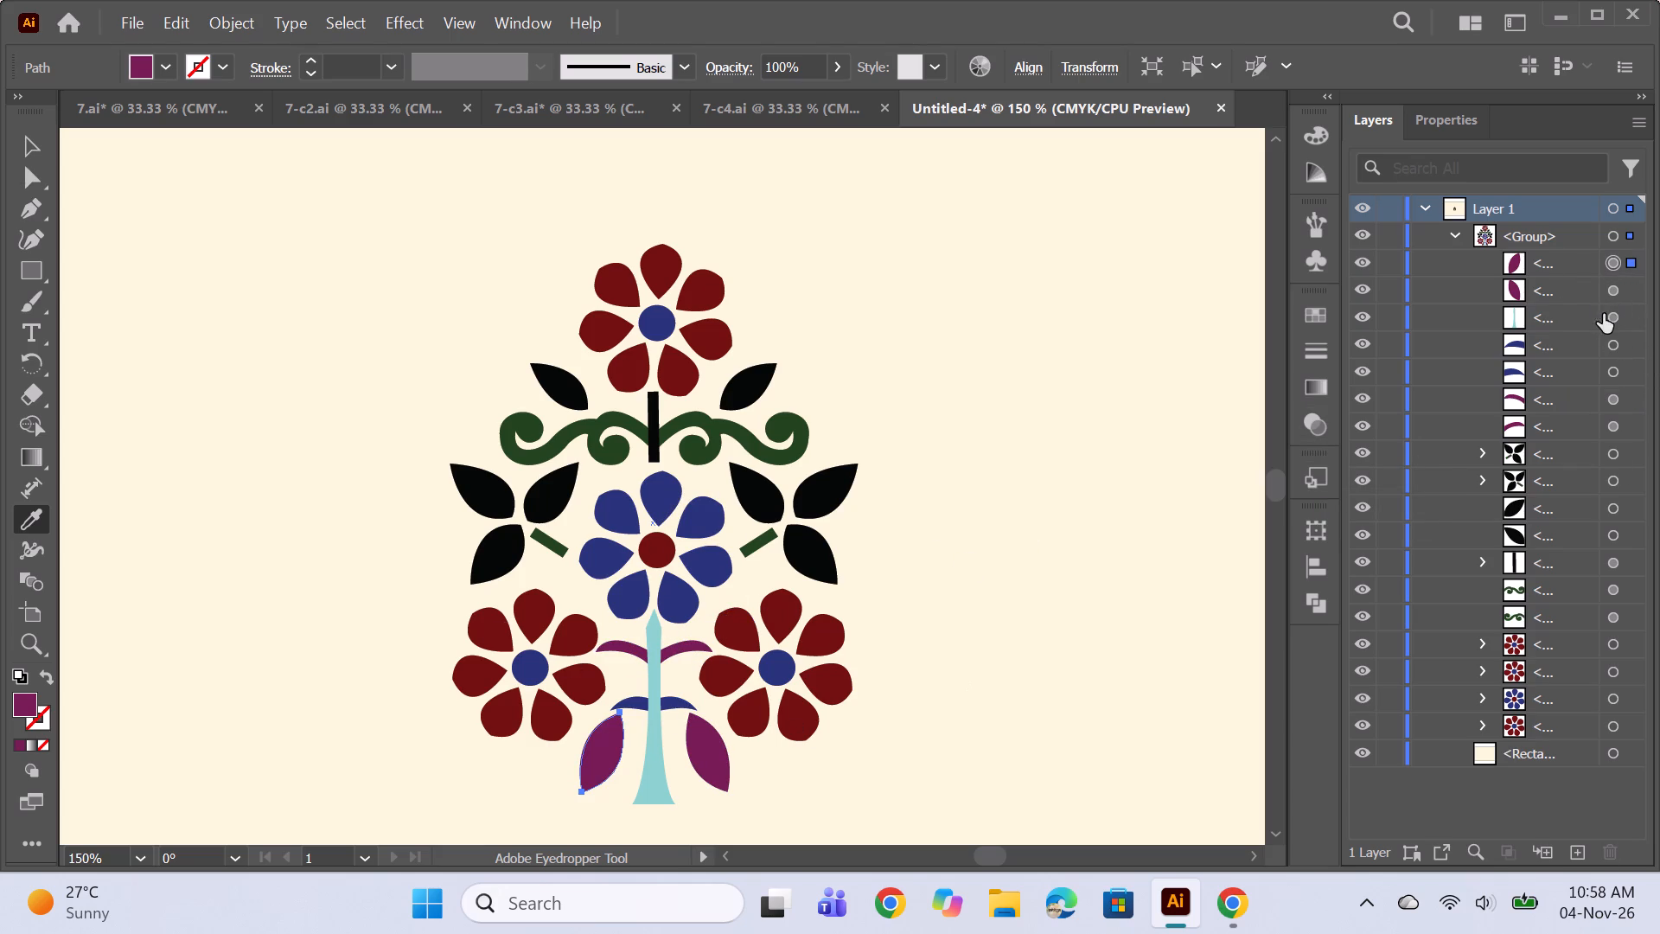
Recolour the tapered lower stem with the near-black sampled from the right leaf cluster.
left_click(1615, 314)
left_click(848, 486)
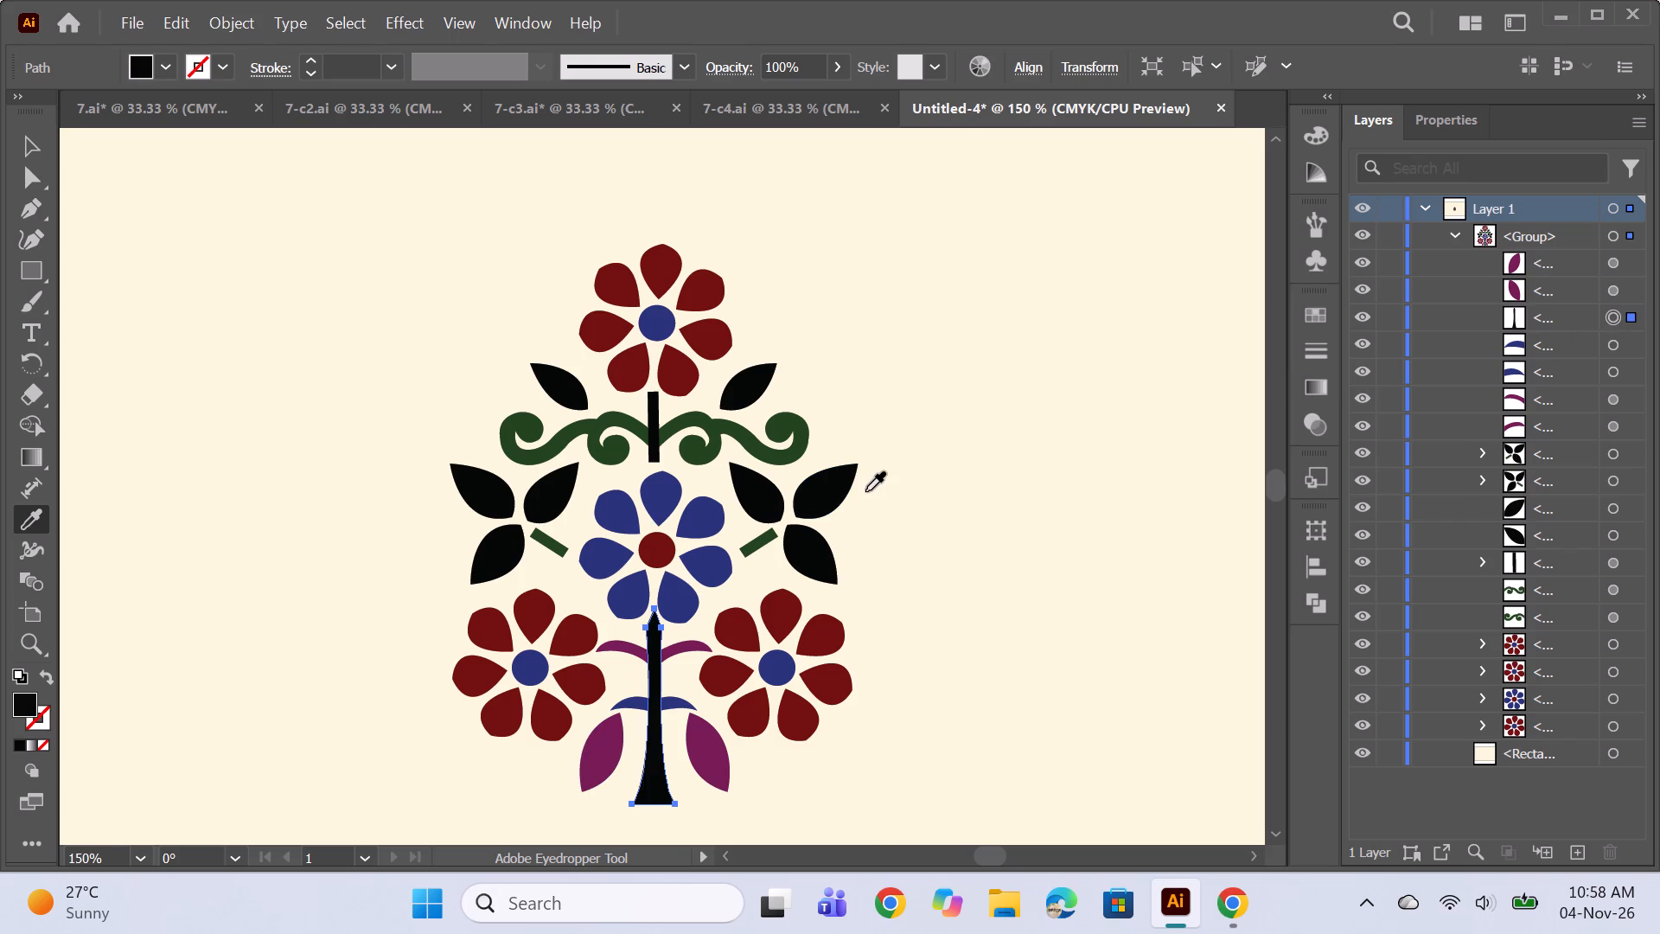
Examine the recoloured motif at a smaller scale against the cream background.
scroll(865, 491, "down", 2, "alt")
left_click(1026, 520, "ctrl")
scroll(815, 460, "down", 1, "alt")
key("space")
left_click_drag(1095, 610, 957, 605)
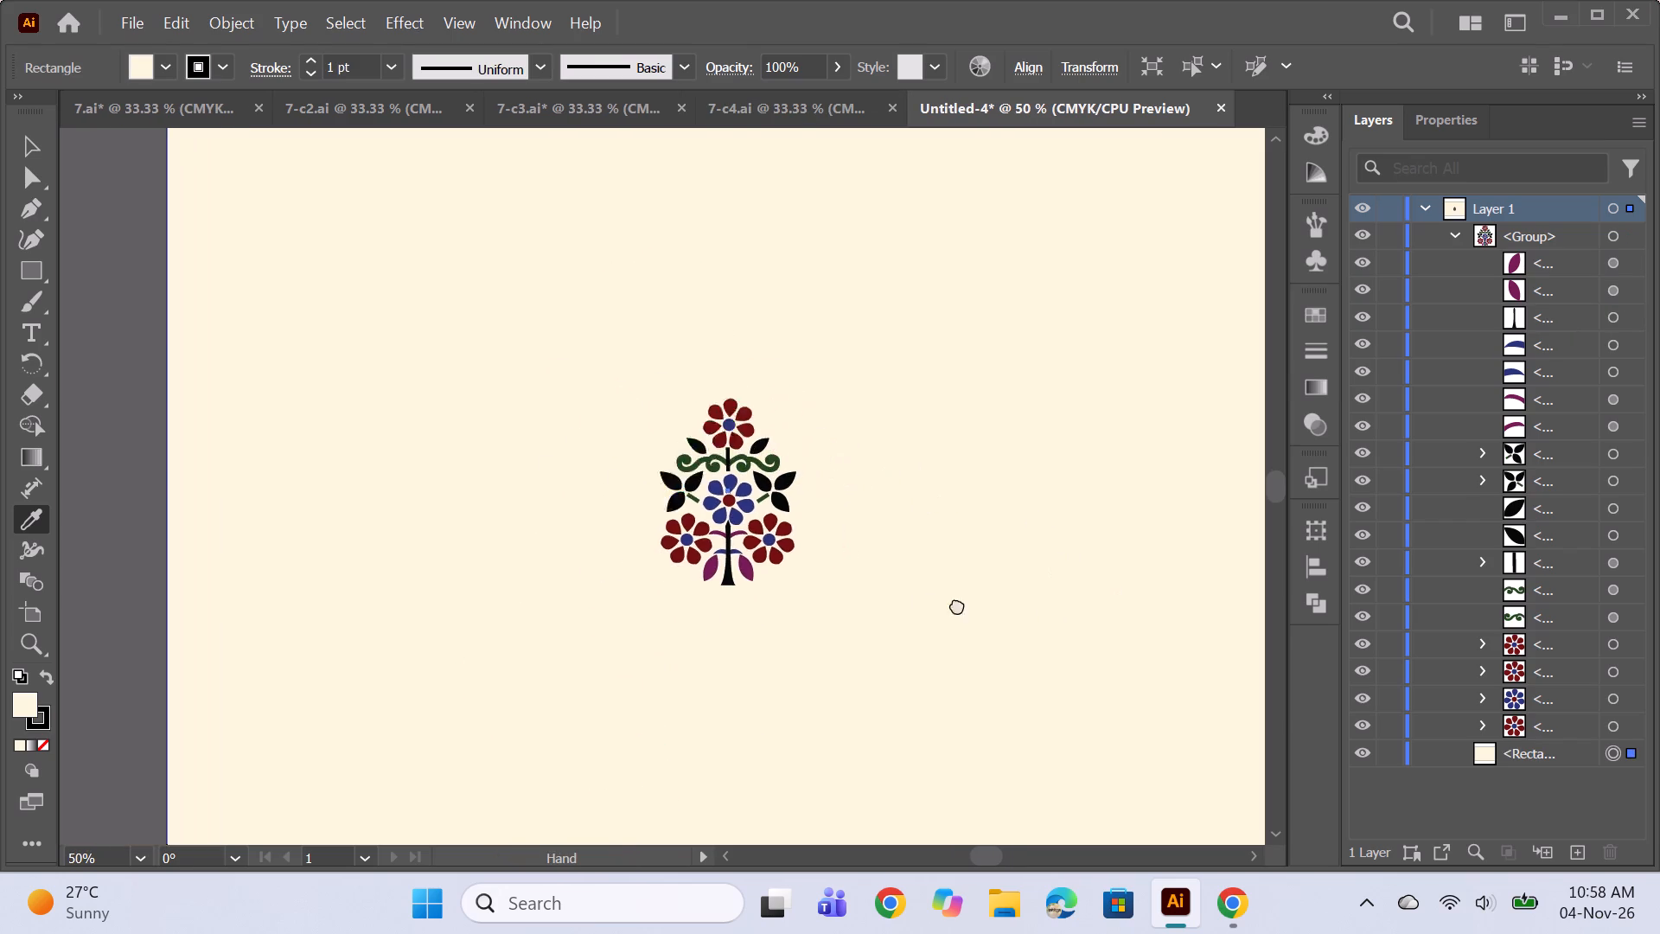
left_click_drag(957, 605, 924, 599)
scroll(866, 537, "down", 2, "alt")
scroll(667, 435, "up", 2, "alt")
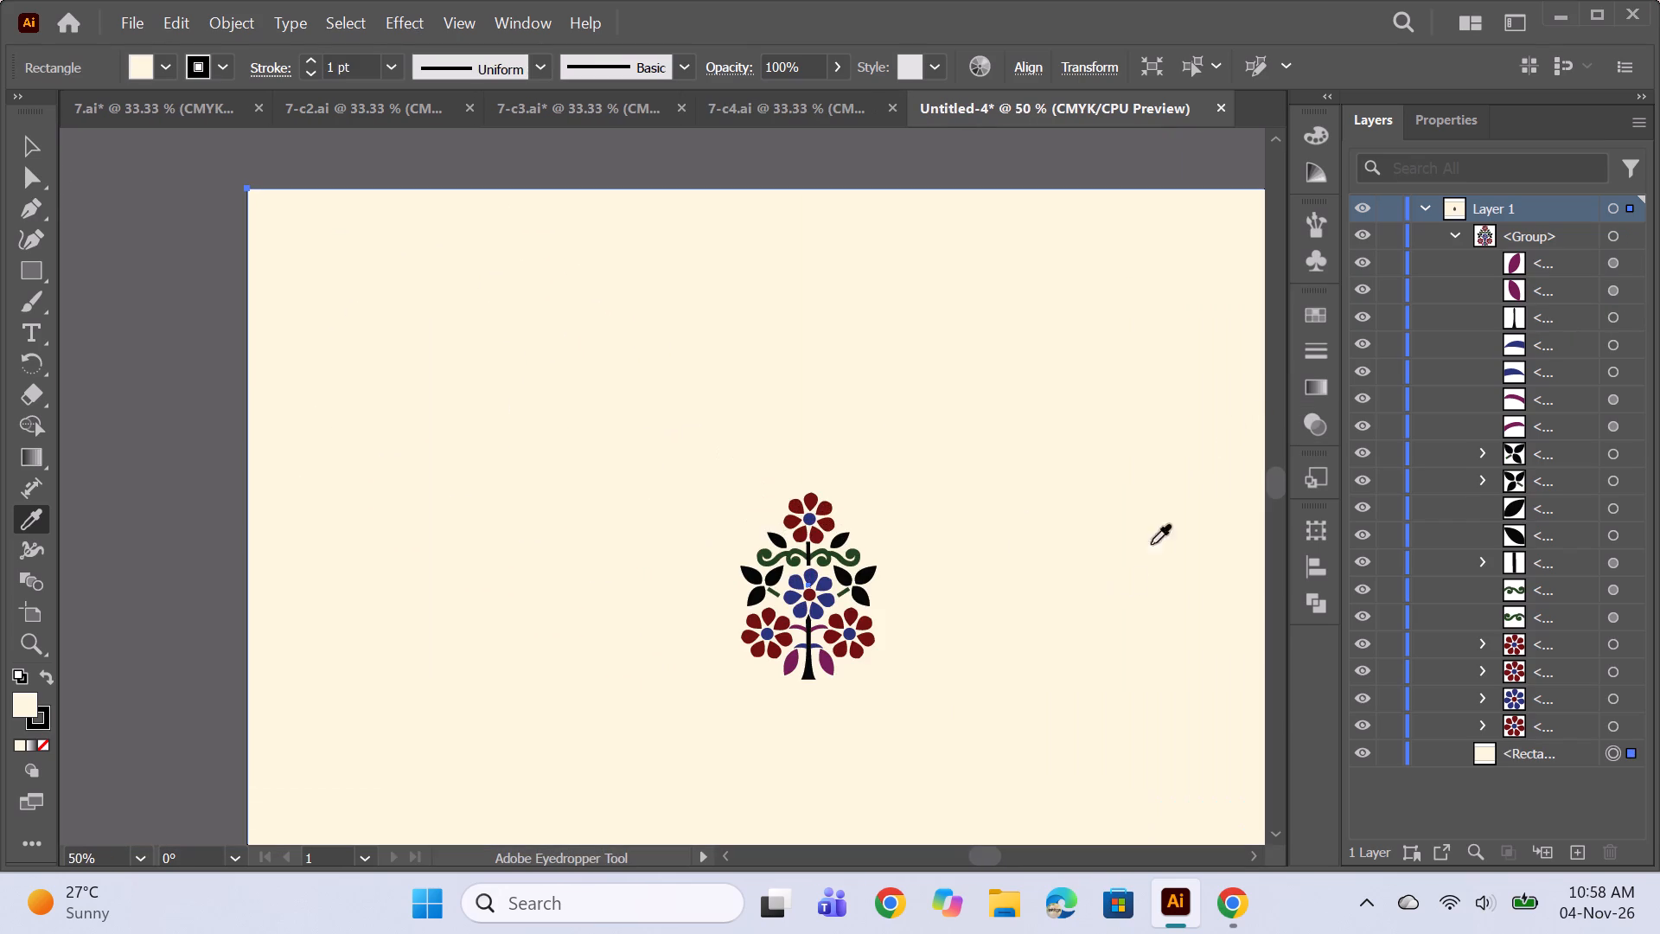
key("space")
key("space")
key("space")
key("space")
left_click_drag(1123, 635, 987, 551)
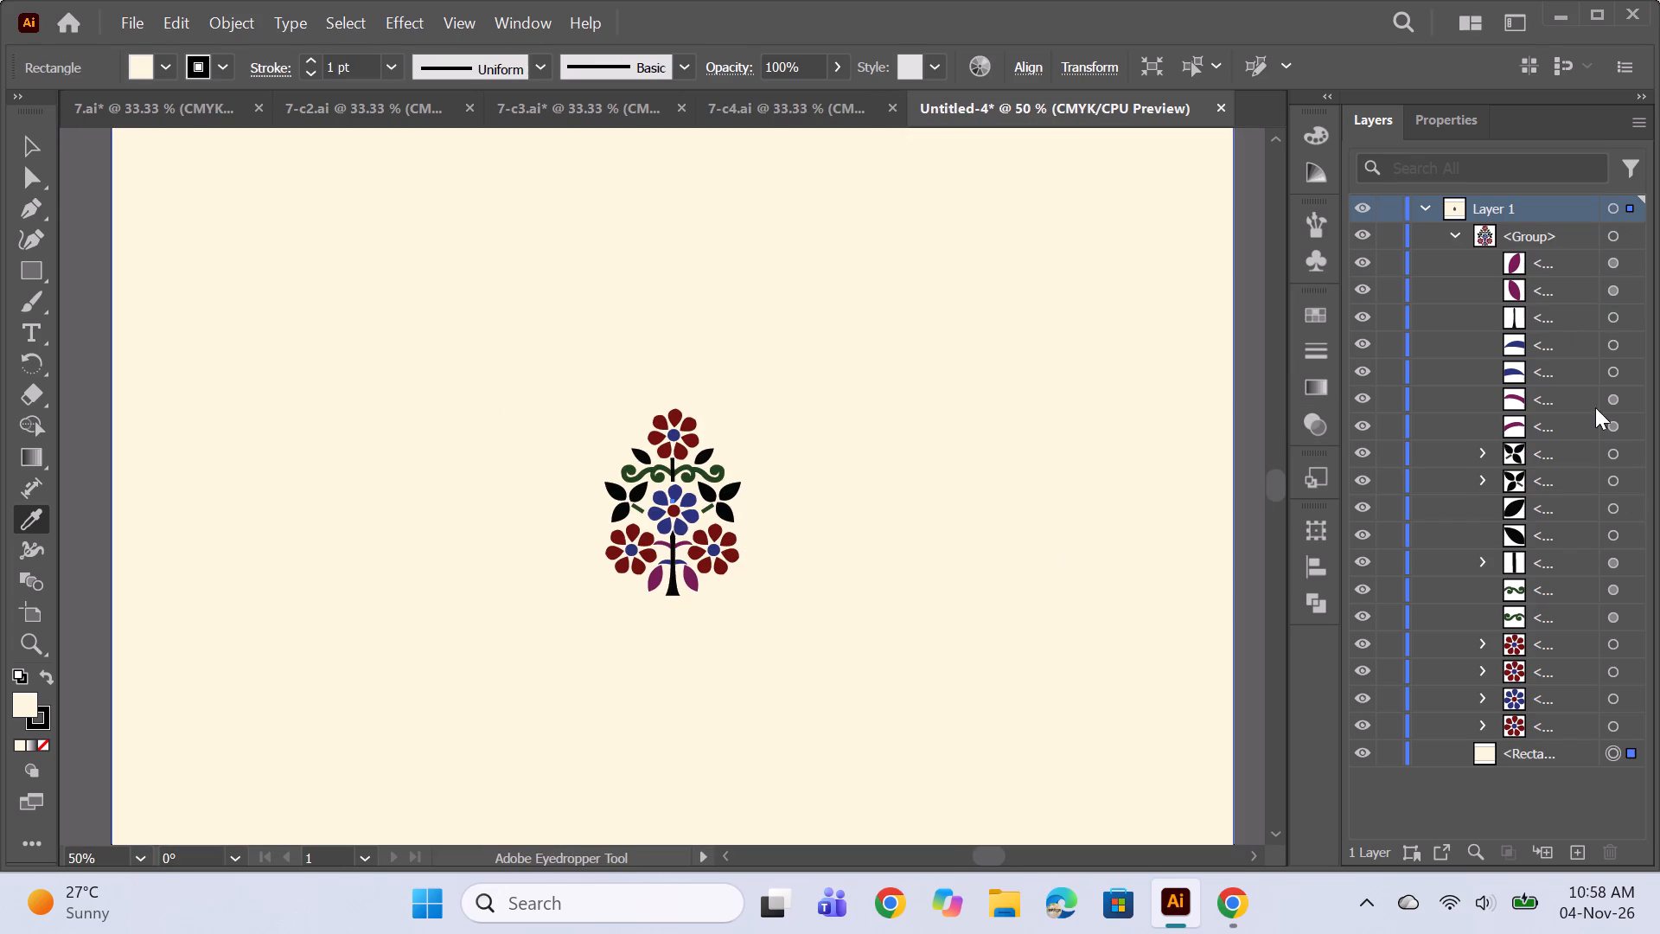
Recolour both halves of the curled scroll and the left diagonal bar to the lighter green 2A5621.
left_click(1612, 617)
left_click(1612, 591, "ctrl")
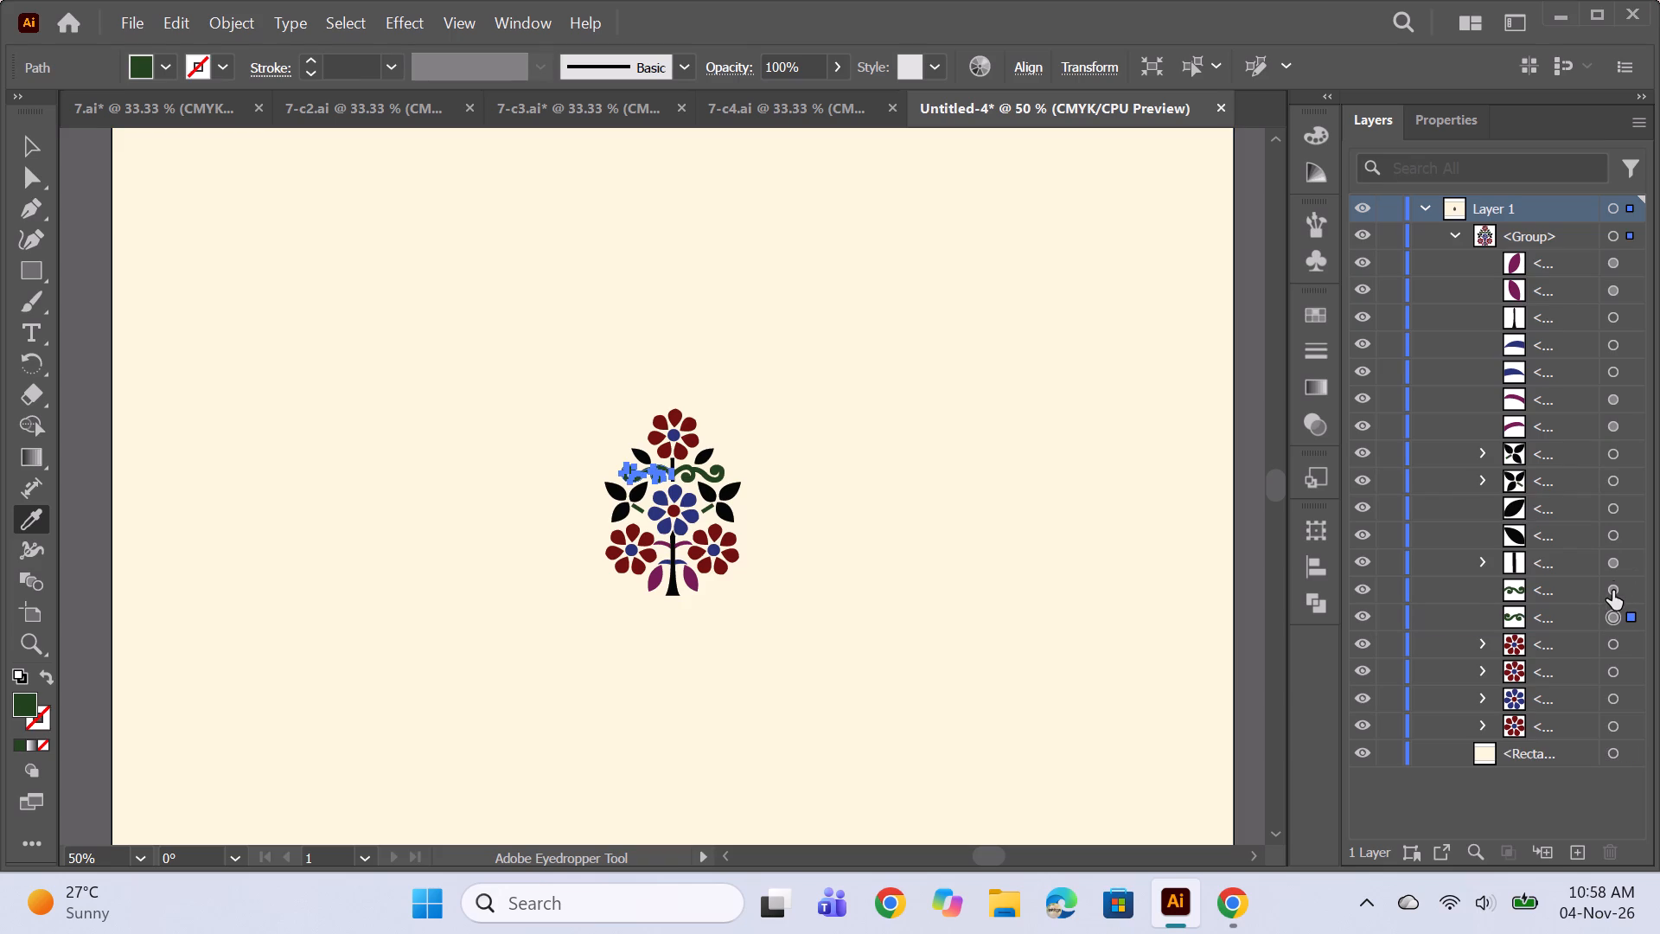
left_click(1610, 563, "ctrl")
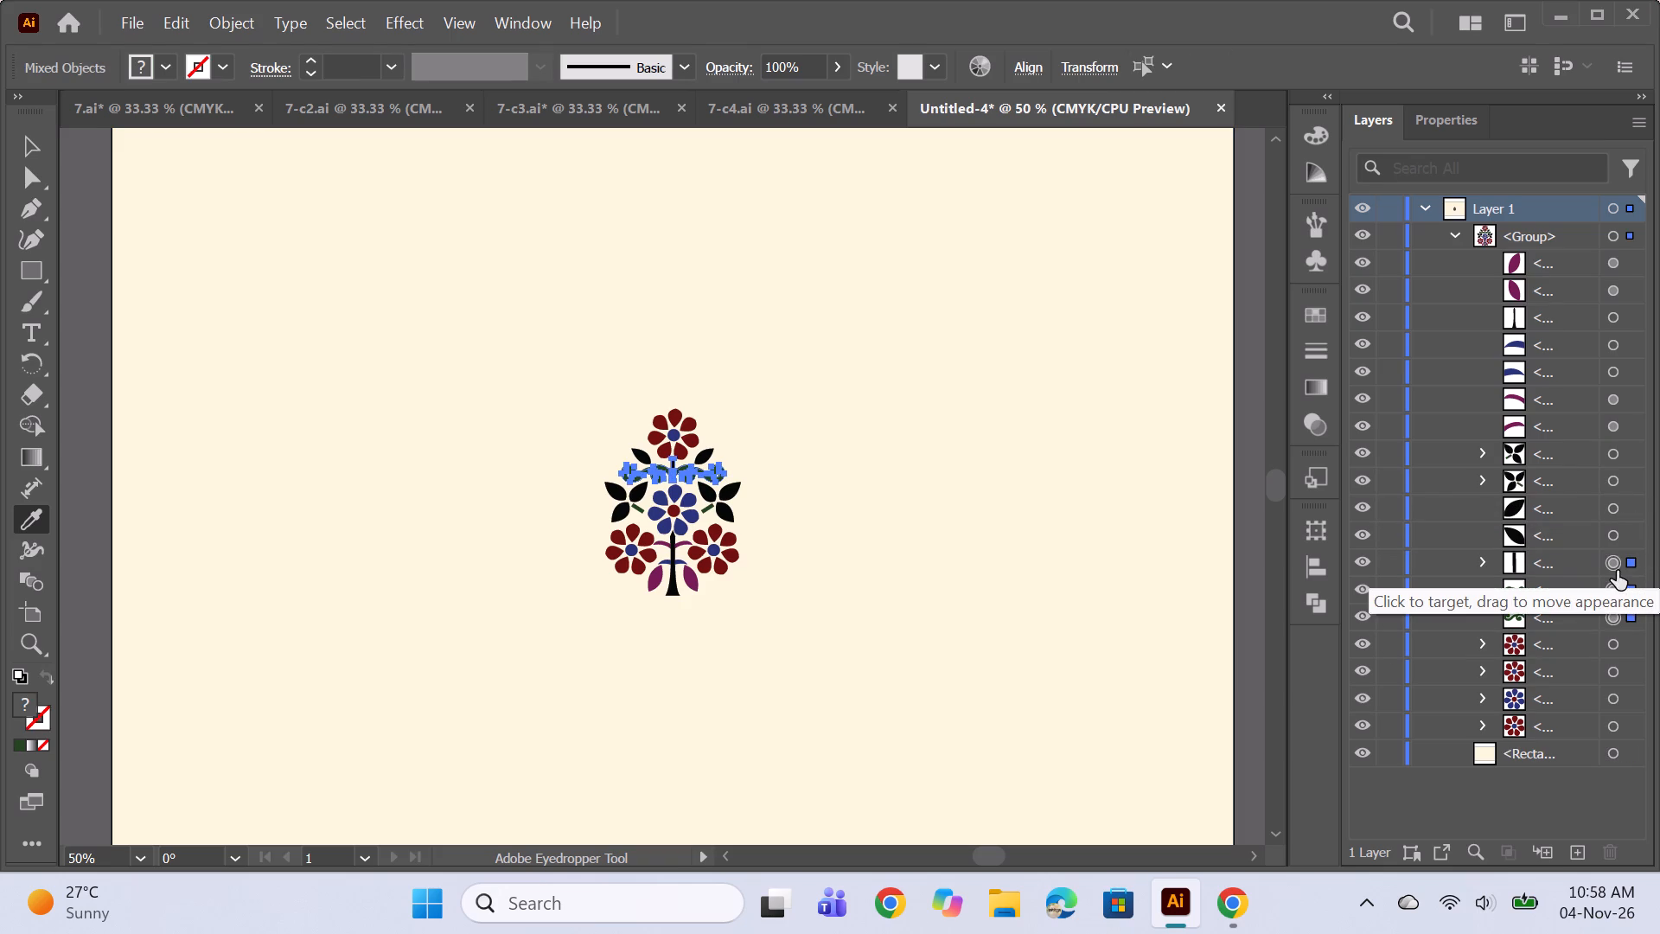
left_click(1613, 566, "ctrl")
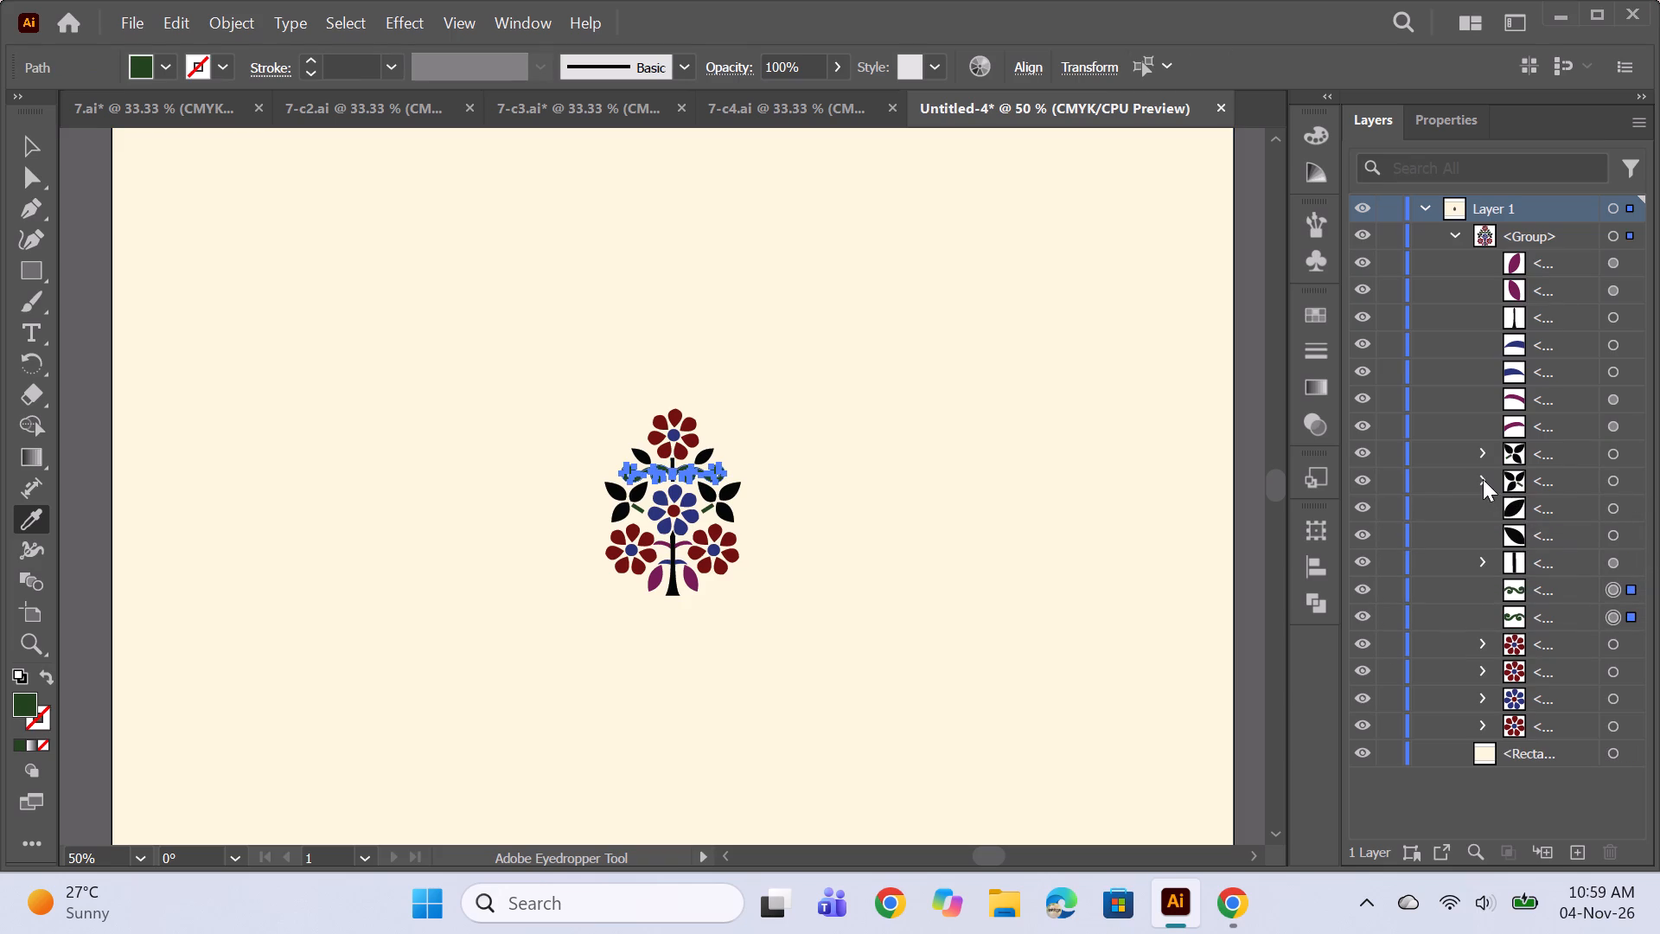
left_click(1483, 479, "ctrl")
left_click(1596, 513, "ctrl")
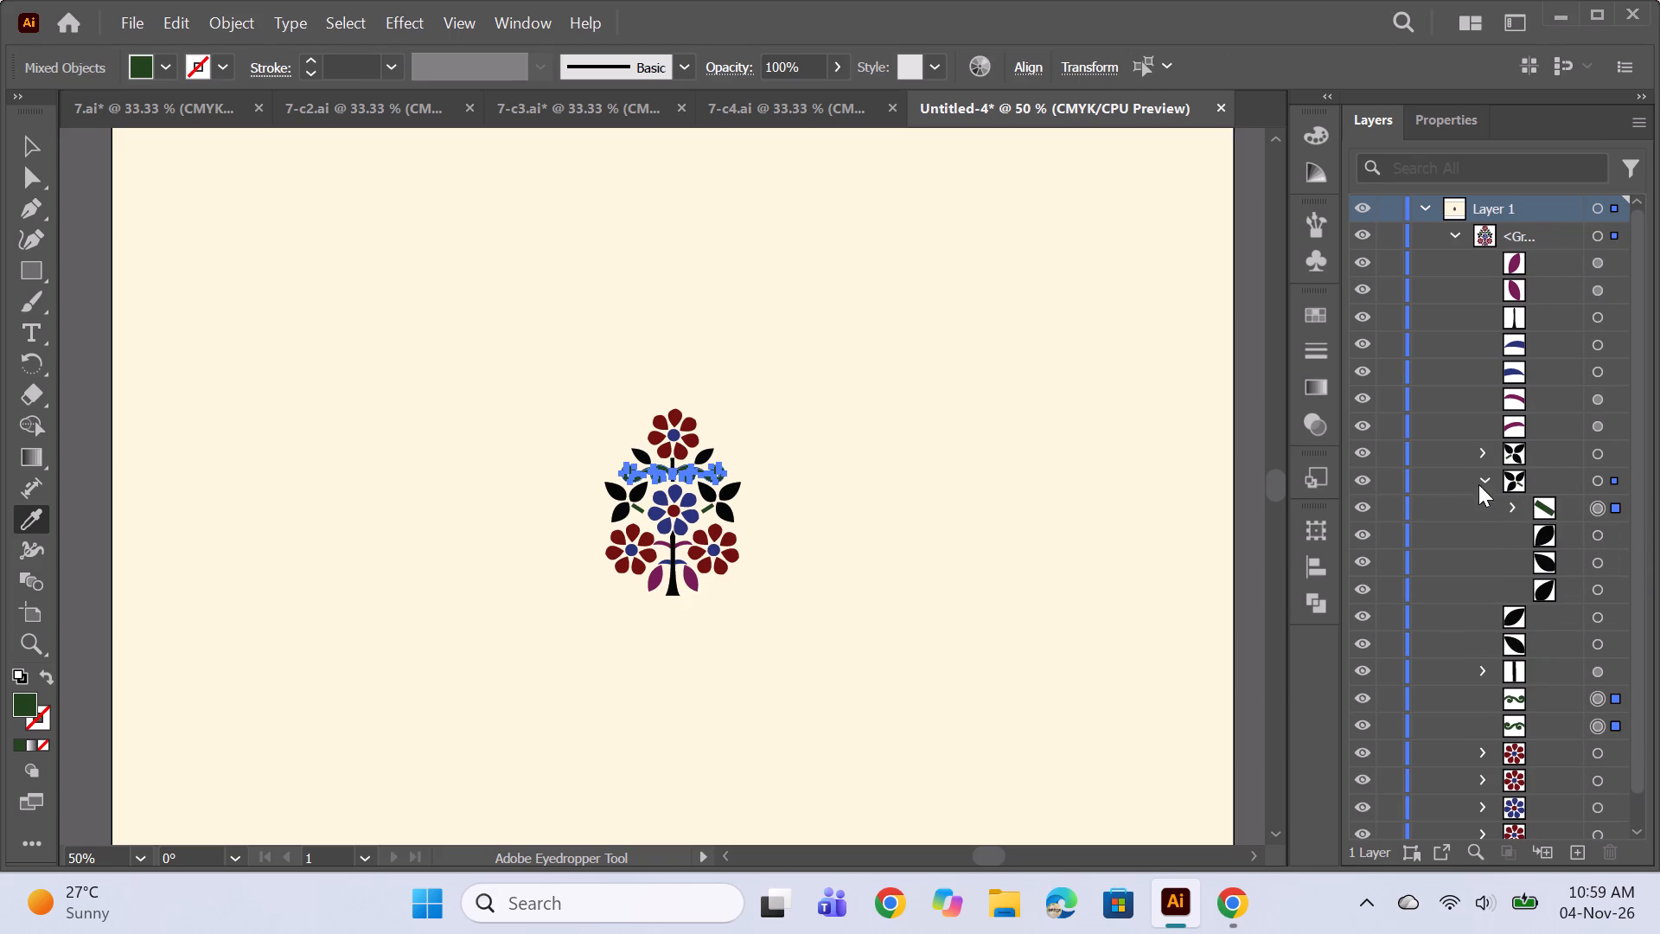
double_click(24, 704)
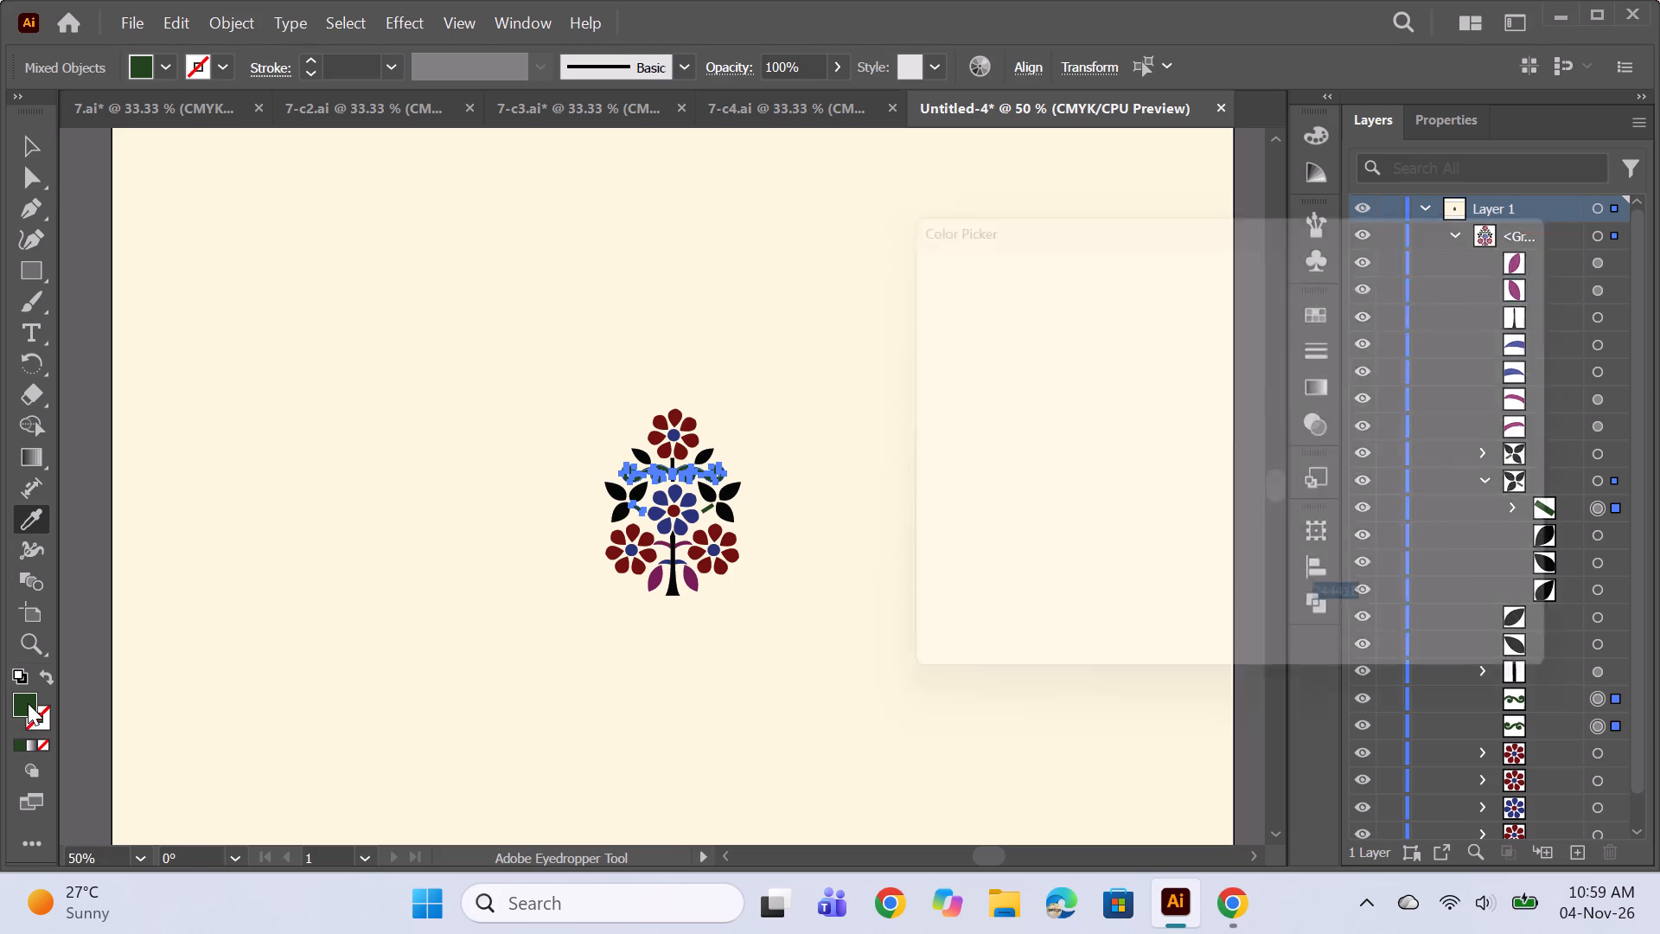
left_click(1107, 510)
left_click(1537, 309)
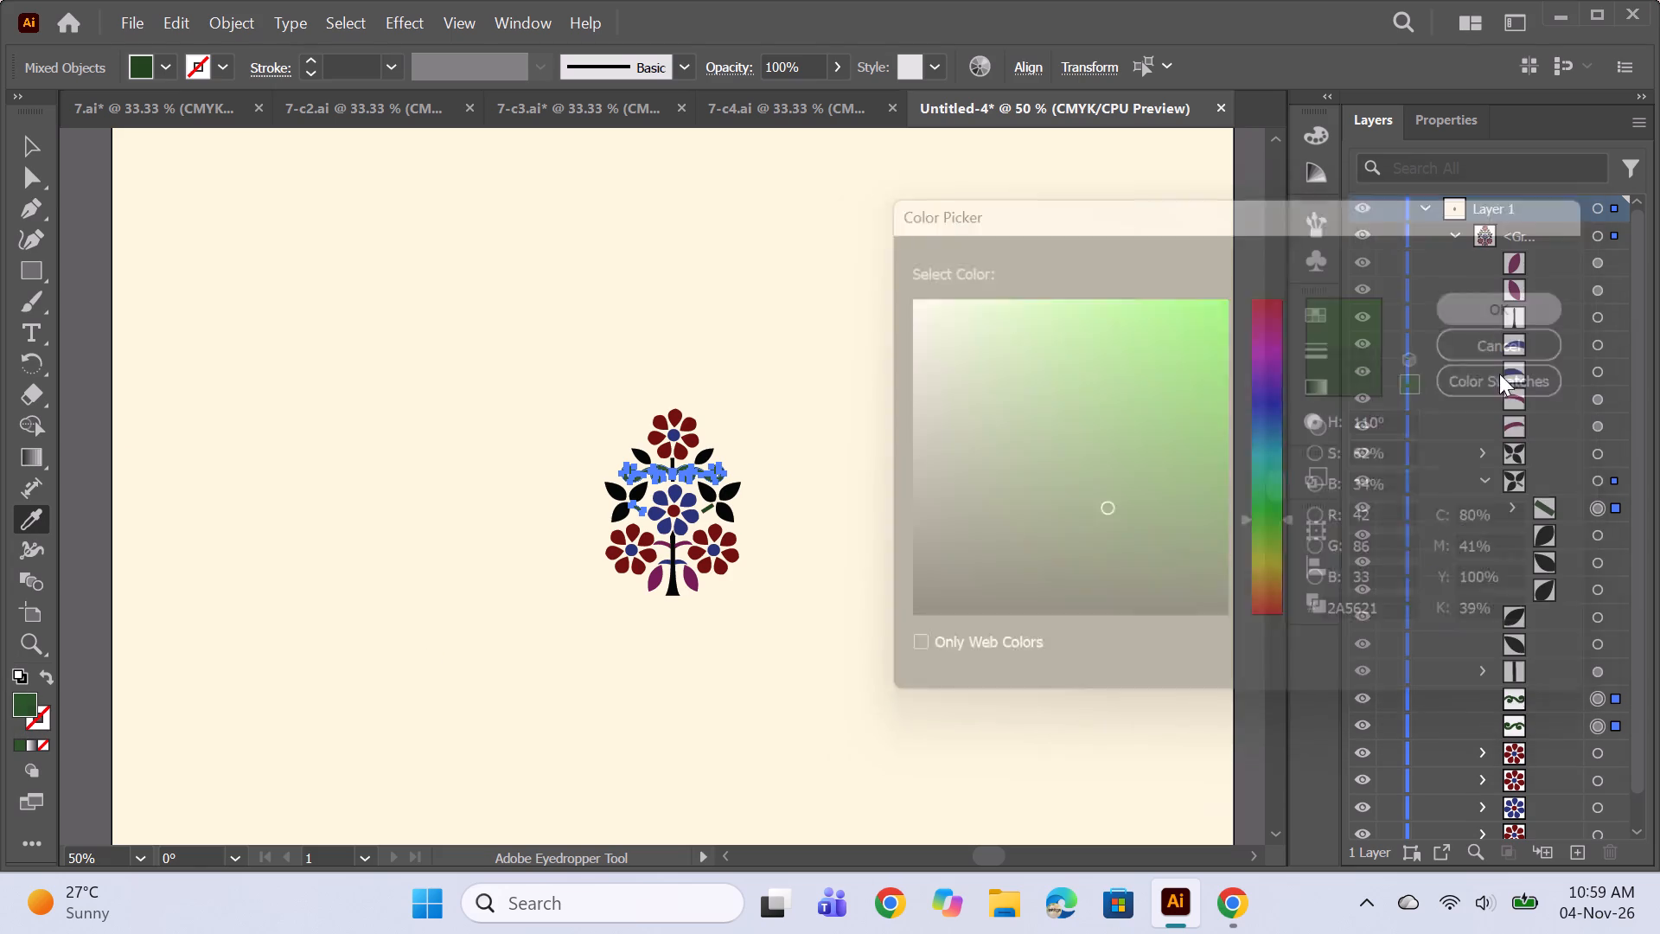
left_click(1073, 531, "ctrl")
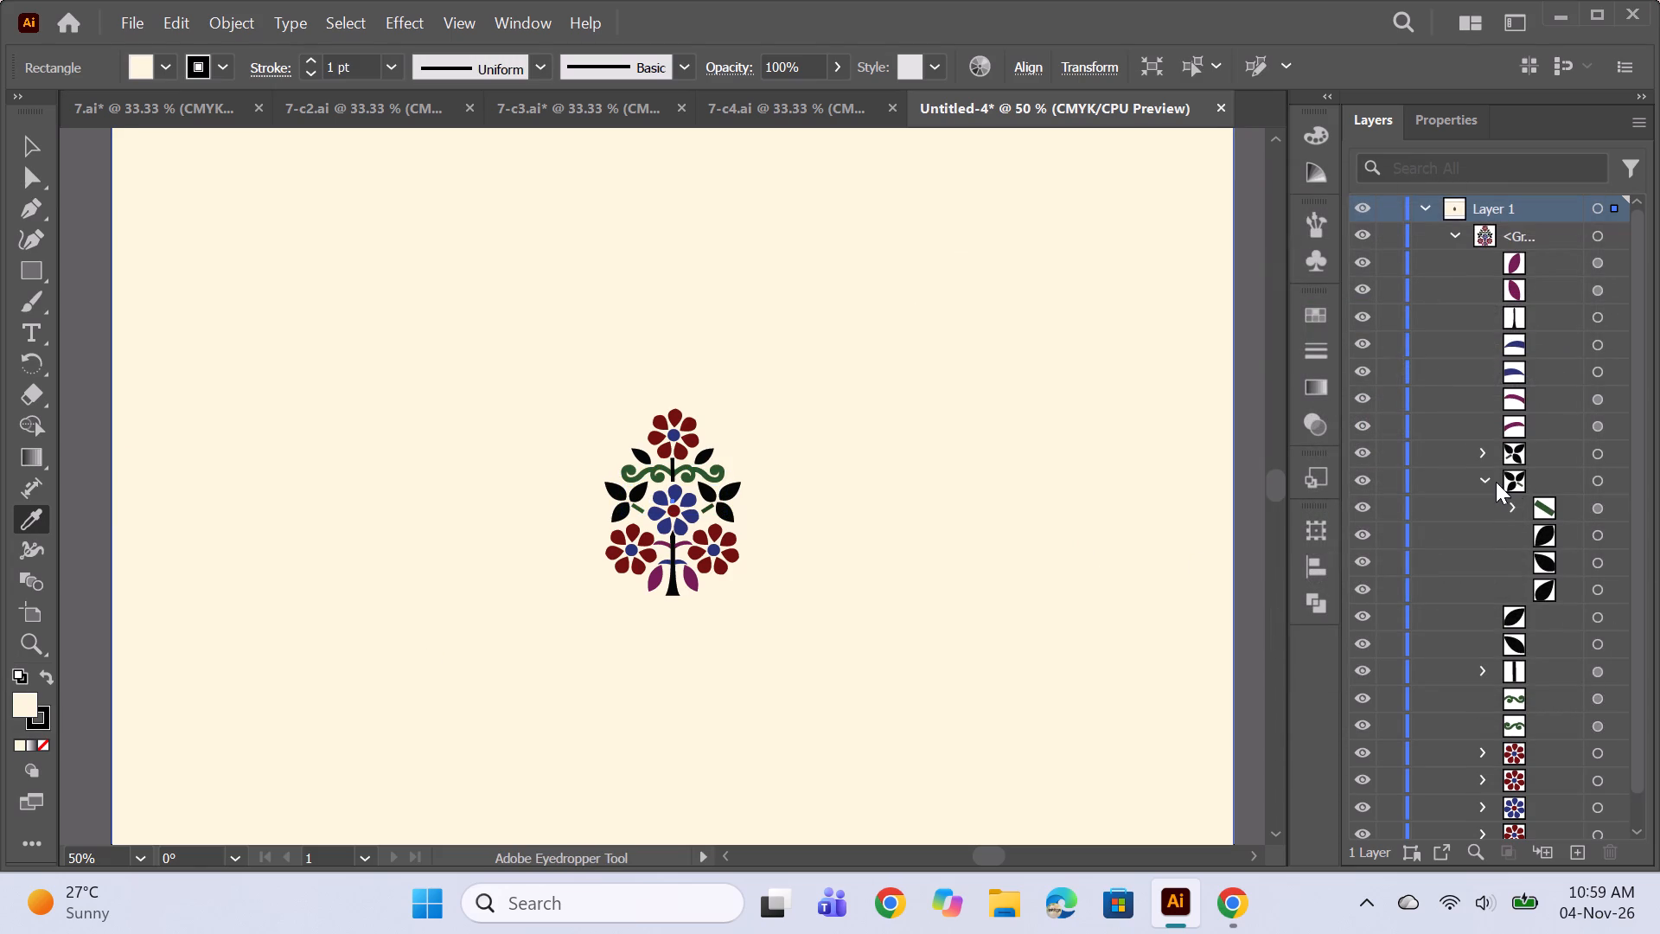
Recolour the diagonal bar beside the right leaf cluster with the lighter green sampled from the curled scroll.
left_click(1495, 481)
left_click(1482, 451)
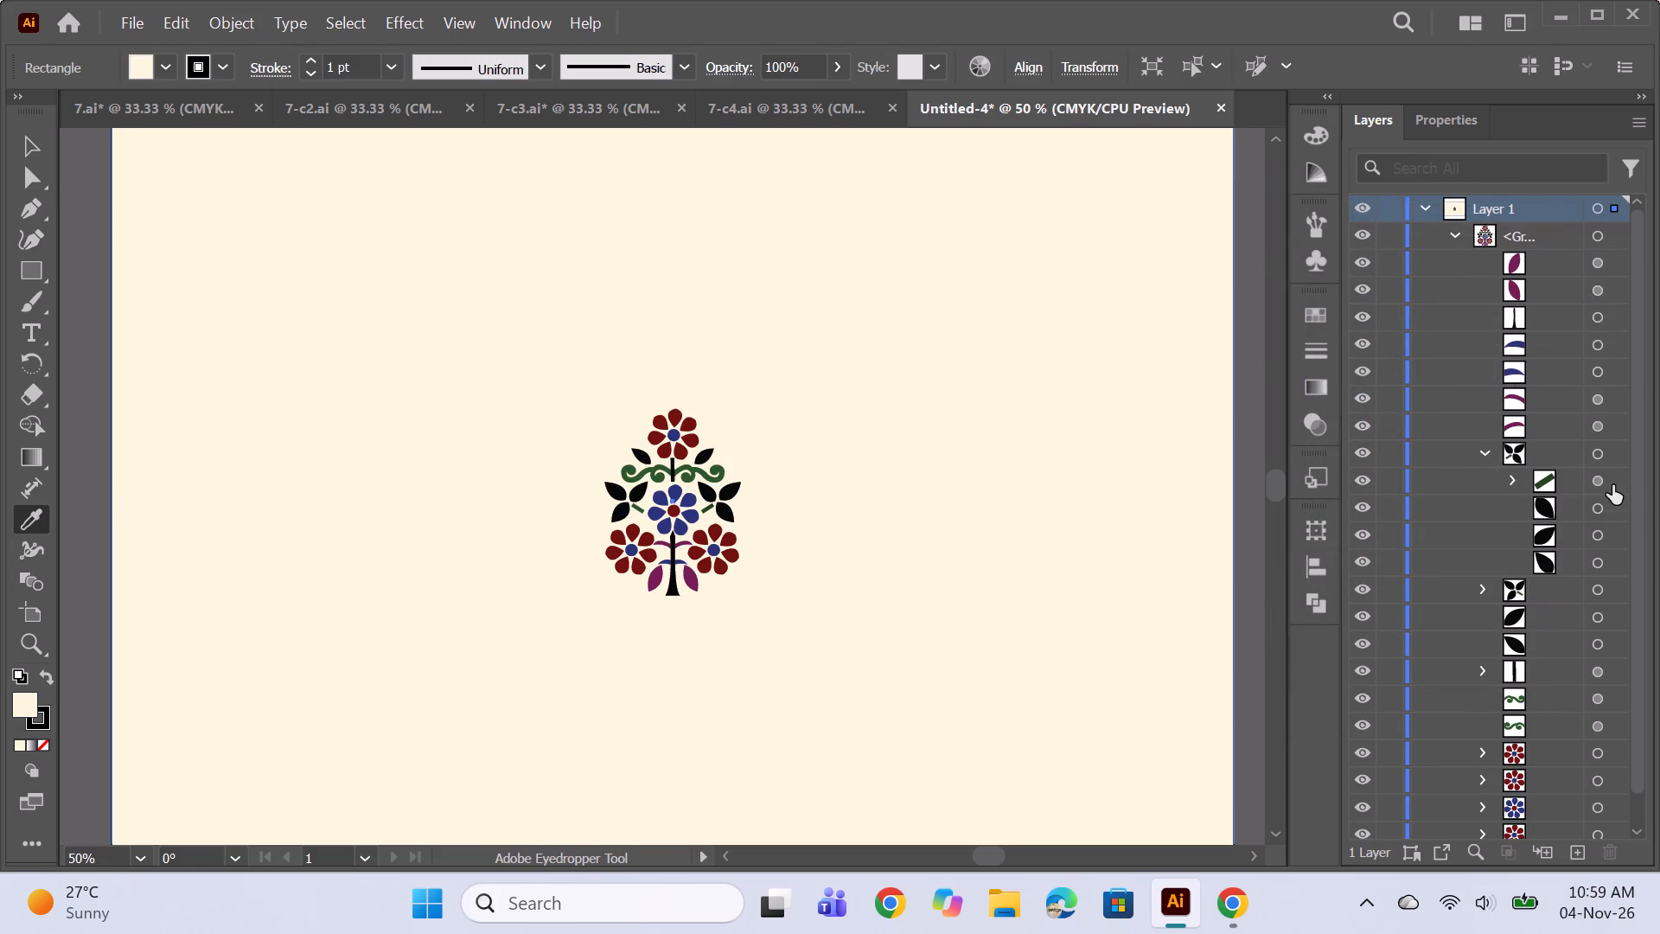
left_click(1600, 477)
left_click(691, 476)
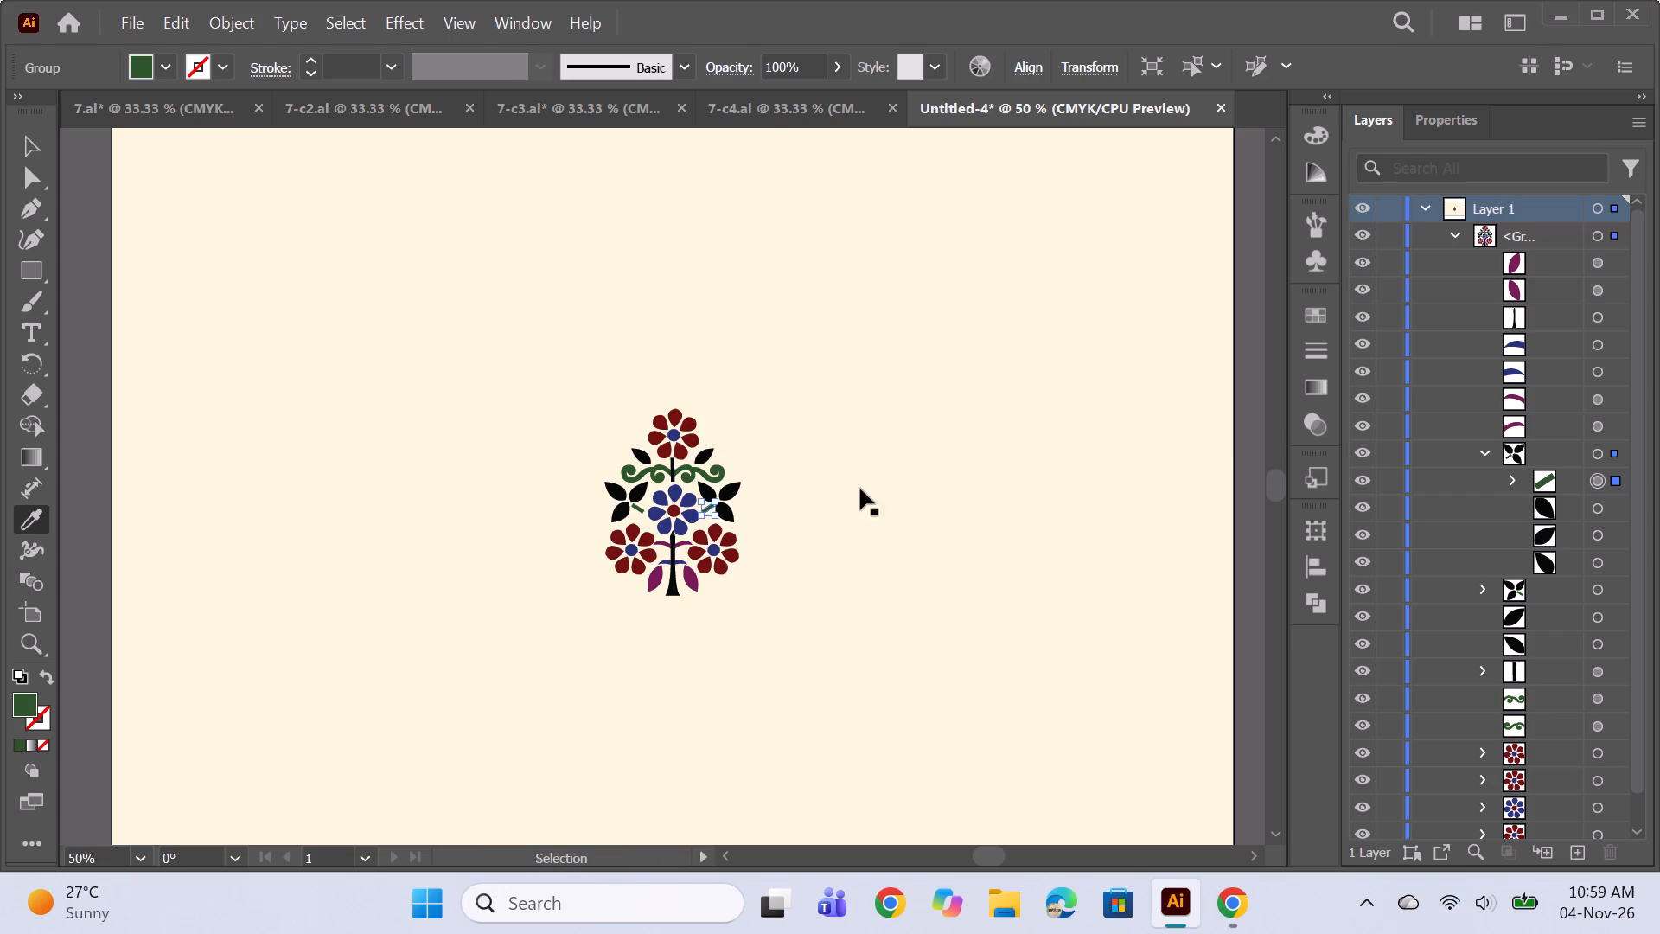
left_click(860, 489, "ctrl")
Make a new pattern from the whole flower-tree motif group.
scroll(578, 476, "down", 1, "alt")
left_click(26, 142)
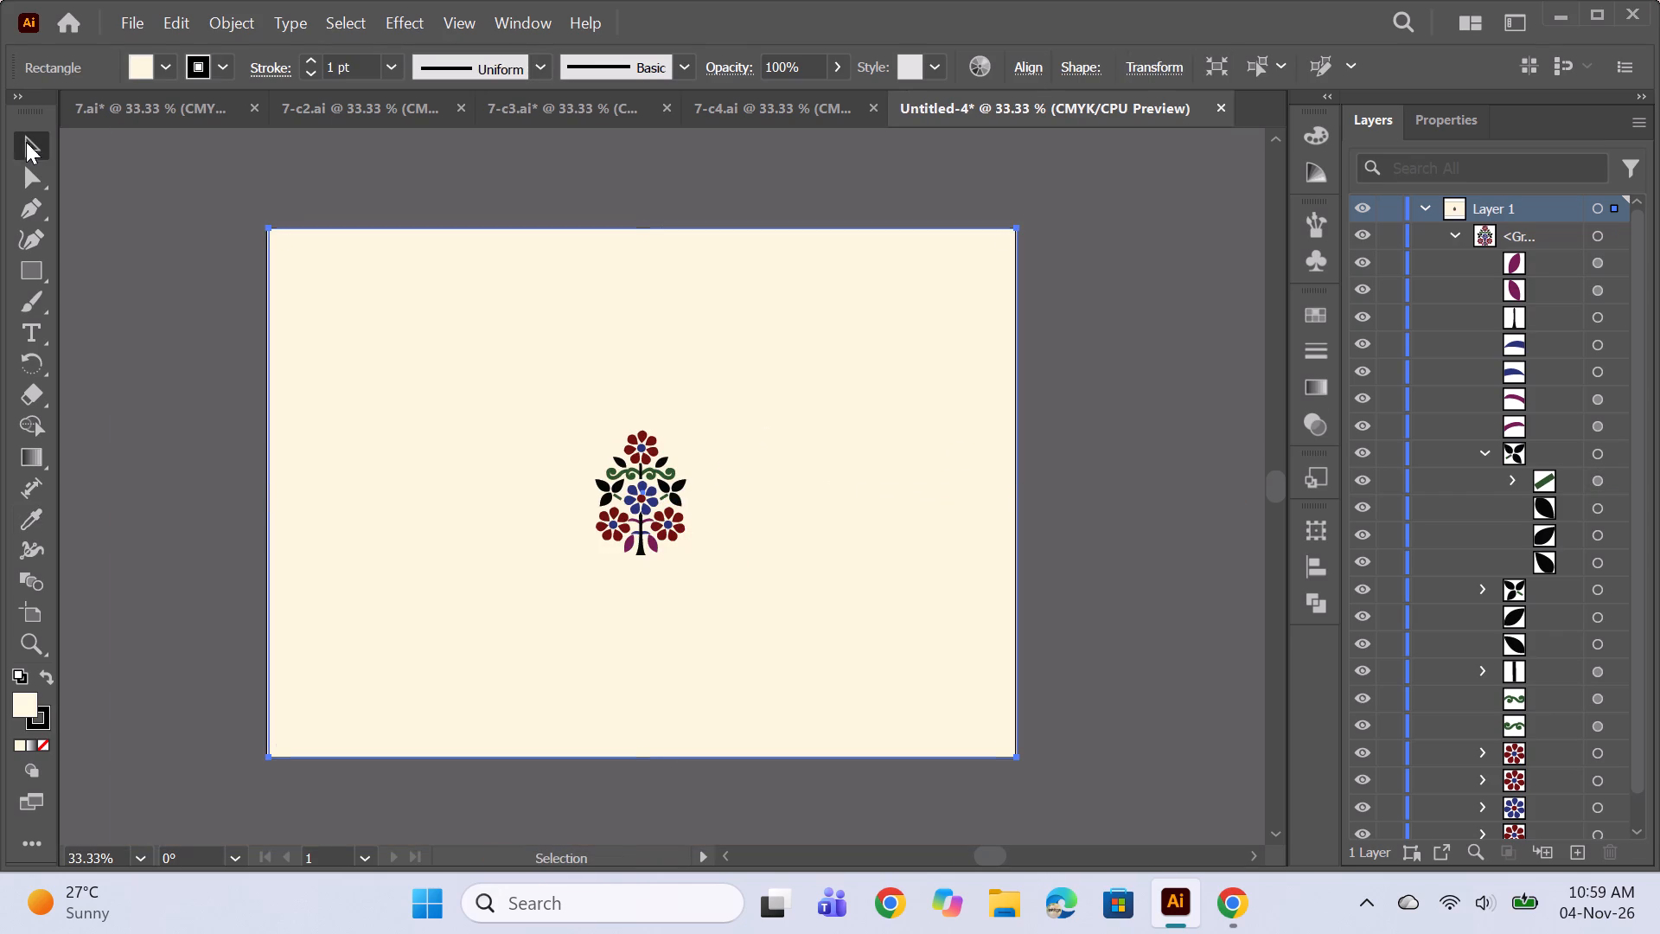
left_click(634, 510)
left_click(237, 23)
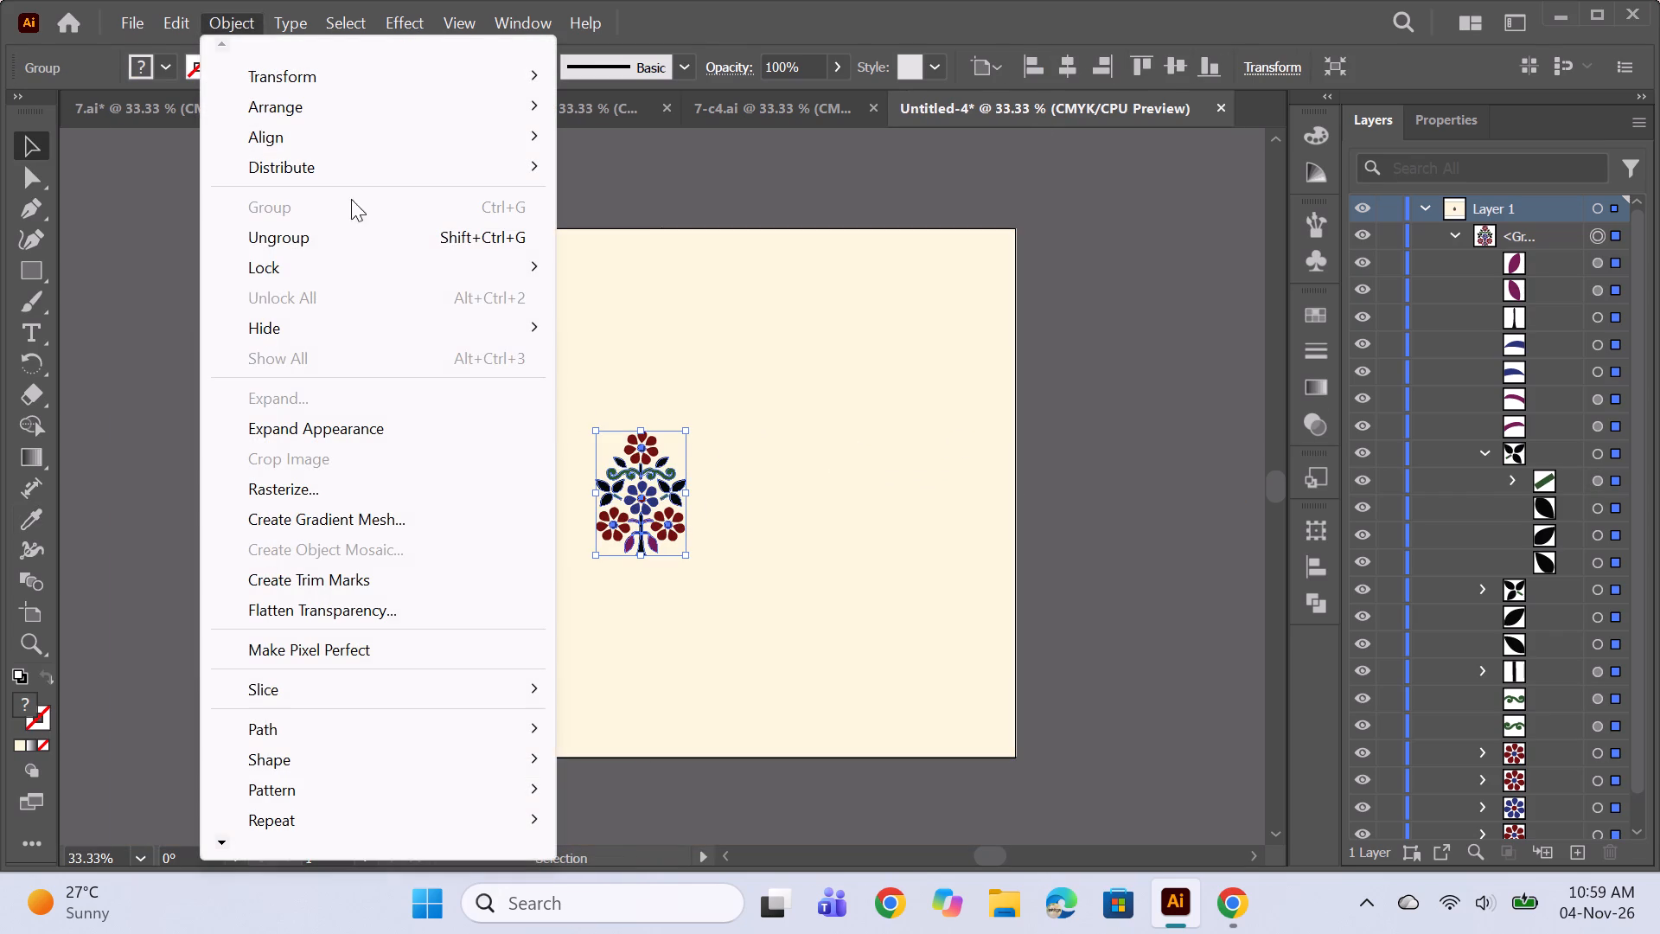
left_click(282, 781)
left_click(589, 796)
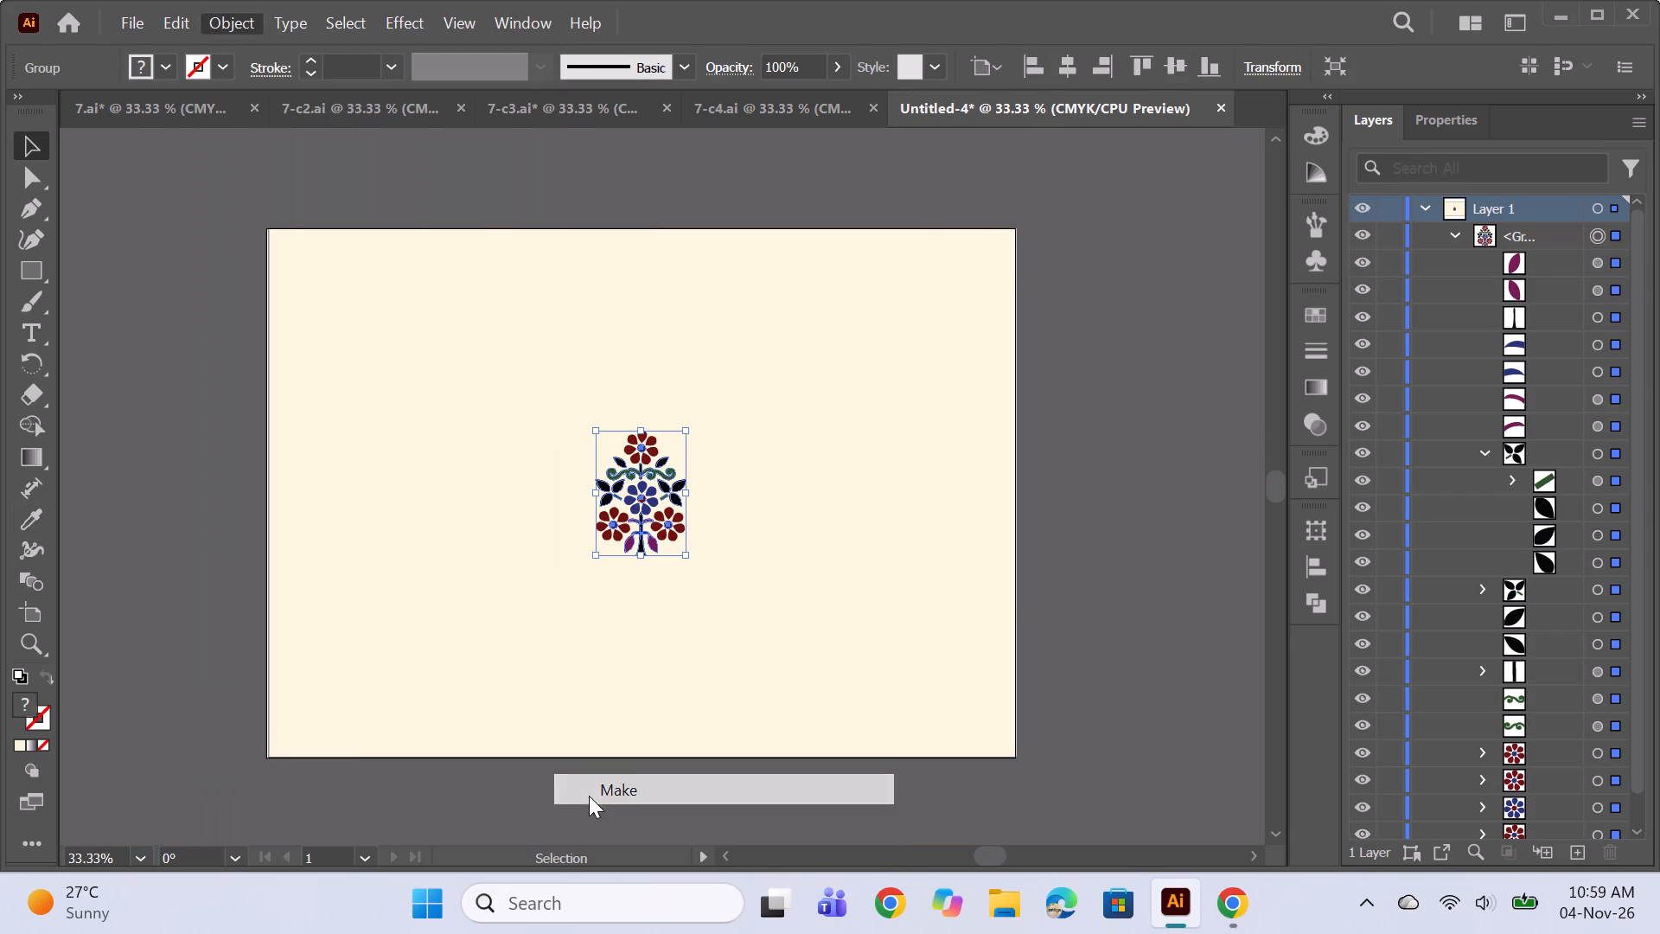
left_click(1081, 494)
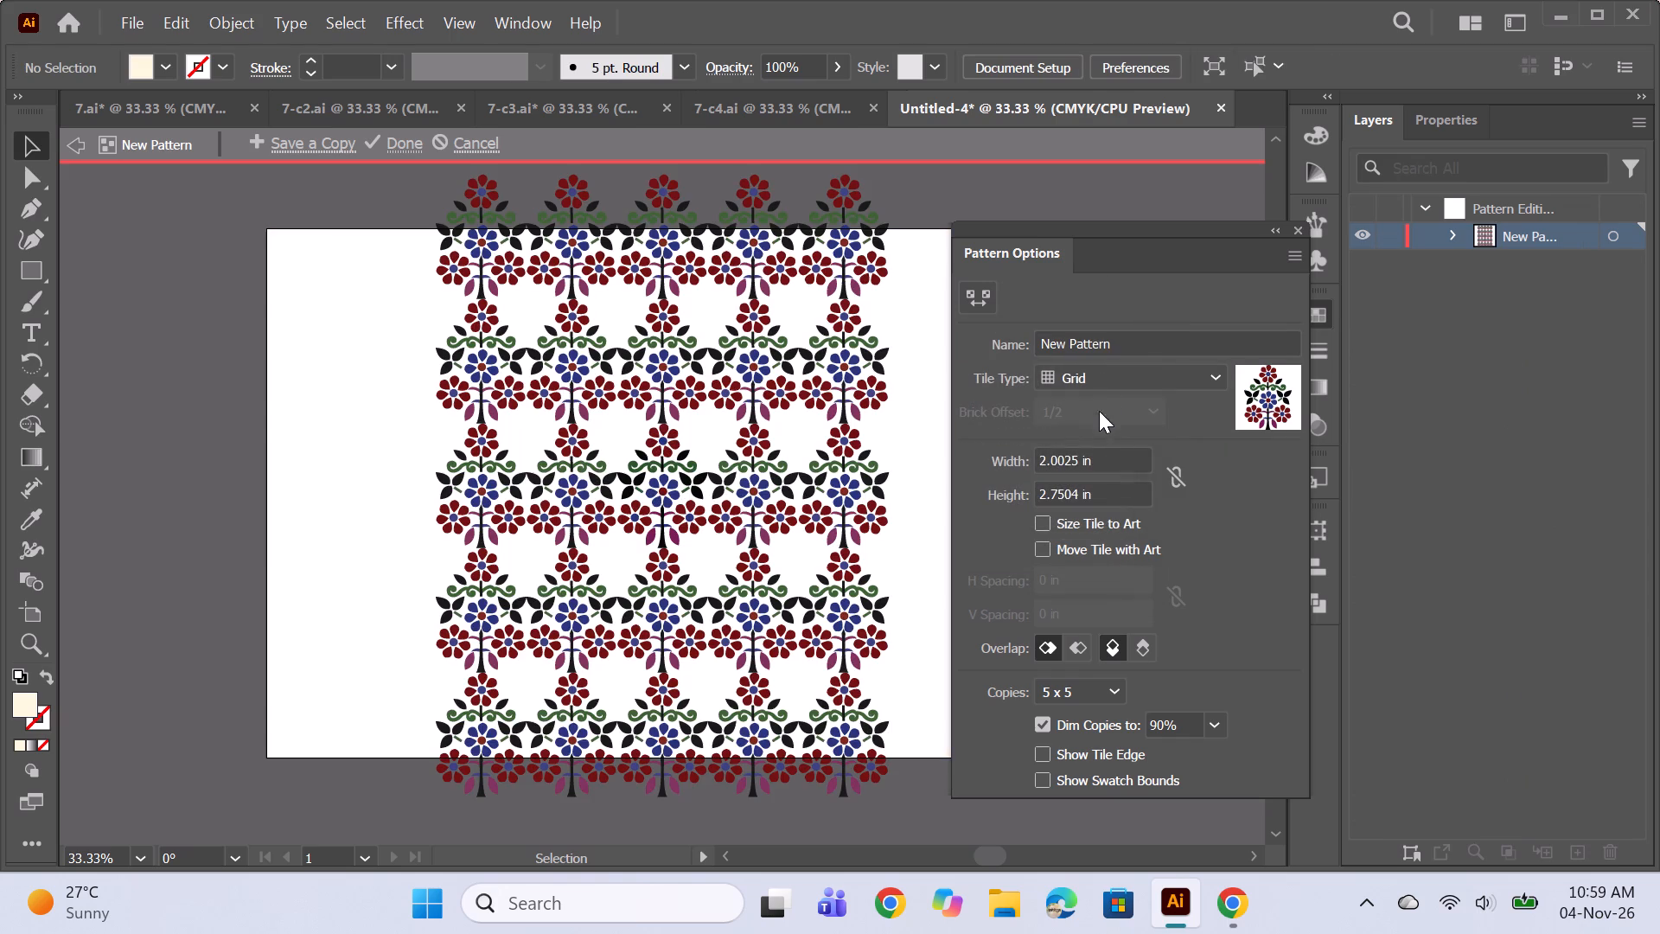
Set the pattern tile to Brick by Row, sized to the art, with 0.75 in horizontal and 0.5 in vertical spacing.
left_click(1112, 379)
left_click(1118, 435)
left_click(1043, 521)
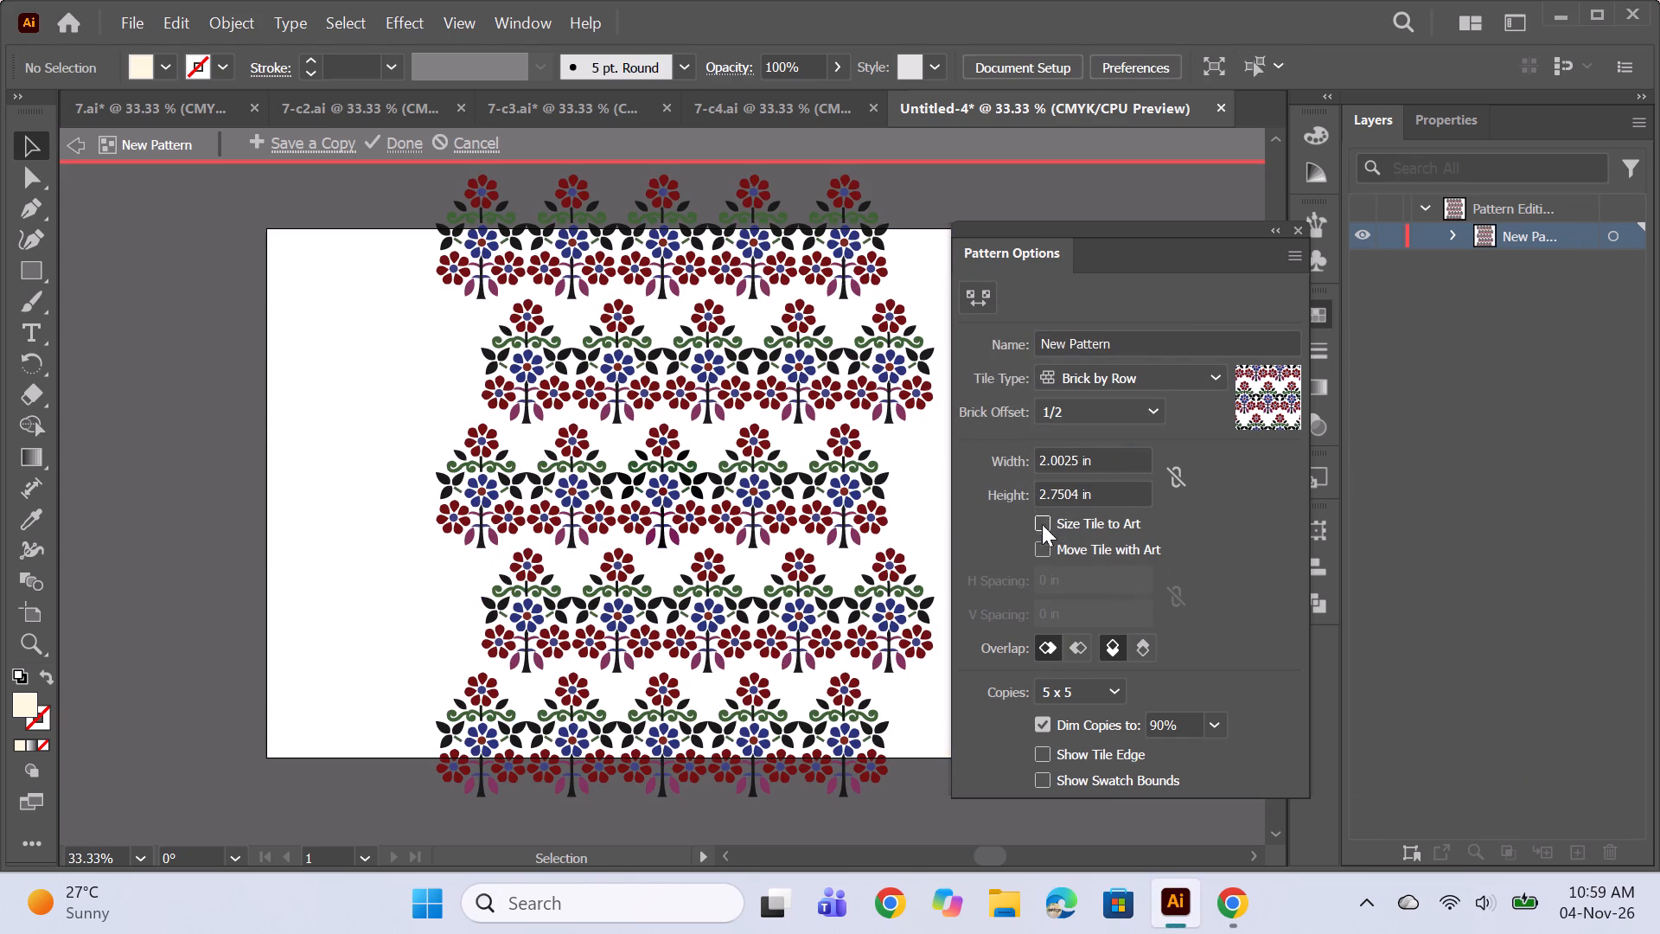
left_click(1047, 575)
type(".75")
key("Return")
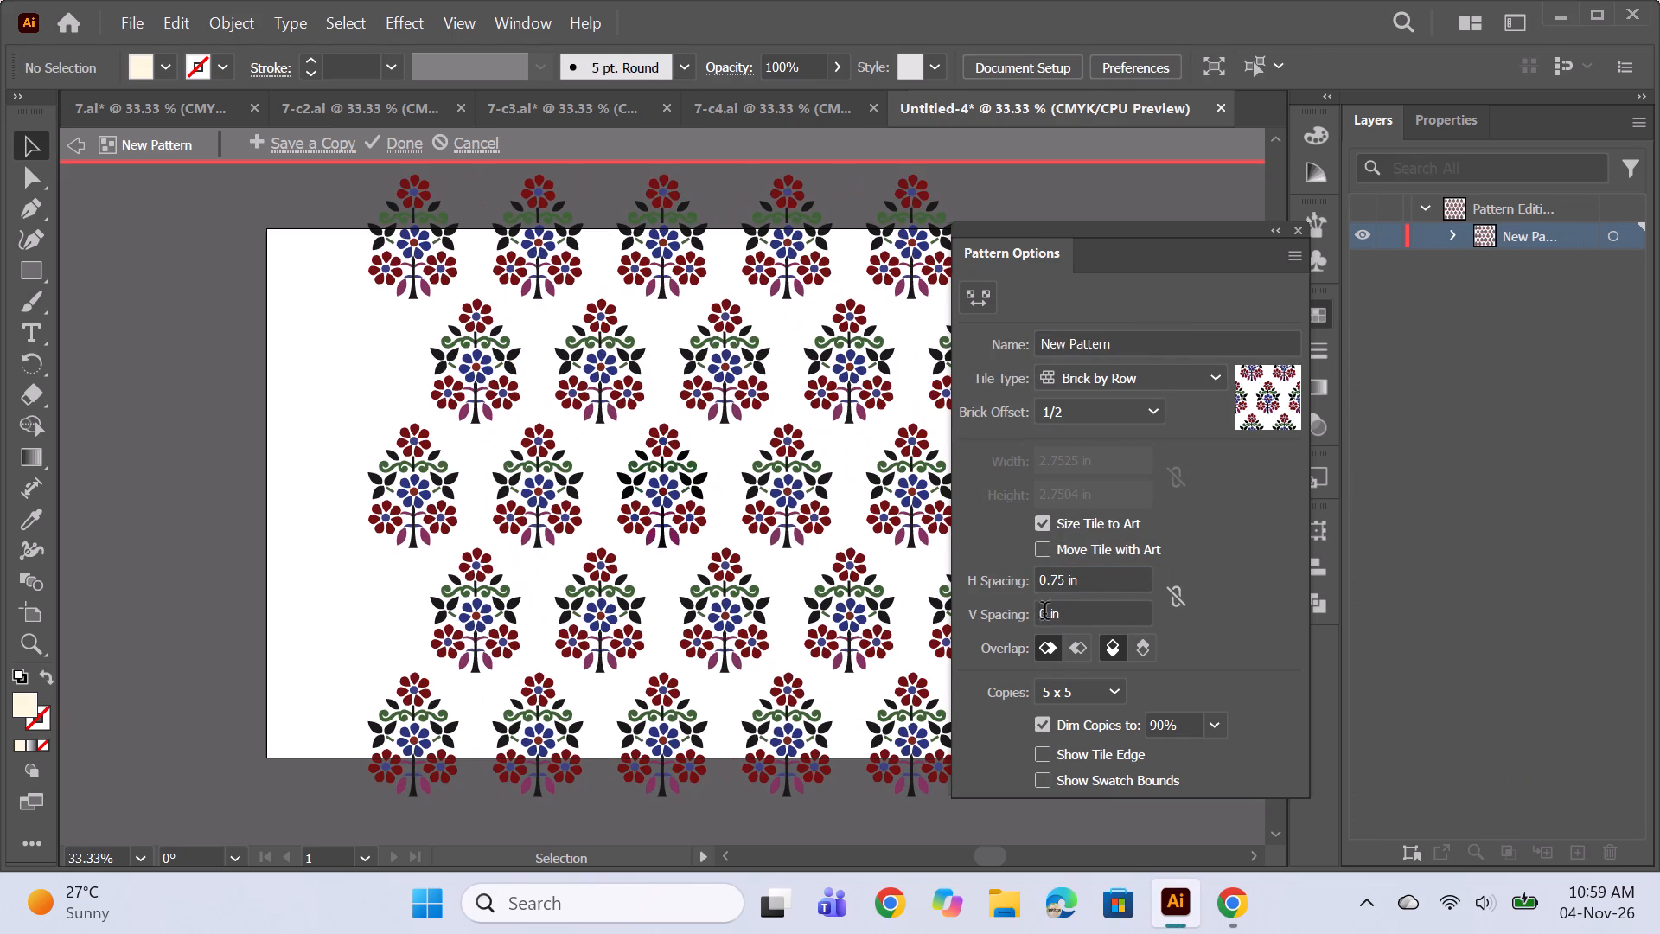
left_click(1043, 617)
type(".5")
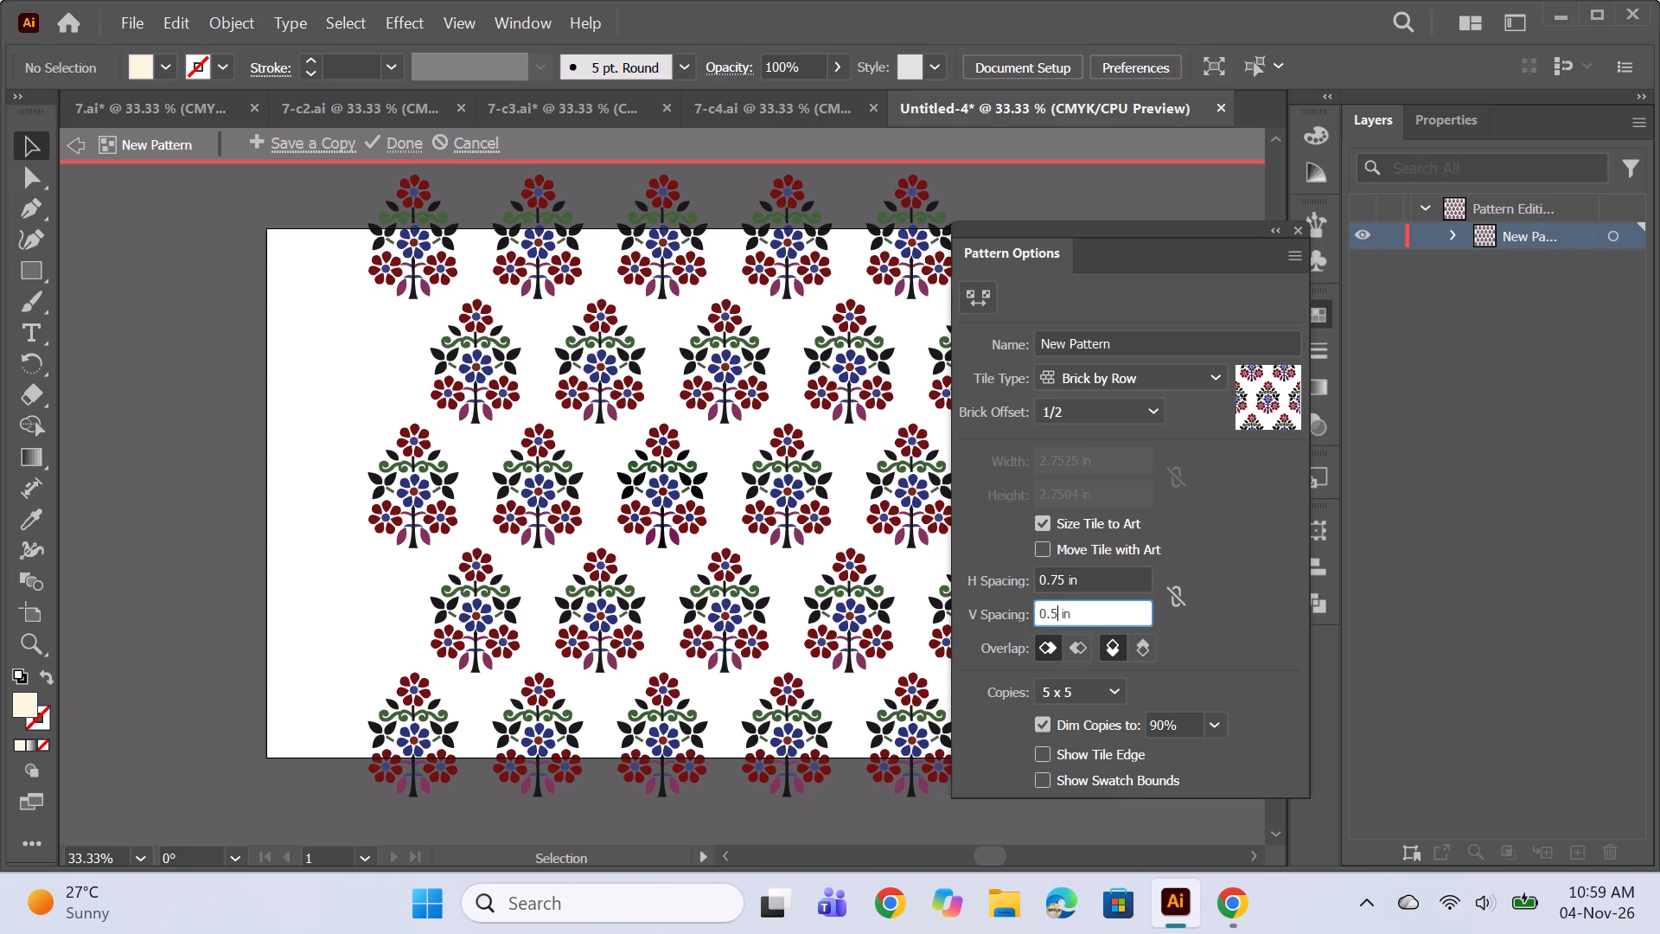
key("Return")
Set the brick offset to 1/3 and finish editing the pattern.
left_click(1070, 399)
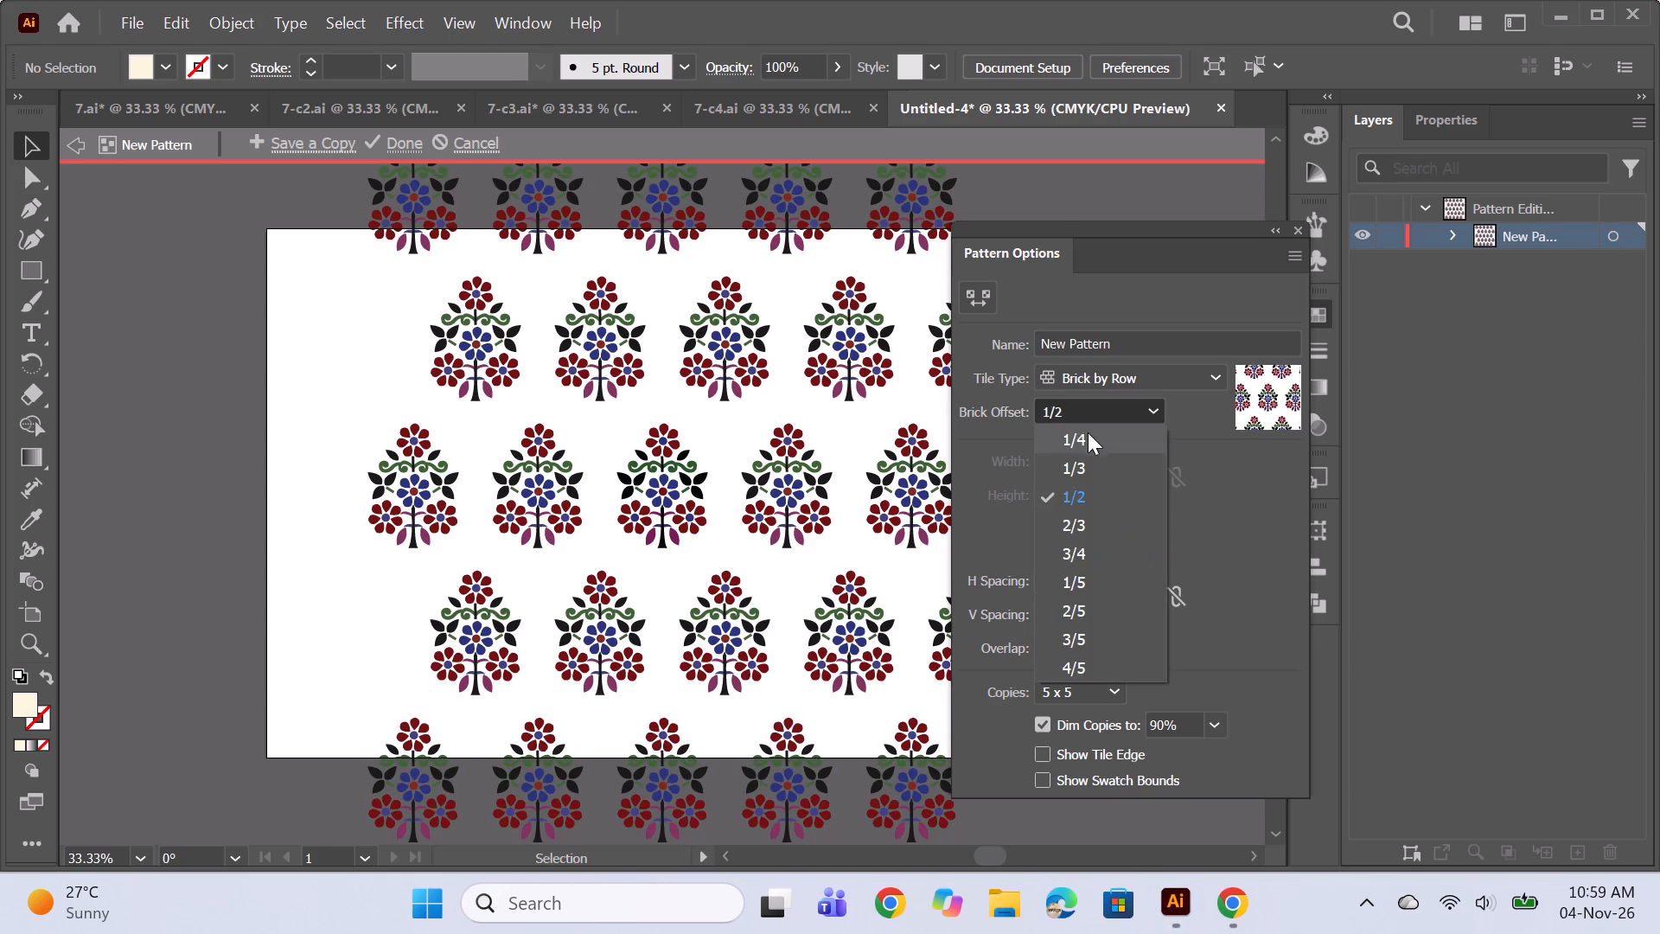
left_click(1083, 457)
left_click(386, 150)
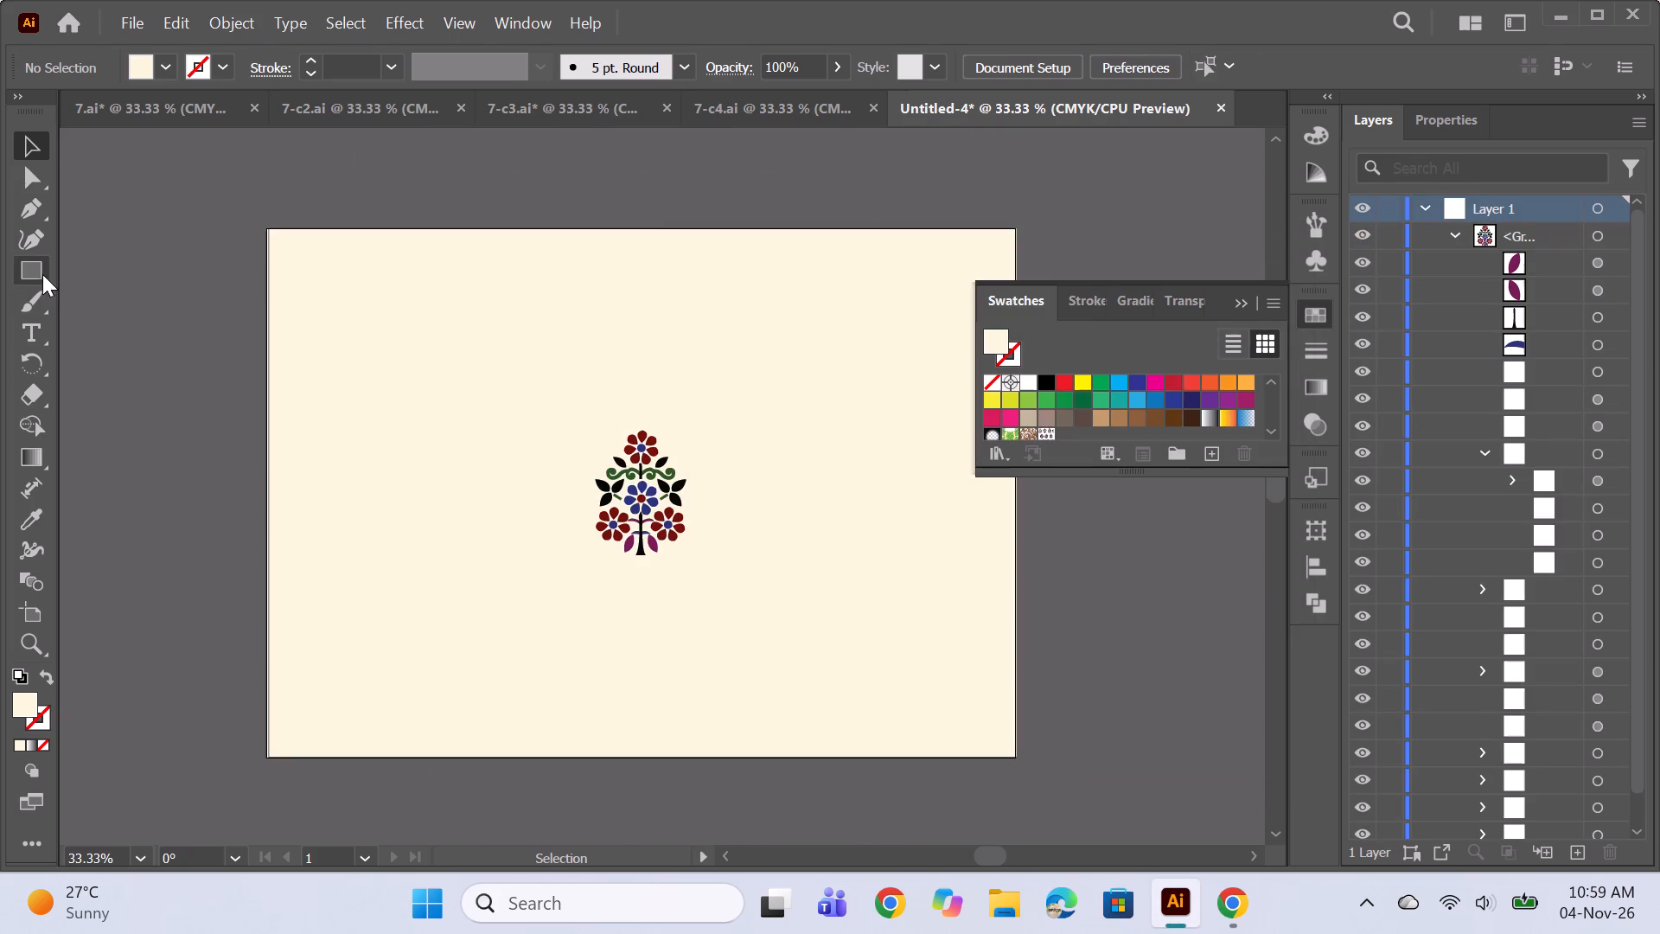
Draw a rectangle about 16.5 by 11.7 in covering the whole cream background.
left_click(41, 274)
left_click_drag(269, 228, 997, 753)
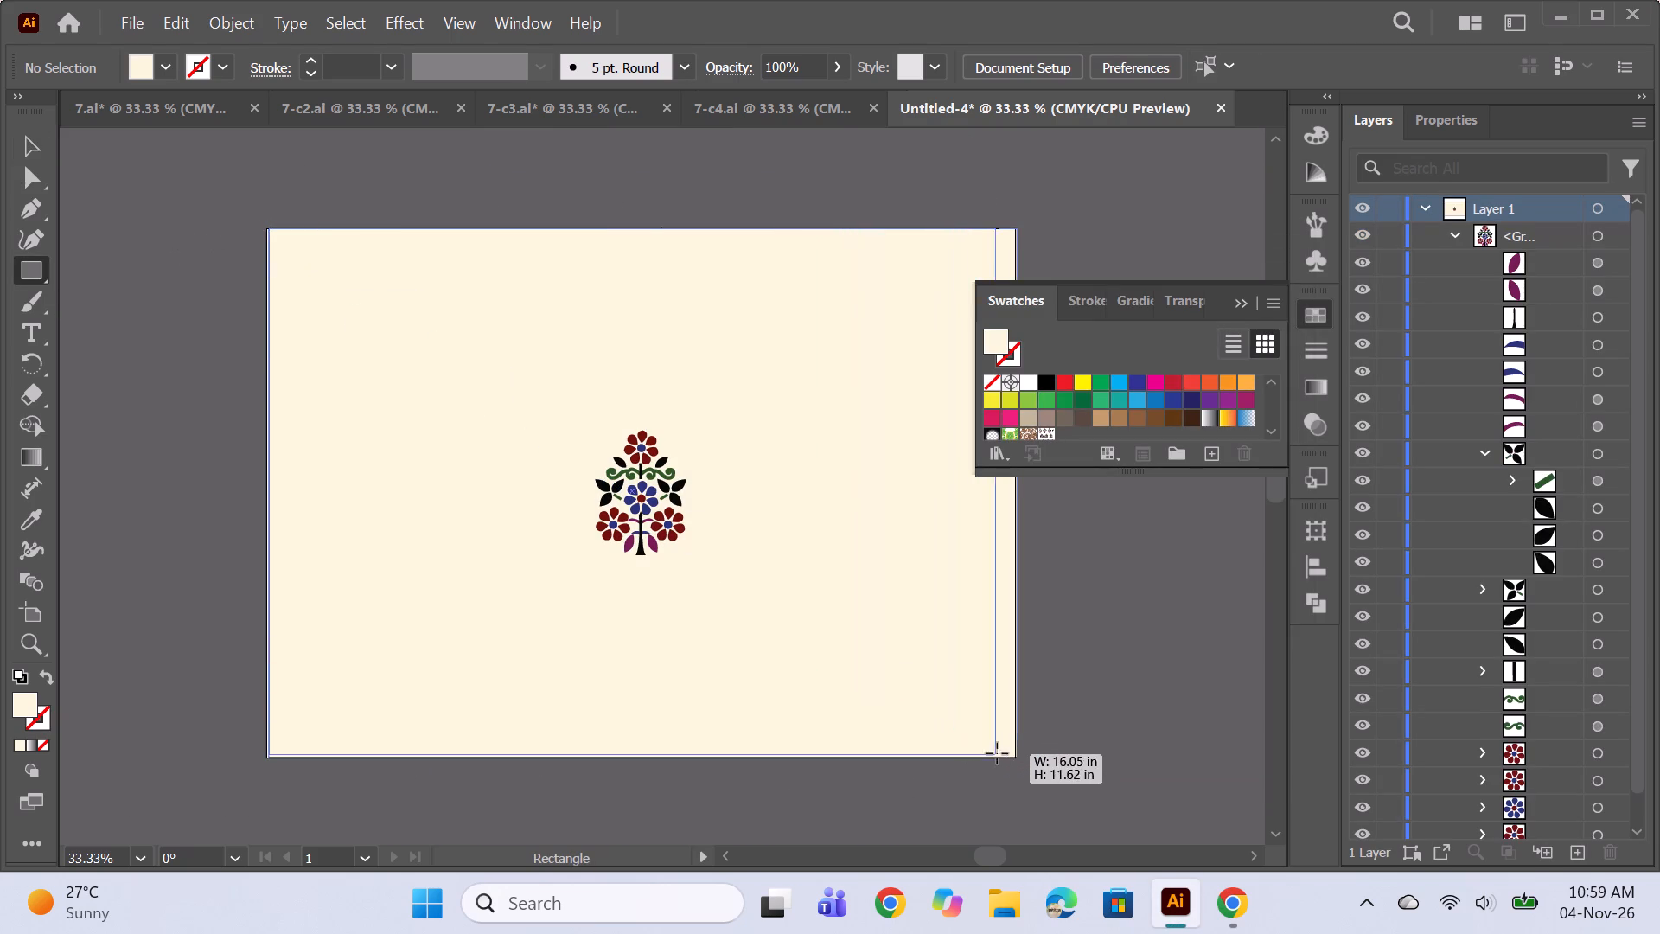
left_click_drag(997, 753, 1013, 758)
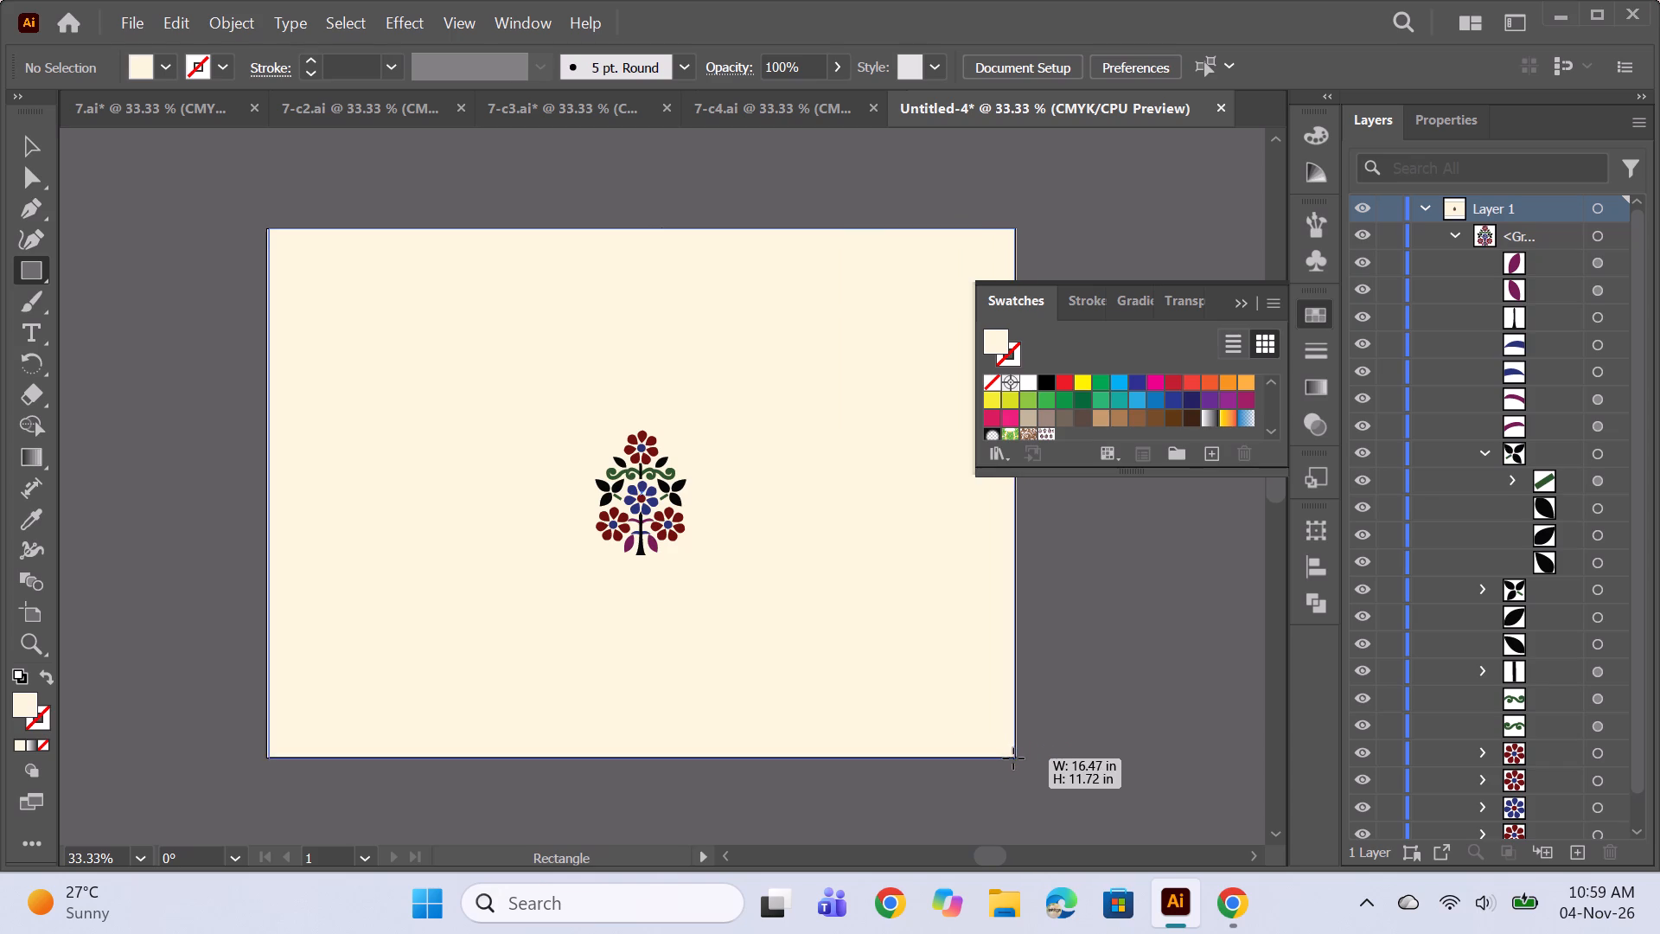
left_click_drag(1013, 758, 1014, 733)
scroll(1014, 754, "down", 1)
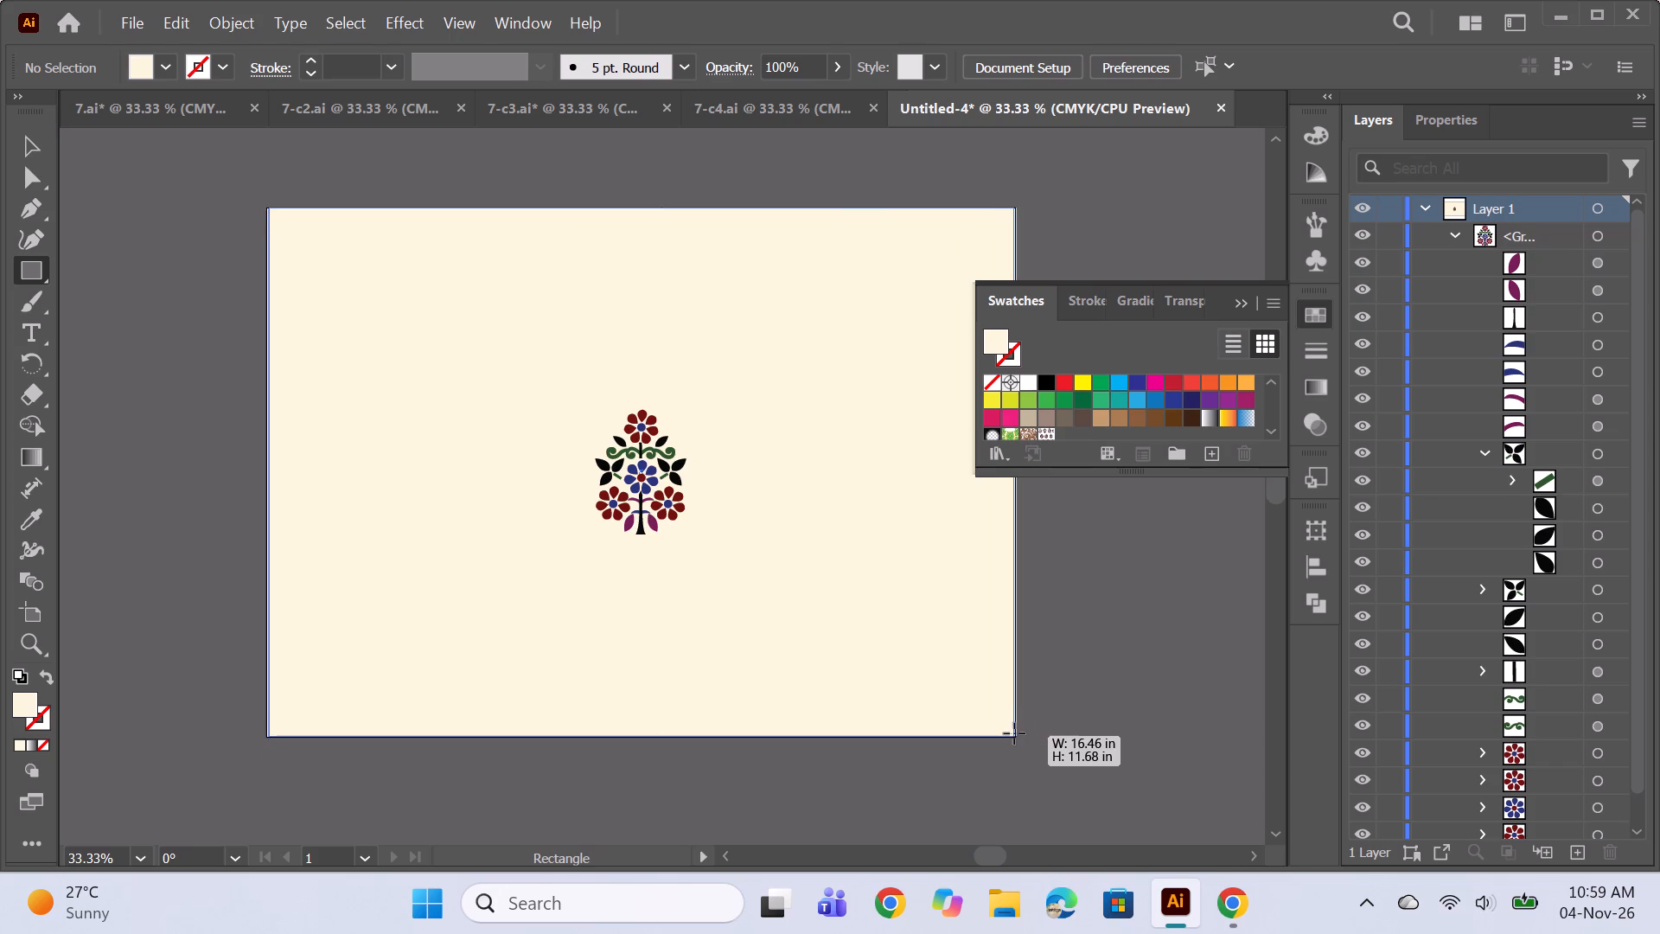
left_click_drag(1014, 733, 1014, 737)
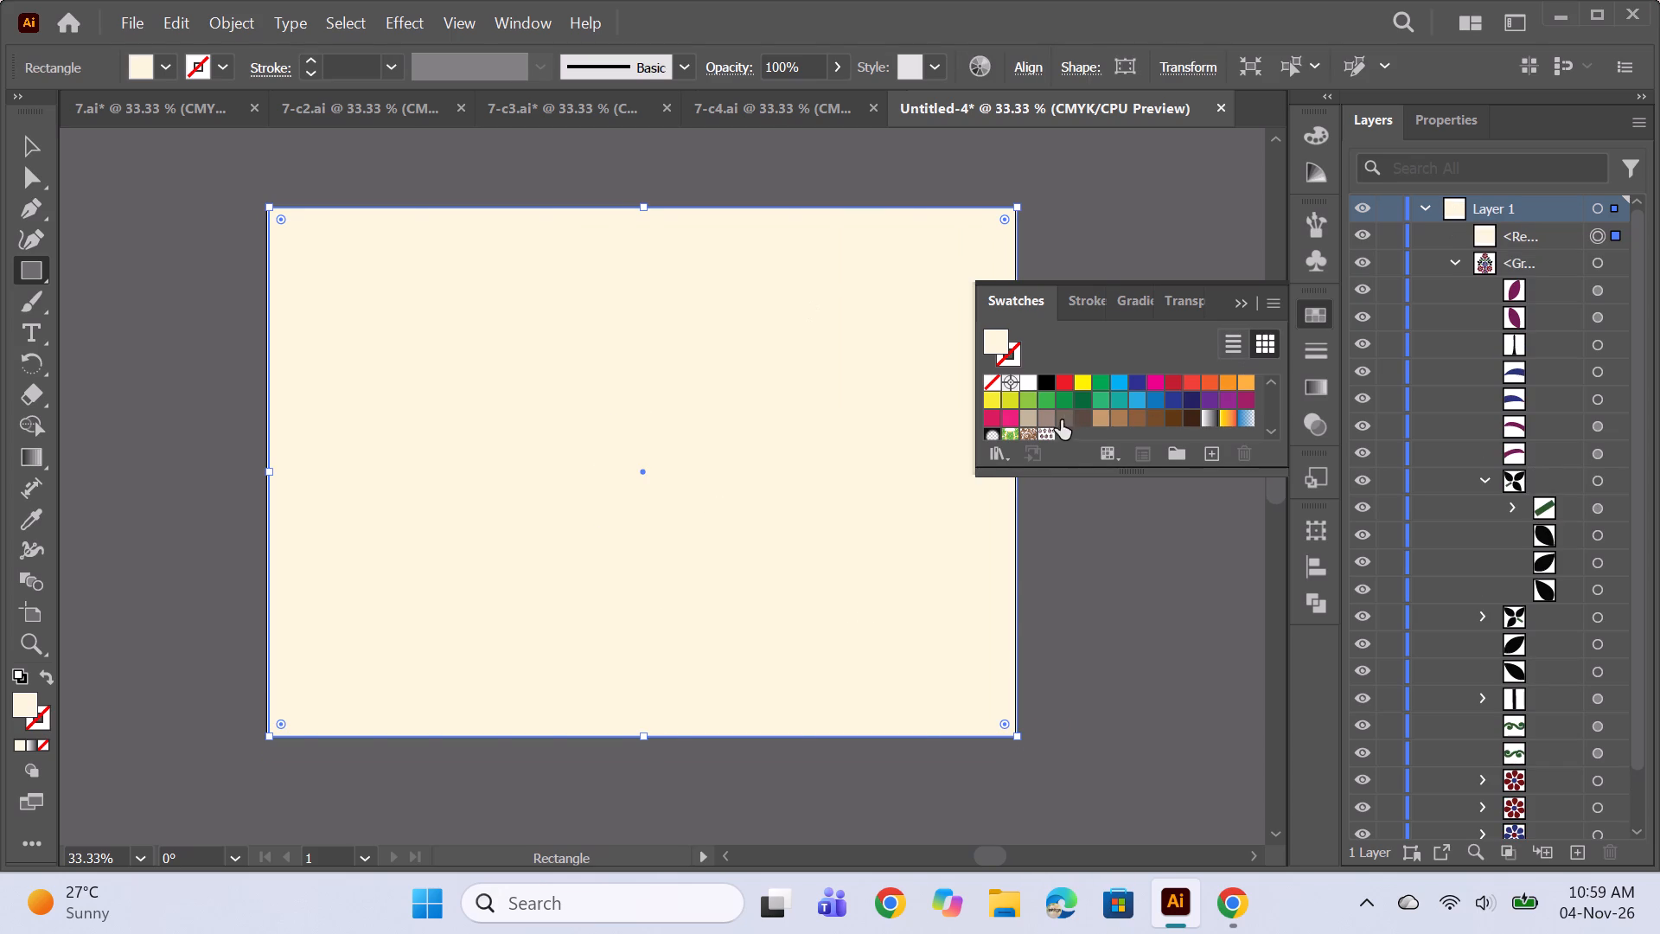
Fill the new rectangle with the new flower-tree pattern swatch and hide the original motif group.
left_click(1046, 430)
left_click(1361, 259)
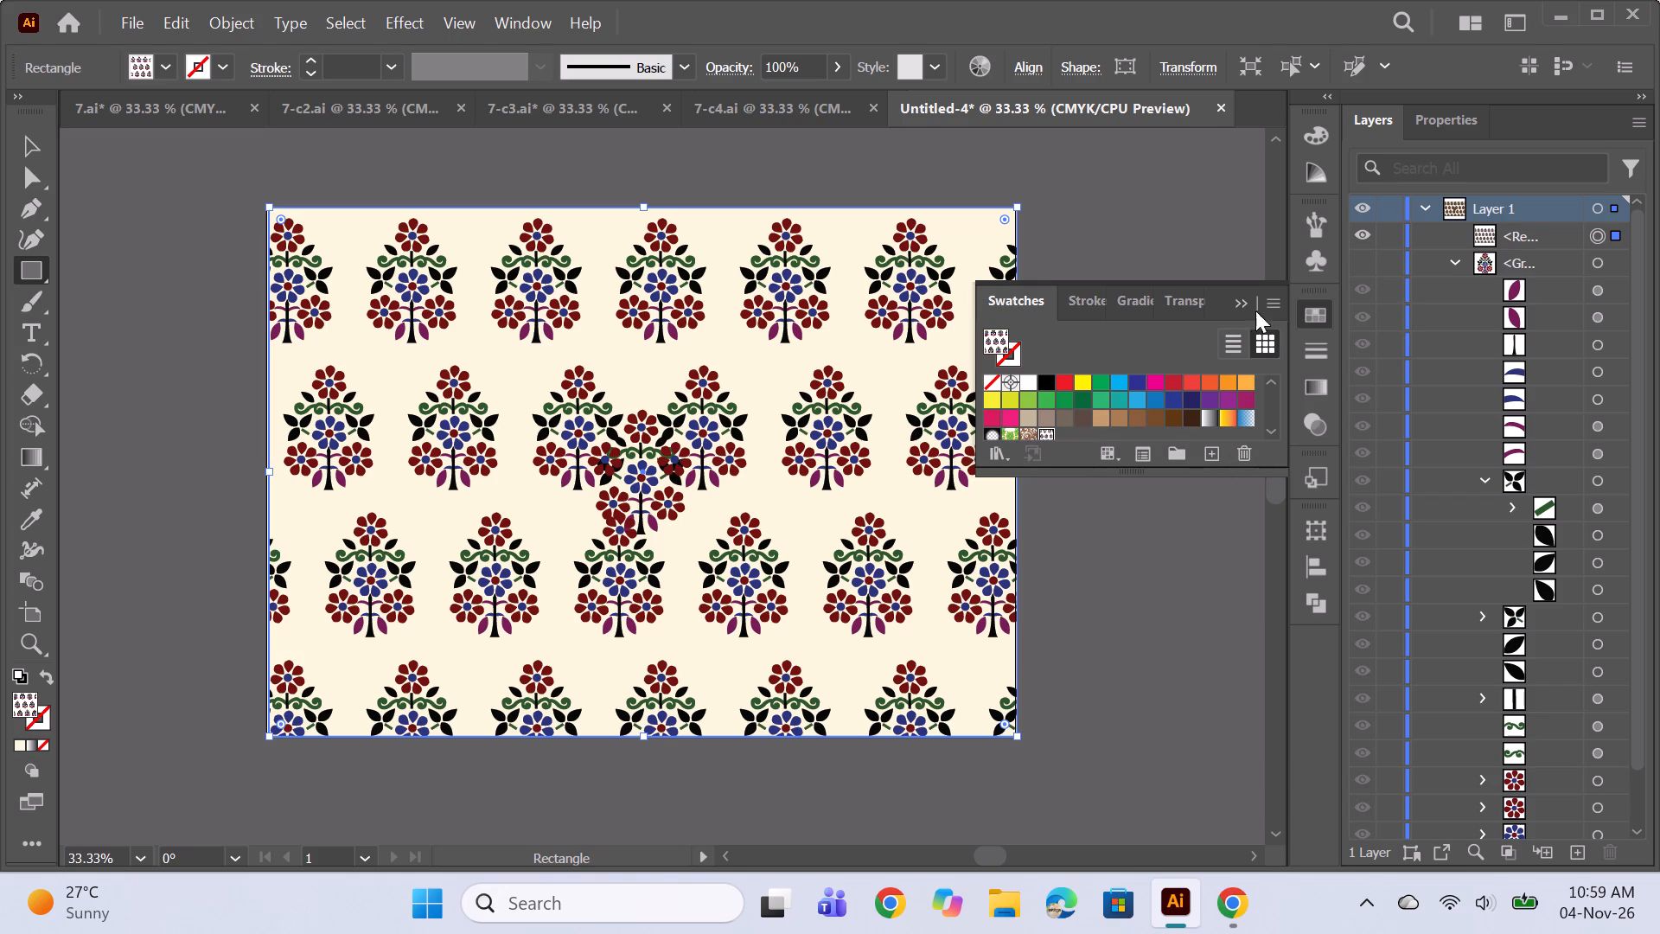
left_click(1239, 295)
left_click(1138, 440, "ctrl")
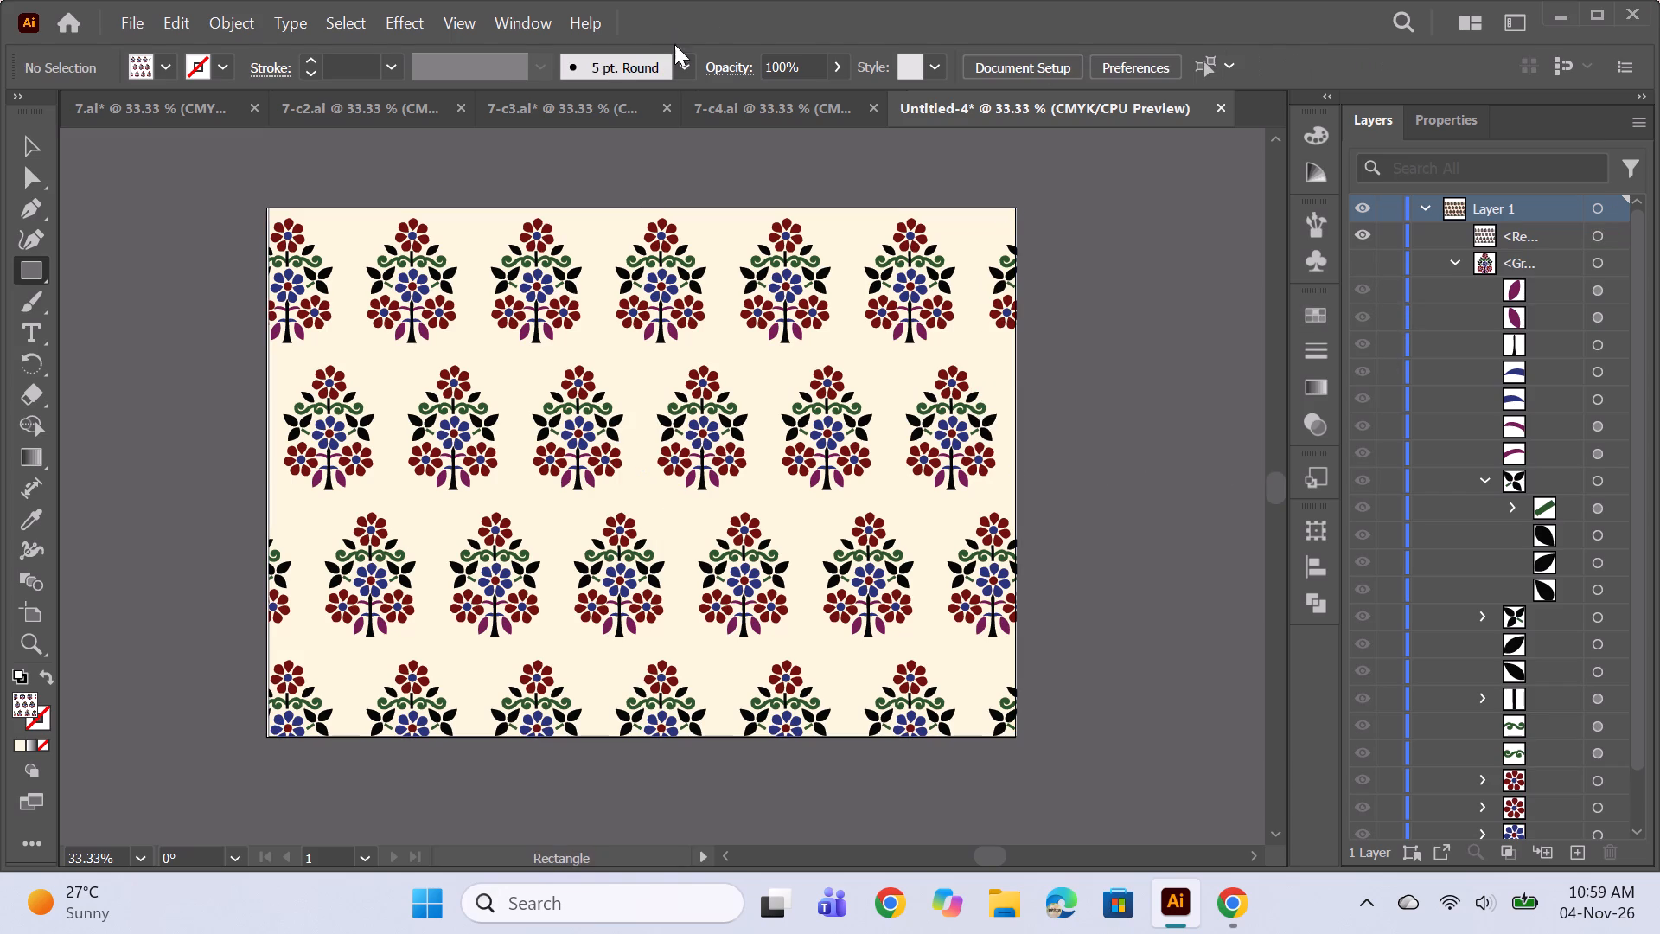
Compare the finished cream pattern with the colourways in the open 7-c2, 7-c3 and 7-c4 documents.
left_click(725, 106)
left_click(367, 108)
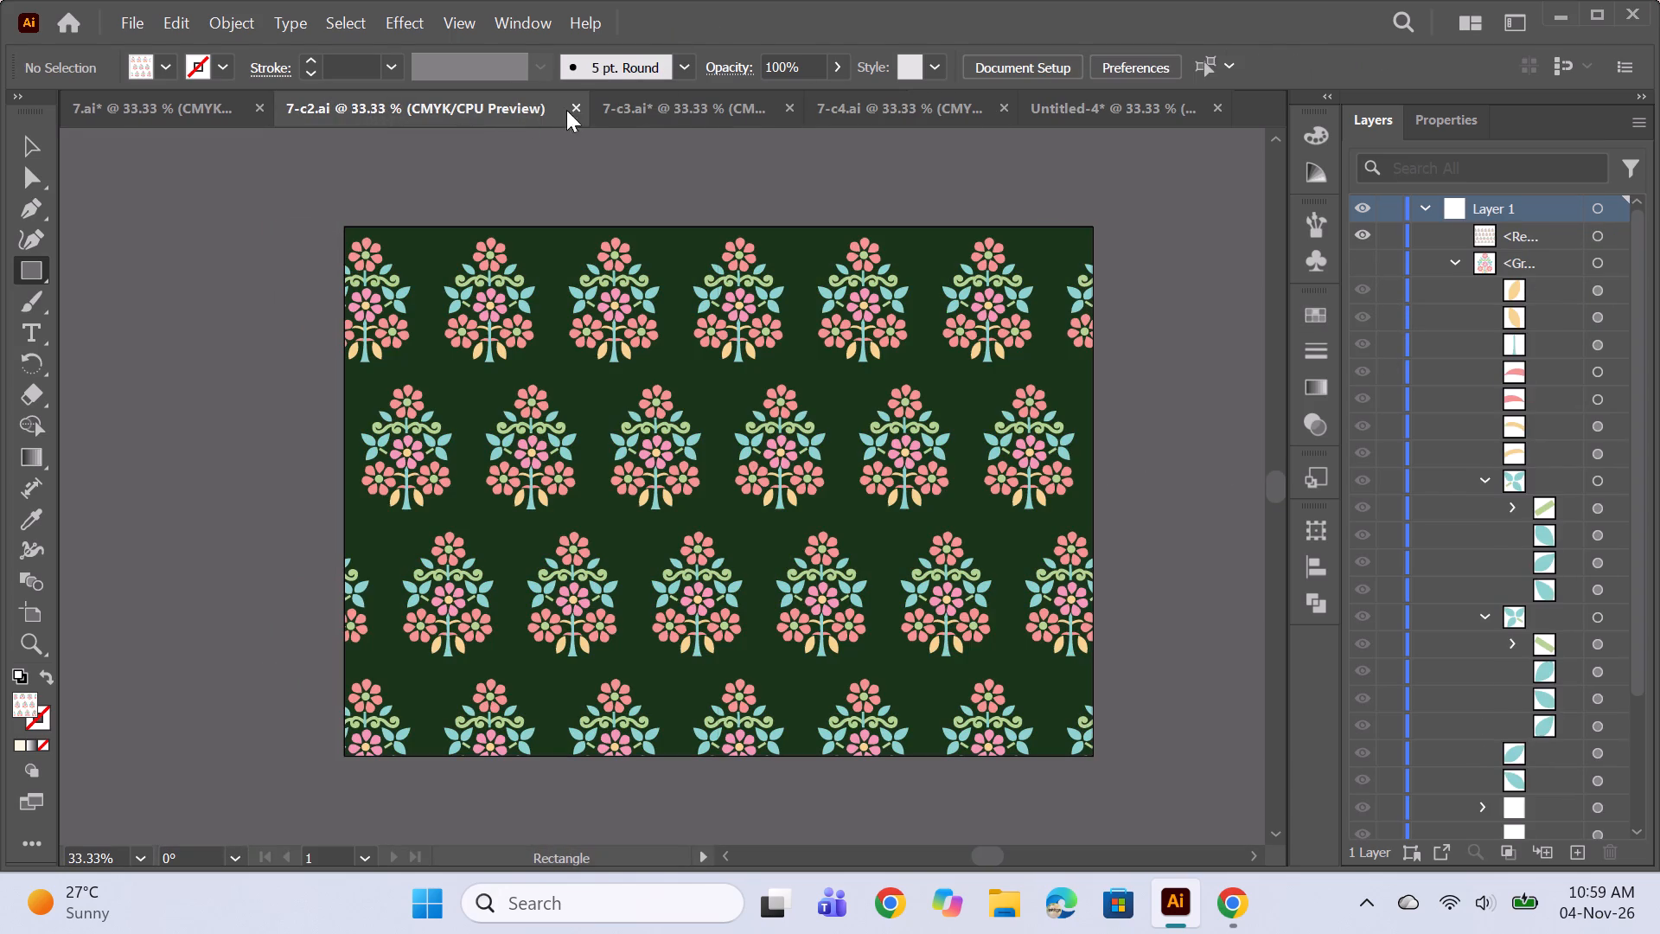
left_click(617, 107)
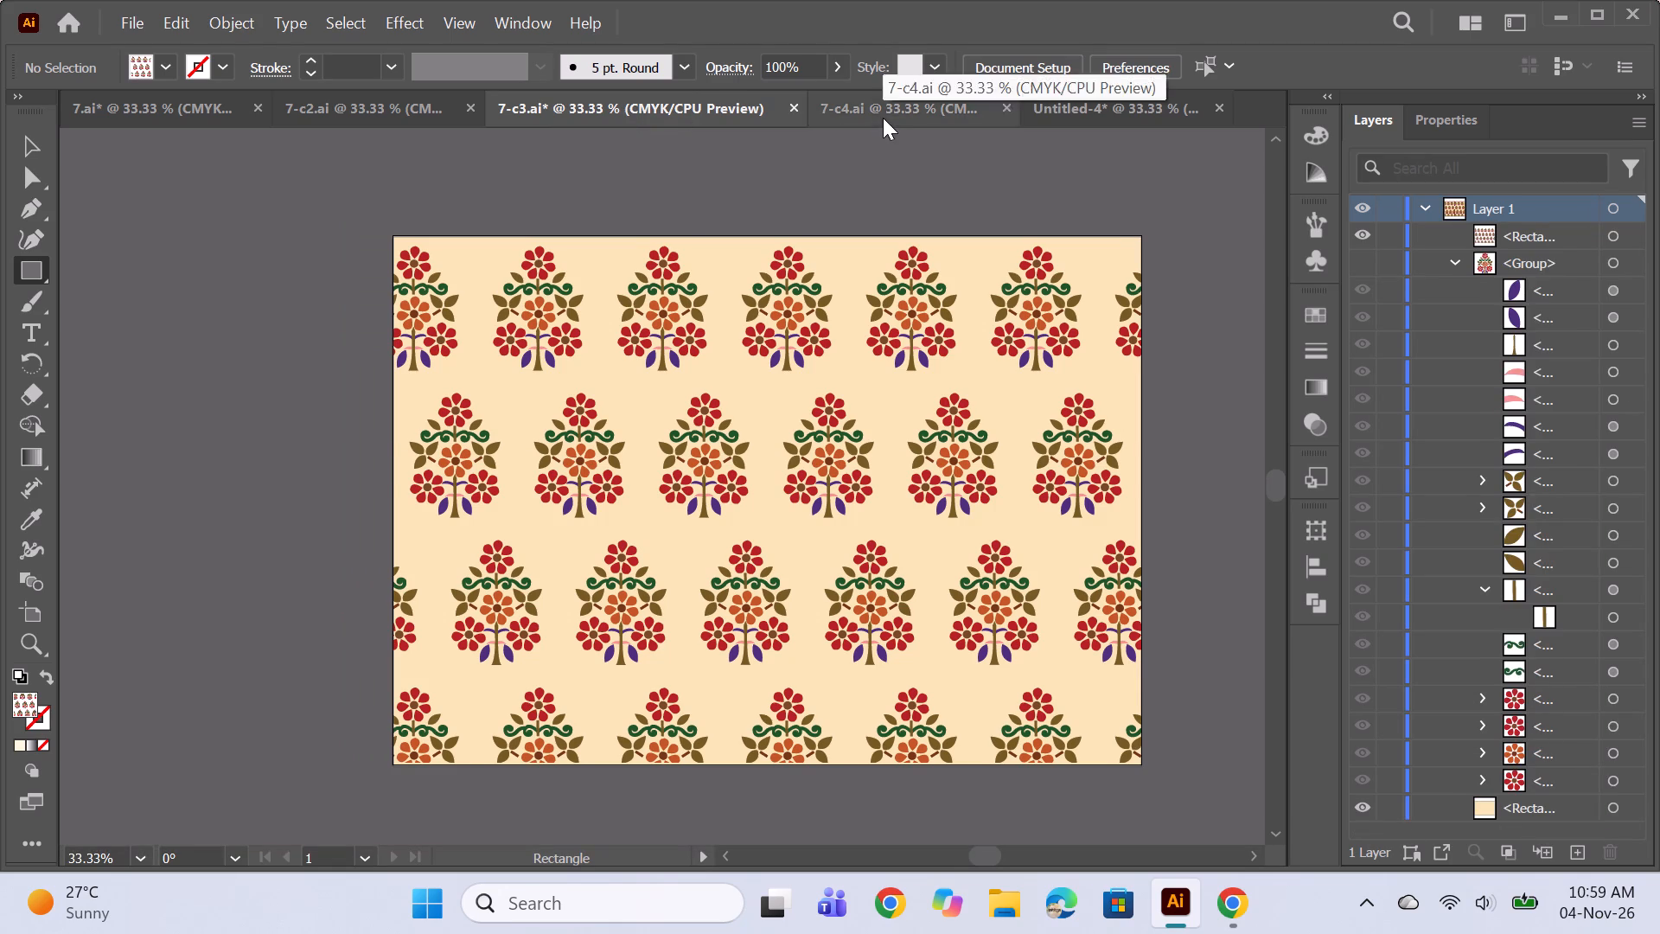
left_click(883, 118)
left_click(1084, 106)
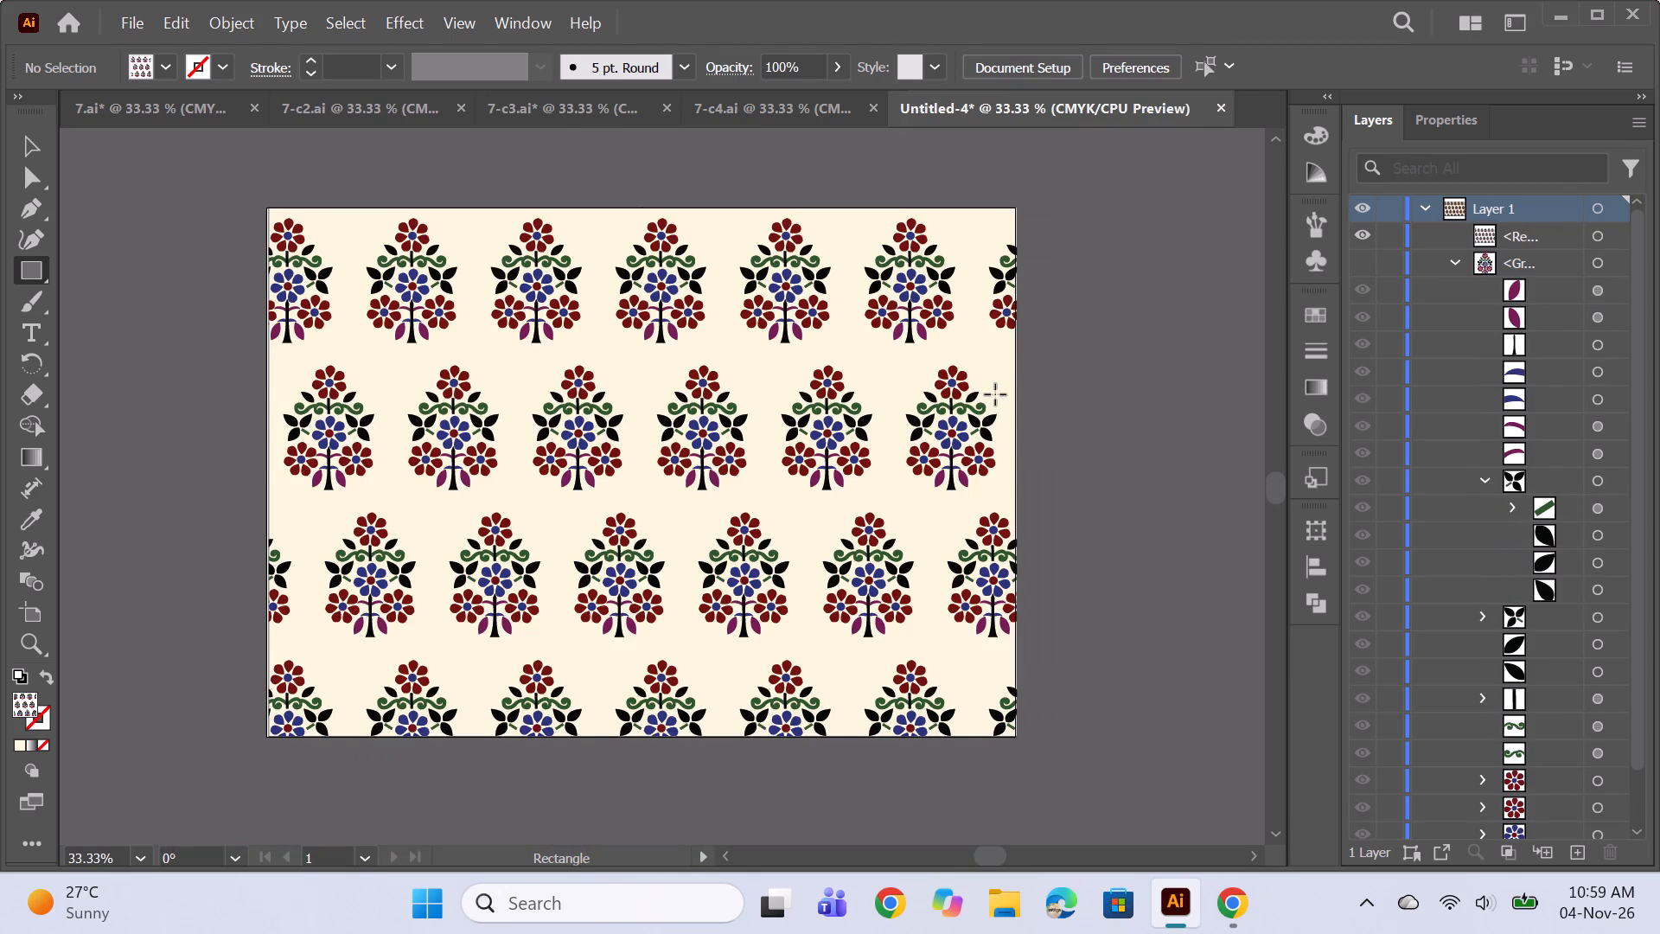
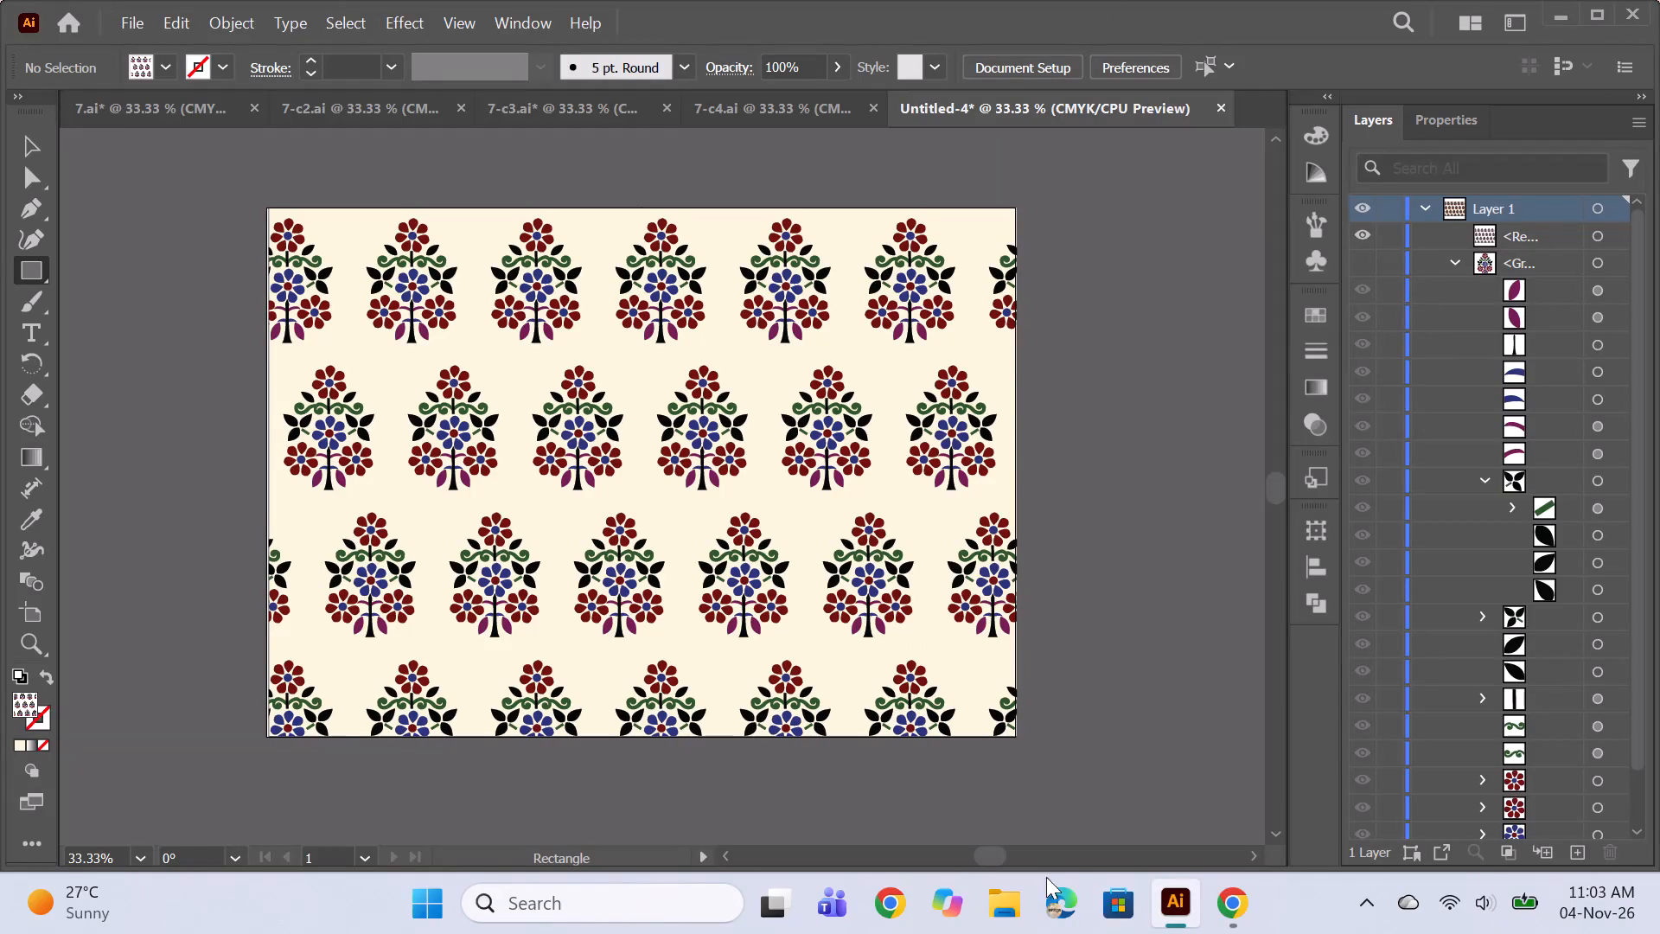
Switch to Chrome and browse the floral printed fabrics image results for colour ideas.
left_click(1227, 893)
scroll(969, 572, "down", 2)
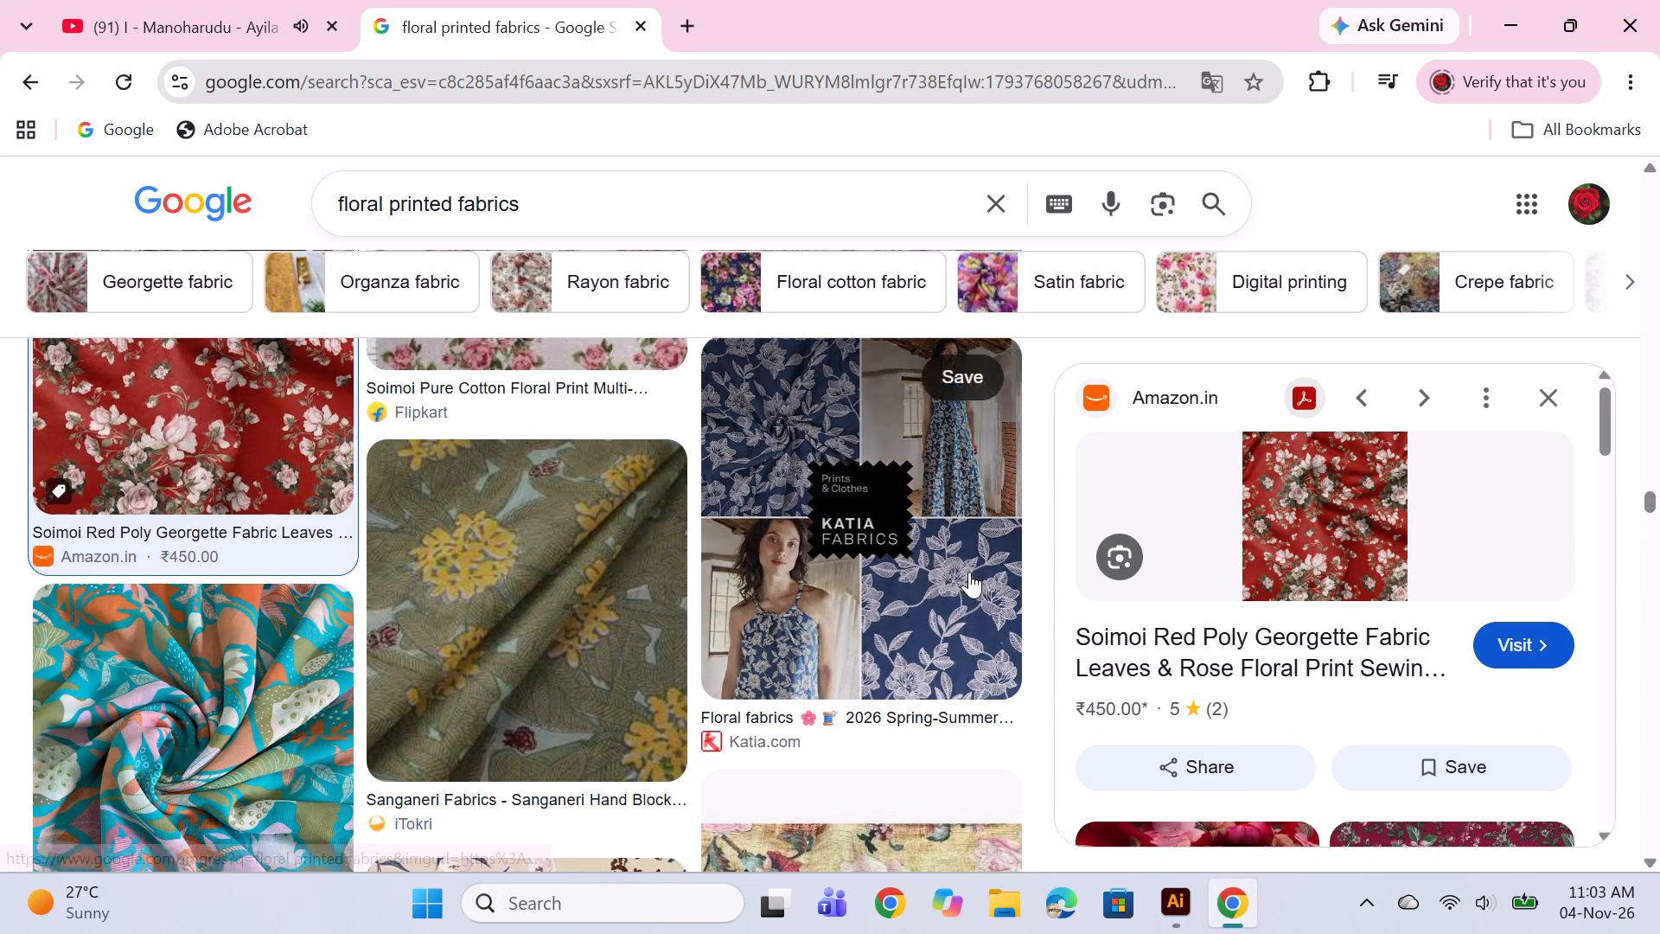
scroll(960, 564, "down", 2)
scroll(780, 634, "down", 7)
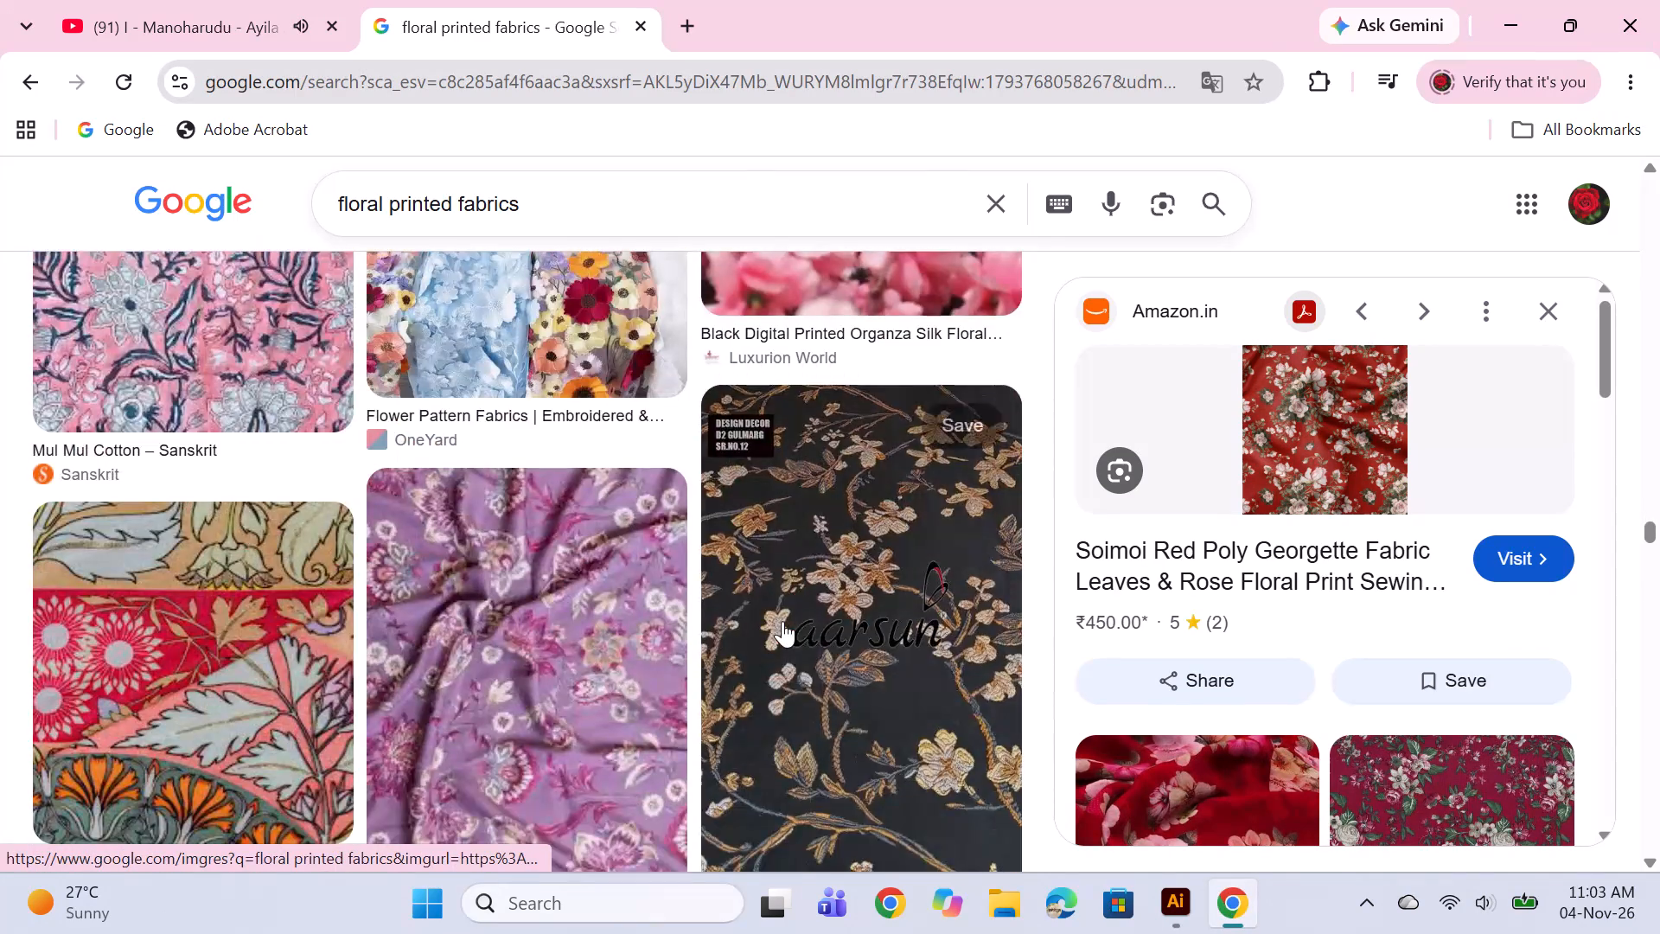
scroll(782, 621, "down", 2)
scroll(783, 621, "up", 4)
scroll(782, 634, "down", 5)
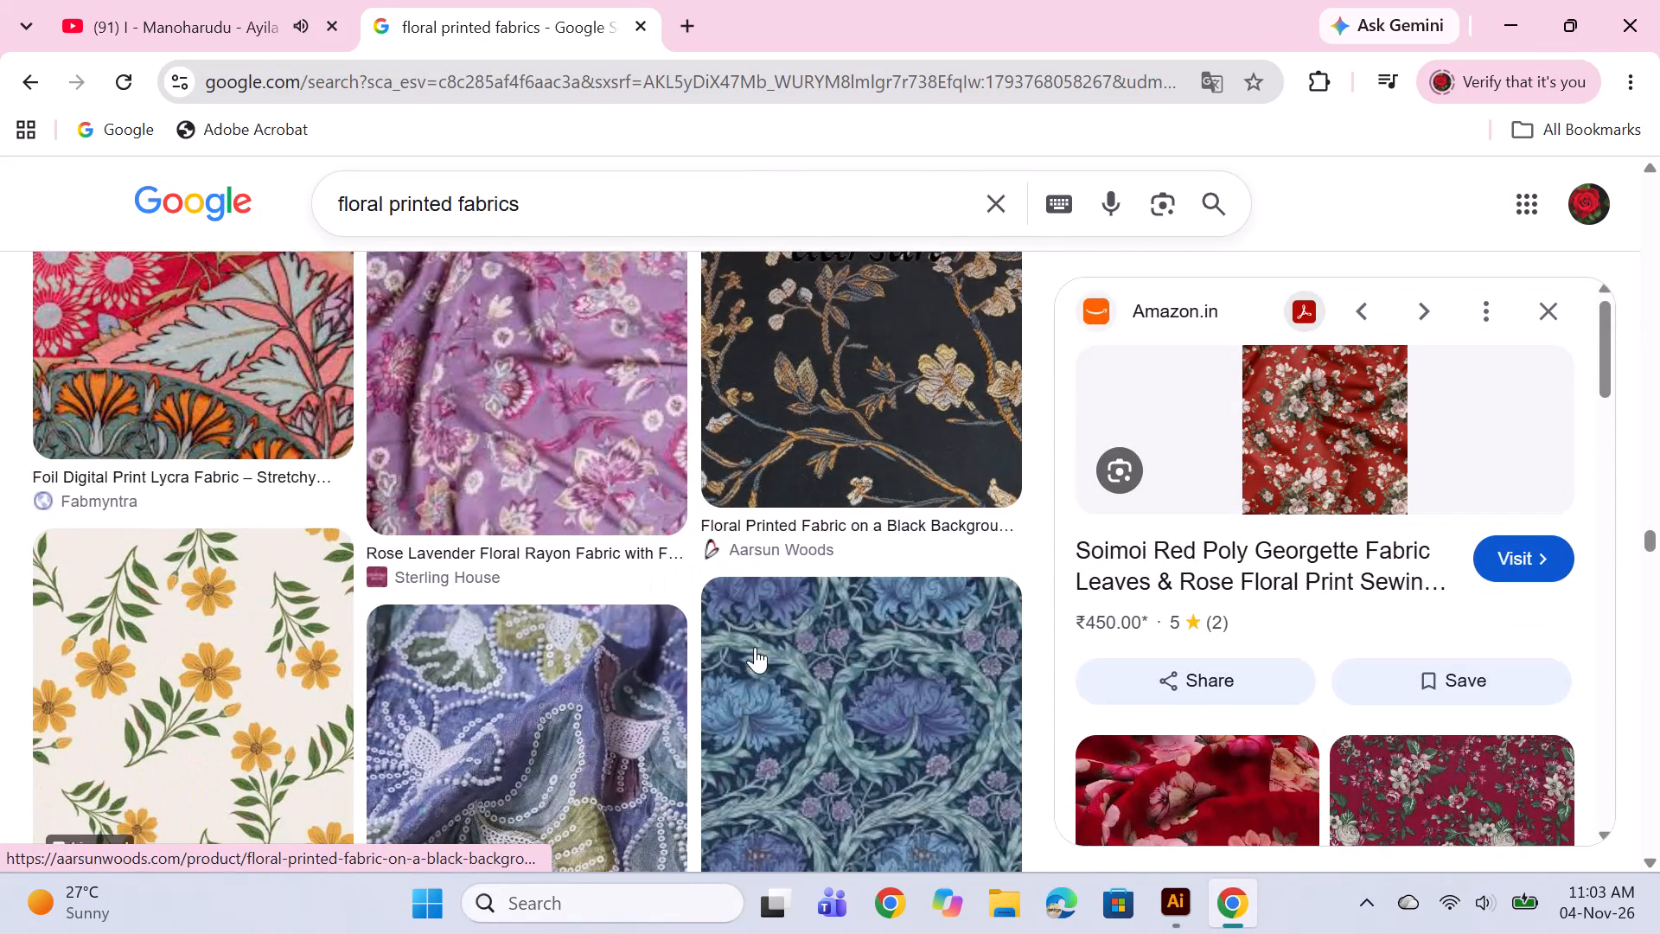
scroll(755, 647, "down", 6)
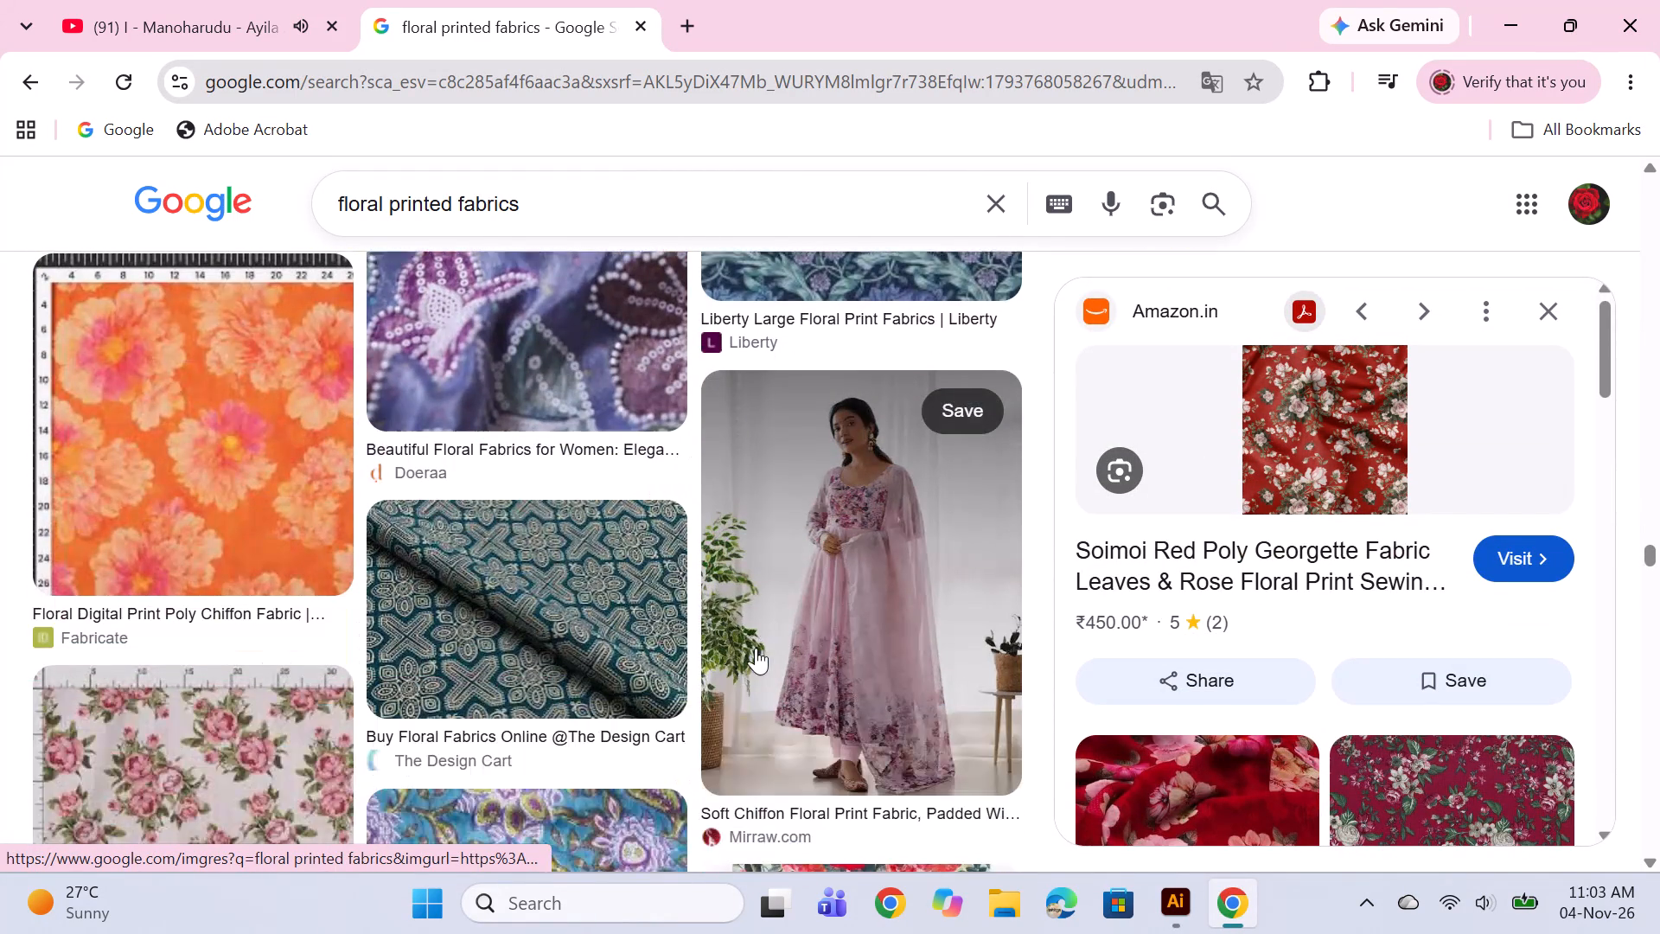
scroll(756, 648, "down", 3)
scroll(958, 662, "down", 2)
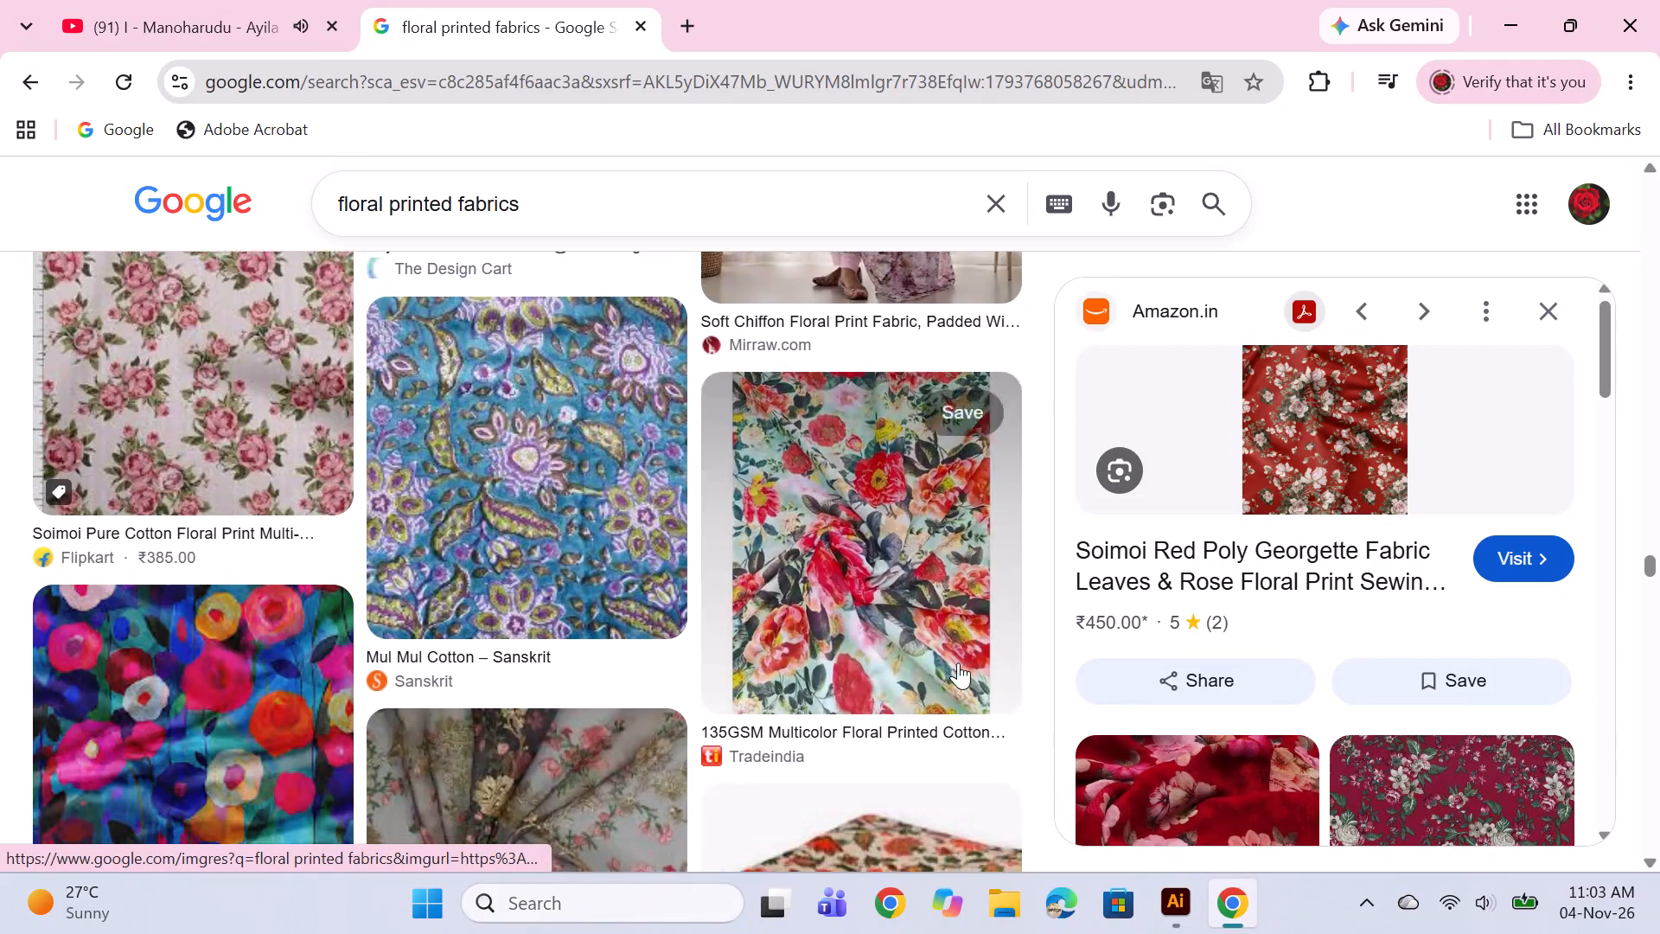
scroll(840, 641, "down", 2)
Return to Illustrator and review the colourways in 7, 7-c2, 7-c3, 7-c4 and the cream document.
left_click(1191, 915)
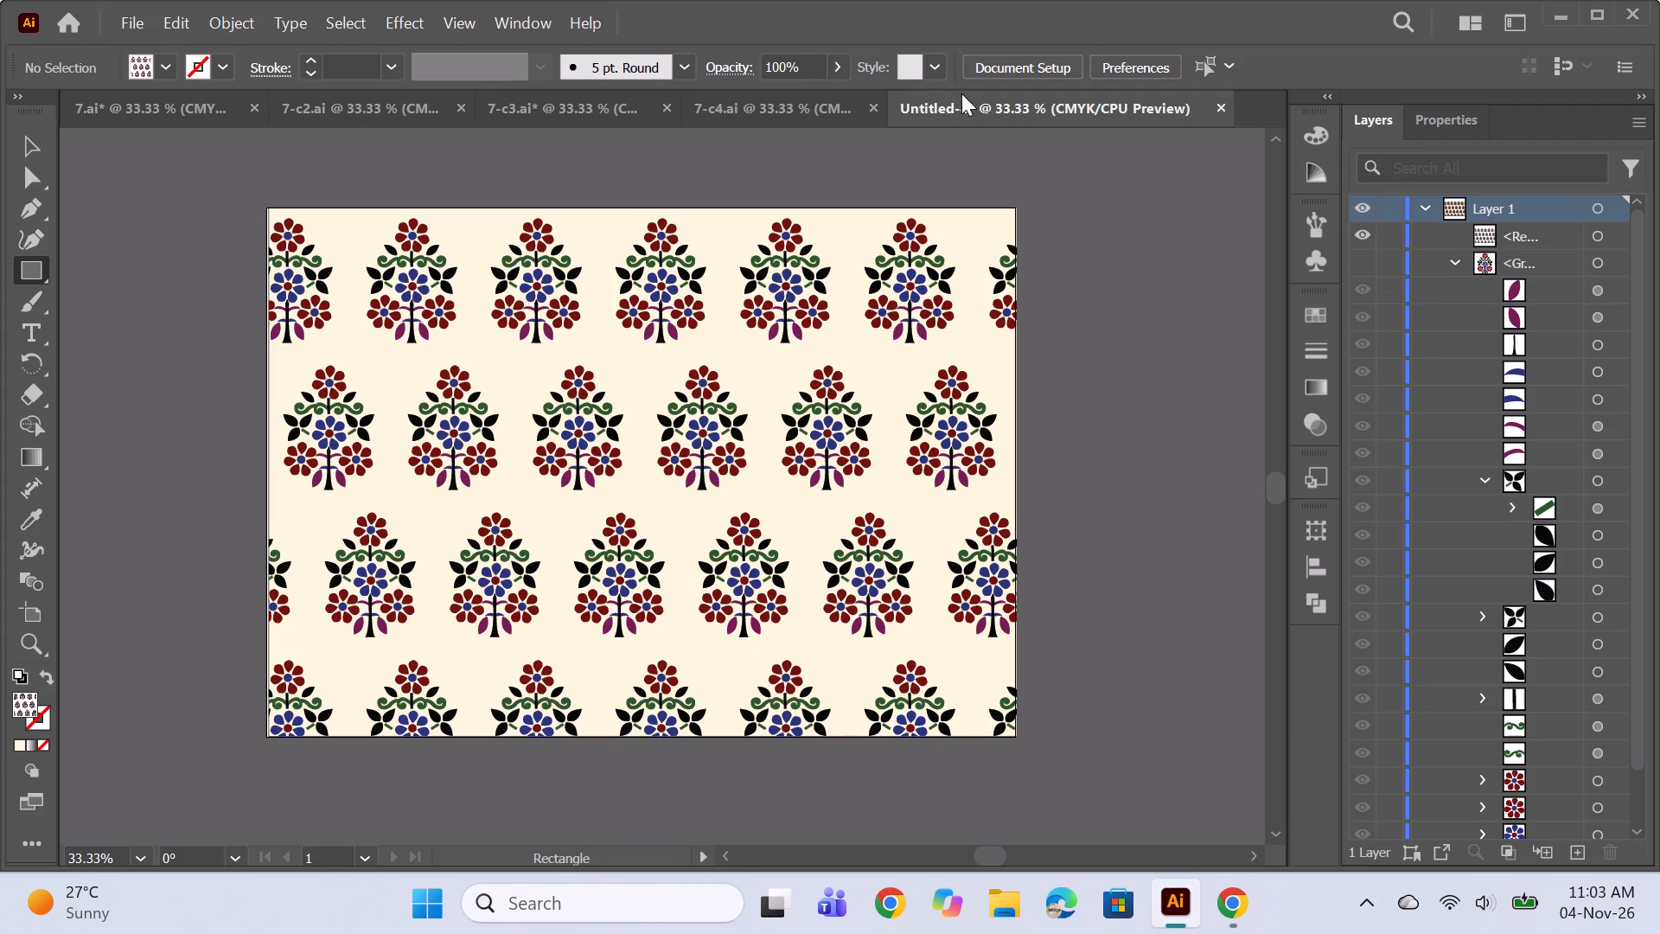
left_click(786, 98)
left_click(568, 107)
left_click(379, 99)
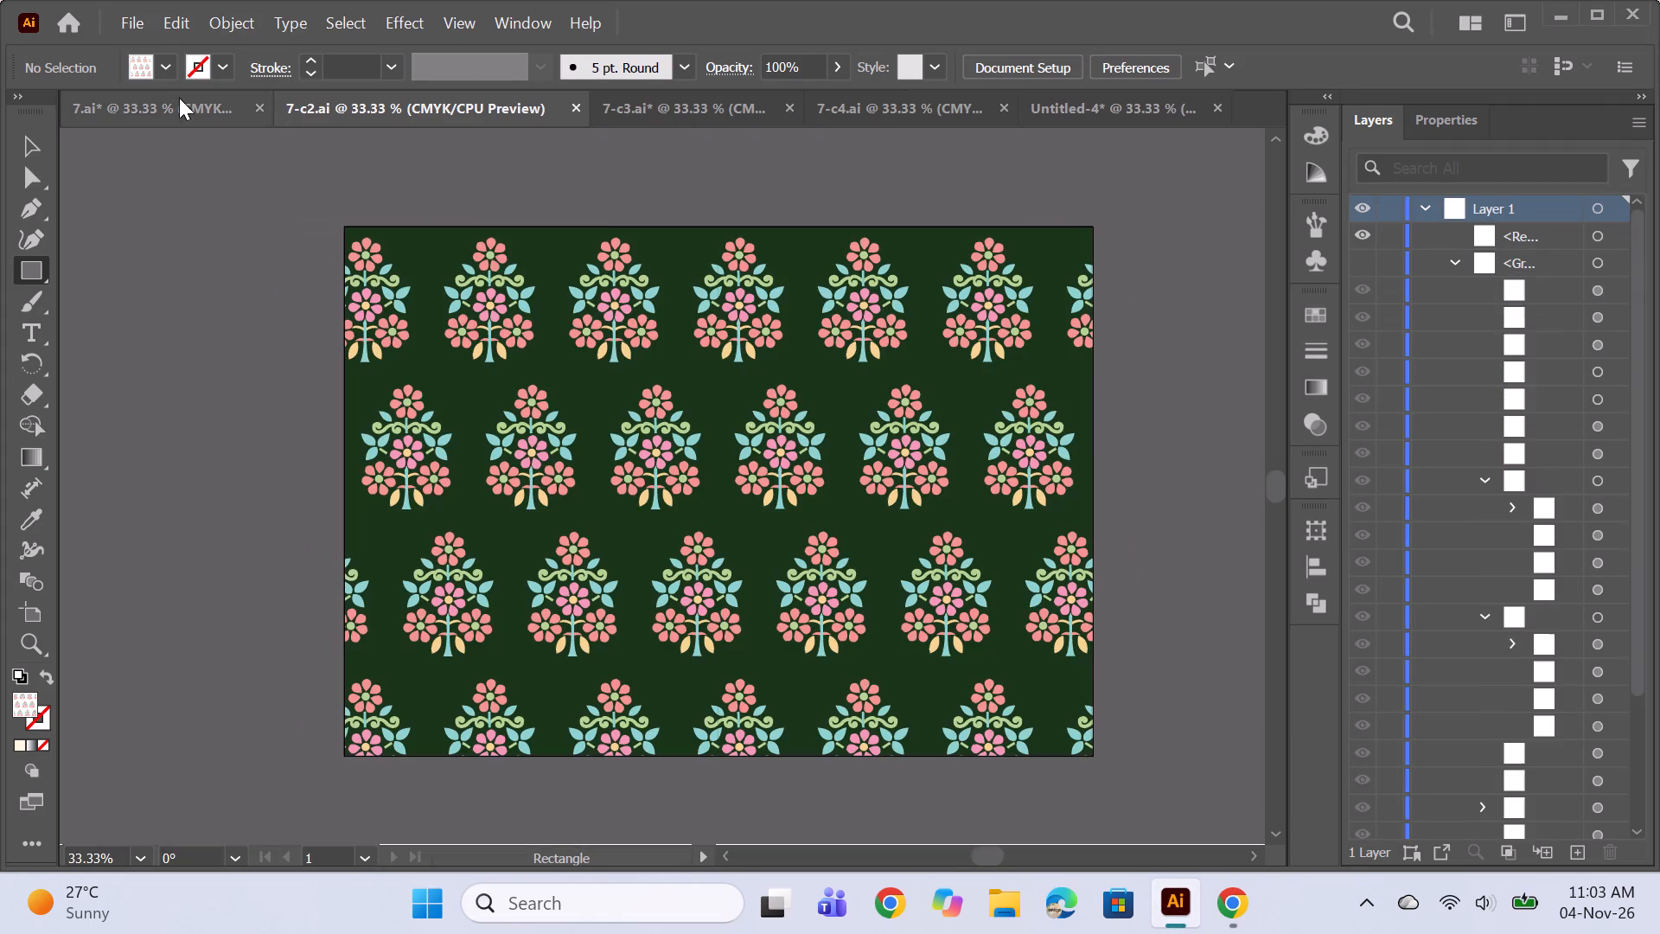
left_click(154, 103)
left_click(491, 109)
left_click(664, 120)
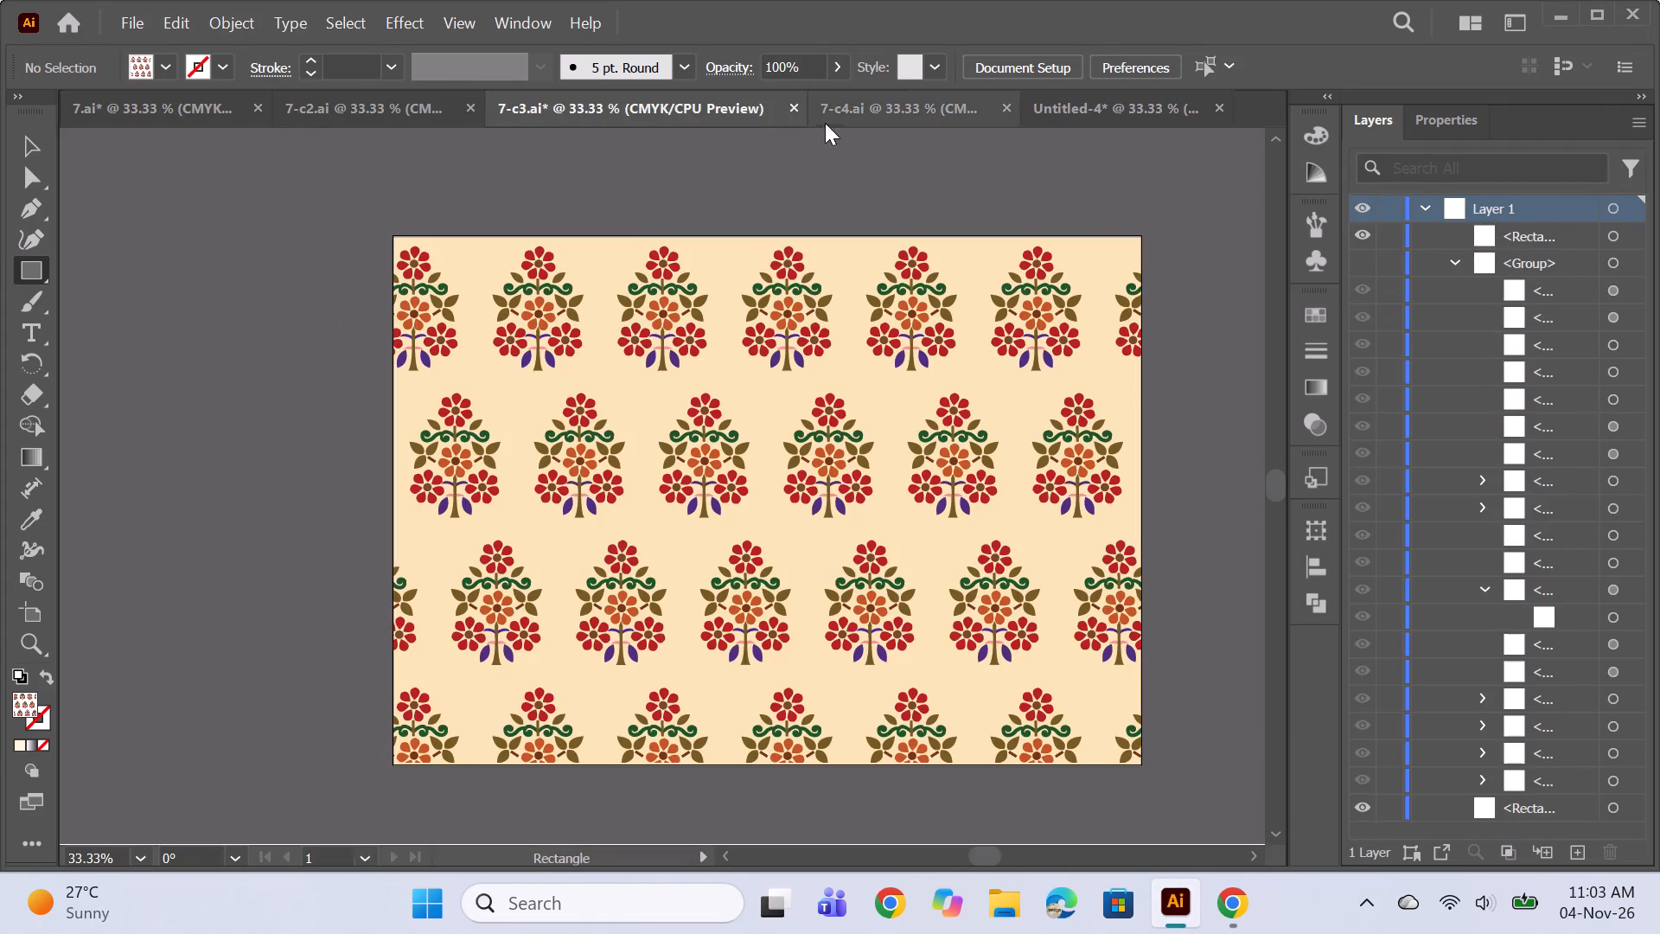
left_click(836, 118)
left_click(1082, 112)
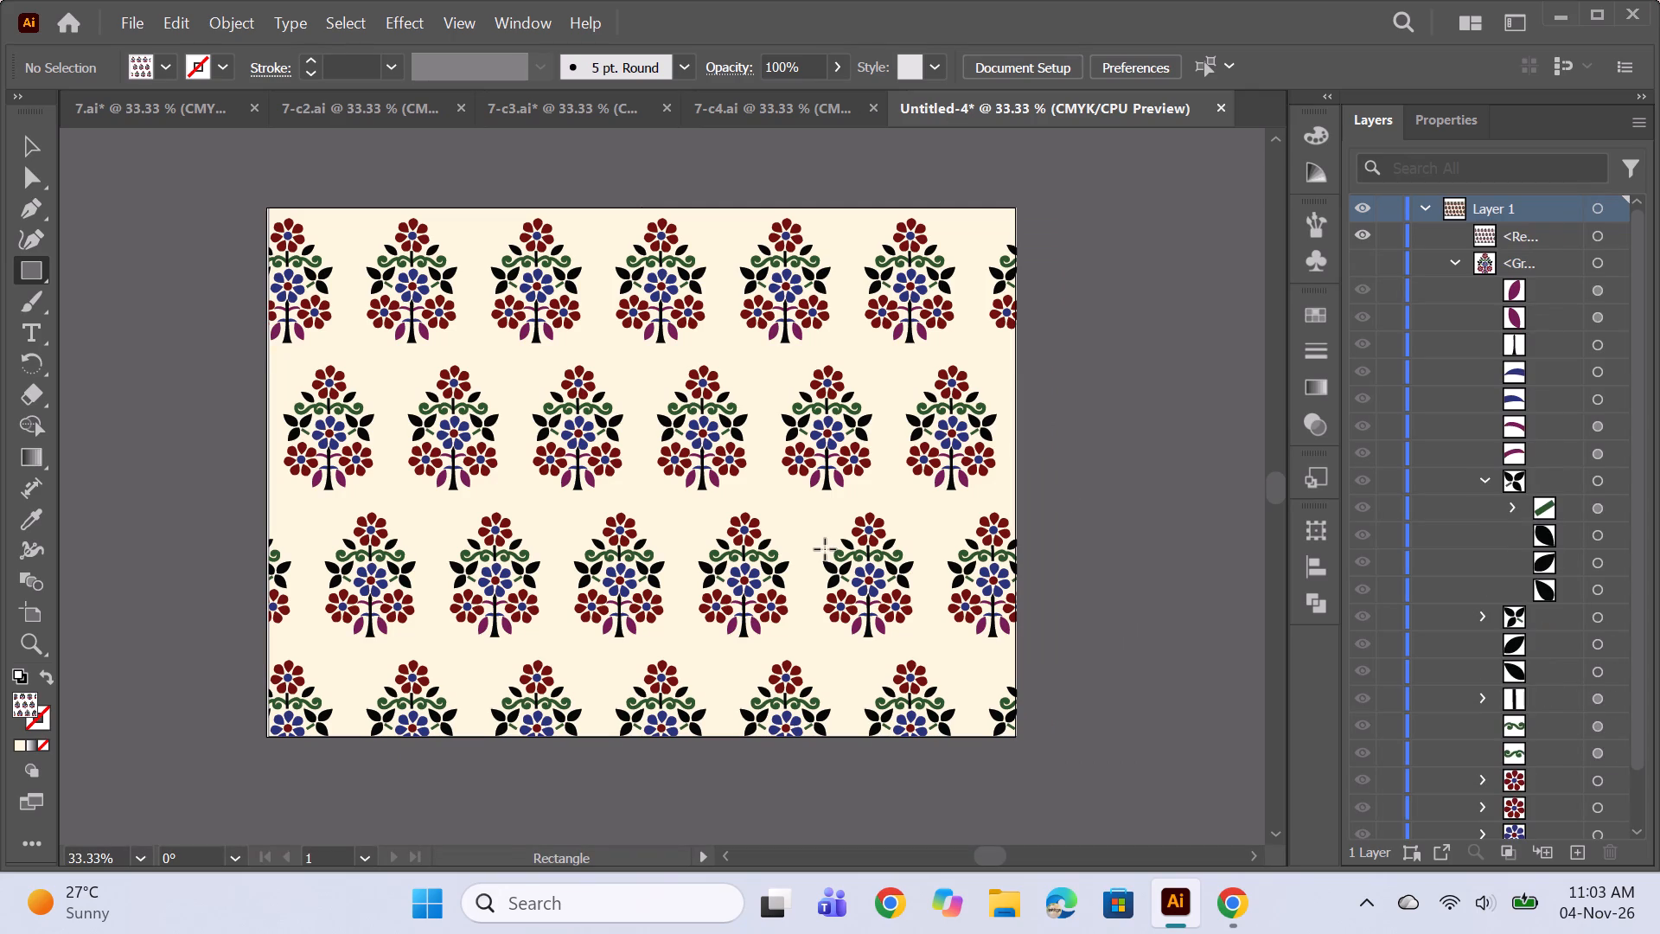
Create a new document and draw a rectangle about 16.5 in wide covering its whole artboard.
key("ctrl+n")
key("Return")
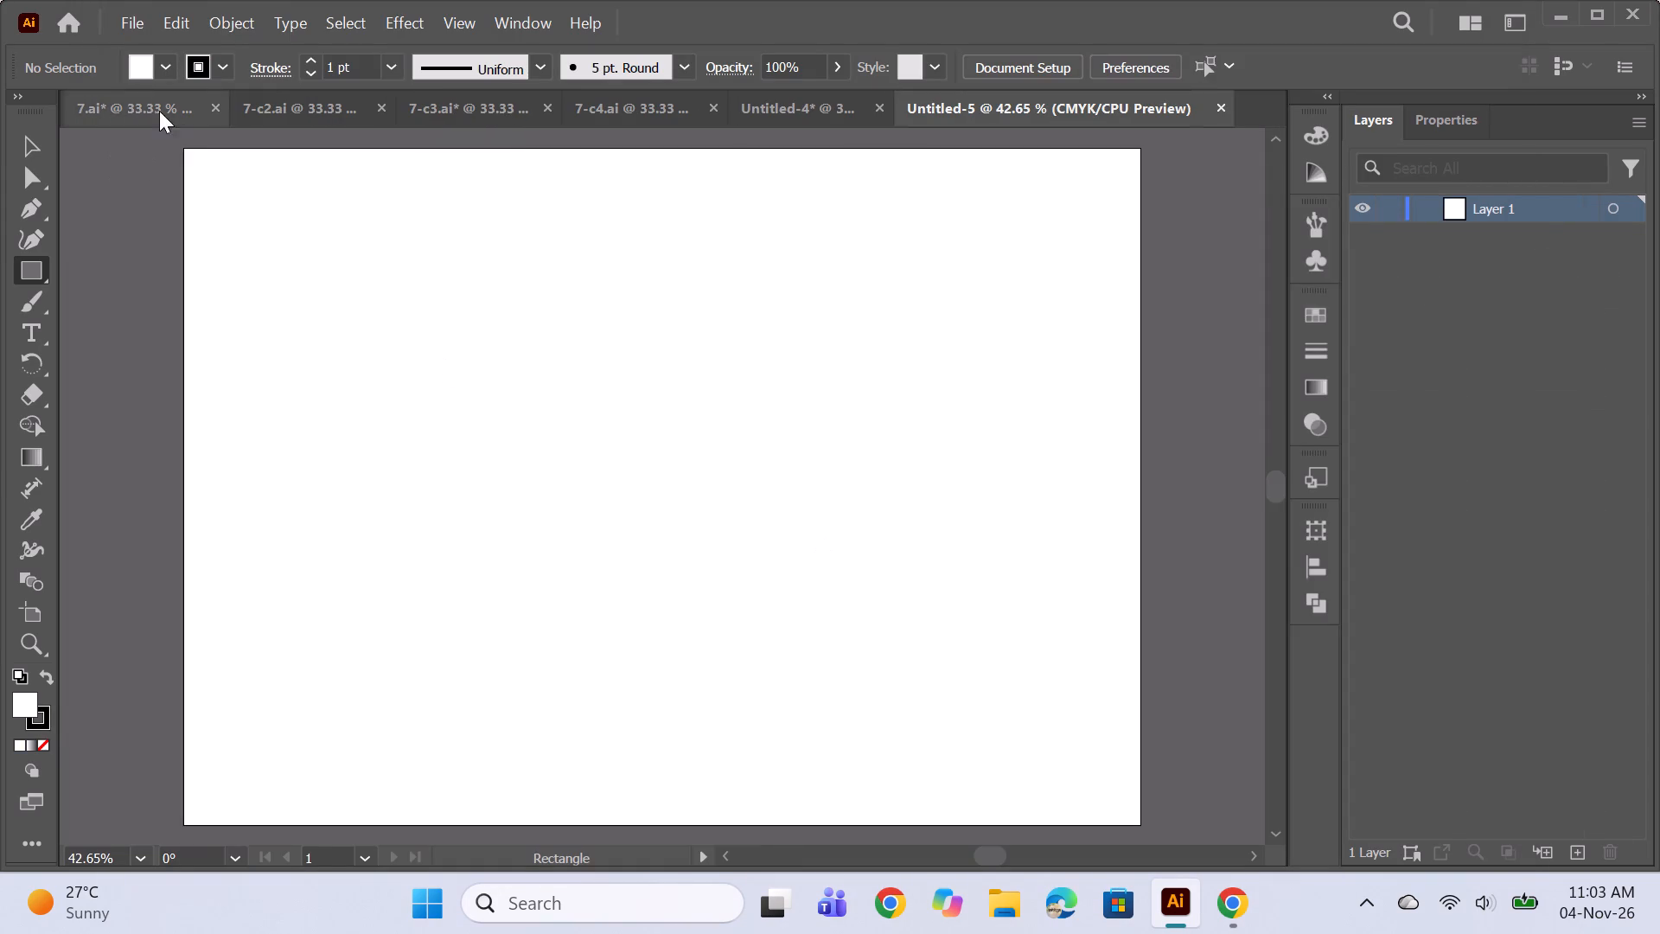
left_click_drag(182, 148, 917, 610)
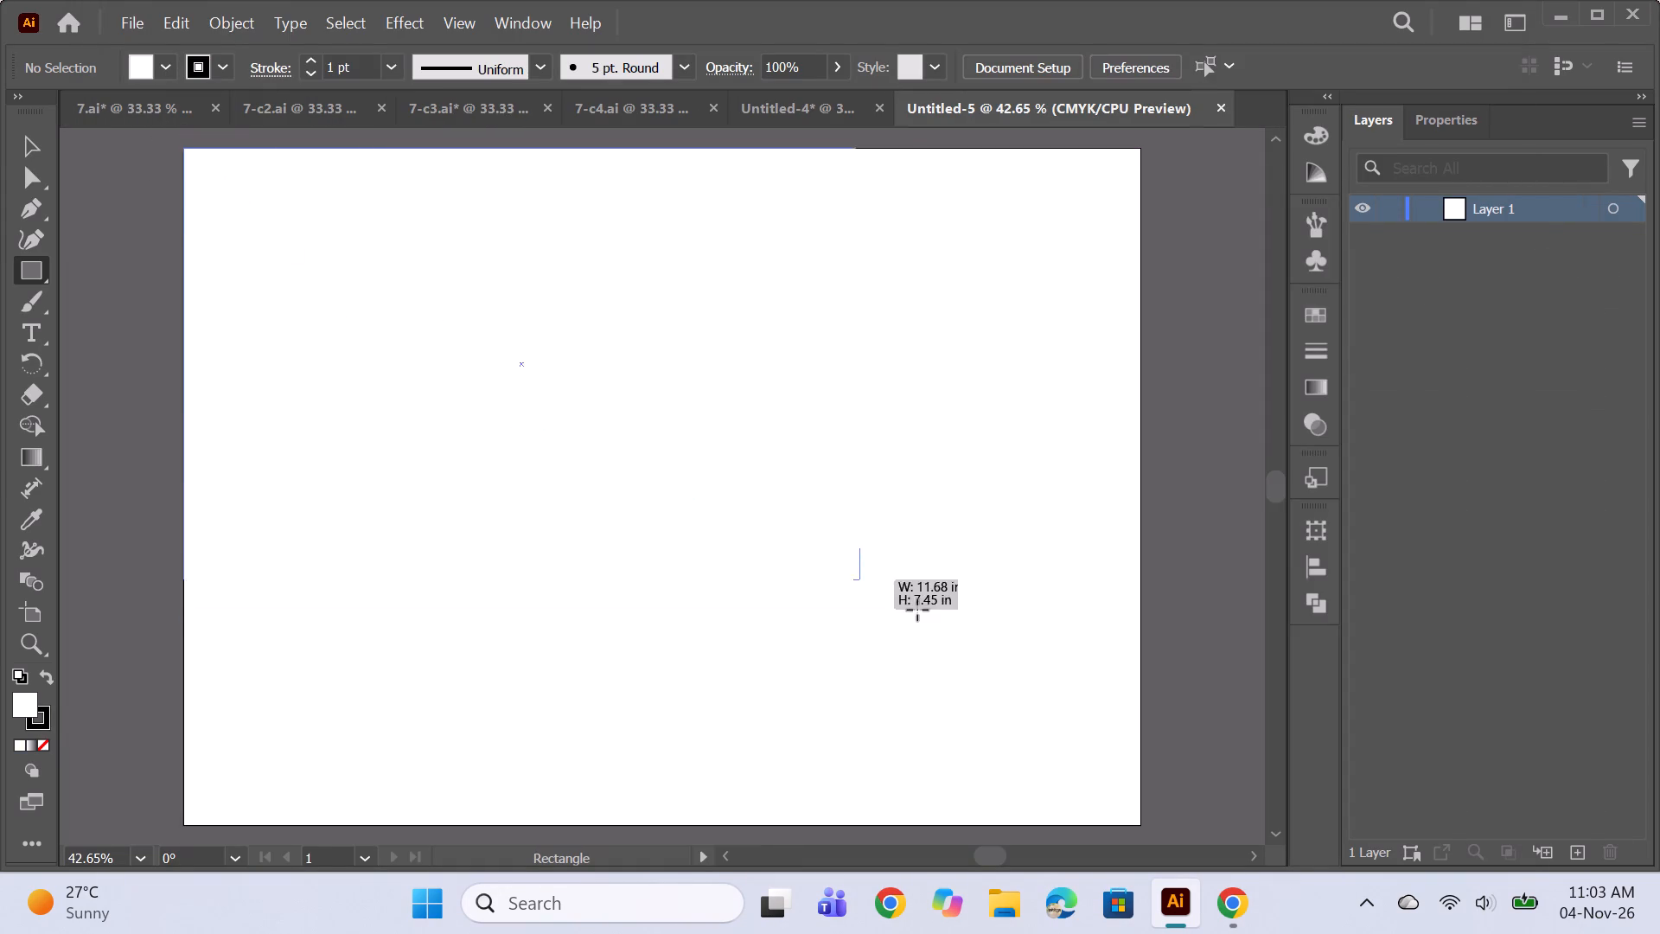
left_click_drag(917, 610, 1141, 817)
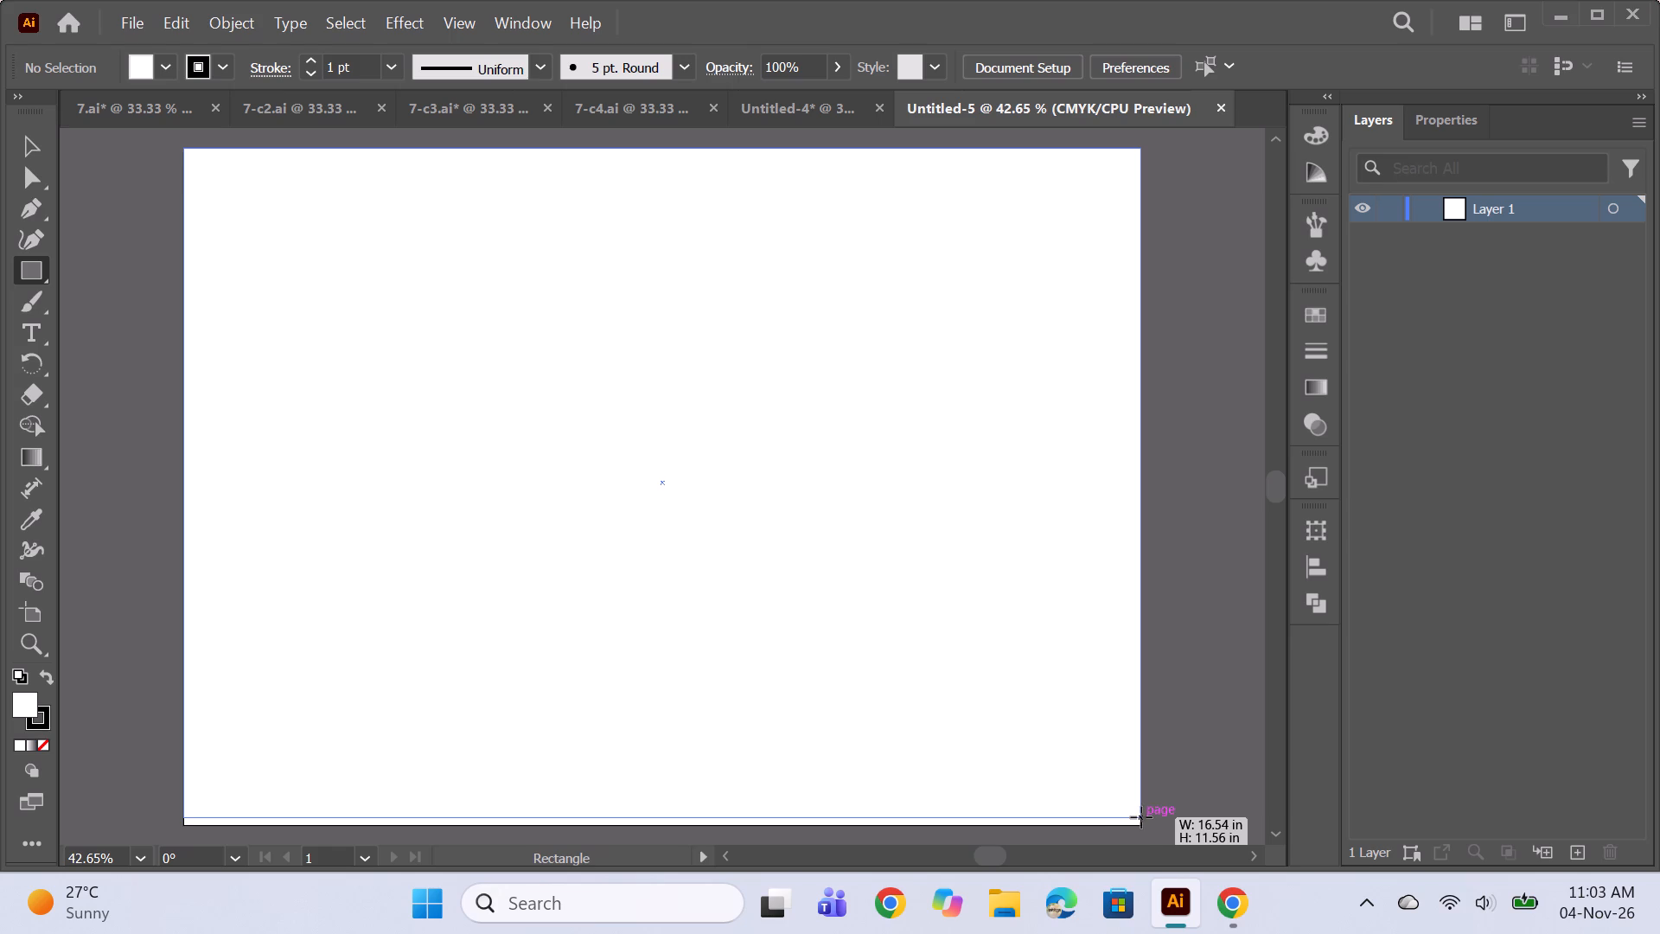
left_click_drag(1141, 817, 1139, 828)
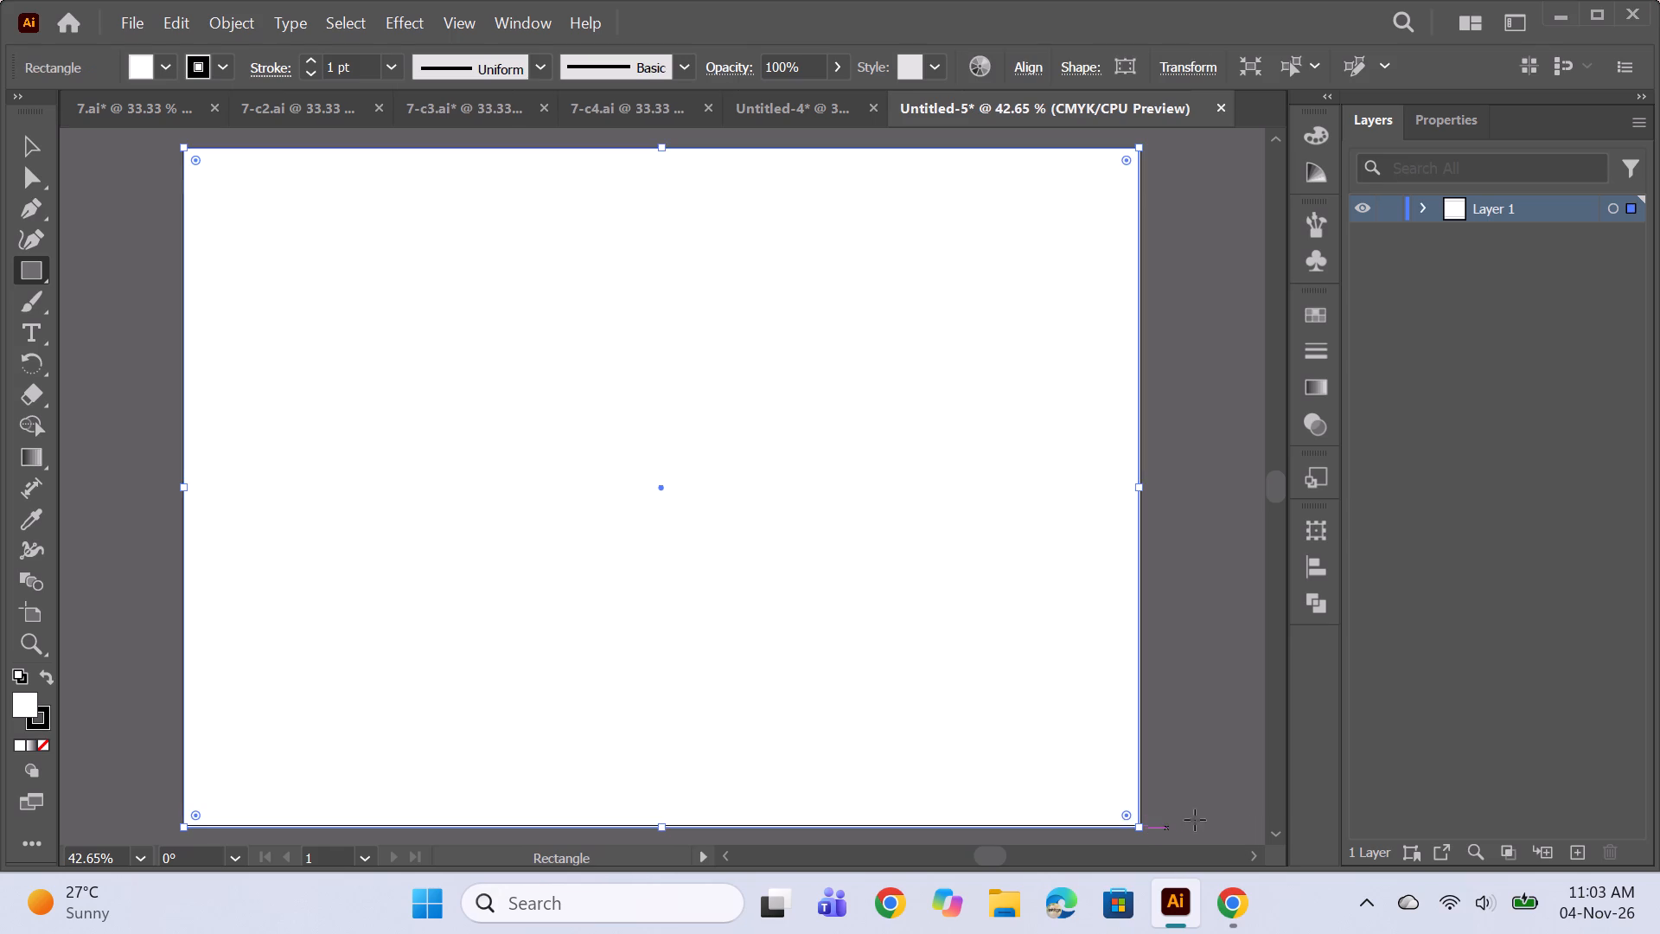
Fill the background rectangle with a mustard gold at hue 49°.
double_click(25, 708)
left_click(1265, 572)
left_click(1269, 575)
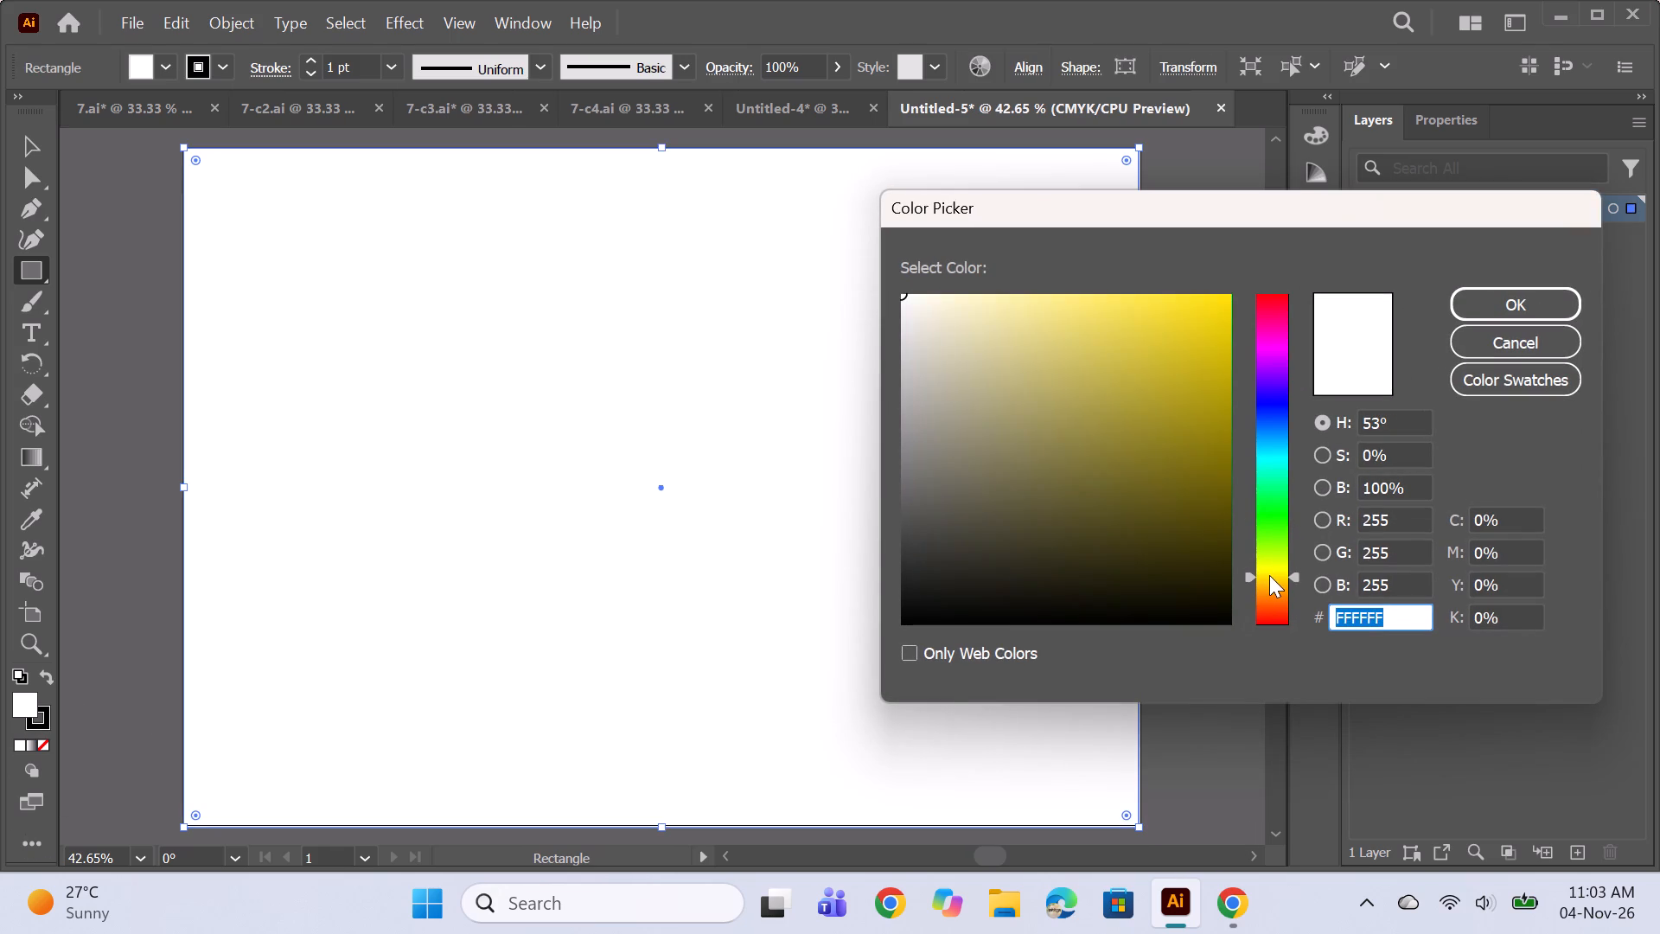
left_click(1203, 439)
left_click(1156, 447)
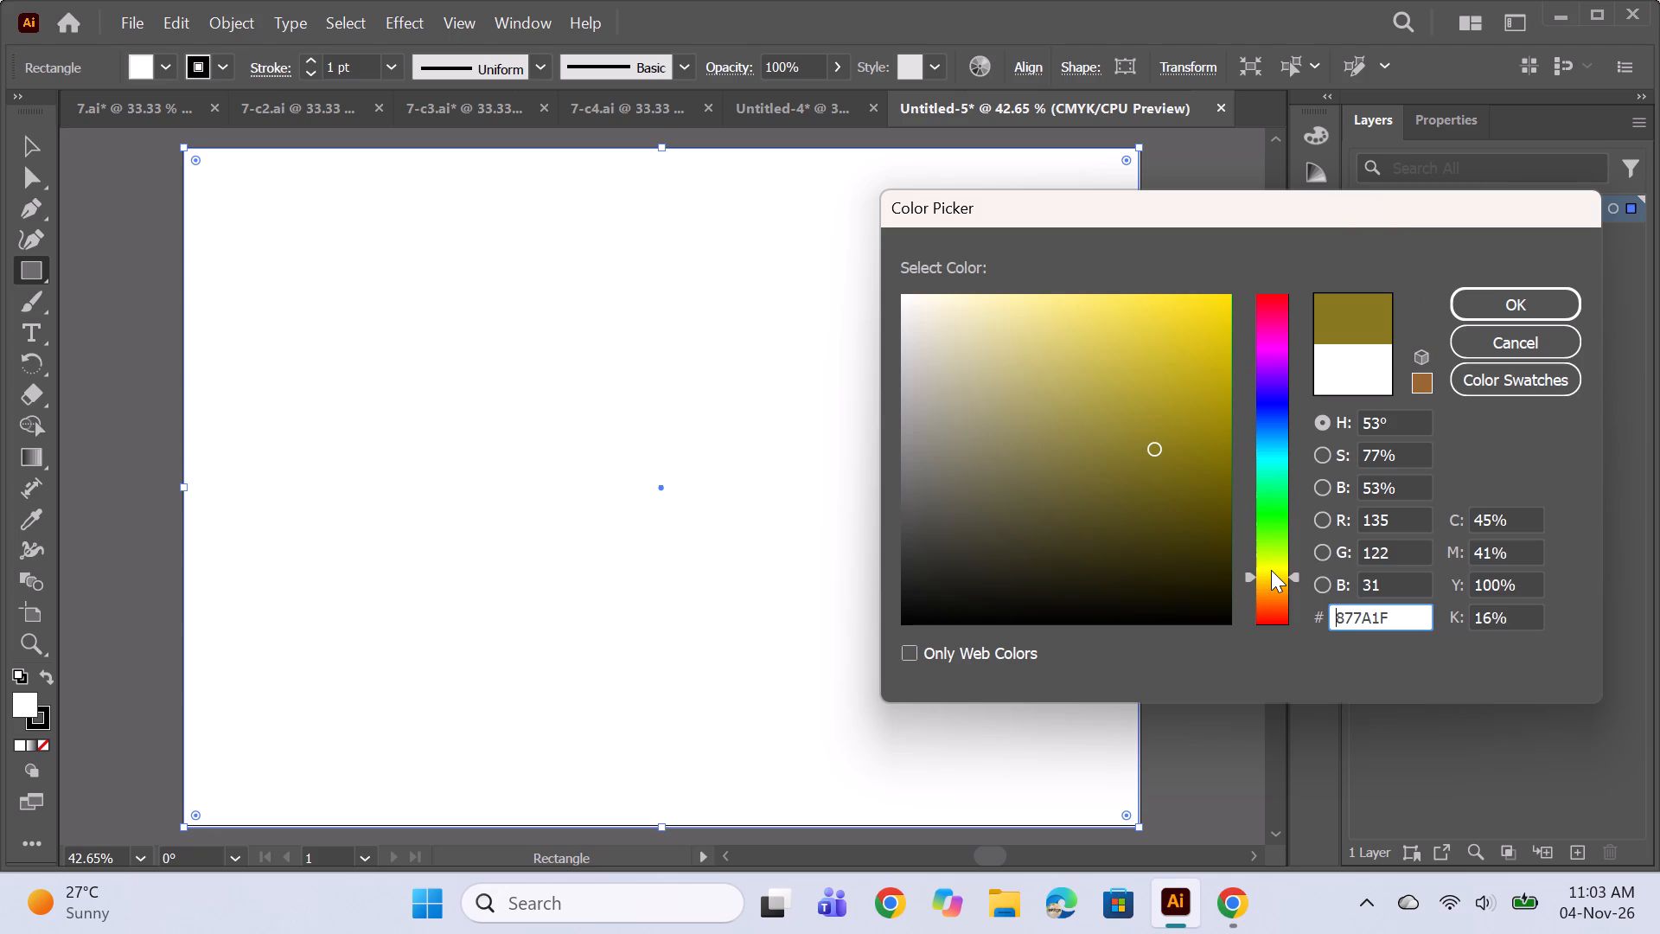
double_click(1271, 577)
left_click(1271, 580)
left_click(1272, 573)
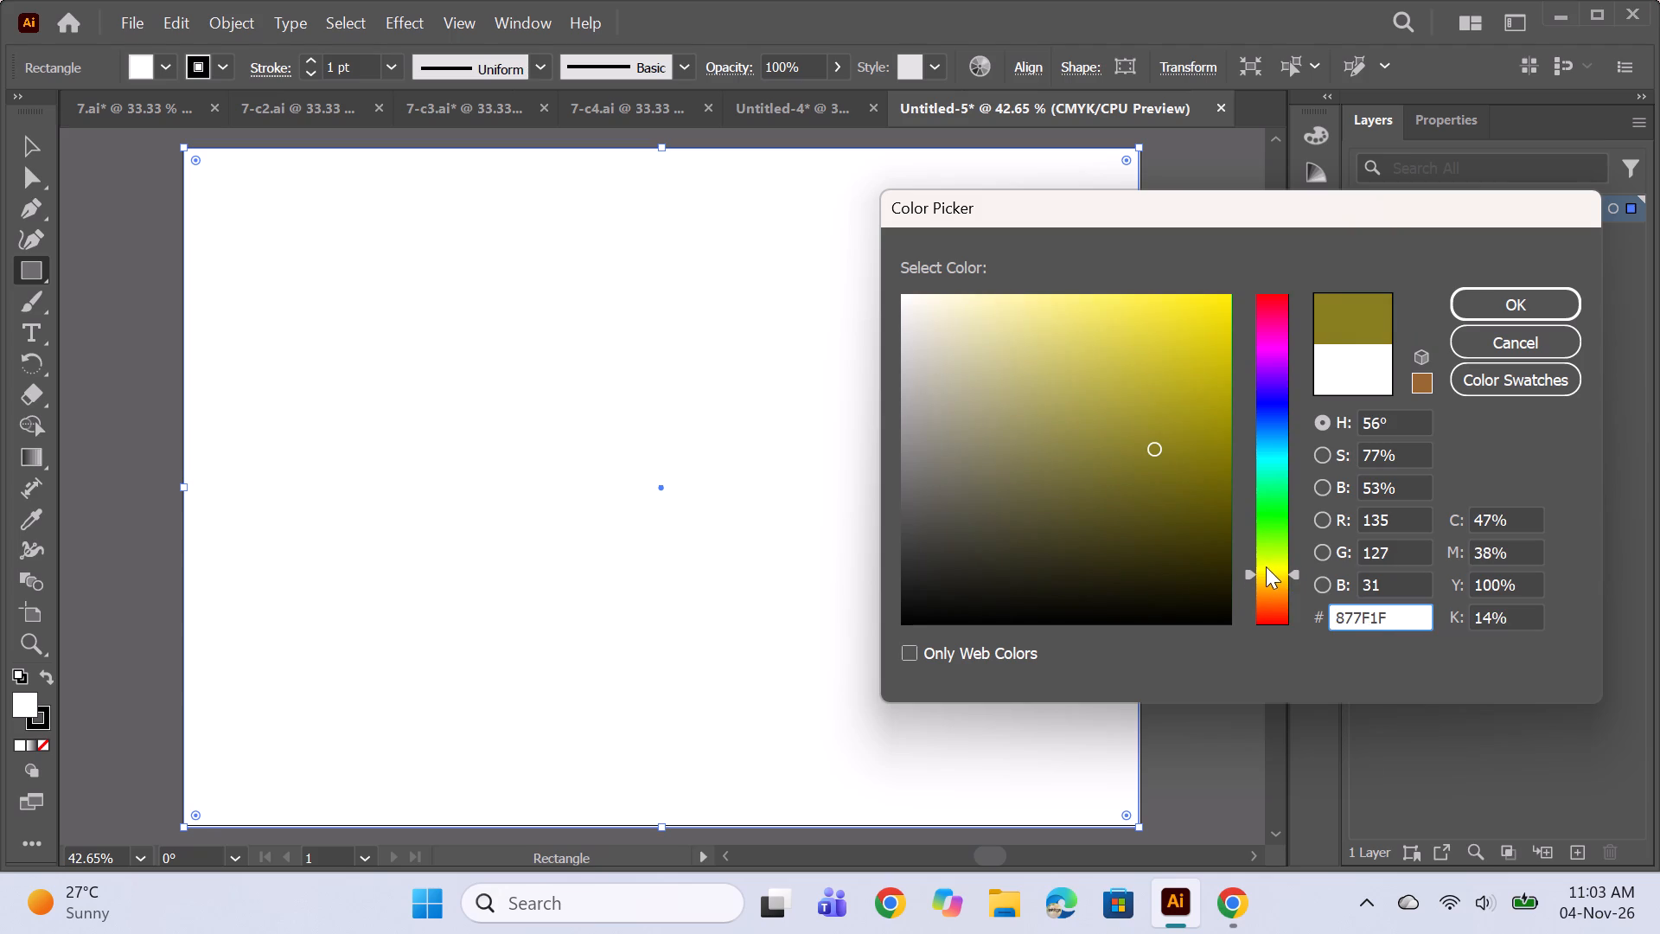
left_click(1267, 579)
left_click(1194, 419)
left_click(1193, 406)
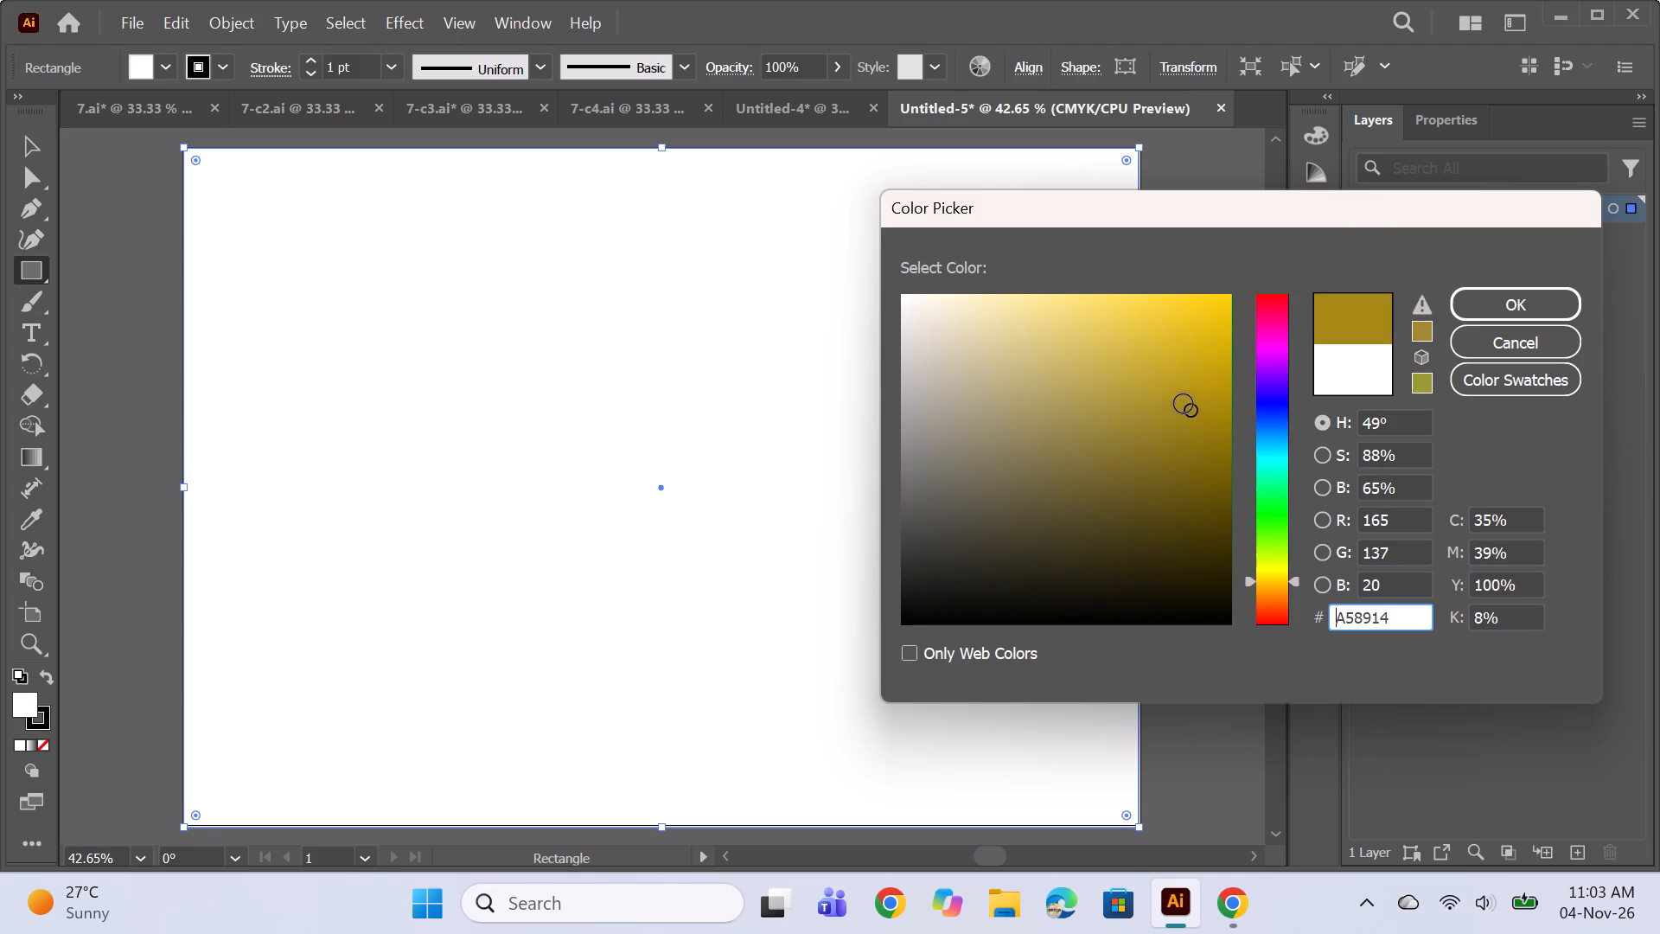
left_click(1148, 400)
left_click(1148, 392)
left_click(1213, 382)
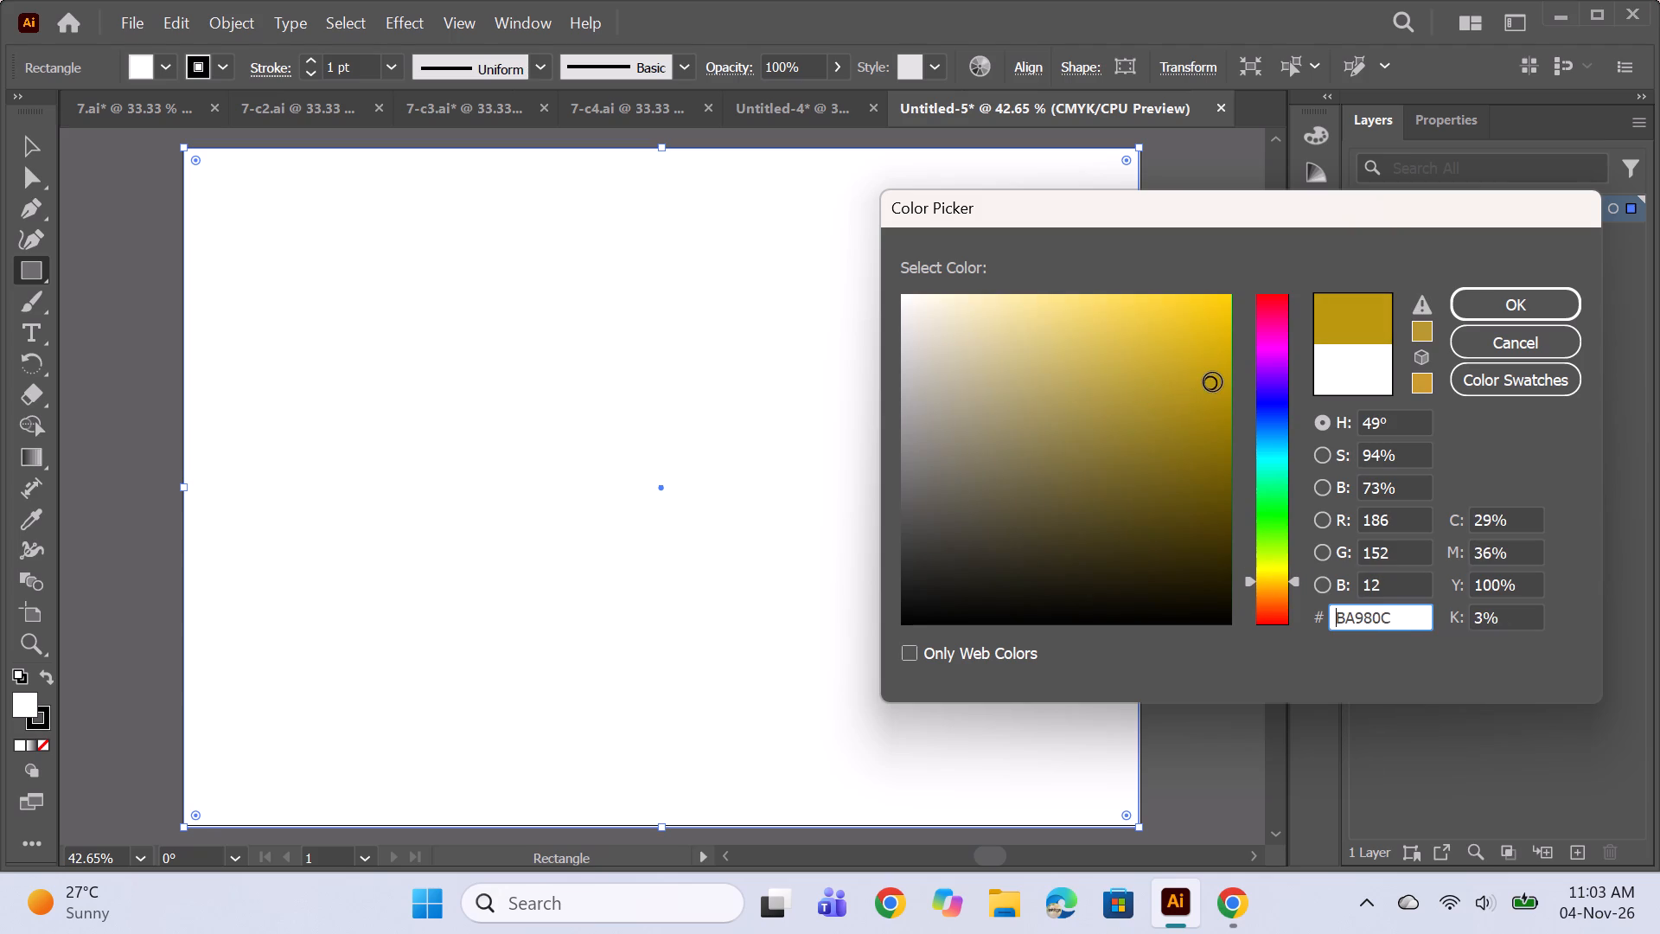
left_click(1221, 381)
left_click(1486, 306)
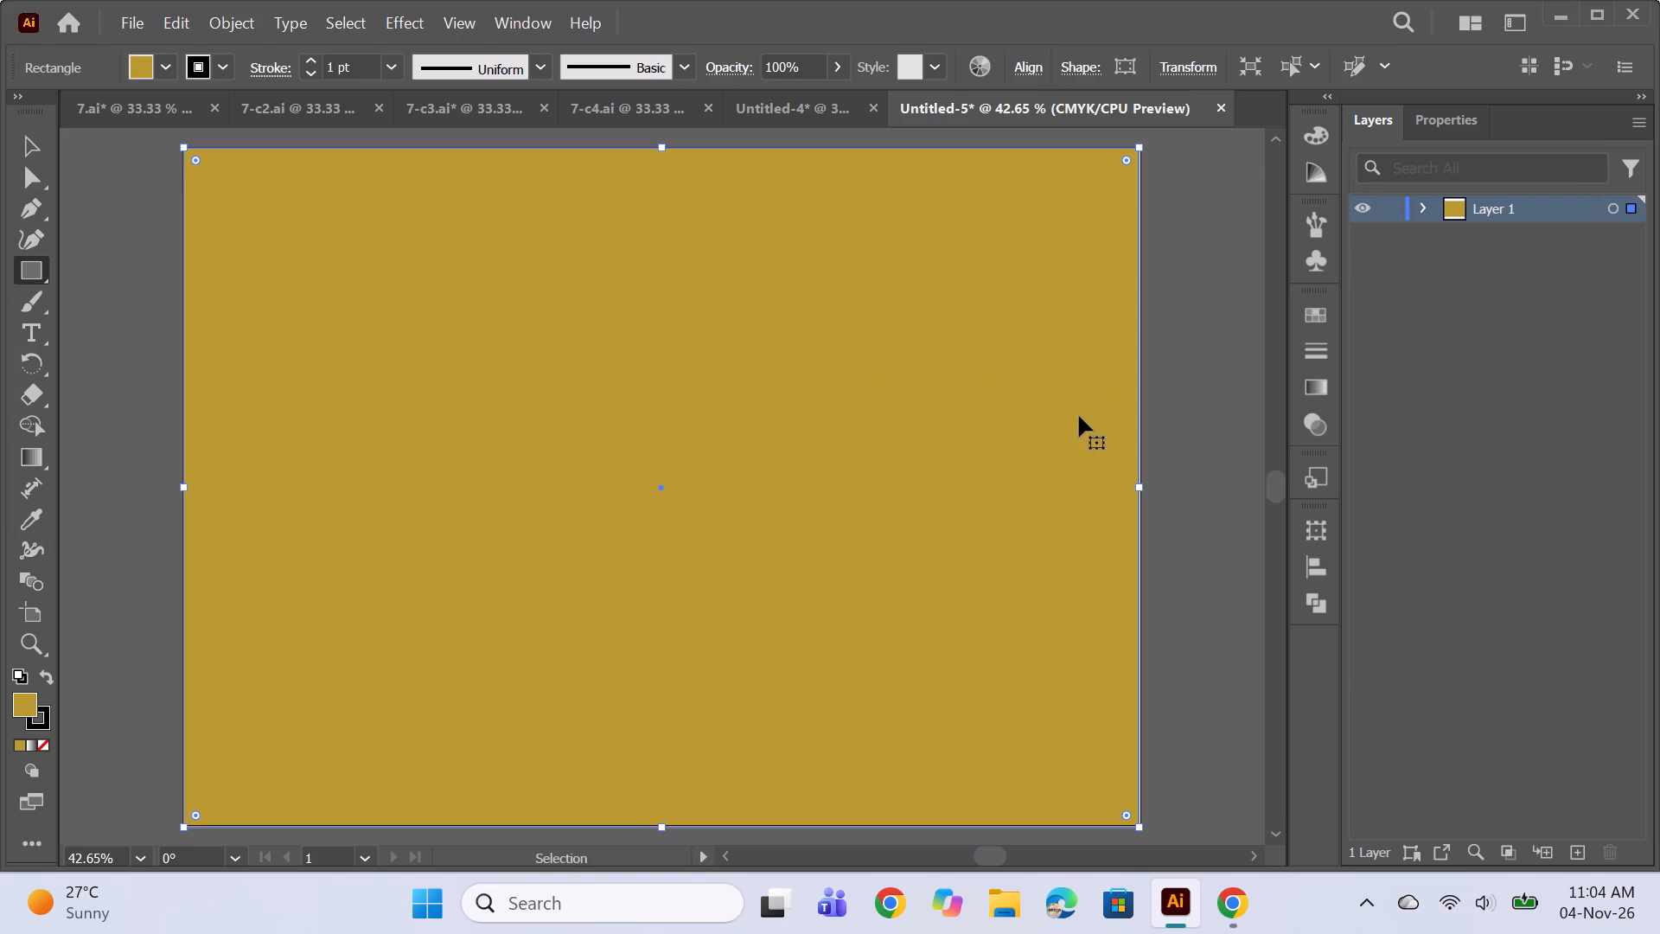
Paste the coral, pink and light-blue flower-tree motif onto the mustard background.
key("ctrl+v")
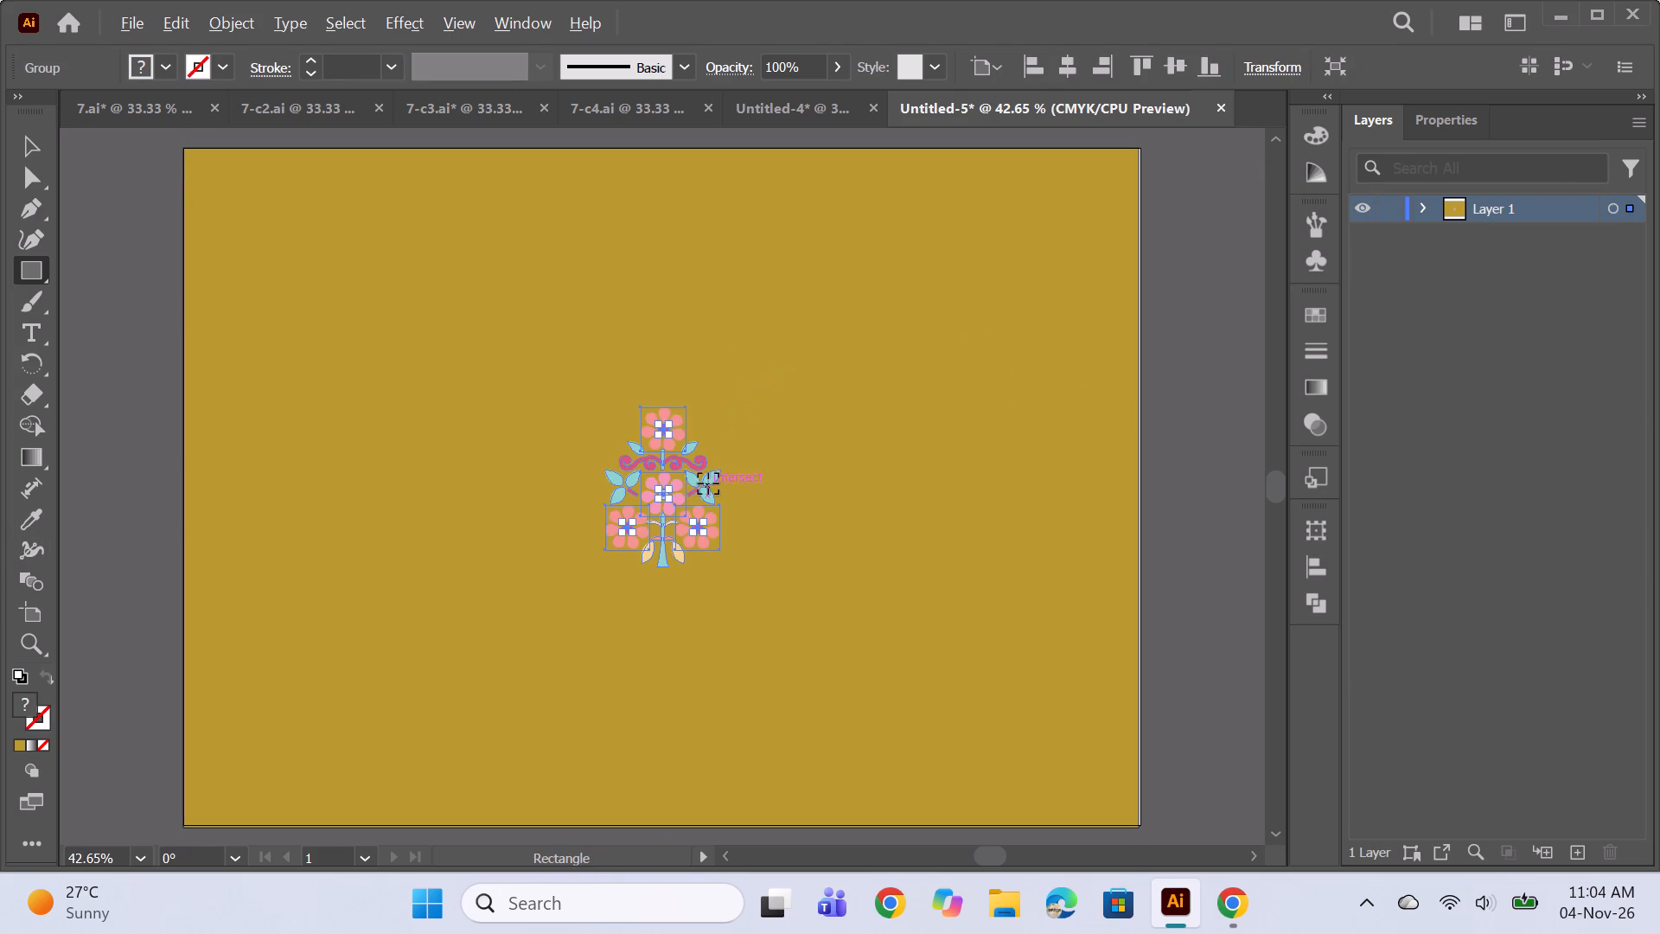
scroll(708, 484, "up", 4, "alt")
left_click_drag(26, 141, 48, 150)
left_click(157, 189)
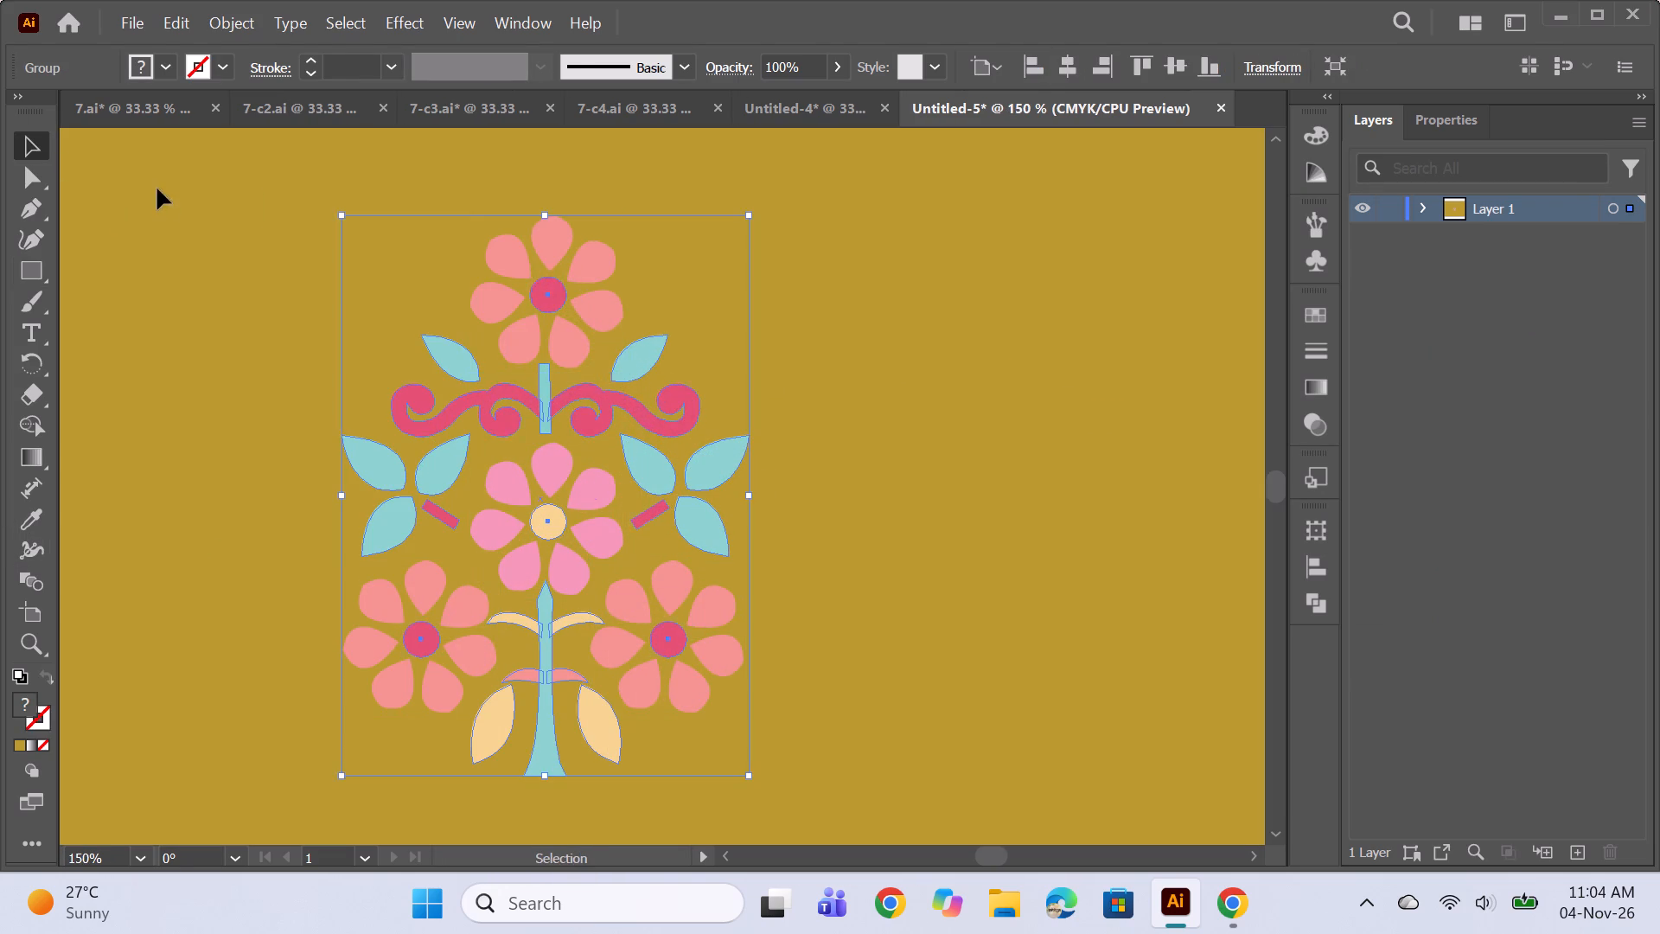
key("space")
left_click_drag(889, 394, 969, 368)
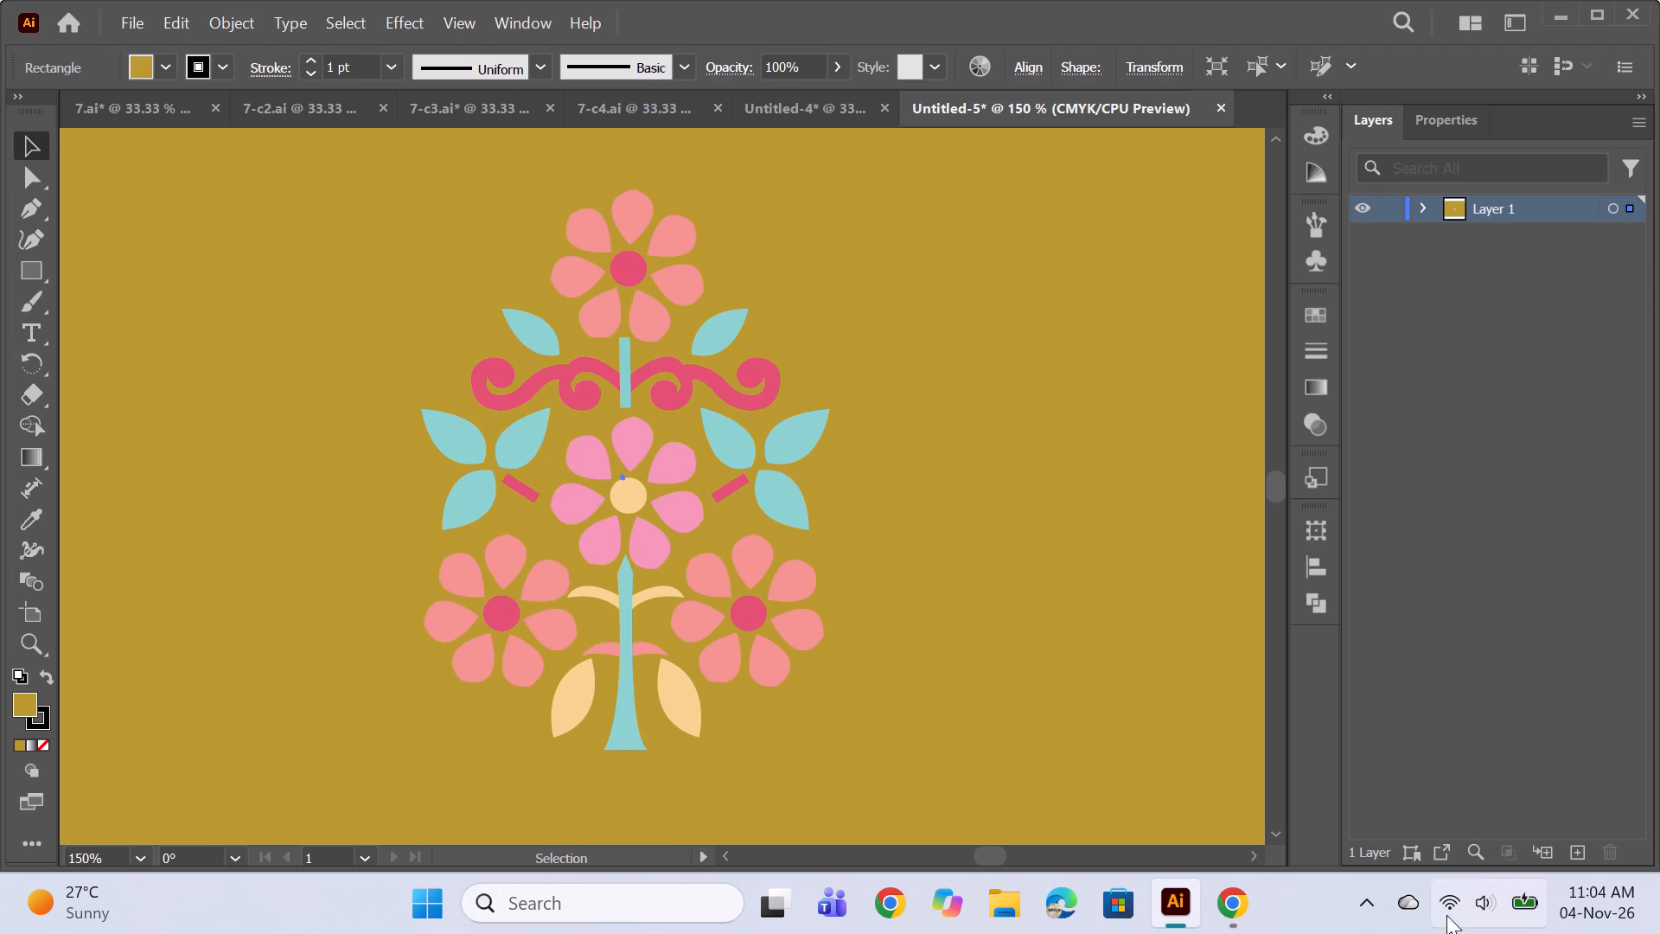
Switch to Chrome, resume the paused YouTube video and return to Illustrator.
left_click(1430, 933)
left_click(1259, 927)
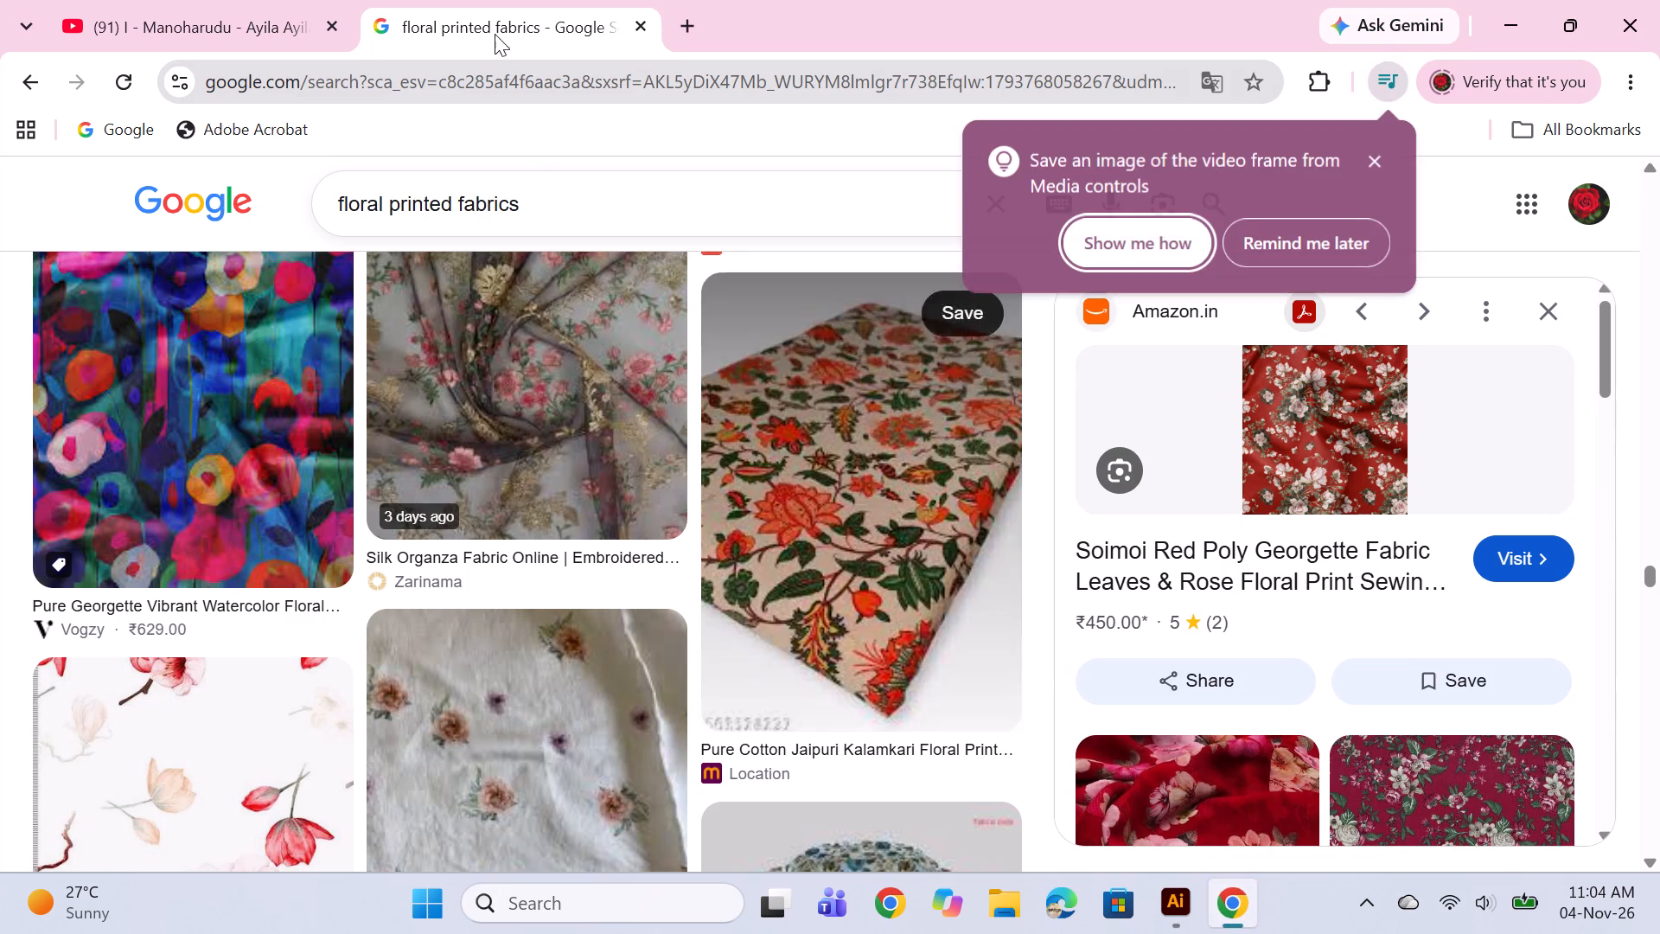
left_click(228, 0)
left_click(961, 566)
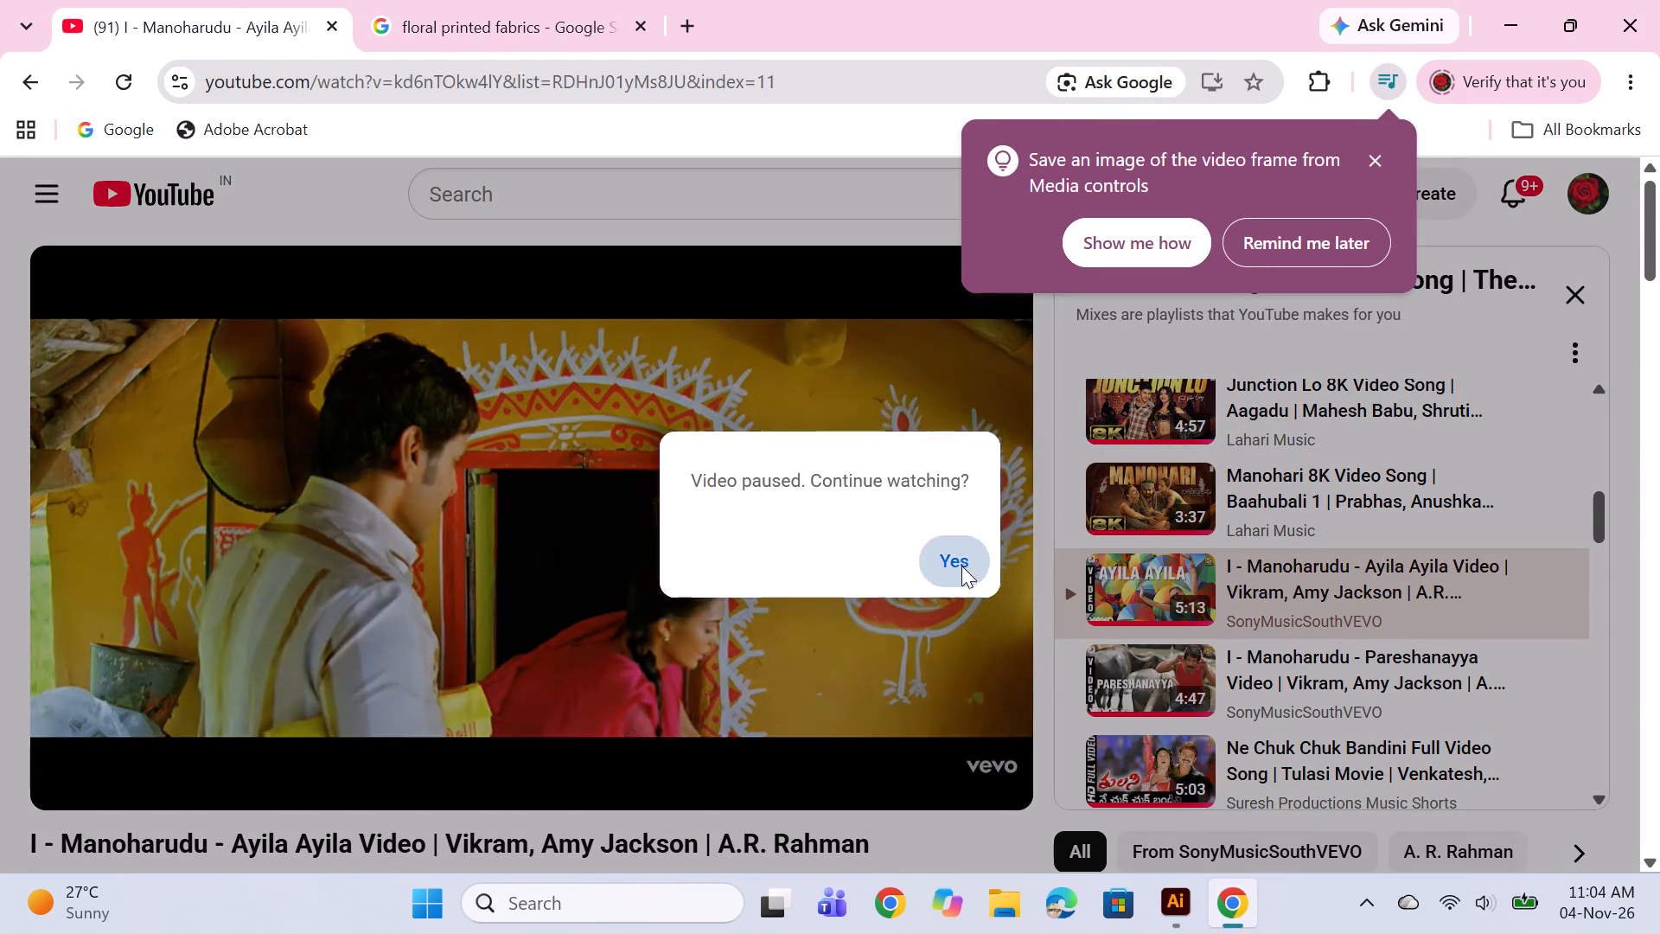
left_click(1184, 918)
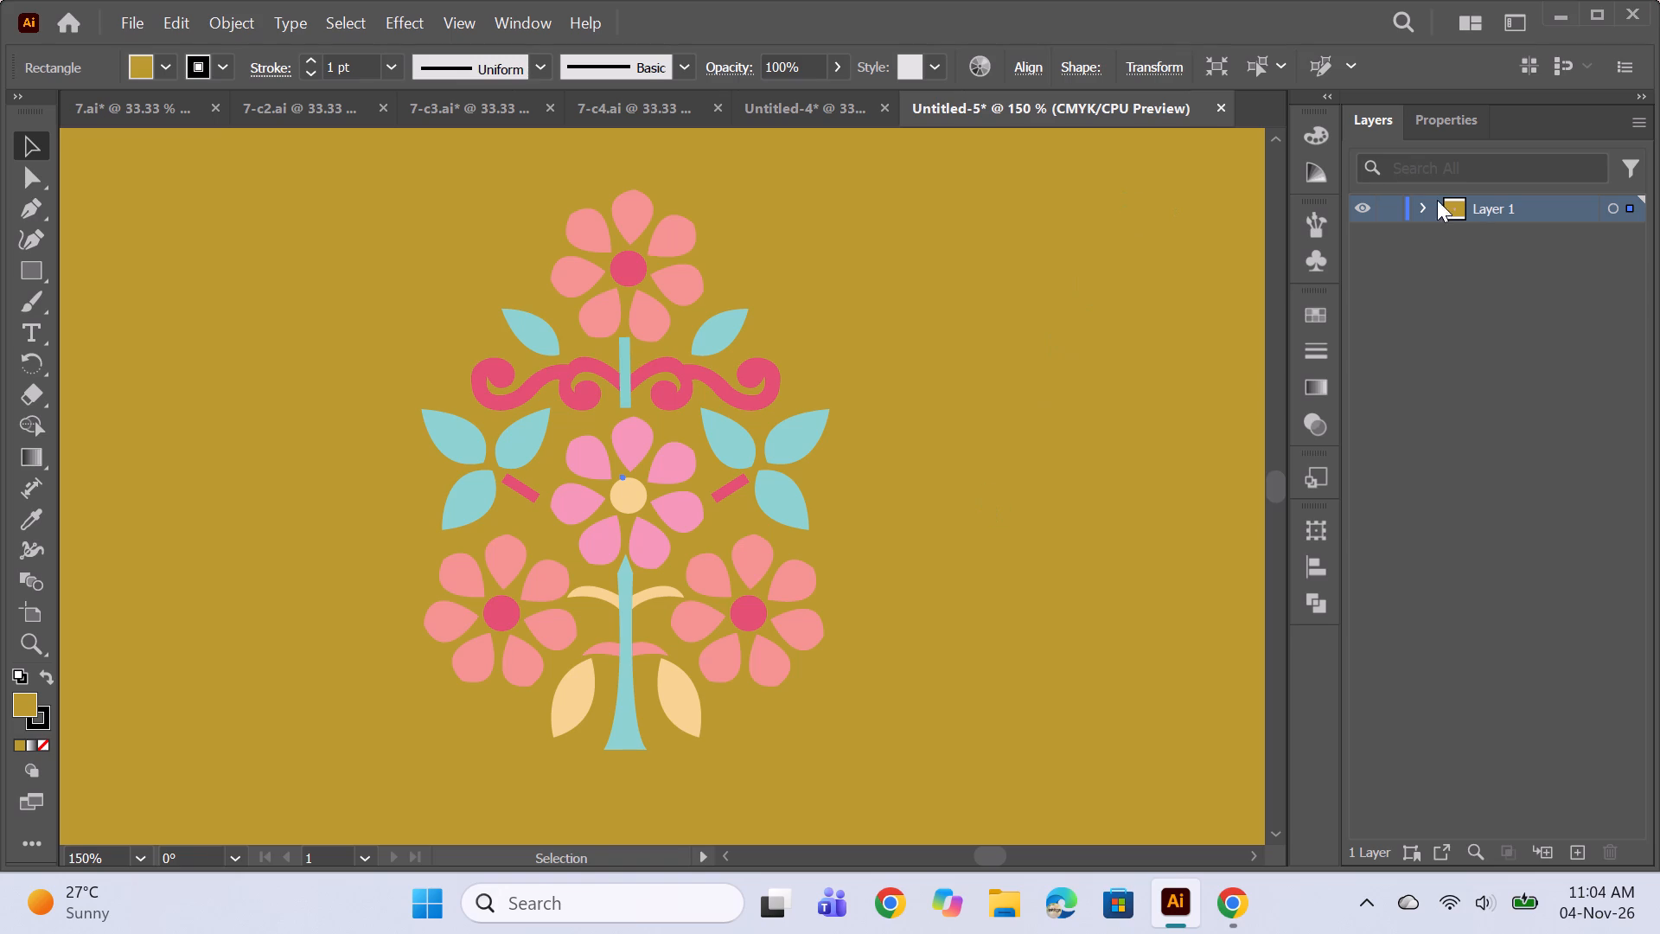
Expand Layer 1 and the motif group to expose the petals and centres of the three coral flowers.
left_click(1416, 208)
left_click(1454, 230)
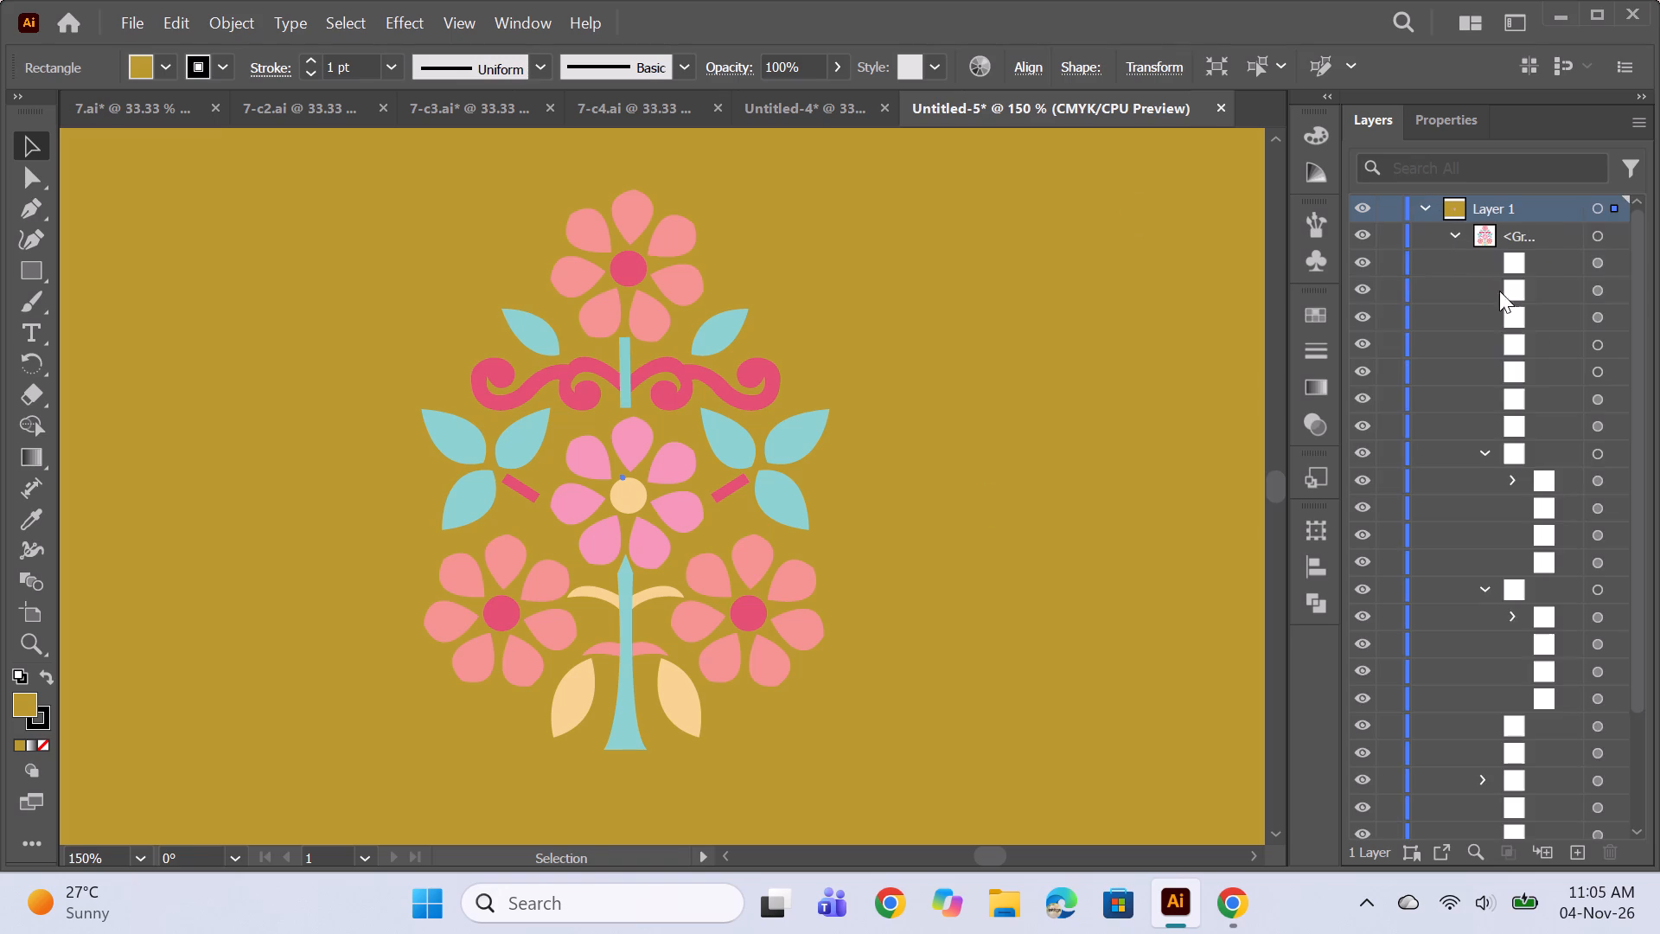
scroll(1529, 358, "down", 10)
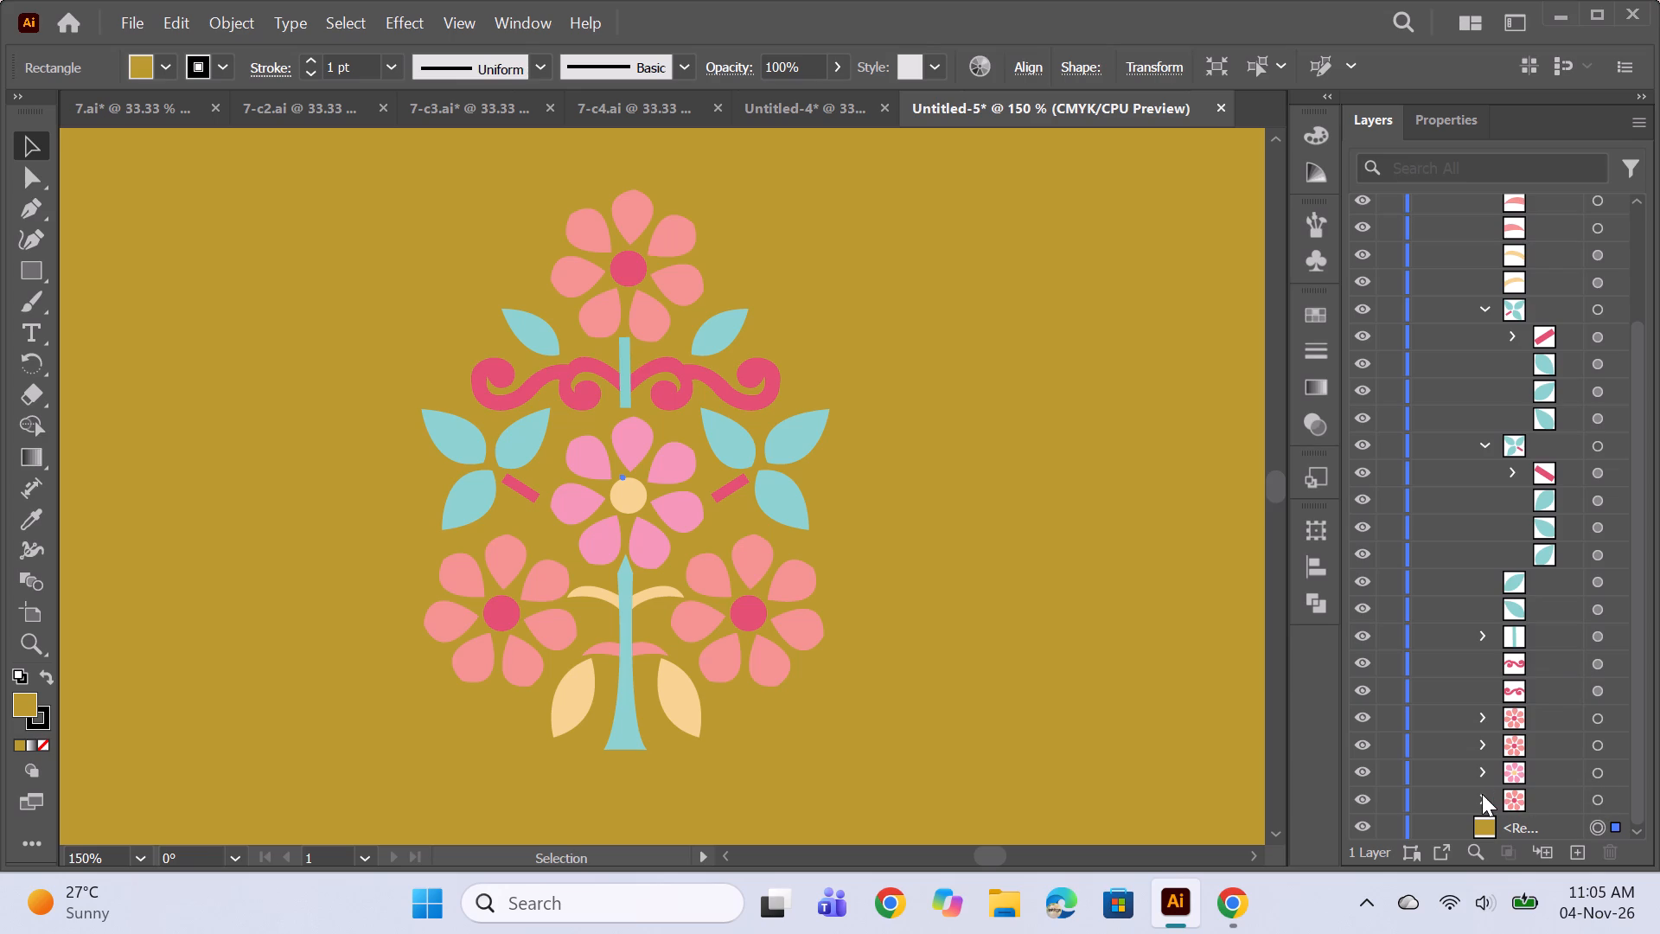
left_click(1482, 794)
left_click(1486, 742)
left_click(1481, 718)
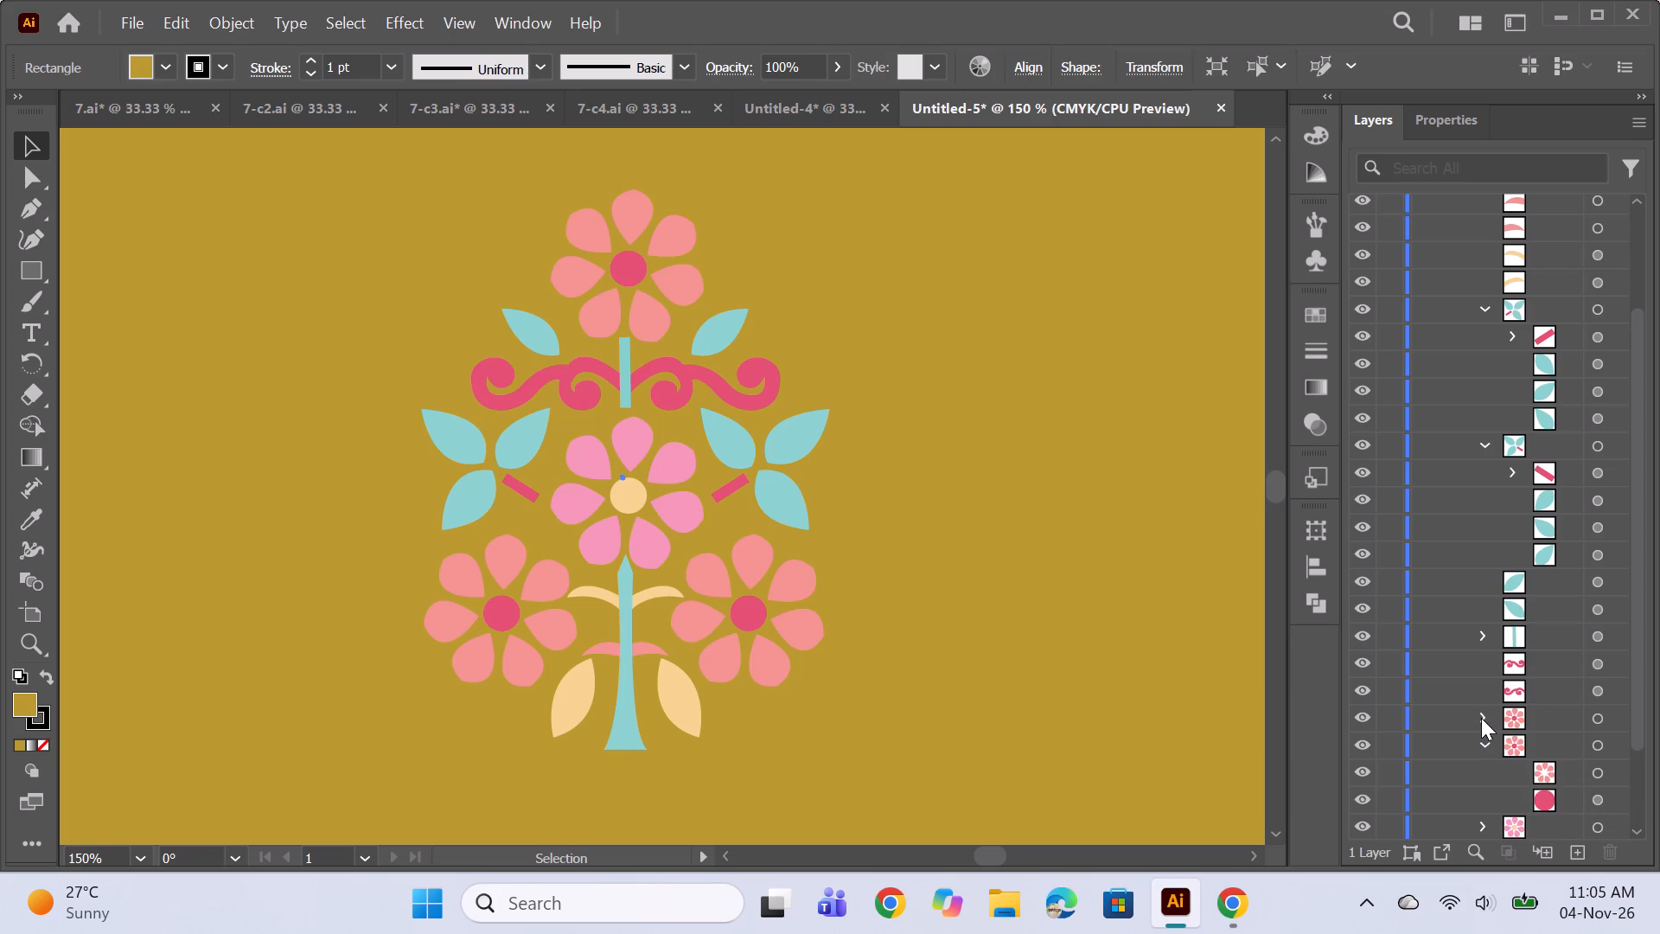
scroll(1528, 726, "down", 6)
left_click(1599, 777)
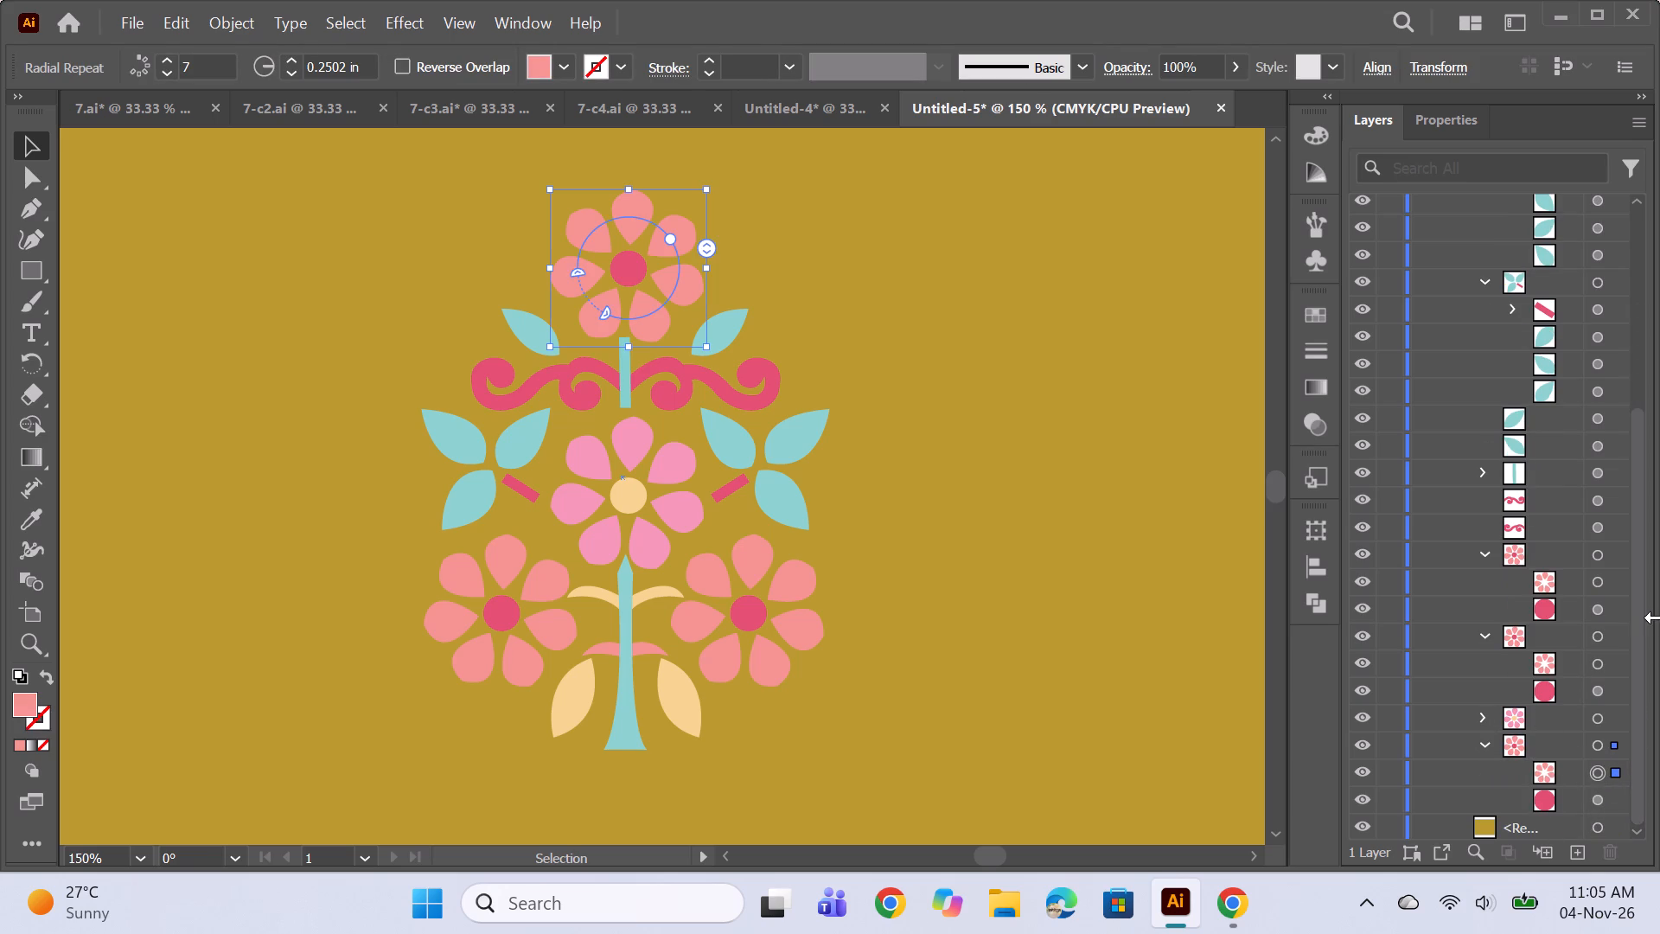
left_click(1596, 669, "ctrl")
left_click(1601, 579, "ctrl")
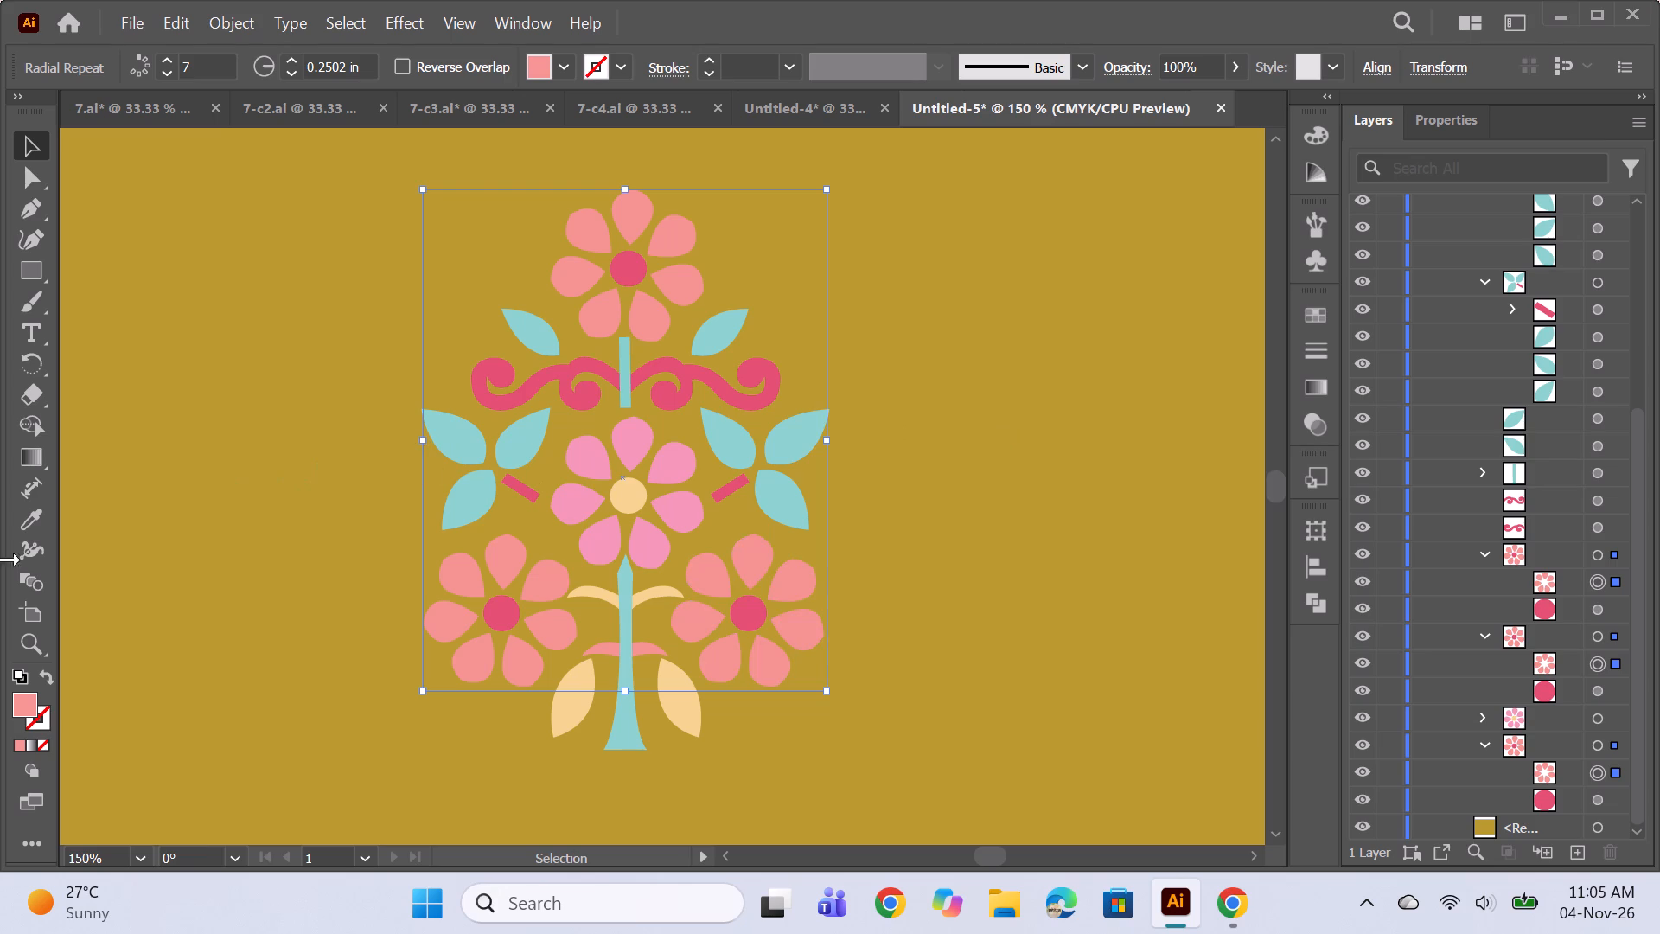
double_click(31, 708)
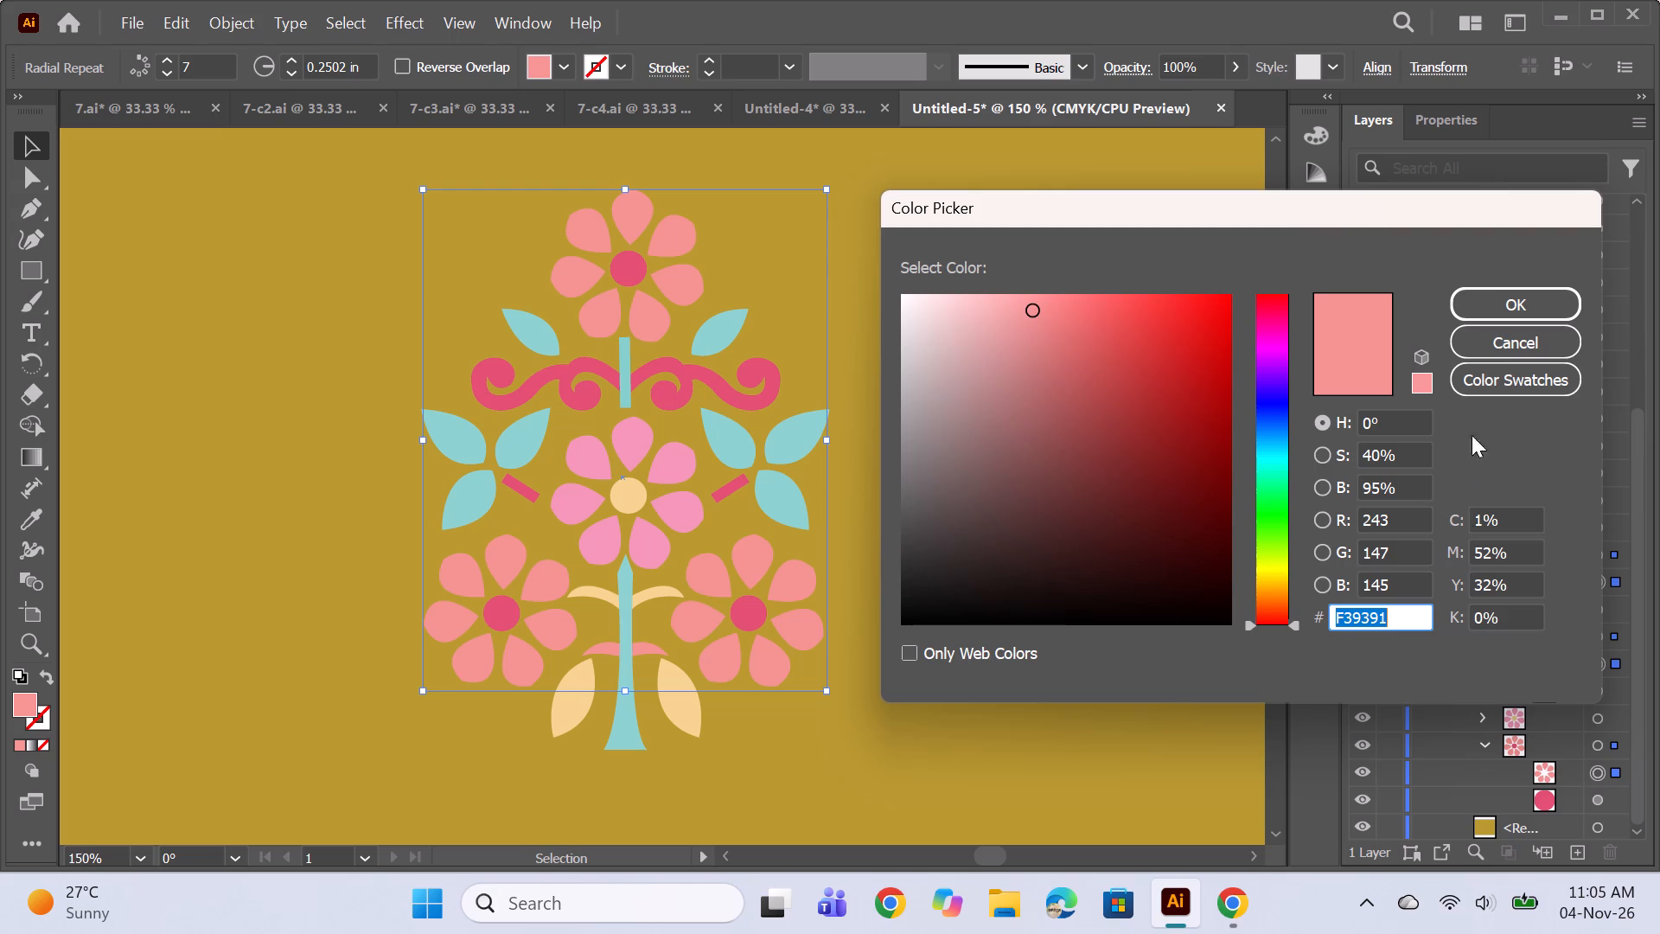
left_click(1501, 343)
Select the petals of the three coral flowers and fill them with a deep navy blue at hue 240°.
left_click(1594, 771)
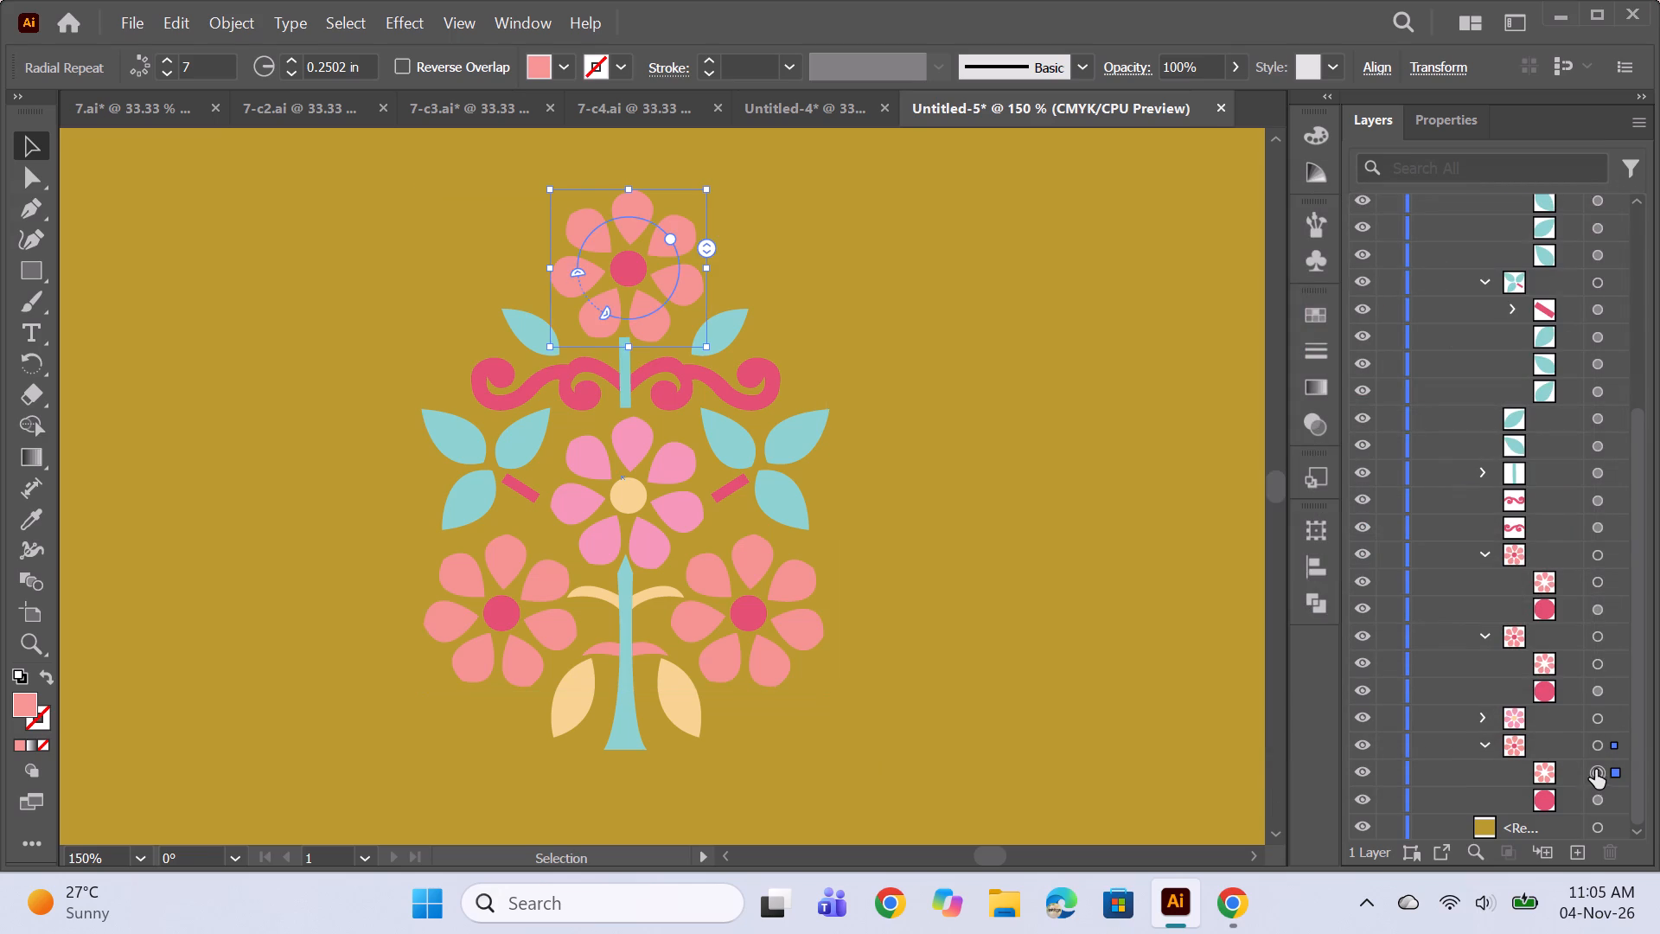
left_click(1606, 666, "ctrl")
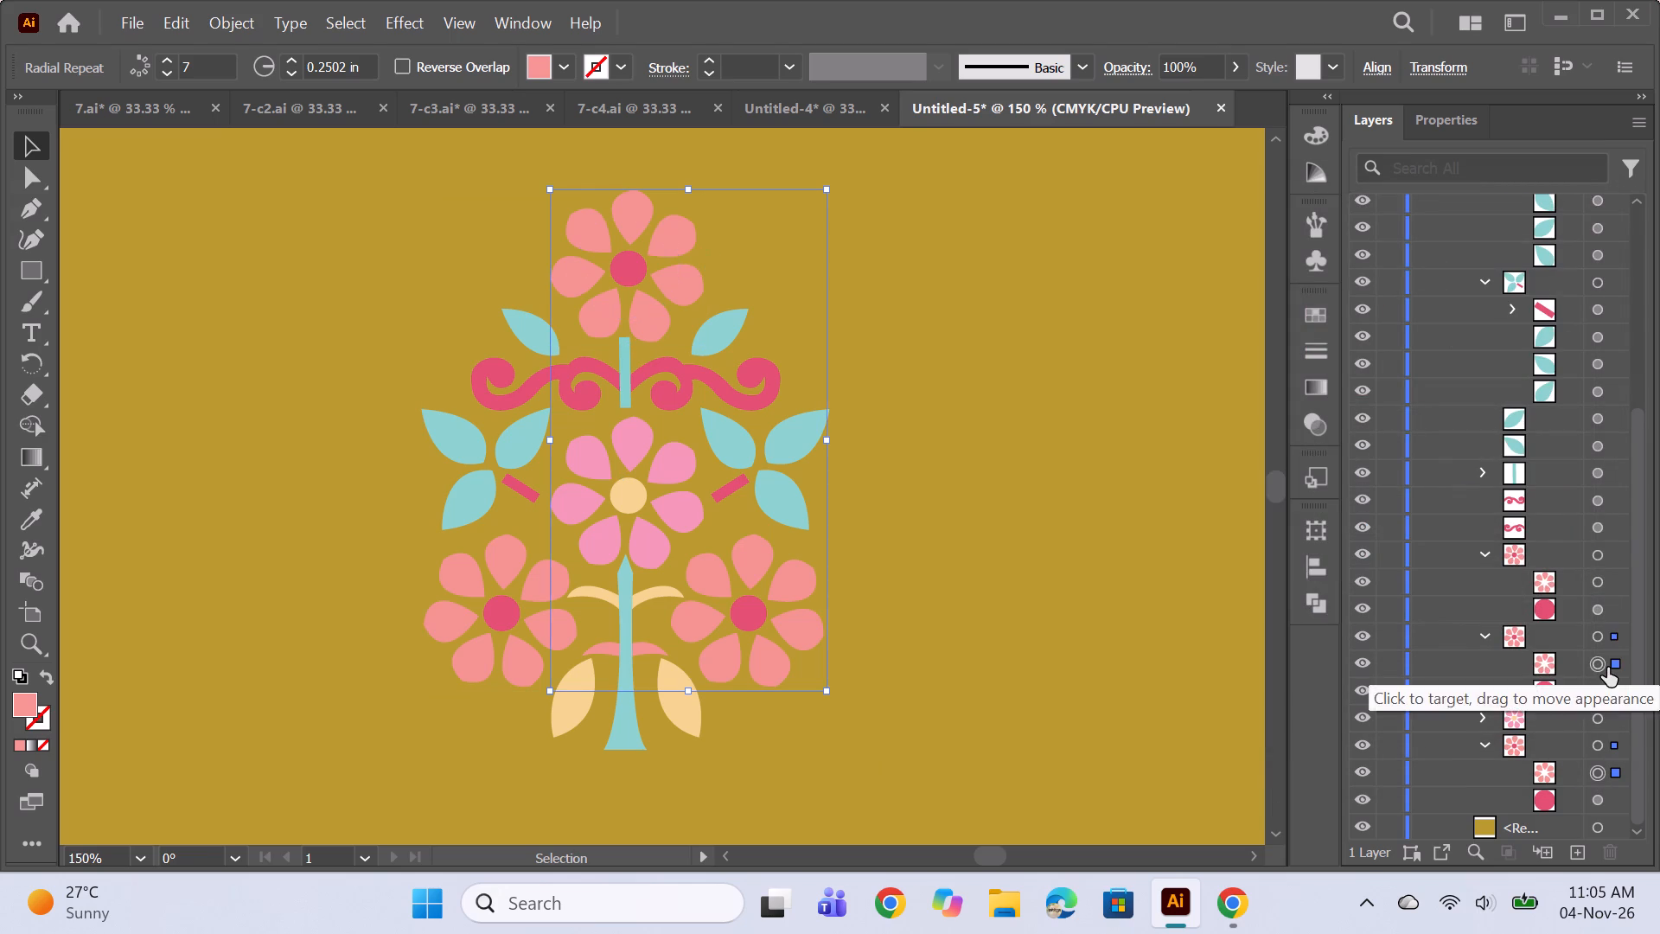
left_click(1595, 583, "ctrl")
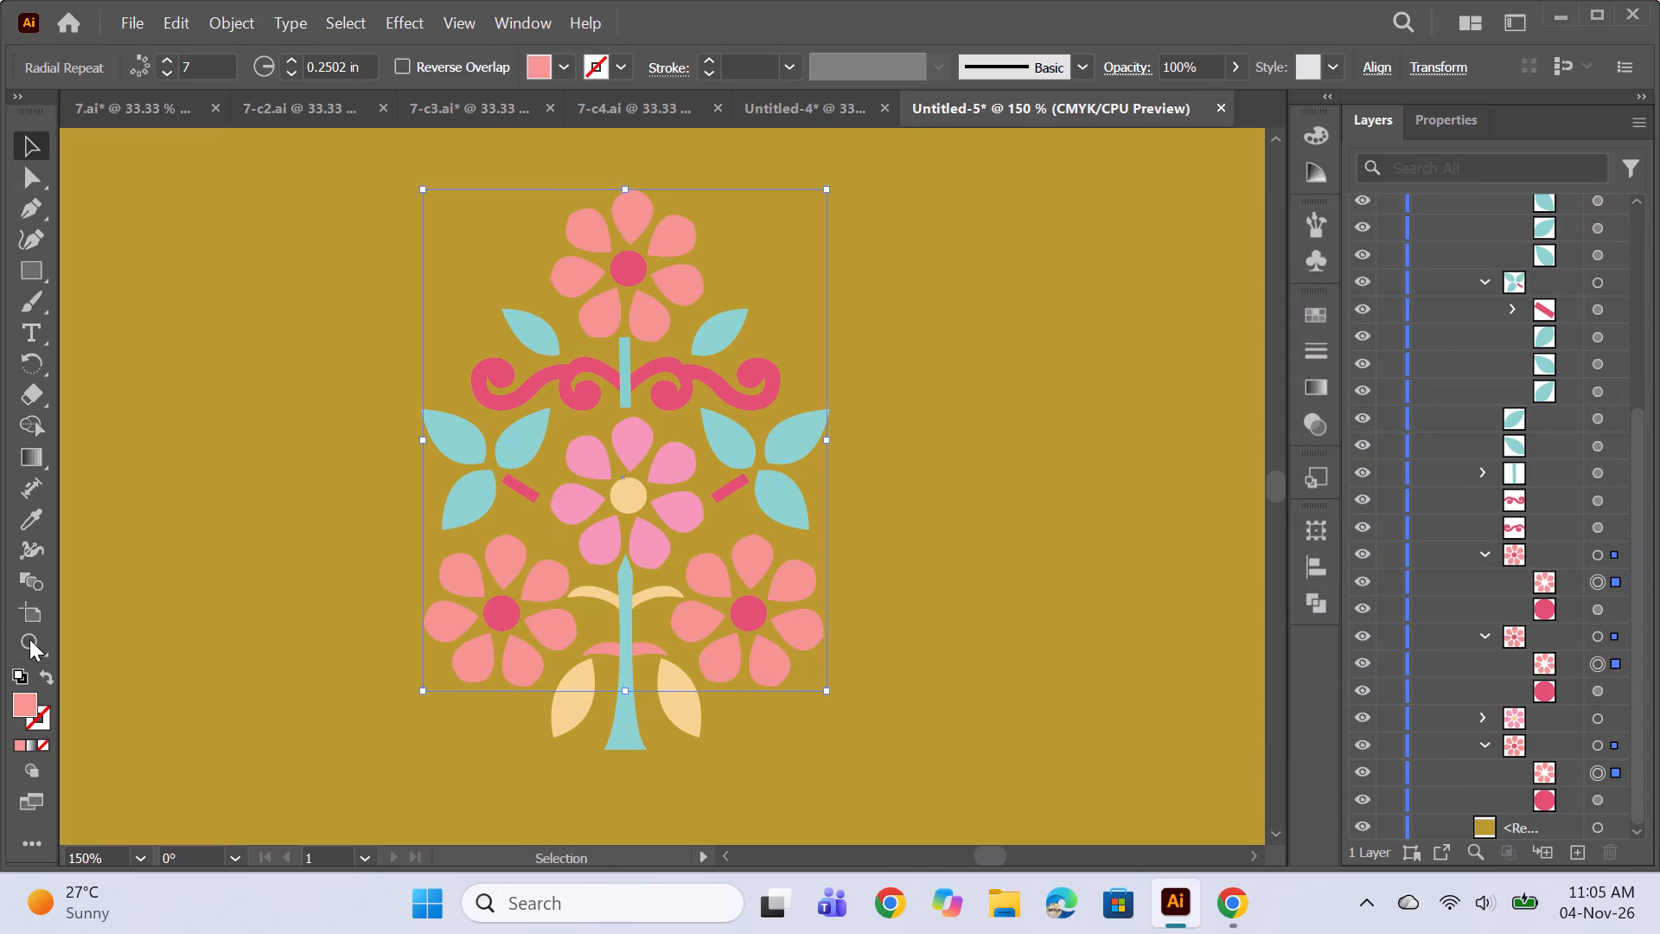
double_click(19, 701)
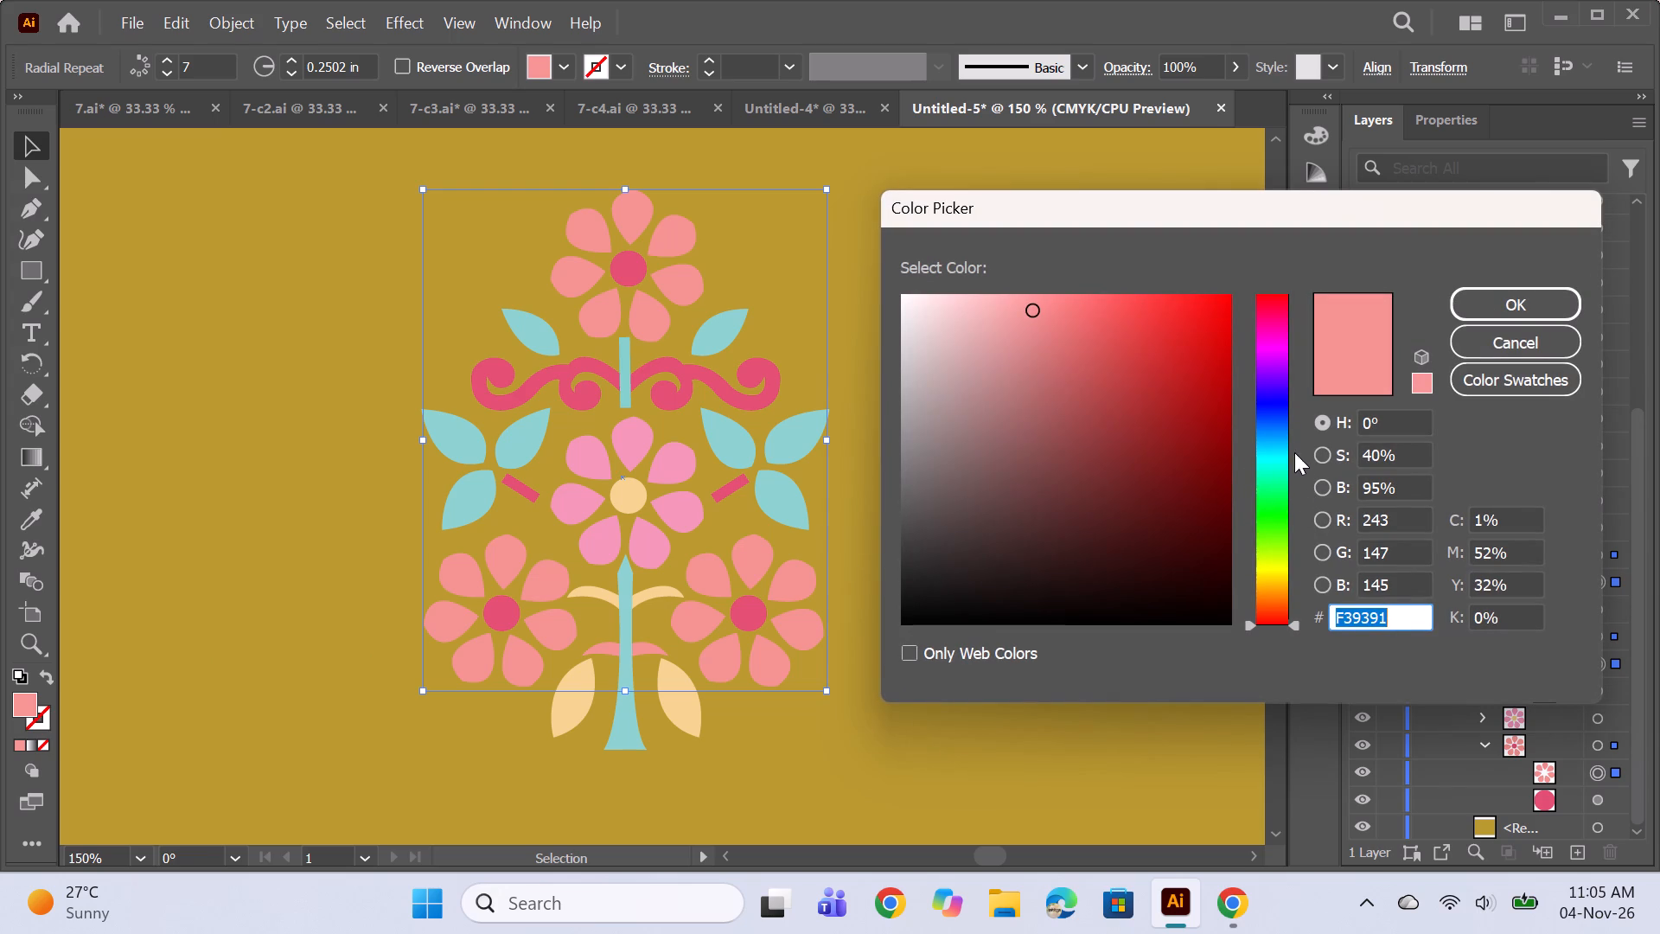
left_click(1275, 406)
left_click(1274, 400)
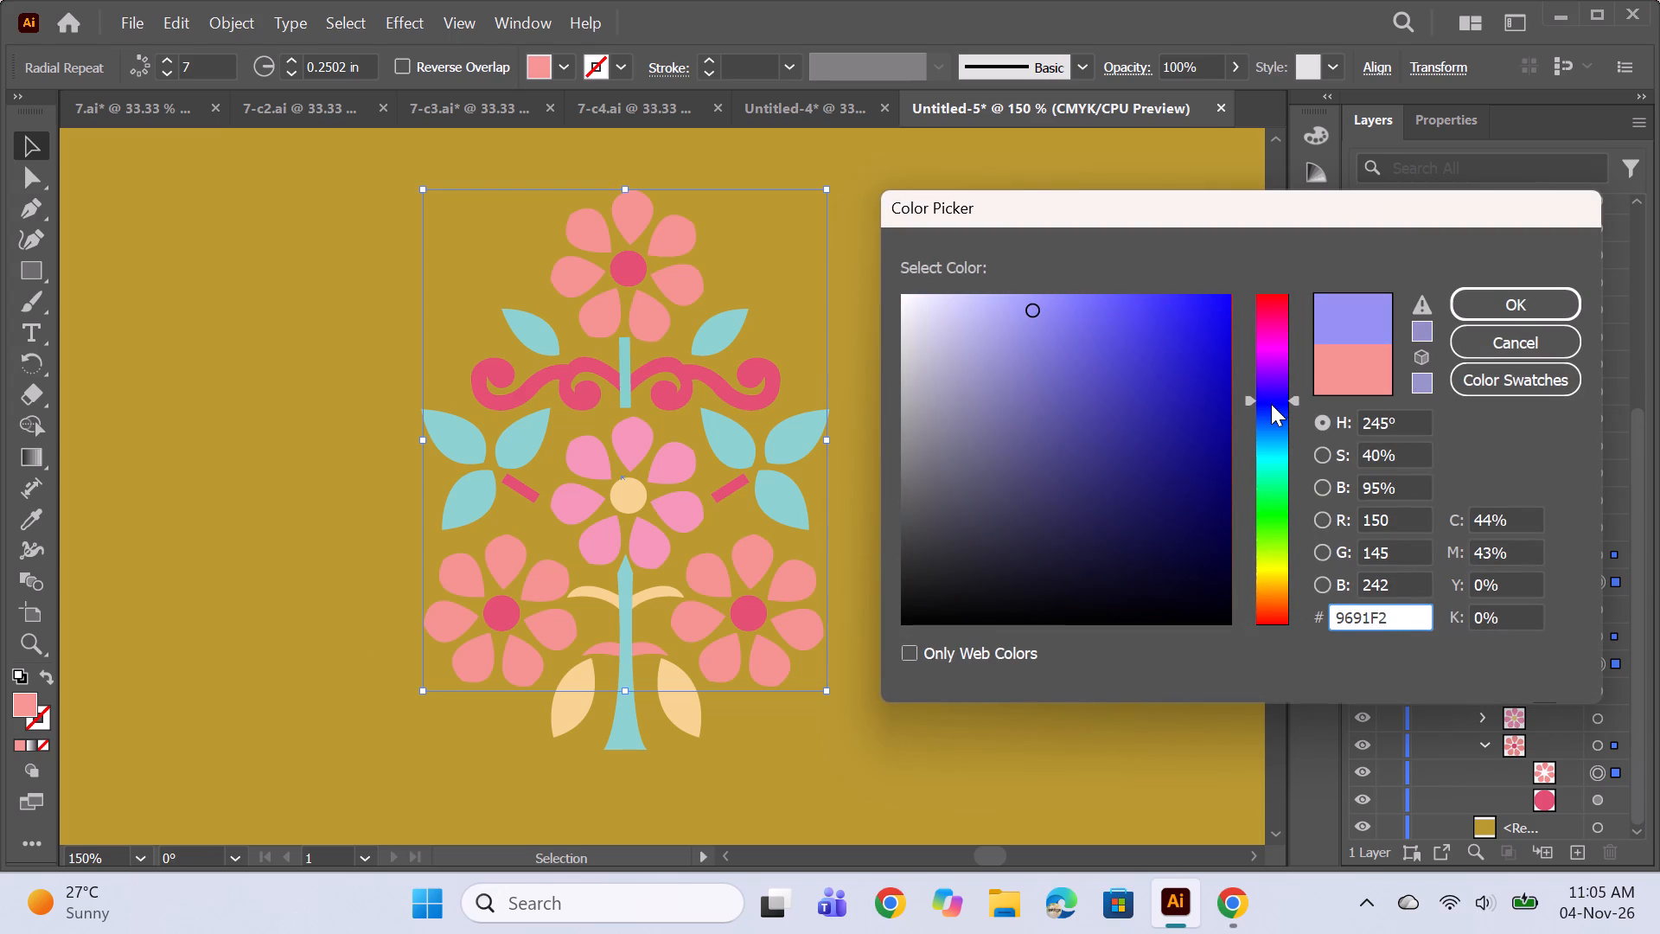
left_click(1271, 404)
left_click(1116, 445)
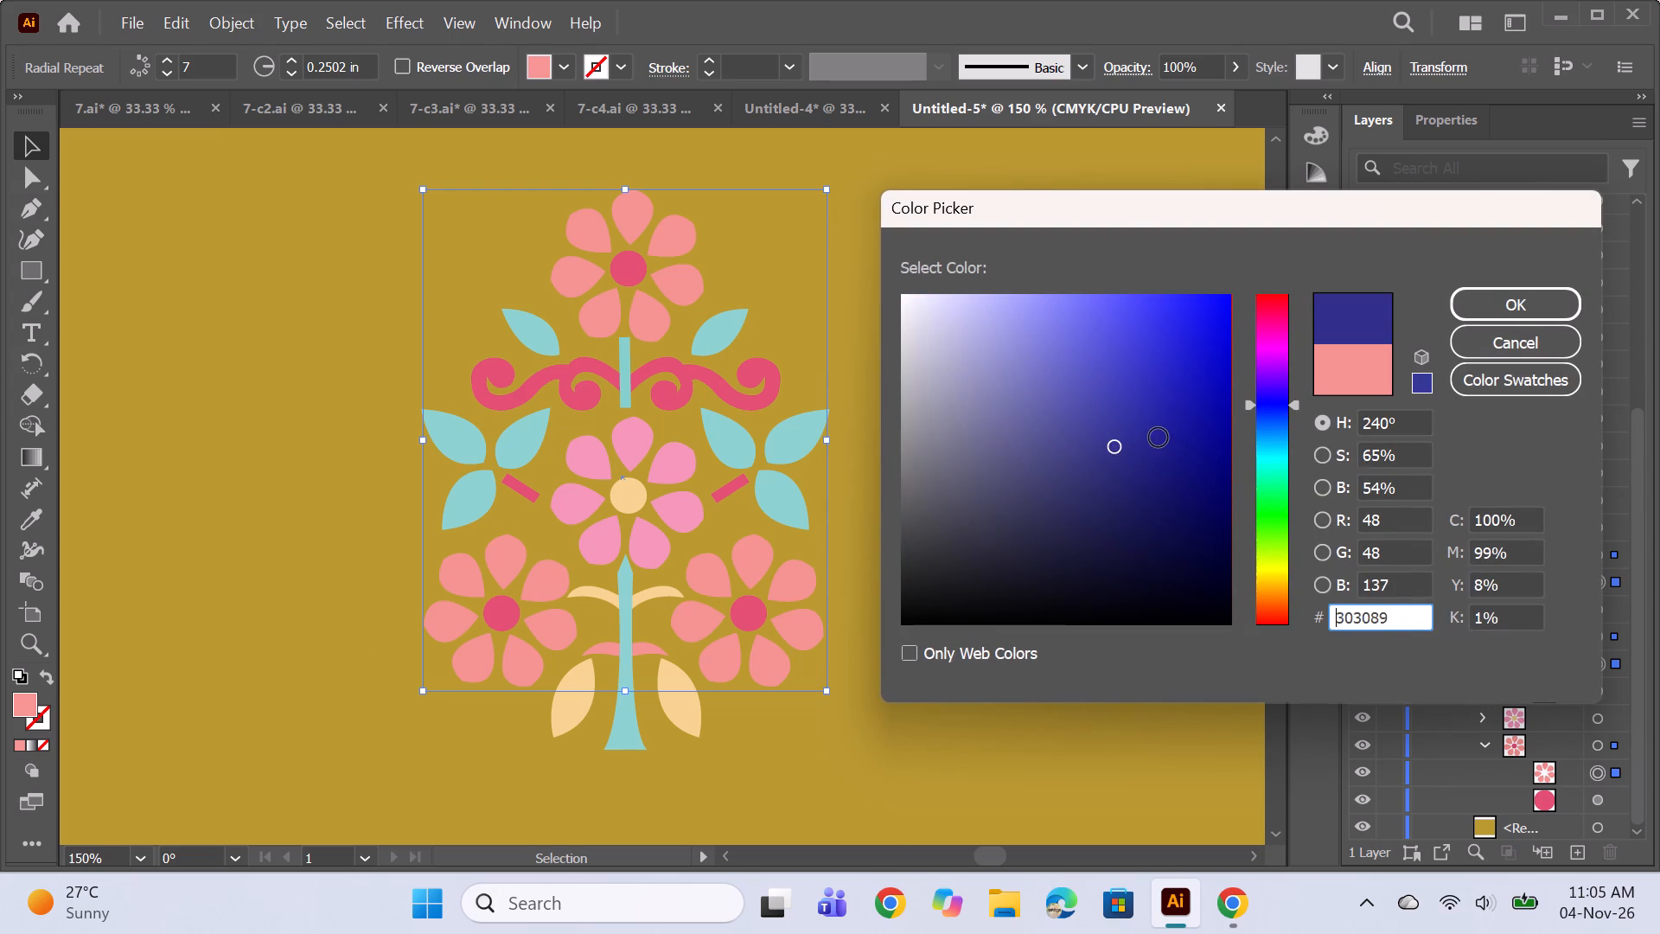
left_click(1159, 438)
left_click(1183, 450)
left_click(1140, 436)
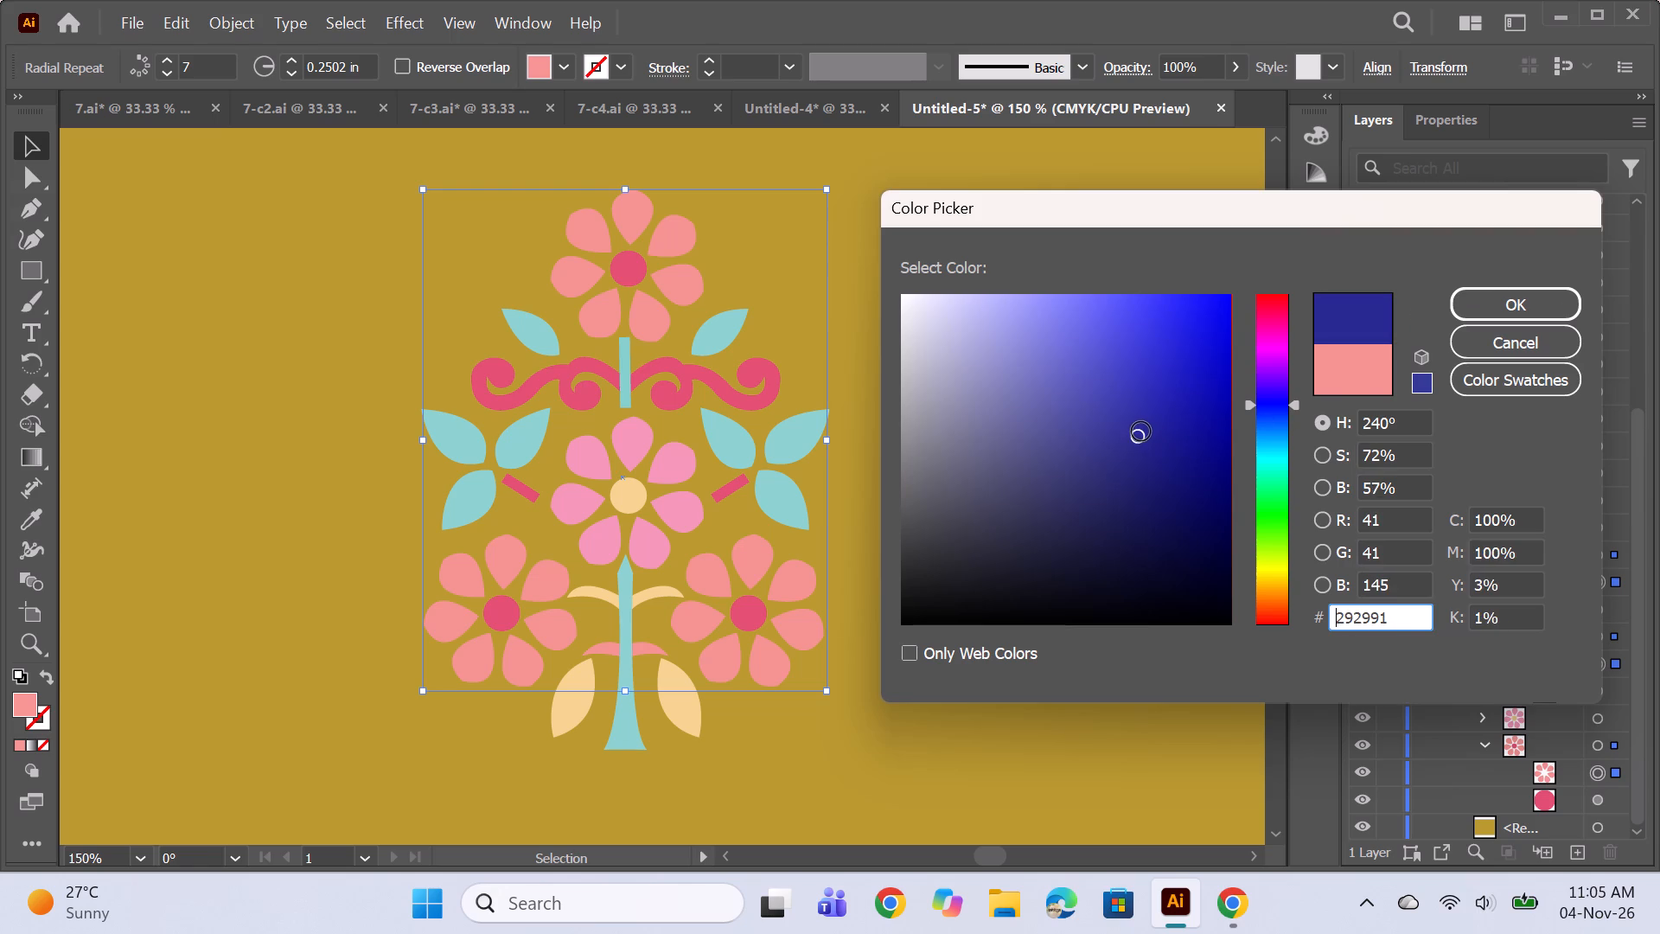
left_click(1142, 426)
left_click(1157, 436)
left_click(1478, 314)
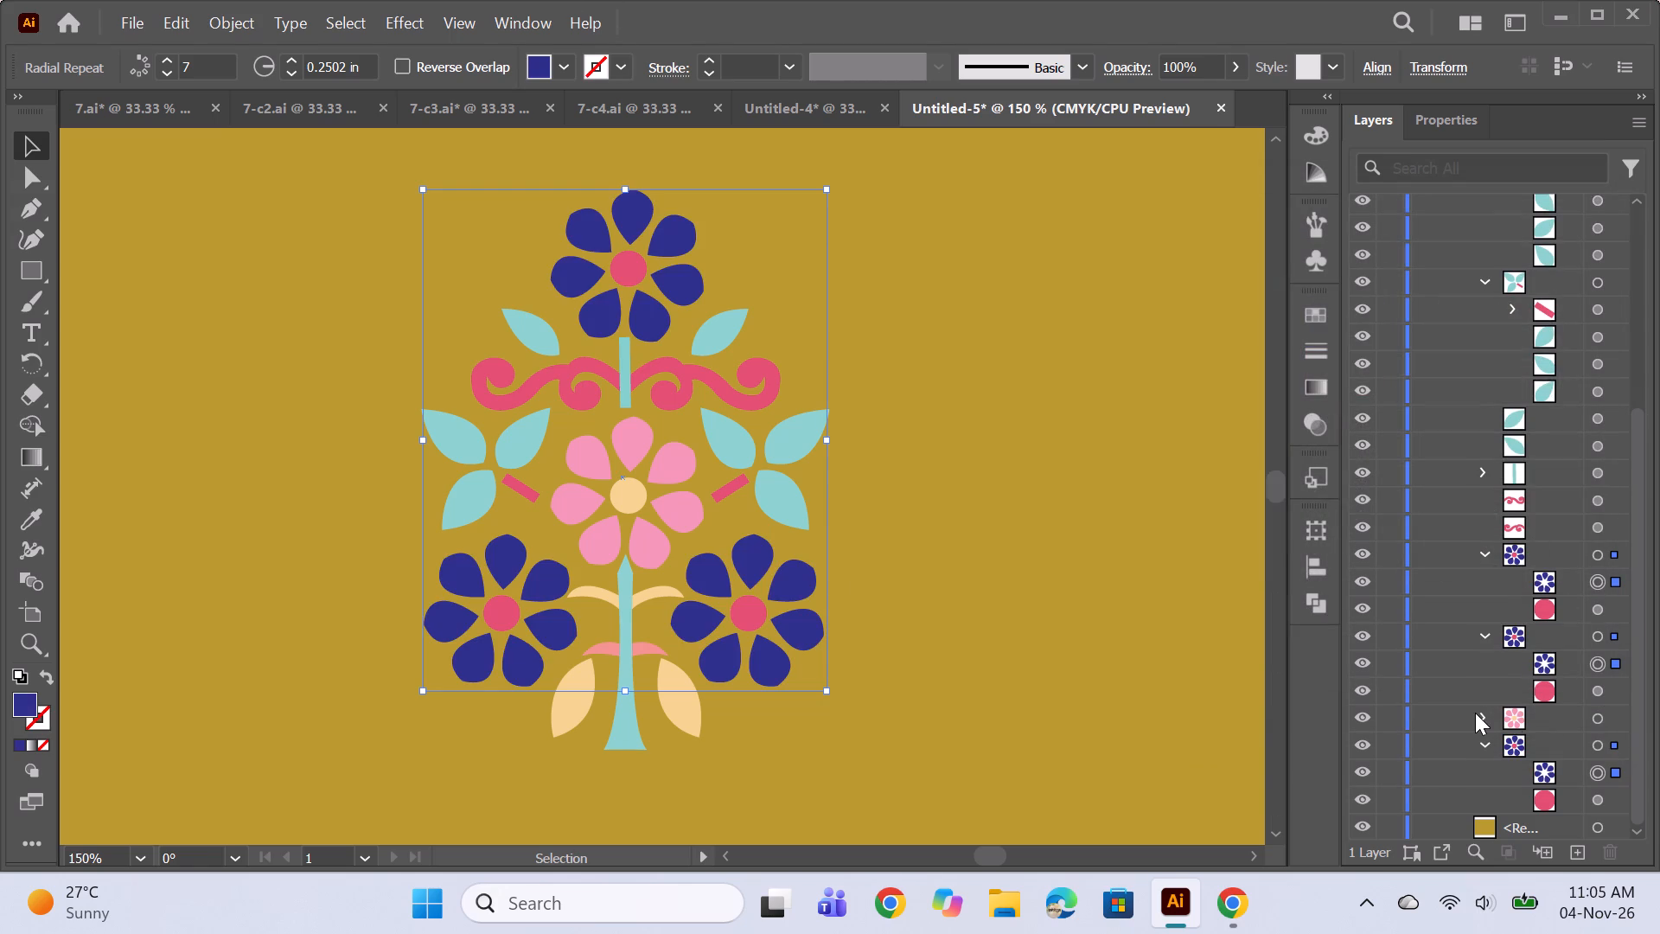
Expand the central pink flower's group and fill its petals with deep crimson pink C62663.
left_click(1477, 713)
left_click(1599, 720)
left_click(1595, 739)
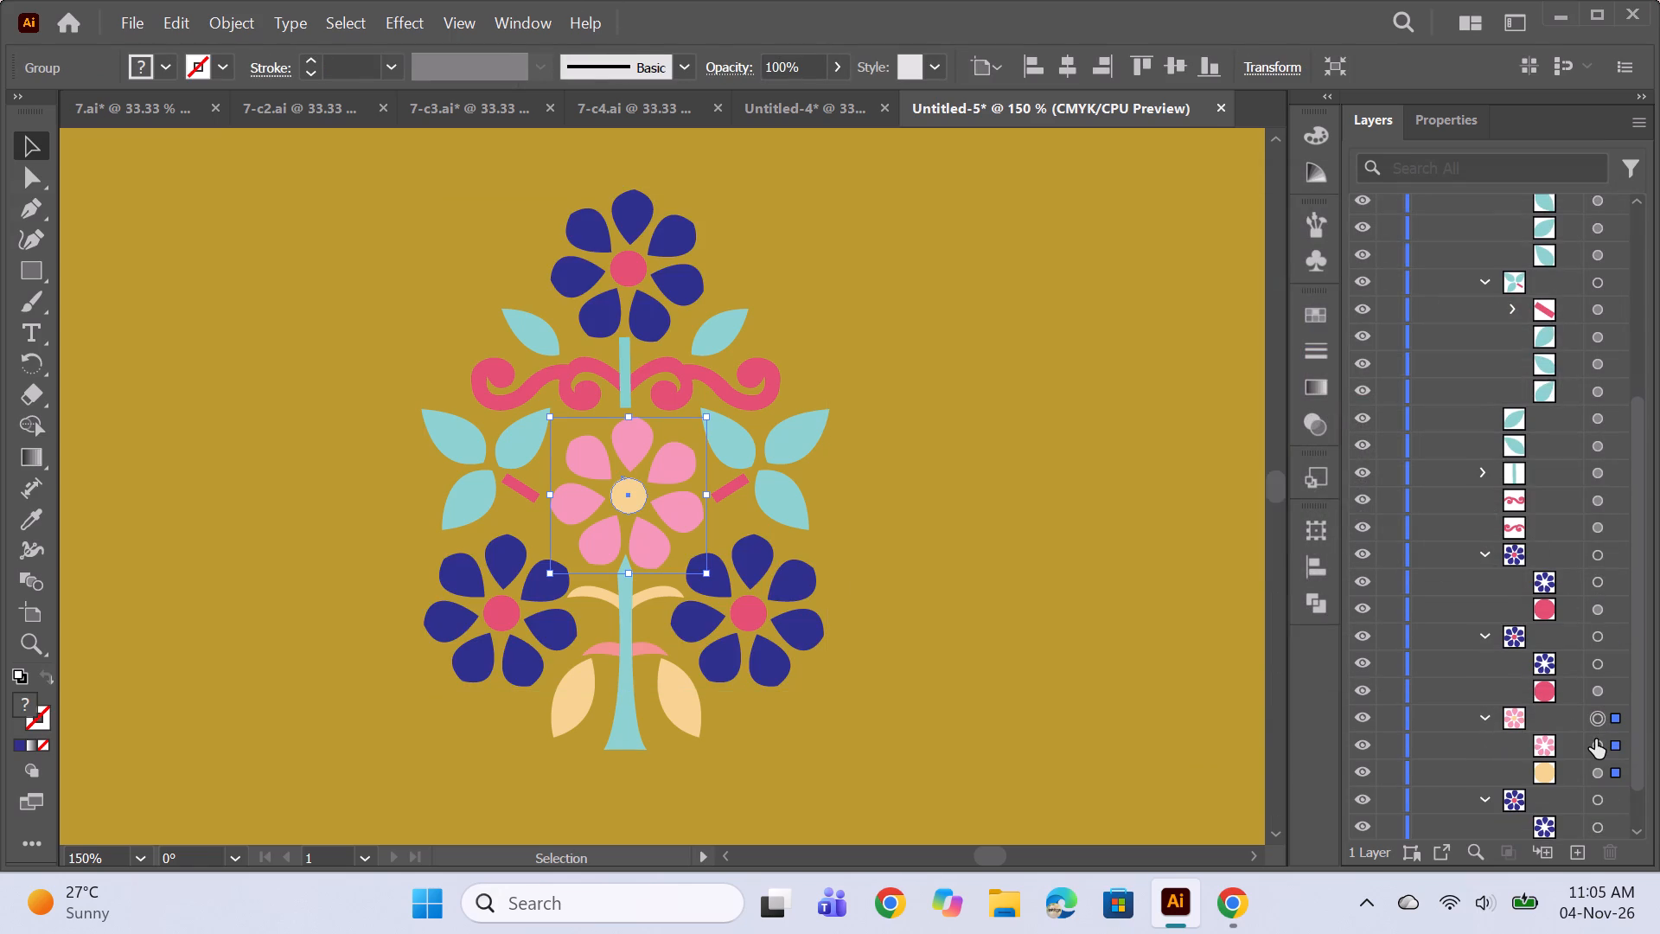
double_click(24, 707)
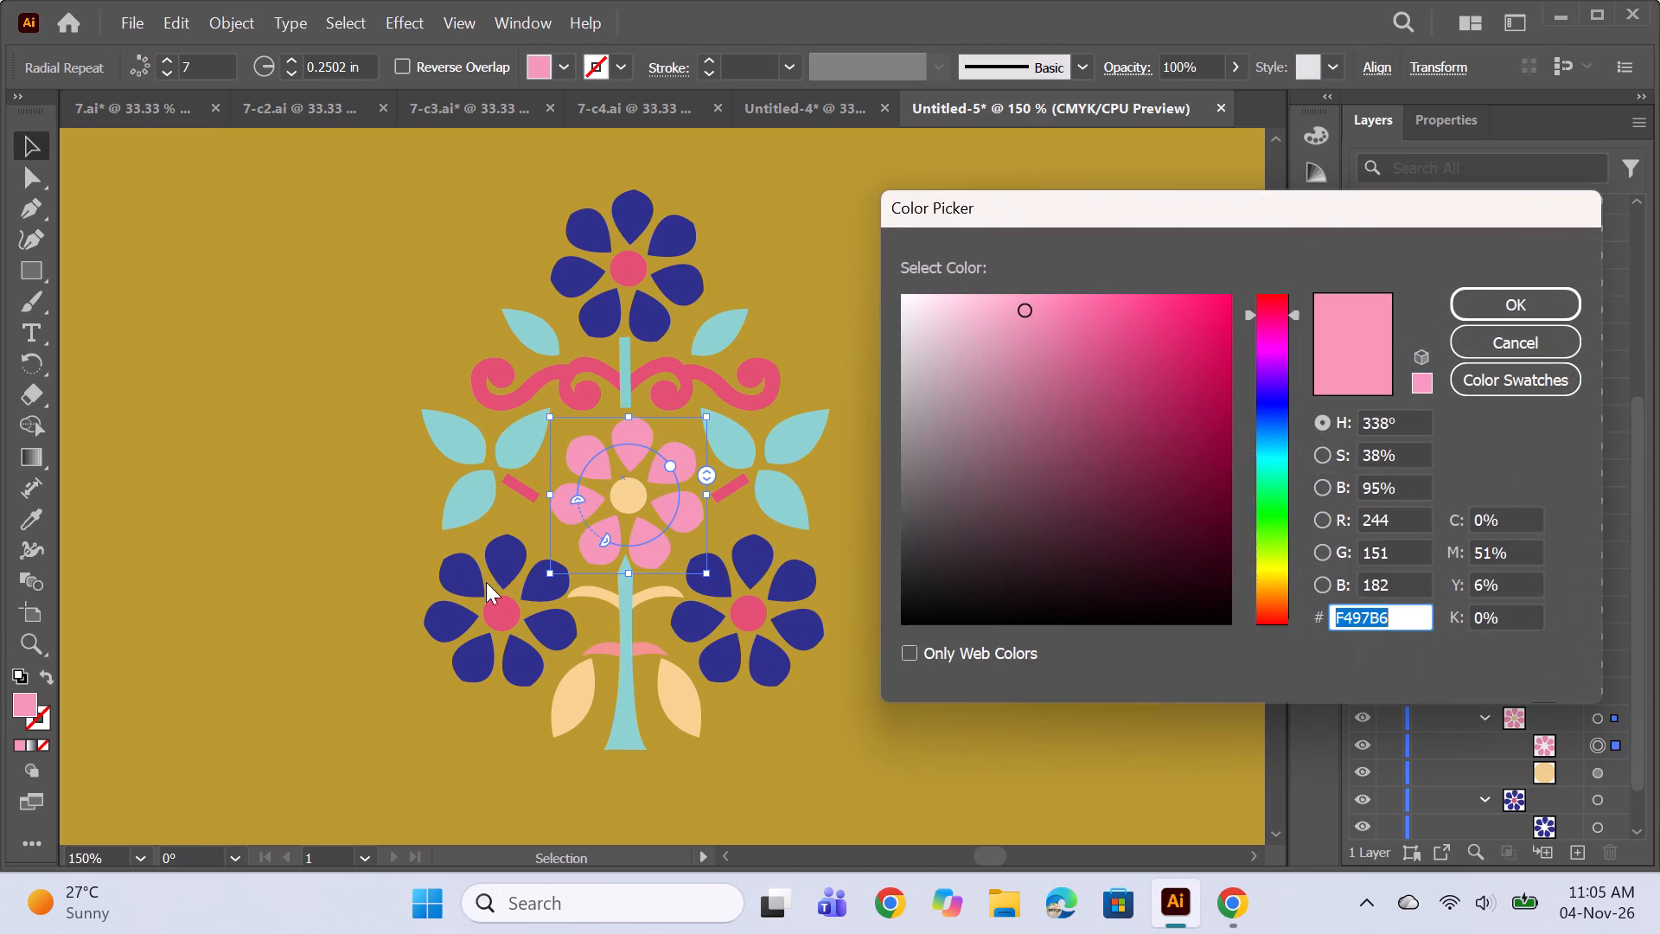
left_click(1154, 365)
left_click(1141, 414)
left_click(1178, 395)
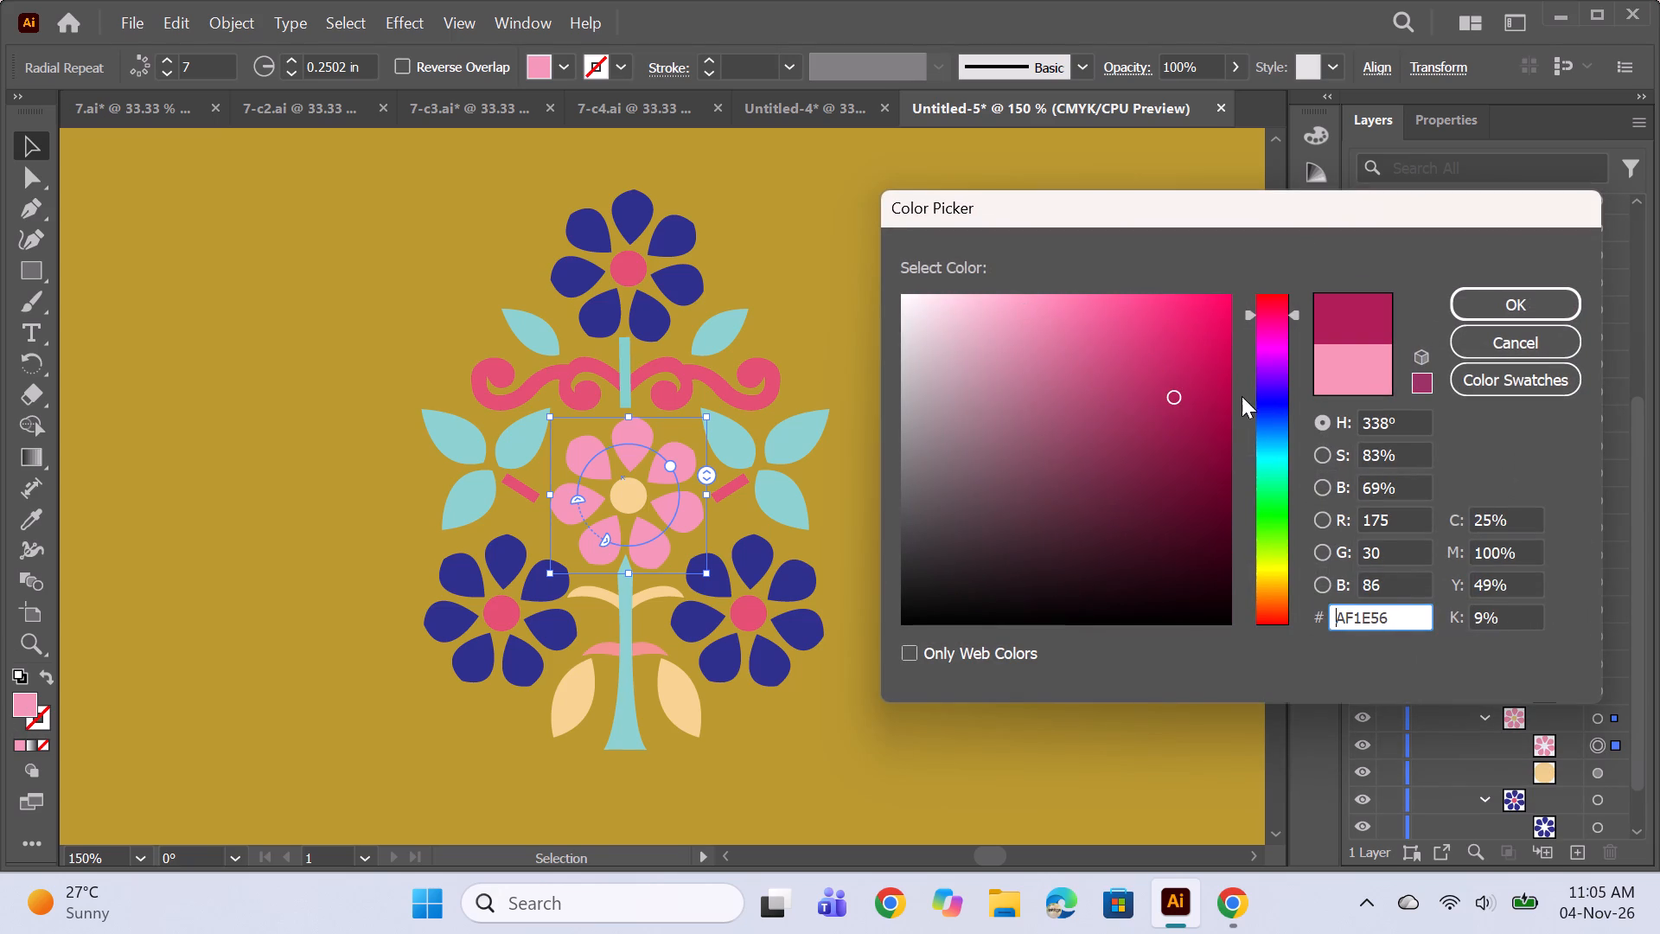
left_click(1235, 380)
left_click(1209, 366)
left_click(1170, 364)
left_click(1519, 307)
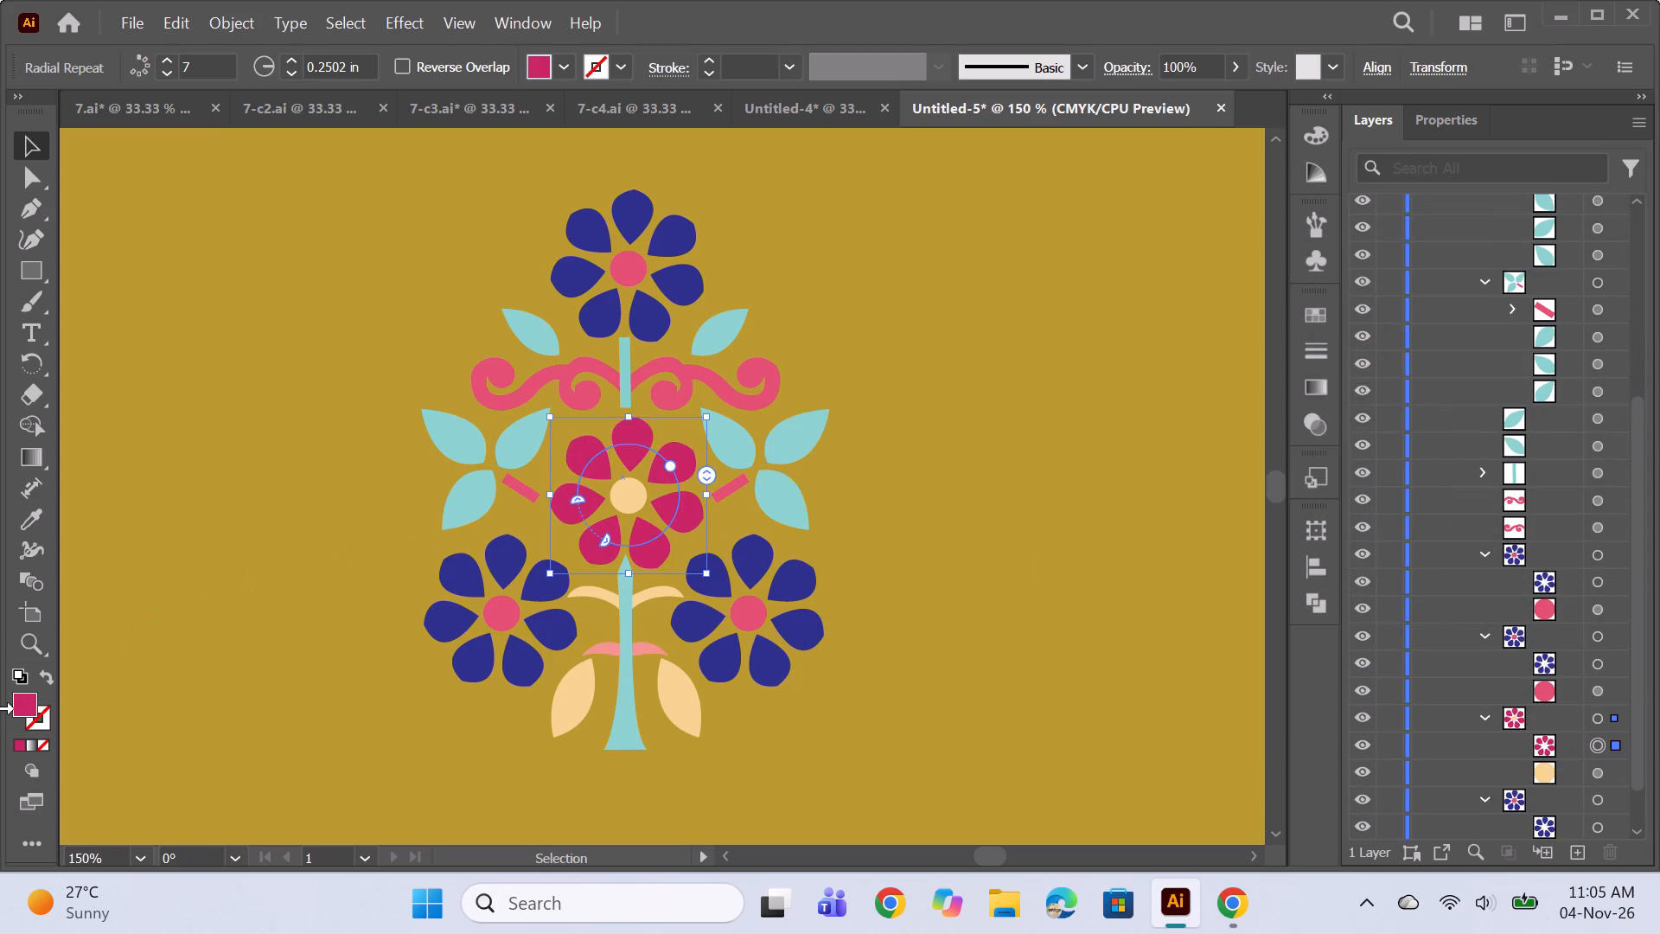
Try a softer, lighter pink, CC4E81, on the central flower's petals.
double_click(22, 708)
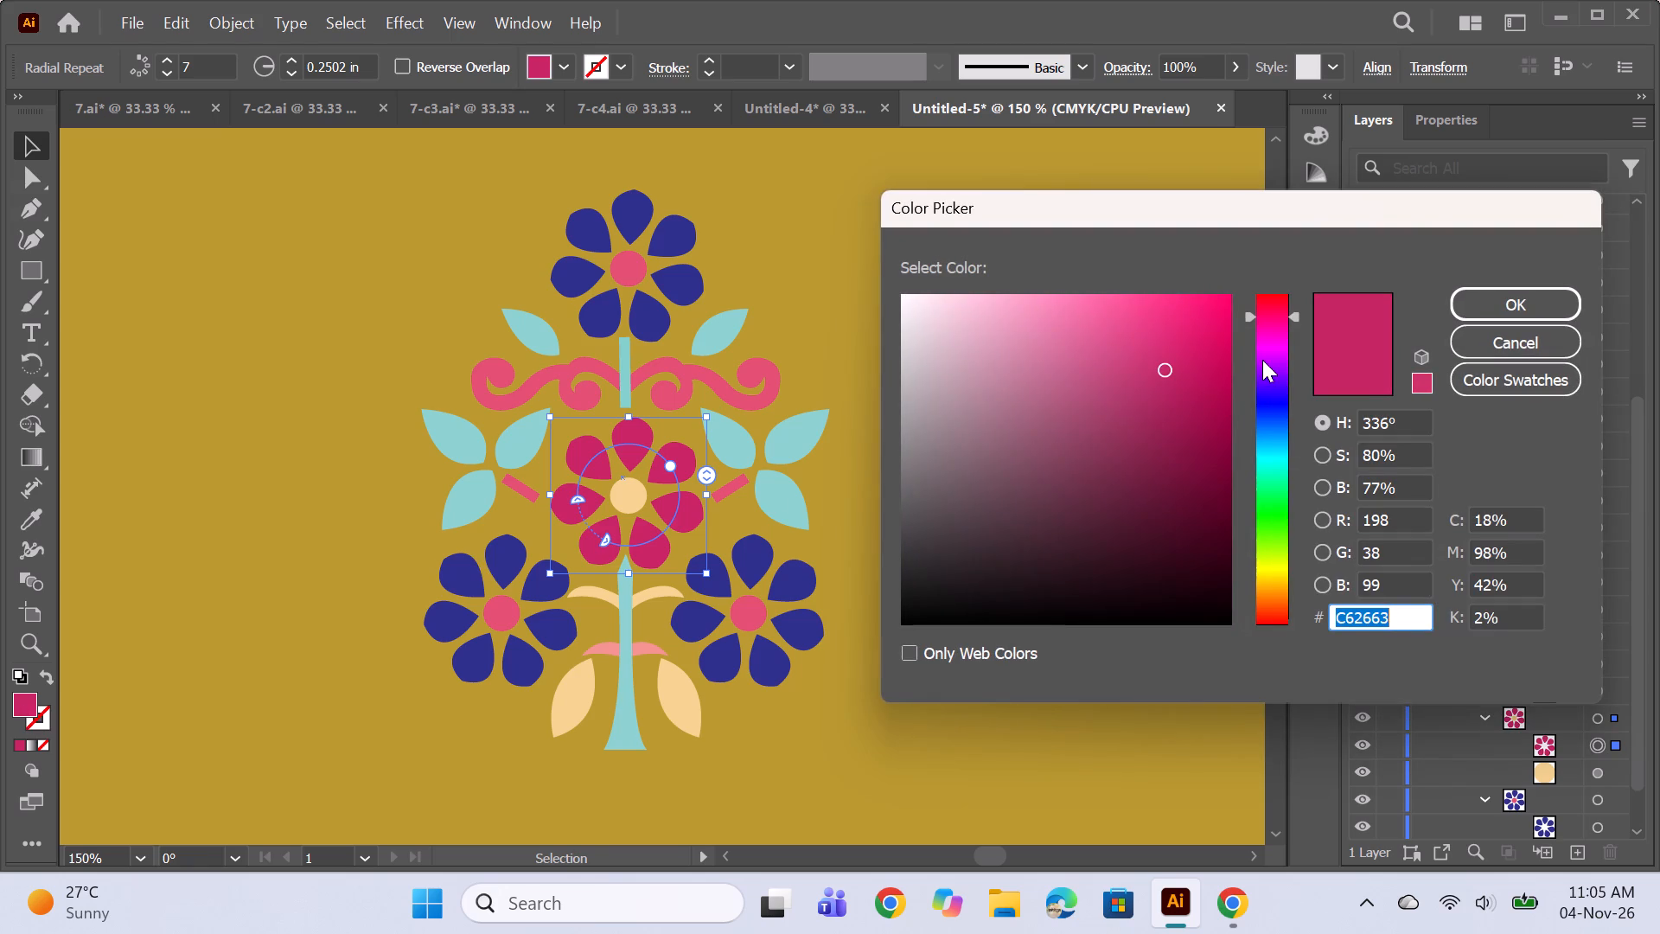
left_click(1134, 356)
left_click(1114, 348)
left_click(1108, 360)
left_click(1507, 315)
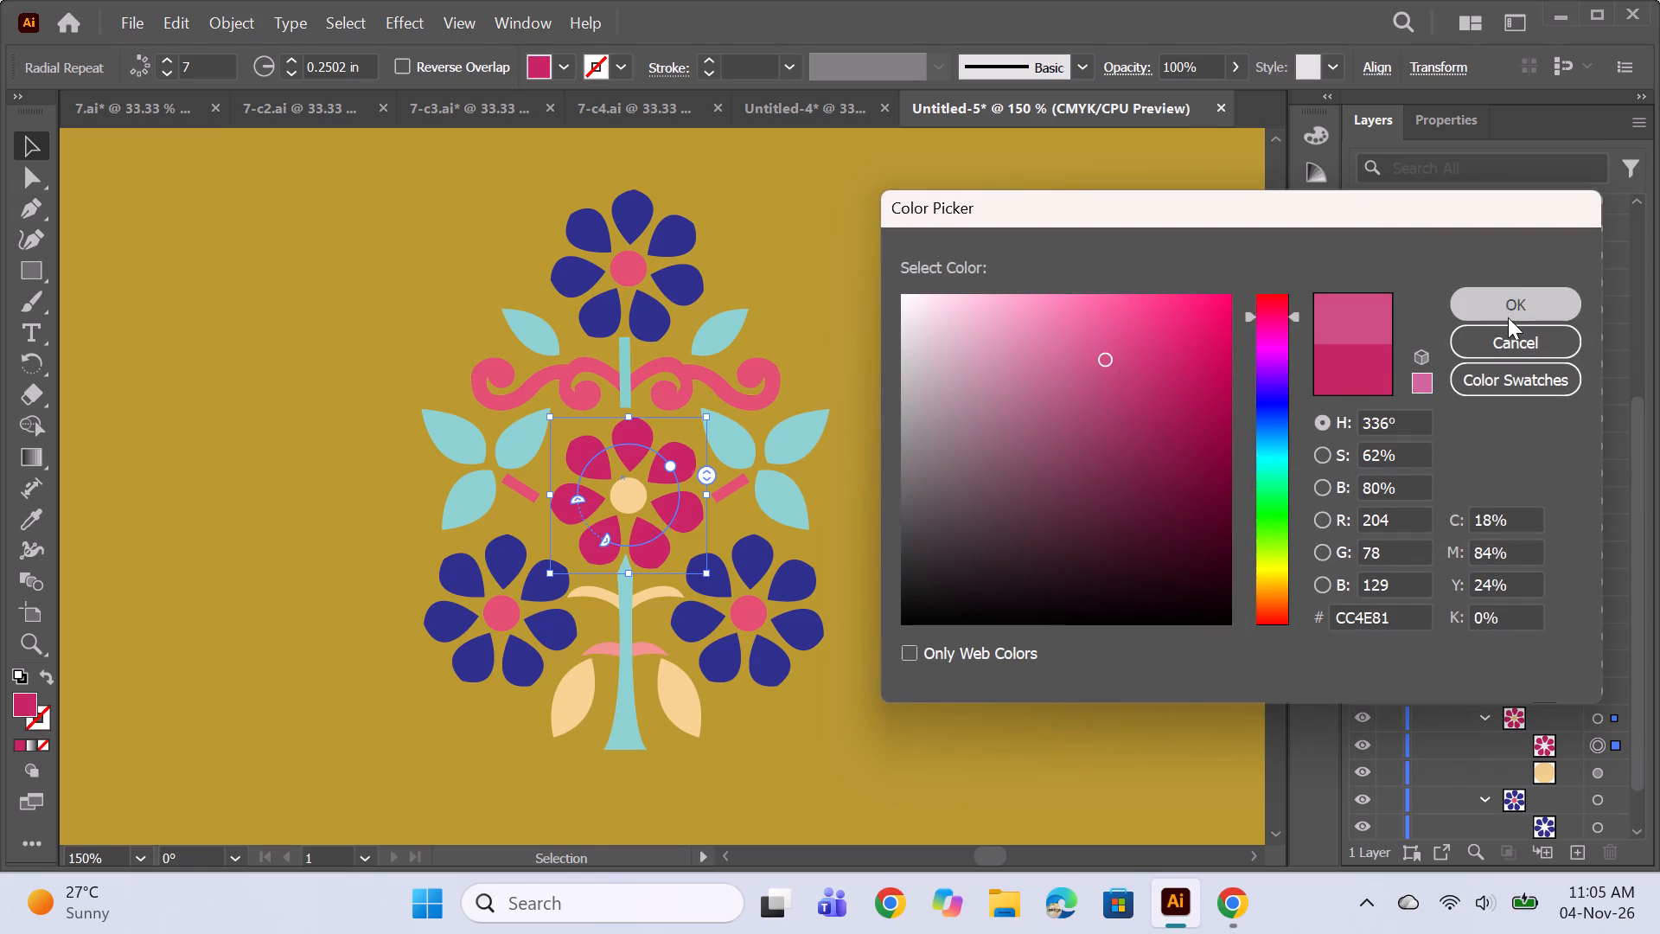
Recolour the central flower's petals a strong crimson red at hue 341°.
double_click(29, 700)
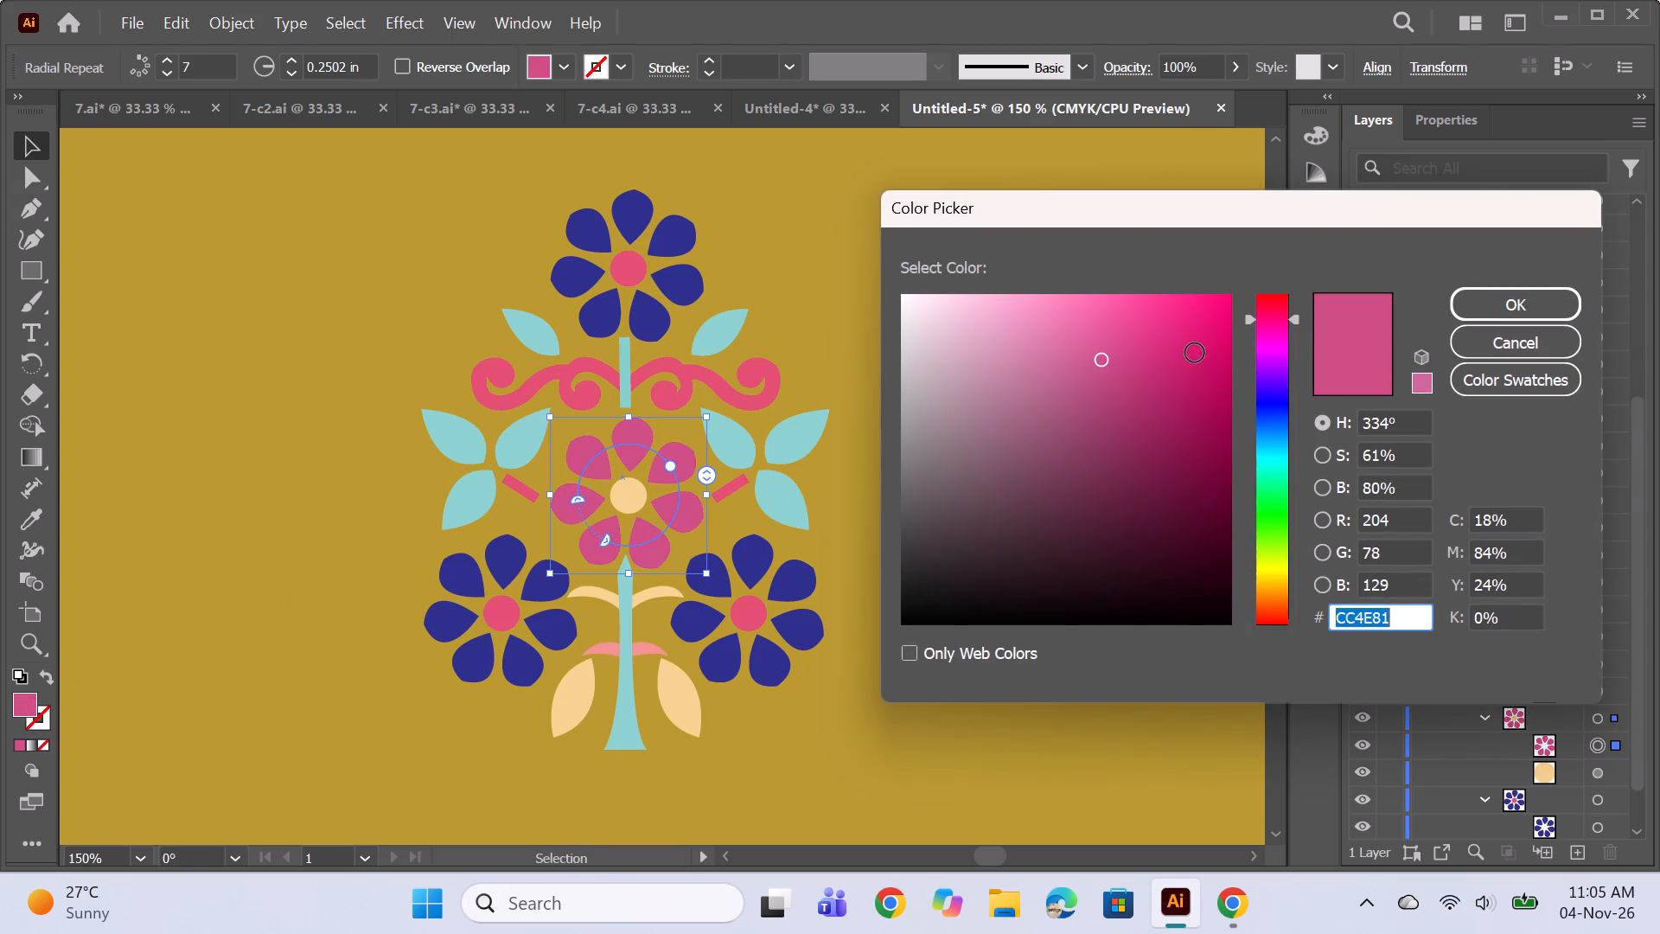
left_click(1266, 316)
left_click(1271, 310)
left_click(1213, 368)
left_click(1203, 387)
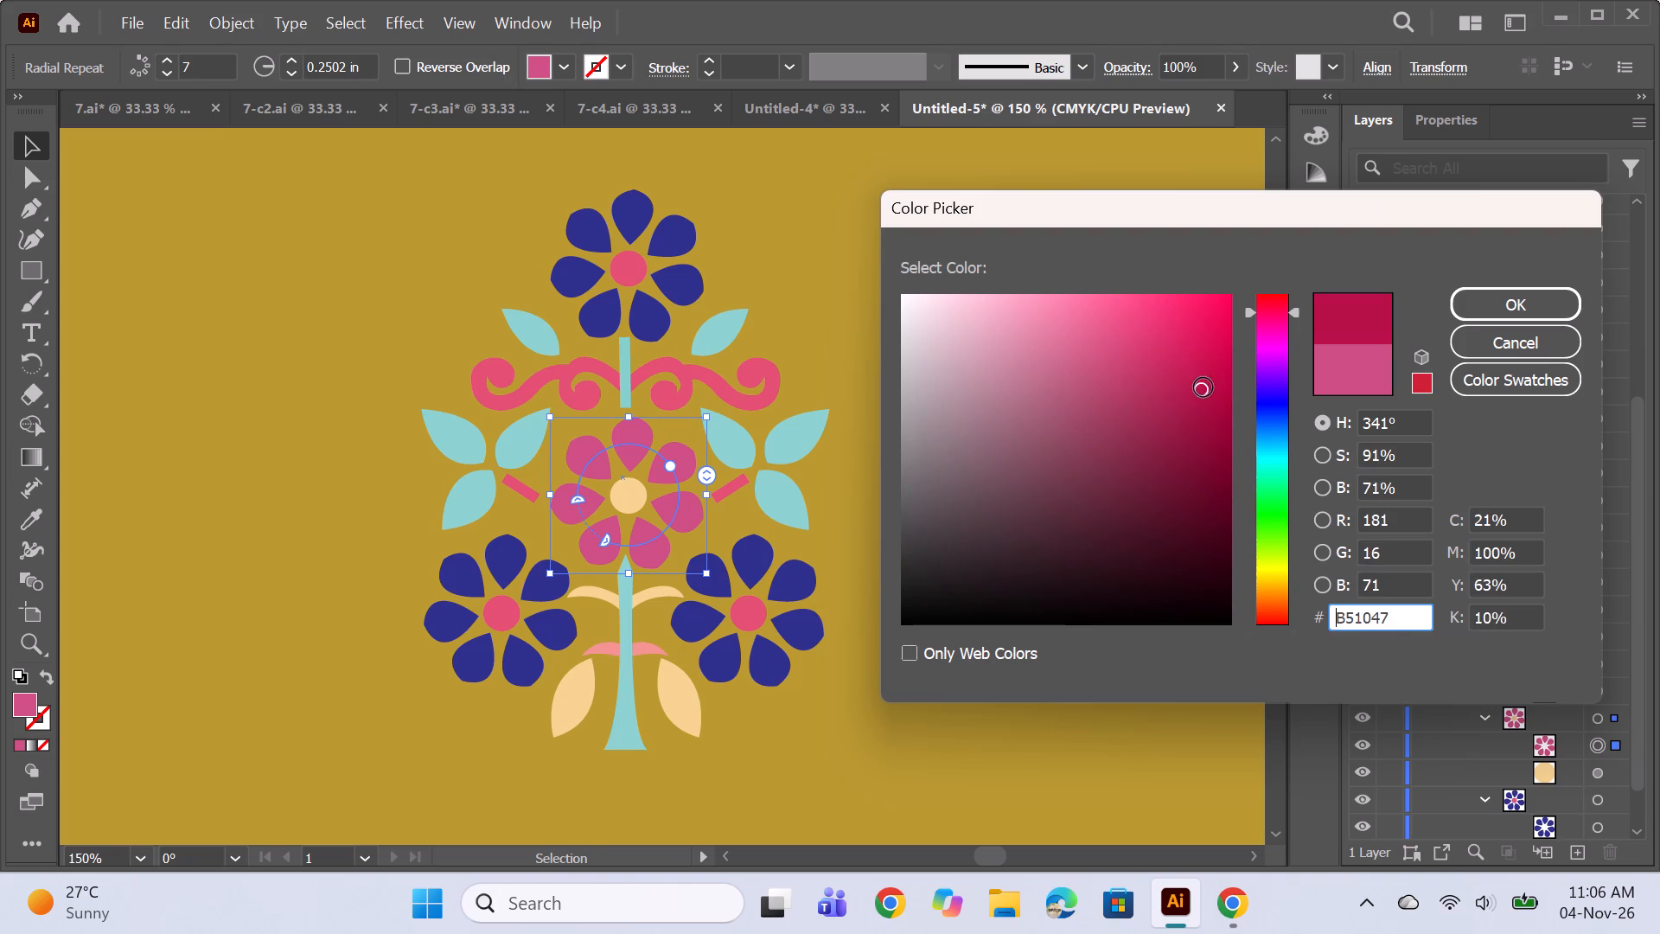
left_click(1217, 372)
left_click(1206, 355)
left_click(1193, 358)
left_click(1496, 315)
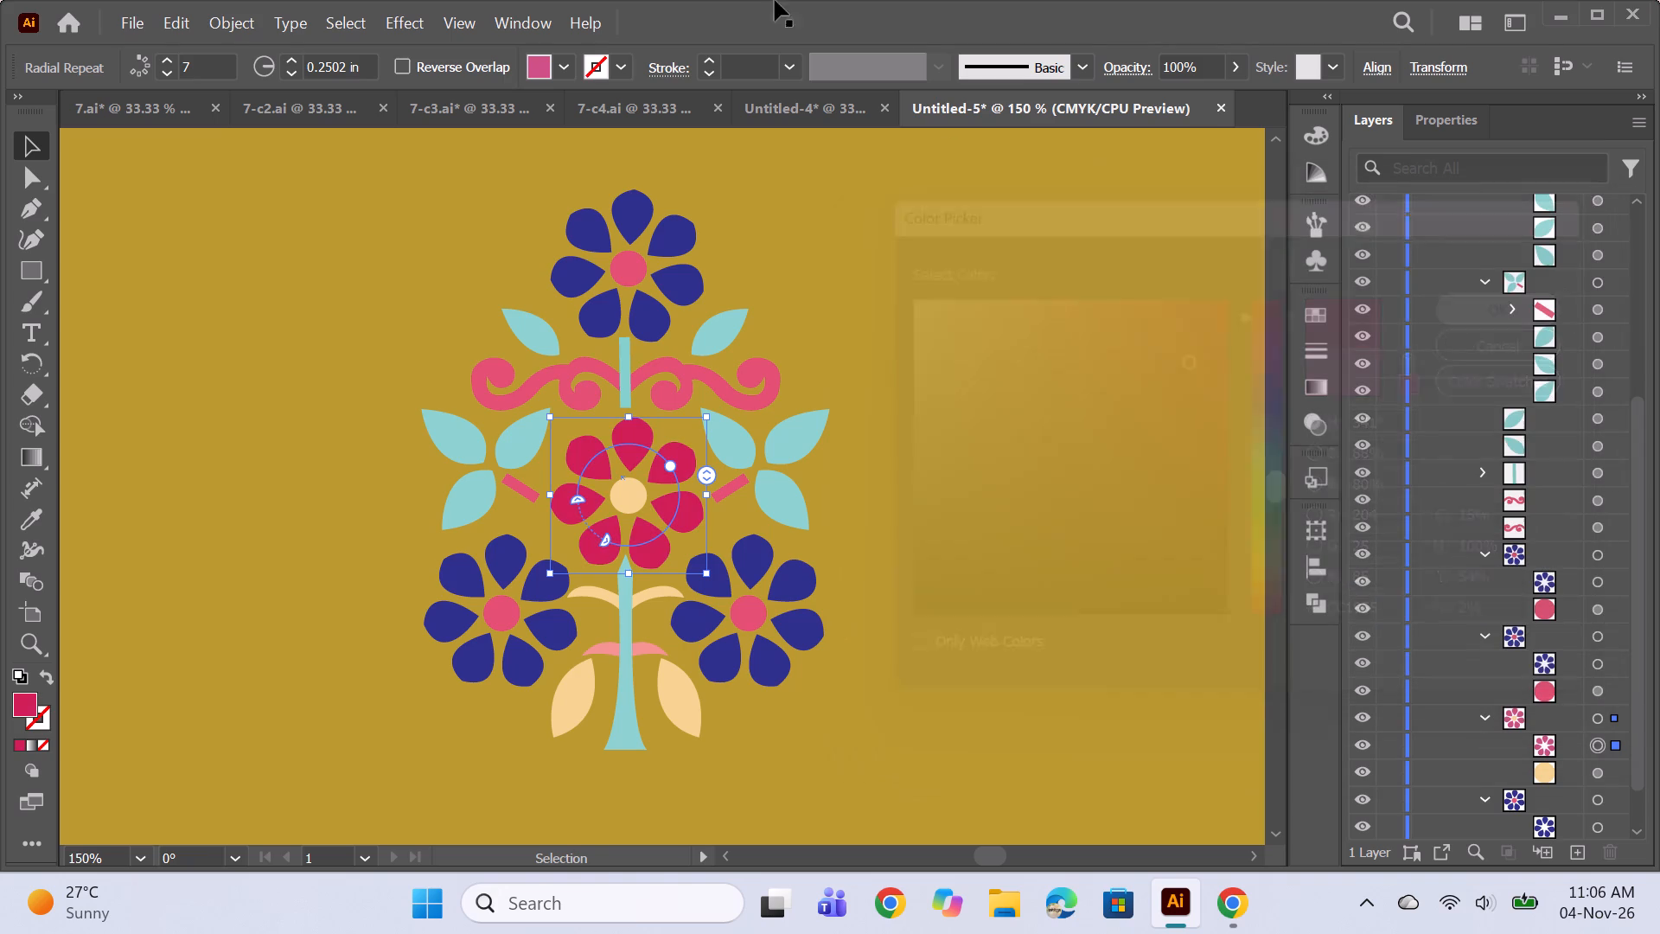
Fill the centre circle of the top blue flower with black.
scroll(1602, 806, "down", 3)
left_click(1600, 796)
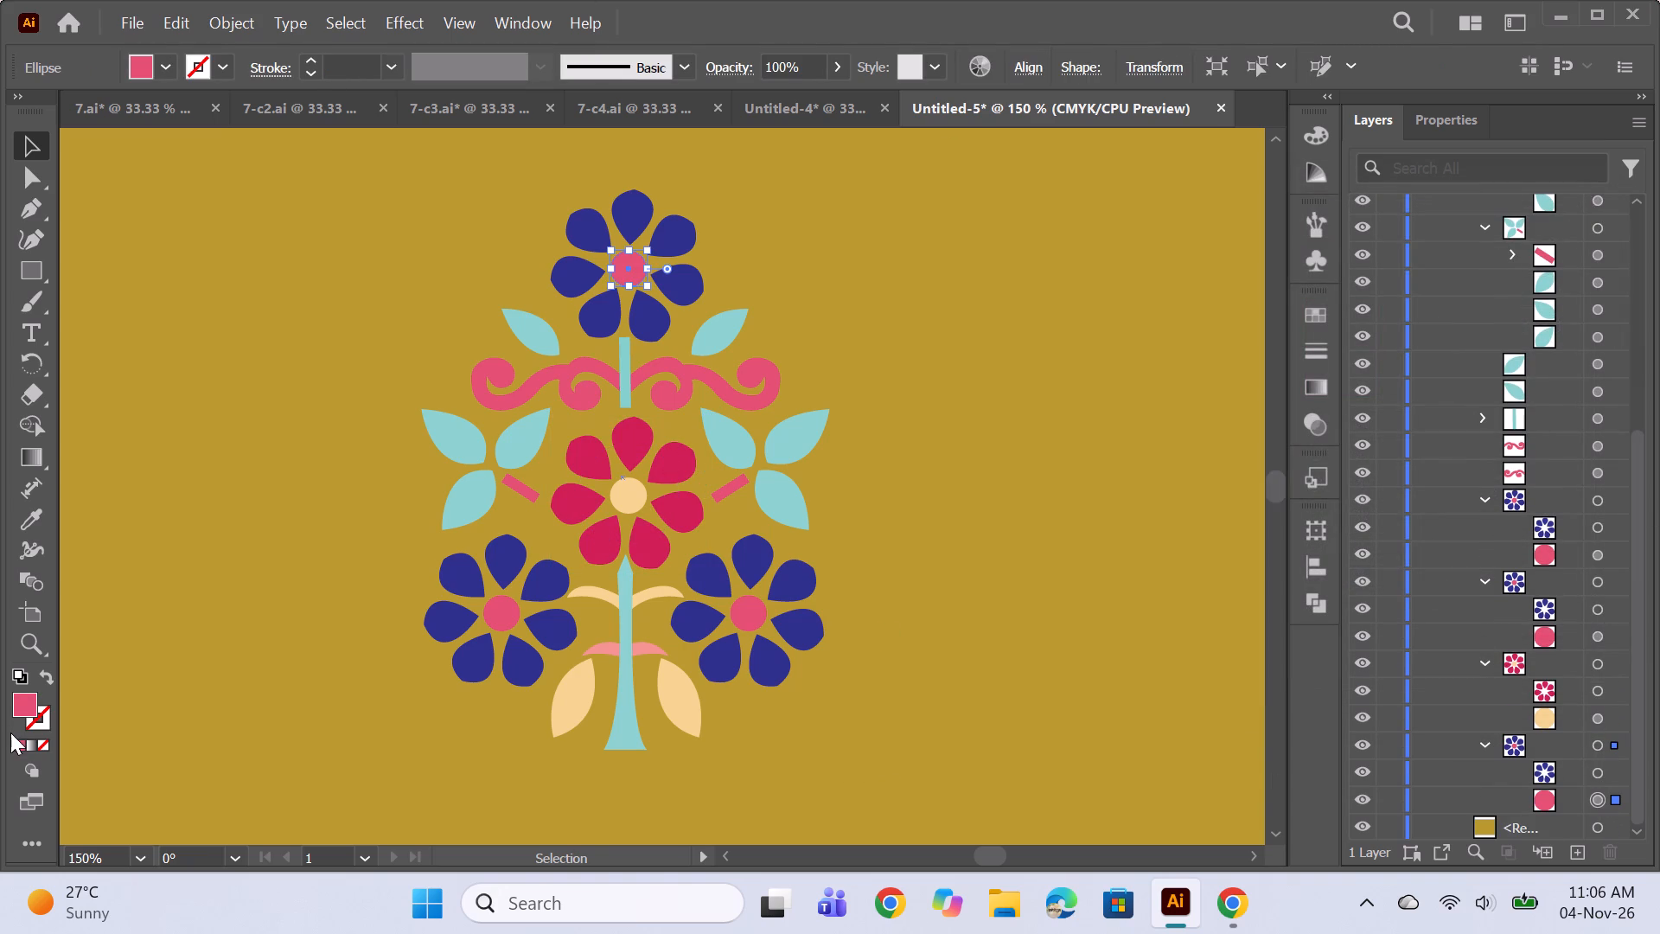
double_click(20, 699)
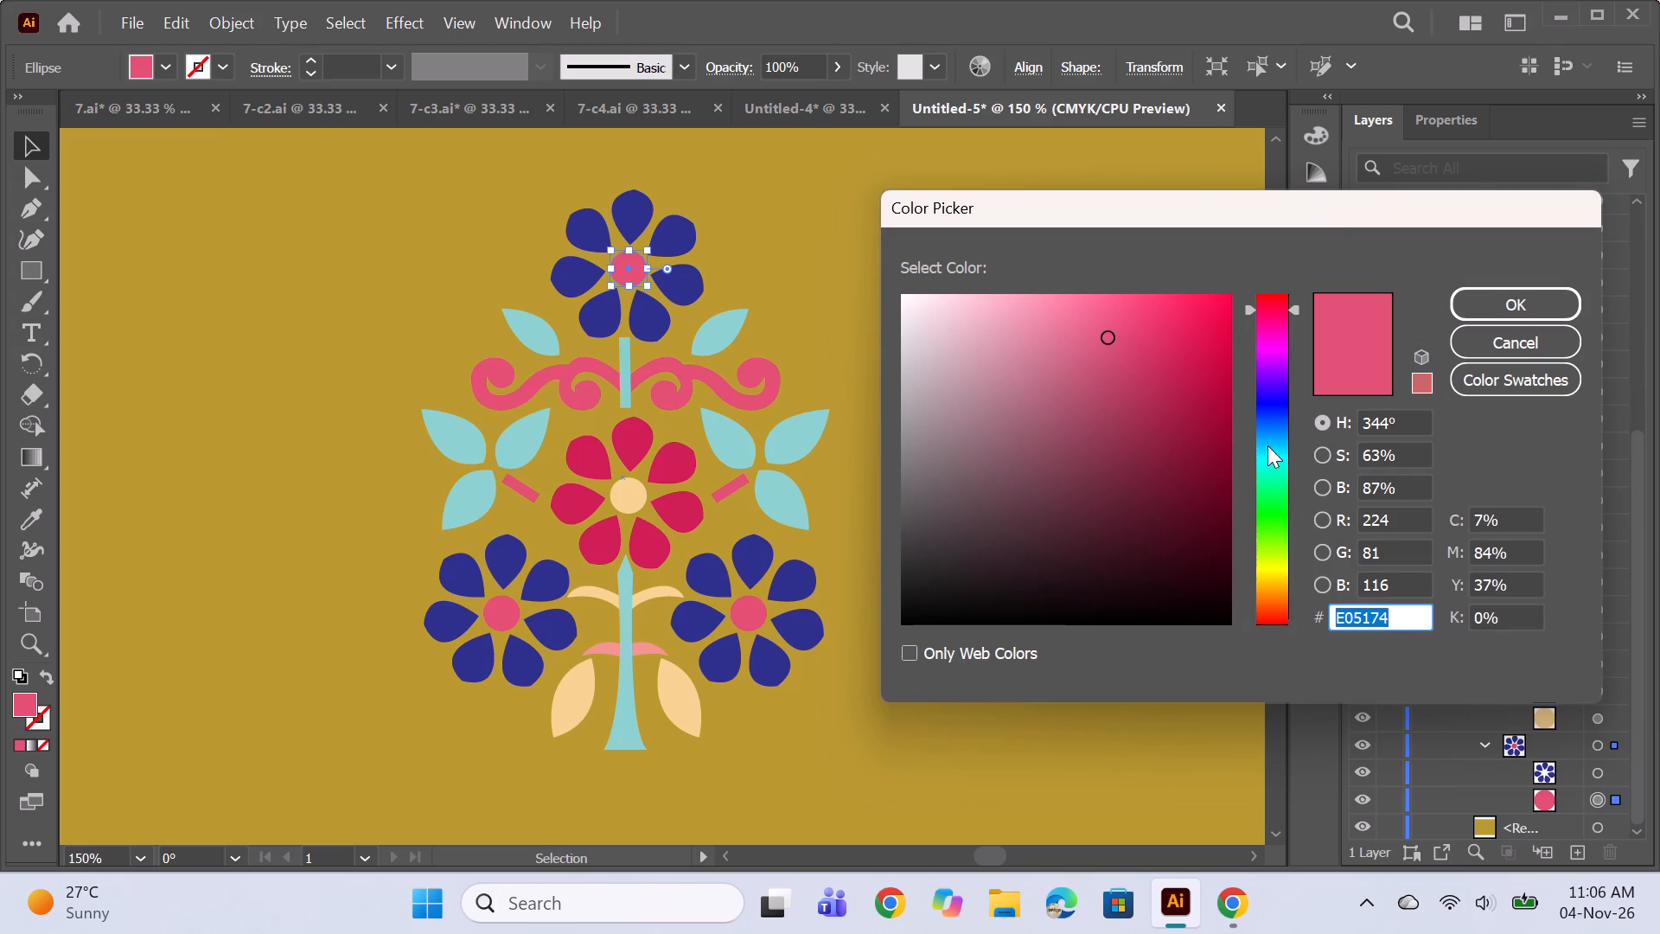
left_click(1273, 396)
left_click(1271, 368)
left_click(1159, 464)
left_click(1146, 453)
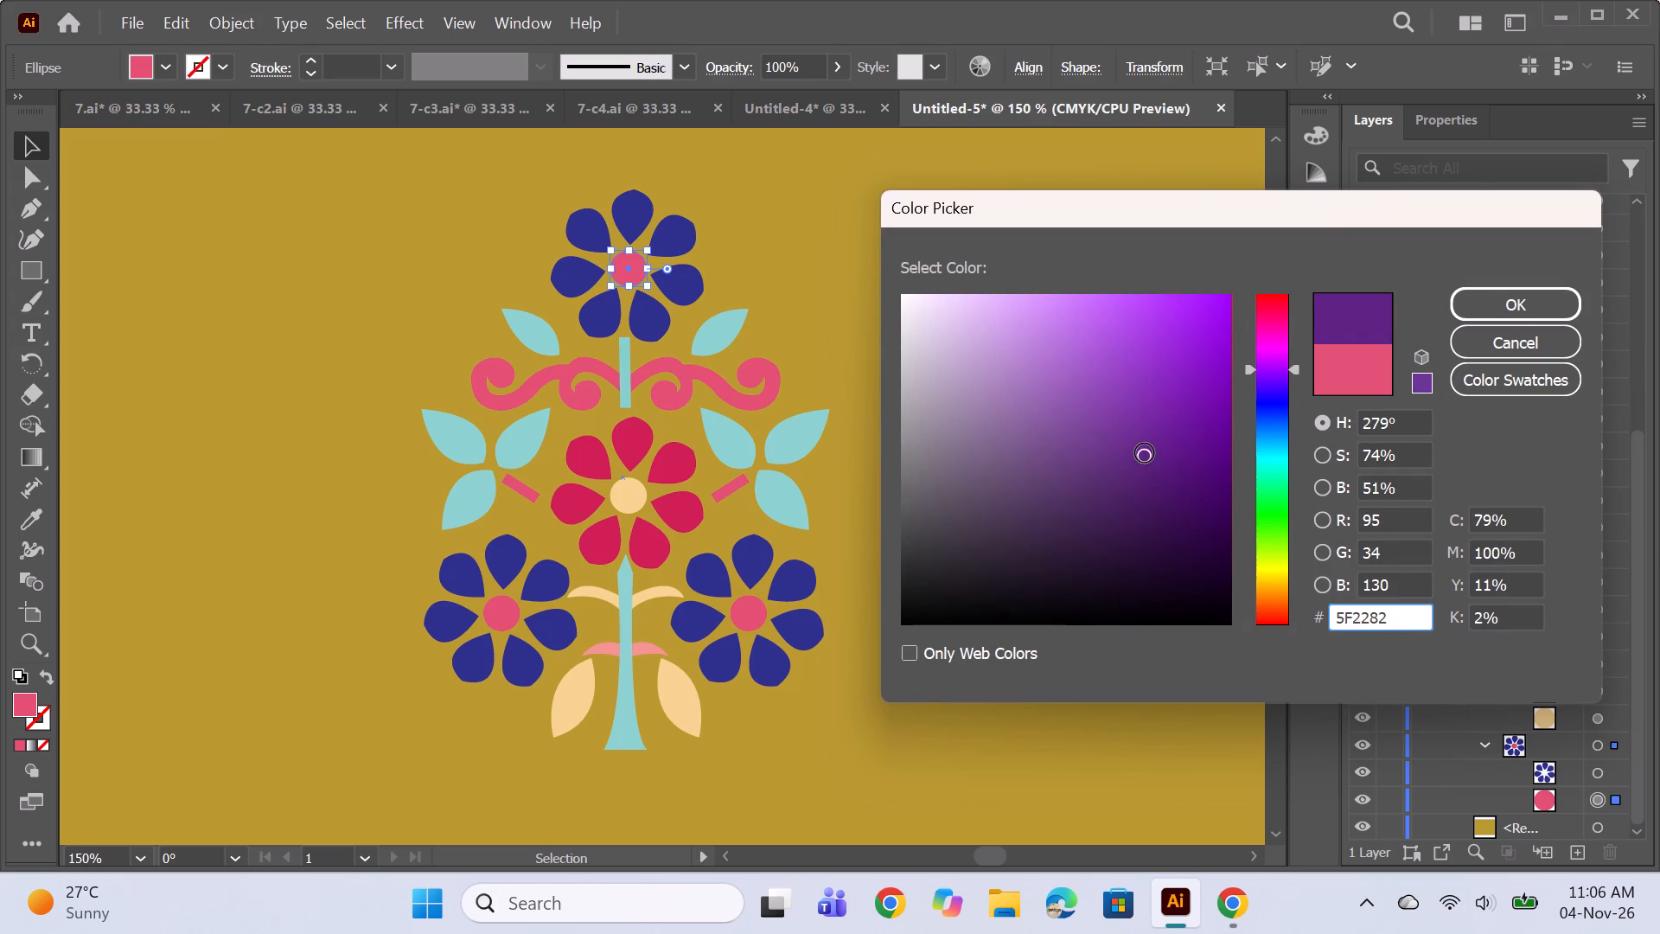
left_click(1106, 448)
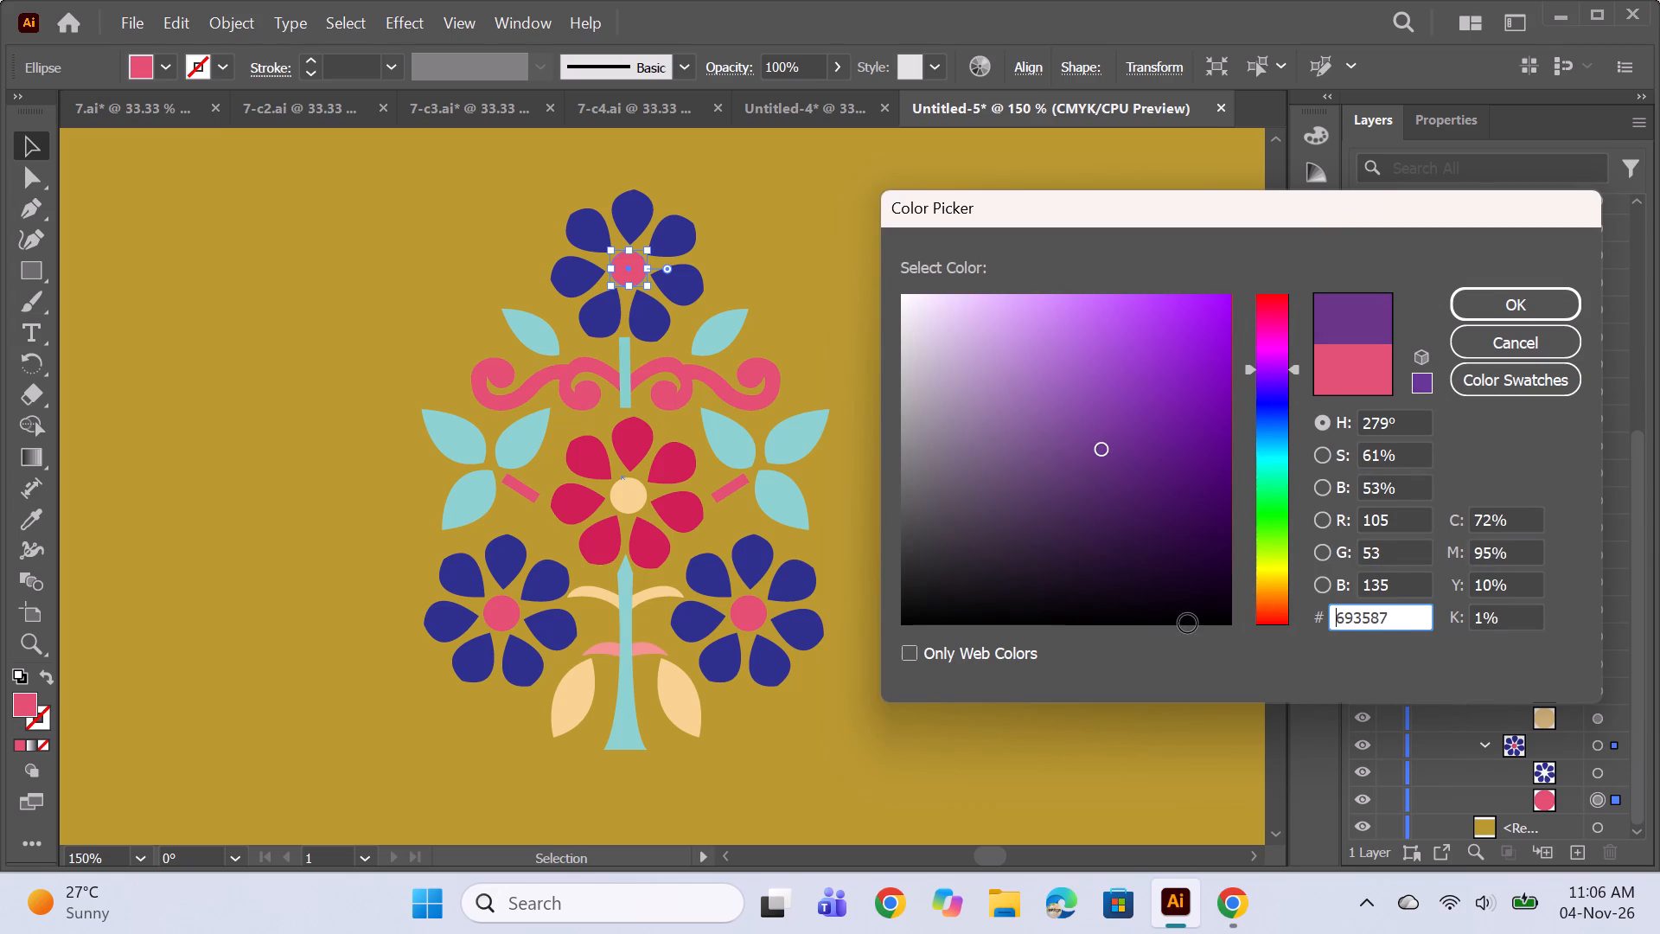
left_click(1188, 624)
left_click(1494, 312)
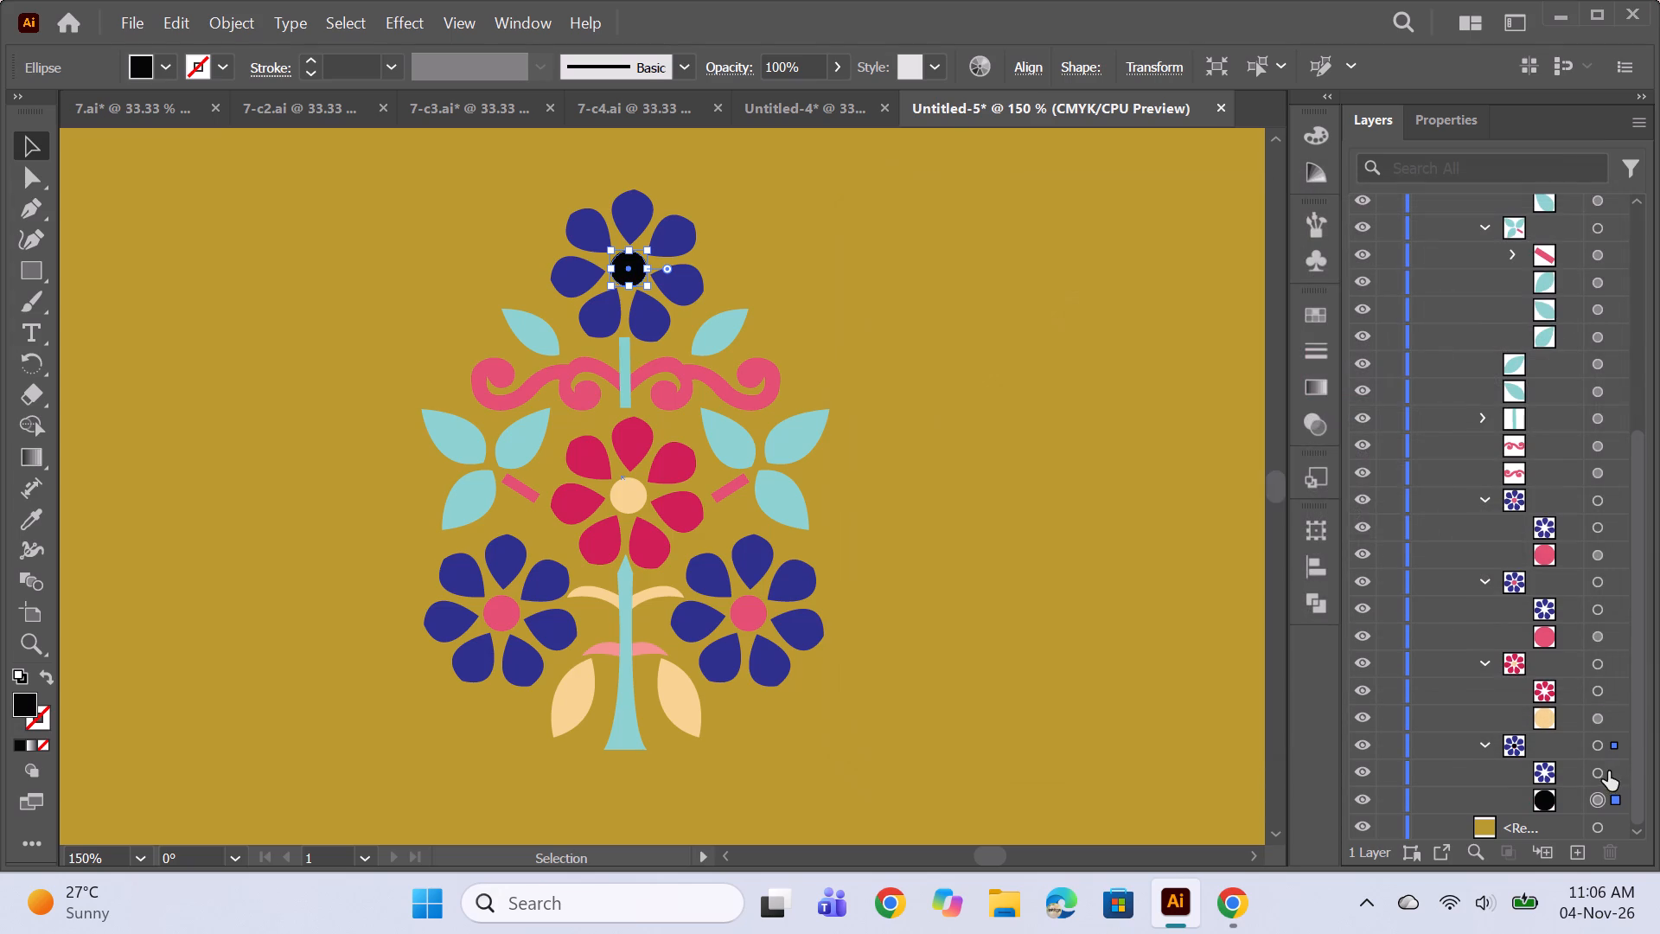
Copy the black fill with the Eyedropper onto the centres of the crimson flower and the two lower blue flowers.
left_click(1600, 720)
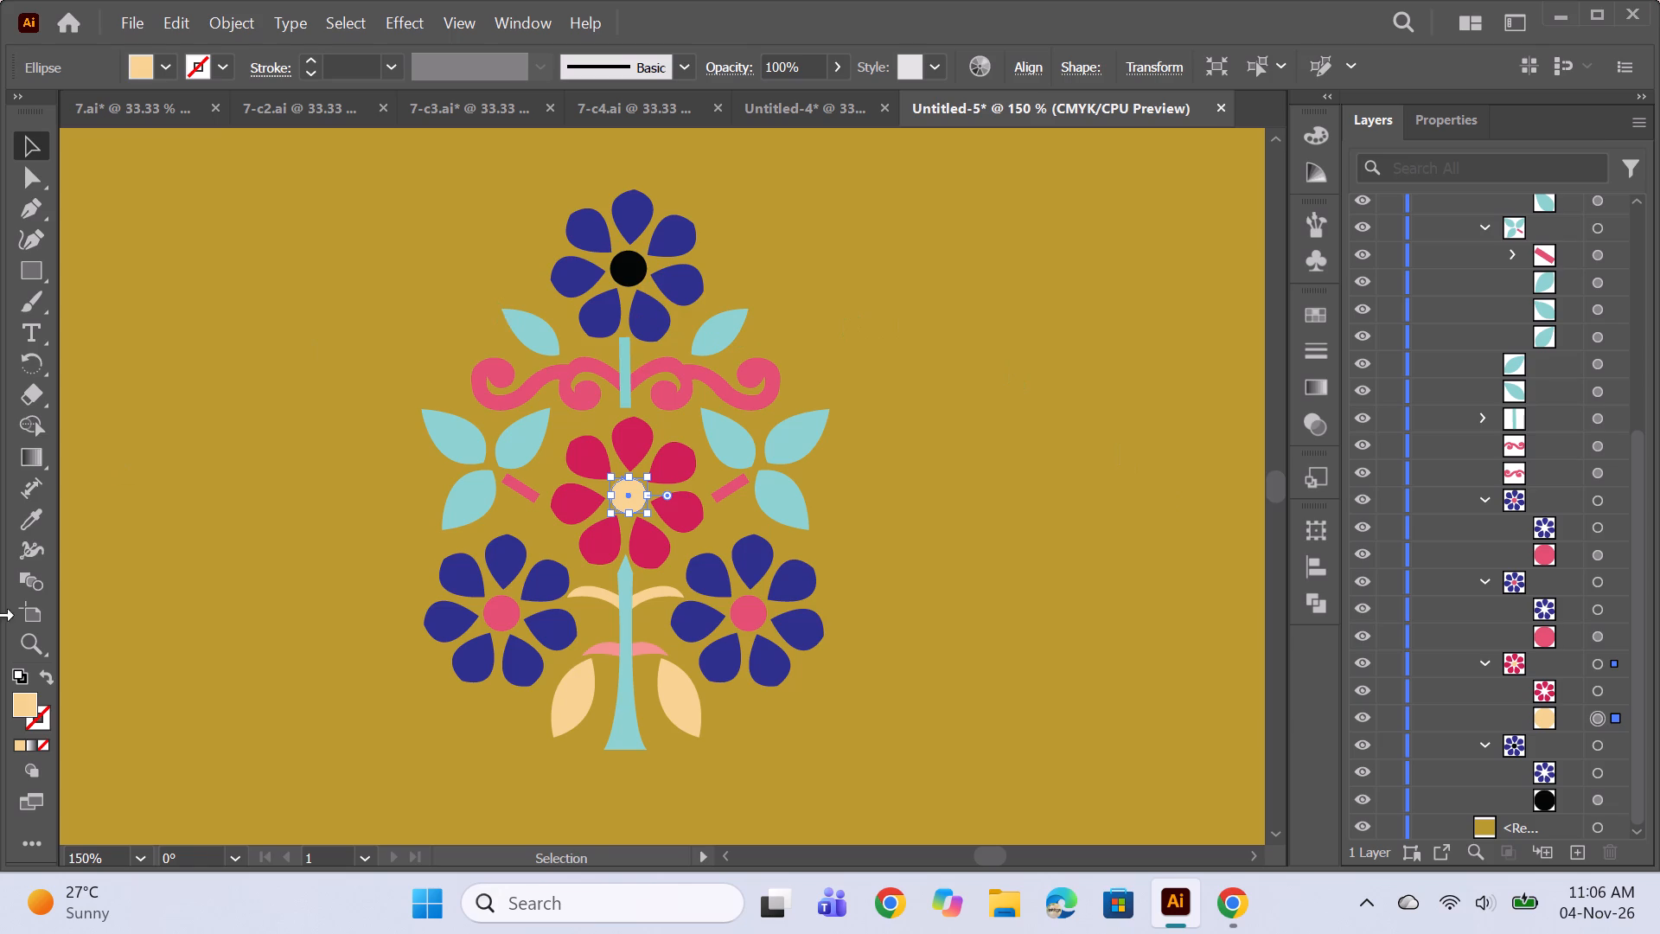
left_click(20, 516)
left_click(630, 274)
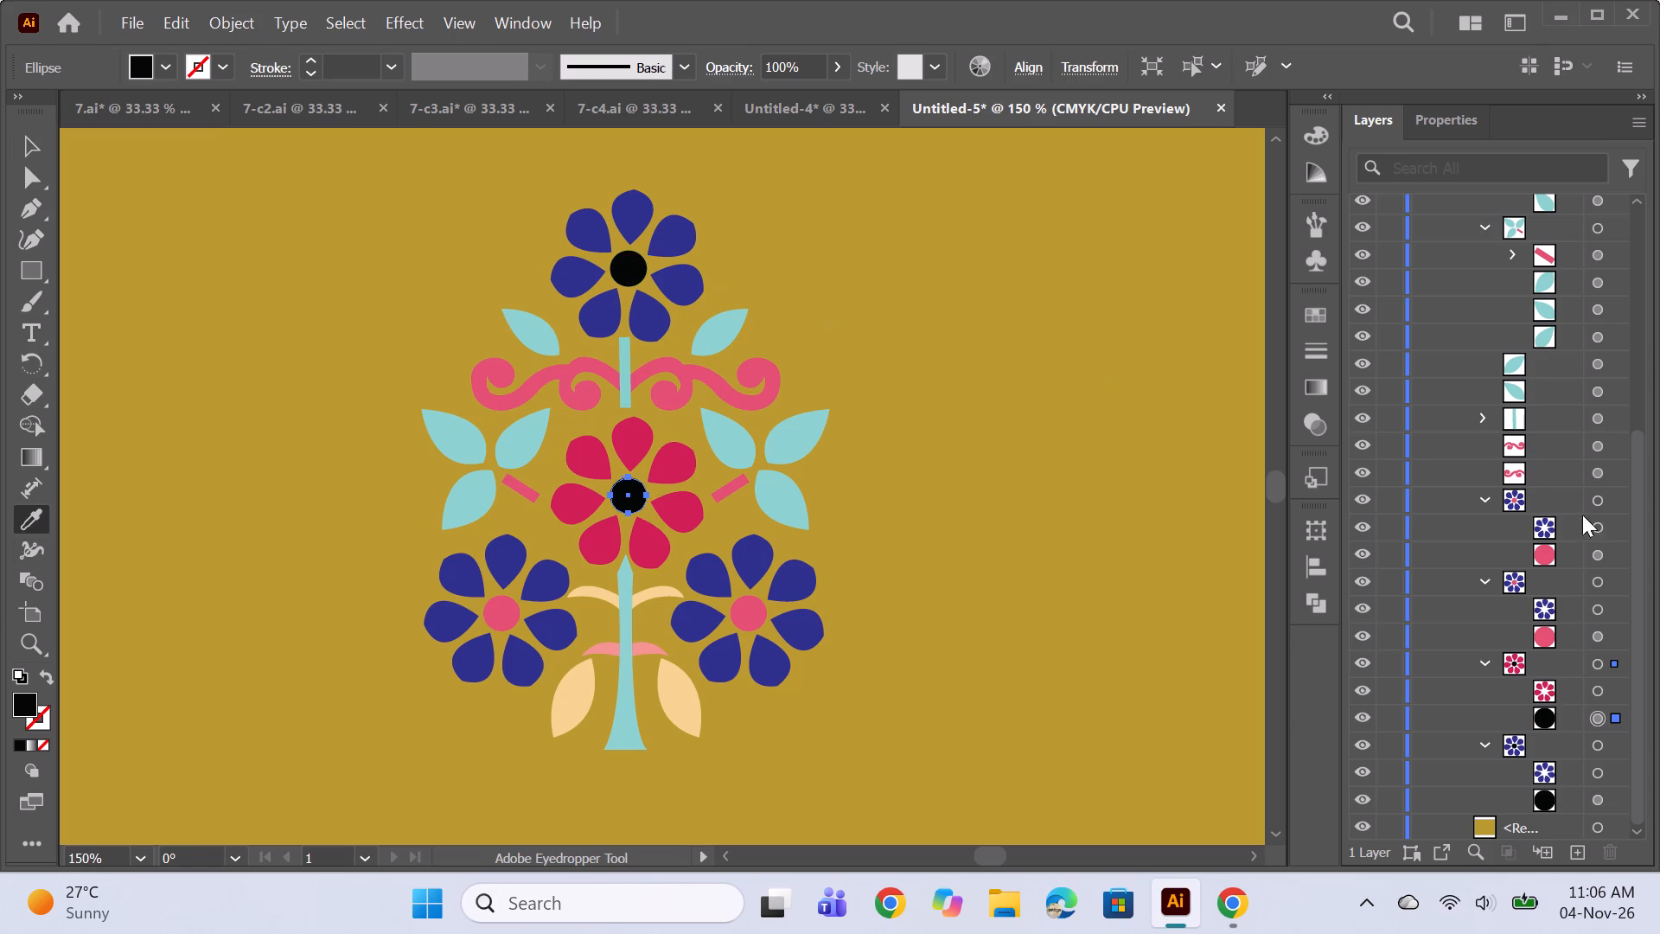
left_click(1599, 636)
left_click(630, 272)
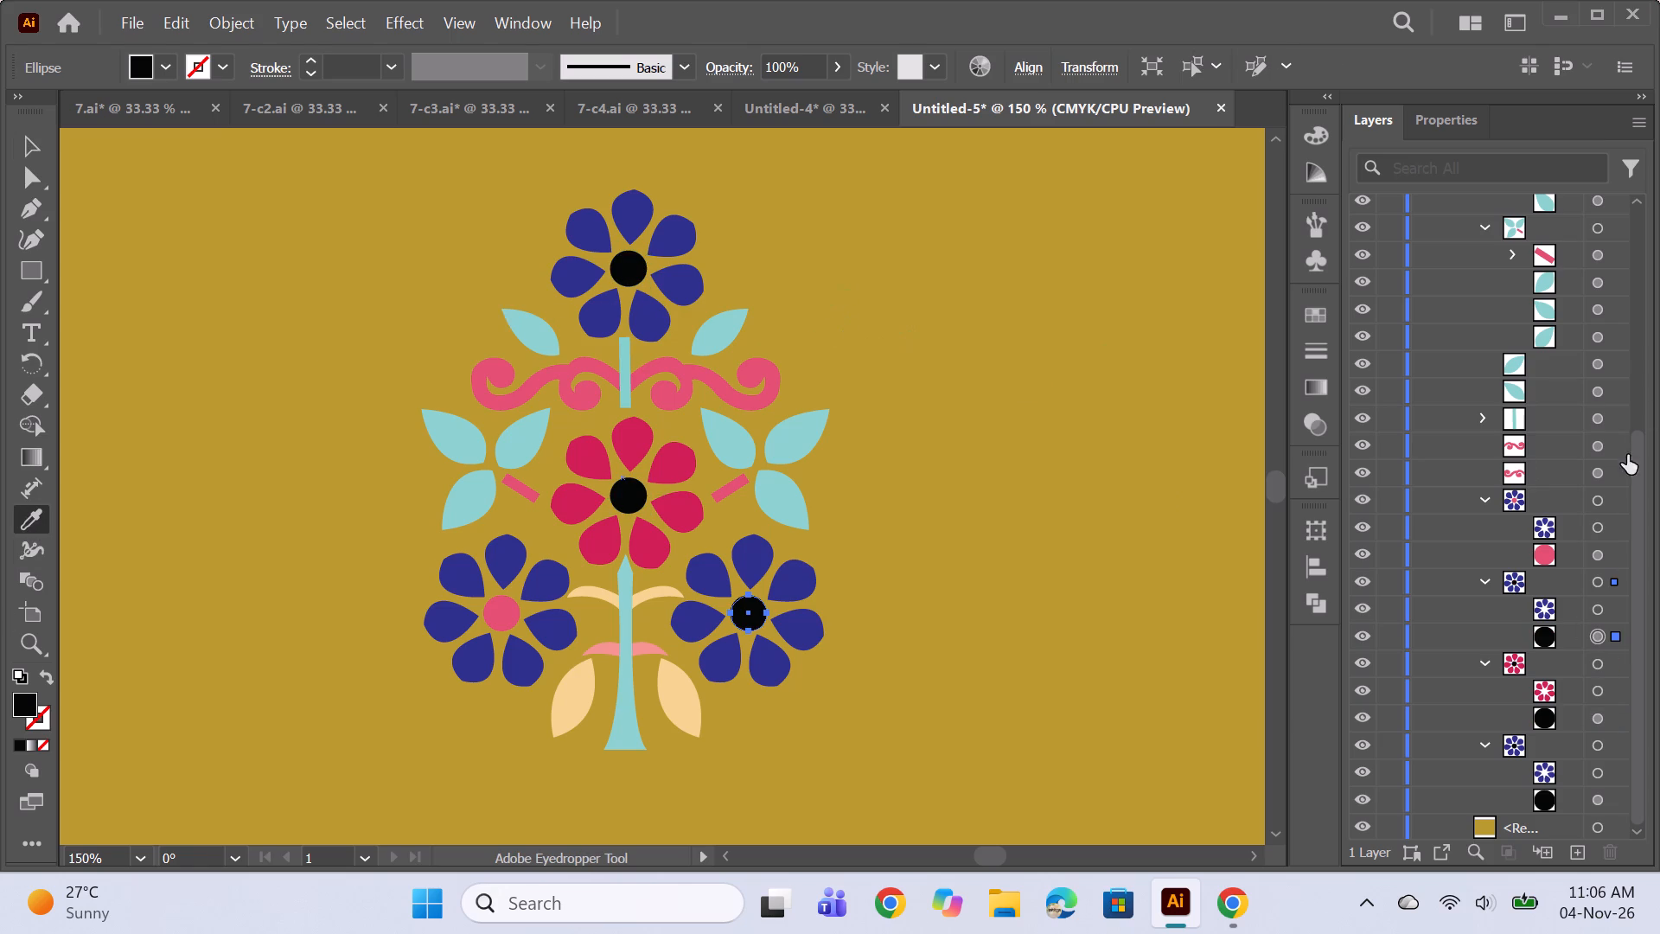
left_click(1606, 553)
left_click(622, 490)
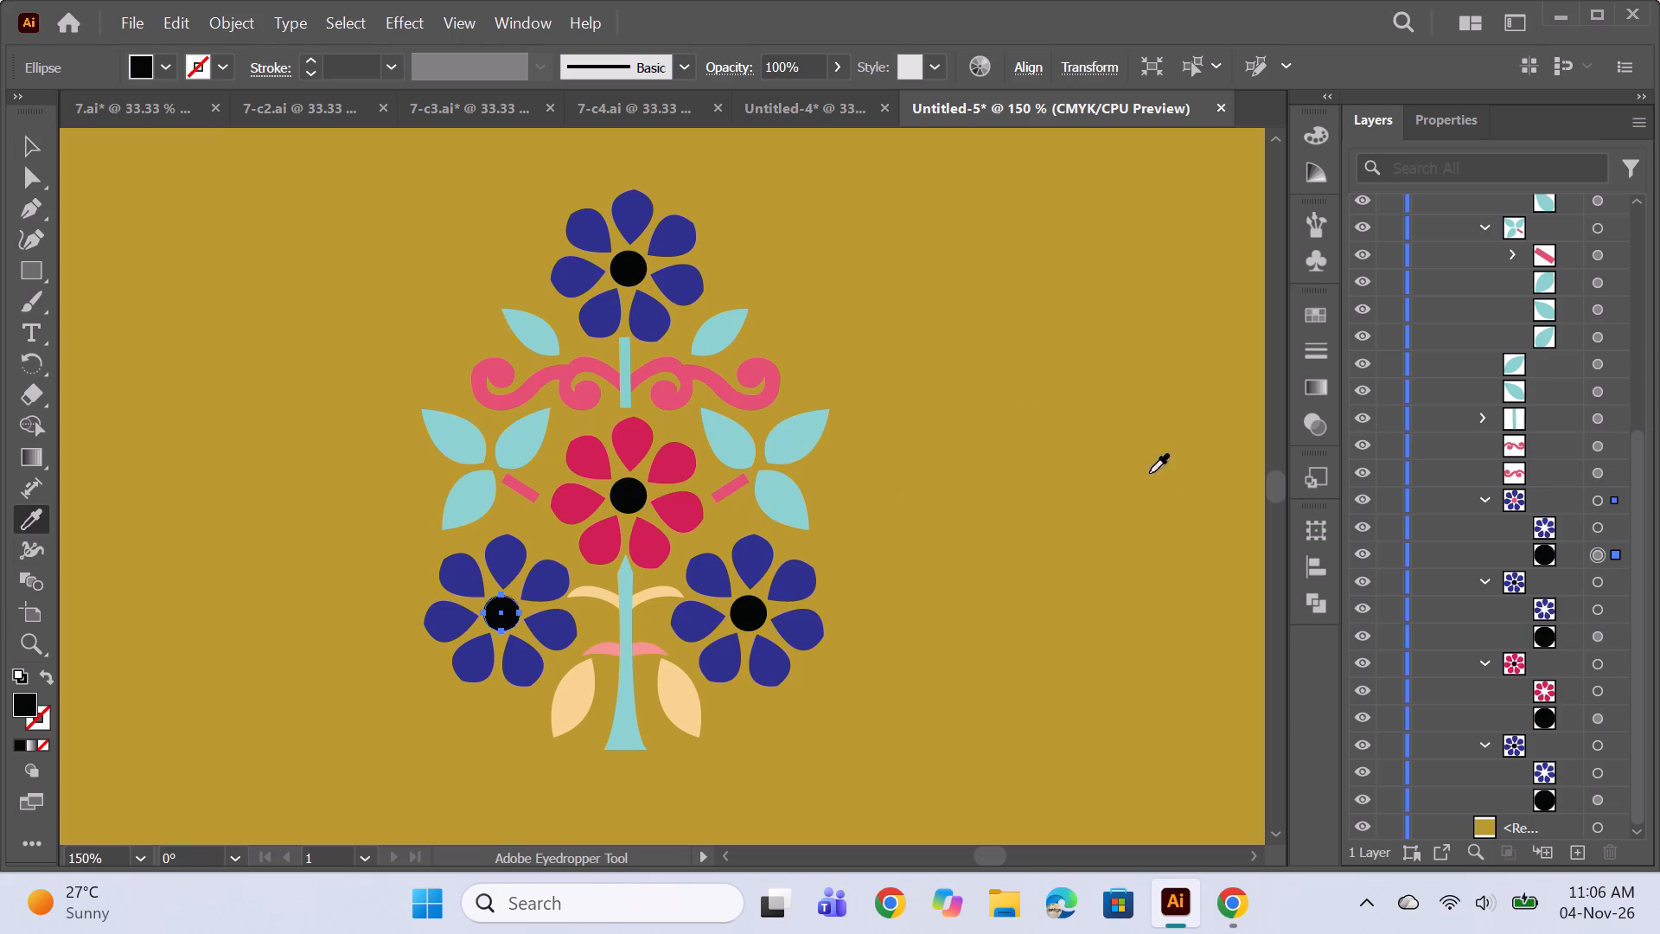
Collapse the groups of the four recoloured flowers in the layer list.
left_click(1481, 491)
left_click(1485, 579)
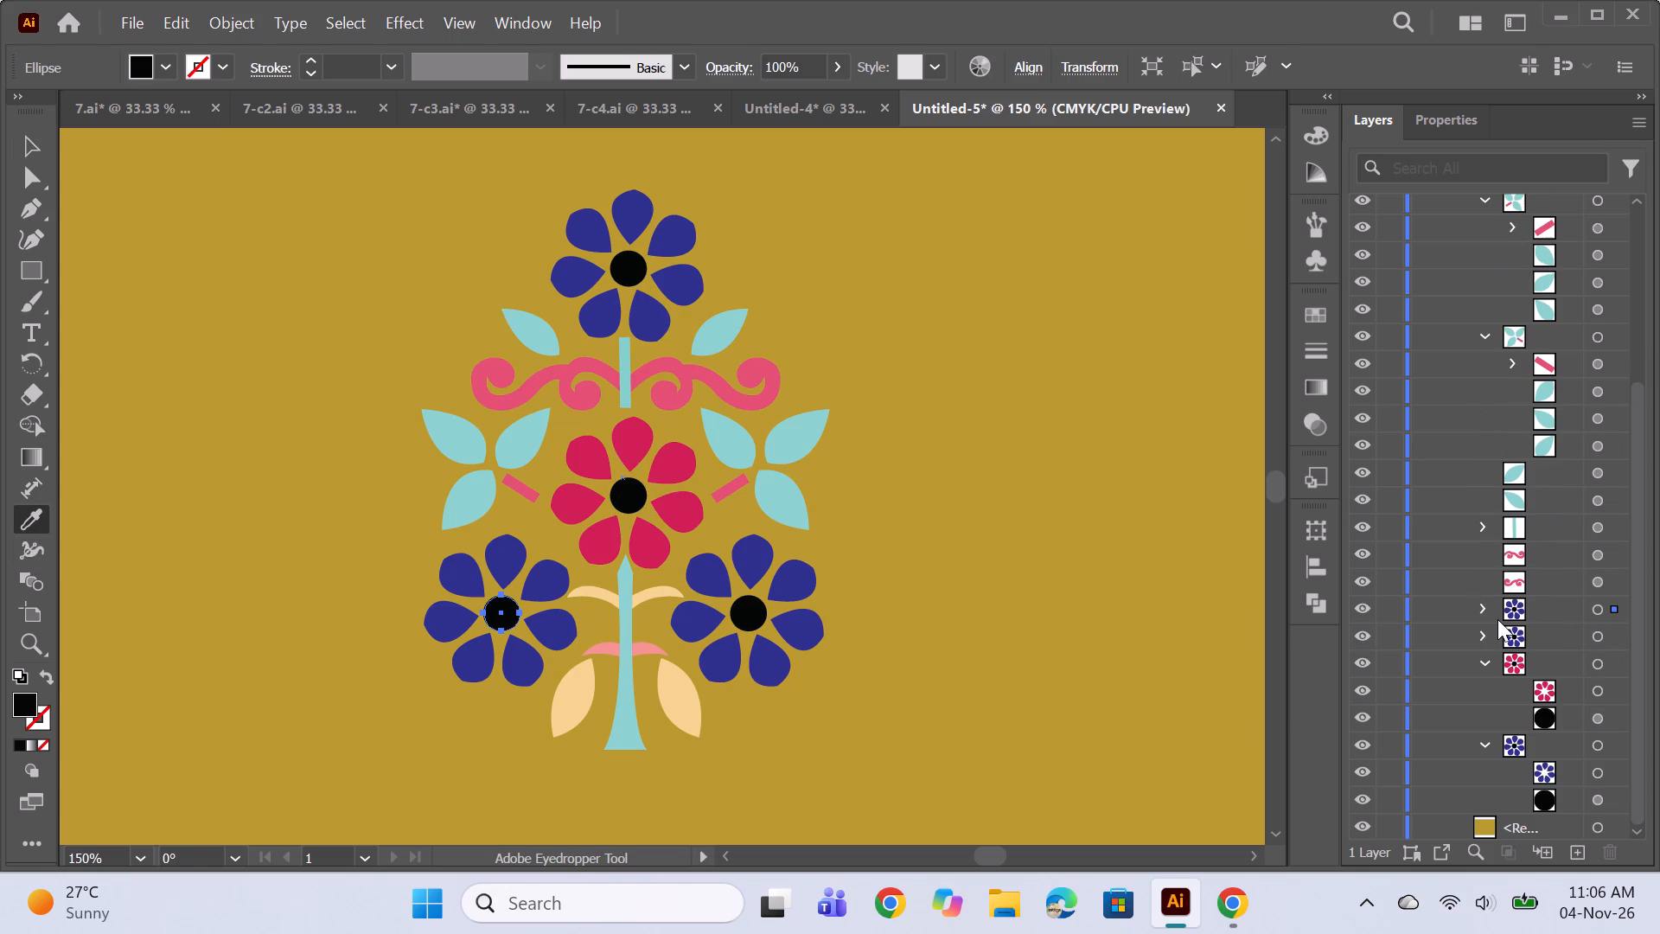
left_click(1494, 661)
left_click(1490, 741)
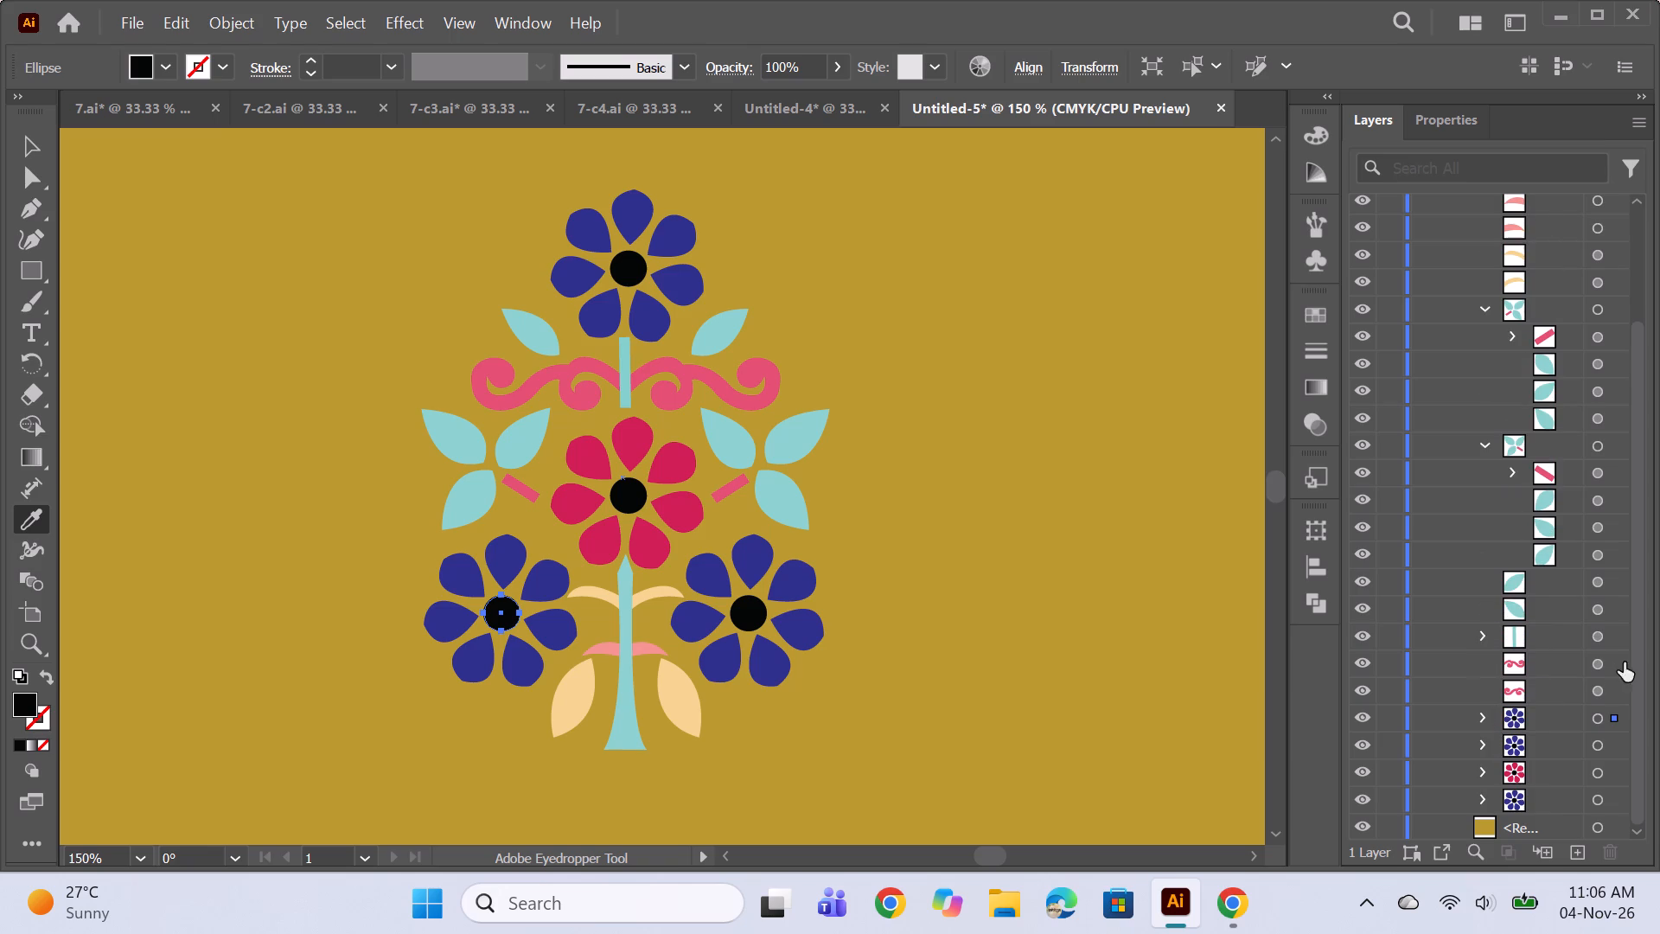
Recolour the left half of the pink scroll below the top flower a dark green at hue 104°.
left_click(1599, 694)
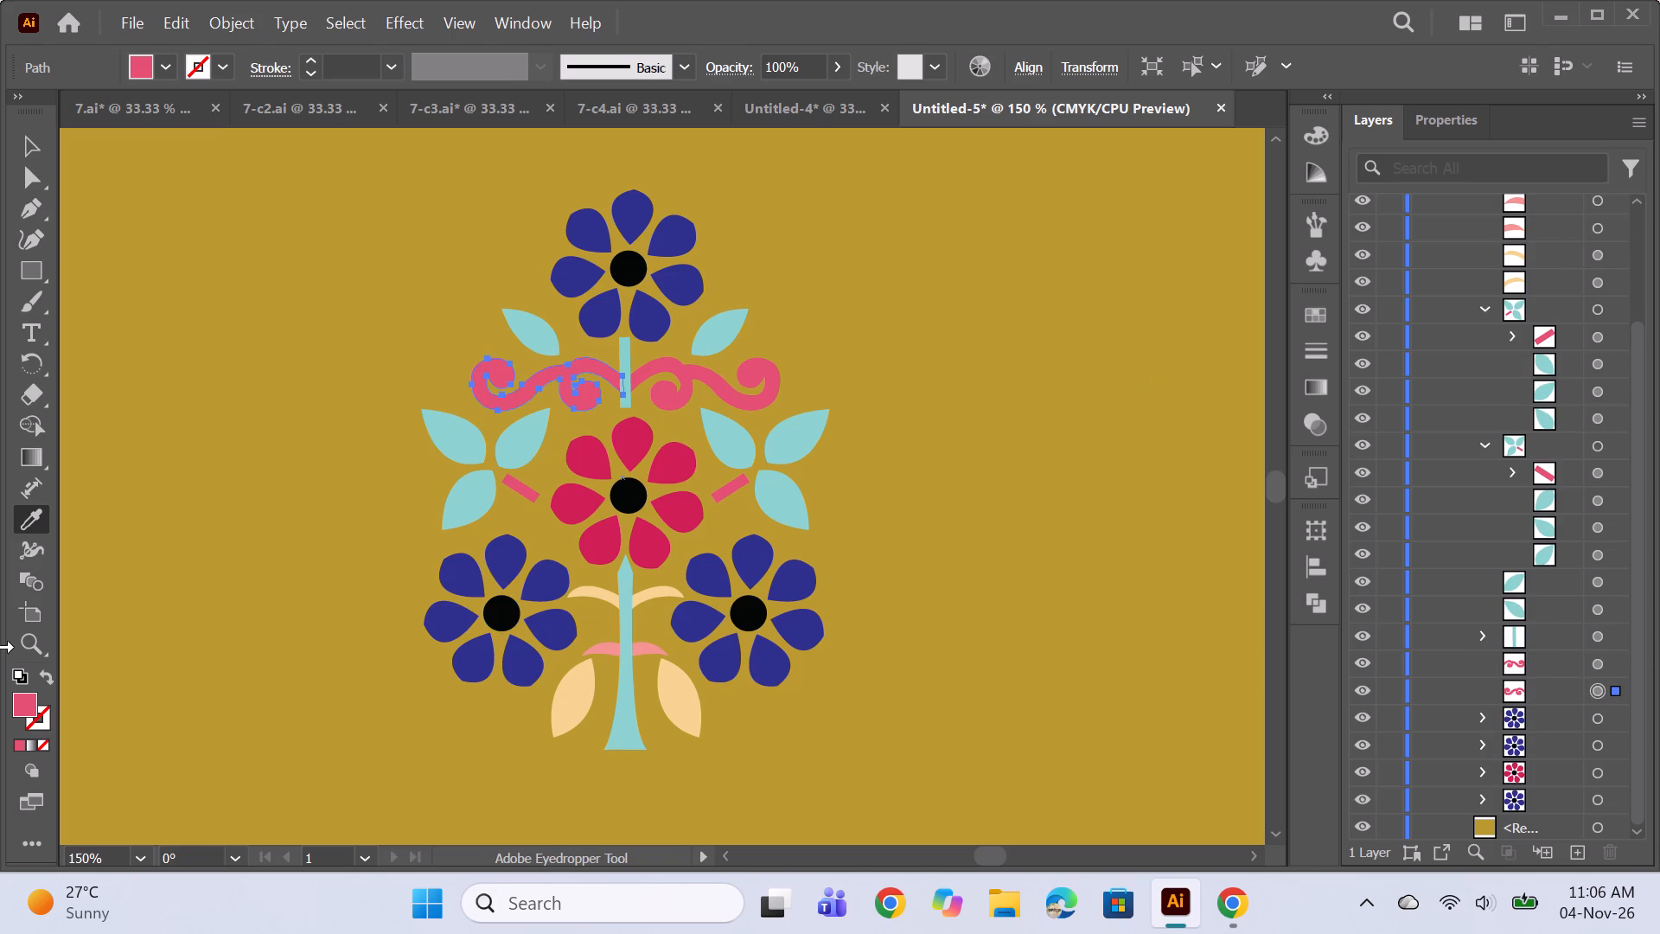
double_click(17, 707)
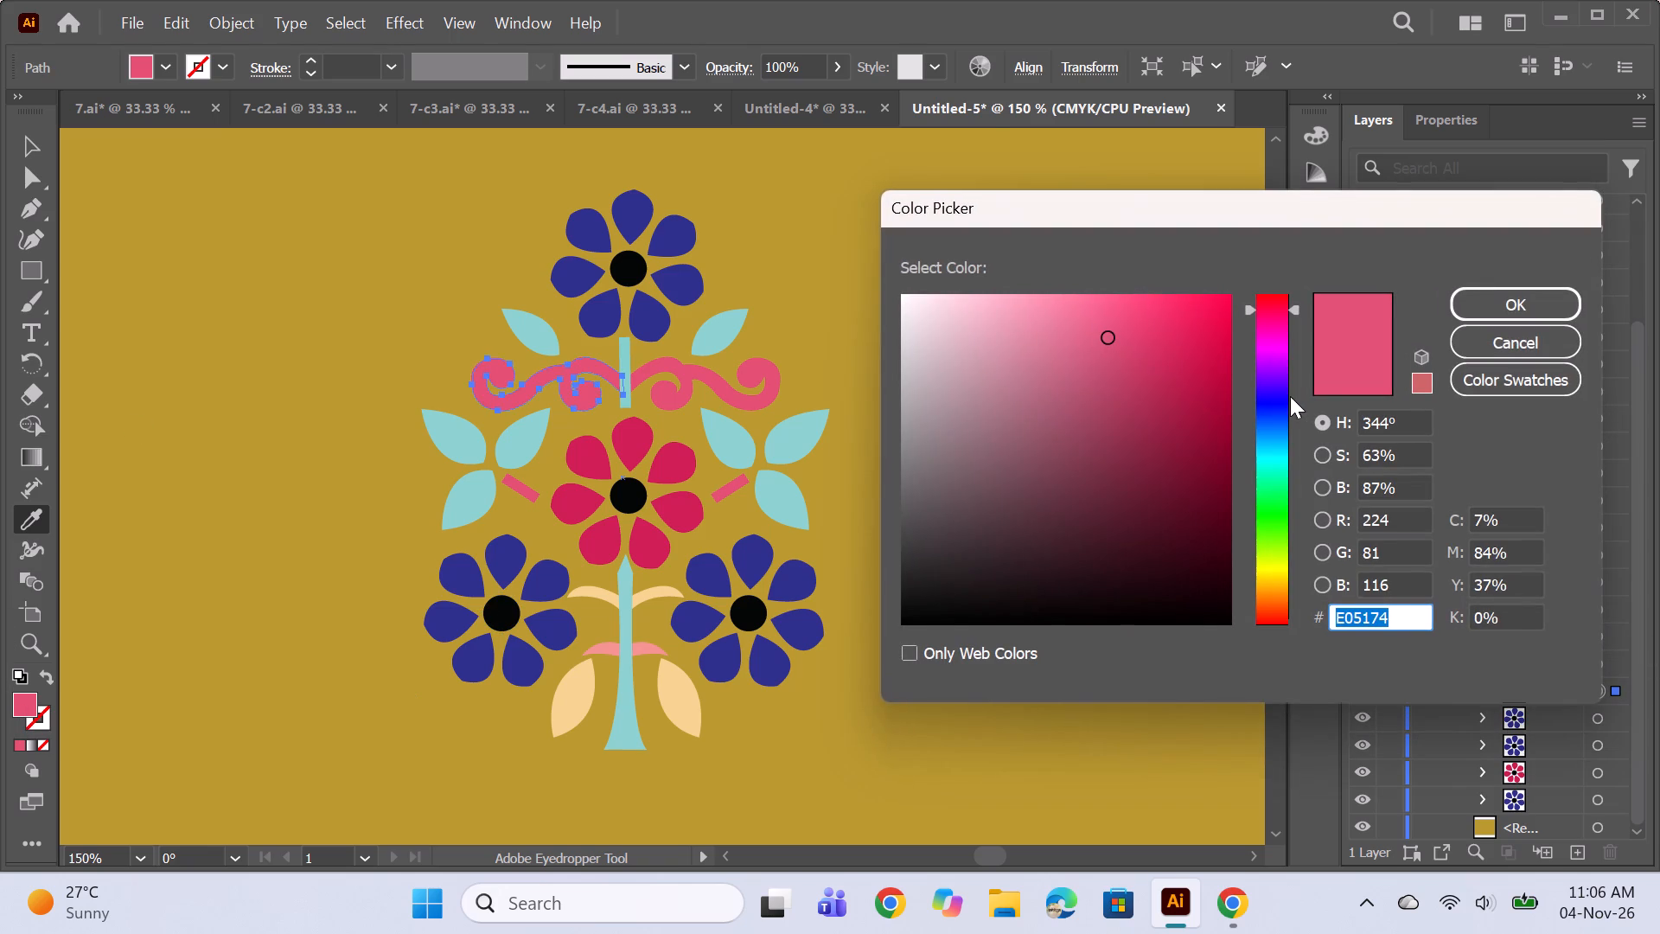
left_click(1272, 509)
left_click(1272, 493)
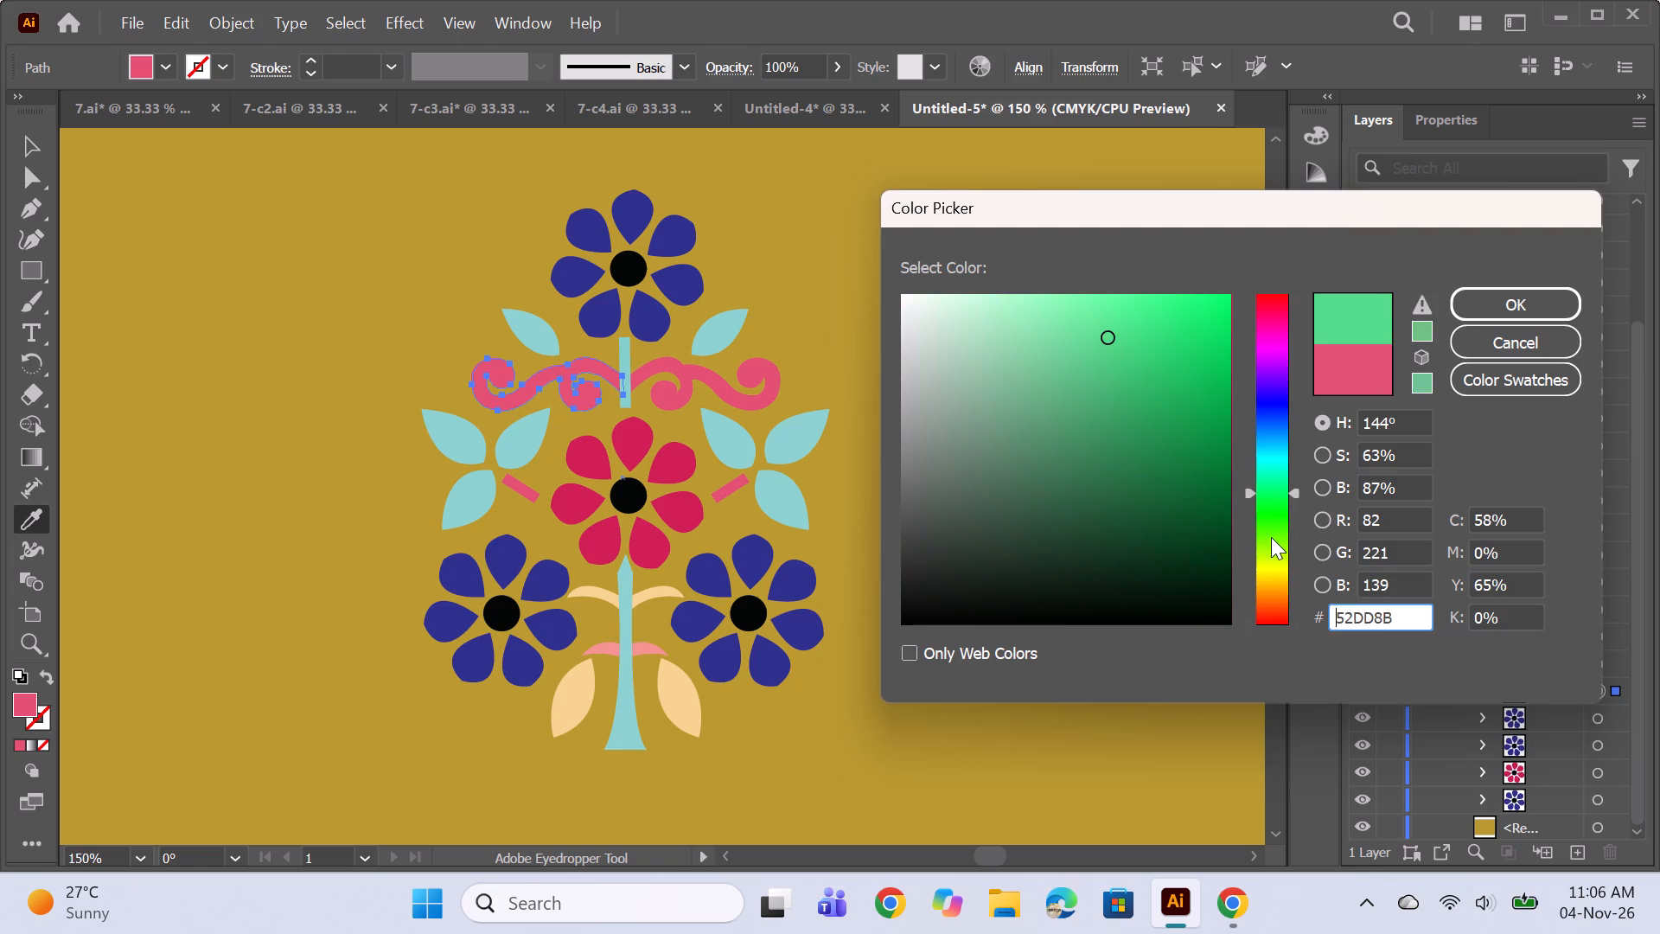
left_click(1274, 565)
left_click(1272, 523)
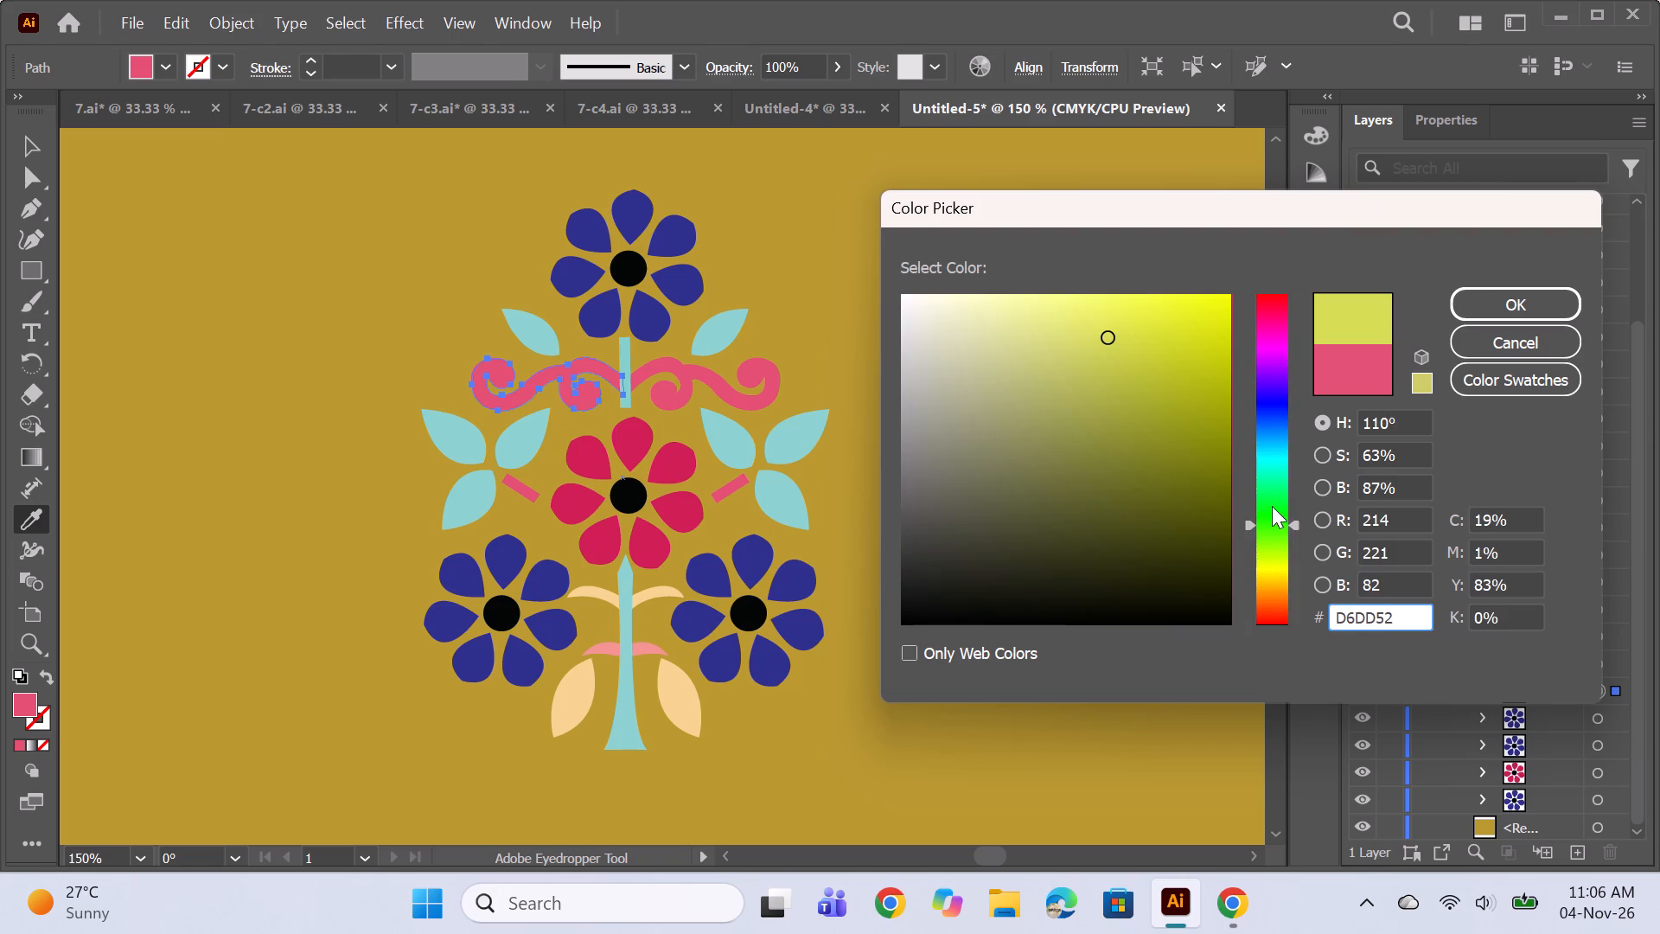
left_click(1272, 484)
left_click(1267, 518)
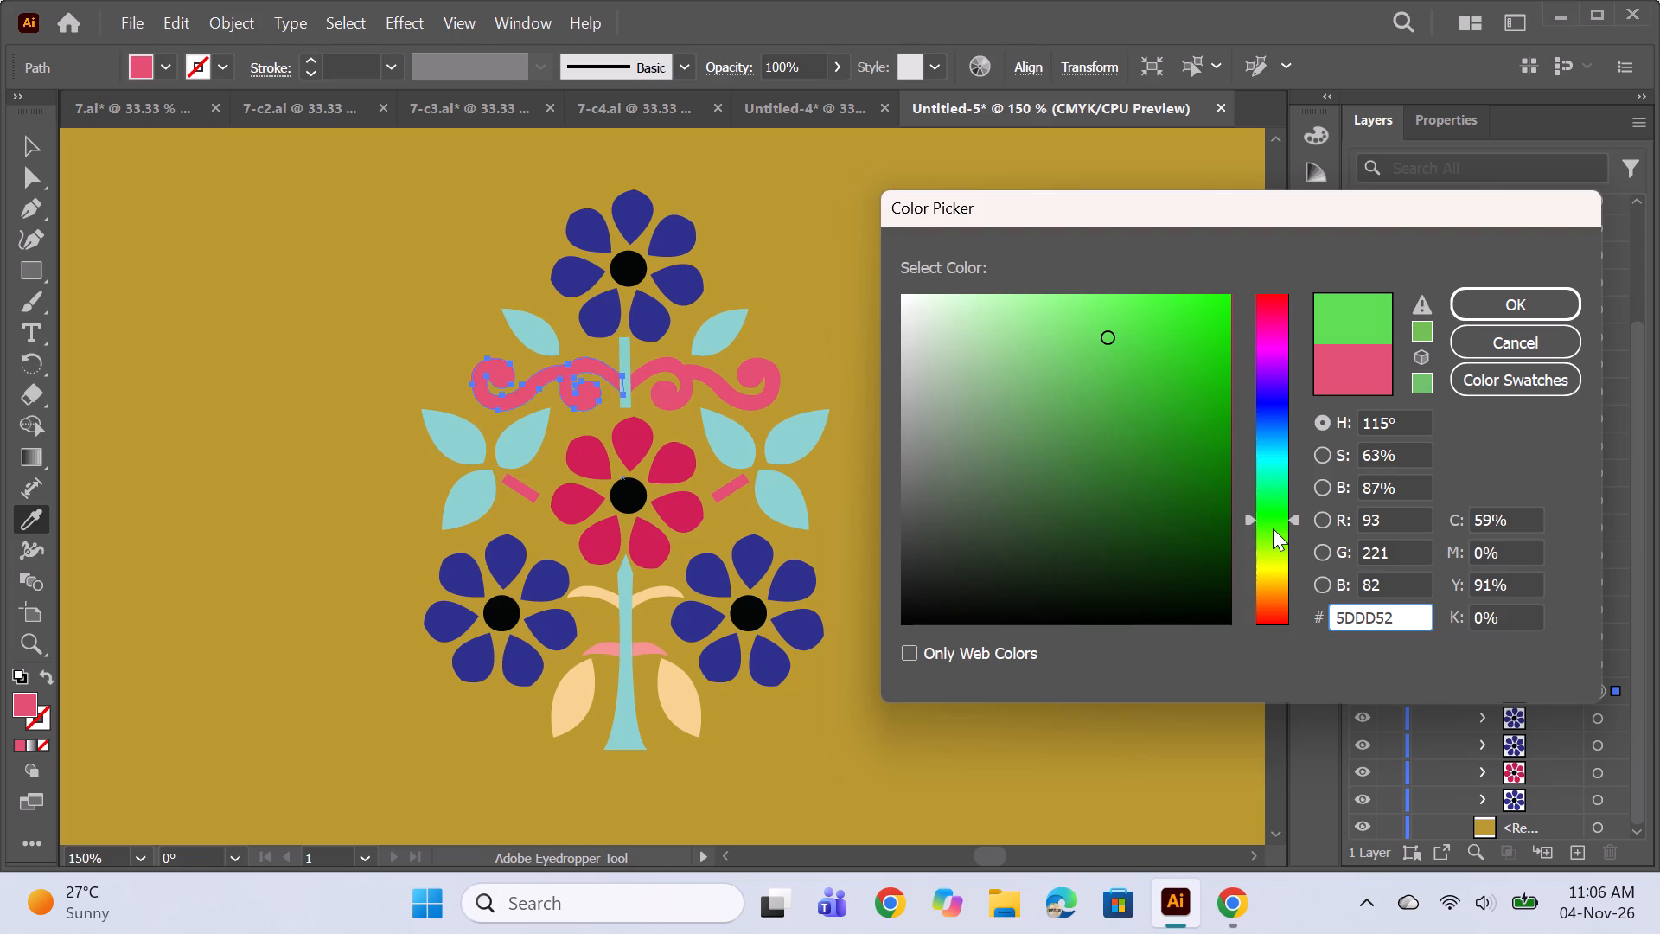
left_click(1273, 528)
left_click(1096, 475)
left_click(1146, 493)
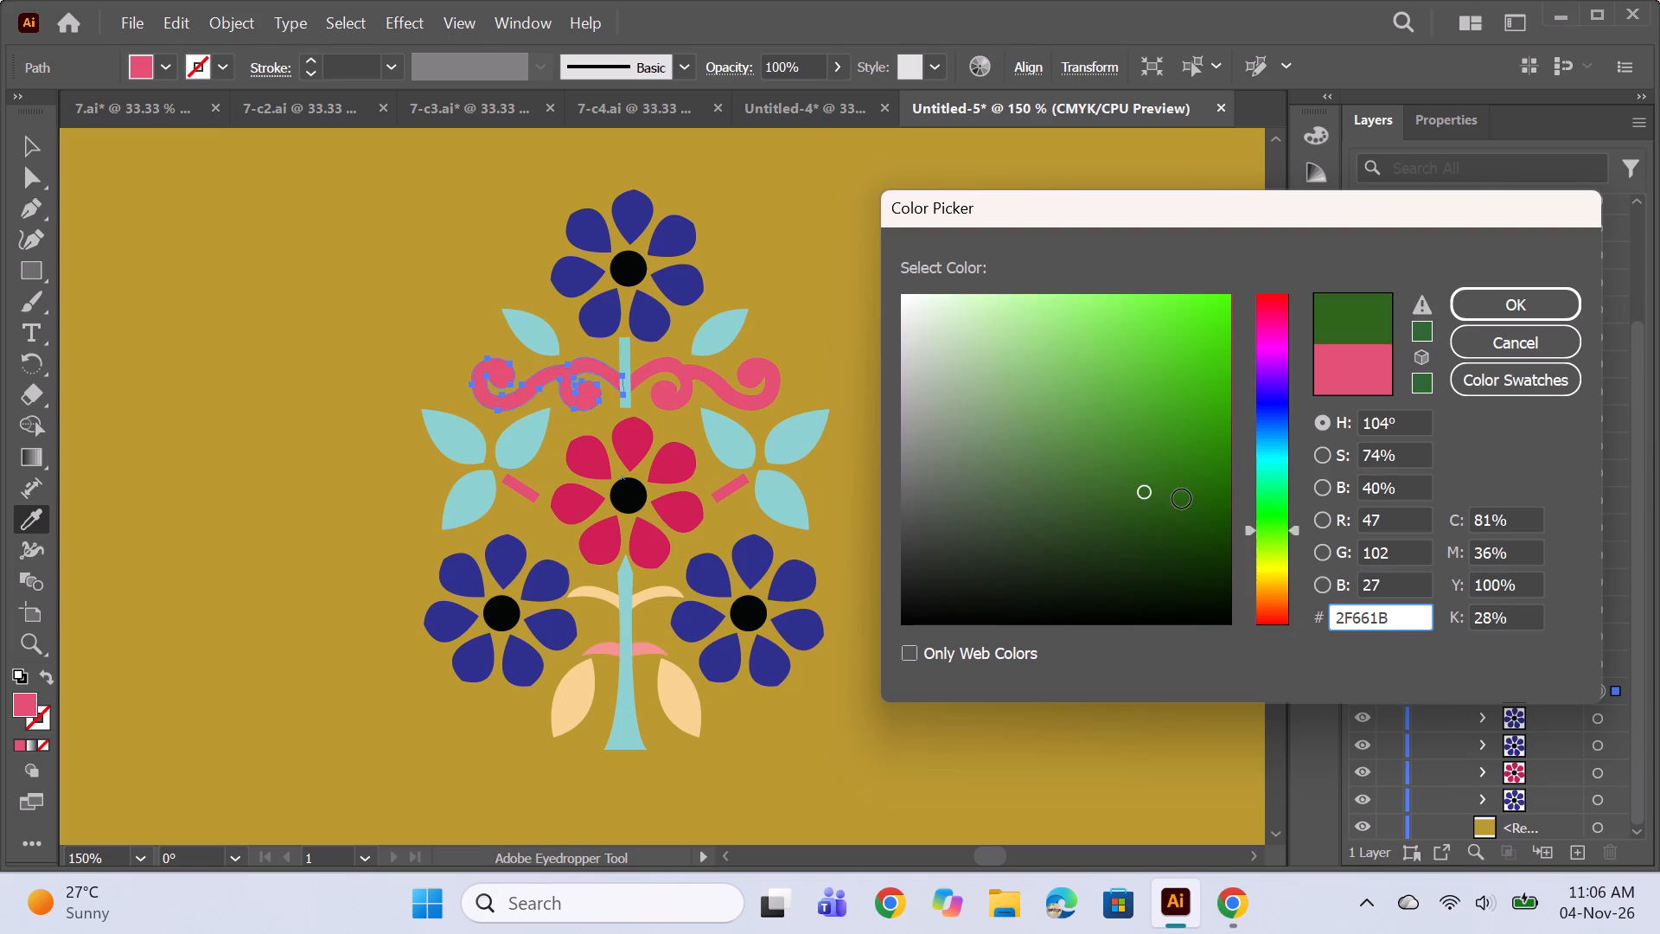
left_click(1182, 499)
left_click(1184, 503)
left_click(1172, 504)
left_click(1178, 528)
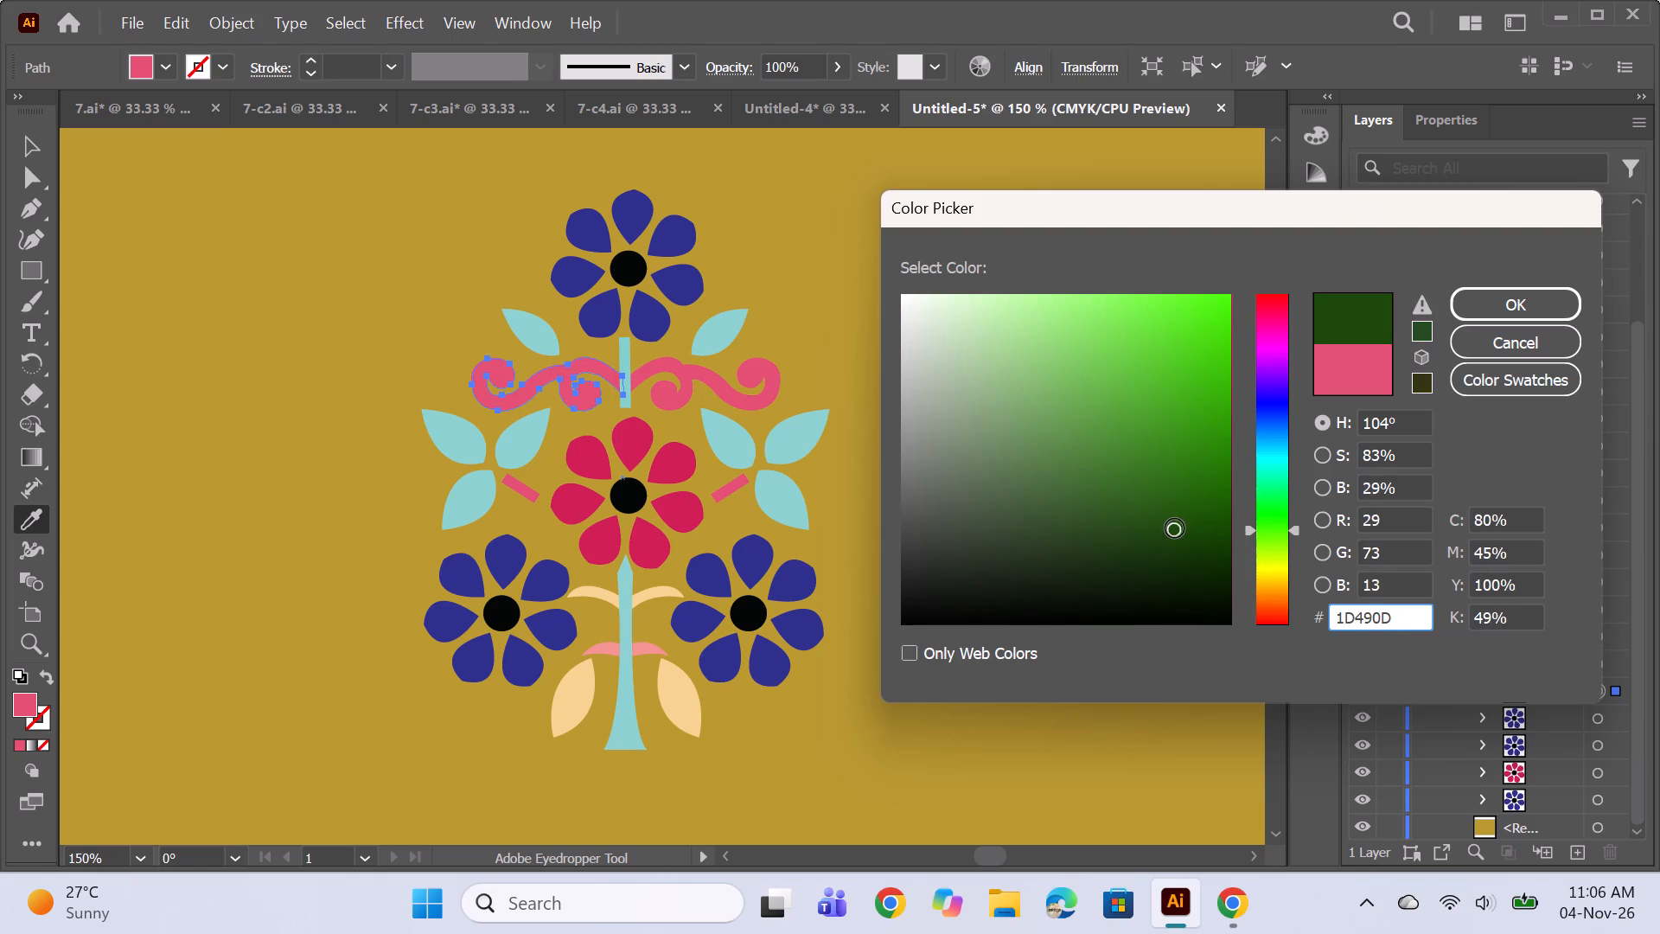
left_click(1161, 525)
left_click(1491, 309)
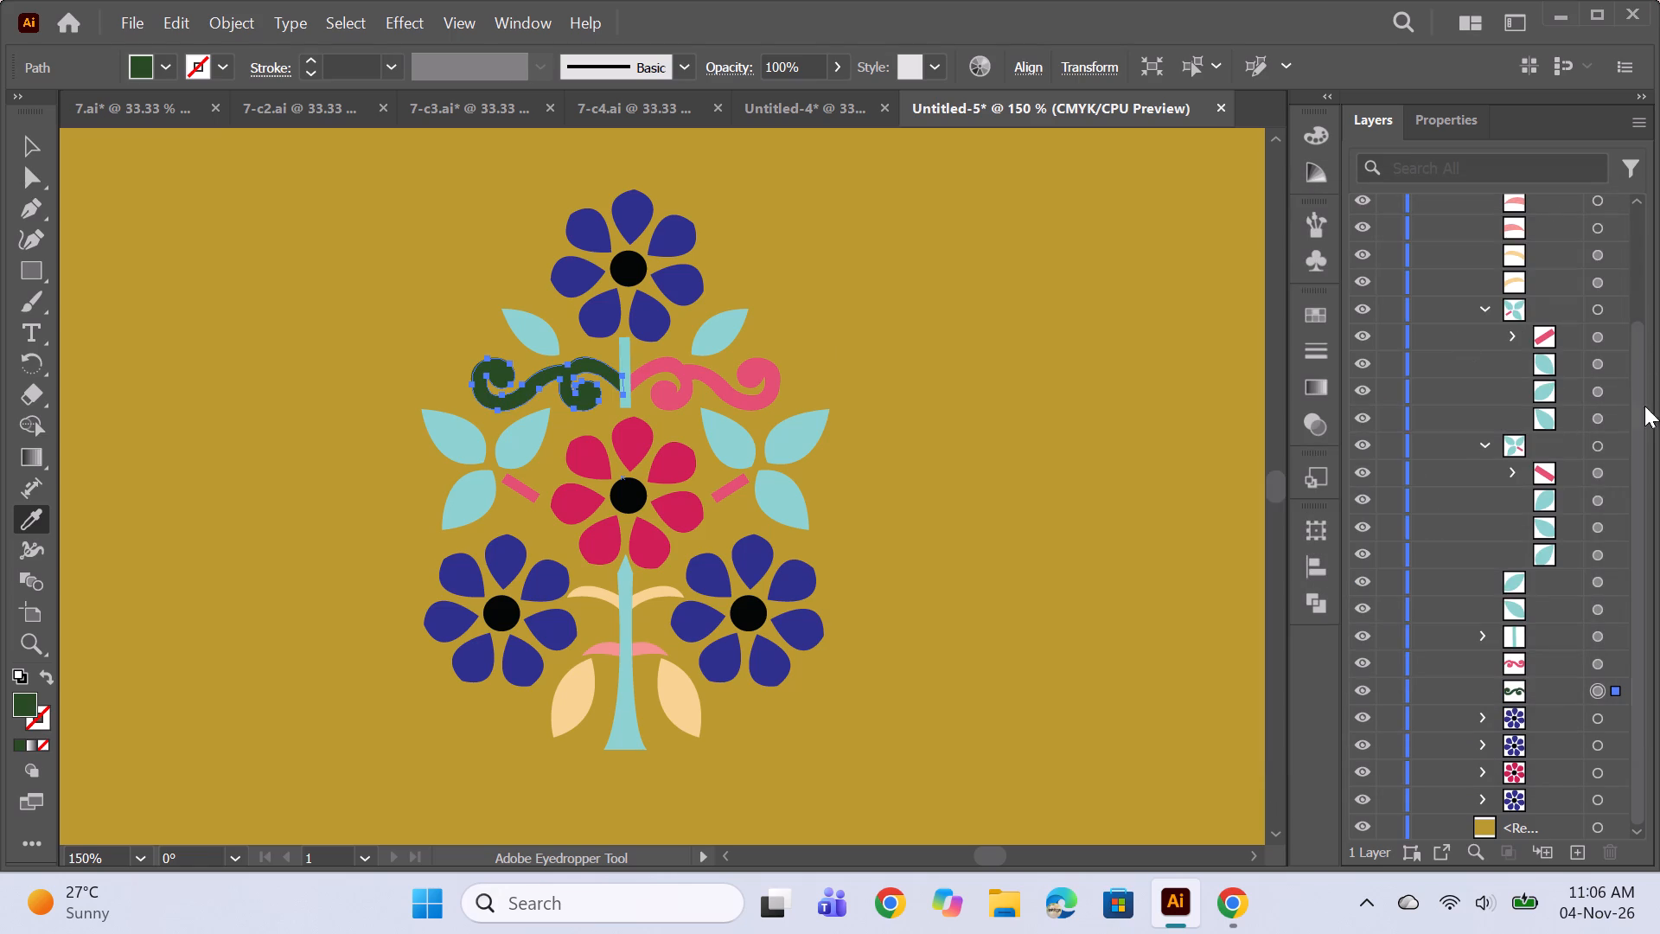
Copy the dark green fill with the Eyedropper onto the right half of the scroll.
left_click(1597, 662)
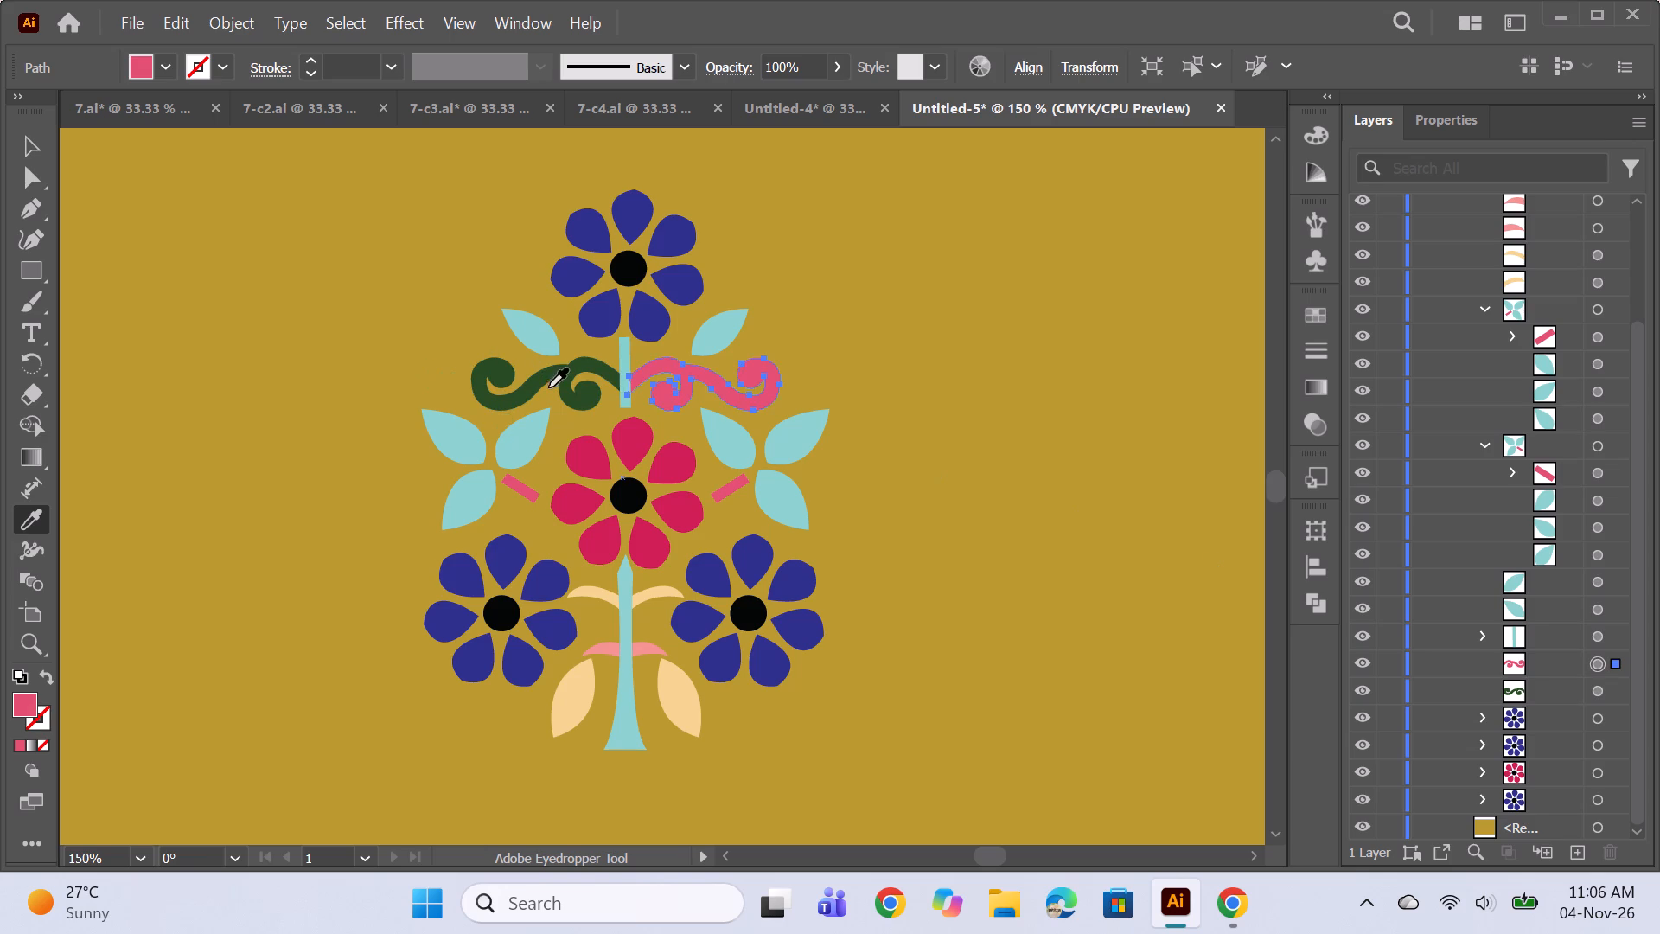
left_click(539, 382)
Recolour the short stem below the top flower dark red, hex 841412.
left_click(1593, 643)
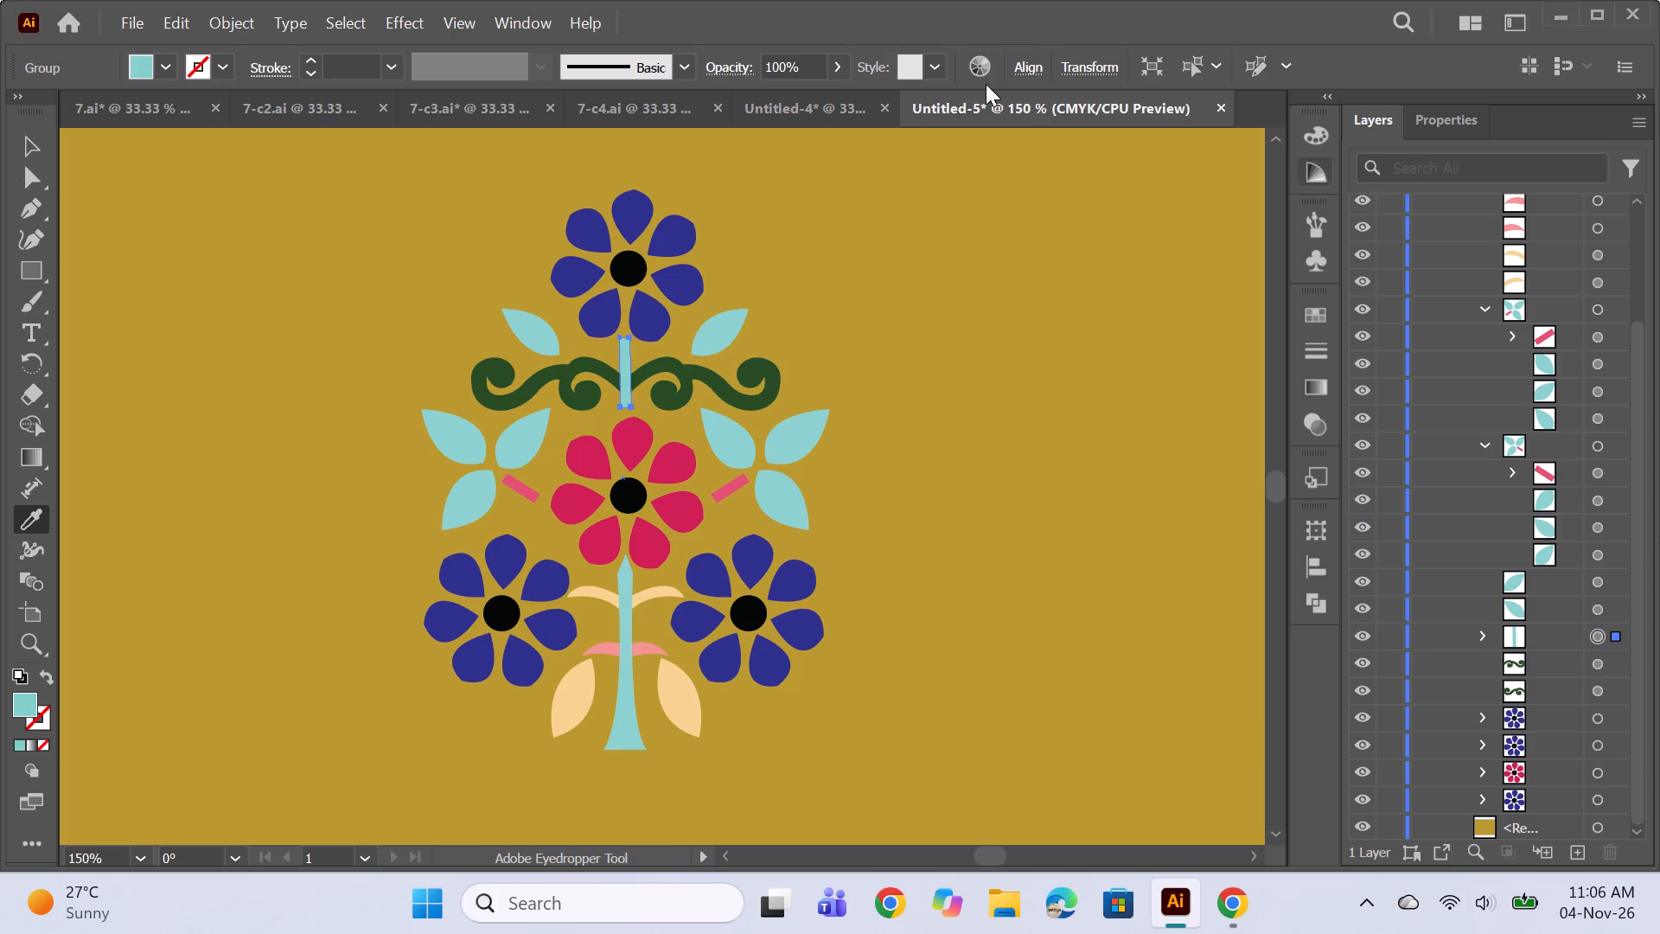
double_click(23, 702)
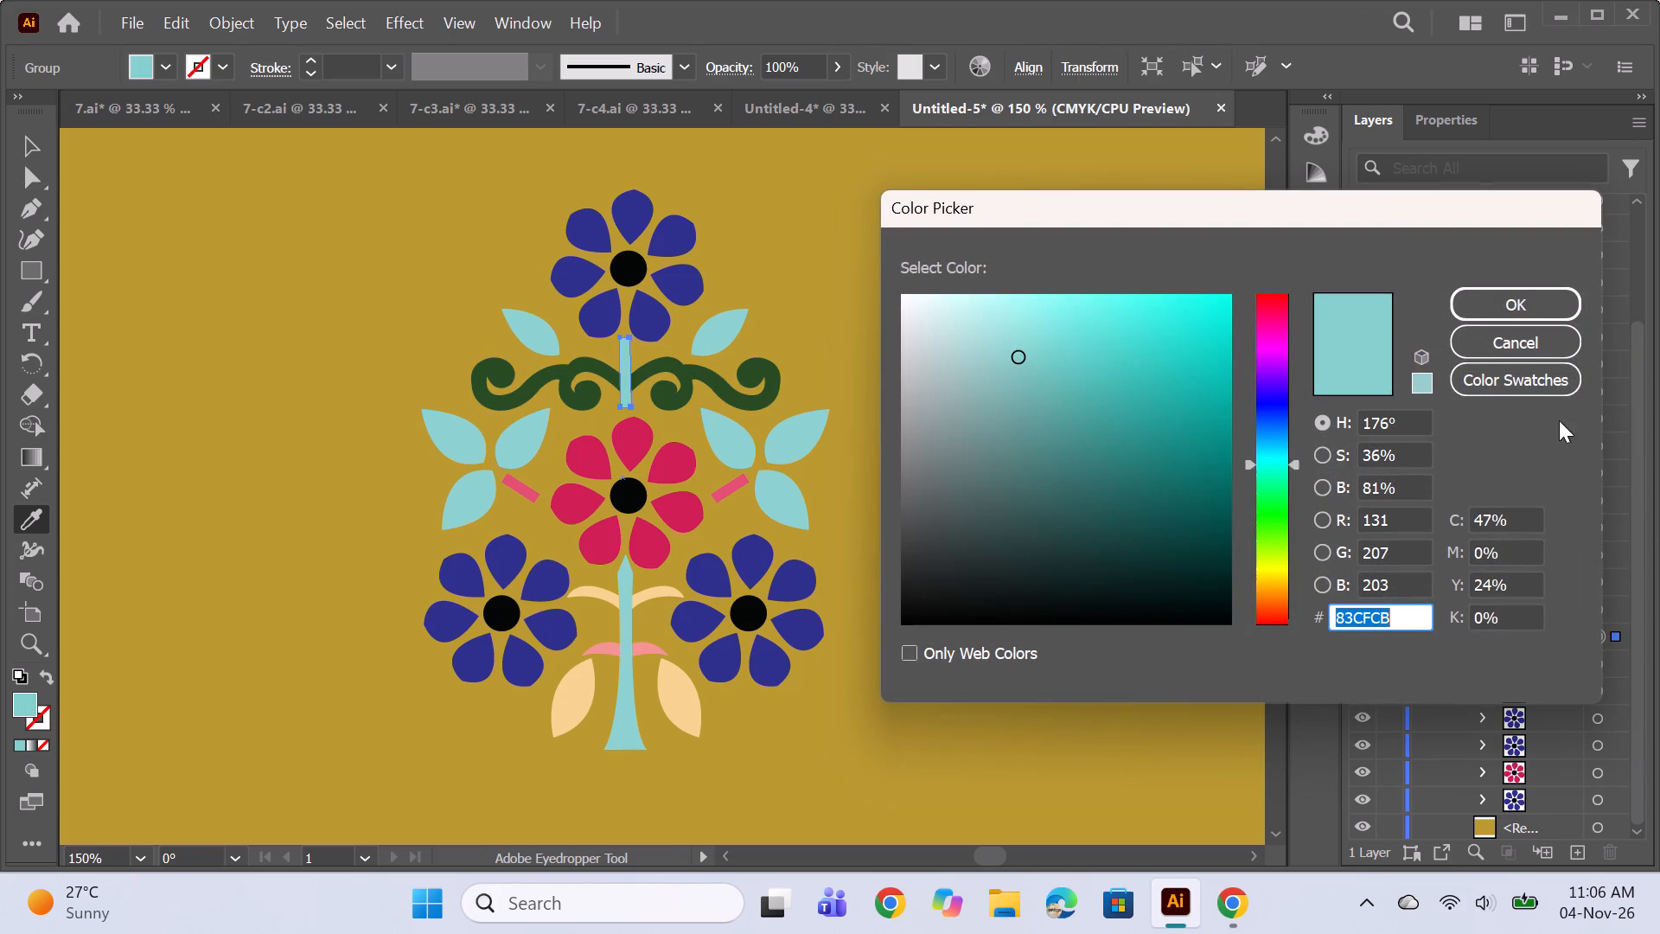
left_click(1266, 612)
left_click(1271, 619)
left_click(1186, 467)
double_click(1186, 460)
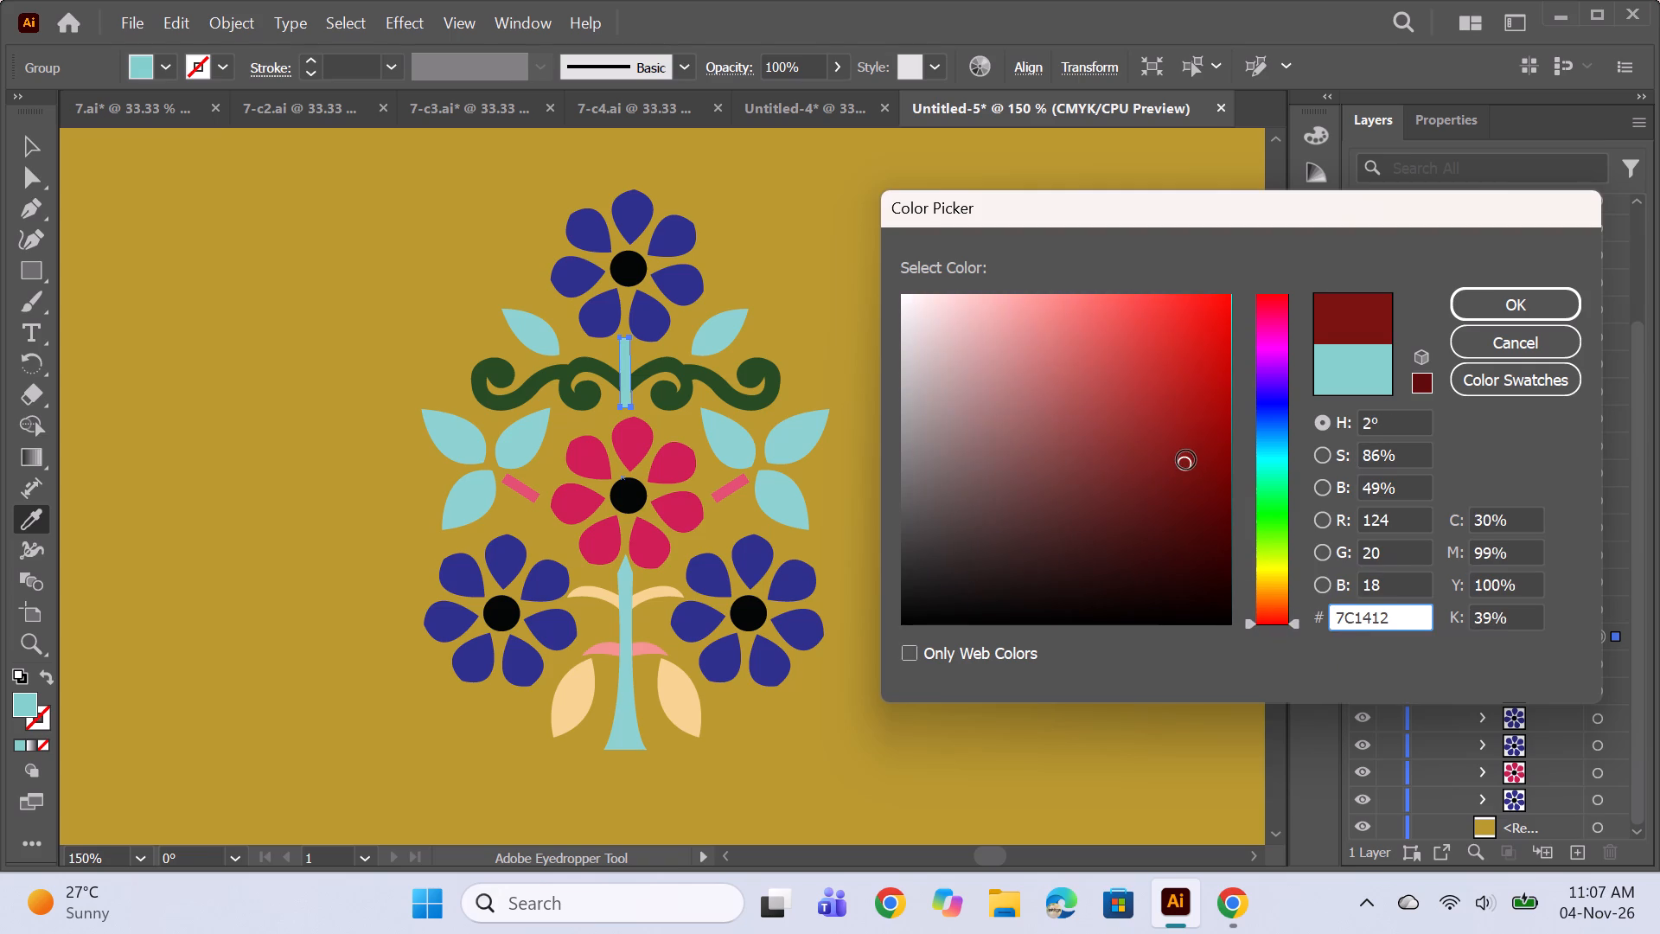
left_click(1190, 451)
left_click(1475, 320)
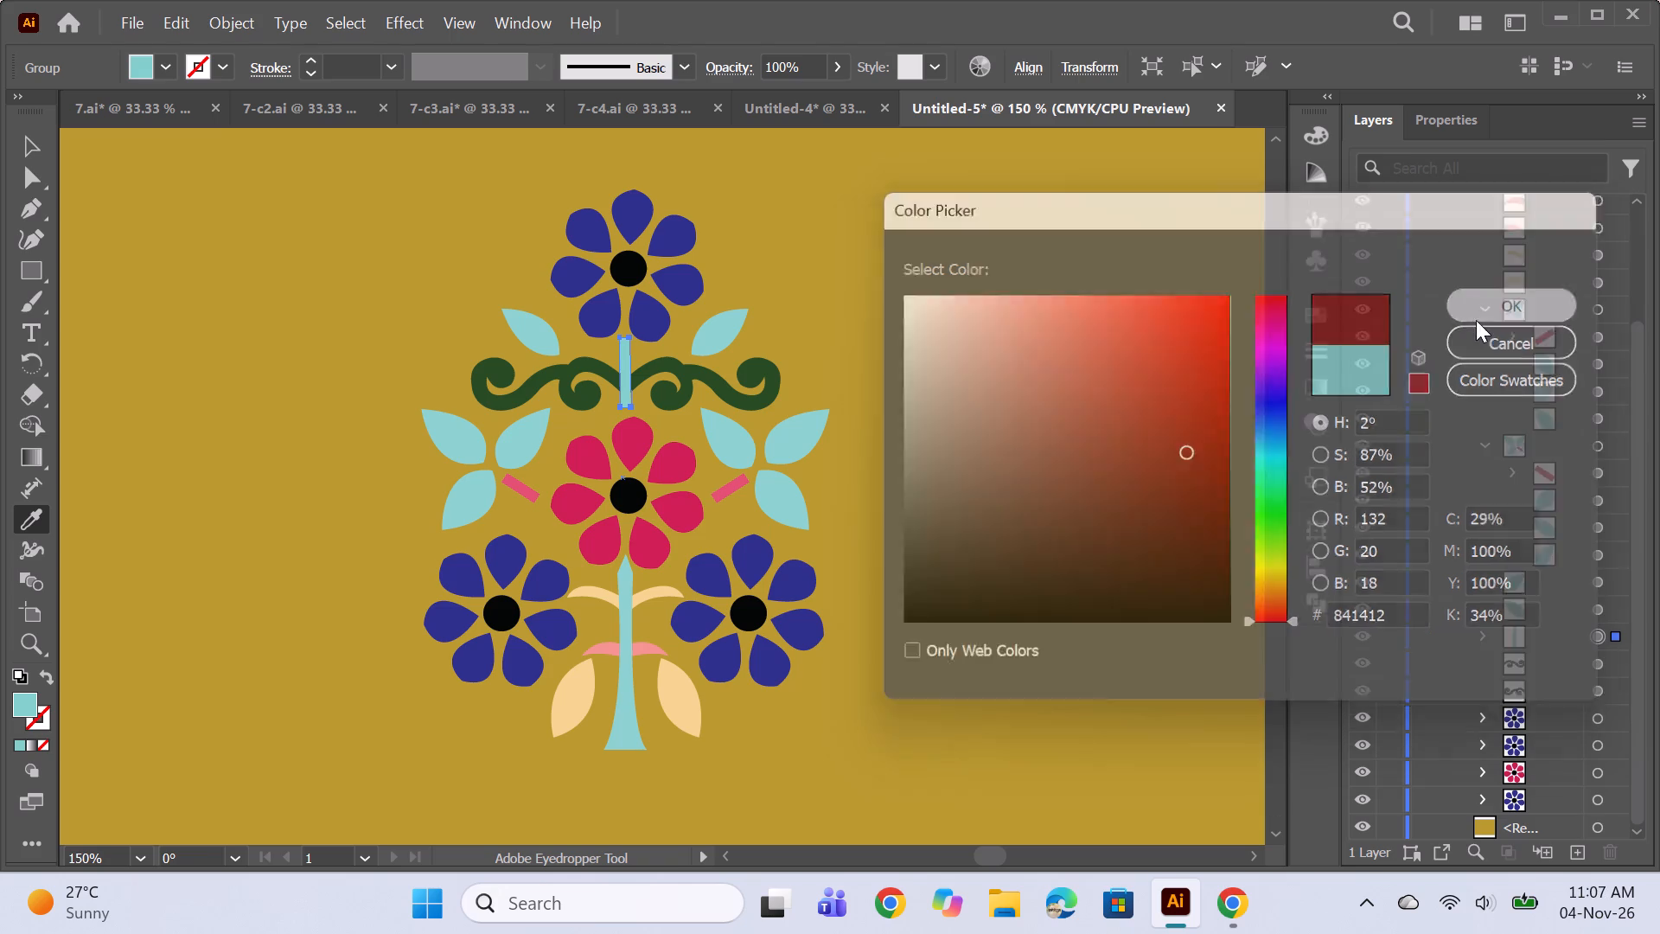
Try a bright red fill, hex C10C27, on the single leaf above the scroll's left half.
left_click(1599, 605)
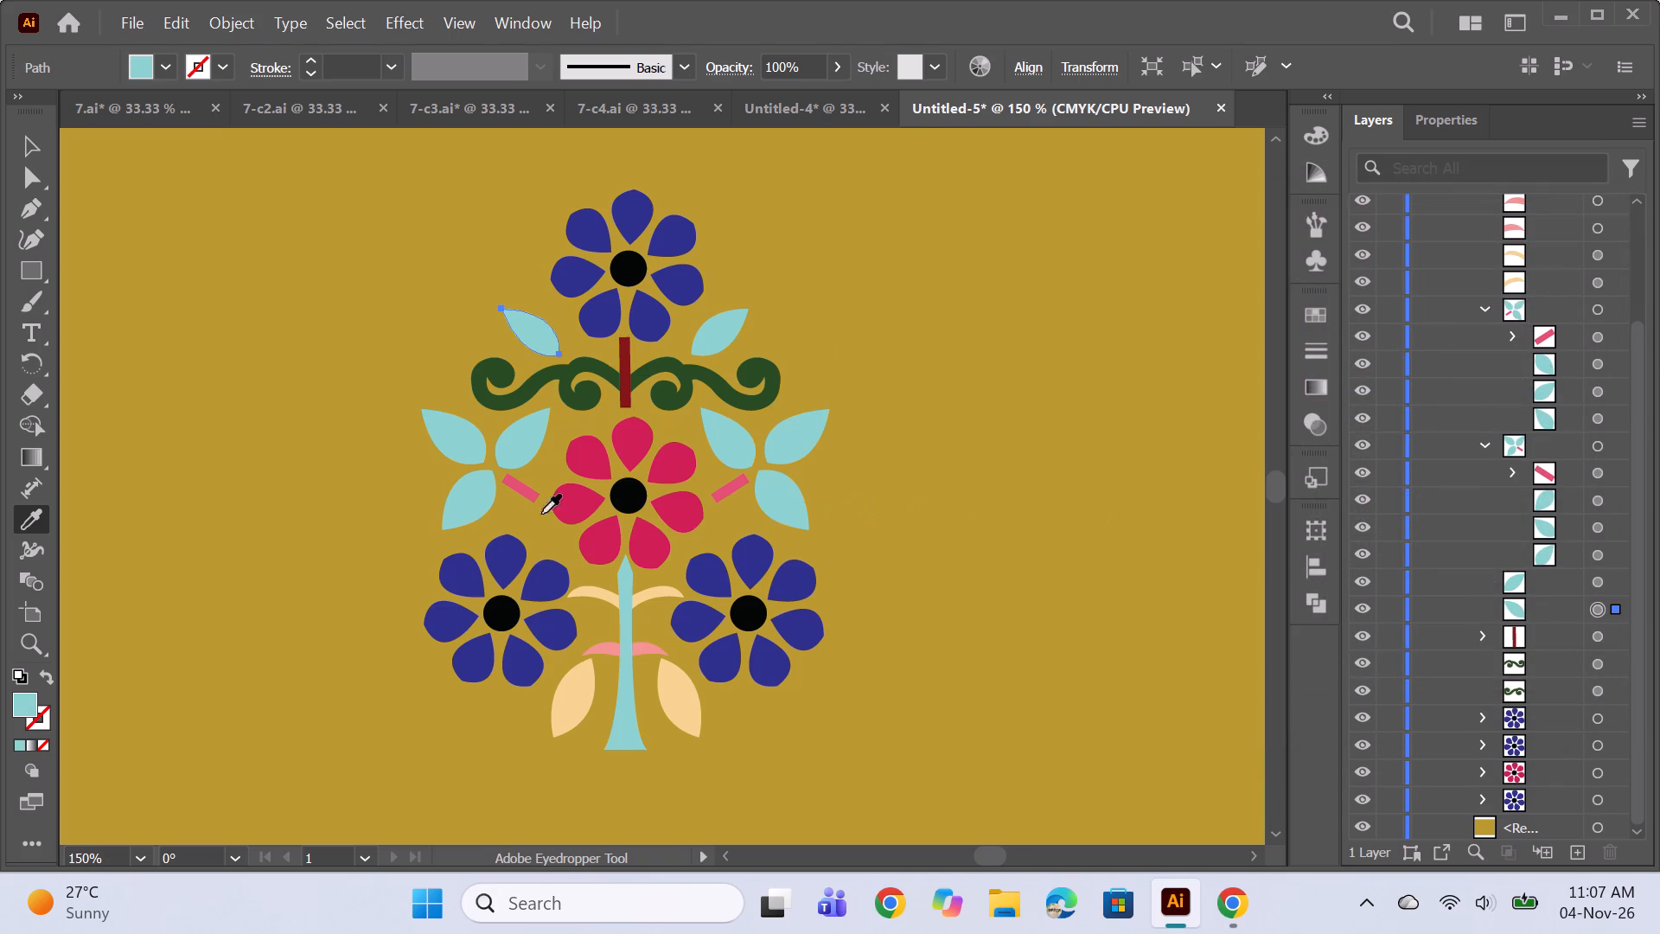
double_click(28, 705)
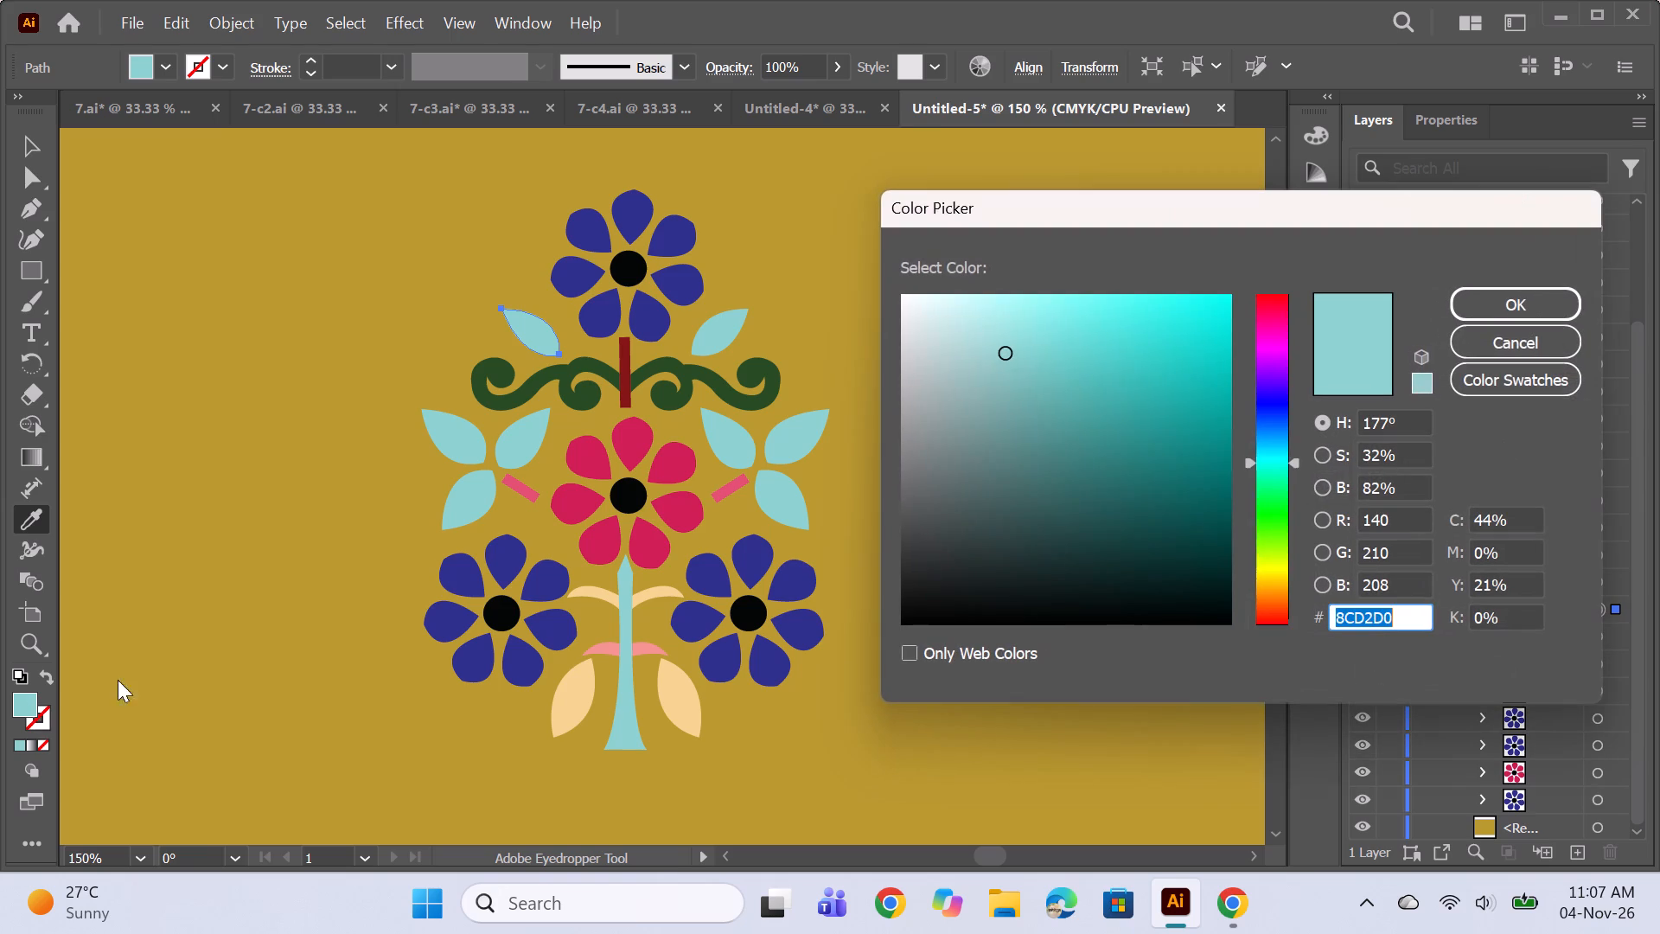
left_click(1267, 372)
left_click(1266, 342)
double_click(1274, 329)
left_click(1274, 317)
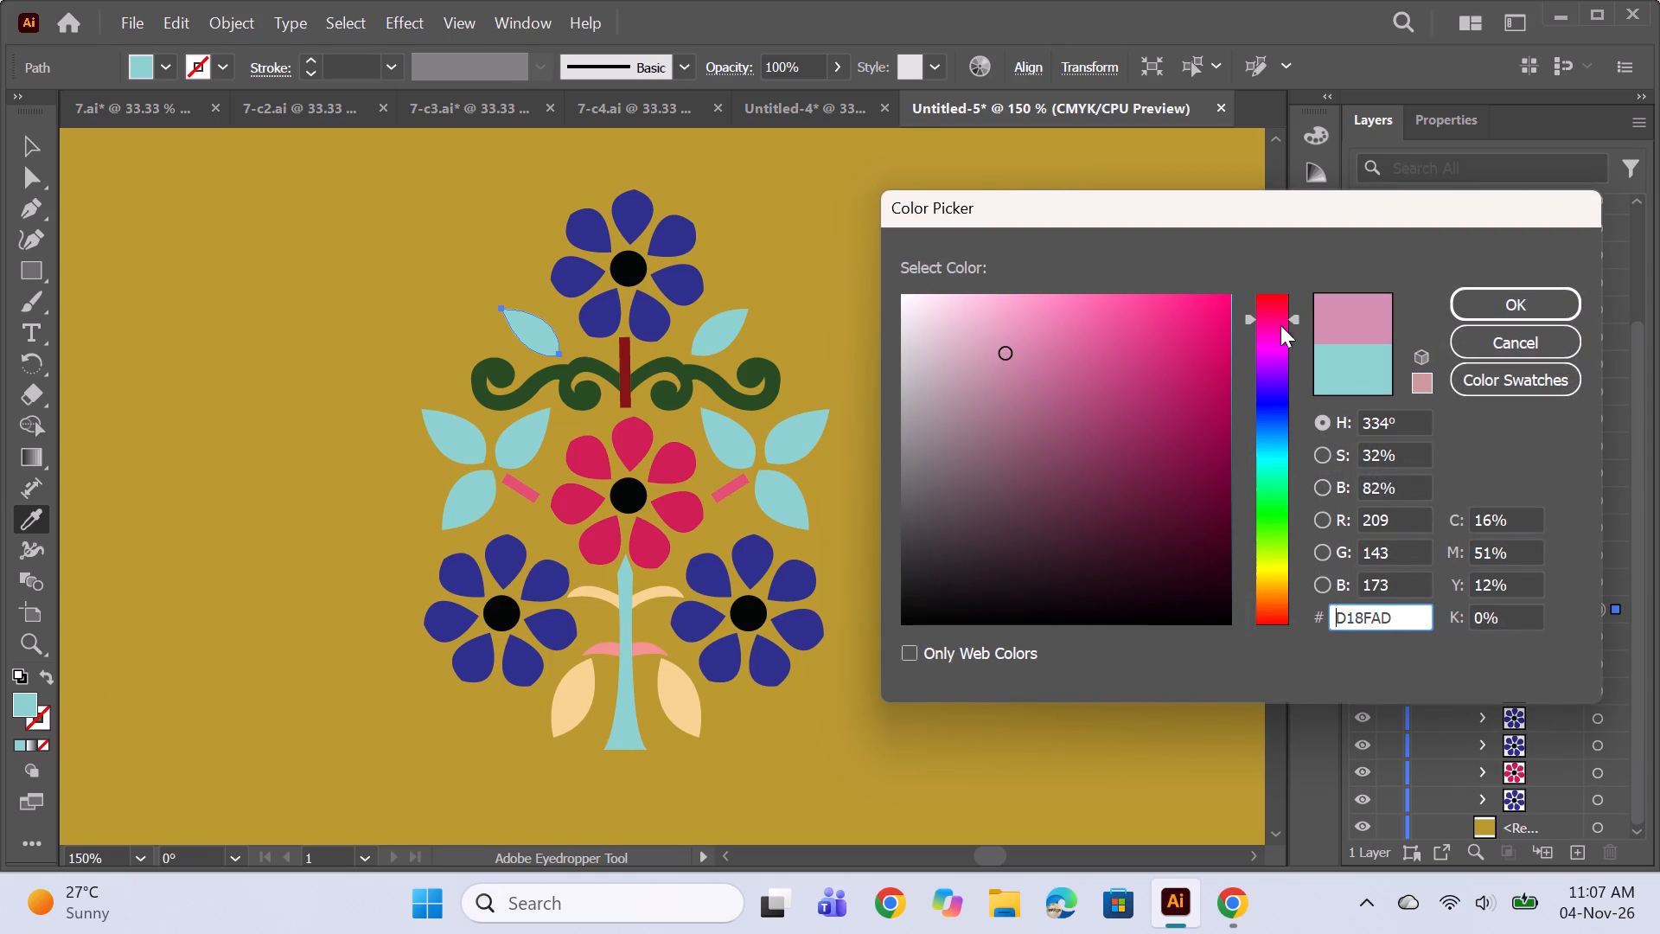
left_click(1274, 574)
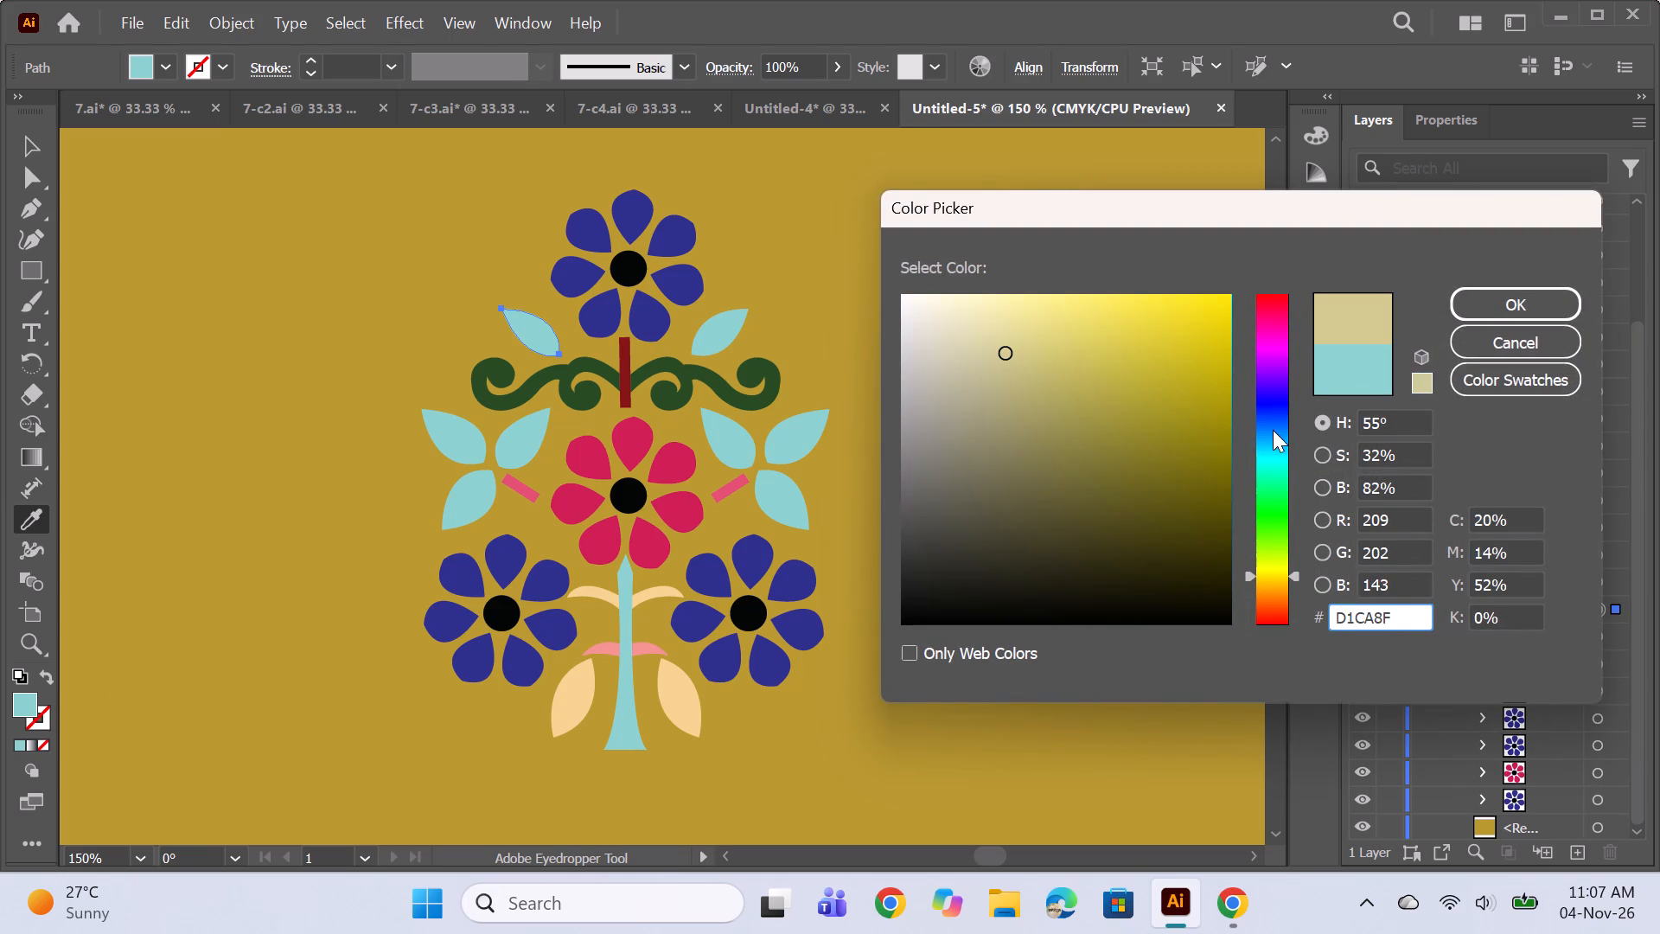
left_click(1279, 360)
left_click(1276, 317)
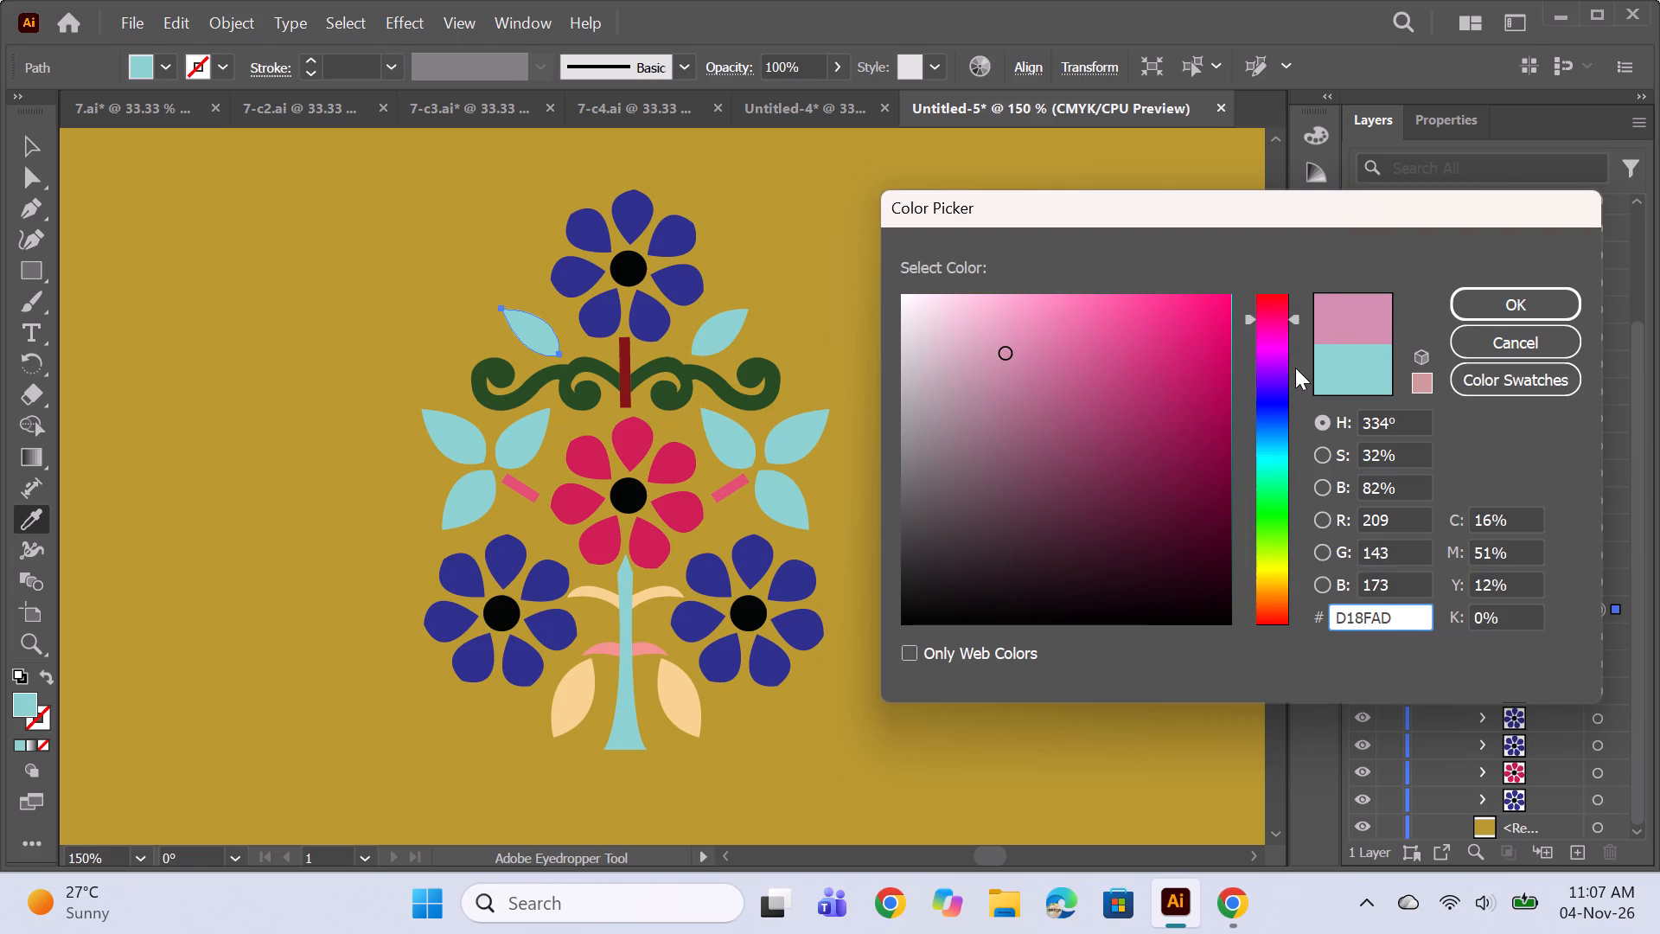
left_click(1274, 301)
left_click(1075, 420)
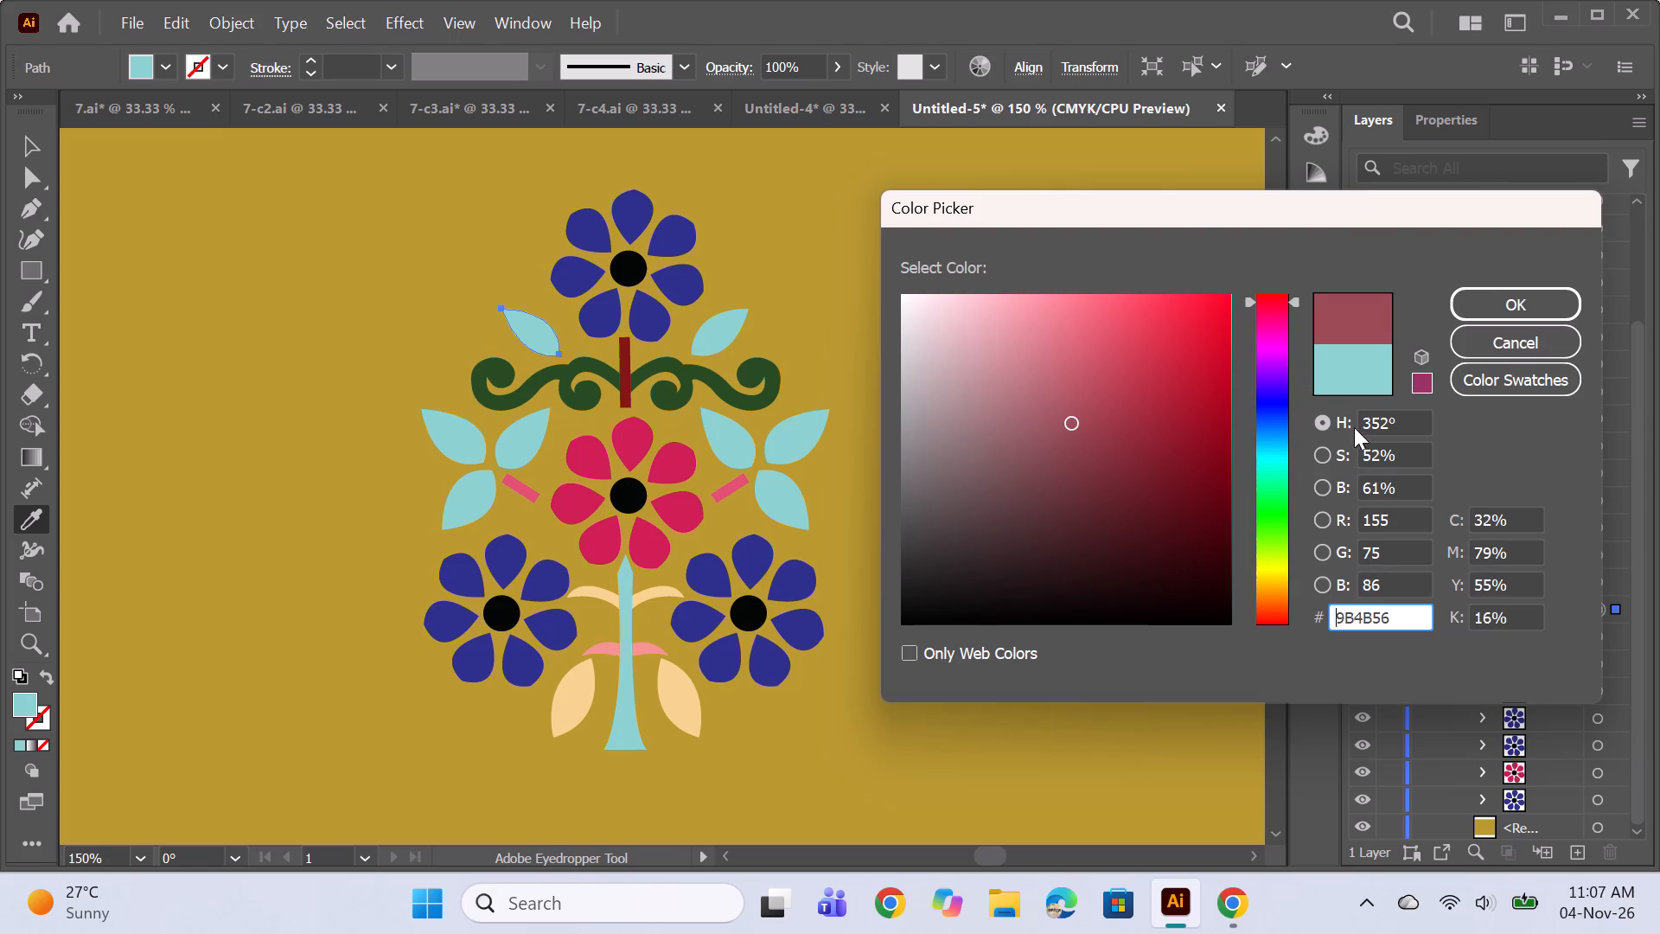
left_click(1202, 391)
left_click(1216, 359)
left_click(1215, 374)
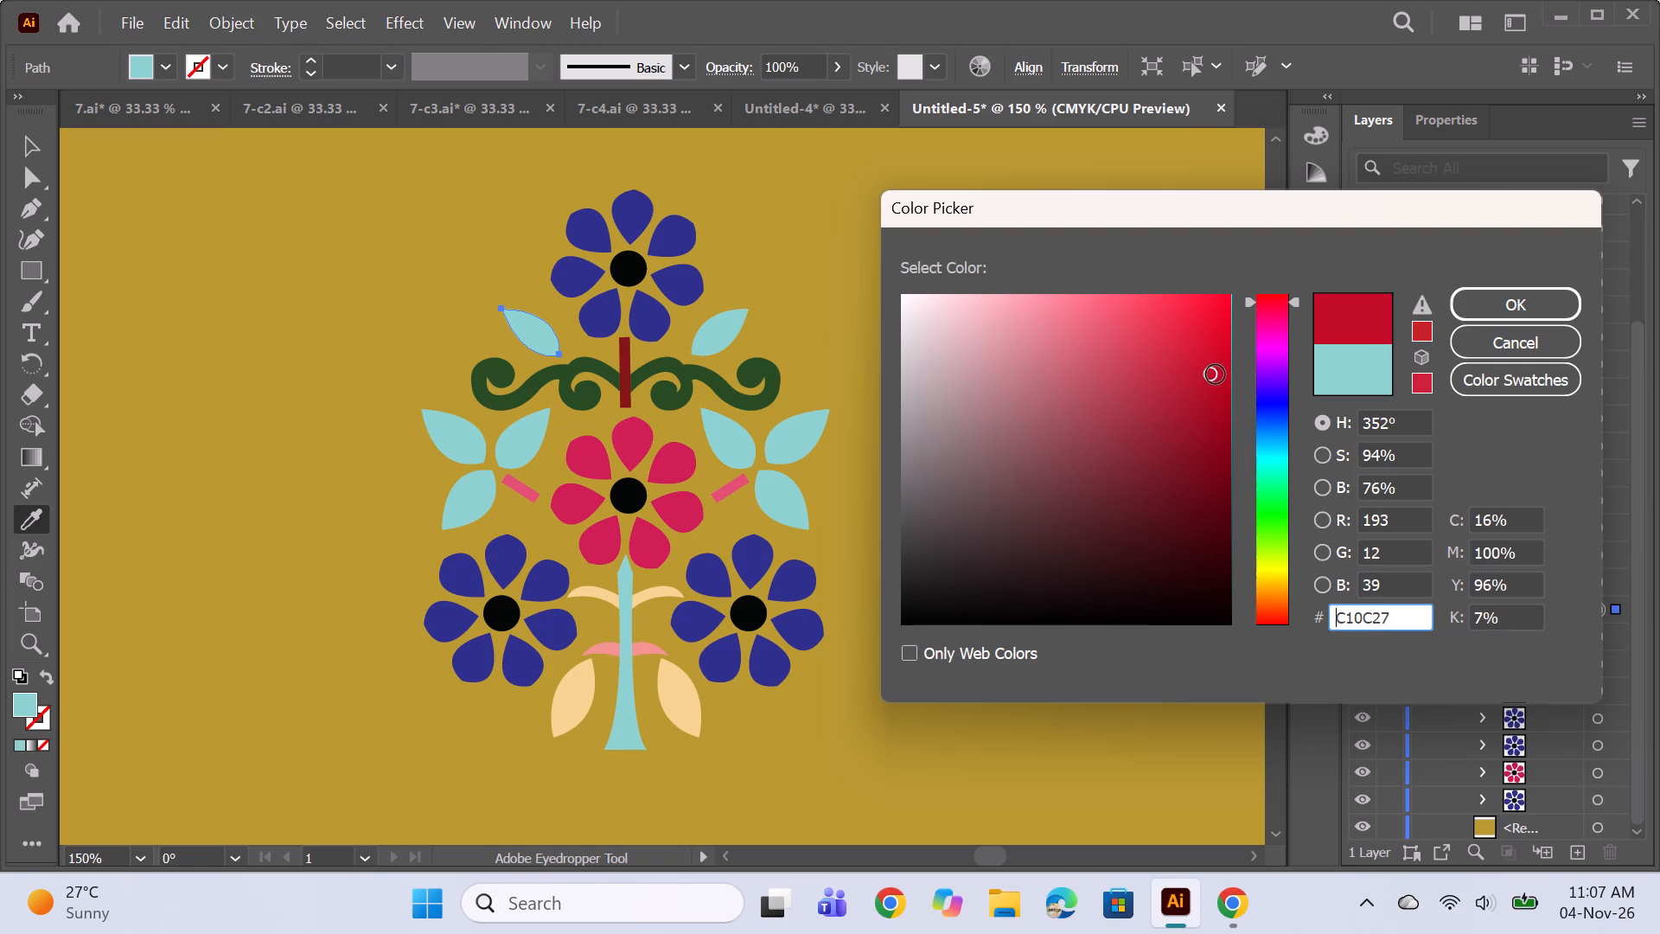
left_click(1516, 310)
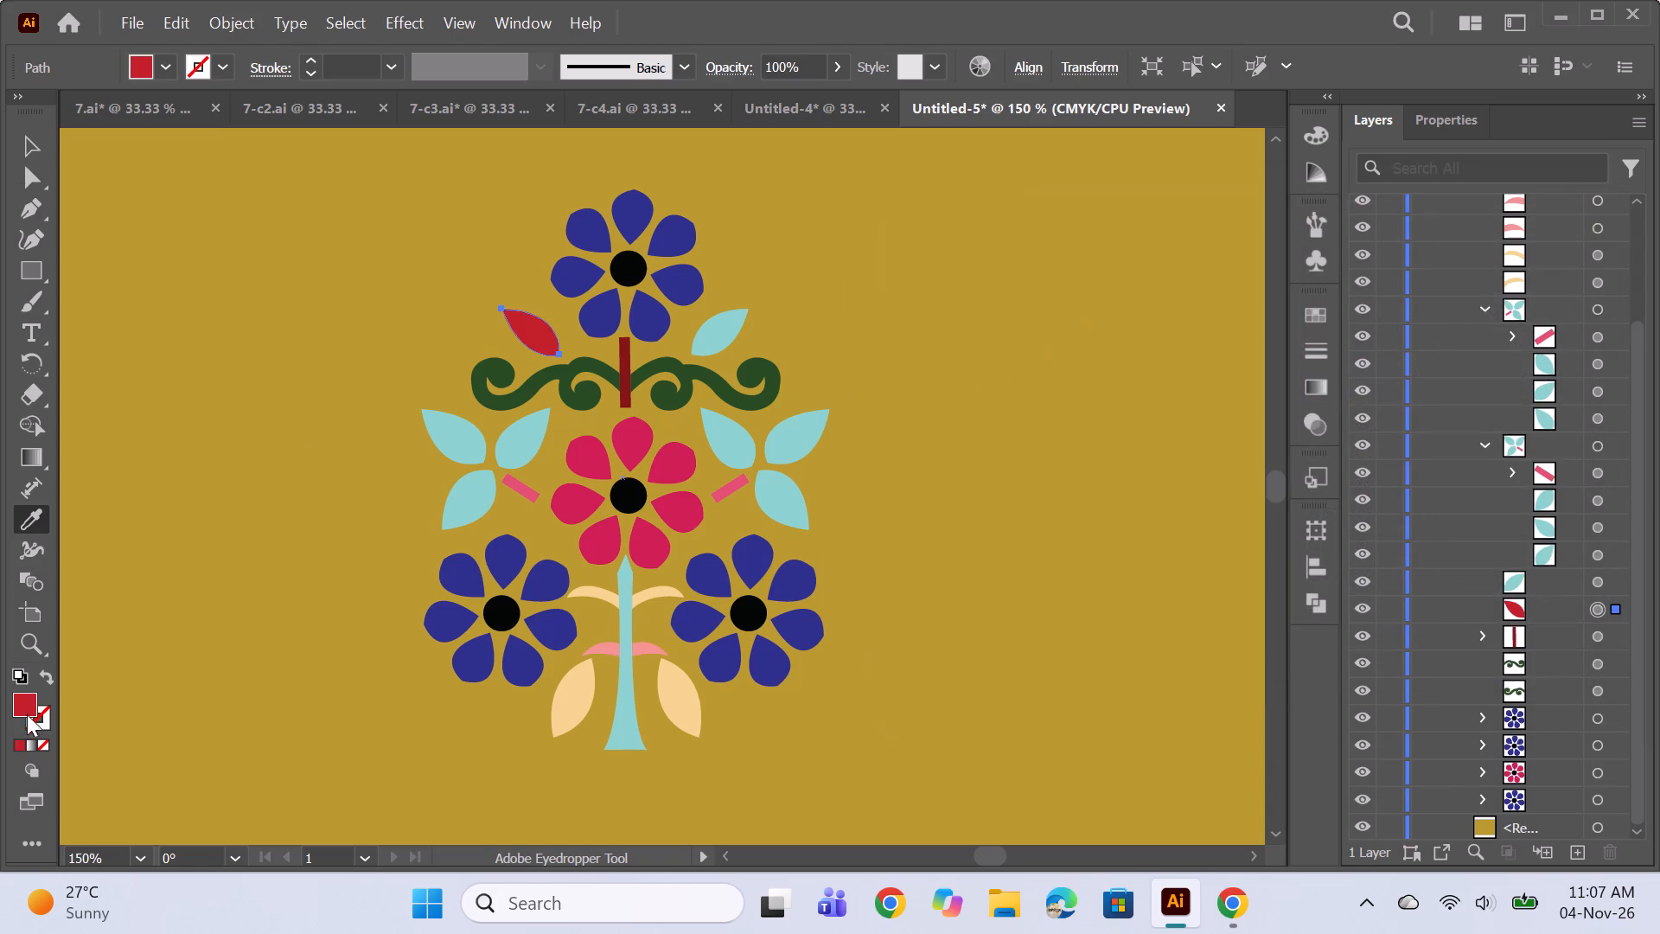
Recolour the single leaf above the scroll's left half pale yellow, hex FCF6B1.
double_click(27, 703)
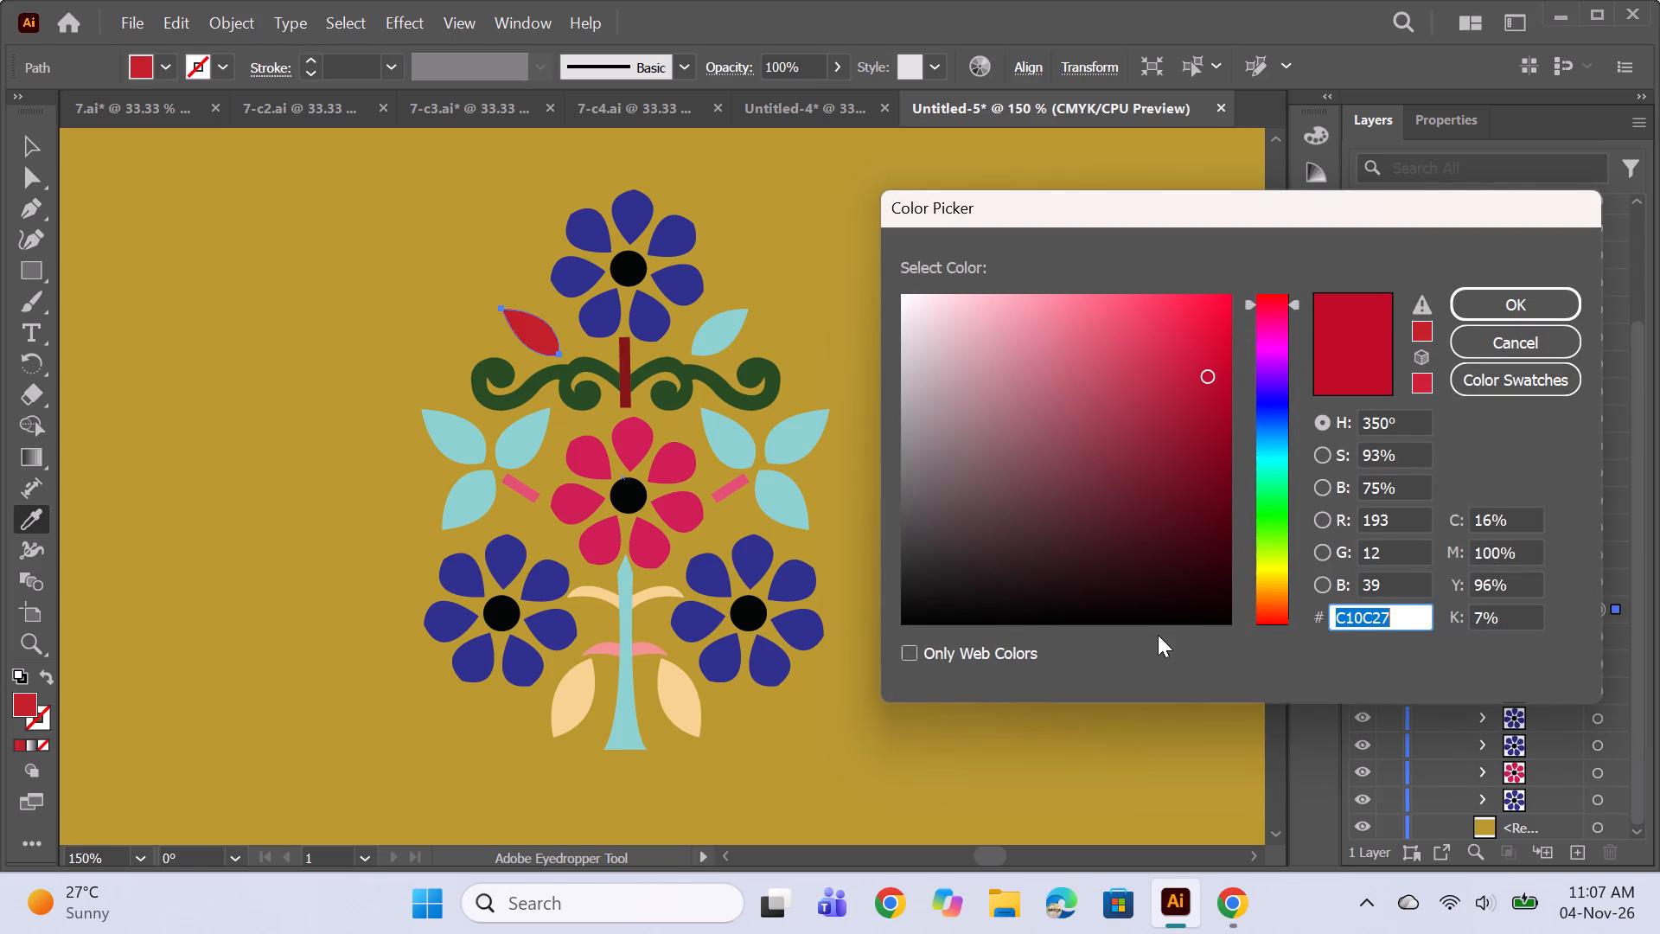
left_click(1165, 510)
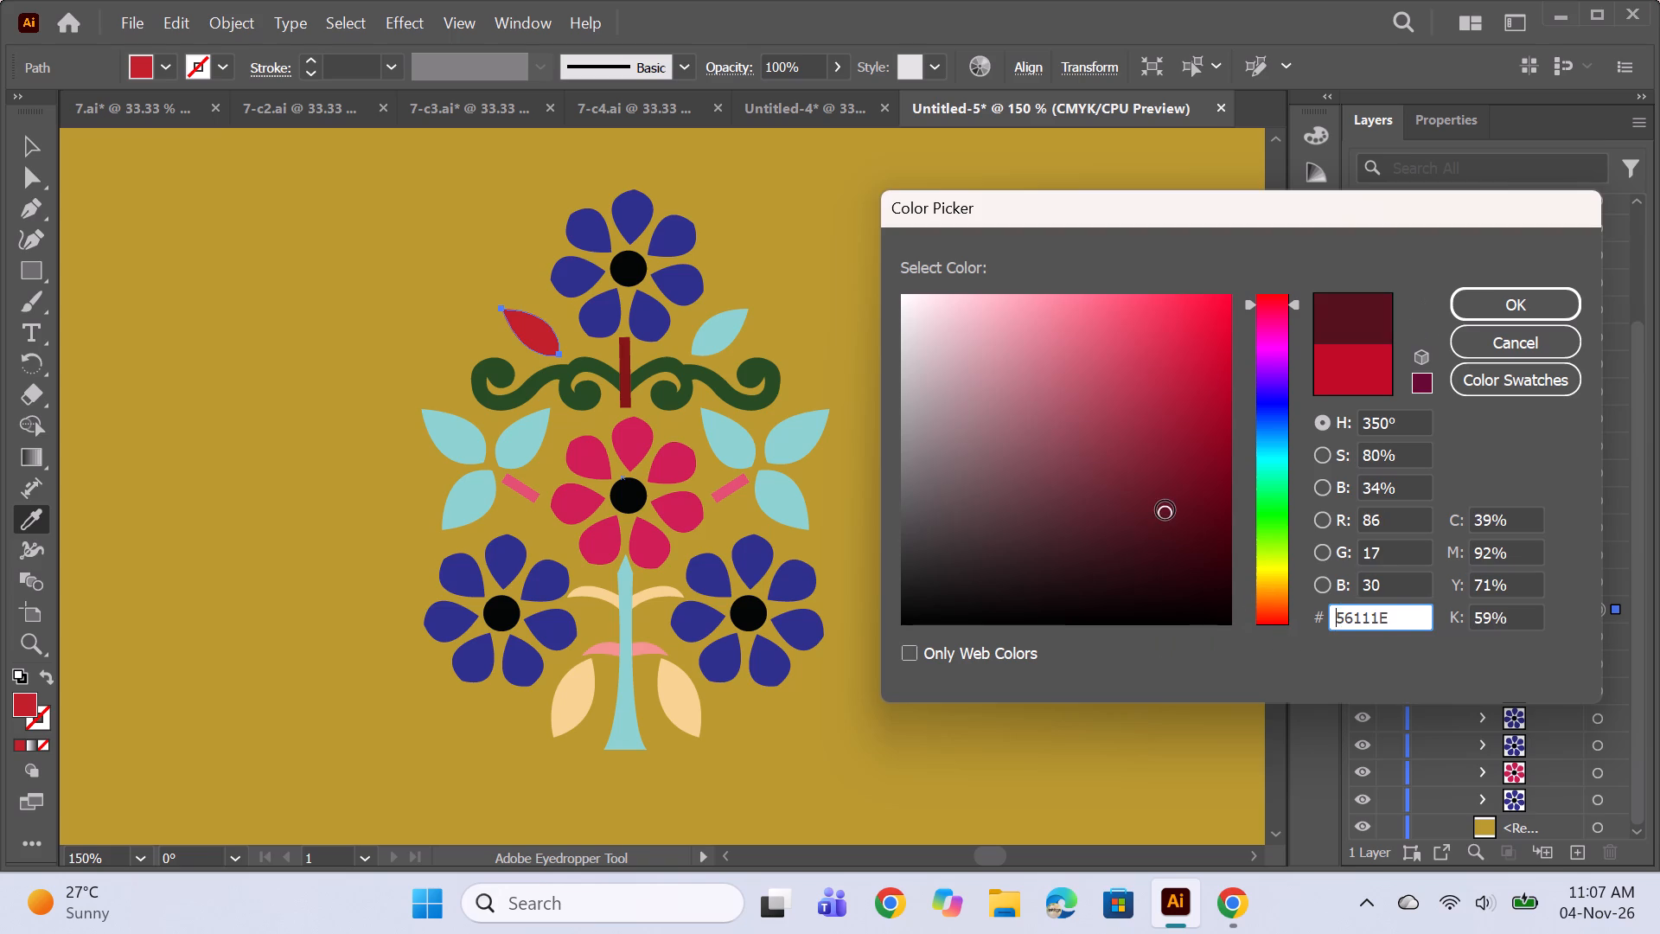
left_click(1275, 608)
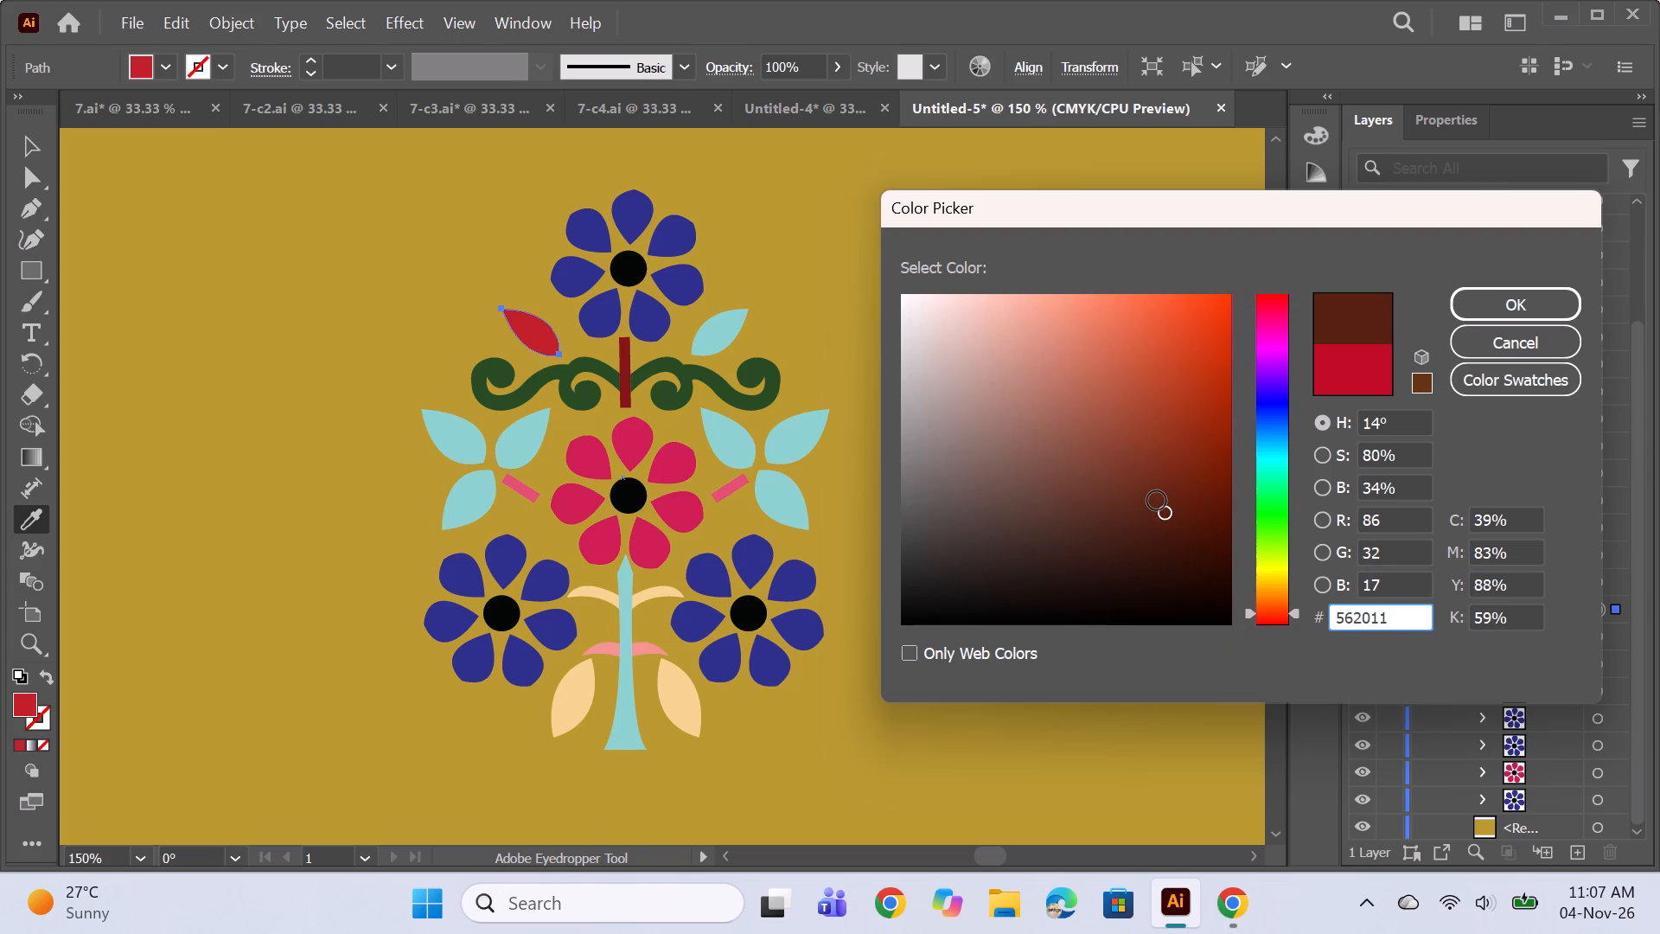
left_click(1268, 577)
left_click(1277, 573)
left_click(982, 299)
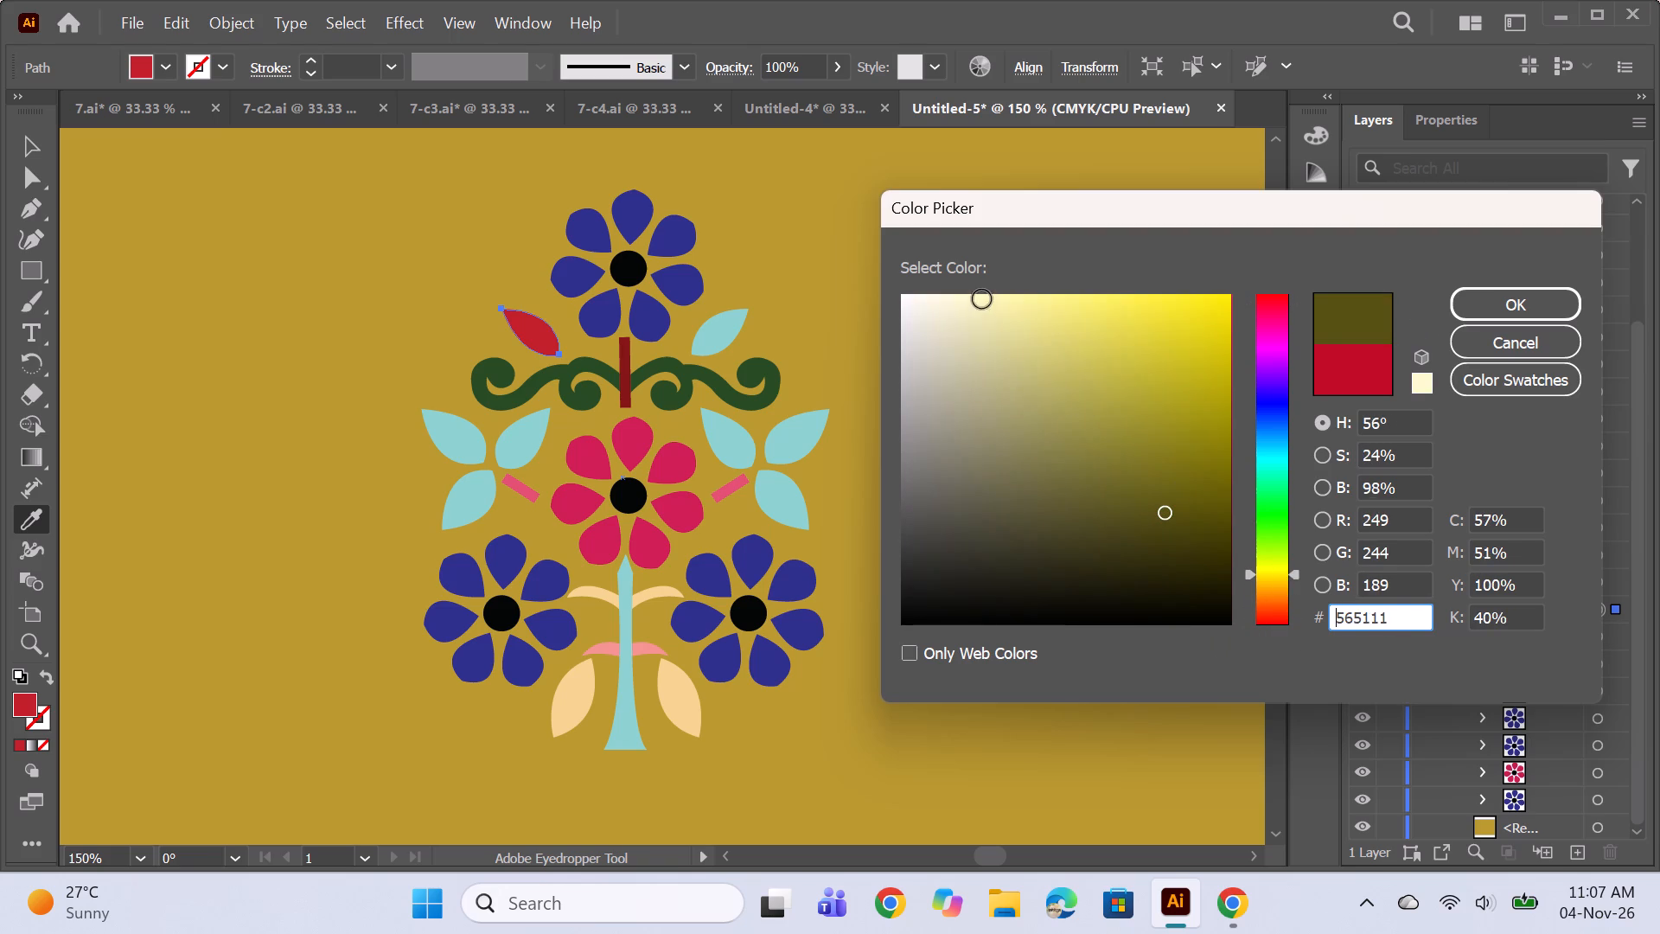
left_click(956, 296)
left_click(978, 301)
left_click(979, 310)
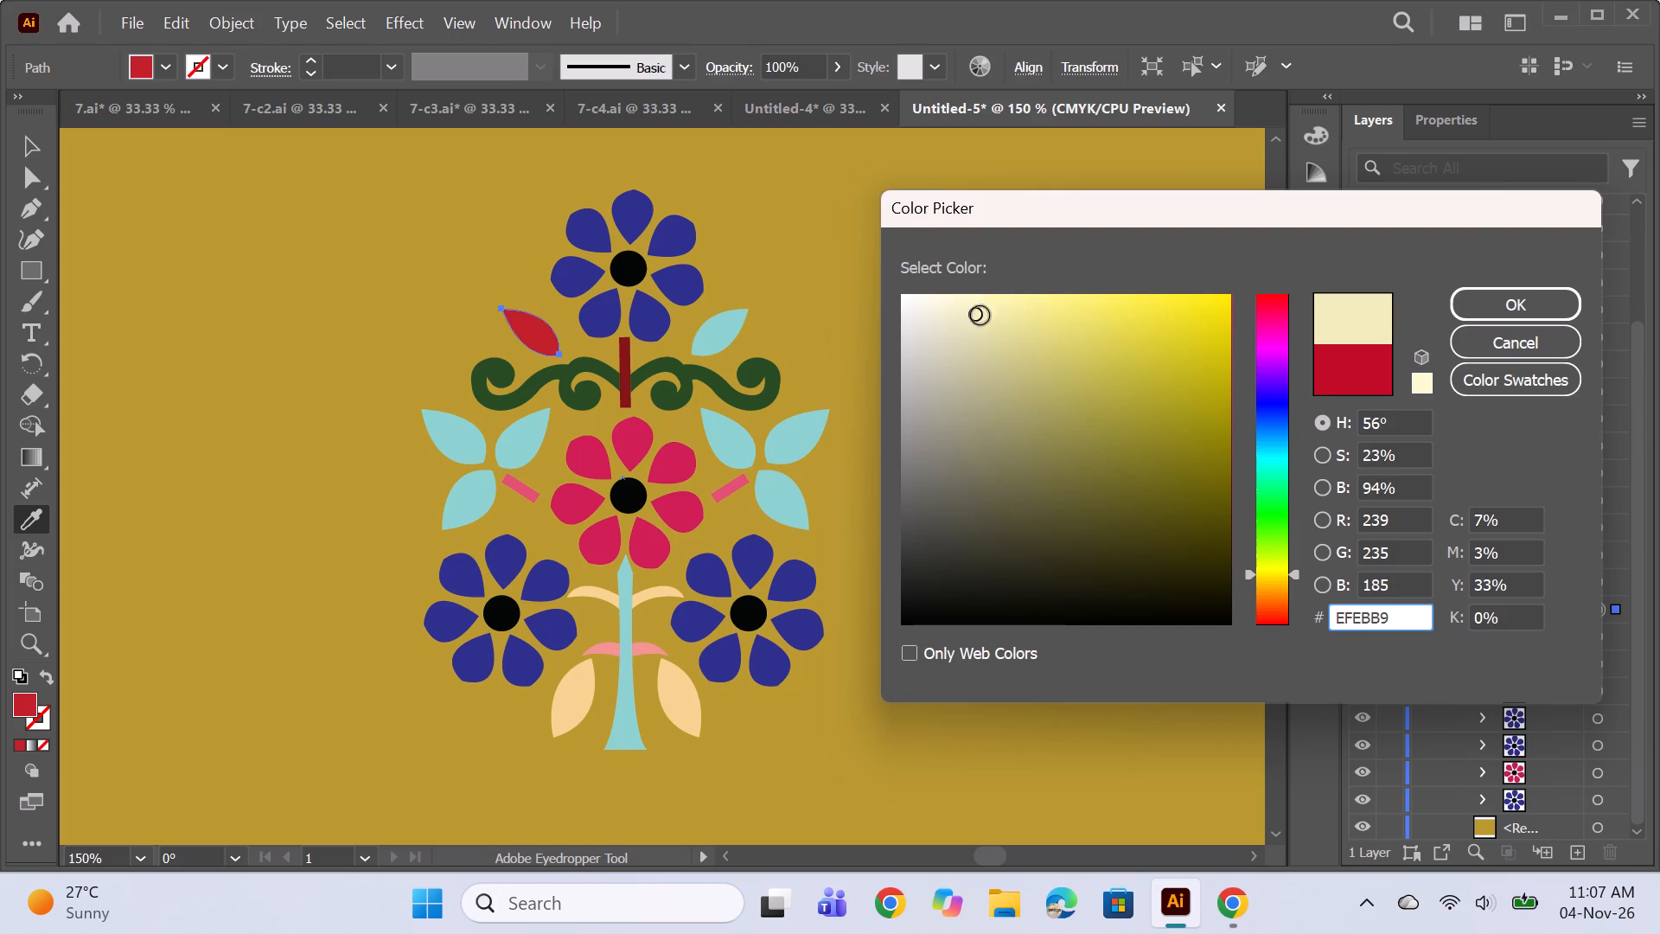
left_click(980, 321)
left_click(988, 304)
left_click(993, 301)
left_click(1004, 296)
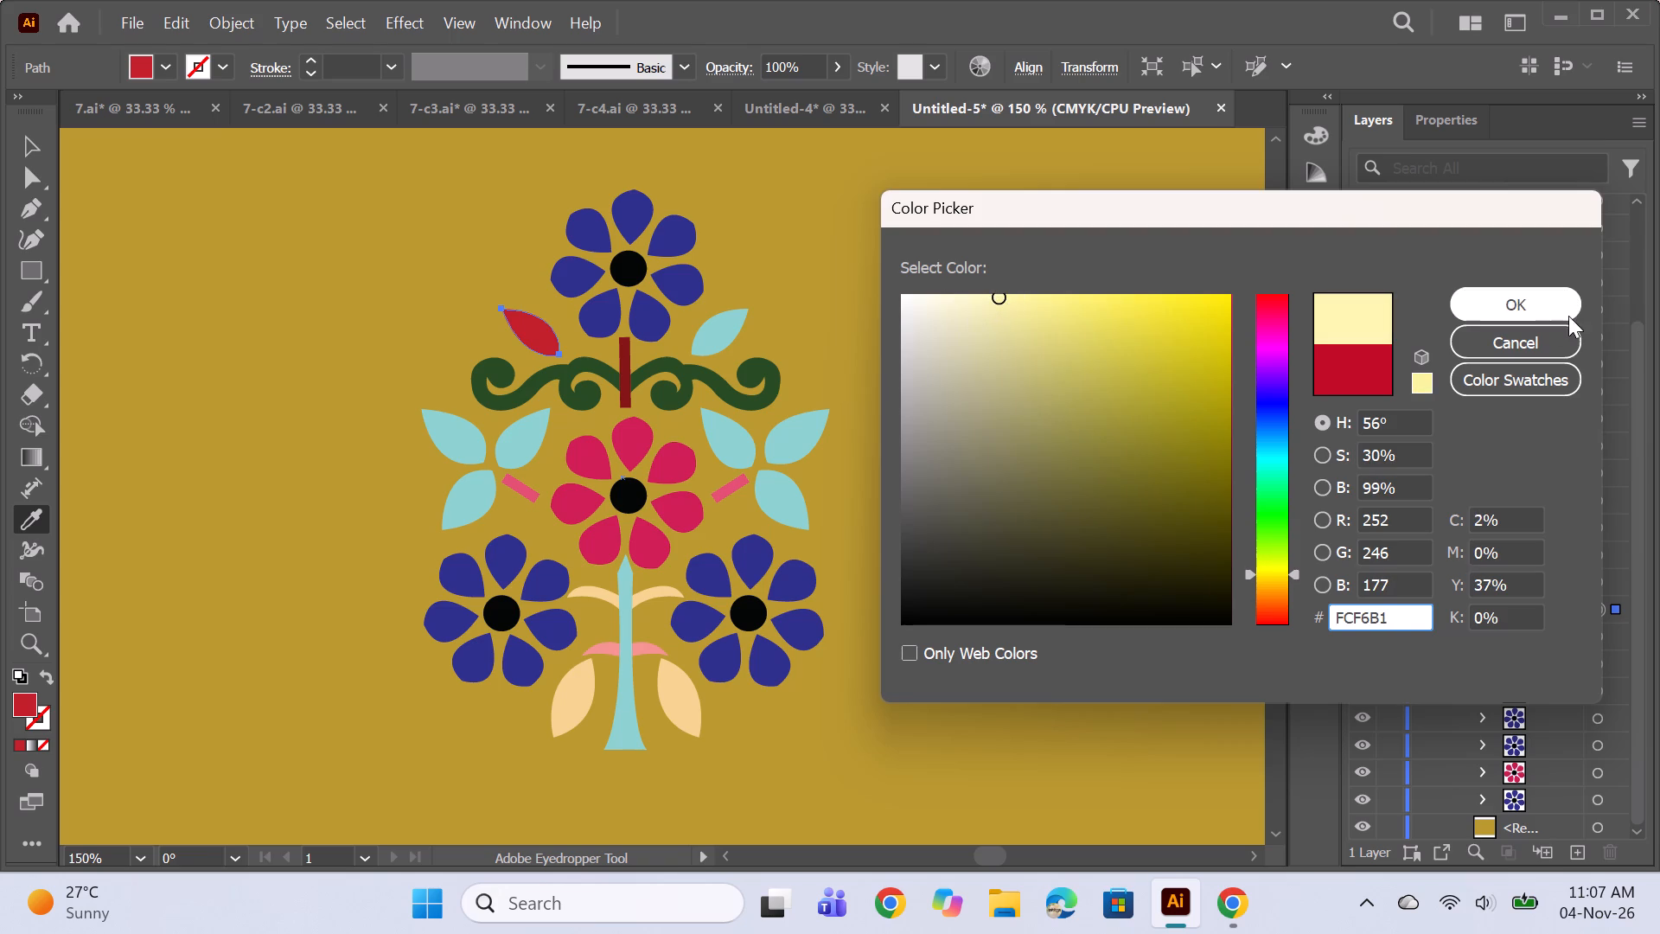
left_click(1543, 314)
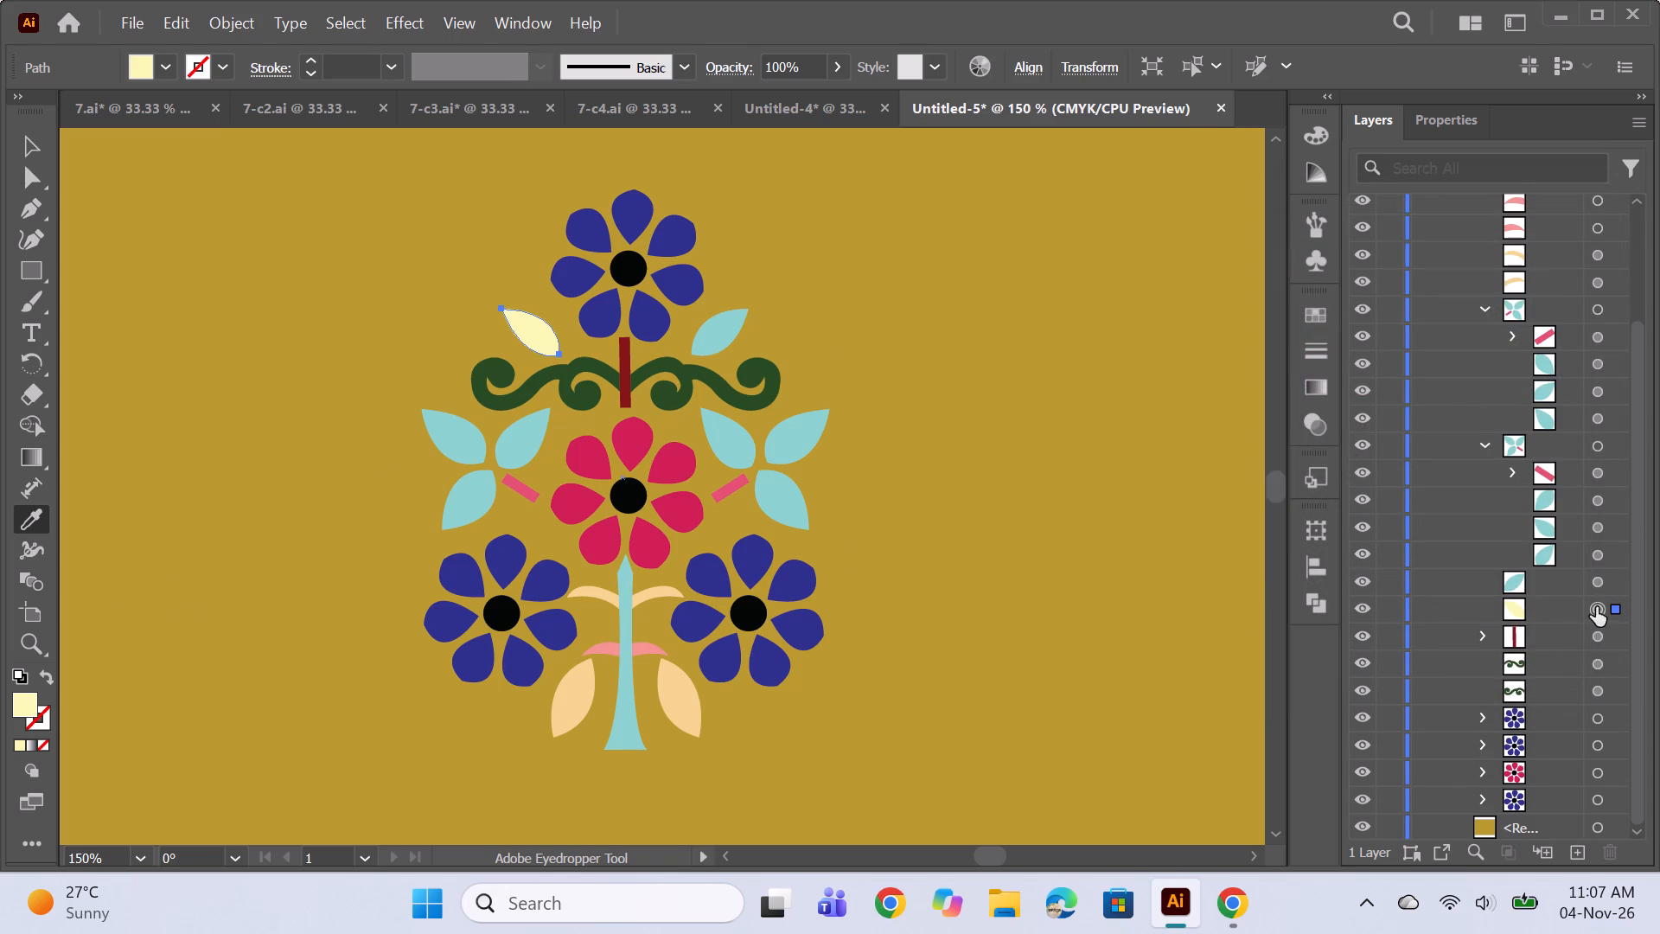
Copy the pale yellow fill with the Eyedropper onto the matching upper-right leaf and the three leaves of the left cluster.
left_click(1594, 585)
left_click(535, 335)
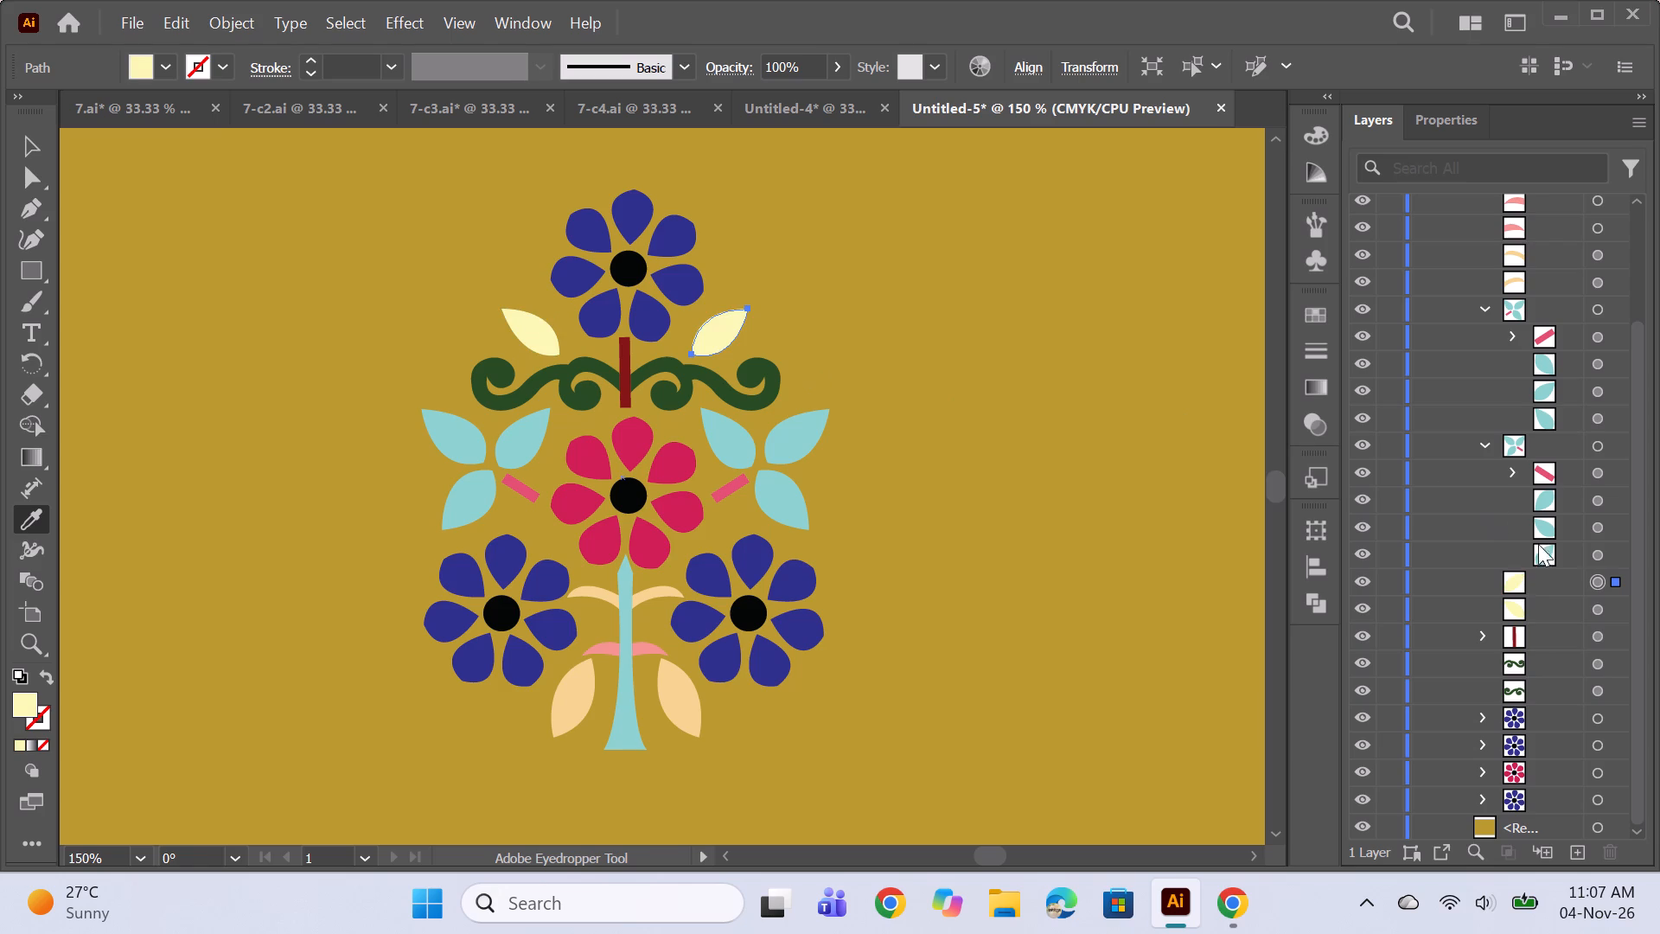
left_click(1591, 551)
left_click(728, 323)
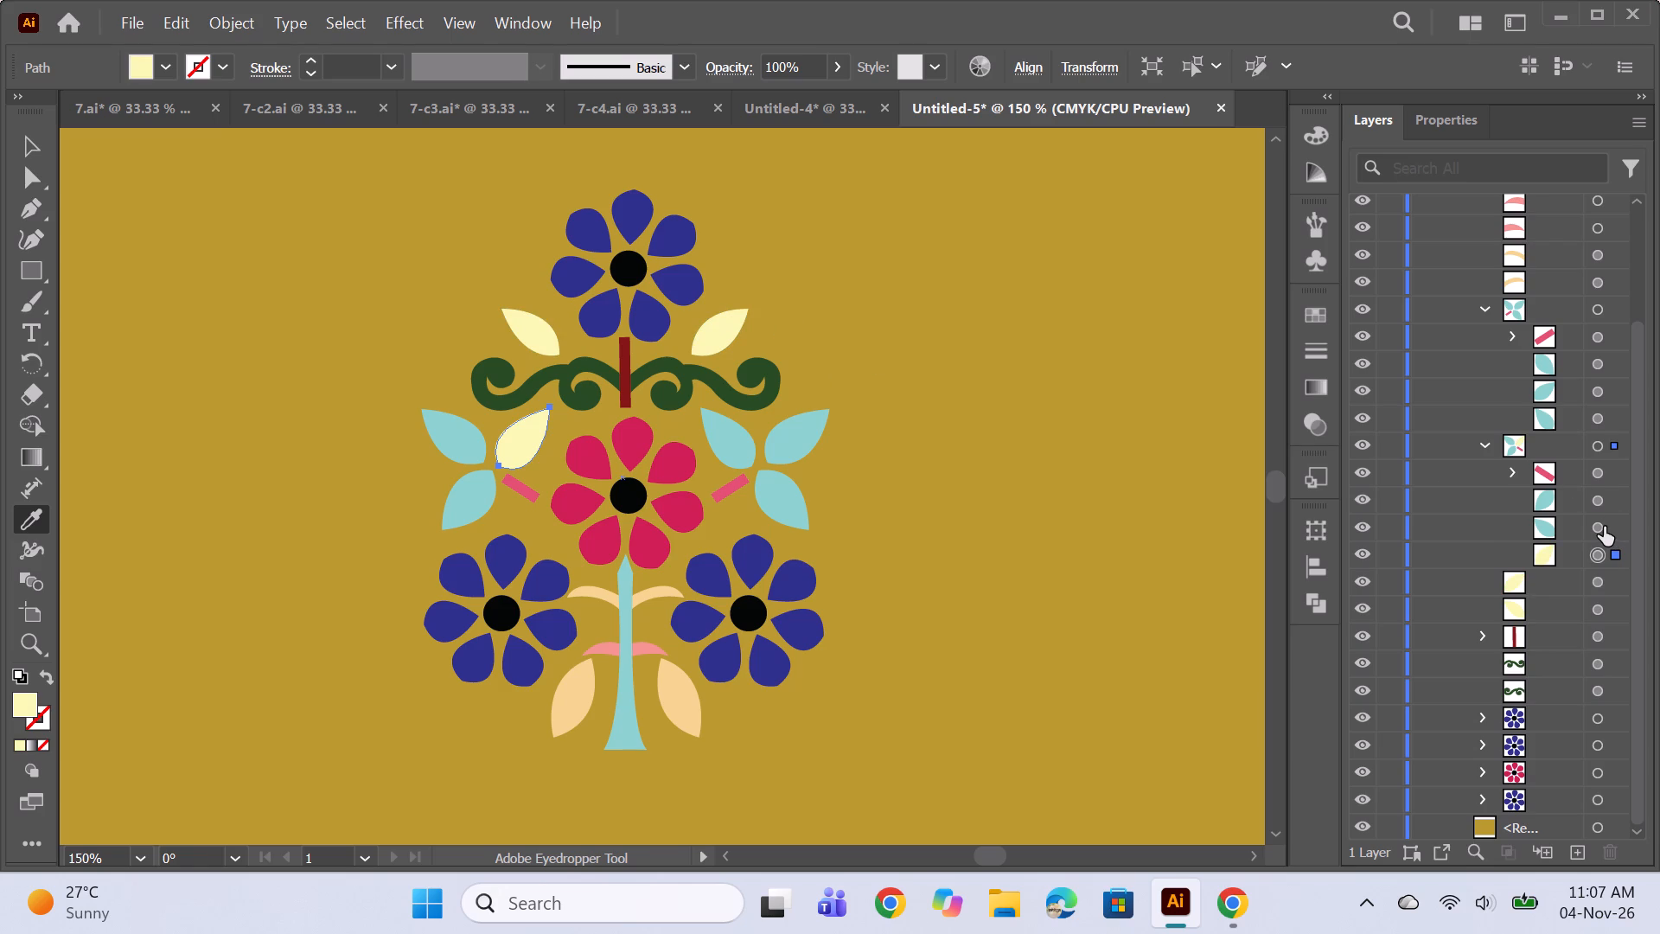
left_click(1604, 527)
left_click(730, 331)
left_click(1599, 501)
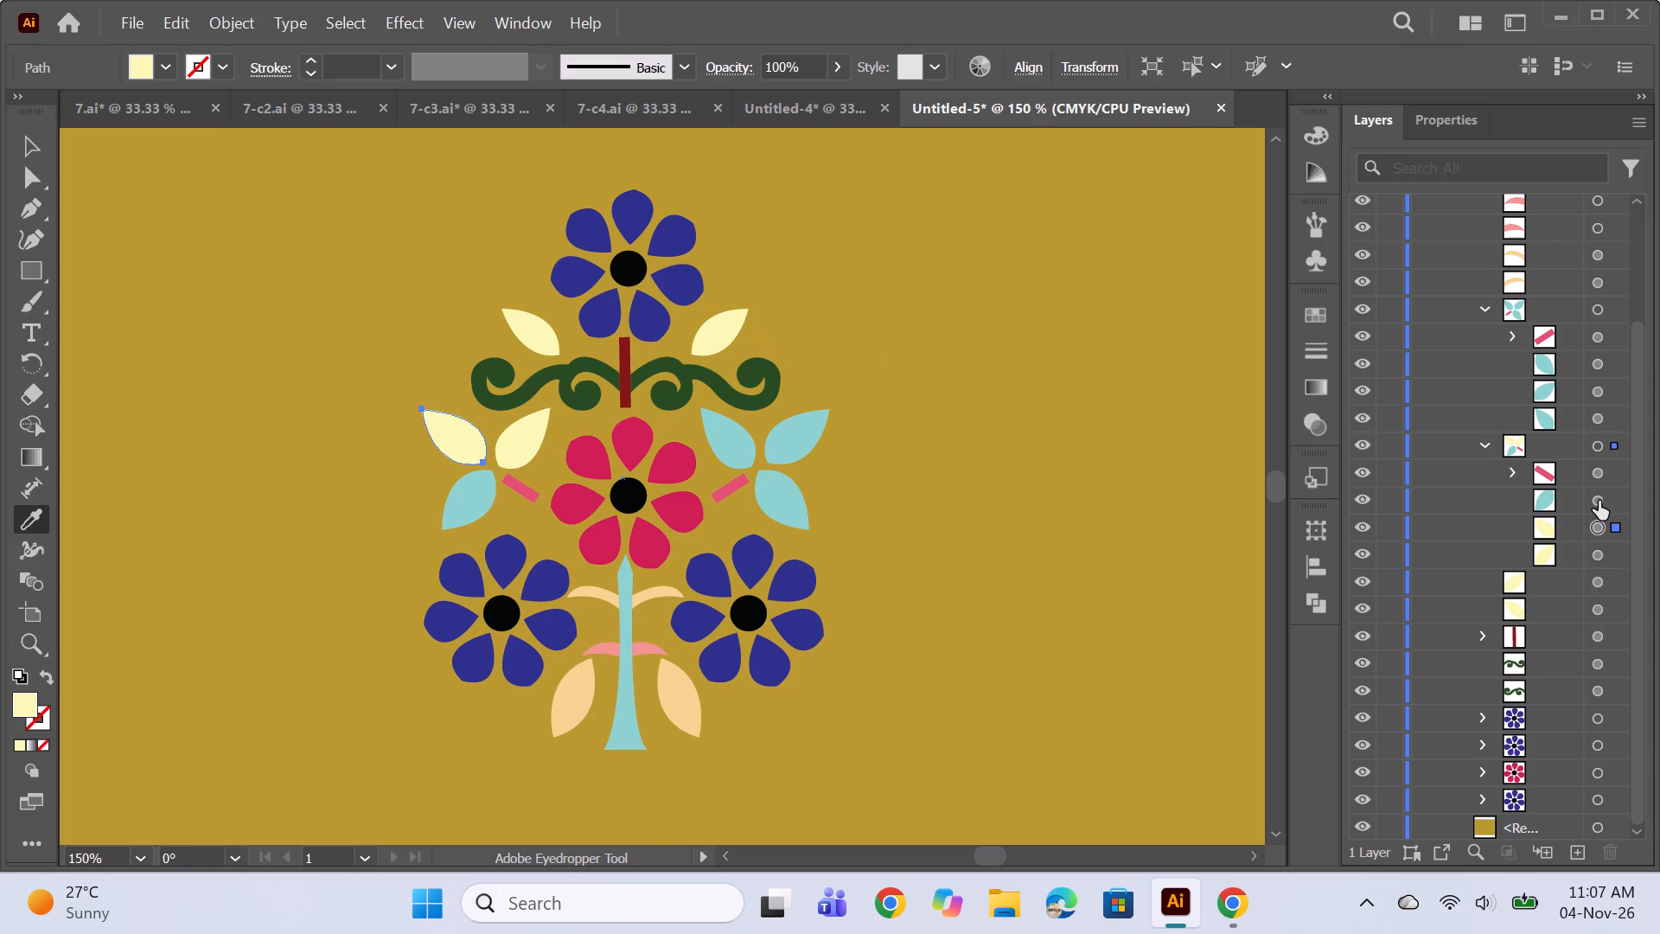
left_click(728, 336)
Copy the upper stem's dark red onto the left leaf cluster's short stem and collapse that cluster's group.
left_click(1594, 464)
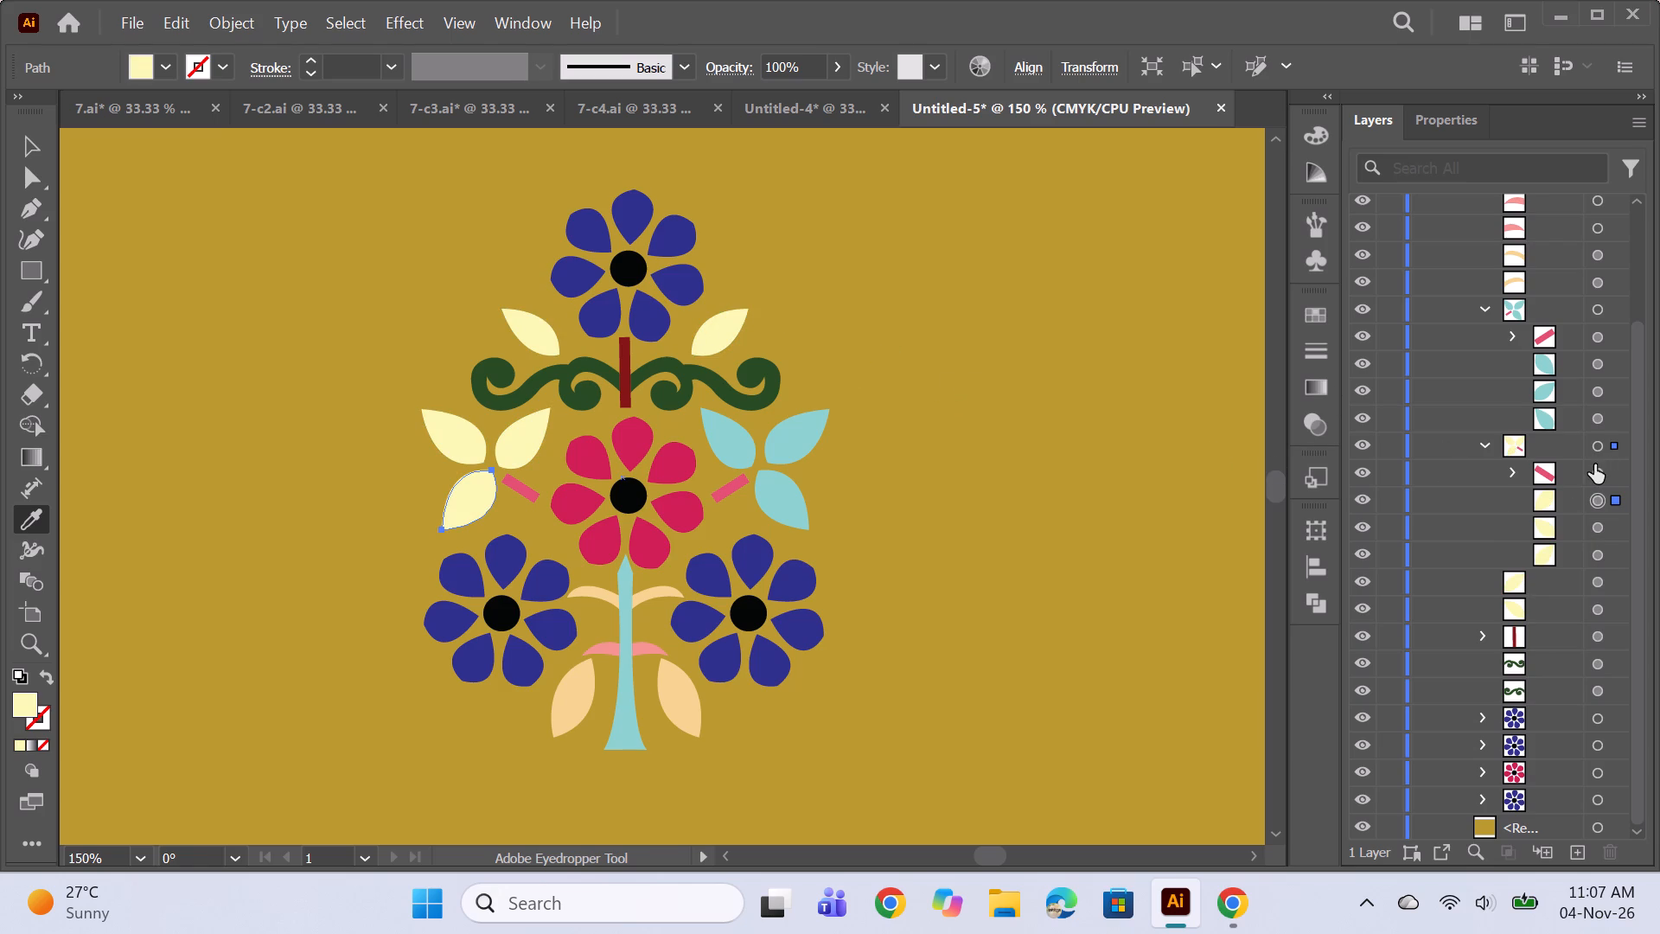
left_click(620, 351)
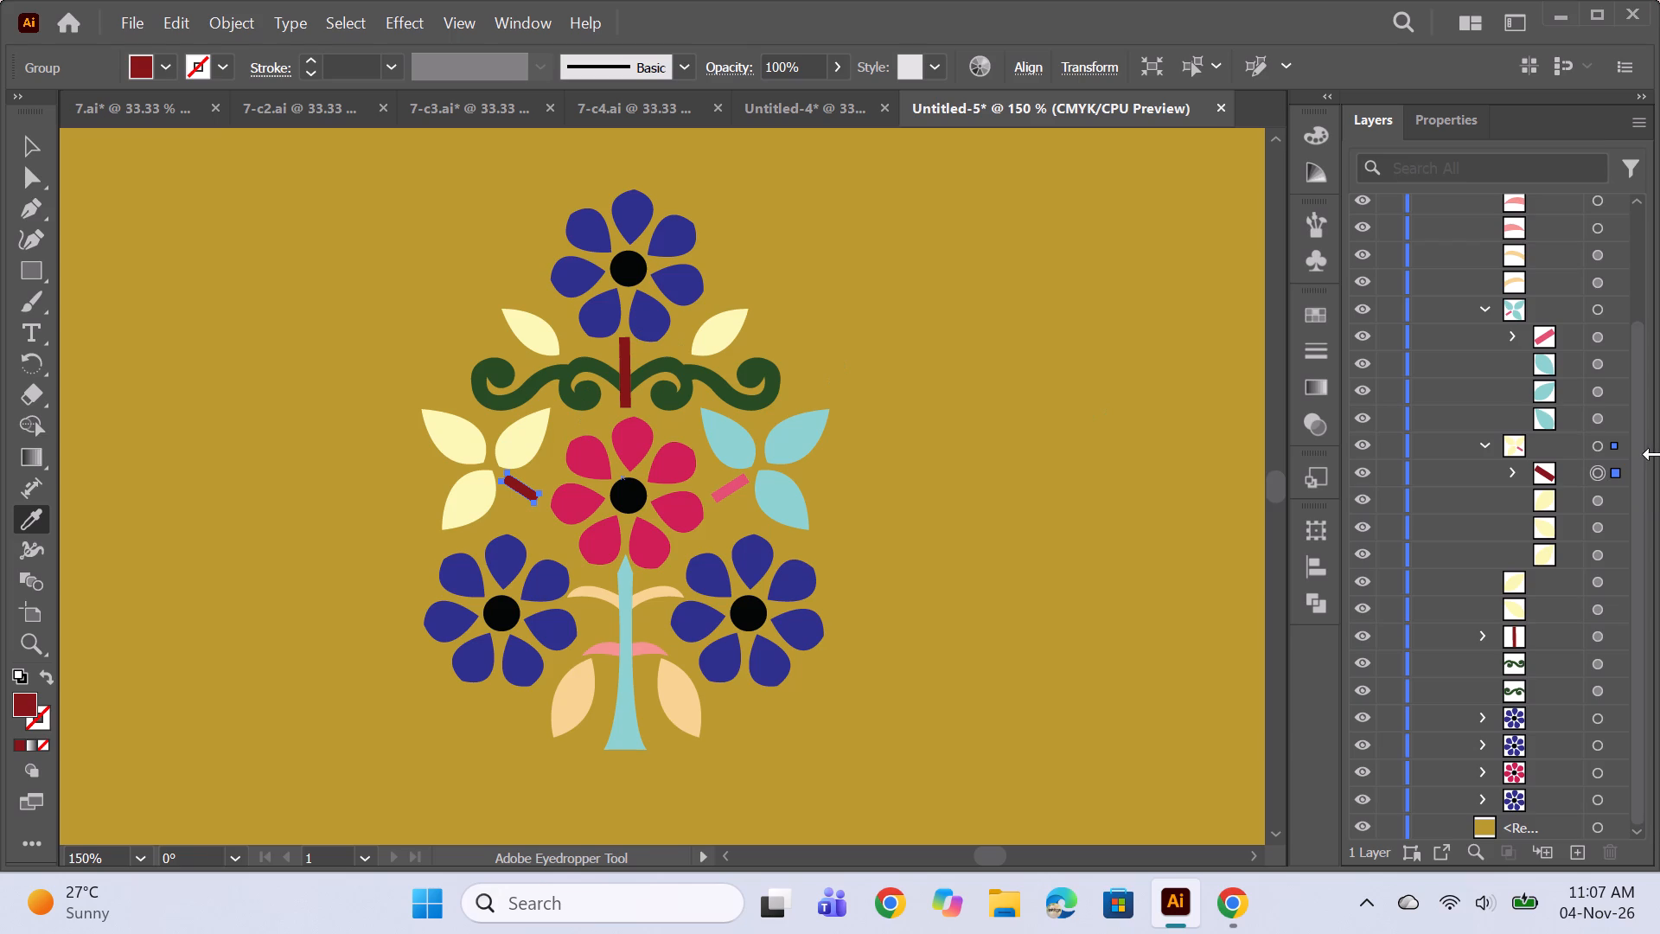
left_click(1483, 436)
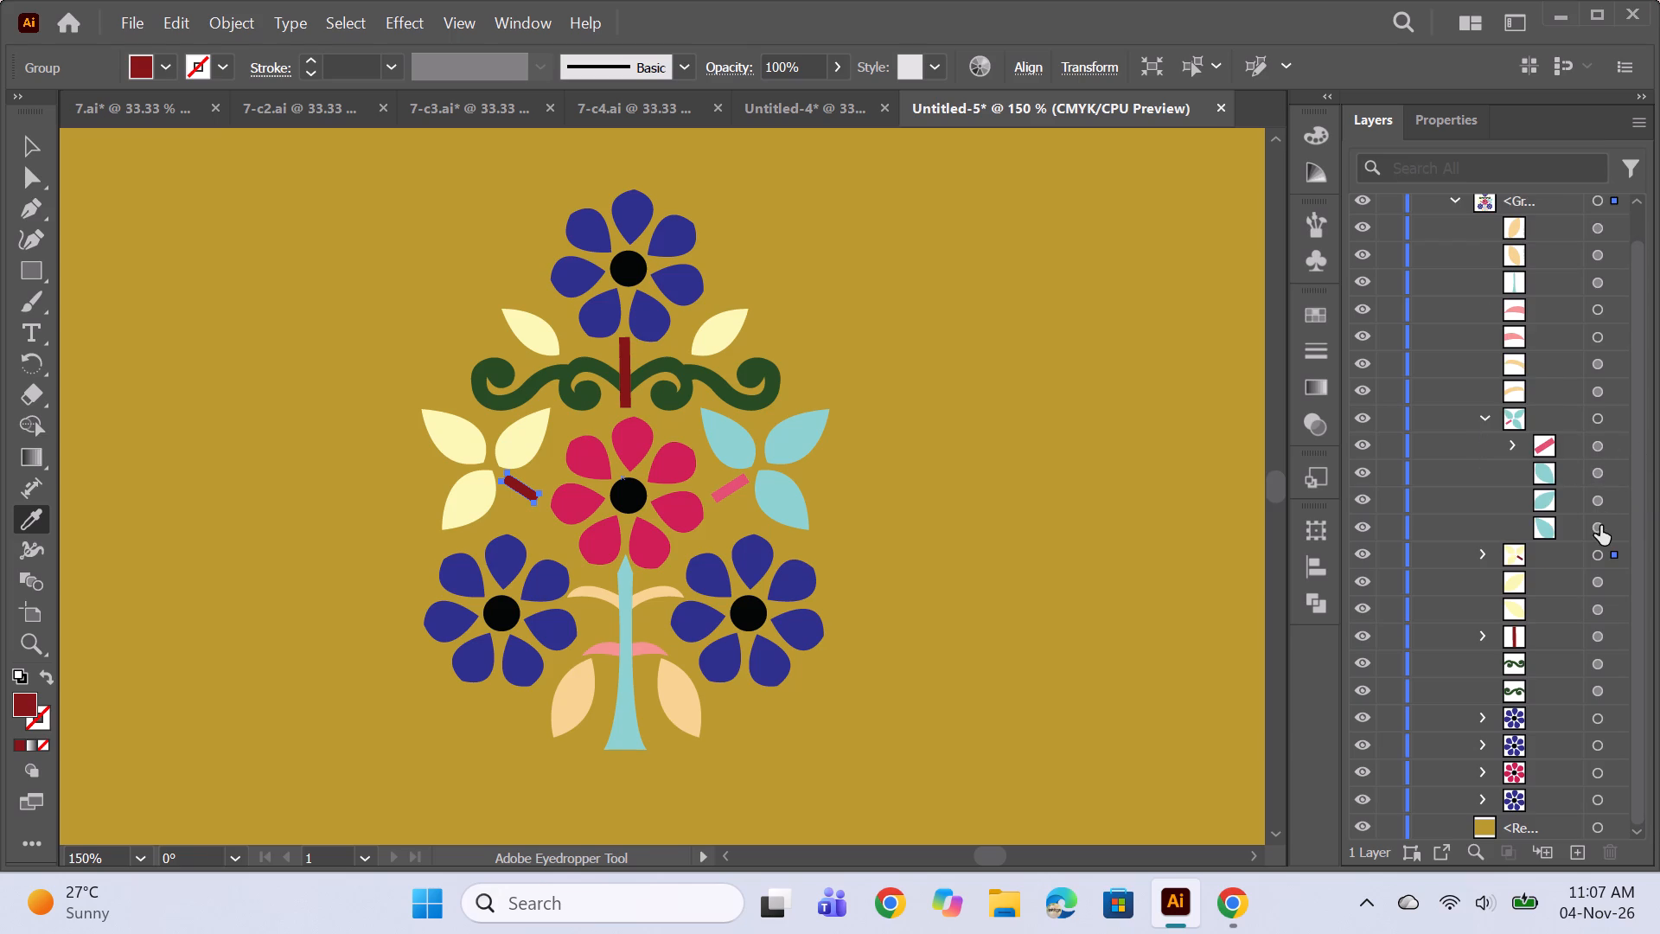
Copy the pale yellow fill with the Eyedropper onto the three light blue leaves of the right leaf cluster.
left_click(1600, 526)
left_click(520, 444)
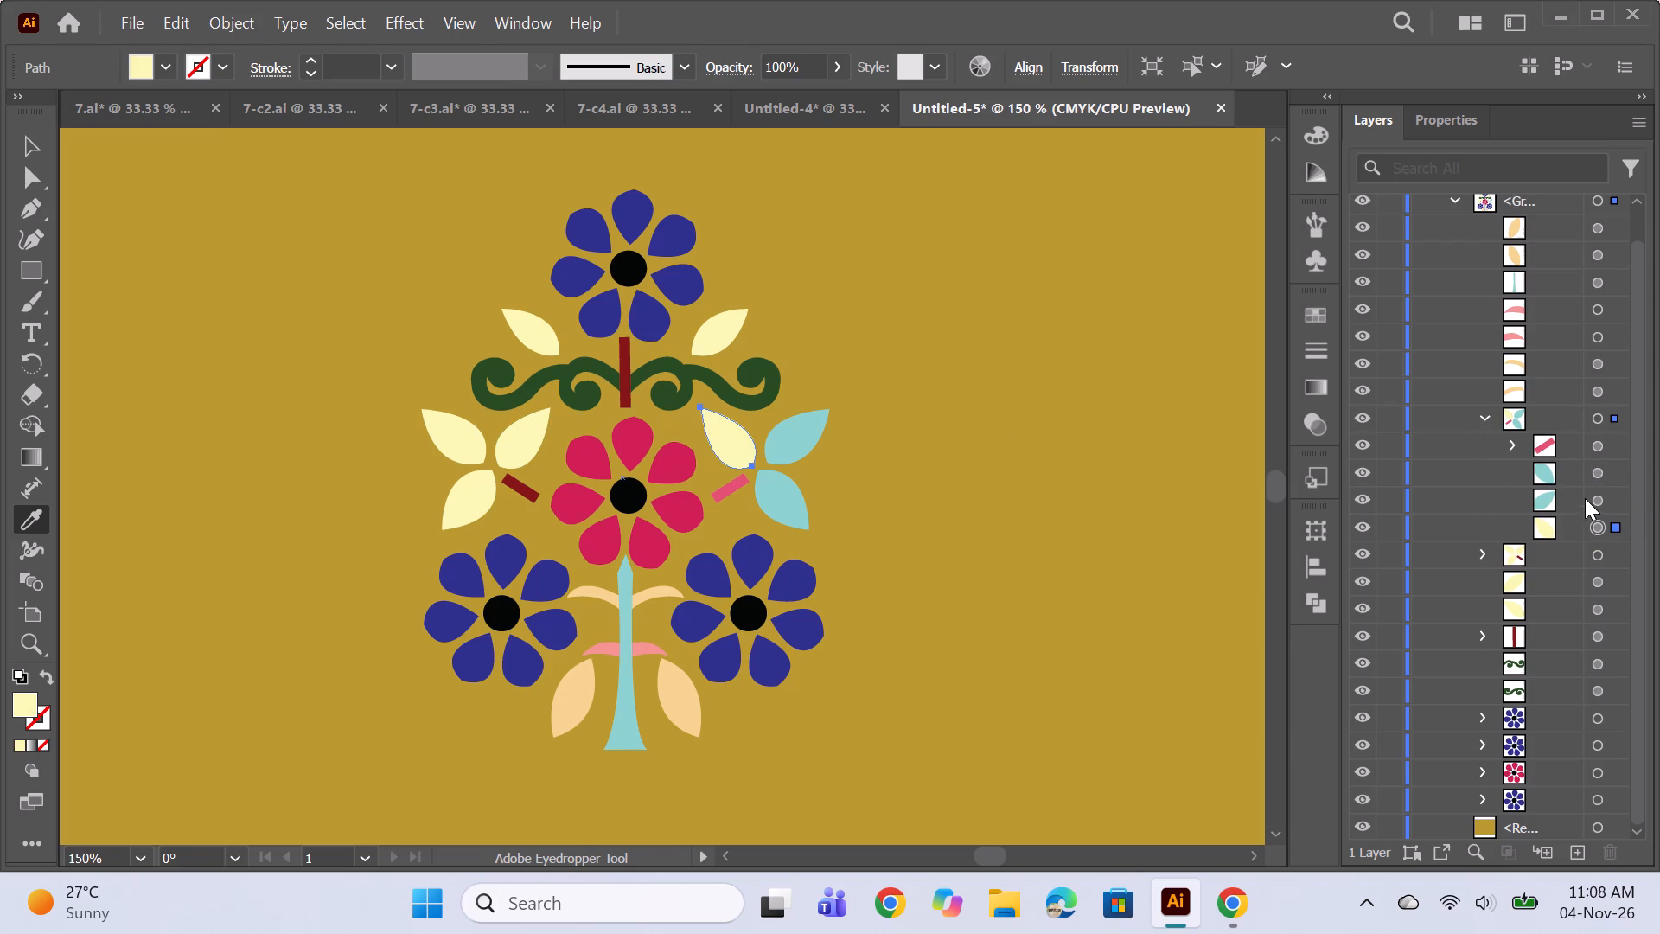
left_click(1592, 506)
left_click(525, 430)
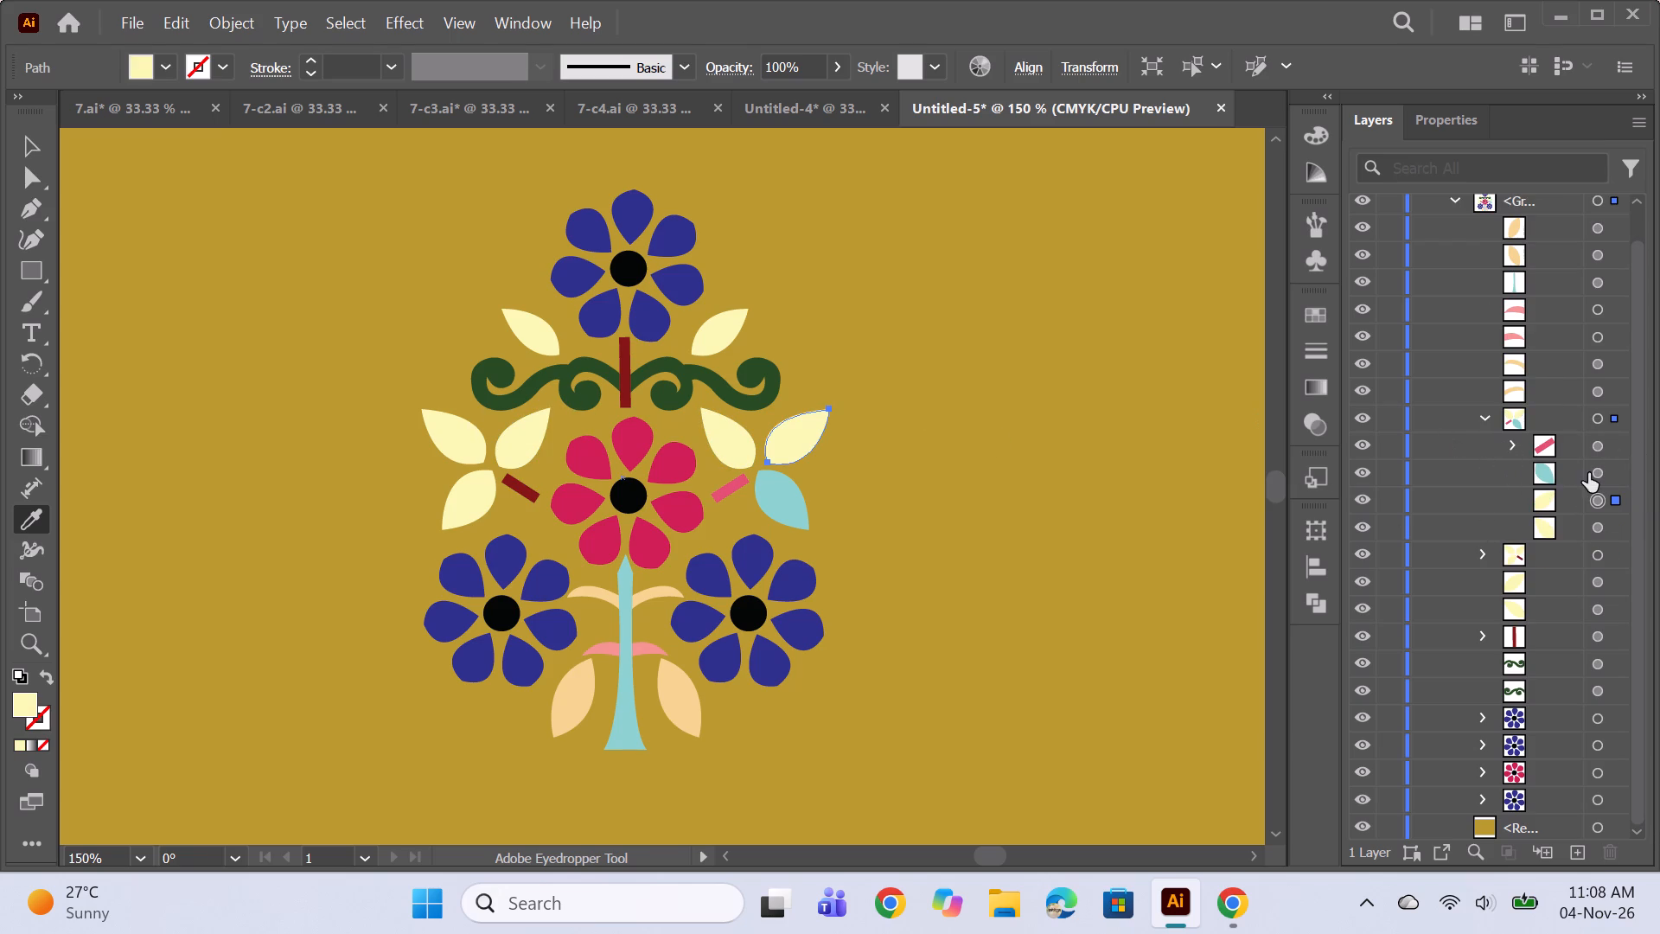
left_click(1591, 475)
left_click(799, 438)
Copy the upper stem's dark red onto the right leaf cluster's short stem and collapse that cluster's group.
left_click(1602, 444)
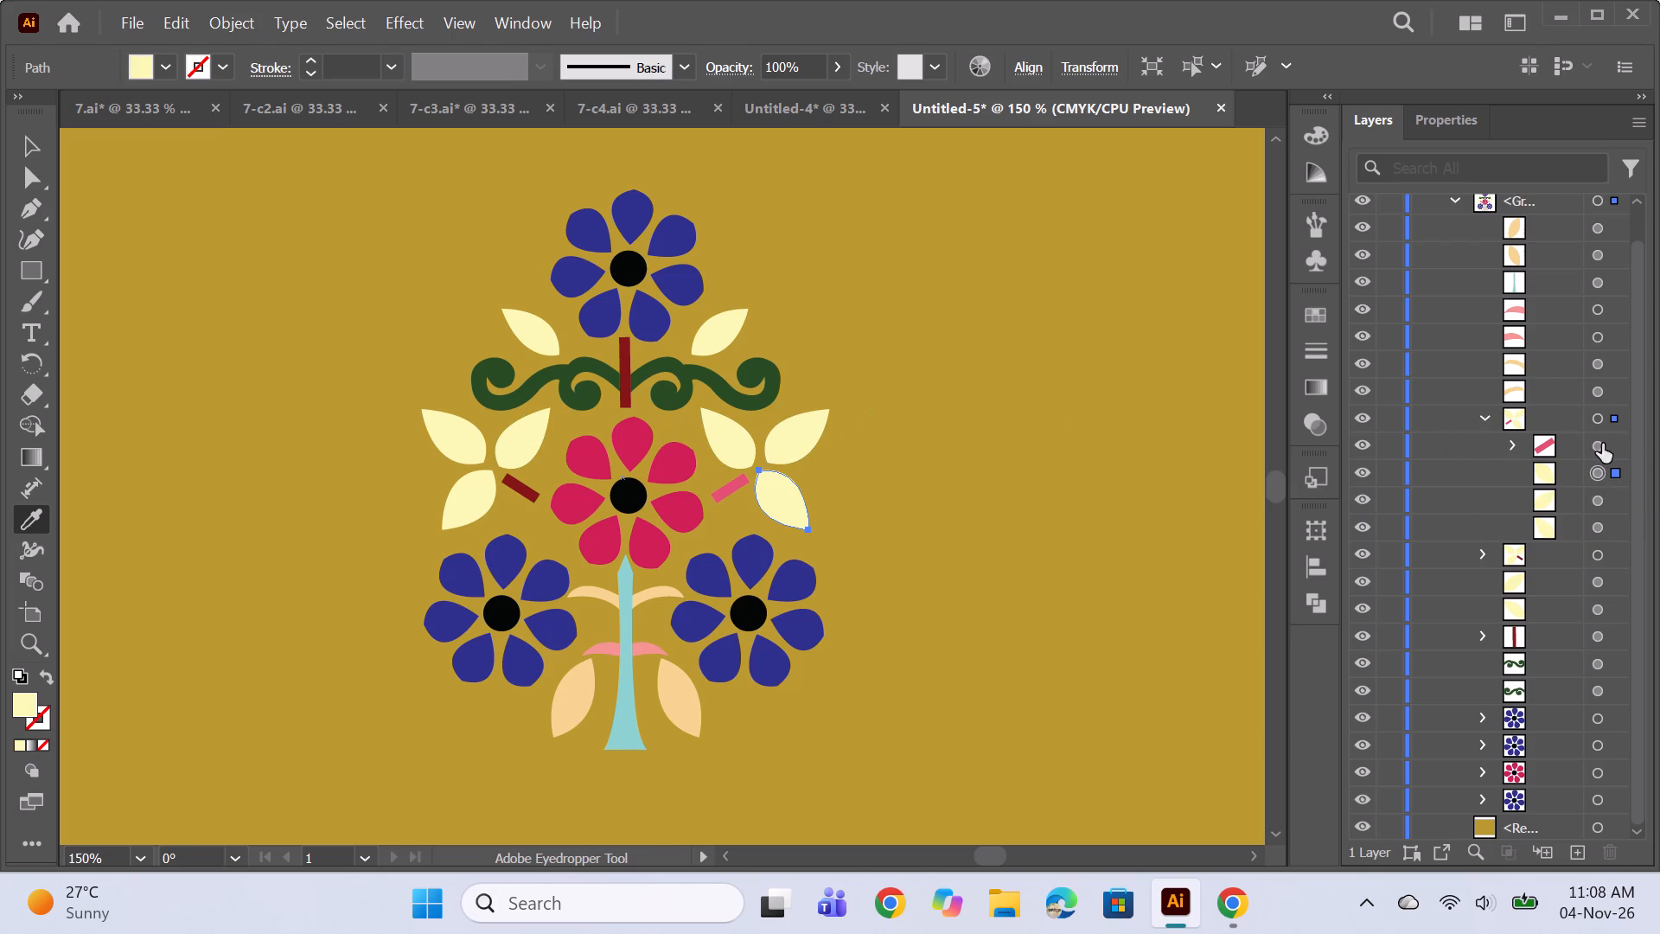
left_click(627, 381)
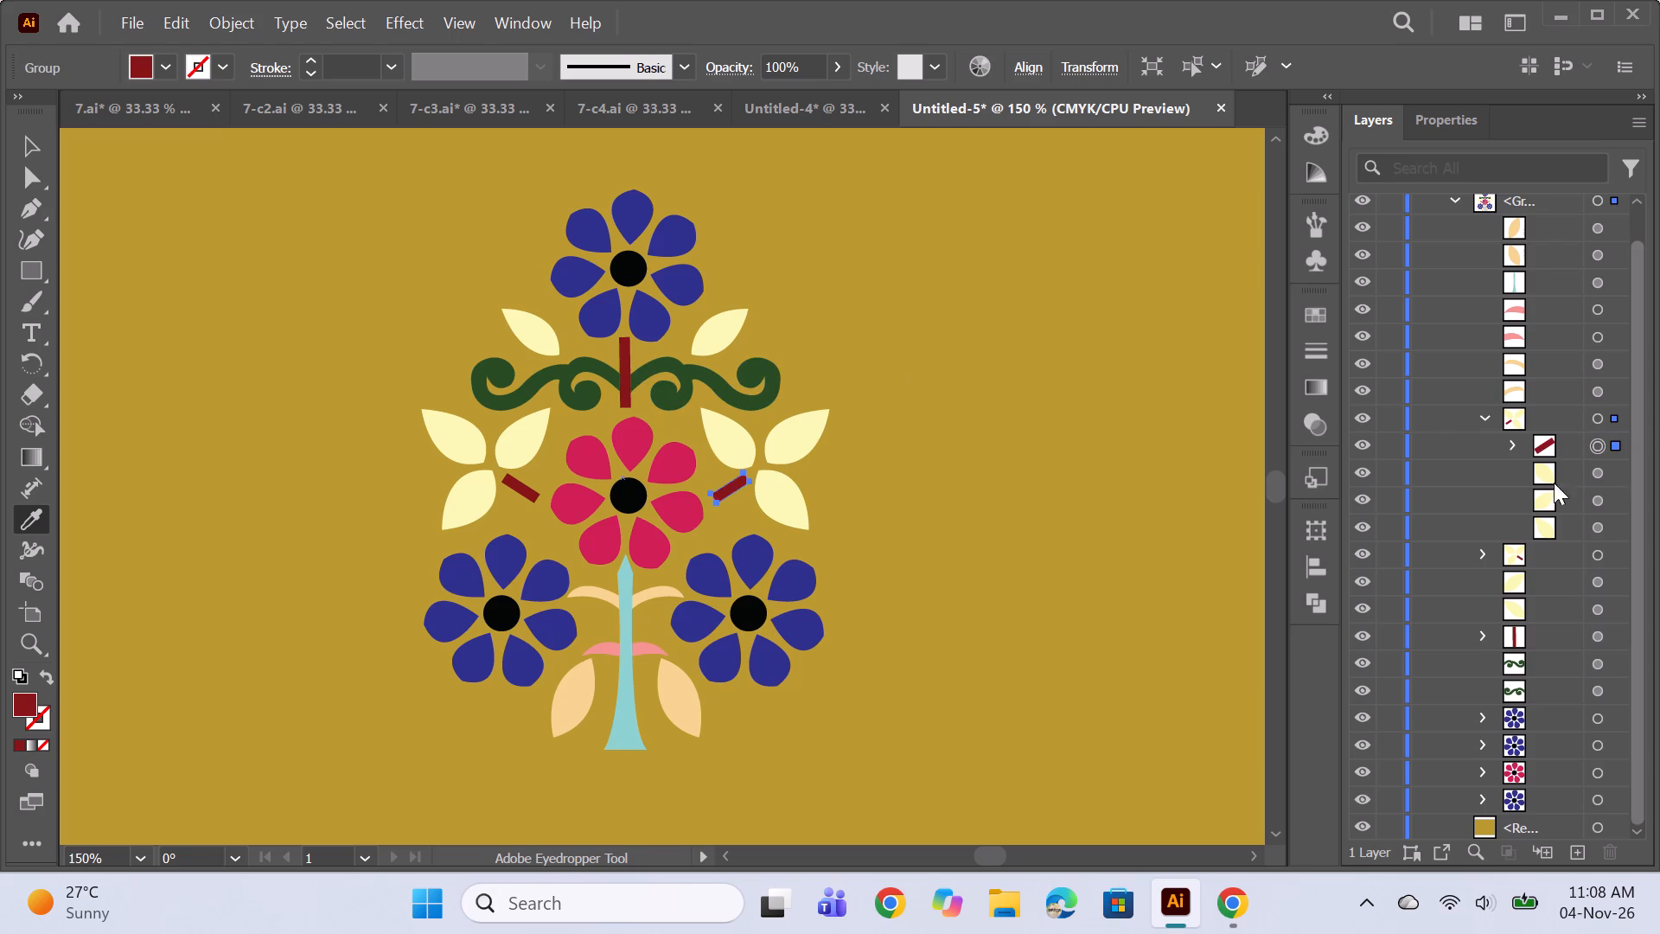
left_click(1476, 418)
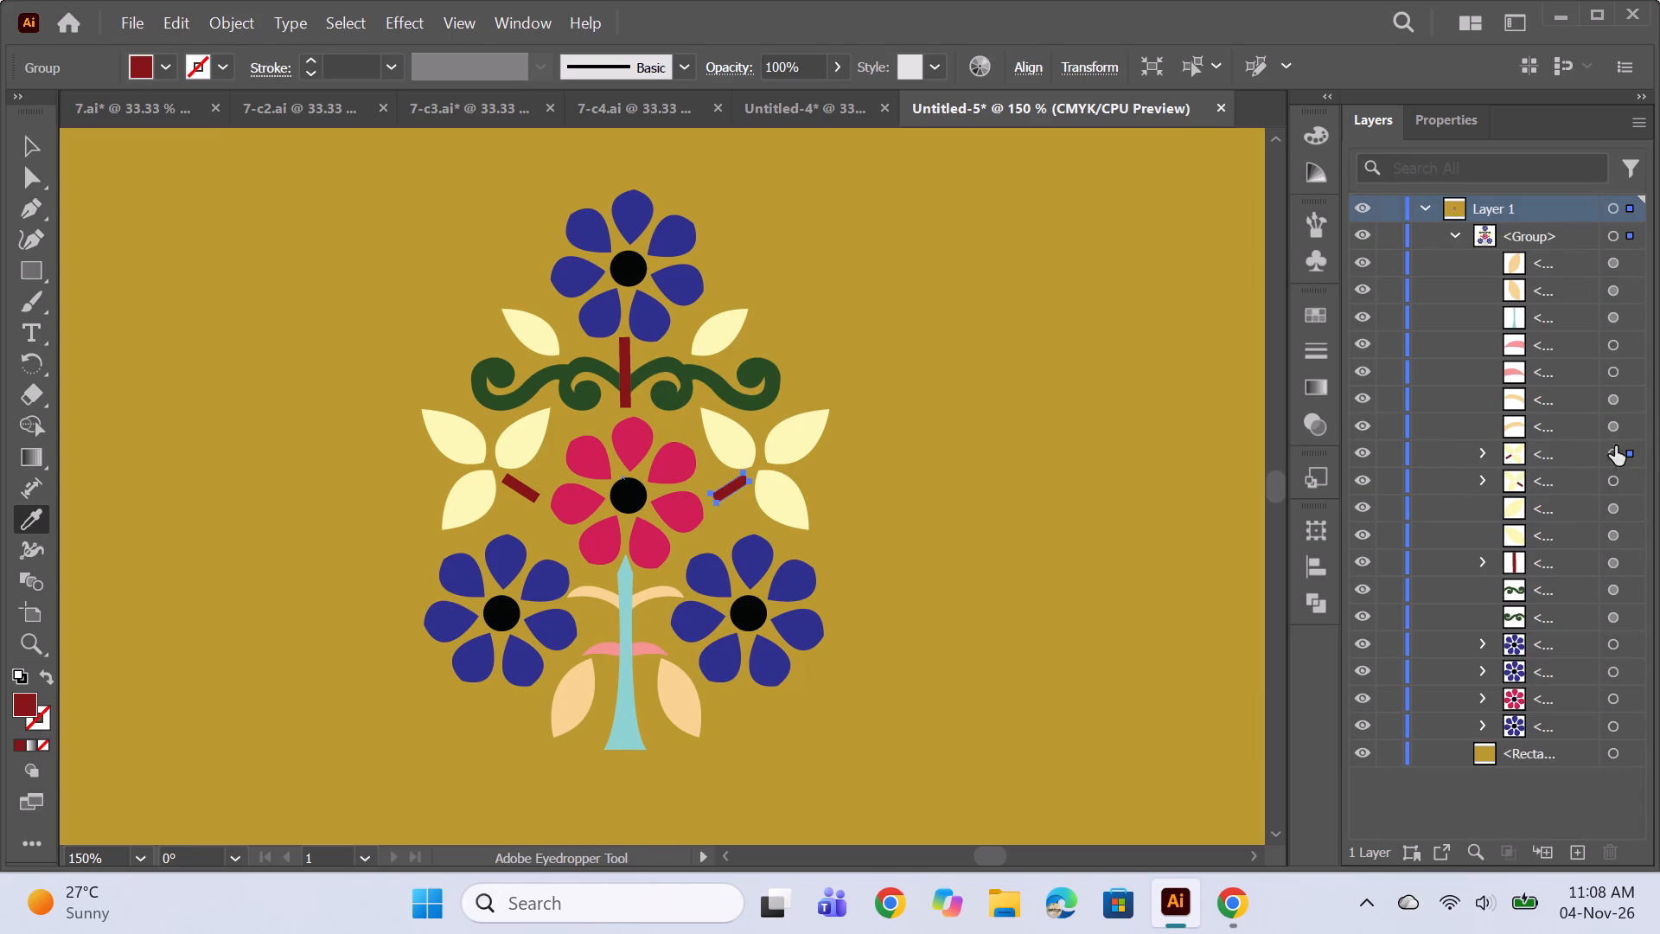
Copy the scroll's dark green fill onto the two thin peach curved leaves on the upper part of the trunk.
left_click(1615, 428)
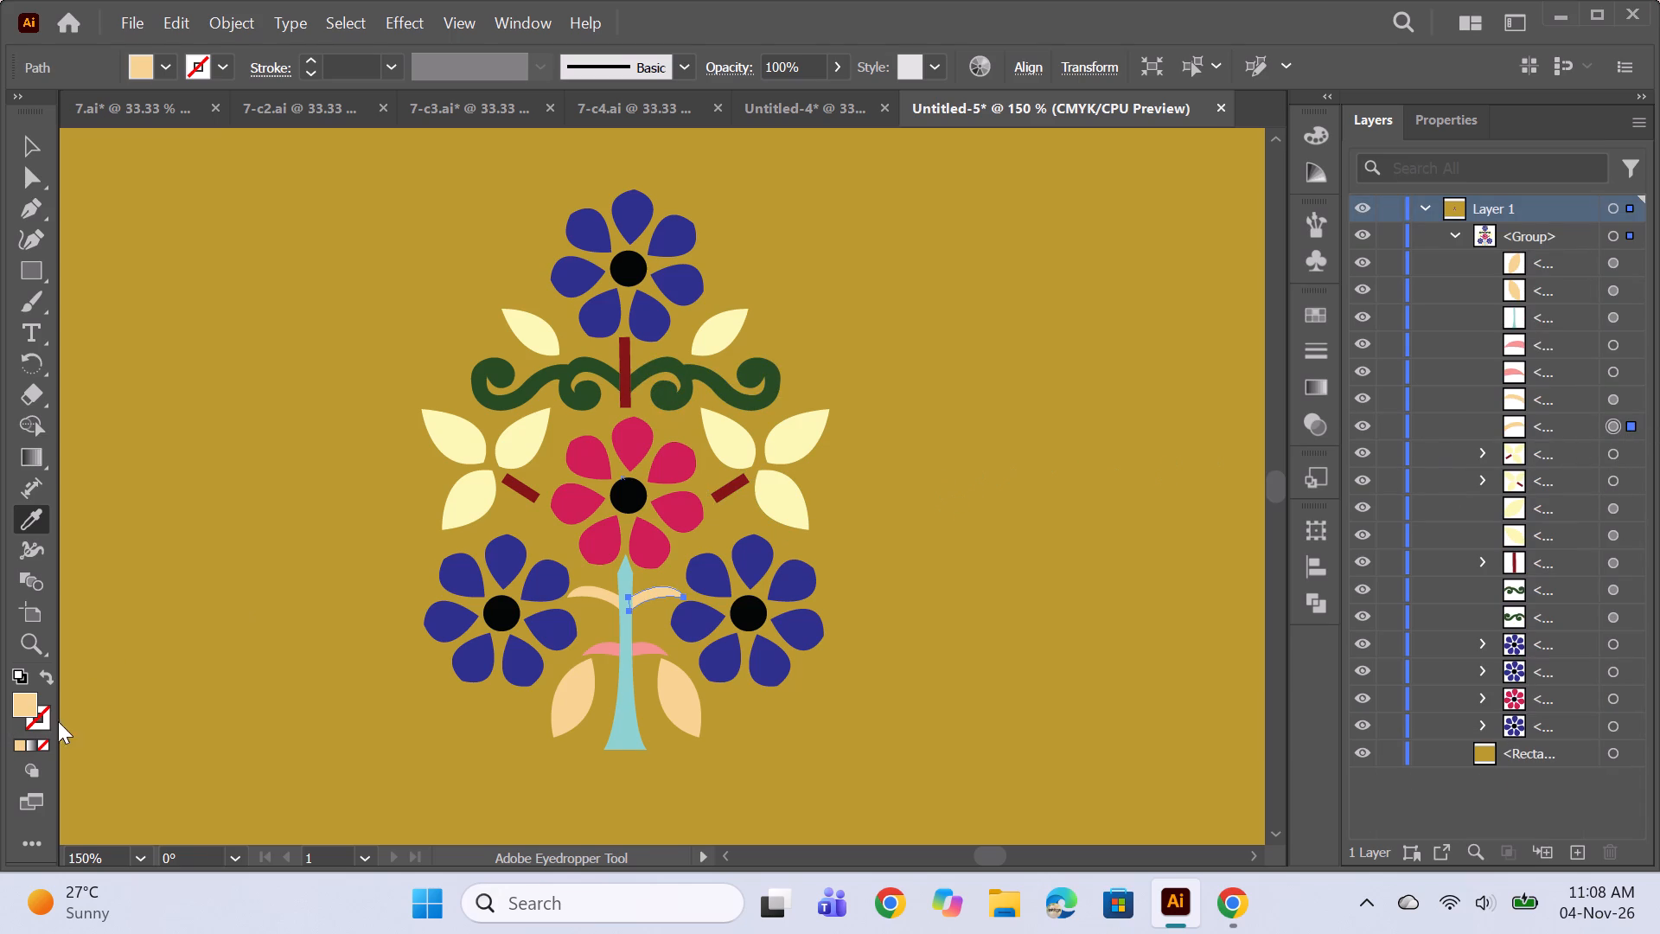
double_click(34, 706)
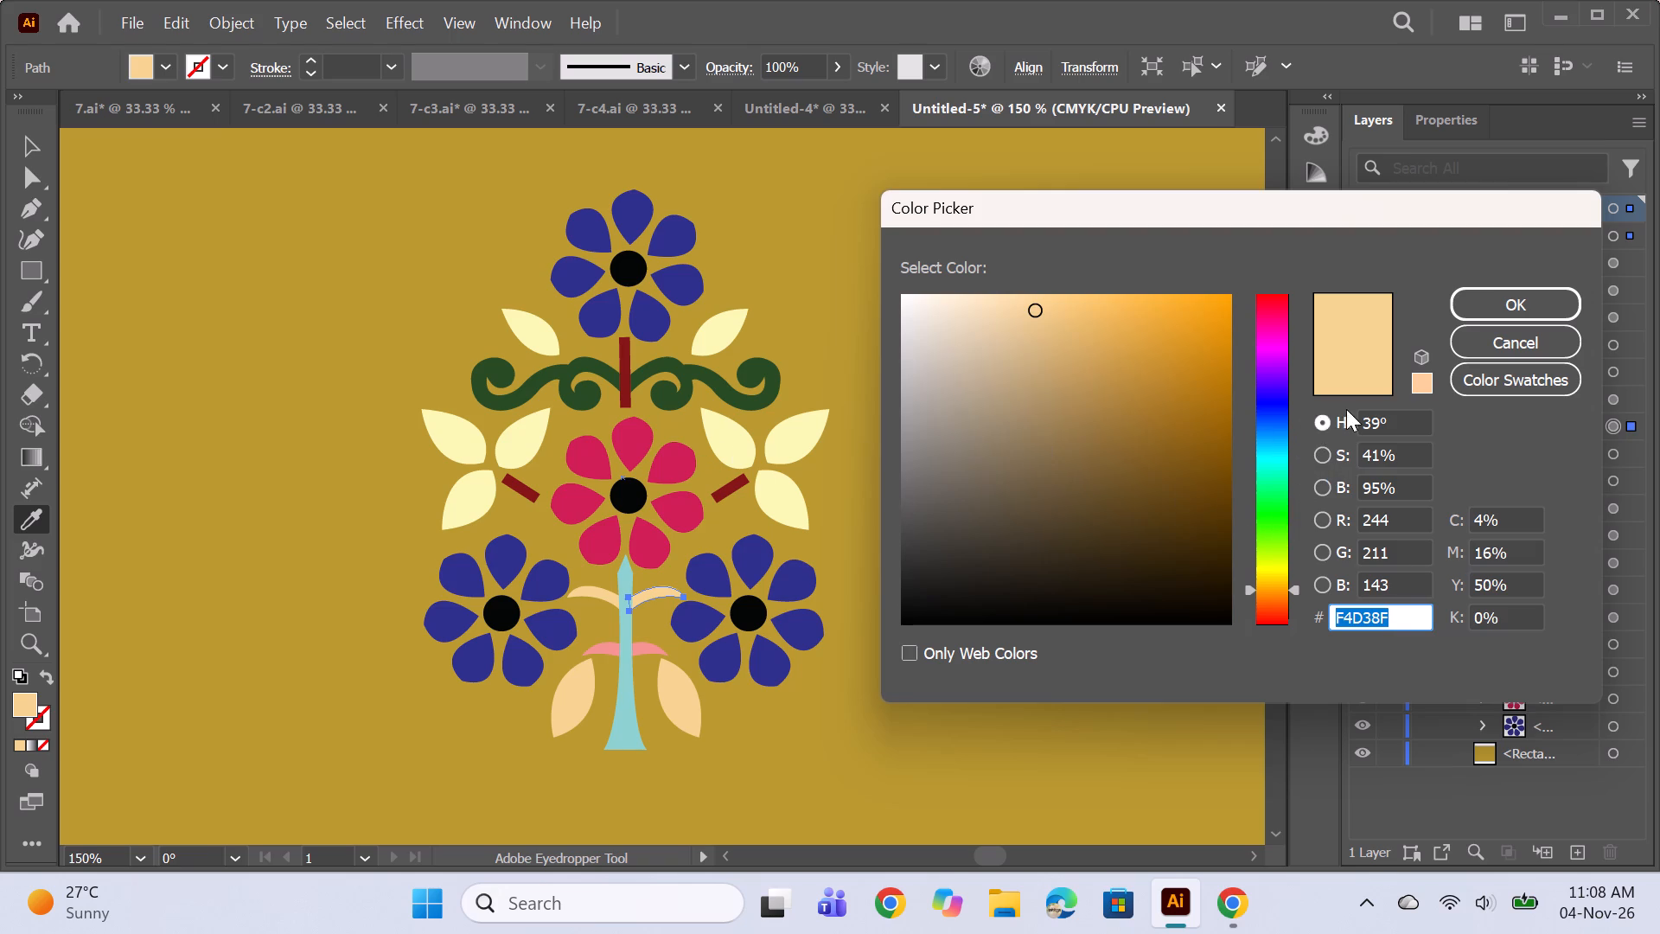
left_click(1541, 346)
left_click(636, 372)
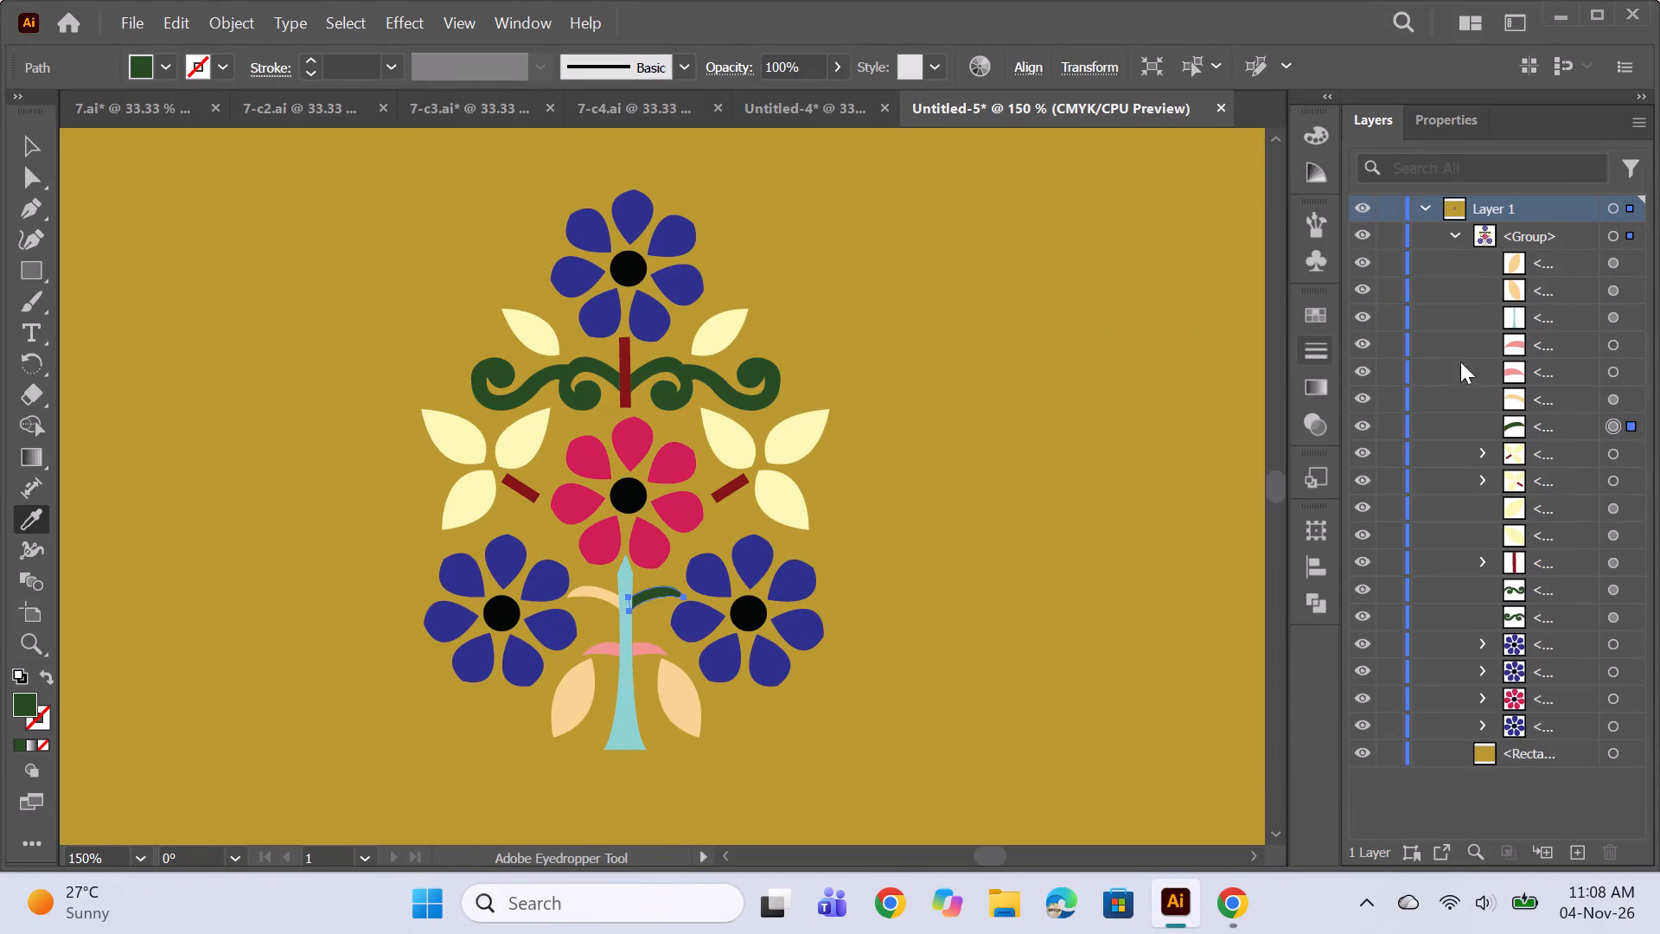
left_click(1612, 398)
left_click(667, 367)
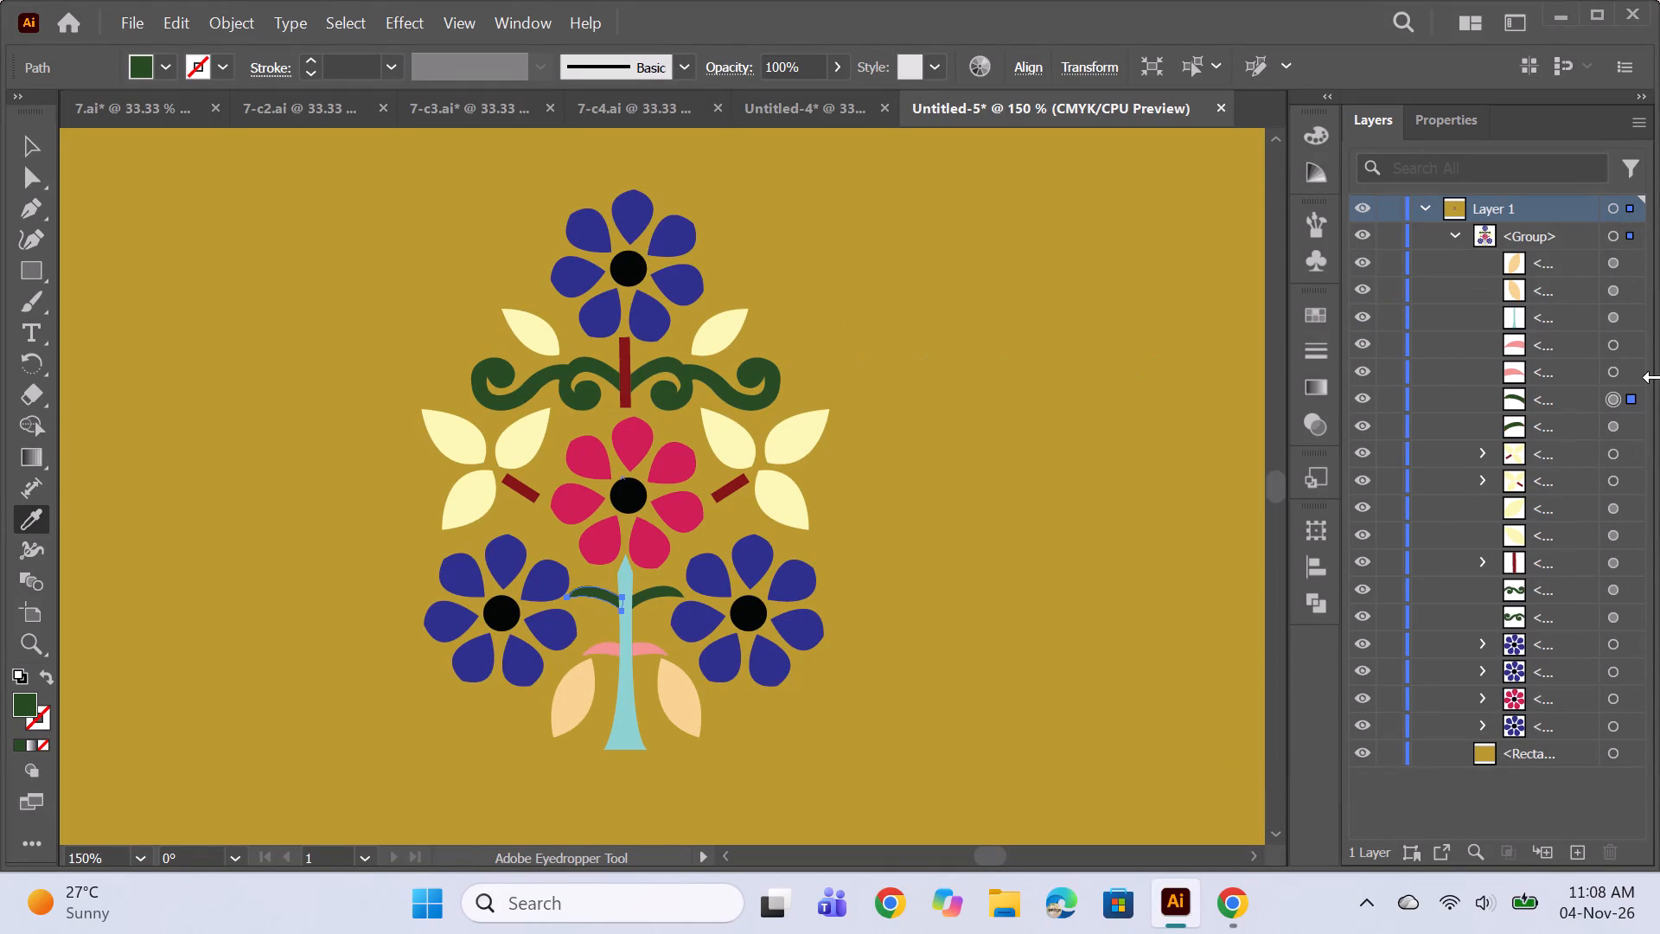
Copy the centre flower's crimson fill onto the two small pink curved leaves on the lower trunk.
left_click(1610, 378)
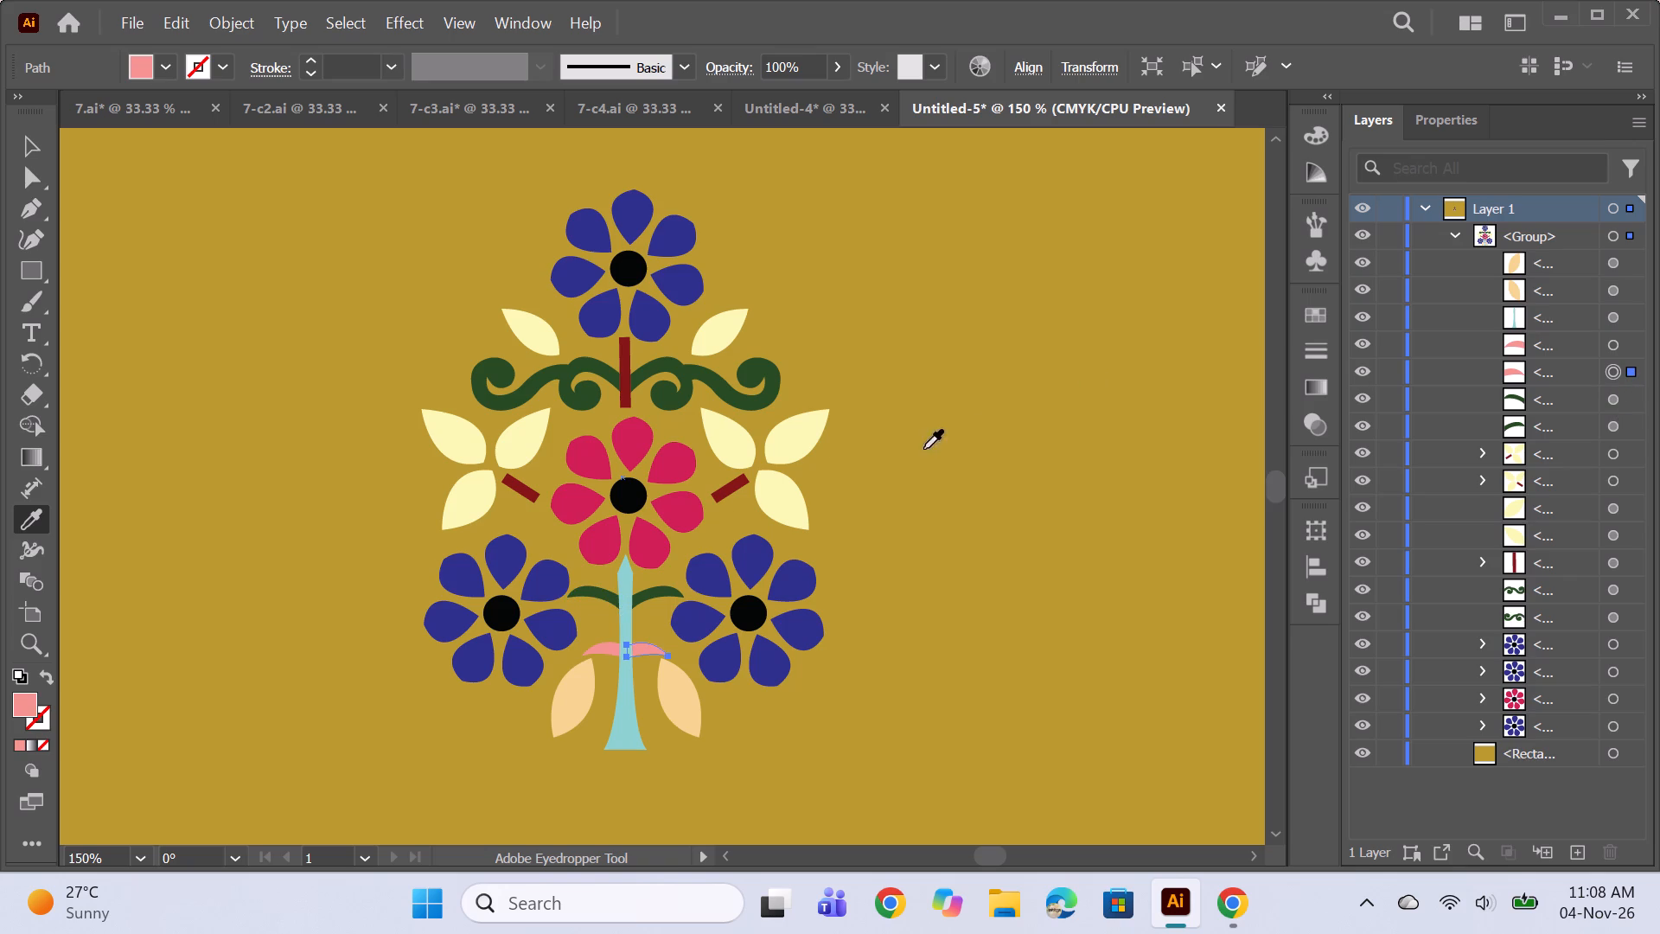
left_click(643, 439)
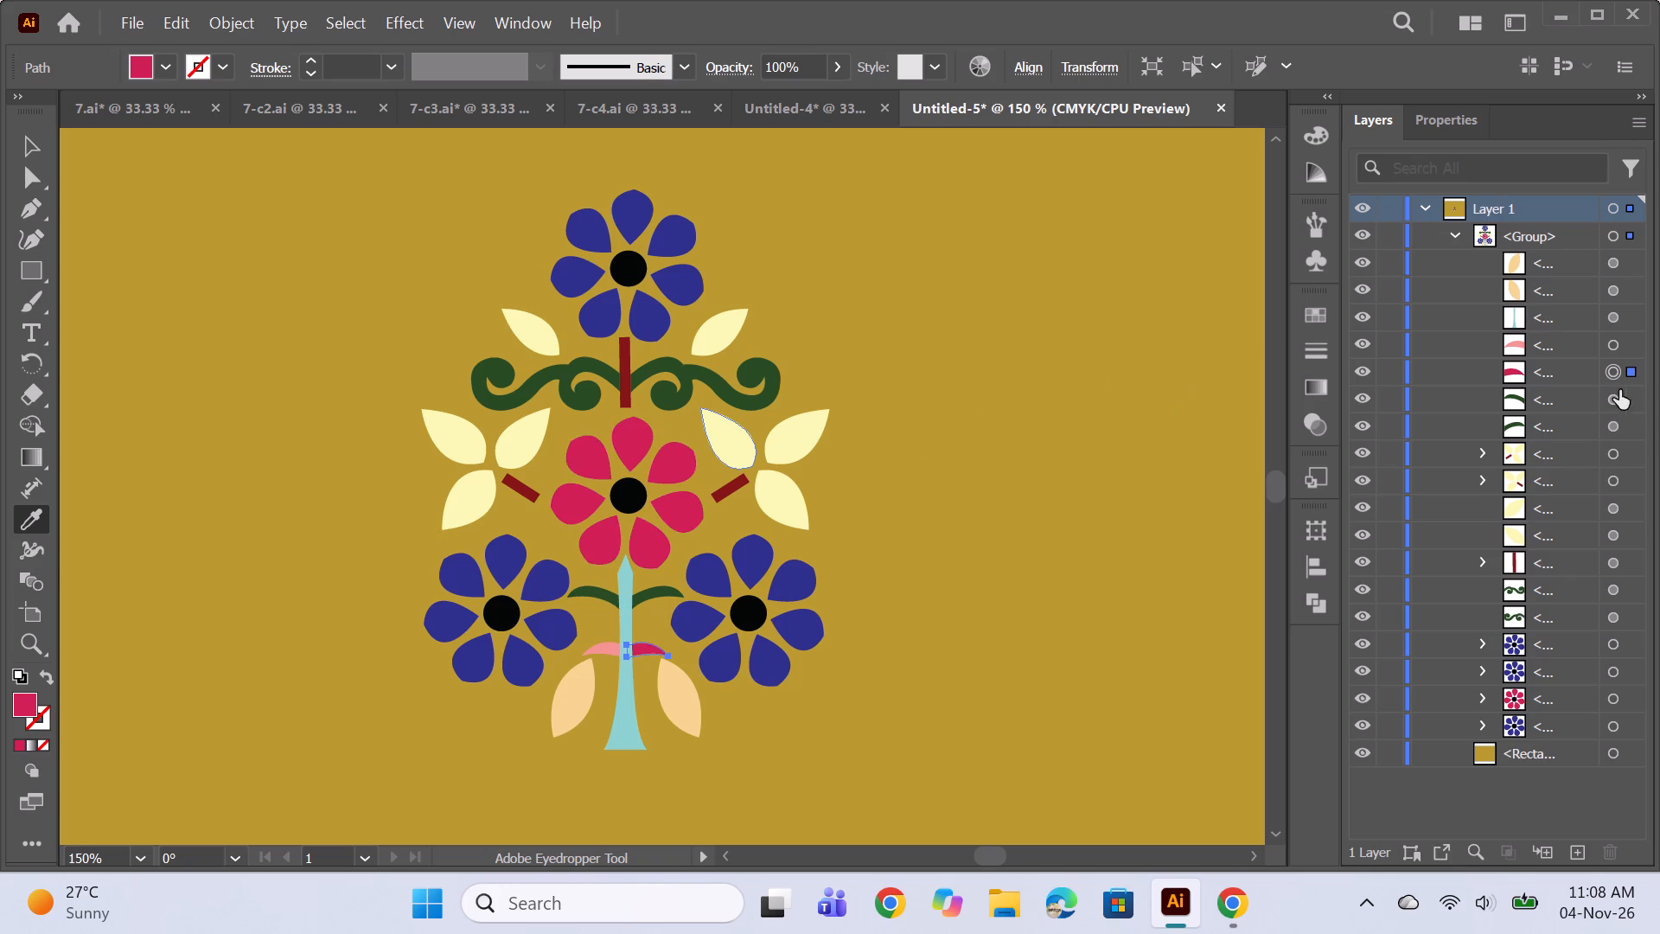
left_click(1614, 349)
left_click(630, 446)
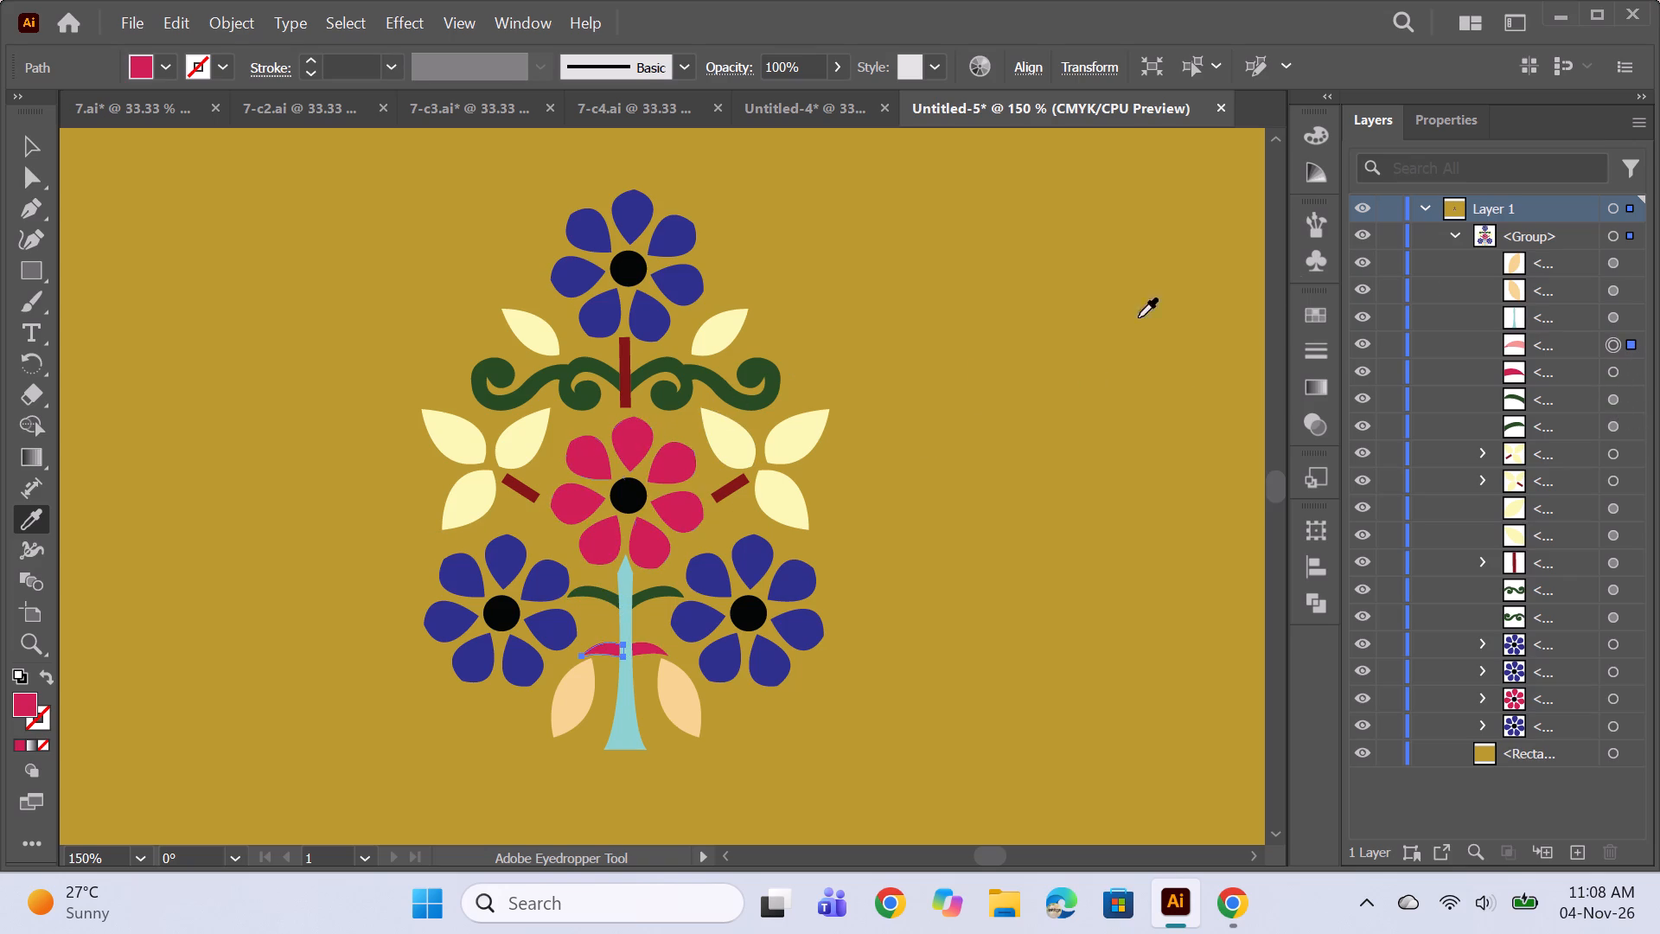
Copy the pale yellow leaf fill onto the light blue trunk.
left_click(1612, 316)
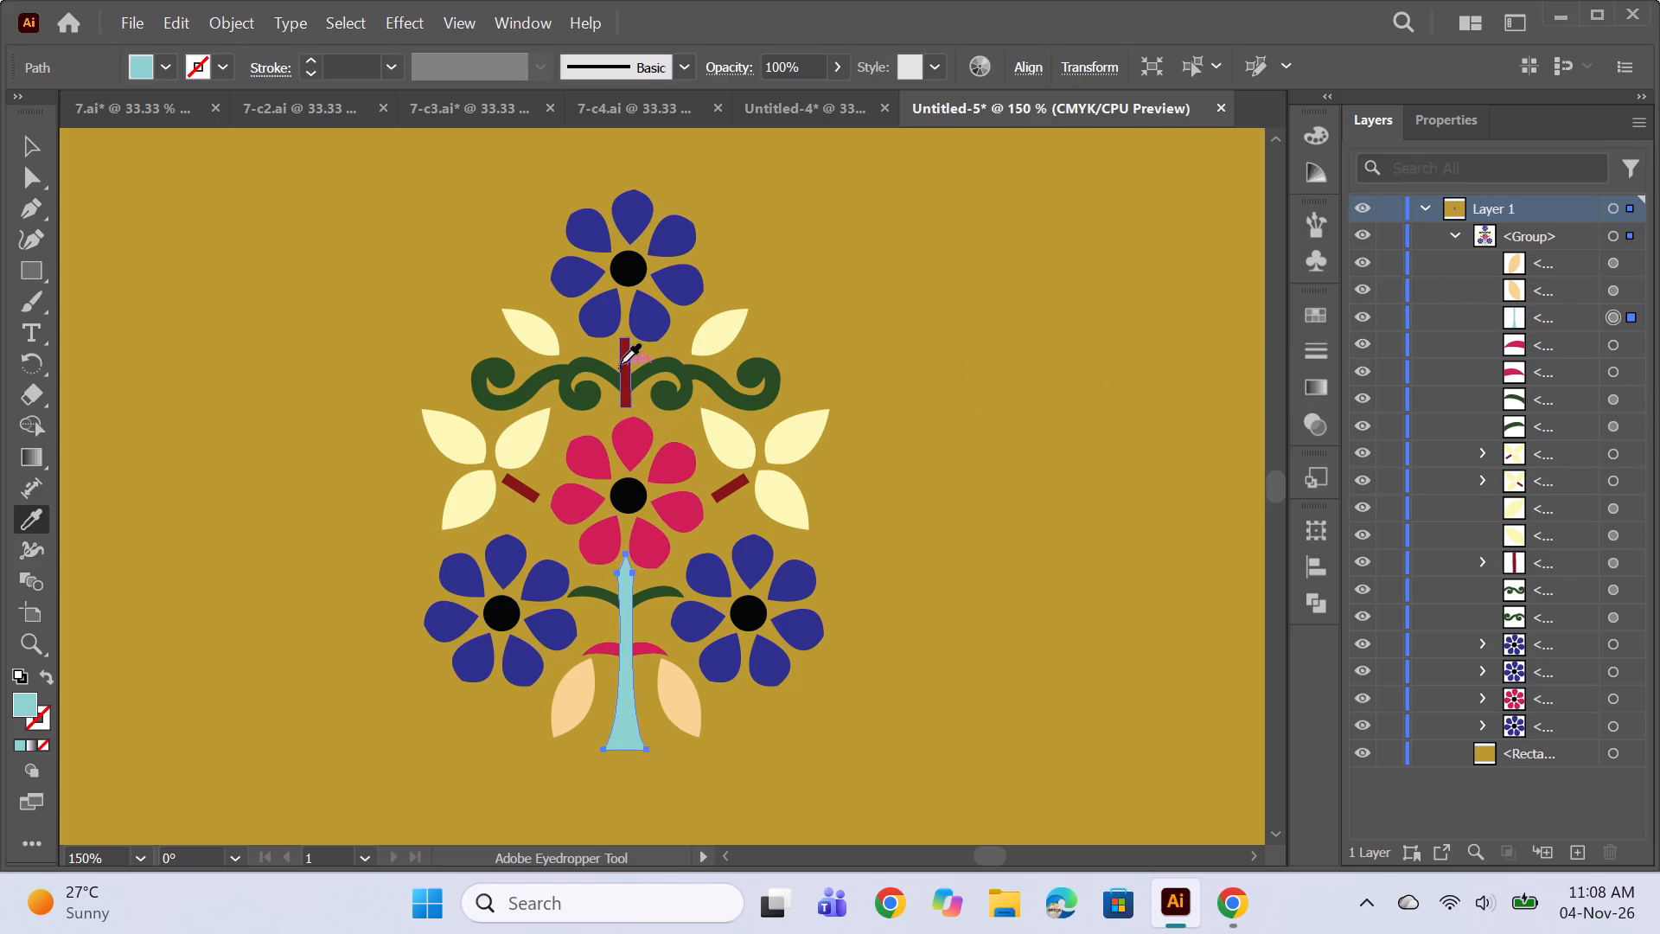
left_click(538, 338)
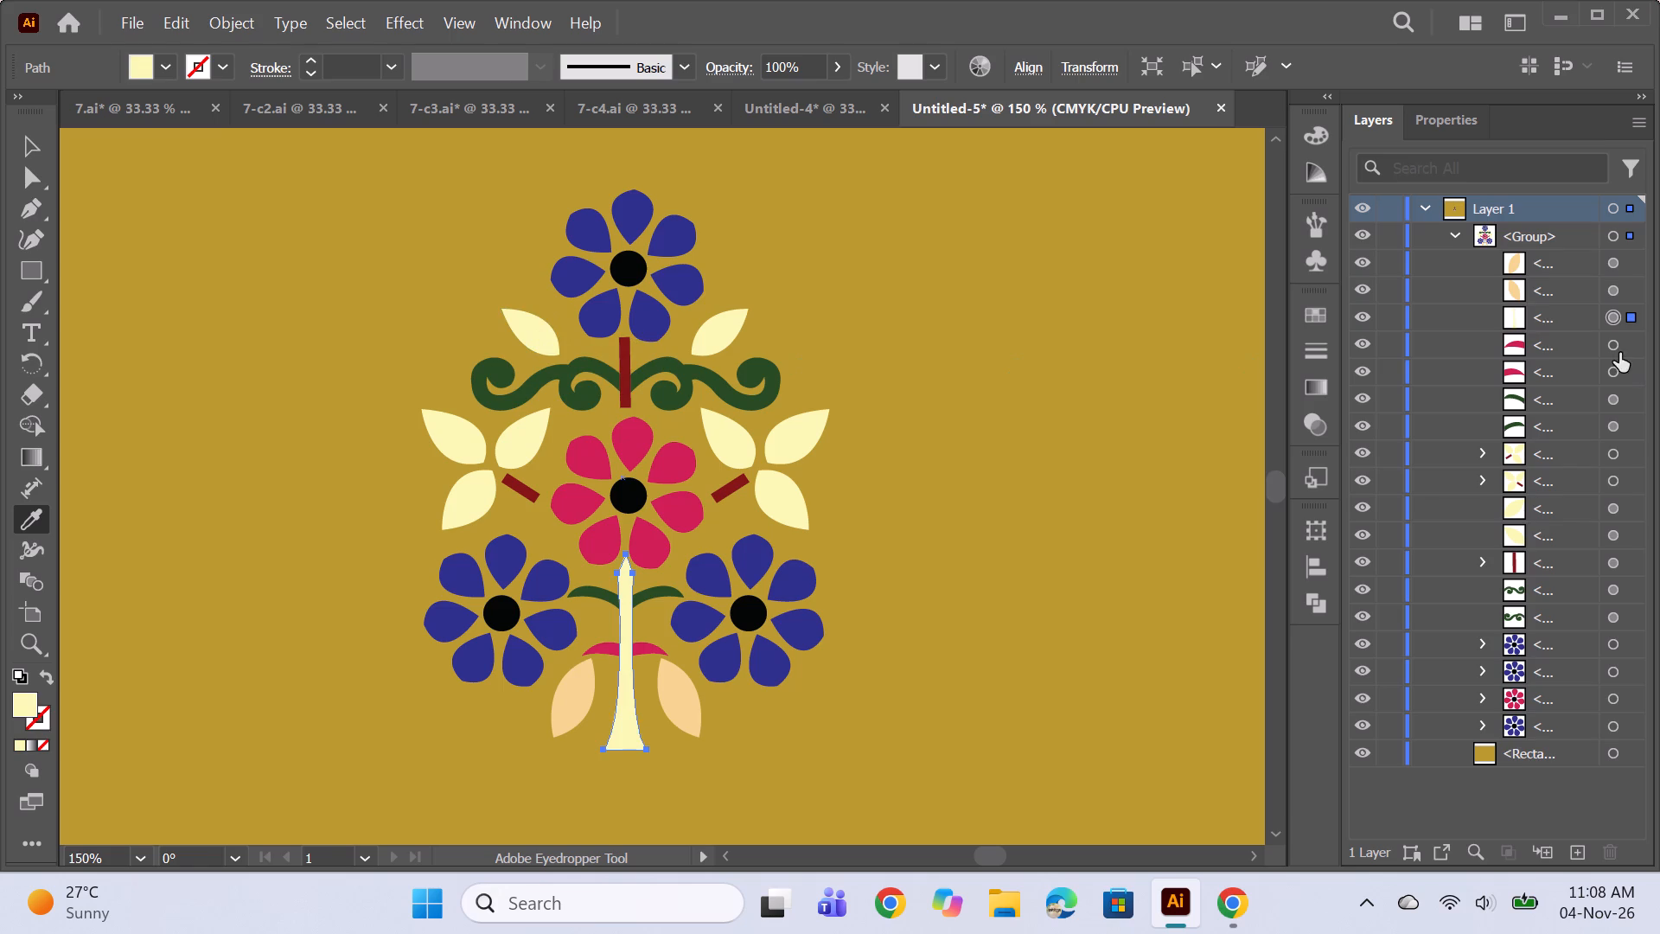
Copy the scroll's dark green fill onto the two large peach leaves beside the base of the trunk.
left_click(1613, 295)
left_click(667, 393)
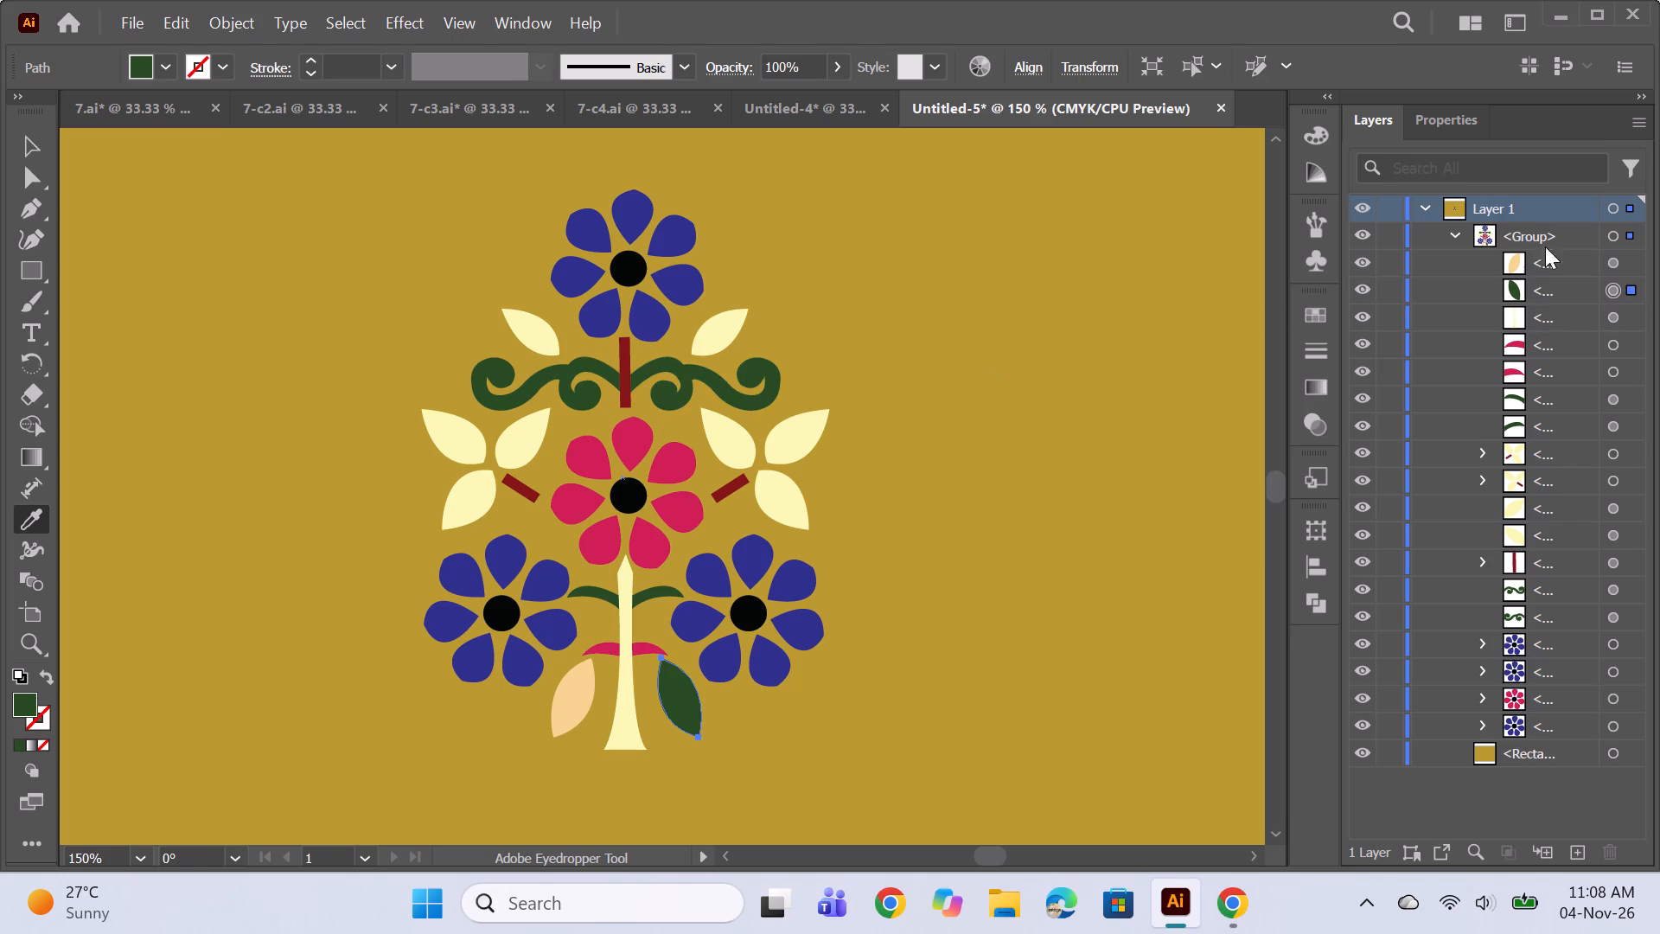
left_click(1610, 269)
left_click(669, 398)
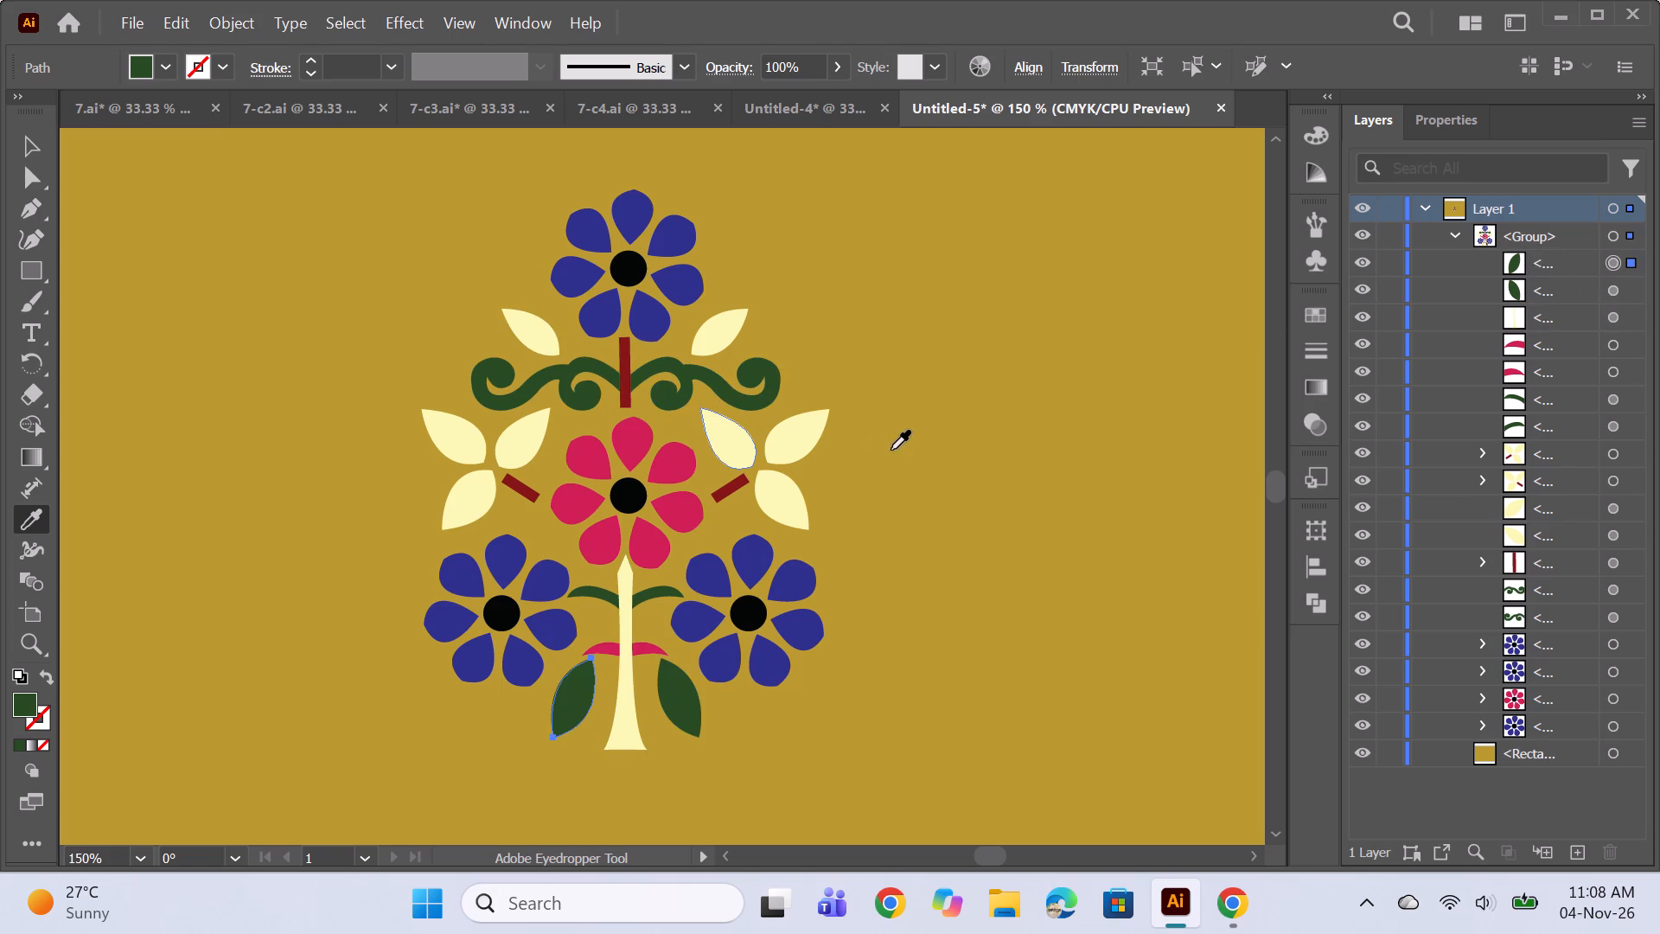
Select the whole recoloured flower-tree group and make a new pattern from it.
scroll(908, 444, "down", 2, "alt")
left_click(1056, 486, "ctrl")
scroll(939, 457, "down", 2, "alt")
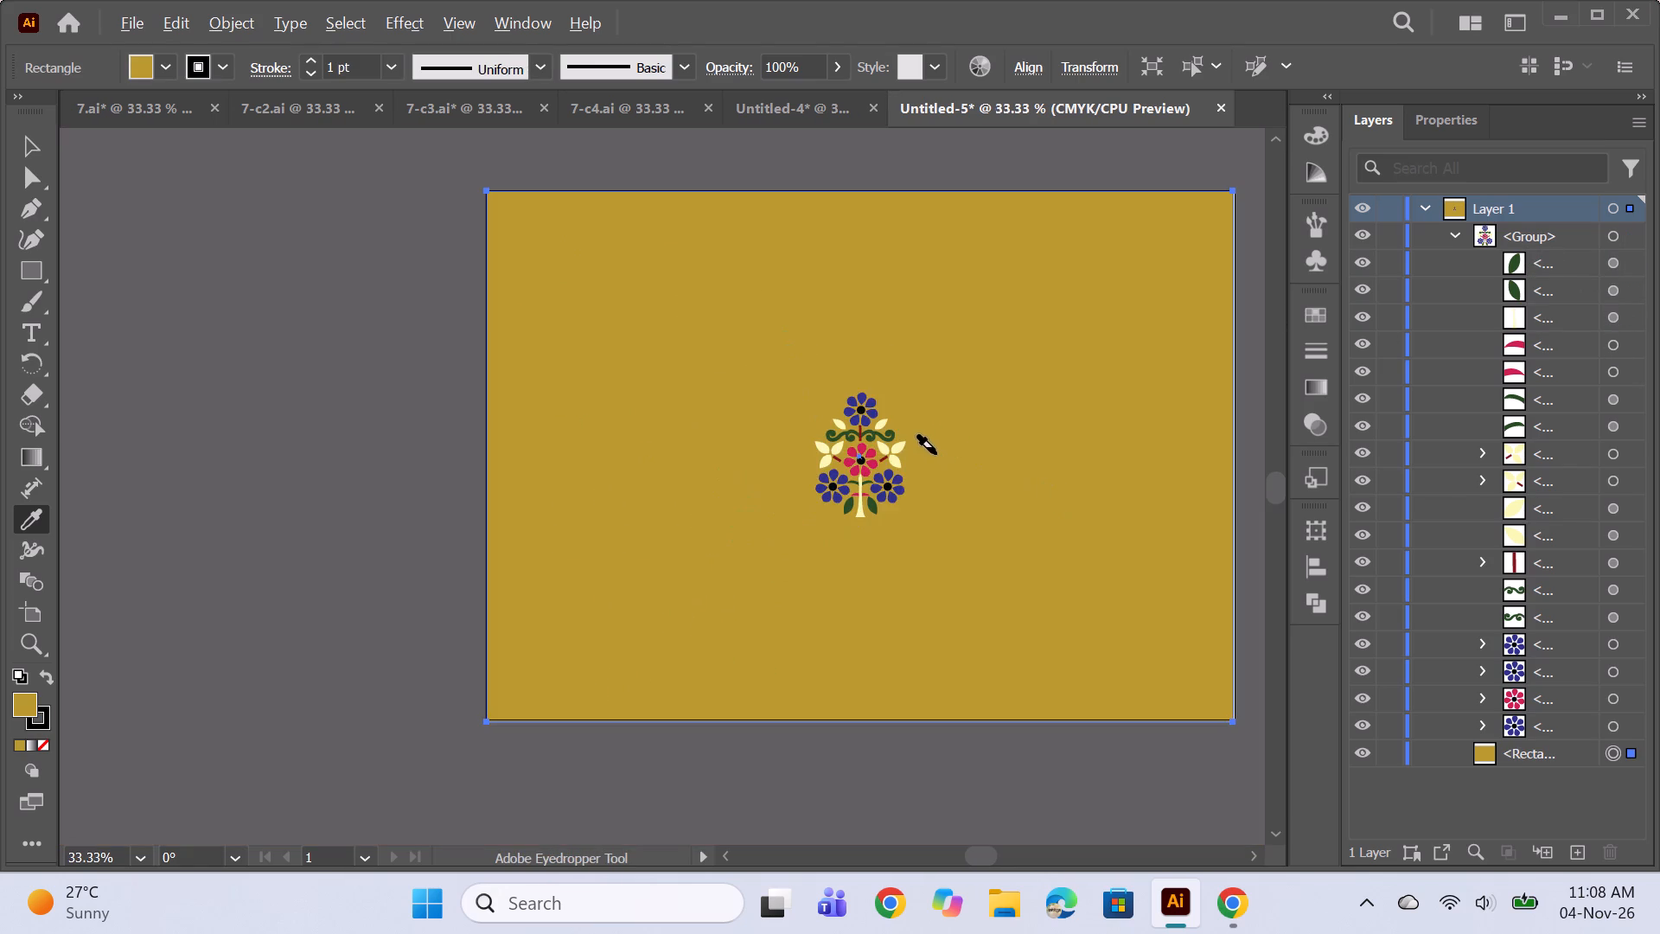
scroll(935, 452, "down", 1, "alt")
key("space")
left_click_drag(1055, 501, 961, 508)
left_click(28, 159)
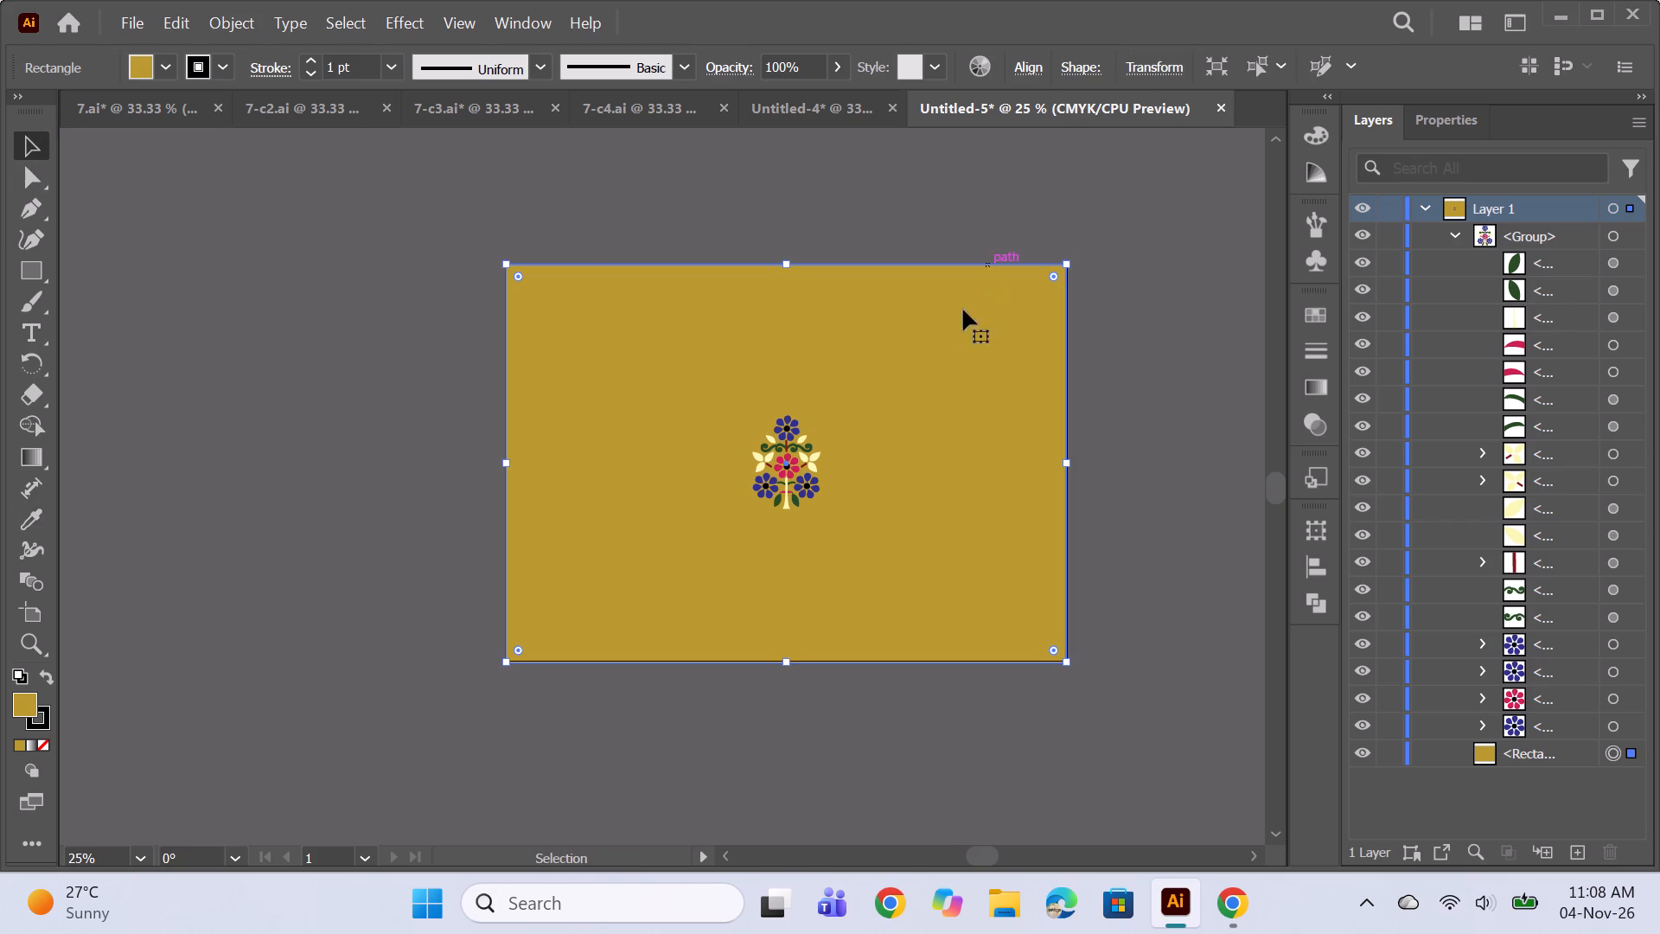
left_click(814, 473)
left_click(220, 22)
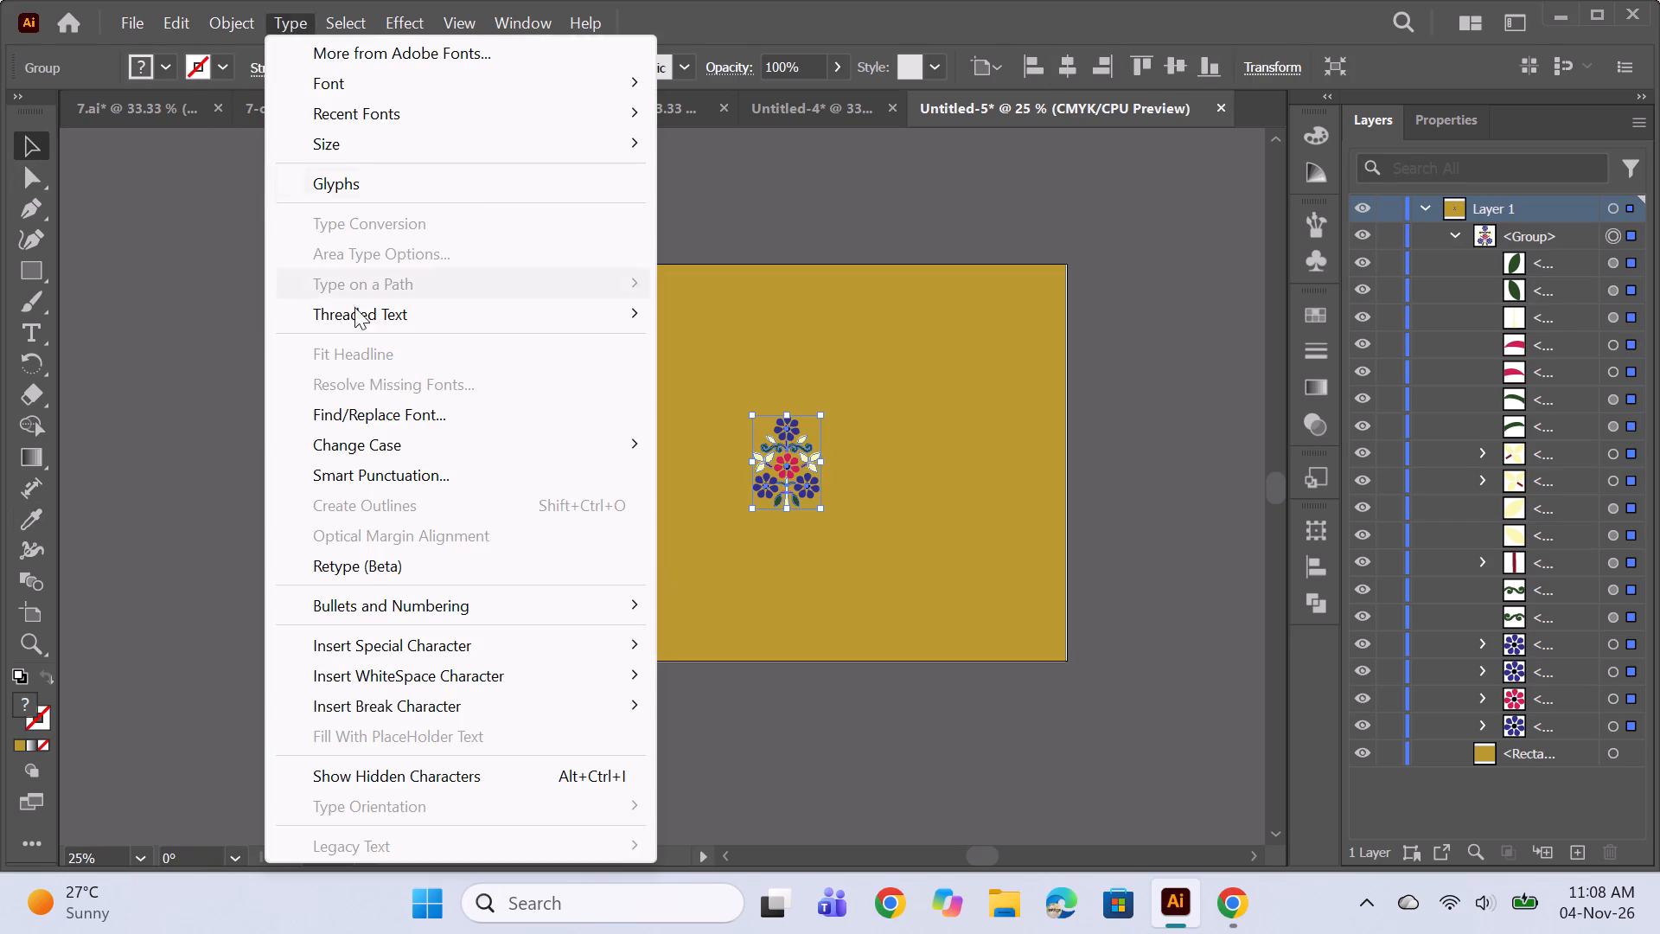
left_click(220, 16)
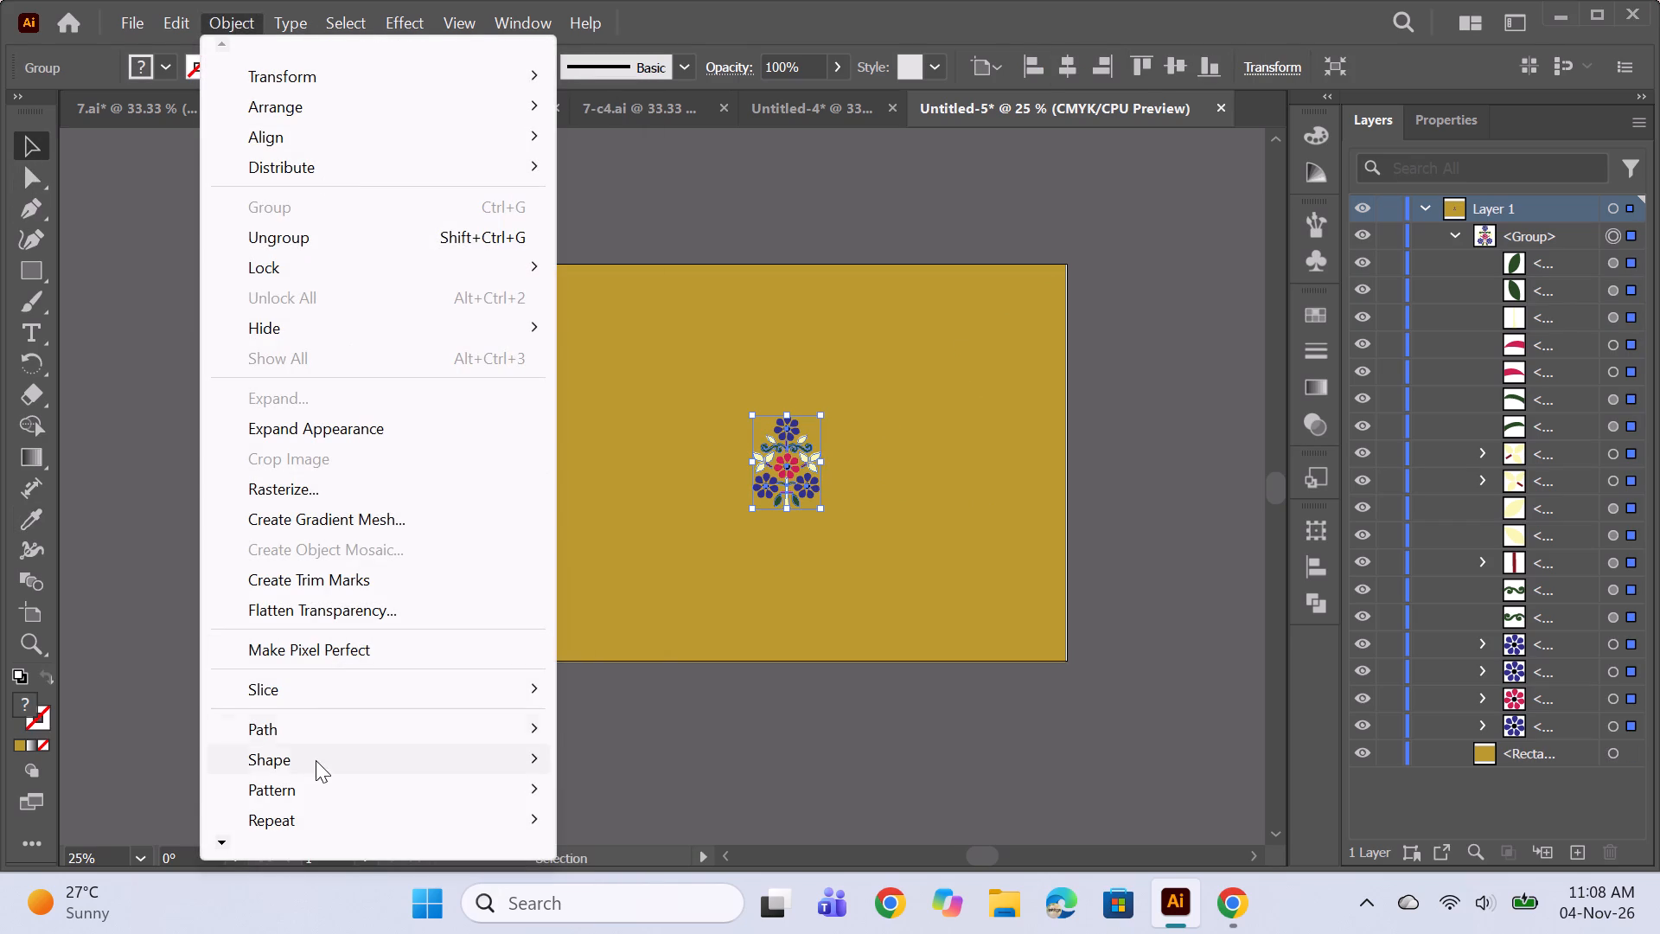
left_click(316, 776)
left_click(654, 783)
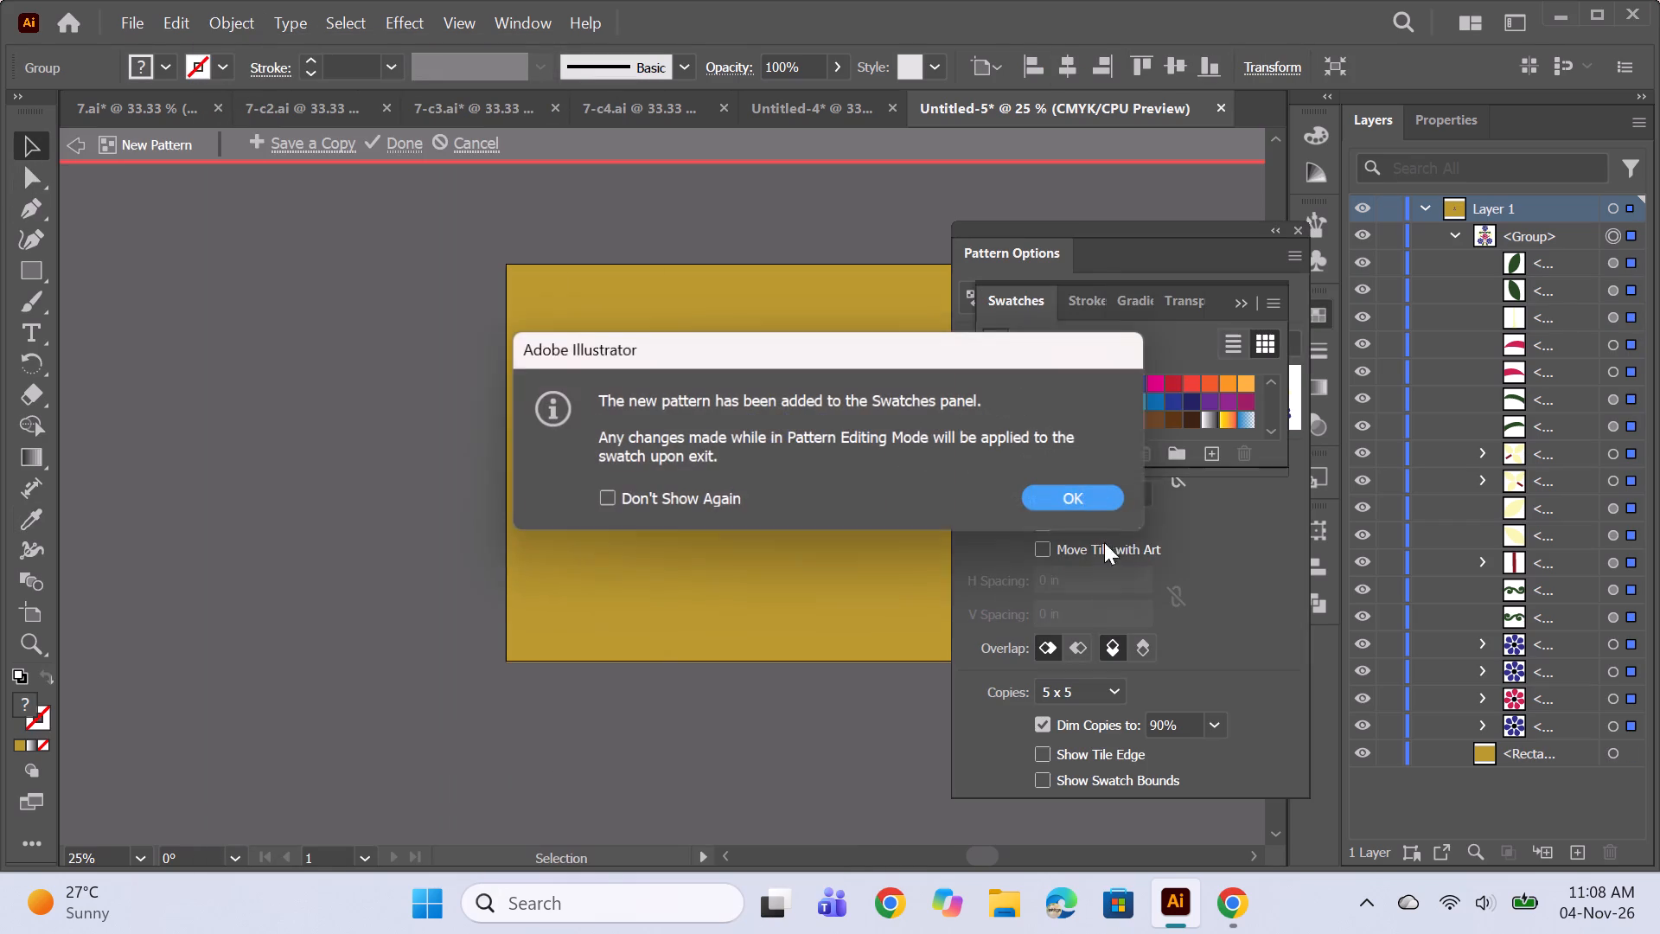
left_click(1064, 494)
Set the pattern to Brick by Row, sized to art with 0.75 in horizontal and 0.5 in vertical spacing, and finish pattern editing.
left_click(1127, 375)
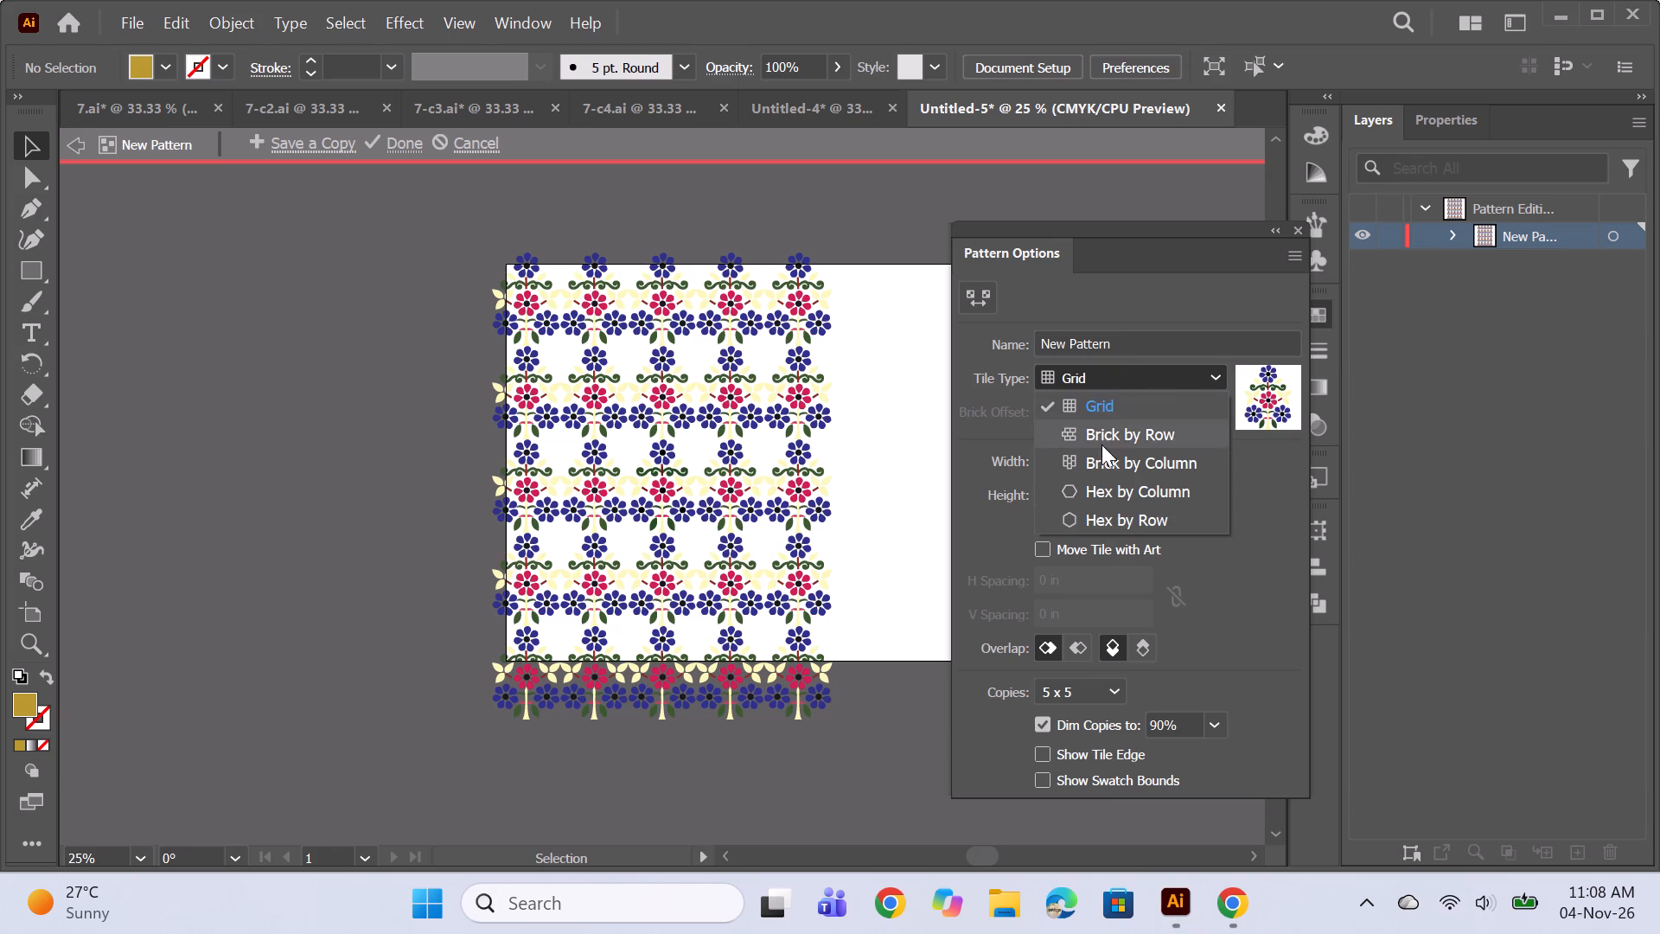
left_click(1125, 431)
left_click(1044, 525)
left_click(1047, 580)
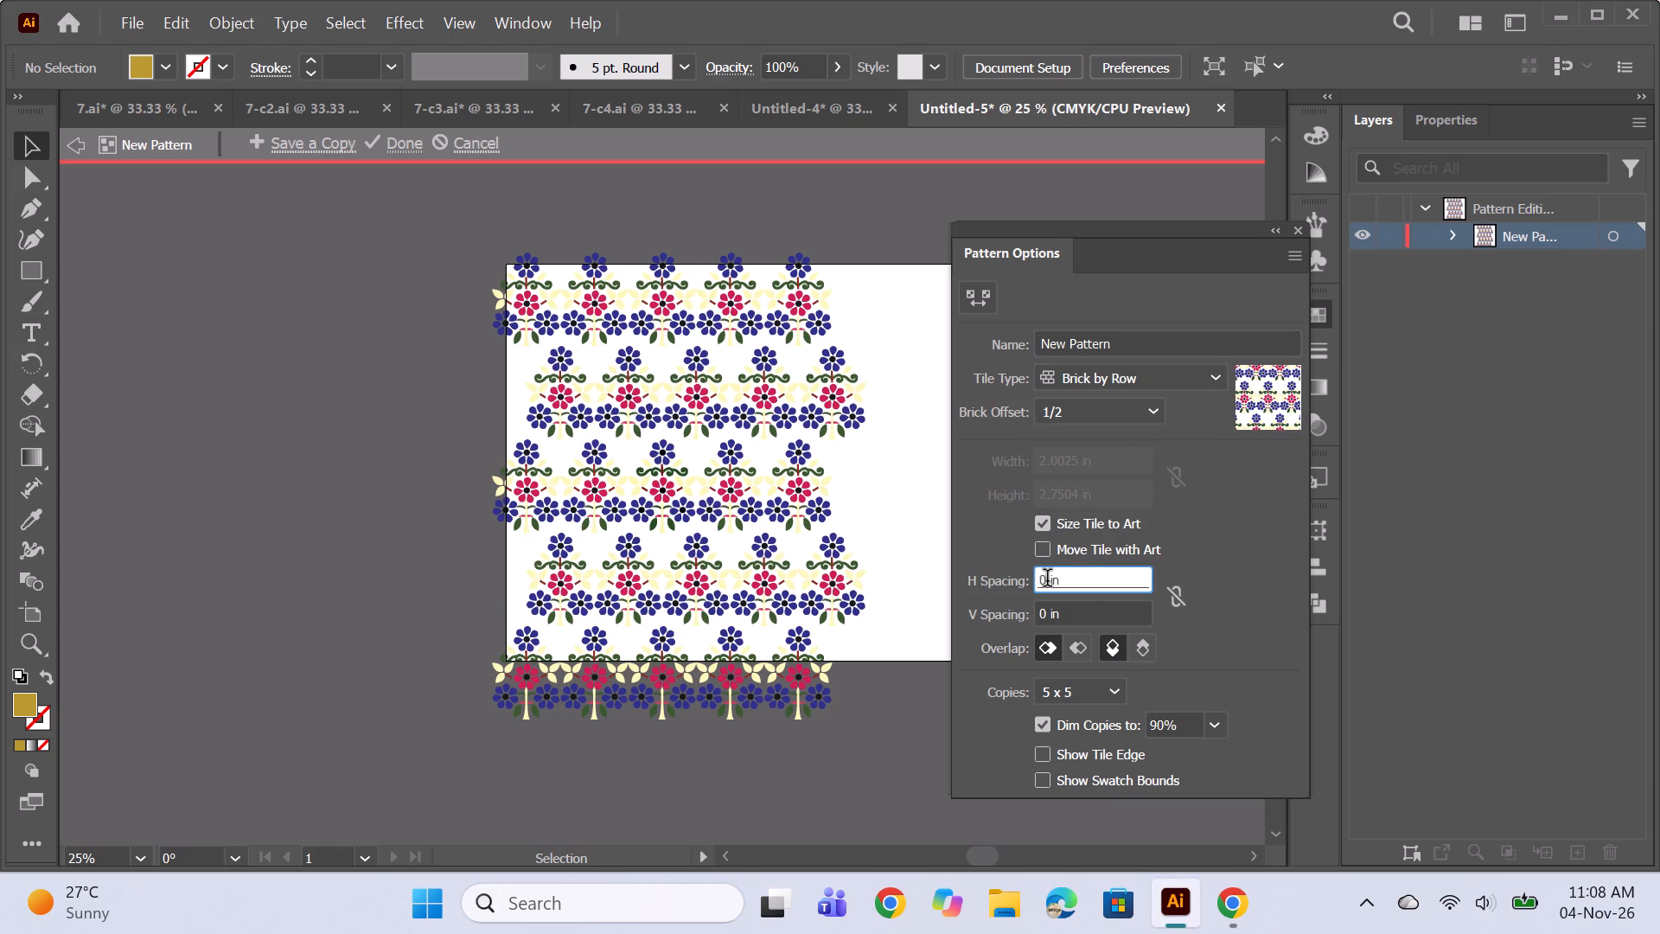
type(".75")
key("Return")
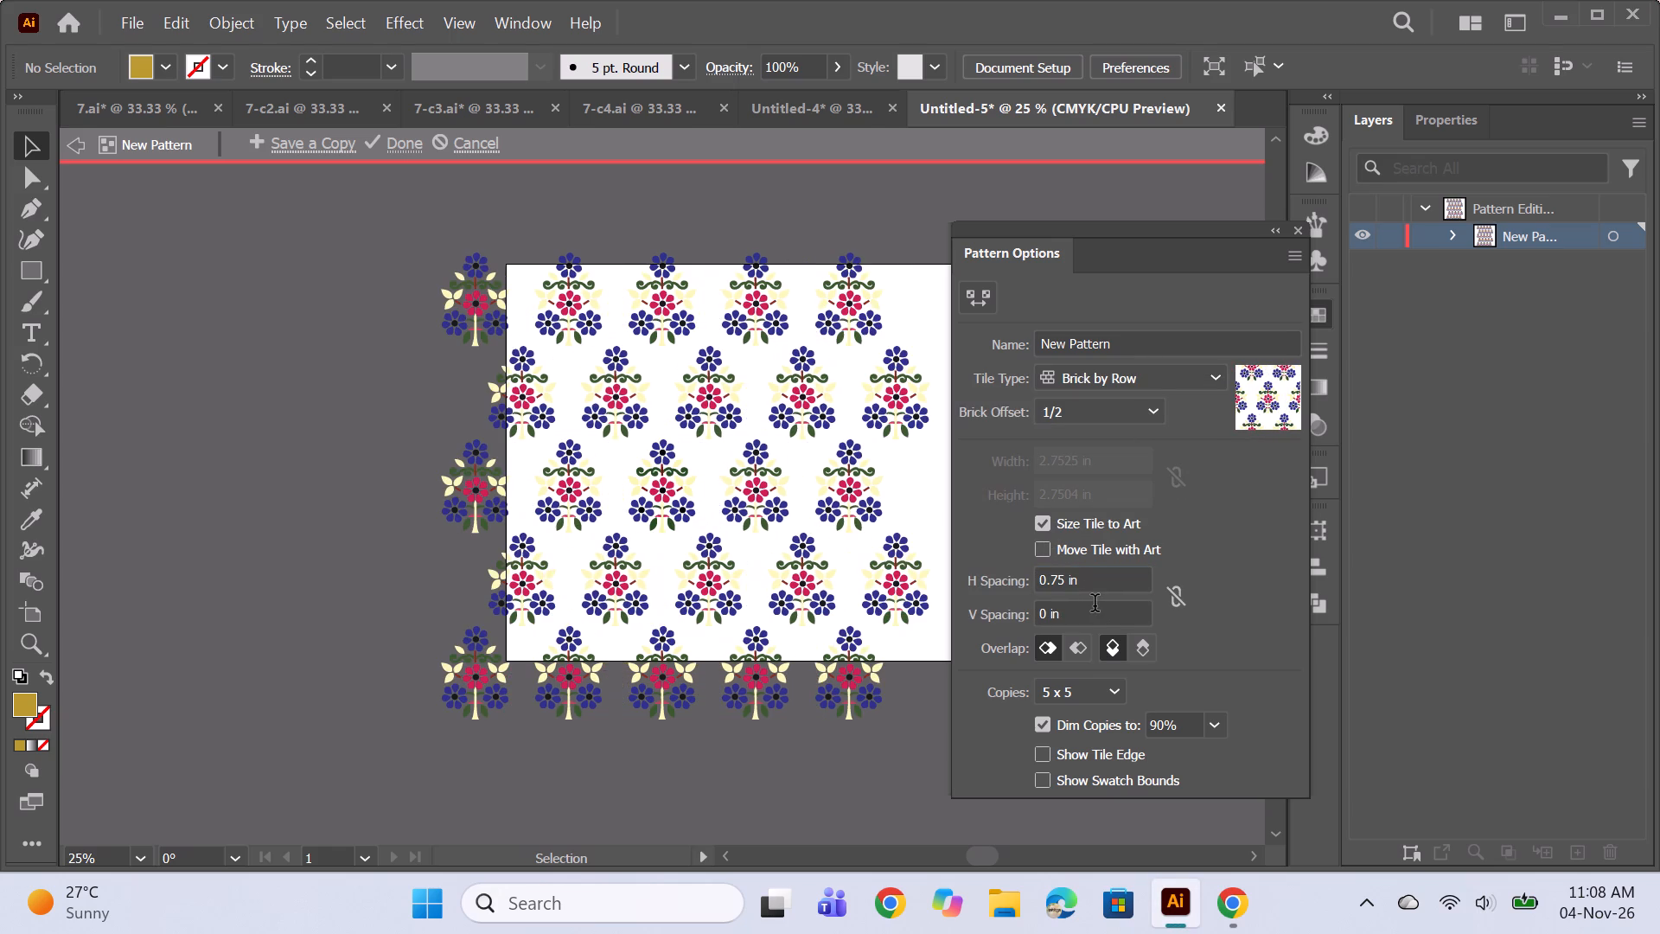
left_click(1045, 619)
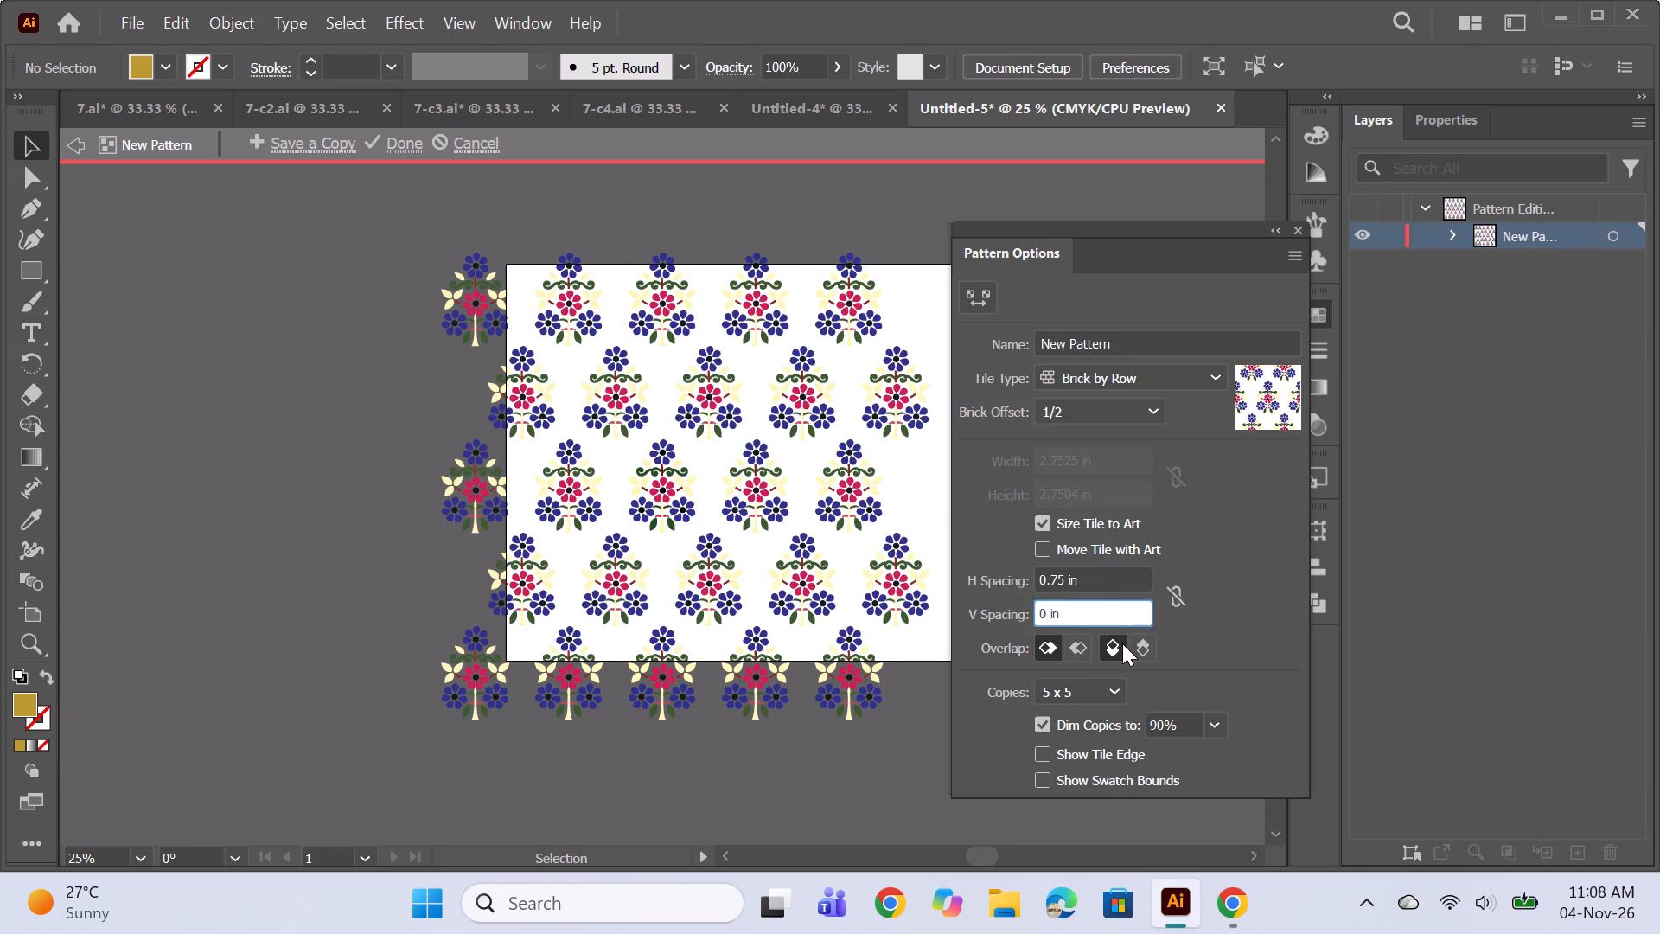
type(".5")
key("Return")
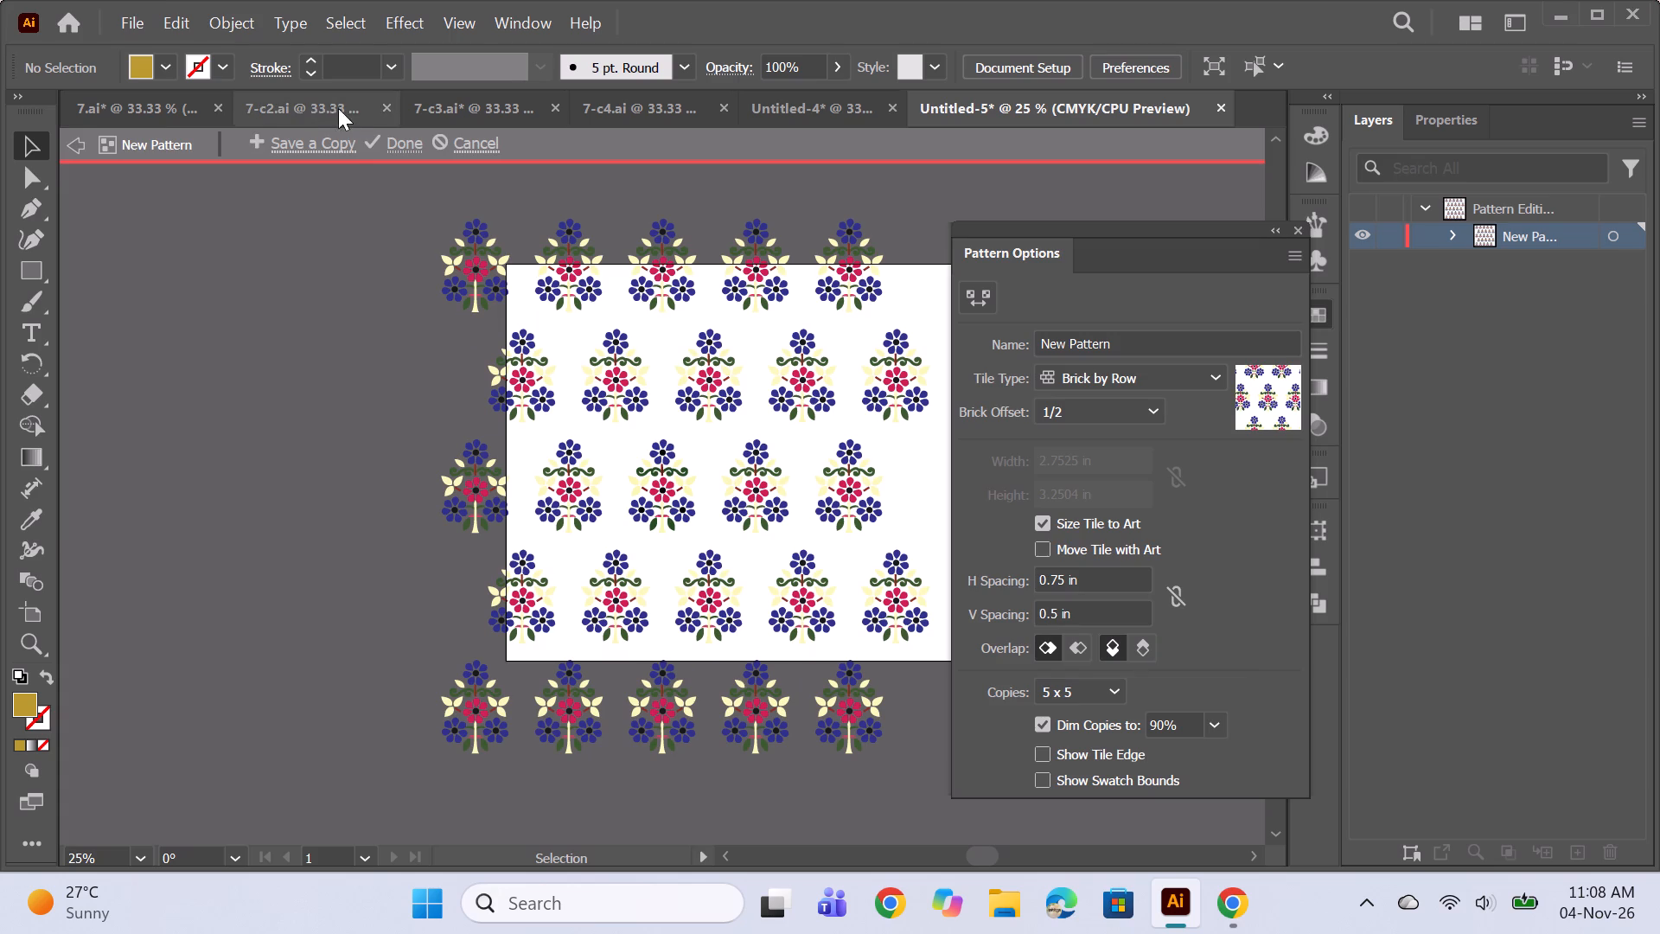
left_click(372, 131)
Draw a rectangle covering the whole artboard and fill it with the new floral pattern swatch.
left_click(28, 278)
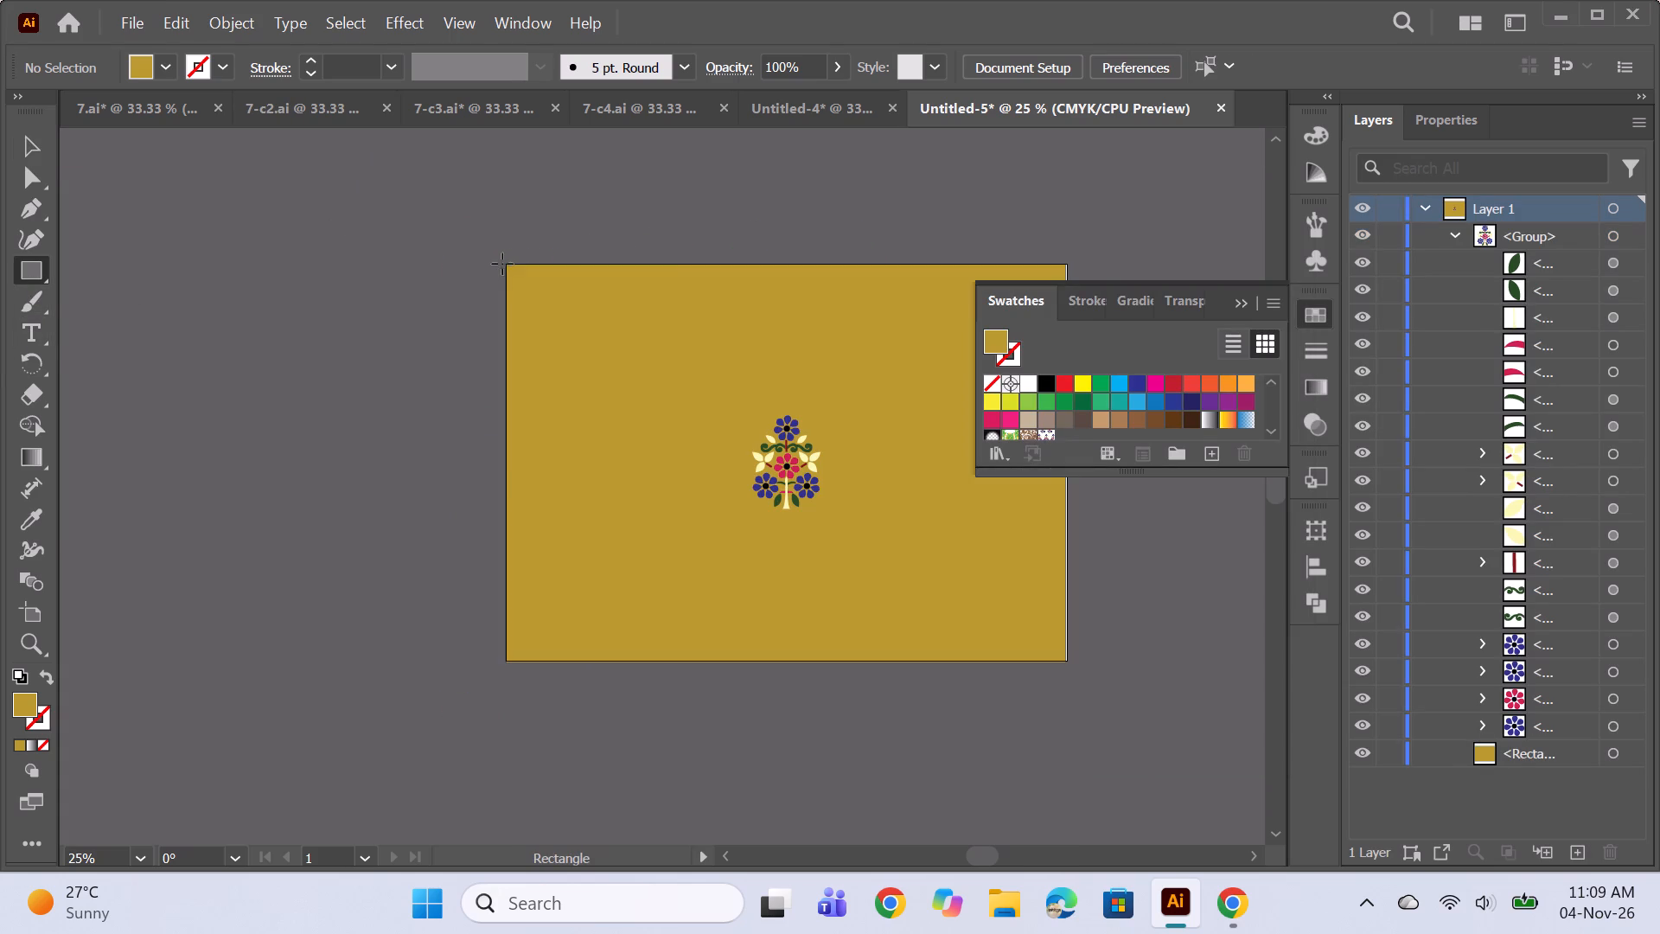
left_click_drag(502, 264, 1050, 650)
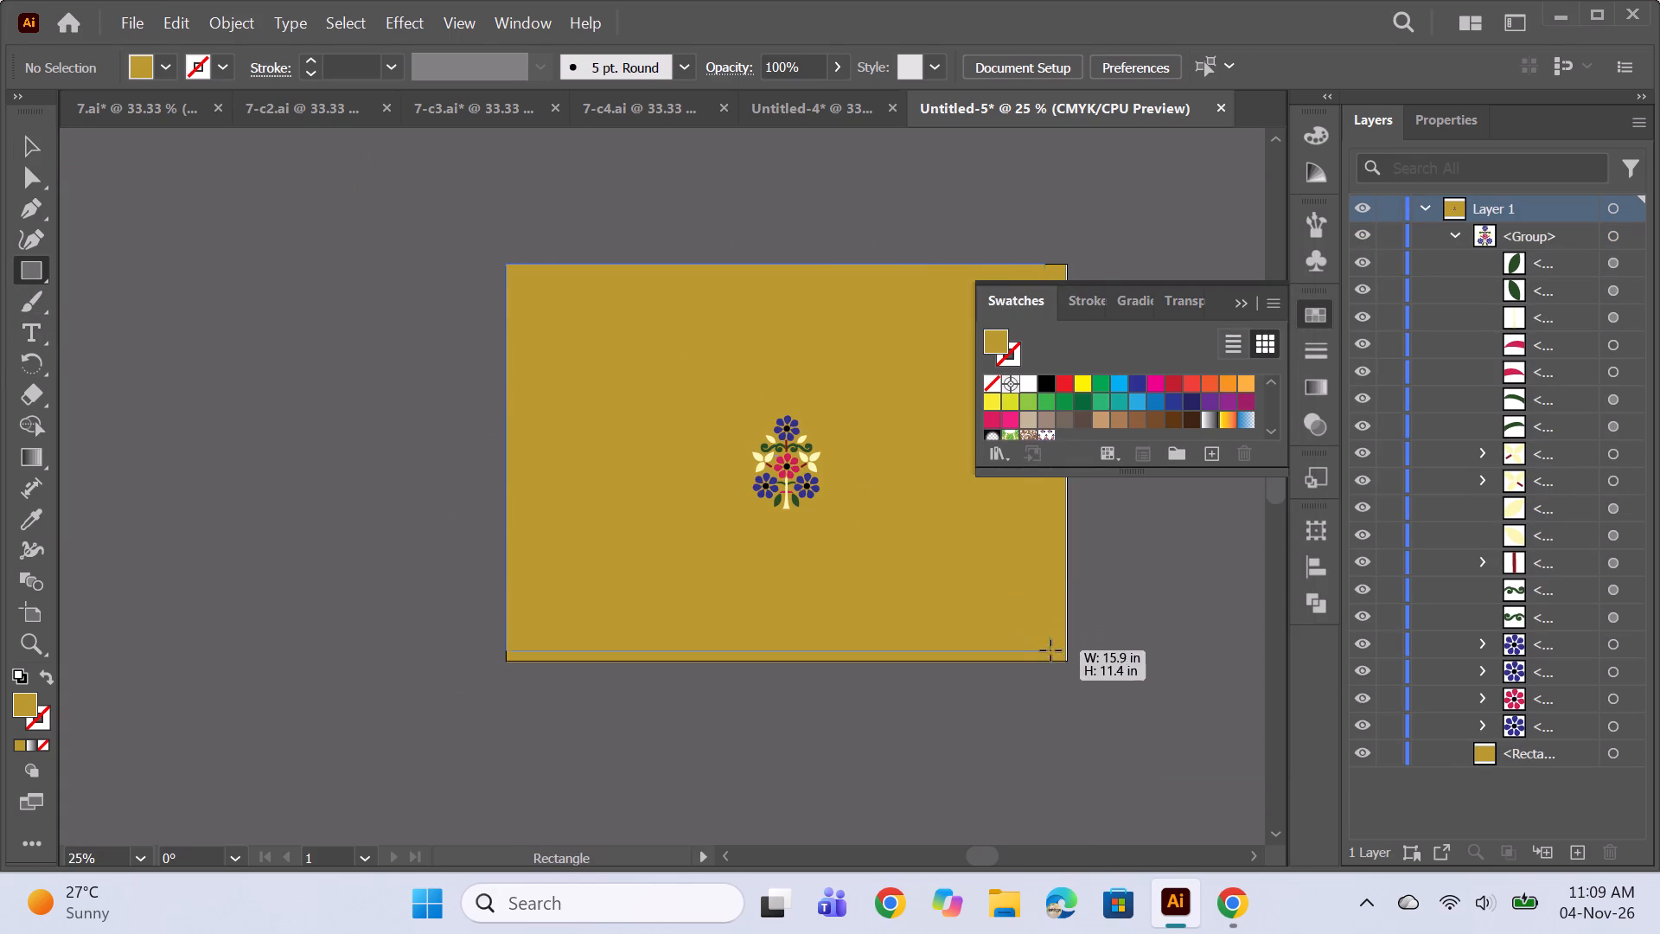
left_click_drag(1050, 650, 1063, 662)
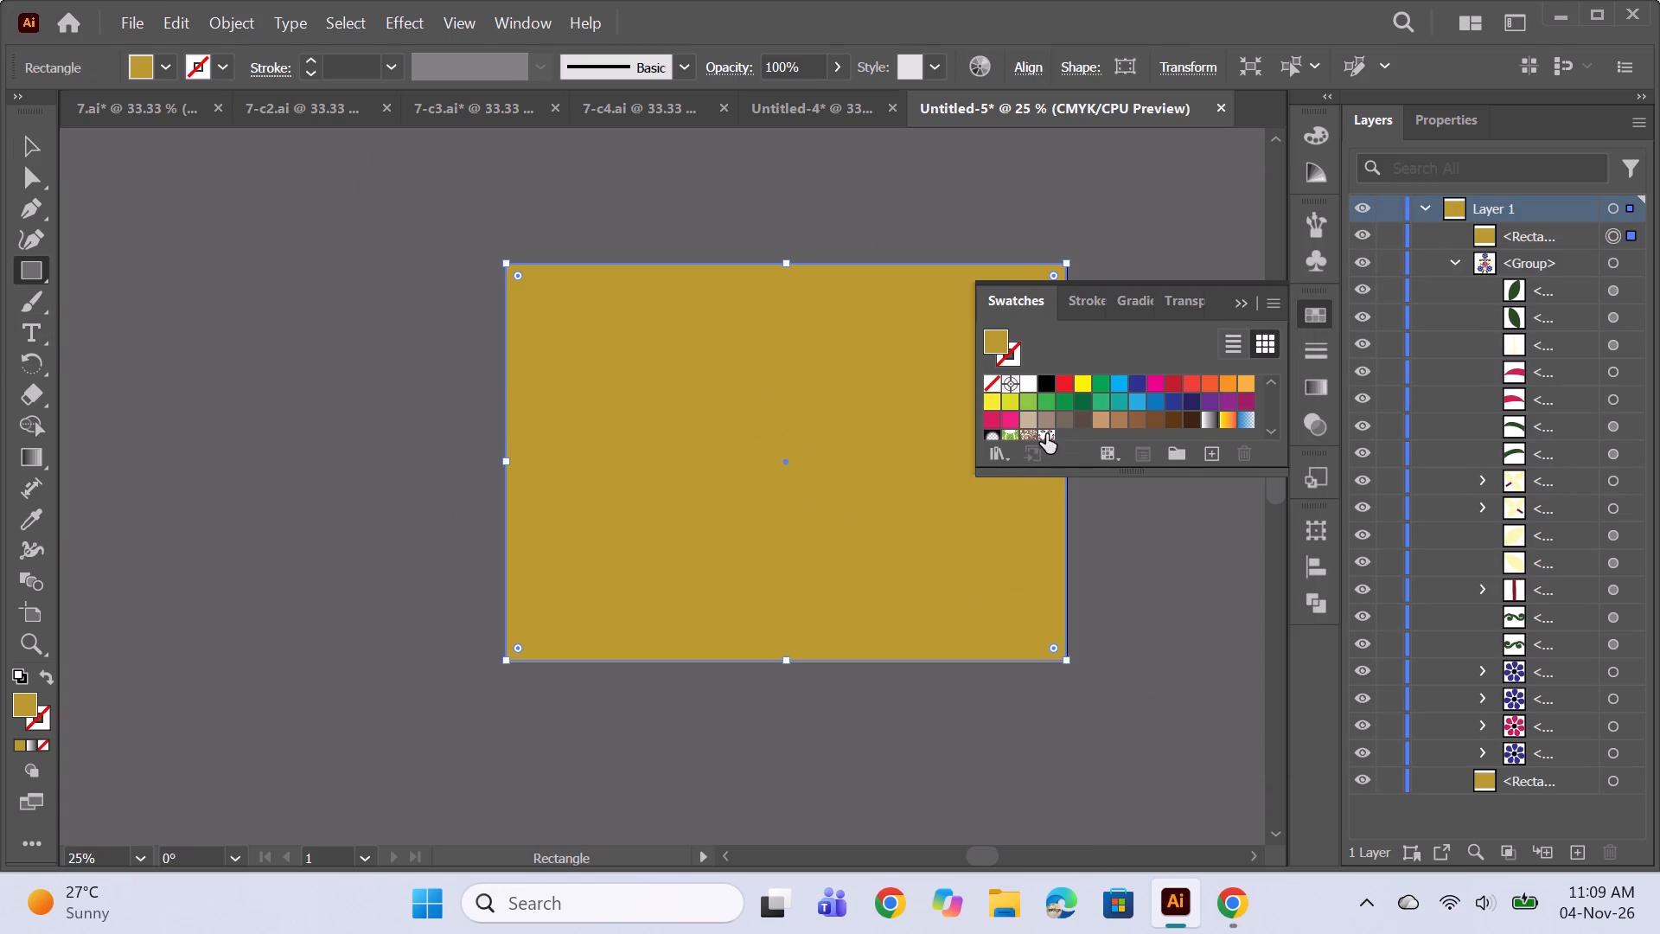
left_click(1044, 433)
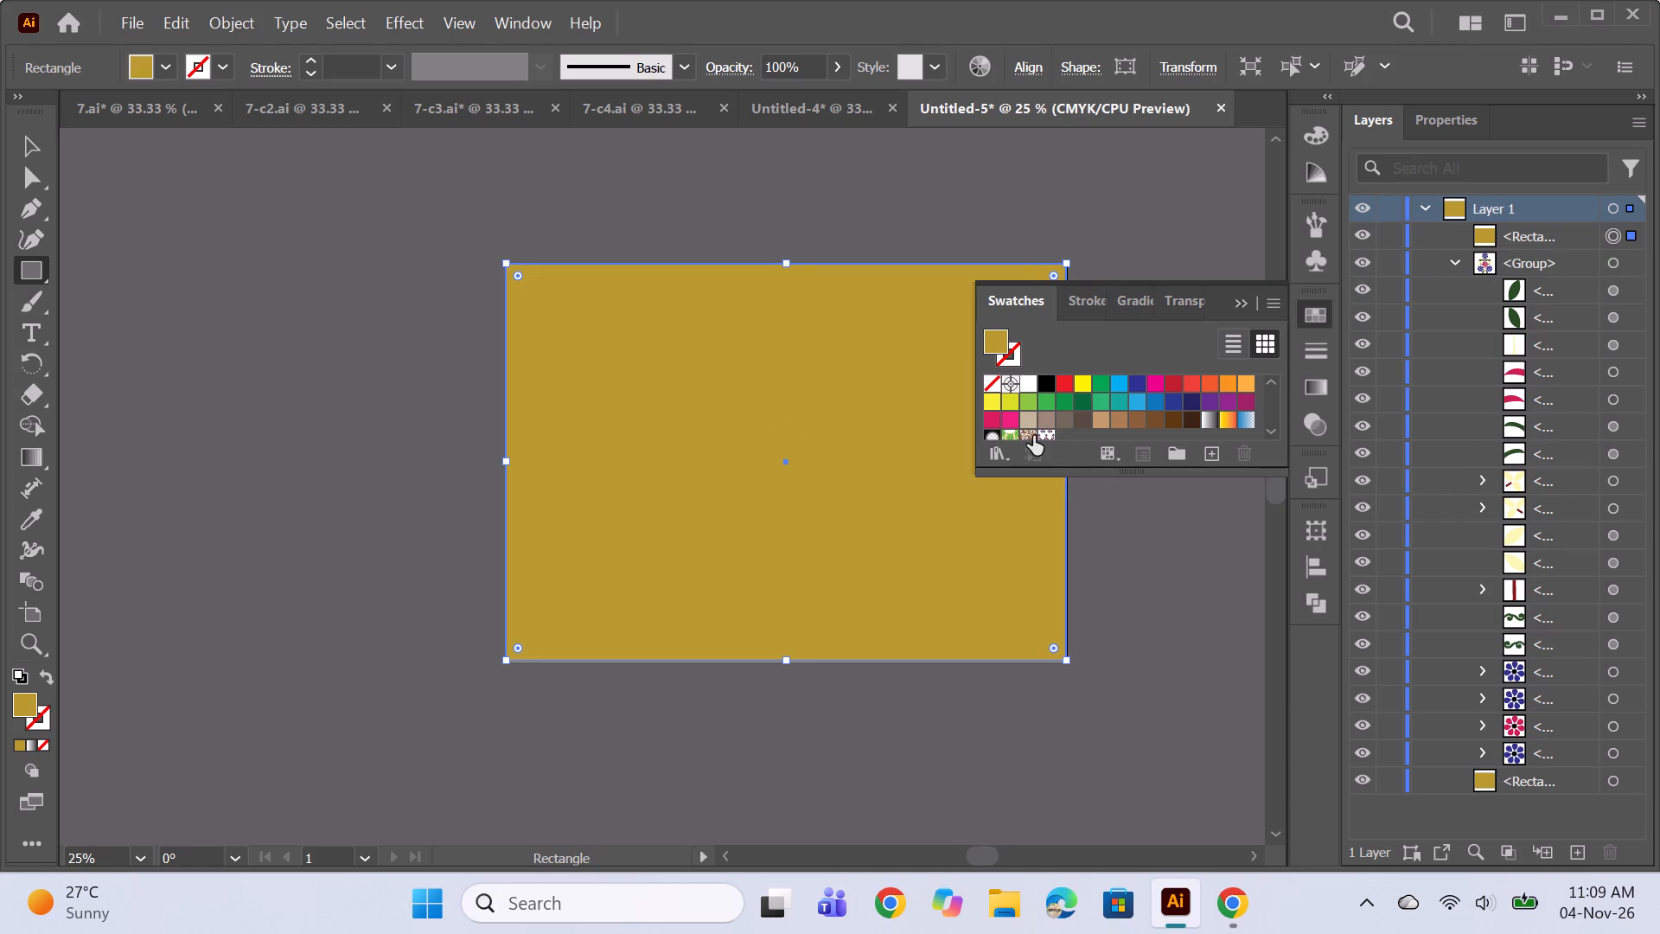
left_click(1054, 432)
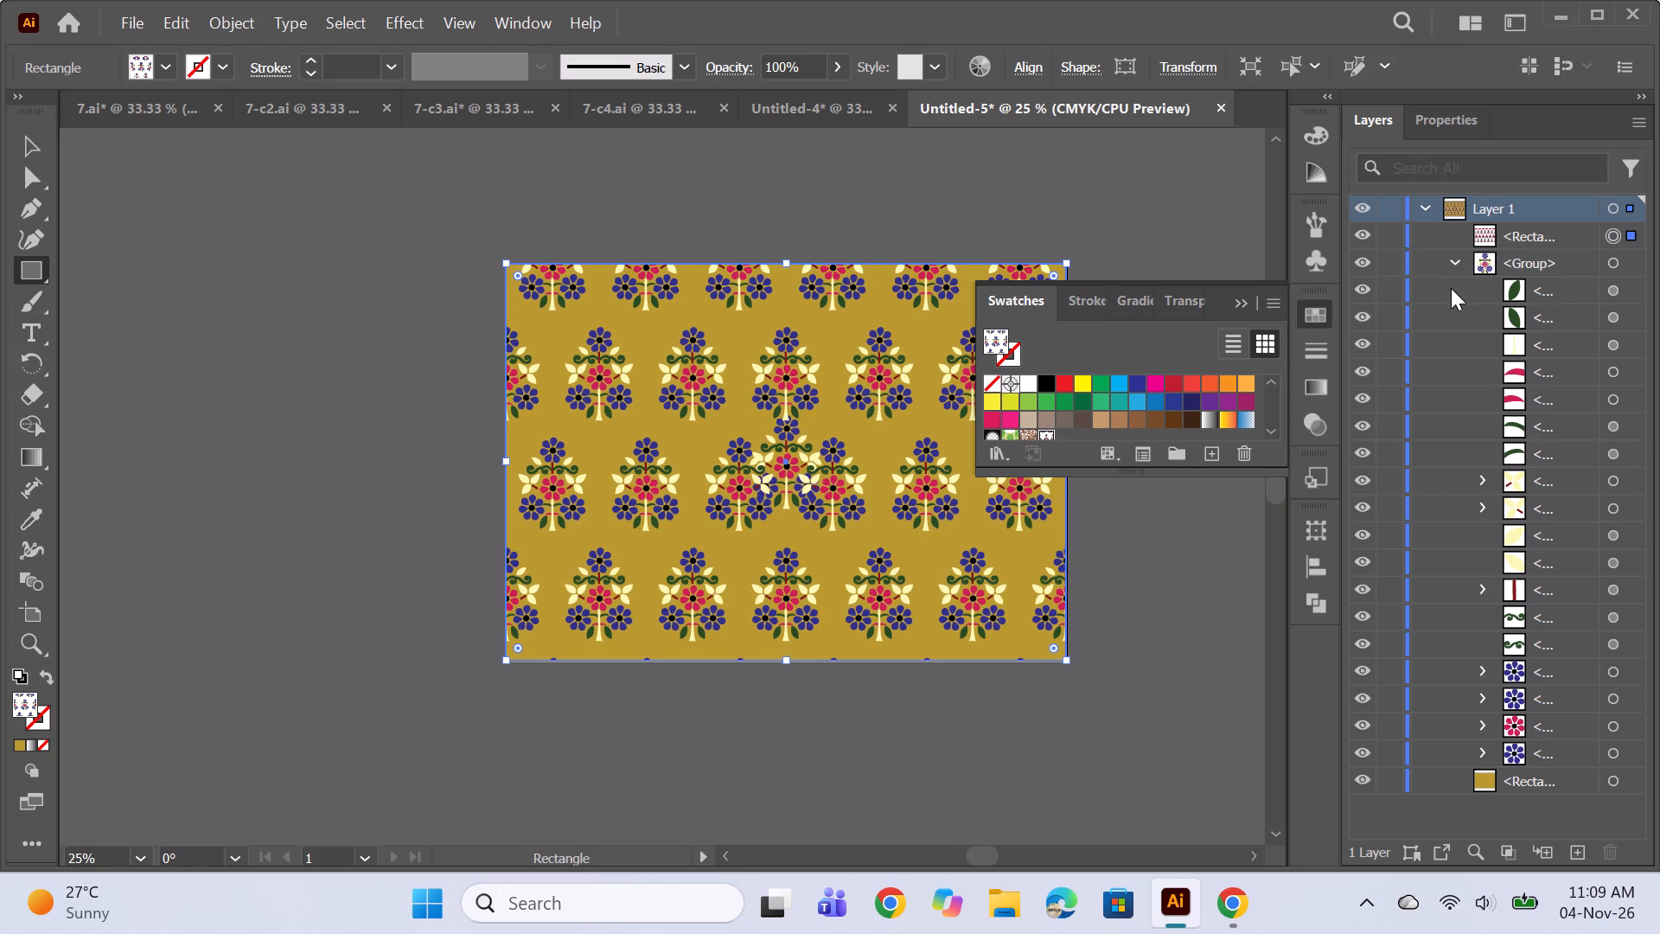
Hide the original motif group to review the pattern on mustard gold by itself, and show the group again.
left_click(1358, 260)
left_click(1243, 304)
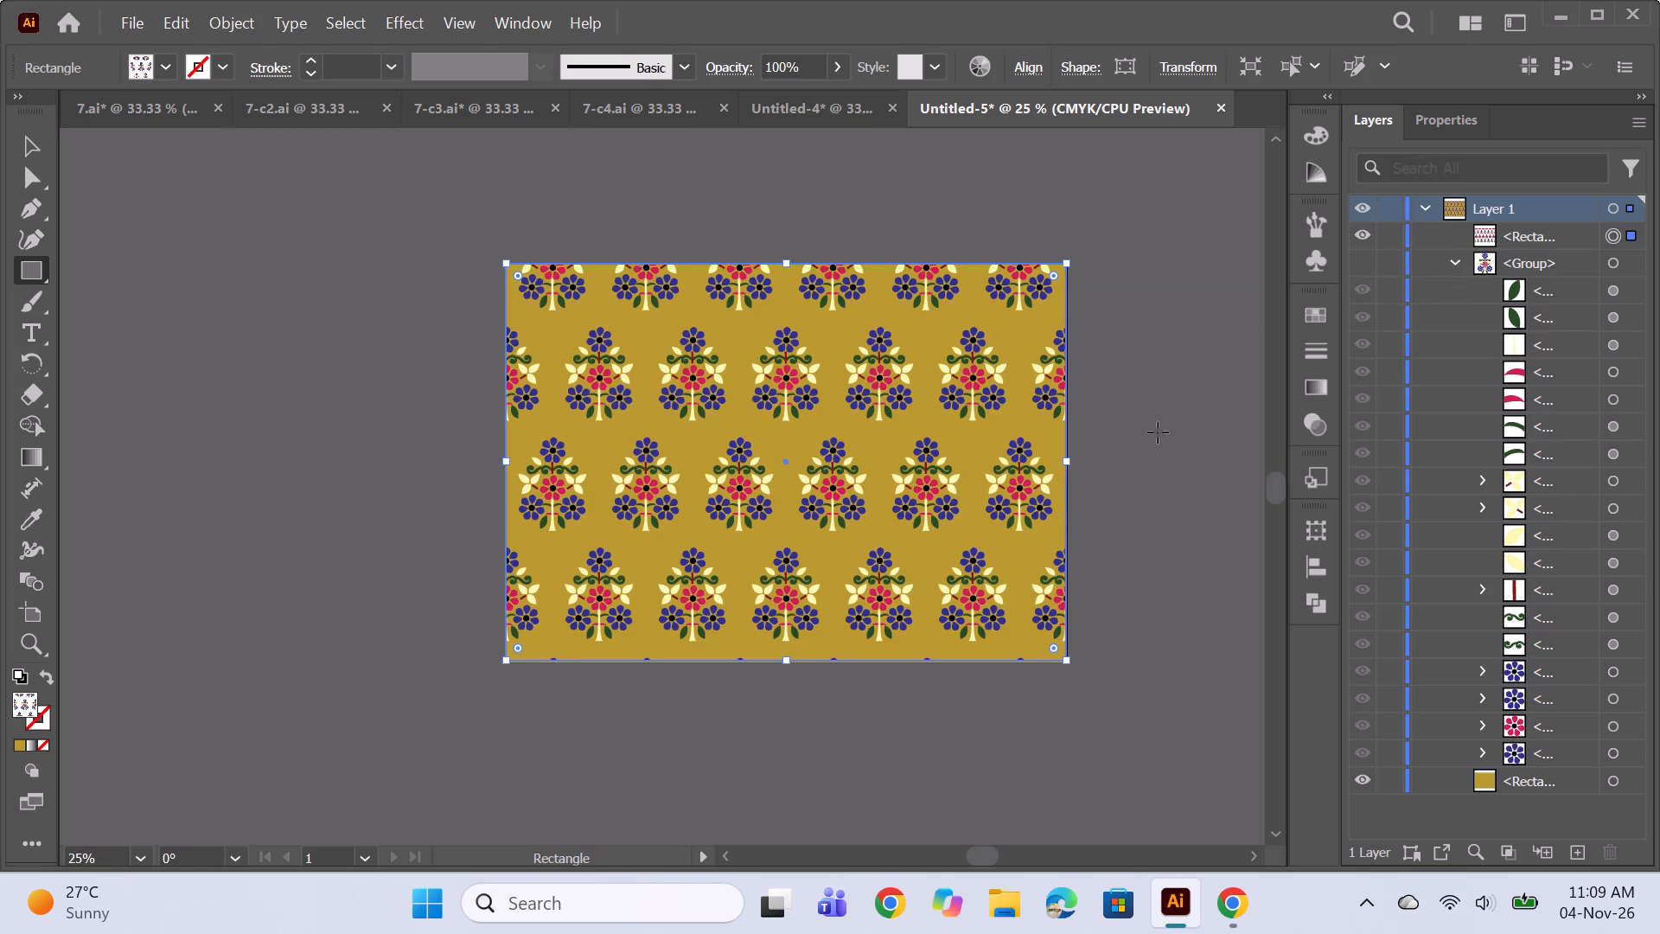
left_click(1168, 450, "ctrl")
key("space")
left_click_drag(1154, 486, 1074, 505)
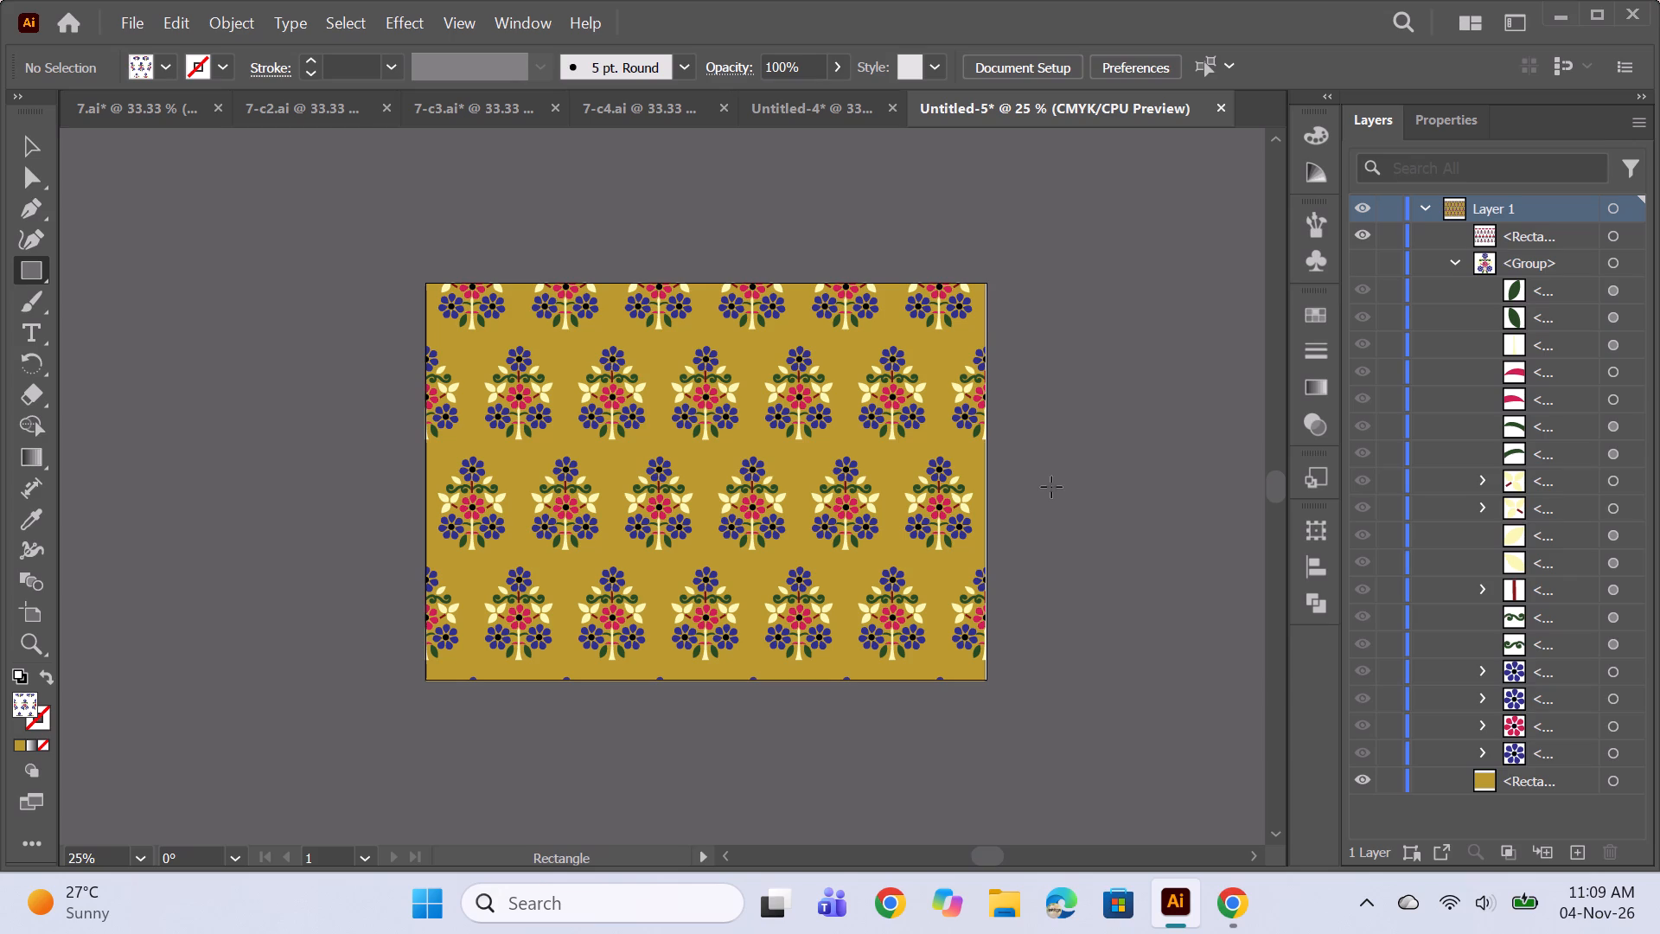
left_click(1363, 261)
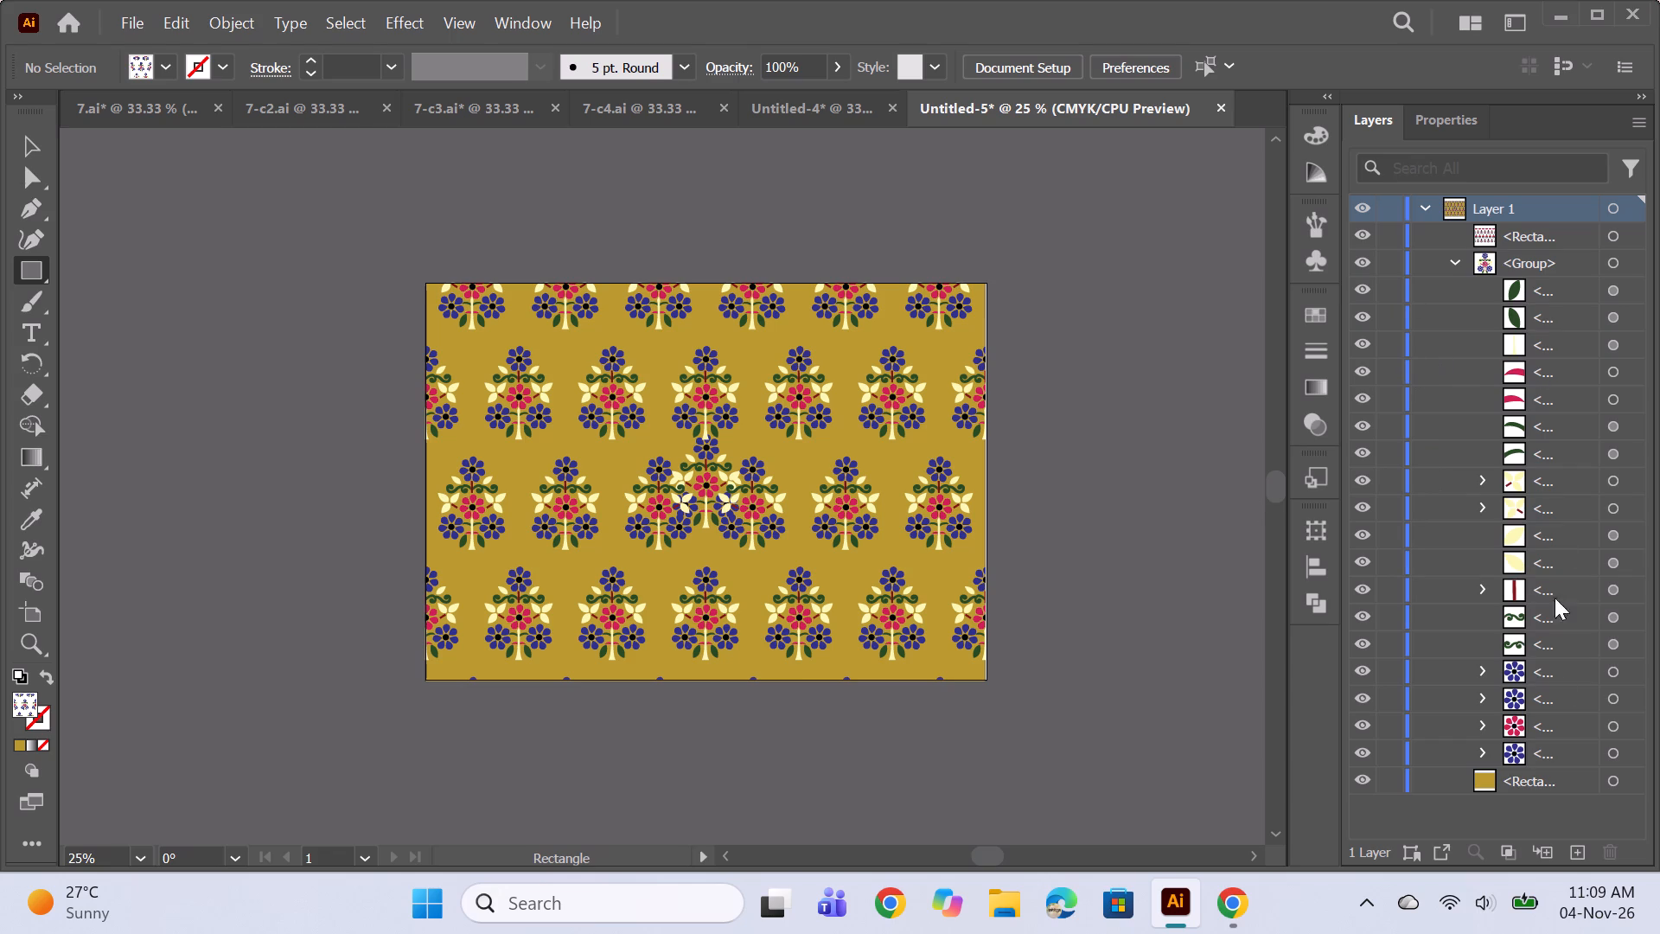
Select the pattern-filled rectangle covering the artboard and delete it, keeping the original motif group and mustard background.
left_click(1618, 772)
left_click(1602, 780)
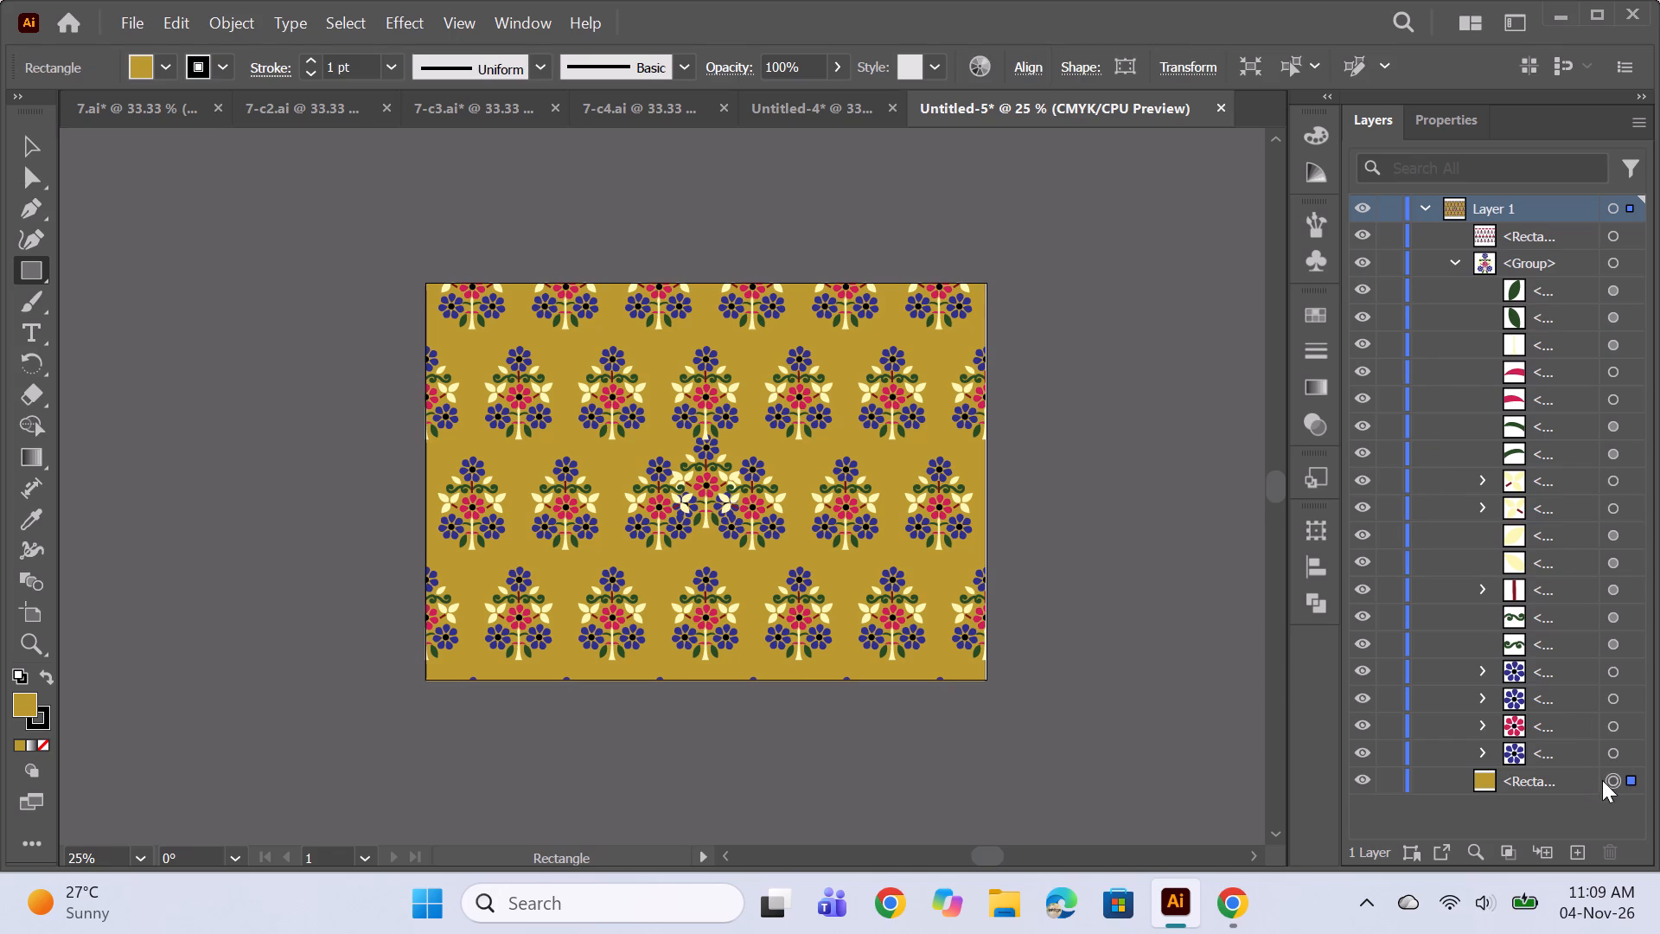
left_click(1480, 755)
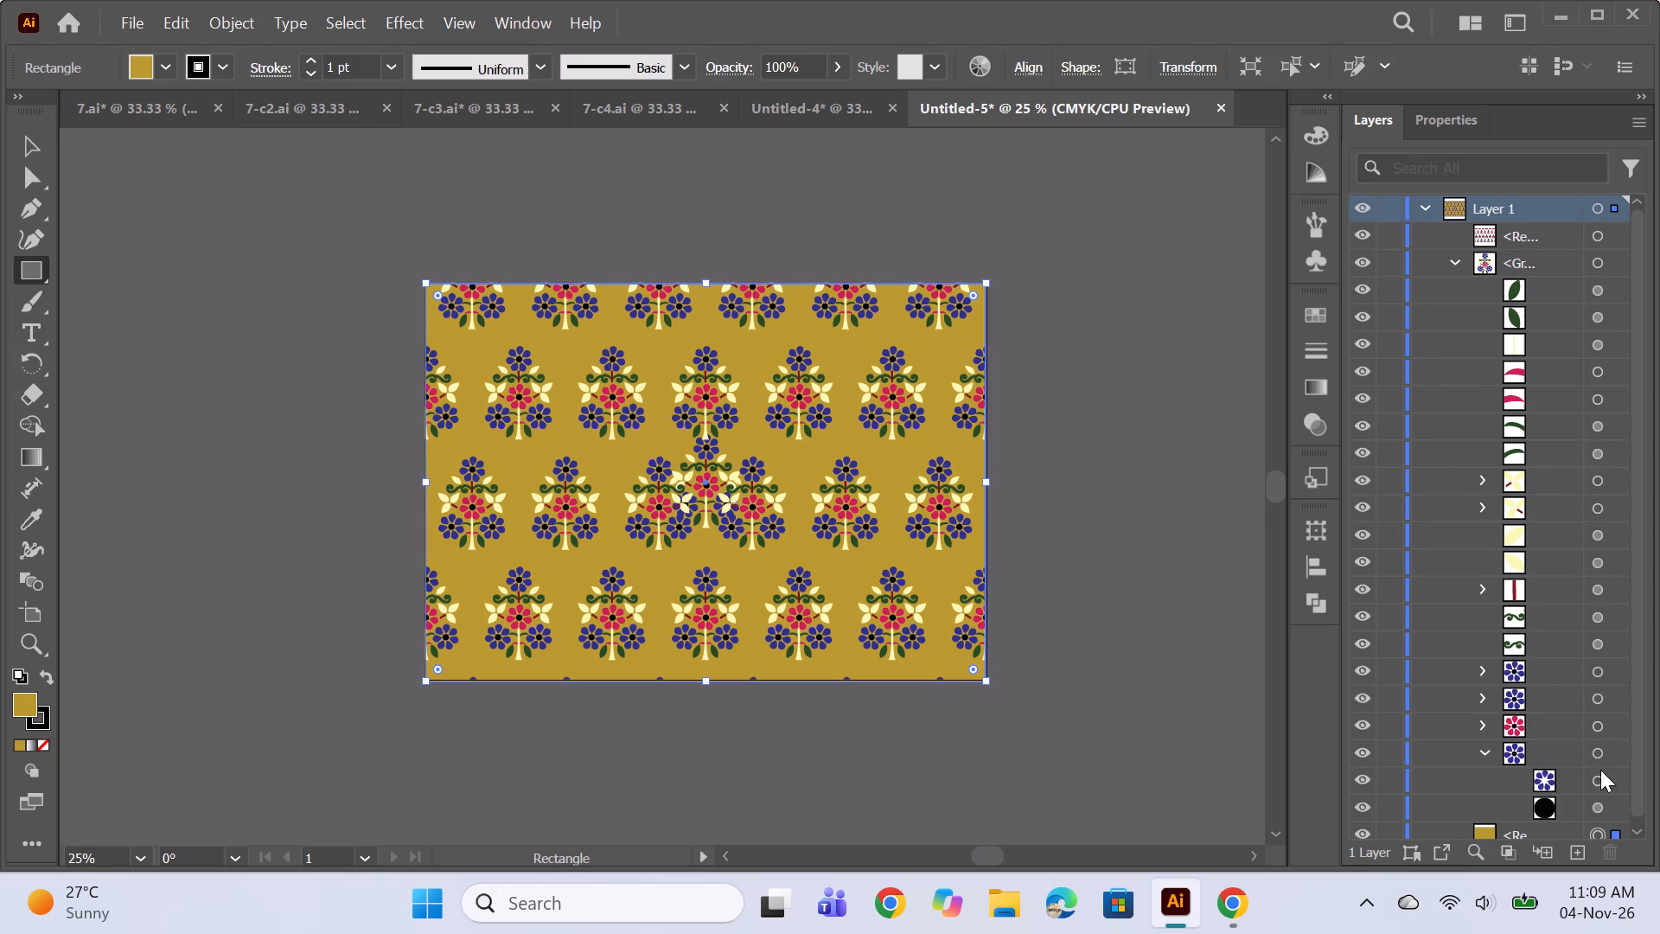
left_click(1598, 778)
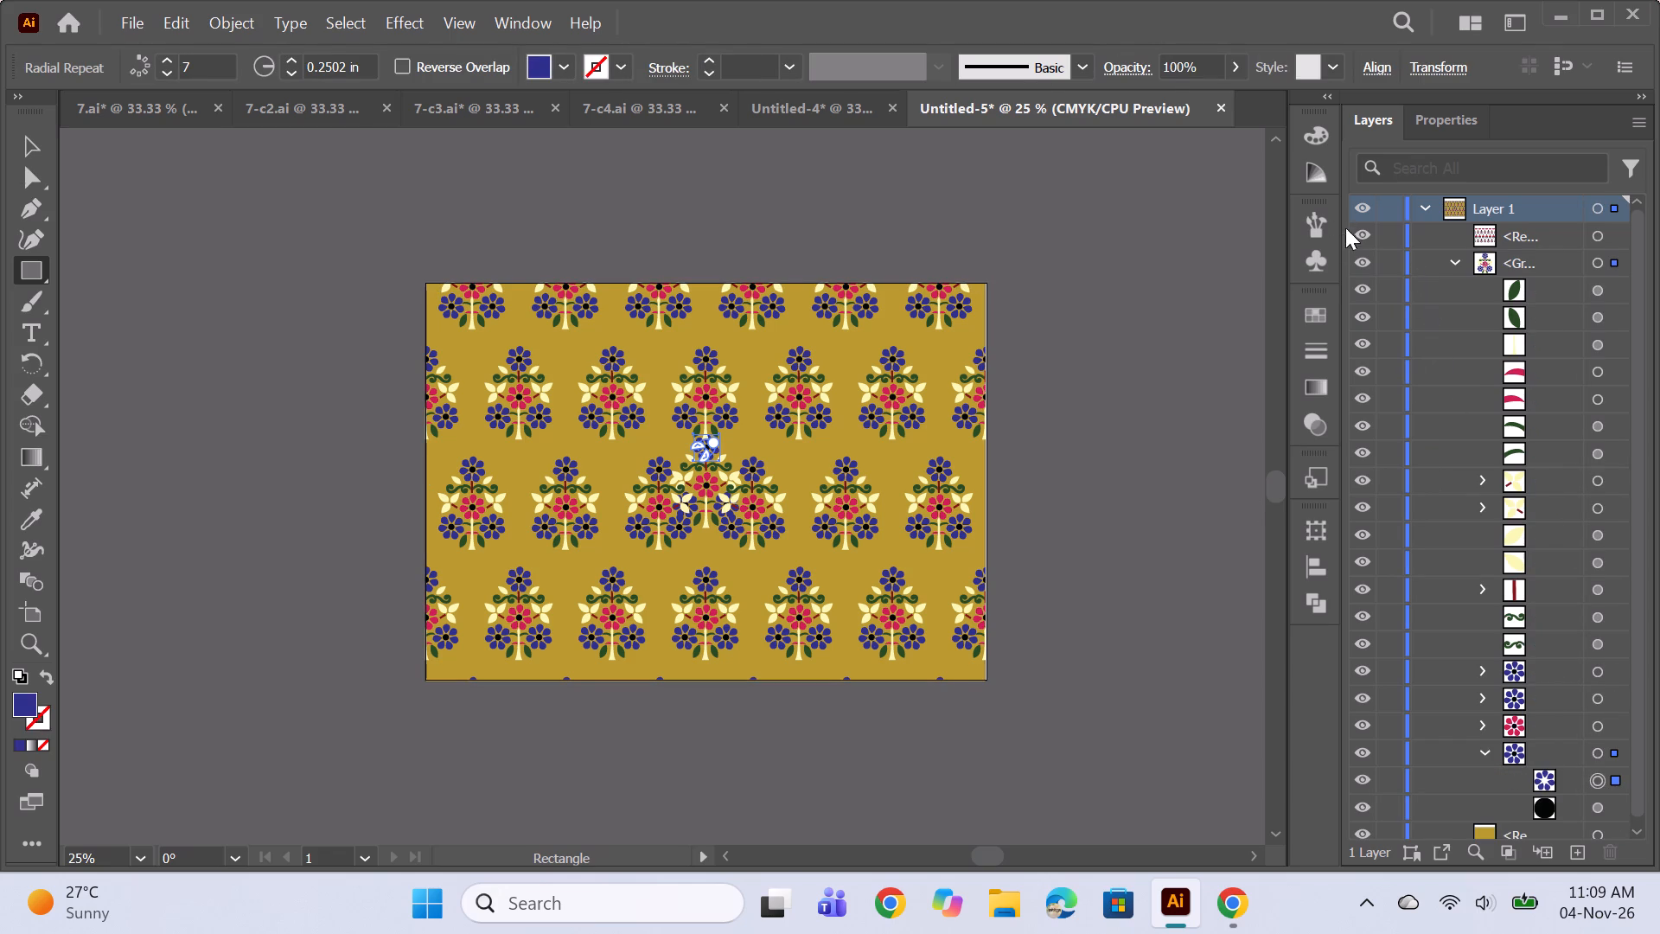
left_click(1359, 243)
left_click(1356, 232)
left_click(1597, 240)
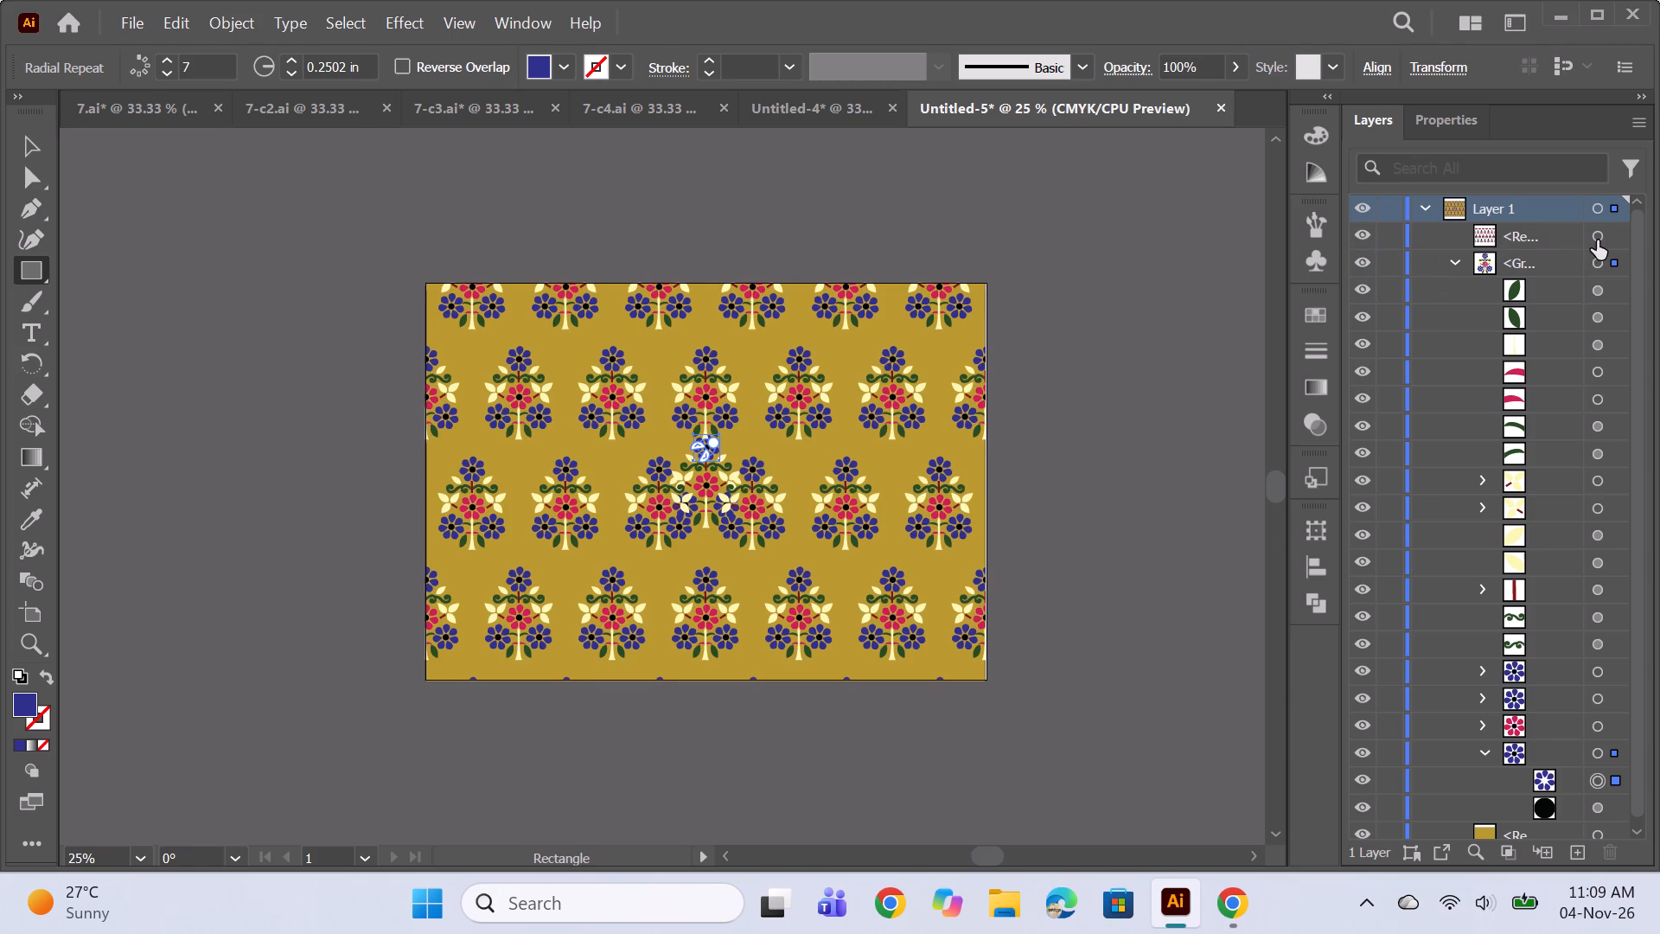
key("BackSpace")
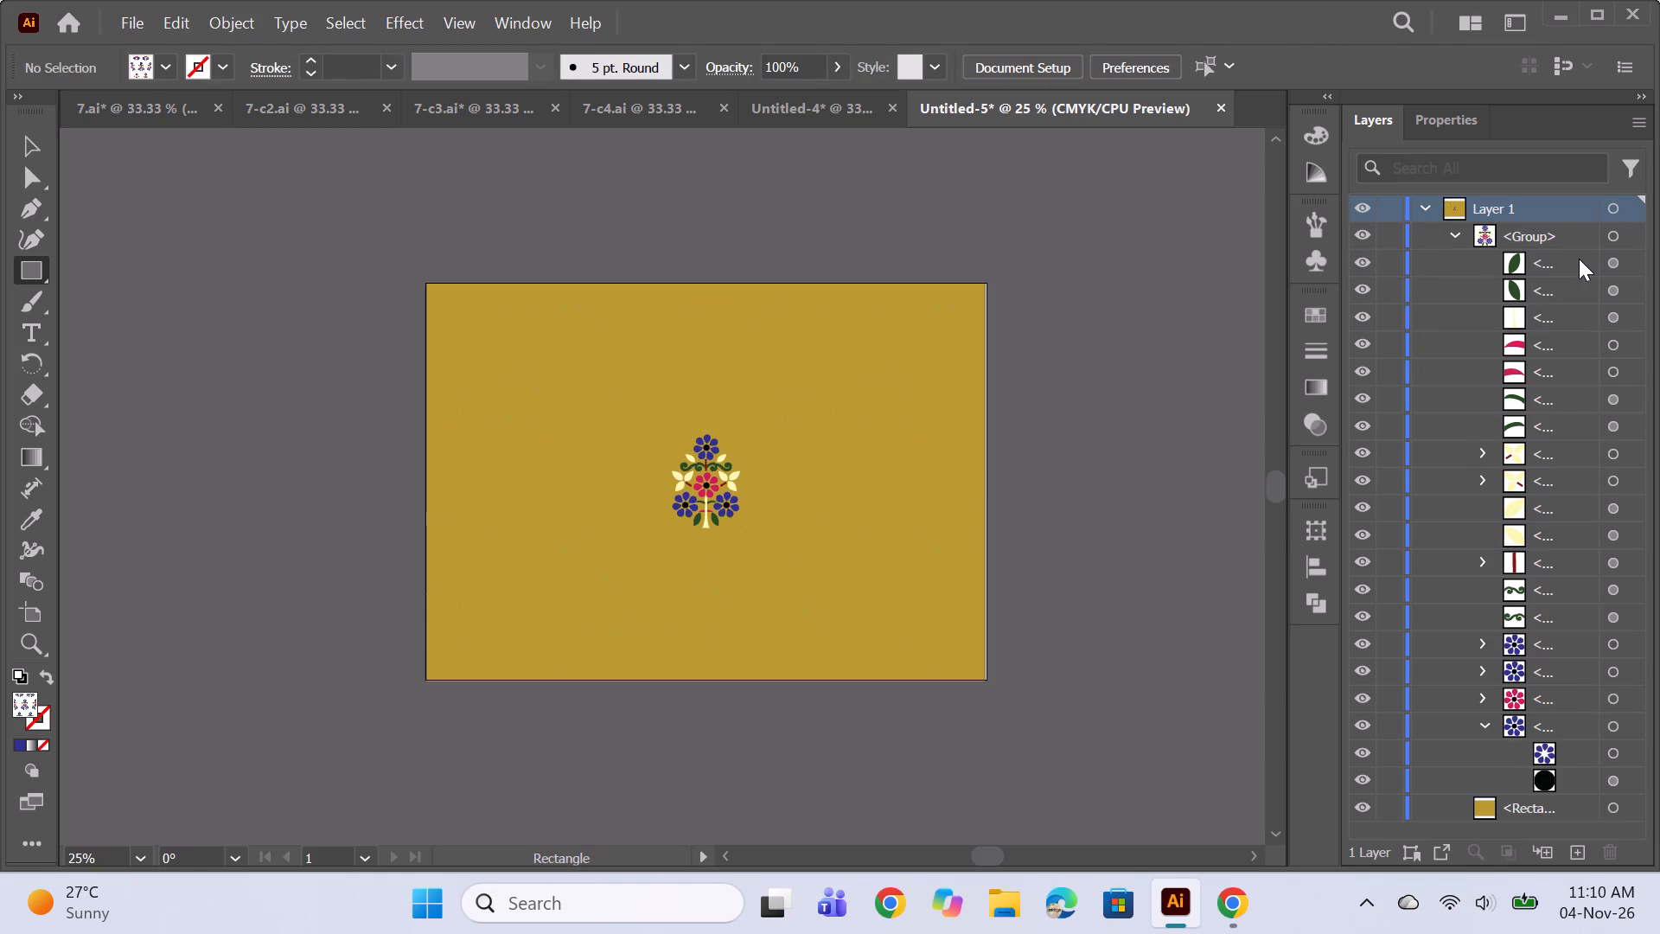
Select the petals of the motif's three blue flowers and try to sample the cream leaf colour onto them.
left_click(1479, 672)
left_click(1600, 701, "ctrl")
left_click(1596, 803, "ctrl")
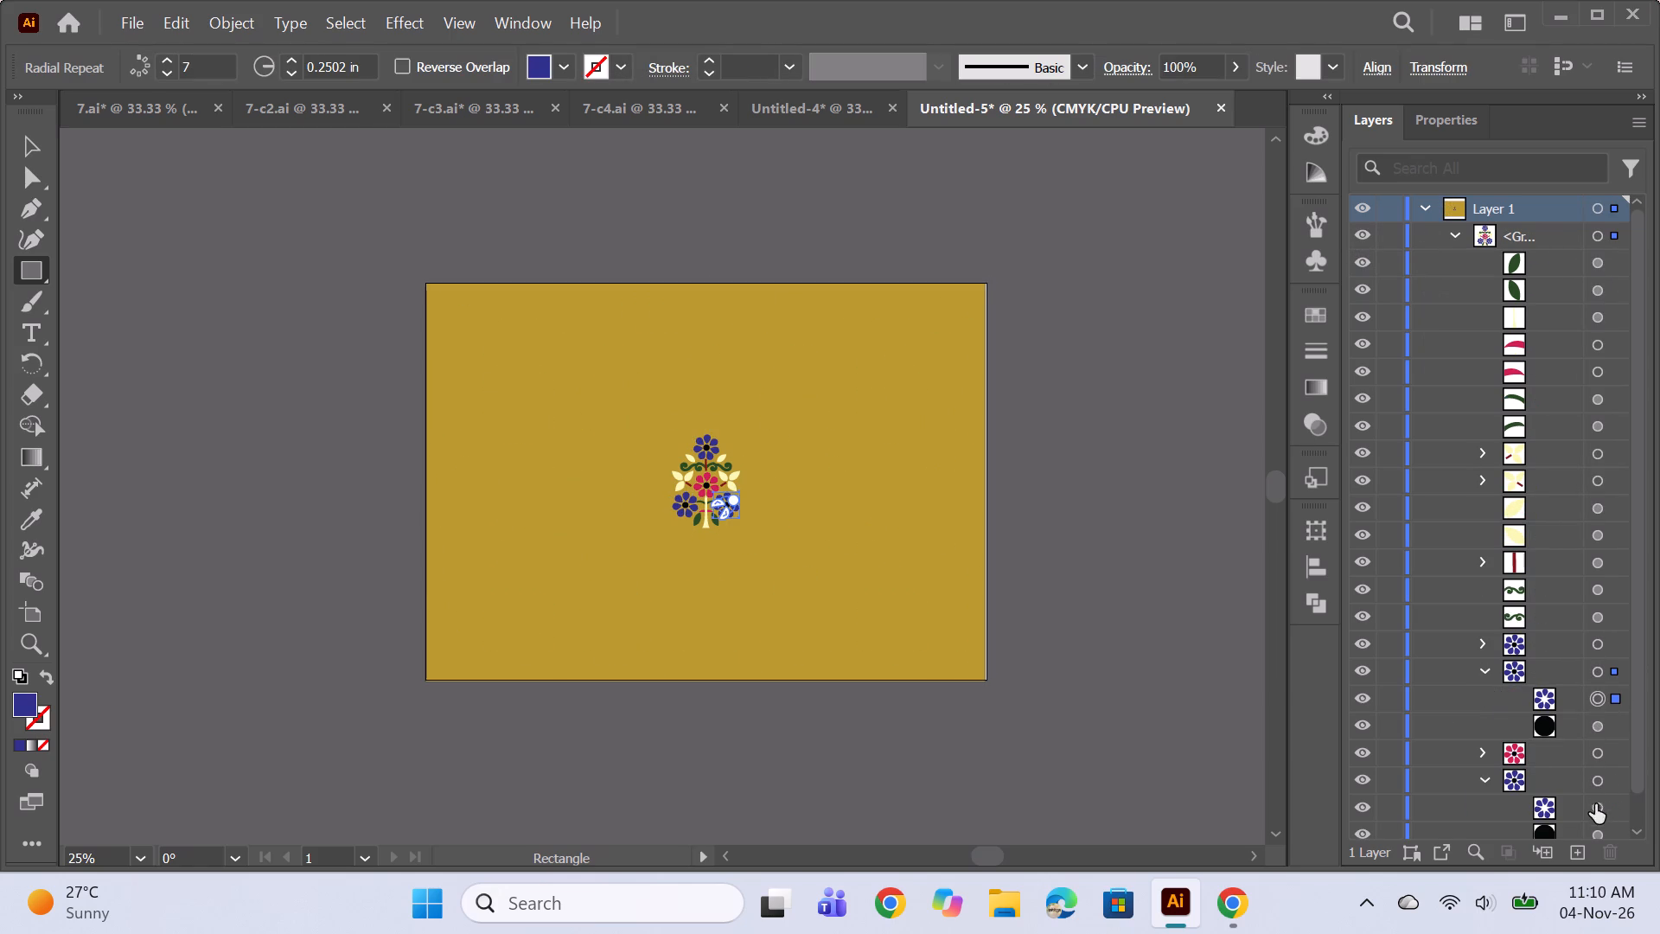
left_click(1480, 645)
left_click(1594, 669, "ctrl")
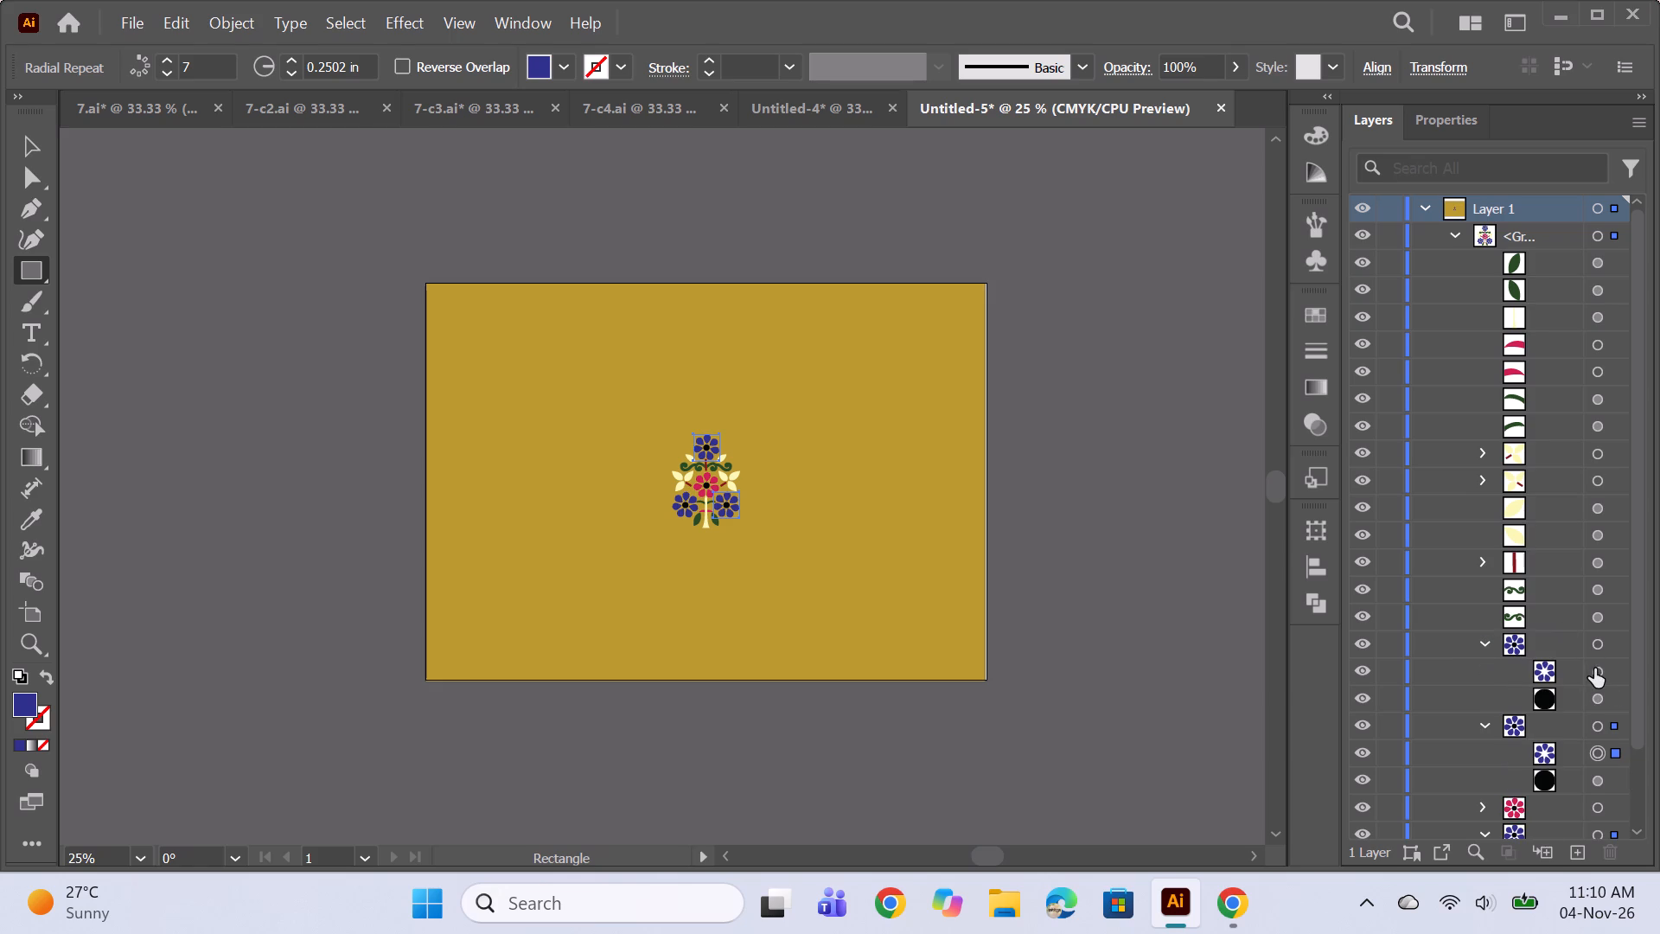
scroll(662, 461, "up", 4, "alt")
scroll(830, 497, "up", 1, "alt")
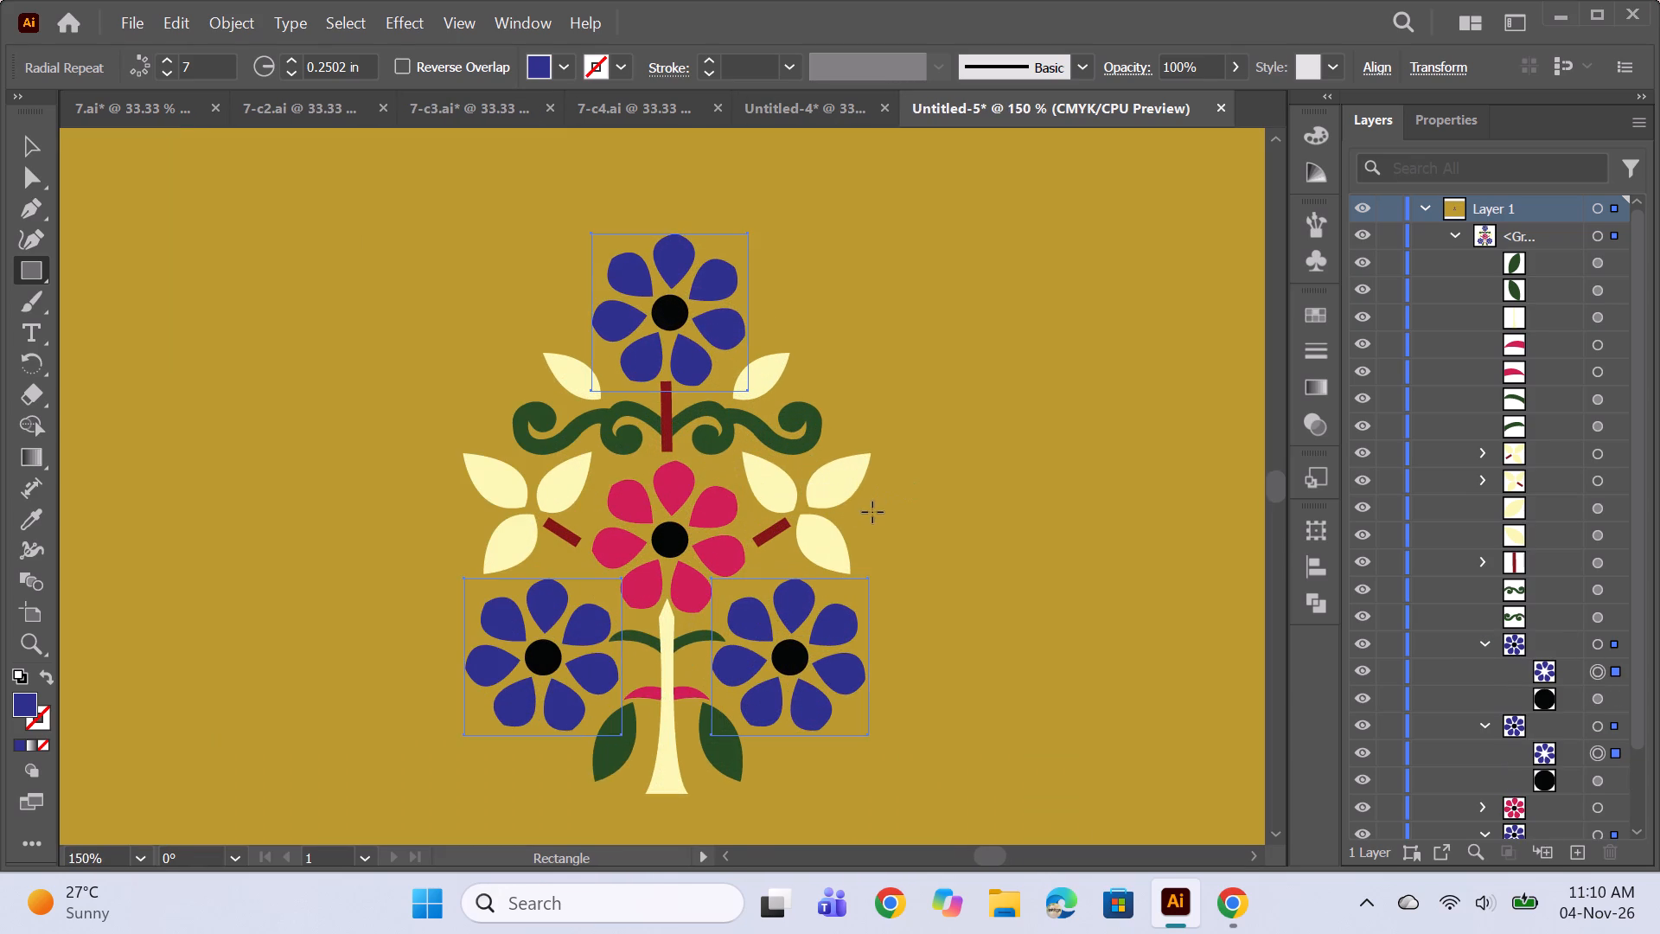
scroll(873, 512, "down", 2)
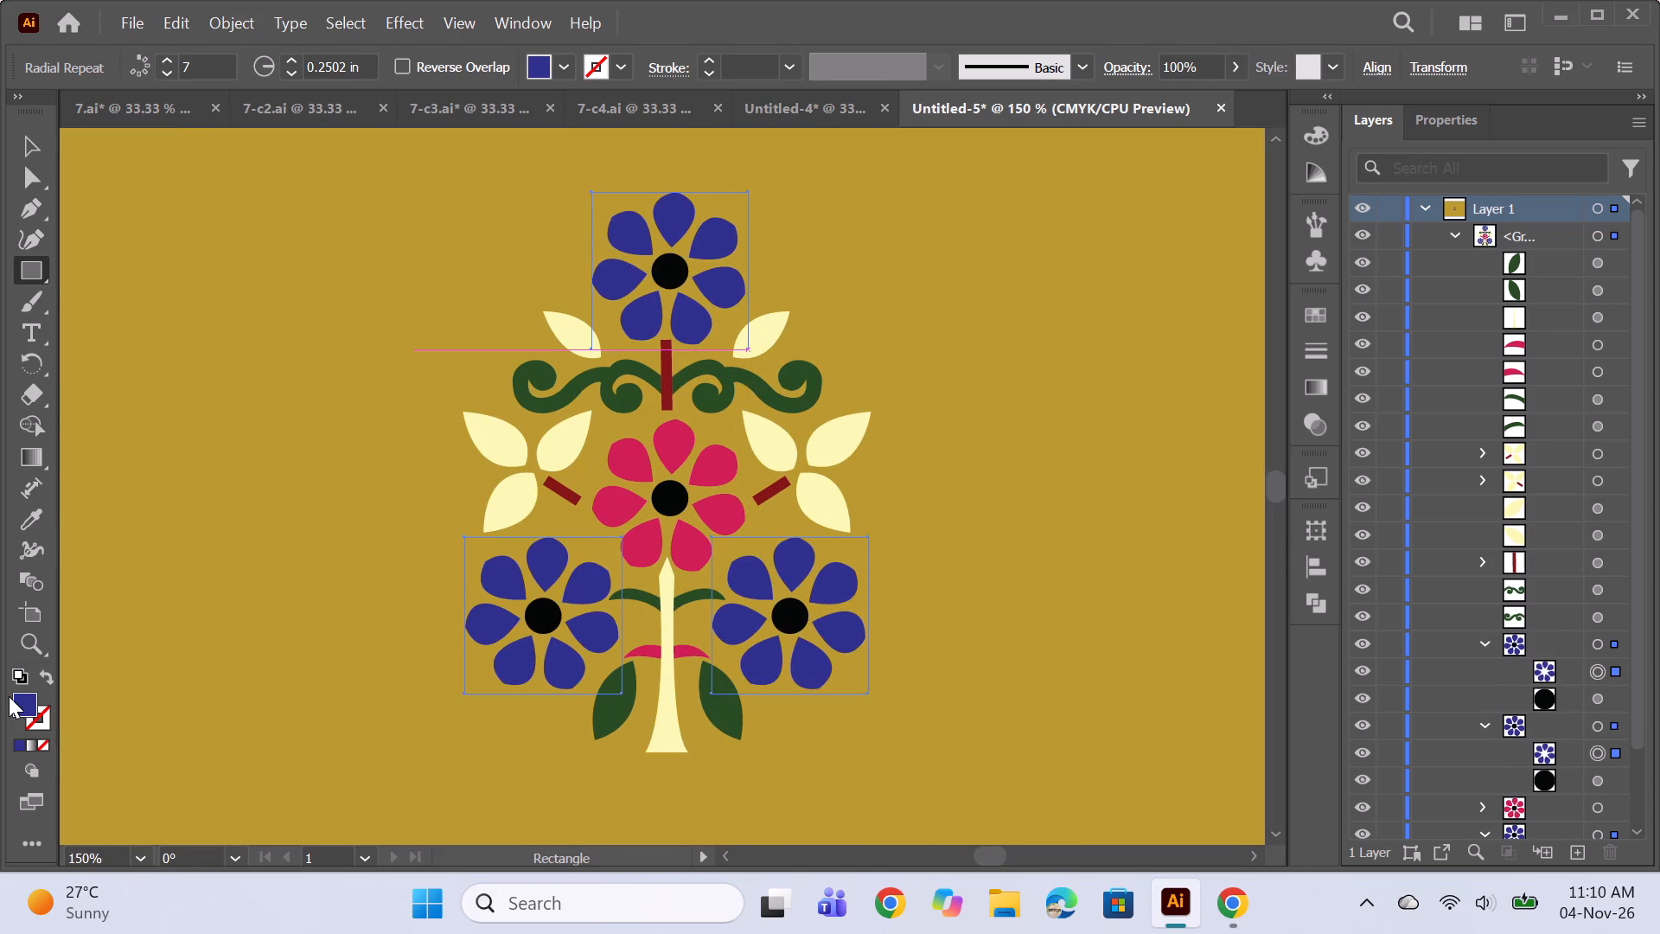
left_click(42, 529)
left_click(569, 437)
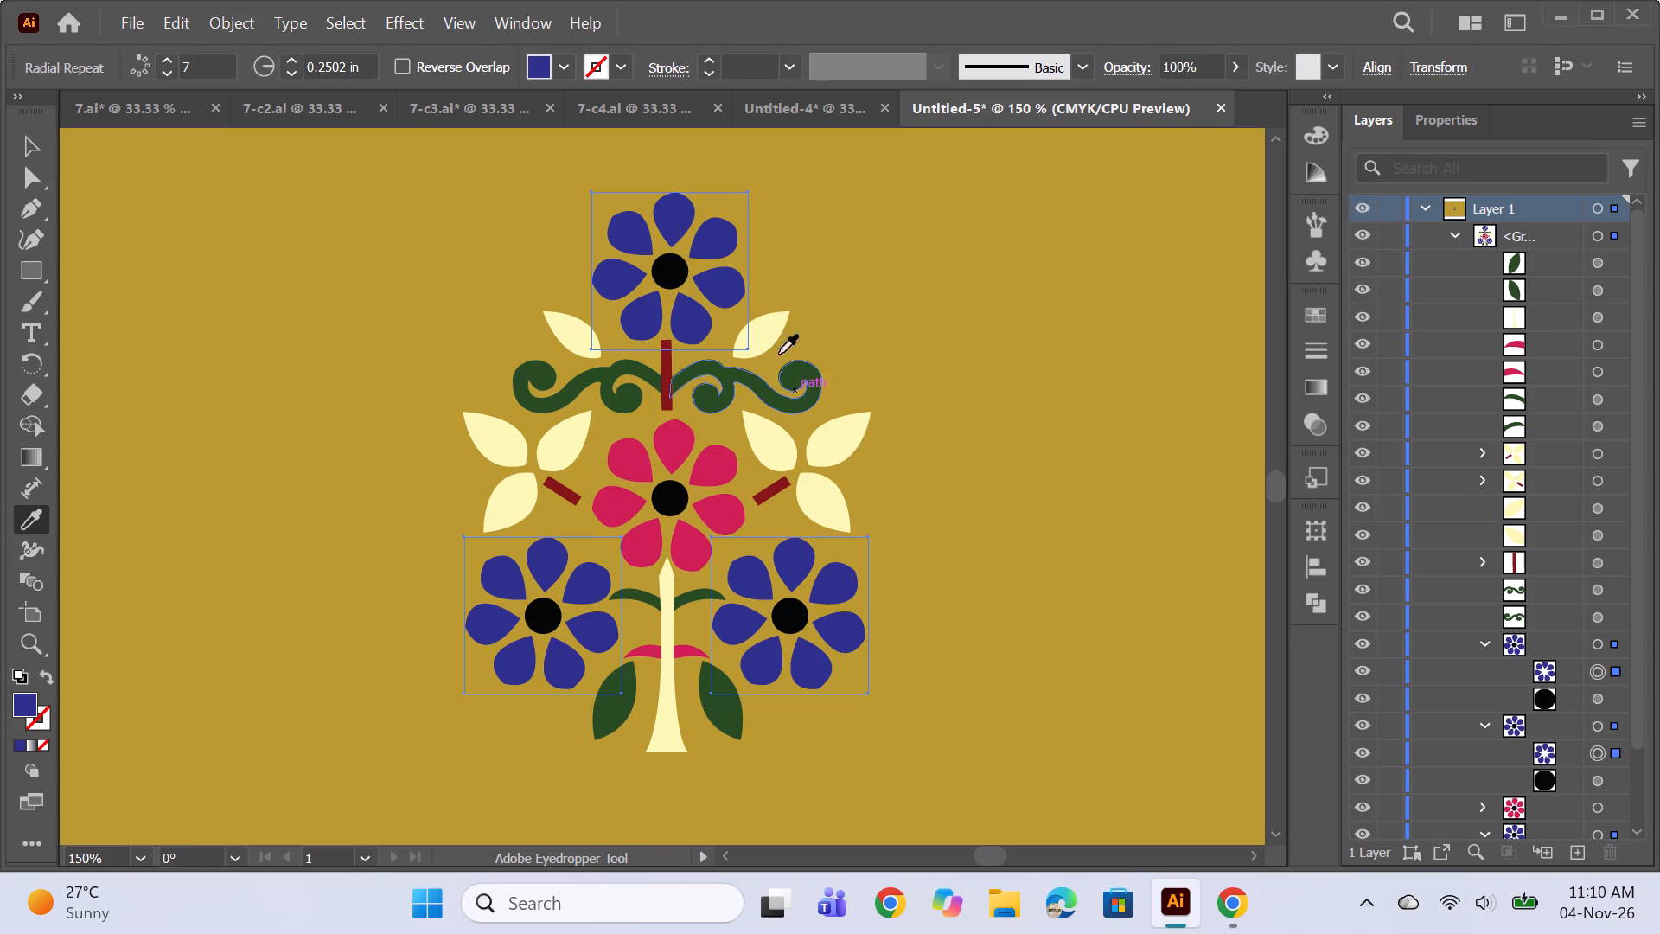
left_click(571, 340)
left_click(573, 338)
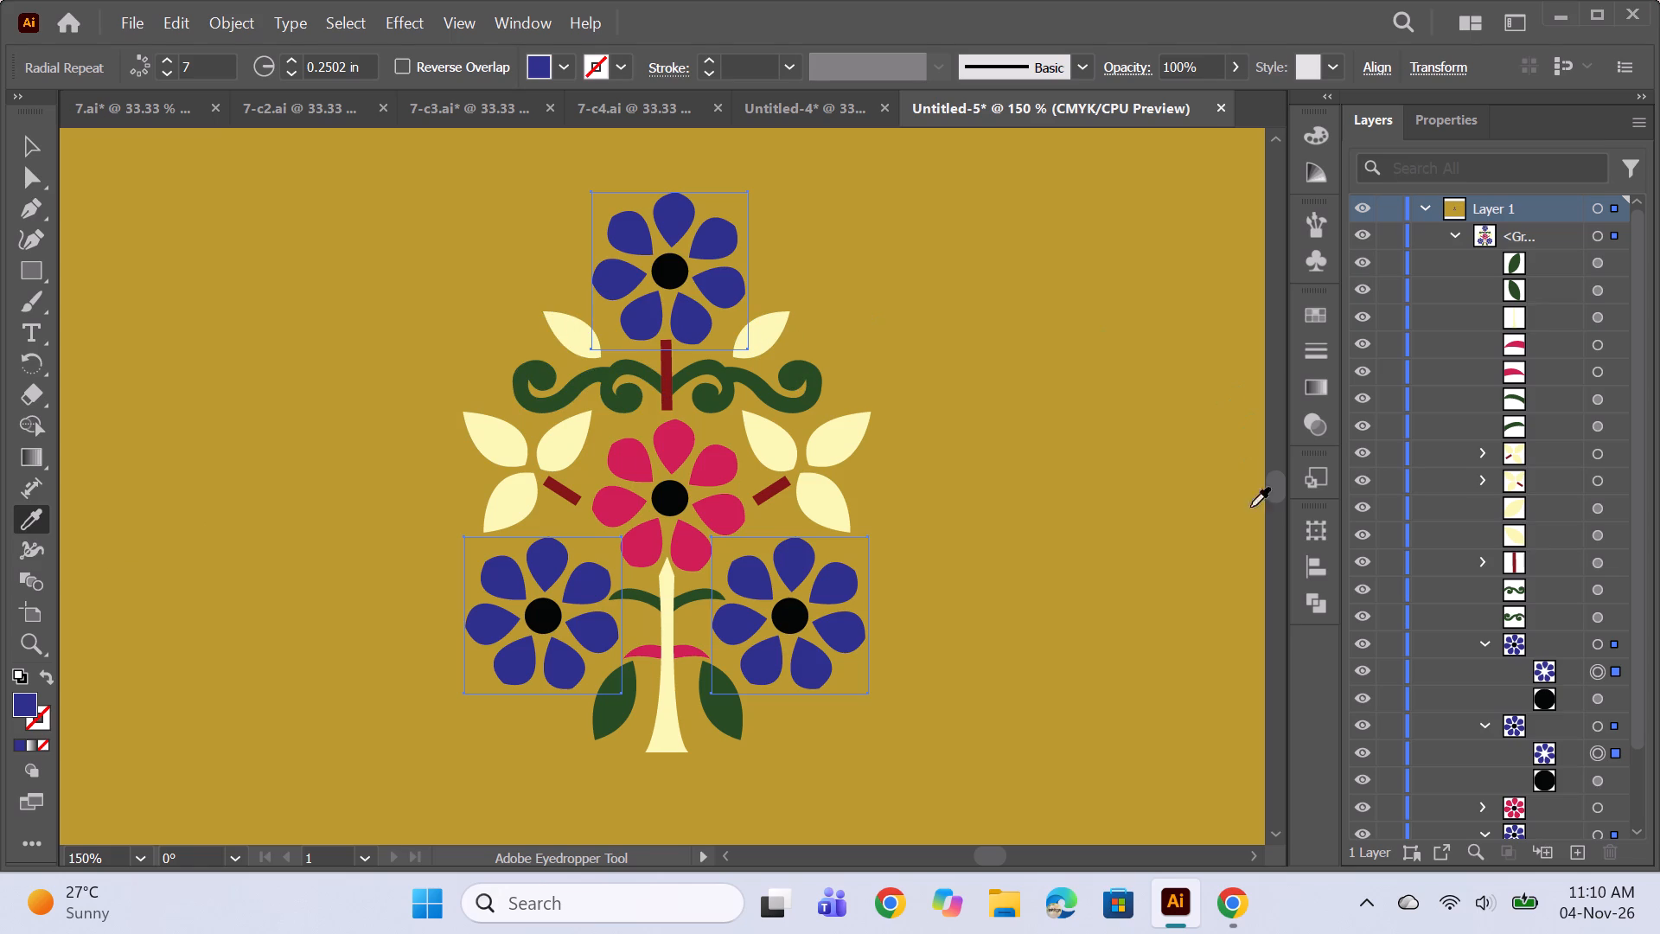
Fill the selected petals of the three outer flowers with a pale cream colour and collapse their sublayers.
double_click(29, 706)
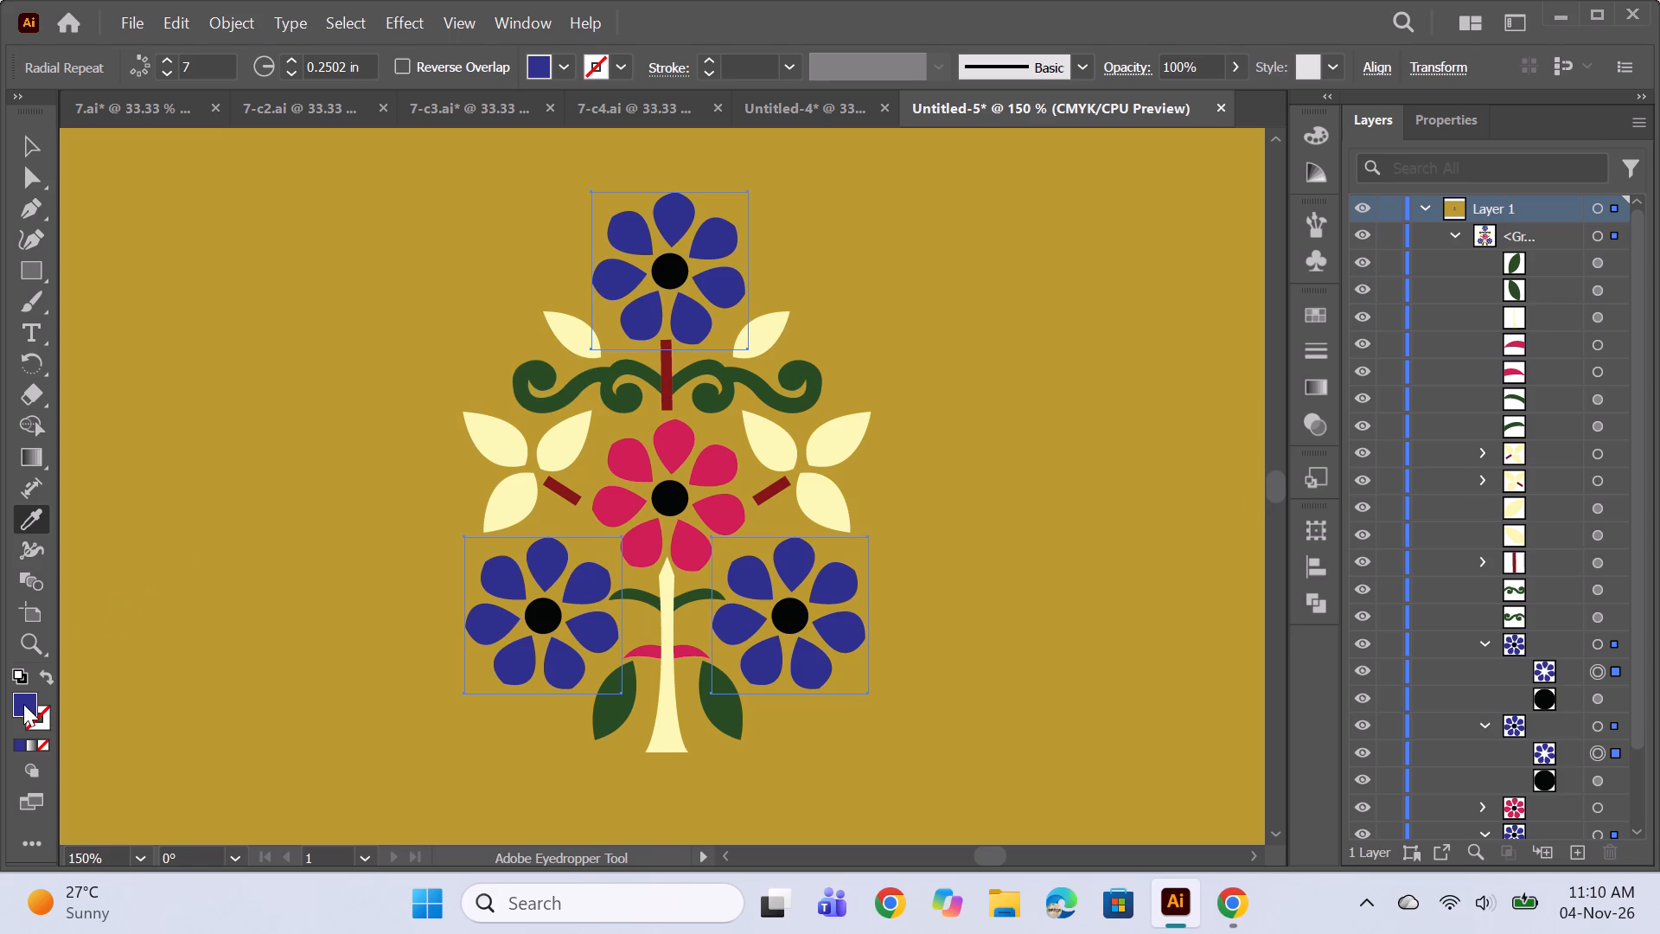
double_click(23, 709)
left_click(1271, 571)
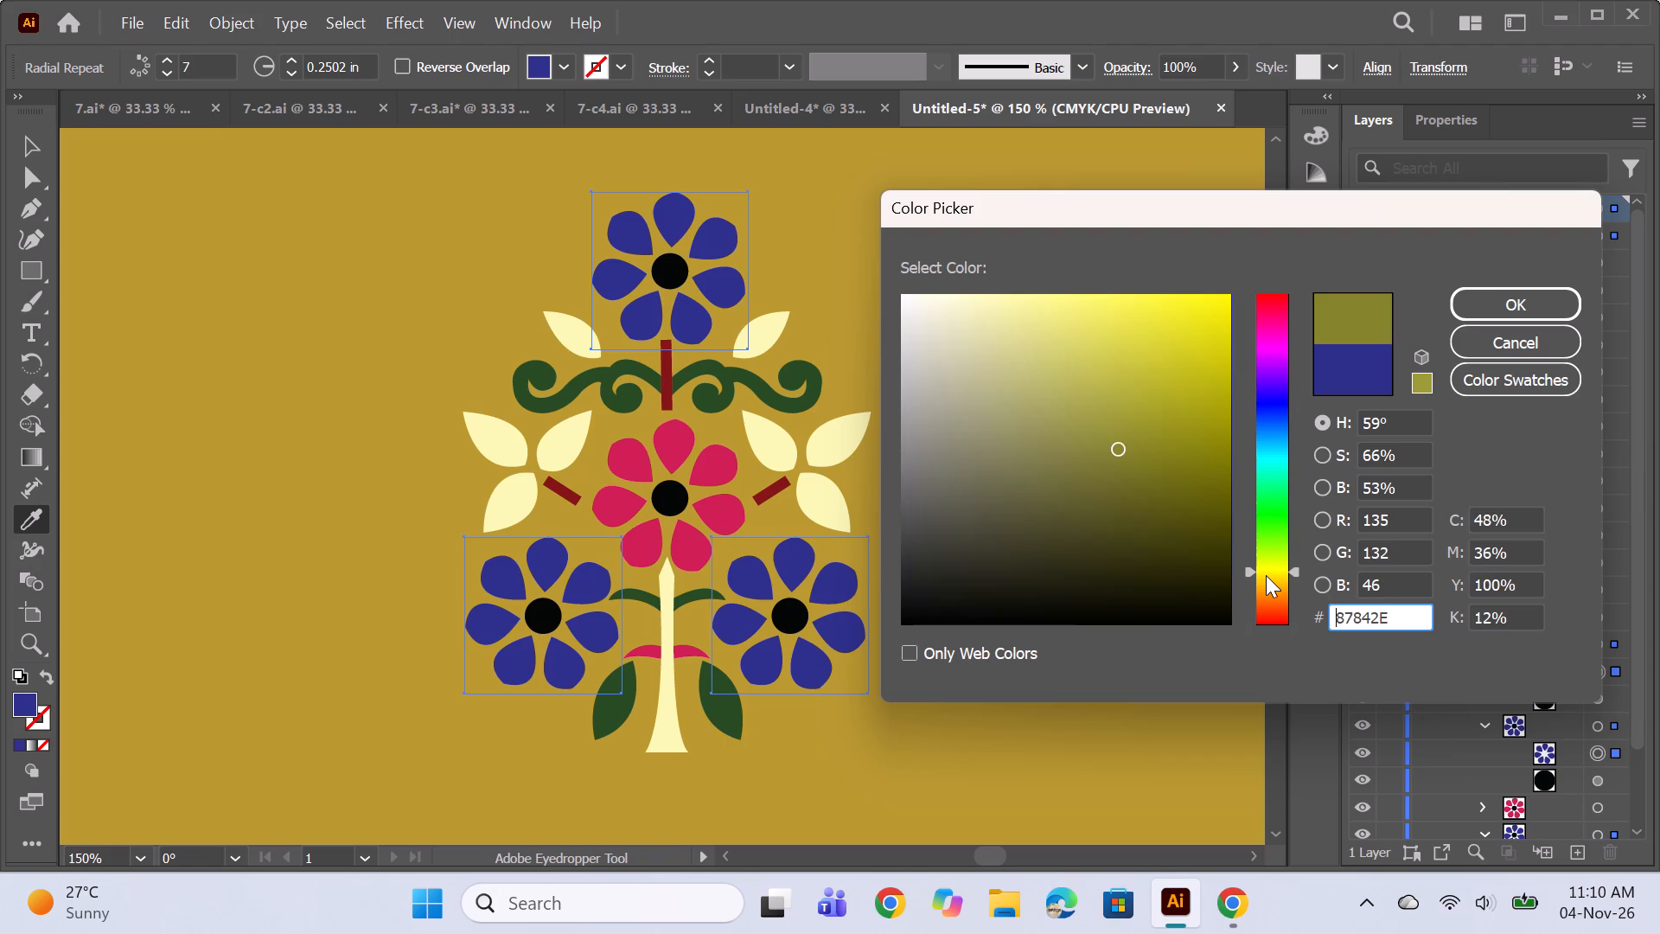
left_click(1273, 573)
left_click(1273, 583)
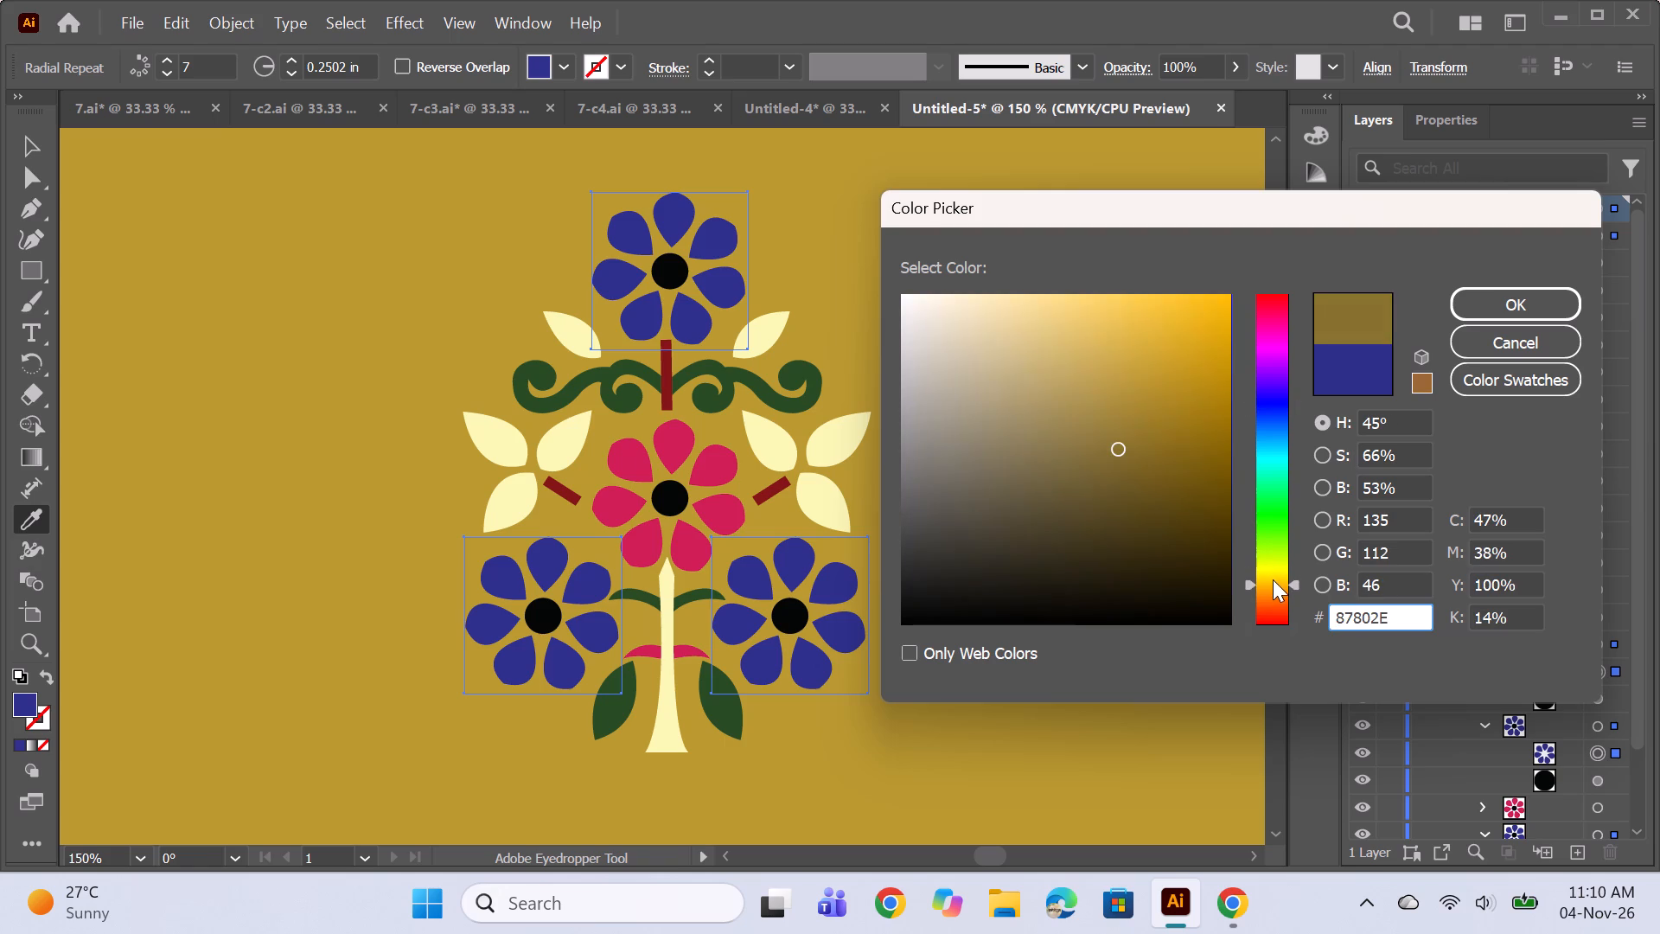
left_click(1273, 579)
left_click(977, 300)
left_click(988, 303)
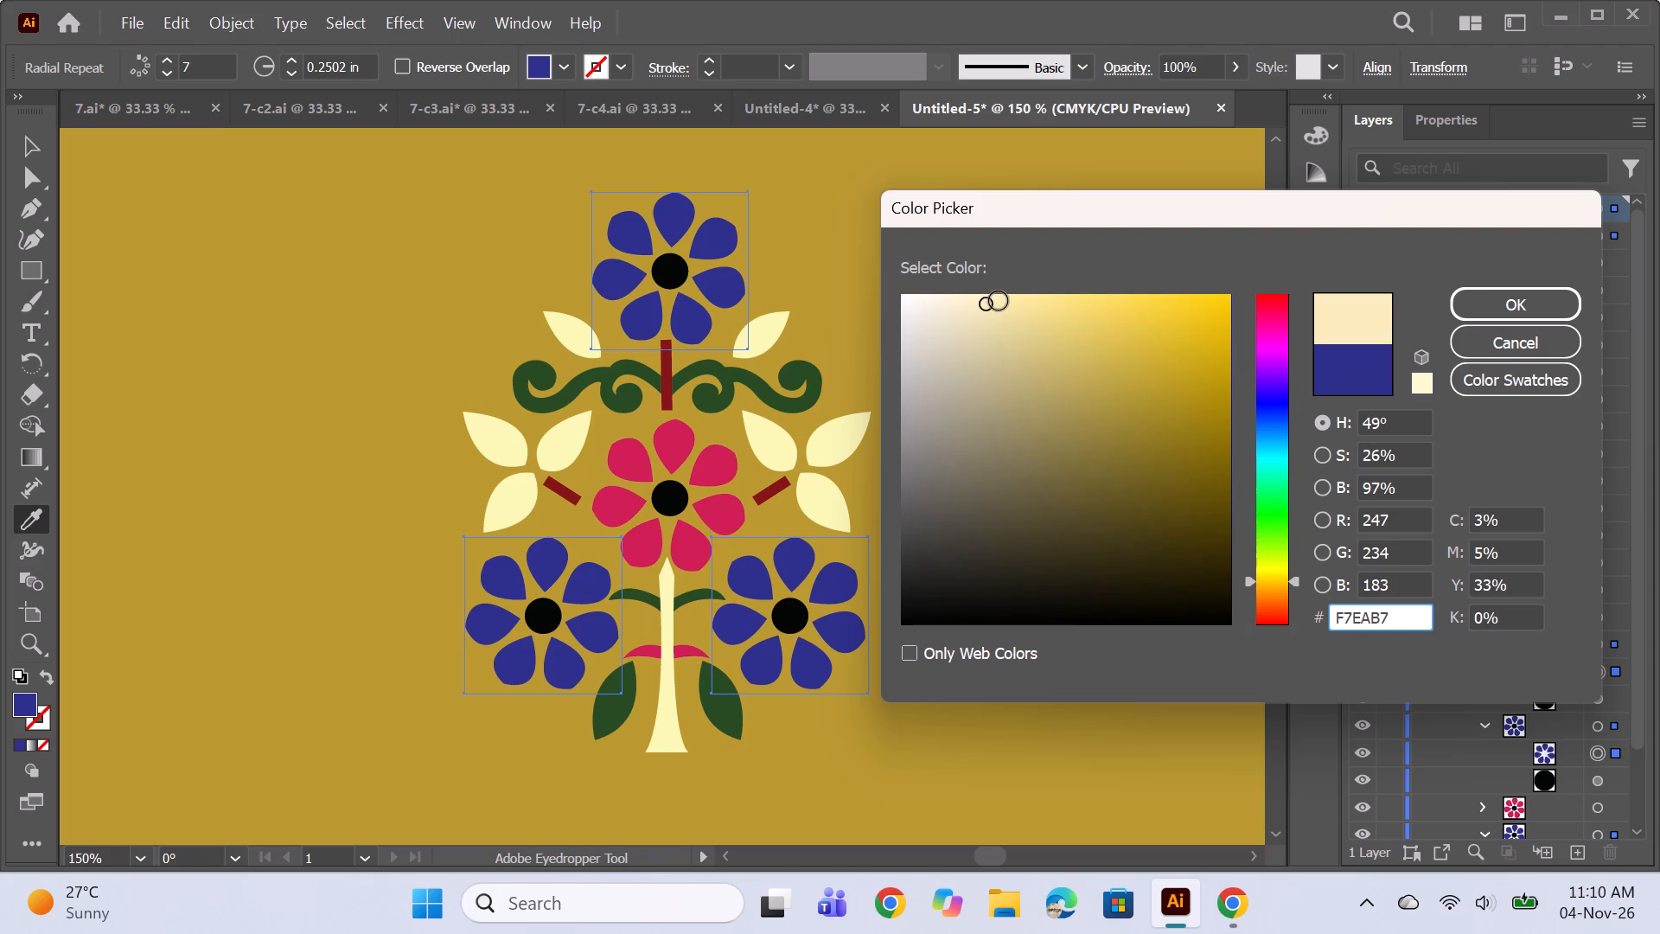
left_click(997, 301)
left_click(1497, 298)
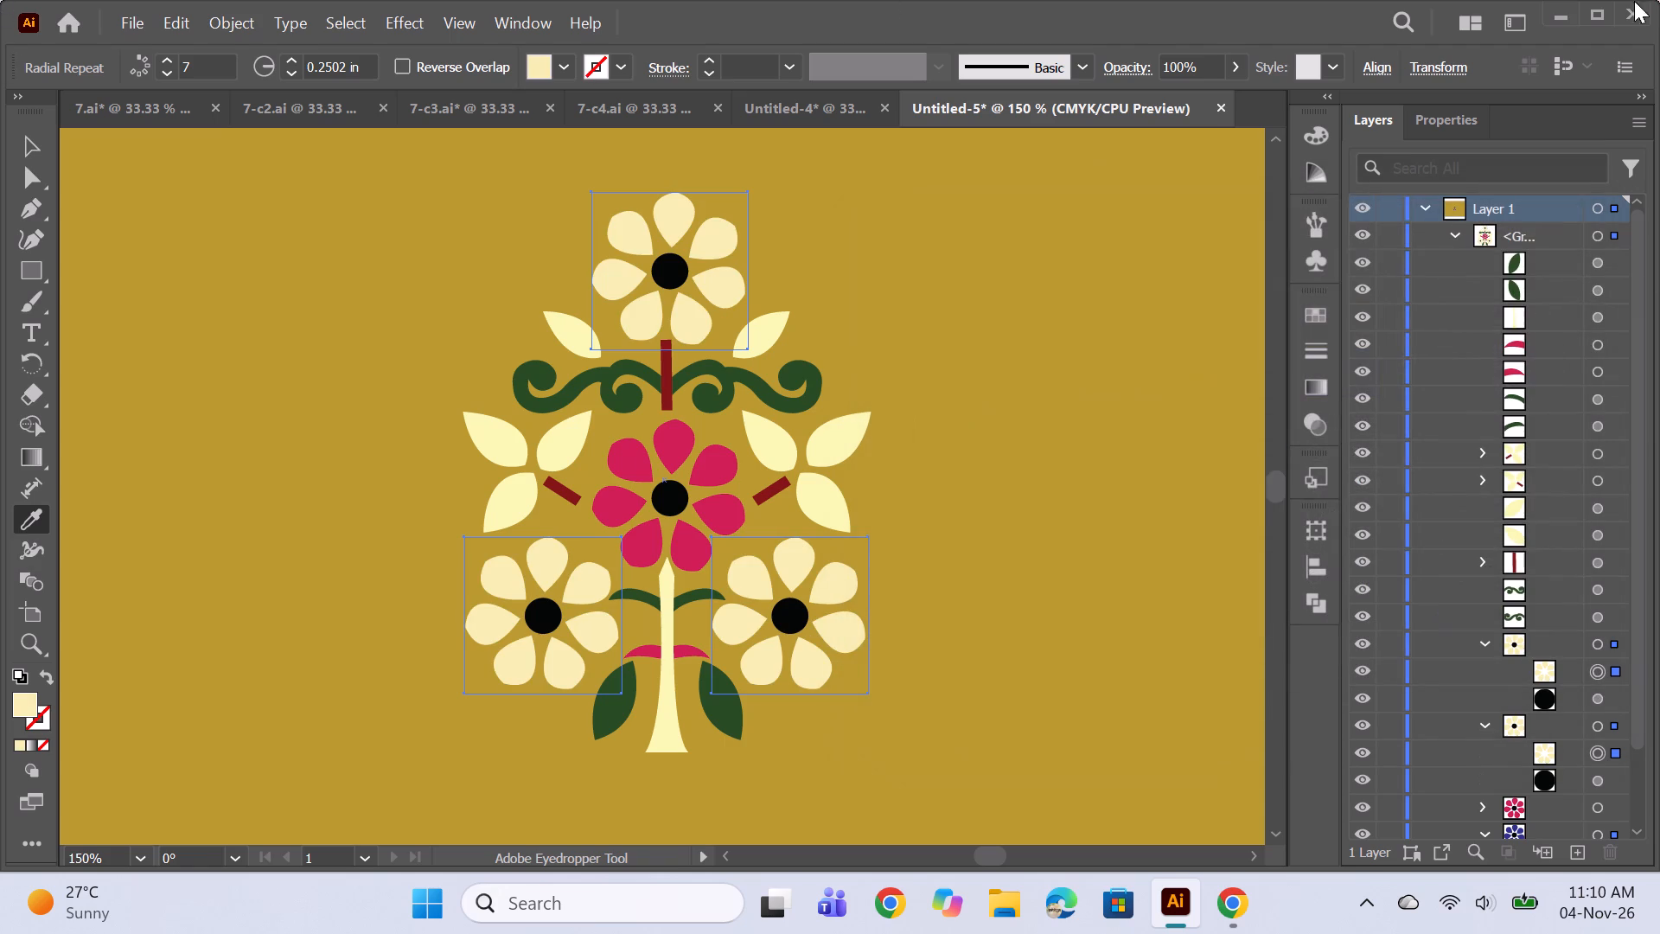
left_click(1488, 727)
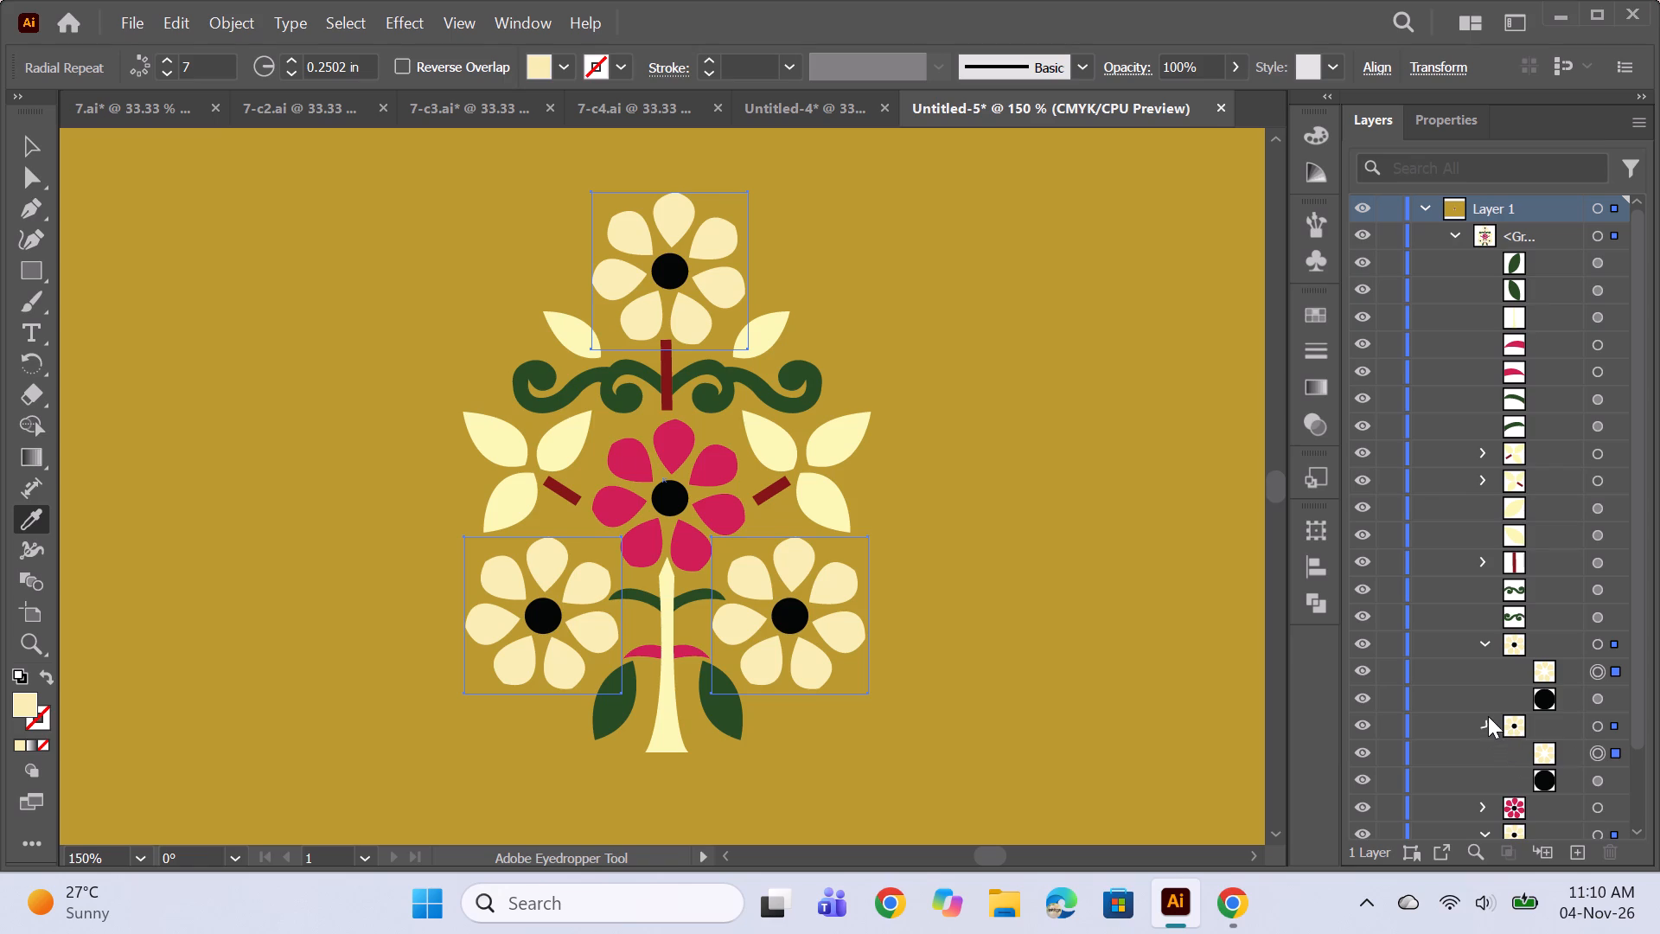
left_click(1489, 644)
left_click(1491, 722)
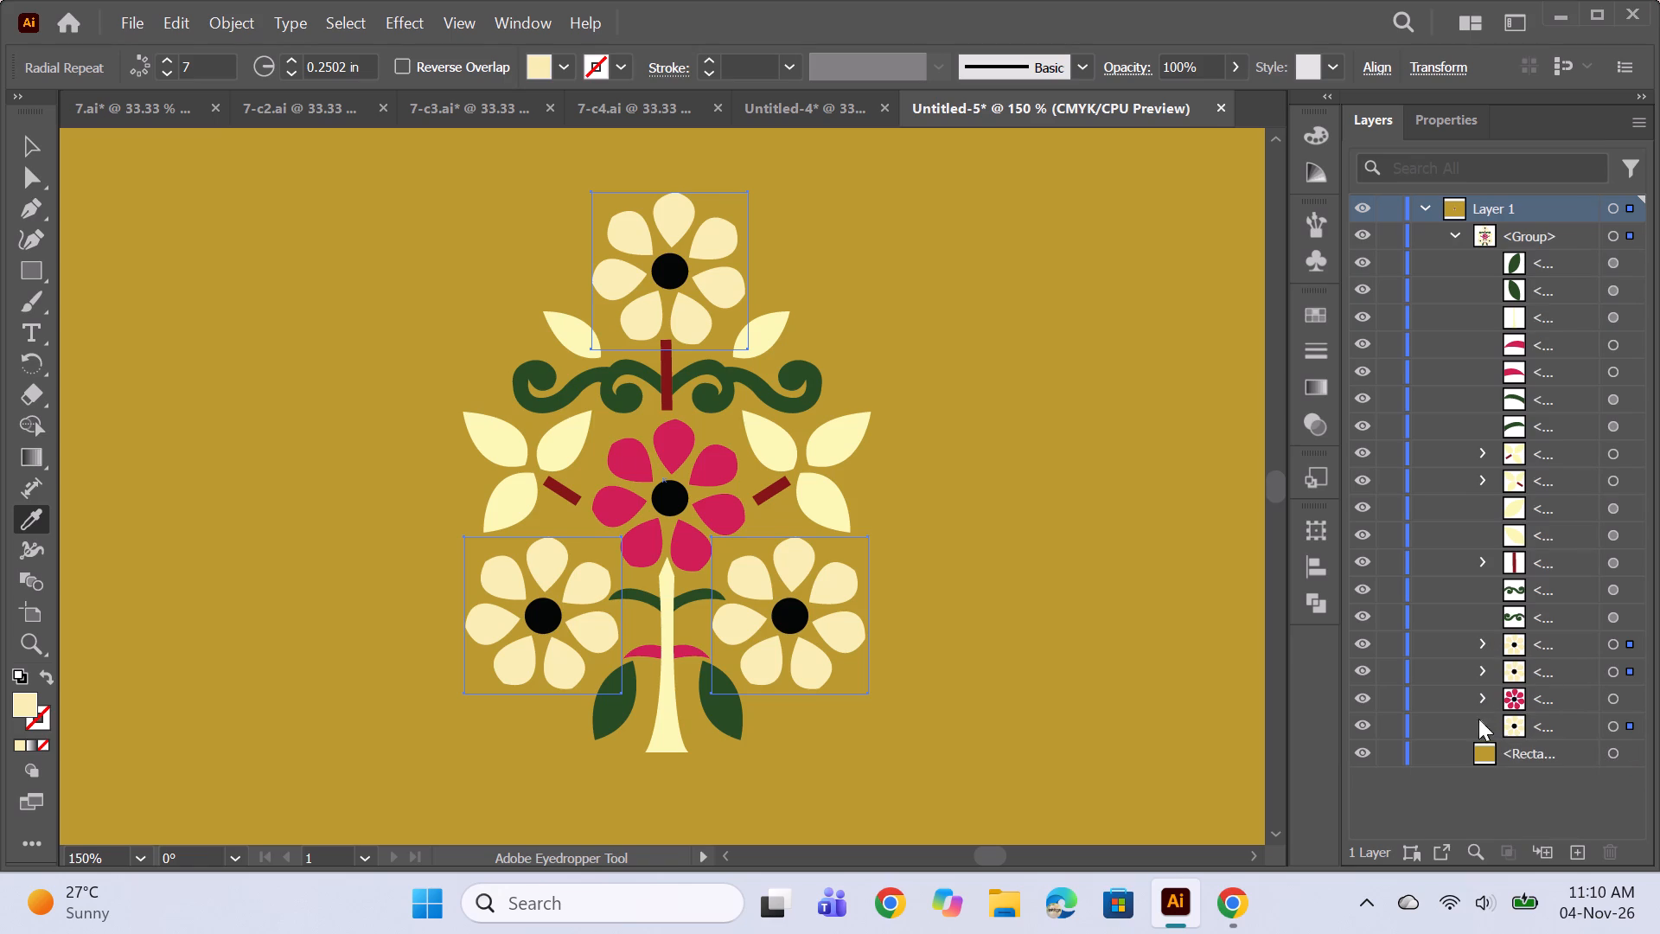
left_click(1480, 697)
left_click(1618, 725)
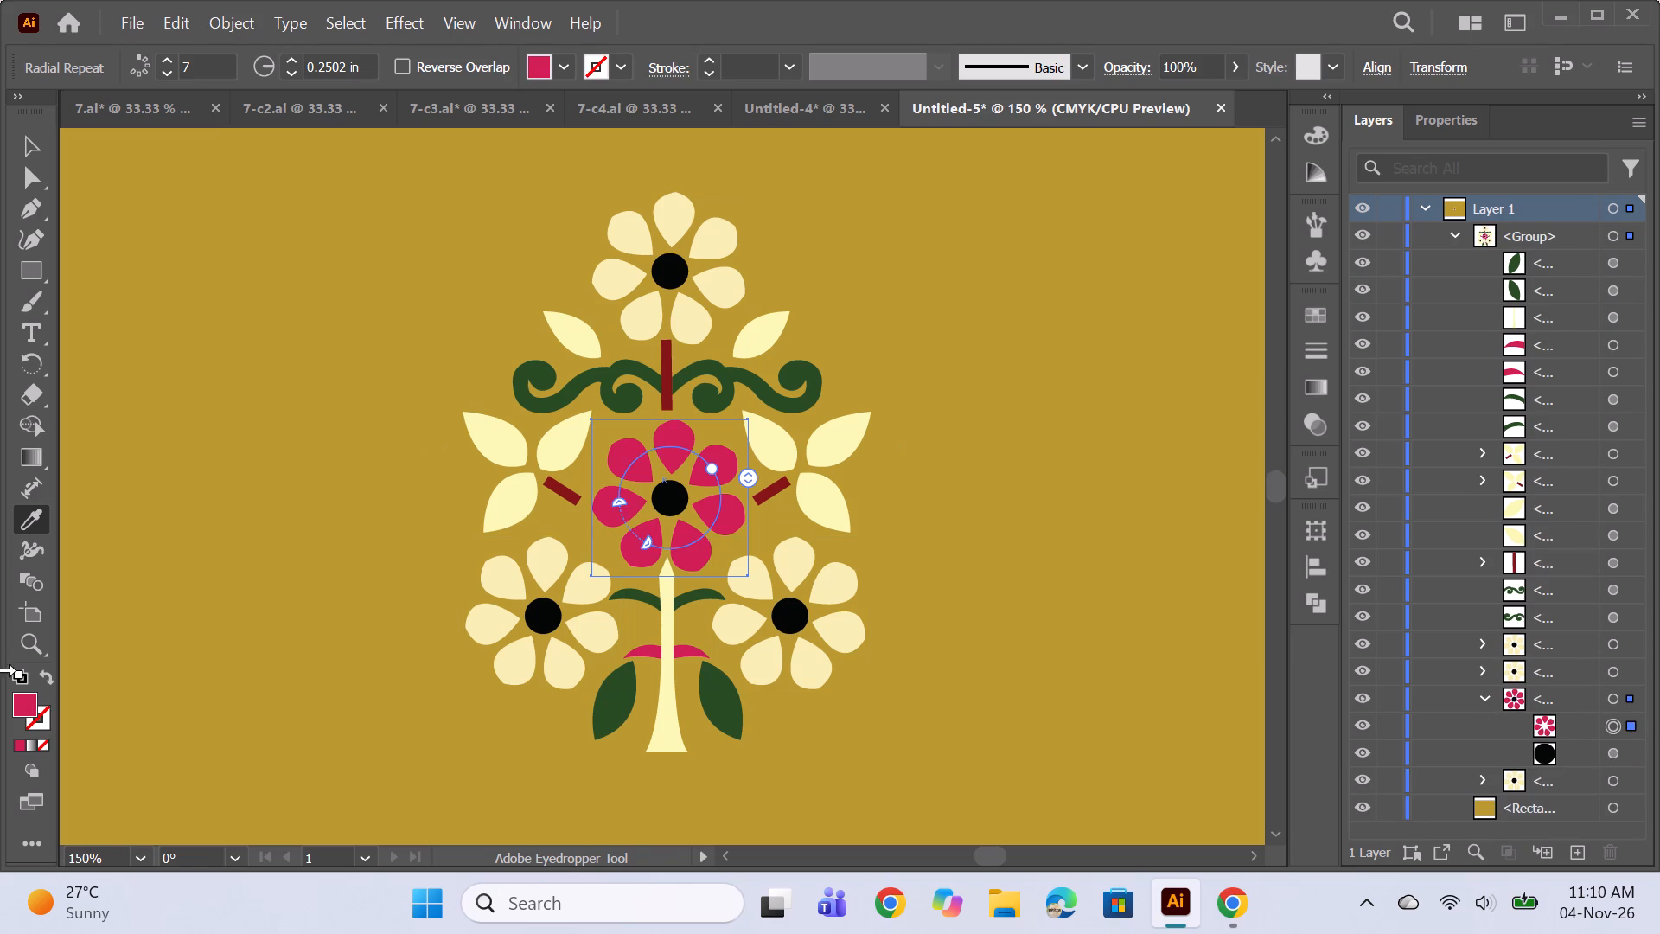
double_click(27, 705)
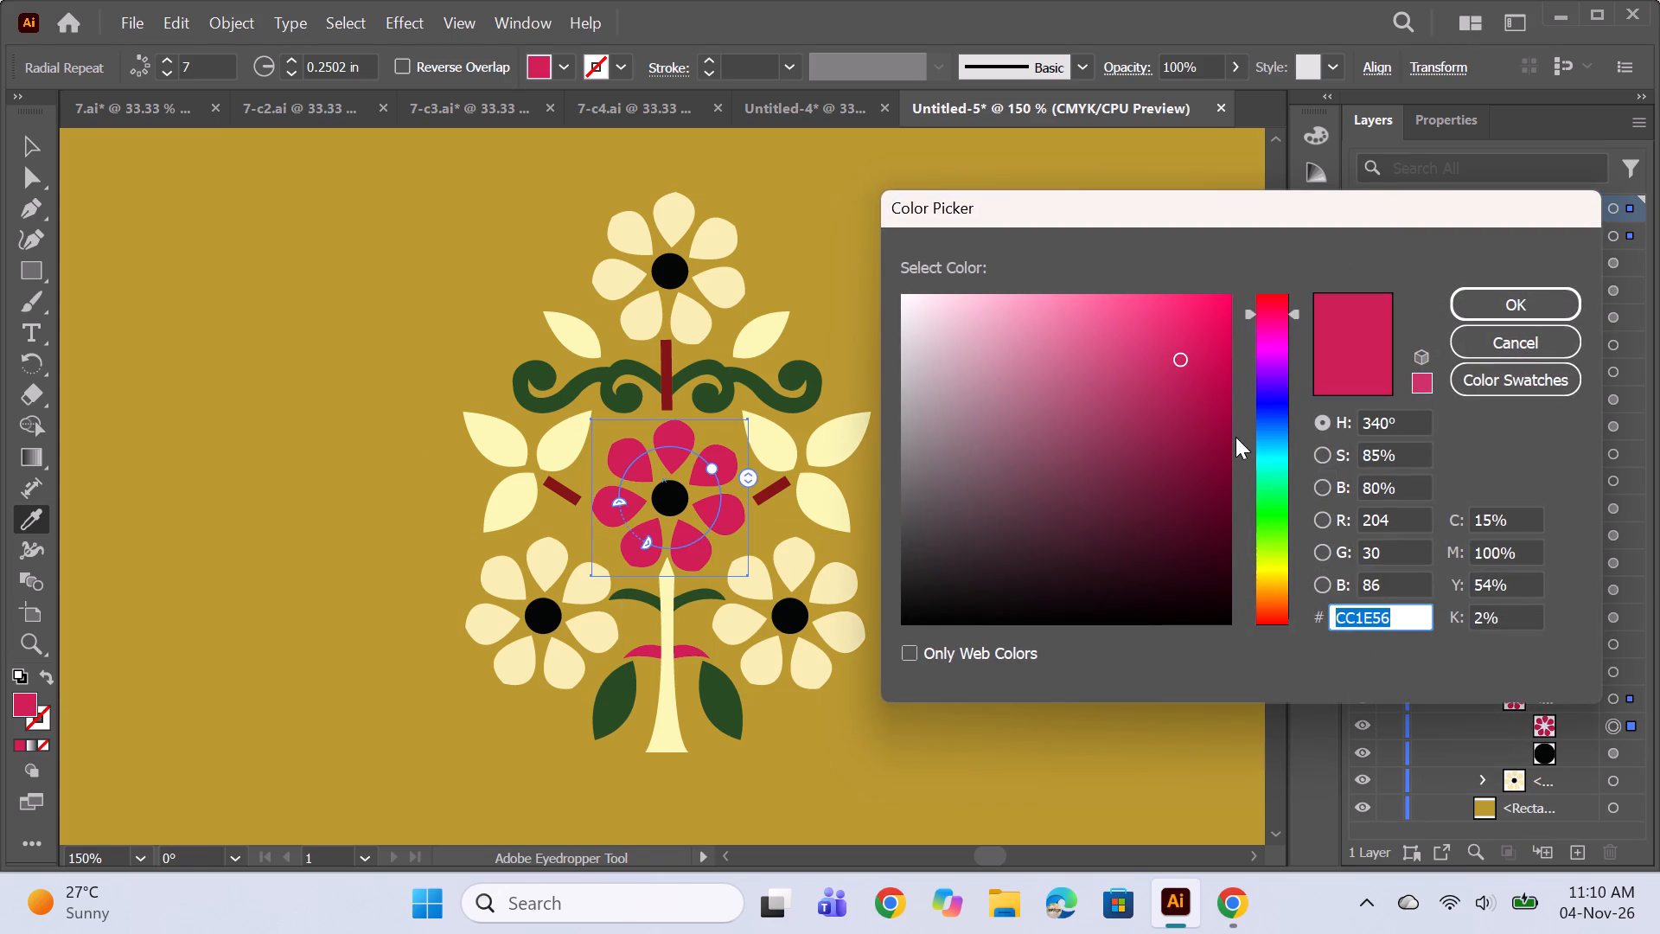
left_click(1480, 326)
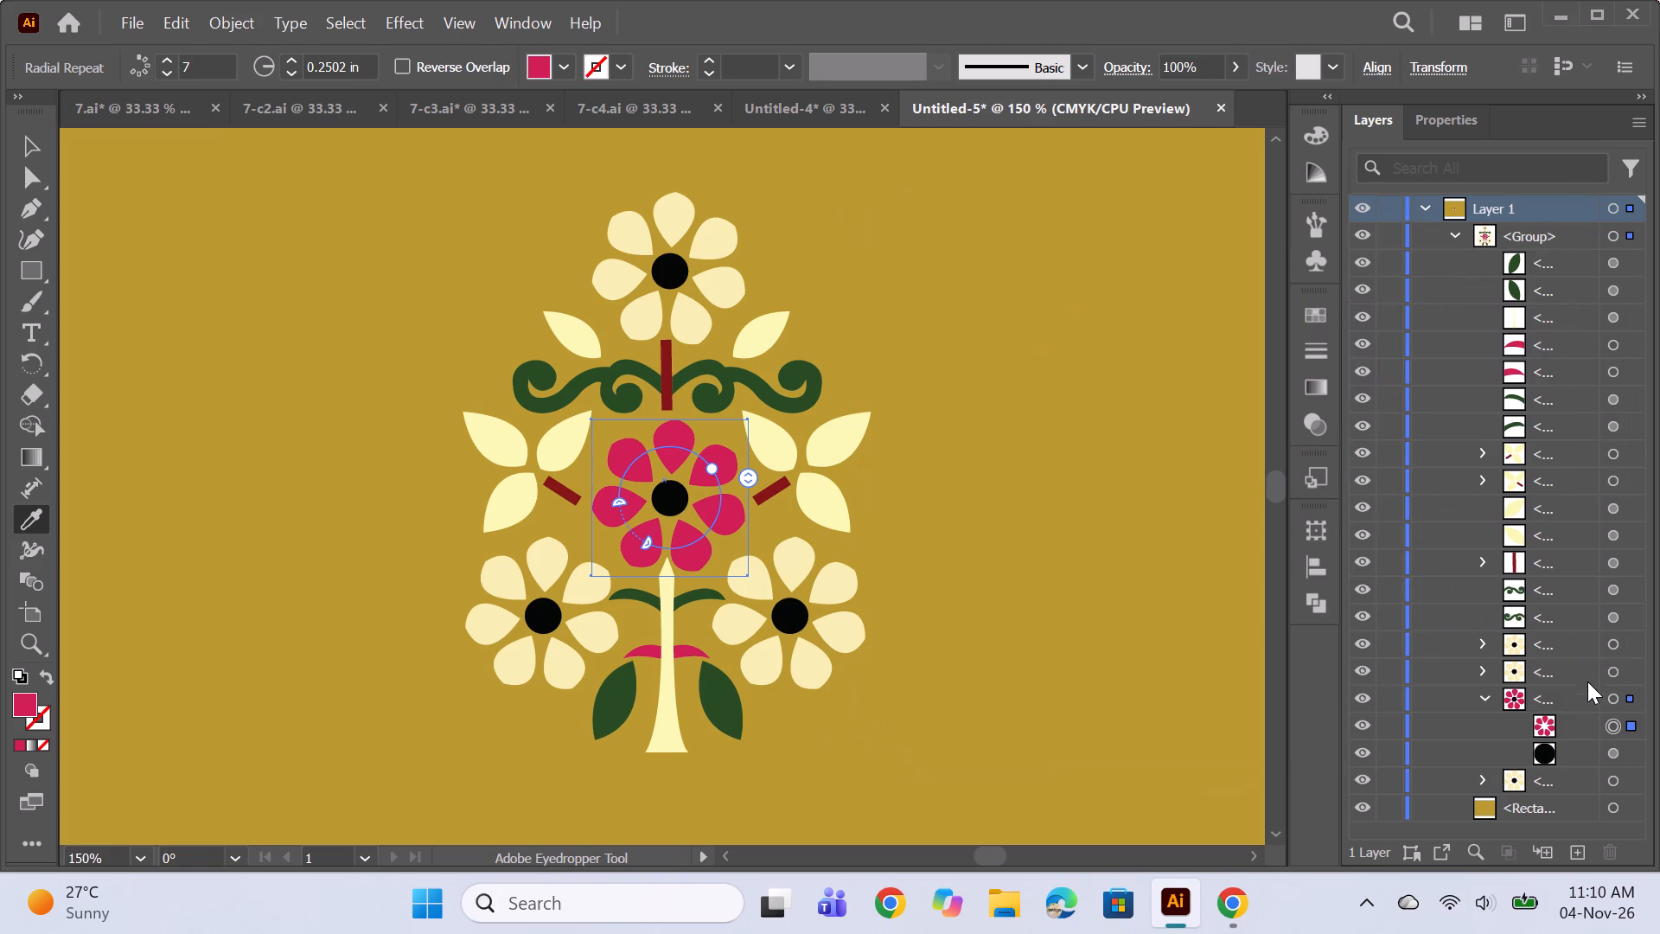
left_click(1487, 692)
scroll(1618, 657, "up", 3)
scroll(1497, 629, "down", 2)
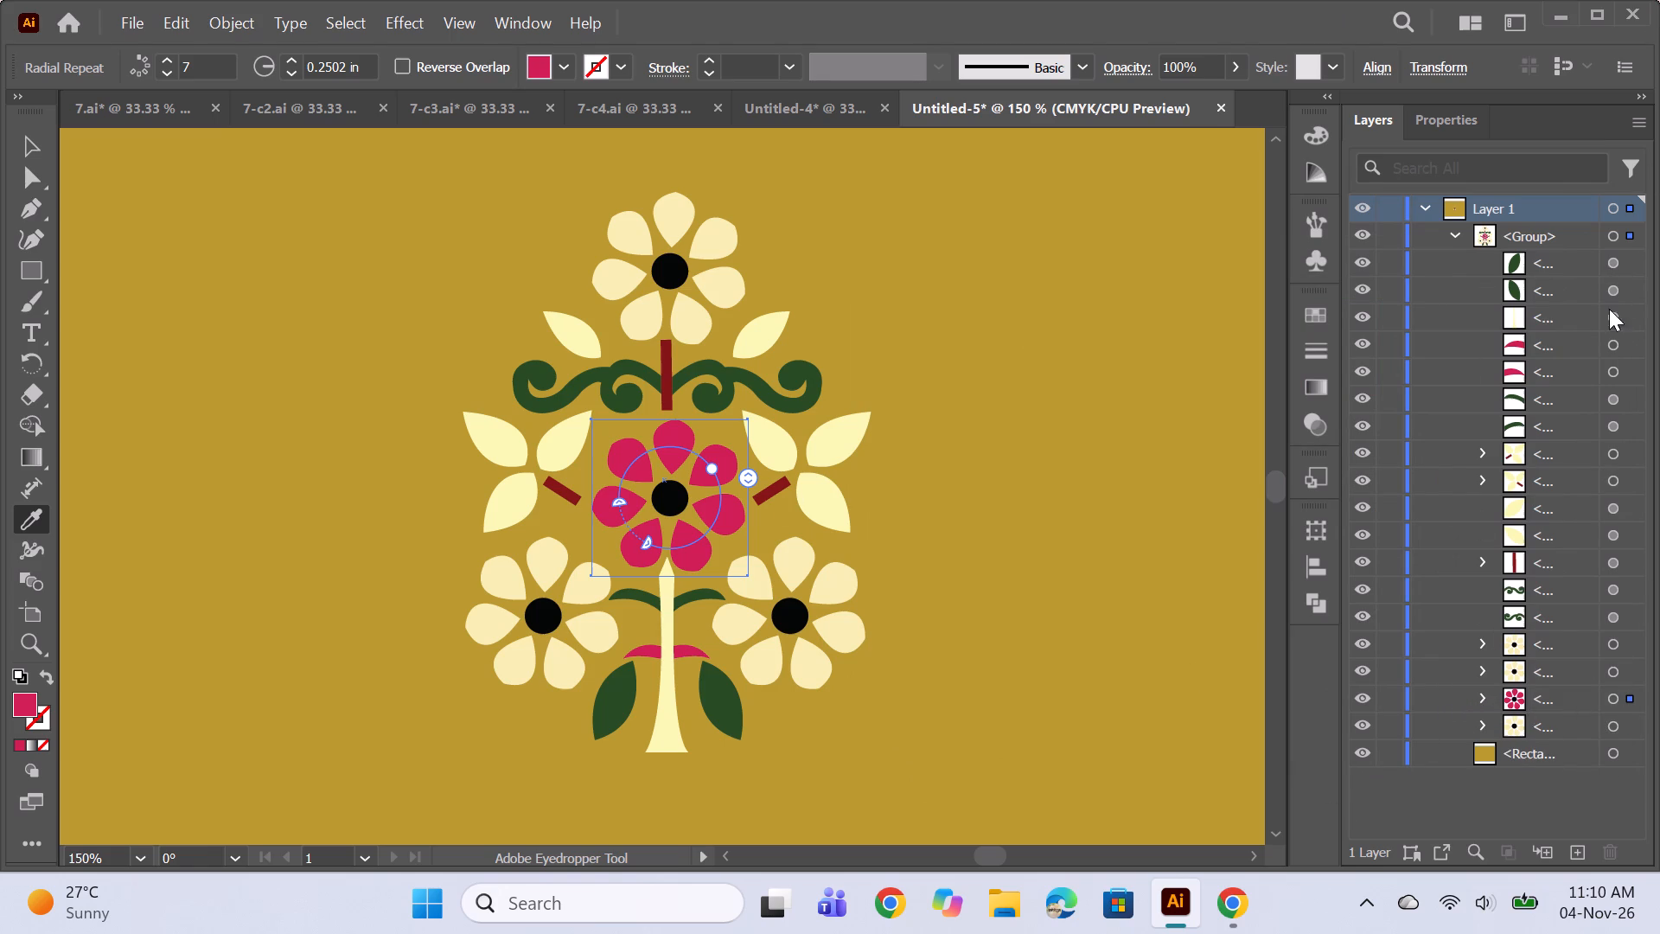
Recolour the pair of small cream leaves beneath the top flower deep blue, sampling the first leaf's colour for the second.
left_click(1615, 537)
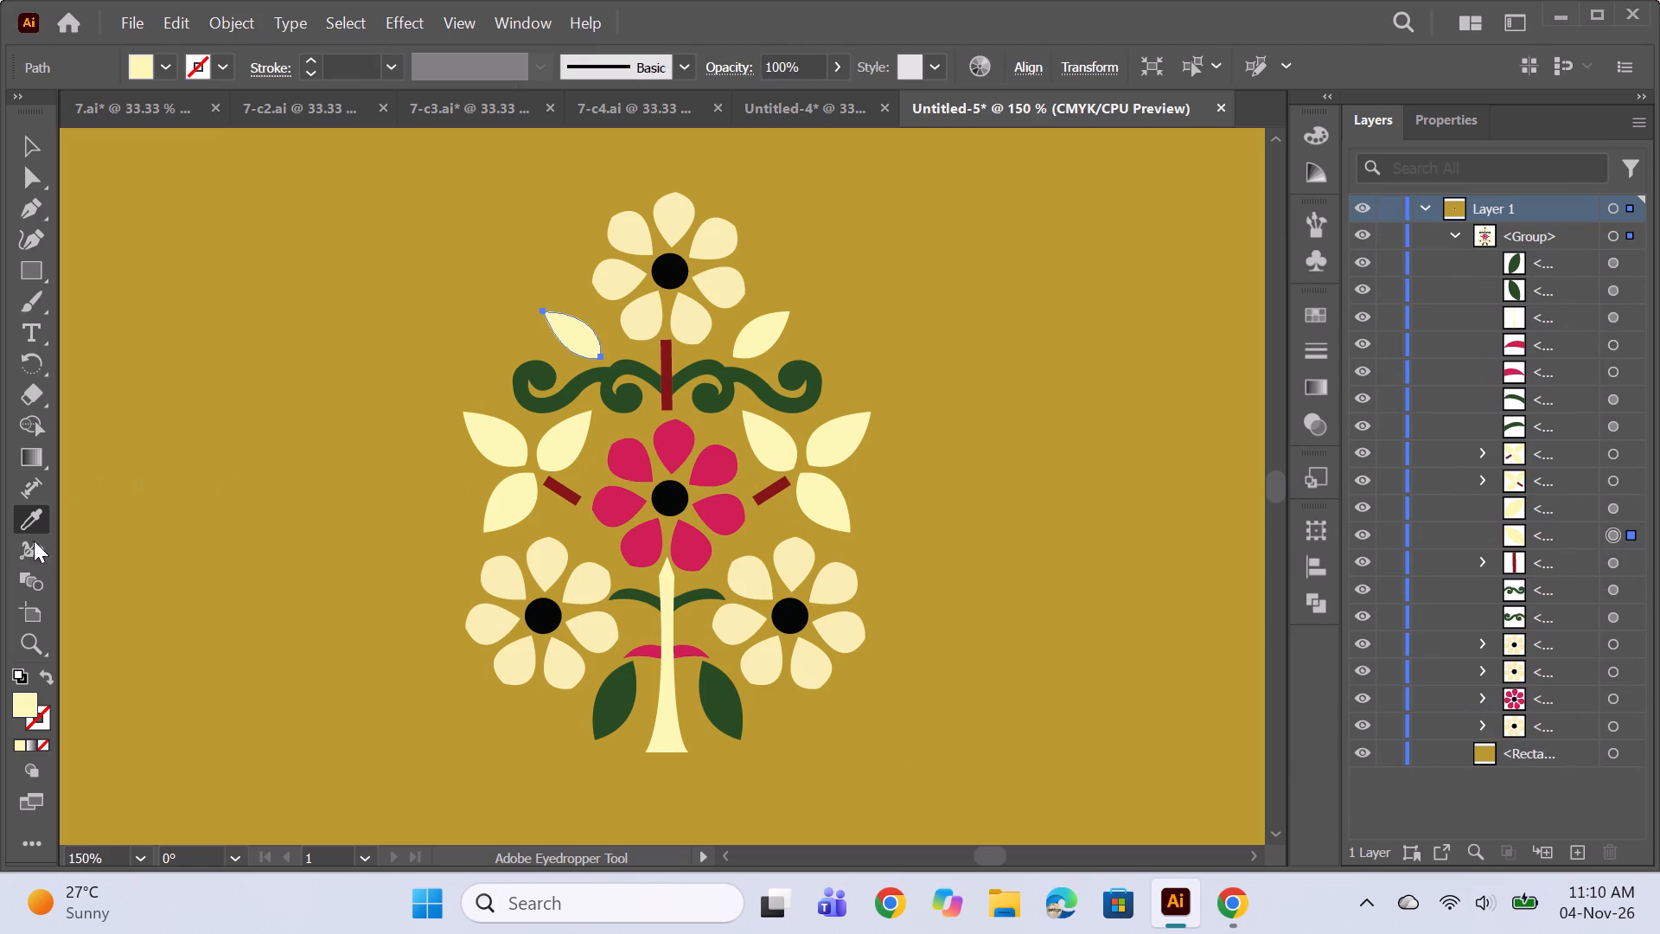
double_click(27, 700)
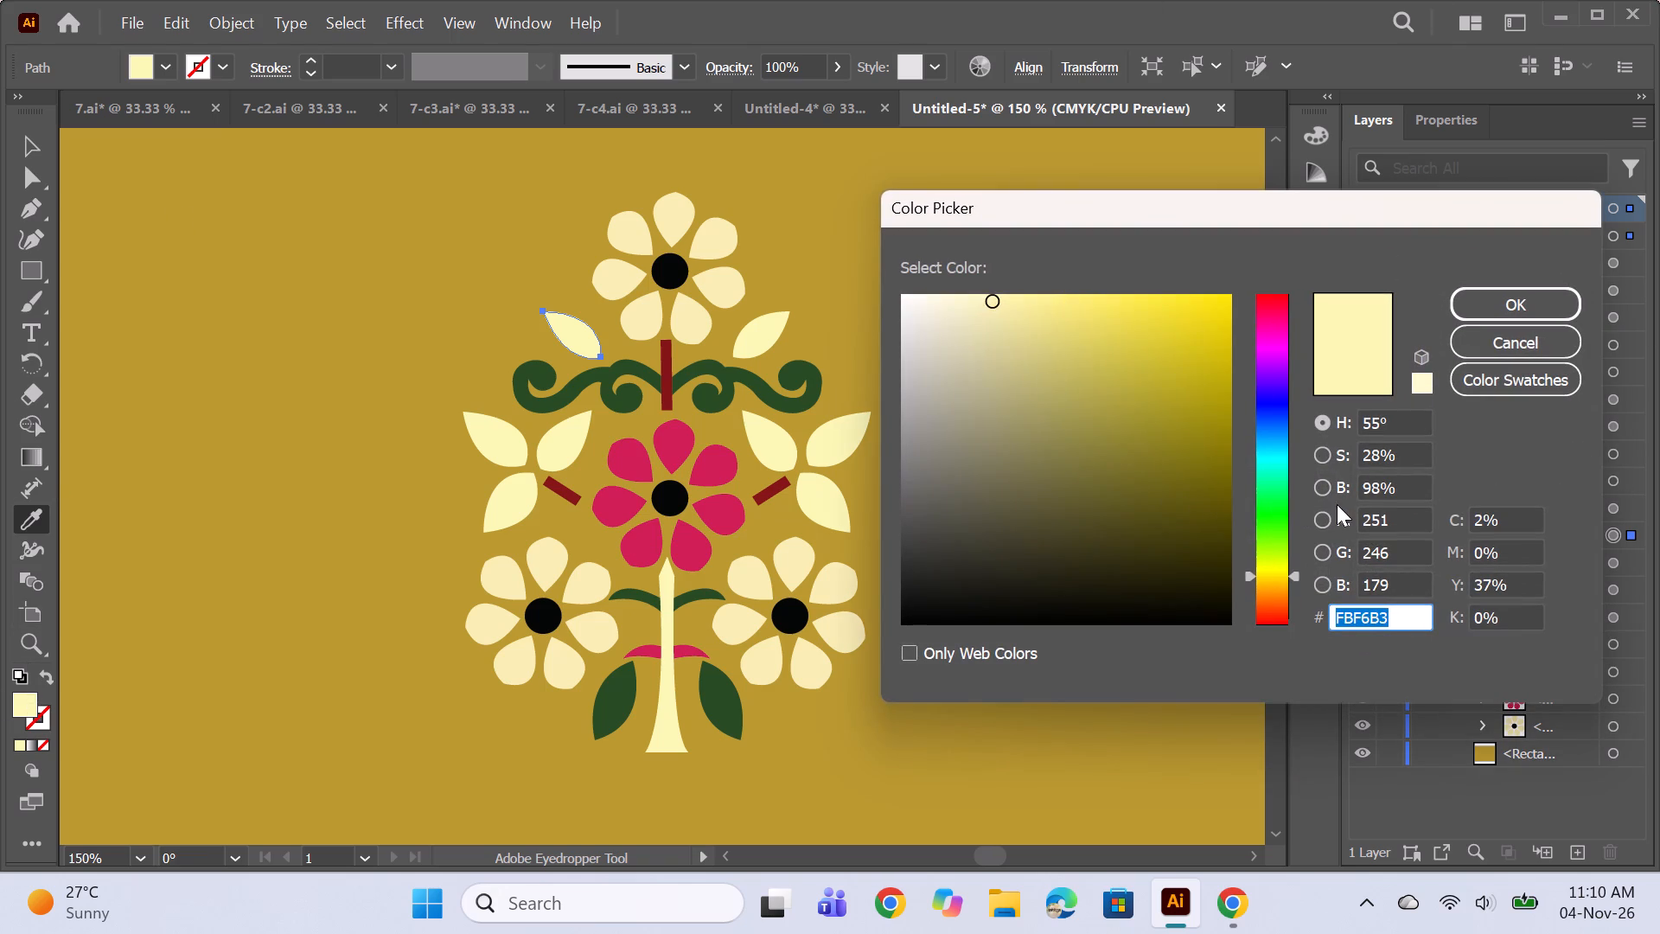
left_click(1279, 397)
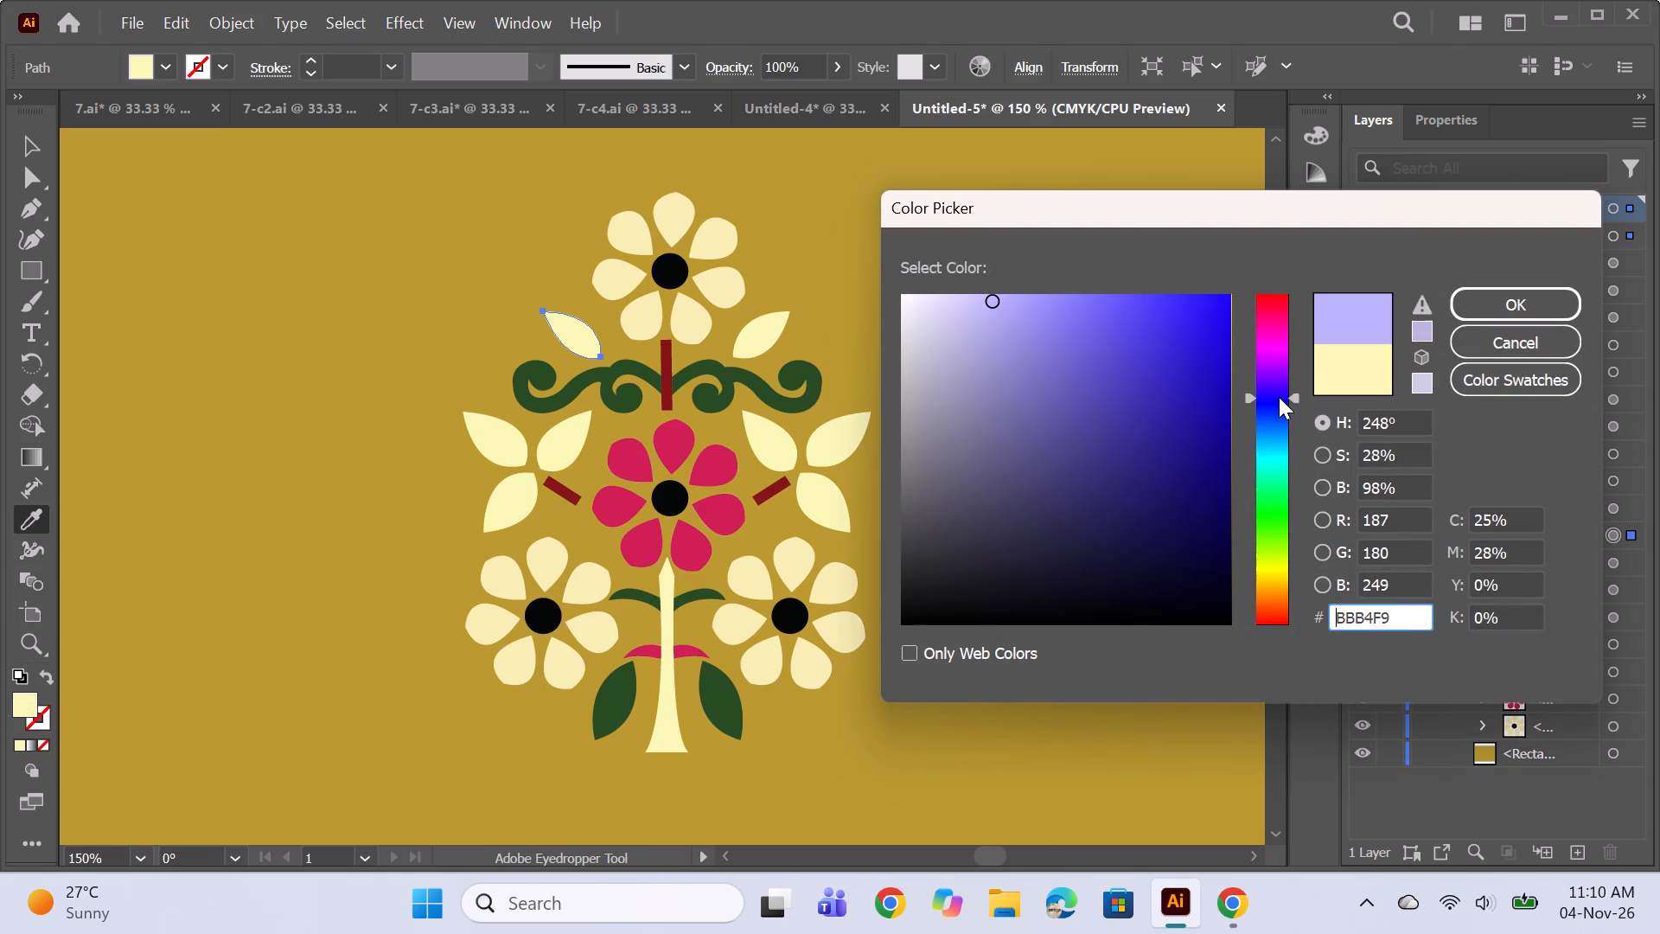
left_click(1278, 406)
left_click(1276, 412)
left_click(1276, 418)
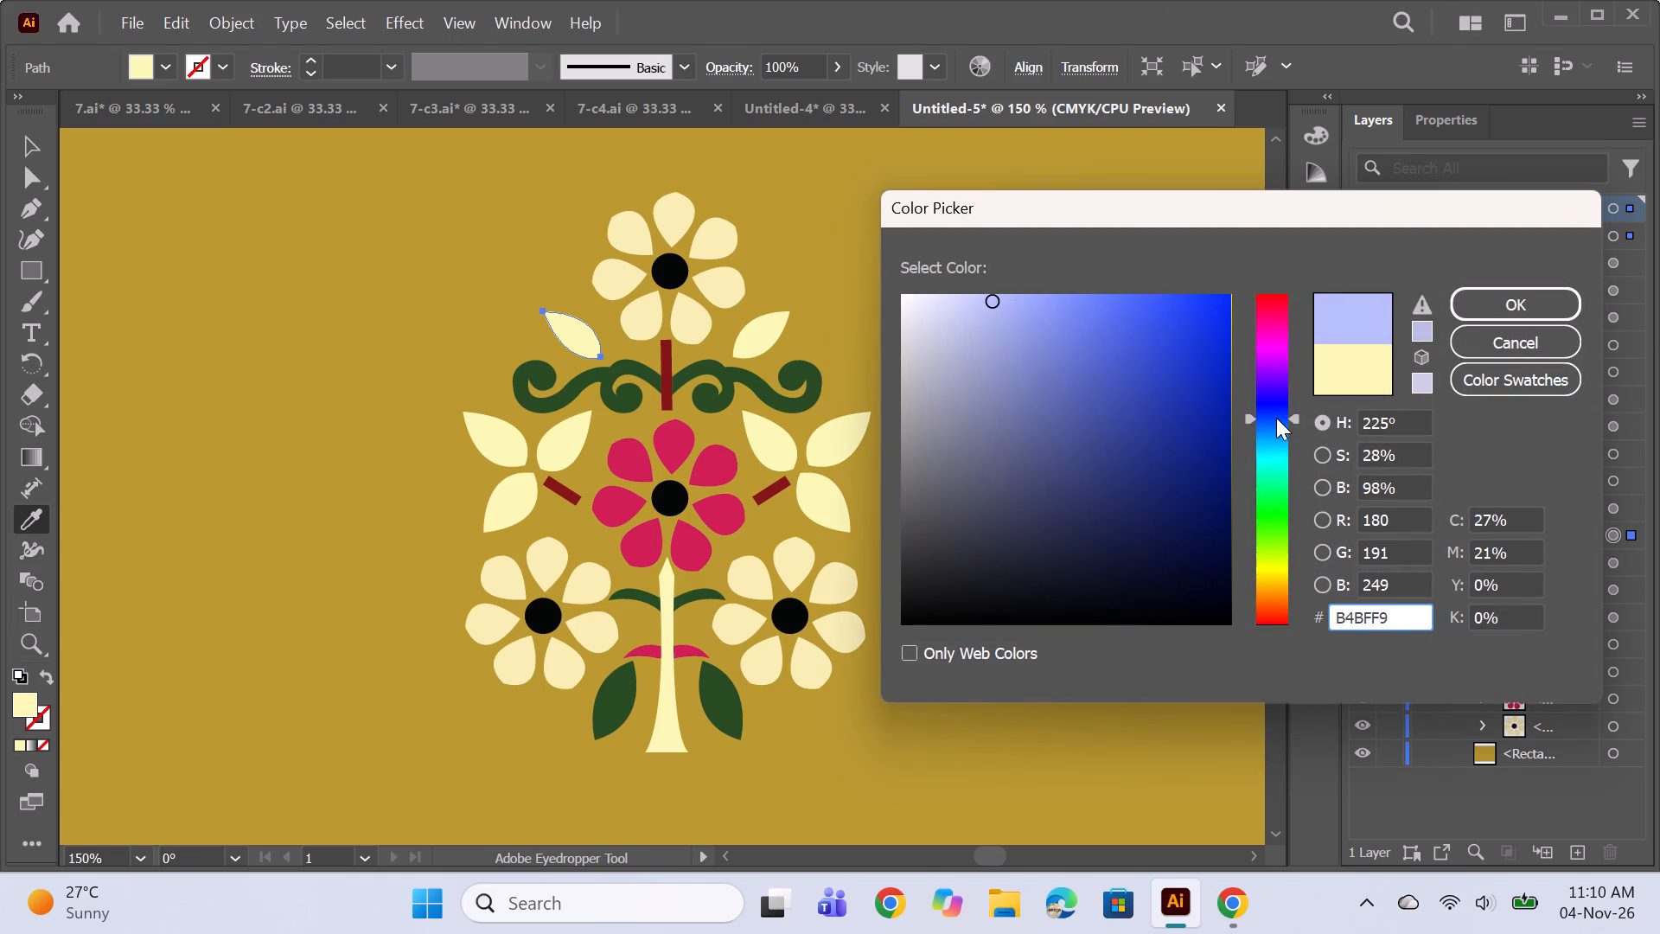
left_click(1273, 413)
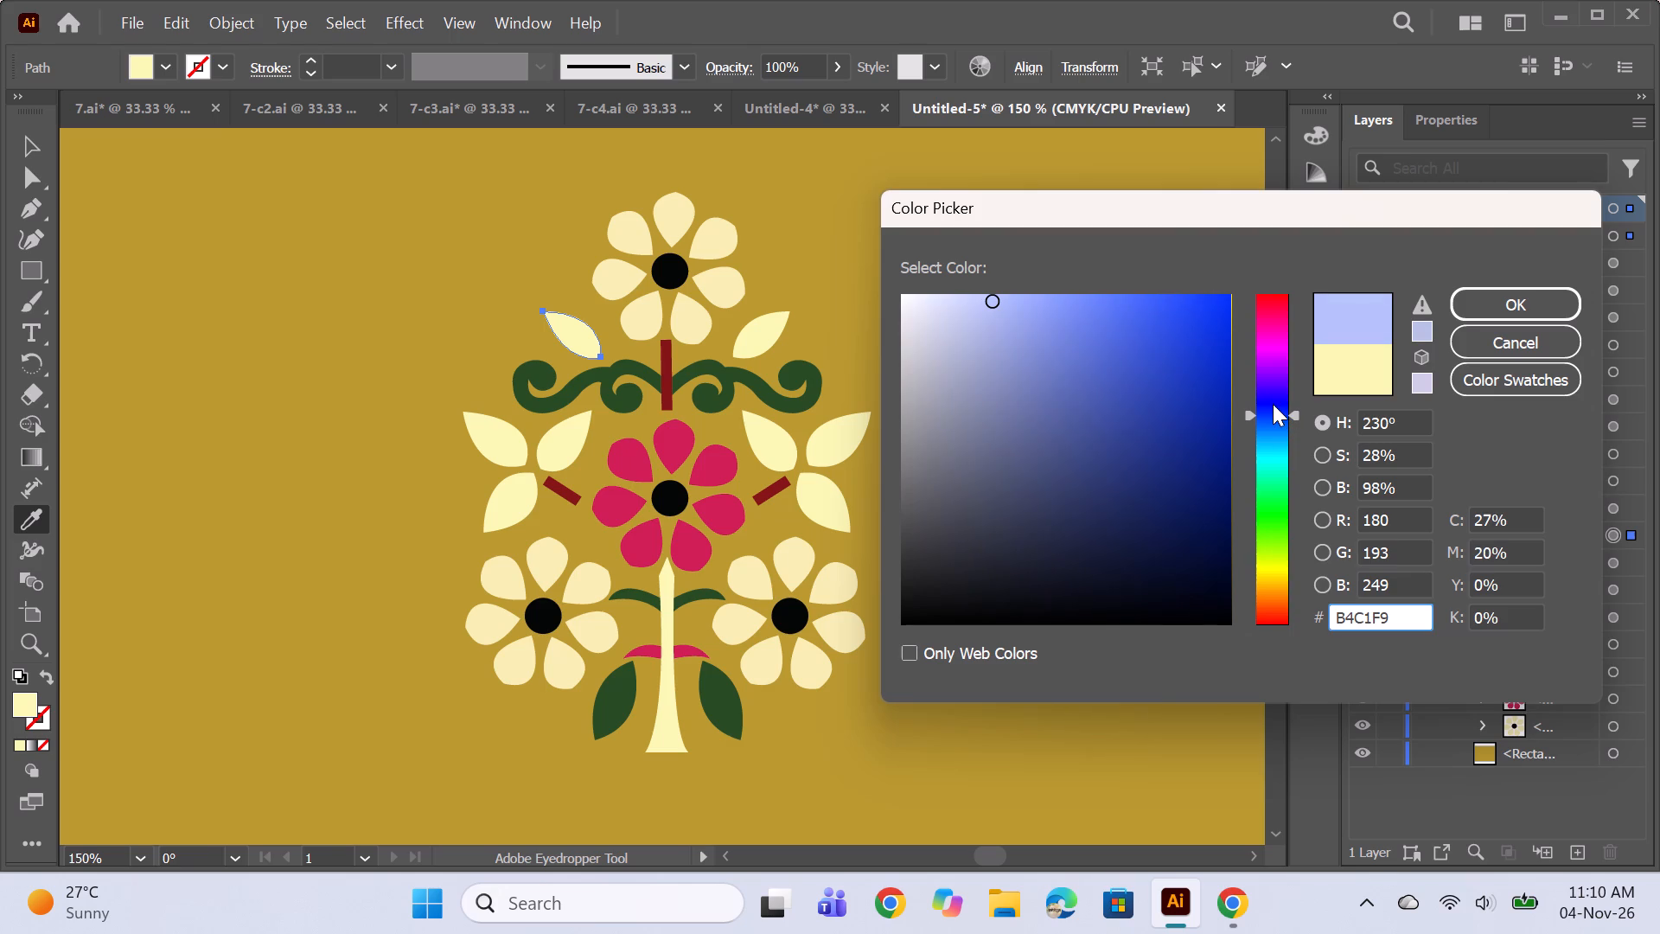
left_click(1272, 398)
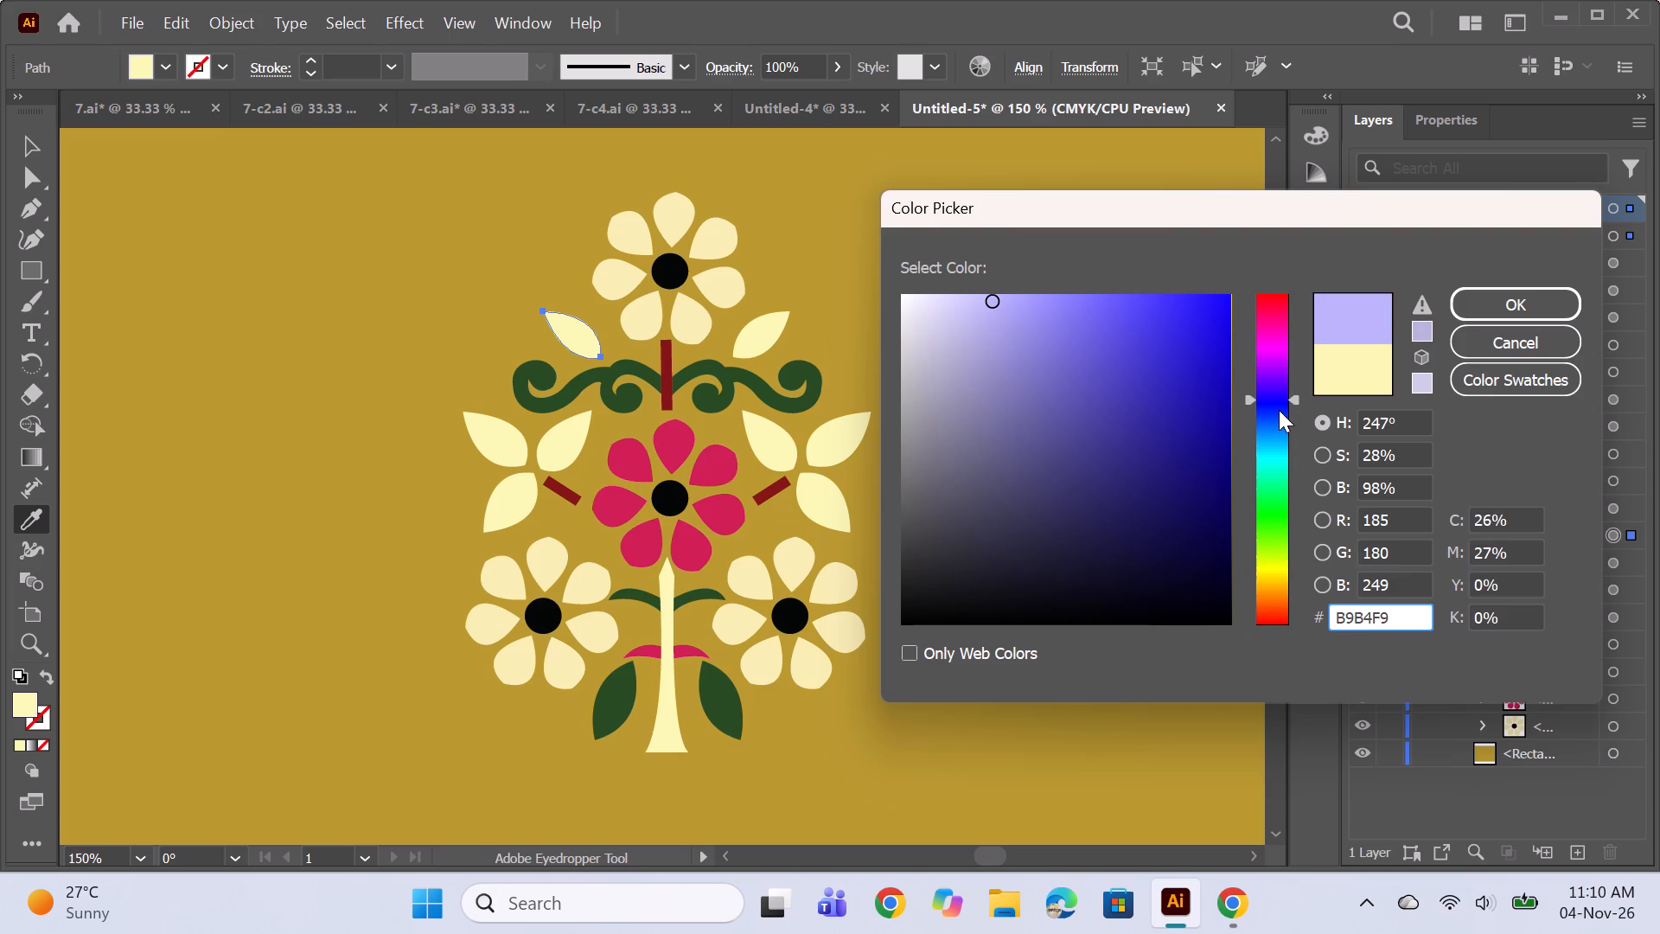
left_click(1279, 410)
left_click(1159, 415)
left_click(1193, 427)
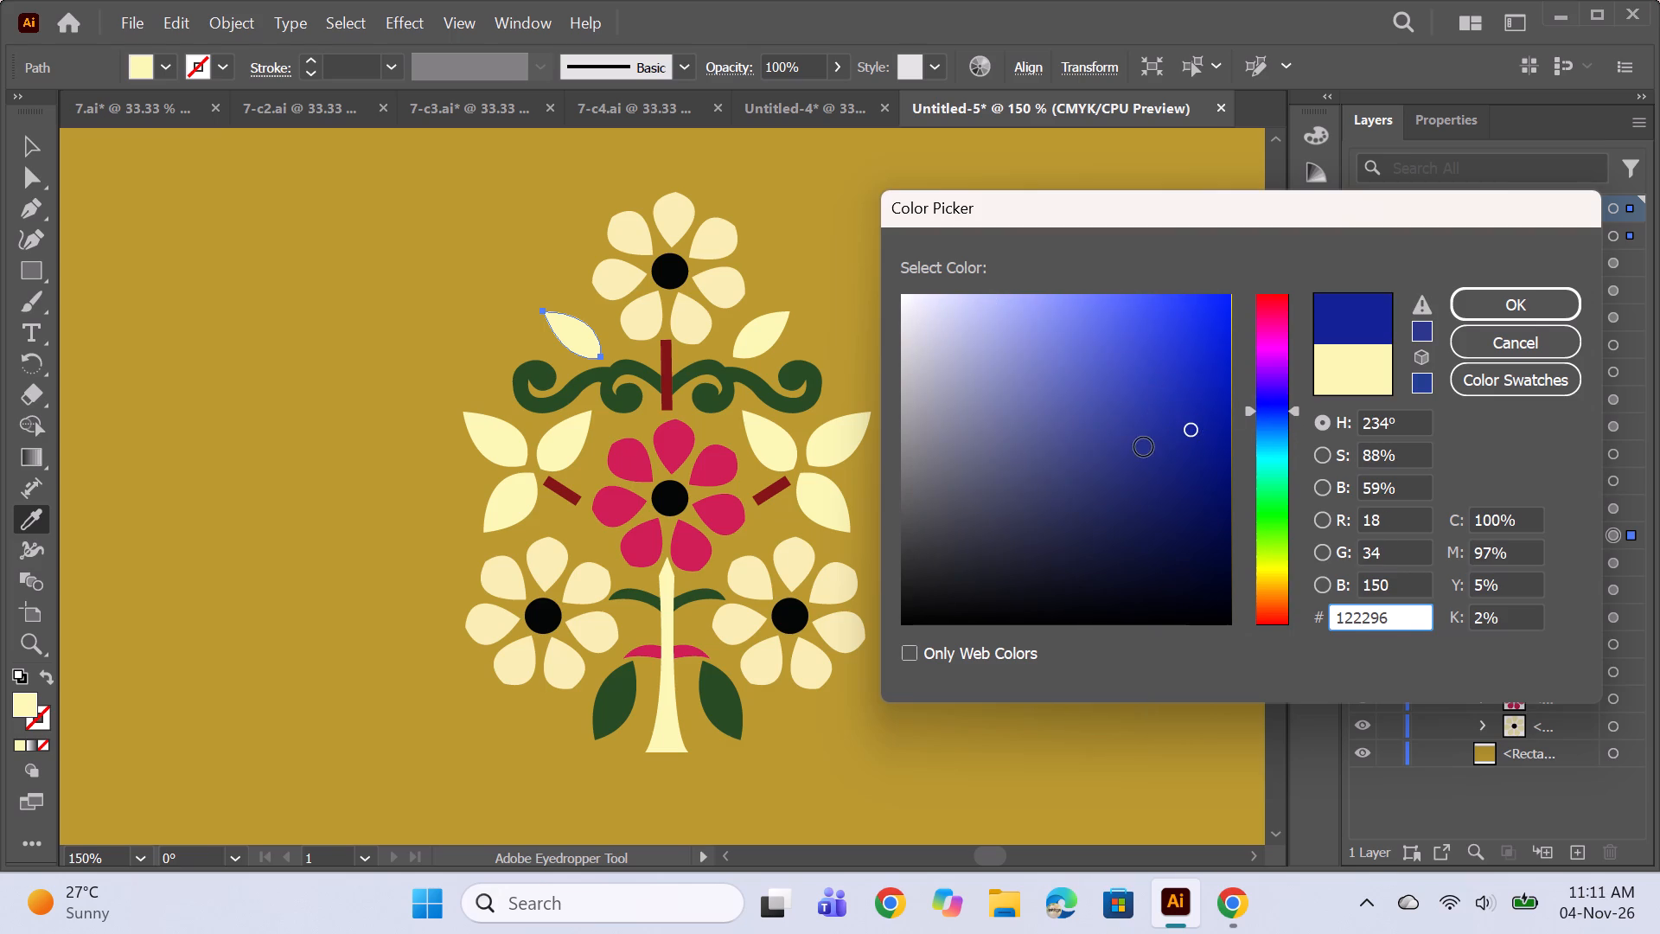
left_click(1524, 311)
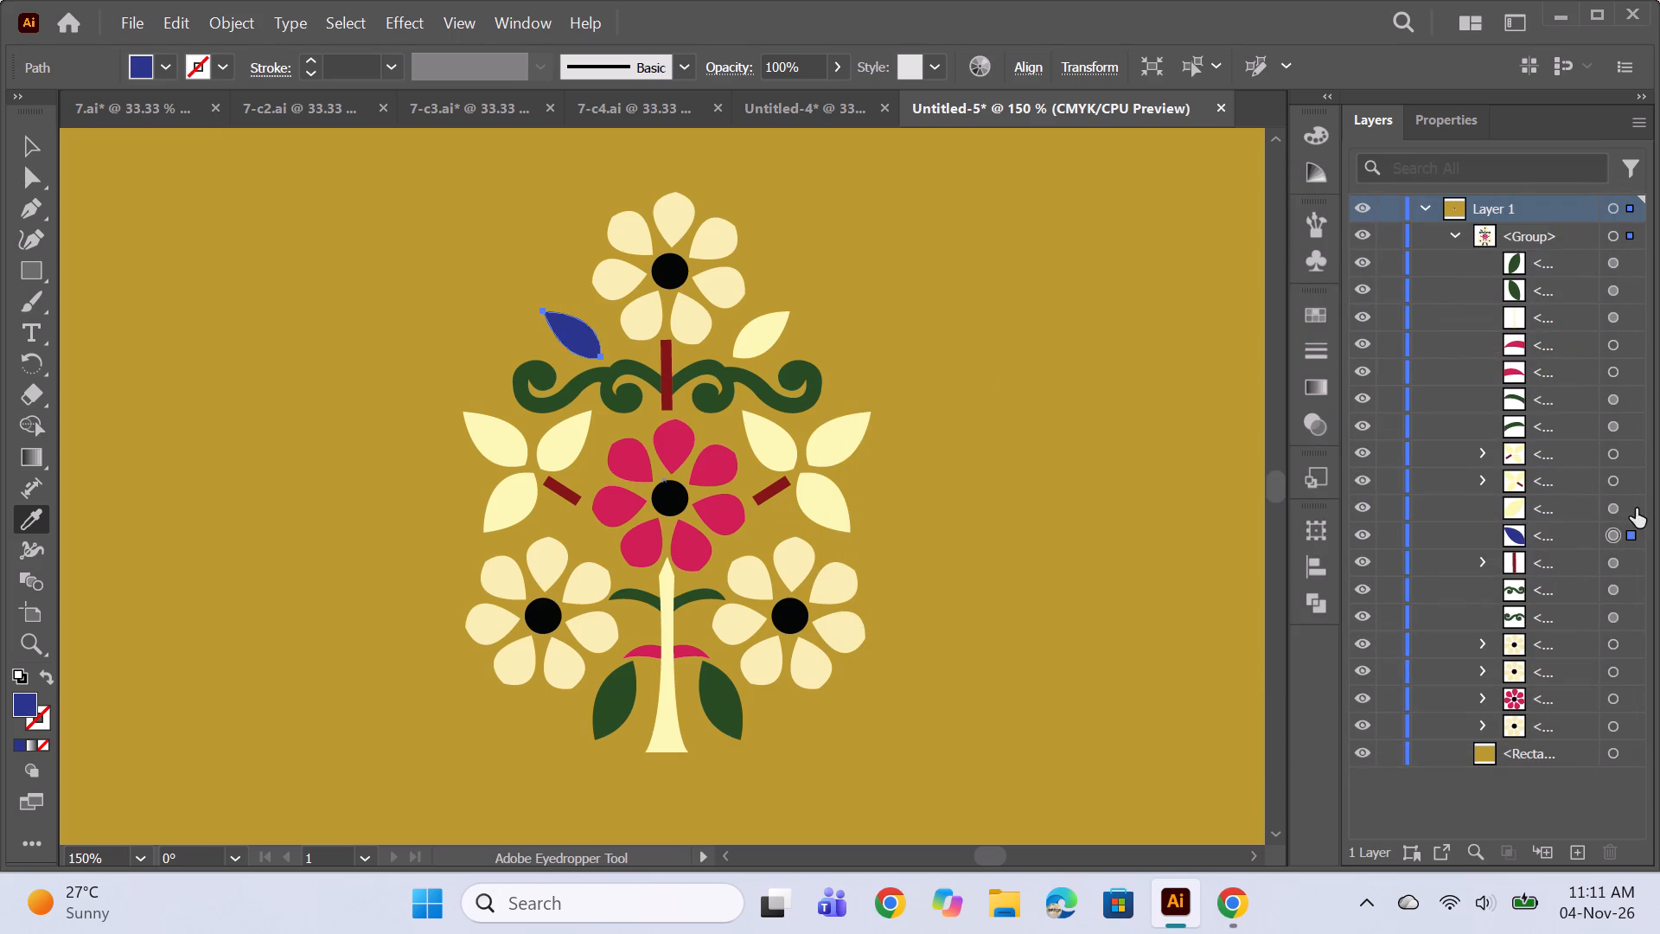
left_click(1618, 509)
left_click(566, 330)
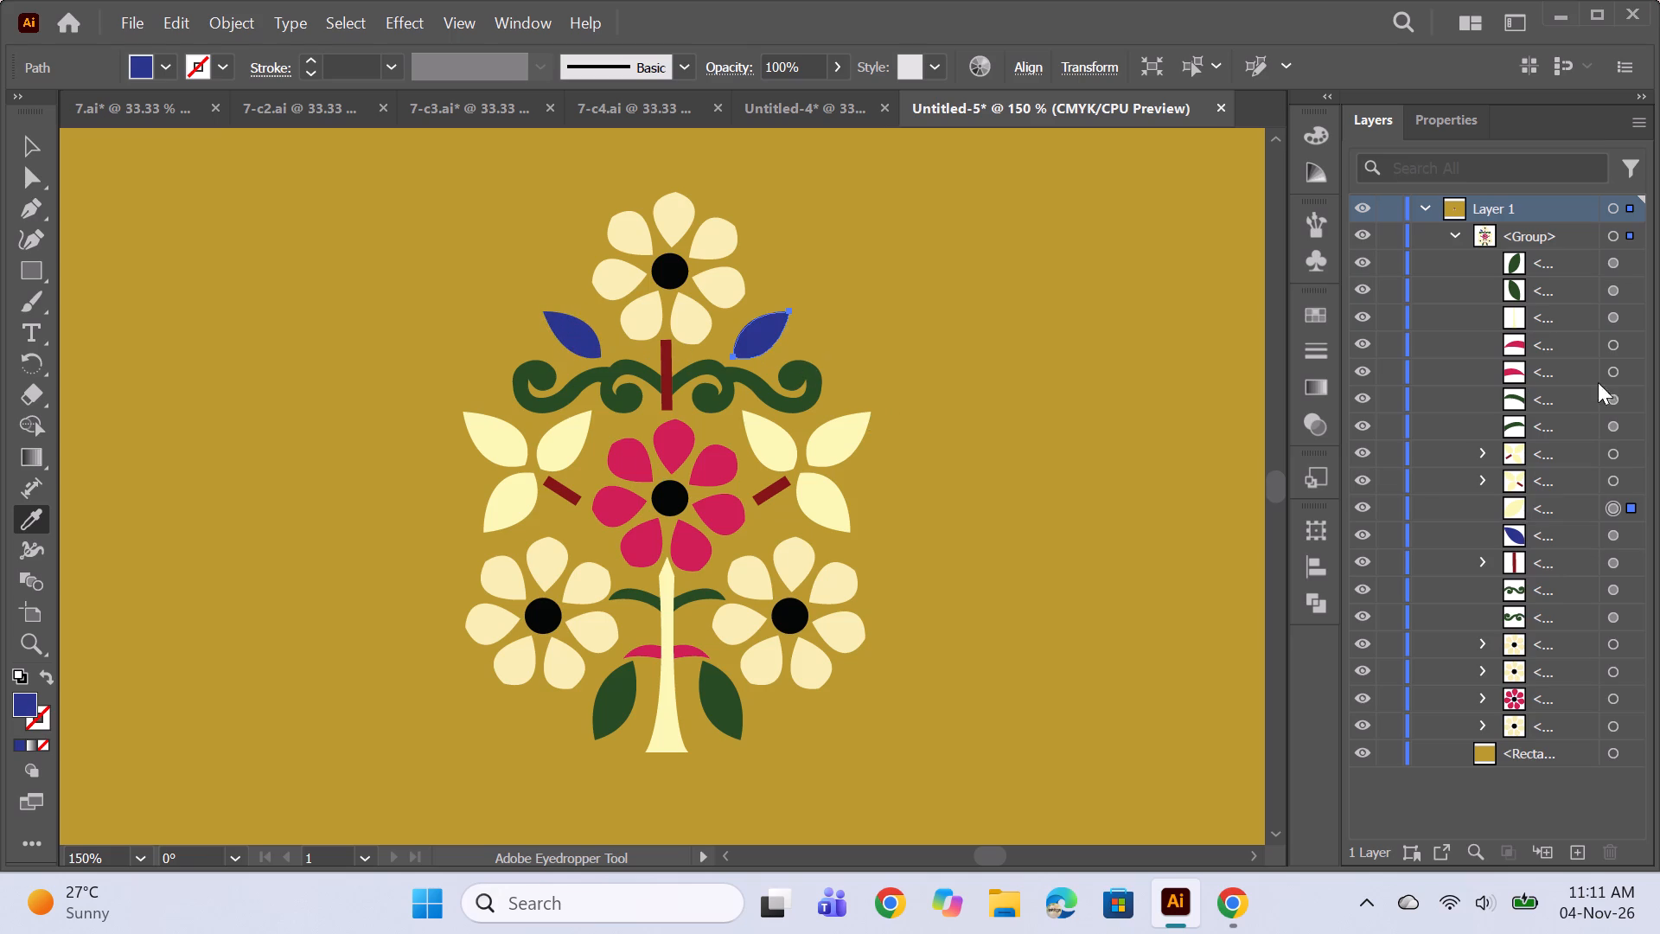
Recolour the three cream leaves of the leaf cluster left of the pink flower deep blue, sampling the small blue leaves.
left_click(1613, 482)
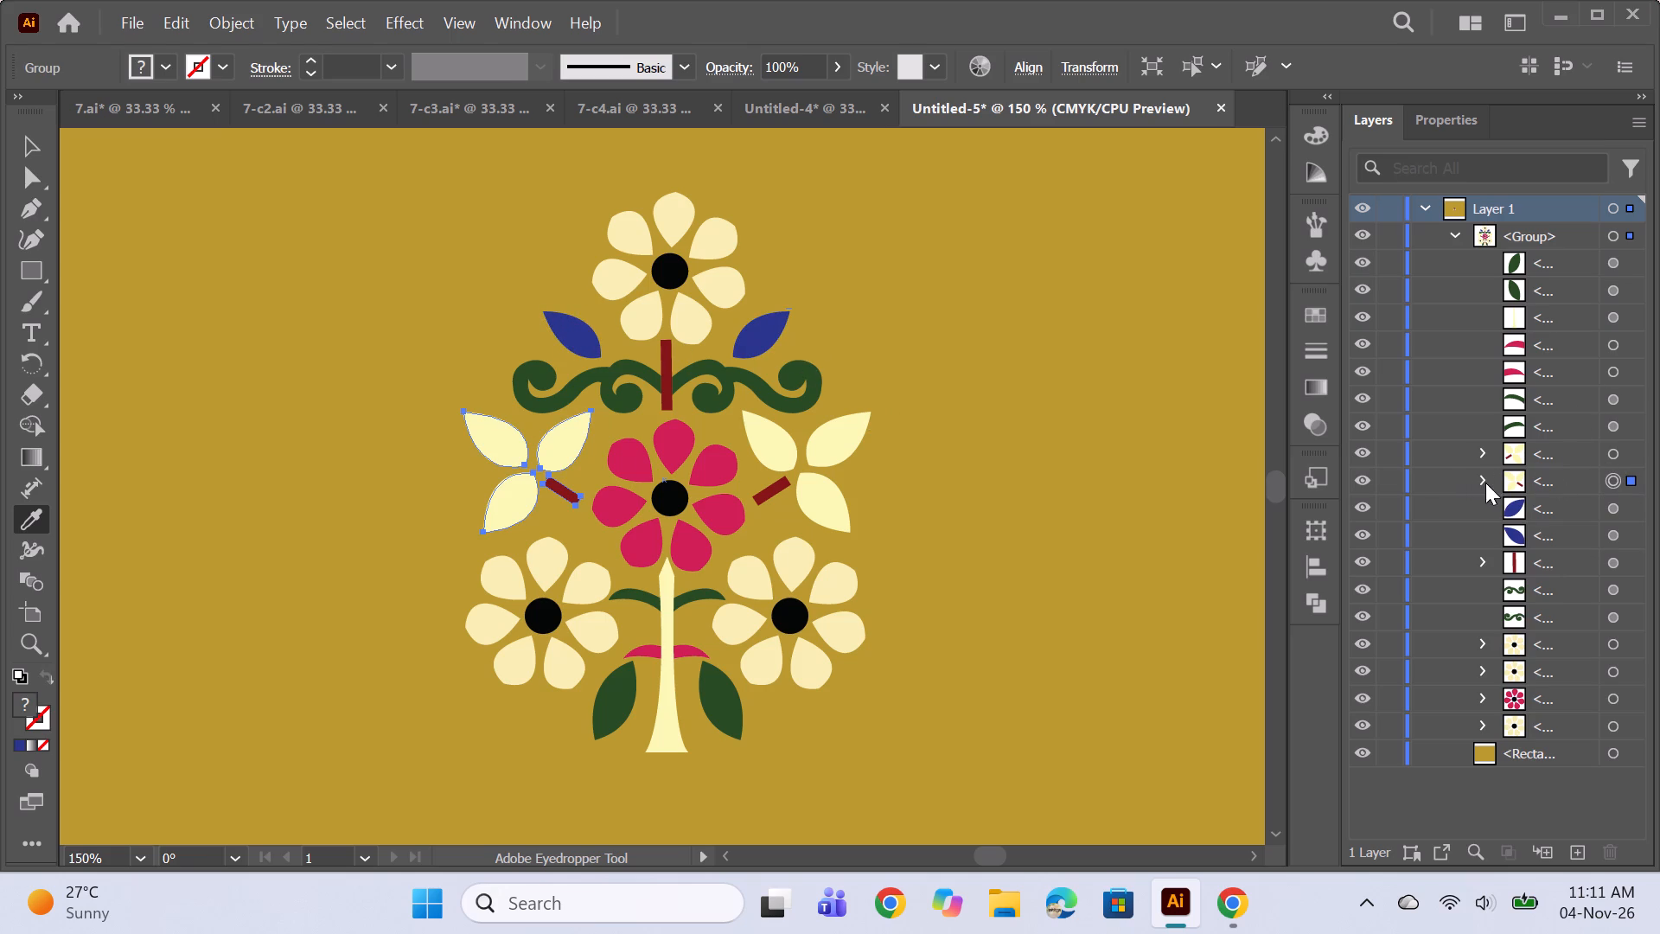
left_click(1485, 483)
left_click(1602, 535)
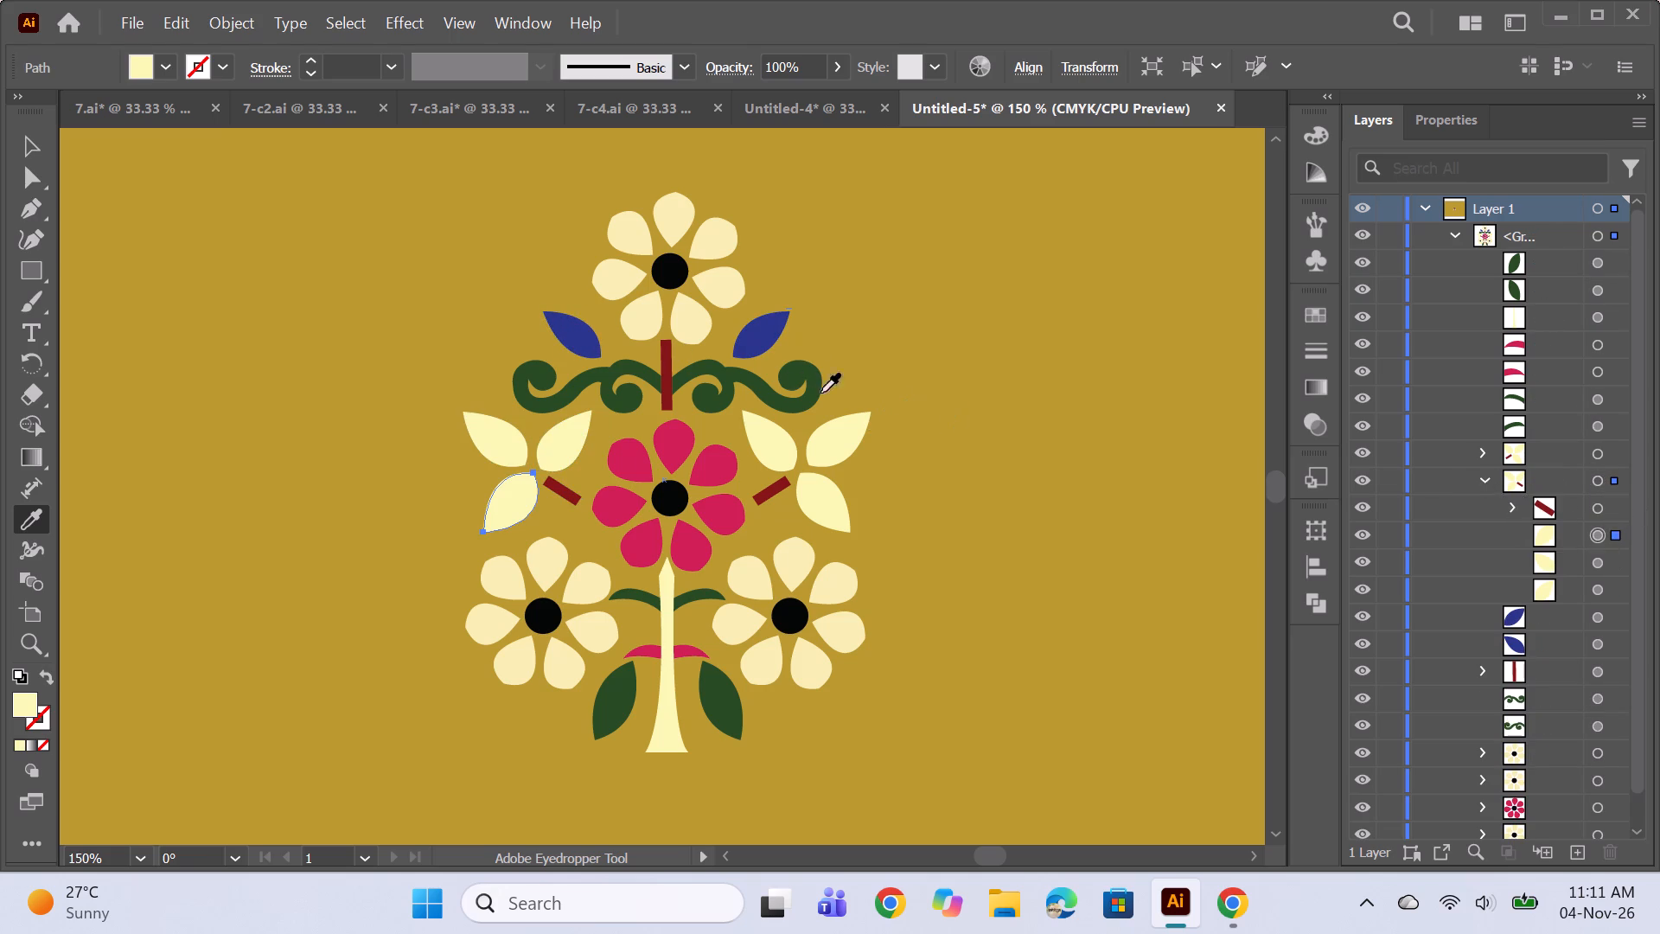
left_click(756, 340)
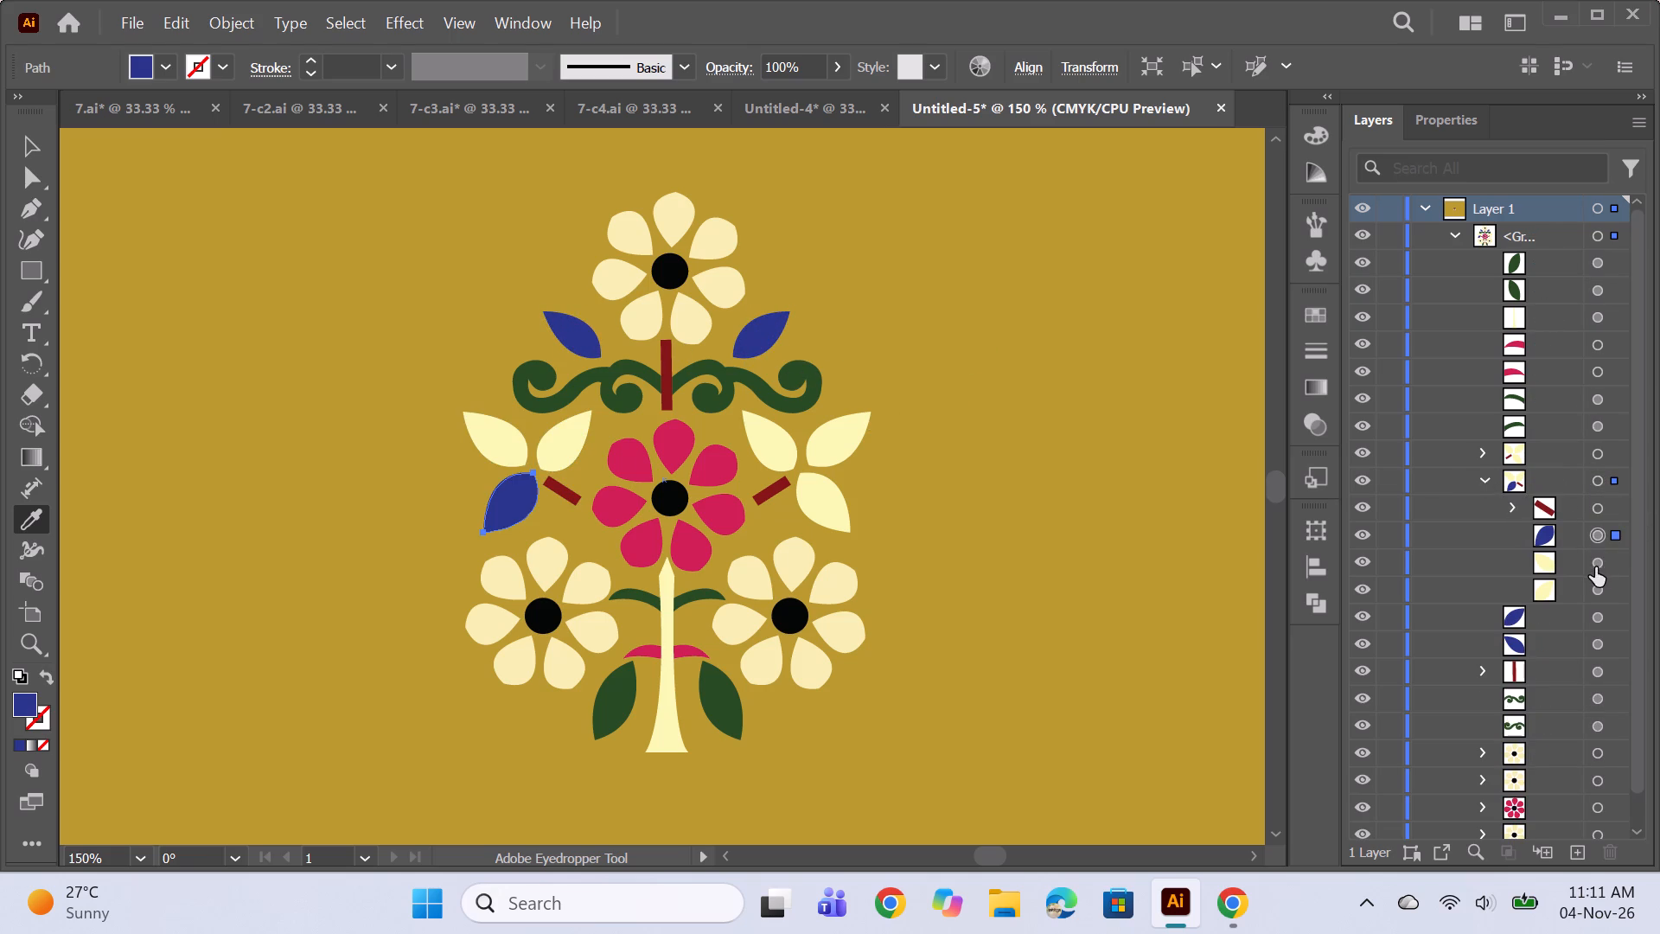
left_click(1593, 567)
left_click(764, 336)
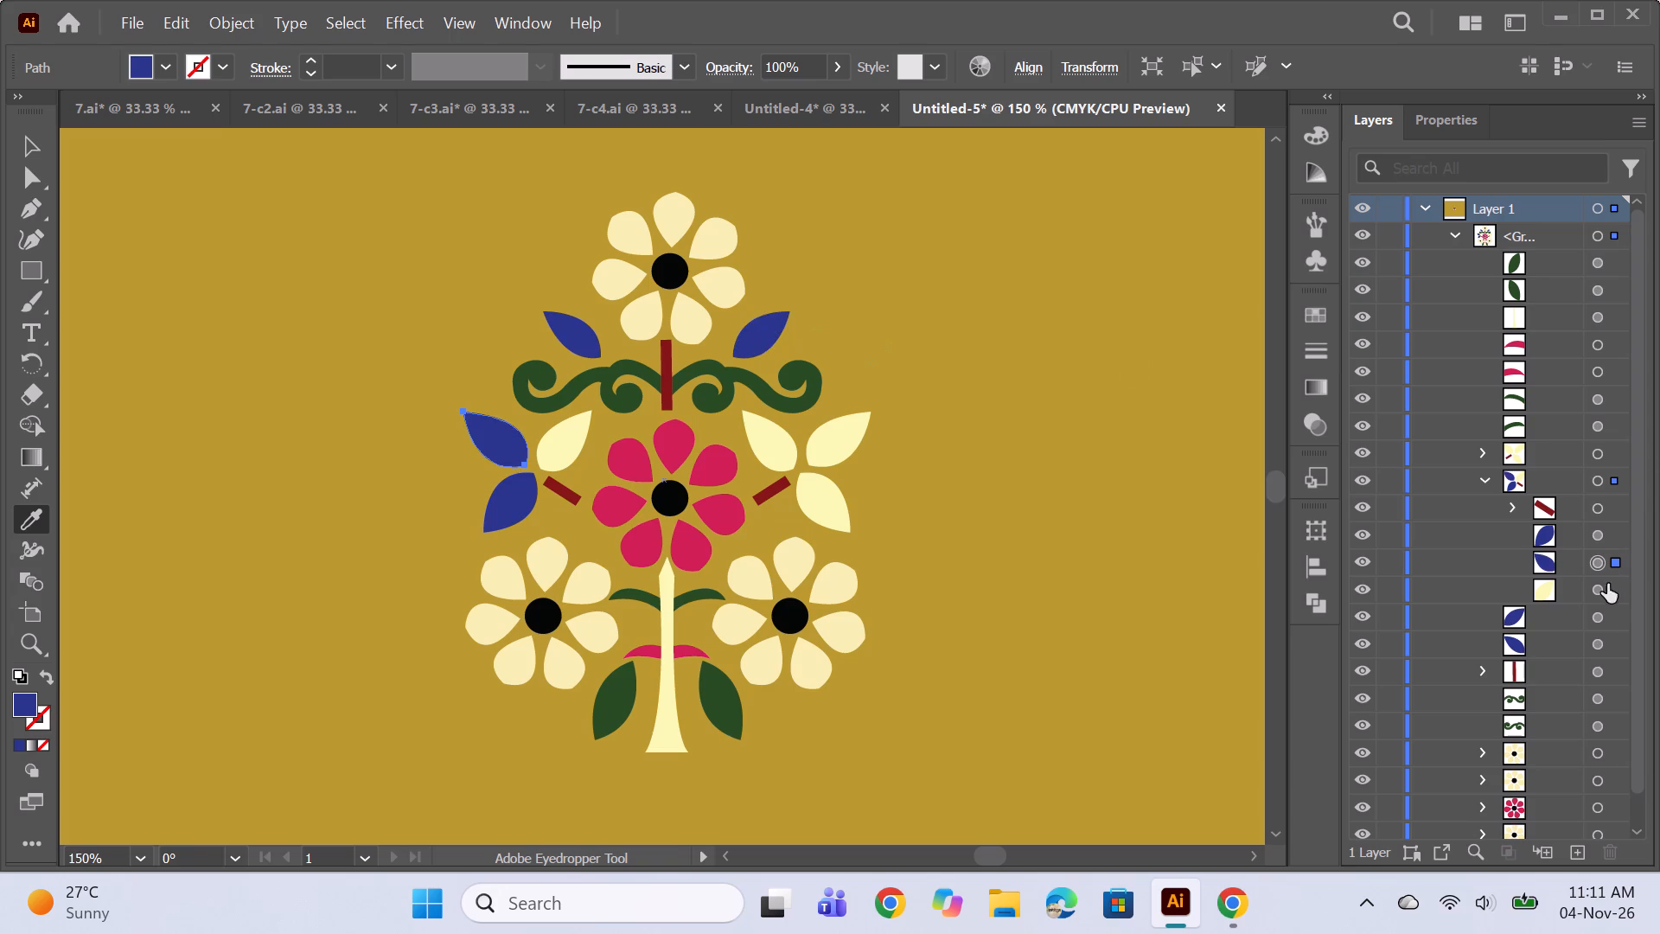
left_click(1593, 590)
left_click(583, 336)
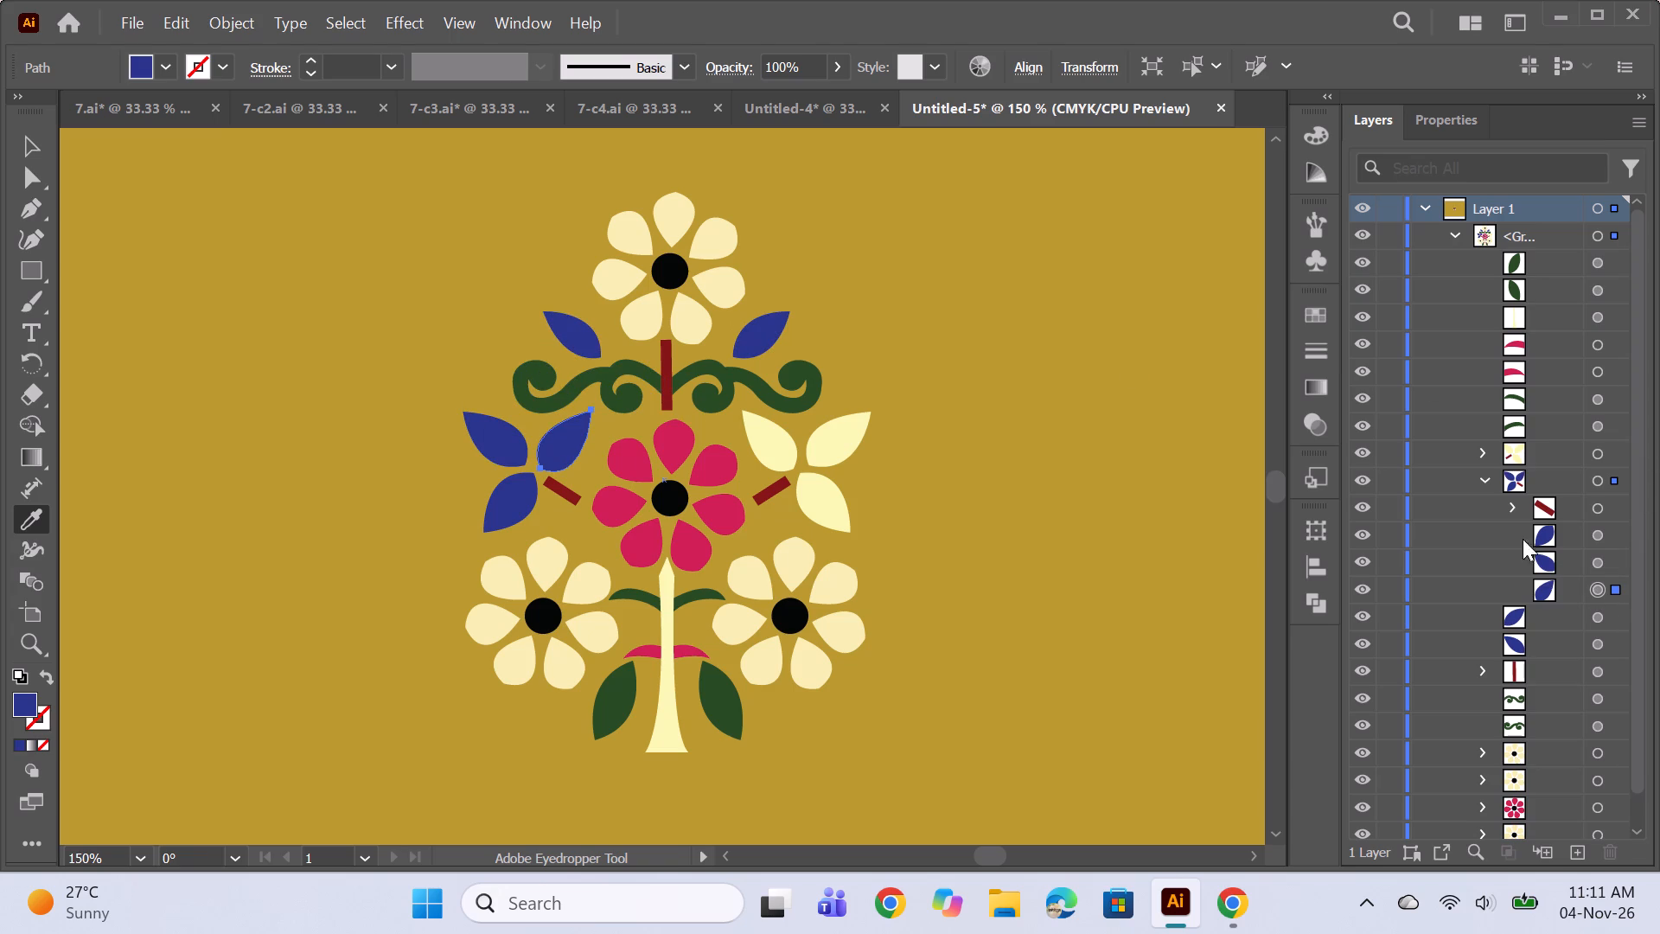
left_click(1479, 484)
Recolour the three cream leaves of the cluster right of the pink flower with the same deep blue.
left_click(1478, 454)
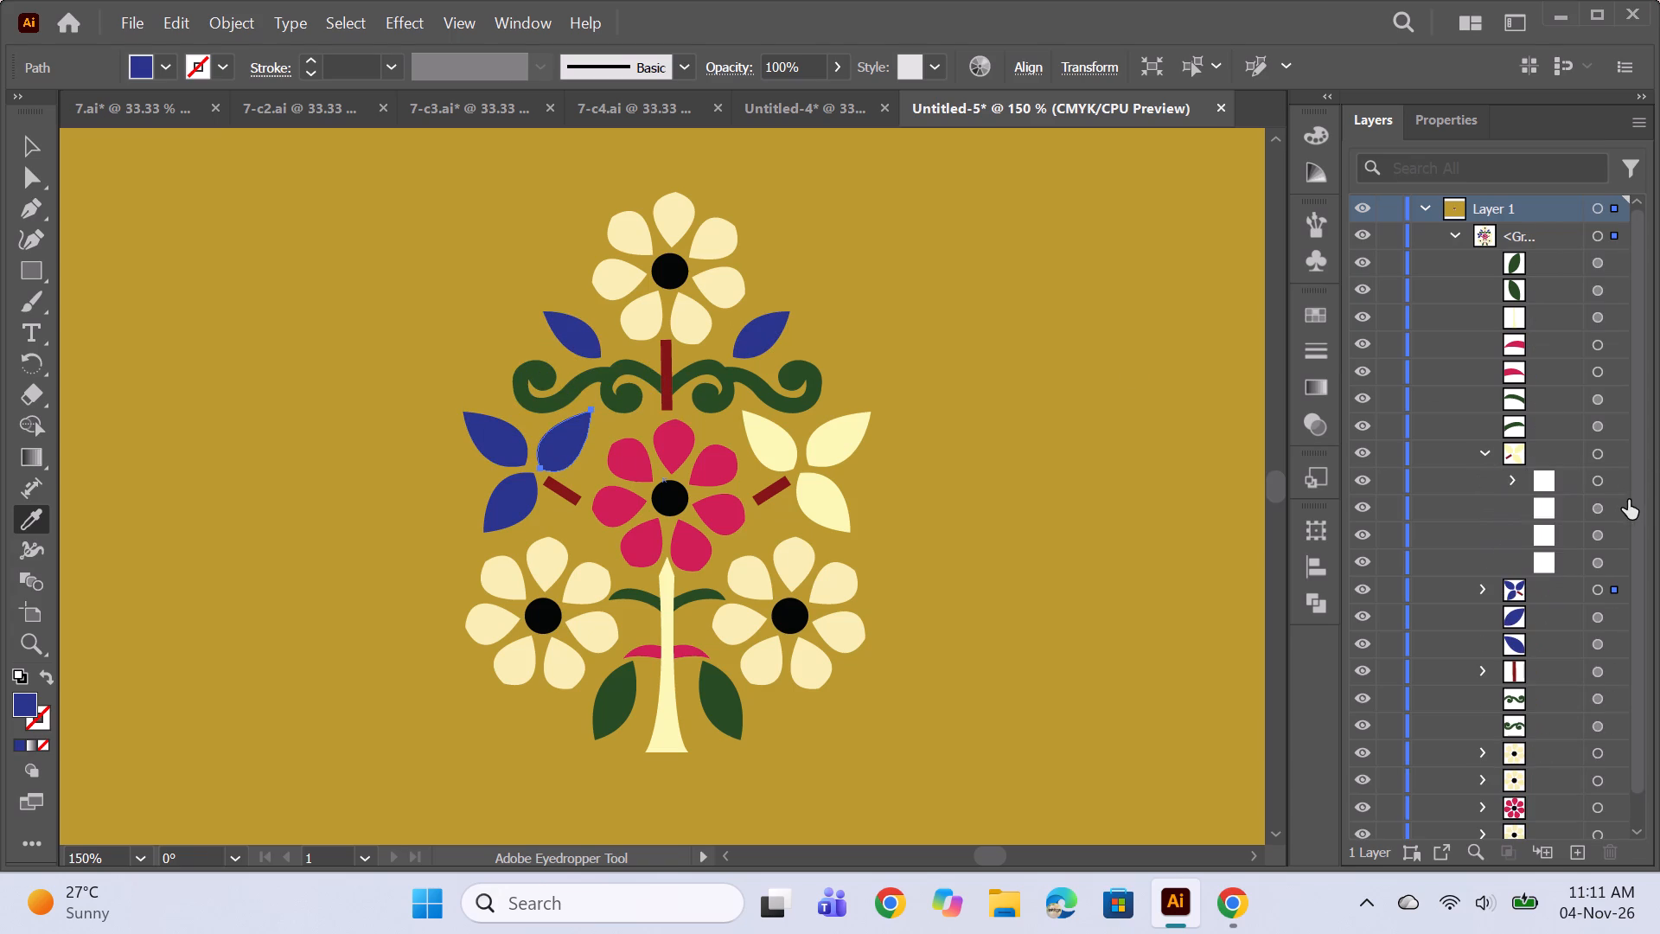
left_click(1603, 502)
left_click(575, 336)
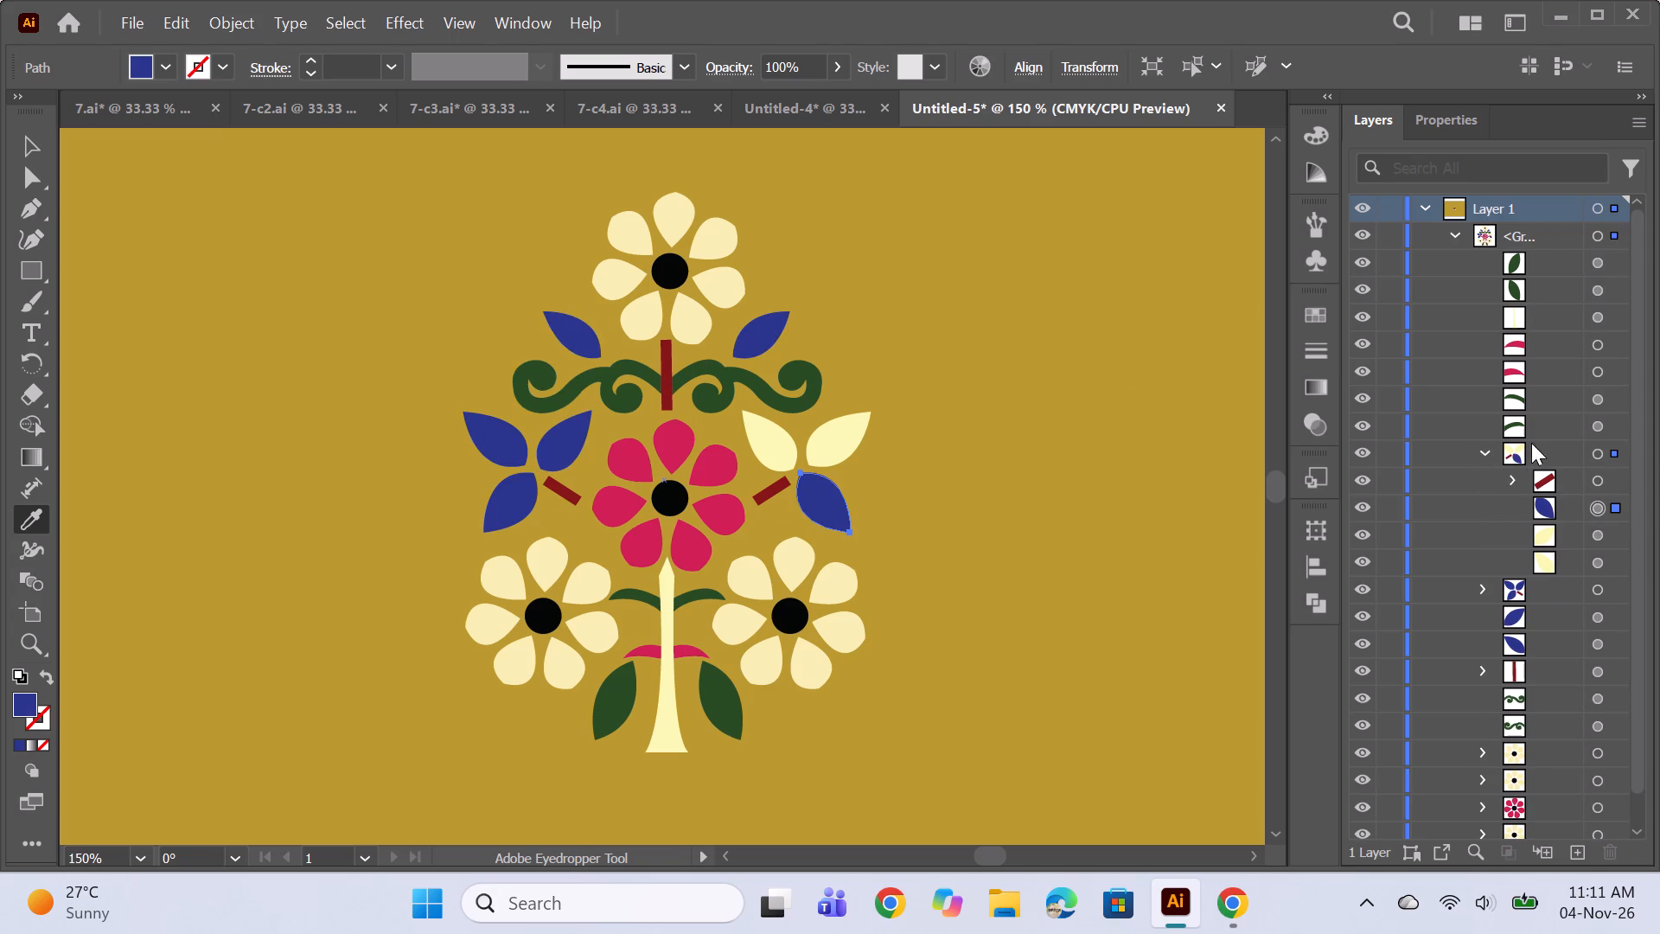
left_click(1599, 532)
left_click(581, 340)
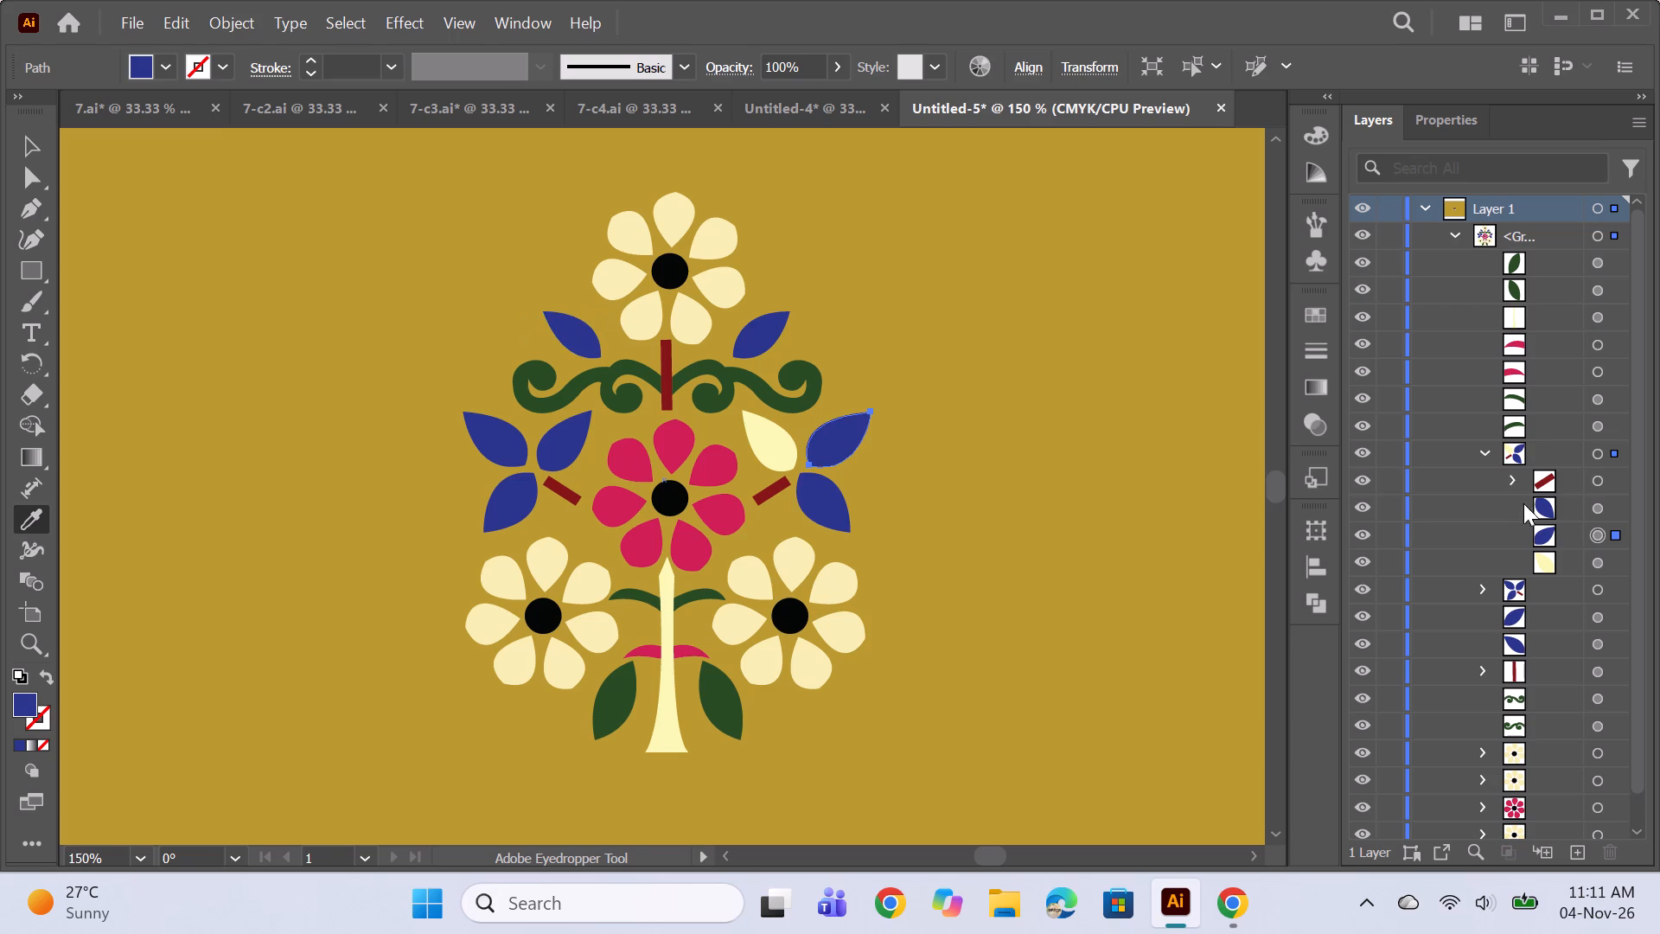
left_click(1594, 563)
left_click(841, 445)
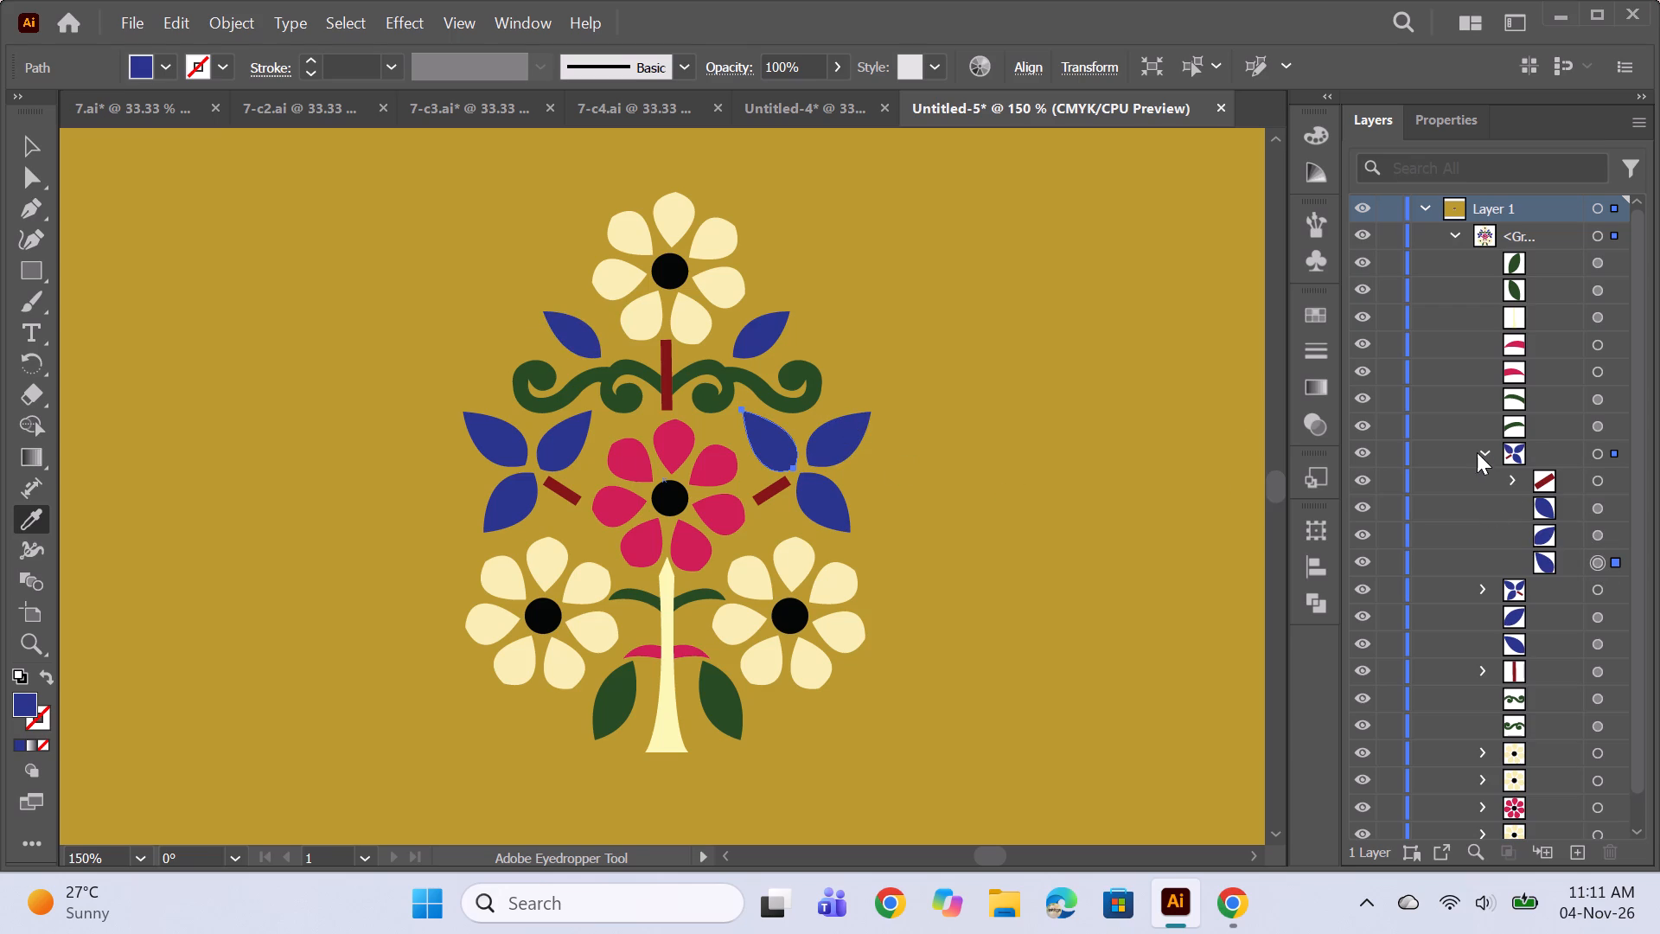
left_click(1478, 452)
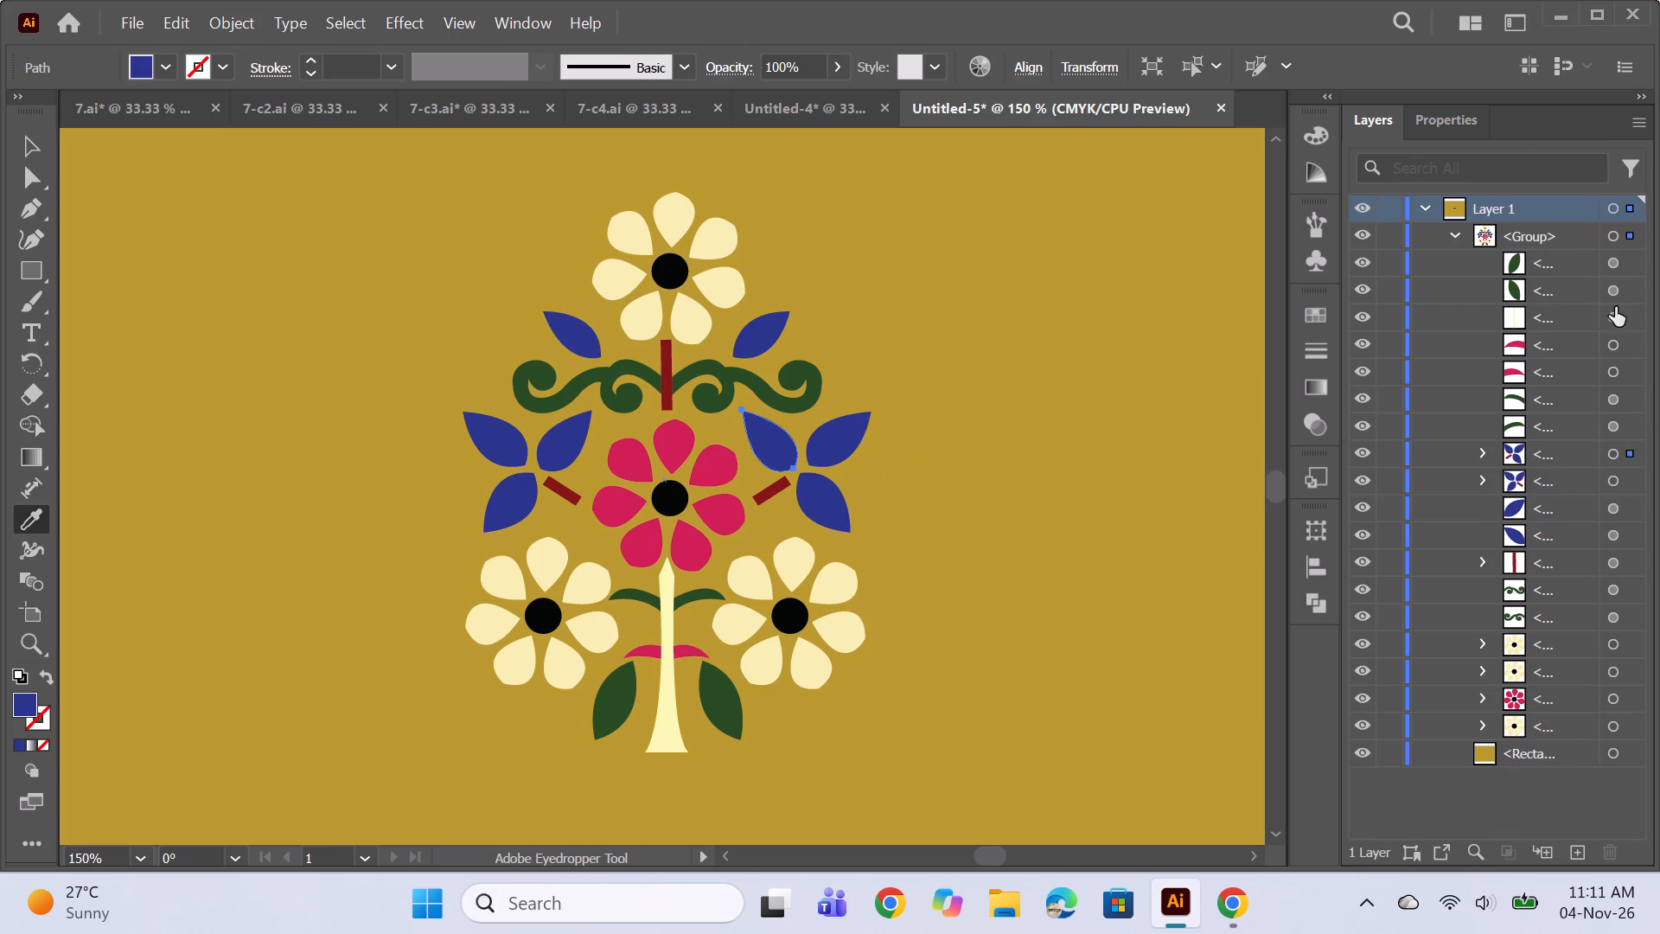
Recolour the motif's cream tree trunk deep blue, sampling the colour from a small upper leaf.
left_click(1612, 314)
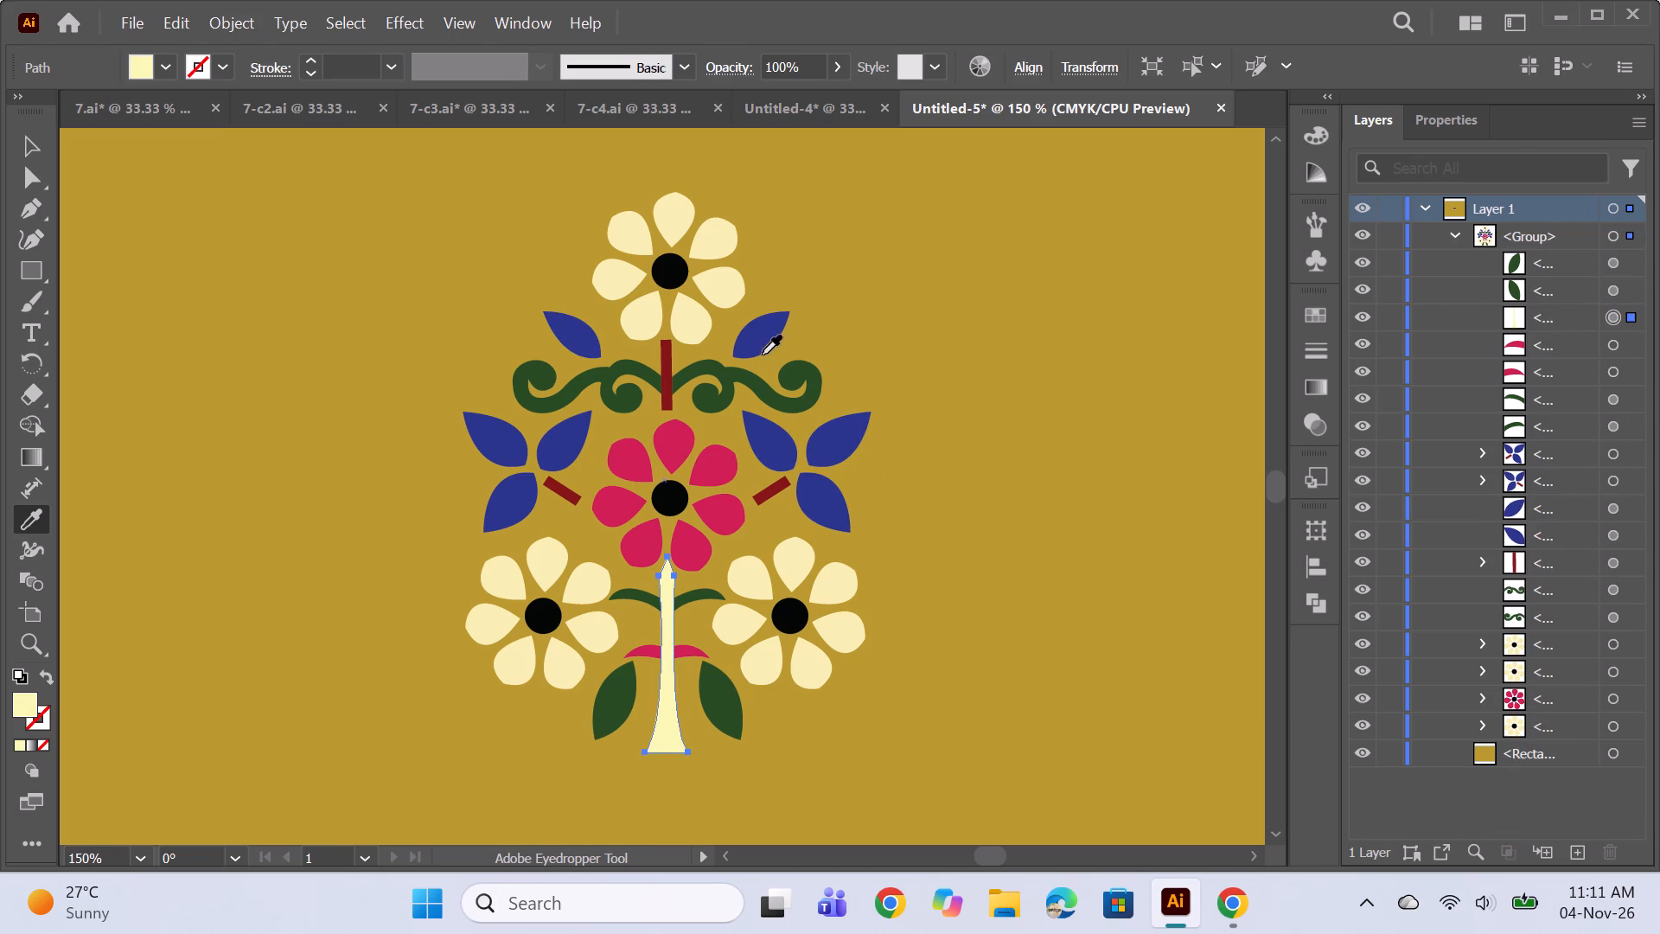
left_click(762, 329)
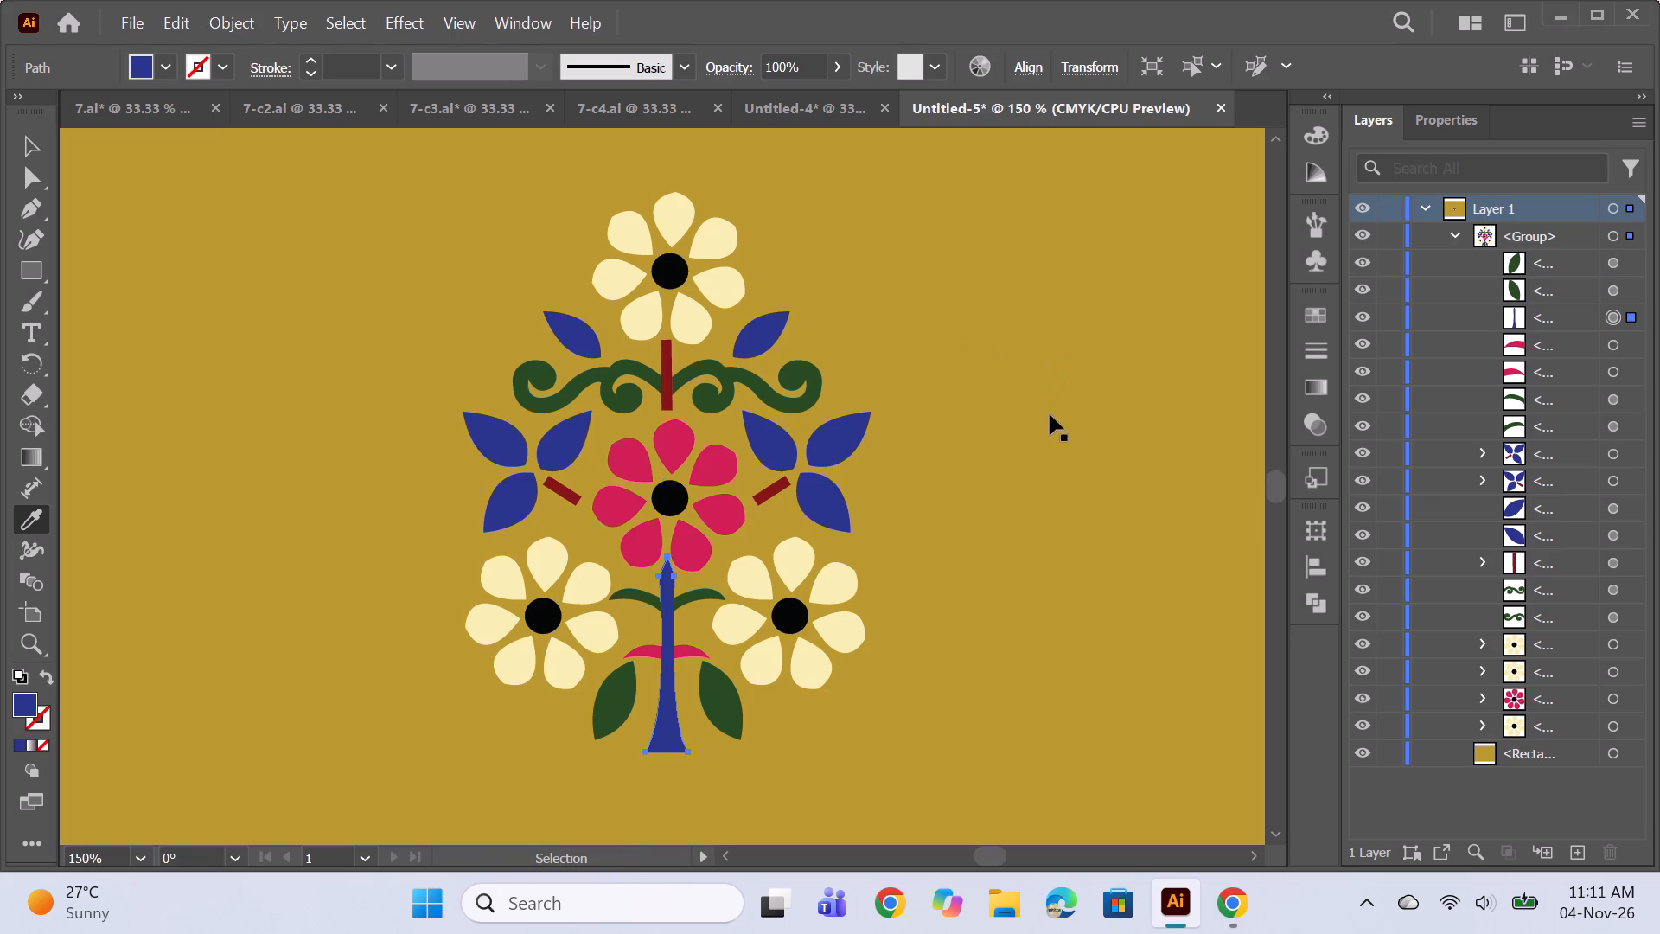
left_click(1053, 417, "ctrl")
Make a new pattern from the recoloured motif group, using the Brick by Row tile type.
scroll(720, 414, "down", 5, "alt")
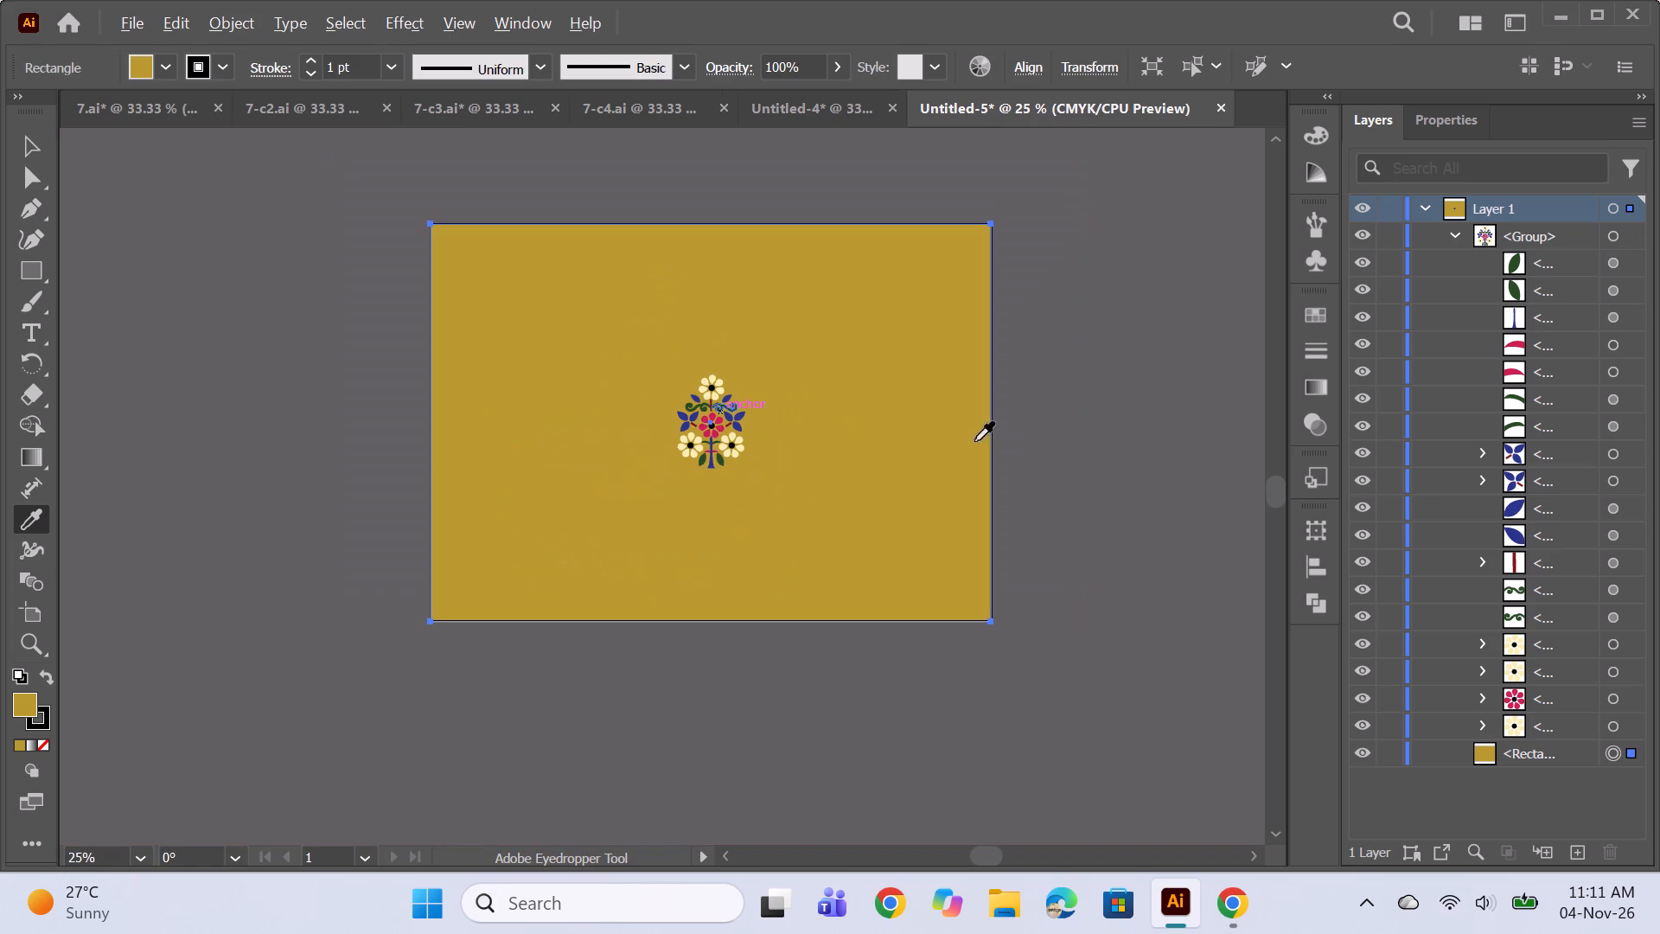
scroll(789, 429, "up", 1, "alt")
scroll(802, 429, "down", 1, "alt")
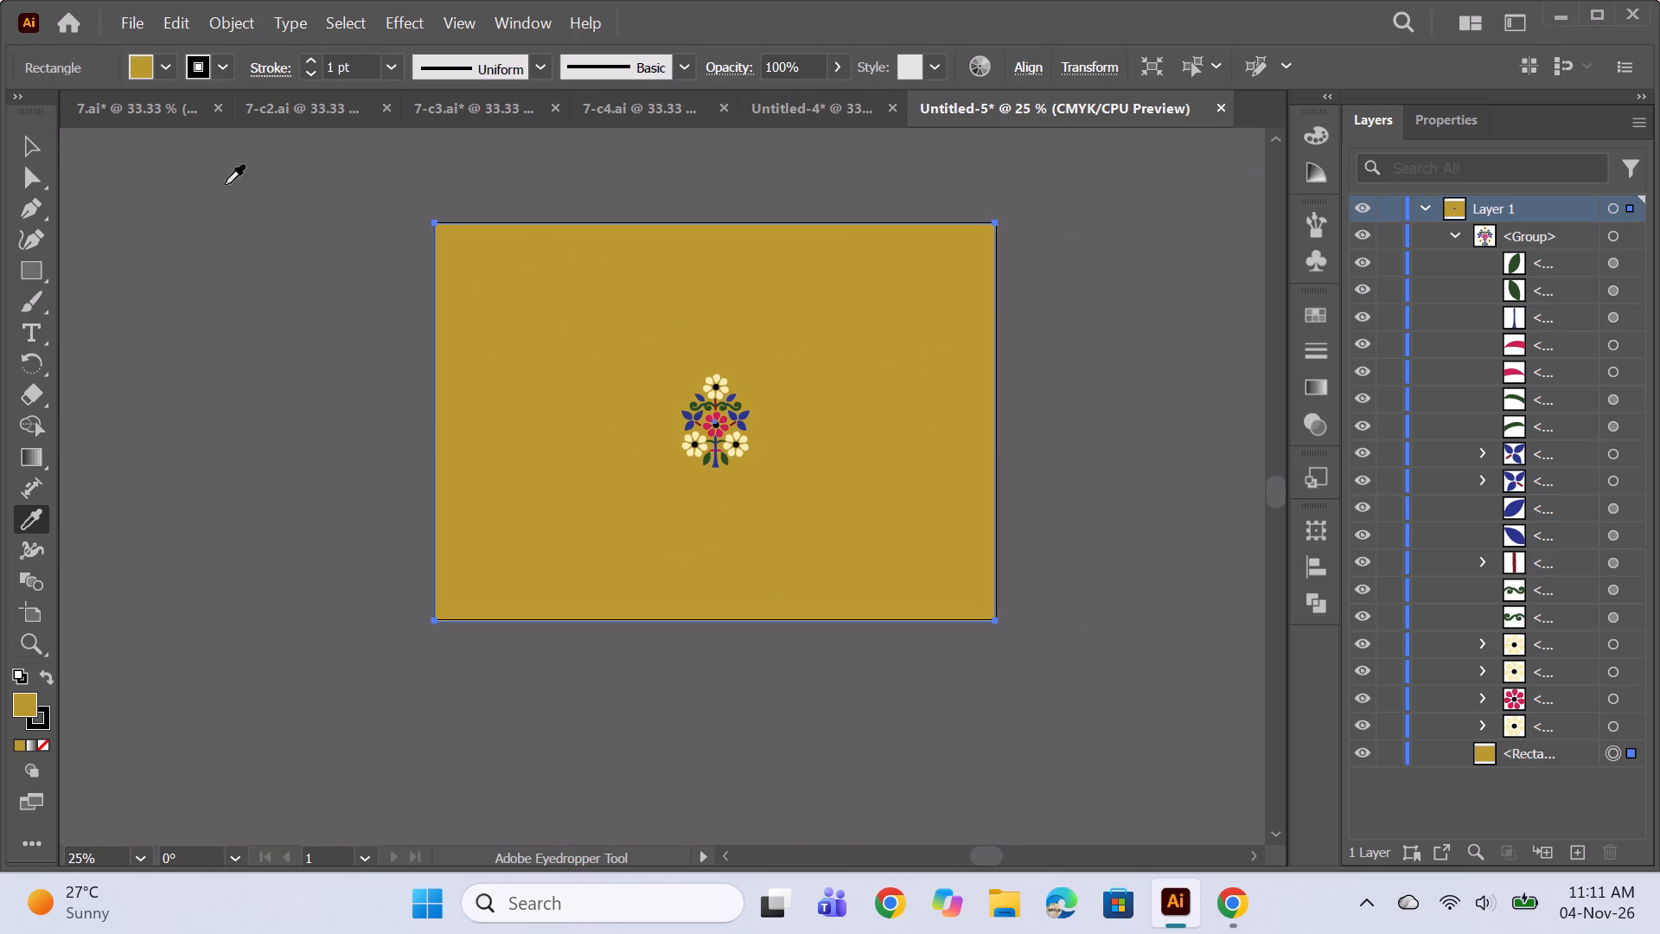
left_click(35, 138)
left_click(731, 417)
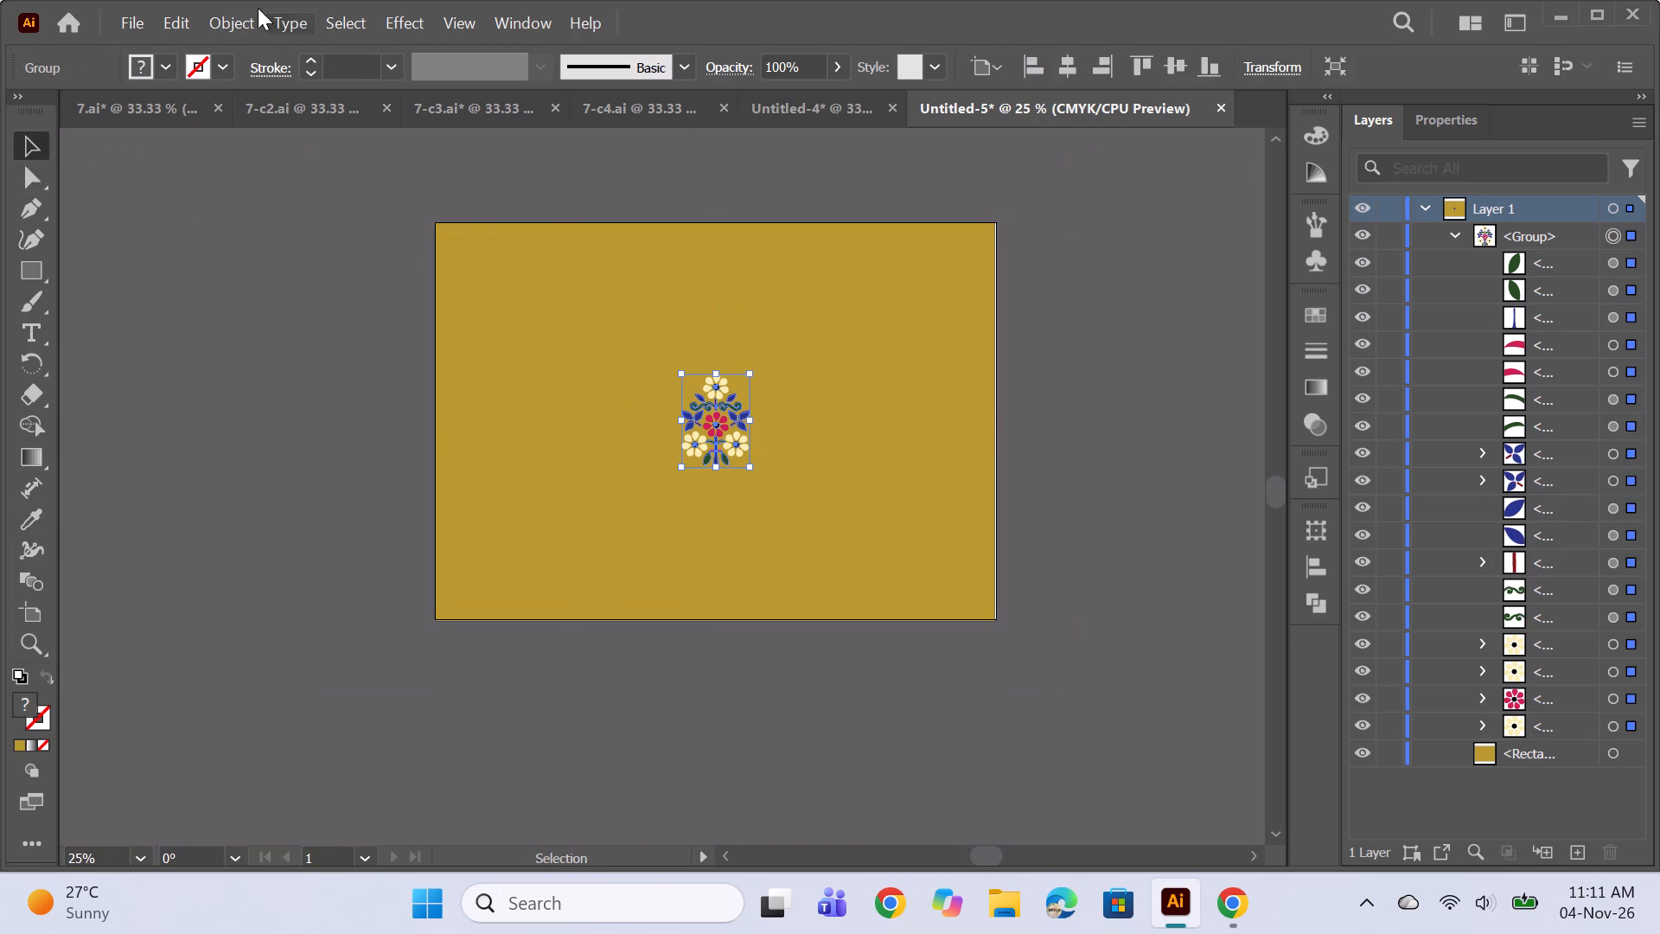
left_click(207, 16)
left_click(334, 794)
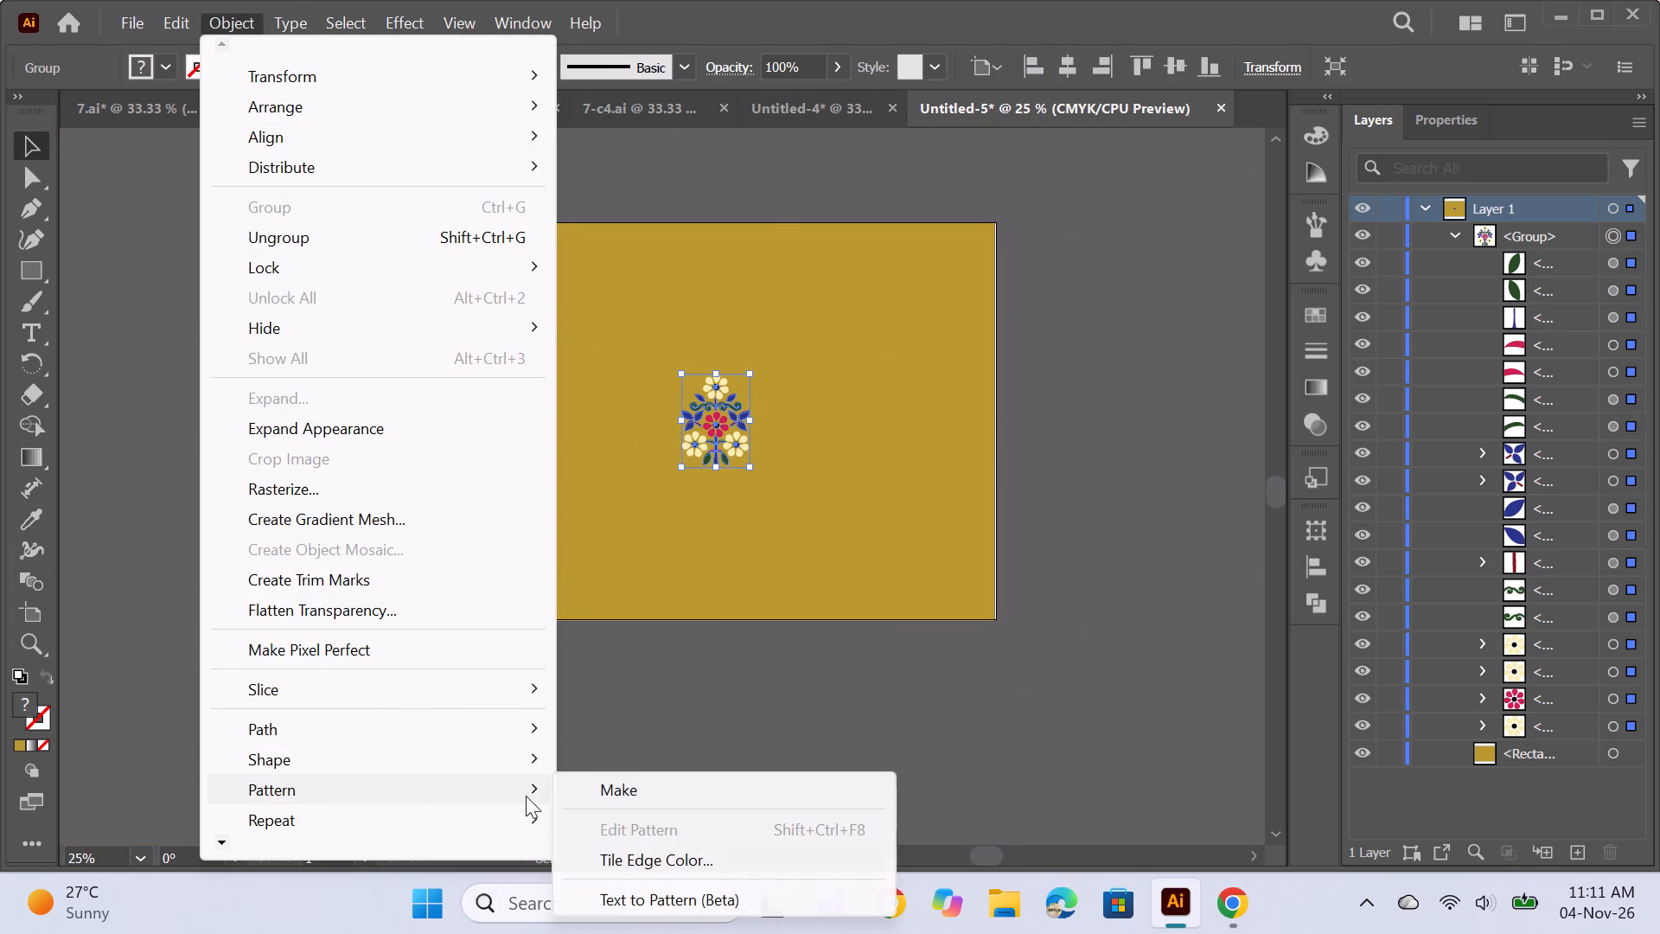
left_click(623, 796)
left_click(1079, 502)
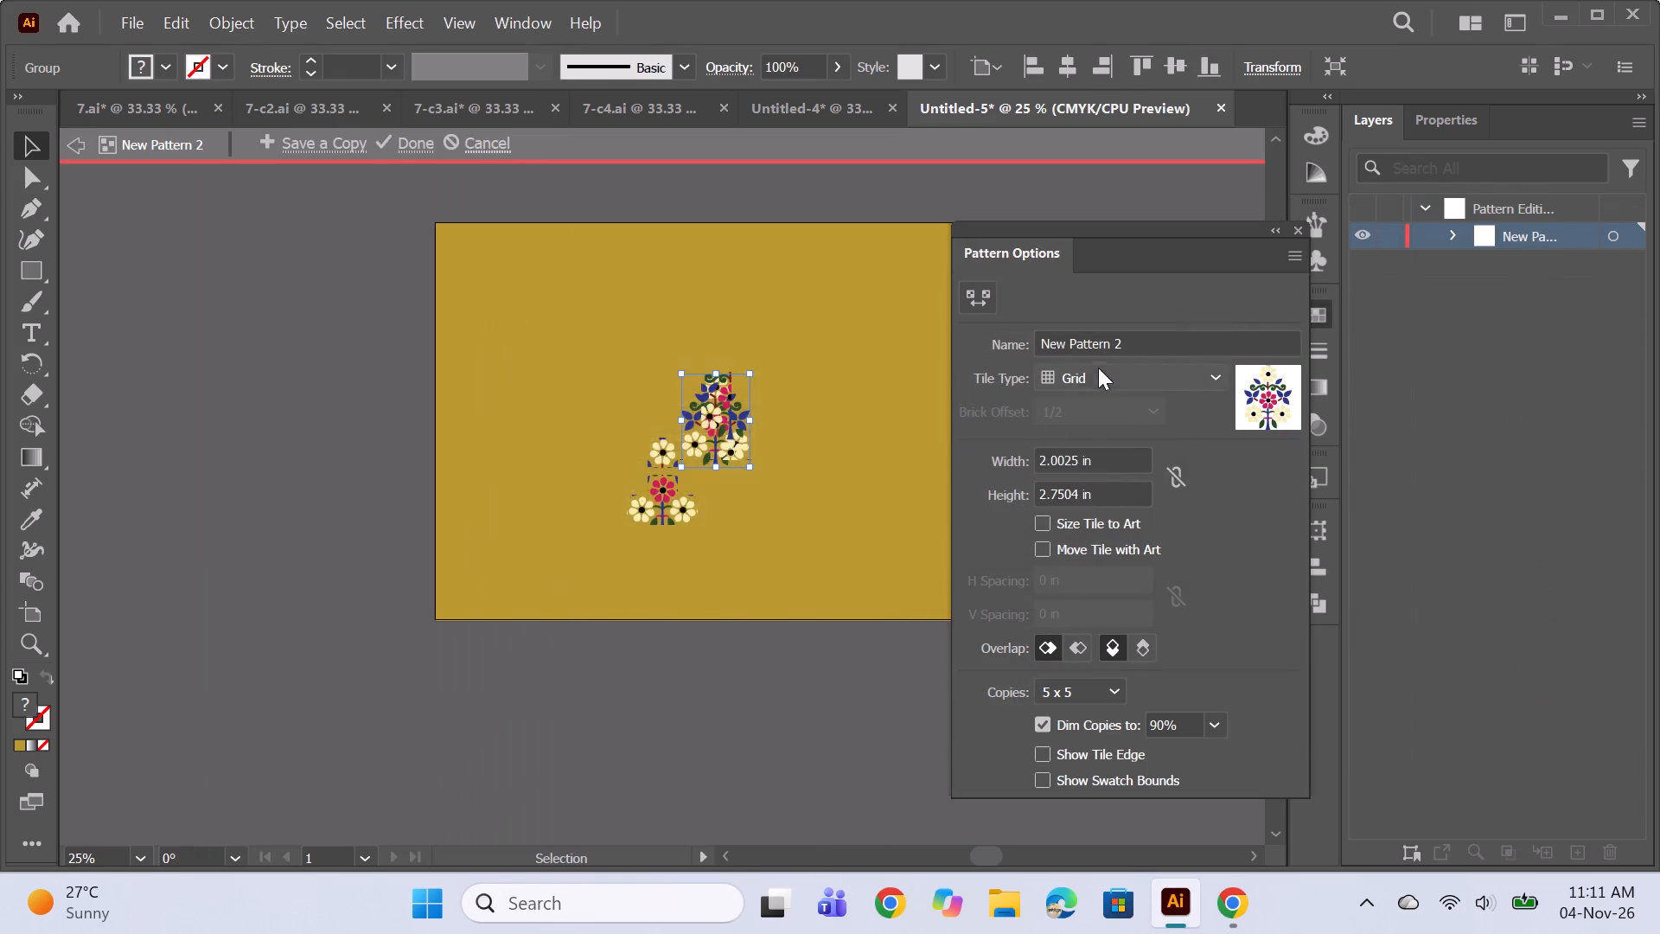
left_click(1138, 373)
left_click(1117, 444)
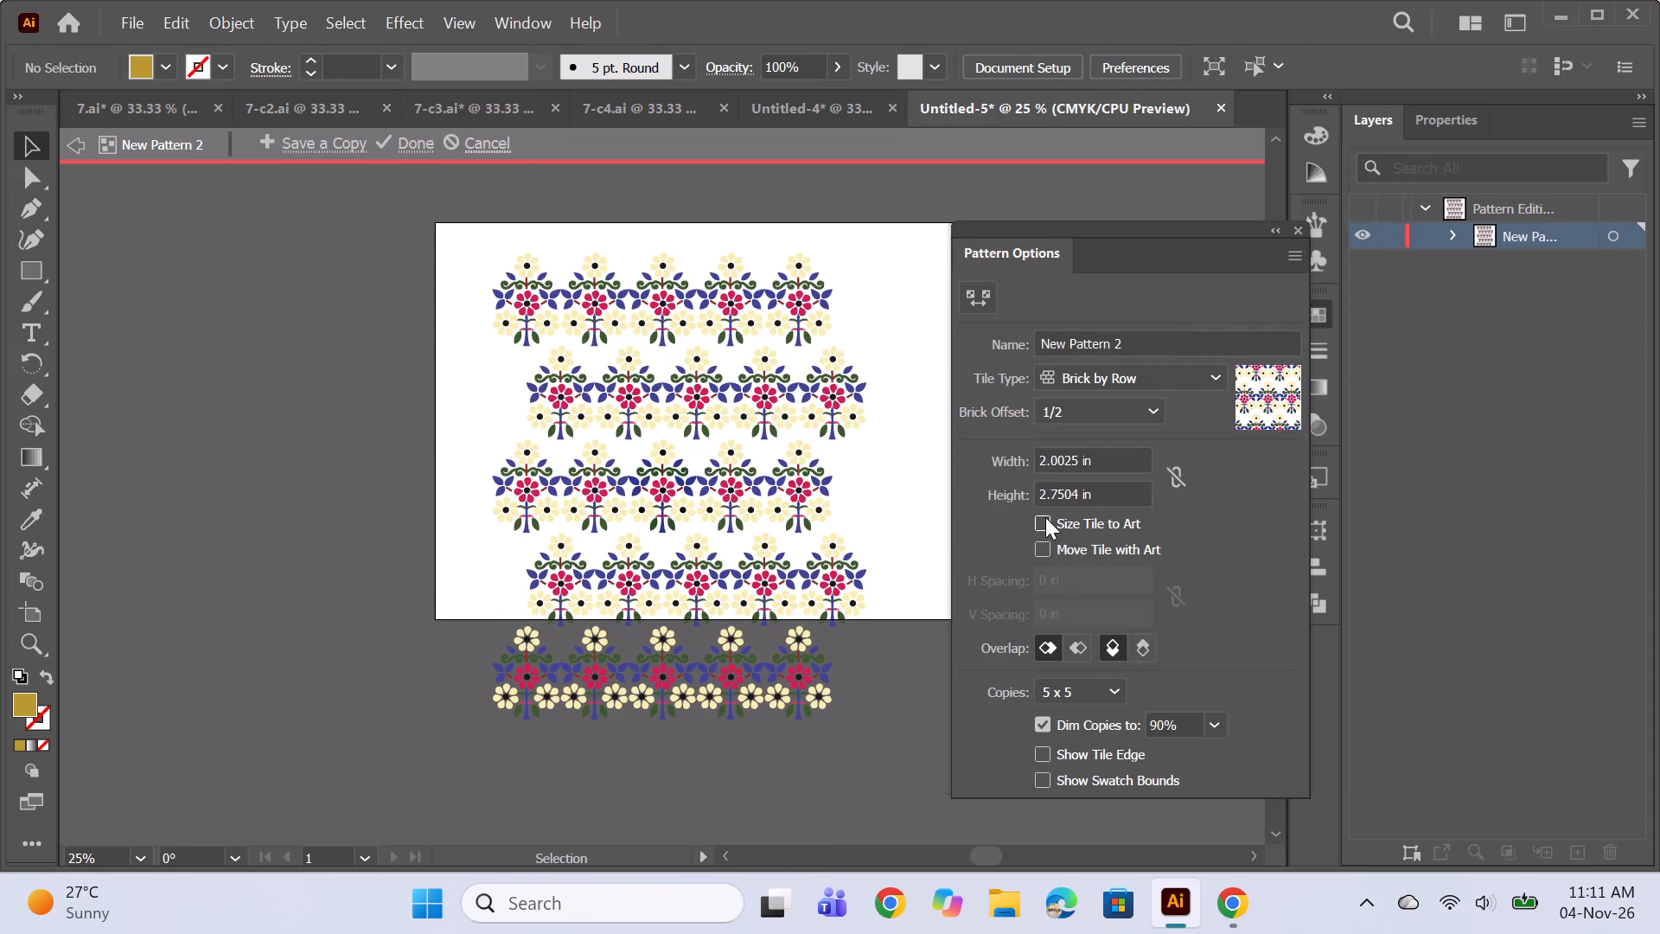
Size the pattern tile to the art with 0.75 in horizontal and 0.5 in vertical spacing, and finish pattern editing.
left_click(1050, 526)
left_click(1047, 582)
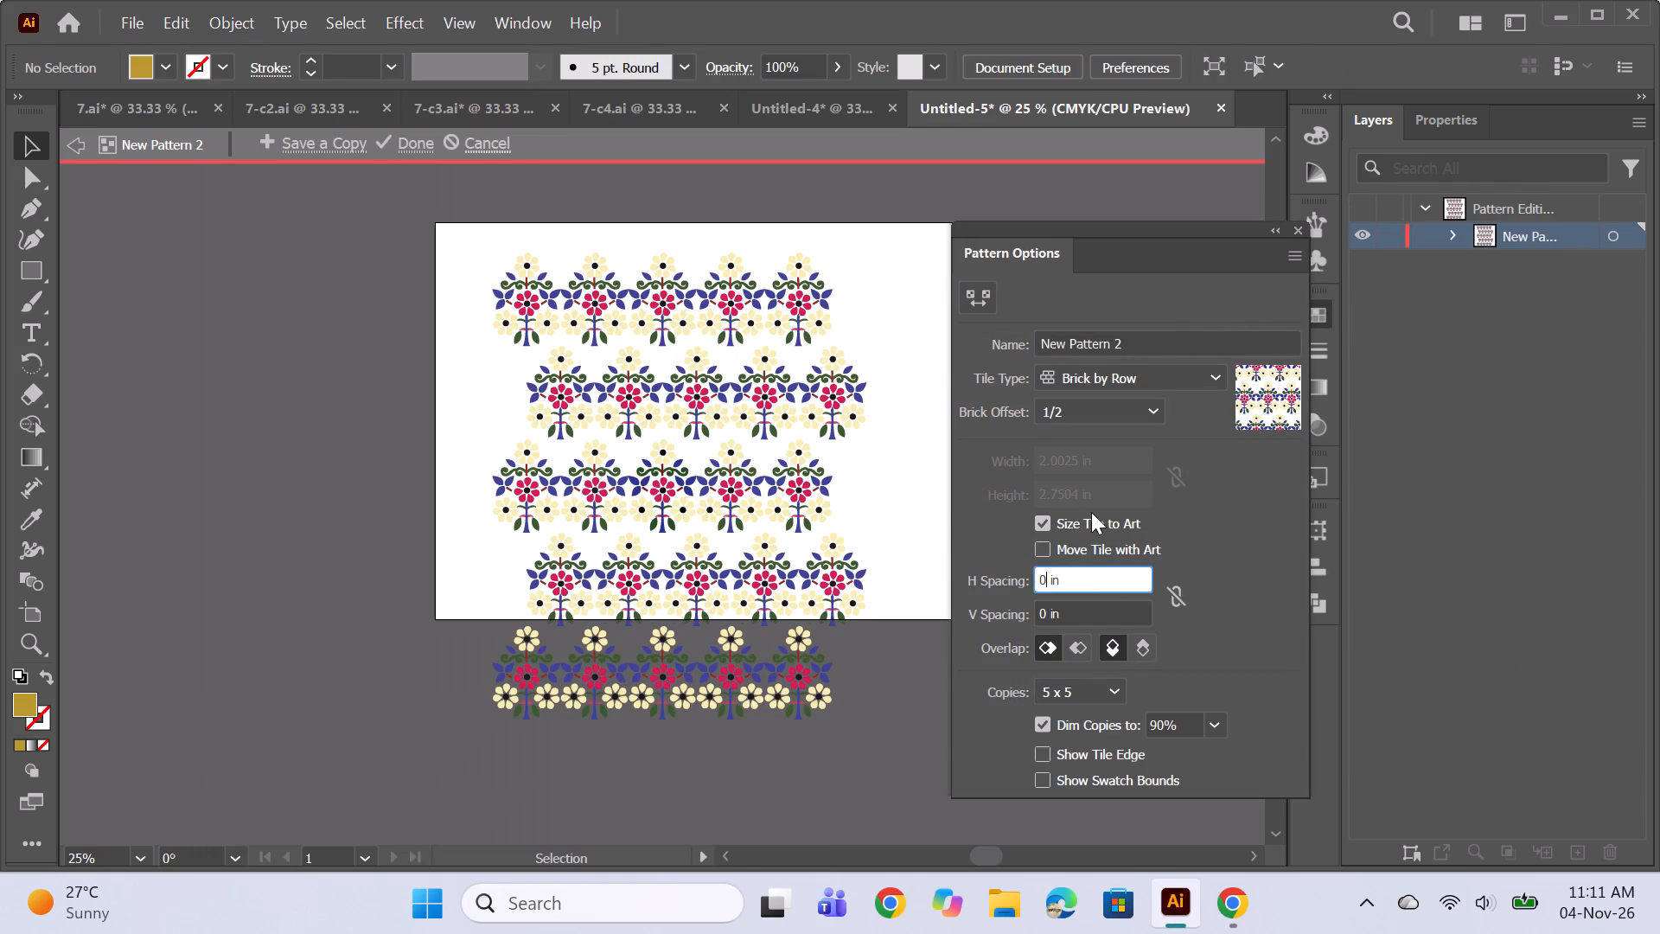
type(".75")
key("Return")
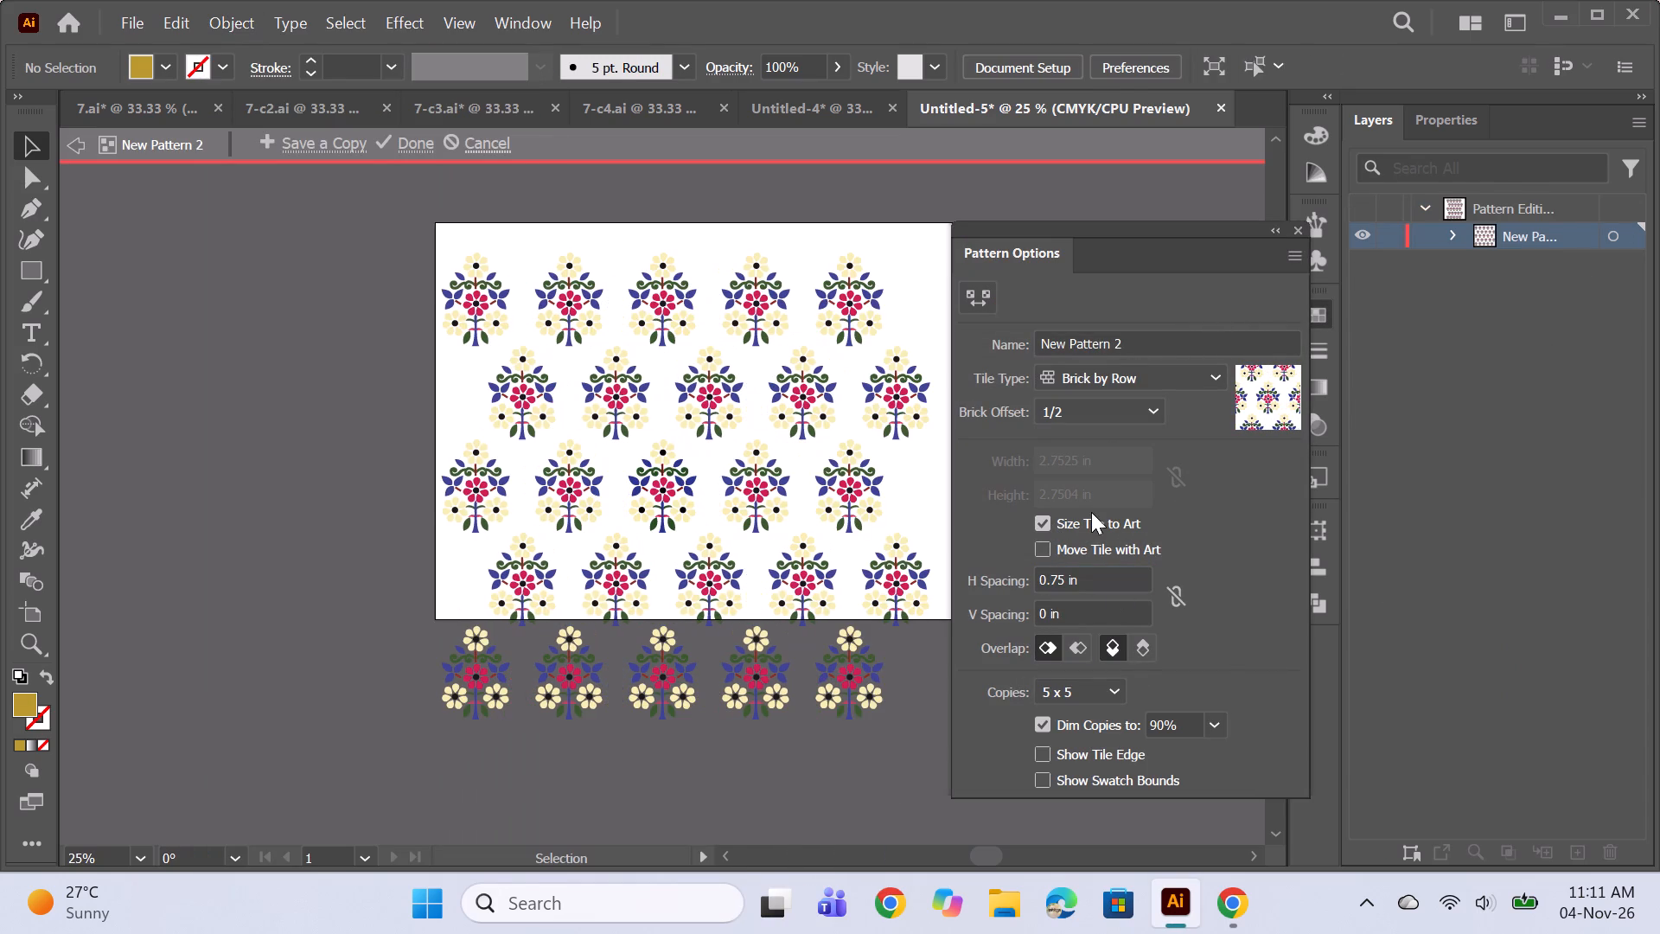
left_click(1044, 611)
type(".5")
key("Return")
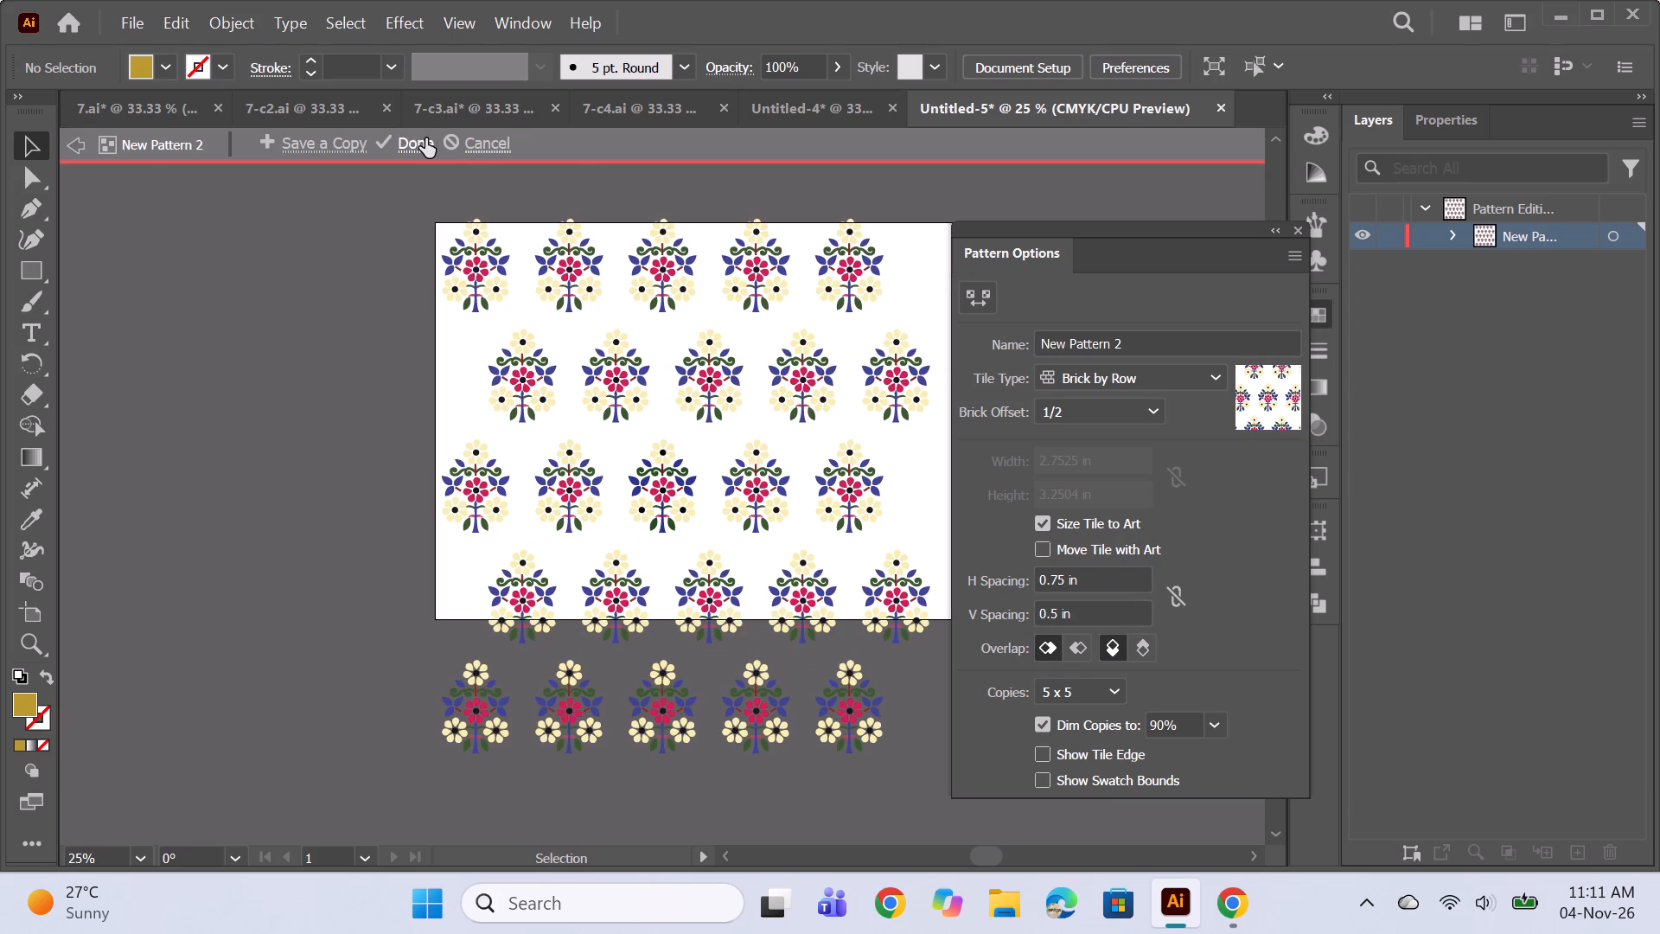
left_click(425, 138)
Draw a rectangle covering the whole artboard and fill it with the new motif pattern swatch.
left_click(29, 267)
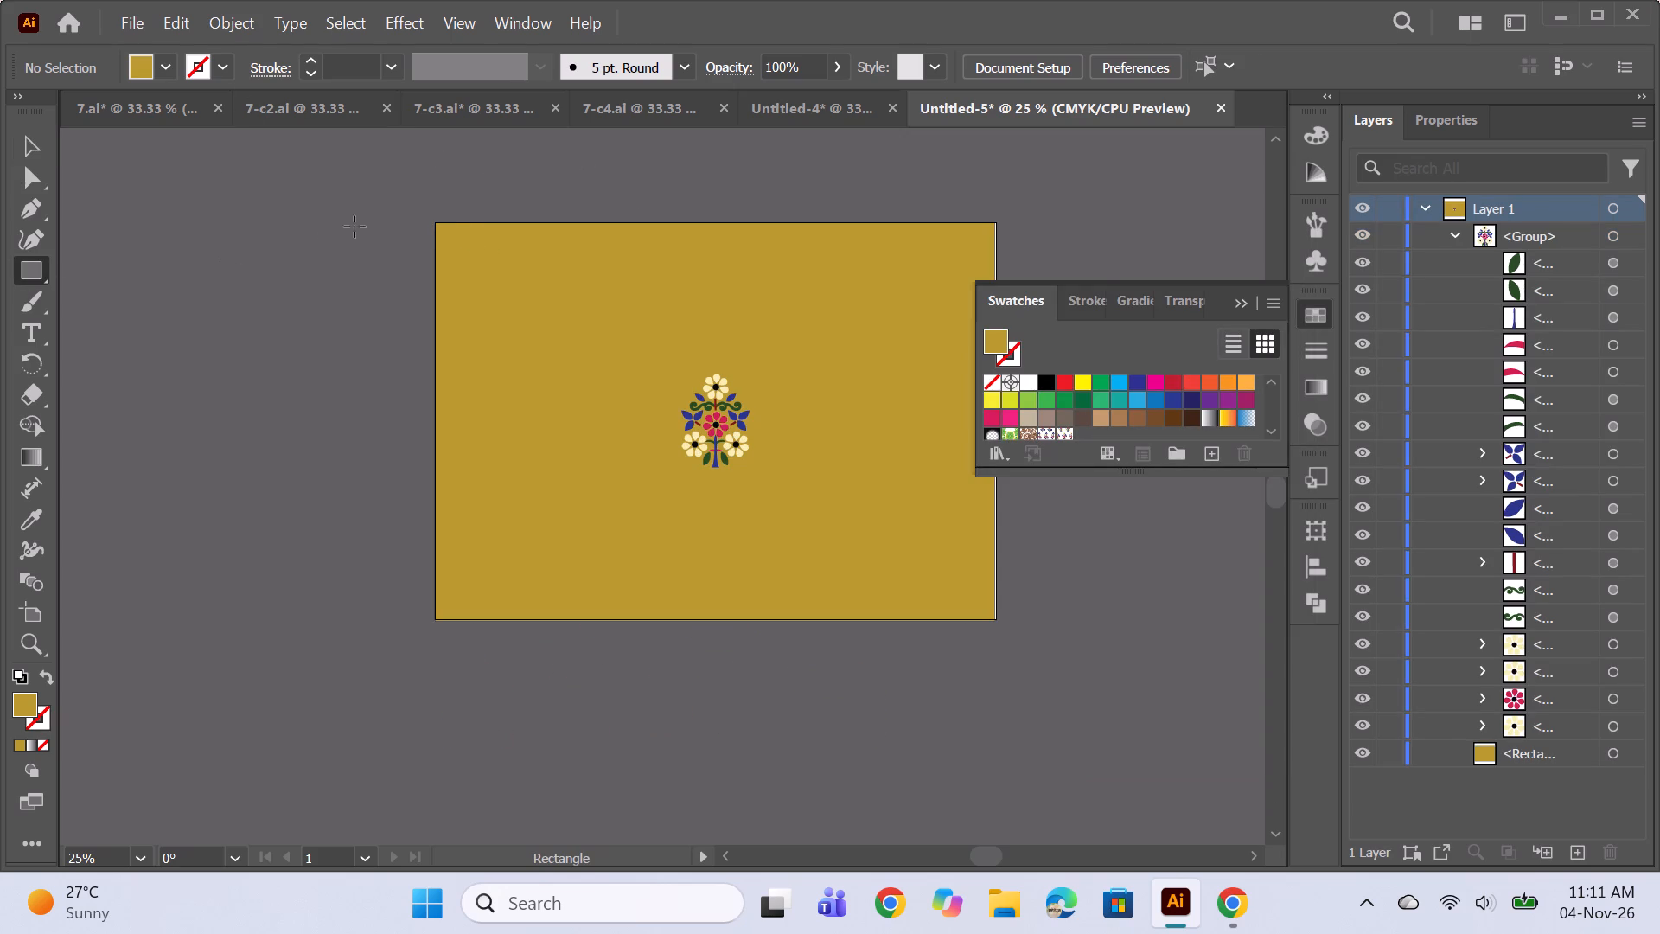
left_click_drag(435, 223, 816, 512)
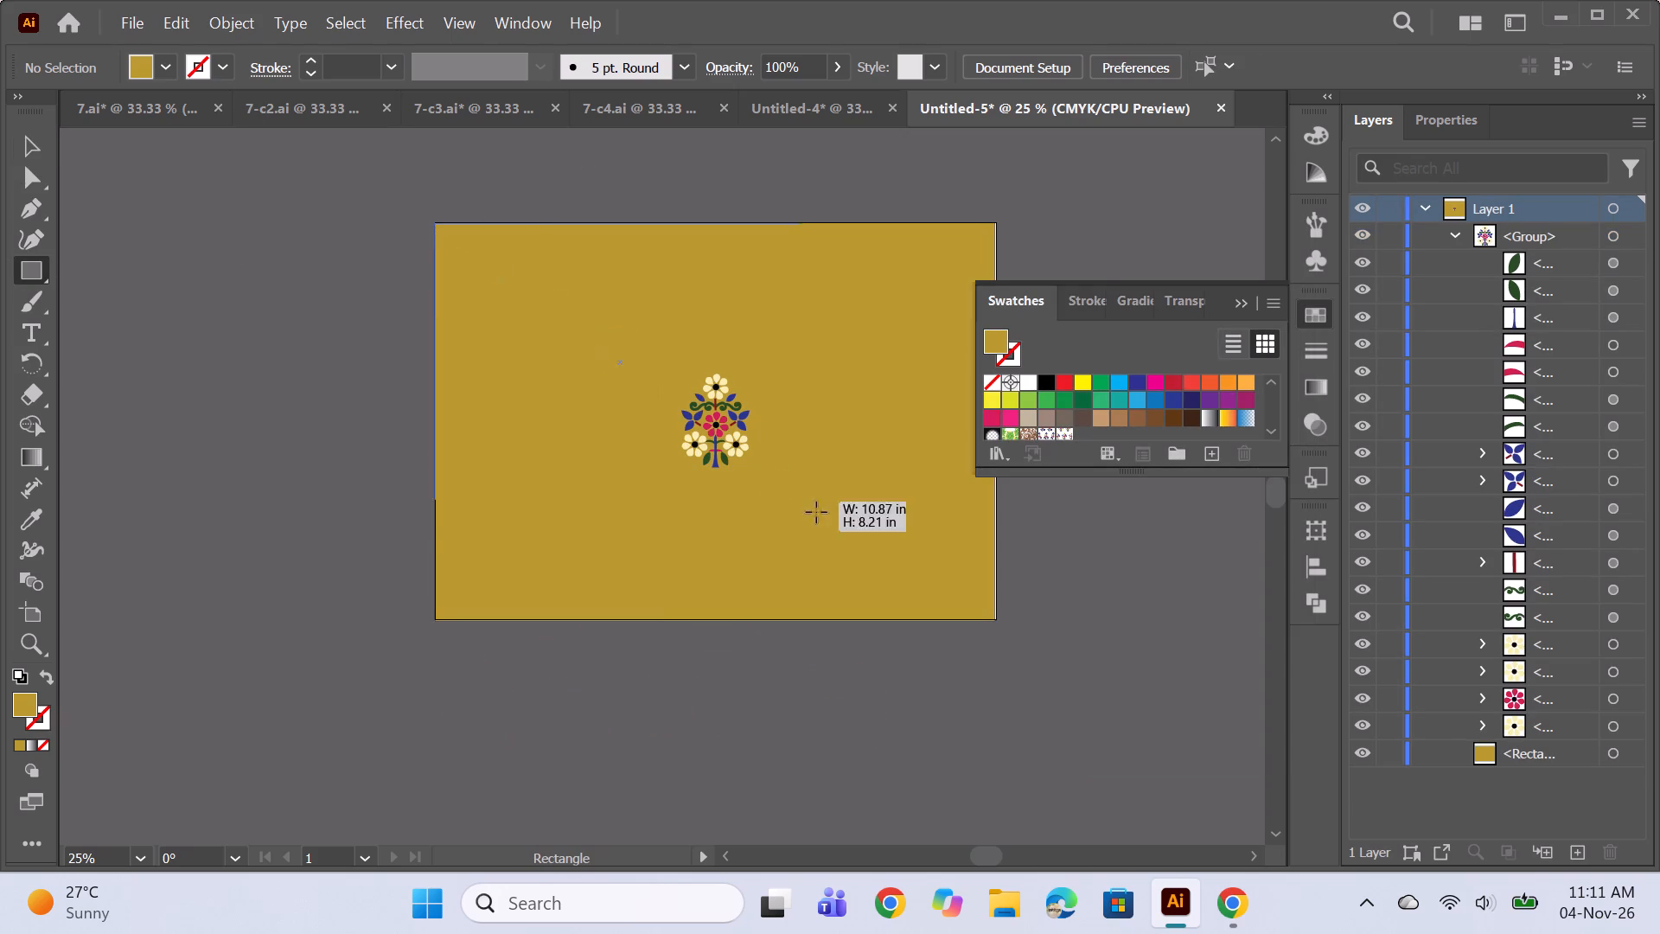
left_click_drag(816, 512, 994, 620)
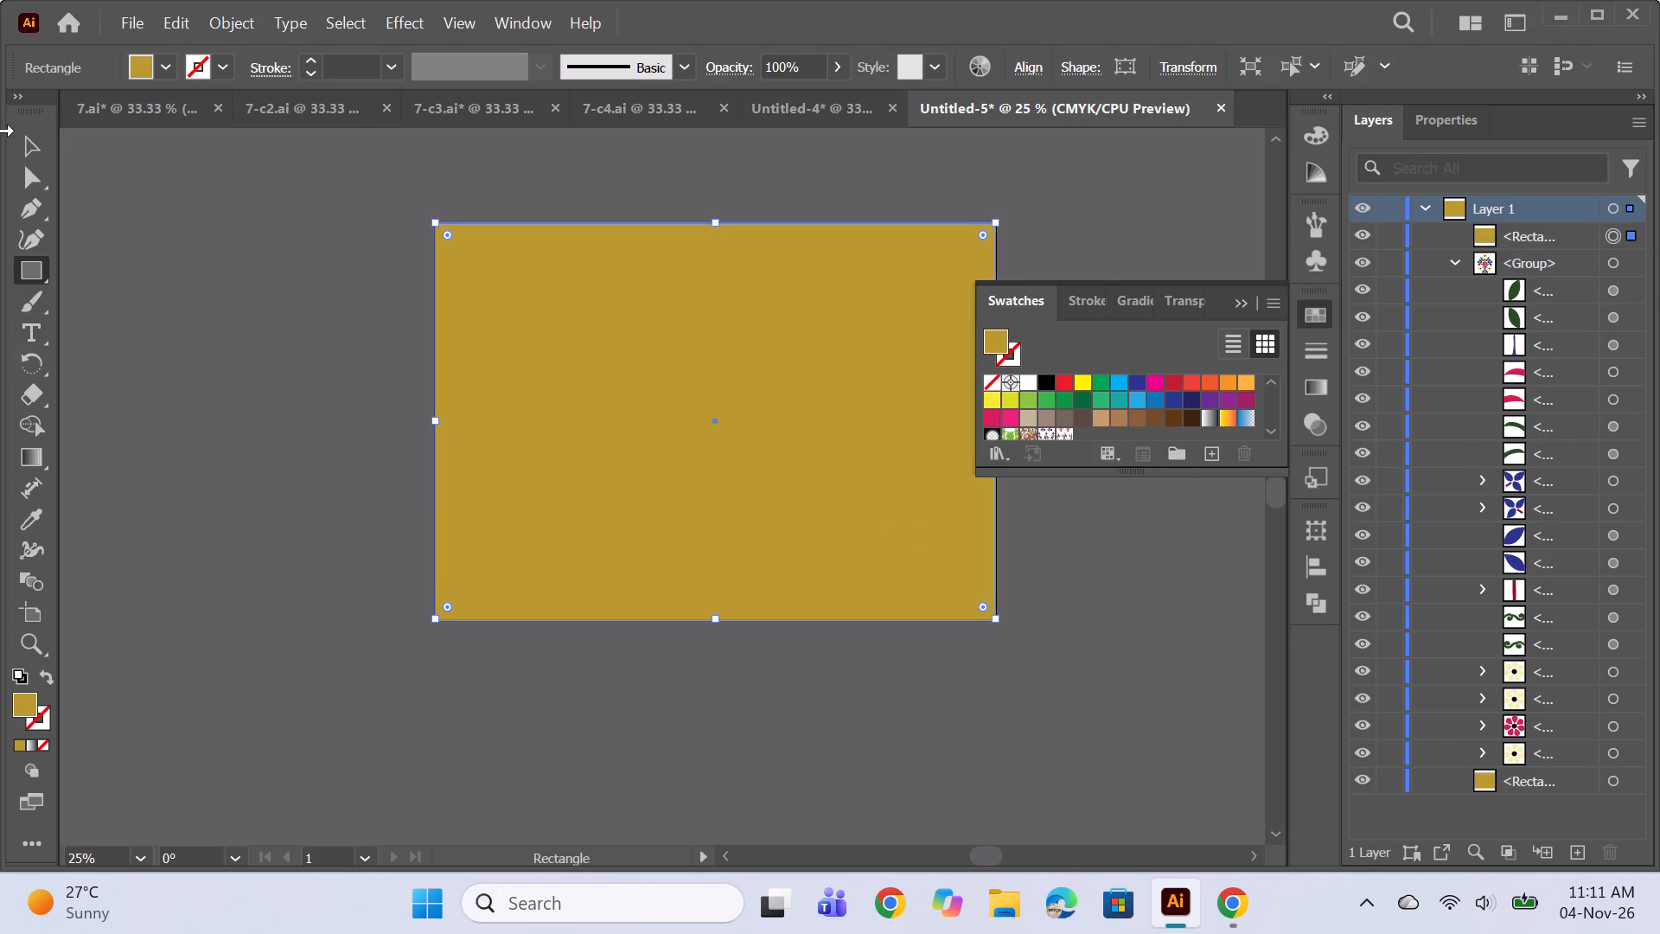
left_click(1067, 428)
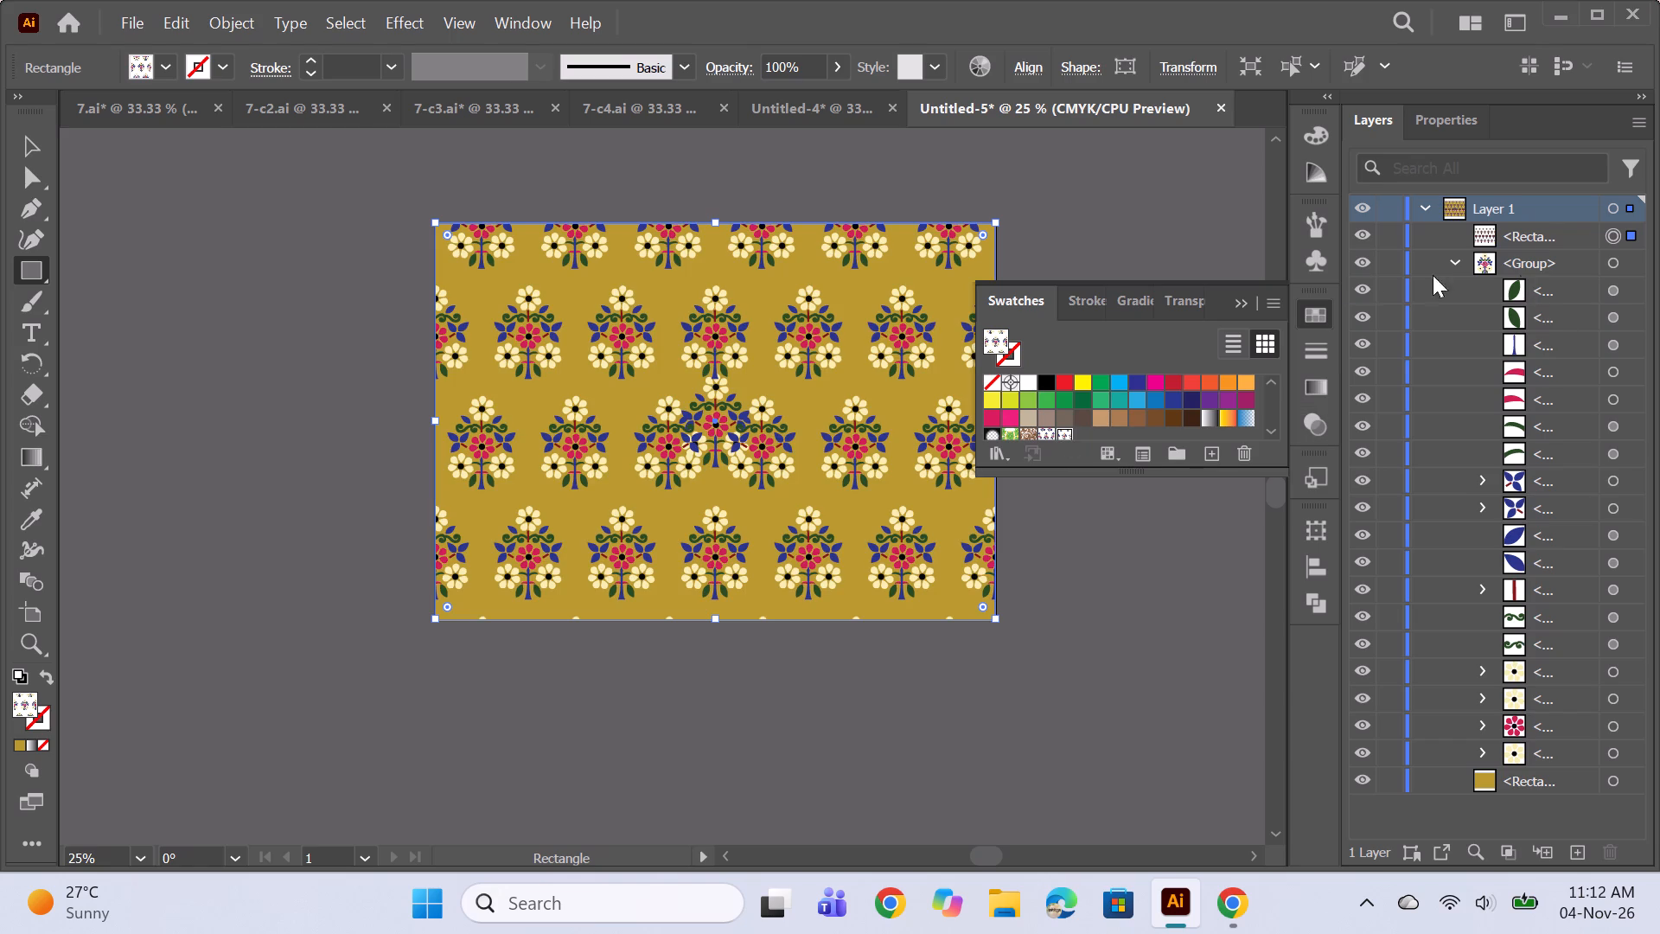
Hide the original motif group so only the pattern fill shows on the mustard background, and deselect everything.
left_click(1365, 264)
left_click(1245, 297)
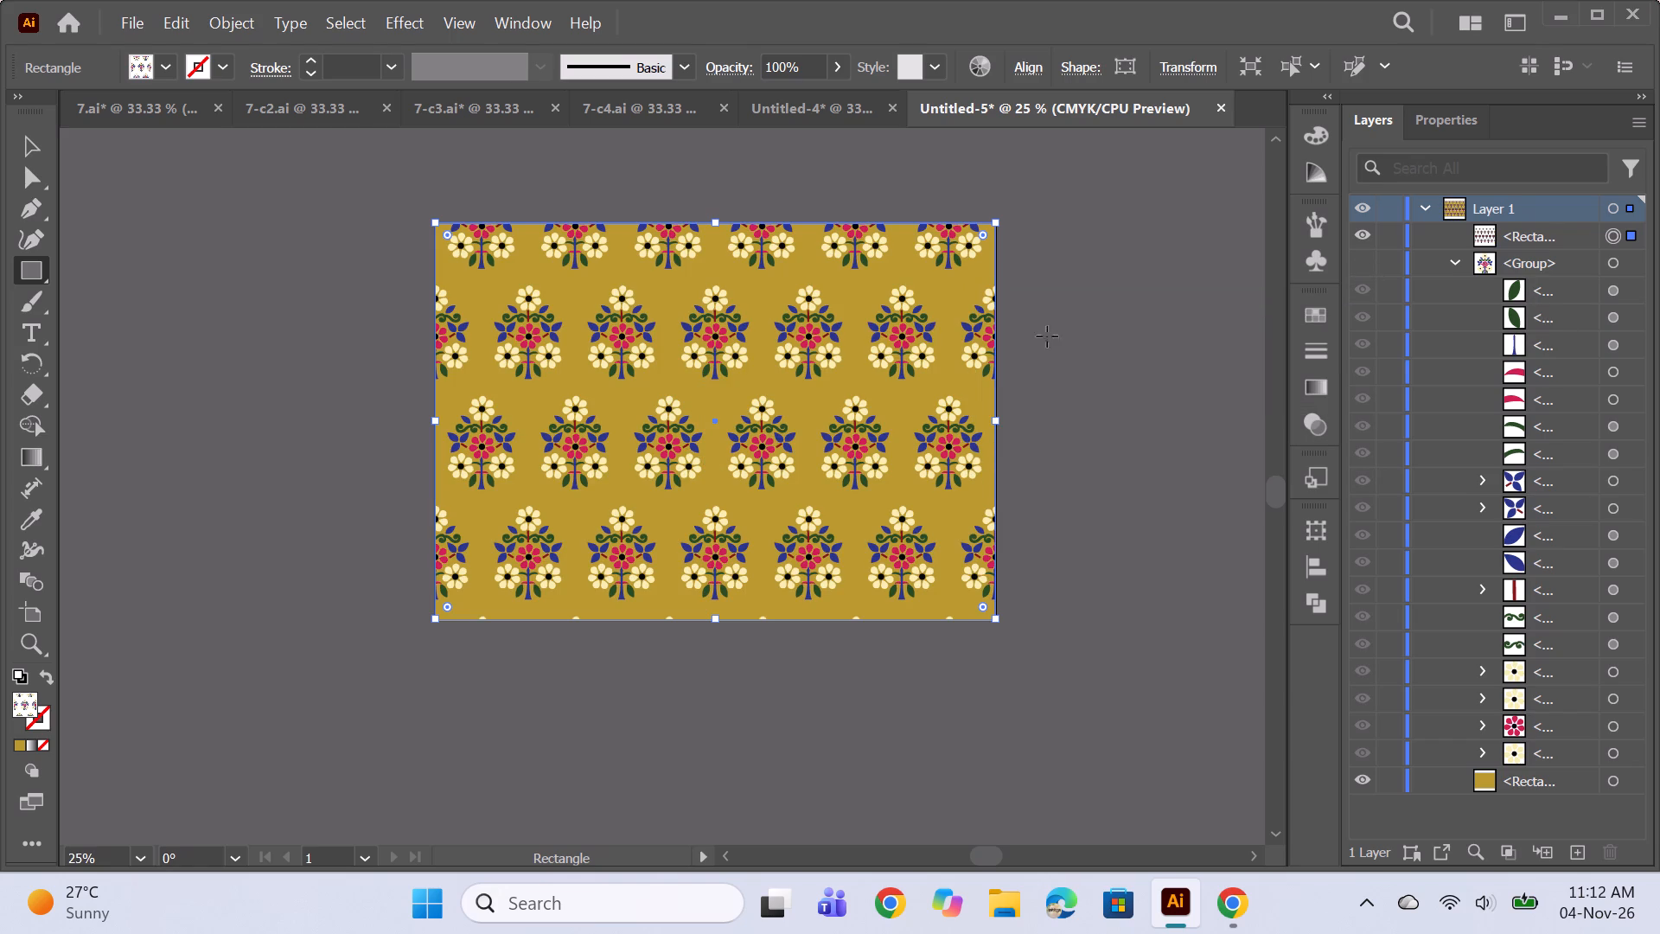
left_click(1151, 411, "ctrl")
scroll(1052, 425, "up", 1)
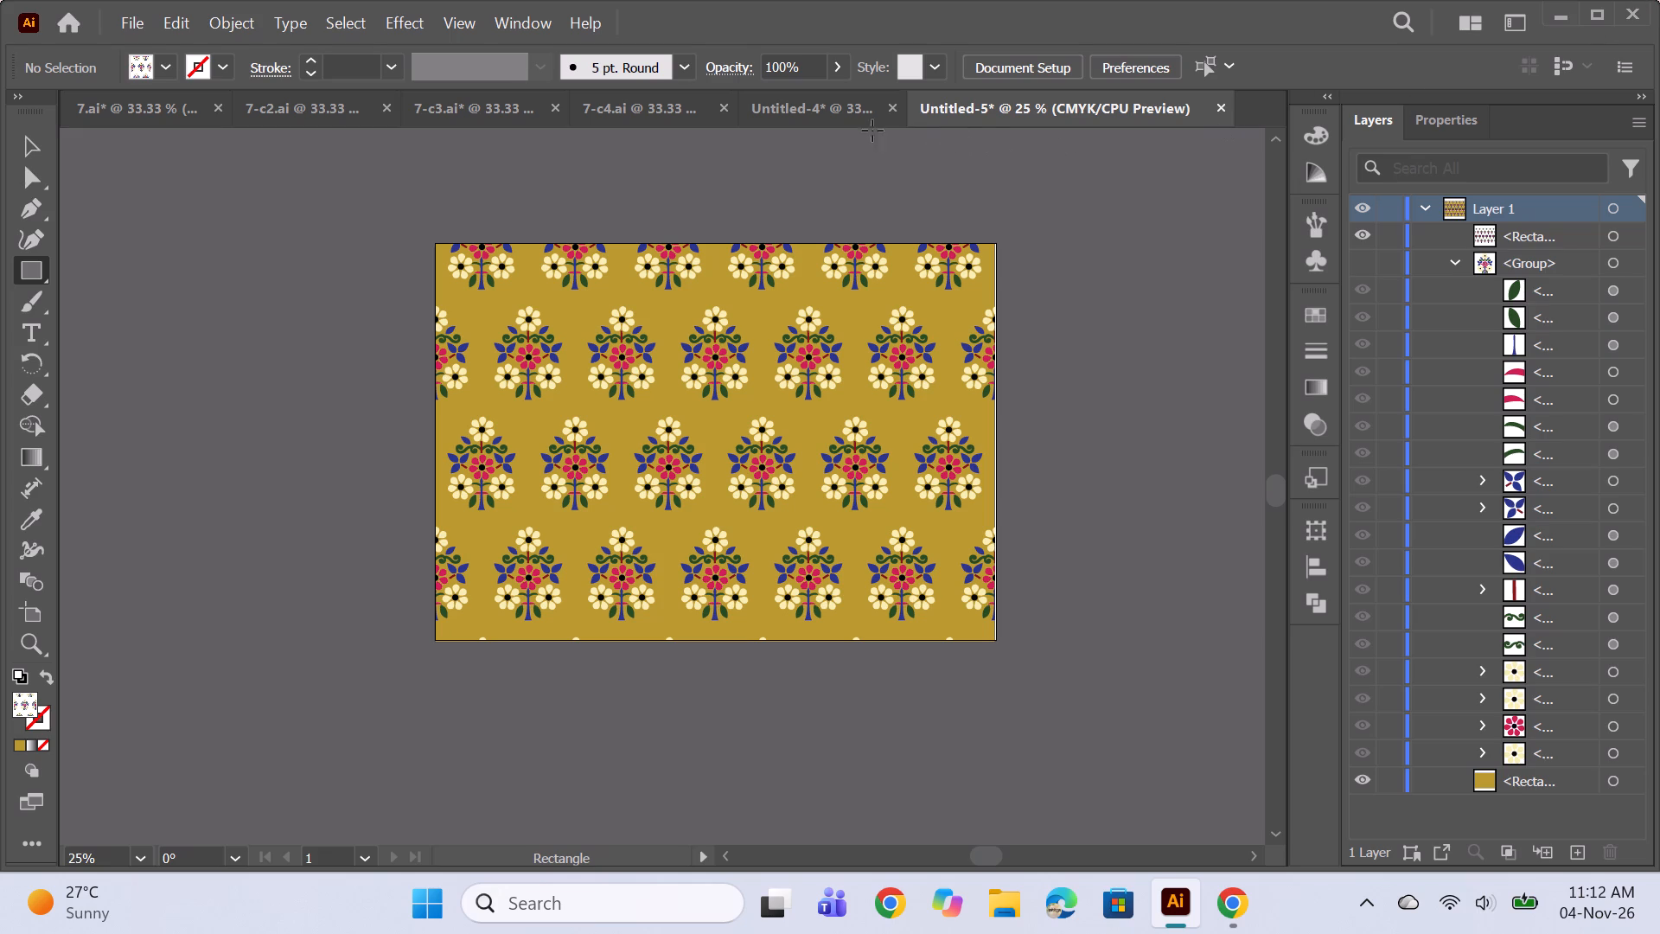
Save the cream-background Untitled-4 document as 7-c5 in Adobe Illustrator format, keeping the Illustrator 2020 version options.
left_click(857, 111)
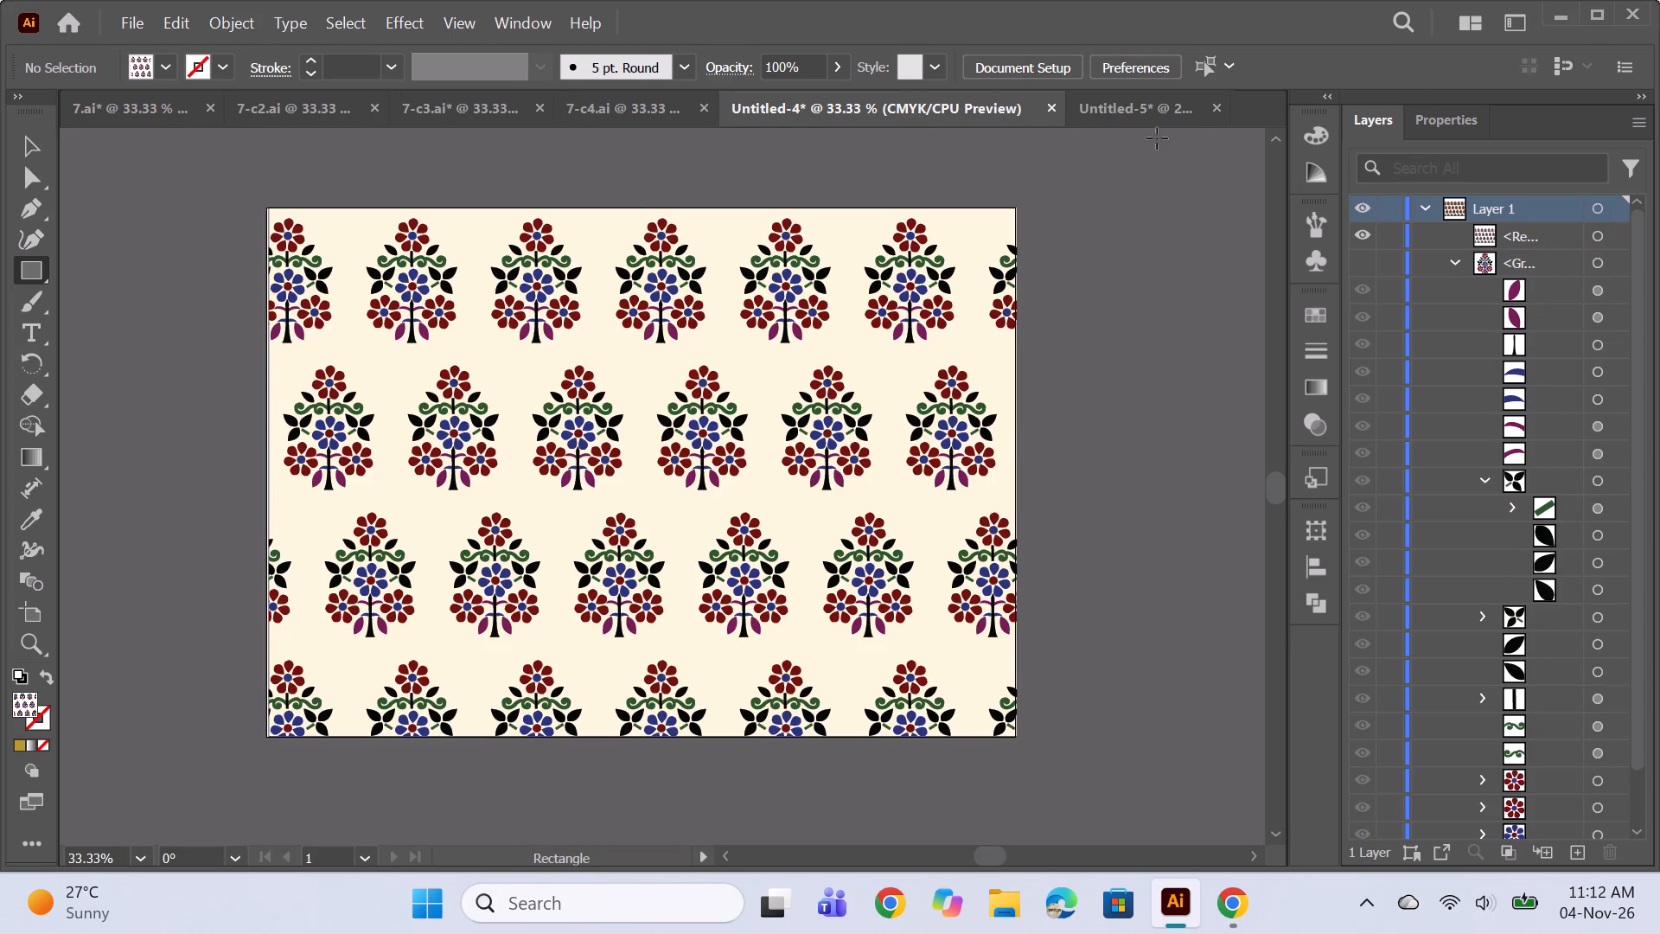
key("ctrl+s")
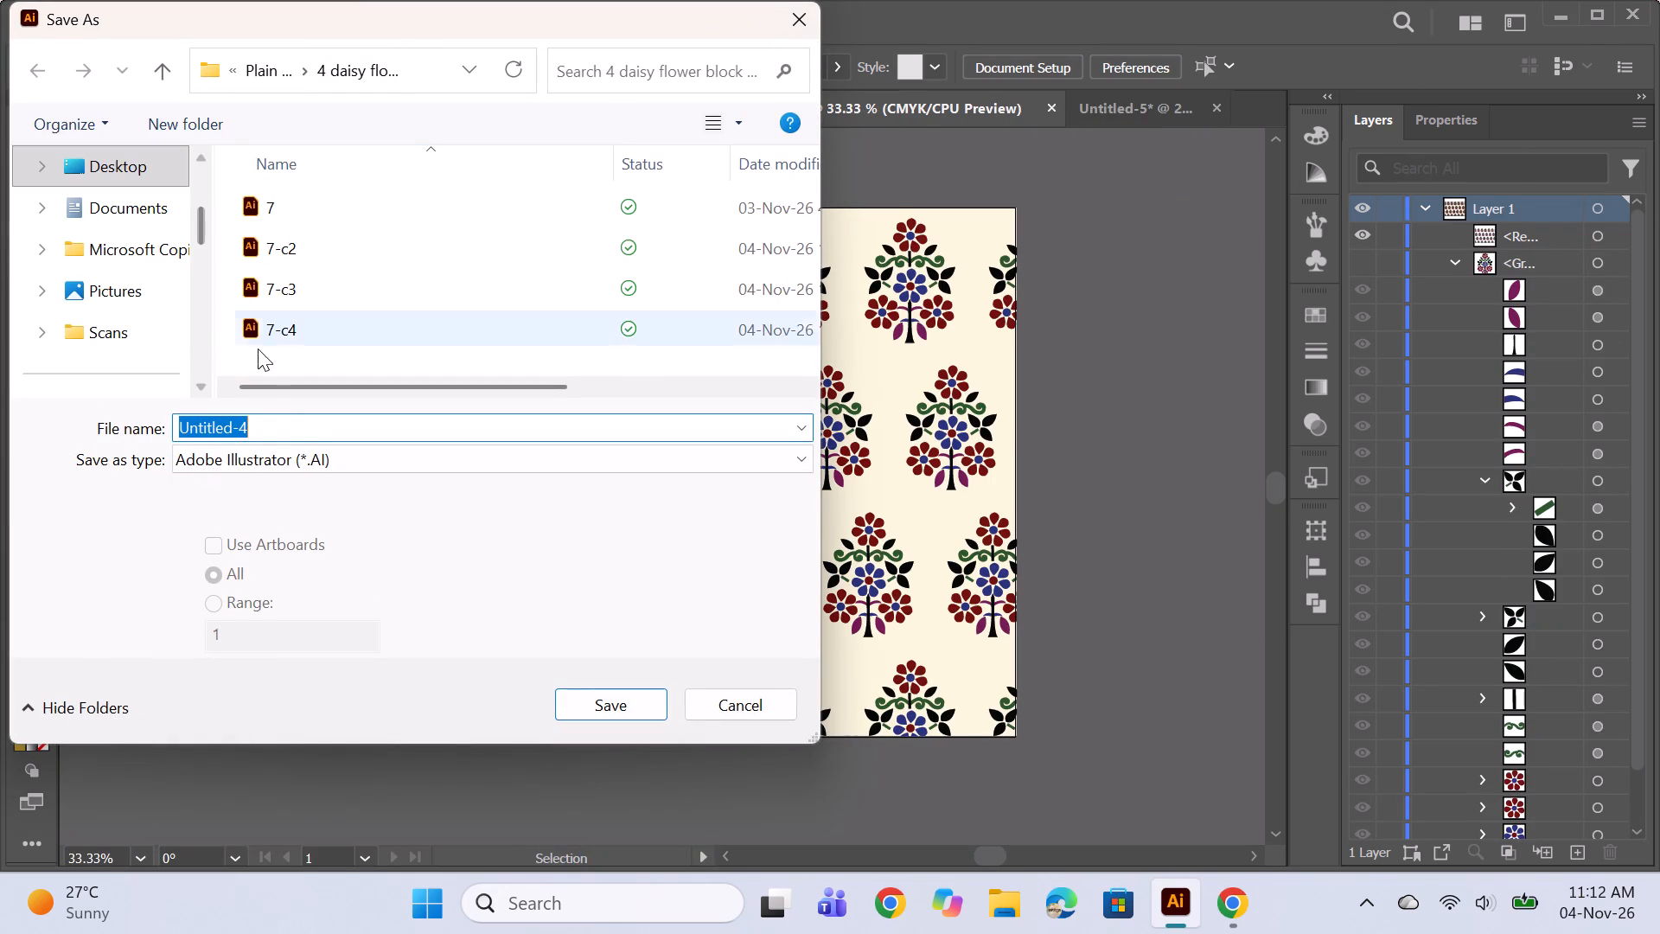
type("7-")
key("c")
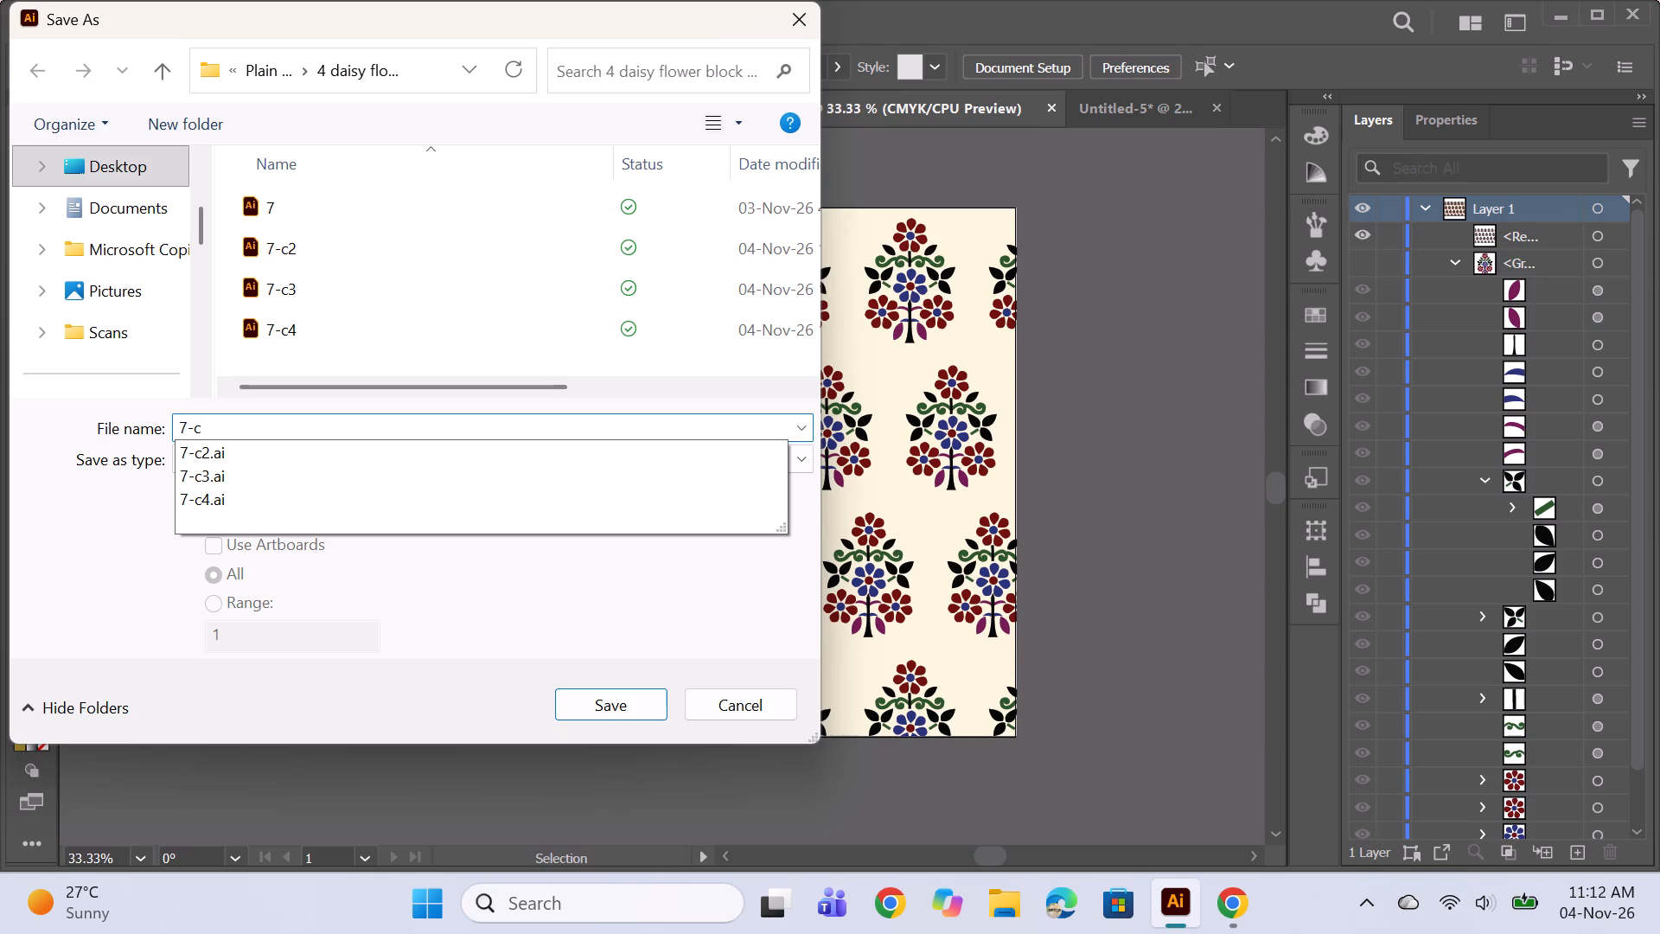
key("5")
key("Return")
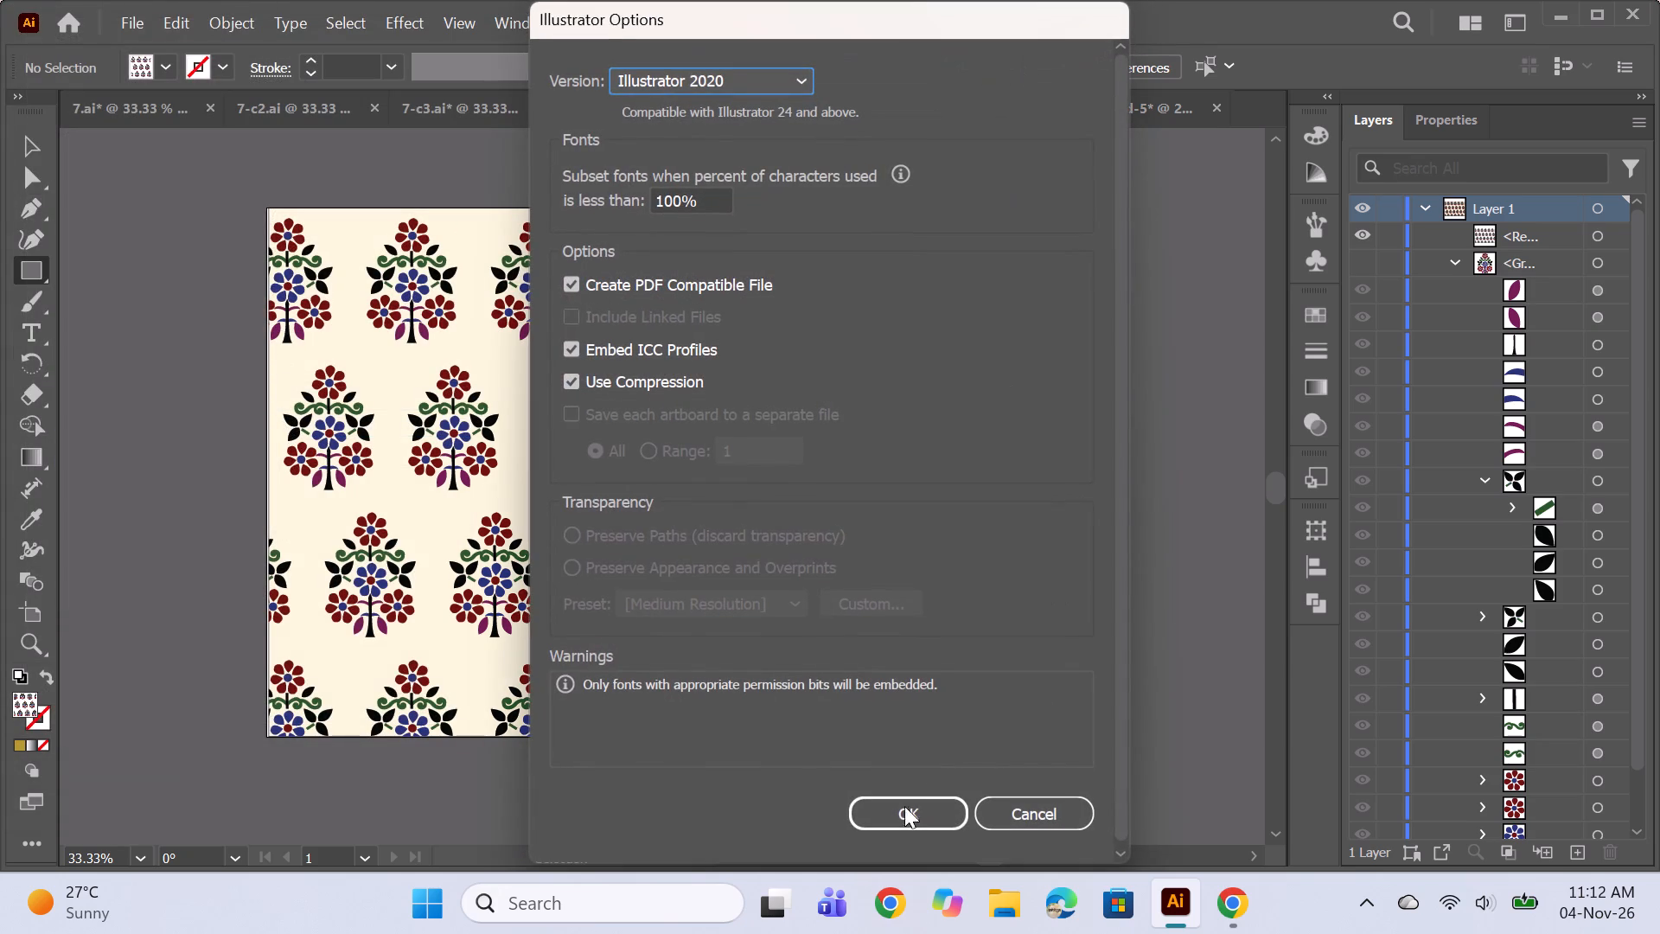
left_click(893, 807)
Save the mustard gold Untitled-5 document as 7-c6 in Adobe Illustrator format, accepting the offered Illustrator options.
left_click(1141, 105)
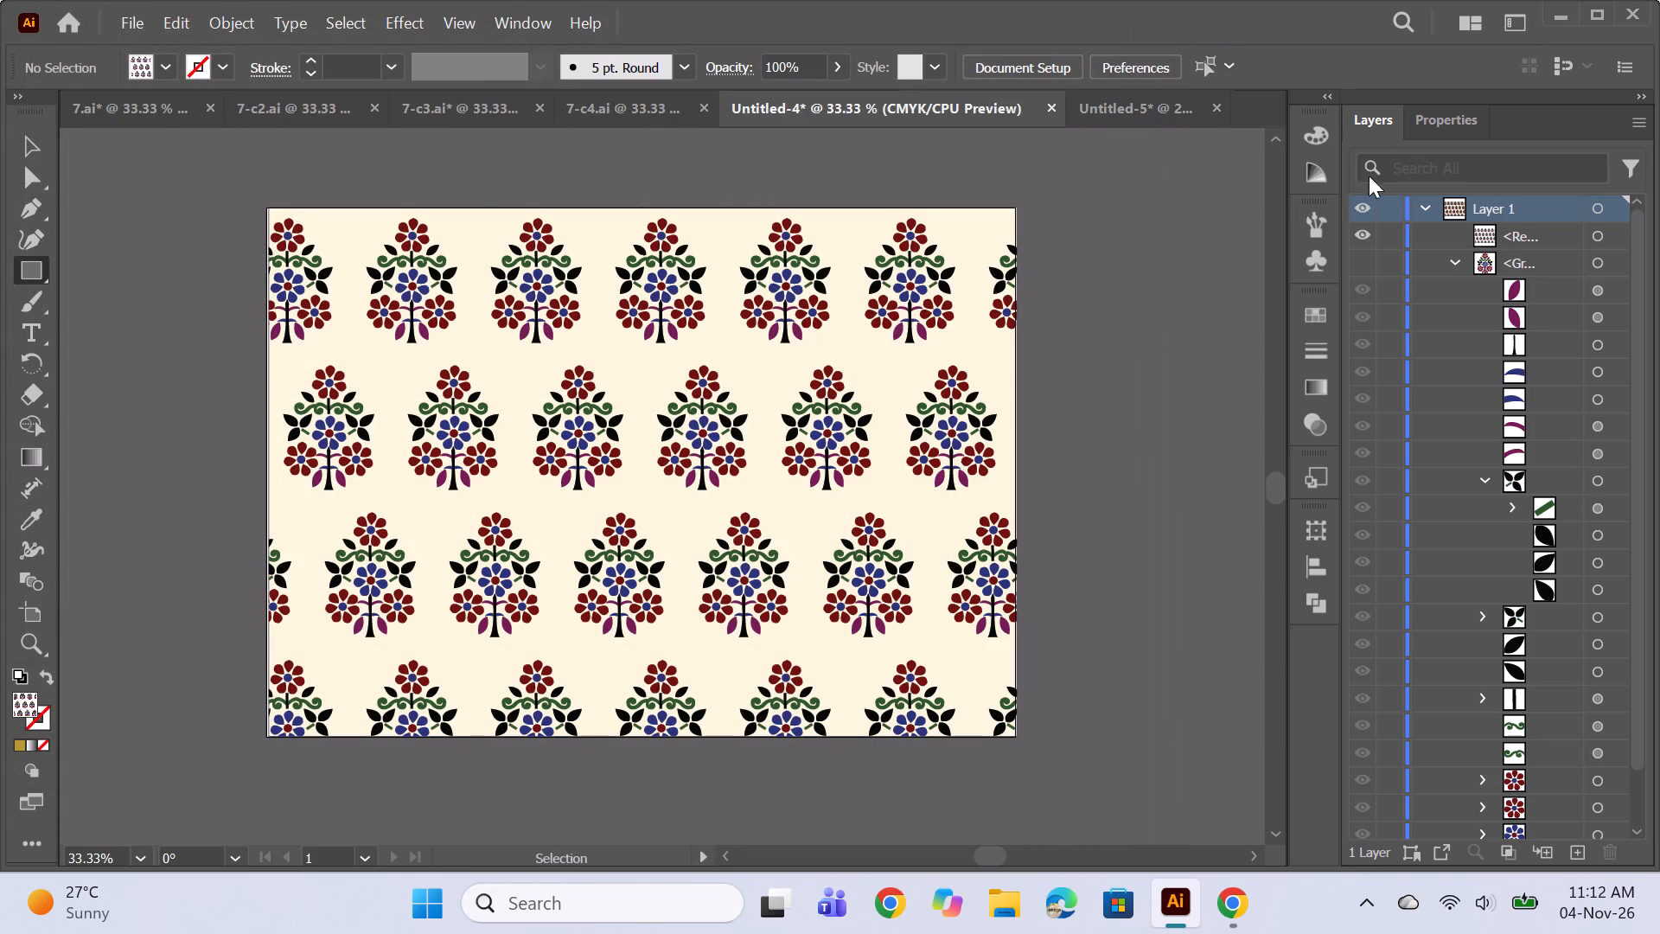
left_click(632, 103)
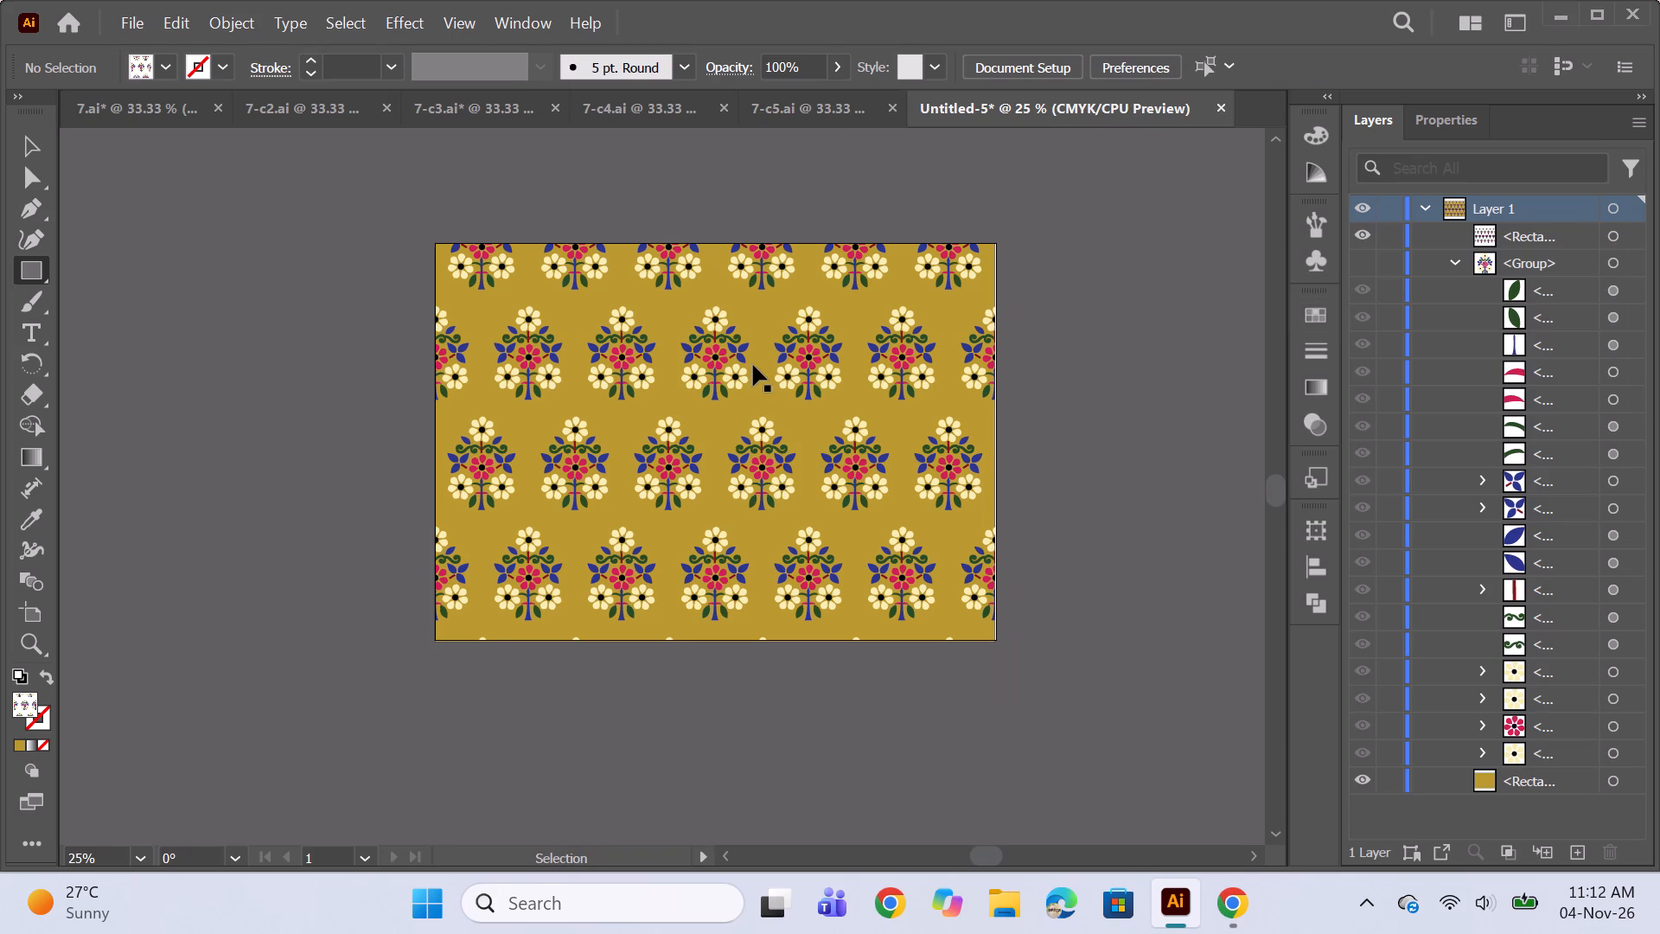
key("ctrl+s")
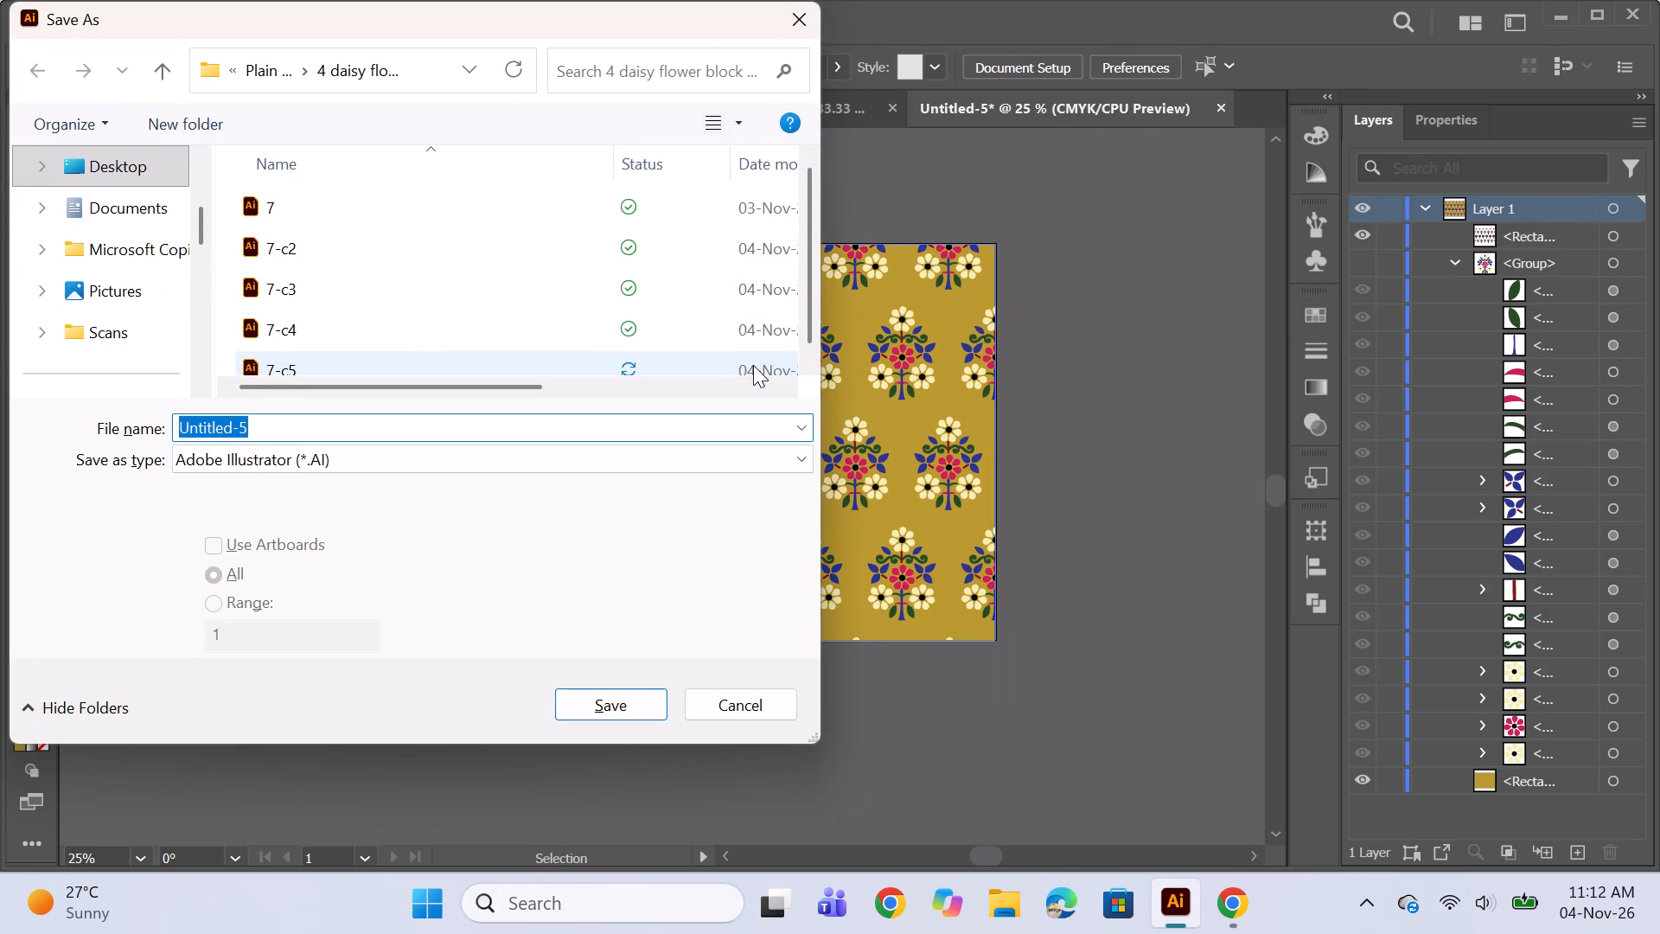
key("7")
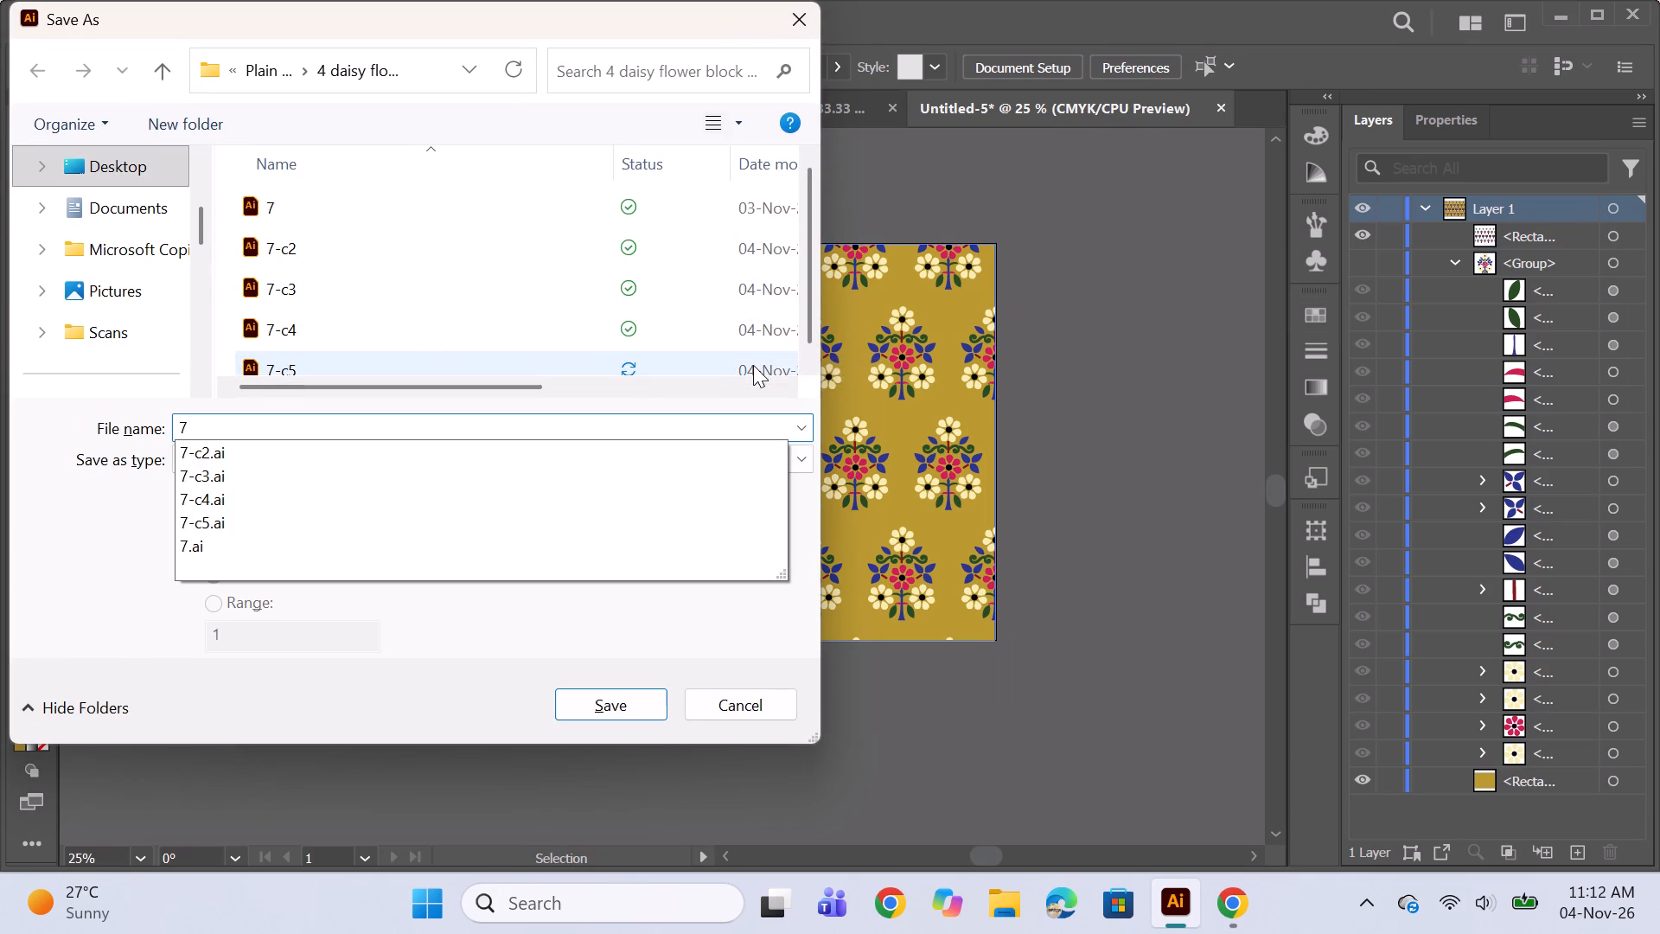
type("-c")
key("6")
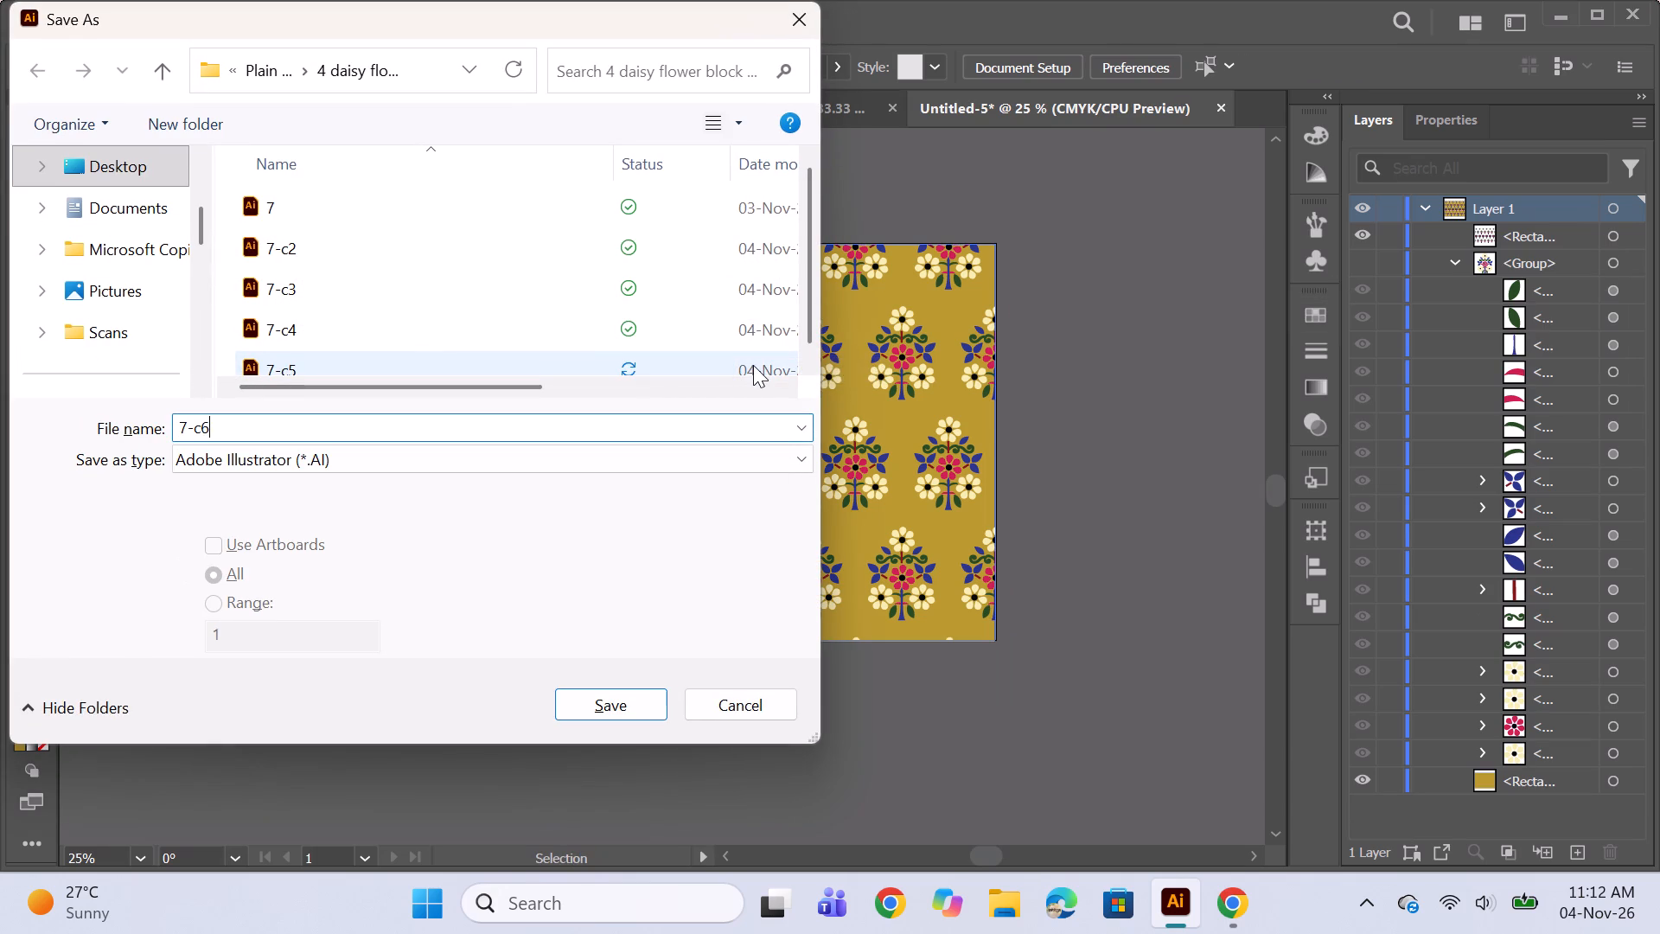
key("Return")
left_click(894, 810)
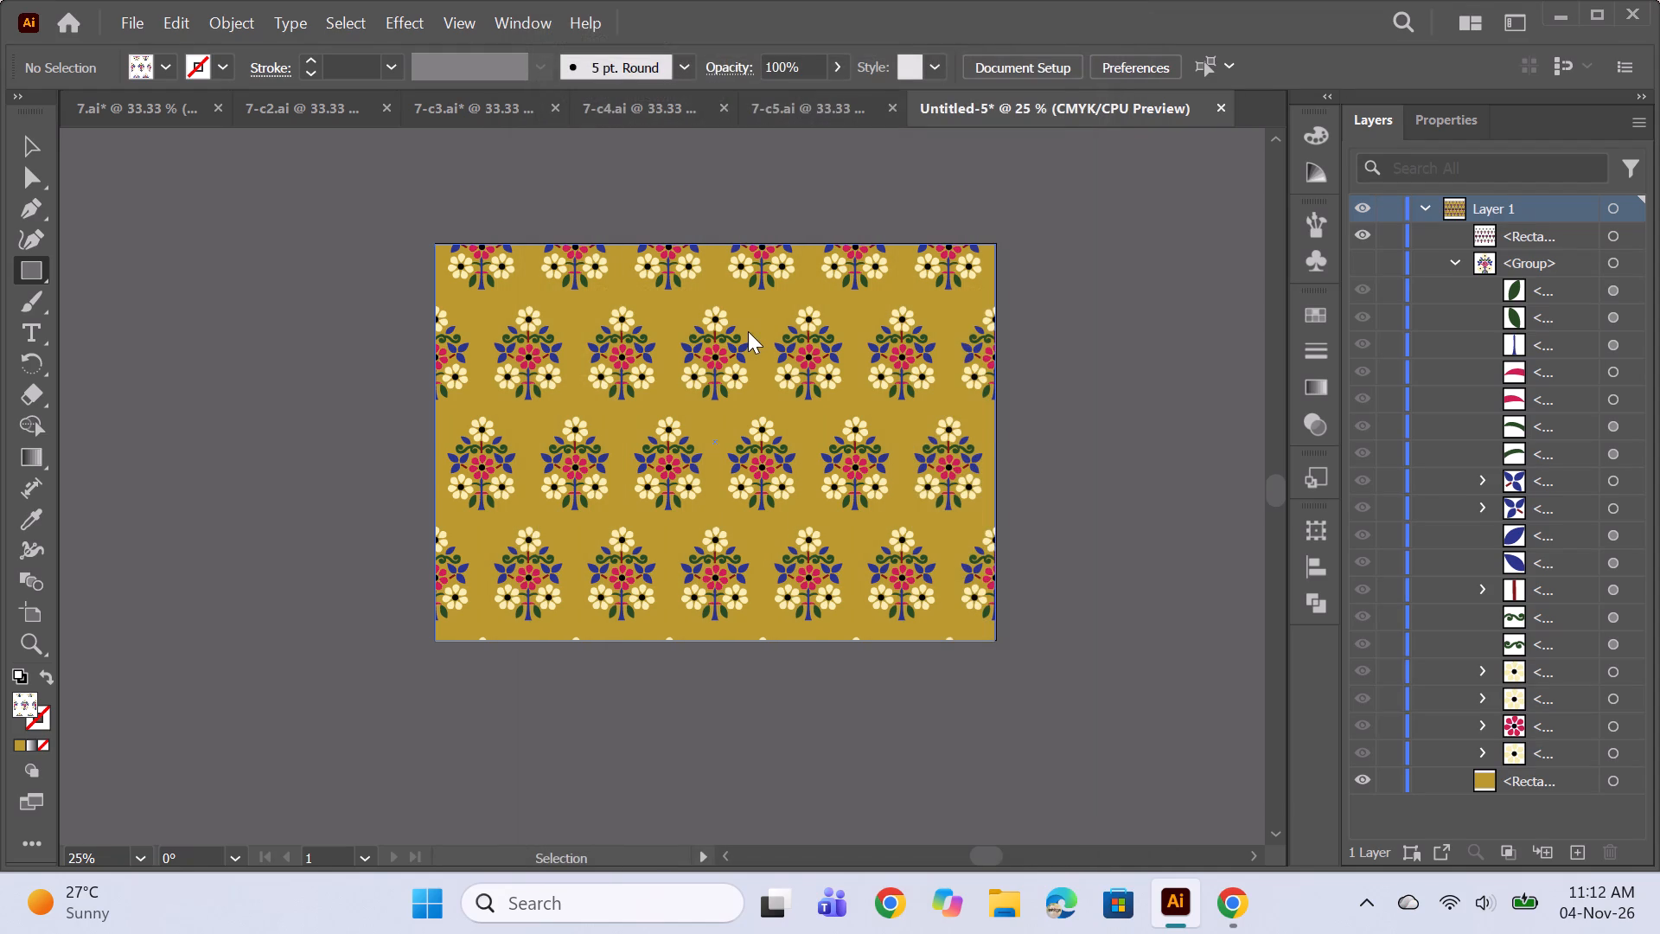
Compare the mustard 7-c6 pattern with the navy 7 and cream 7-c5 colourways, examining 7-c6 at 33.33% zoom.
left_click(859, 116)
left_click(1093, 107)
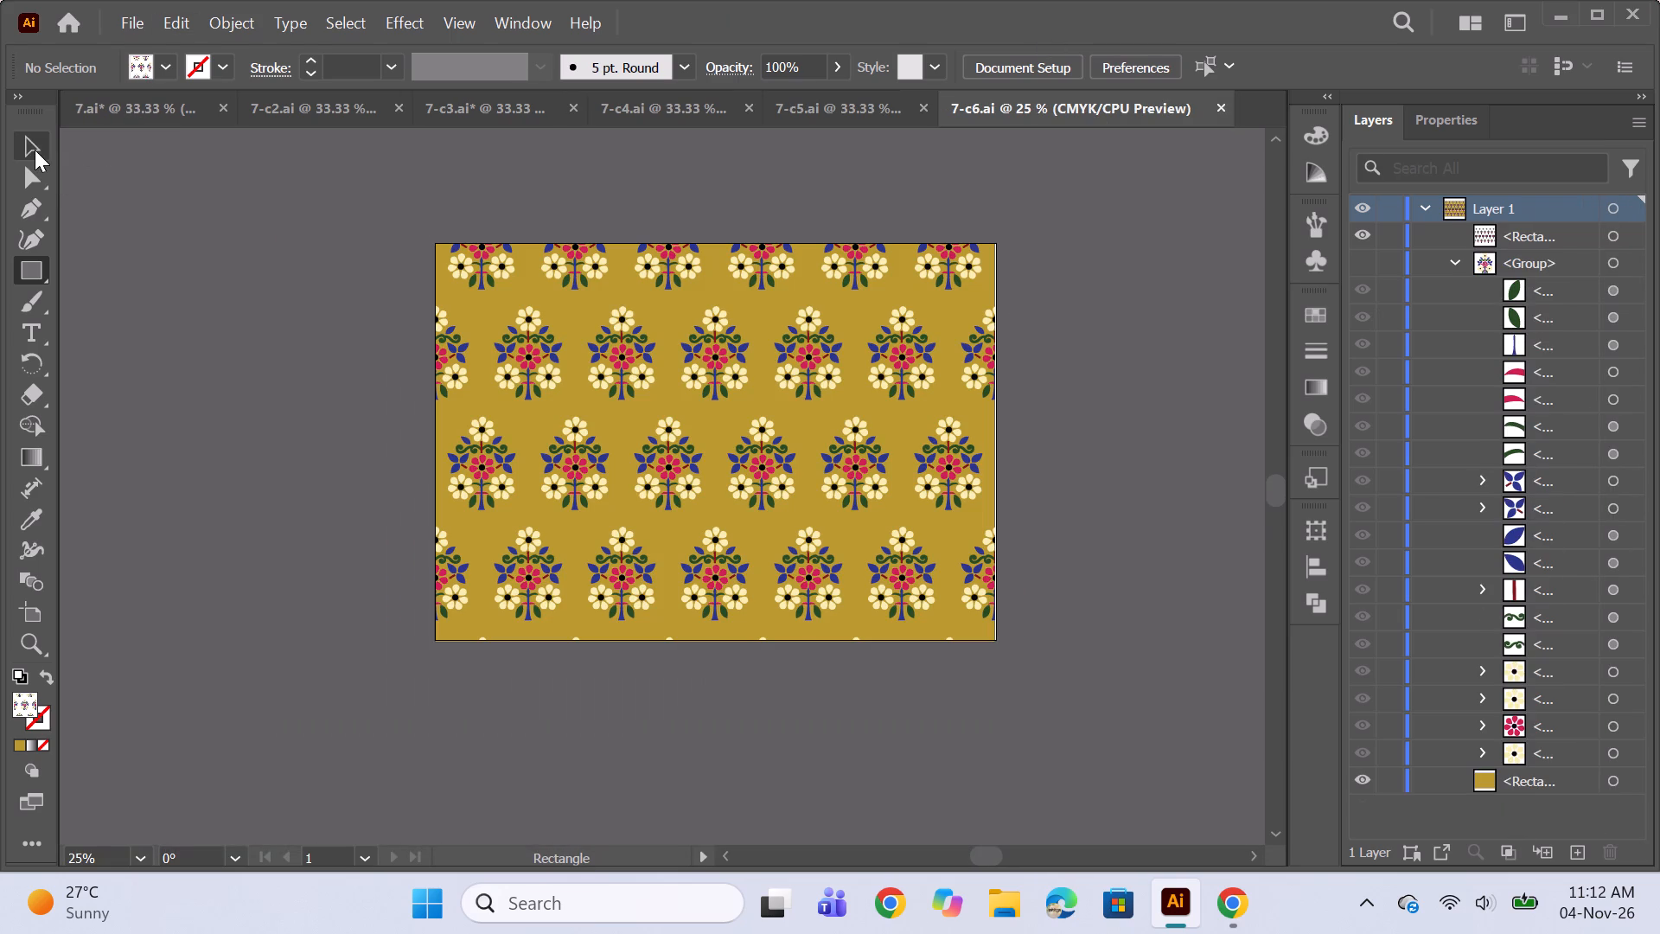
left_click(35, 150)
left_click(118, 106)
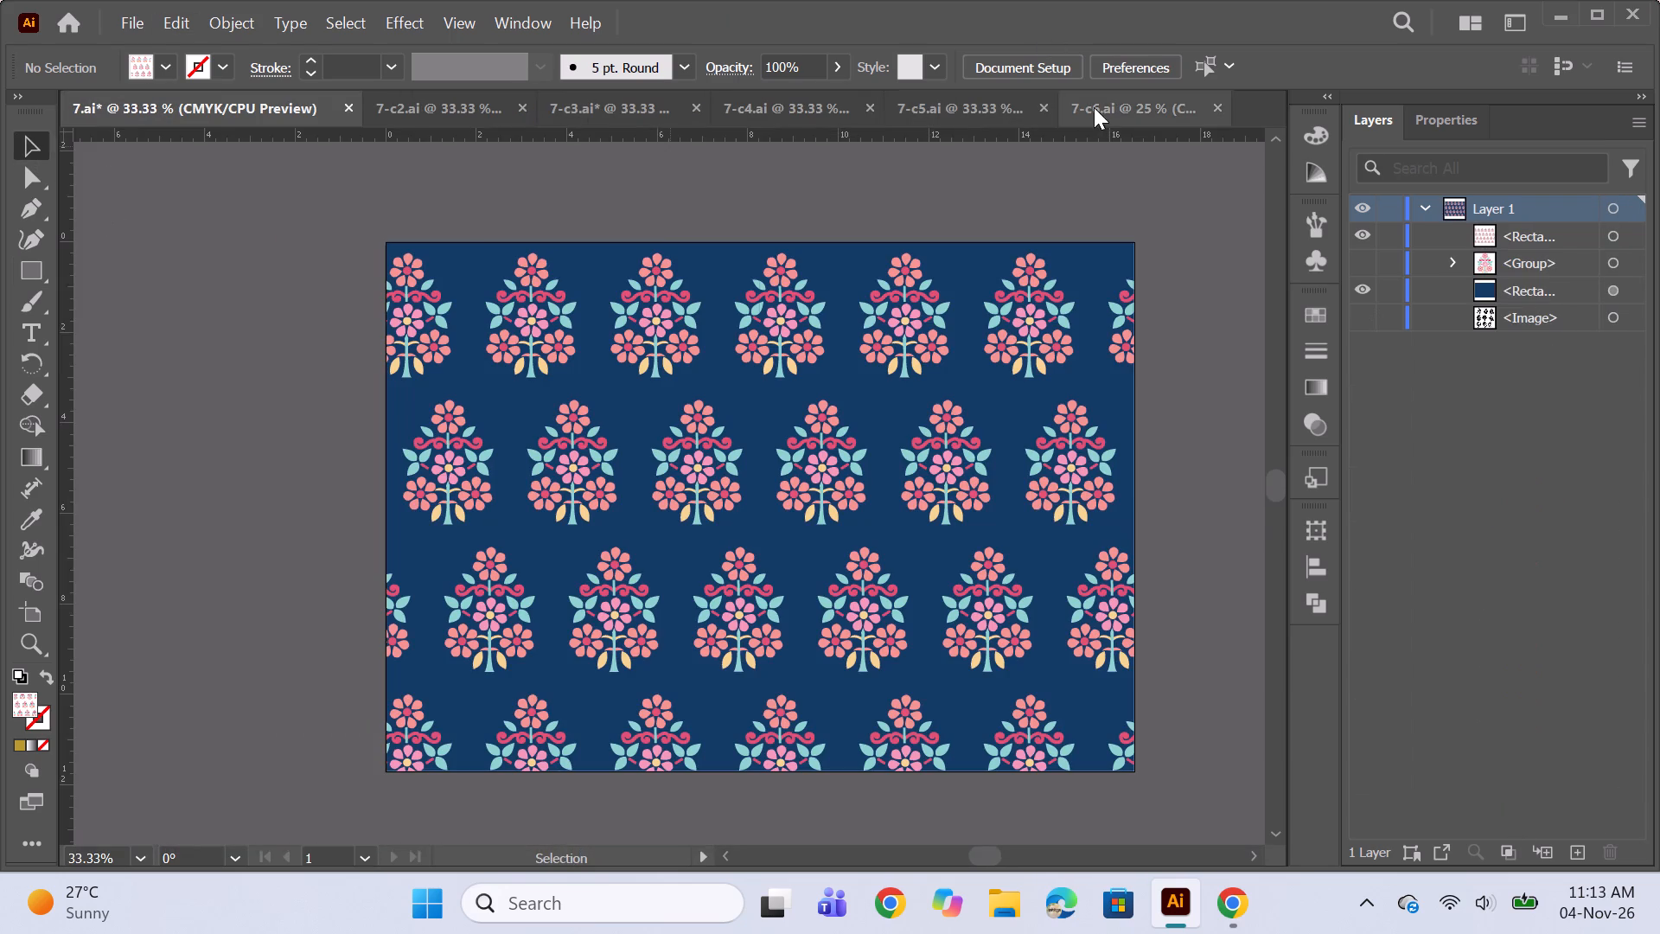
left_click(1104, 107)
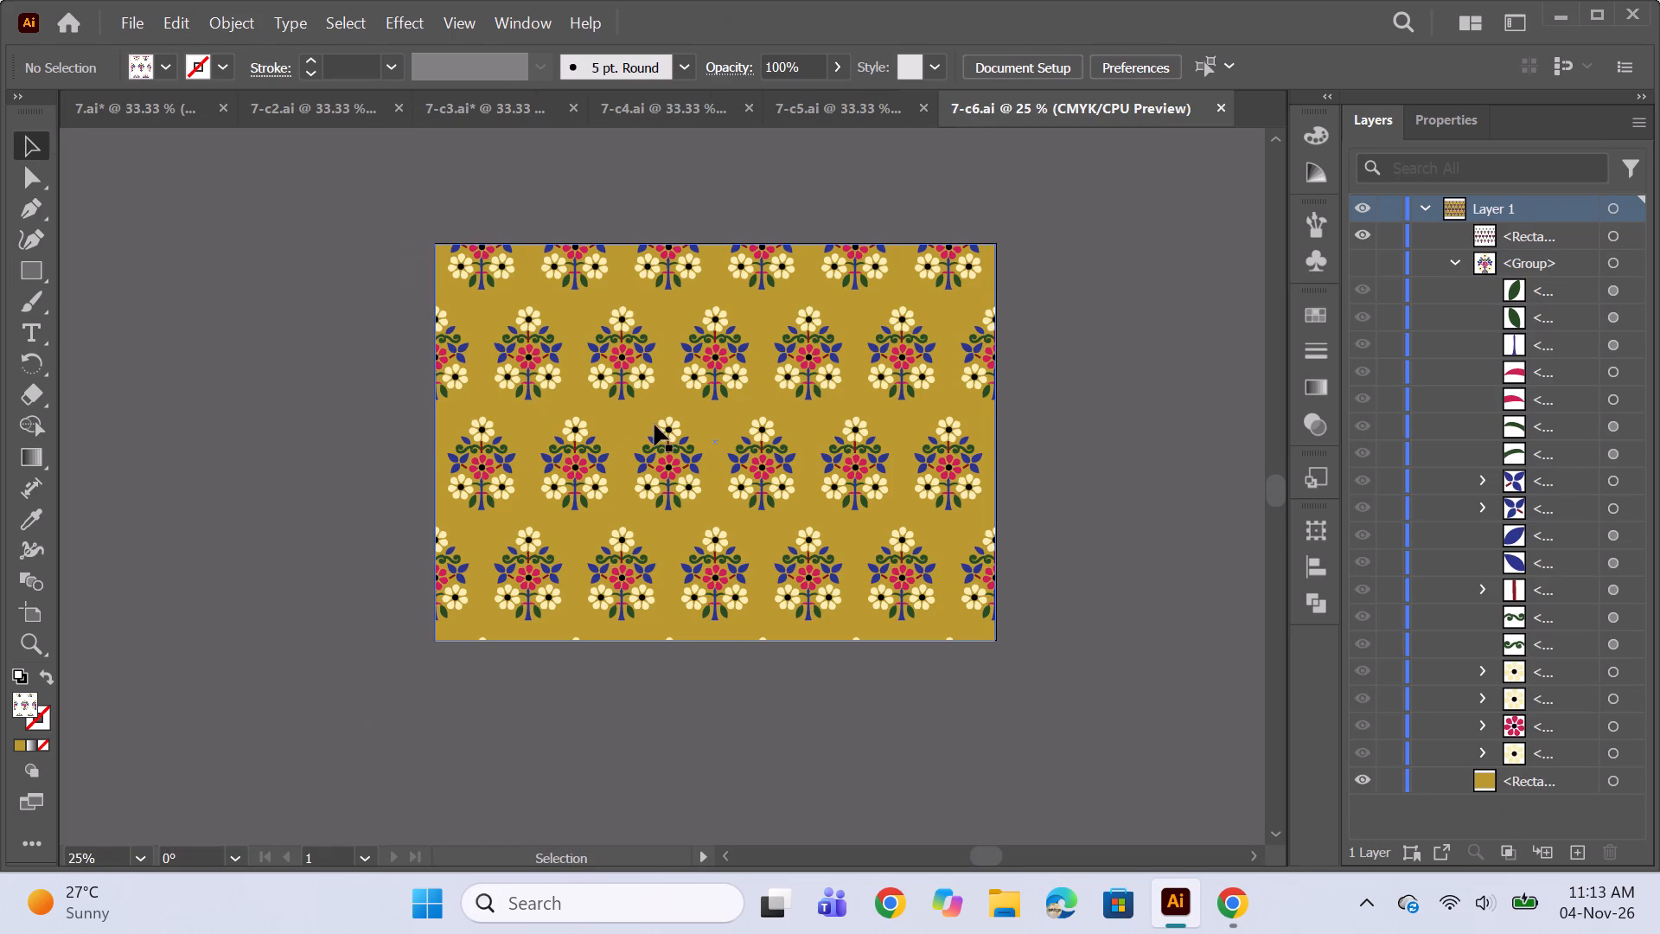
scroll(676, 415, "up", 1, "alt")
scroll(1107, 455, "up", 2)
key("space")
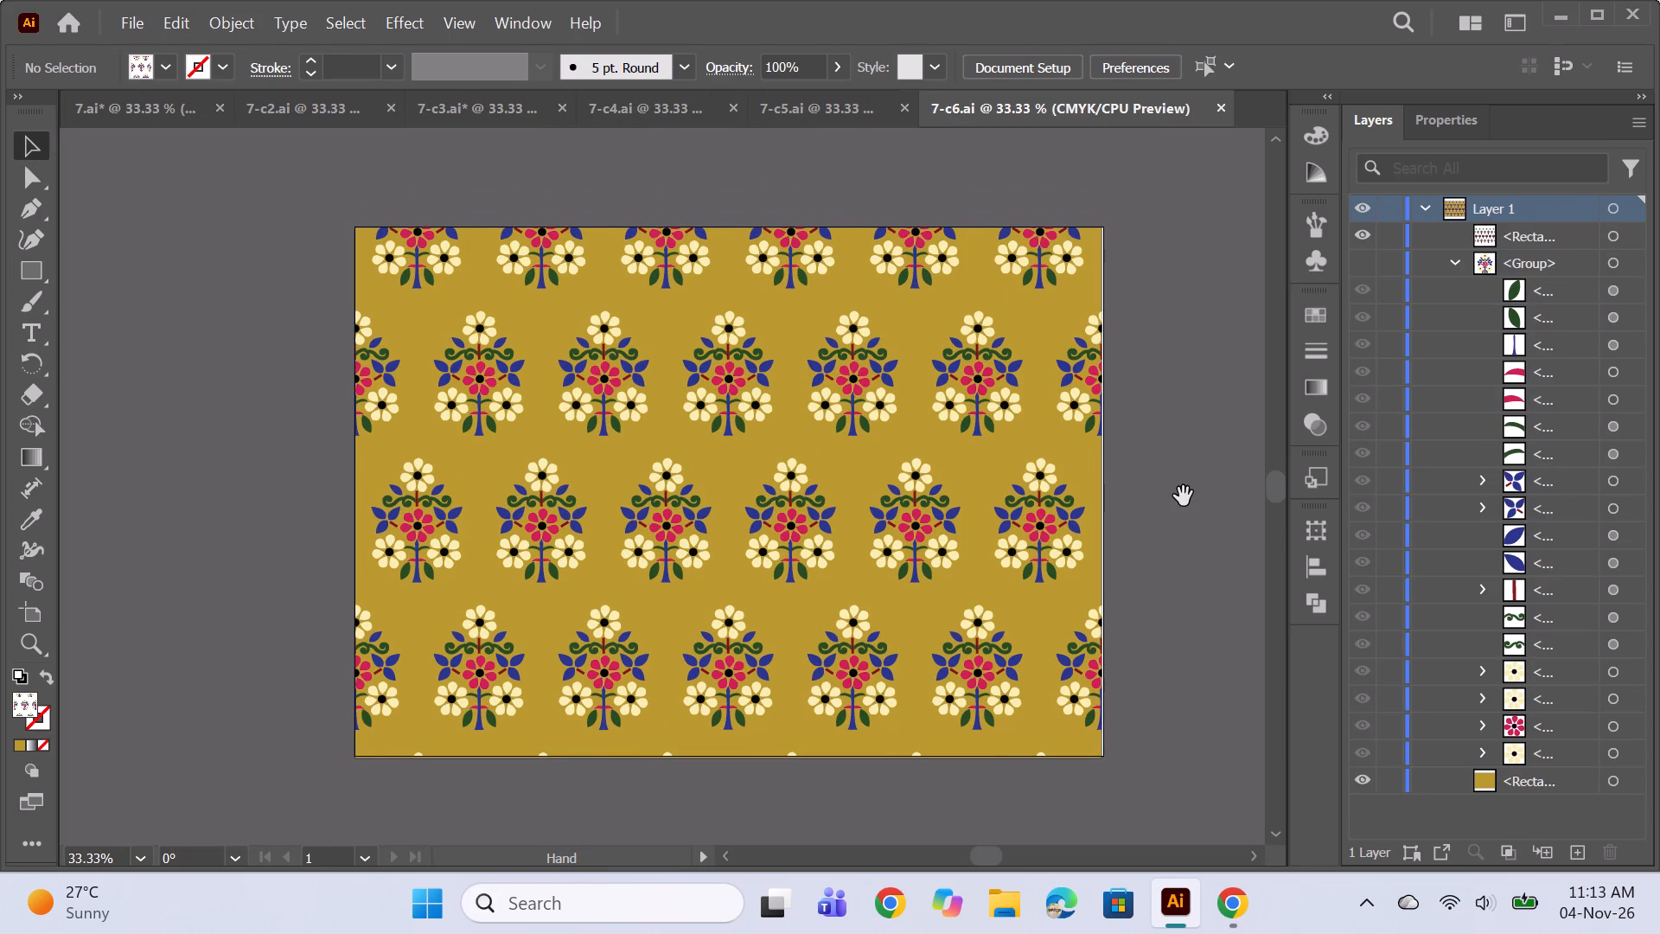
left_click_drag(1184, 496, 1148, 494)
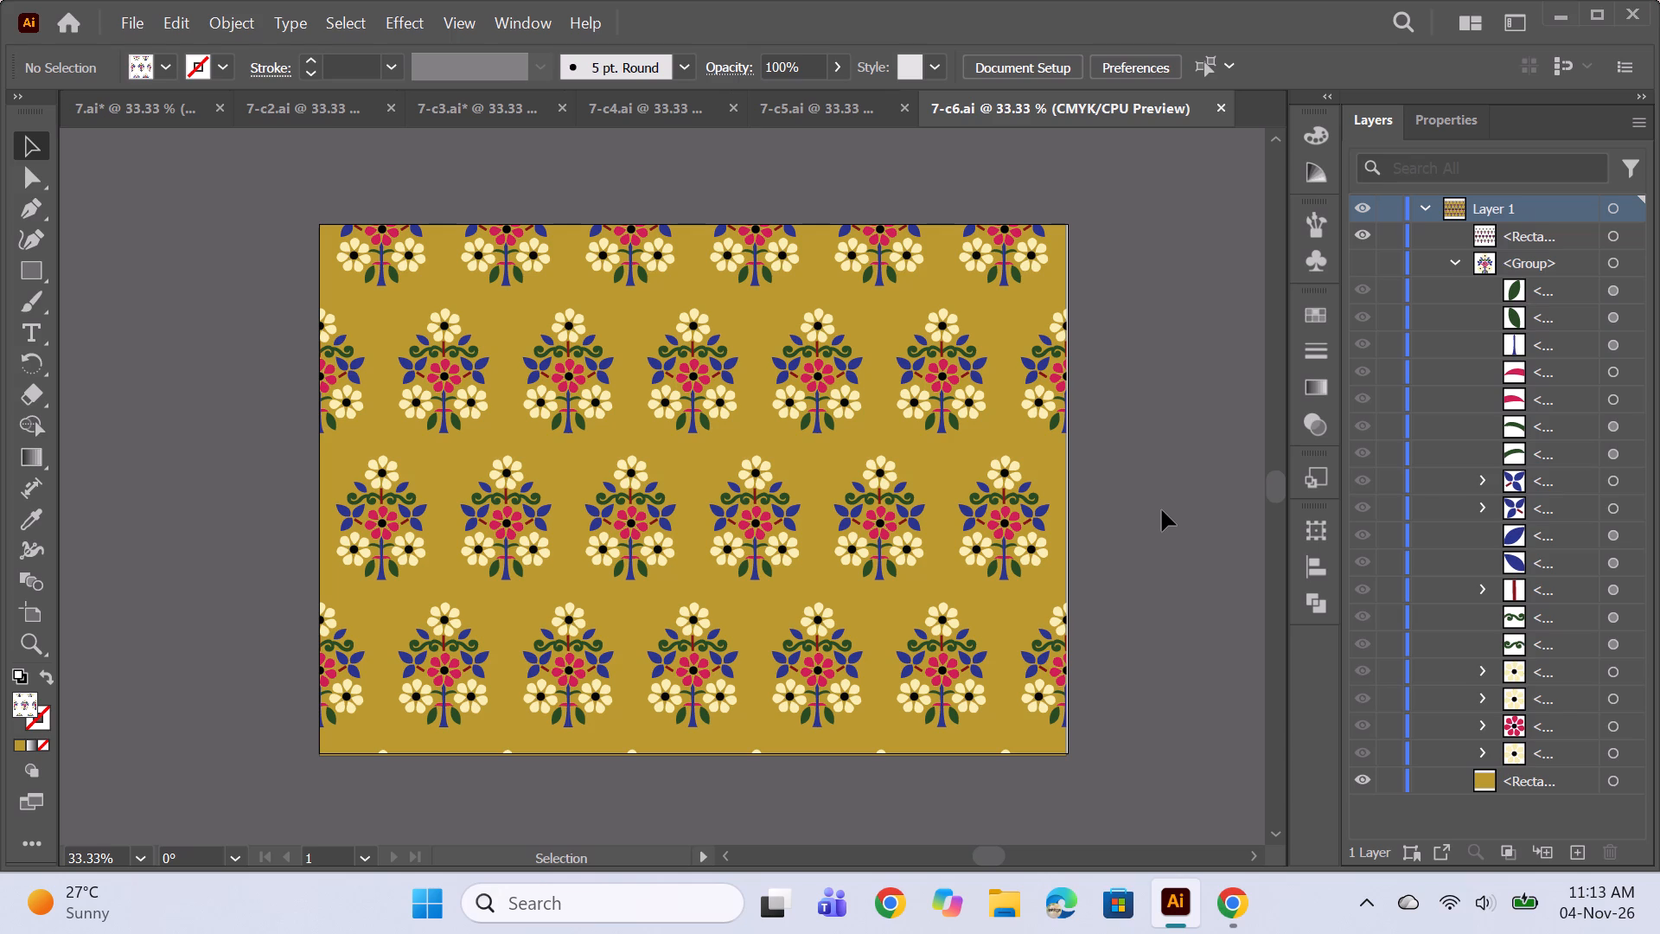
left_click(822, 118)
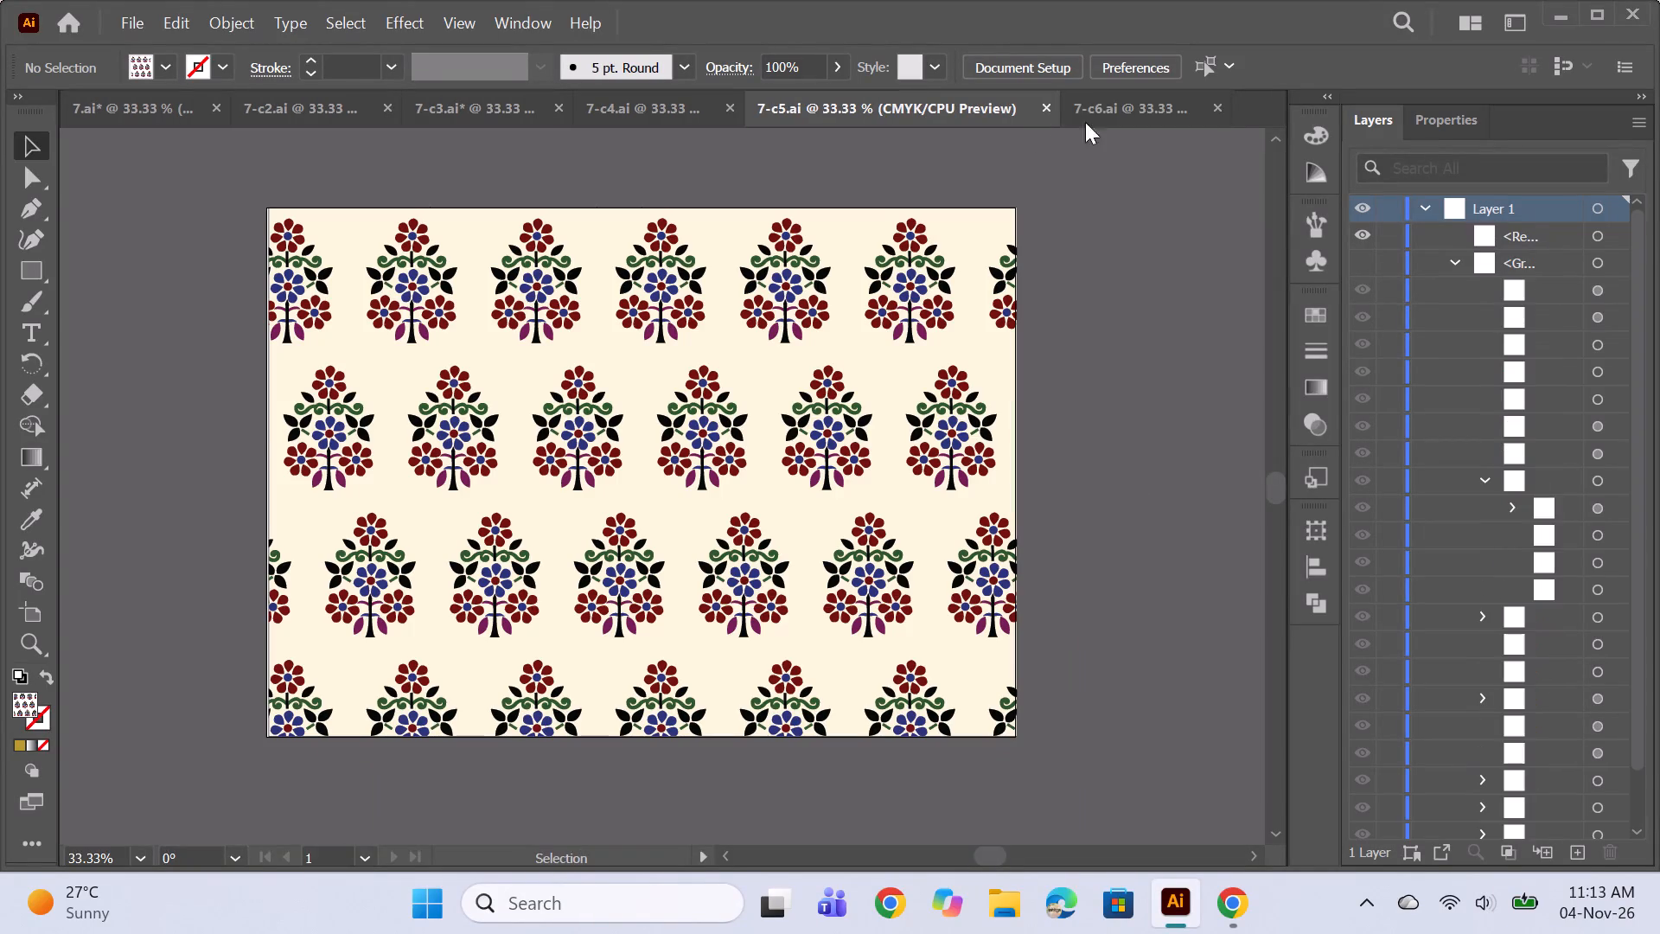
left_click(1124, 117)
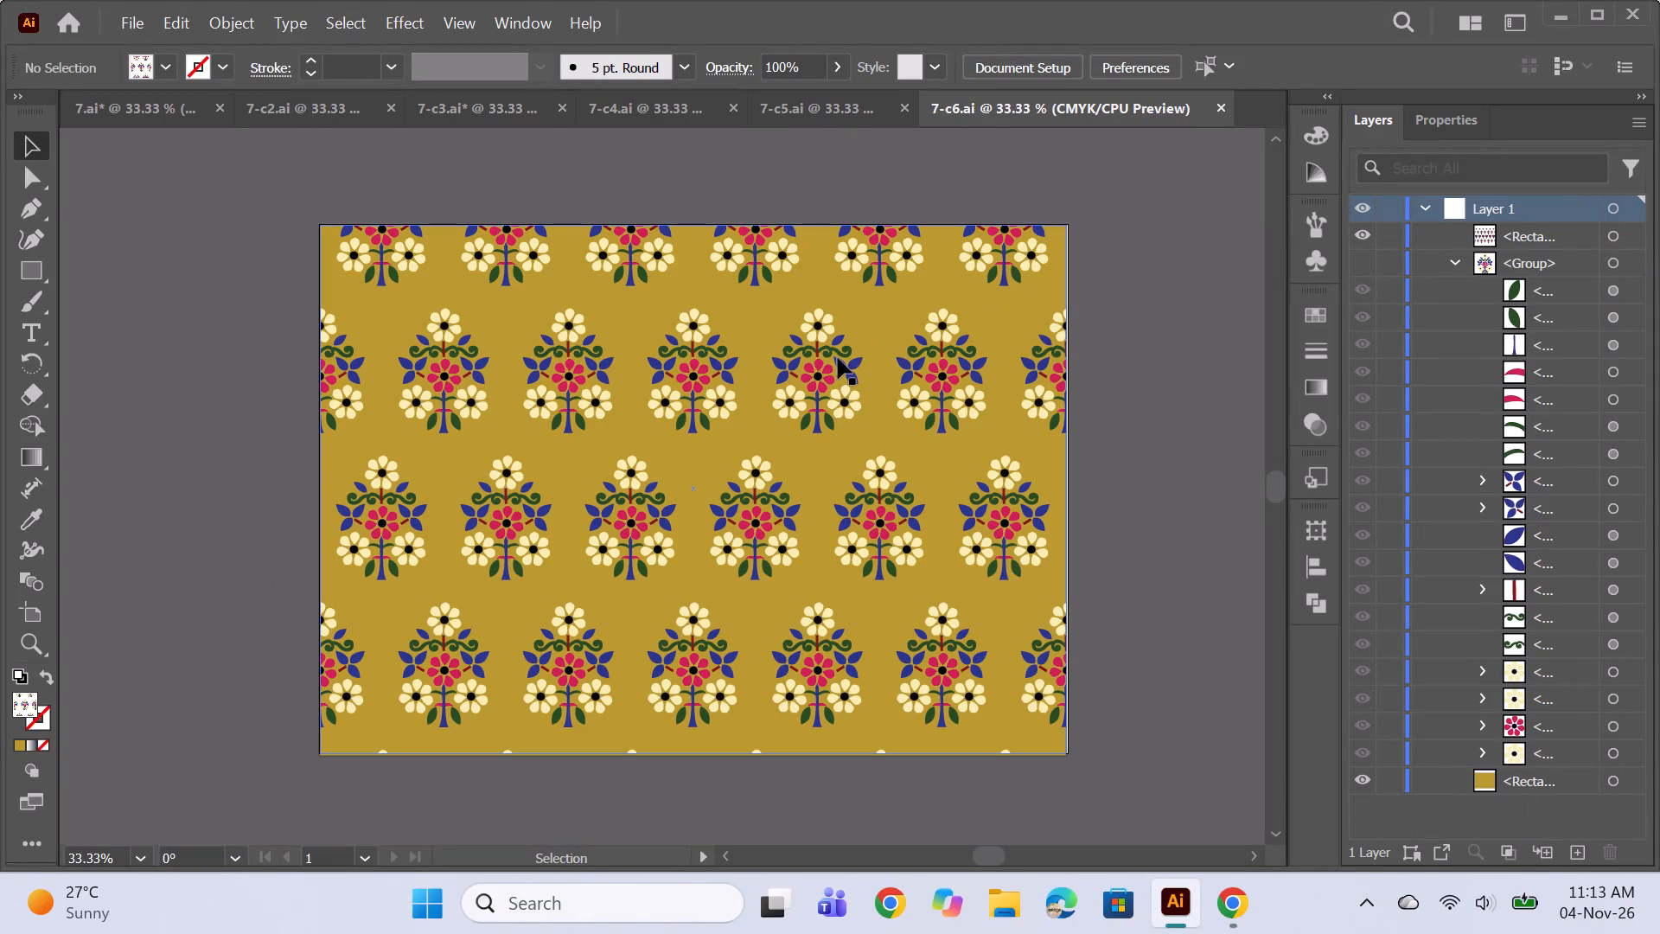
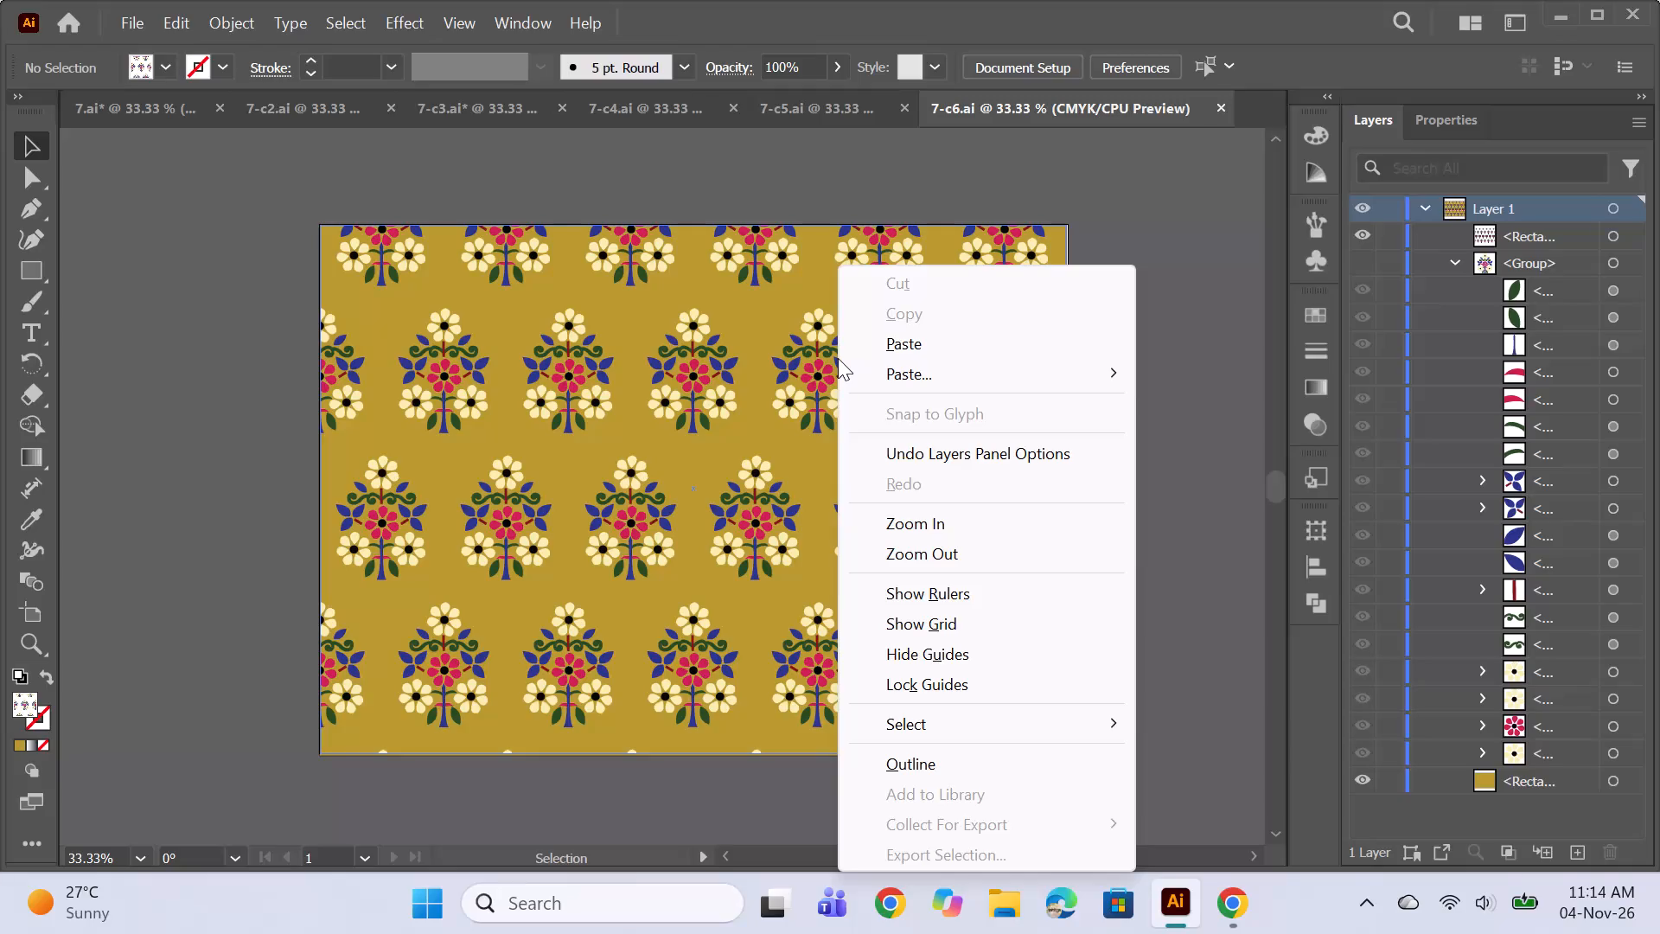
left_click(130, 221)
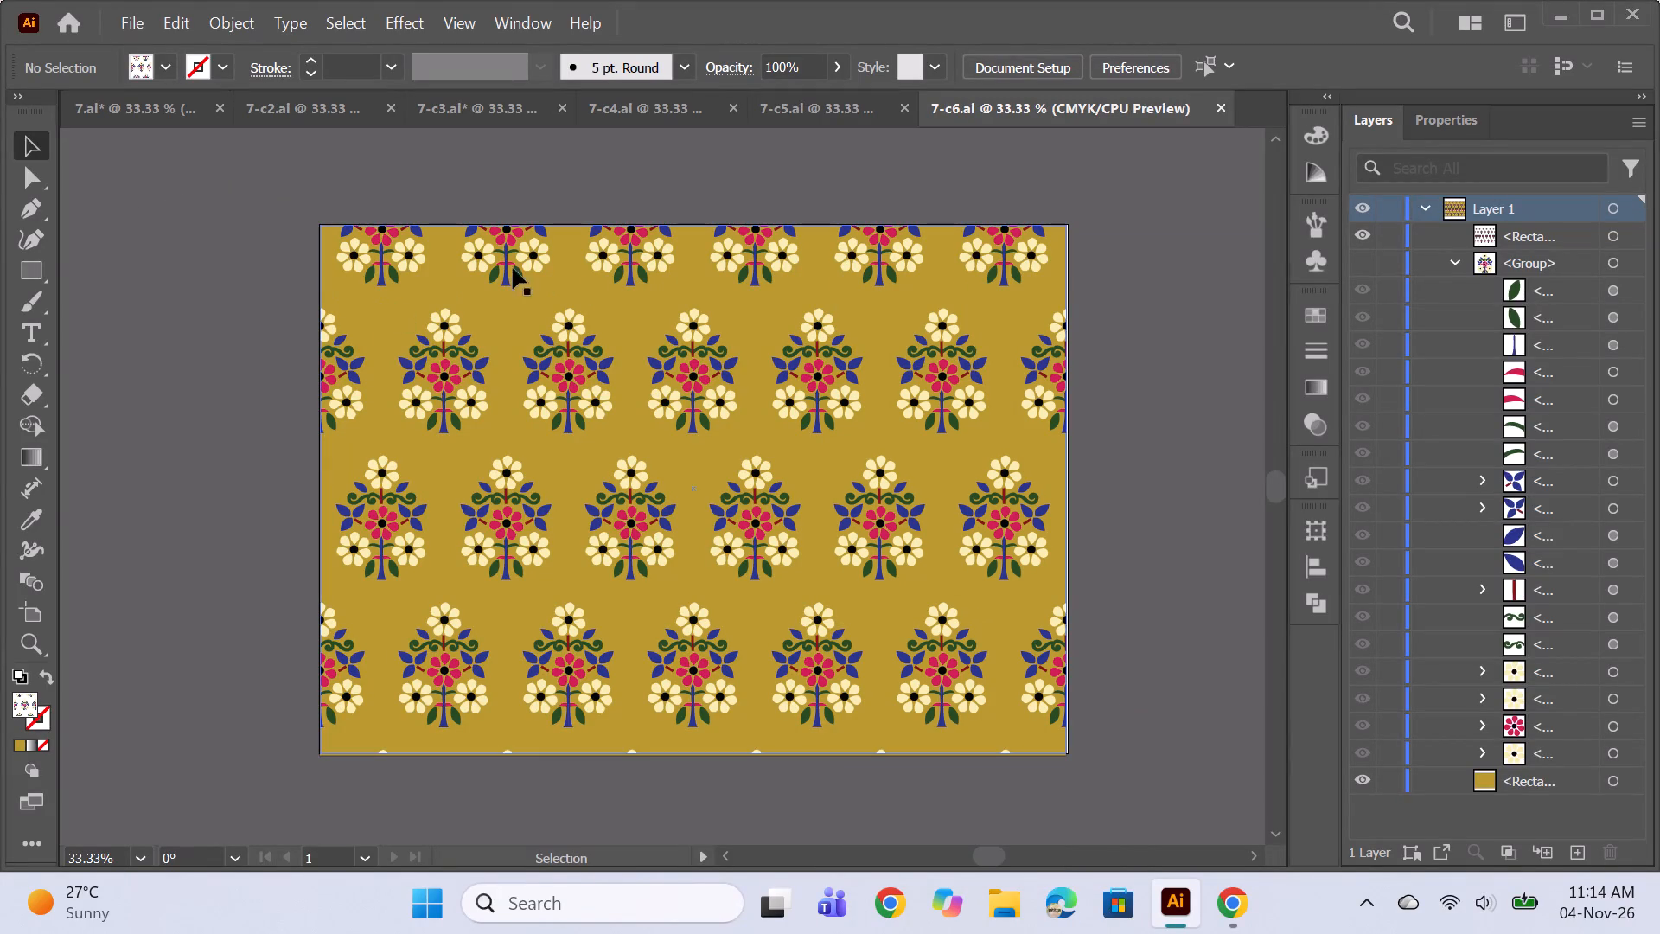
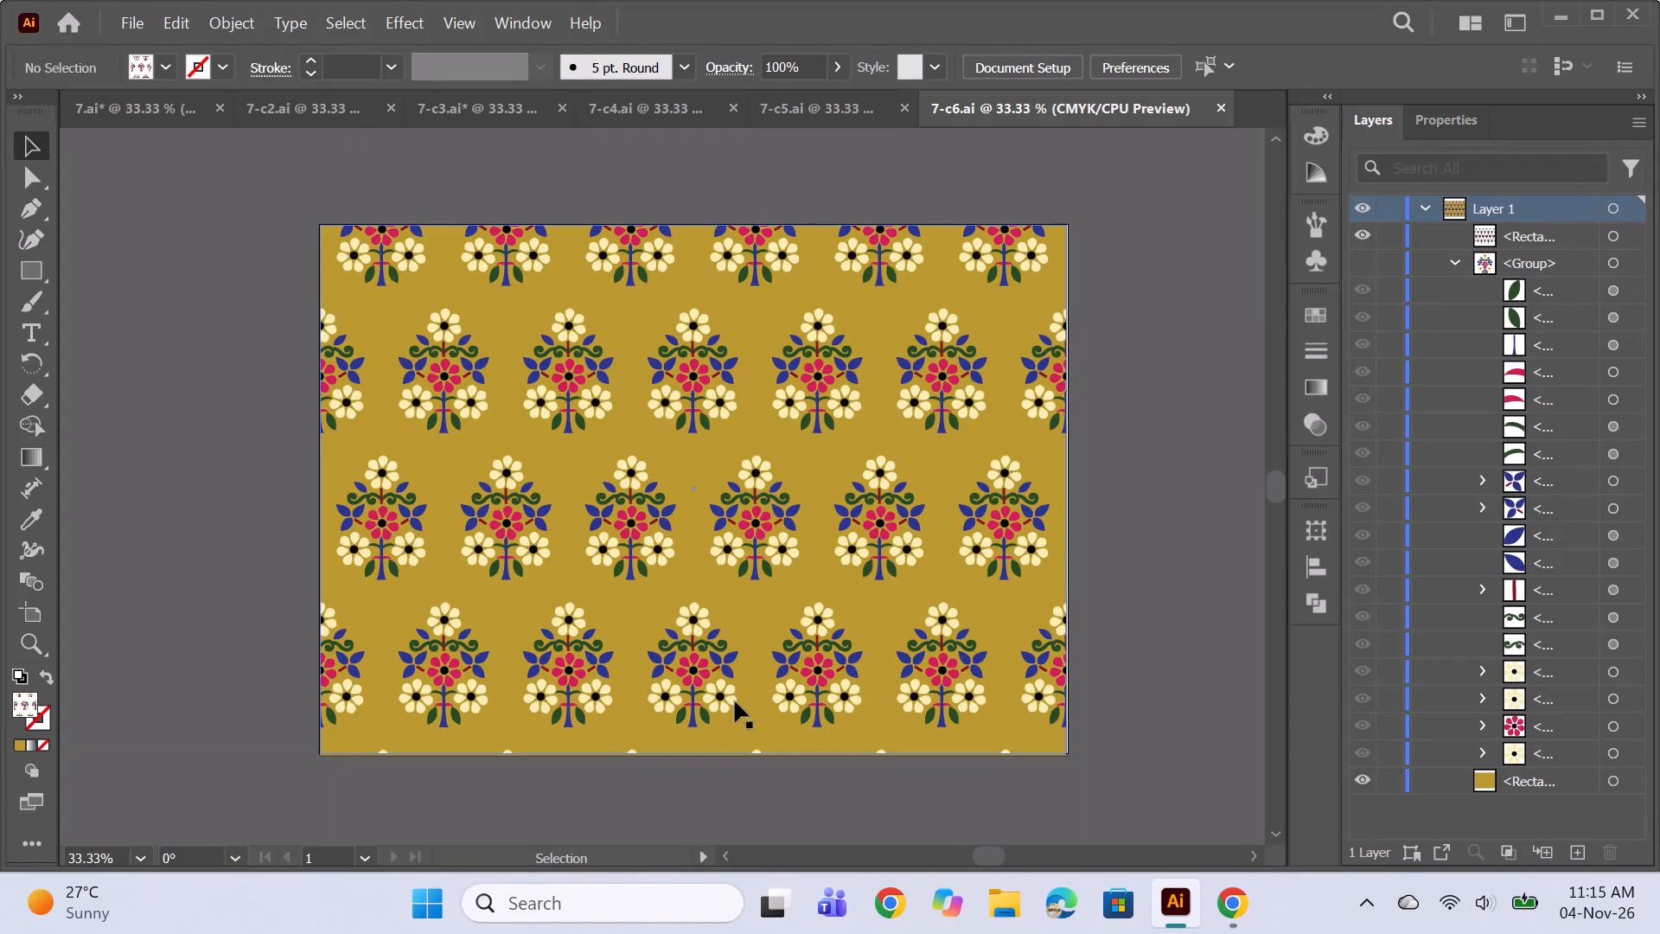
Adjust the bottom and right edges of the floral pattern rectangle to line up with the mustard background's edges, and deselect it.
left_click(674, 738)
left_click(694, 757)
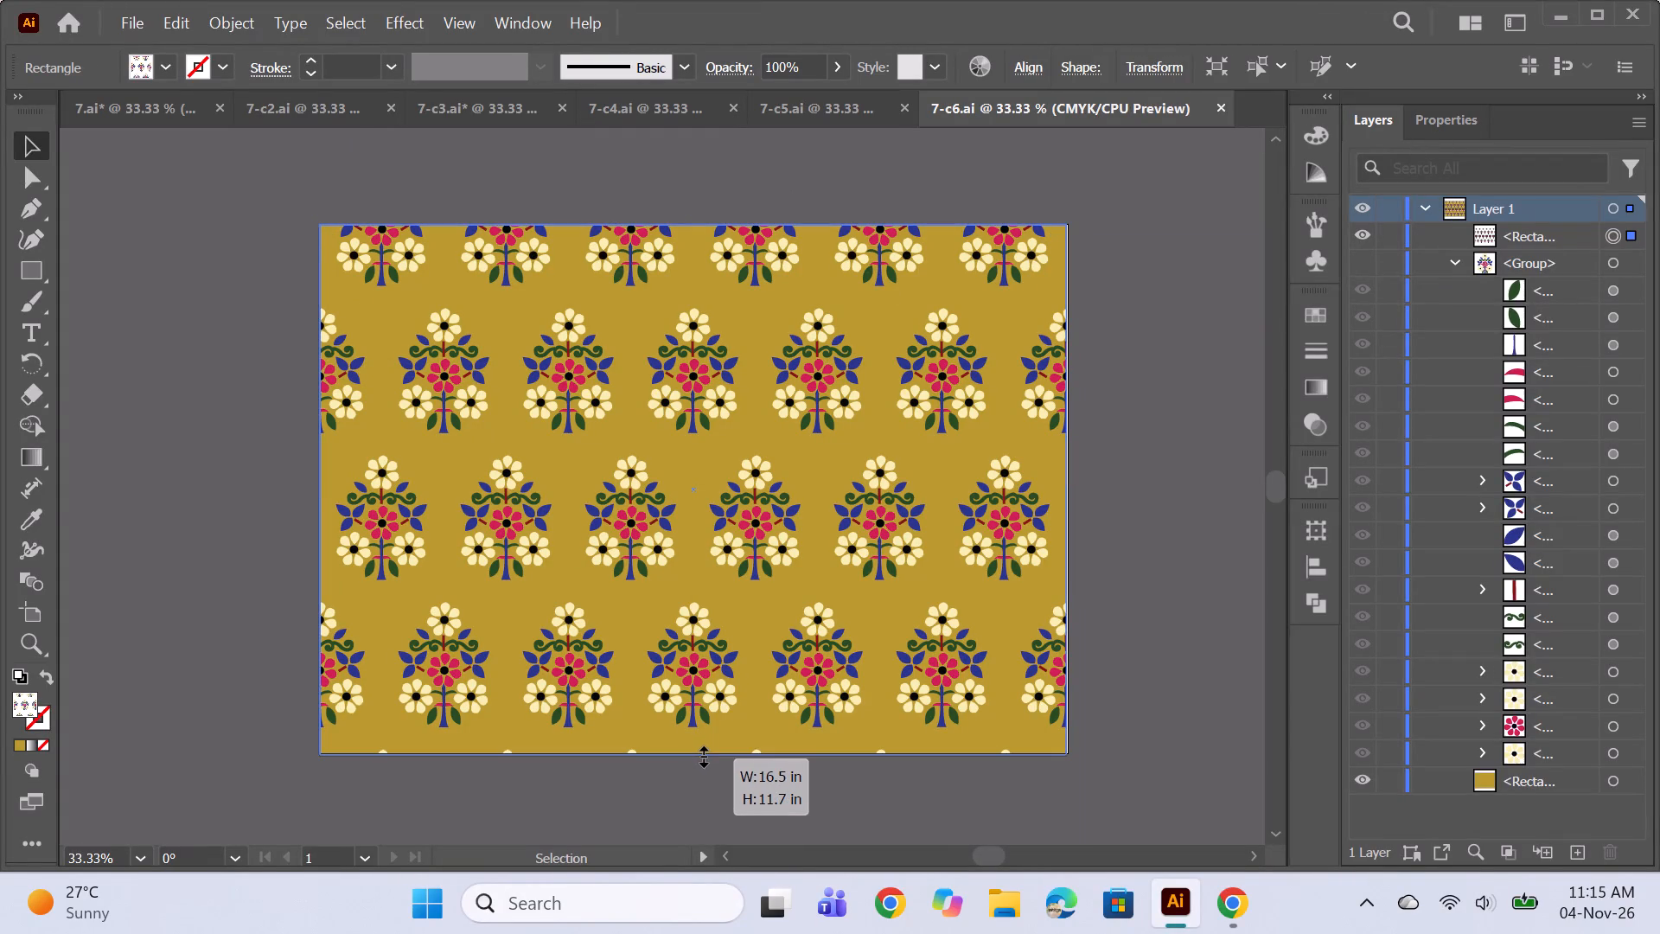
left_click(1063, 492)
left_click(1069, 481)
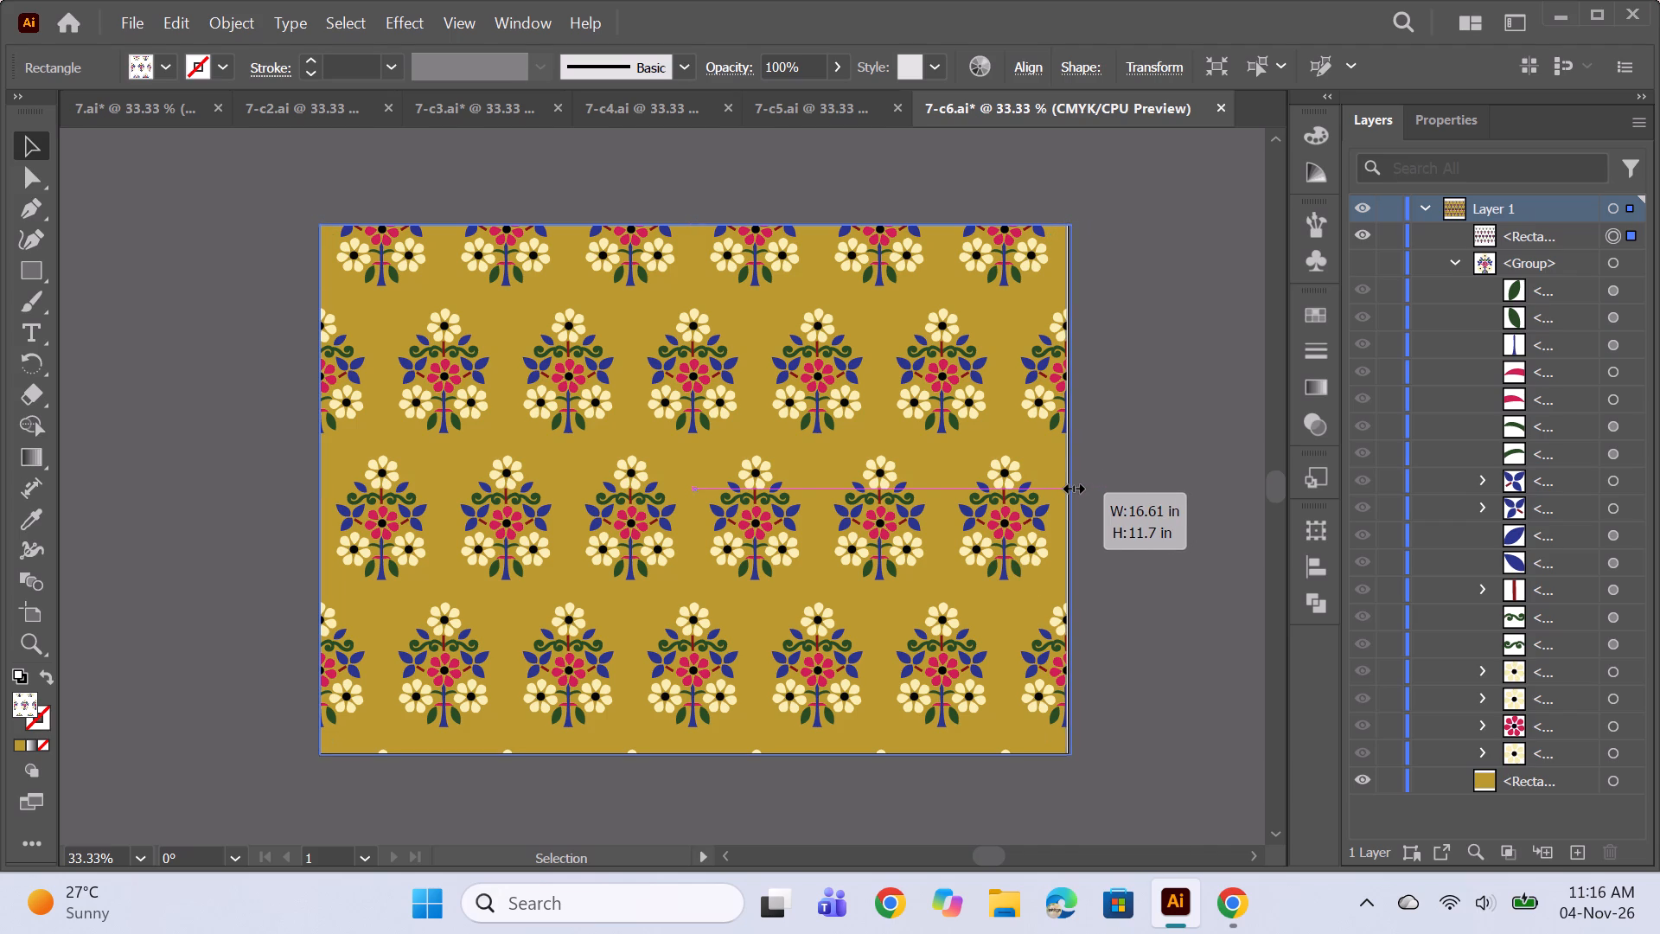
left_click(1141, 476)
Save the 7-c6.ai pattern file.
scroll(1002, 451, "down", 1)
scroll(1002, 451, "up", 1)
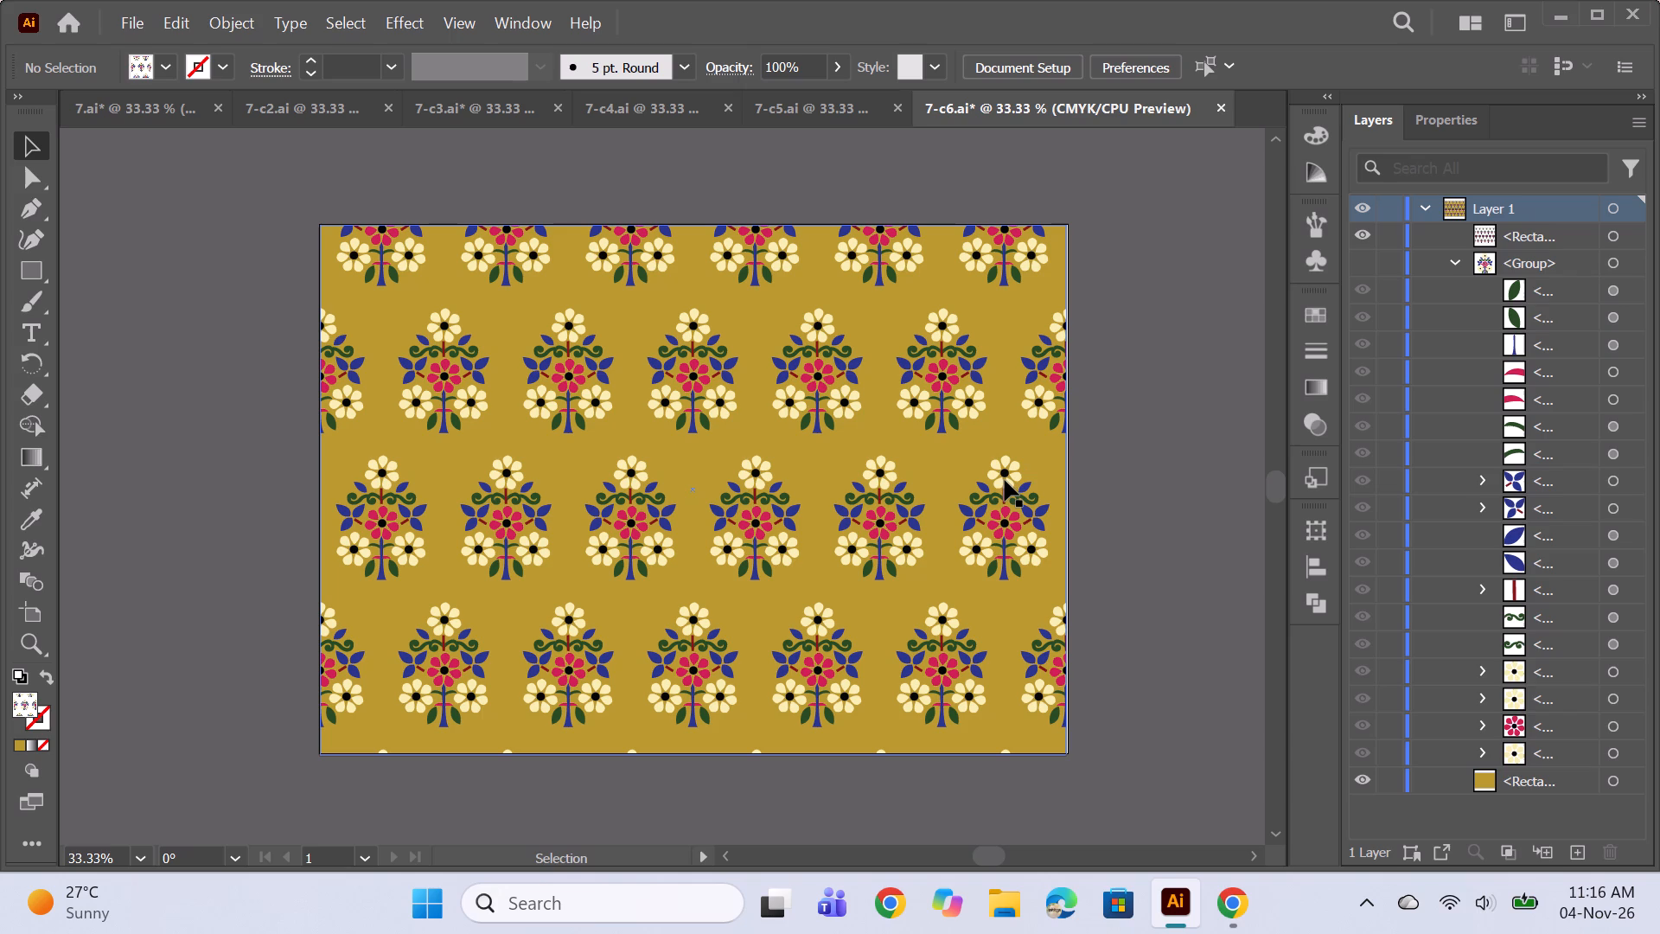
key("ctrl+s")
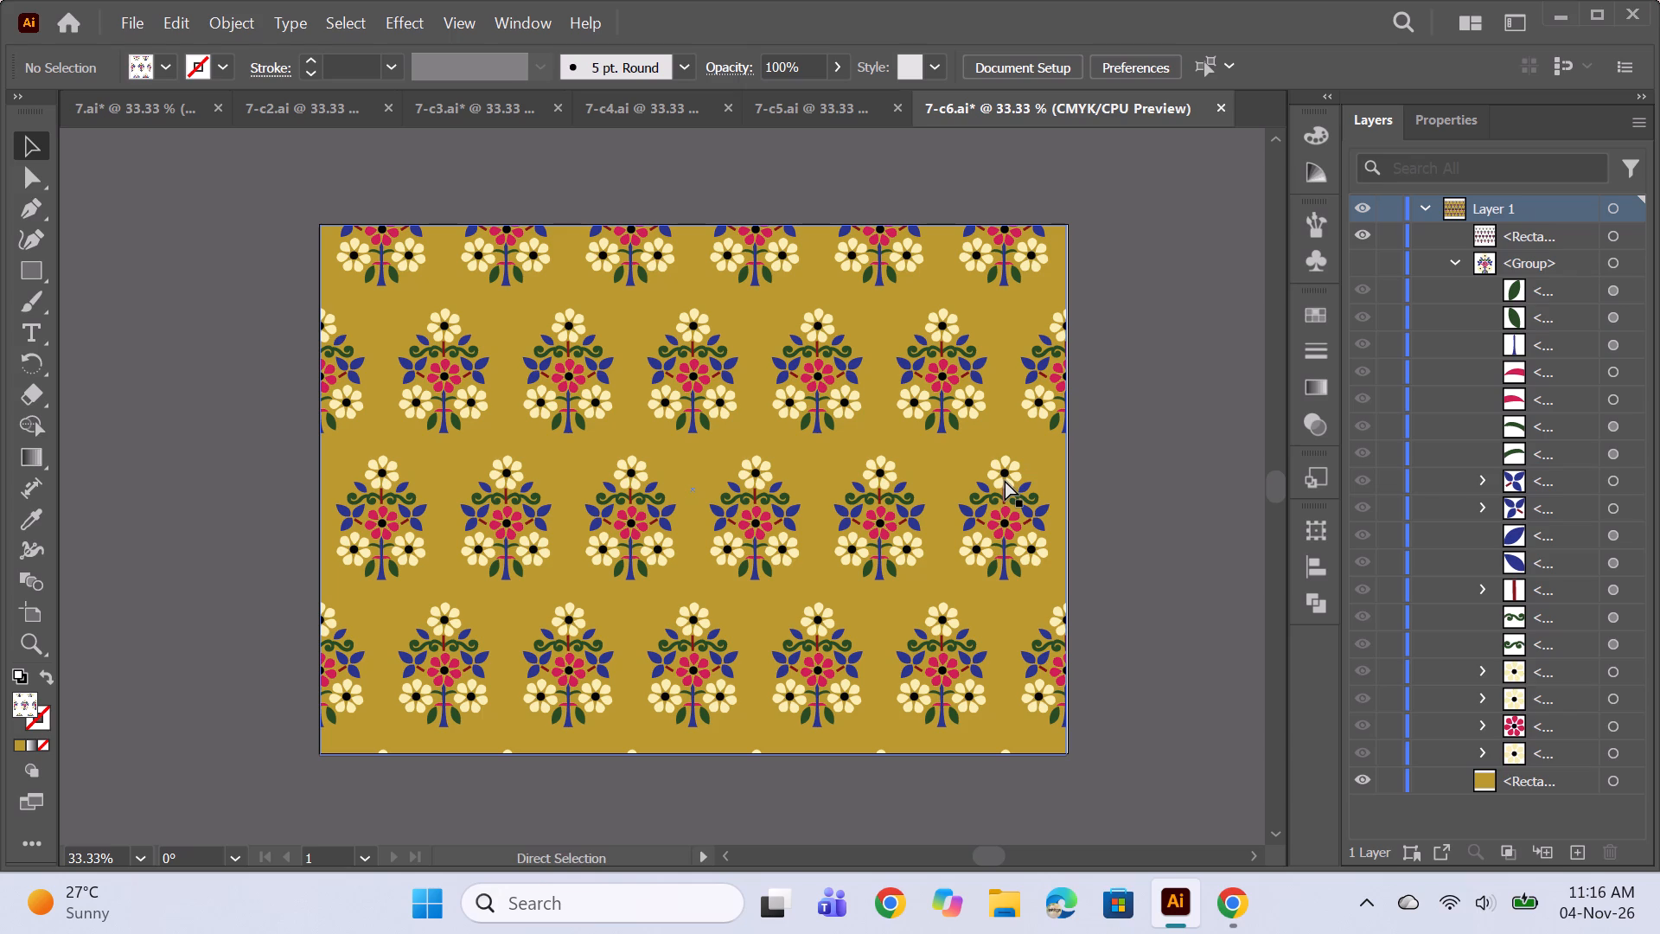
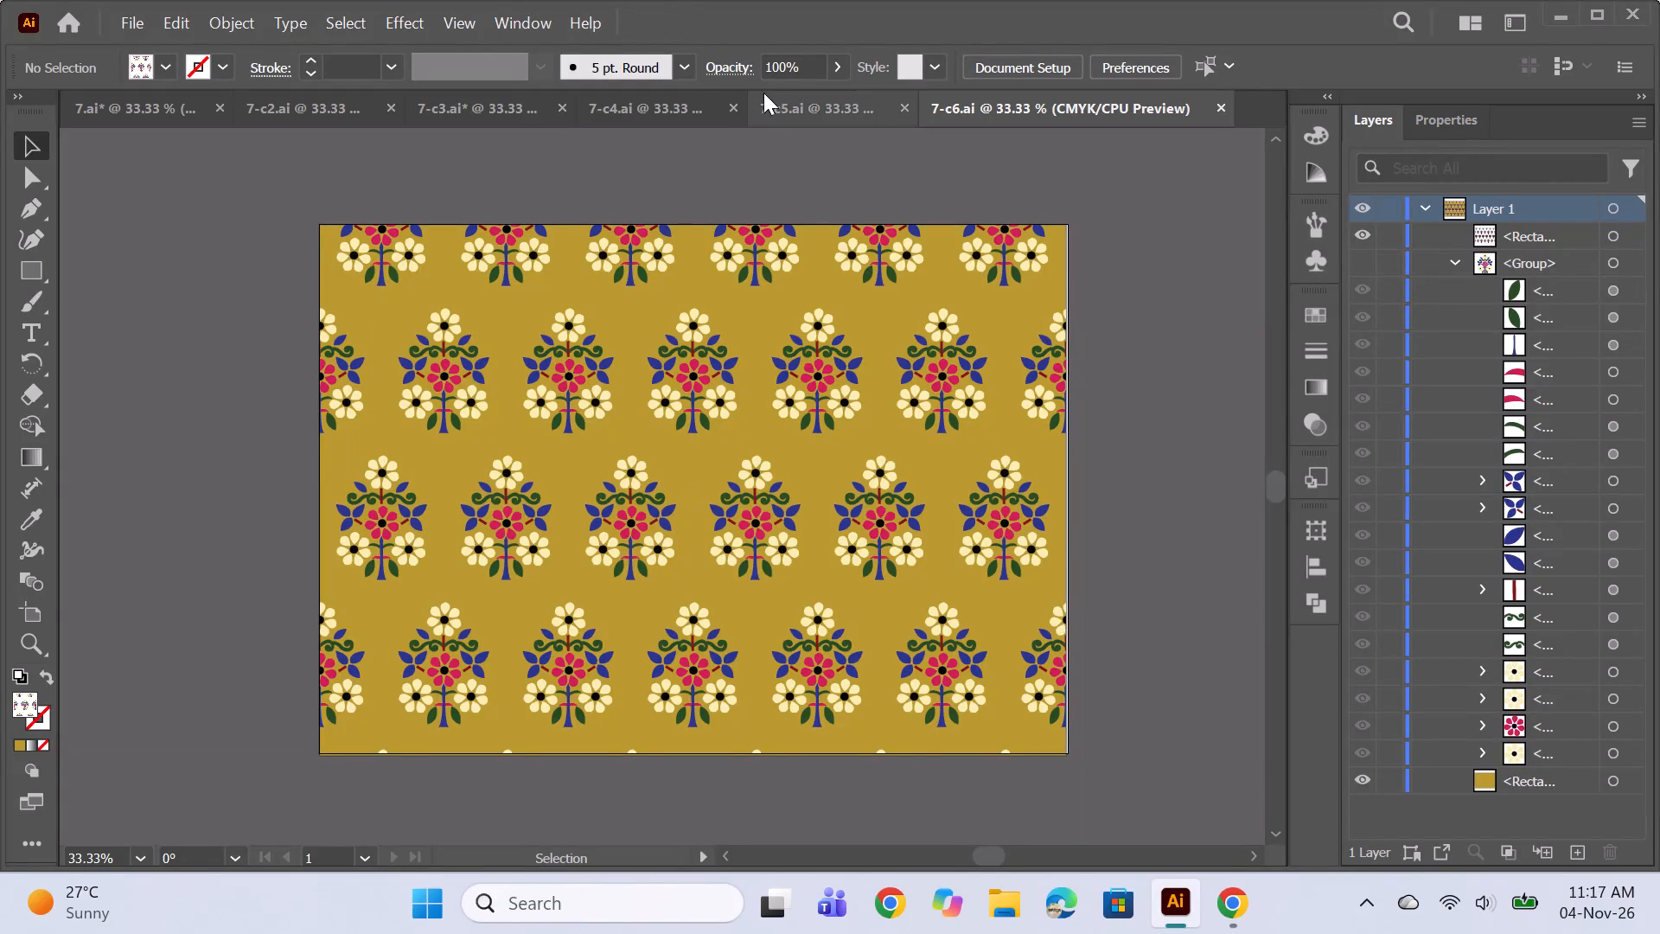
Review the six open pattern files, from 7.ai through 7-c6.ai, to compare their floral colourways and layouts.
left_click(763, 93)
left_click(1116, 99)
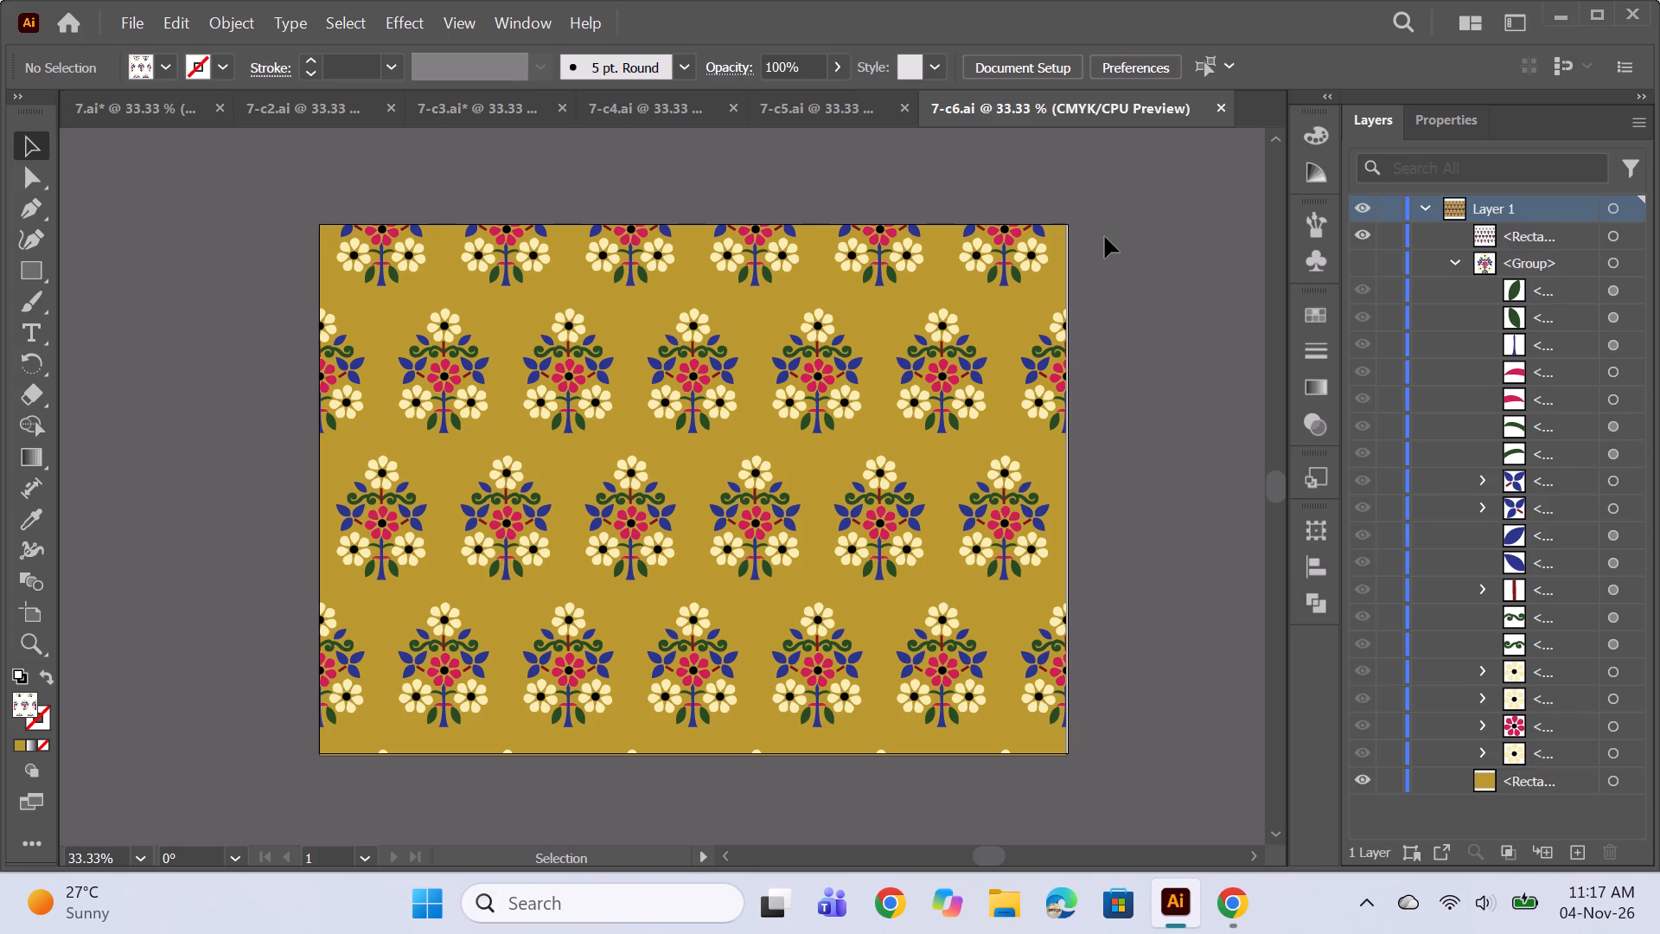
left_click(782, 98)
left_click(1090, 104)
scroll(787, 388, "up", 1, "alt")
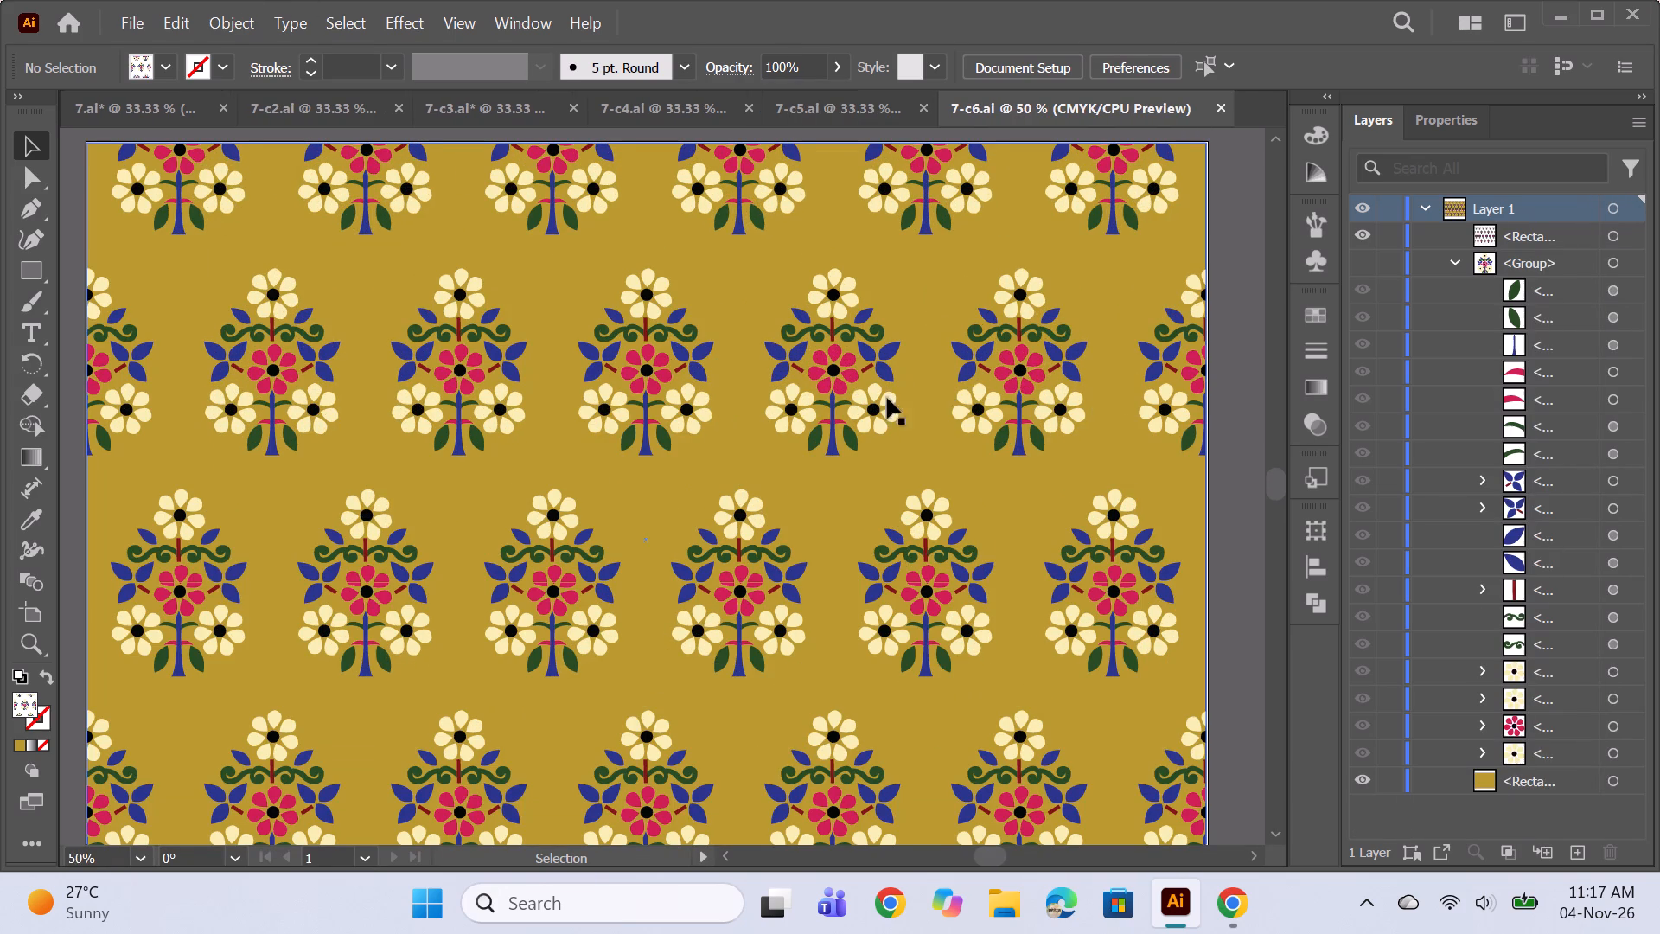
key("space")
key("space")
key("space")
key("space")
key("space")
scroll(974, 378, "down", 1)
scroll(974, 378, "down", 1, "alt")
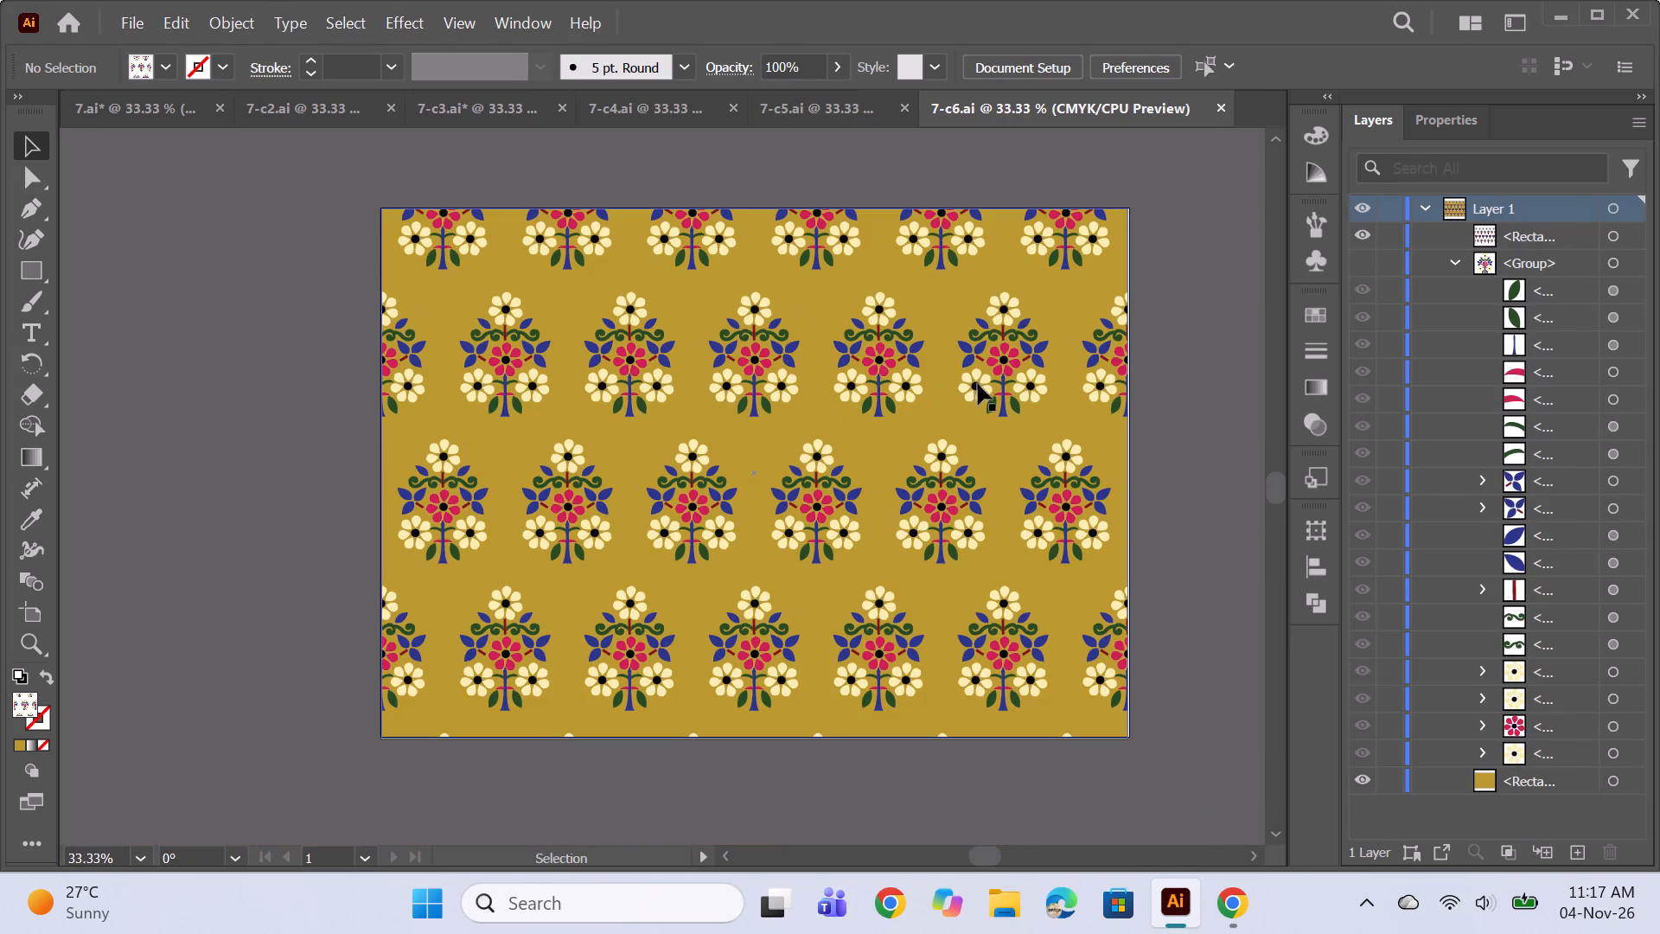
left_click(826, 116)
left_click(633, 99)
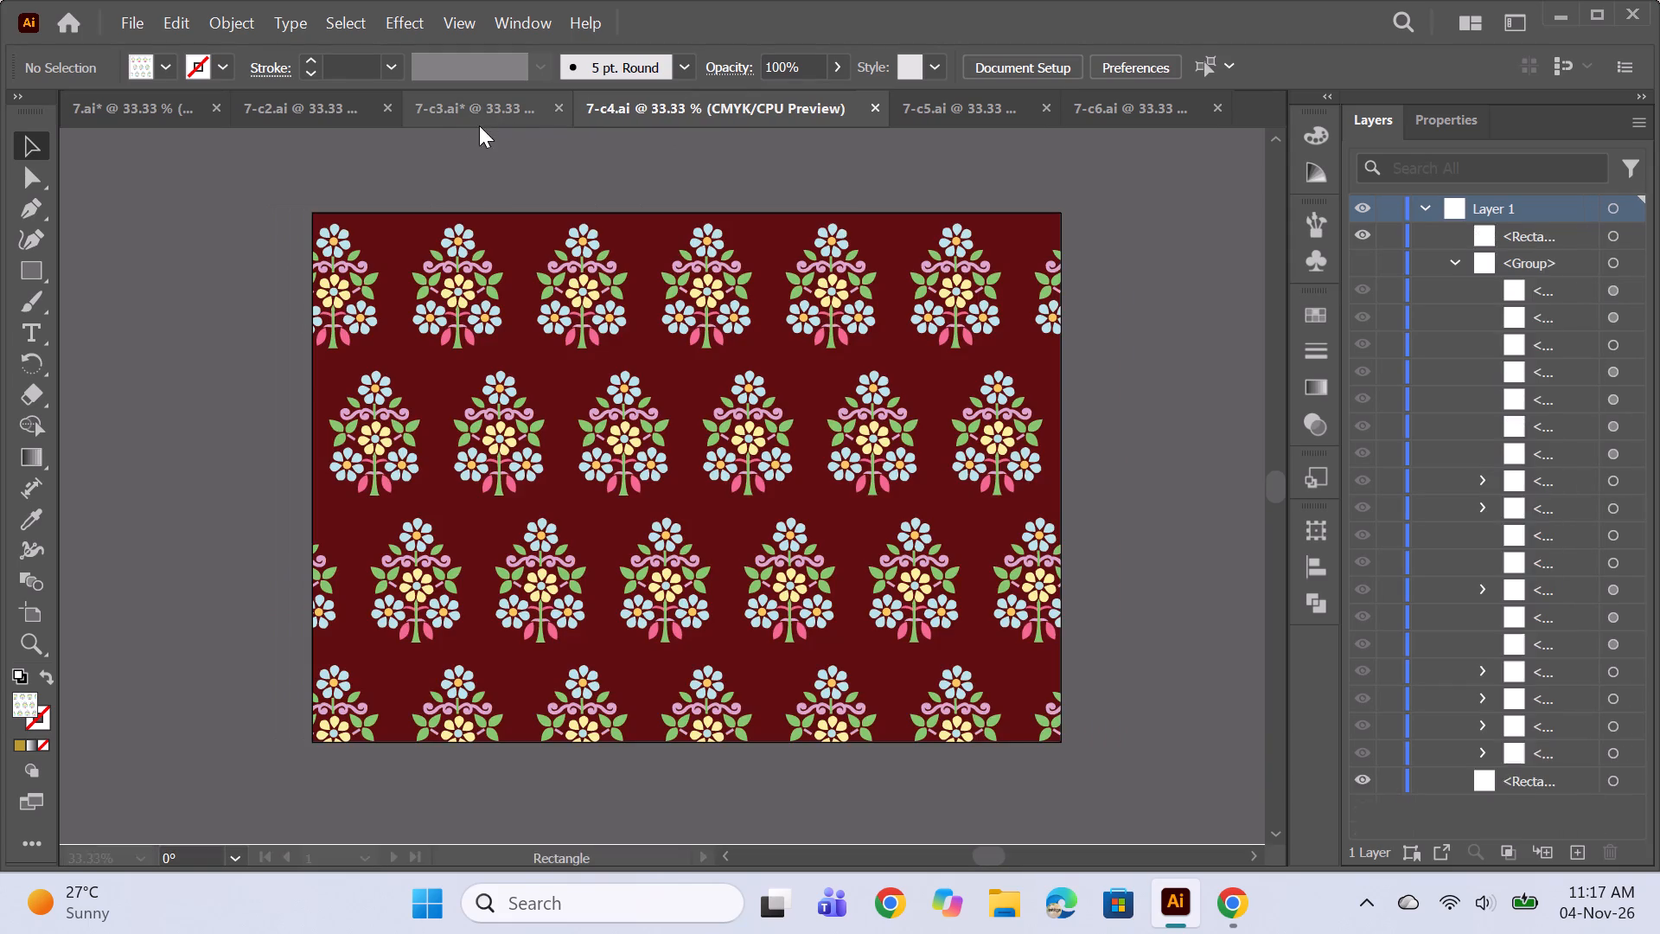
left_click(453, 106)
left_click(266, 99)
left_click(131, 100)
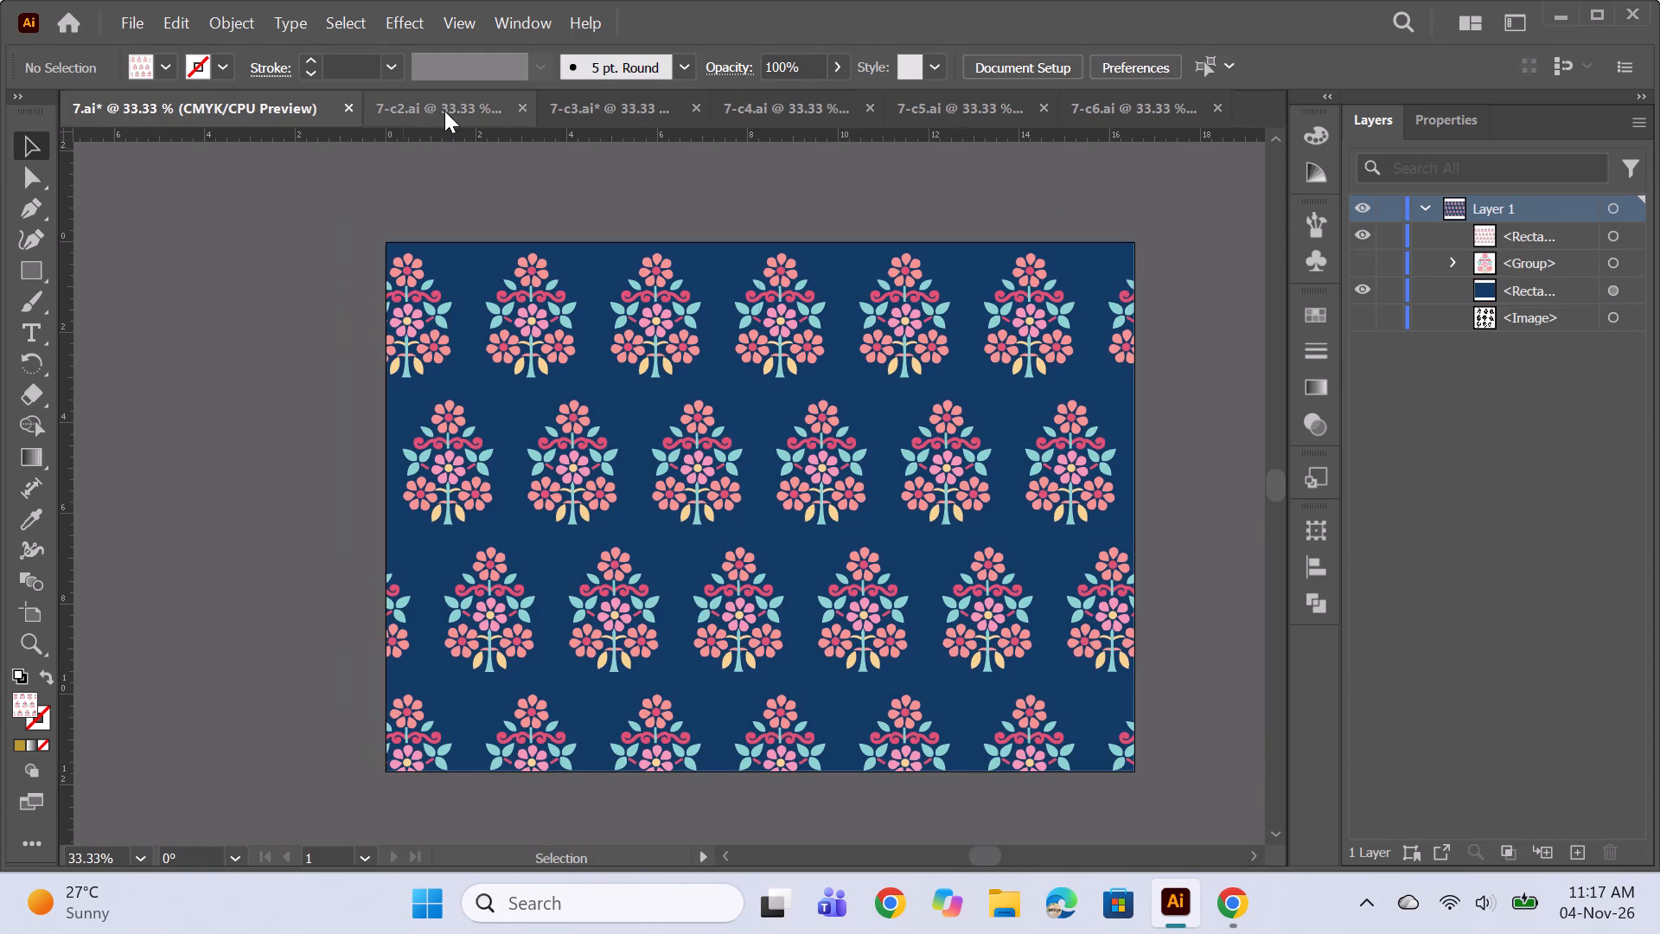
left_click(443, 108)
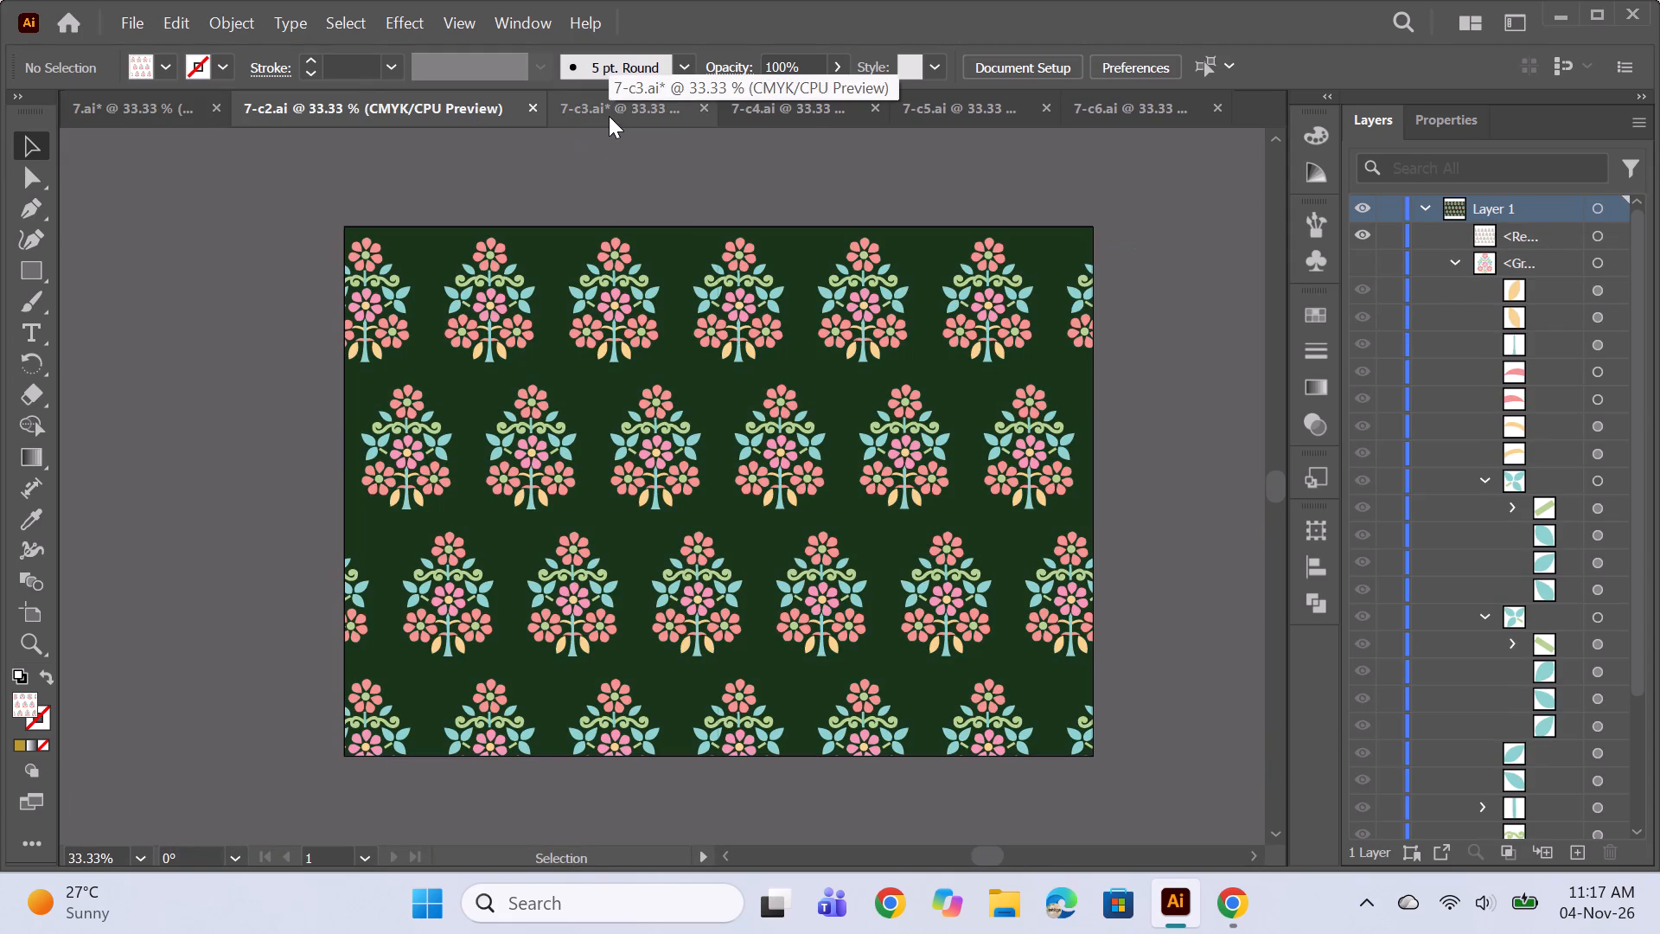
left_click(609, 116)
left_click(778, 106)
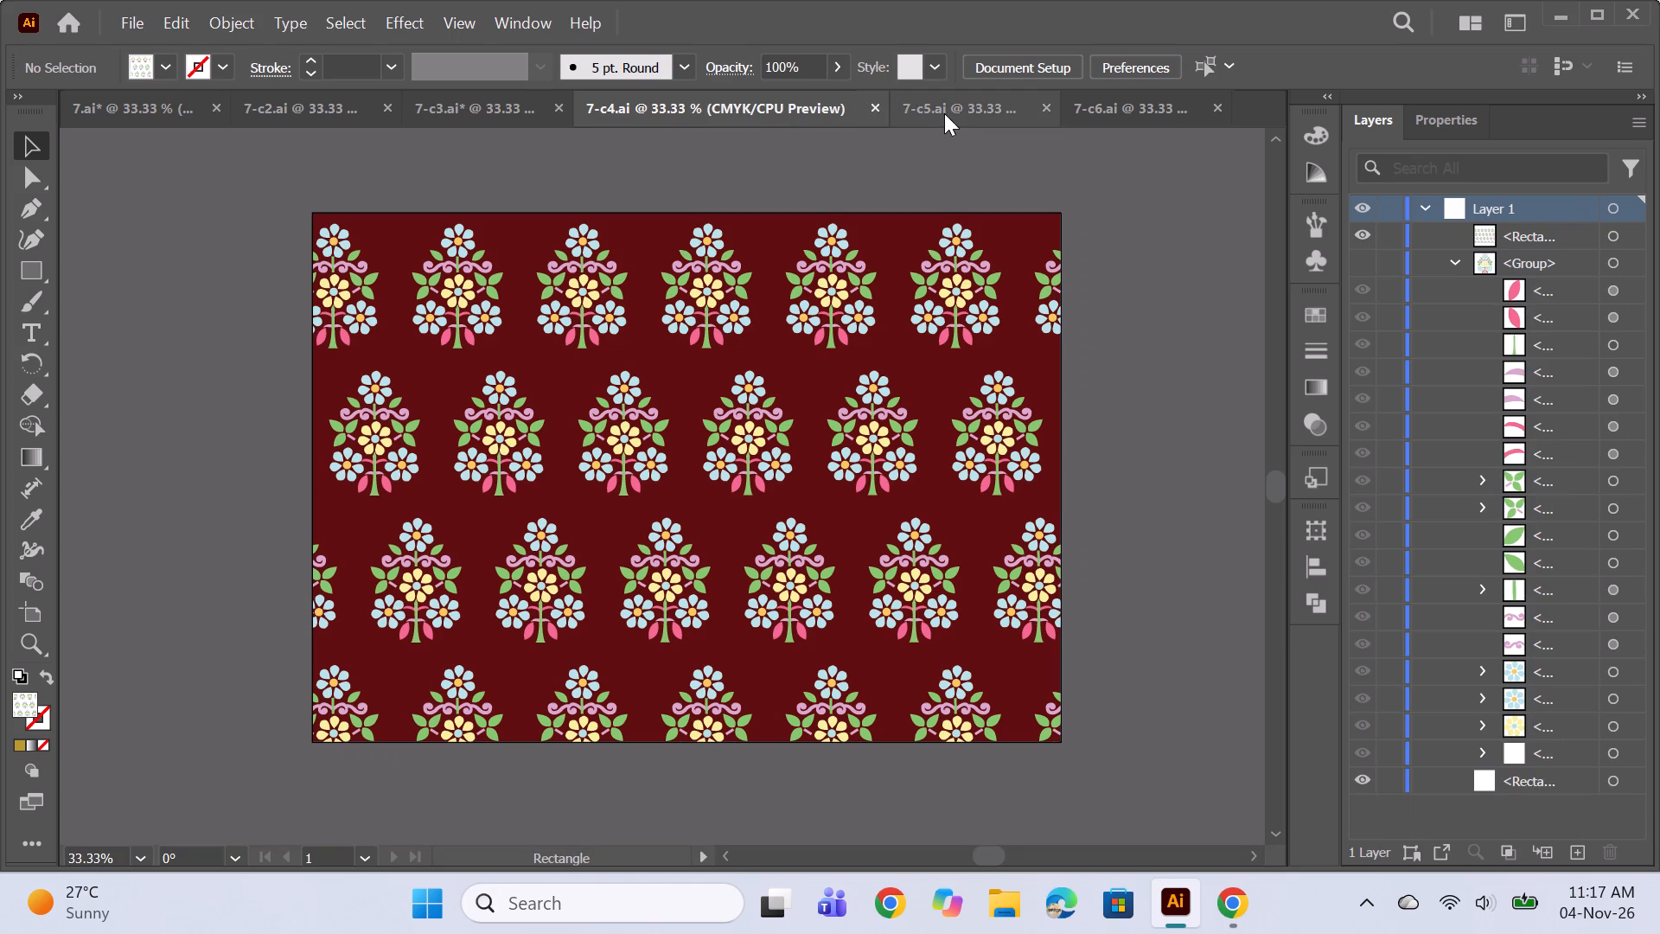
left_click(944, 113)
left_click(1114, 117)
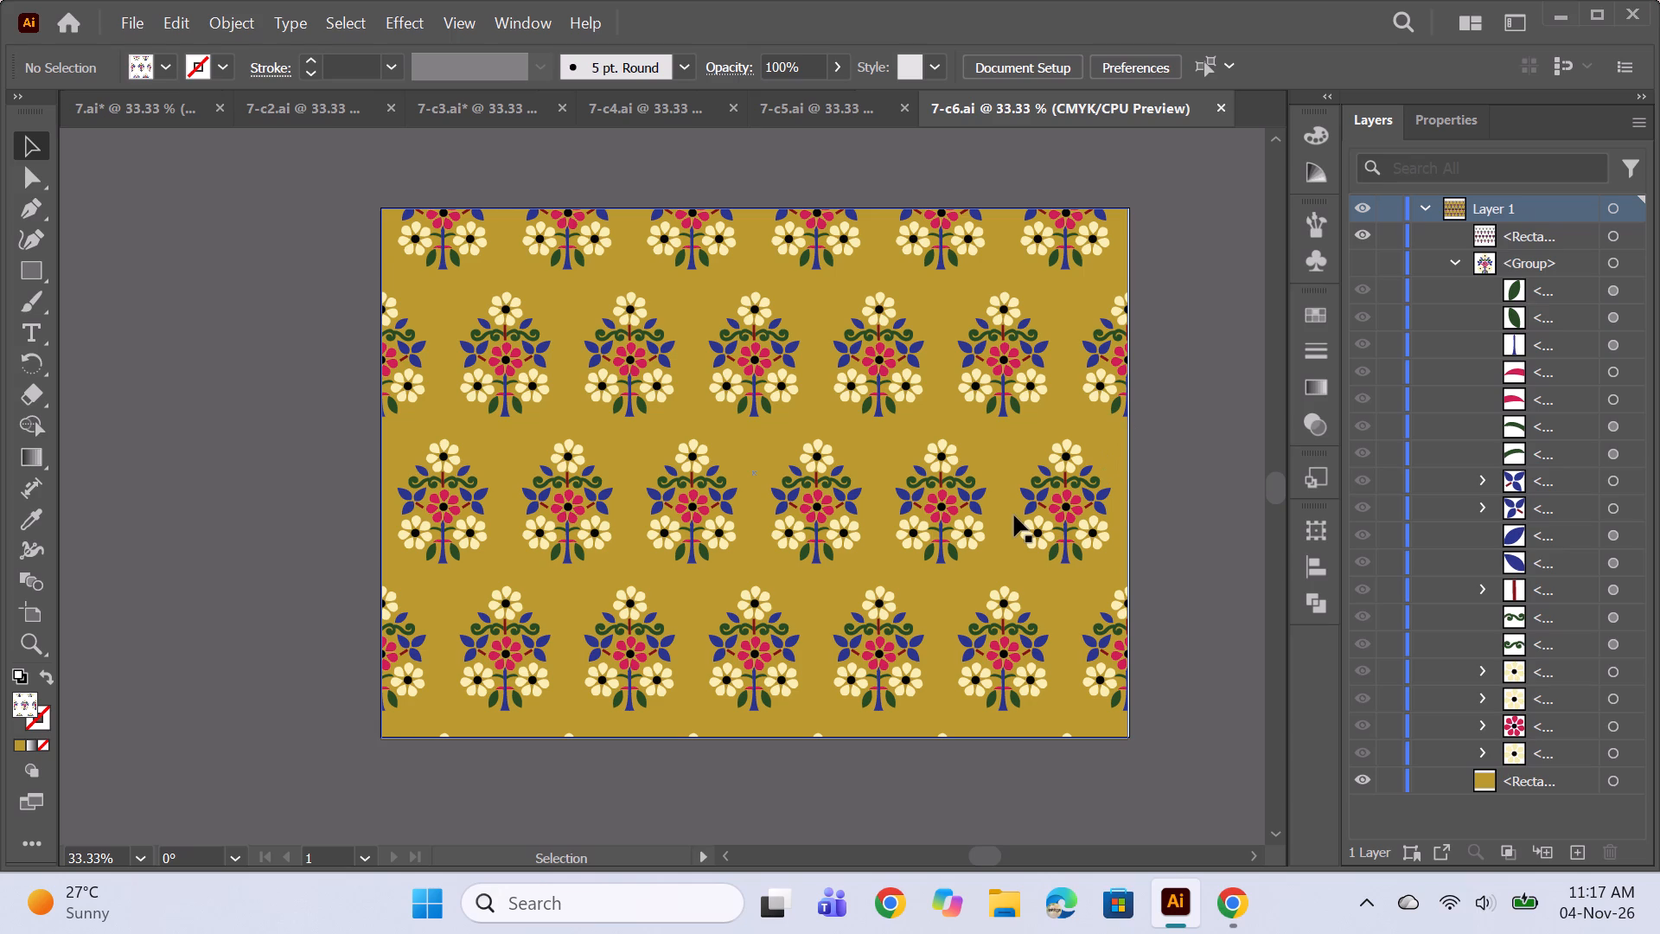
Compare the 7-c6.ai mustard pattern with 7-c5.ai, then examine all the open colourways once more.
left_click(804, 99)
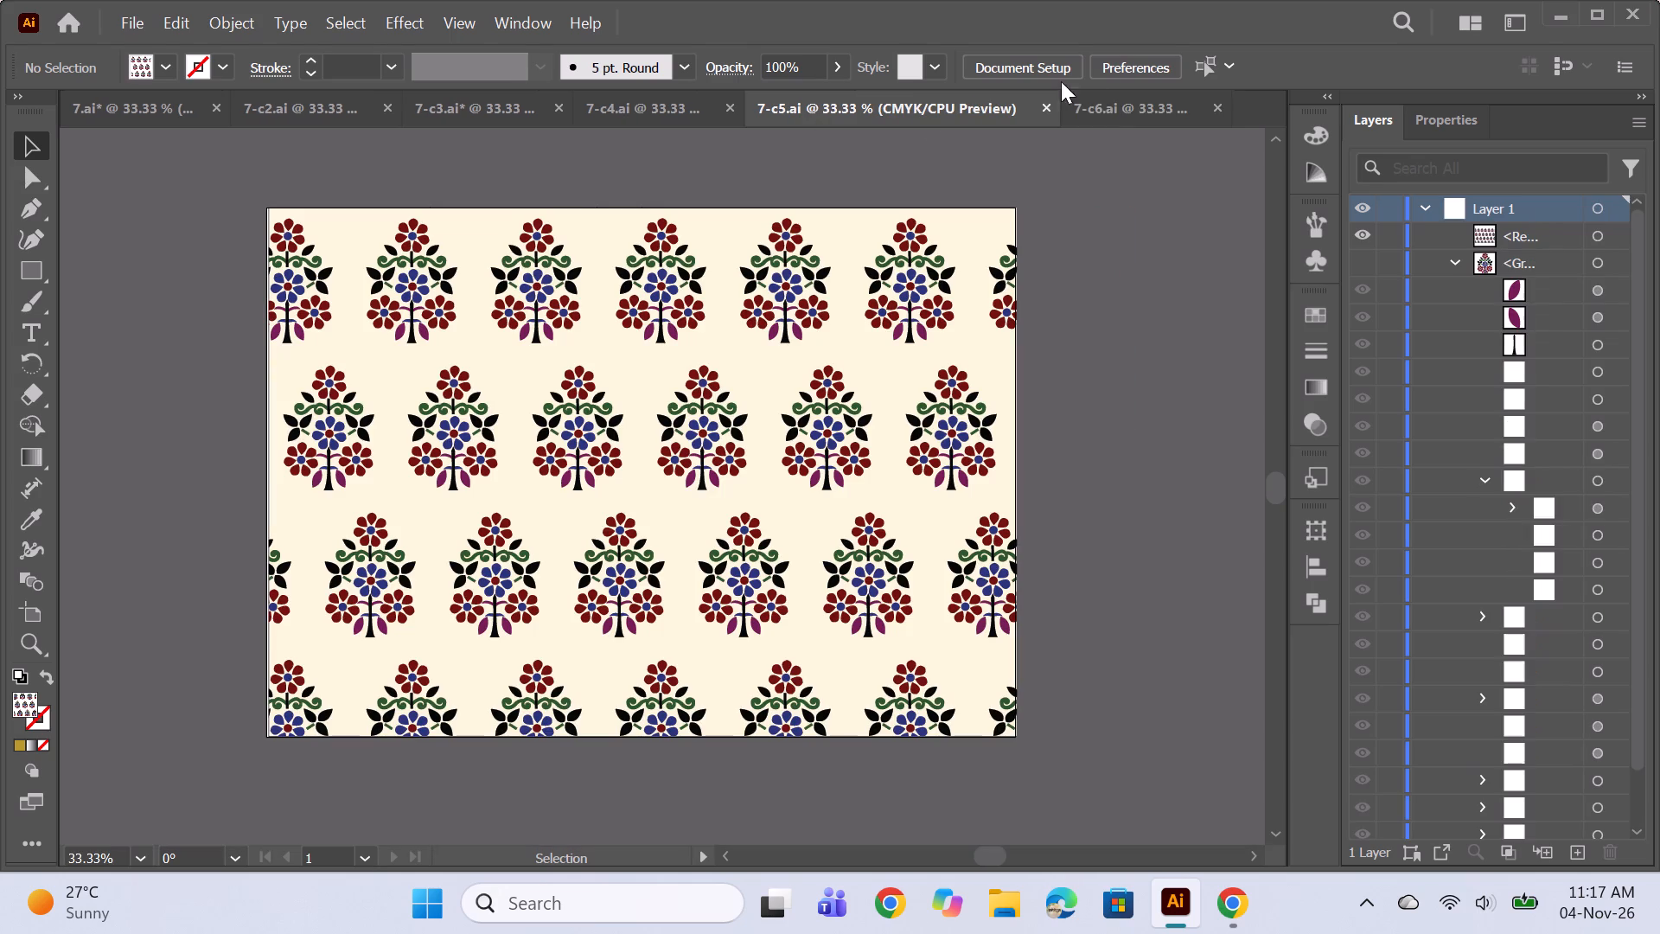
left_click(1108, 115)
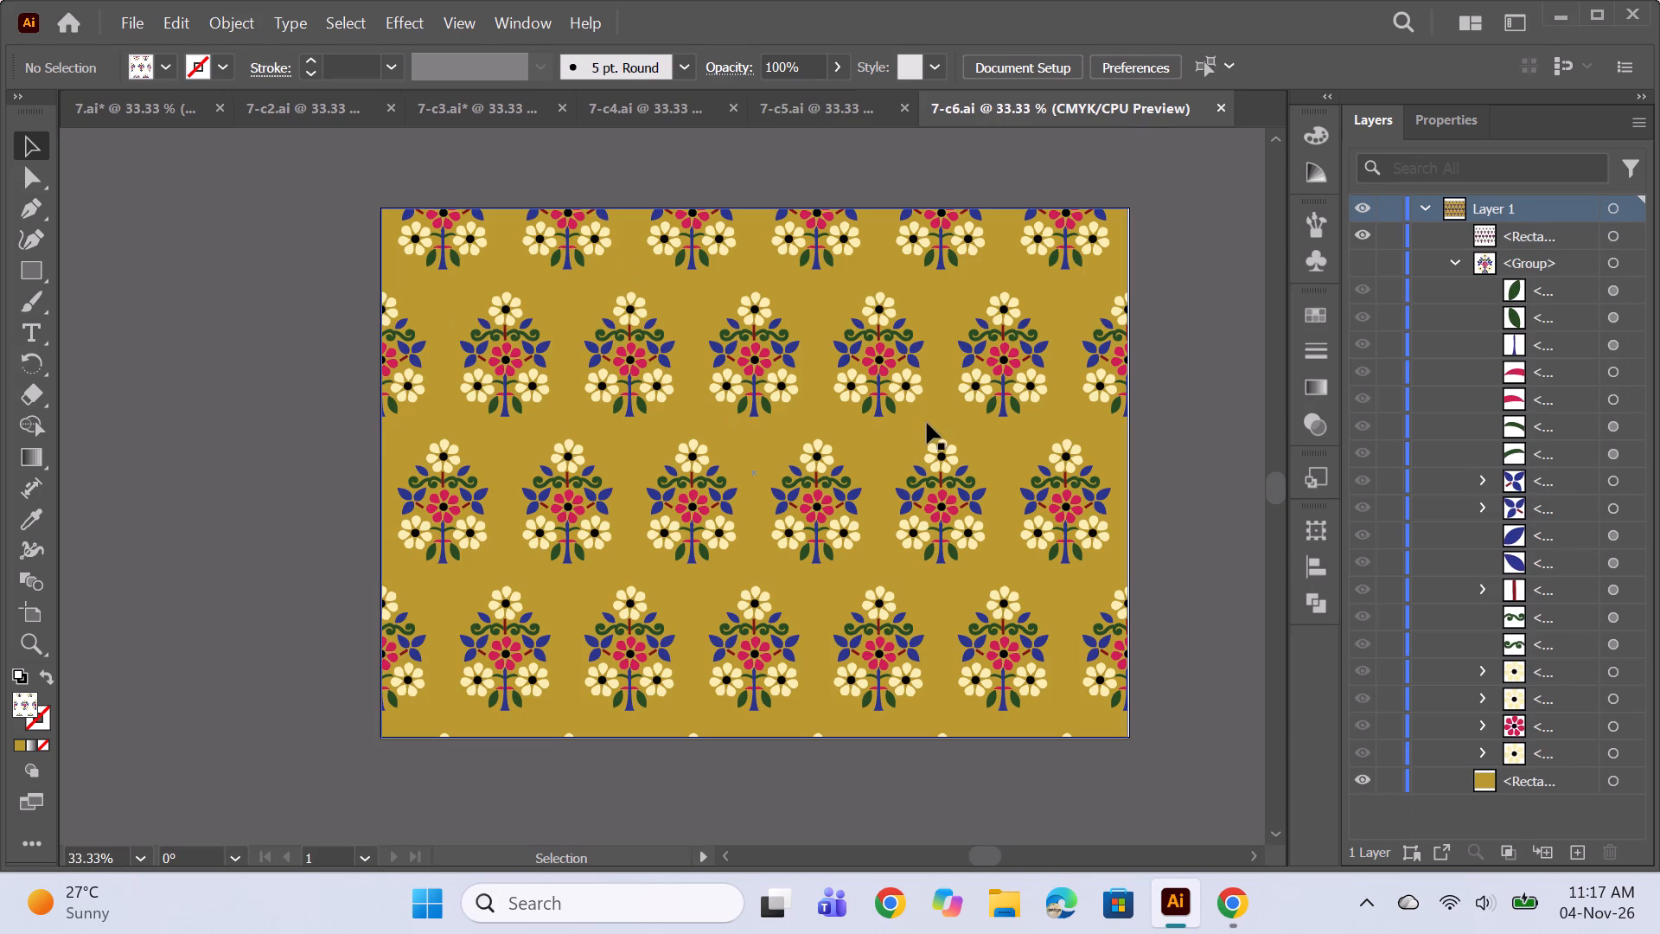
scroll(985, 477, "up", 1, "alt")
key("space")
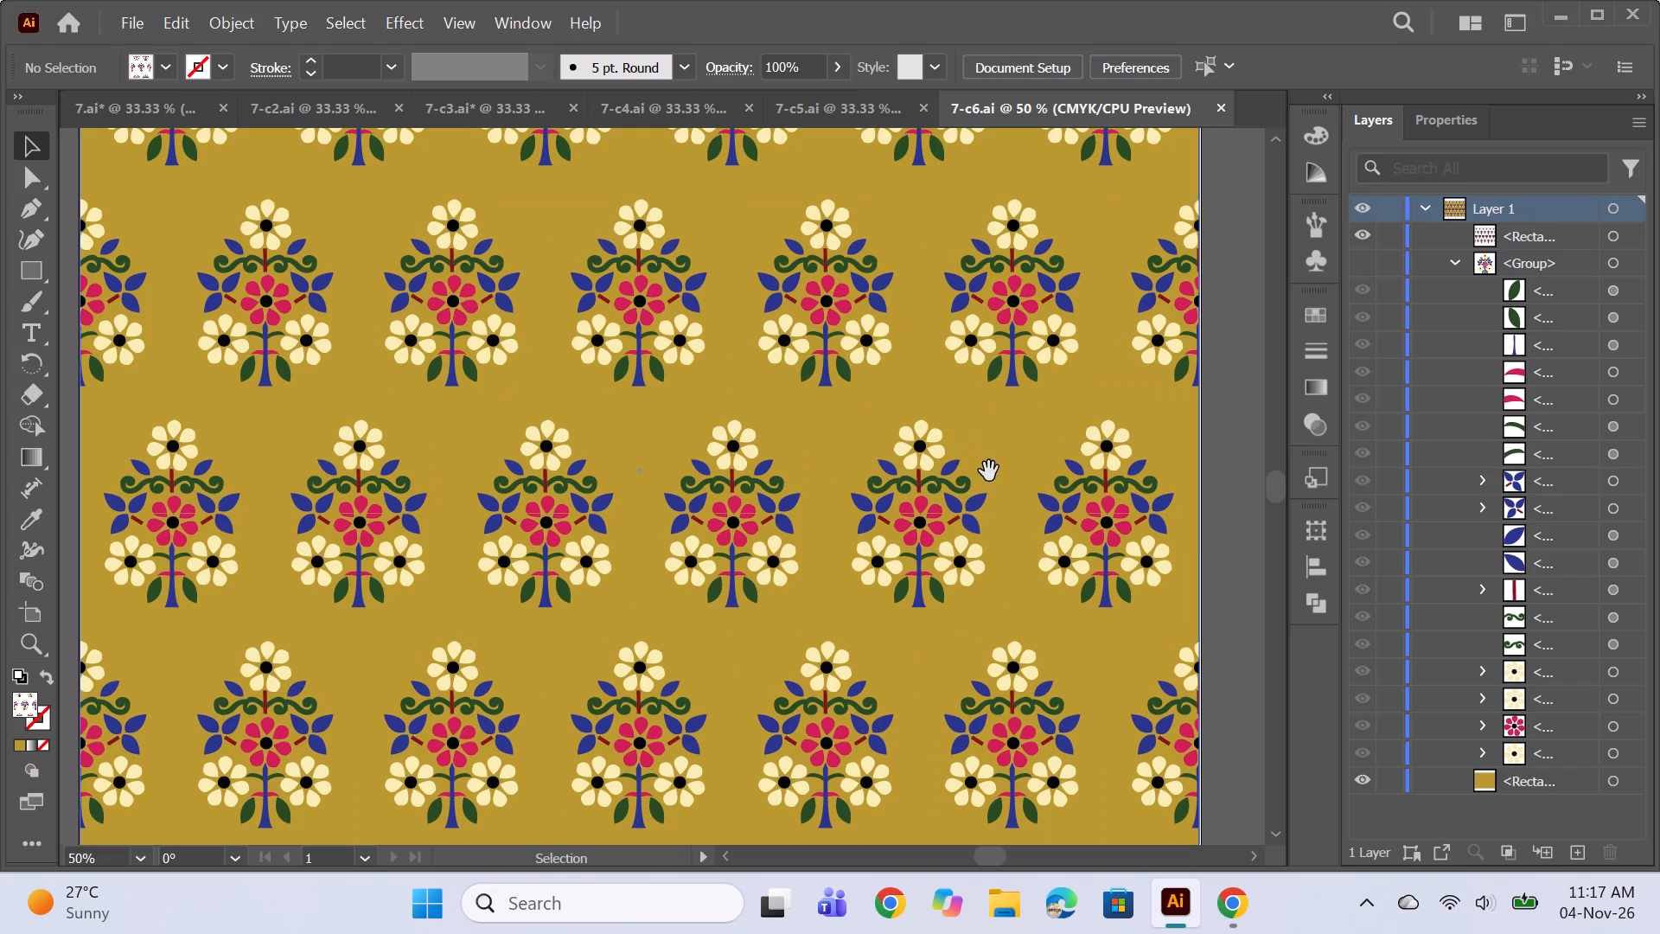
scroll(923, 406, "down", 1, "alt")
scroll(846, 383, "up", 1)
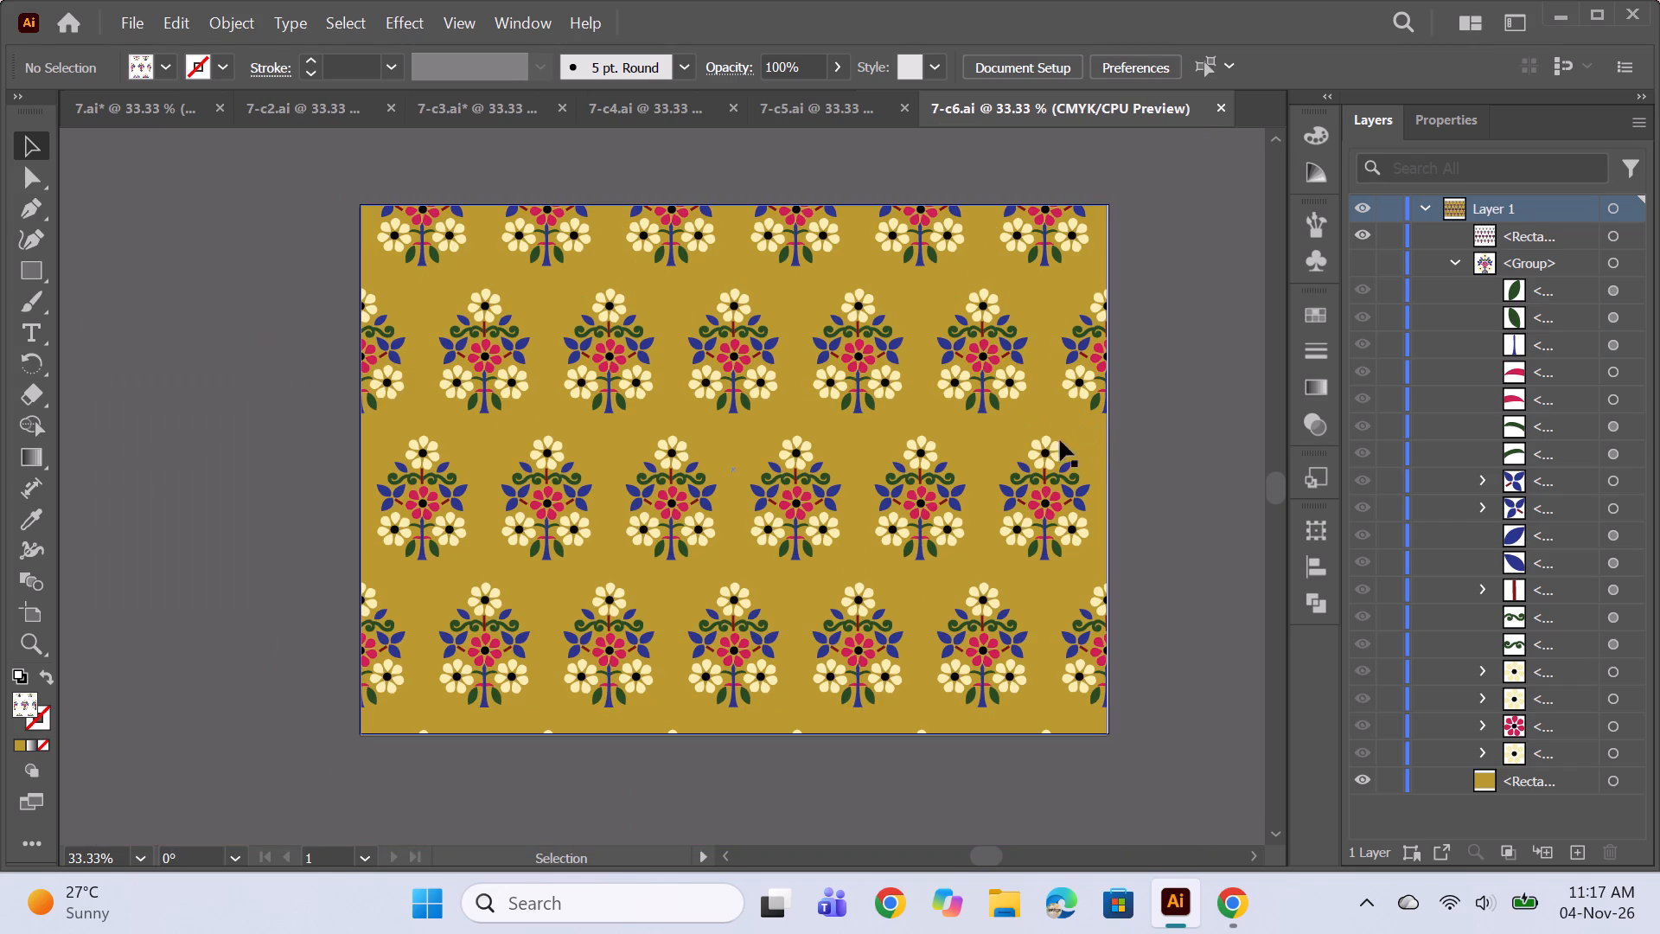
type("n")
key("space")
left_click_drag(948, 463, 908, 467)
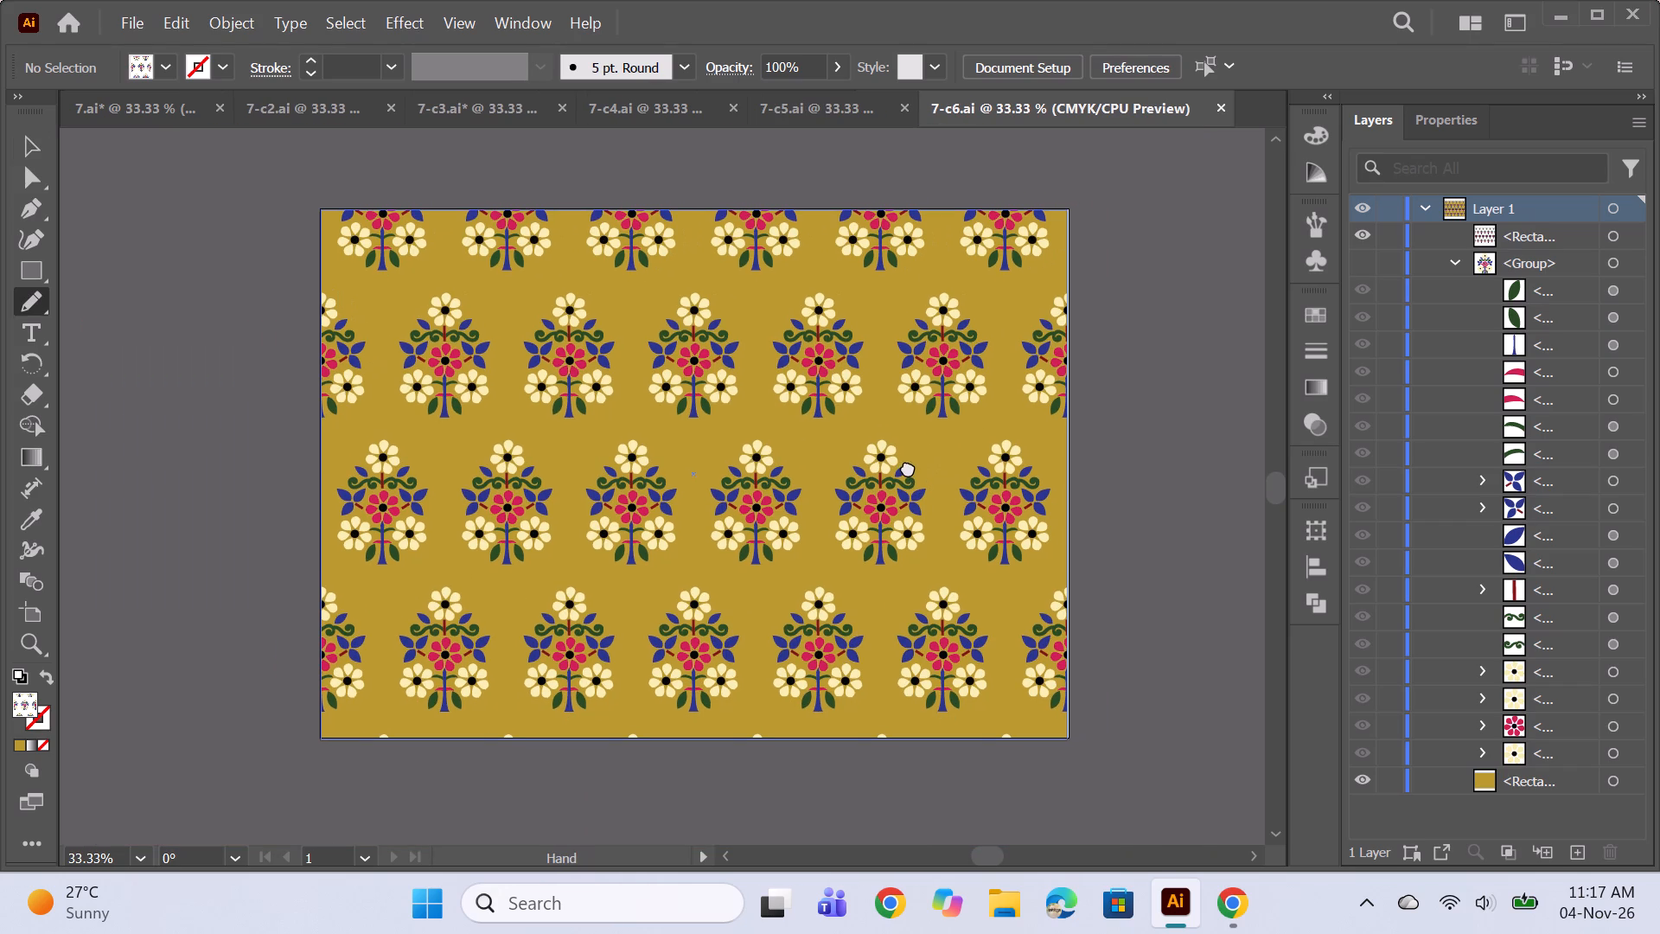
left_click_drag(908, 467, 893, 479)
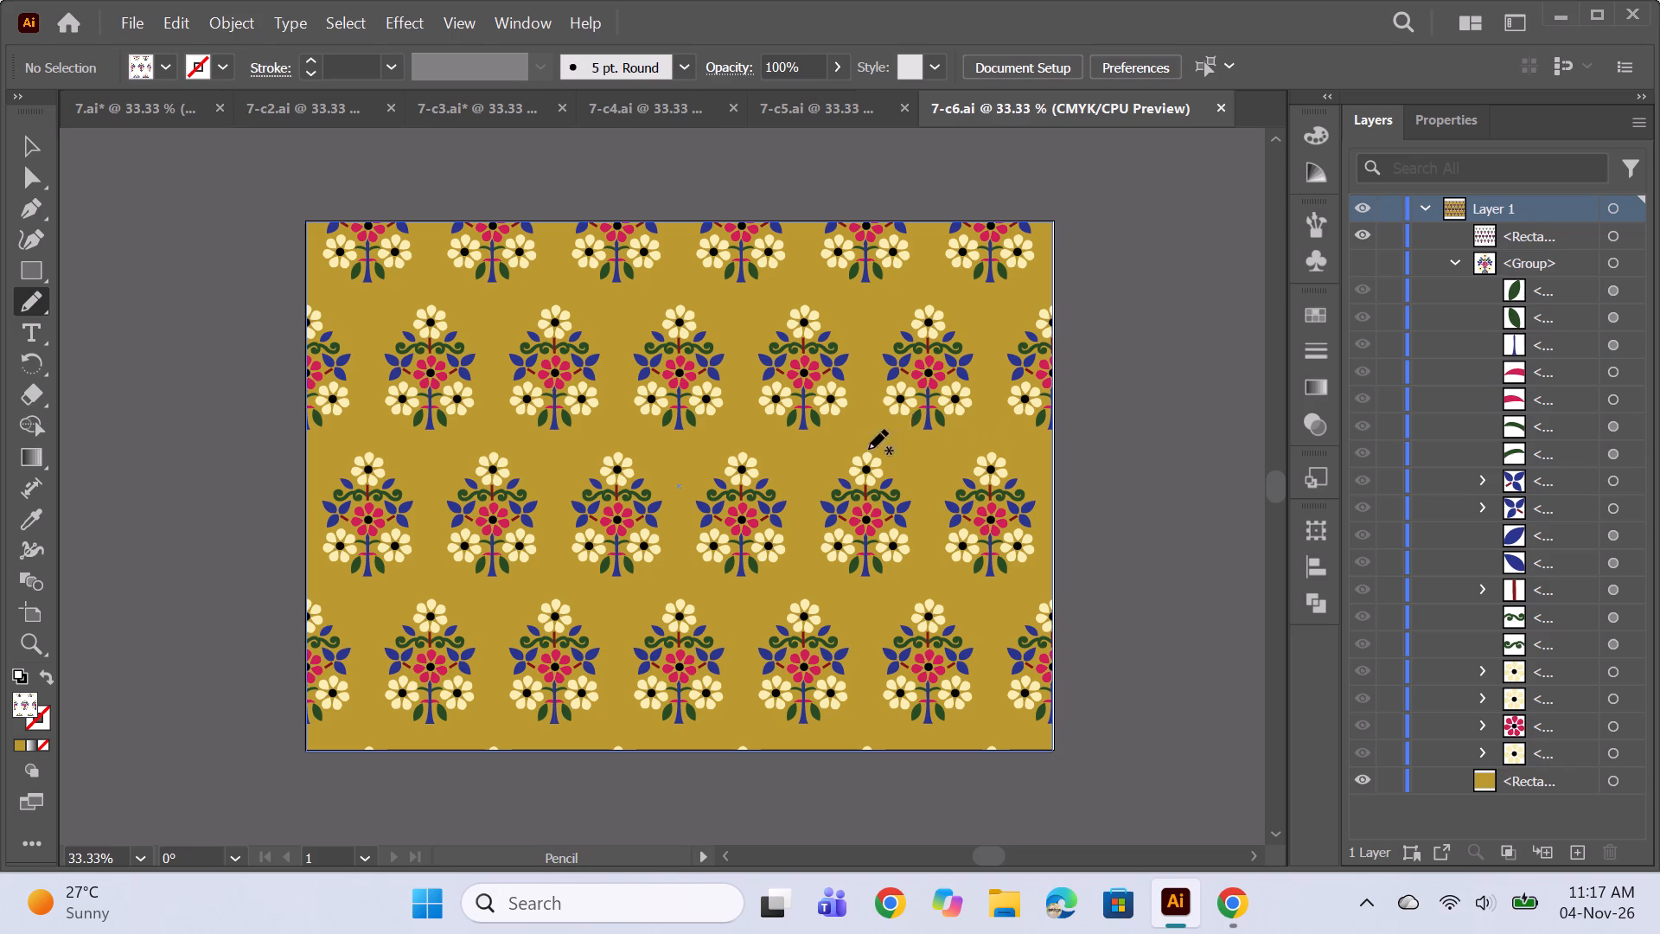
left_click(834, 103)
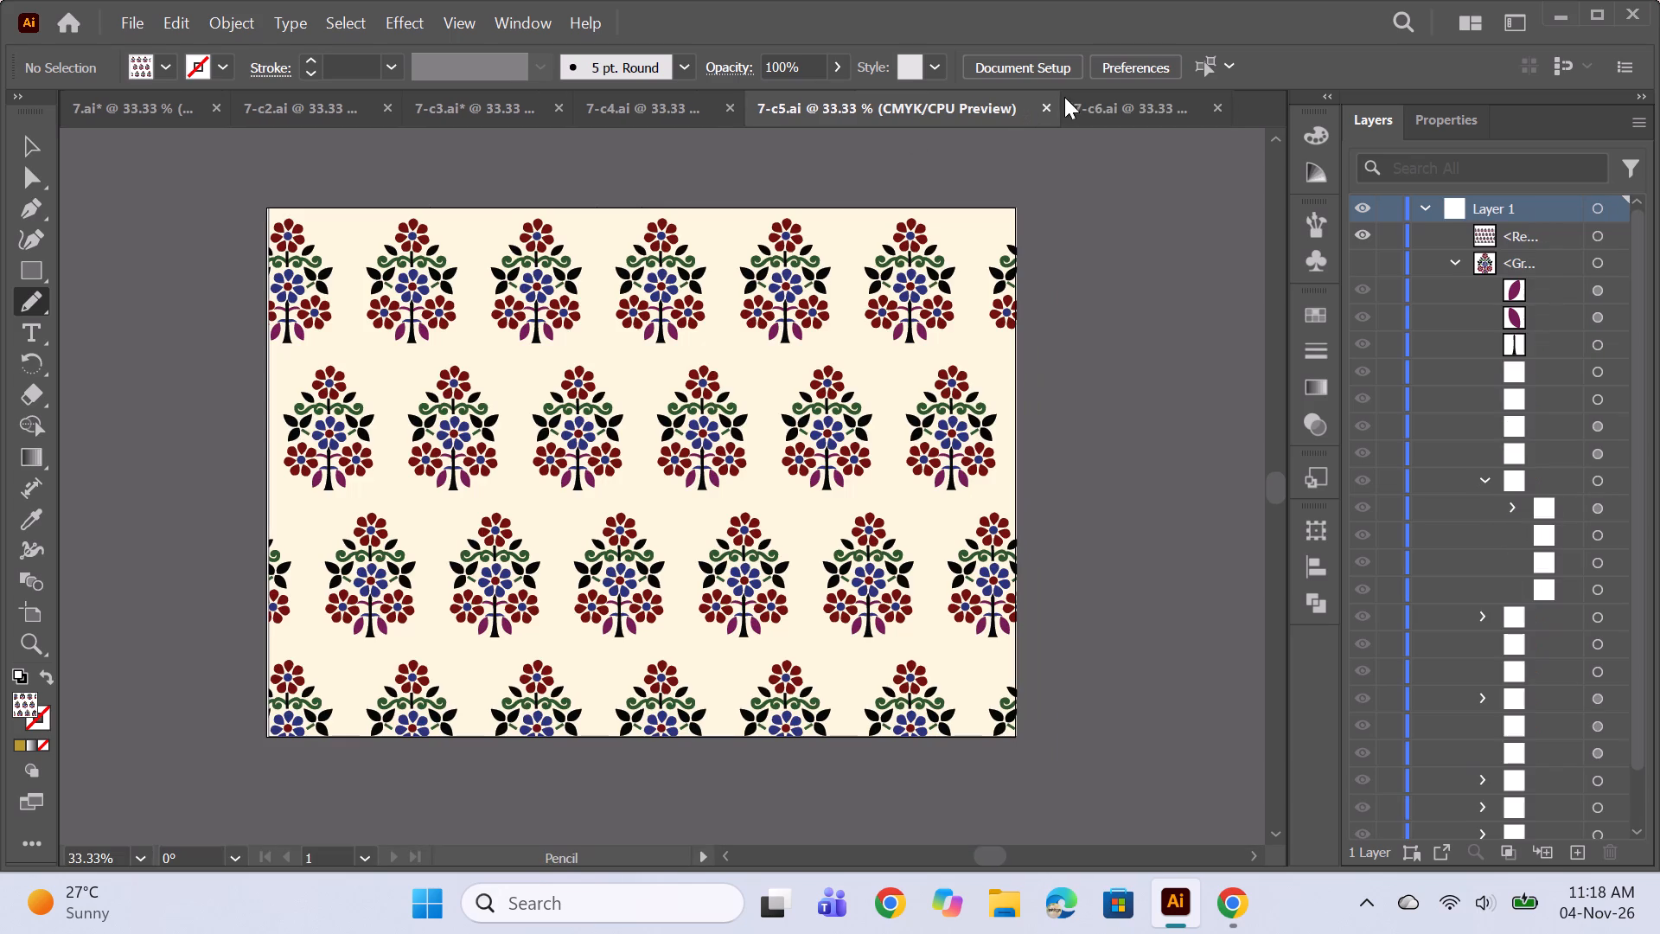
left_click(1095, 103)
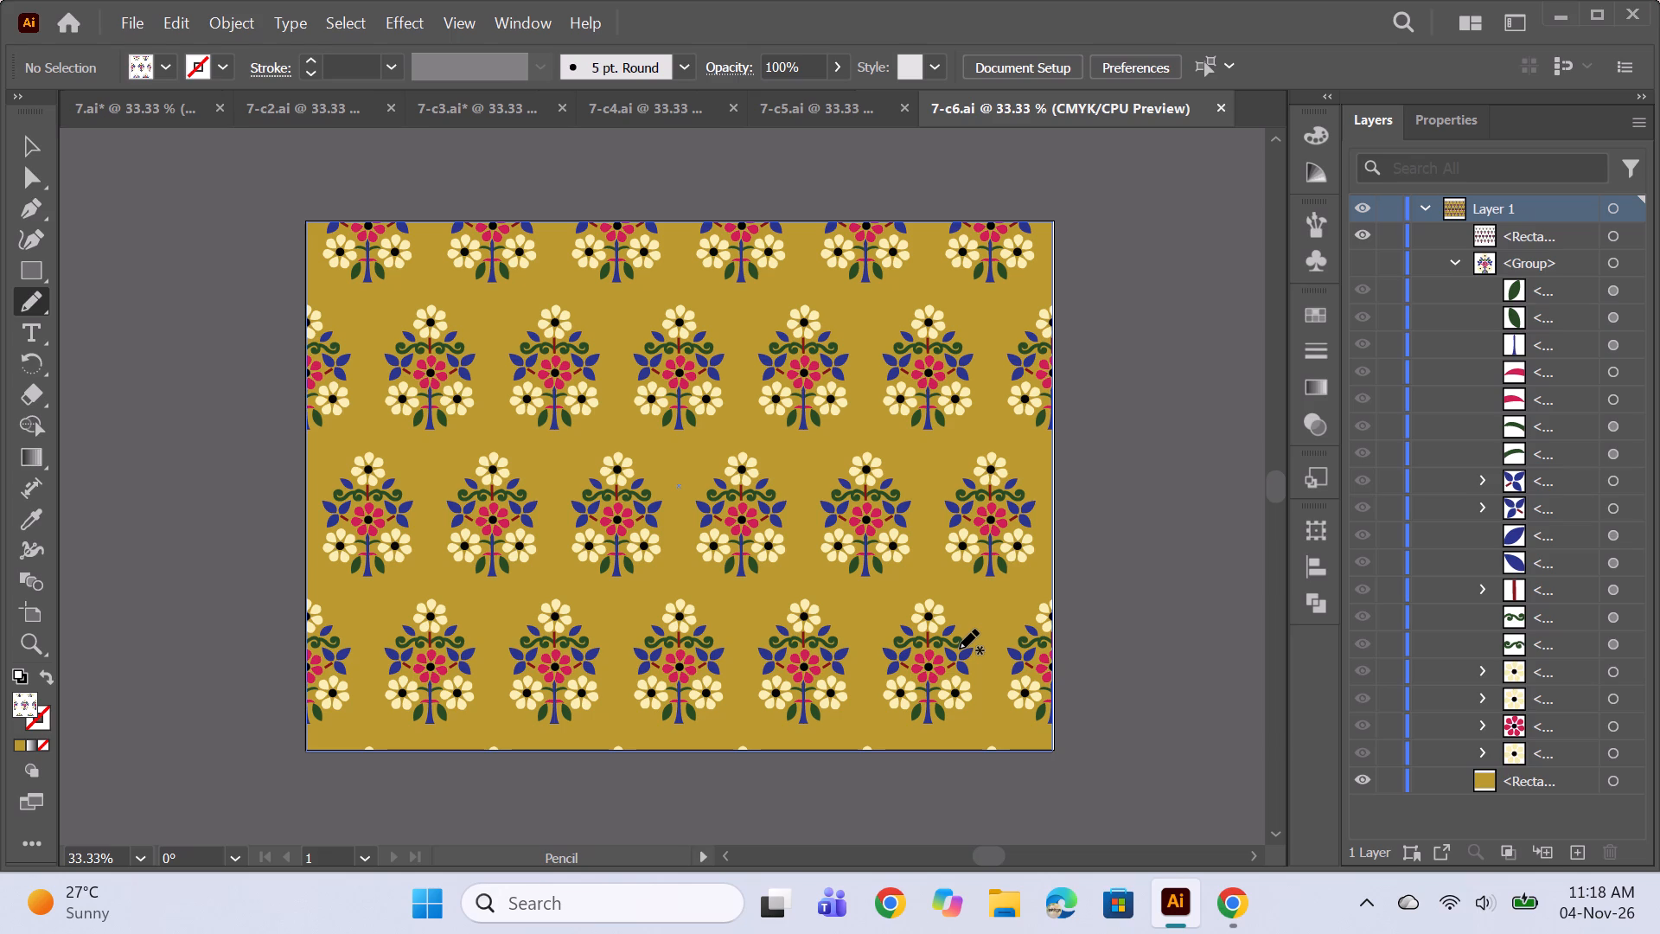
left_click(798, 105)
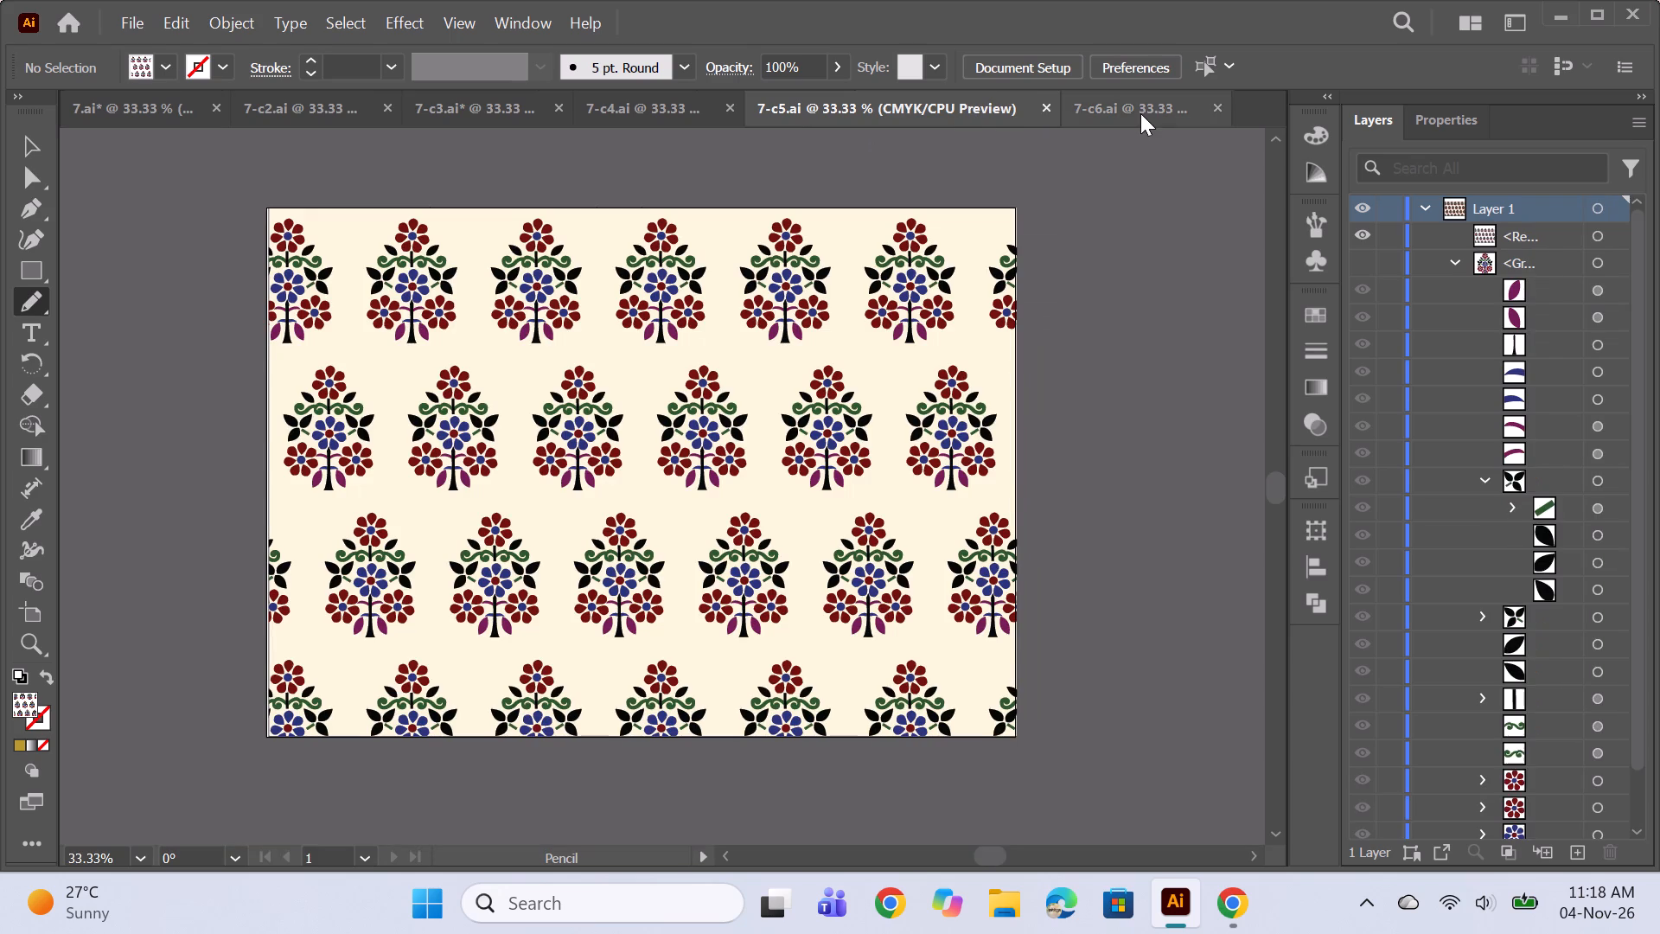
left_click(1140, 113)
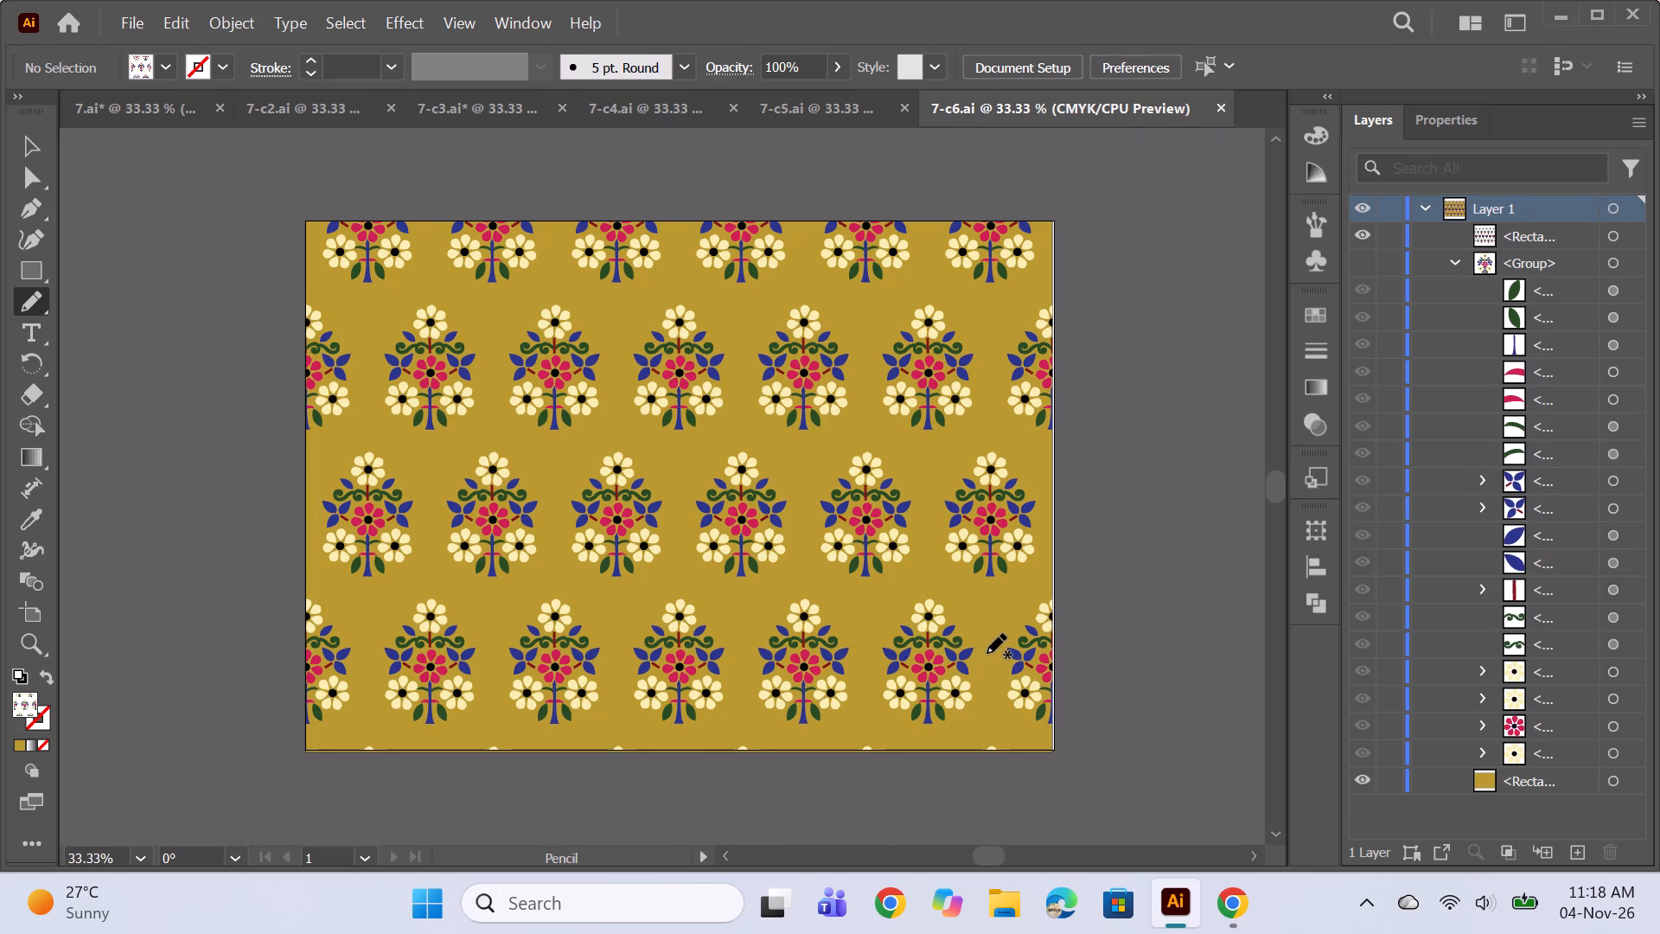
left_click(136, 114)
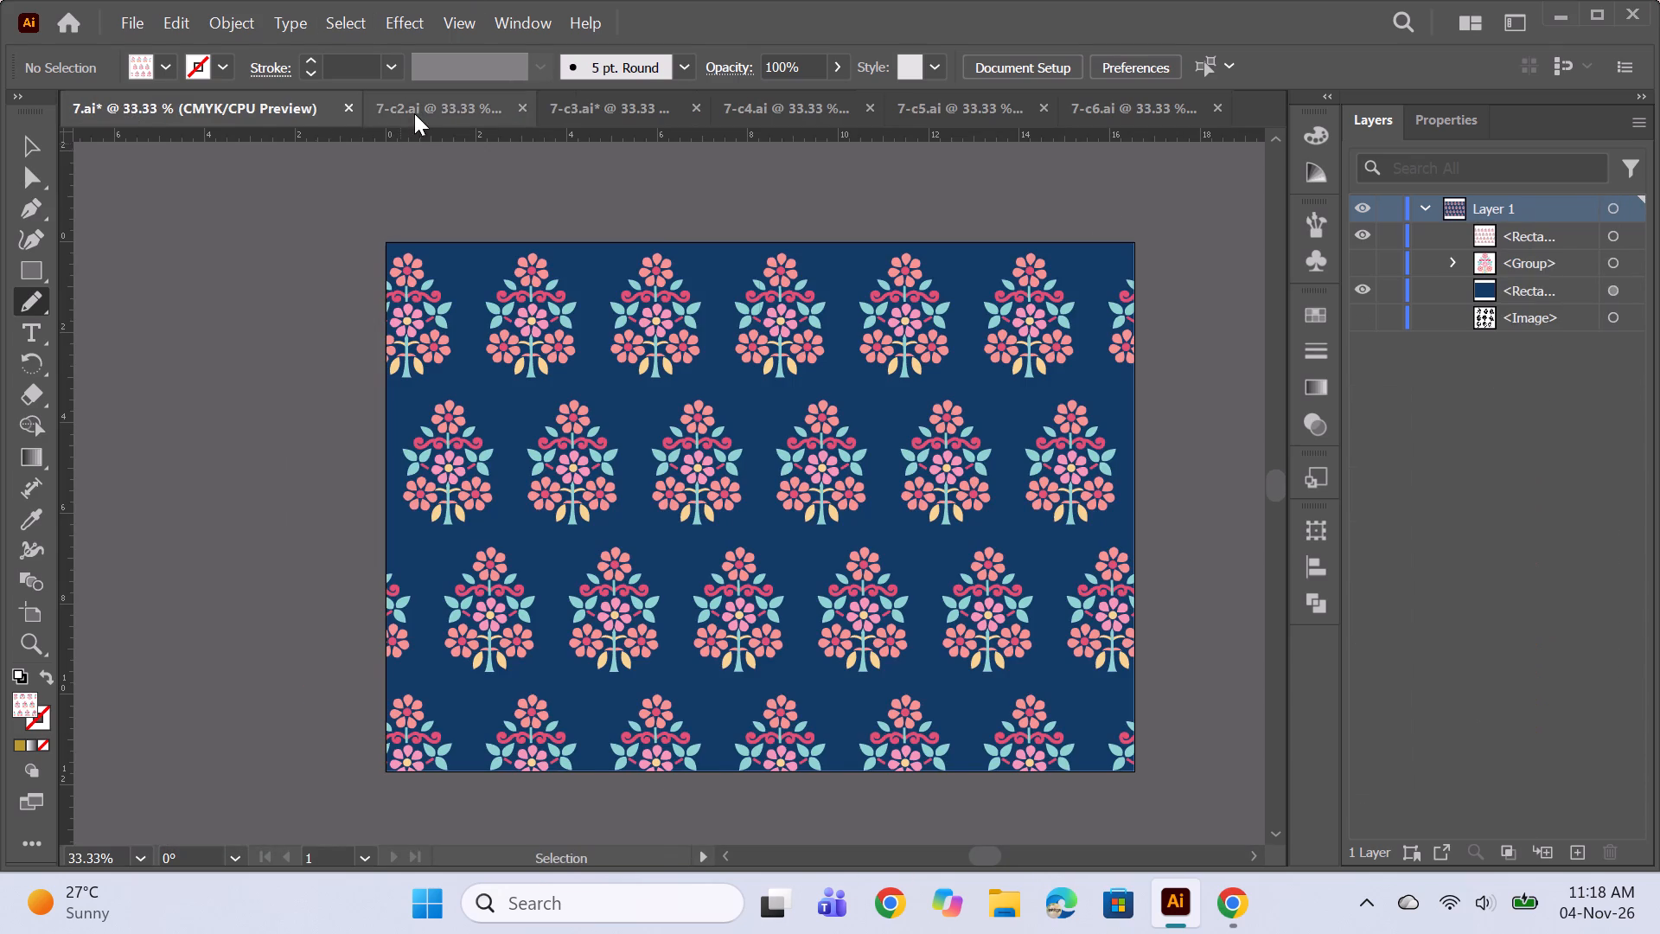
left_click(414, 113)
left_click(594, 117)
left_click(770, 103)
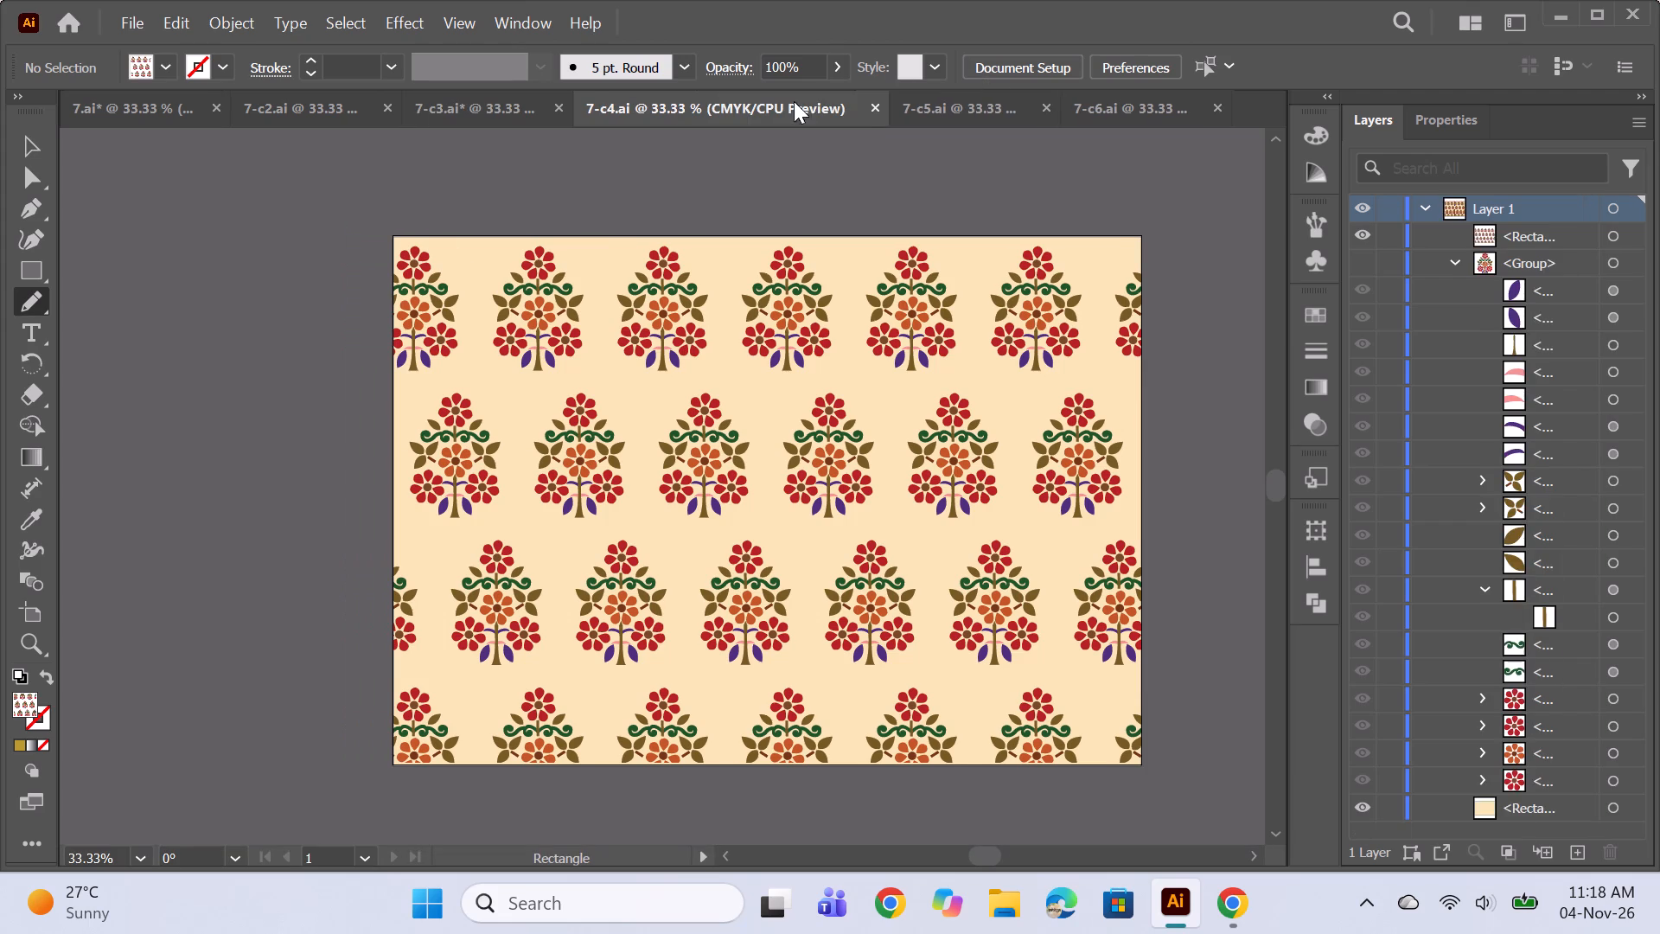
left_click(931, 98)
left_click(1148, 118)
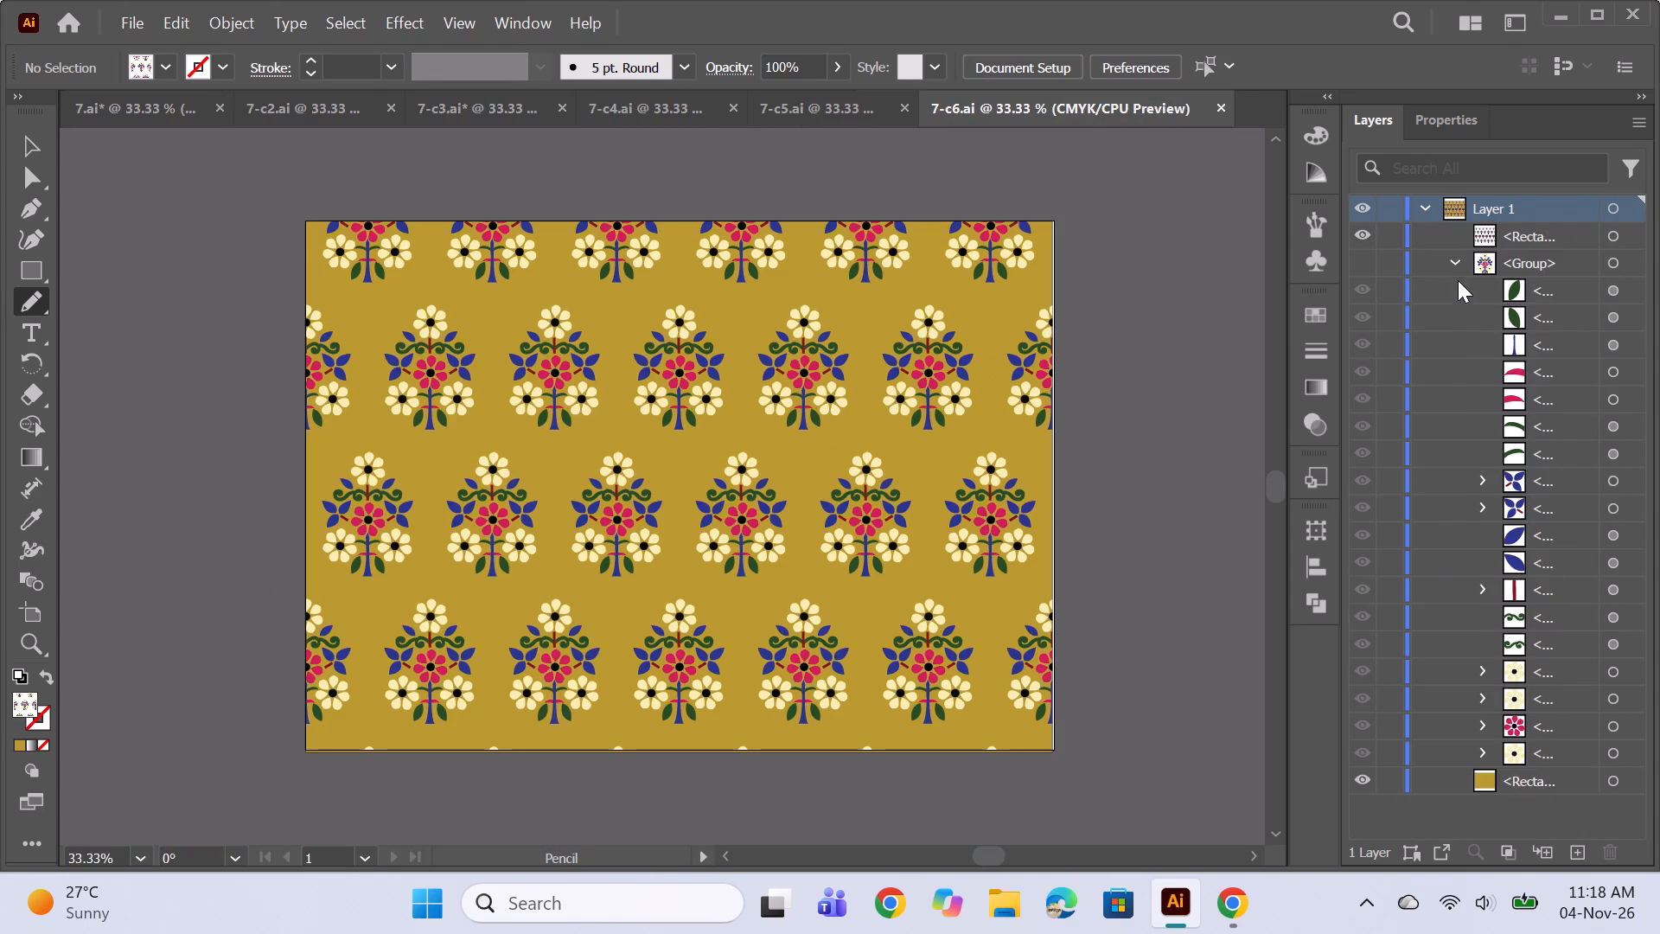
Collapse the hidden floral motif group in the layer structure of 7-c6.ai.
left_click(1452, 264)
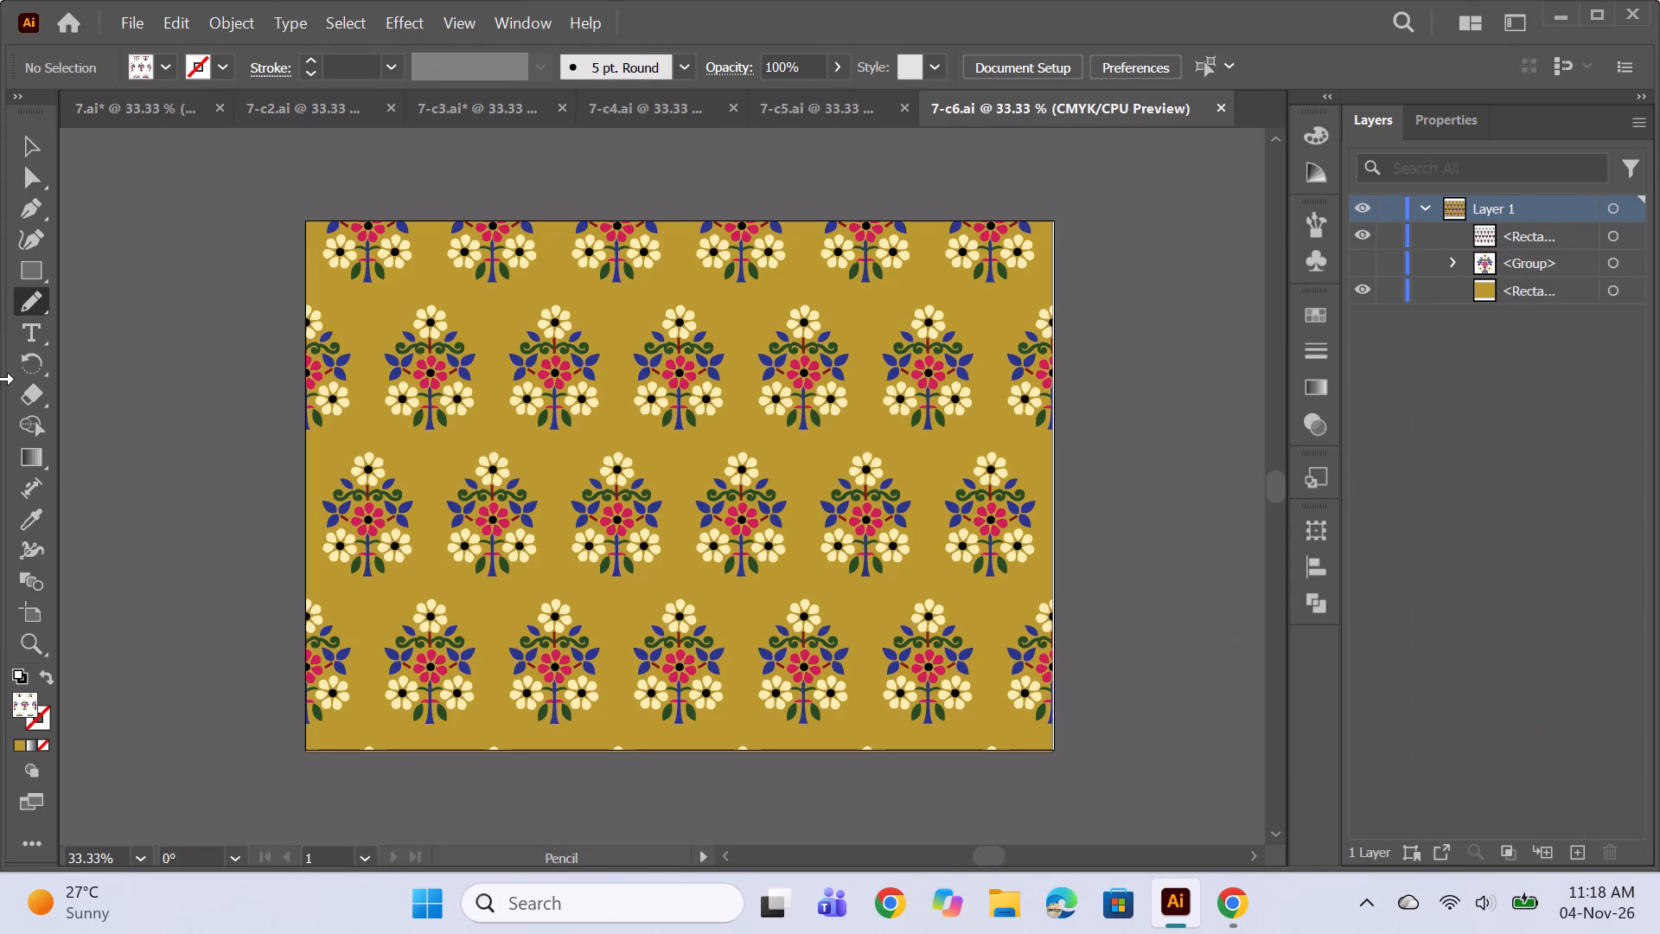
Create a new landscape A3 document, 16.5354 x 11.6929 in, with one artboard, CMYK colour and 300 ppi raster effects.
left_click(26, 149)
left_click(38, 281)
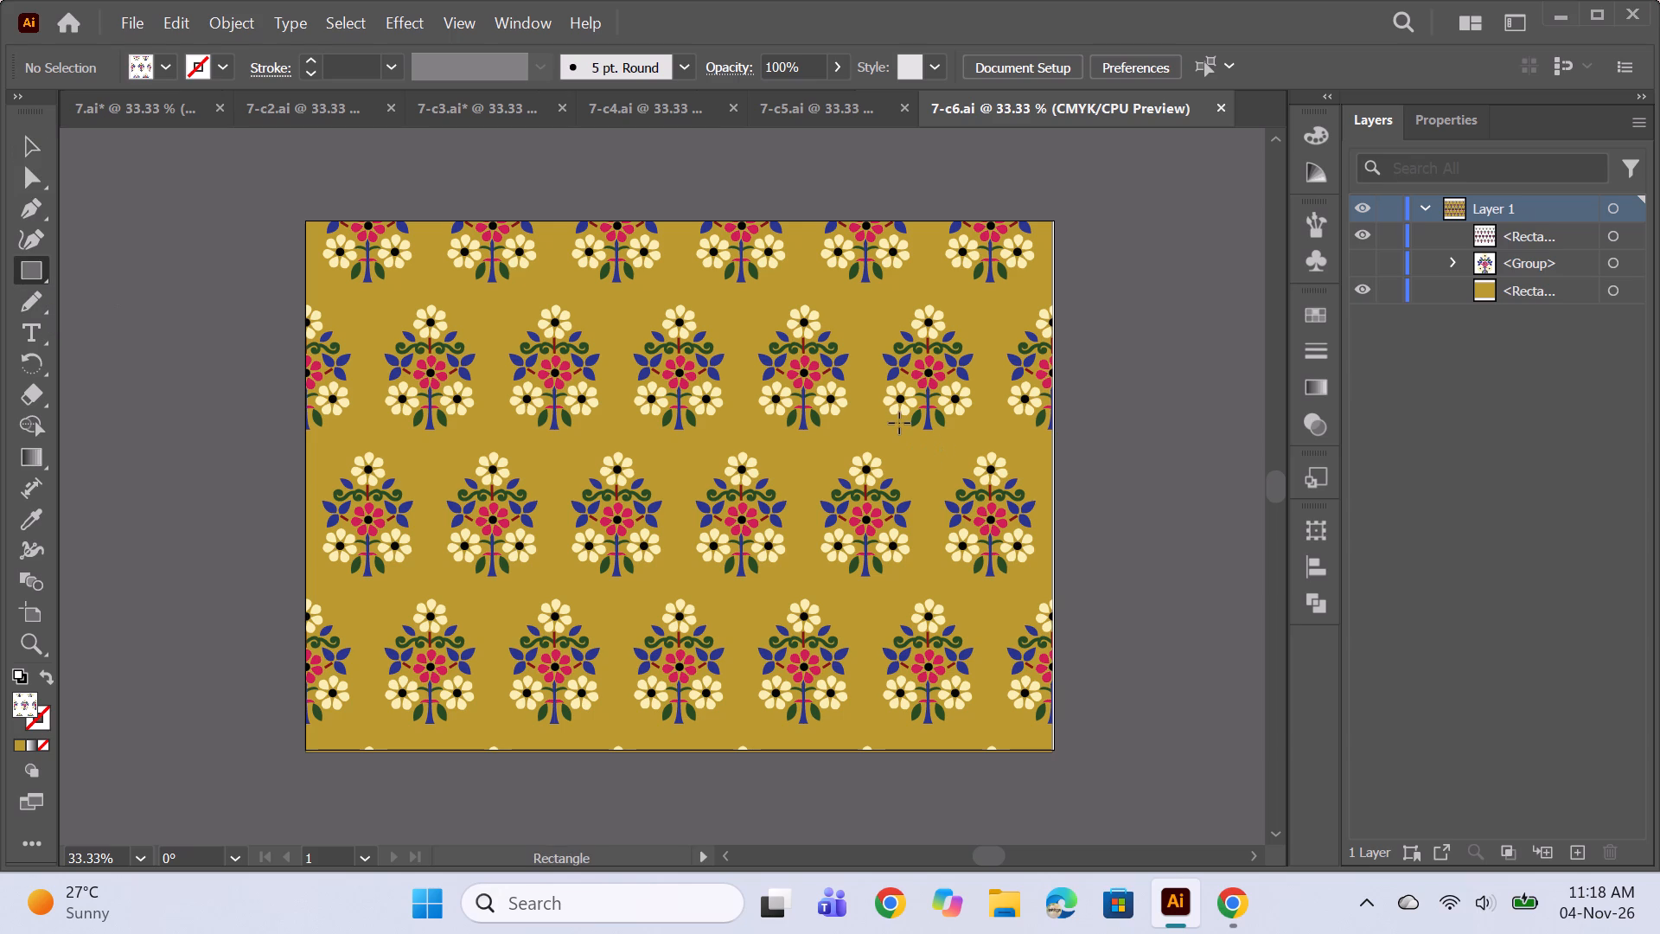
key("ctrl+n")
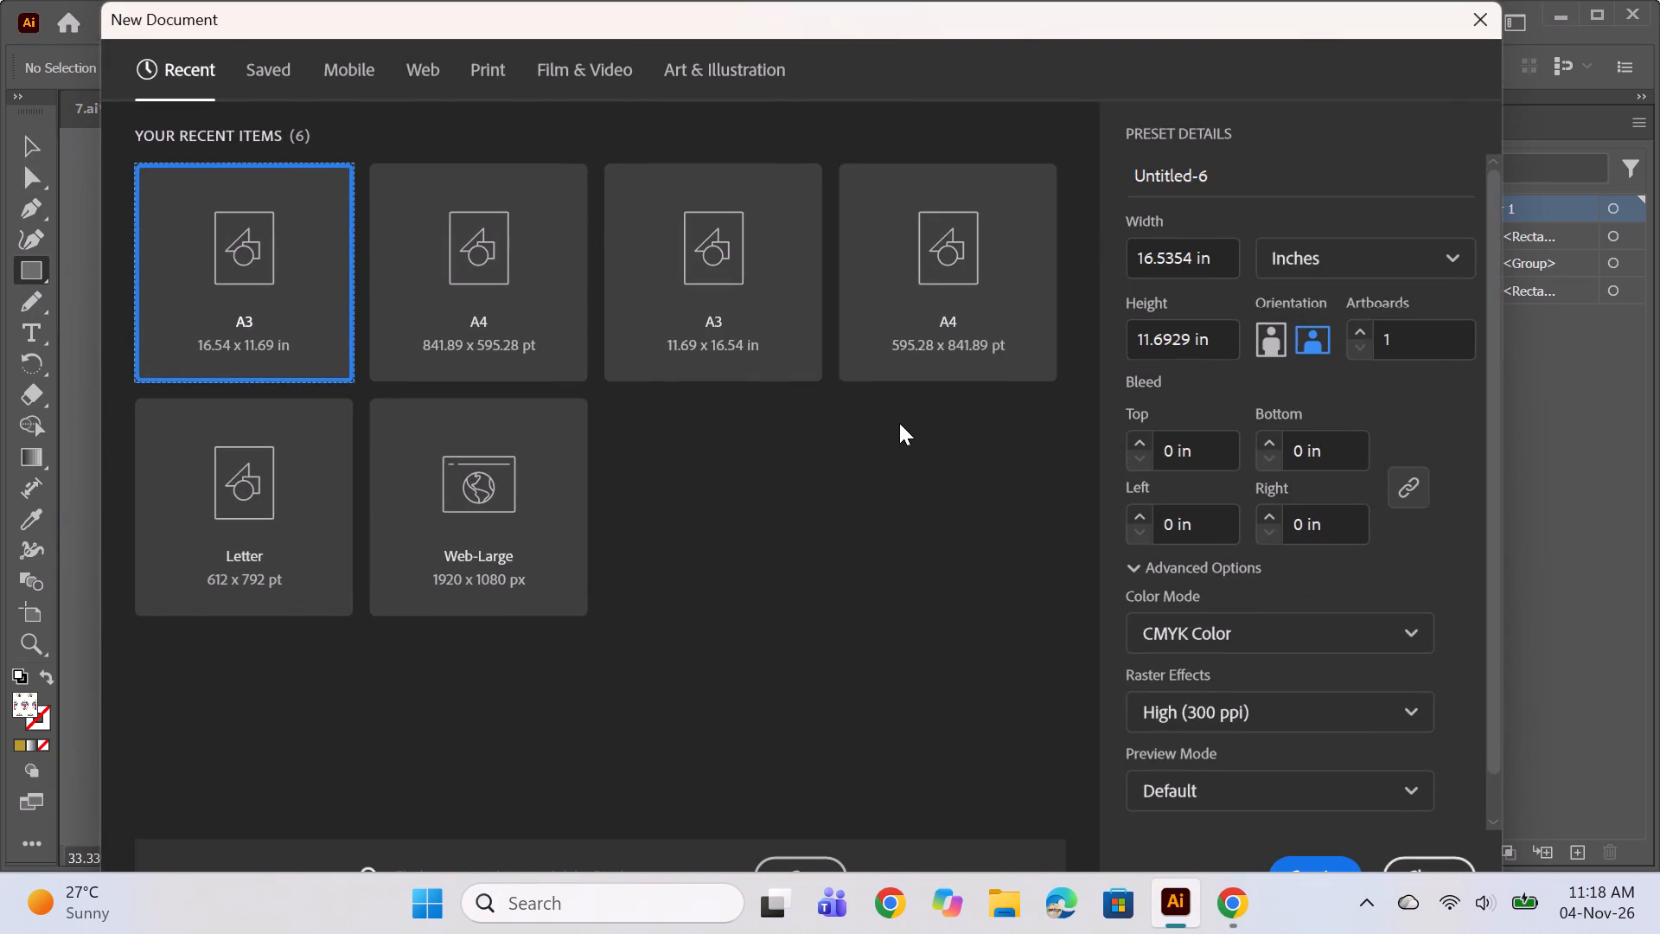
key("Return")
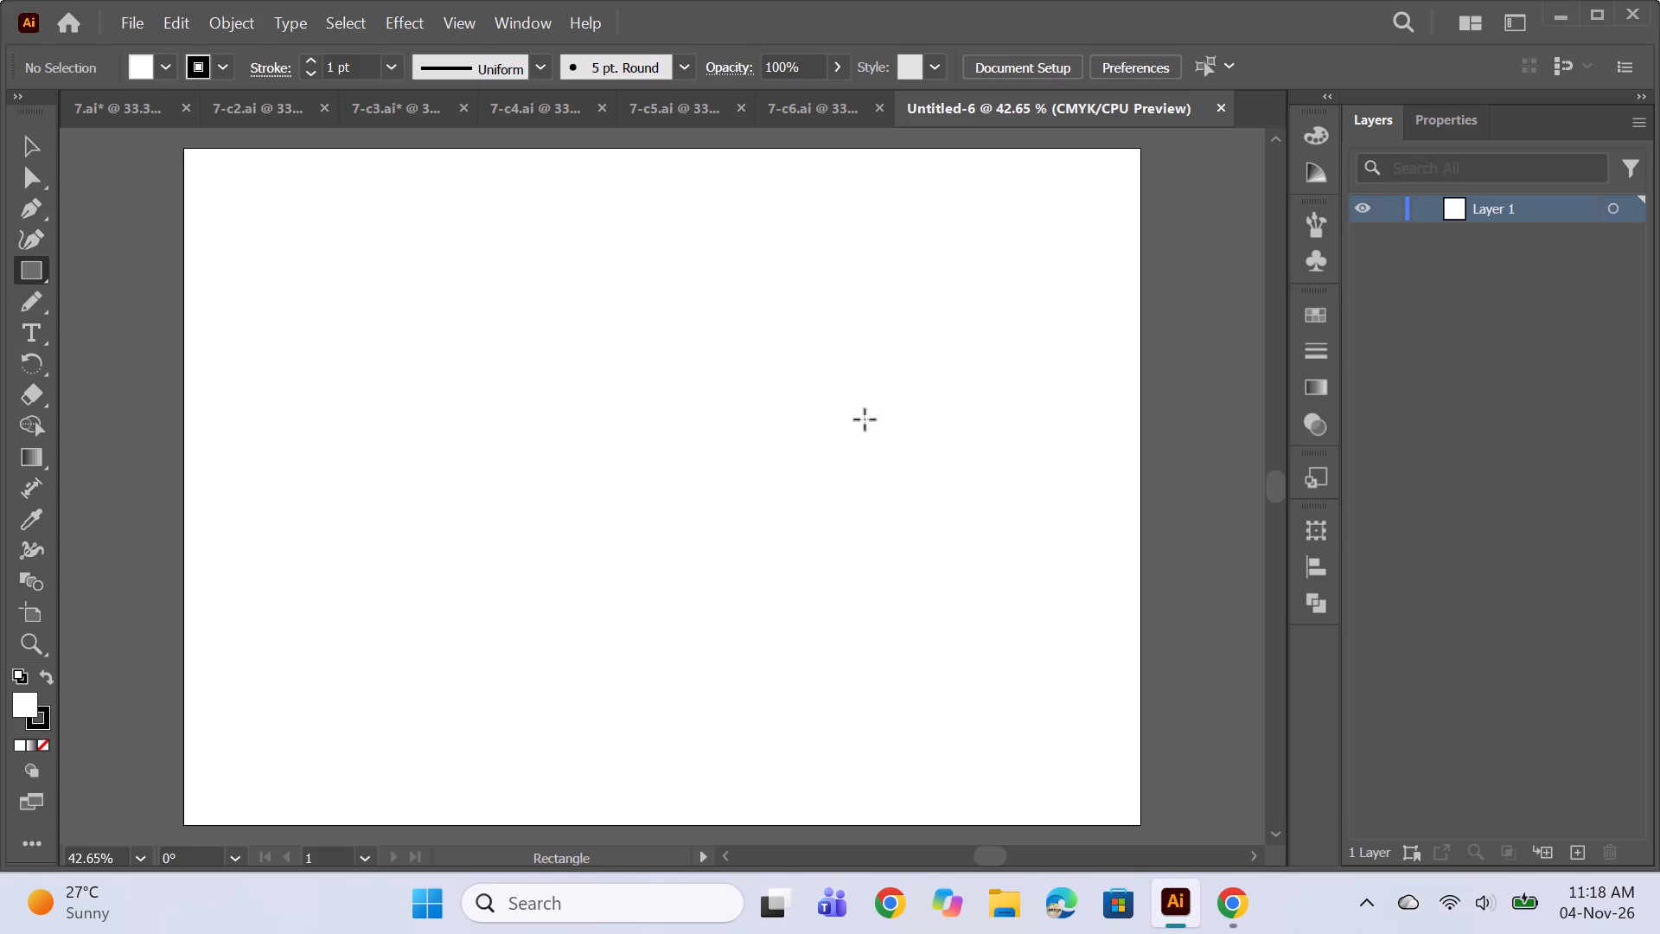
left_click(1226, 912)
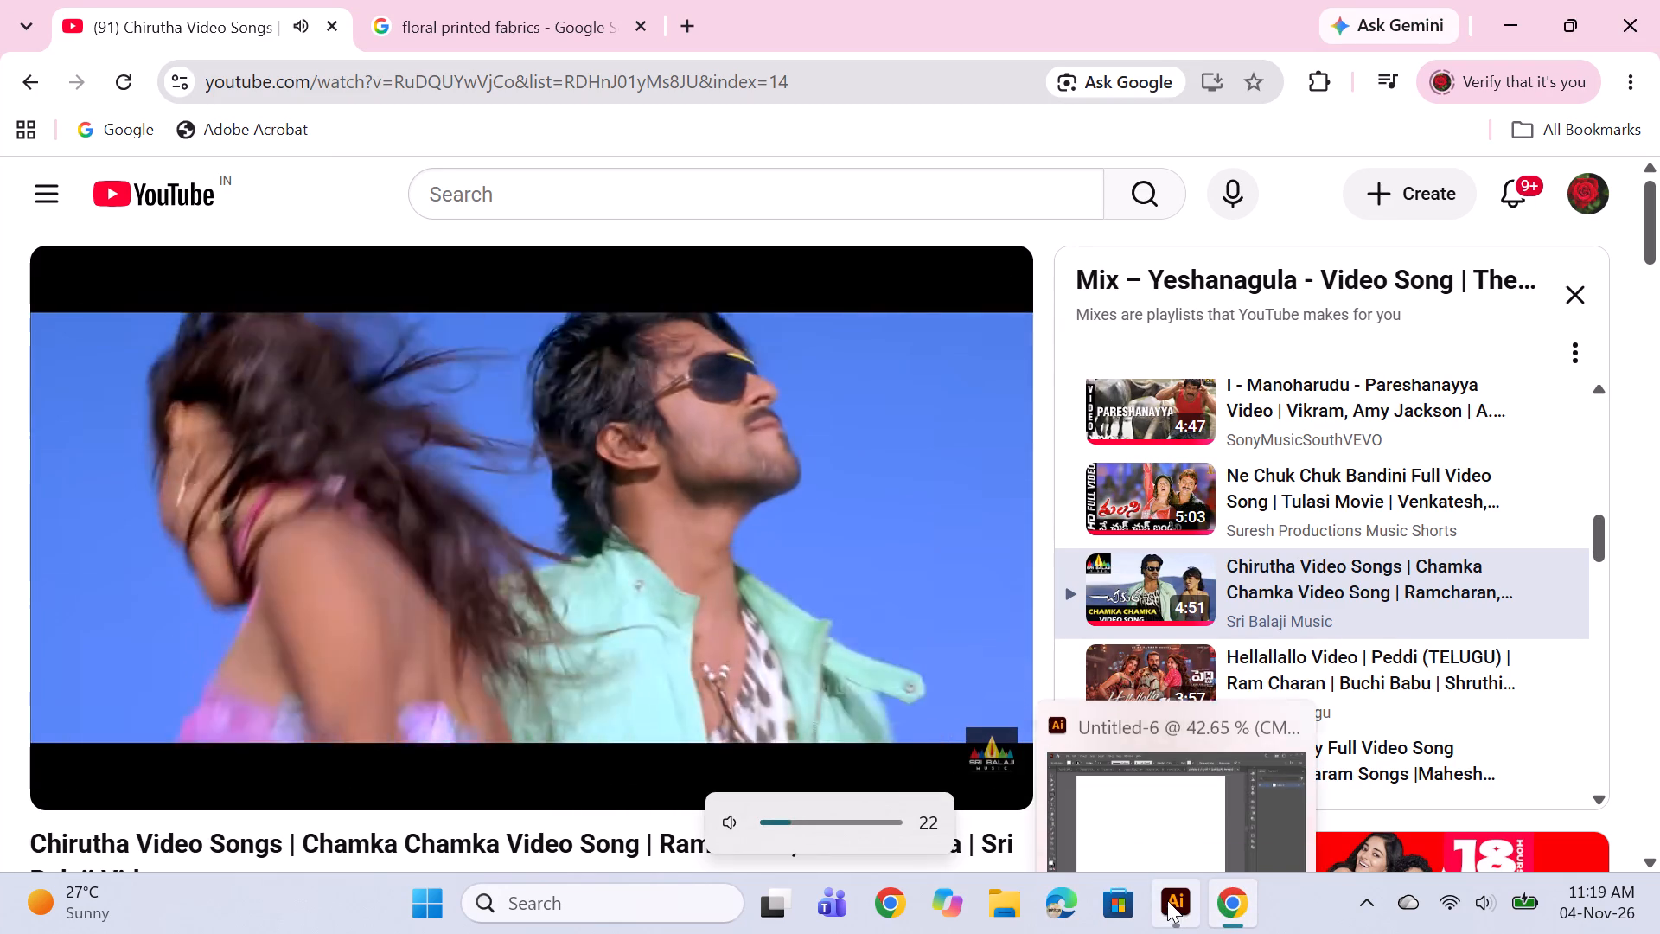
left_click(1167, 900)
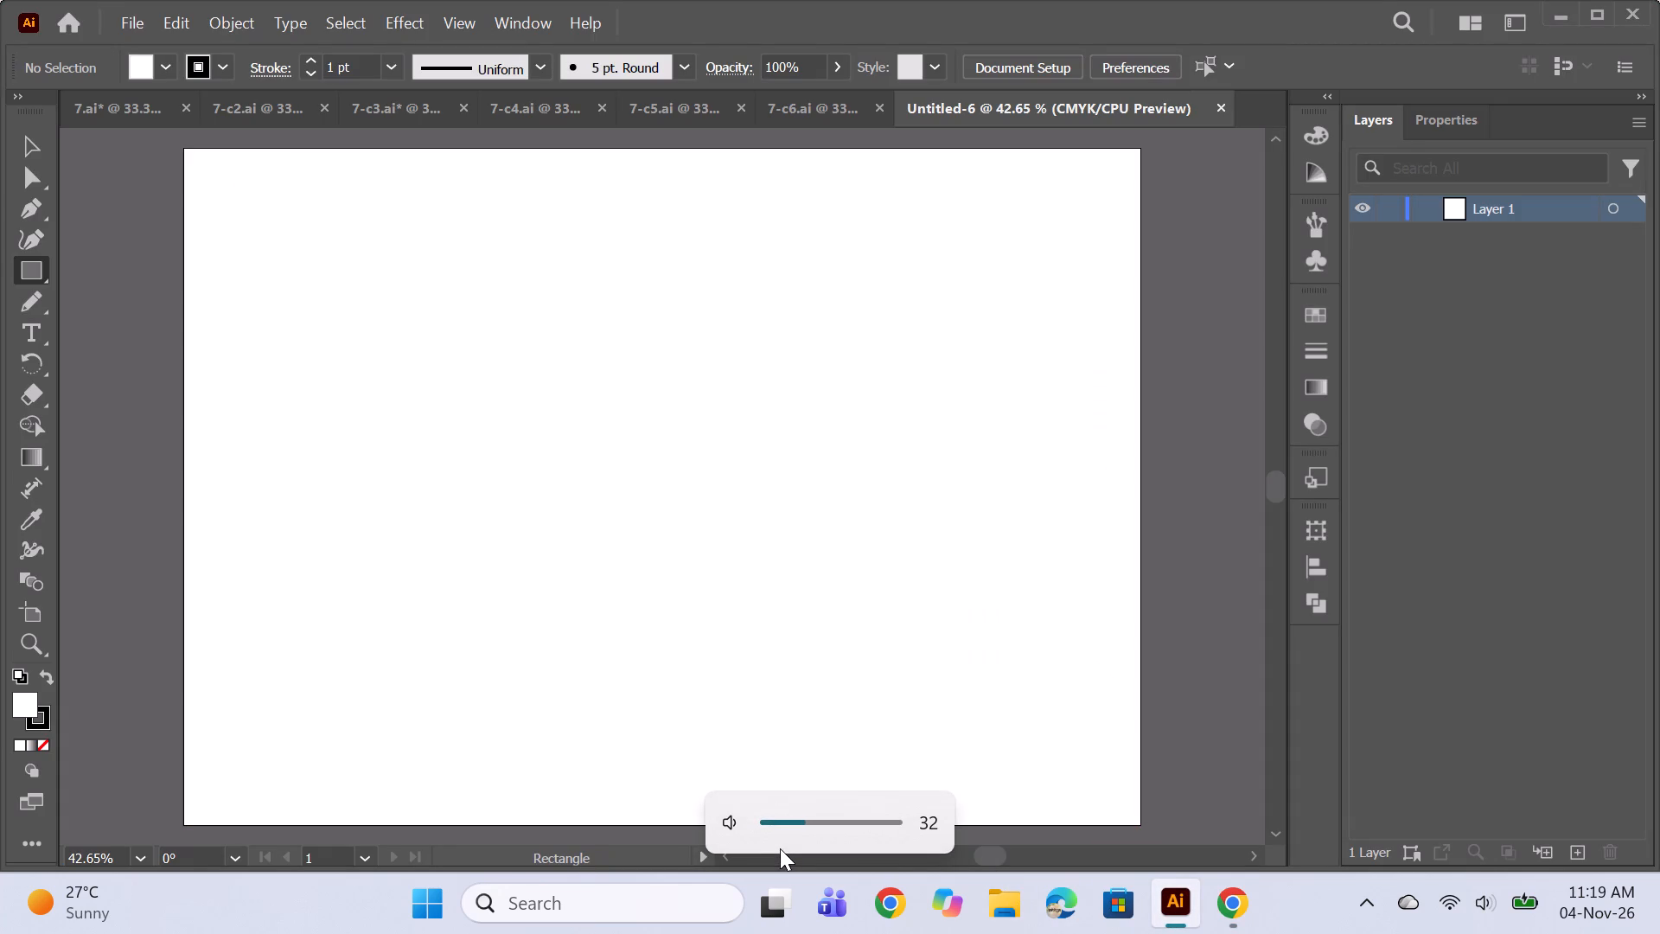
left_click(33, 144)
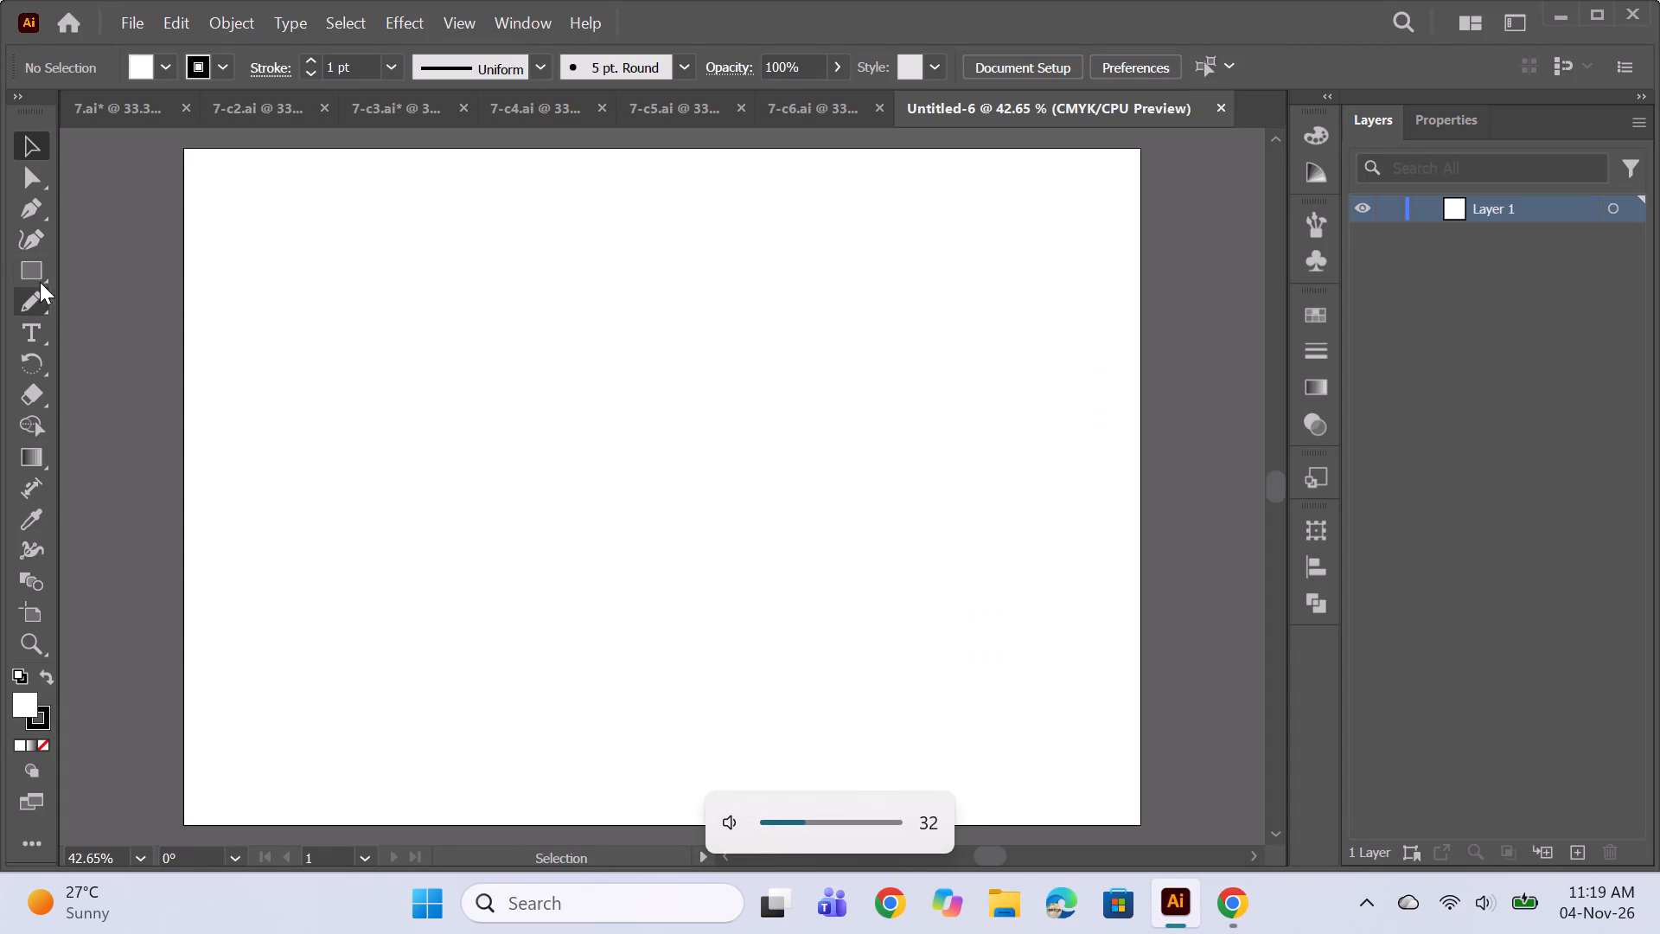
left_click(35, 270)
Switch to Chrome and browse the "floral printed fabrics" image results for a reference for the next pattern.
left_click(1230, 903)
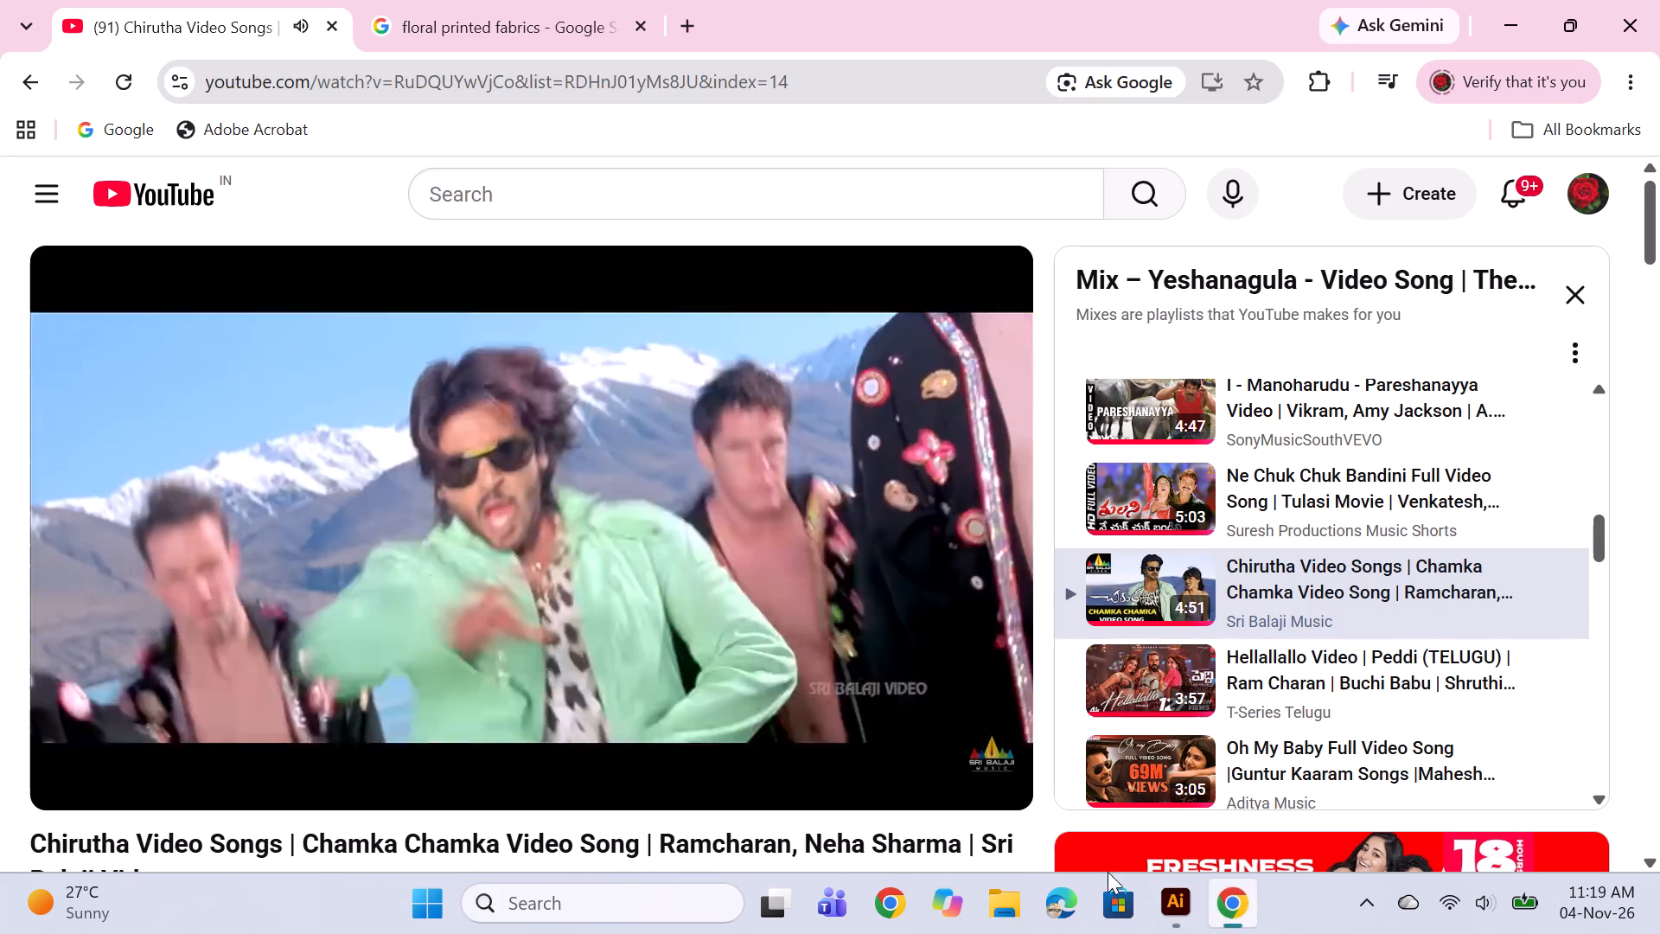
left_click(413, 12)
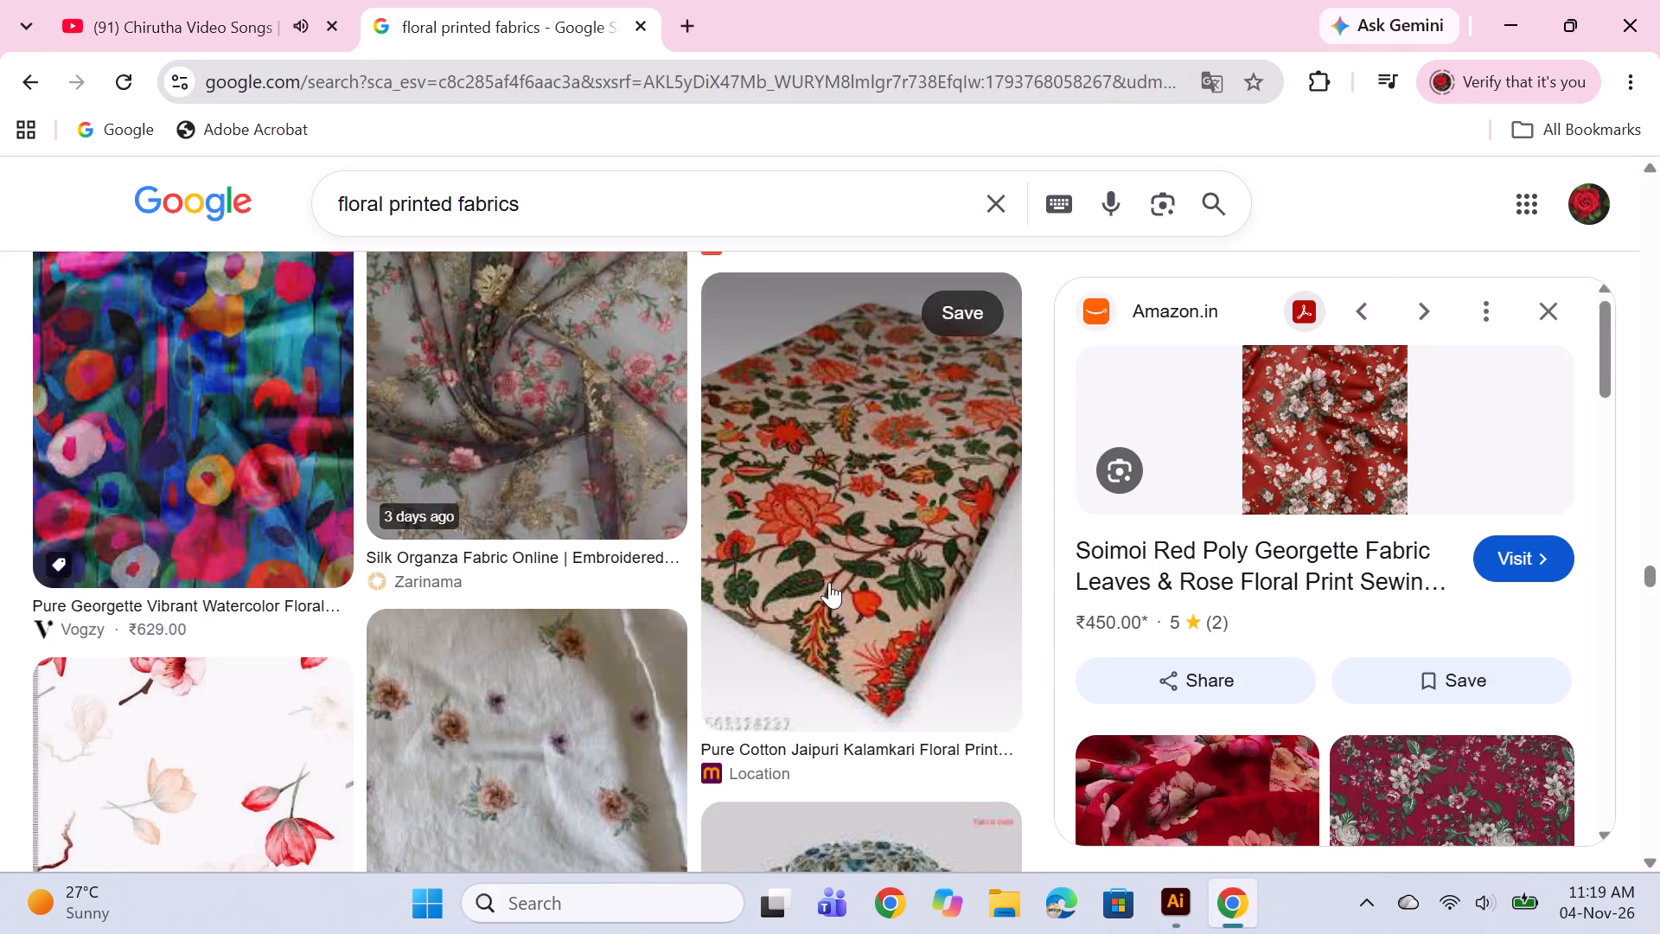
scroll(822, 552, "down", 2)
scroll(1484, 688, "down", 3)
scroll(793, 682, "down", 5)
scroll(1214, 704, "down", 4)
scroll(586, 796, "down", 3)
scroll(791, 755, "up", 1)
scroll(791, 755, "down", 5)
scroll(1353, 769, "down", 3)
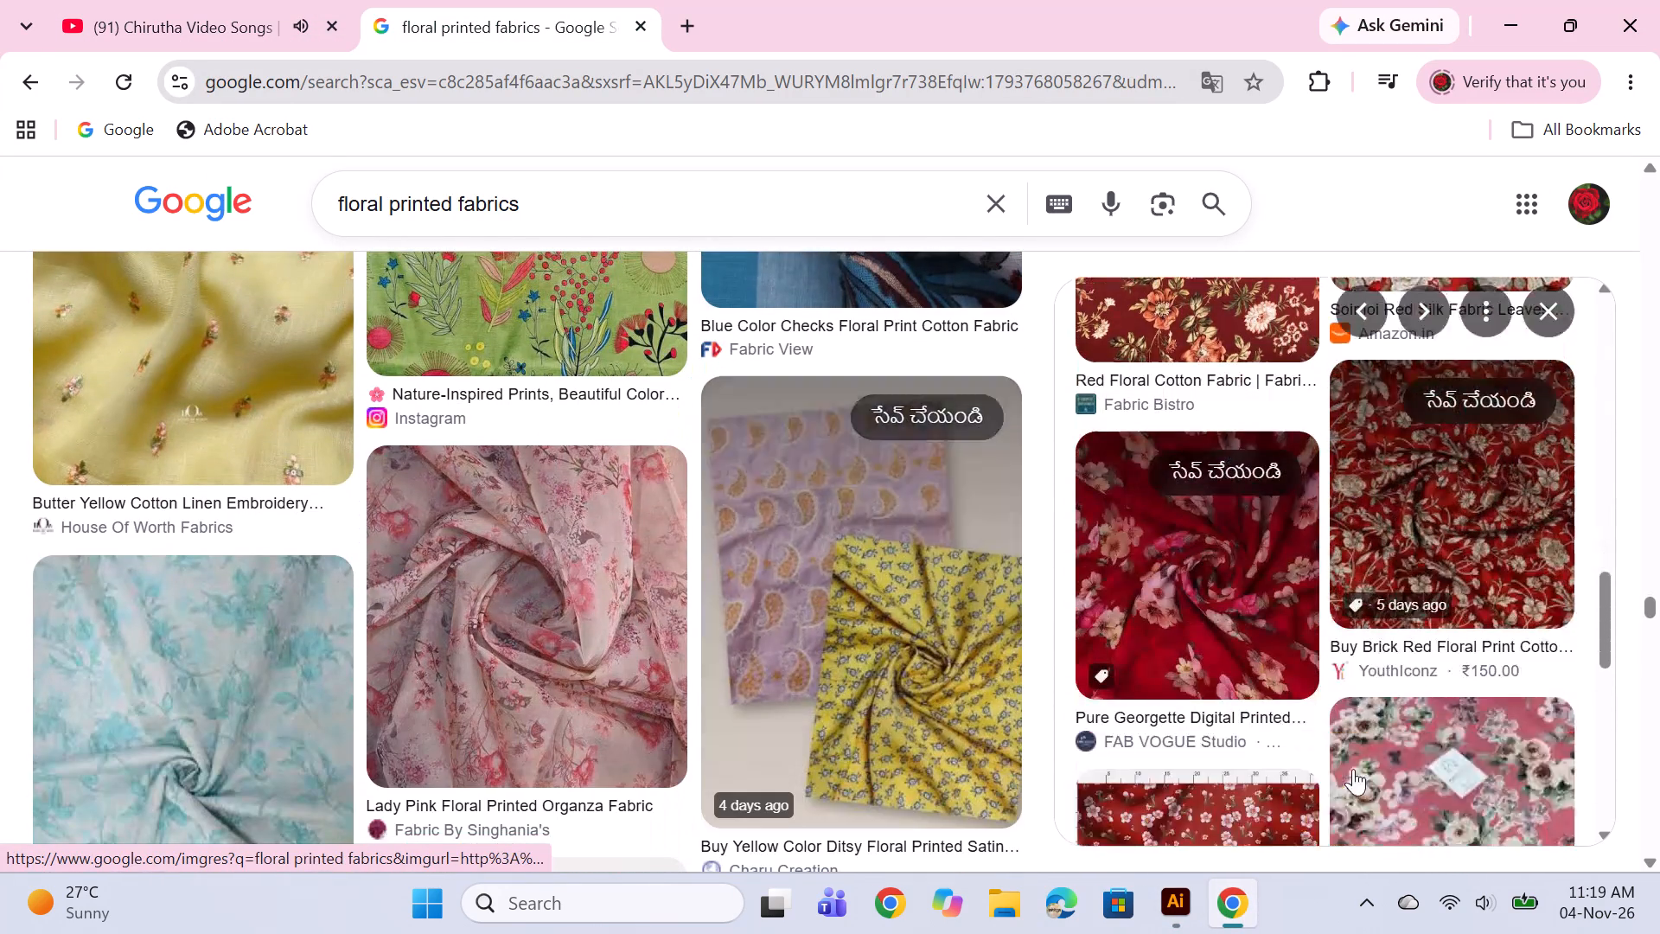
scroll(1353, 769, "down", 2)
scroll(646, 623, "down", 1)
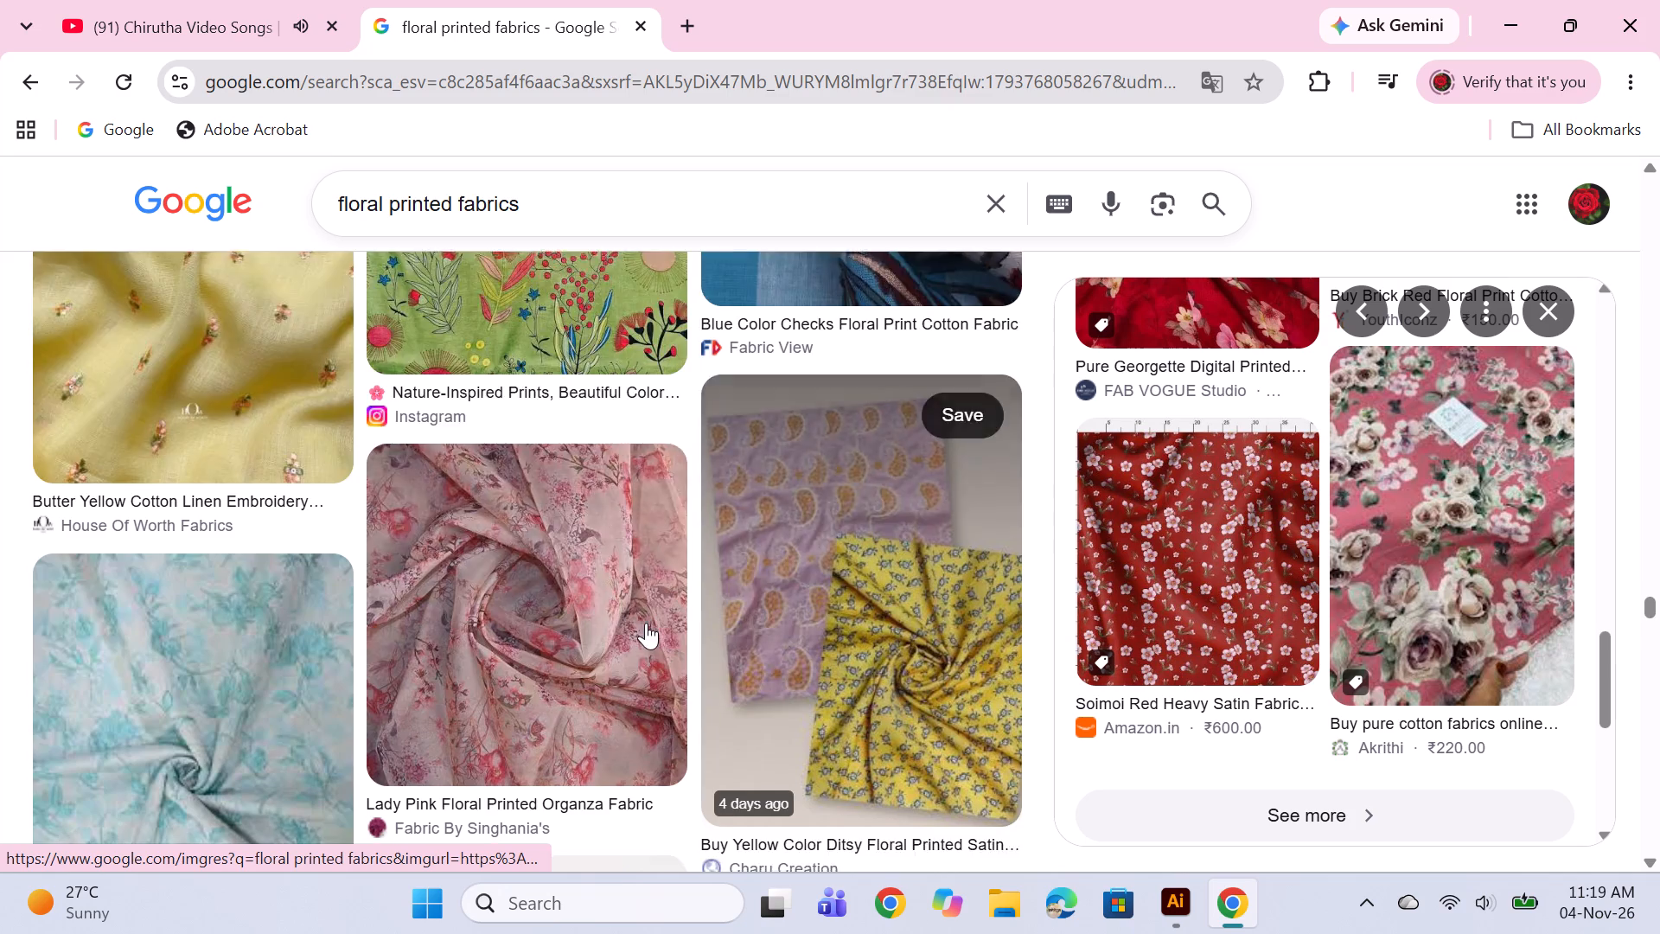
scroll(646, 623, "down", 1)
scroll(693, 675, "down", 1)
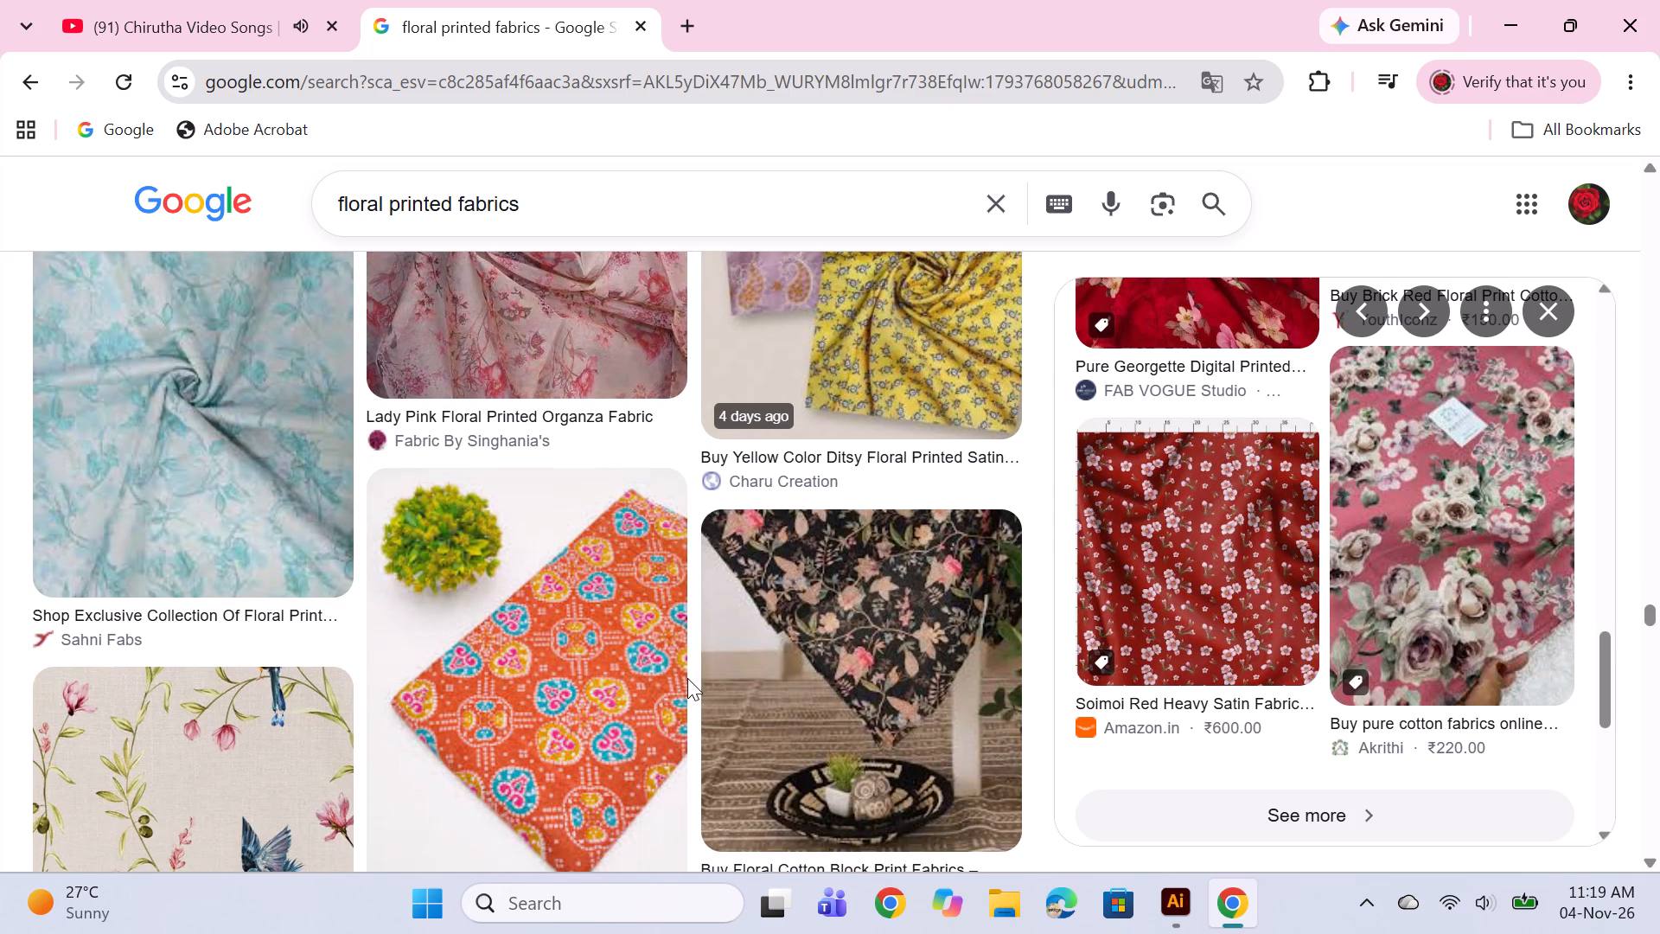
scroll(689, 669, "down", 1)
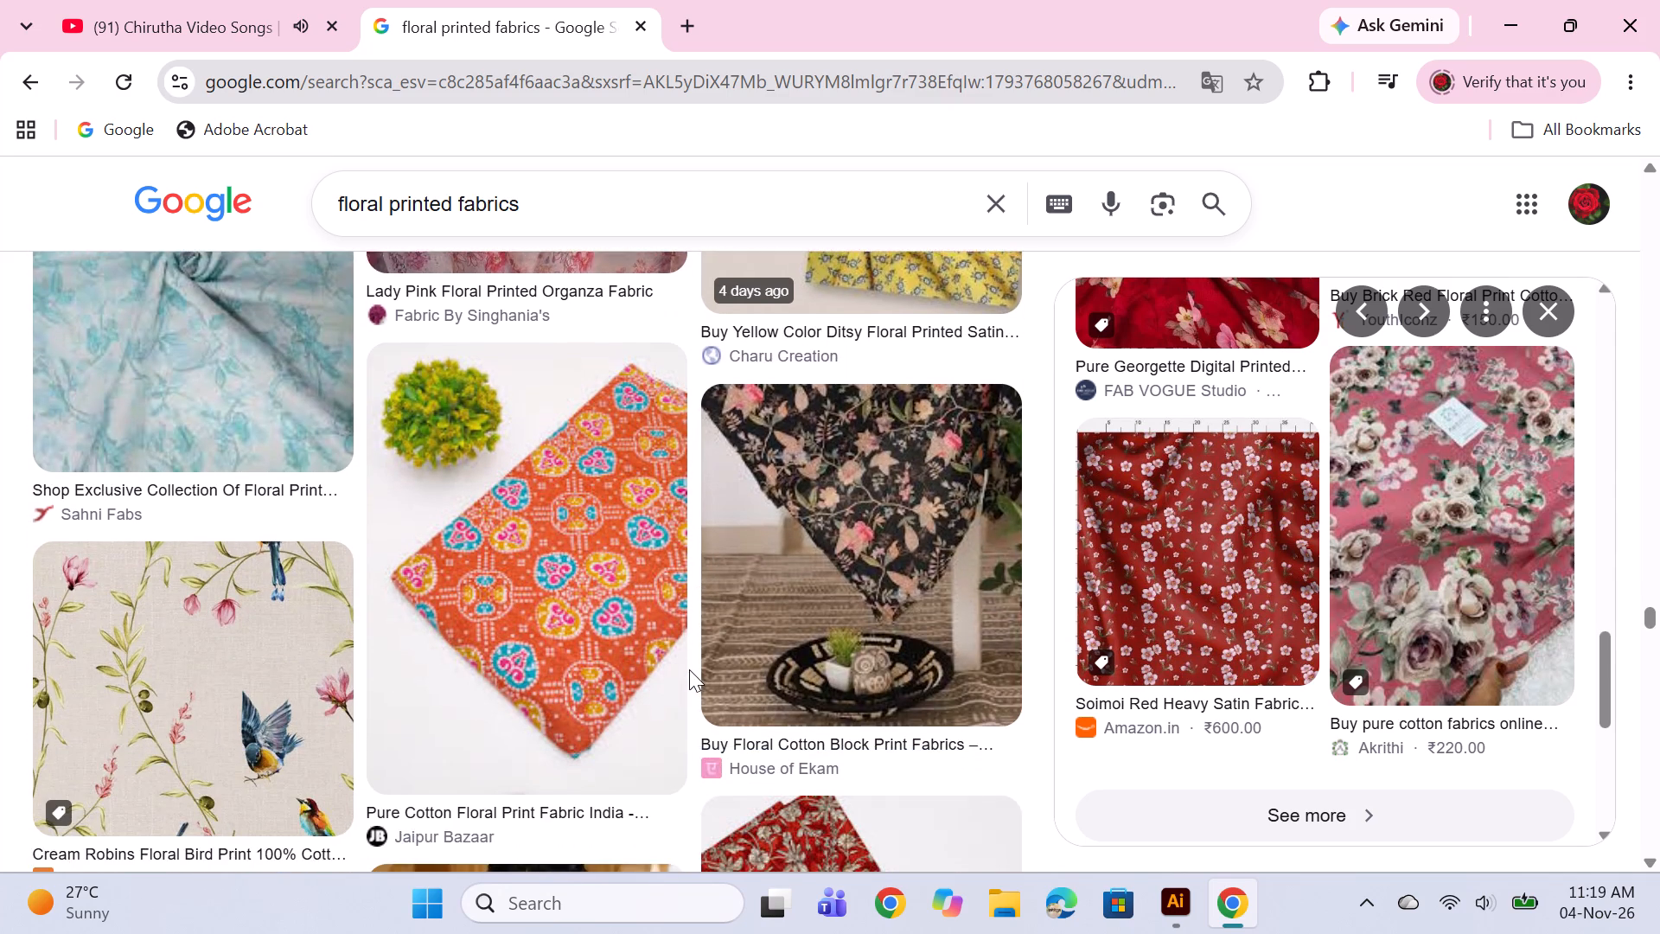
scroll(689, 669, "down", 3)
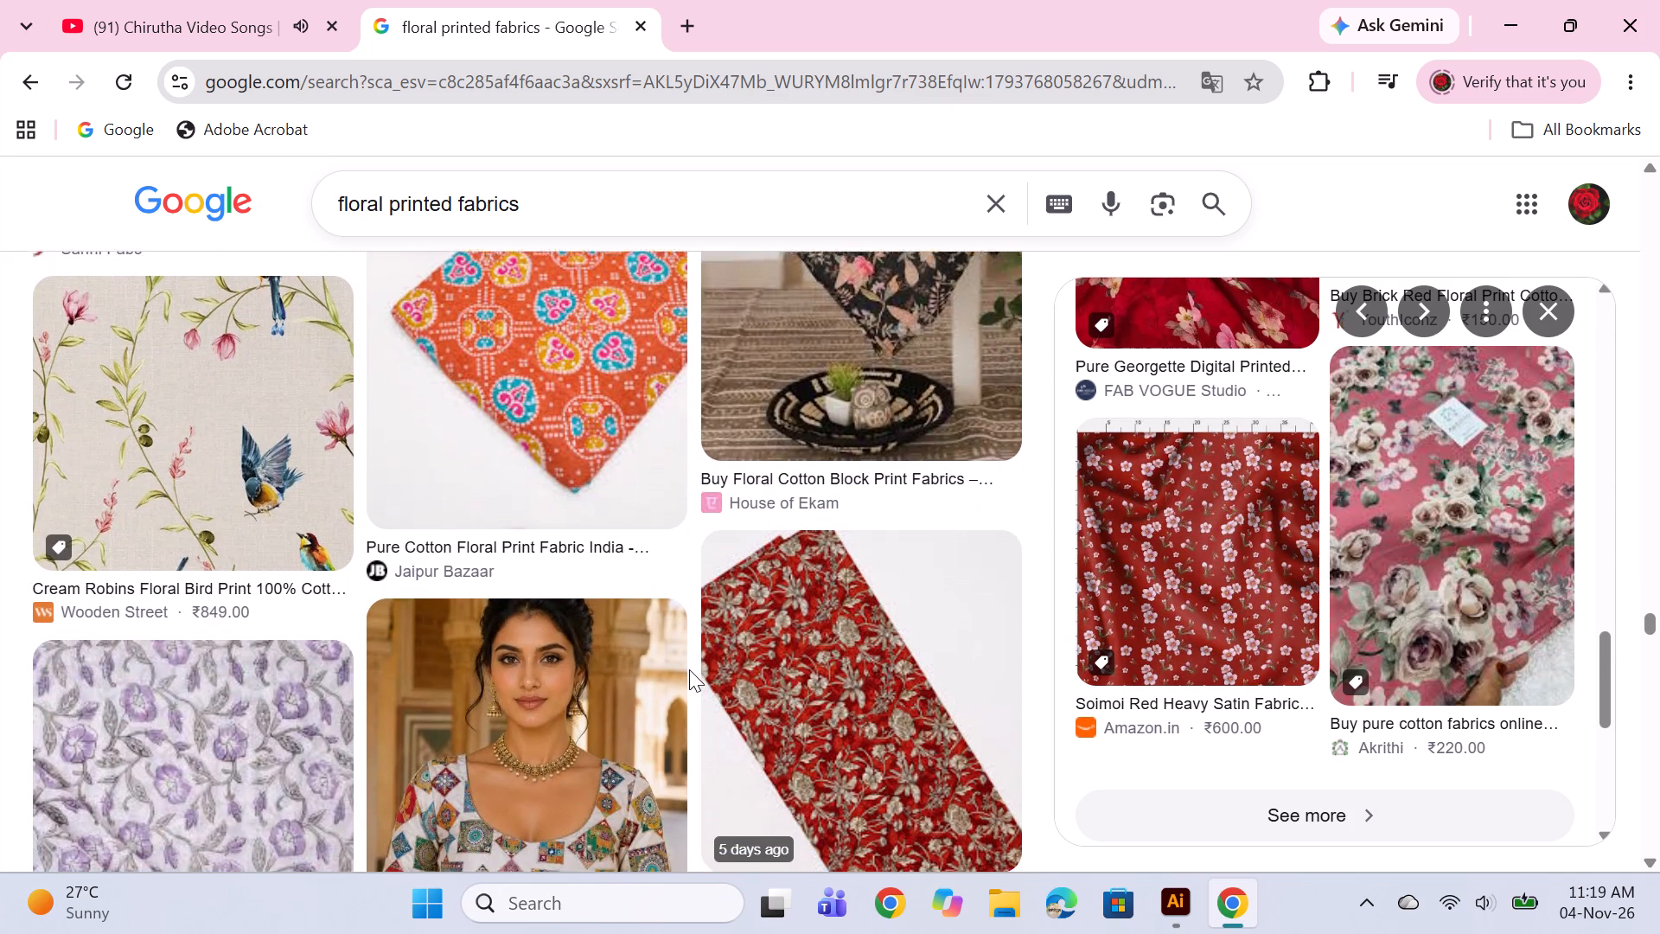
scroll(689, 669, "down", 4)
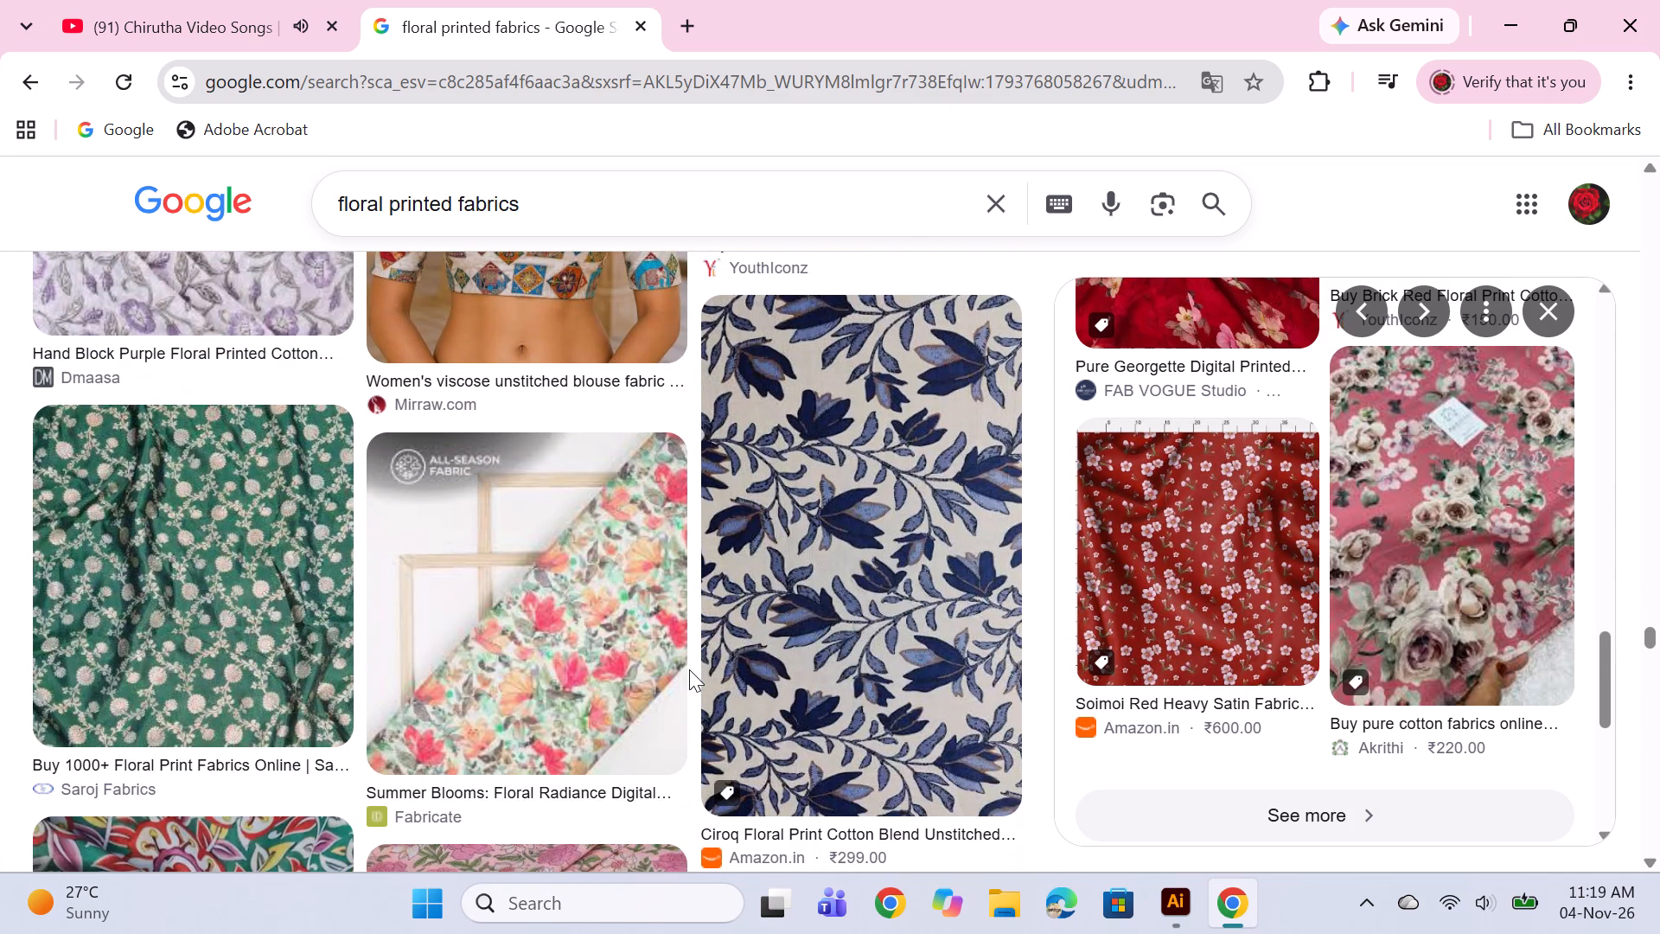
scroll(689, 669, "down", 3)
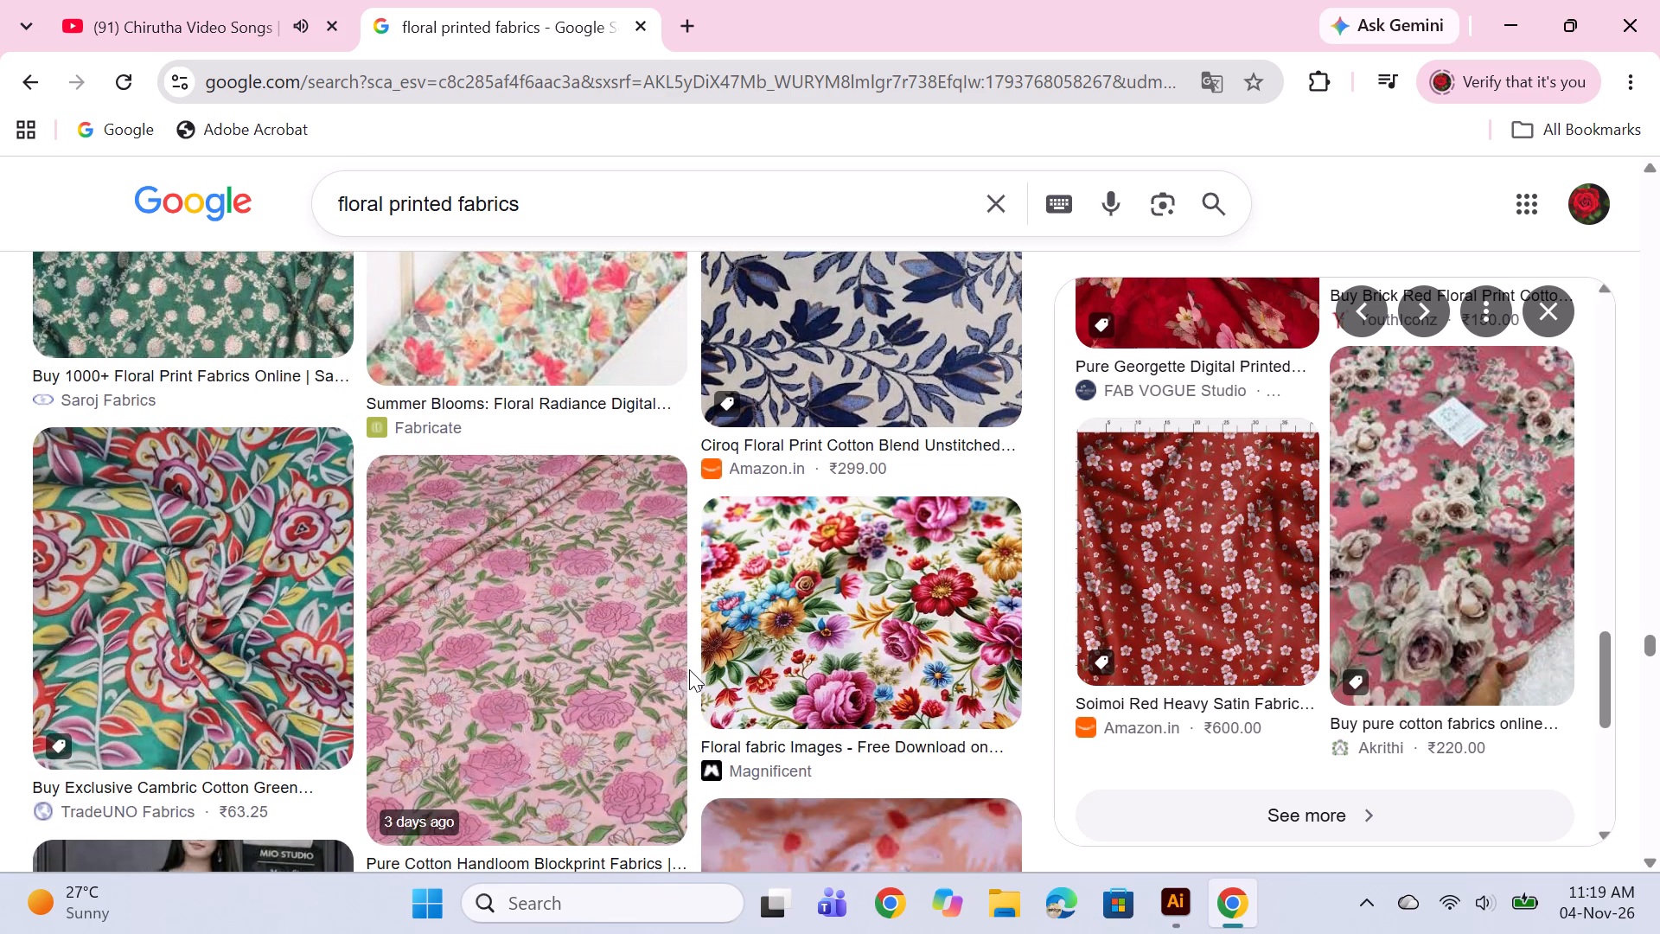
scroll(689, 669, "down", 4)
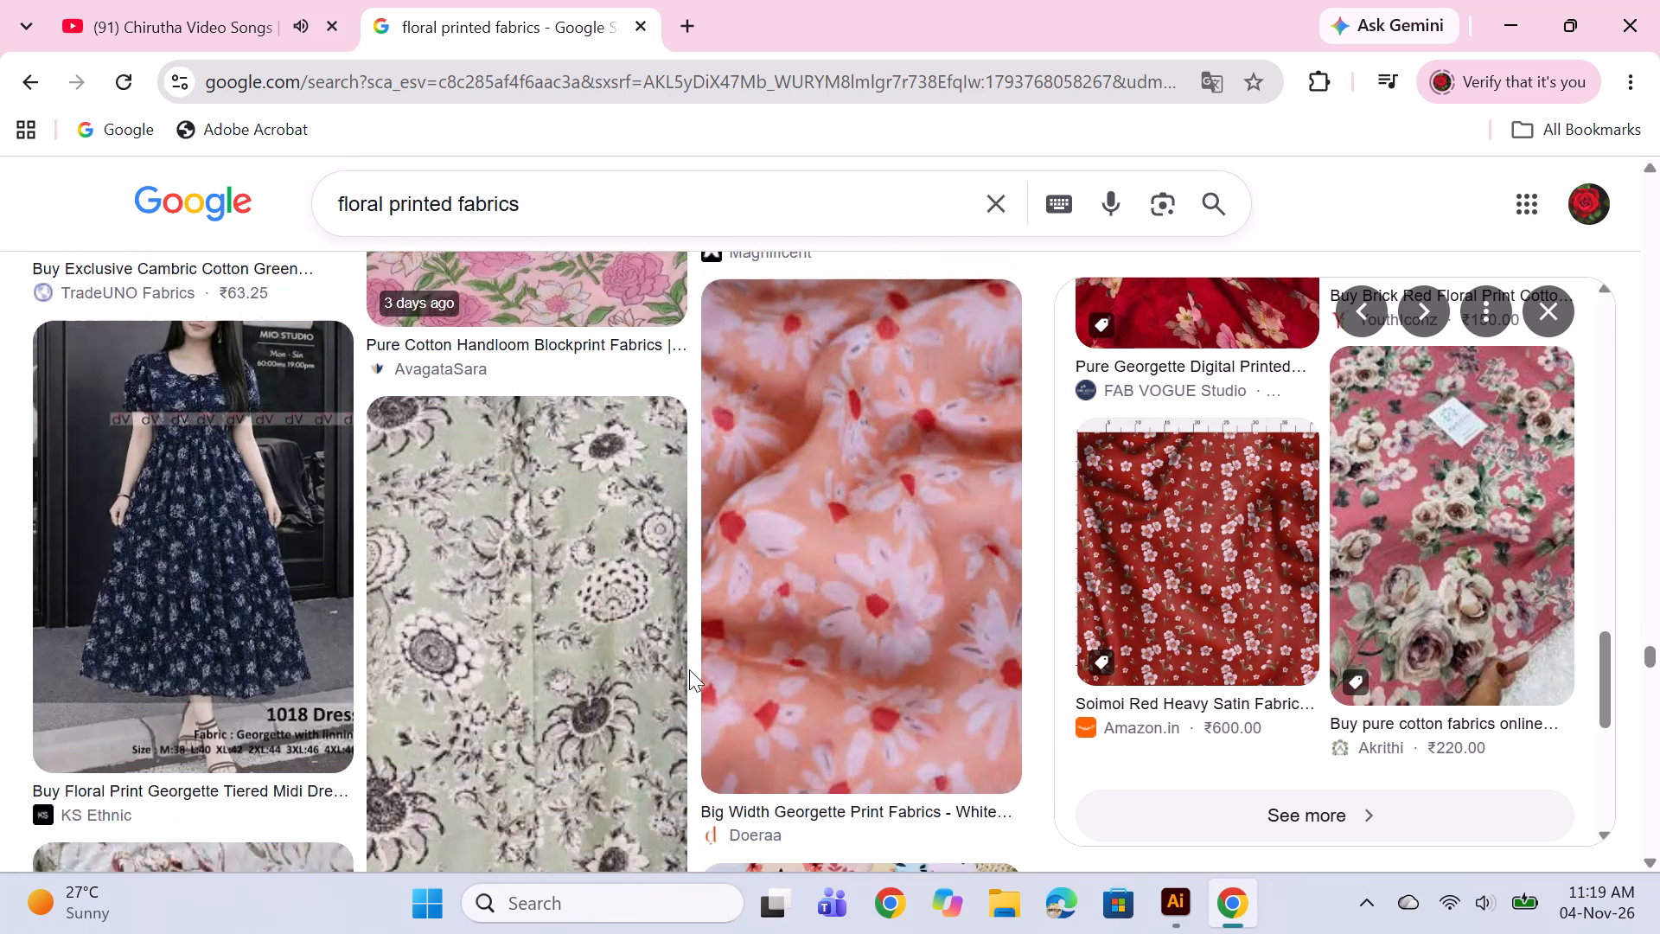
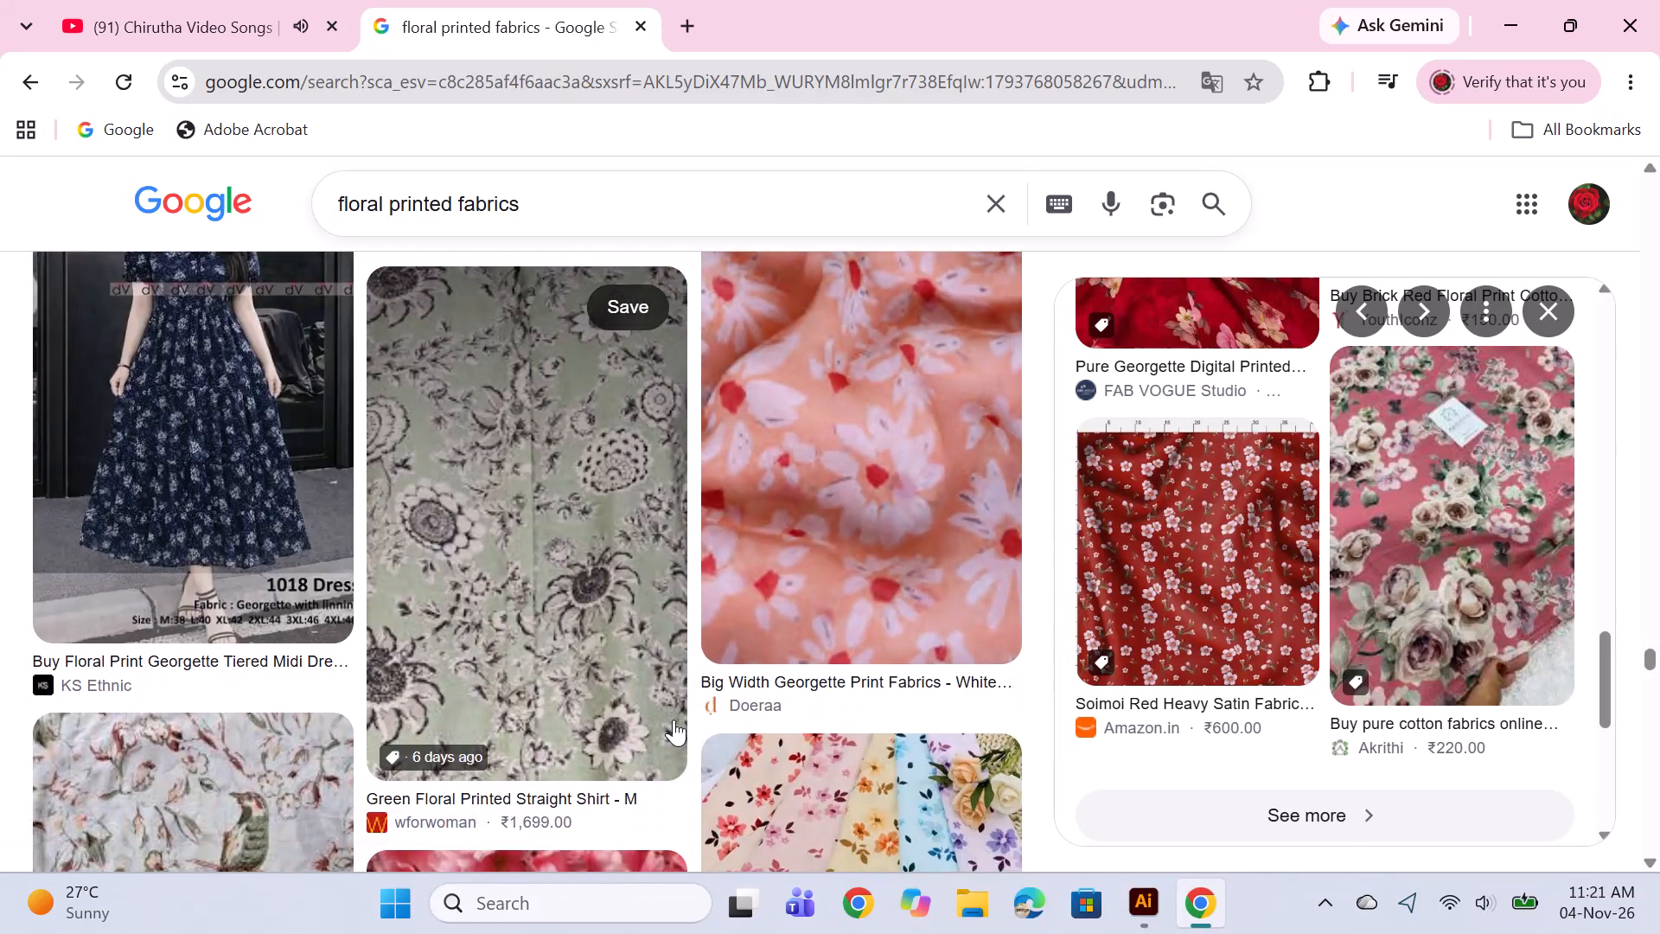
Look further through the floral printed fabric image results and preview the dark multicolour floral fabric from Sahni Fabs.
scroll(677, 731, "down", 5)
scroll(488, 548, "down", 2)
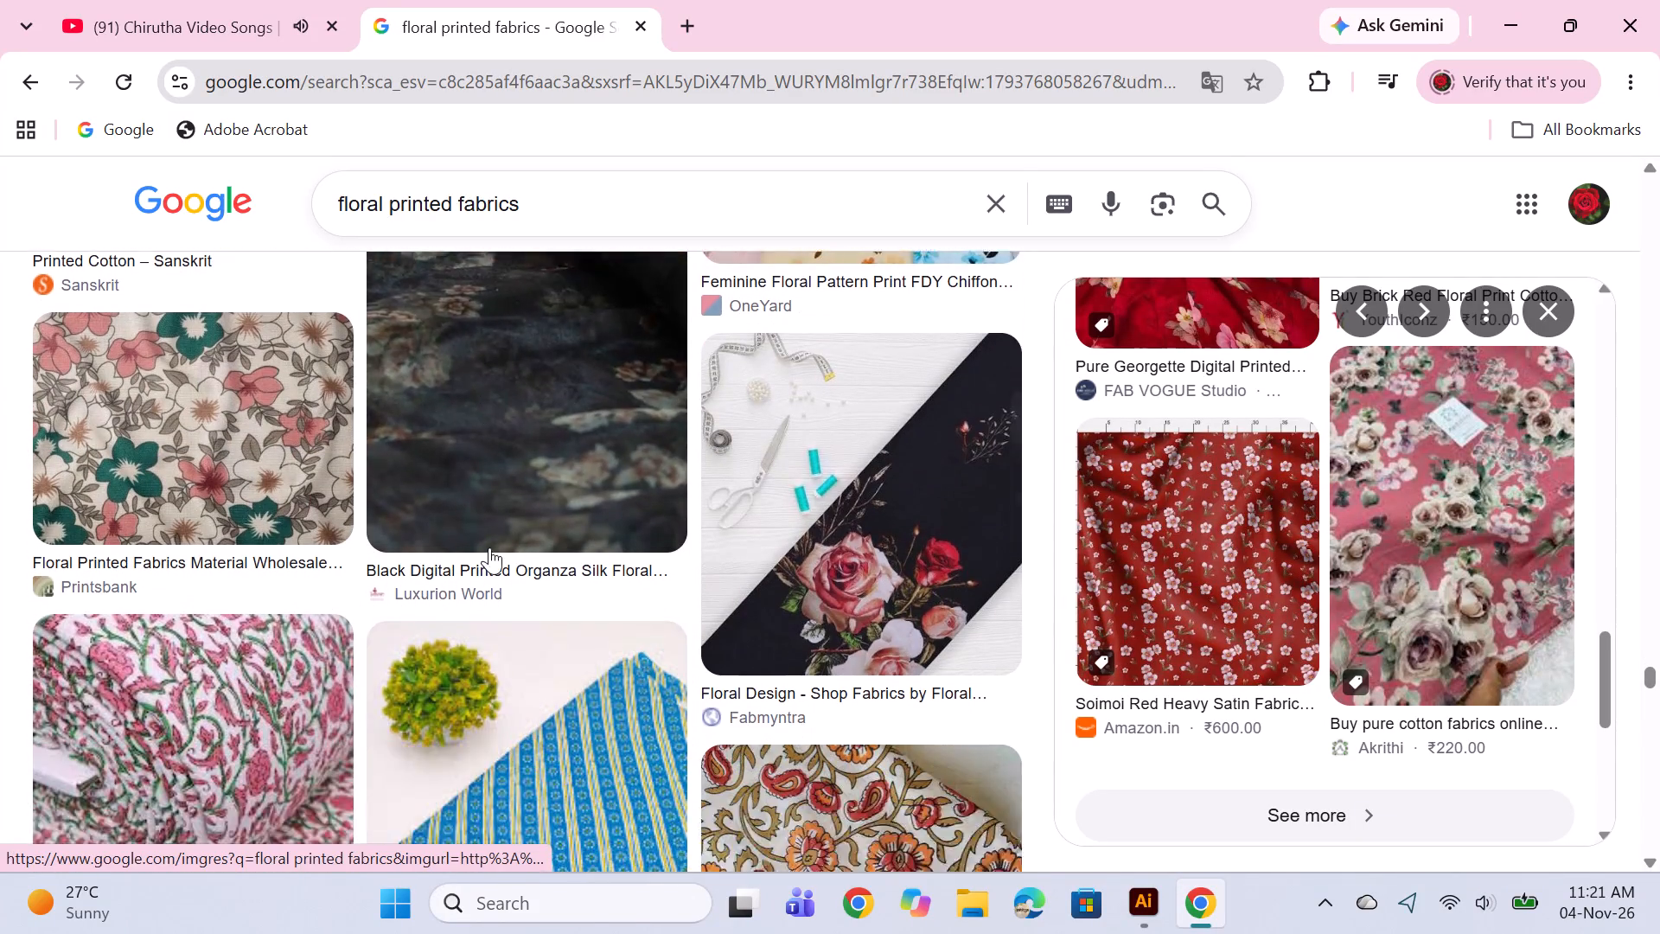
scroll(878, 548, "down", 3)
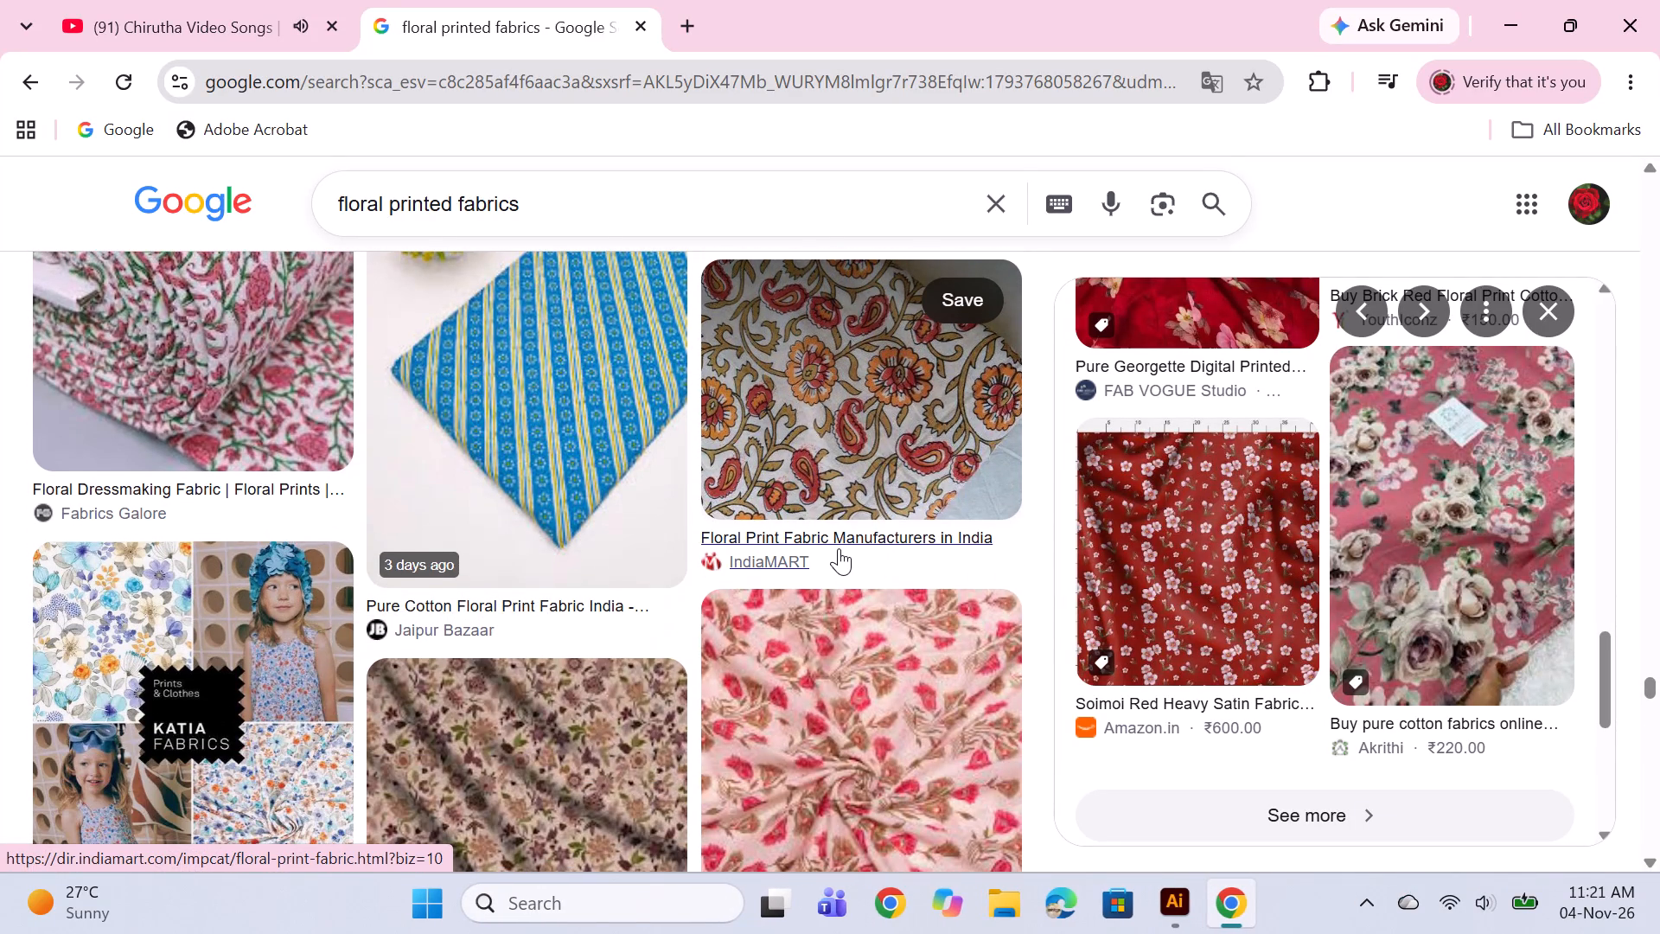
scroll(651, 547, "down", 2)
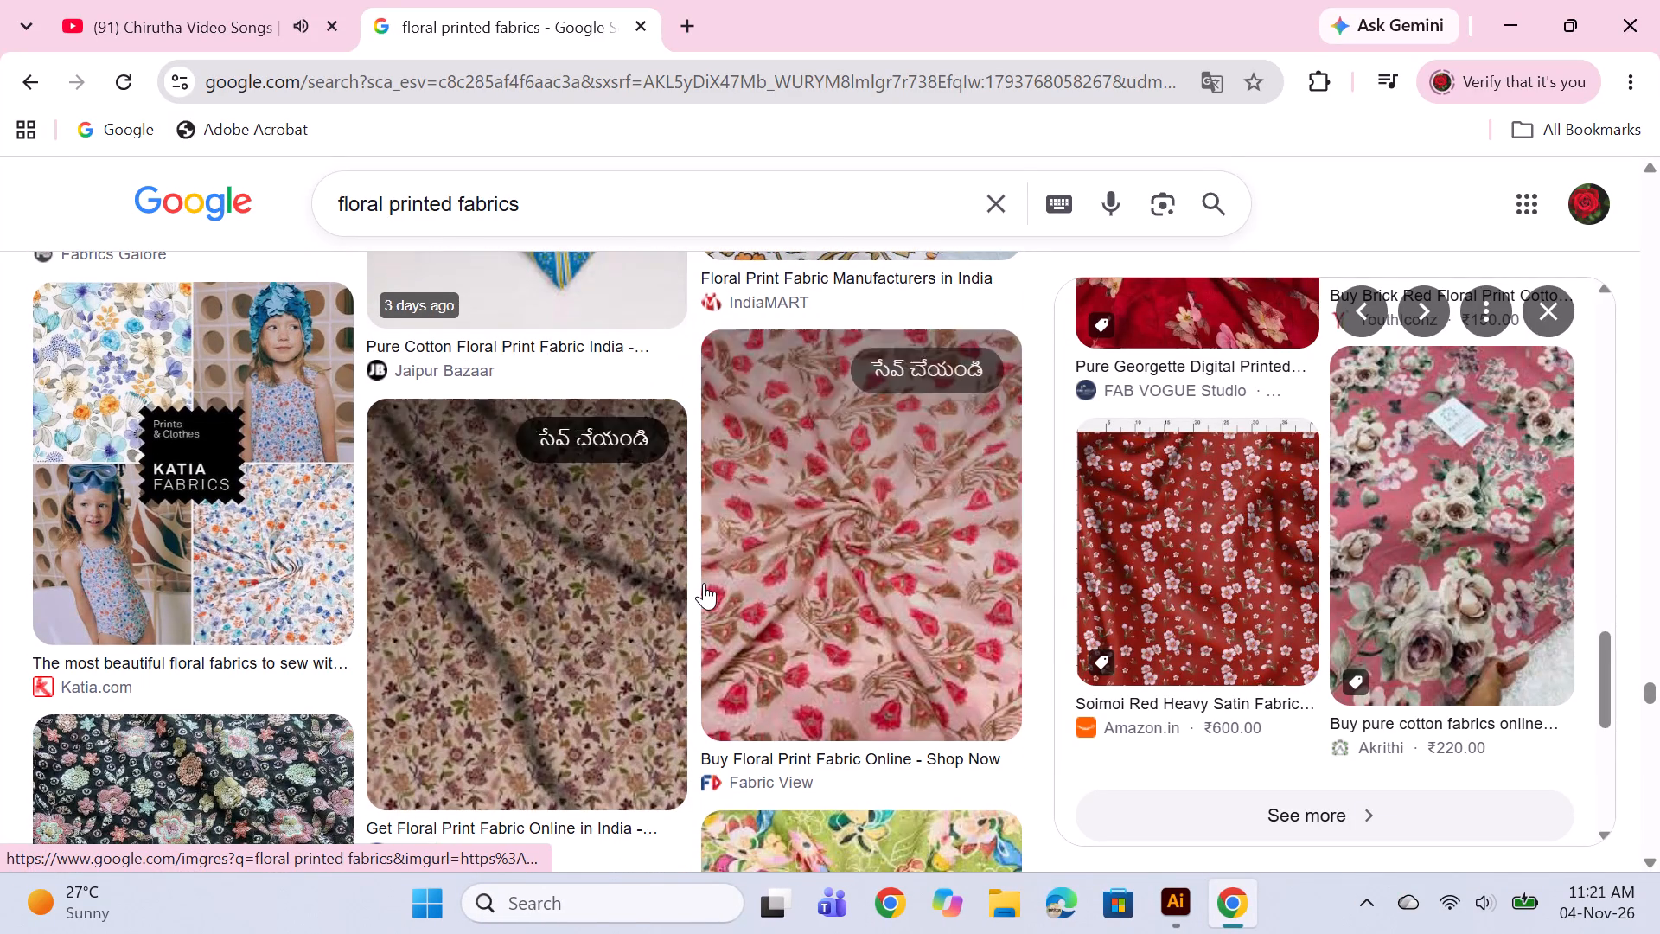
scroll(717, 581, "down", 6)
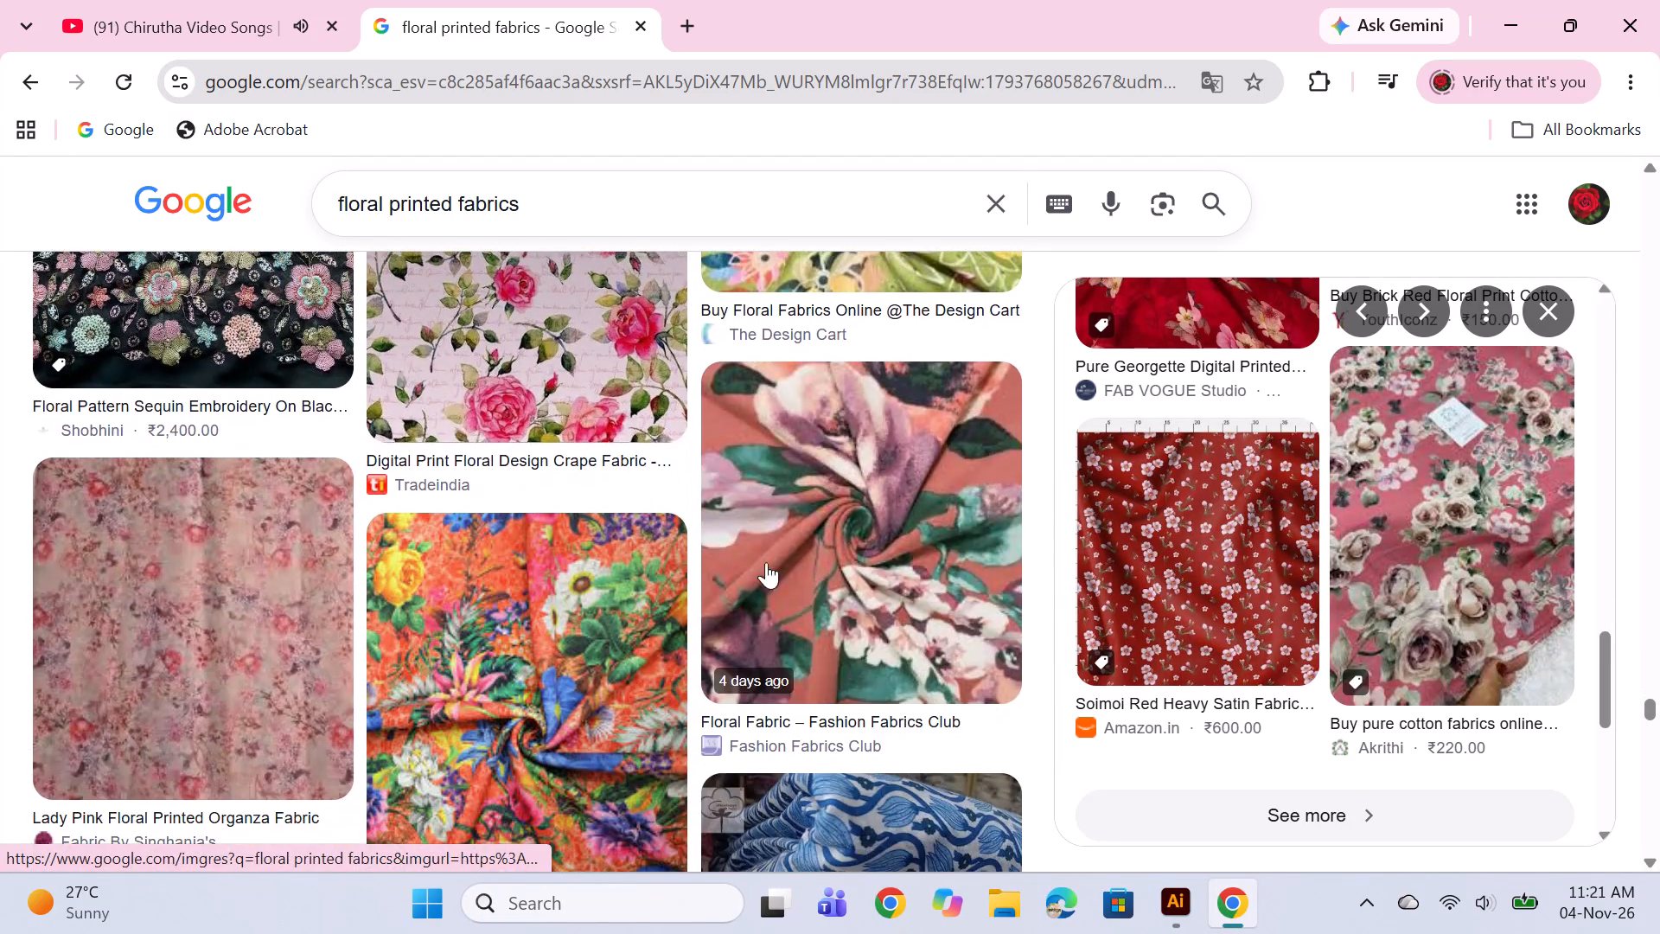
scroll(877, 543, "down", 2)
scroll(1170, 534, "up", 5)
scroll(1170, 534, "down", 10)
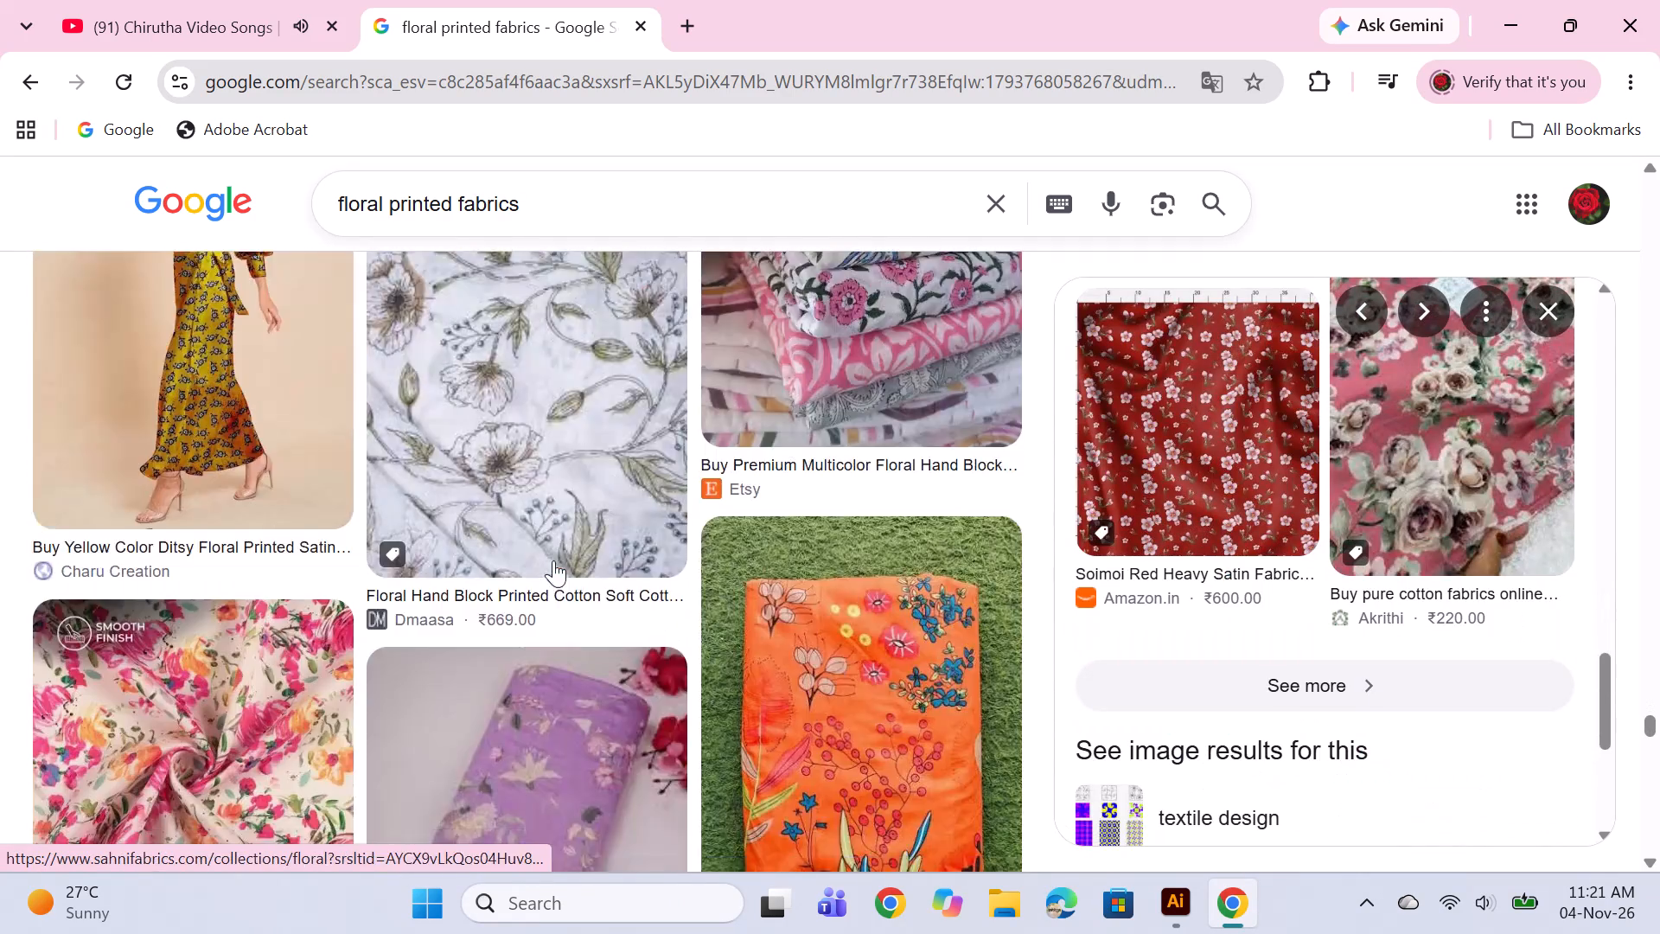
scroll(553, 560, "down", 5)
scroll(568, 566, "up", 3)
scroll(563, 563, "down", 2)
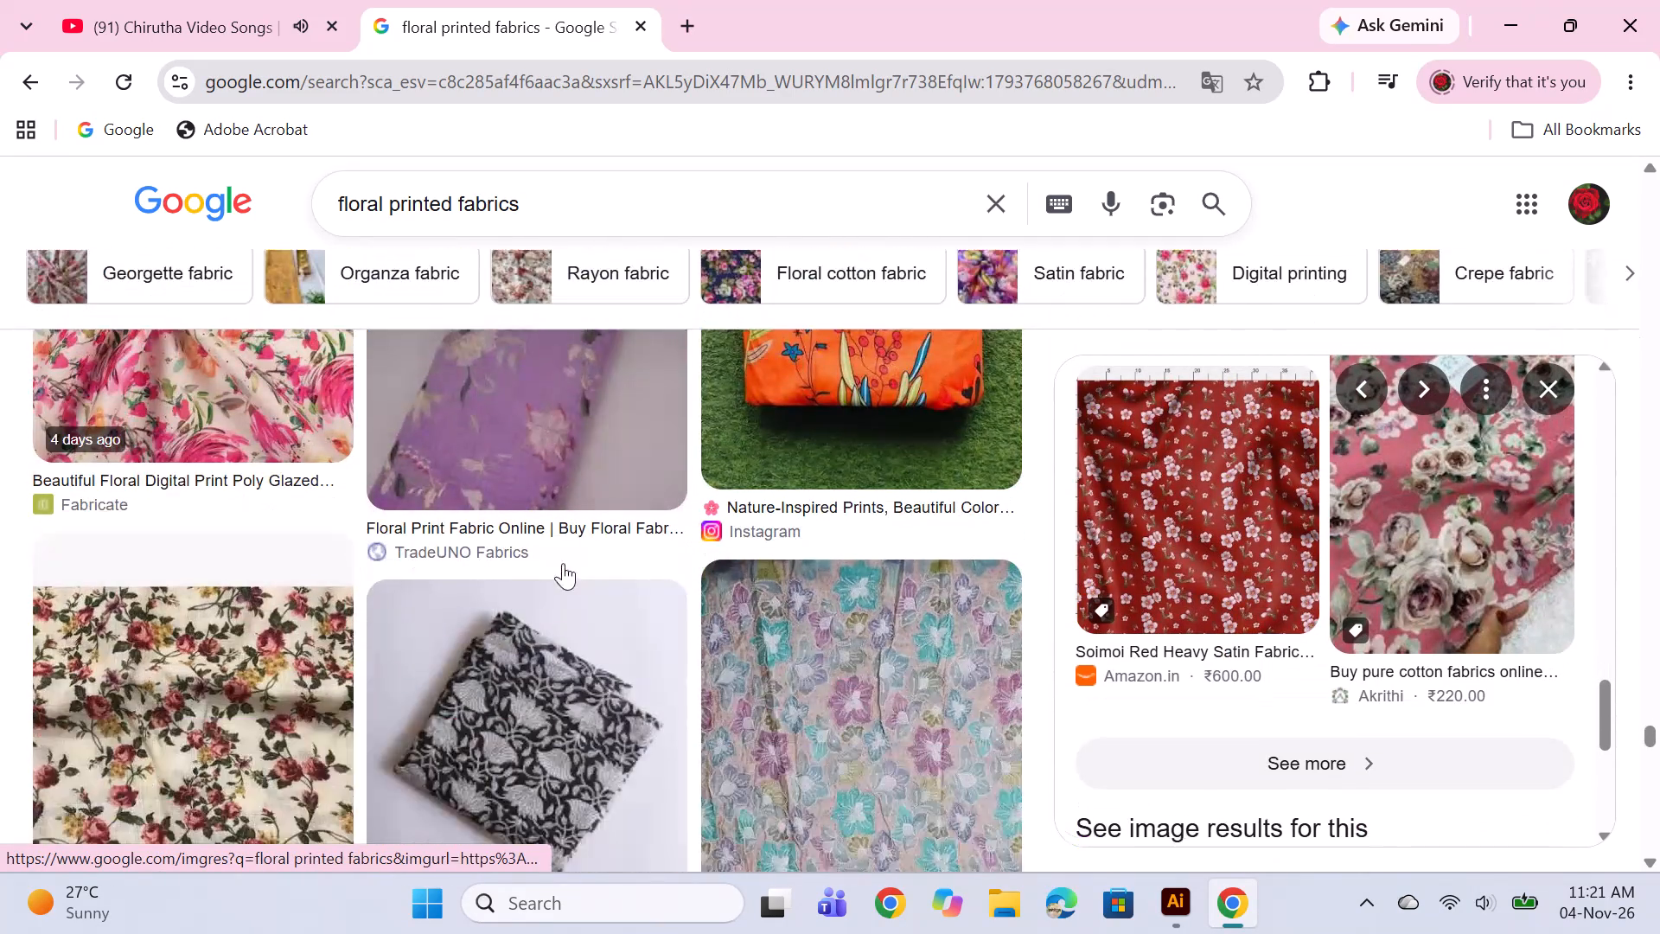
scroll(606, 556, "down", 11)
scroll(693, 593, "down", 3)
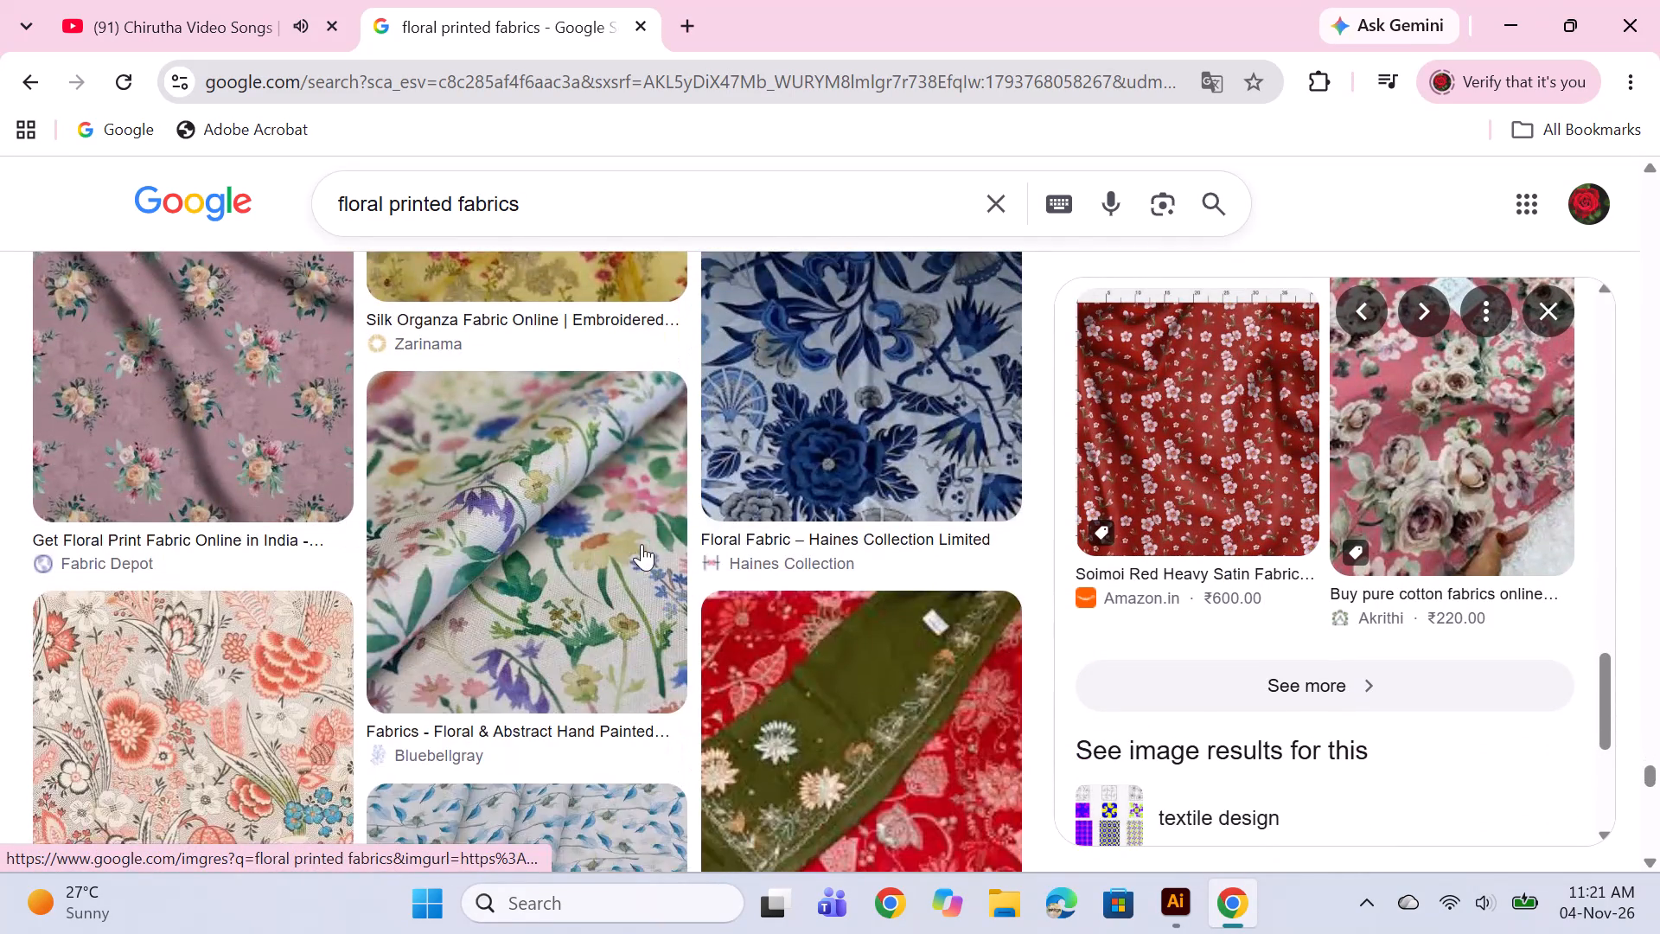
scroll(702, 504, "down", 2)
scroll(676, 585, "down", 3)
scroll(765, 664, "up", 5)
scroll(699, 590, "up", 1)
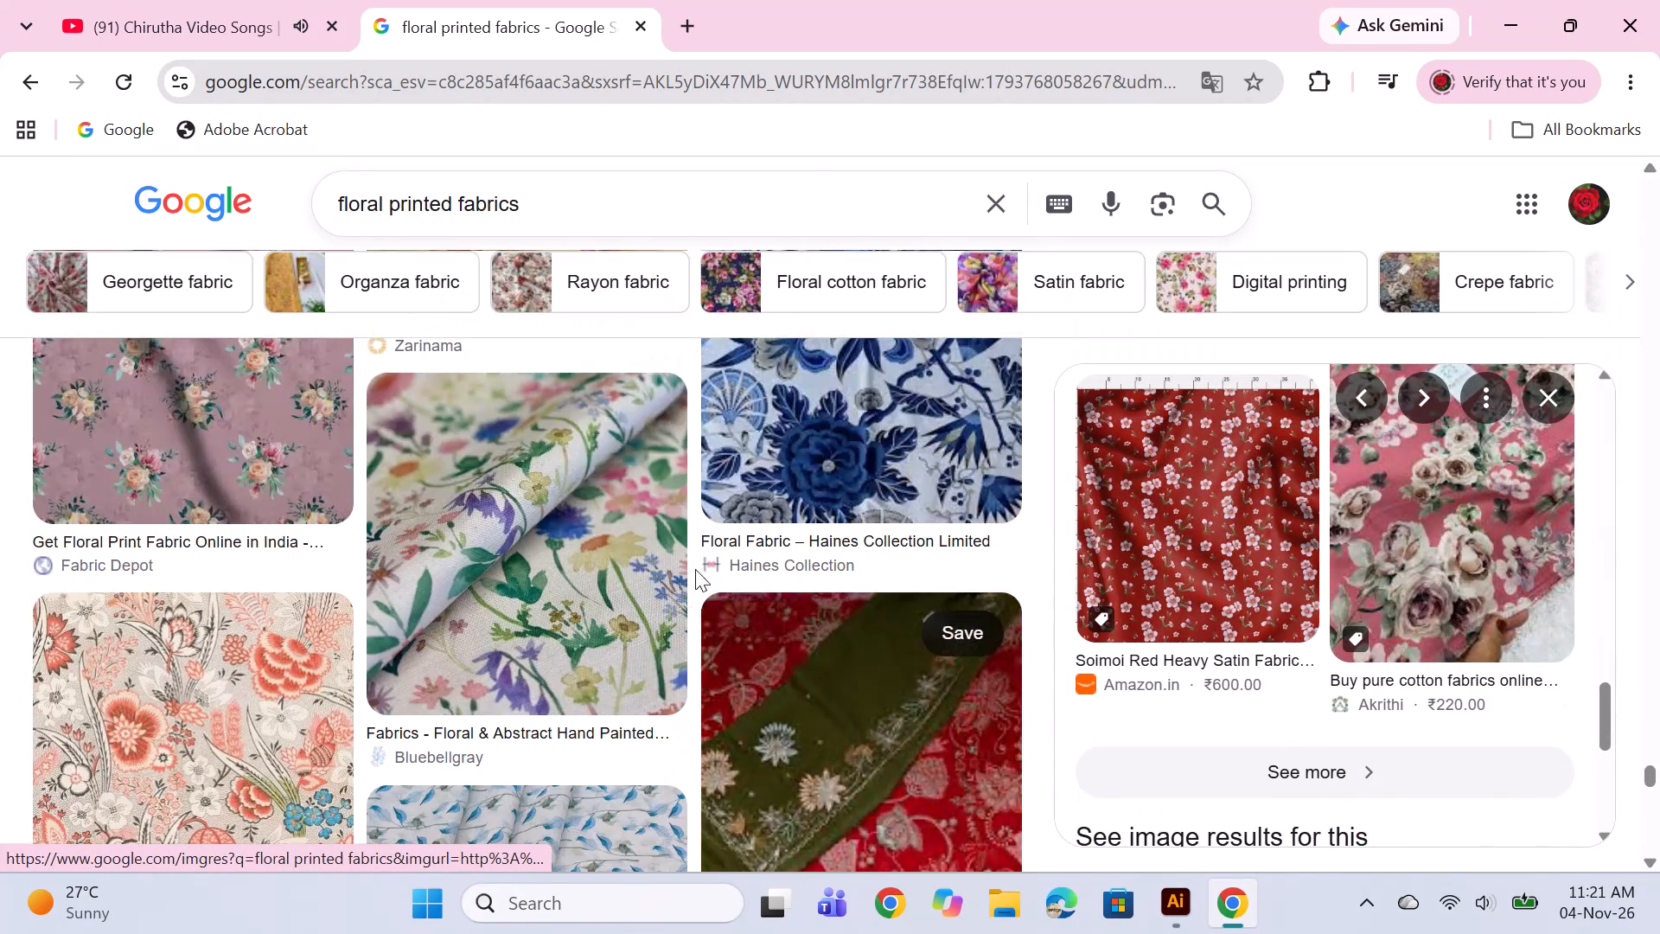
scroll(695, 569, "up", 6)
scroll(671, 546, "down", 11)
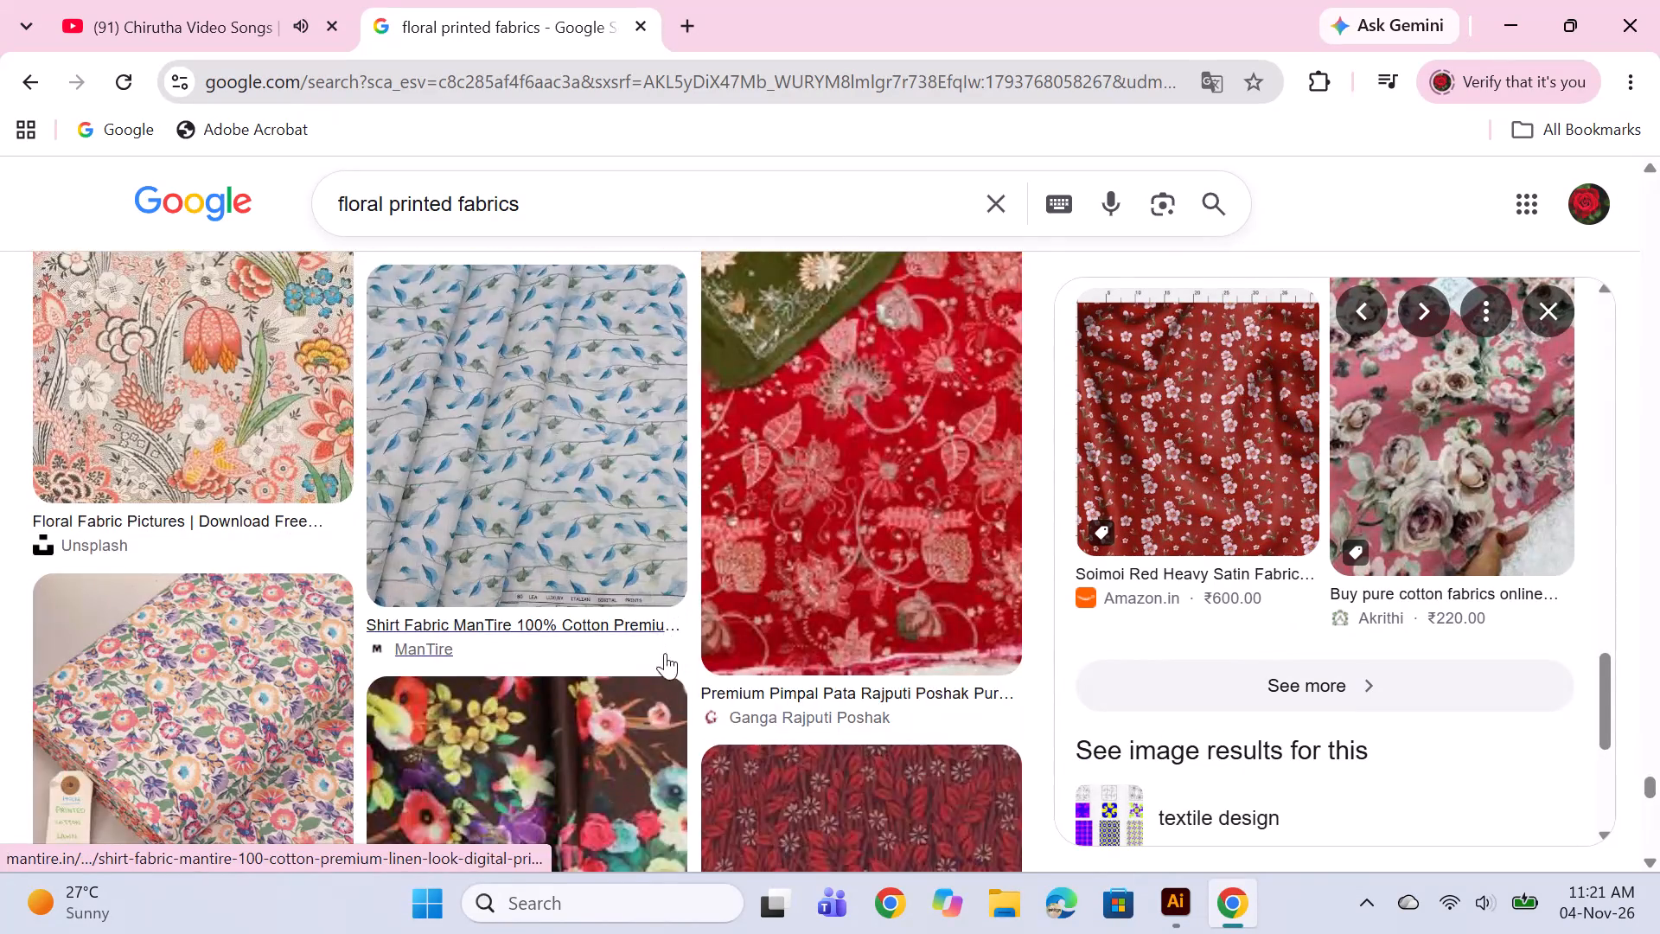
scroll(663, 658, "down", 5)
scroll(657, 681, "up", 3)
left_click(489, 655)
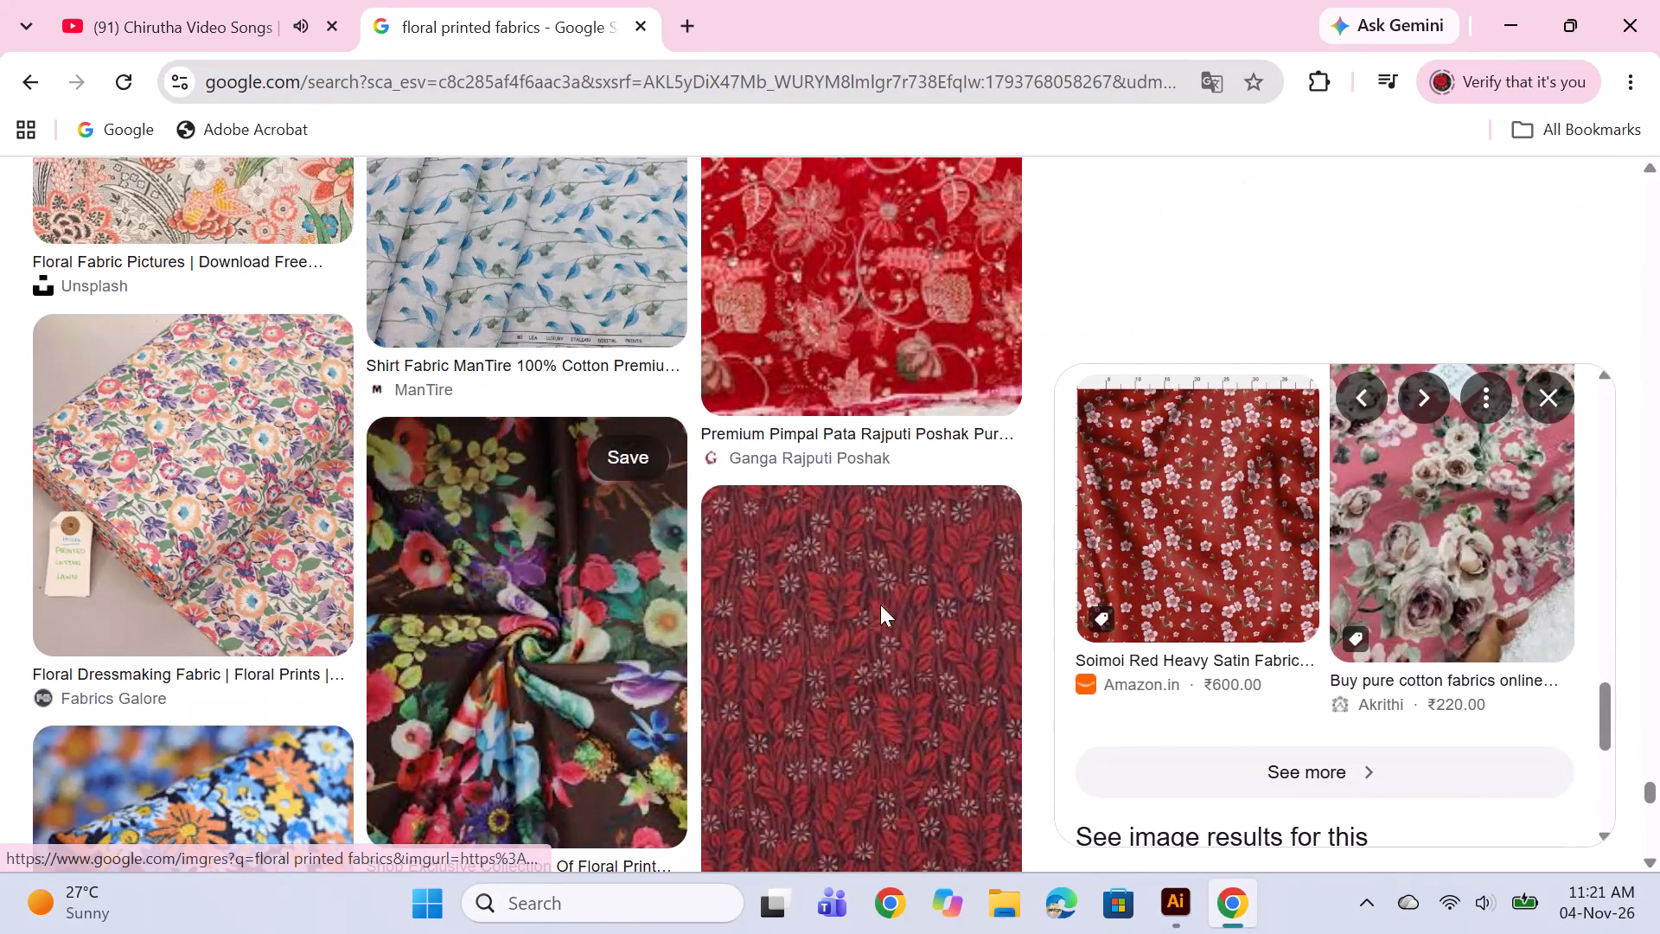
Examine more floral fabric images and the related suggestions, going back through the results to the first prints for a pattern reference.
scroll(504, 617, "down", 3)
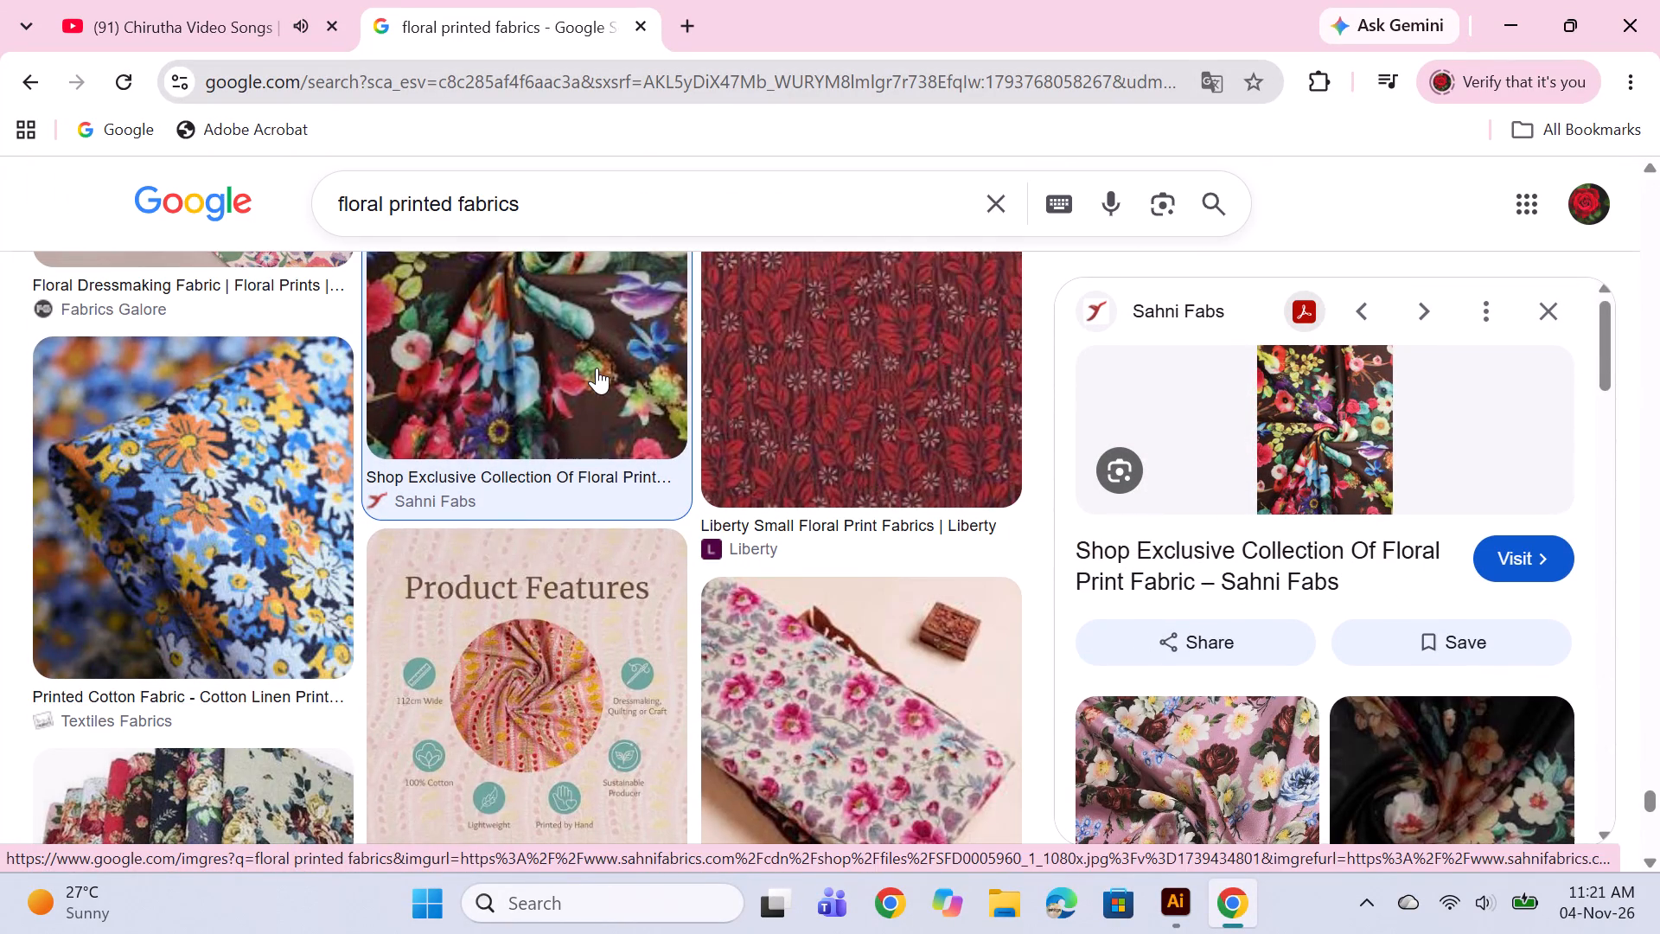
left_click(1159, 897)
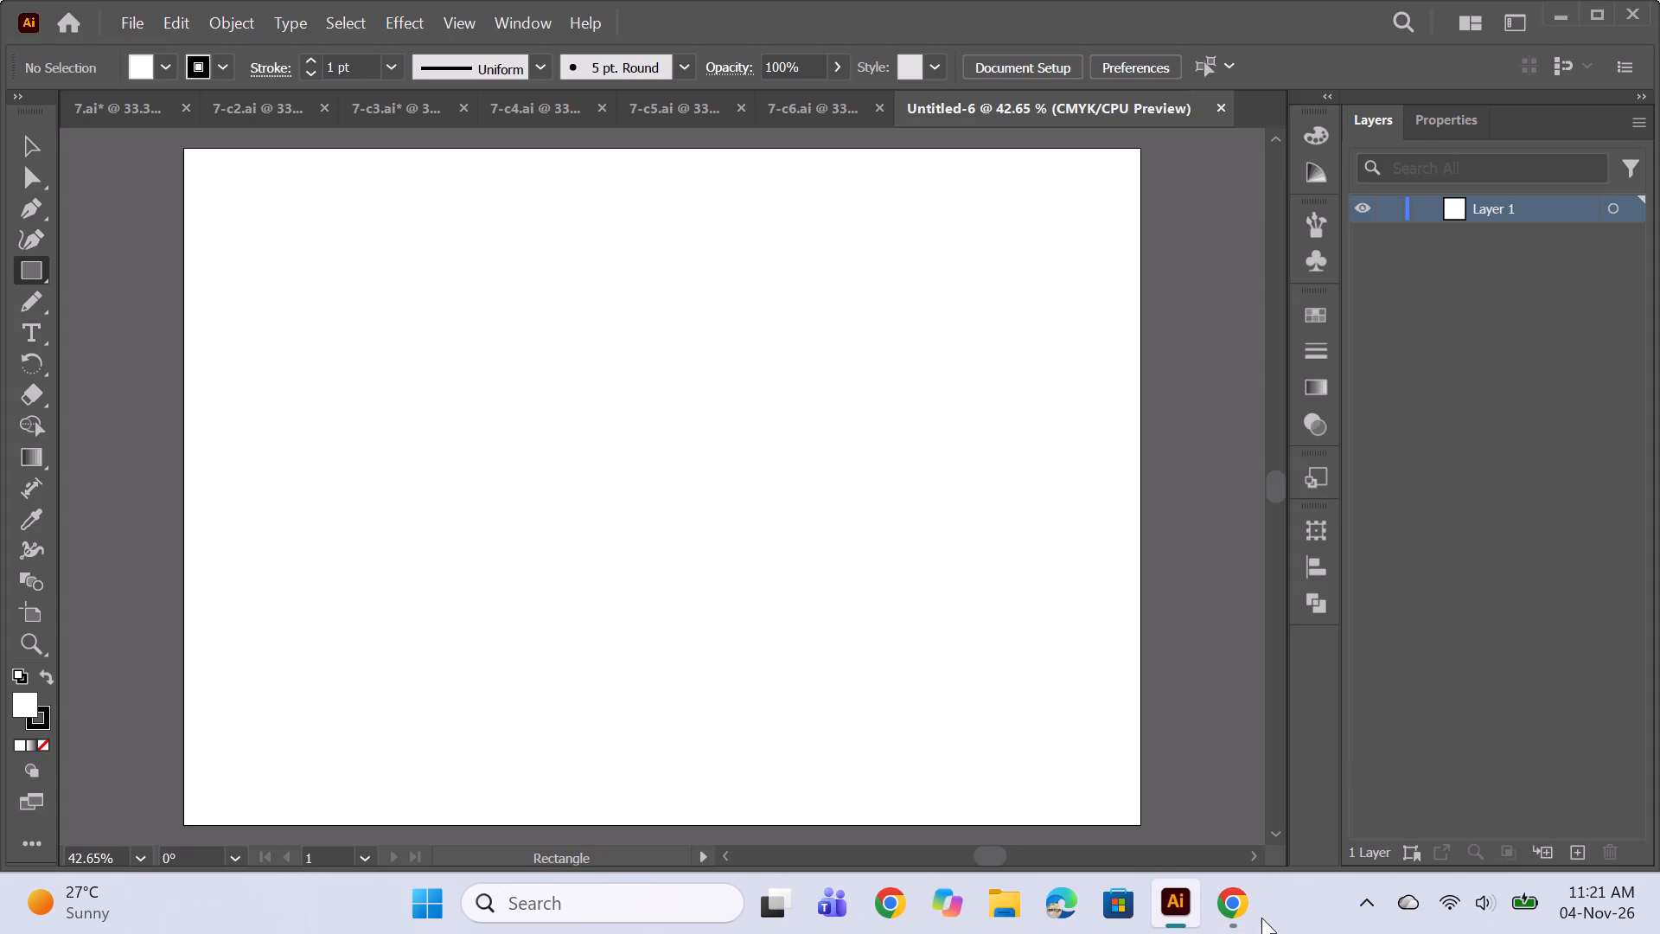
left_click(1229, 913)
scroll(737, 541, "down", 5)
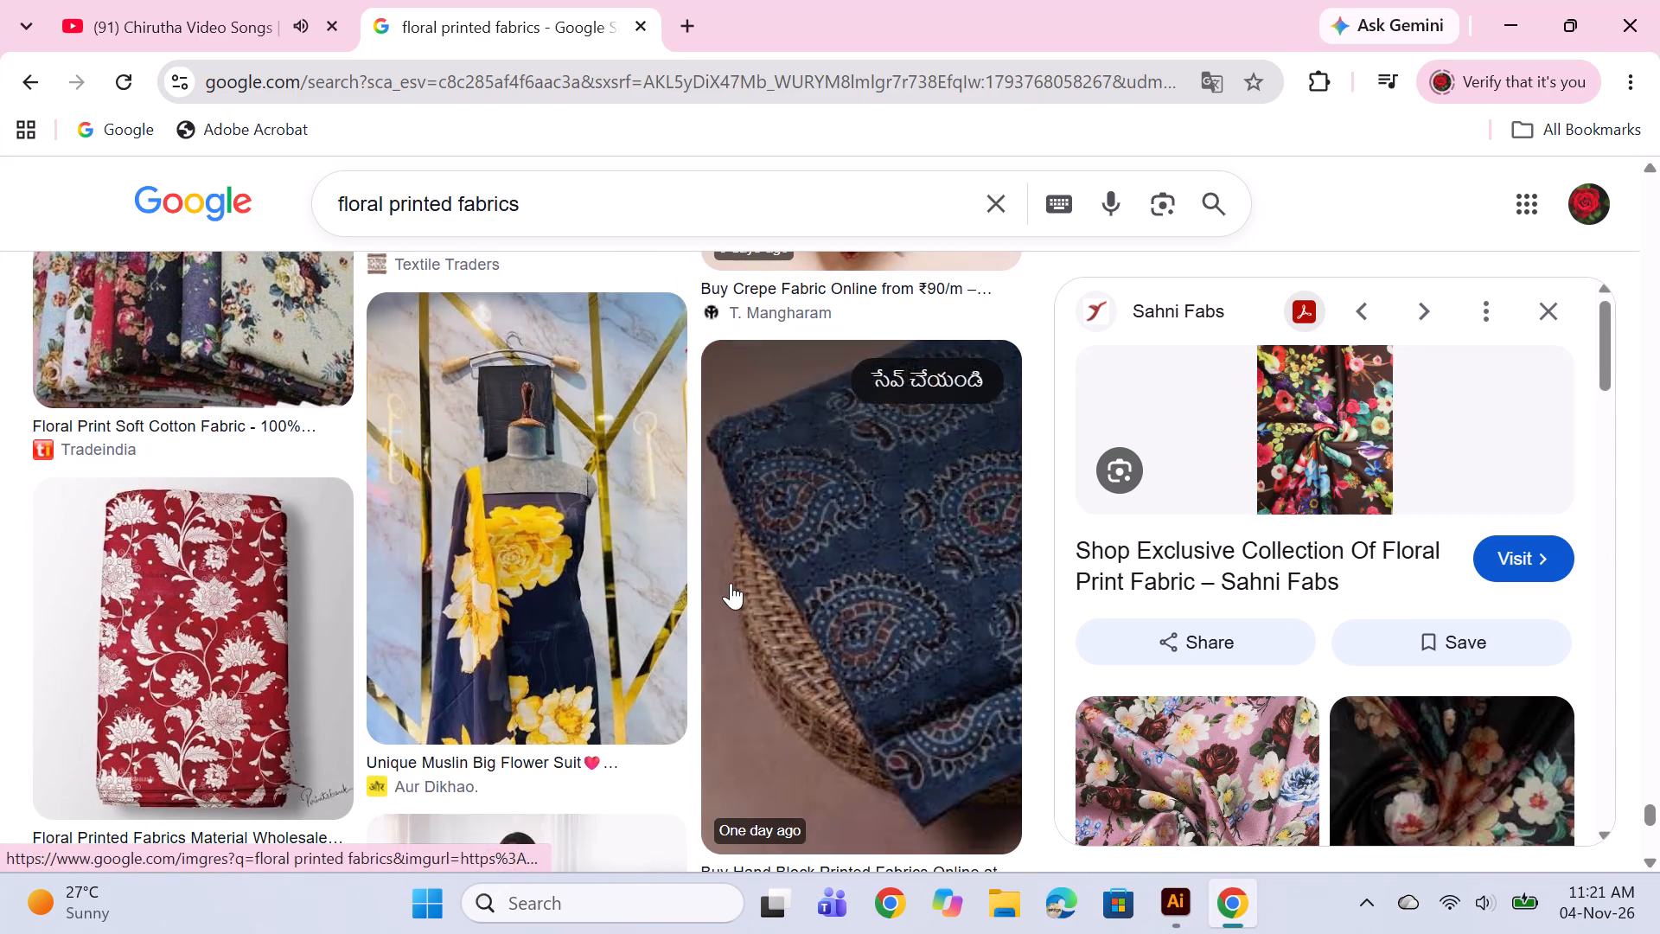
scroll(1271, 695, "down", 3)
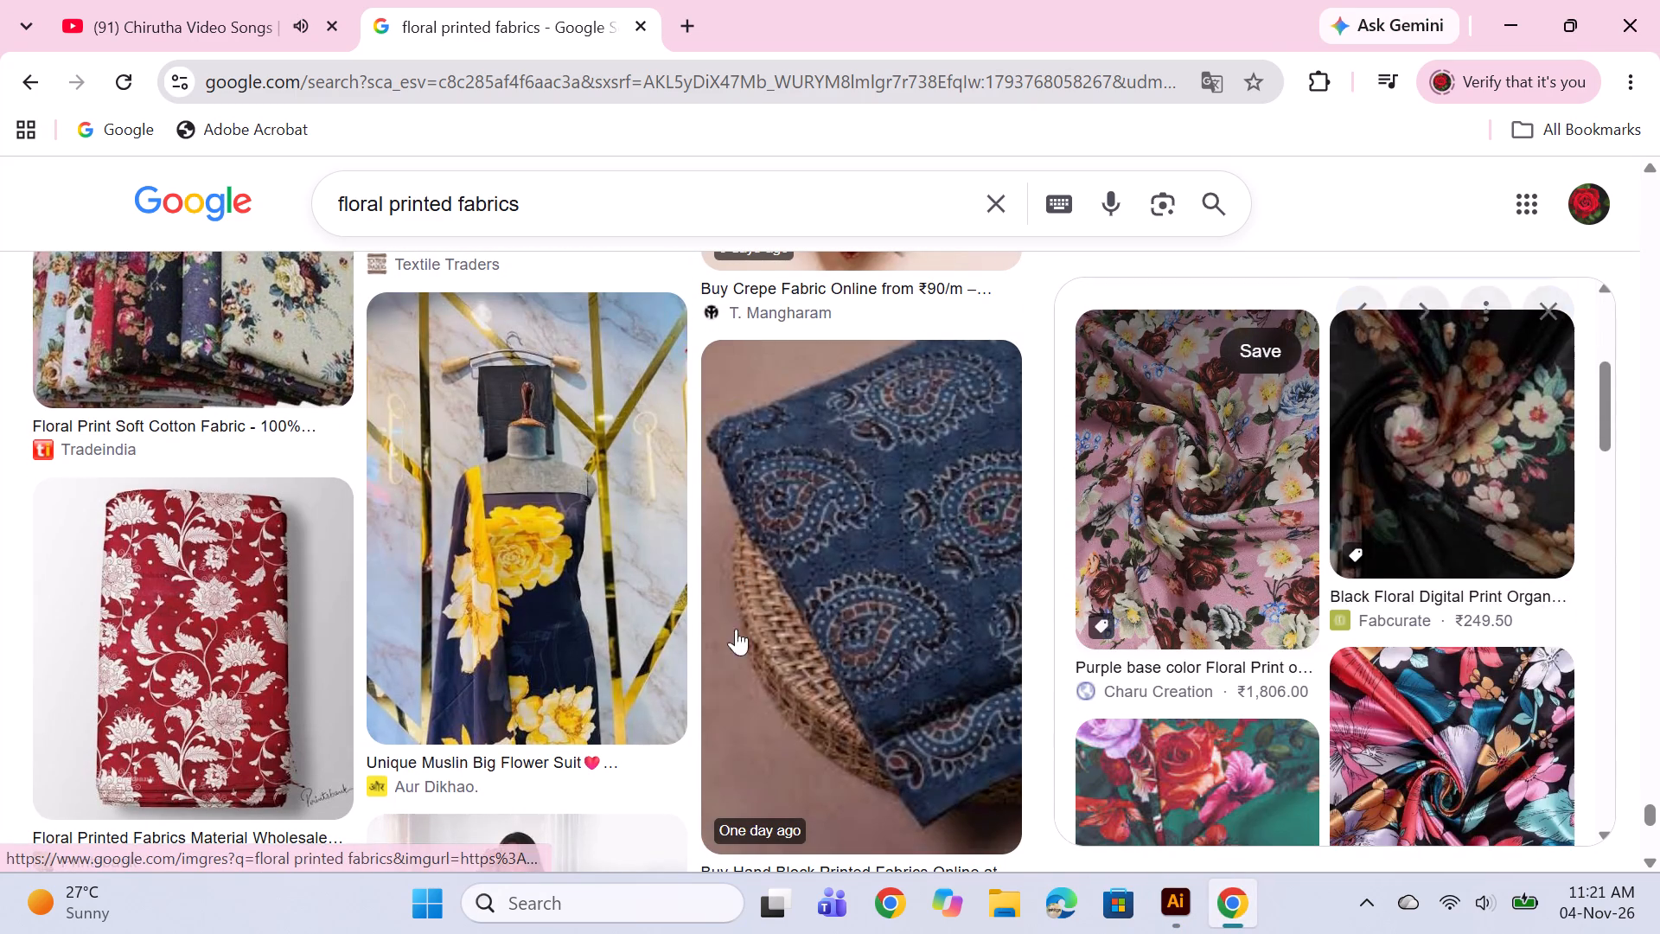
scroll(701, 585, "down", 4)
scroll(705, 591, "up", 3)
scroll(702, 591, "down", 1)
scroll(697, 587, "up", 20)
scroll(697, 587, "up", 2)
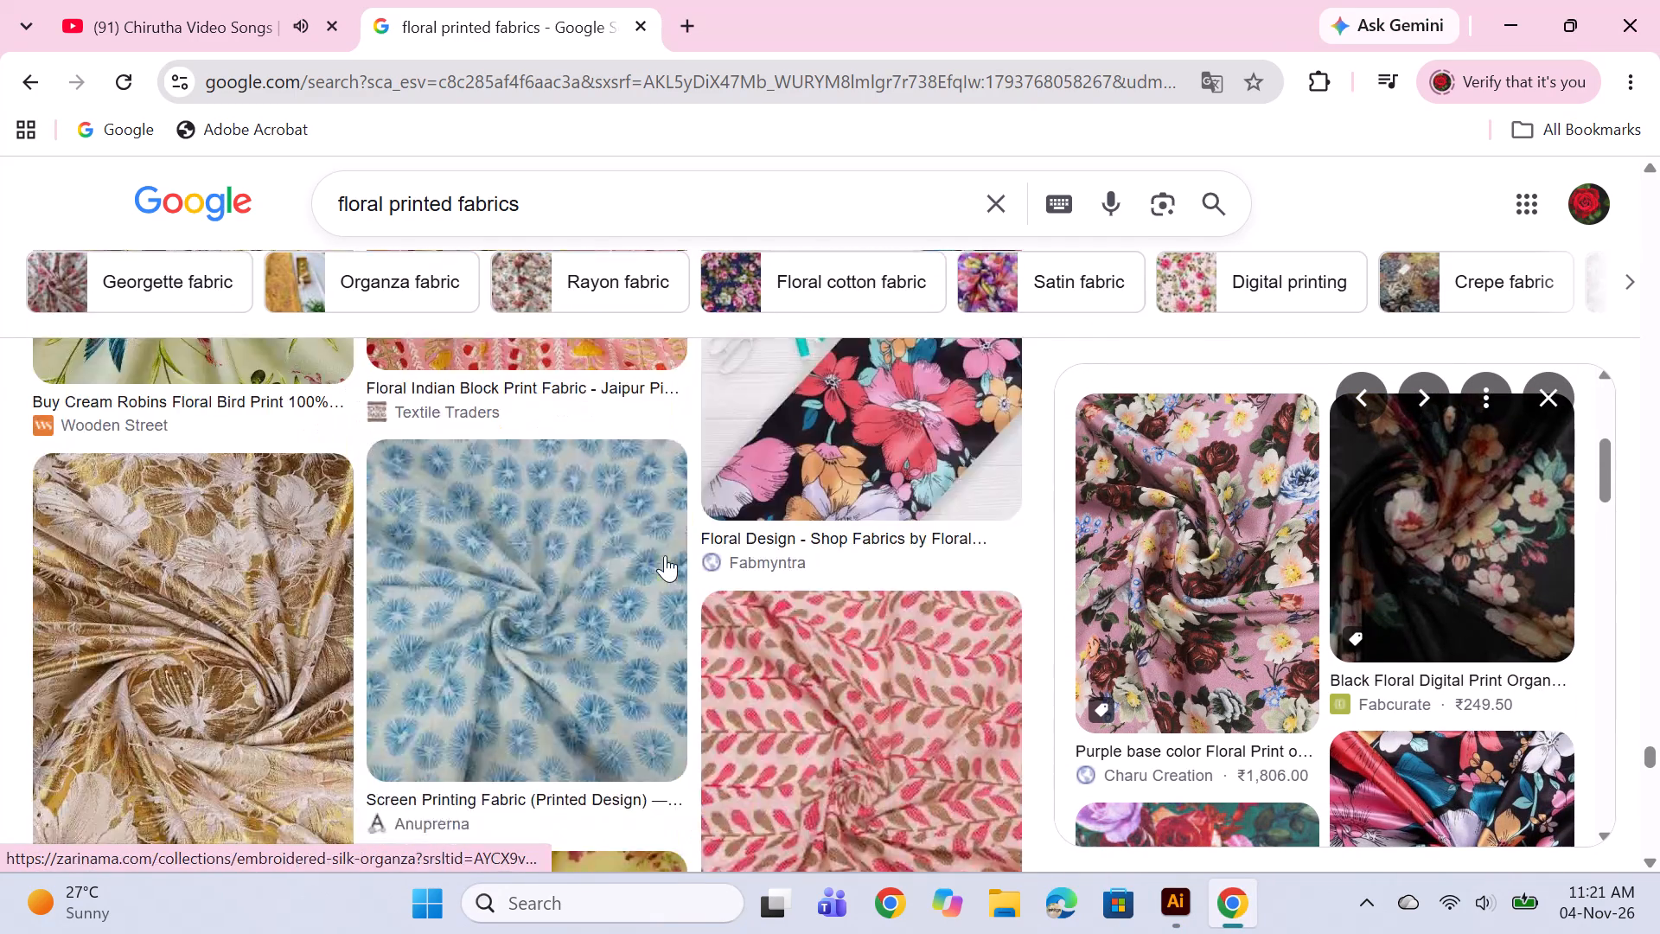
scroll(665, 555, "up", 20)
scroll(665, 555, "up", 20)
scroll(665, 555, "up", 2)
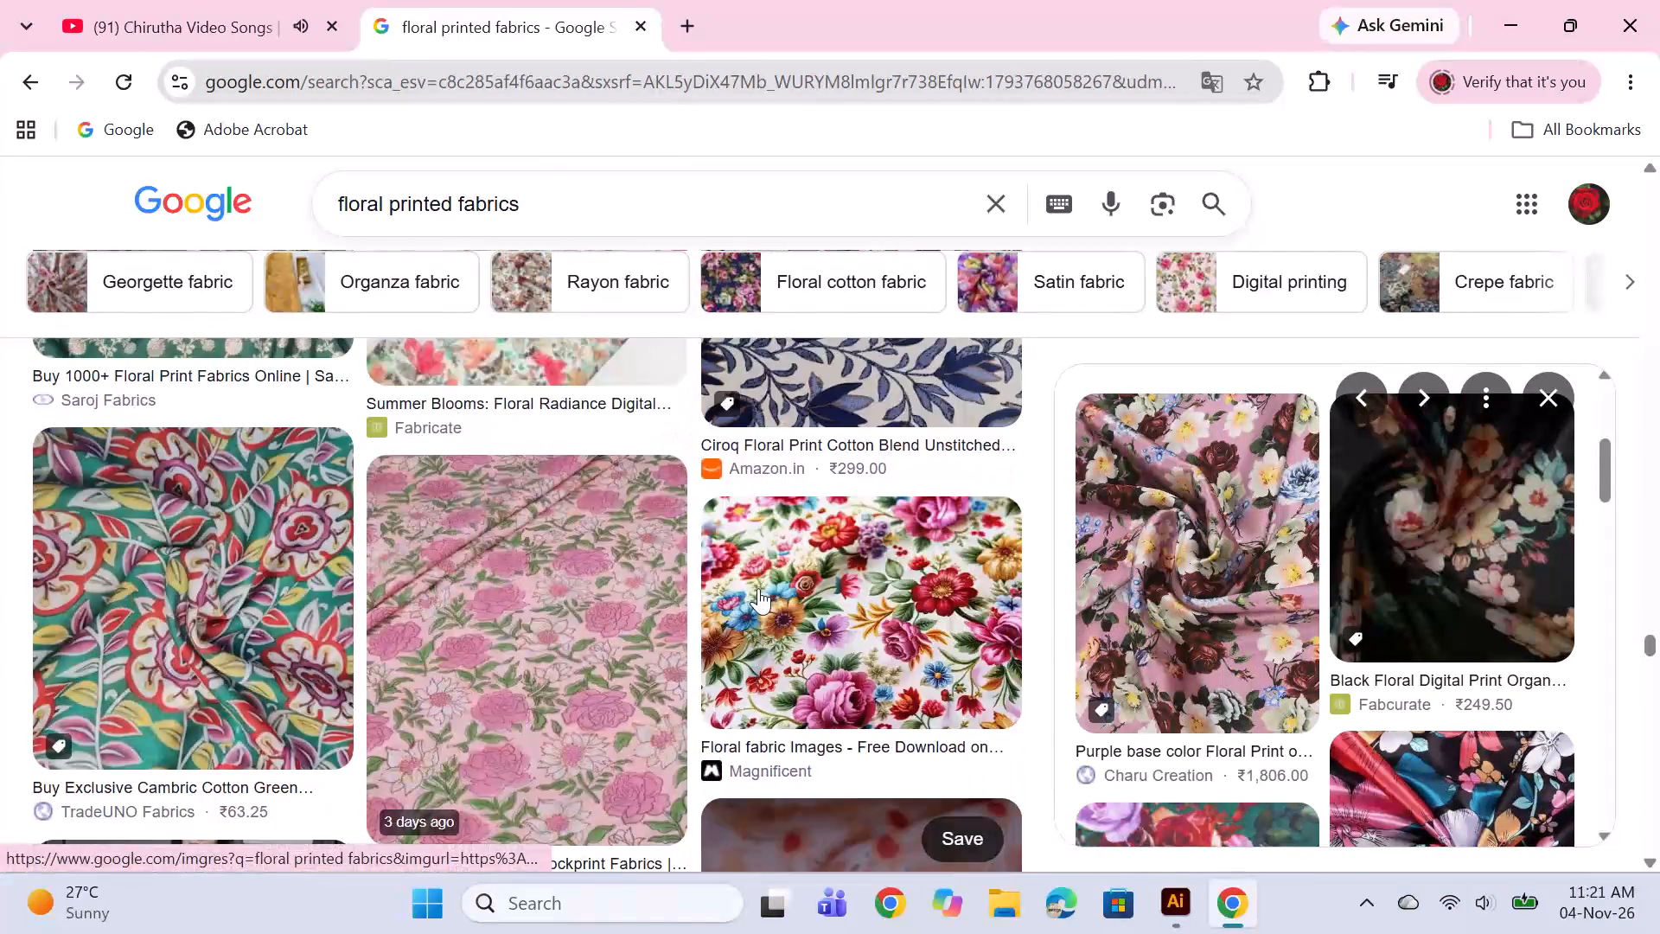
scroll(758, 588, "up", 7)
scroll(765, 630, "down", 1)
scroll(765, 630, "up", 20)
scroll(765, 630, "up", 12)
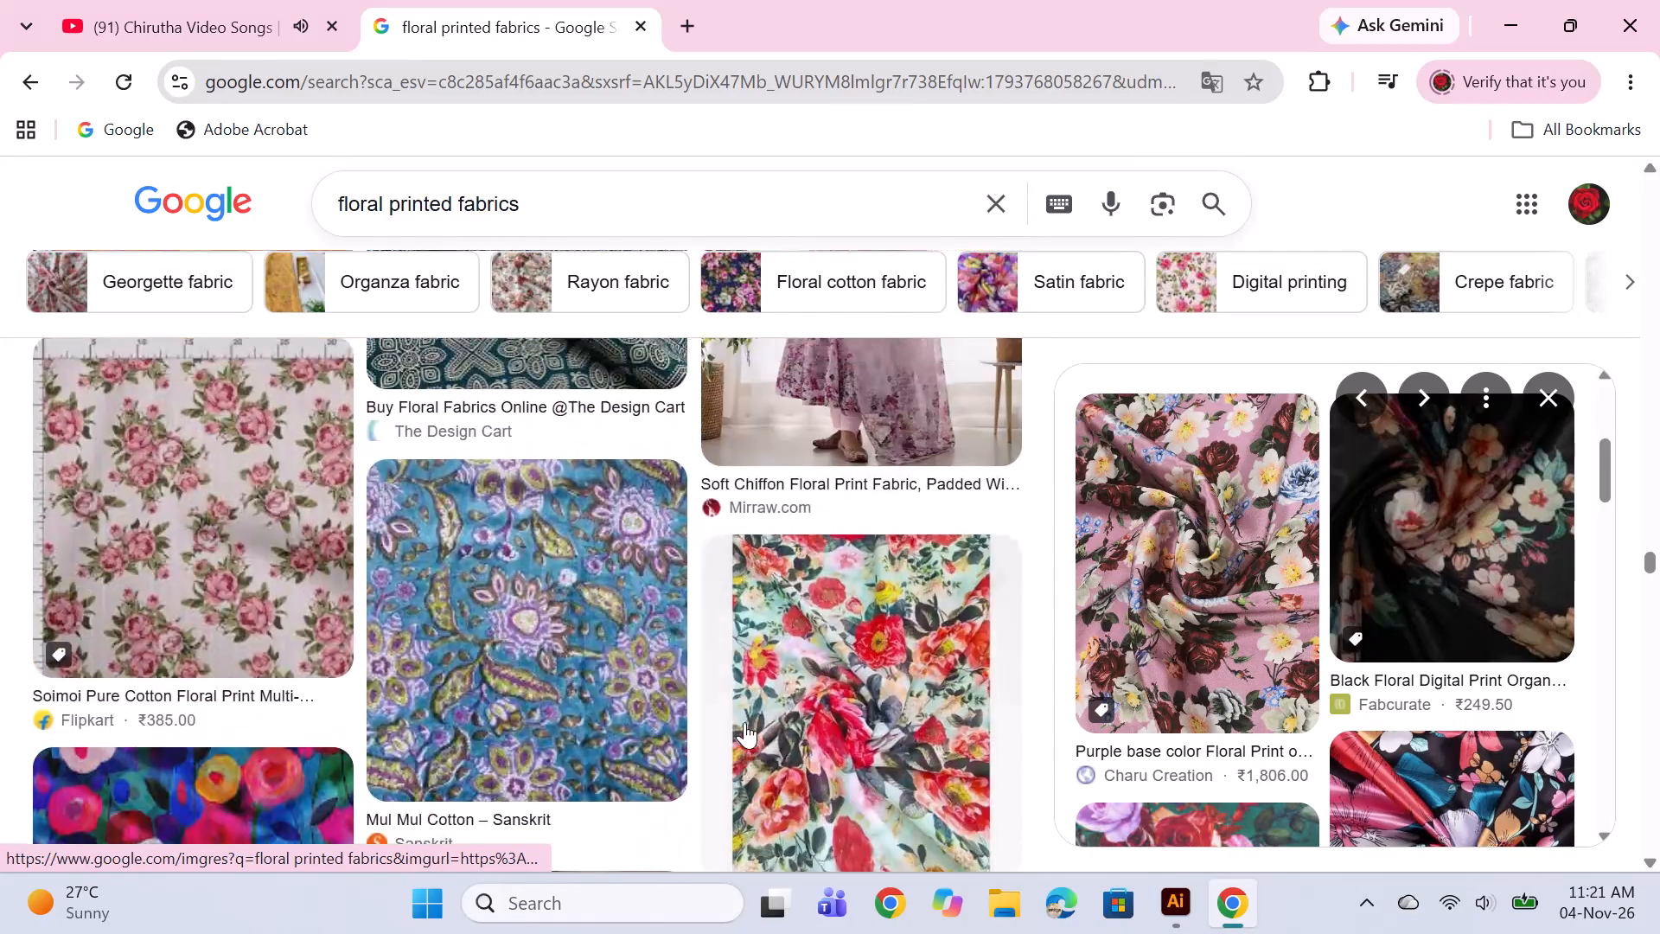
scroll(744, 722, "up", 20)
scroll(744, 722, "up", 17)
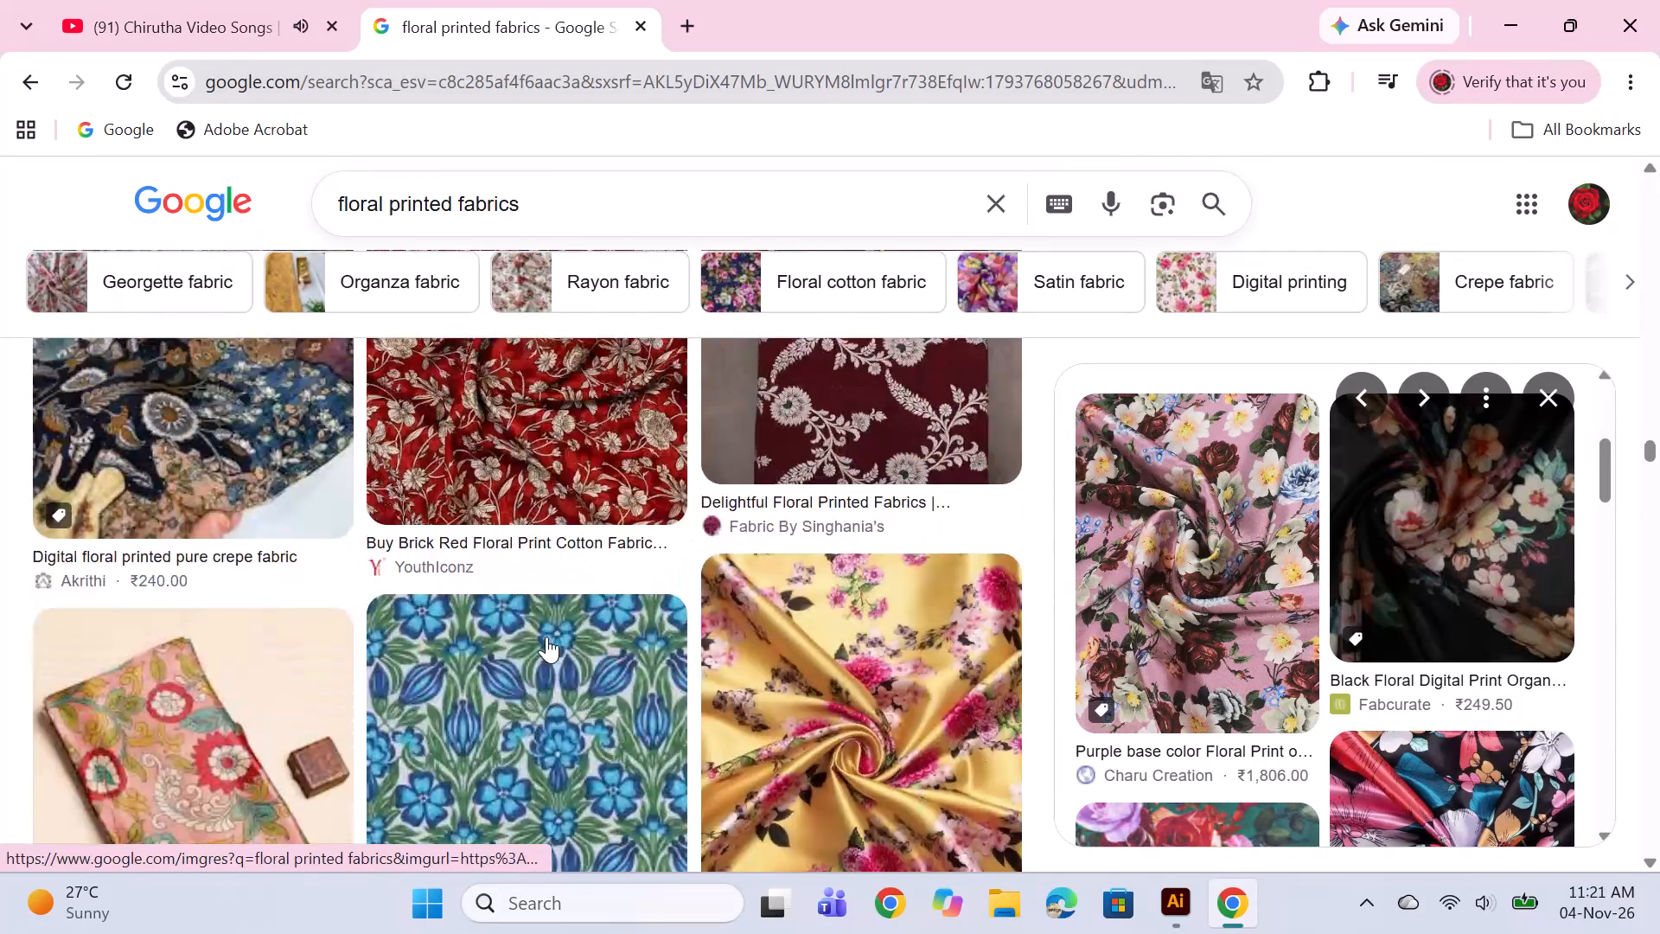
scroll(896, 657, "up", 20)
scroll(896, 657, "up", 3)
scroll(782, 675, "up", 1)
scroll(782, 675, "down", 1)
scroll(782, 675, "up", 10)
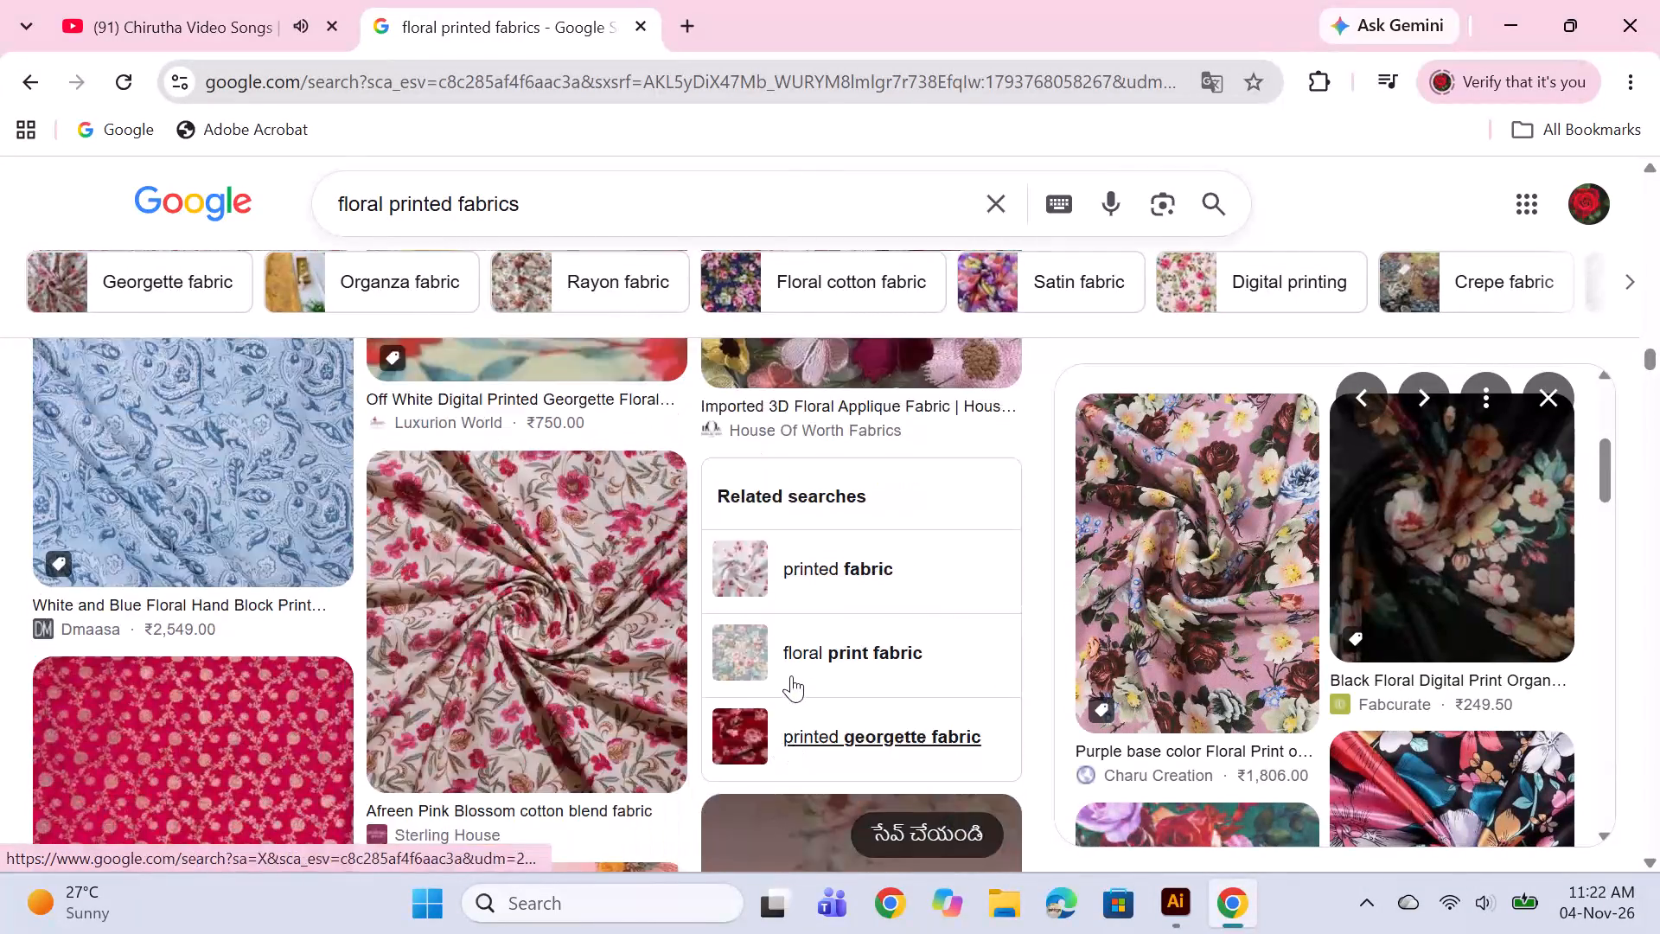
scroll(791, 675, "up", 20)
scroll(791, 675, "up", 20)
scroll(791, 675, "up", 2)
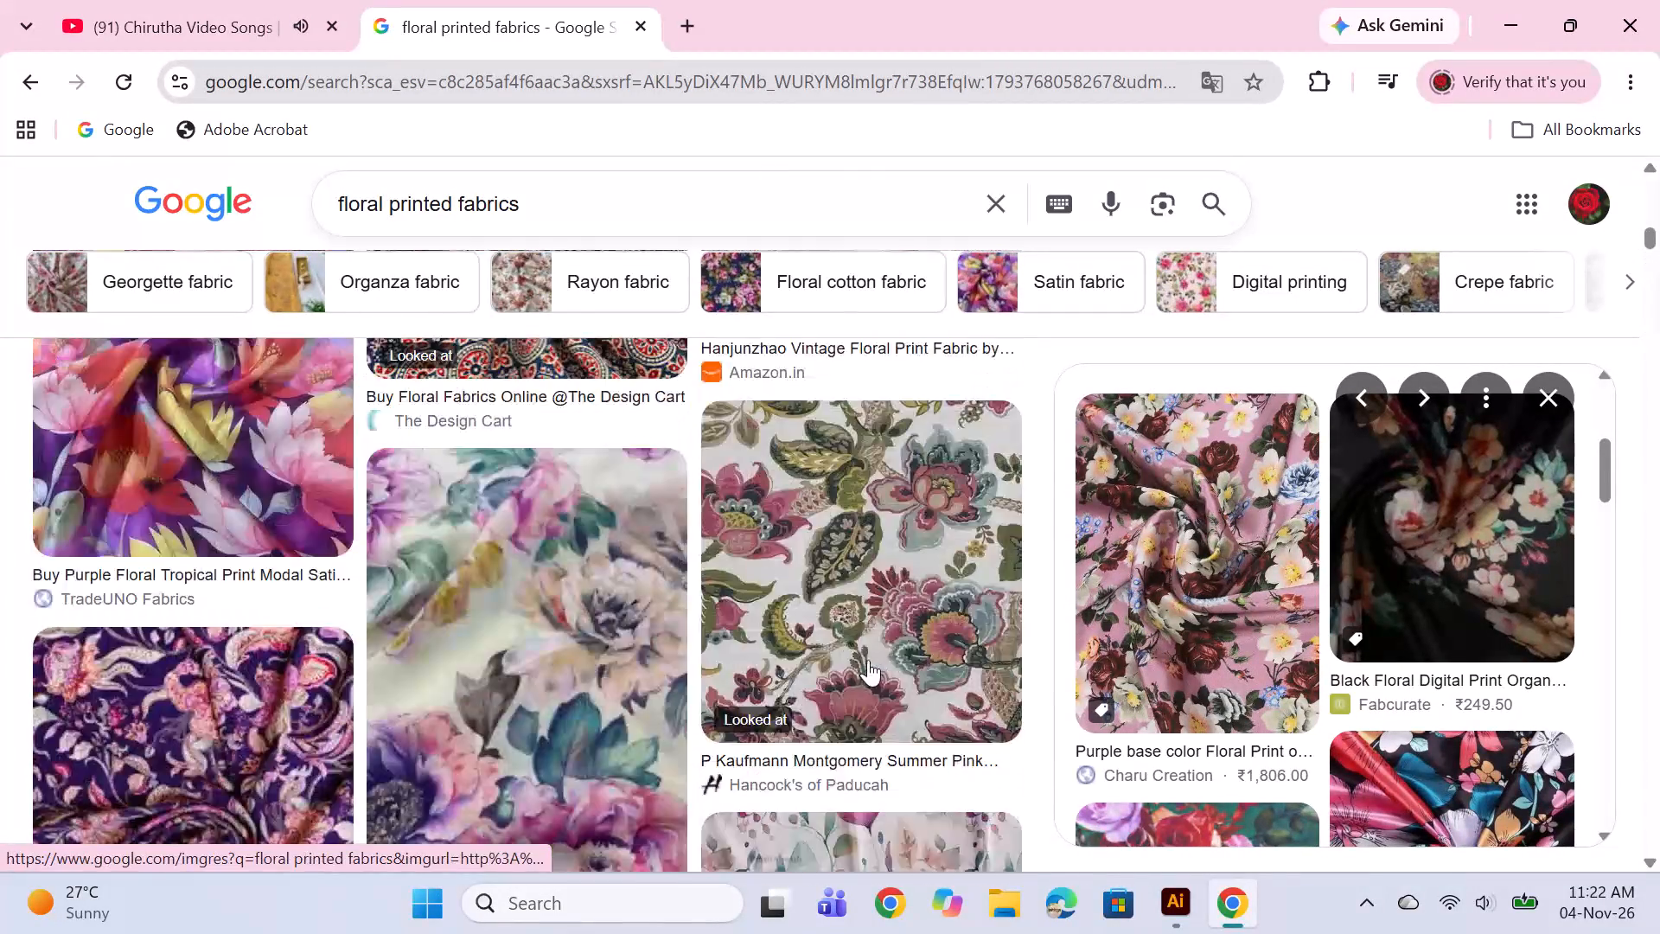
scroll(868, 660, "up", 20)
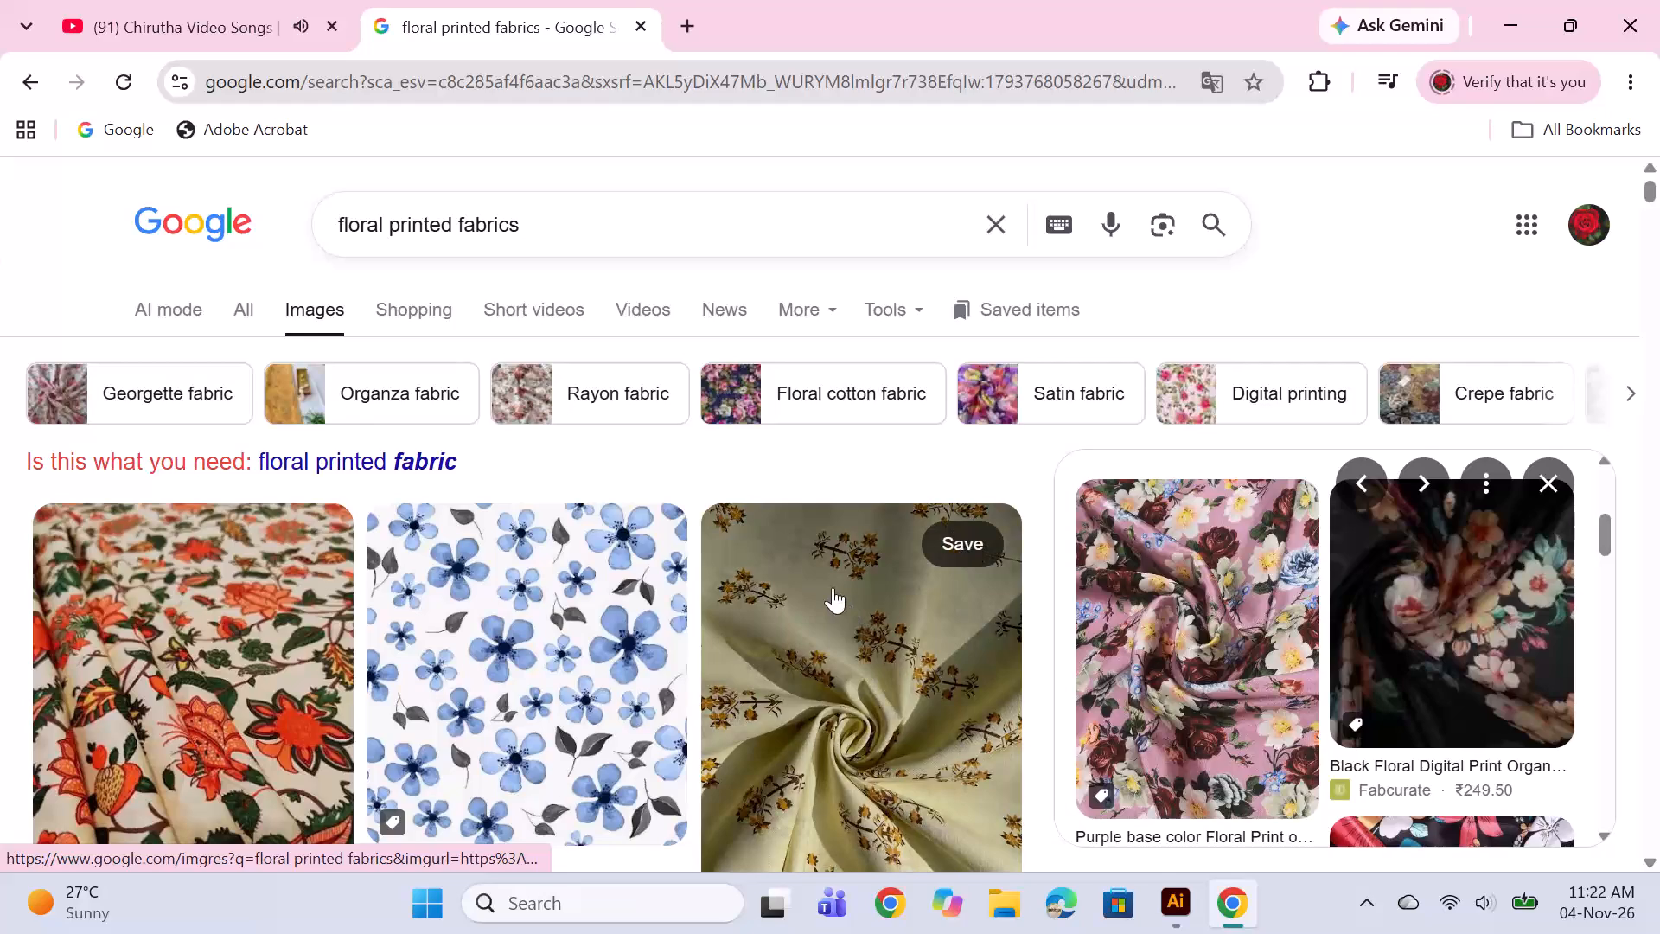
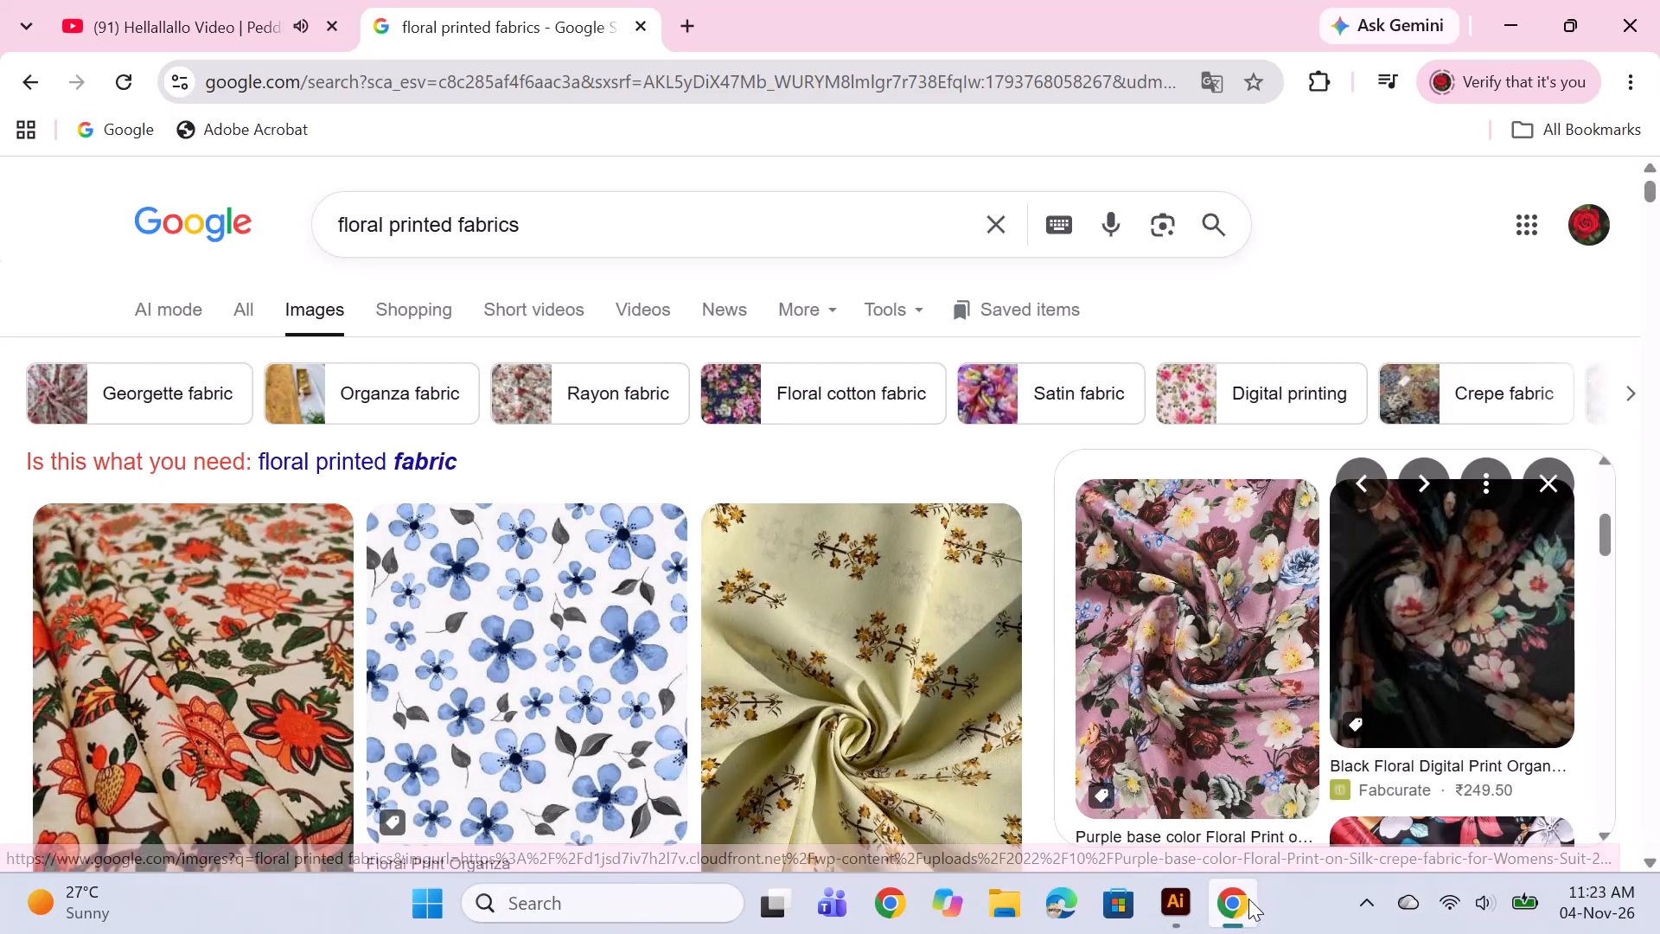
Switch to the YouTube music mix and rewind the playing Hellallallo video a few seconds.
left_click(1234, 904)
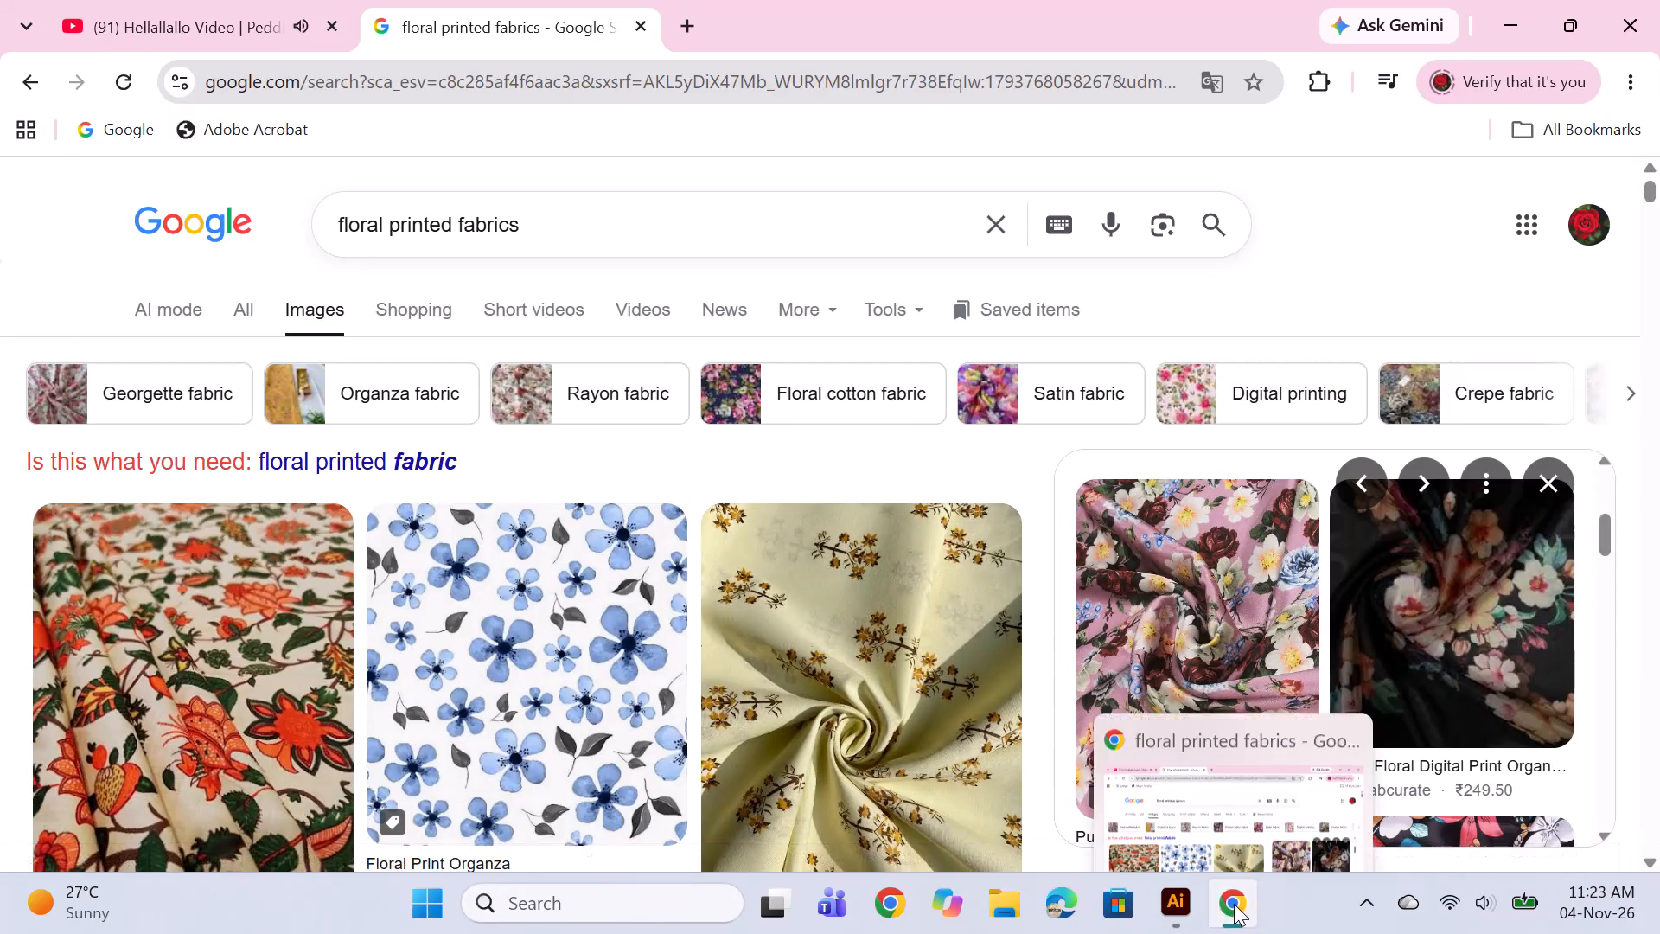
left_click(1246, 905)
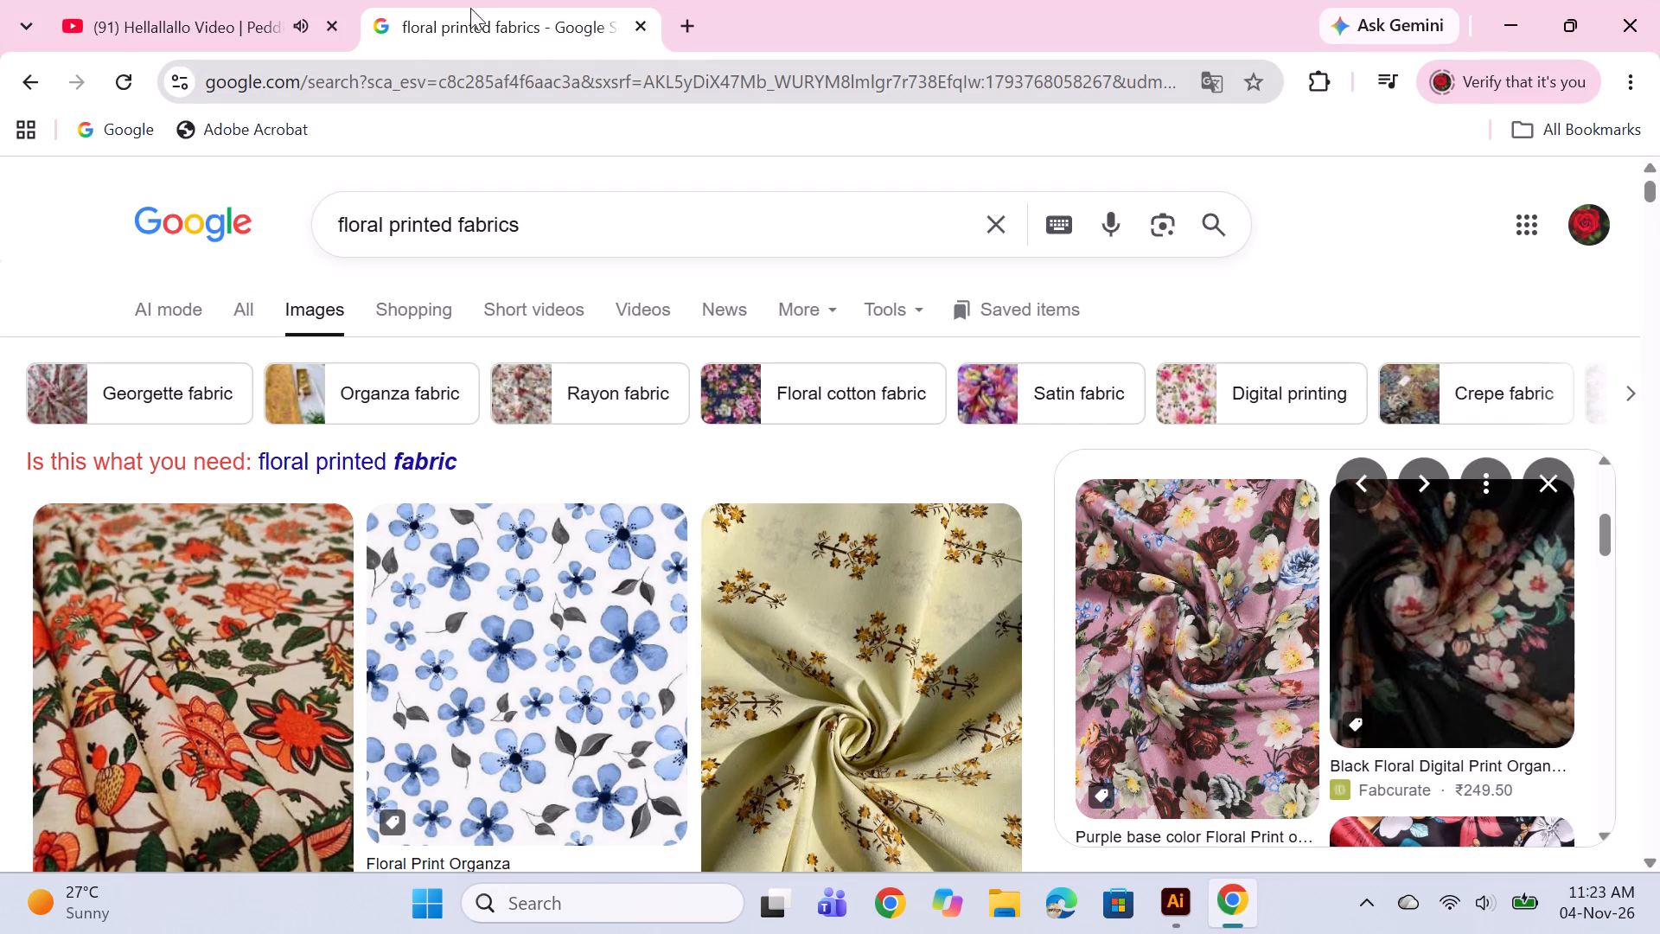
left_click(138, 0)
key("Left")
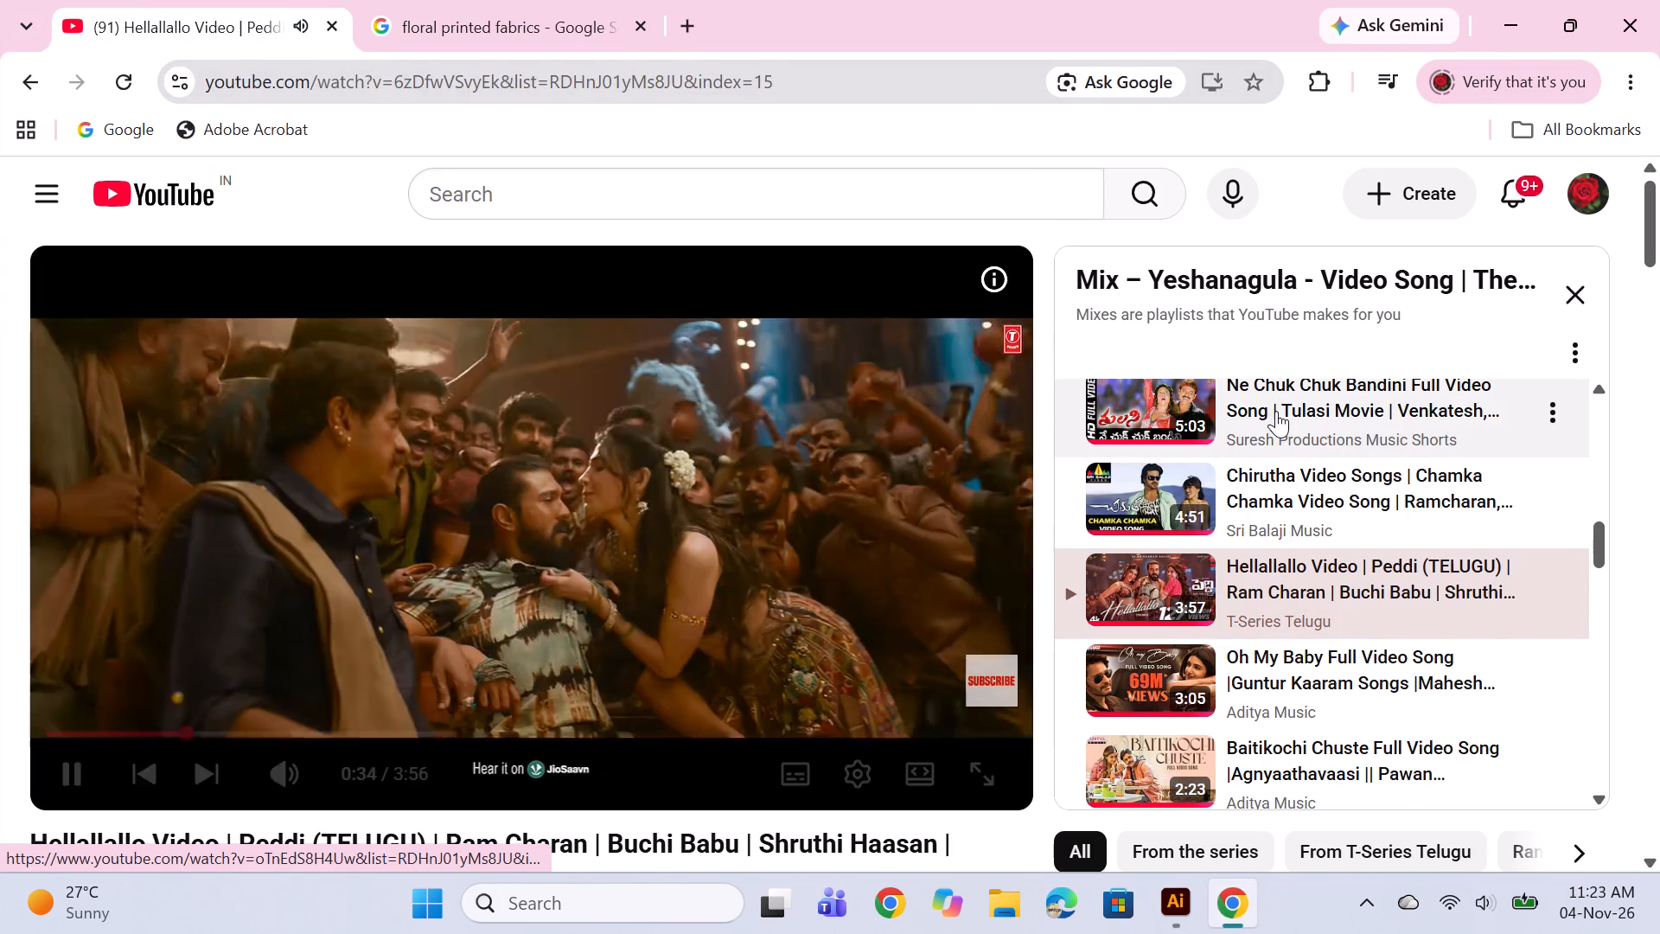
key("Left")
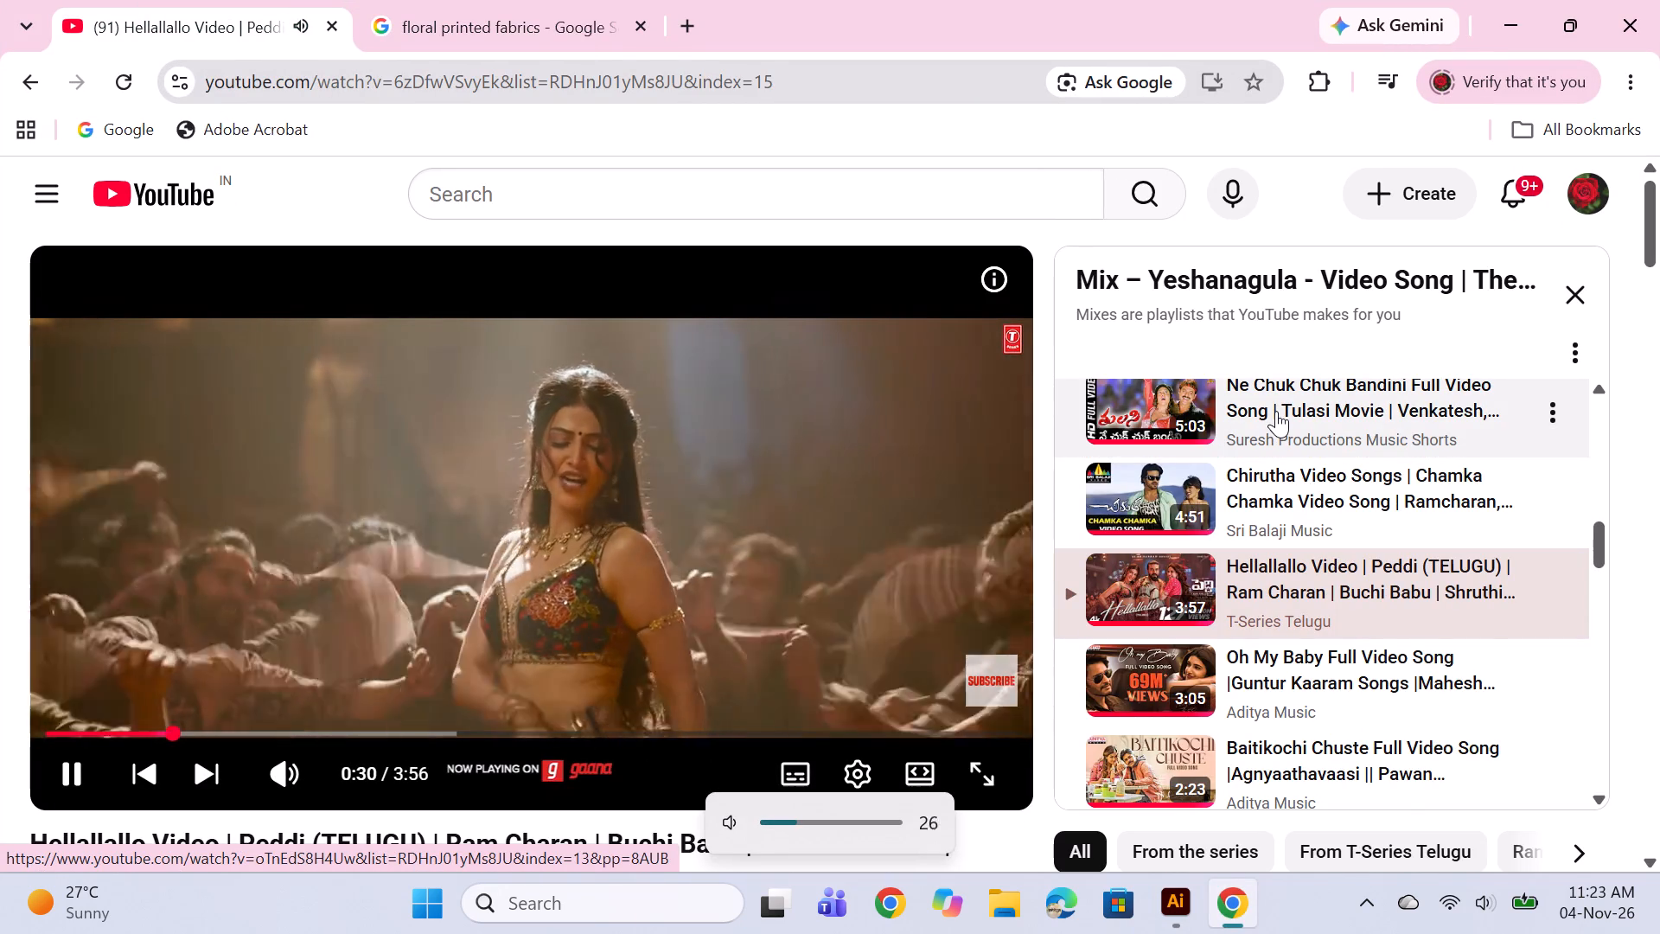
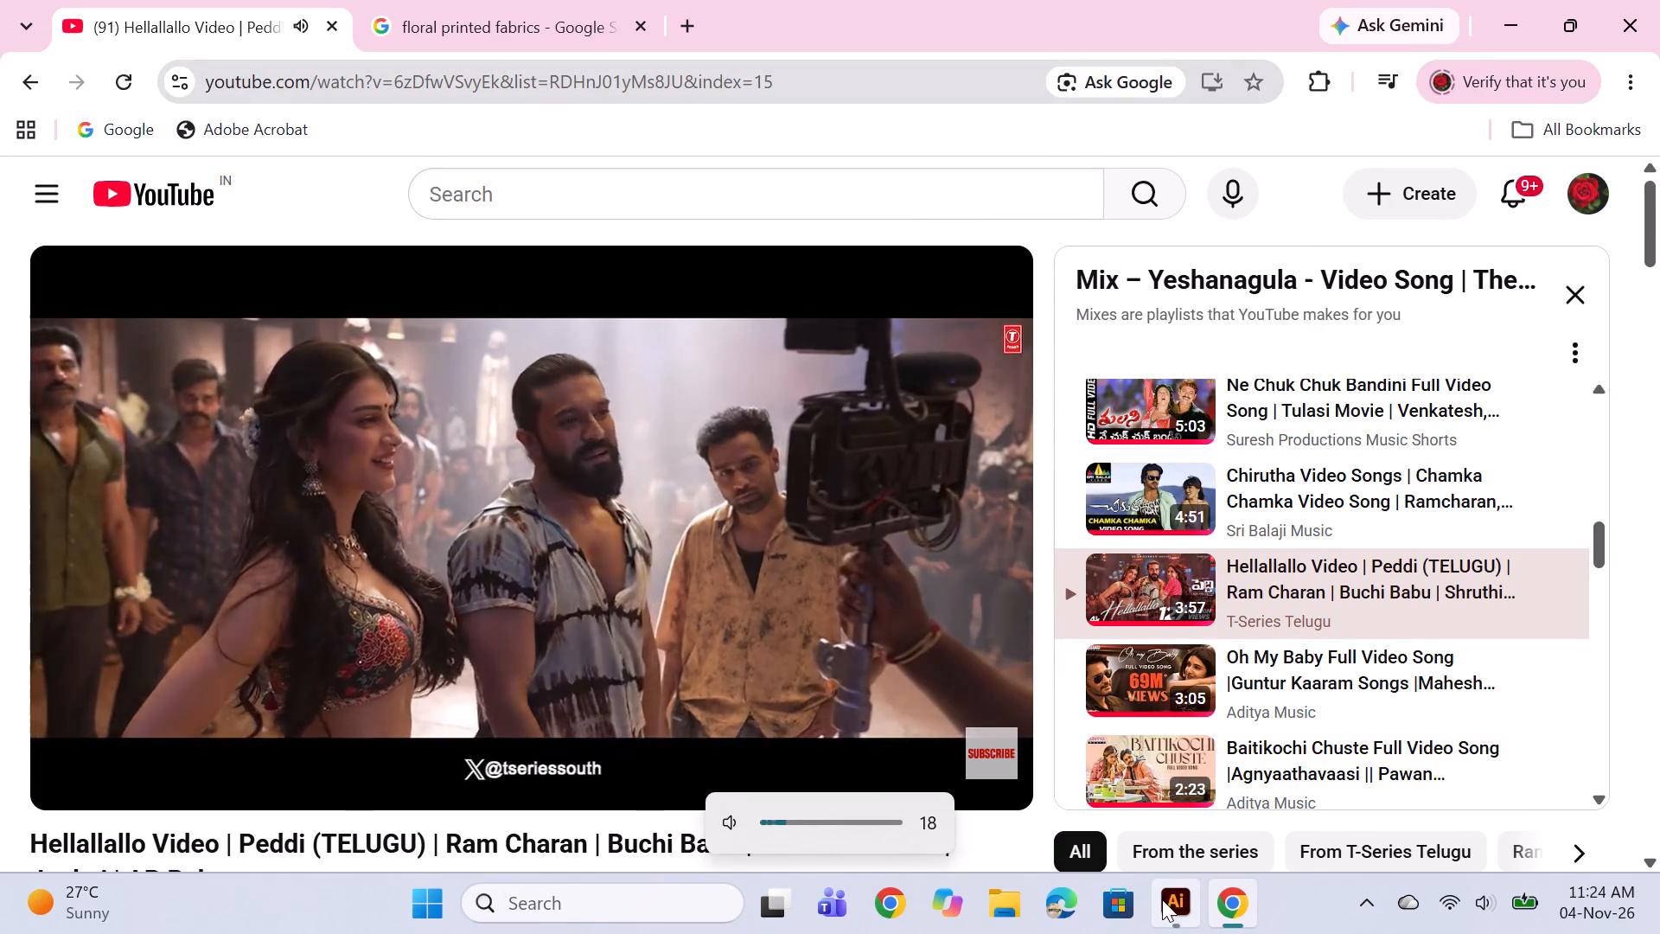
Switch to Illustrator, glance at the 7-c6.ai pattern, and return to the blank Untitled-6 document.
left_click(1162, 899)
left_click(1183, 910)
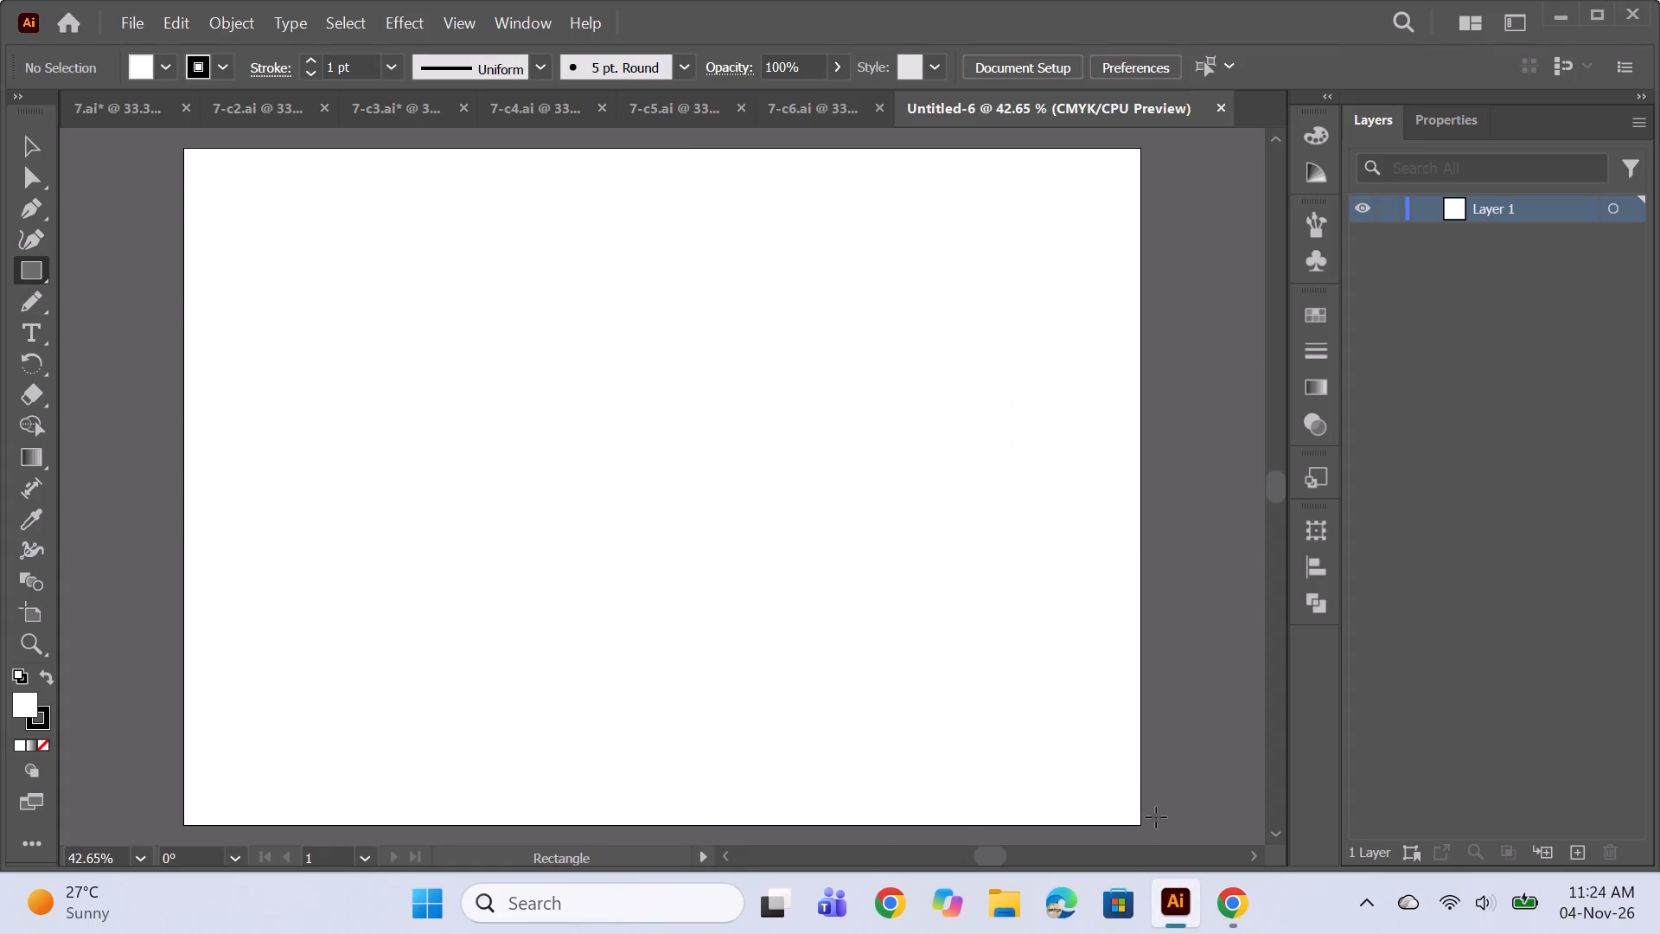
left_click(812, 106)
left_click(1109, 109)
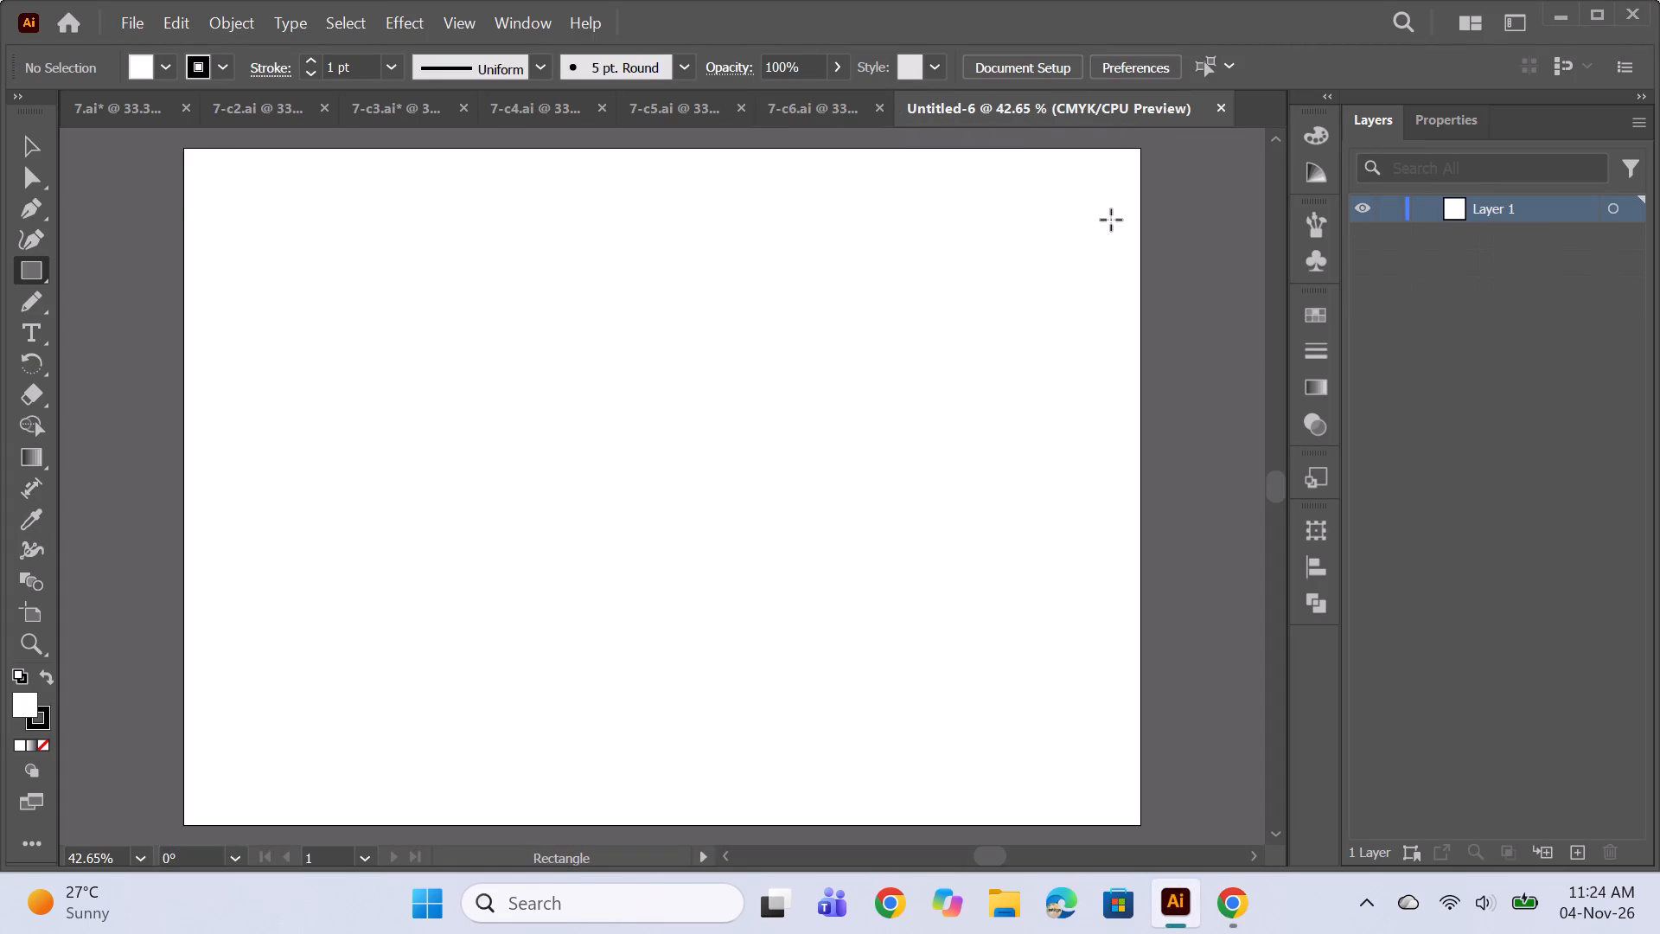
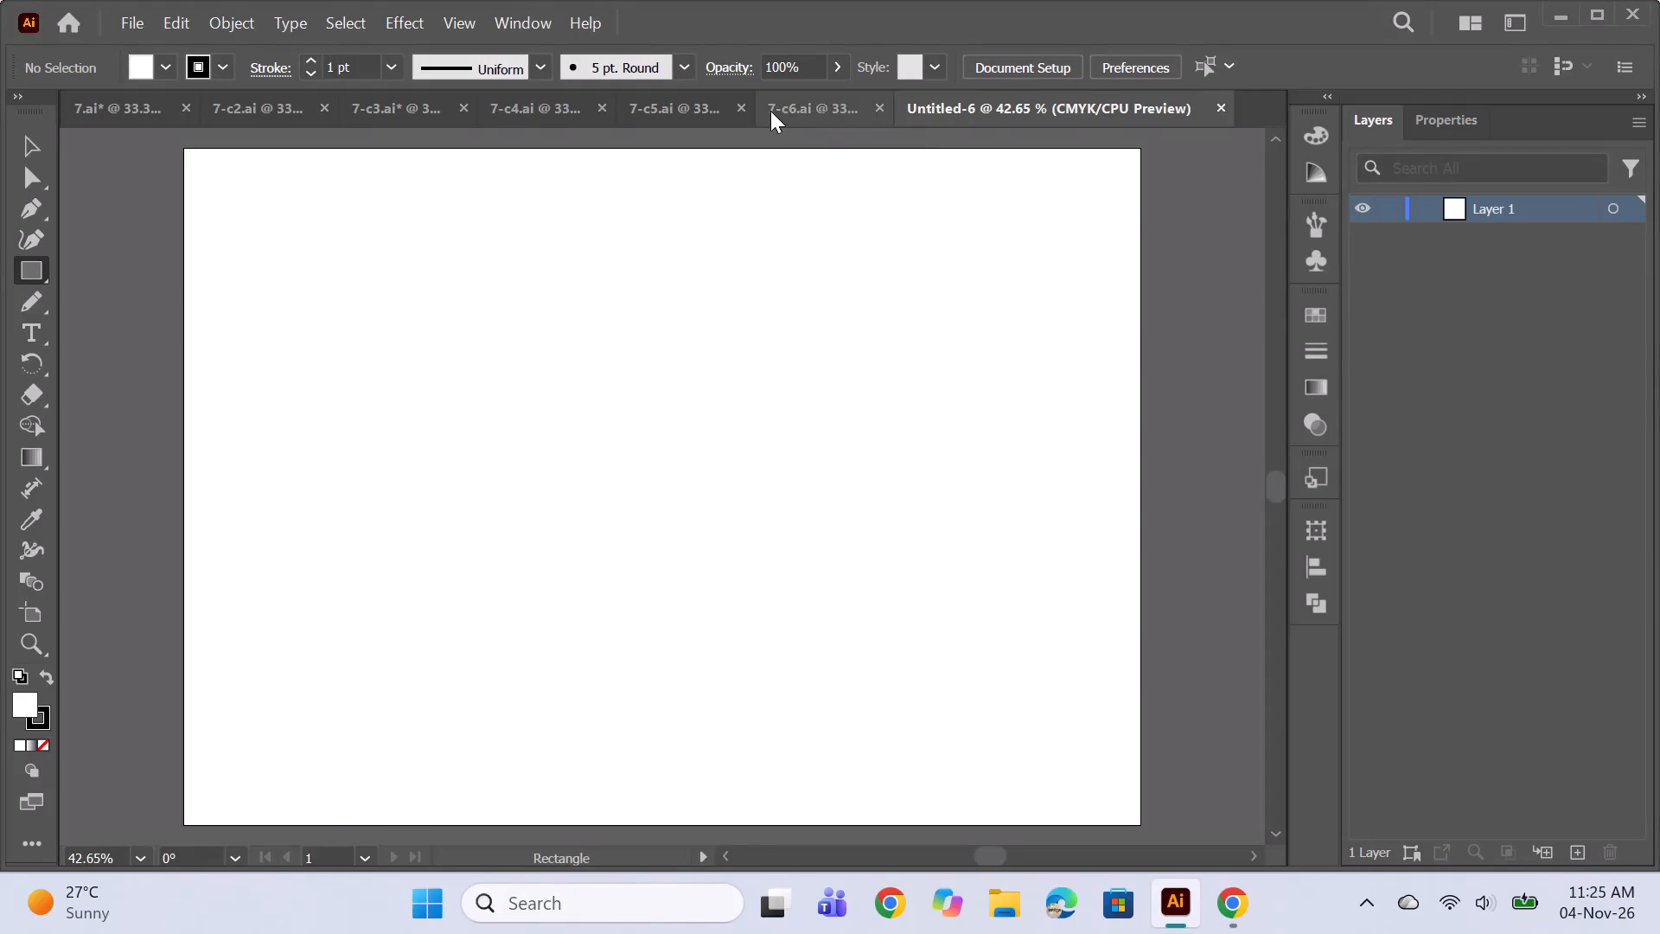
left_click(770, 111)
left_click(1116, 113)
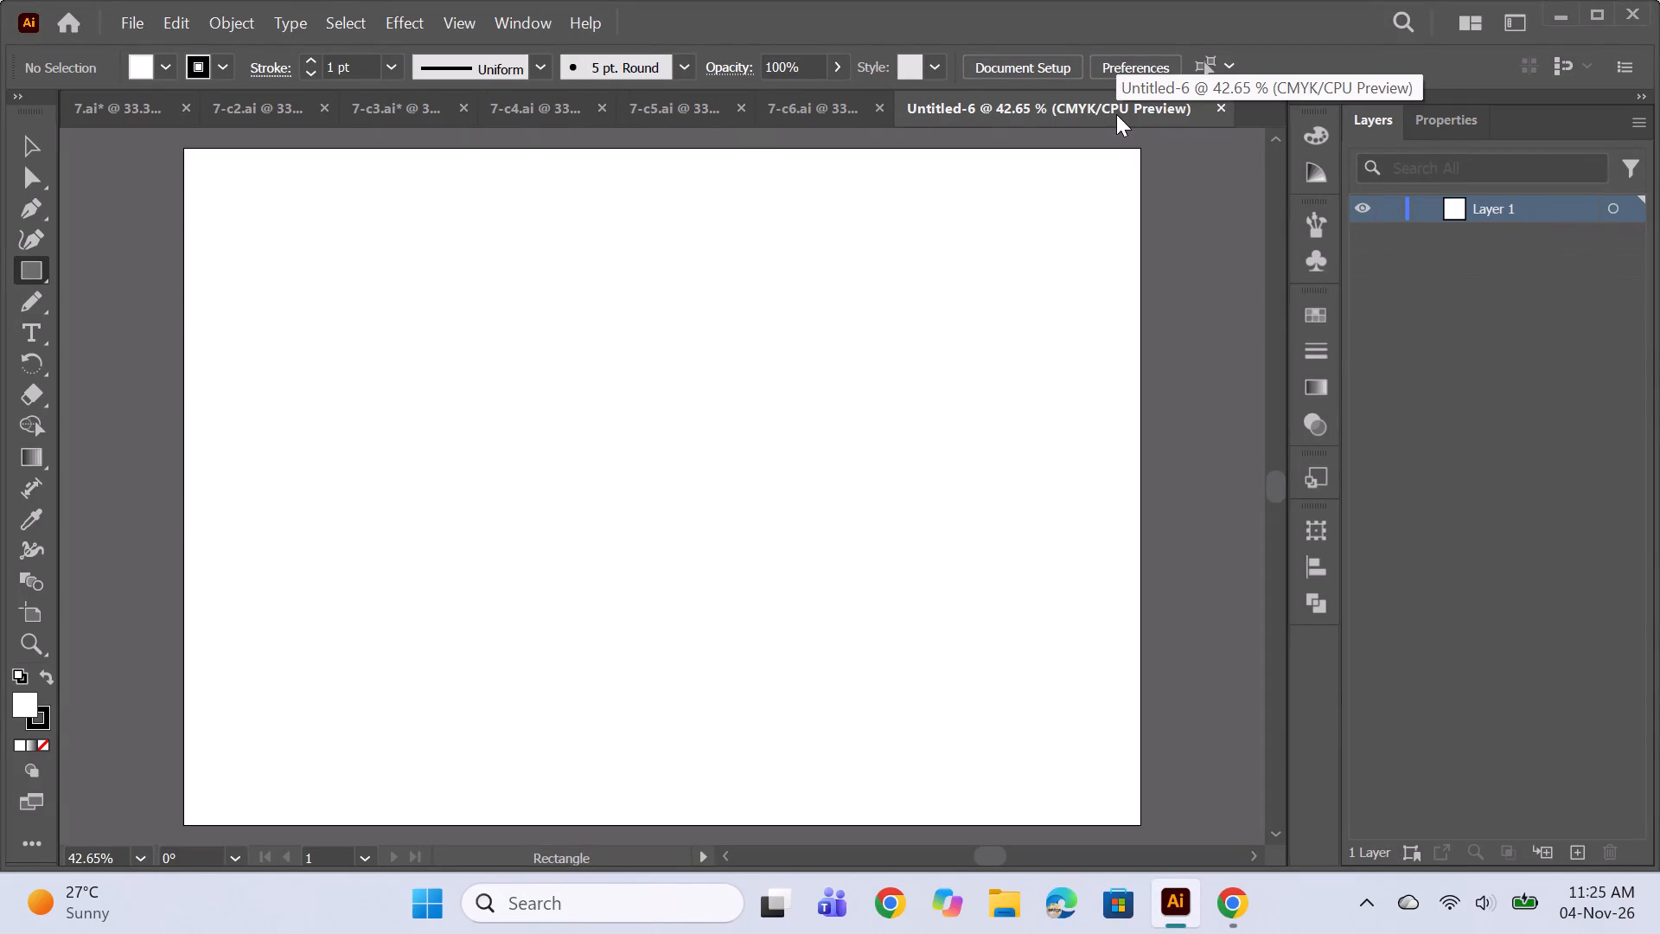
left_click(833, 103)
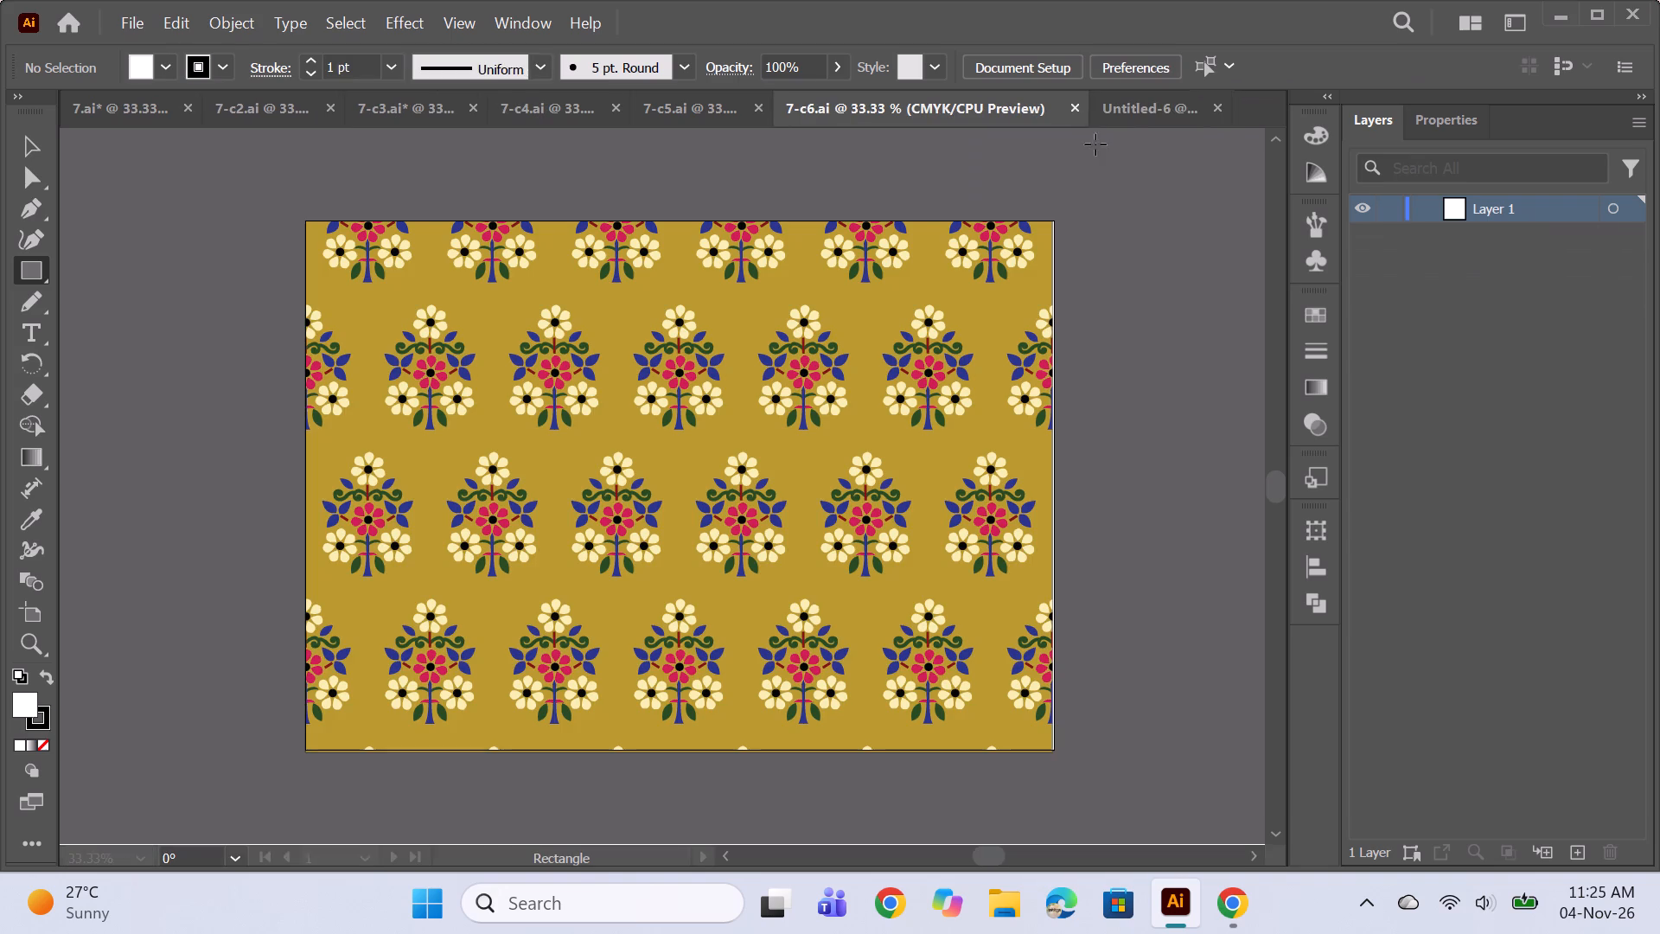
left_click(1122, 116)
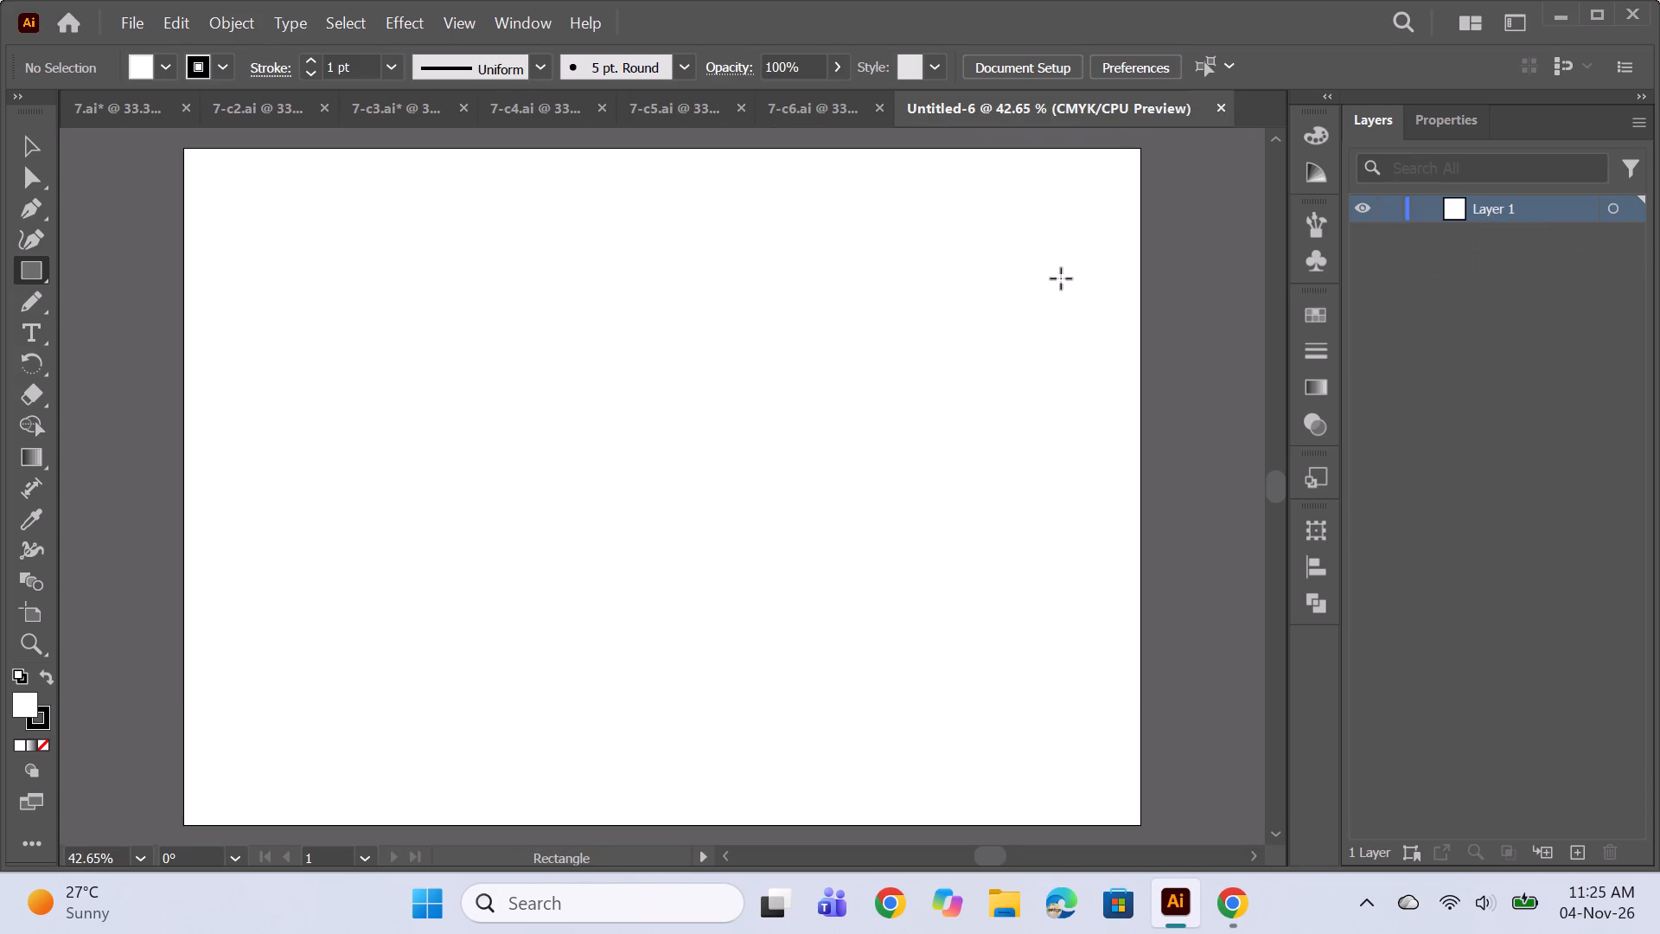
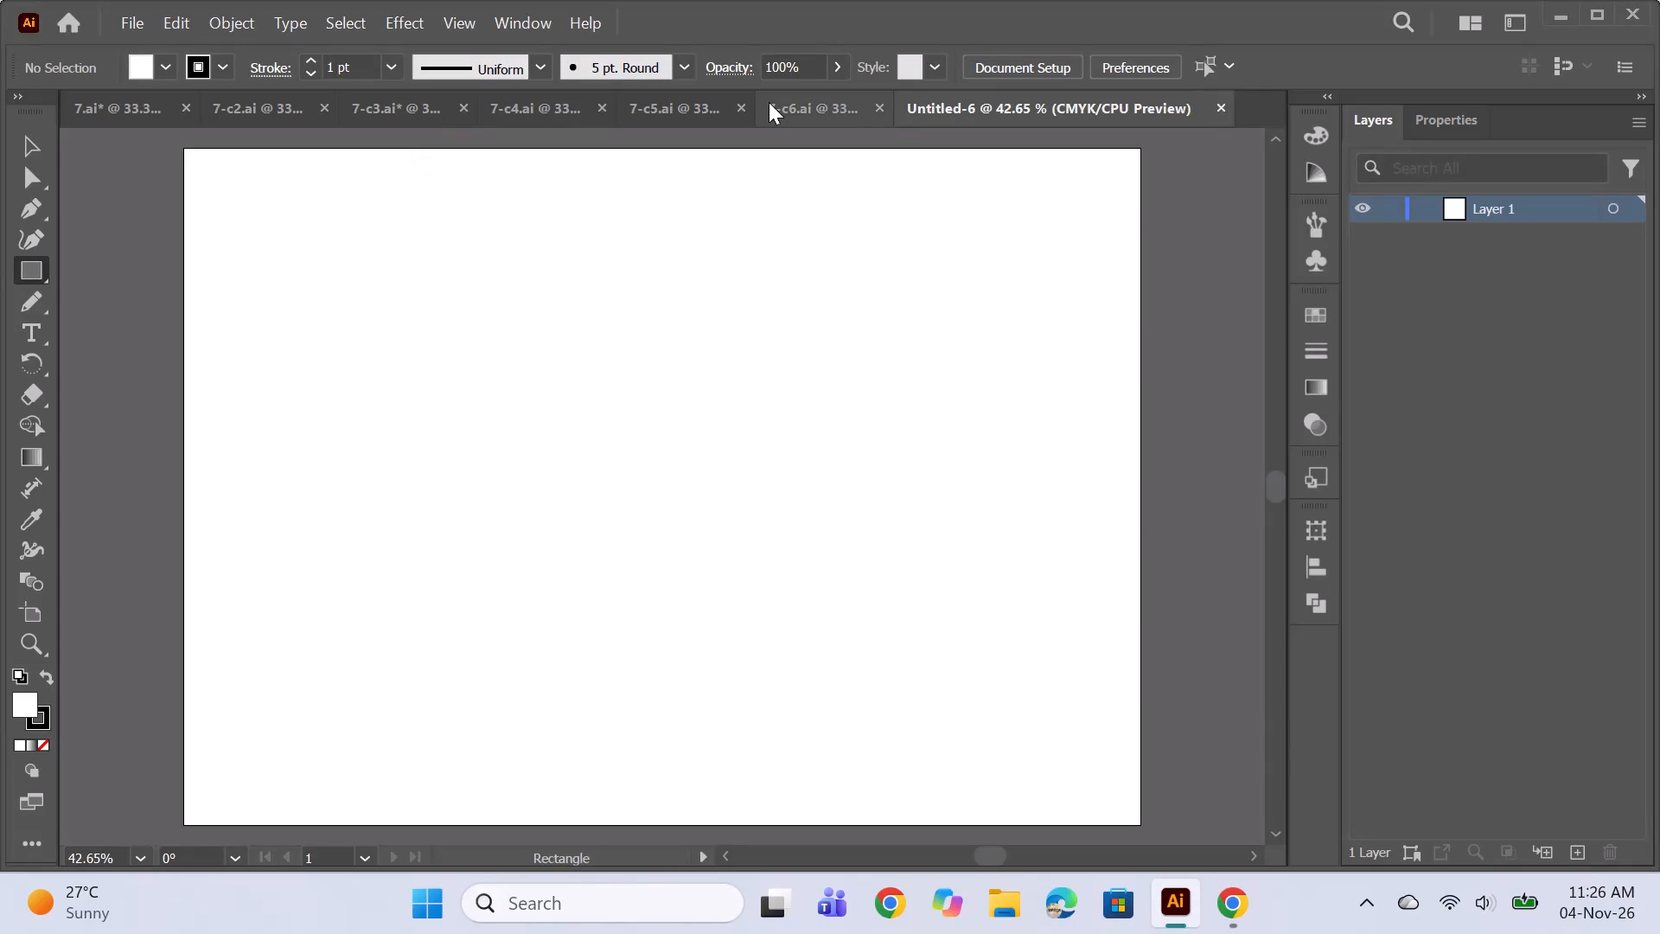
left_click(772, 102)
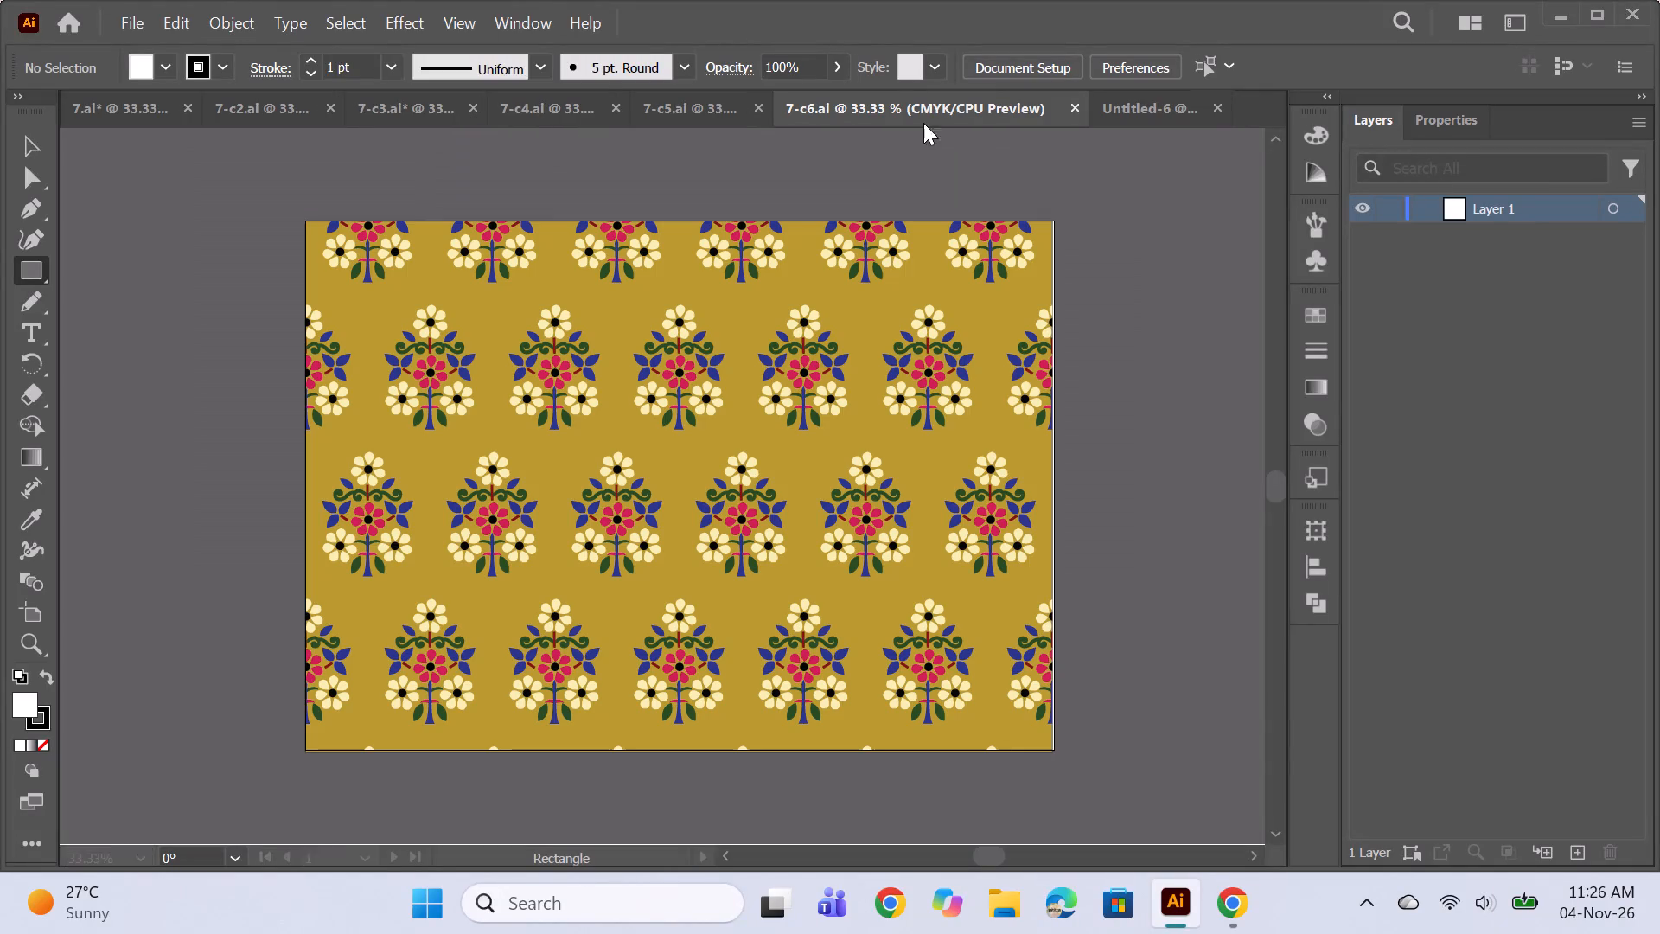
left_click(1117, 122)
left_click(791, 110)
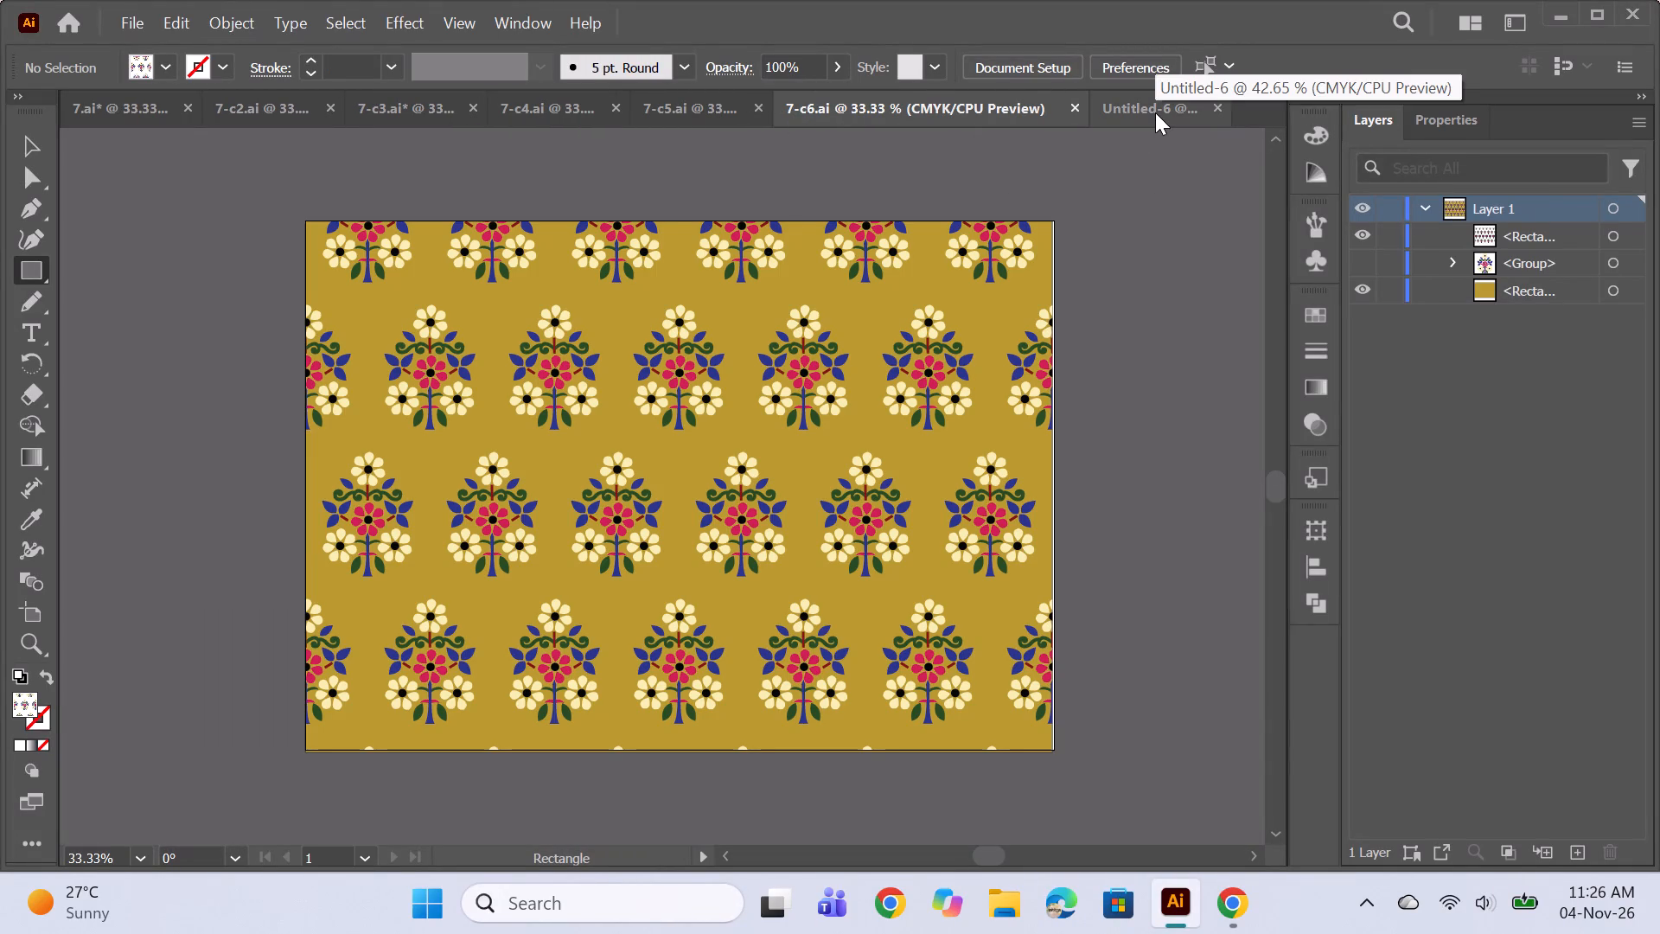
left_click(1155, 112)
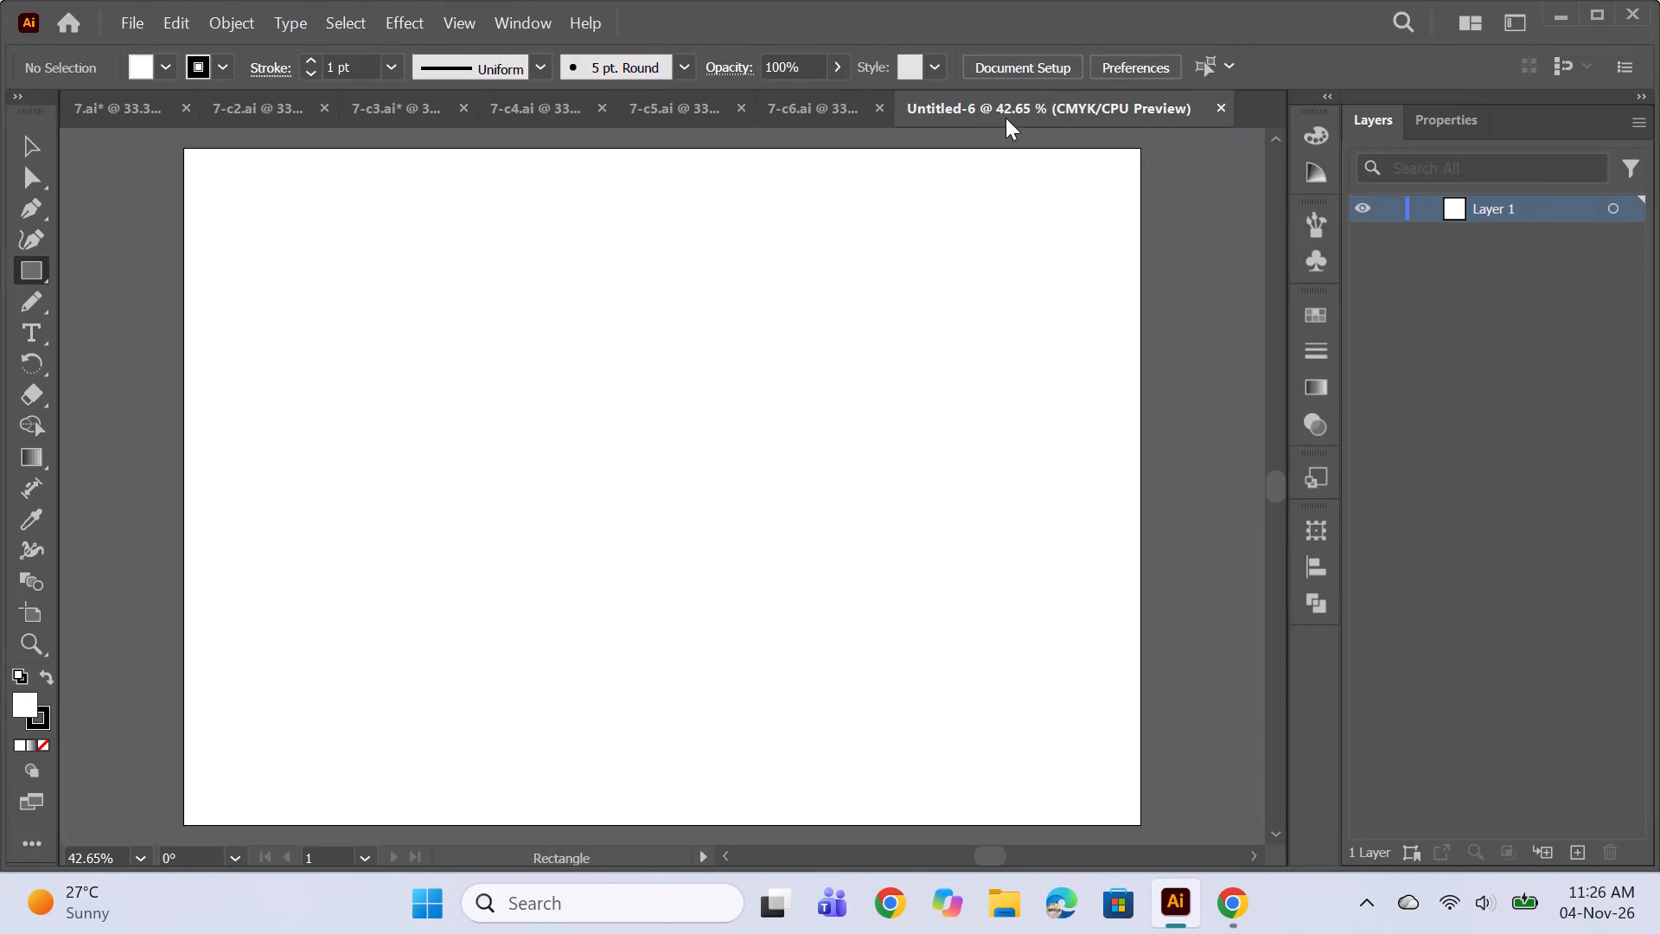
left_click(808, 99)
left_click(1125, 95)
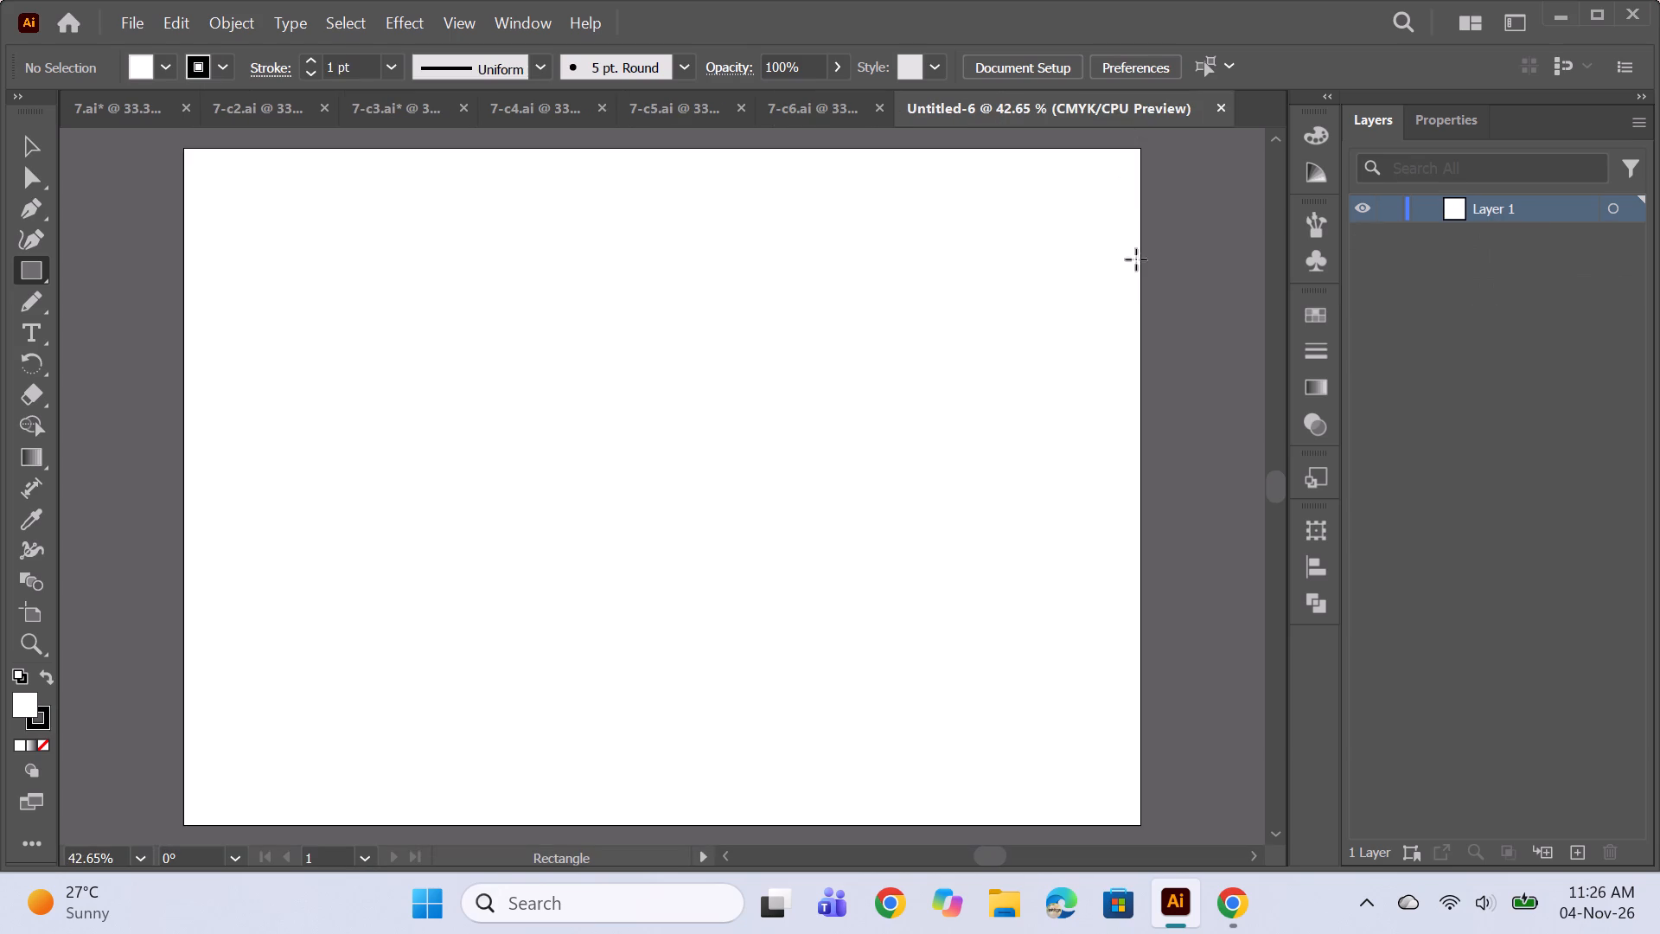
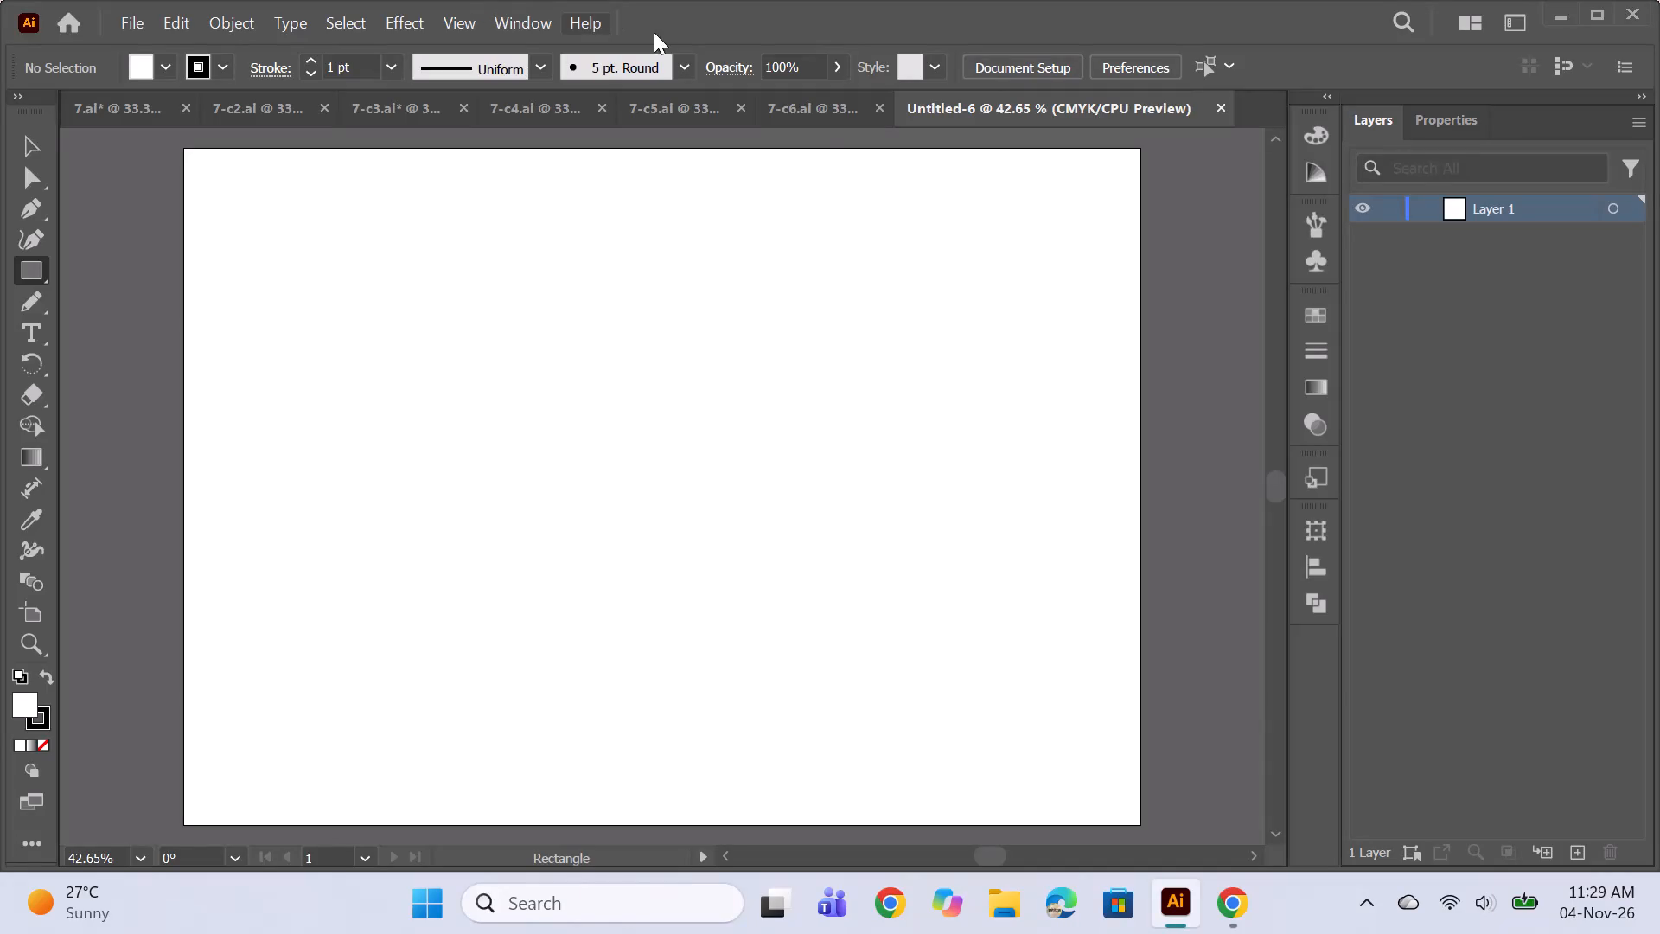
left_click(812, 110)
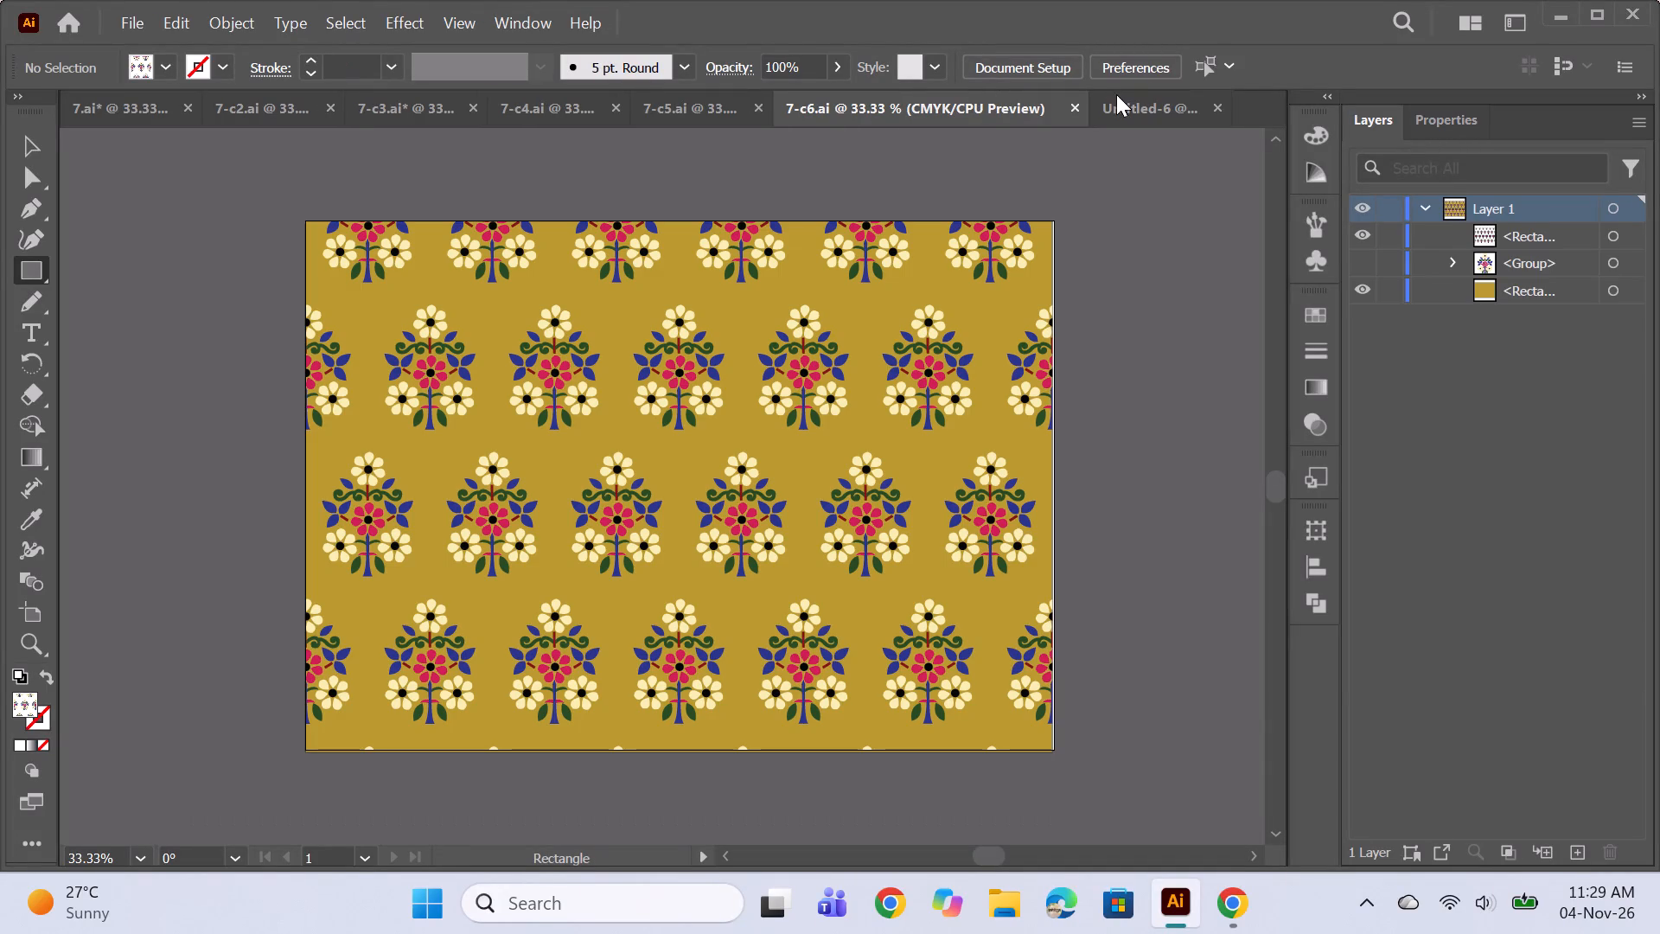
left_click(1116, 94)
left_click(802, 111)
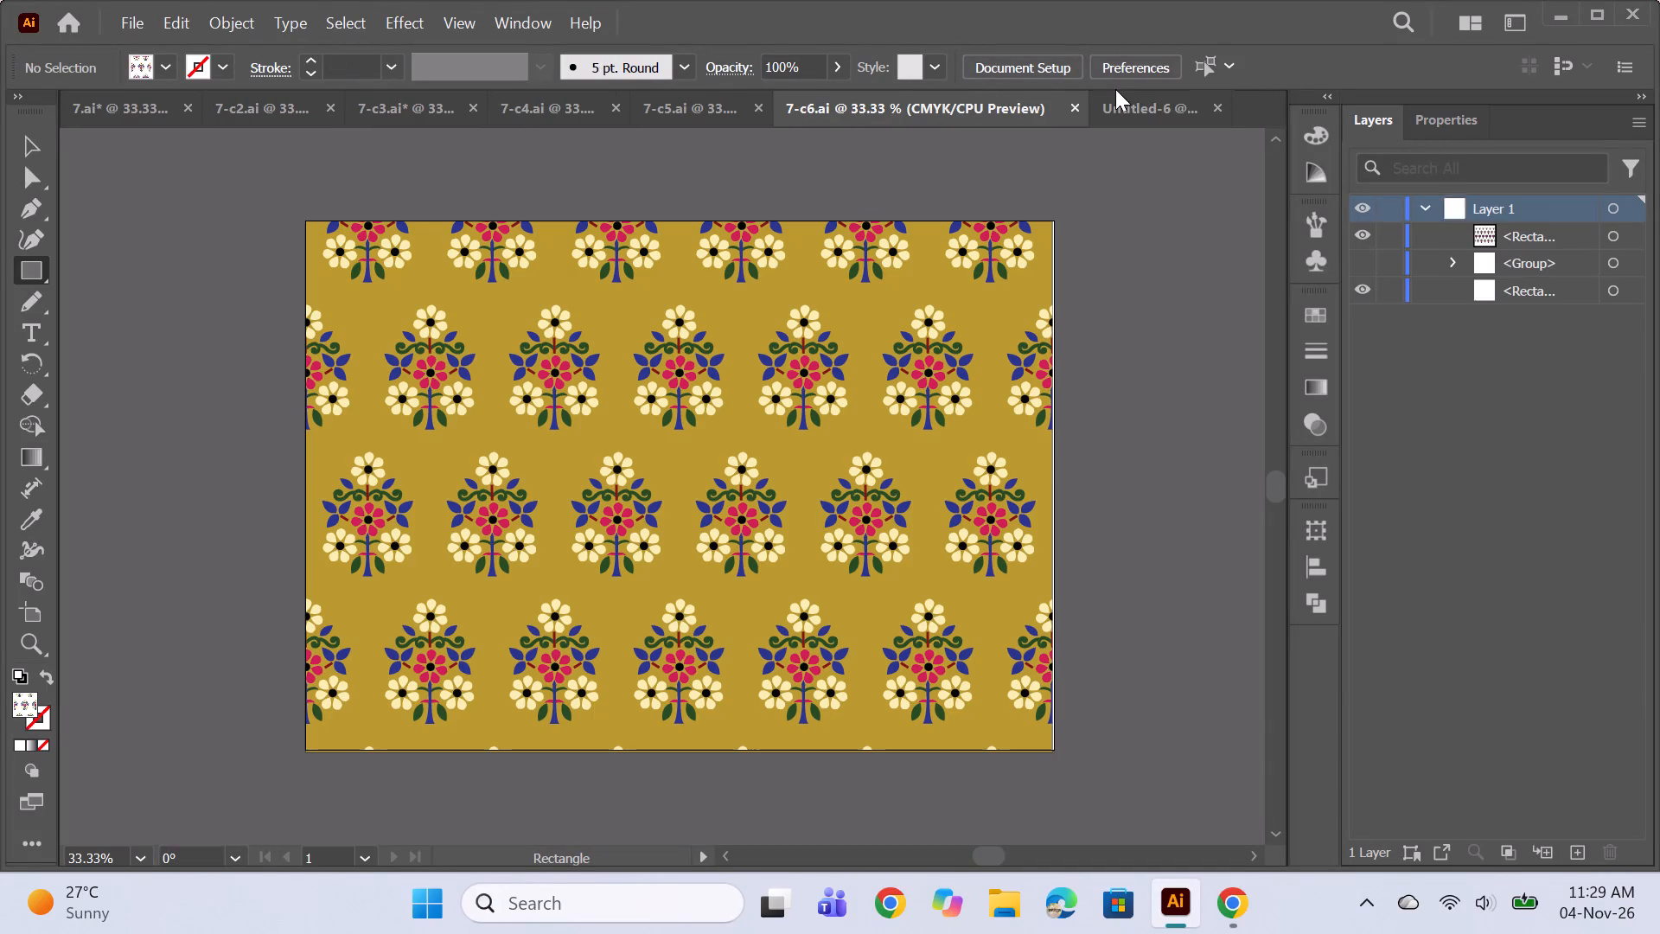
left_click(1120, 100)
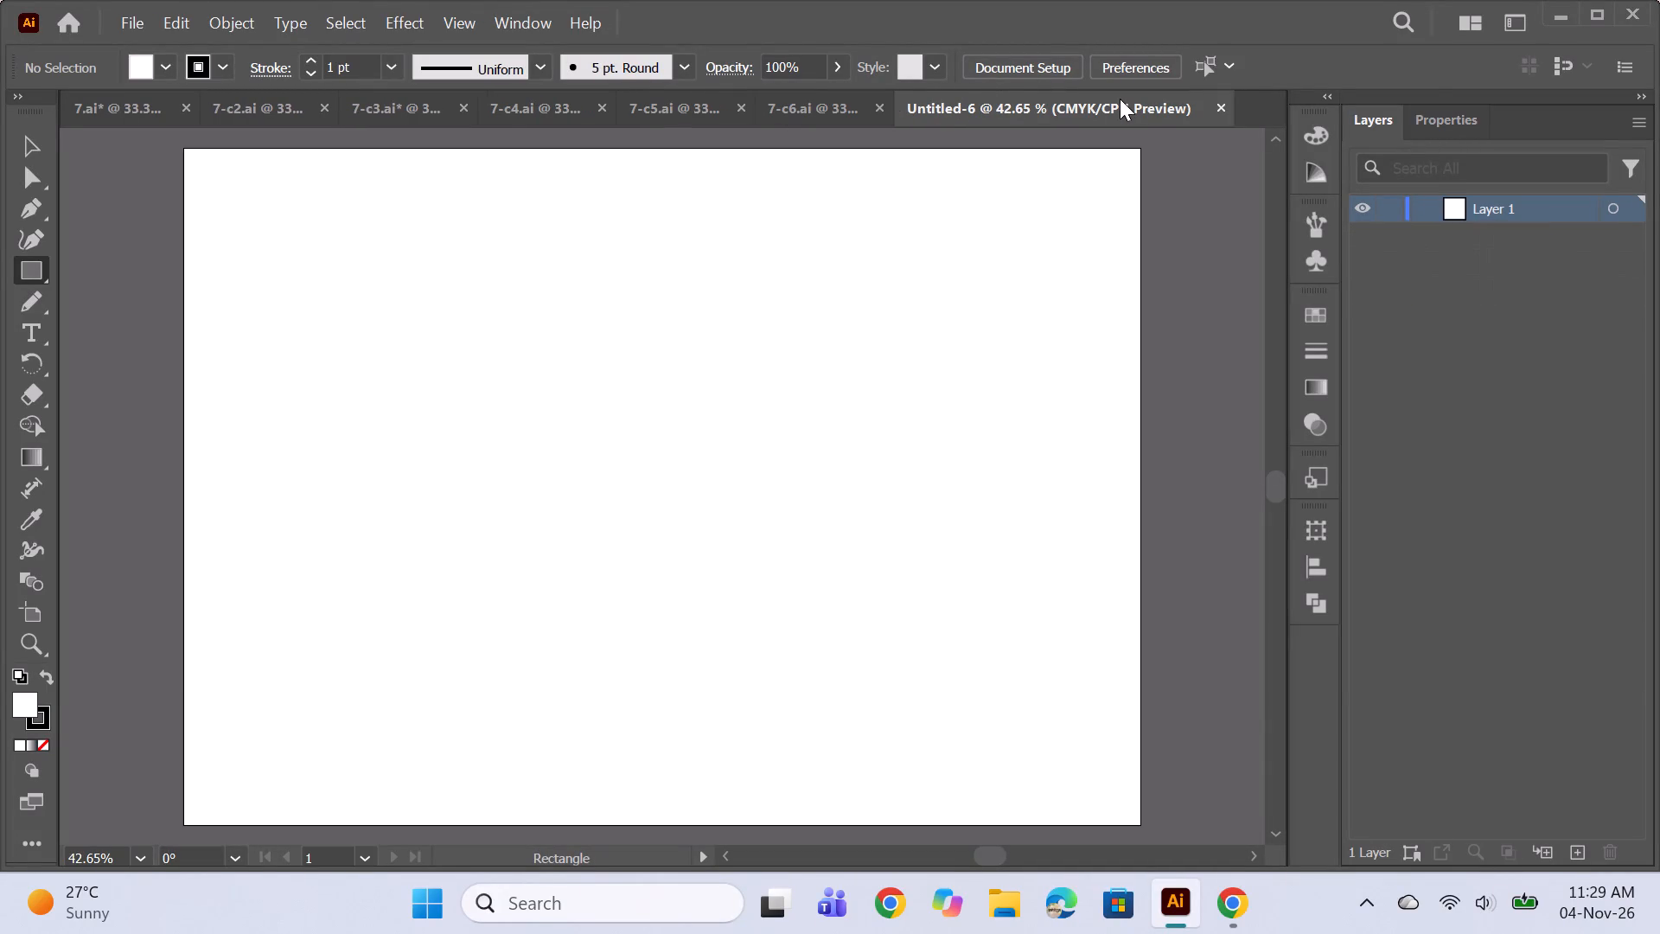
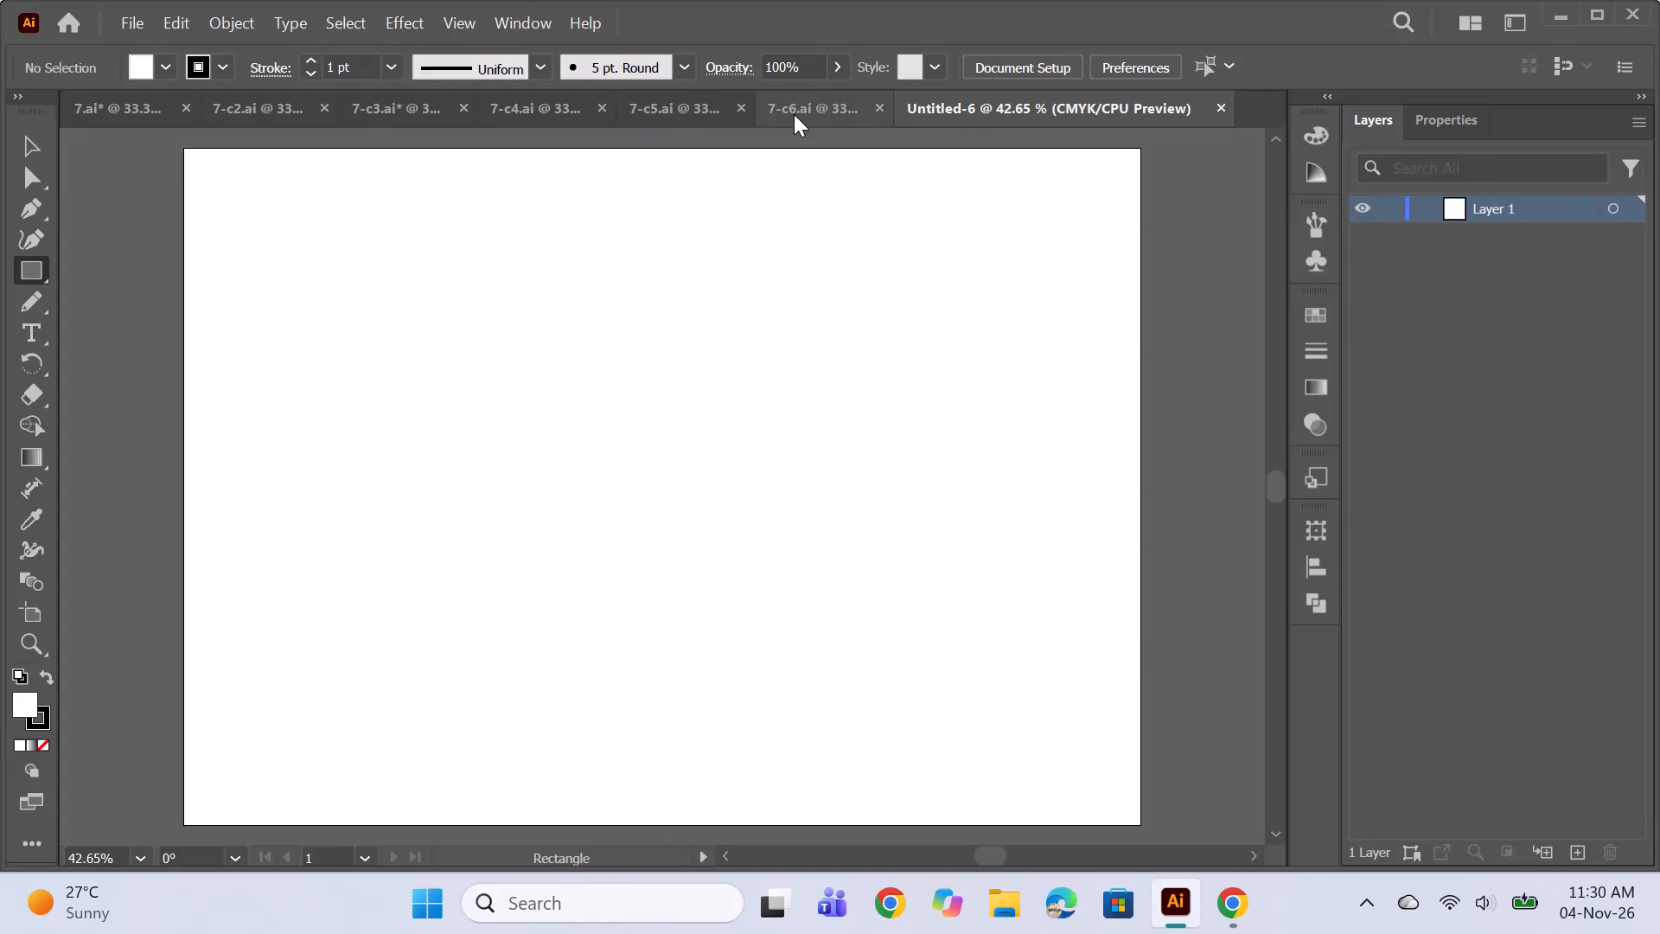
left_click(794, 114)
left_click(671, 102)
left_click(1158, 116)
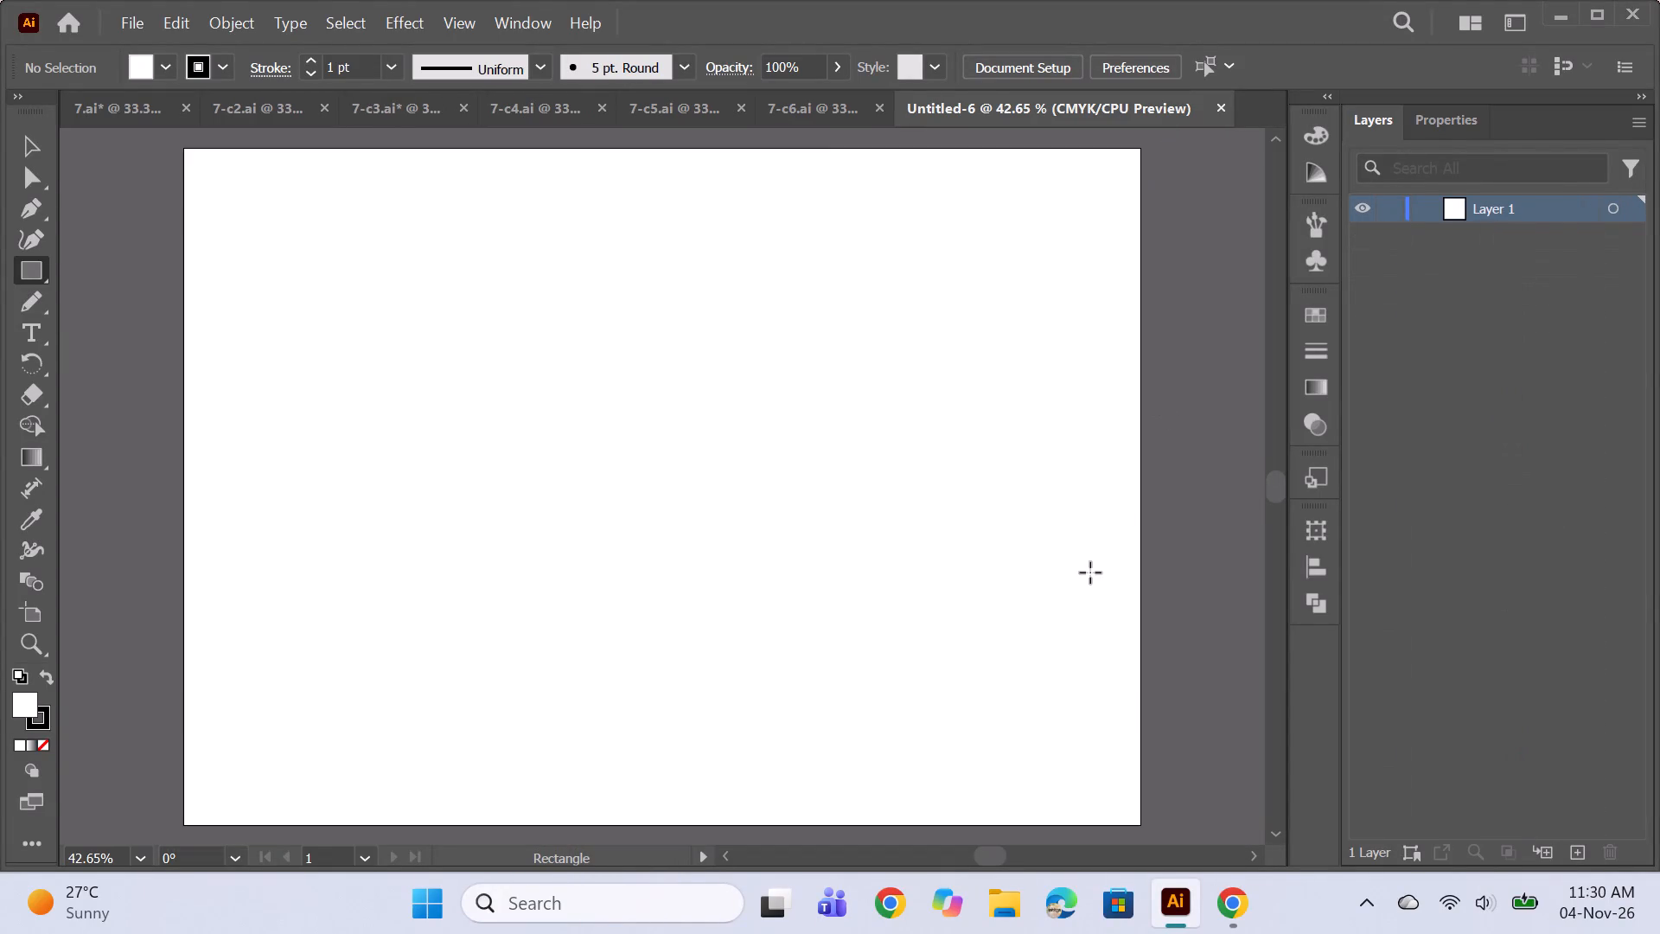
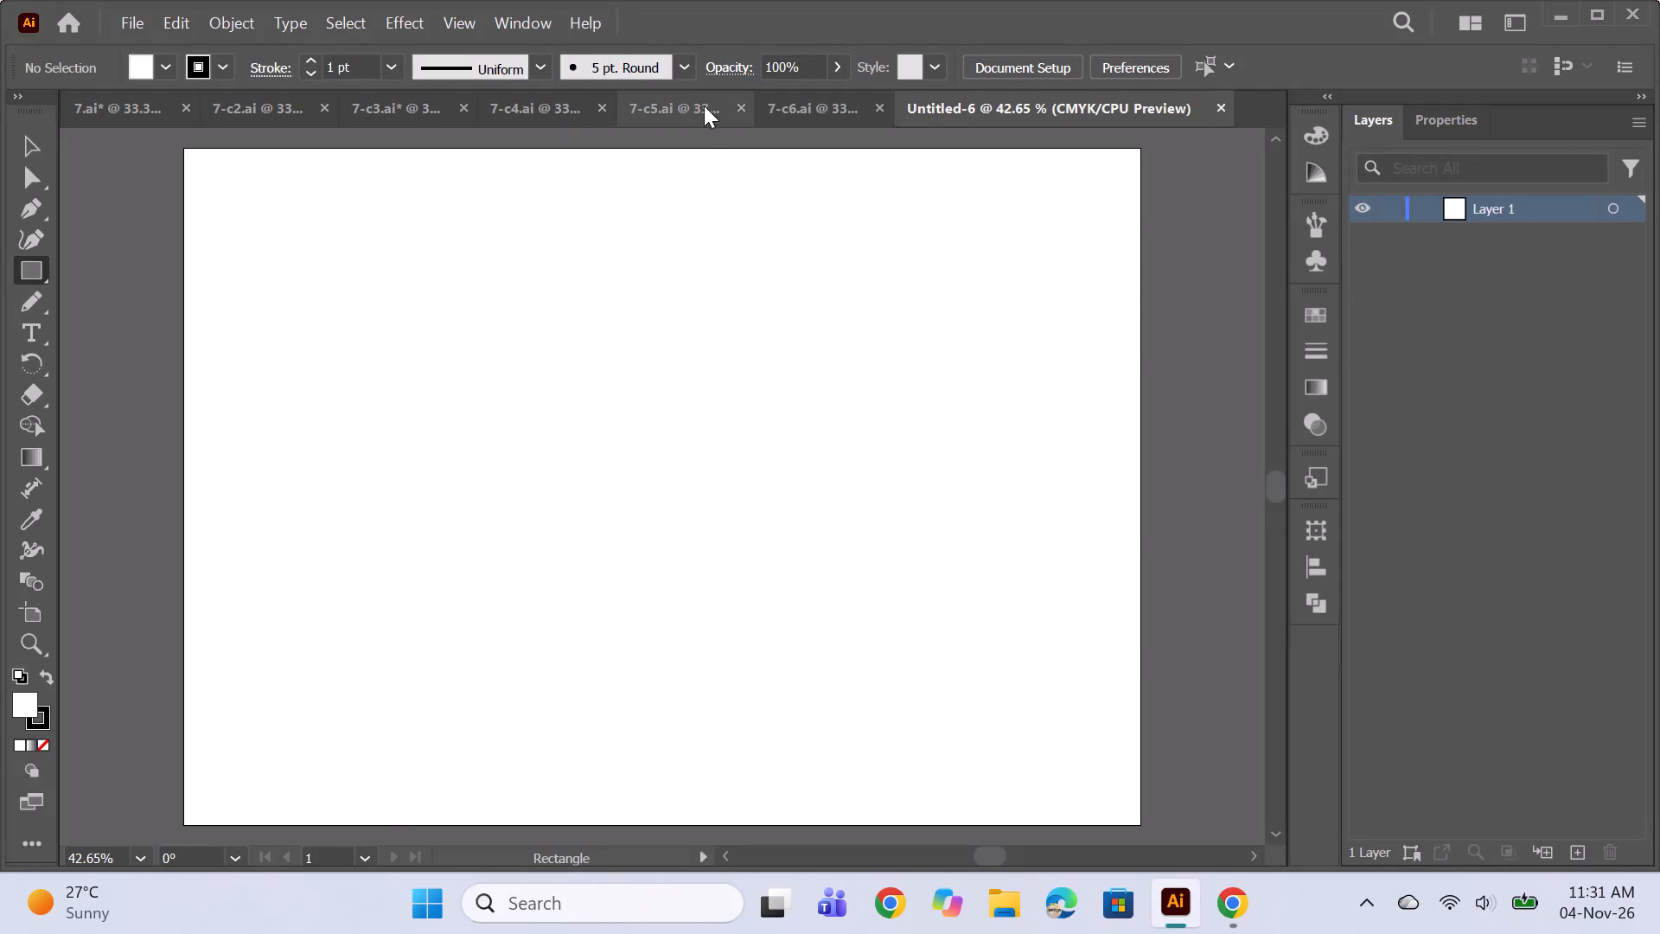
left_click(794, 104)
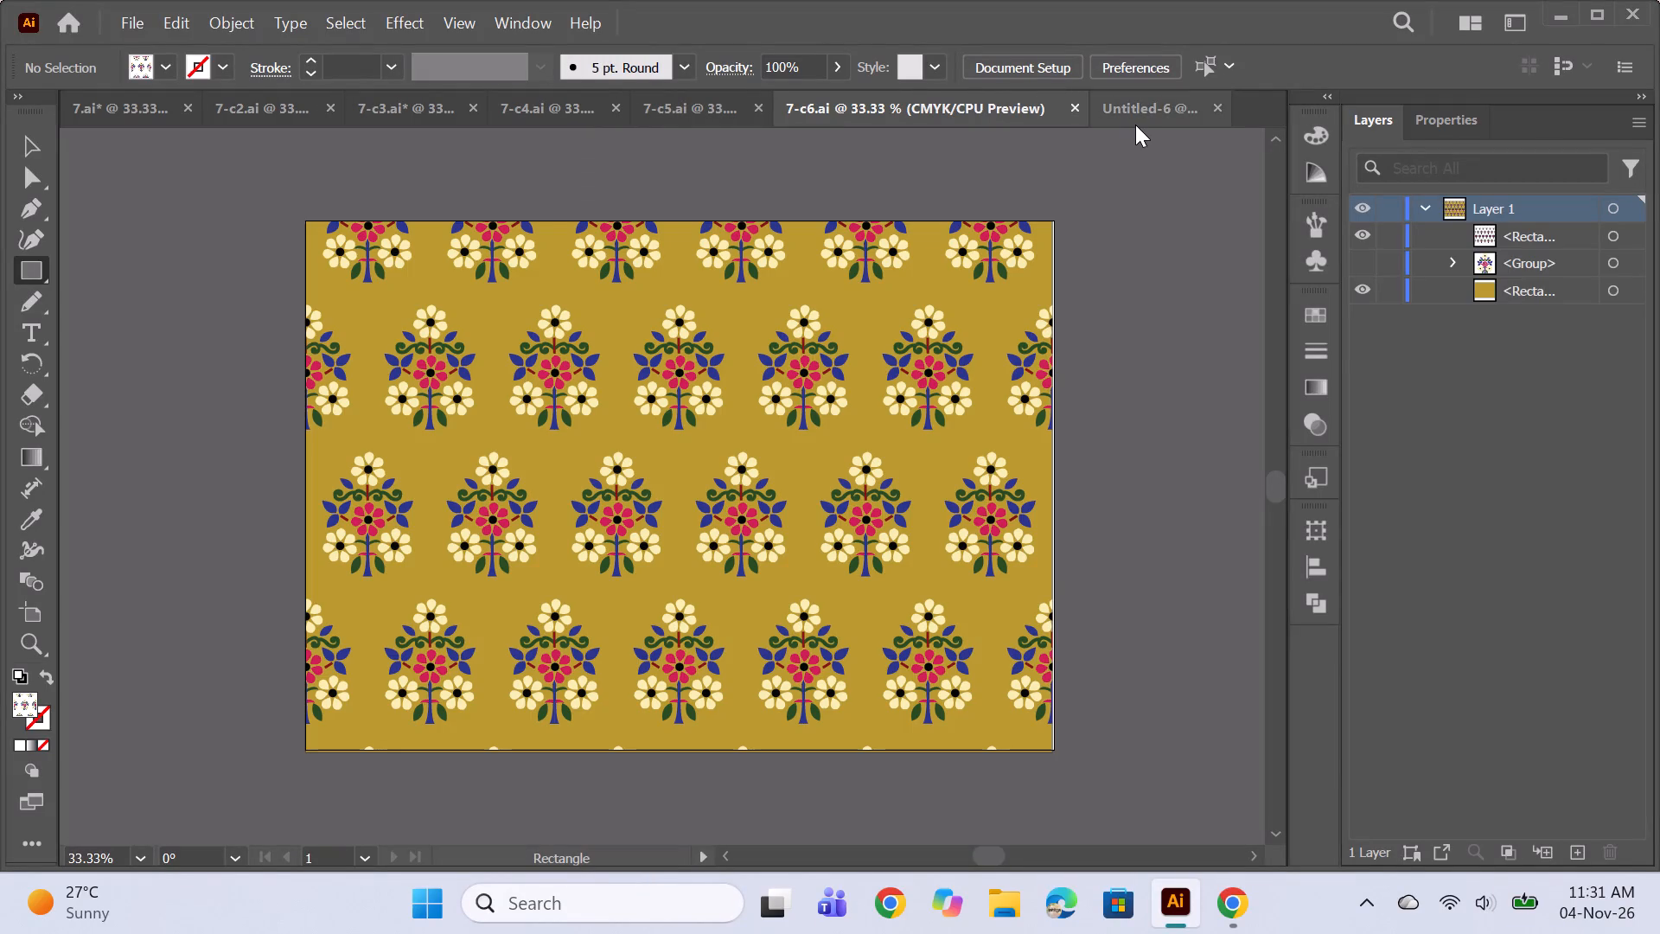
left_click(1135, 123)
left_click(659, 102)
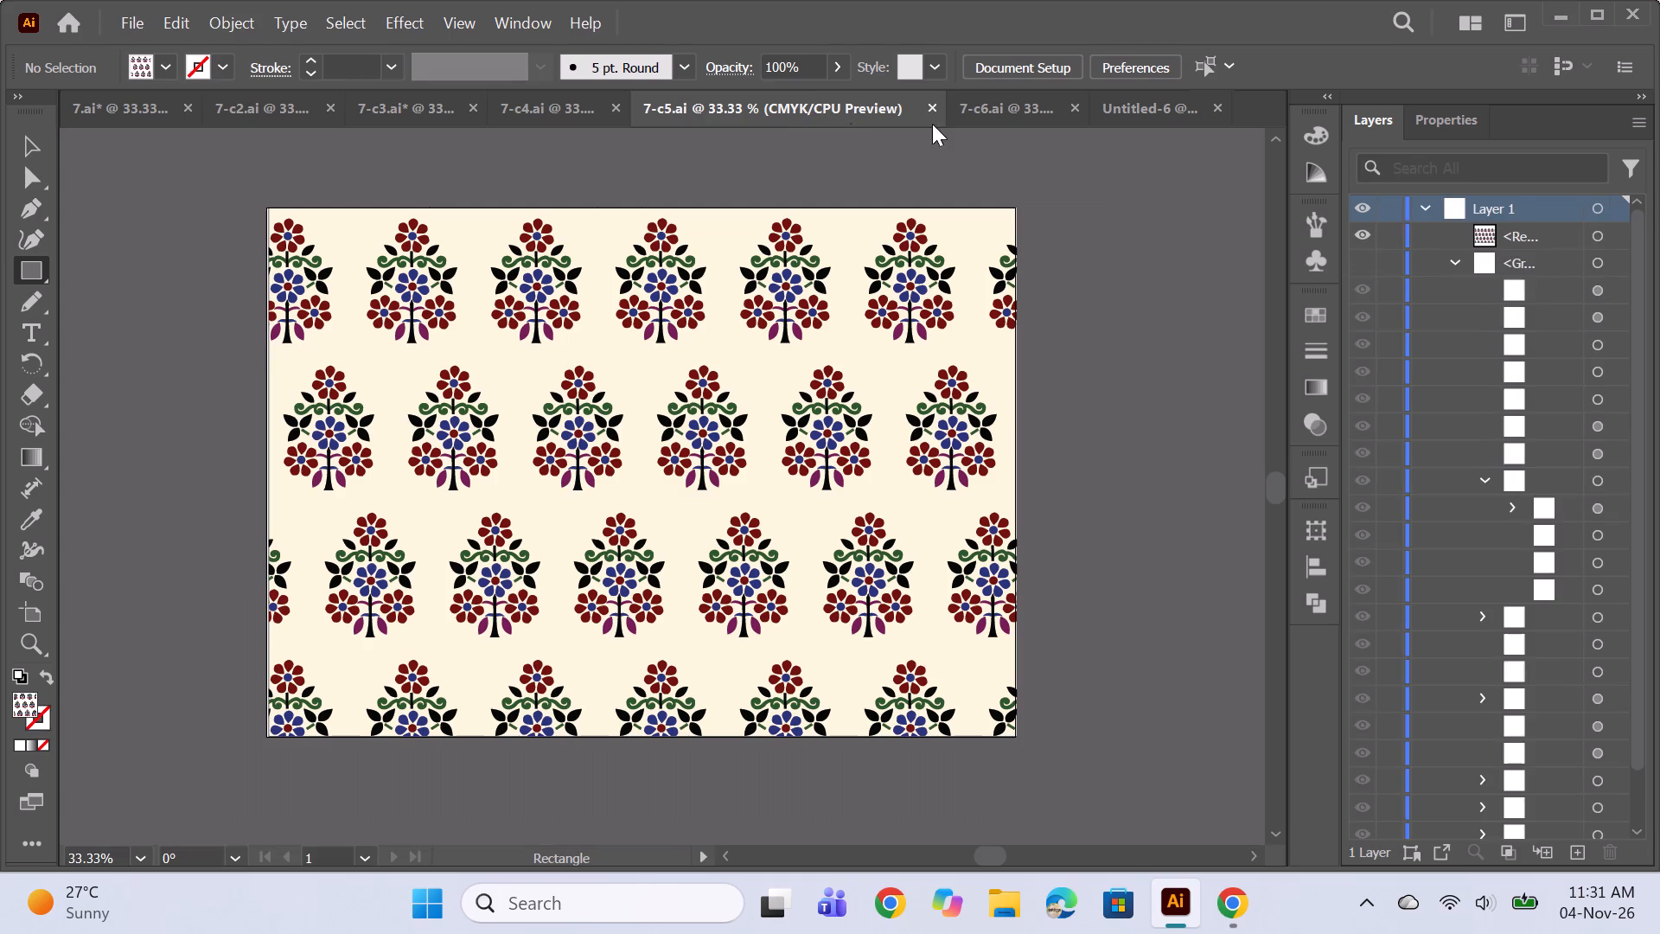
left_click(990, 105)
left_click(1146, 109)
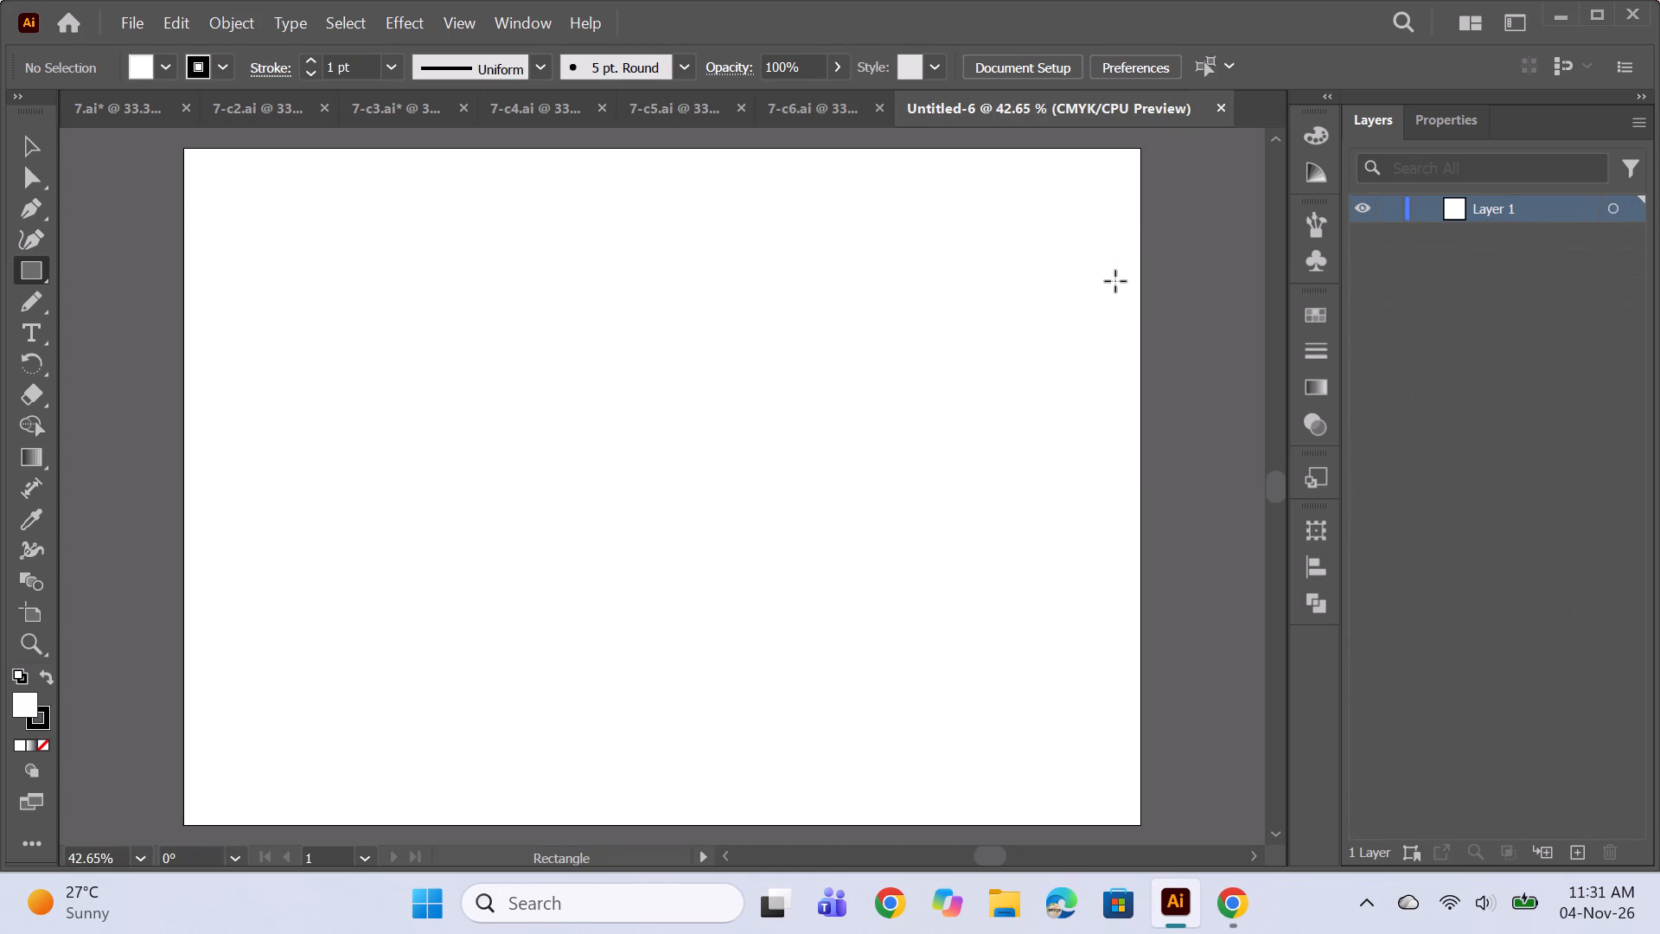
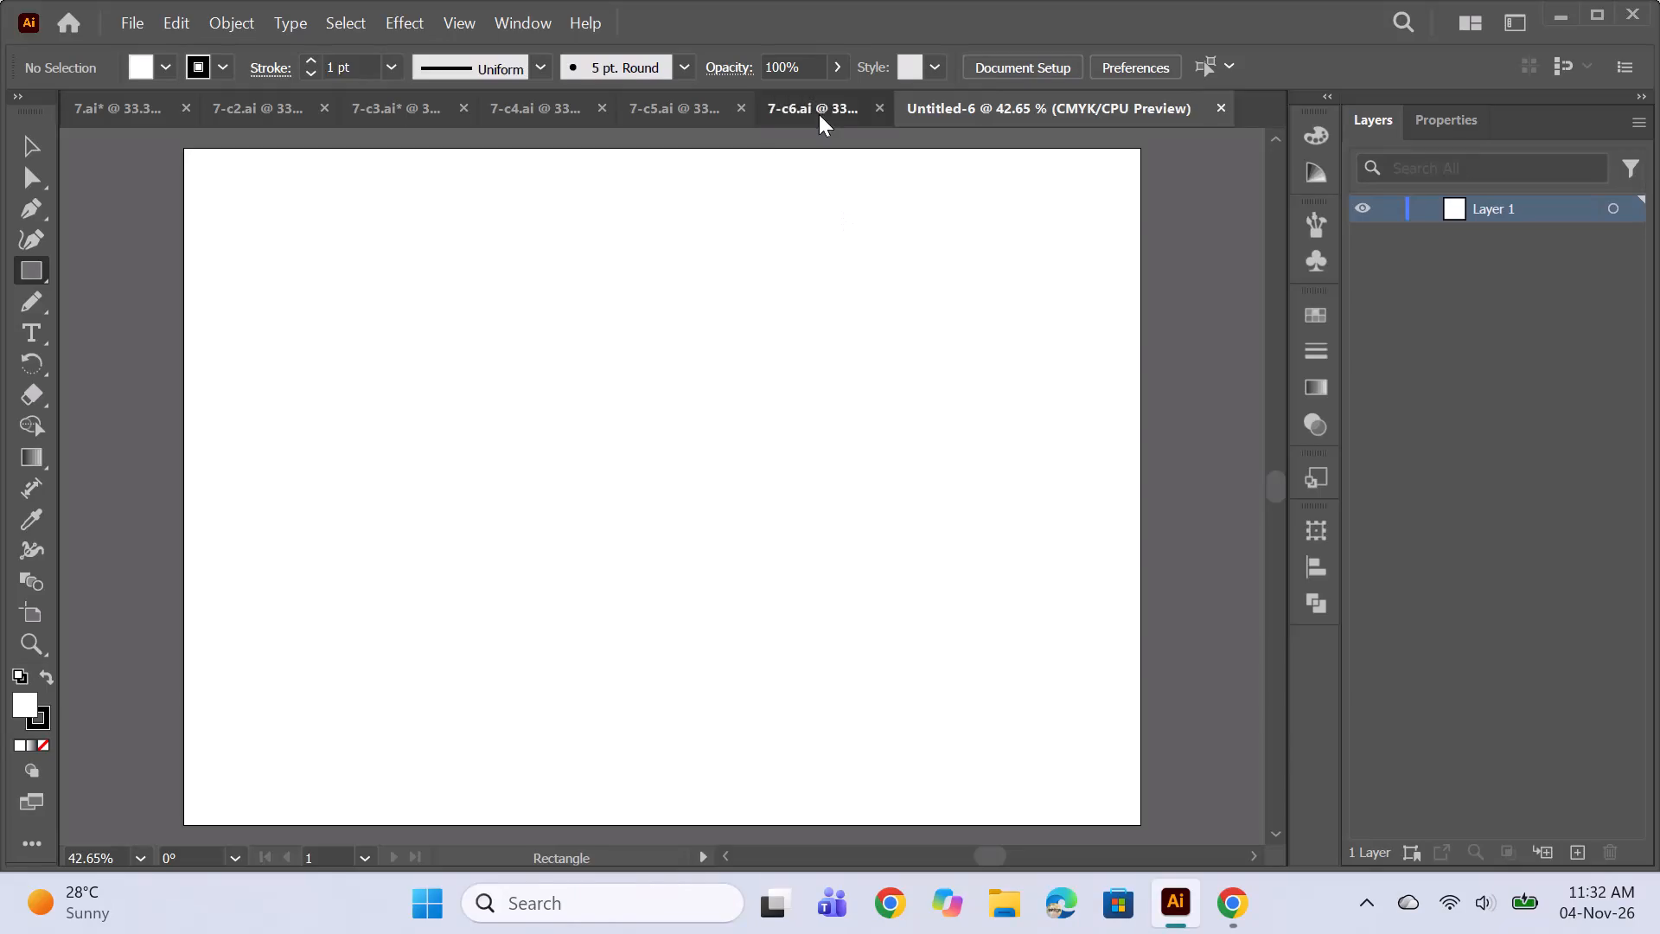
Switch from the blank Untitled-6 document to 7-c6.ai to examine its repeating floral pattern.
left_click(1138, 117)
left_click(807, 107)
left_click(1120, 107)
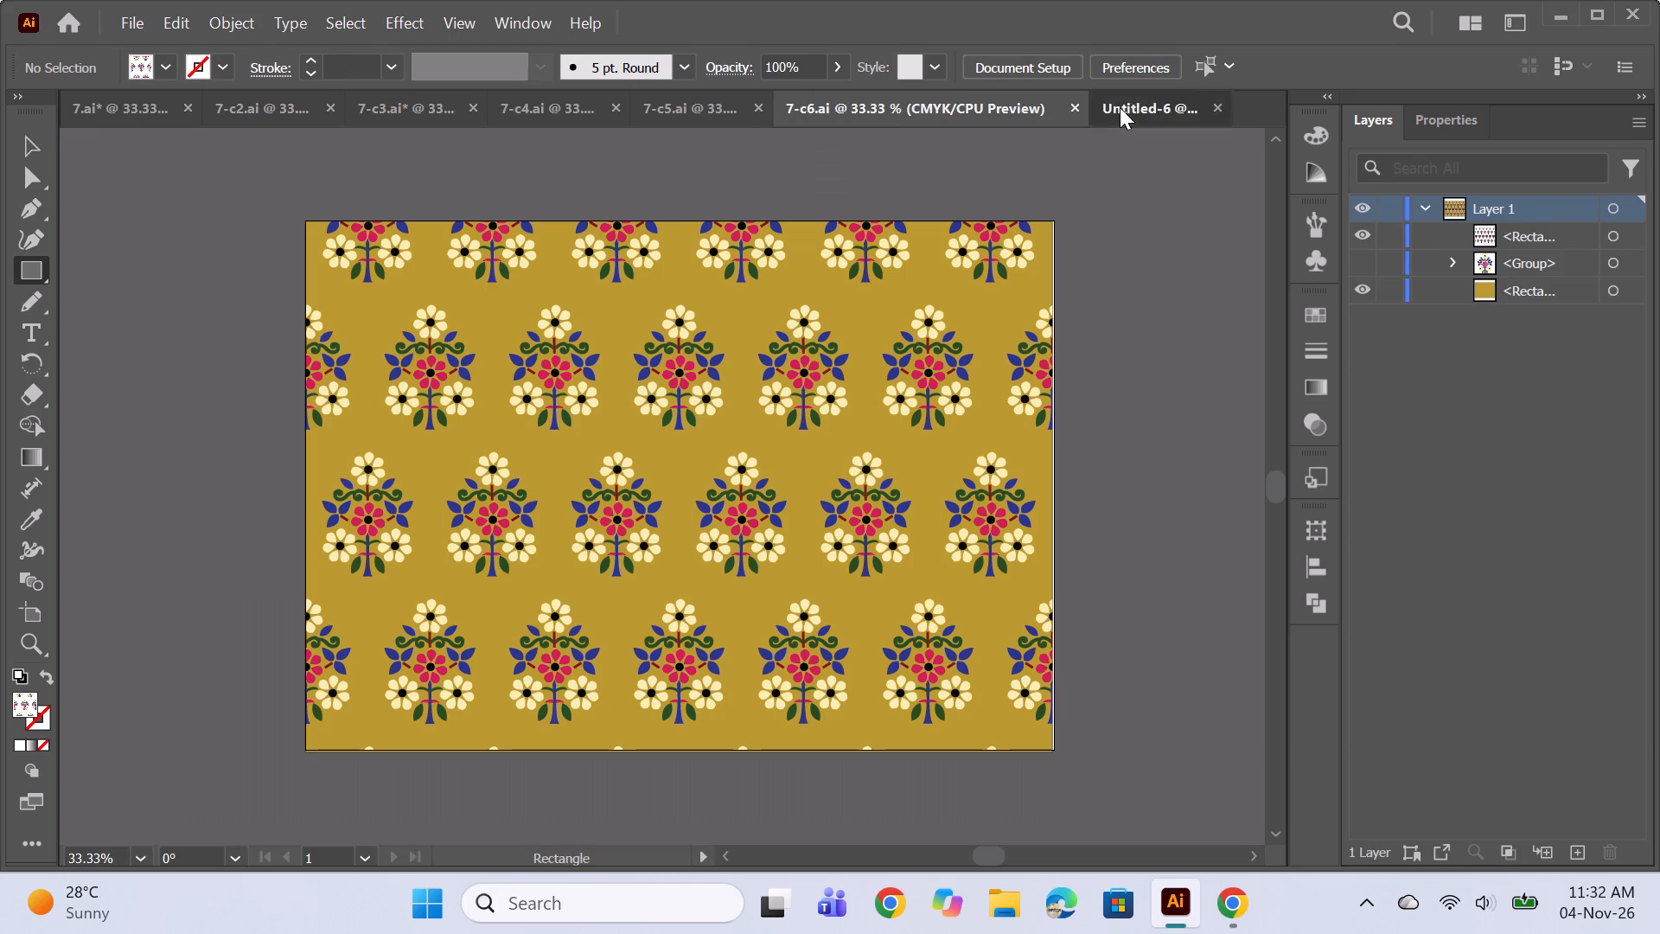
scroll(967, 400, "down", 1)
scroll(967, 400, "up", 1)
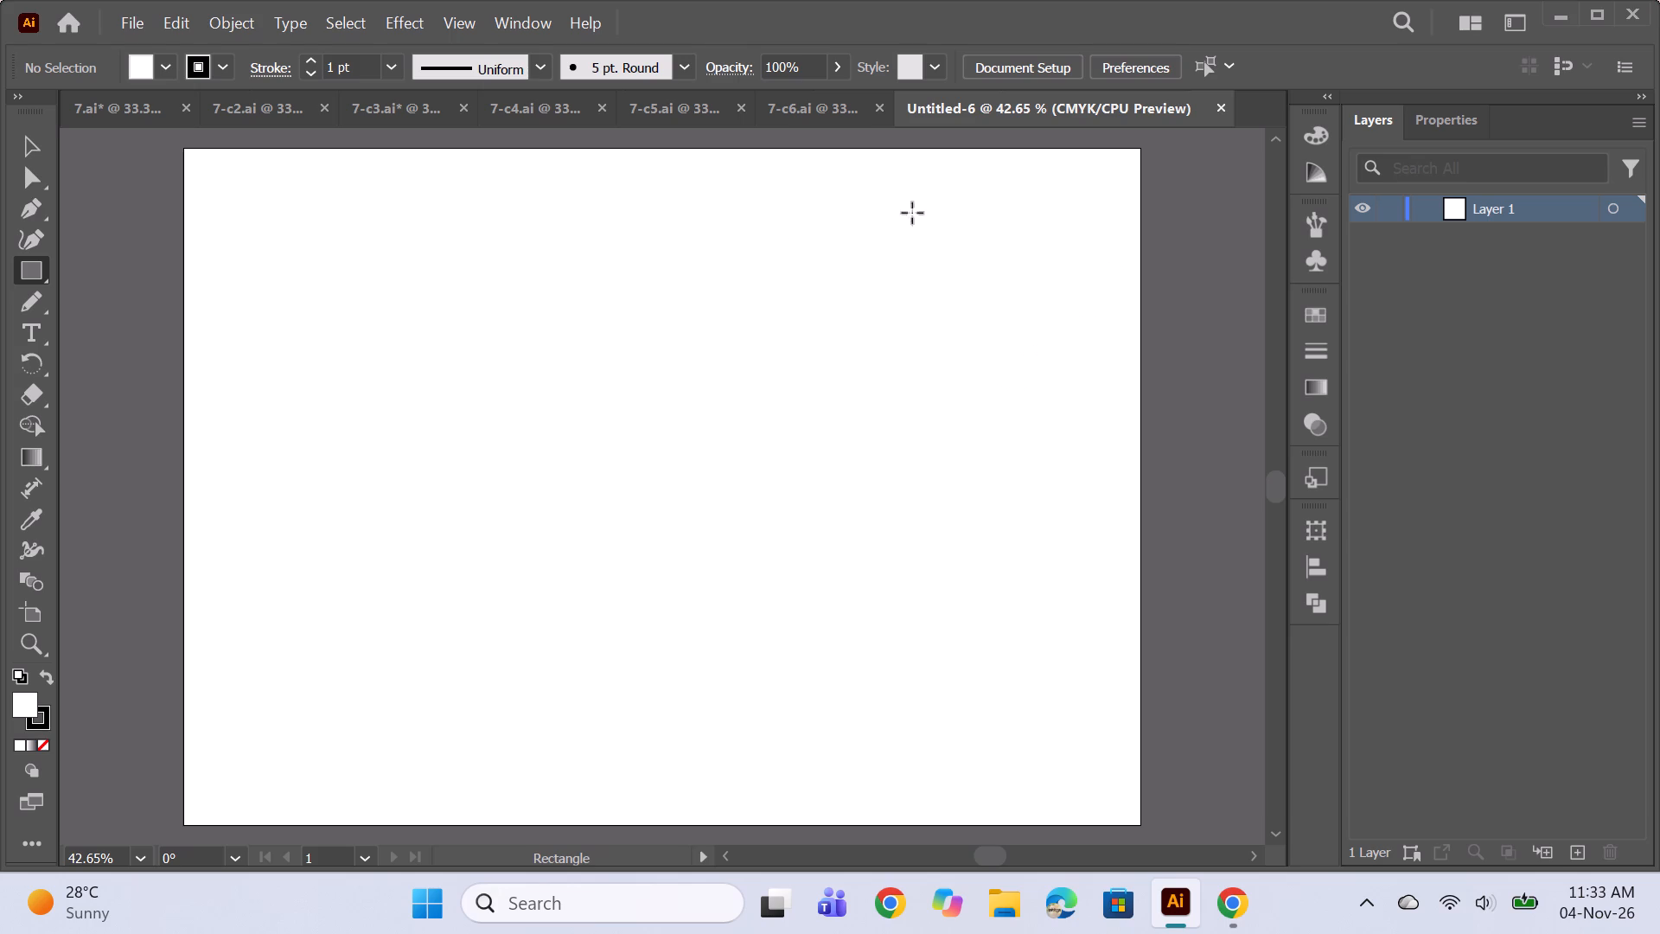
left_click(825, 106)
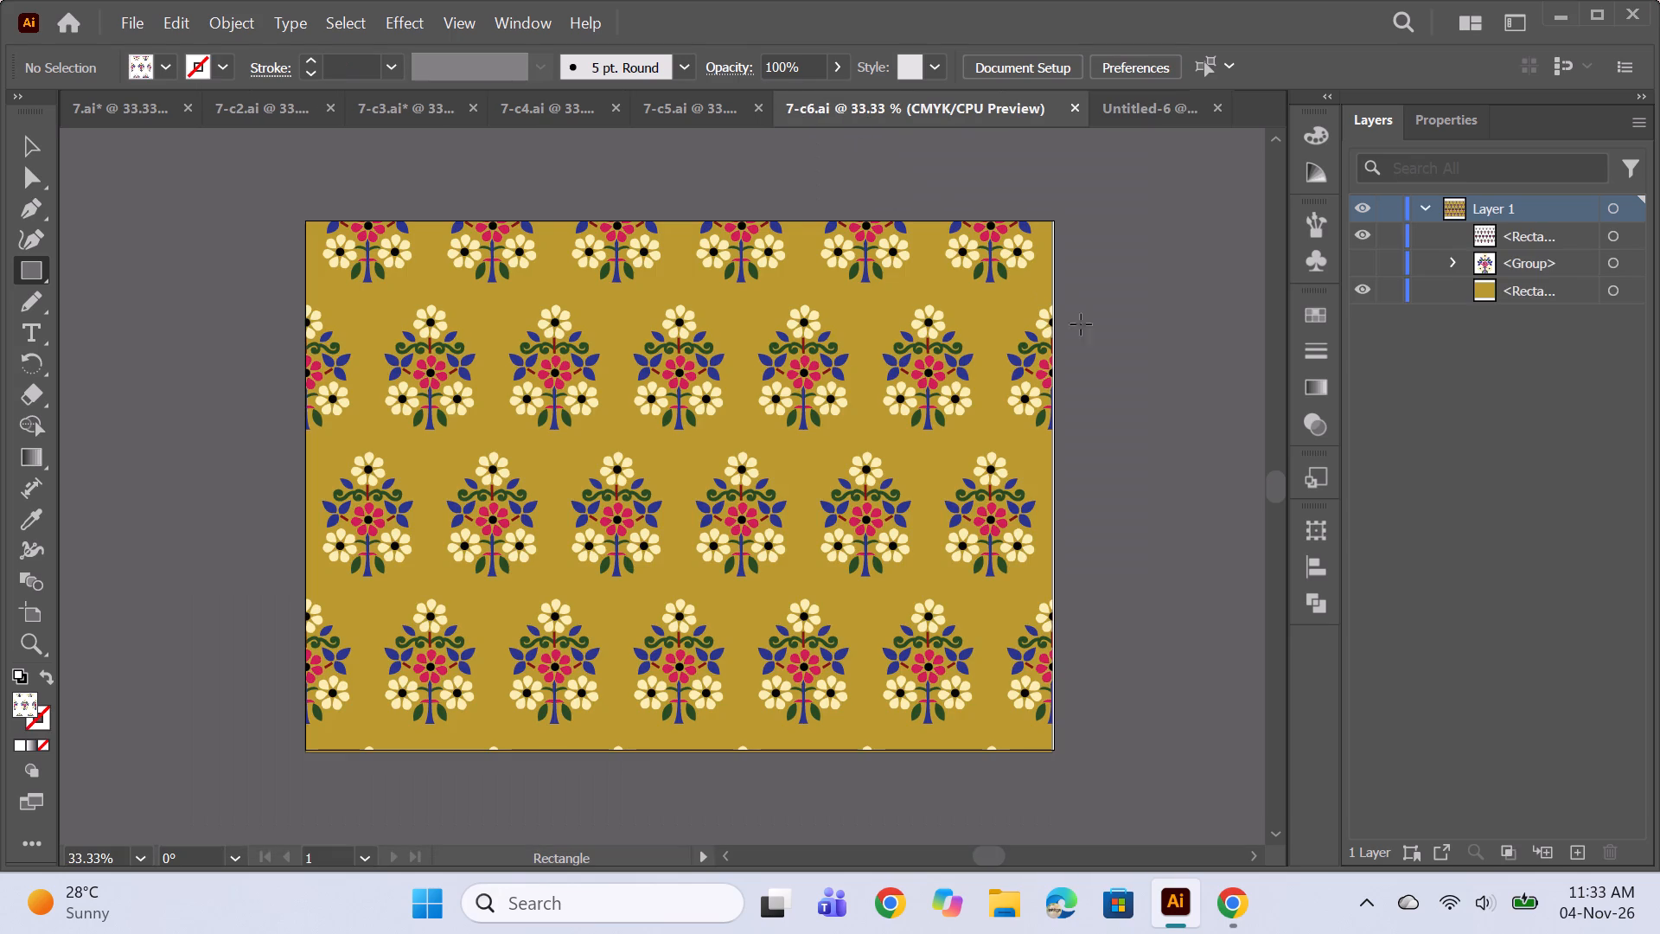
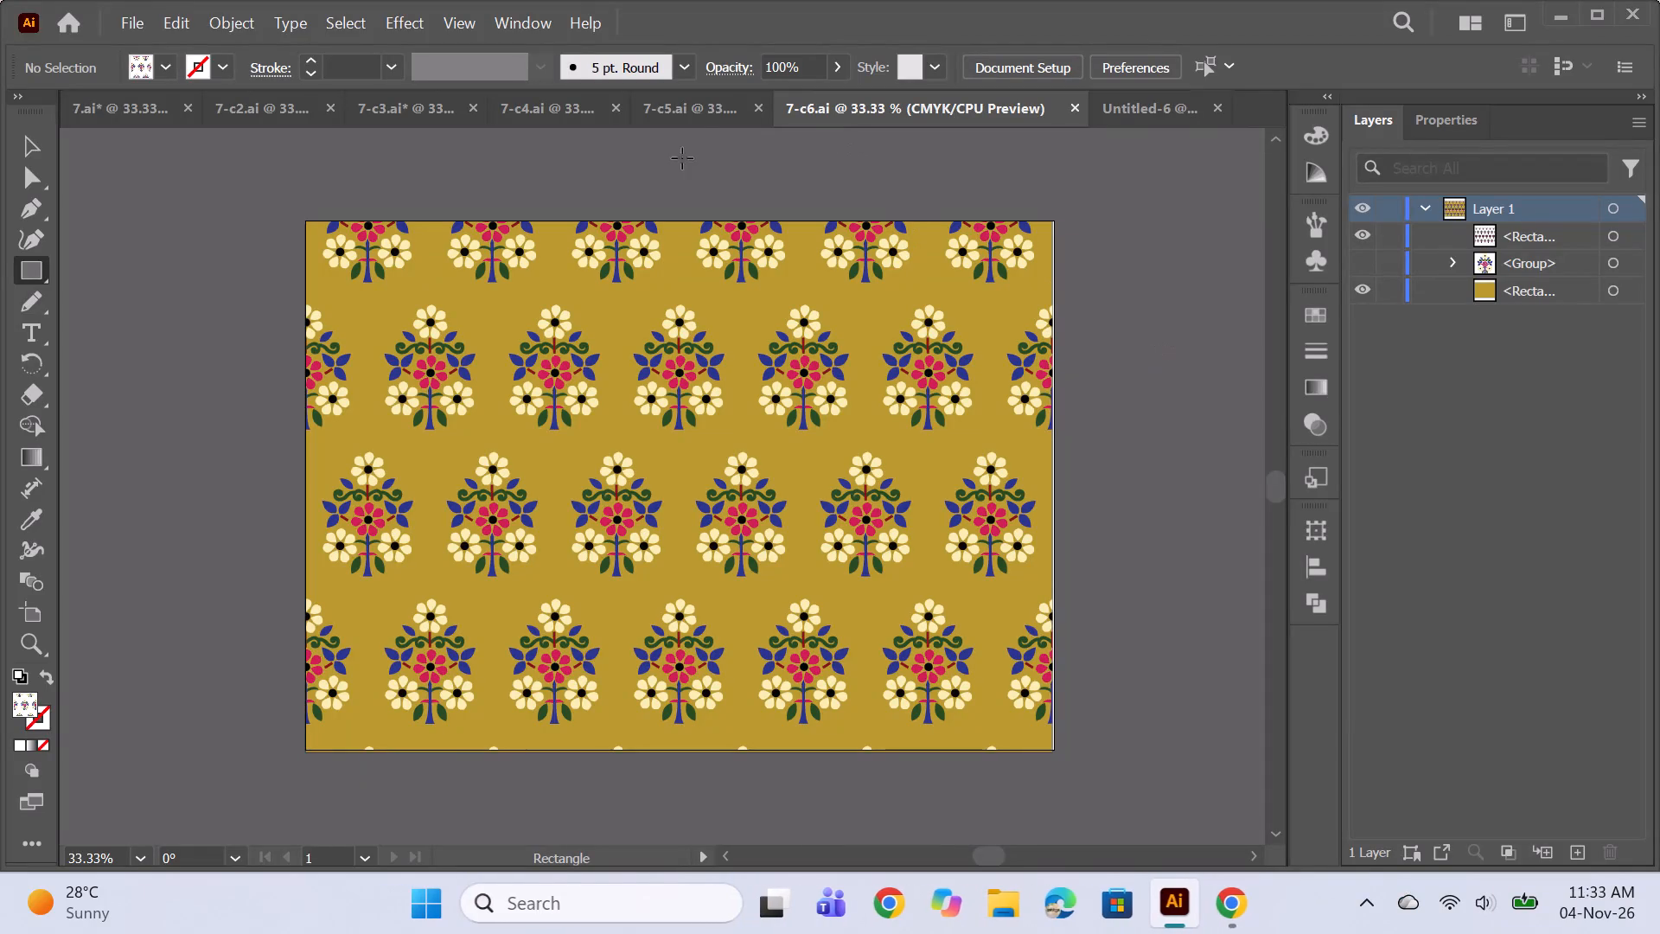
Compare the floral patterns in 7-c5.ai and 7-c6.ai, checking back against the blank Untitled-6 document.
left_click(694, 96)
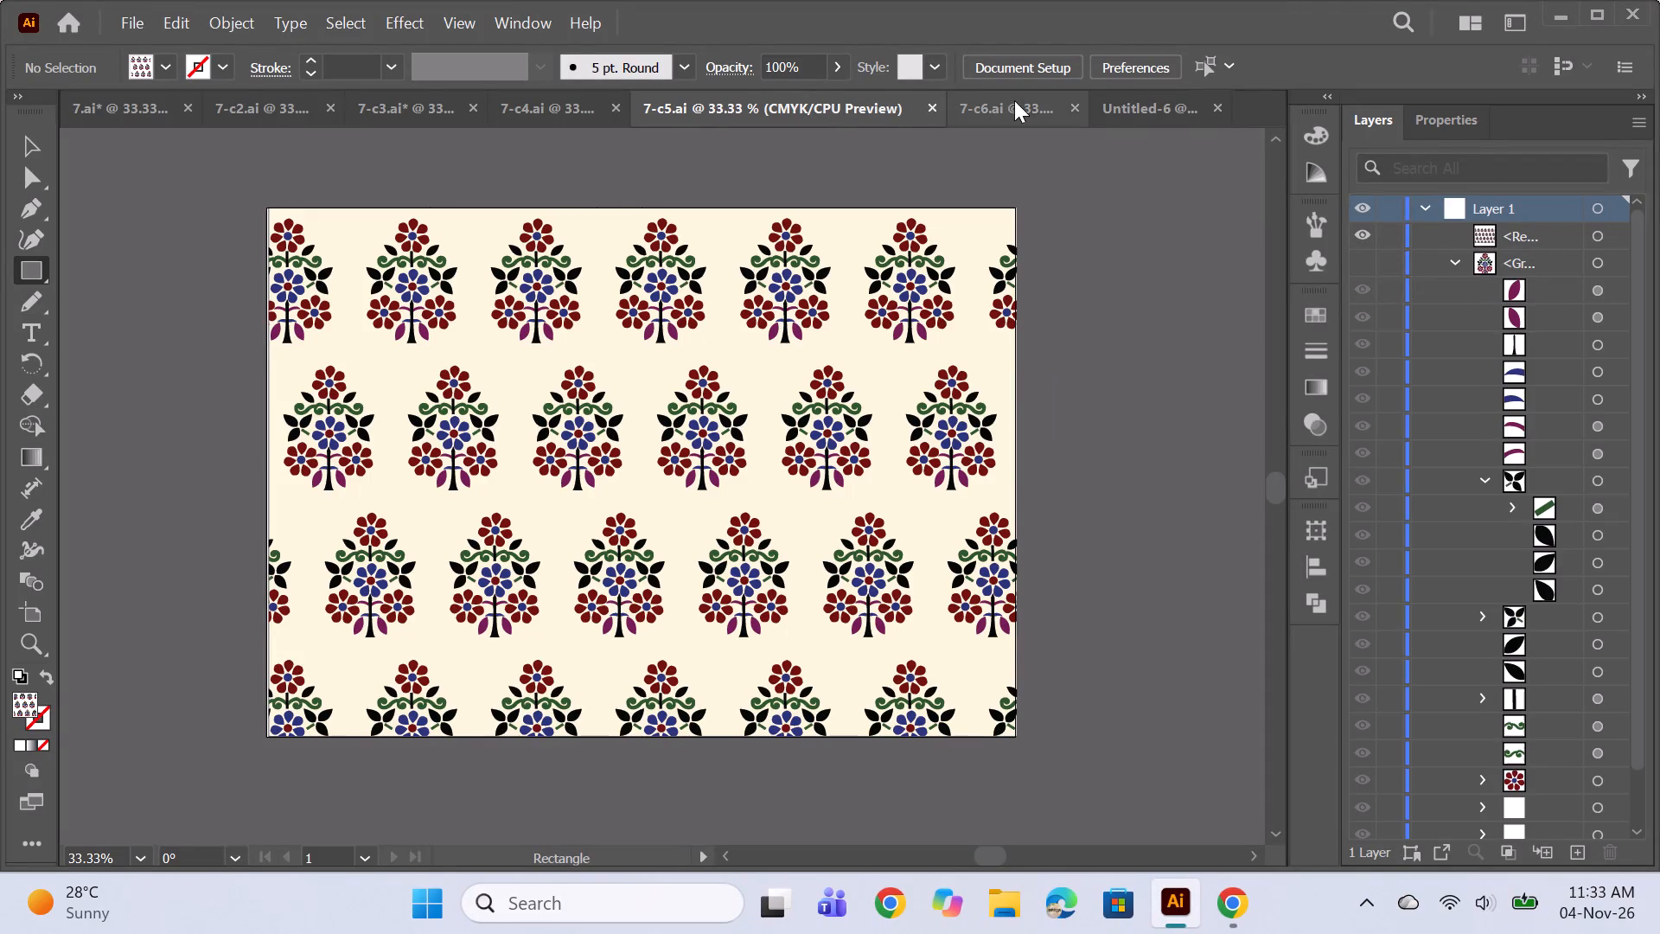
left_click(1014, 100)
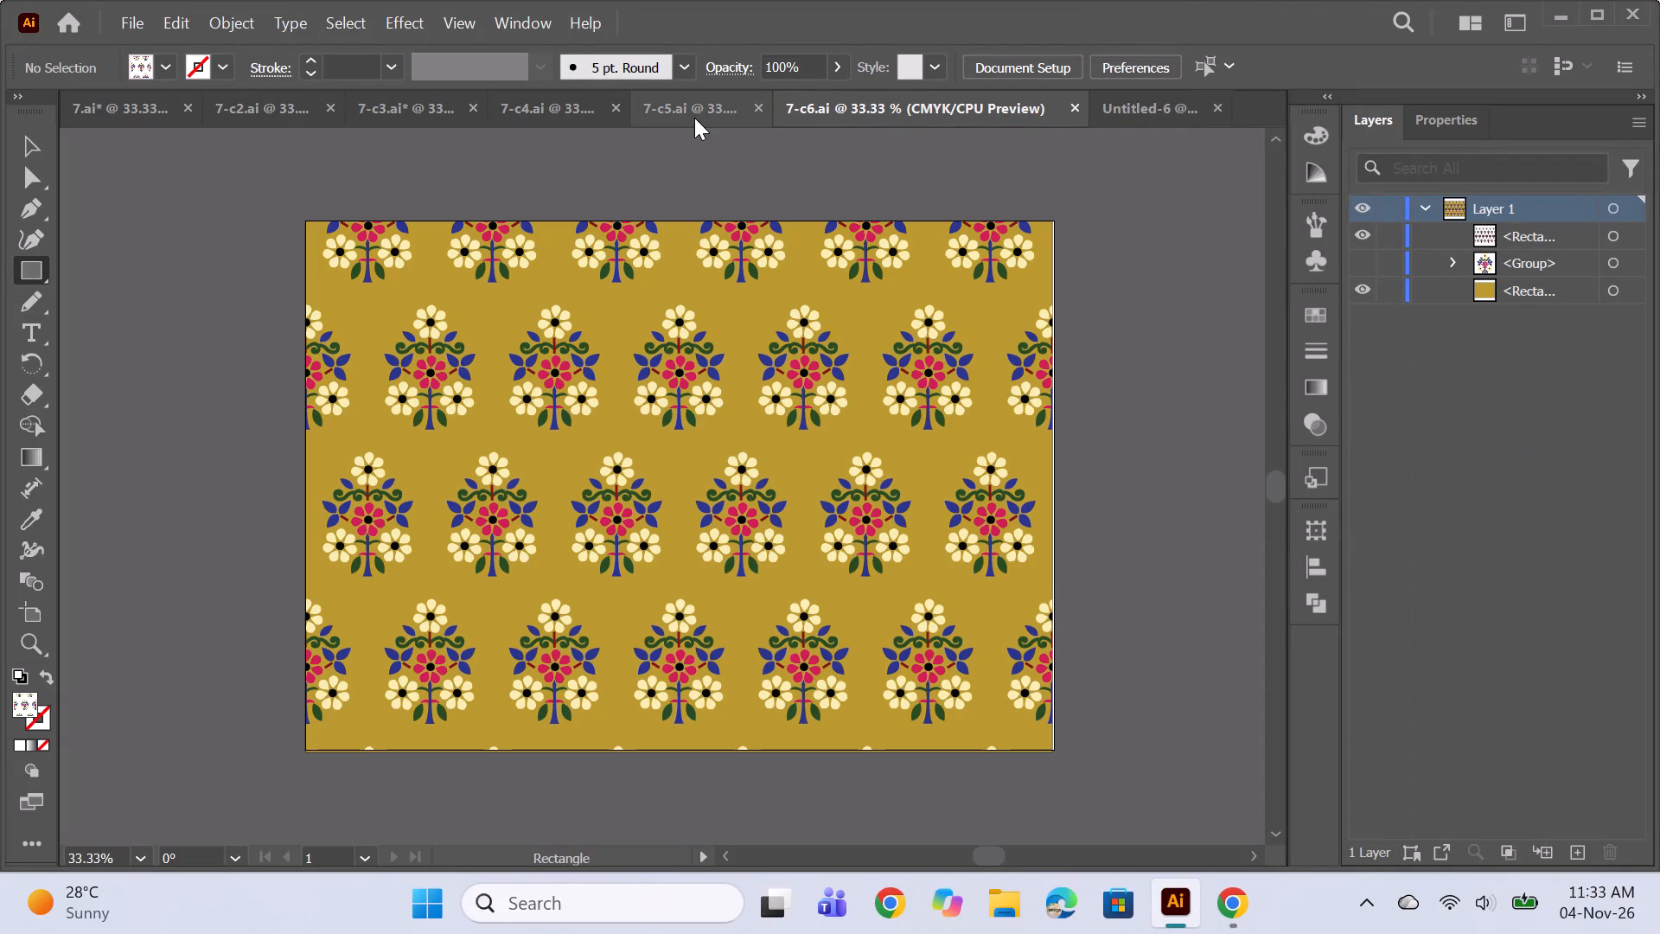
left_click(694, 118)
left_click(986, 107)
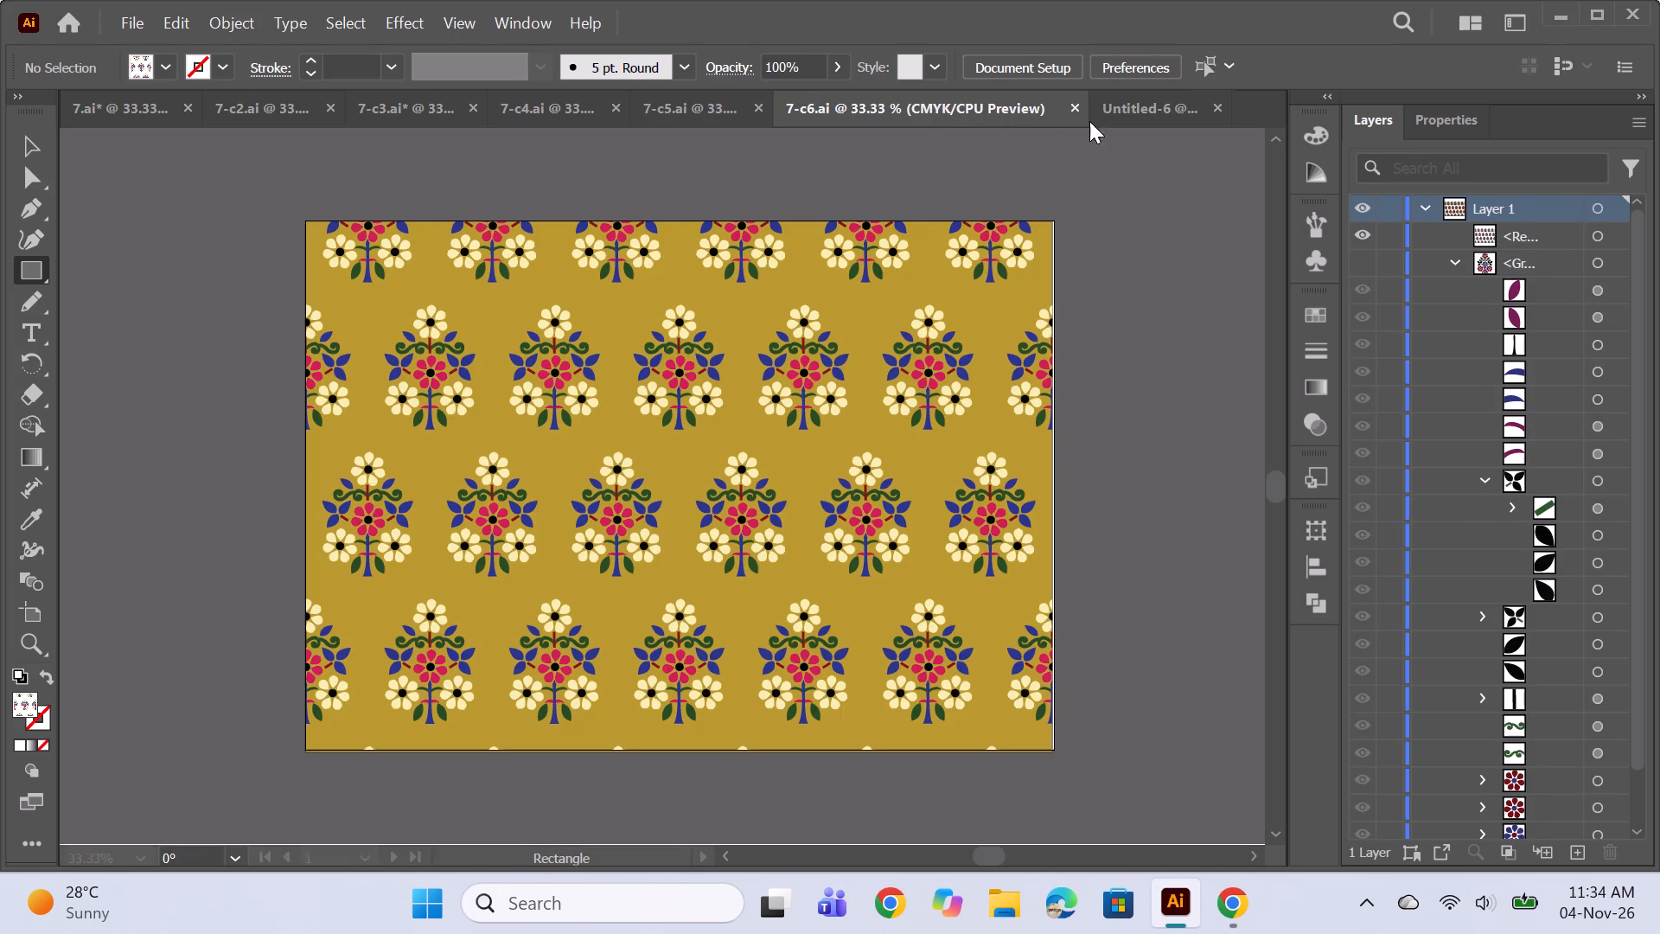
left_click(1116, 121)
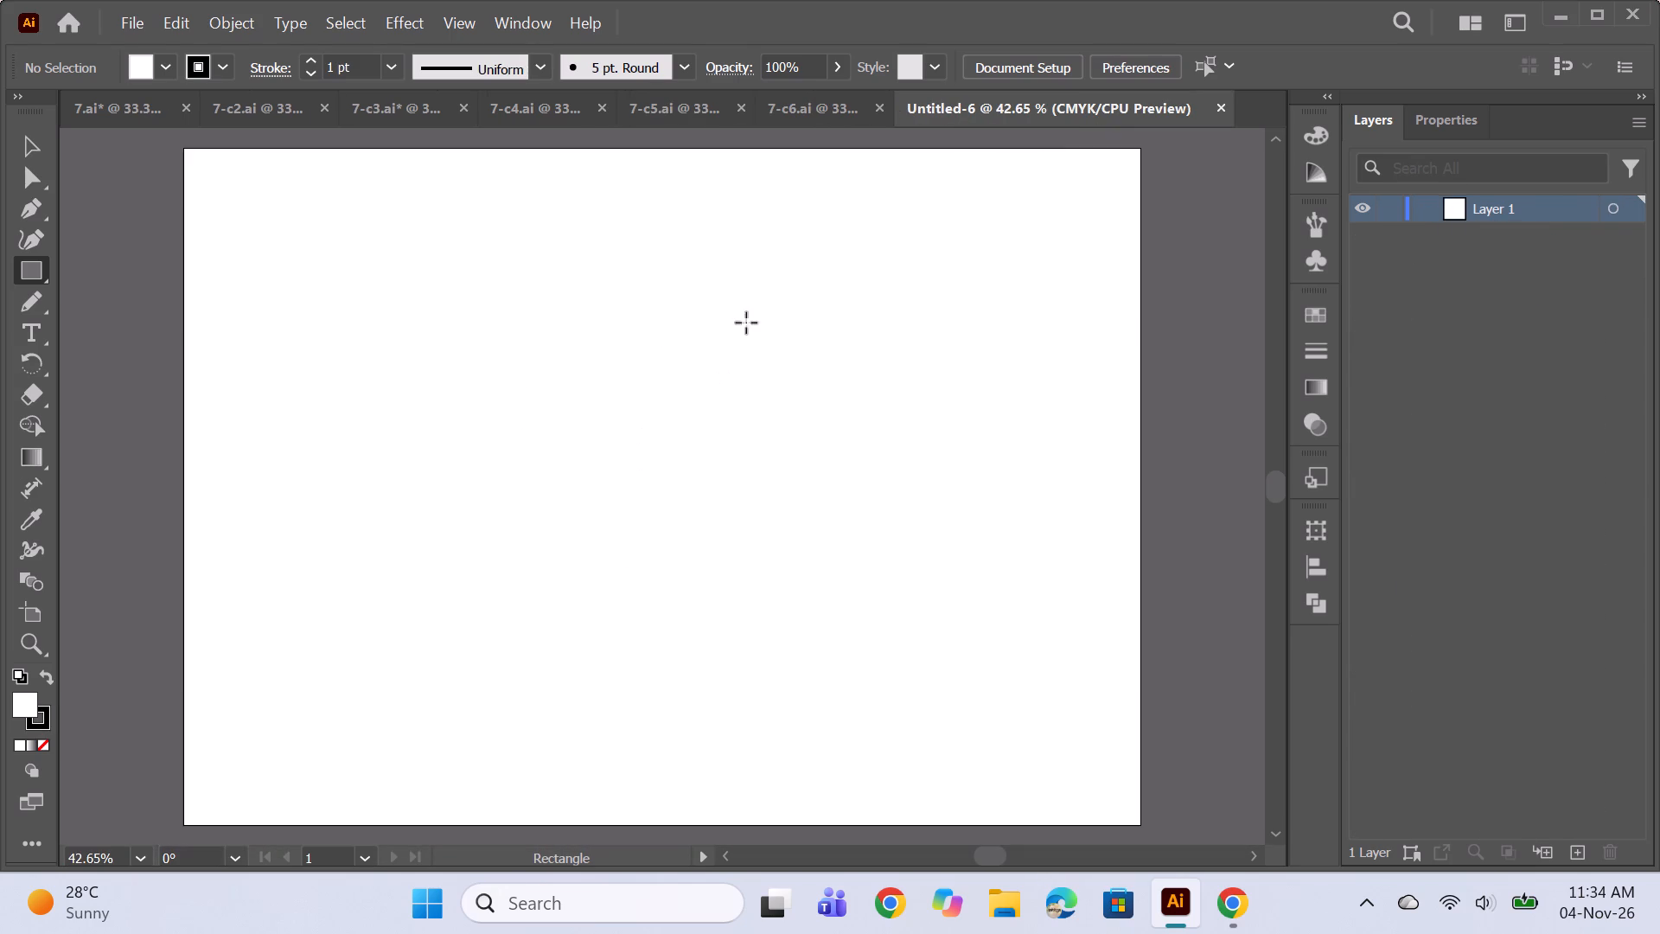
left_click(813, 108)
left_click(1125, 106)
left_click(821, 118)
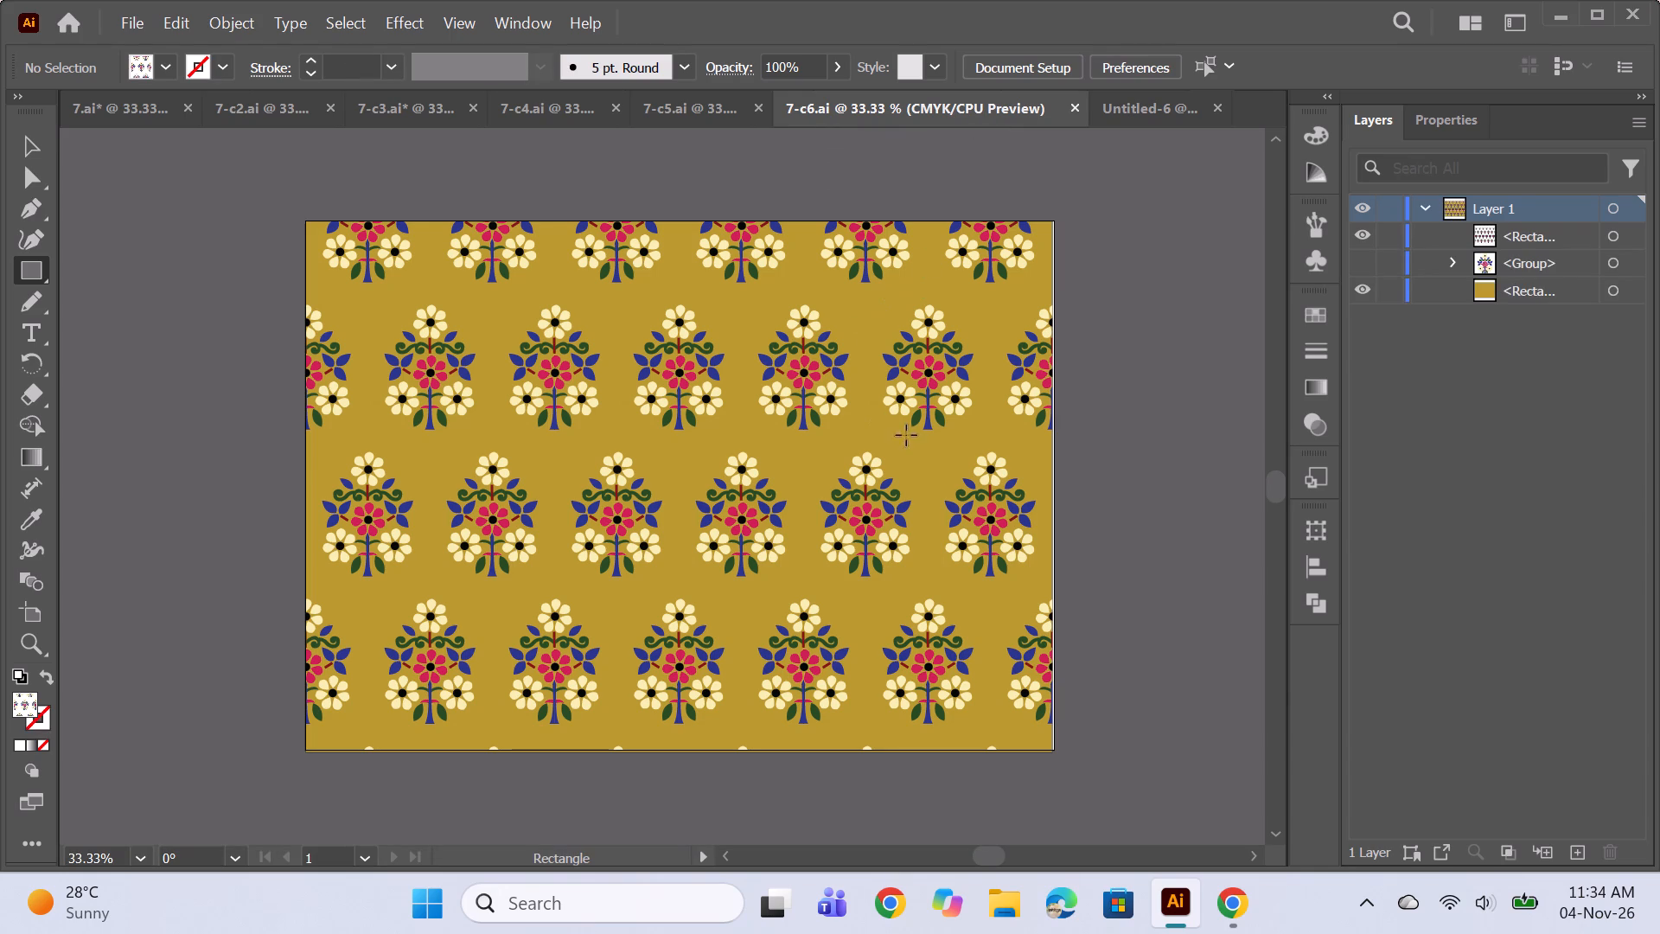
scroll(789, 496, "up", 1)
scroll(808, 515, "down", 3)
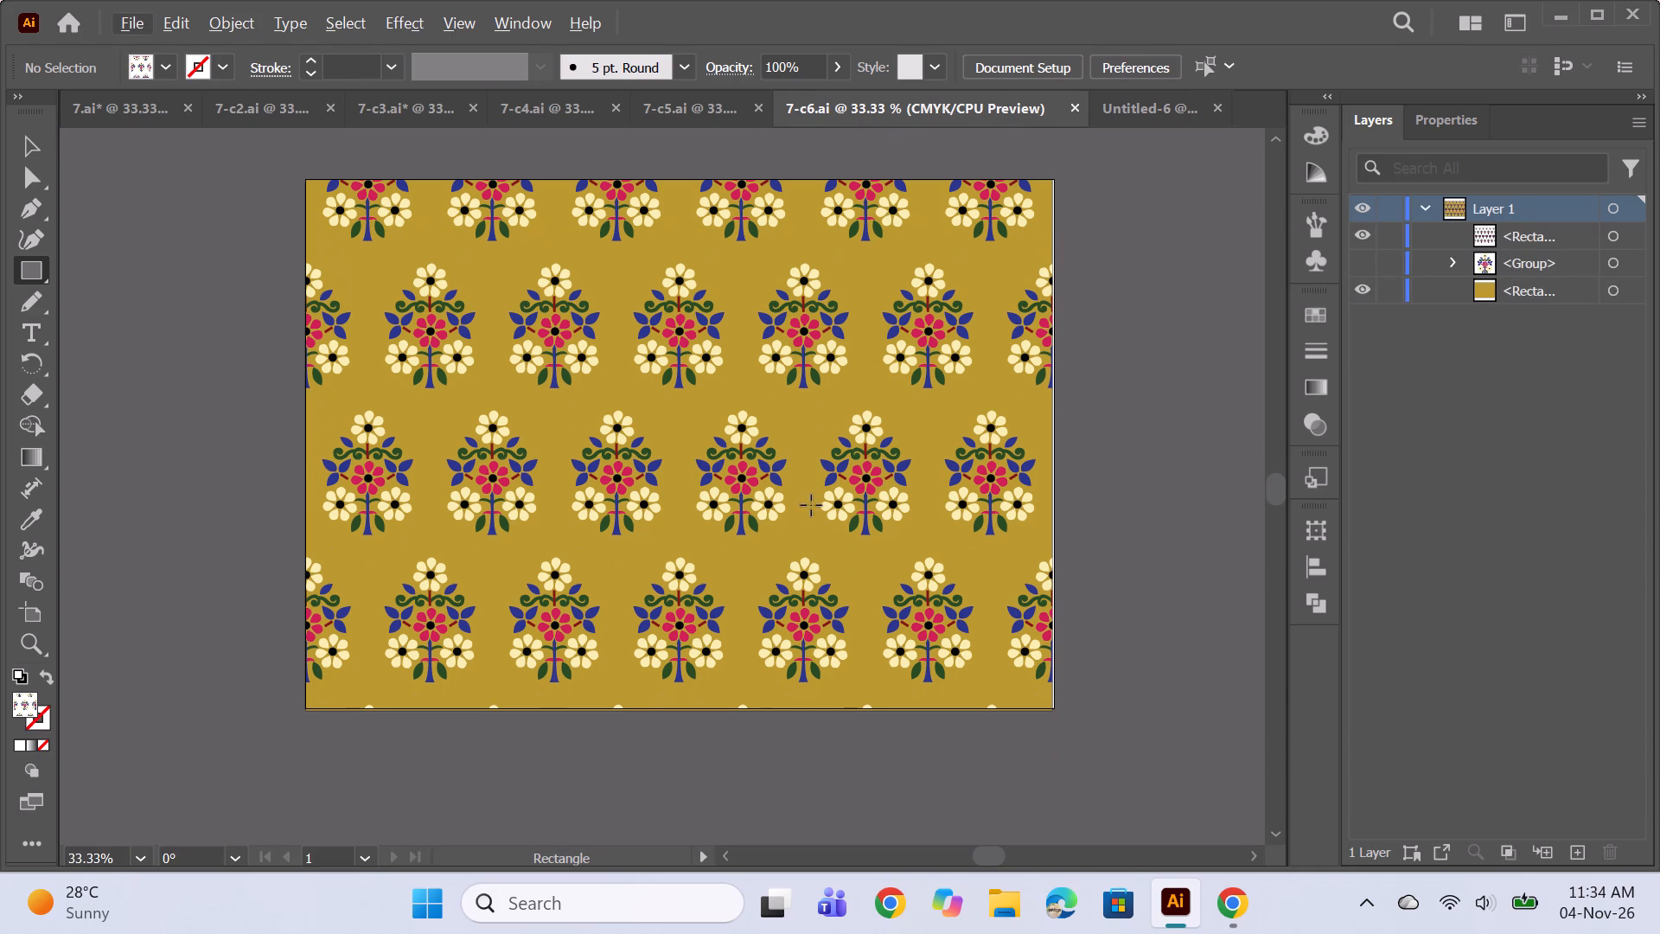
scroll(727, 475, "up", 1)
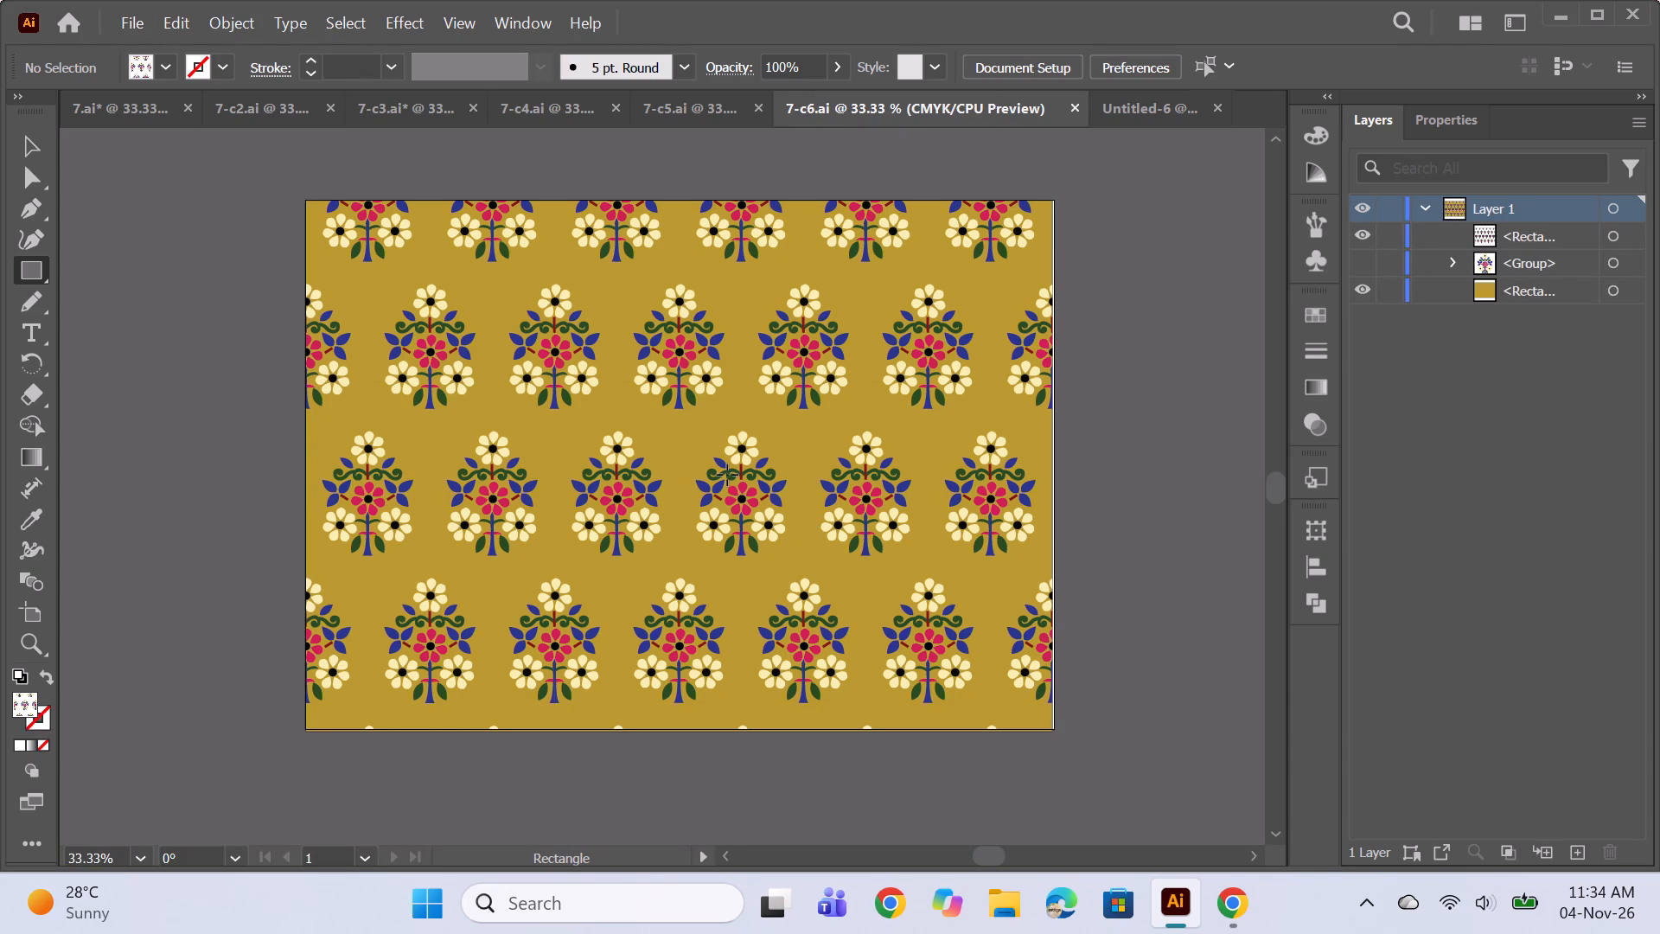
left_click(680, 125)
left_click(1018, 109)
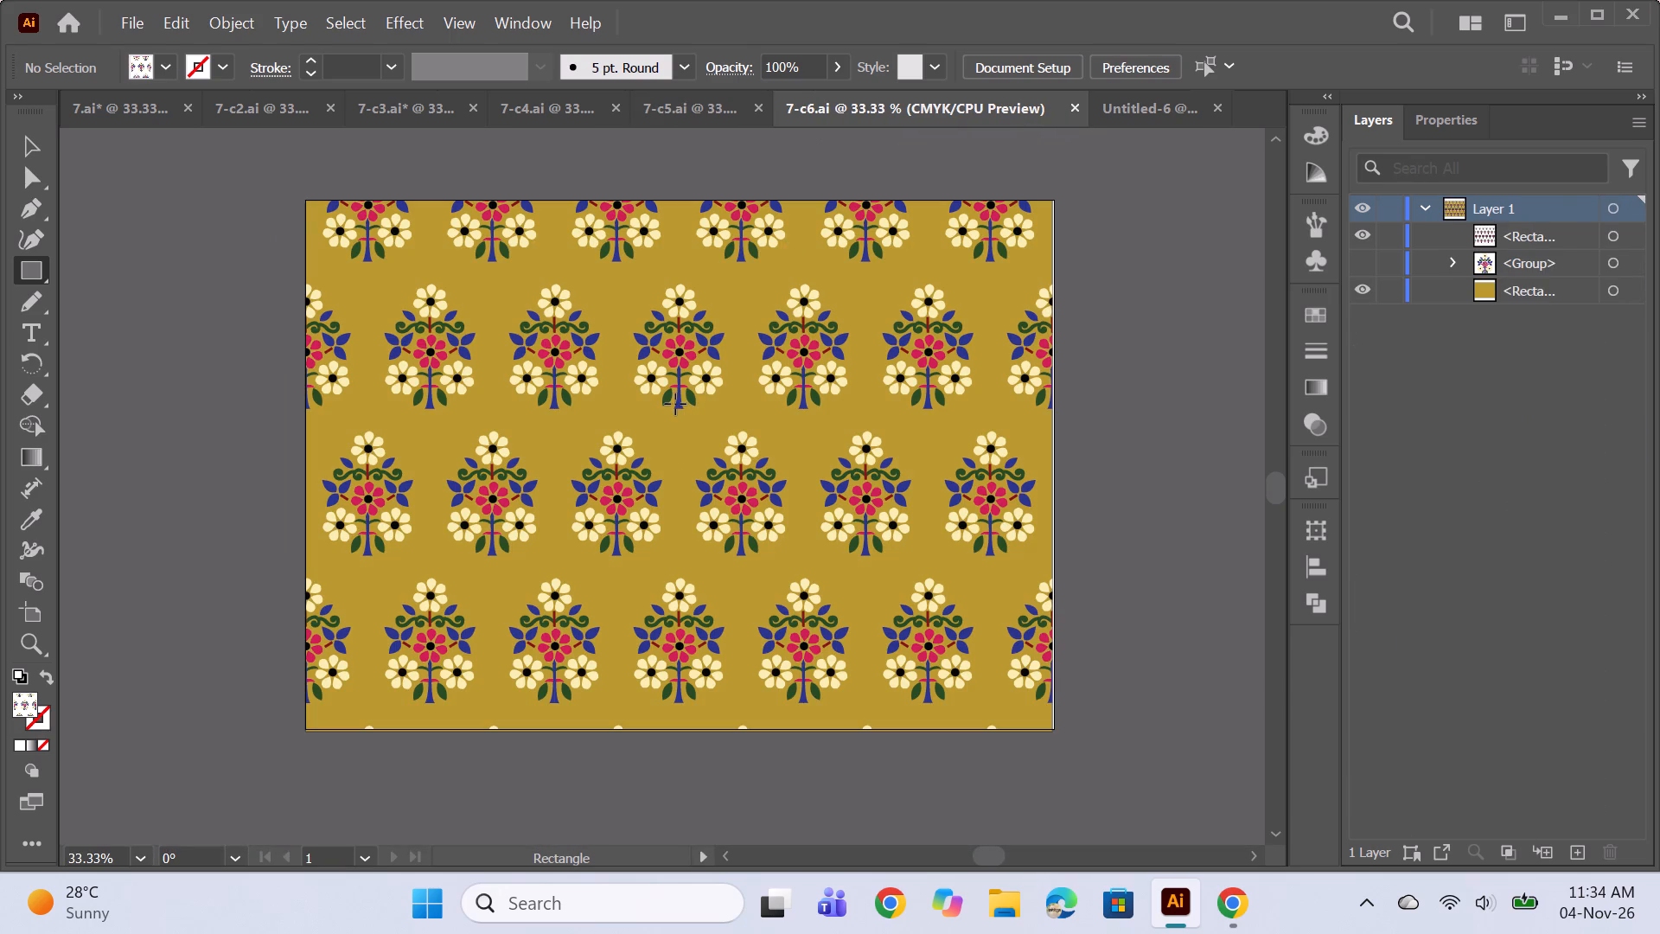
left_click(1133, 105)
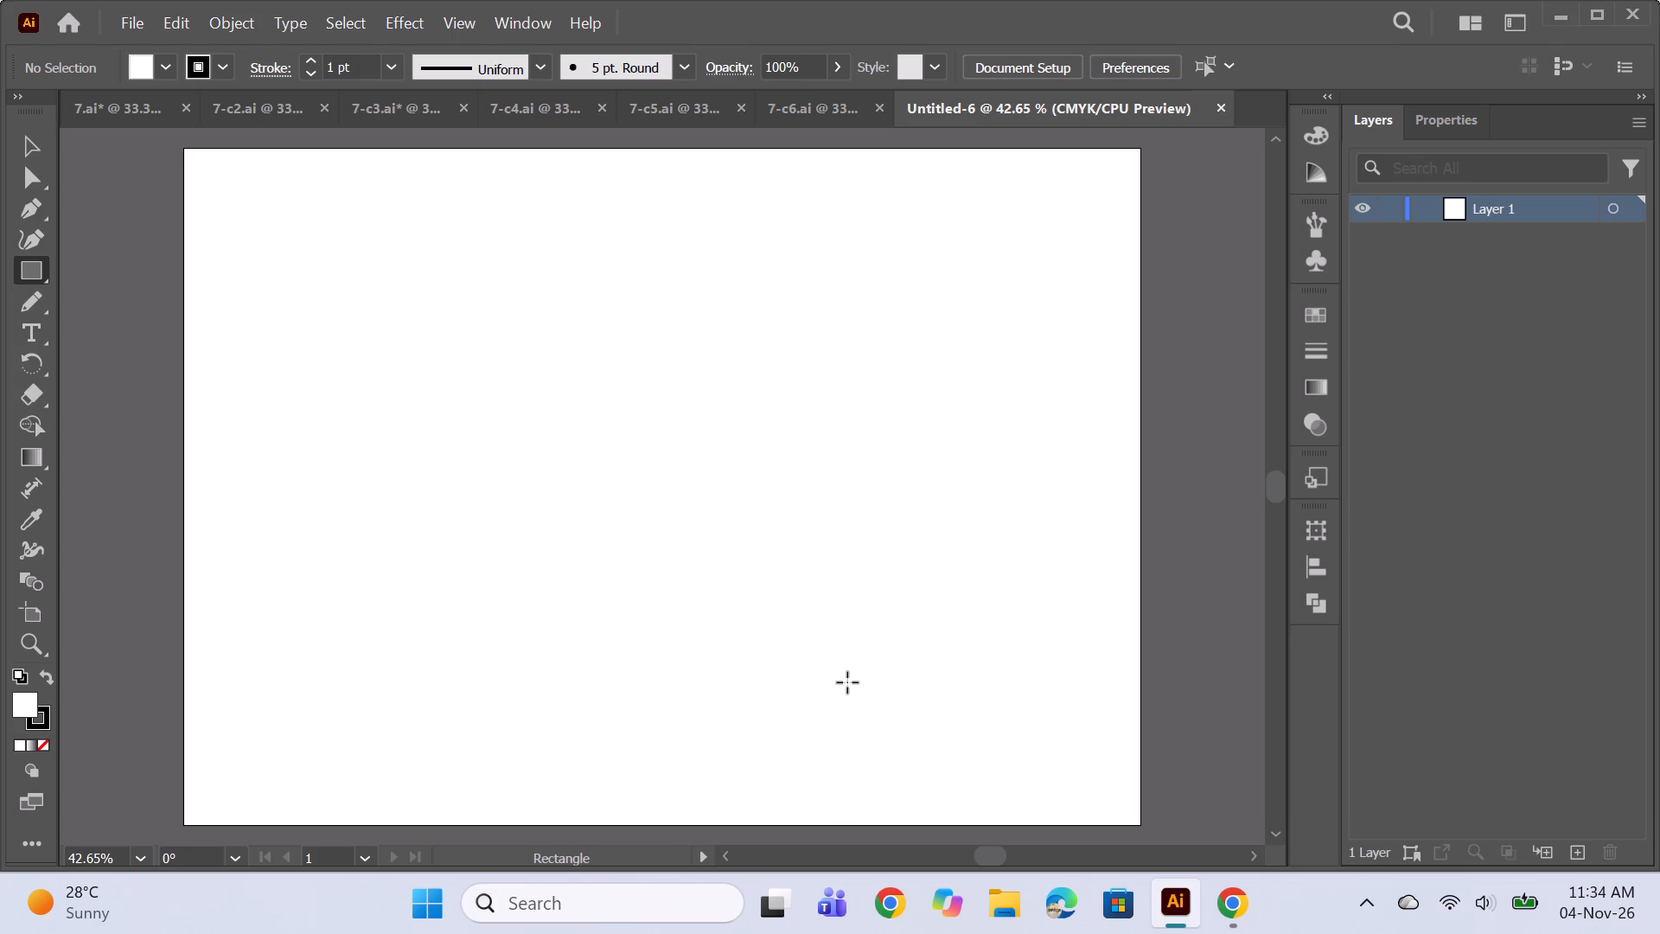
left_click(797, 112)
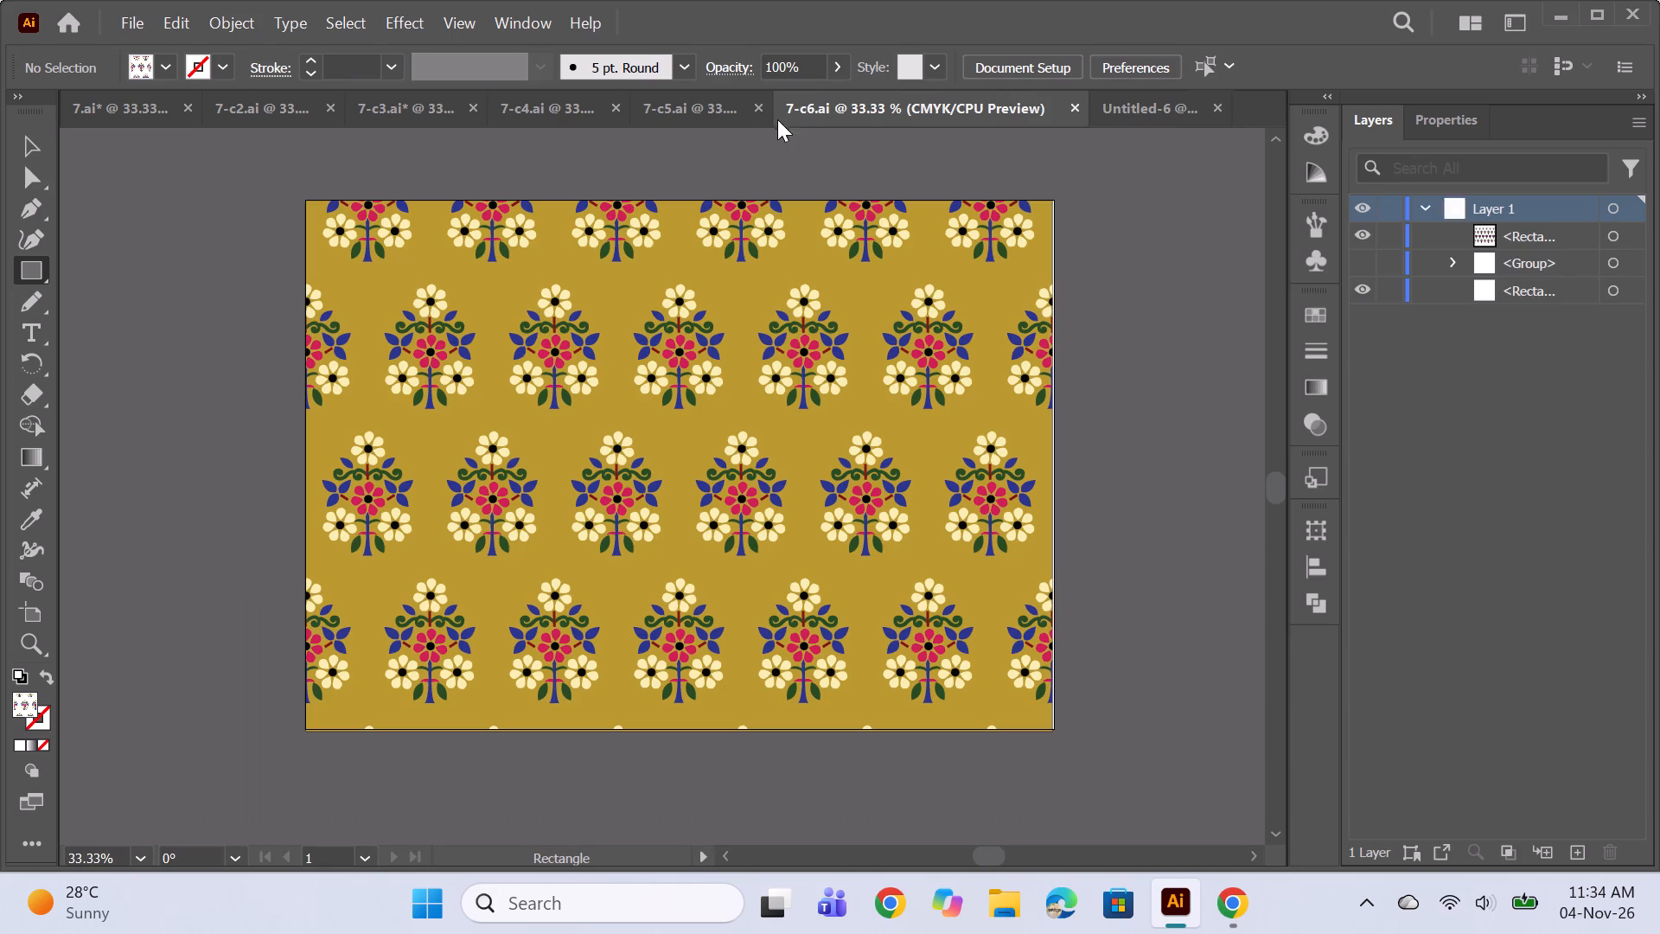
left_click(1125, 113)
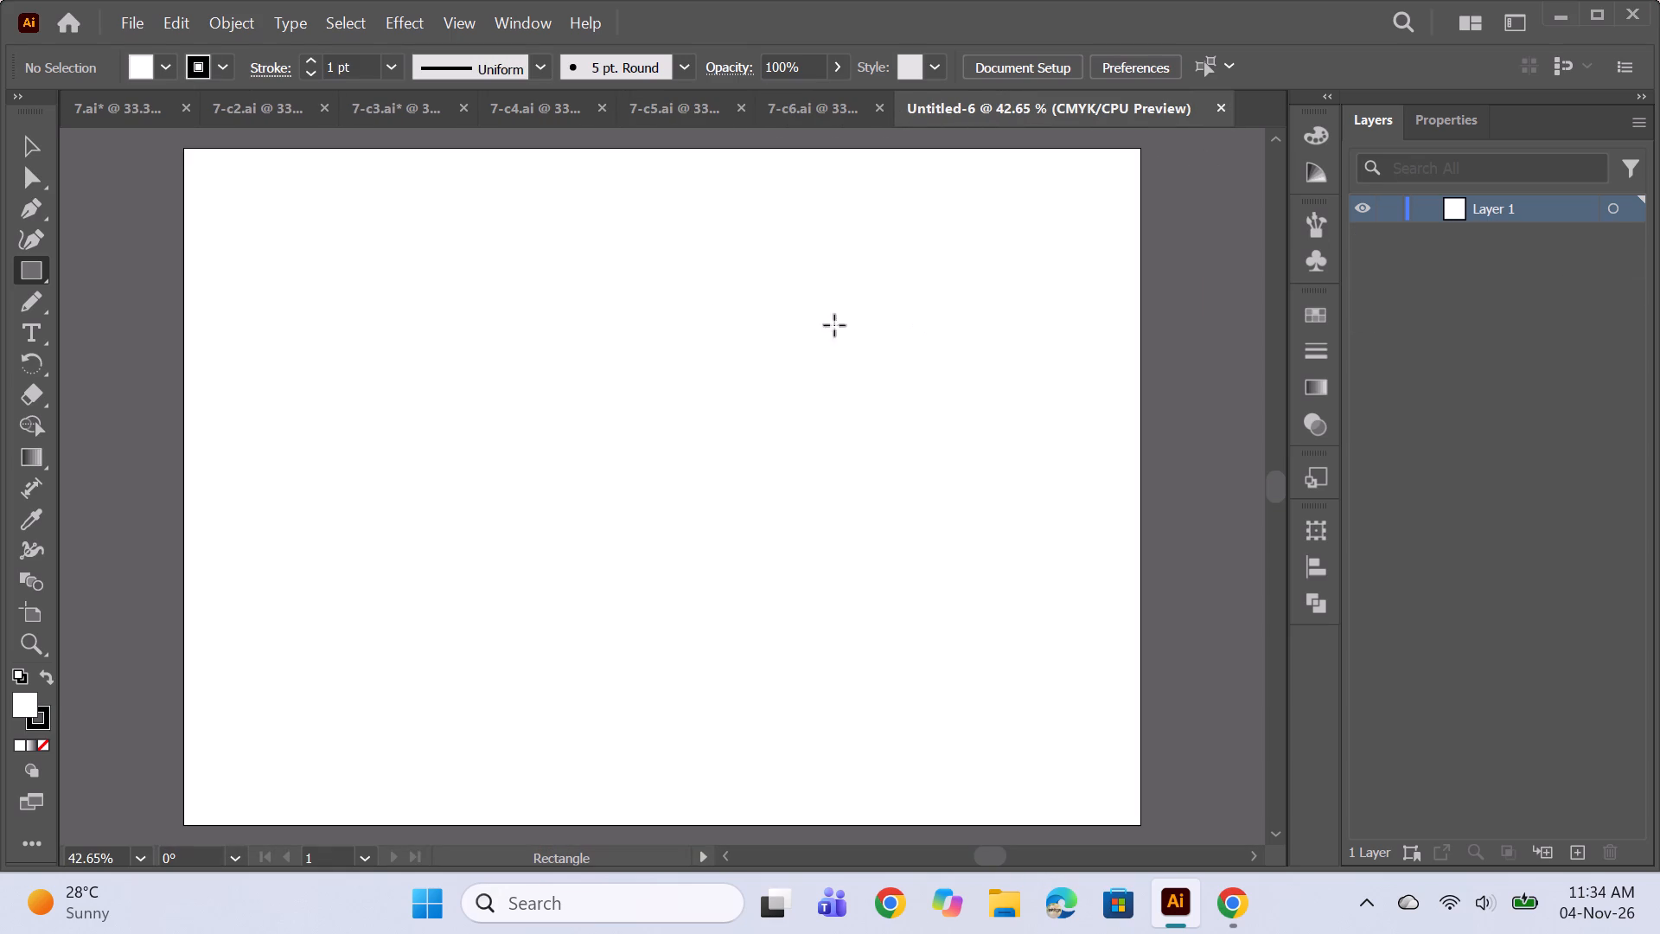
left_click(812, 114)
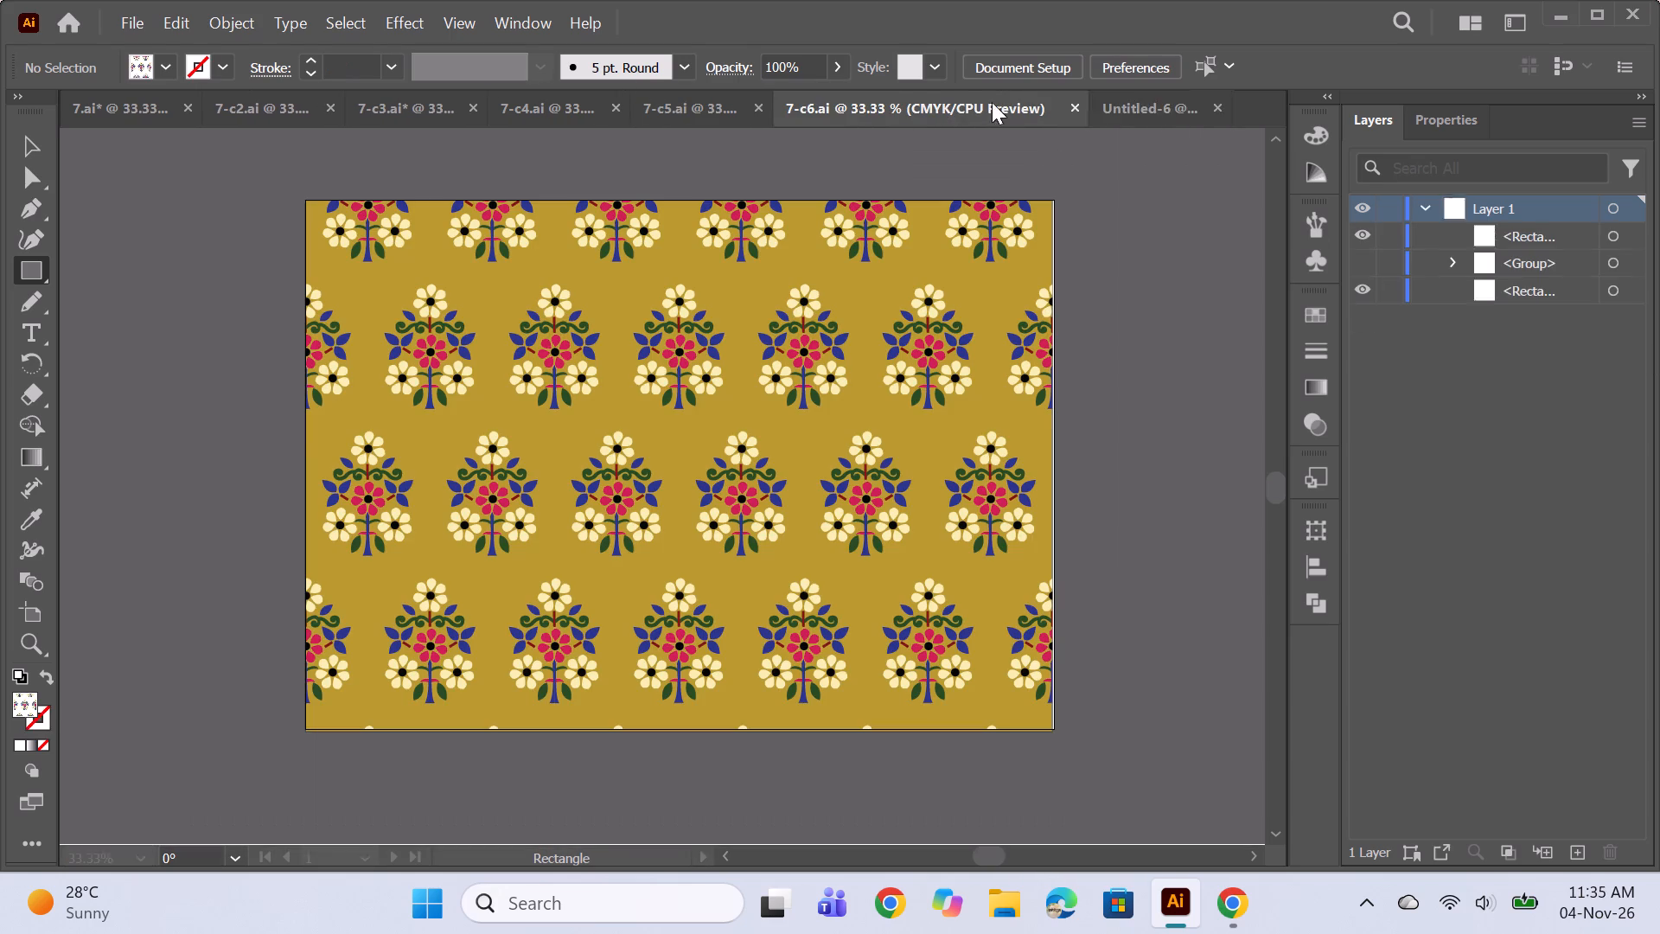
left_click(1152, 103)
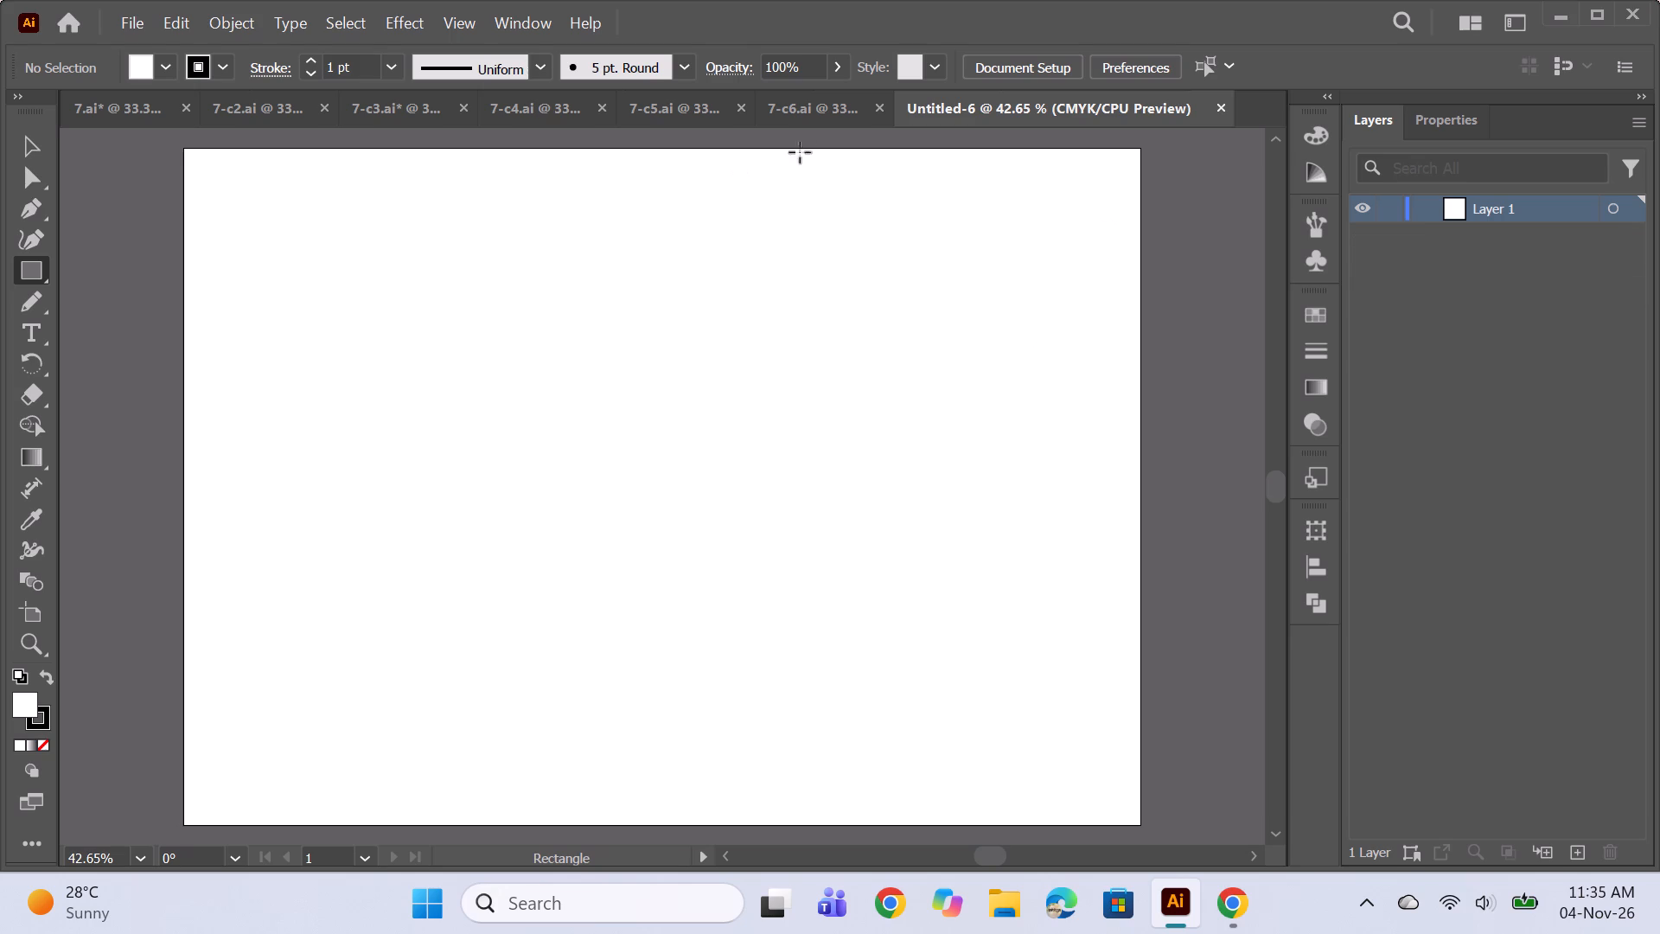
left_click(810, 120)
left_click(1113, 106)
left_click(810, 119)
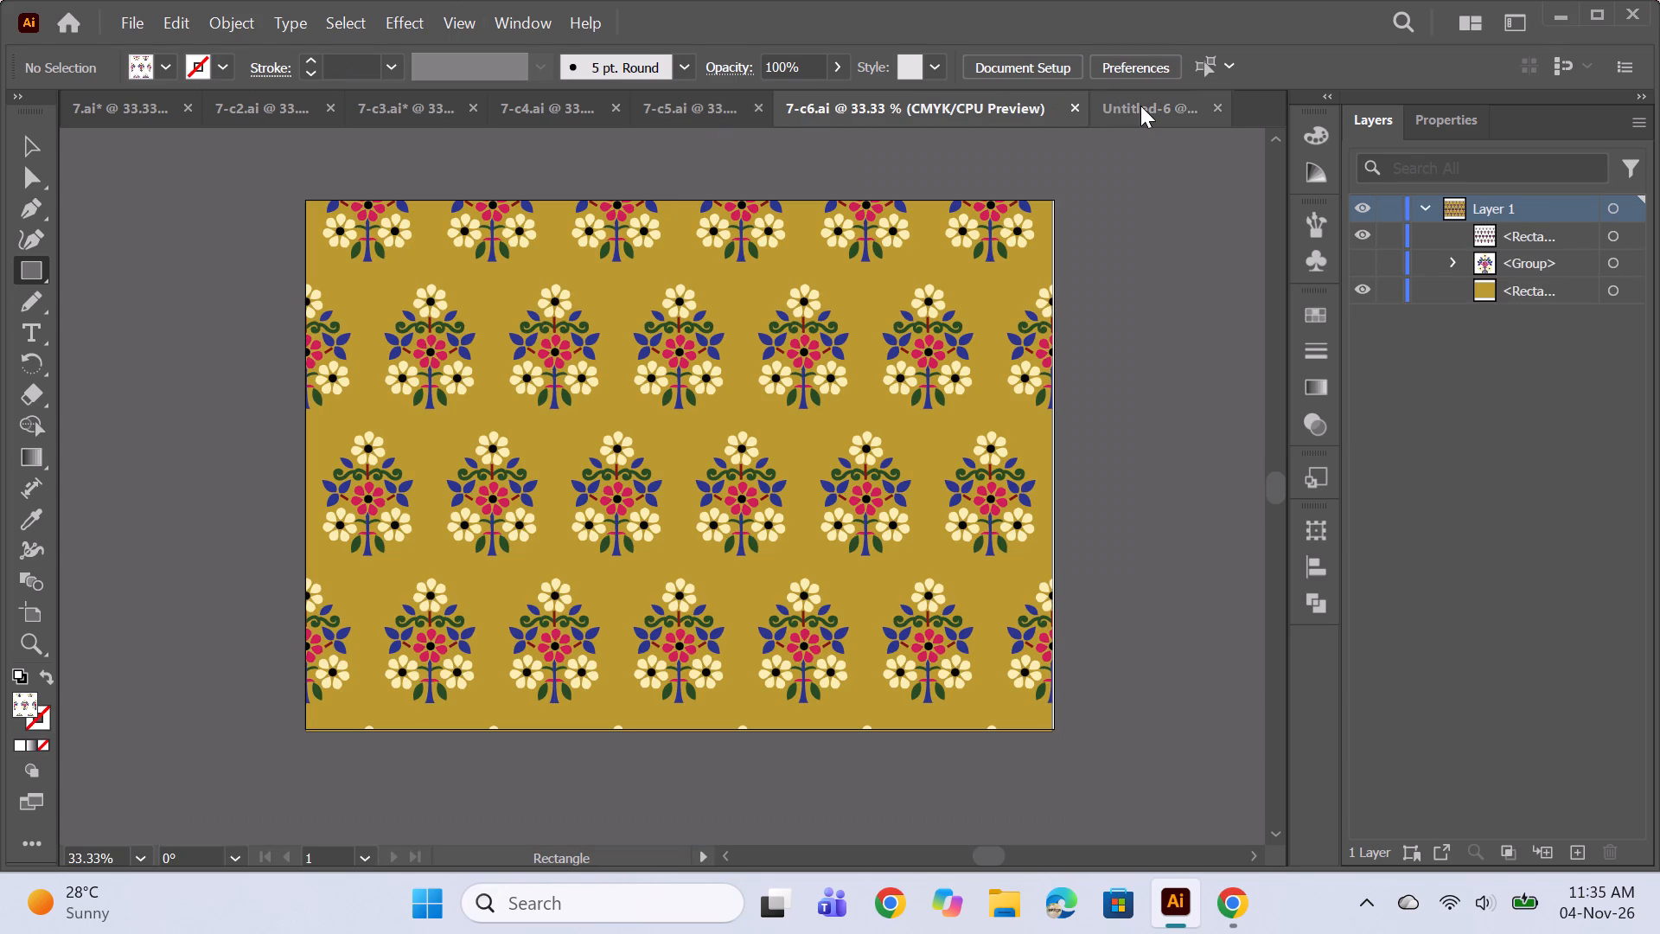
Draw a rectangle covering the whole artboard in the blank Untitled-6 document, from corner to corner.
left_click(1140, 106)
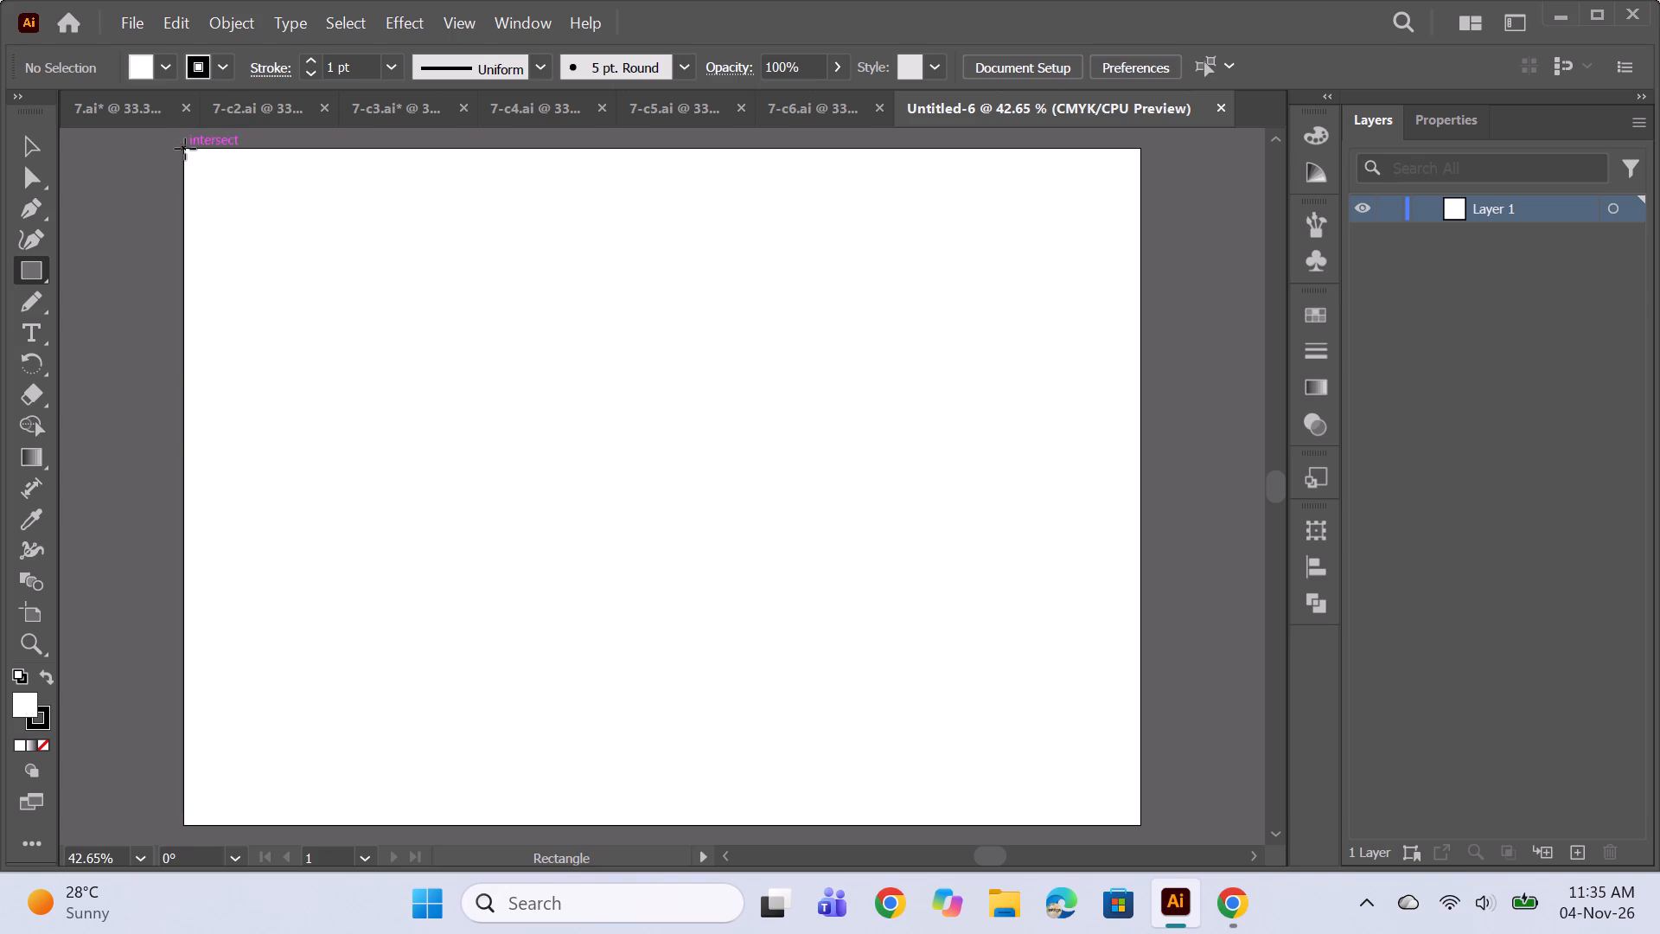
left_click_drag(185, 149, 1105, 800)
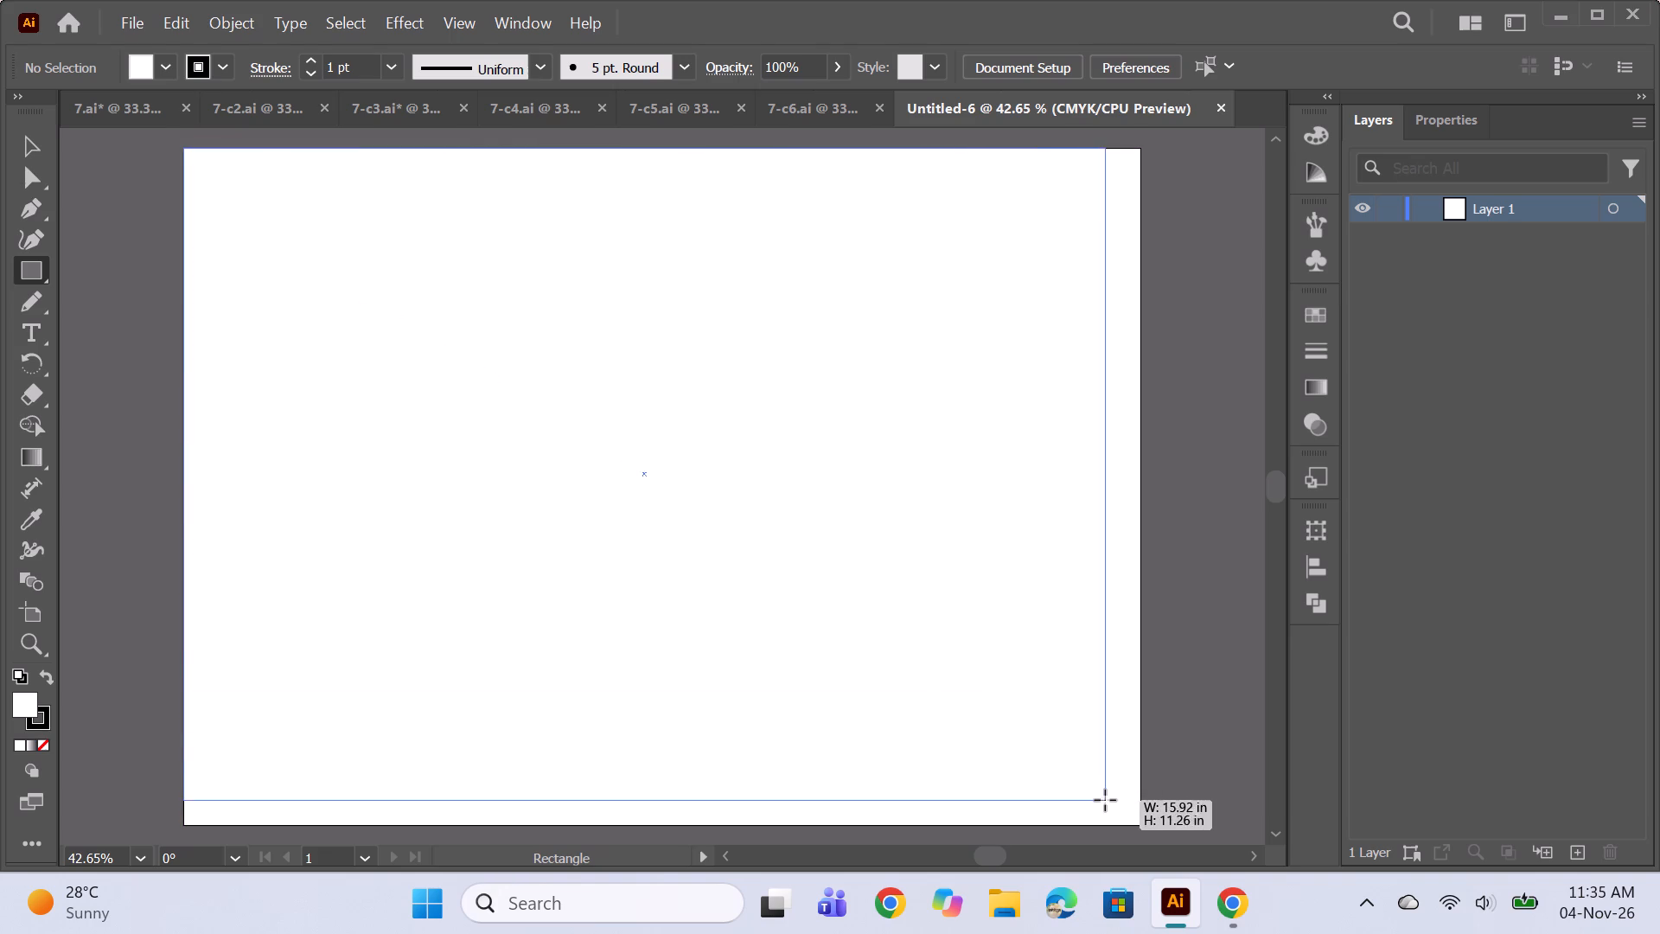
left_click_drag(1105, 800, 1137, 822)
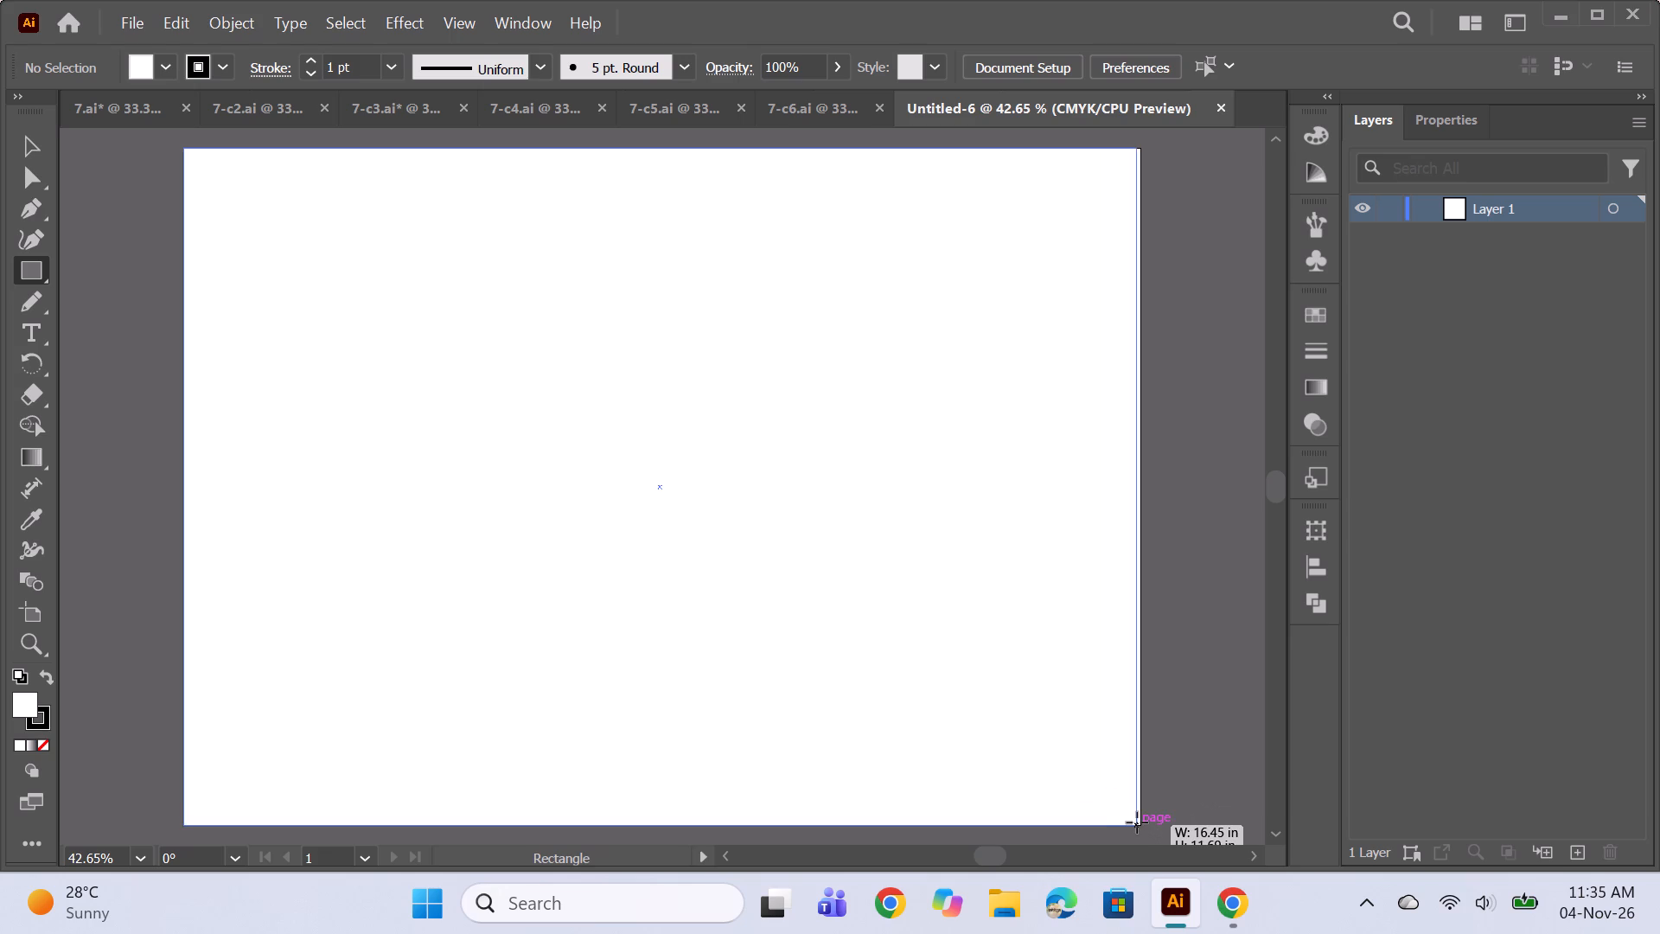
left_click_drag(1137, 822, 1140, 822)
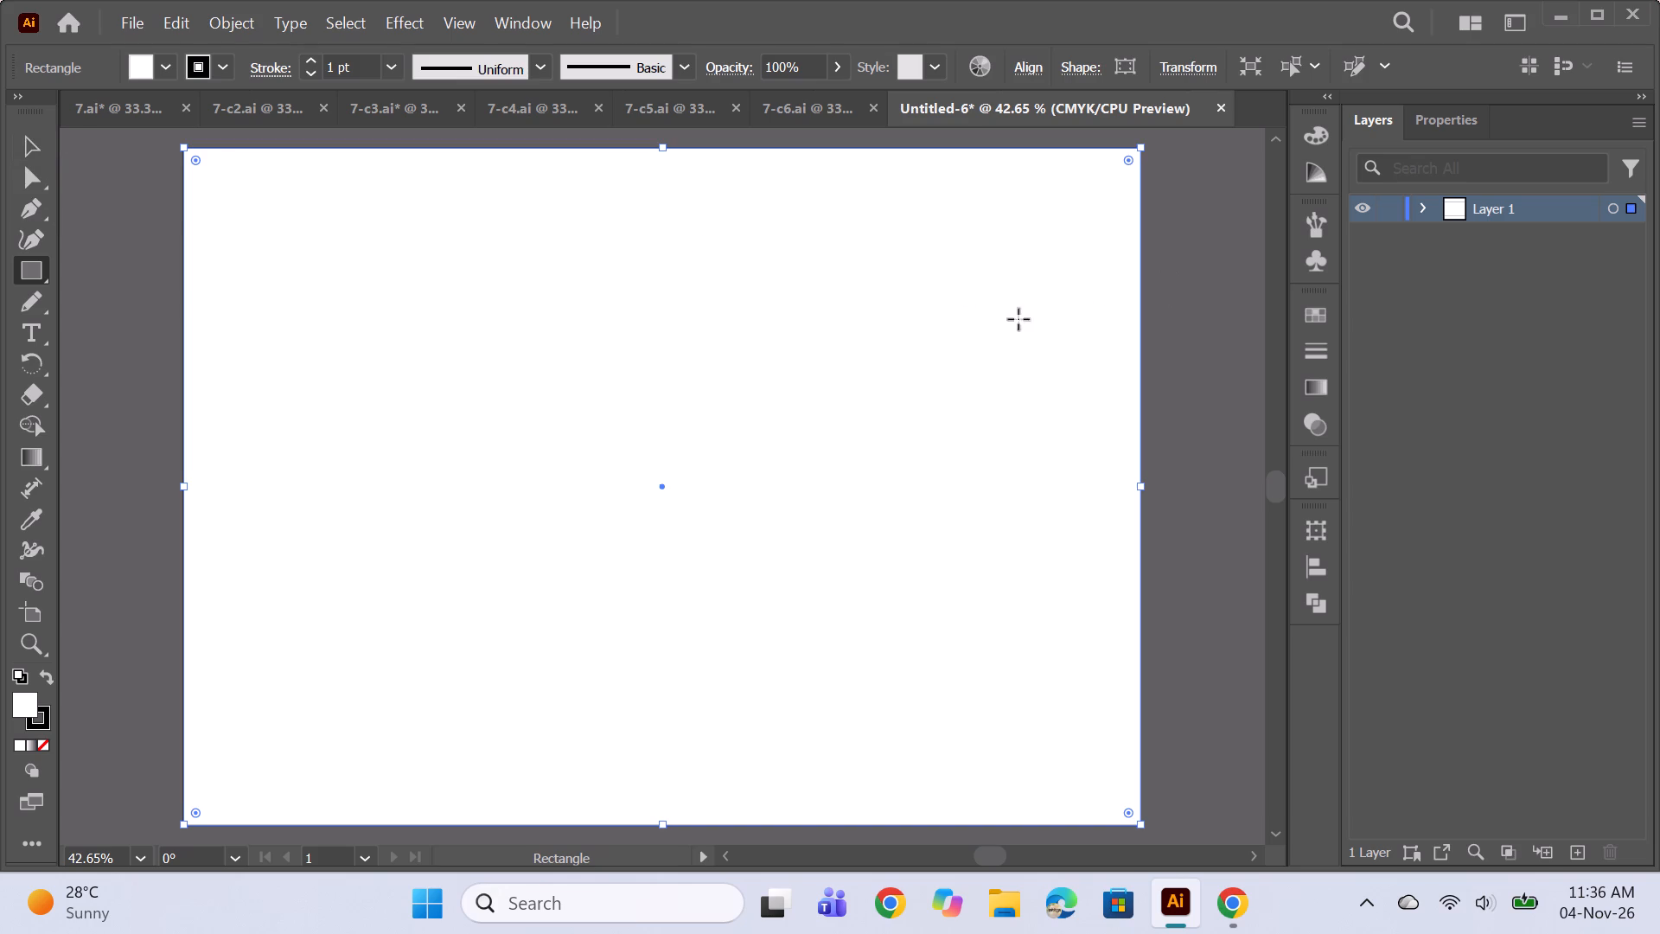
Open the full-page rectangle's fill colour for editing and try dark teal and green shades such as 14665A and 266B51.
double_click(24, 707)
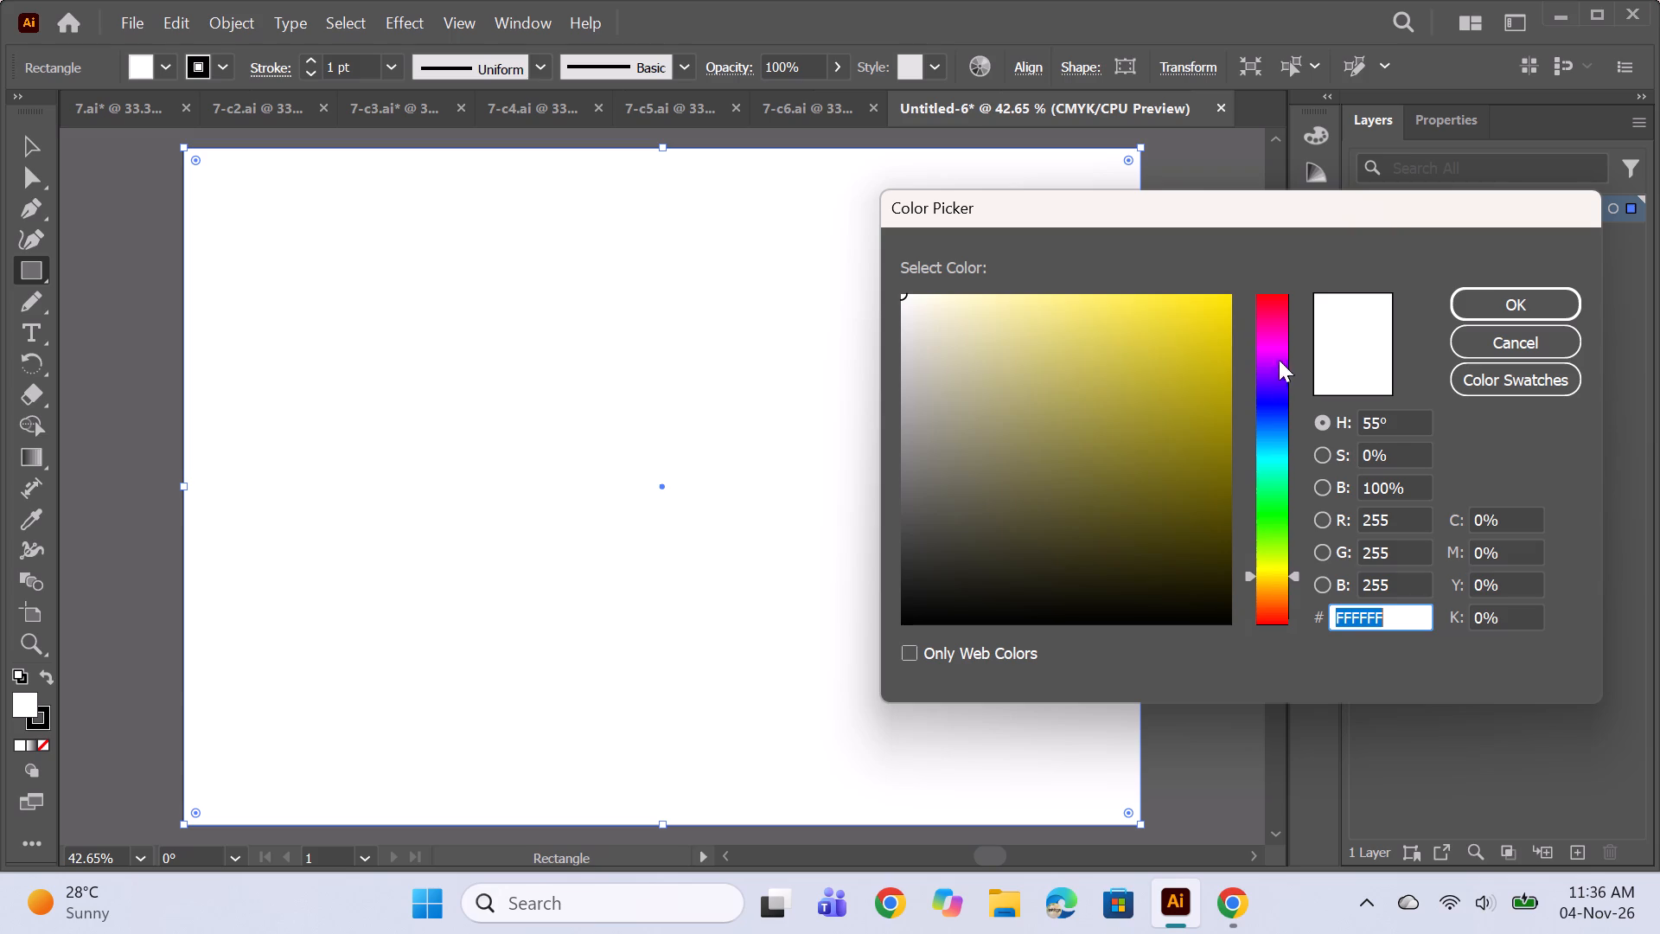
left_click(1276, 549)
left_click(1277, 555)
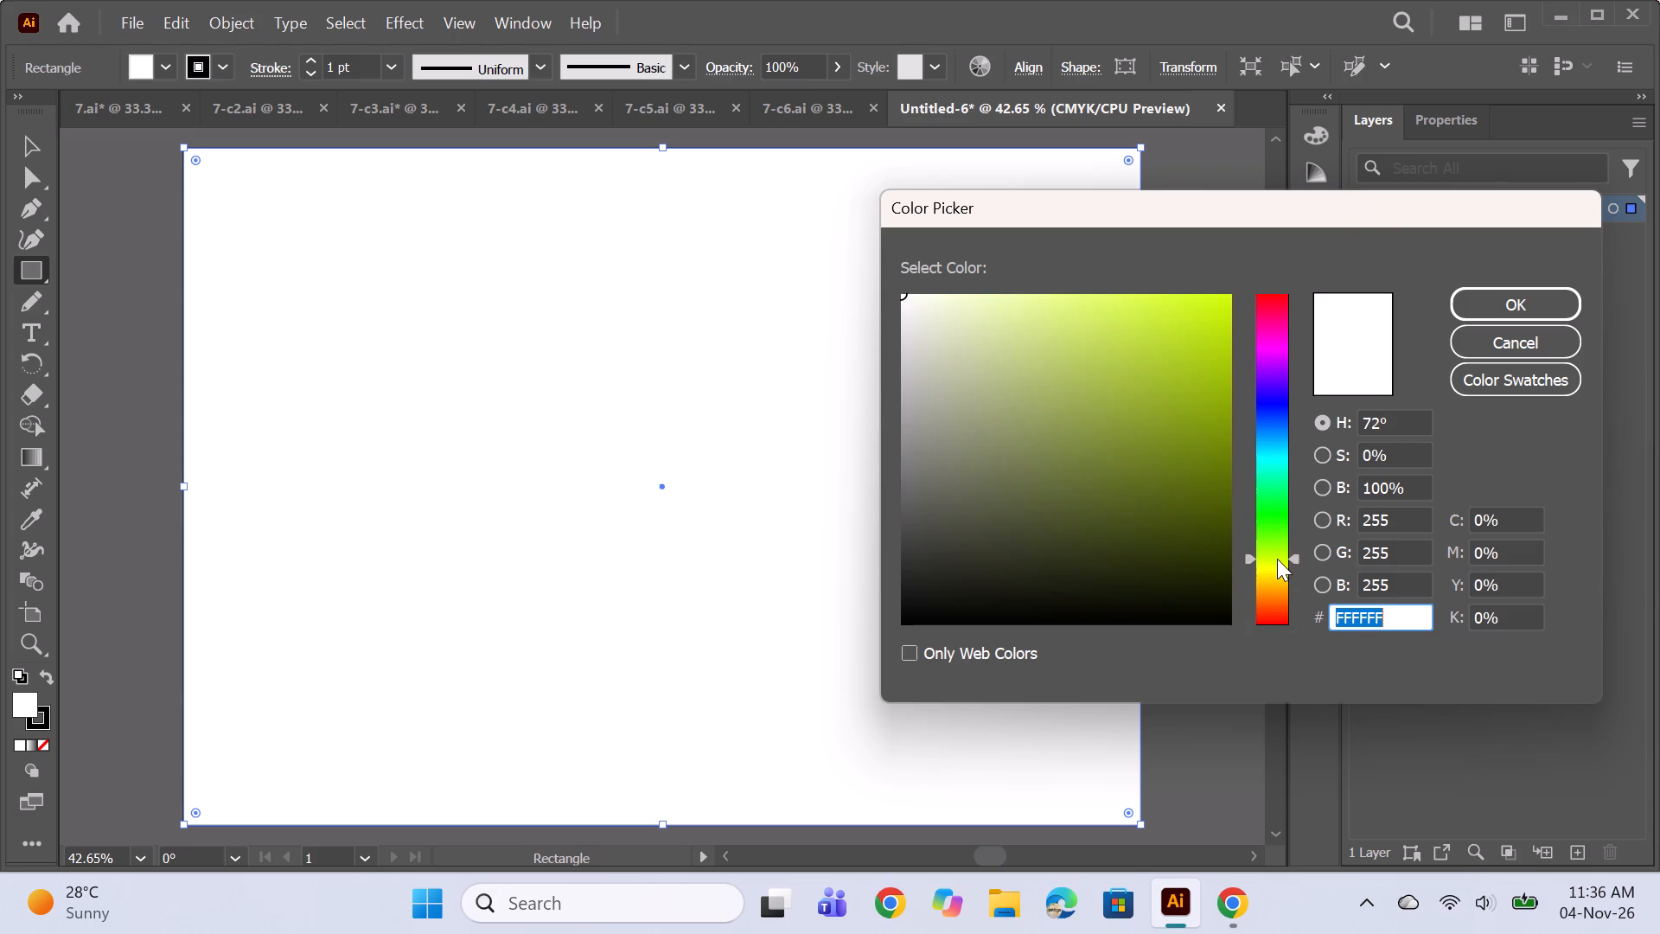
double_click(1277, 556)
left_click(1267, 460)
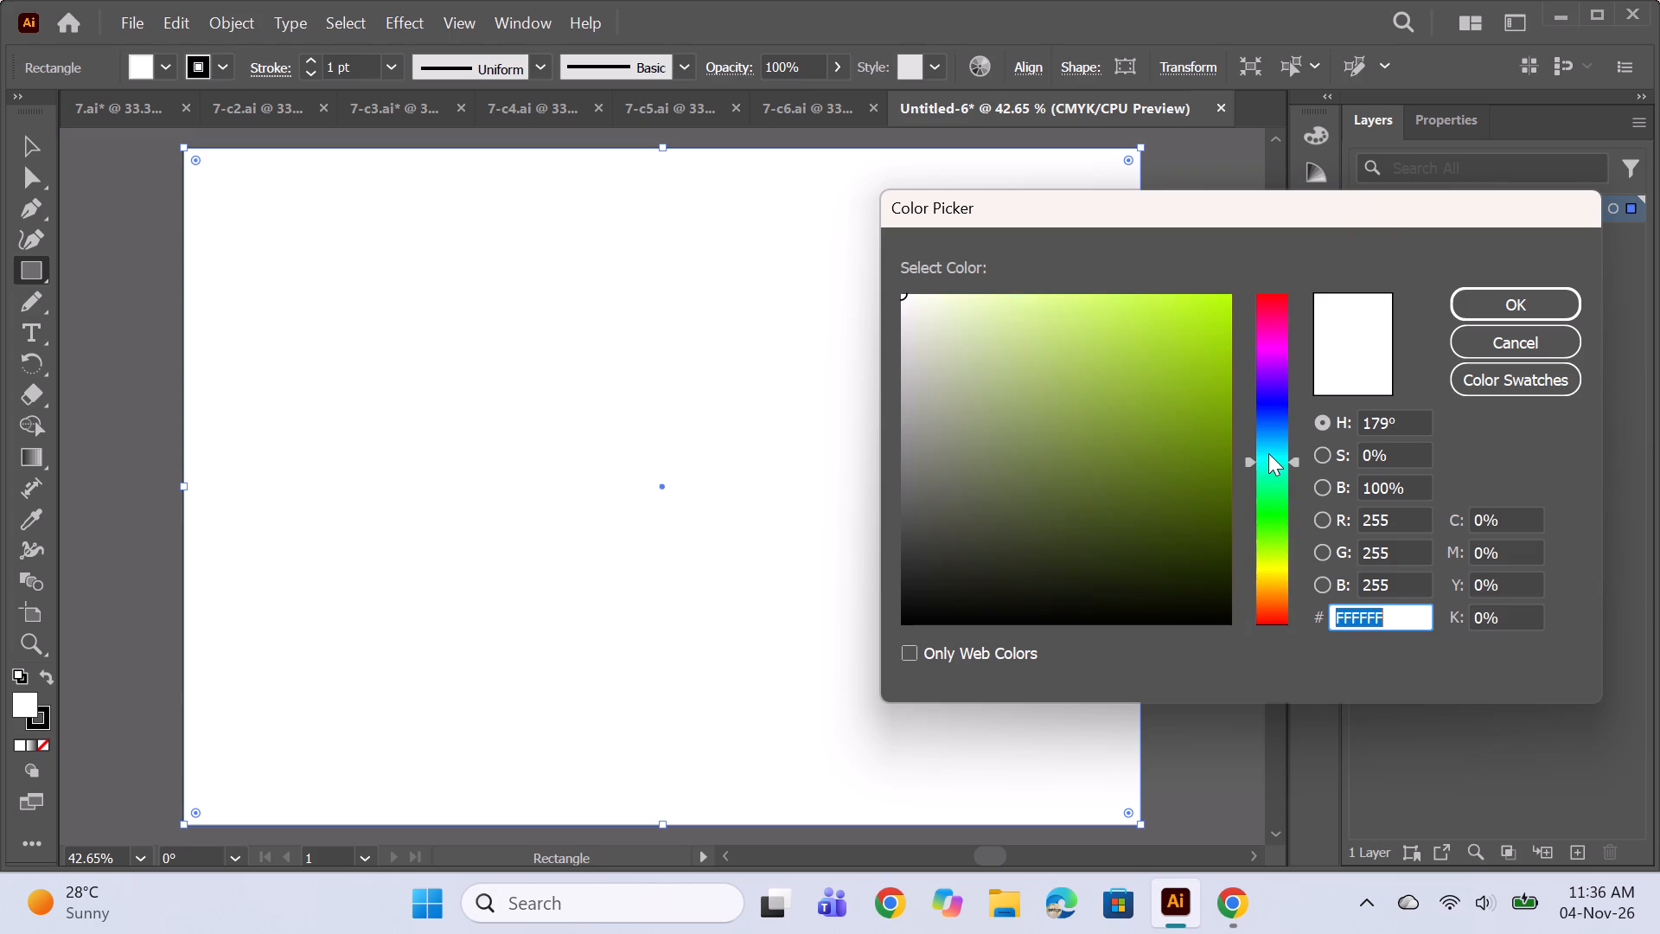
left_click(1268, 453)
left_click(1278, 440)
left_click_drag(1280, 431, 1283, 439)
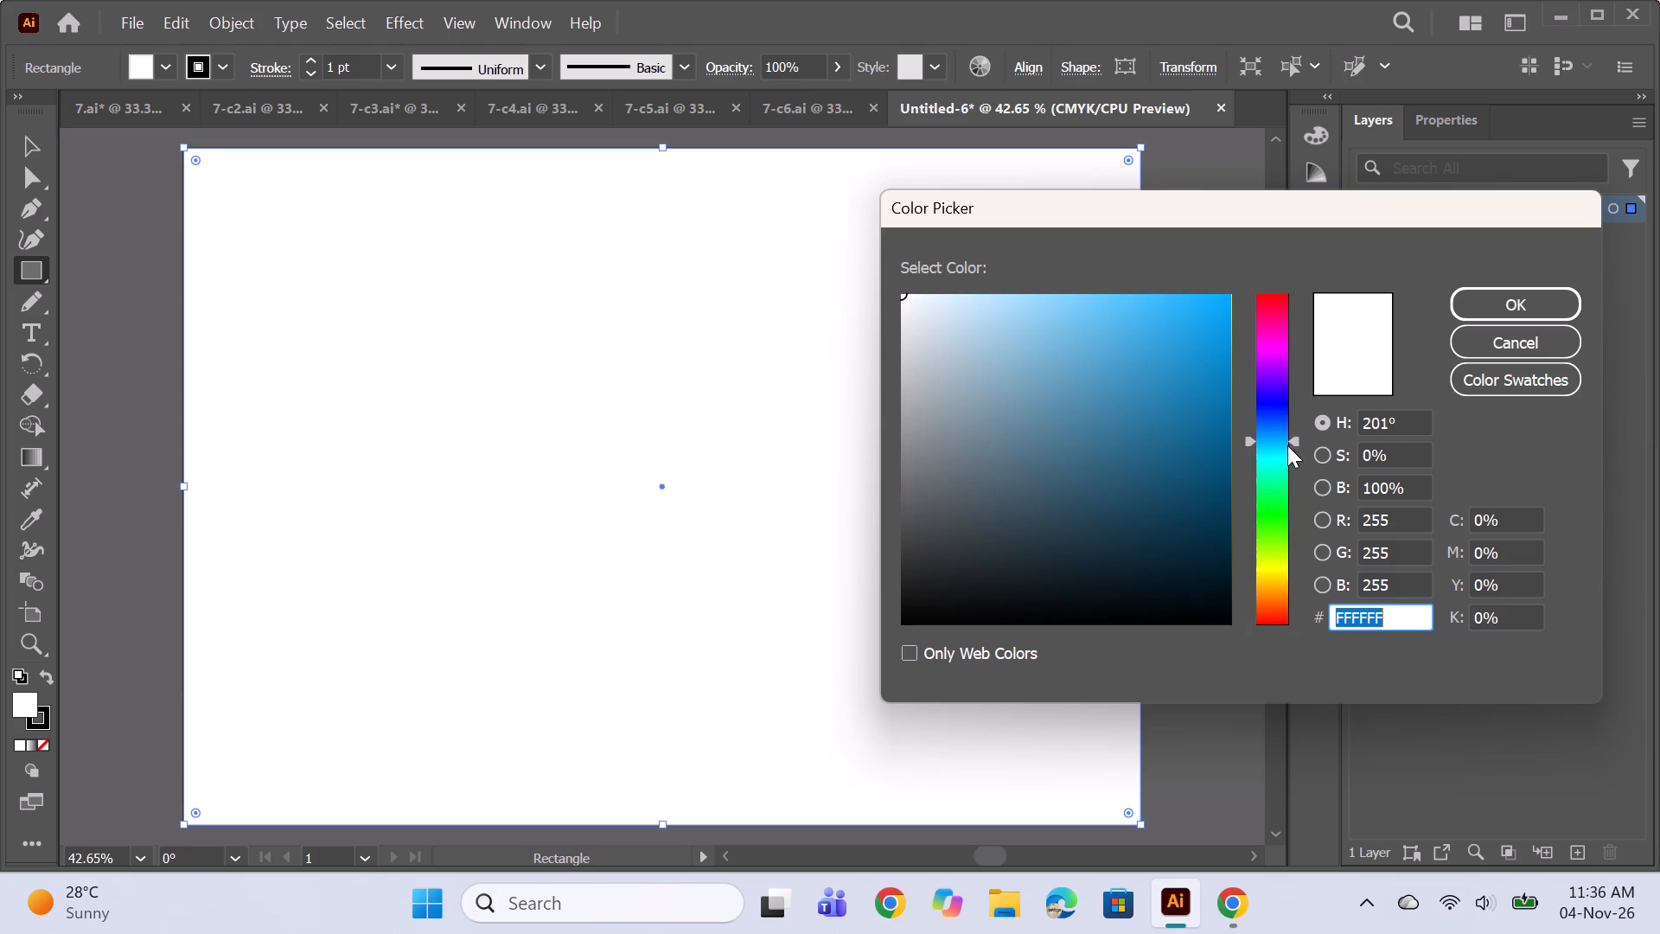
left_click(1277, 451)
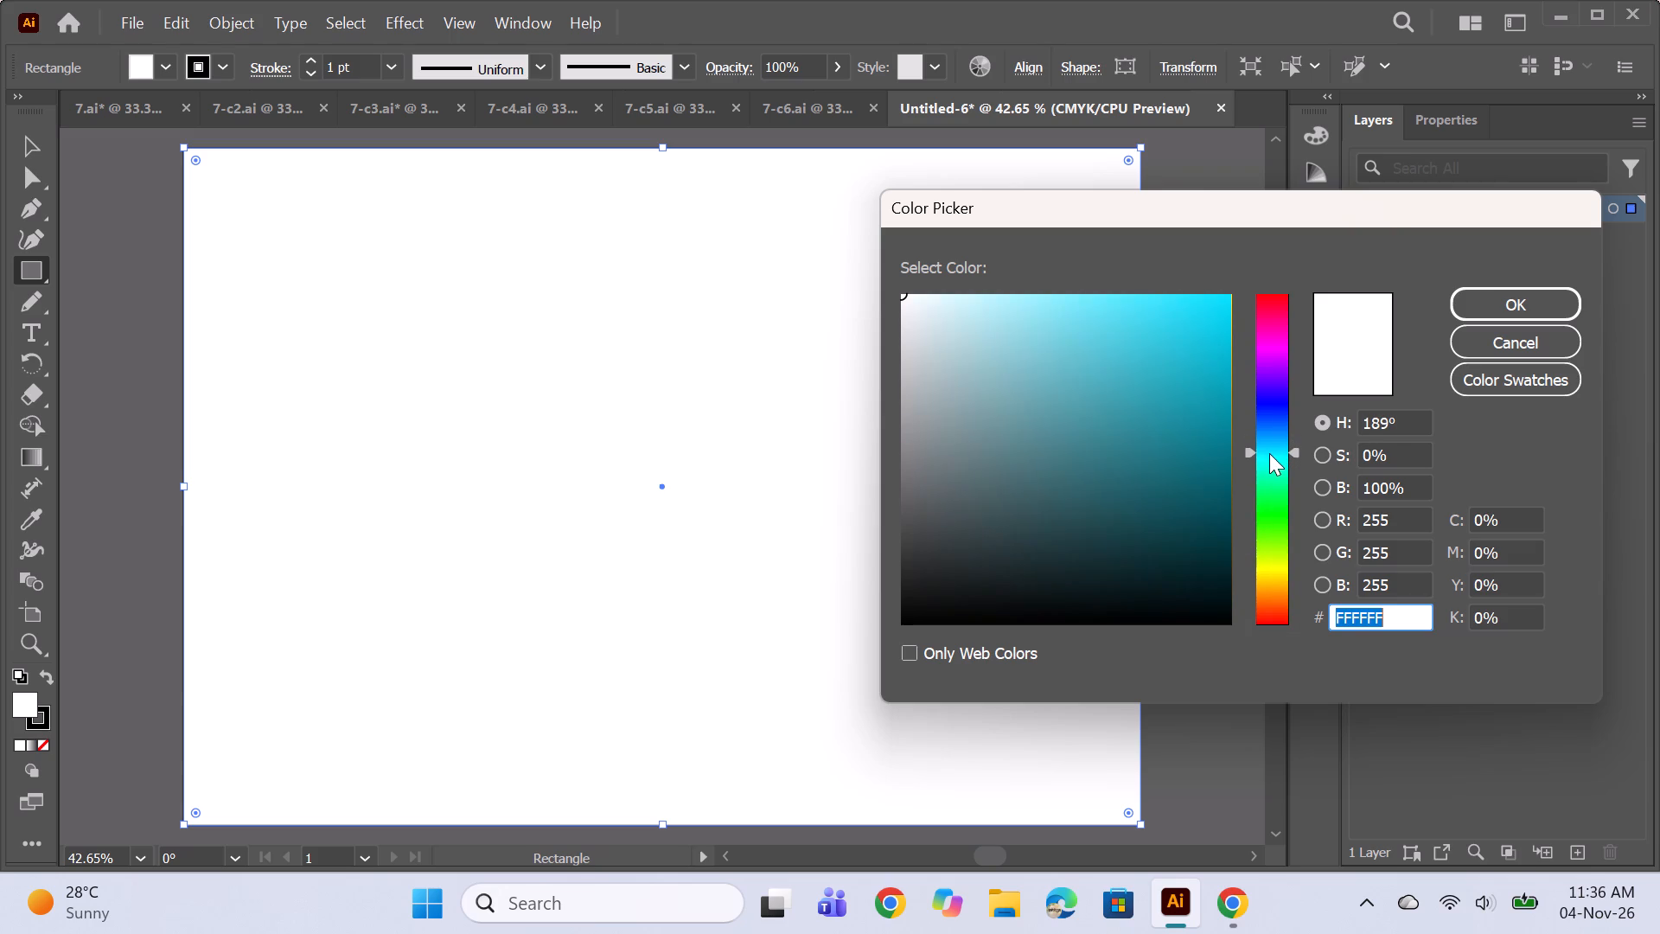
left_click(1270, 455)
left_click(1270, 474)
left_click(1270, 467)
left_click(1168, 489)
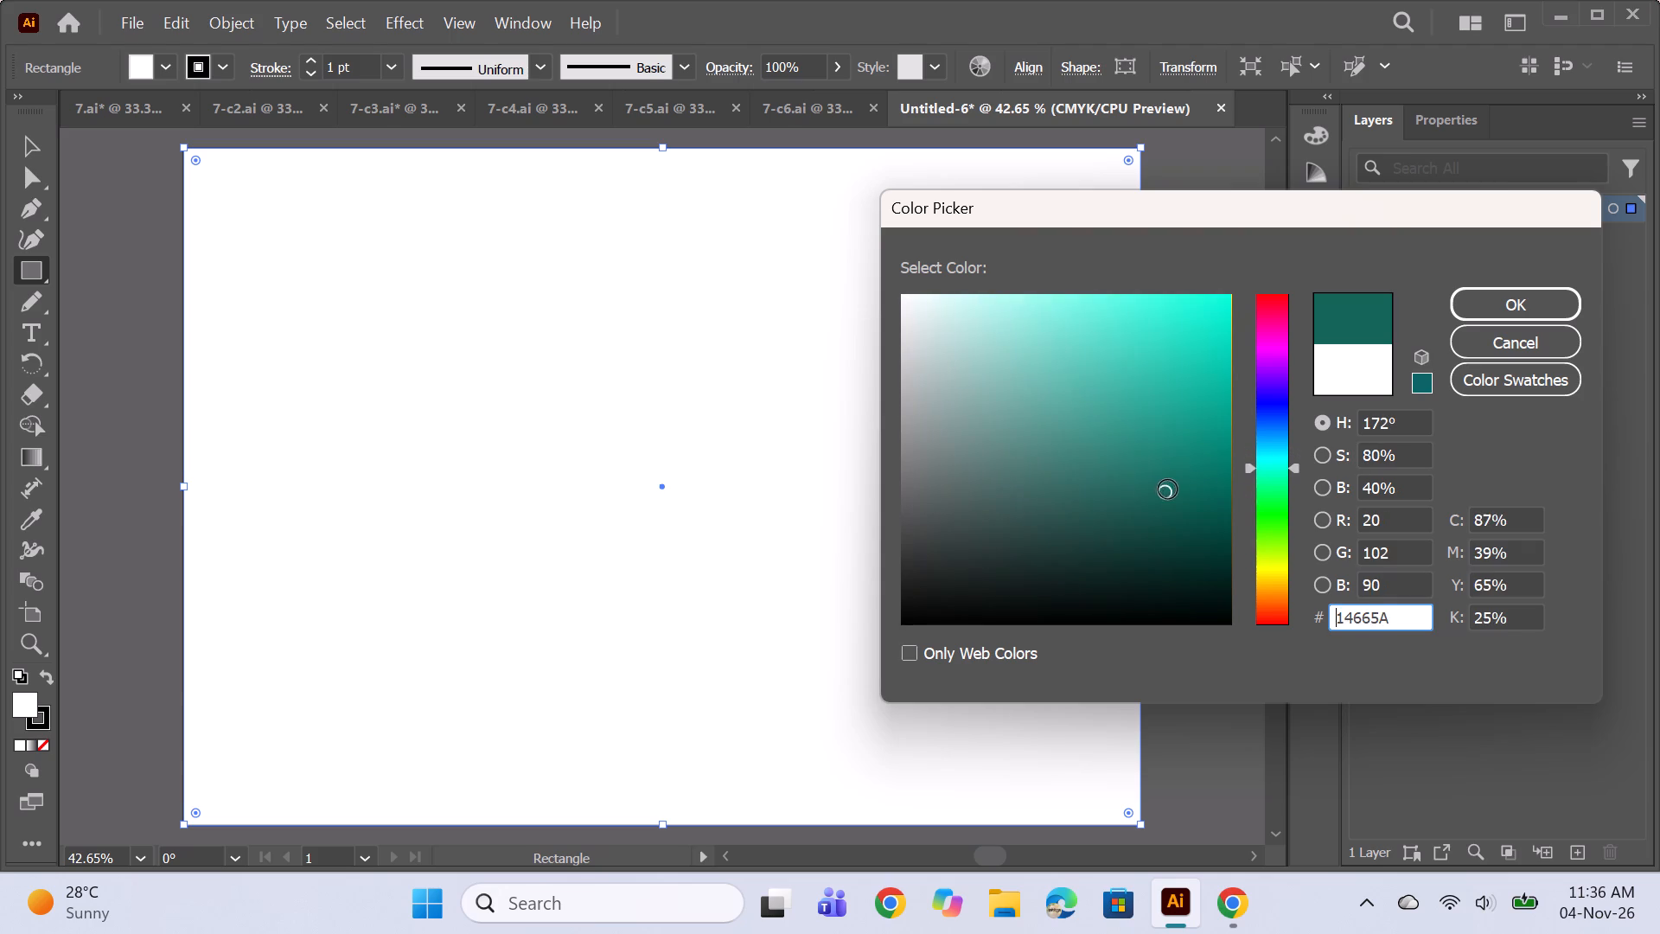
left_click(1118, 484)
left_click(1274, 470)
left_click(1274, 479)
left_click(1274, 479)
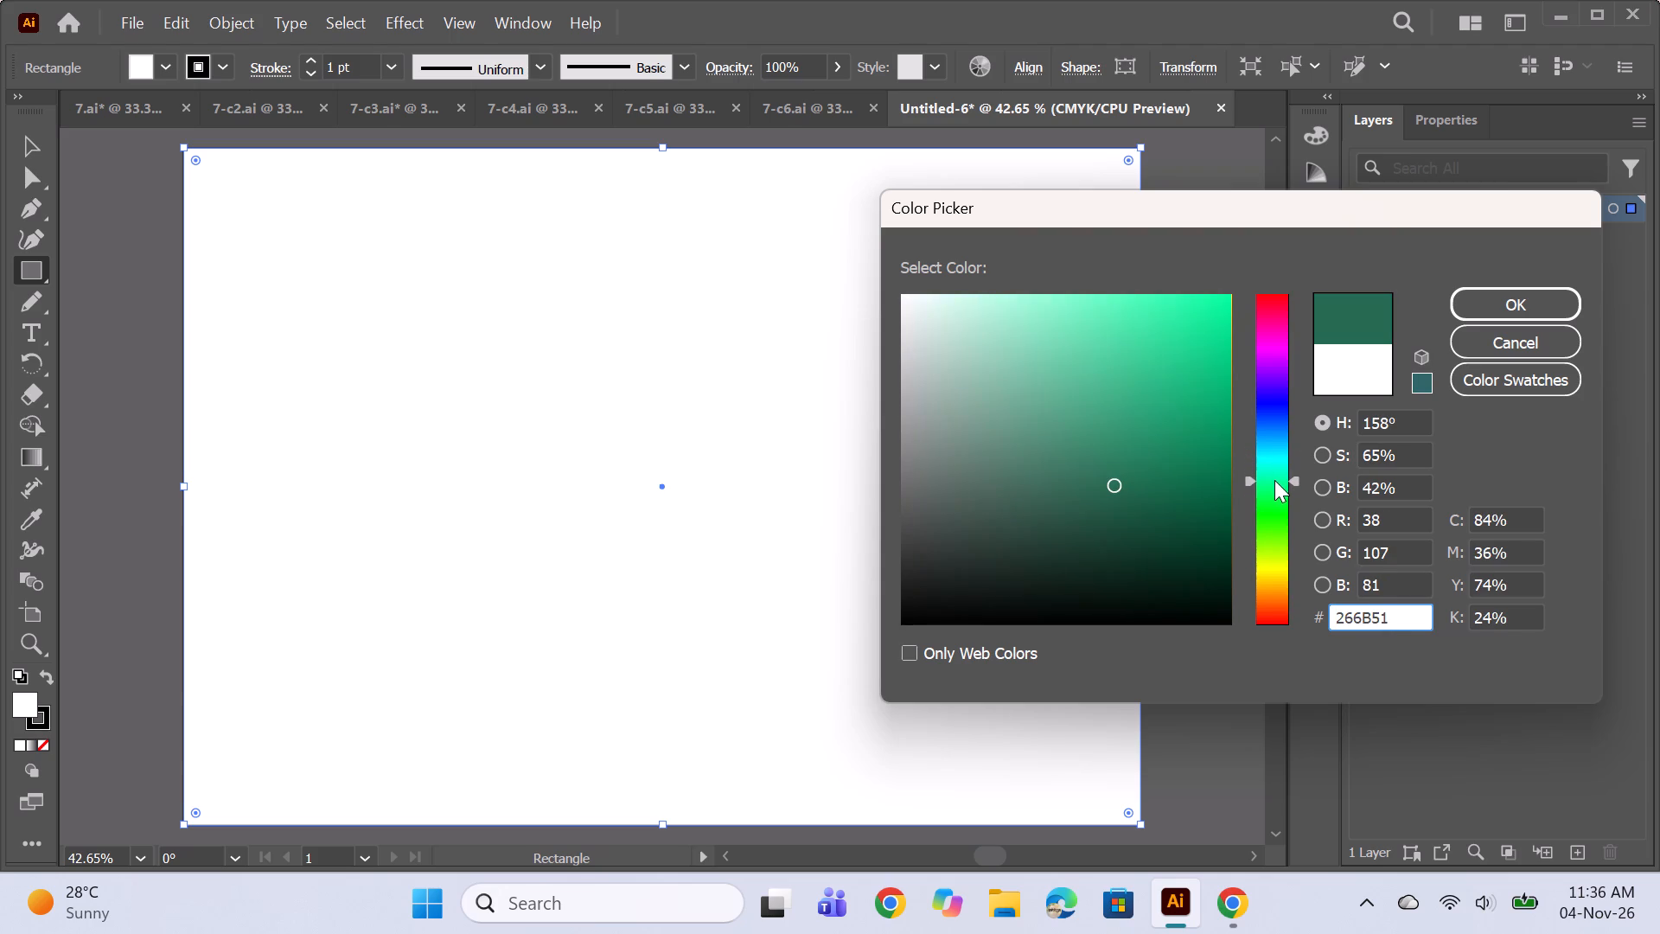
left_click(1273, 485)
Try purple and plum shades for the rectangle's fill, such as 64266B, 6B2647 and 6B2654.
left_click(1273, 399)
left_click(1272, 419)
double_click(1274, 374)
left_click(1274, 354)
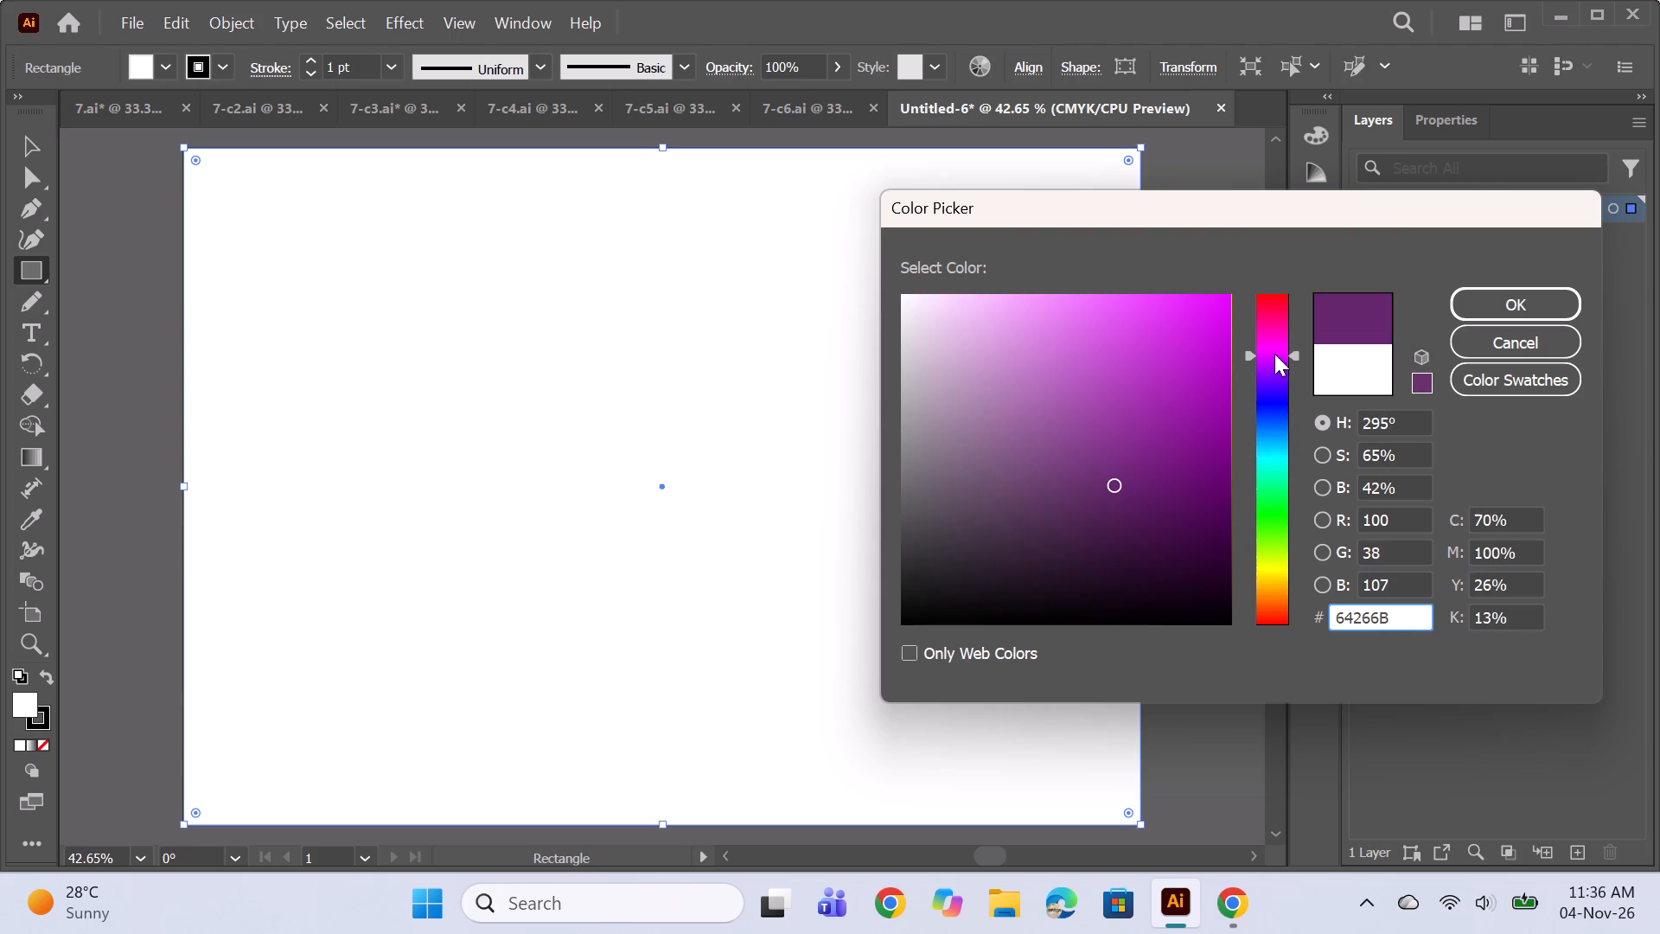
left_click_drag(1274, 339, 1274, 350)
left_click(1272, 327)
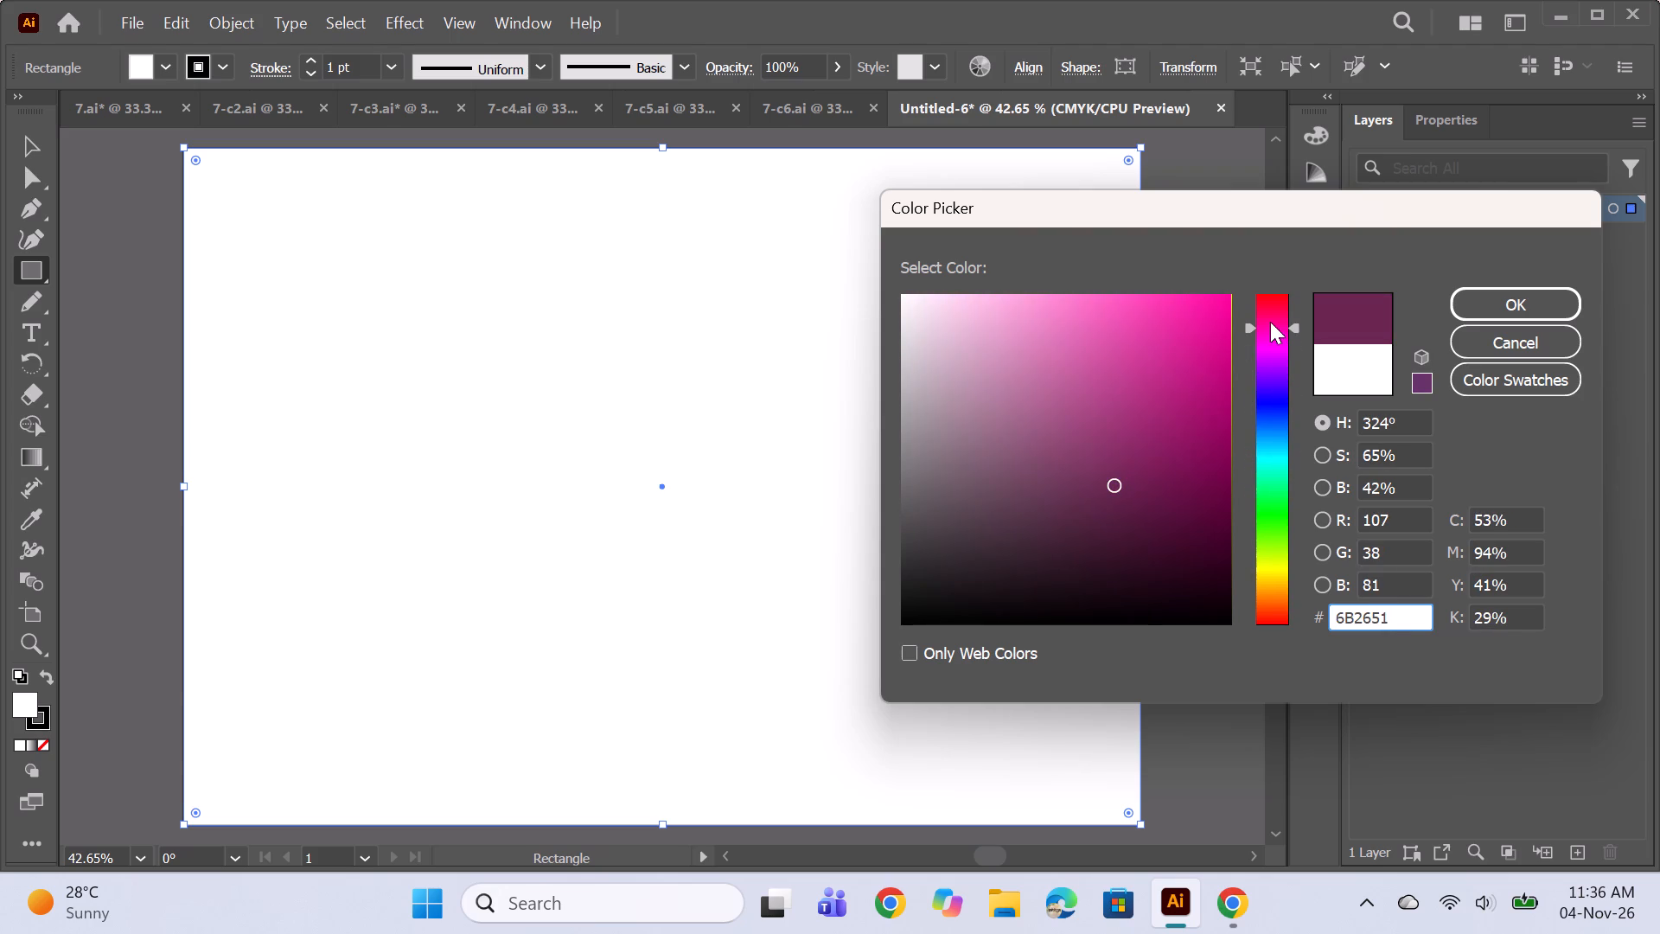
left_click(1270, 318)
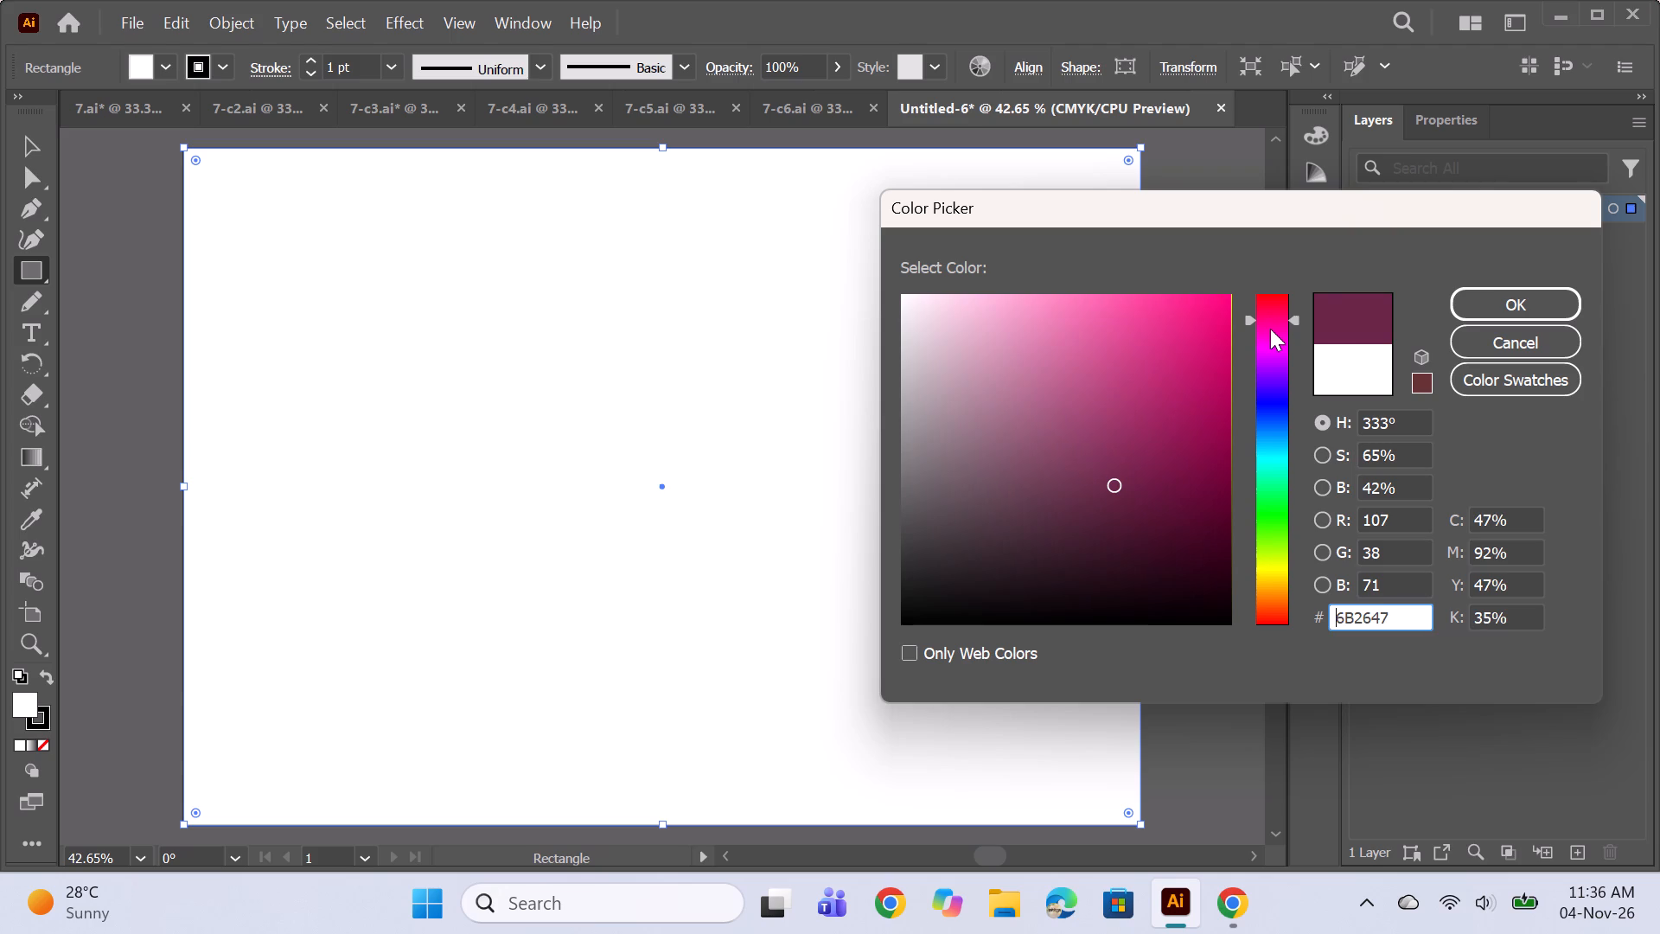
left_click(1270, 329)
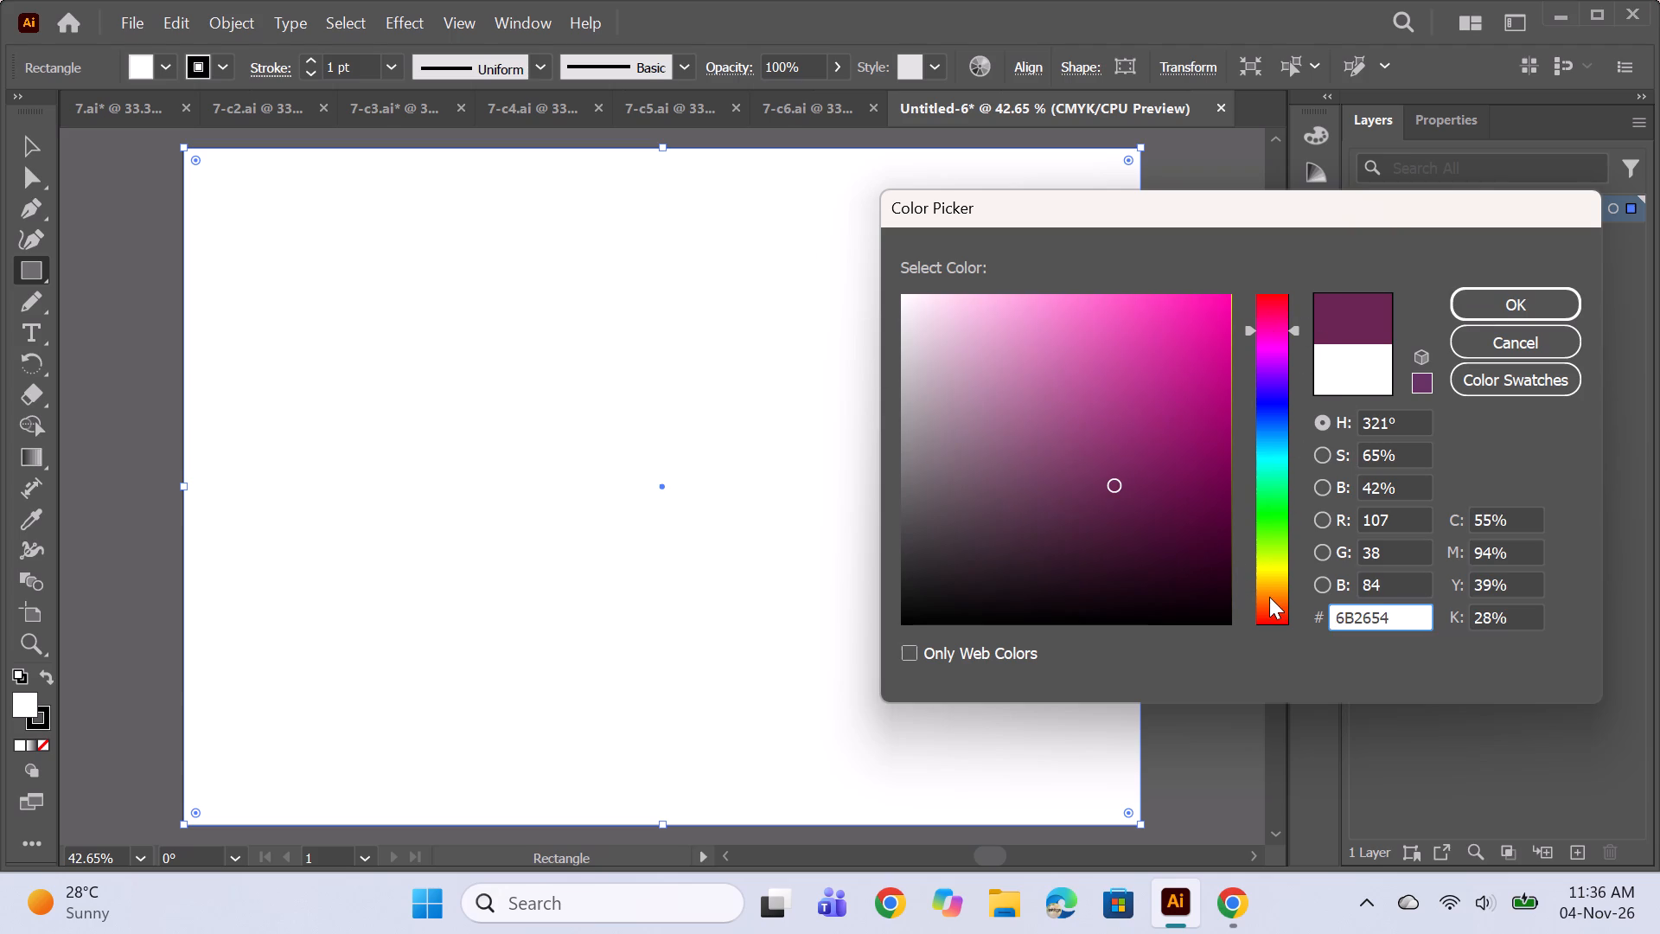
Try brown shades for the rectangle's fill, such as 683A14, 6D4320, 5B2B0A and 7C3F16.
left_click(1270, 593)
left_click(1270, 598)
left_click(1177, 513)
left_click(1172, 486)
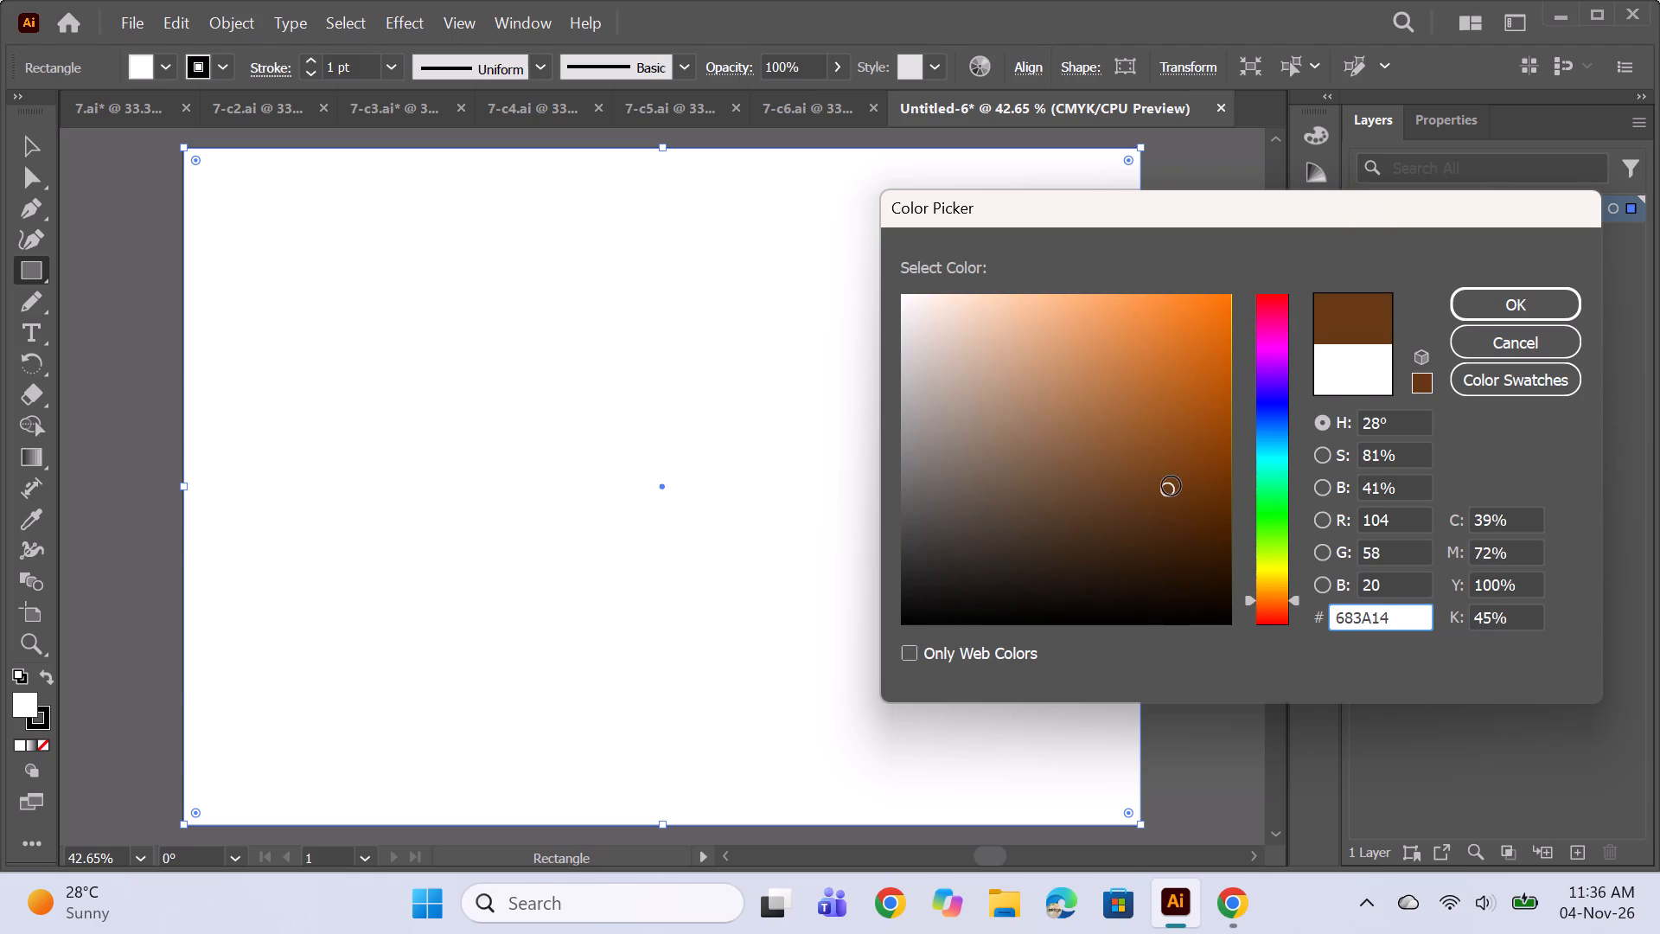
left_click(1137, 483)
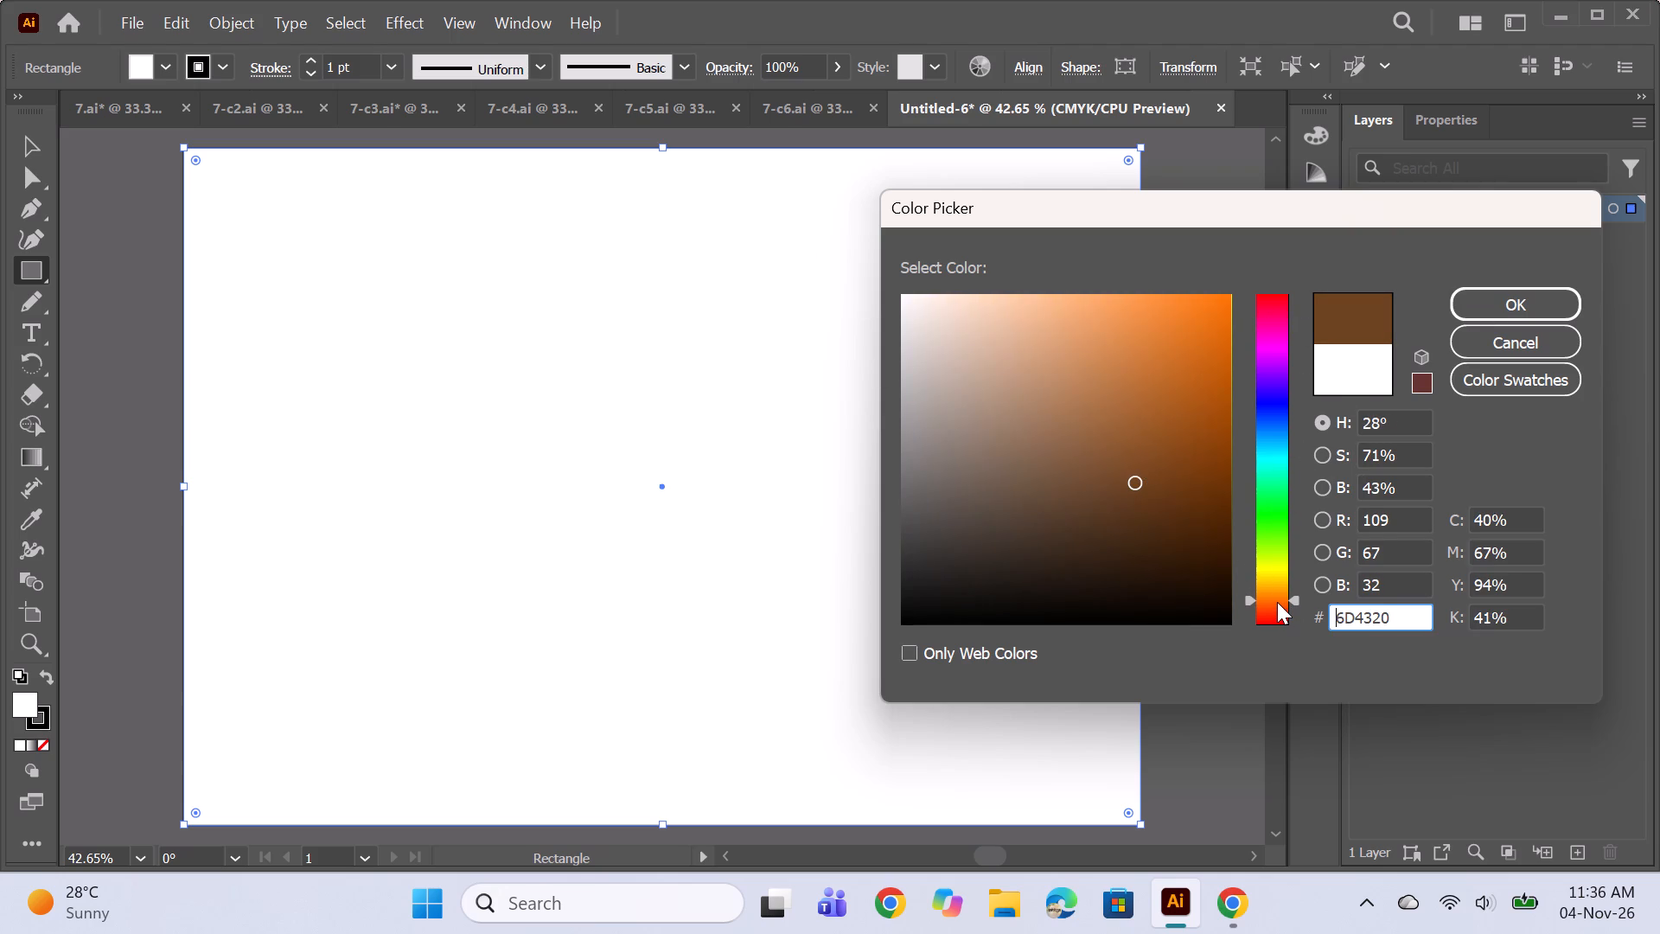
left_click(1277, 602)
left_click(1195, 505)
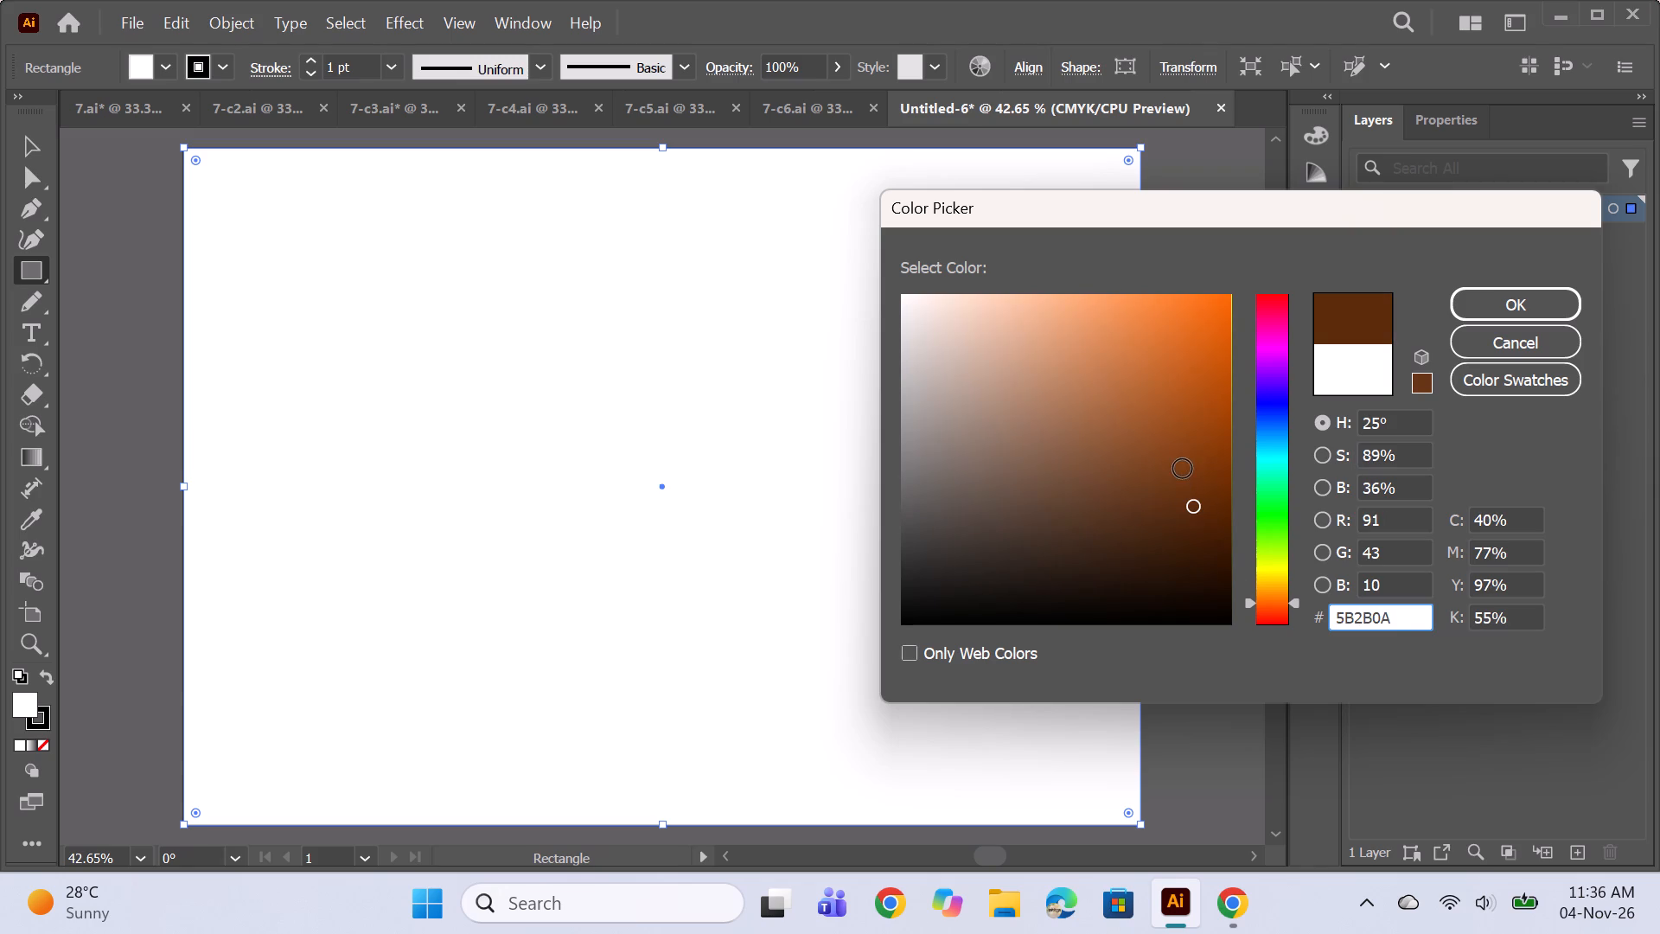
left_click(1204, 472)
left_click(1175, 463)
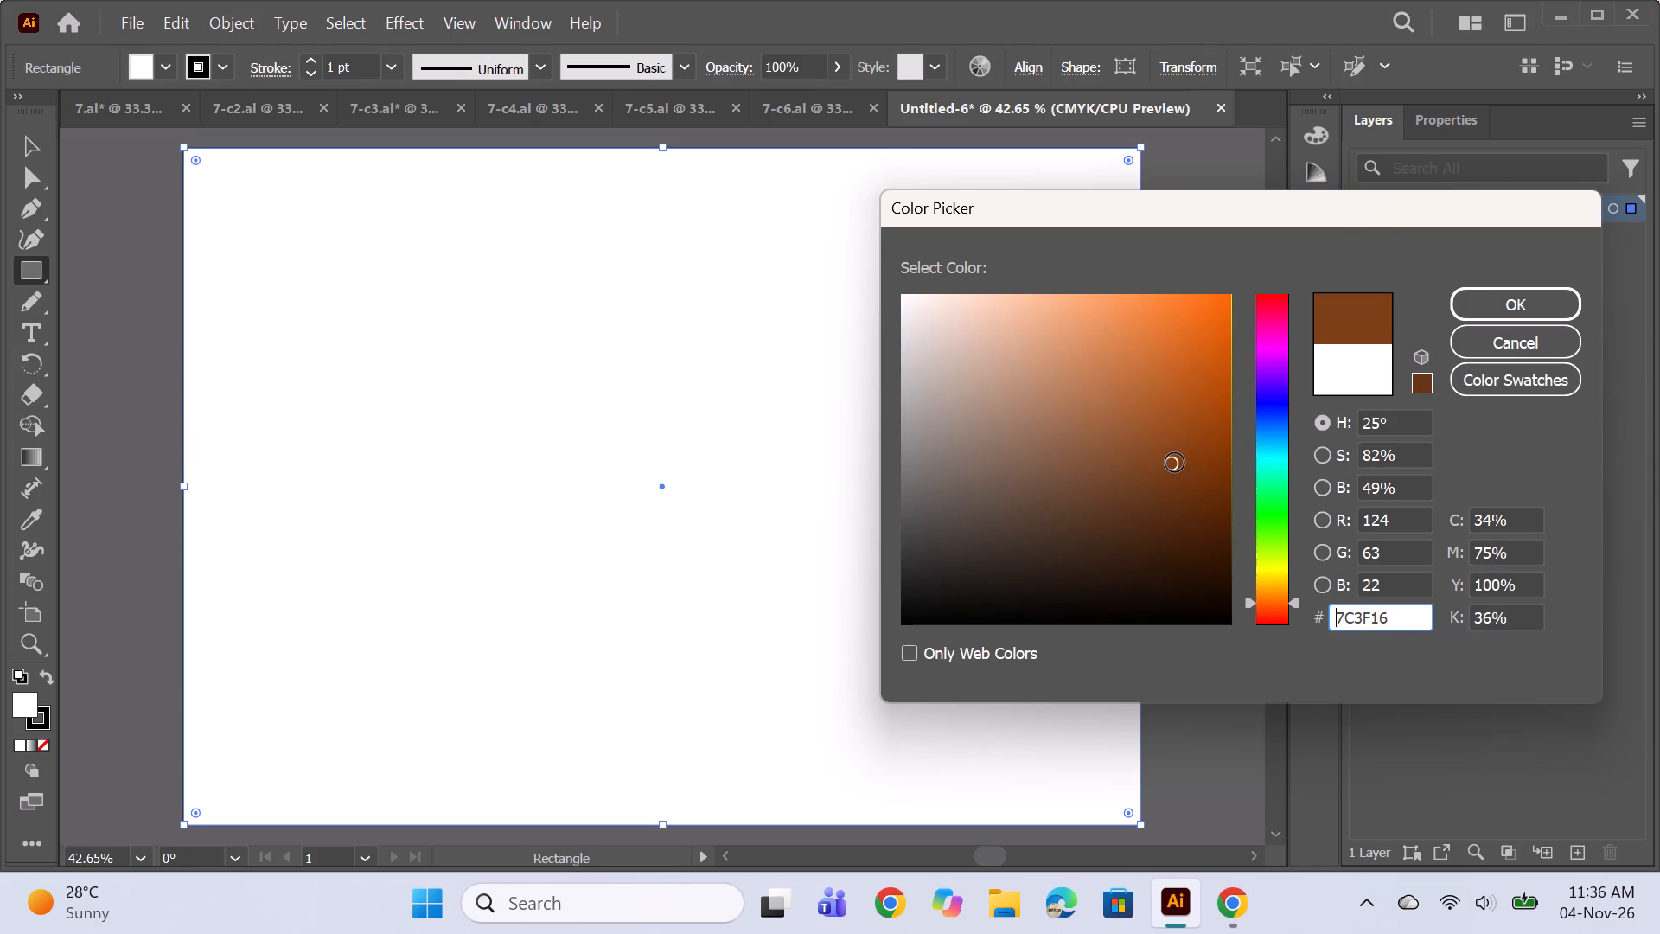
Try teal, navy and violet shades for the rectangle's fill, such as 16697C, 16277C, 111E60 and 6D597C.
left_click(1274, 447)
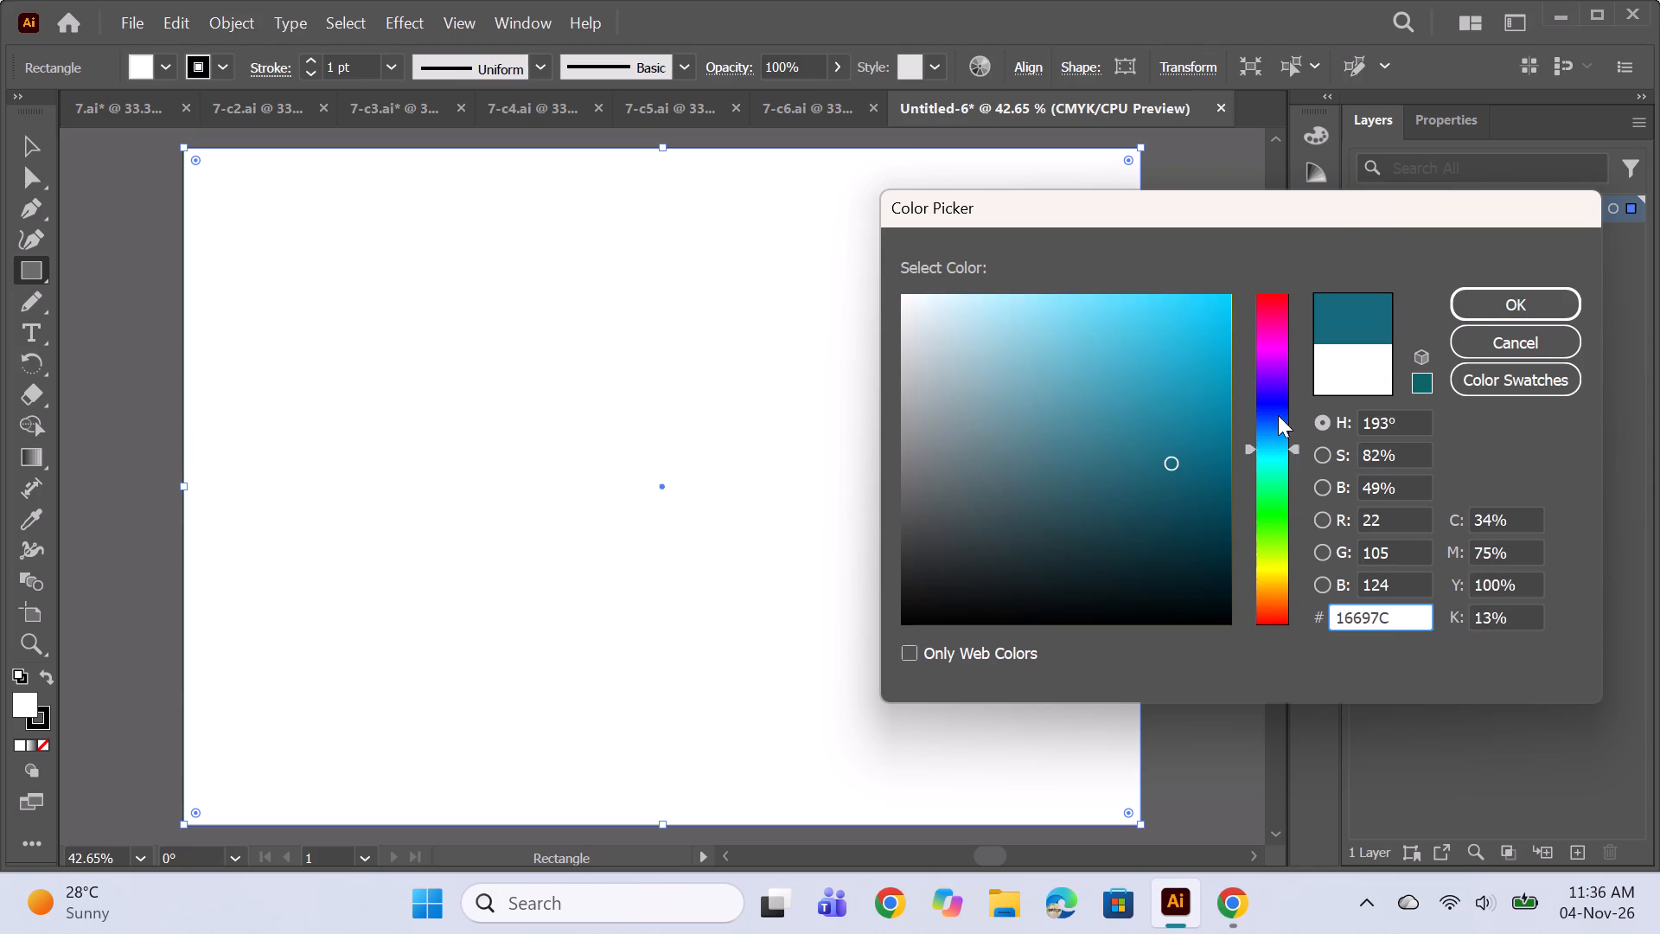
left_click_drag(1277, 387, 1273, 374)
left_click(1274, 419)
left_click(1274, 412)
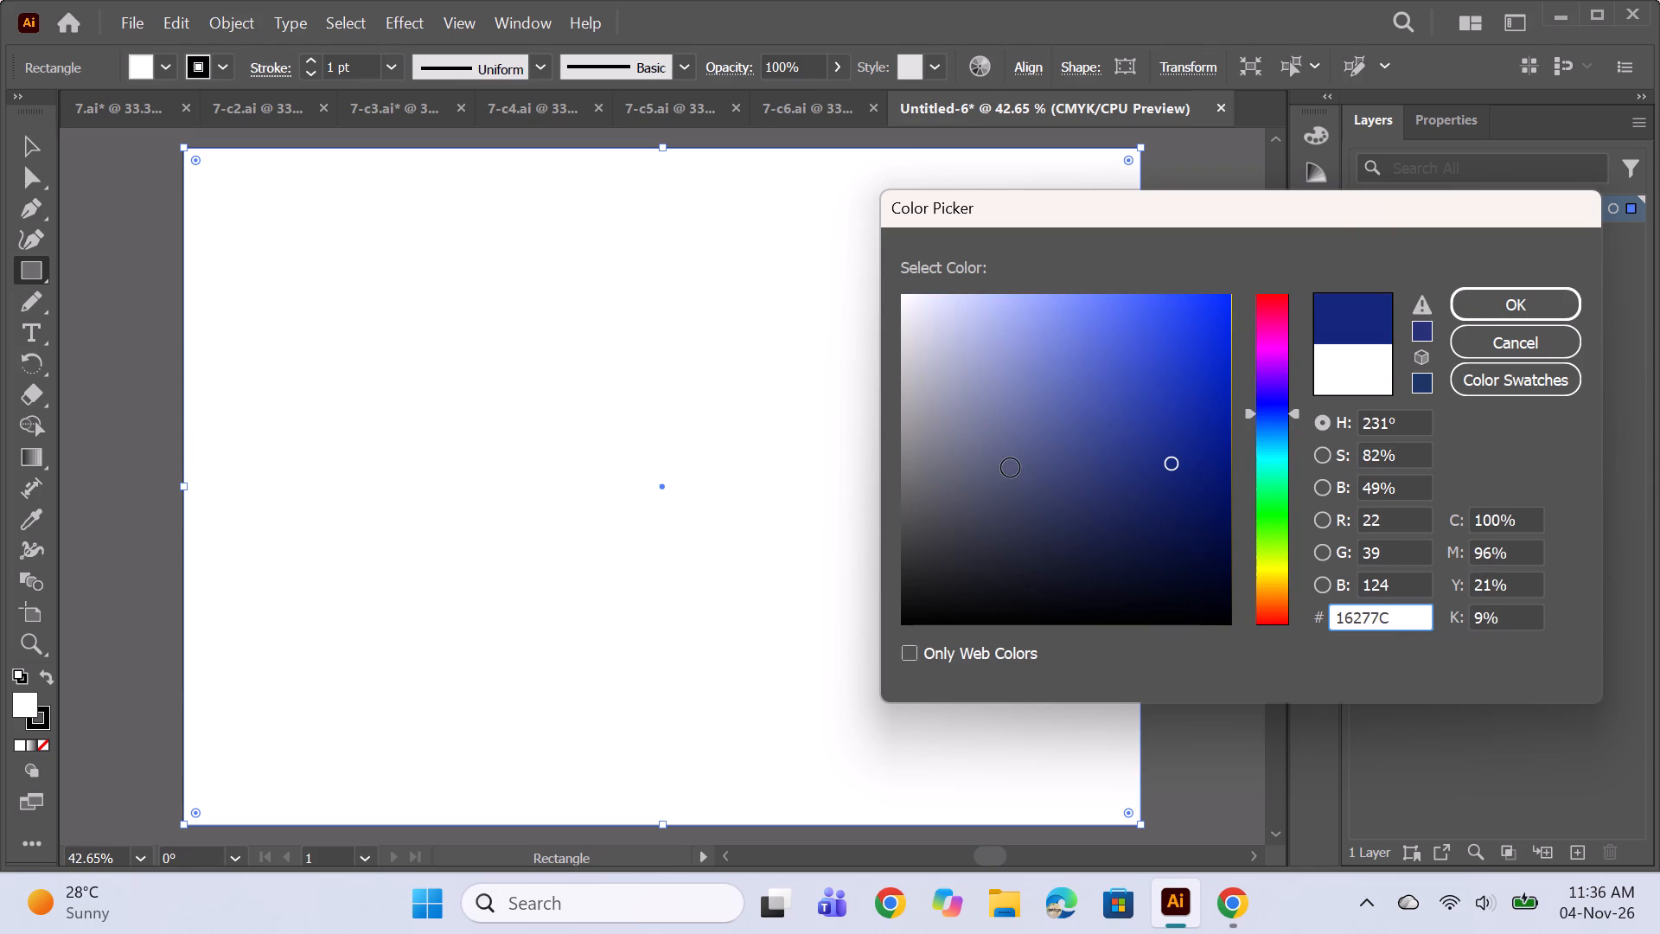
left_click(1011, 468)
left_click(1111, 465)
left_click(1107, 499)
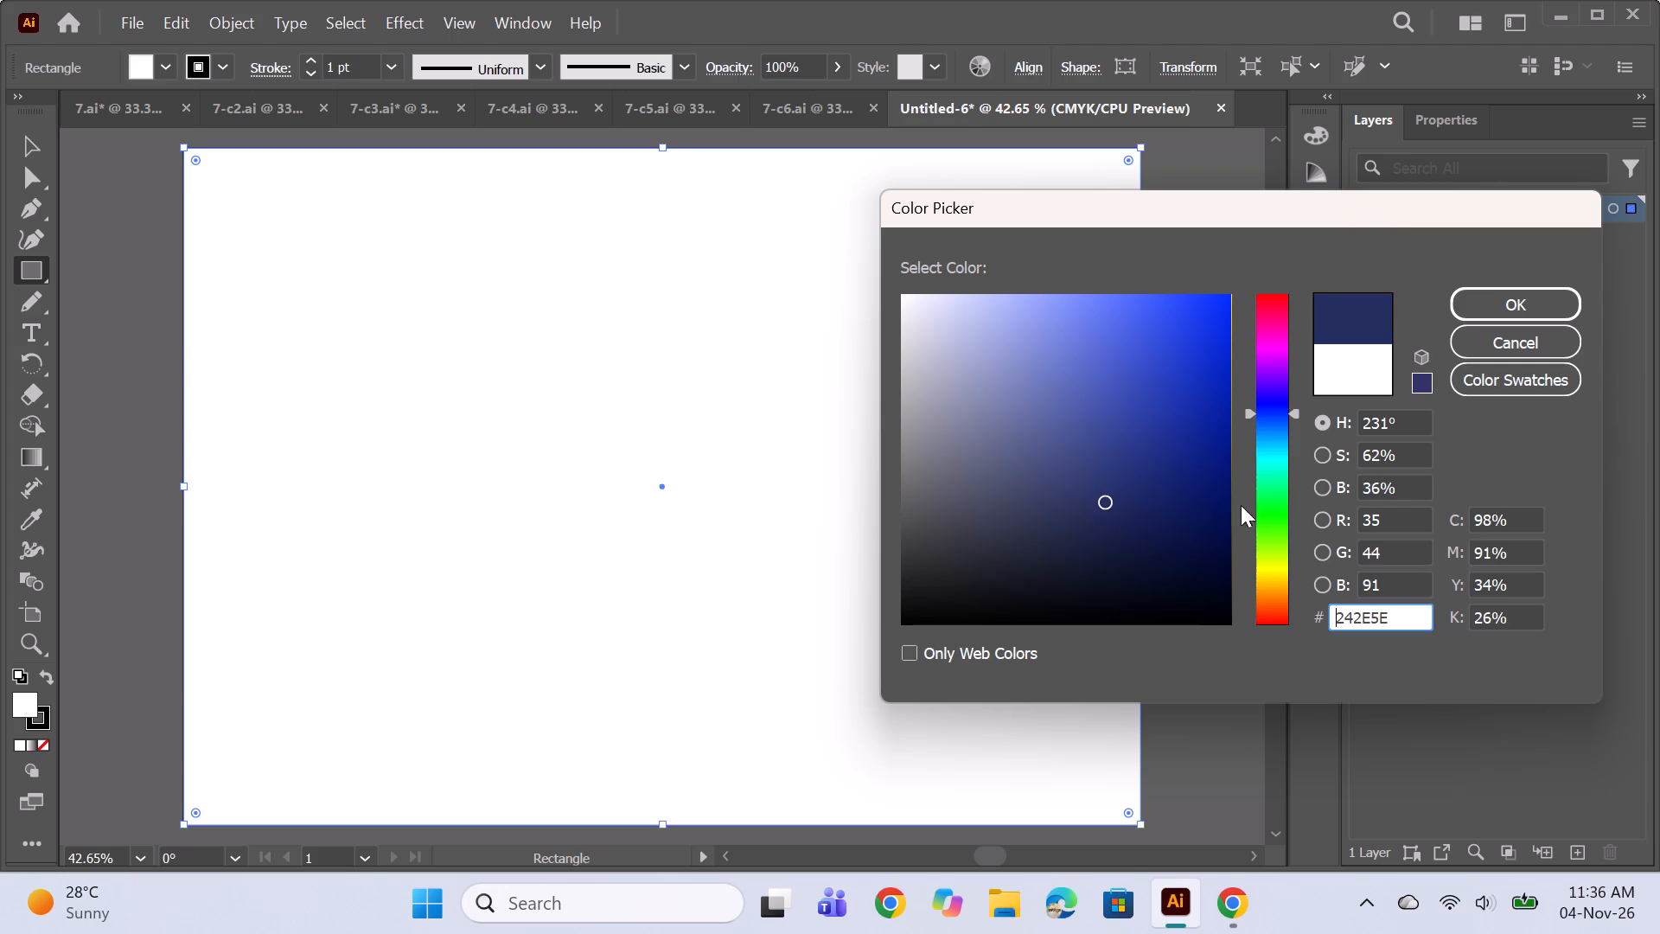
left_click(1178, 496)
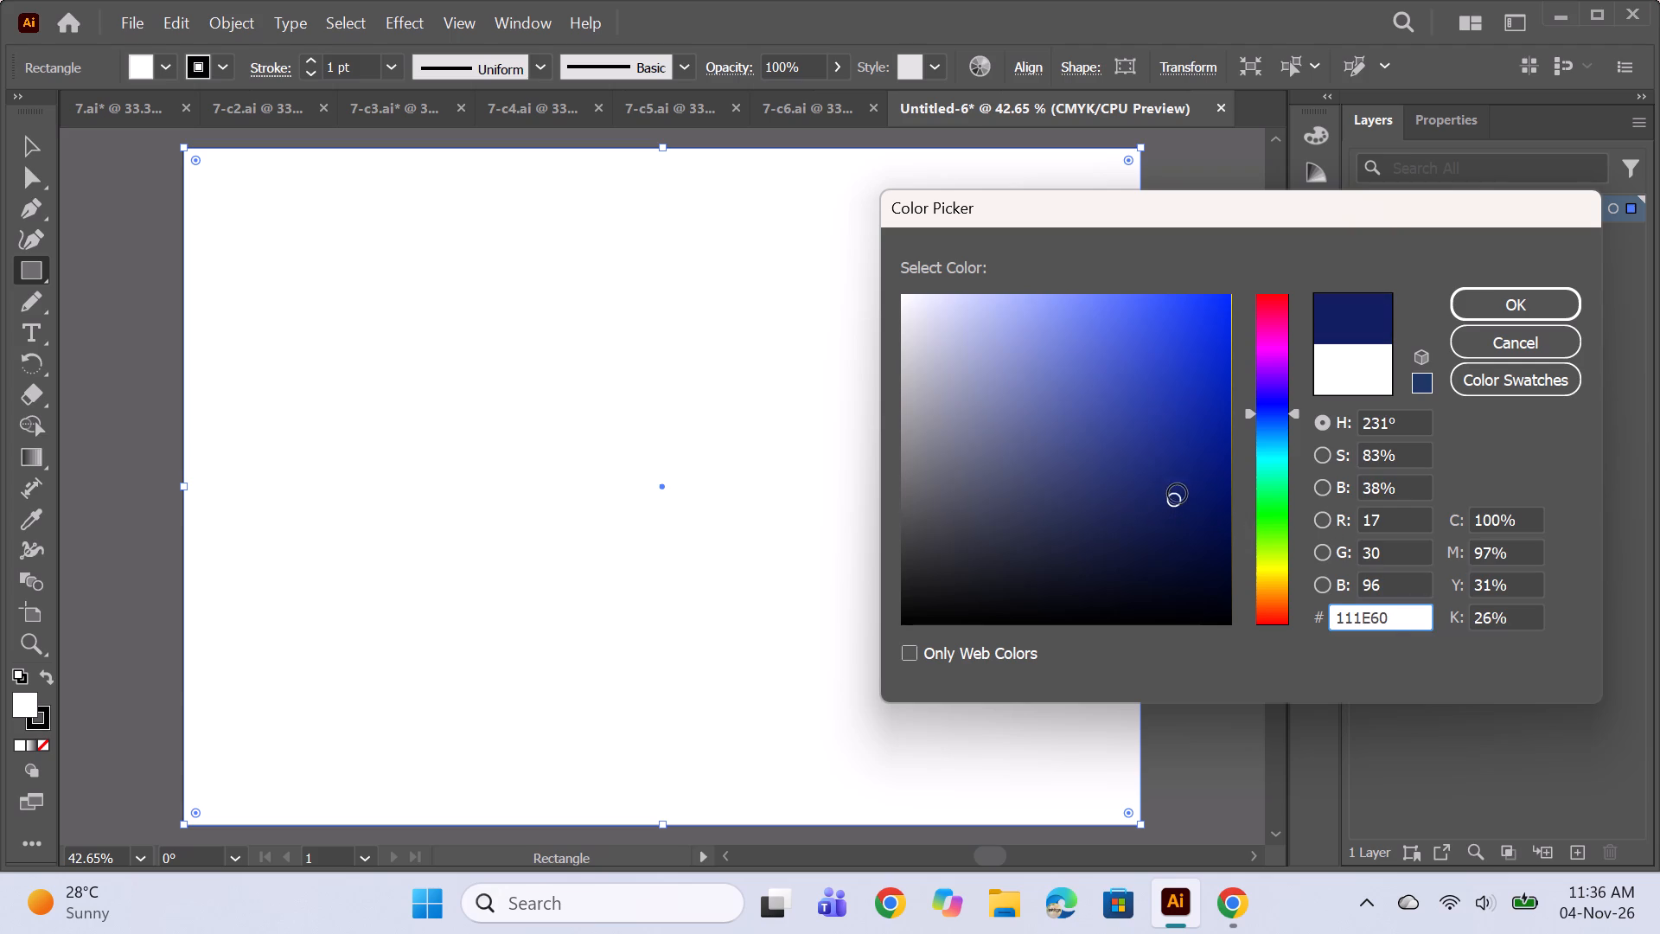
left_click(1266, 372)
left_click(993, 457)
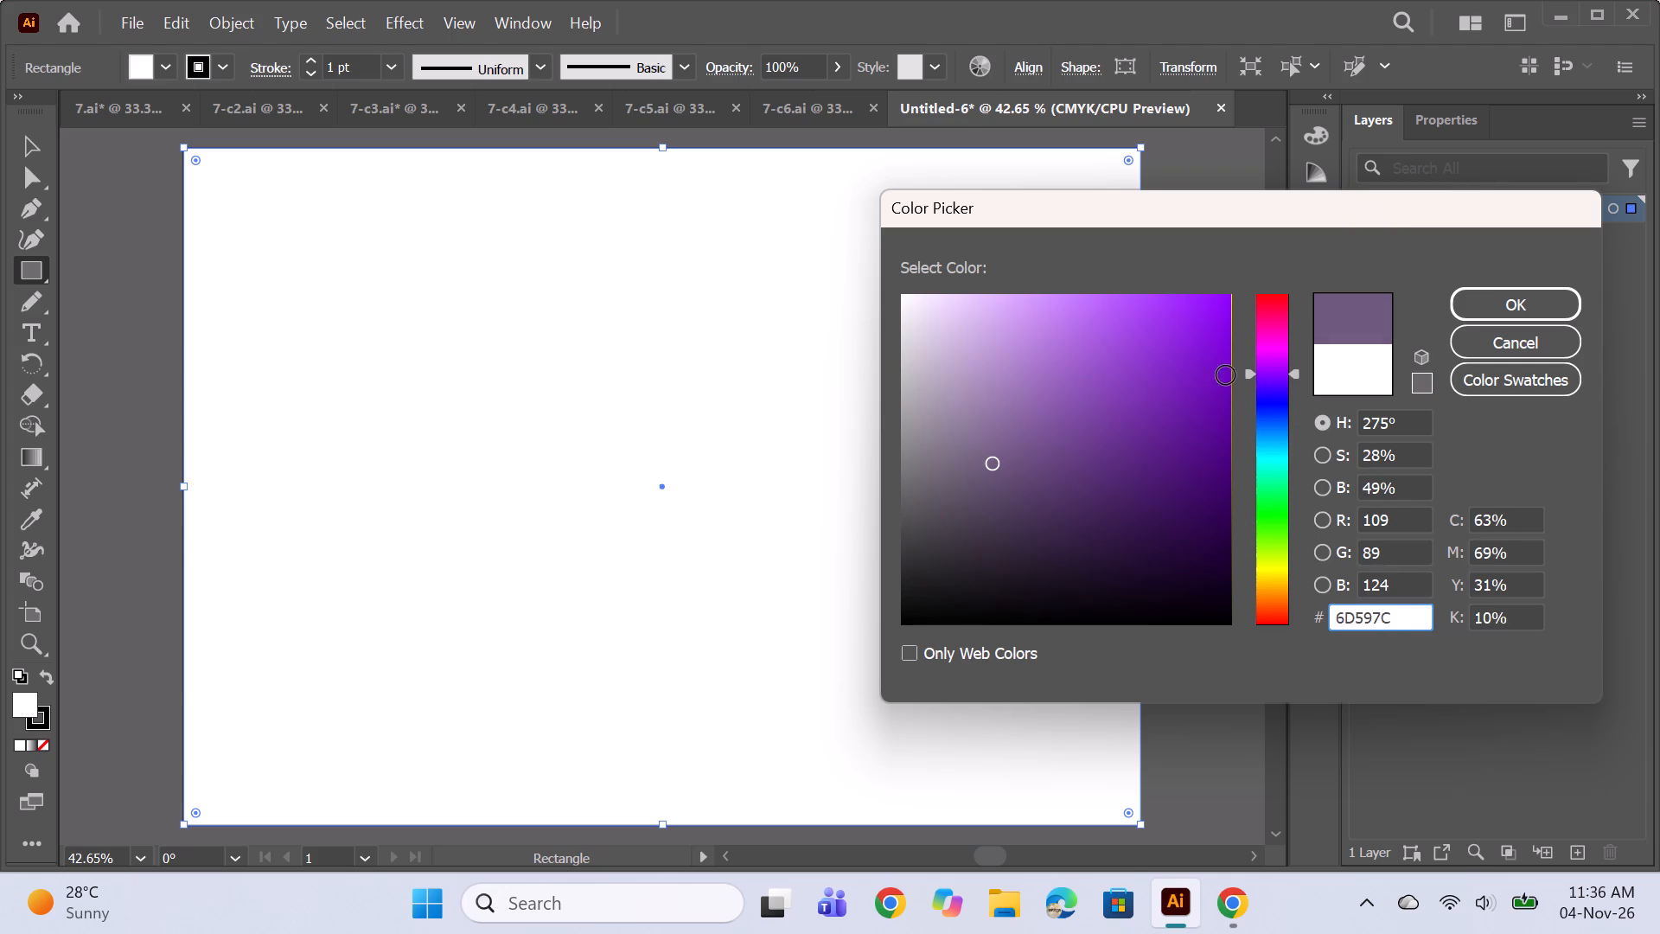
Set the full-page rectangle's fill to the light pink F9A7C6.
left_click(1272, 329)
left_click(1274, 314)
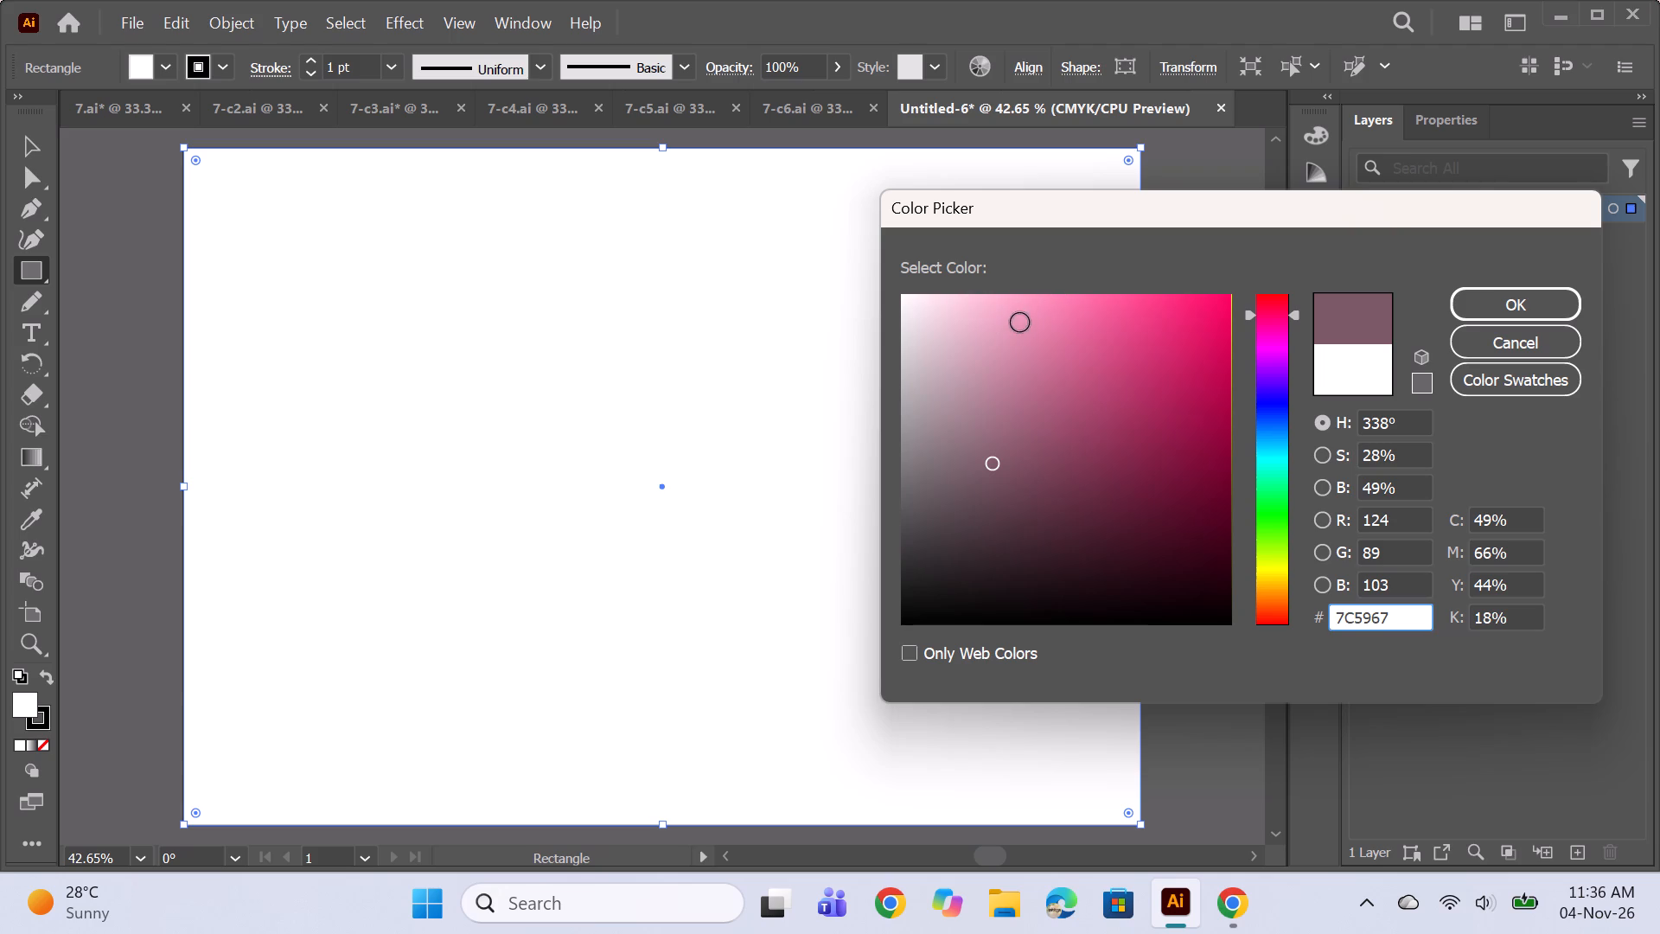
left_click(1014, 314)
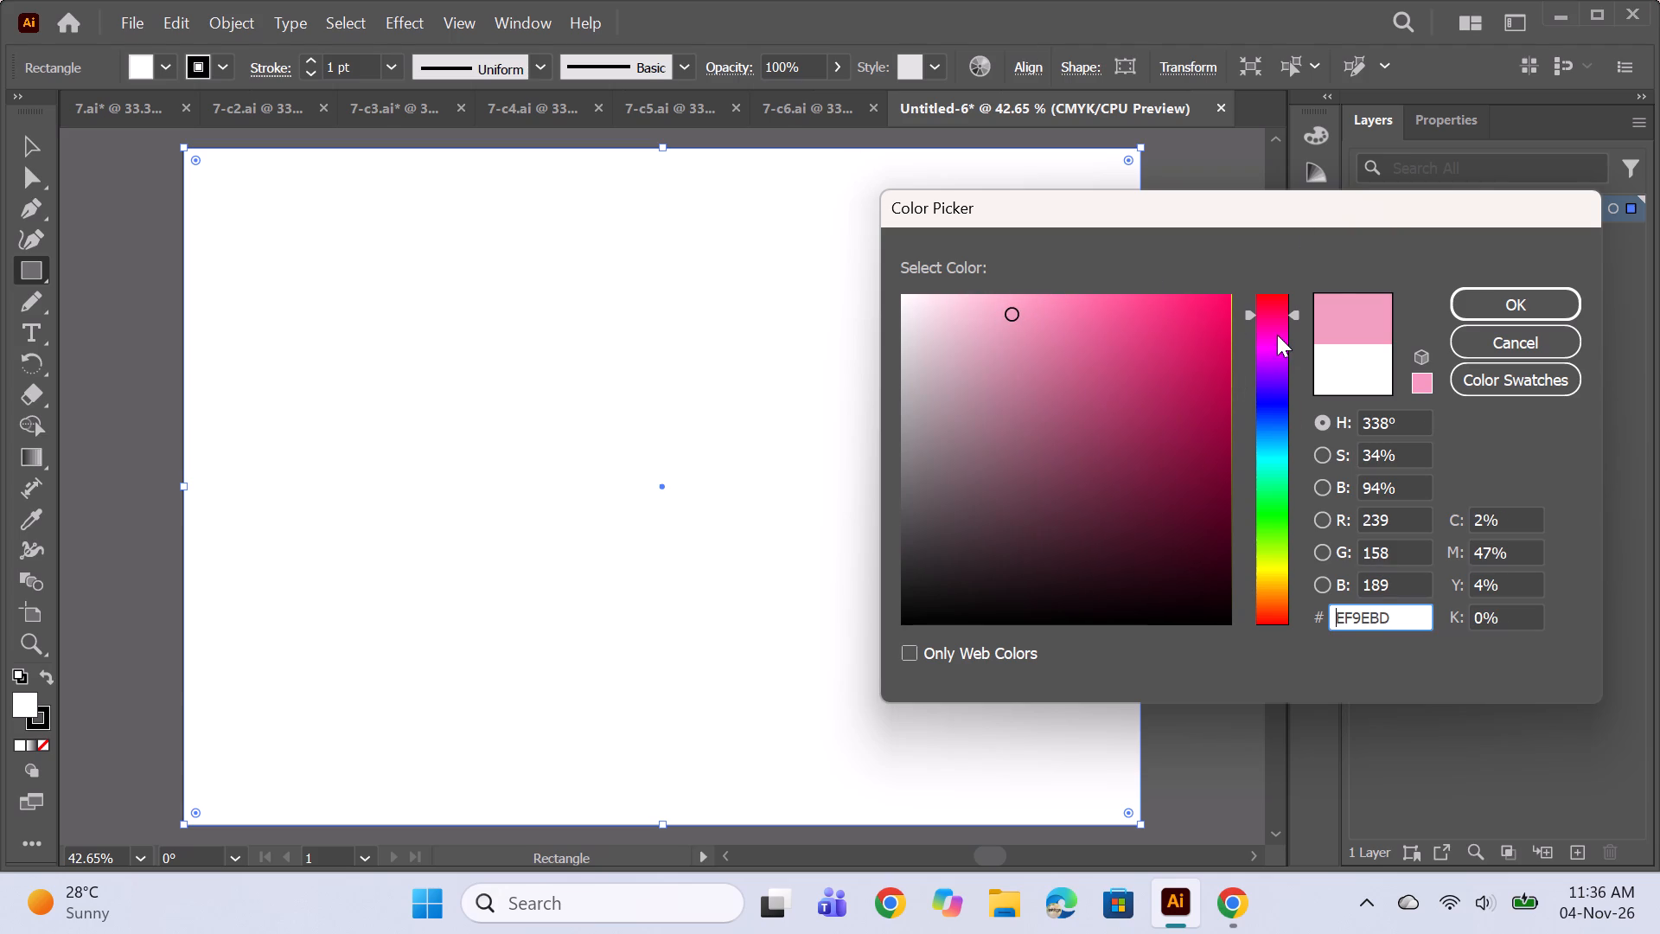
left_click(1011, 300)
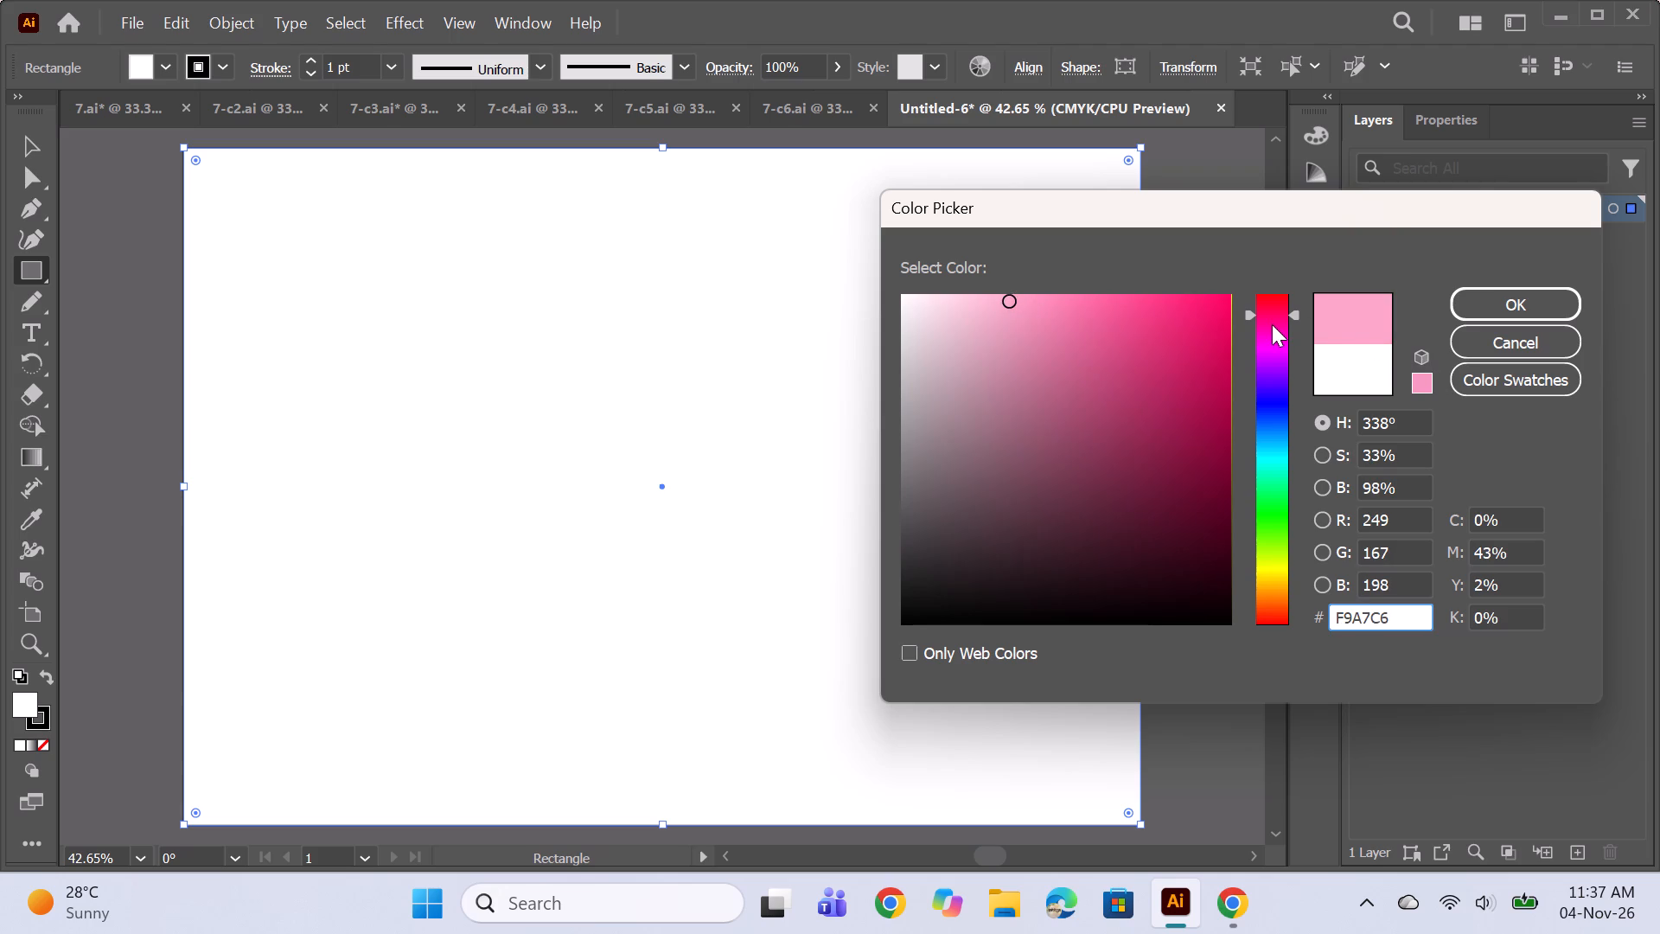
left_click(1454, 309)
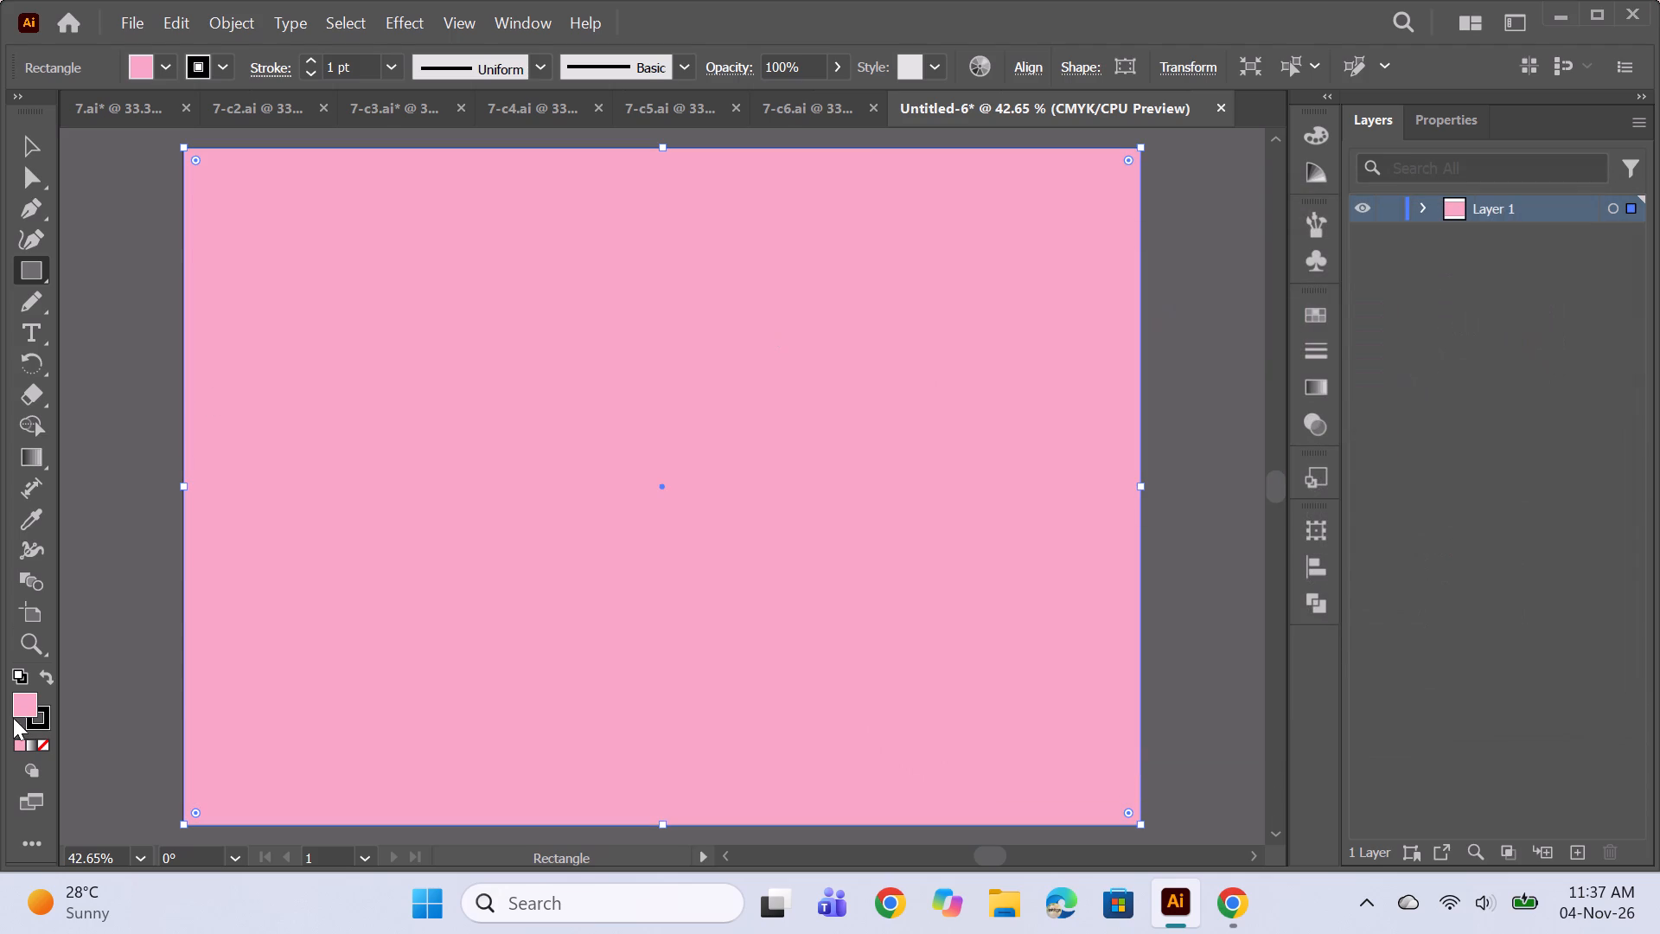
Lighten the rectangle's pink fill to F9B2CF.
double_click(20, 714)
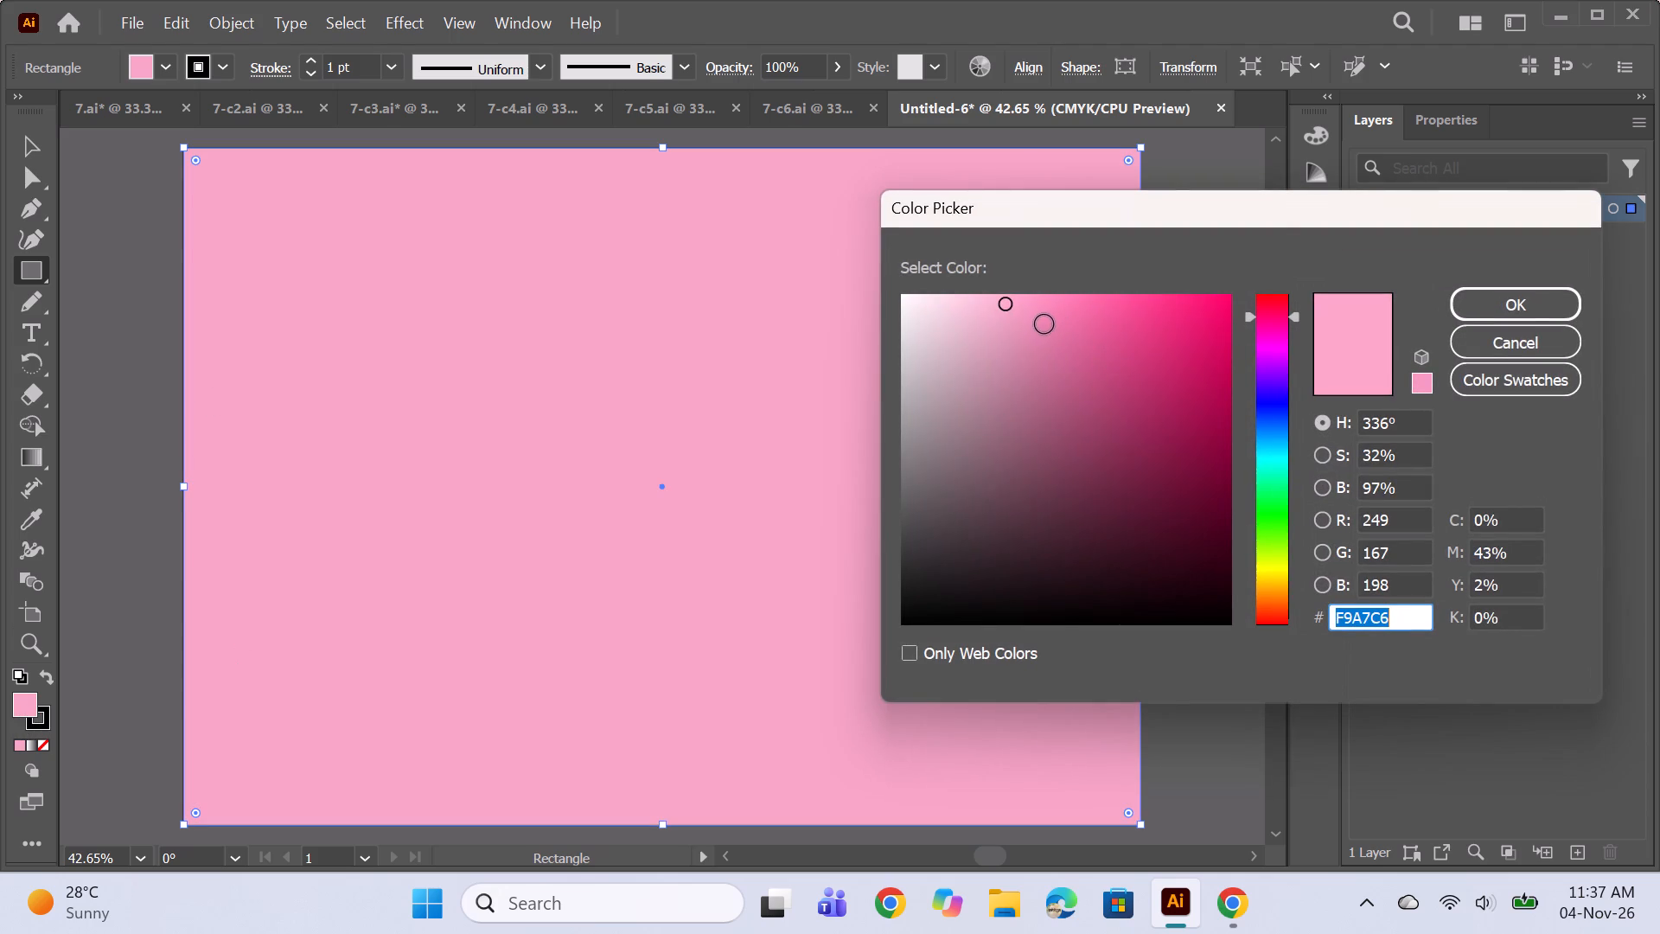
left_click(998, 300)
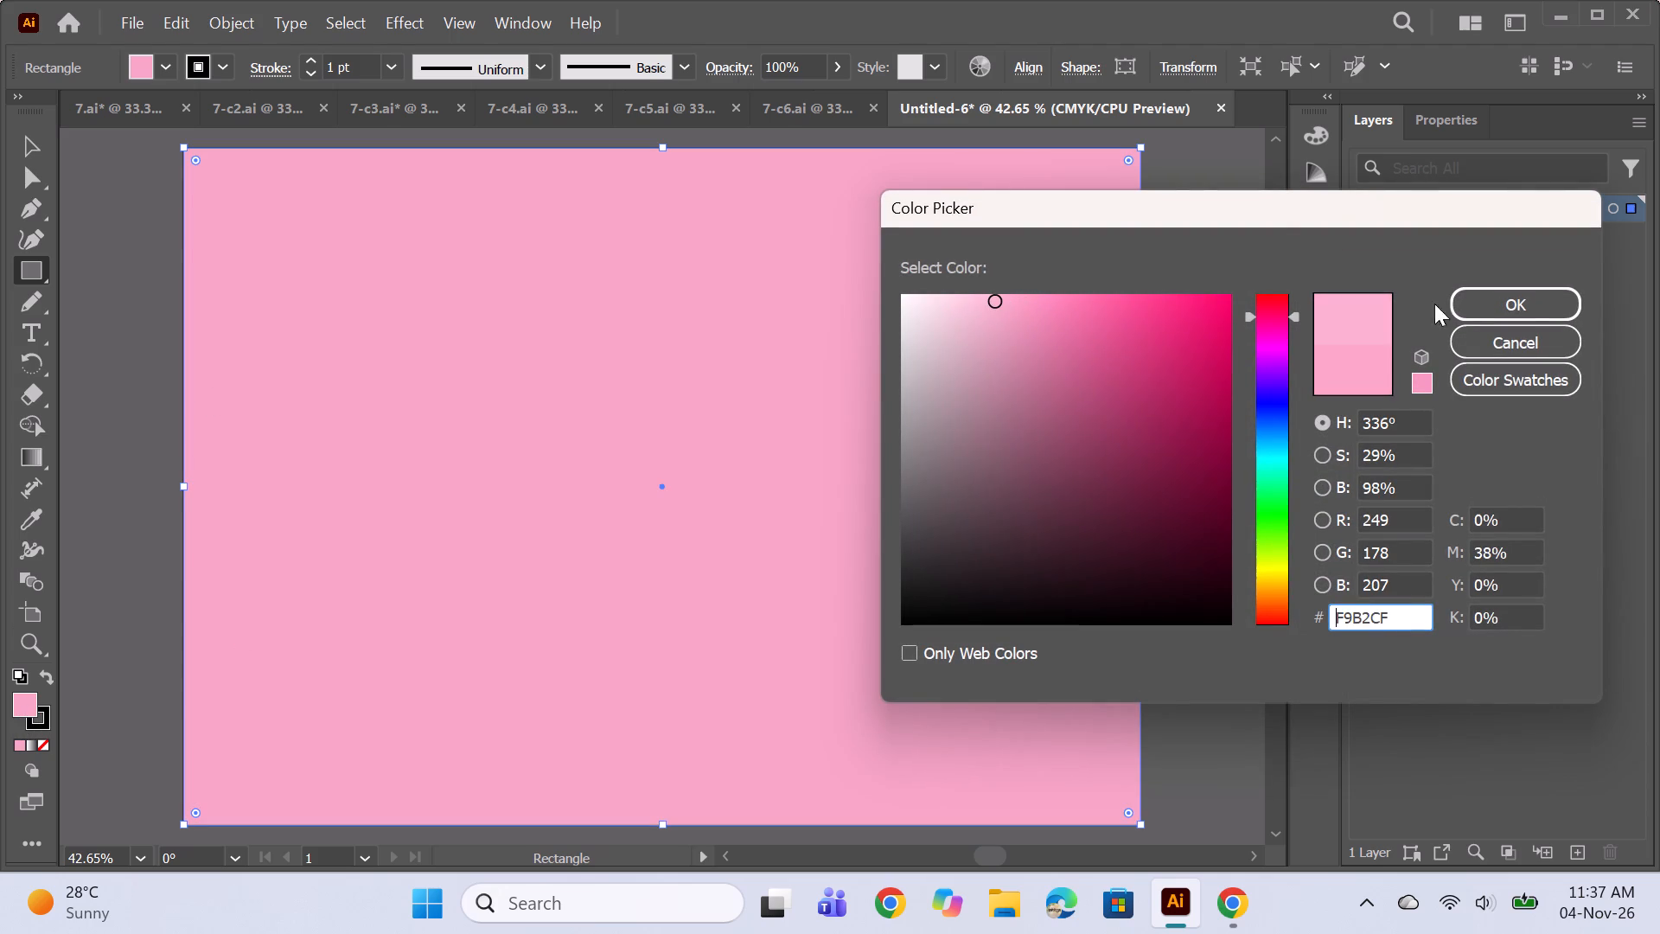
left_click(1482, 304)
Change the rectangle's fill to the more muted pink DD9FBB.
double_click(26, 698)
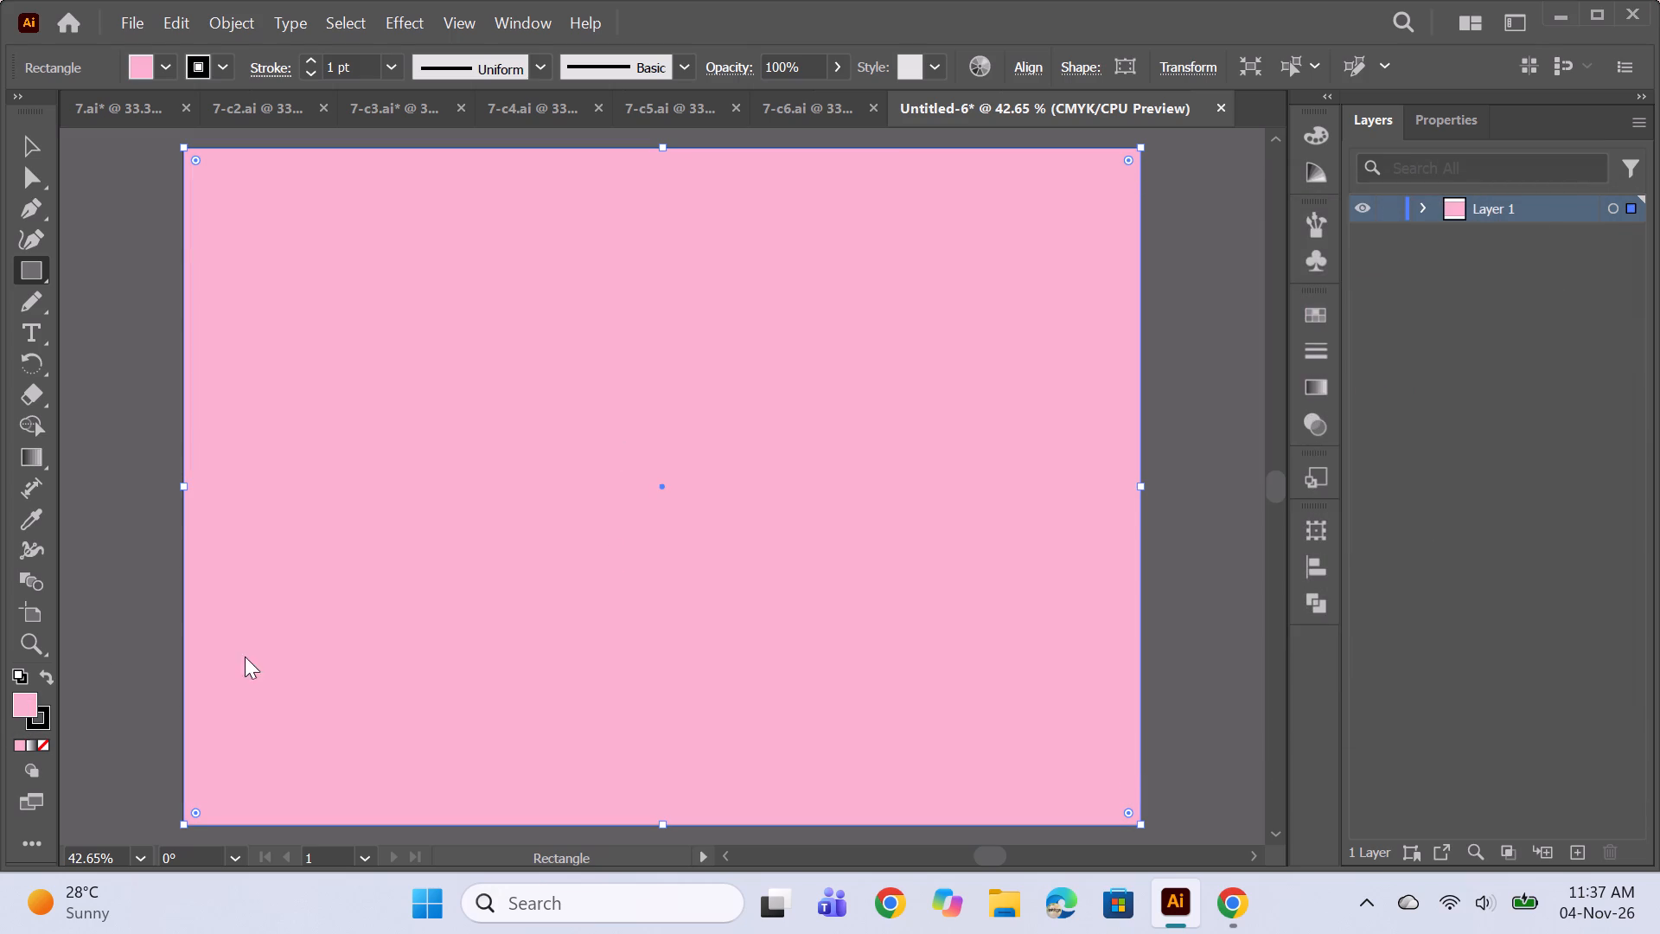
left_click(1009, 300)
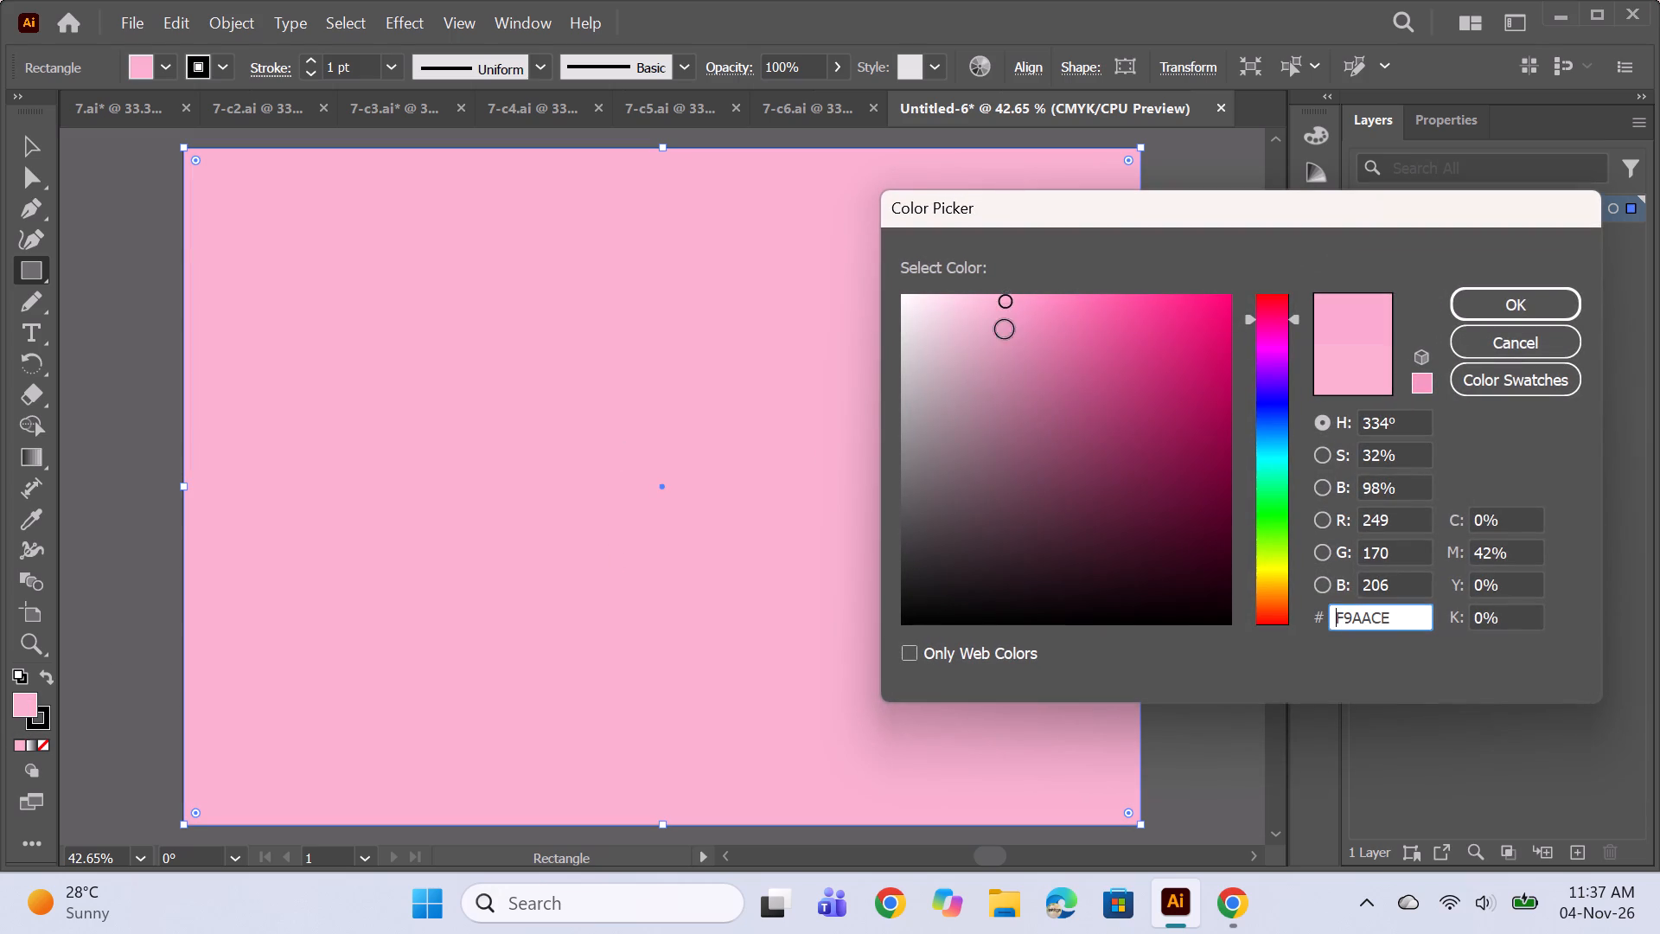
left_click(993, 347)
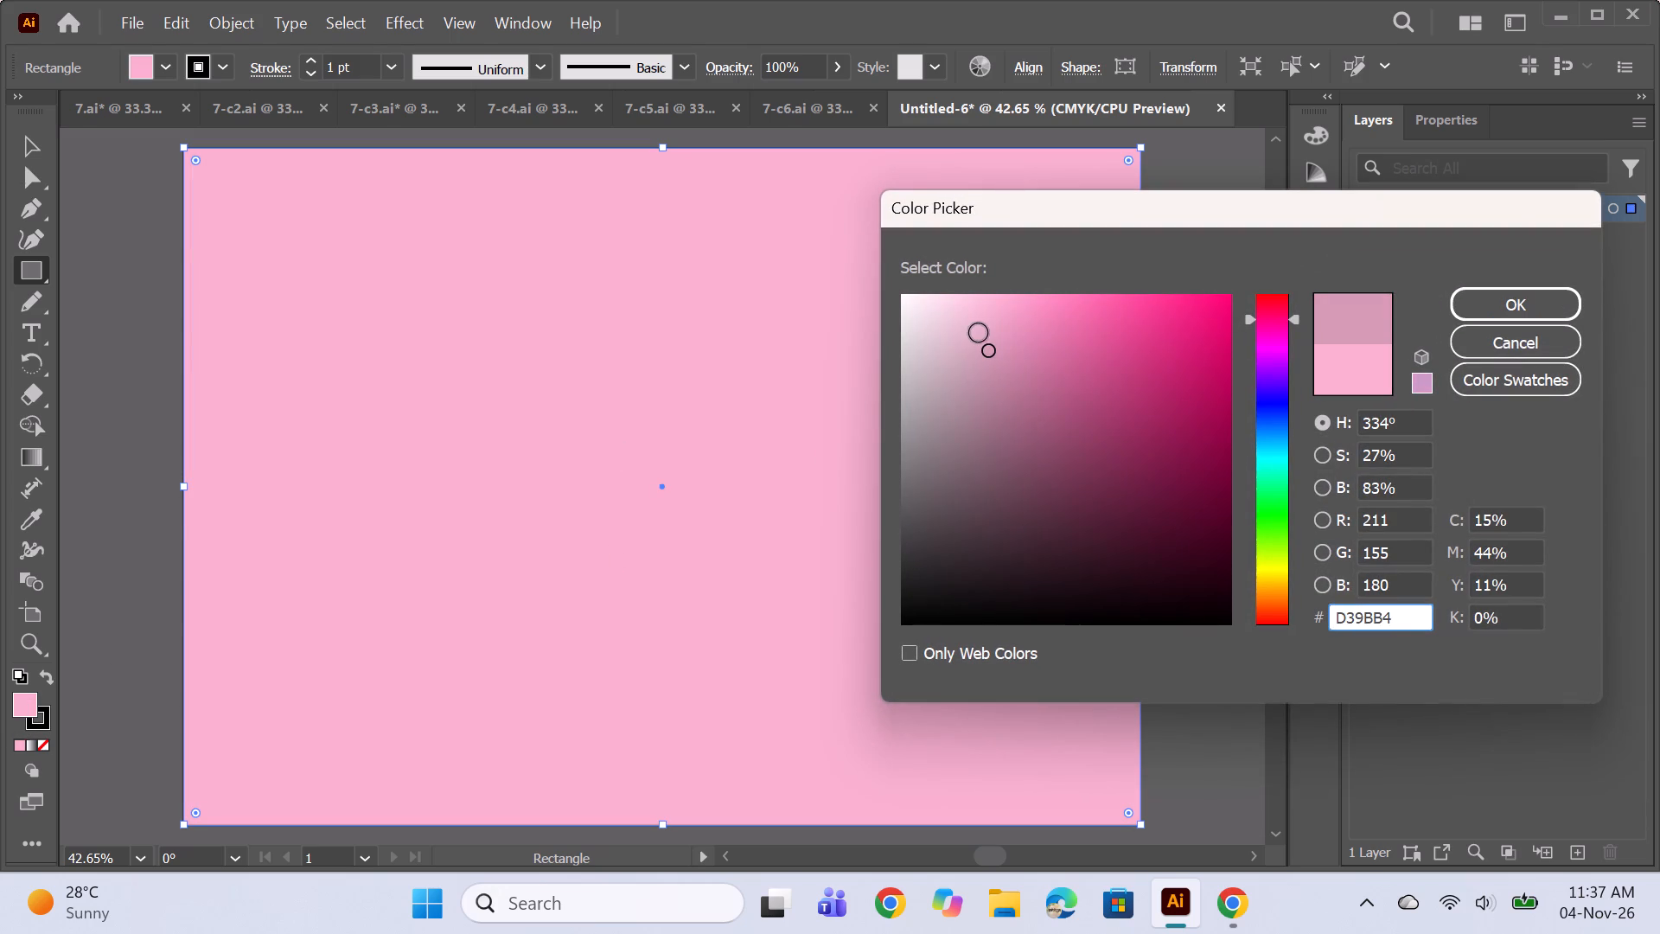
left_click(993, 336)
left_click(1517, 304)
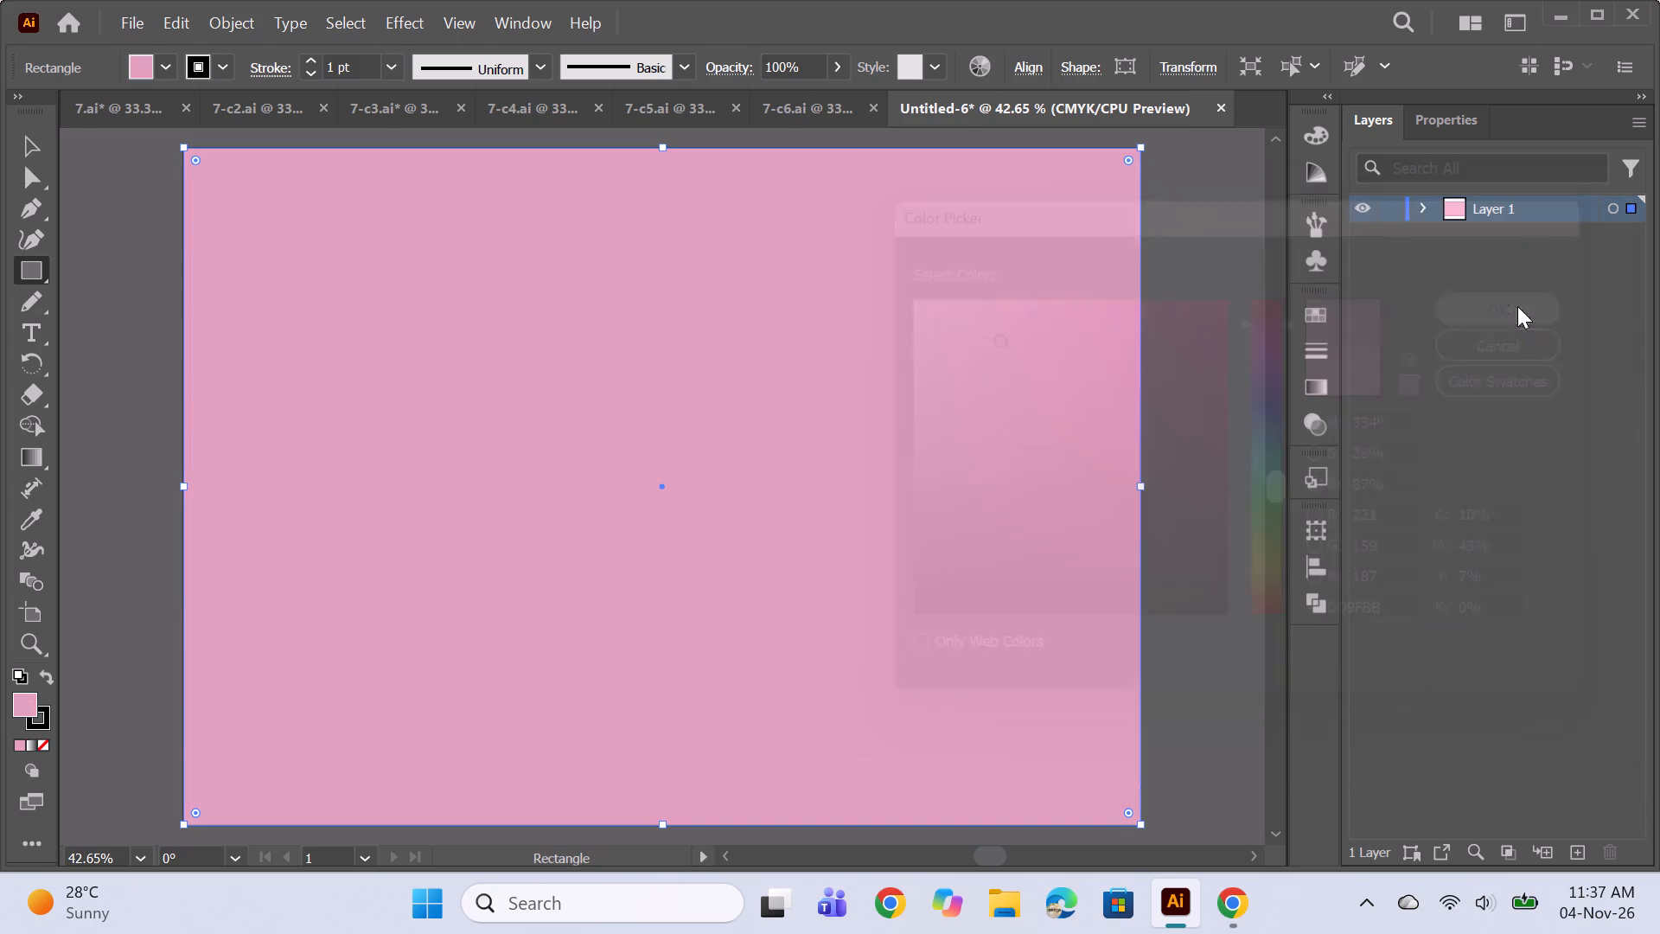
Check the pink background against the 7-c6.ai pattern and set the rectangle's fill to dusty pink D6A5BE.
left_click(834, 109)
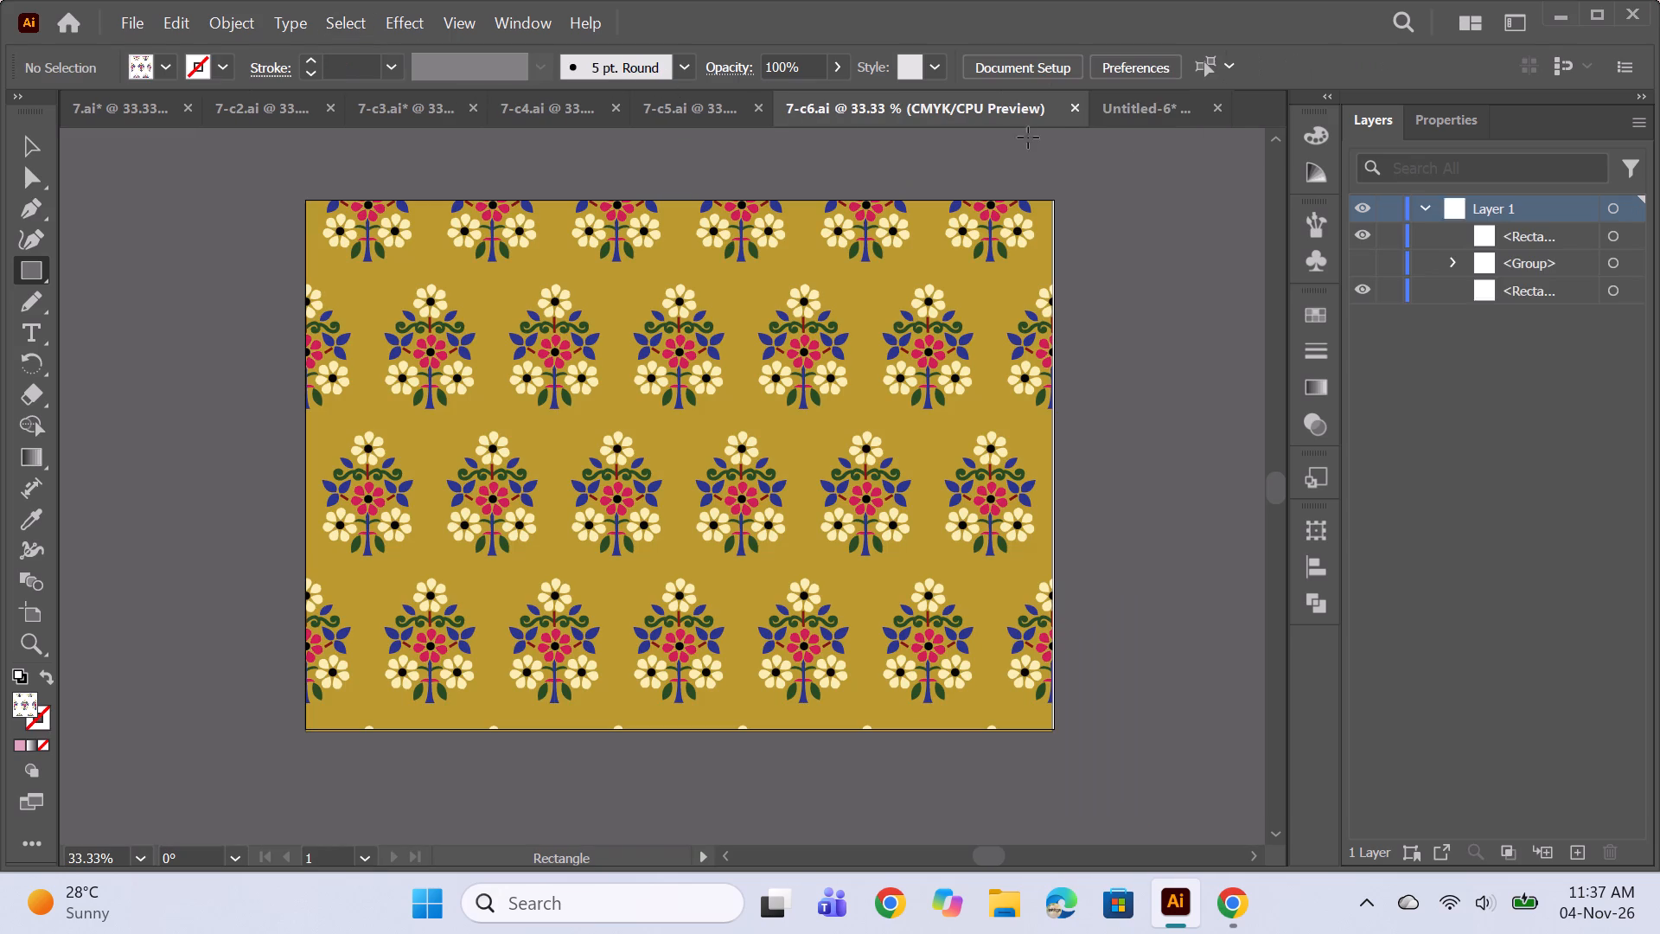
left_click(1128, 98)
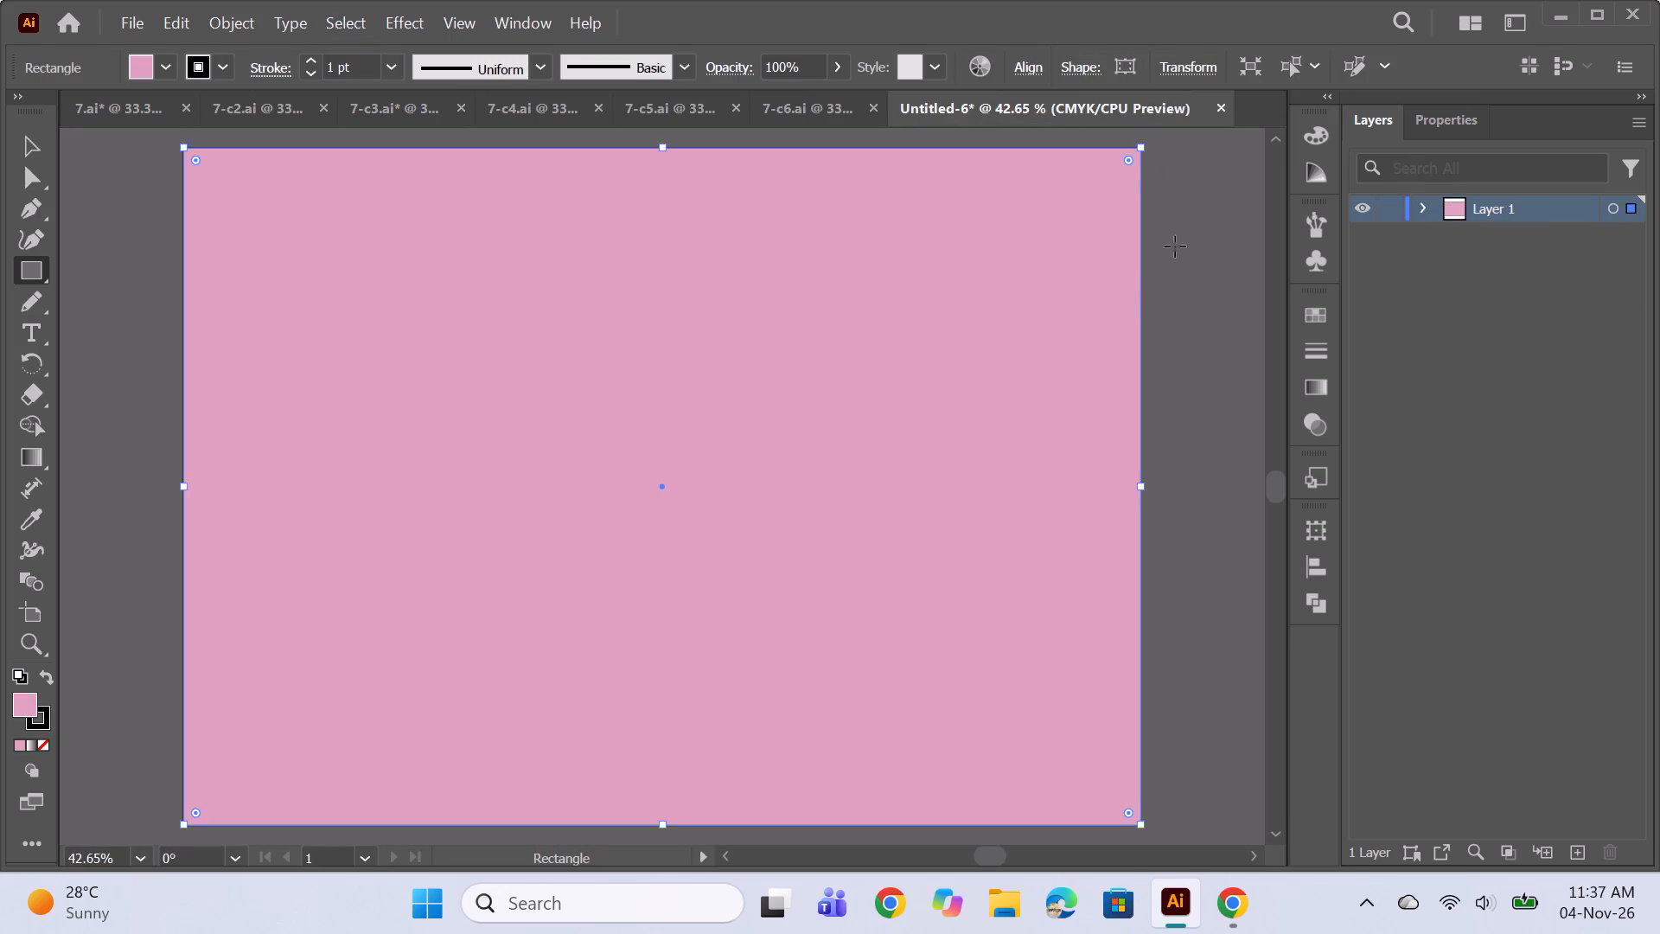
double_click(17, 711)
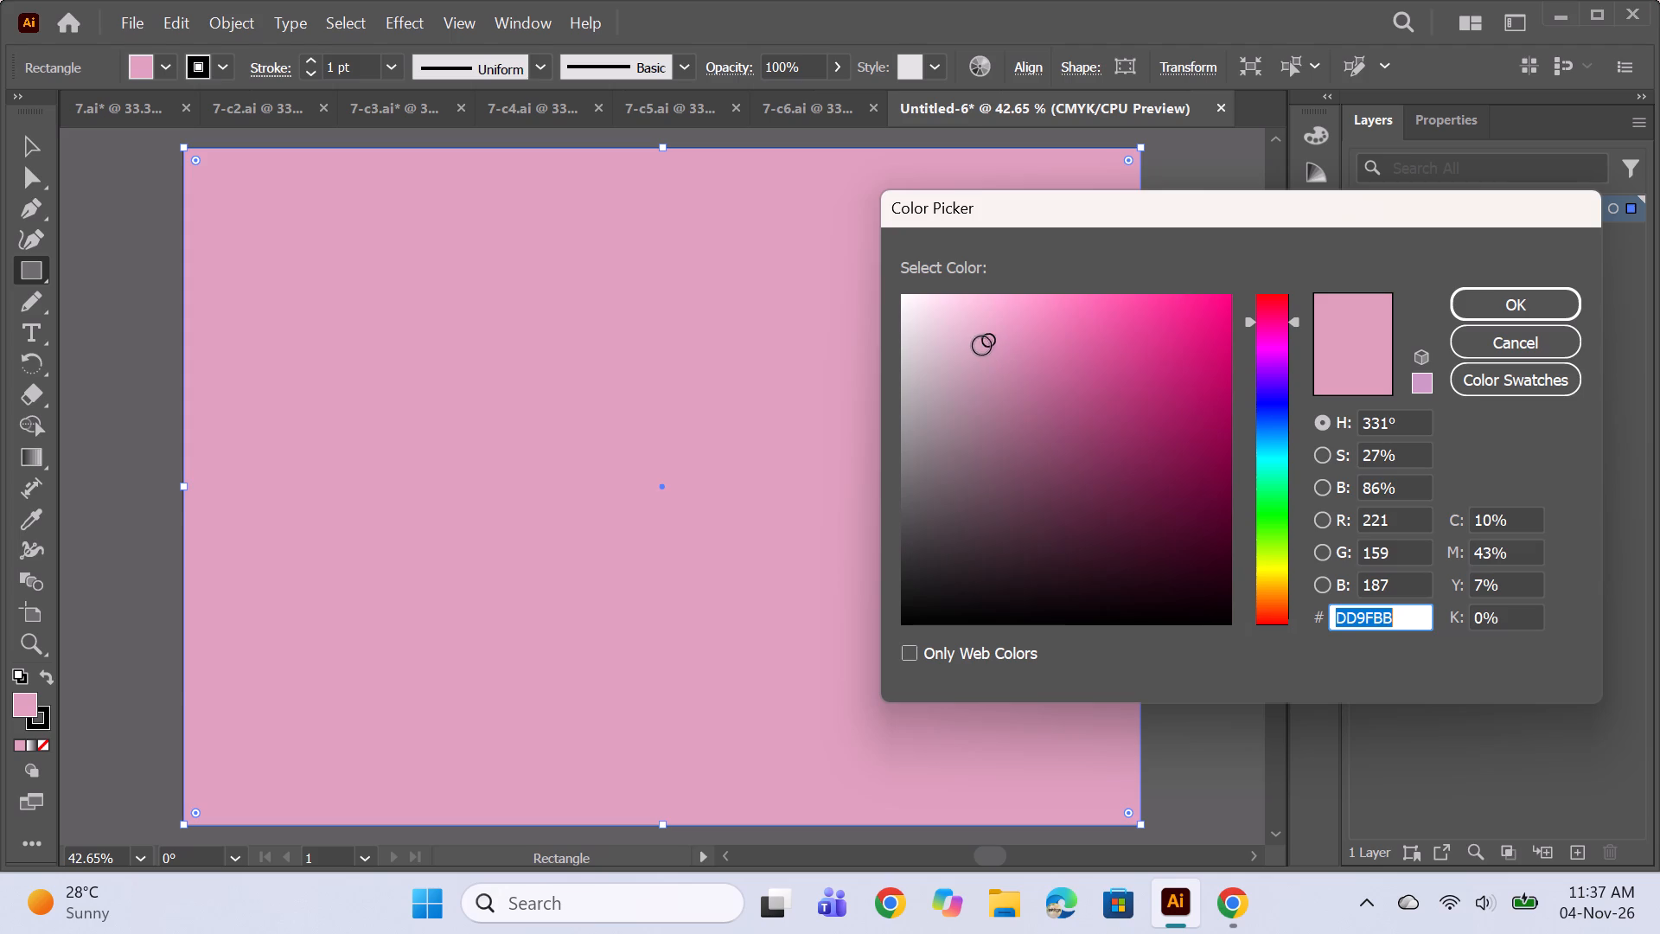
left_click(979, 345)
left_click(1523, 296)
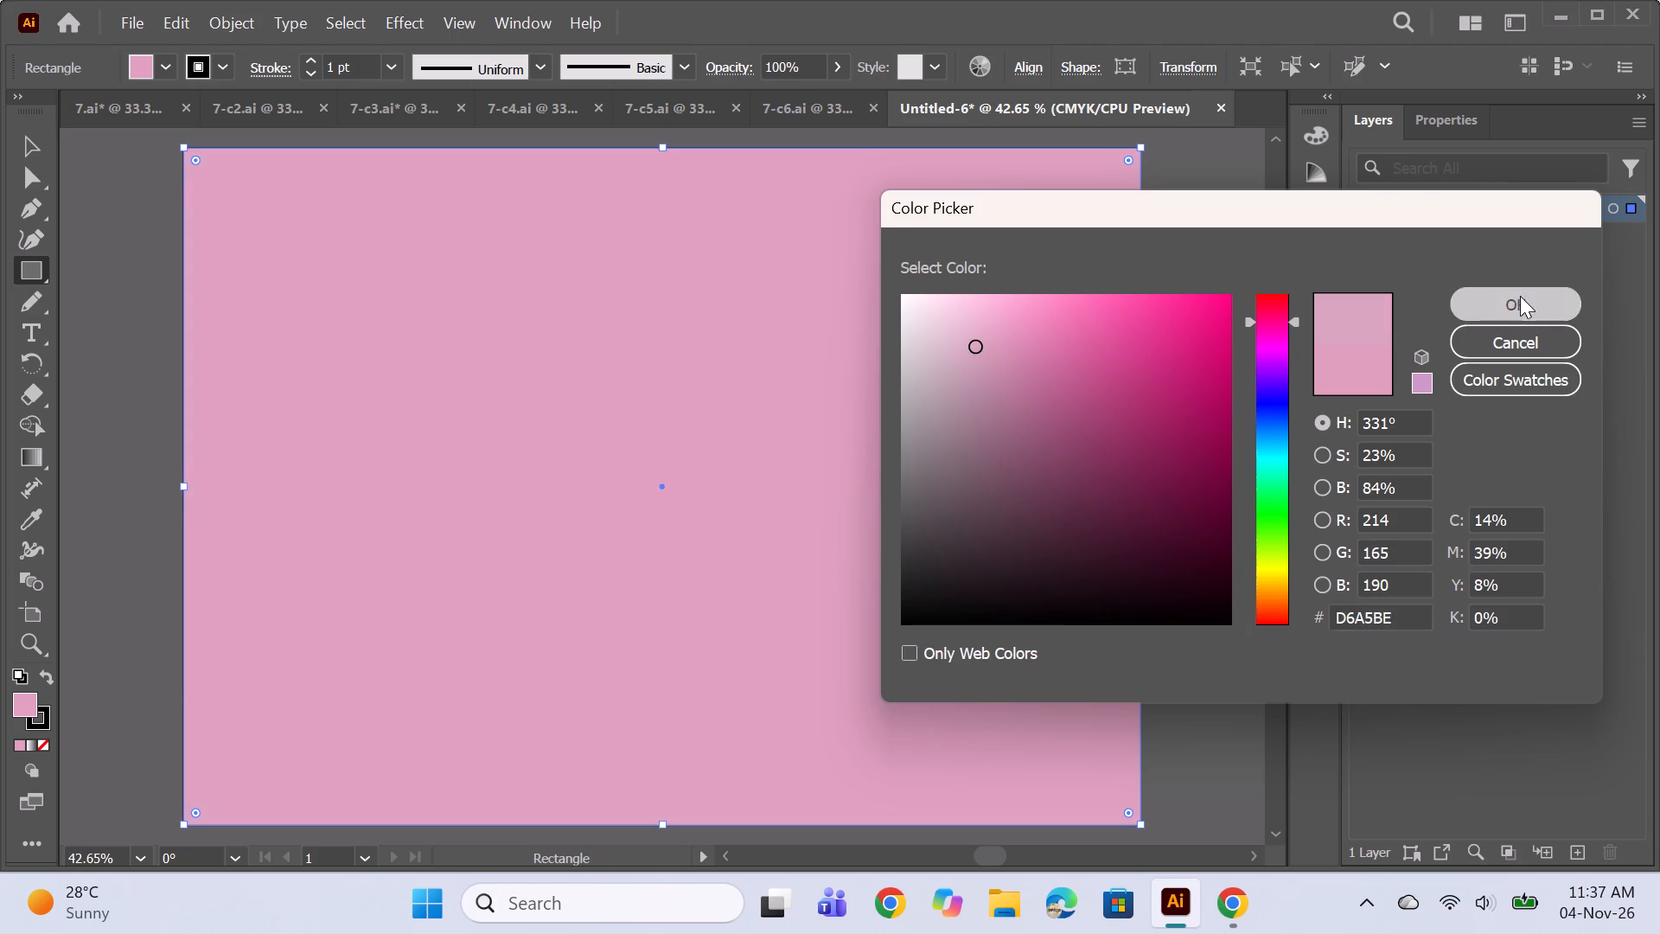
Compare the dusty pink background in Untitled-6 with the finished floral pattern in 7-c6.ai.
left_click(797, 107)
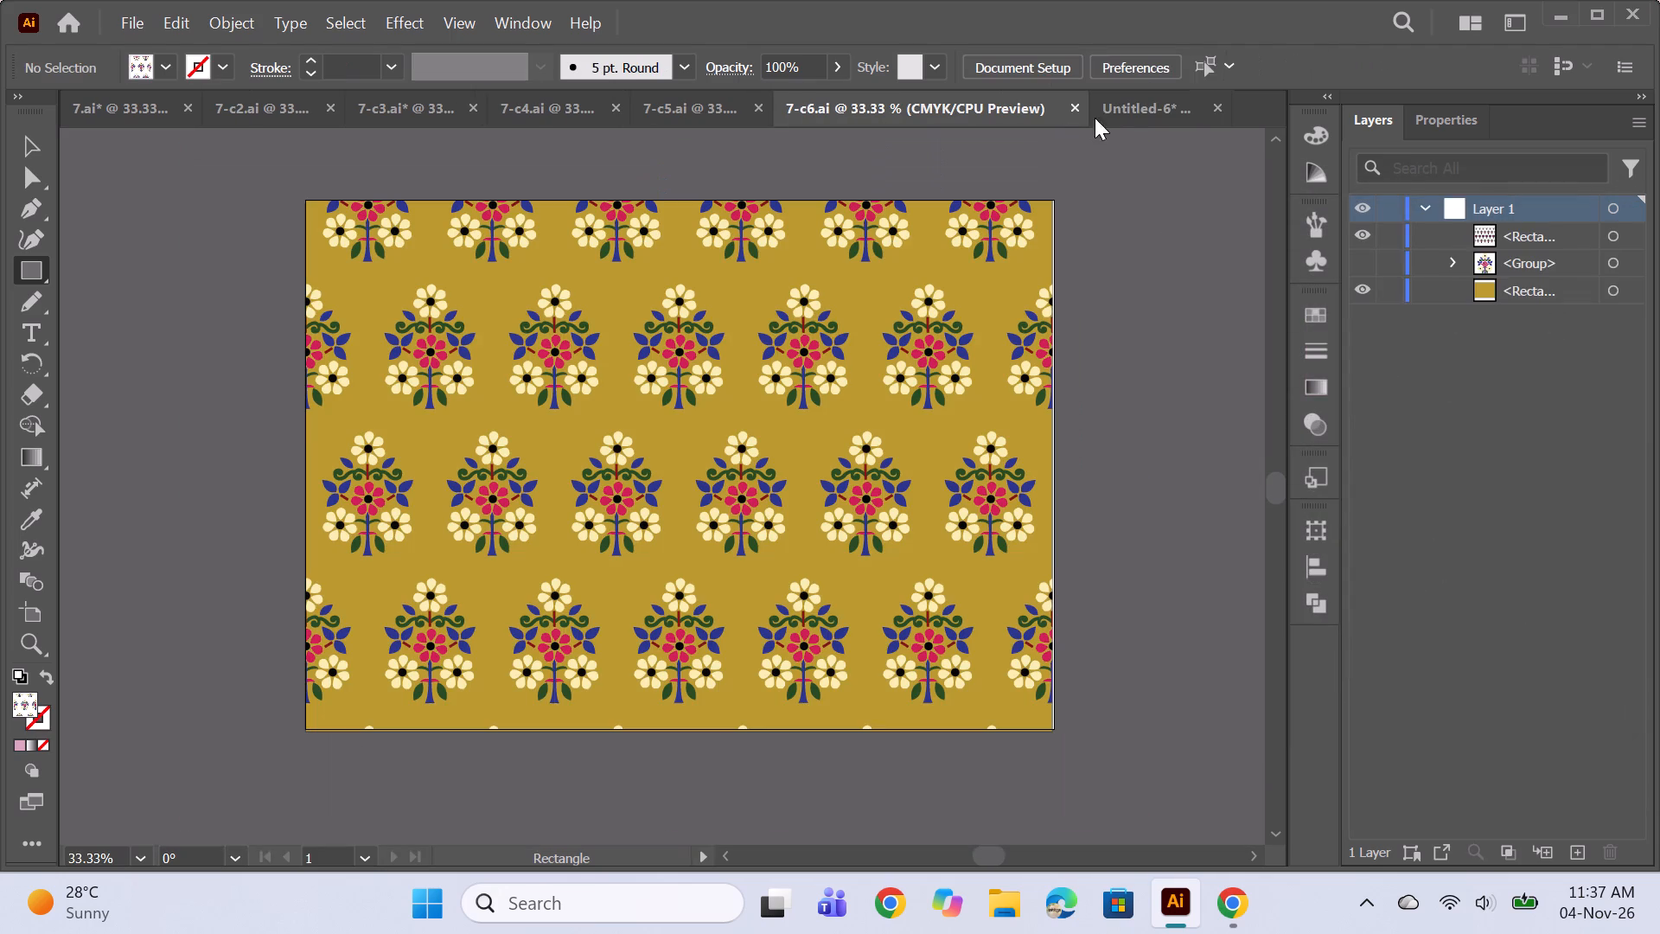
left_click(1127, 117)
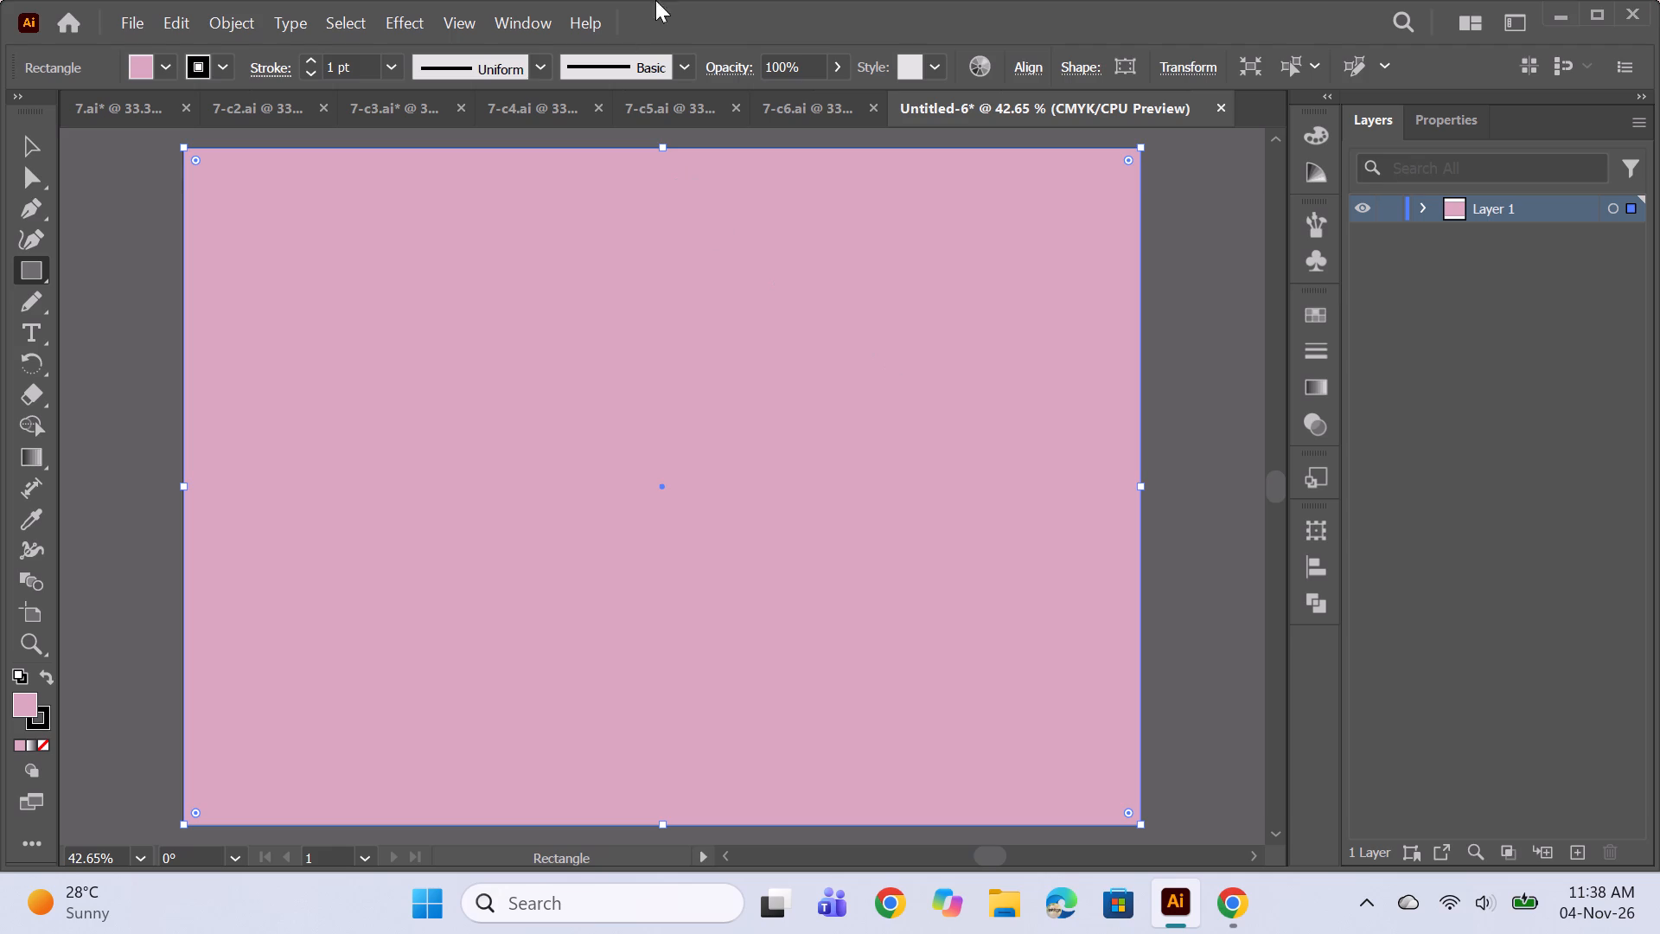
left_click(808, 112)
left_click(1123, 104)
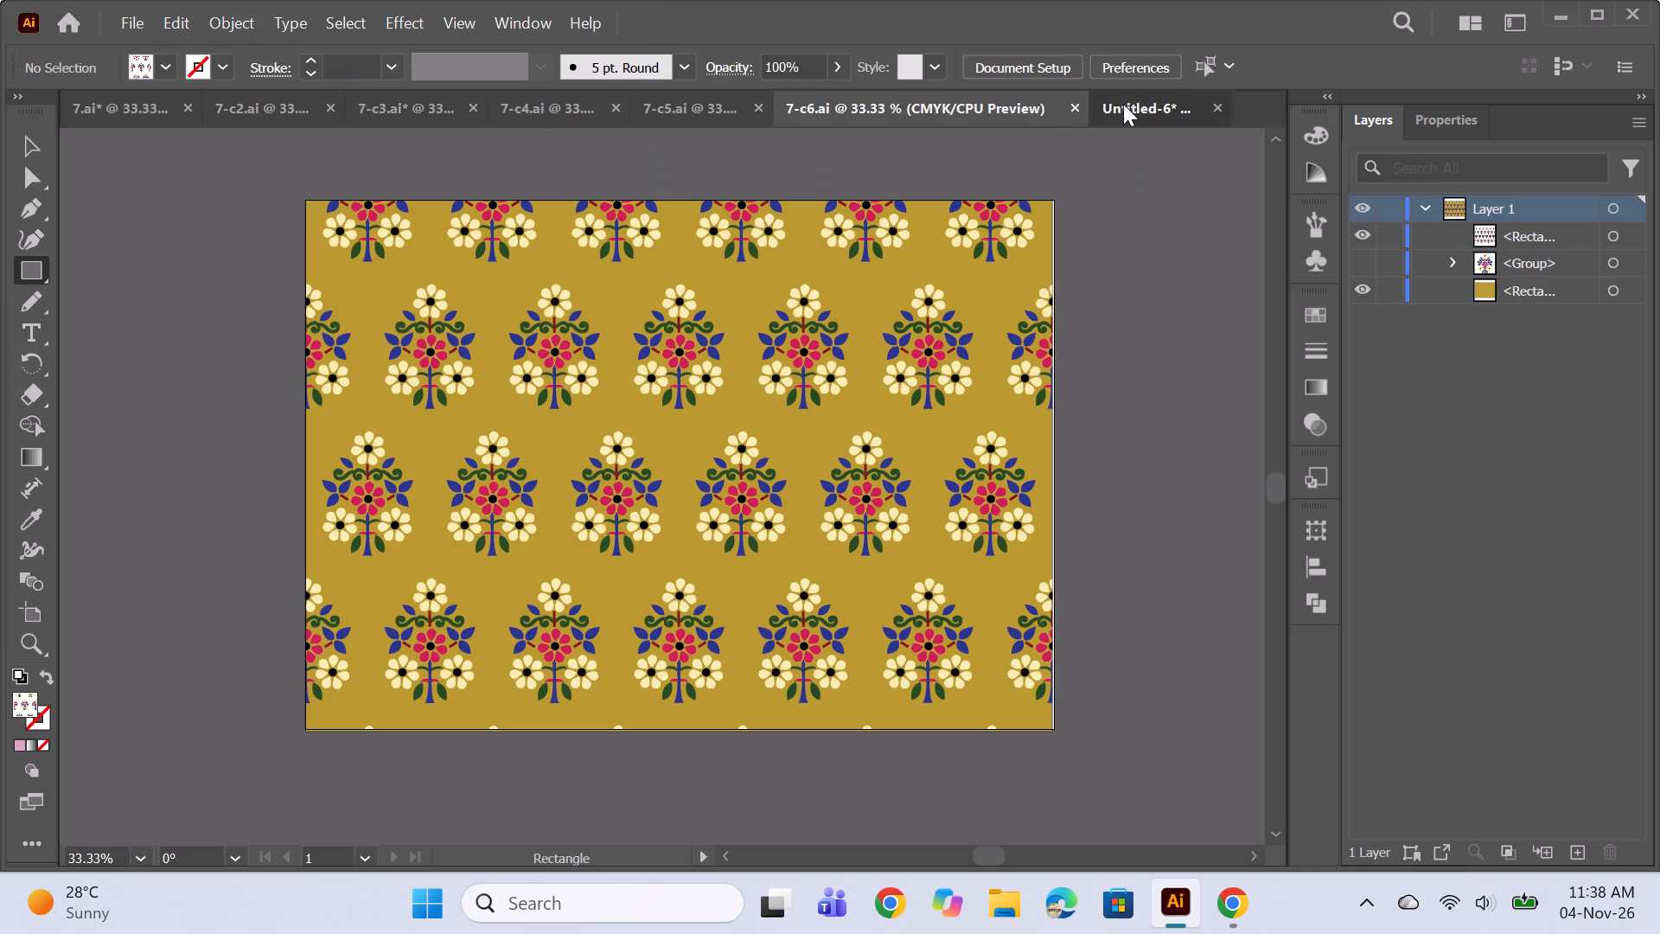
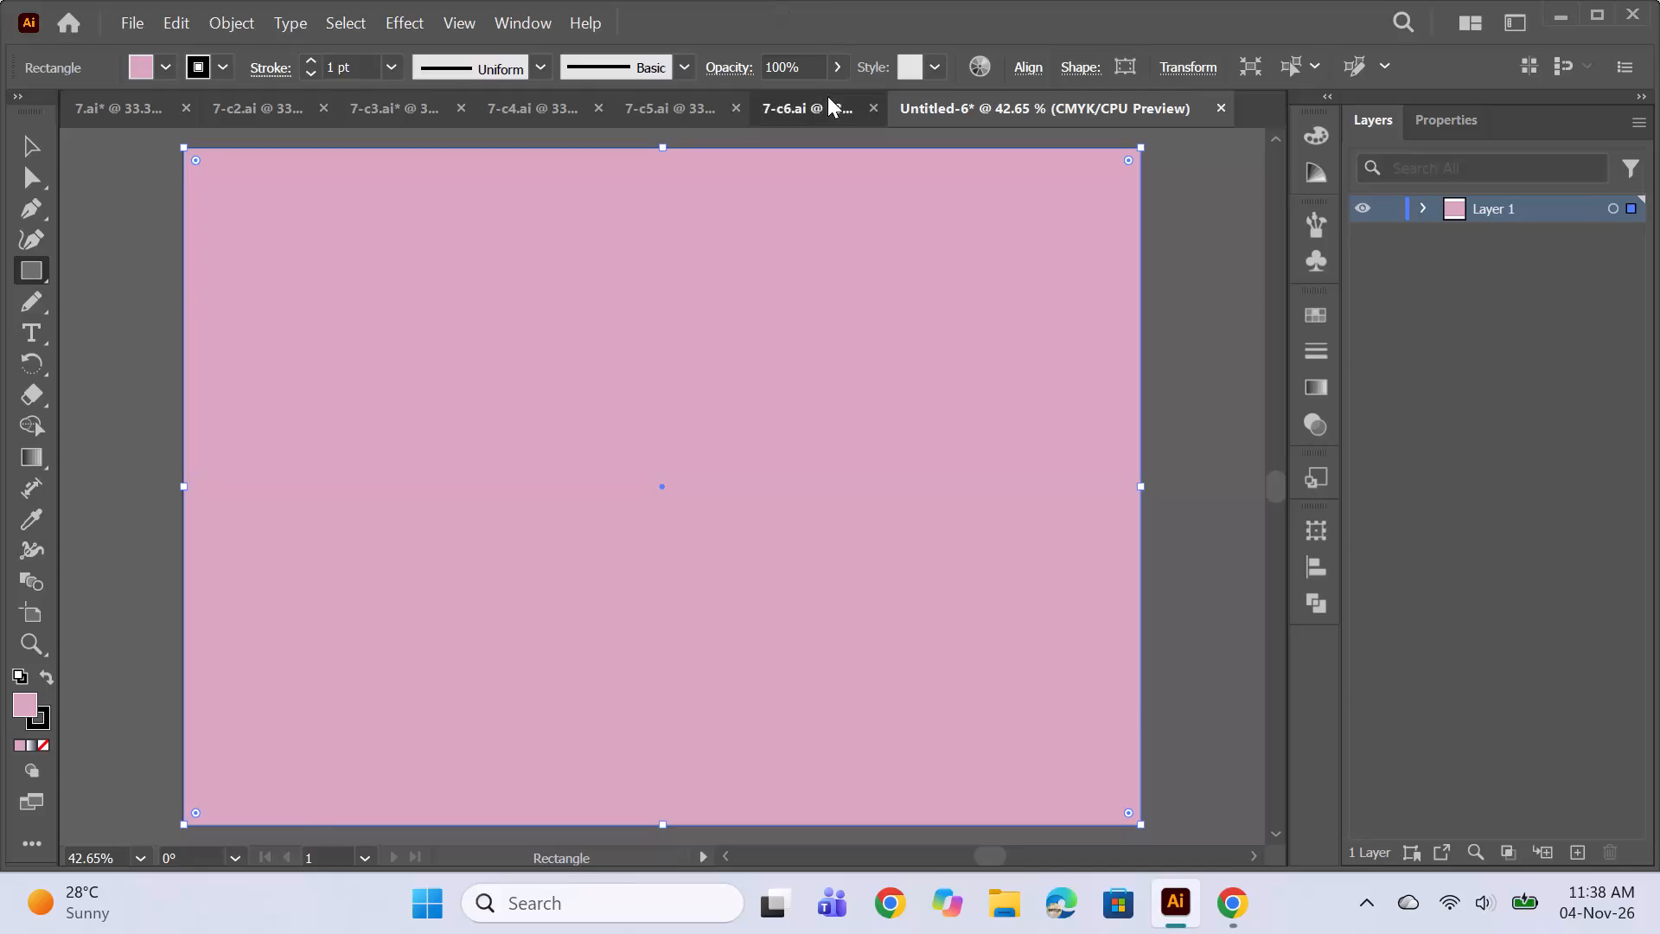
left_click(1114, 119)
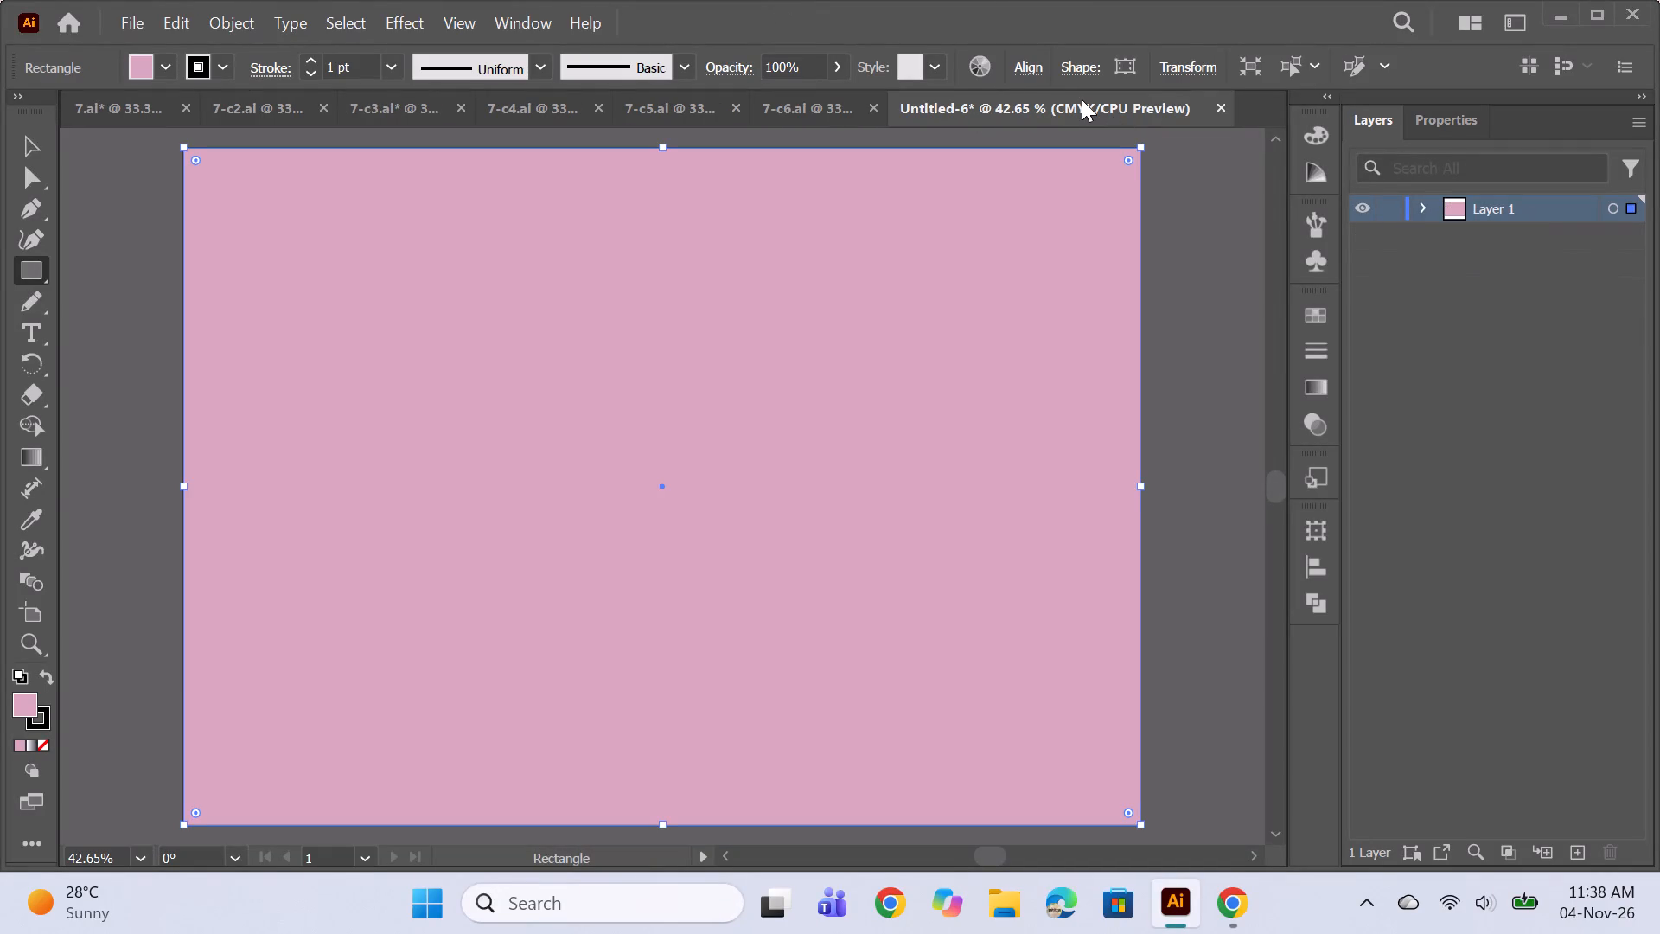
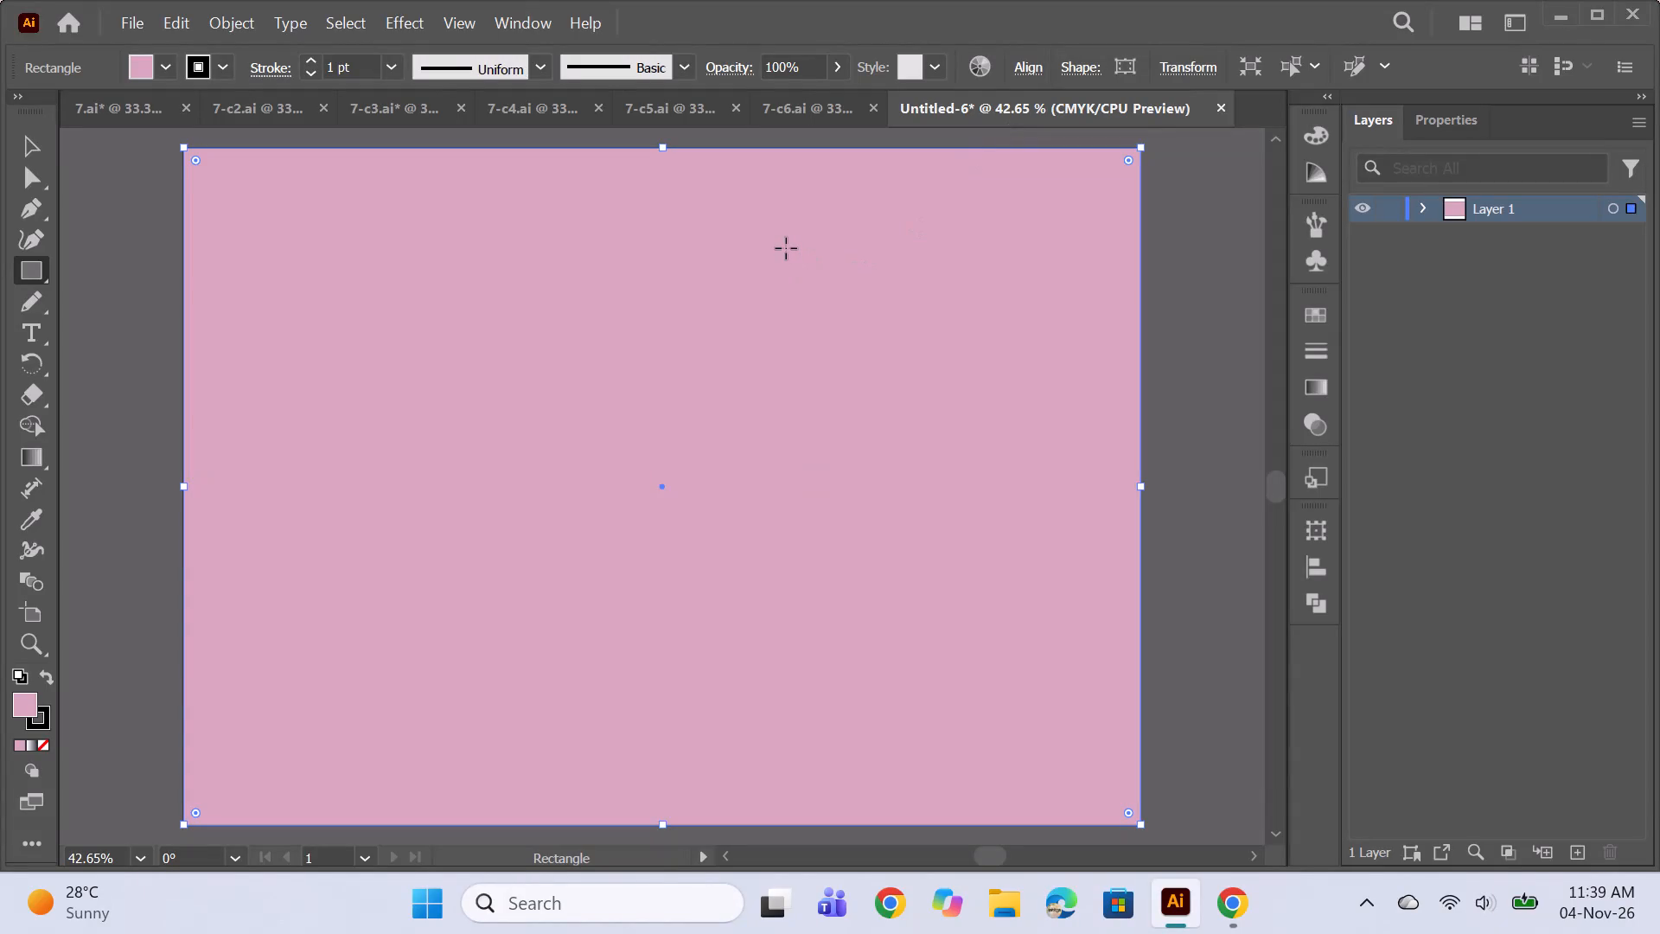
Paste the copied floral tree motif at the centre of the pink background.
key("ctrl+v")
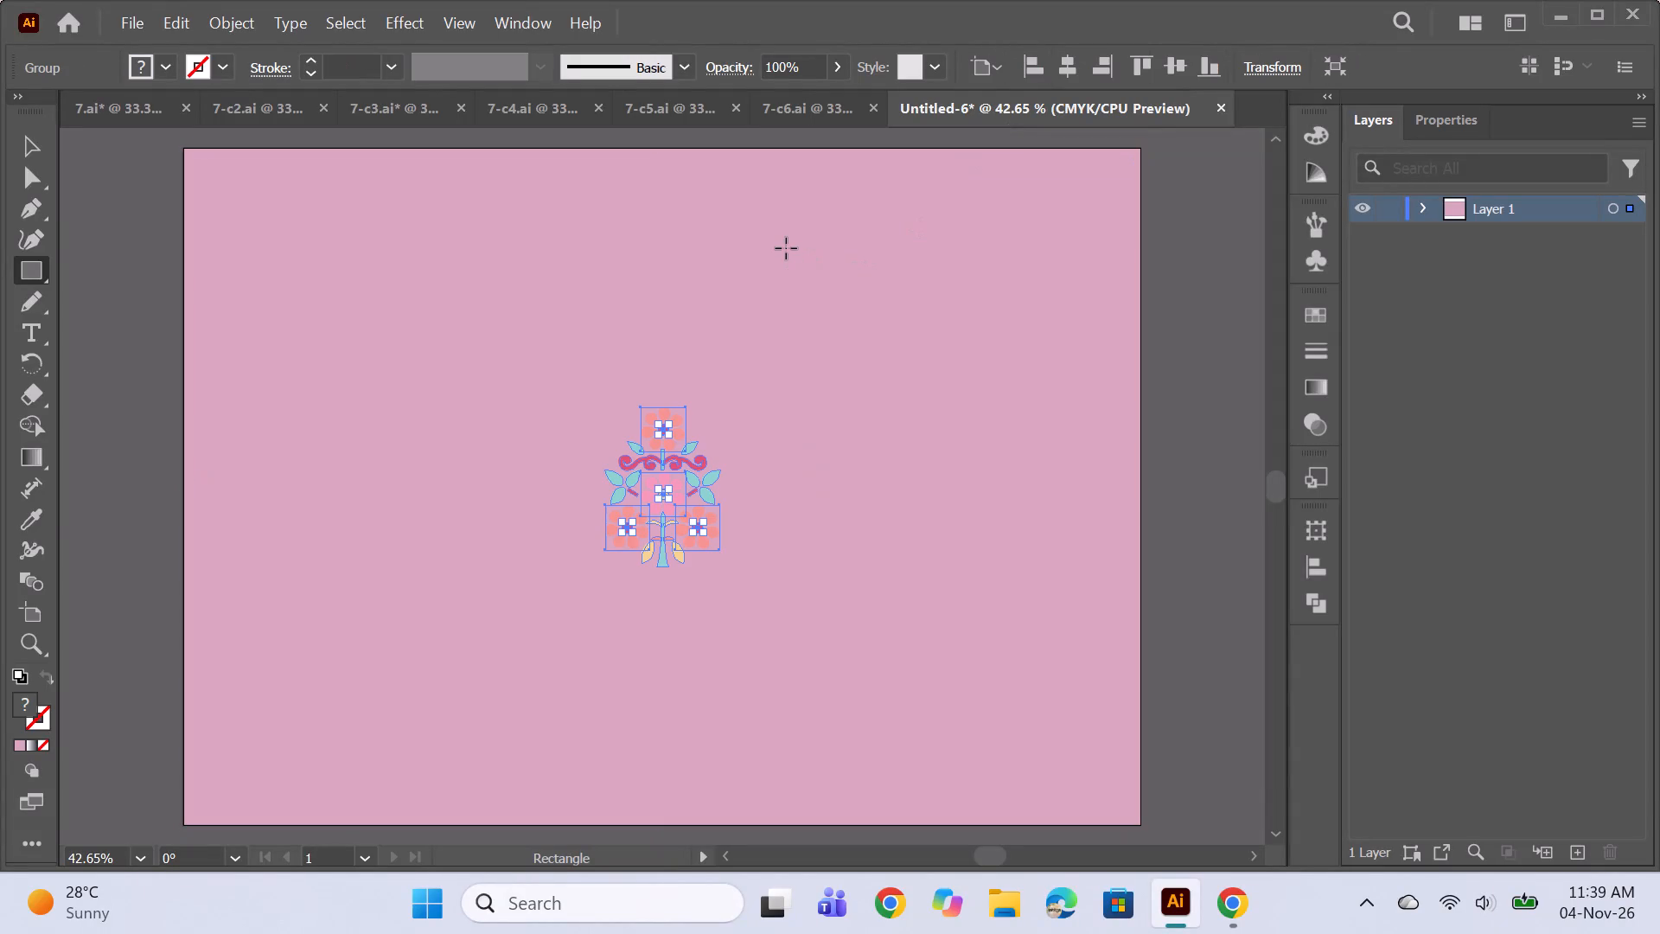
left_click(32, 139)
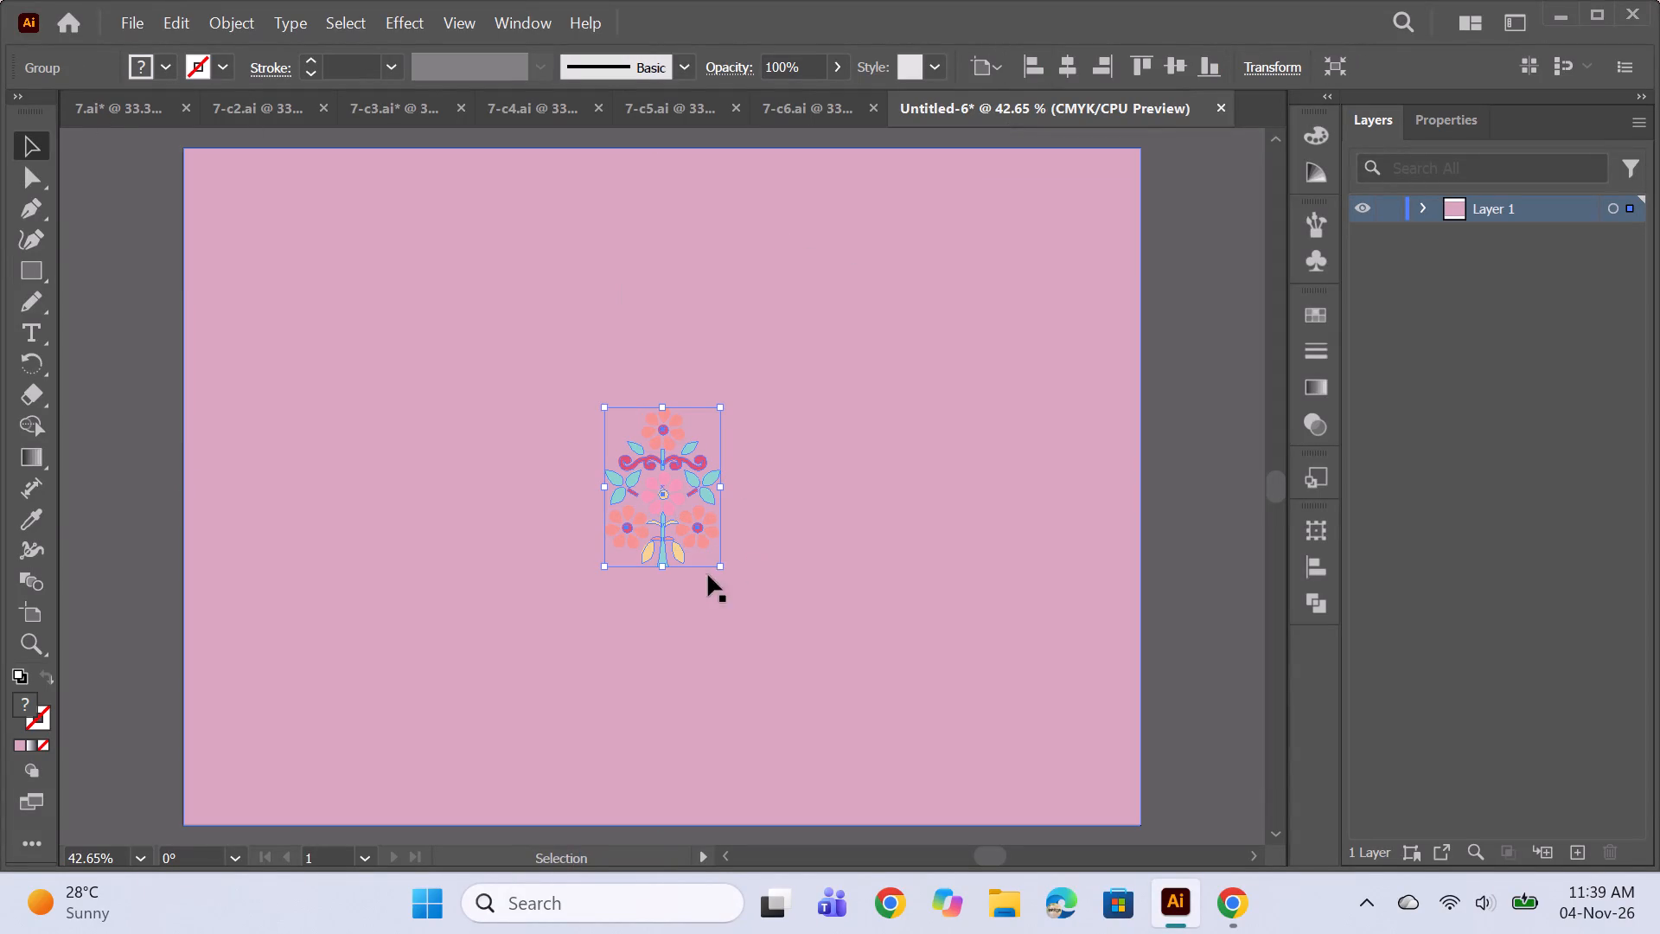
Select the petal rings of the motif's three coral flowers together and open their fill colour for editing.
scroll(687, 575, "up", 3, "alt")
scroll(622, 417, "up", 4)
scroll(641, 406, "up", 1, "alt")
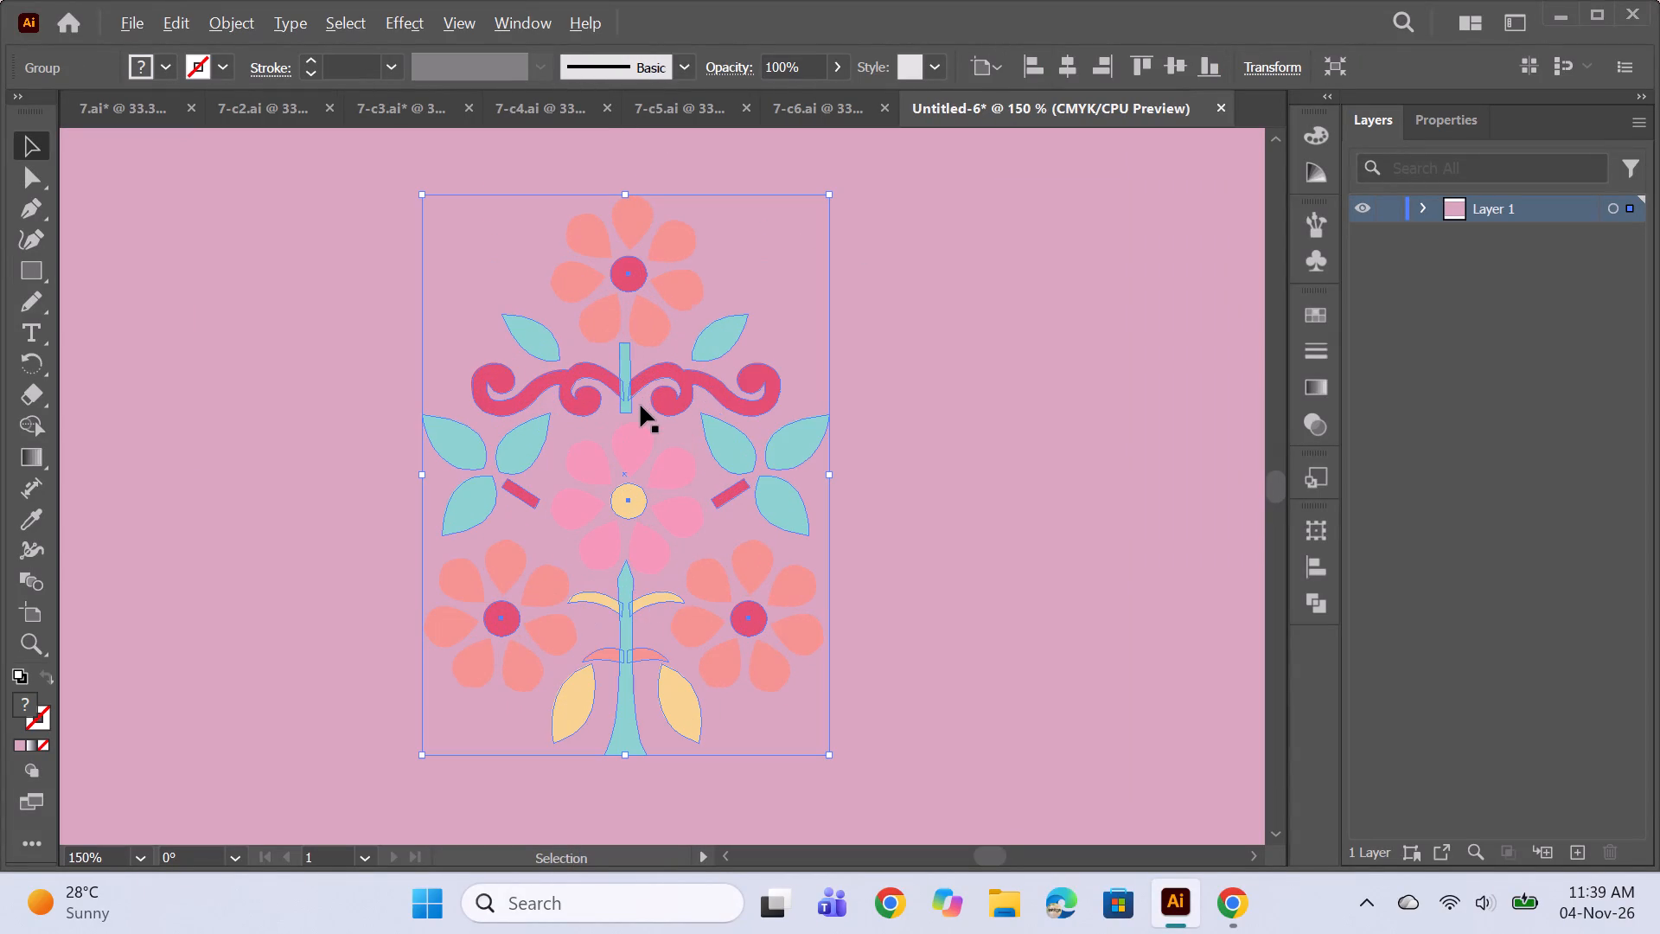
left_click(1418, 214)
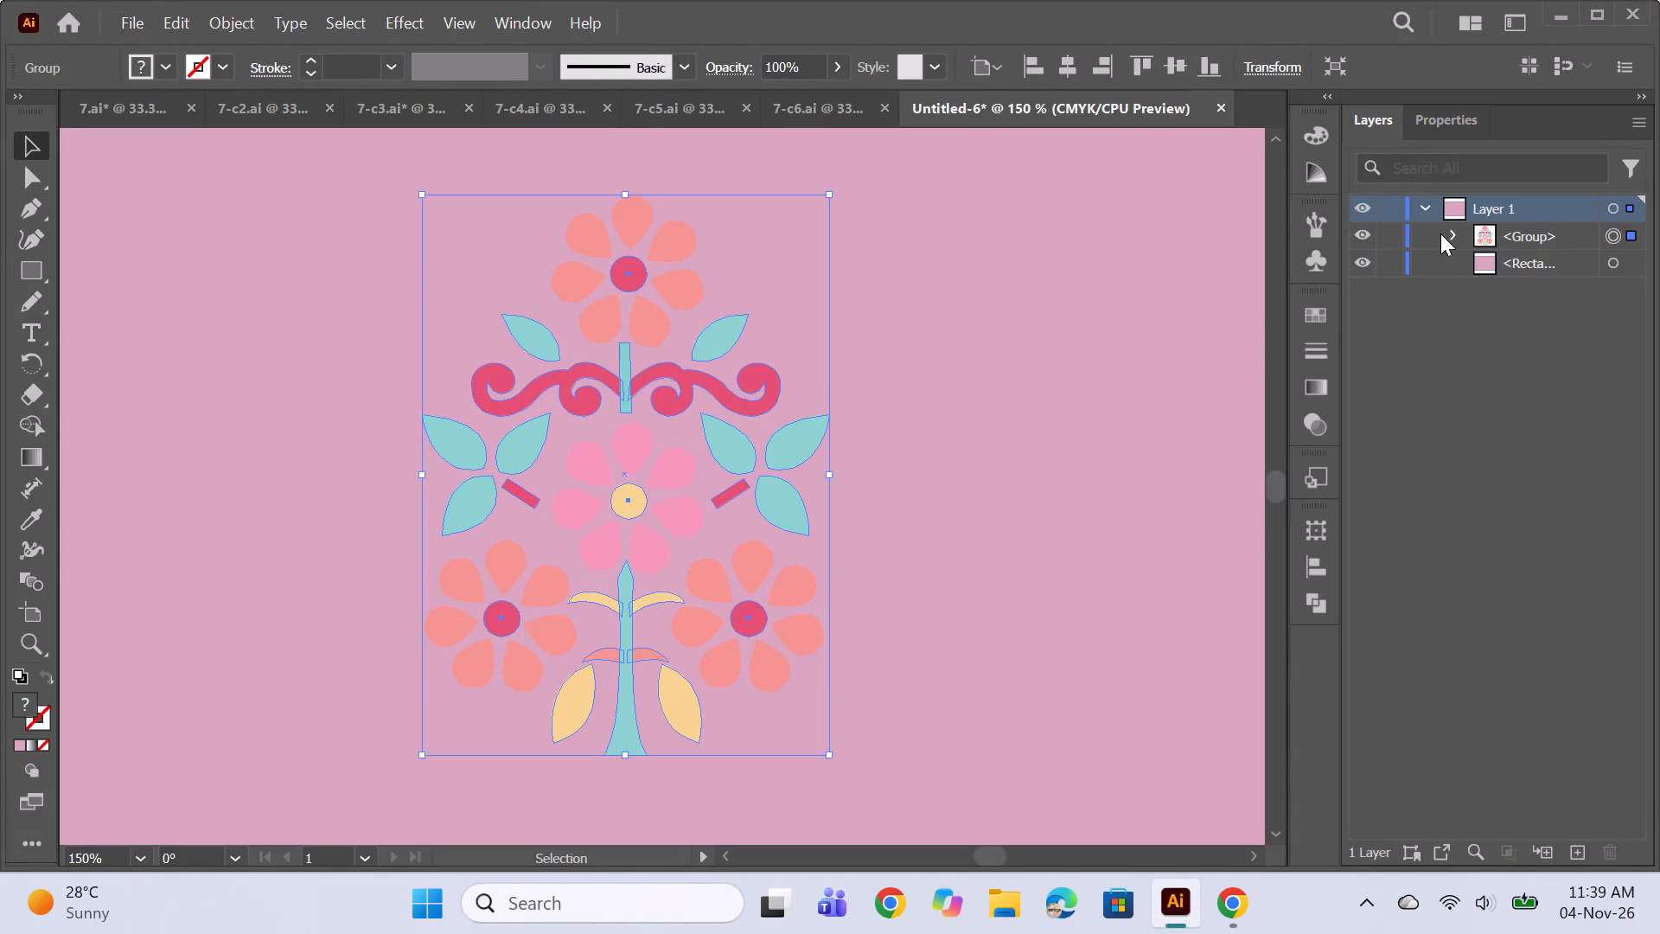
left_click(1451, 233)
scroll(1505, 283, "down", 17)
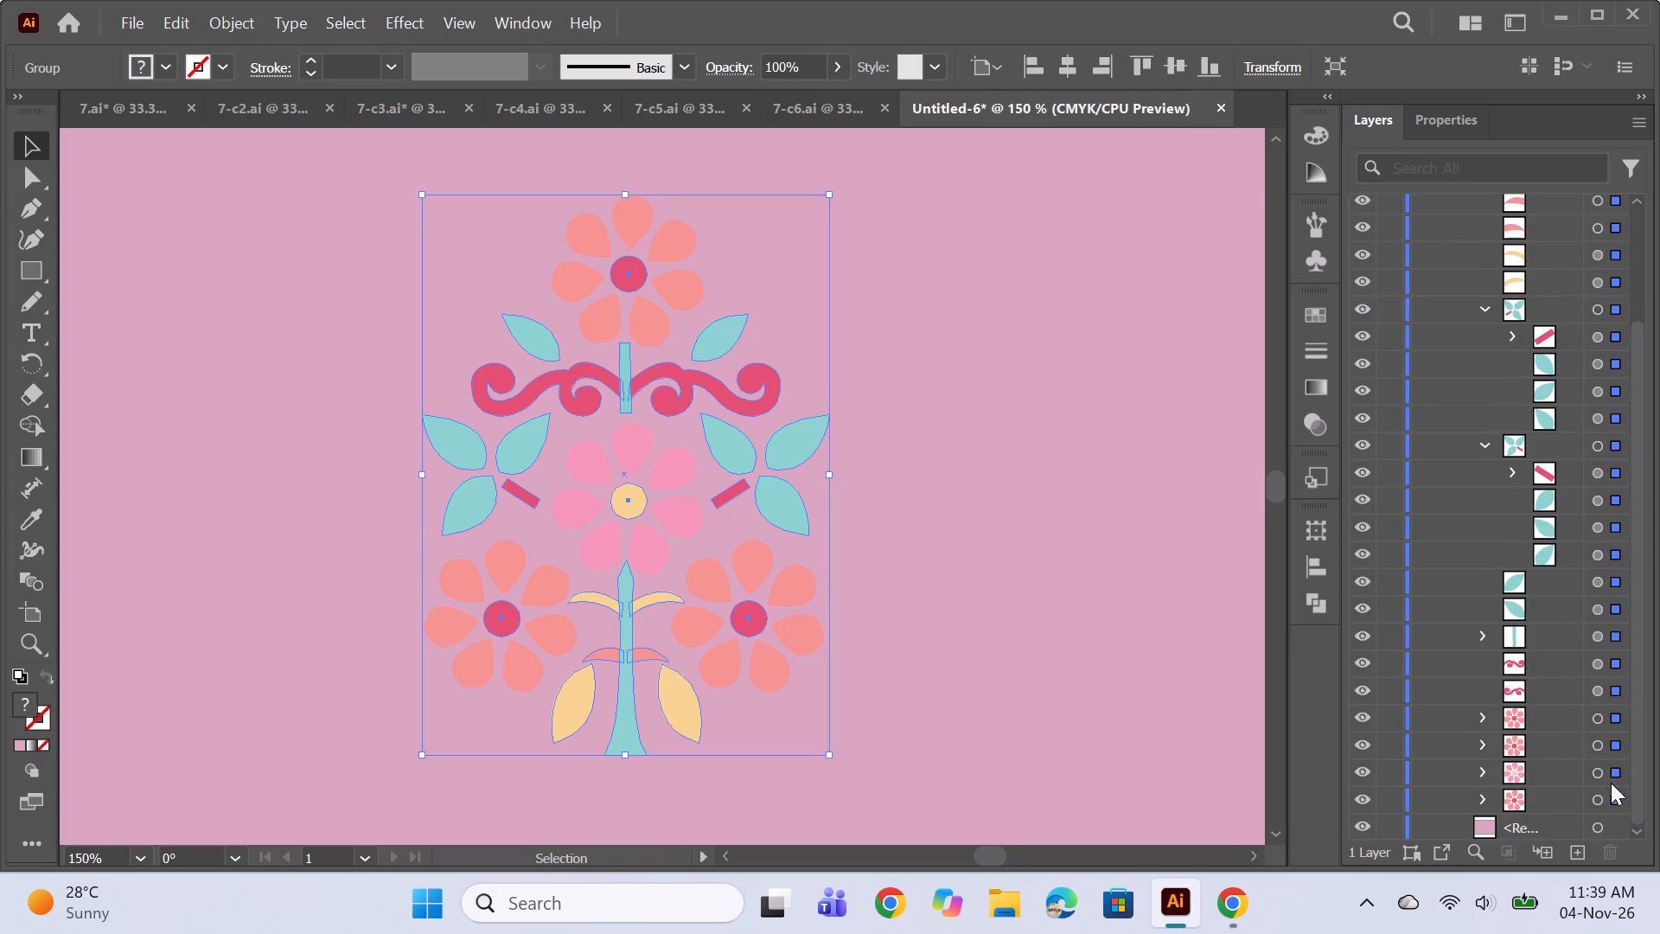
left_click(1481, 802)
scroll(1534, 695, "down", 7)
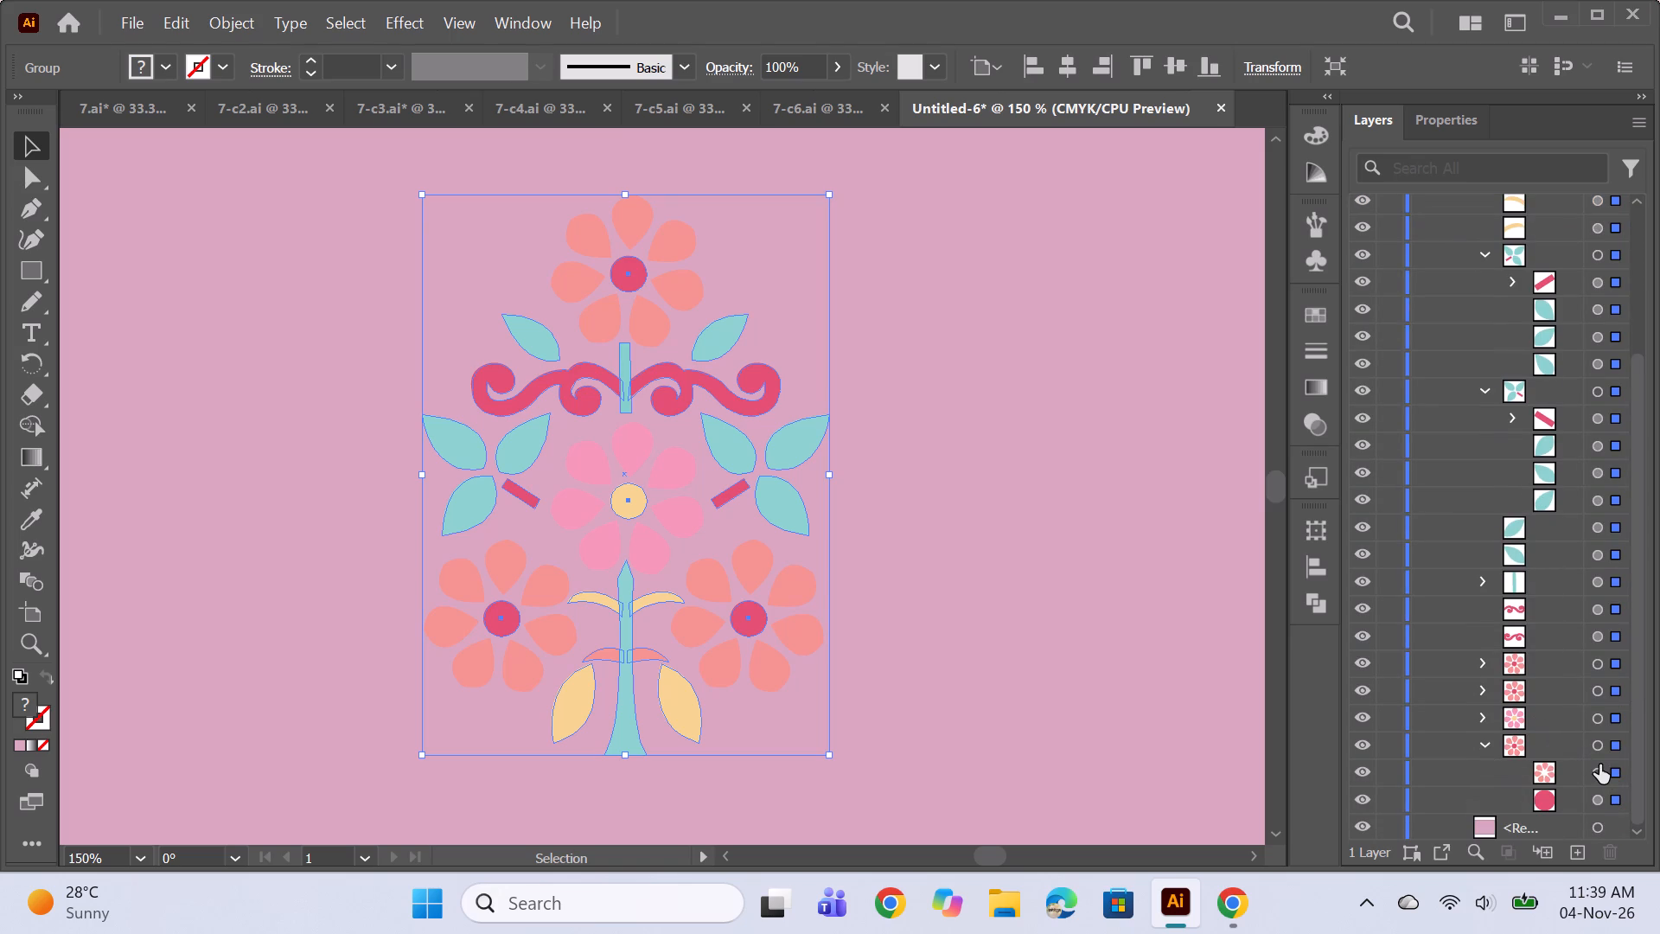
left_click(1599, 771)
left_click(1482, 688)
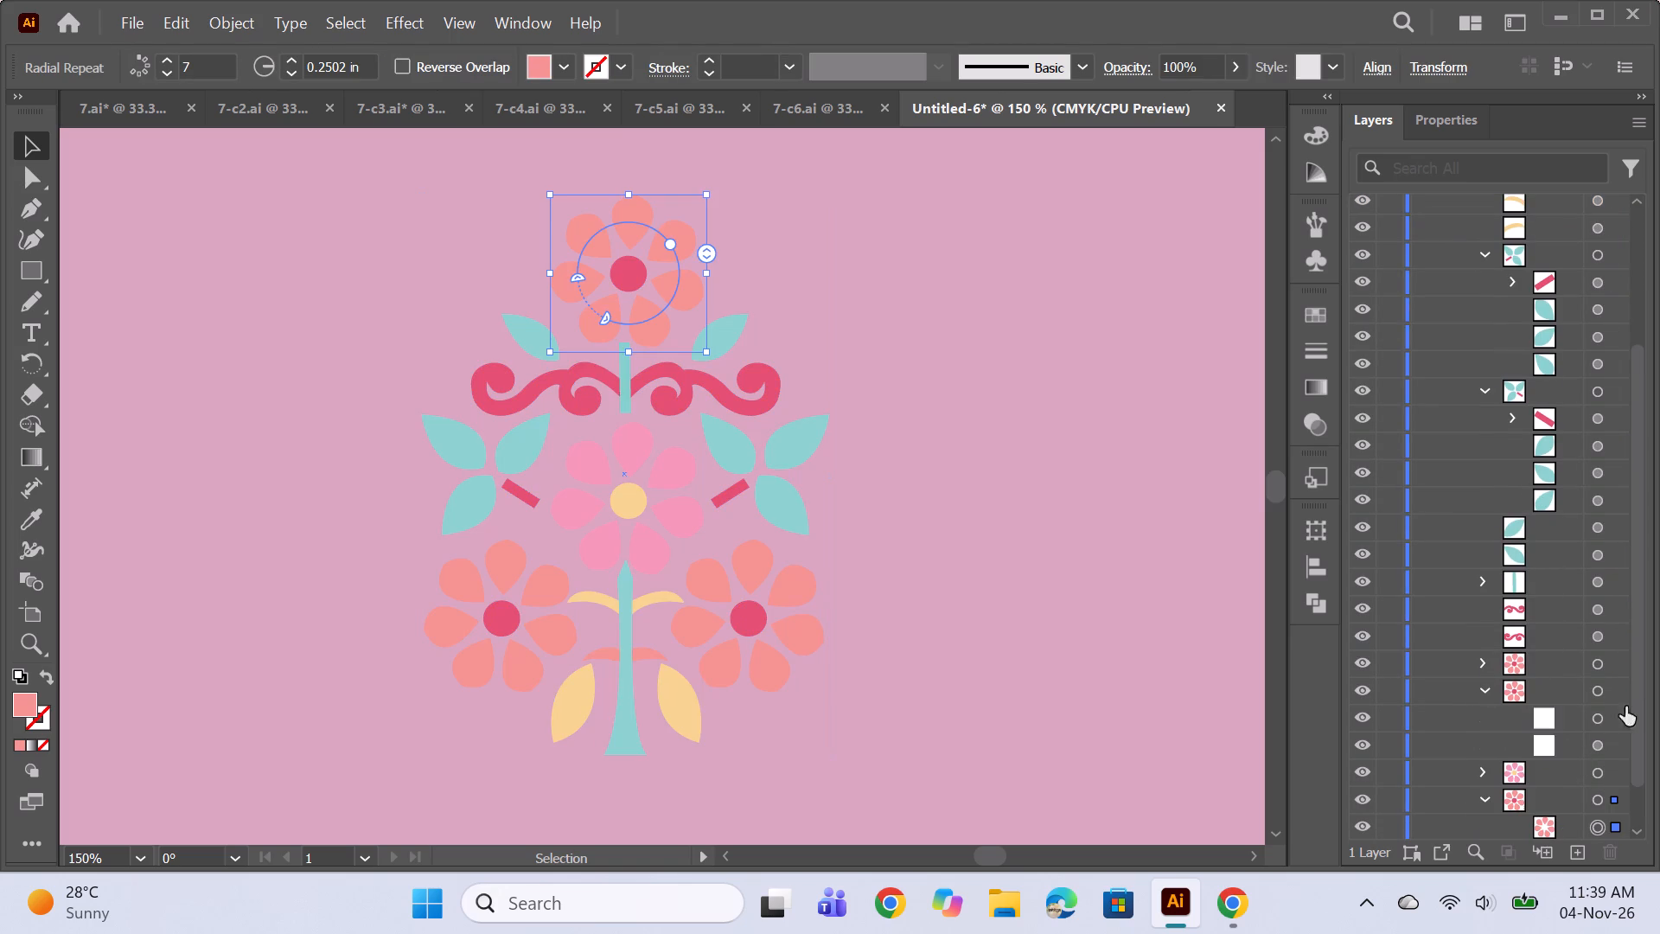
left_click(1599, 724, "ctrl")
left_click(1478, 662)
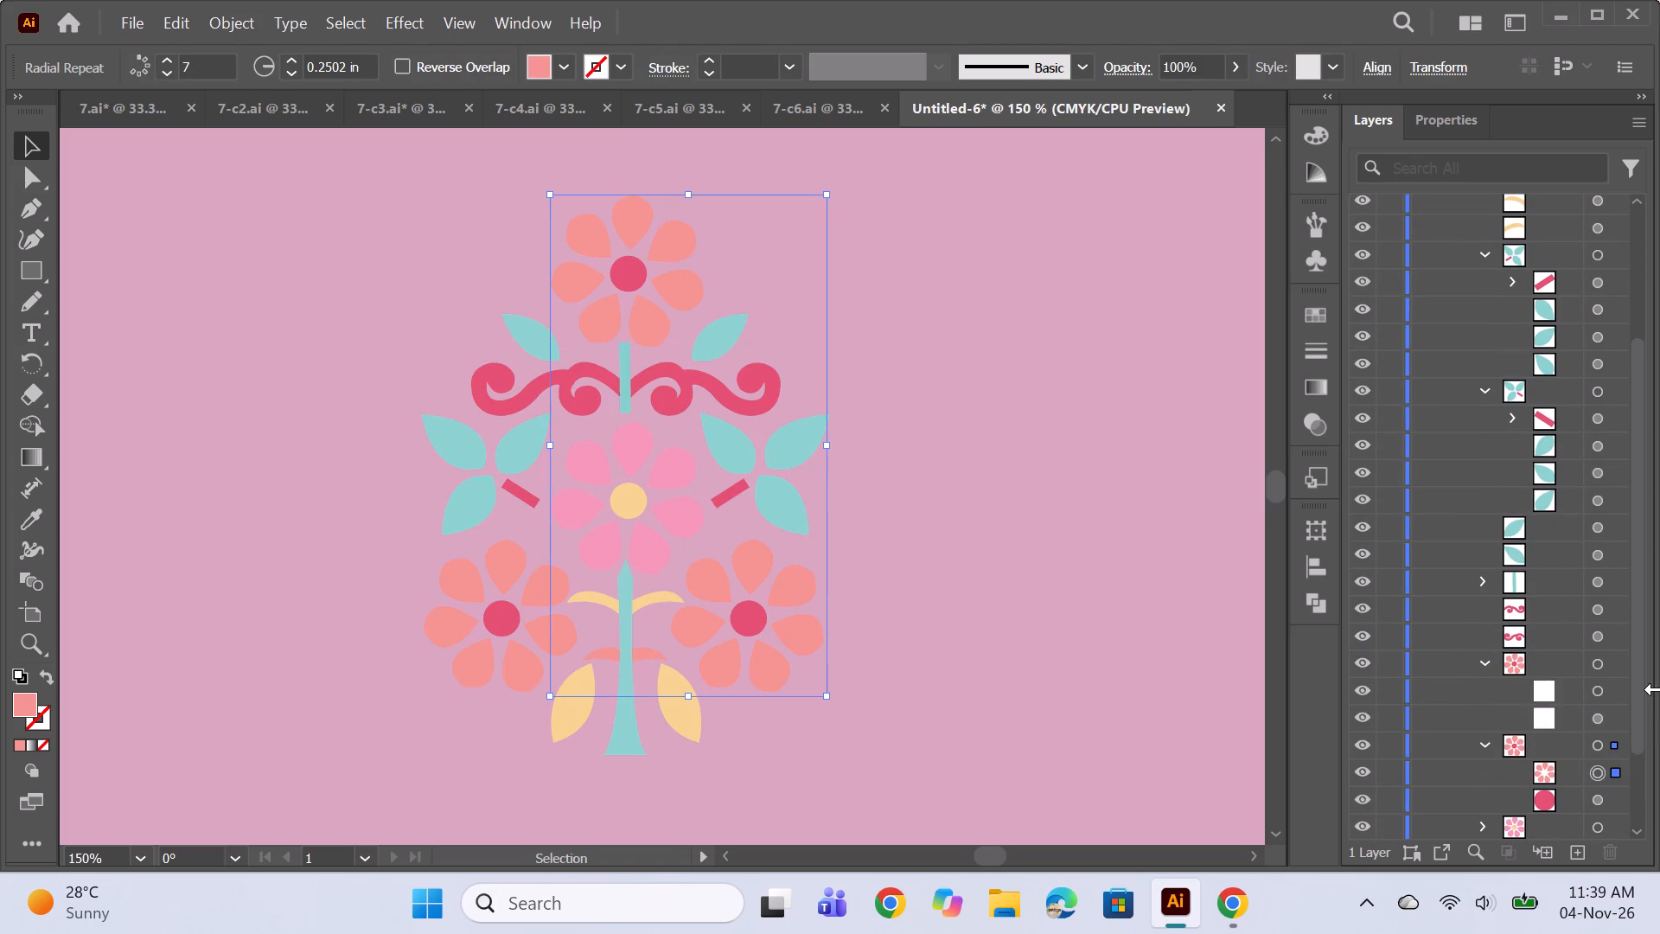
left_click(1593, 692, "ctrl")
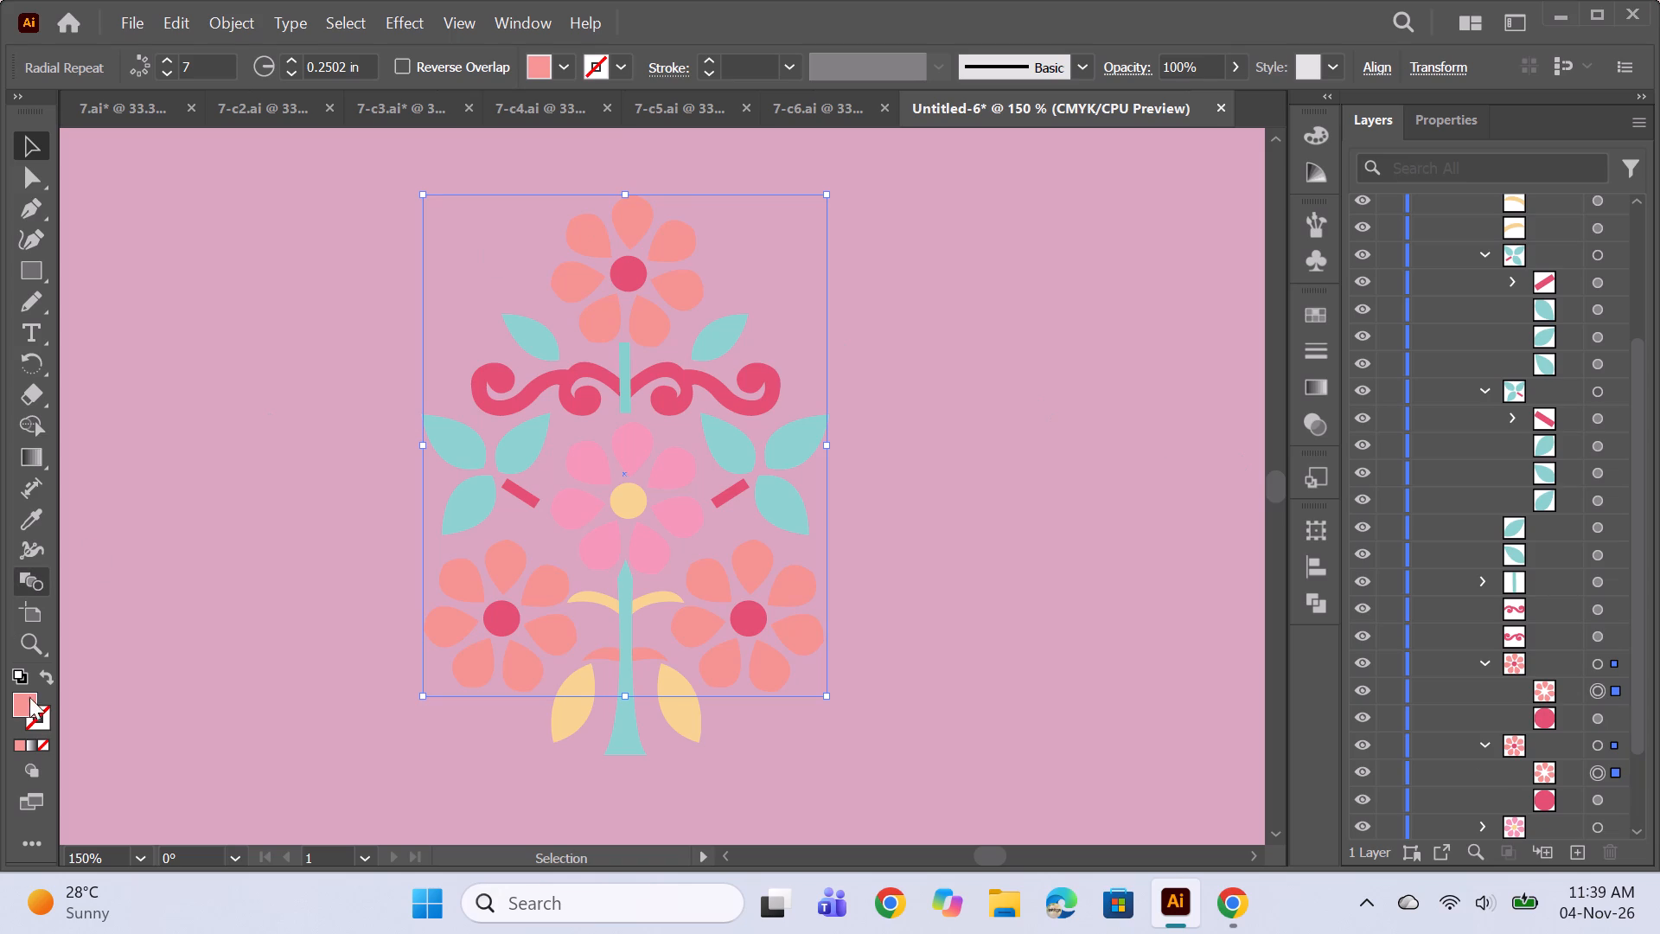
double_click(28, 702)
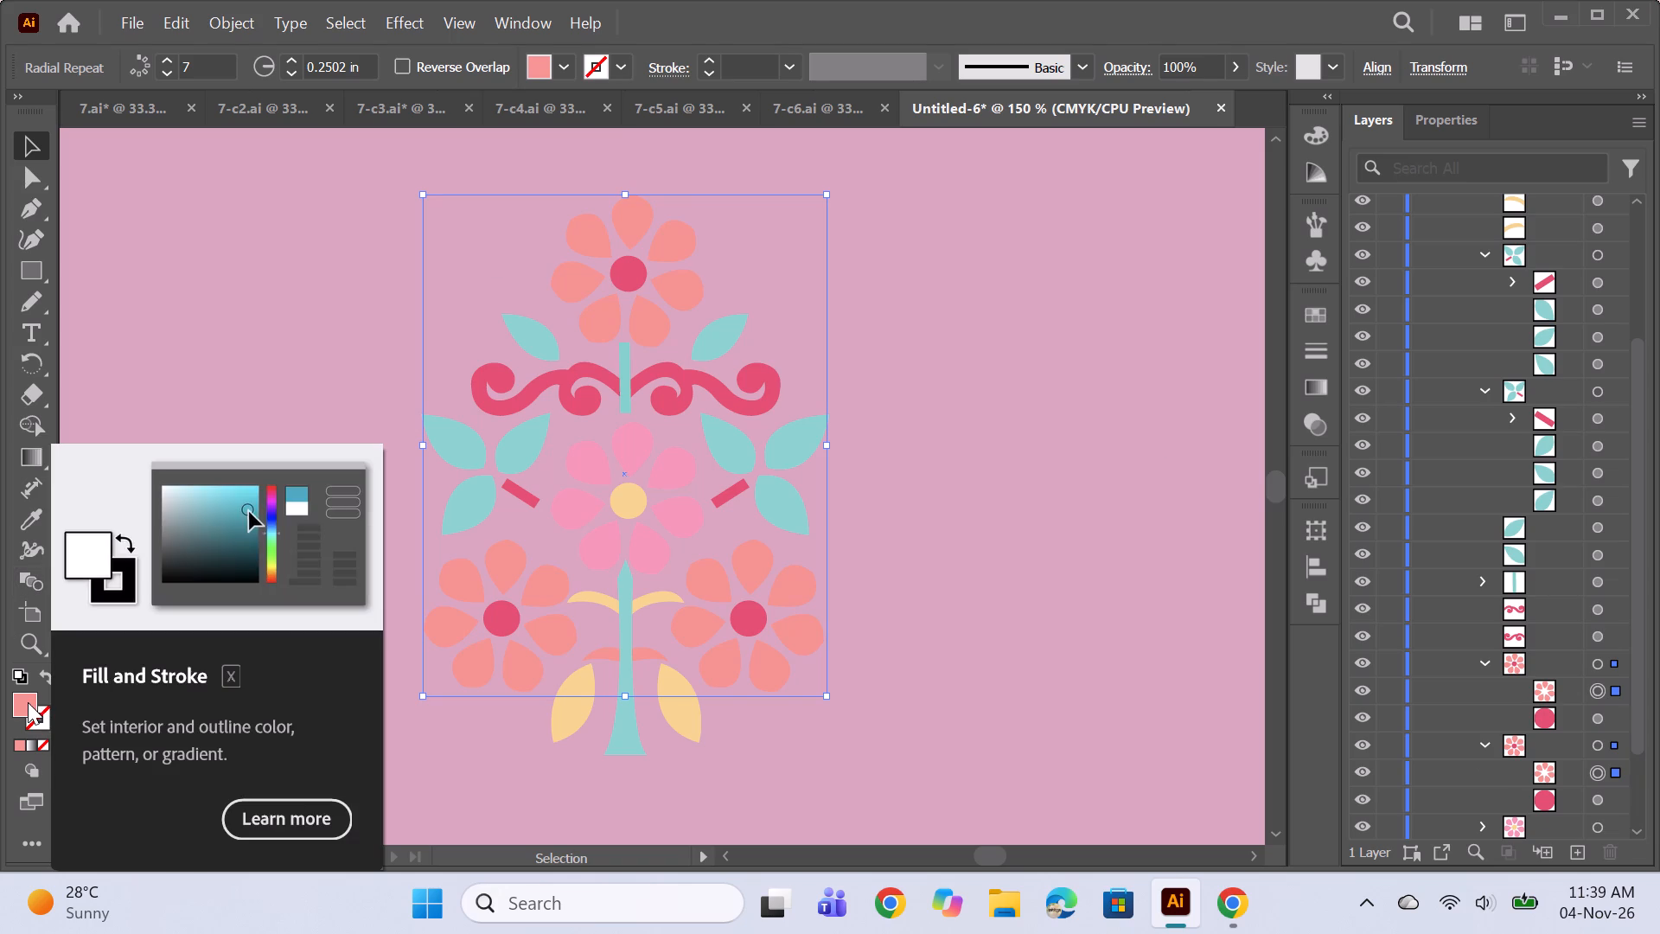
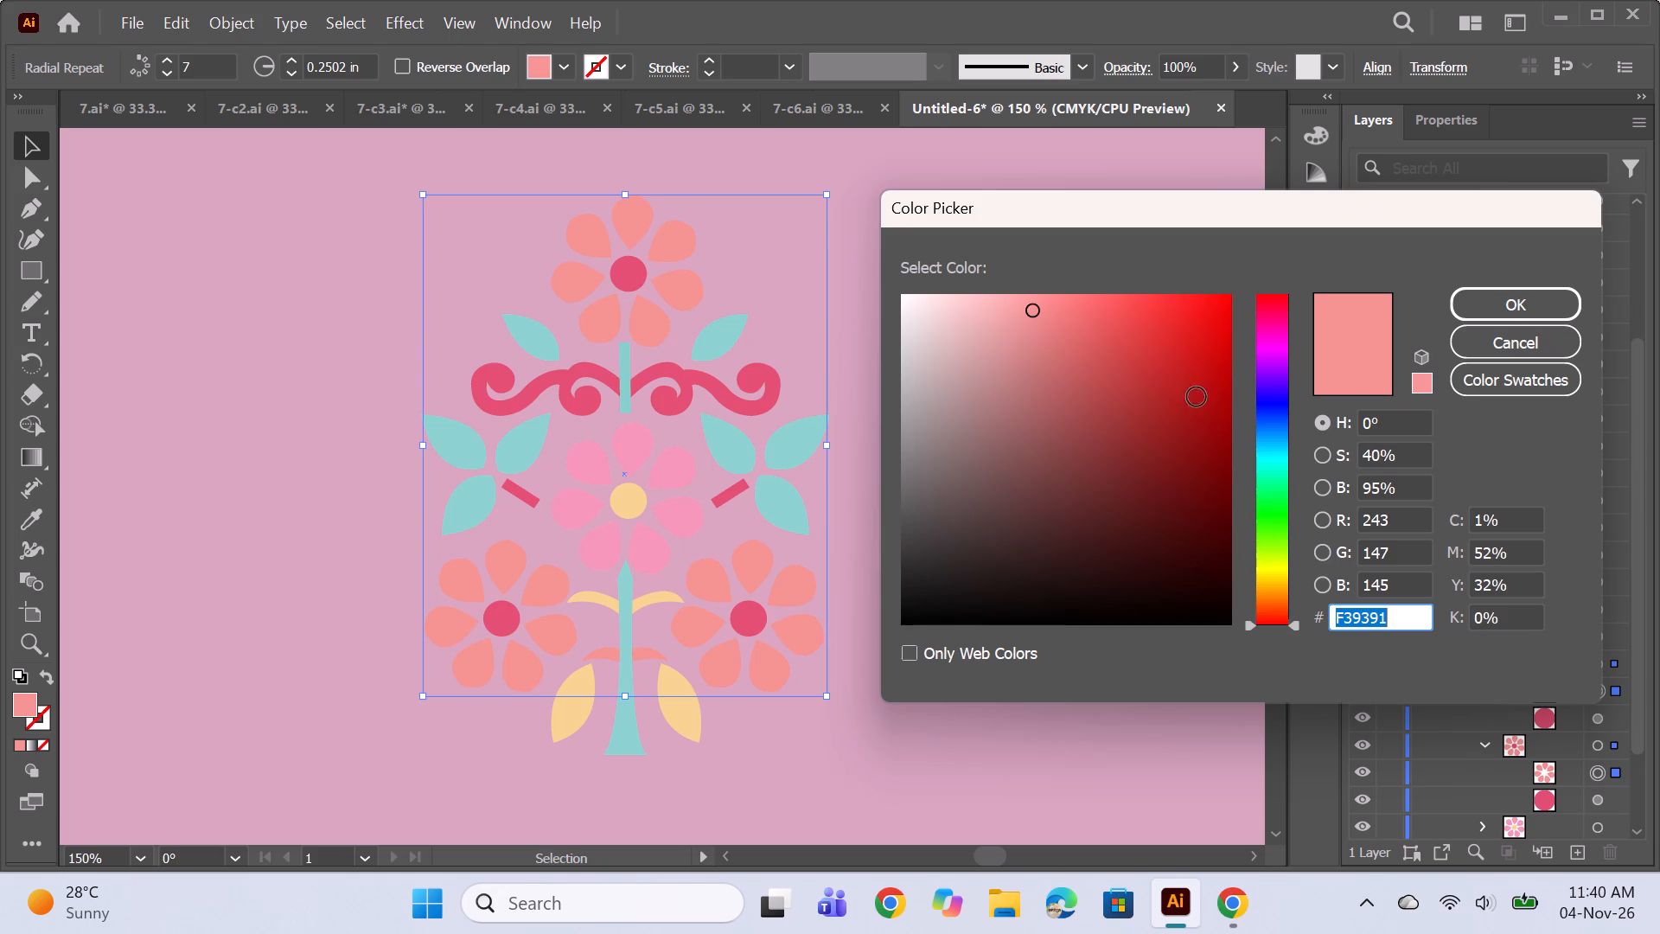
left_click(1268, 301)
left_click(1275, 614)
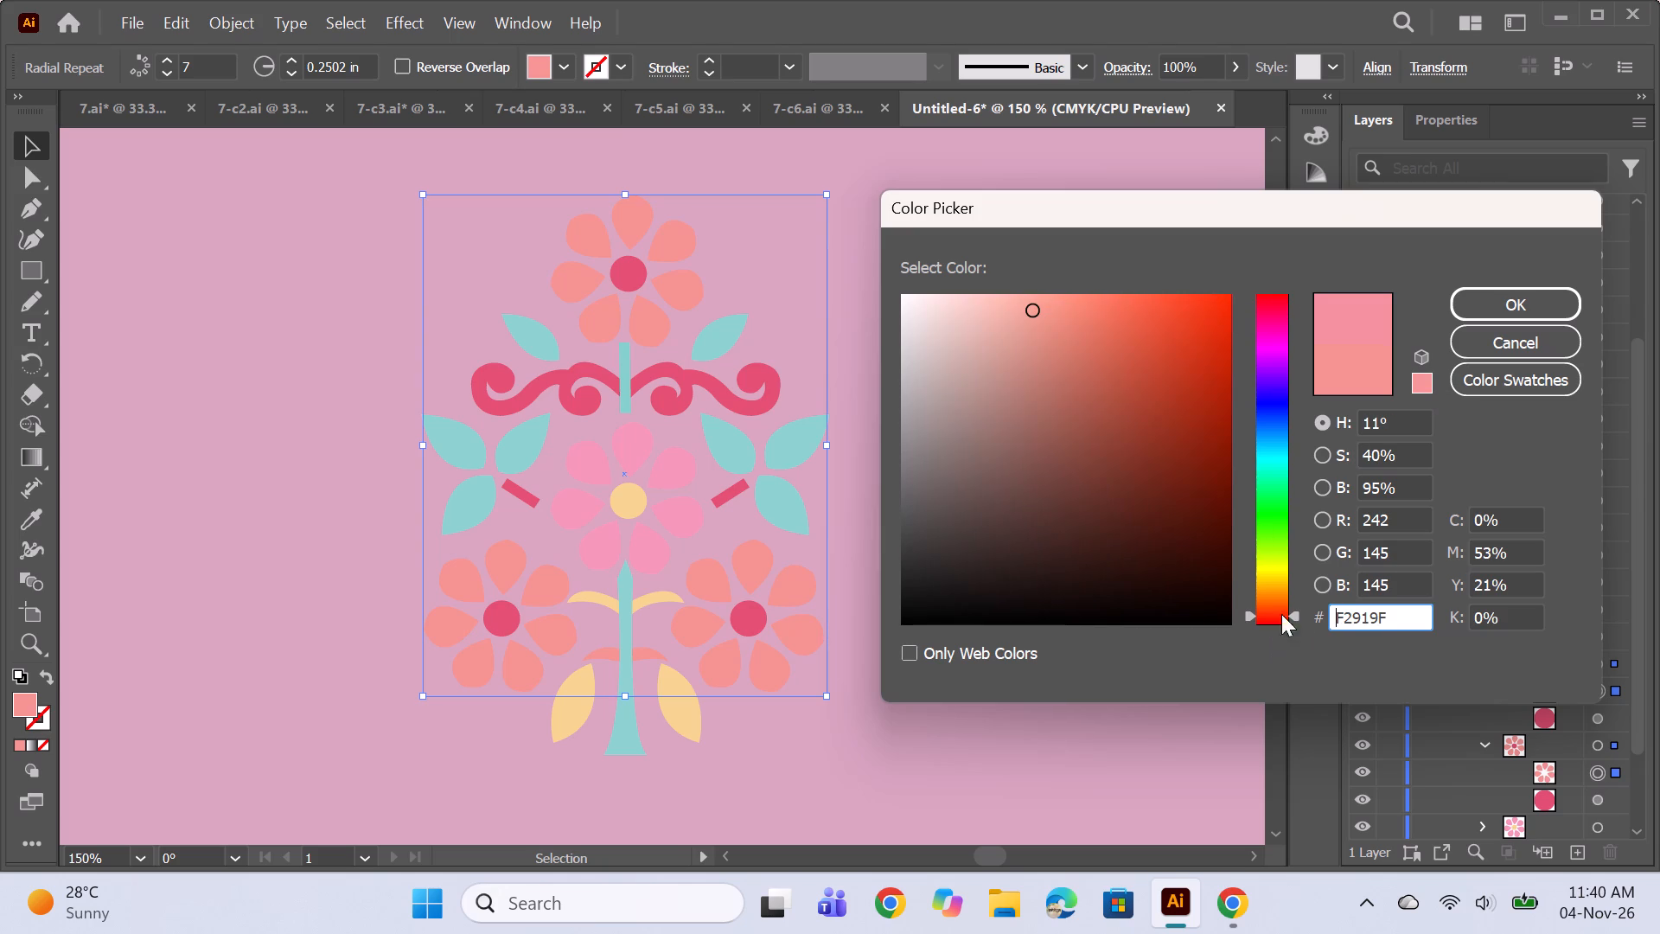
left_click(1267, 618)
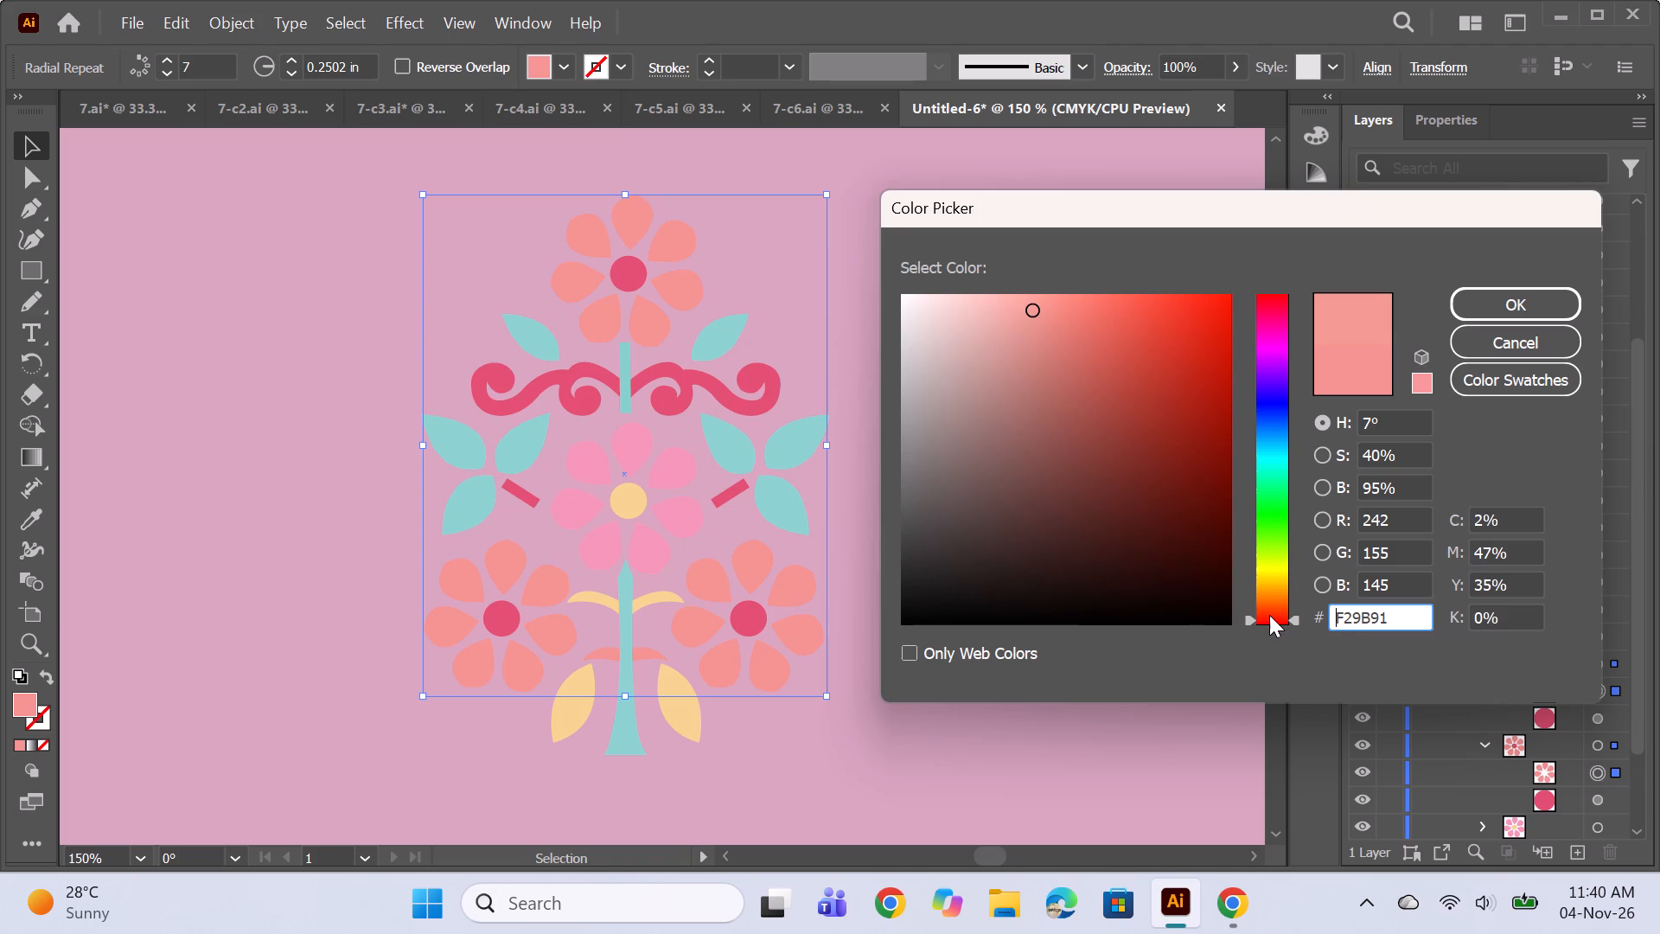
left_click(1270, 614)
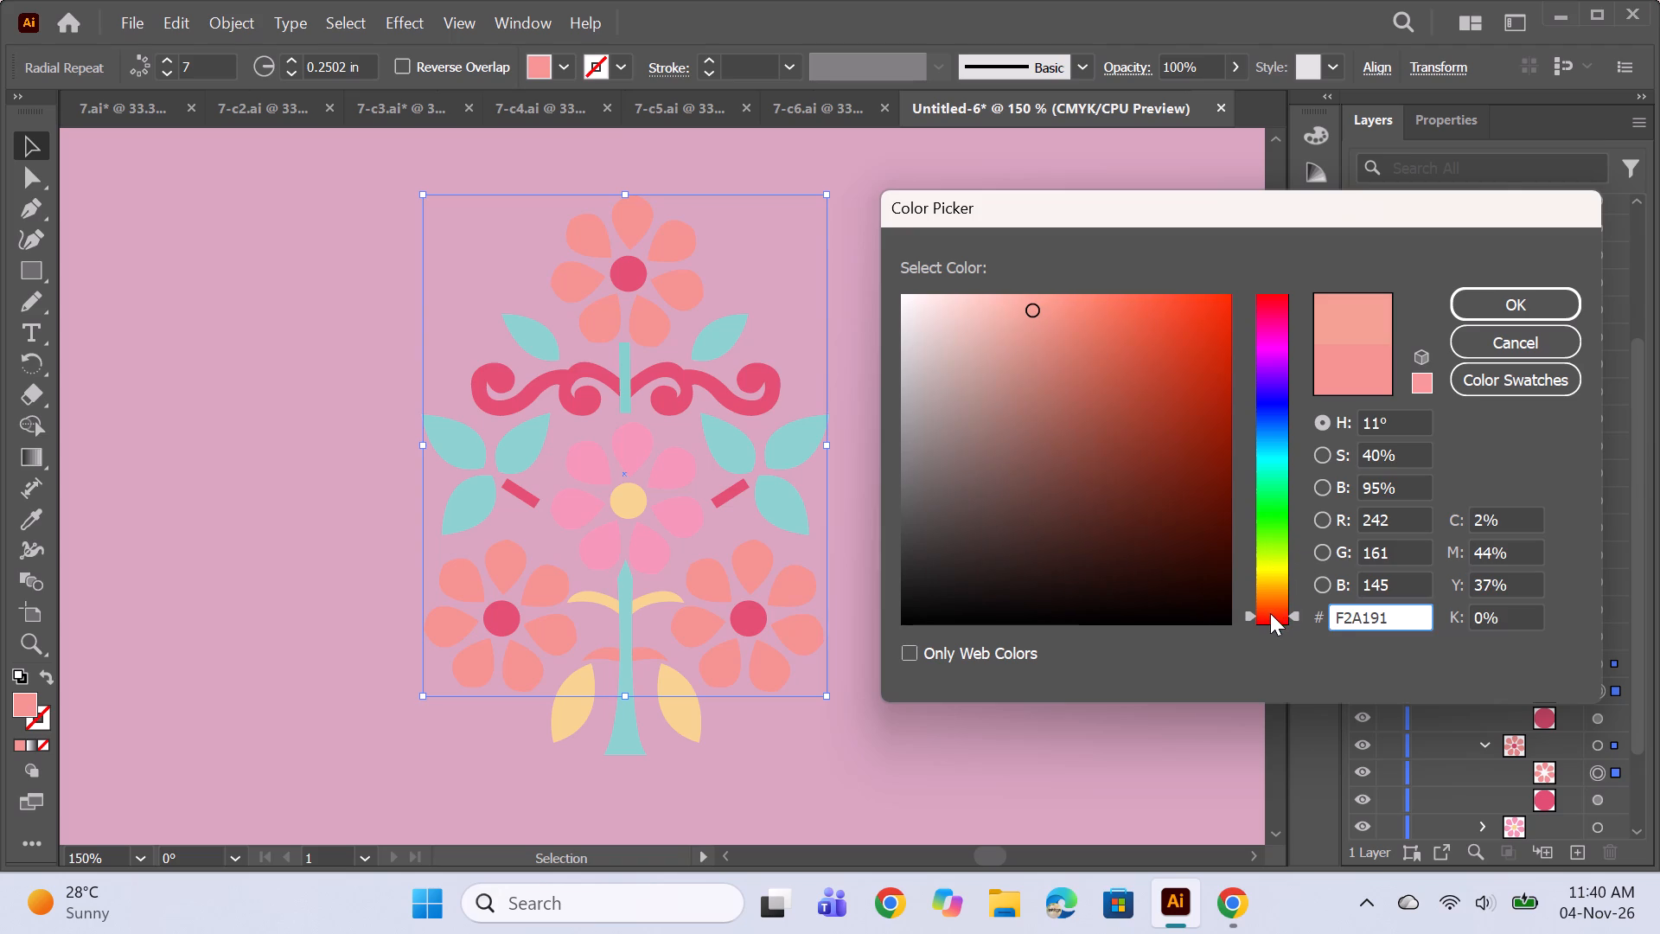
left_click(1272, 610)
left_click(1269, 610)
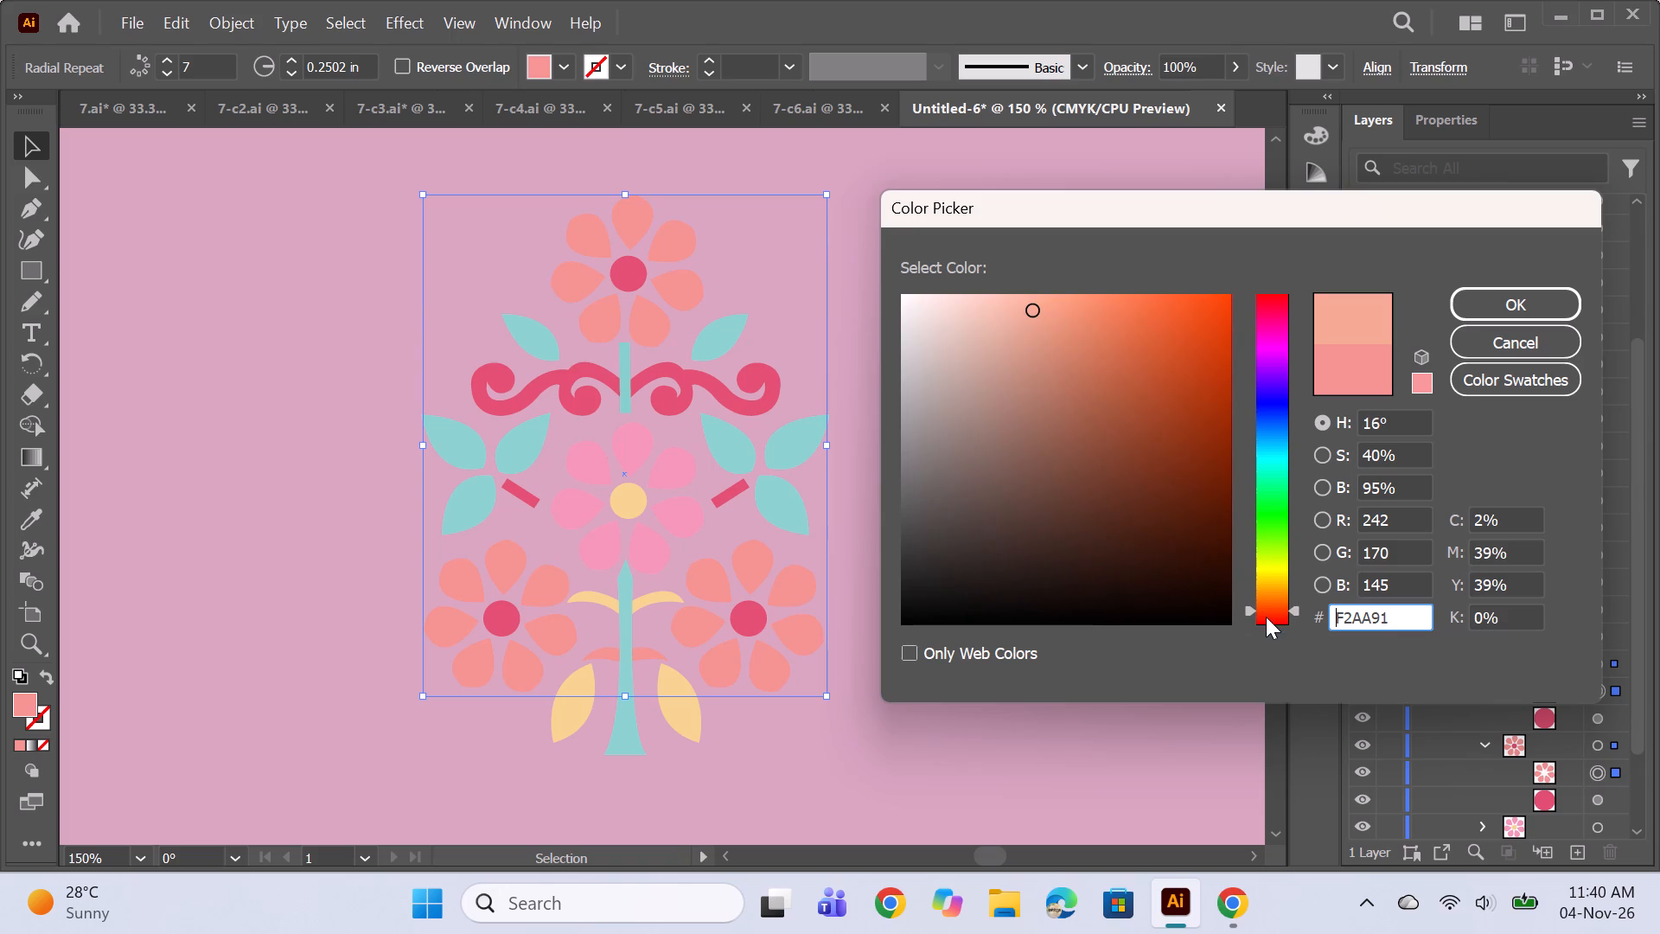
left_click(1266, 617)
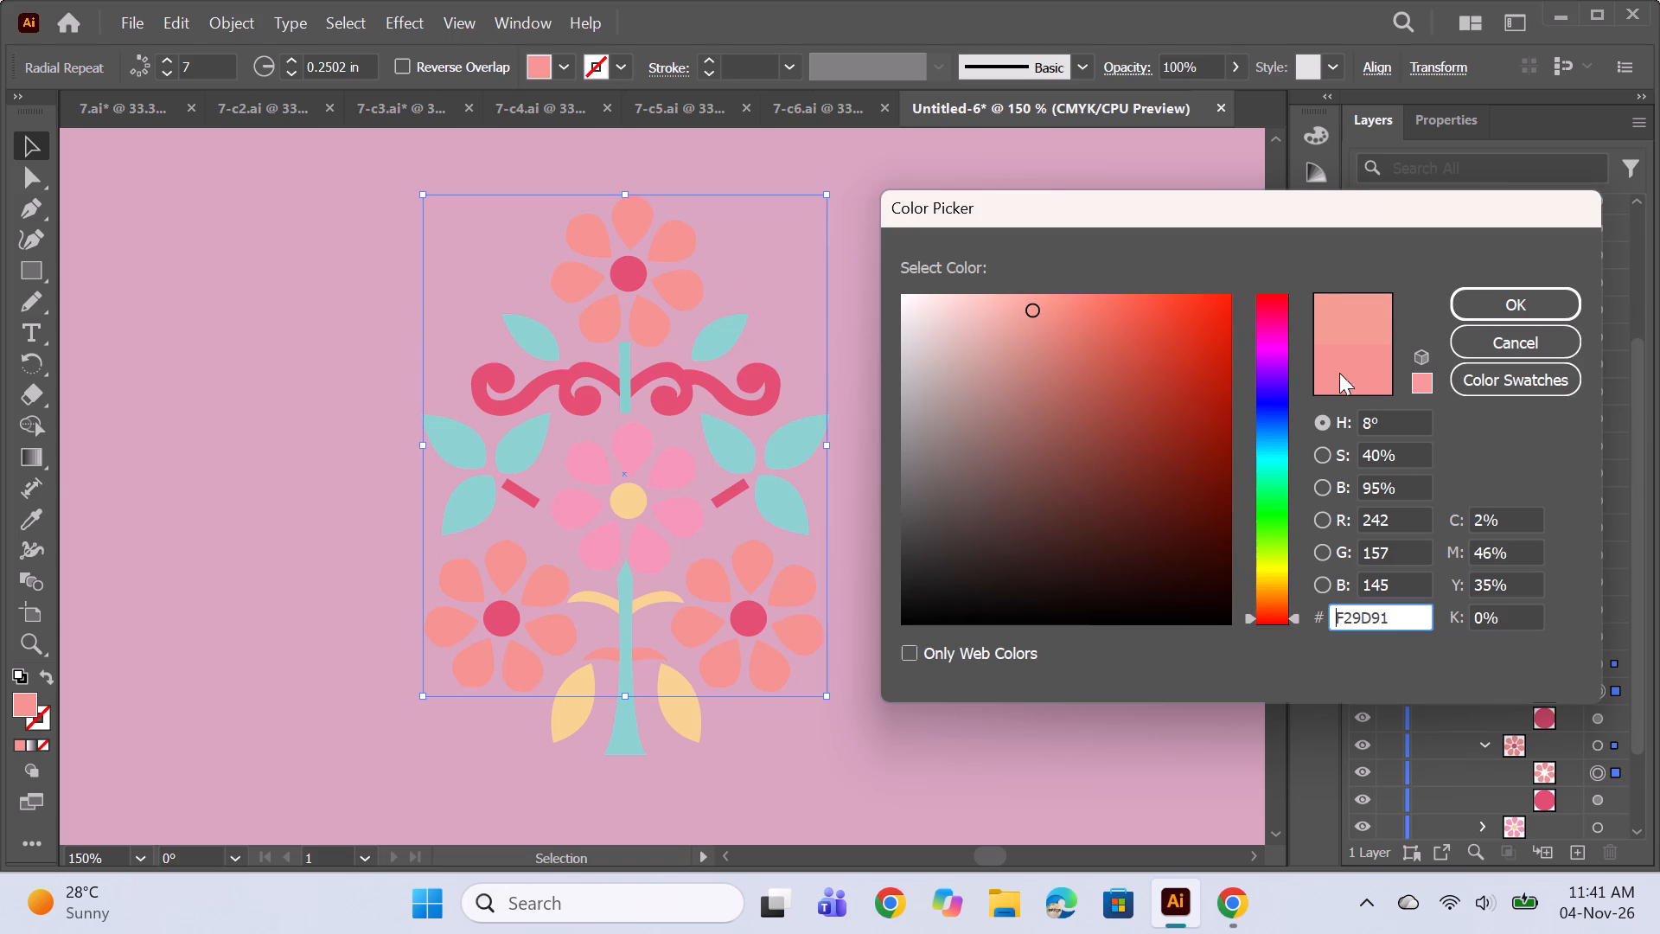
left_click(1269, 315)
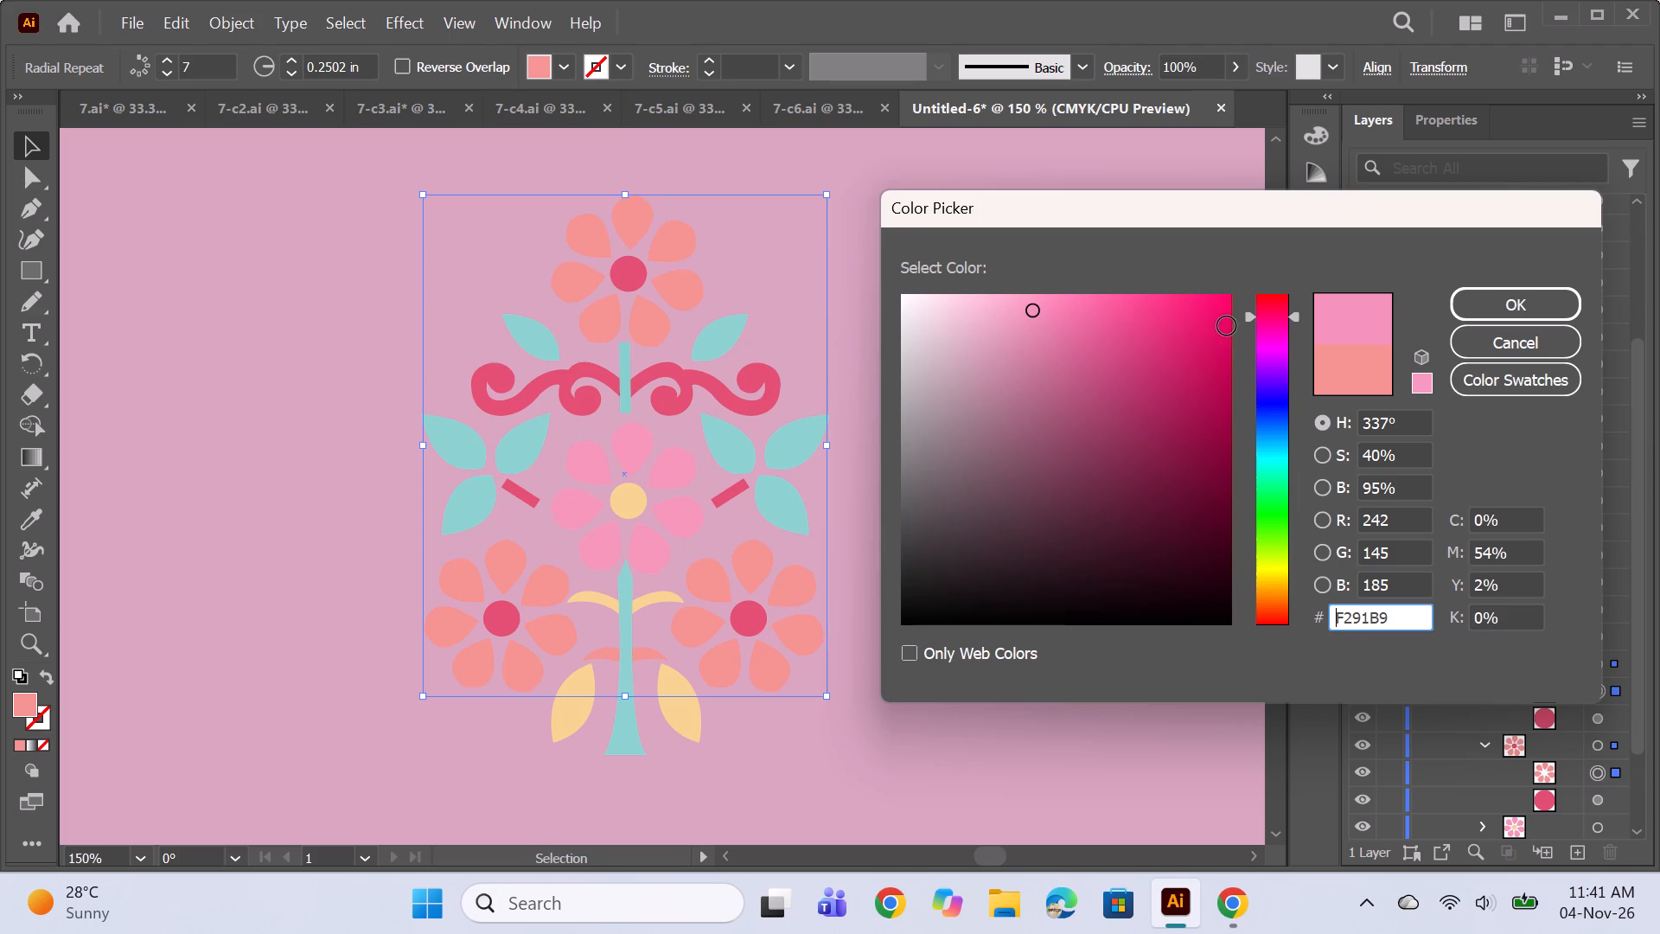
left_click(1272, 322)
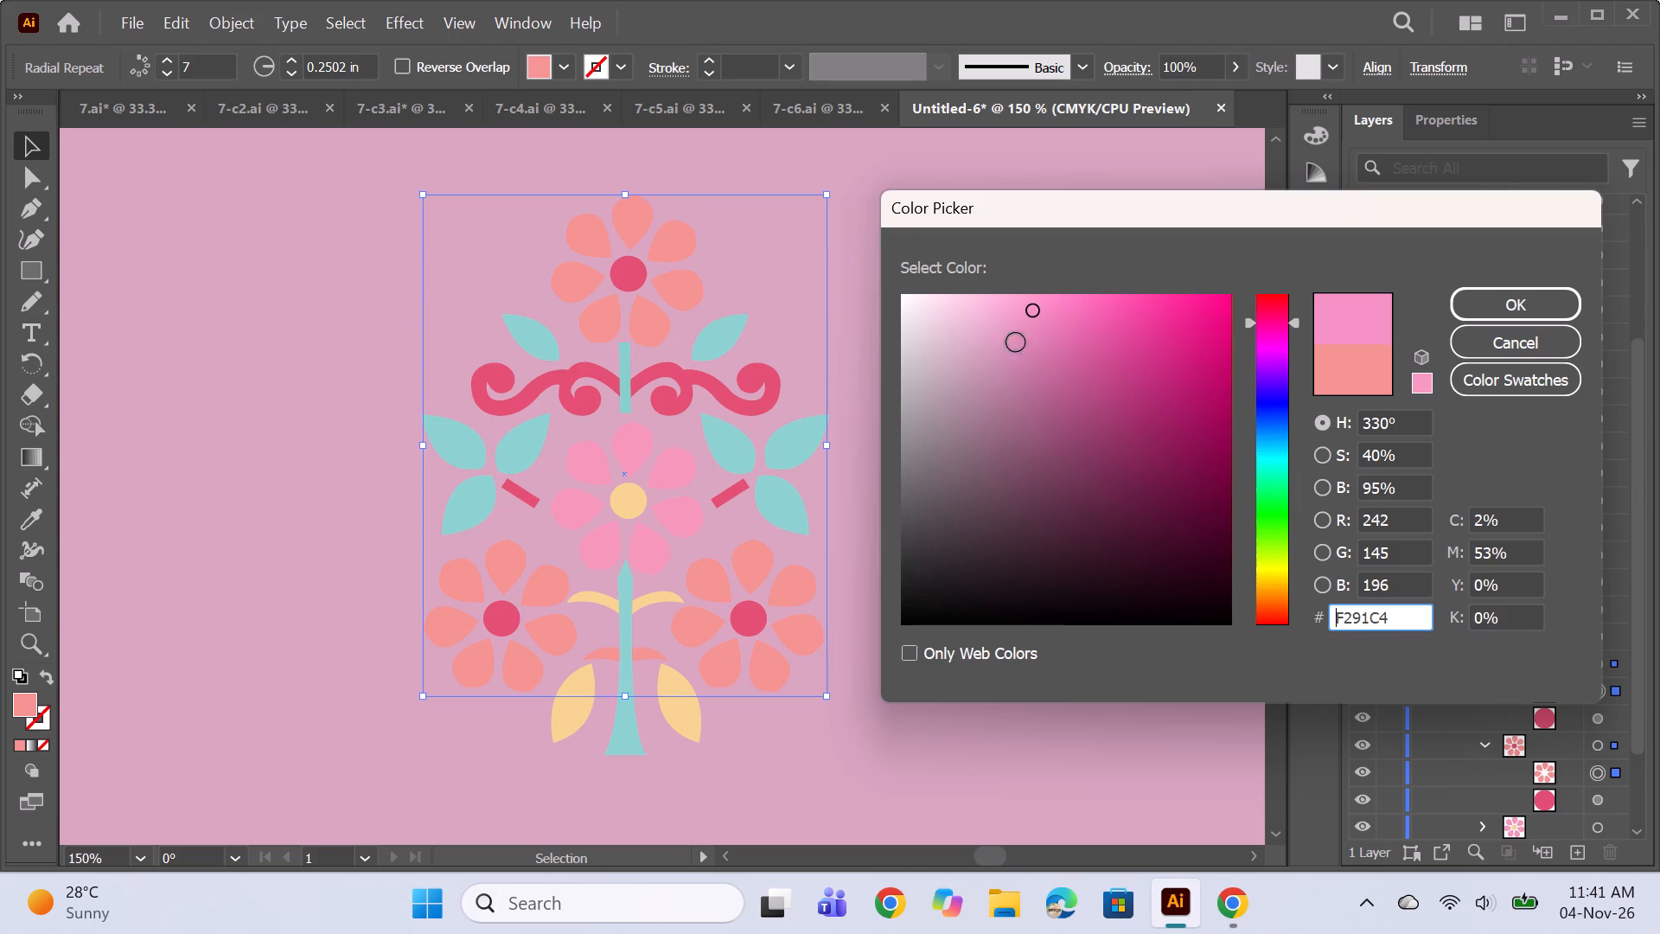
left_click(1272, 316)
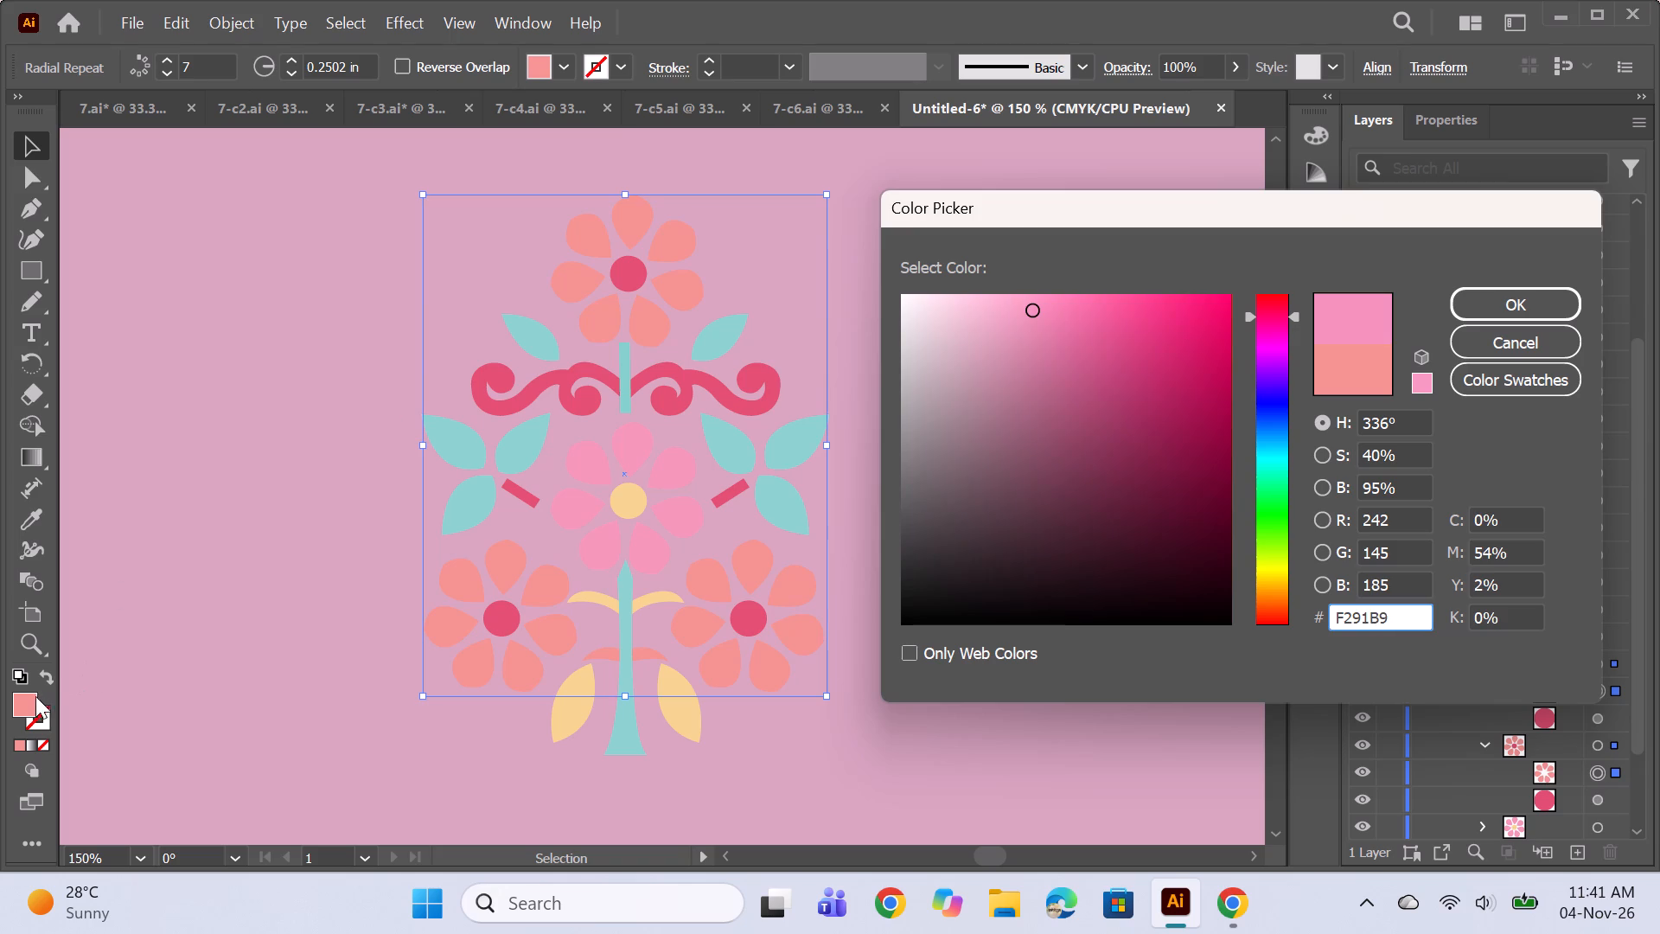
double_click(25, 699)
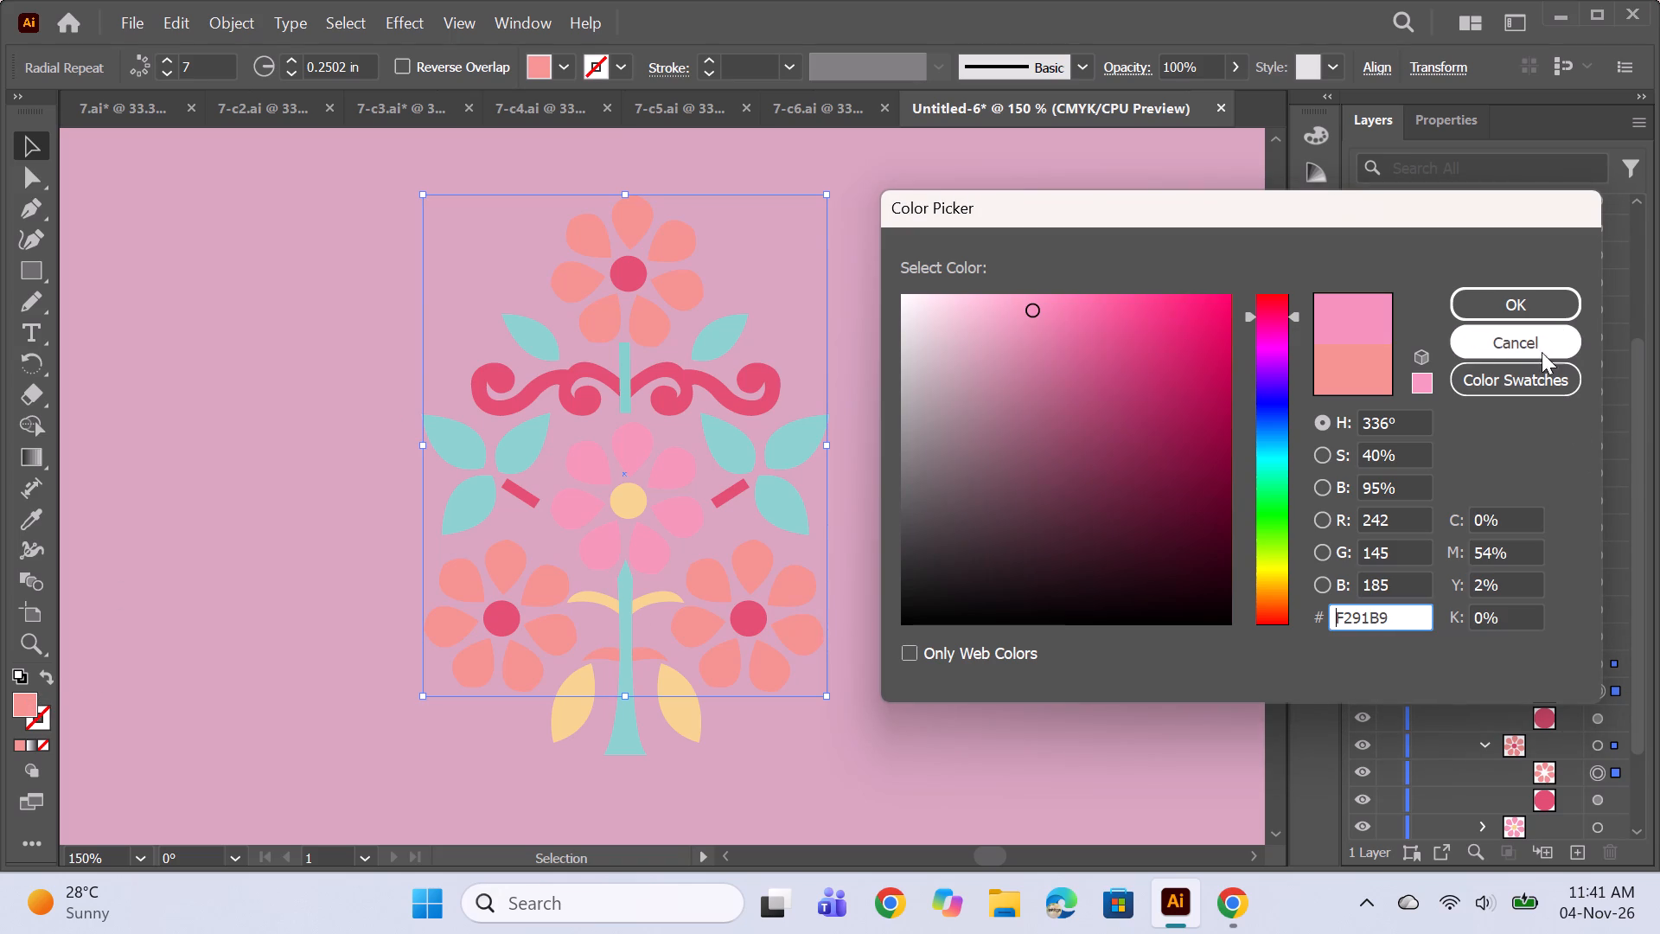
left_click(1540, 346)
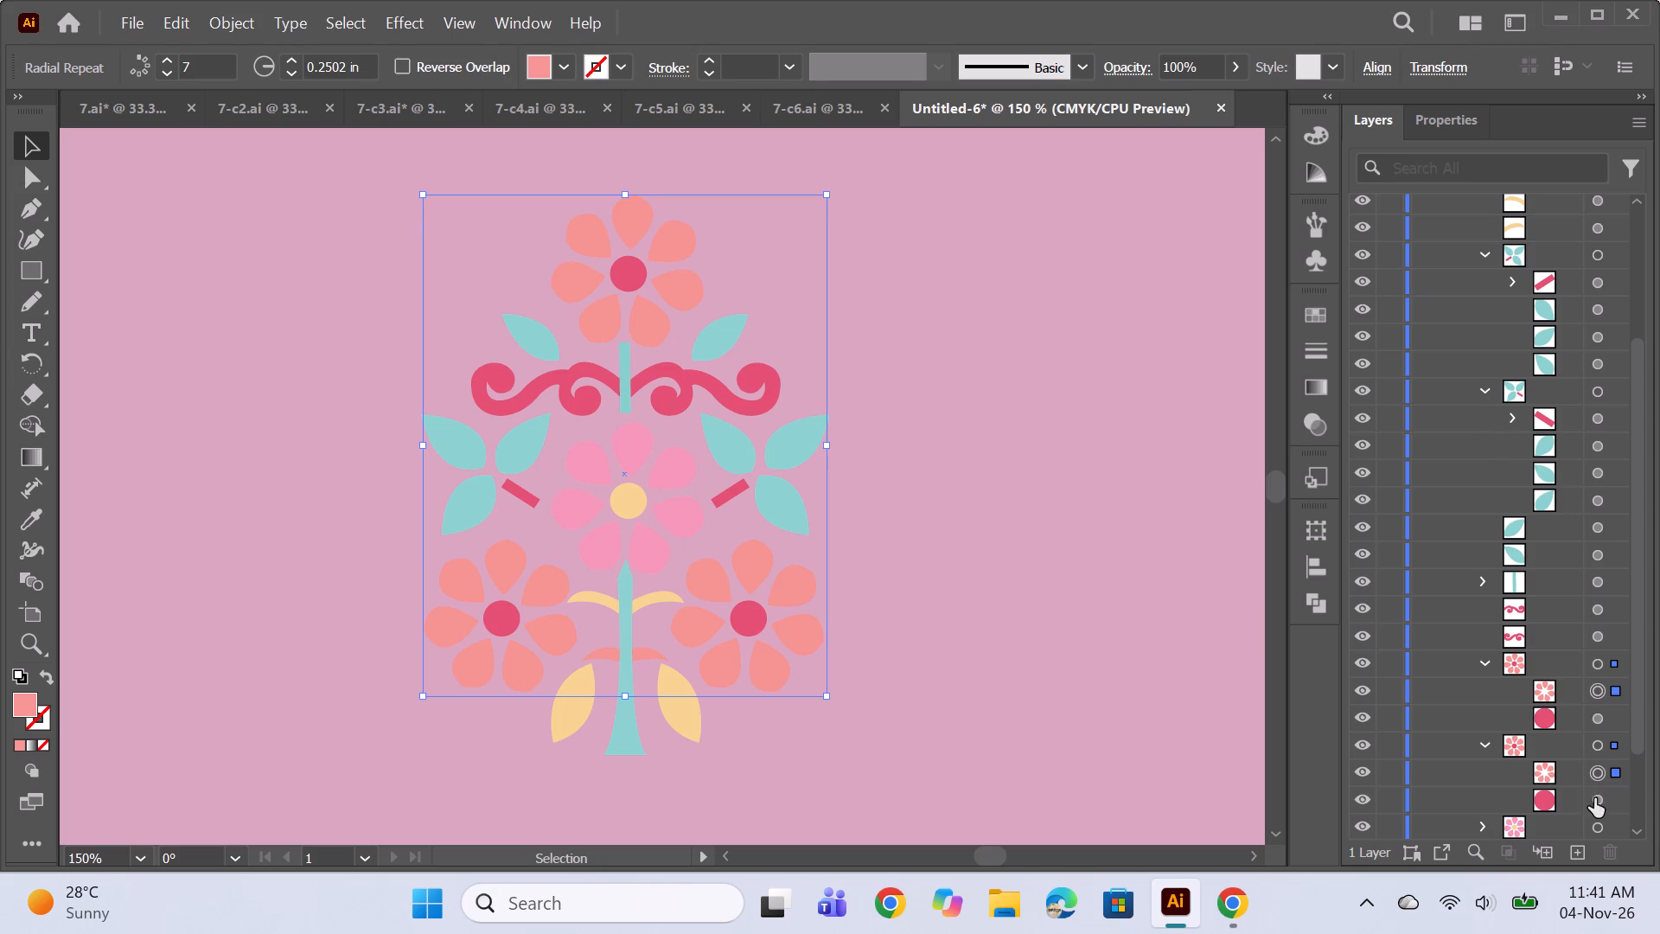
Recolour the petal rings of the three selected coral flowers to dark green 1E6617.
scroll(1593, 768, "down", 4)
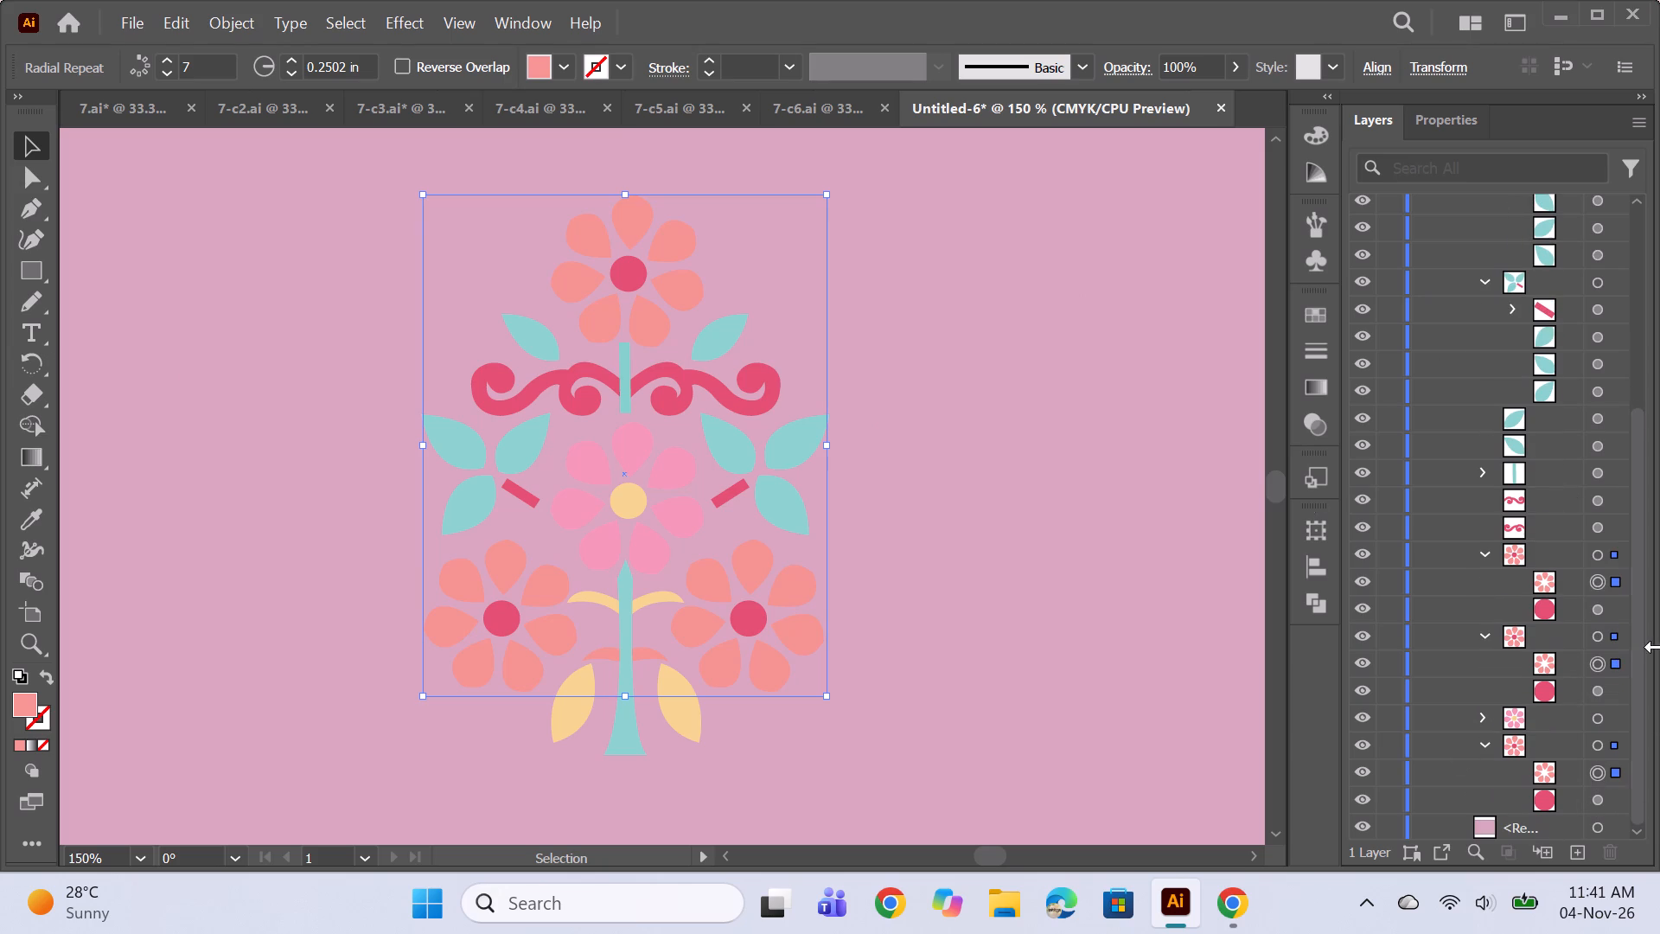
double_click(20, 704)
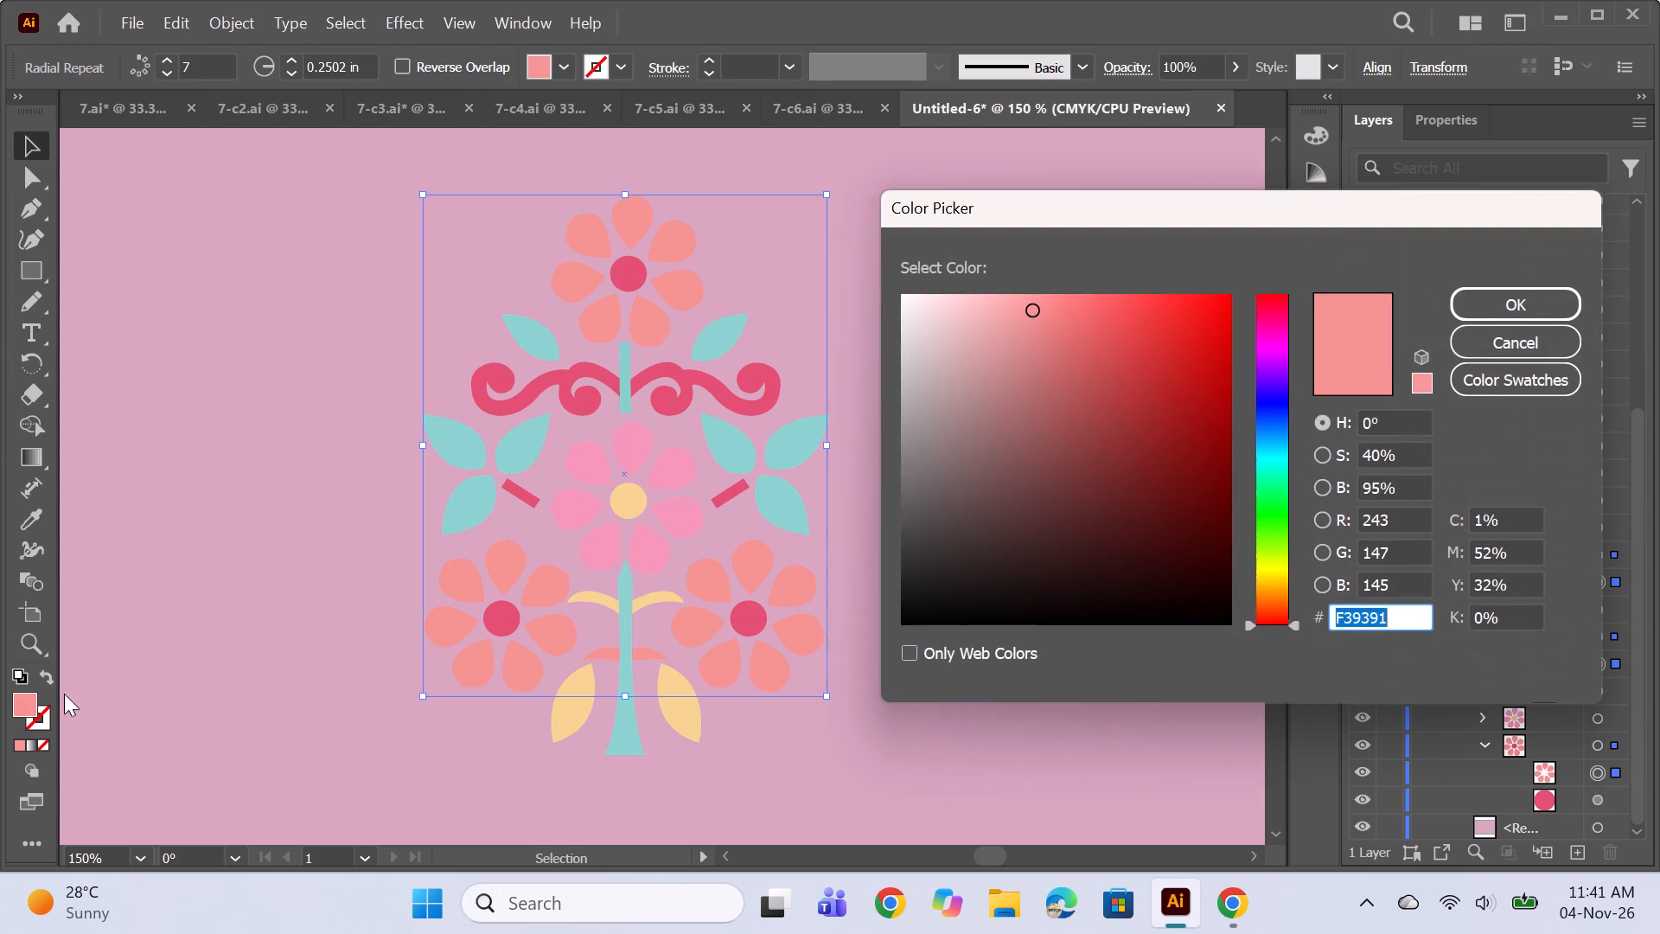
left_click(1098, 445)
left_click(1108, 498)
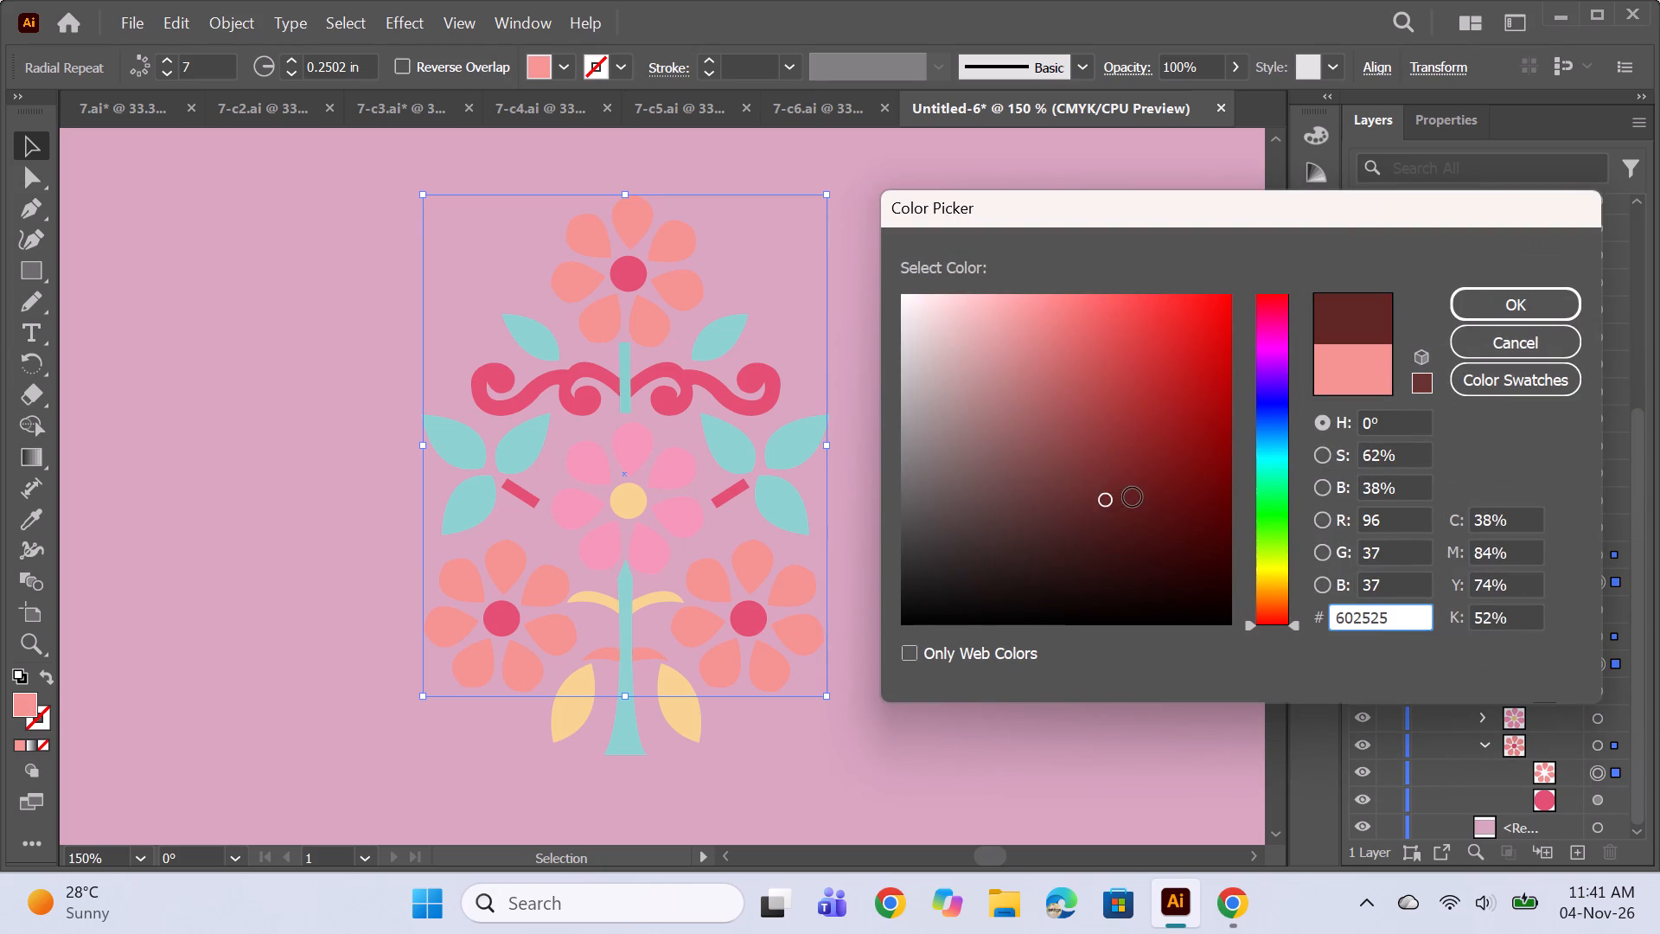
left_click(1133, 497)
left_click(1276, 566)
left_click(1276, 541)
left_click(1271, 534)
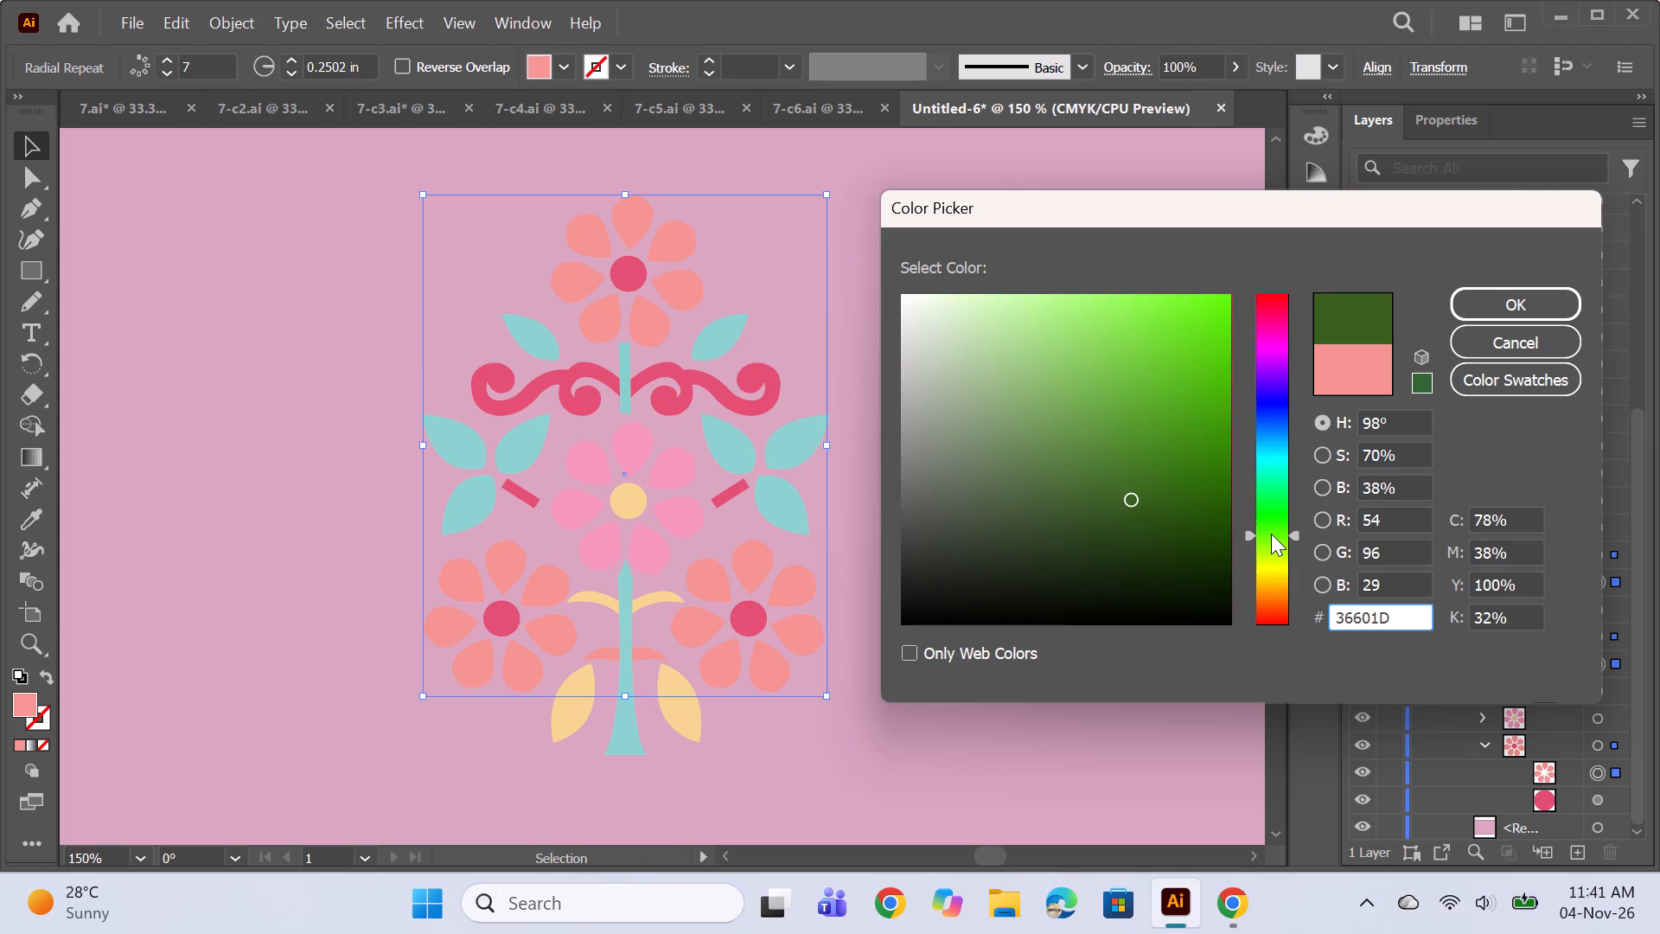
left_click(1269, 534)
left_click(1270, 520)
left_click(1169, 511)
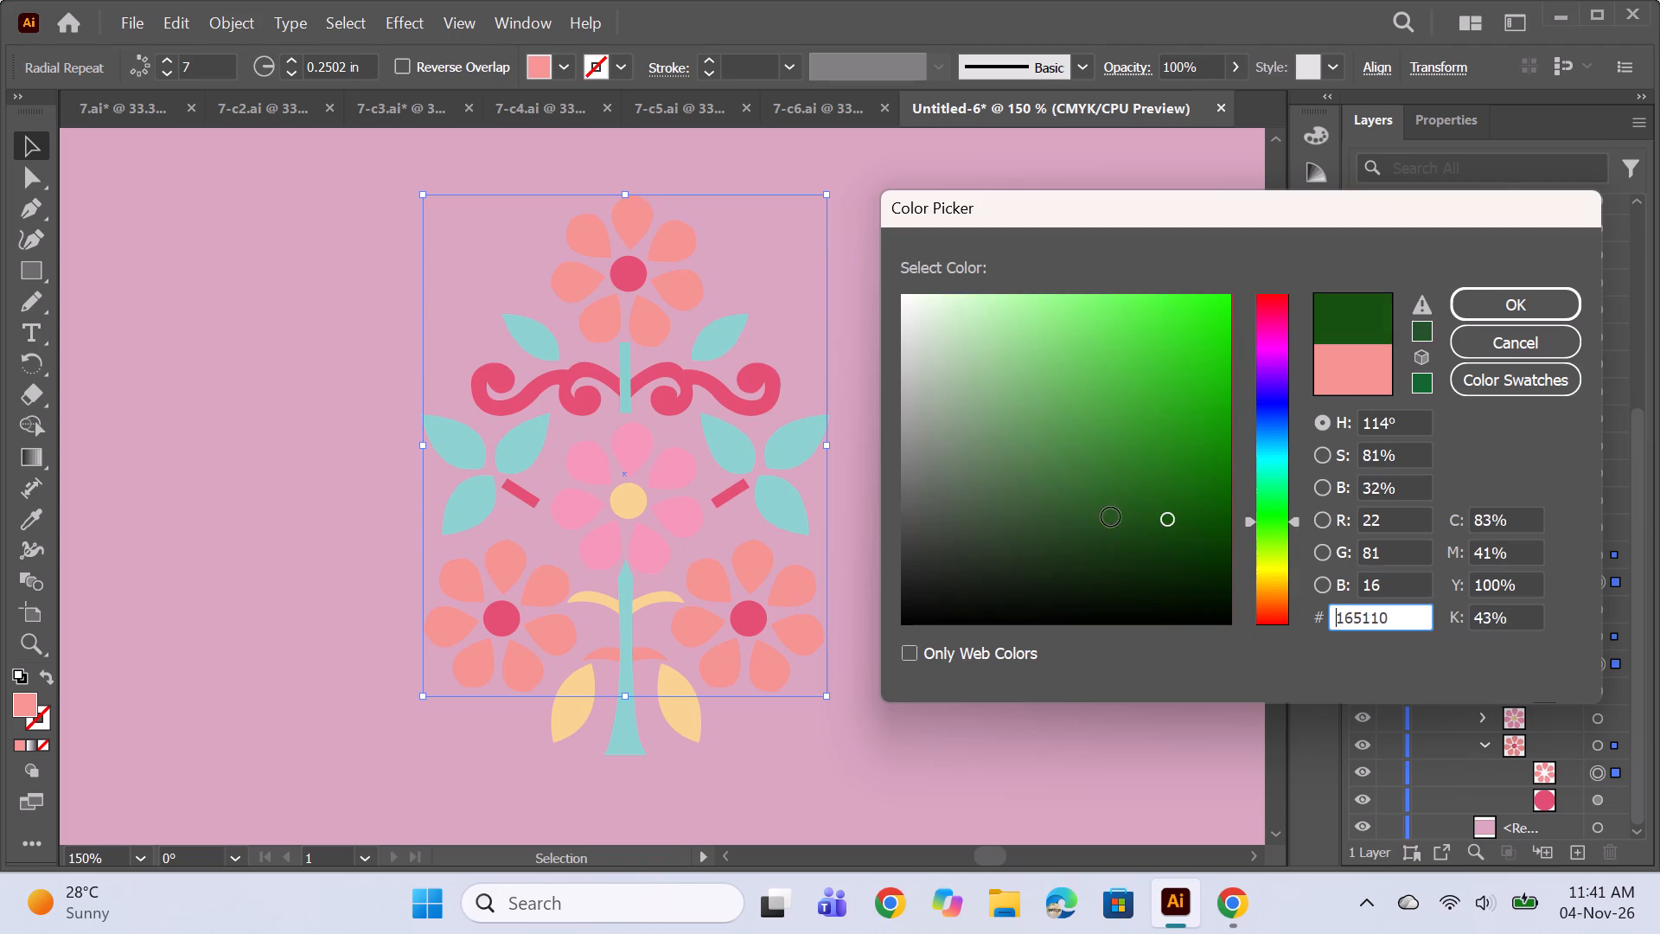
left_click(1110, 501)
left_click(1110, 512)
left_click(1142, 499)
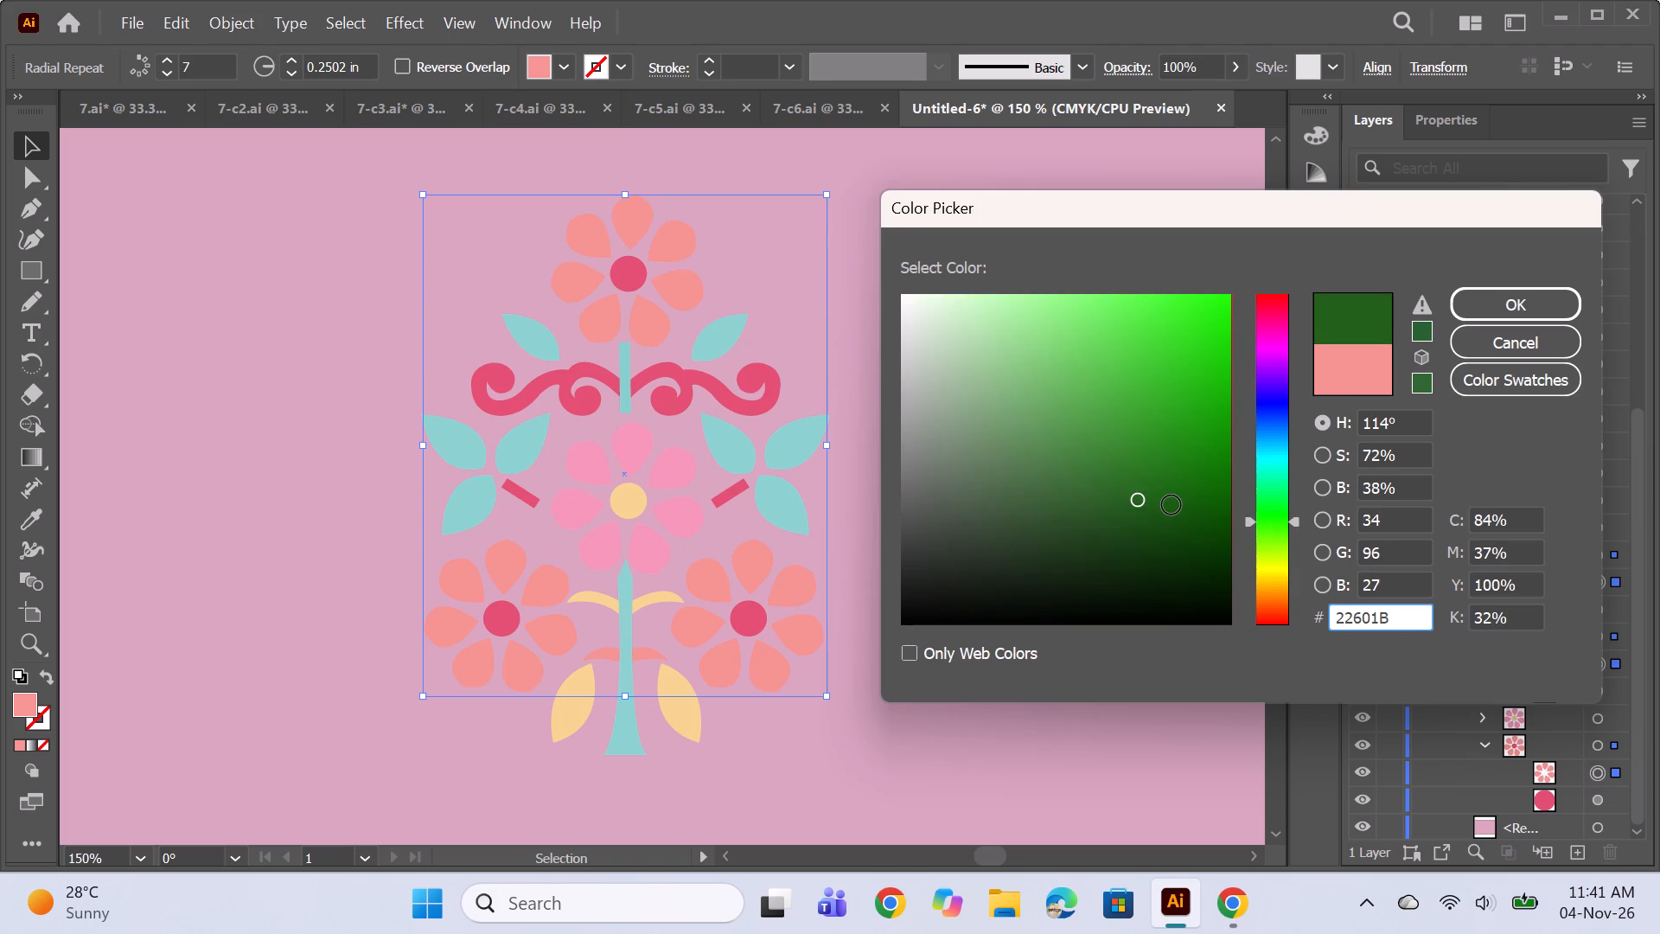
left_click(1172, 504)
left_click(1159, 493)
left_click(1555, 302)
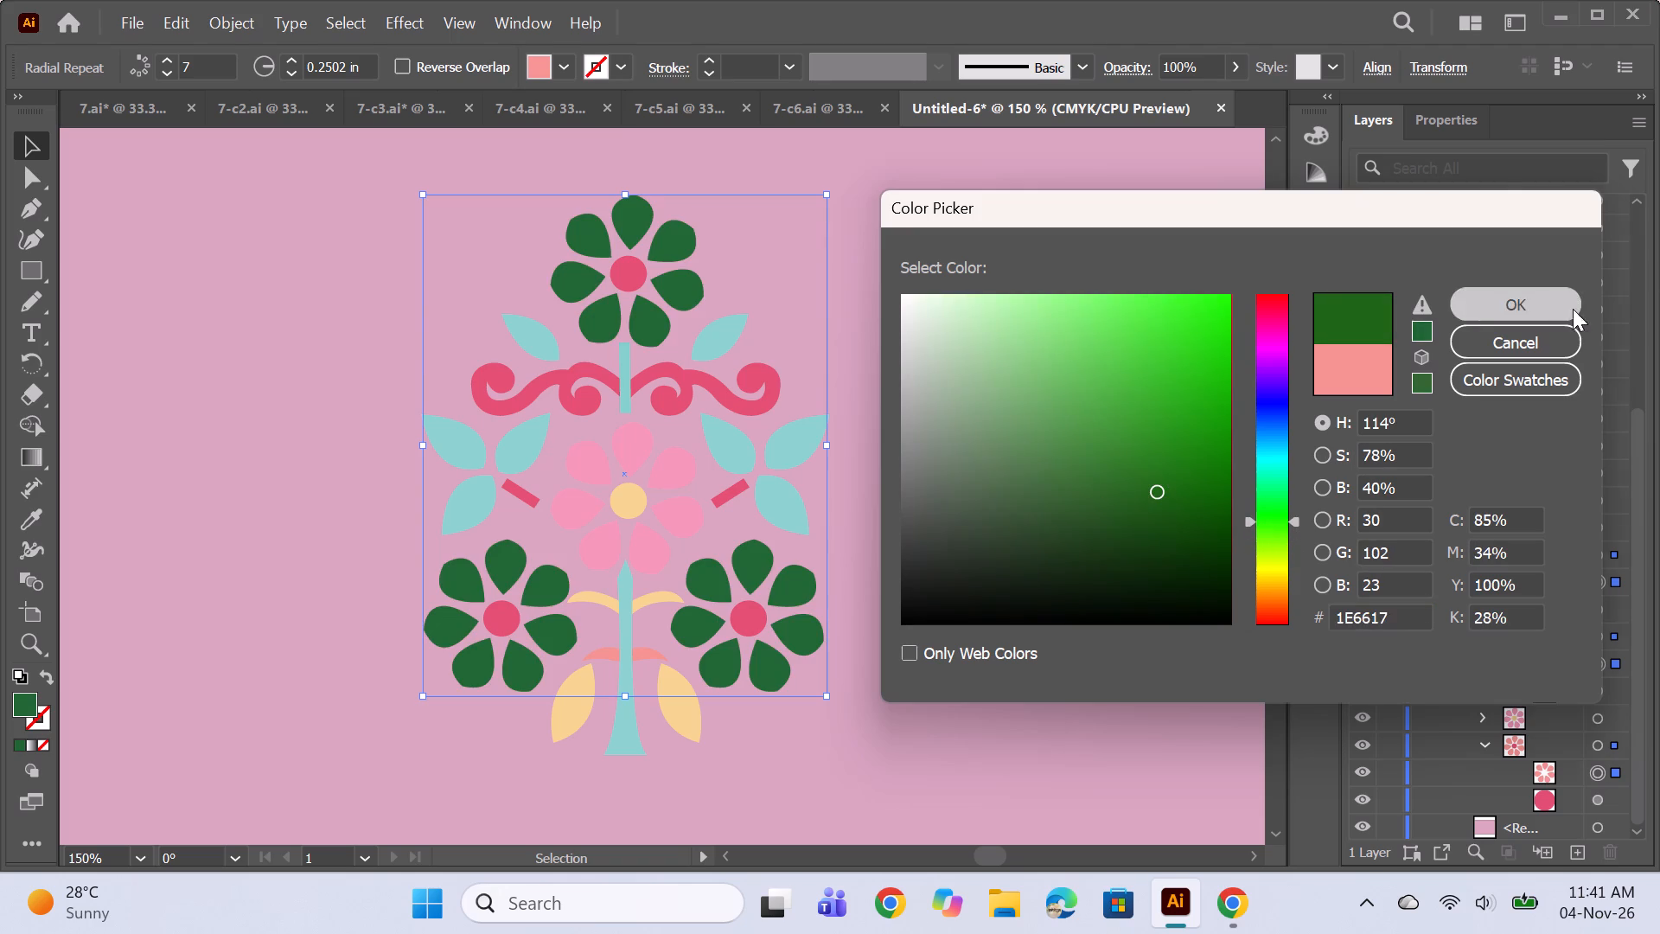
Recolour the centre circle of the topmost green flower to dark navy 1C1C56.
scroll(1522, 598, "down", 2)
left_click(1597, 800)
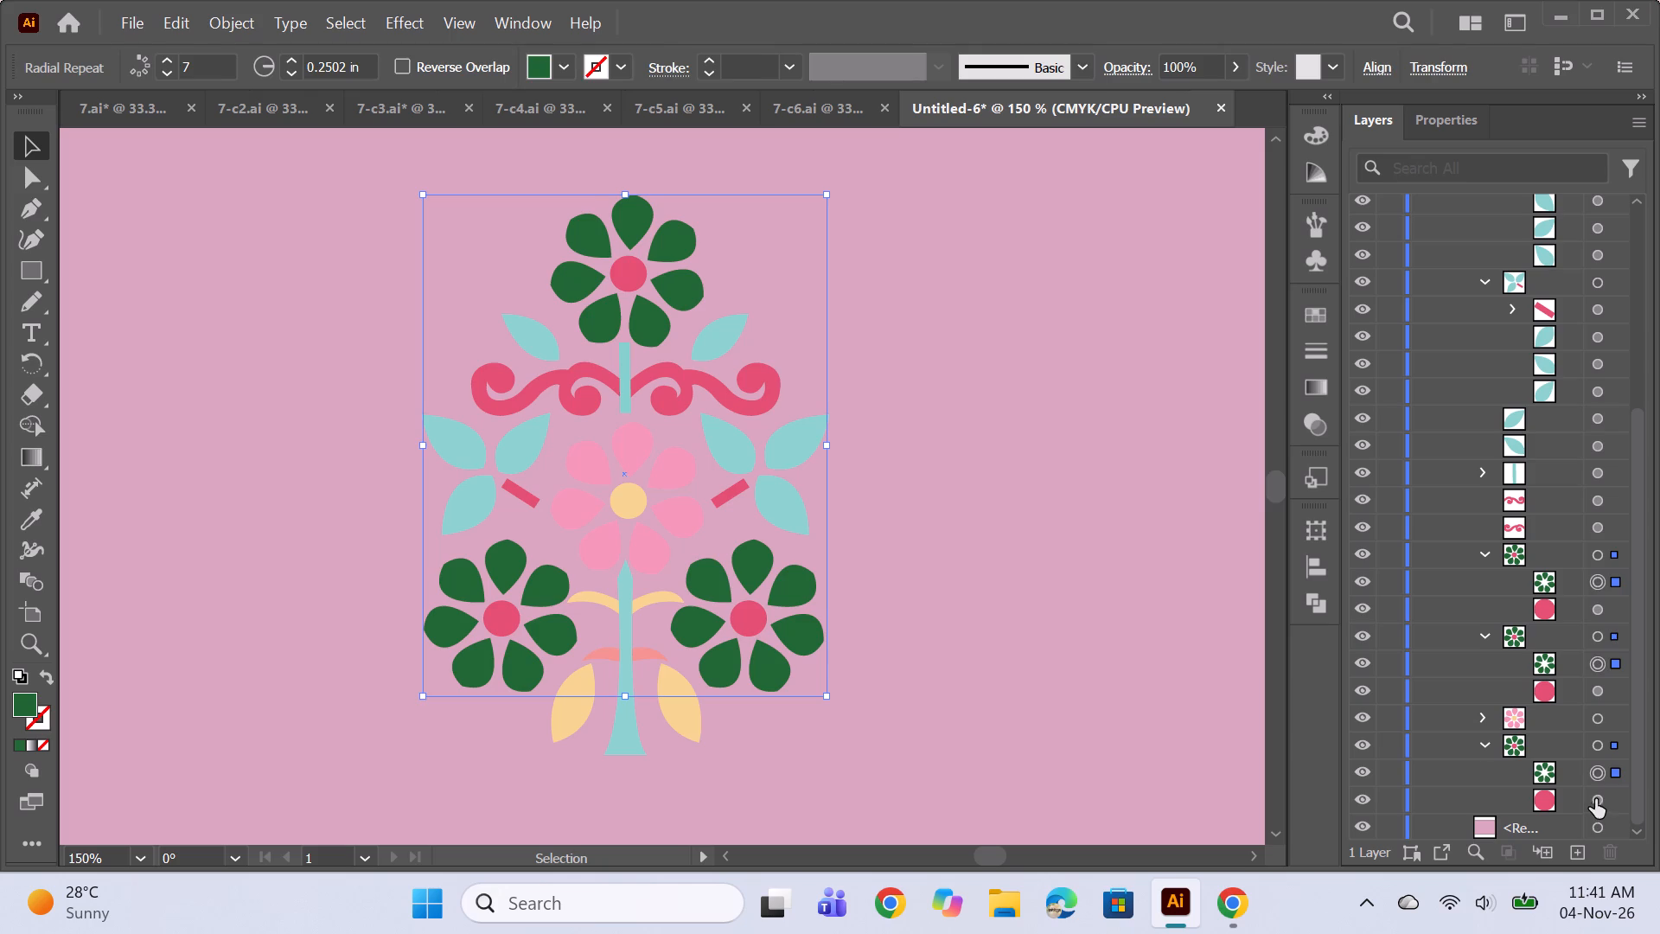
double_click(31, 702)
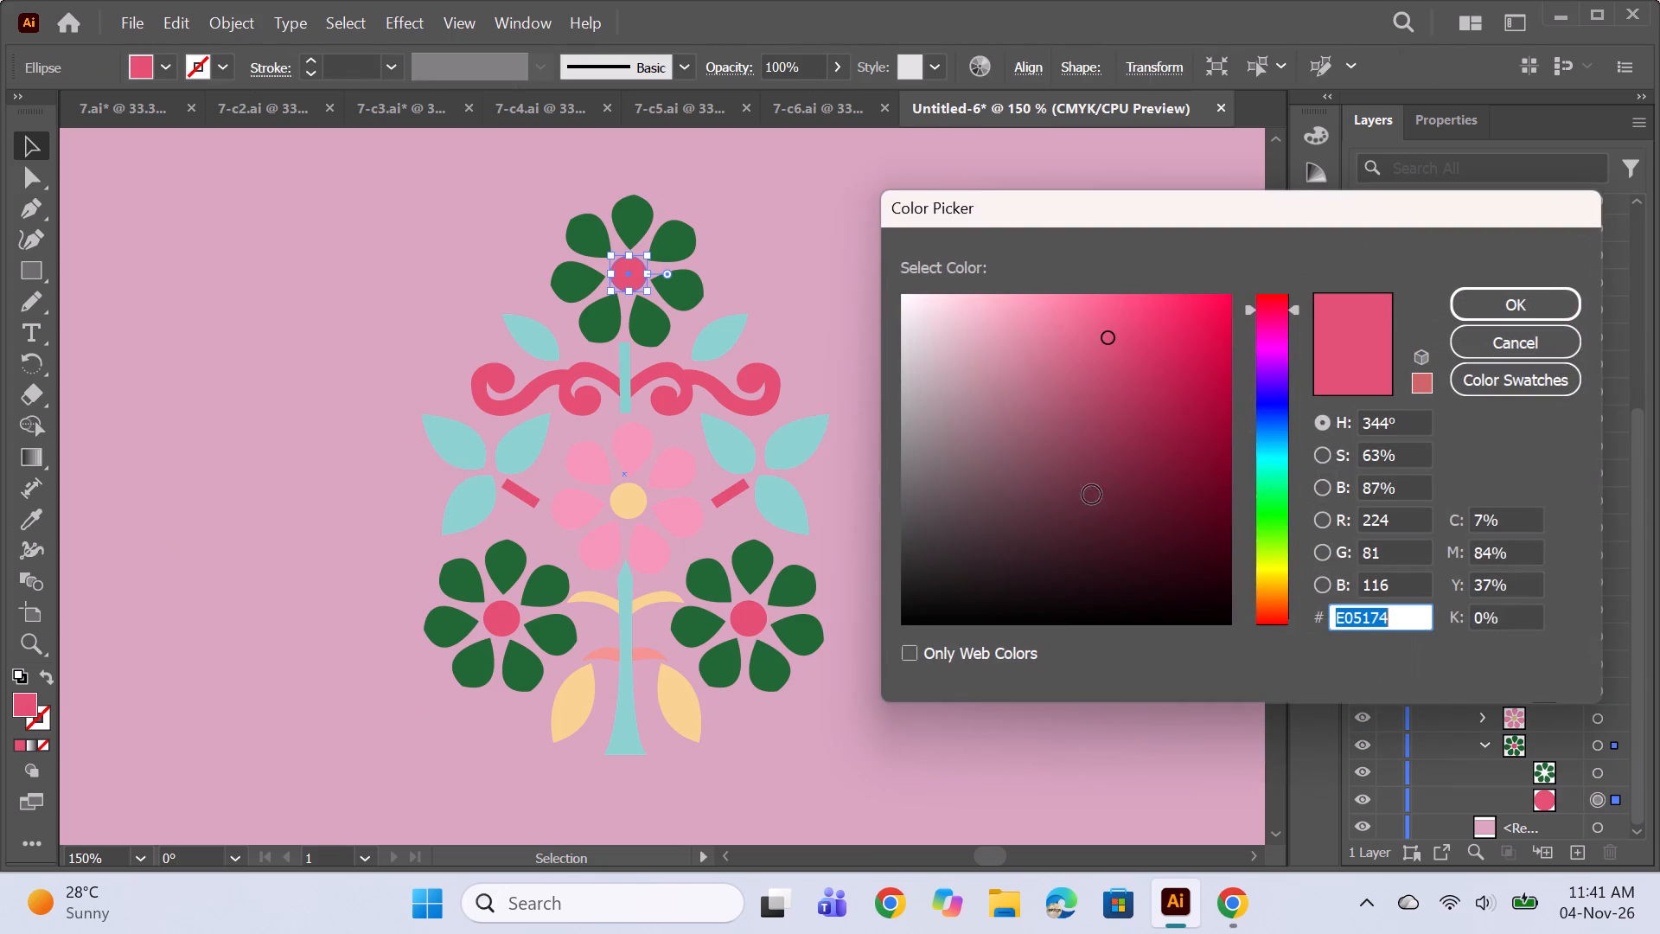
left_click(1260, 401)
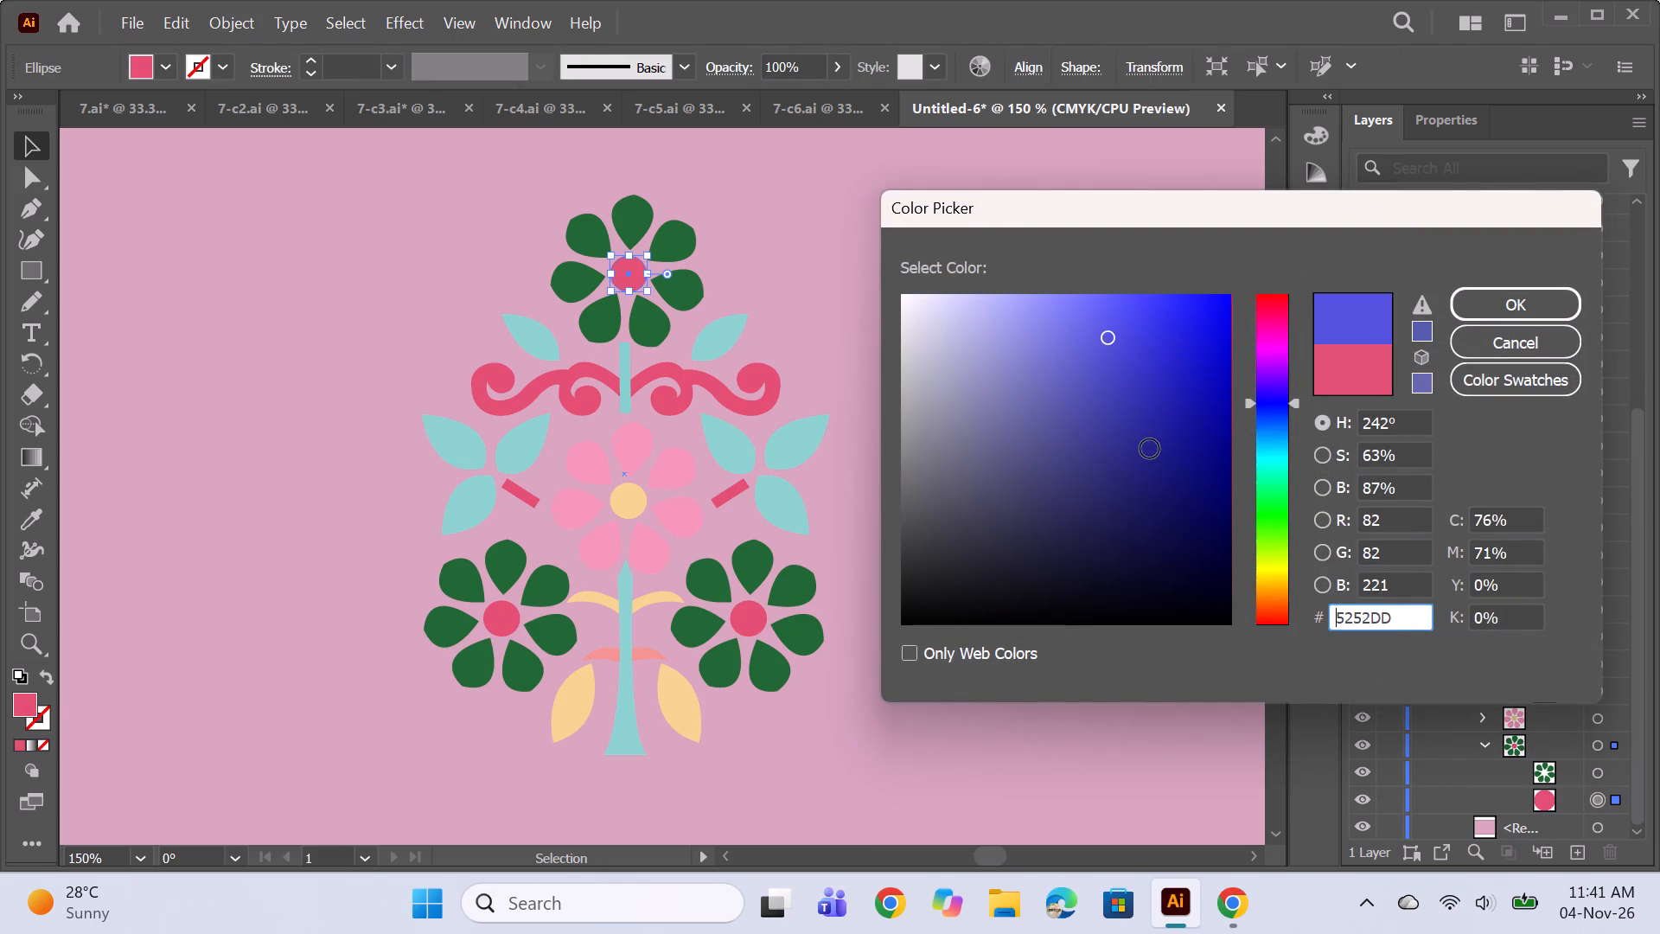
left_click(1149, 457)
left_click(1131, 491)
left_click(1149, 500)
left_click(1127, 510)
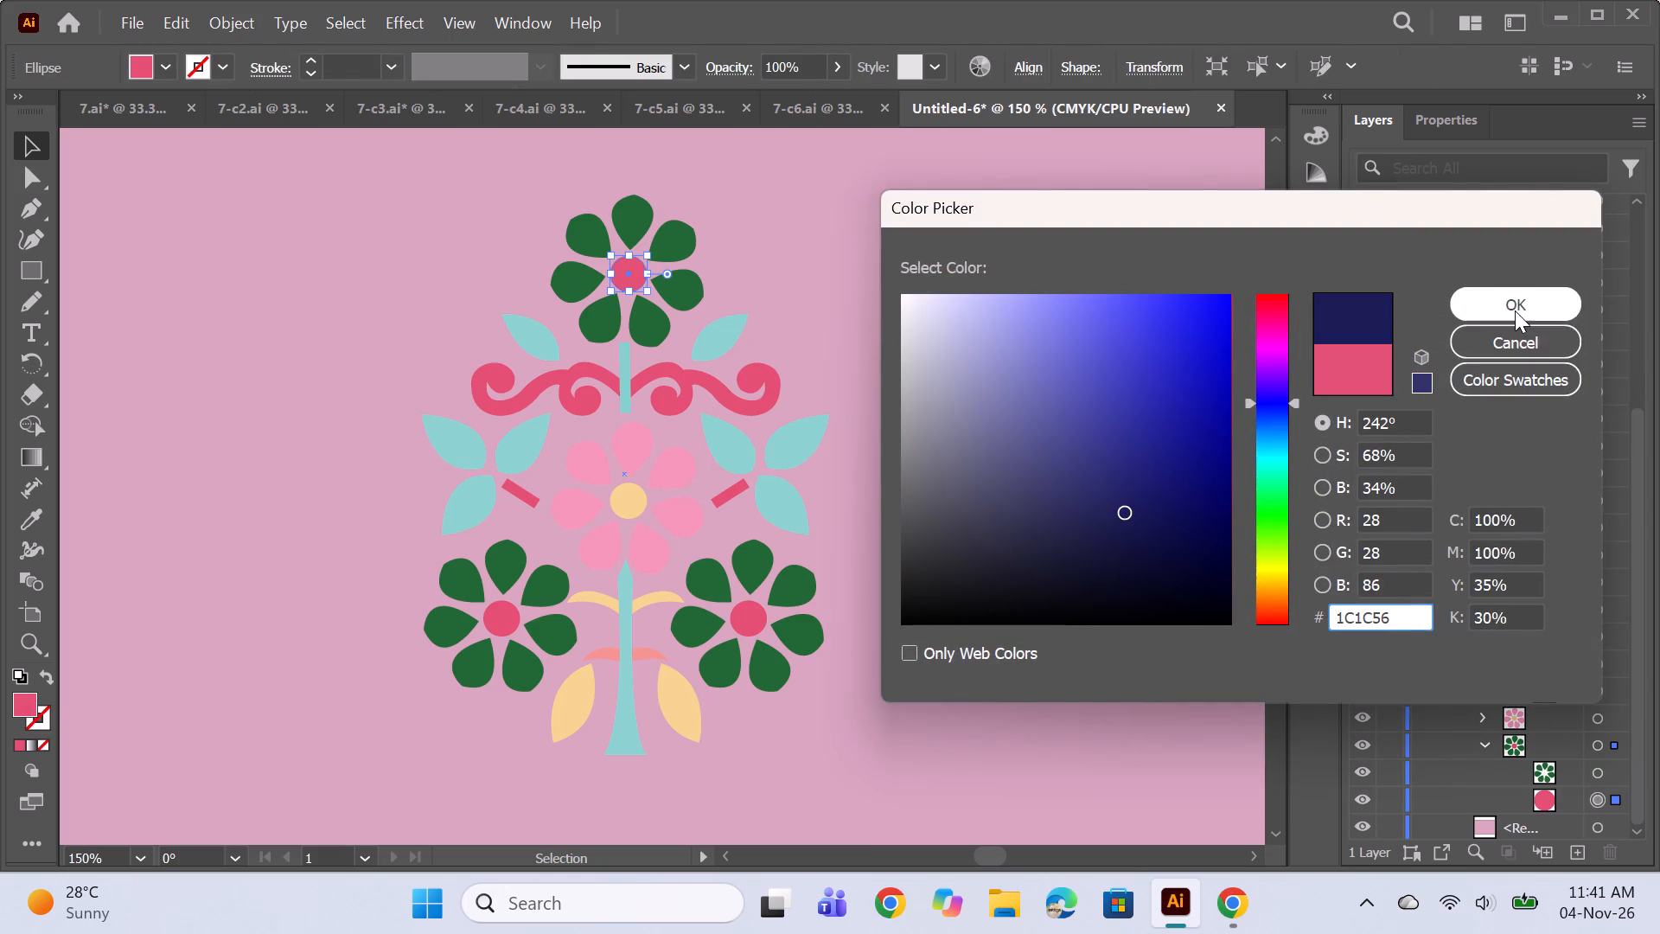
left_click(1515, 310)
Copy the navy fill onto the centre circles of the two lower green flowers with the Eyedropper.
left_click(1599, 693)
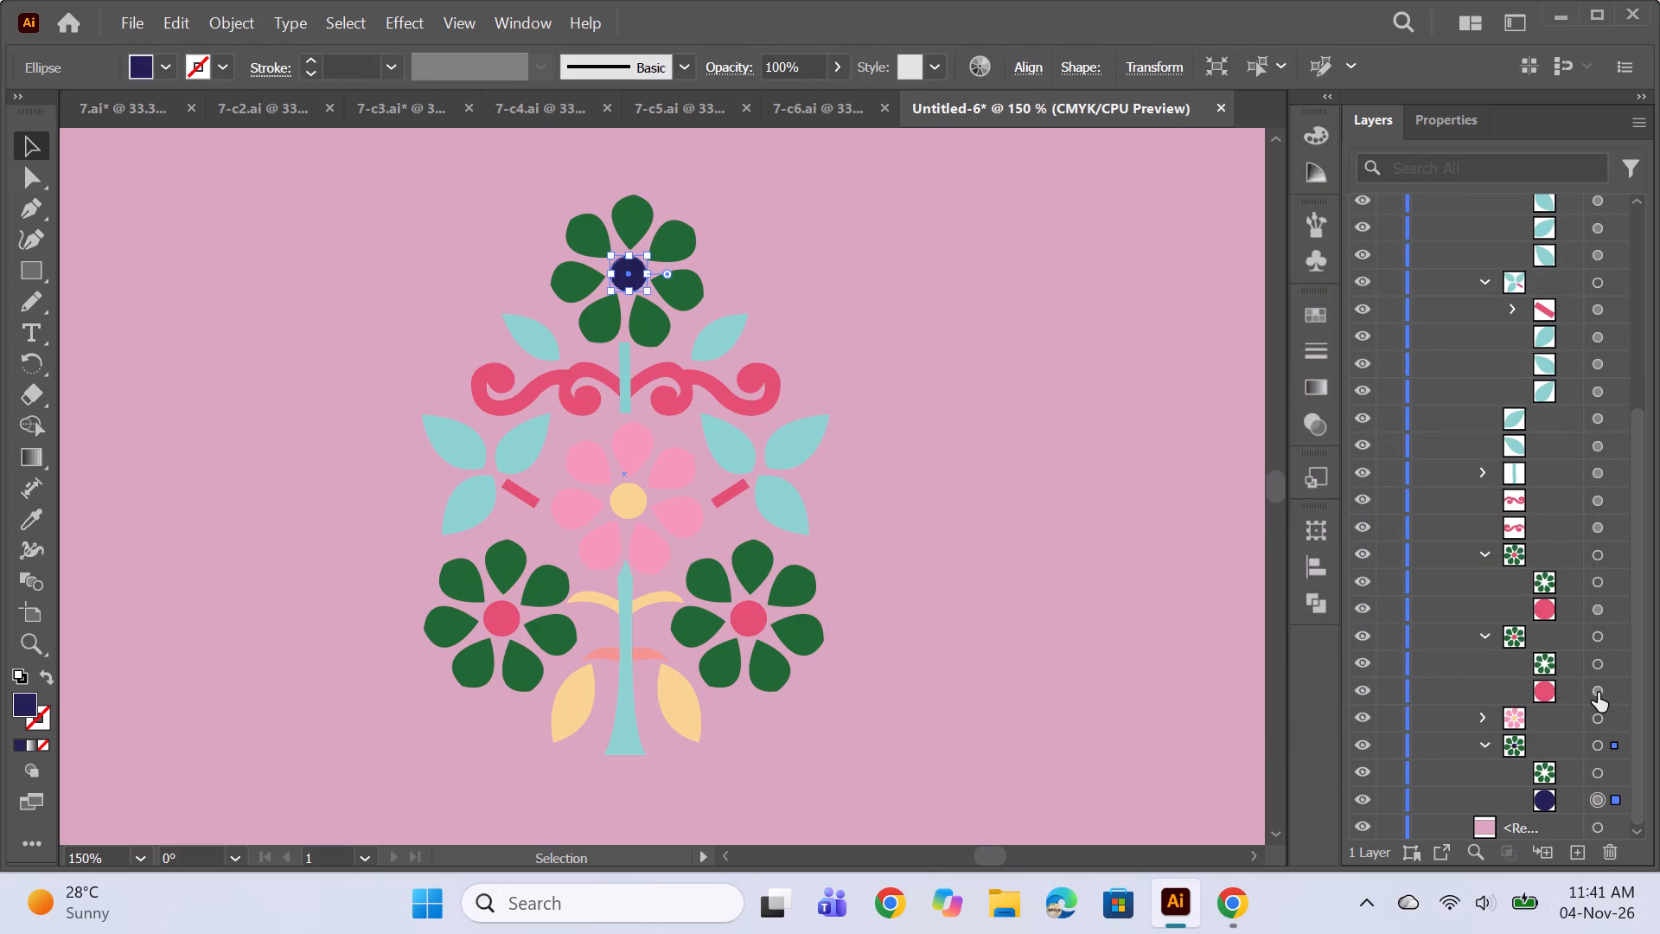
left_click(40, 516)
left_click(640, 272)
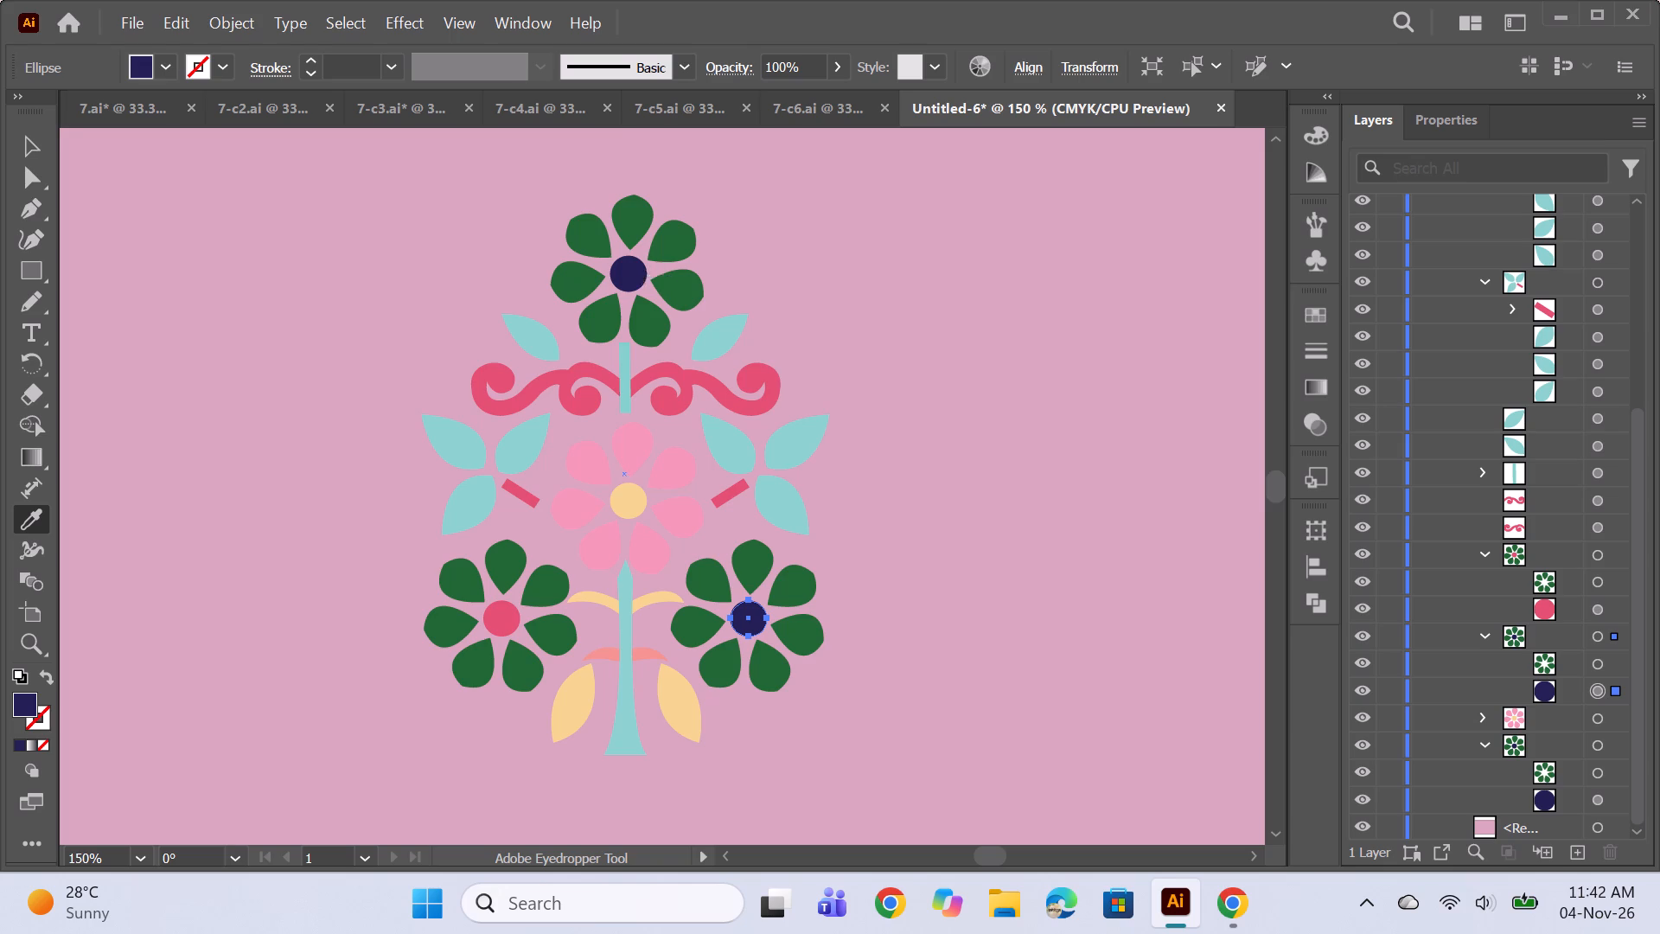
left_click(641, 283)
left_click(630, 271)
left_click(1594, 613)
left_click(748, 622)
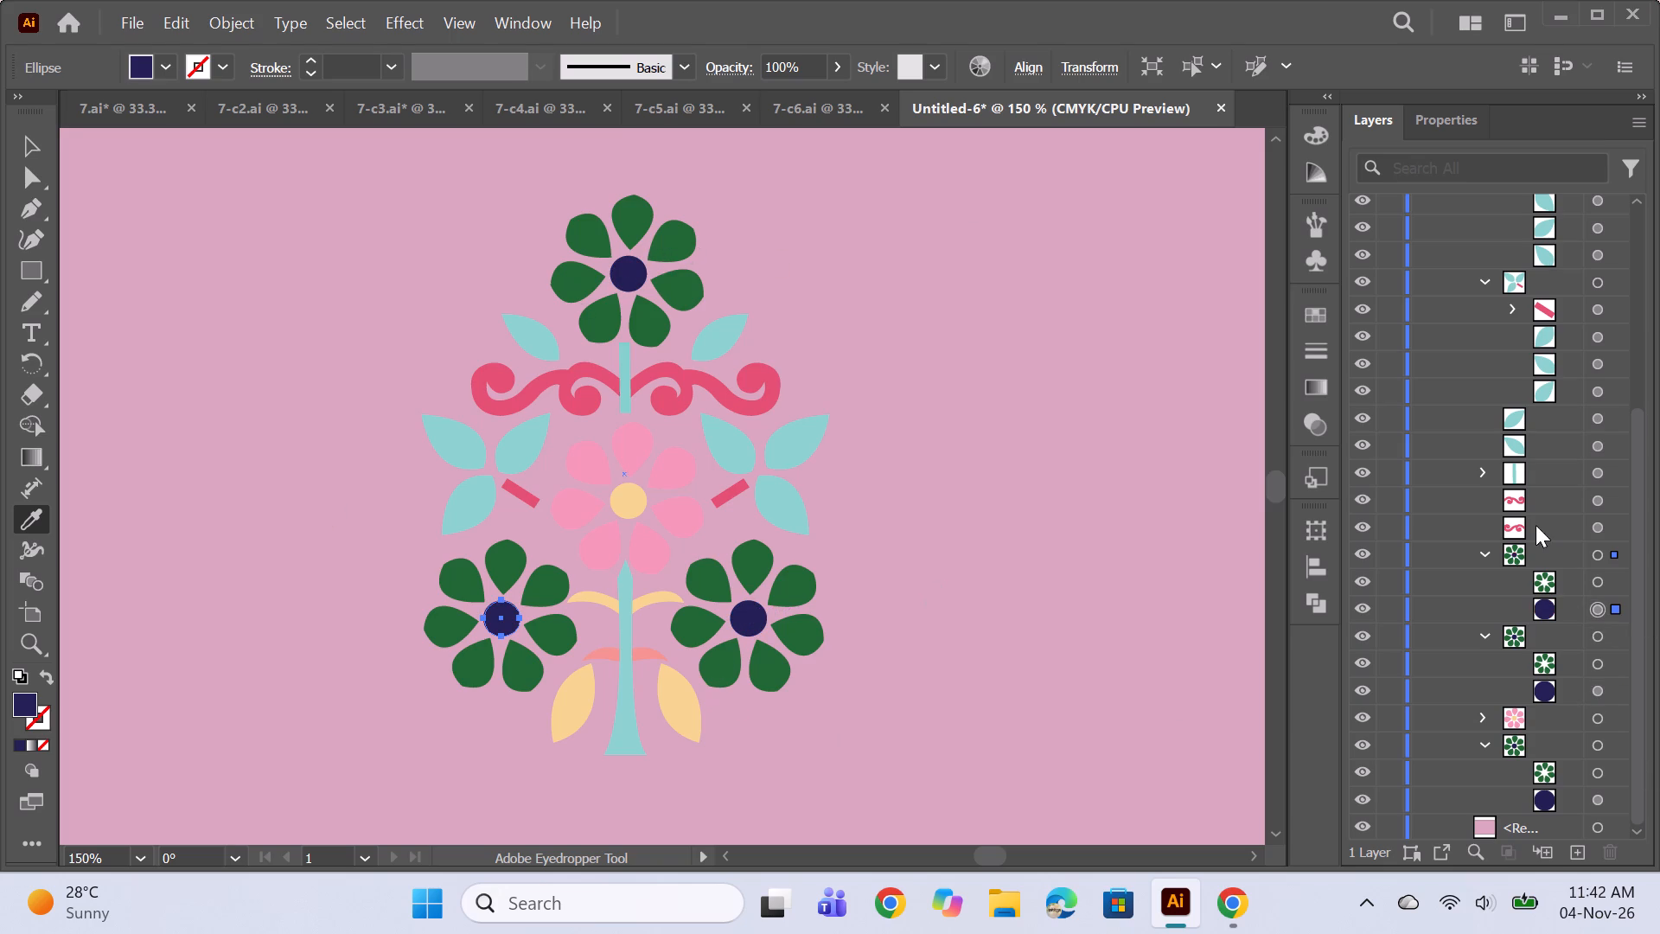
Collapse the three green flower groups and recolour the middle pink flower's petal ring to dark purple.
left_click(1492, 552)
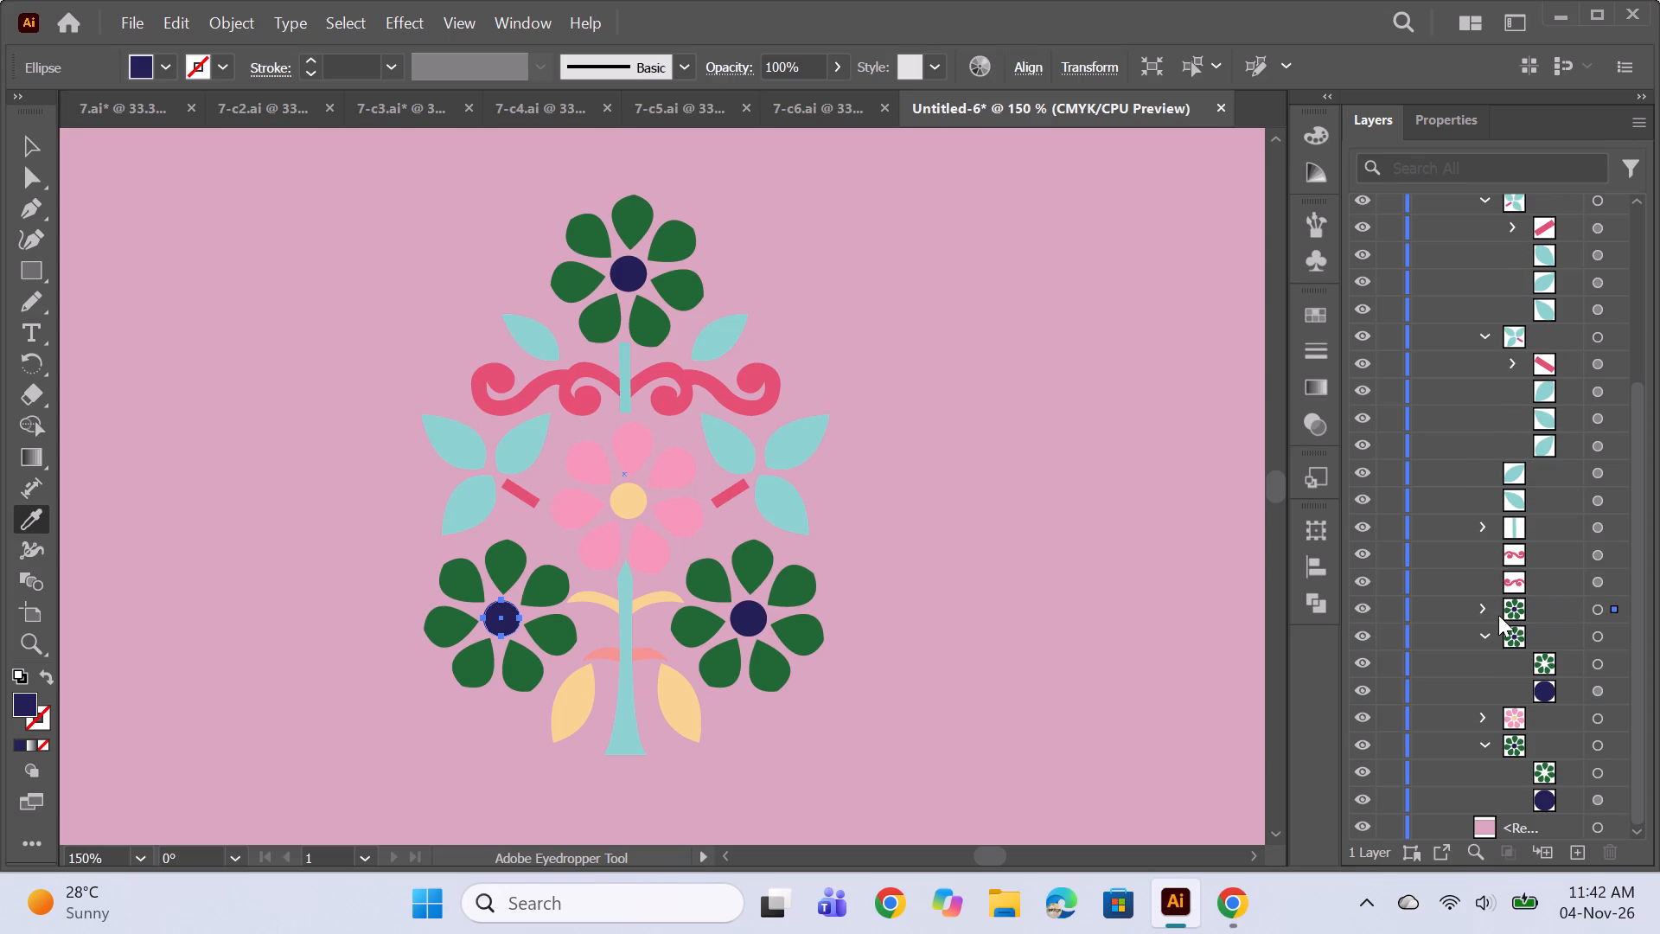
left_click(1484, 640)
left_click(1484, 745)
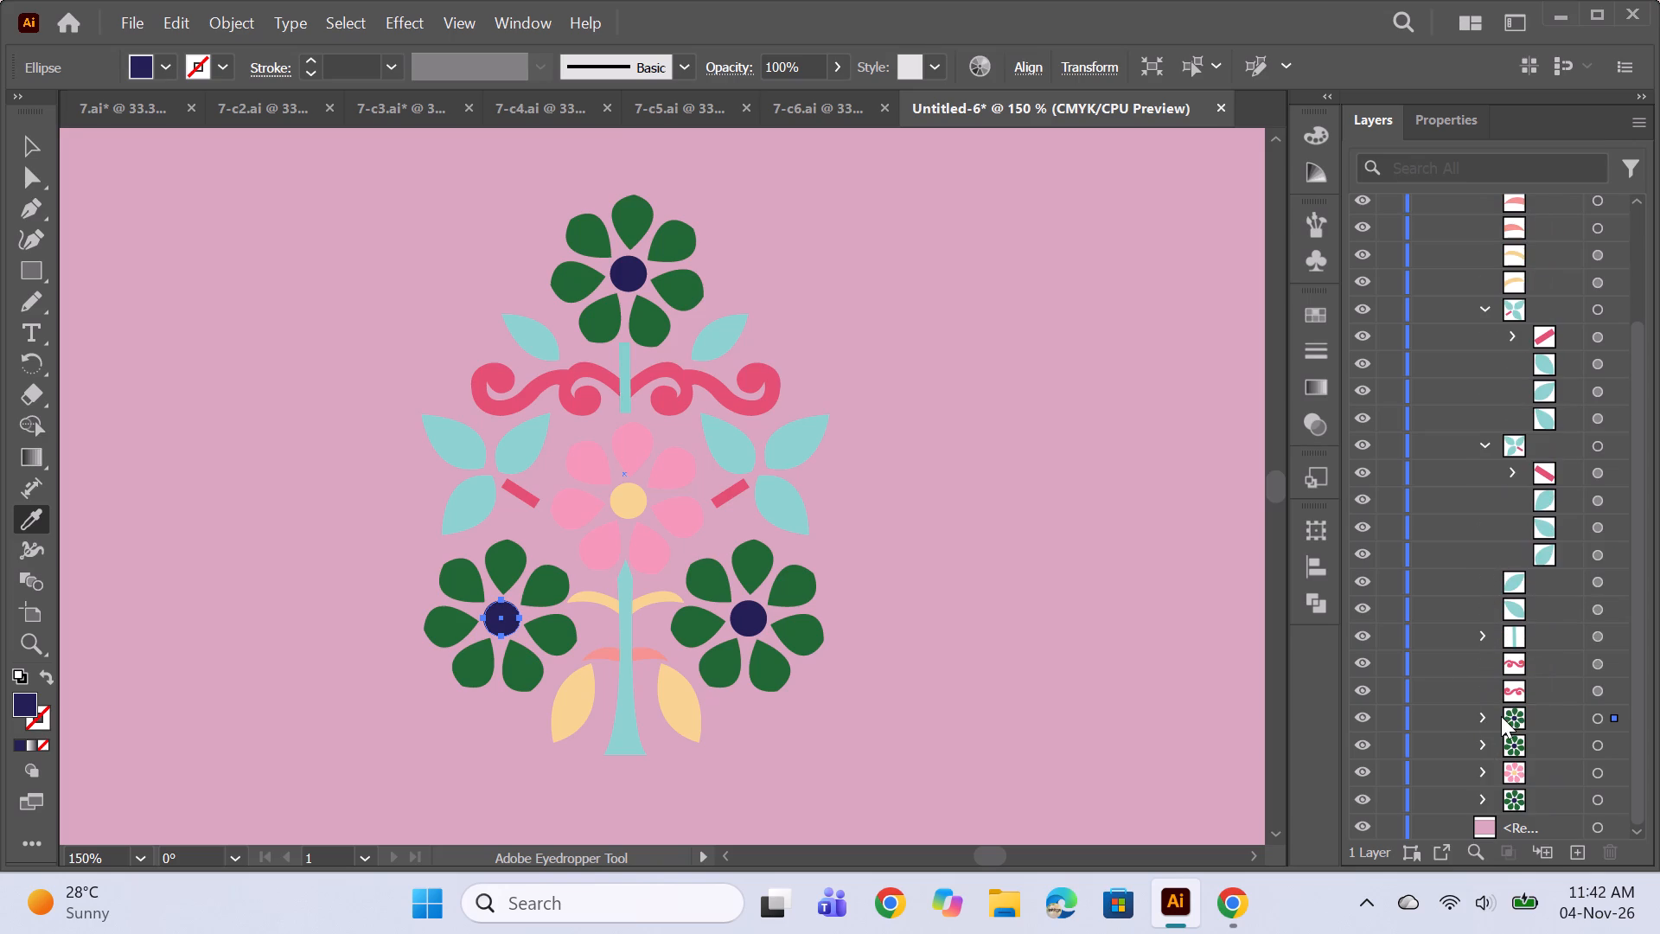
left_click(1484, 770)
scroll(1609, 740, "down", 5)
left_click(1595, 744)
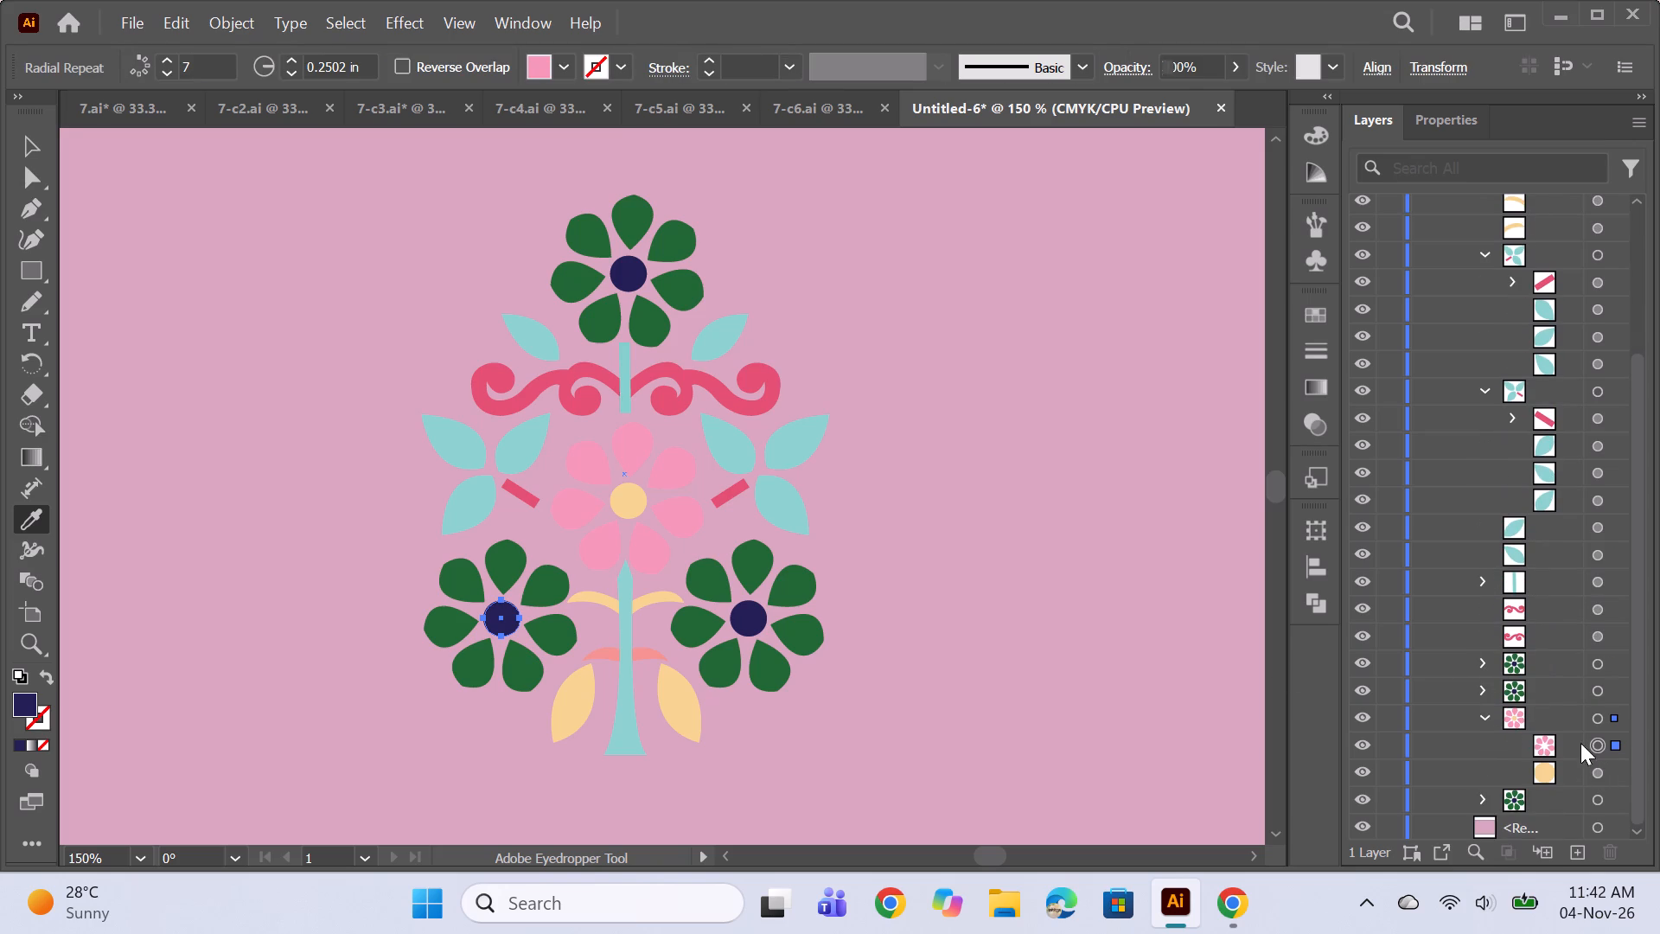
double_click(27, 699)
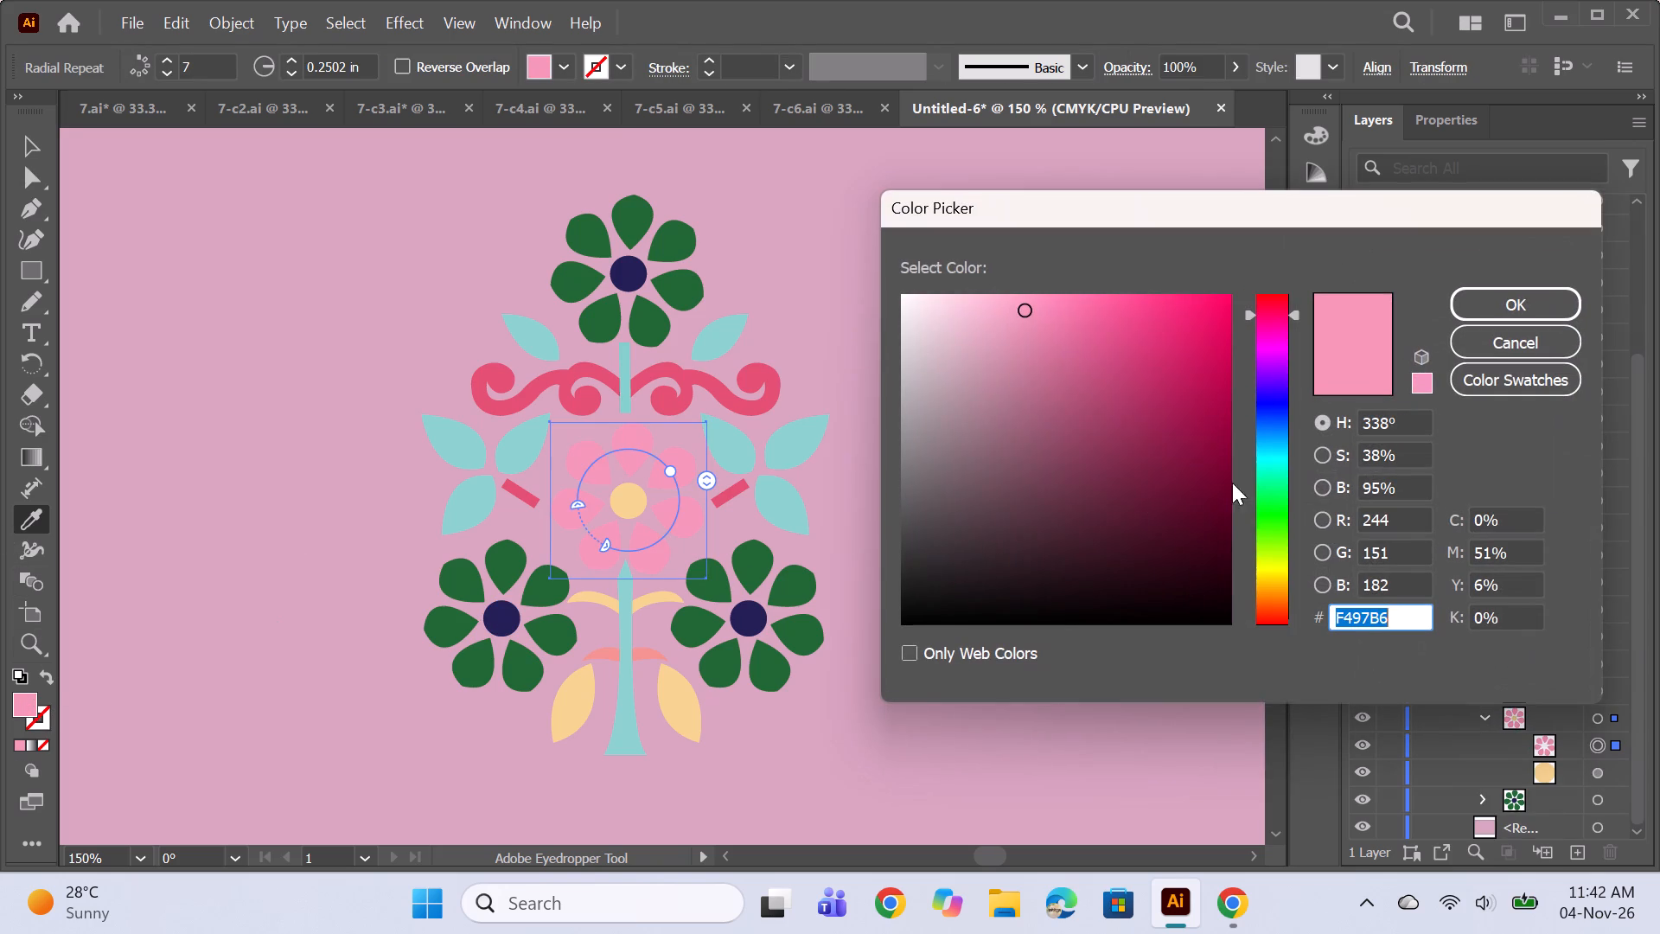
left_click(1274, 396)
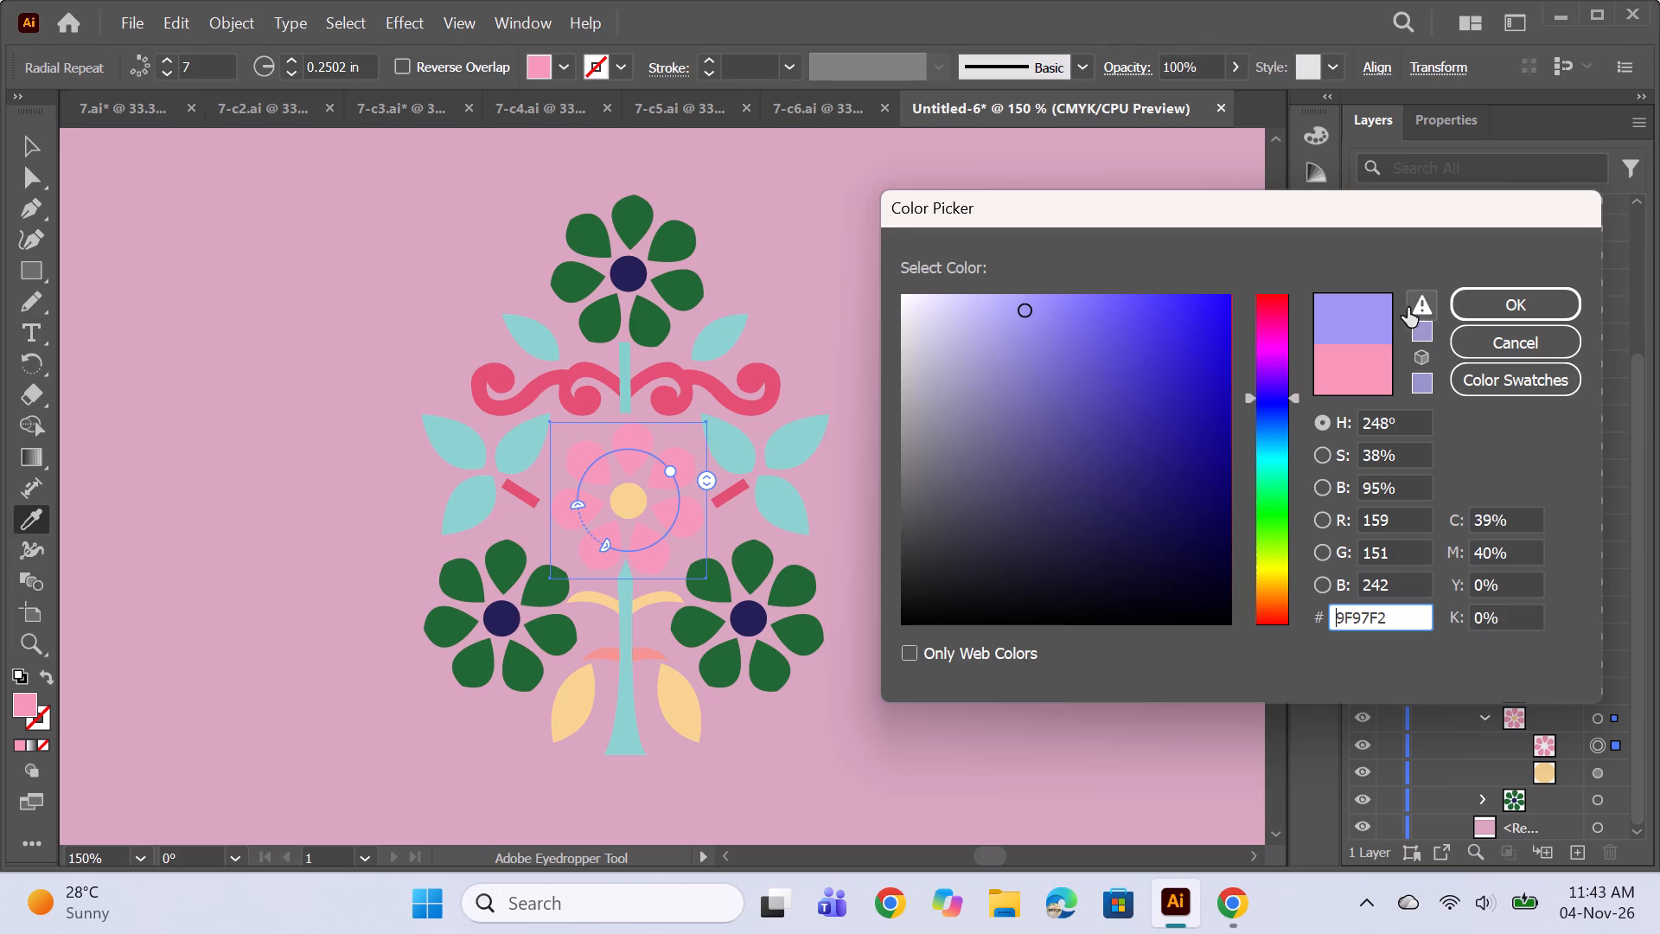
left_click(1267, 374)
left_click(1274, 378)
left_click(1124, 459)
left_click(1172, 501)
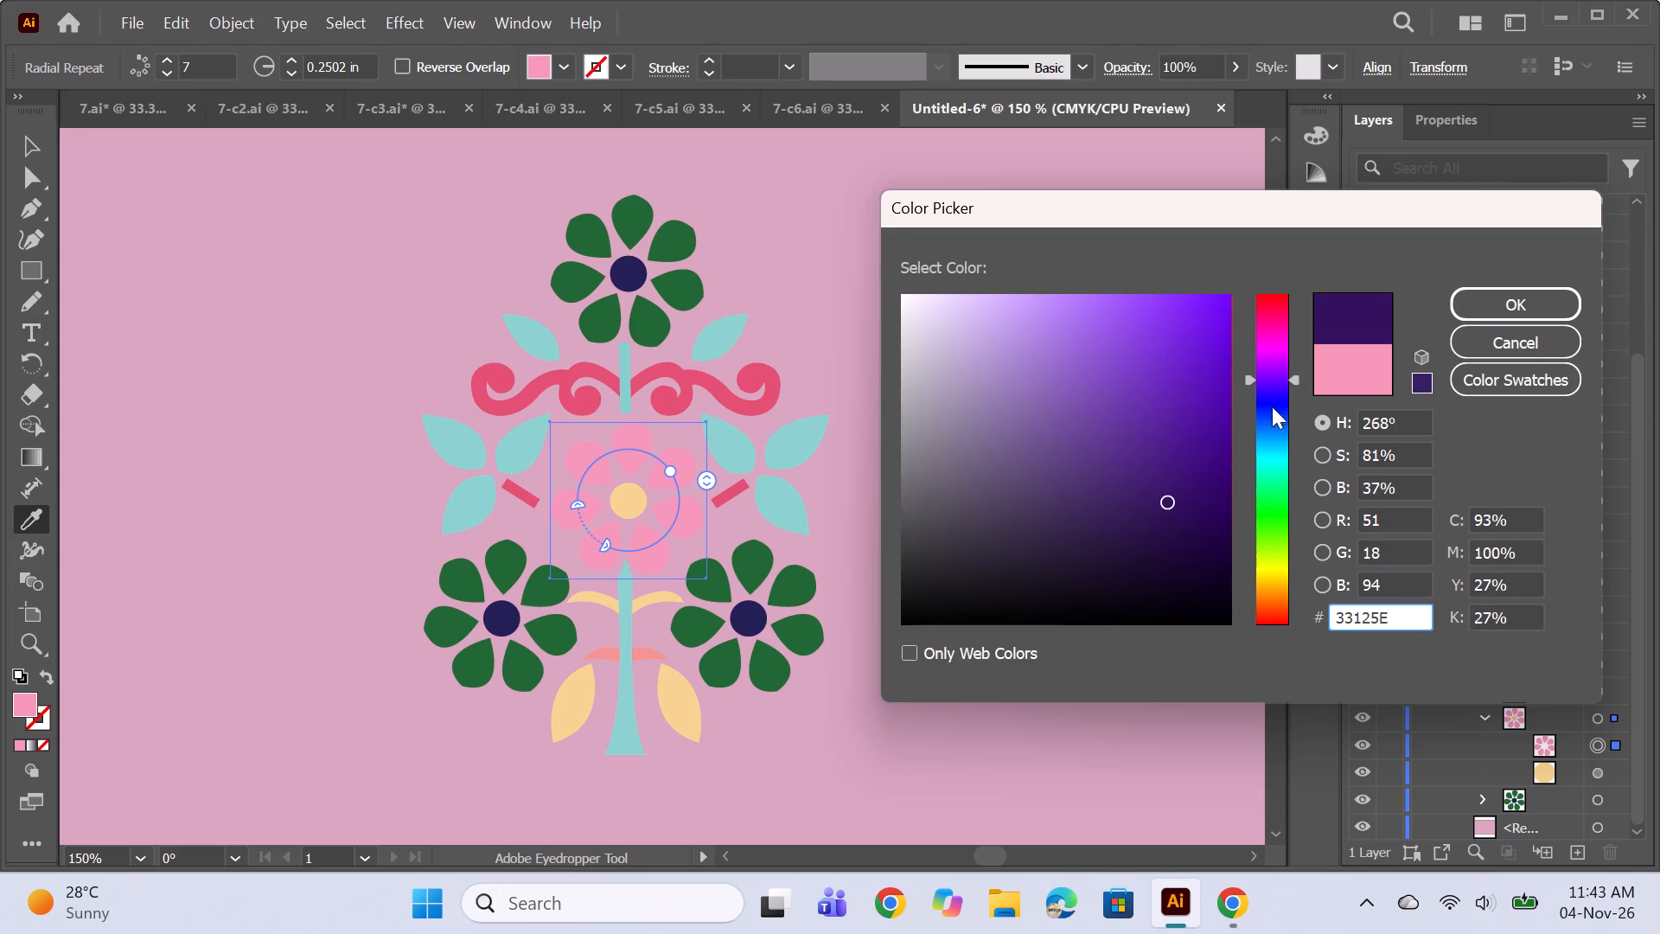
left_click(1271, 357)
left_click_drag(1194, 492, 1185, 503)
left_click_drag(1172, 499, 1162, 503)
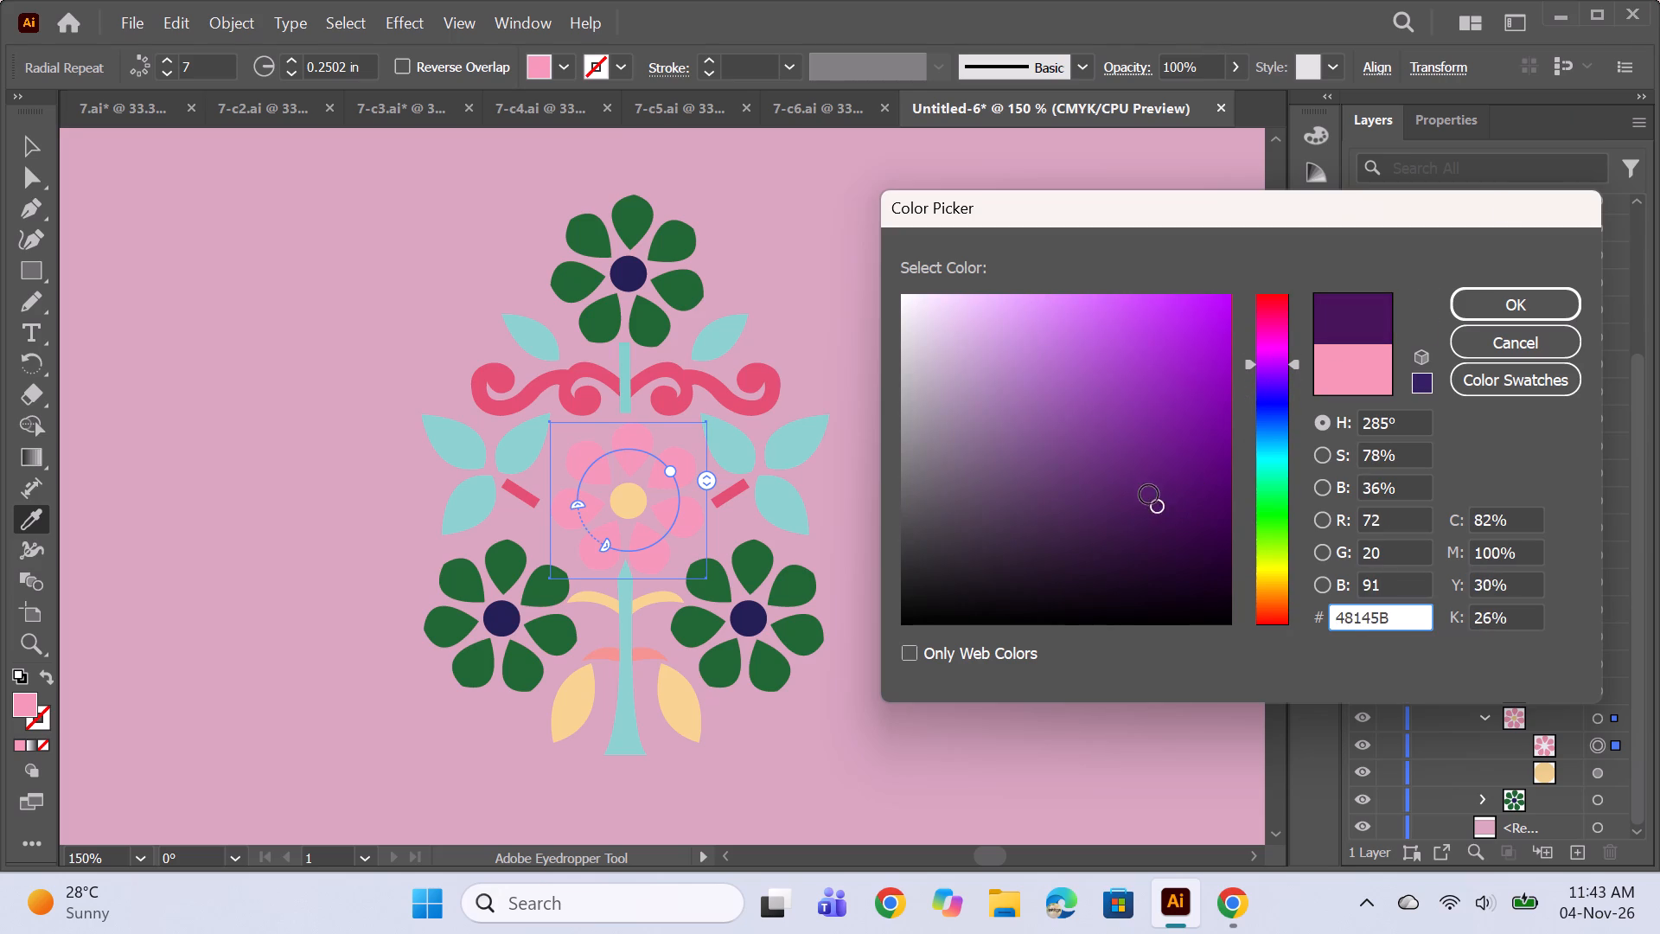
left_click_drag(1145, 488, 1145, 498)
left_click(1157, 490)
left_click(1546, 309)
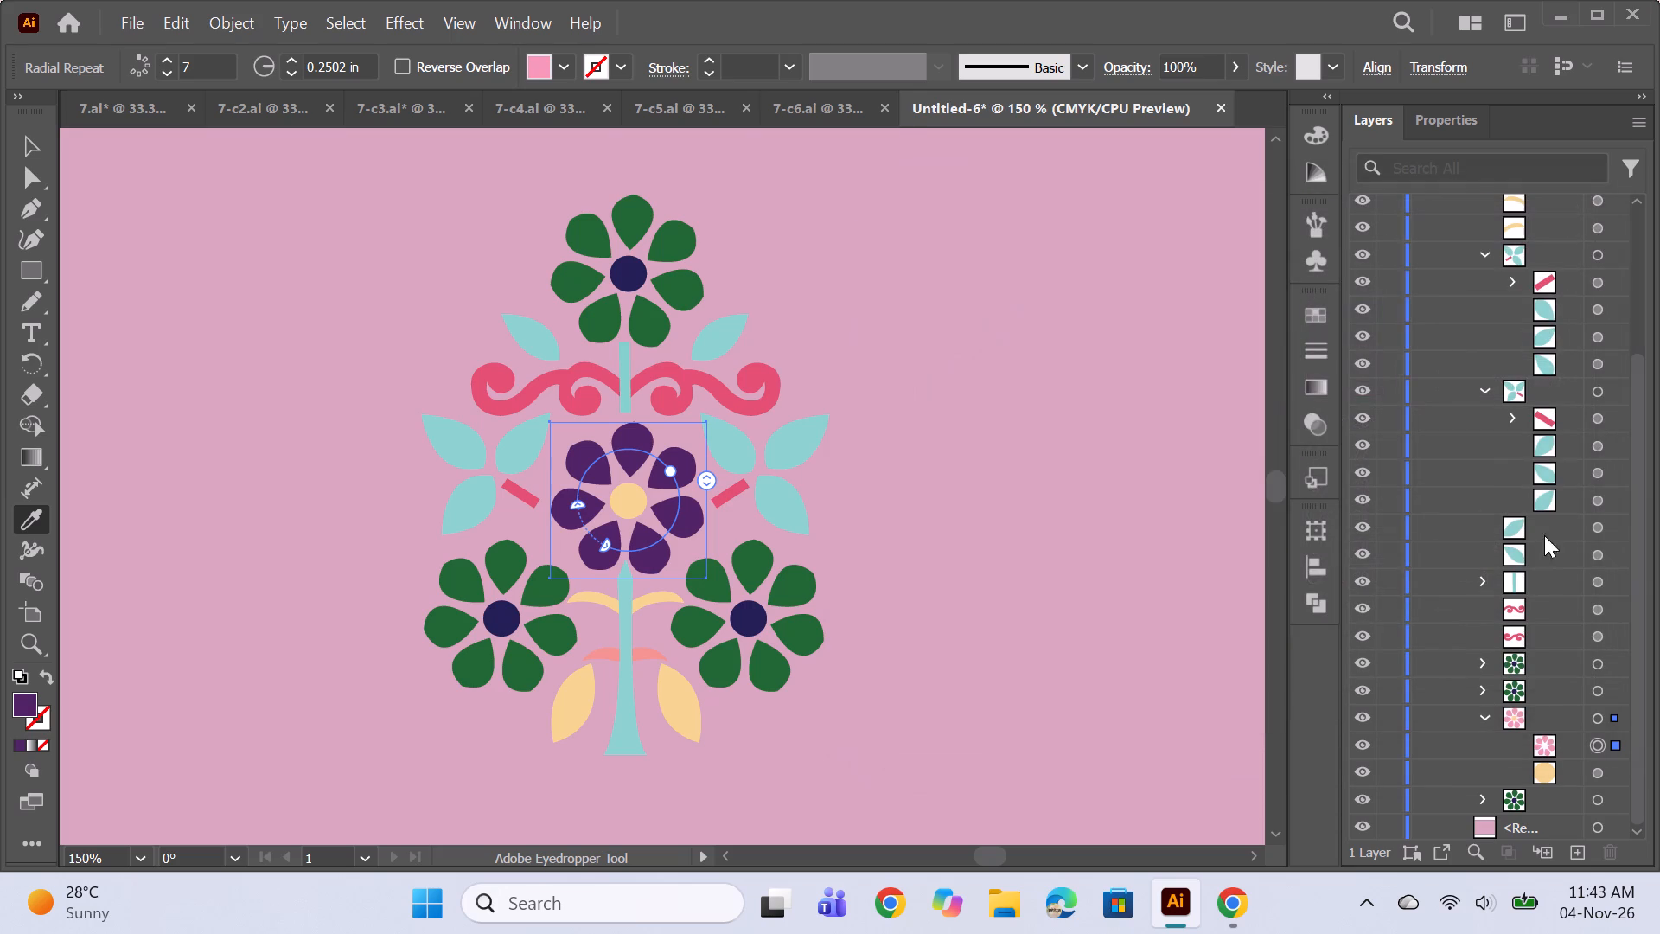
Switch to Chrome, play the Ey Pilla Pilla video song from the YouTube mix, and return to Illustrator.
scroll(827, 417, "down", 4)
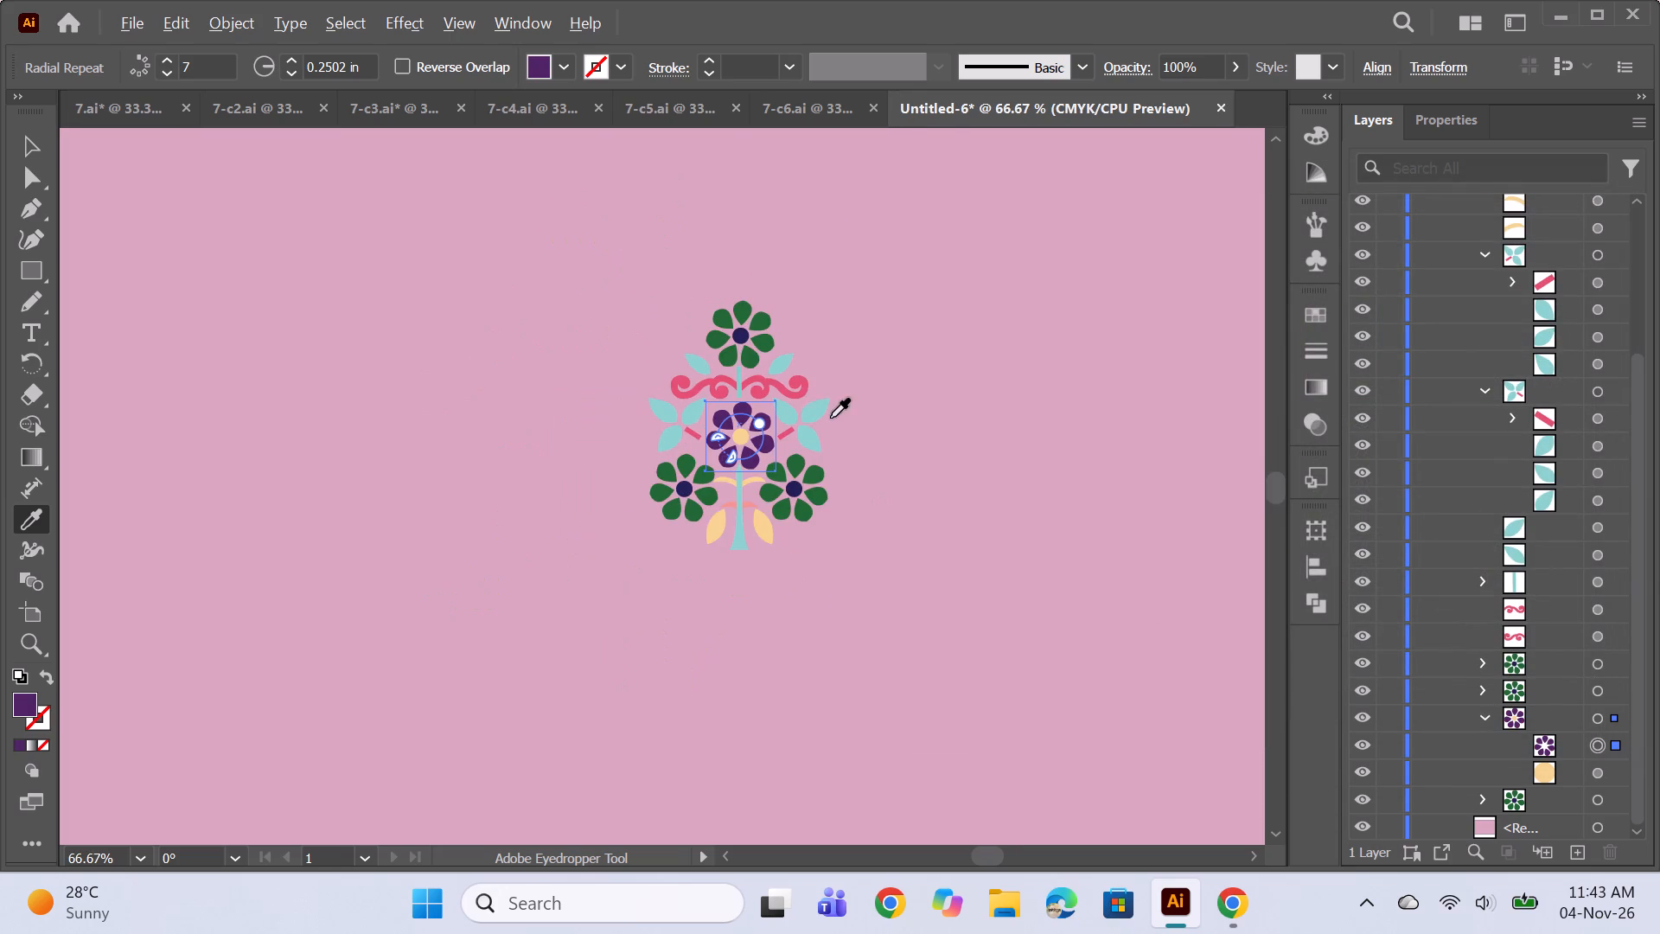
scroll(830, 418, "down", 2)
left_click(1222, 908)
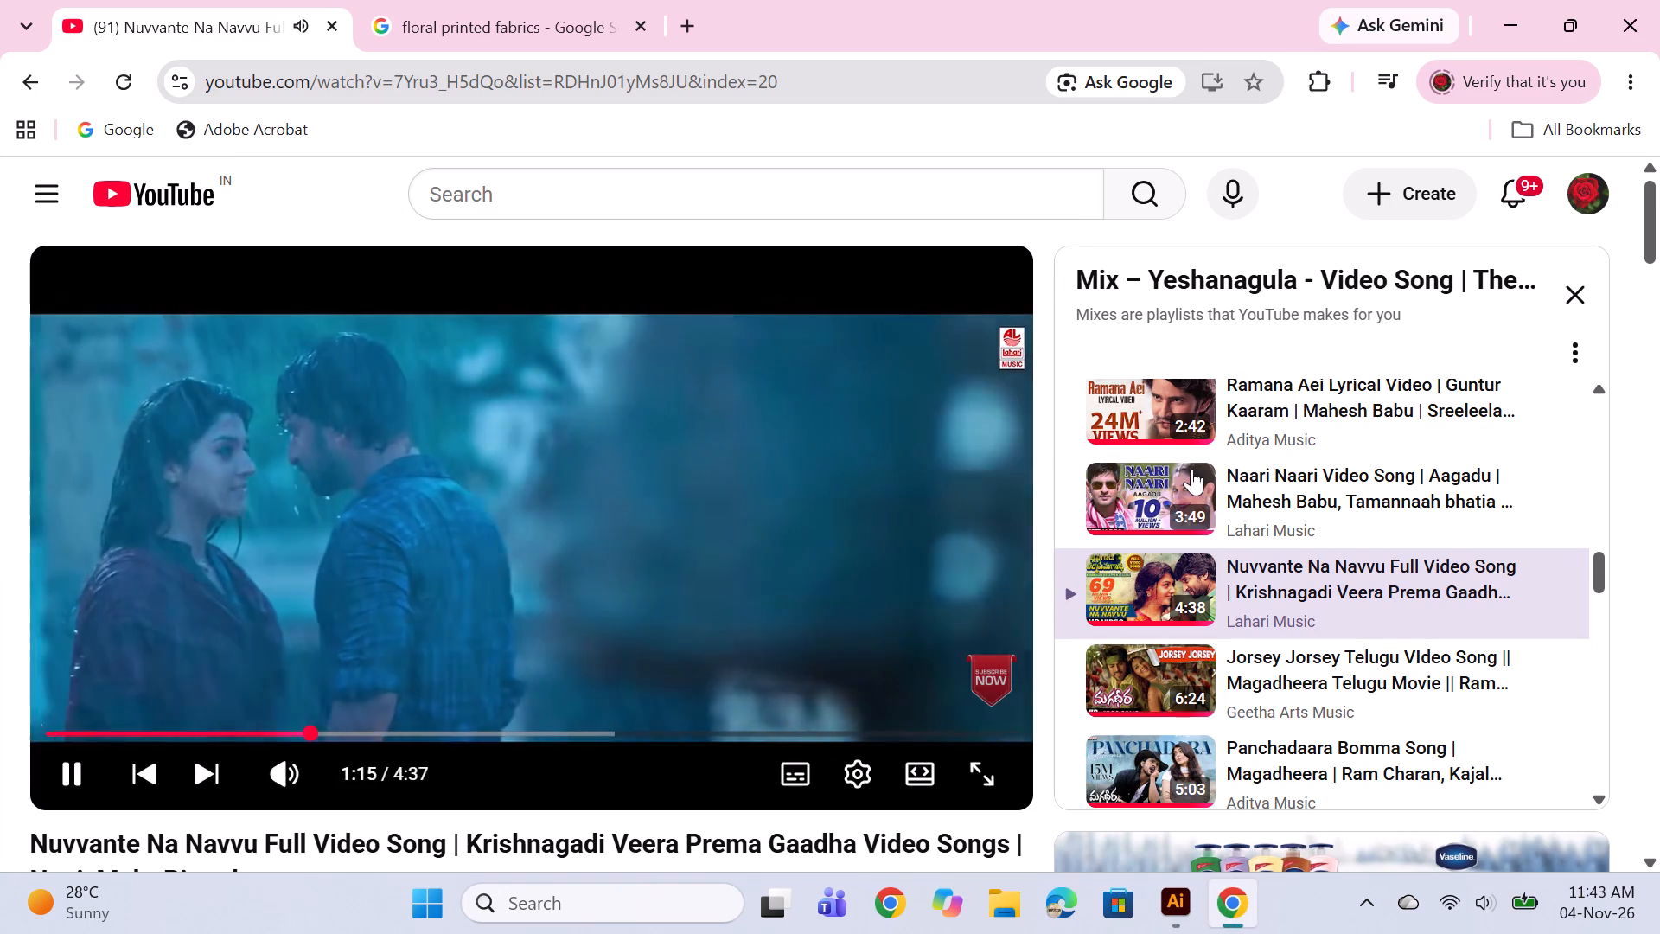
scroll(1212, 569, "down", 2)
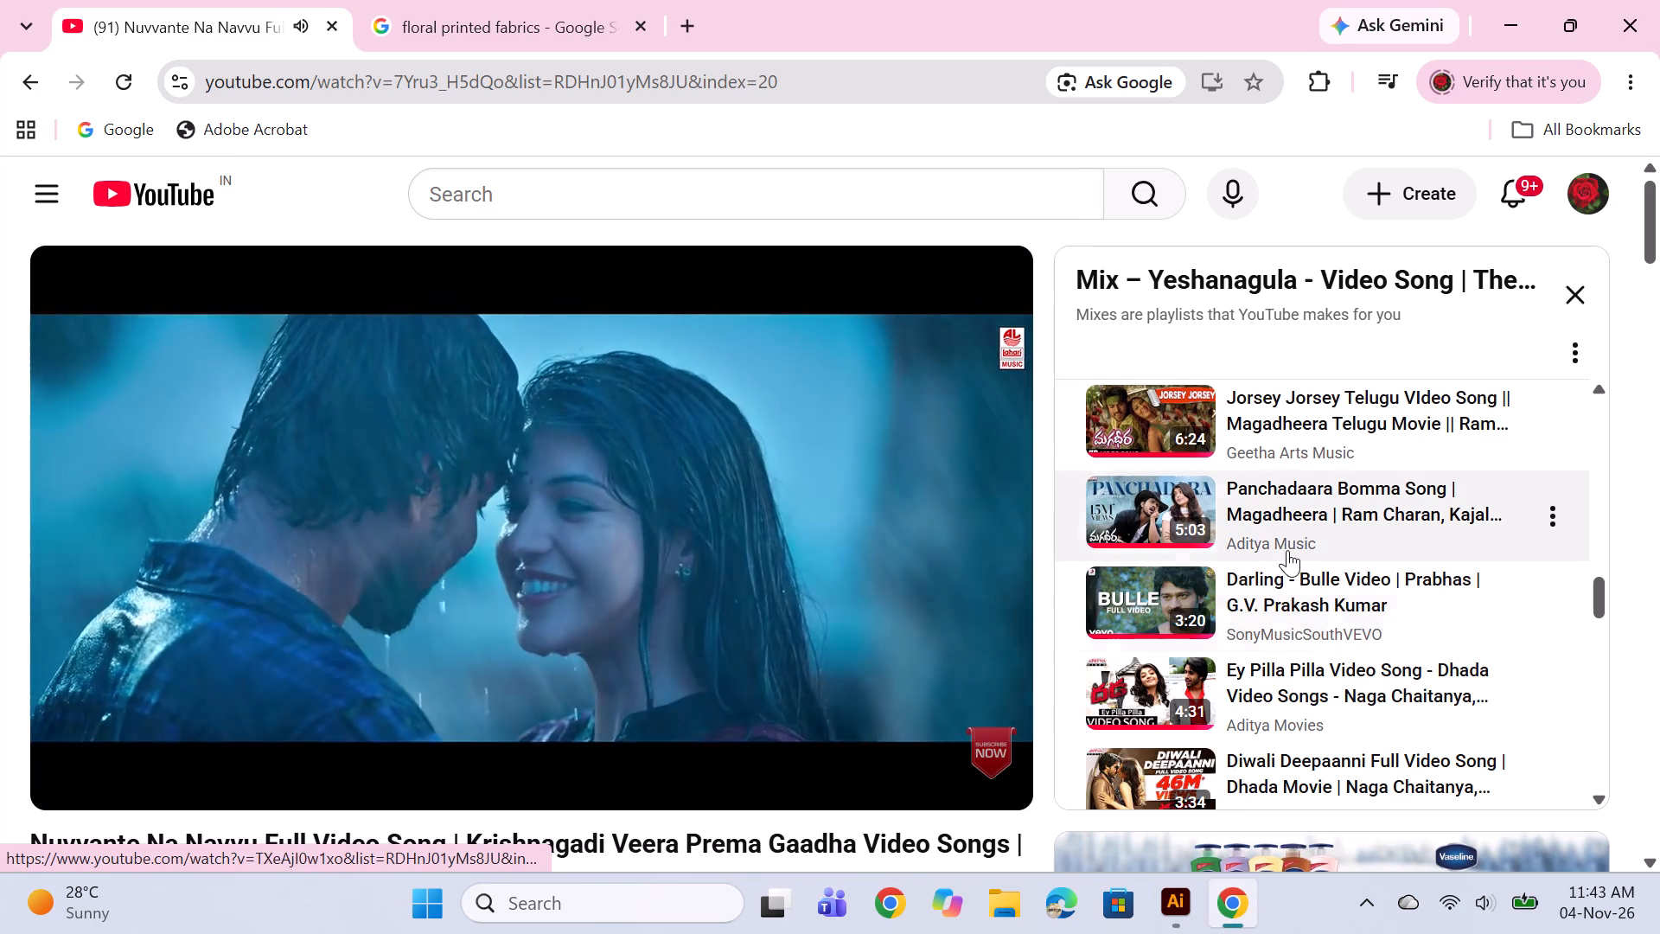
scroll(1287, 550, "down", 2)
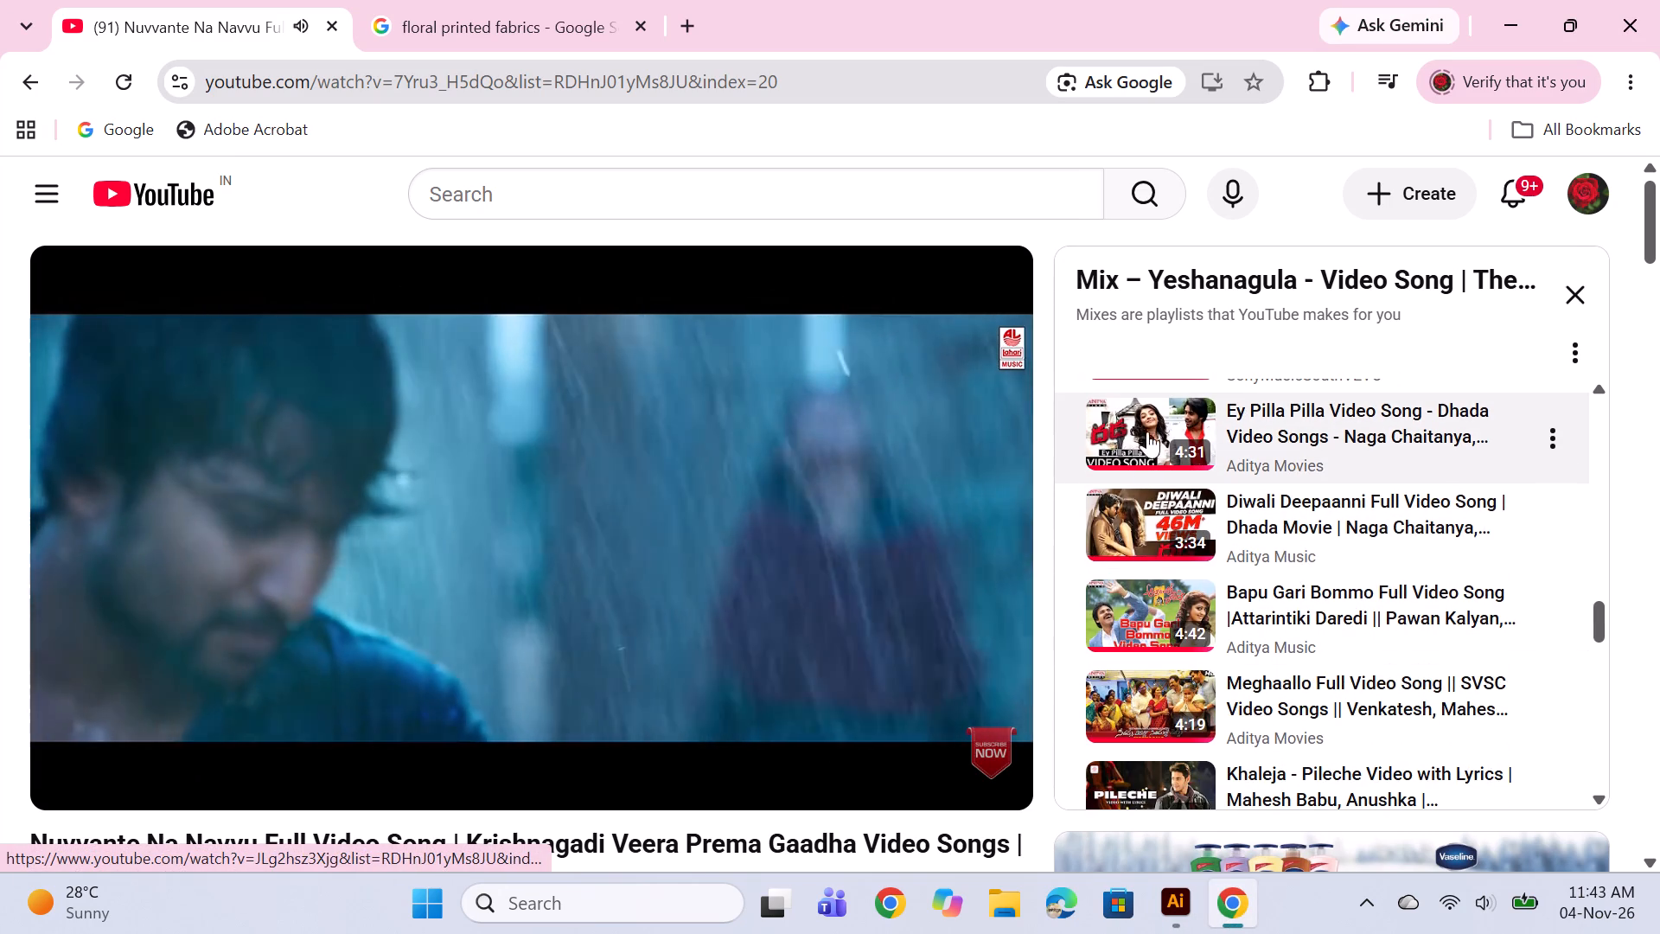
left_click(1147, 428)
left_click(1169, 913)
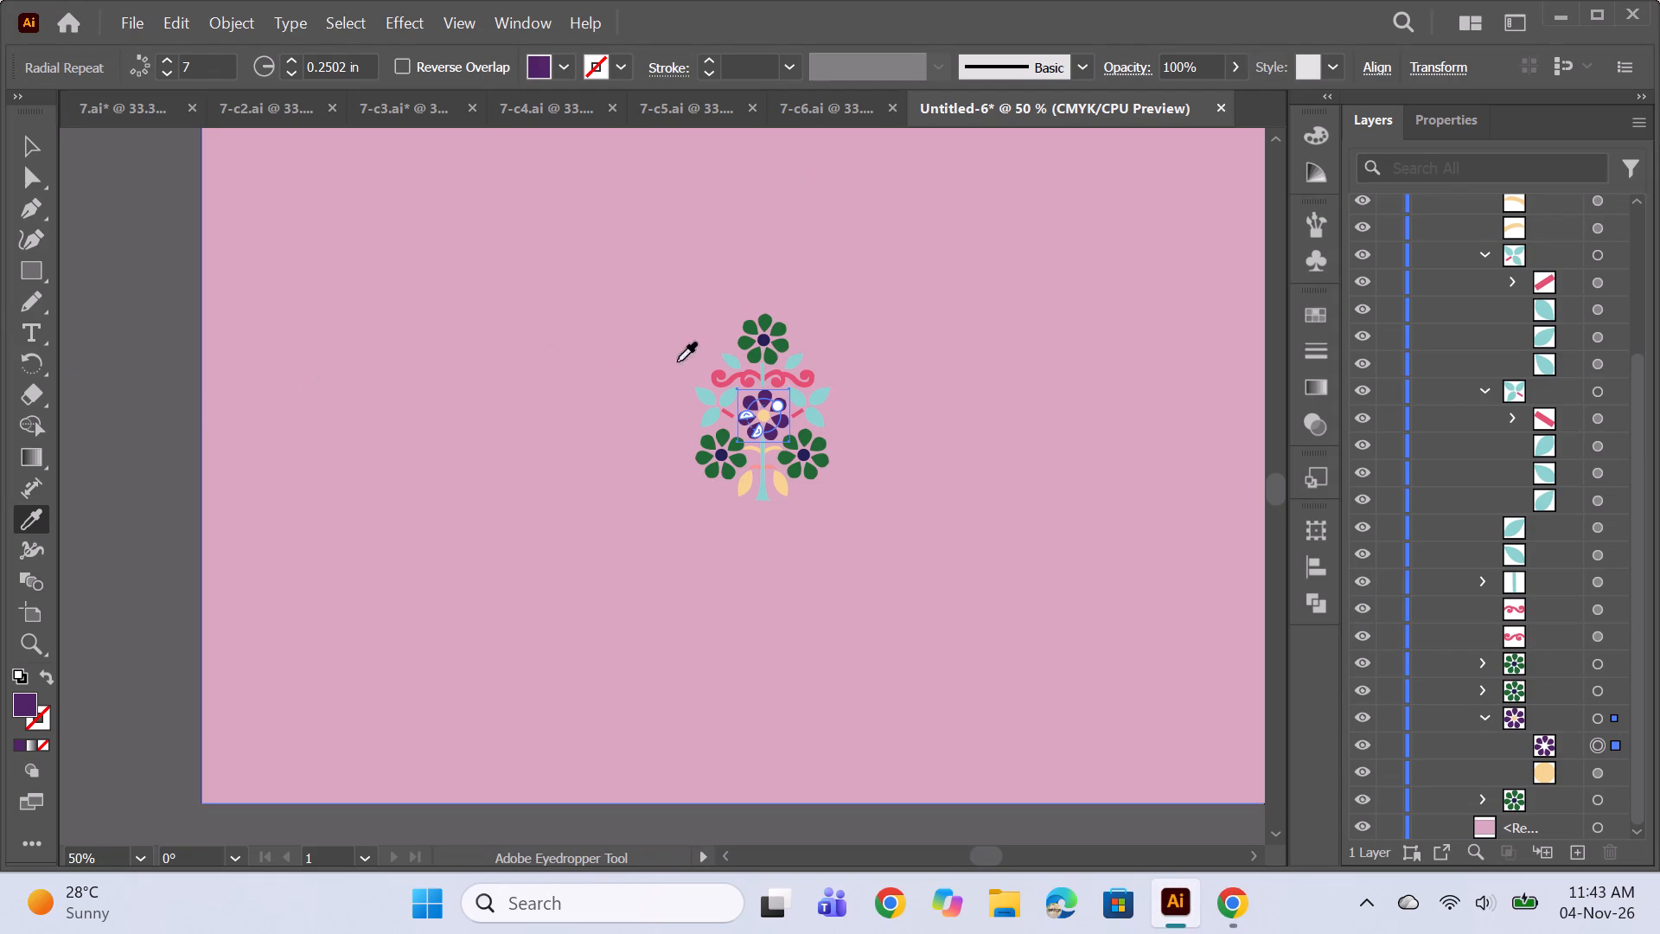
Recolour the purple flower's cream centre circle to dark brown and collapse that flower's group.
scroll(774, 414, "up", 5, "alt")
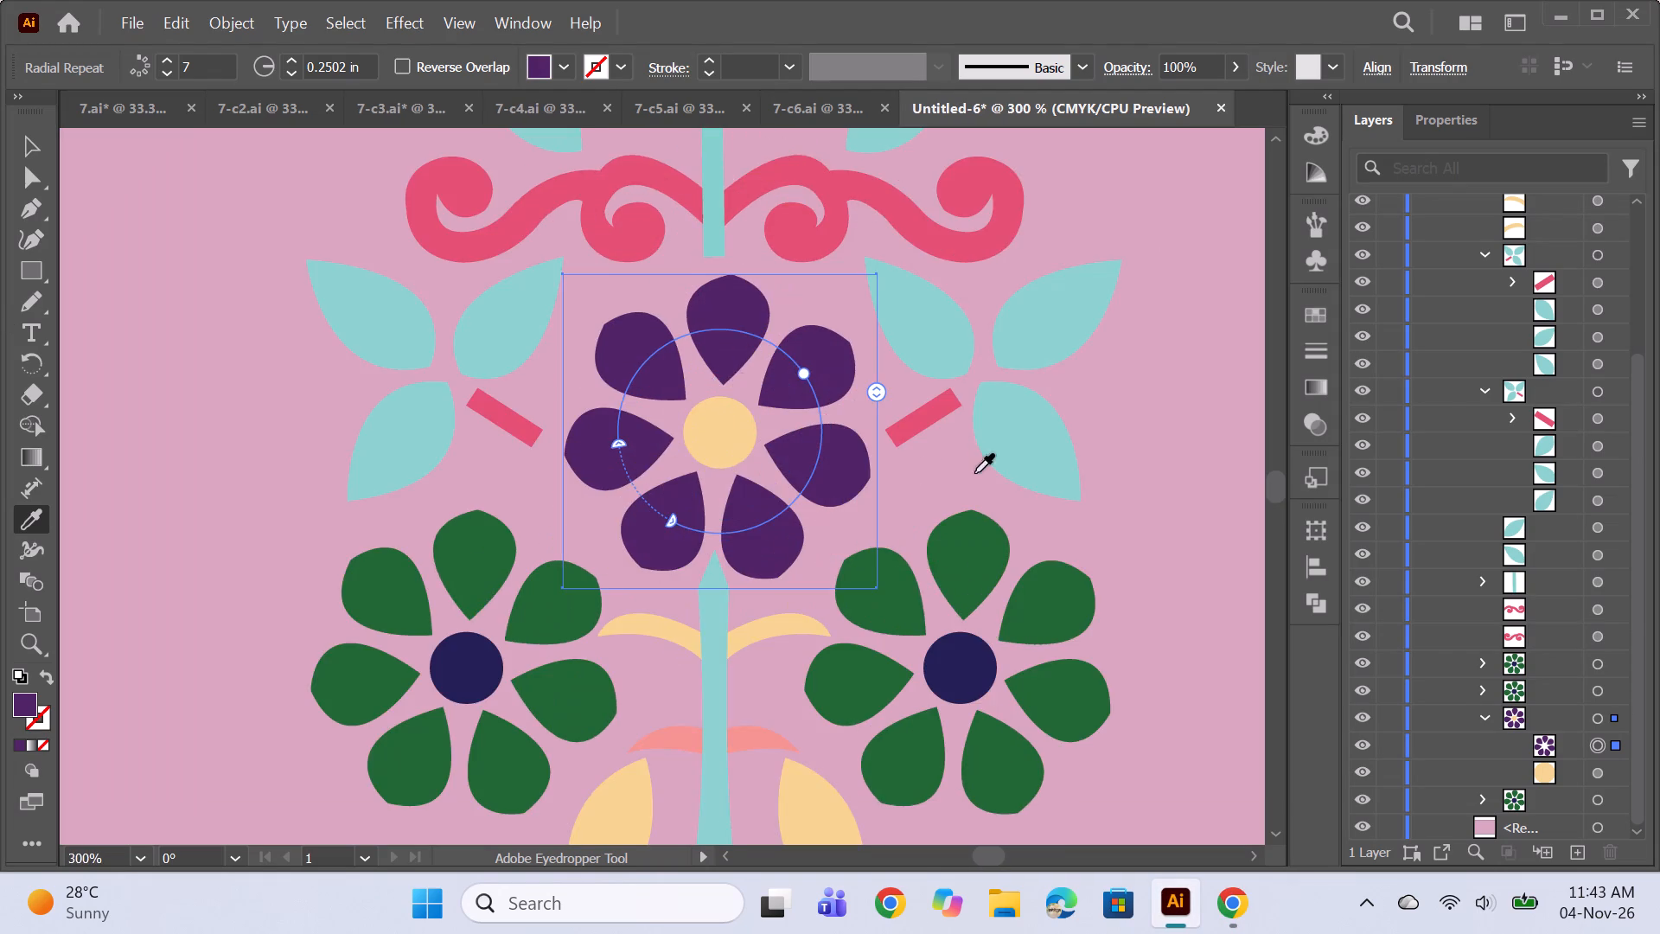
scroll(867, 460, "down", 1, "alt")
key("space")
left_click_drag(1103, 487, 944, 534)
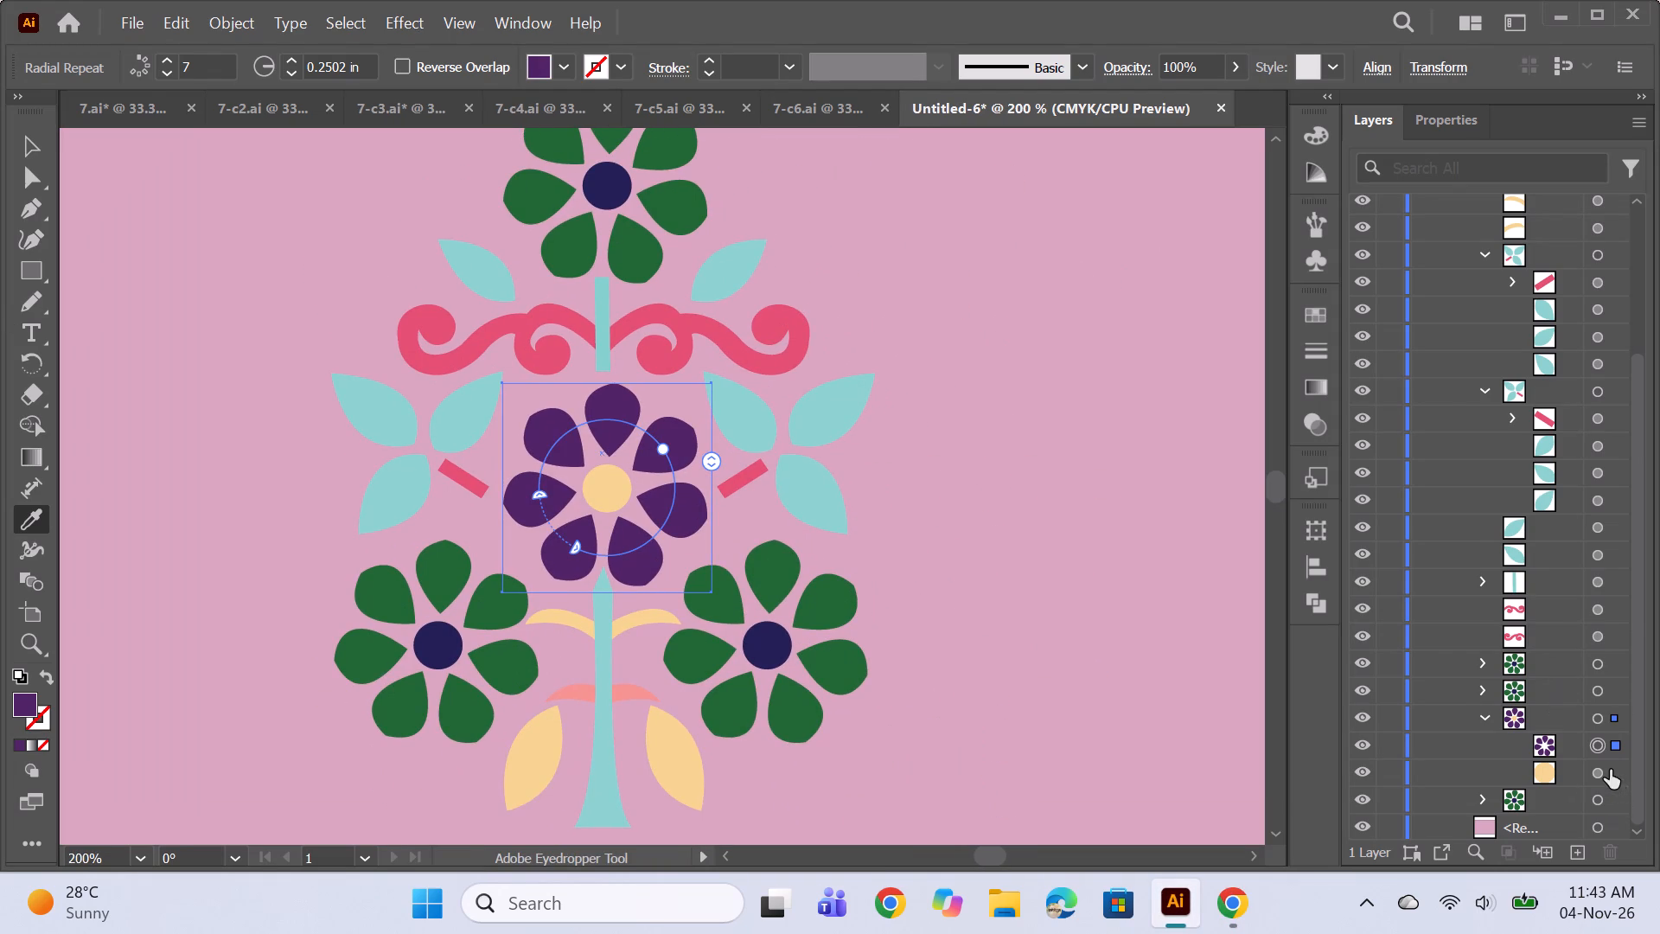
left_click_drag(1590, 769, 1590, 778)
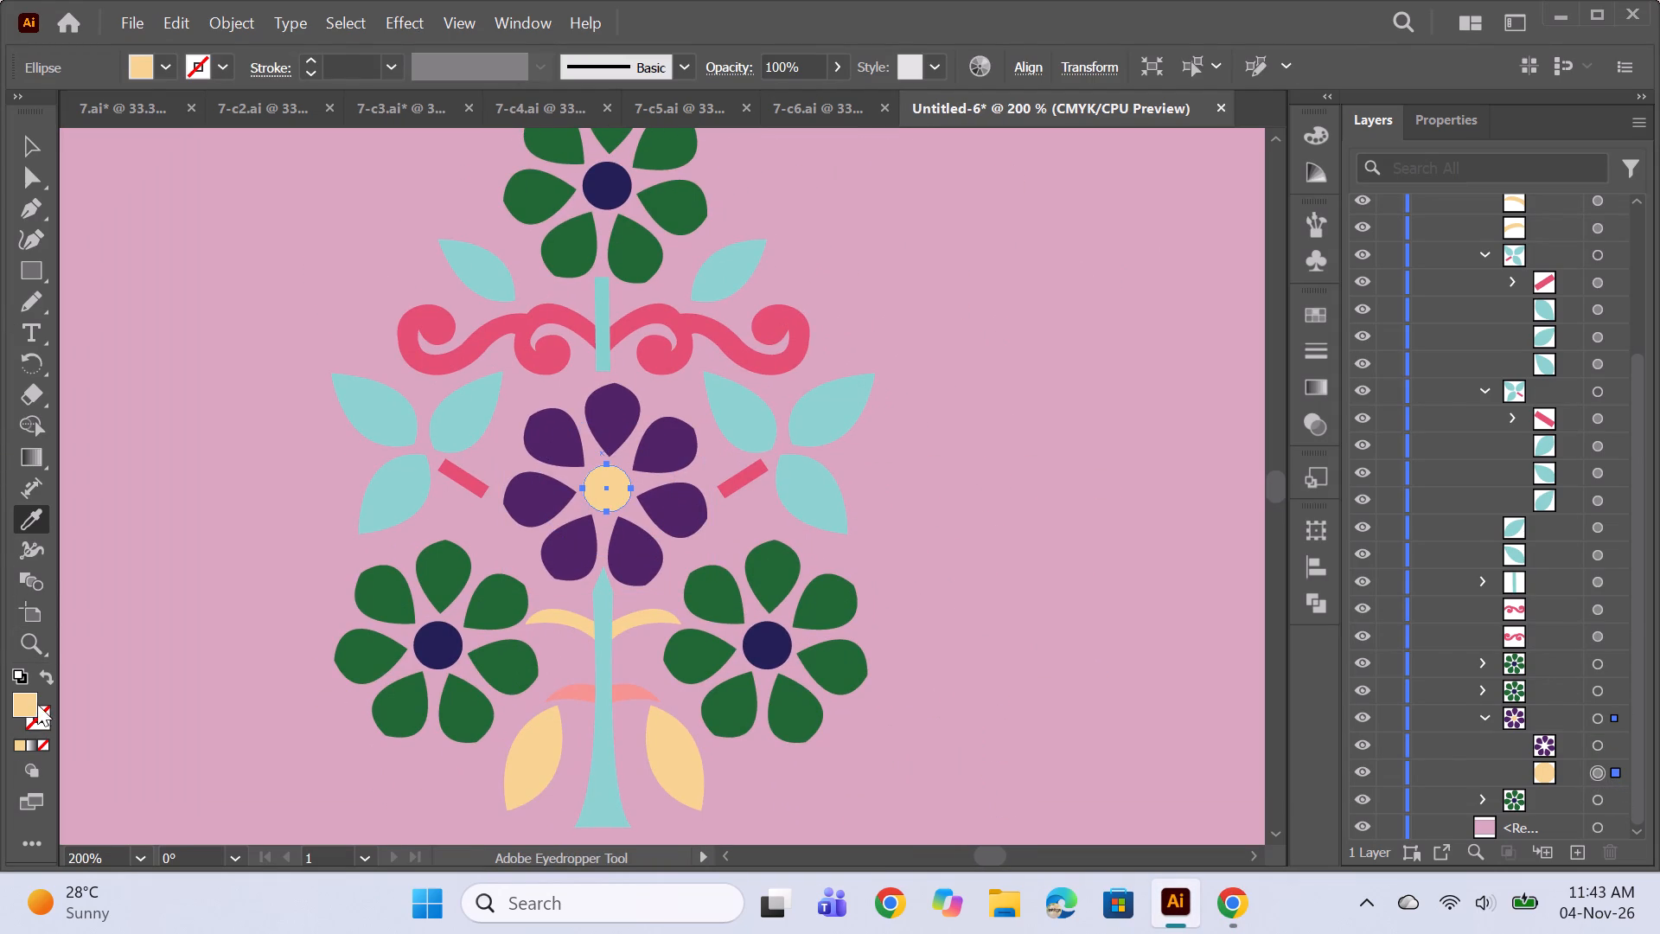
double_click(31, 711)
left_click(1164, 523)
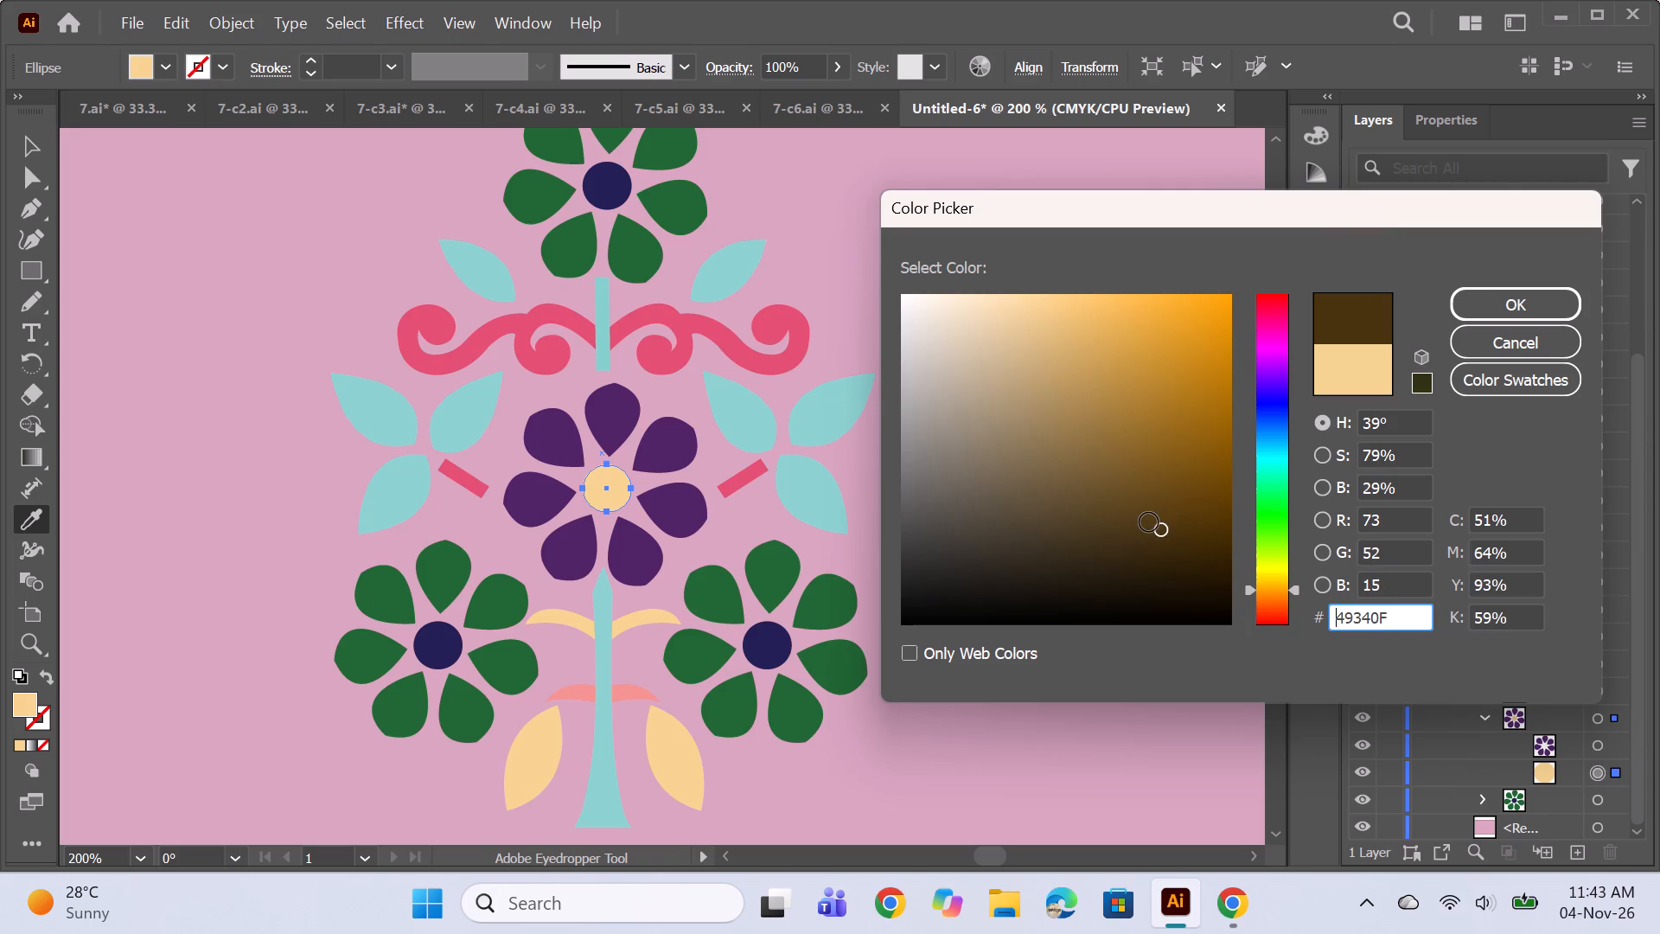
left_click(1149, 522)
left_click(1184, 521)
left_click(1478, 309)
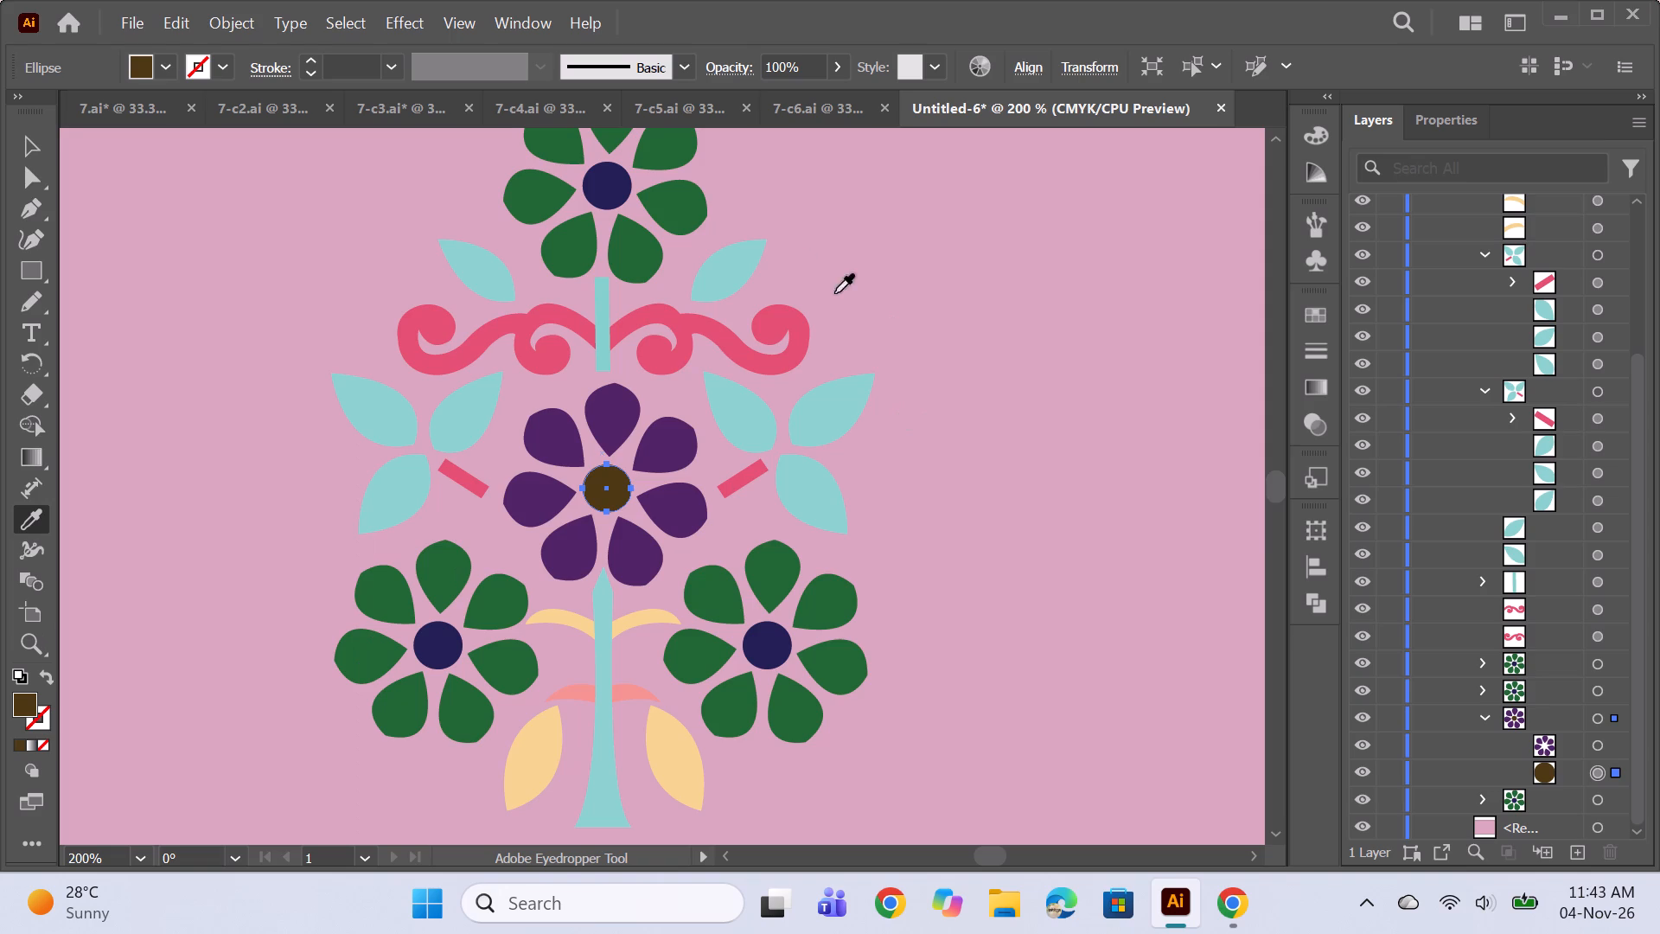
scroll(801, 470, "down", 2, "alt")
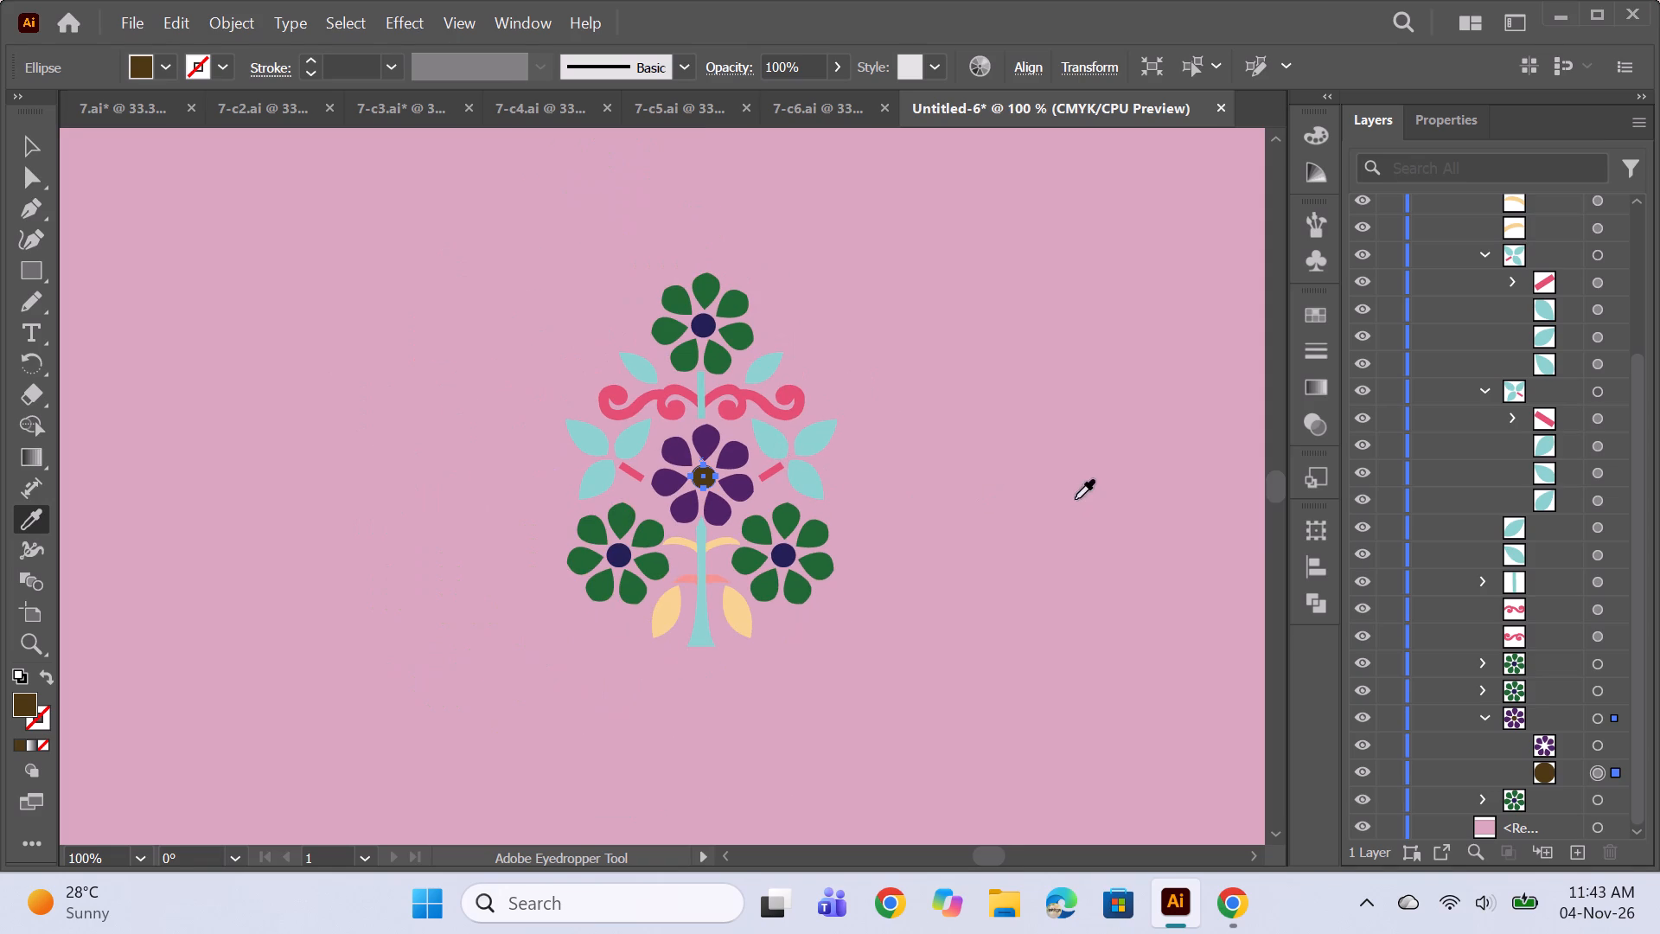
left_click(1059, 514, "ctrl")
scroll(754, 477, "down", 1)
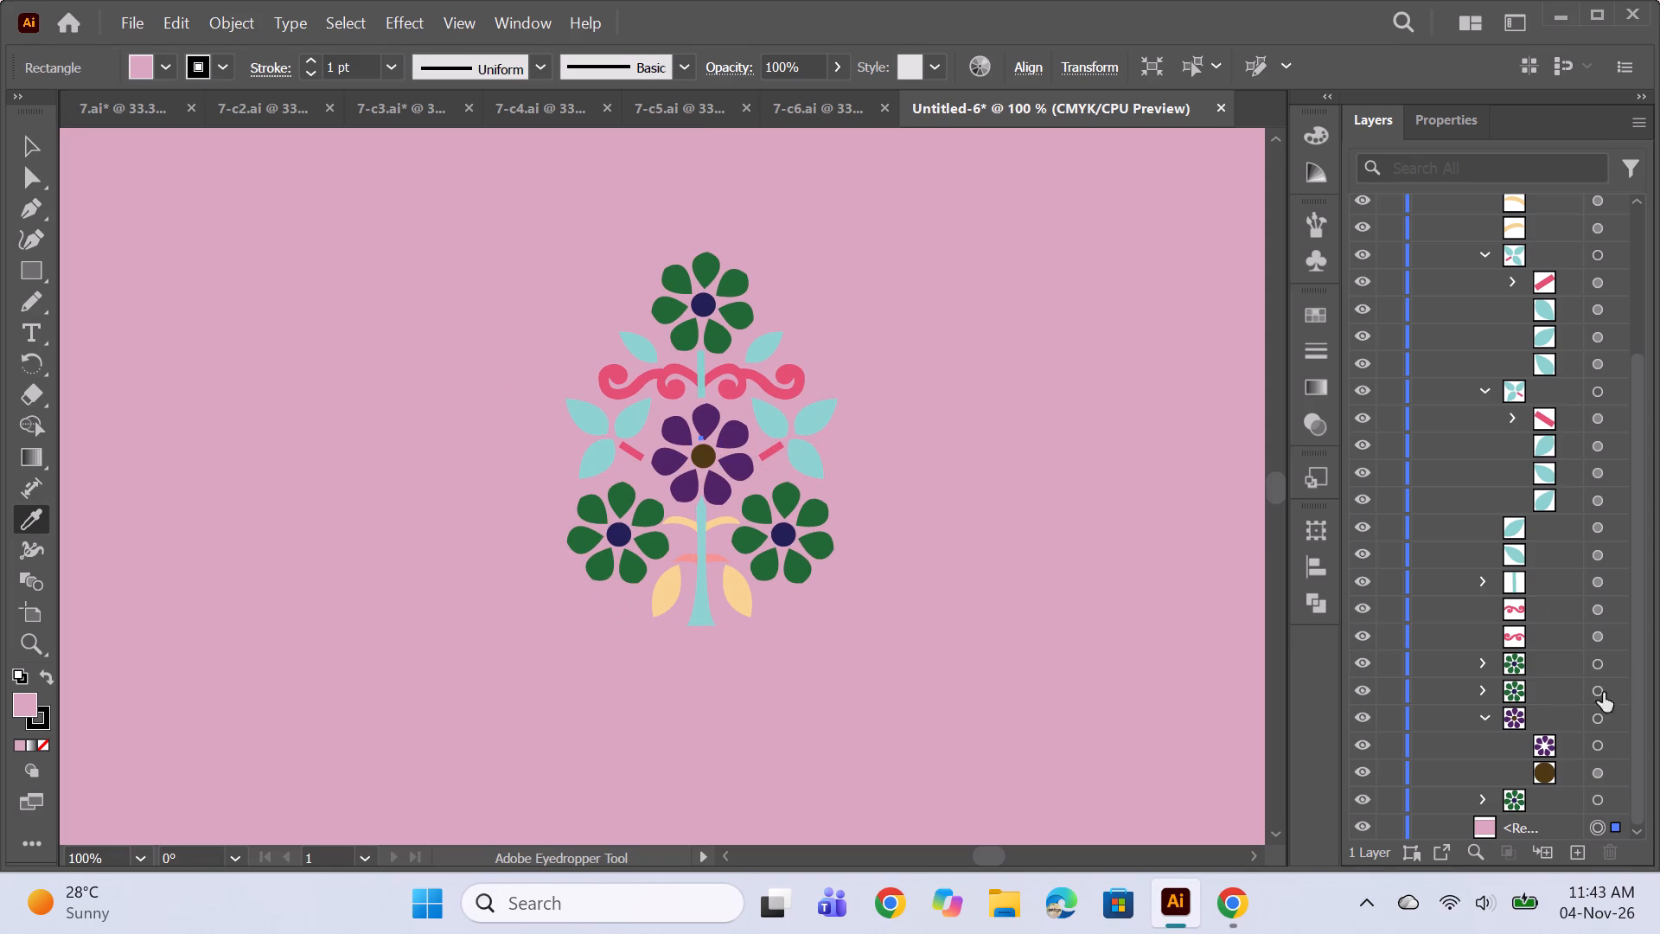
left_click(1482, 714)
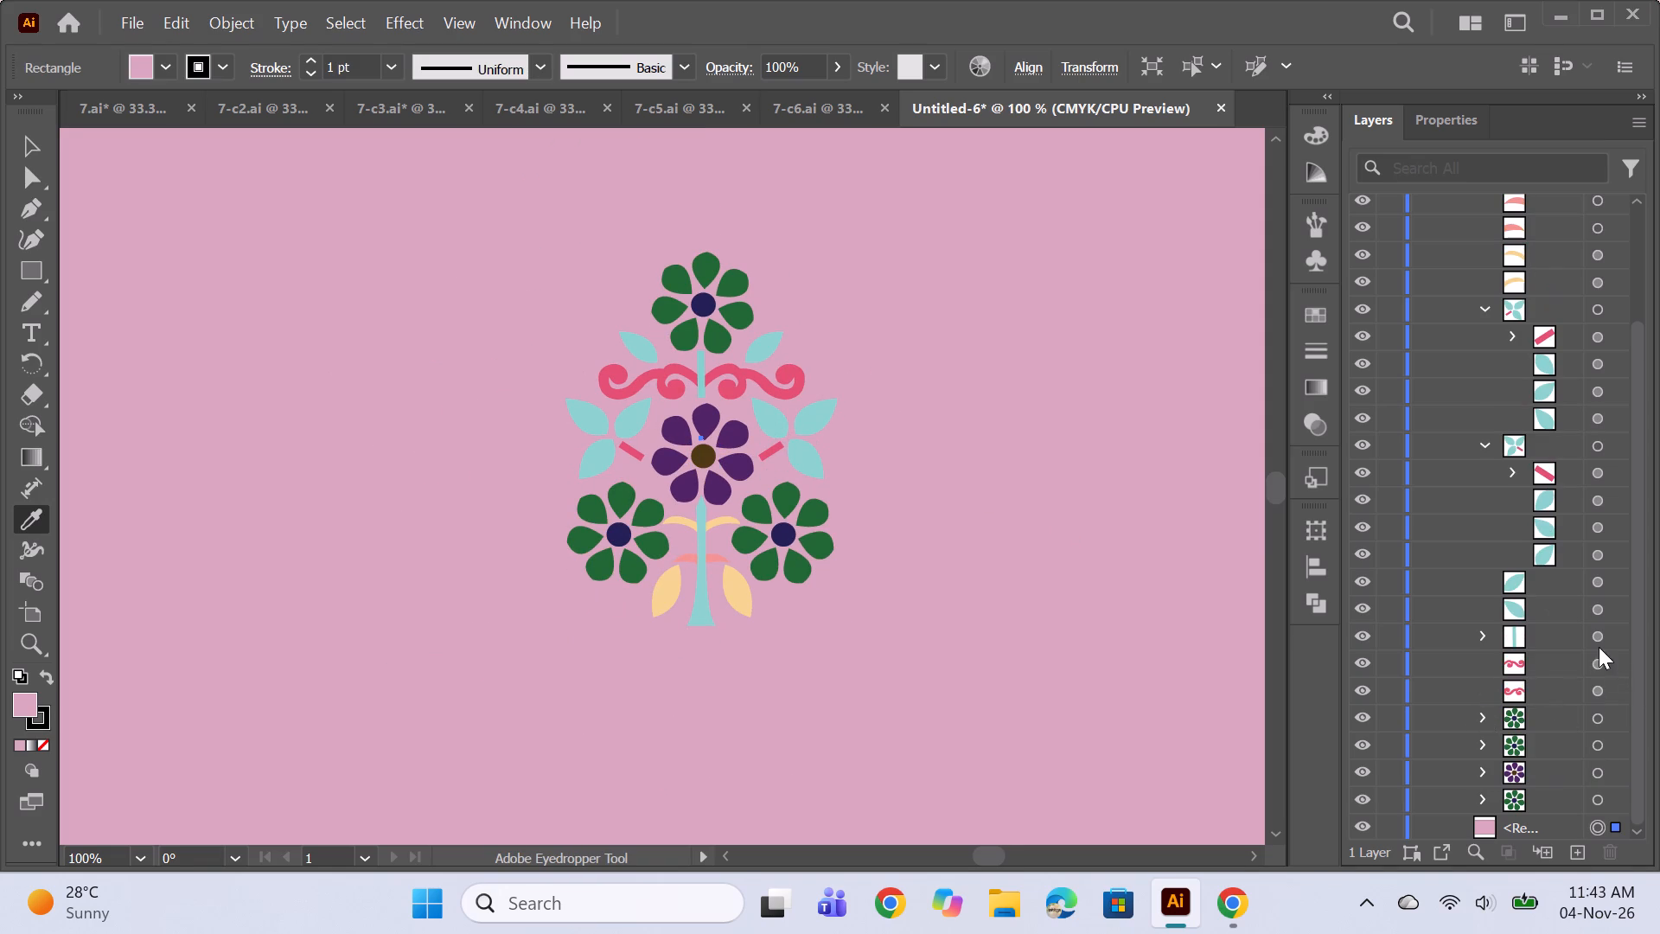
Recolour the left half of the pink scroll ornament to dark red and copy that fill onto the right half with the Eyedropper.
left_click(1602, 694)
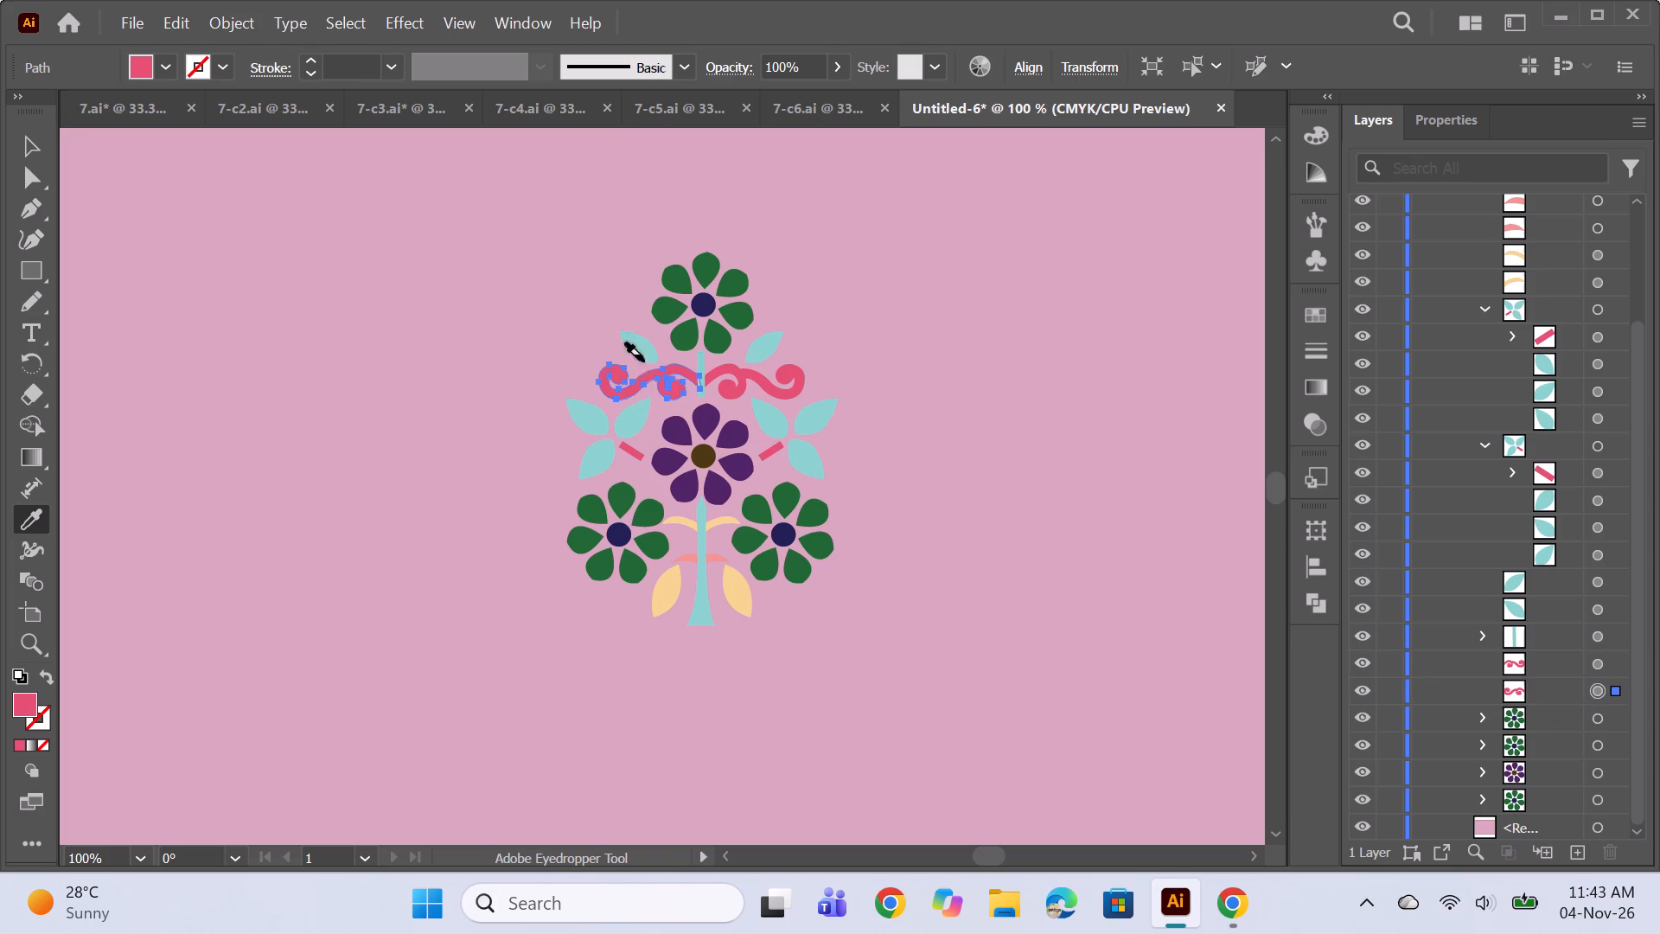
scroll(647, 387, "up", 1, "alt")
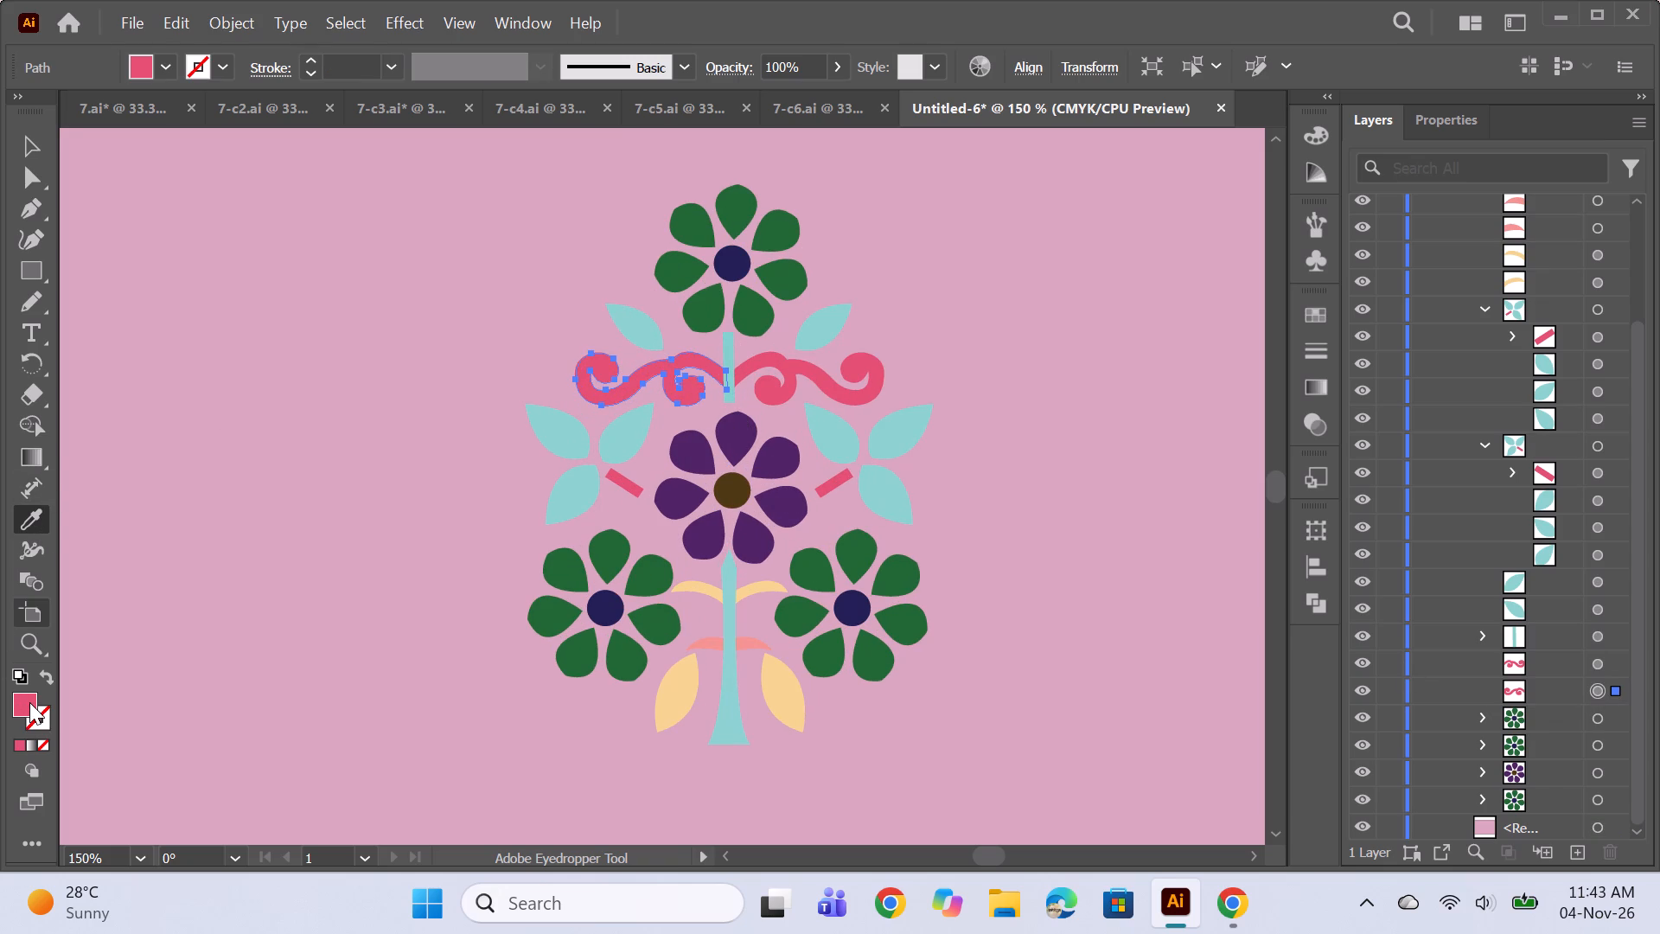
double_click(29, 702)
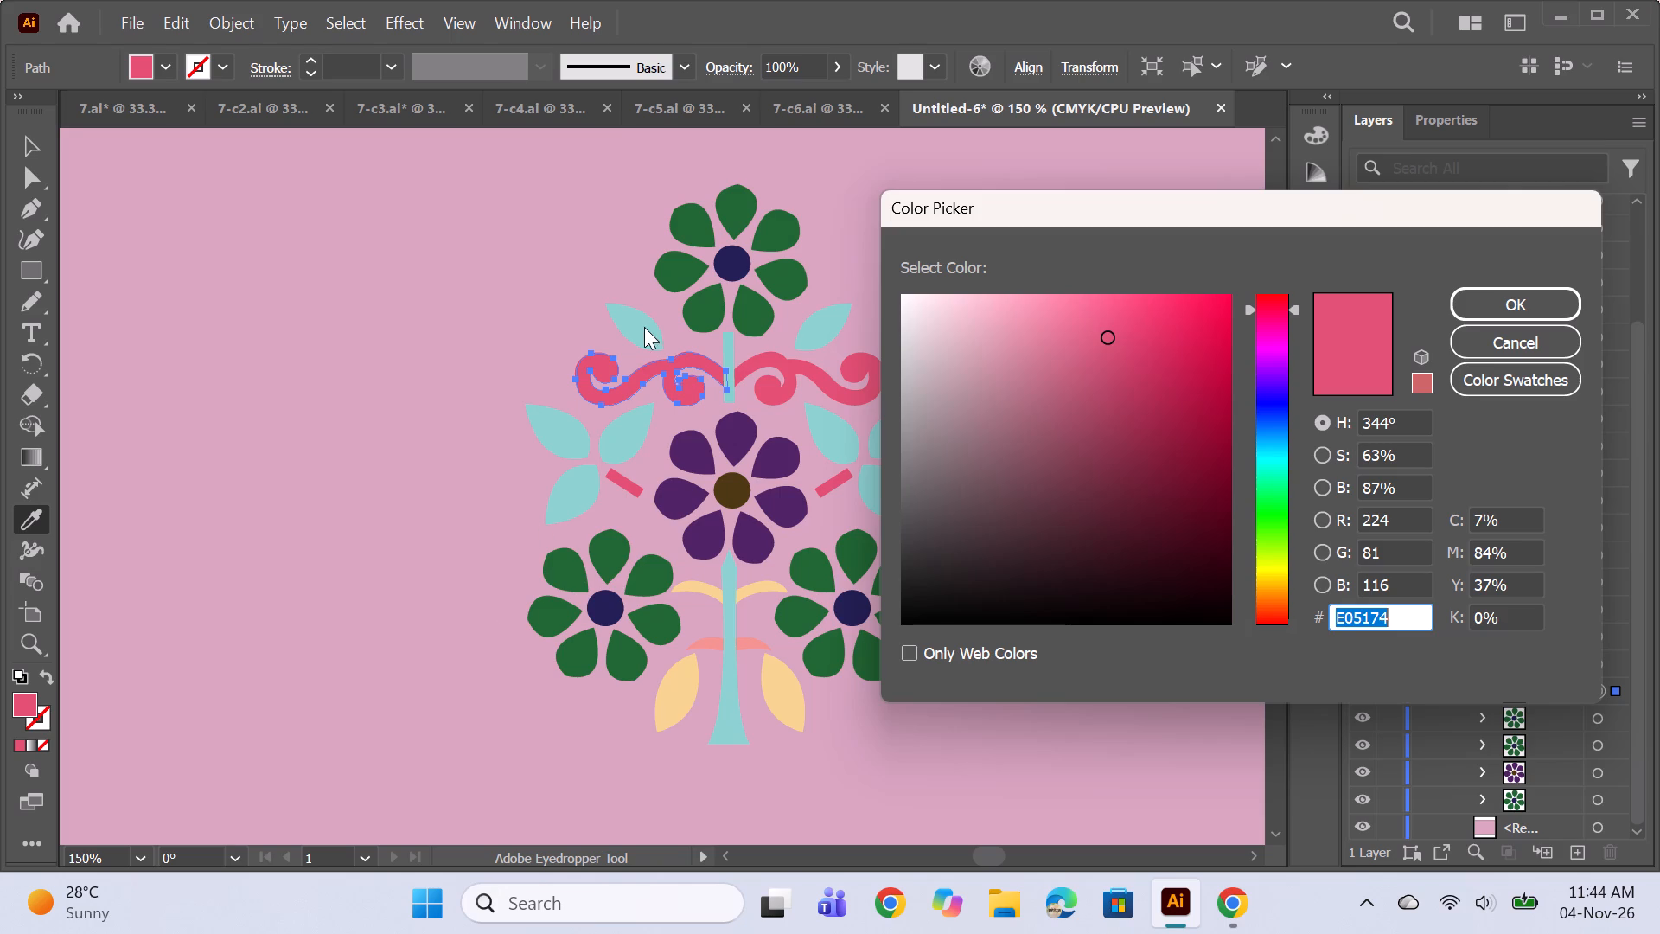
double_click(26, 700)
left_click(1195, 484)
left_click(1180, 466)
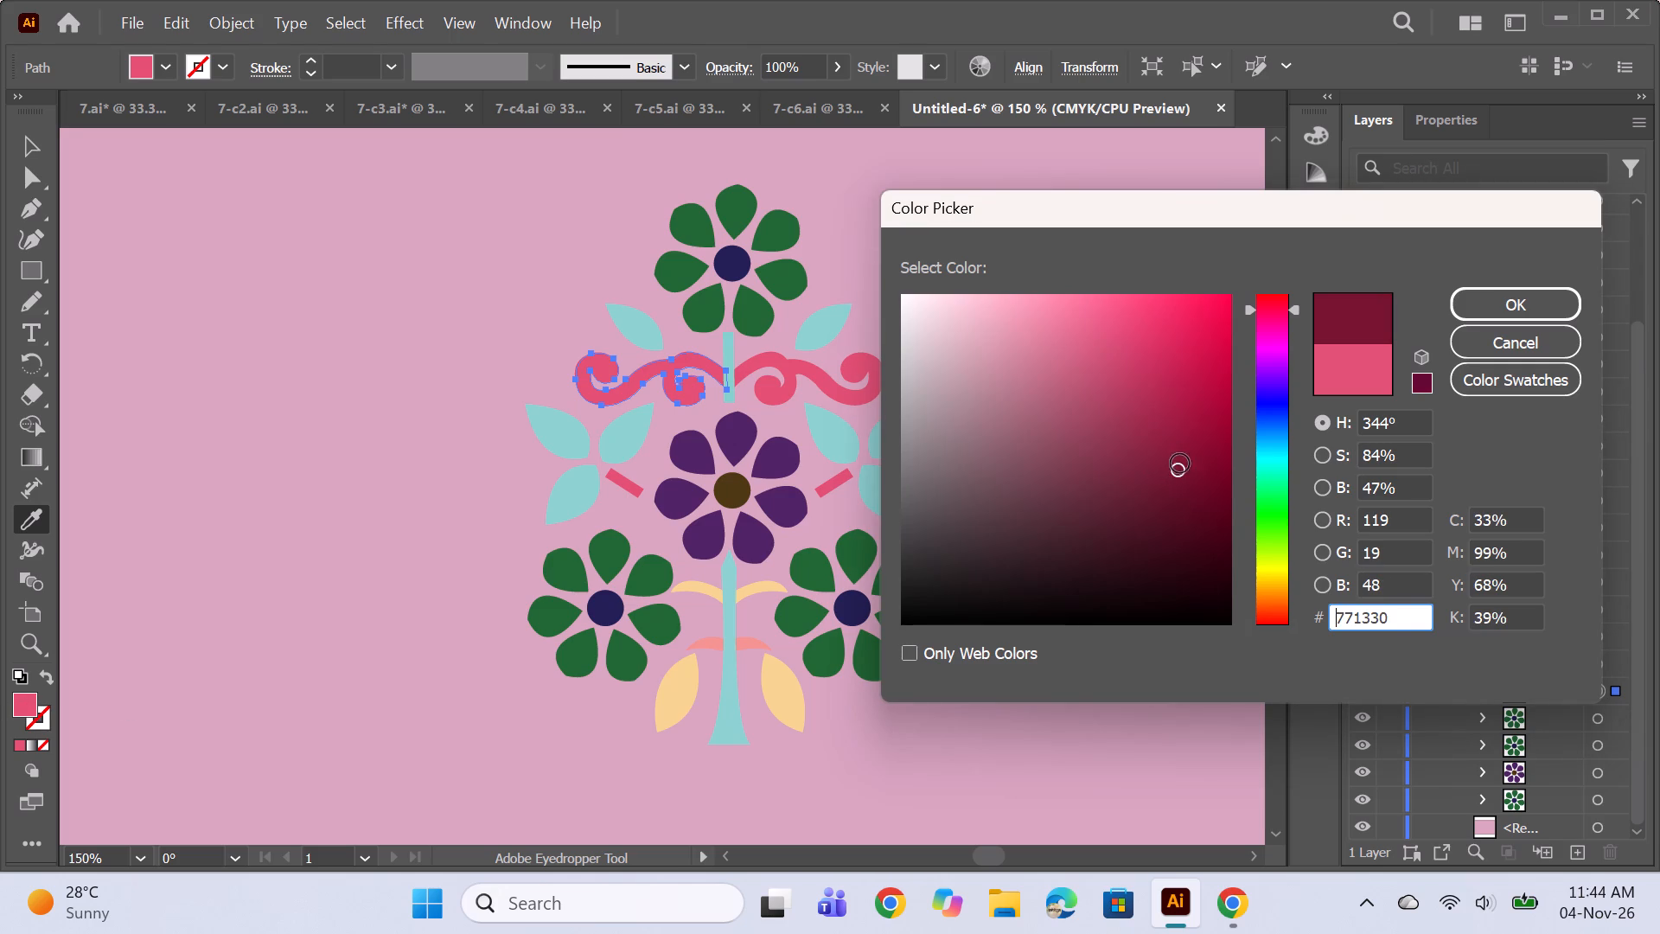
left_click(1265, 622)
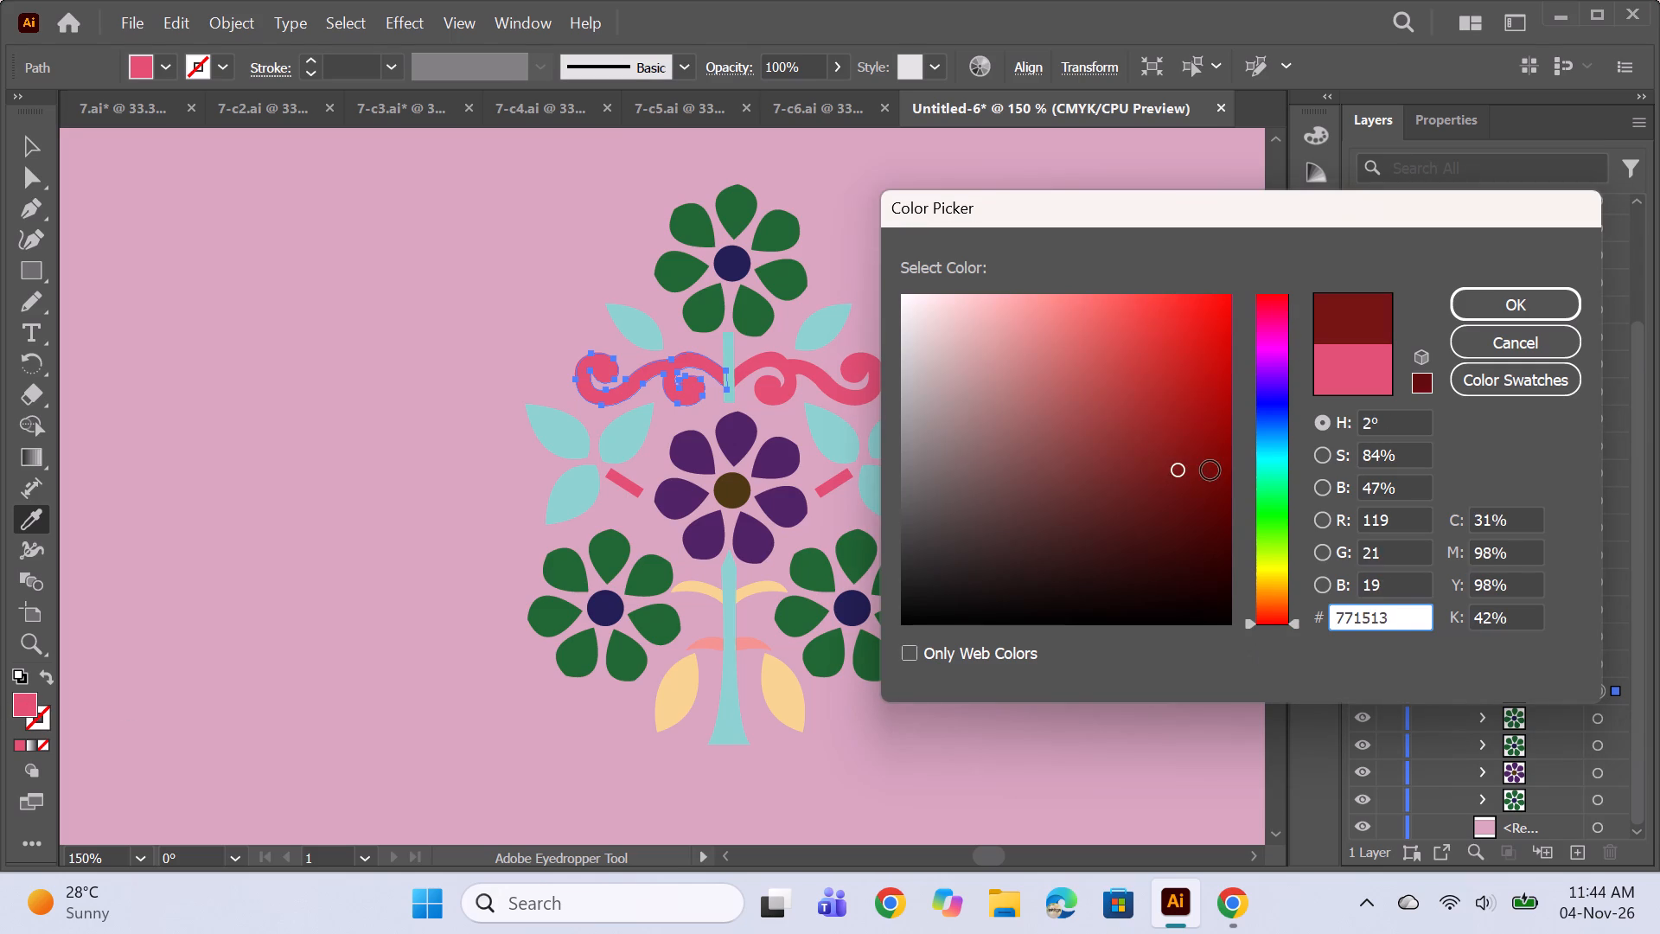
left_click(1210, 470)
left_click(1172, 460)
left_click(1184, 456)
left_click(1486, 310)
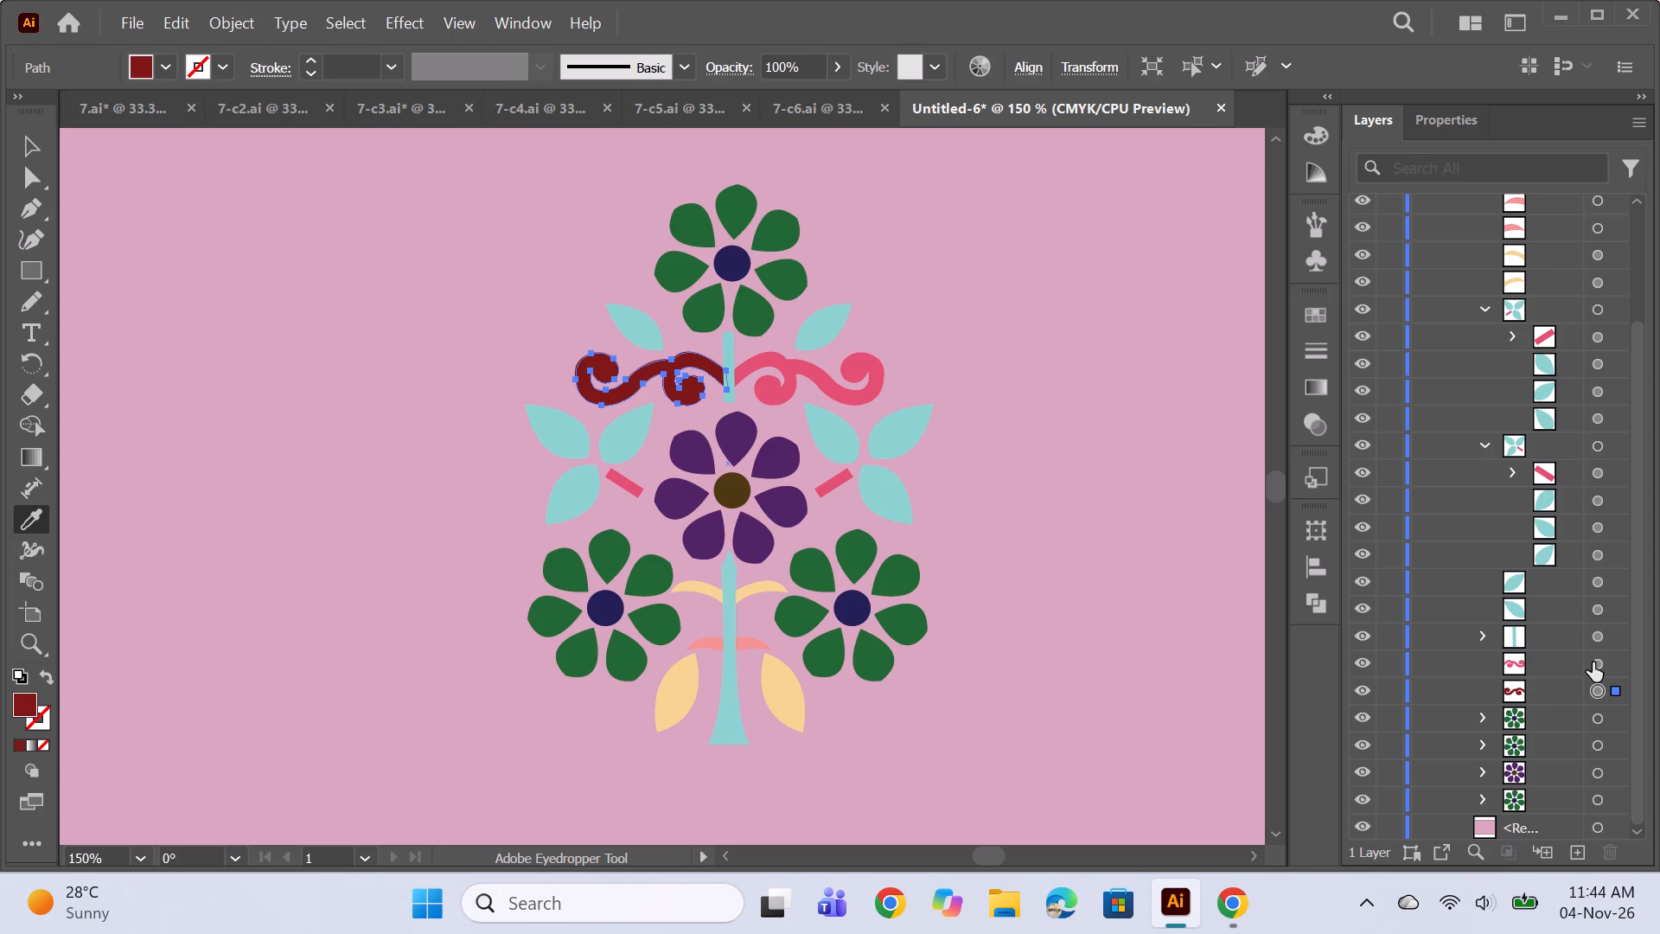
left_click(1593, 662)
left_click(671, 376)
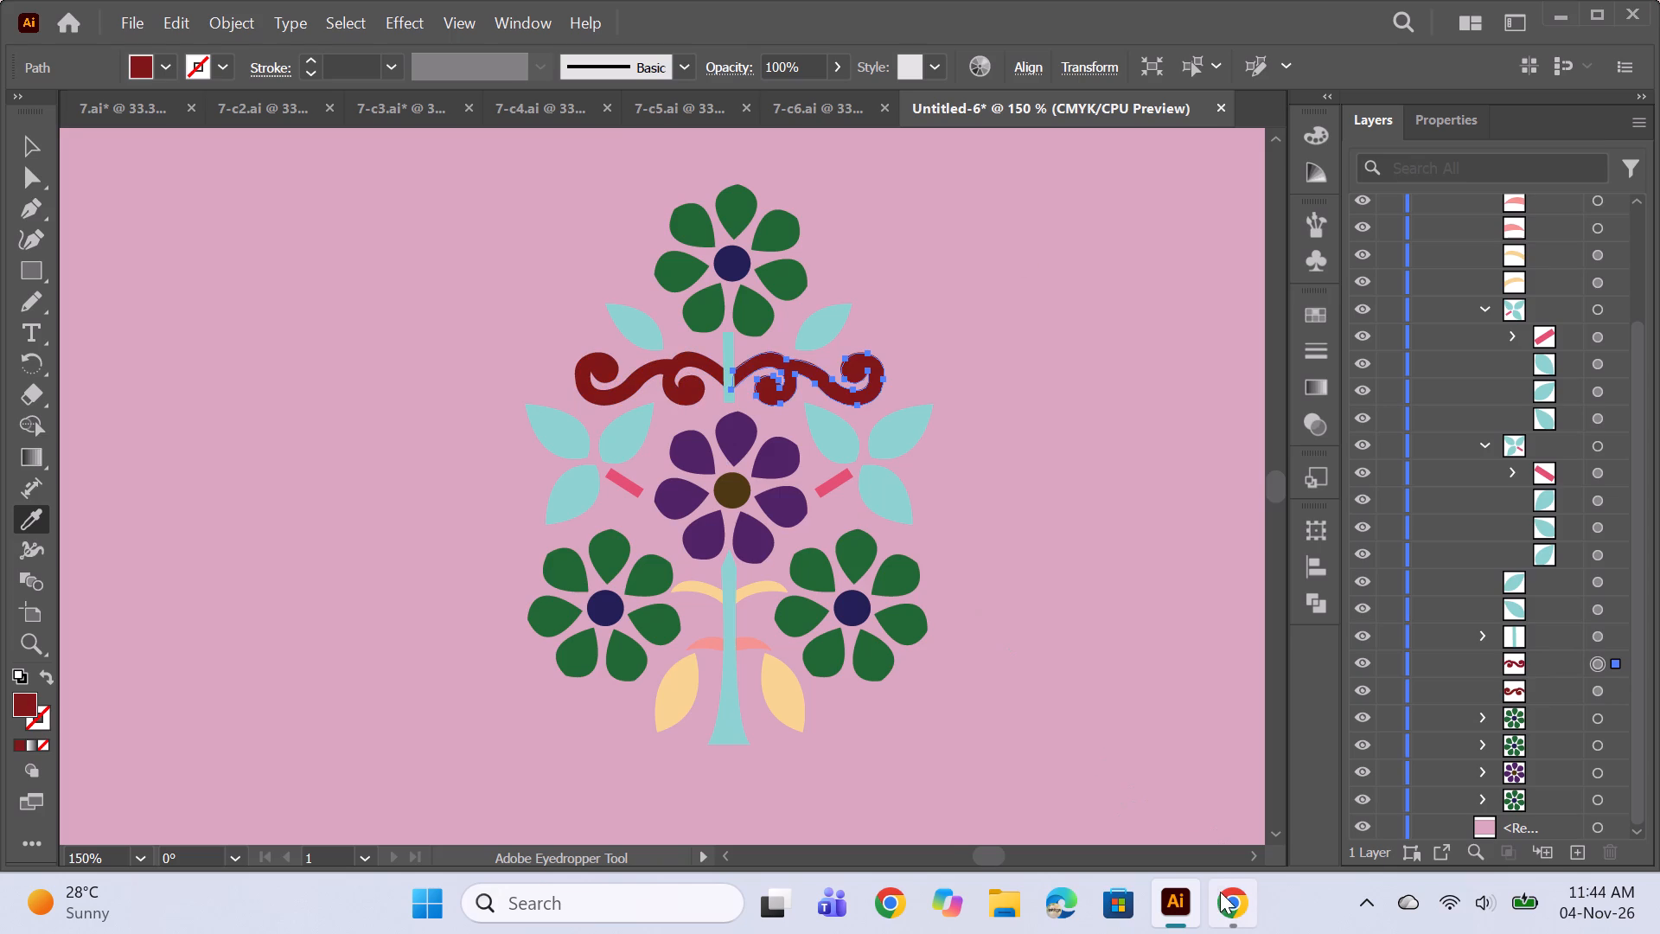
Copy the purple flower centre's brown fill onto the upper stem and the two leaves below the topmost flower with the Eyedropper.
left_click(1593, 637)
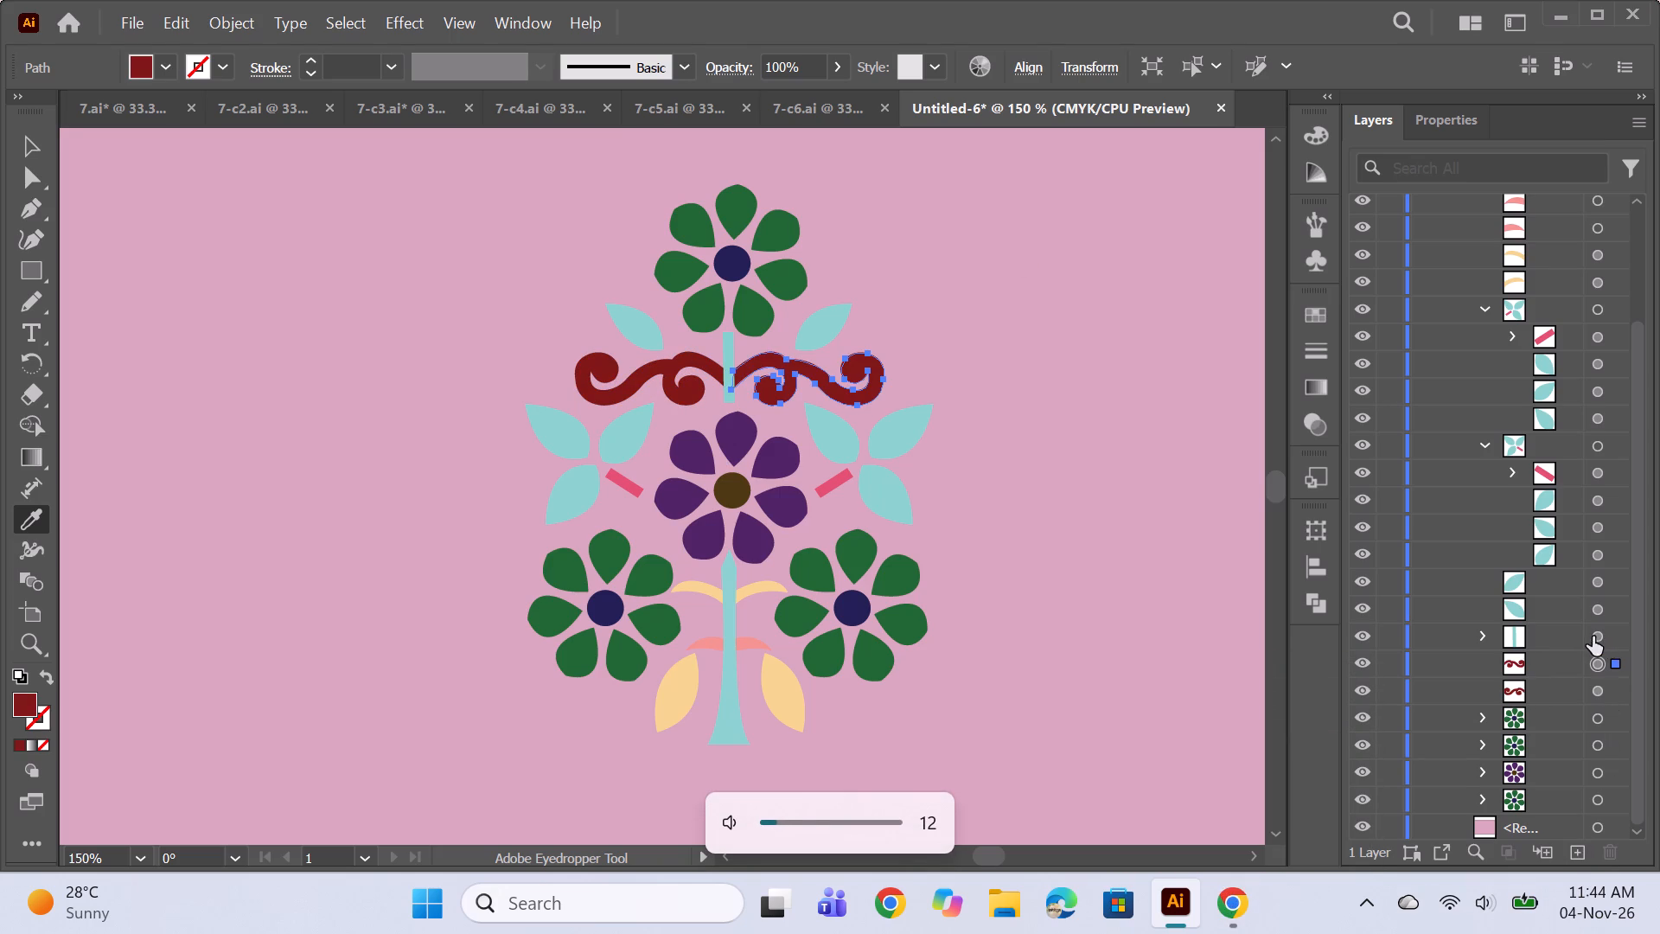
double_click(18, 709)
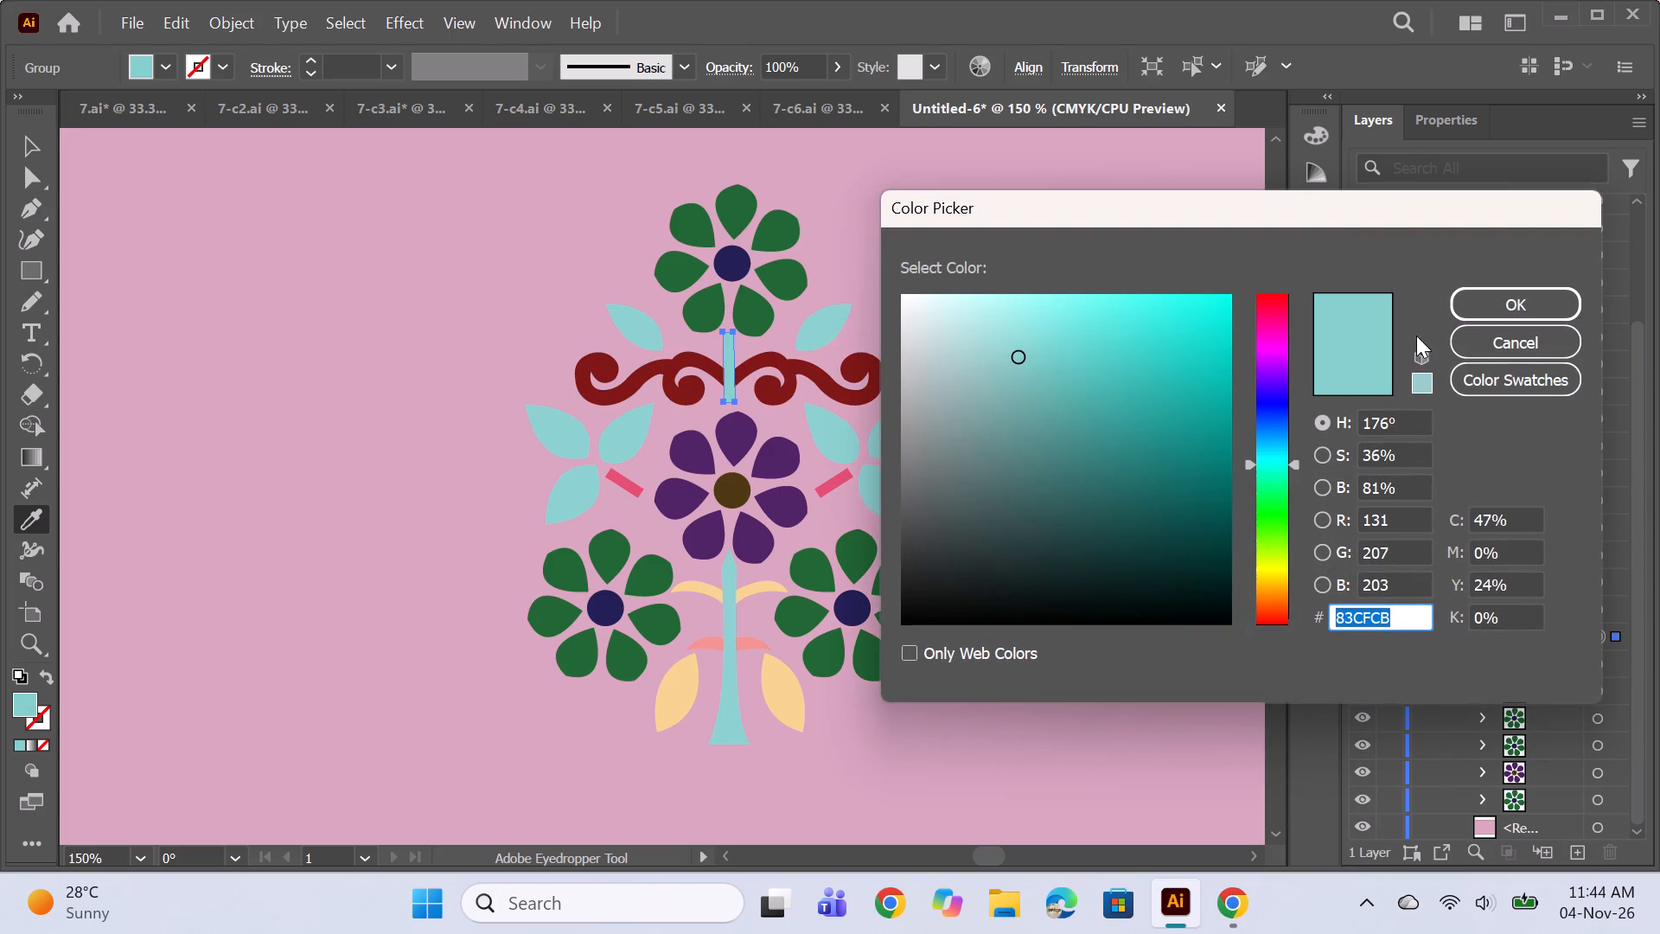
left_click(1506, 347)
left_click(734, 488)
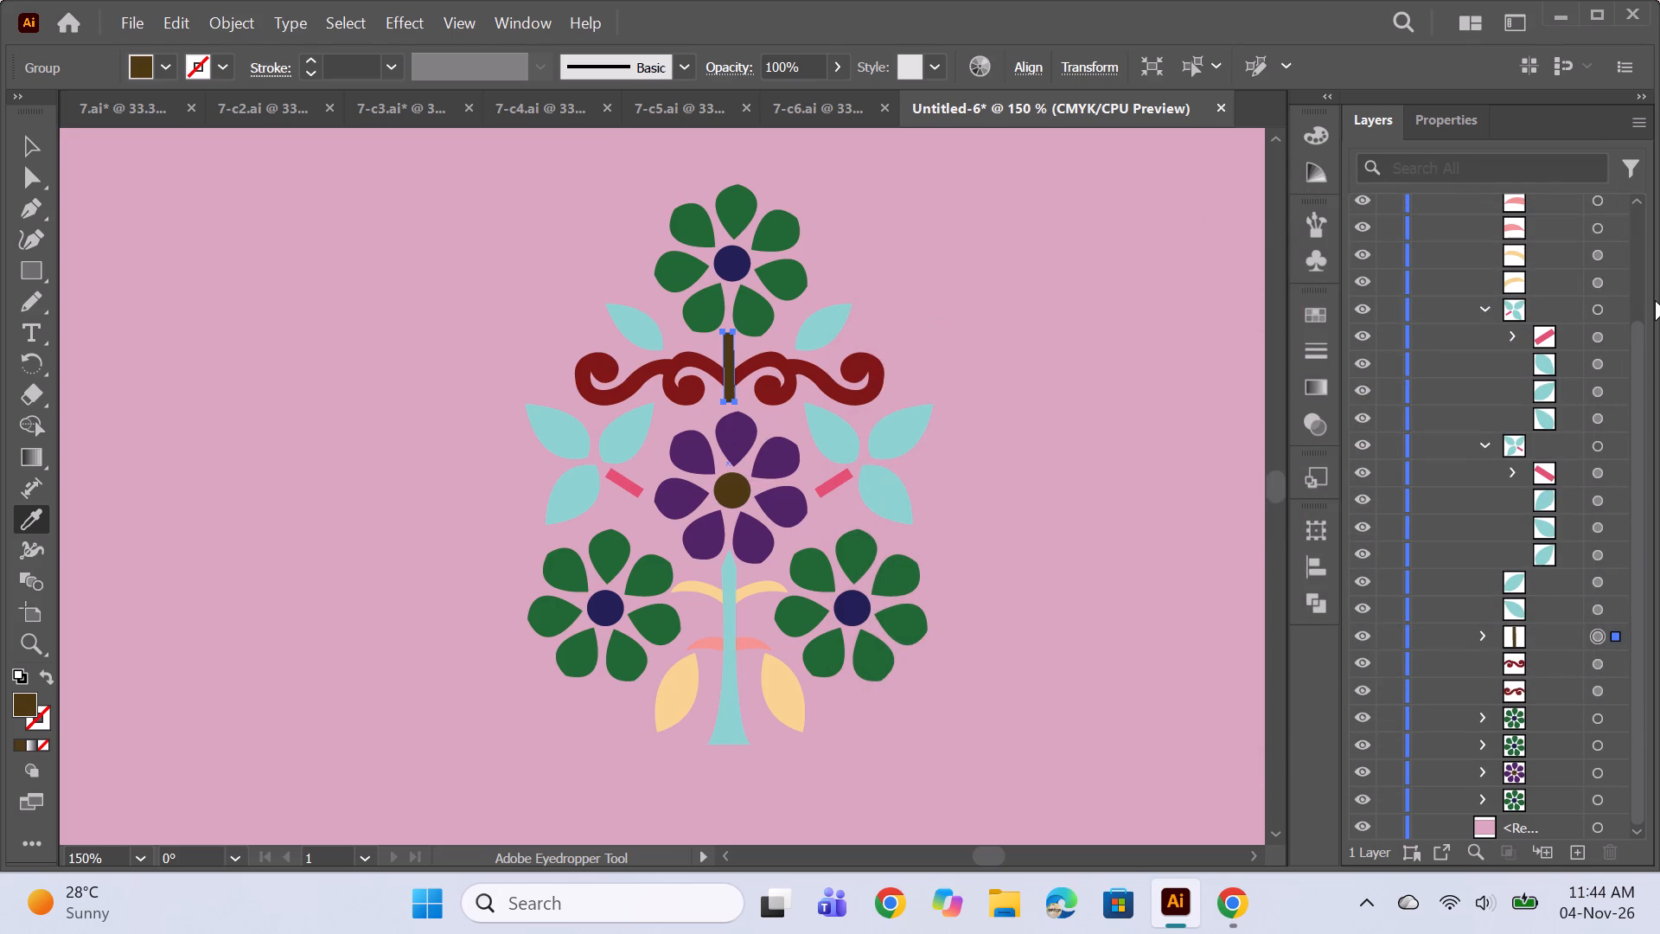
left_click(1595, 613)
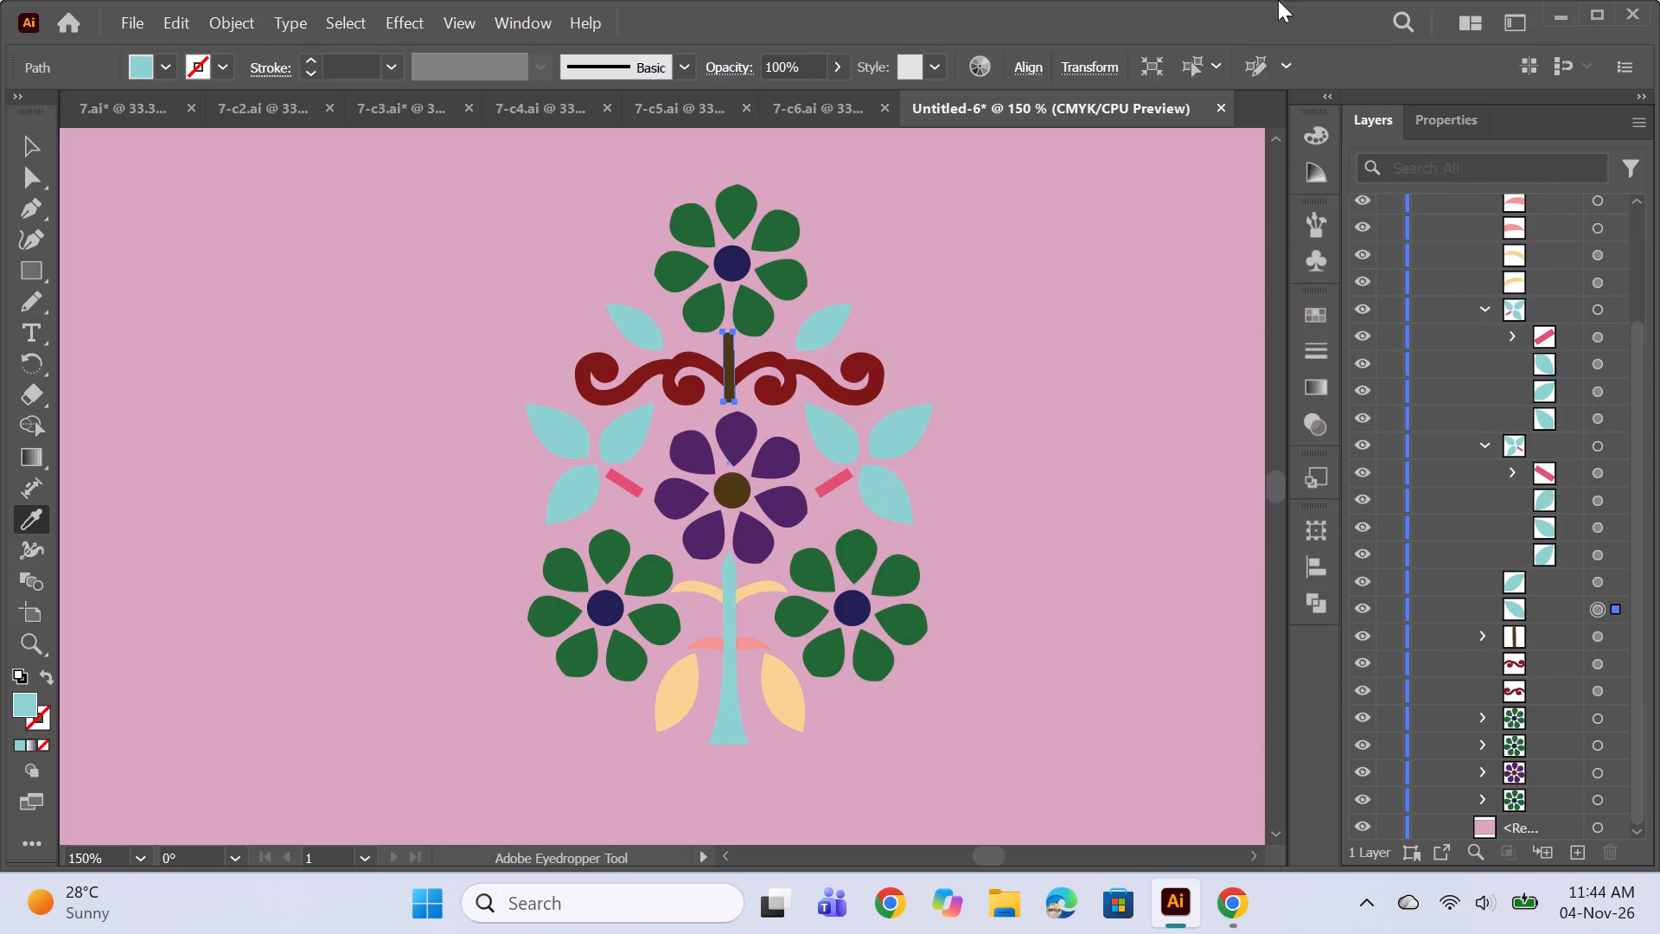
left_click(735, 491)
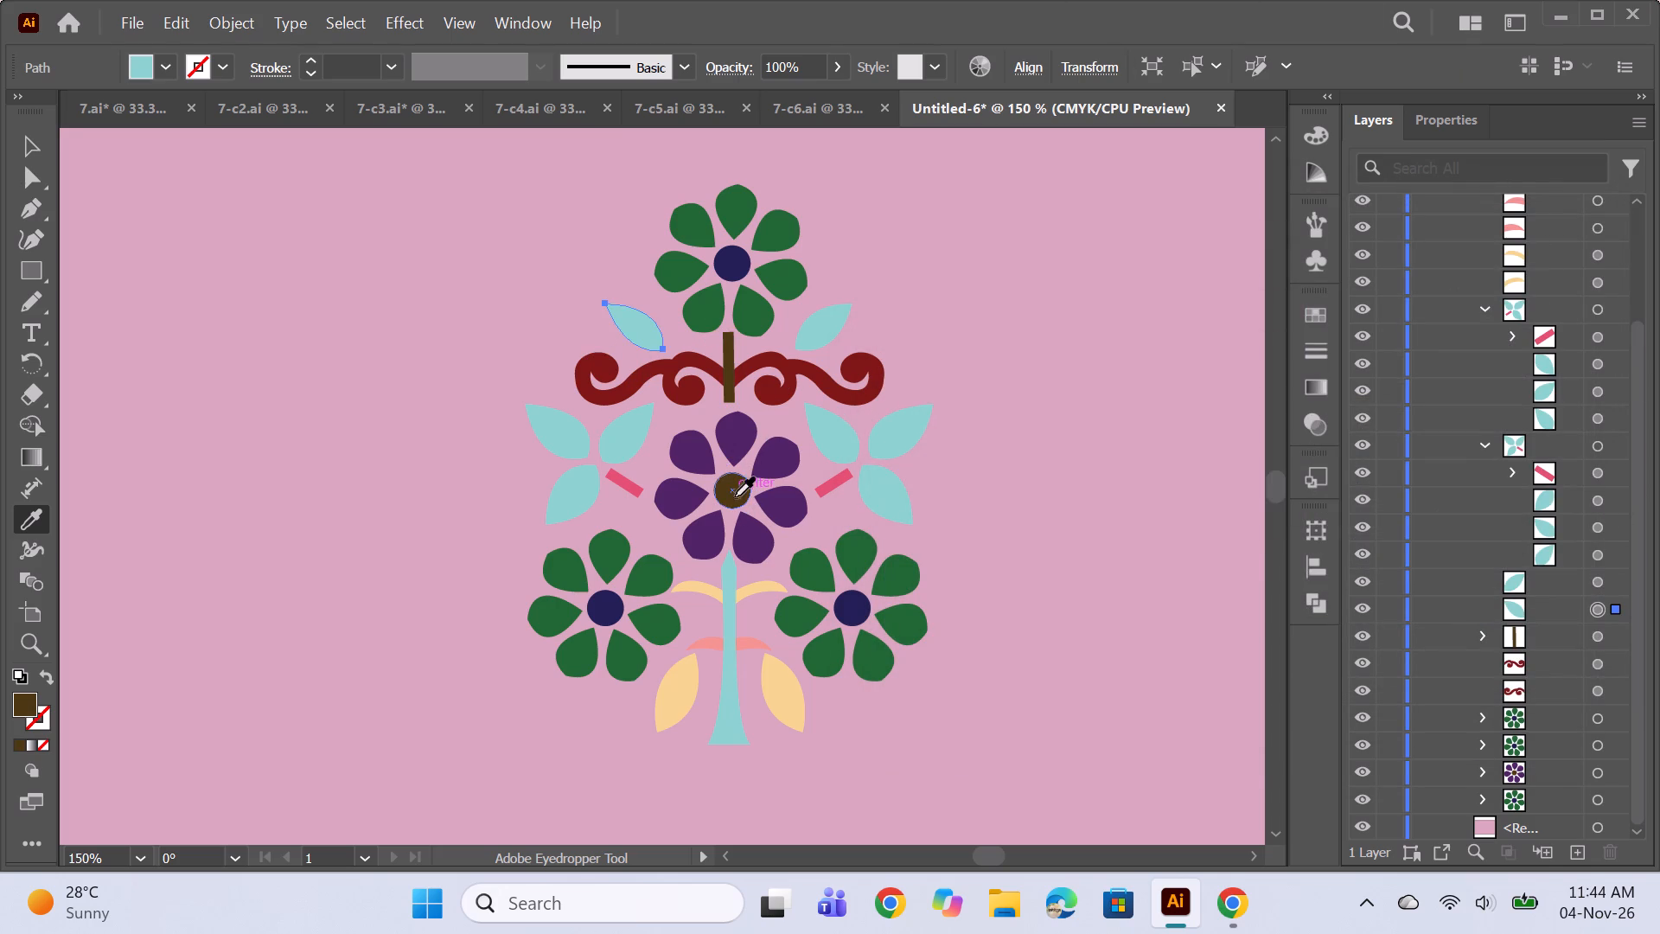
left_click(1600, 585)
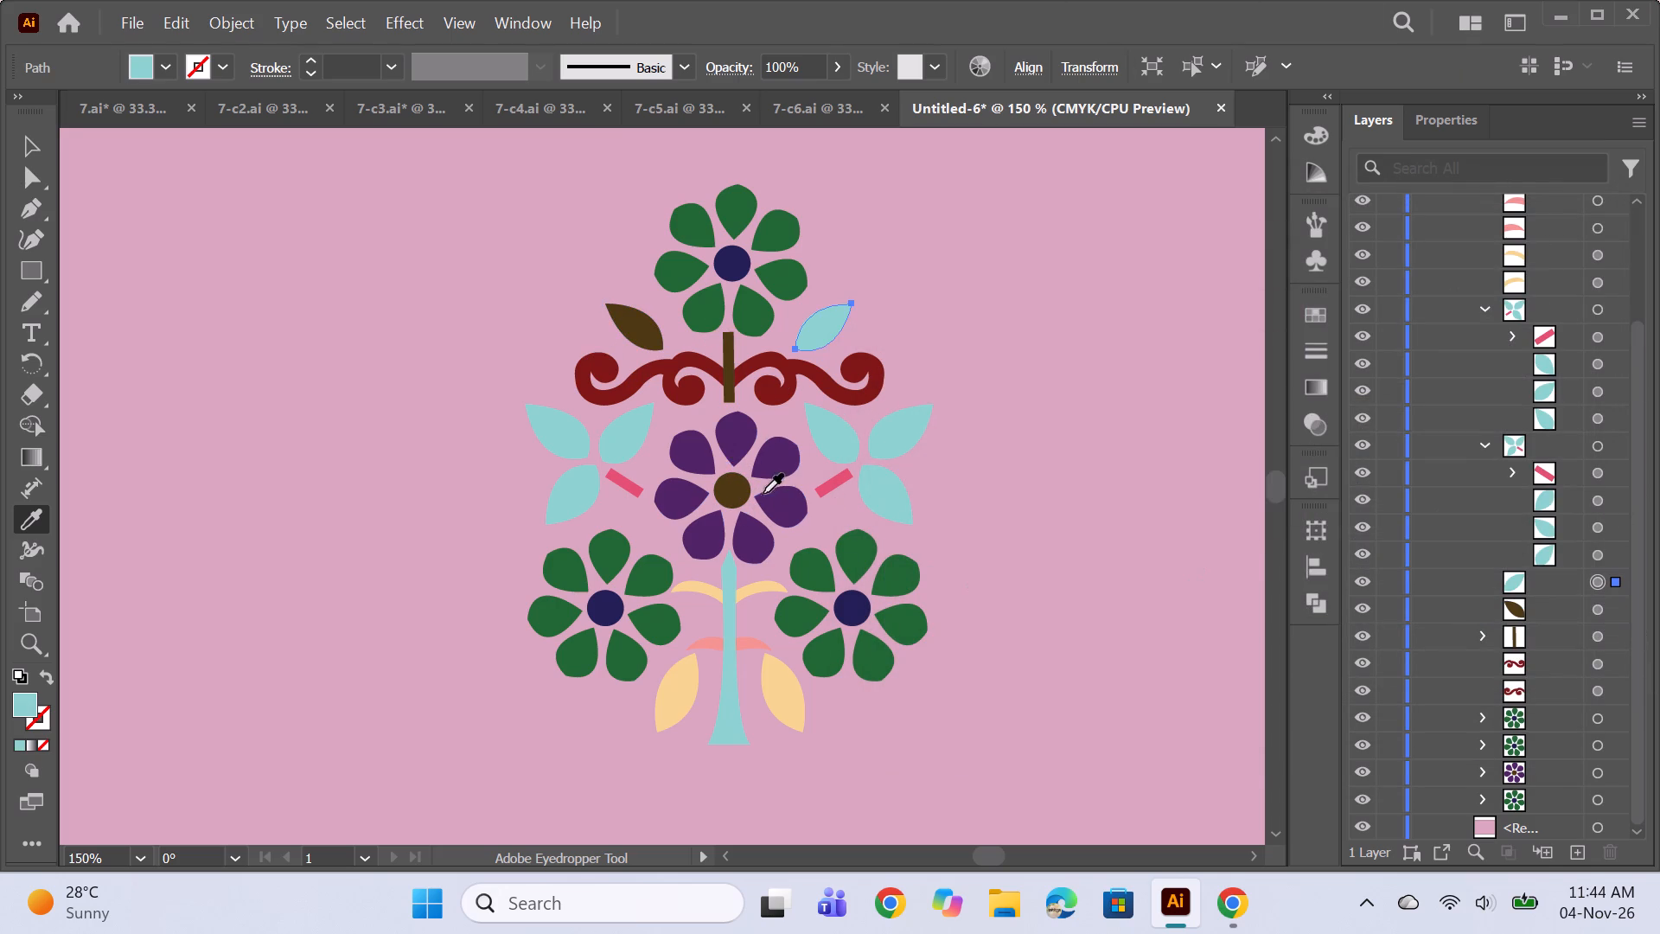
left_click(734, 490)
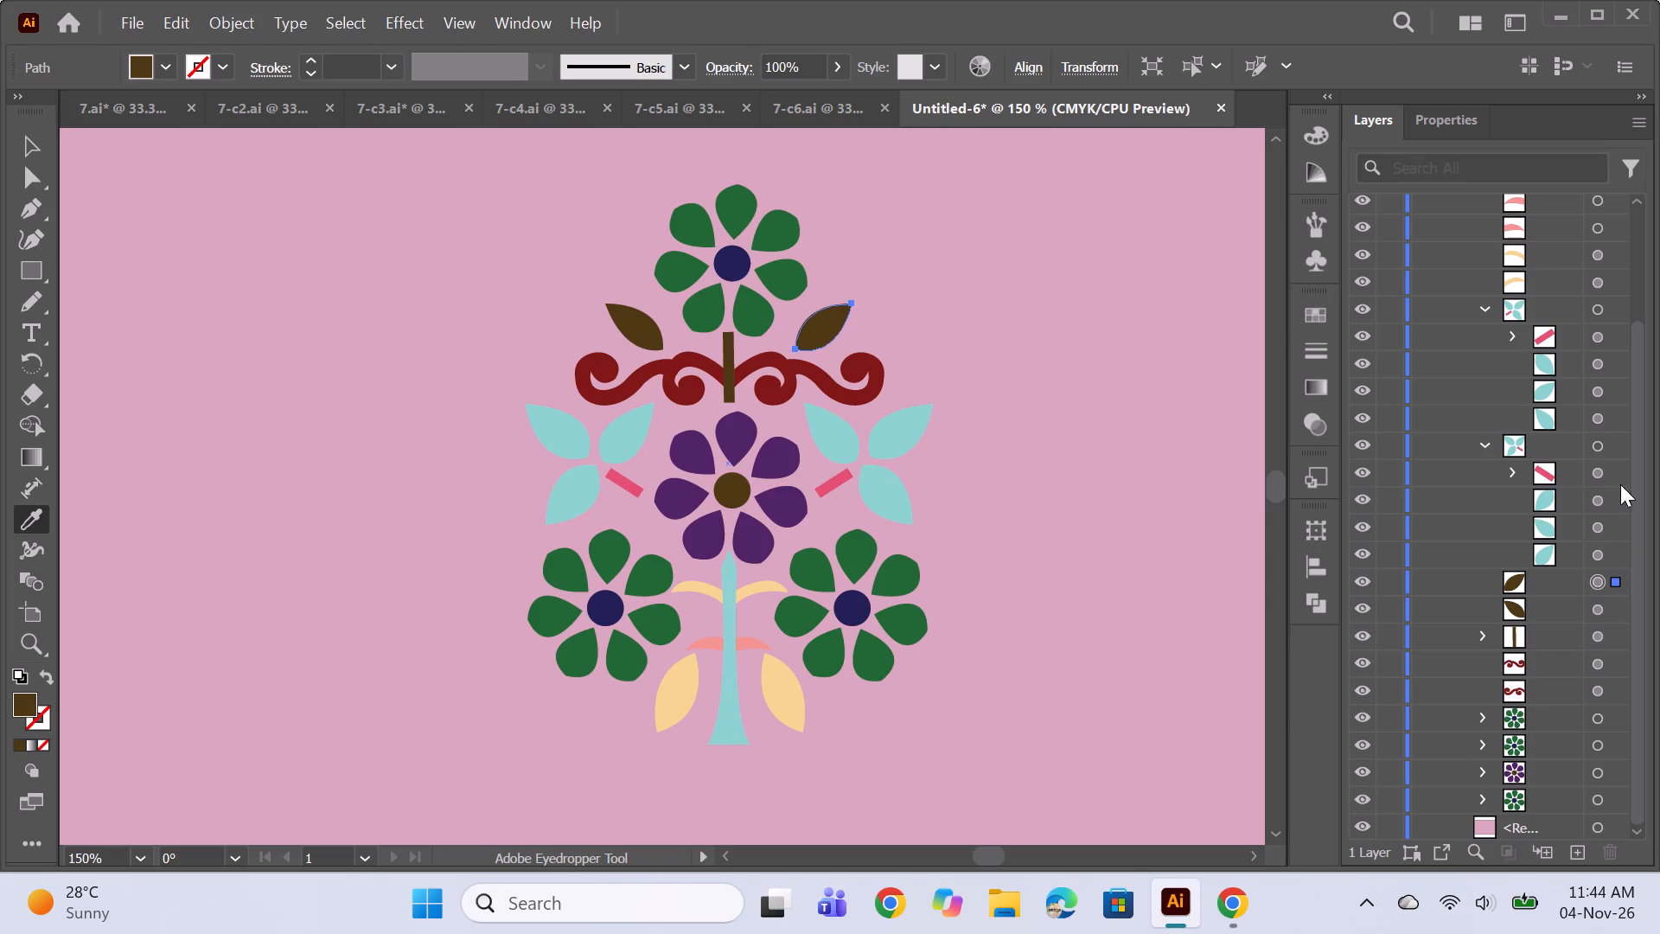
Recolour the short pink stem of the left leaf cluster with the scroll ornament's dark red fill using the Eyedropper.
left_click(1600, 472)
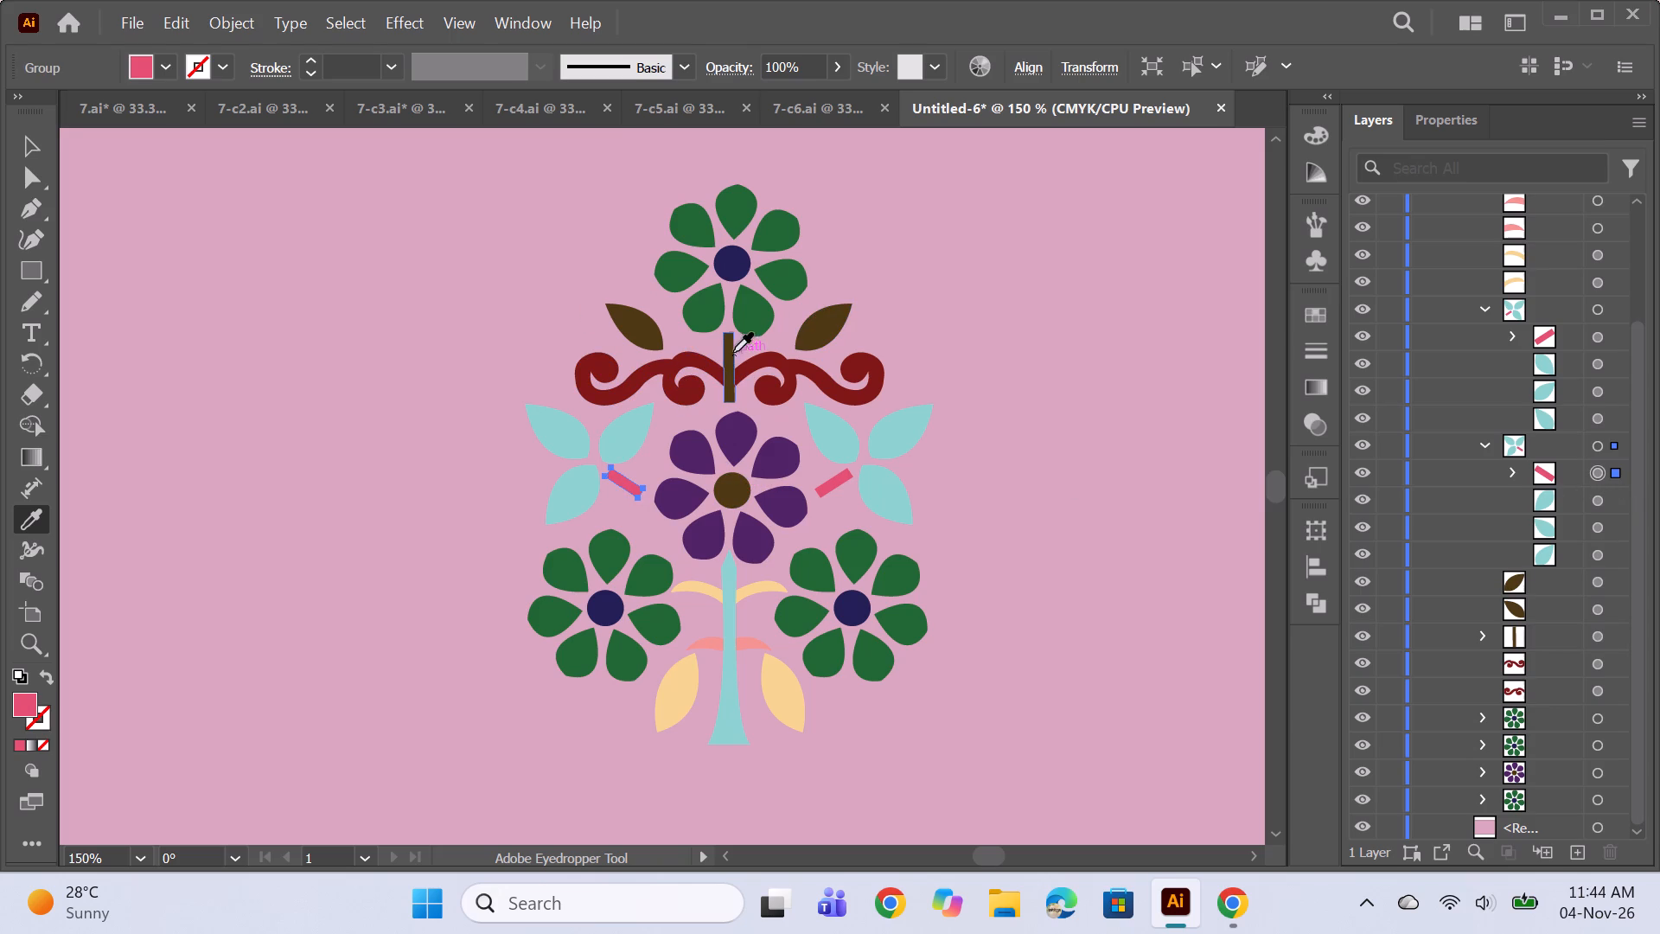
left_click(826, 333)
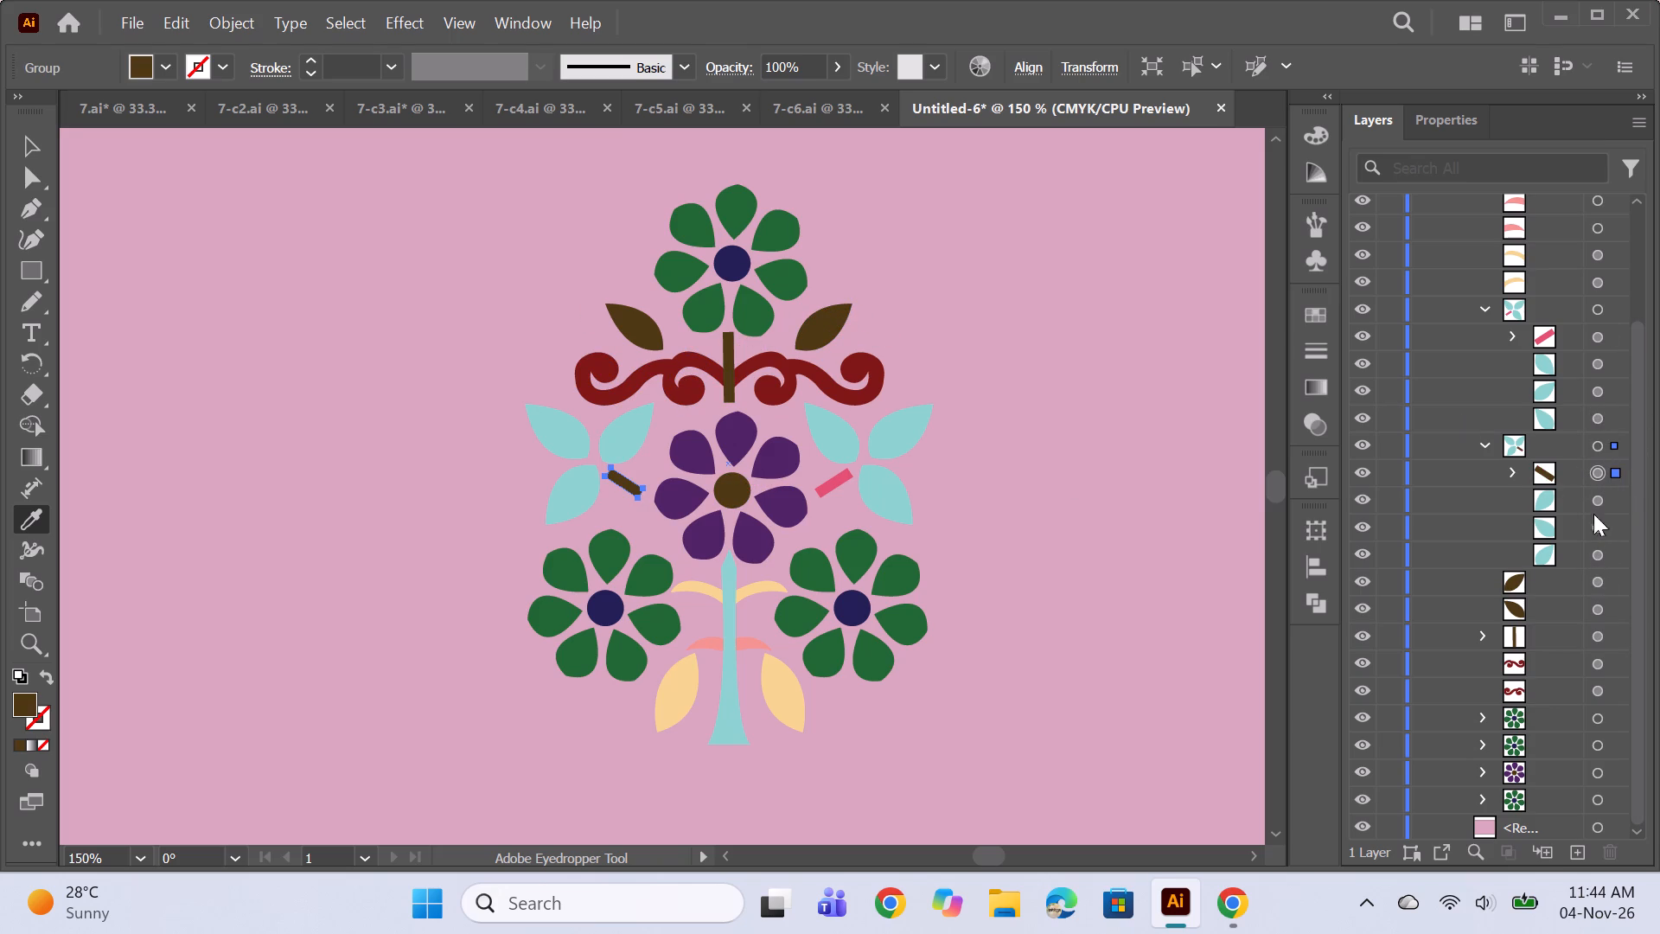
left_click(782, 360)
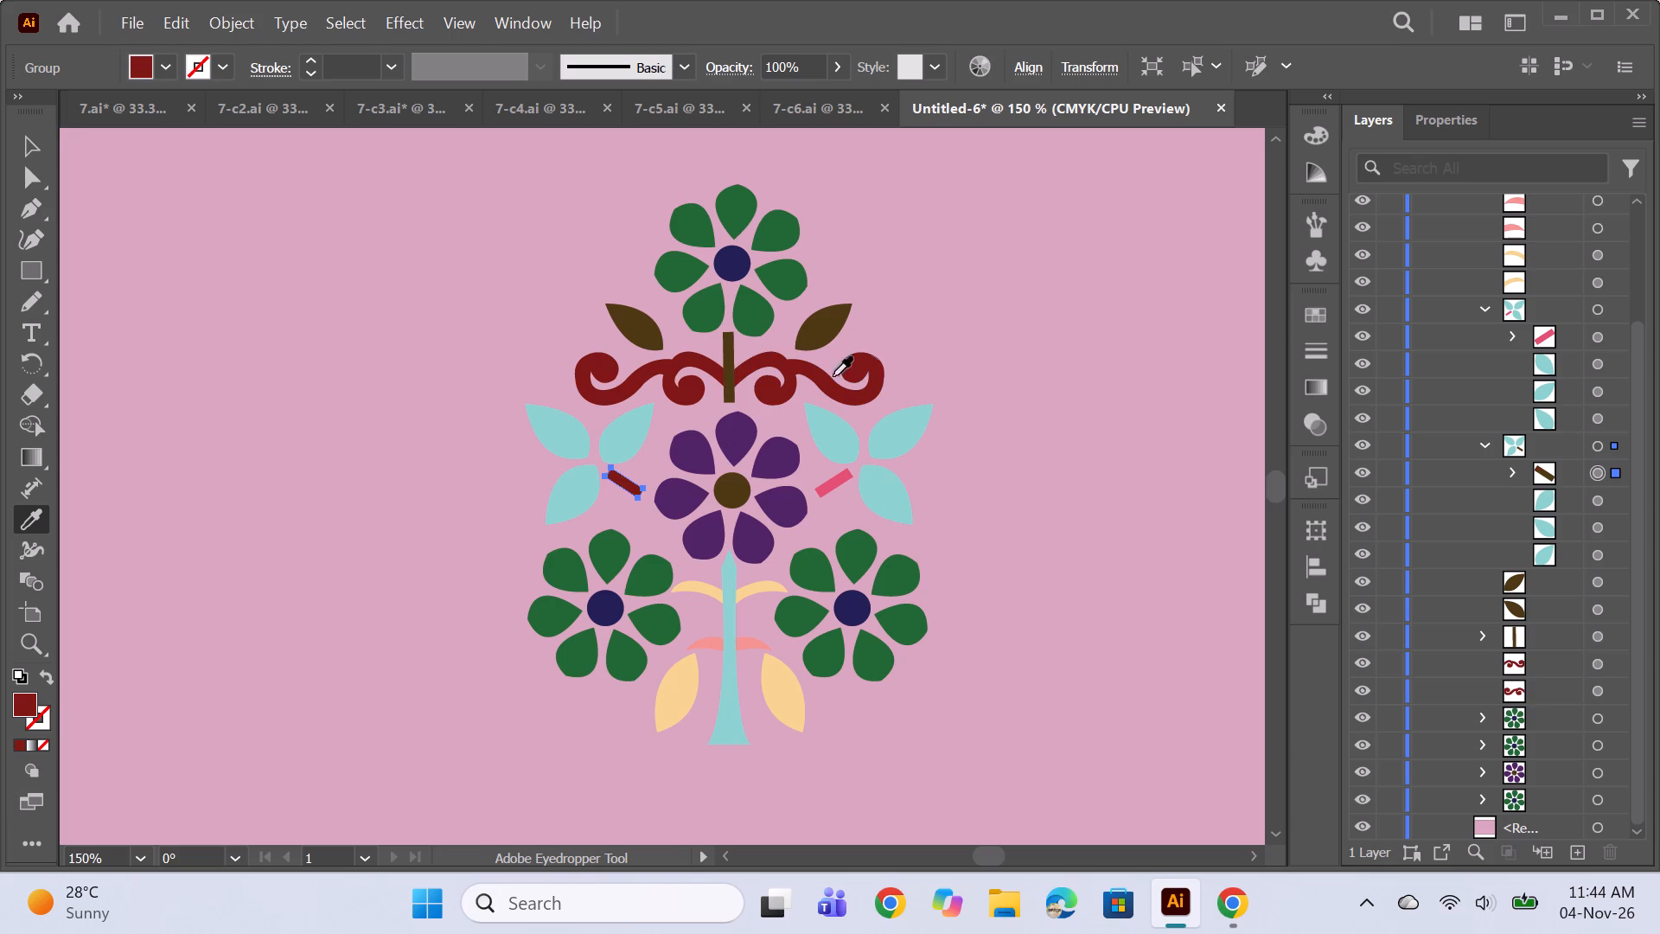
Copy the upper leaves' dark brown fill onto the three light blue leaves of the left cluster with the Eyedropper and collapse its group.
left_click(1599, 556)
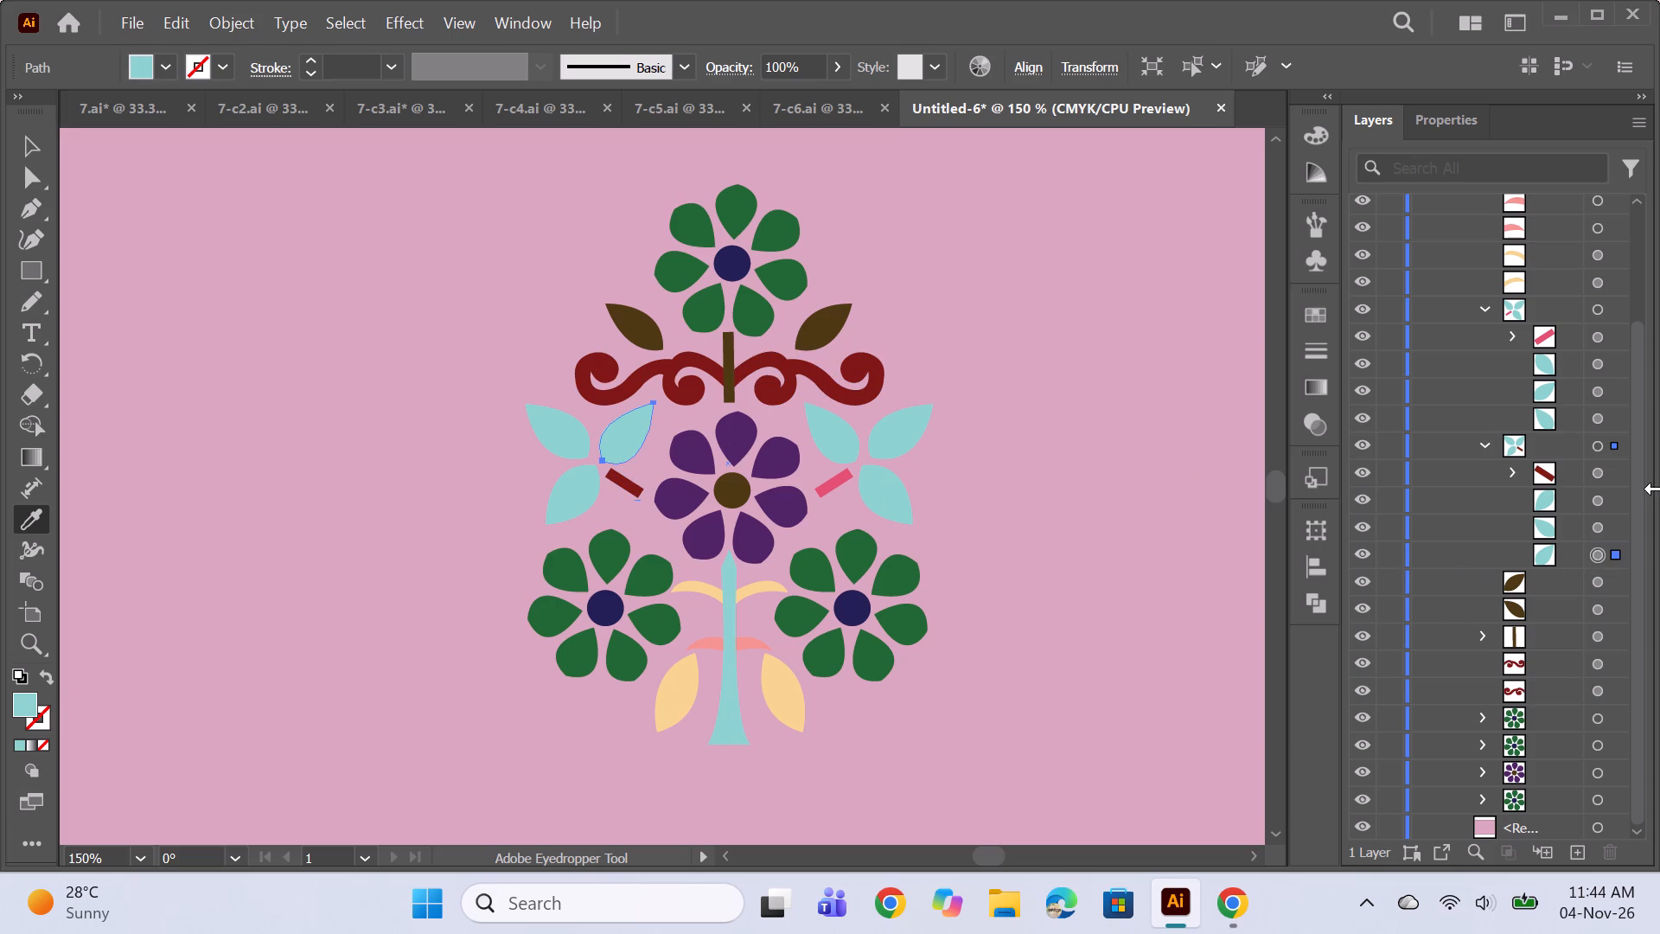
left_click(646, 334)
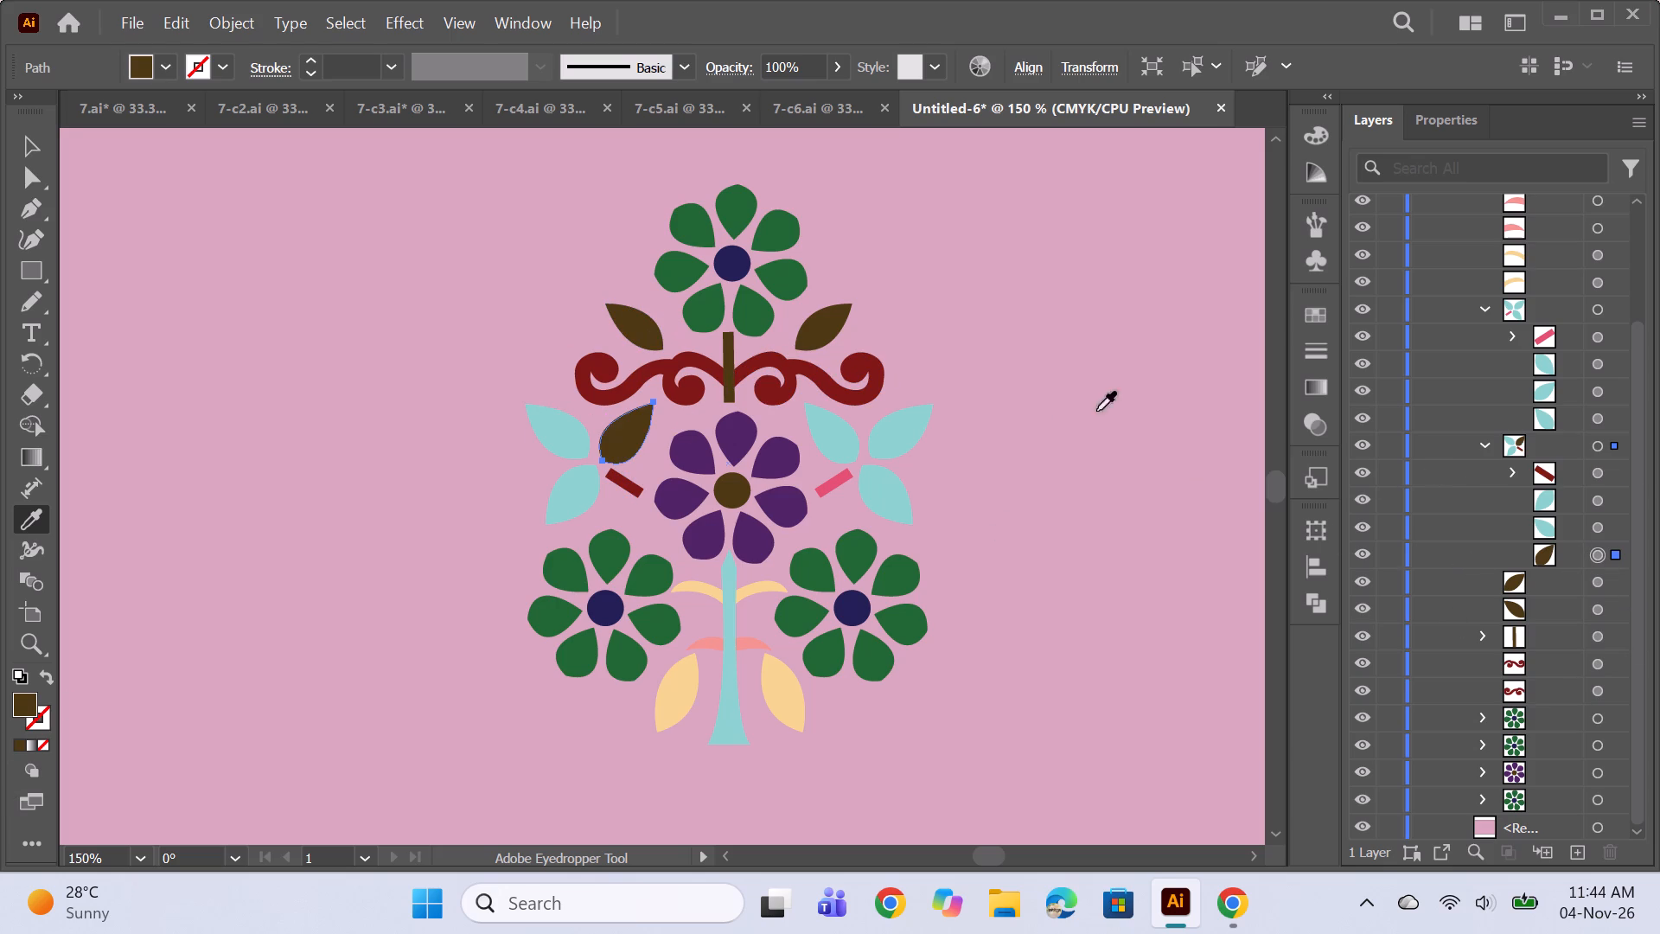
left_click(1610, 528)
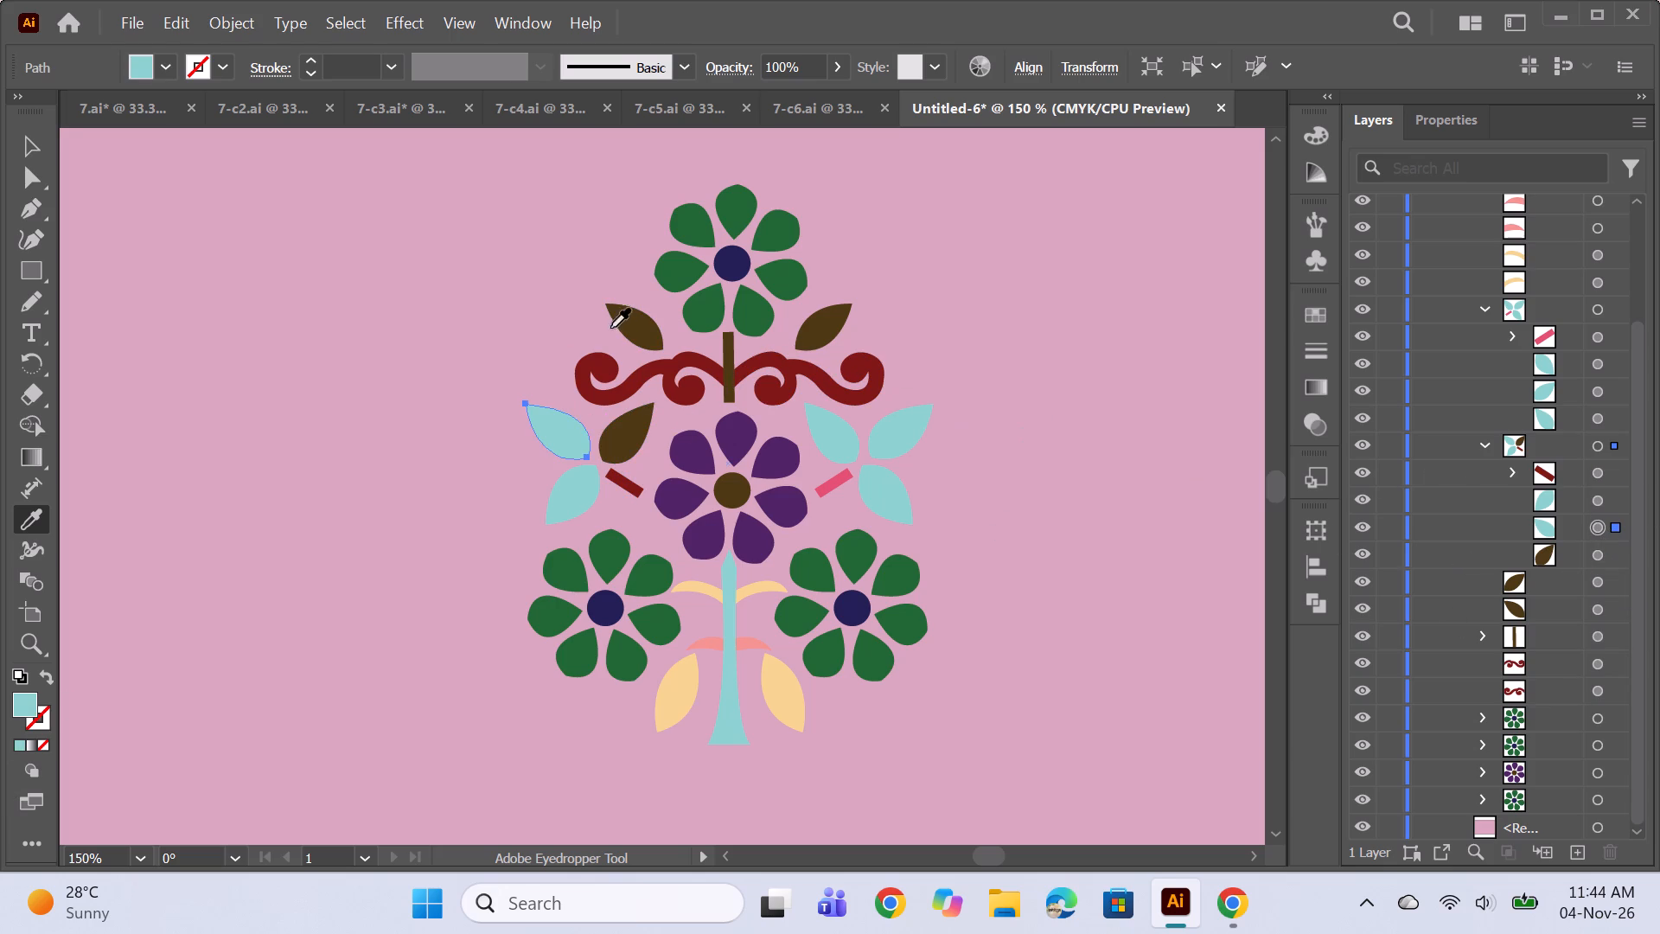
left_click(621, 319)
left_click(1594, 502)
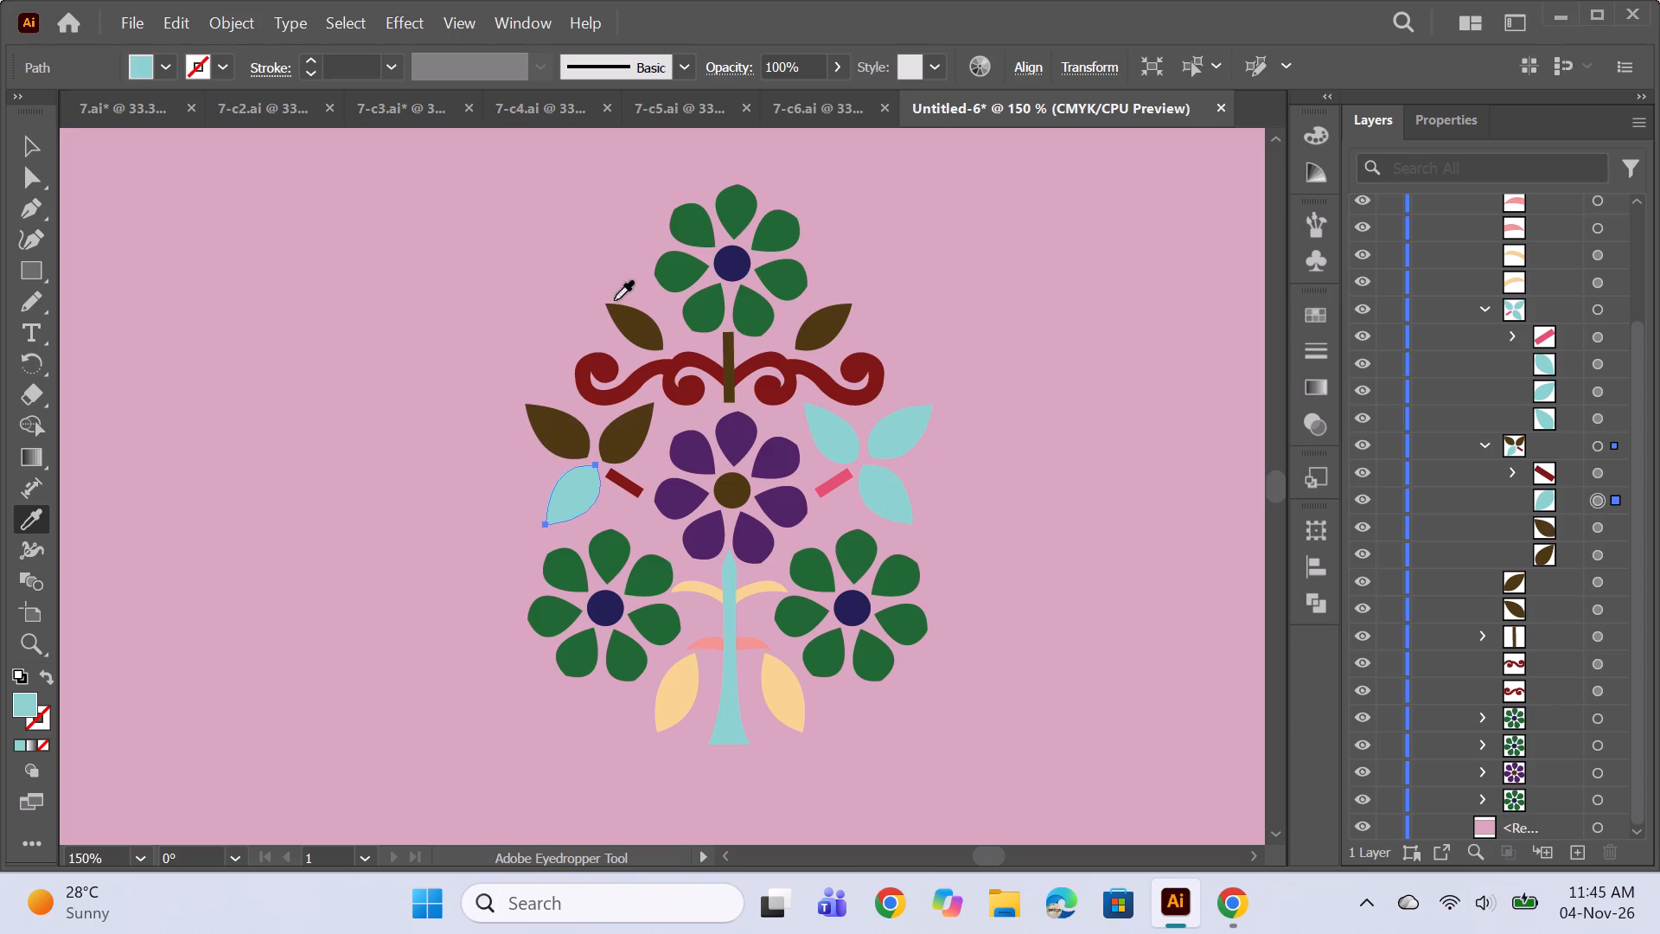
left_click(636, 322)
left_click(1481, 441)
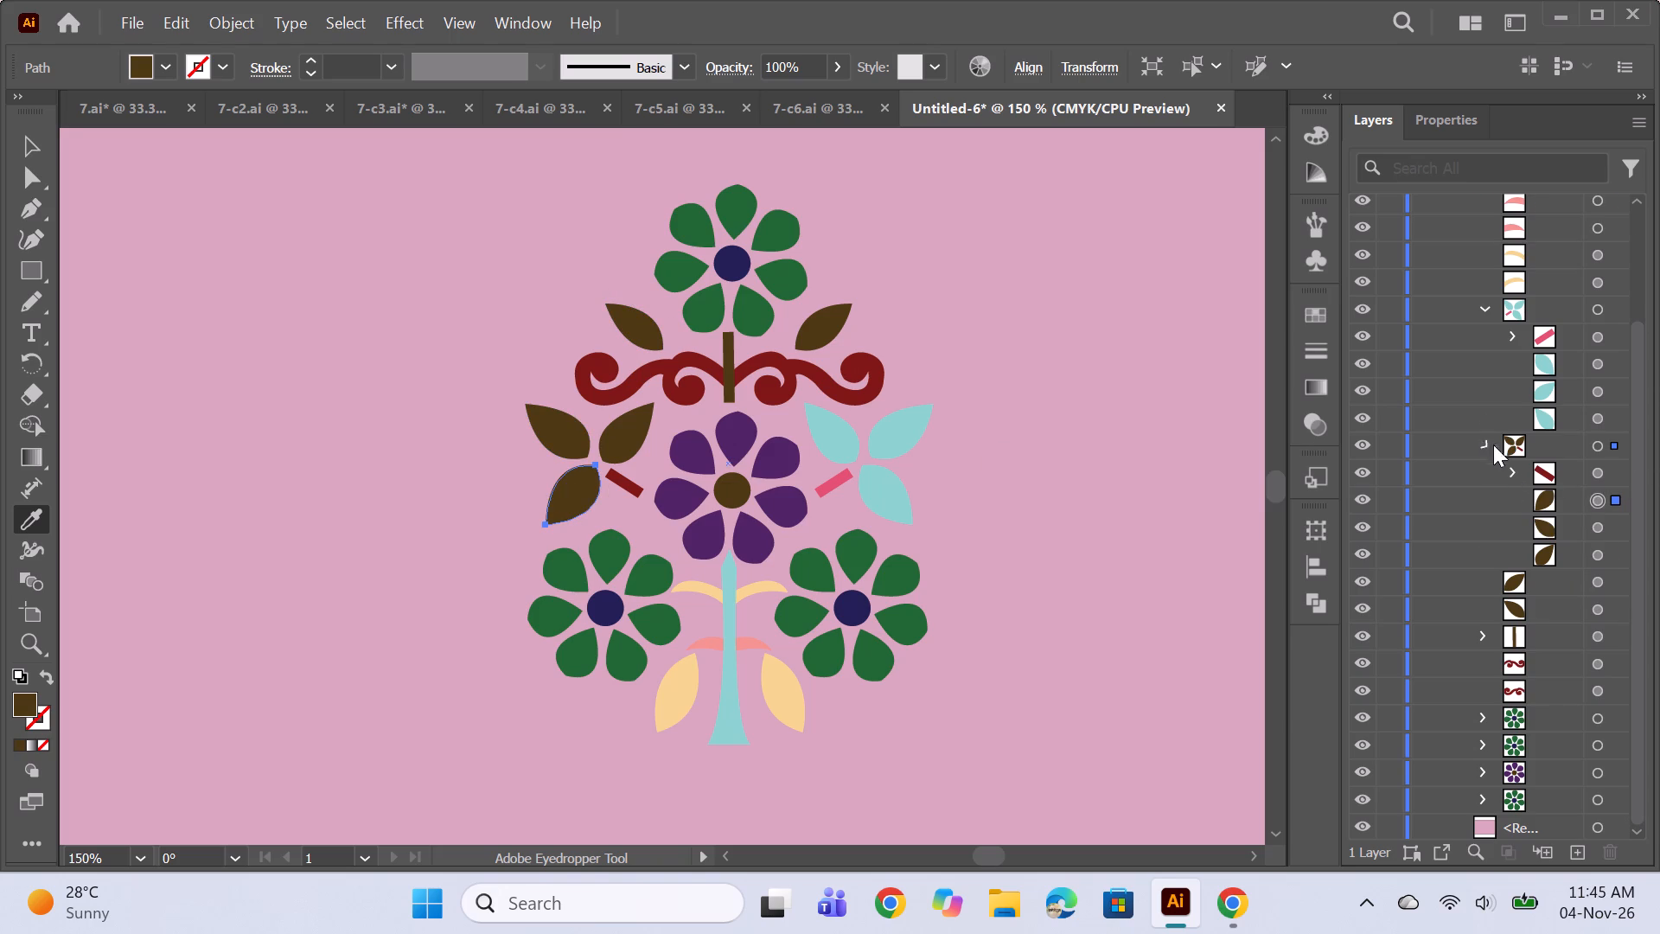
Copy the dark brown leaf fill onto the three light blue leaves of the right cluster with the Eyedropper.
left_click(1601, 527)
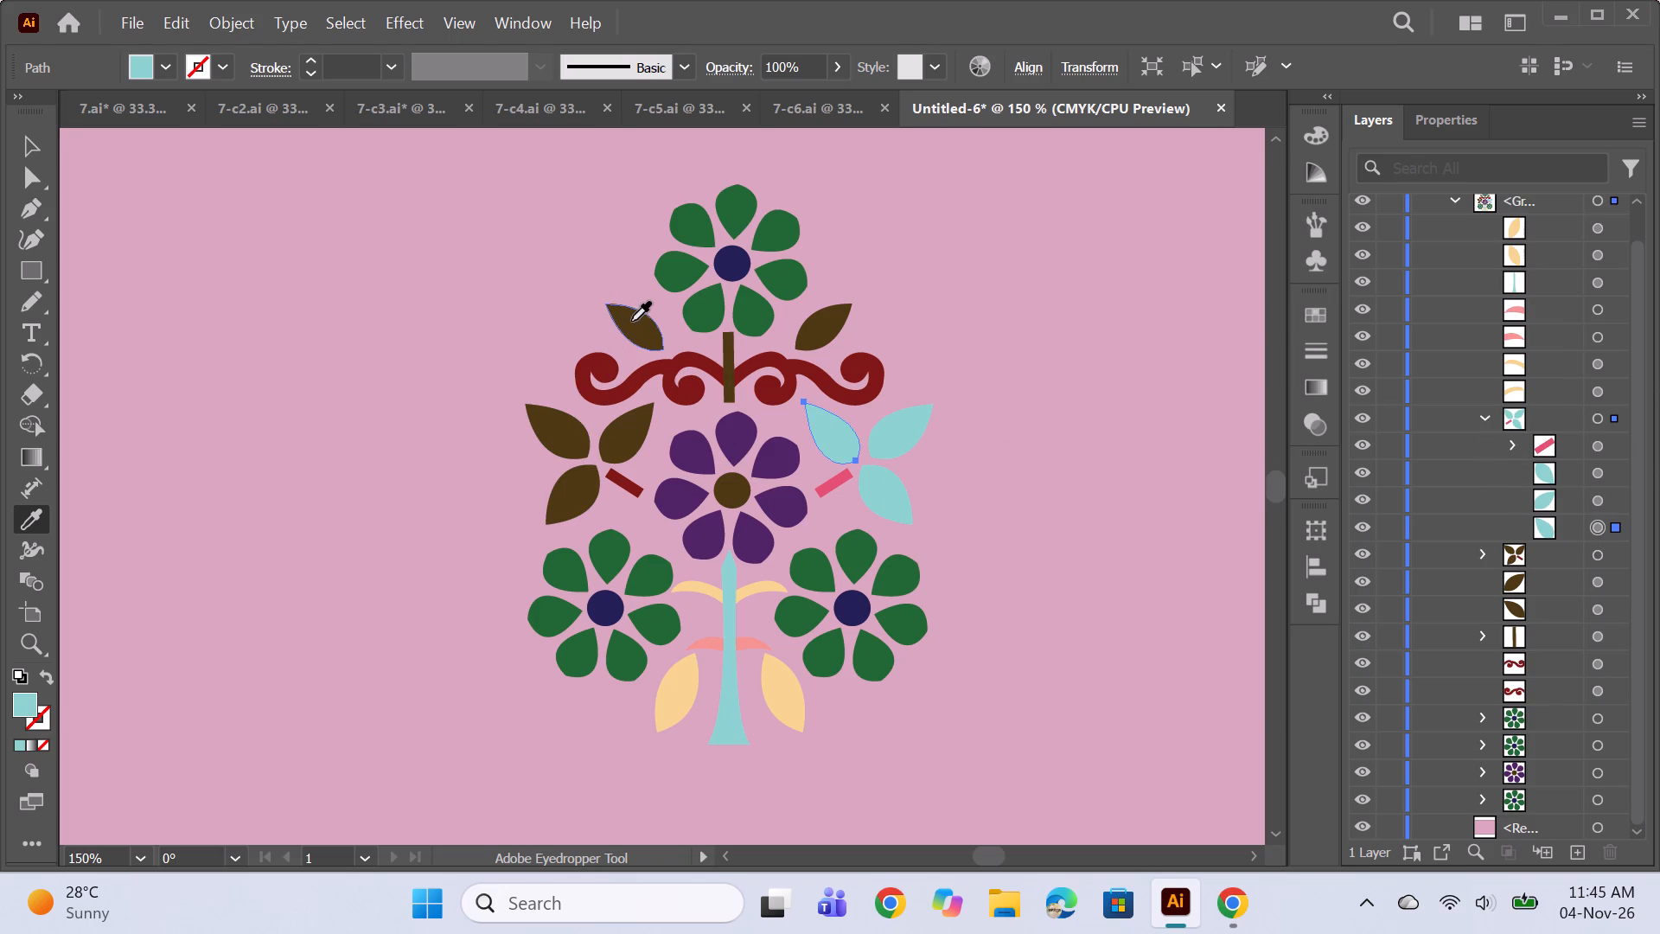
left_click(639, 323)
left_click(1601, 496)
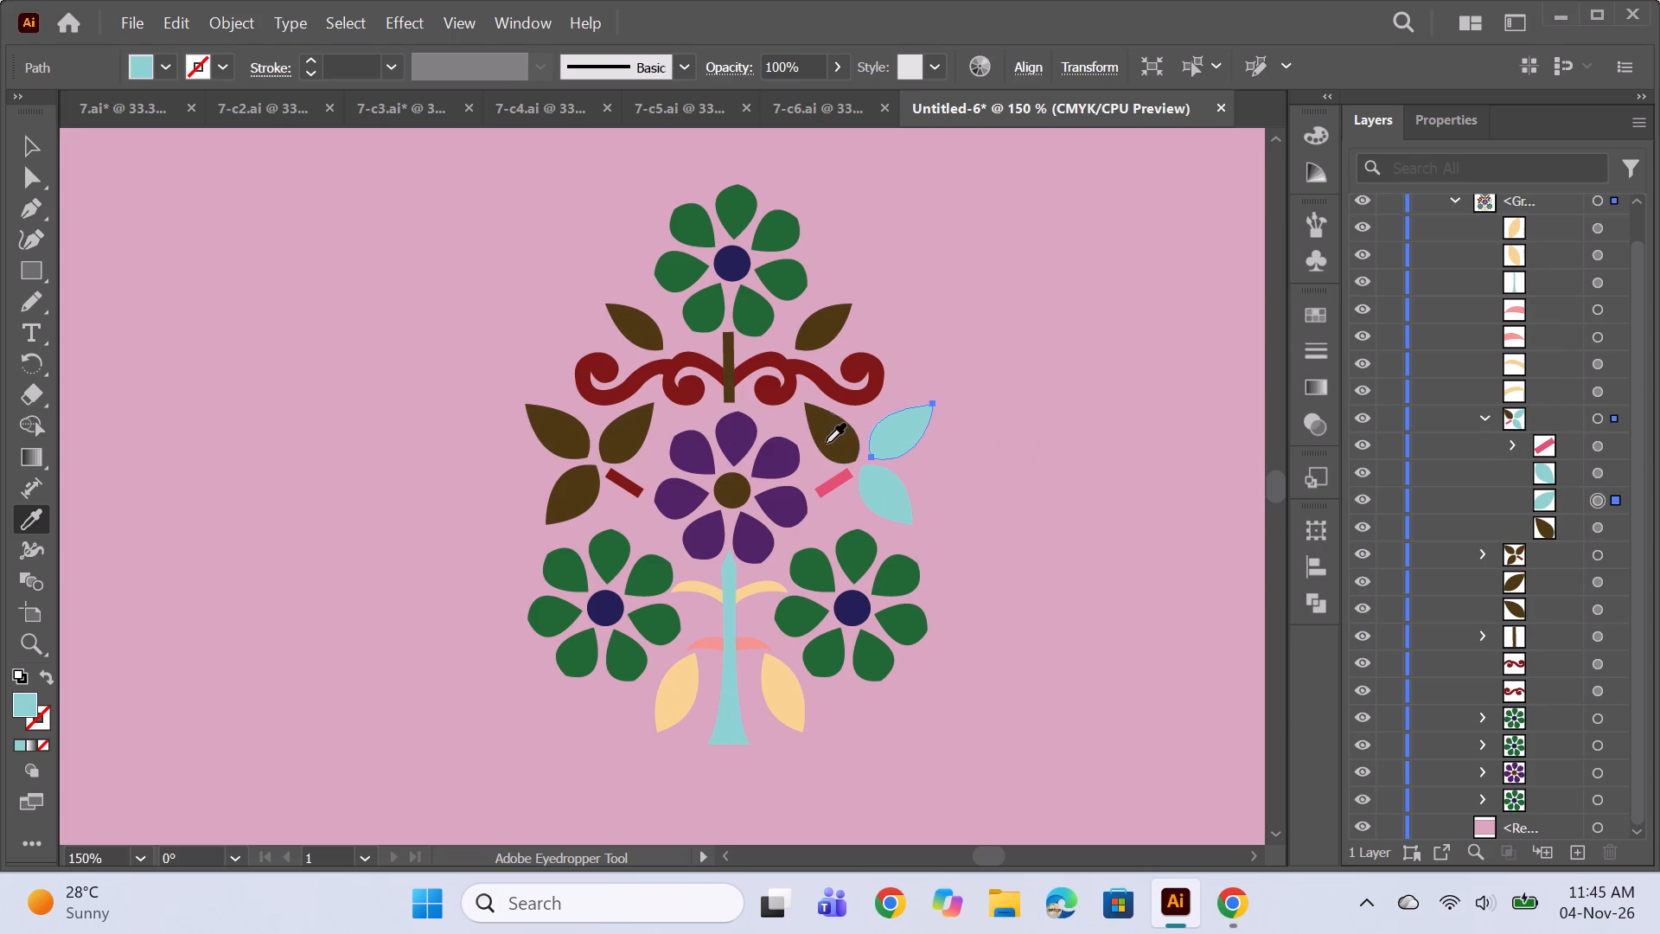
left_click(826, 443)
left_click(1604, 472)
left_click(895, 449)
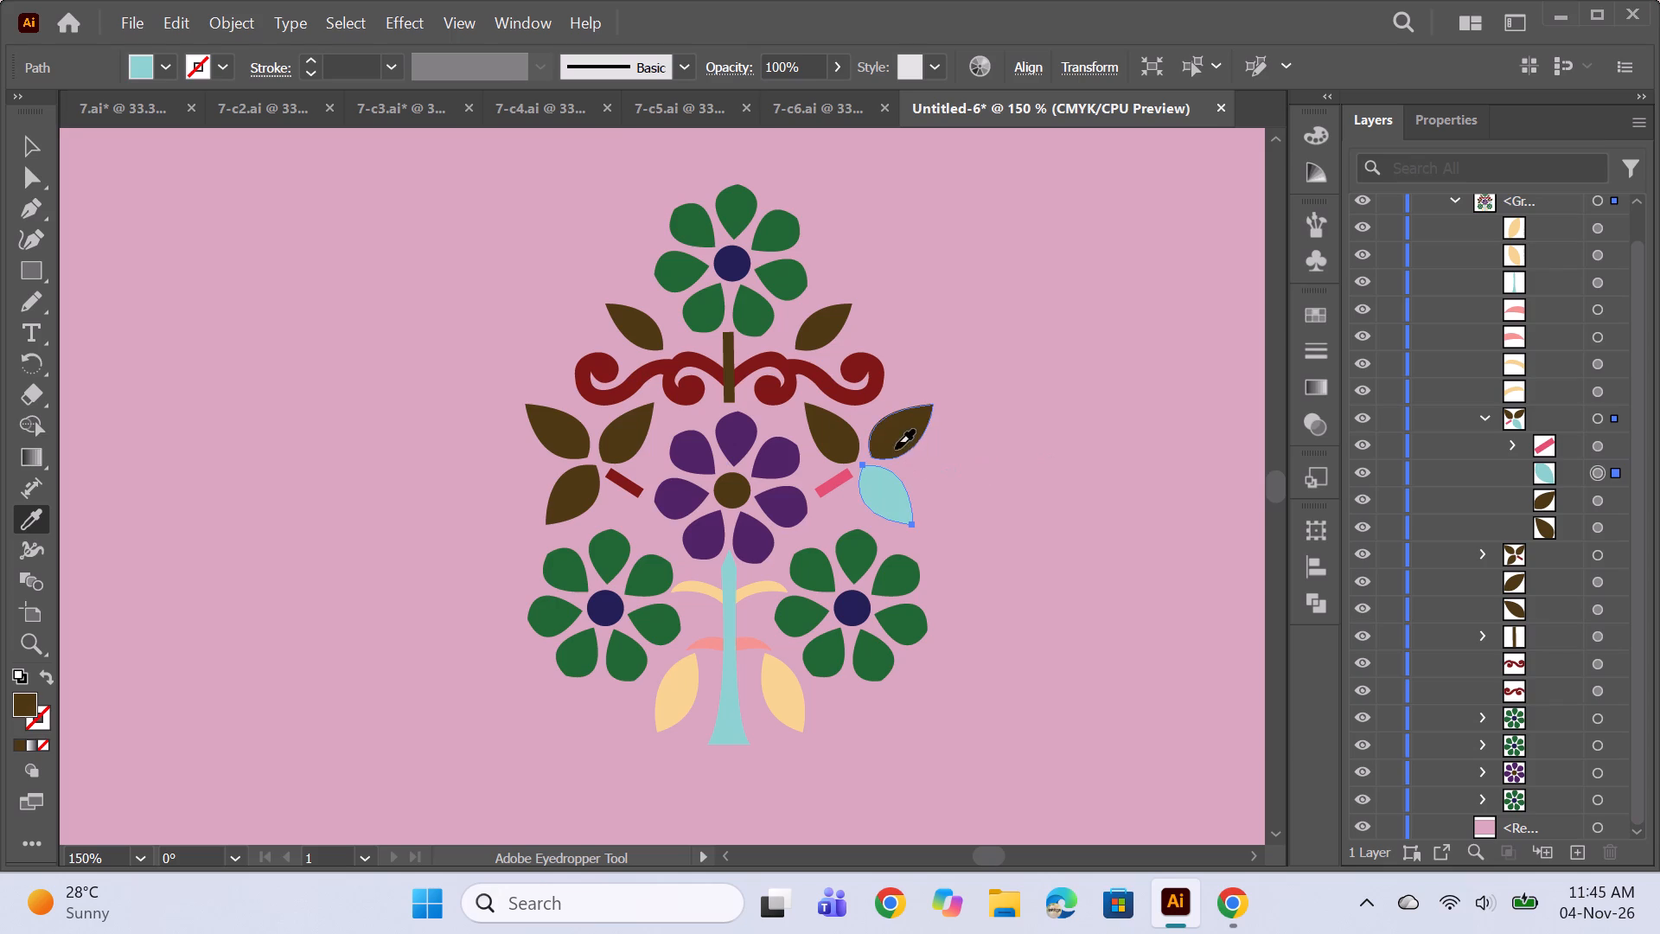
Recolour the right leaf cluster's short pink stem with the scroll's dark red fill and collapse the cluster's group.
left_click(1590, 446)
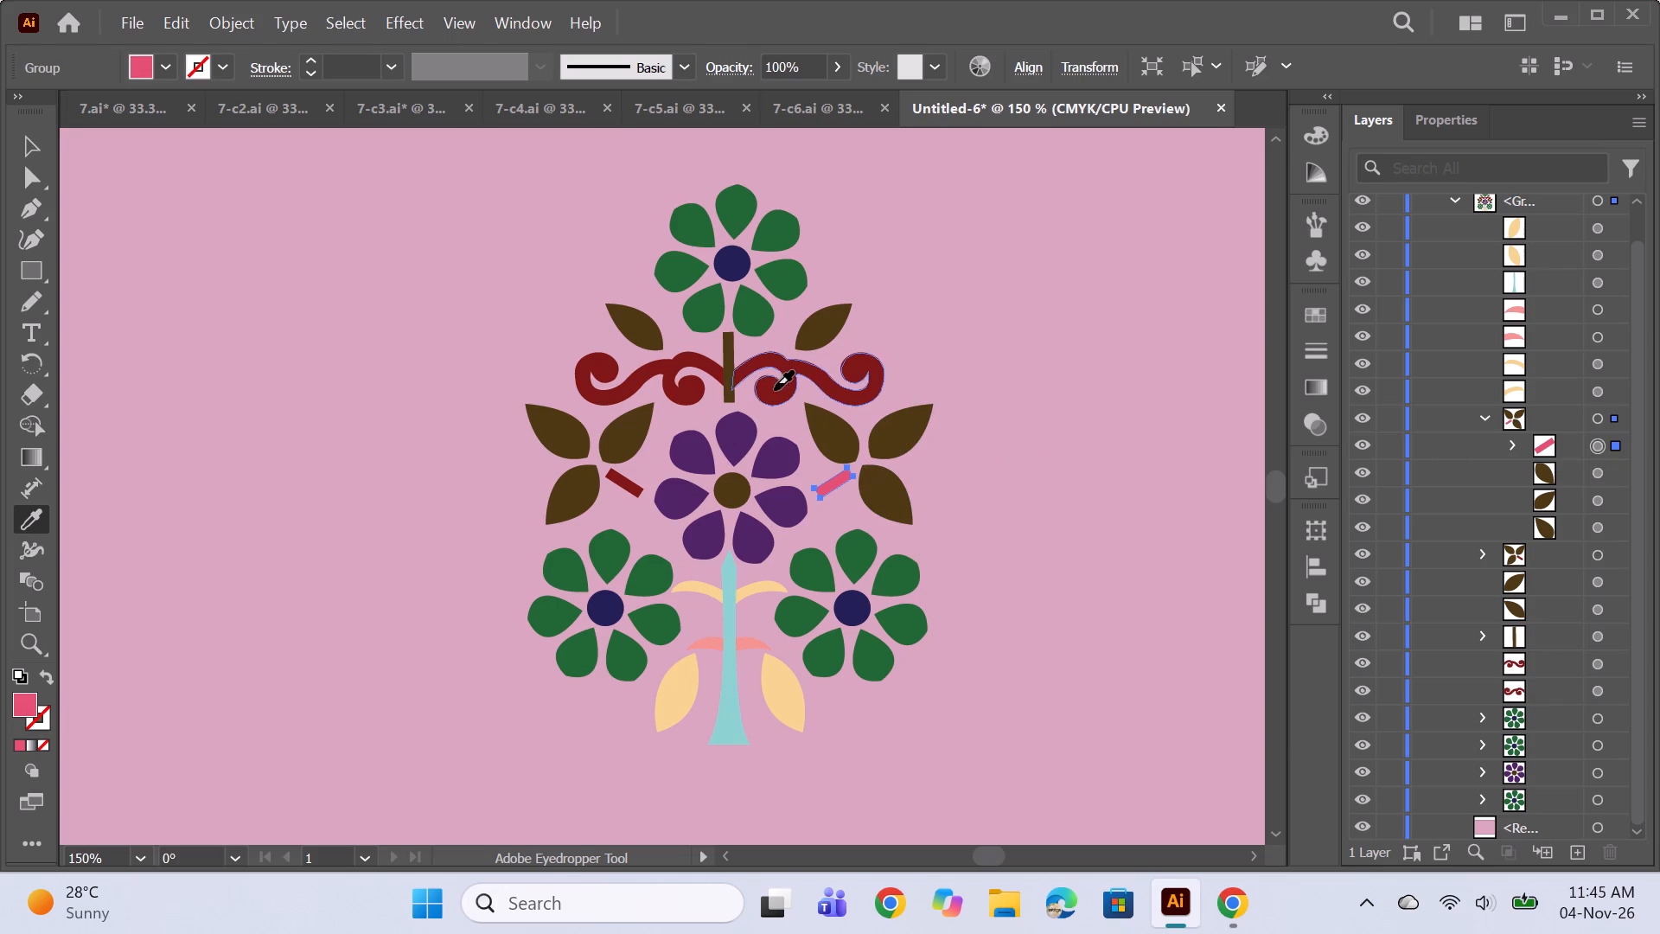
left_click(774, 390)
left_click(1488, 420)
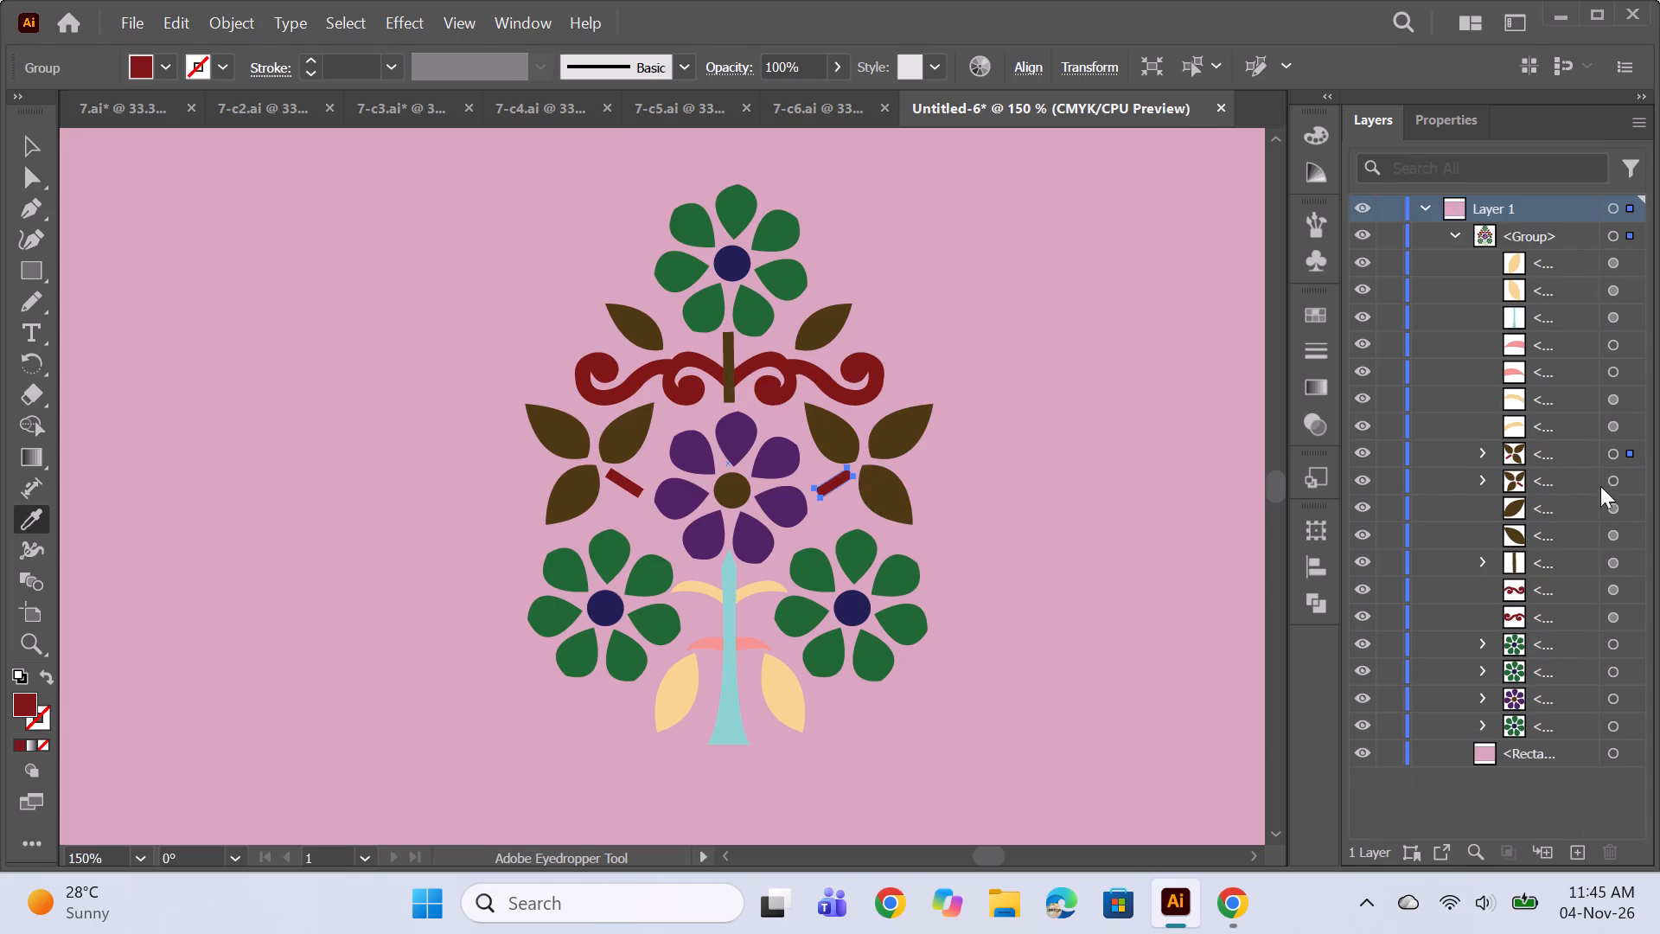
Recolour the right half of the cream curved branch below the purple flower to a deep violet-blue.
left_click(1618, 432)
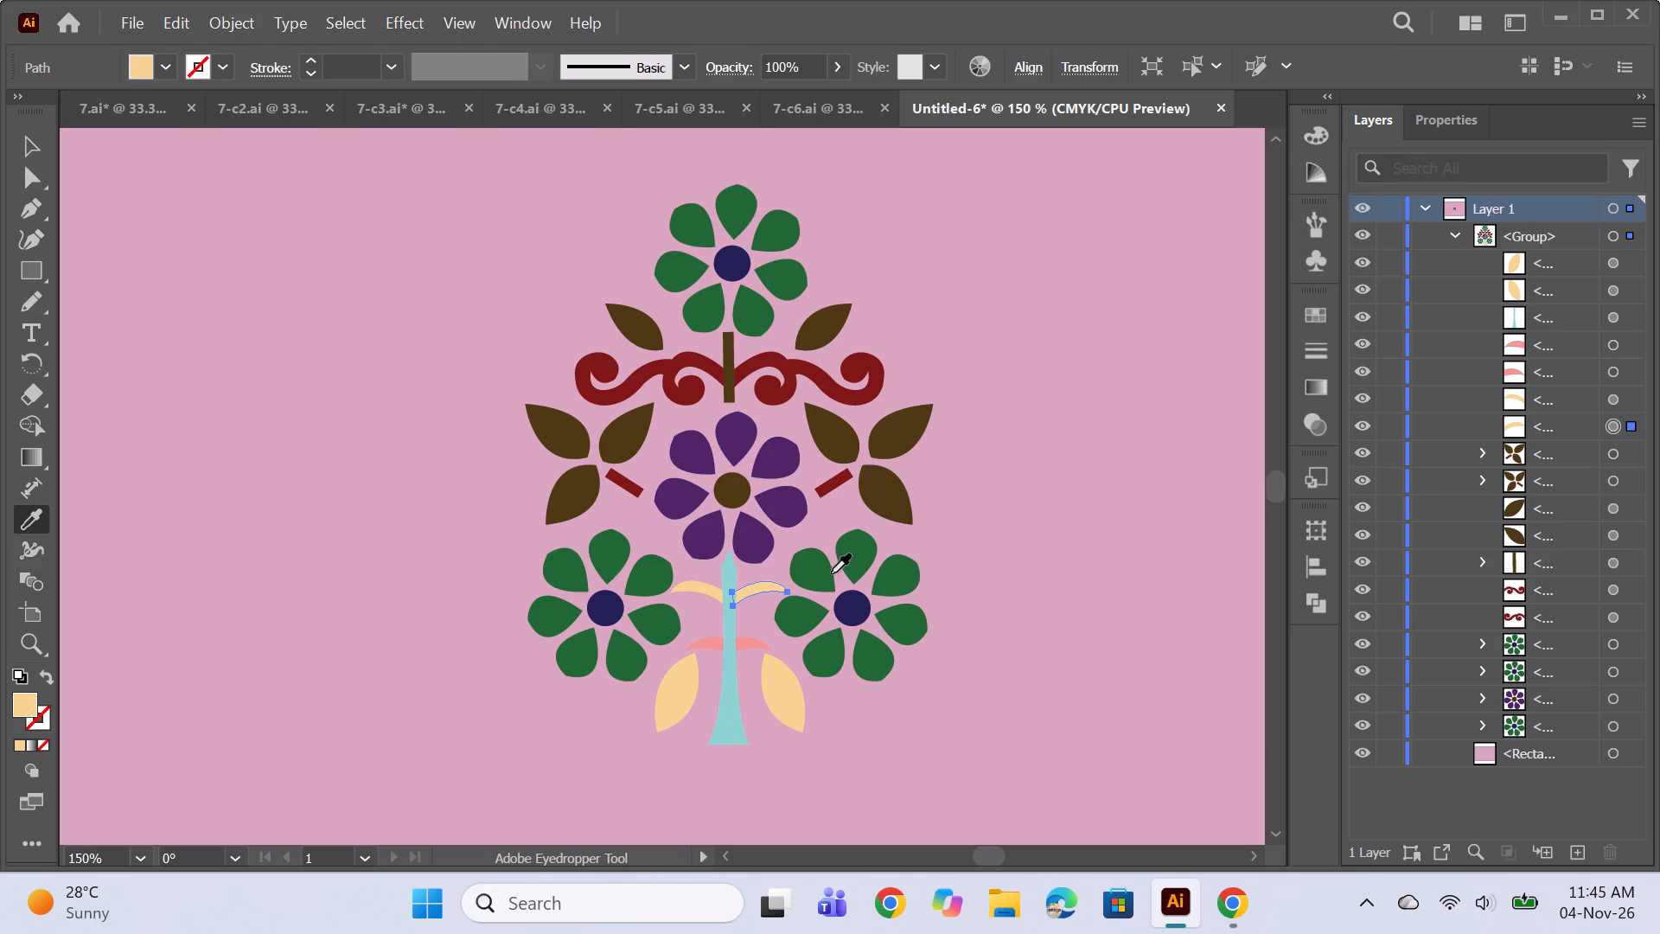
double_click(26, 709)
left_click(1267, 434)
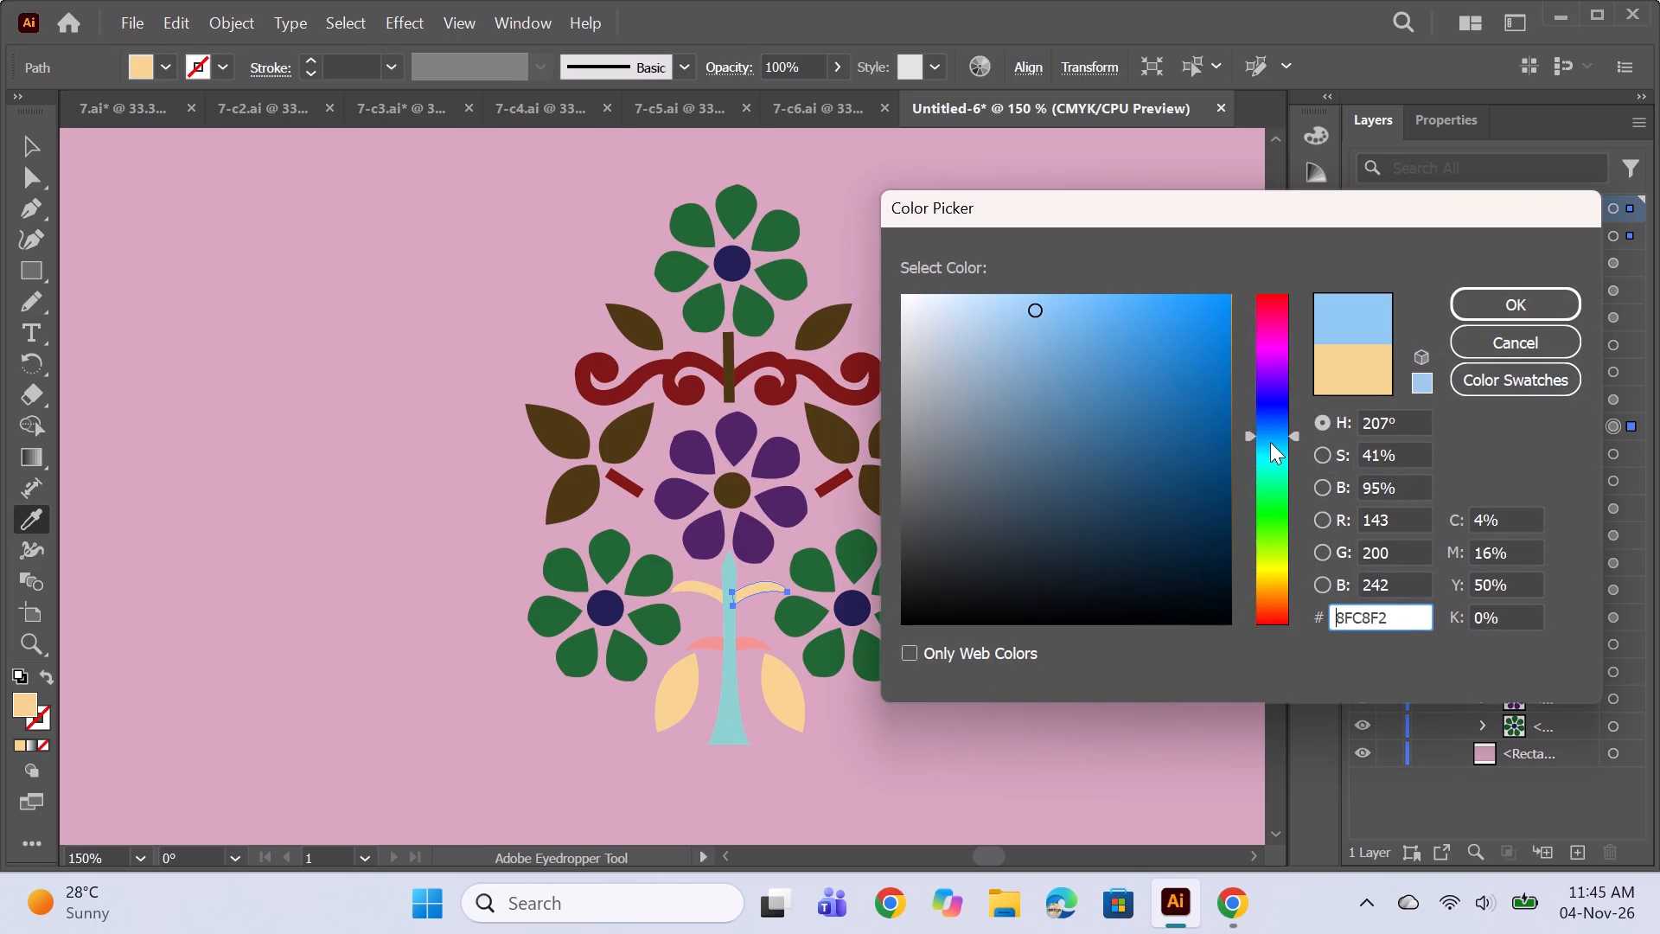
left_click(1277, 406)
left_click(1269, 396)
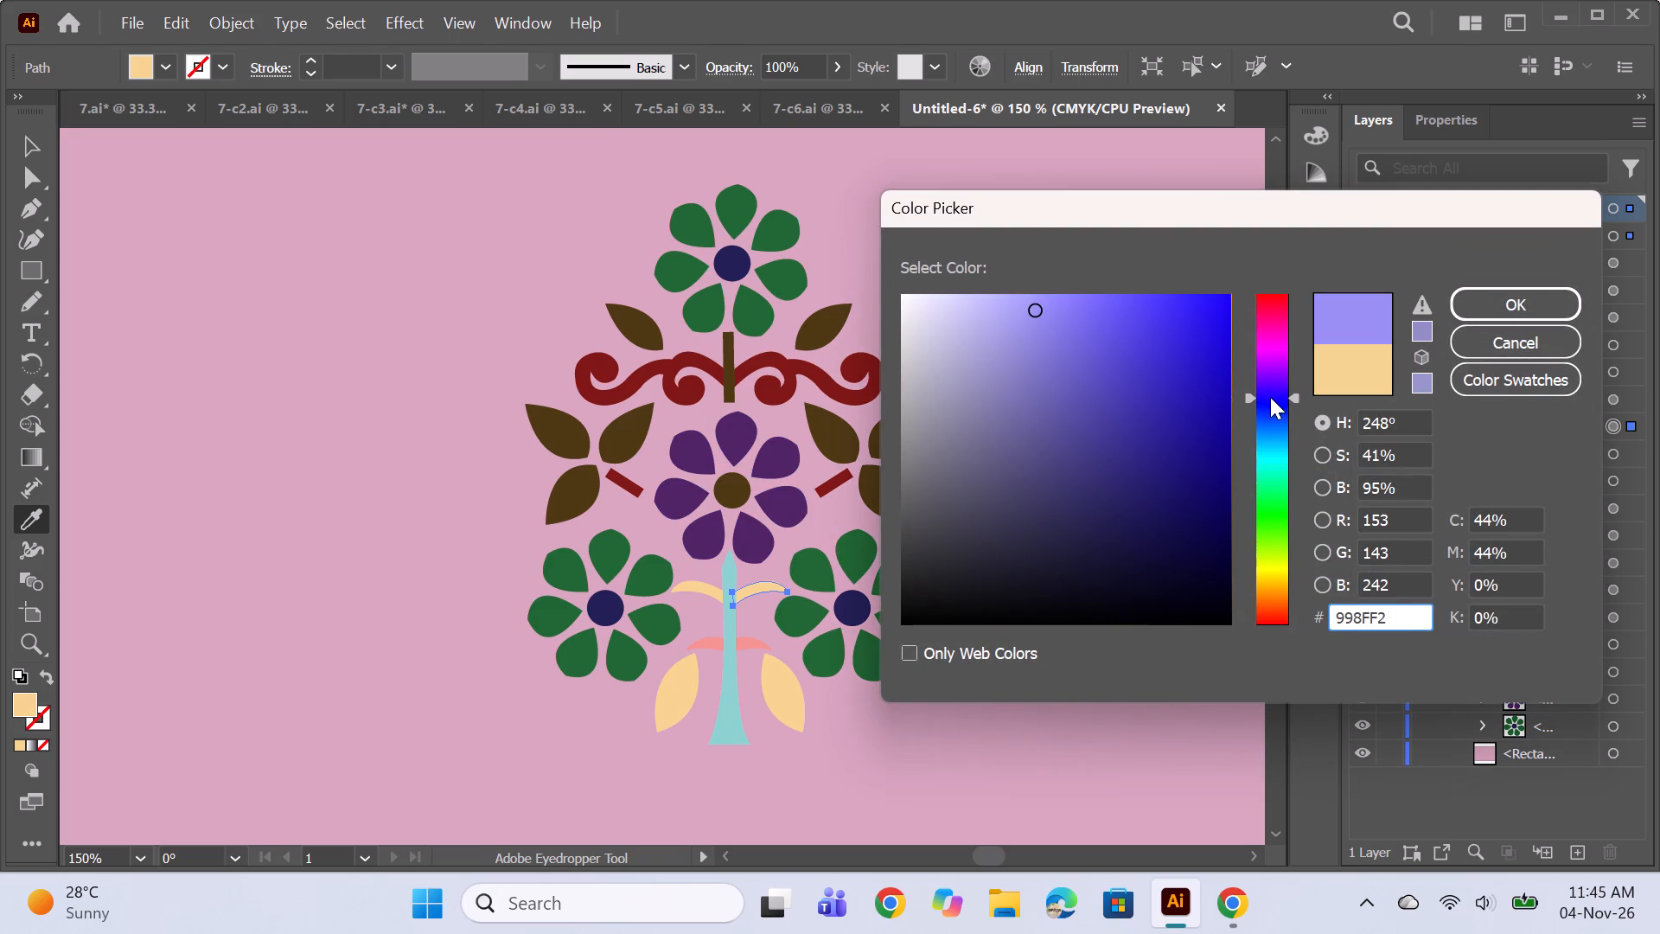
left_click(1159, 397)
left_click(1188, 387)
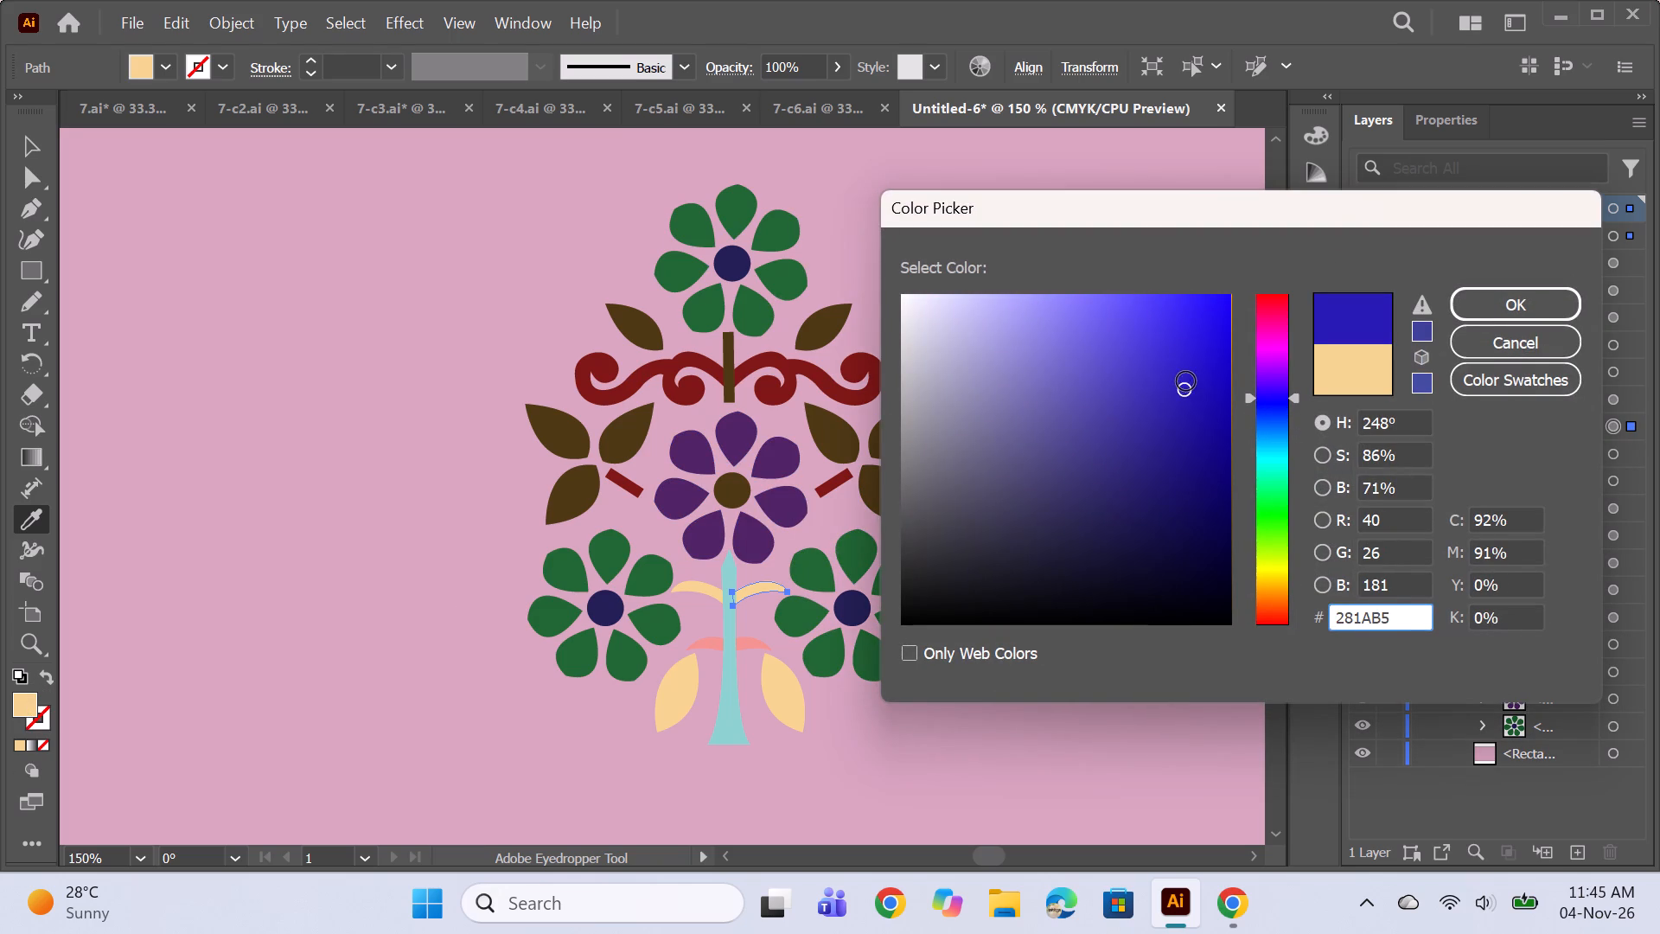
left_click(1186, 381)
left_click(1484, 310)
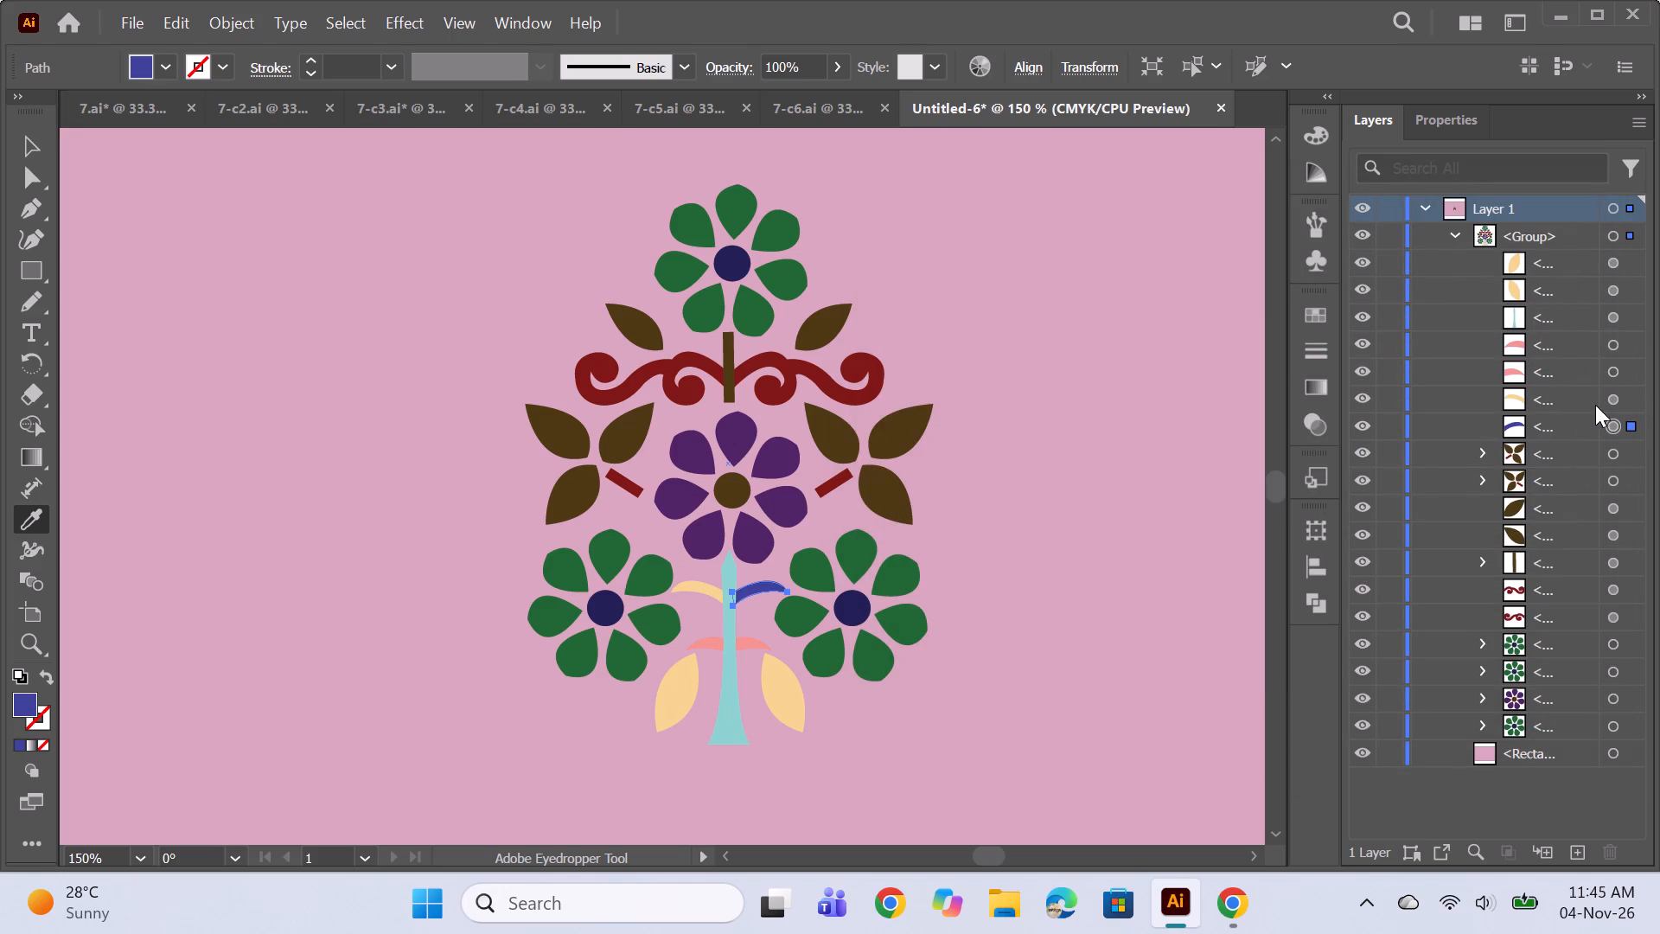
Copy the violet-blue fill onto the left half of the cream branch and the two cream leaves beside the trunk.
left_click(1611, 399)
left_click(754, 587)
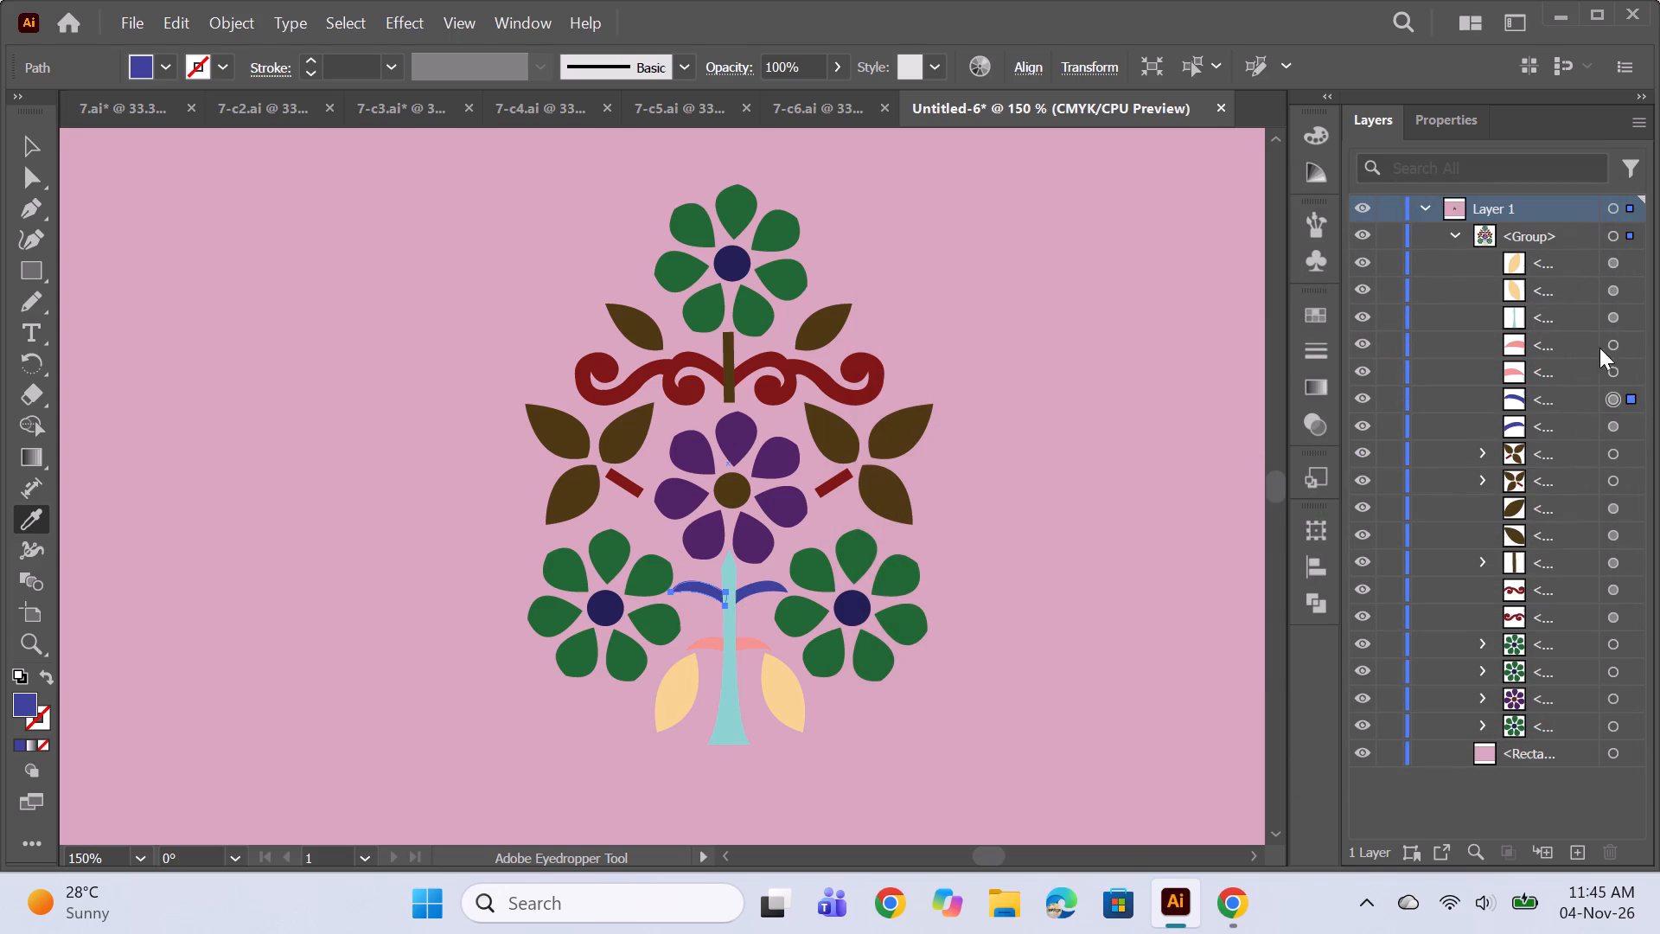
left_click(1614, 296)
left_click(757, 584)
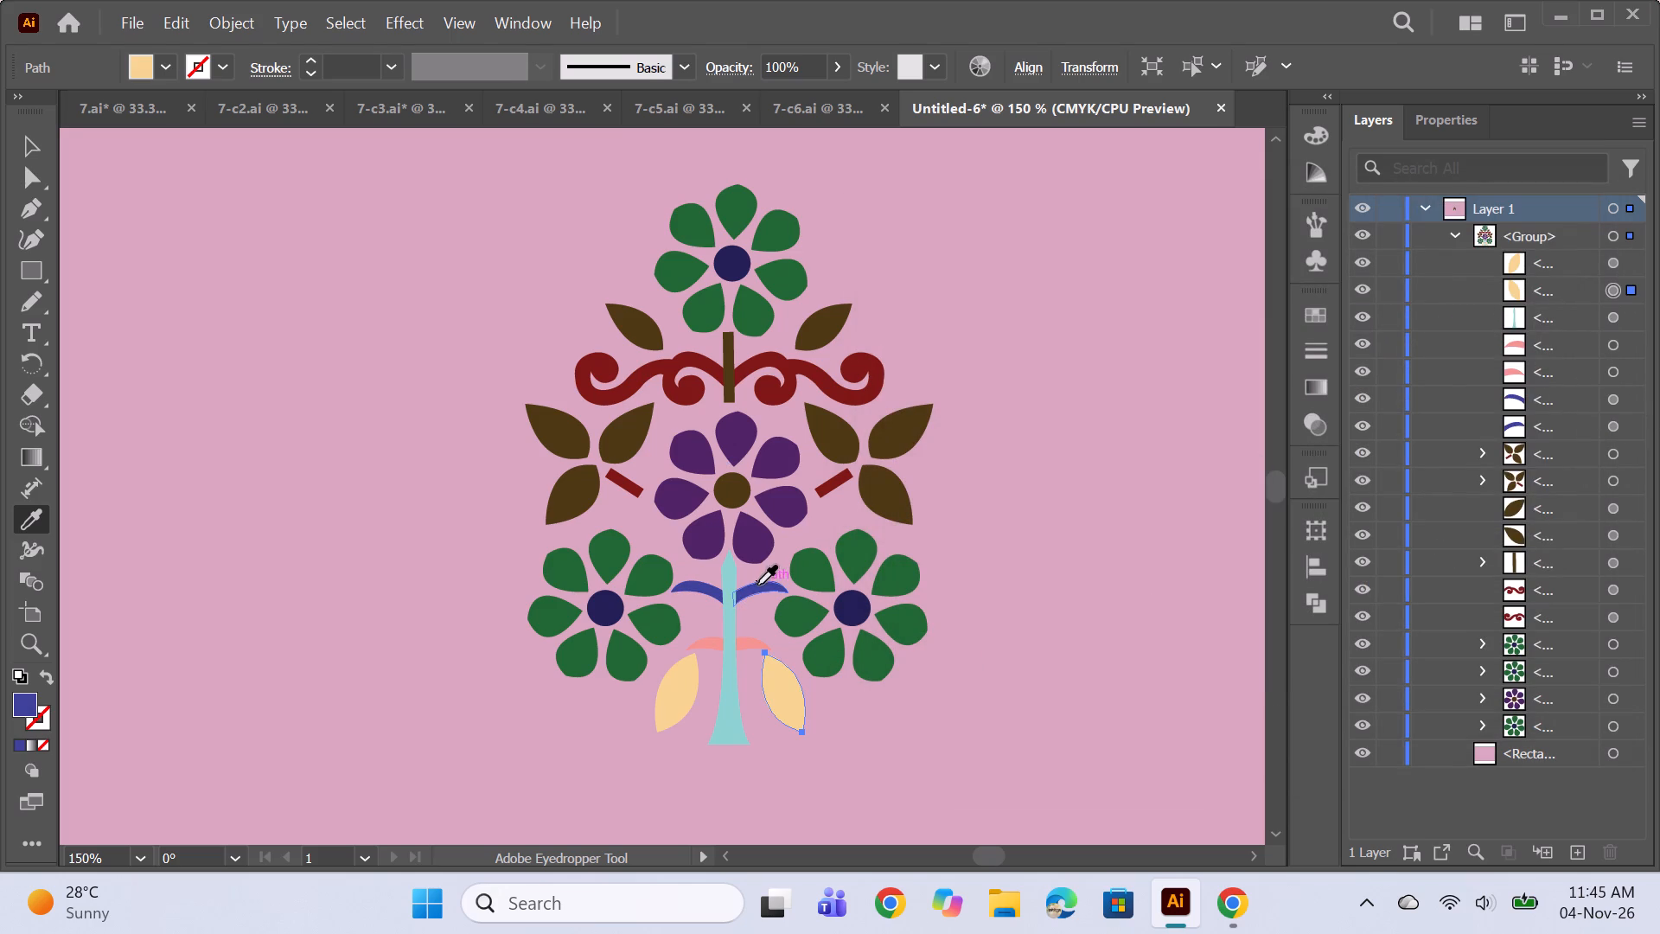
left_click(1612, 258)
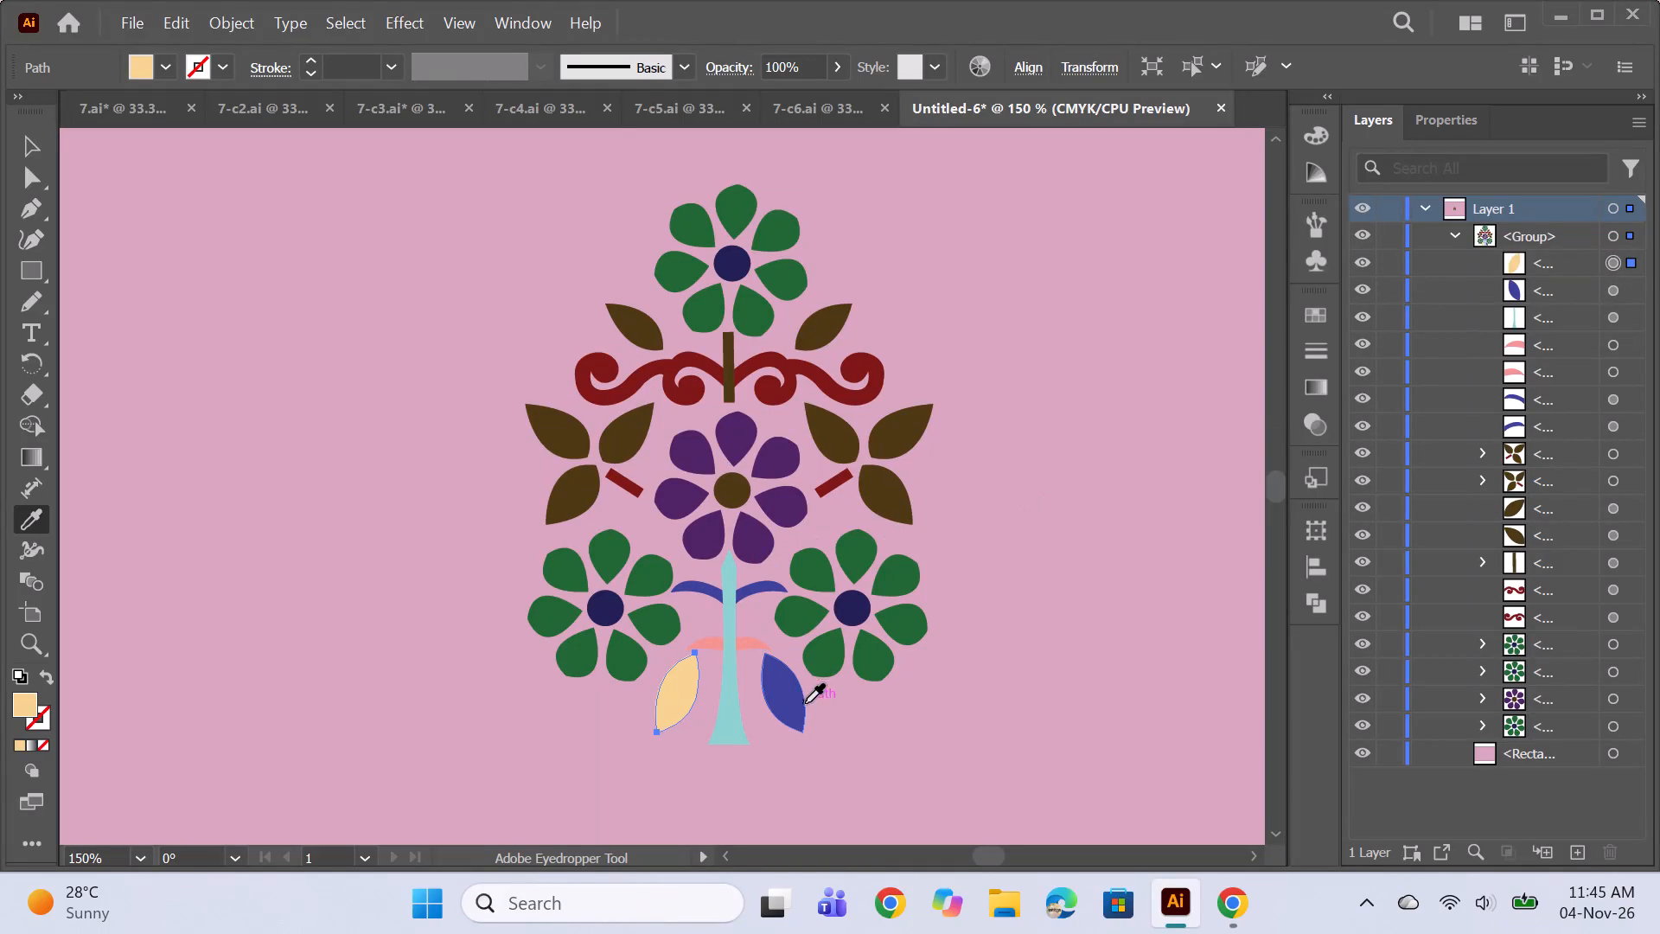
left_click(776, 700)
Copy the middle flower's purple petal fill onto both halves of the lower pink curved branch with the Eyedropper.
left_click(1612, 341)
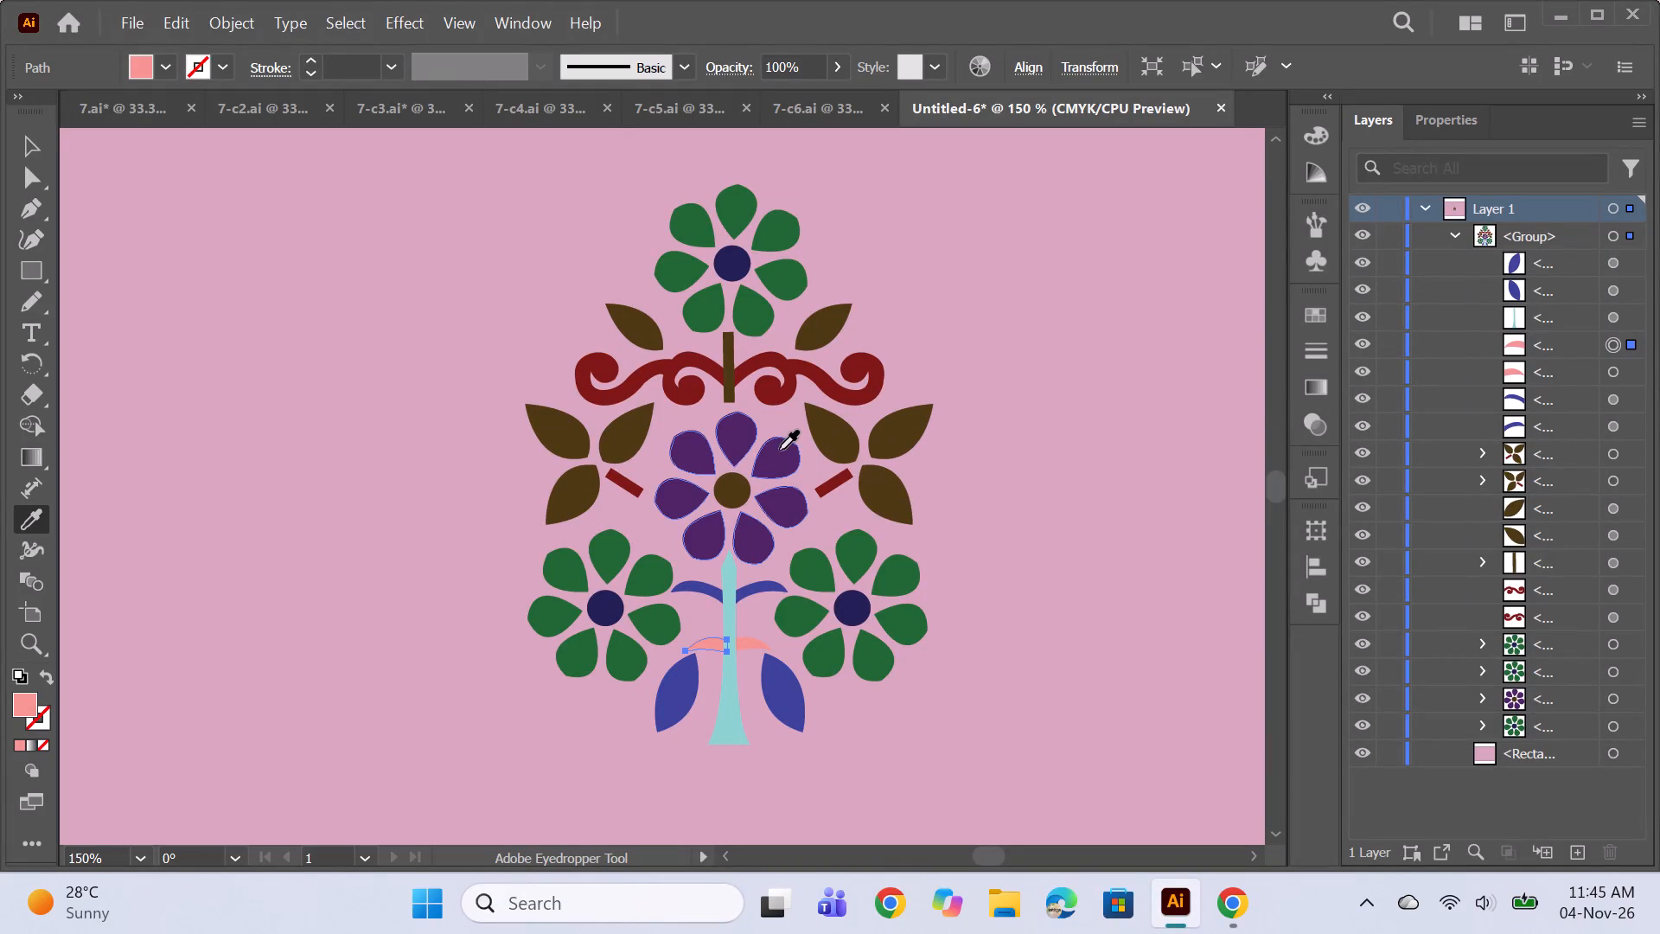
left_click(777, 452)
left_click(1612, 376)
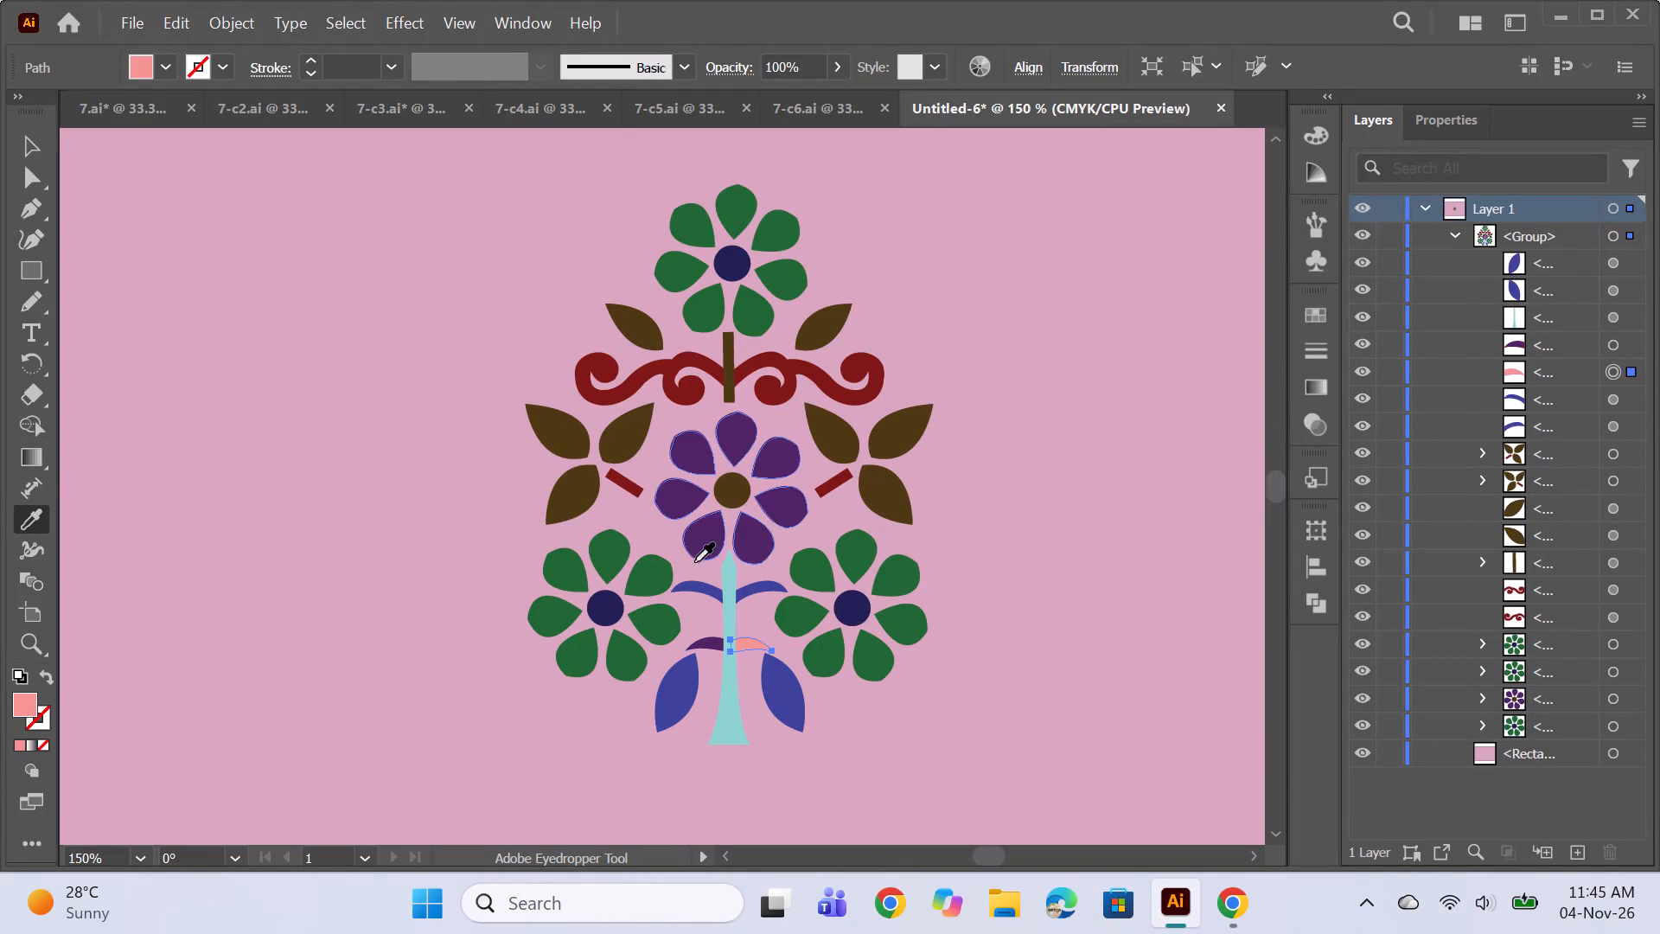
left_click(750, 544)
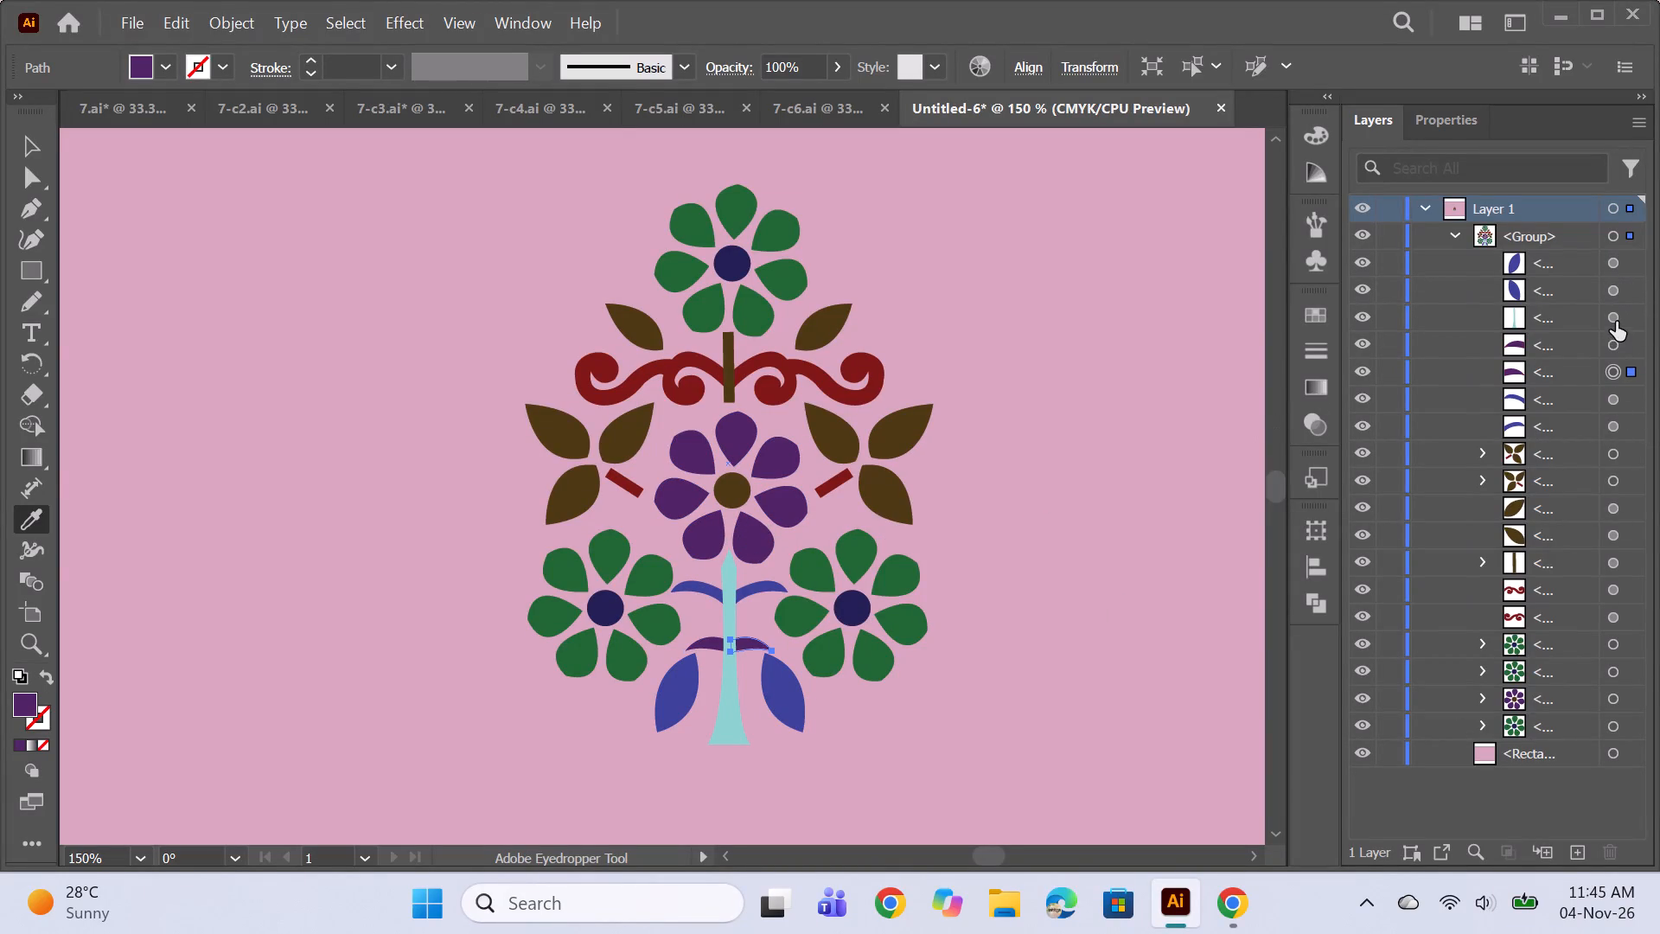
Recolour the light blue trunk with the leaves' dark brown fill using the Eyedropper.
left_click(1616, 322)
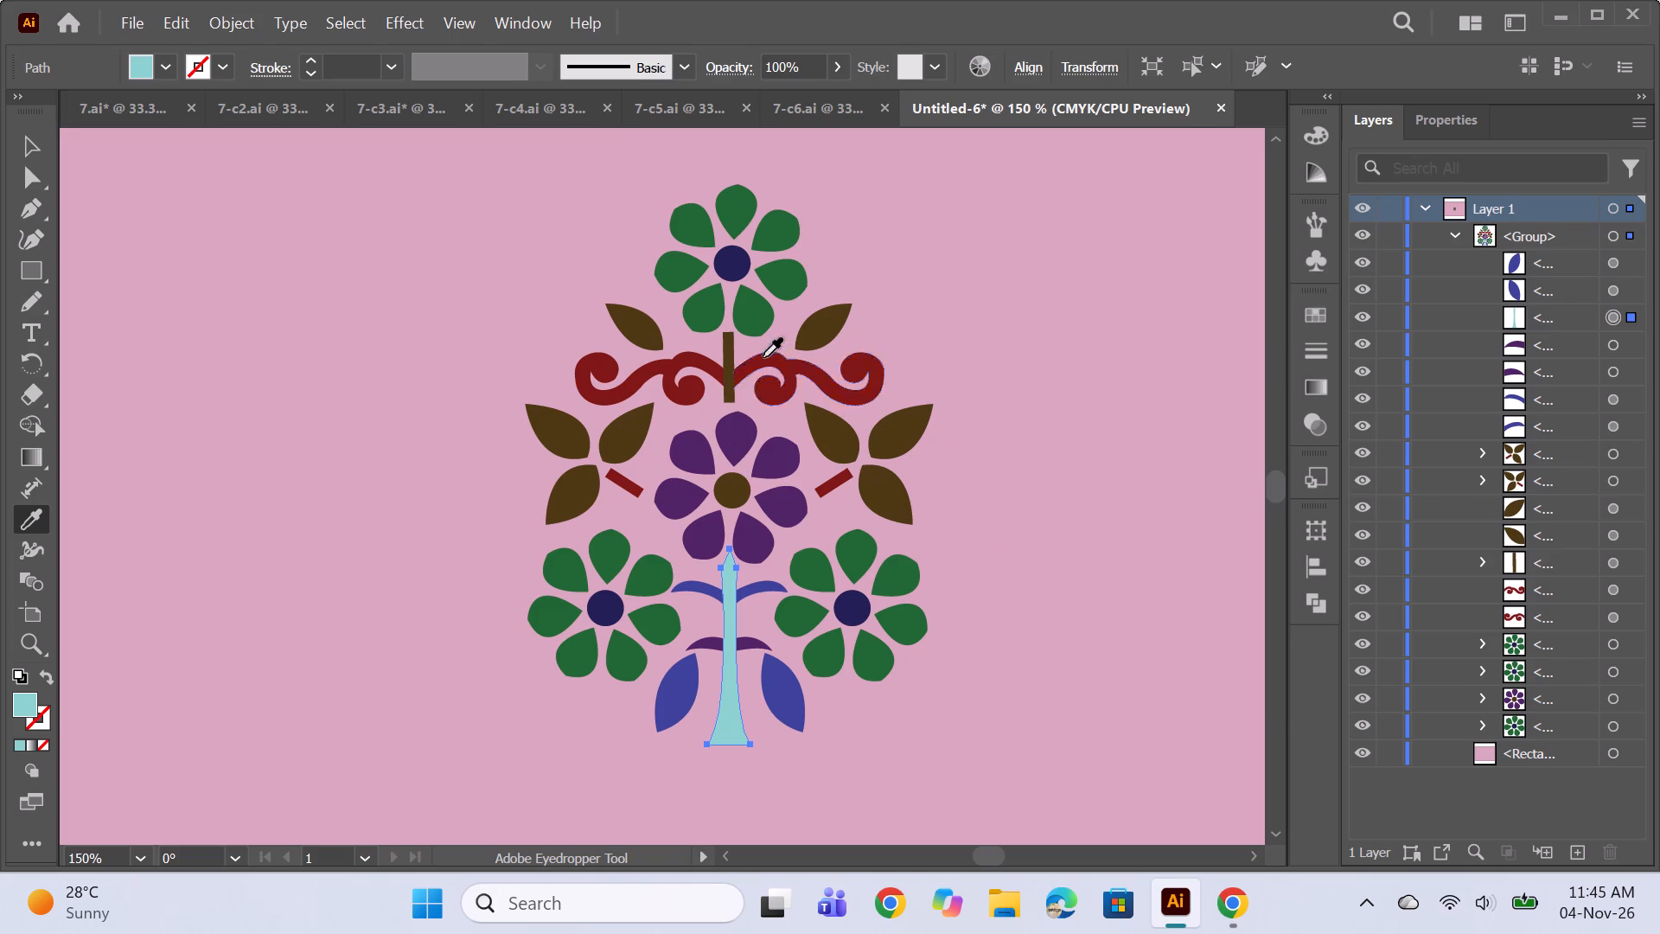
left_click(814, 332)
Make a new pattern from the whole recoloured floral motif group, leaving out the pink background rectangle.
scroll(942, 713, "down", 2, "alt")
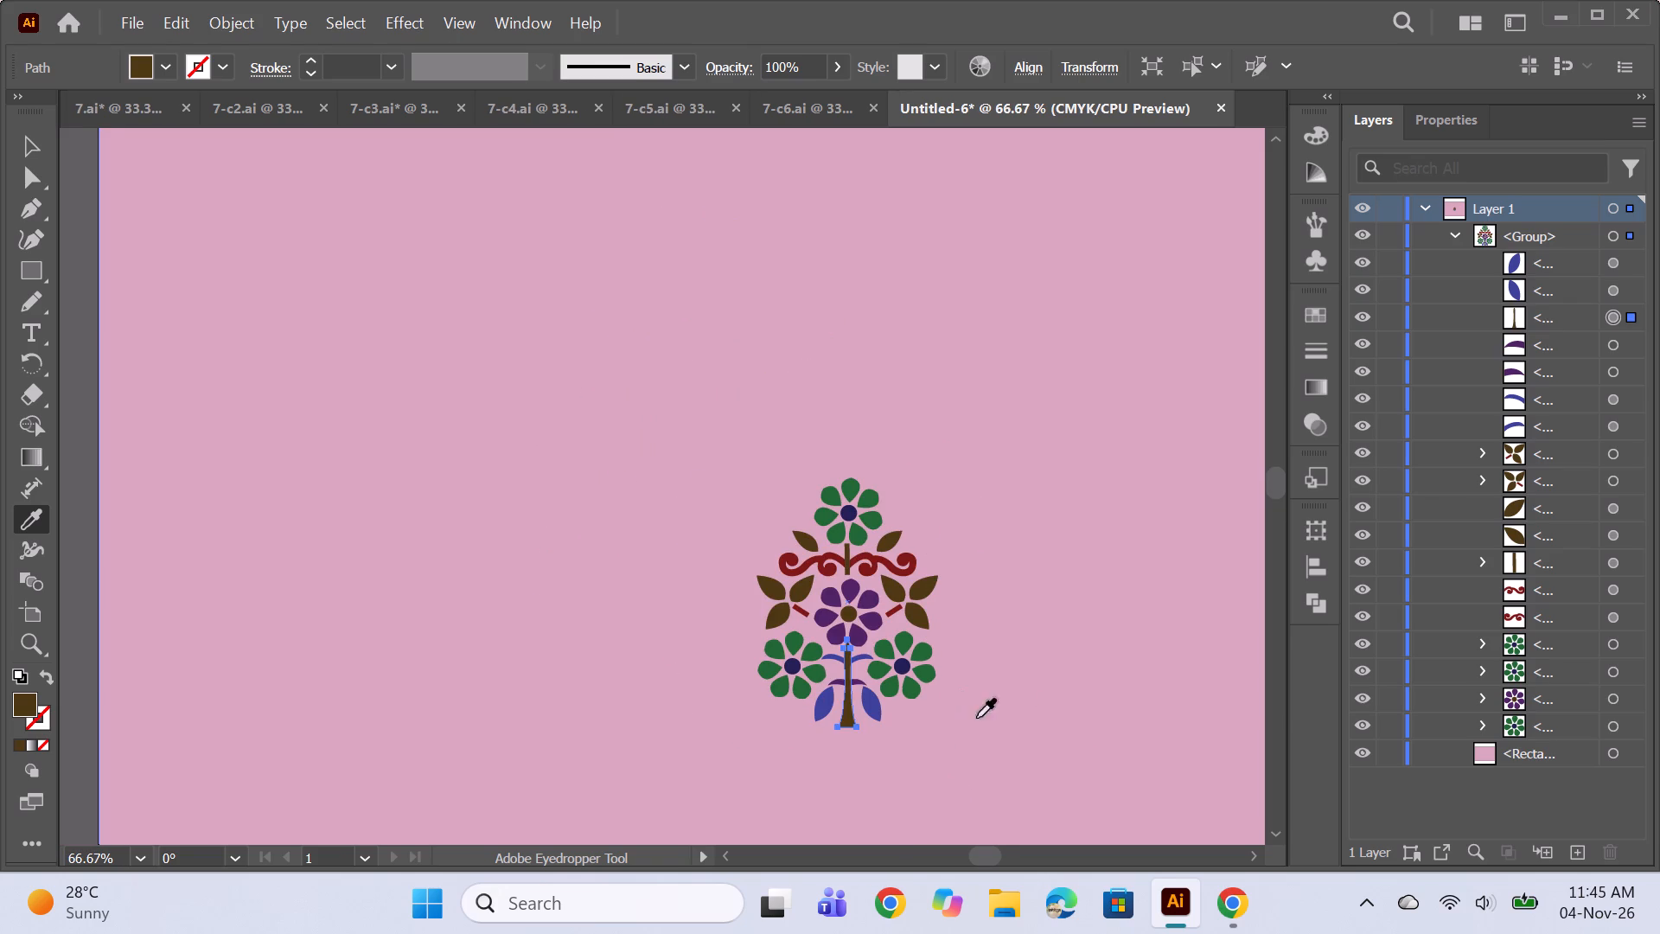
left_click(1108, 680, "ctrl")
scroll(913, 627, "down", 1, "alt")
key("space")
key("space")
key("space")
key("space")
key("space")
key("space")
key("space")
left_click_drag(1077, 744, 883, 611)
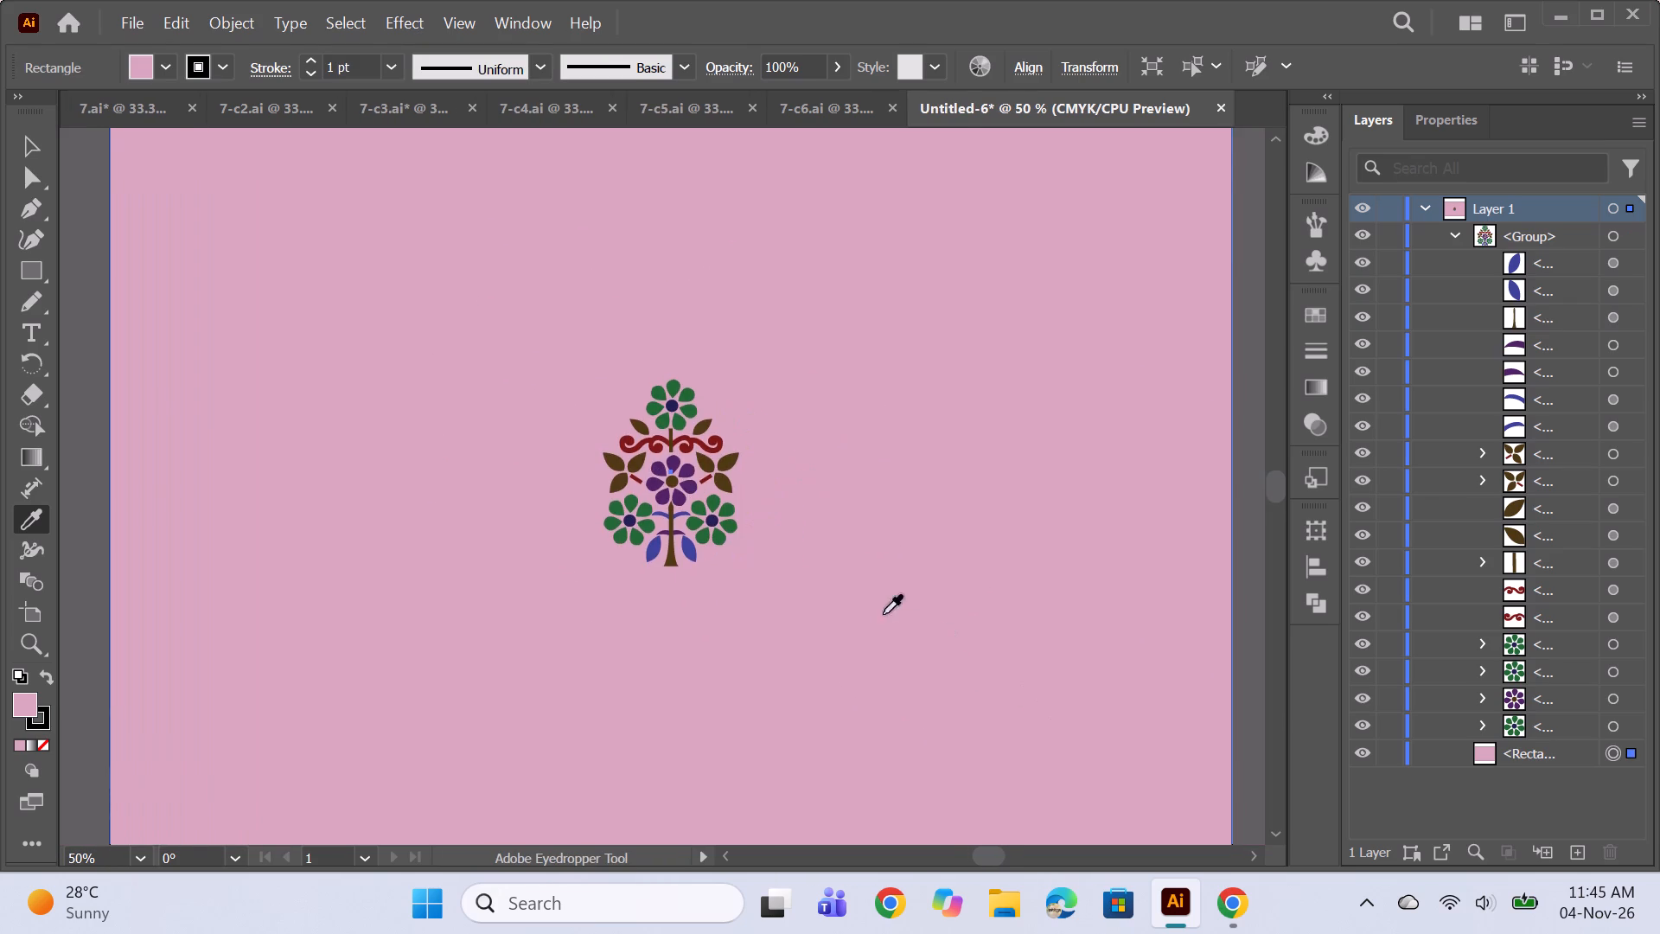
scroll(878, 610, "down", 1, "alt")
left_click(6, 146)
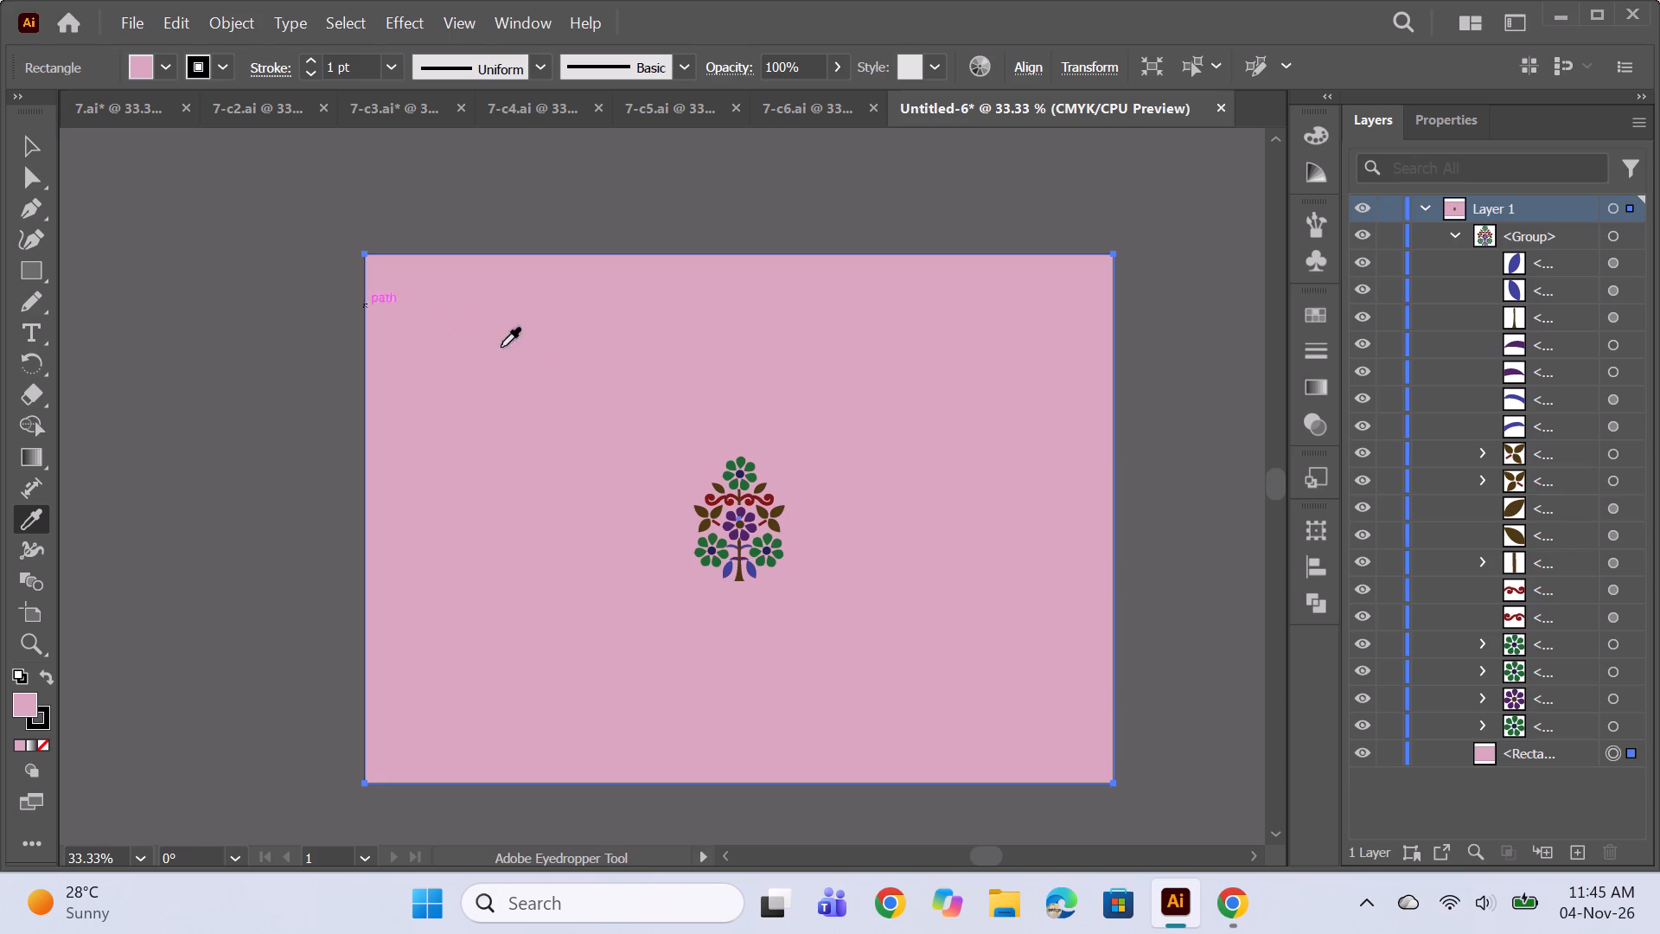
left_click(748, 580)
left_click(34, 136)
left_click(741, 515)
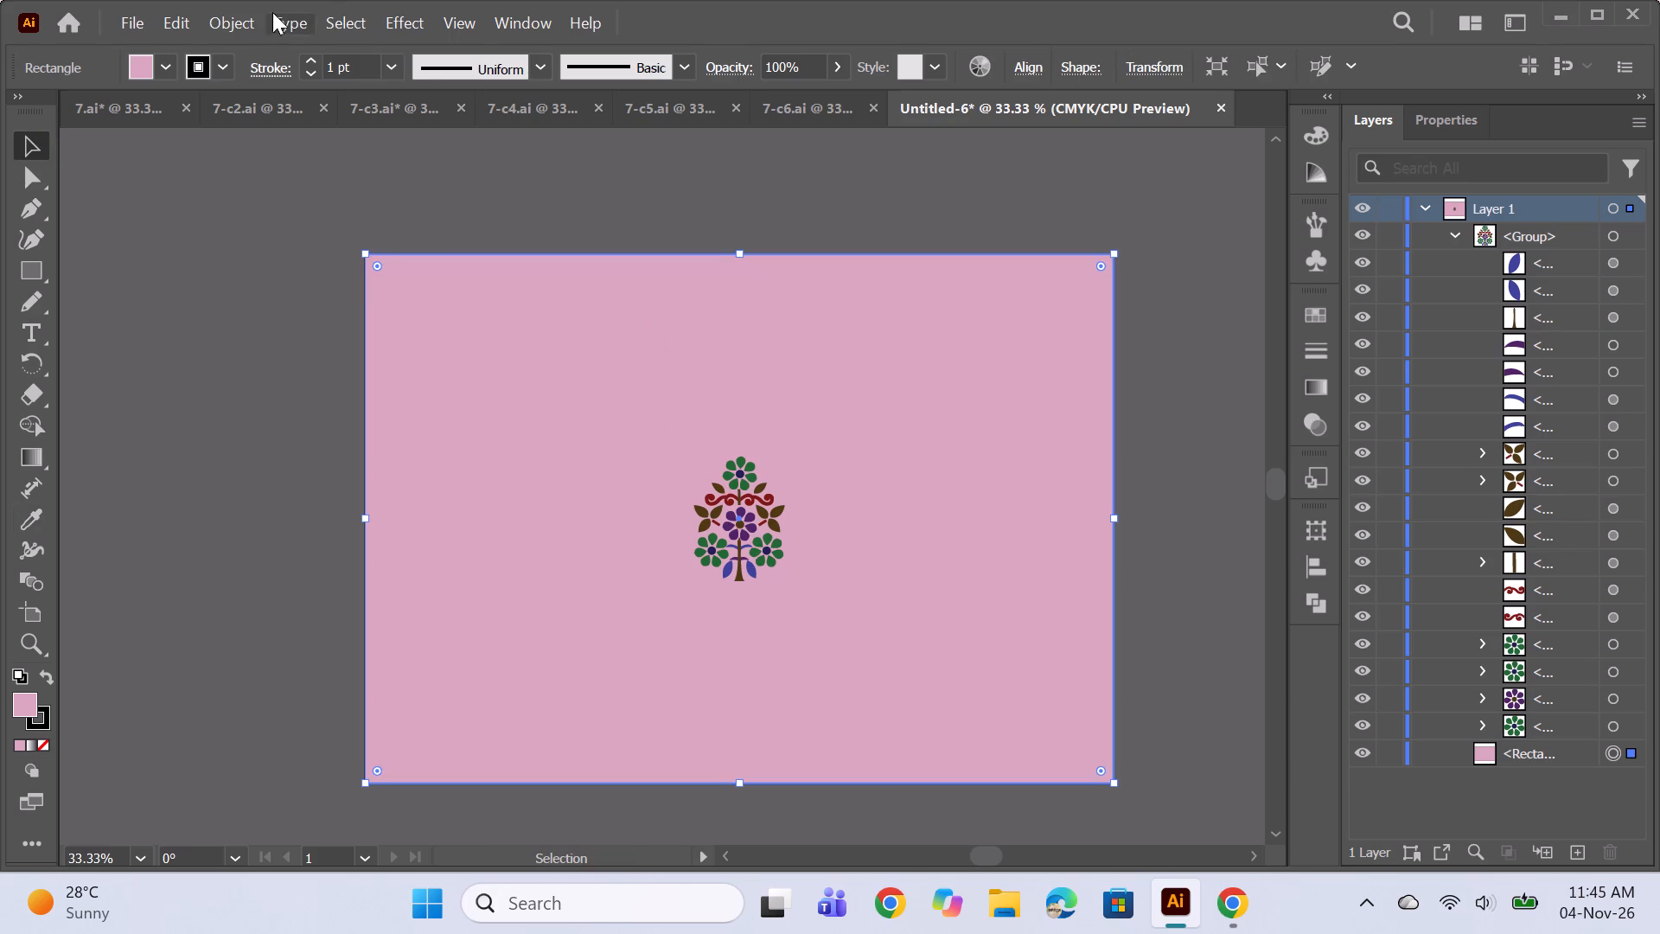
left_click(760, 554)
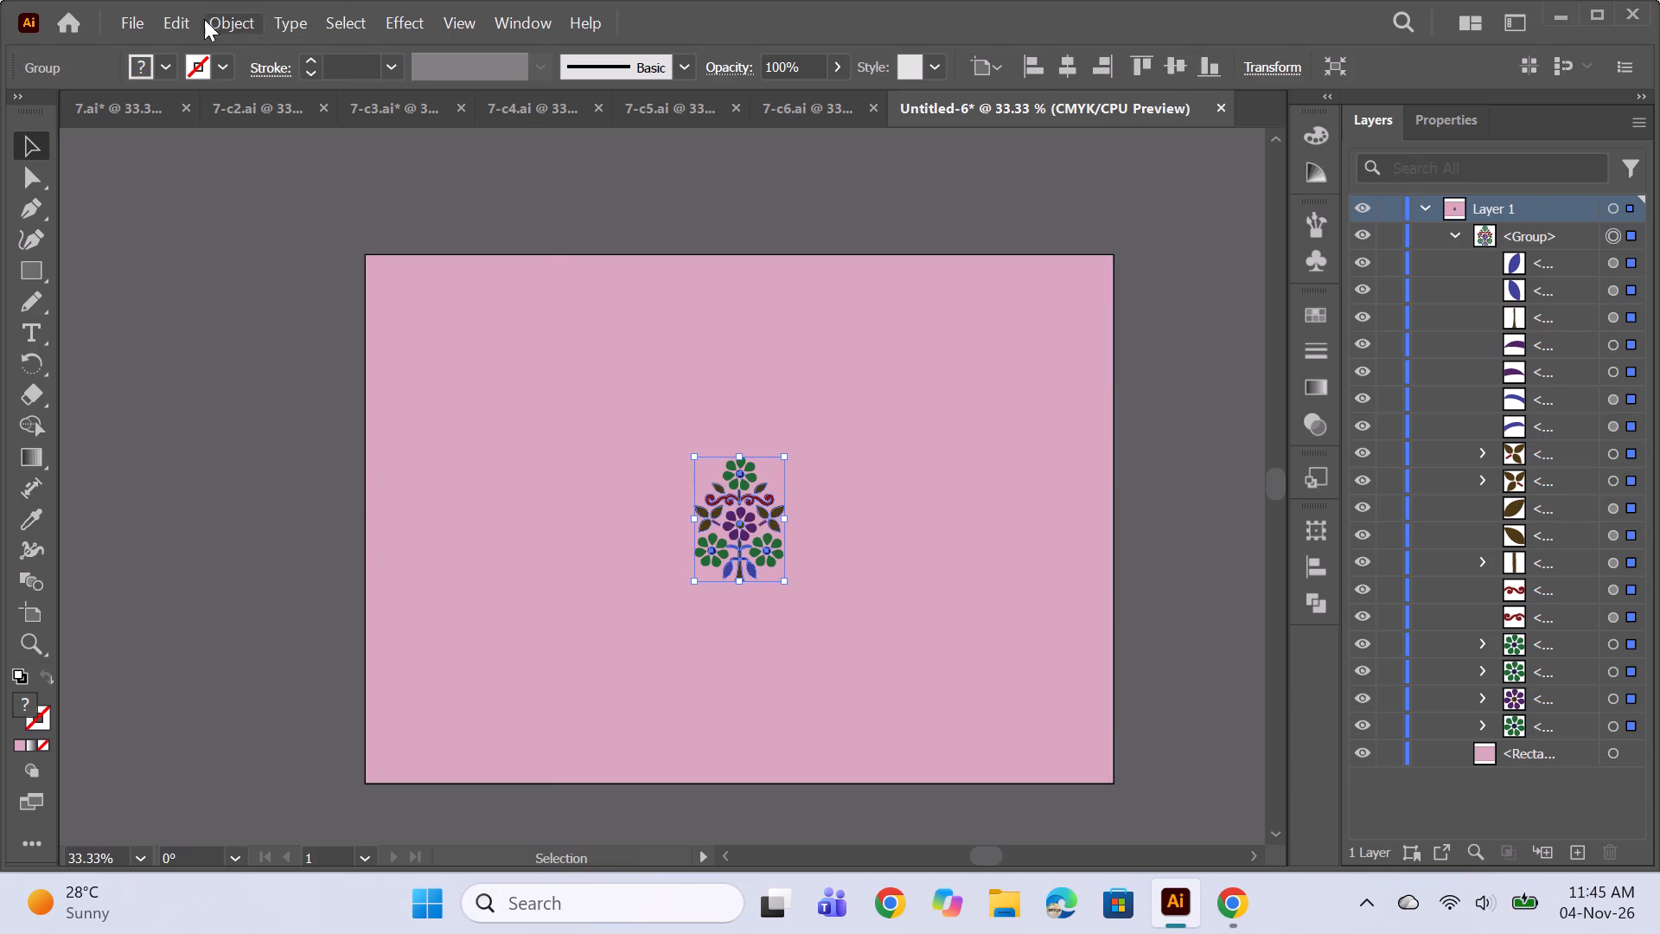
left_click(215, 19)
left_click(318, 782)
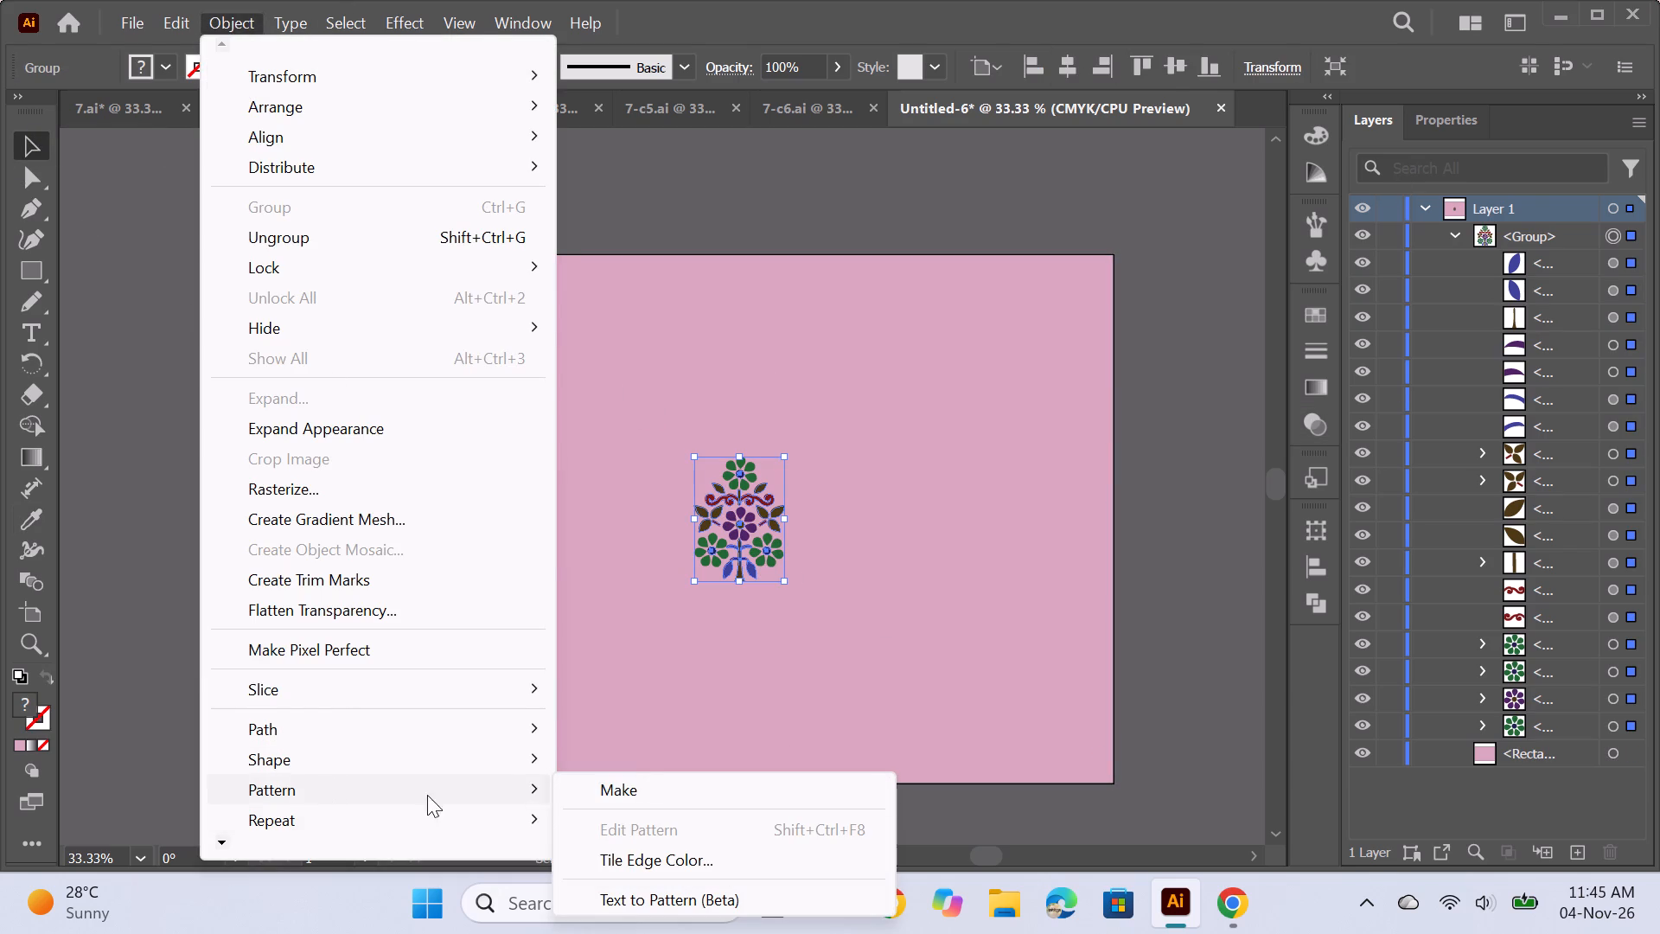
left_click(633, 797)
left_click(1113, 497)
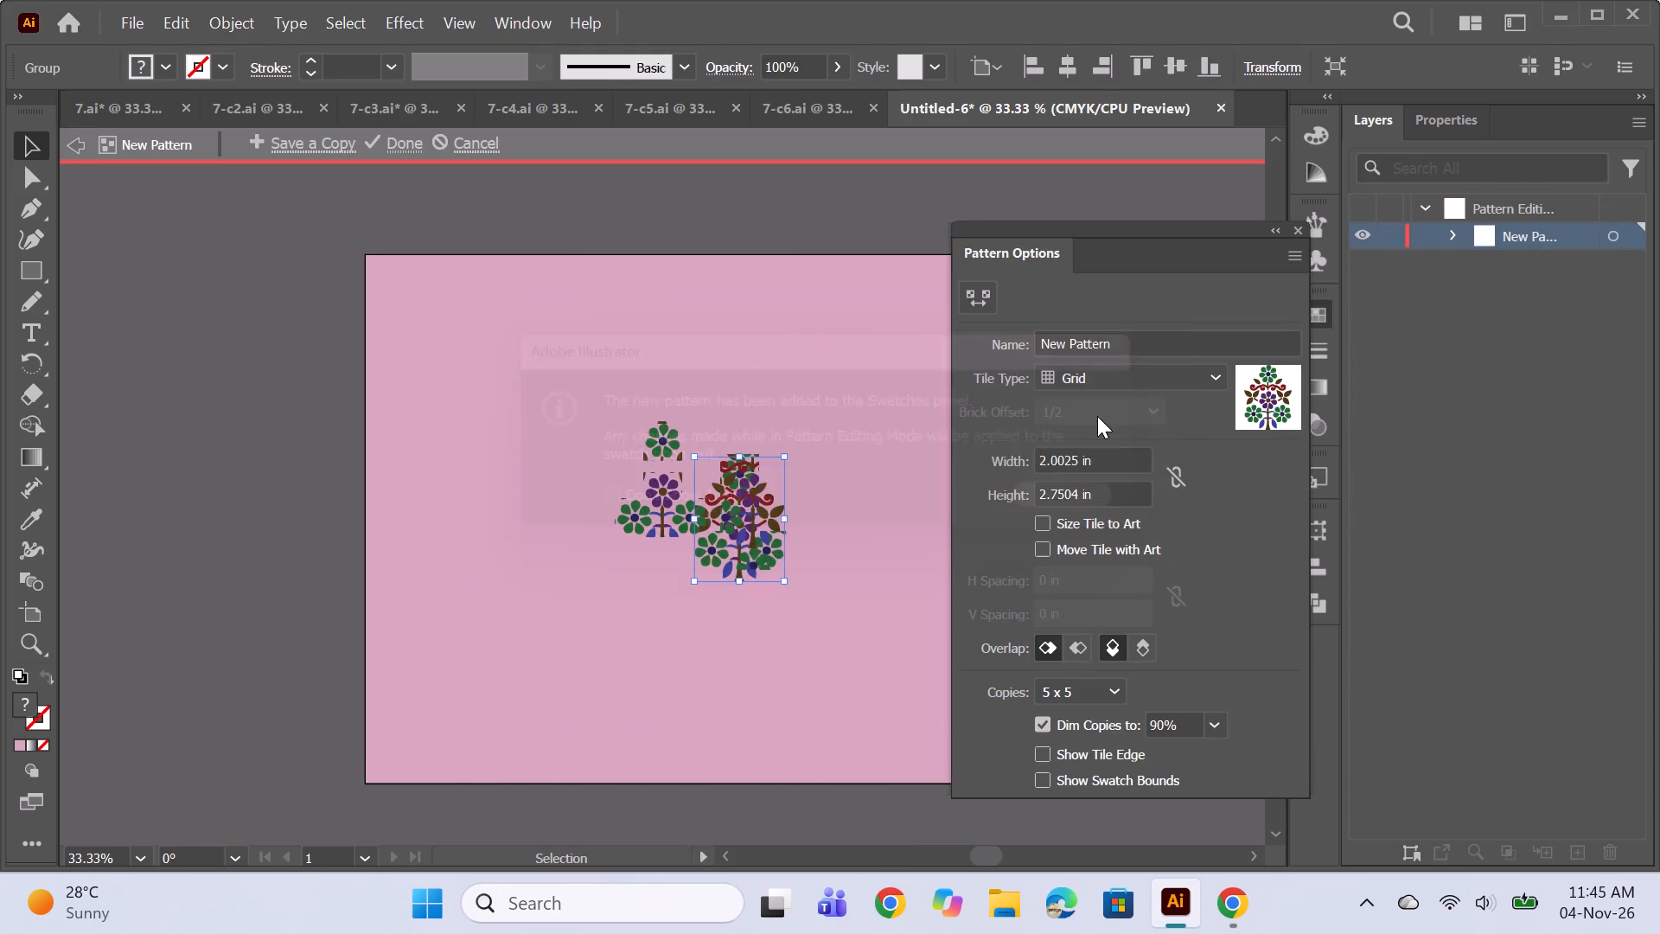
Set the pattern to Brick by Row, sized to the art with 0.75 in horizontal and 0.5 in vertical spacing, and finish editing it.
left_click(1115, 382)
left_click(1133, 441)
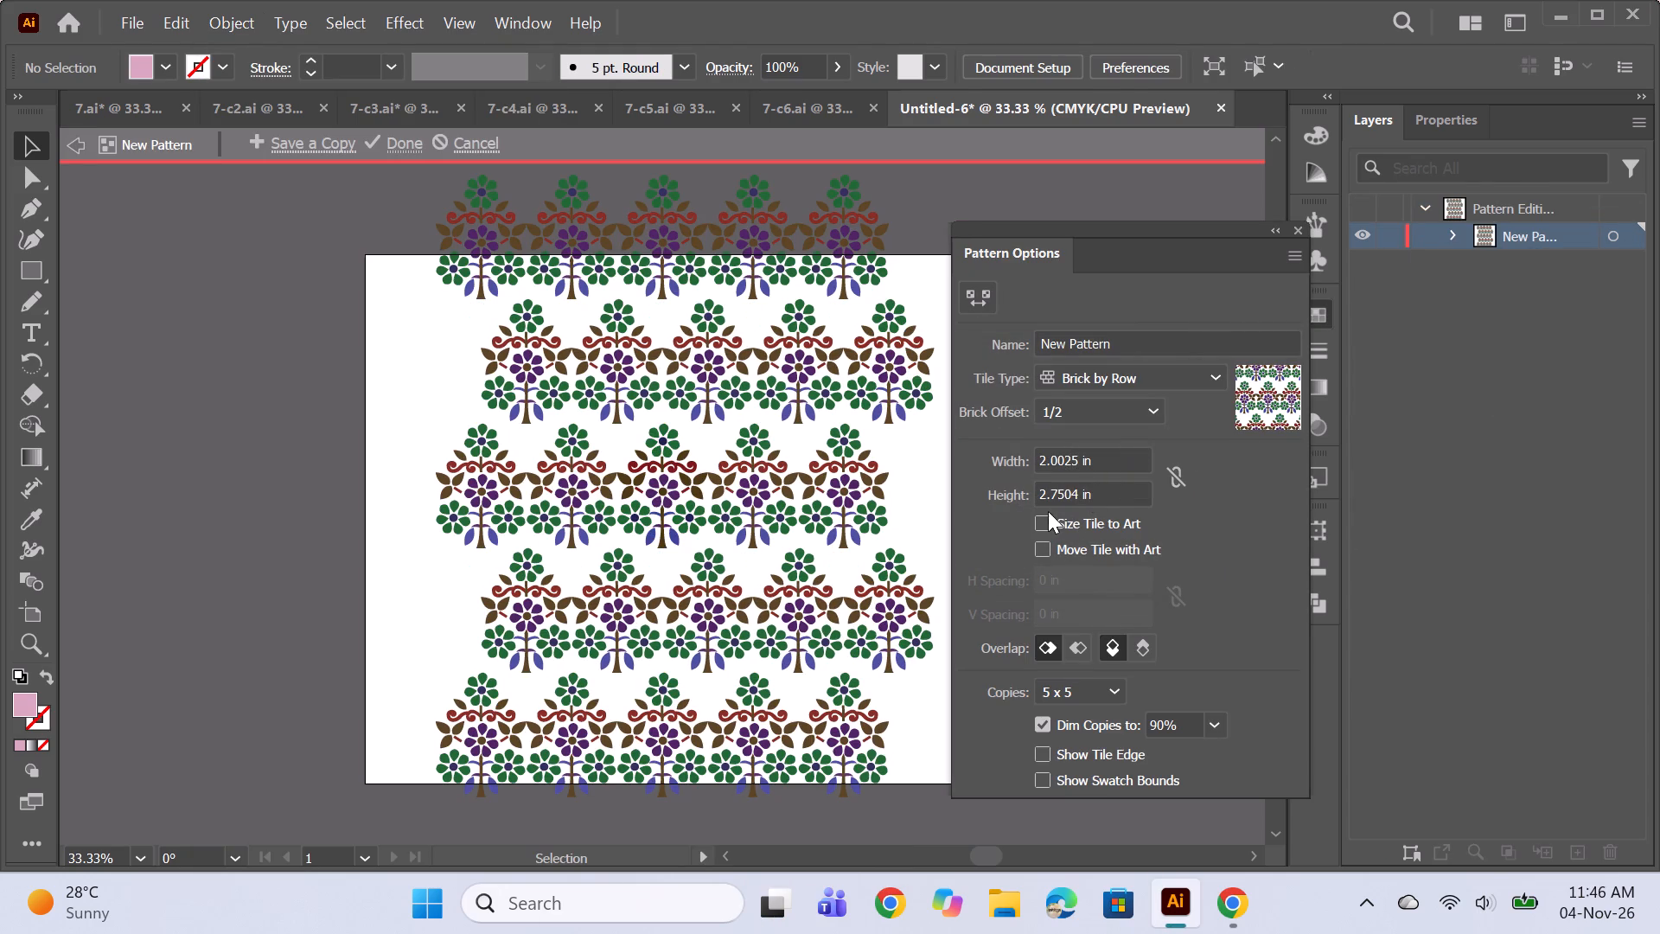
left_click(1042, 519)
left_click(1047, 575)
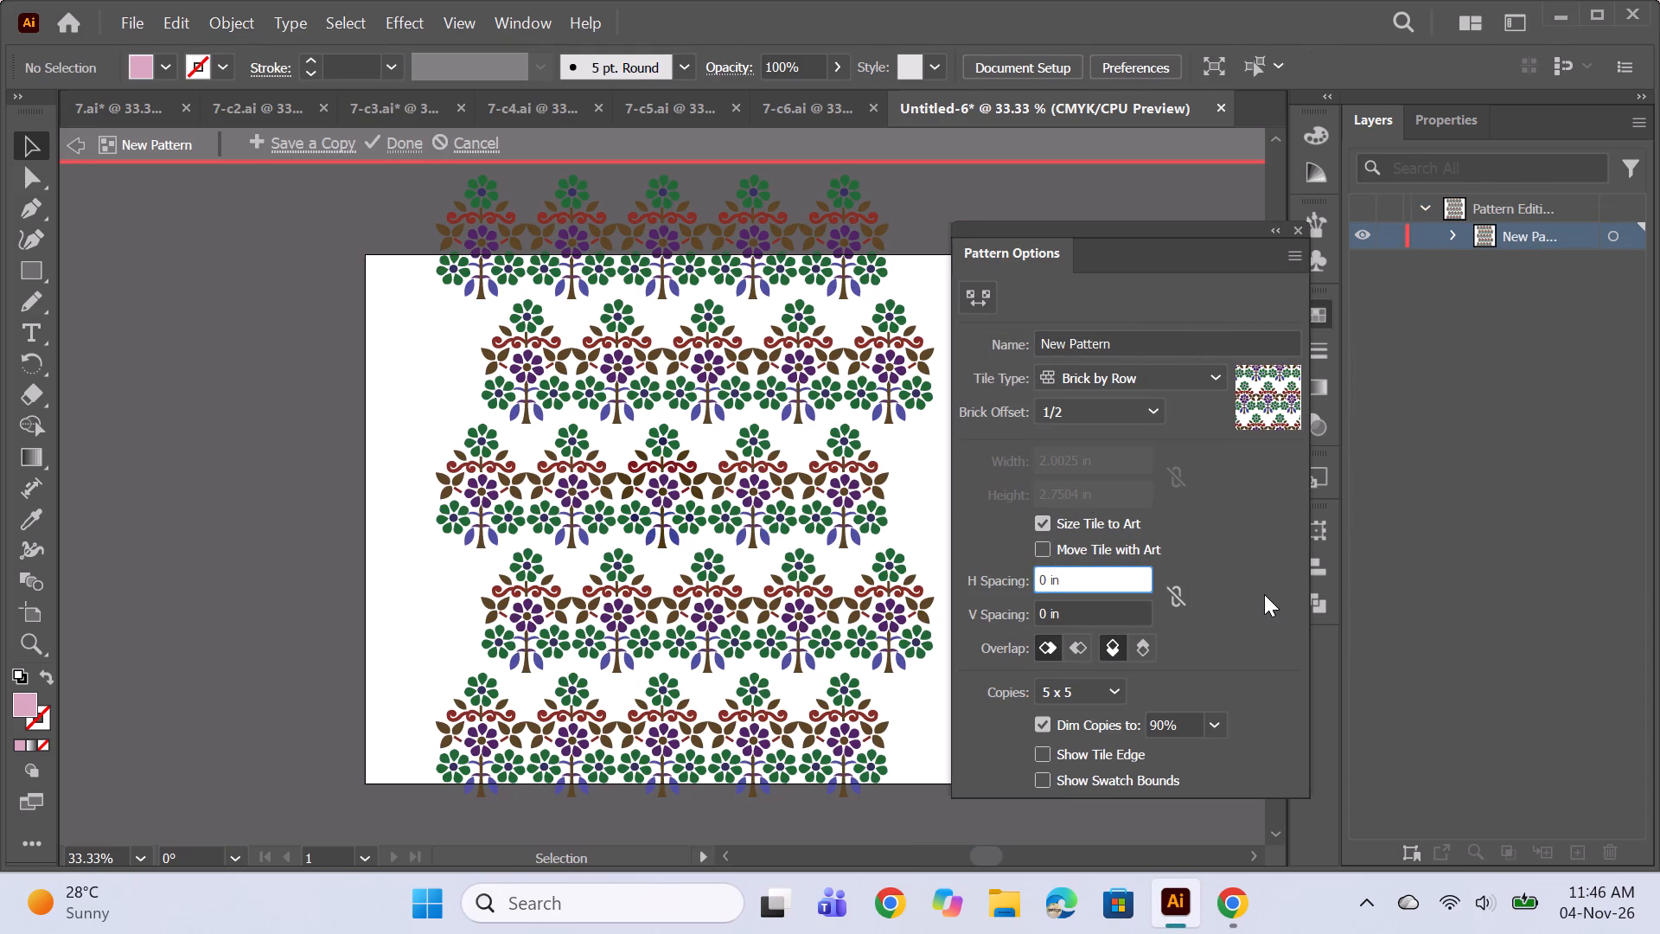
type(".75")
key("Return")
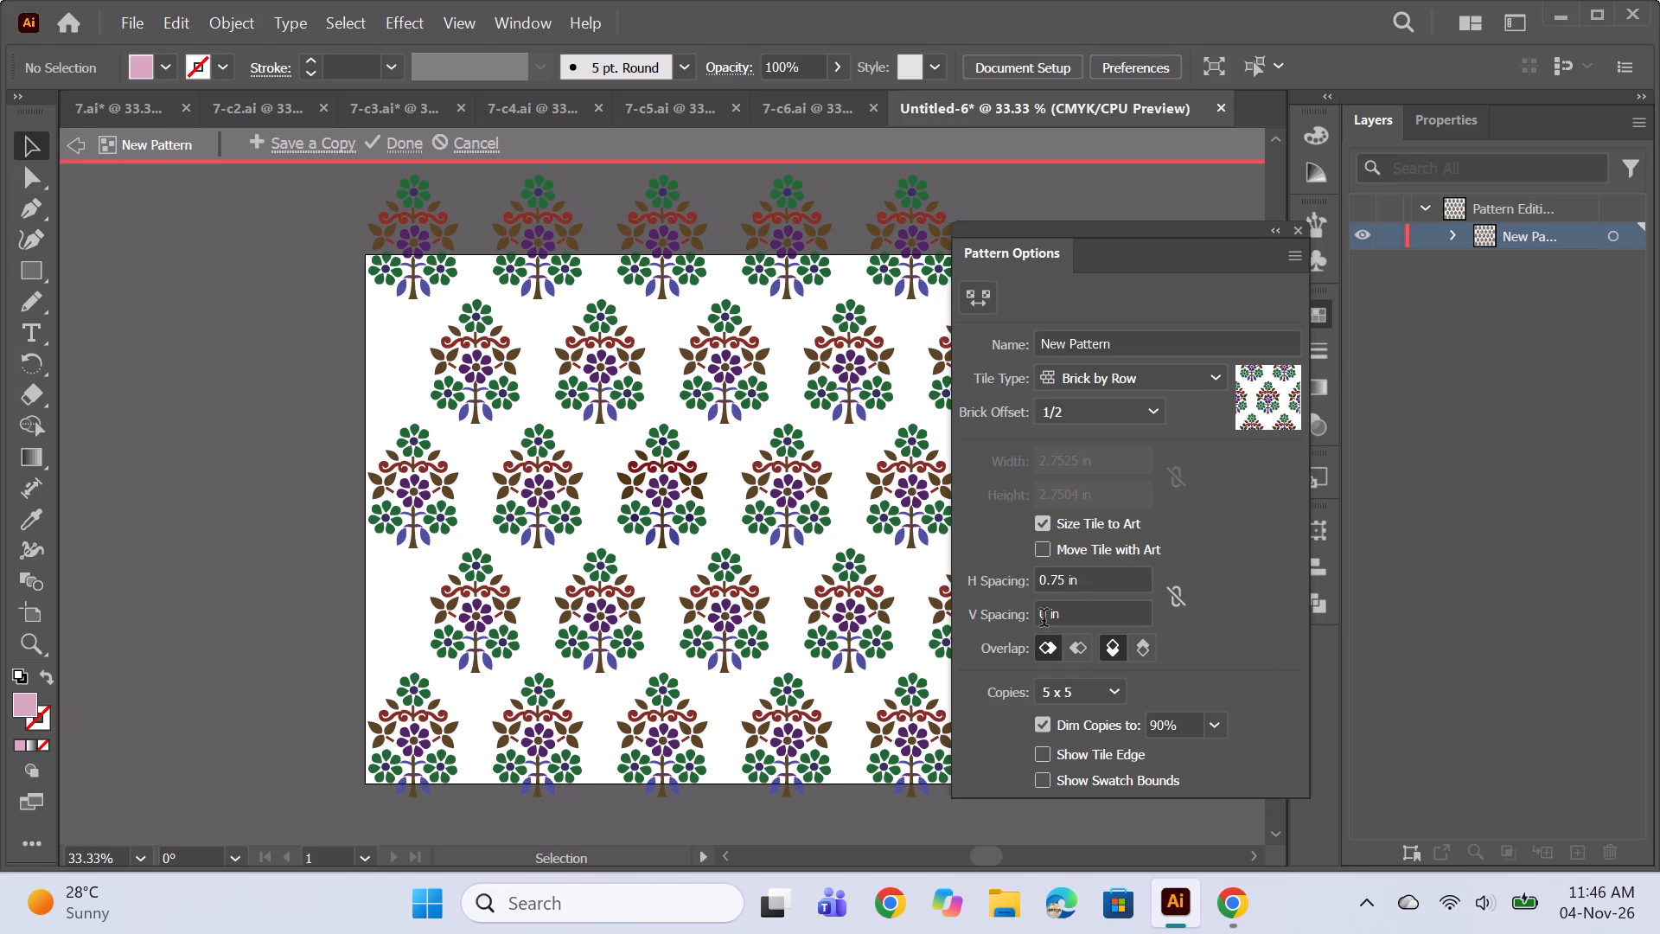
left_click(1044, 616)
type(".5")
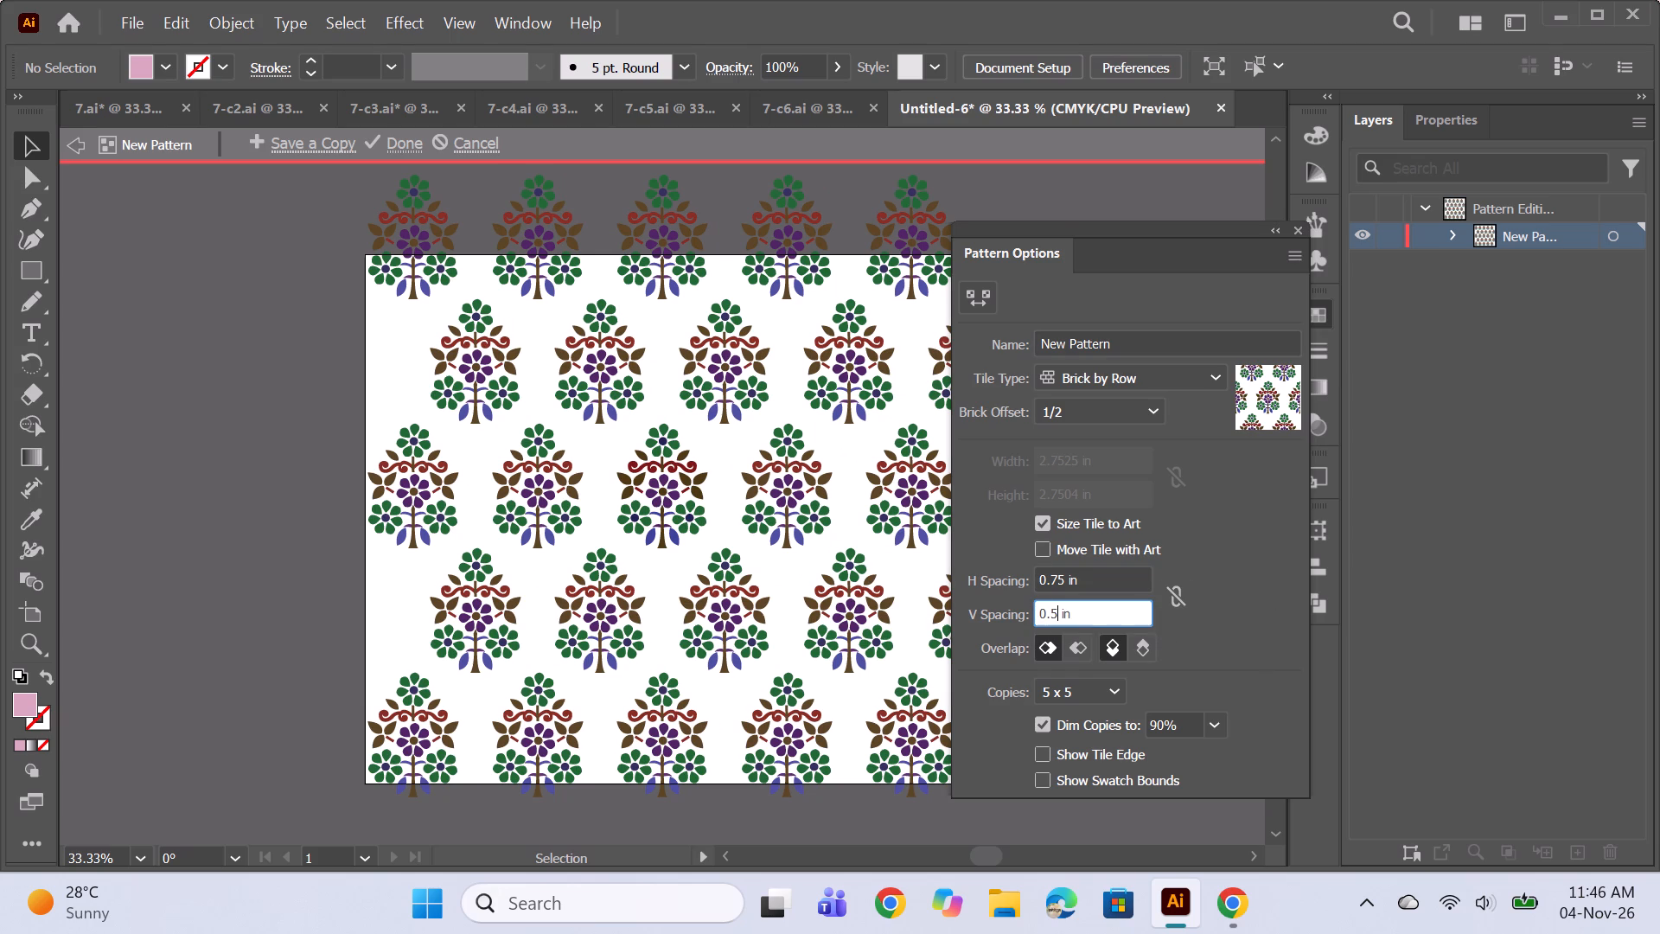
key("Return")
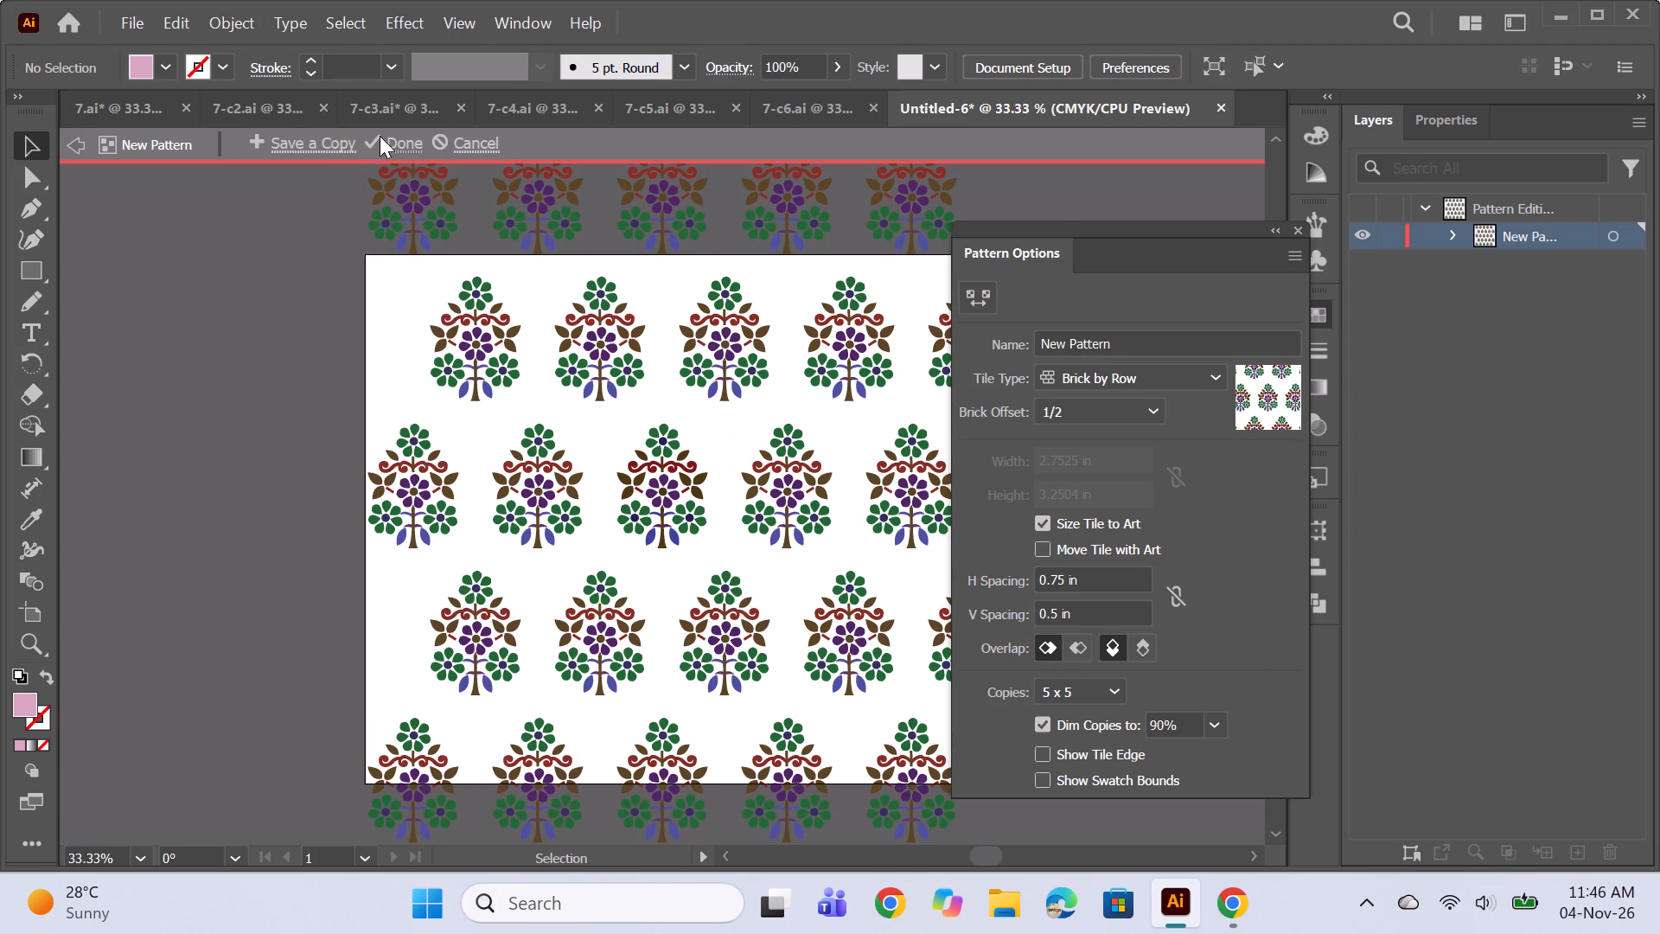
left_click(380, 136)
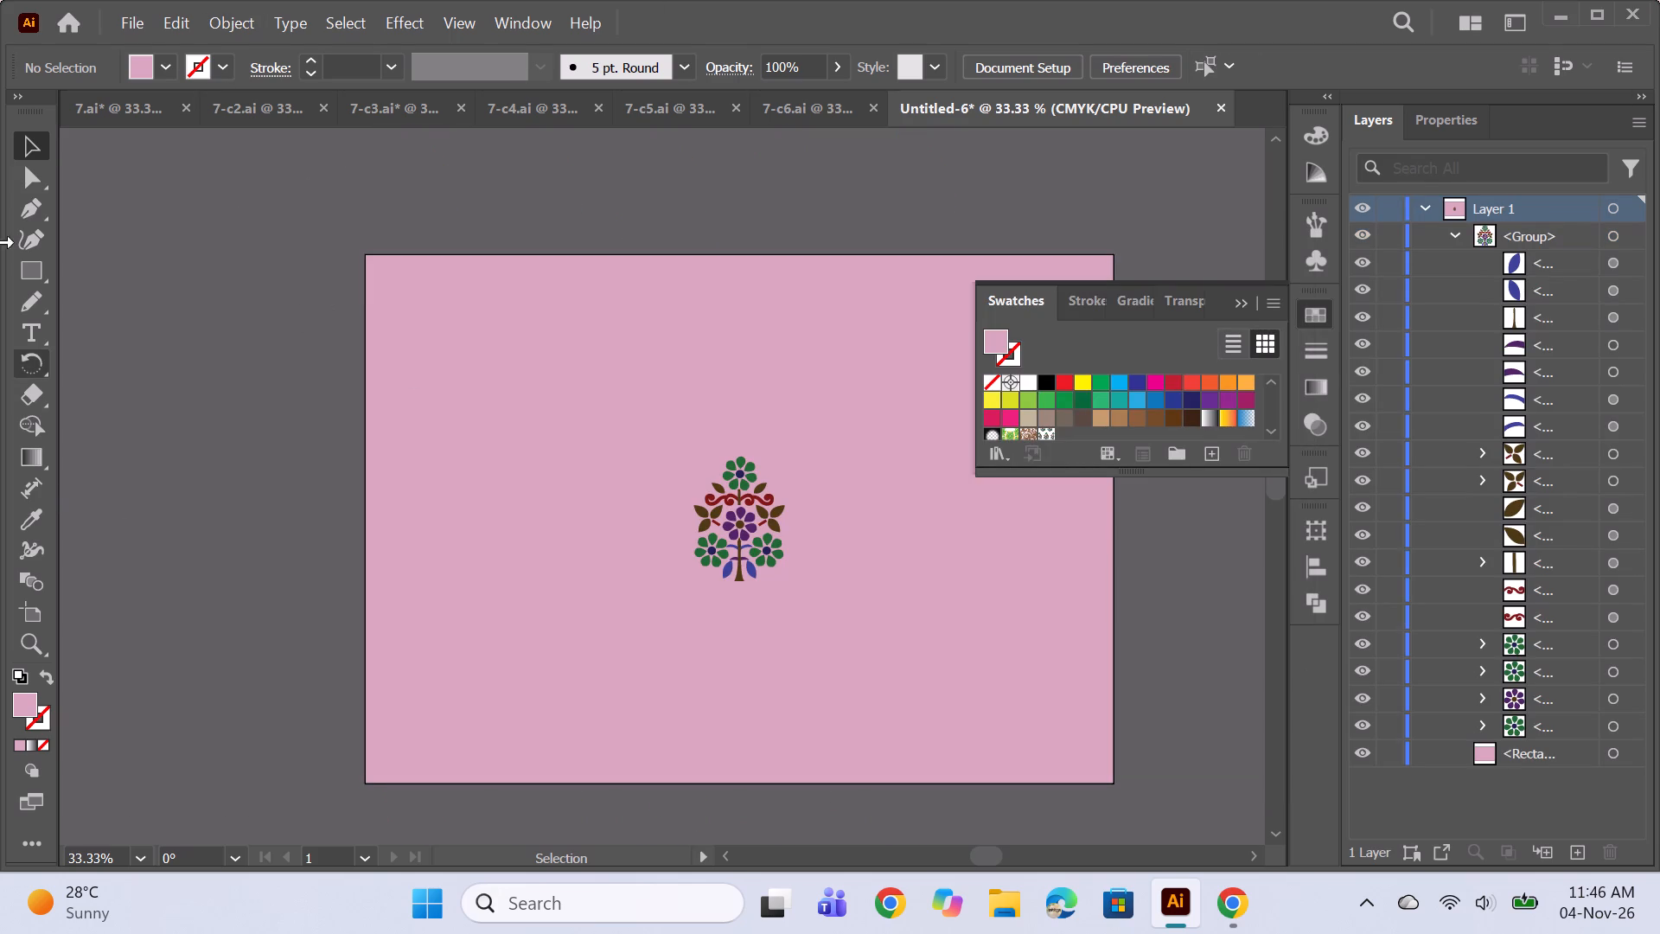
Draw a 16.54 × 11.69 in rectangle over the whole artboard and fill it with the new floral pattern swatch.
left_click(22, 262)
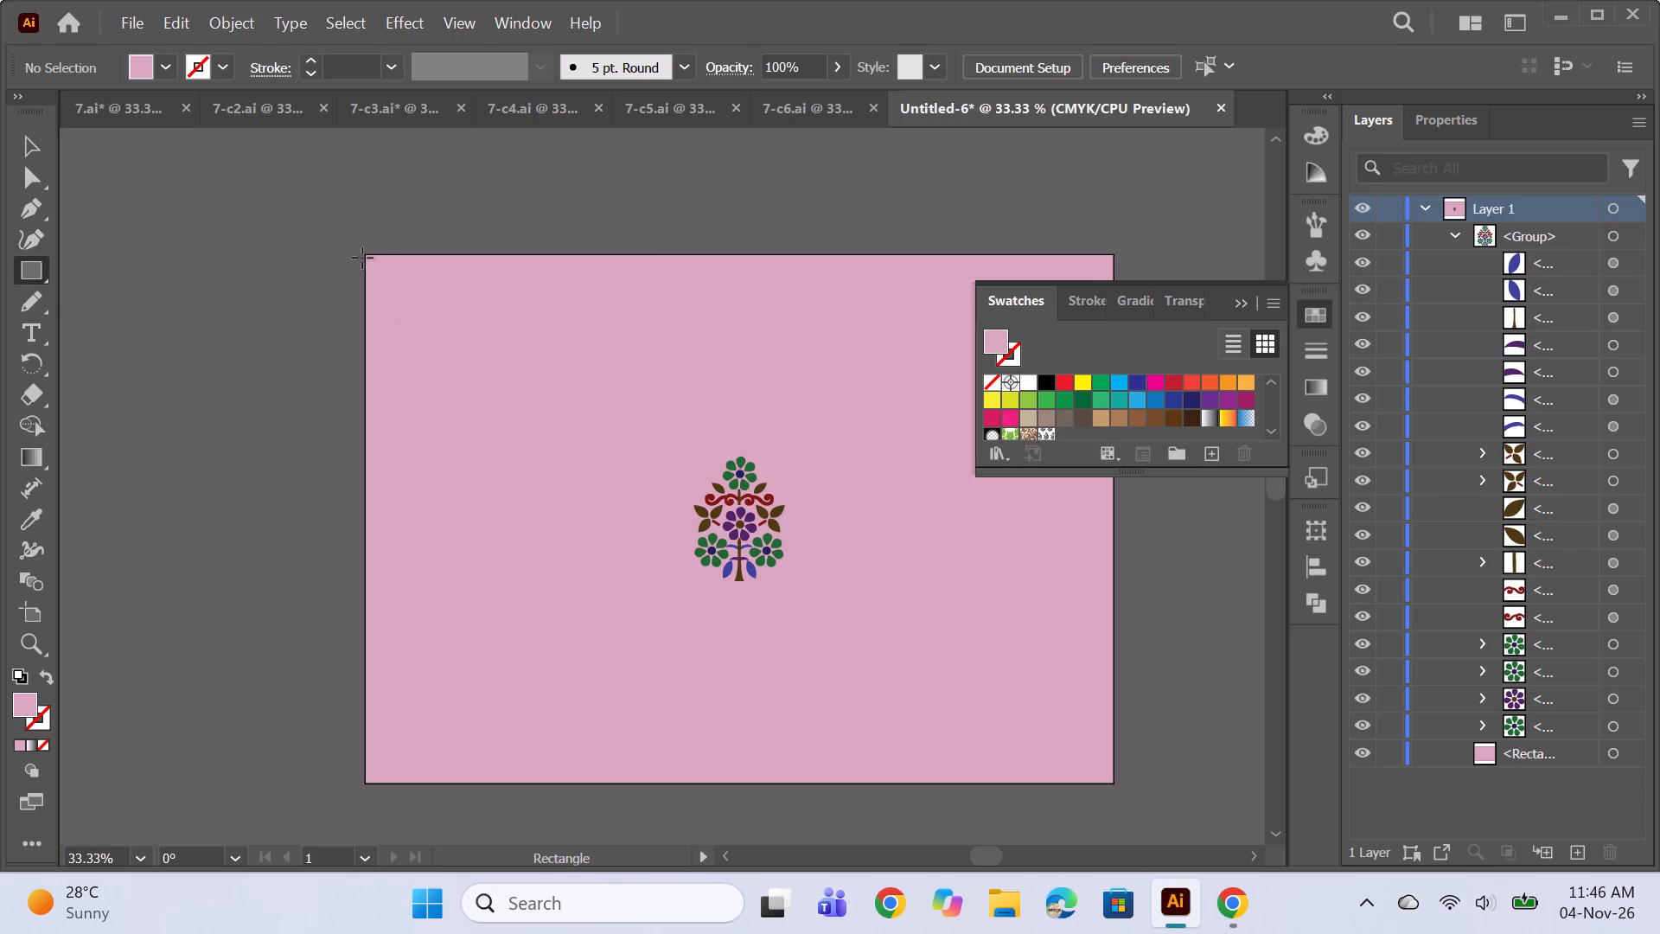
left_click_drag(364, 255, 760, 688)
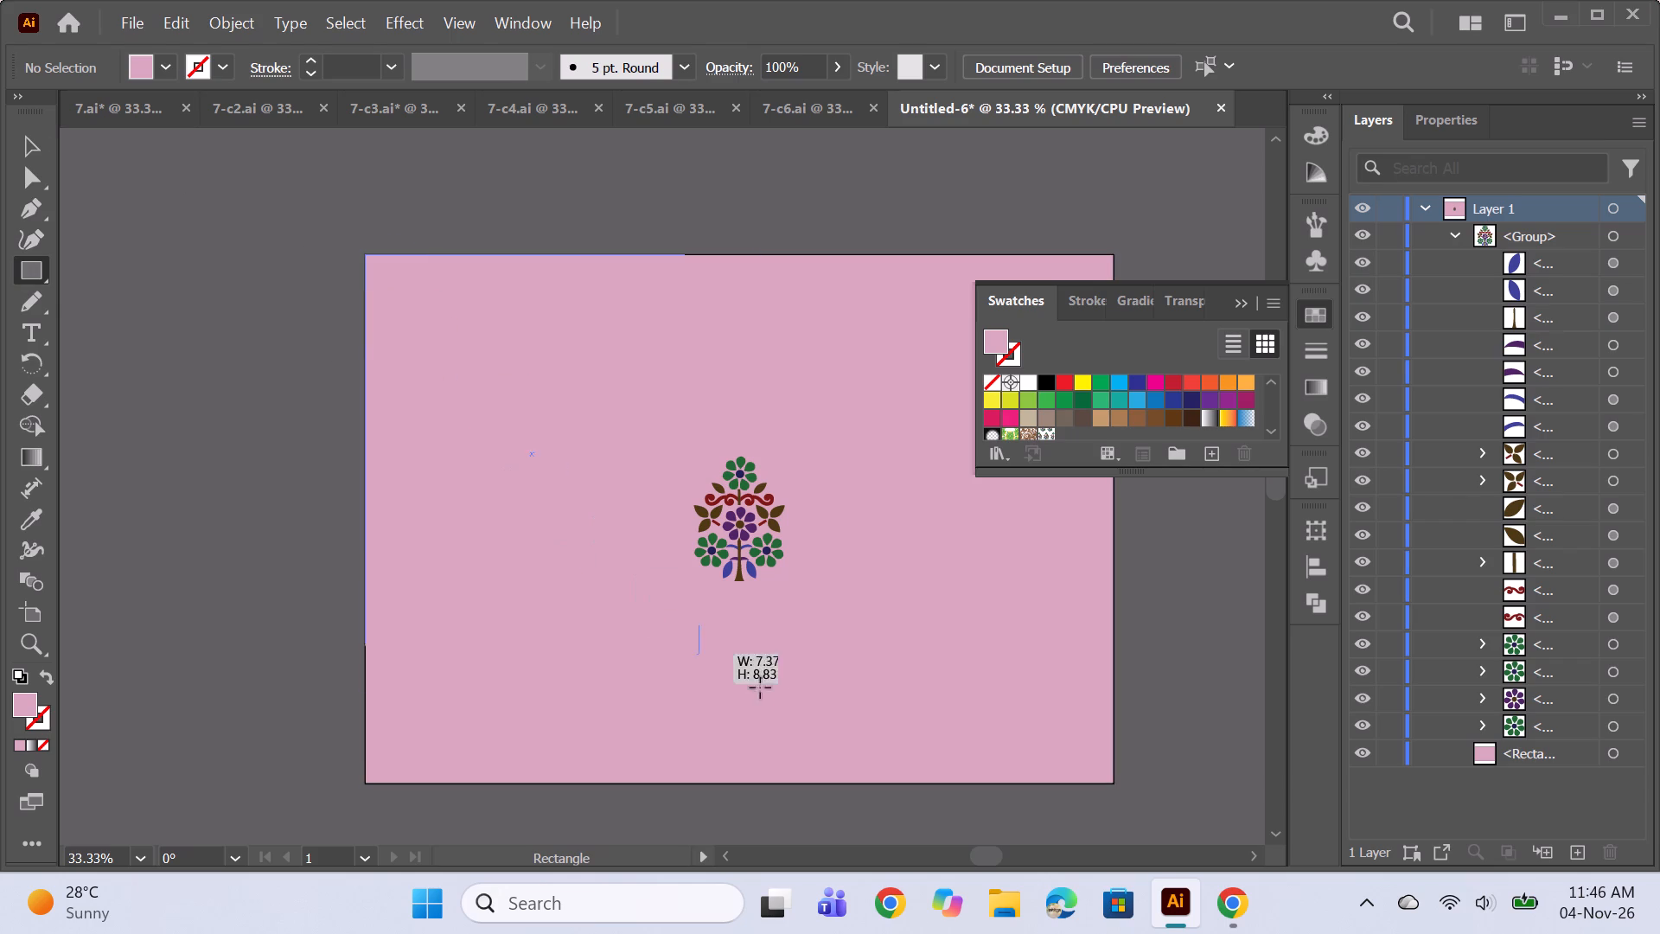
left_click_drag(760, 688, 1115, 782)
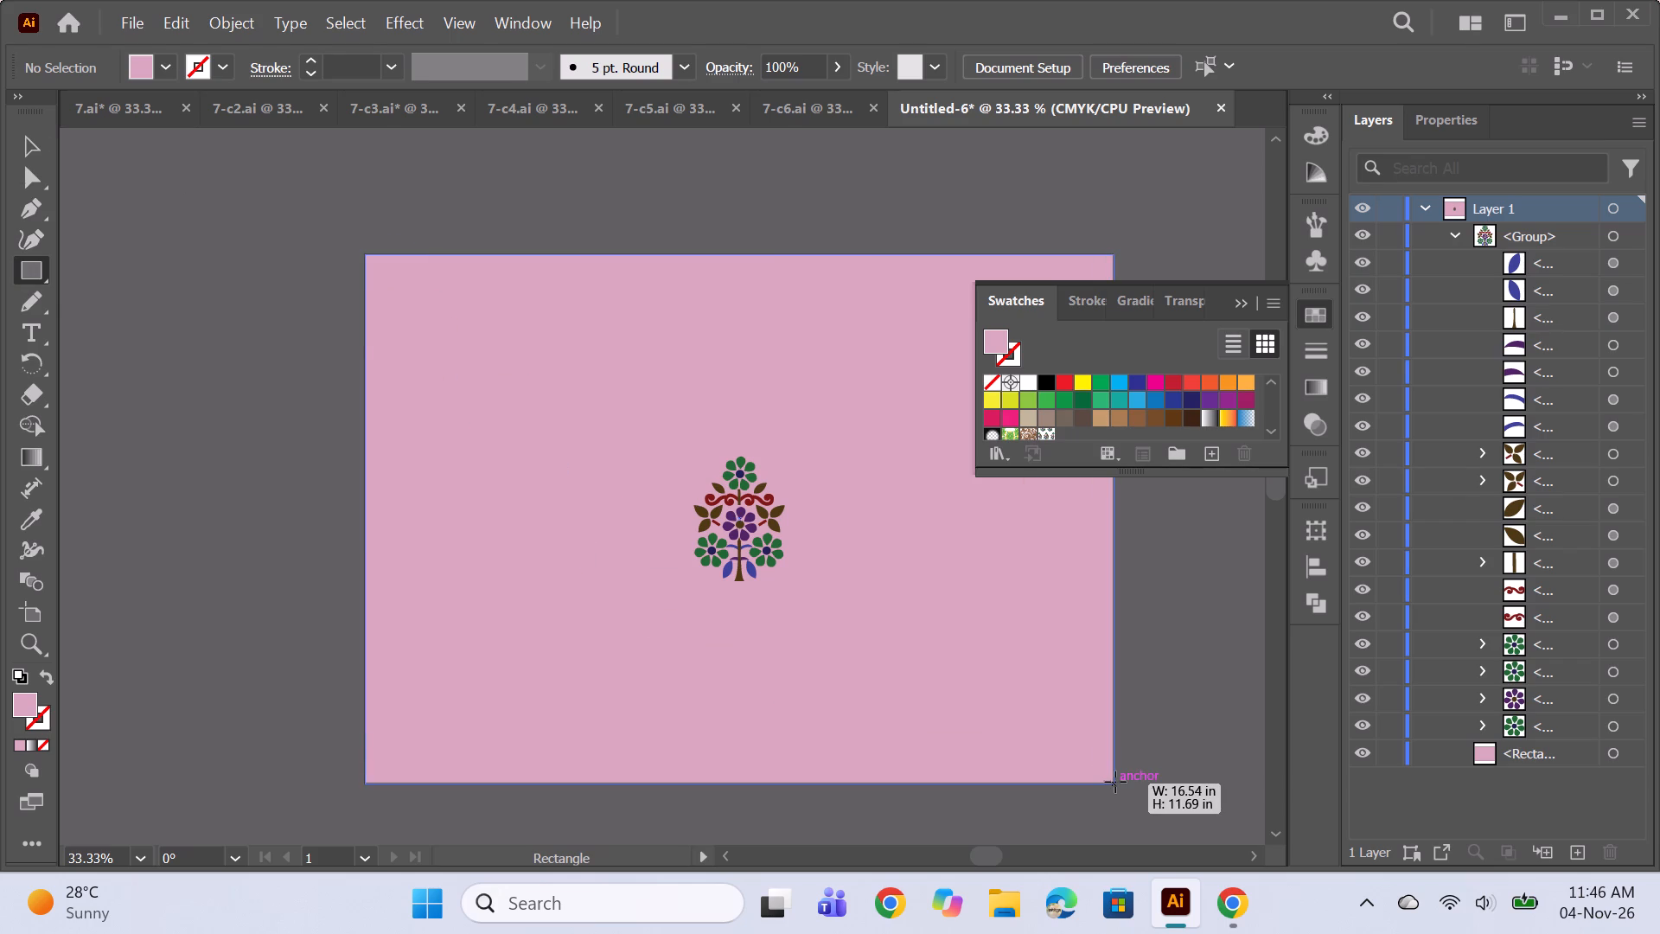
left_click_drag(1115, 782, 1107, 779)
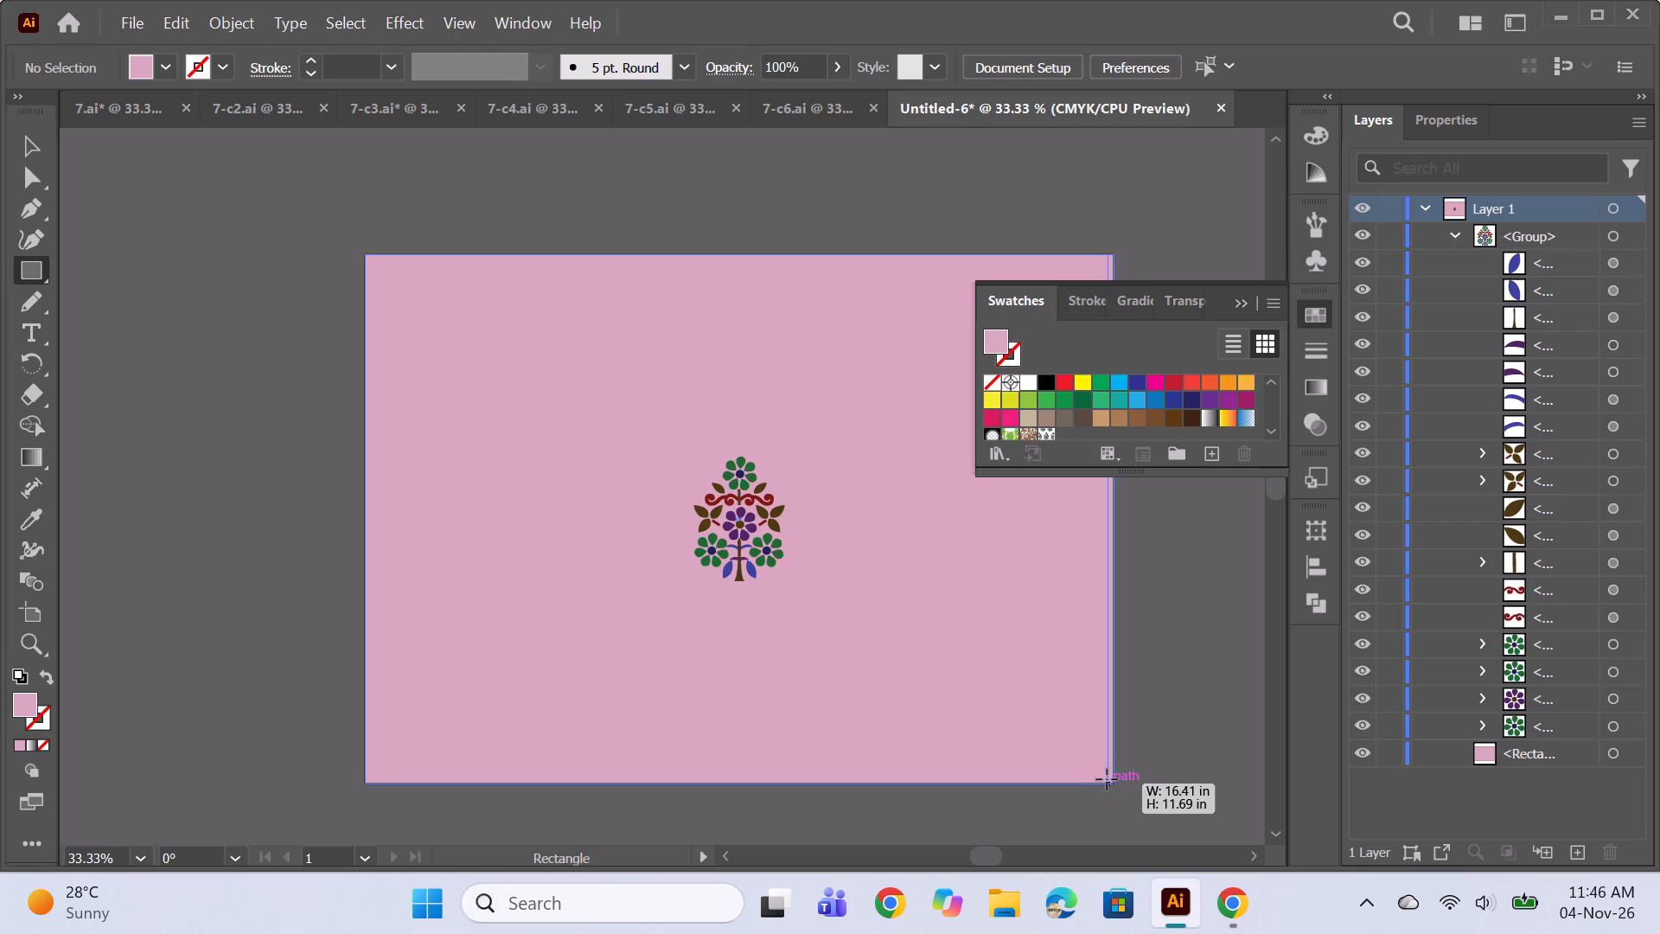
left_click_drag(1107, 779, 1114, 782)
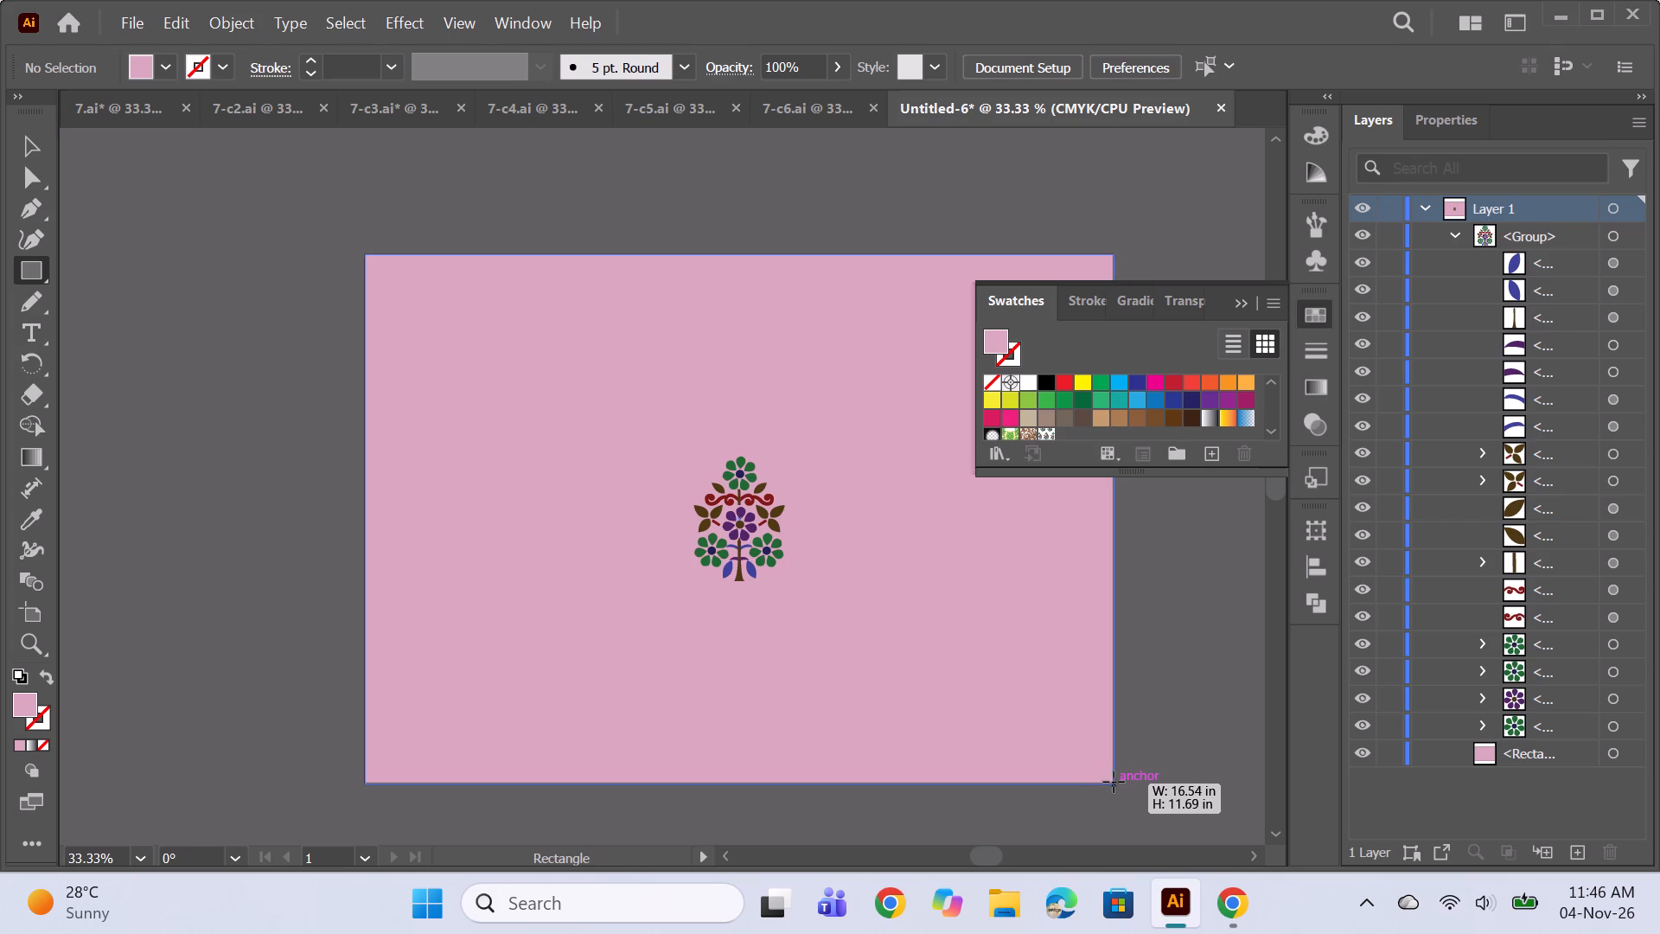
left_click_drag(1114, 782, 1114, 783)
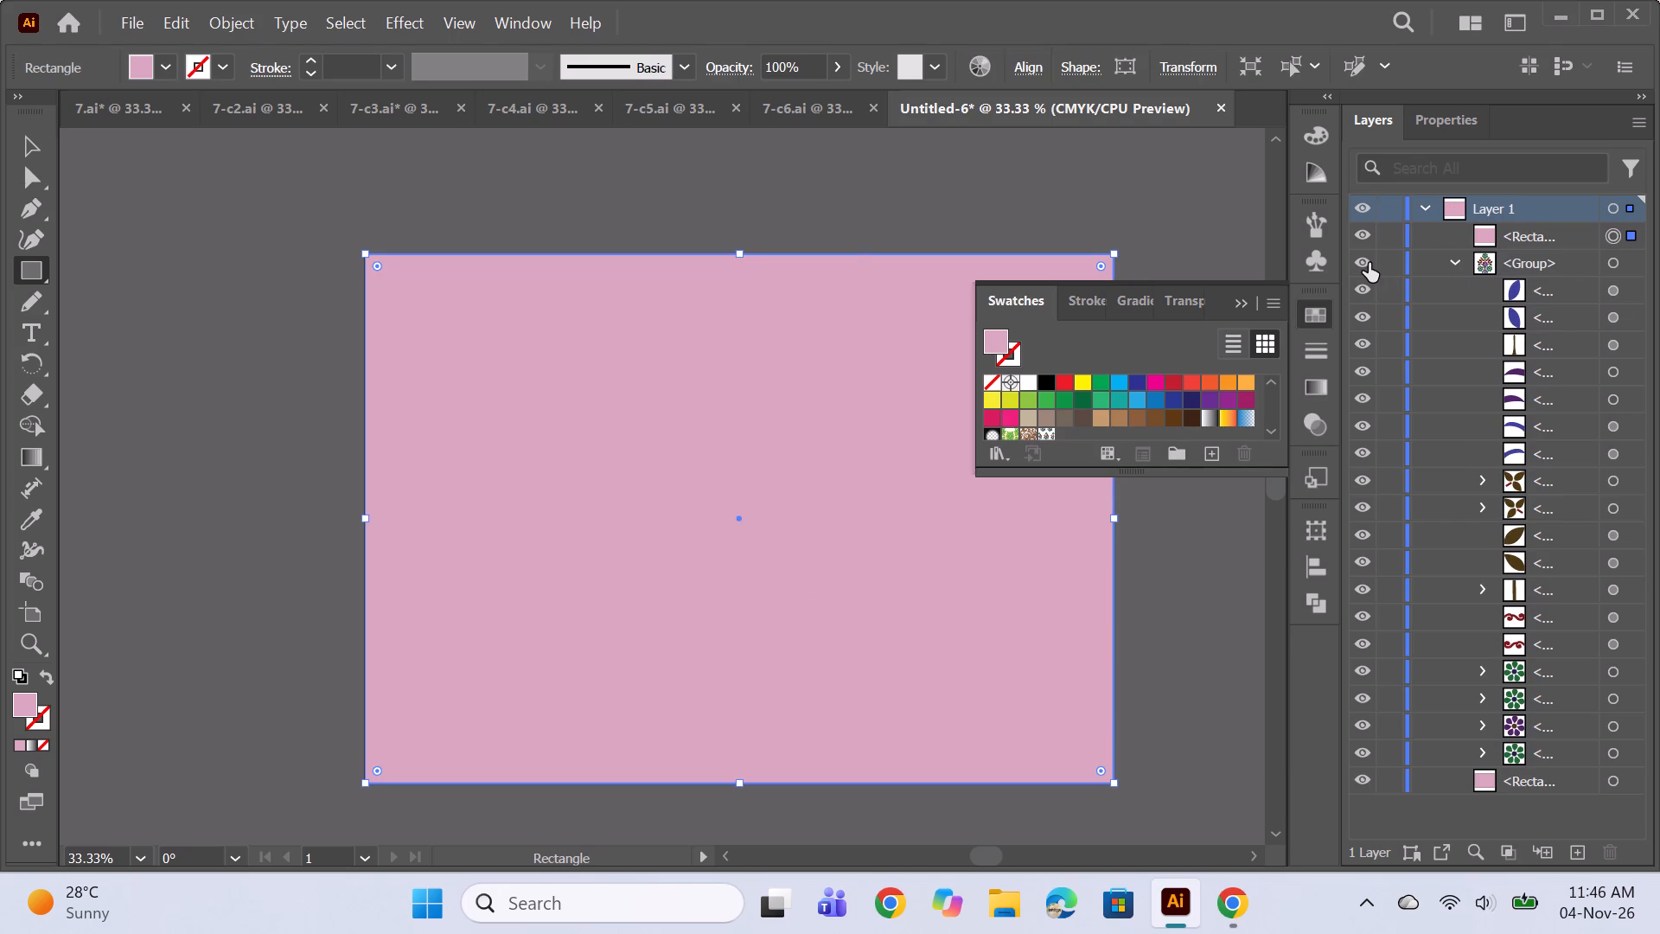
left_click(1046, 432)
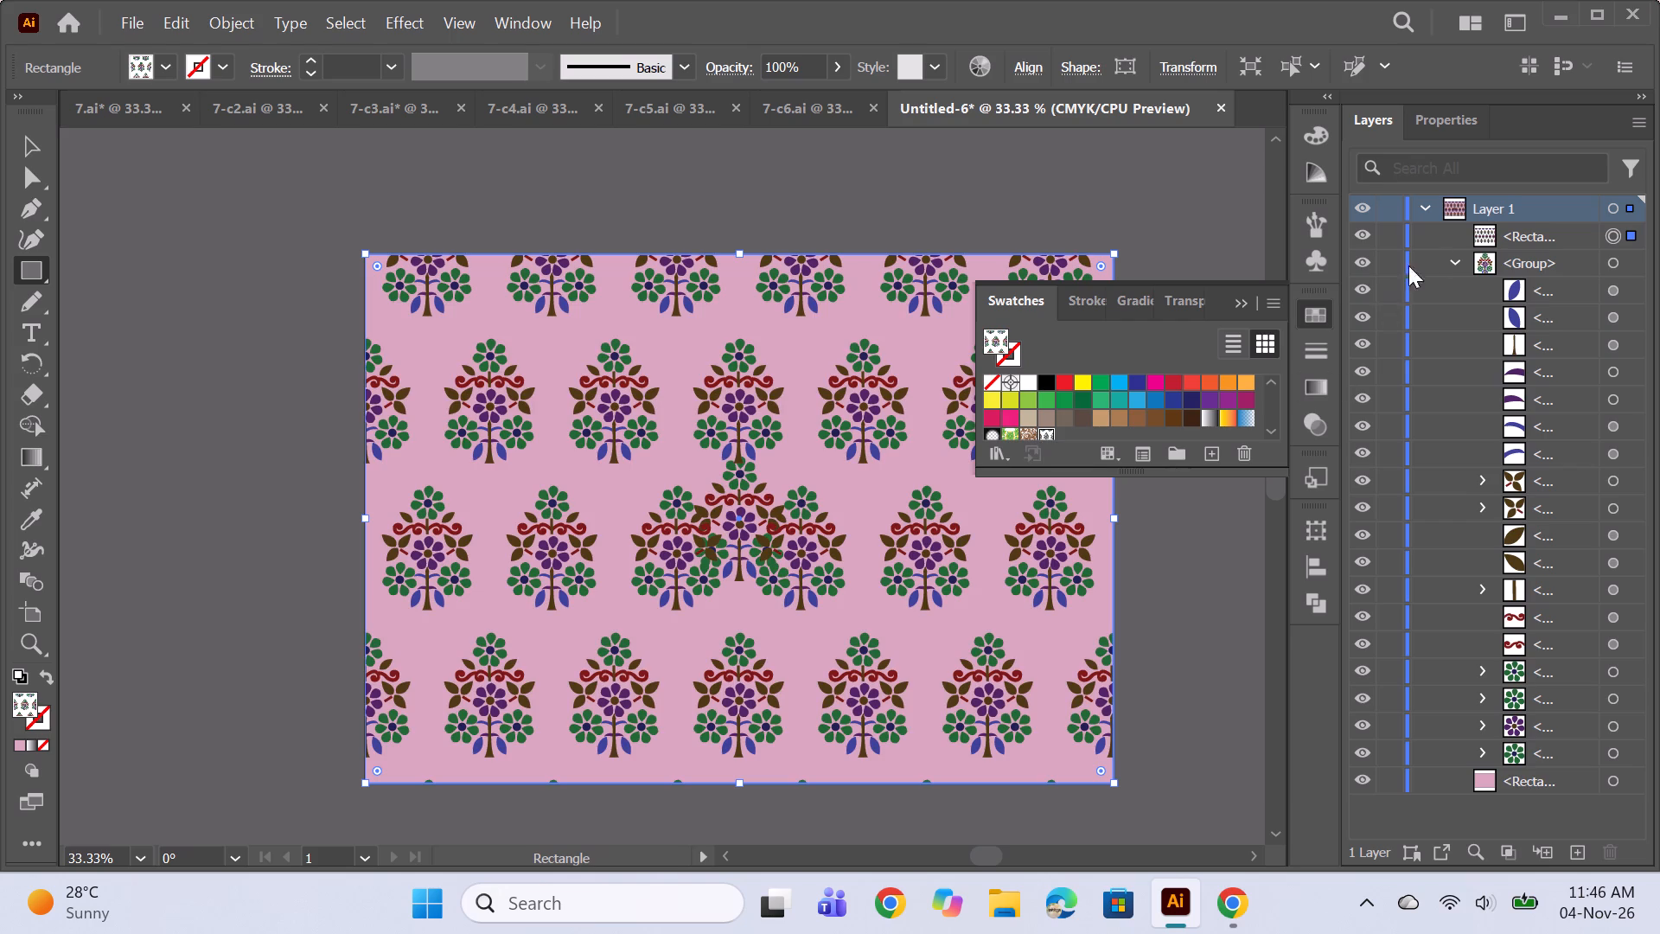
Collapse and hide the original motif group so that only the pattern rectangle and the pink background show.
left_click(1449, 263)
left_click(1231, 306)
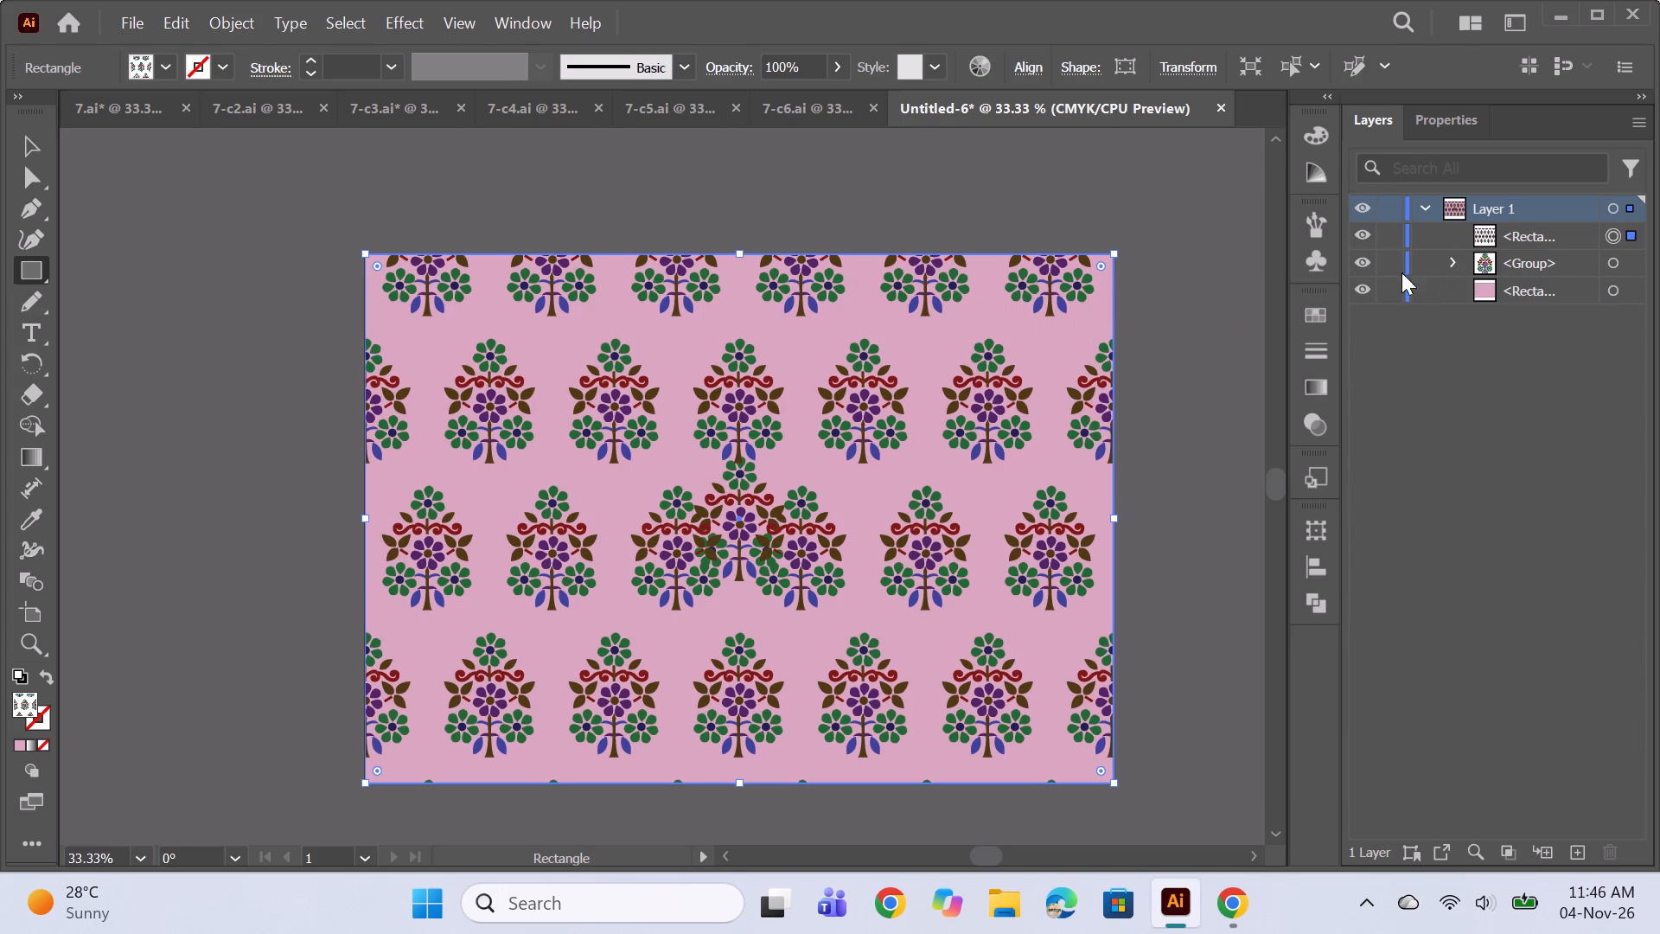
left_click(1364, 268)
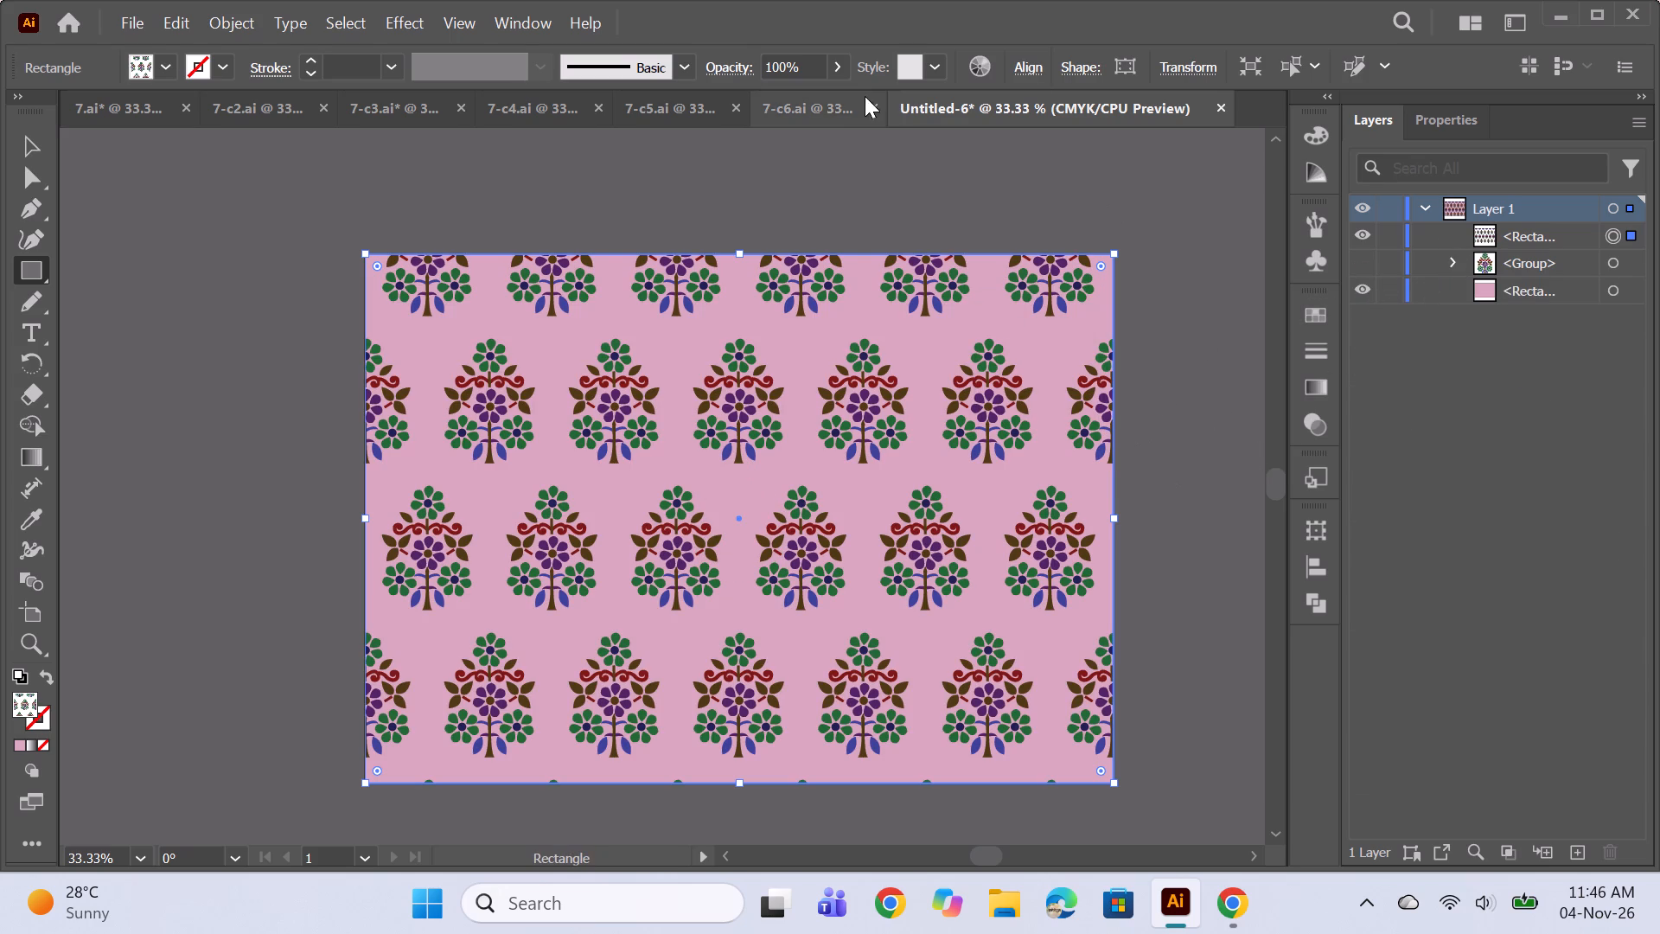
left_click(806, 114)
left_click(1157, 103)
Save the document as 7-c7 in Adobe Illustrator format, keeping the Illustrator 2020 version options.
key("ctrl+s")
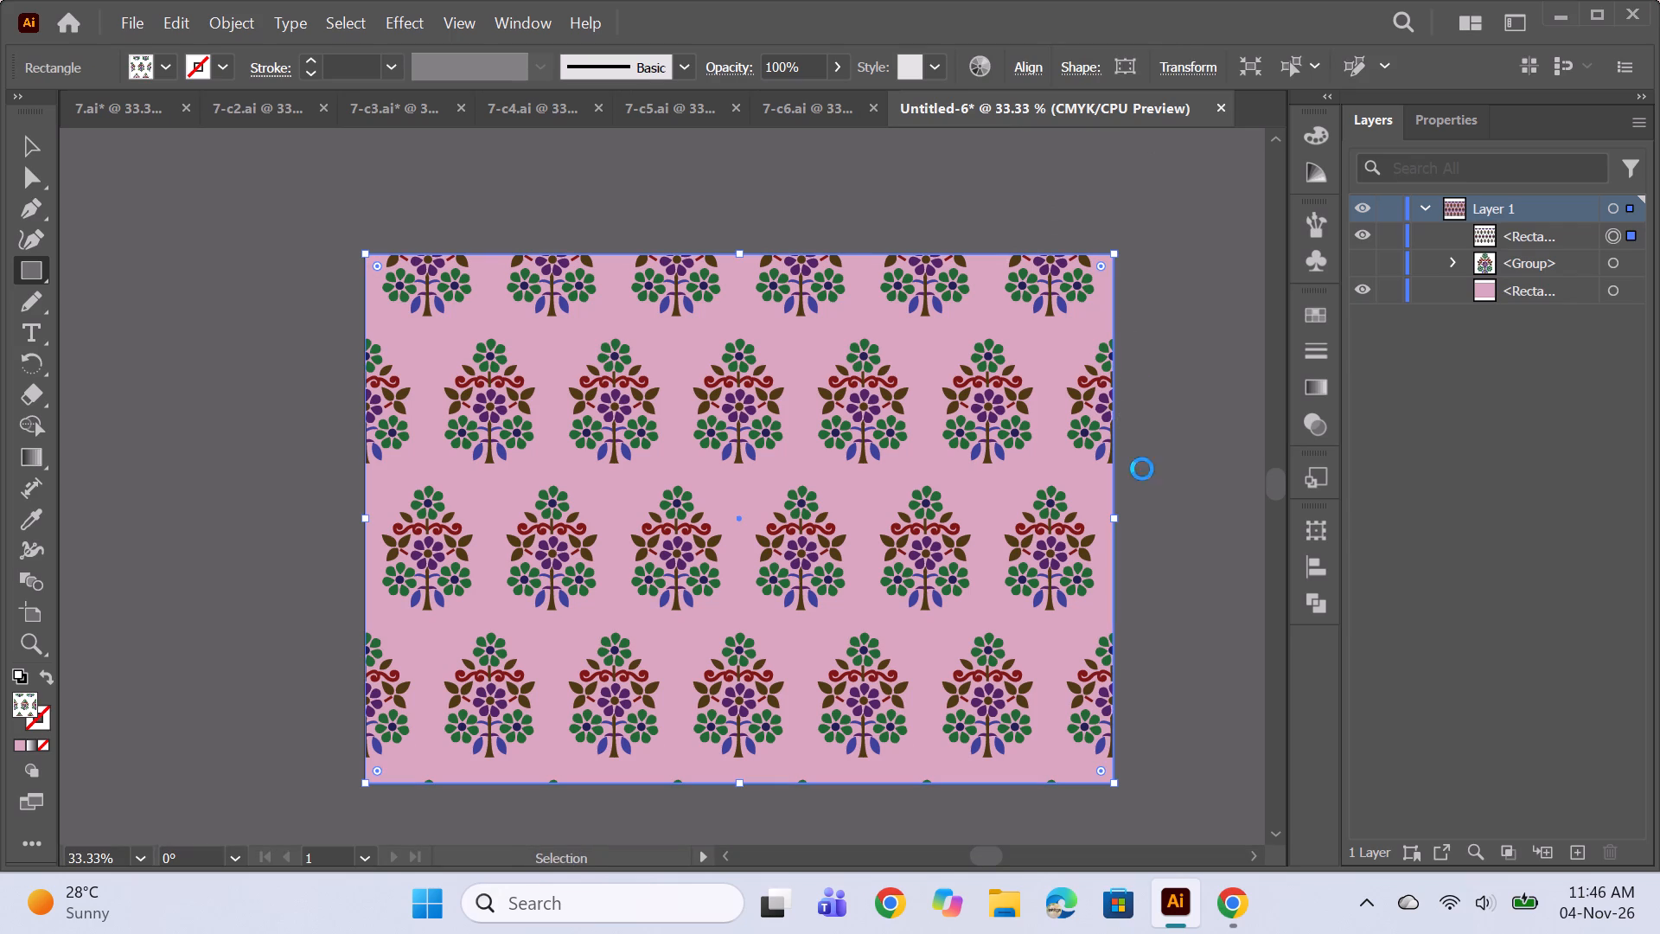
key("7")
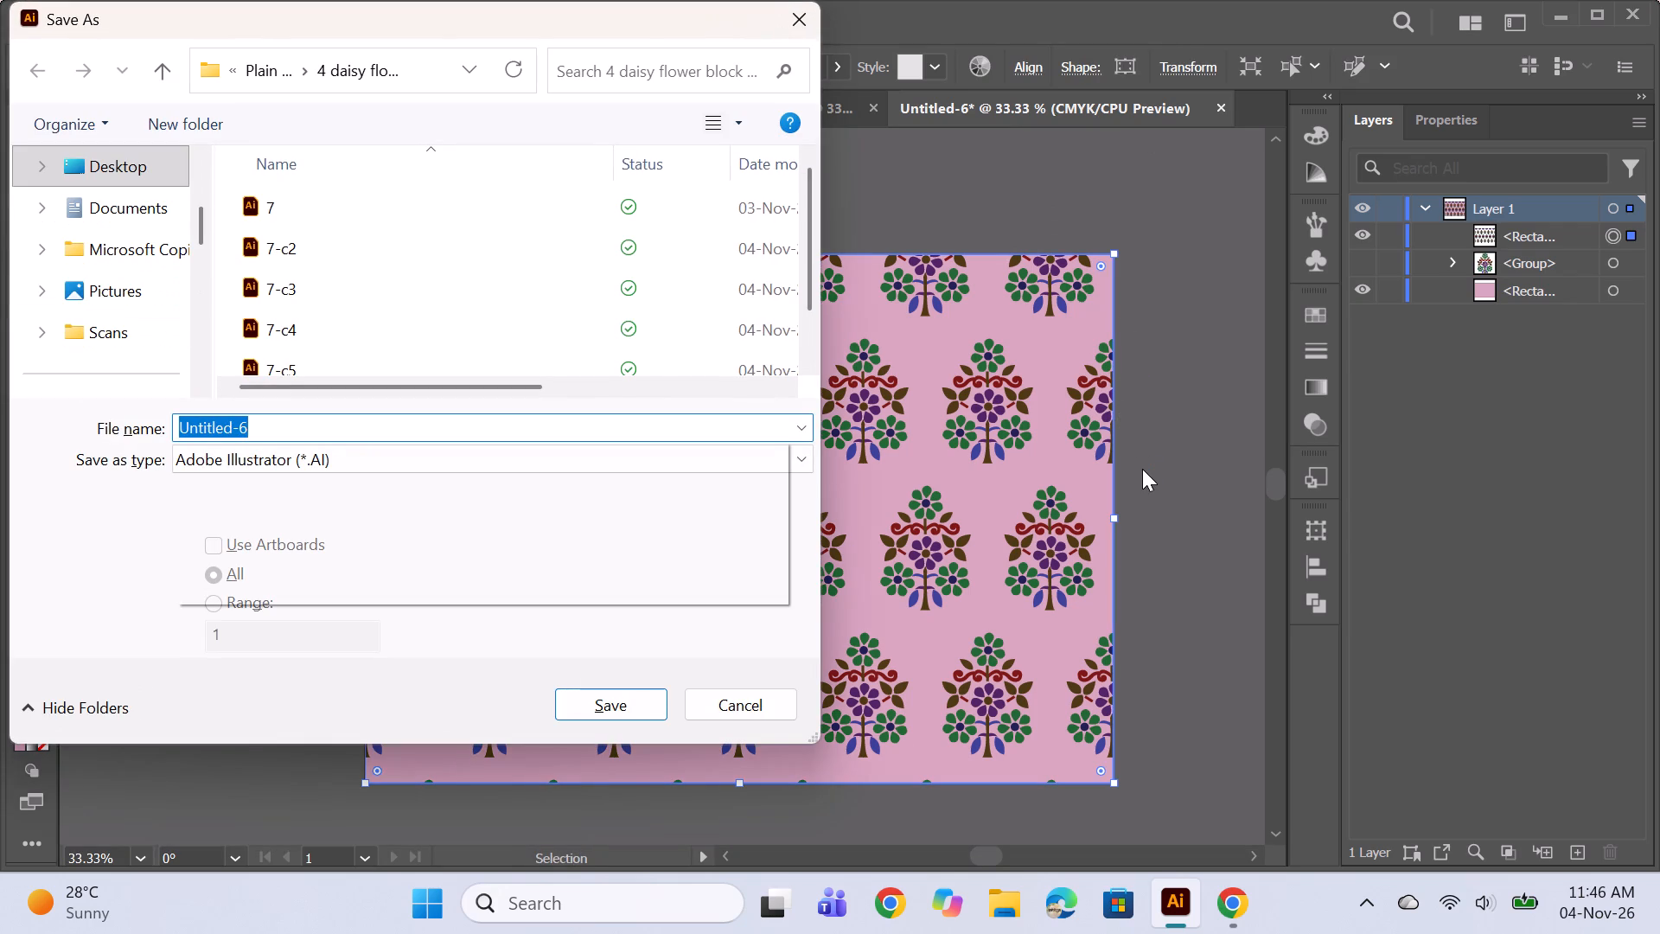
type("-c")
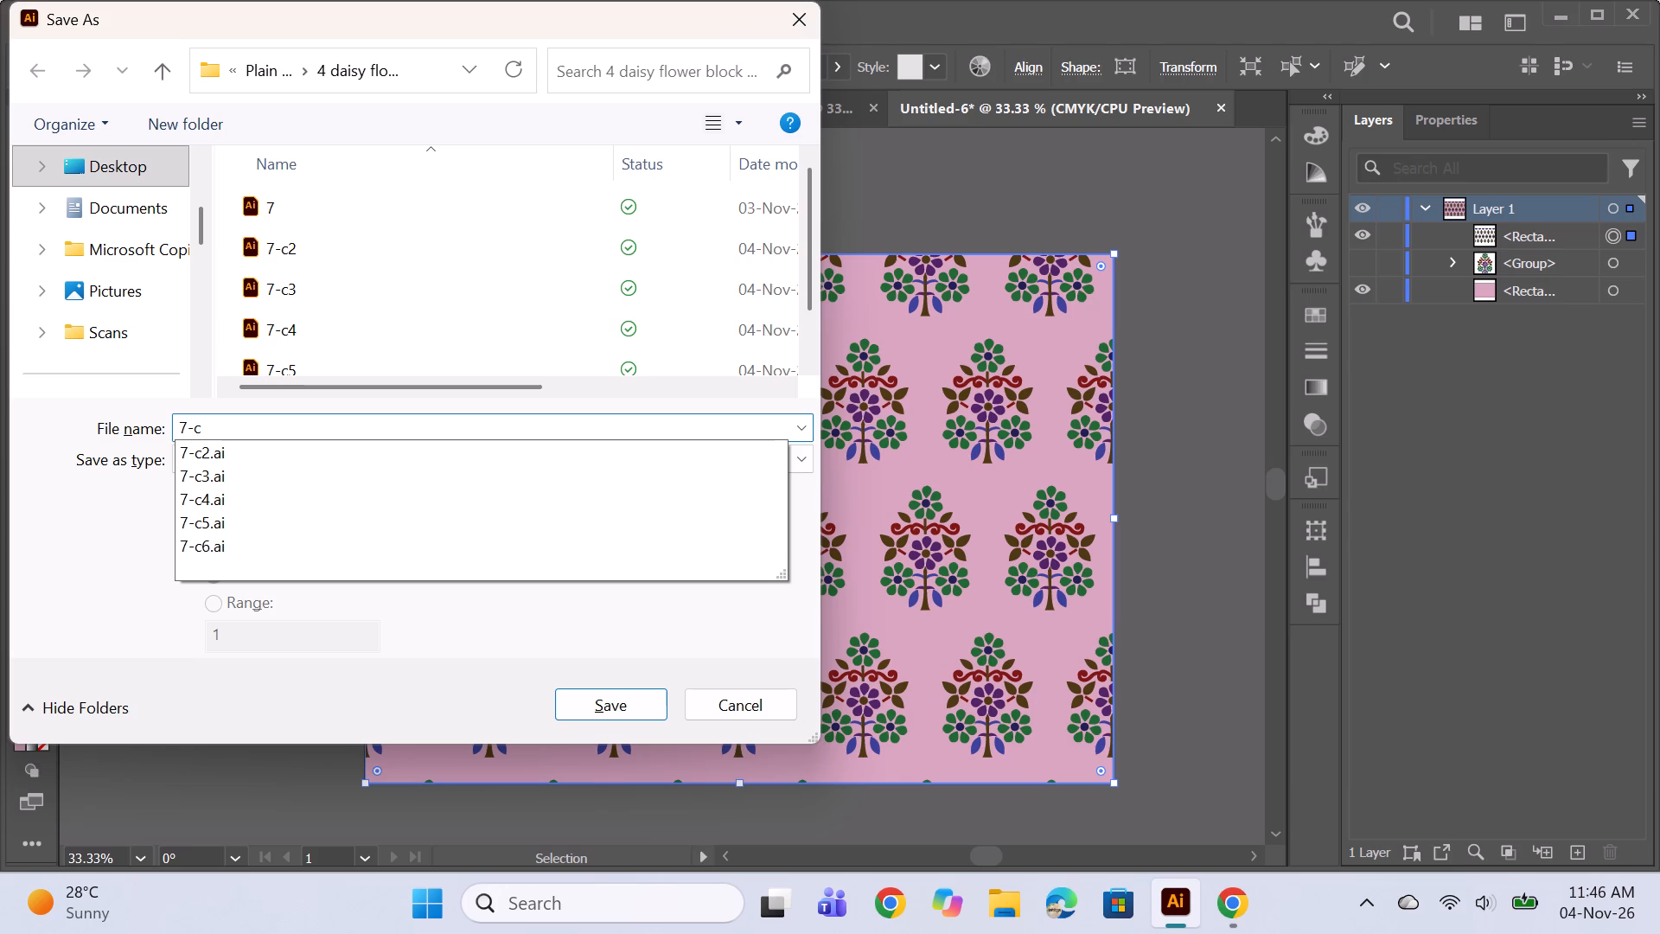
key("7")
key("Return")
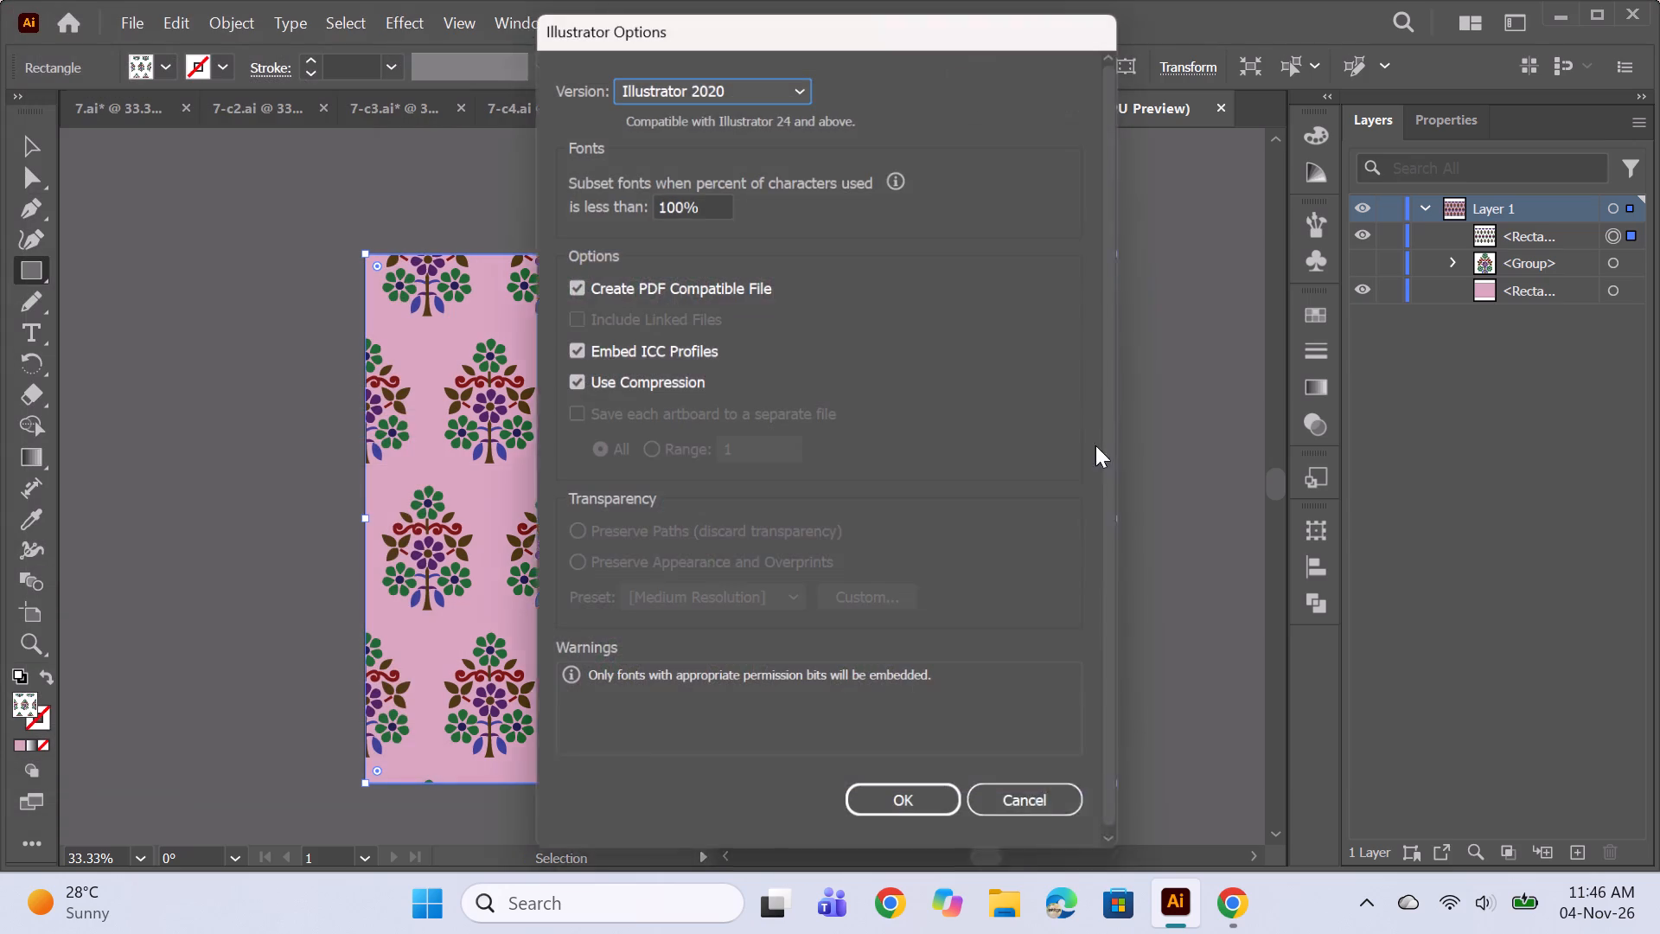
left_click(910, 818)
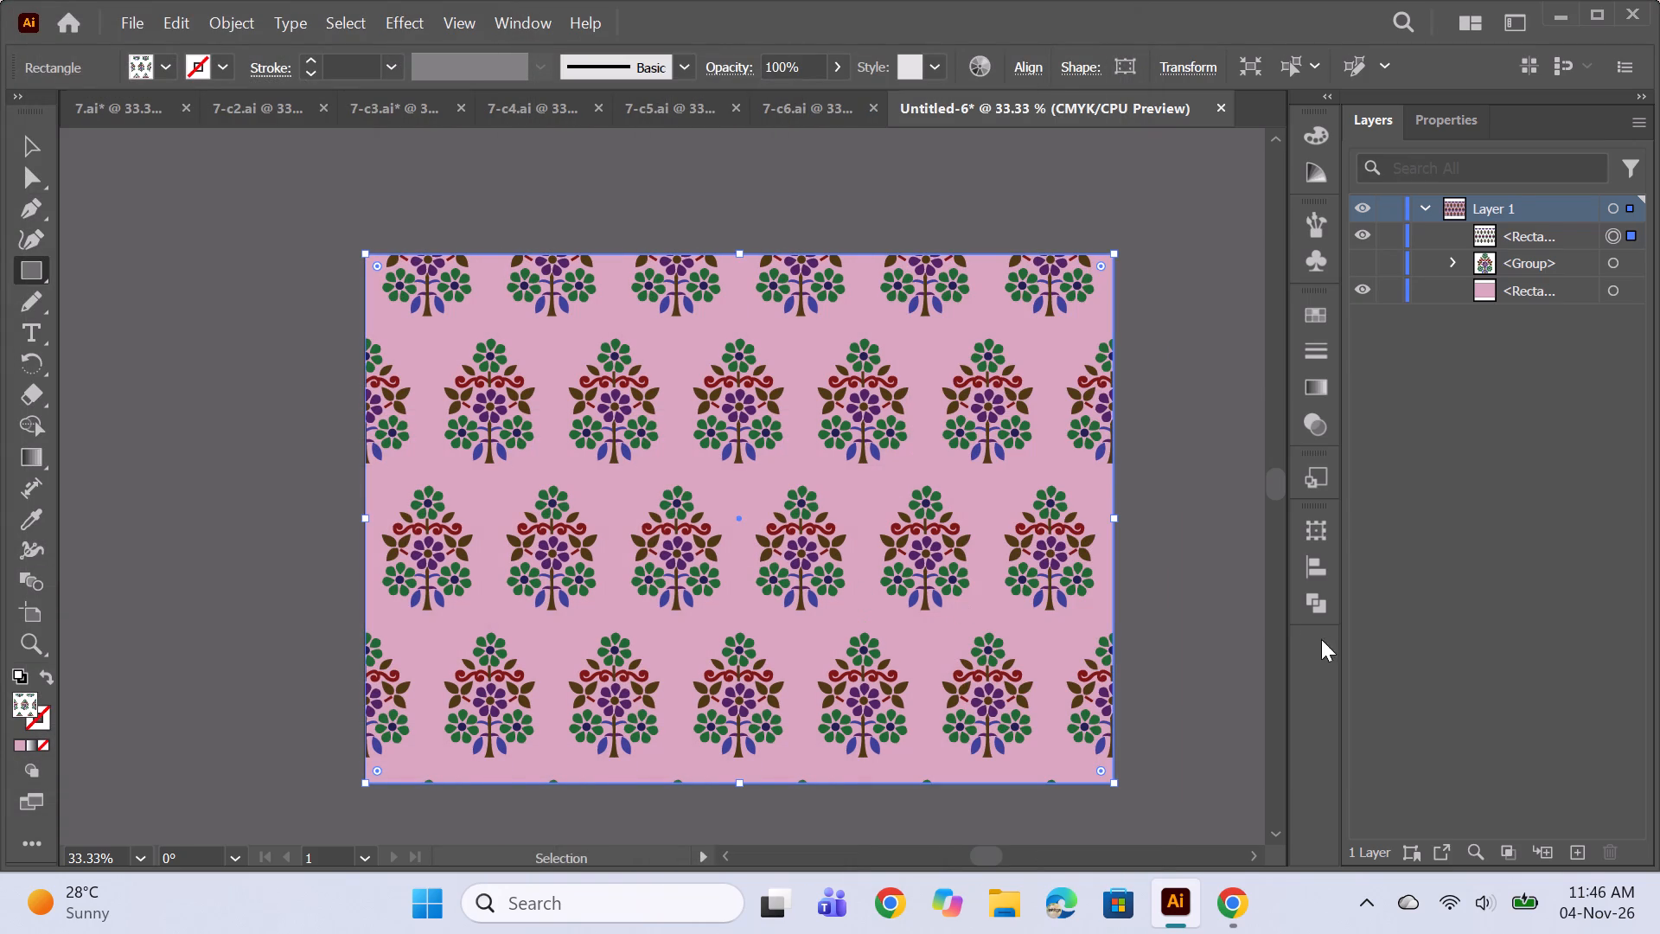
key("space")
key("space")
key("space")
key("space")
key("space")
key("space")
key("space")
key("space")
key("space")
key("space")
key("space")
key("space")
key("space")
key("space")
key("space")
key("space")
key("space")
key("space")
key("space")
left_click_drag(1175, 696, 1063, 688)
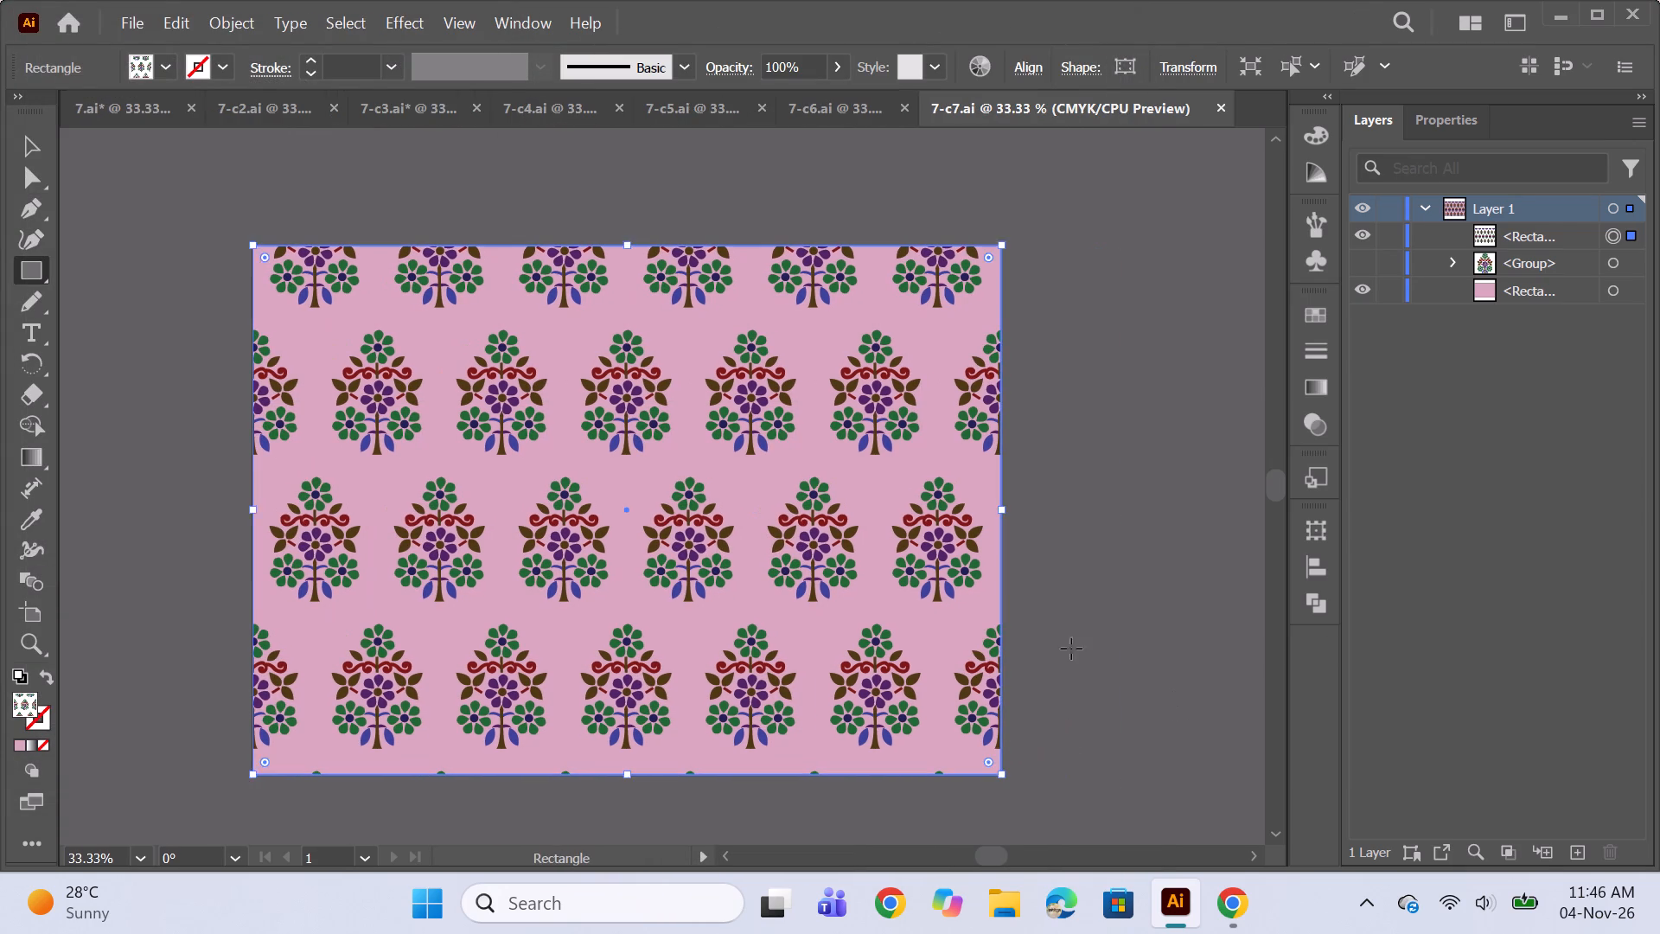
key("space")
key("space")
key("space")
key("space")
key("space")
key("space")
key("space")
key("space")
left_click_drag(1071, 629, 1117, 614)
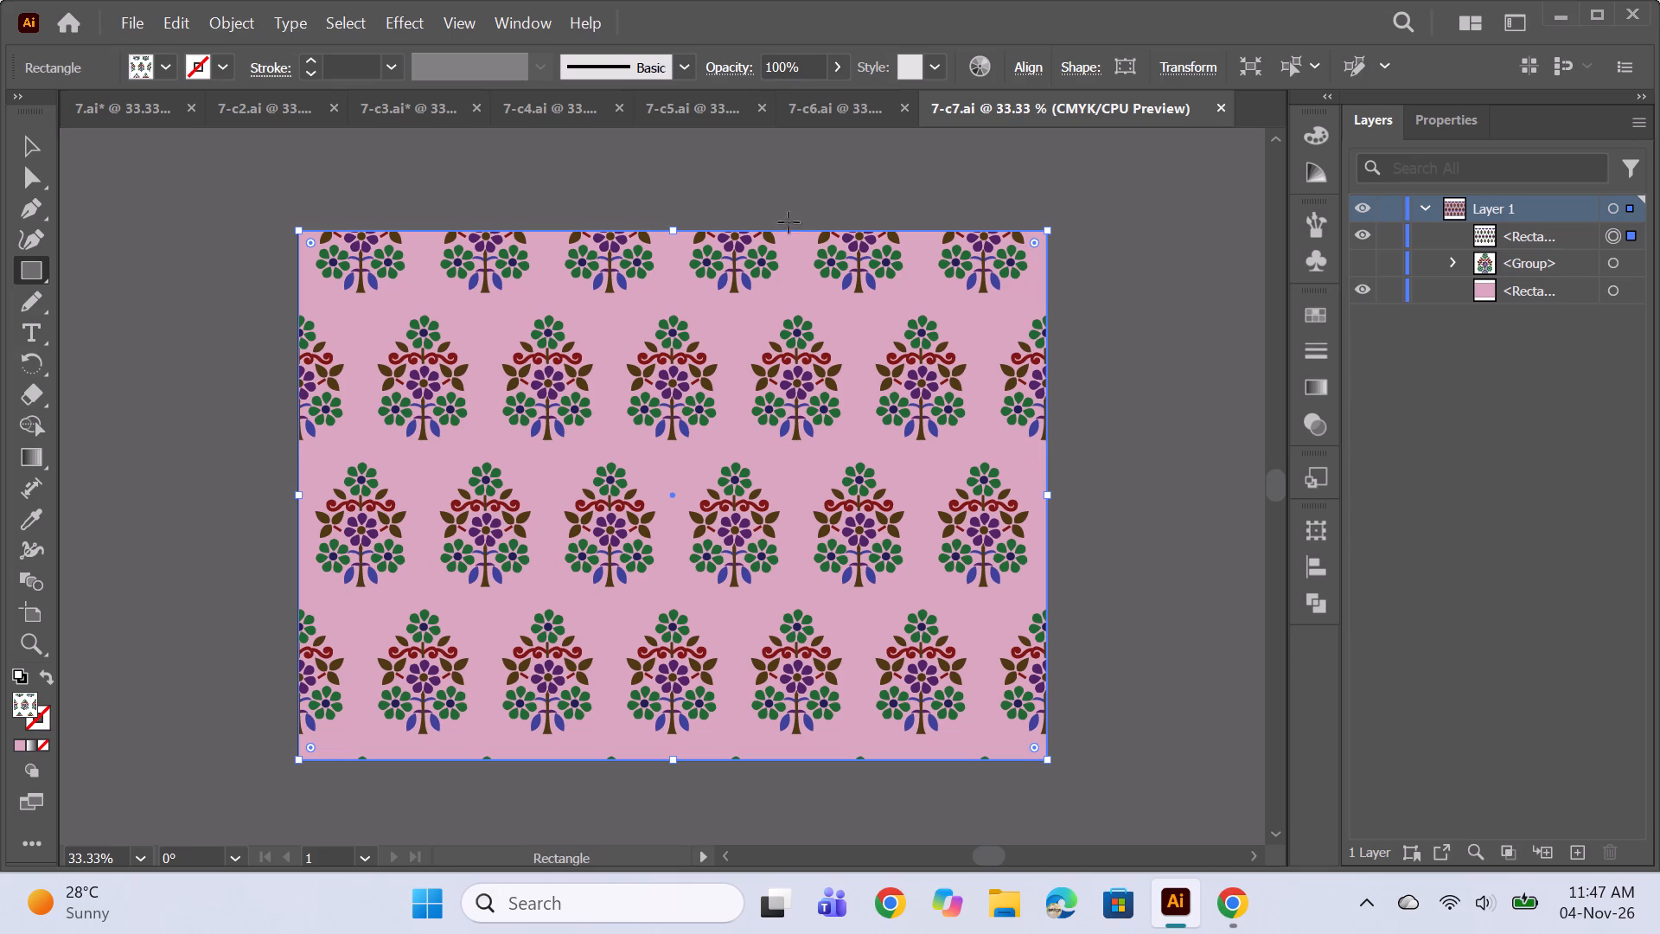
Lighten the pink background rectangle's fill to E5B7D1, and again to a slightly paler pink.
left_click(832, 117)
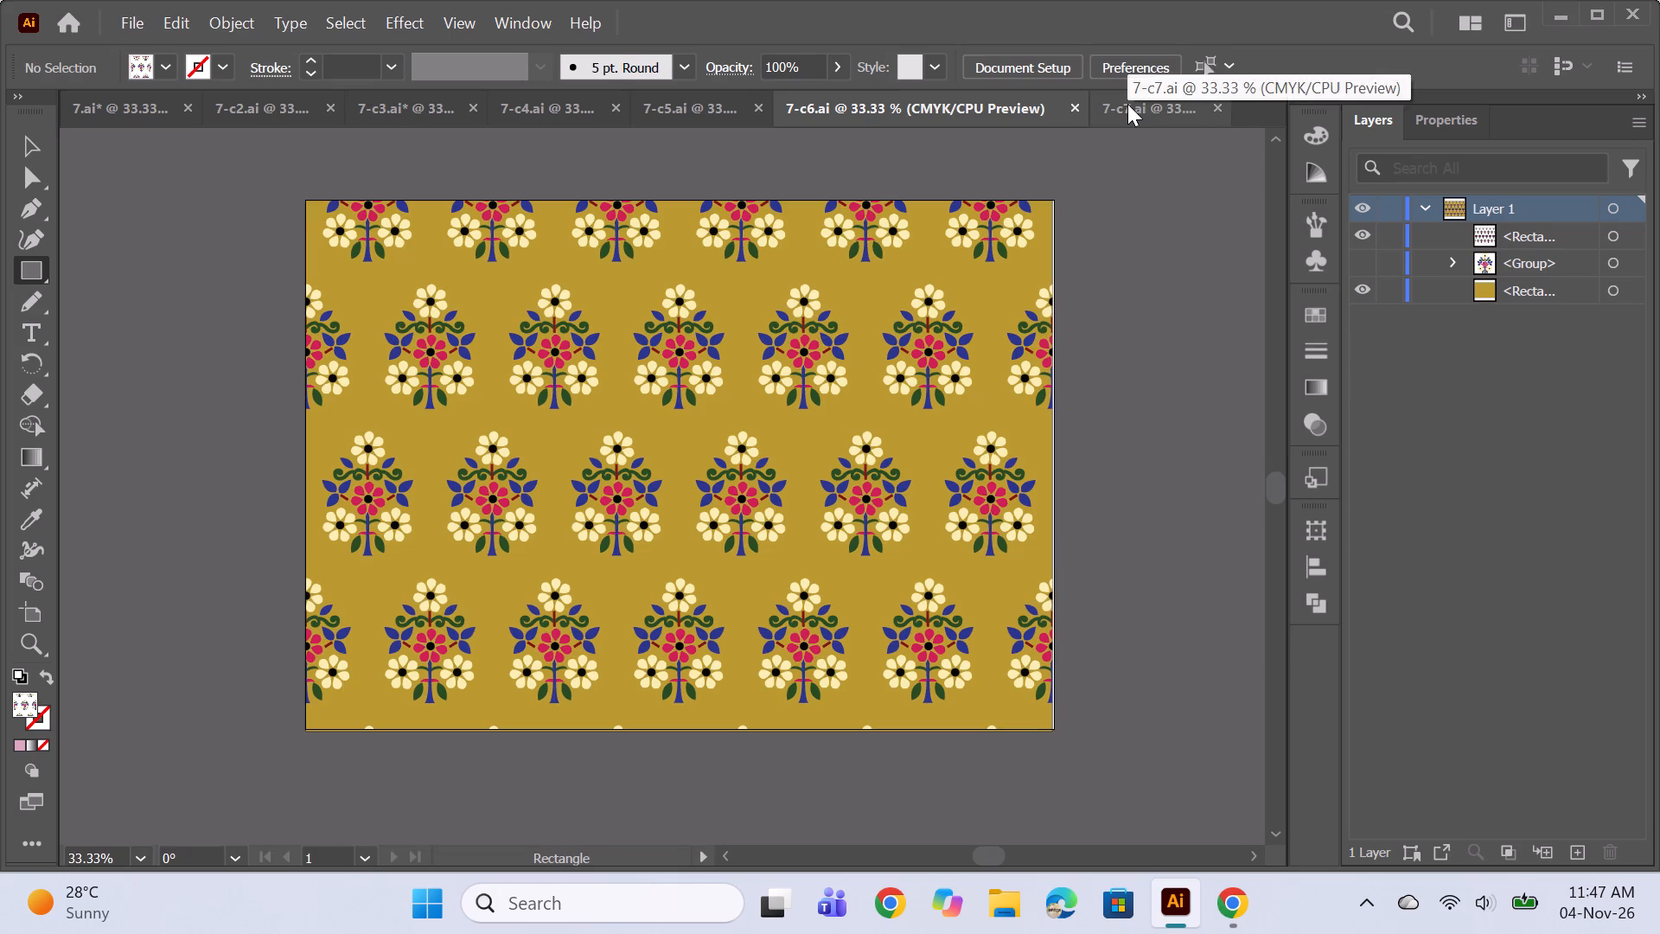
left_click(1127, 104)
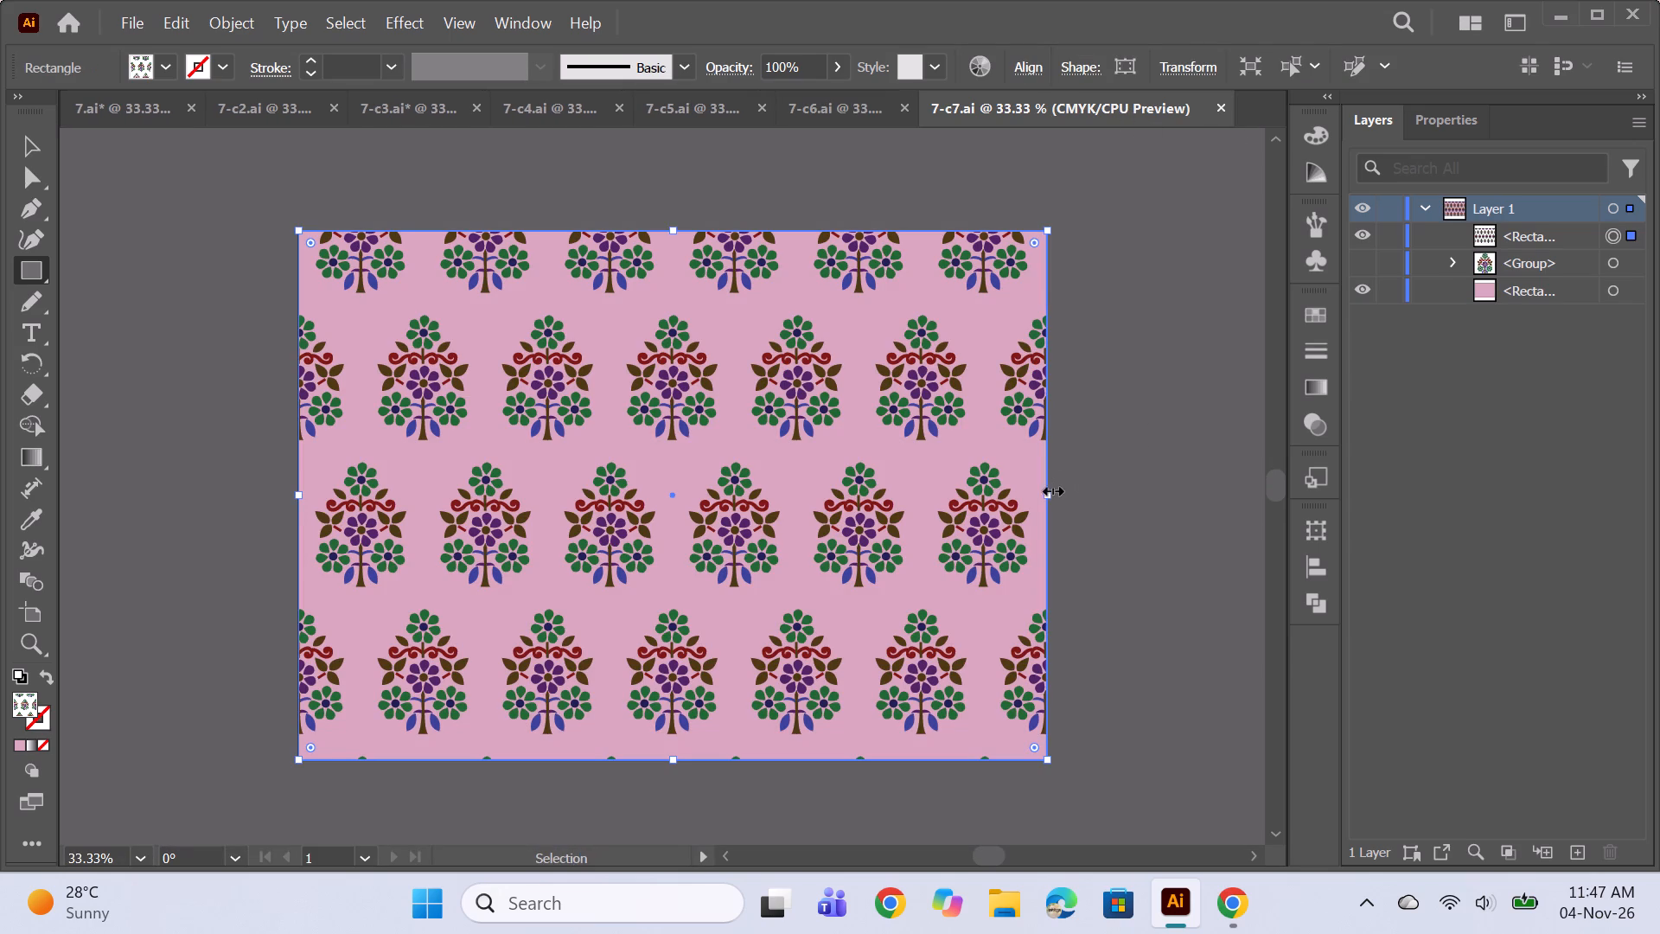
left_click(1609, 293)
double_click(28, 713)
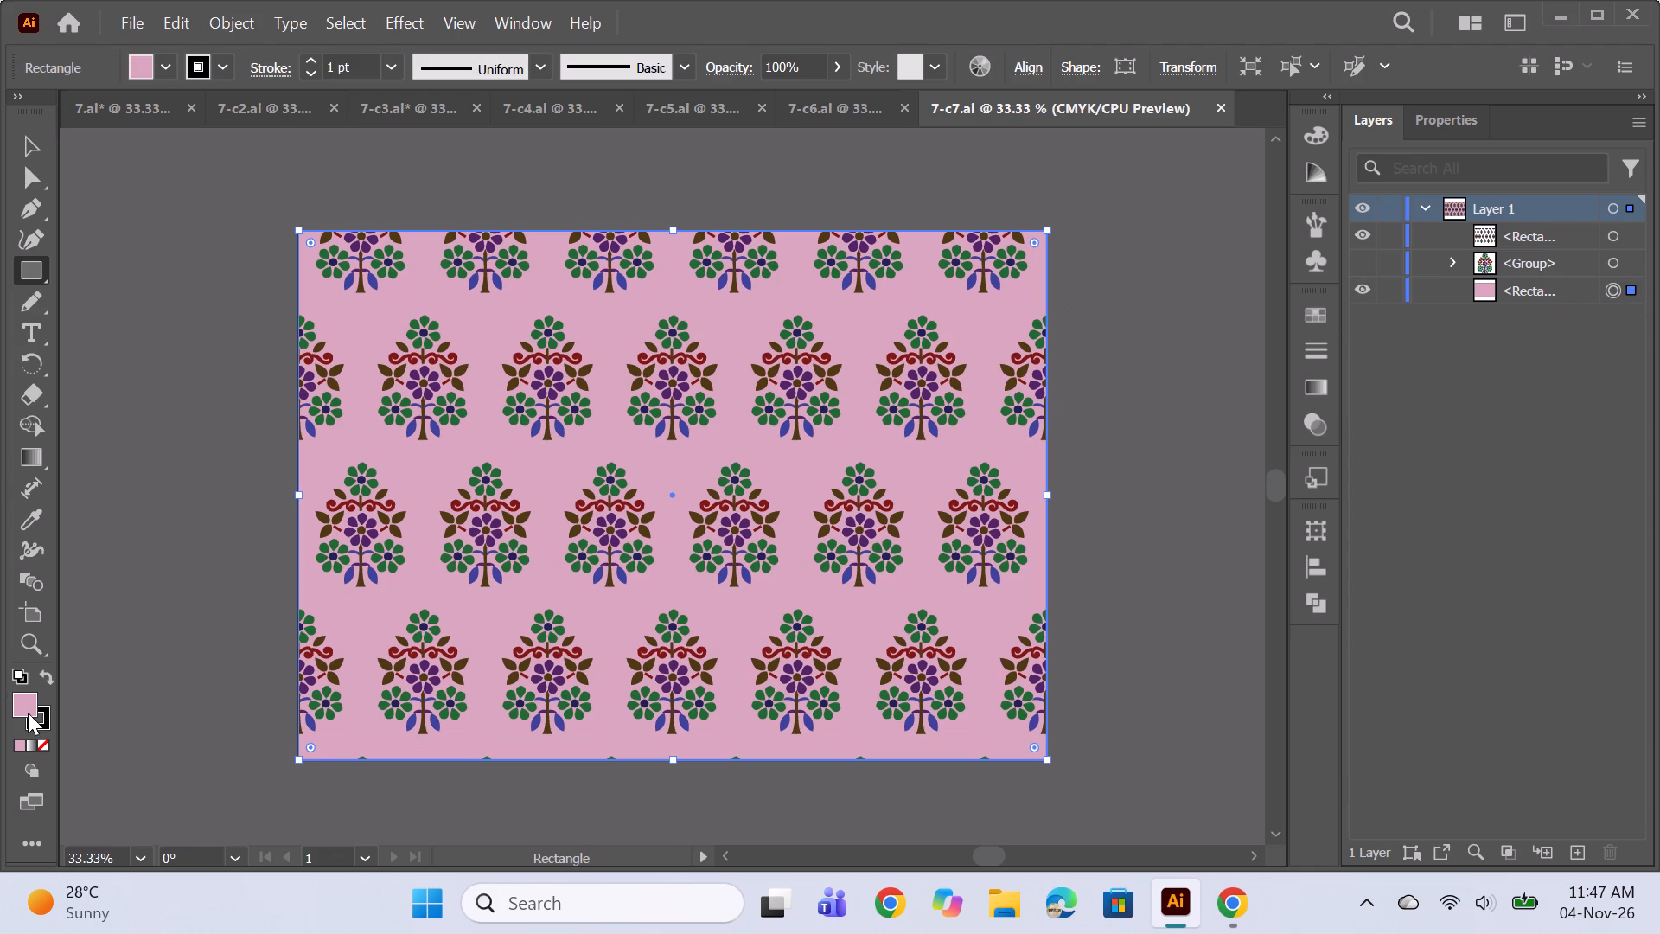
left_click(965, 343)
left_click(968, 324)
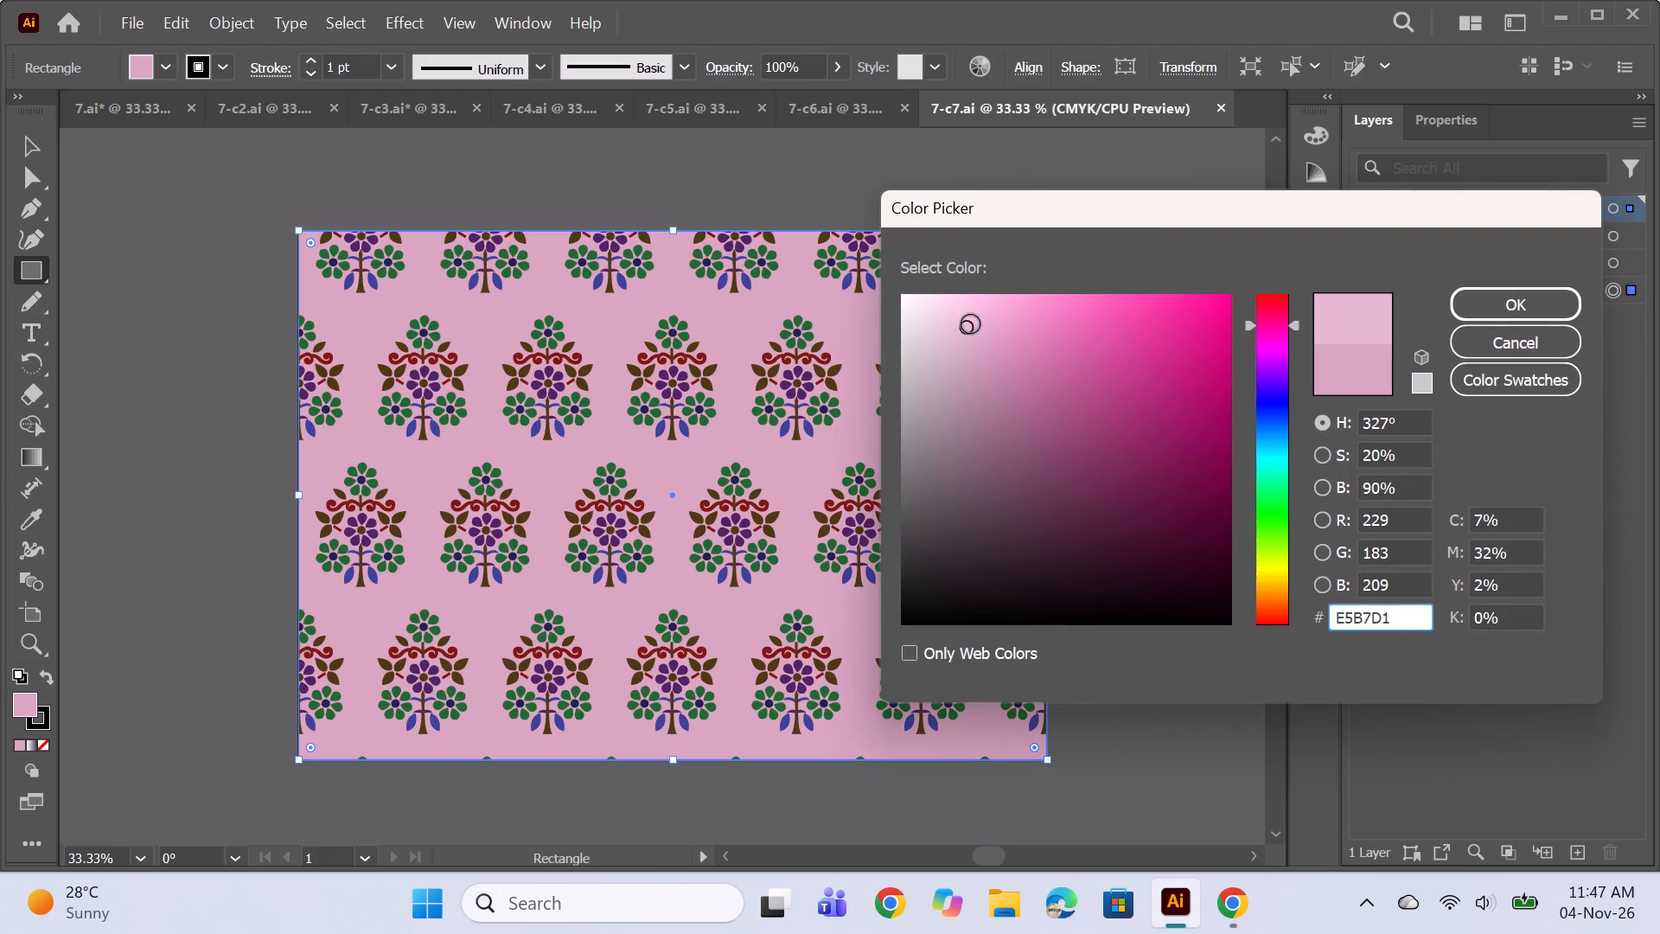
left_click(1543, 308)
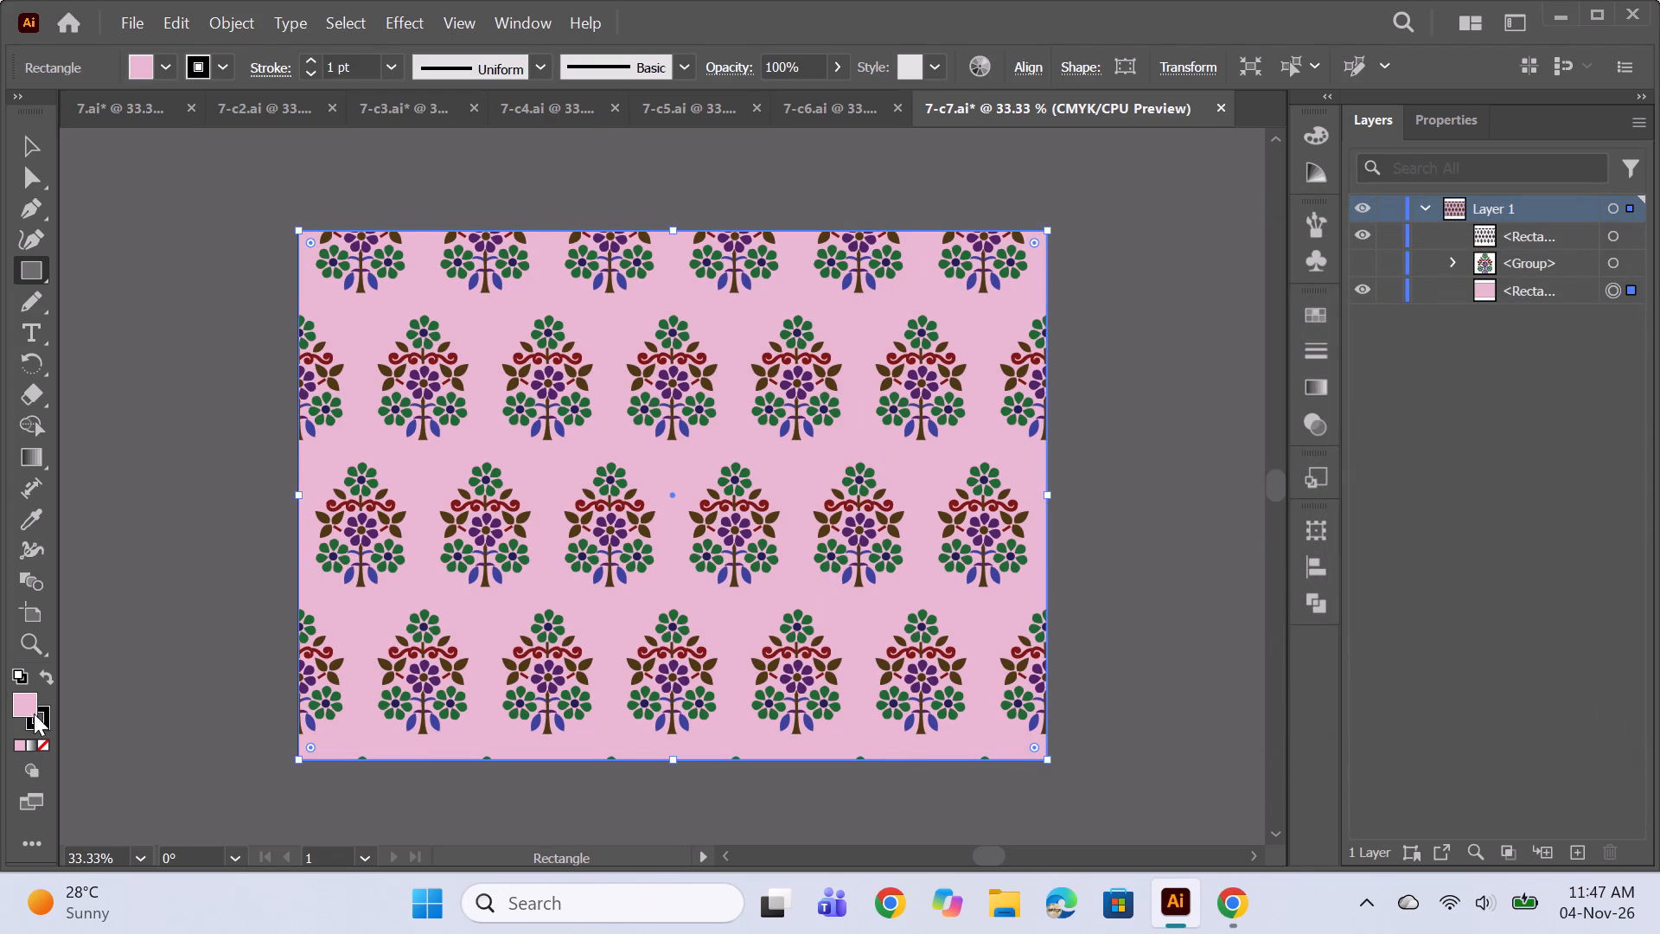
double_click(32, 701)
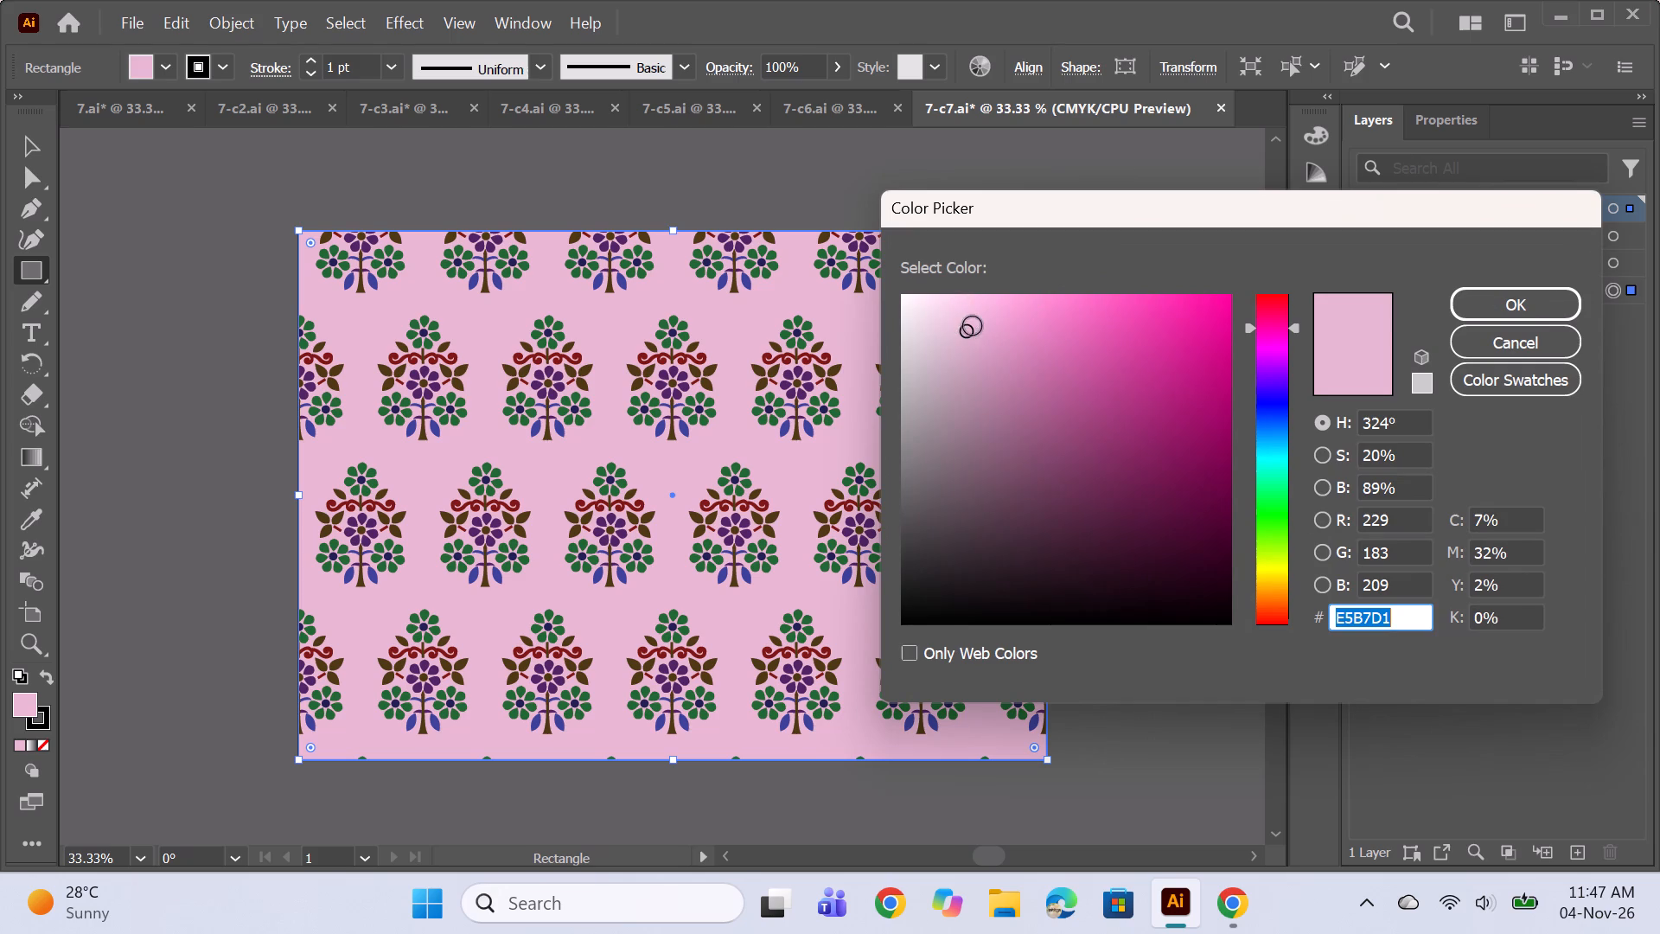
left_click(967, 322)
left_click(1494, 299)
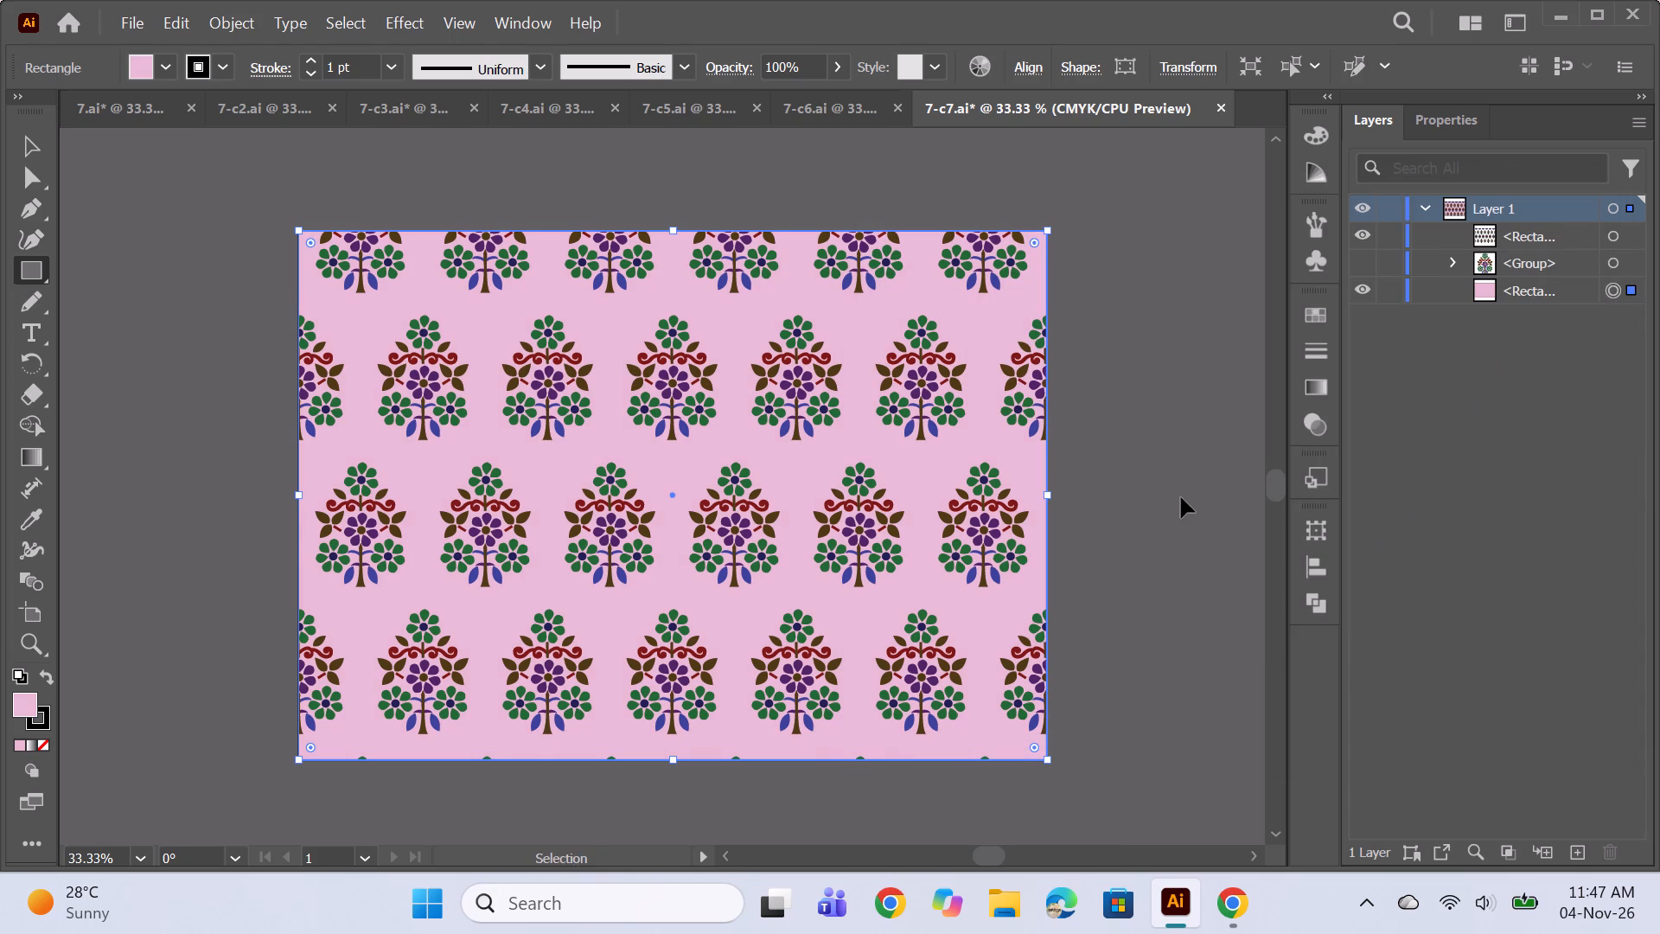
left_click(1111, 505, "ctrl")
scroll(1076, 547, "up", 1)
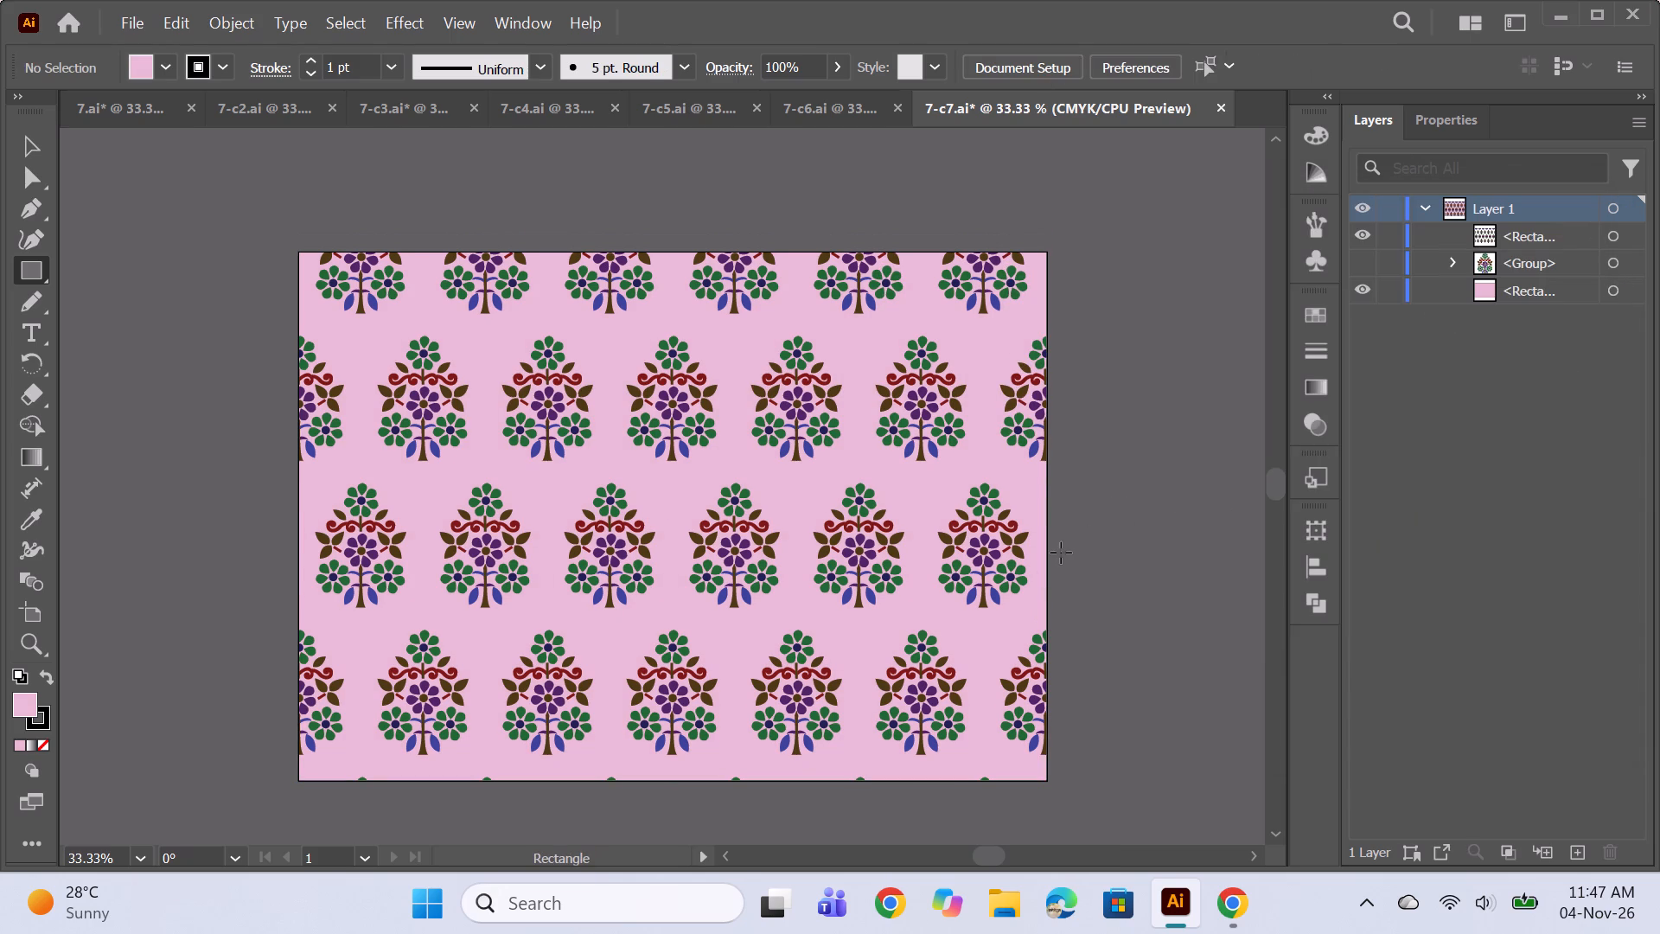
Compare the lightened pink variation with the other open colour variations of the floral pattern, from 7 to 7-c6.
left_click(810, 107)
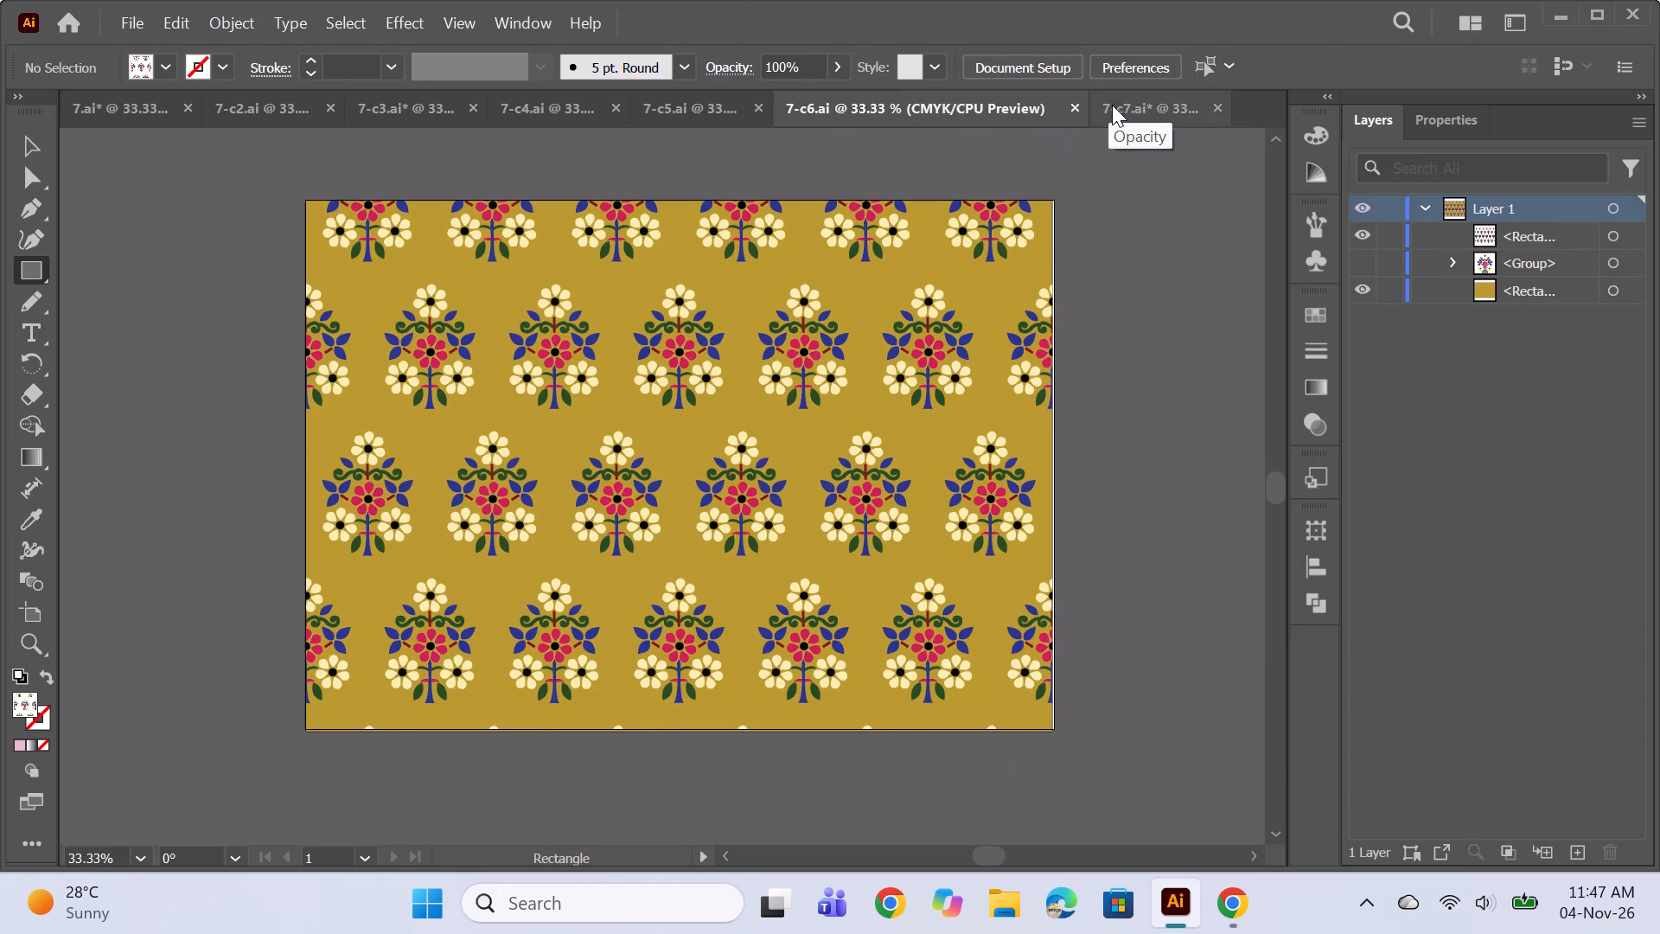
left_click(1112, 105)
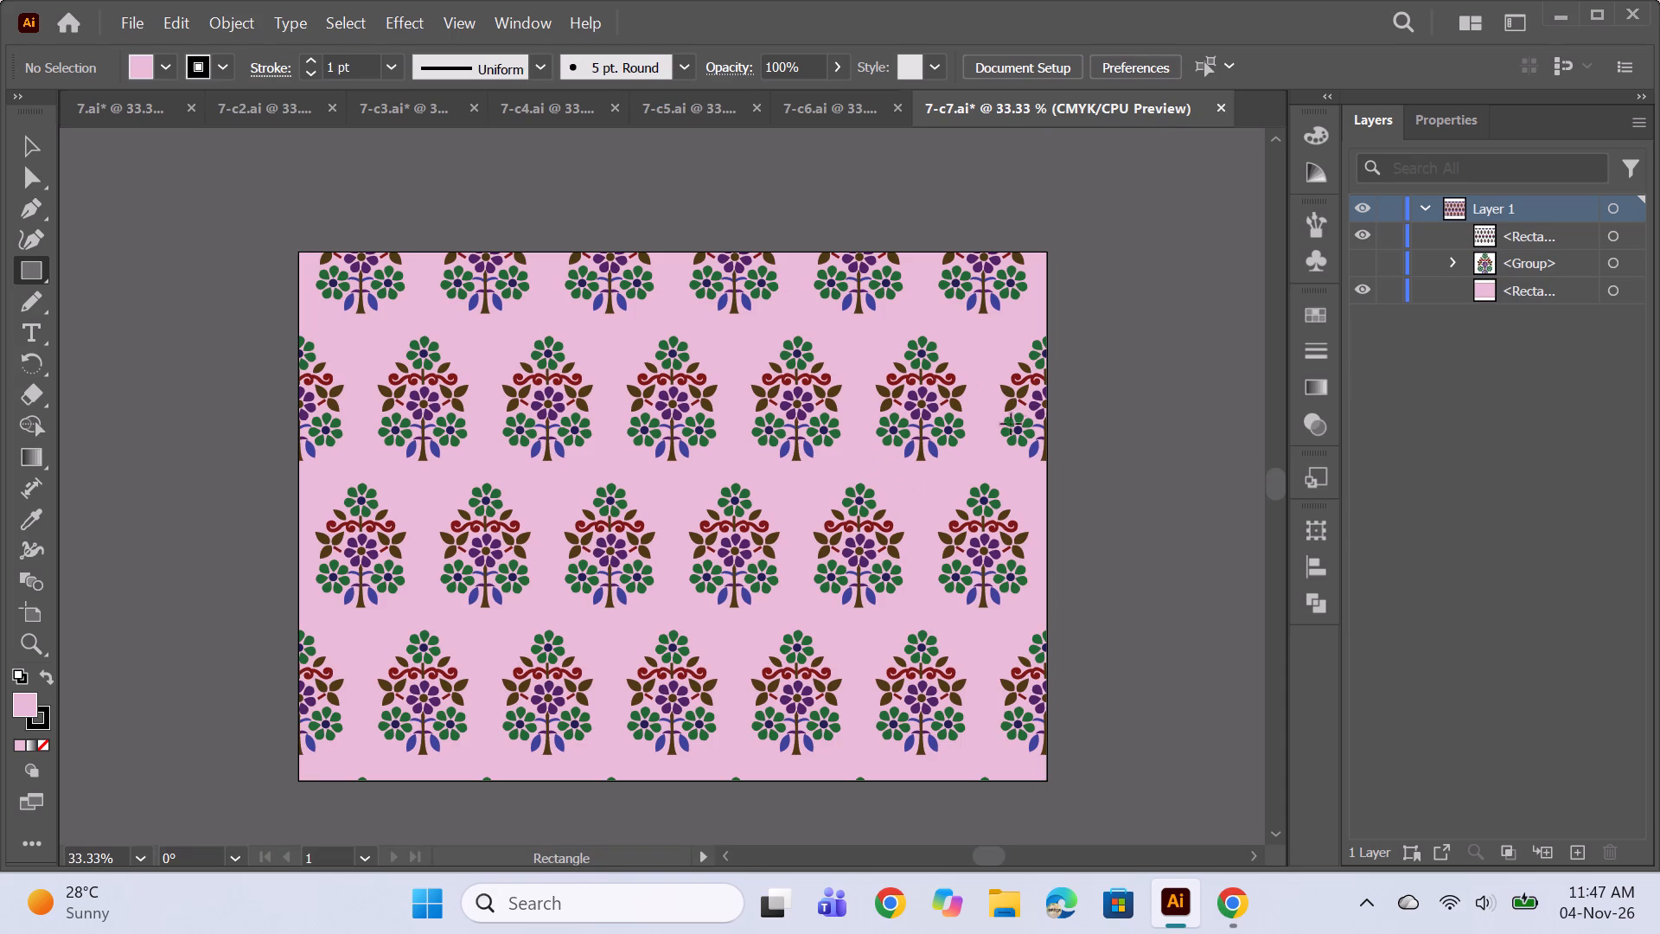
left_click(102, 112)
left_click(408, 113)
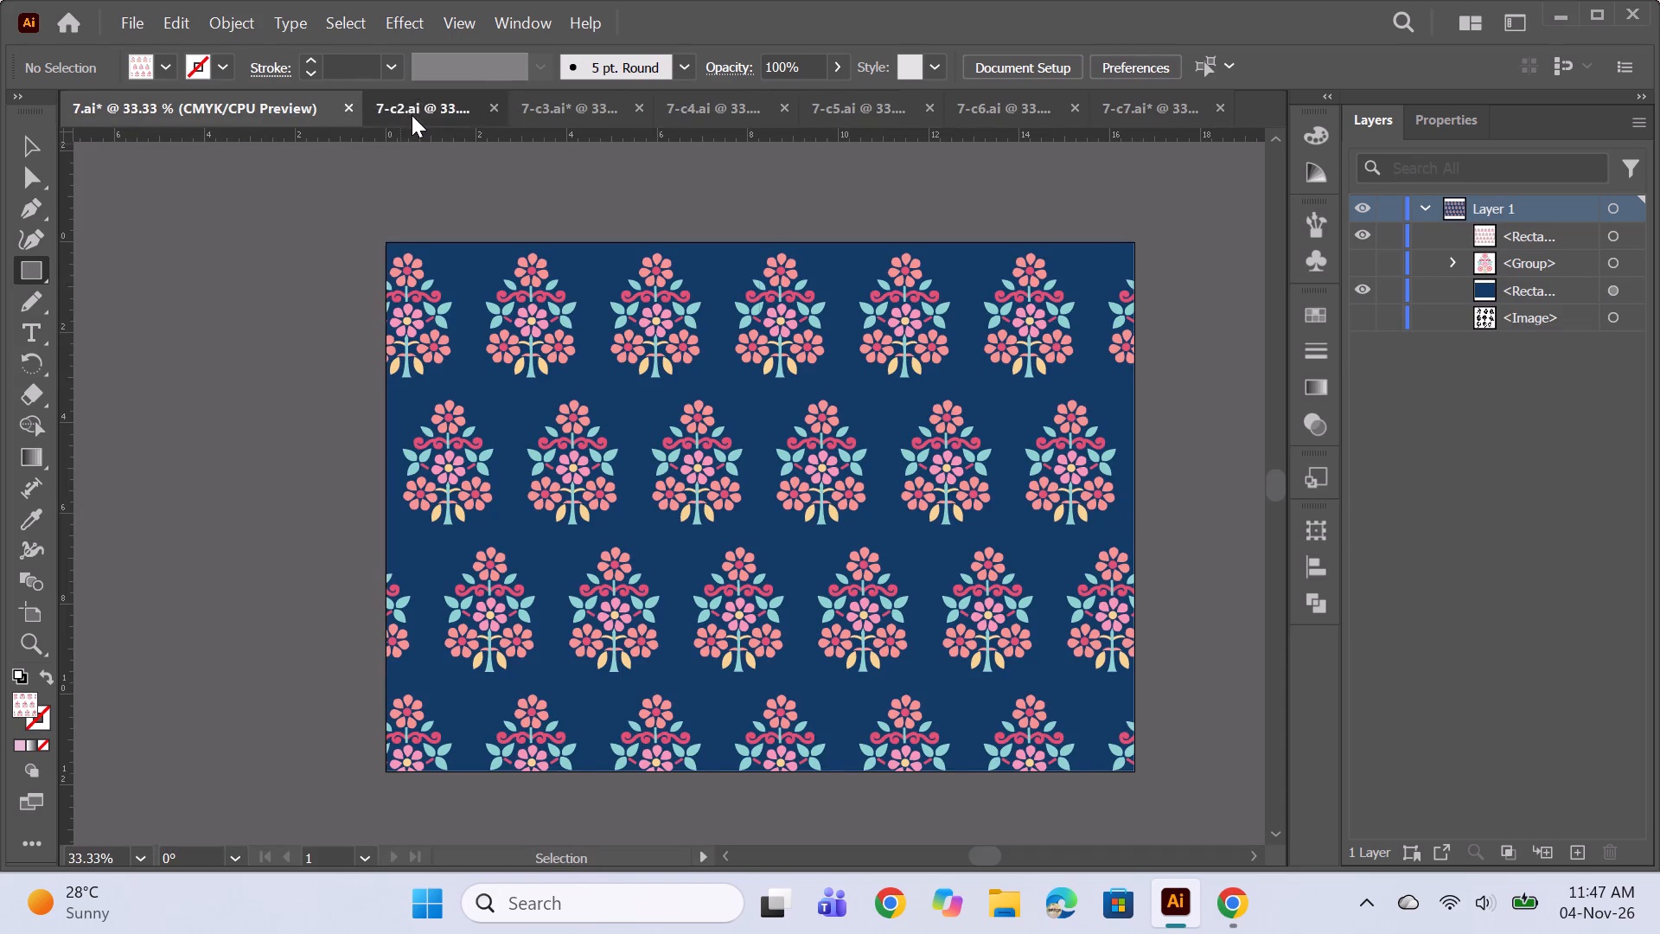
left_click(551, 111)
left_click(718, 111)
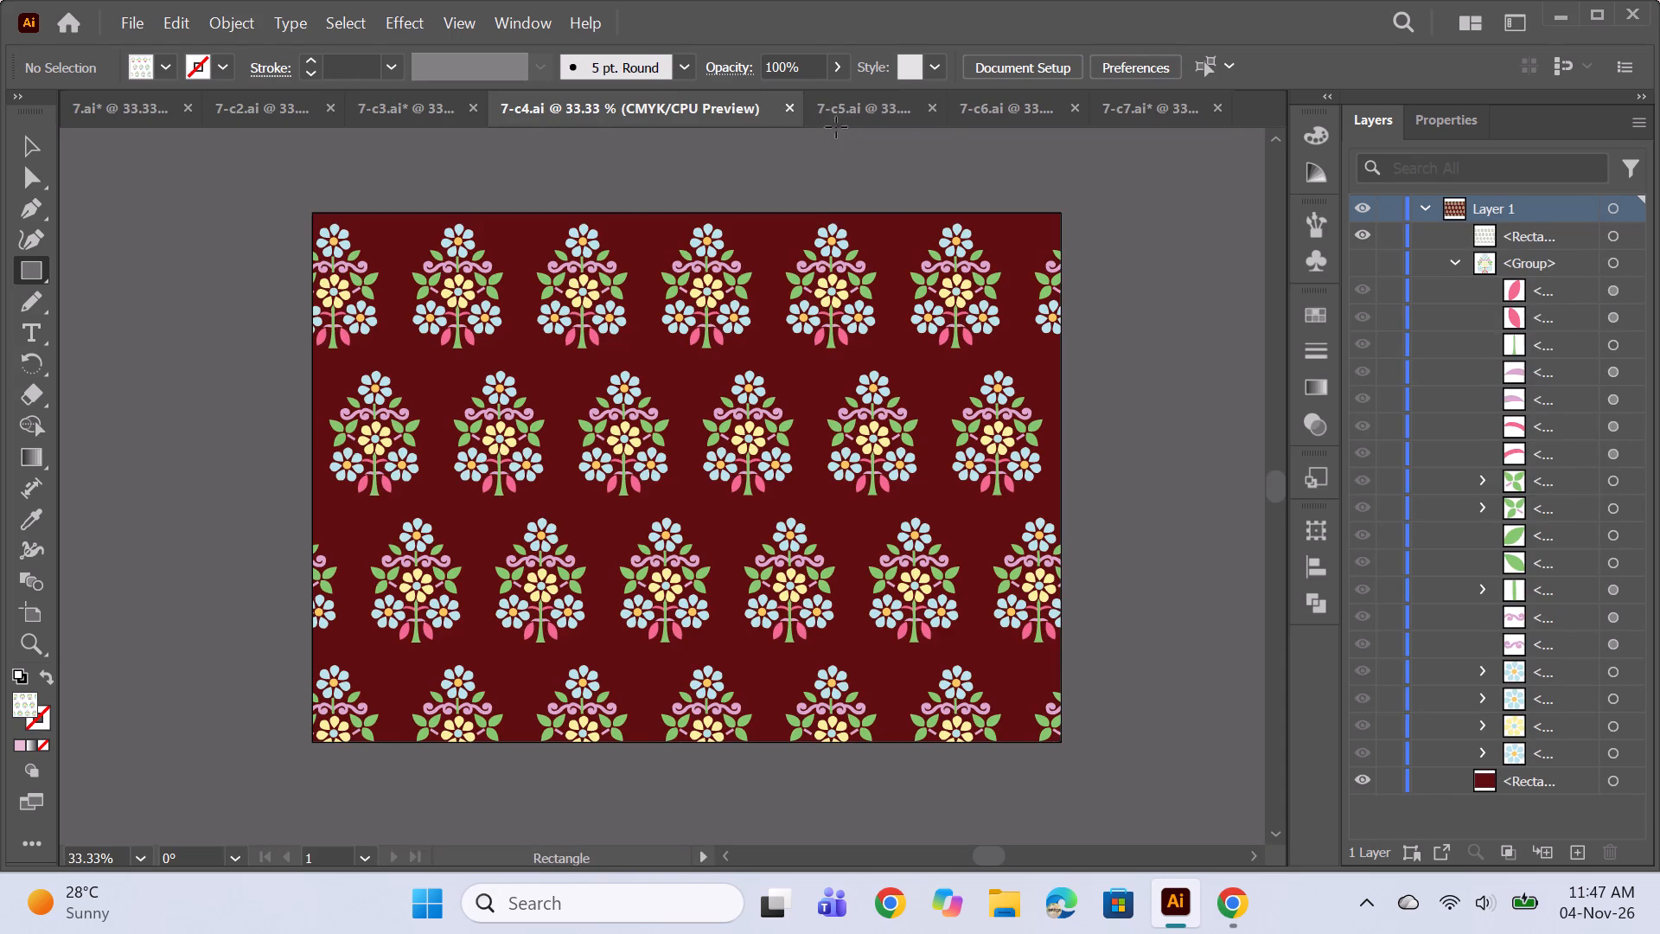
left_click(836, 127)
left_click(977, 107)
left_click(1155, 103)
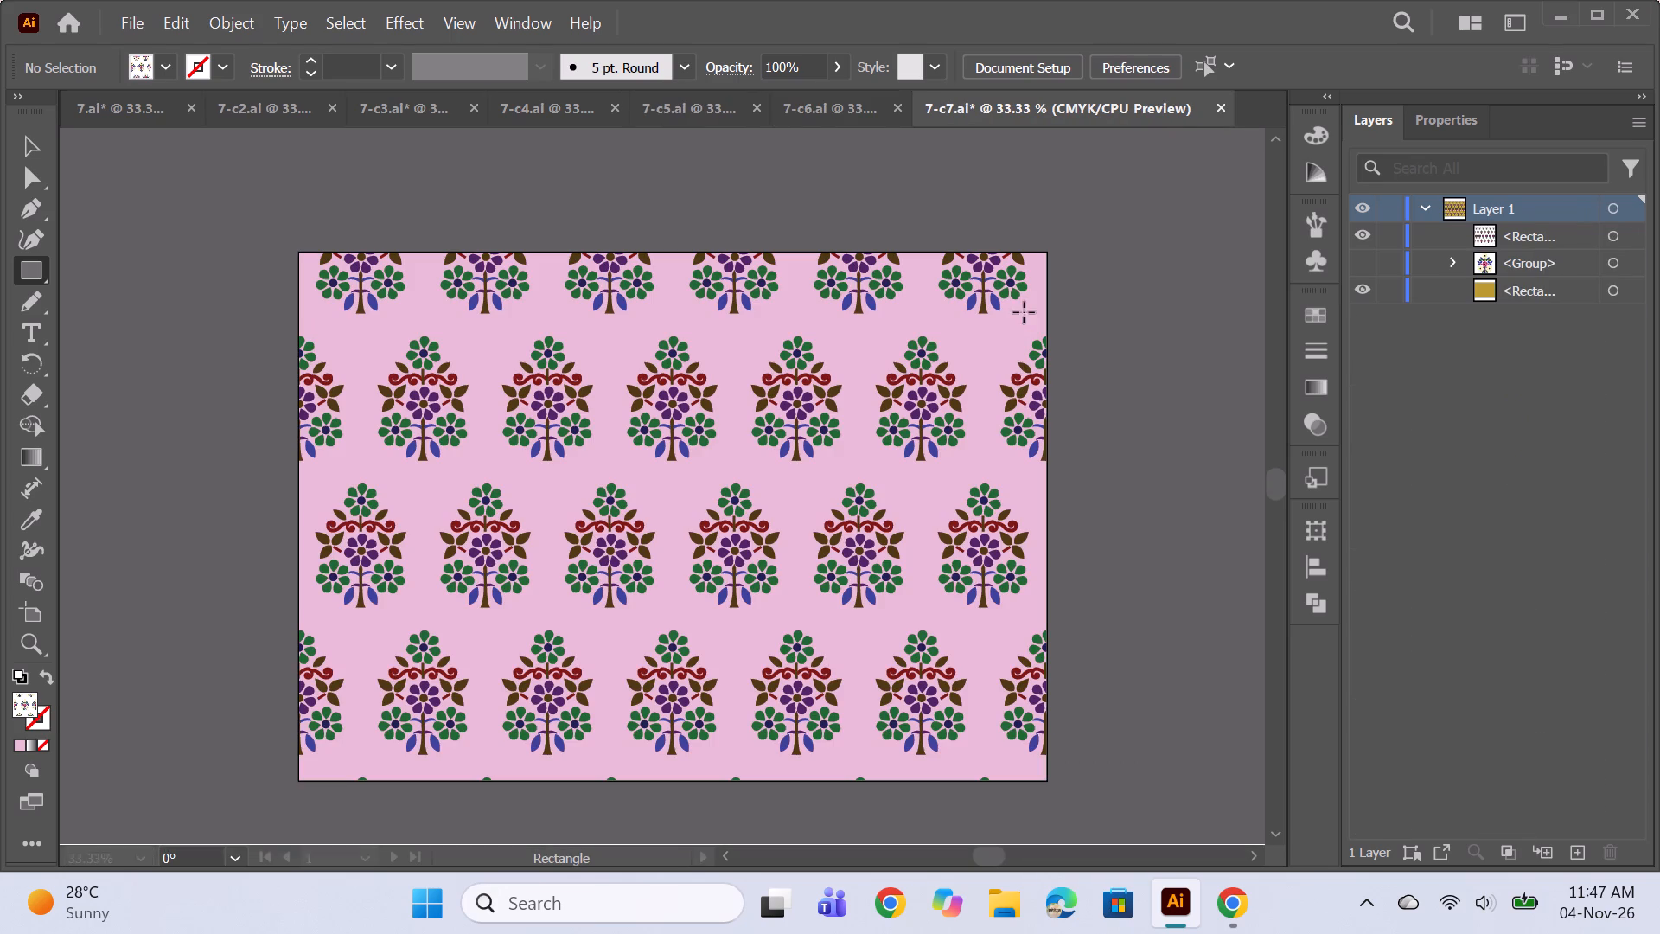
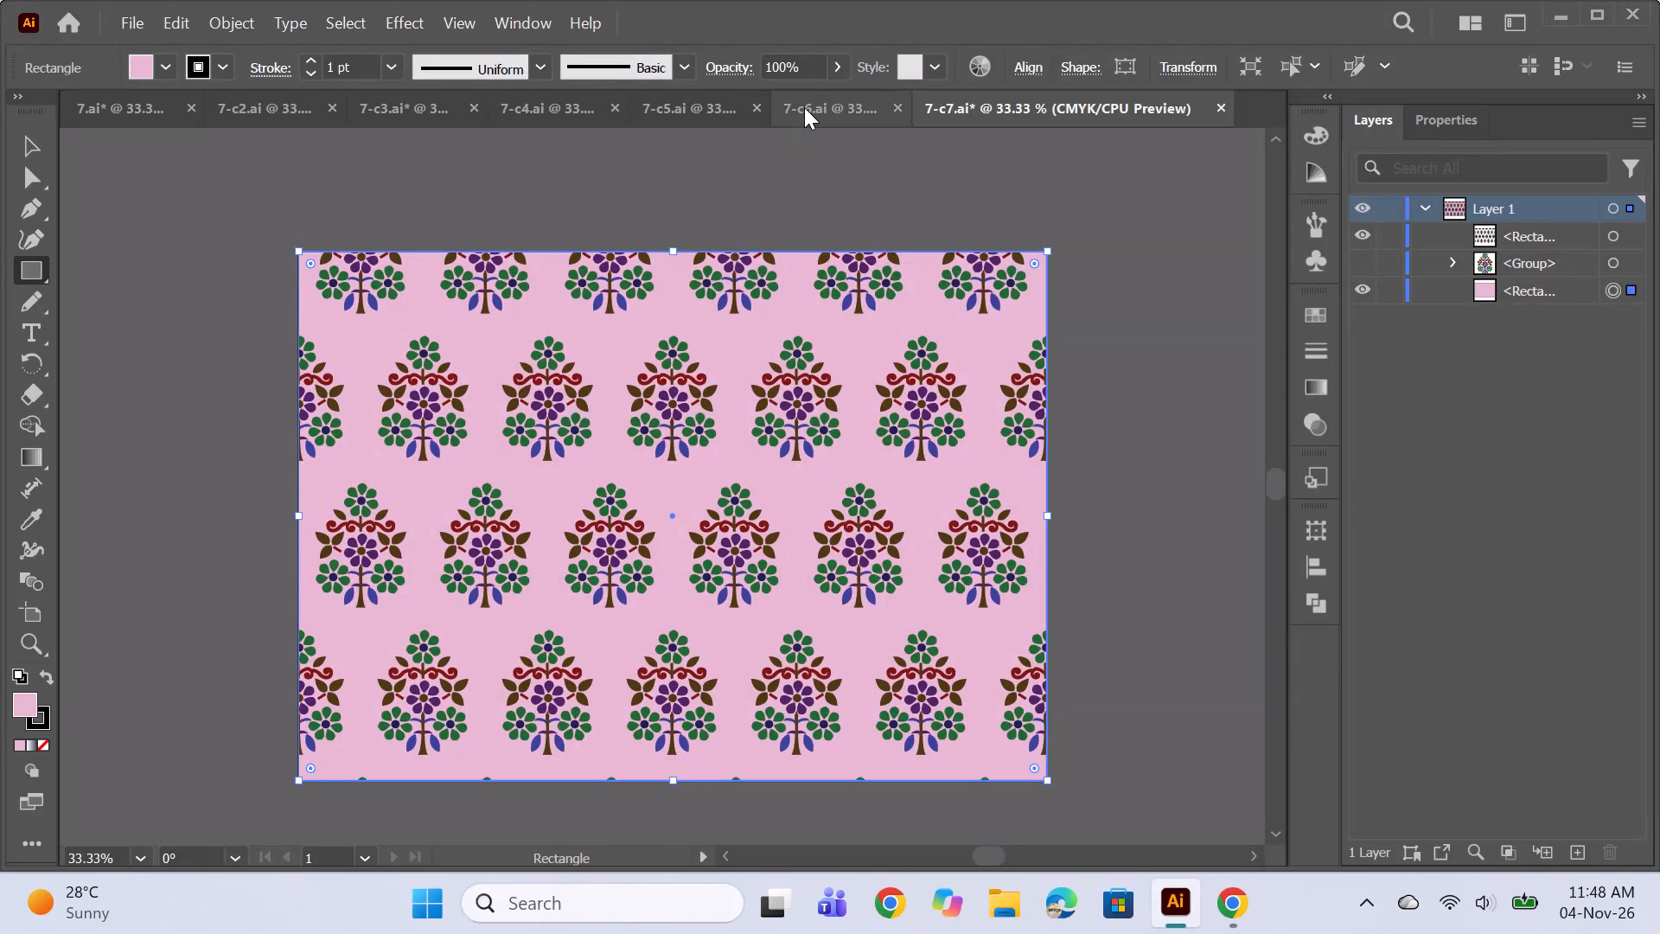
Set the brick offset of the 7-c7 floral New Pattern swatch to 1/3 and finish the pattern edit.
left_click(804, 107)
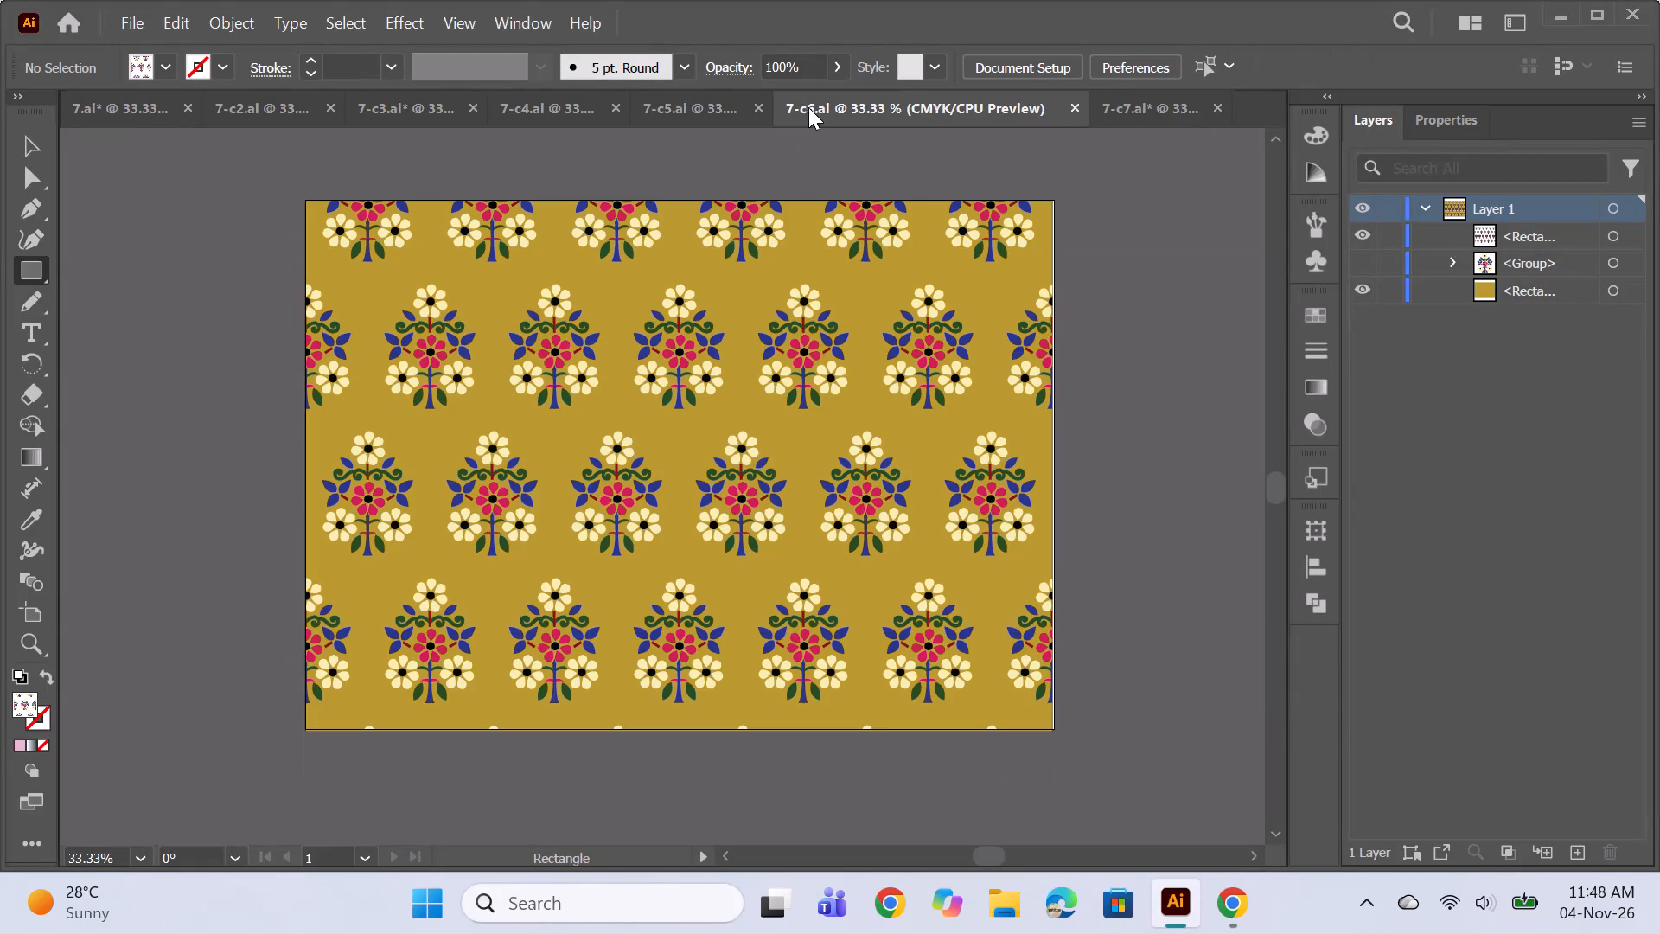
left_click(1135, 101)
left_click(1319, 310)
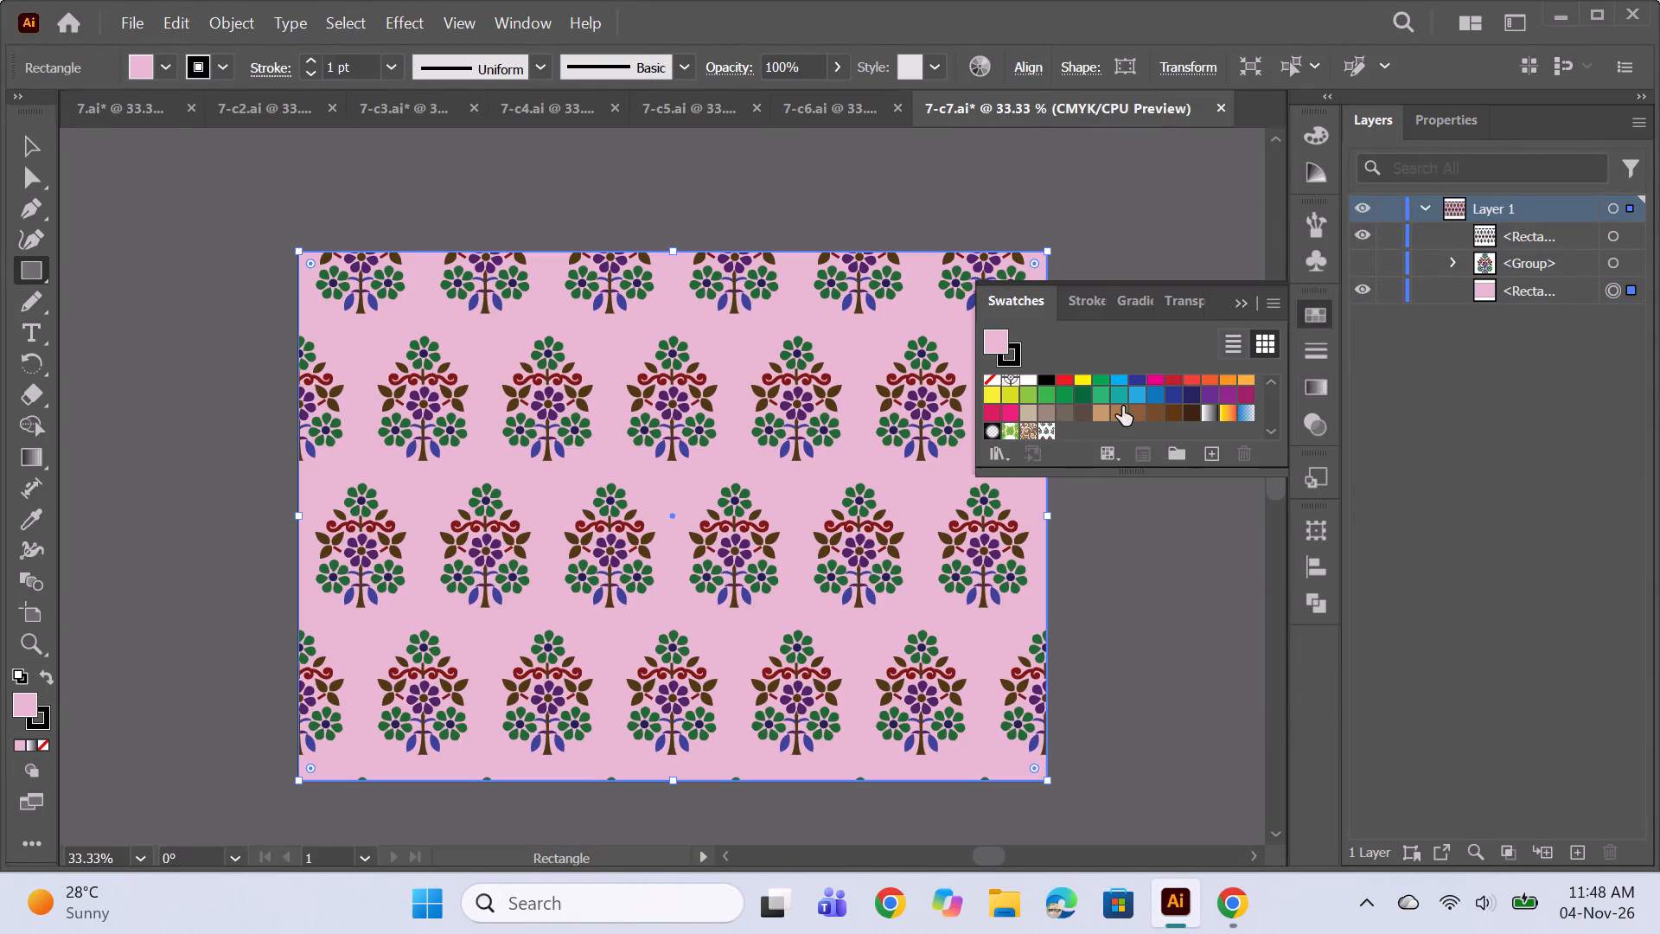
double_click(1050, 432)
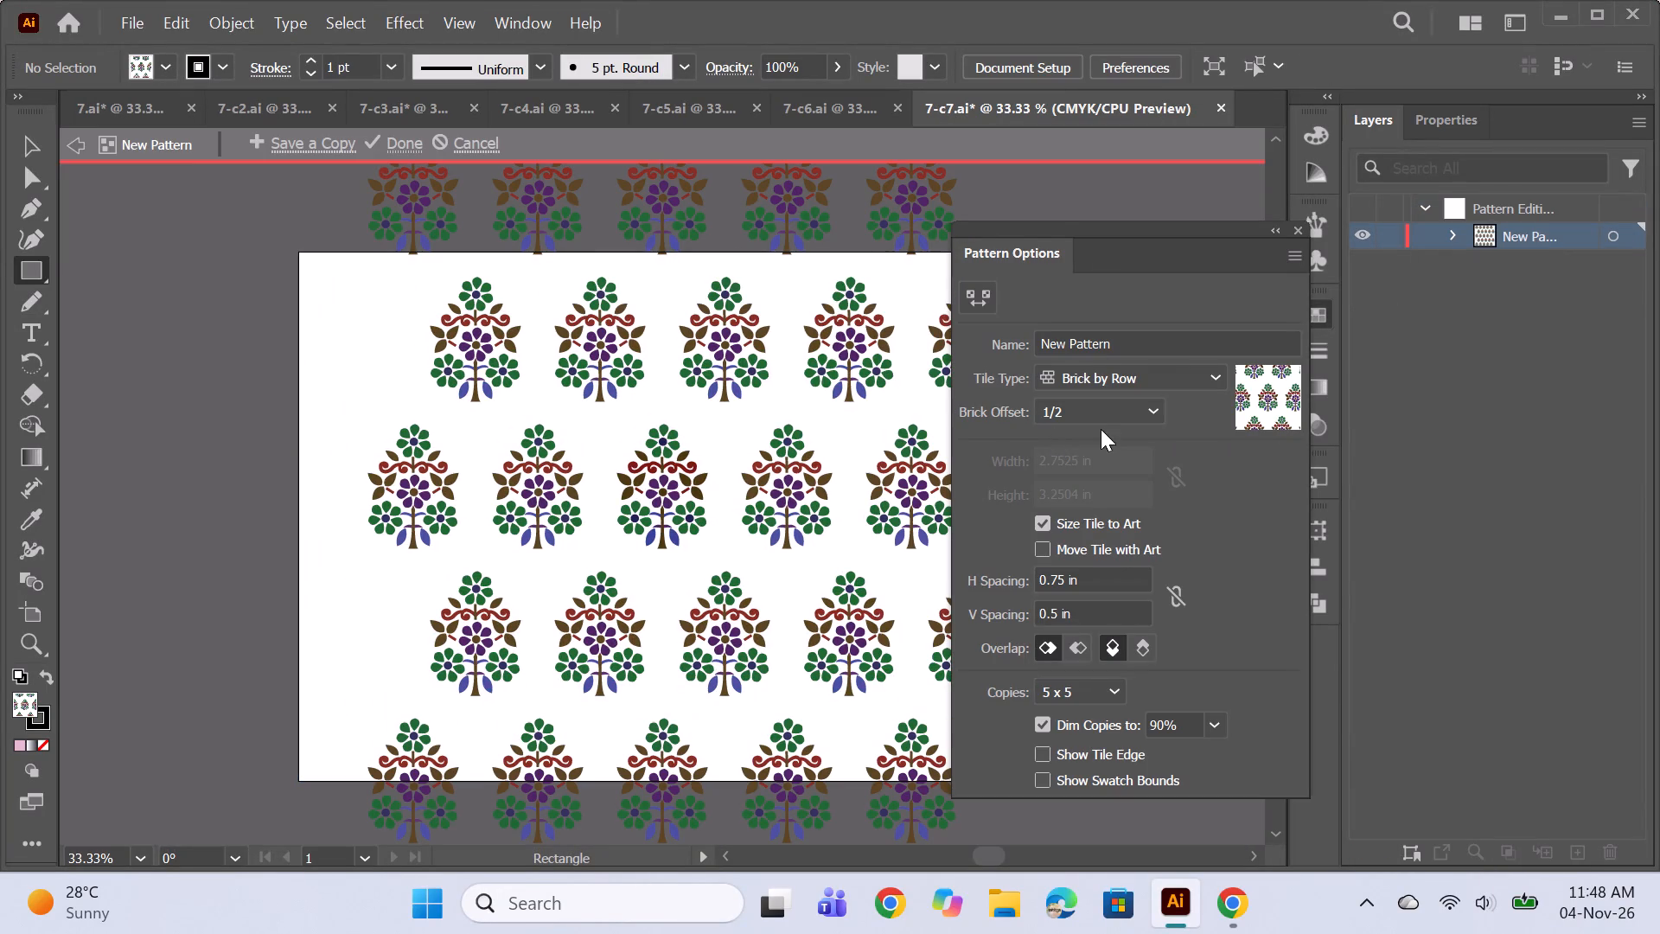
left_click(1102, 406)
left_click(1089, 457)
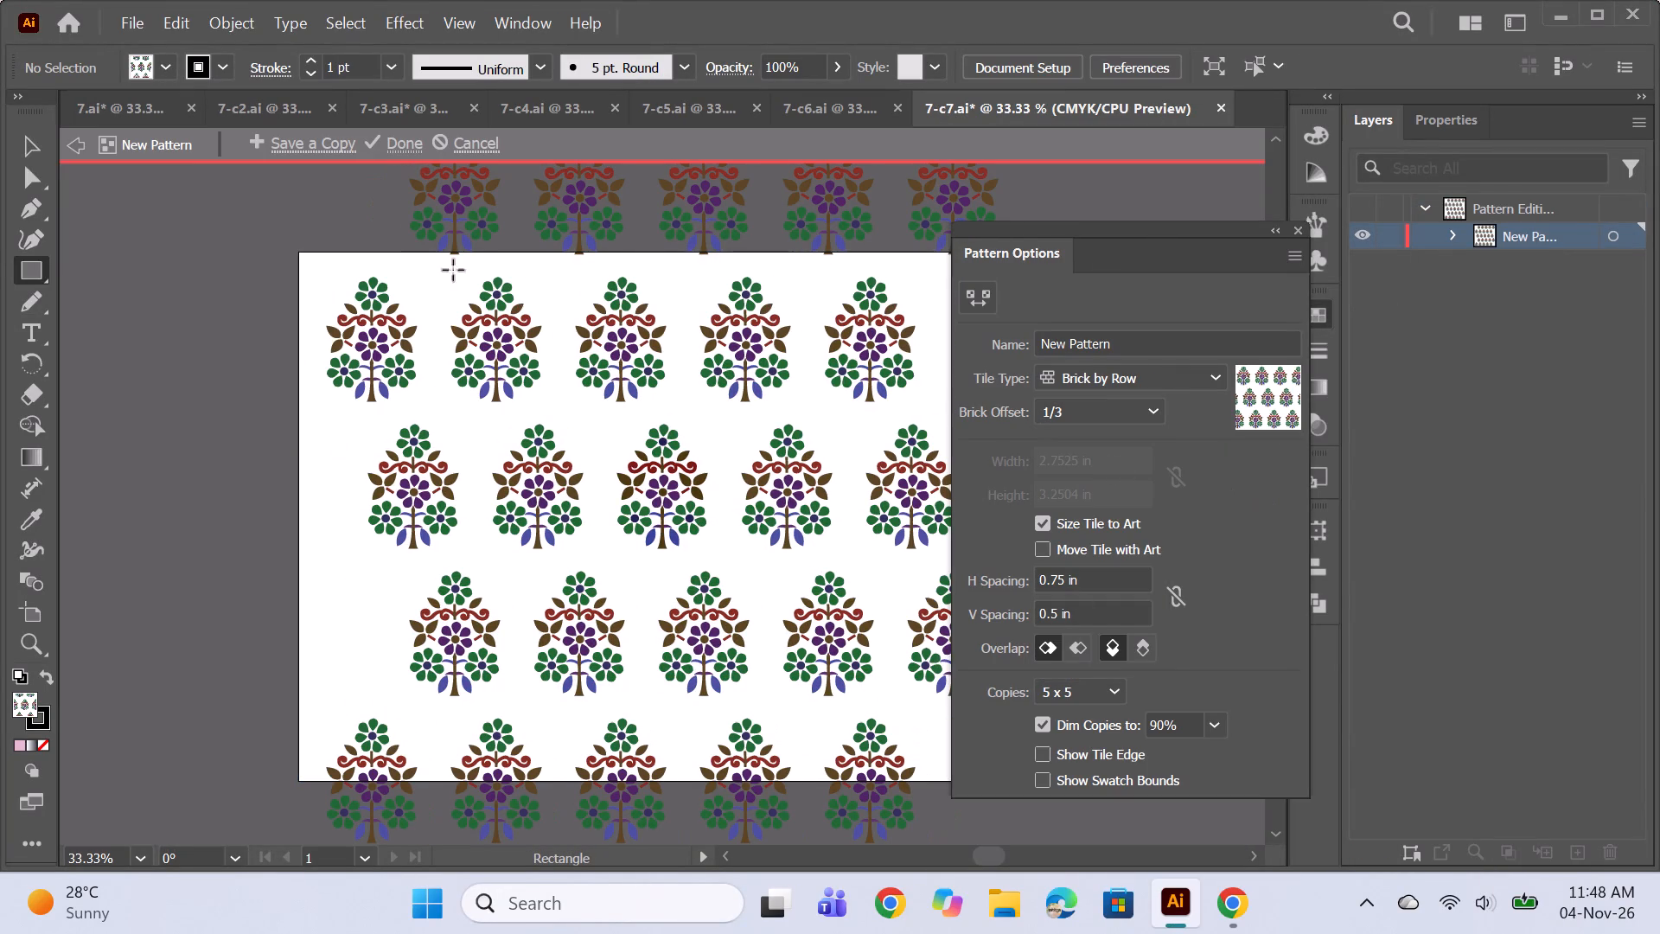
left_click(419, 151)
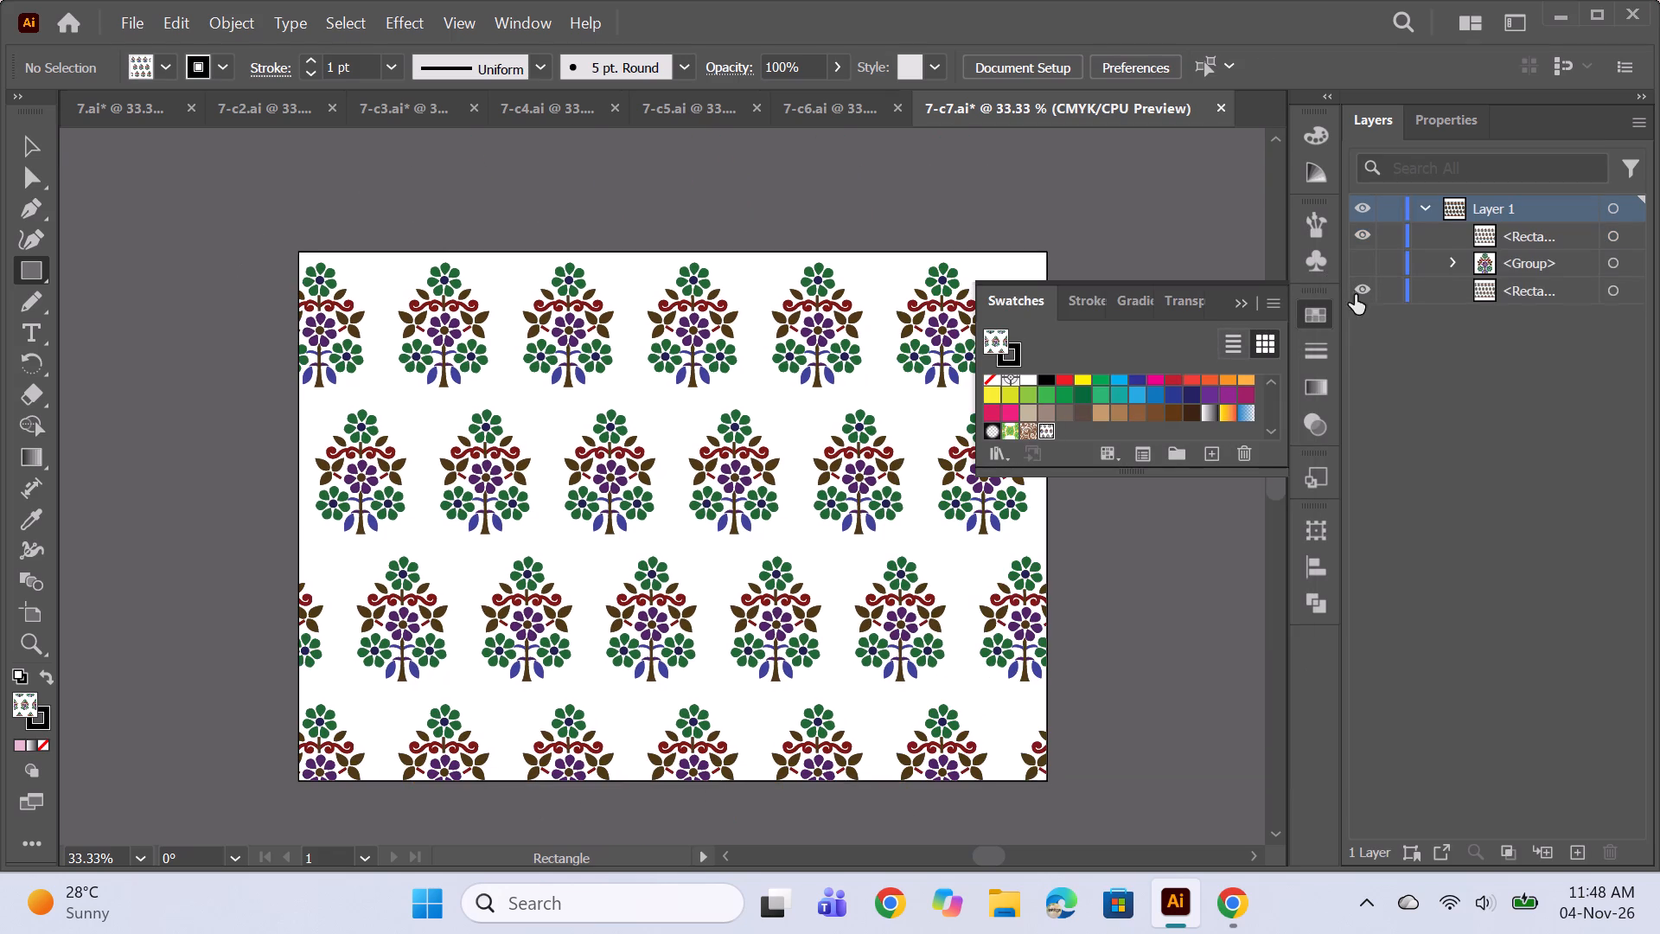
Replace the old background rectangle, which now carries the pattern fill, with a newly drawn rectangle covering the whole artboard.
left_click(1617, 286)
key("BackSpace")
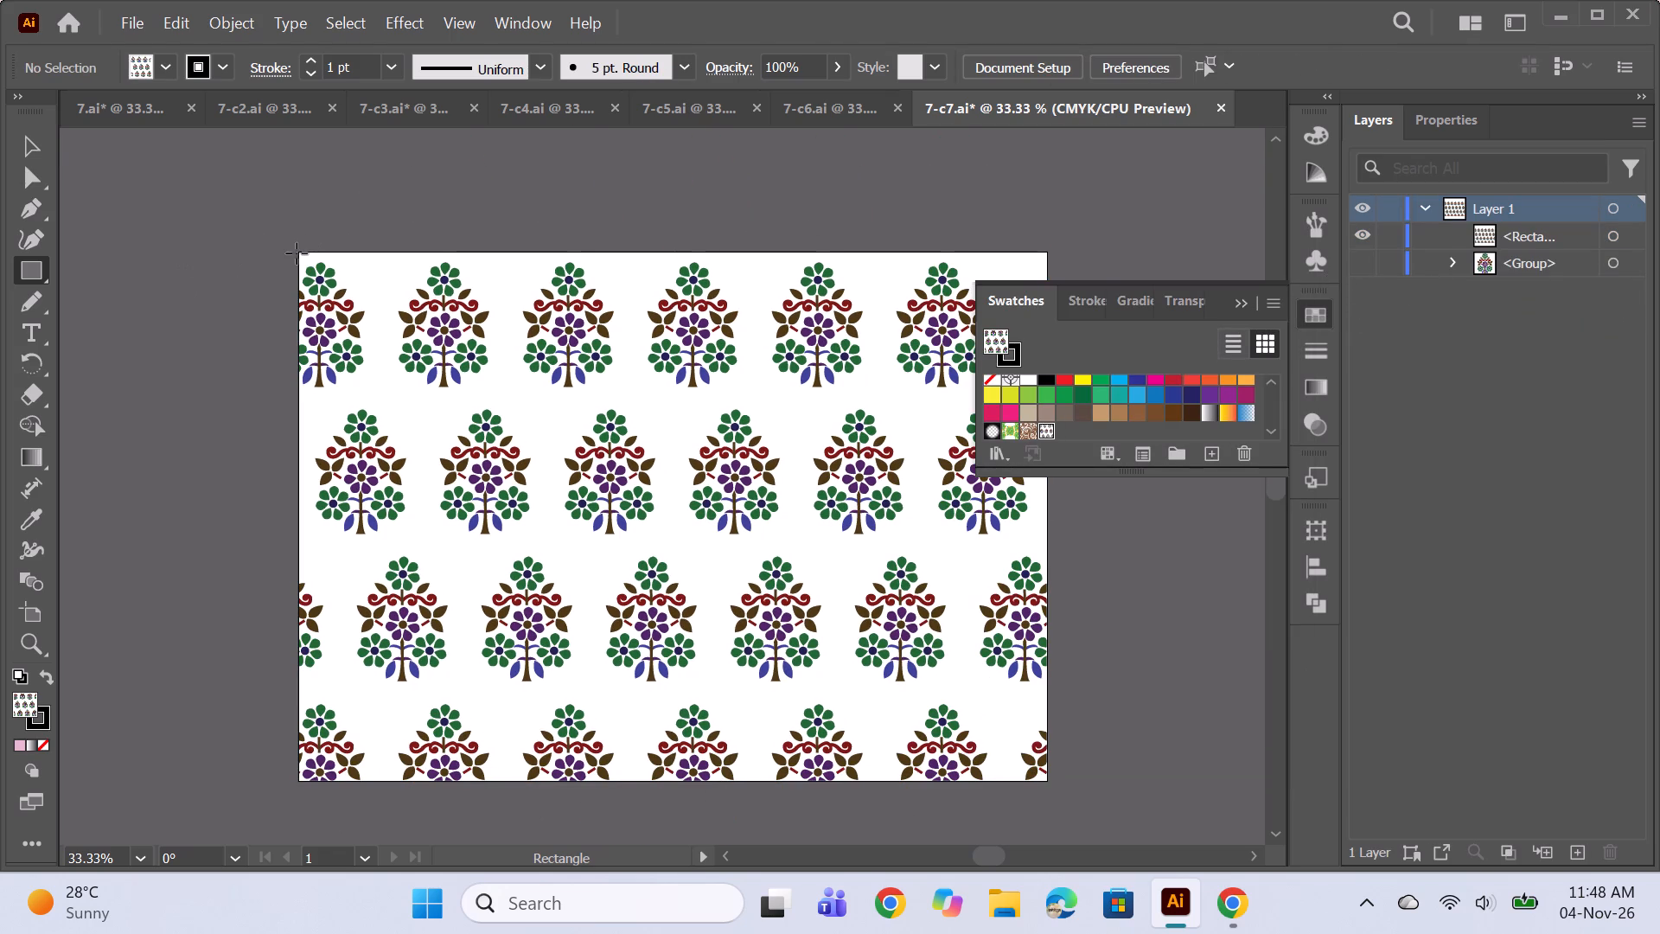
left_click_drag(298, 251, 436, 387)
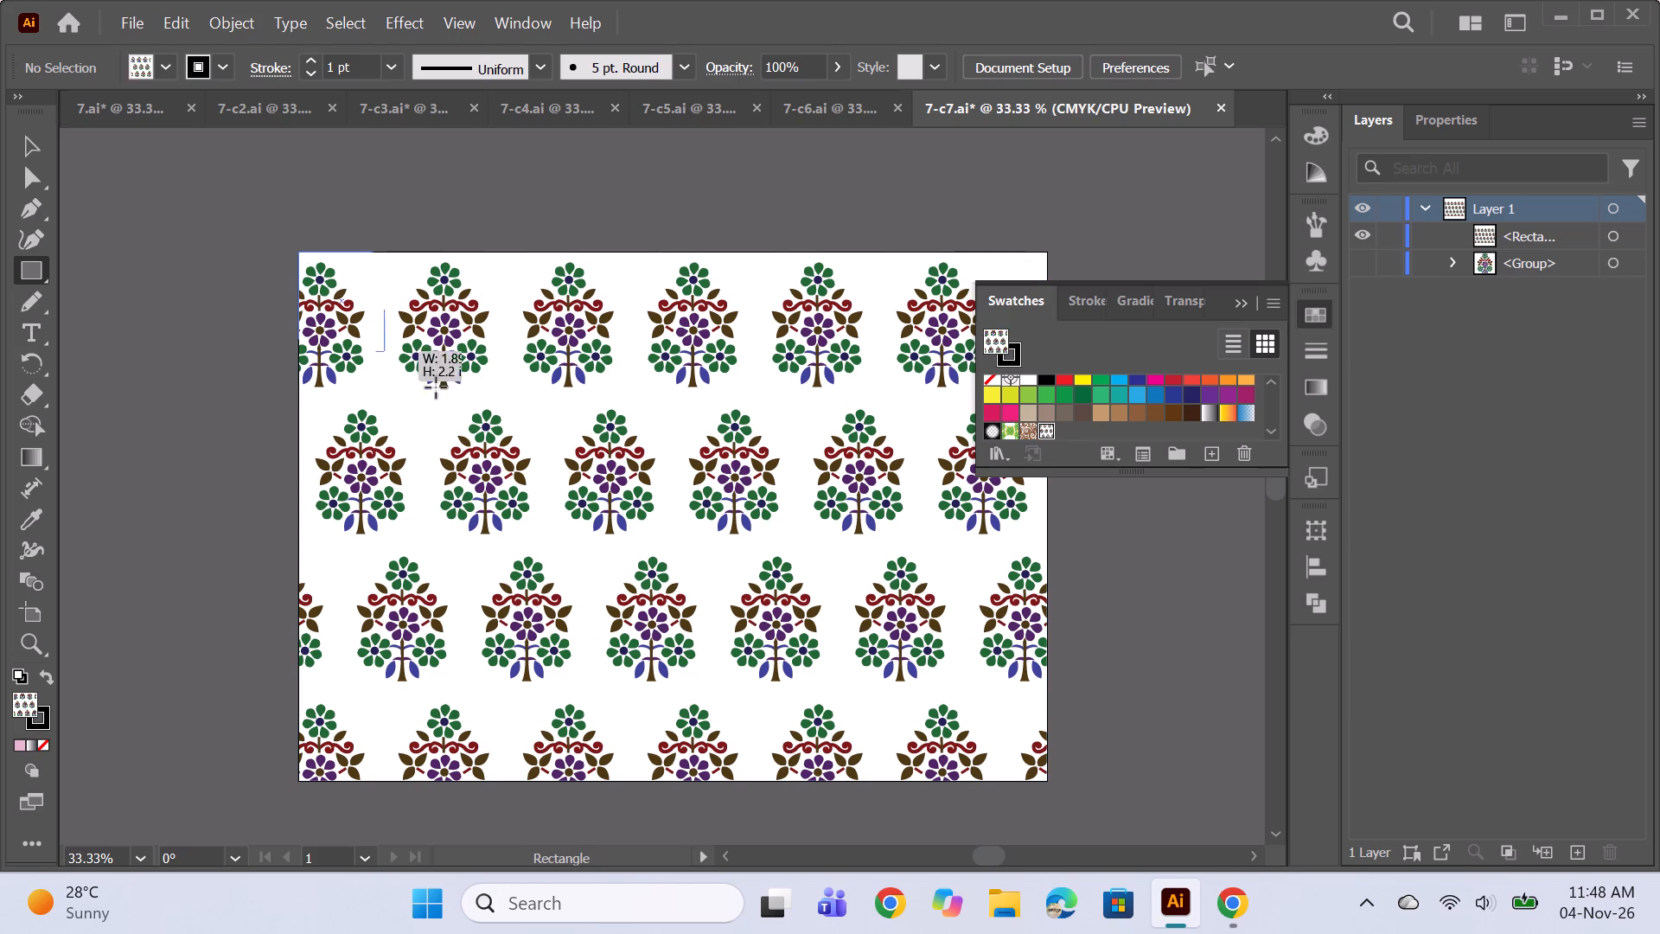
left_click_drag(436, 387, 1046, 782)
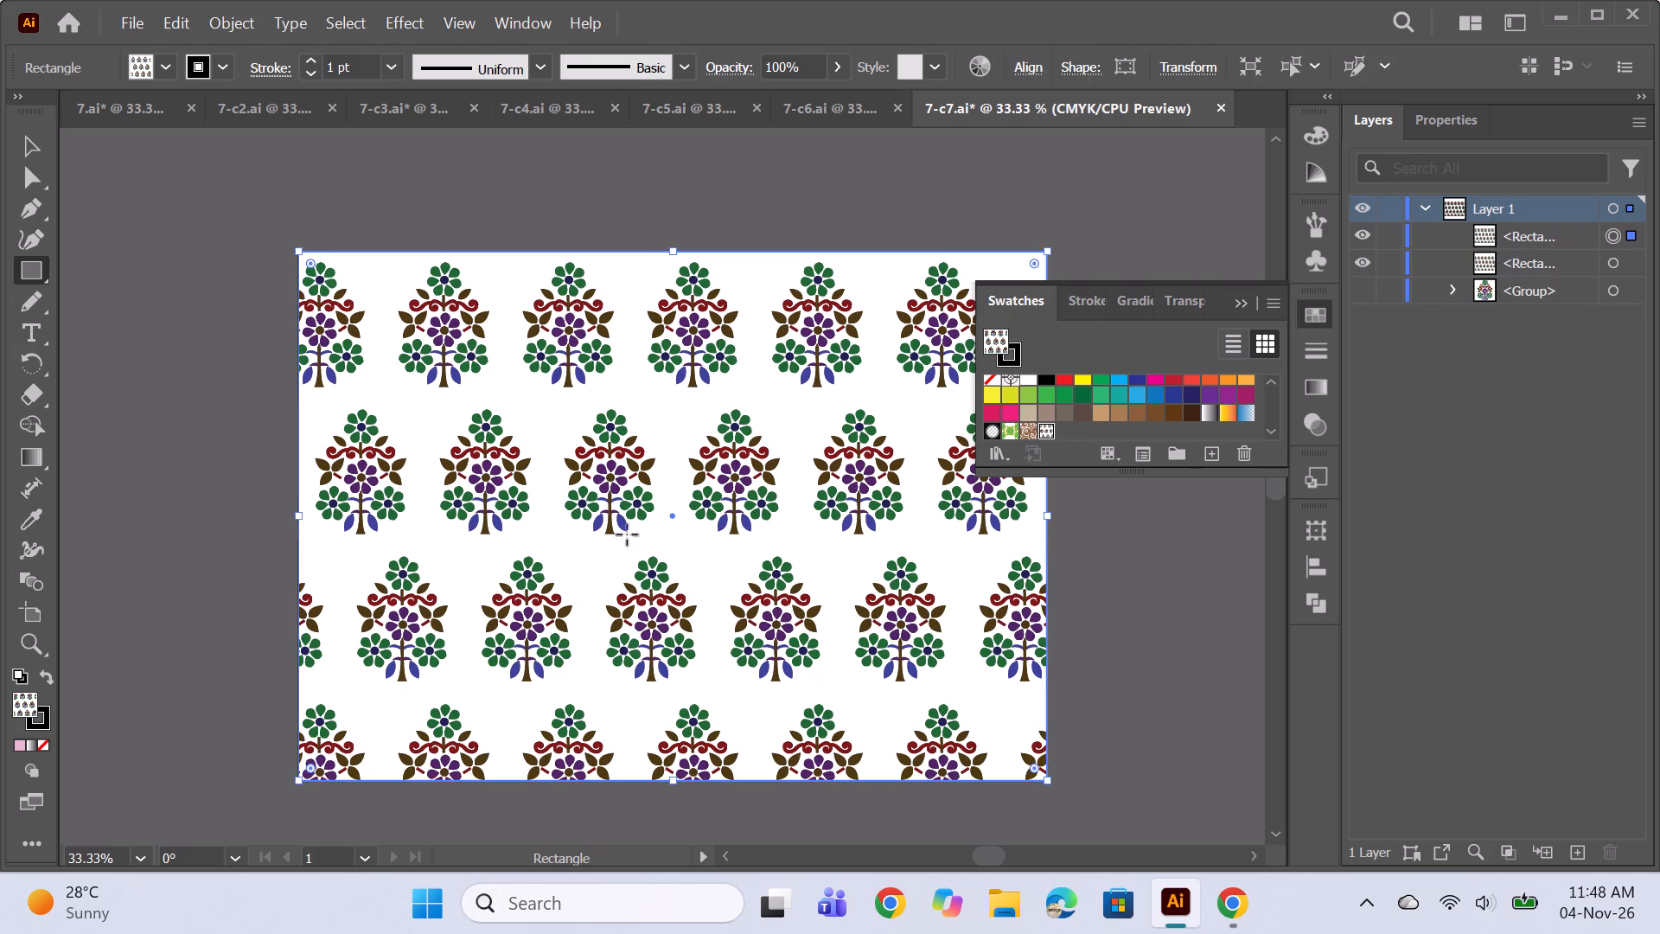
Give the new rectangle a solid pink fill, E2A1C9, in place of its pattern fill.
double_click(18, 702)
left_click(16, 748)
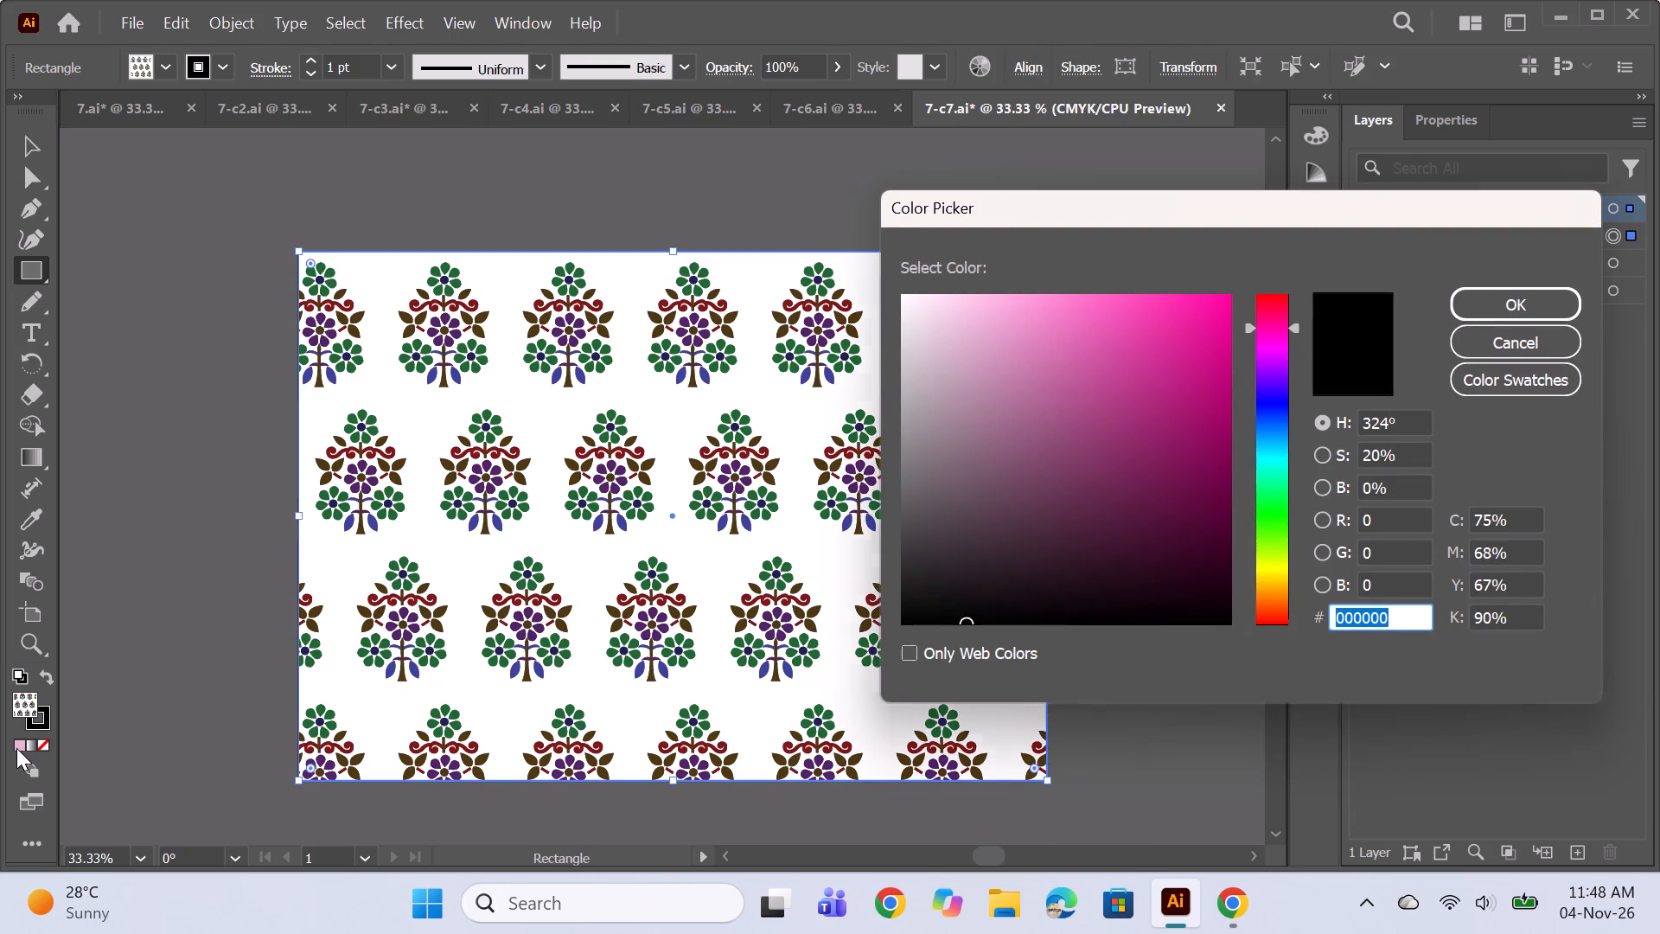
left_click(1492, 313)
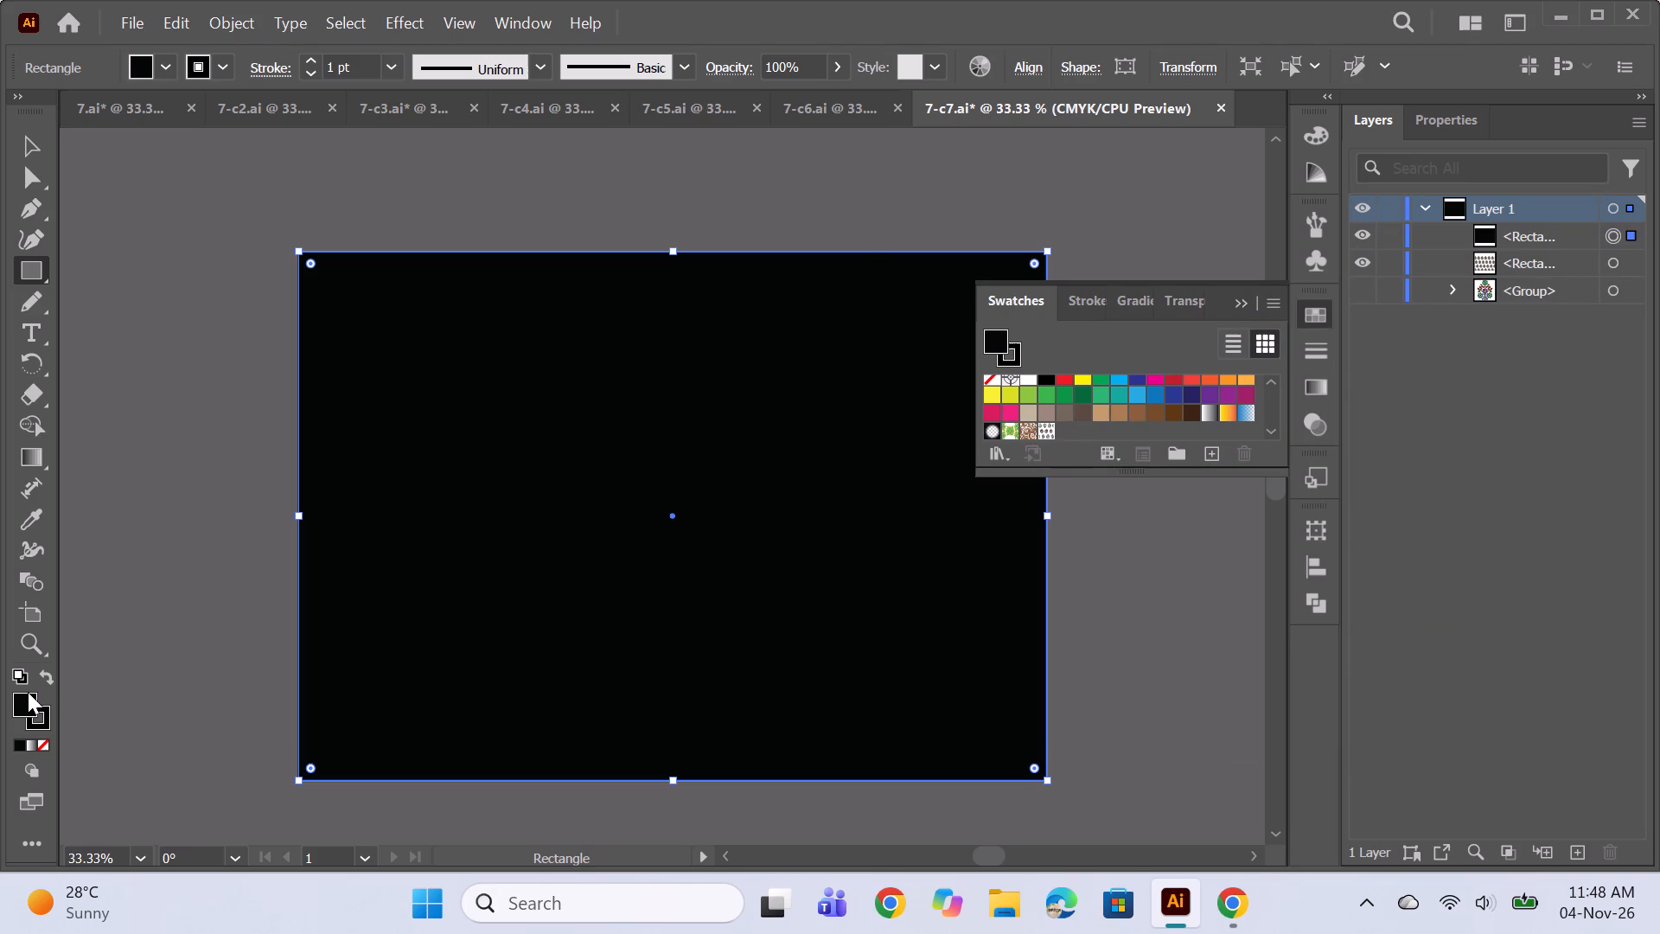
left_click(28, 692)
left_click(28, 699)
double_click(21, 705)
left_click(1128, 489)
left_click(1038, 443)
left_click(1018, 372)
left_click(987, 368)
left_click(988, 349)
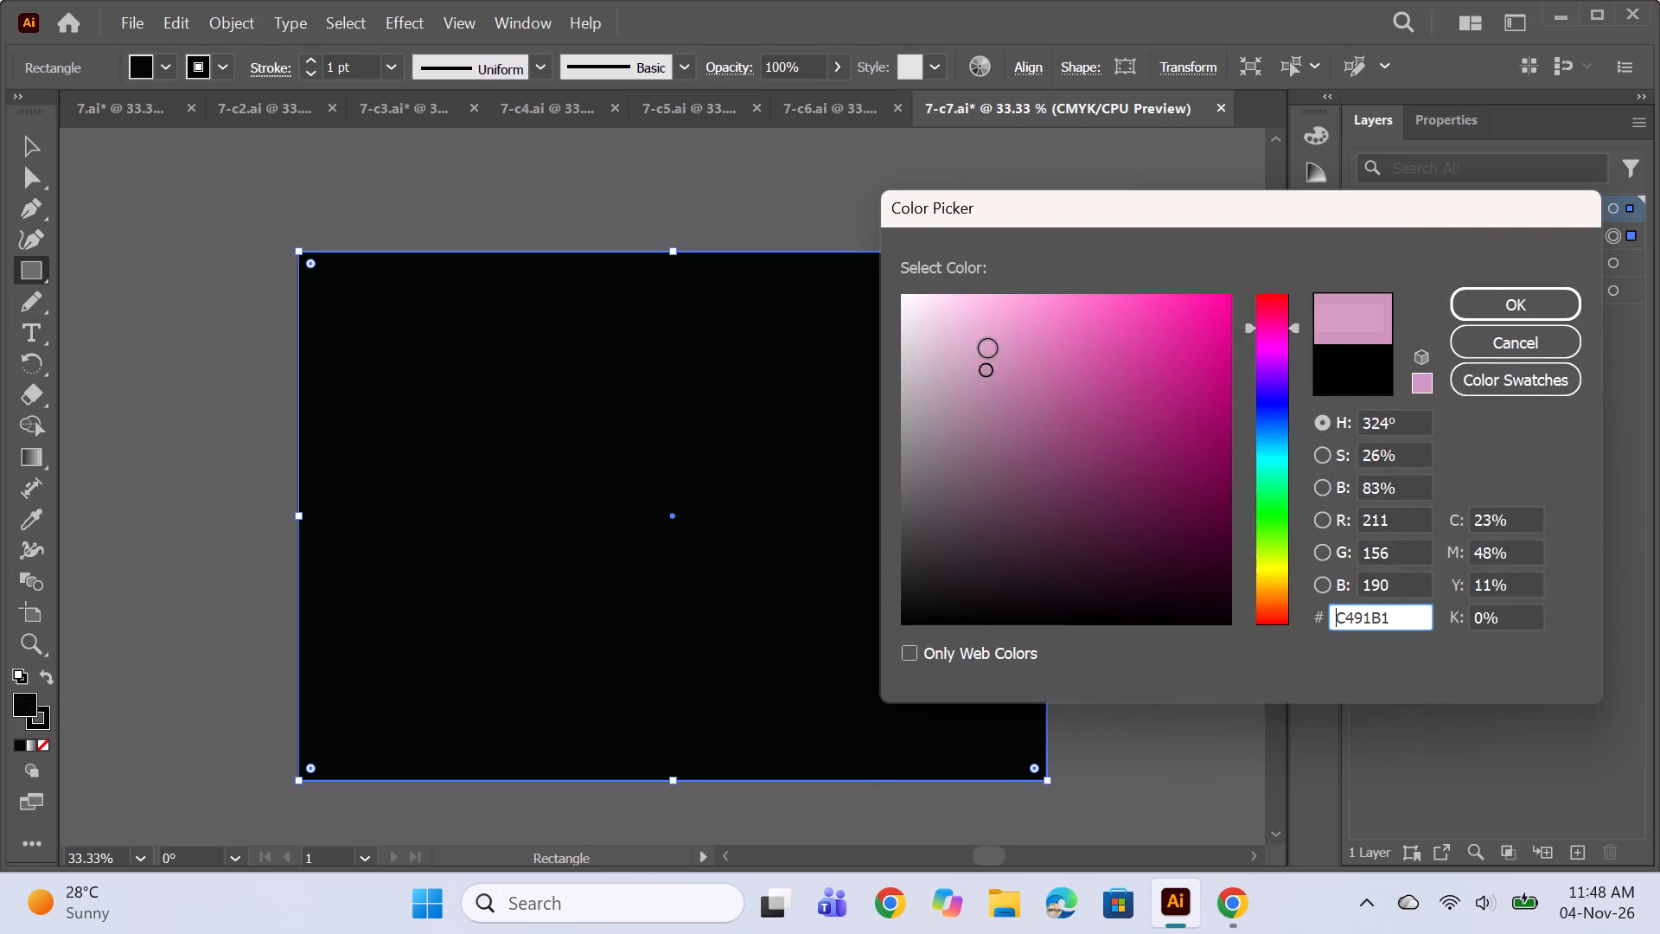
left_click(997, 329)
left_click(1470, 304)
Move the pink rectangle below the floral pattern rectangle in the layer order.
left_click_drag(1510, 234, 1510, 235)
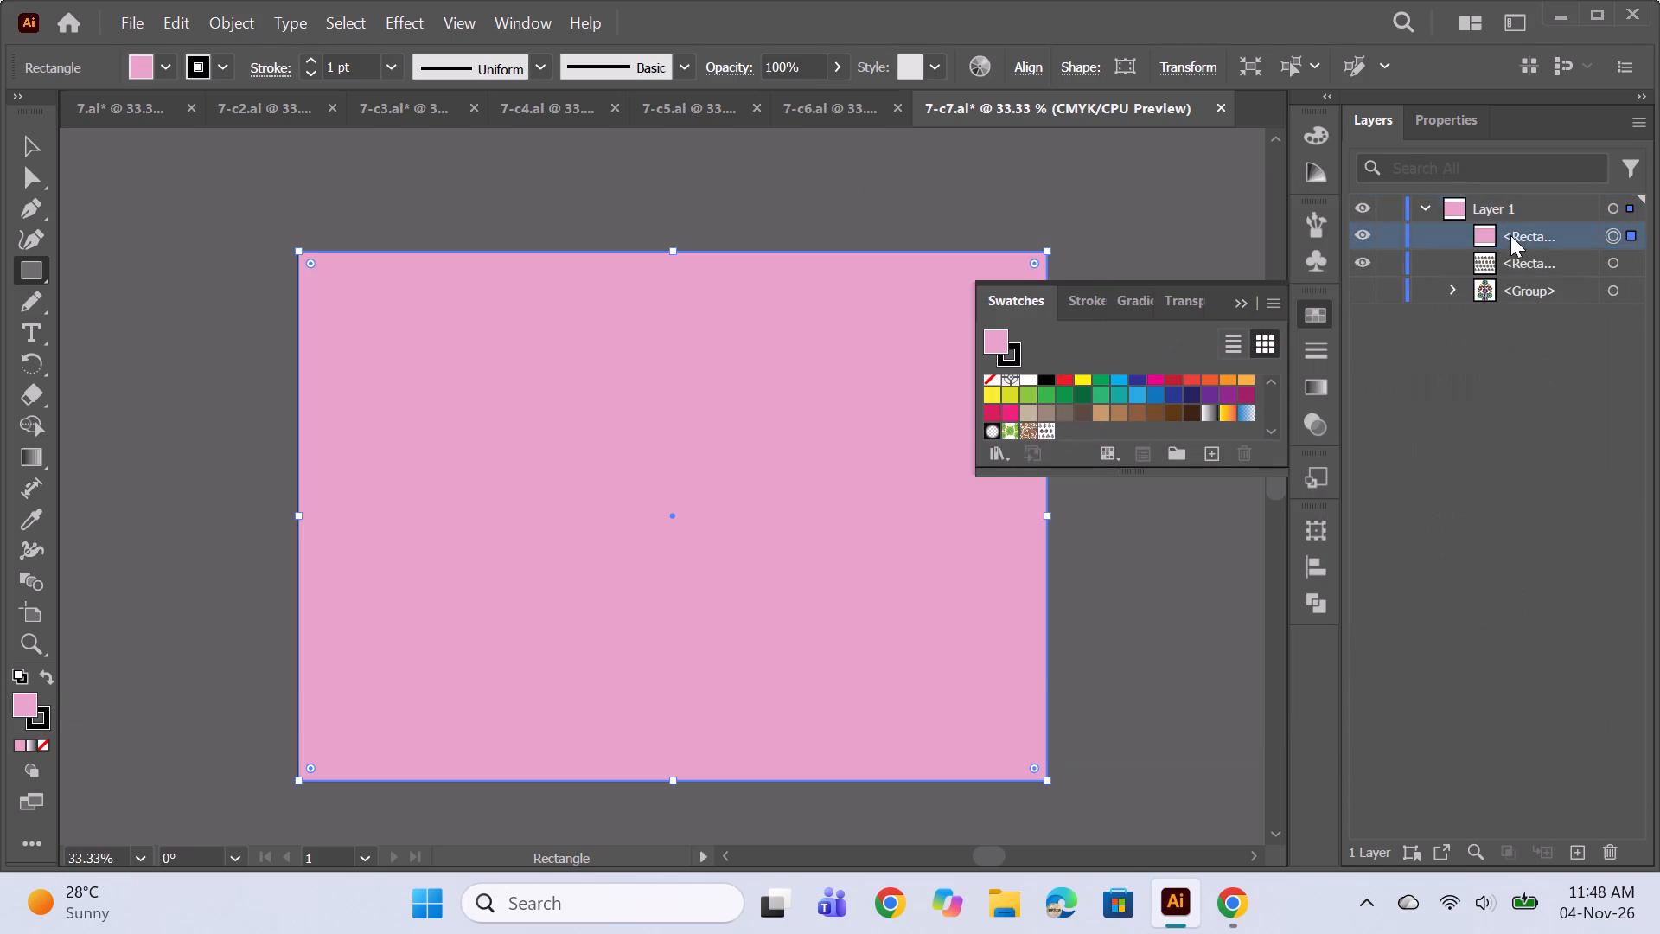
left_click_drag(1510, 235, 1509, 276)
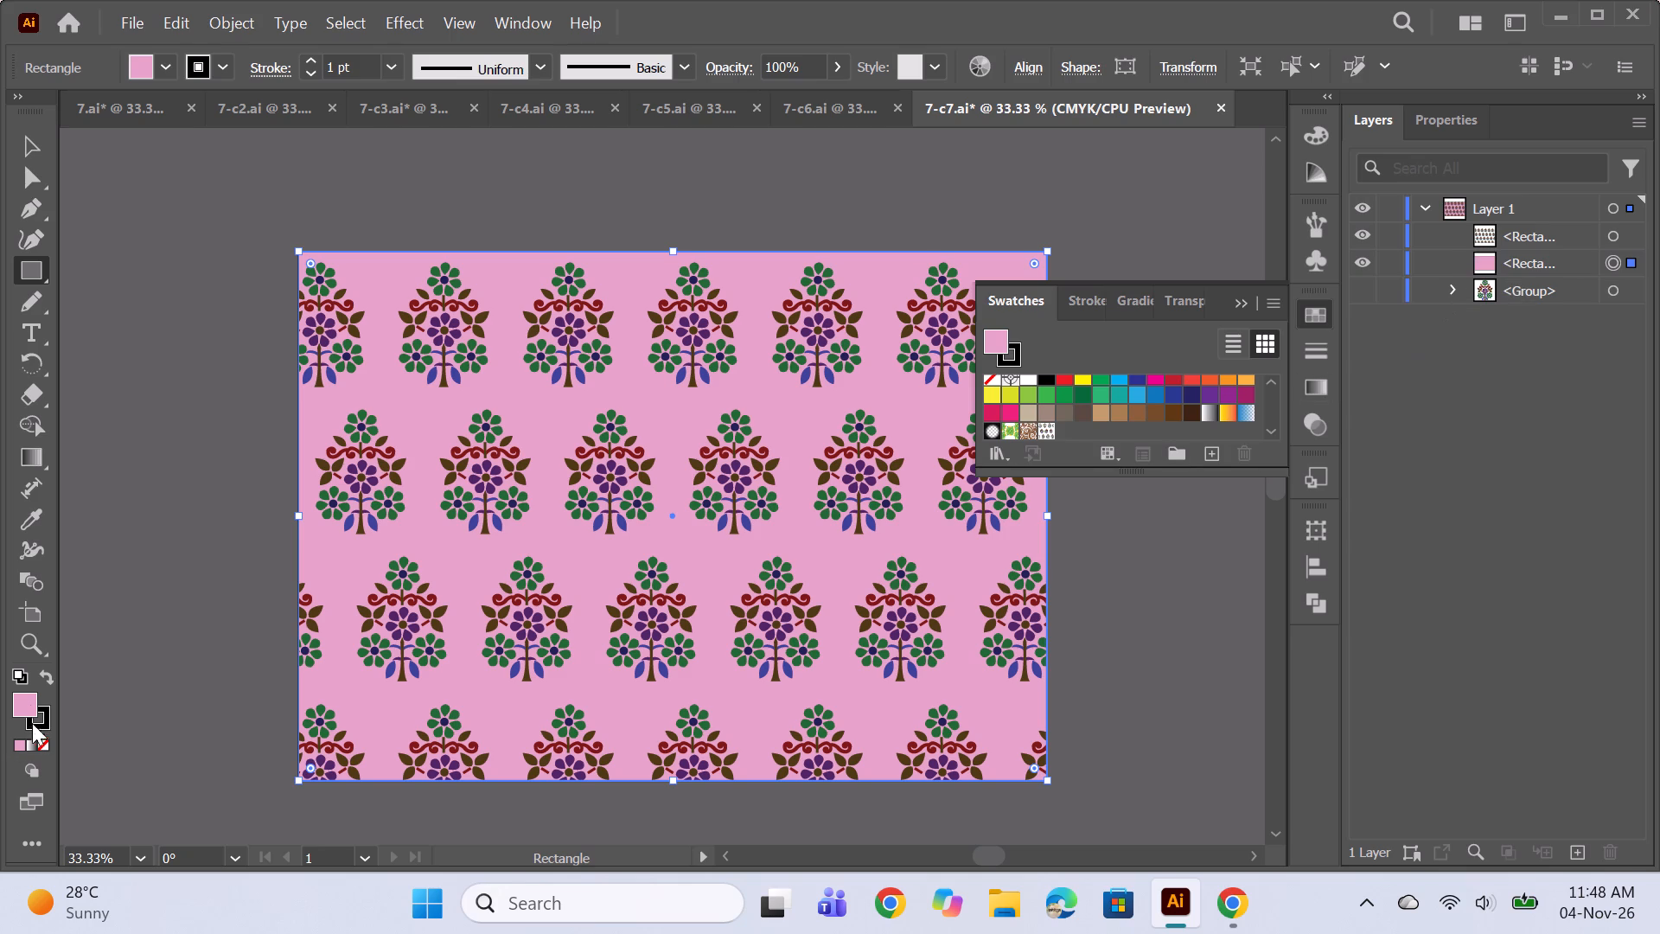
Lighten the pink background rectangle's fill to E2B3D2, and again to a slightly paler pink, and deselect it.
double_click(30, 702)
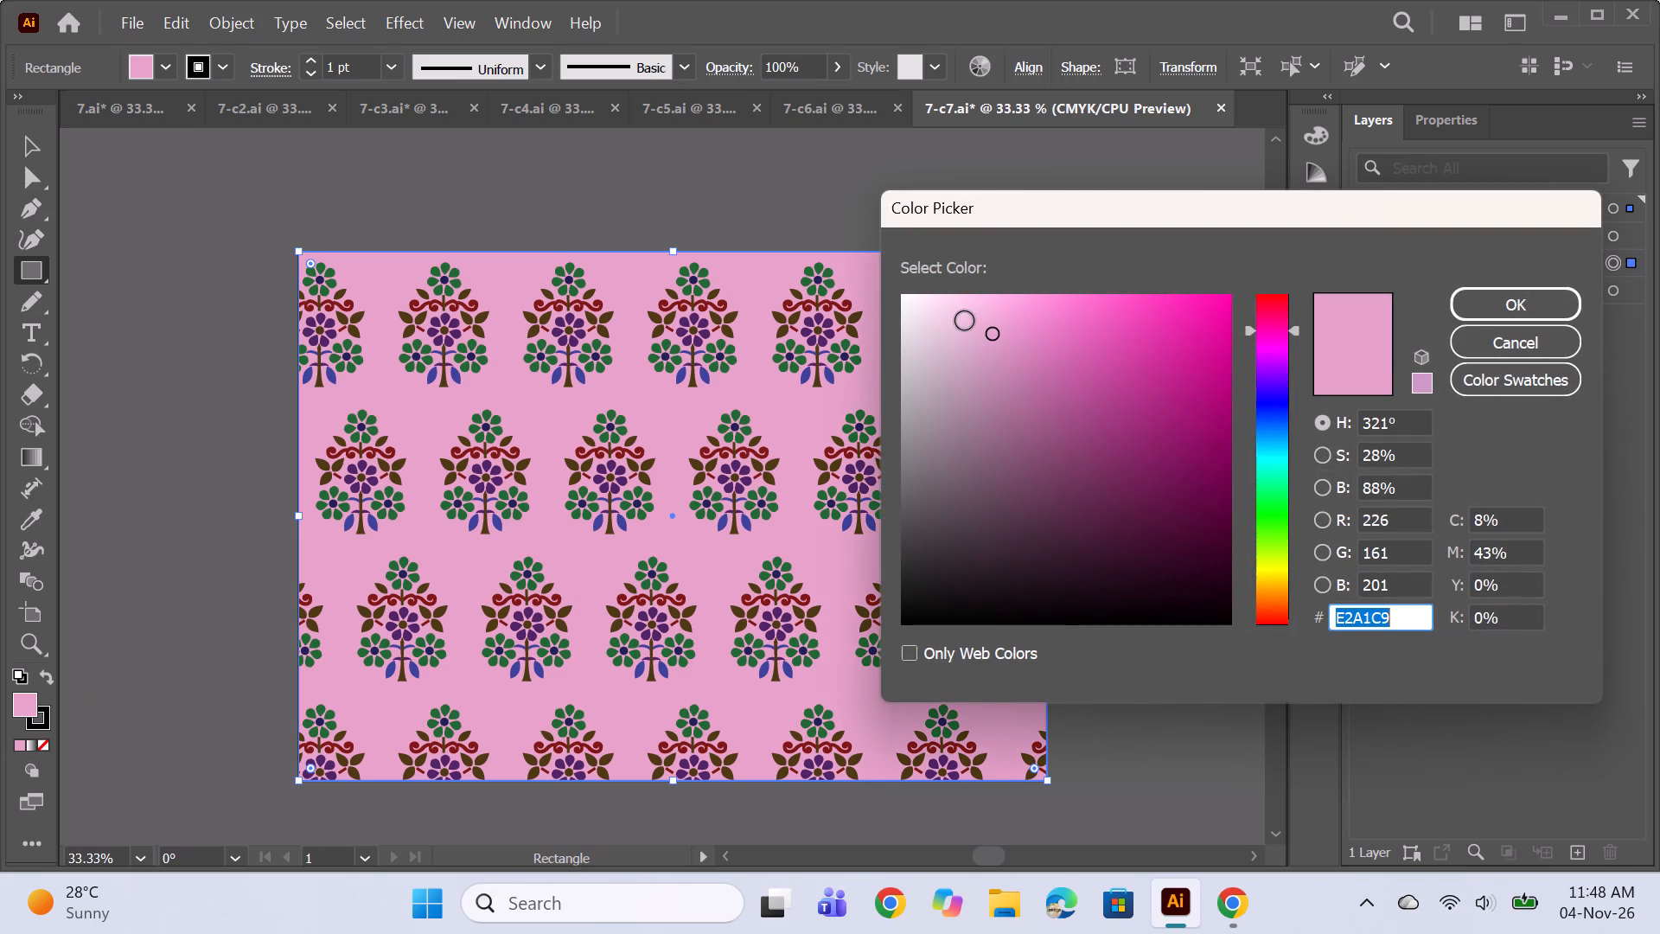
left_click(966, 323)
left_click(1476, 315)
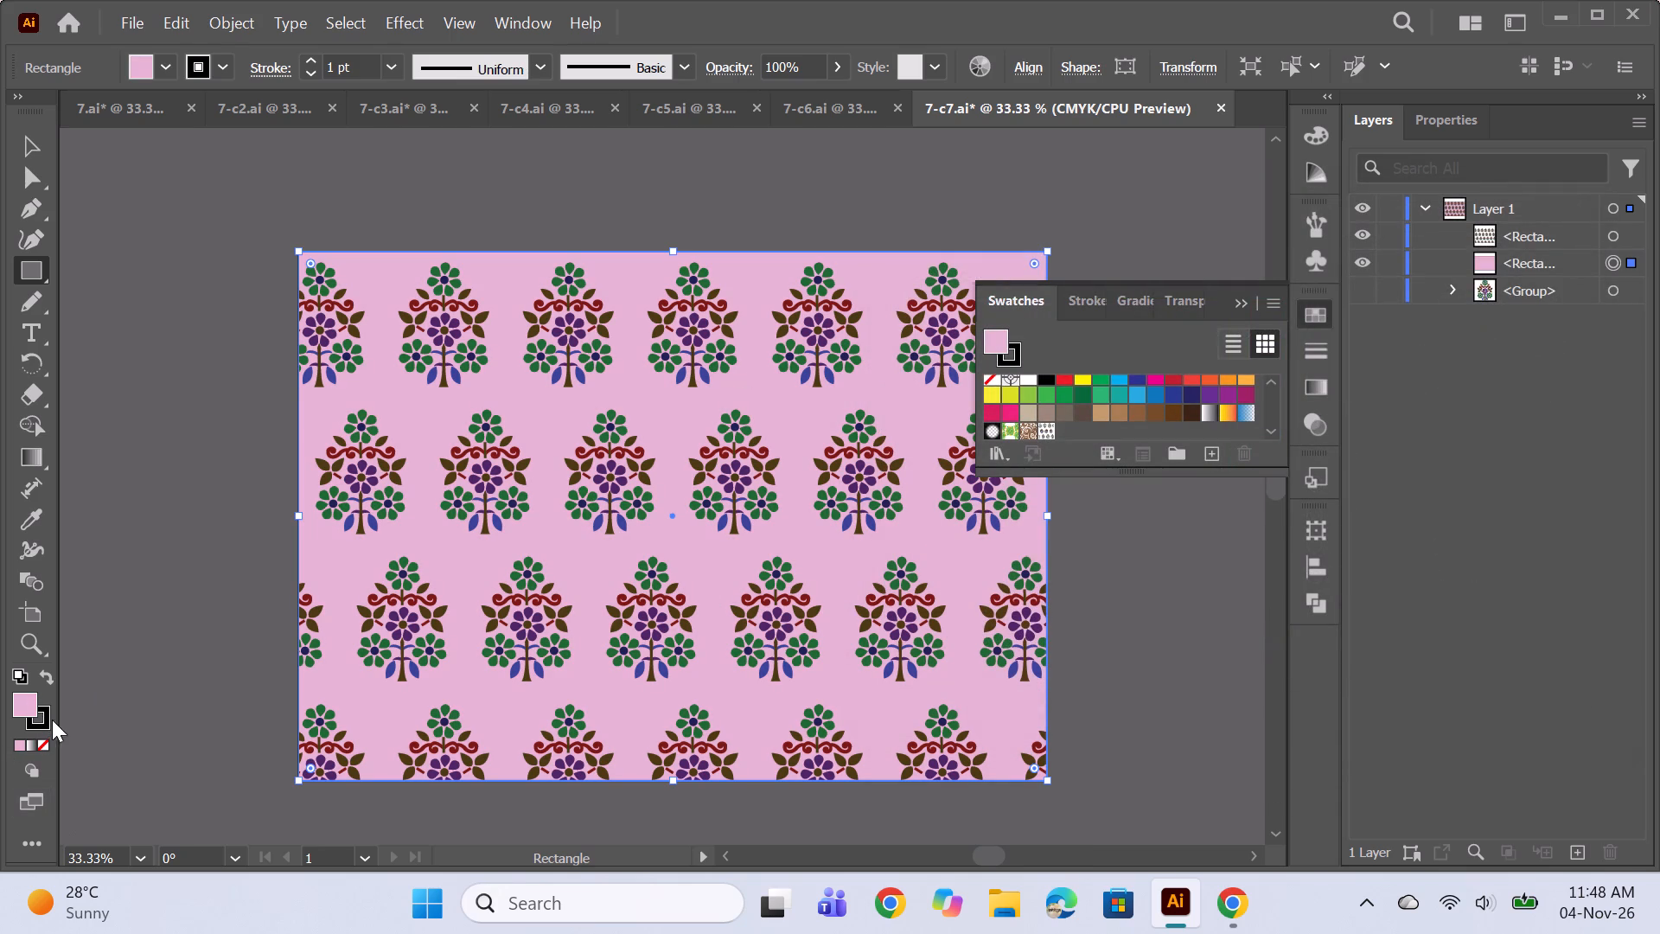
double_click(24, 690)
double_click(25, 702)
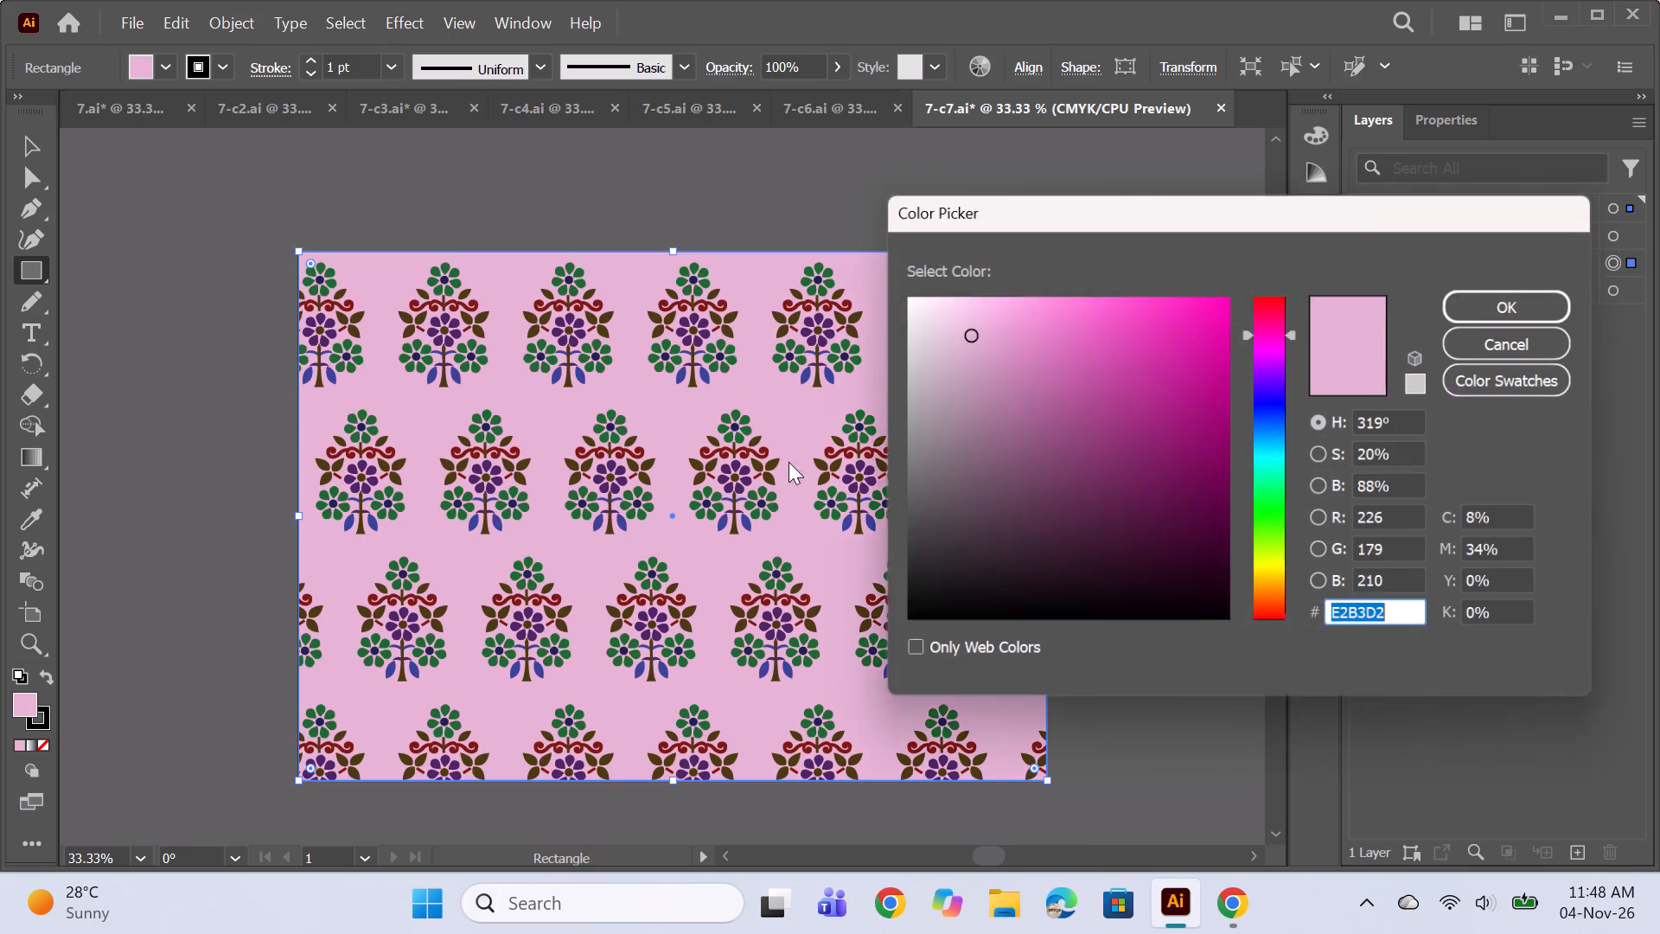
left_click(958, 317)
left_click(1512, 310)
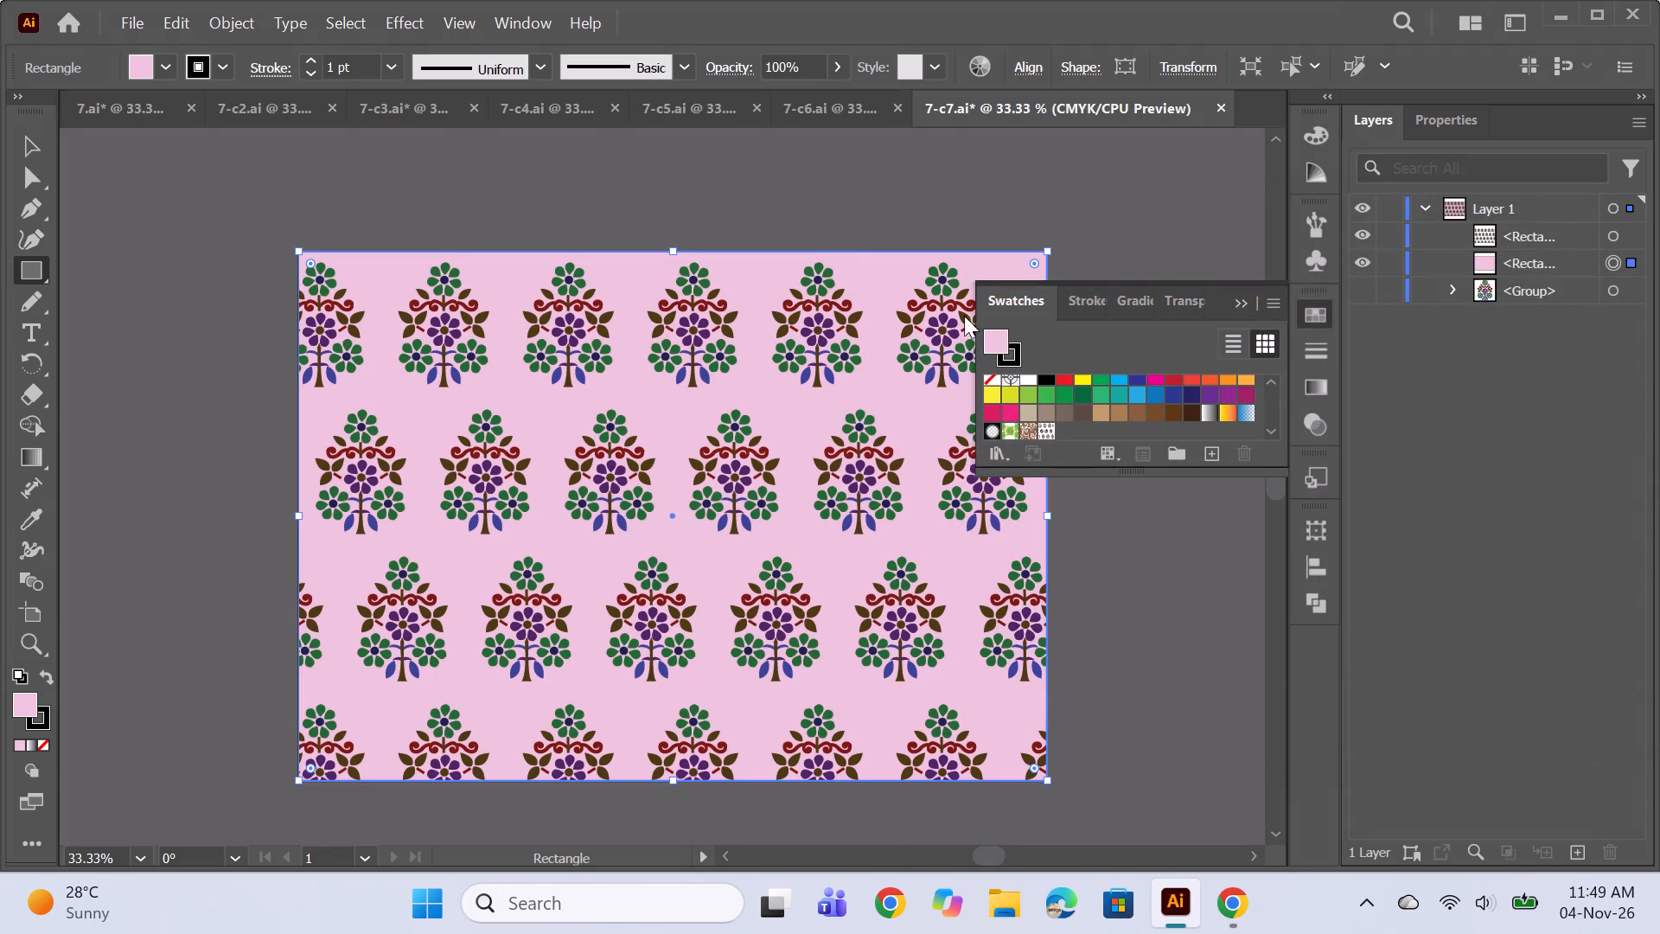
left_click(1235, 298)
left_click(1200, 445, "ctrl")
Save the updated 7-c7 document.
scroll(837, 384, "down", 1)
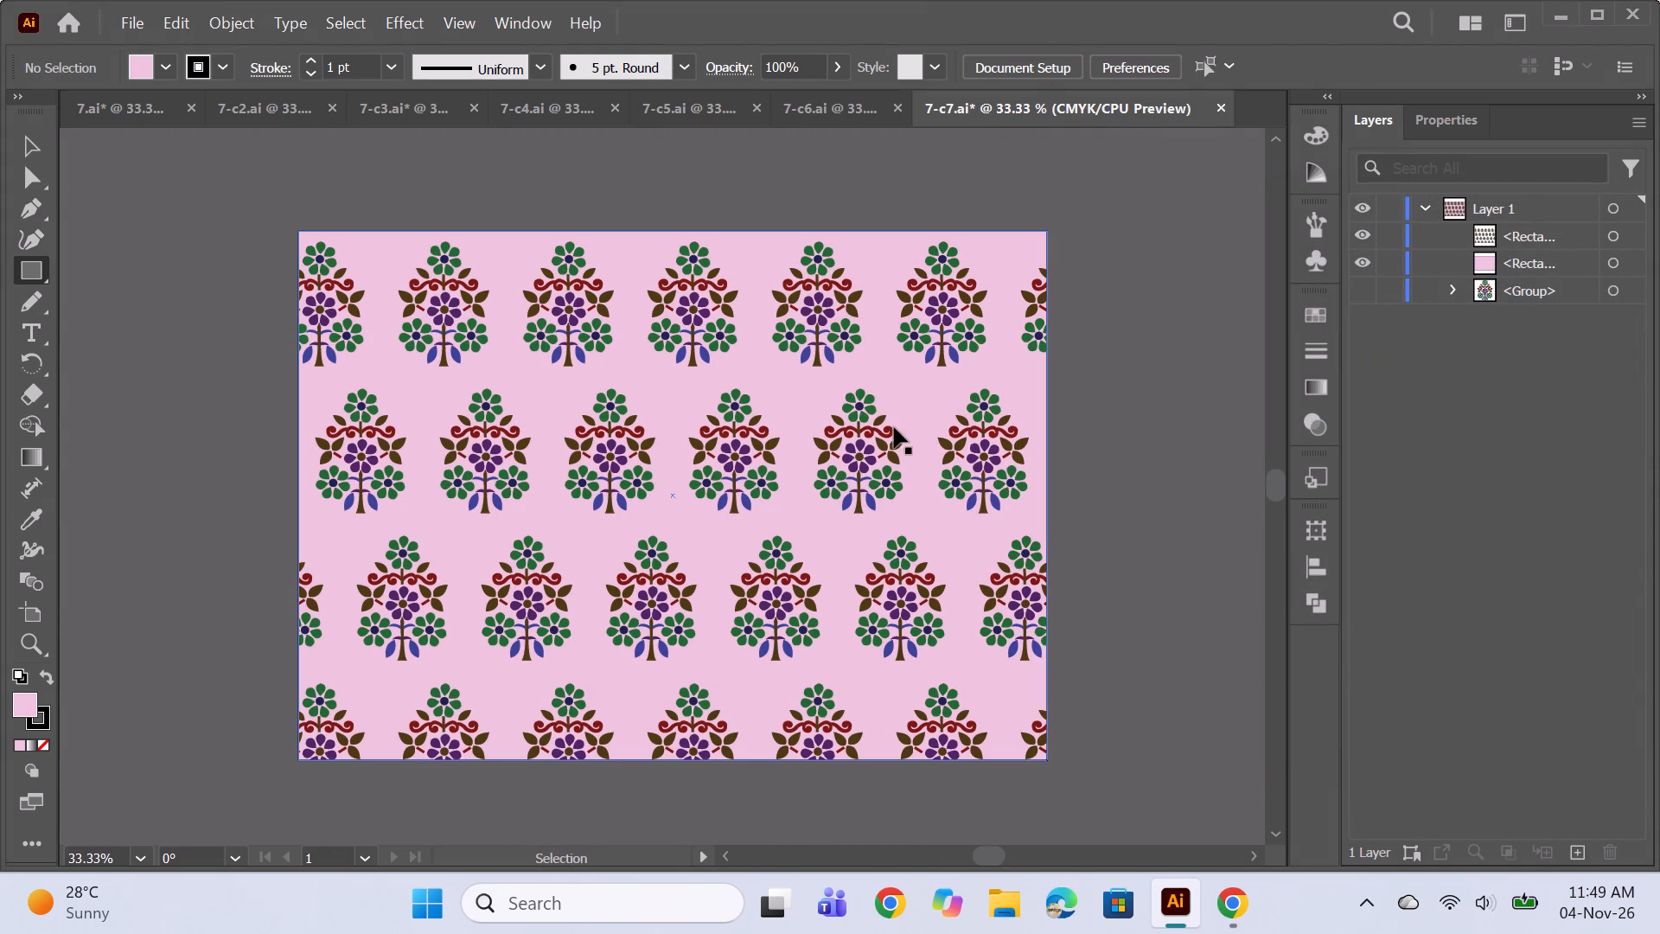
key("ctrl+s")
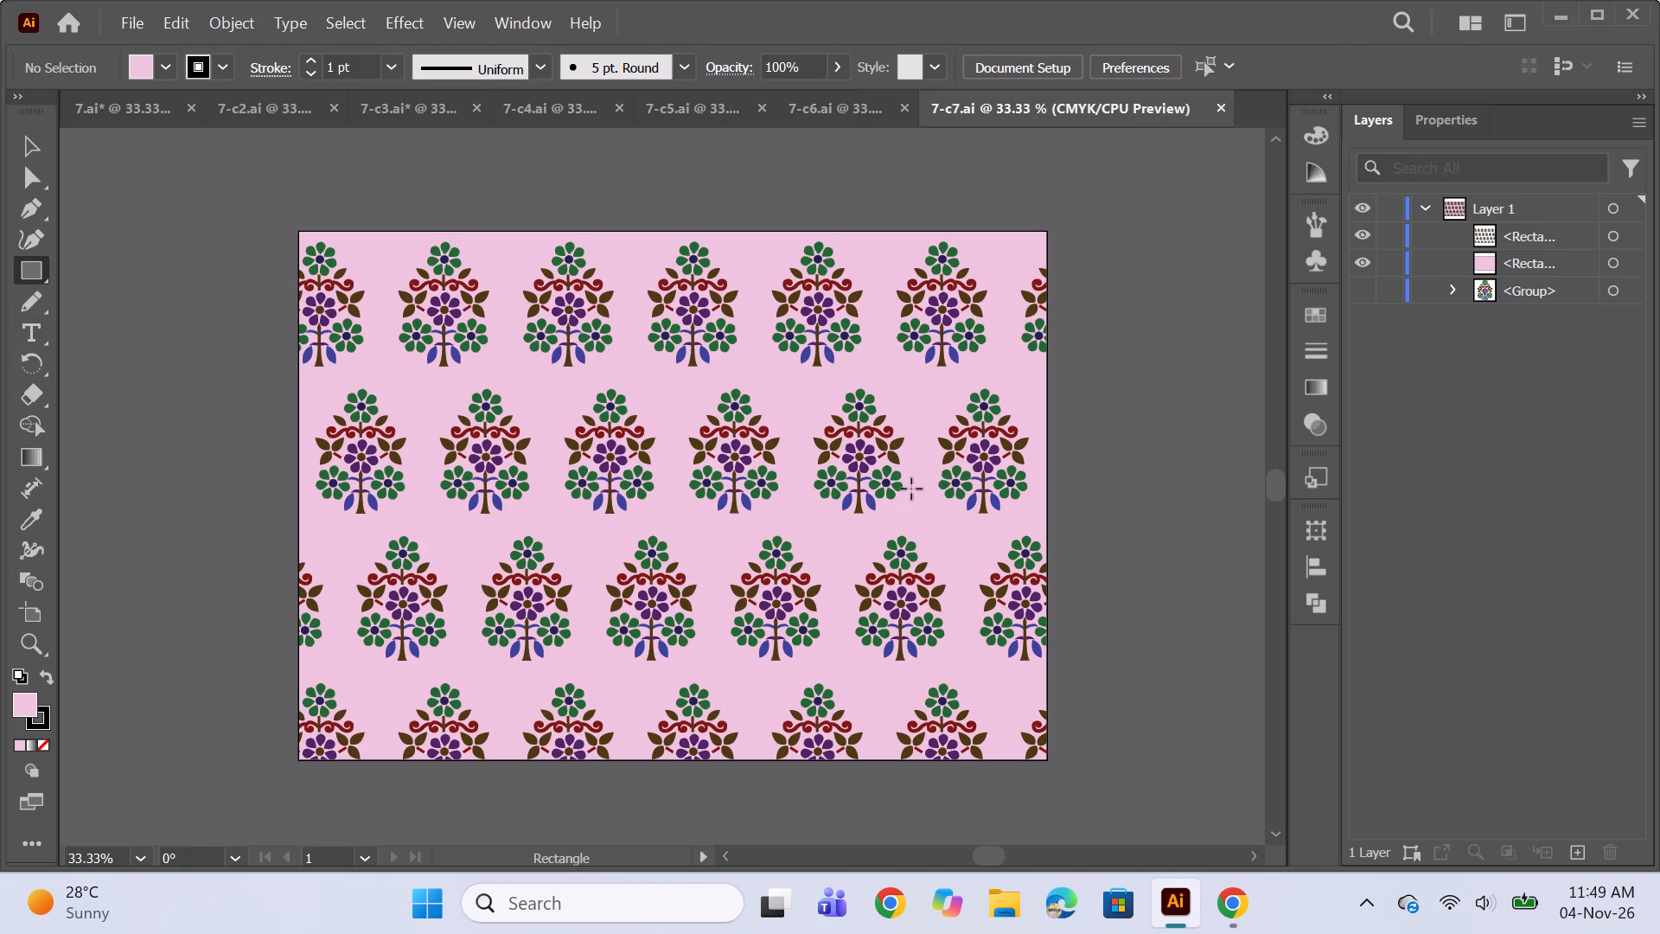
key("ctrl+s")
key("ctrl+s")
key("ctrl+s")
key("ctrl+s")
key("ctrl+s")
key("ctrl+s")
Compare the floral colour variations in the open documents, from 7 through 7-c6, with the updated 7-c7.
left_click(92, 106)
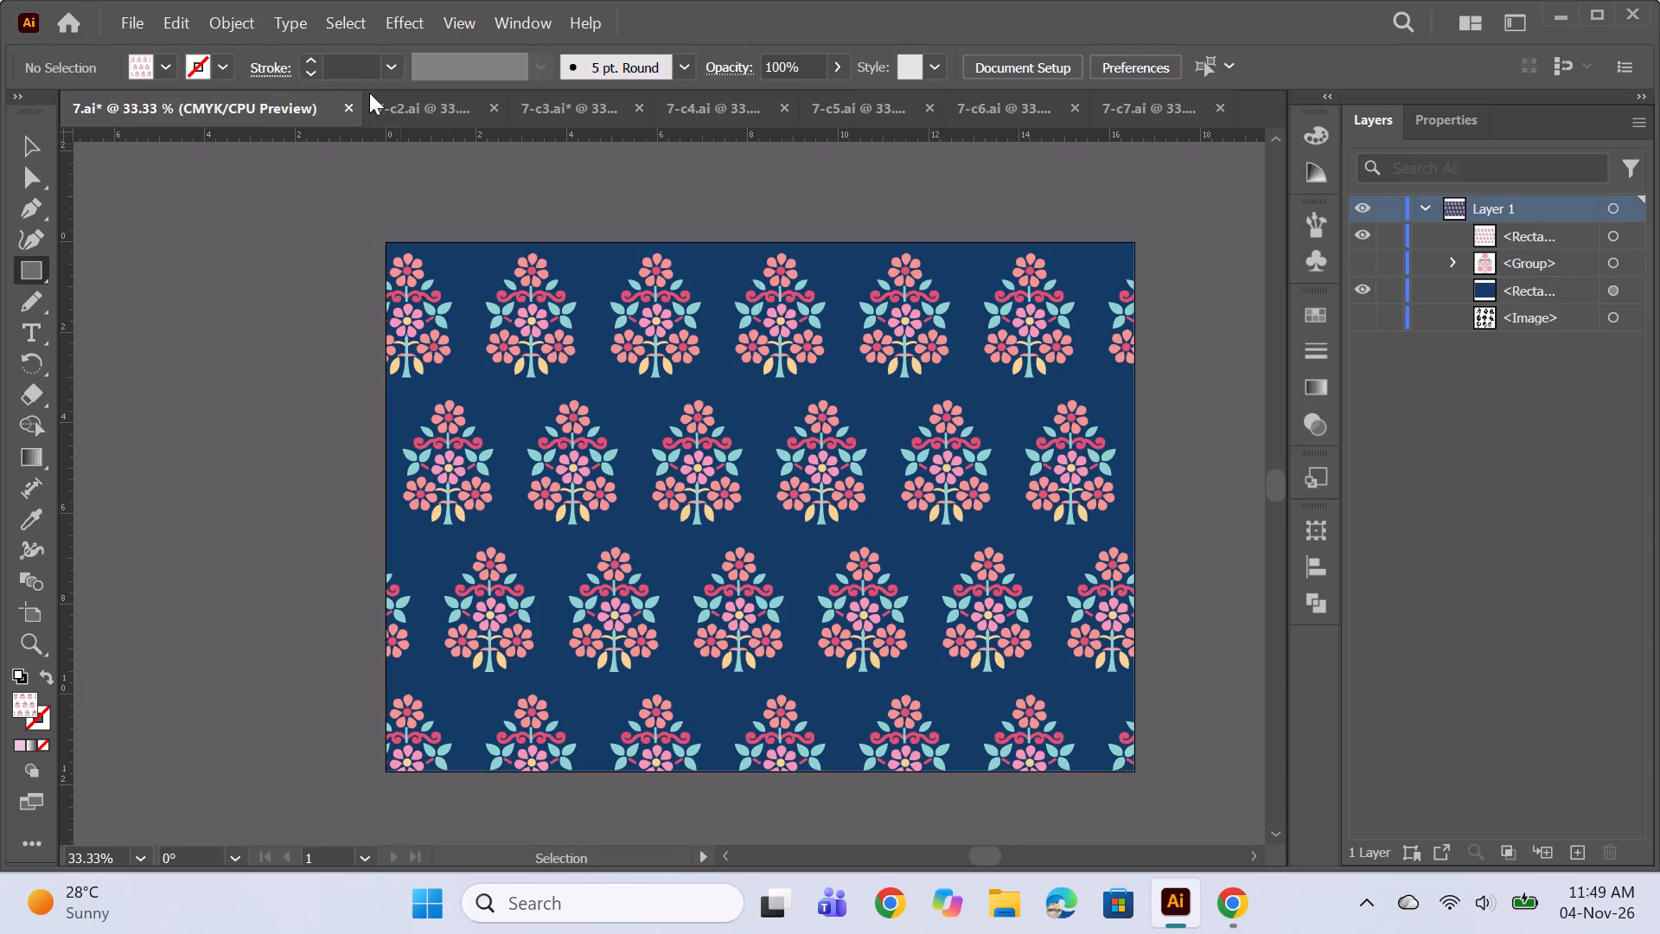
left_click(401, 95)
left_click(605, 99)
left_click(740, 102)
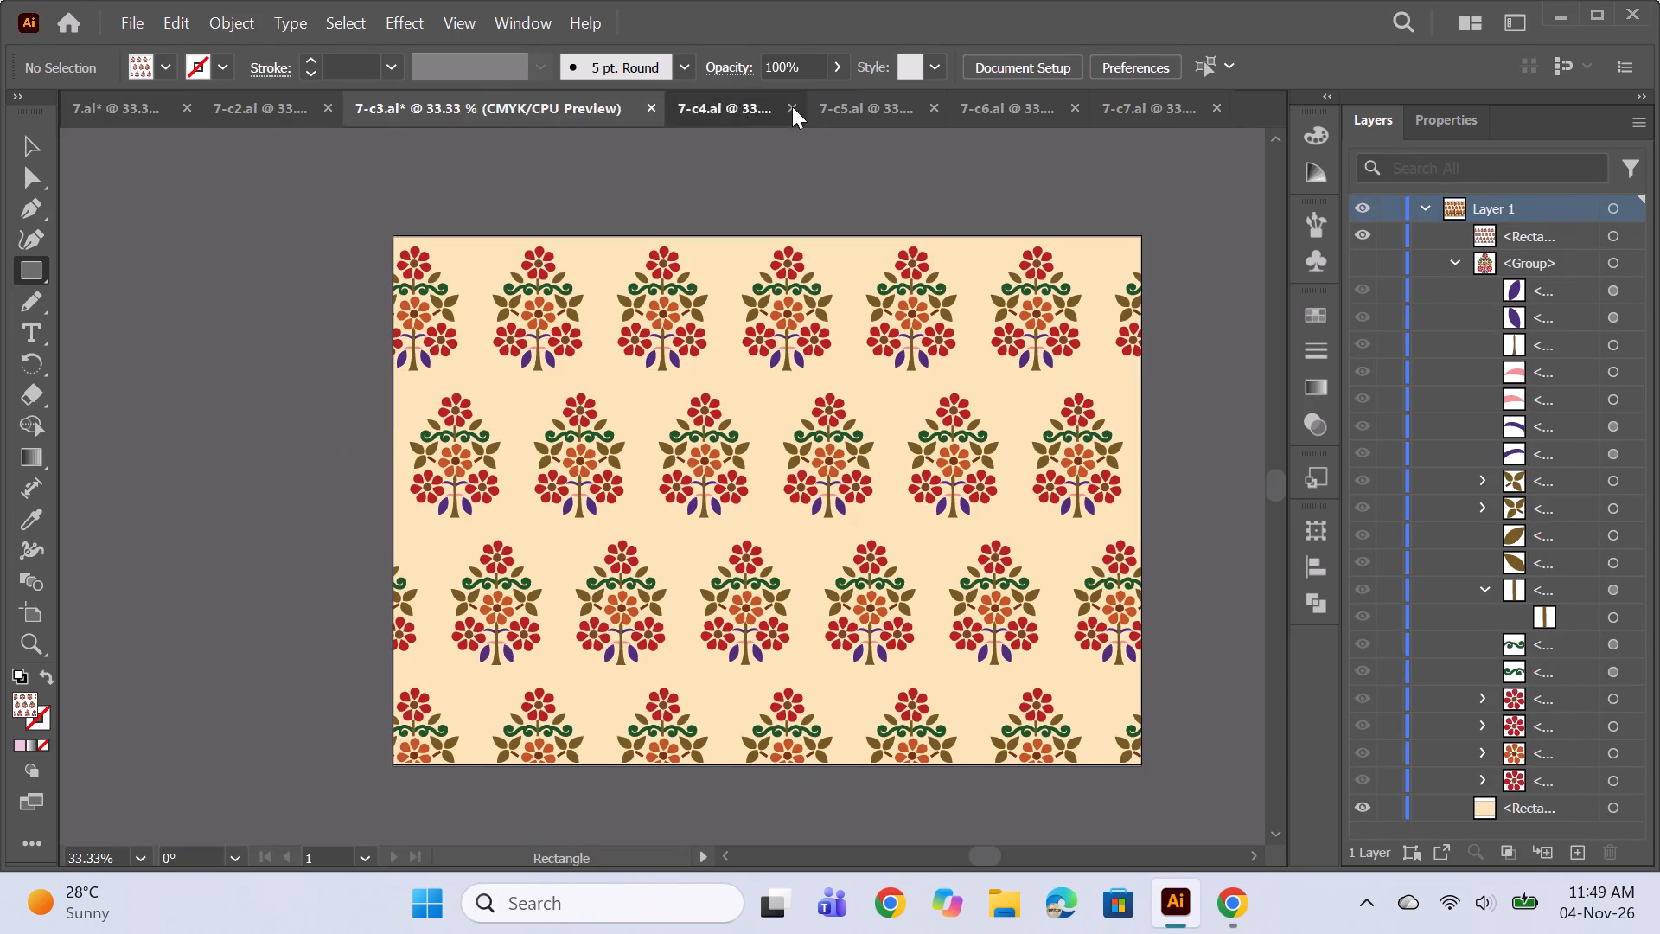
left_click(878, 99)
left_click(998, 106)
left_click(1121, 99)
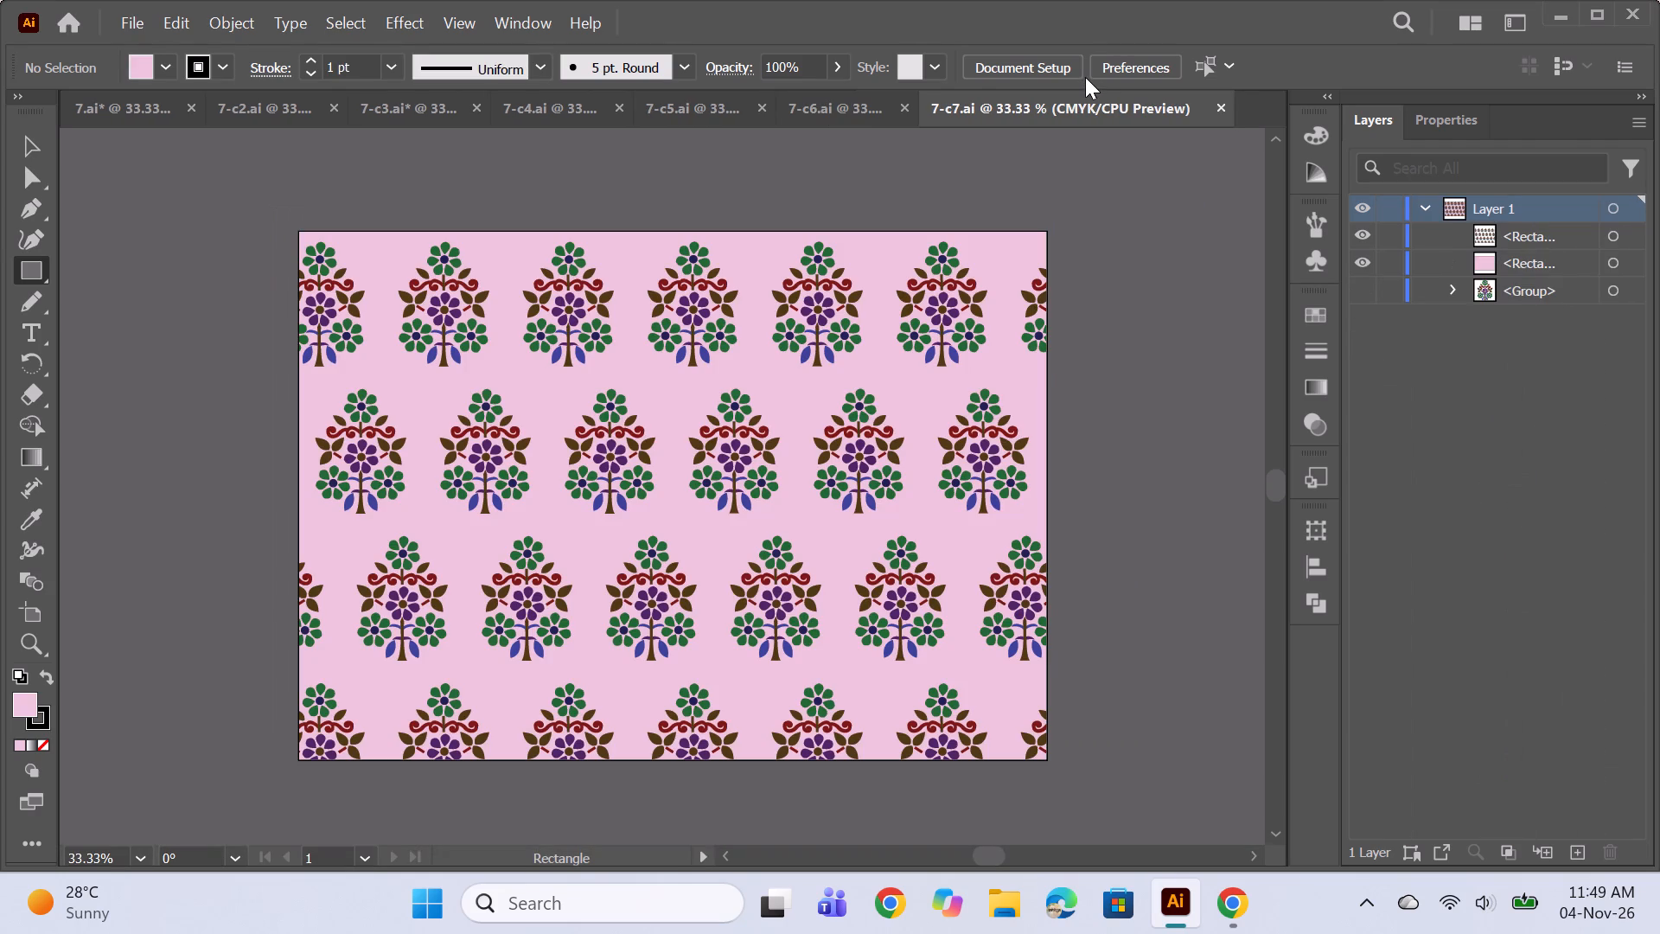
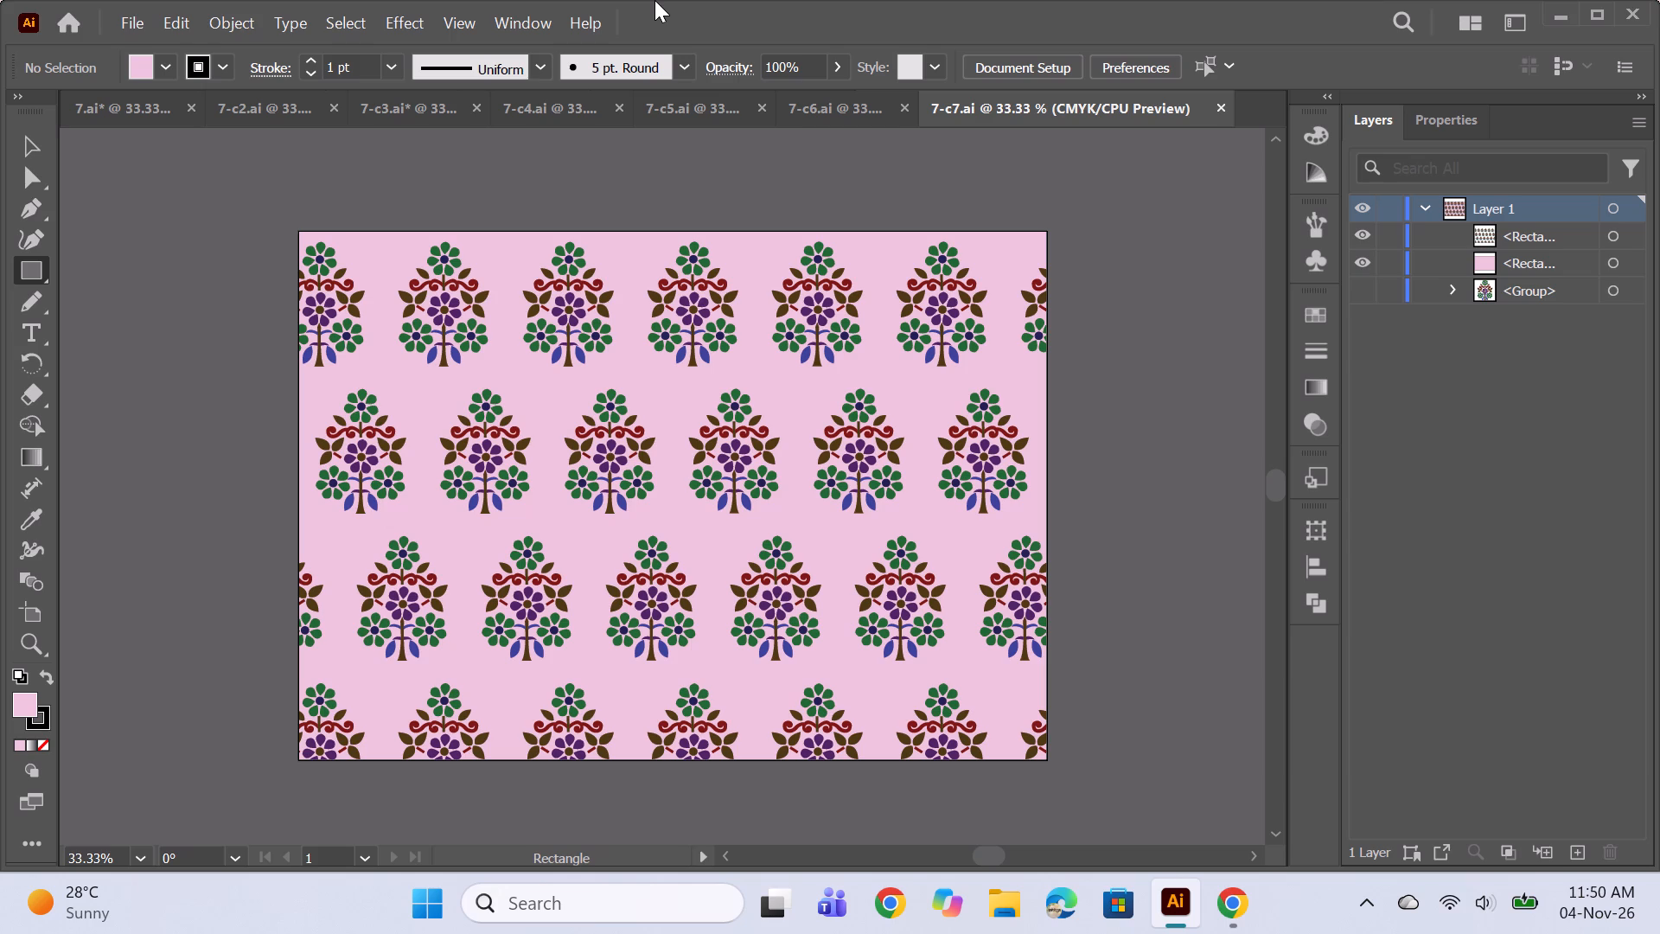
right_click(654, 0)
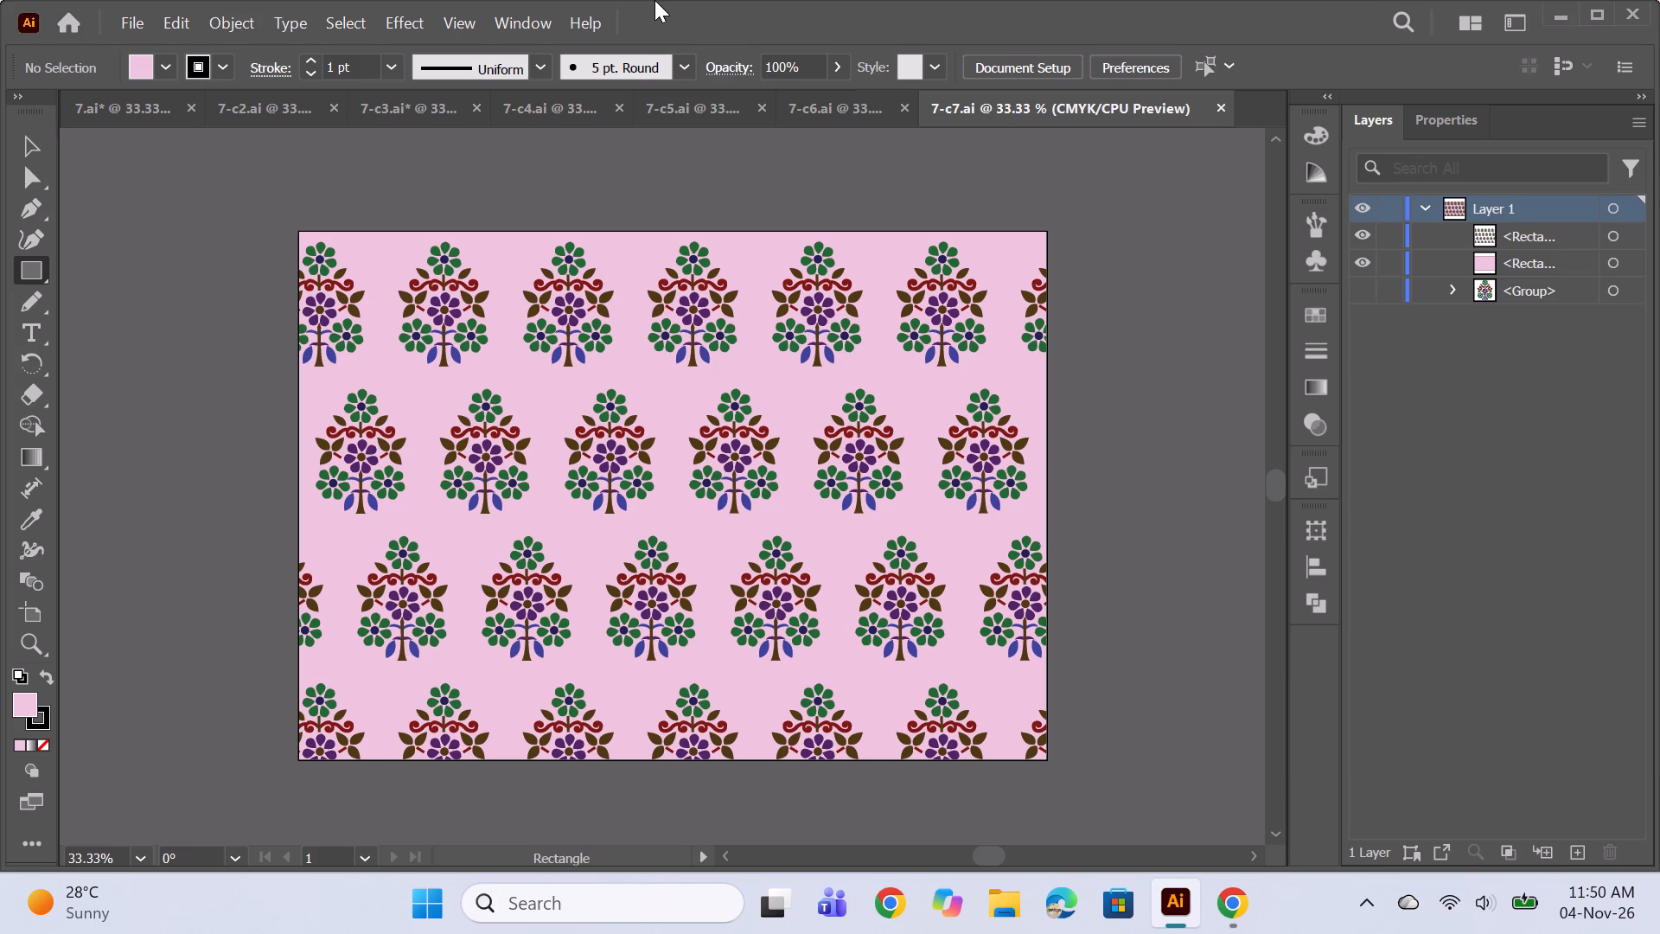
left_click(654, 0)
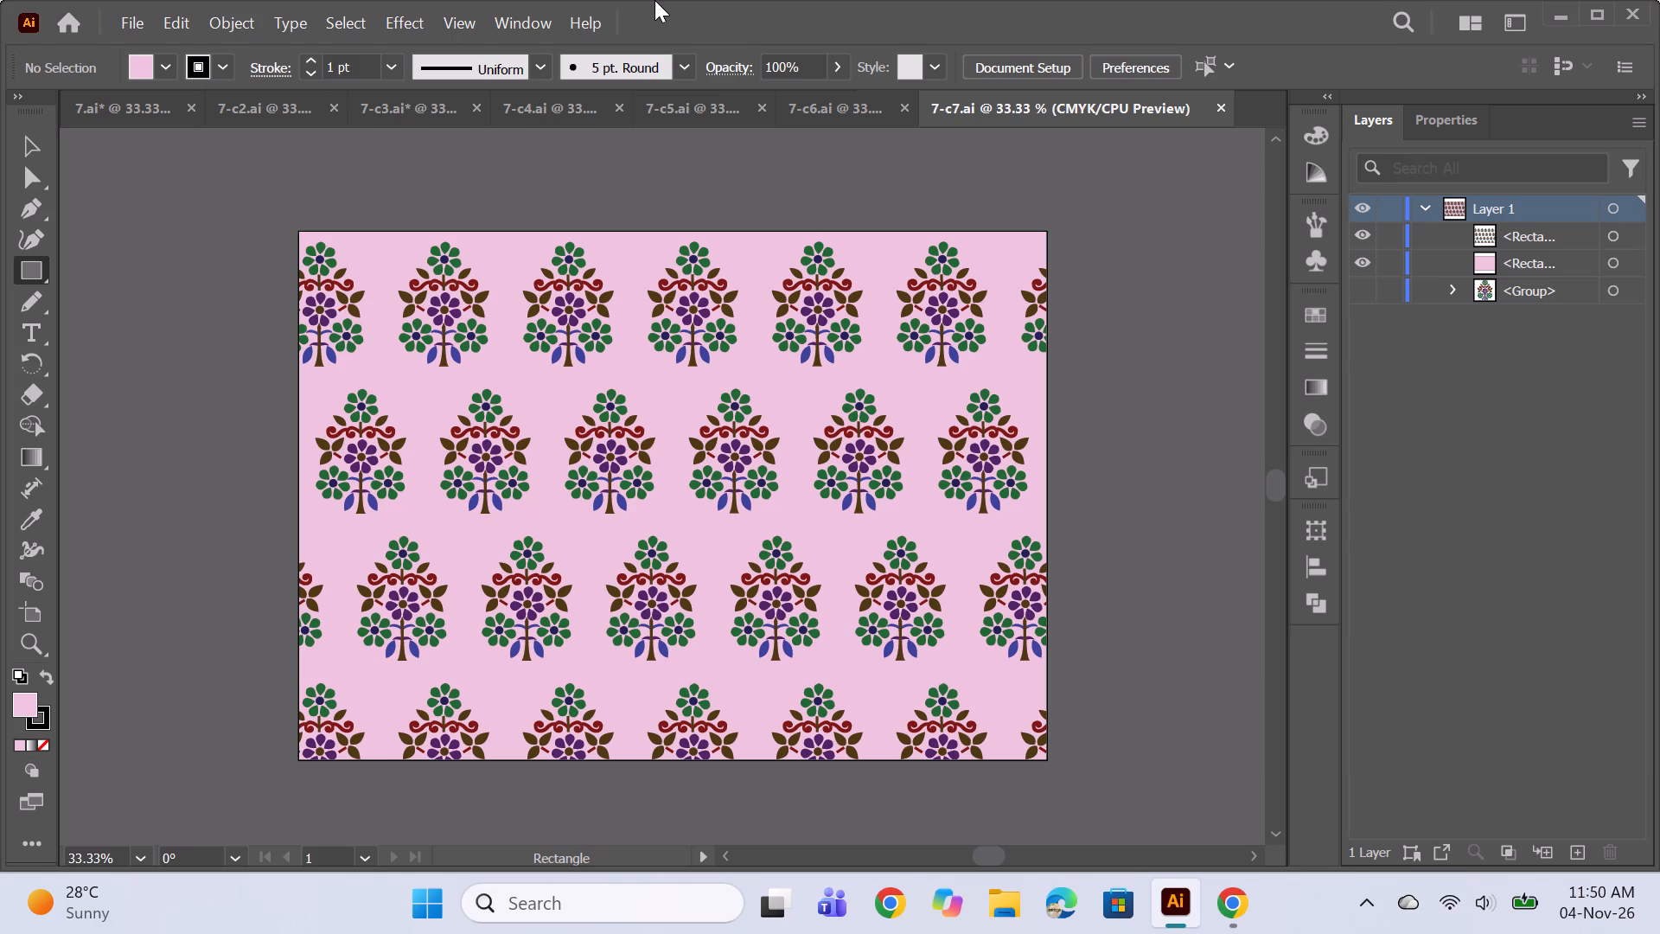
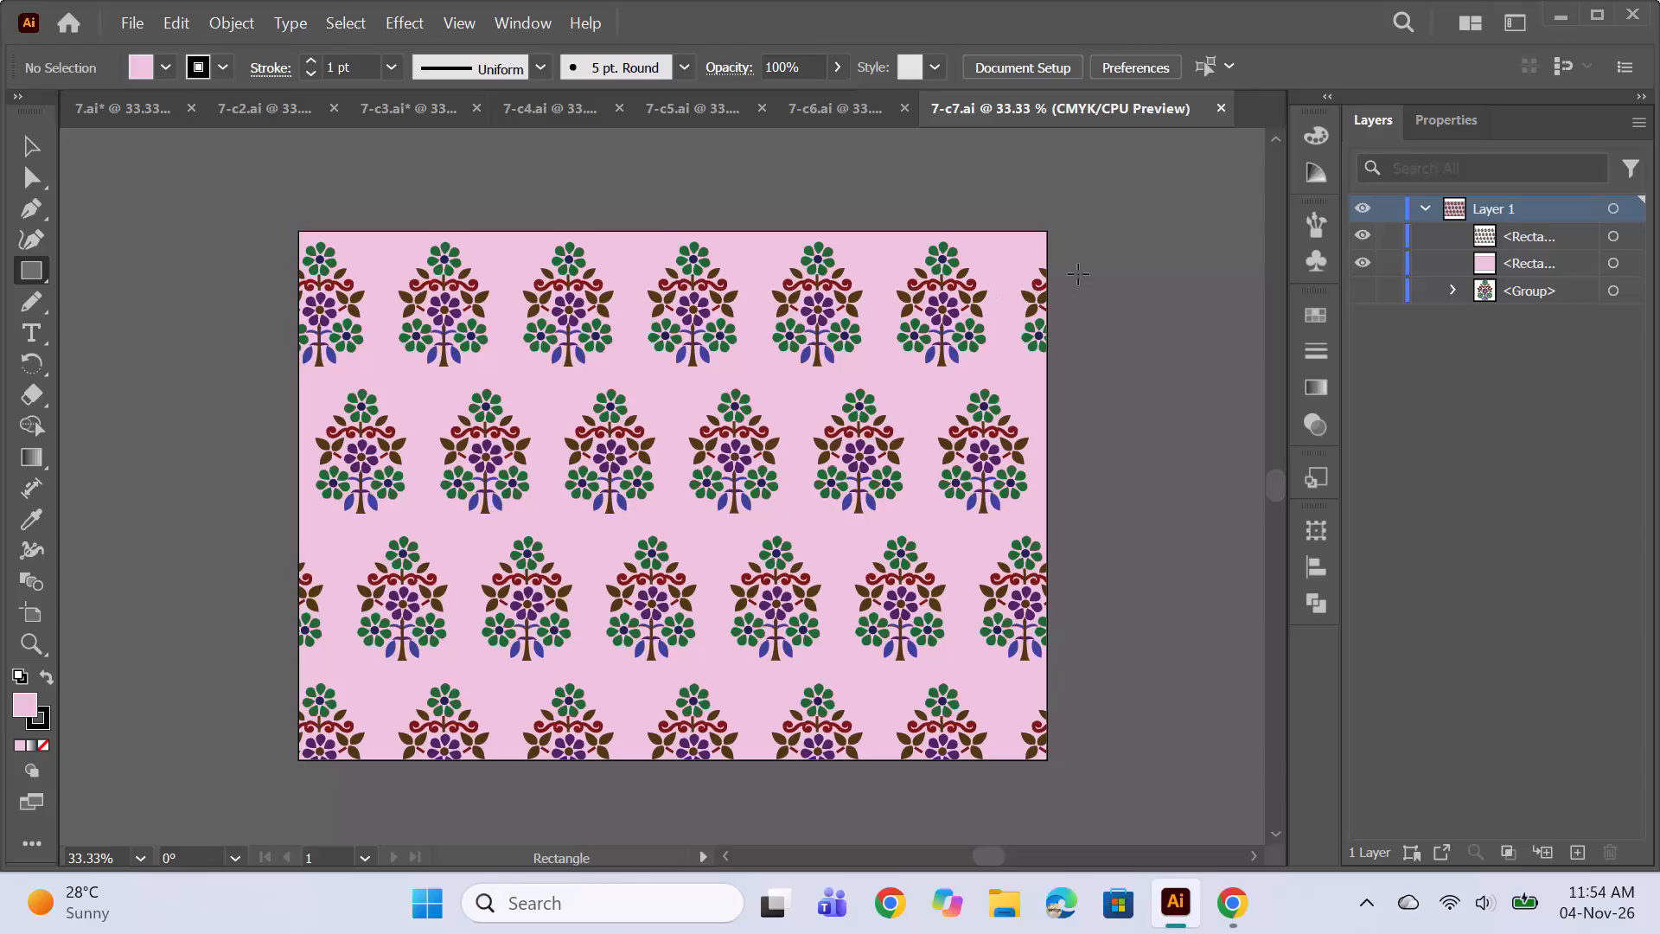
Save the finished pale pink colour variation 7-c7.ai.
key("ctrl+s")
key("ctrl+s")
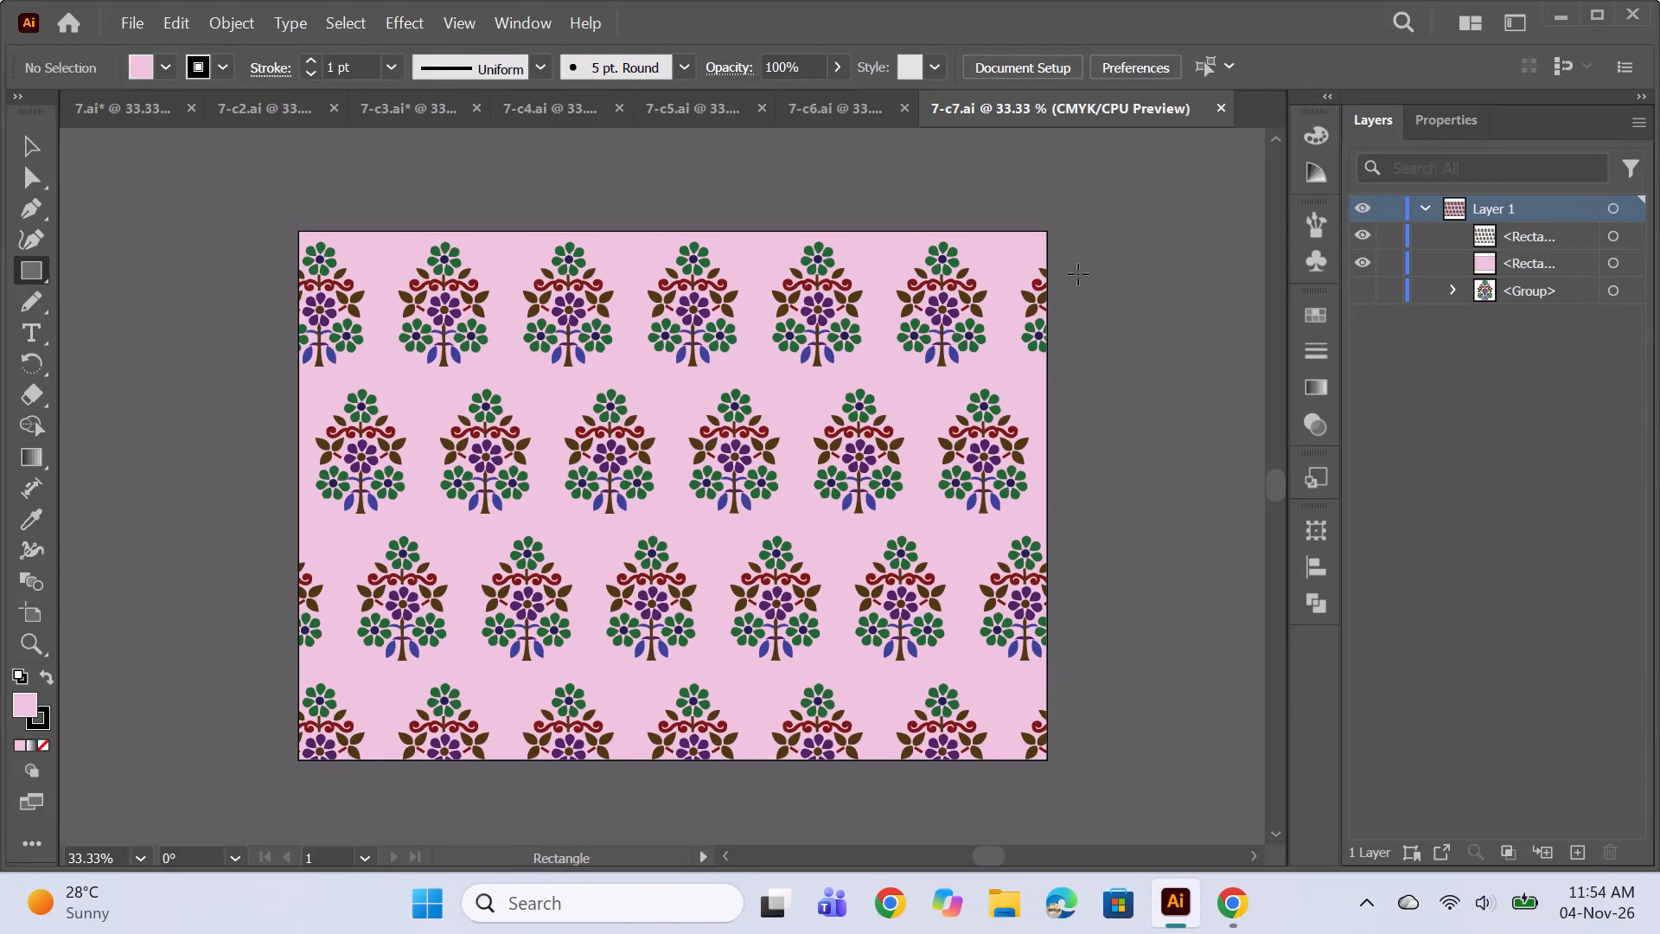
key("ctrl+s")
key("ctrl+s")
key("ctrl+s")
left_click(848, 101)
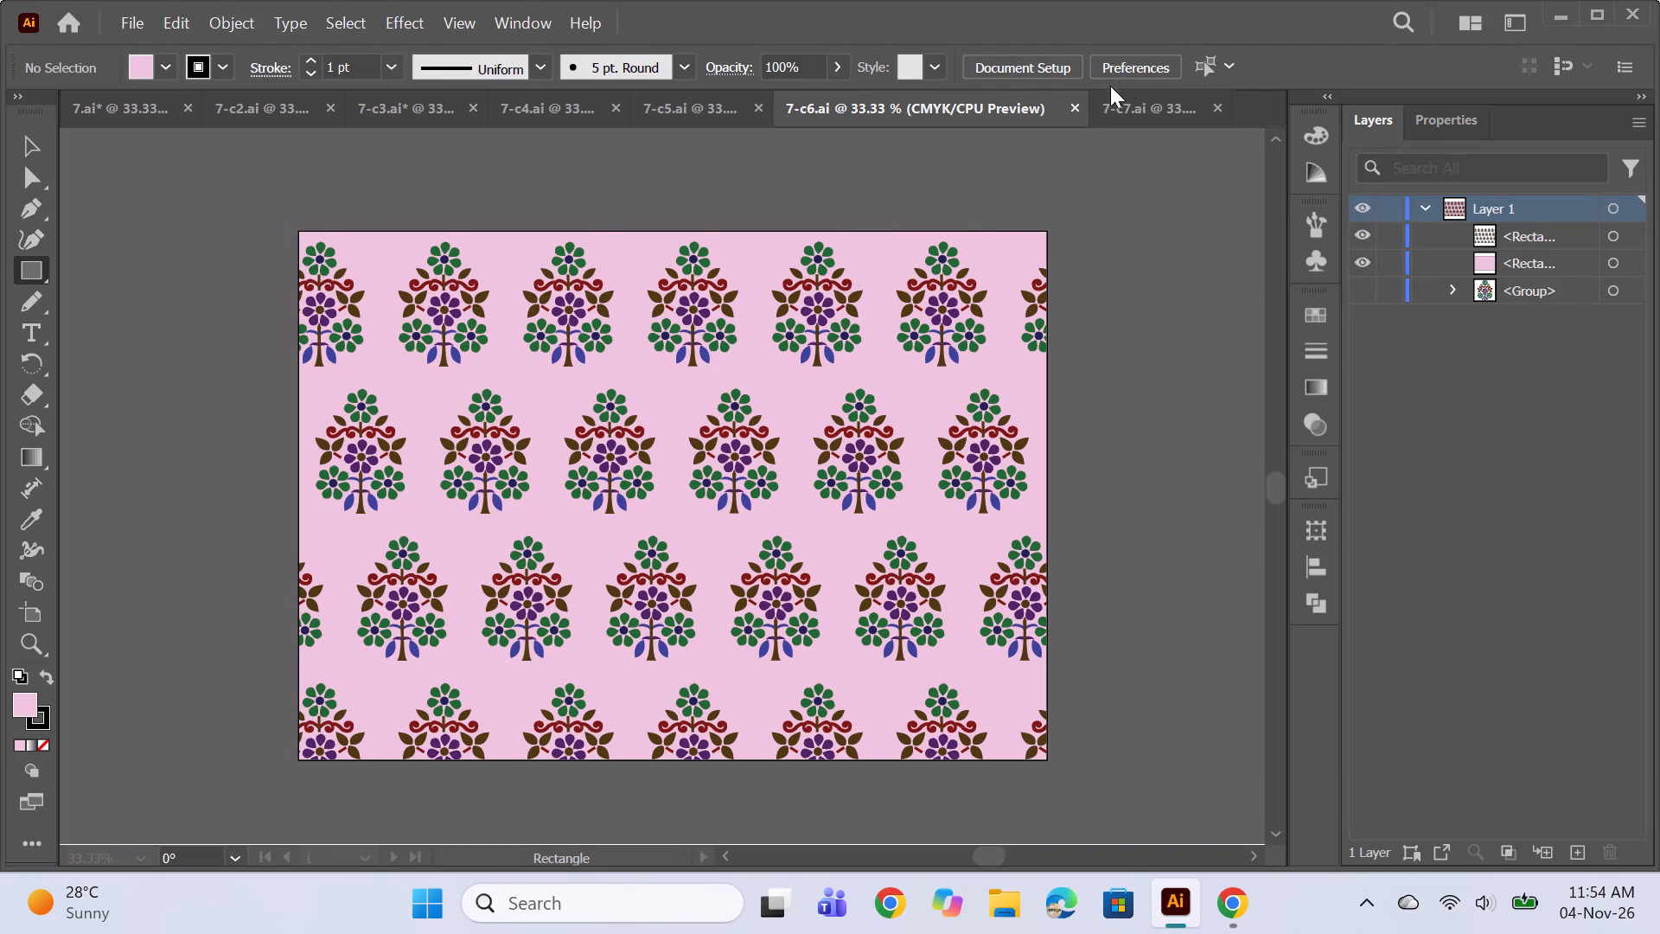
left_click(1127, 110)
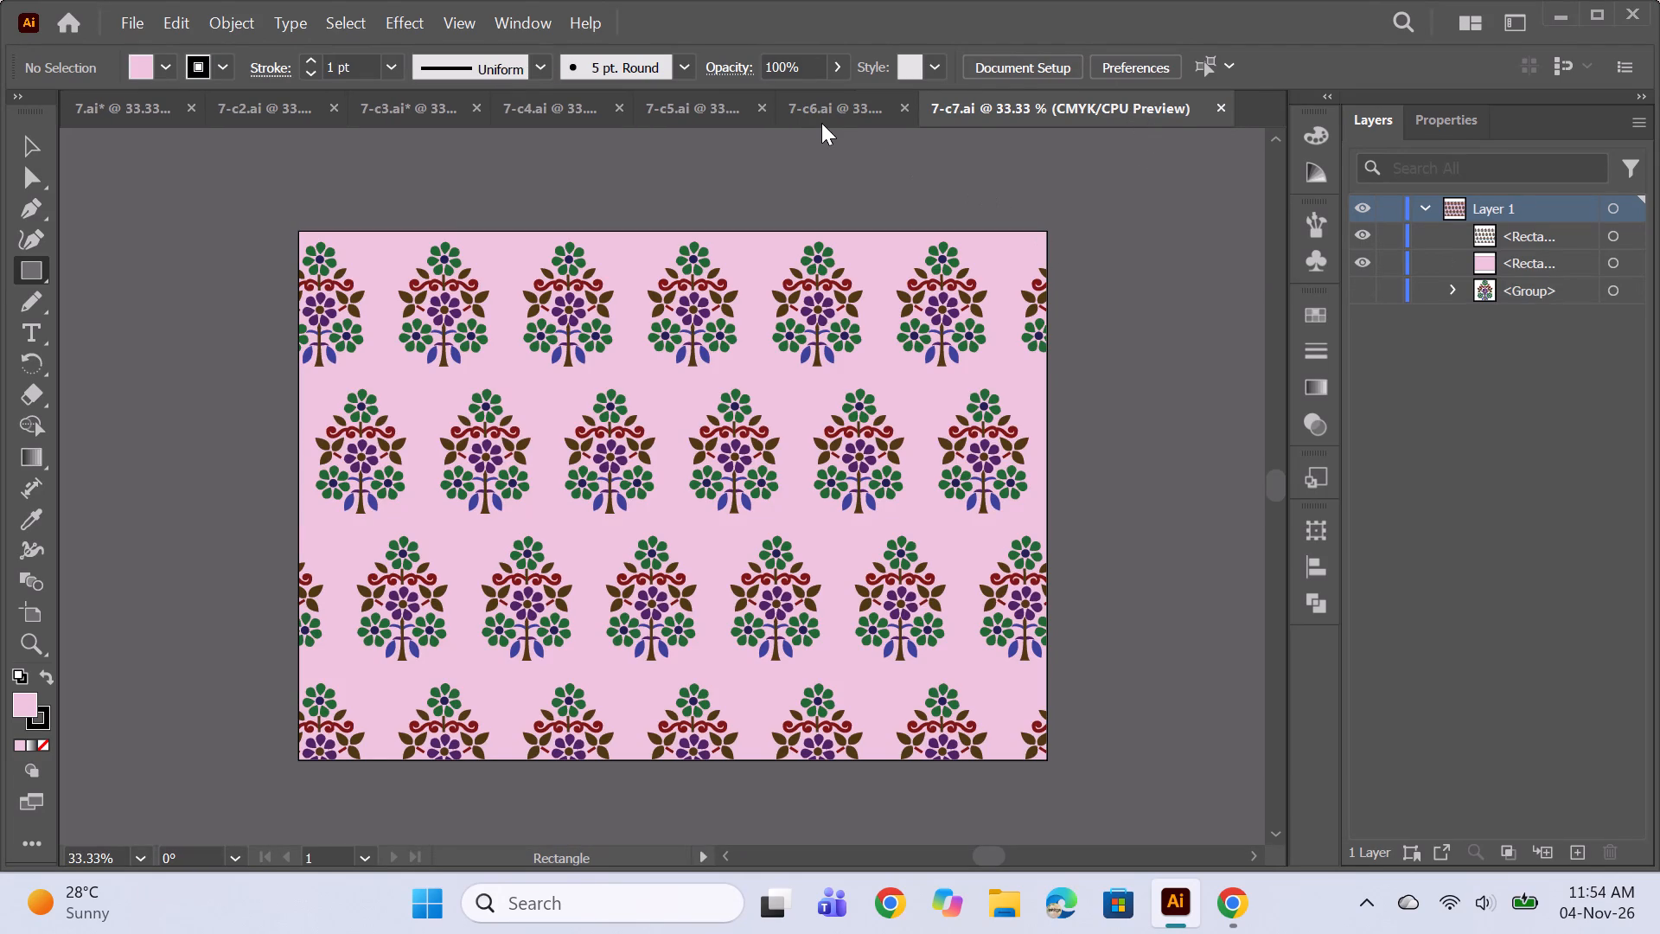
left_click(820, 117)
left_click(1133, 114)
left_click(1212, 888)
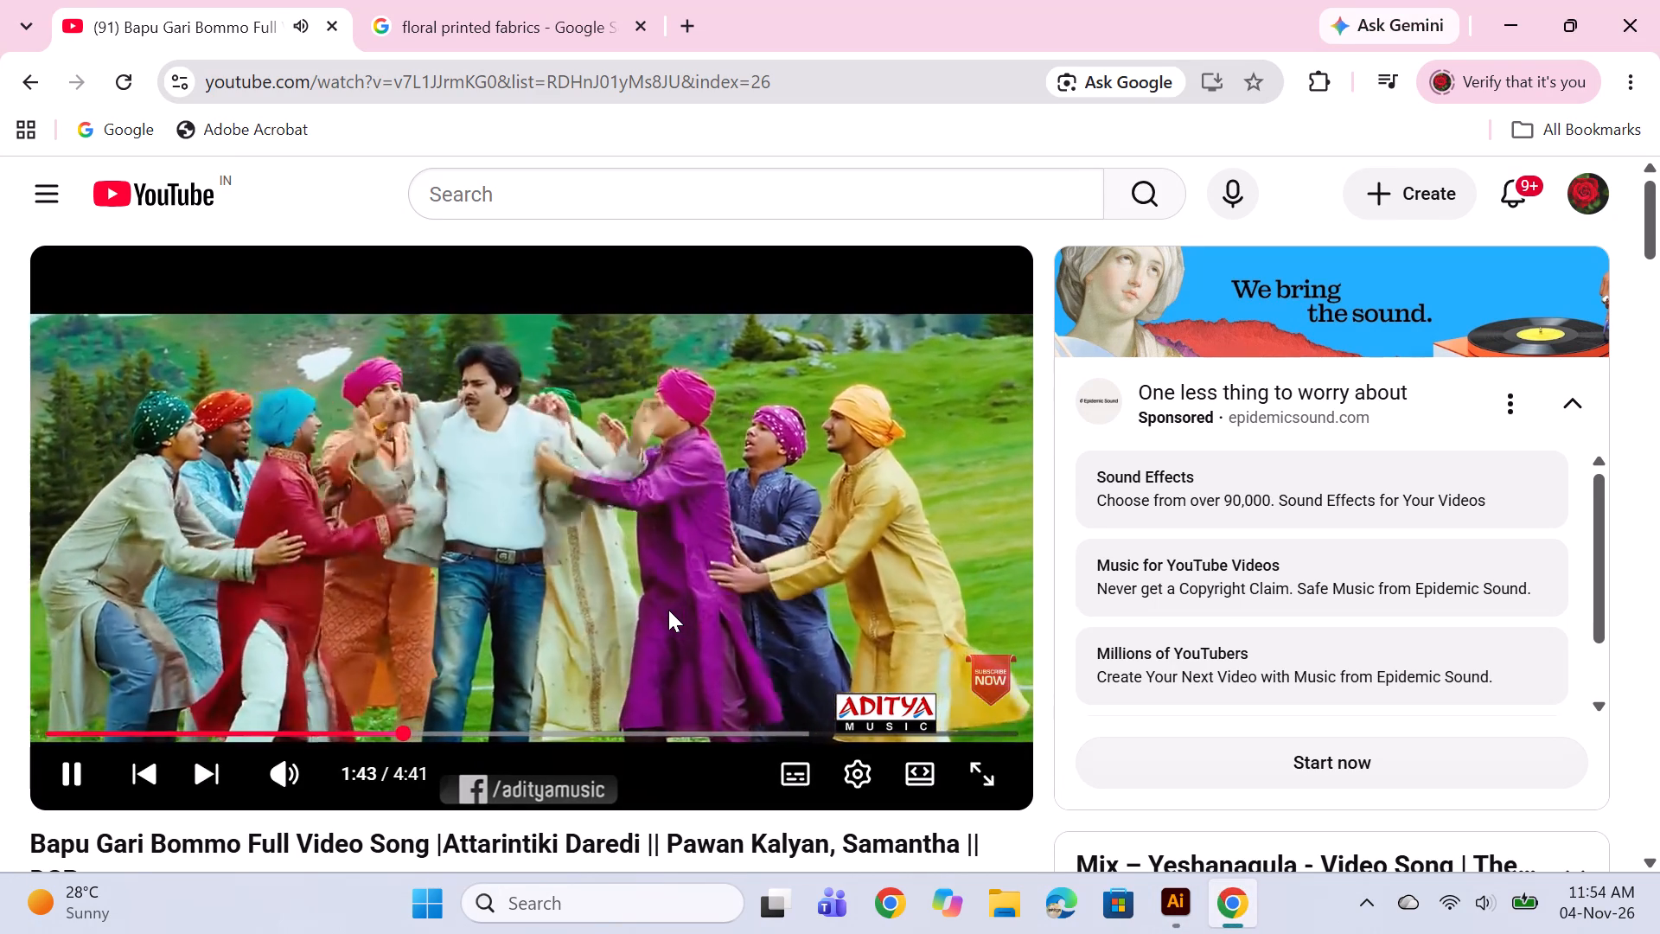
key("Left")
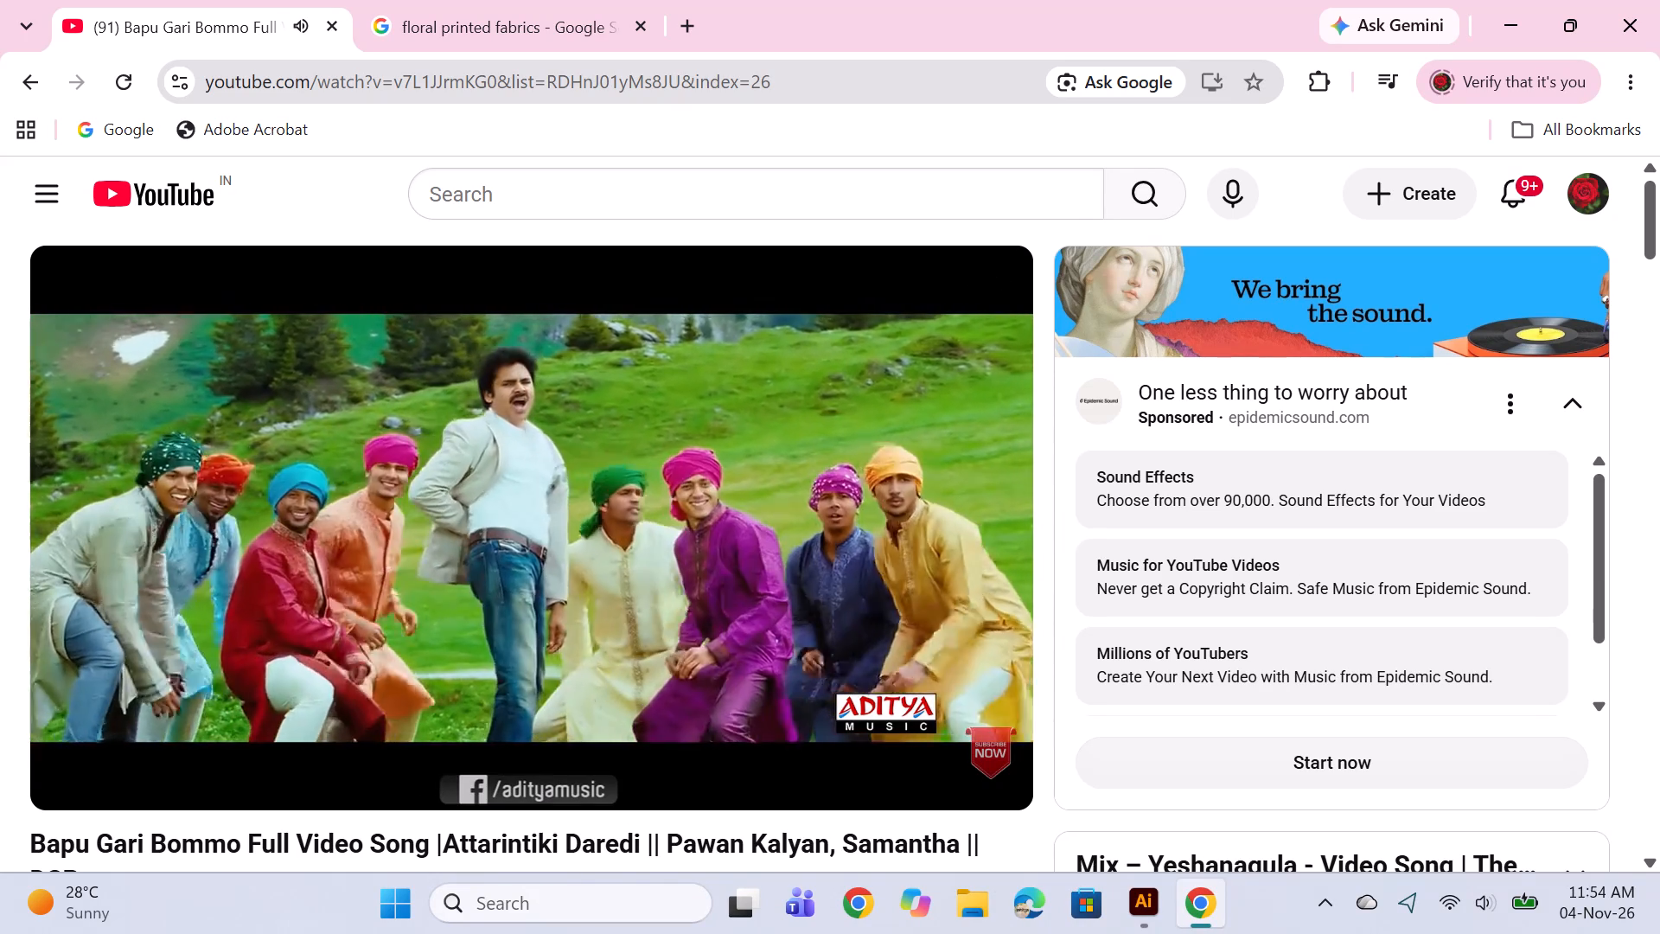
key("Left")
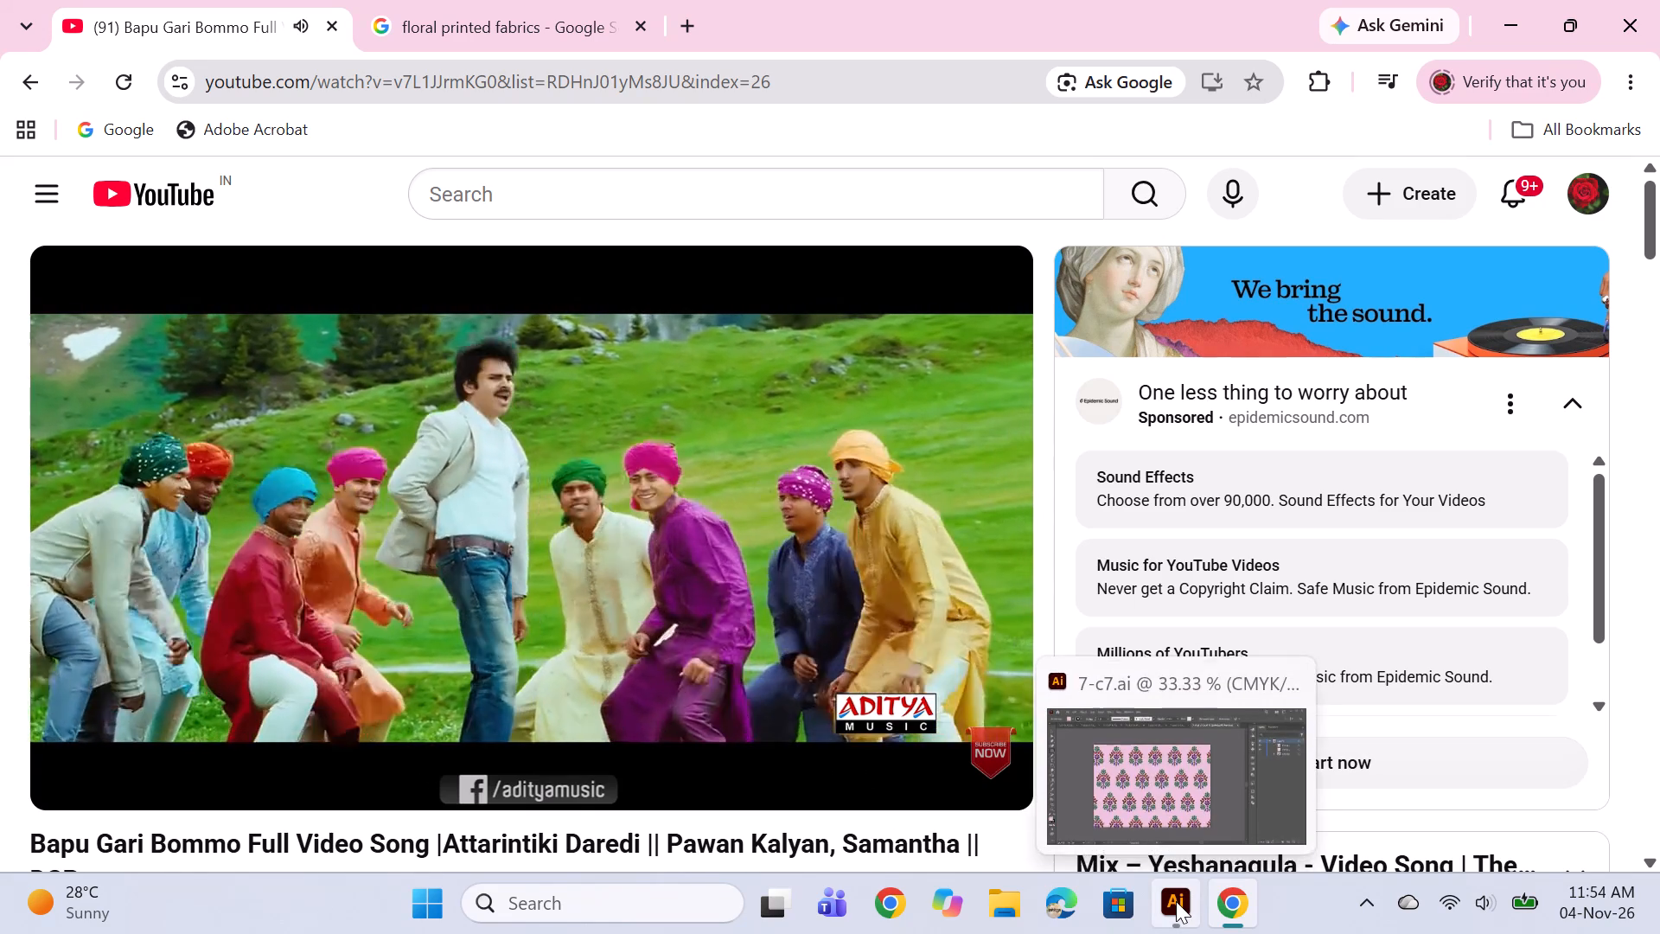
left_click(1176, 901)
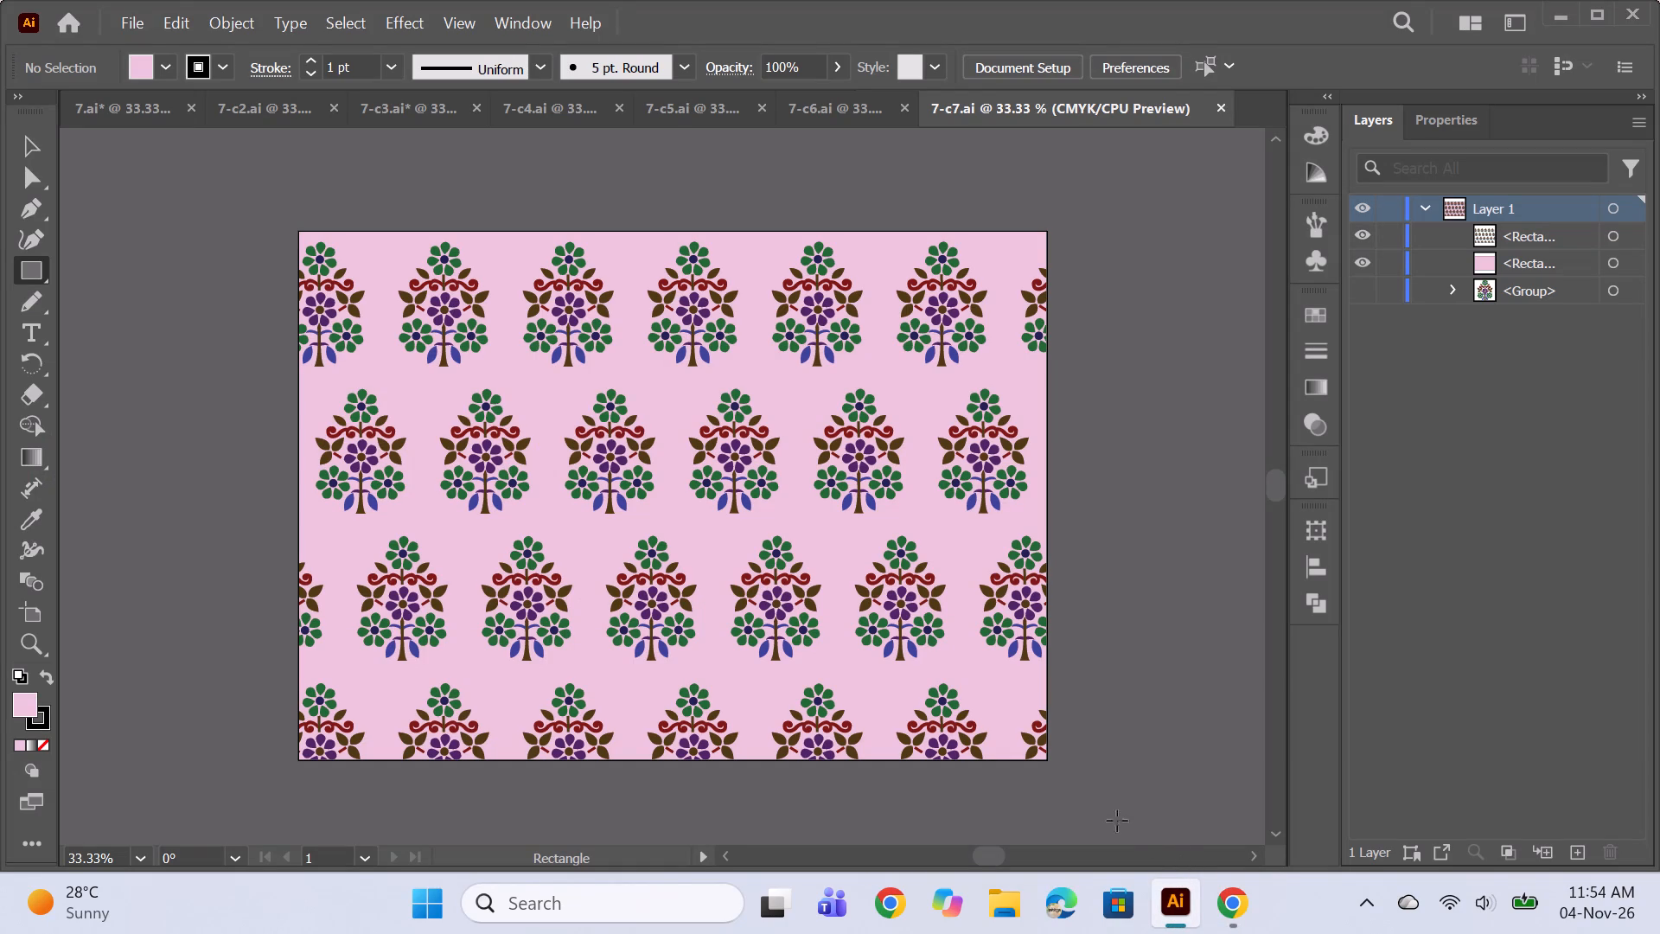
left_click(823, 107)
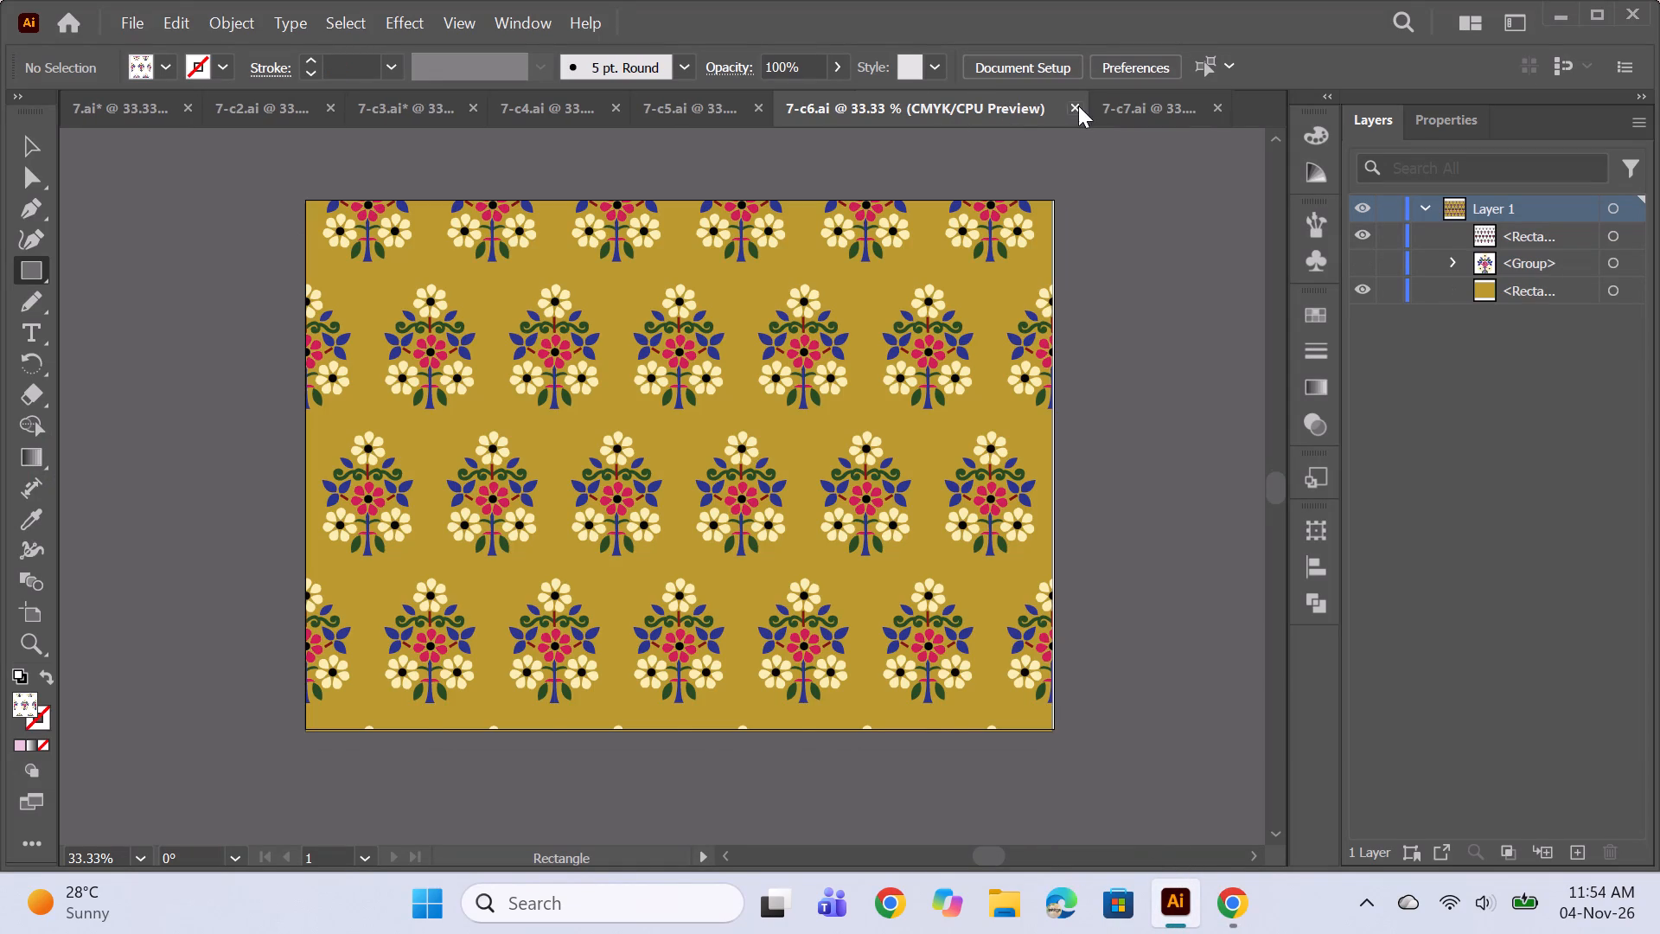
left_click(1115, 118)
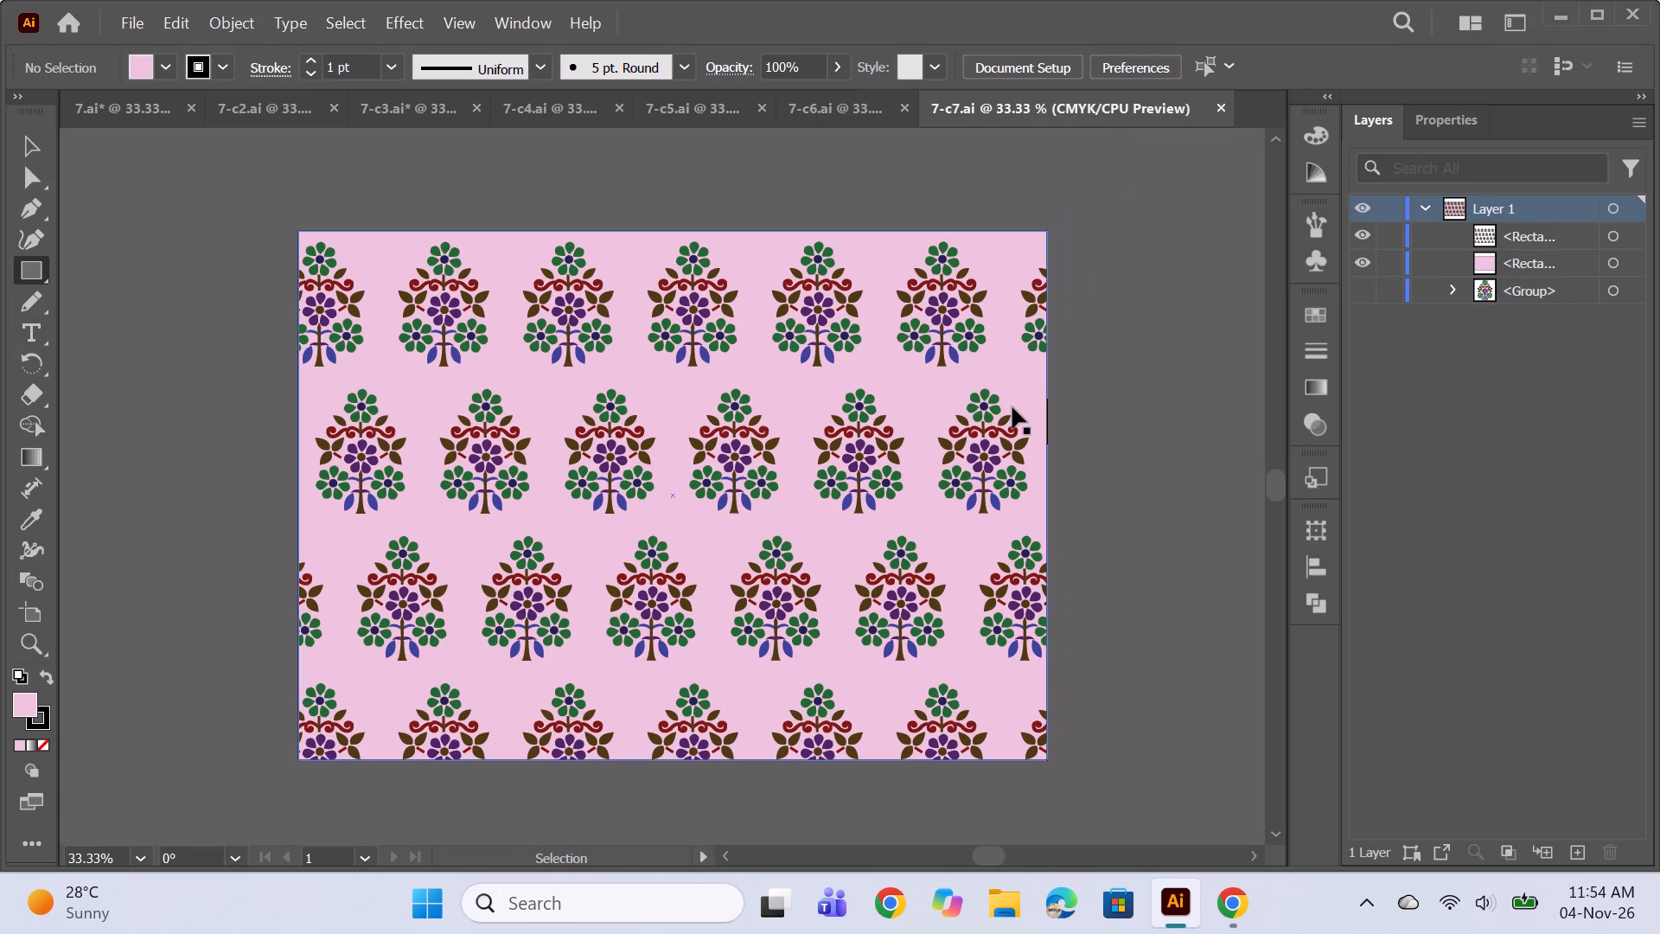
Create a new document and draw a white rectangle with a black 1 pt stroke covering the whole artboard.
key("ctrl+n")
key("Return")
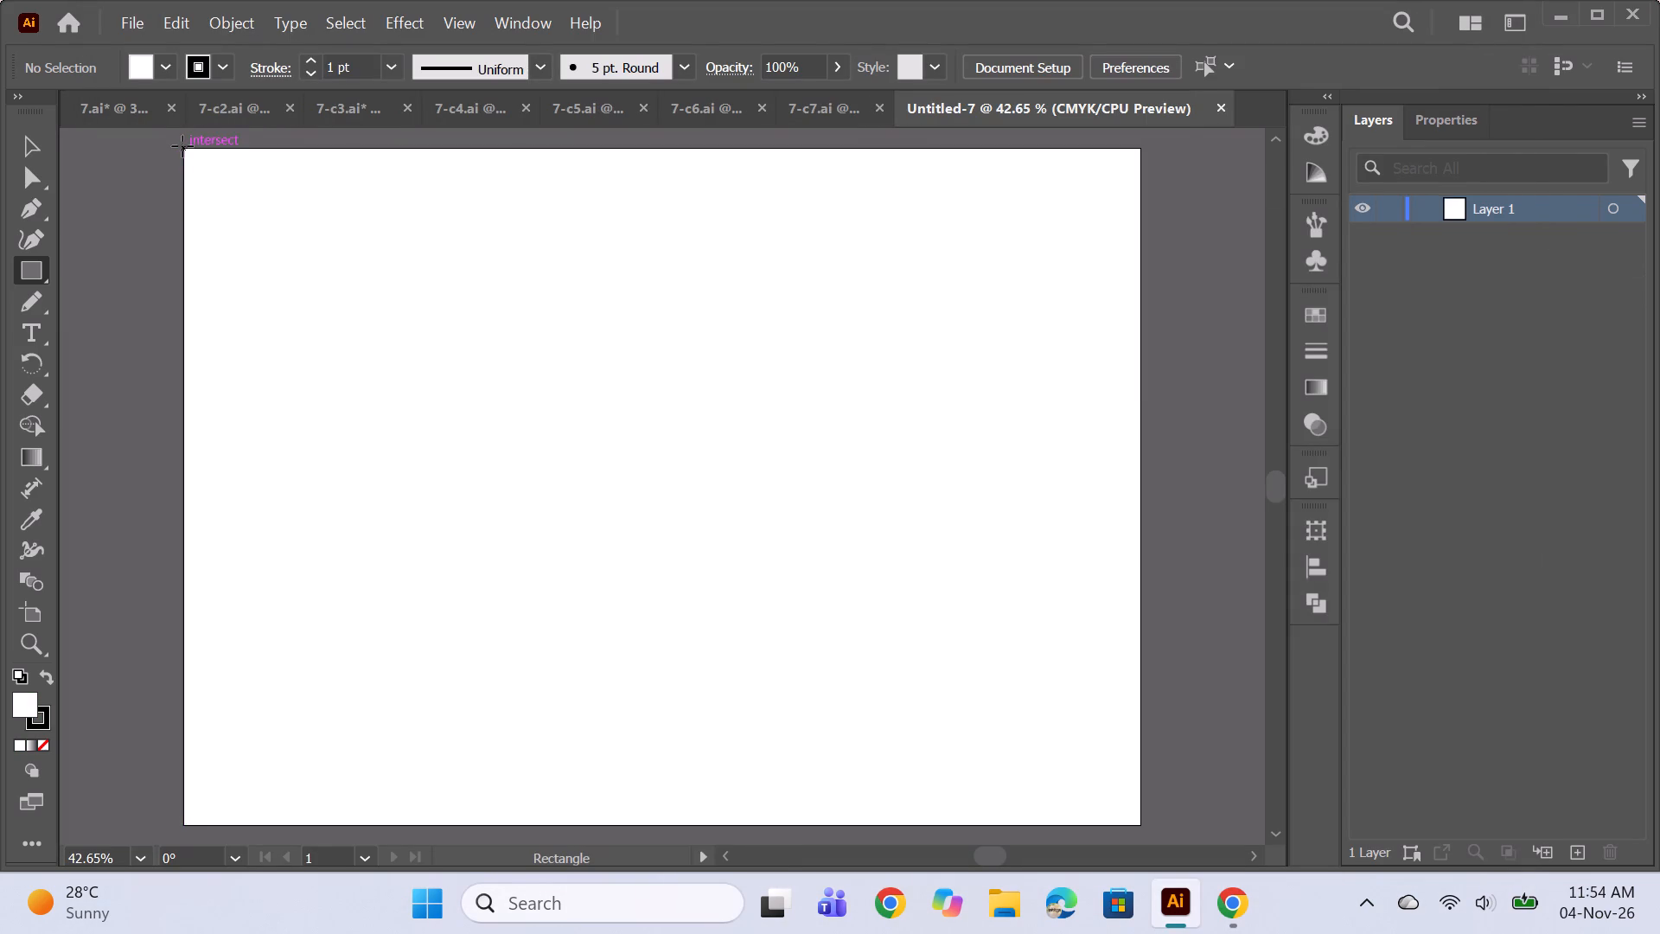
left_click_drag(182, 146, 1126, 818)
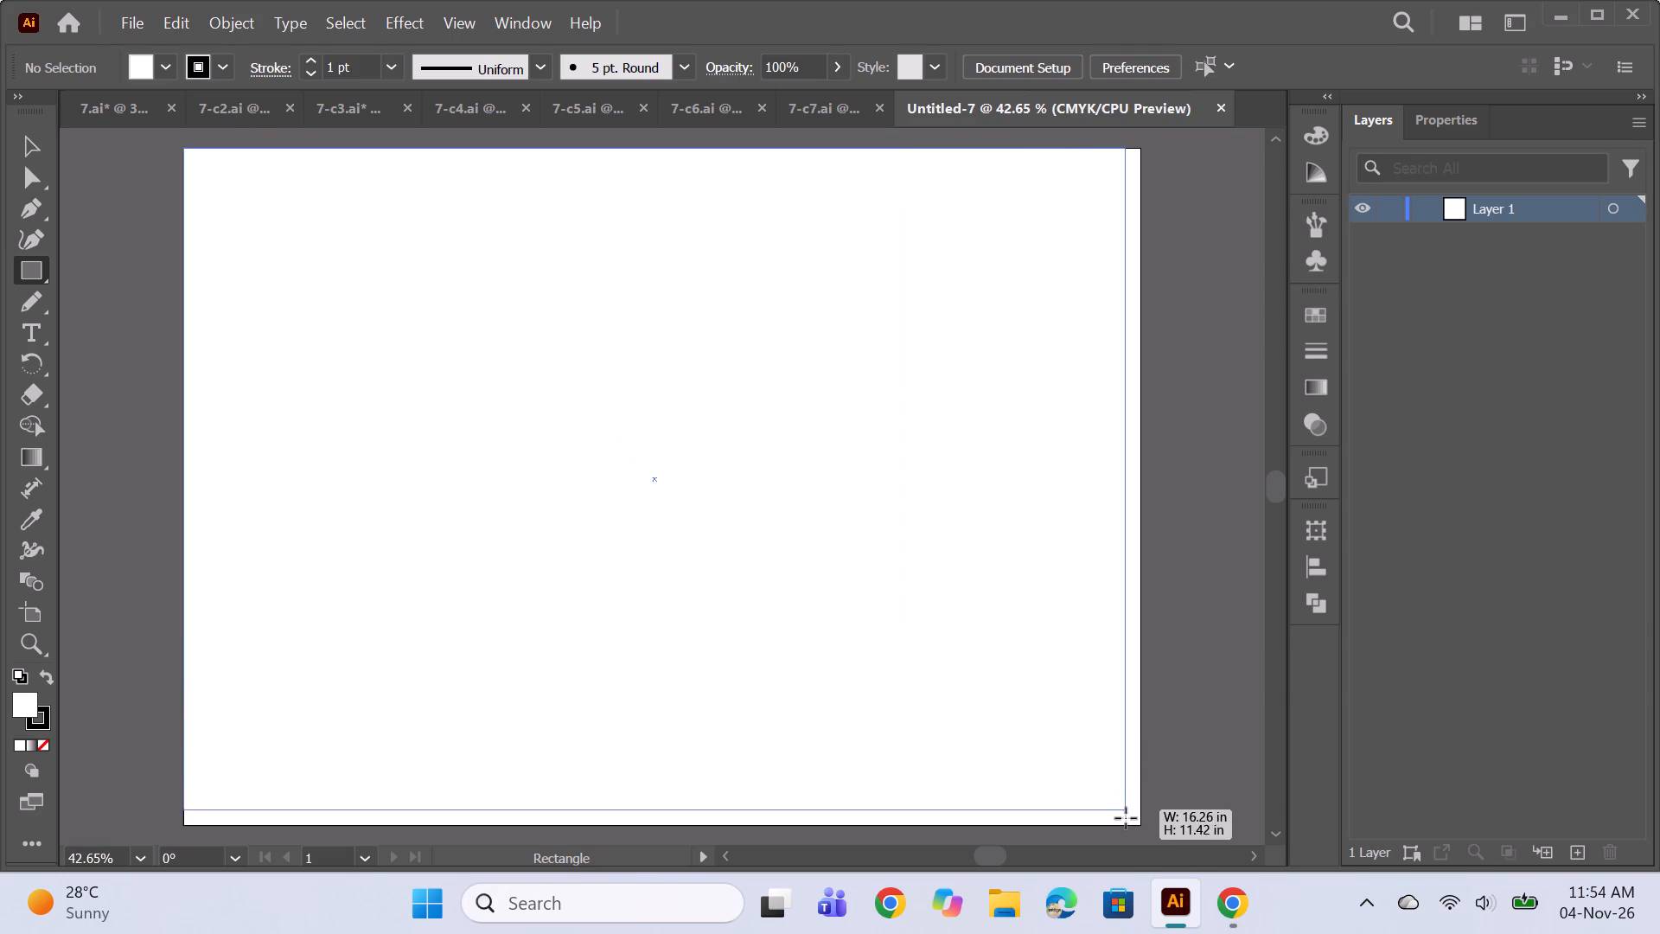
left_click_drag(1126, 818, 1140, 825)
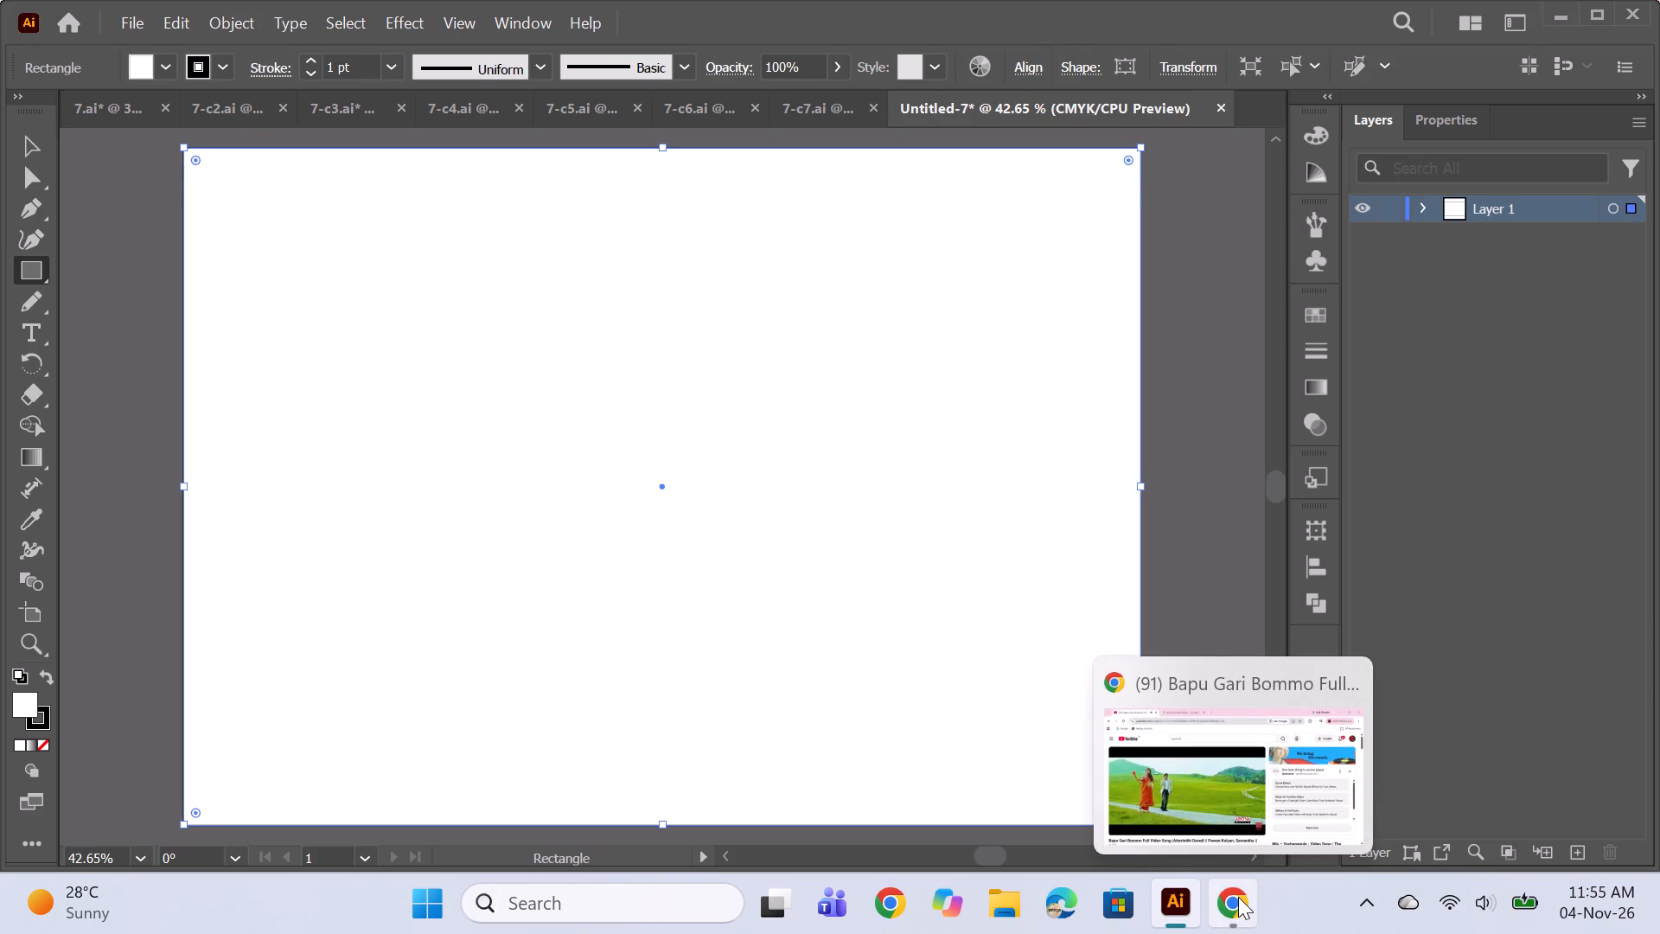
Switch to Chrome and look through the "floral printed fabrics" image results for a reference for the next fabric design.
left_click(1238, 897)
left_click(525, 0)
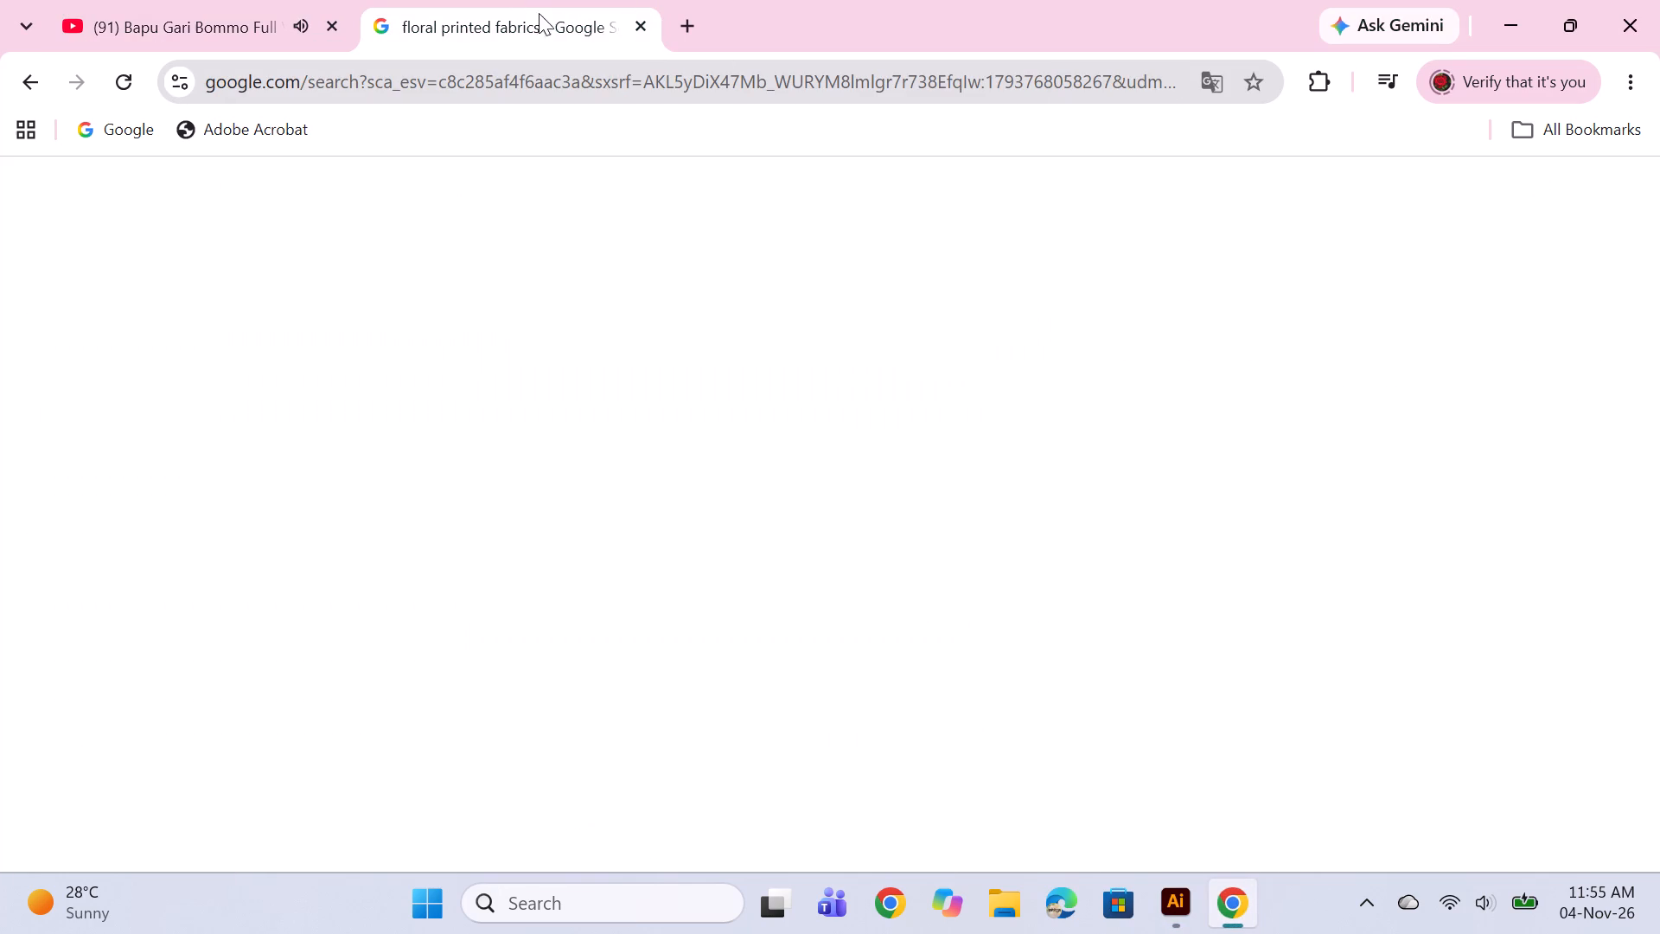
scroll(771, 444, "down", 4)
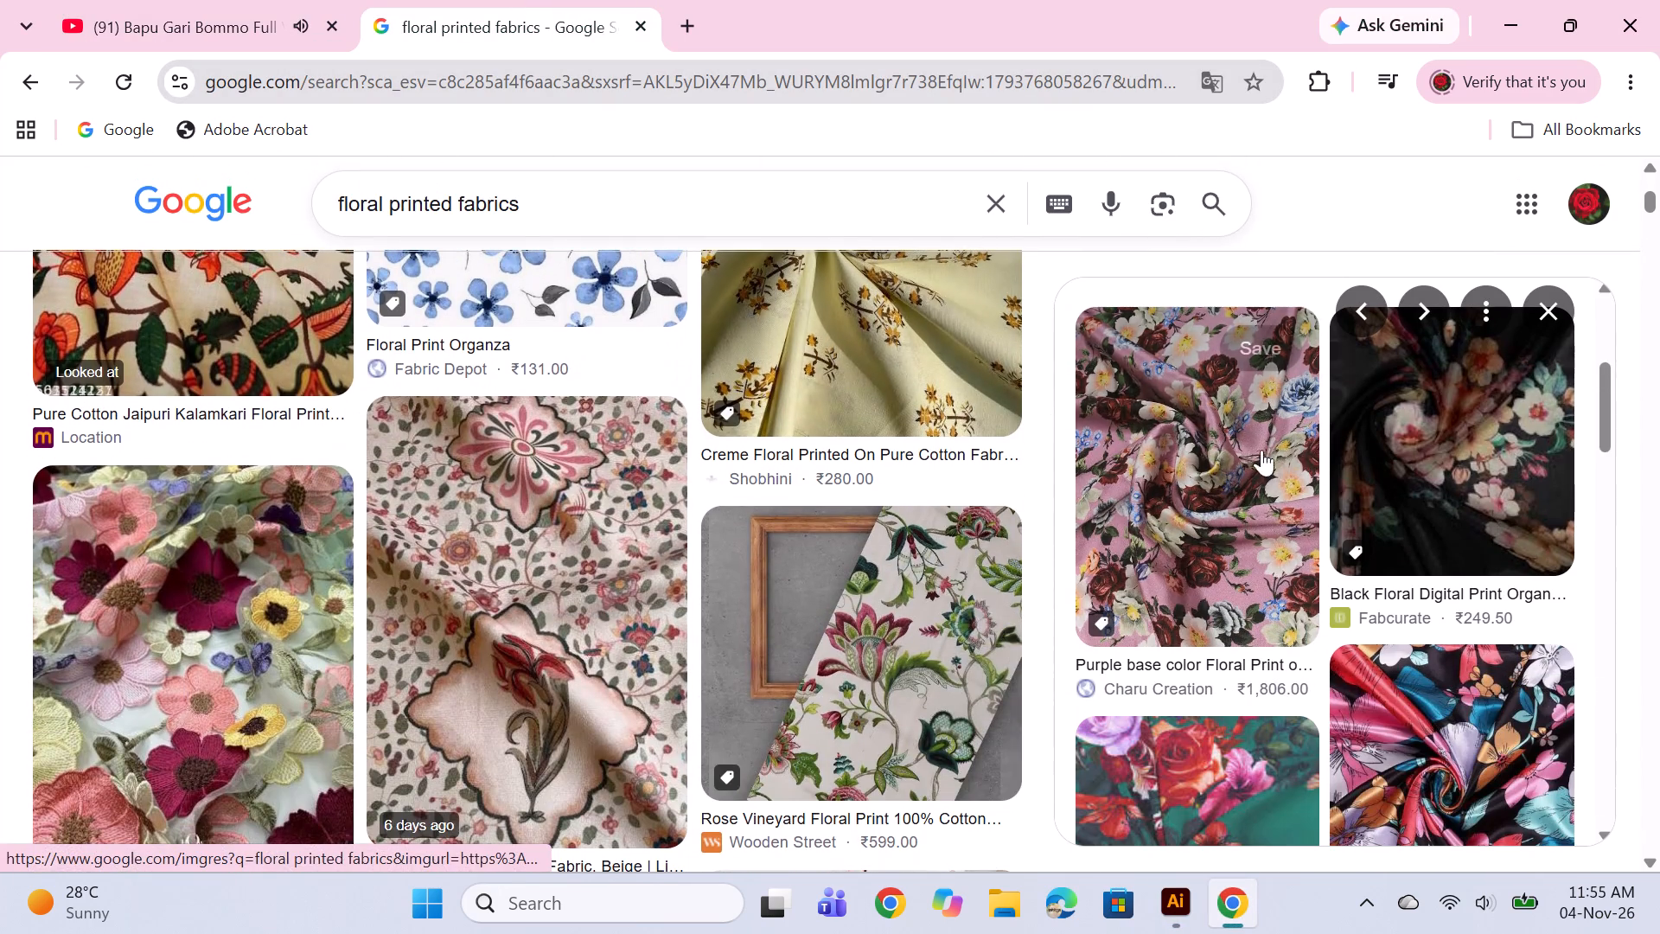
scroll(1121, 437, "down", 3)
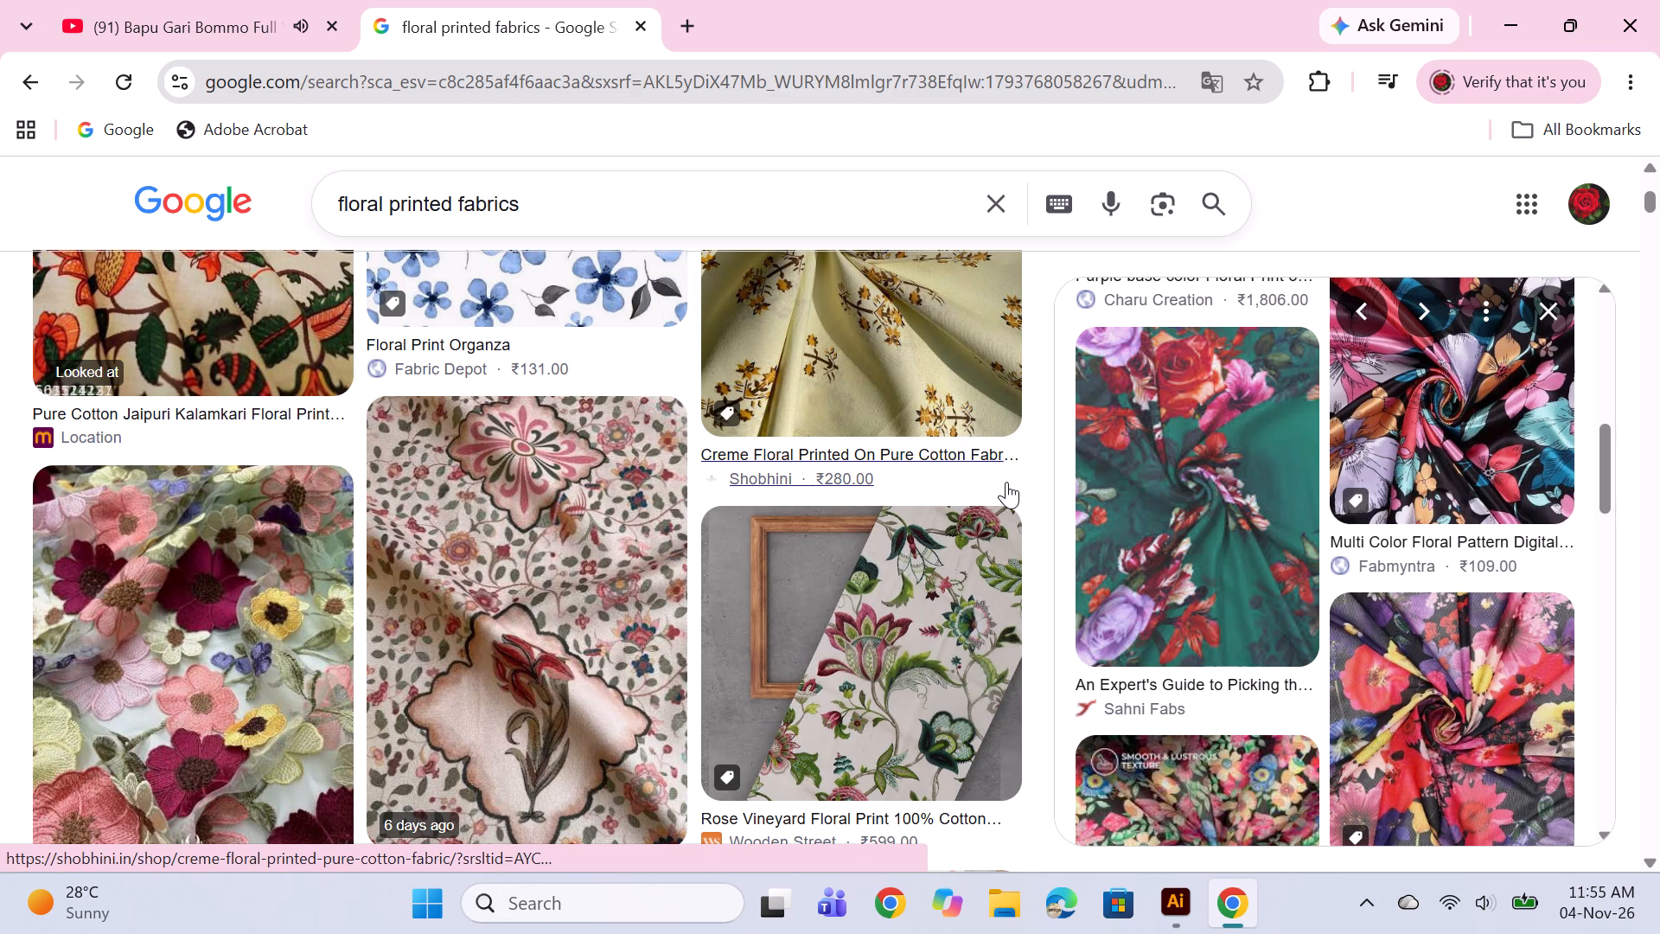
scroll(1007, 482, "down", 4)
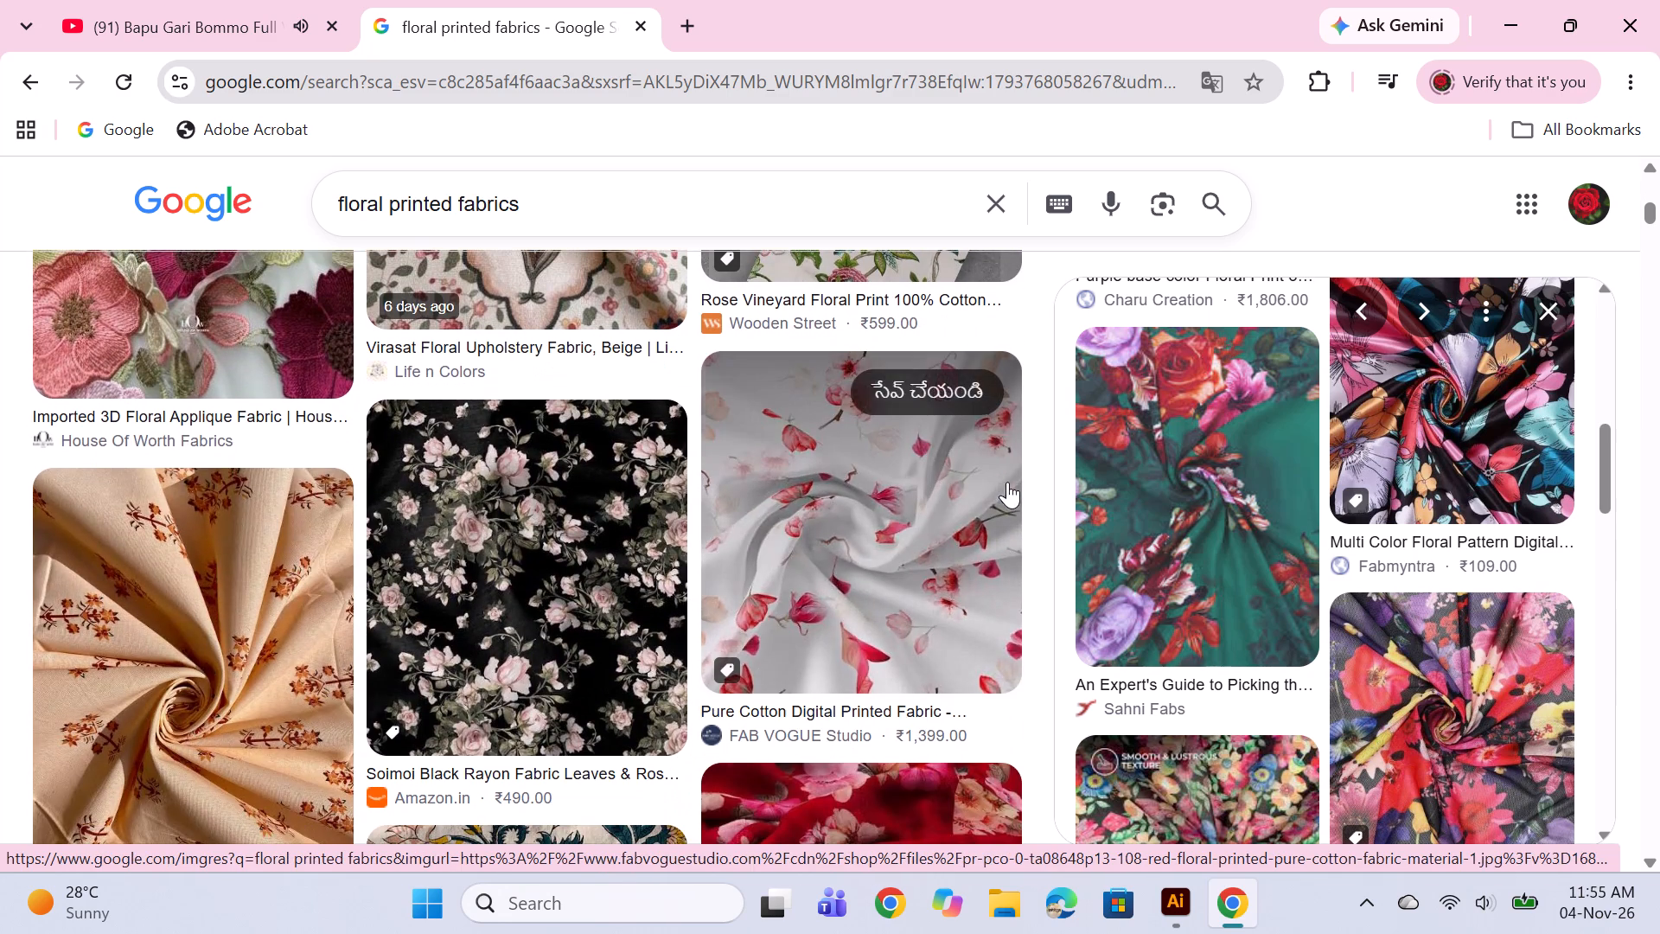
scroll(985, 491, "down", 4)
scroll(891, 523, "down", 2)
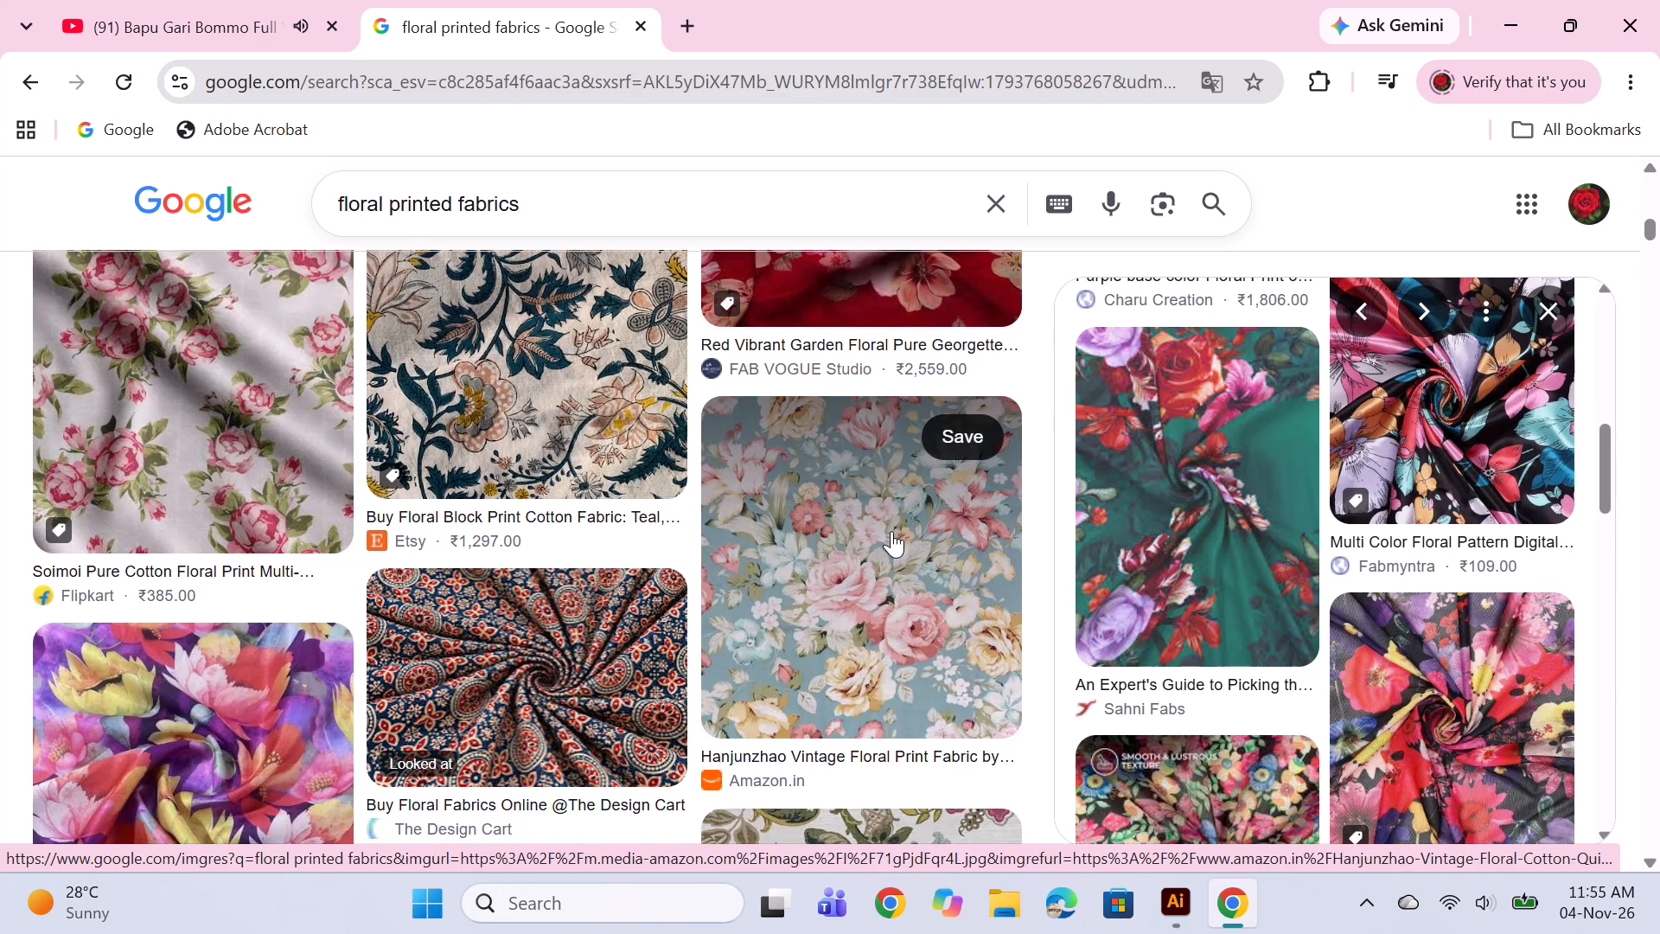
scroll(894, 533, "down", 2)
scroll(1091, 541, "down", 5)
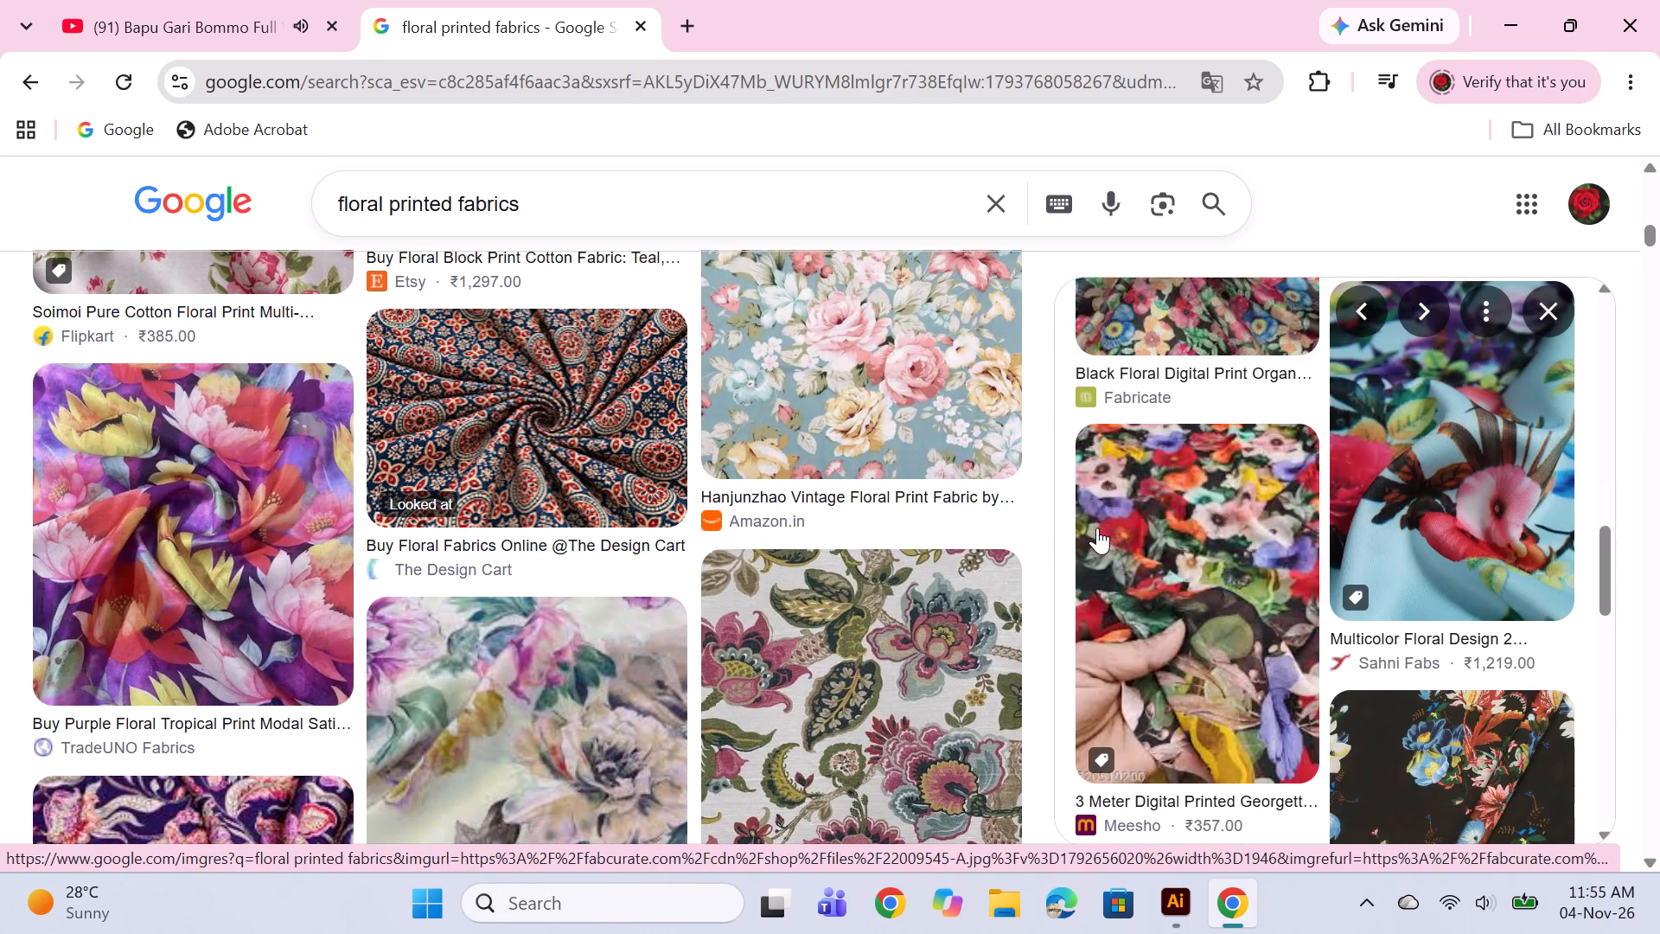
scroll(1097, 528, "down", 6)
scroll(894, 562, "down", 7)
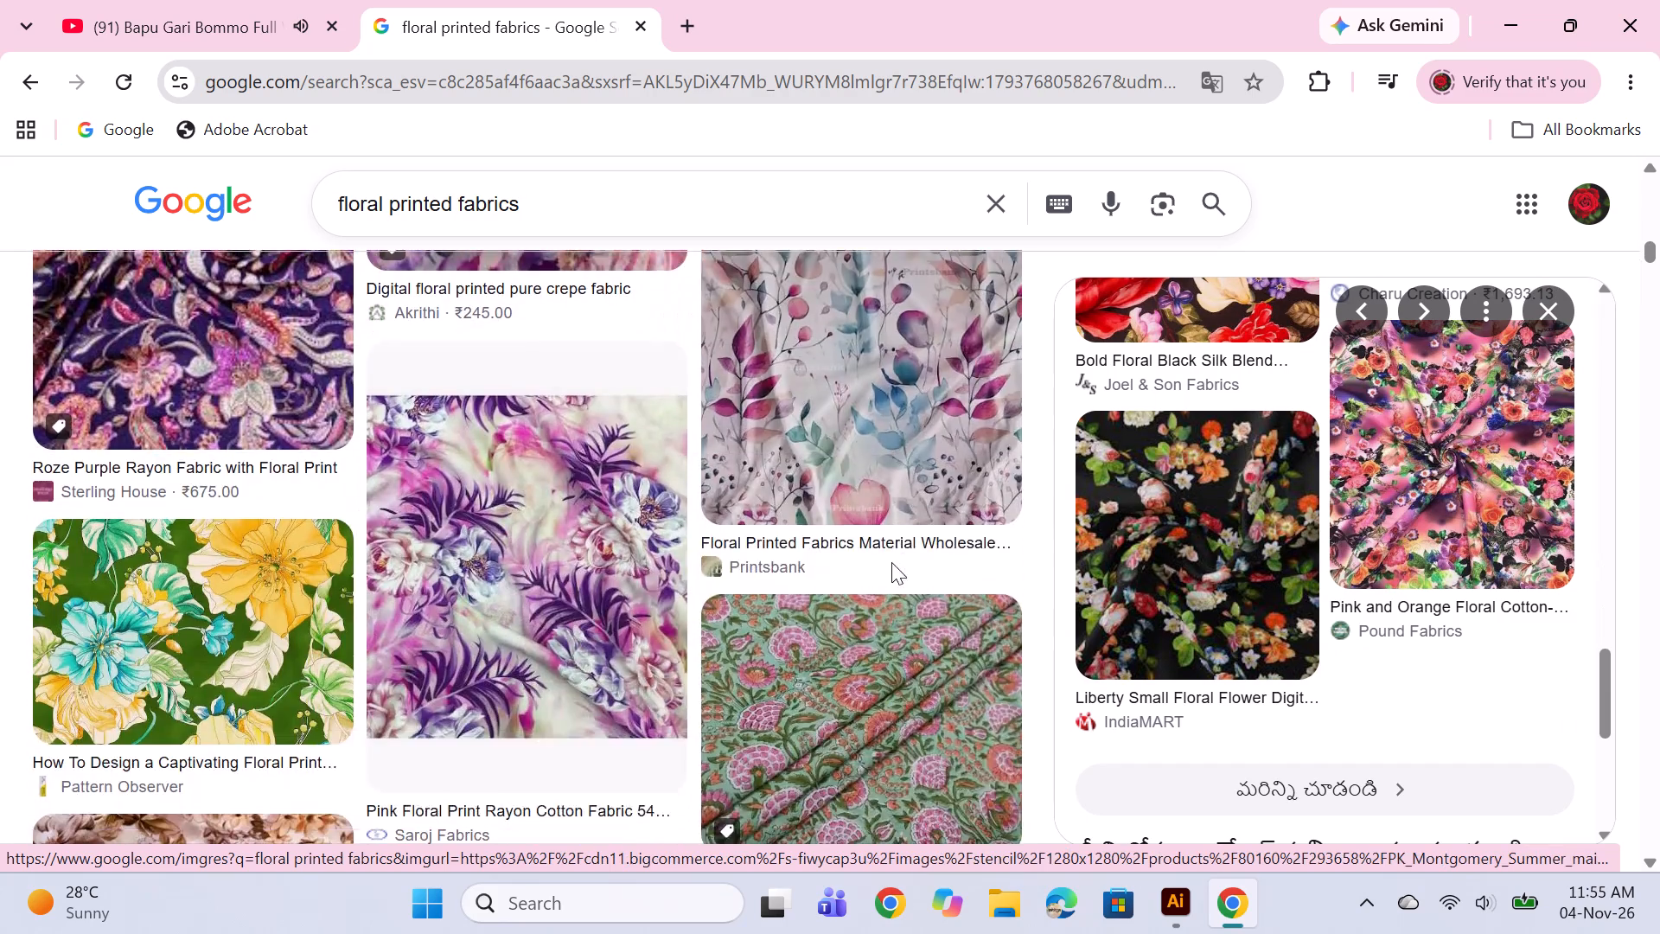
scroll(890, 562, "down", 8)
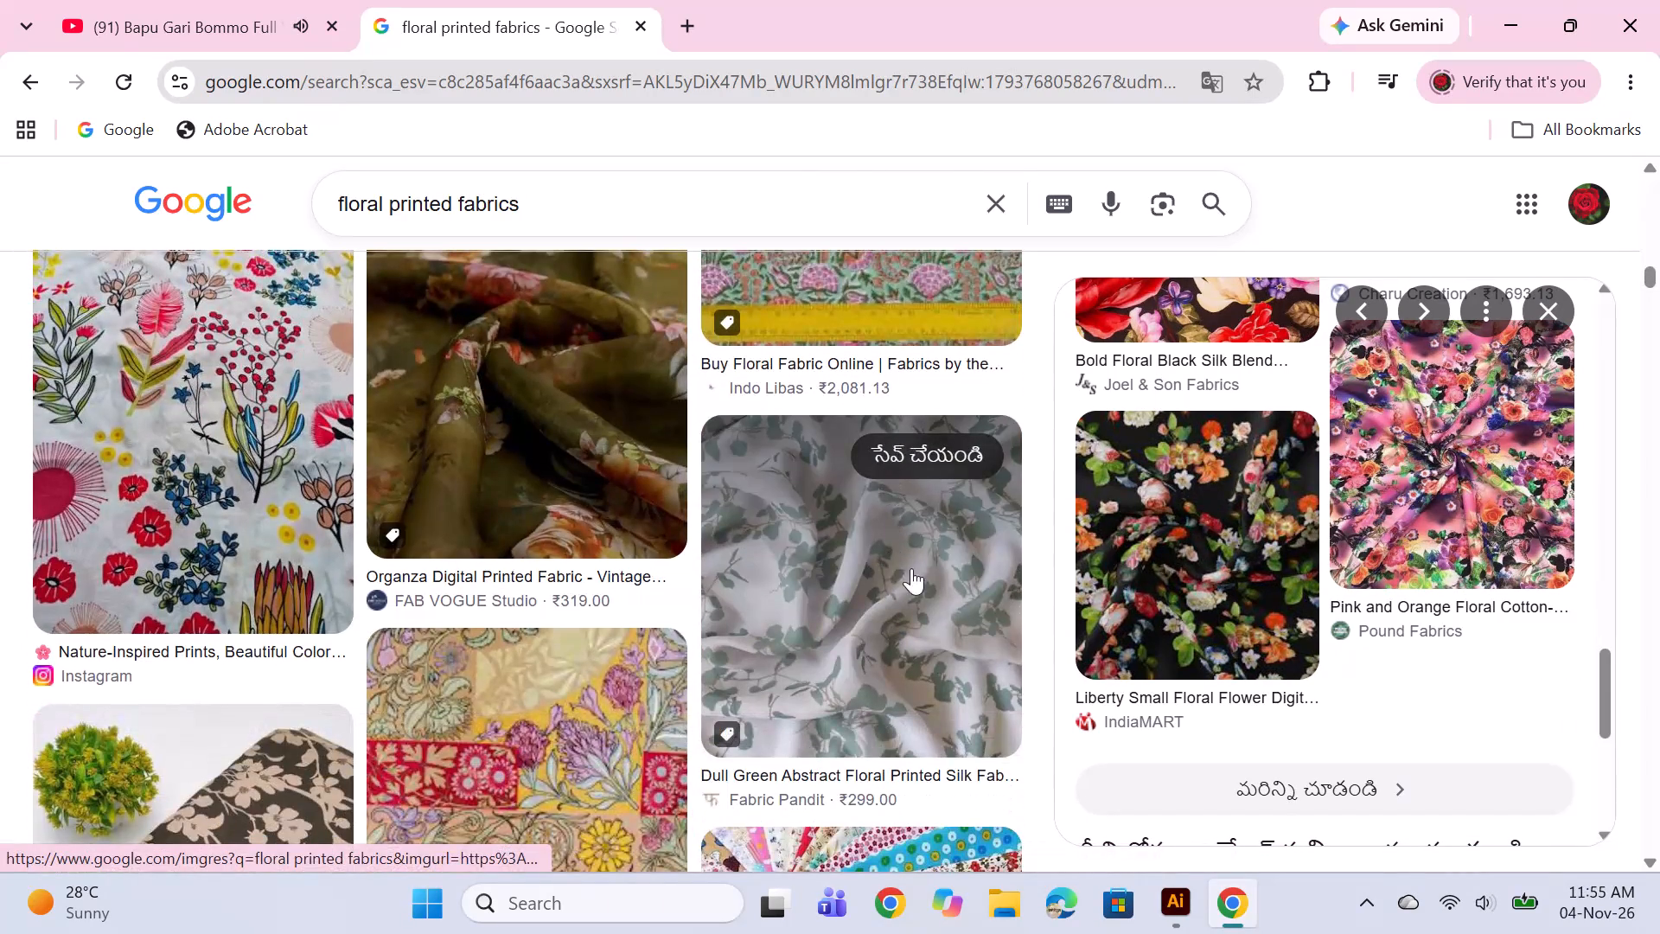
scroll(884, 555, "down", 5)
scroll(547, 547, "down", 2)
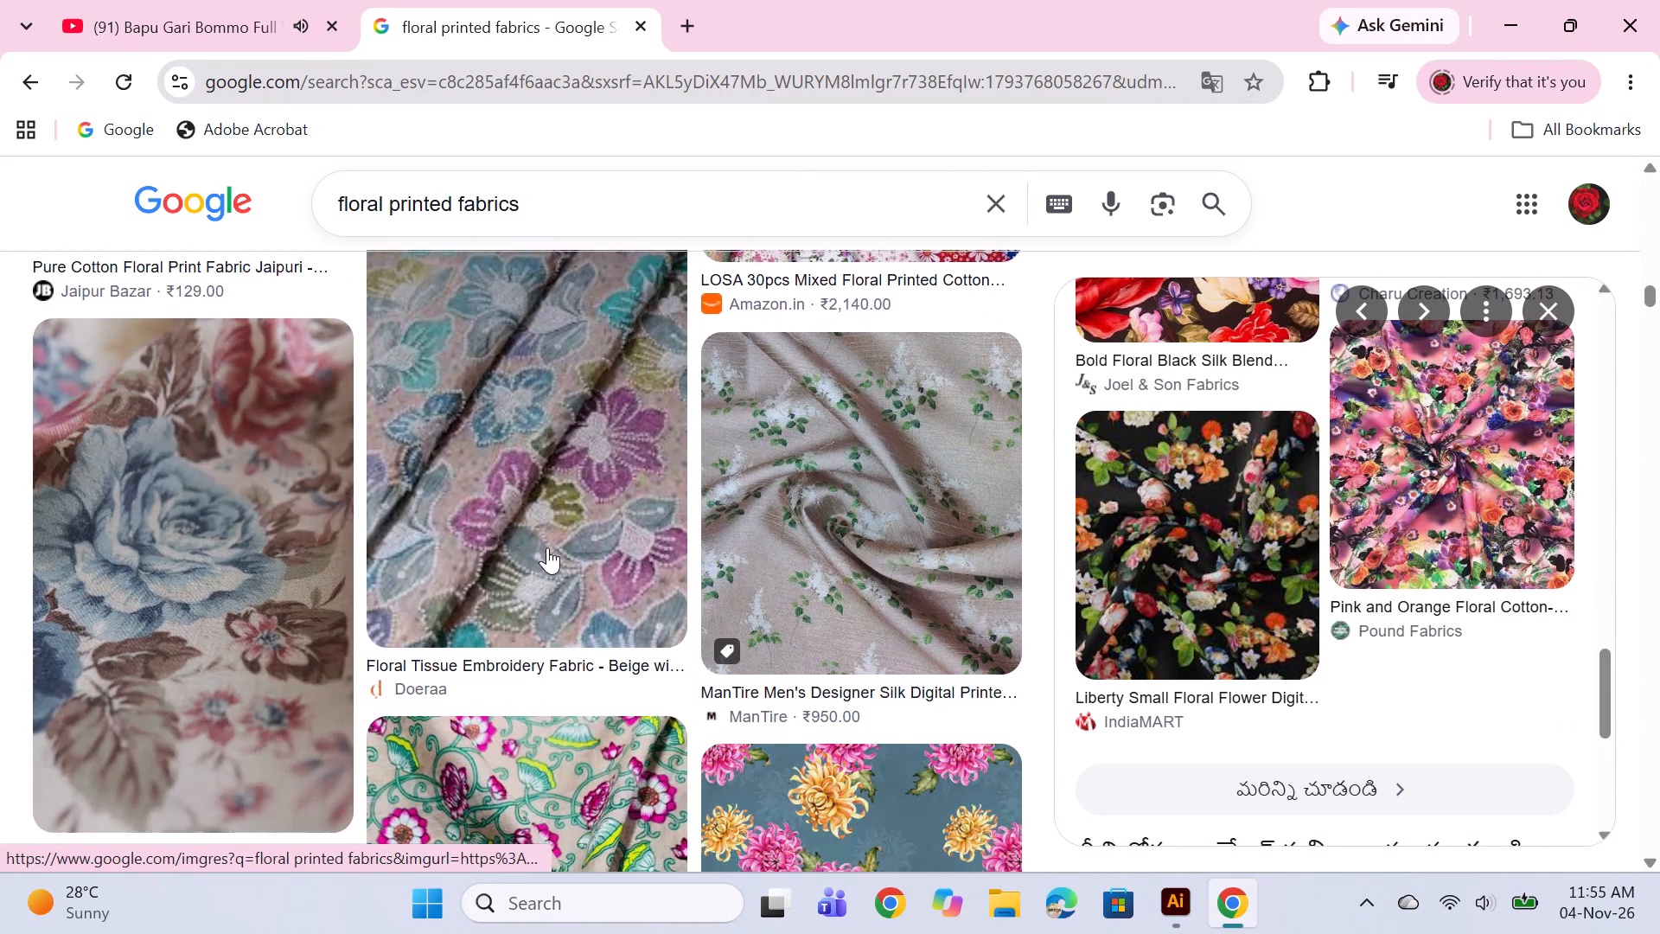
scroll(744, 544, "down", 5)
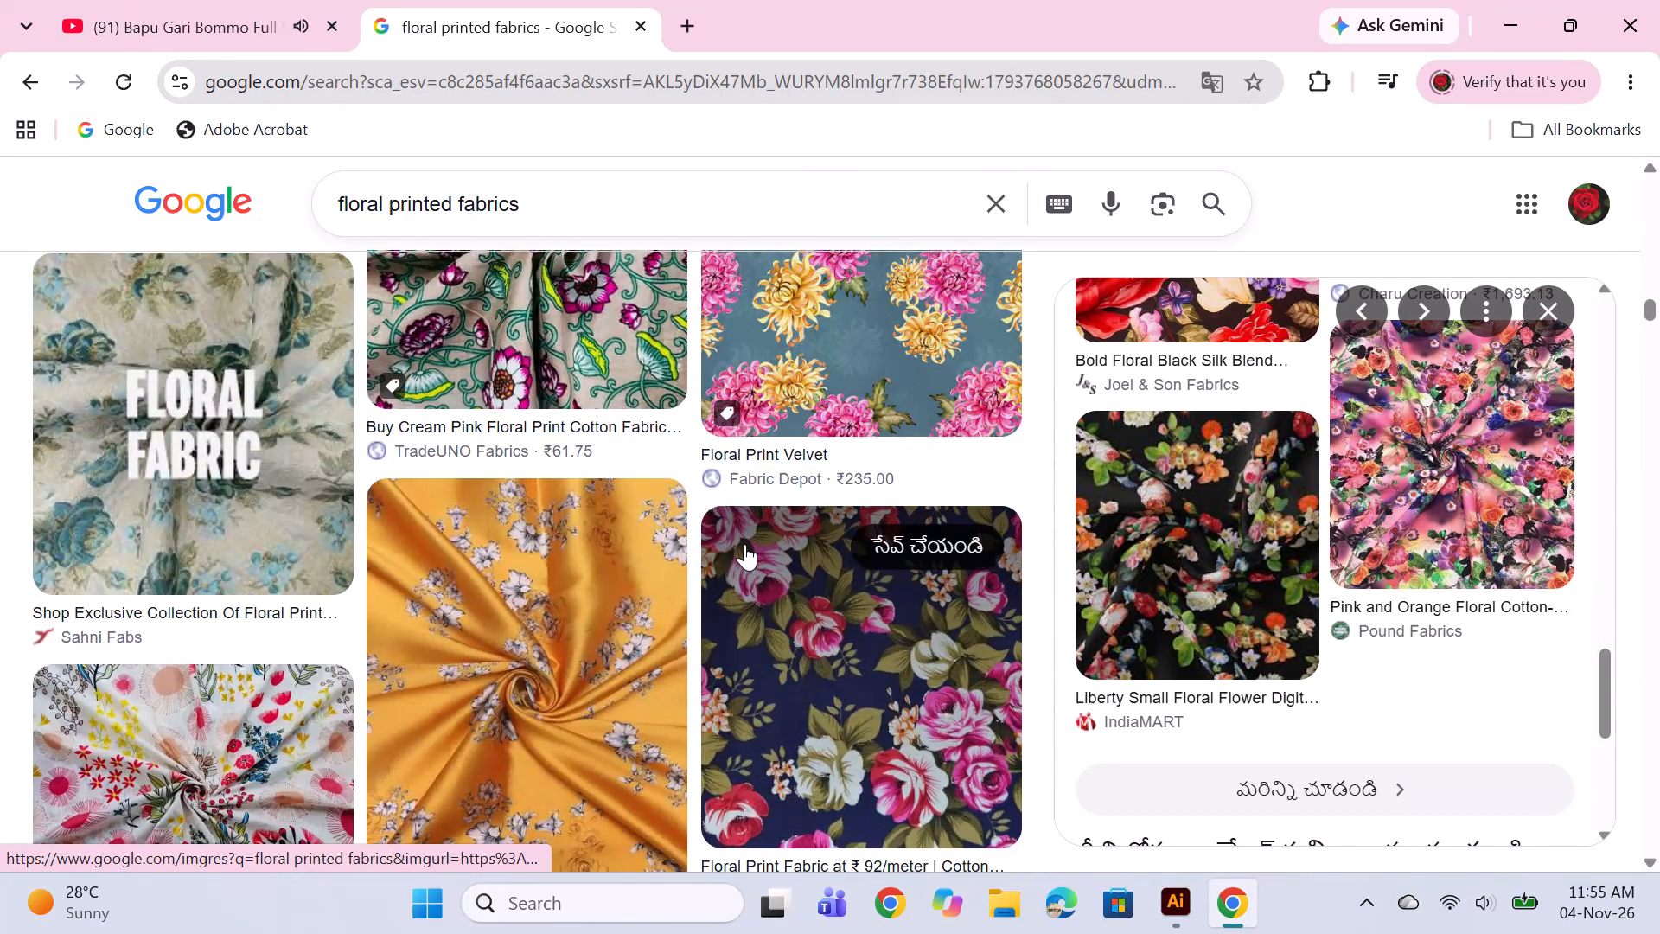
scroll(744, 544, "down", 5)
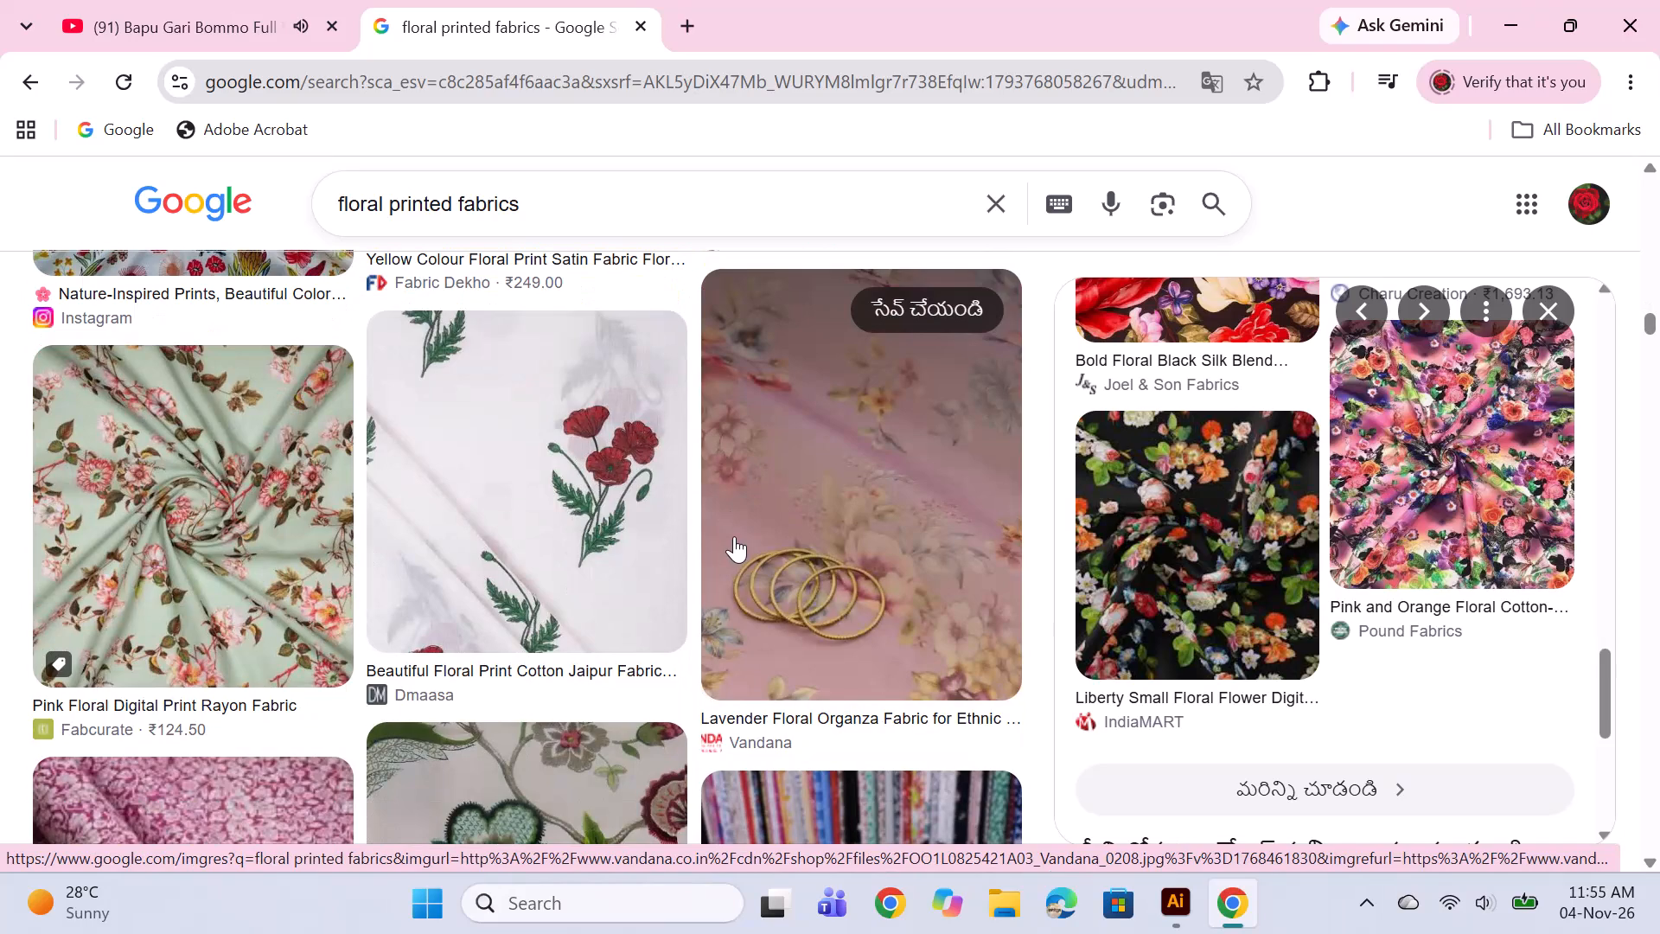
scroll(734, 536, "down", 4)
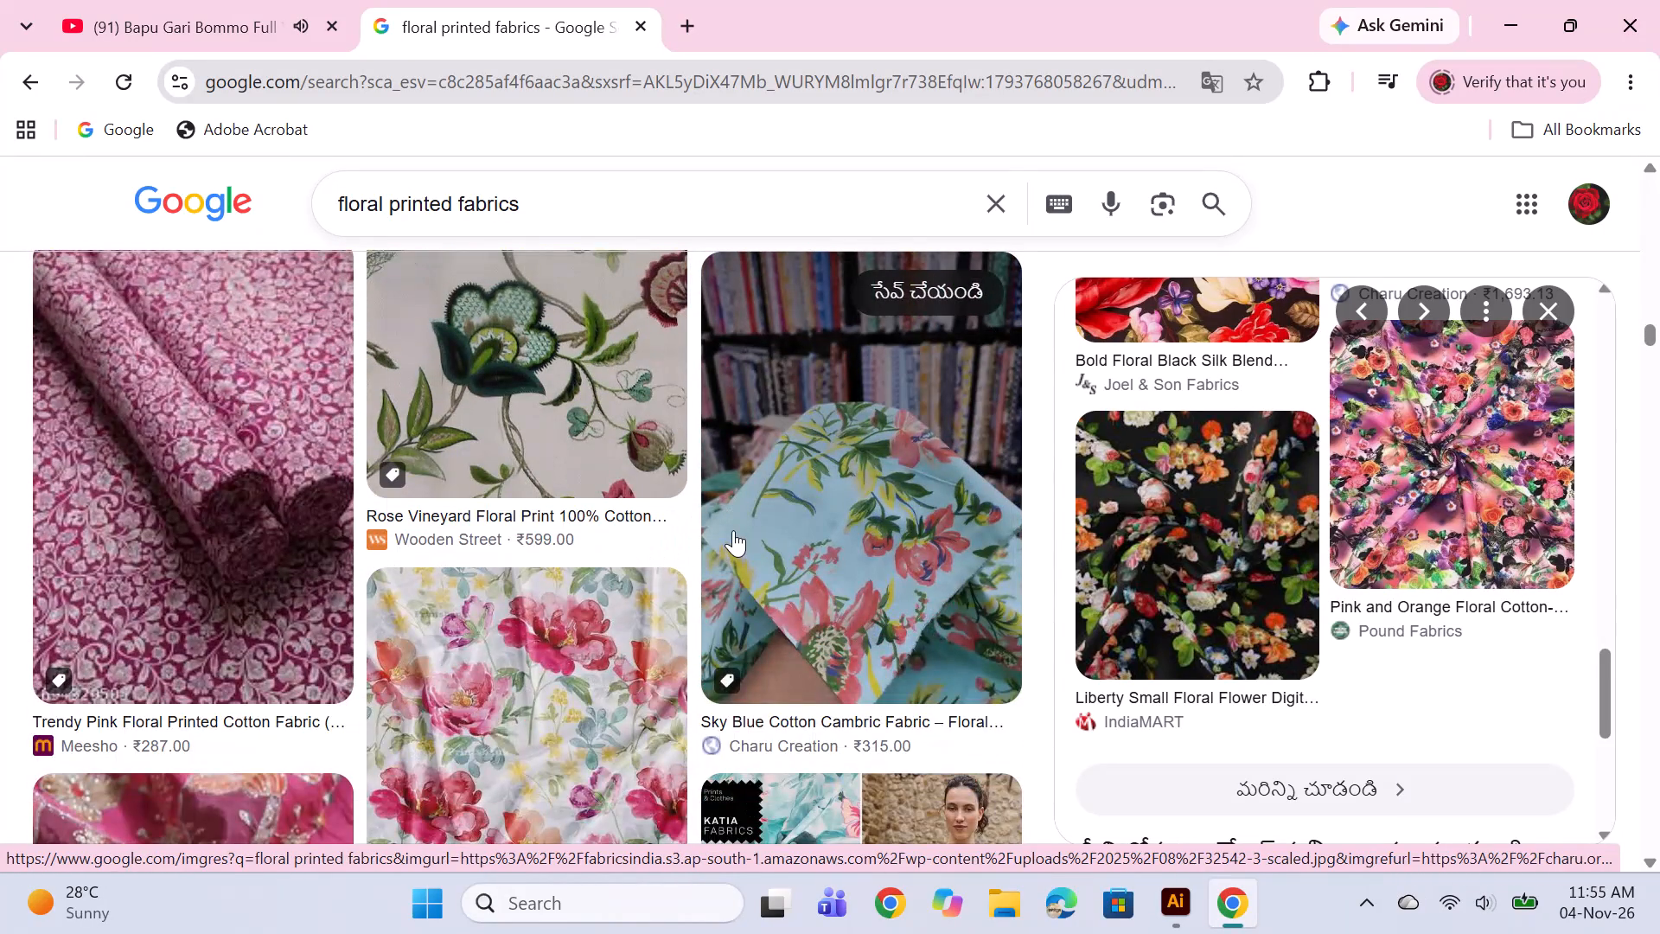
scroll(733, 530, "down", 3)
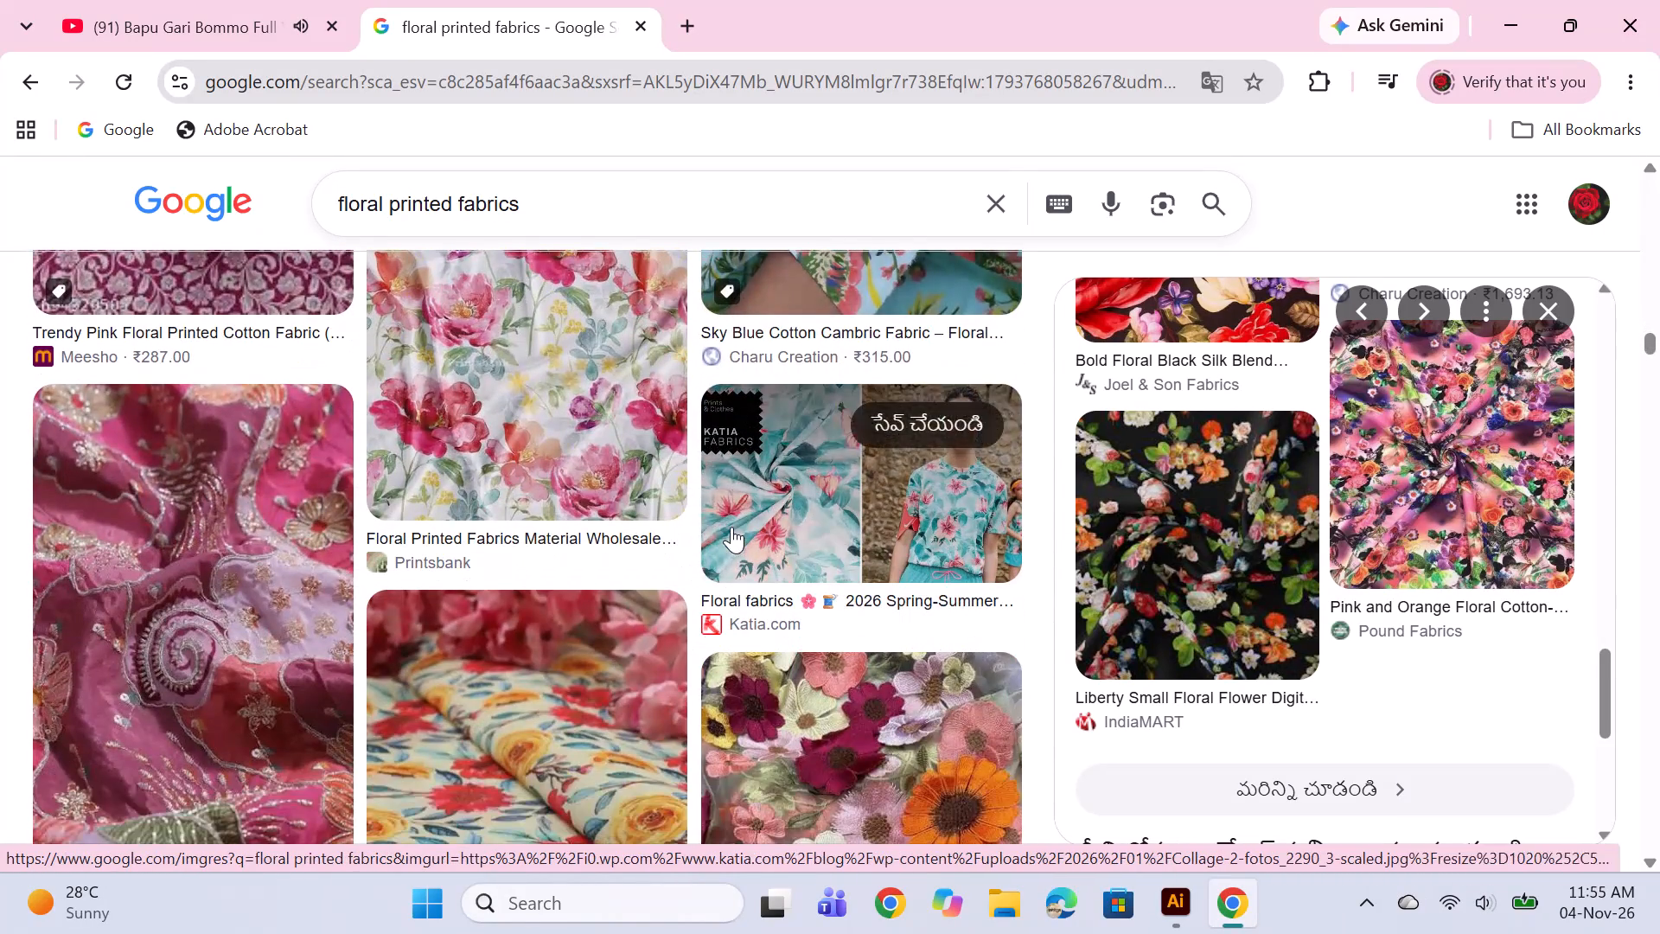
scroll(731, 527, "down", 6)
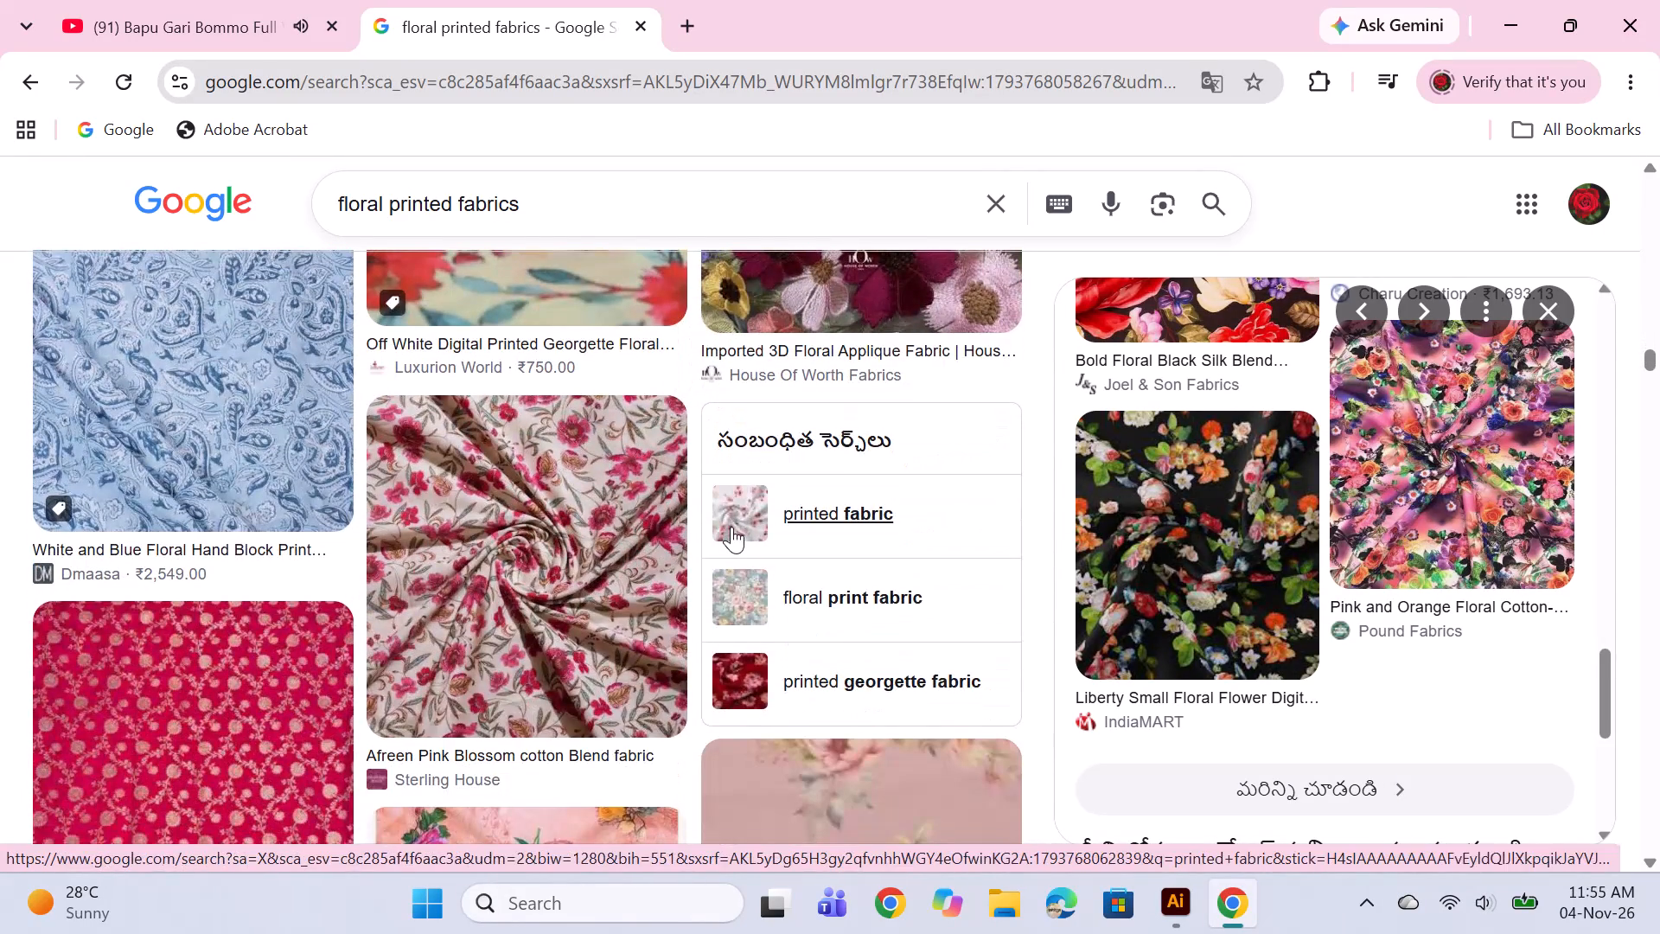
scroll(731, 527, "down", 5)
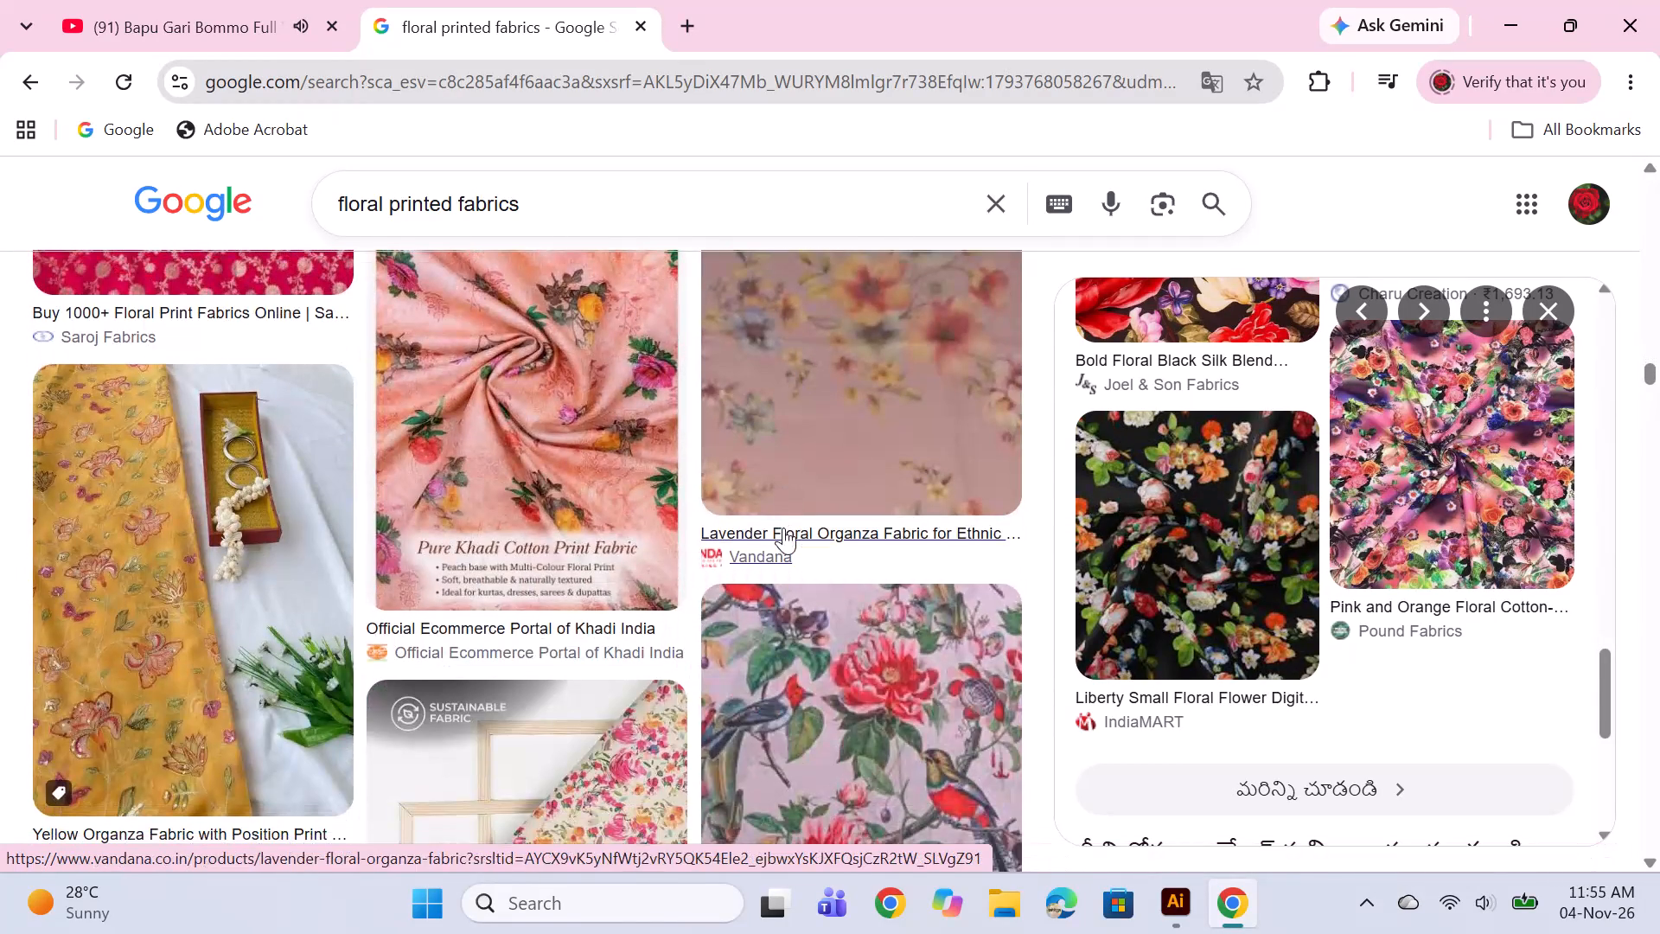
scroll(783, 528, "down", 1)
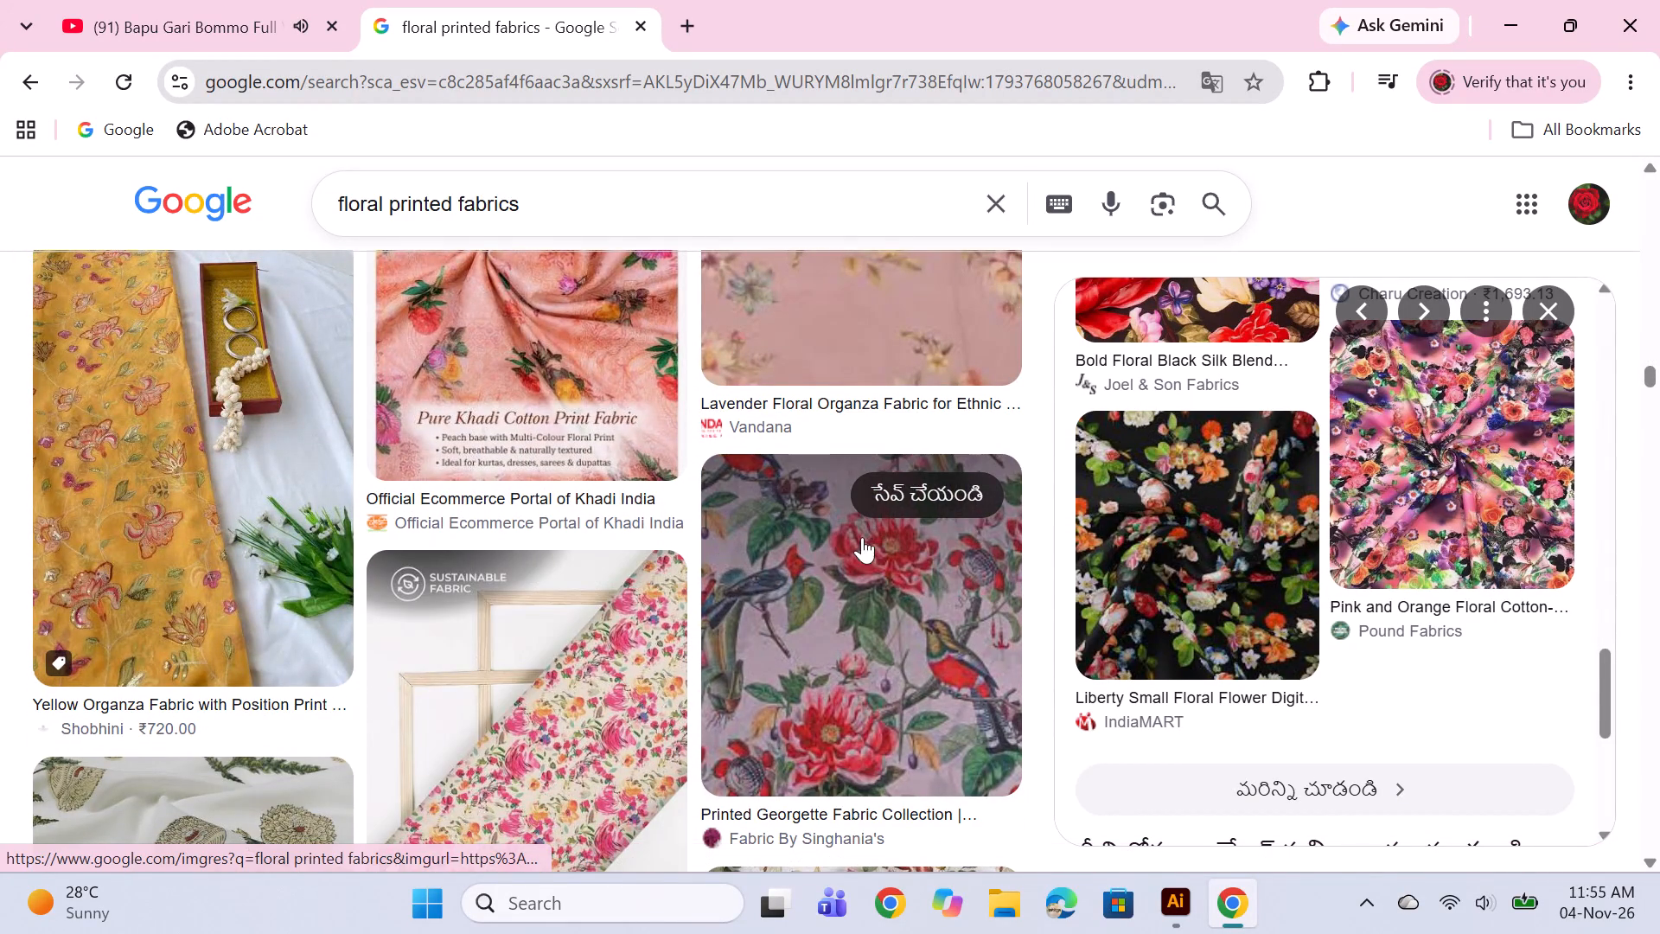
scroll(847, 551, "down", 5)
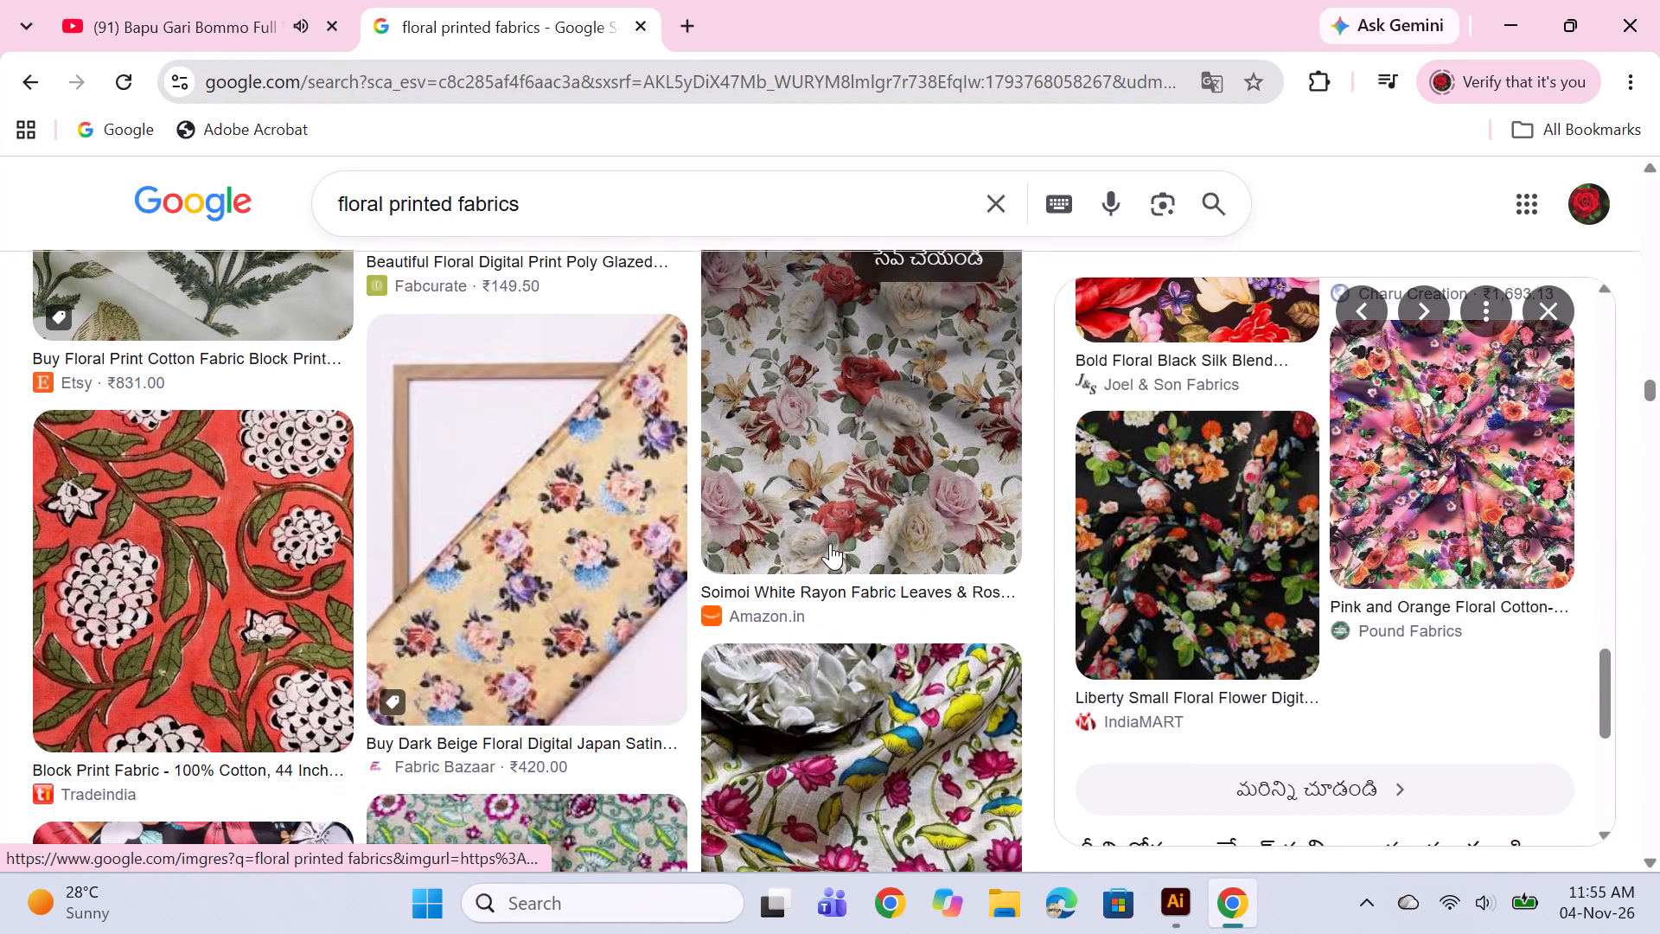
scroll(830, 543, "down", 2)
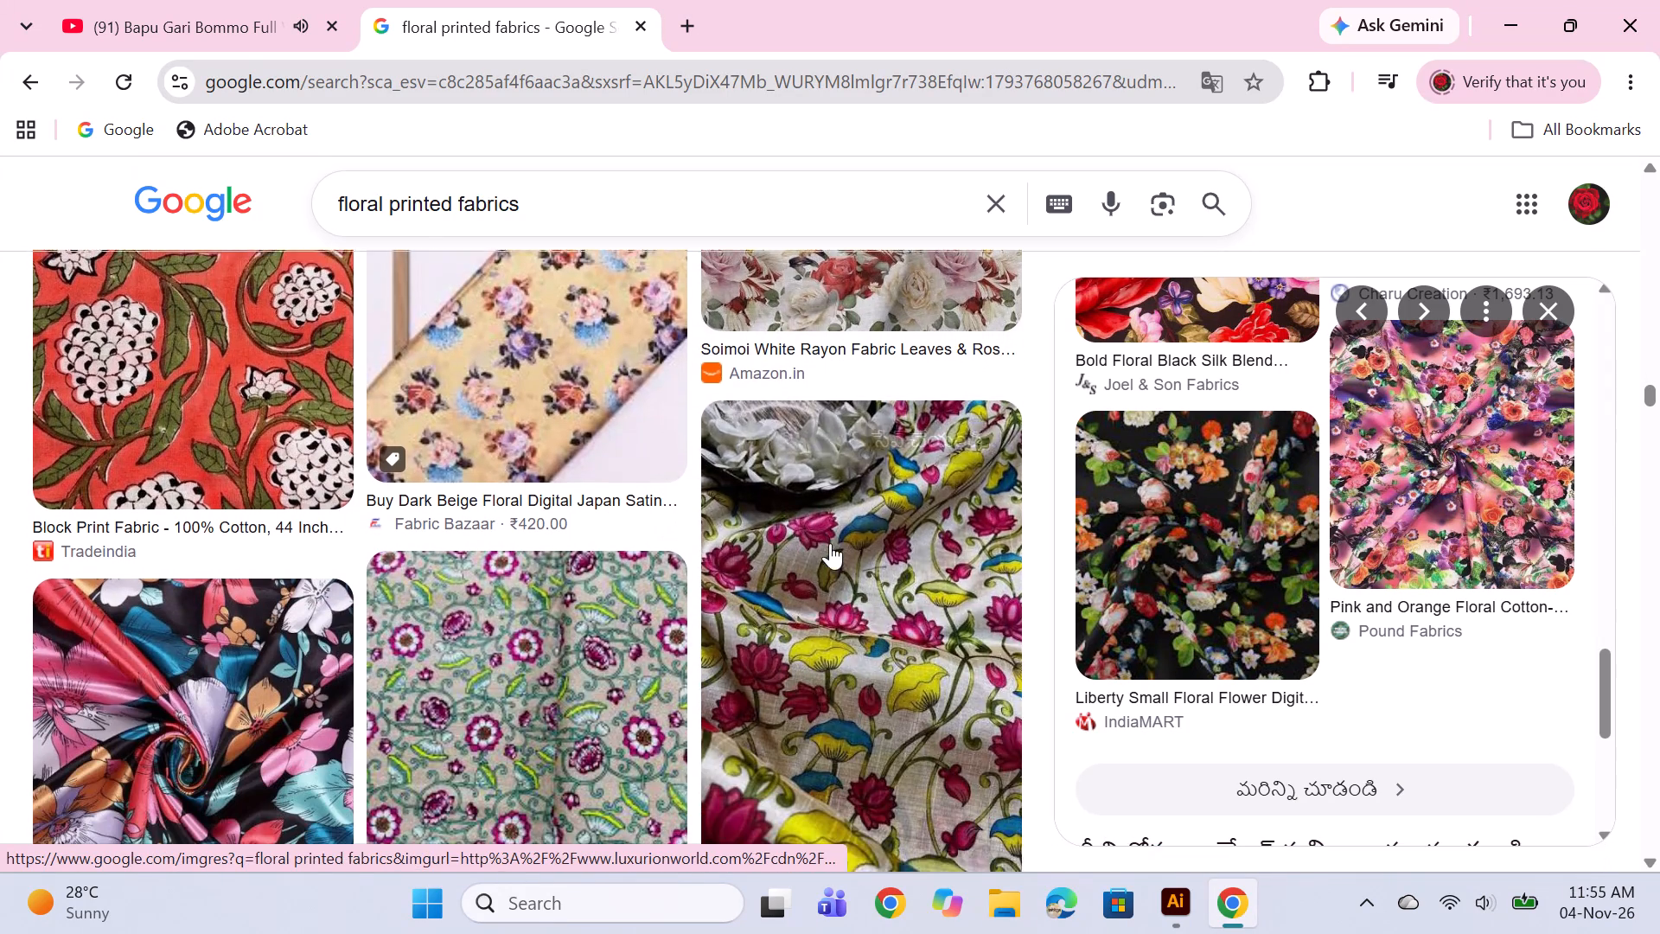
scroll(839, 543, "down", 1)
scroll(701, 554, "down", 3)
scroll(594, 563, "down", 2)
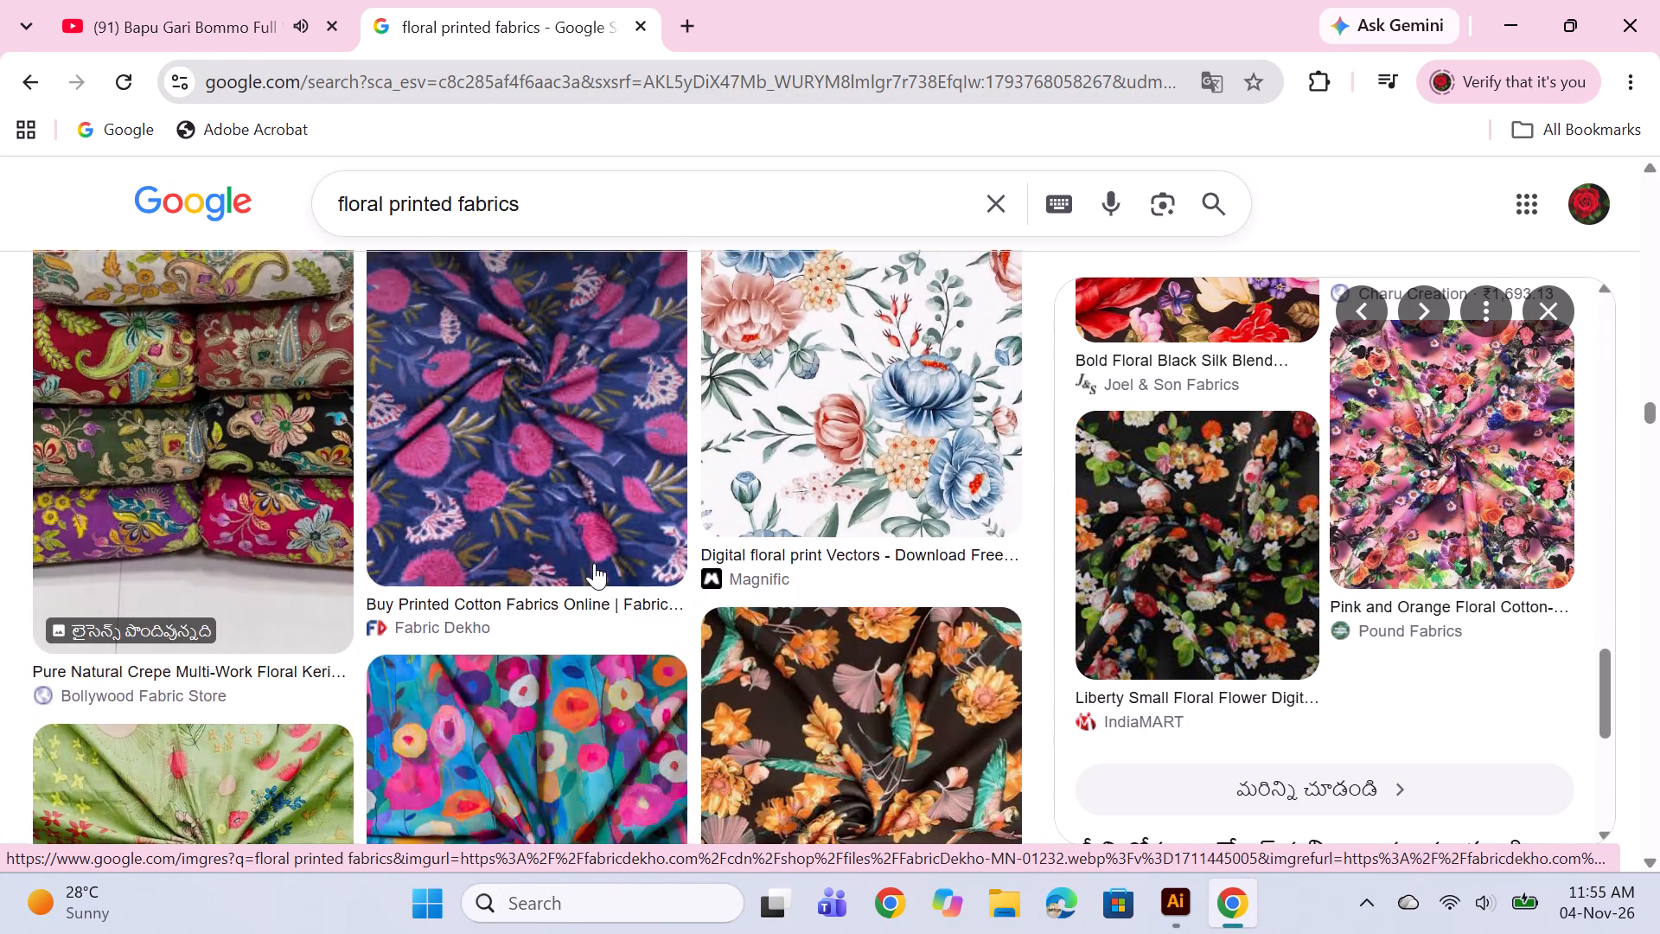
Look further through the "floral printed fabrics" image results for a reference for the next fabric design.
scroll(594, 563, "down", 11)
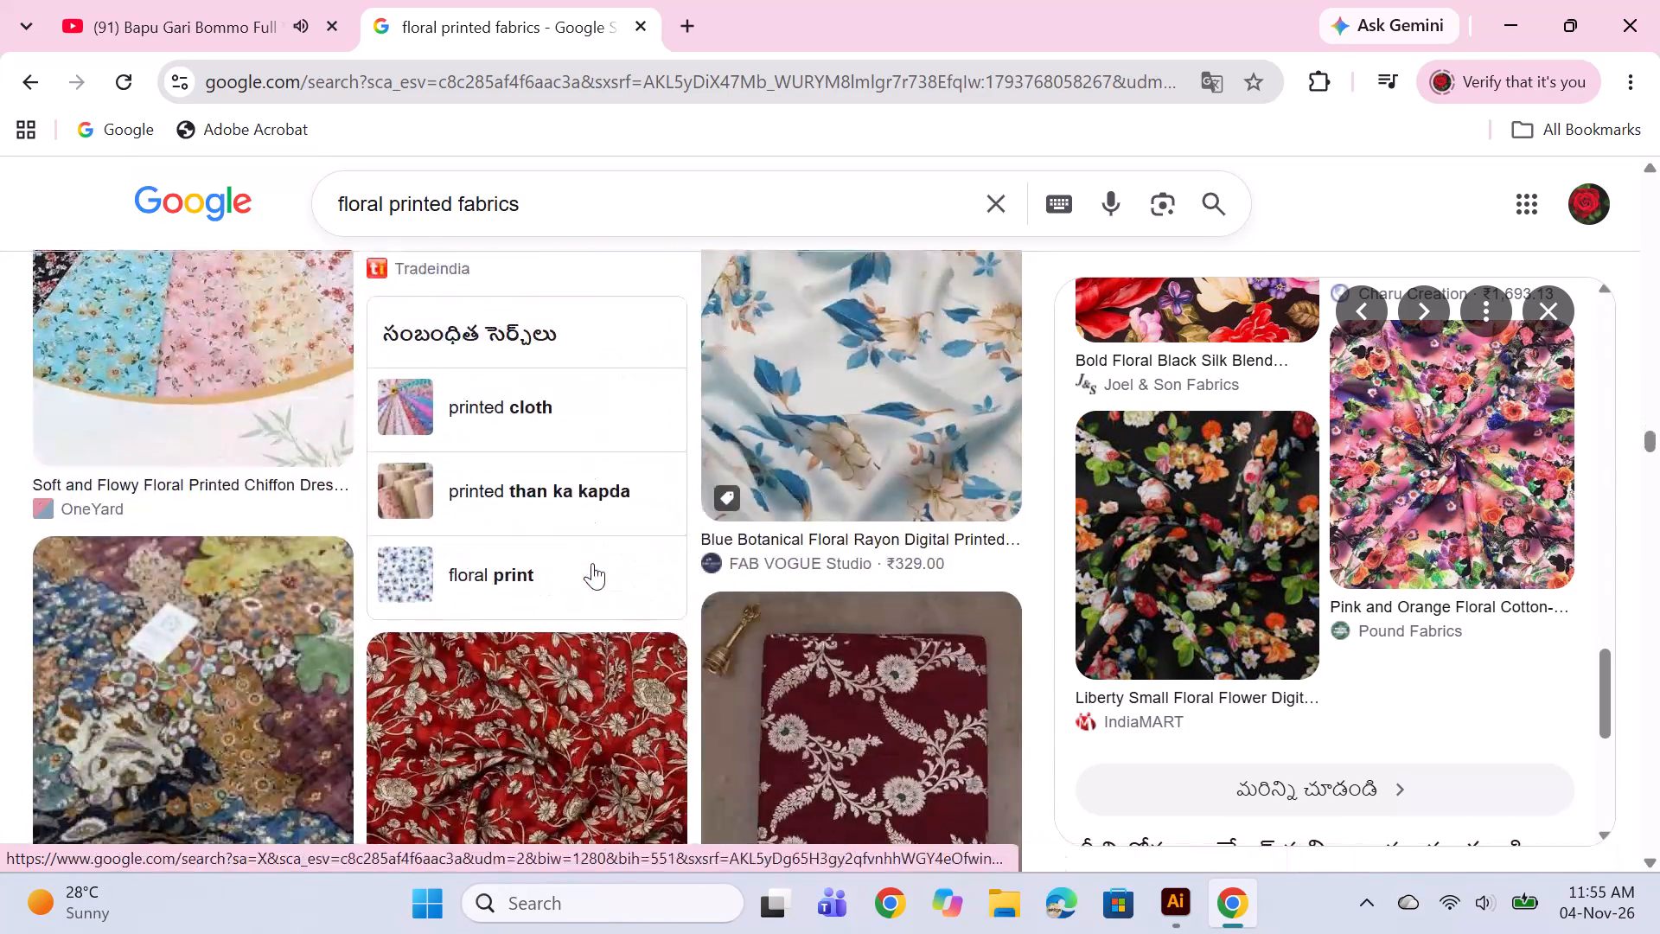
scroll(592, 563, "down", 7)
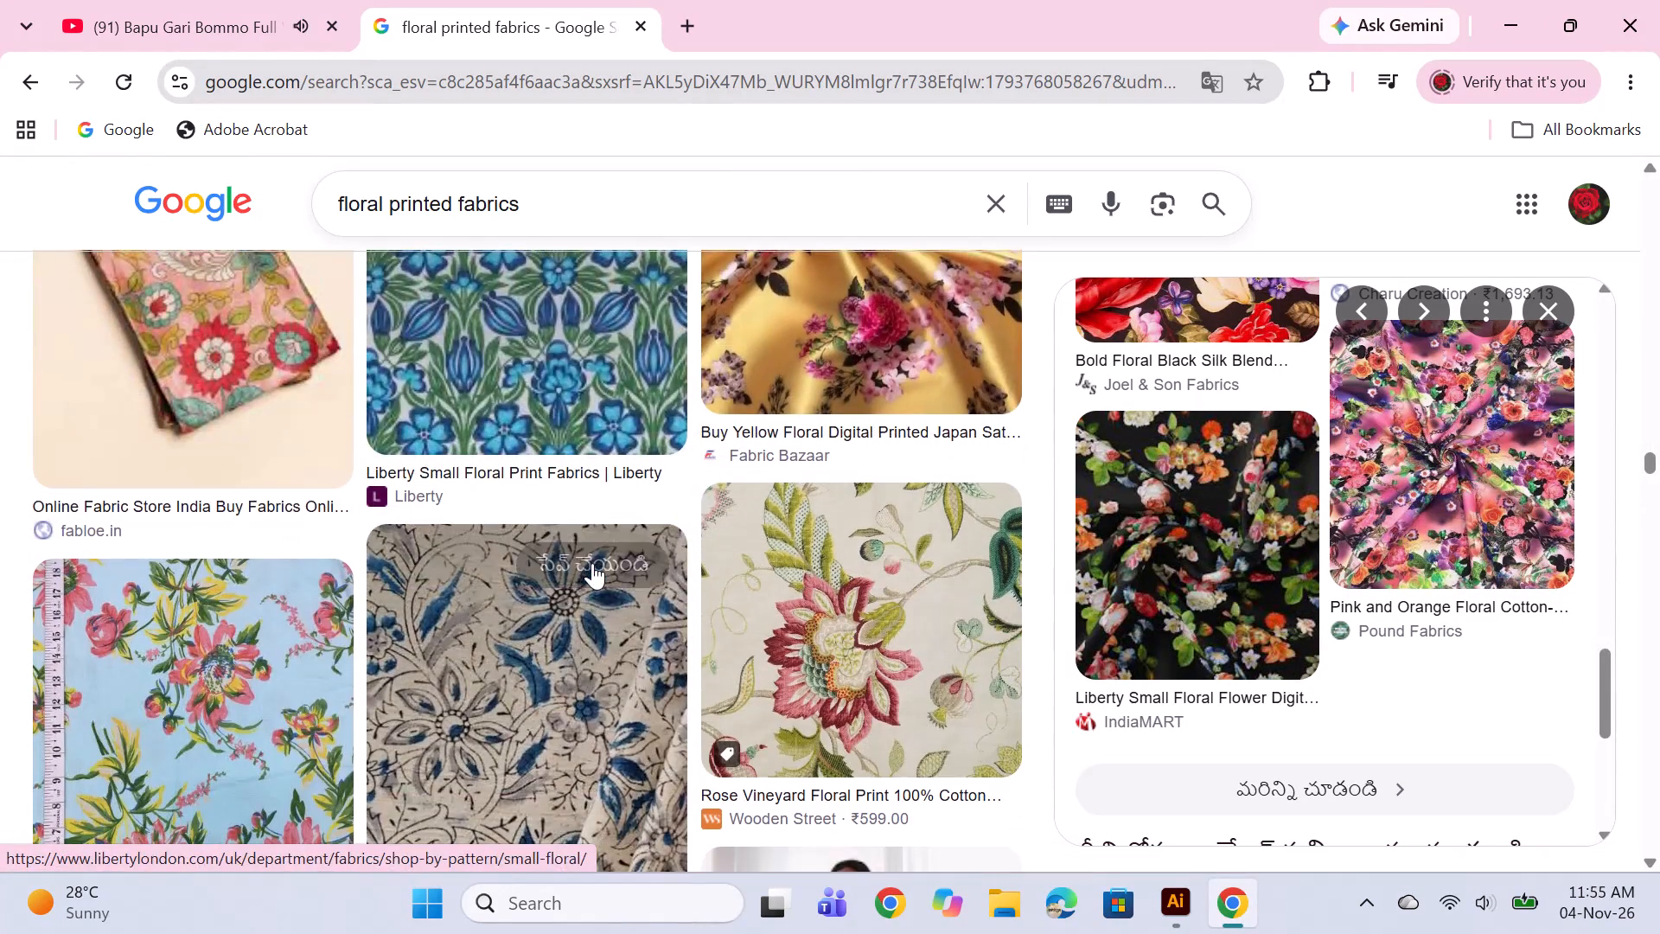
scroll(592, 563, "down", 11)
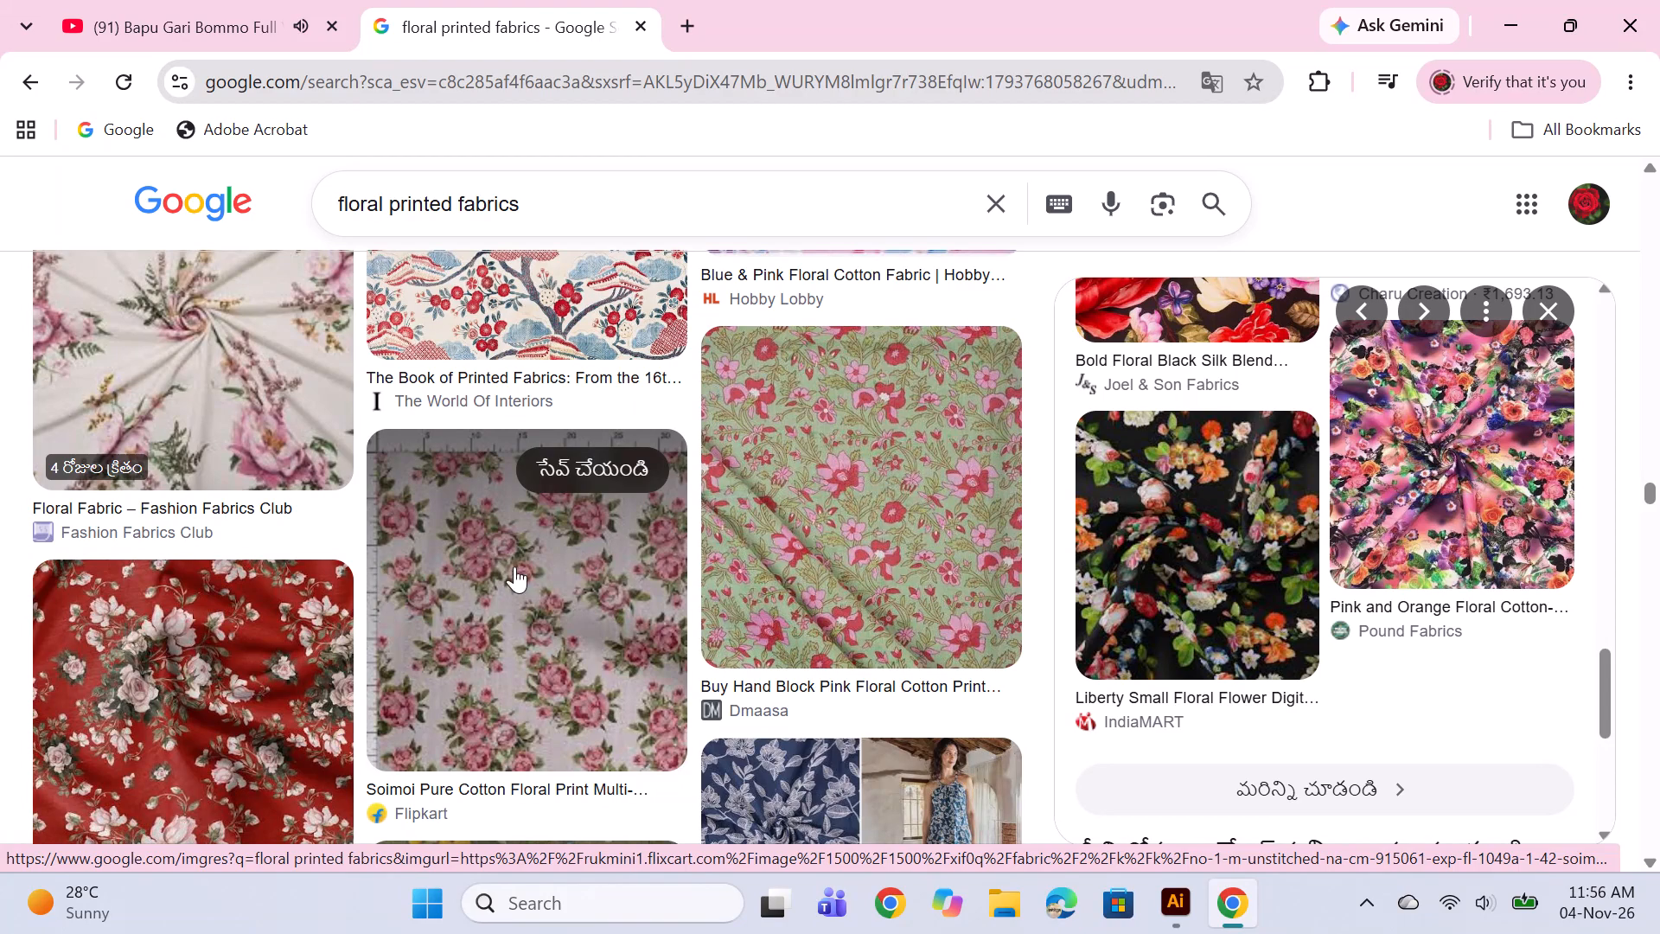
scroll(898, 573, "down", 1)
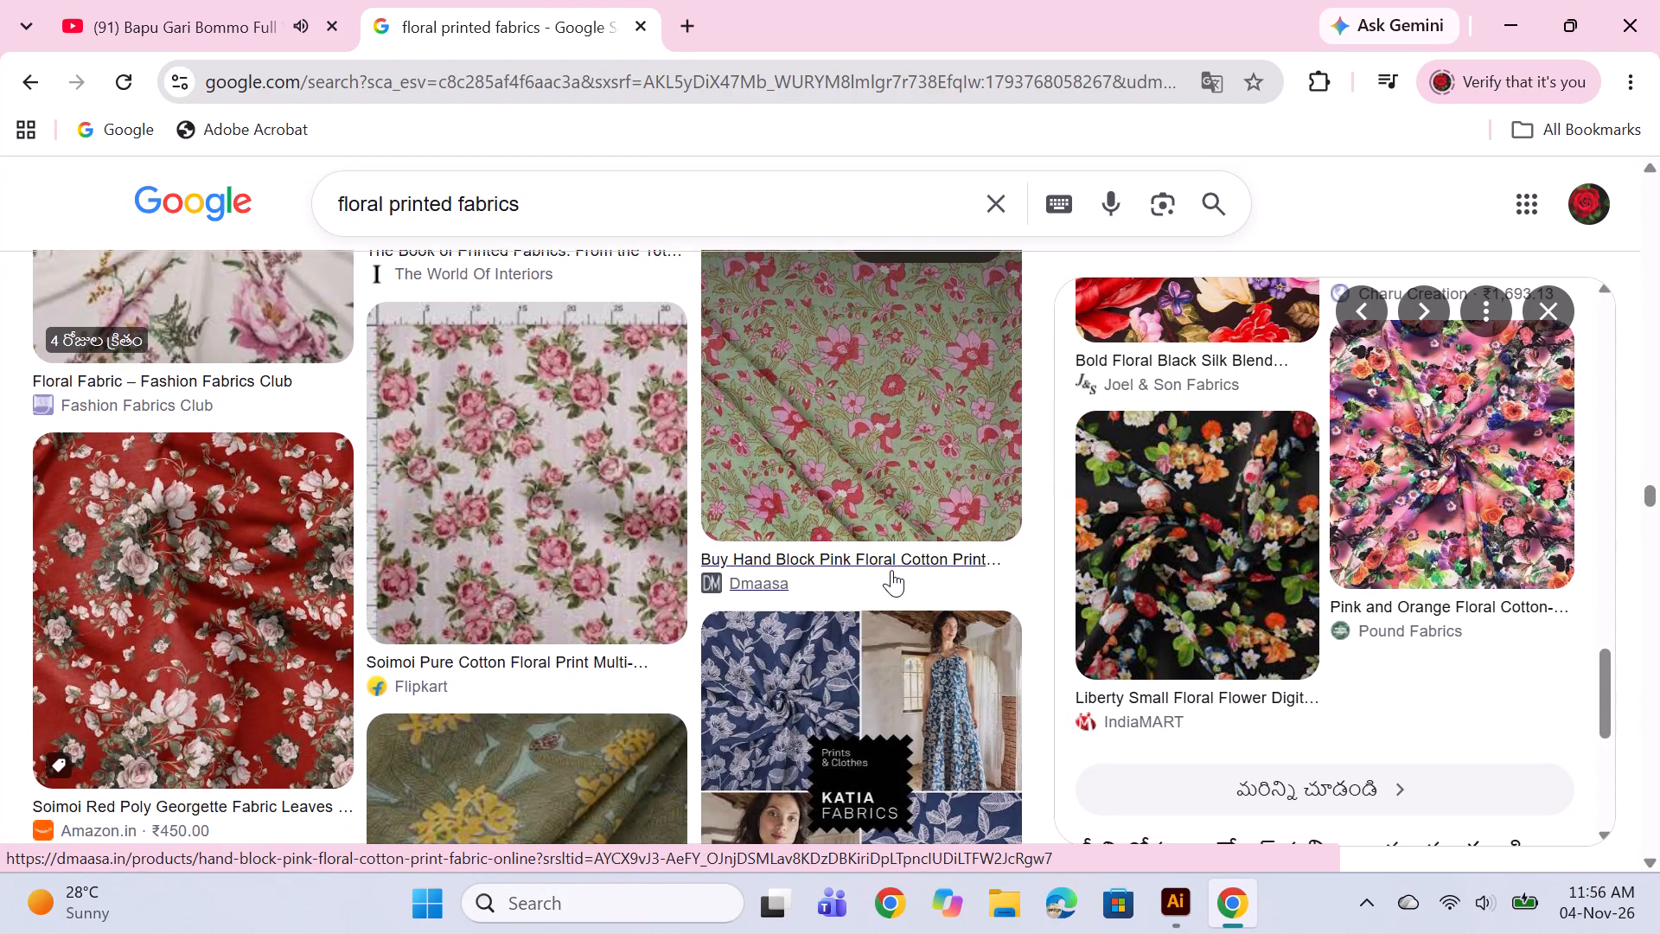
scroll(888, 569, "down", 3)
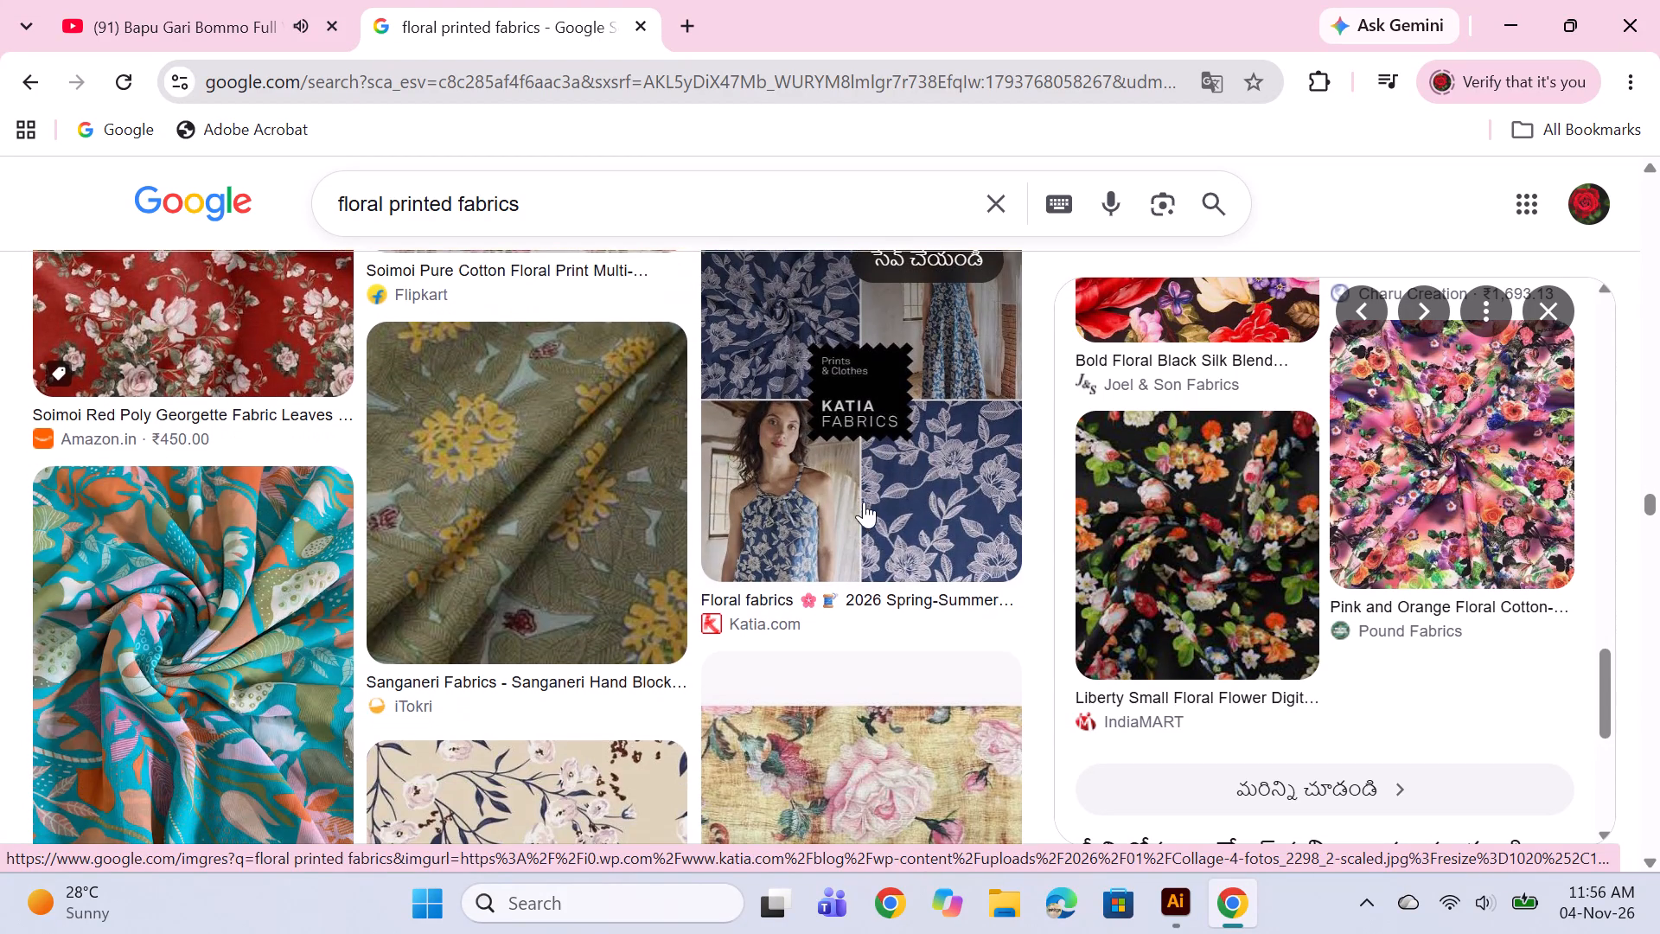
scroll(828, 588, "down", 3)
scroll(774, 648, "down", 2)
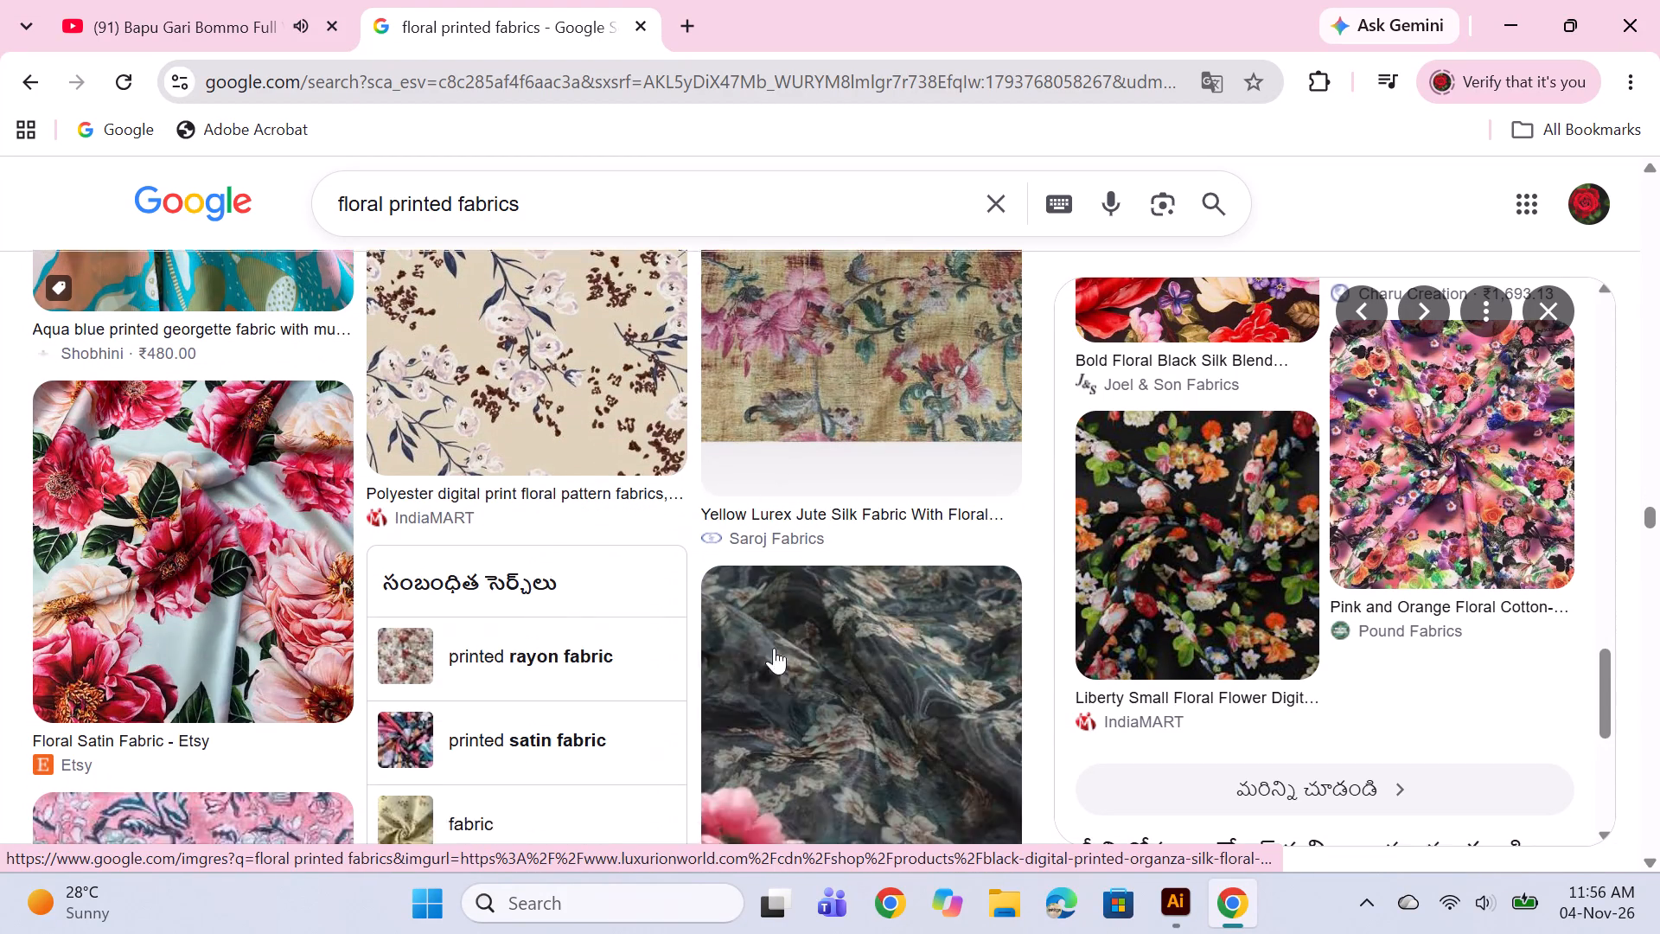
Go back through the earlier results, preview the Pastel Digital Printed Kalamkari Tussar Silk floral fabric and look at its related images.
scroll(801, 675, "up", 2)
scroll(801, 675, "down", 1)
scroll(801, 672, "up", 18)
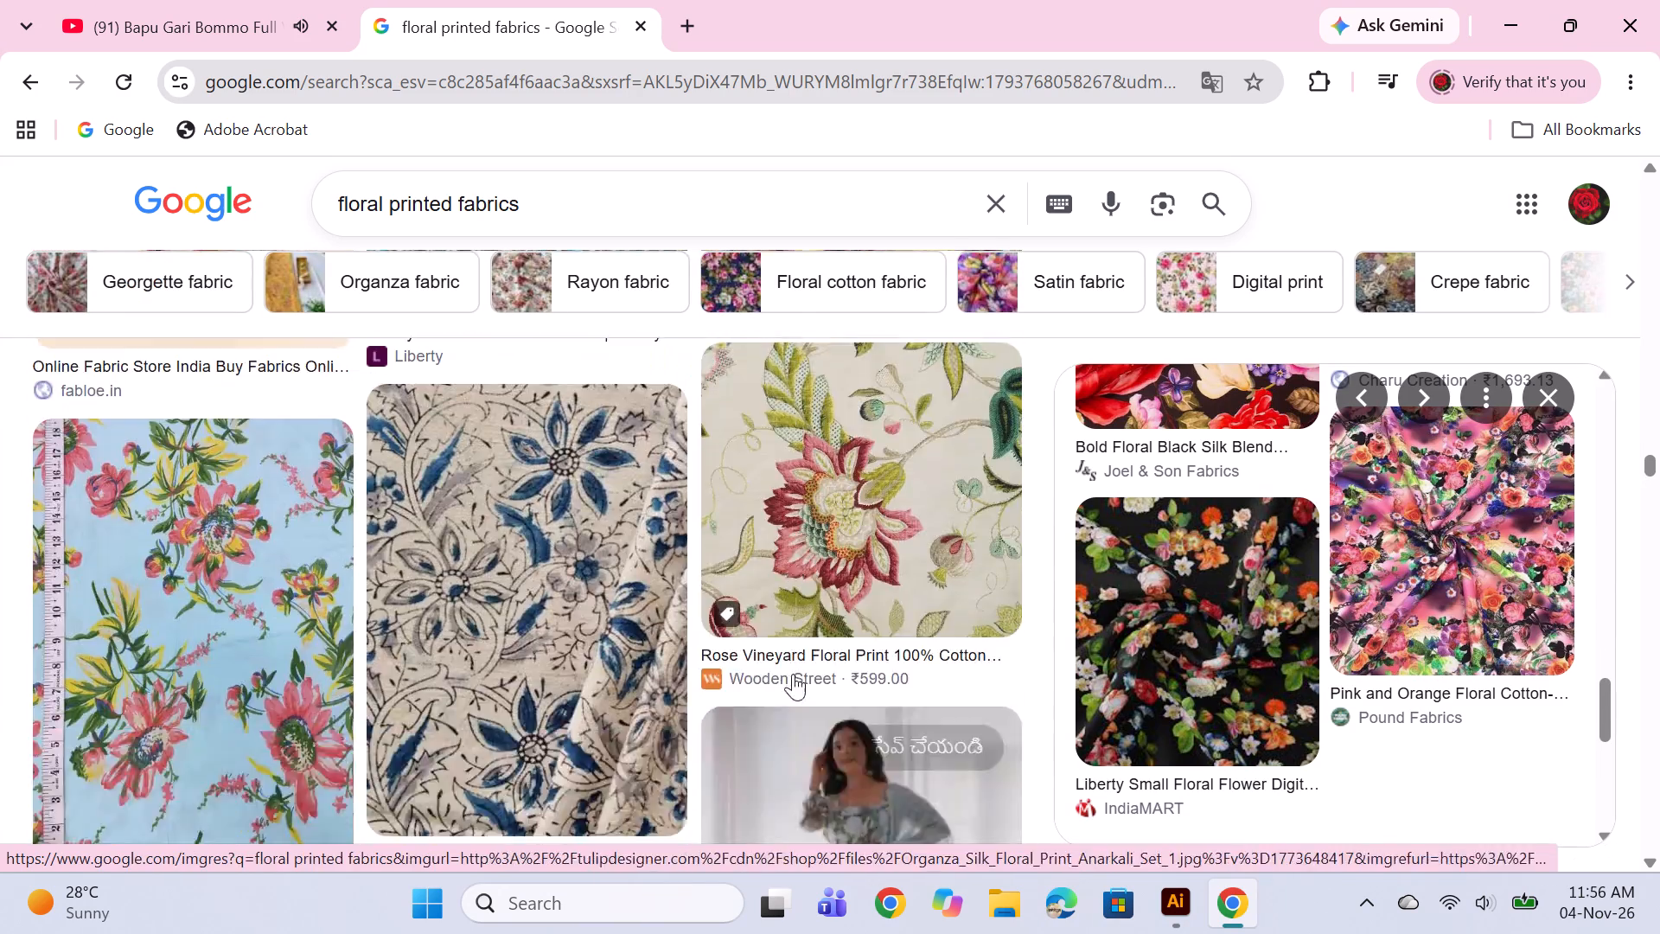
scroll(793, 674, "up", 18)
scroll(818, 665, "up", 8)
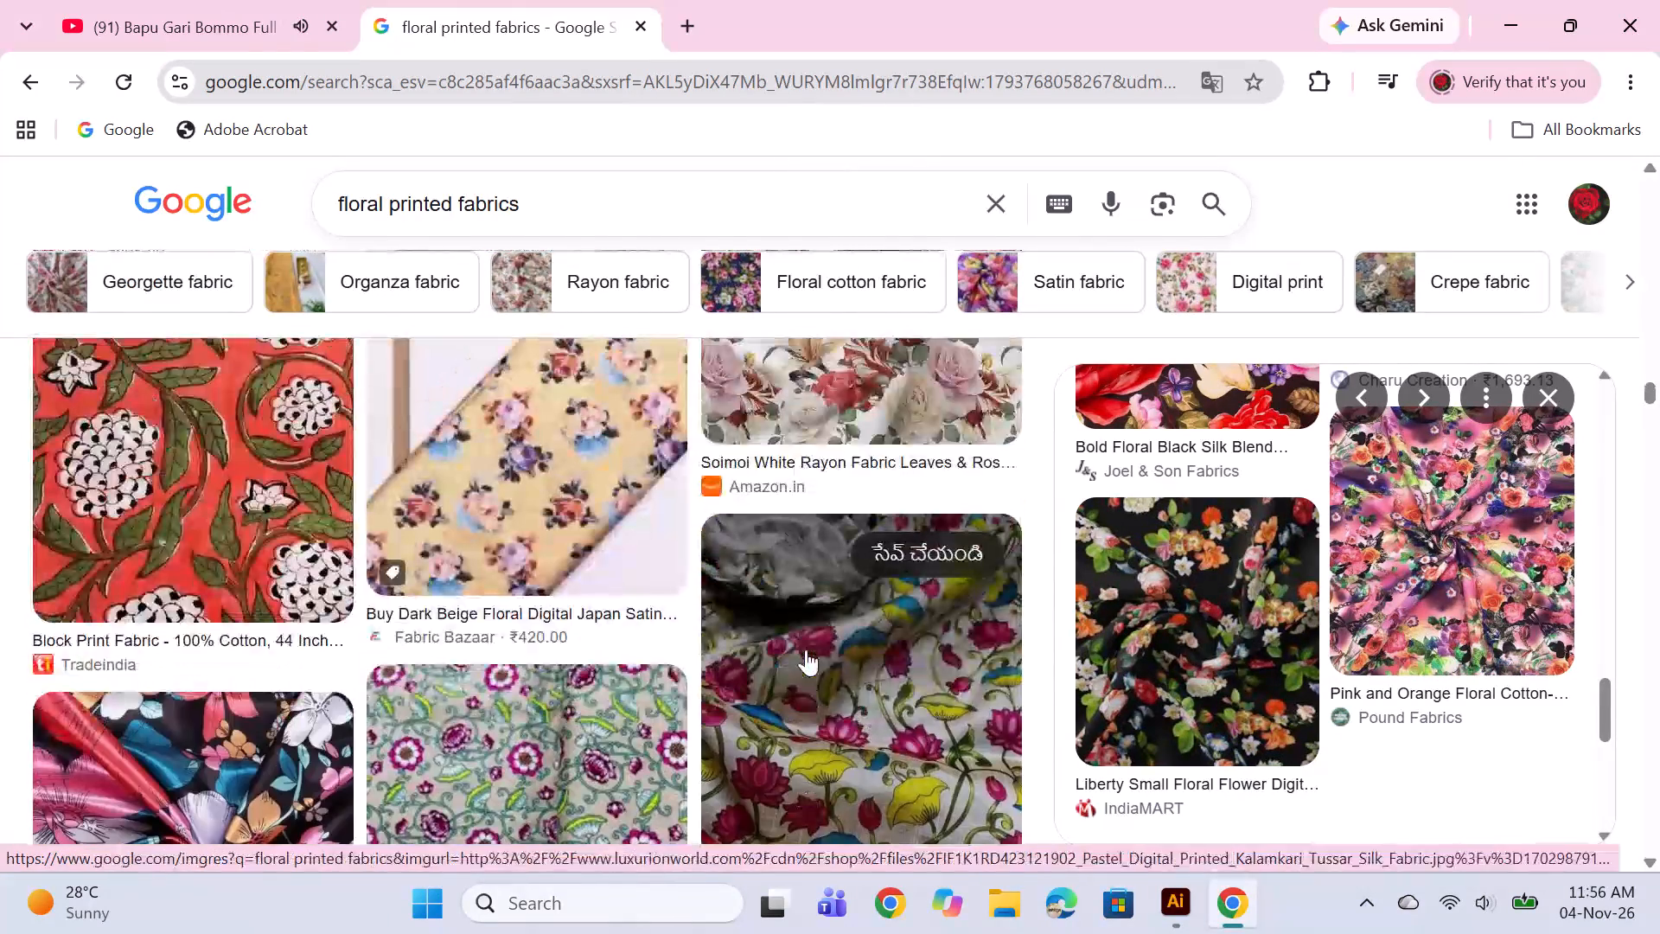
scroll(806, 649, "up", 6)
scroll(849, 674, "down", 2)
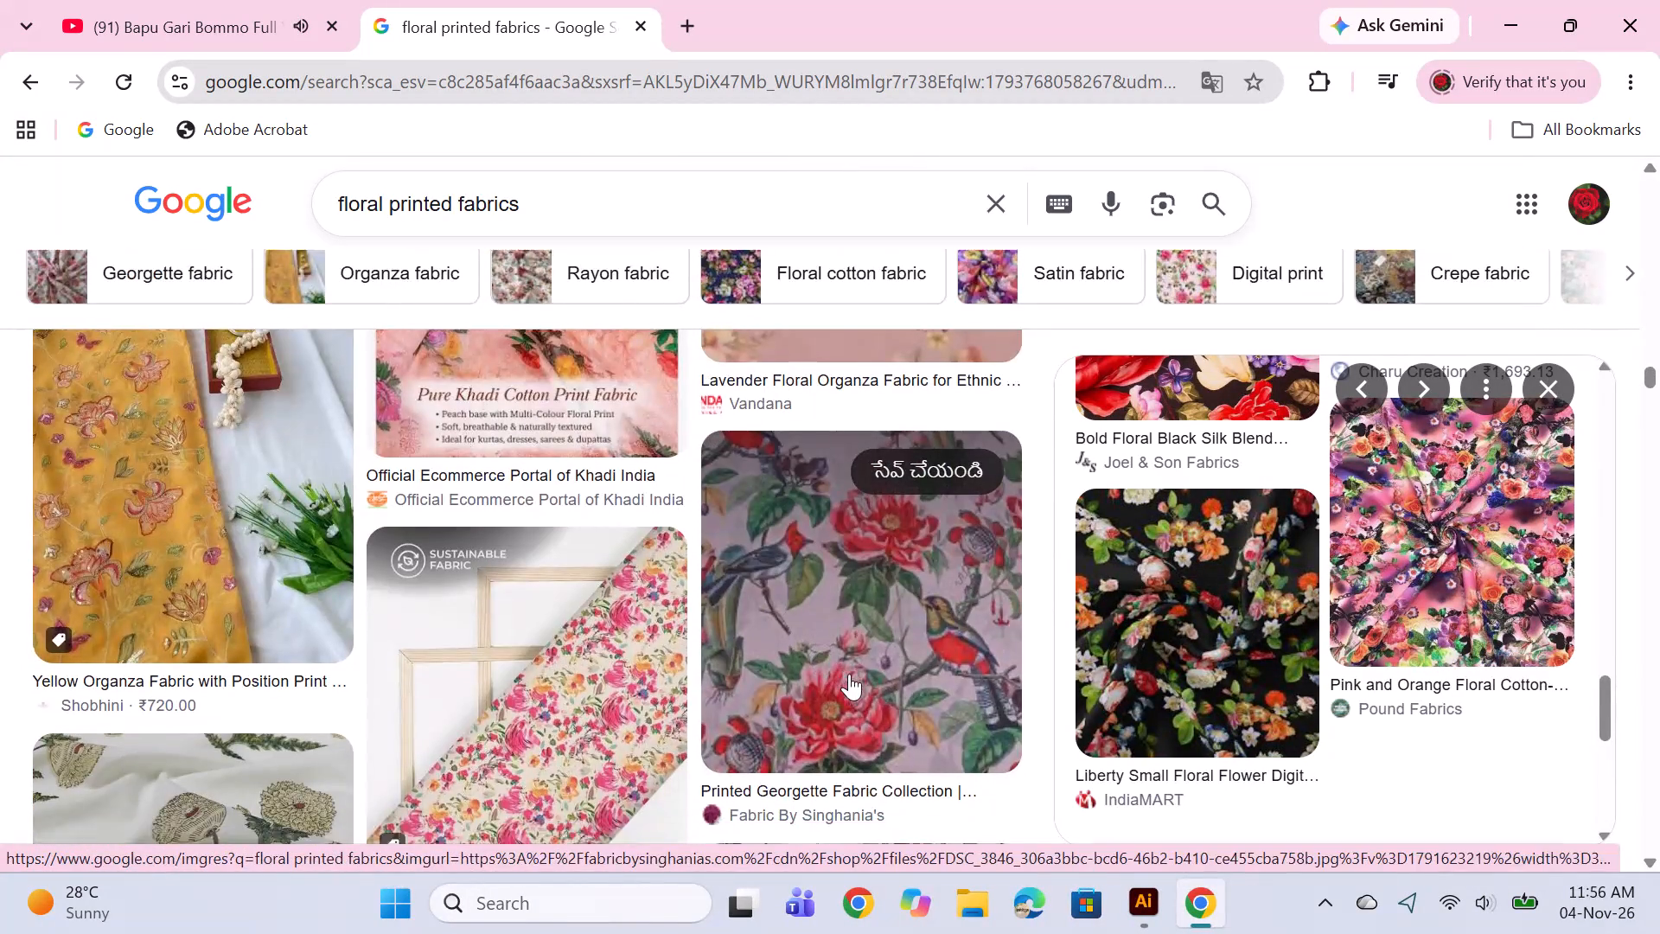
scroll(853, 675, "down", 5)
scroll(1237, 589, "down", 3)
scroll(1228, 587, "up", 7)
scroll(1309, 610, "down", 1)
scroll(1309, 610, "up", 17)
scroll(646, 625, "down", 4)
scroll(763, 629, "down", 2)
scroll(803, 631, "up", 6)
left_click(819, 629)
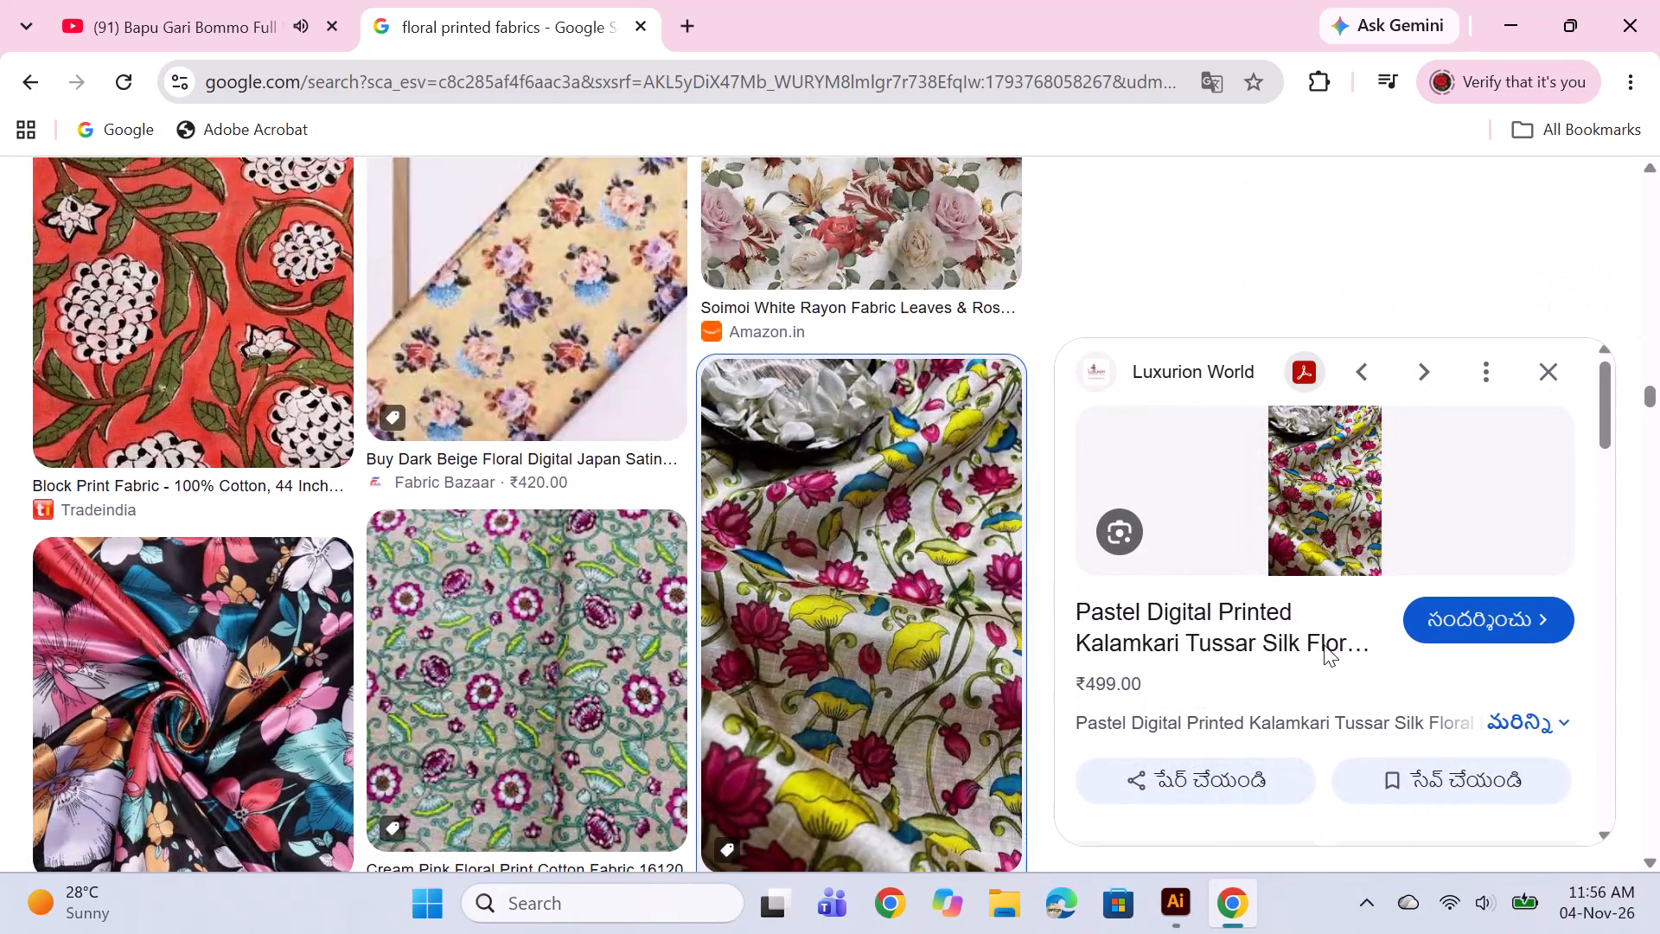
scroll(1318, 562, "down", 3)
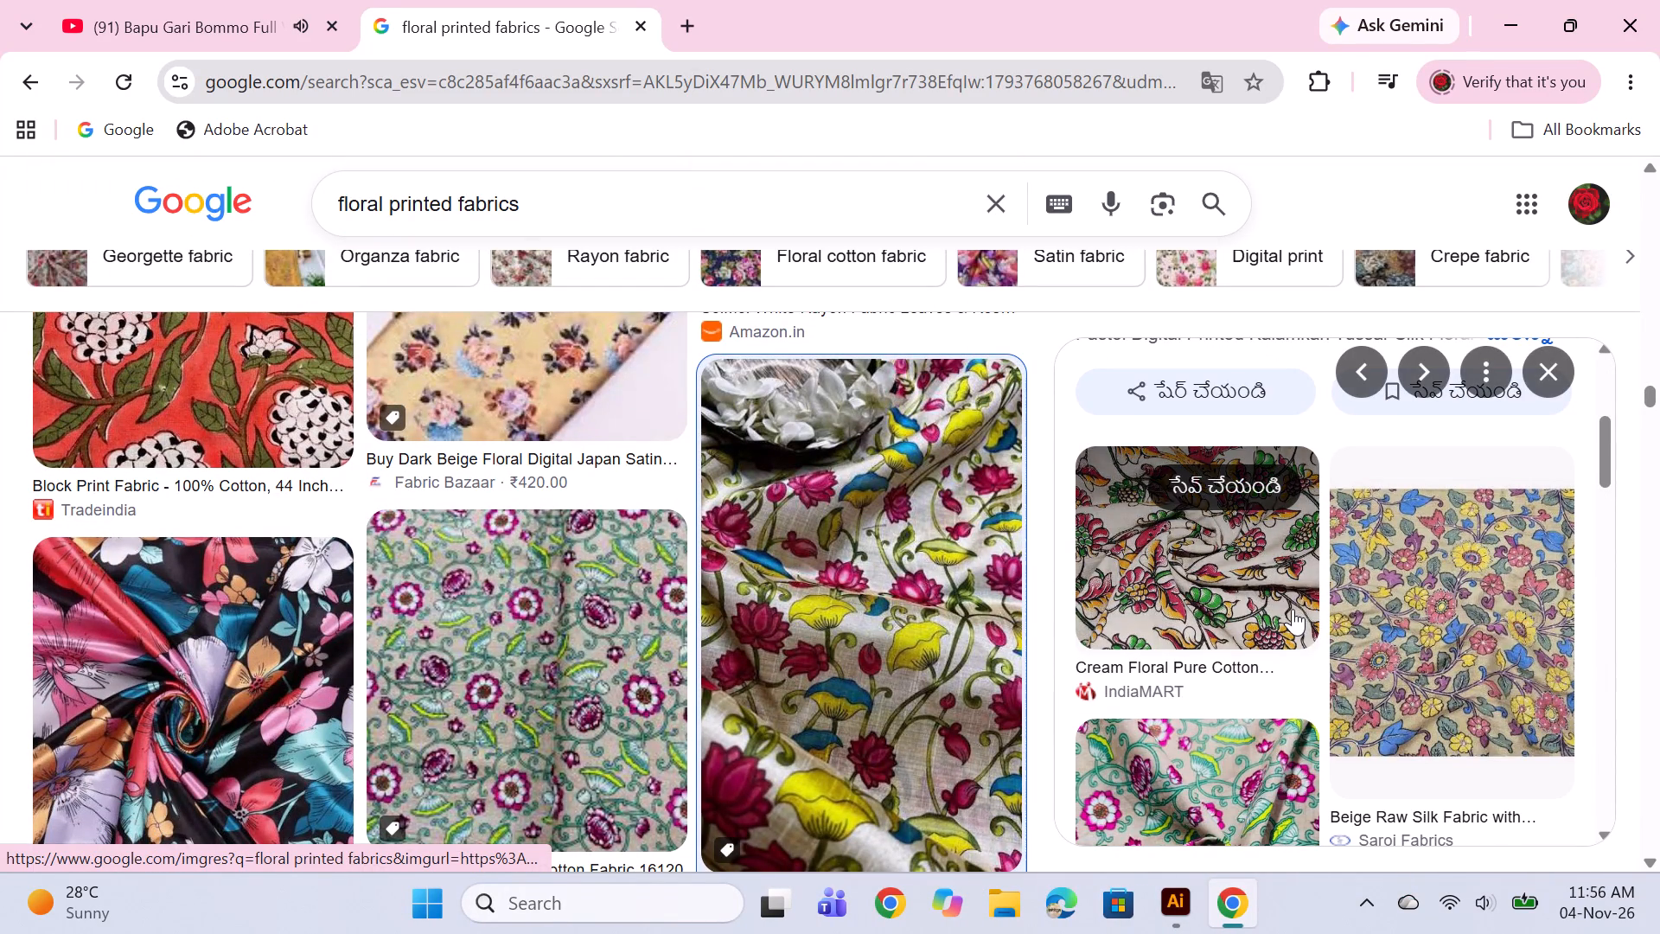
scroll(1285, 600, "down", 2)
Switch to Illustrator and review the open colour variations from 7-c7 back to 7-c2, returning to the Untitled-7 document.
left_click(1170, 920)
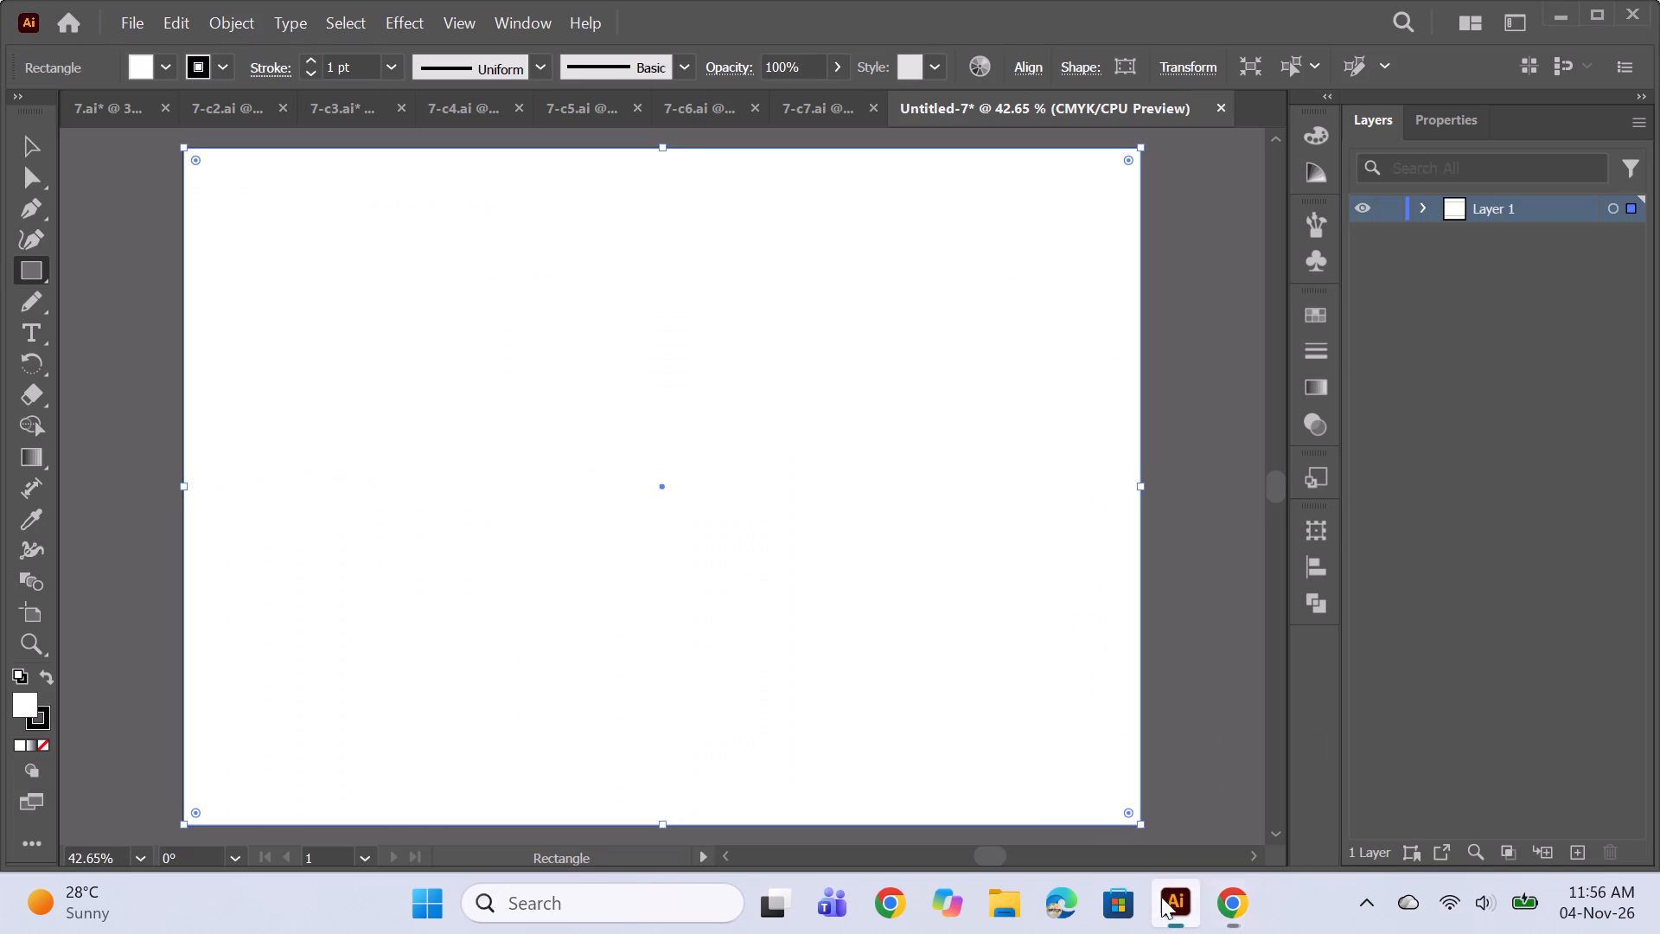
left_click(835, 105)
left_click(714, 113)
left_click(584, 105)
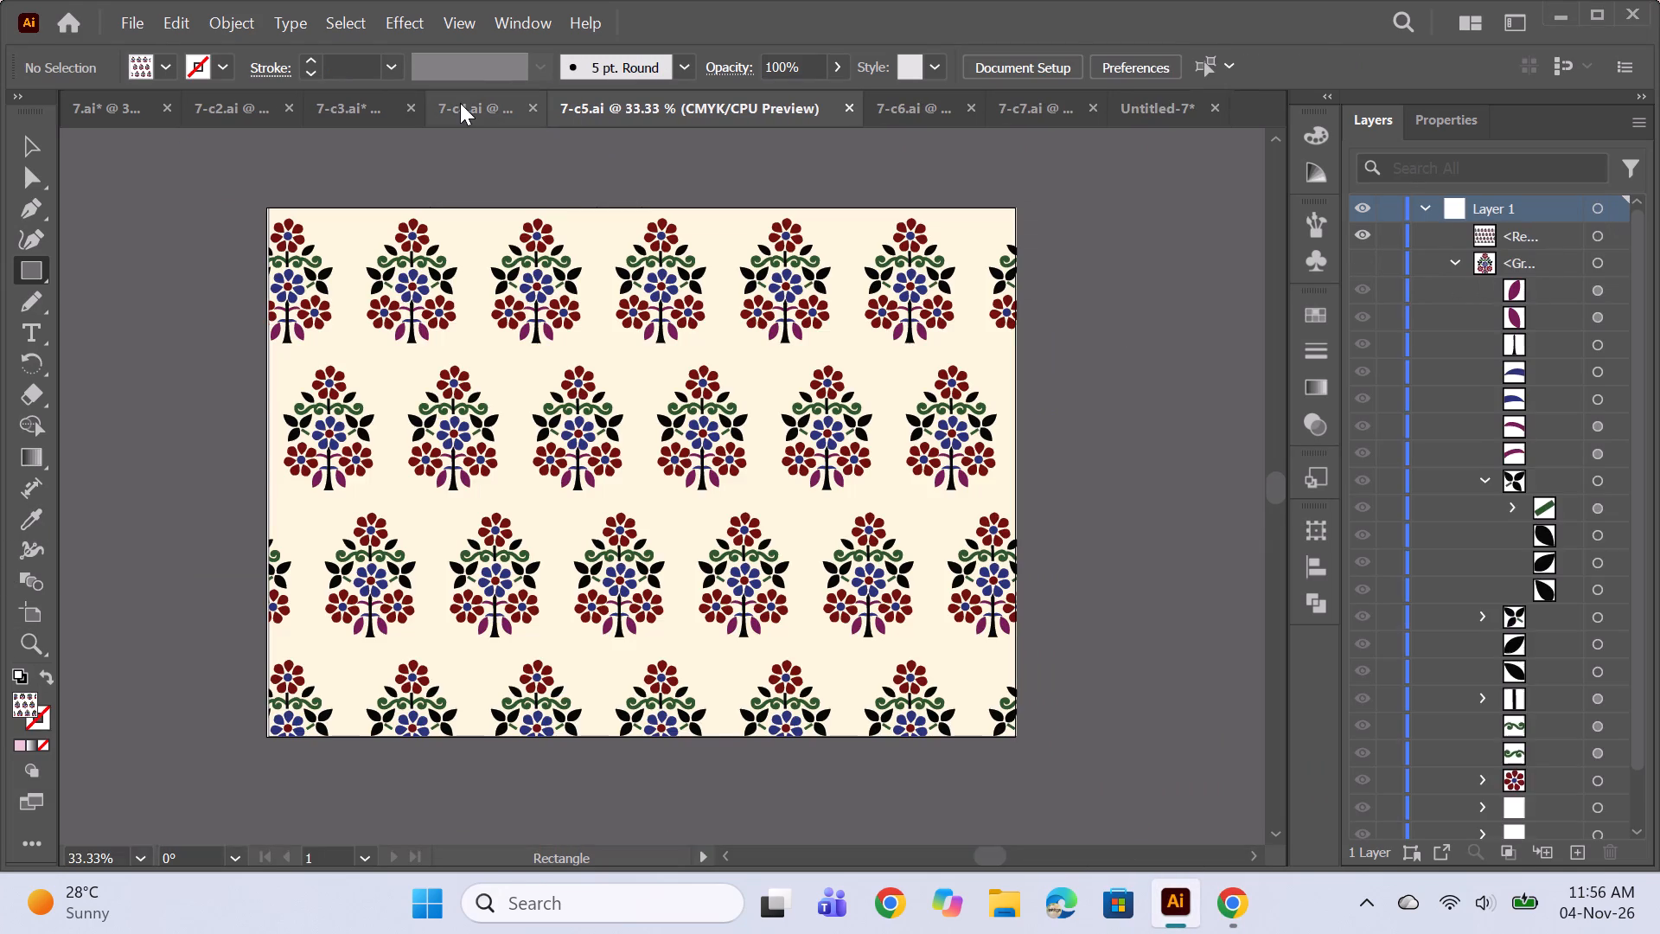
left_click(460, 103)
left_click(358, 100)
left_click(221, 106)
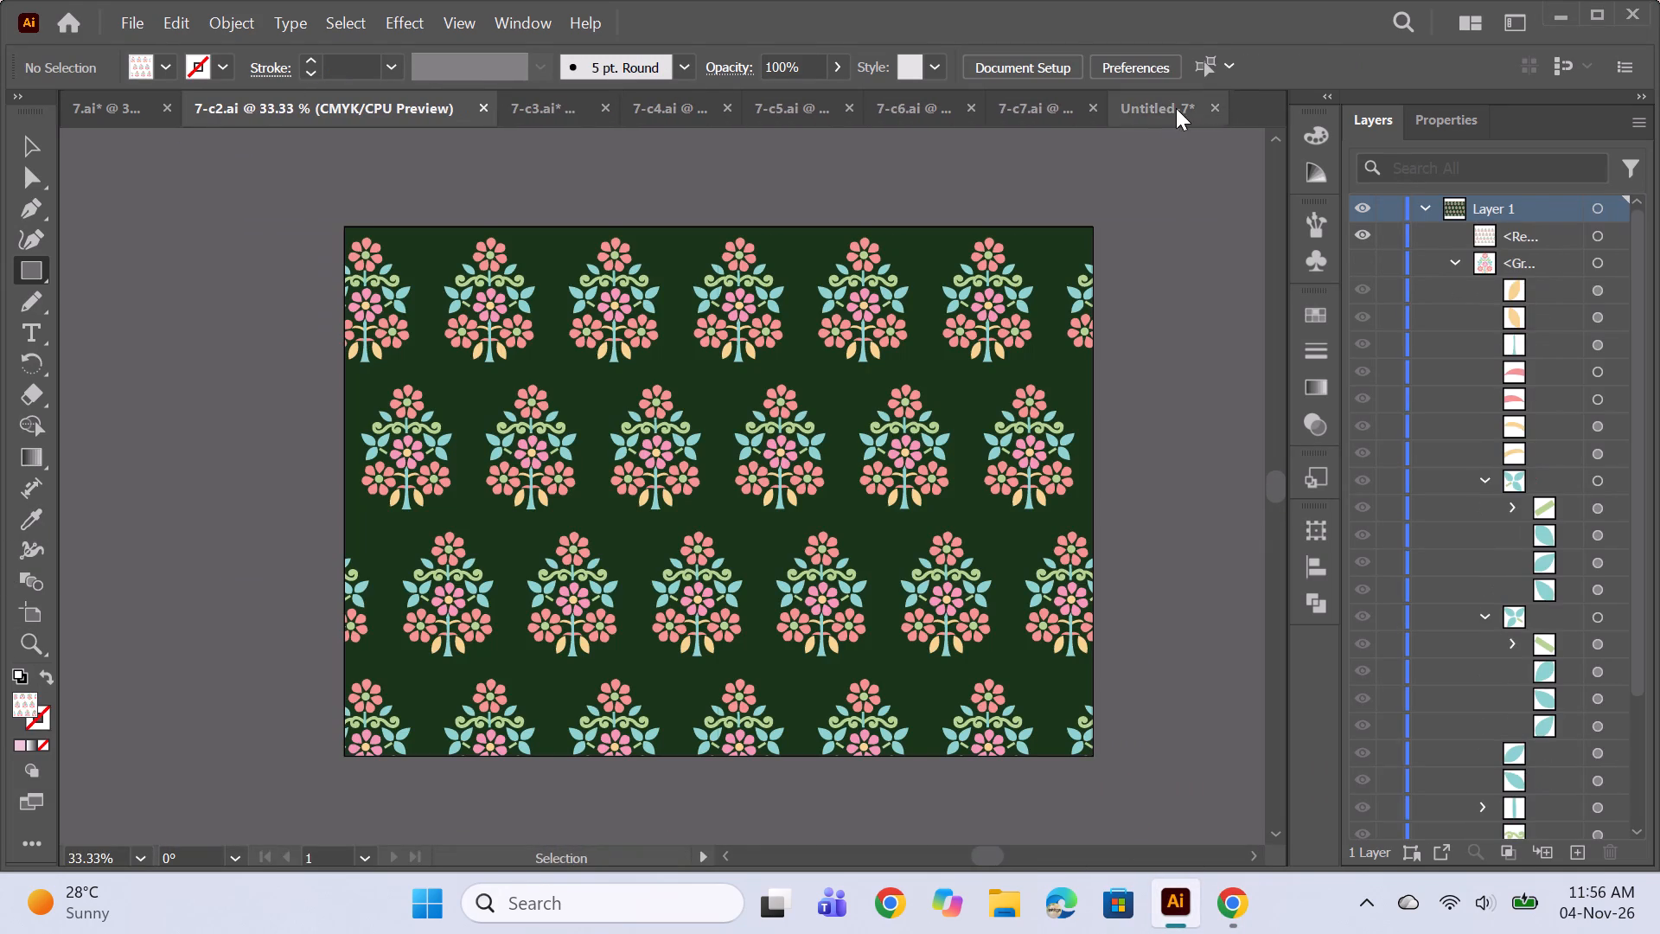
left_click(1176, 108)
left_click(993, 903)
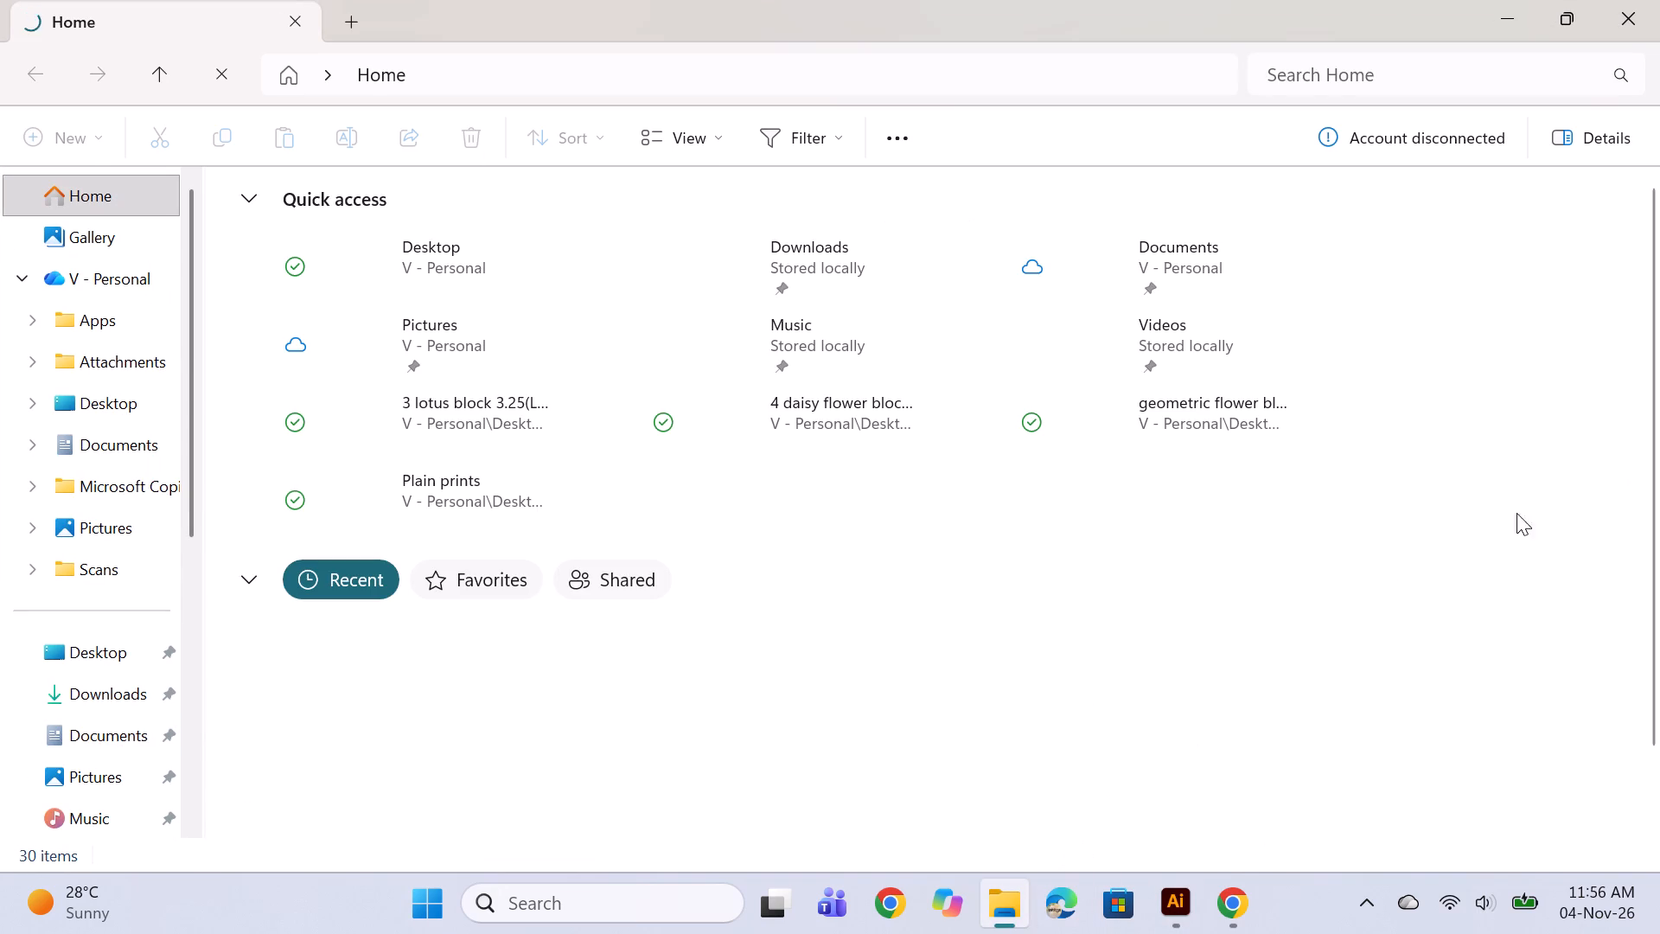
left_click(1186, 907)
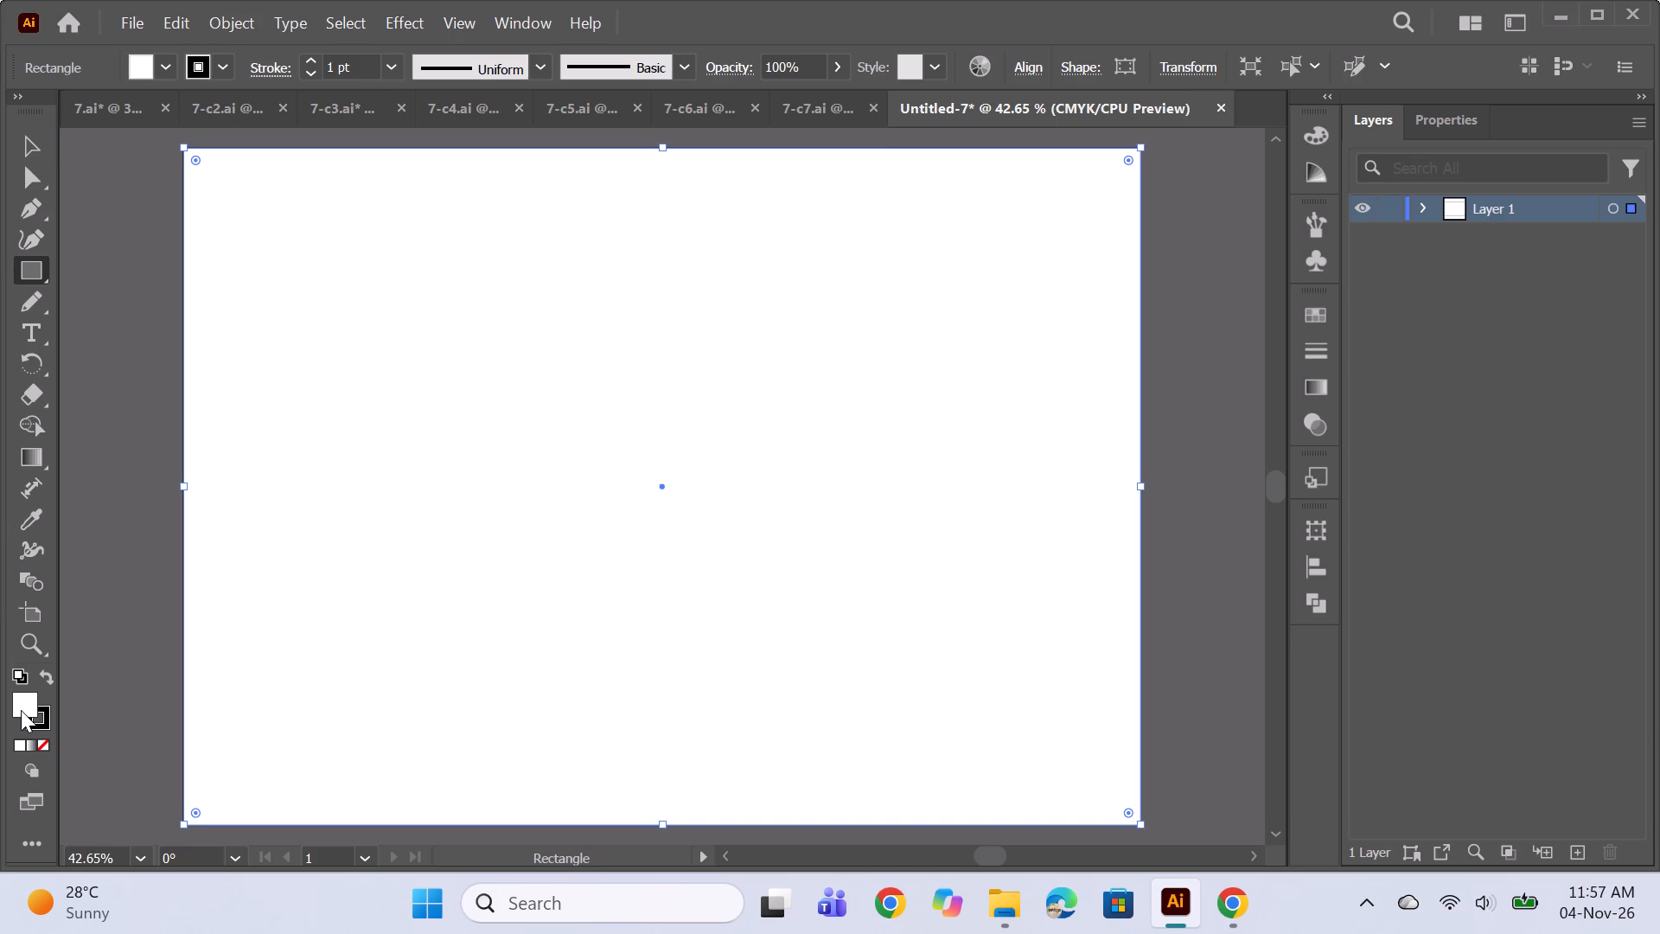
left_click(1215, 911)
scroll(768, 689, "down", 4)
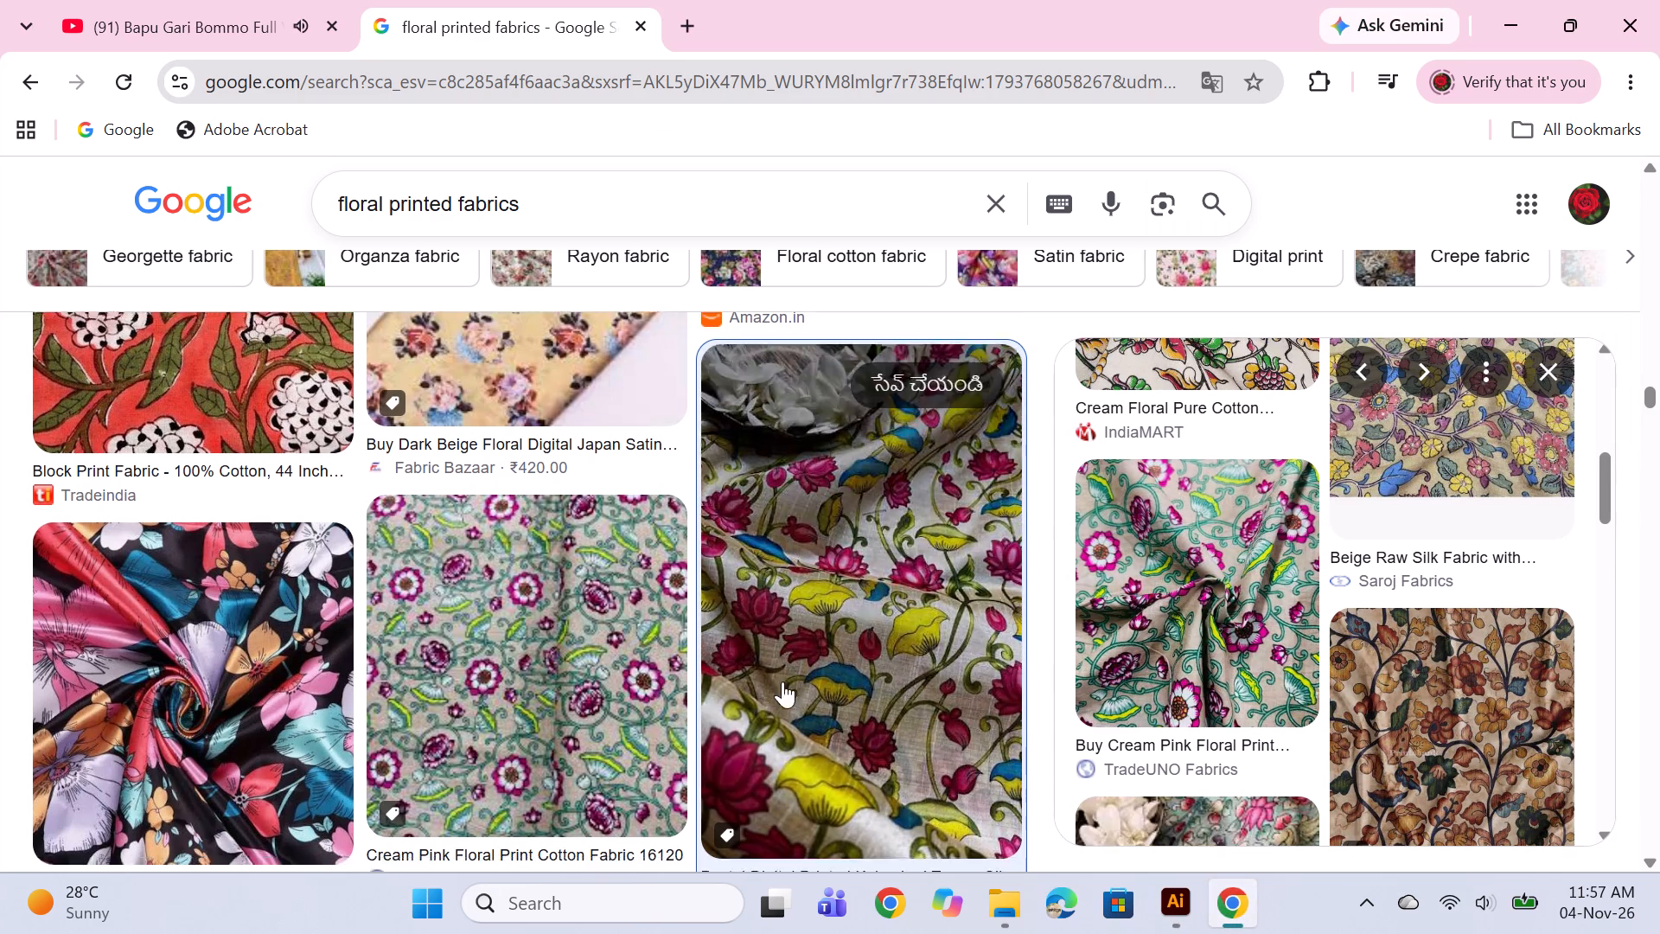
In Illustrator, fill the artboard-sized background rectangle with a pale green colour.
left_click(1191, 896)
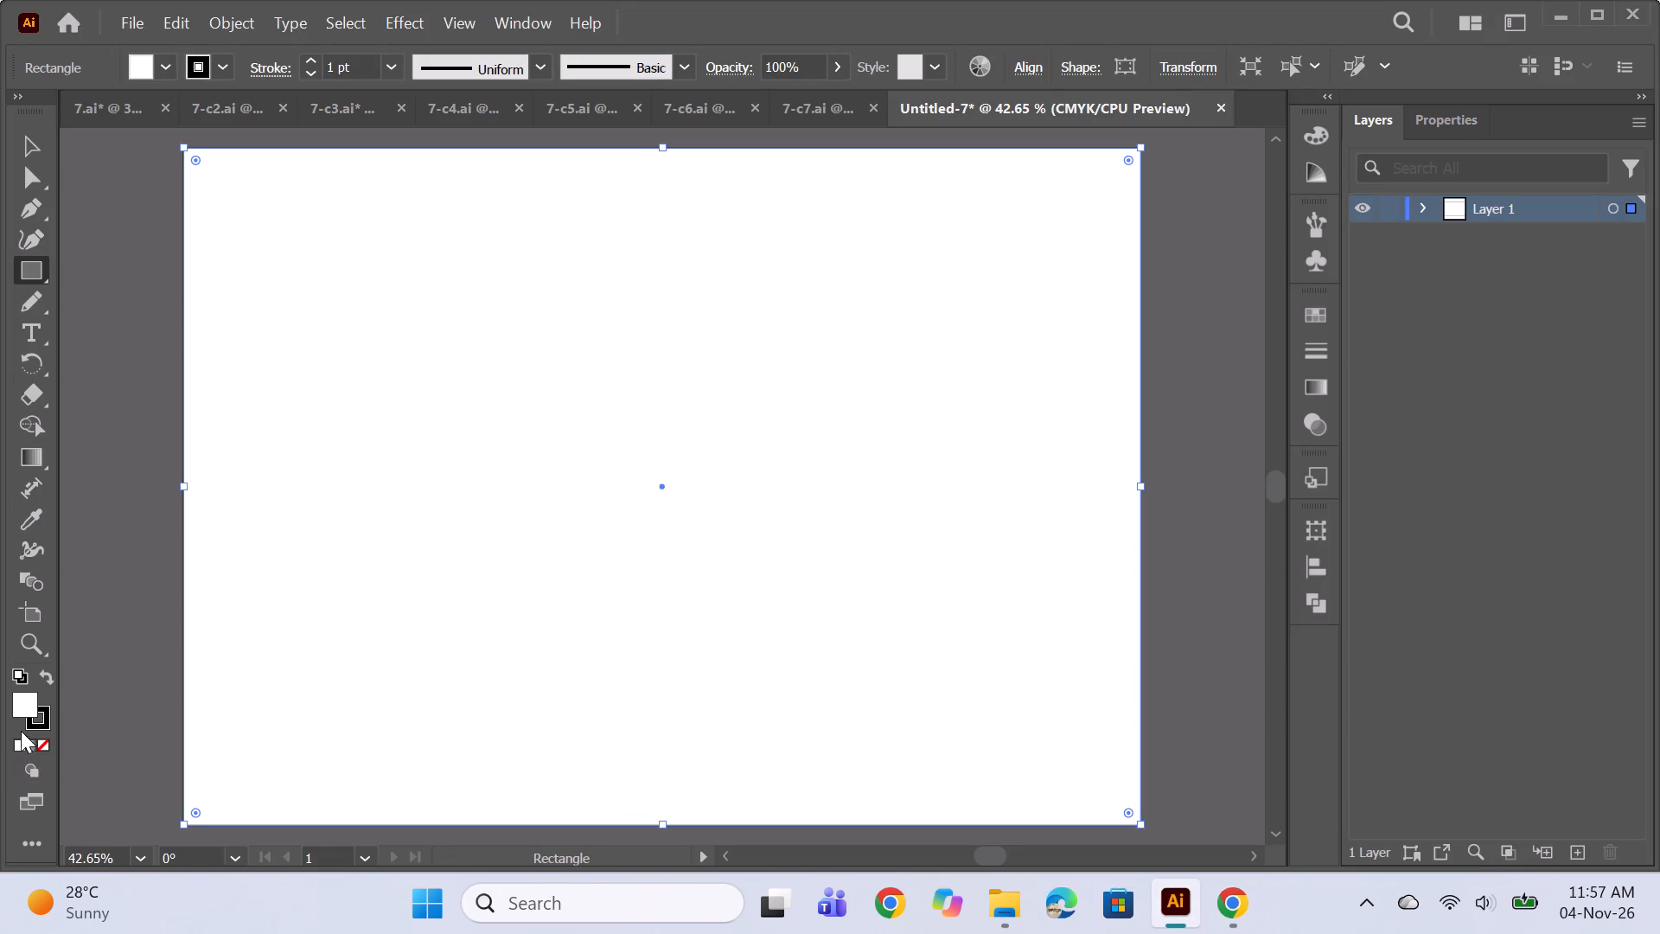
double_click(21, 707)
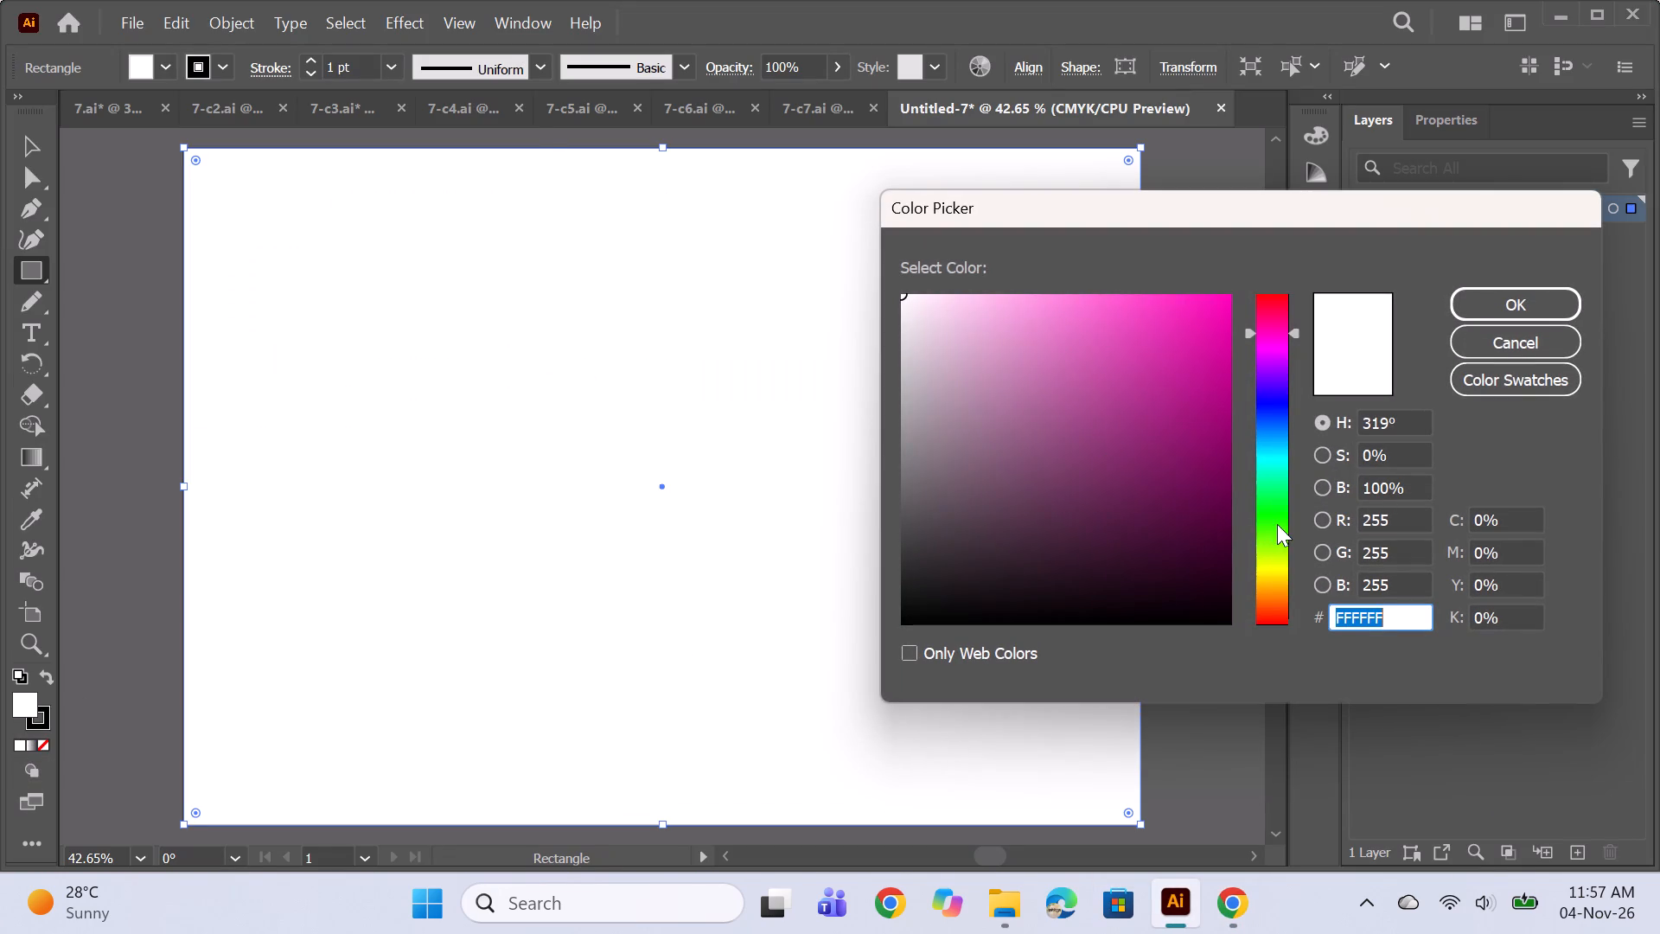
left_click(1277, 524)
left_click(934, 299)
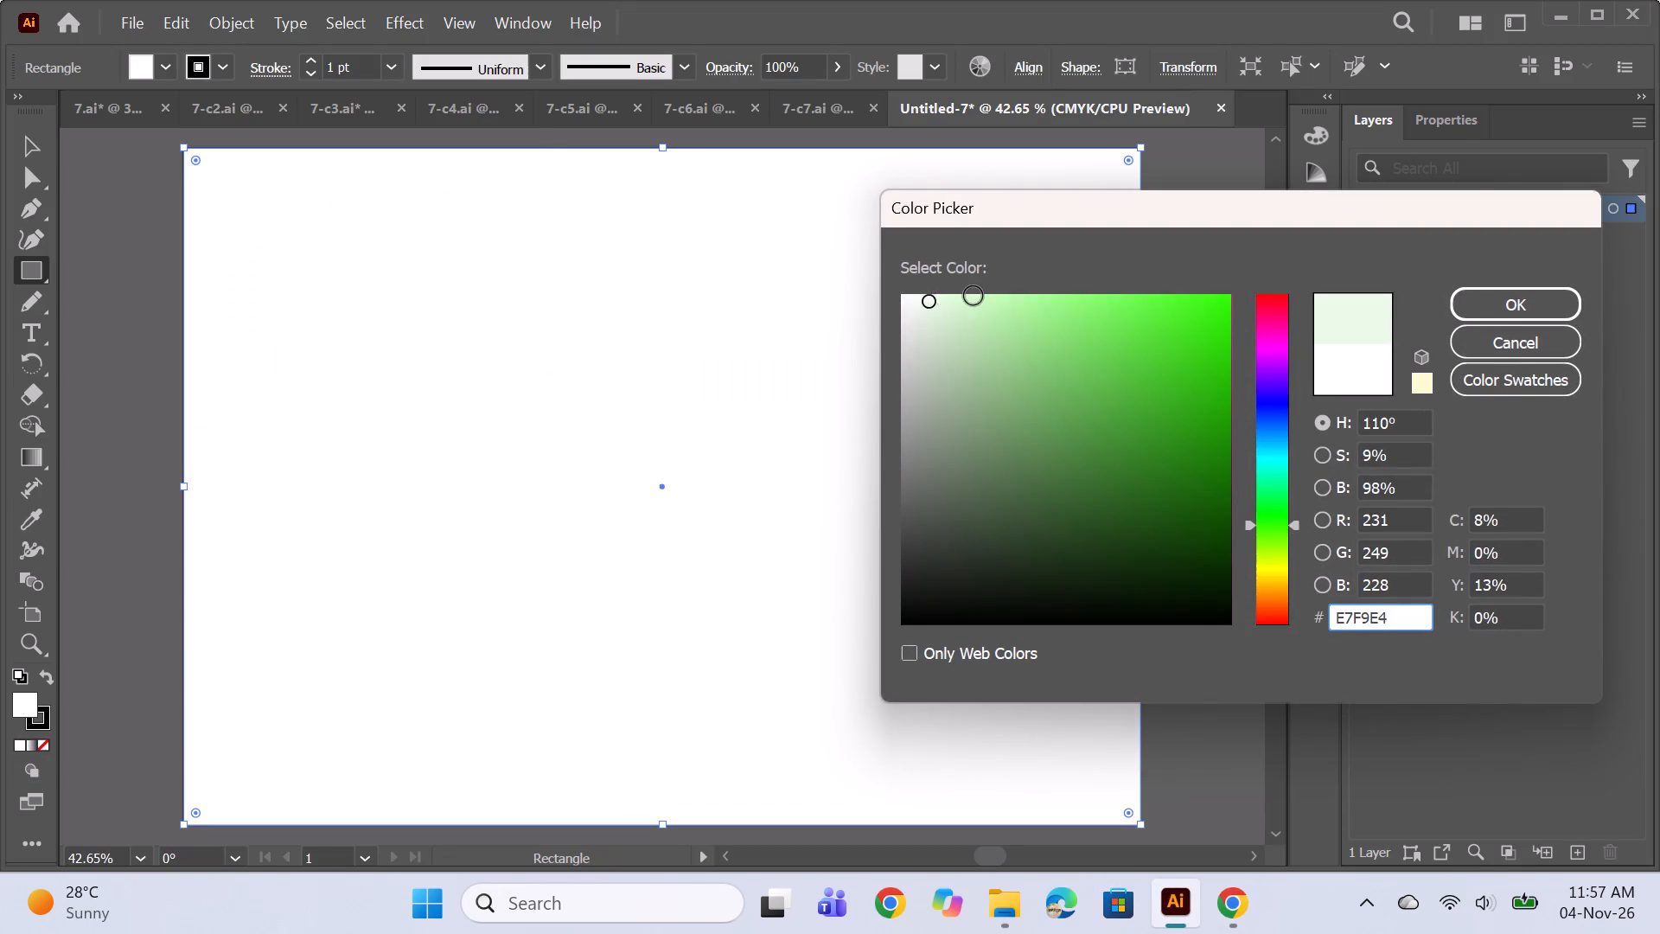
left_click(974, 296)
left_click(1497, 314)
Switch to YouTube in Chrome and play "Darling - Pranama Video" from the mix playlist.
left_click(1234, 916)
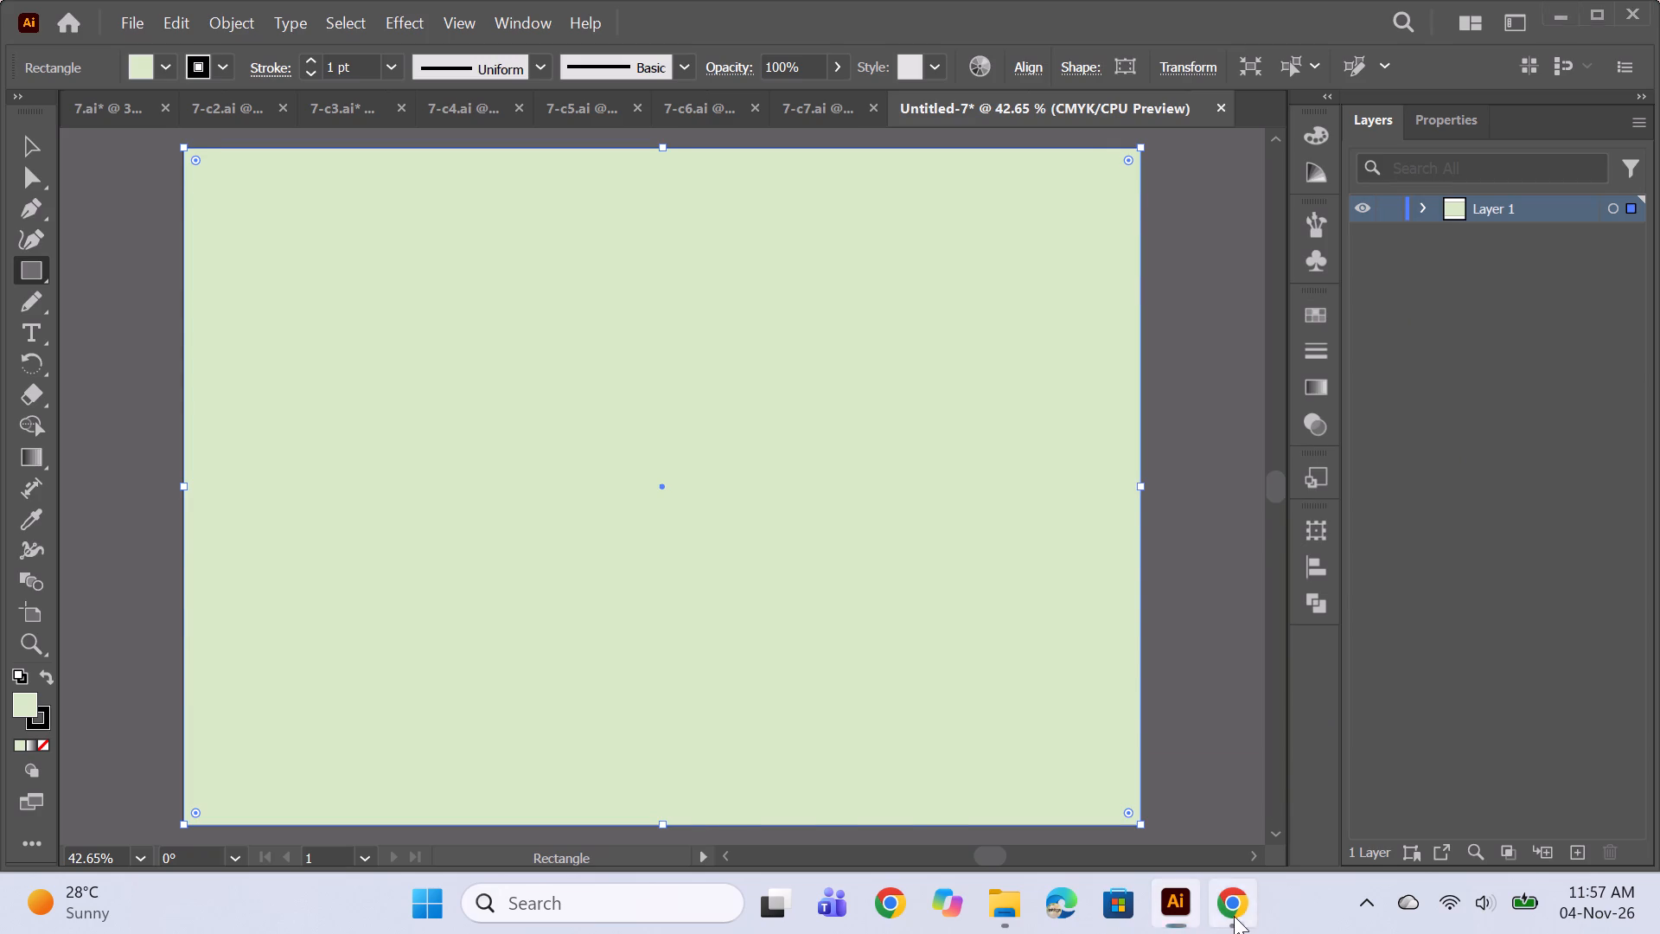
left_click(194, 0)
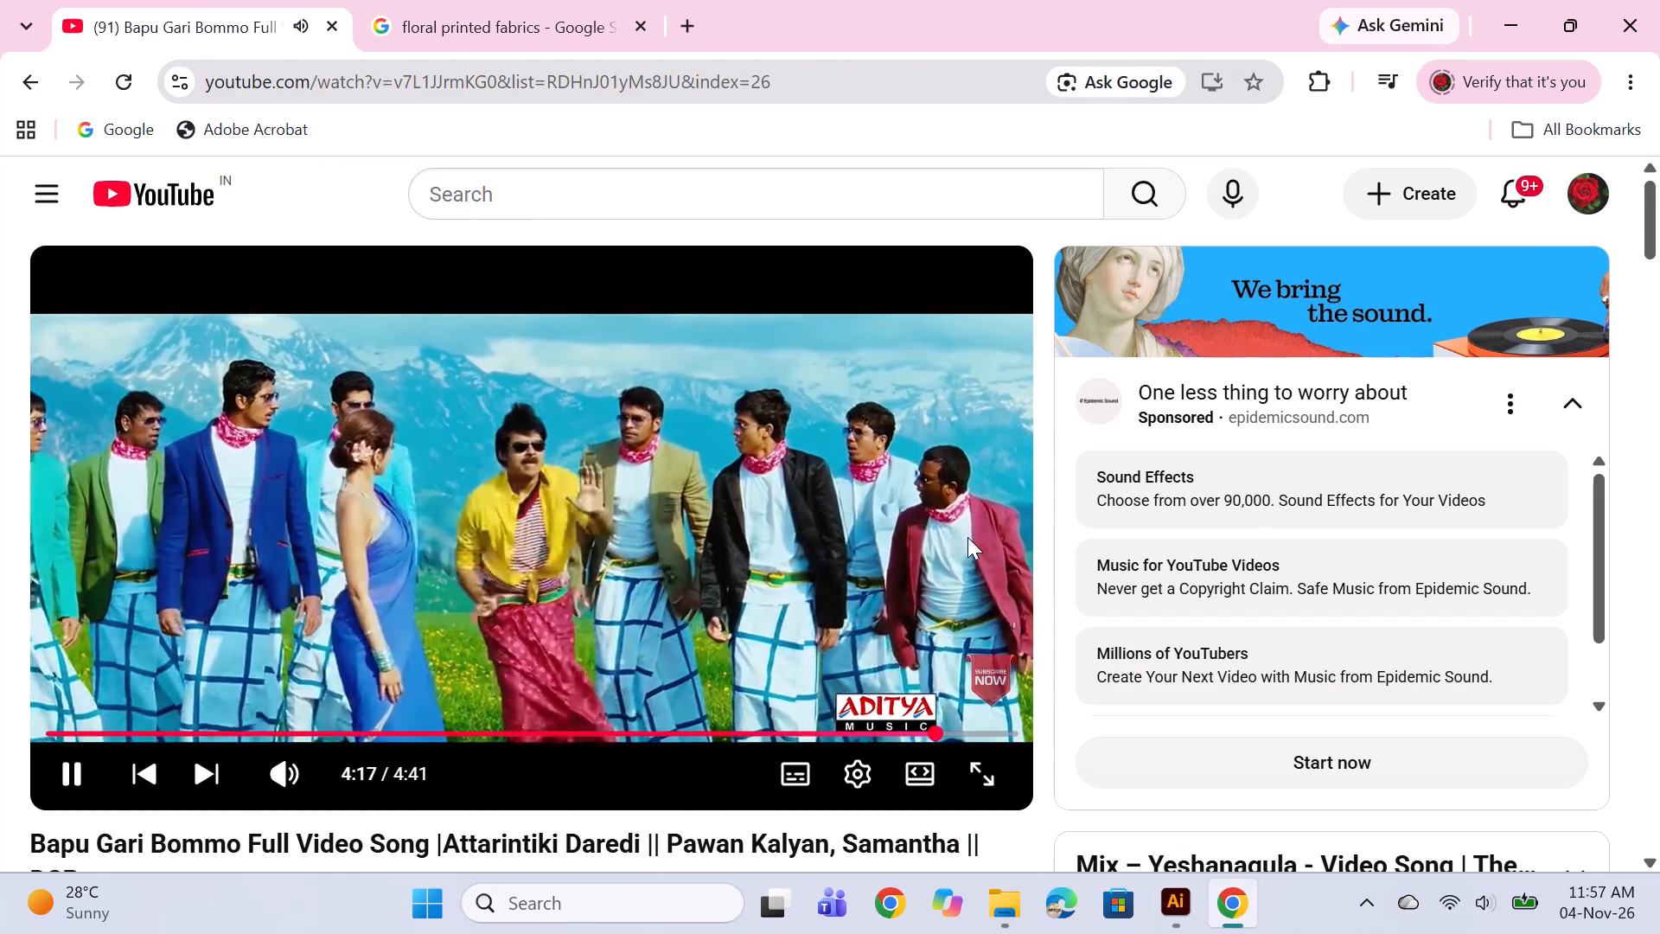
scroll(1273, 493, "down", 4)
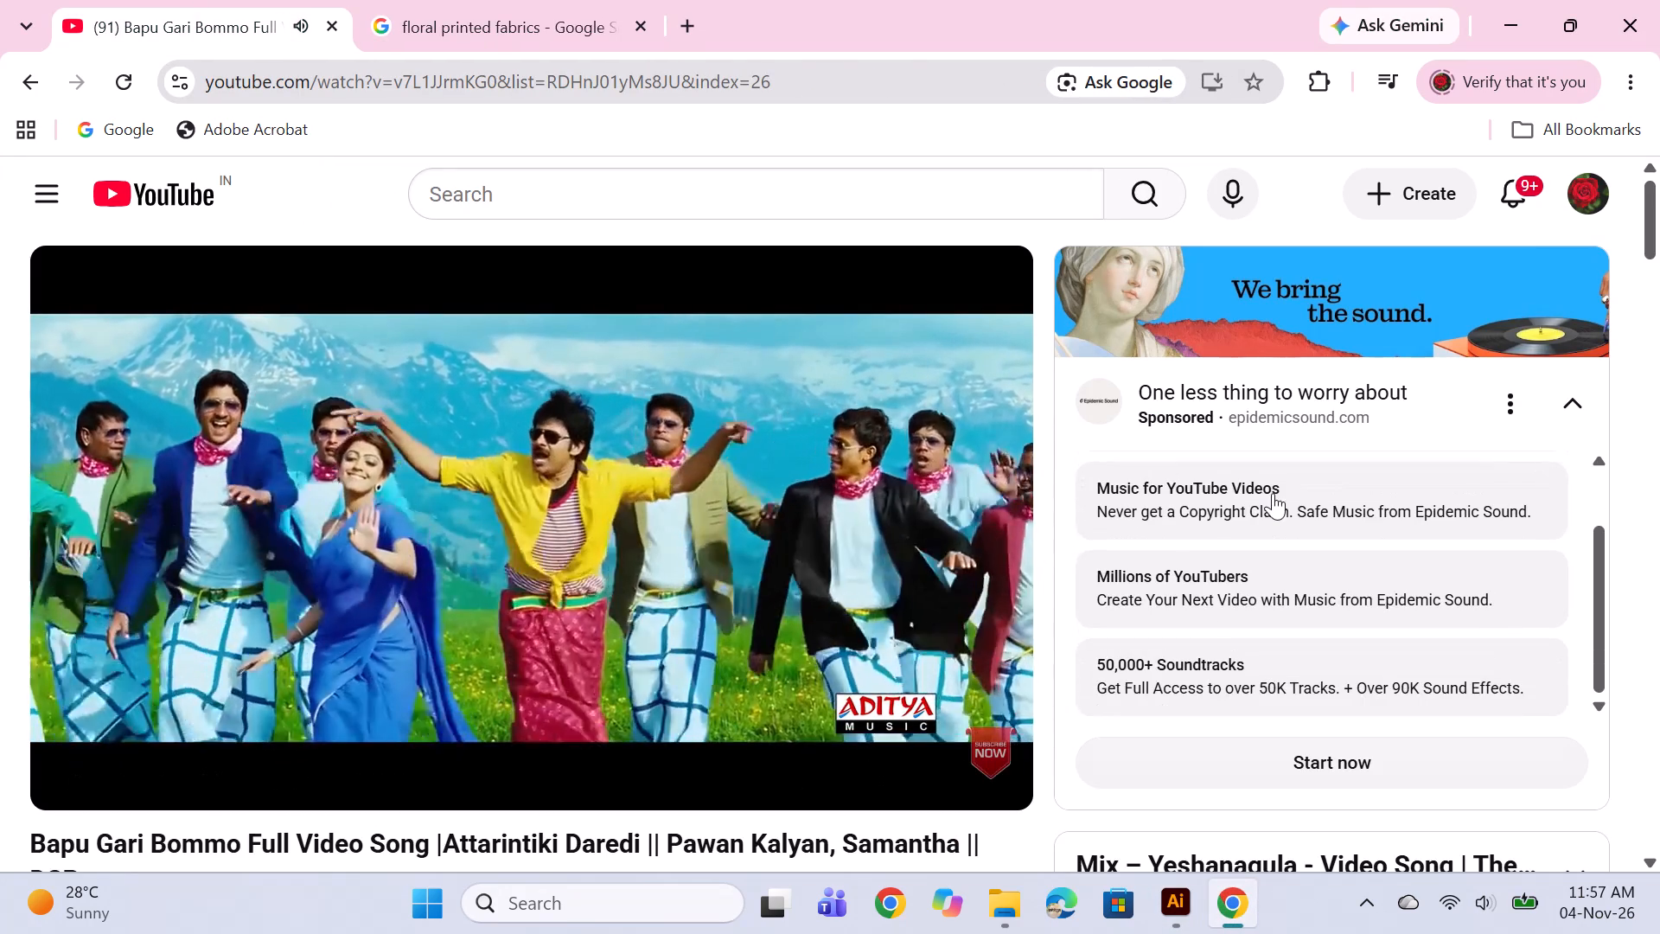
scroll(746, 514, "down", 5)
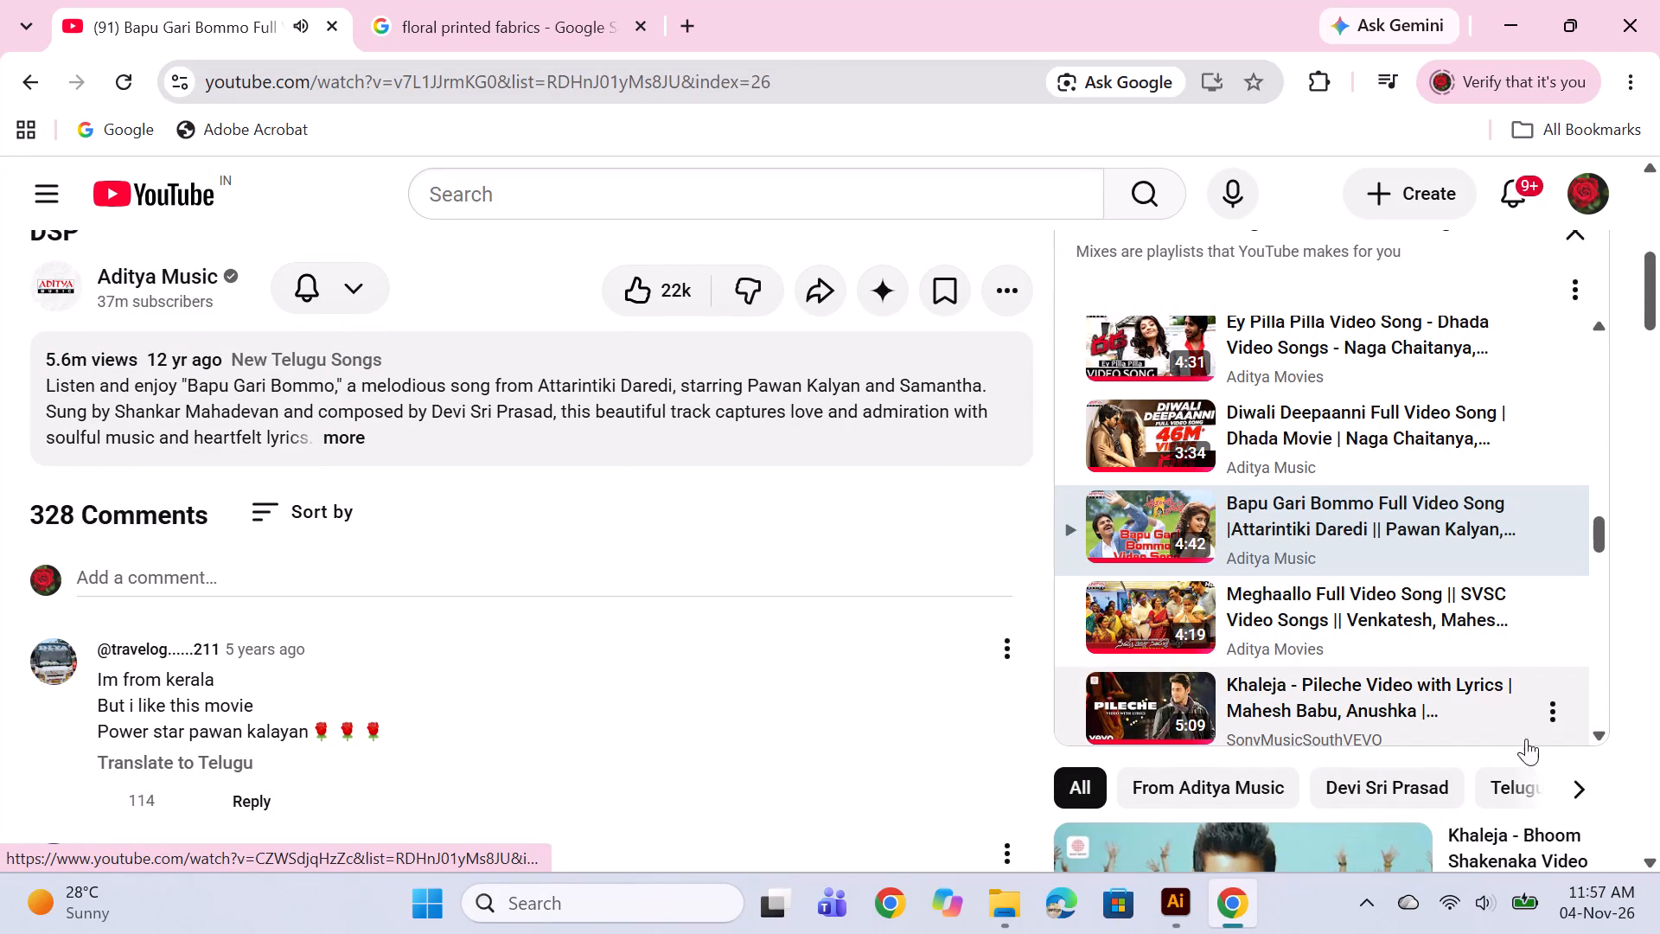
triple_click(1601, 734)
triple_click(1601, 733)
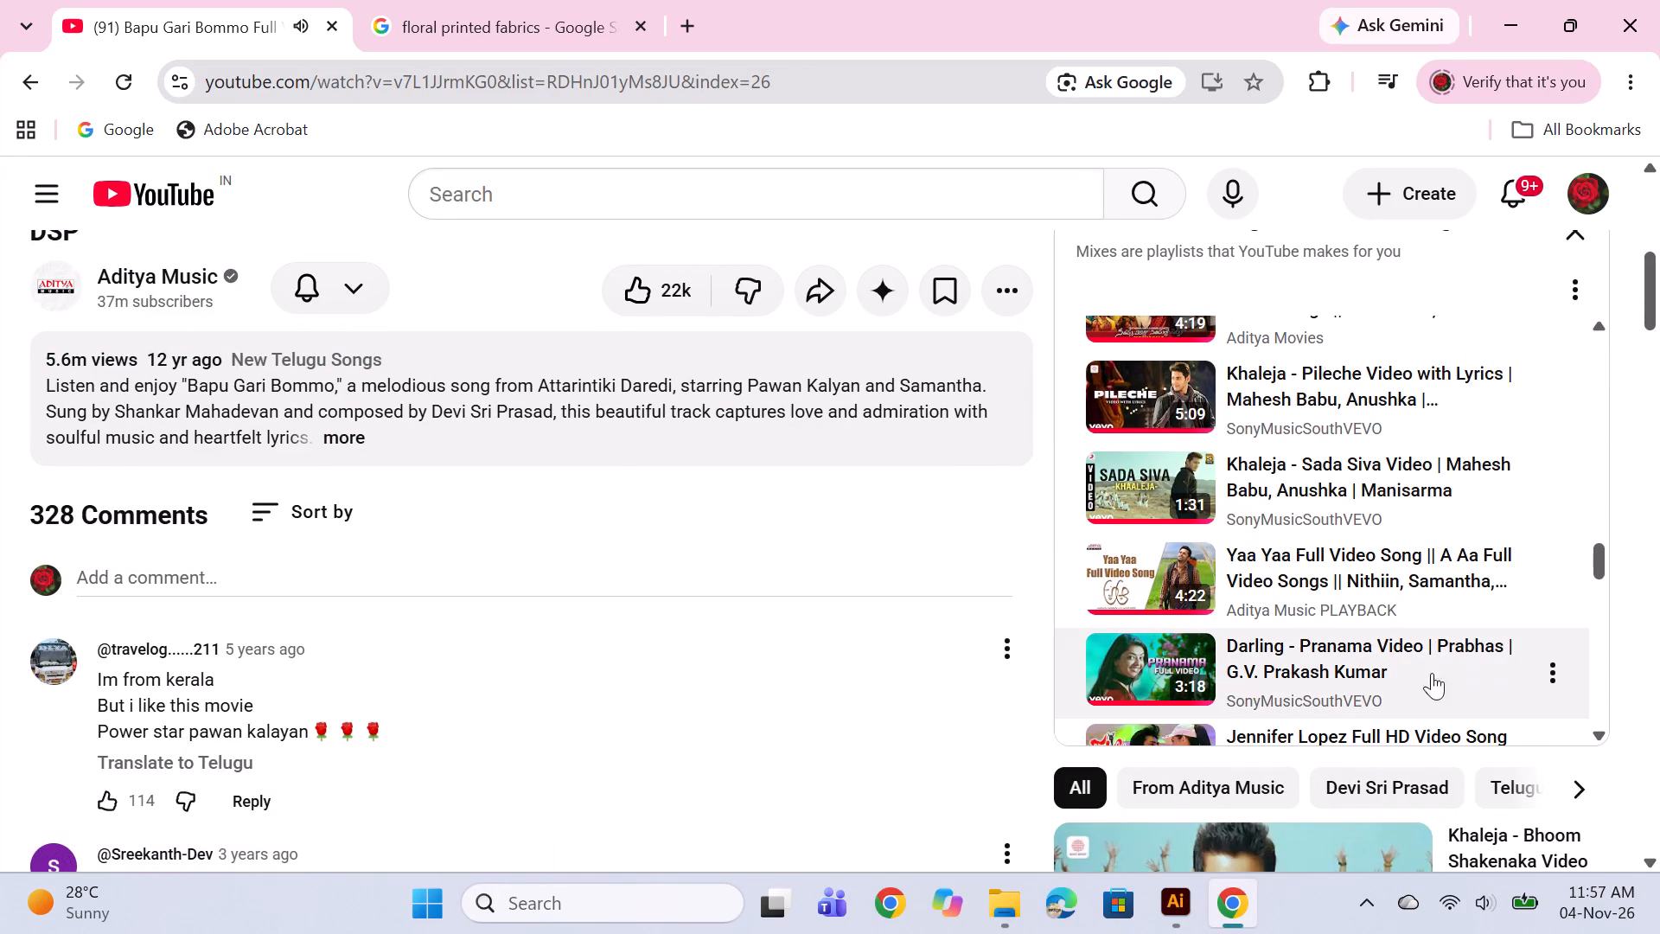
triple_click(1602, 732)
left_click(1602, 732)
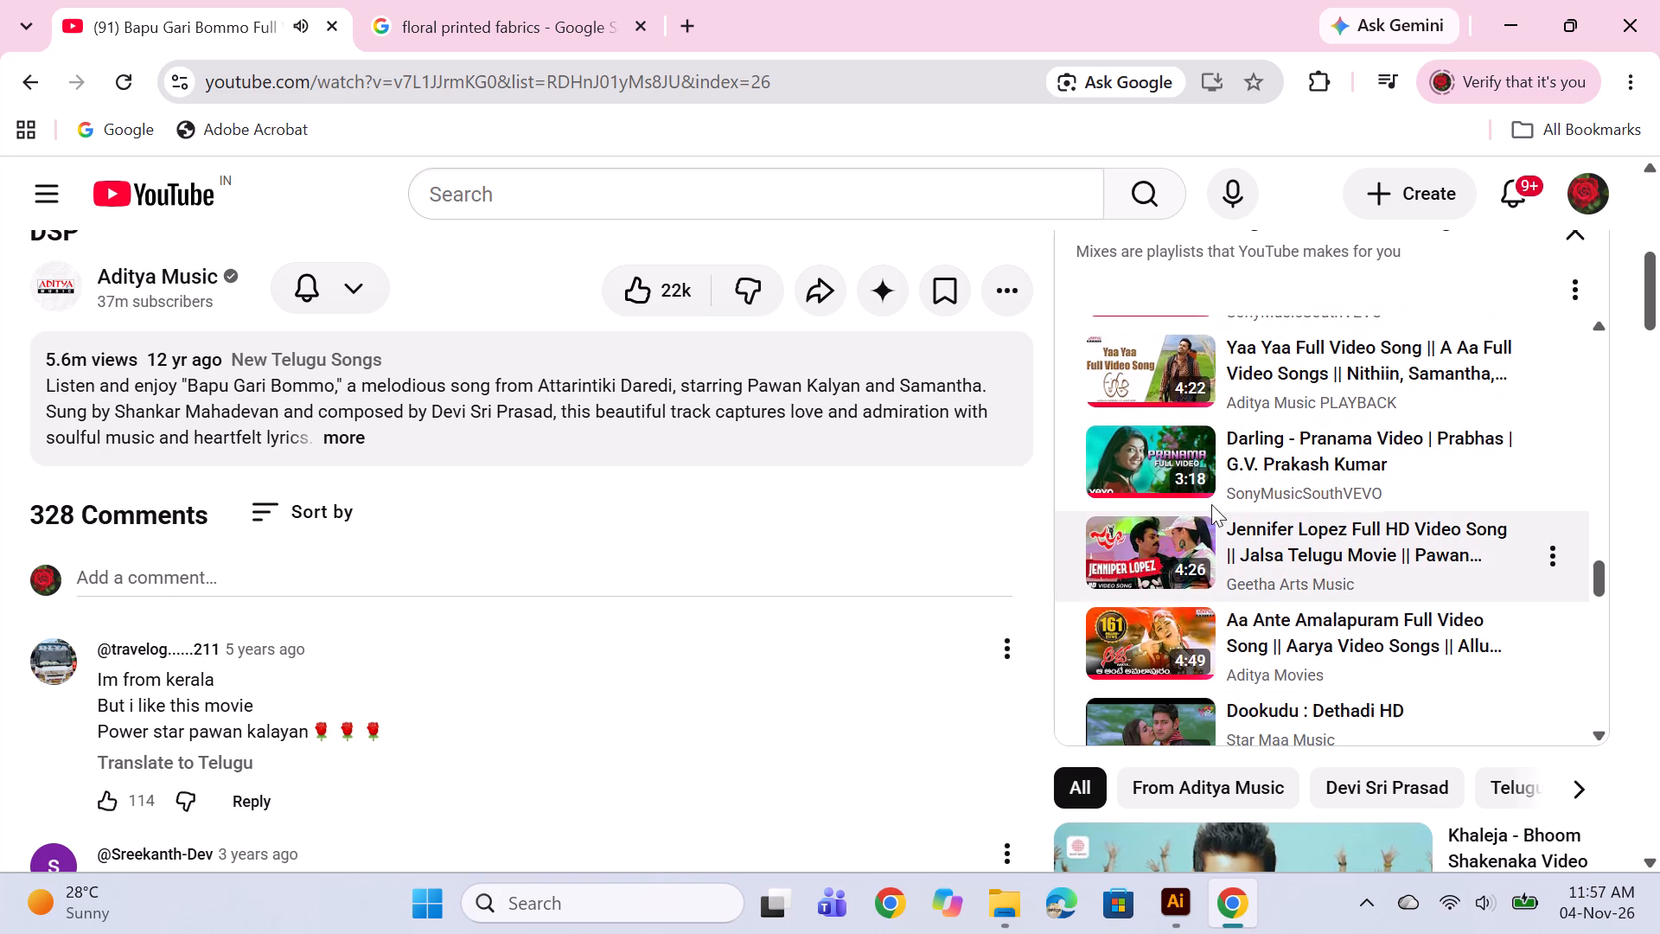
left_click(1177, 451)
Switch to Illustrator and paste the copied flower-tree motif group onto the pale green background.
left_click(1185, 895)
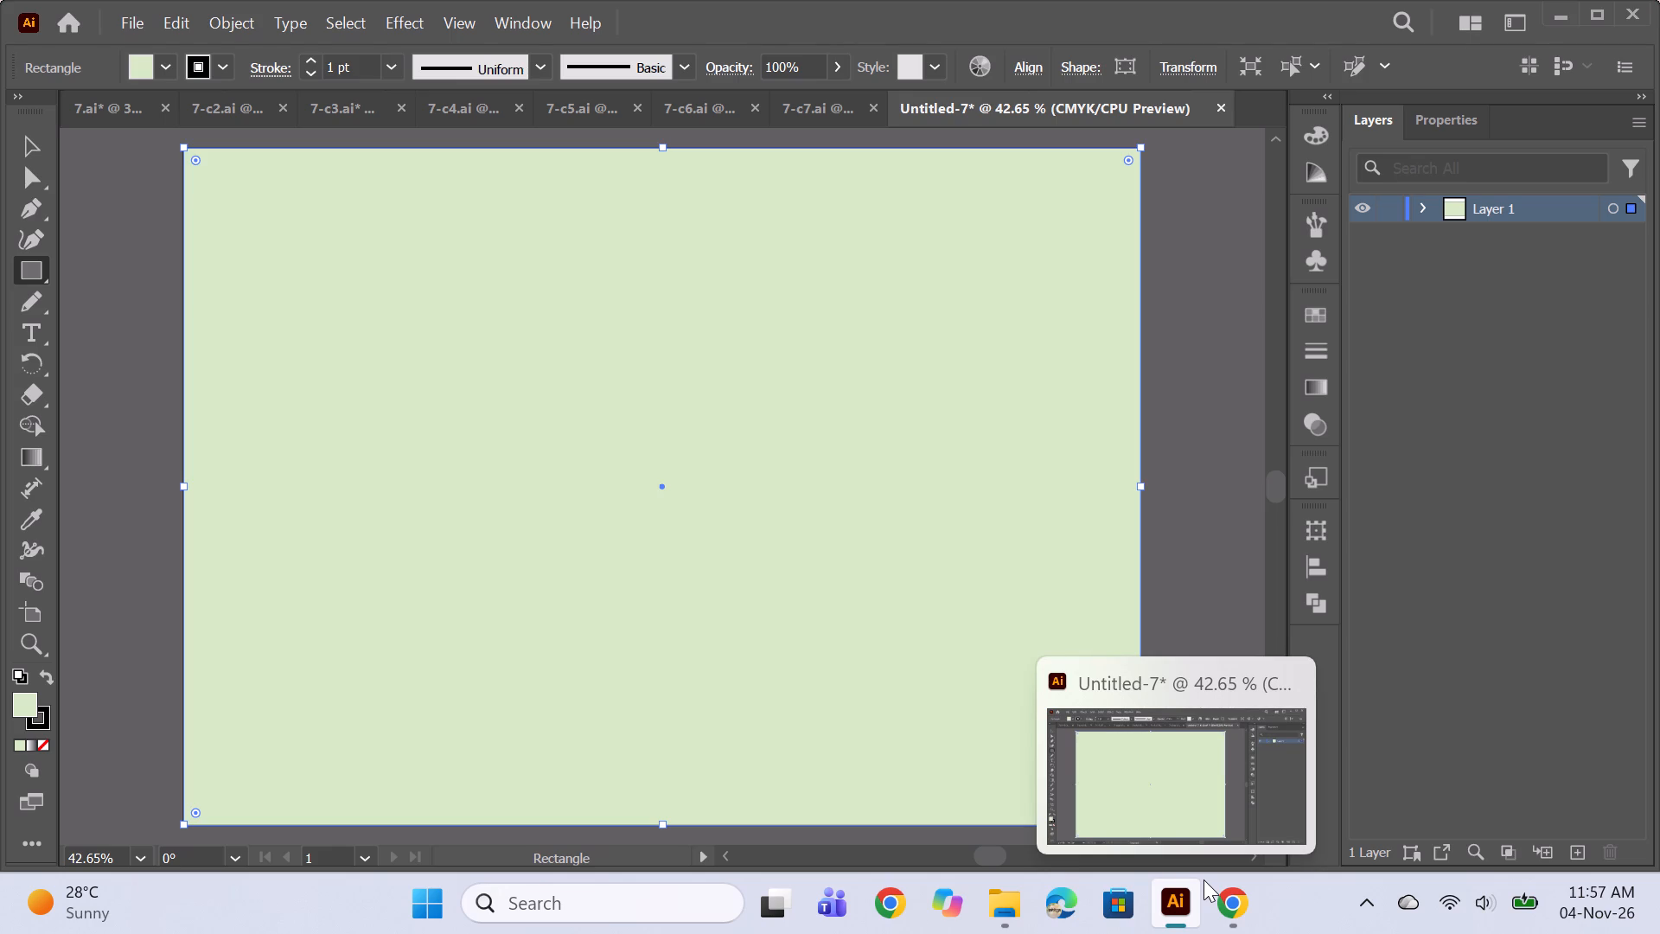
key("ctrl+v")
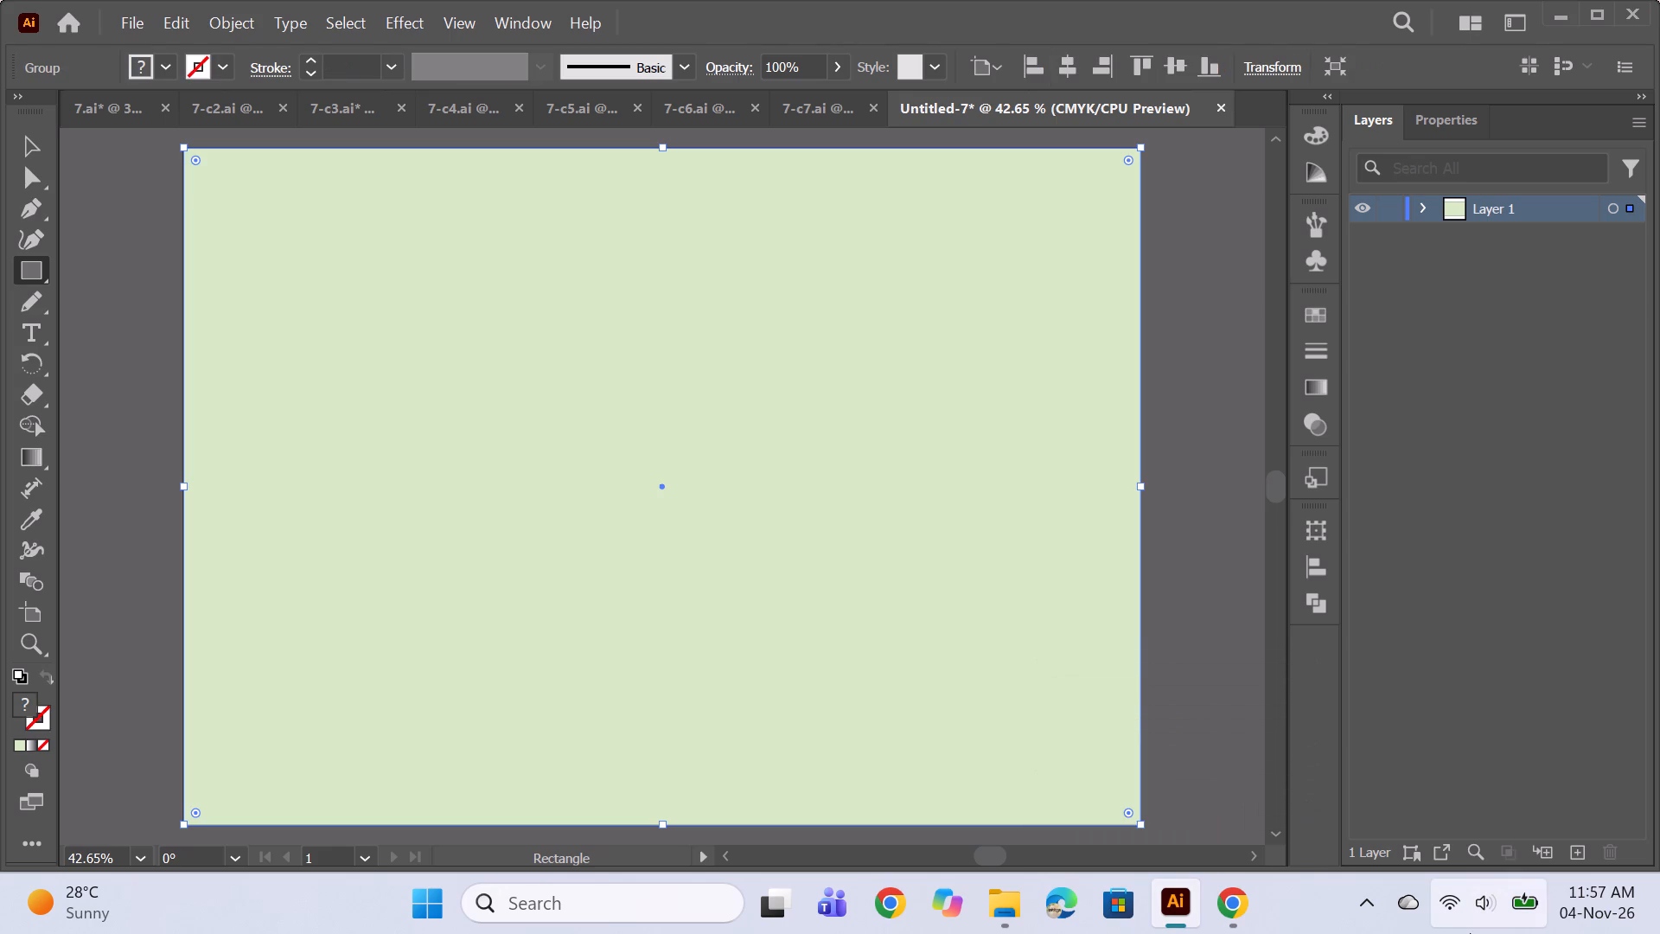
scroll(716, 503, "up", 3, "alt")
scroll(630, 493, "up", 1, "alt")
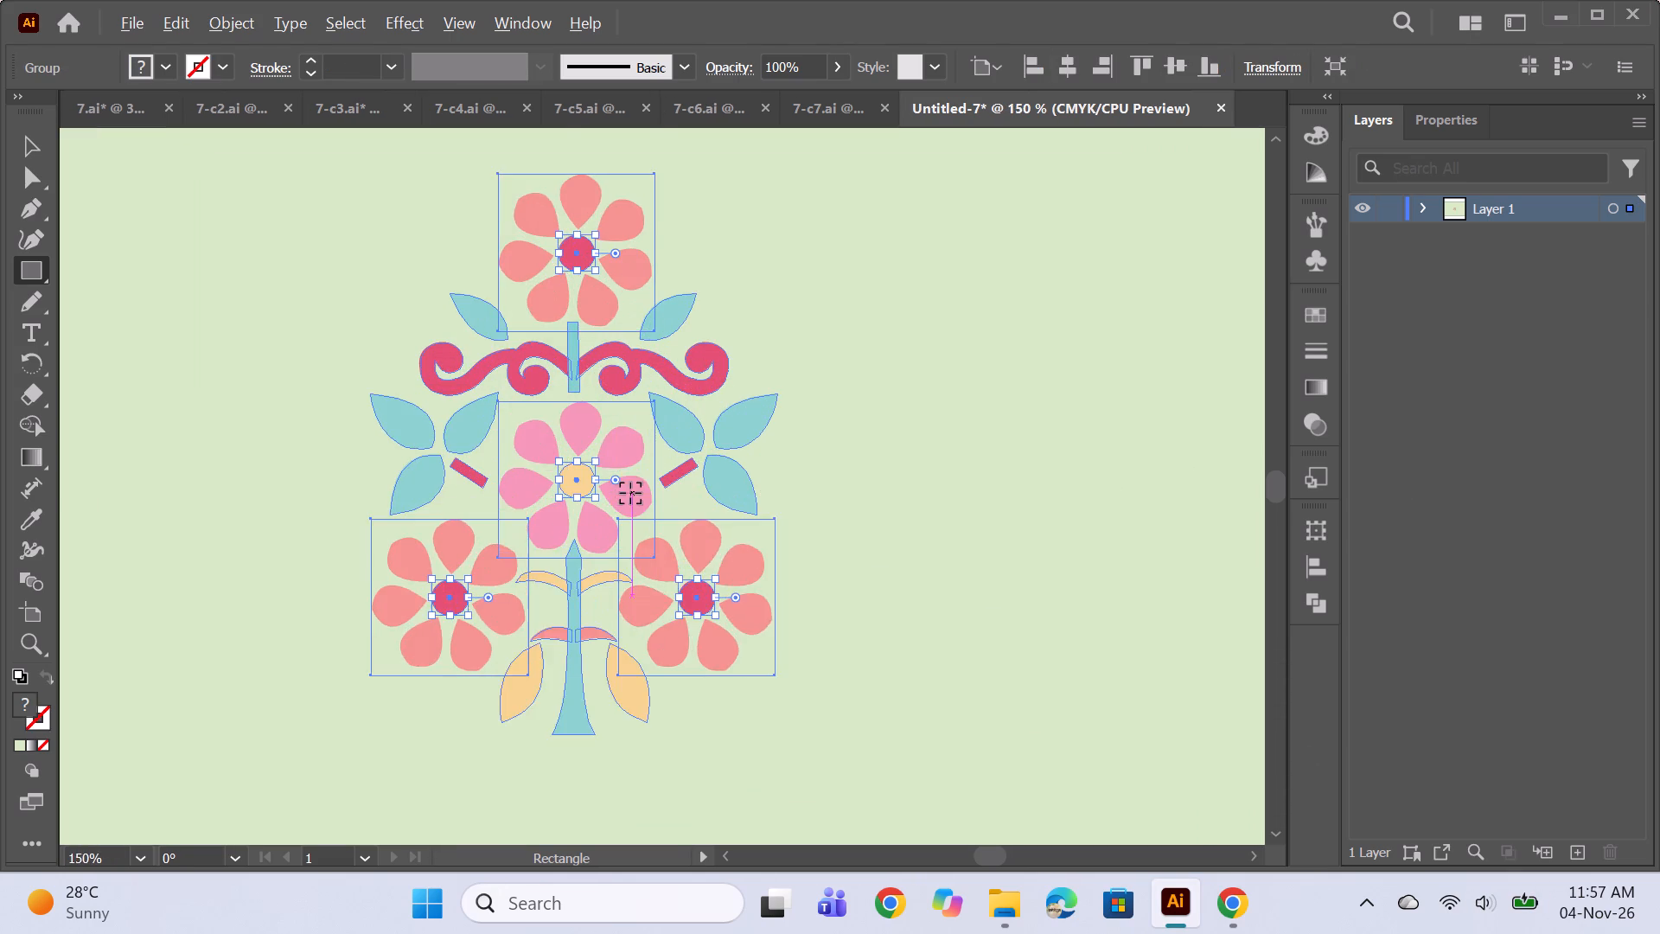
scroll(630, 493, "up", 1, "alt")
scroll(641, 479, "down", 2, "alt")
scroll(437, 408, "up", 1, "alt")
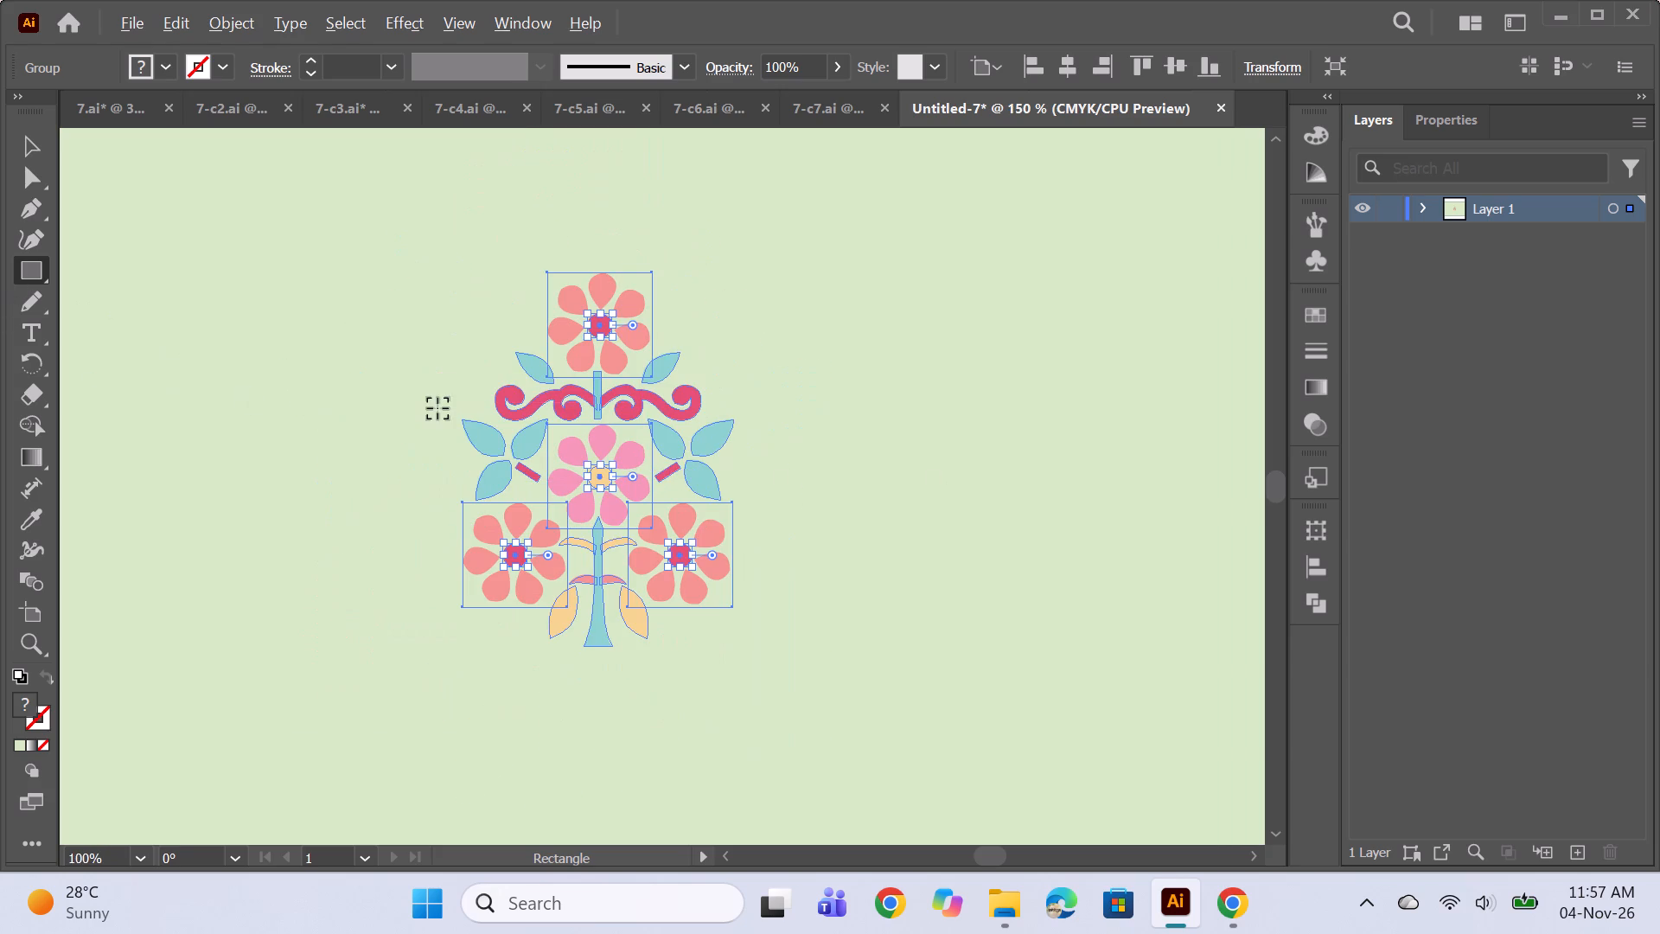
key("space")
key("space")
key("space")
key("space")
key("space")
key("space")
key("space")
key("space")
key("space")
key("space")
key("space")
left_click_drag(1086, 353, 1018, 361)
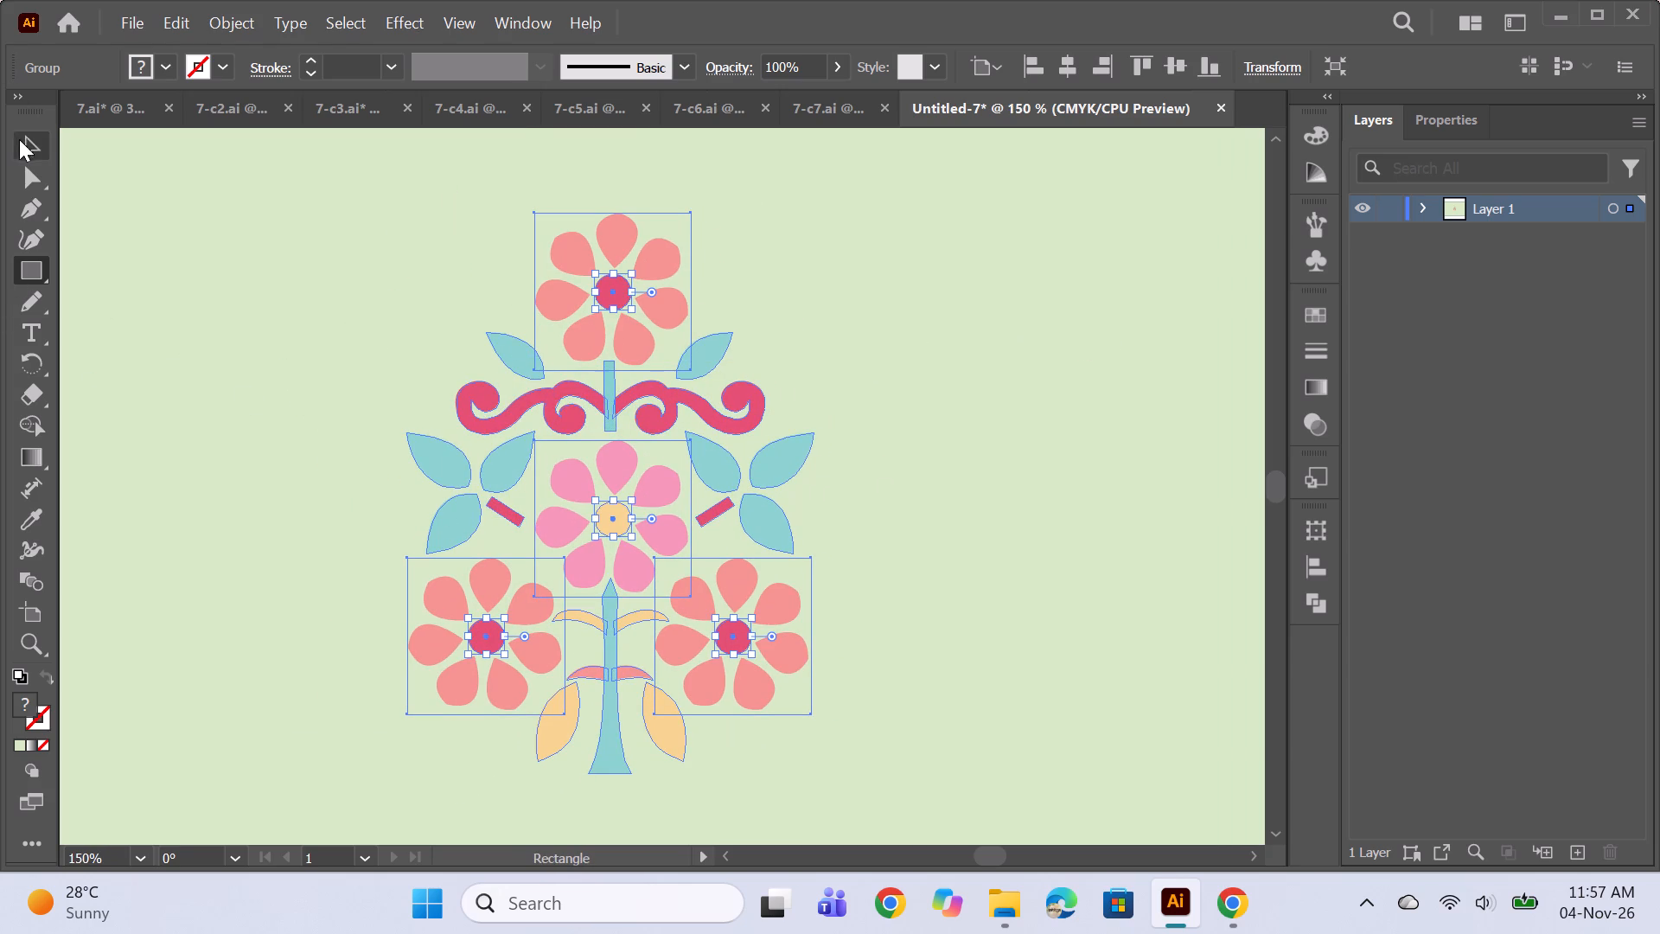
Fill the petals of the top flower and both bottom flowers with rust orange BF4621.
left_click(23, 138)
left_click(1423, 213)
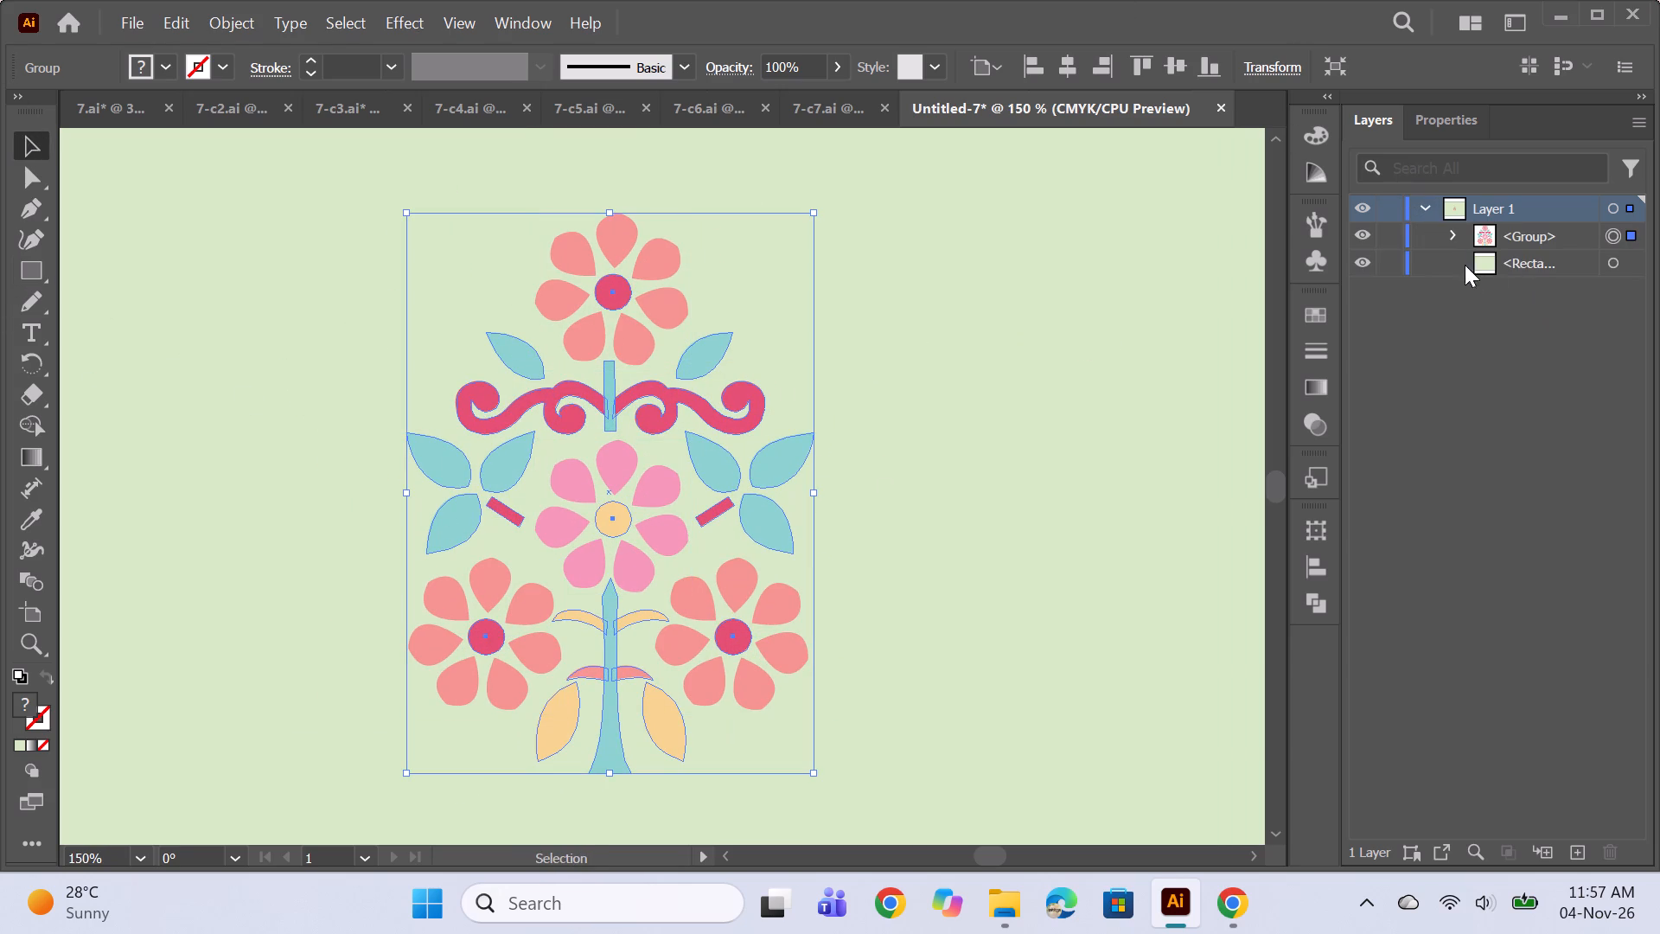
left_click(1446, 239)
scroll(1537, 300, "down", 13)
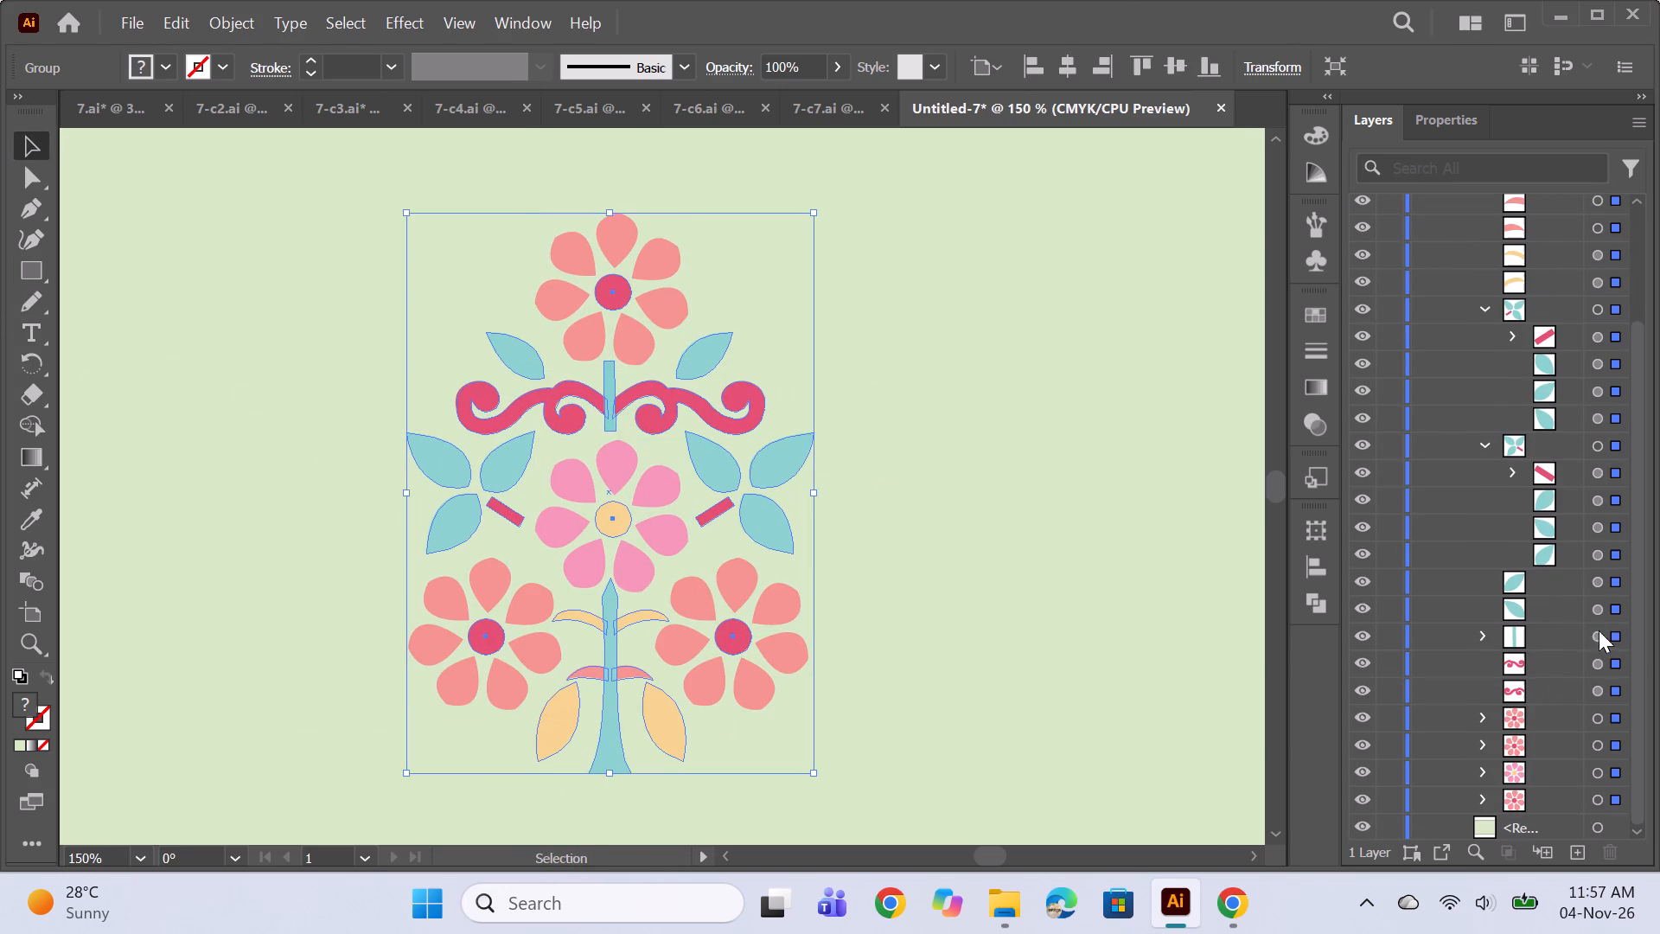
left_click(1479, 796)
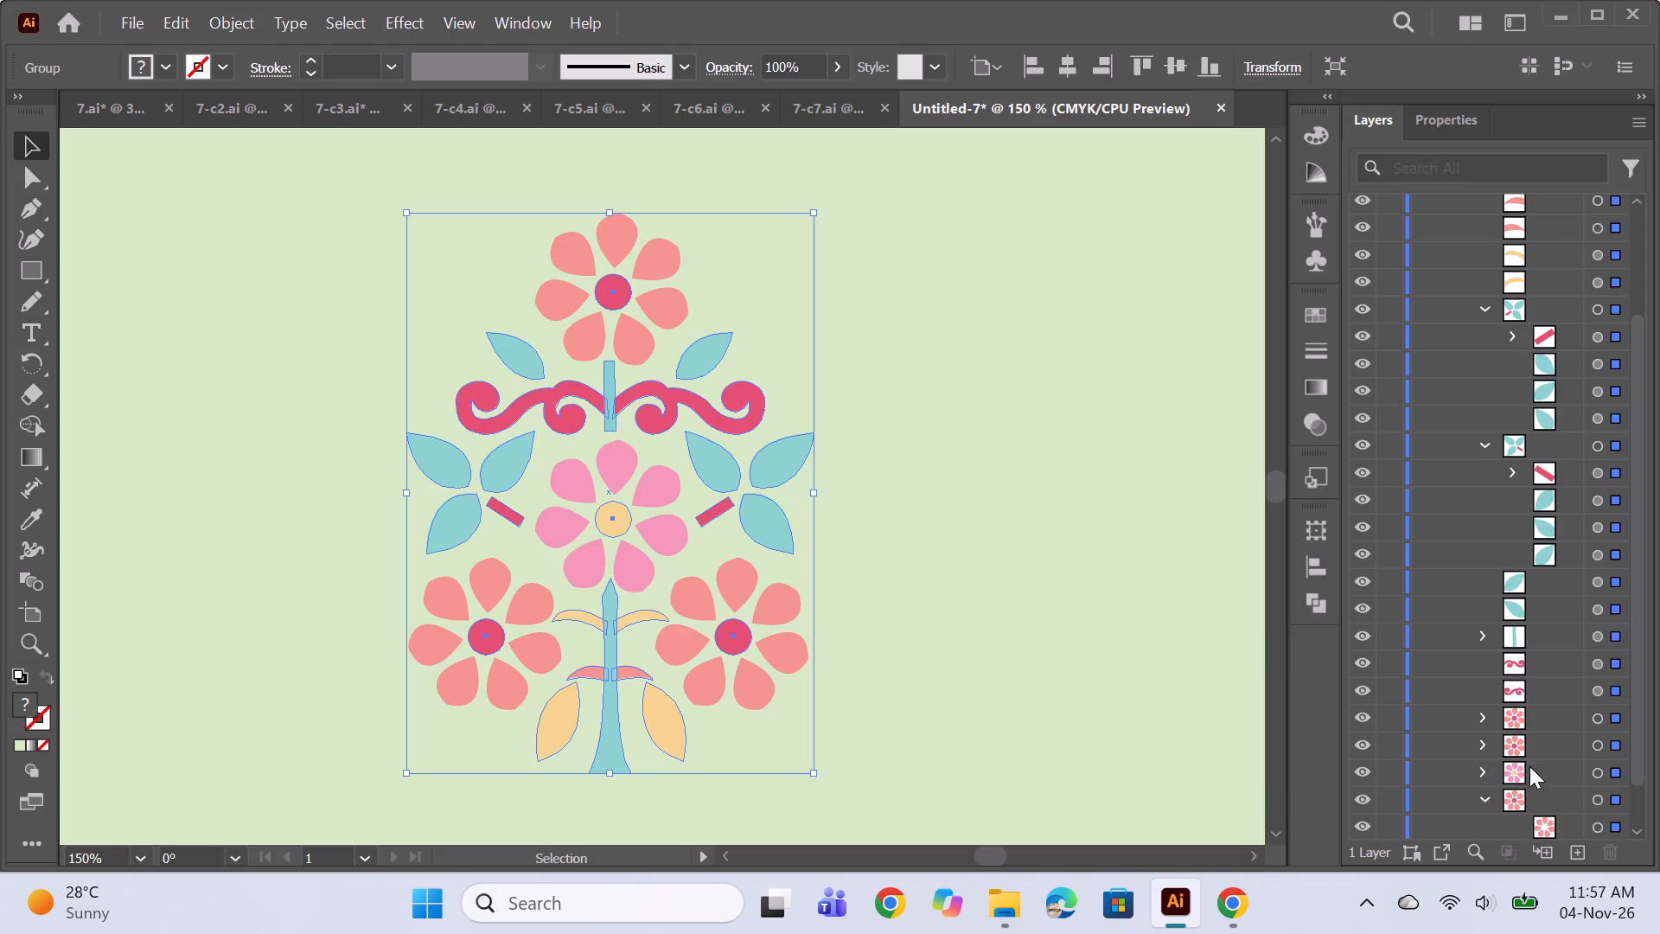
left_click(1475, 739)
left_click(1481, 717)
scroll(1566, 700, "down", 4)
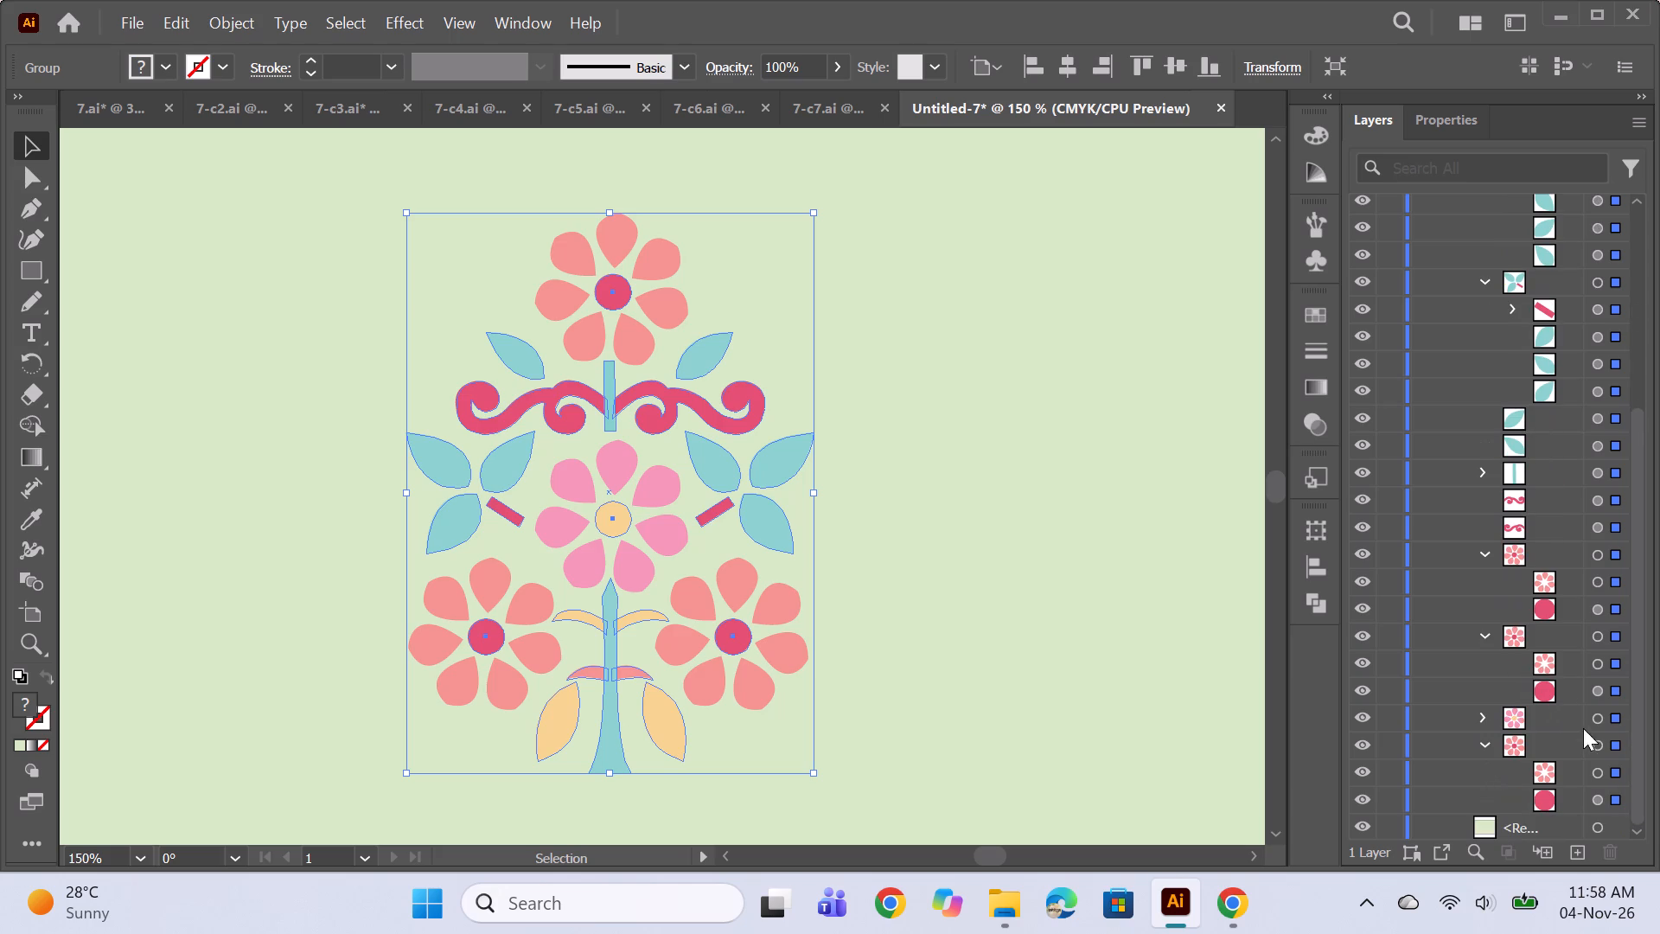
scroll(1583, 728, "down", 3)
left_click(1600, 767)
left_click(1595, 668, "ctrl")
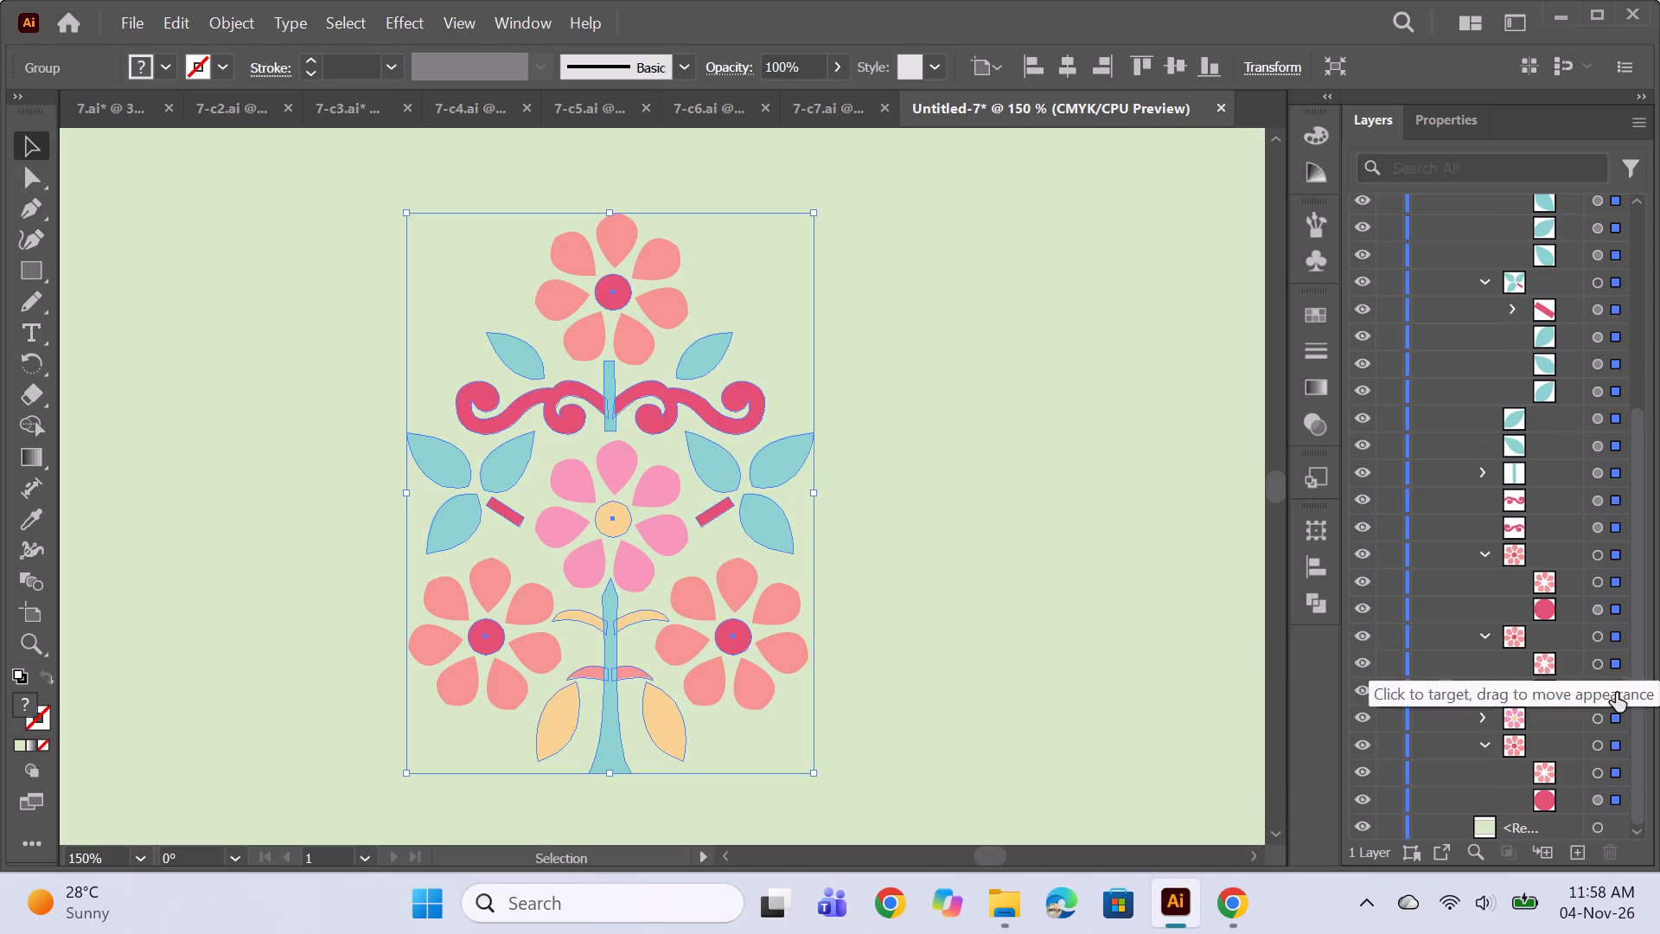
left_click(1593, 776)
left_click(1598, 661, "ctrl")
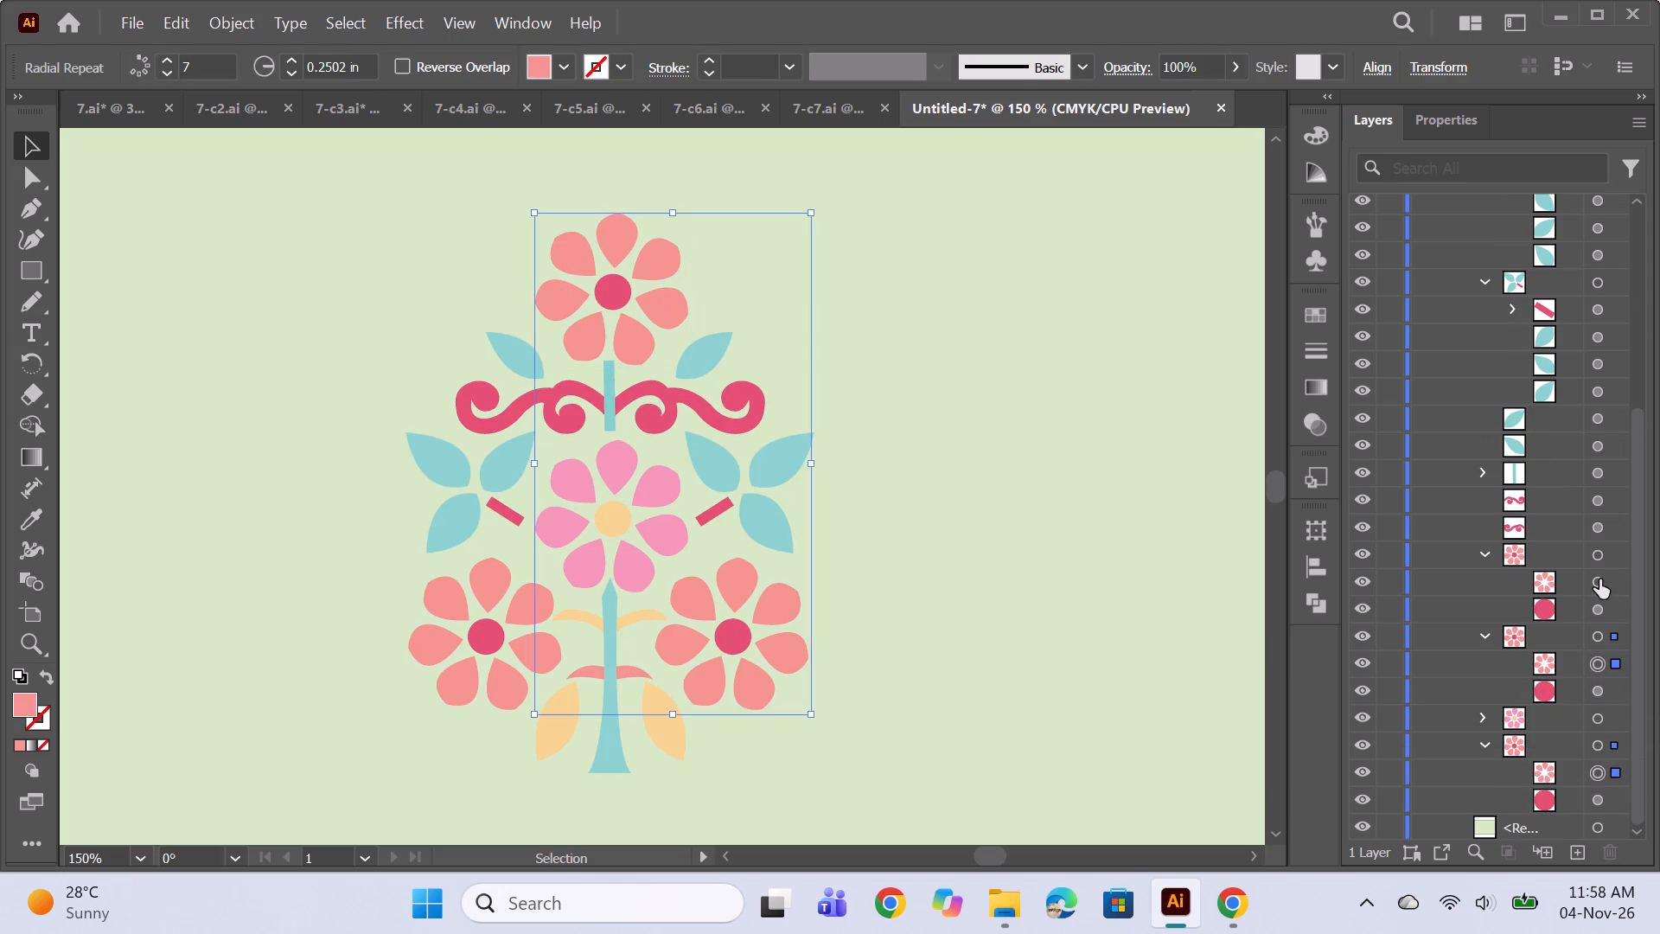
left_click(1598, 580, "ctrl")
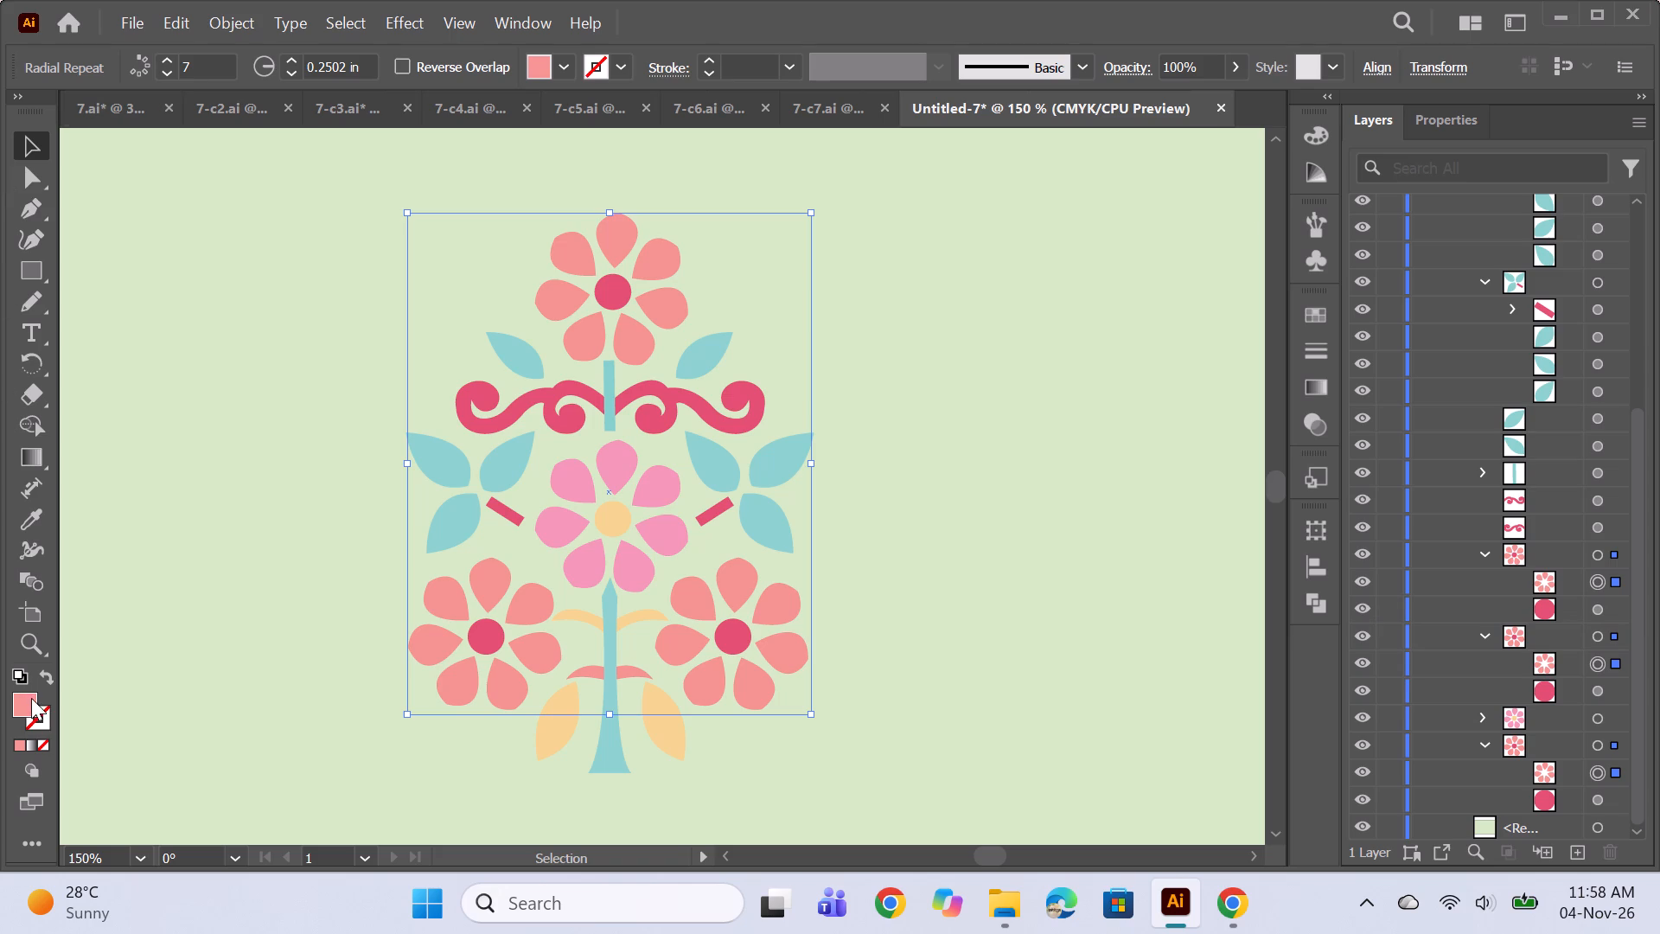
double_click(32, 701)
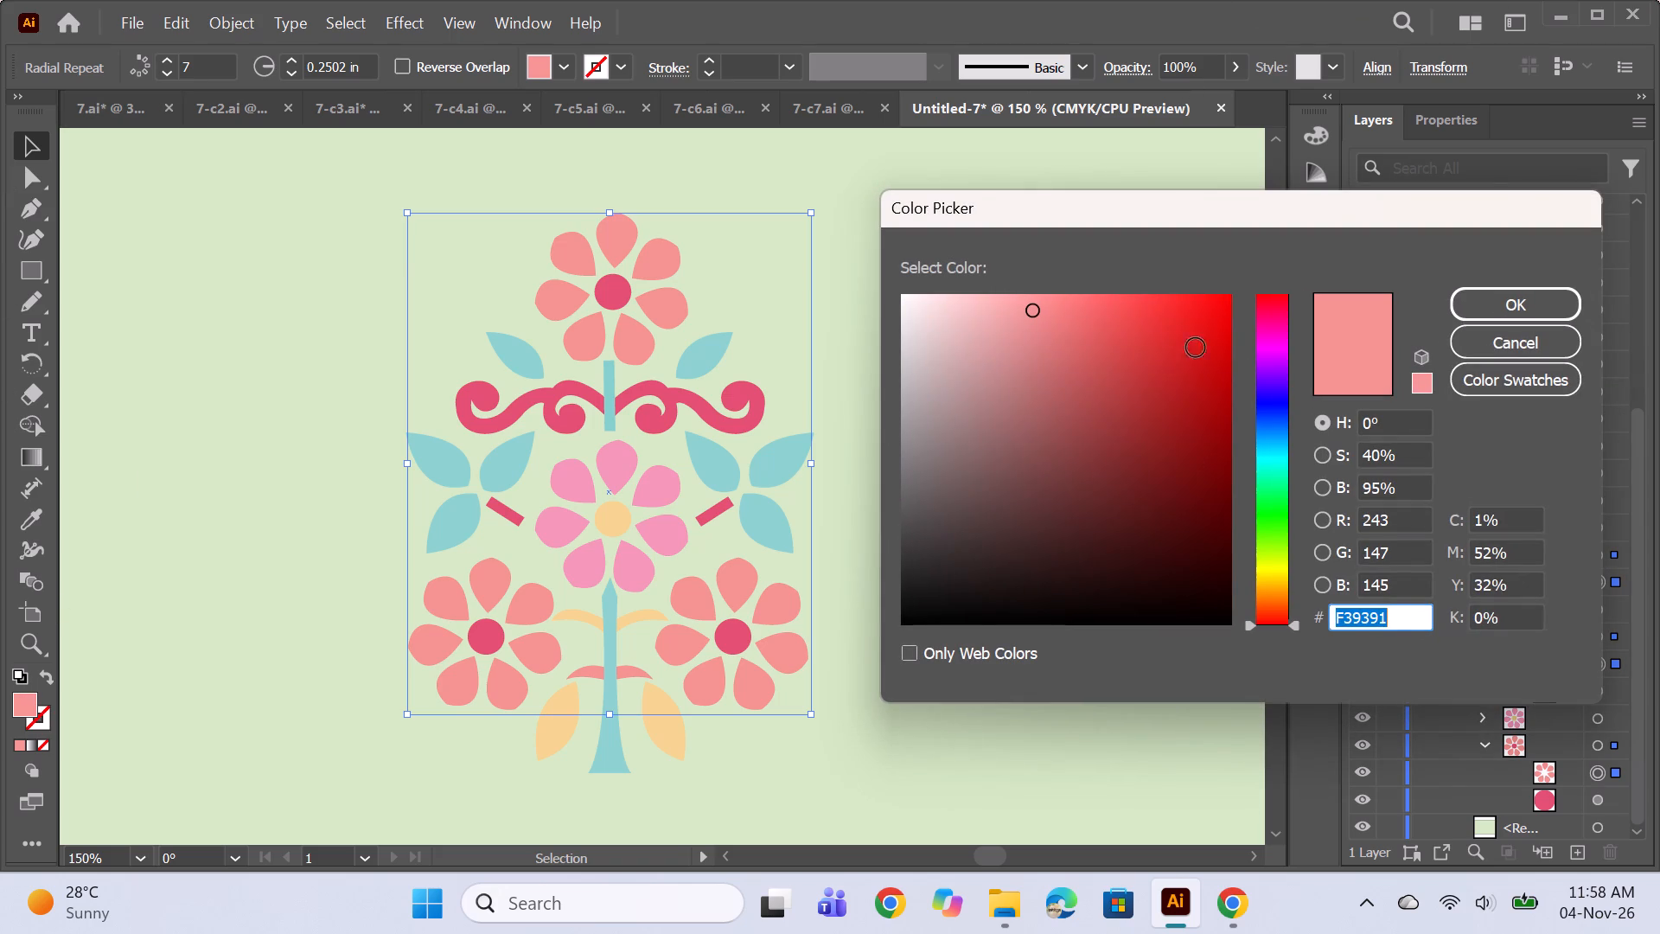
left_click(1274, 611)
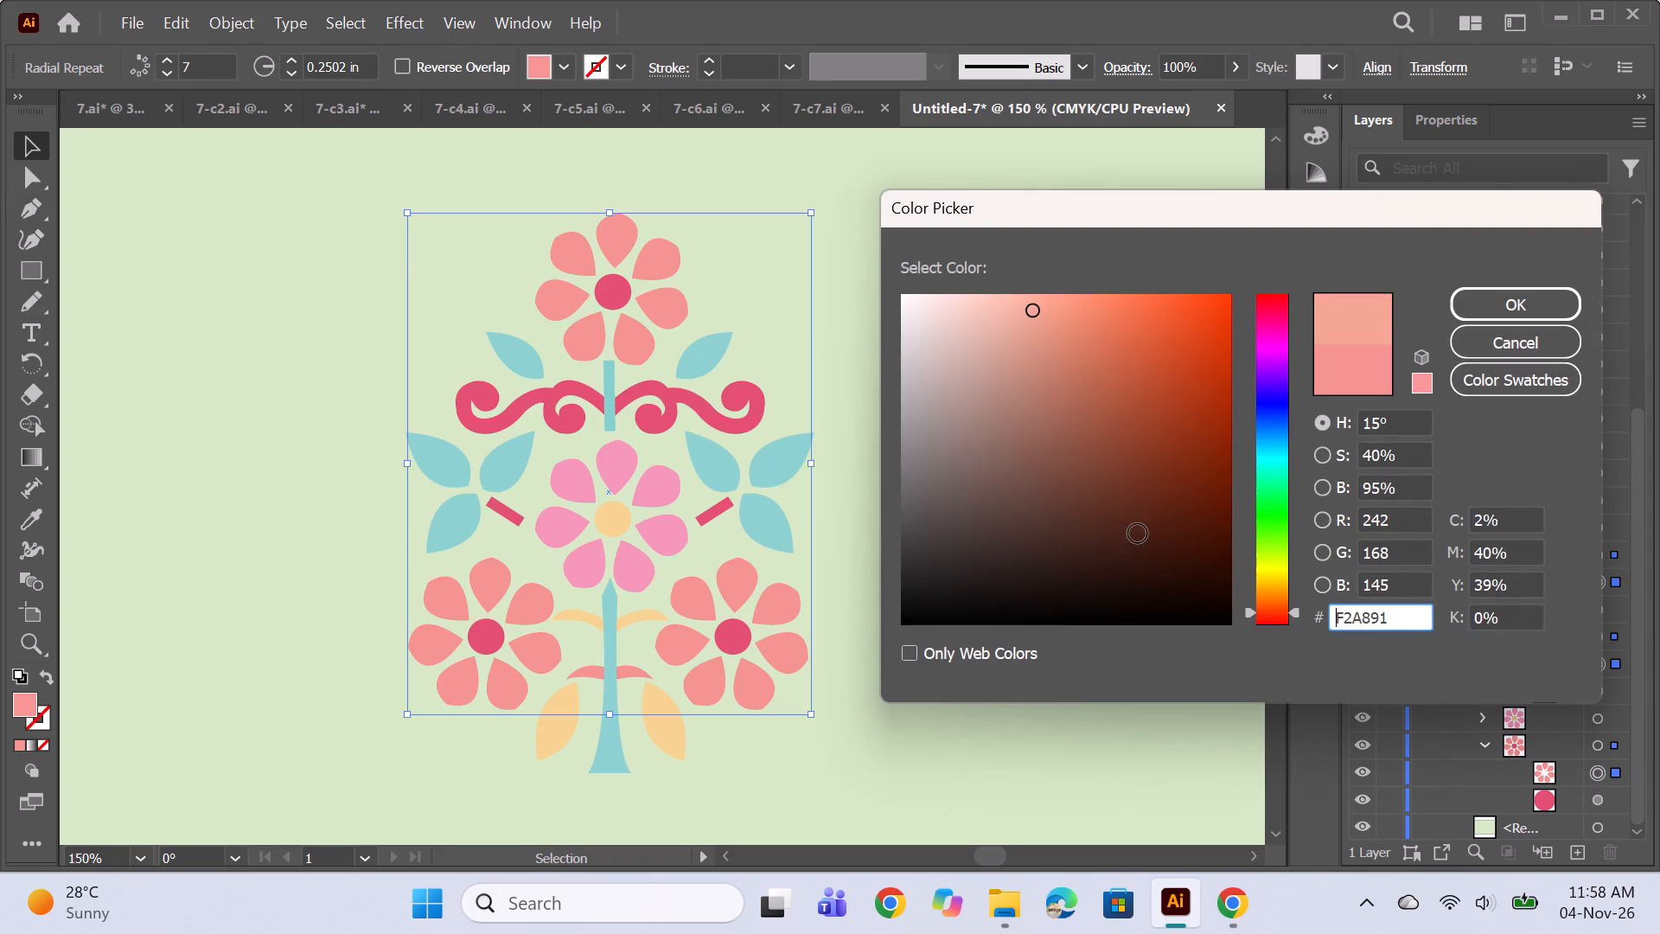
left_click(1177, 429)
left_click(1193, 416)
left_click(1152, 413)
left_click(1162, 396)
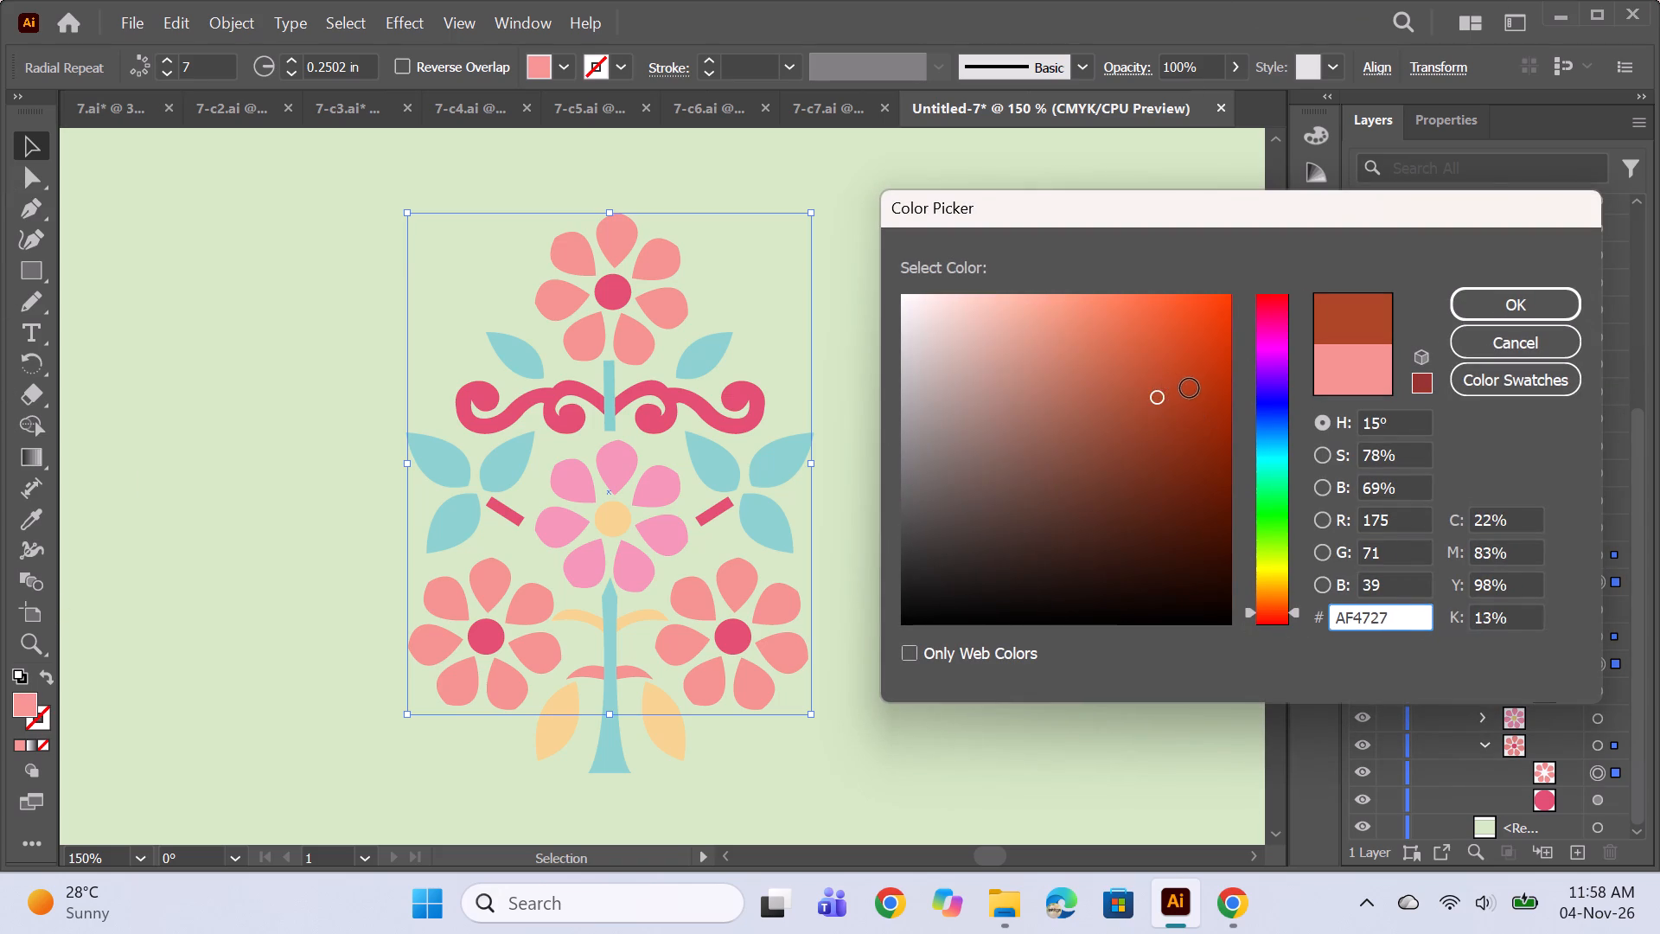
left_click(1190, 388)
left_click(1176, 376)
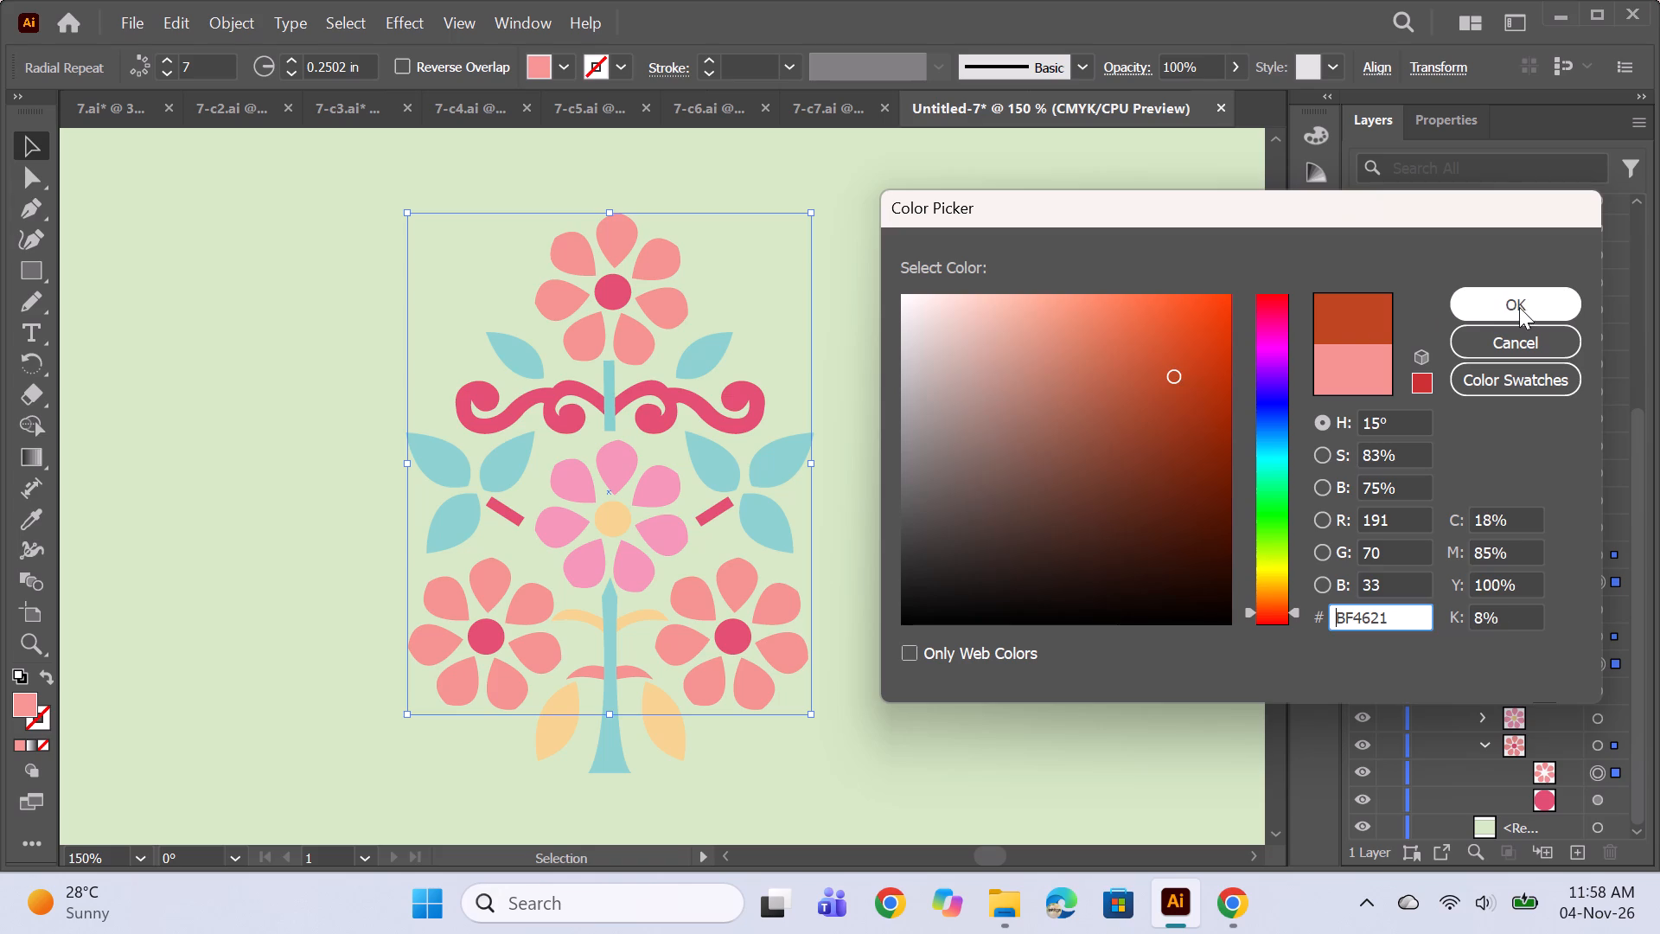
left_click(1511, 301)
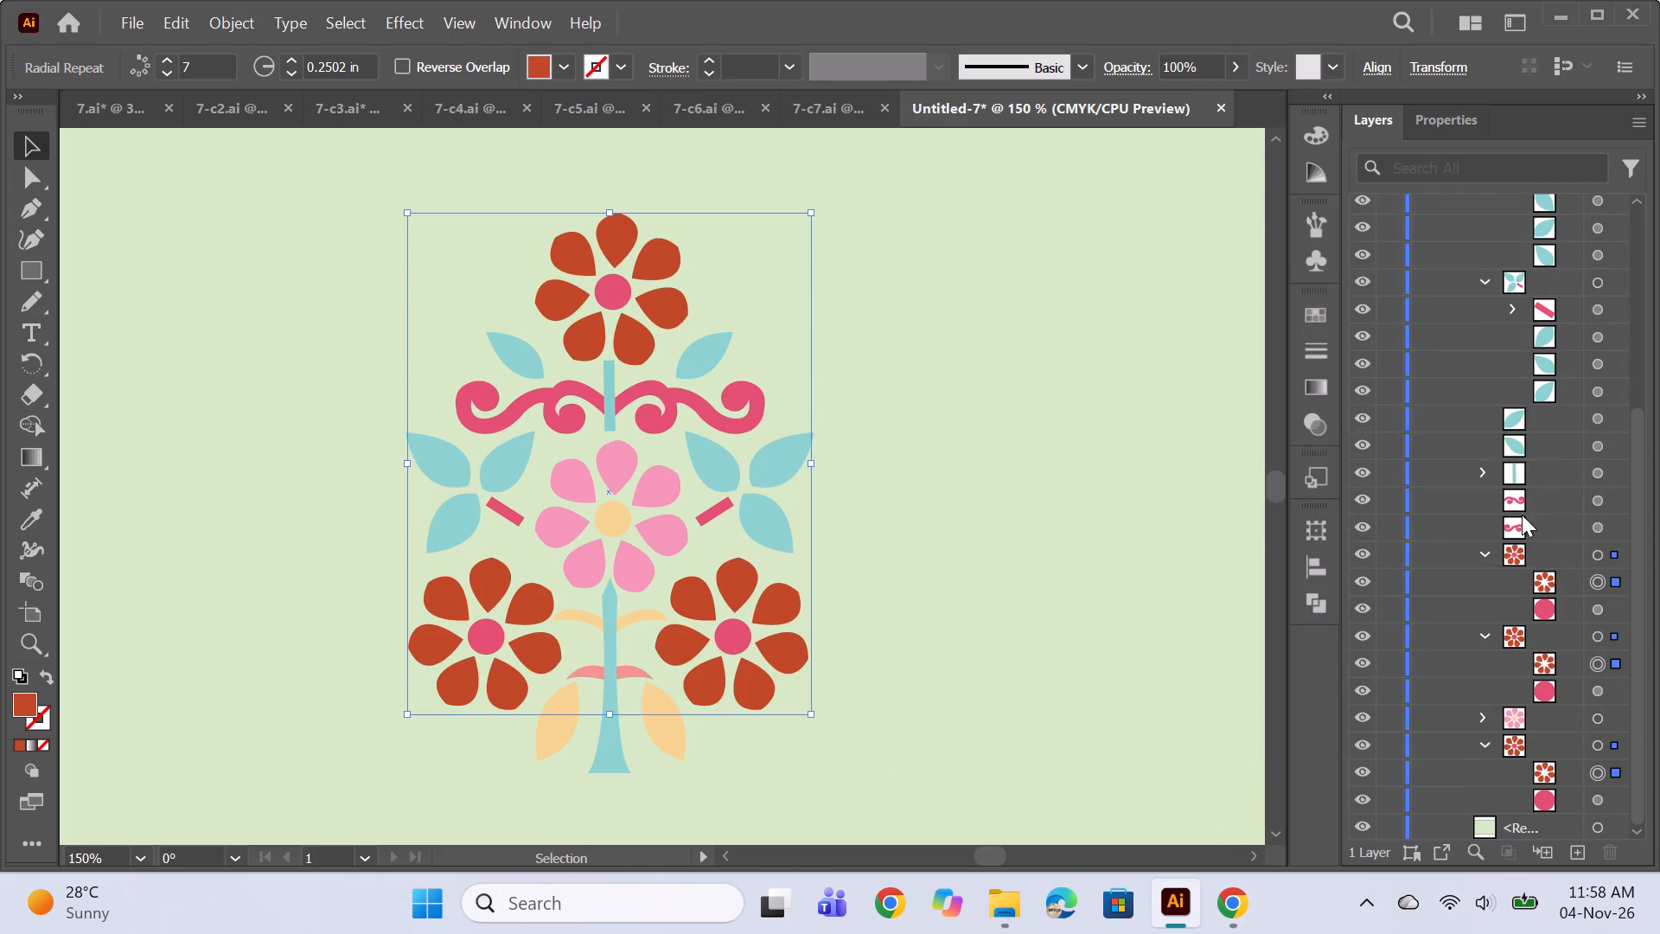
Fill the centre circles of the top flower and both bottom flowers with dark purple.
left_click(1596, 800)
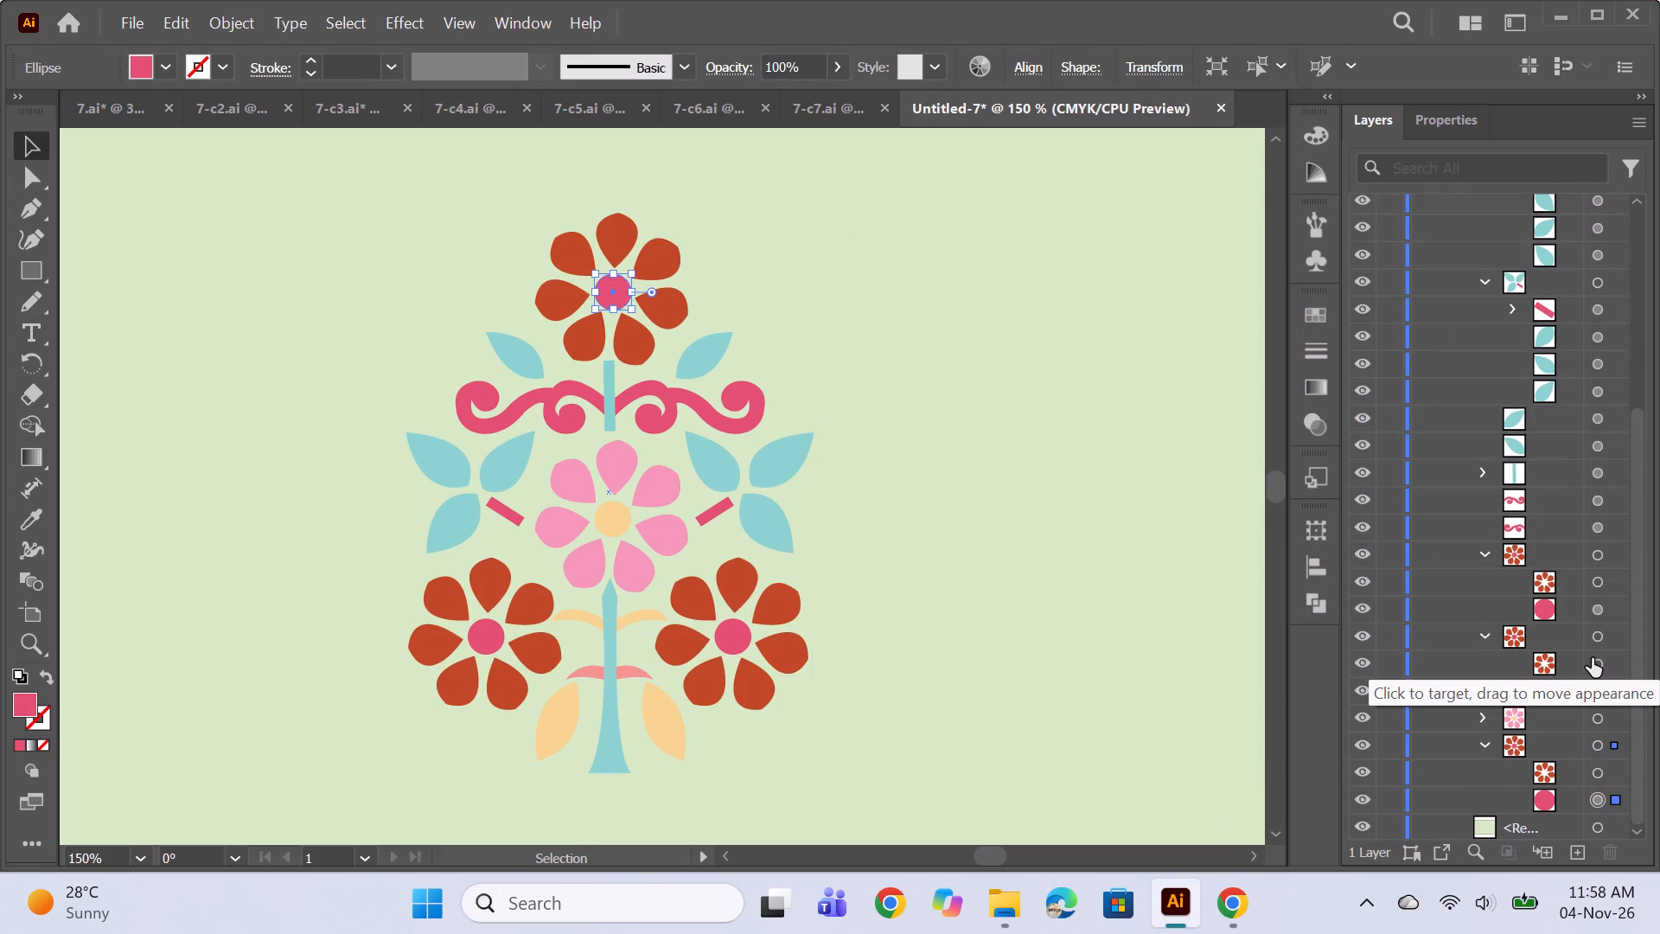
left_click(1593, 685, "ctrl")
left_click(1593, 609, "ctrl")
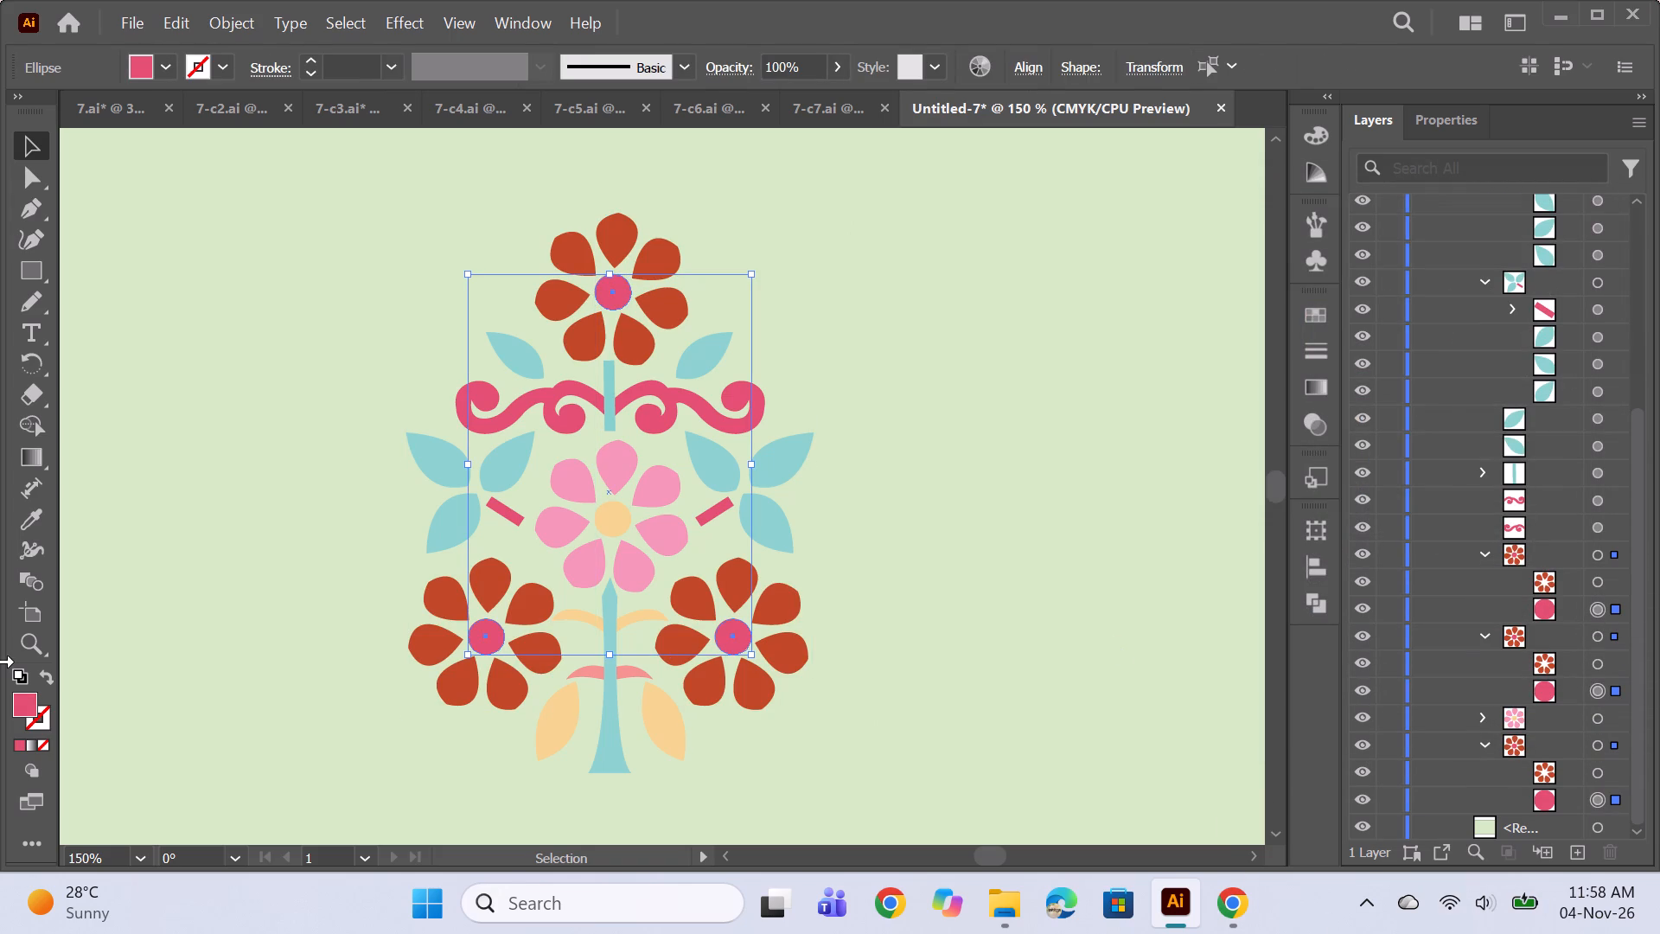
double_click(22, 706)
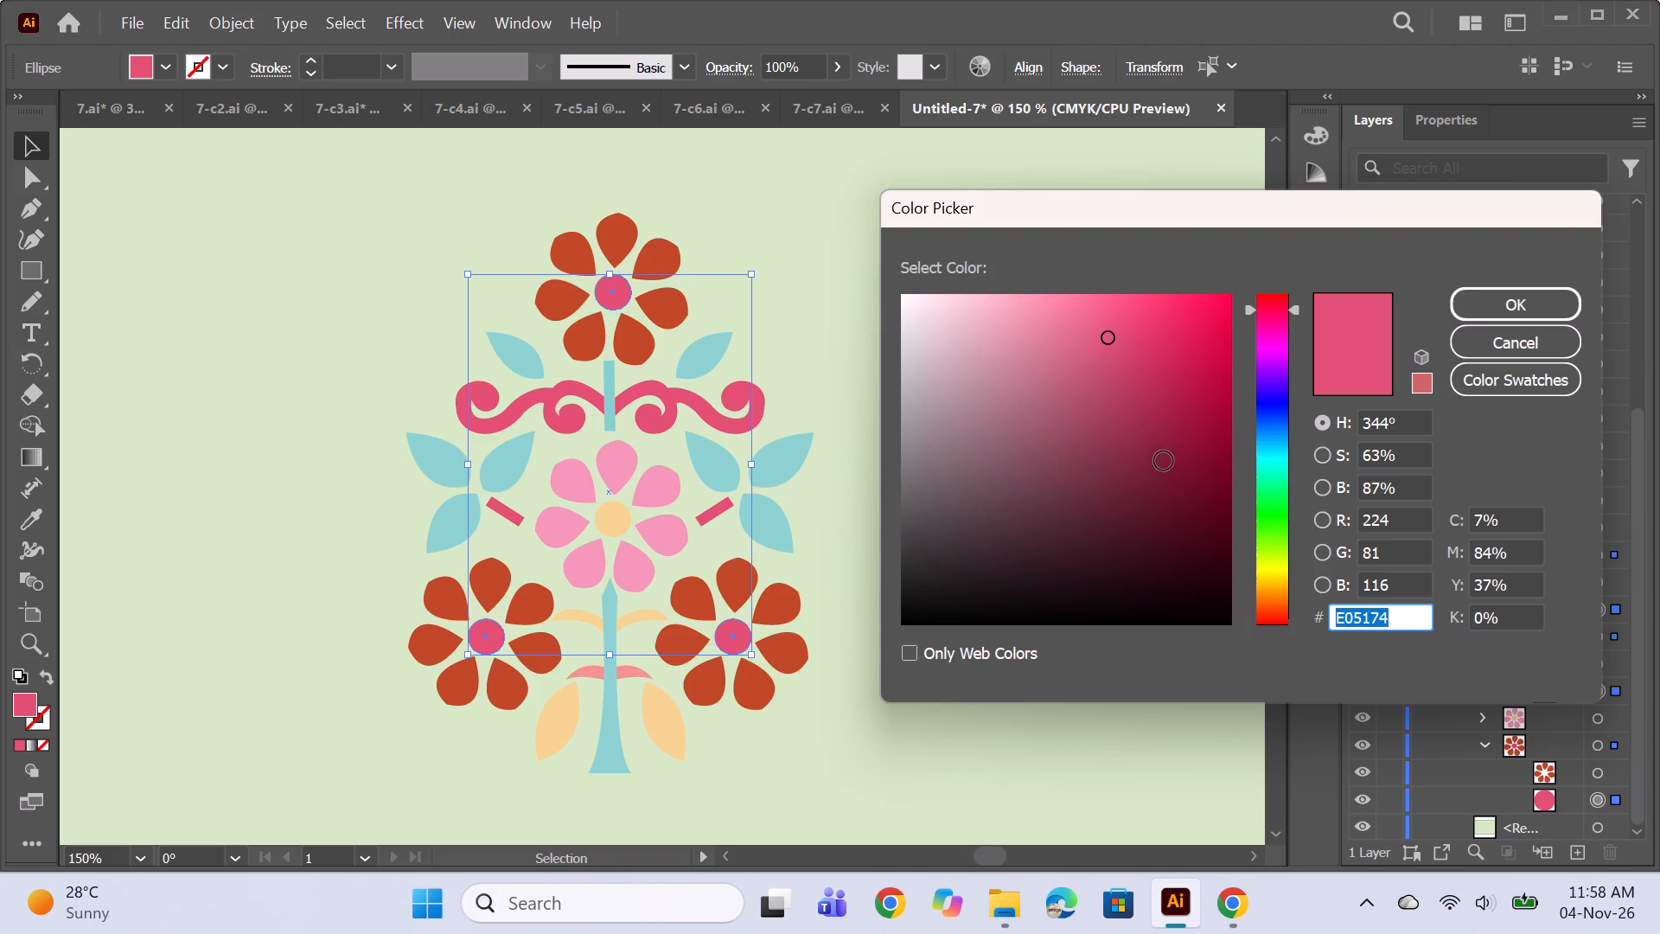
left_click(1268, 320)
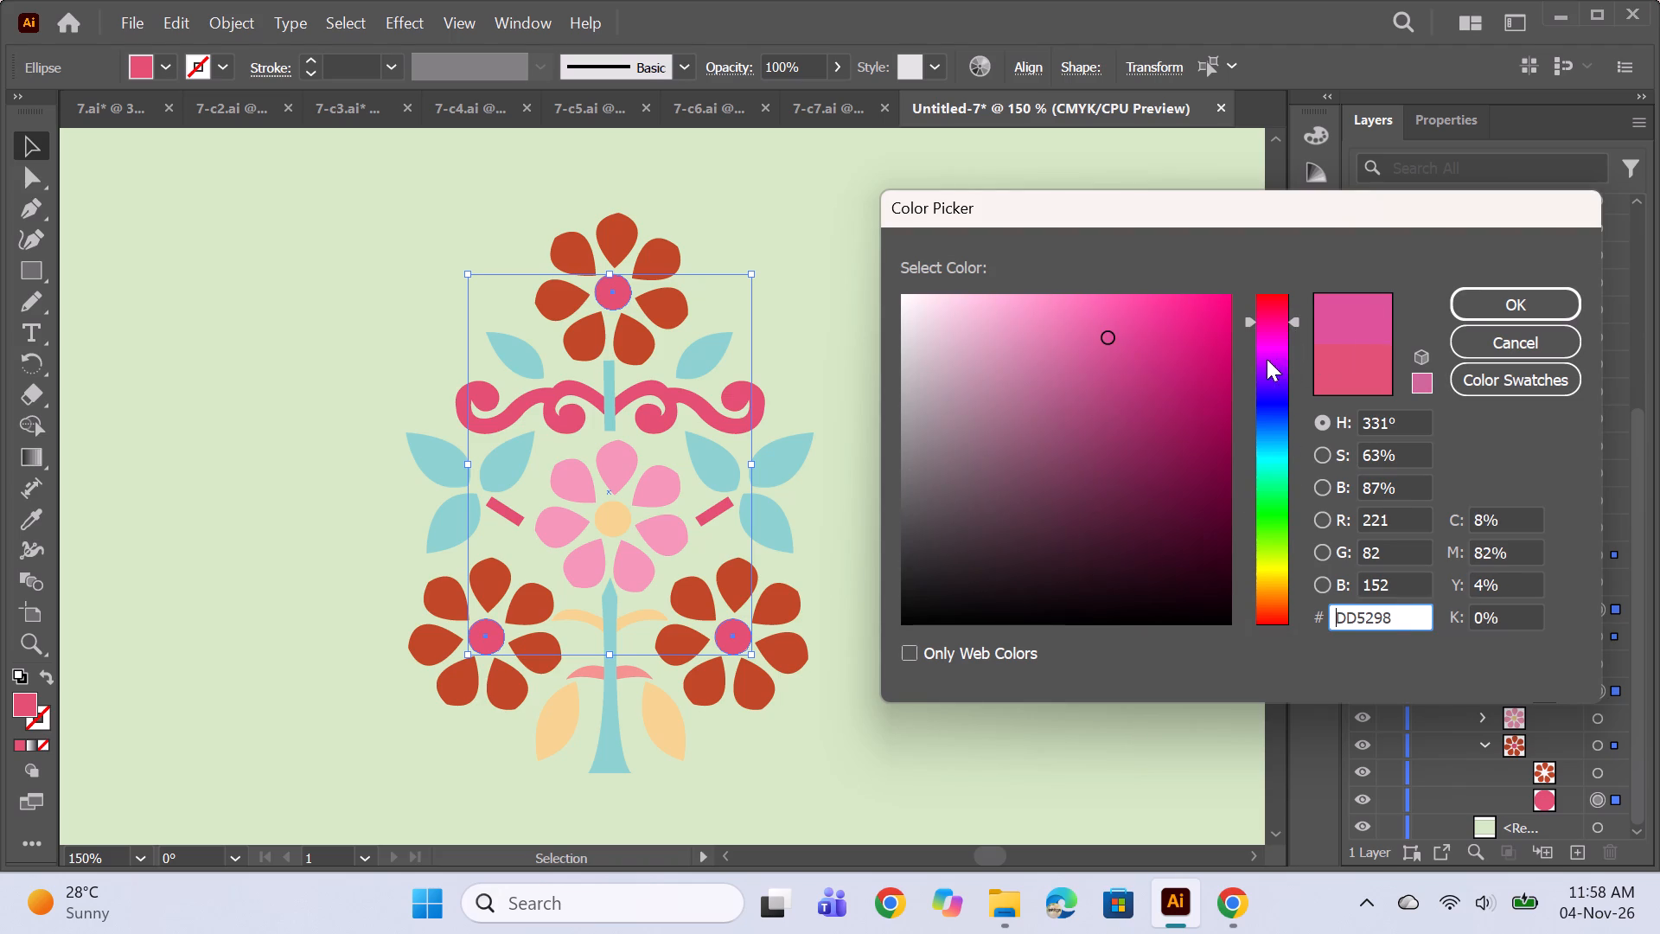
left_click(1268, 370)
left_click(1272, 381)
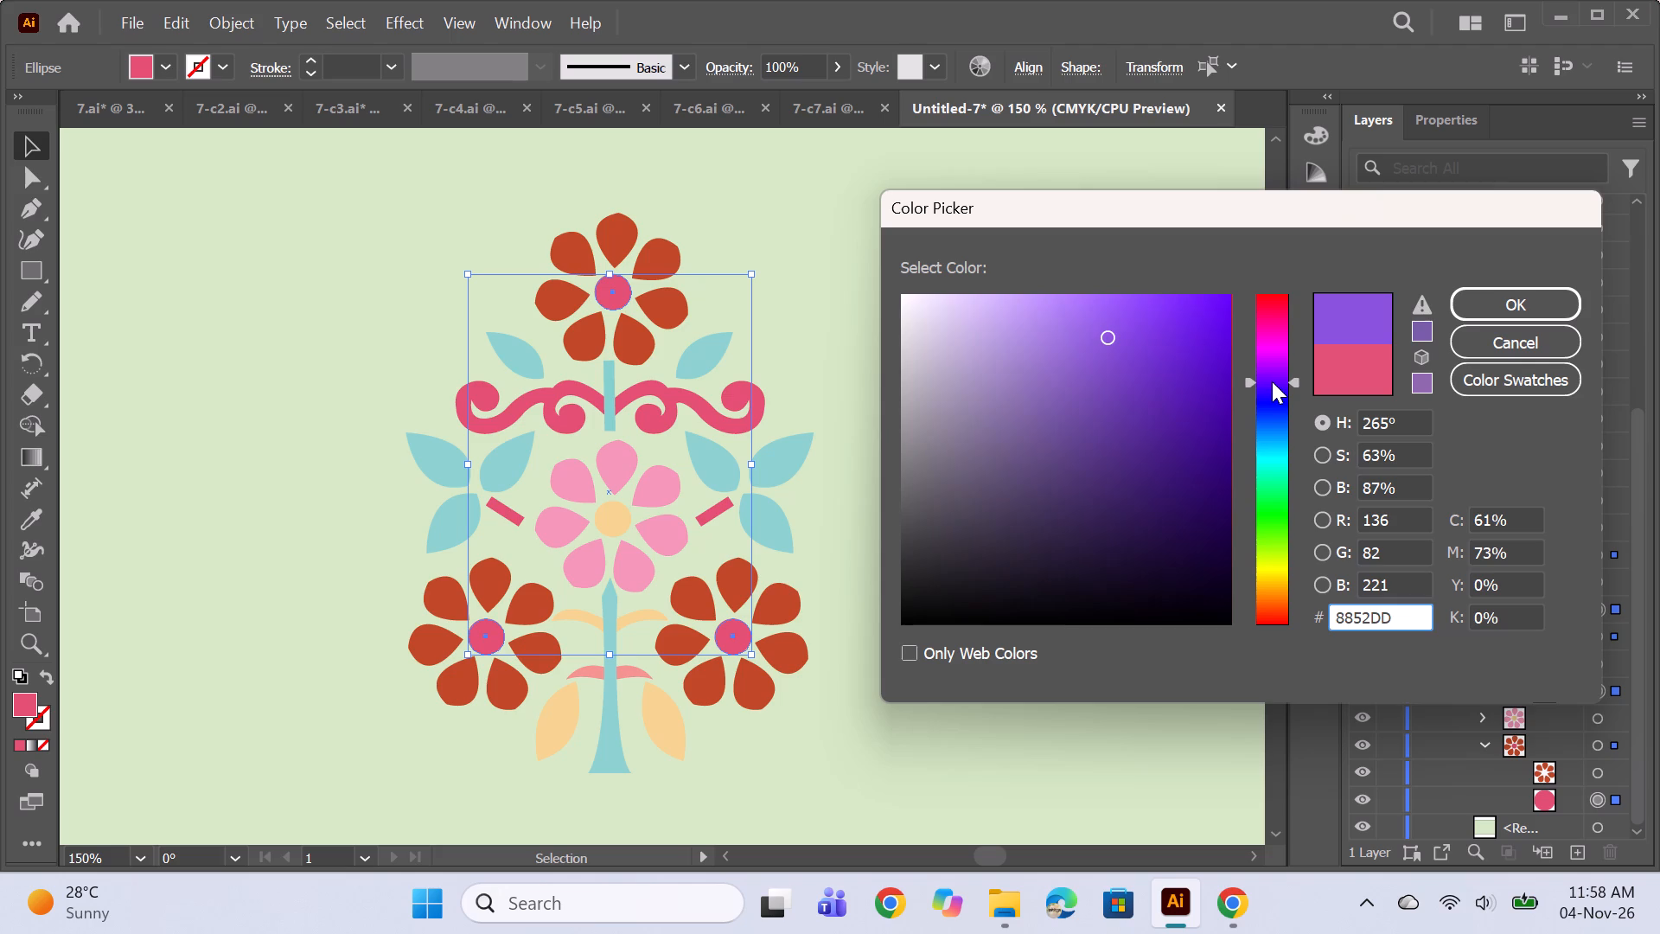
left_click_drag(1126, 419, 1127, 430)
left_click(1123, 470)
left_click(1151, 470)
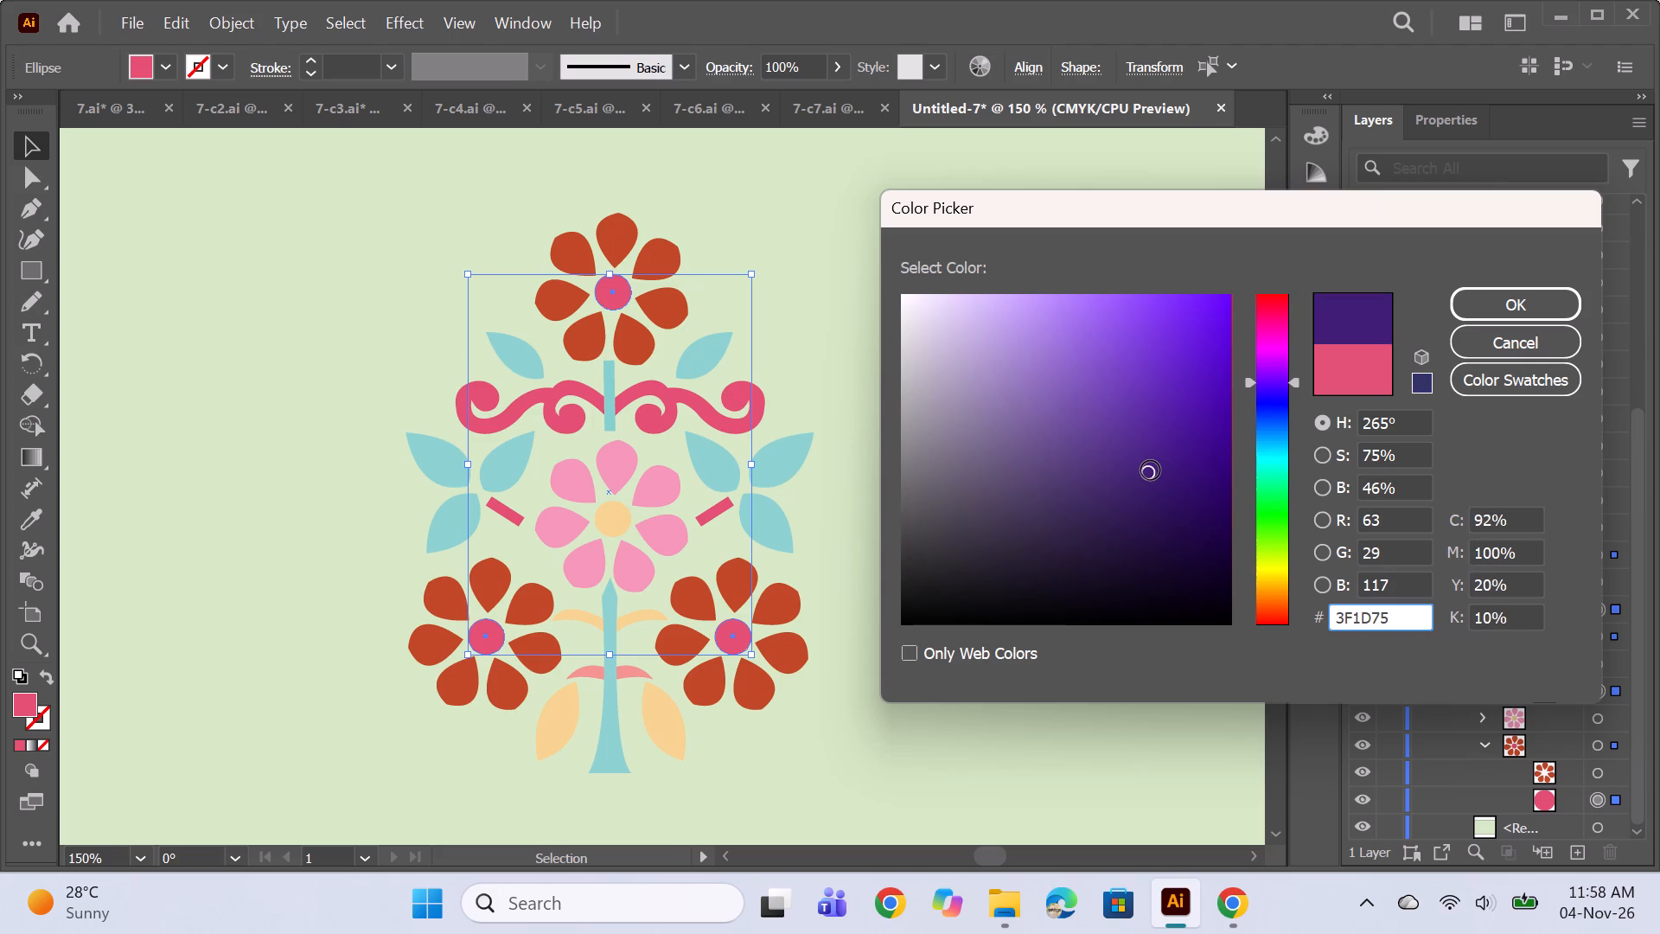
left_click(1148, 474)
left_click(1526, 297)
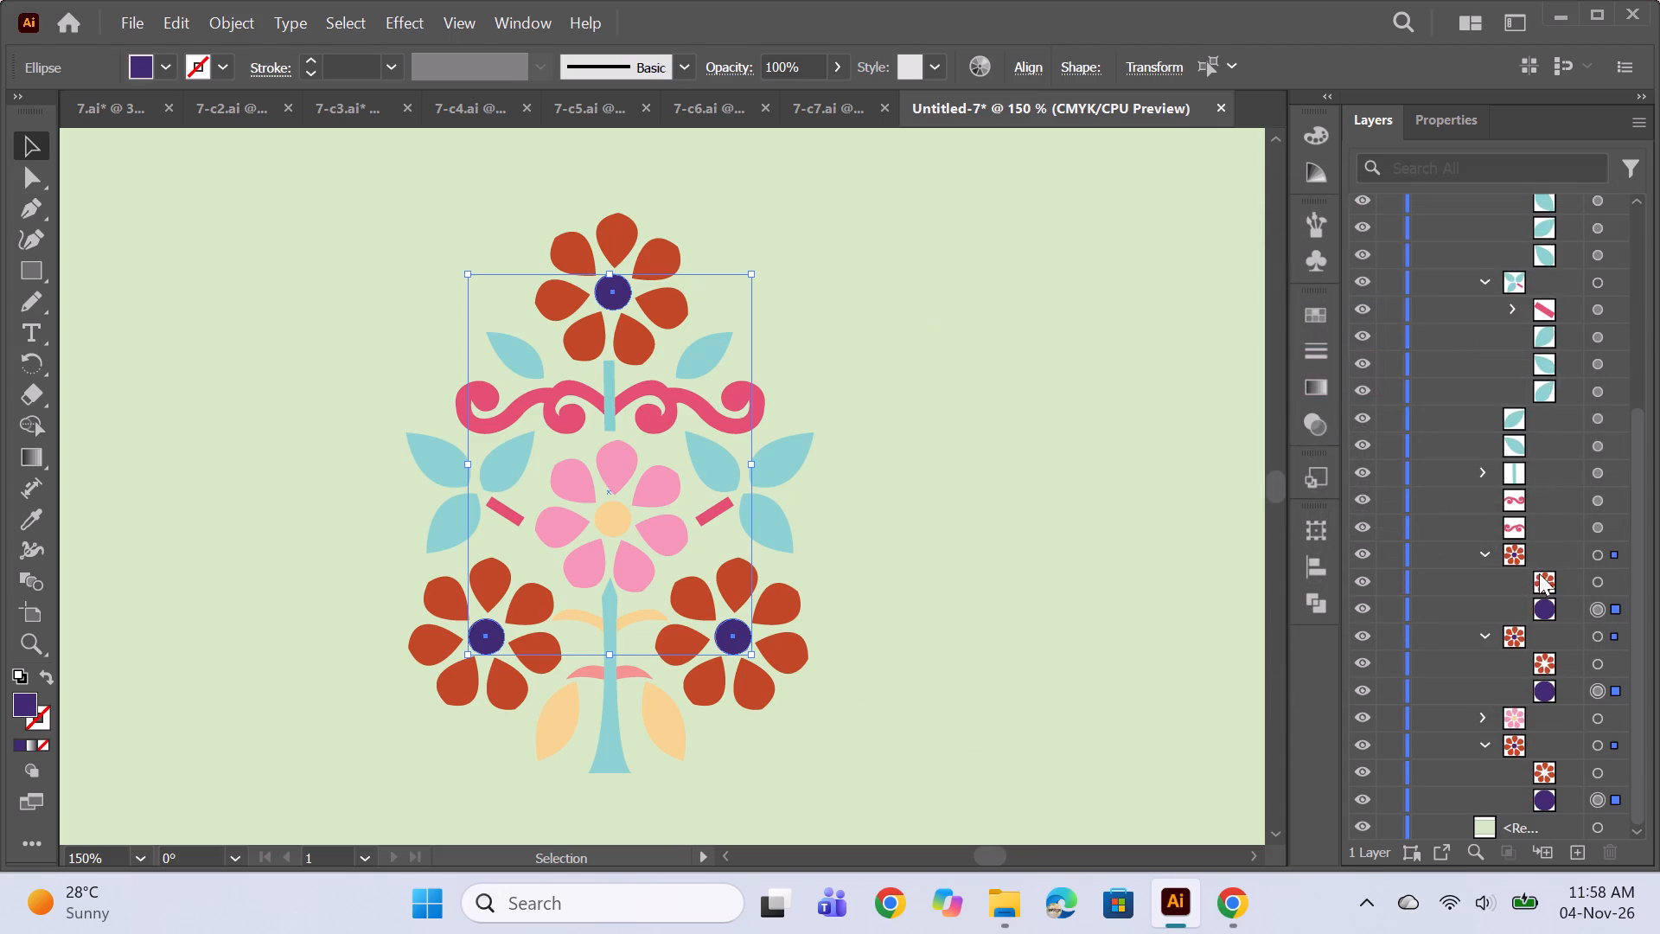
Fill the petals of the middle flower with deep red CE0B14.
left_click(1477, 714)
left_click(1599, 746)
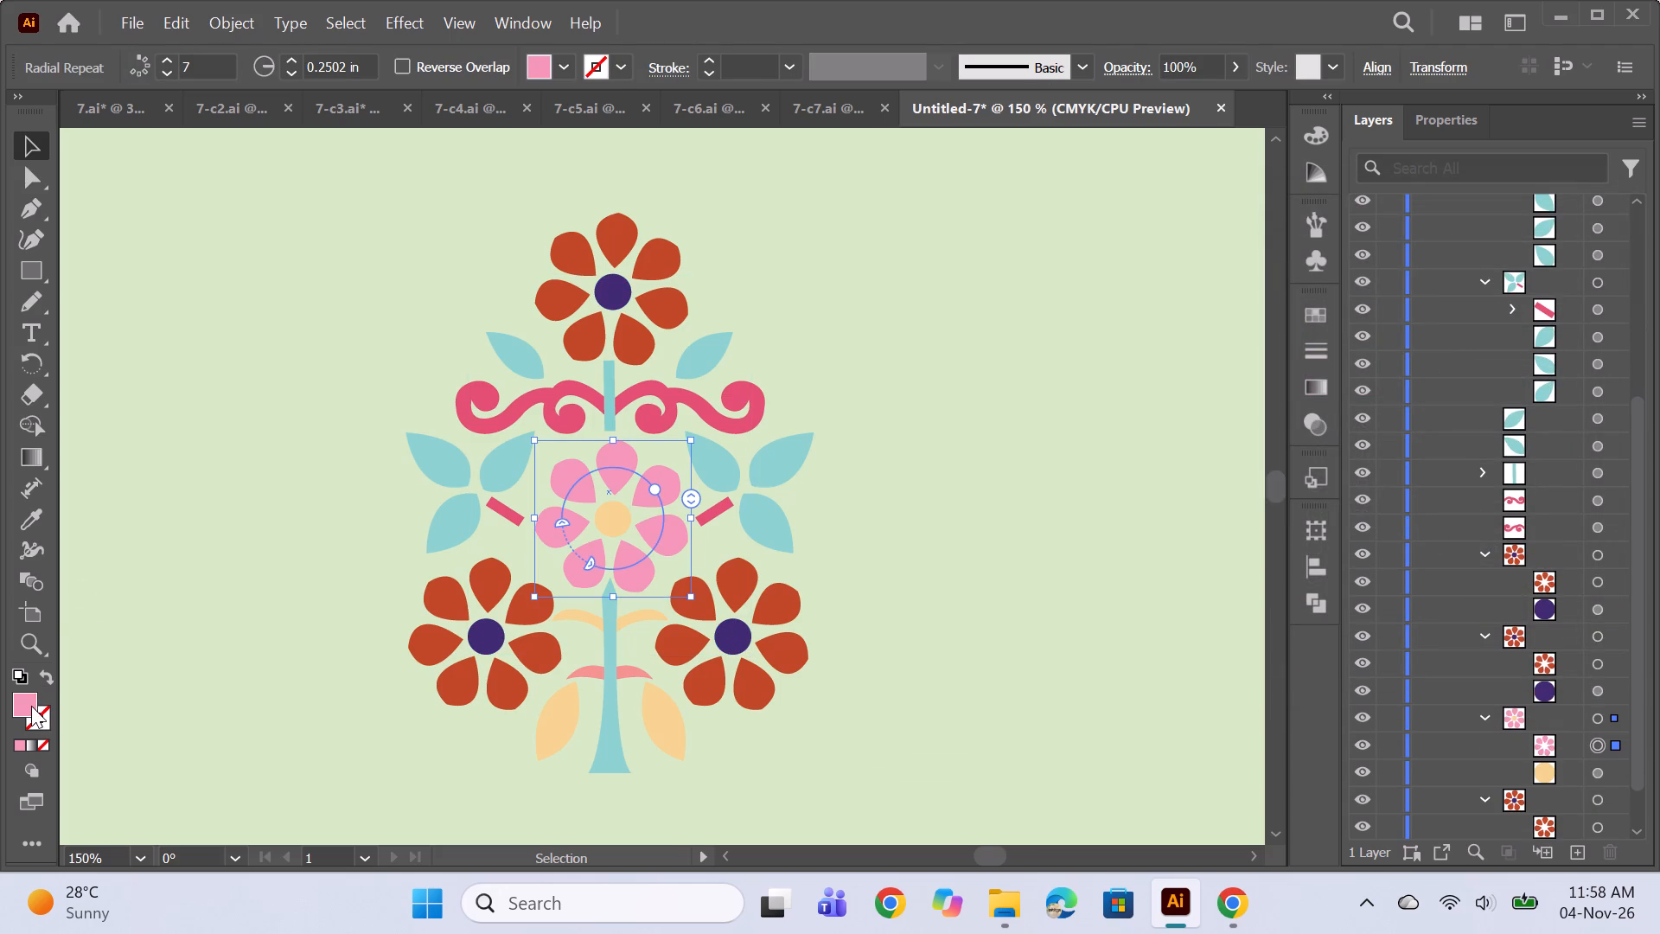
double_click(31, 706)
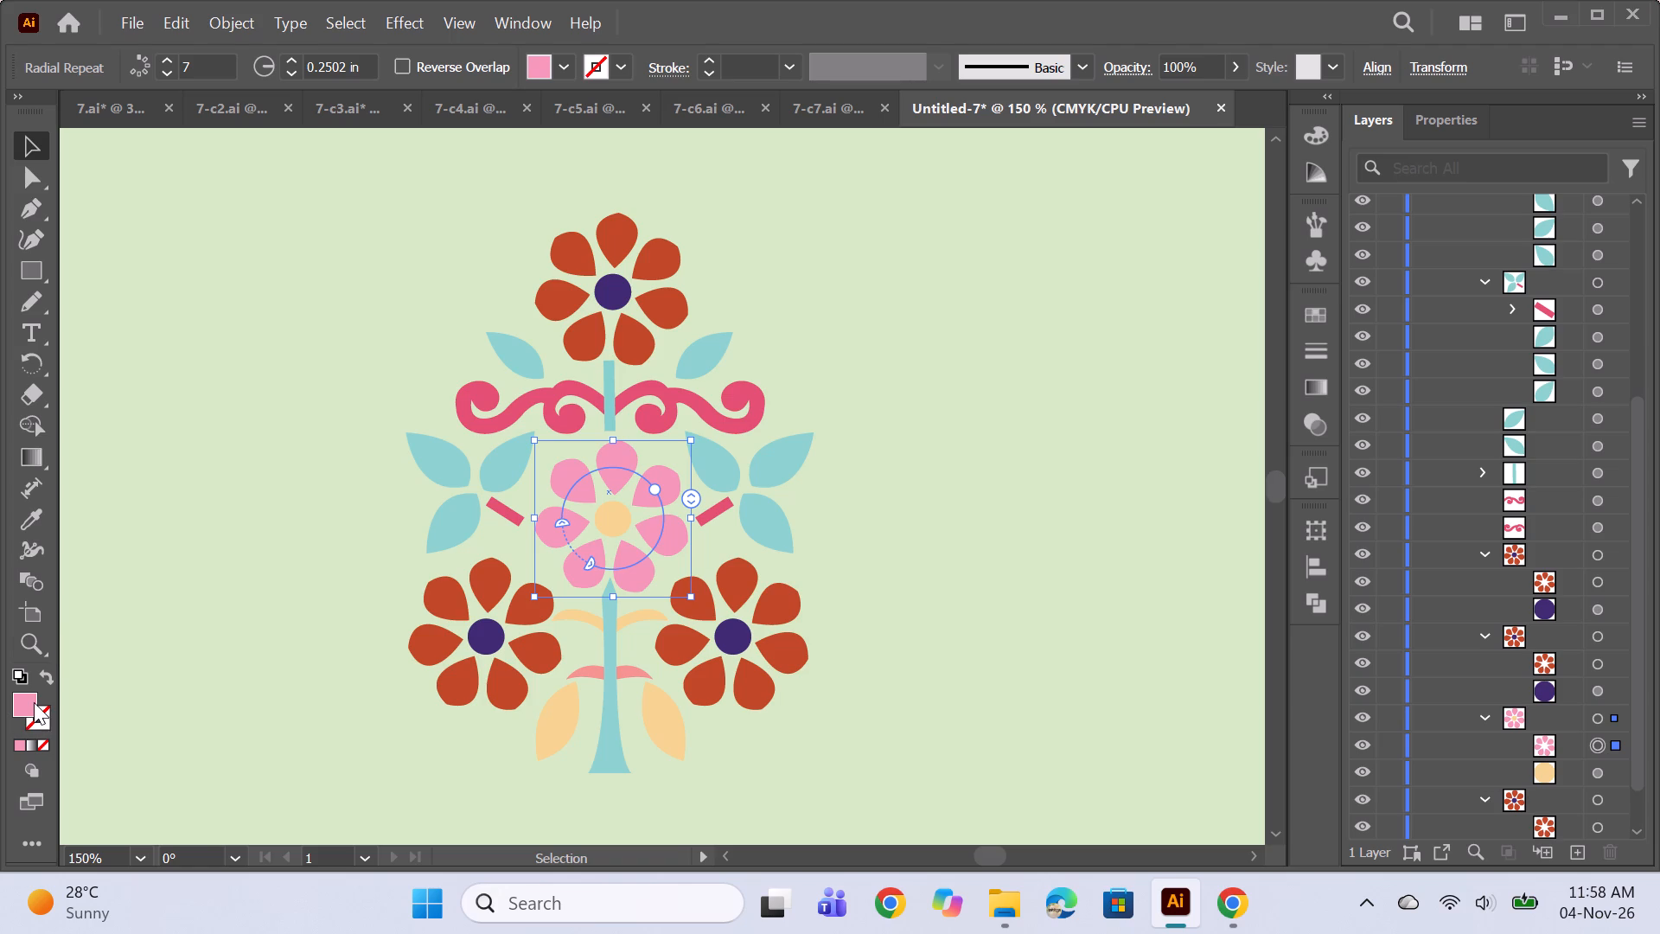
double_click(15, 701)
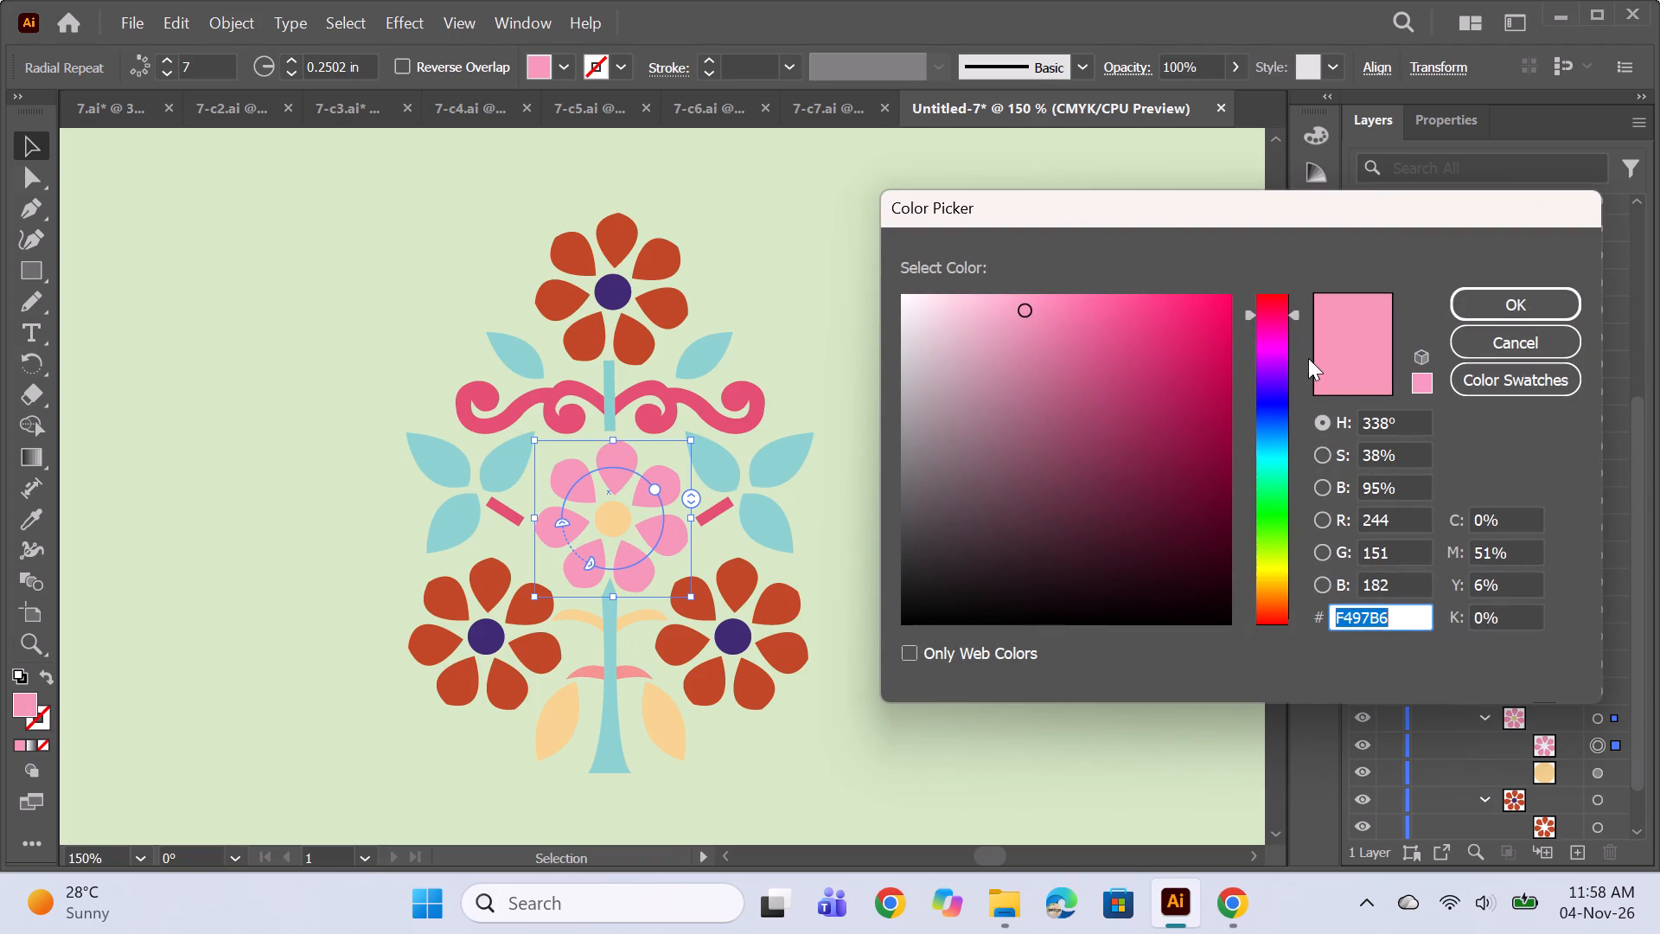
left_click(1275, 444)
left_click(1275, 427)
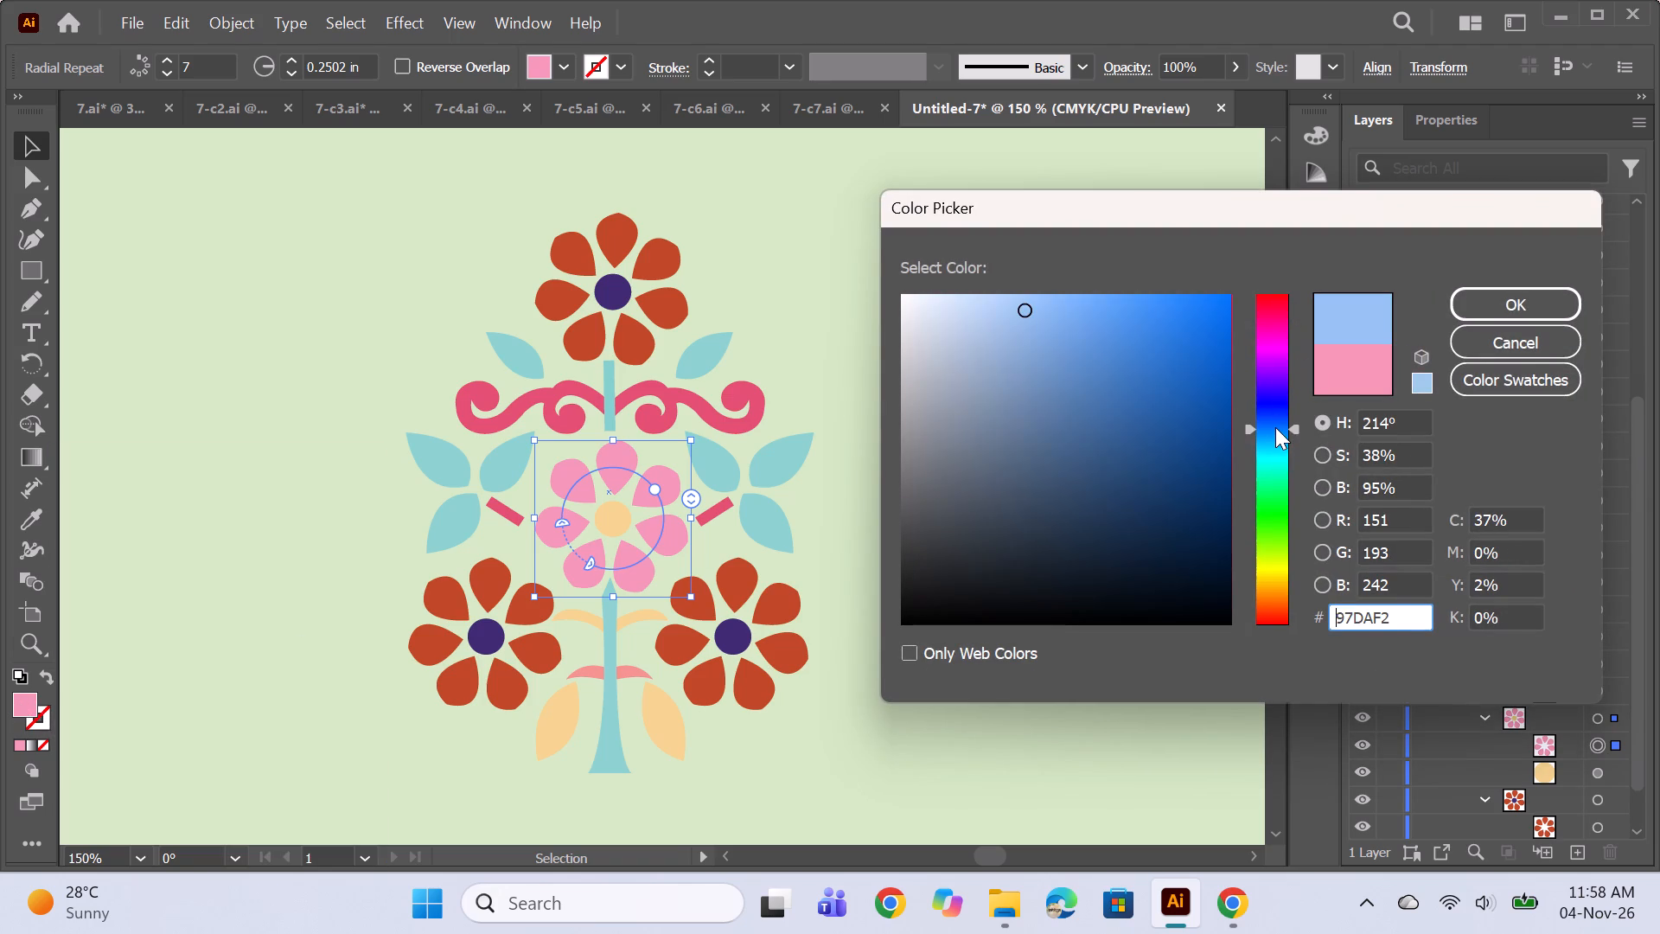
left_click(1275, 618)
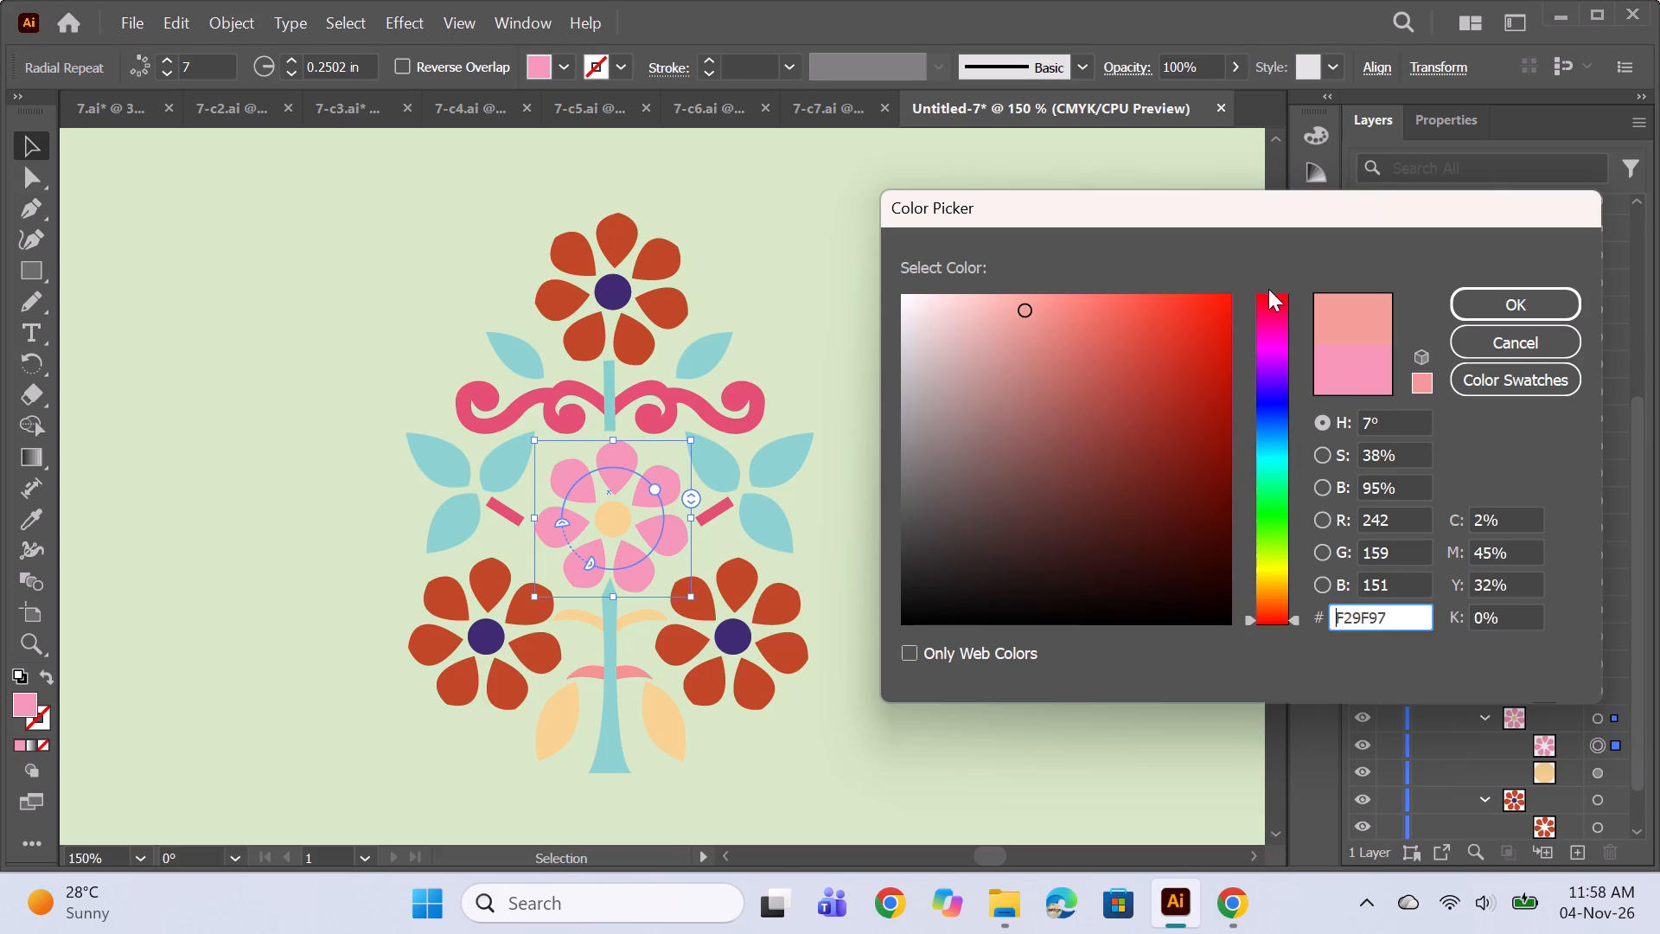
left_click(1264, 295)
left_click(1149, 416)
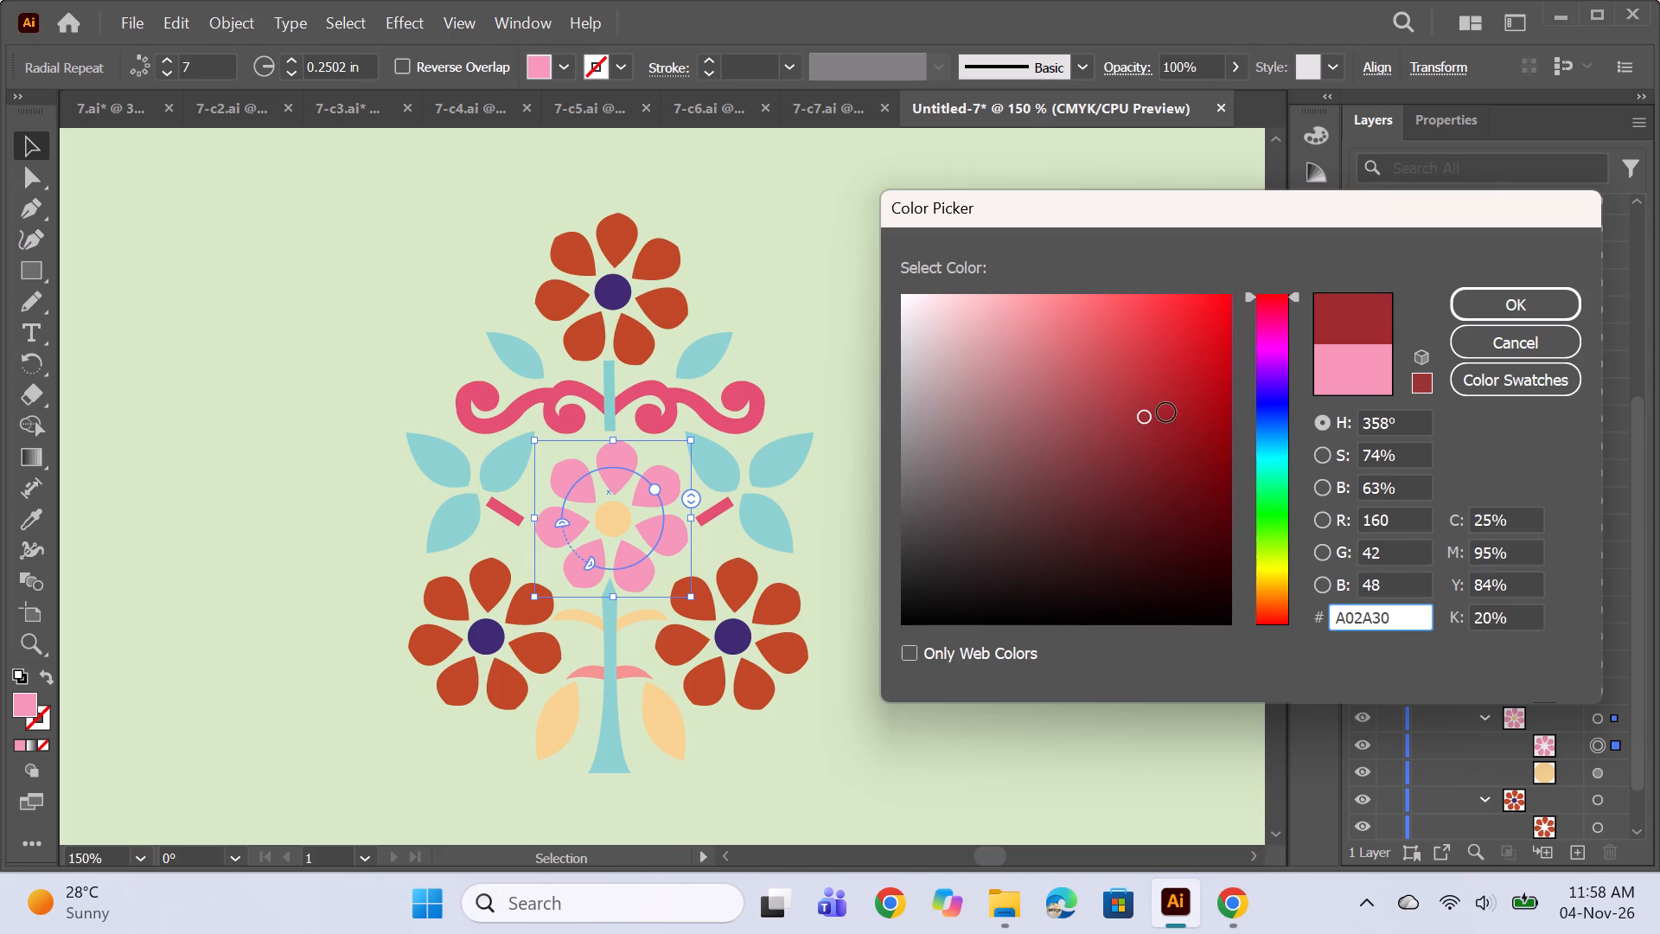
left_click(1203, 357)
left_click(1216, 354)
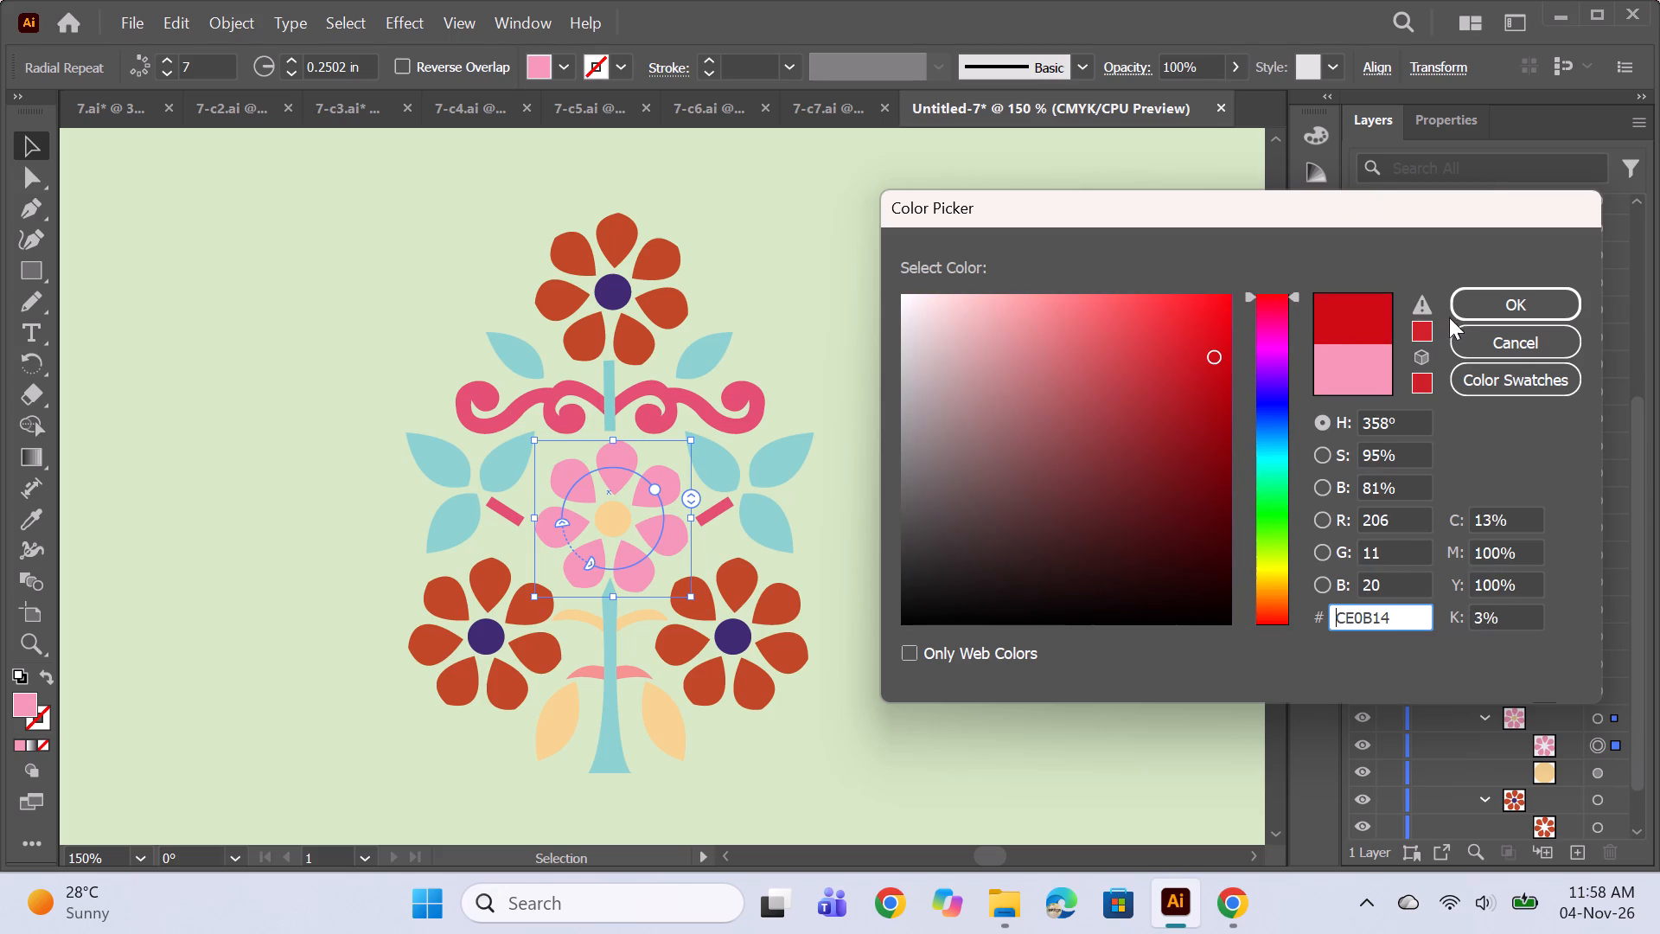
left_click(1469, 304)
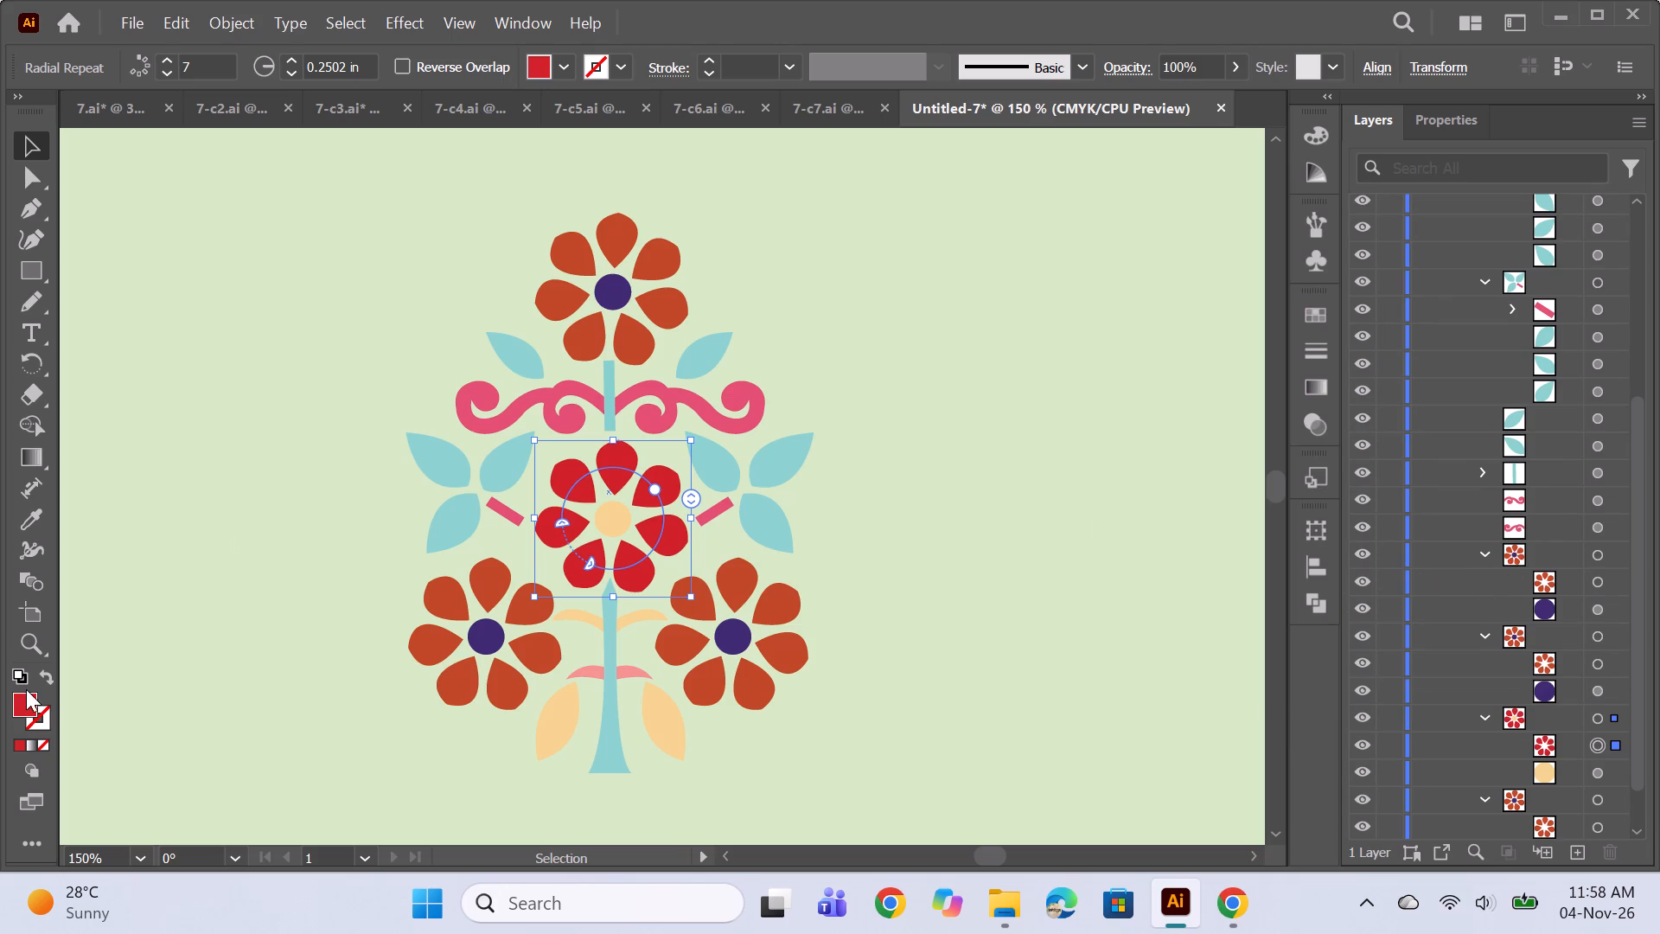
Change the middle flower's petal fill to a brighter red.
left_click(31, 698)
left_click(36, 699)
triple_click(23, 700)
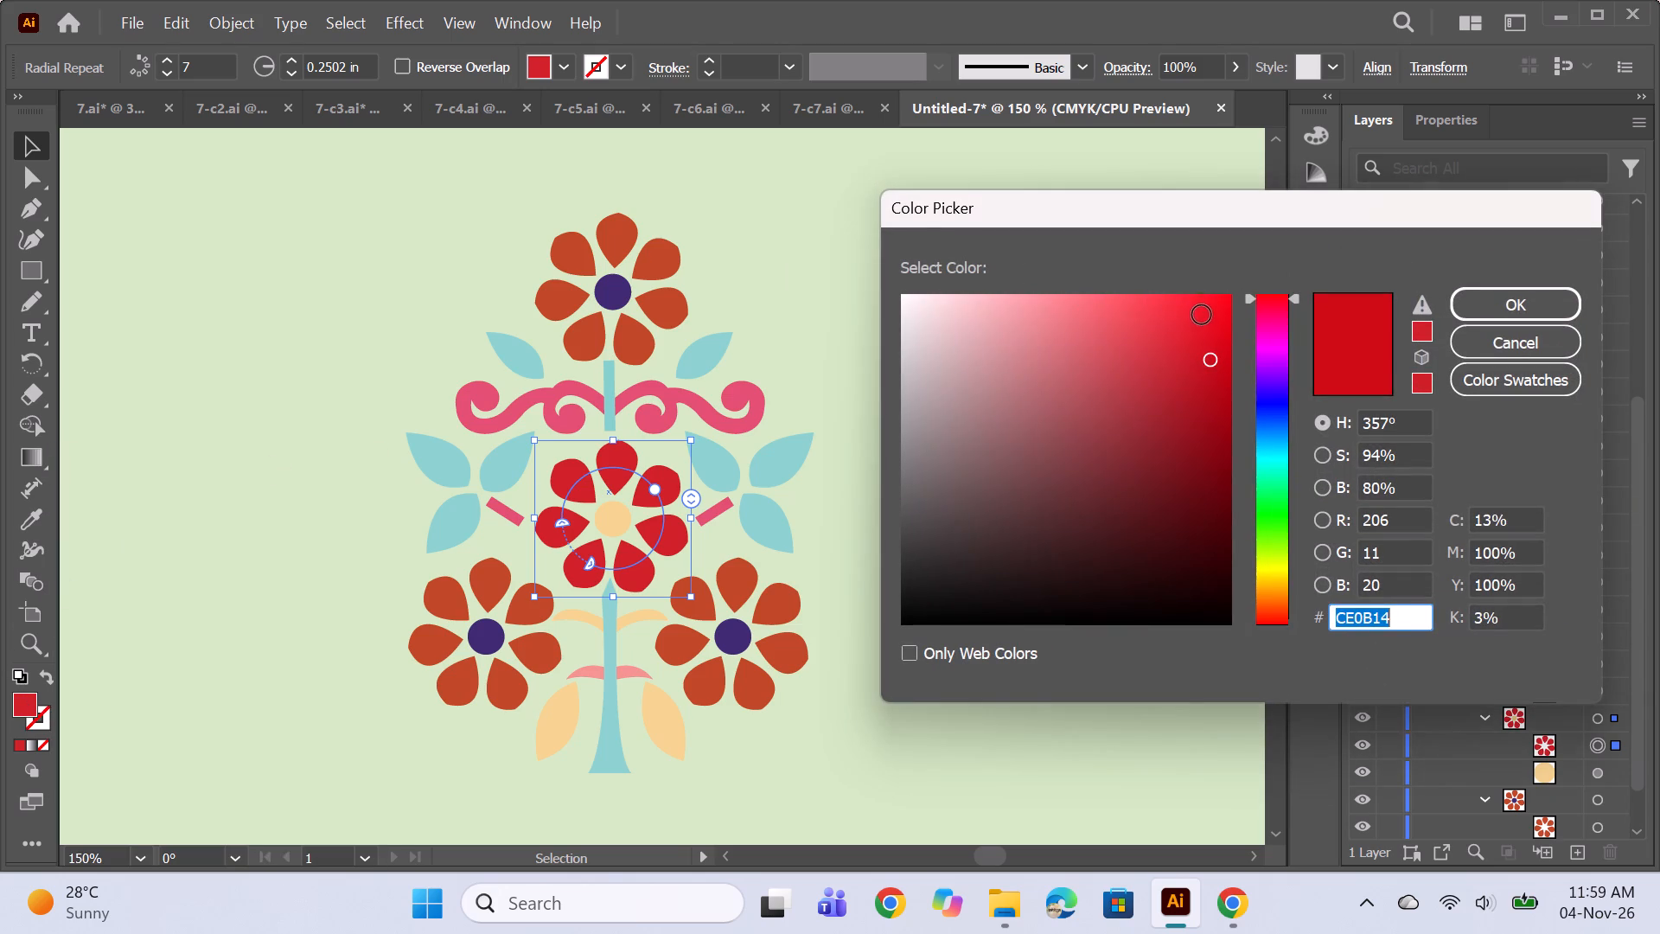
left_click(1205, 321)
left_click(1476, 296)
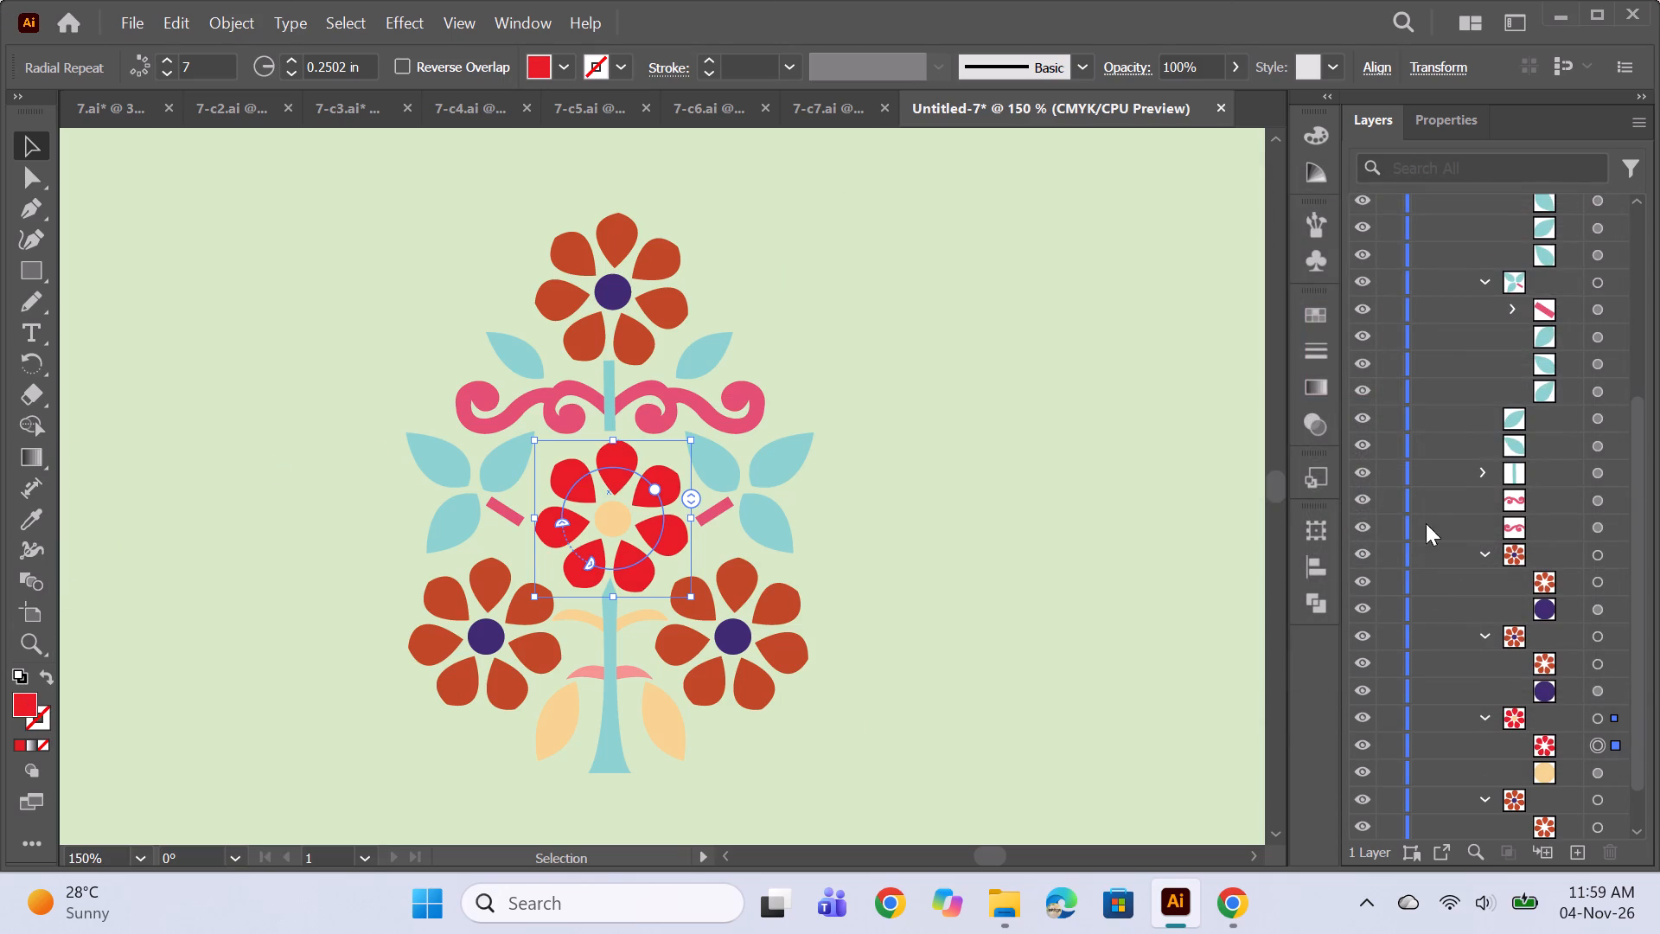
Select the middle flower's centre circle and swap its fill and stroke colours.
left_click(1604, 779)
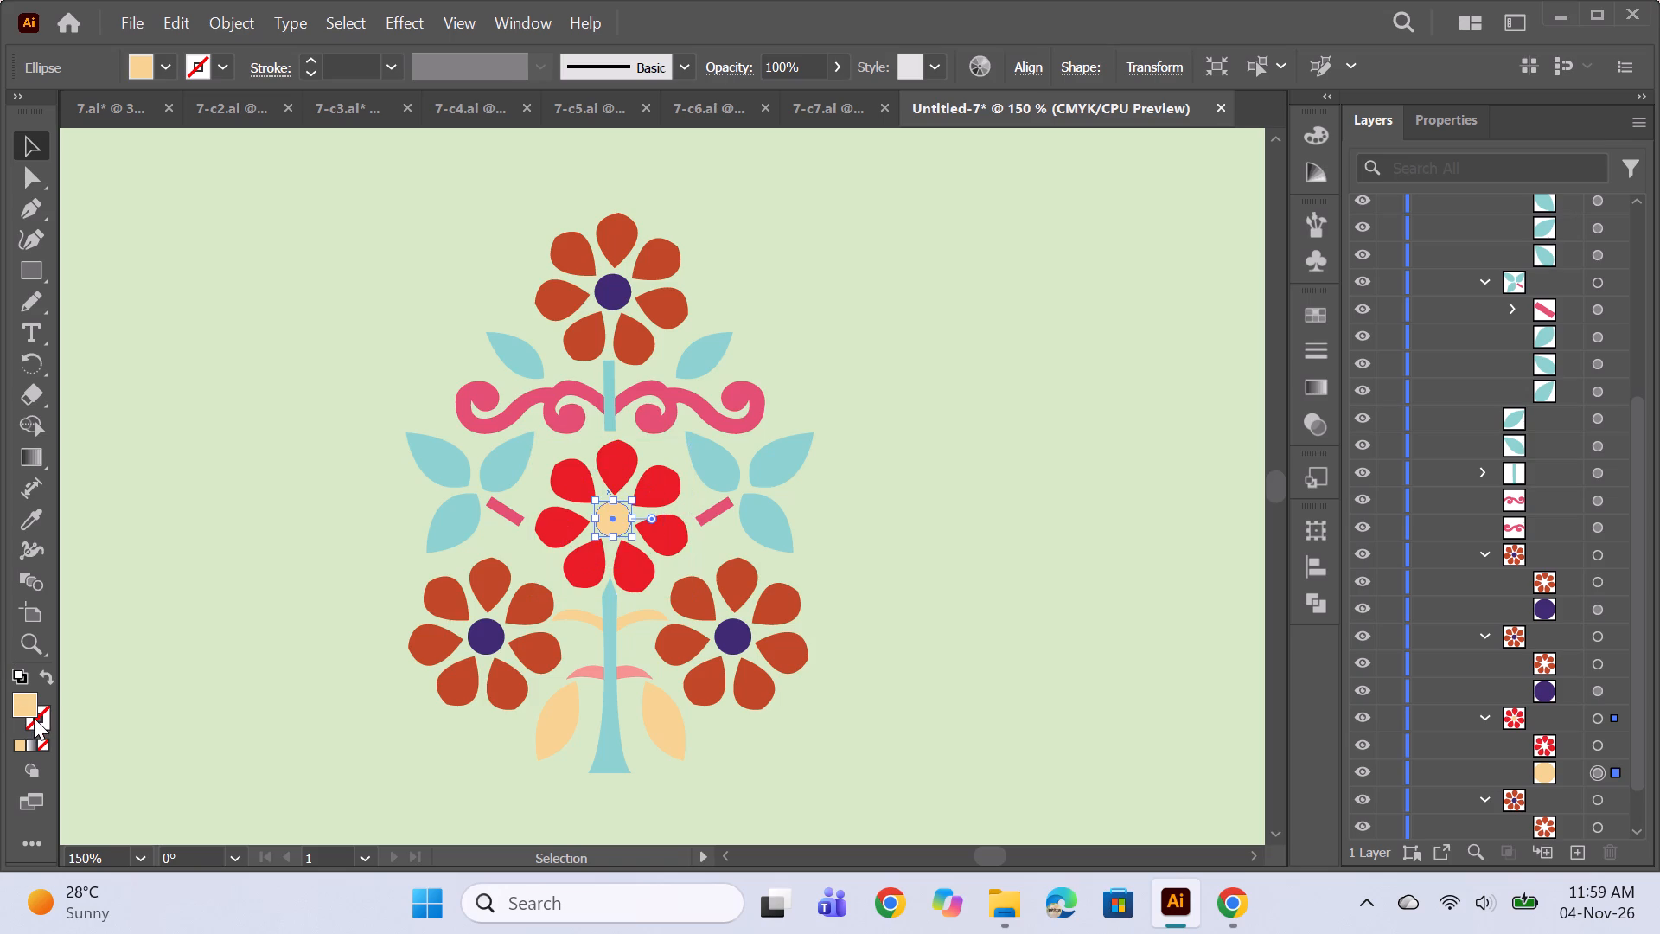
left_click(34, 718)
double_click(31, 709)
left_click(24, 700)
left_click(51, 677)
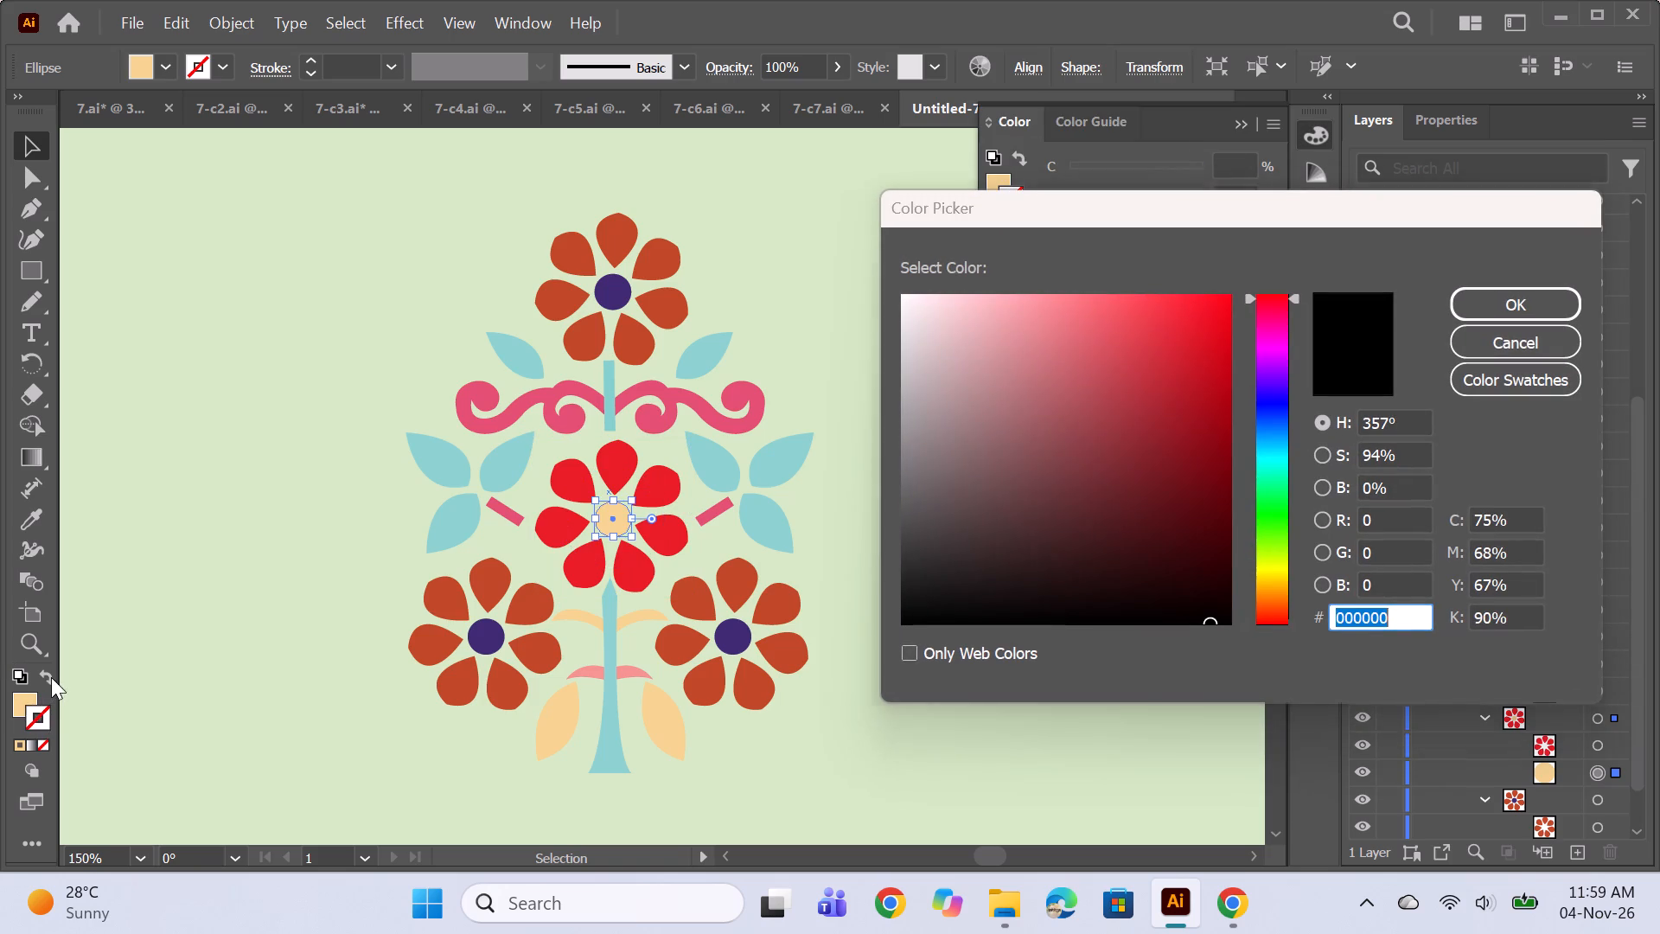
left_click_drag(1548, 336, 1552, 349)
left_click(46, 679)
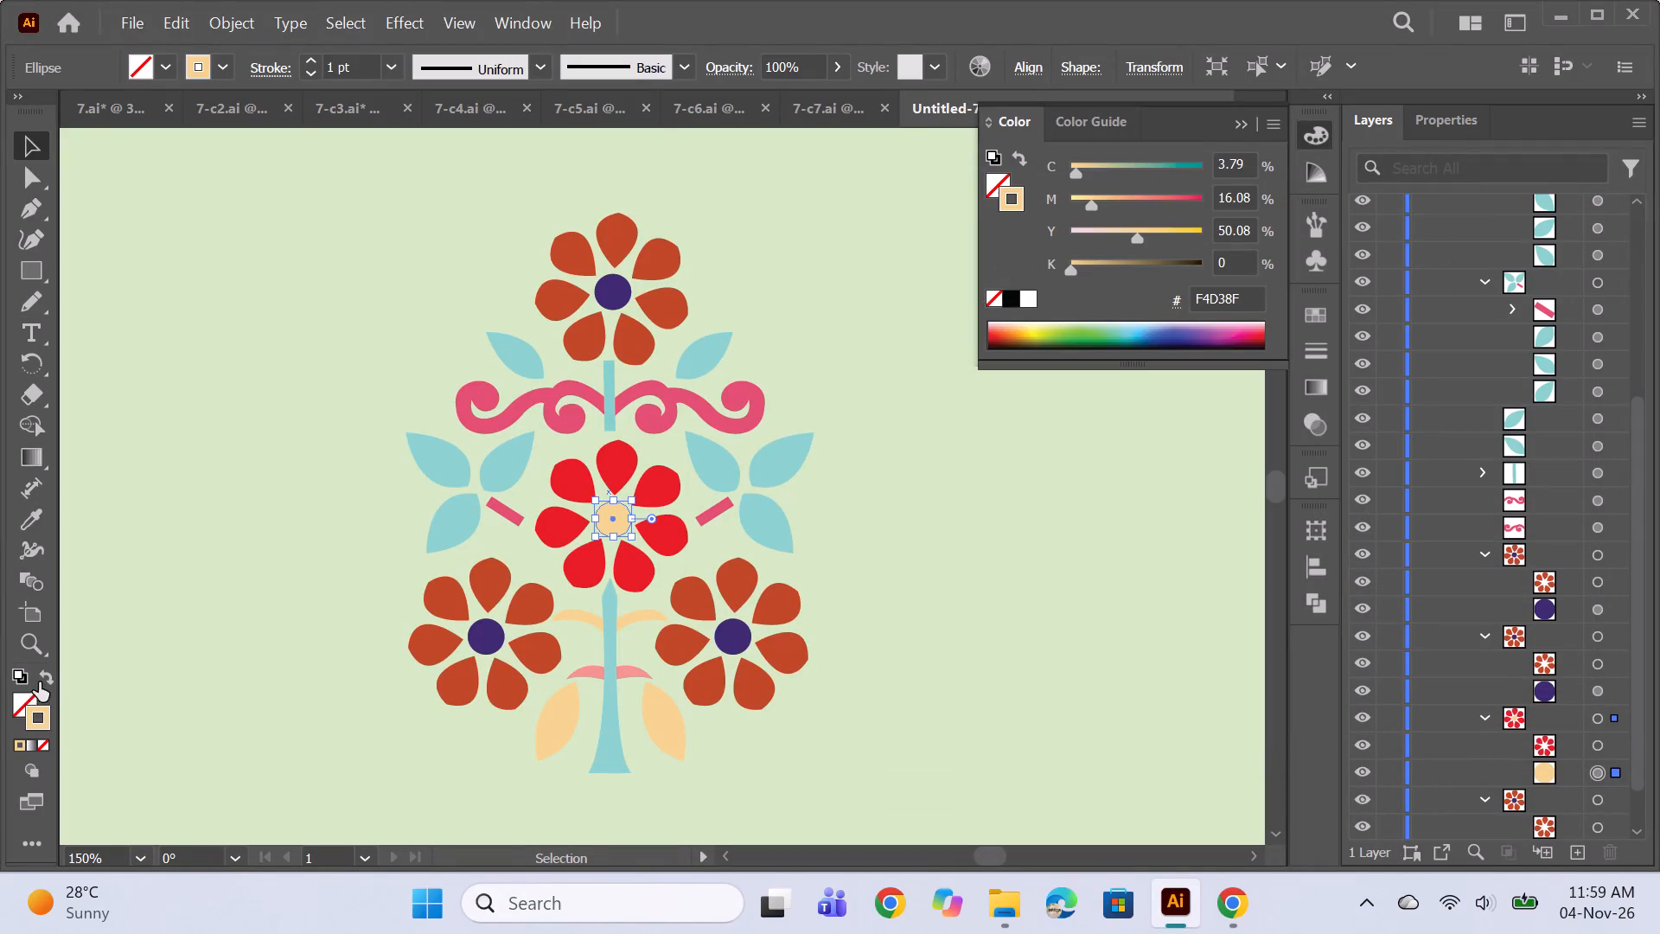
Fill the middle flower's centre circle with purple 692589.
left_click(19, 698)
double_click(25, 701)
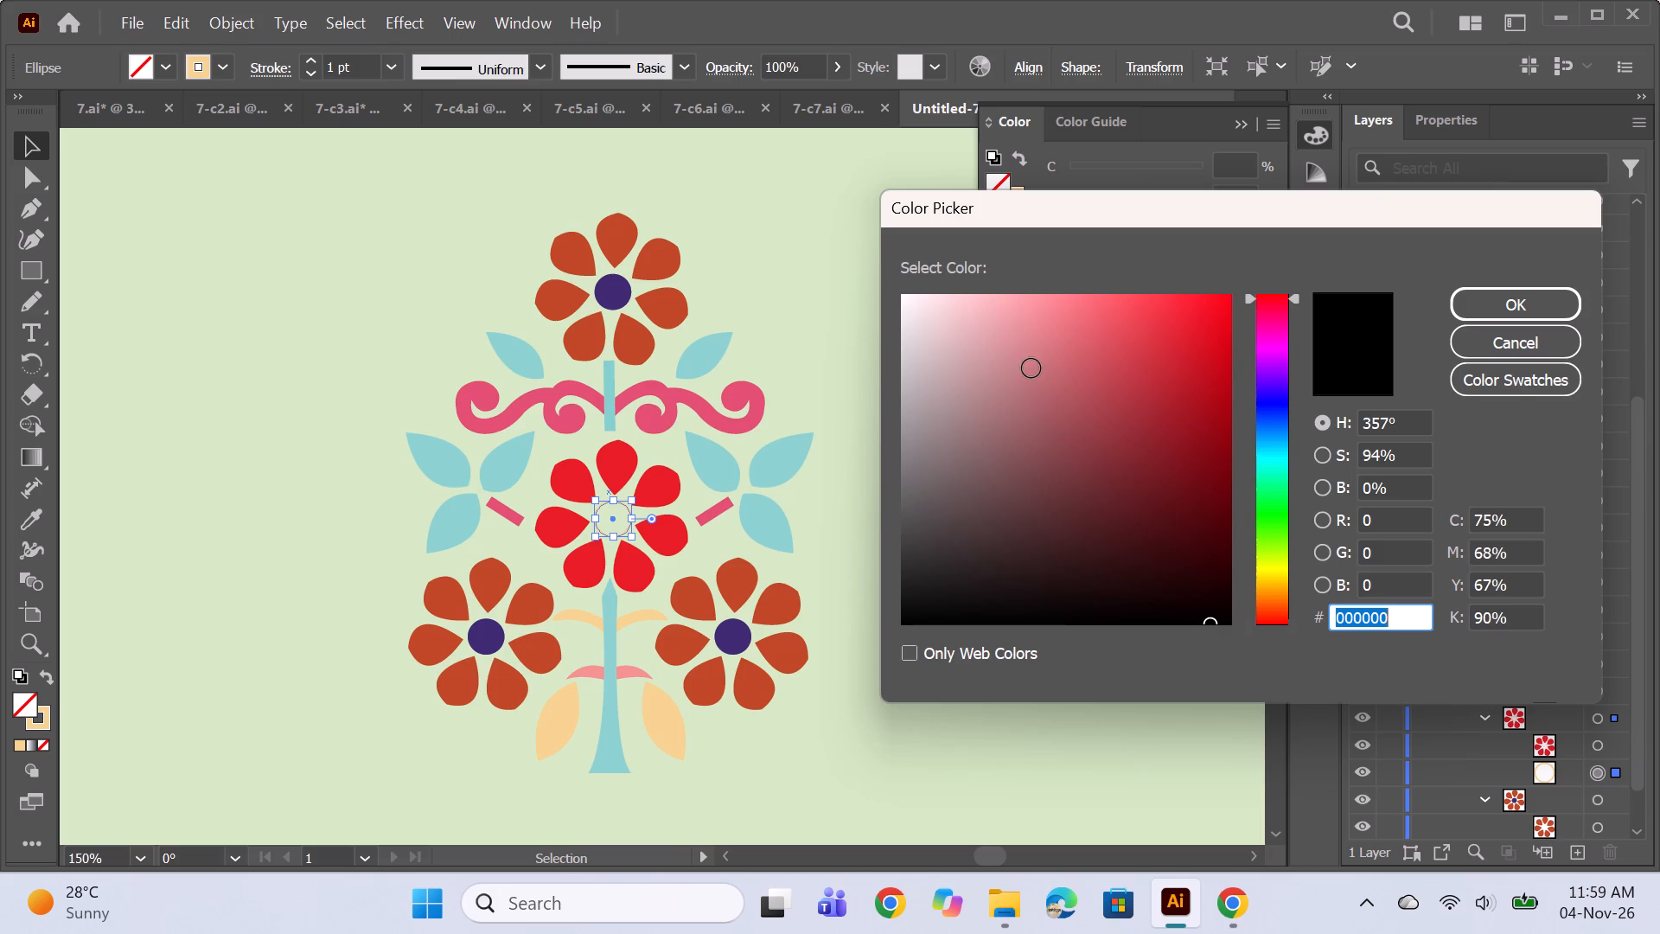
left_click(1161, 473)
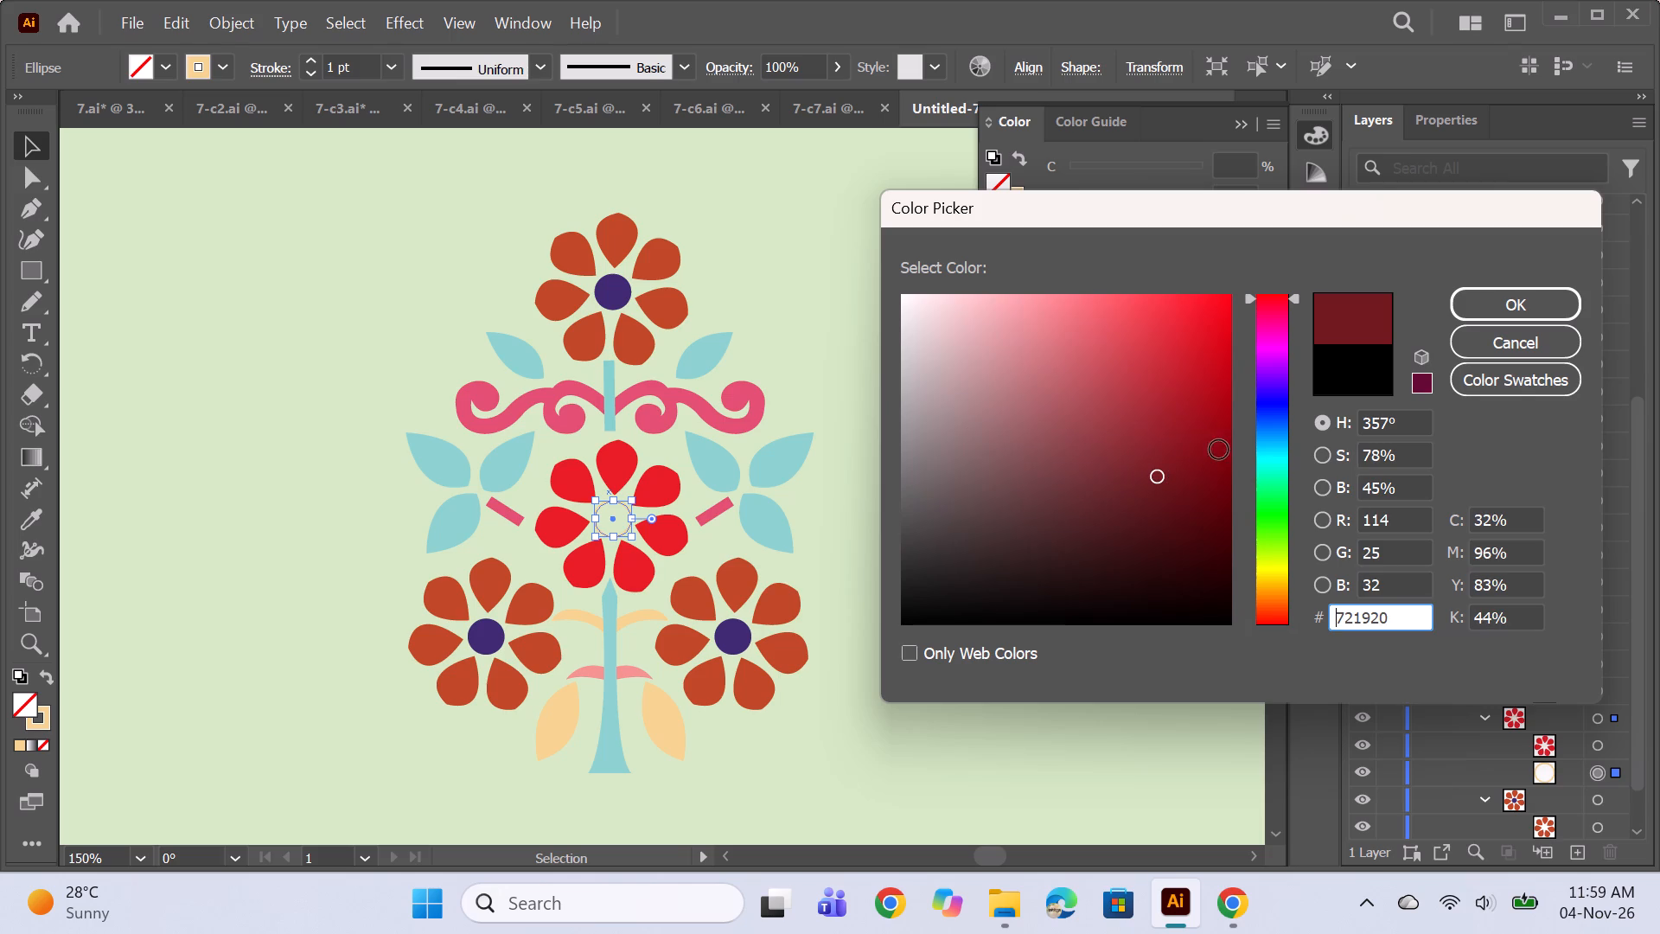
left_click(1201, 438)
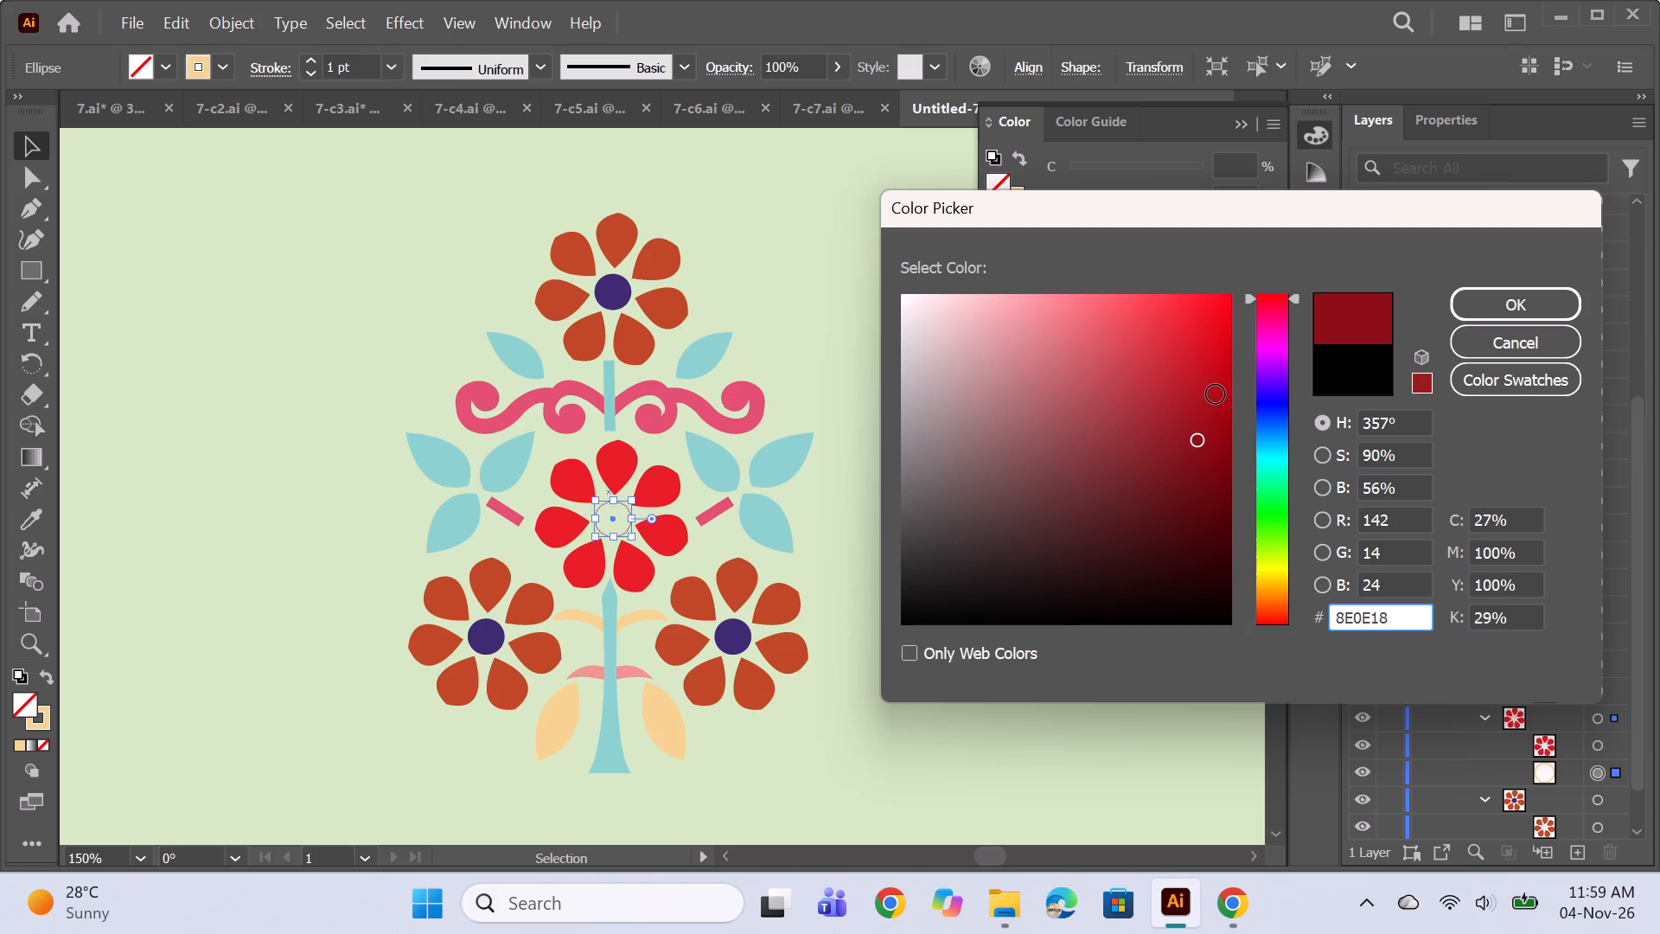
left_click(1261, 343)
left_click(1270, 366)
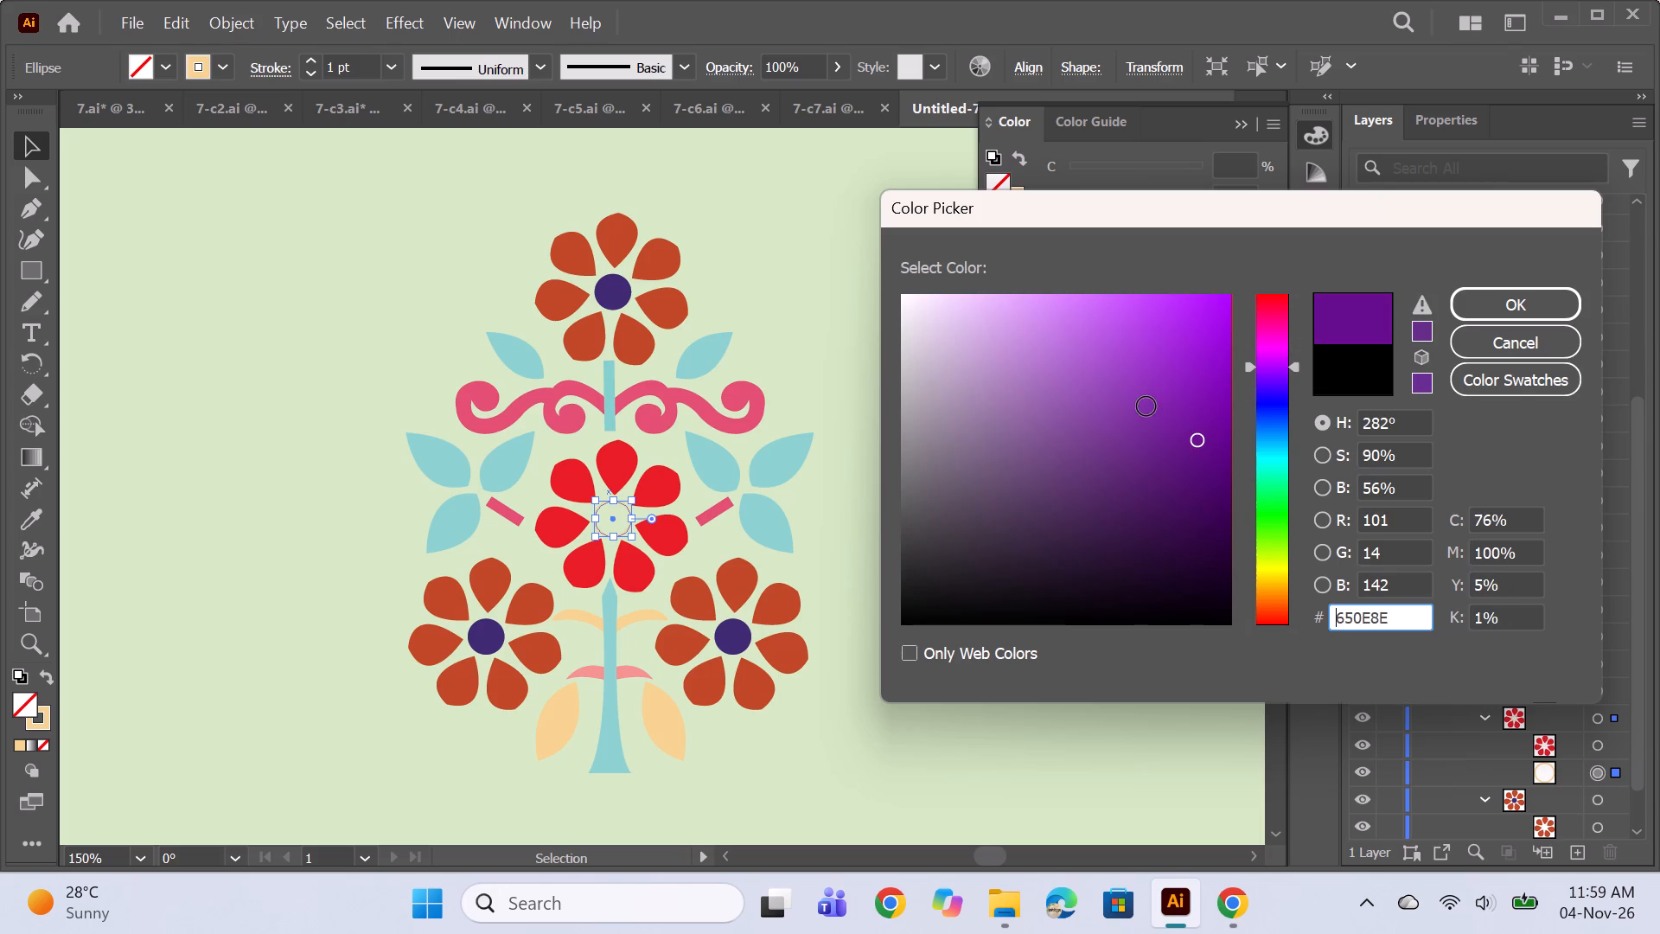
left_click(1146, 410)
left_click(1172, 465)
left_click(1150, 470)
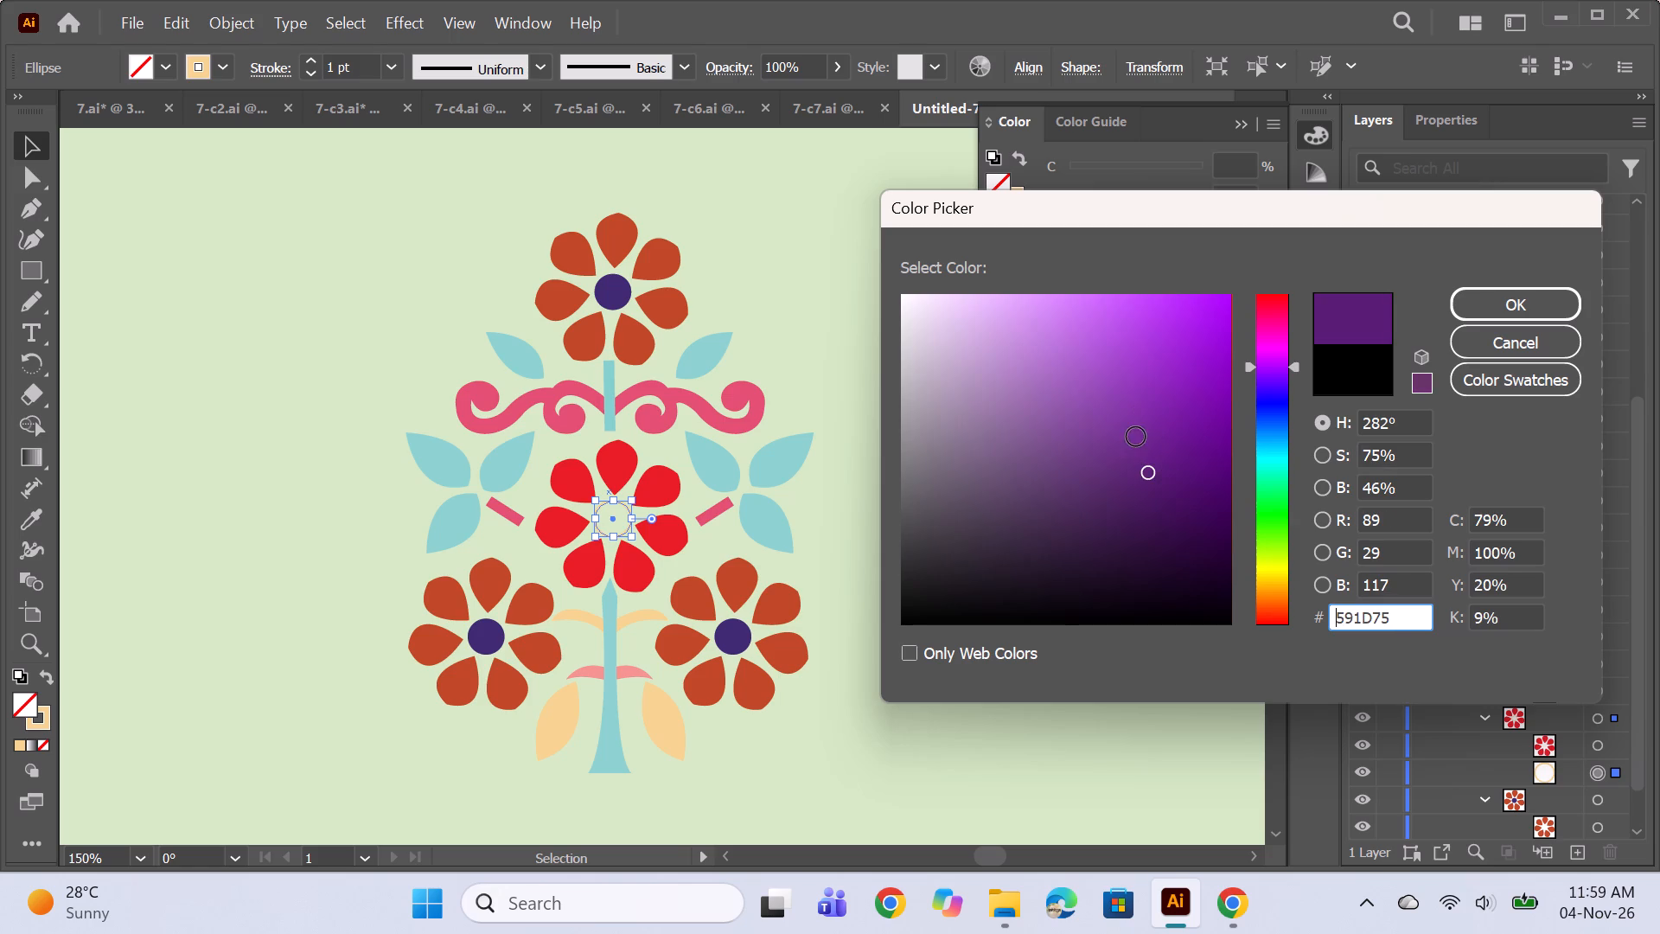
left_click_drag(1136, 437, 1144, 445)
left_click(1491, 308)
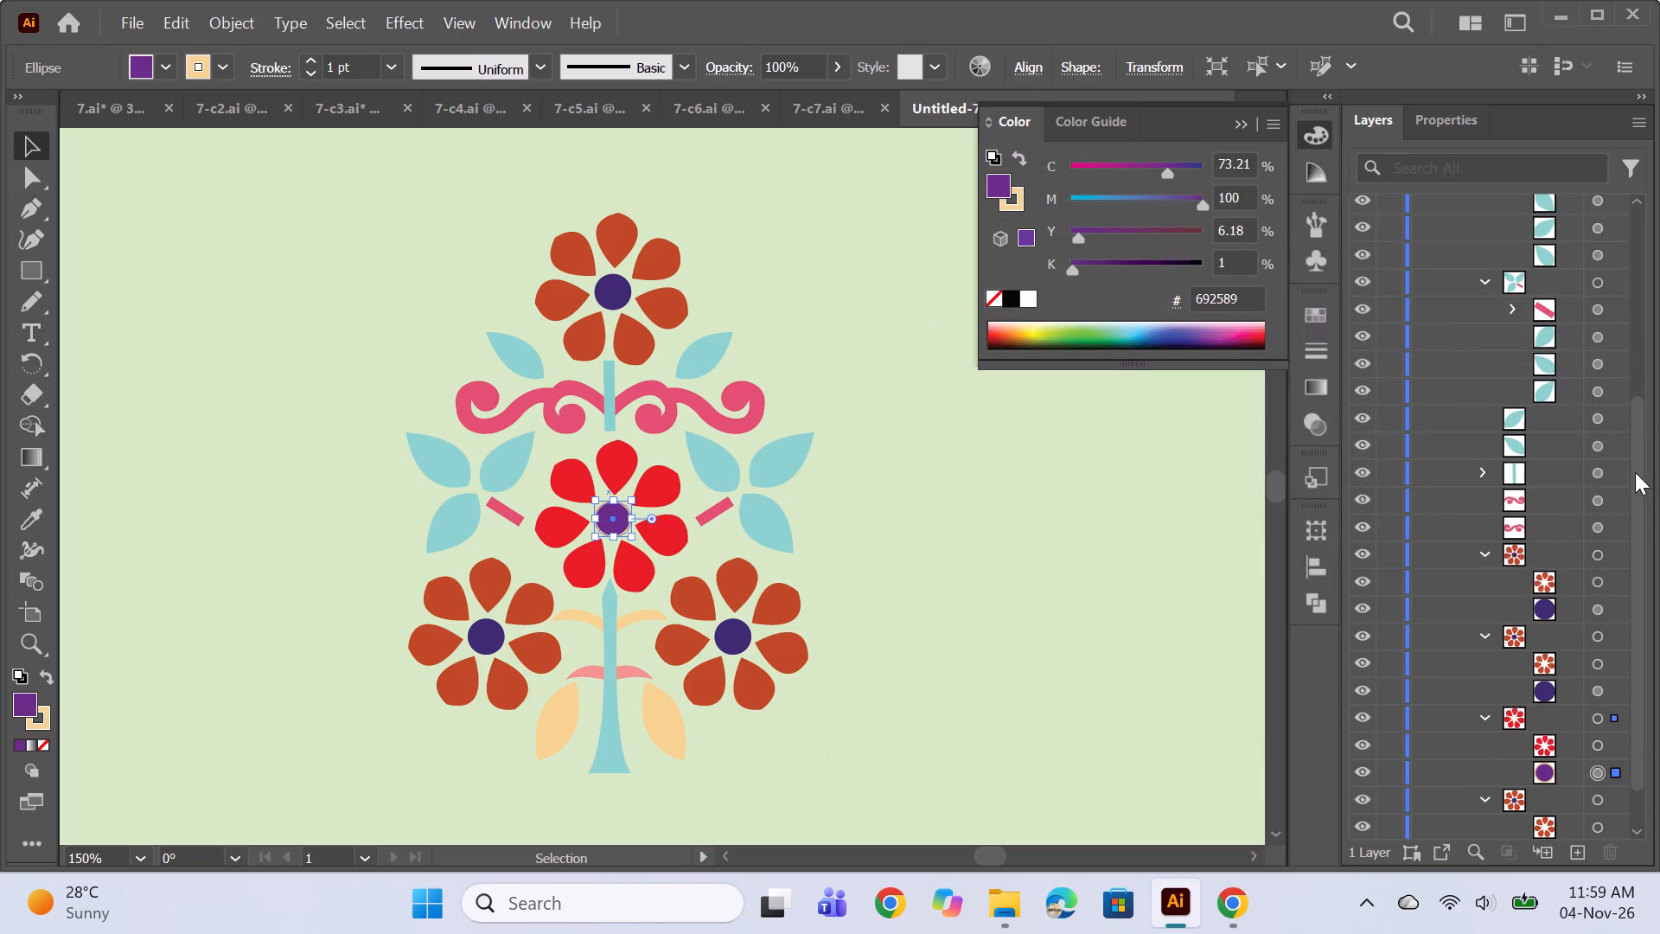
left_click(1488, 552)
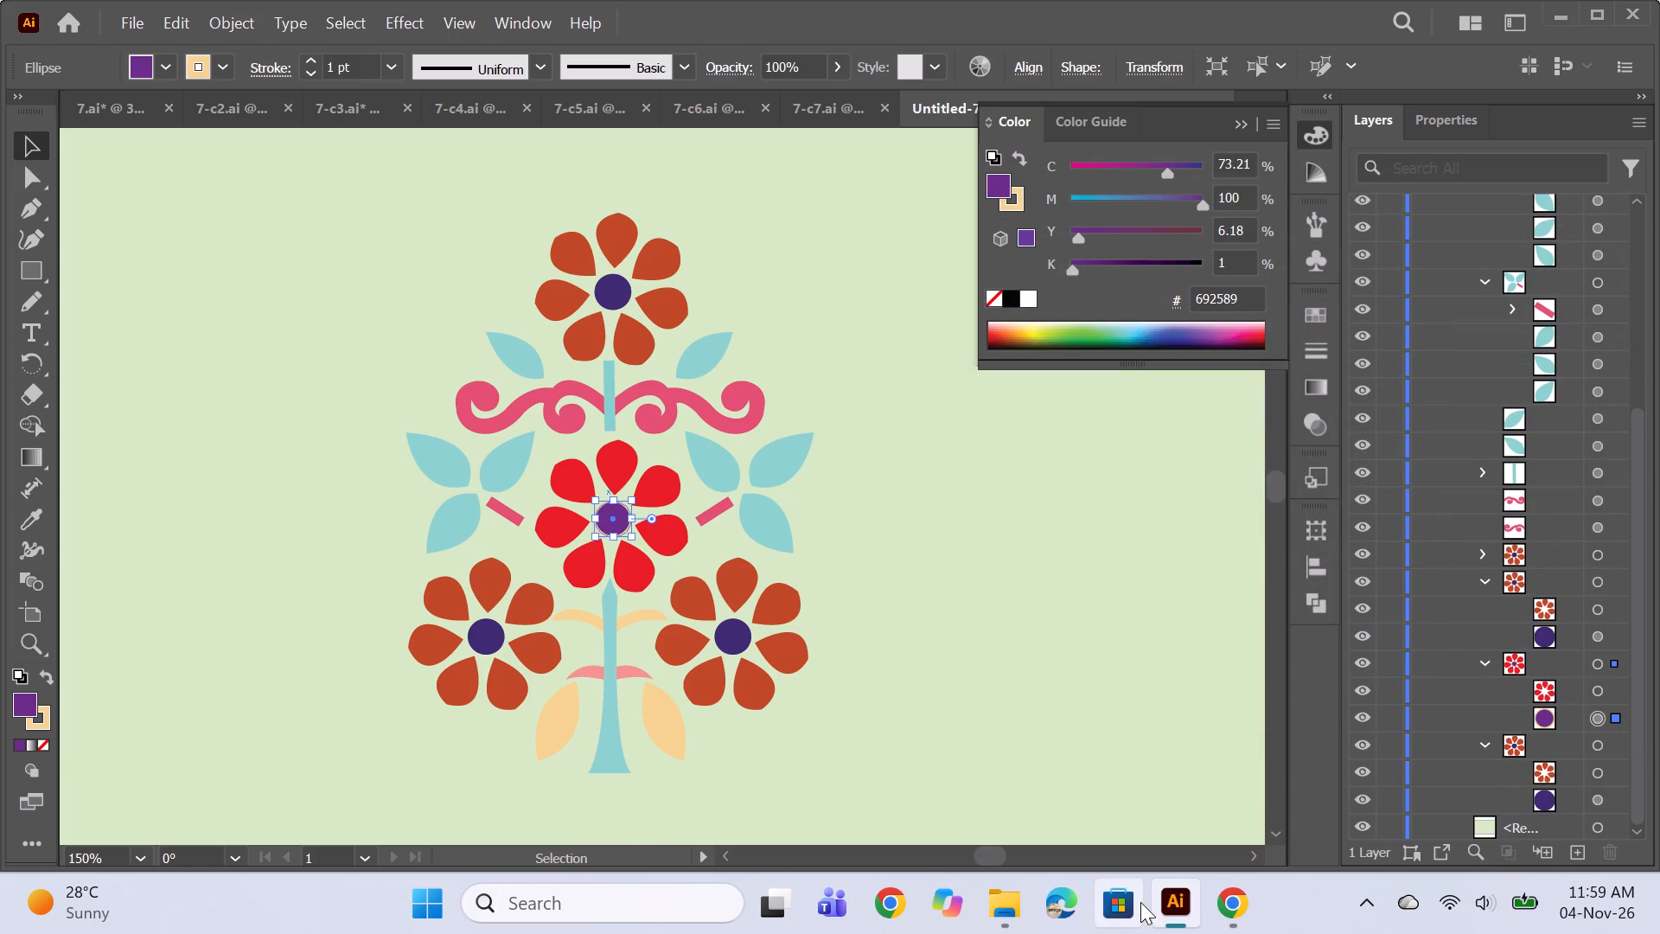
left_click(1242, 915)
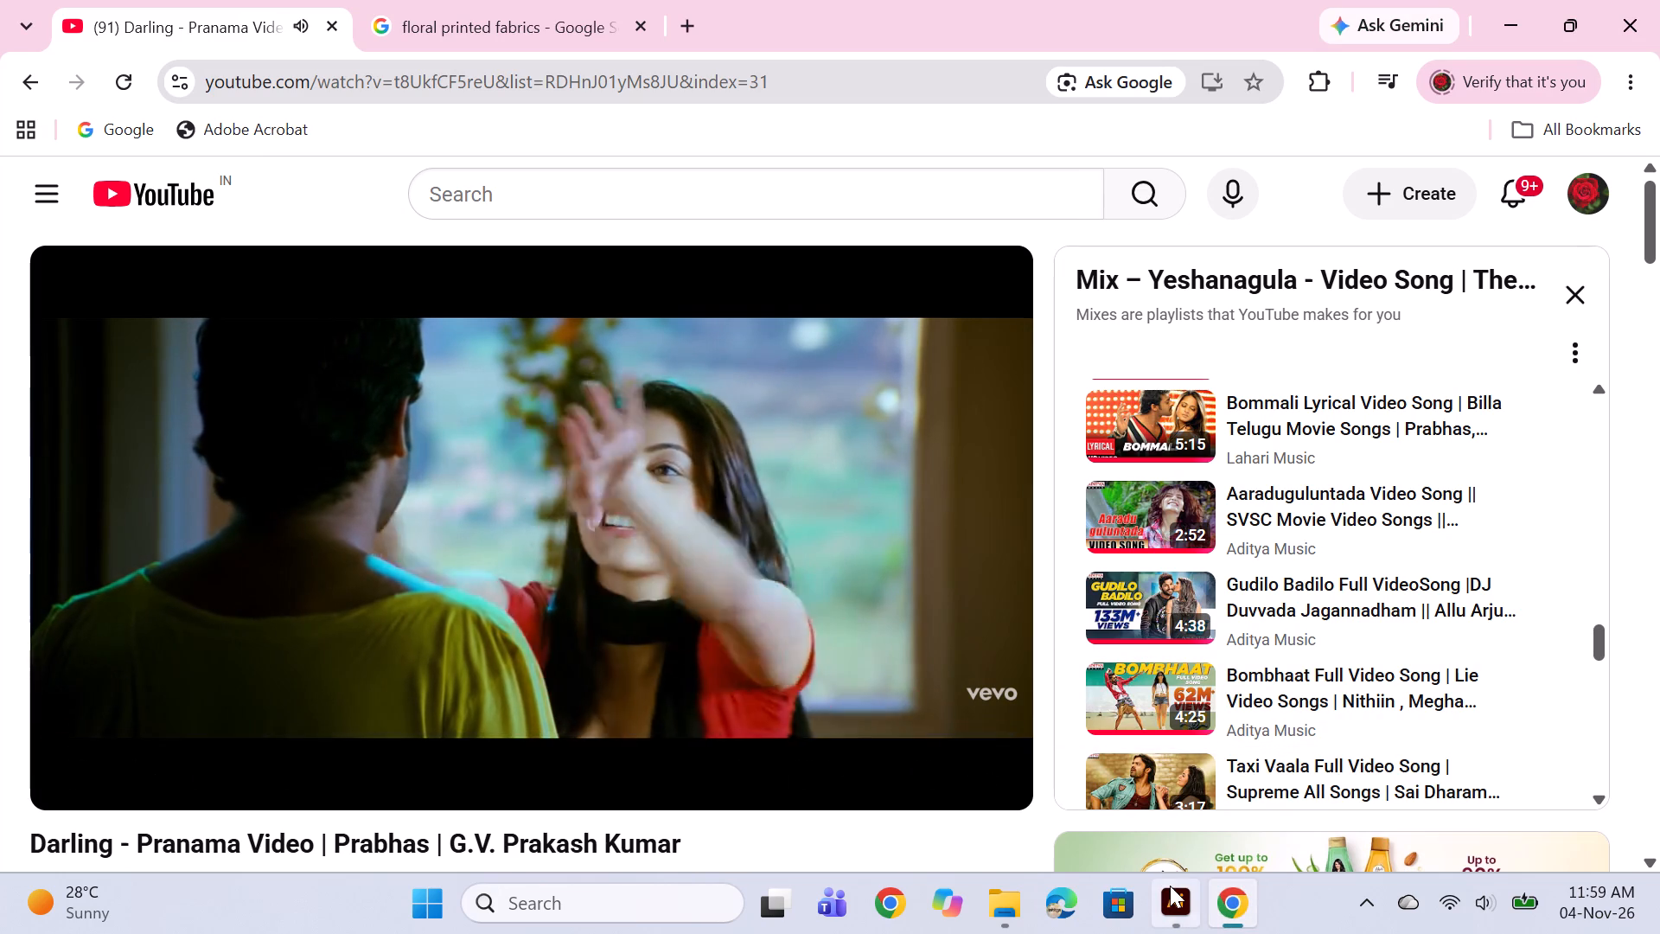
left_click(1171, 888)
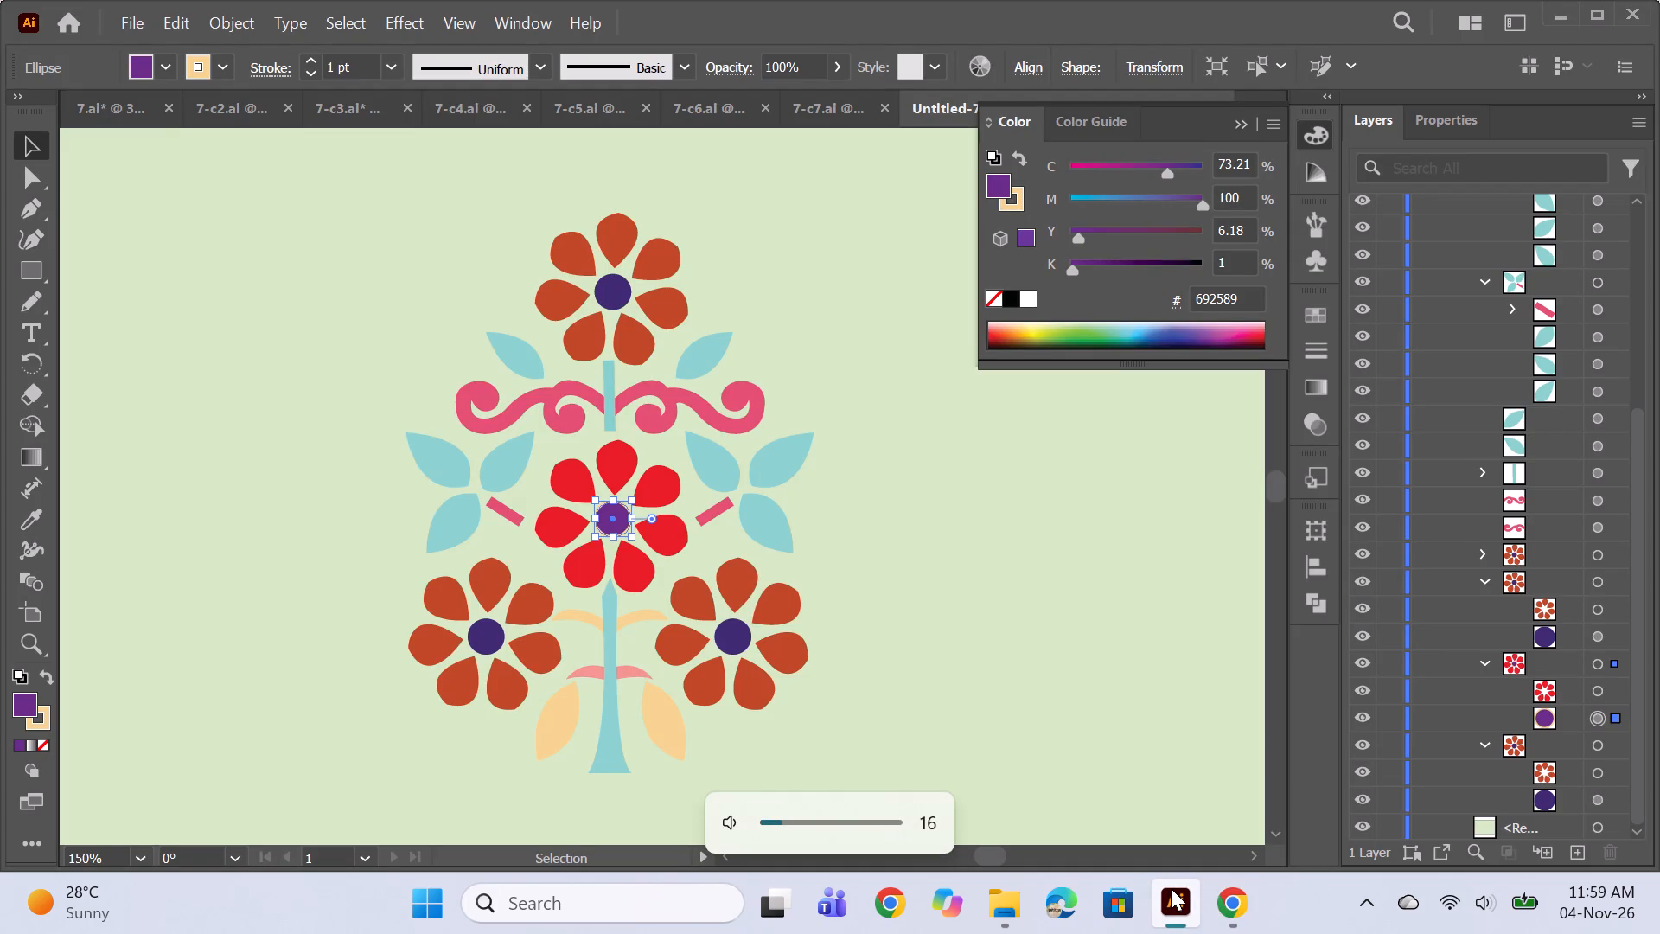
Collapse the remaining expanded flower groups and fill the left half of the scroll ornament with dark teal 12635F.
left_click(1485, 656)
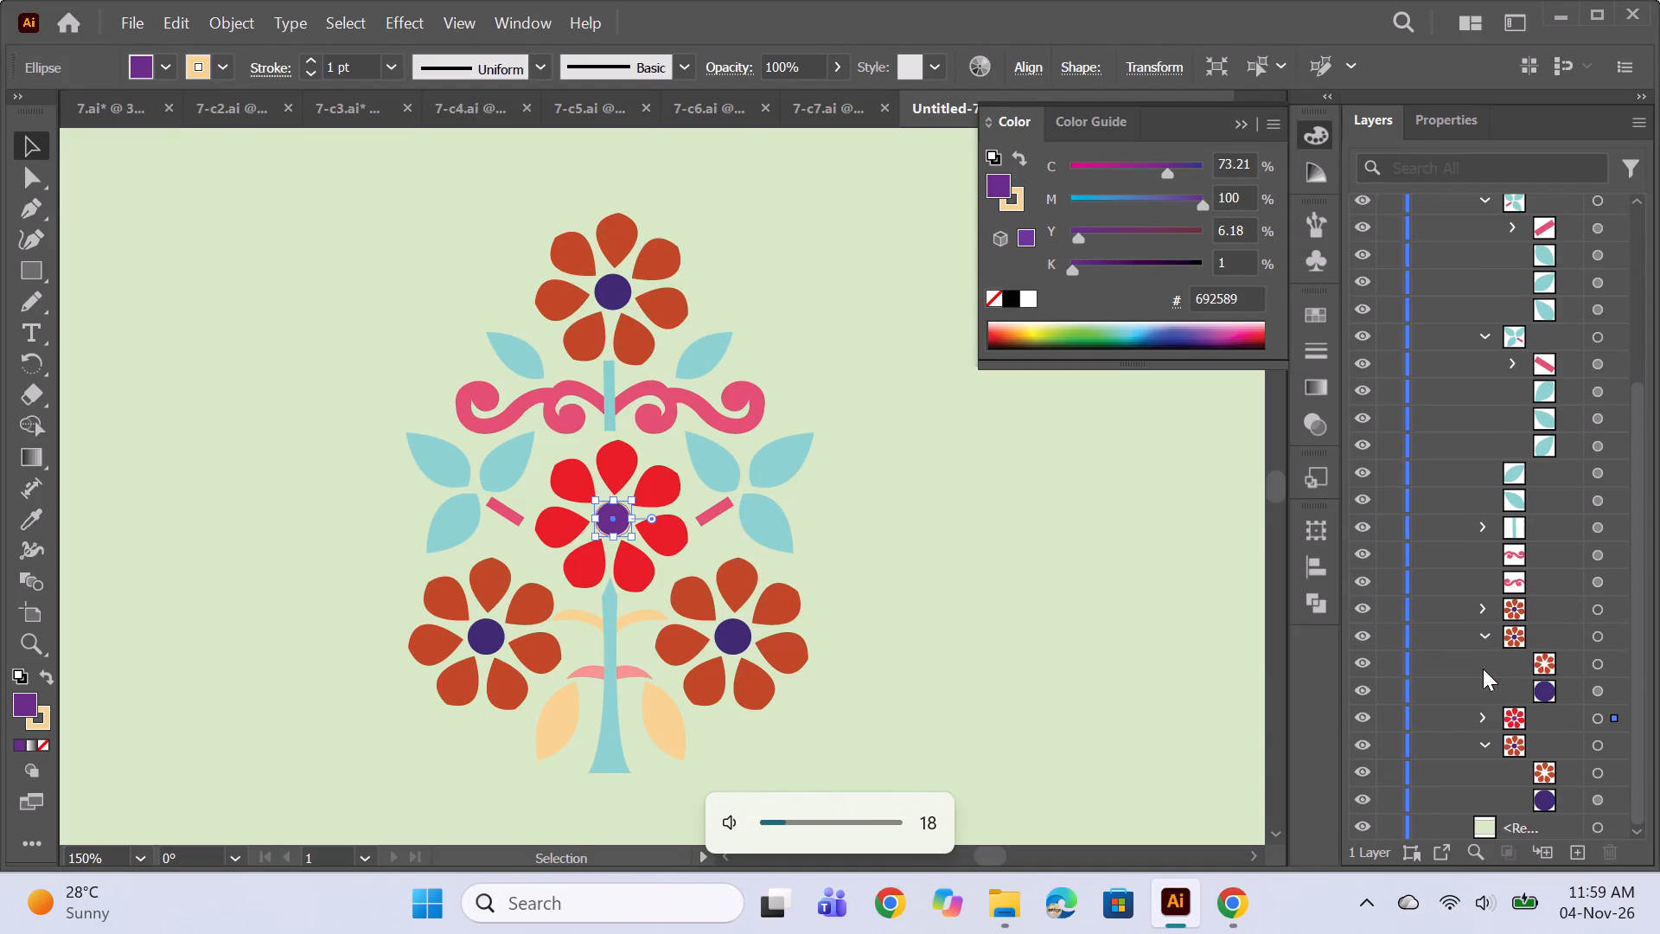
left_click(1481, 744)
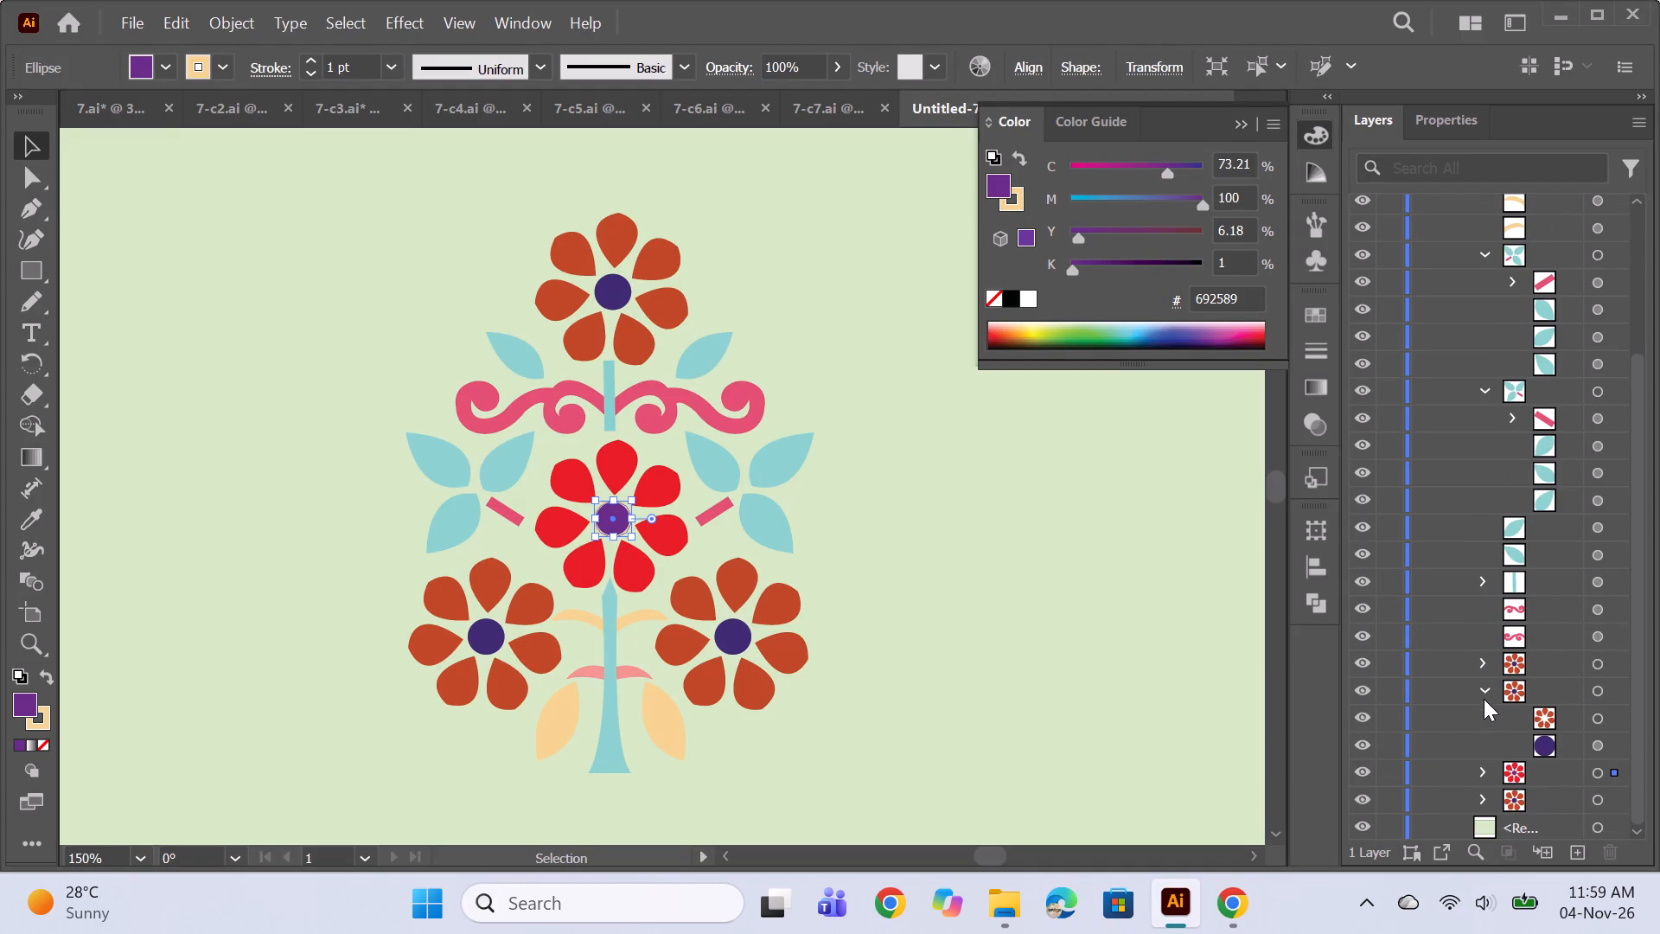
left_click(1484, 694)
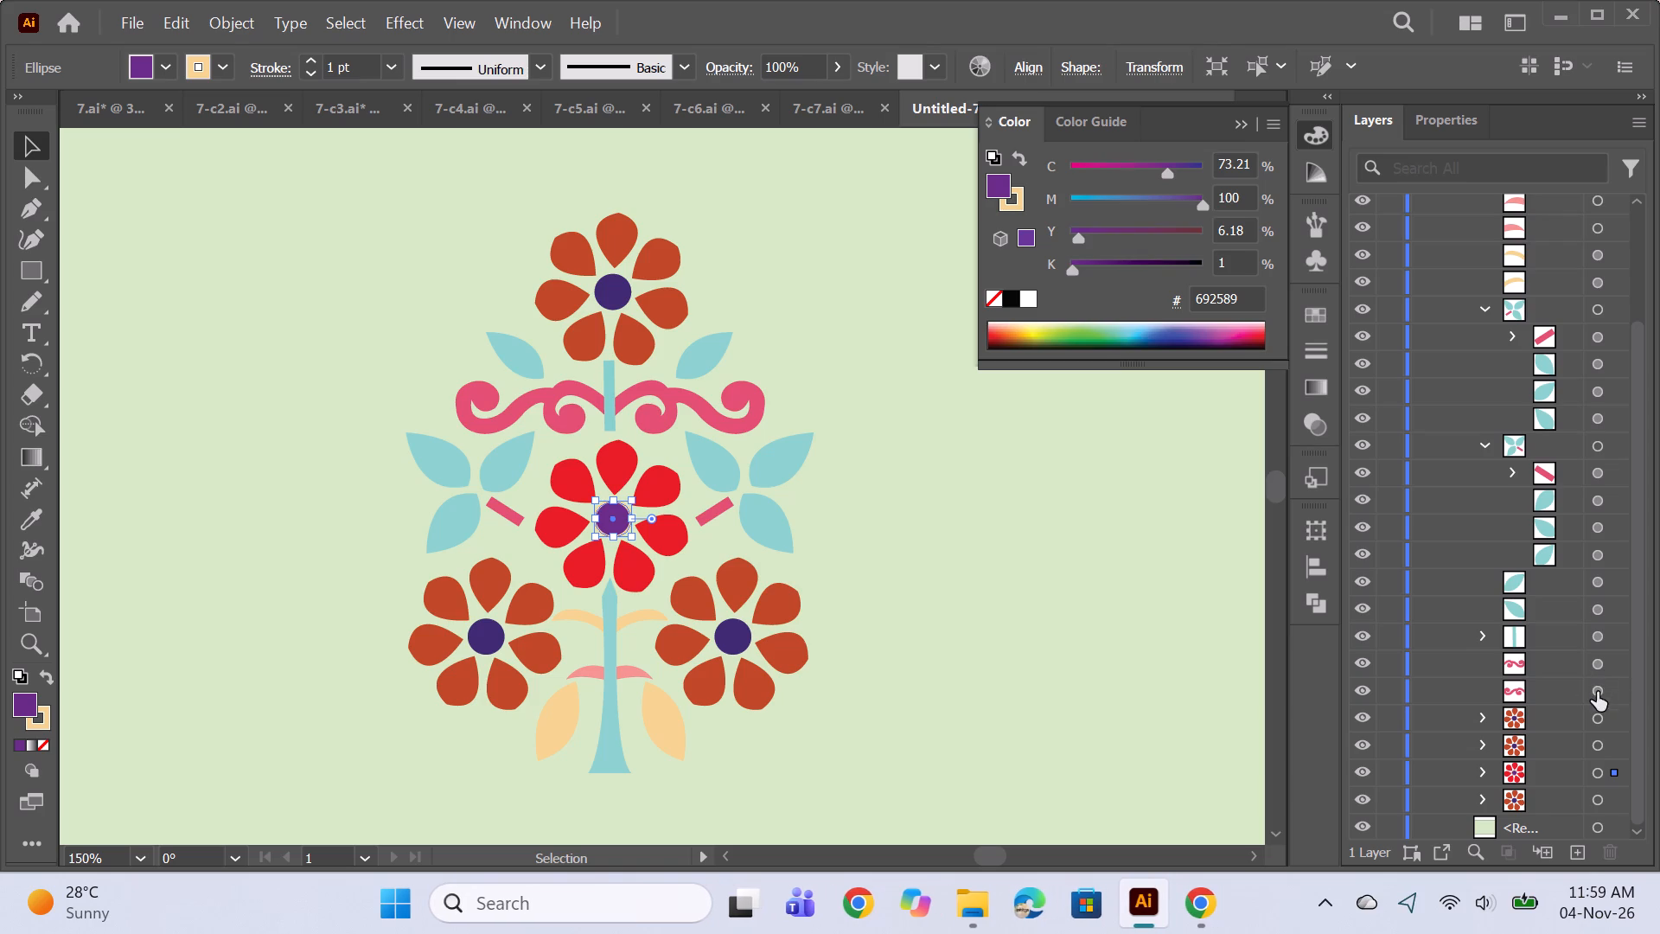
left_click(1597, 692)
double_click(24, 707)
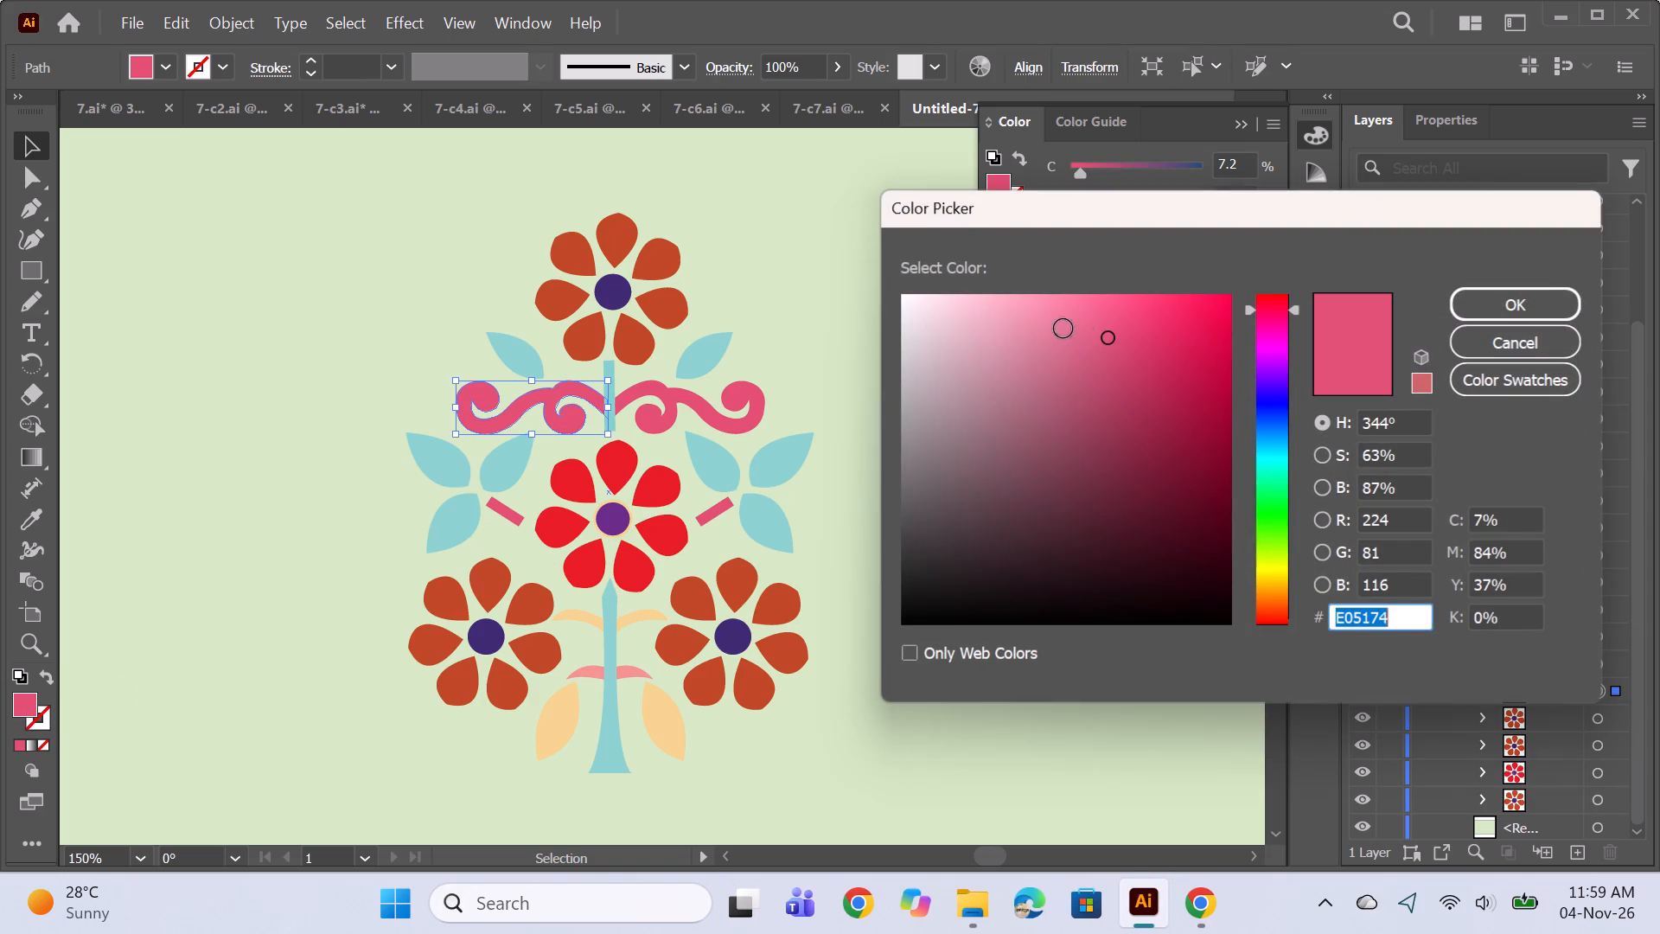
left_click(1281, 538)
left_click(1282, 461)
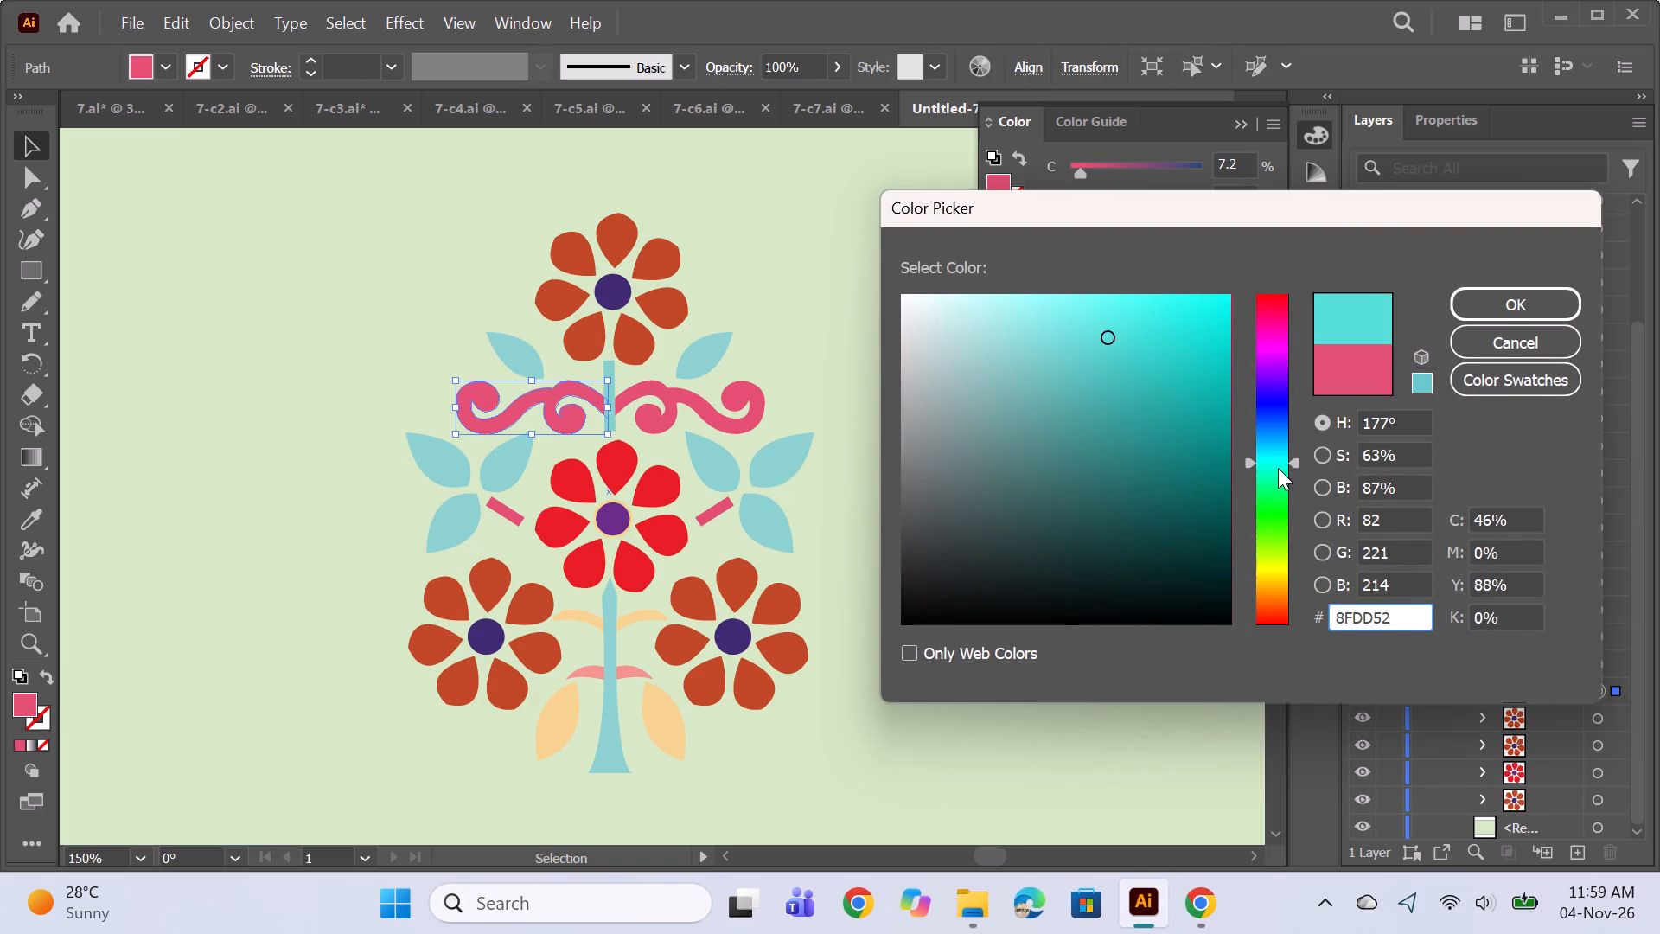
left_click(1277, 473)
left_click_drag(1280, 450, 1271, 443)
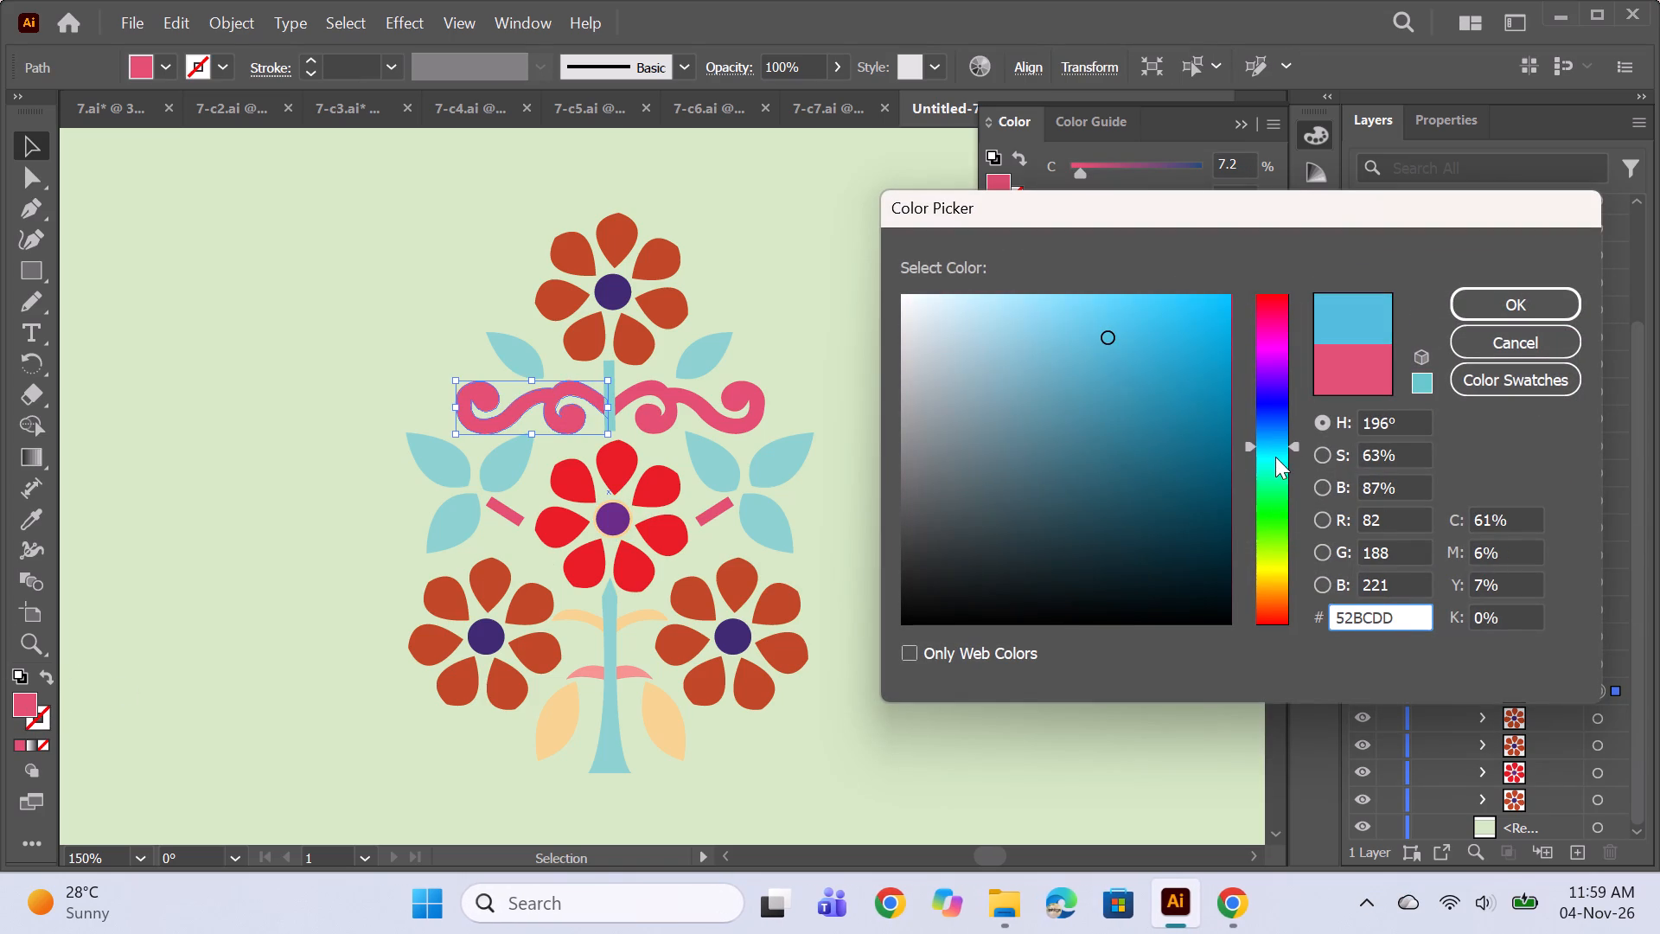
left_click(1274, 461)
left_click(1181, 510)
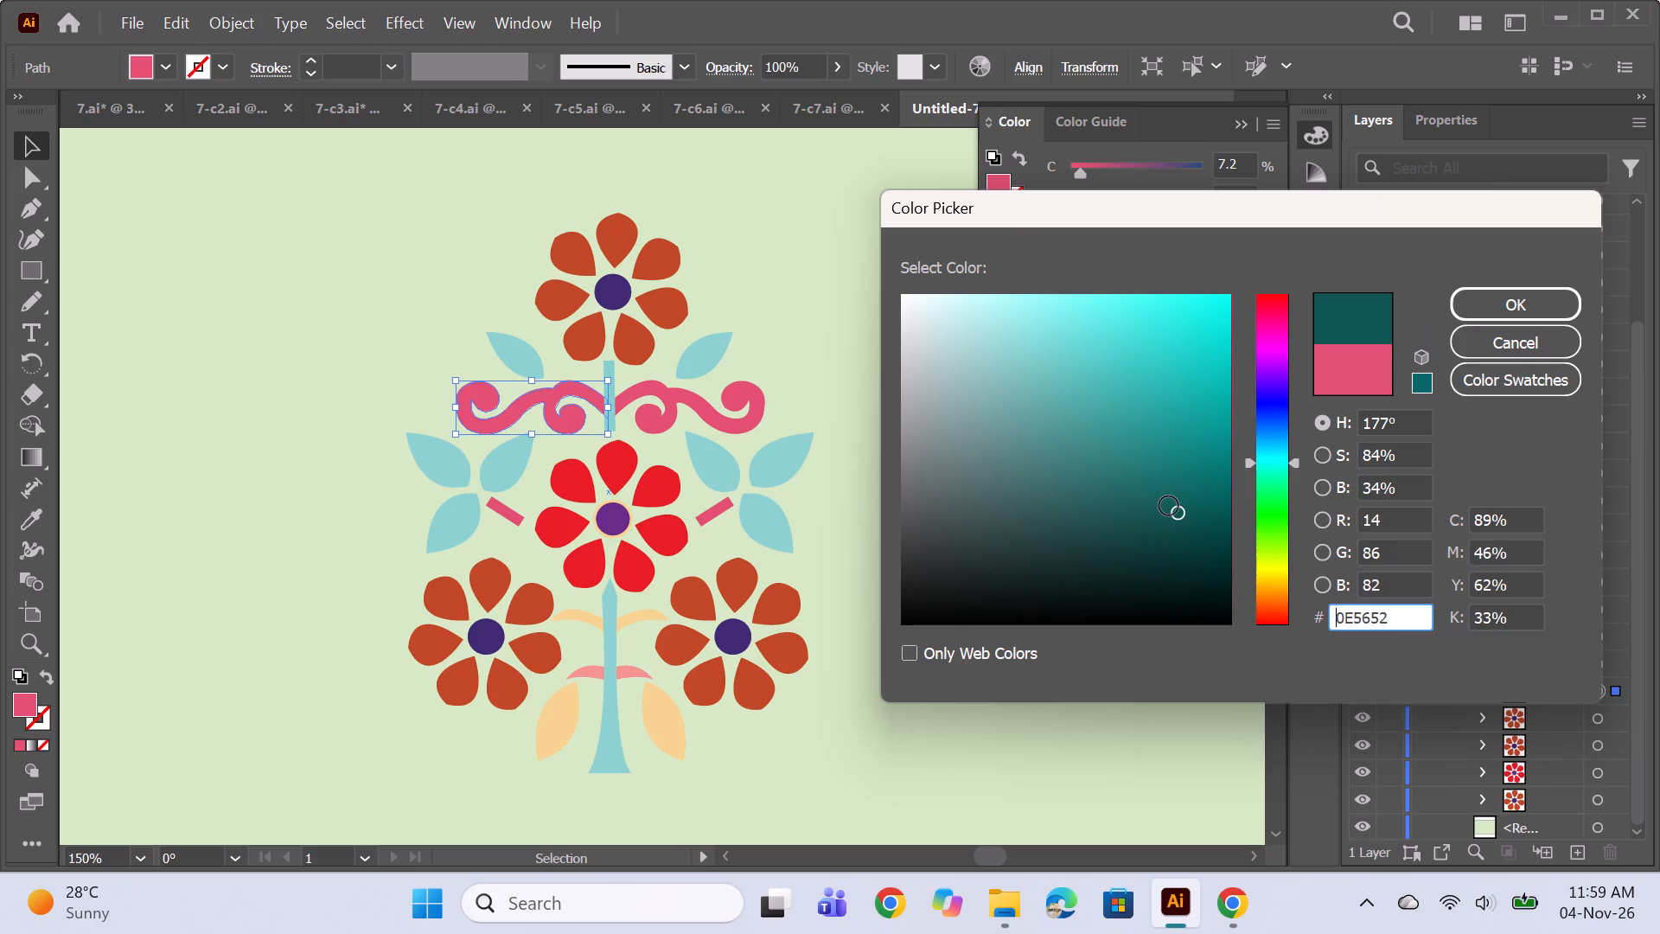
left_click(1169, 506)
left_click(1167, 499)
left_click(1174, 494)
left_click(1474, 303)
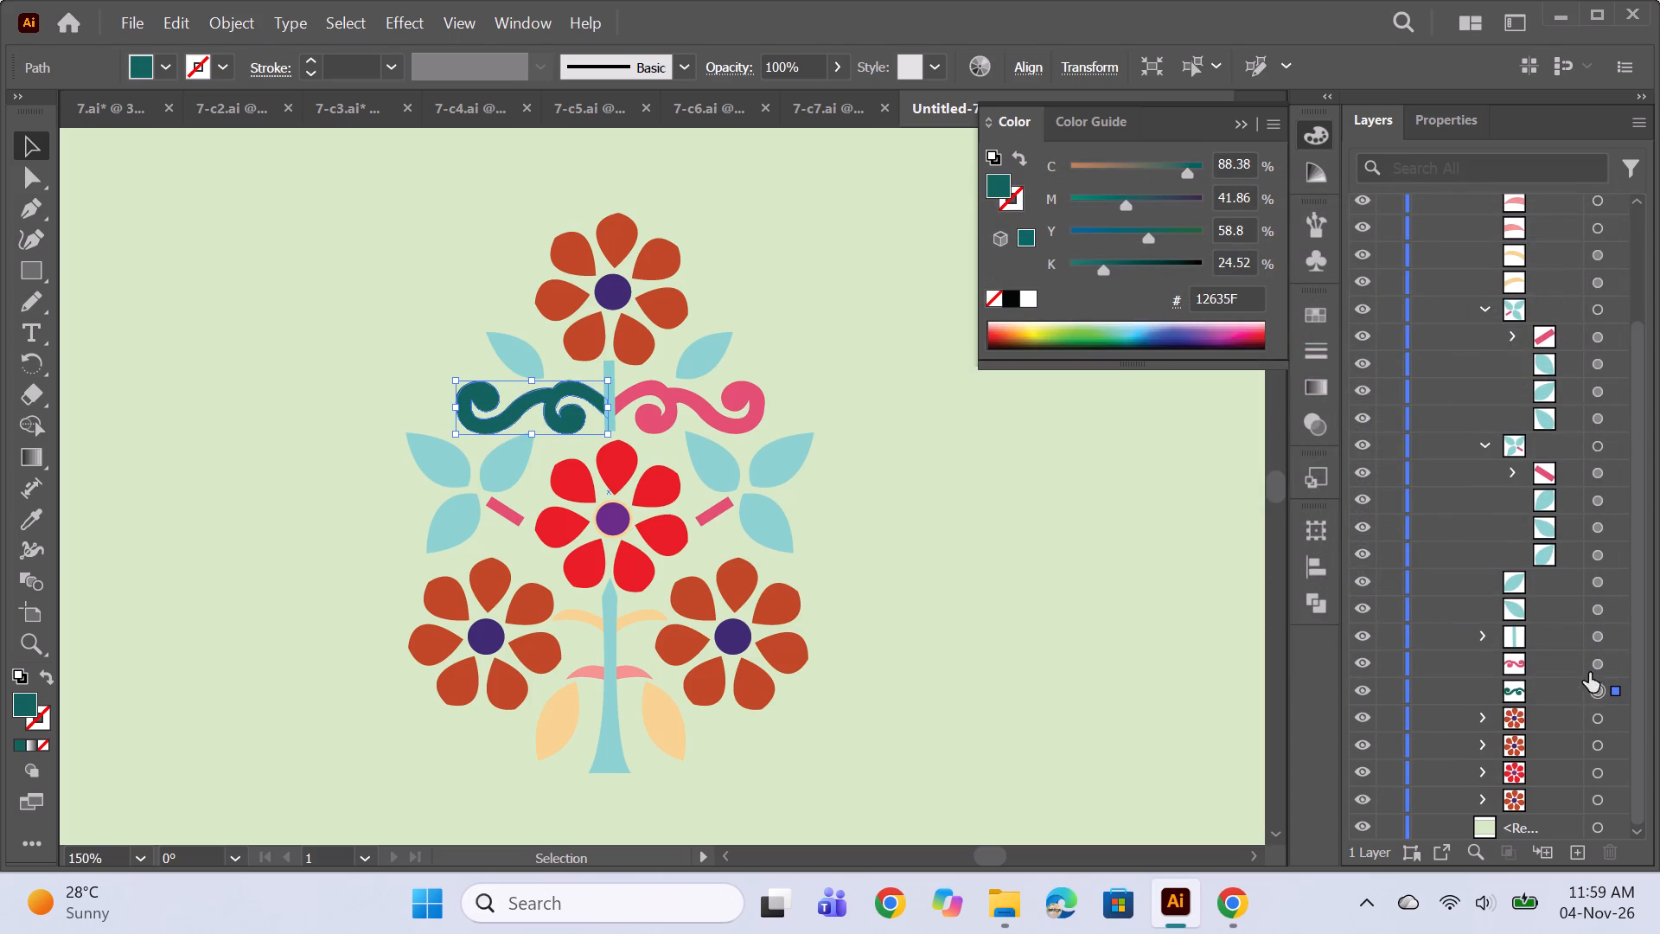
Match the right half of the scroll ornament to the left half's dark teal with the Eyedropper.
left_click_drag(1596, 661, 1568, 666)
left_click(42, 515)
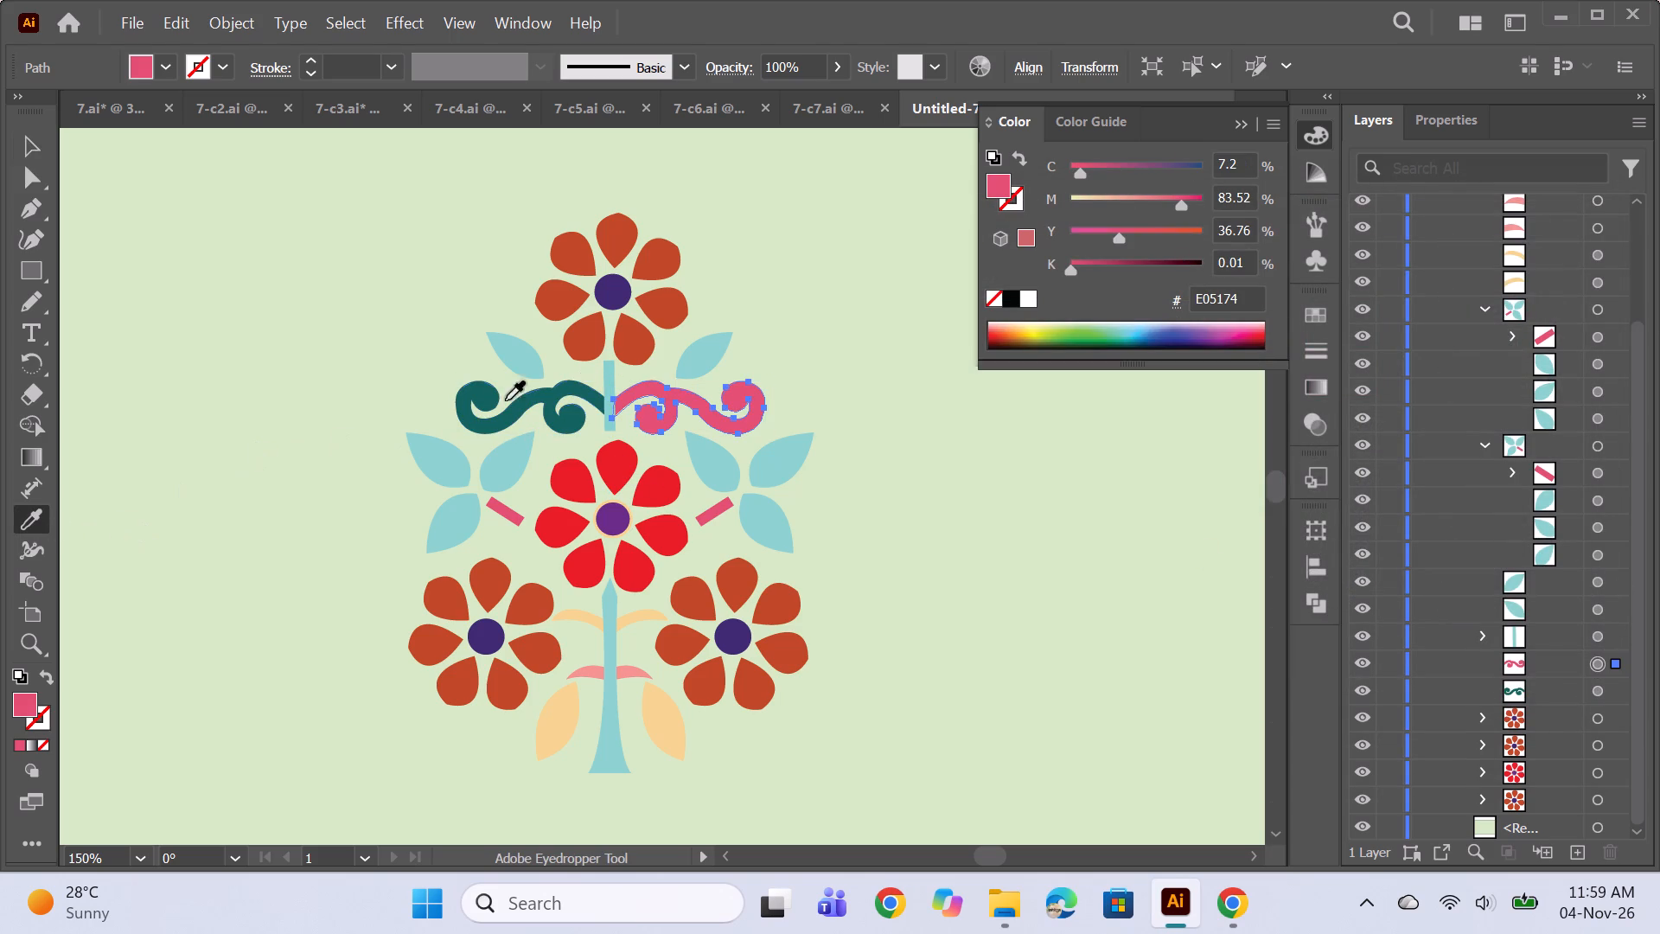
left_click(565, 393)
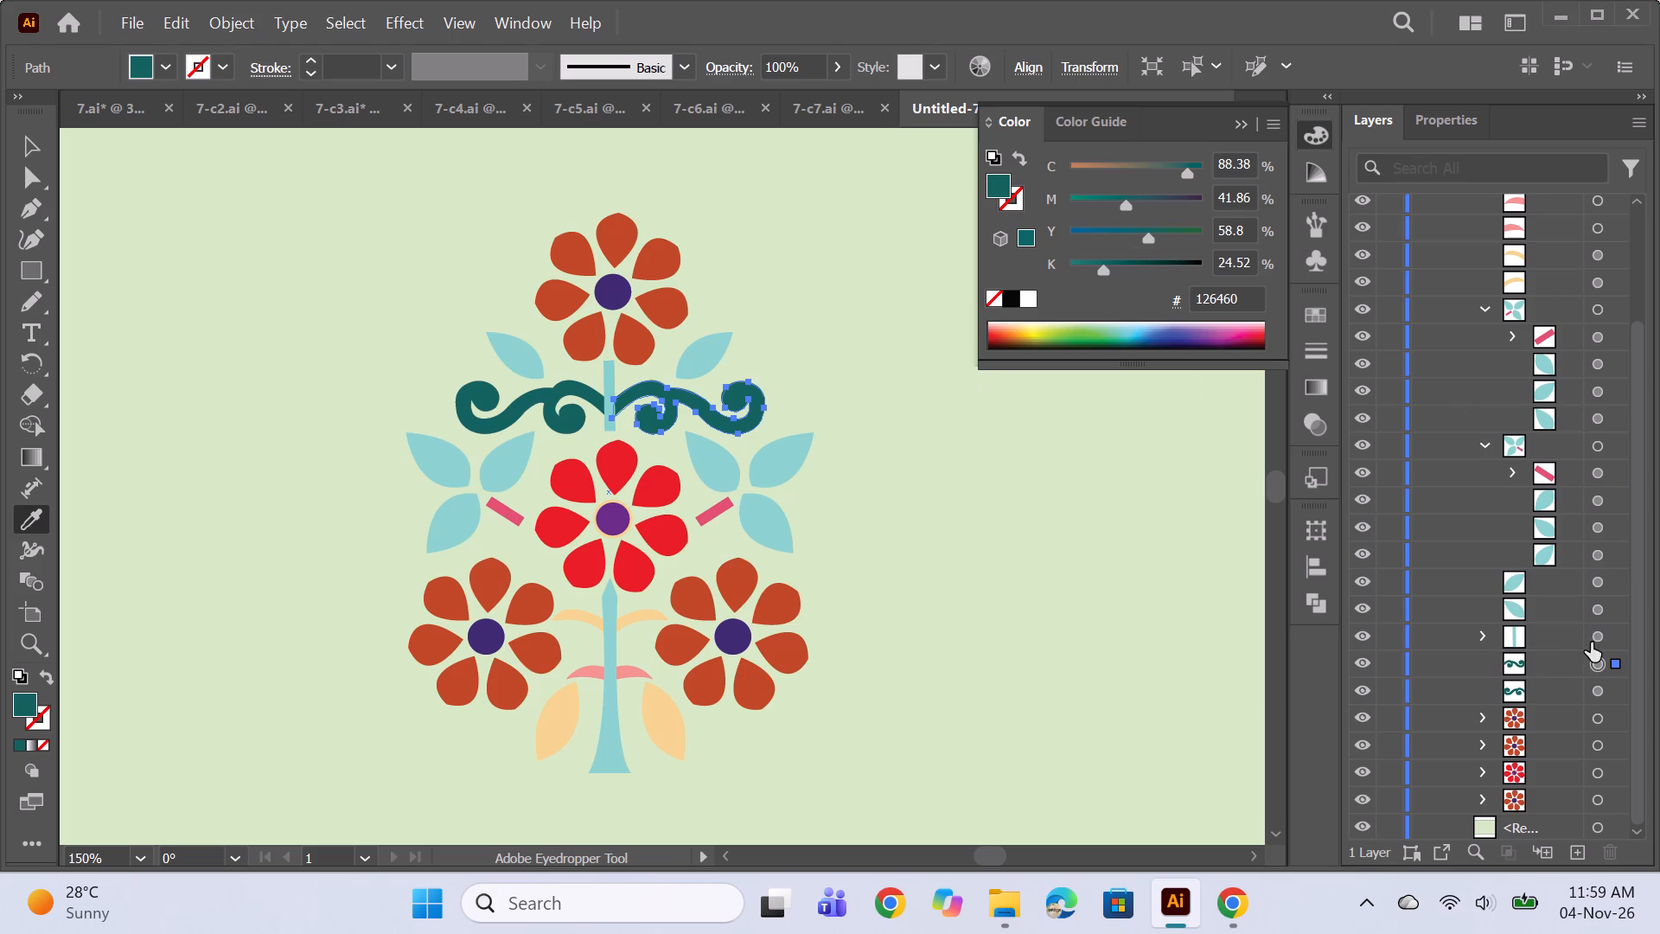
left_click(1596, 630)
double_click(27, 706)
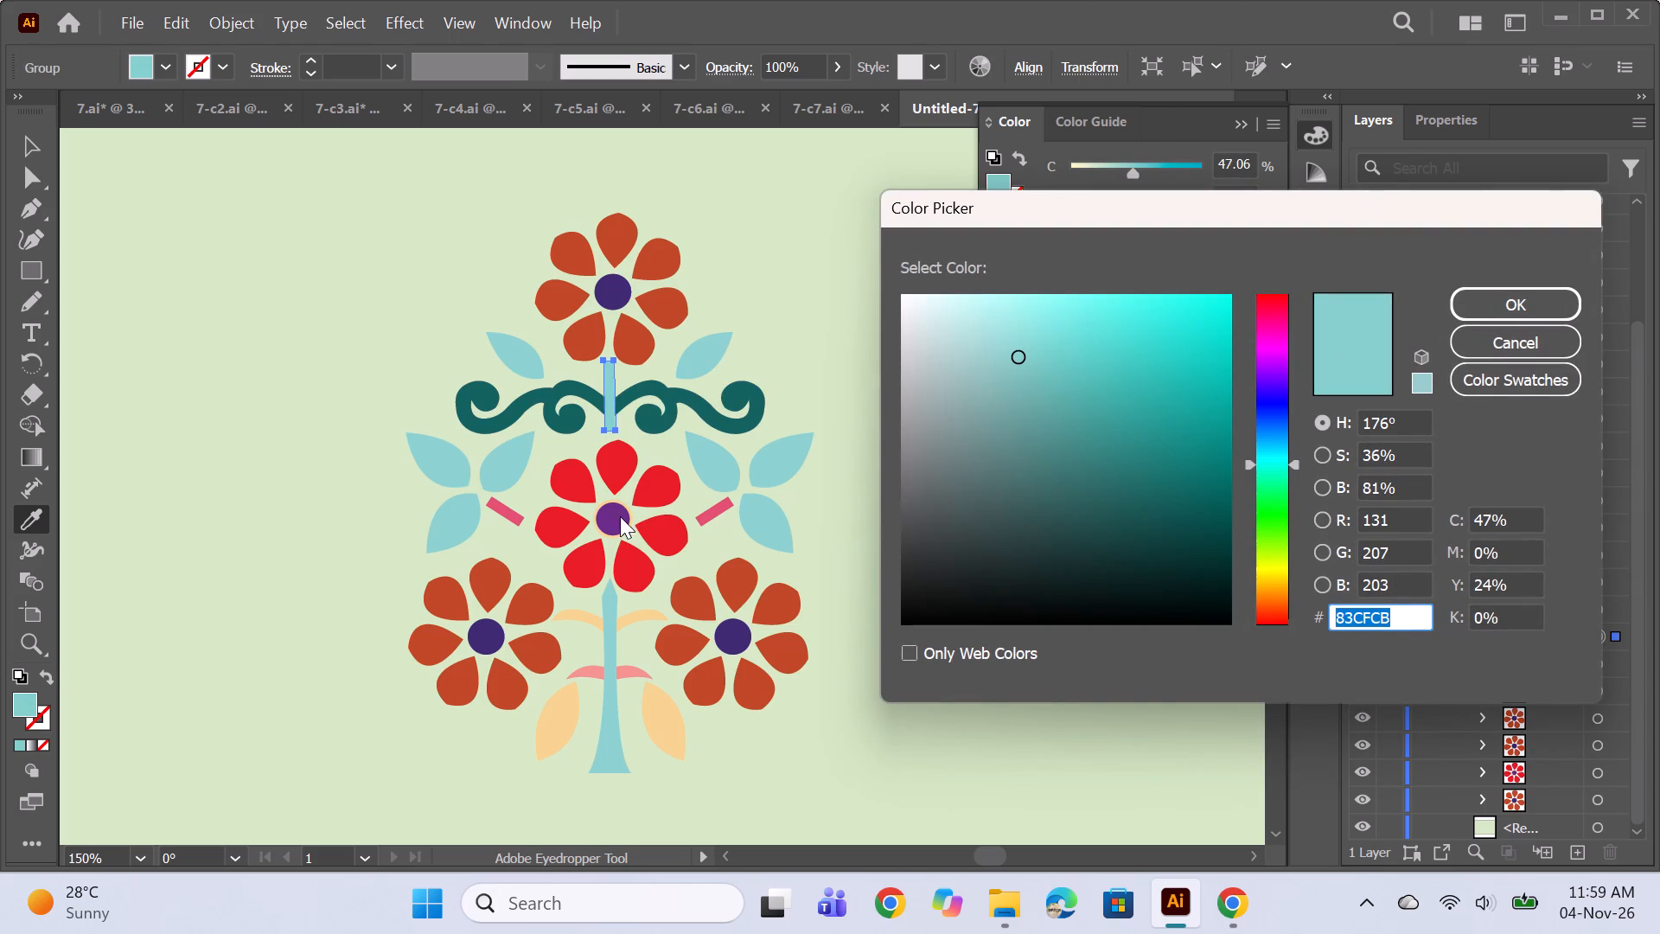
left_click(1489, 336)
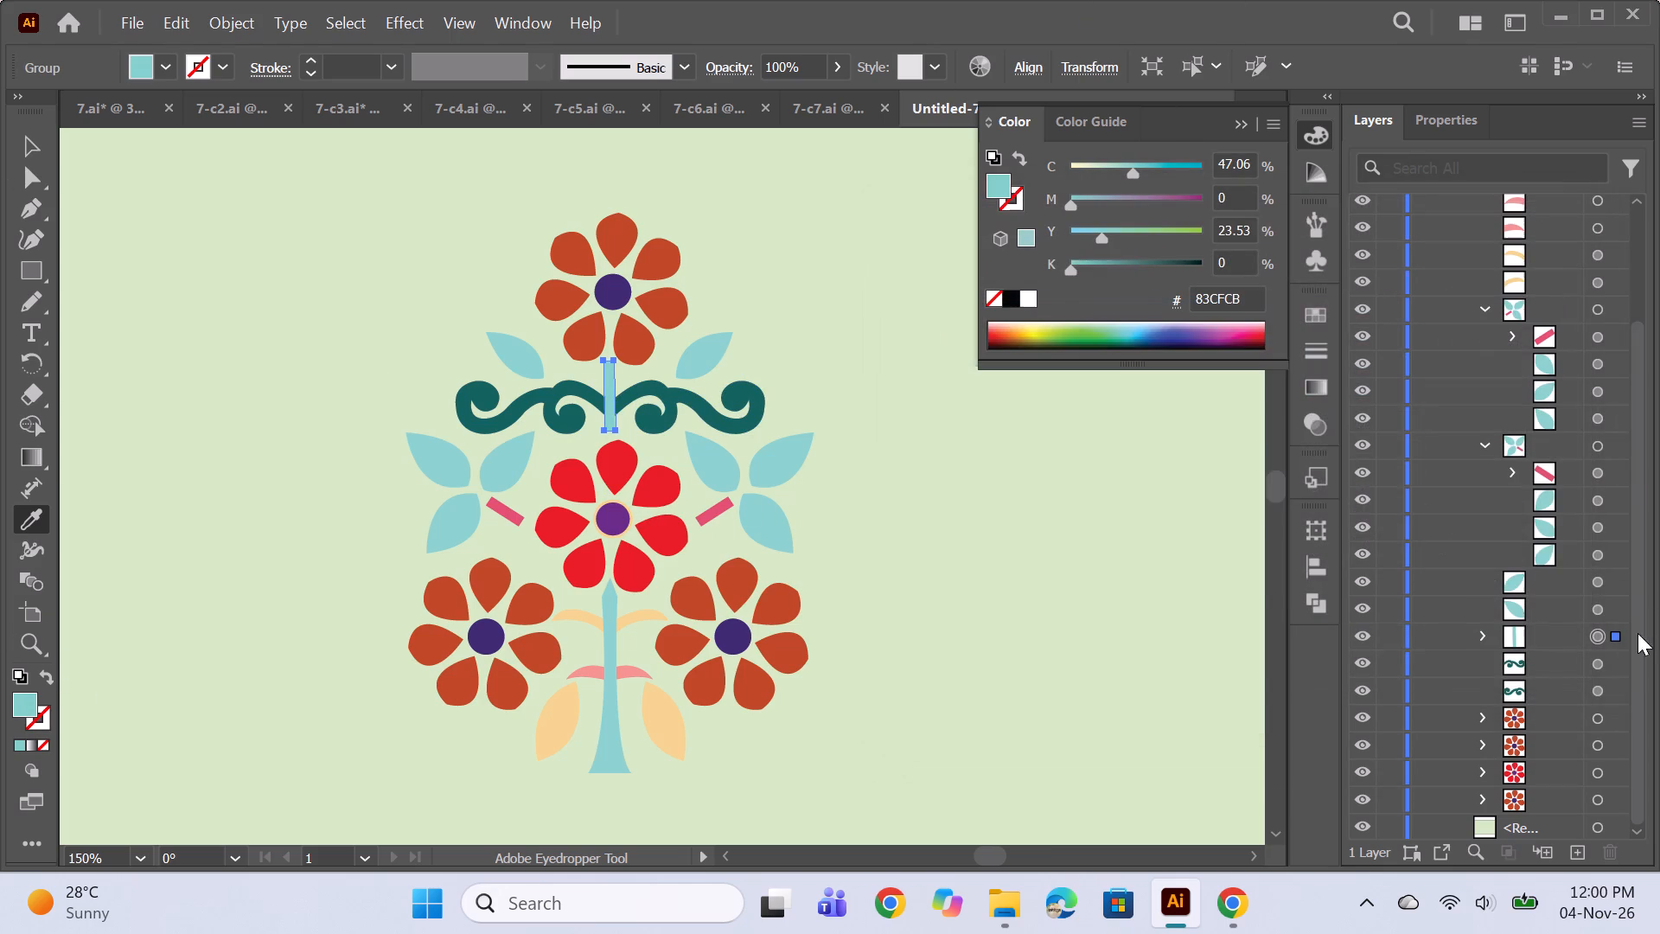
Remove the stroke from the middle flower's centre circle.
left_click(1478, 771)
left_click(1604, 824)
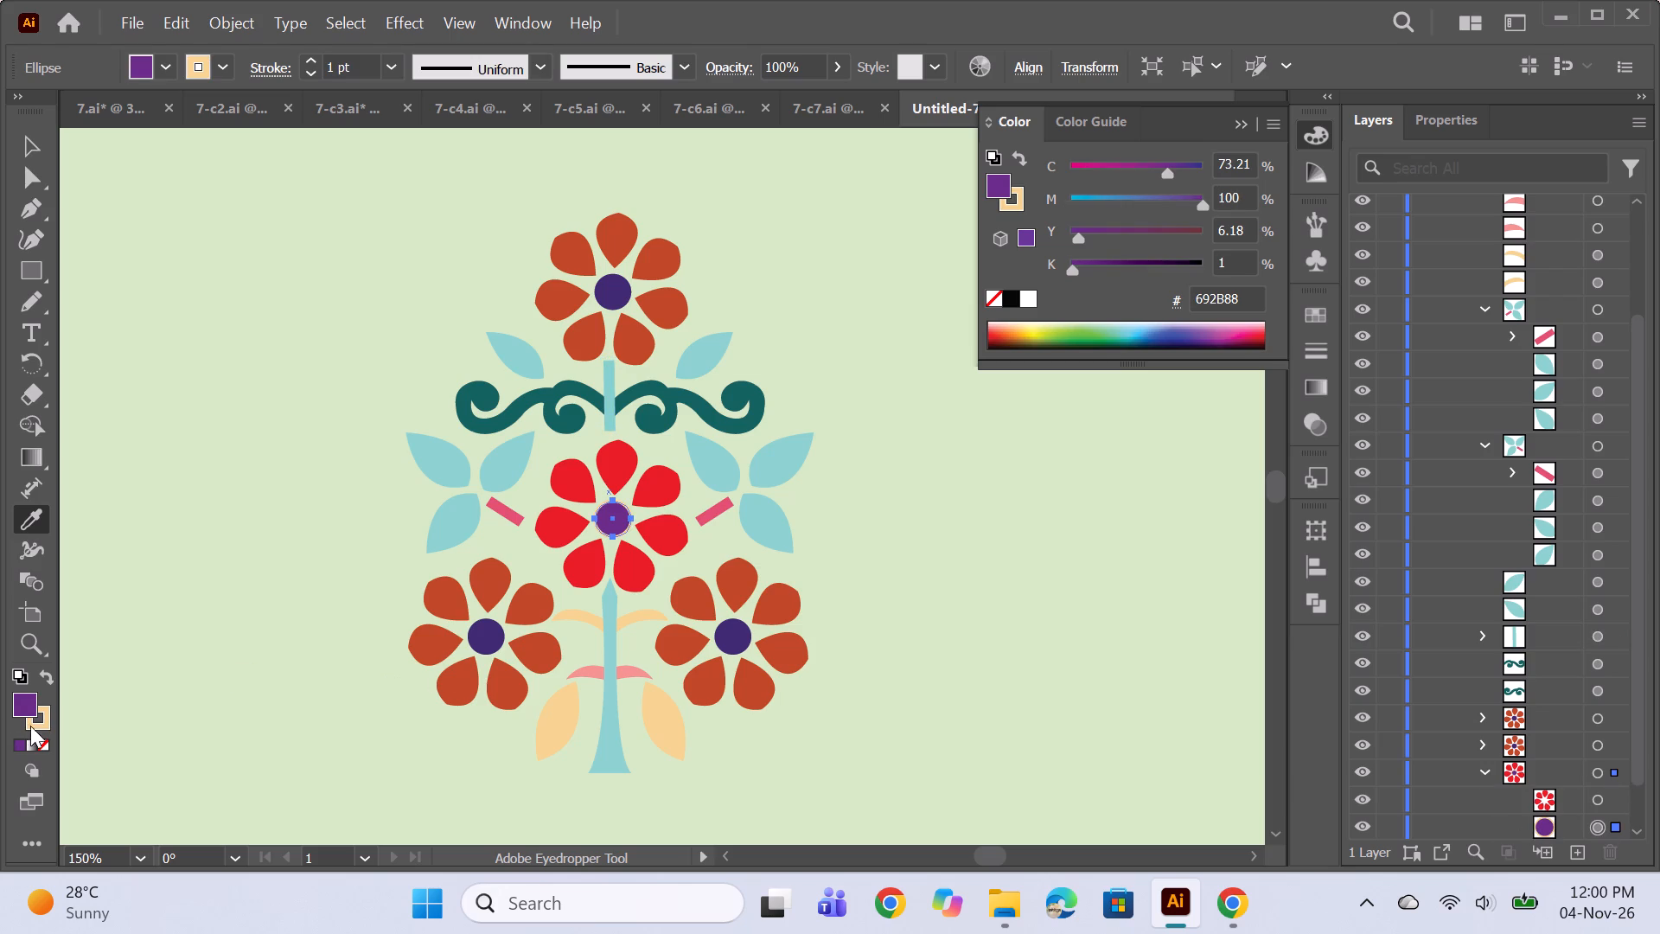
left_click(220, 63)
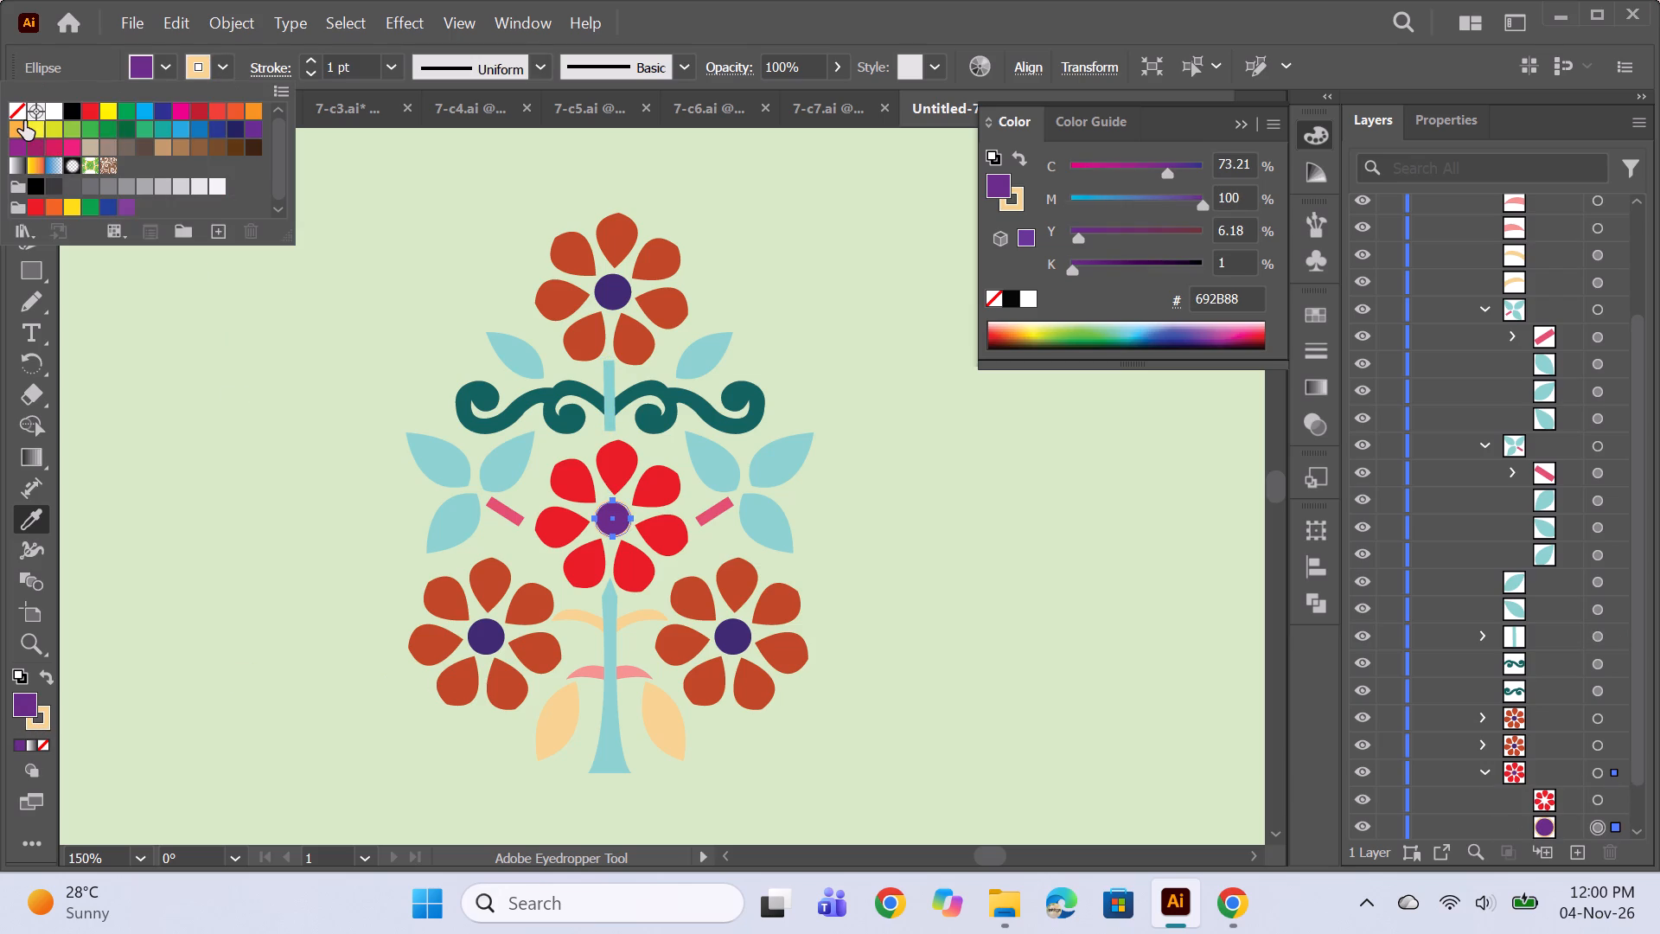
left_click(21, 113)
left_click(1485, 775)
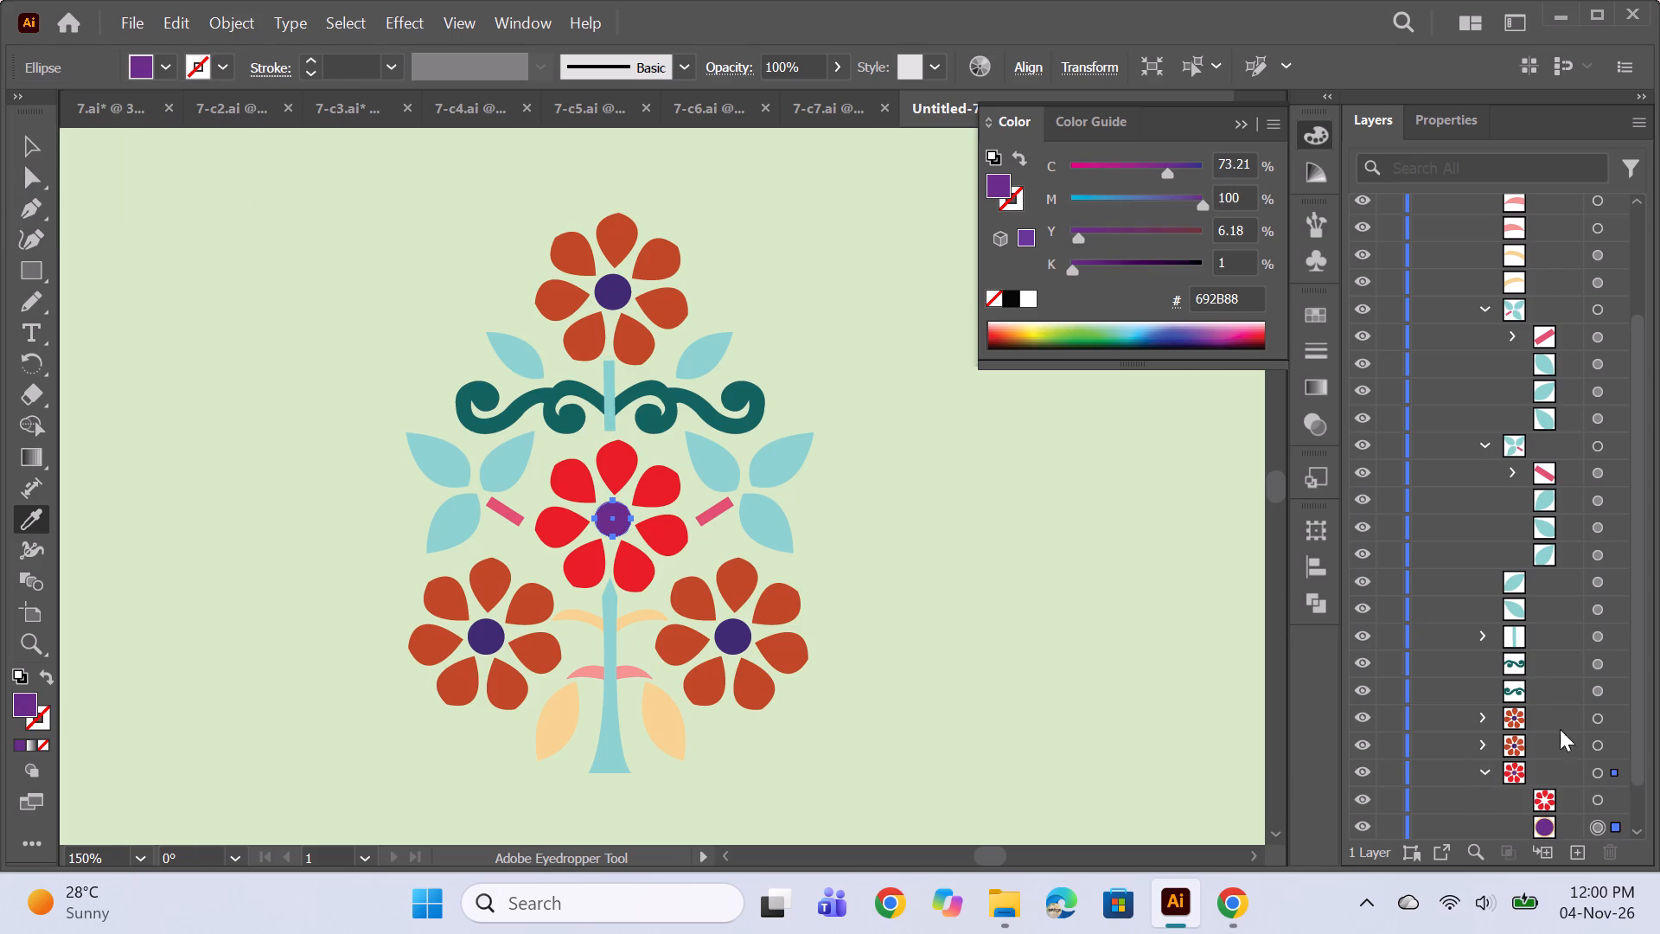
Fill the short upper stem with the purple sampled from the middle flower's centre circle.
left_click(1595, 624)
left_click(1593, 631)
left_click(610, 519)
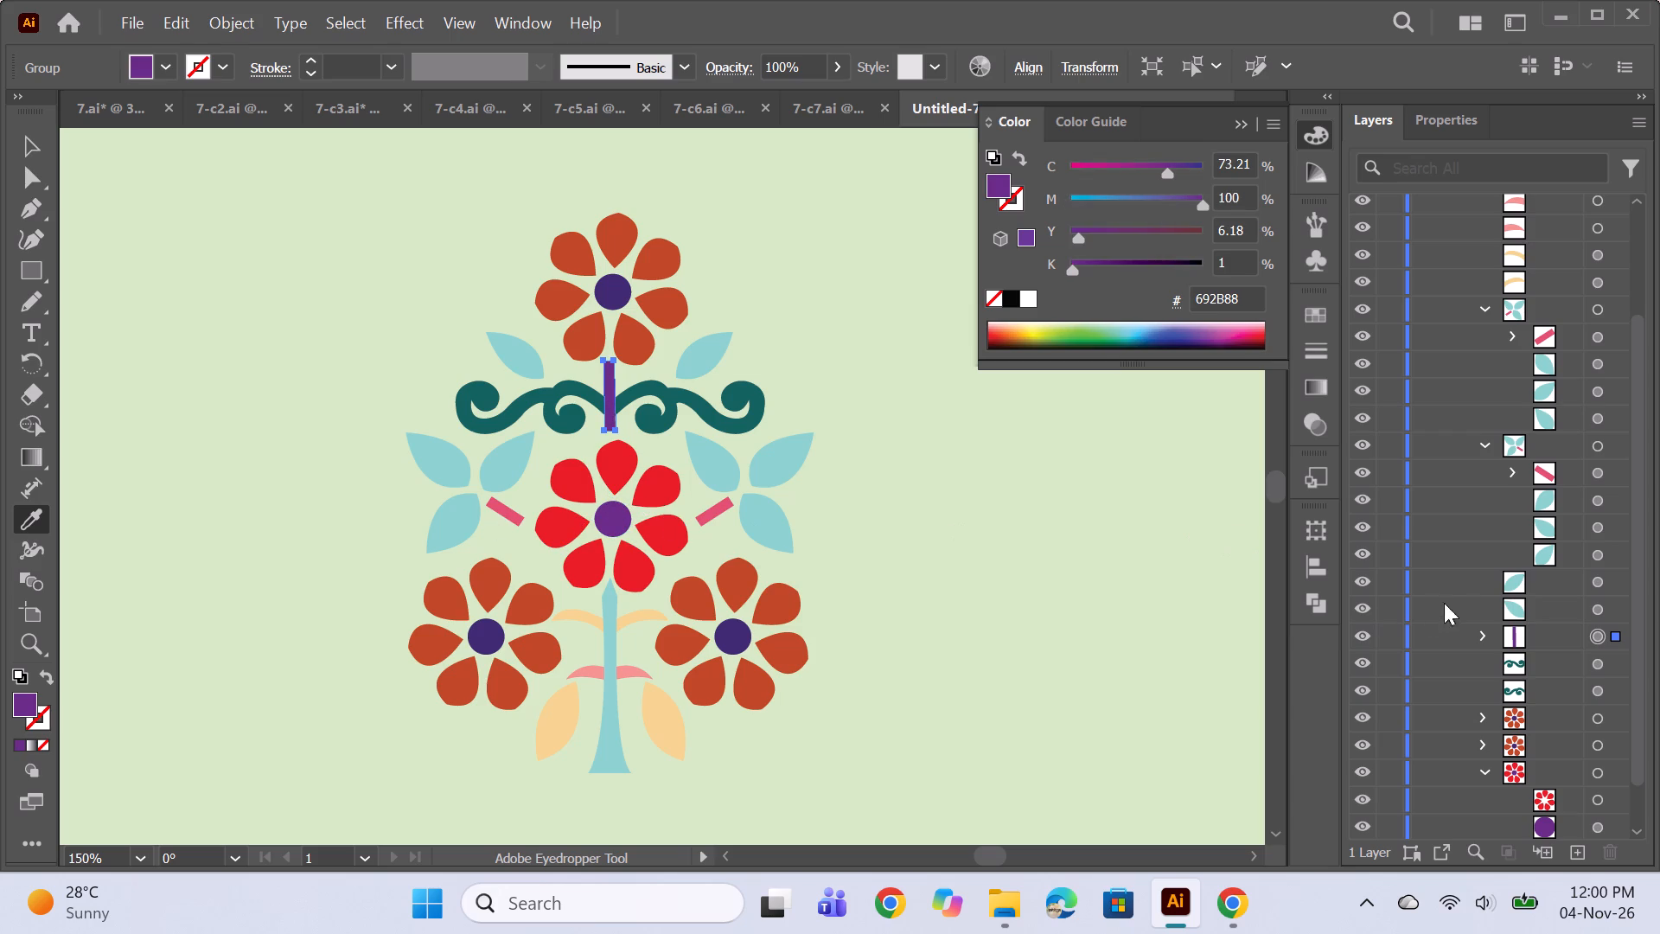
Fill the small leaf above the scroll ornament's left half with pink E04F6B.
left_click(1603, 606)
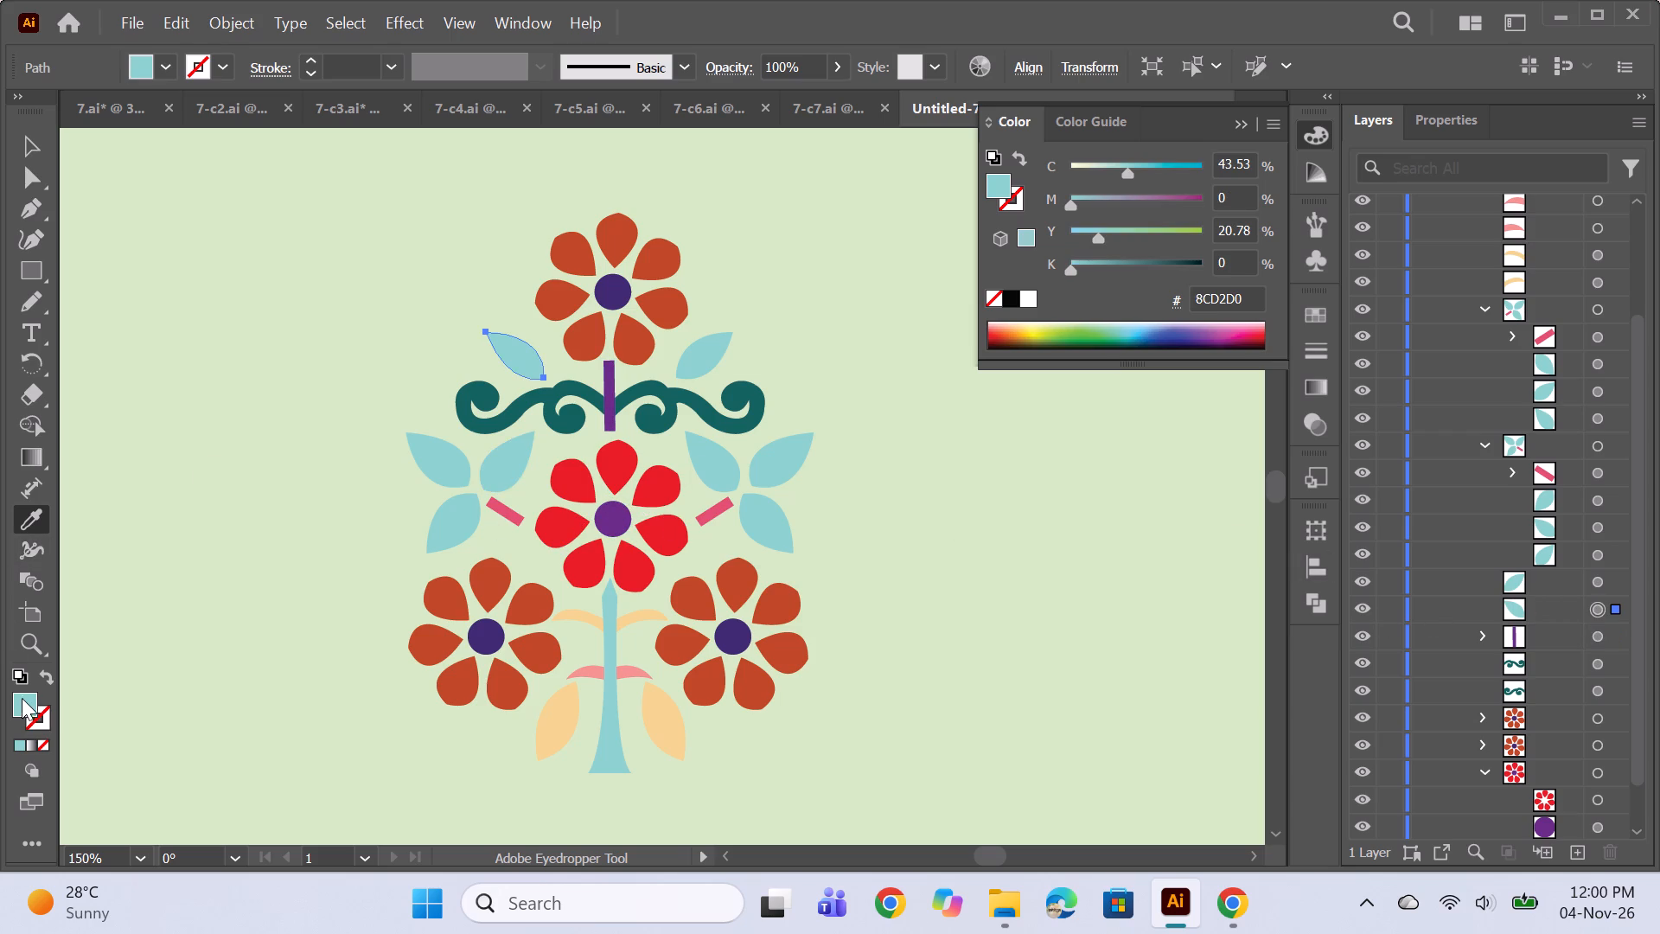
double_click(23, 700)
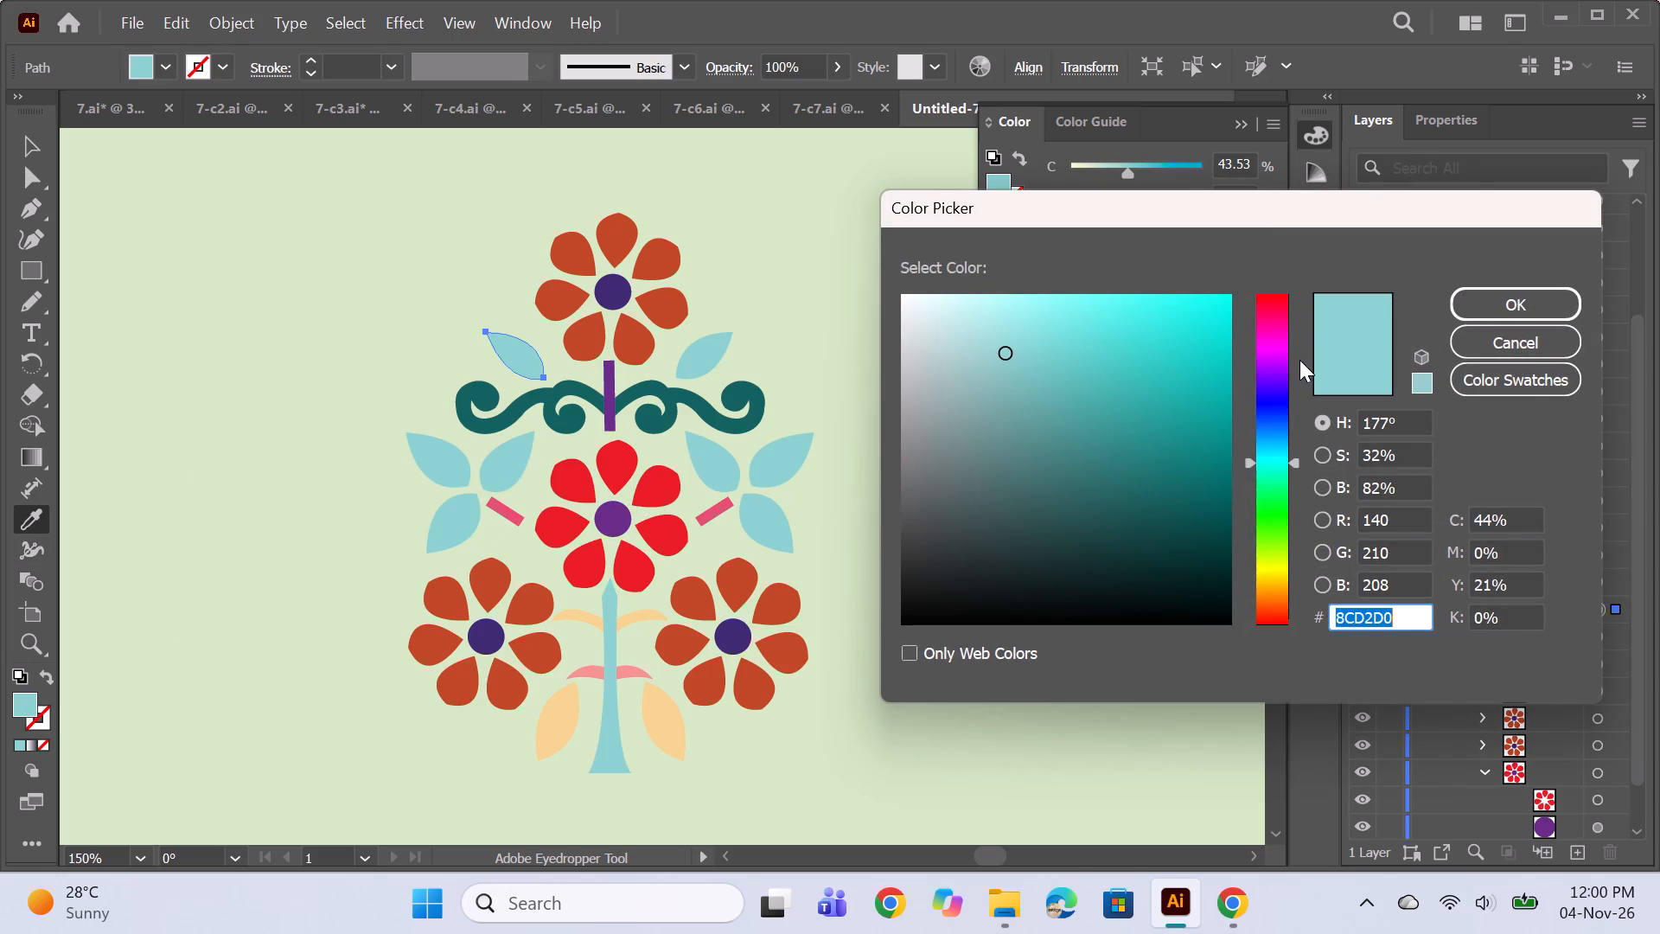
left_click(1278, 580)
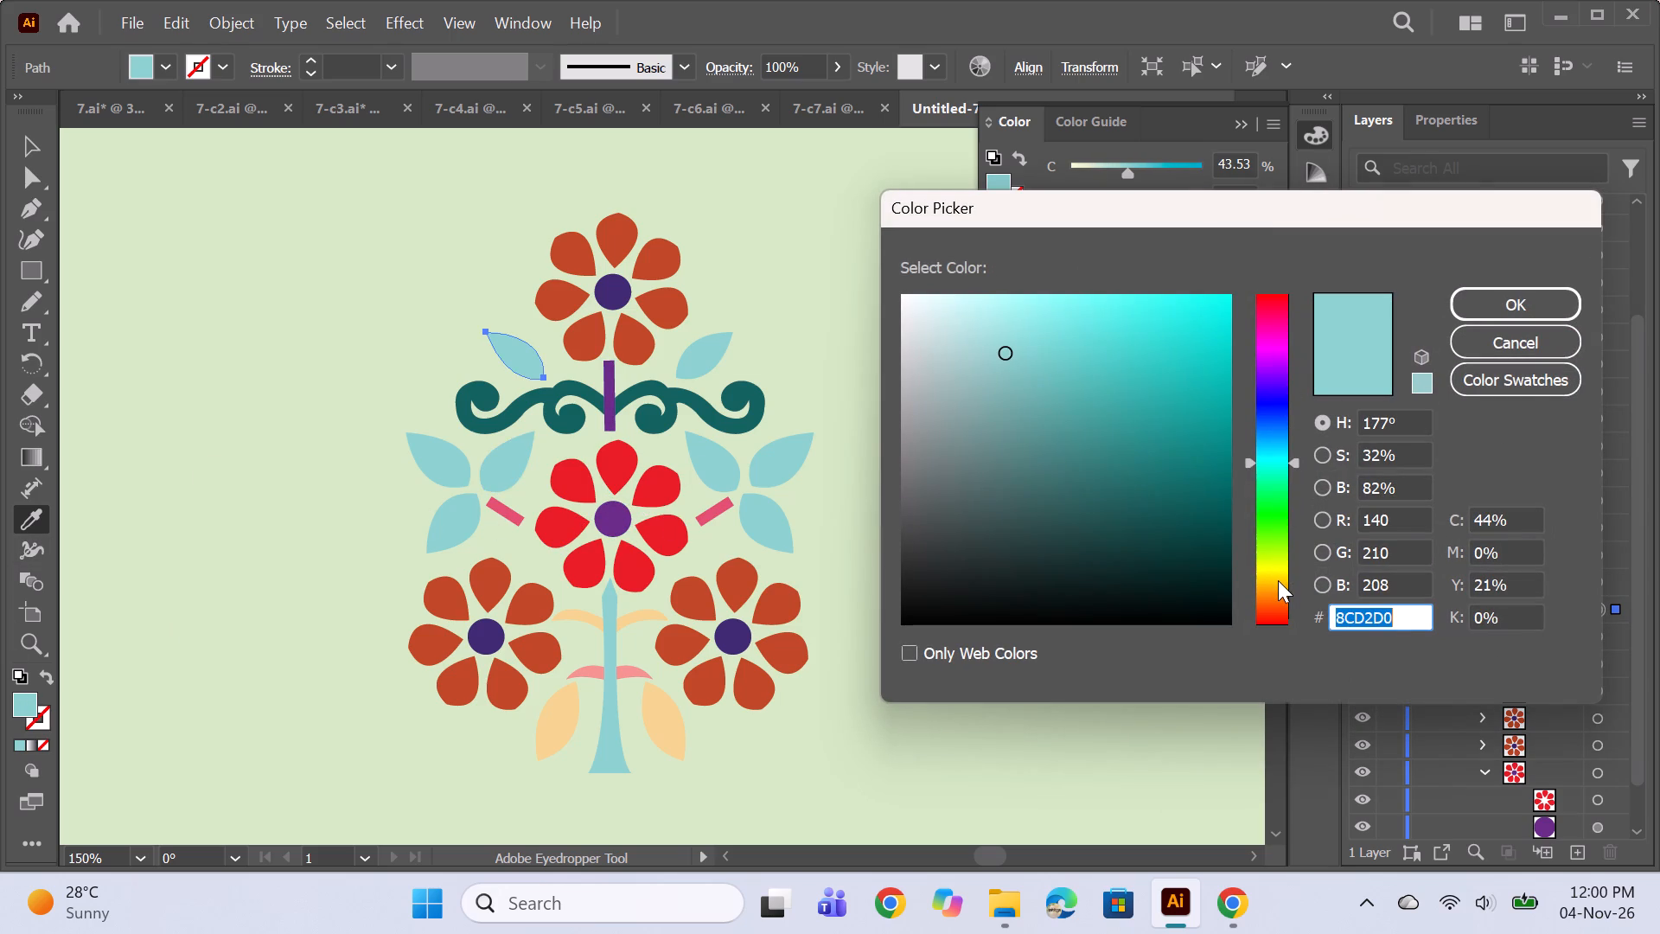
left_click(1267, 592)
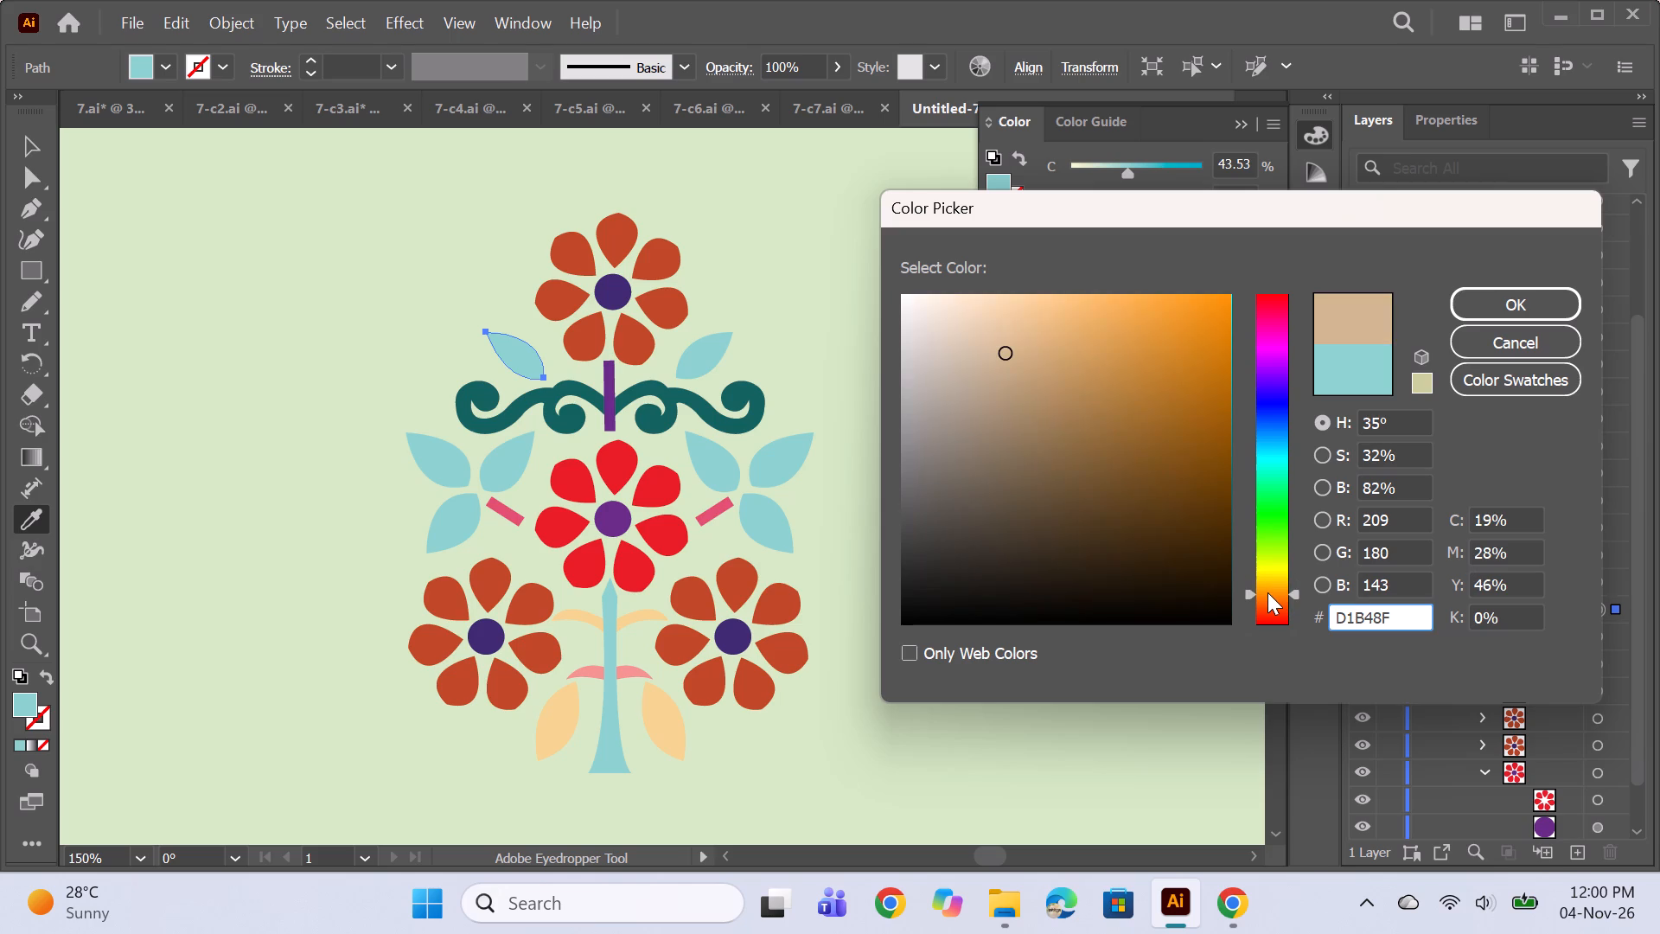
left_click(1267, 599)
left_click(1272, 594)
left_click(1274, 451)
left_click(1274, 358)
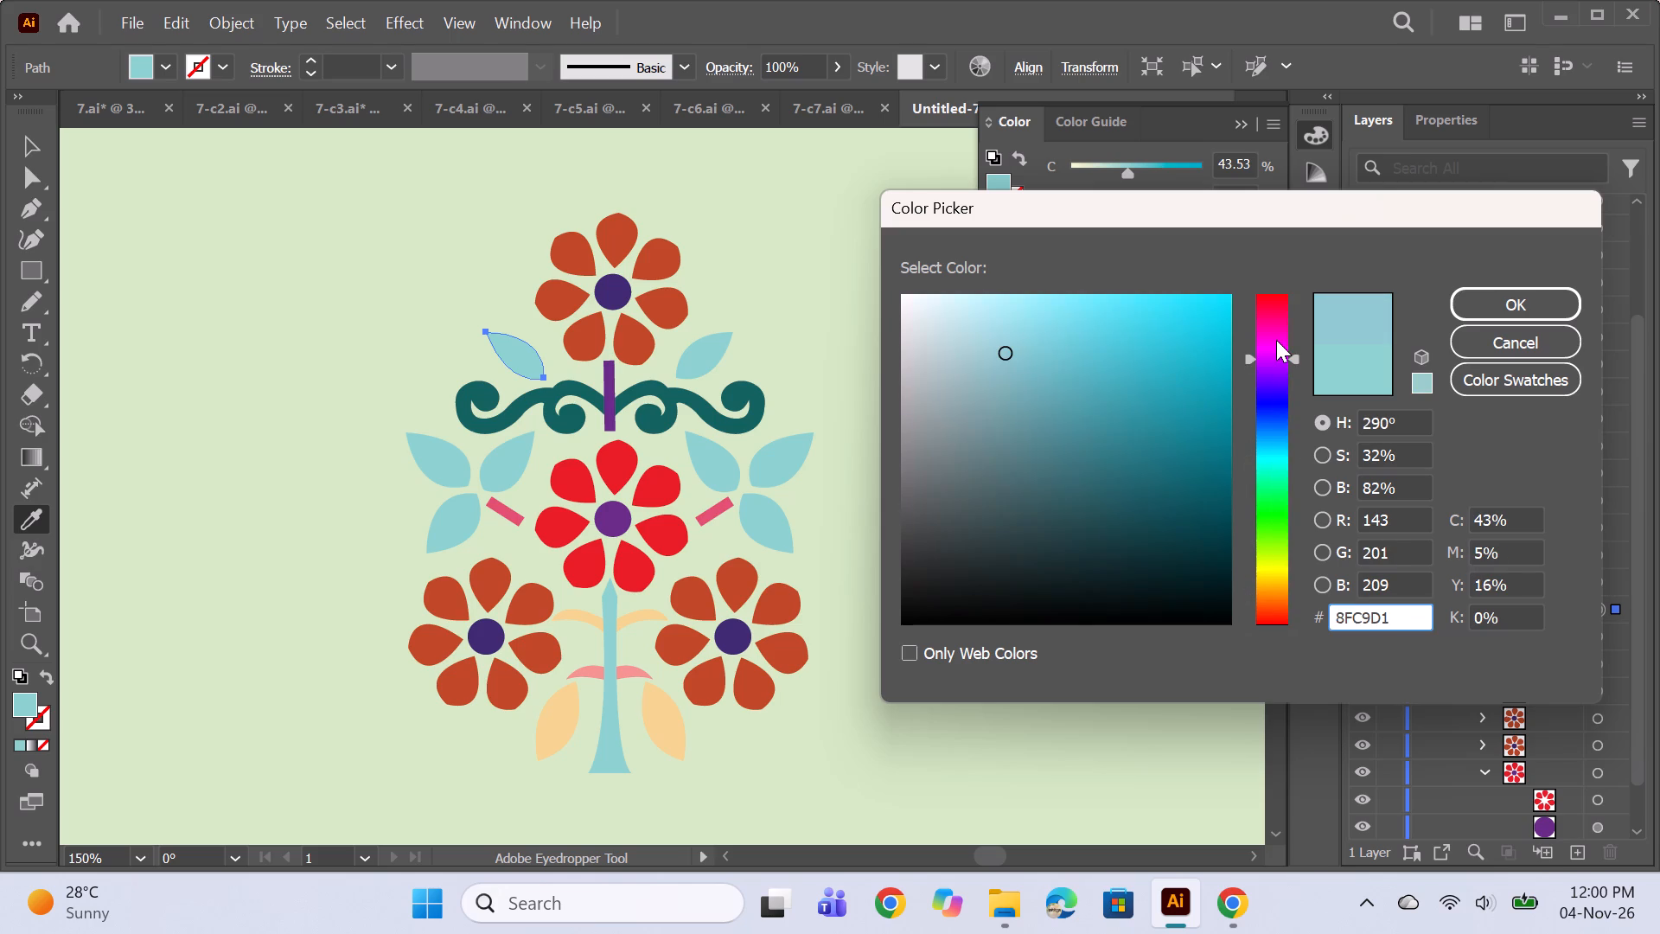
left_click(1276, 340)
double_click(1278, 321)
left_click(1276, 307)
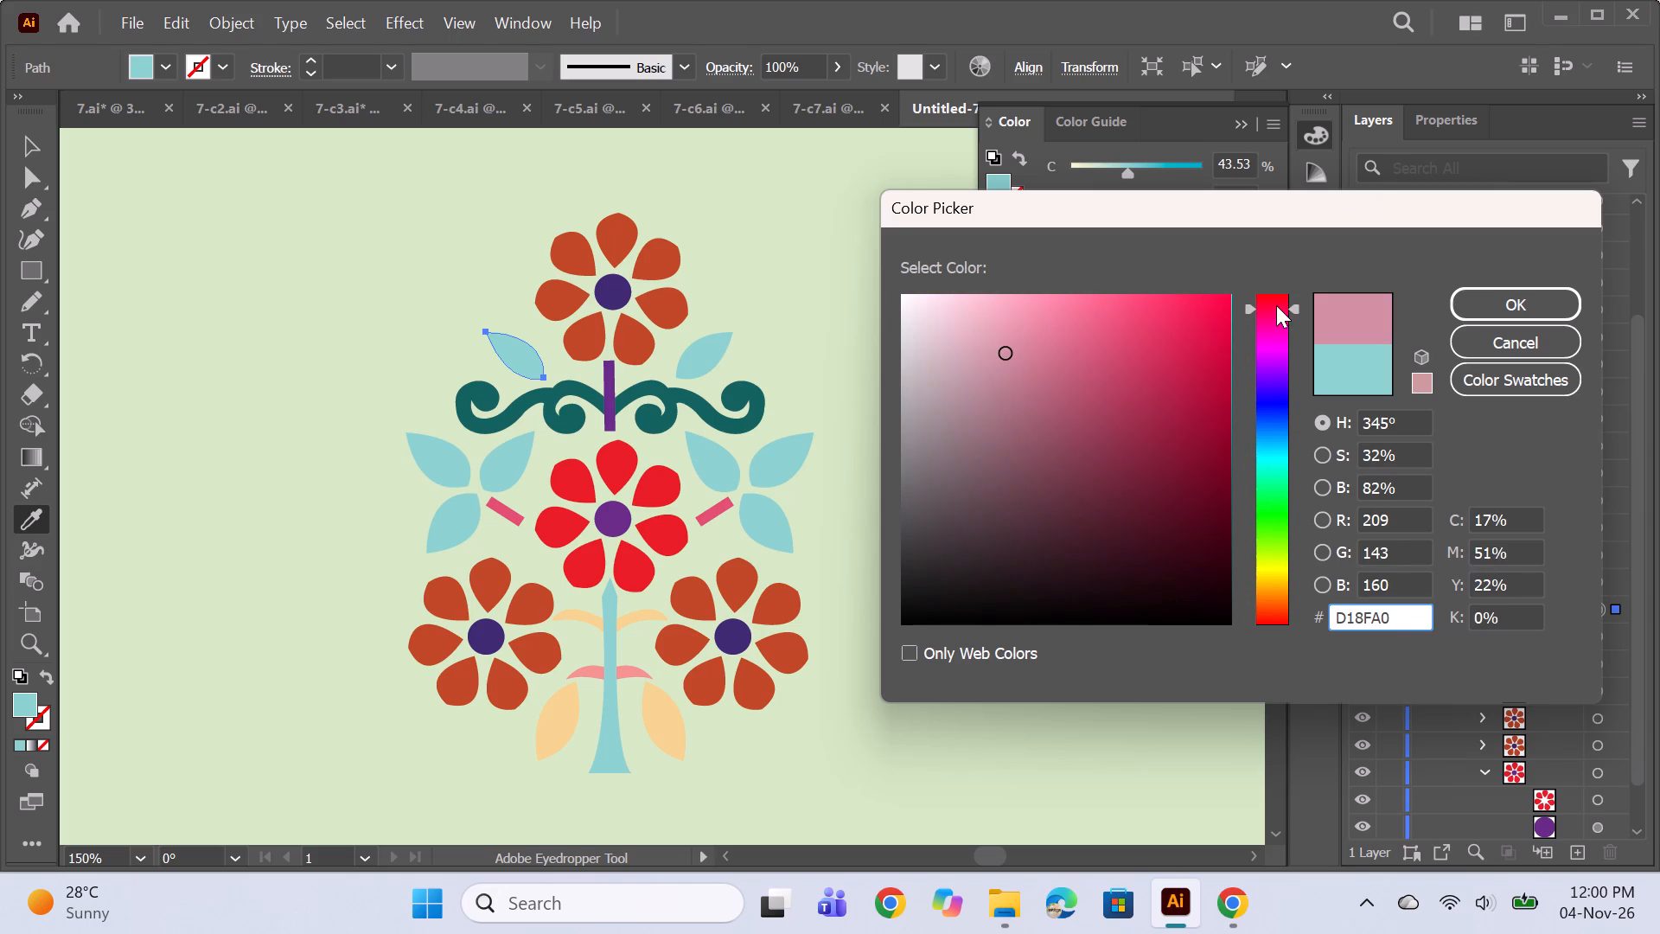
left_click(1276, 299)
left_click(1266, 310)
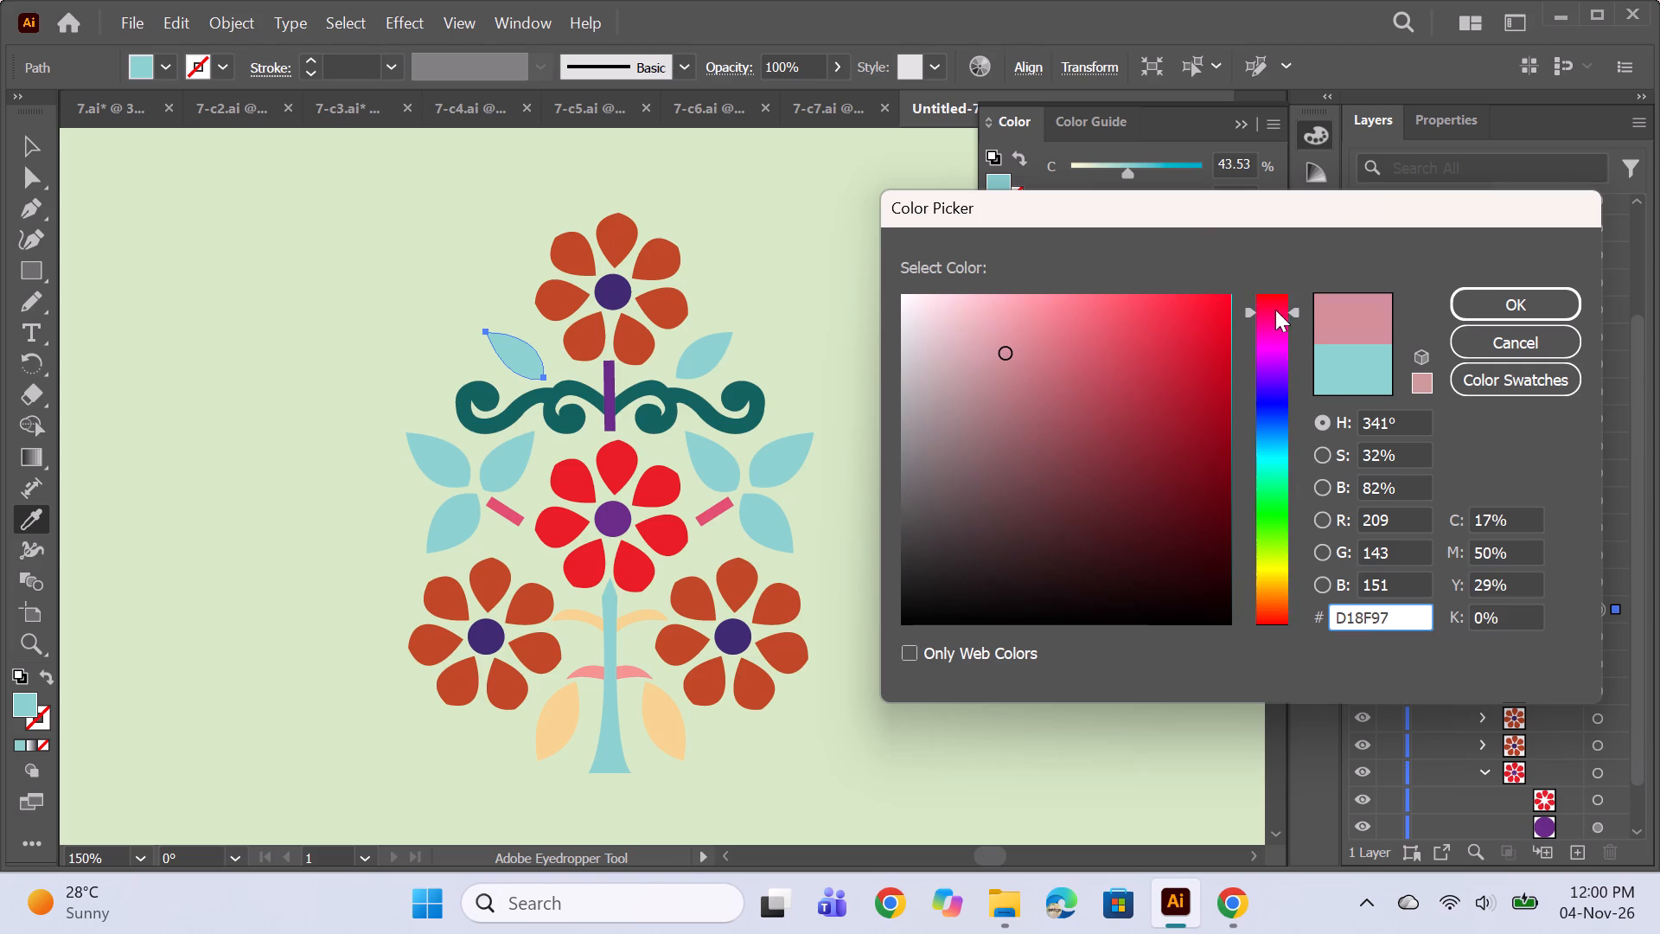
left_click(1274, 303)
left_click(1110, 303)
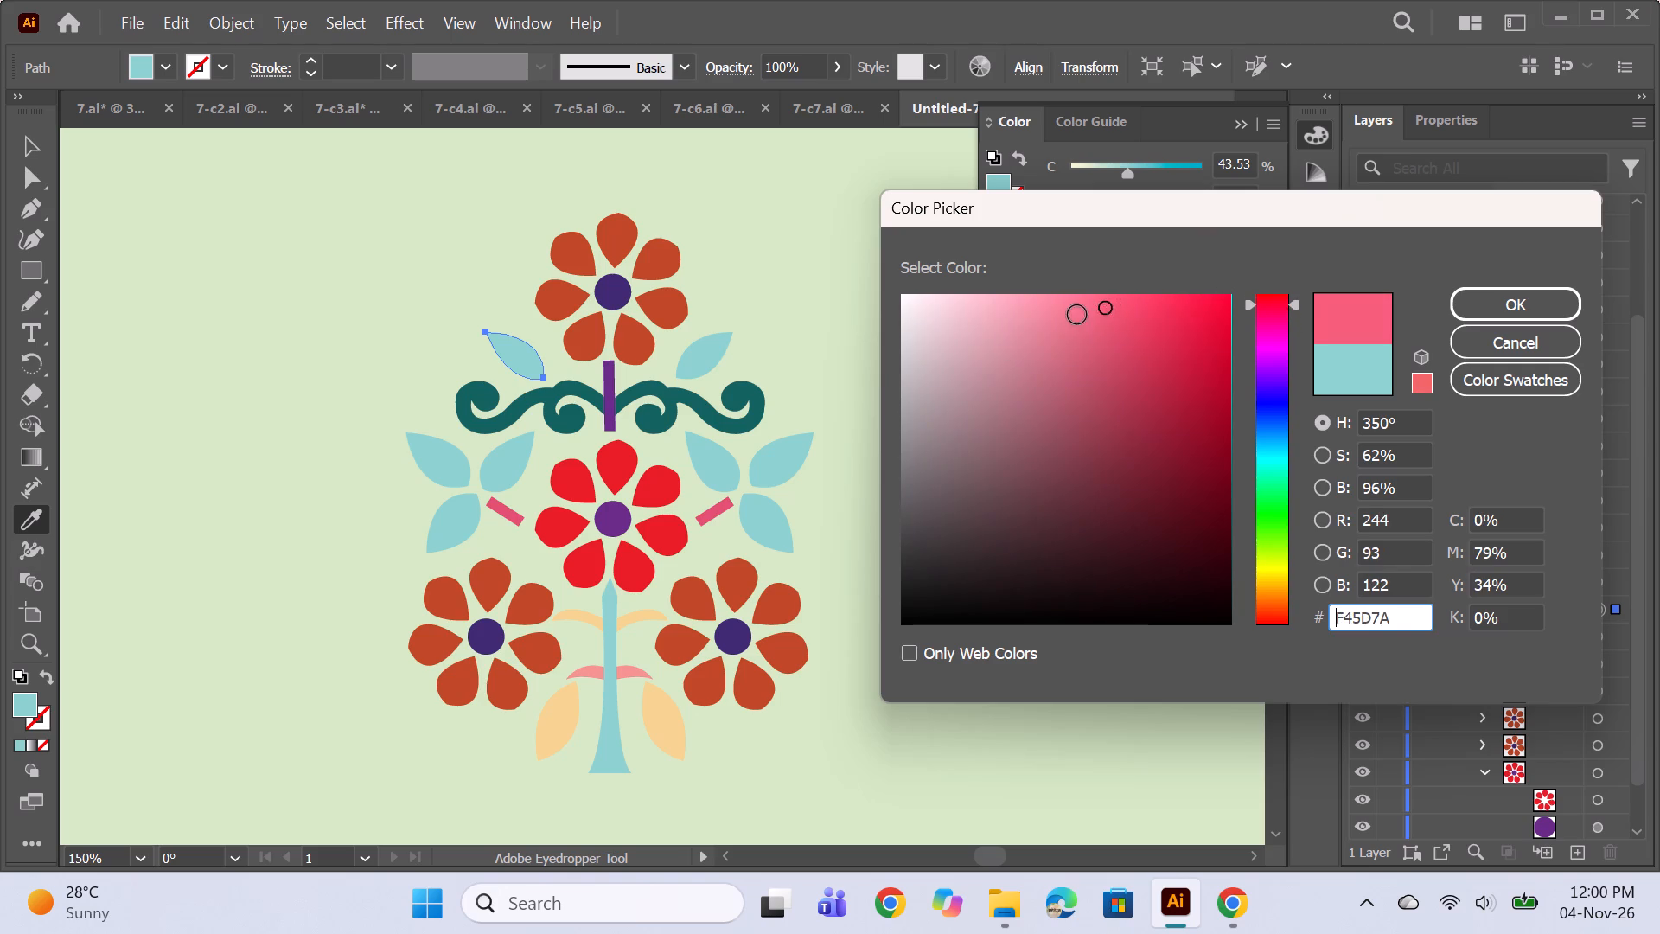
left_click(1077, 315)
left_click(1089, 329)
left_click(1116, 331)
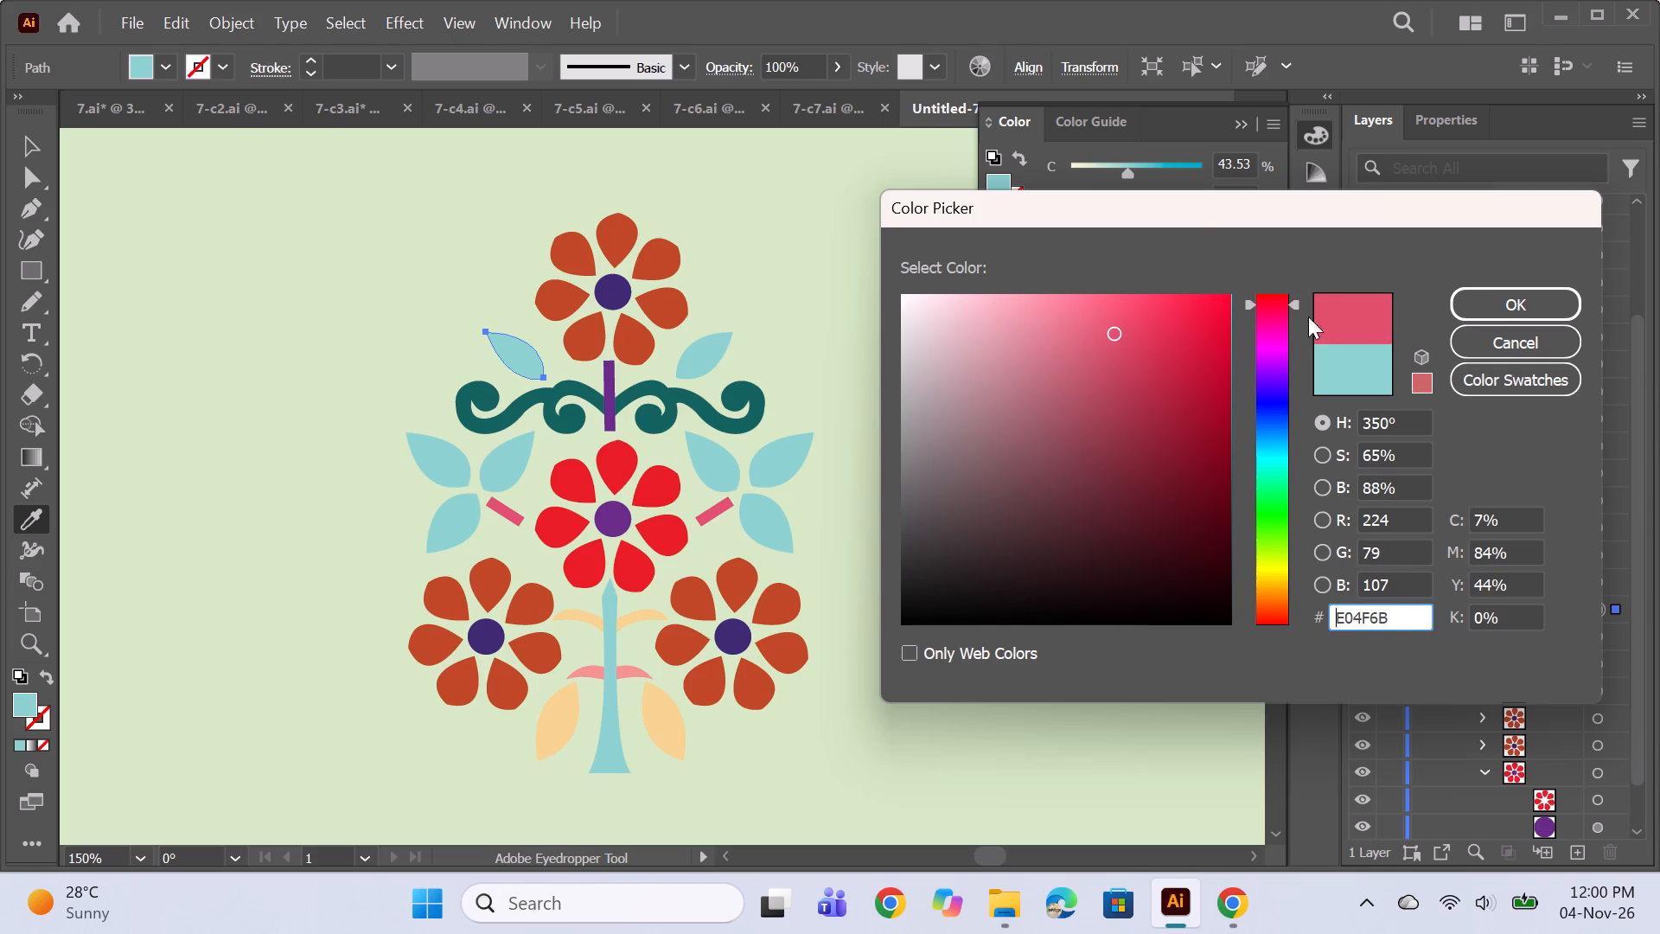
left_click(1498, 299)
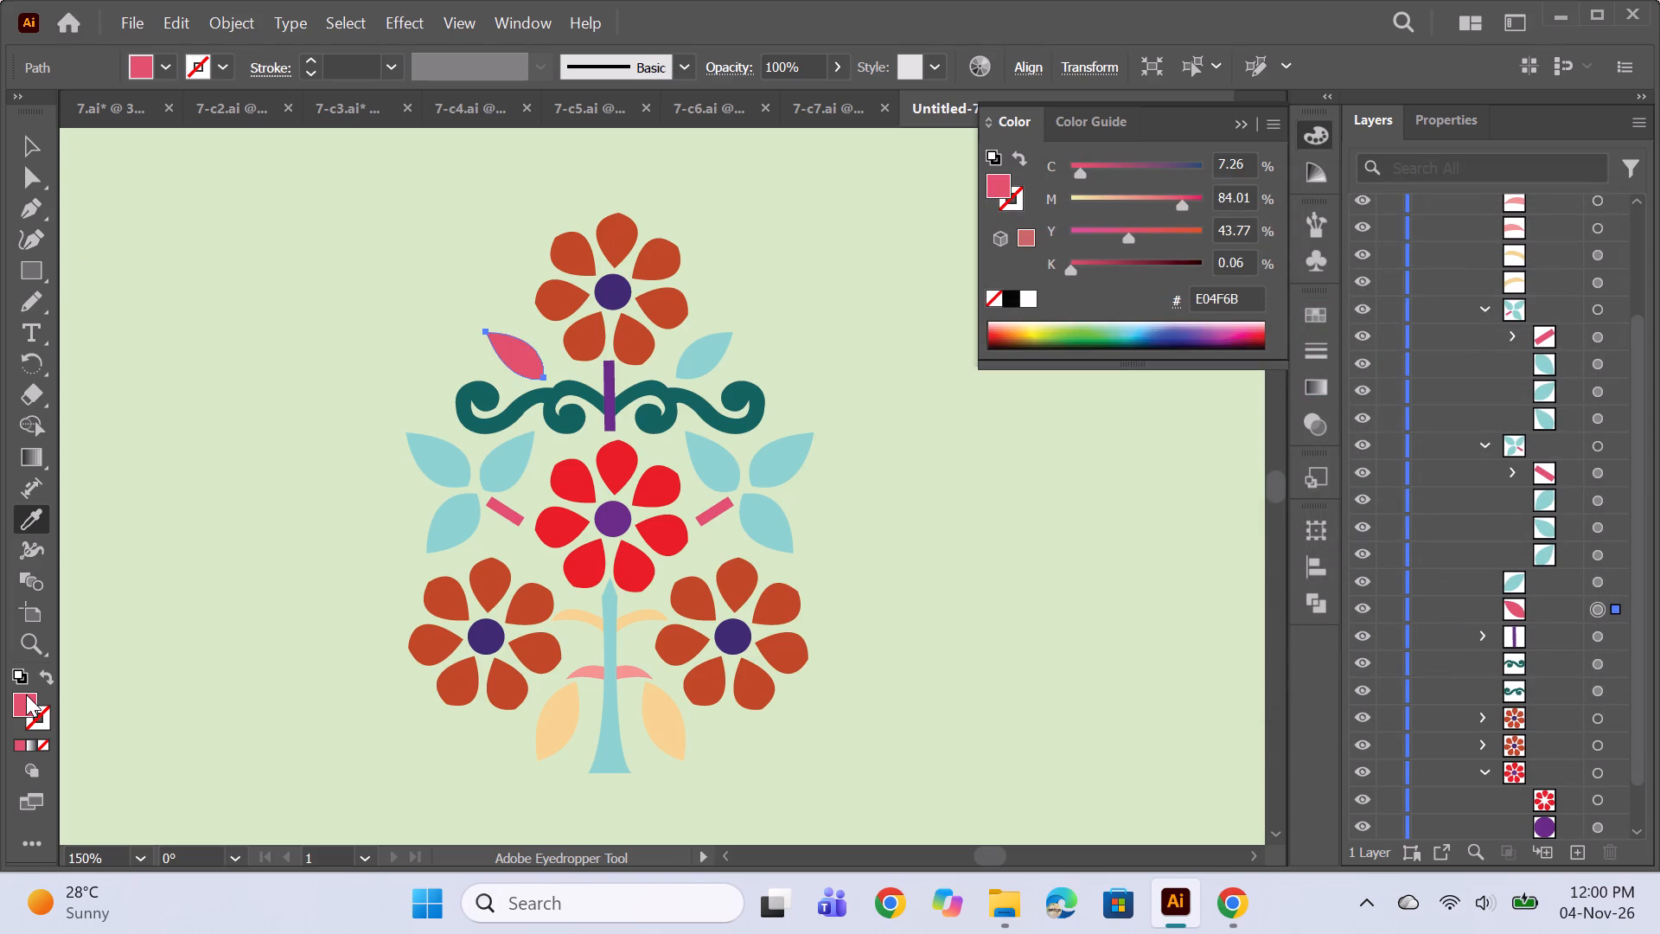
Change the fill of the leaf above the scroll's left half to dark brown 7F3E19.
double_click(26, 694)
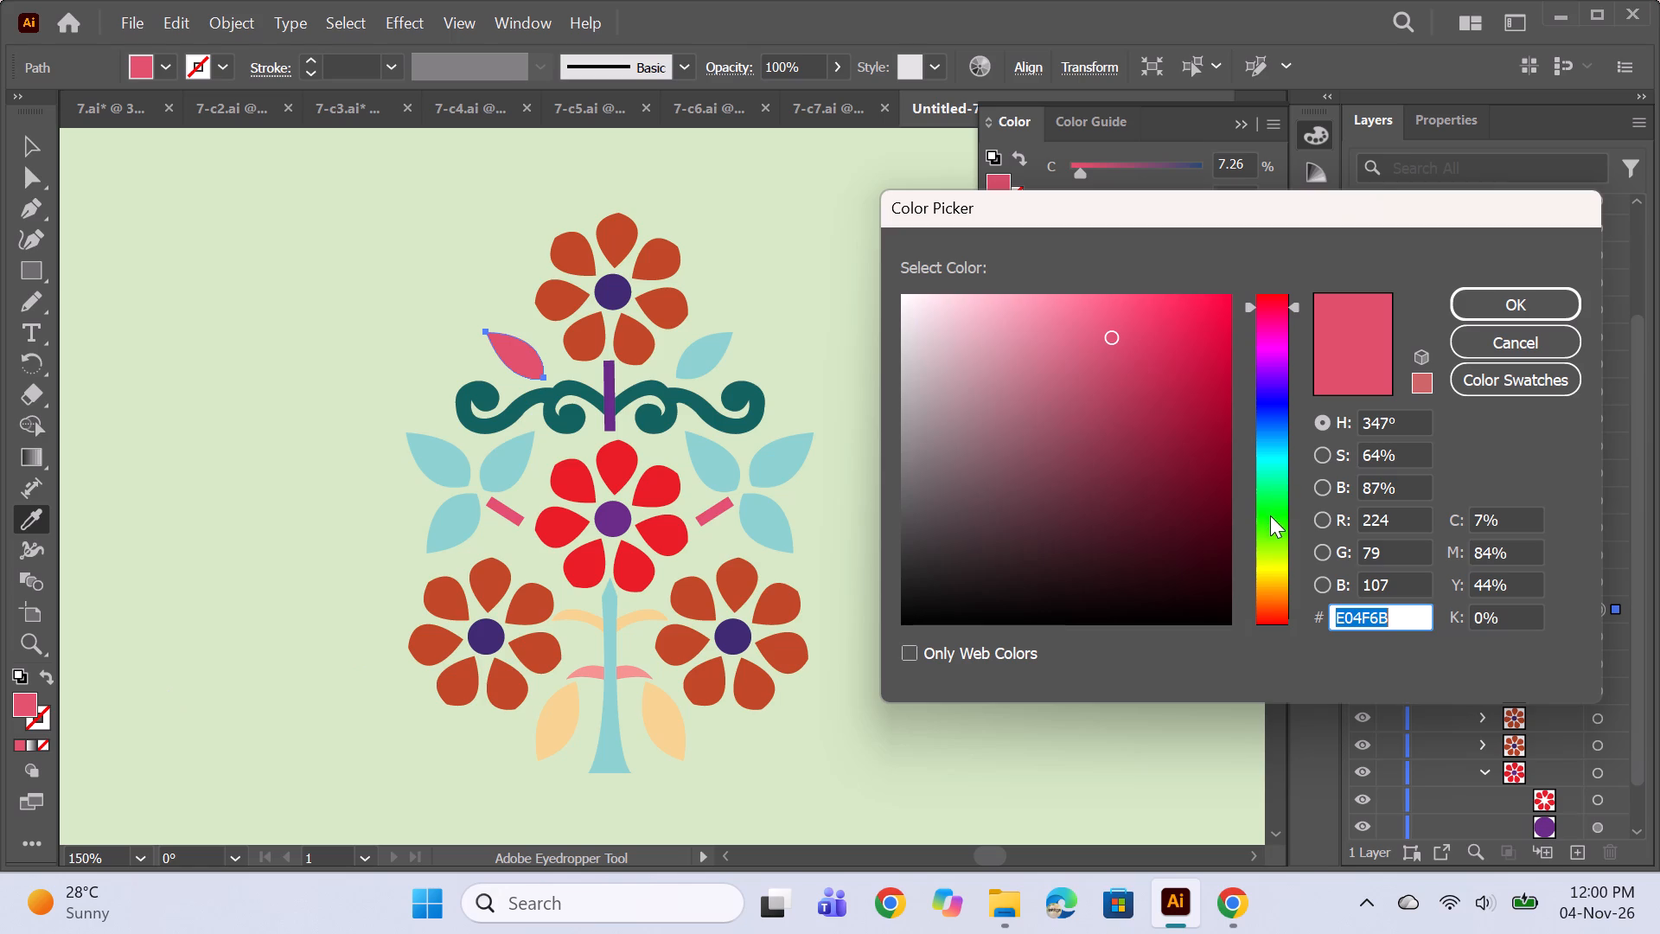
left_click(1267, 602)
left_click(1268, 597)
left_click(1270, 604)
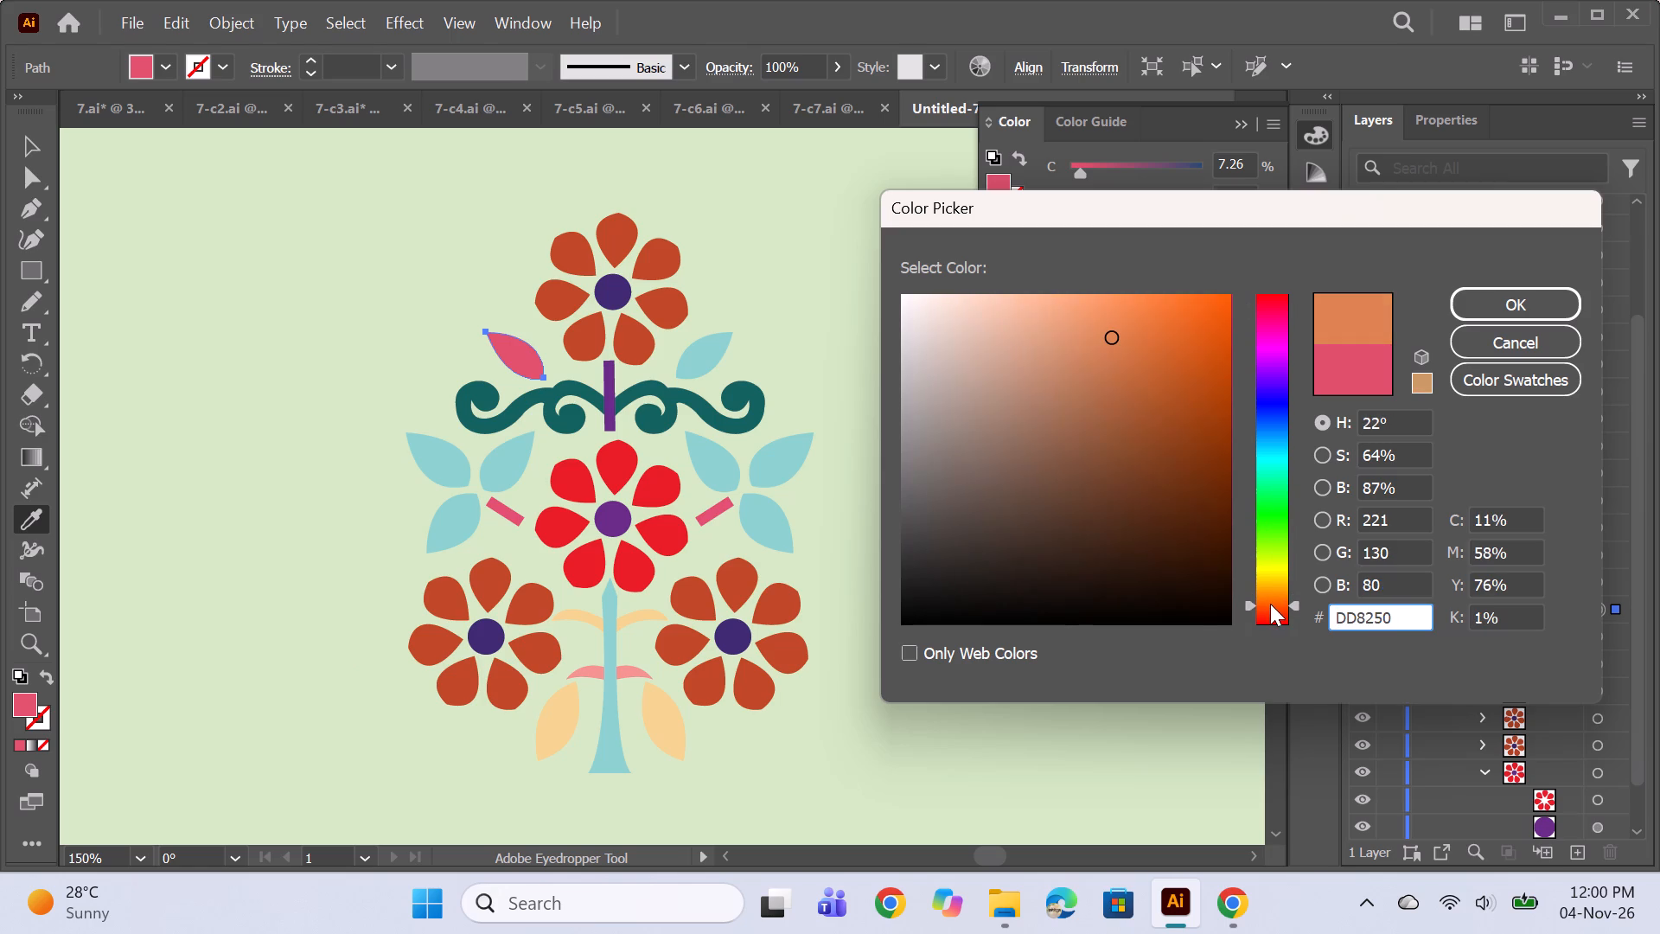
left_click(1100, 409)
left_click(1101, 445)
left_click(1127, 464)
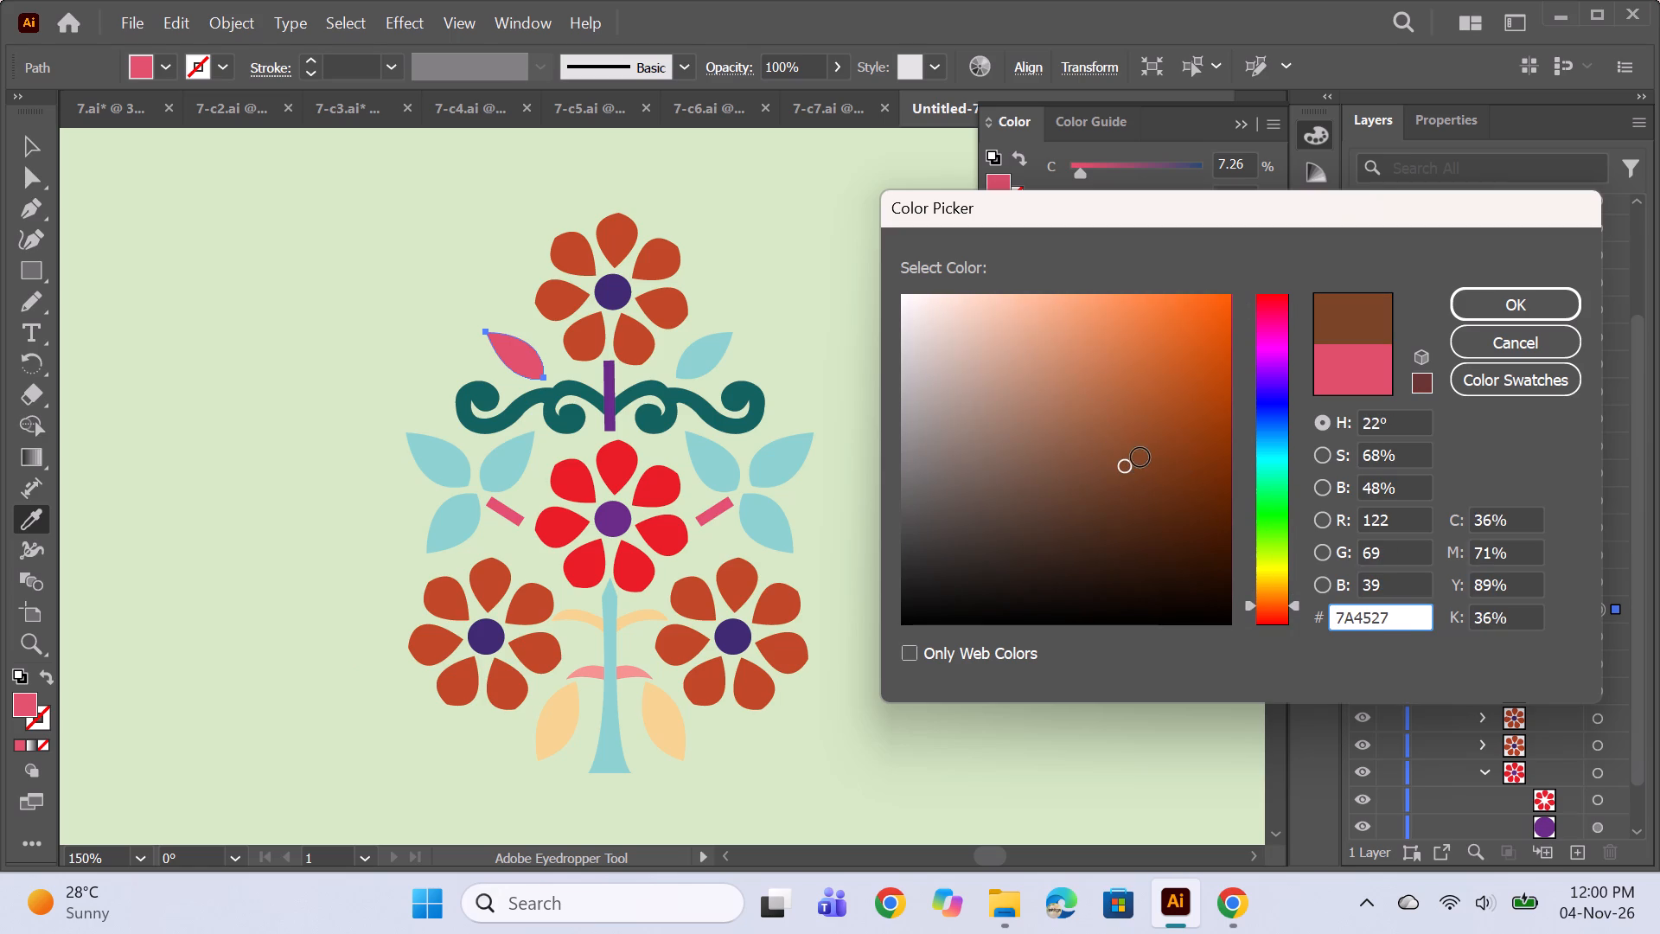
left_click(1140, 457)
left_click(1161, 464)
left_click(1168, 457)
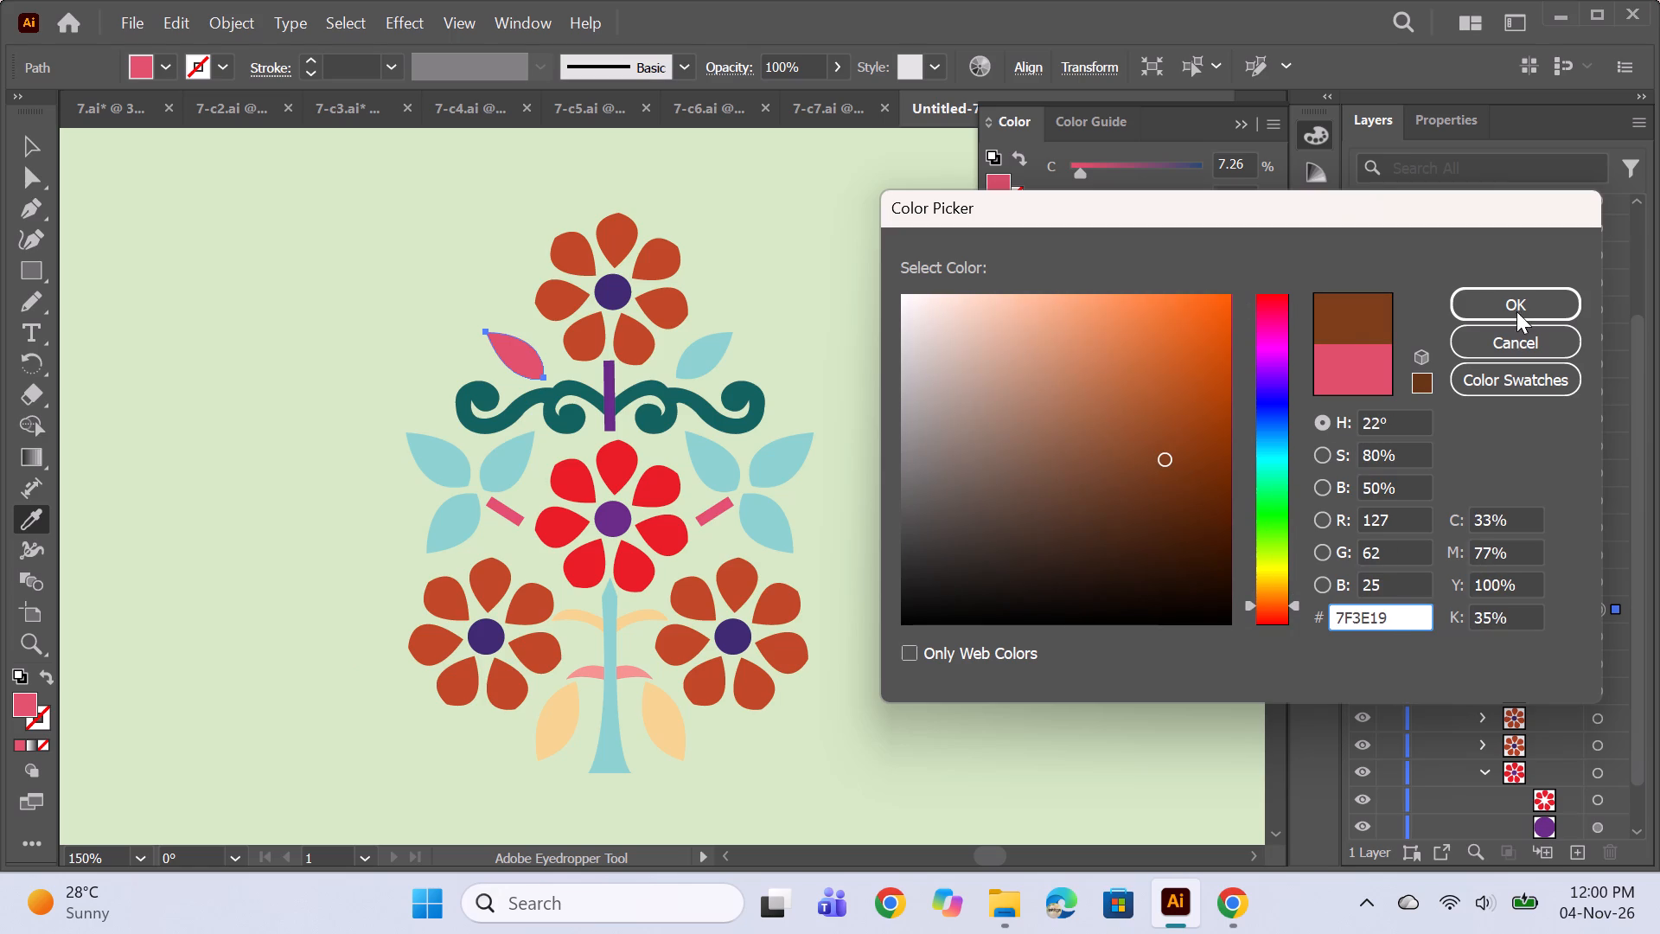
left_click(1516, 311)
Expand the layer groups of the top flower and the two lower flowers to expose their petals and centre circles.
scroll(1574, 711, "down", 4)
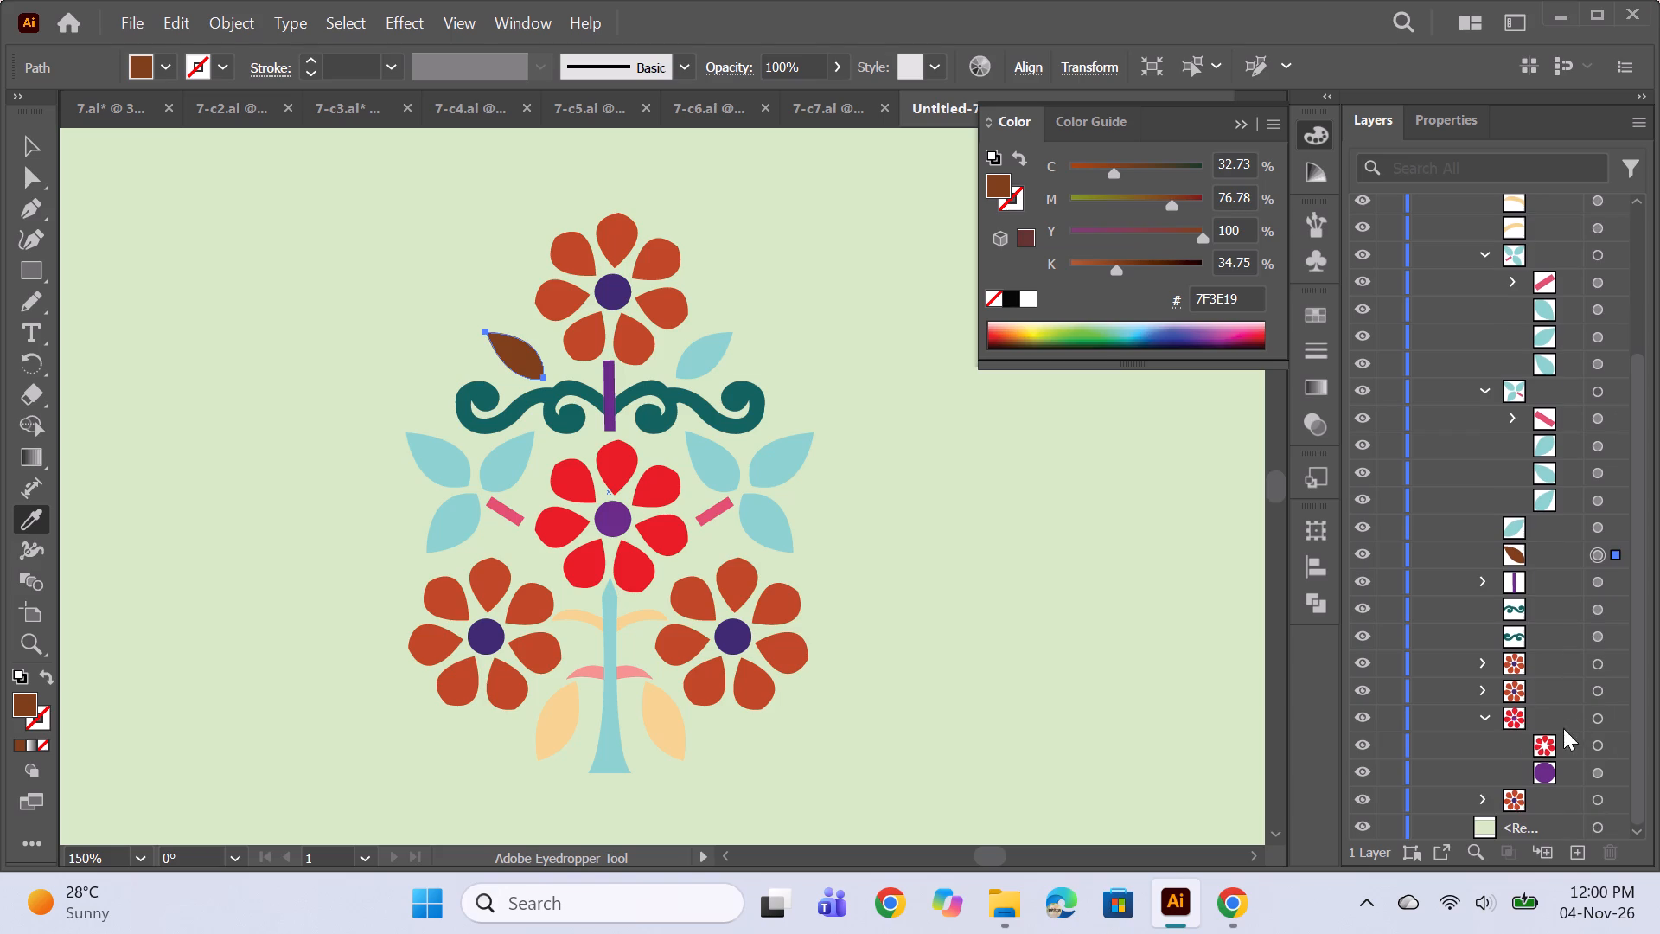
left_click(1476, 800)
left_click(1486, 684)
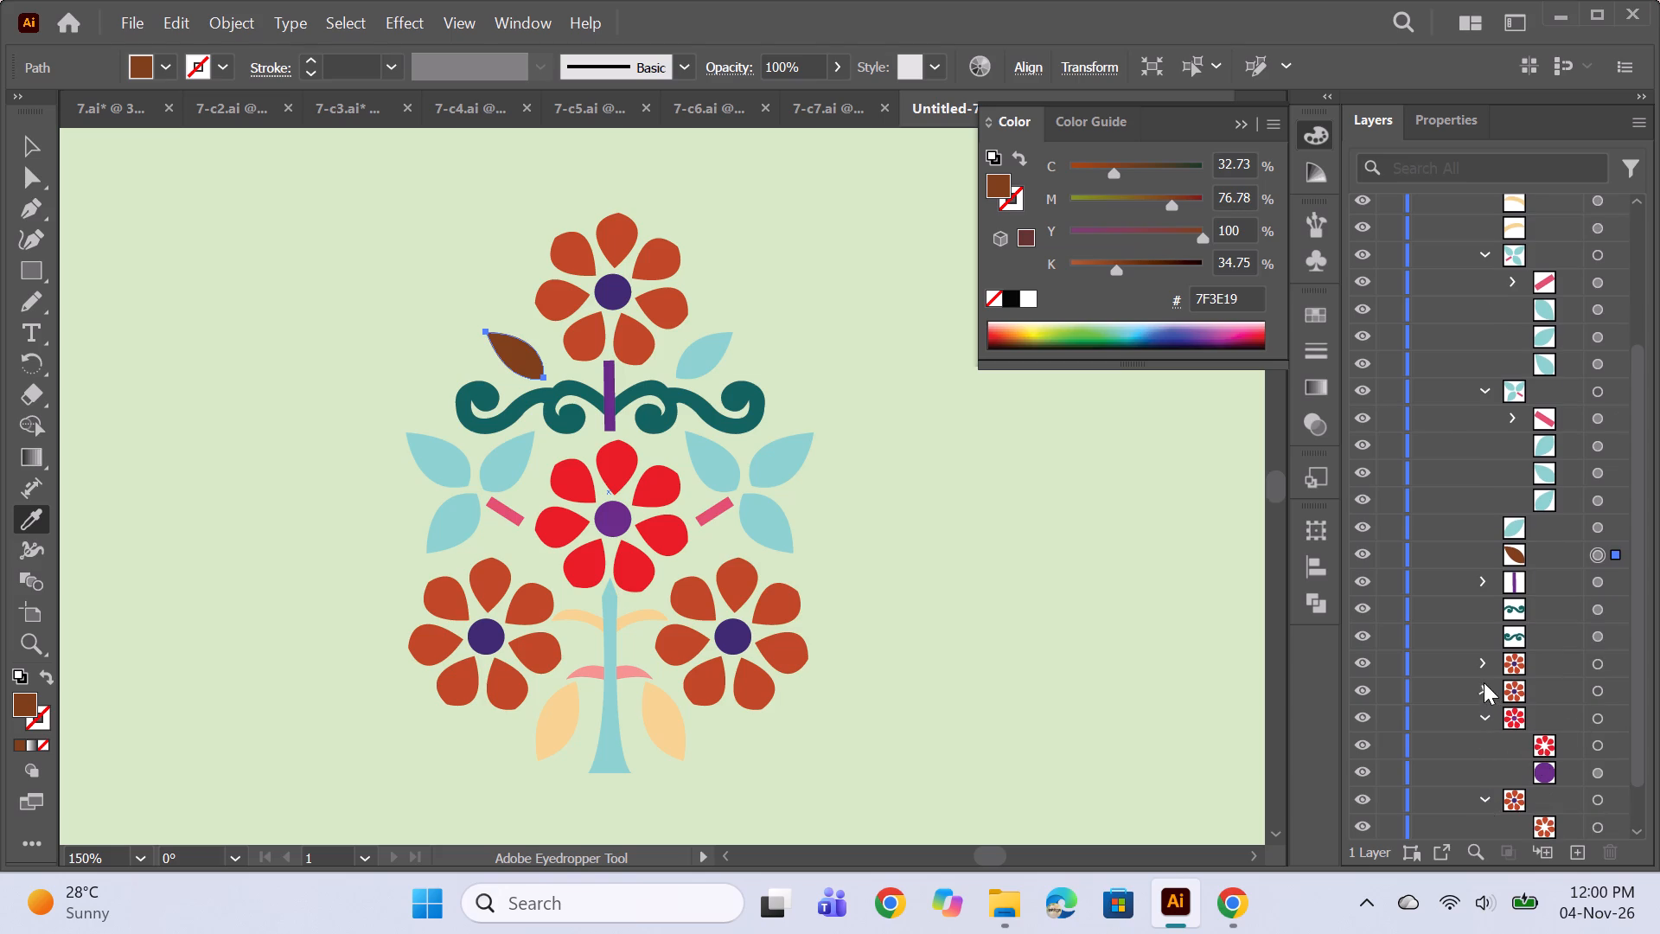
left_click(1477, 657)
scroll(1576, 667, "down", 3)
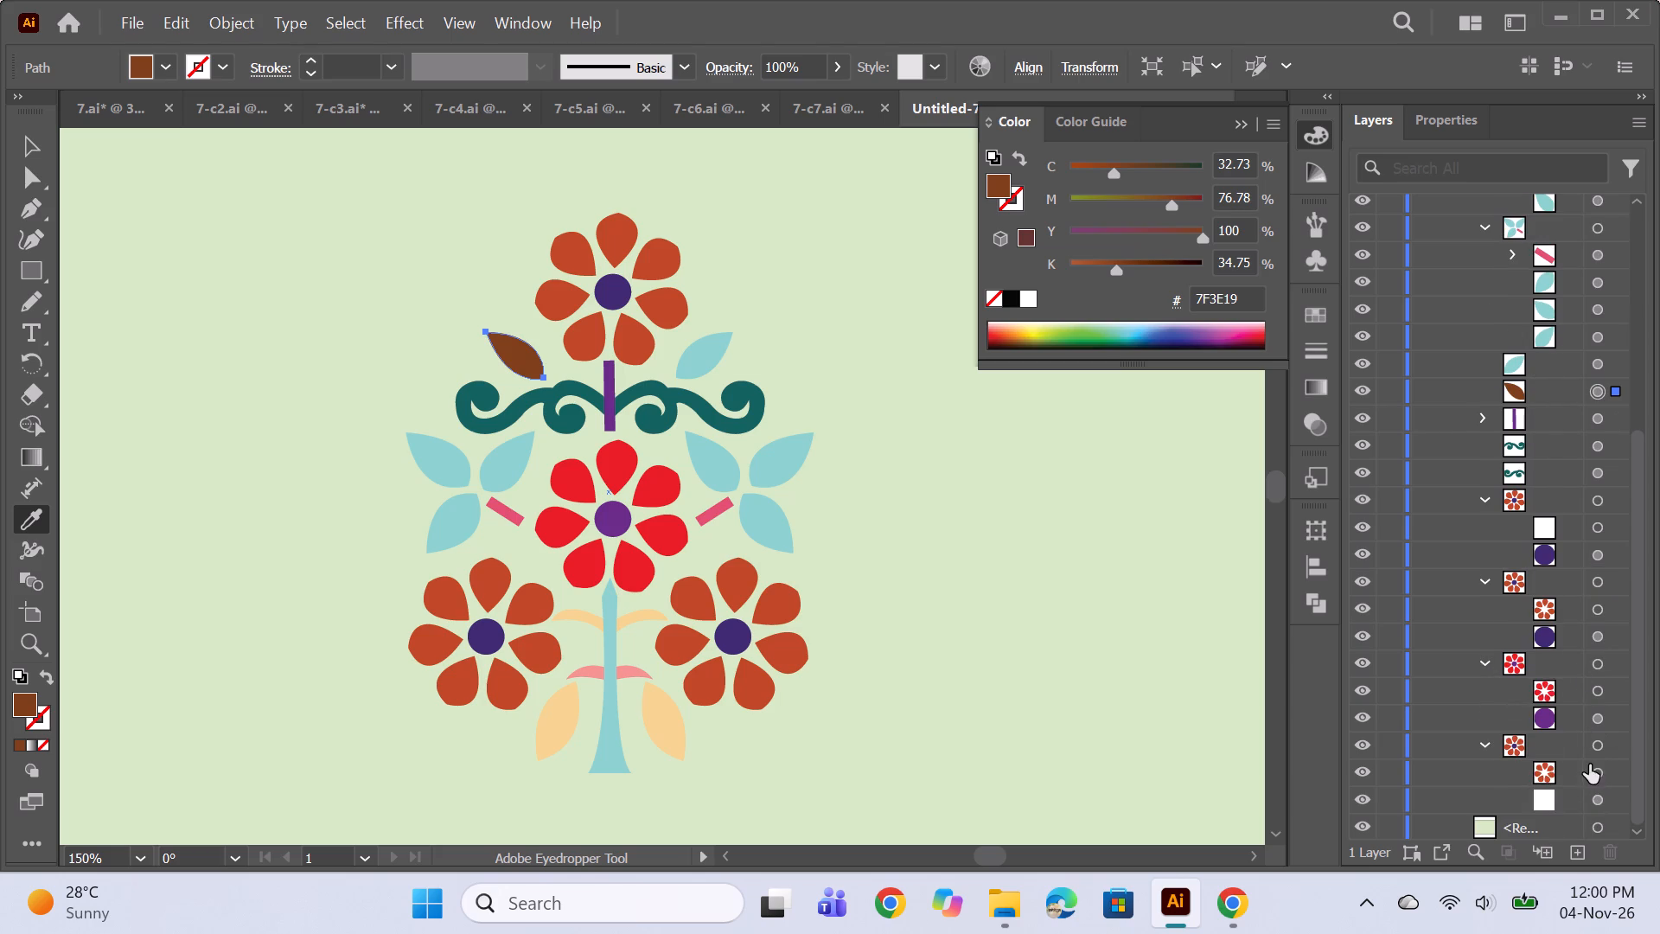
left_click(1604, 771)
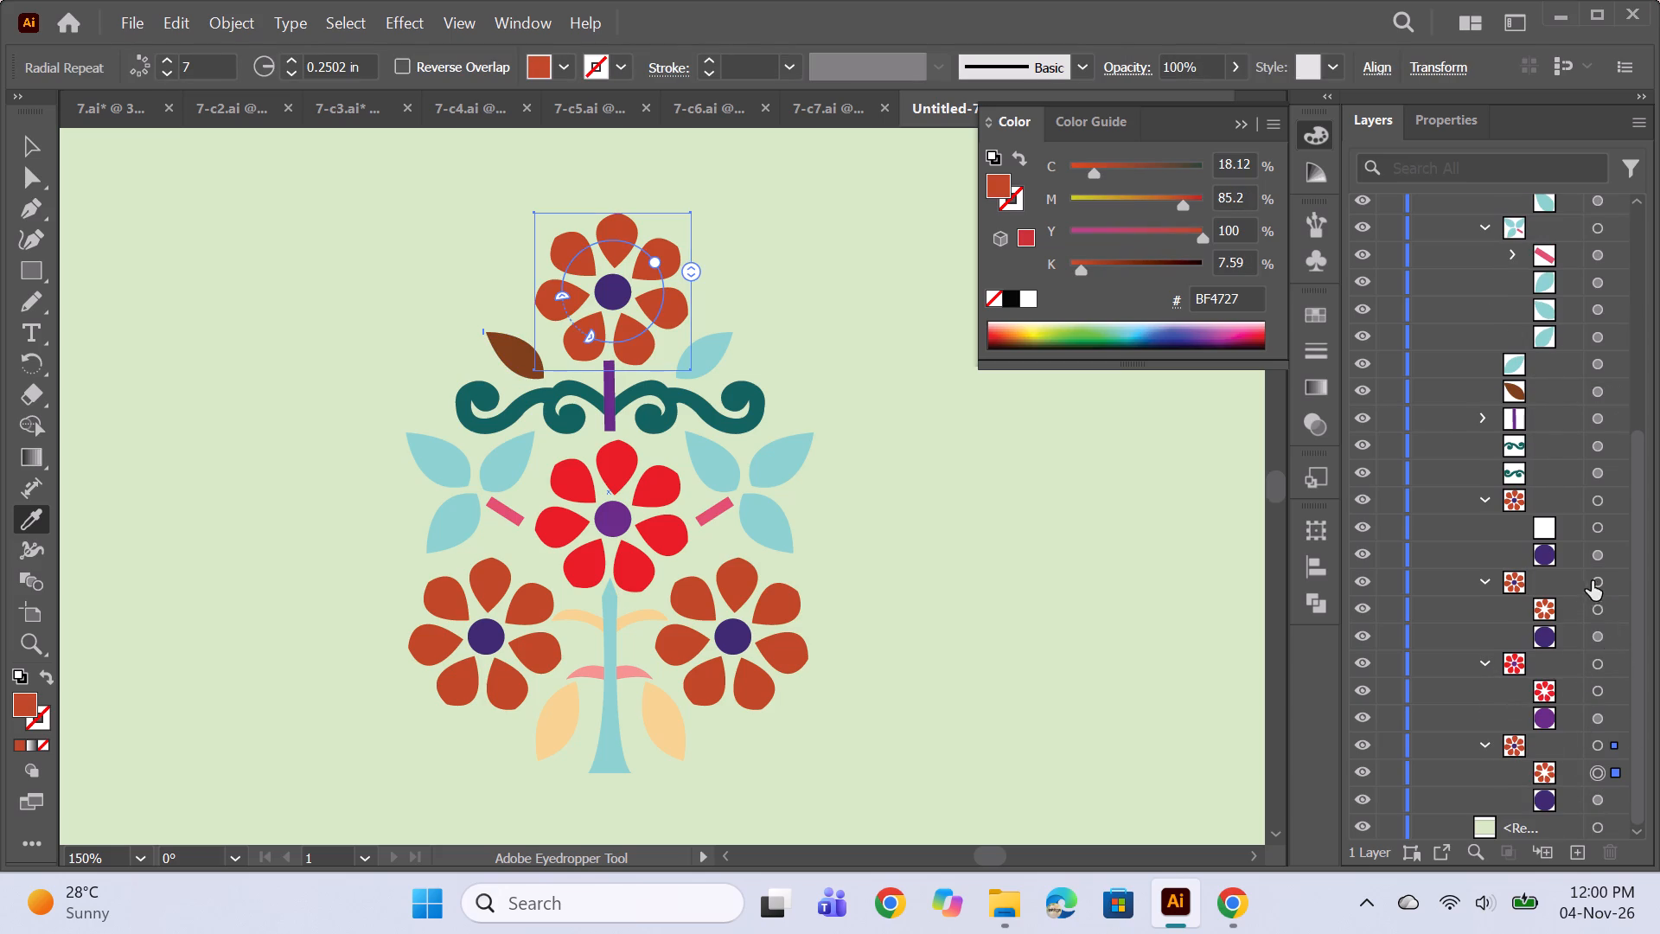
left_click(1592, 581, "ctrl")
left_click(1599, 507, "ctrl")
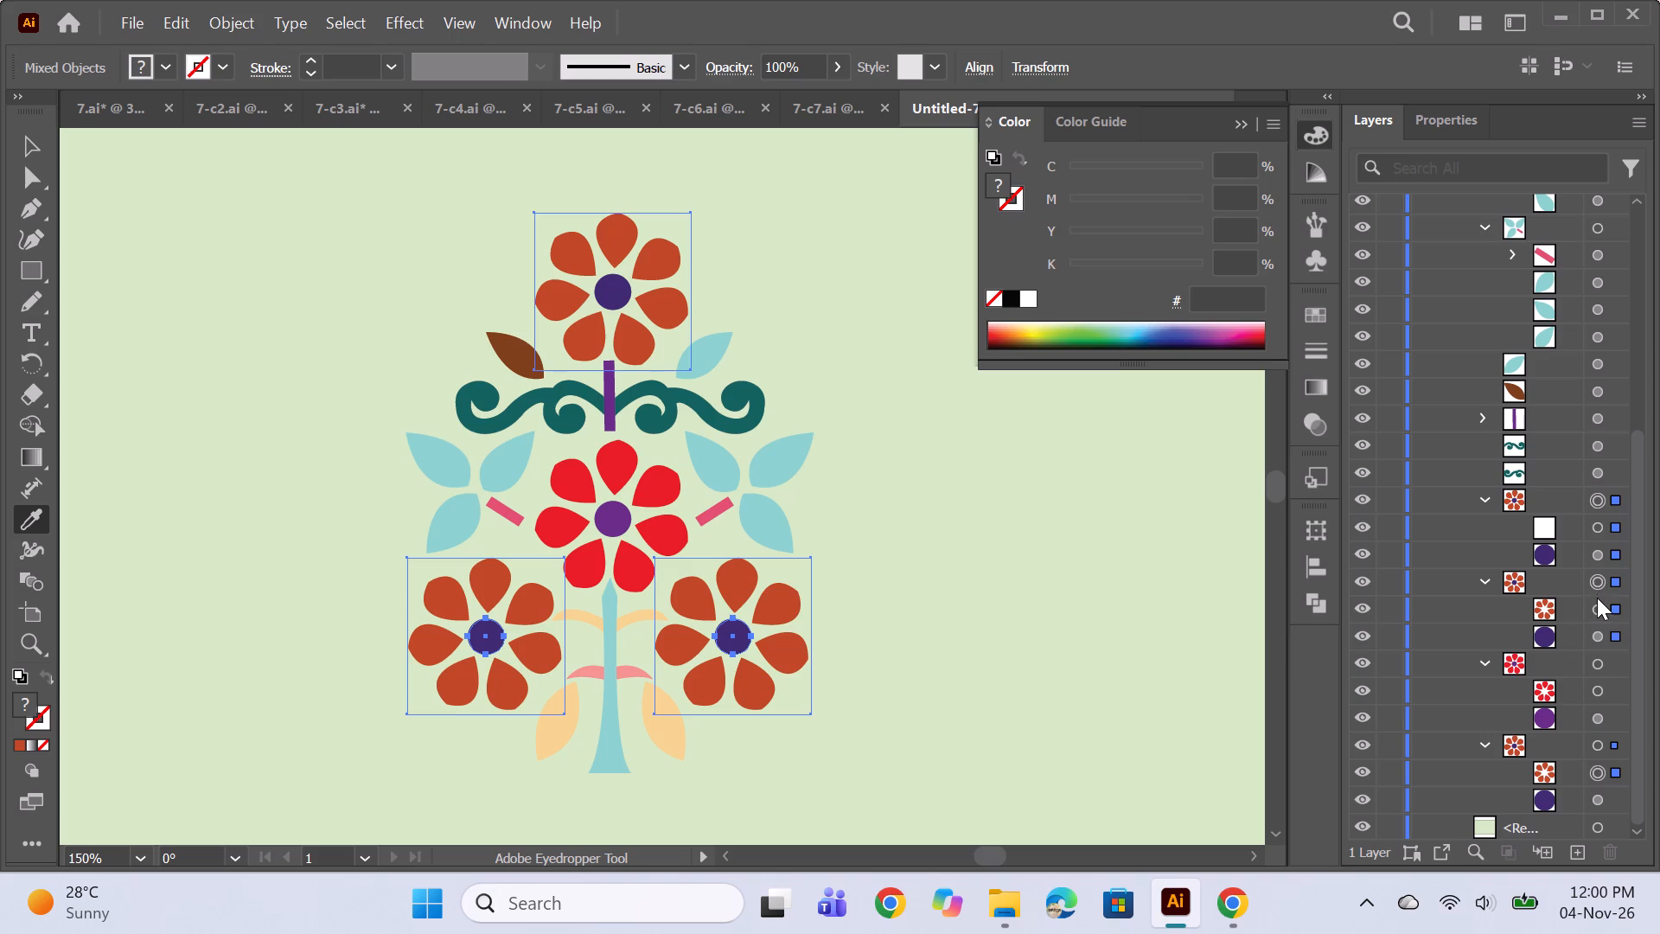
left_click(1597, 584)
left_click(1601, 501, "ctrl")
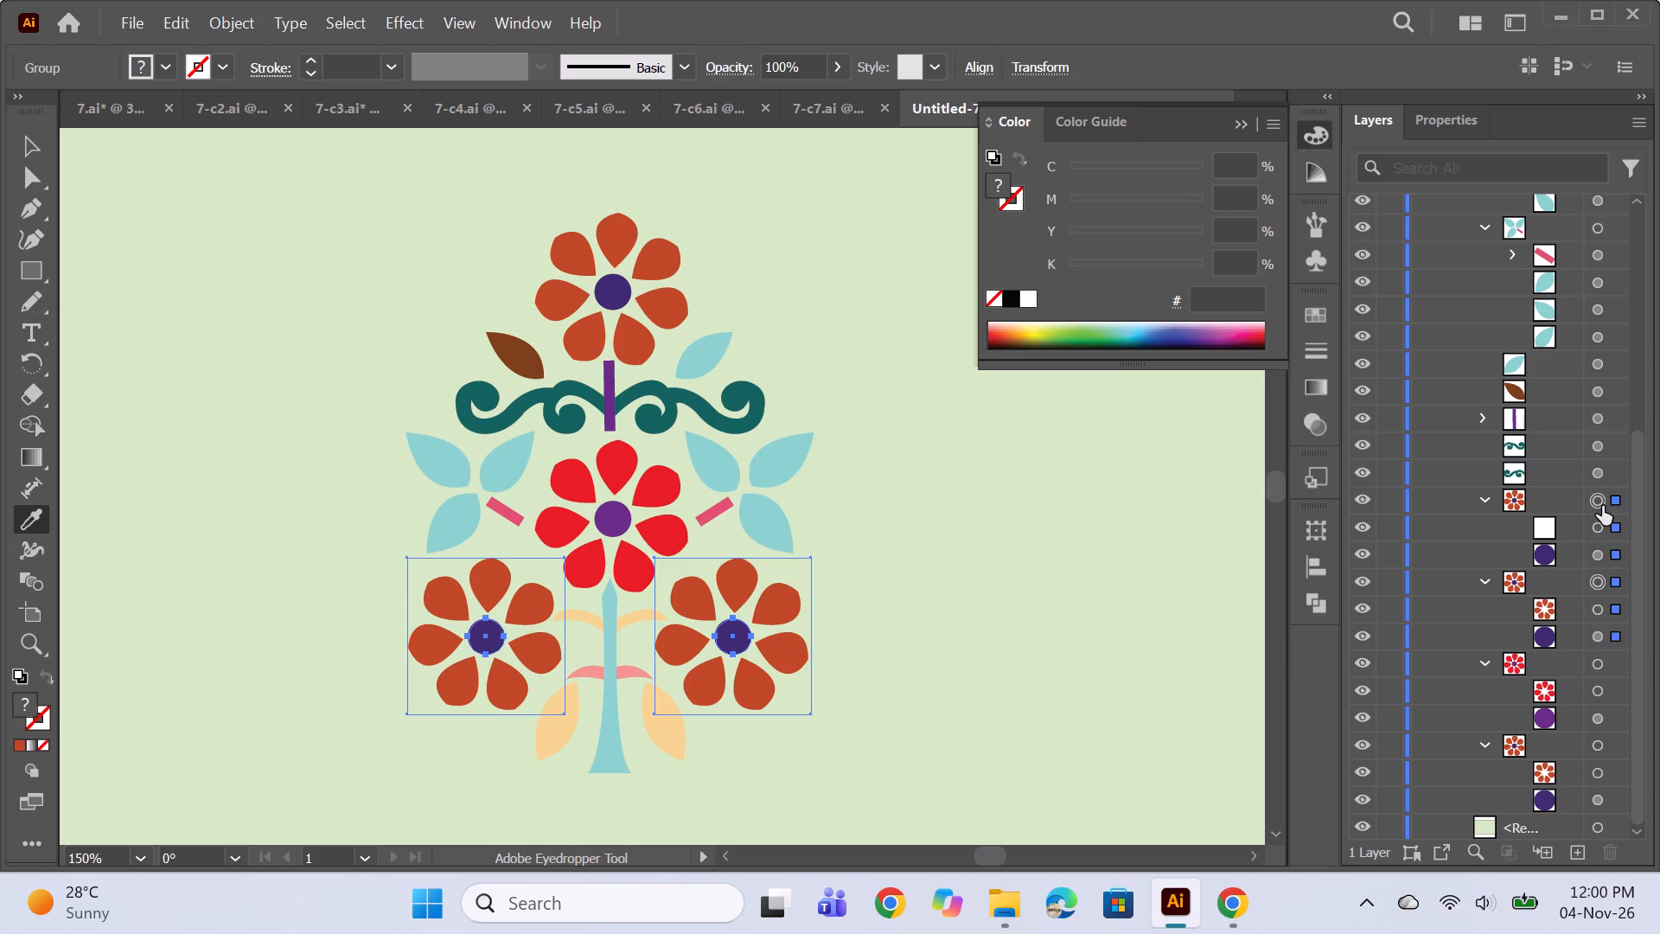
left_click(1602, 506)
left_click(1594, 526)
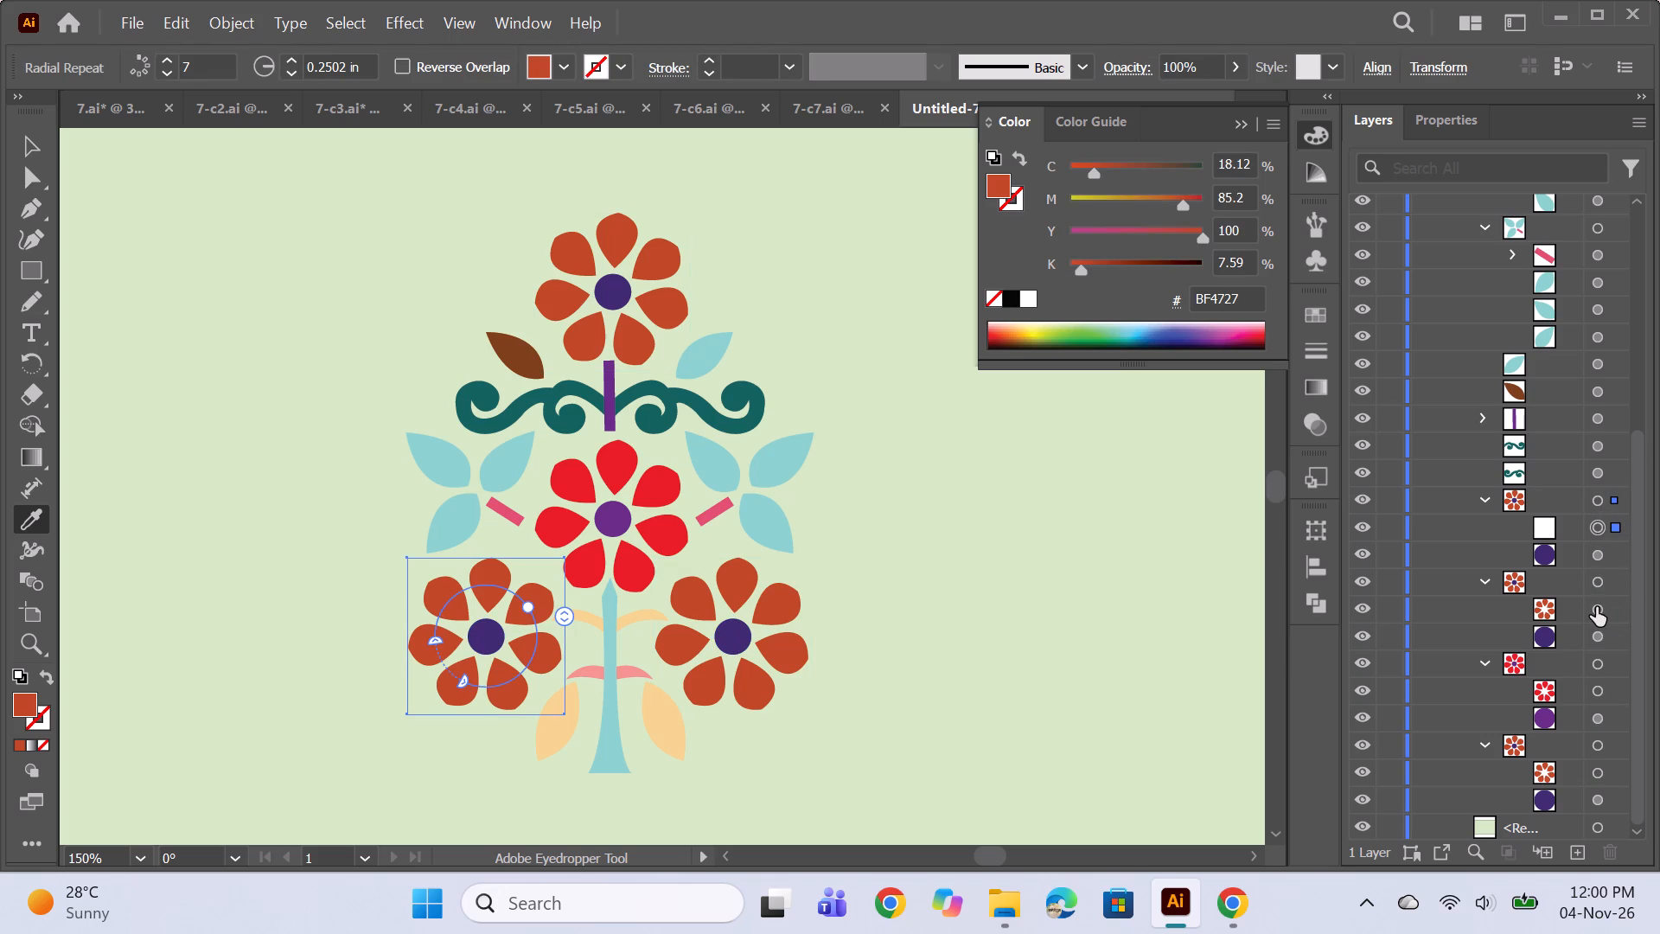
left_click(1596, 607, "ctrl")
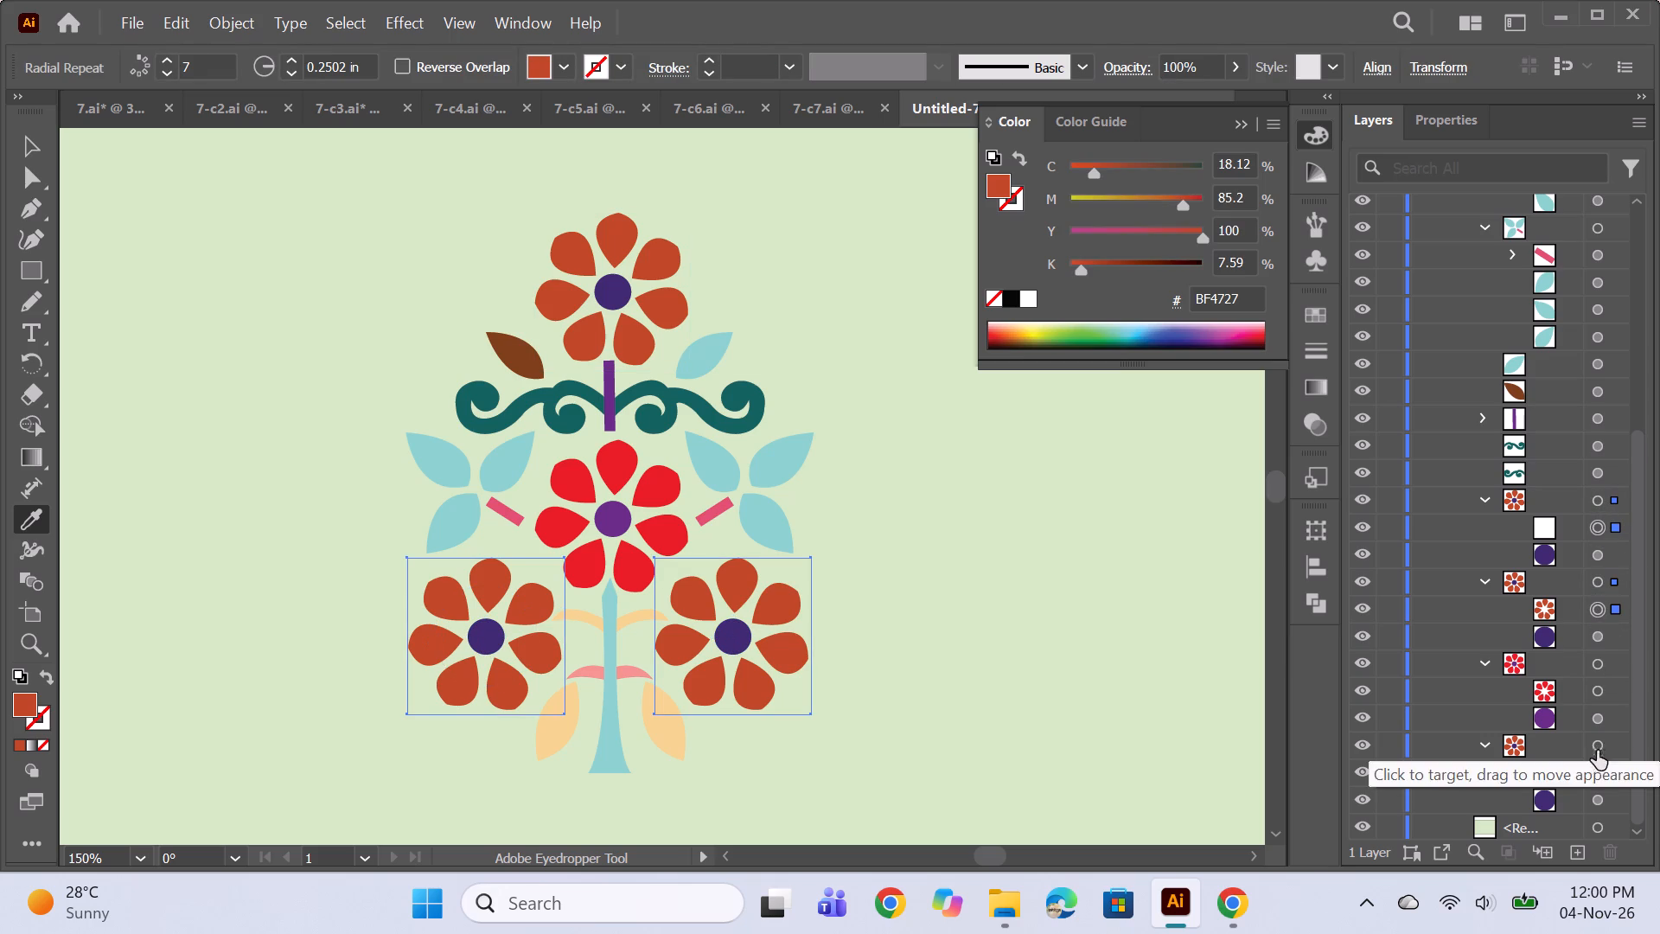
Fill the petals of the top flower and both lower flowers with burnt orange C44B16, leaving their centre circles out.
left_click(1597, 766, "ctrl")
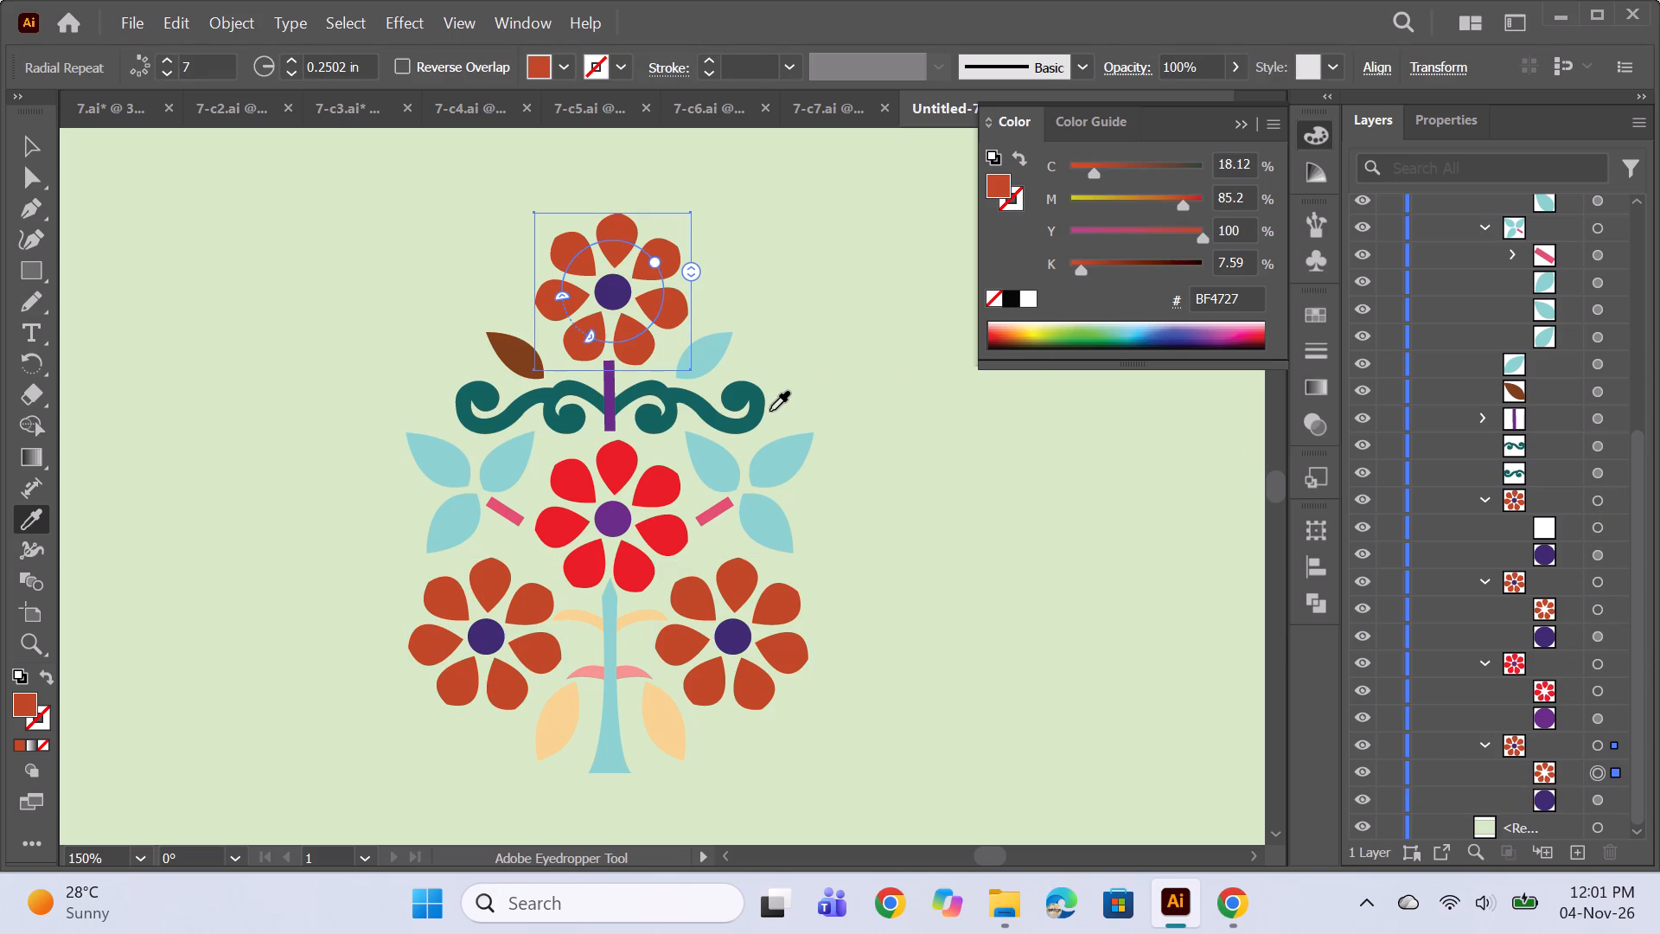
left_click(1595, 772)
left_click(1602, 776)
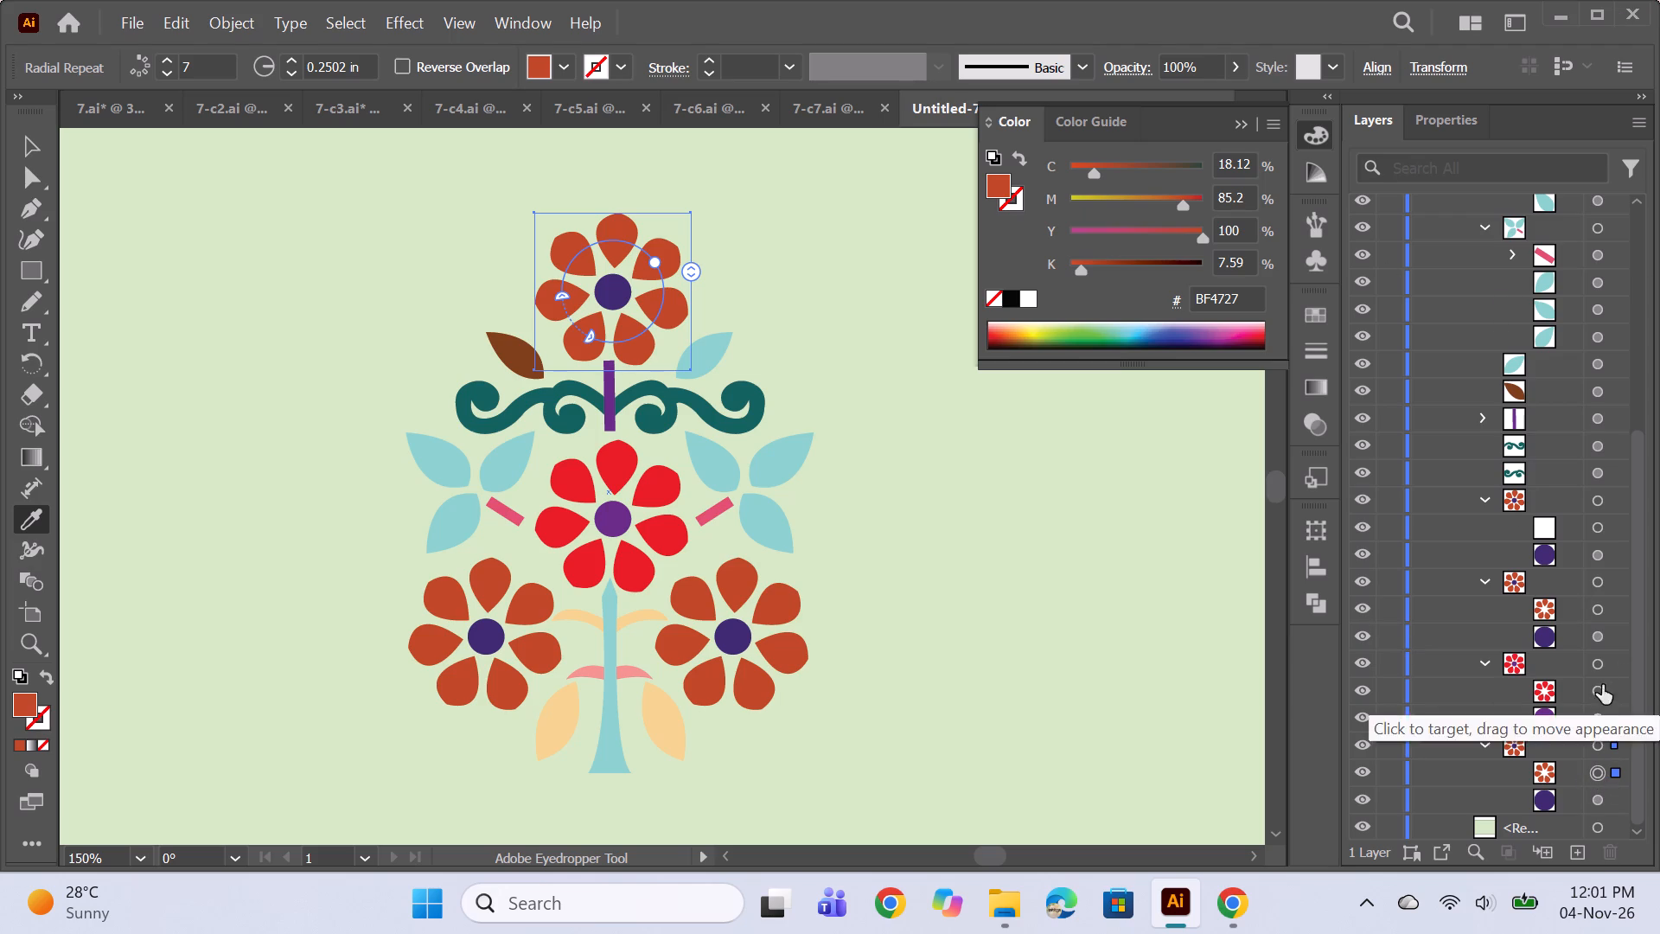
left_click(1601, 614, "ctrl")
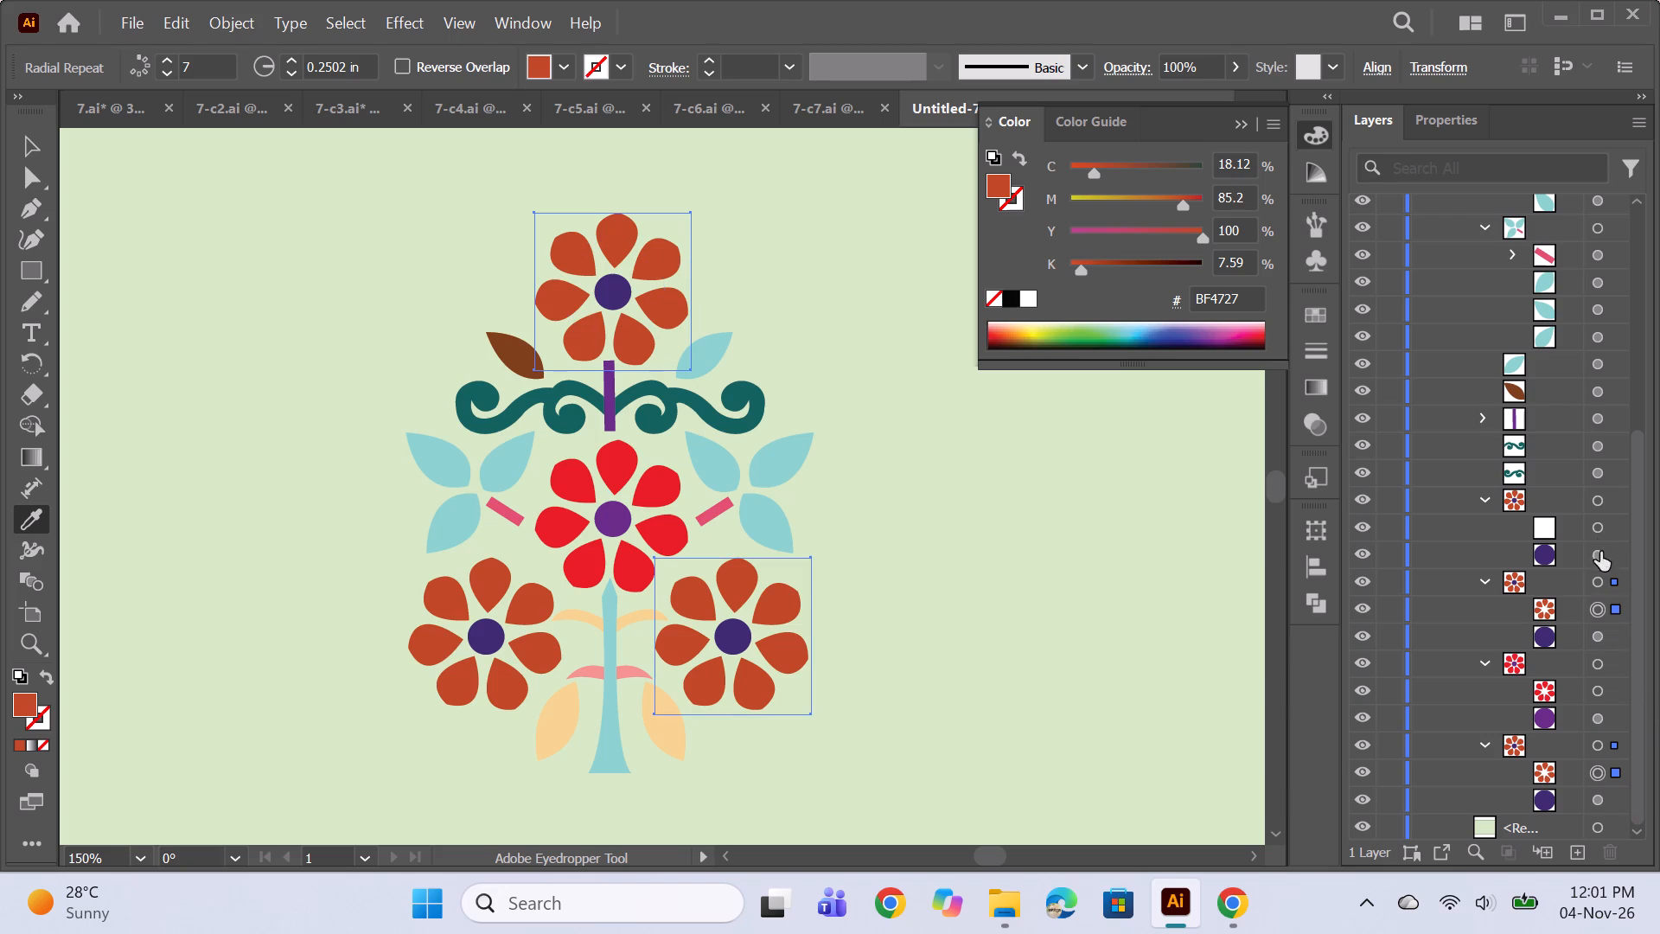
left_click(1597, 534, "ctrl")
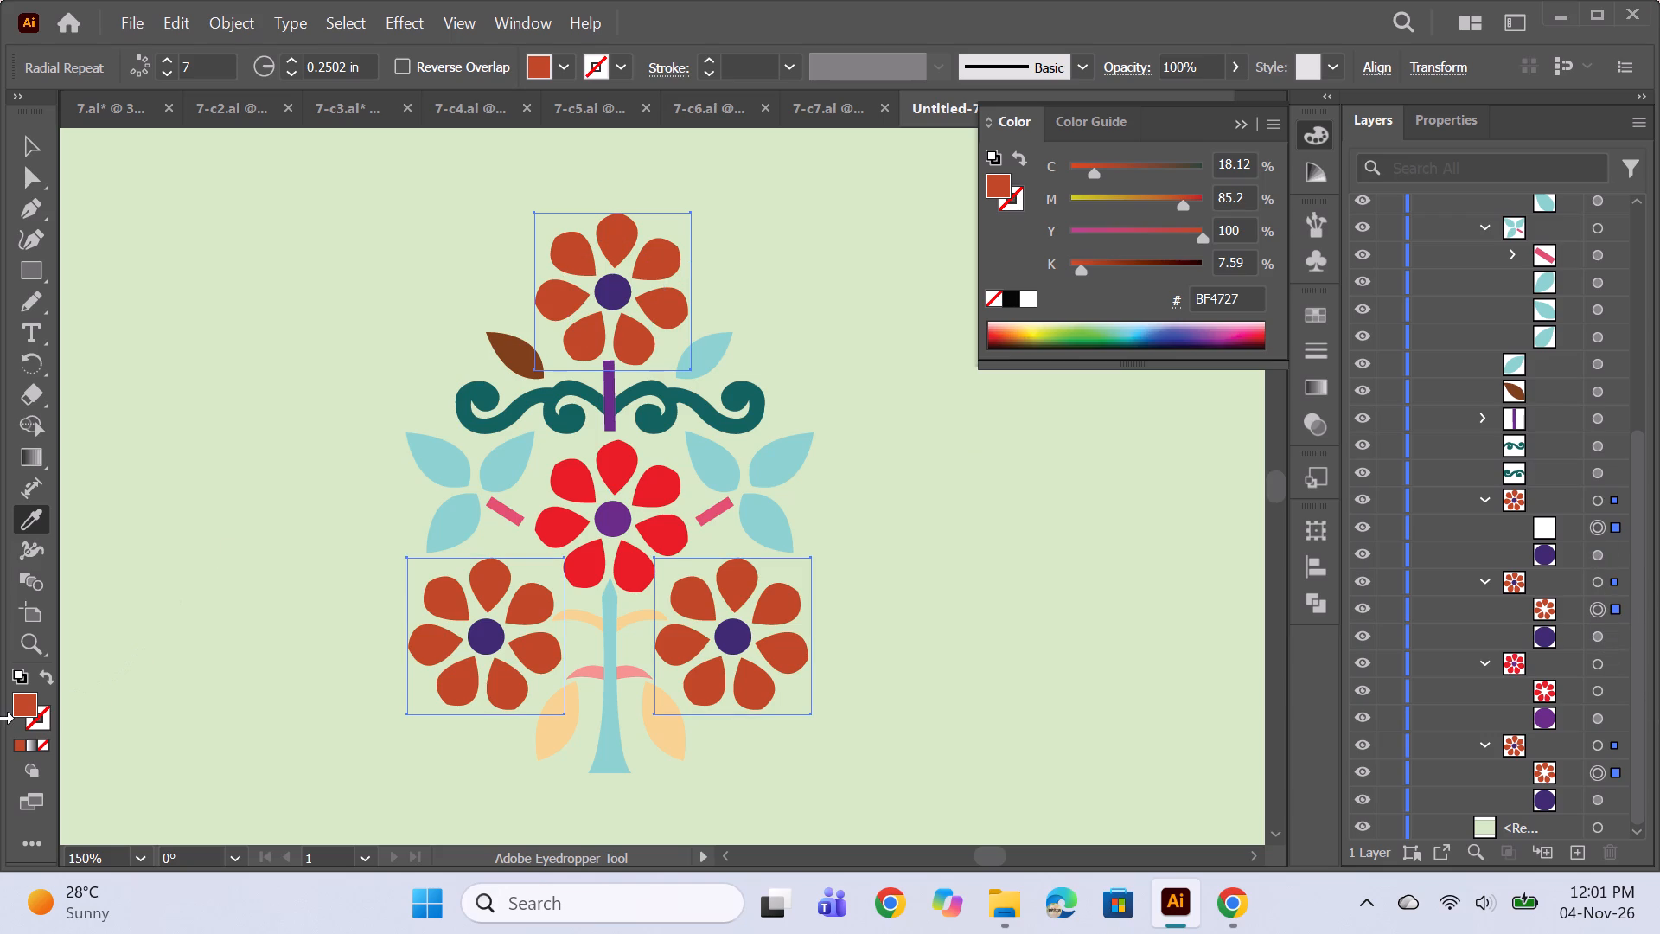
left_click(20, 705)
left_click(29, 700)
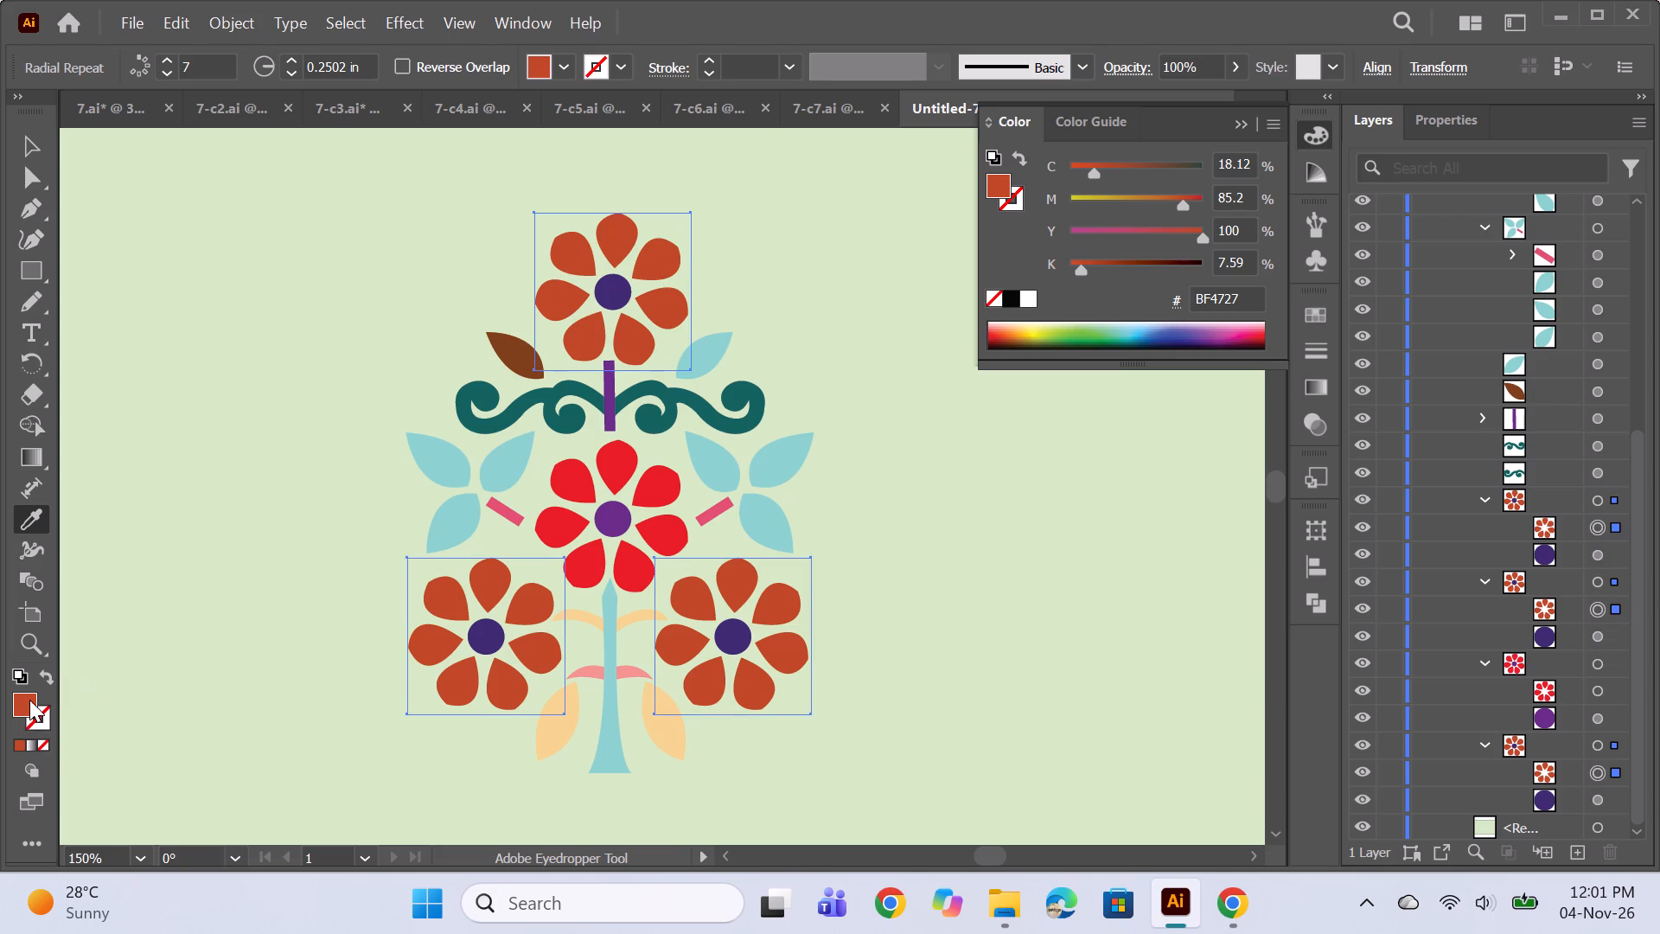
left_click(29, 700)
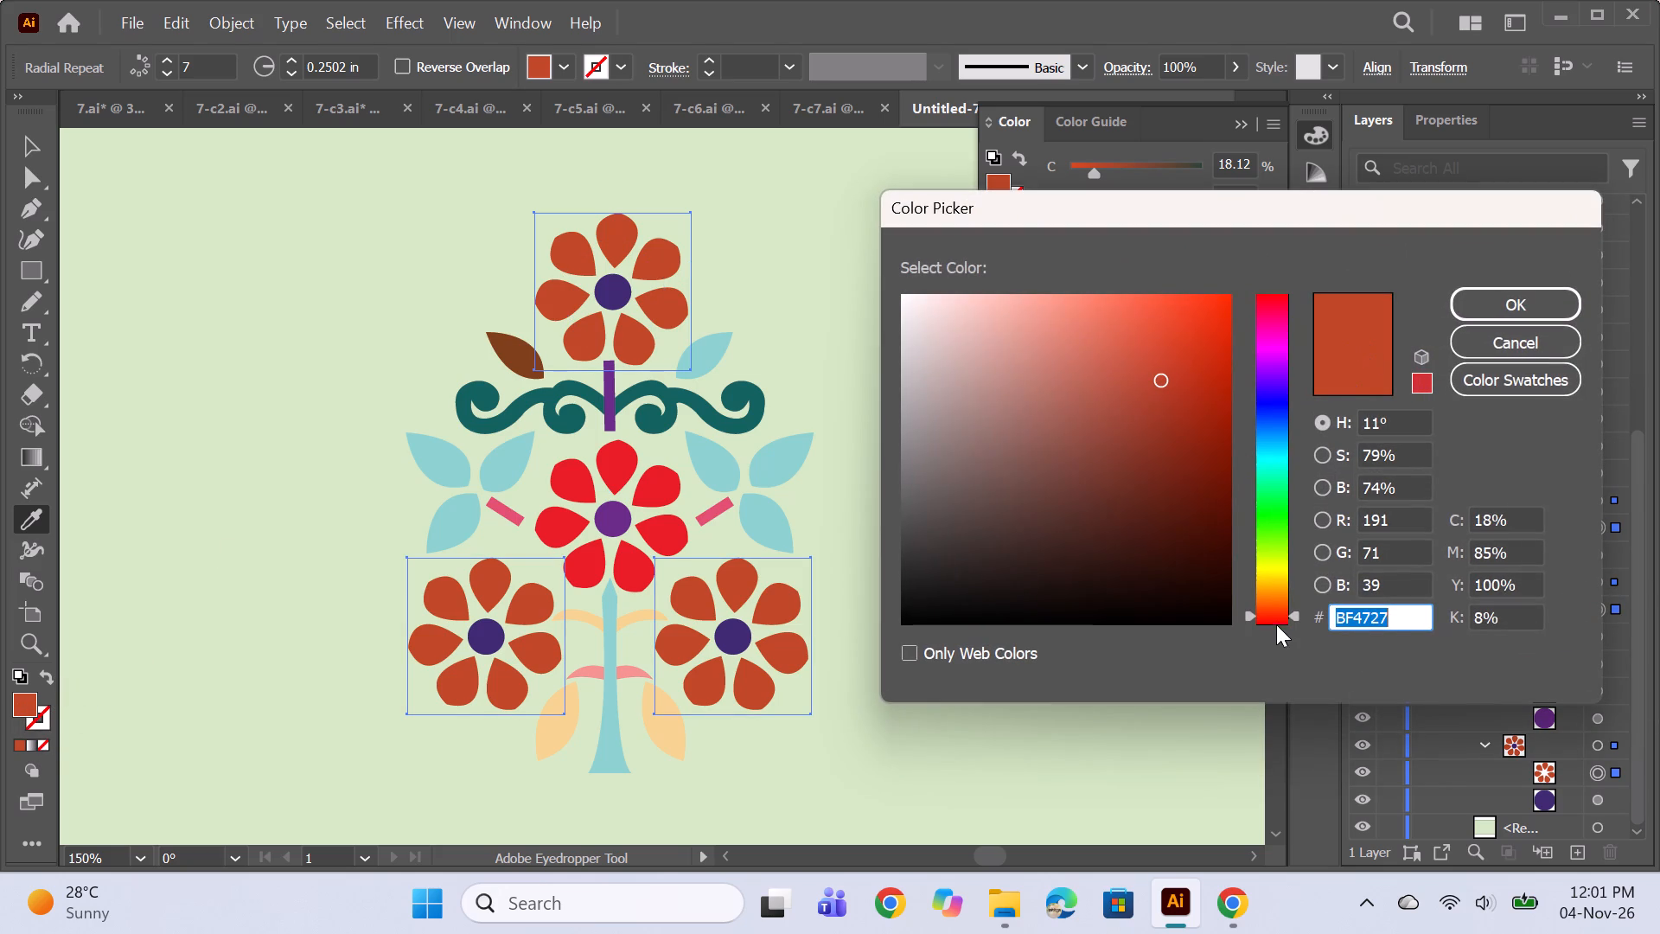
left_click(1272, 610)
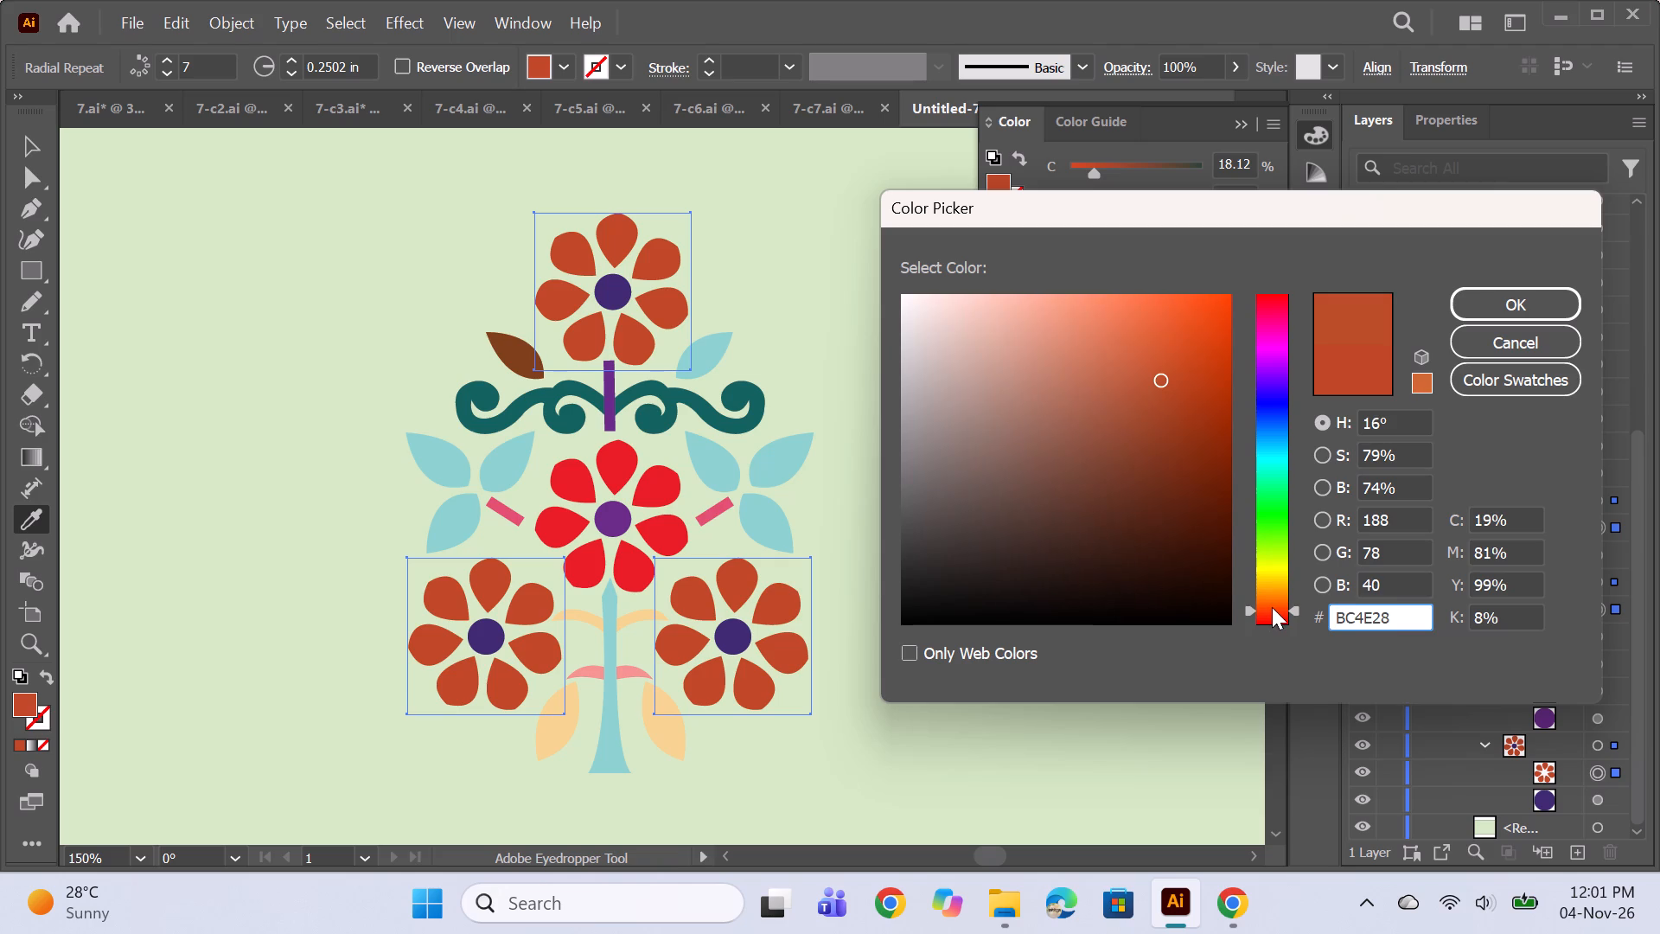
left_click(1272, 607)
left_click(1198, 389)
left_click(1199, 377)
left_click(1197, 369)
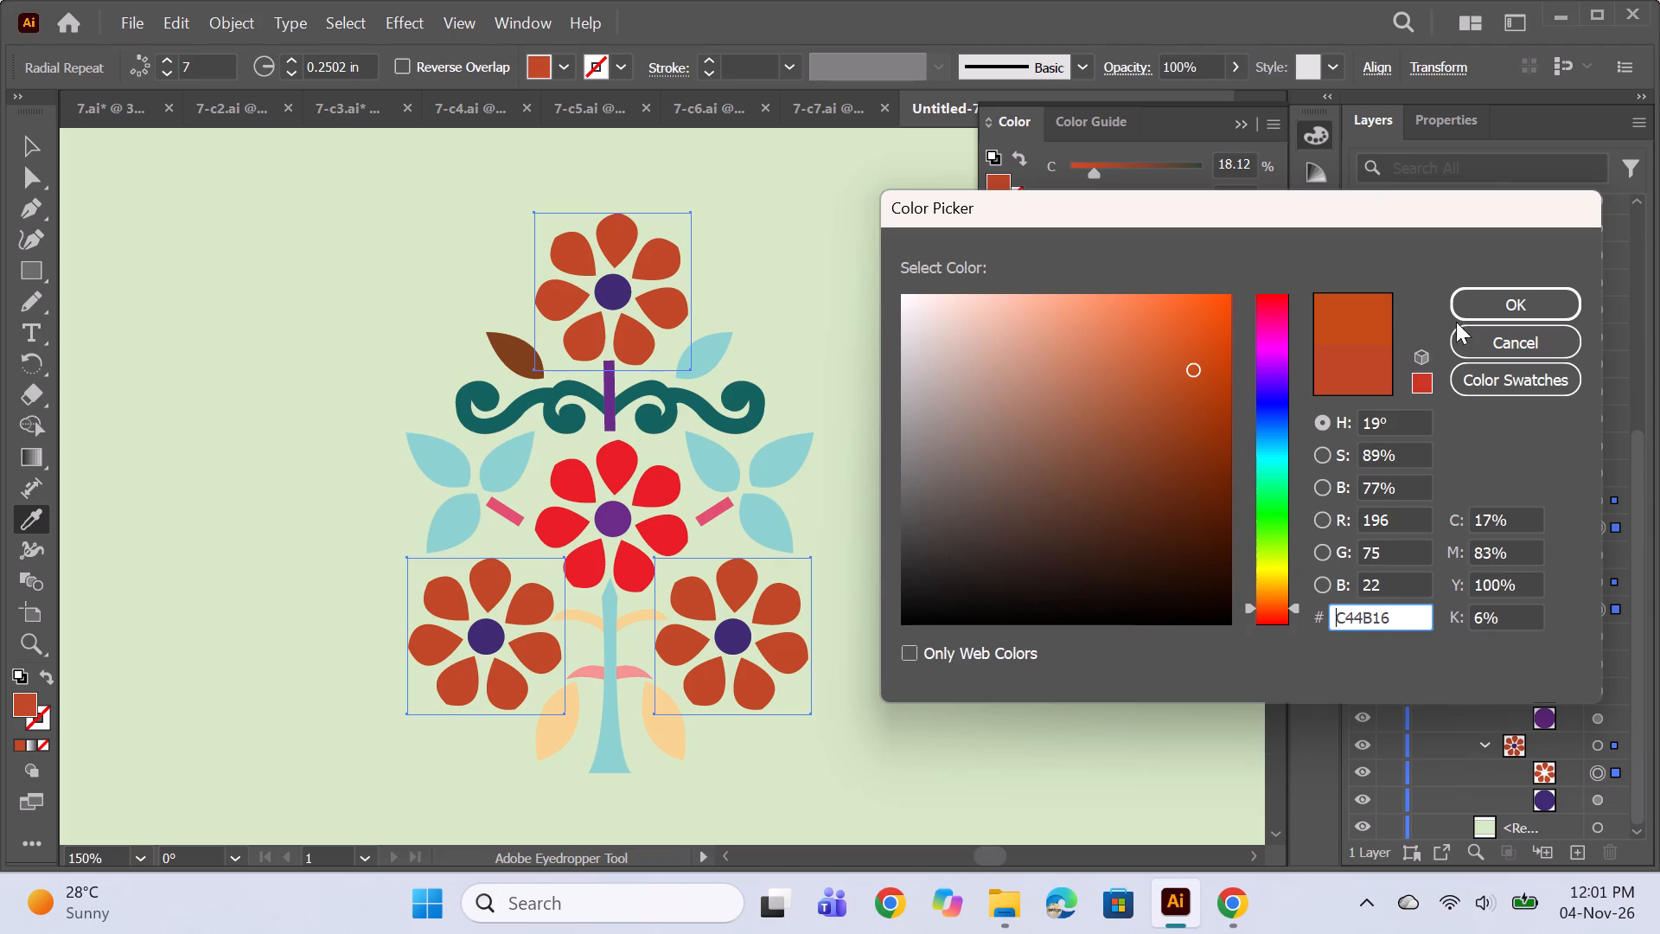
left_click(1488, 304)
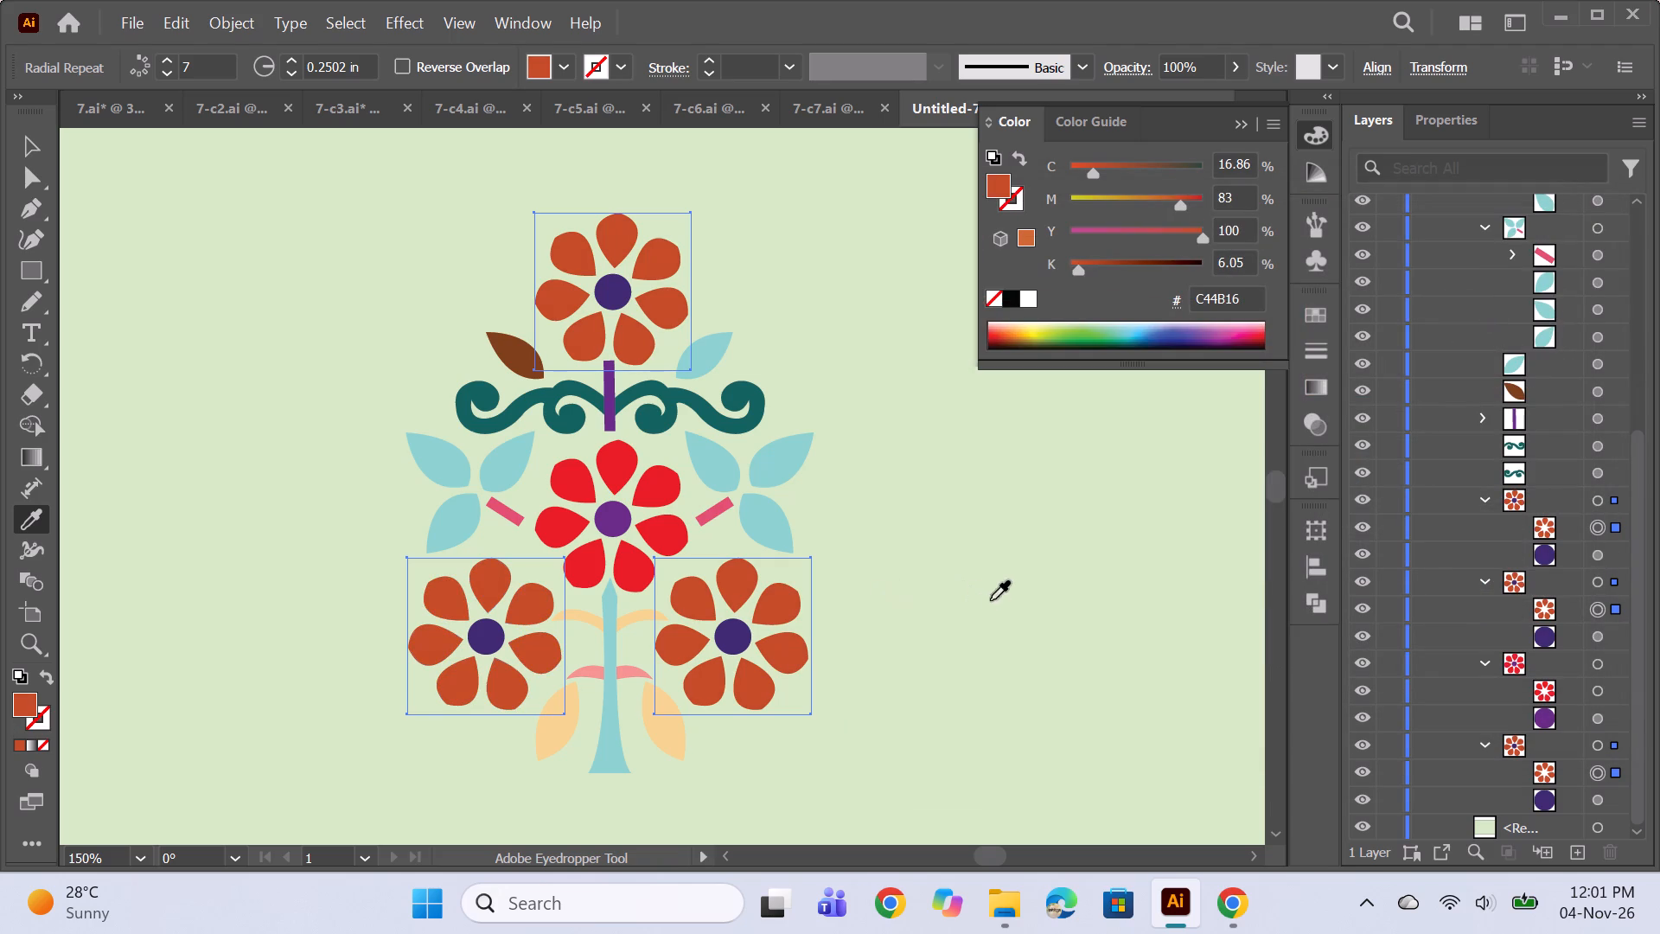
left_click(979, 596, "ctrl")
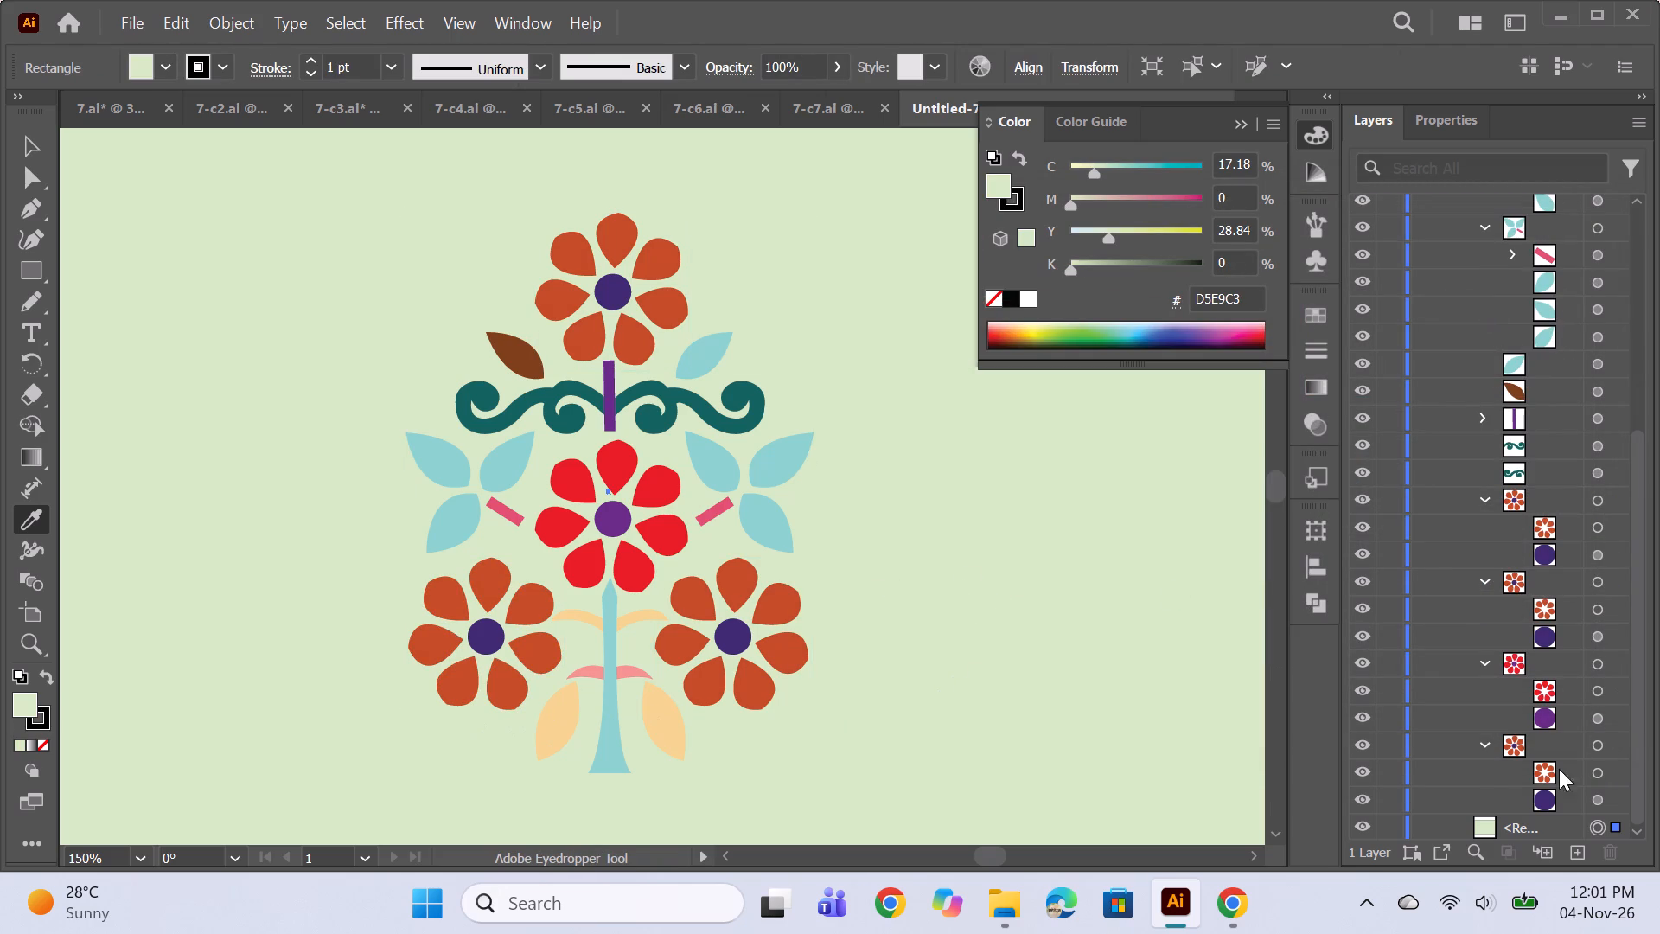
Collapse the expanded layer groups of the four flowers.
left_click(1492, 746)
left_click(1491, 713)
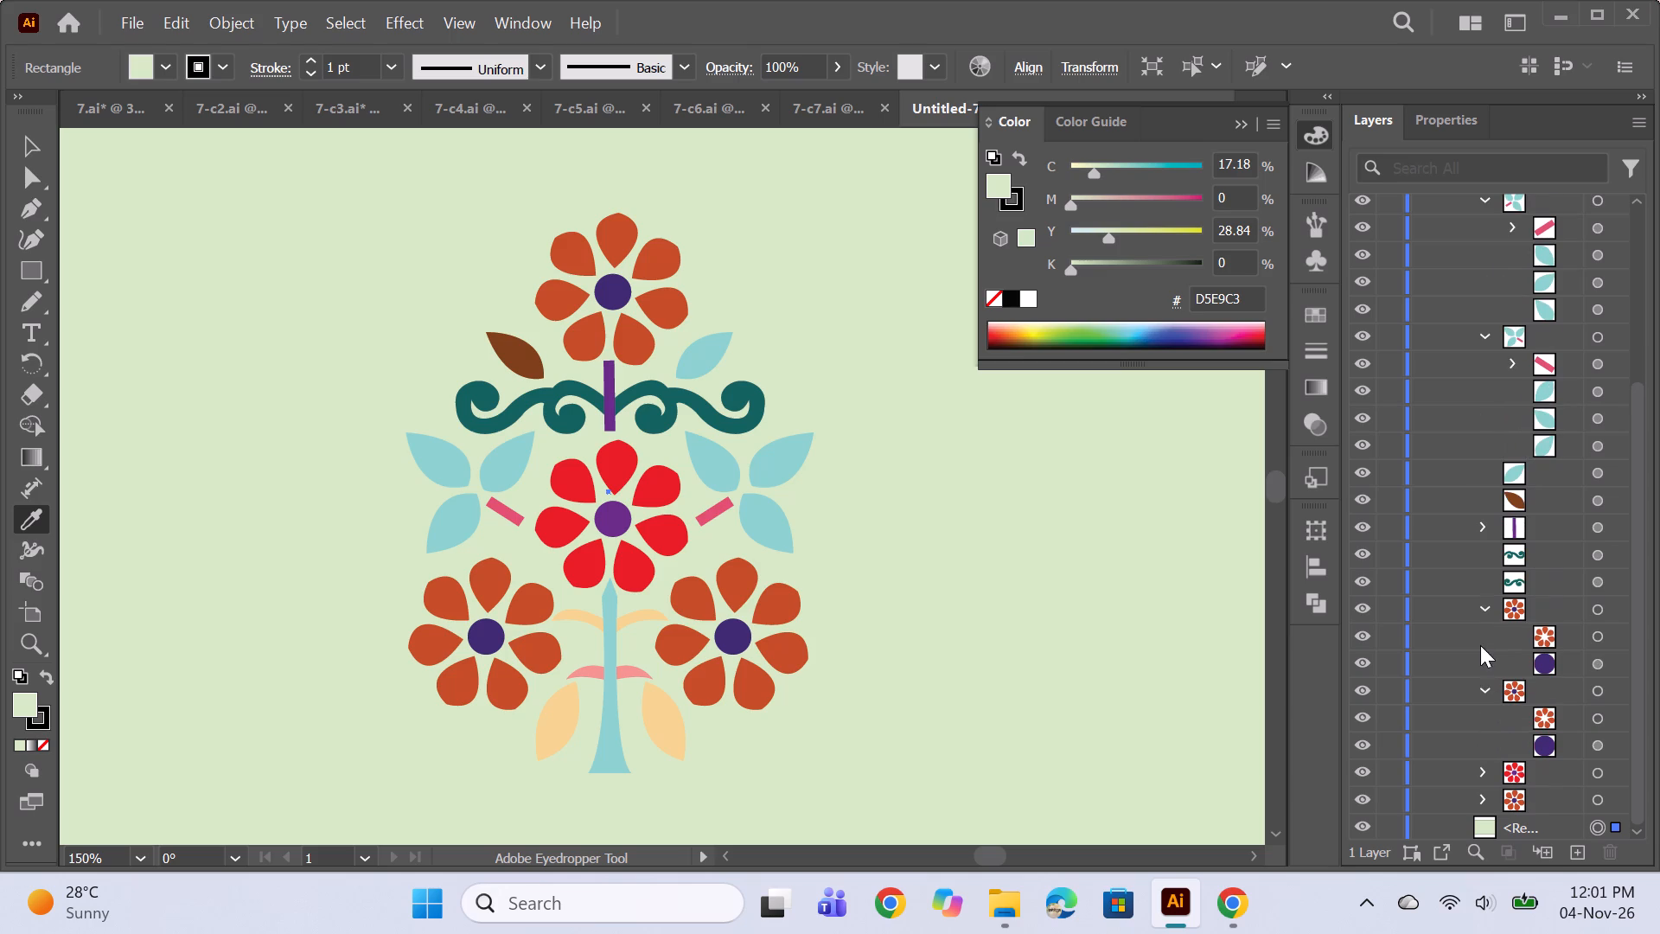
left_click(1484, 688)
left_click(1483, 657)
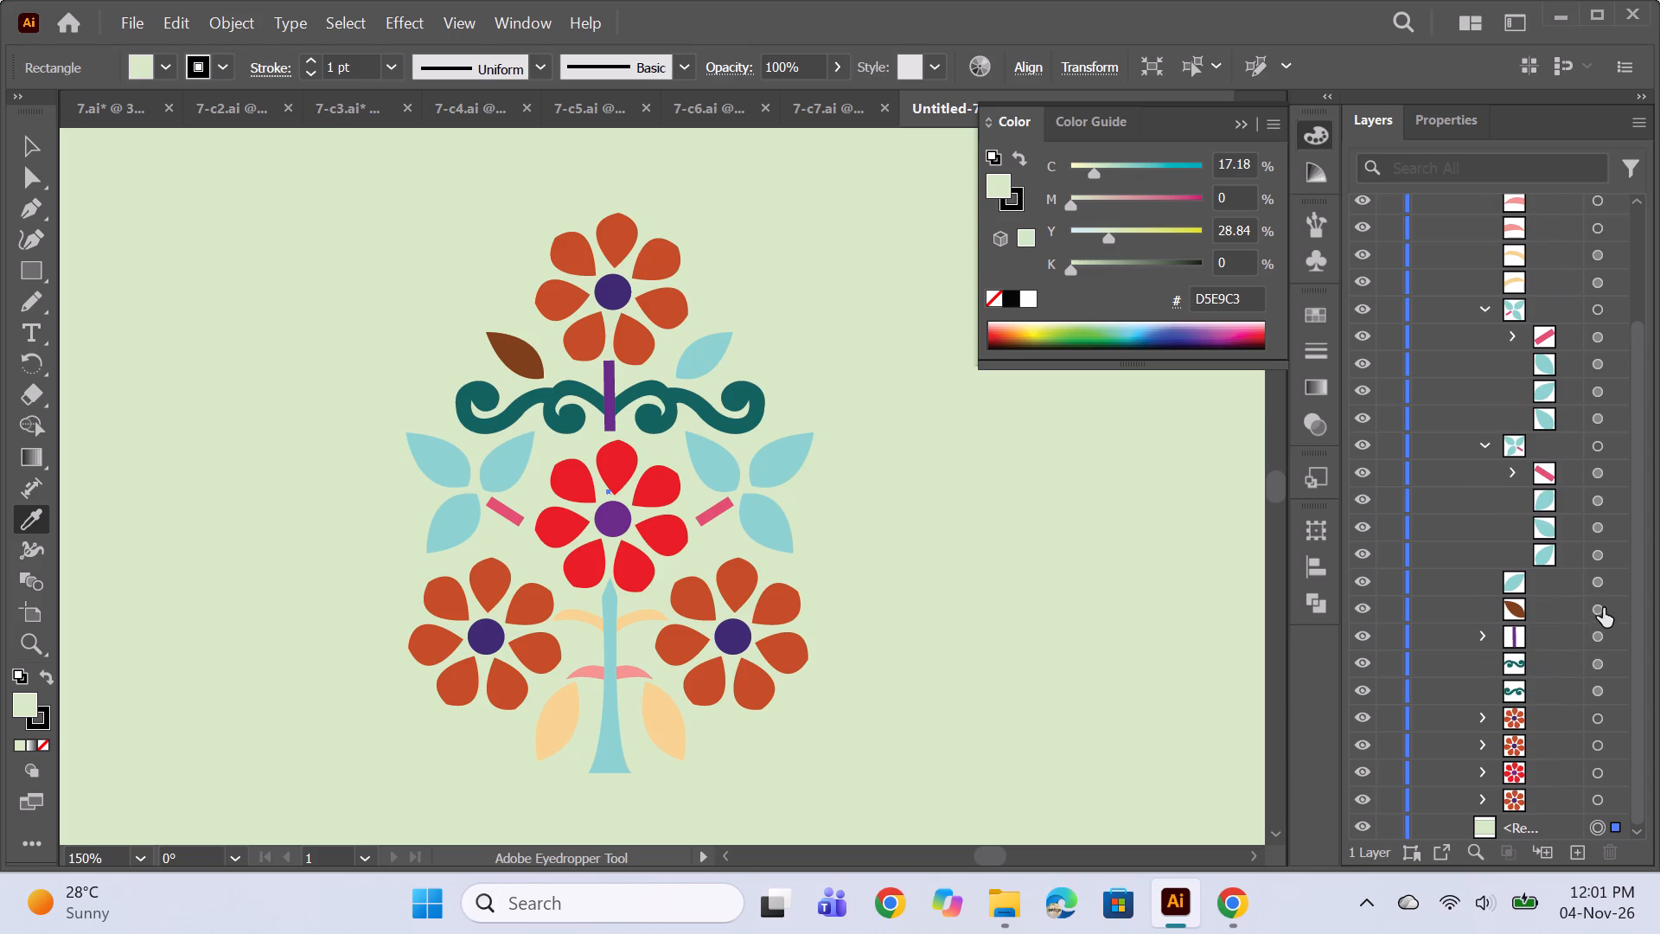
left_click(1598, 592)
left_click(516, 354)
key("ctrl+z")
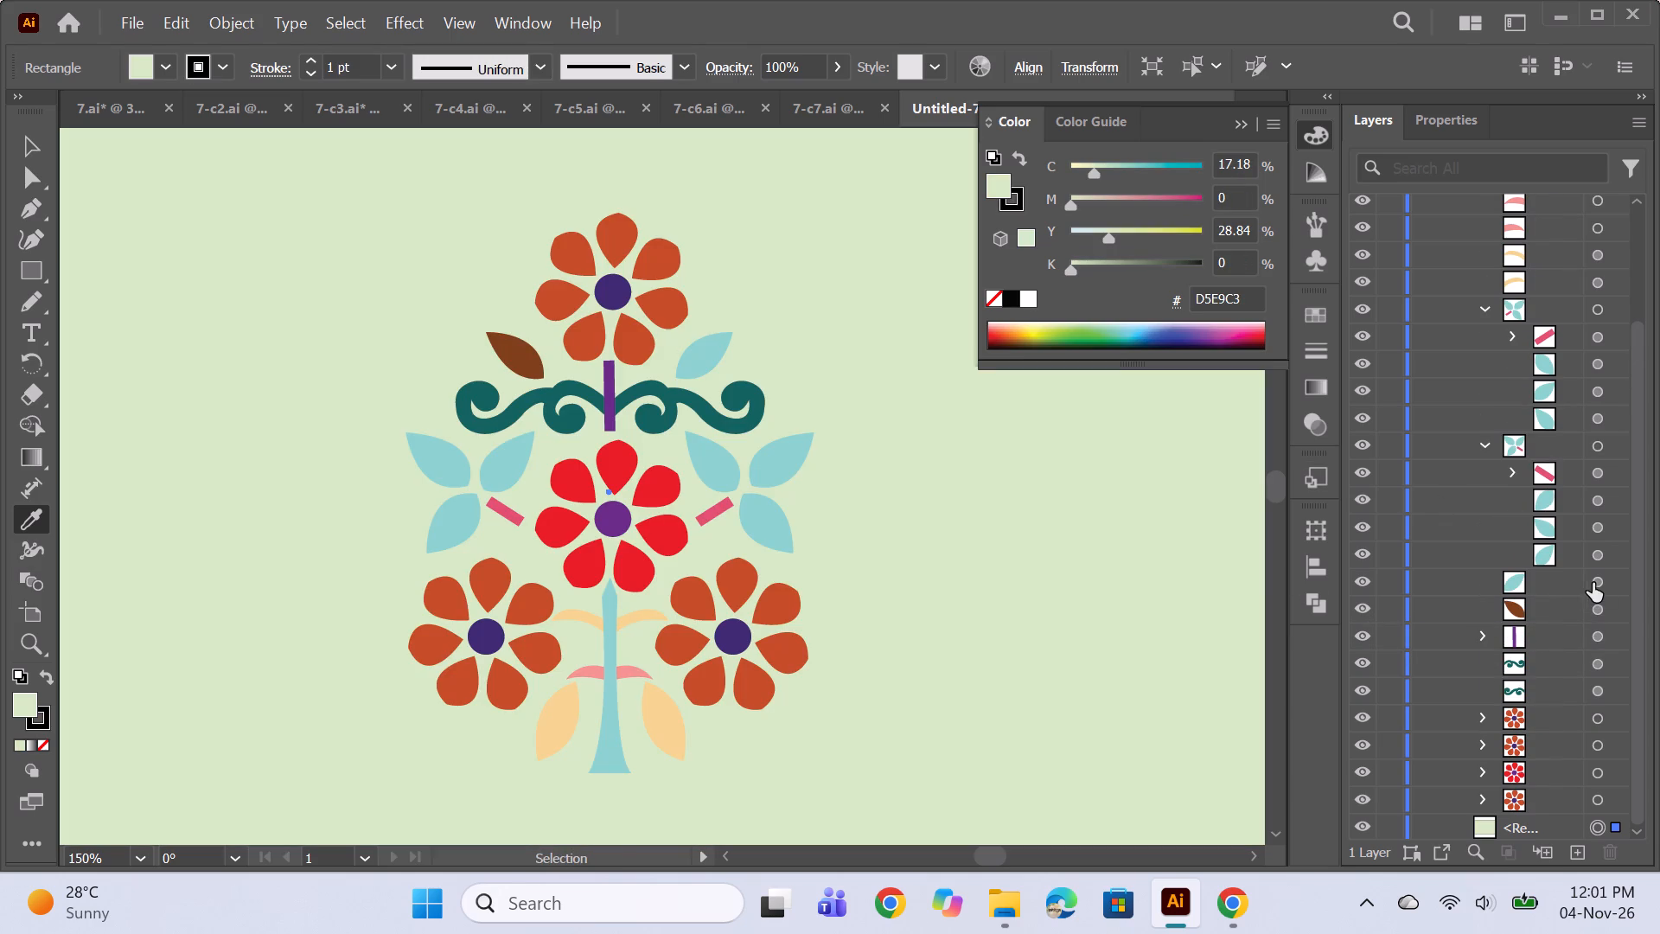
Fill the small leaf above the scroll's right half and the left cluster's three leaves with dark brown 7F3F1C.
left_click(1593, 583)
left_click(502, 341)
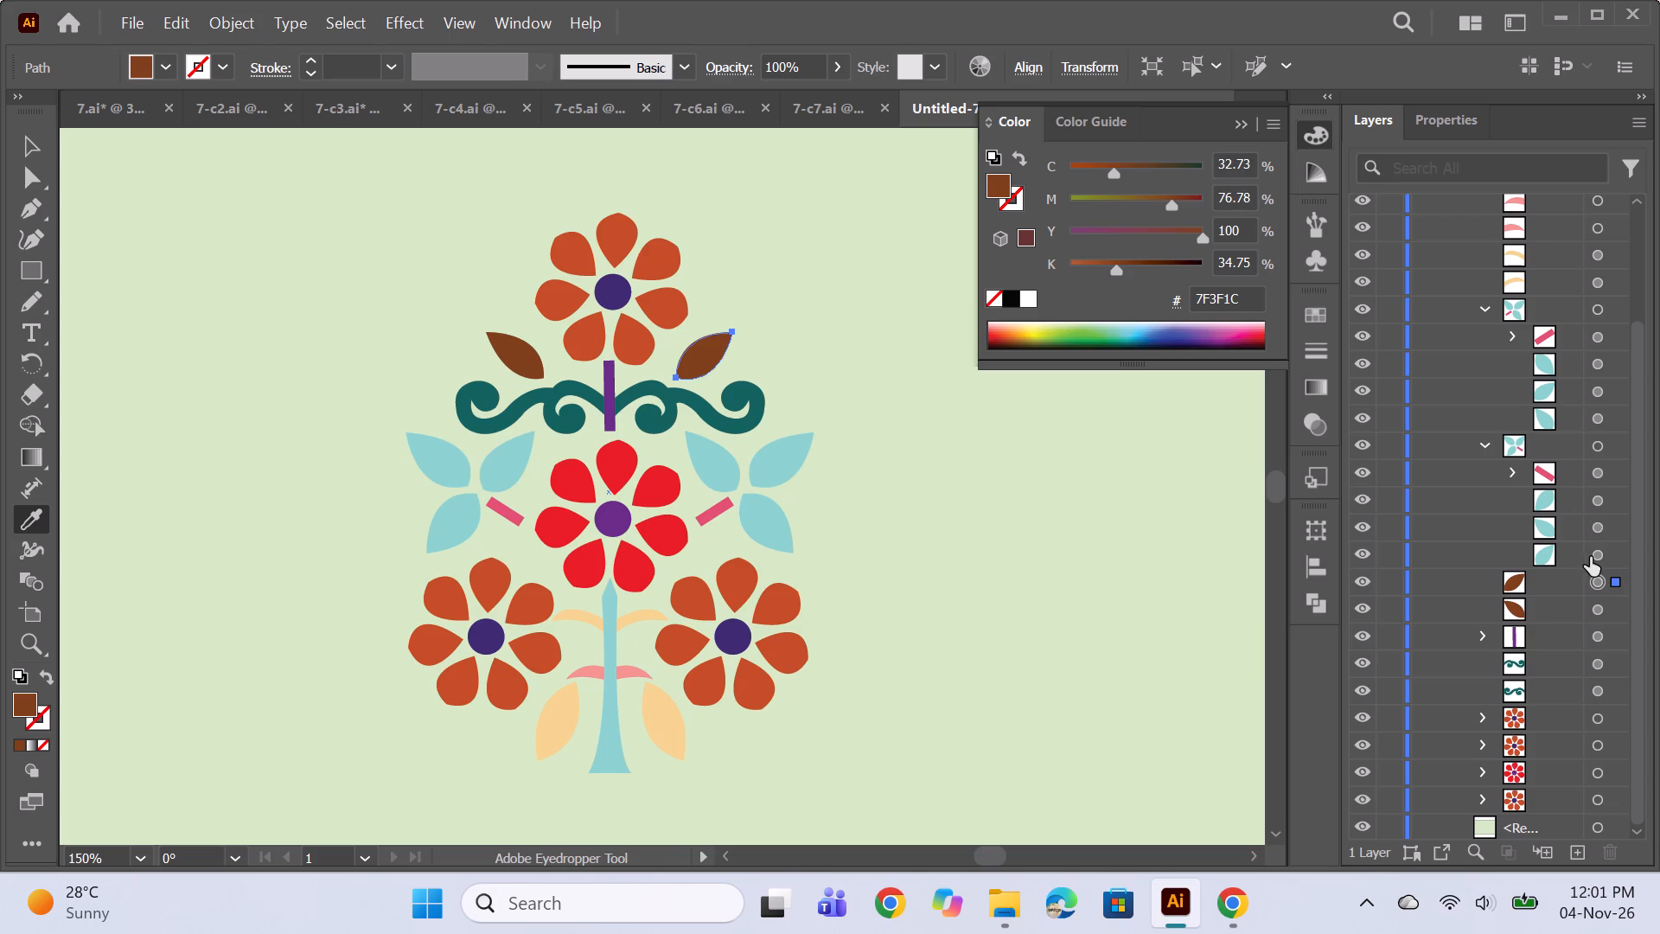
left_click(1590, 557)
left_click(715, 351)
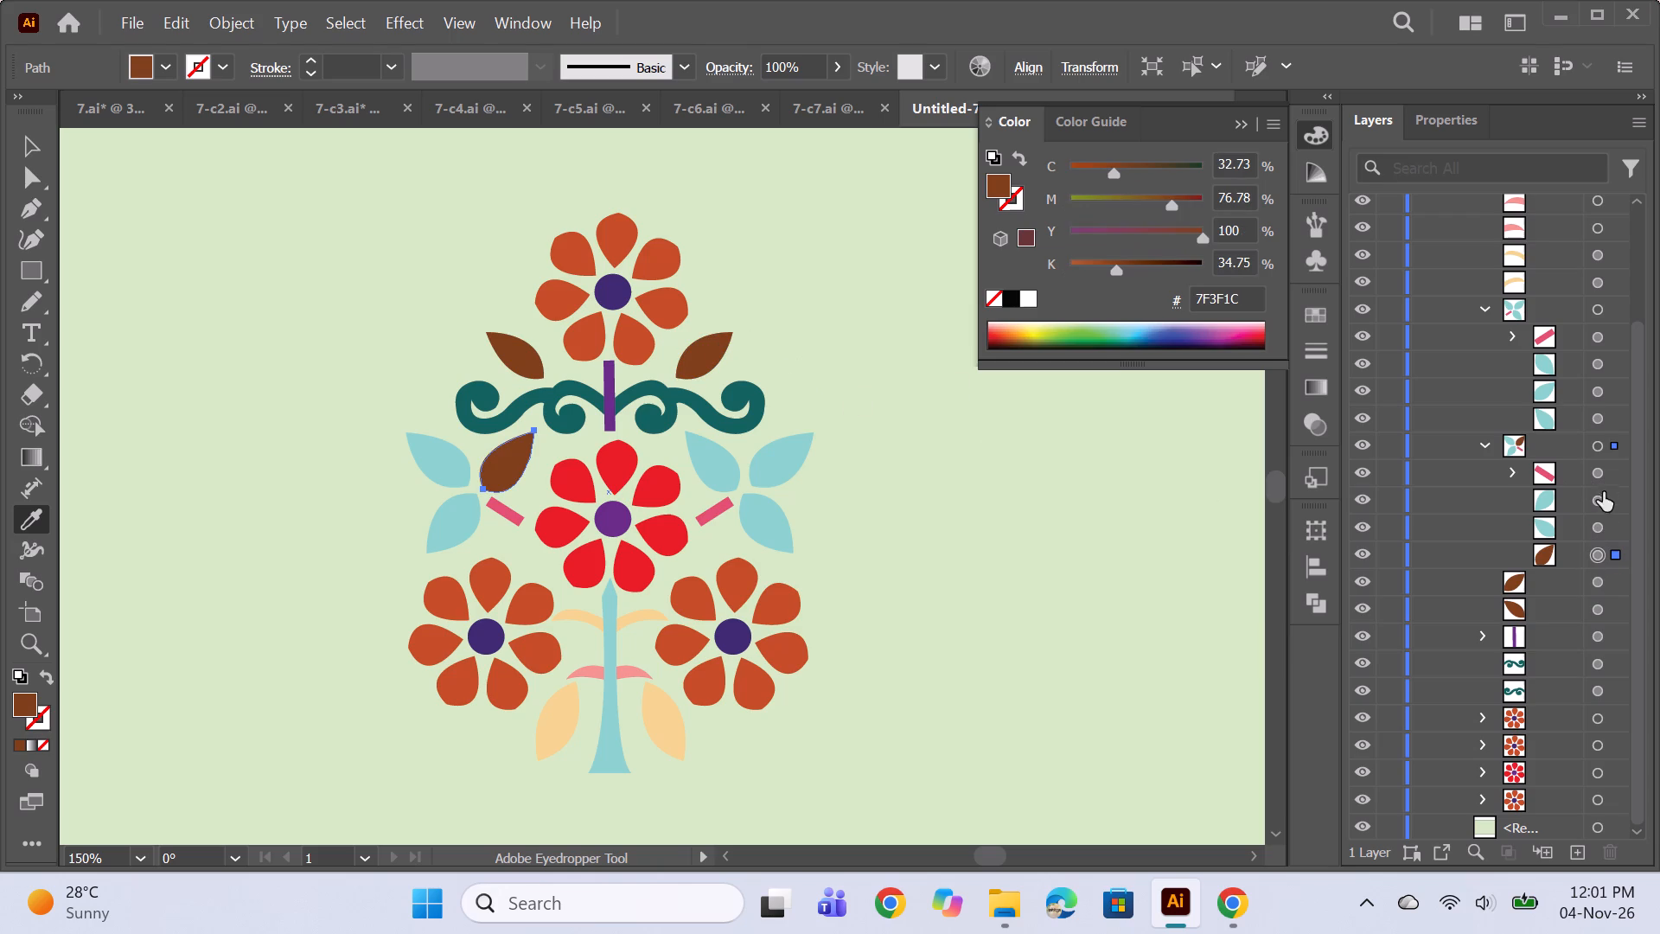
left_click(1599, 524)
left_click(495, 467)
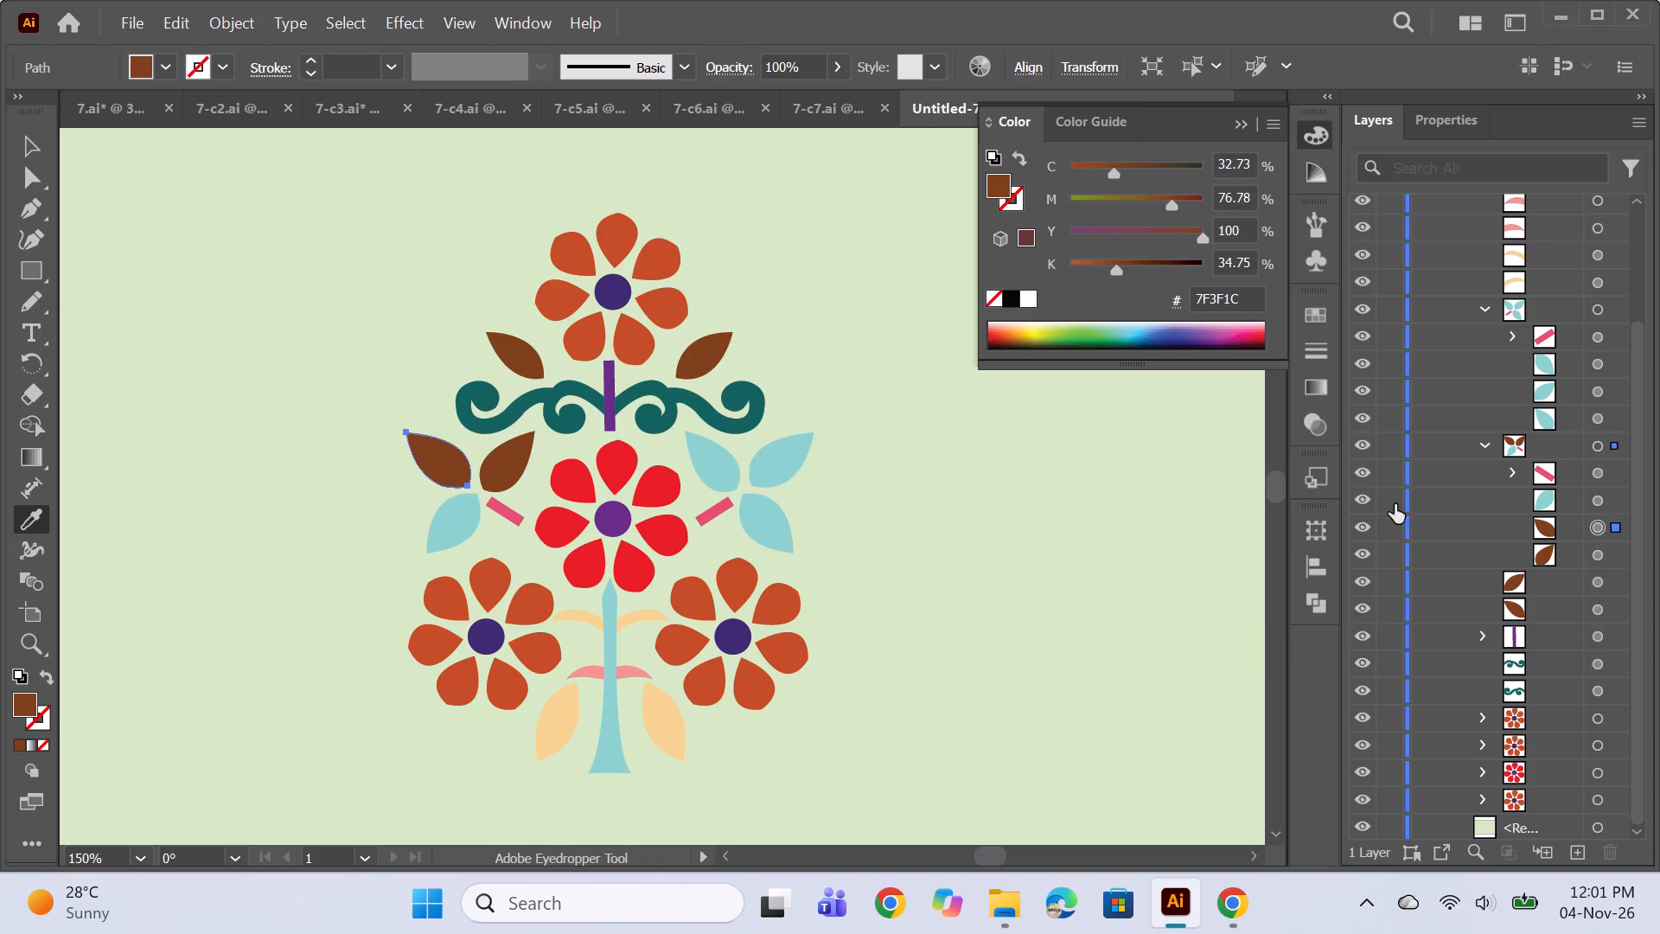
left_click(1591, 501)
left_click(498, 457)
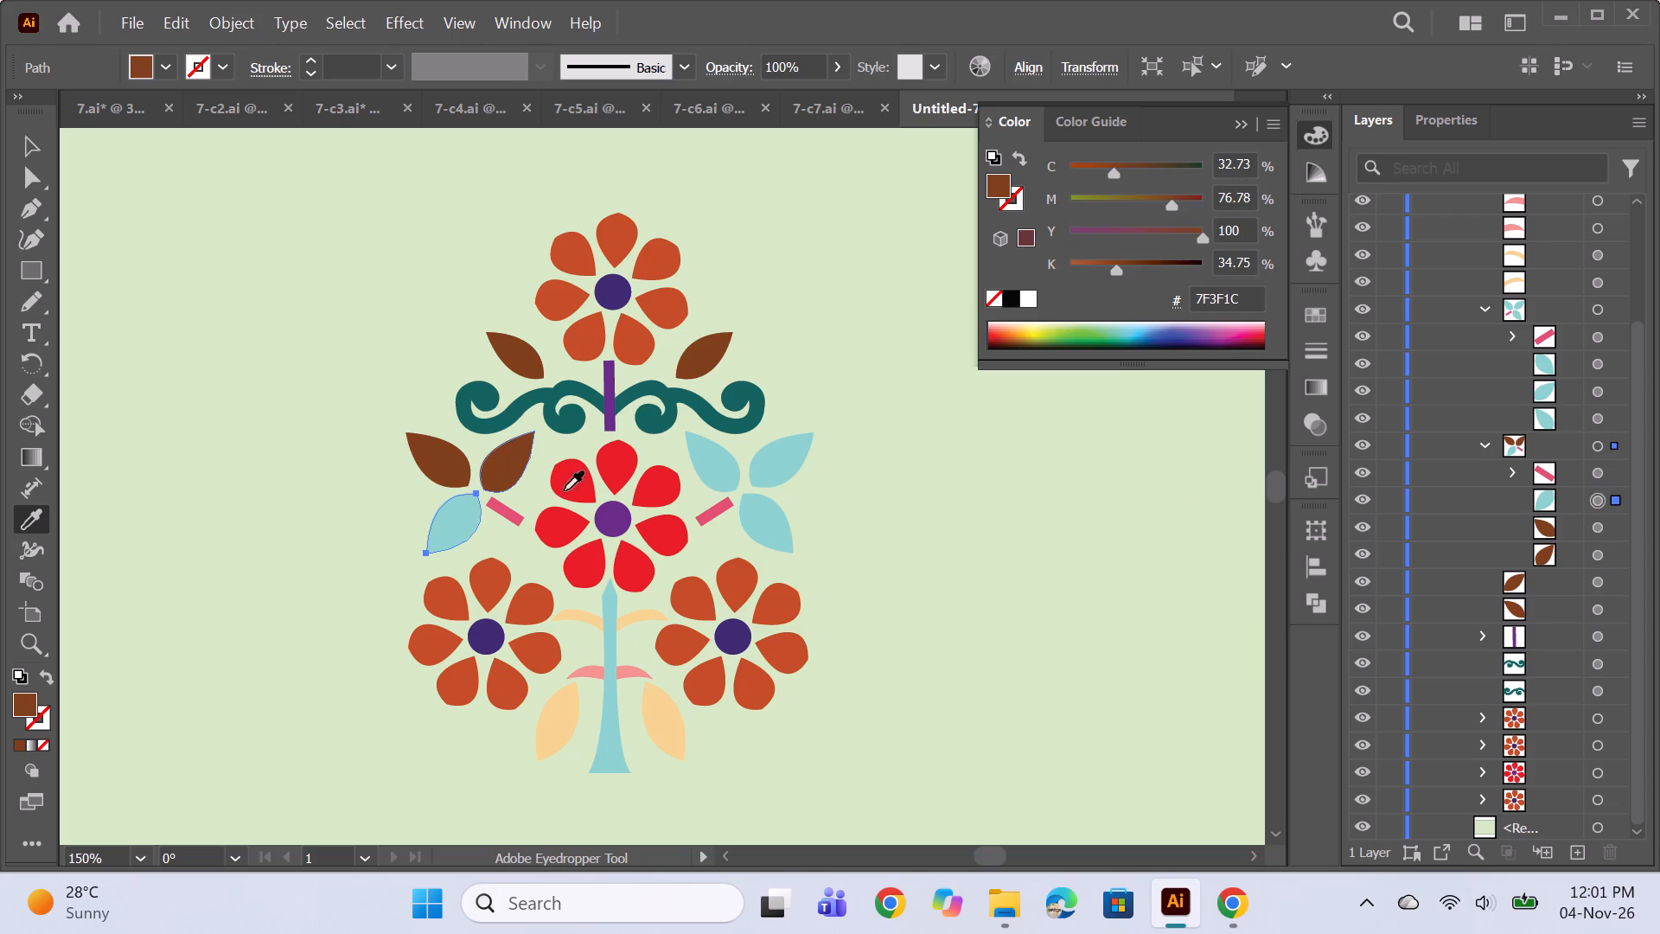
Fill the left leaf cluster's short stem with purple 692B88, matching the stem below the top flower.
left_click(1598, 470)
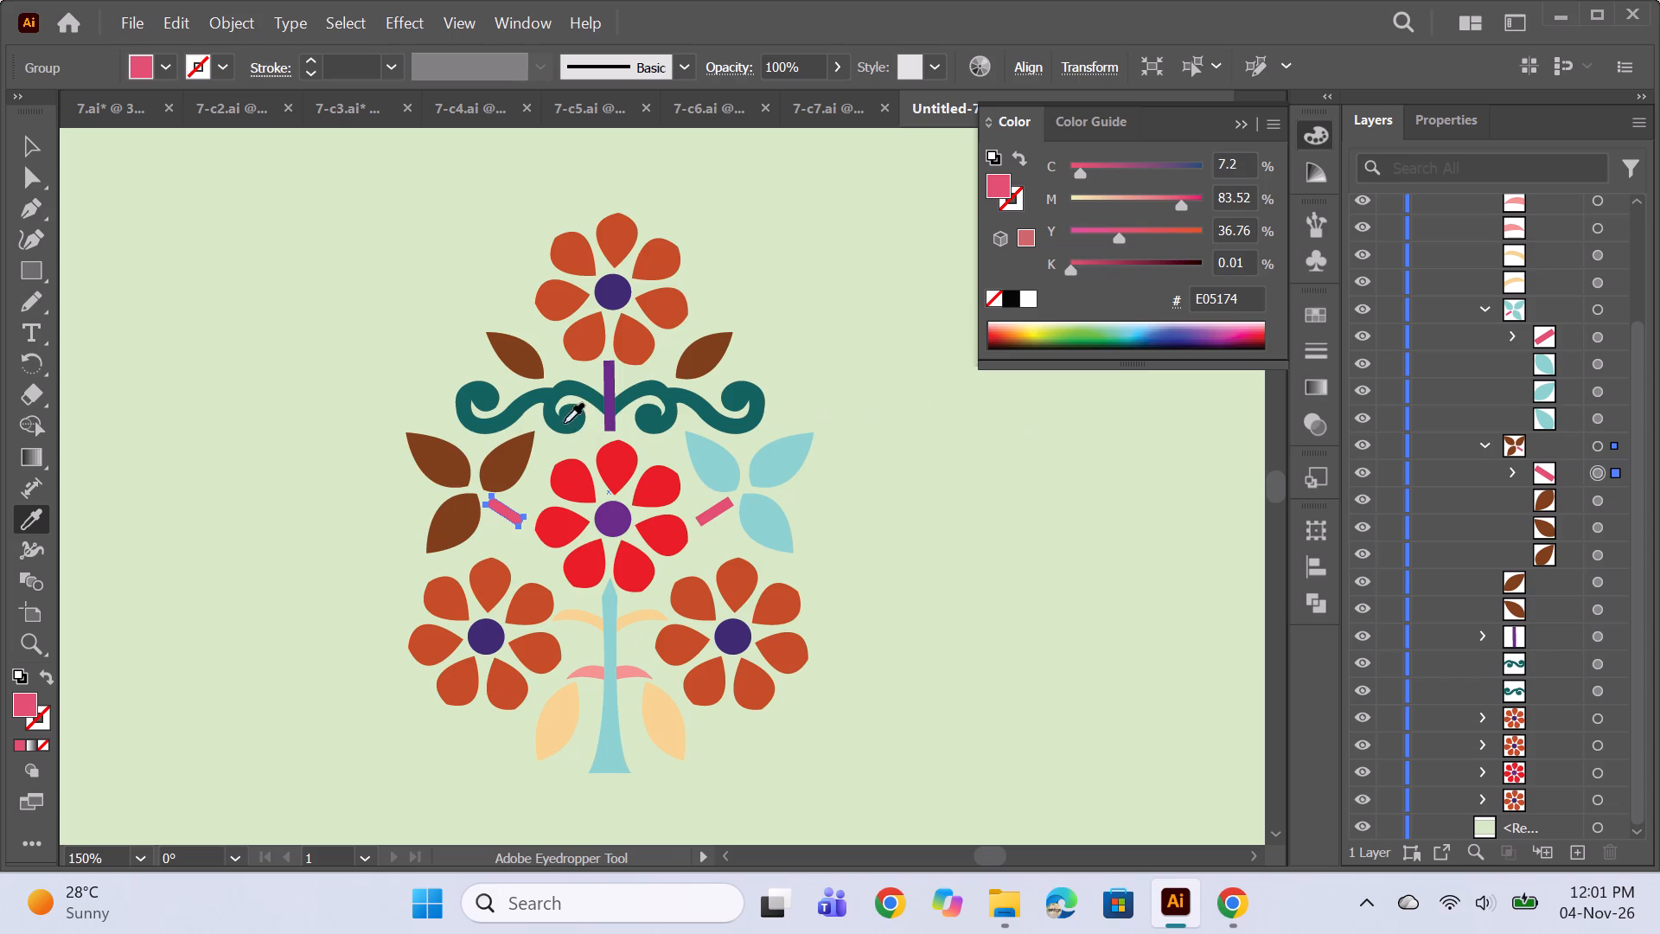
left_click(607, 379)
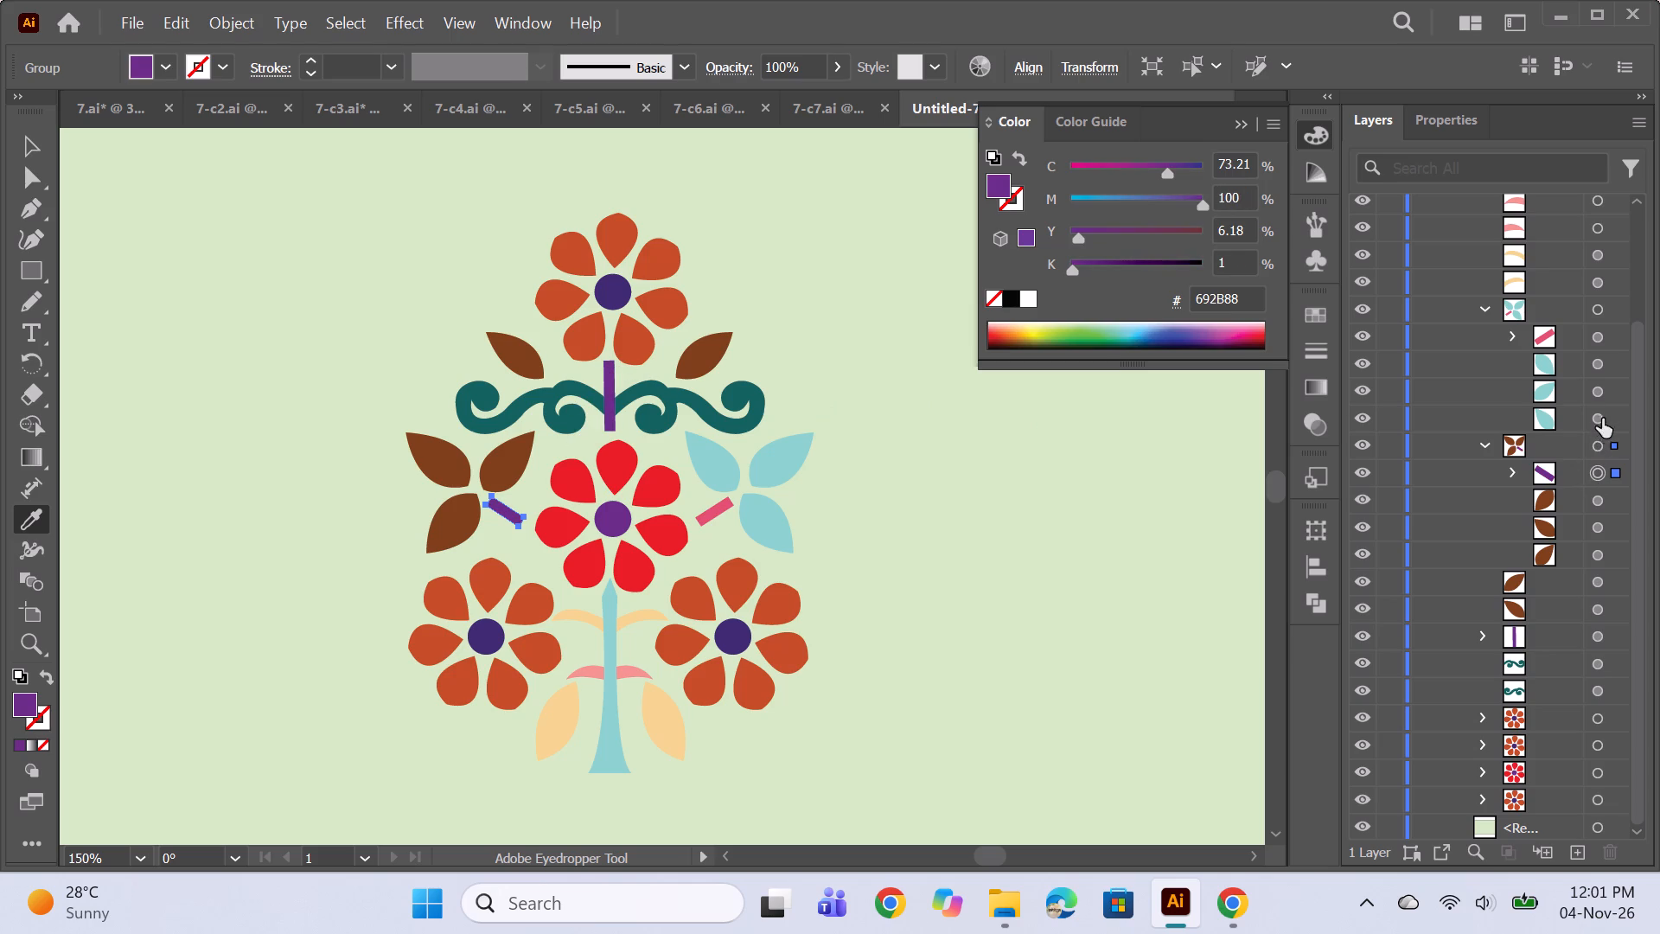
Fill the three leaves of the right leaf cluster with dark brown 7F3F1C.
left_click(1602, 418)
left_click(515, 455)
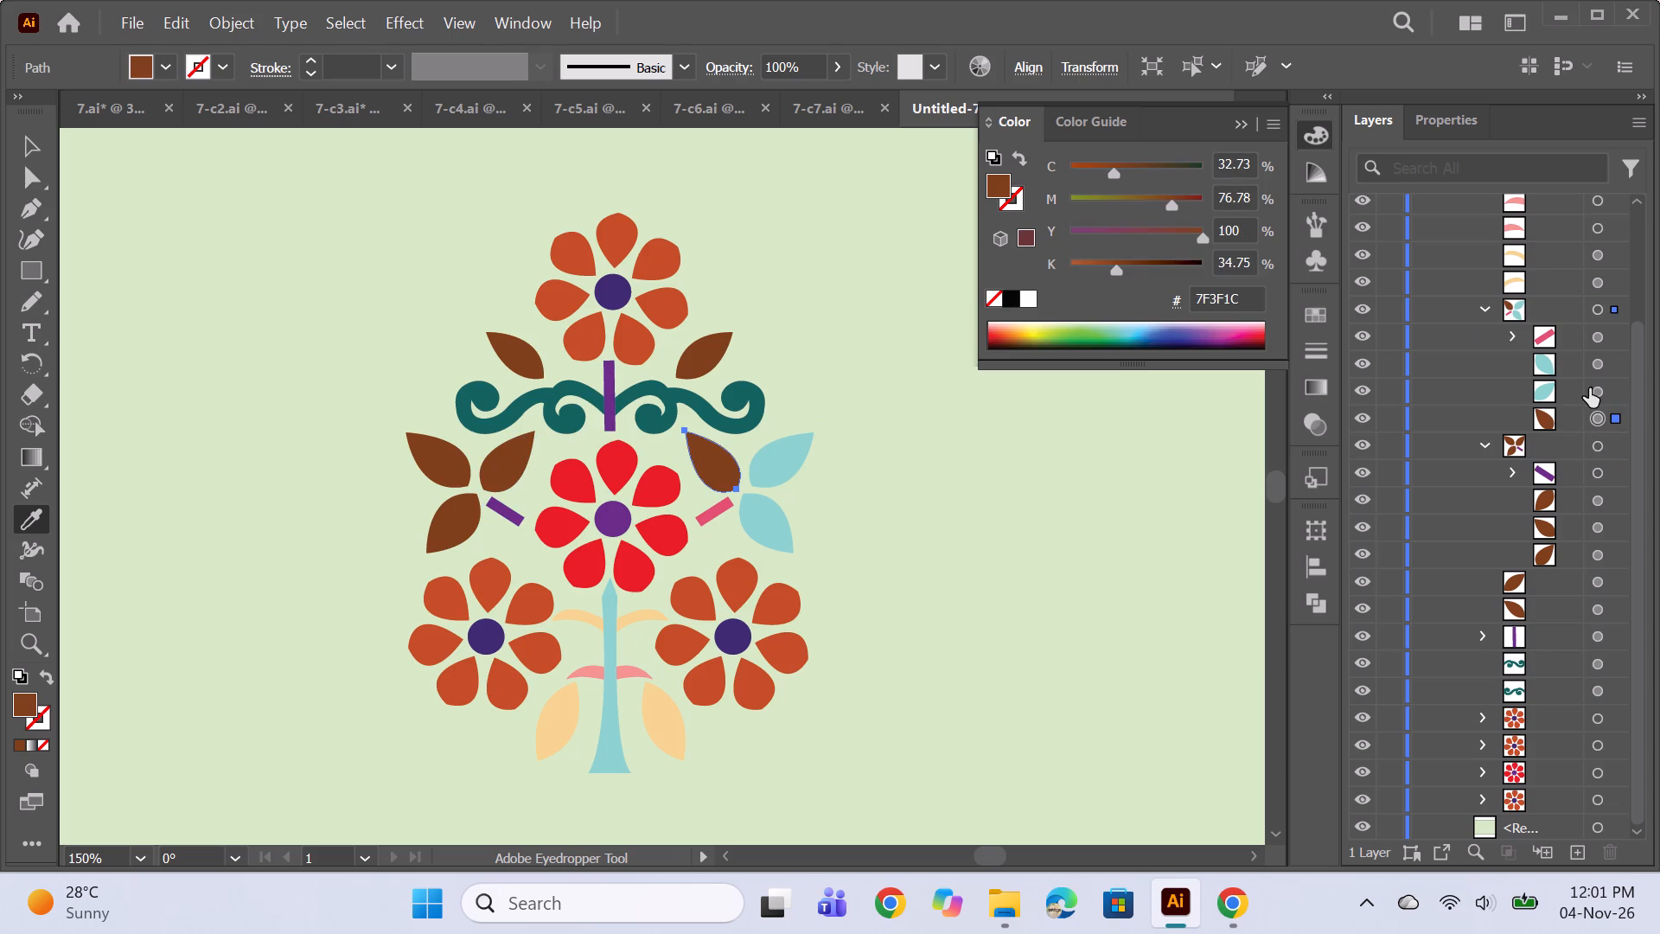
left_click(1597, 387)
left_click(718, 472)
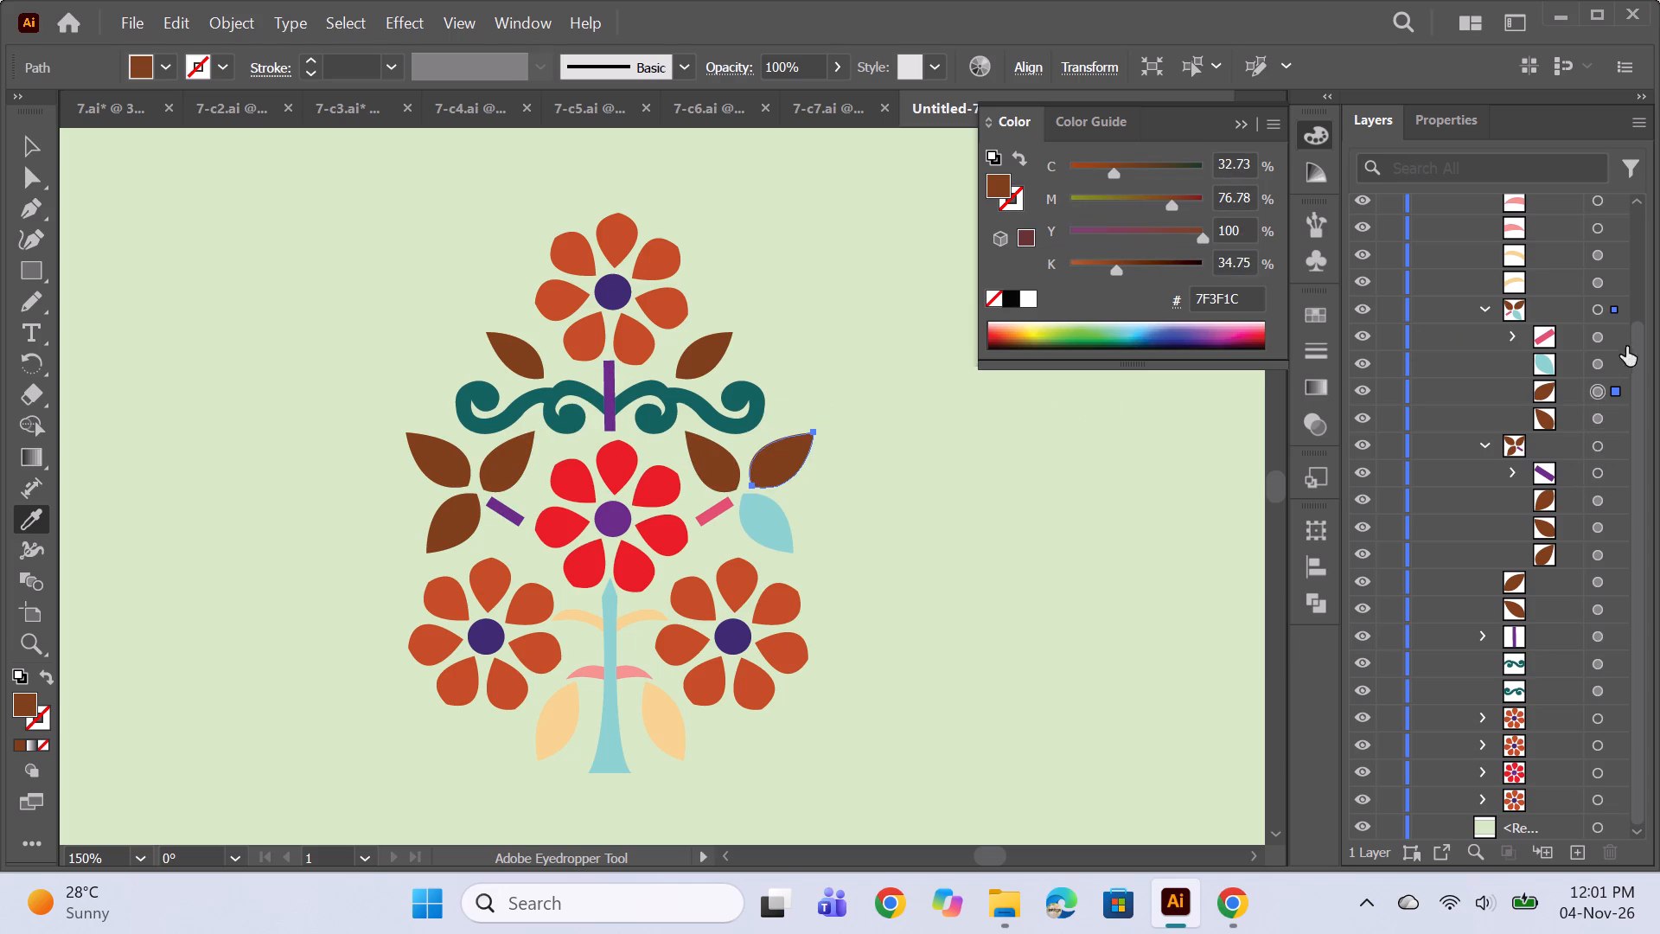
left_click_drag(1593, 362, 1587, 370)
left_click(775, 464)
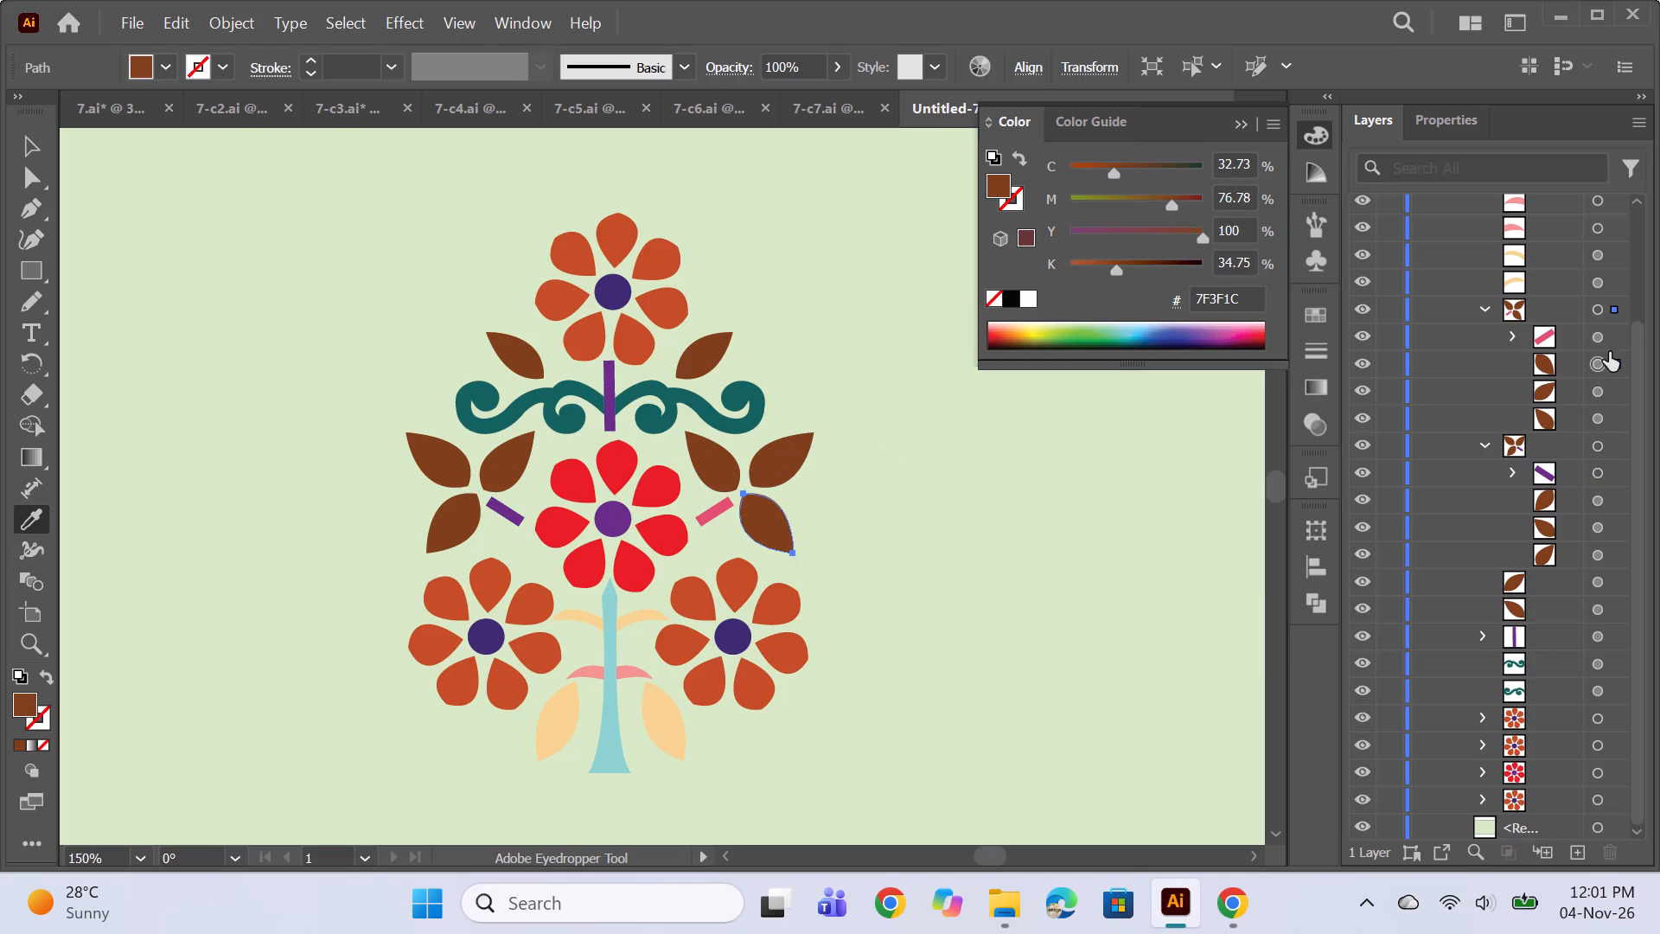
Fill the right leaf cluster's short stem with purple 692B88 and collapse both leaf clusters' layer groups.
left_click(1593, 335)
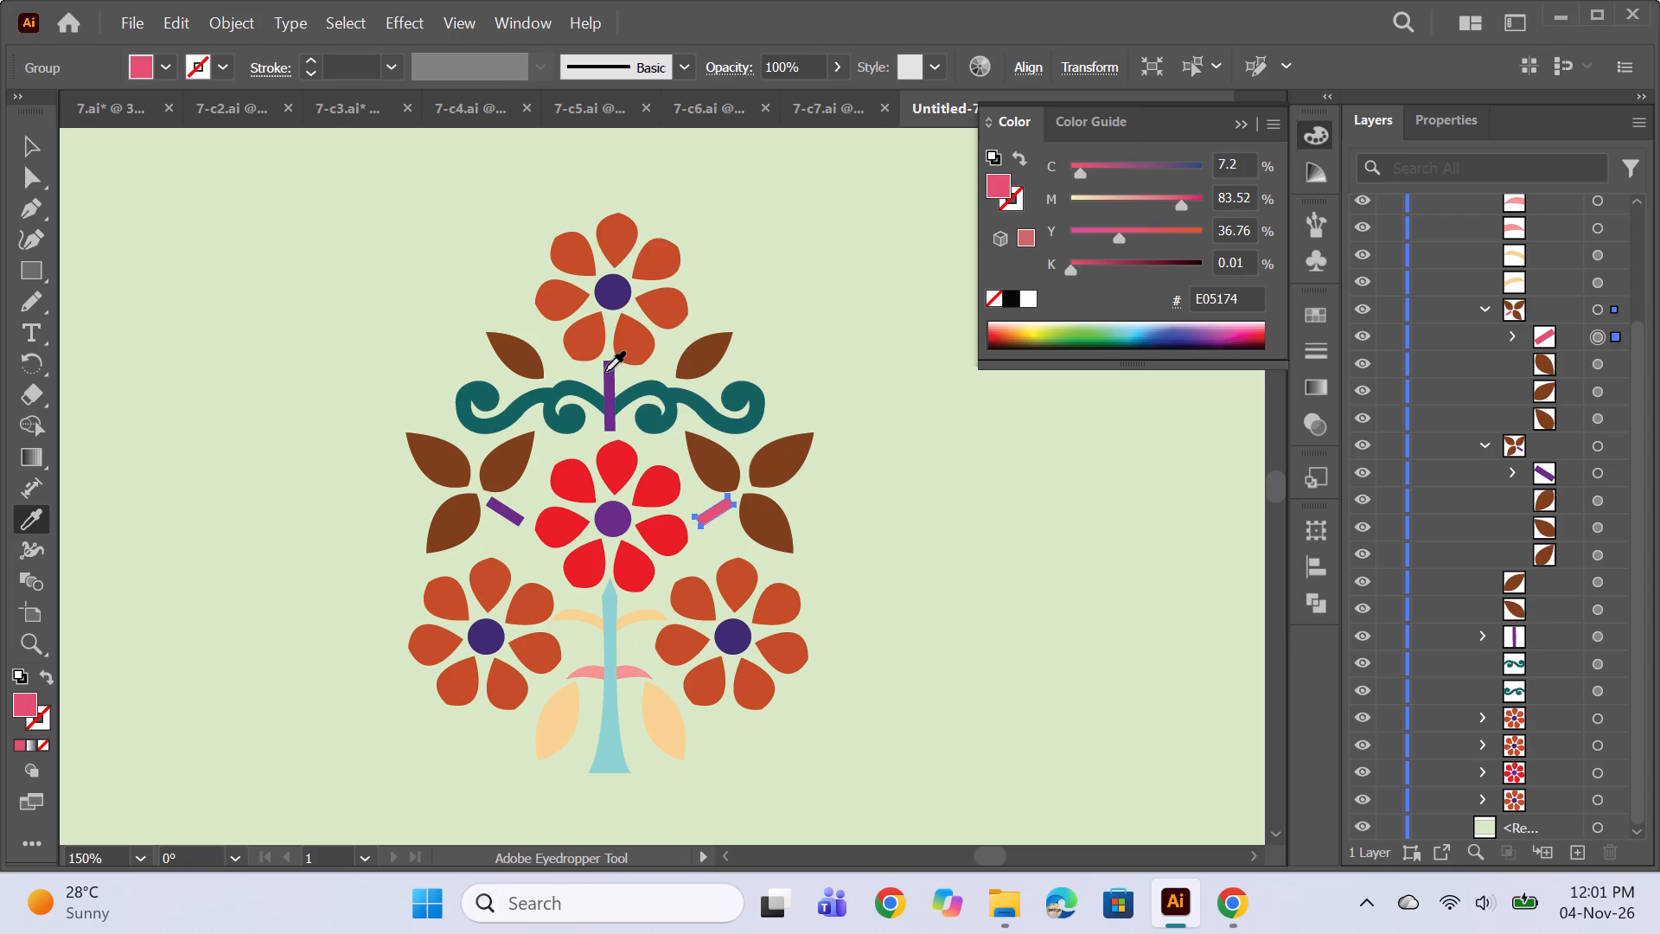
left_click(605, 371)
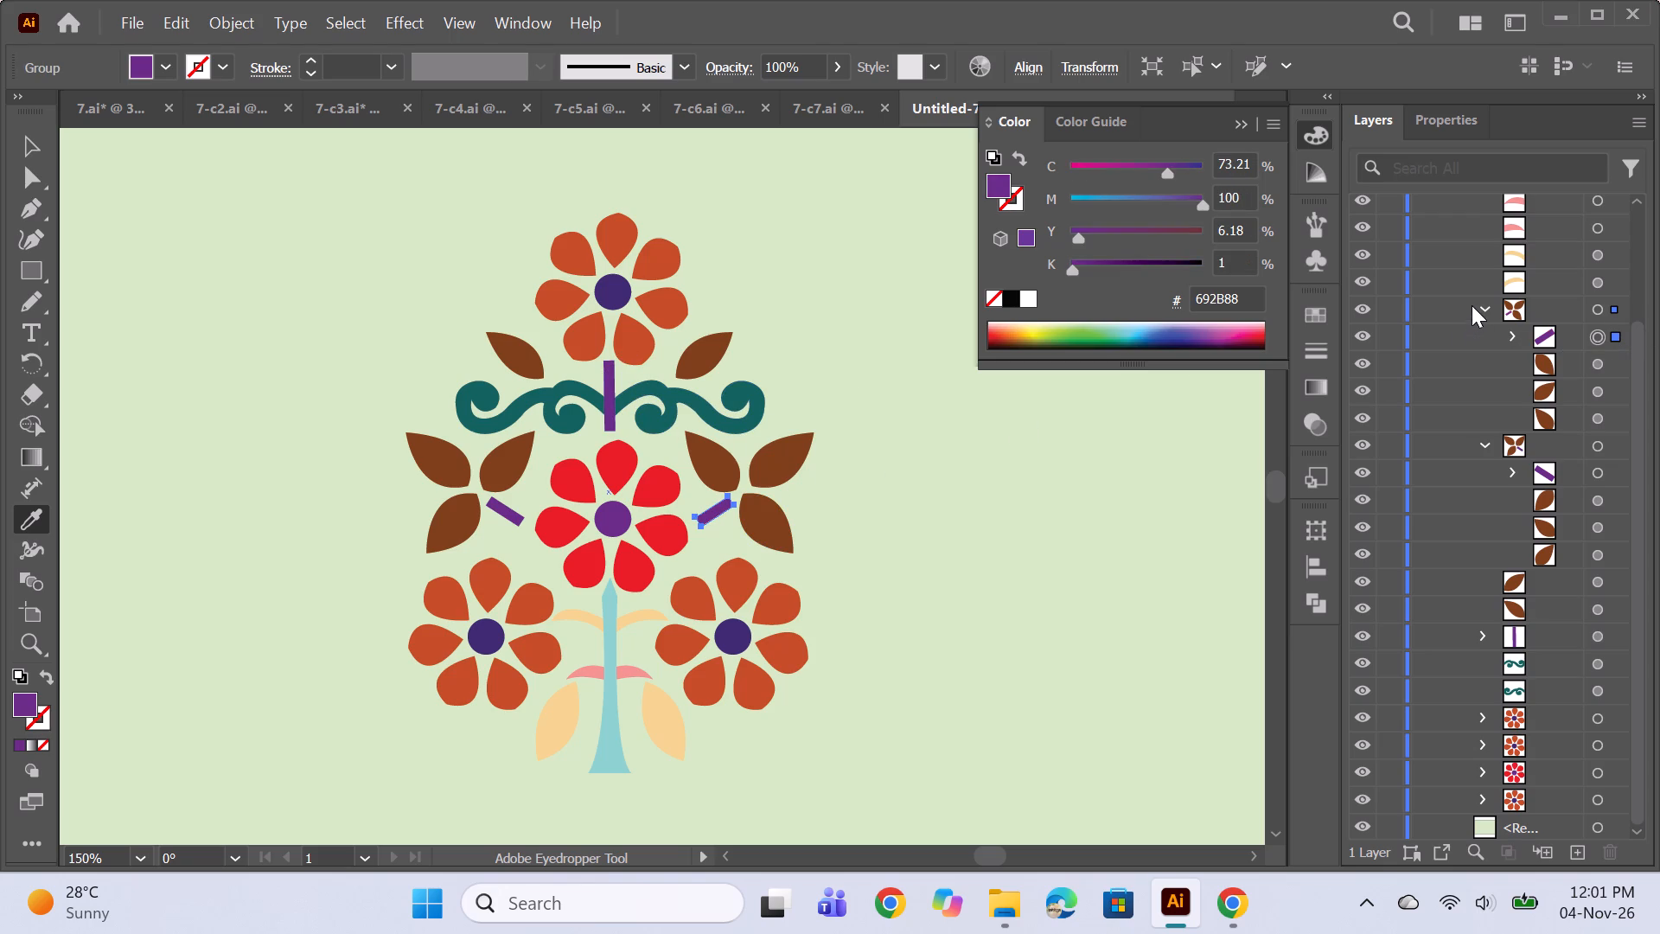
left_click(1475, 304)
left_click(1478, 445)
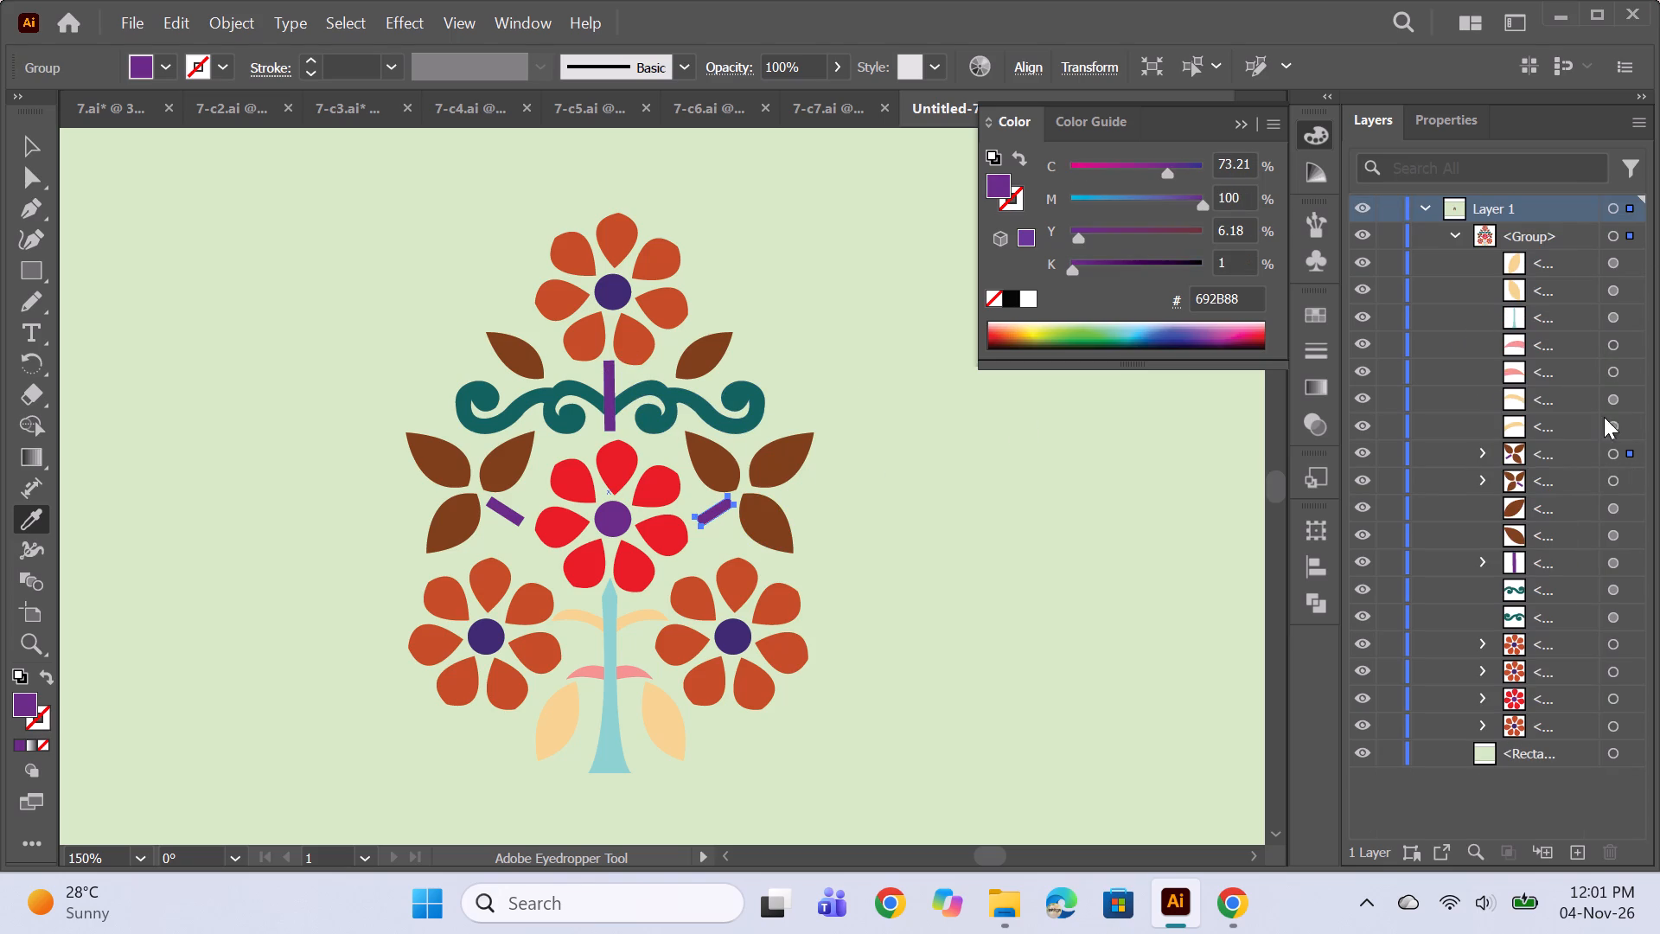
Fill the two thin curved branches between the lower flowers with the scroll's teal 126460.
left_click(1611, 432)
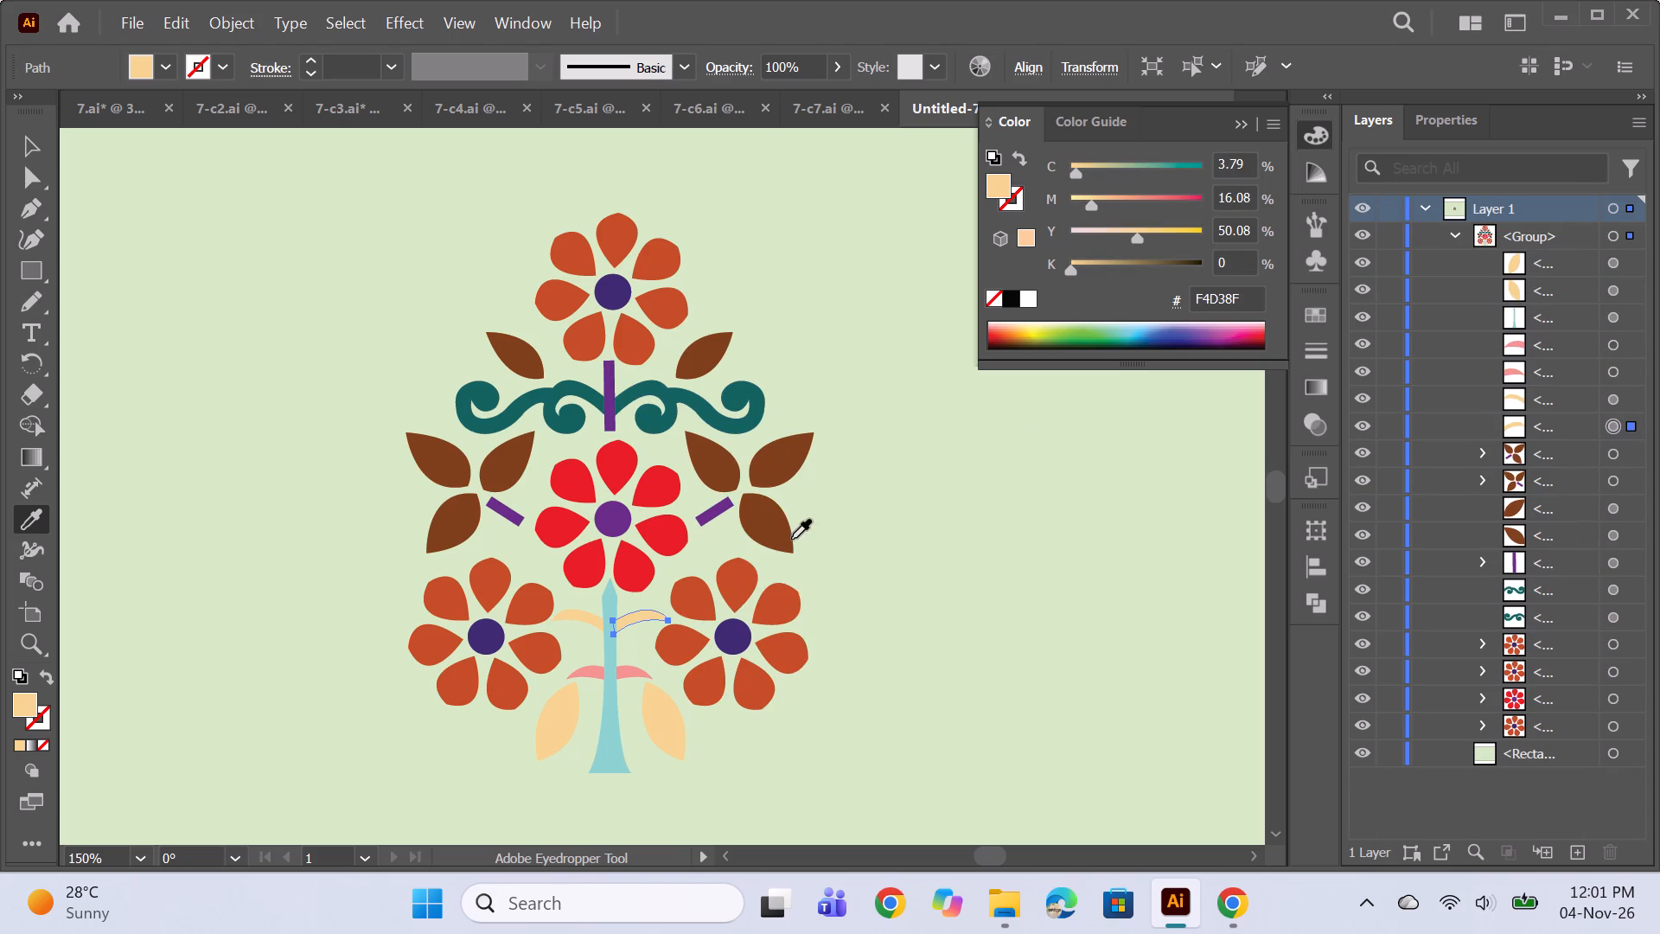
double_click(20, 707)
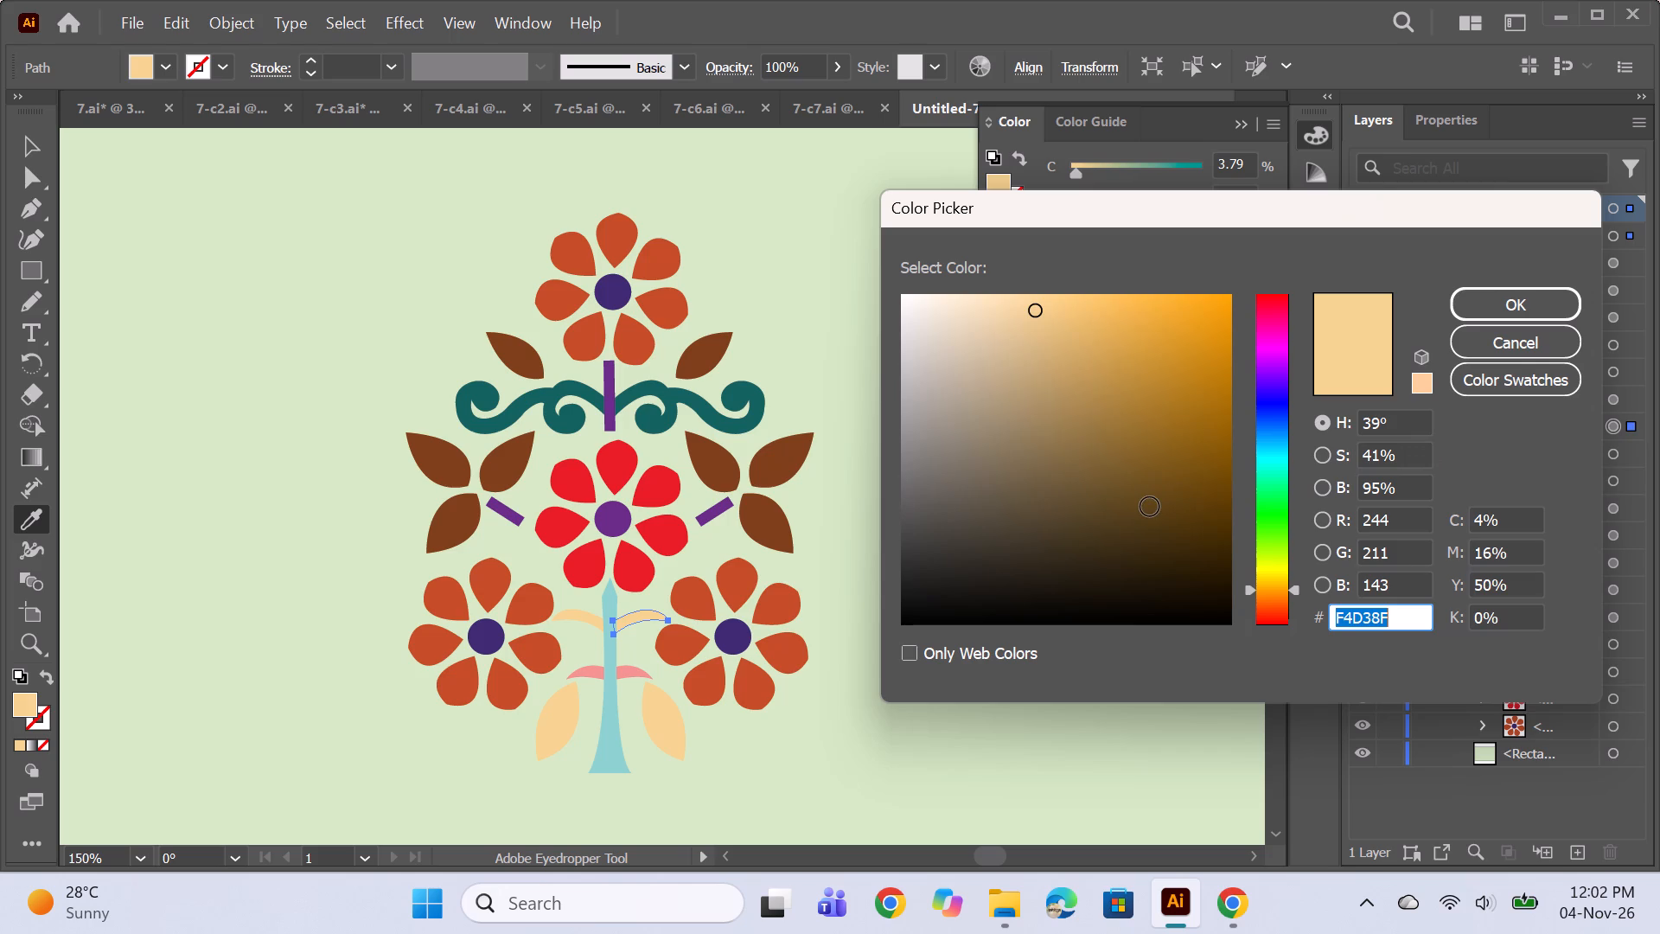
left_click(1568, 338)
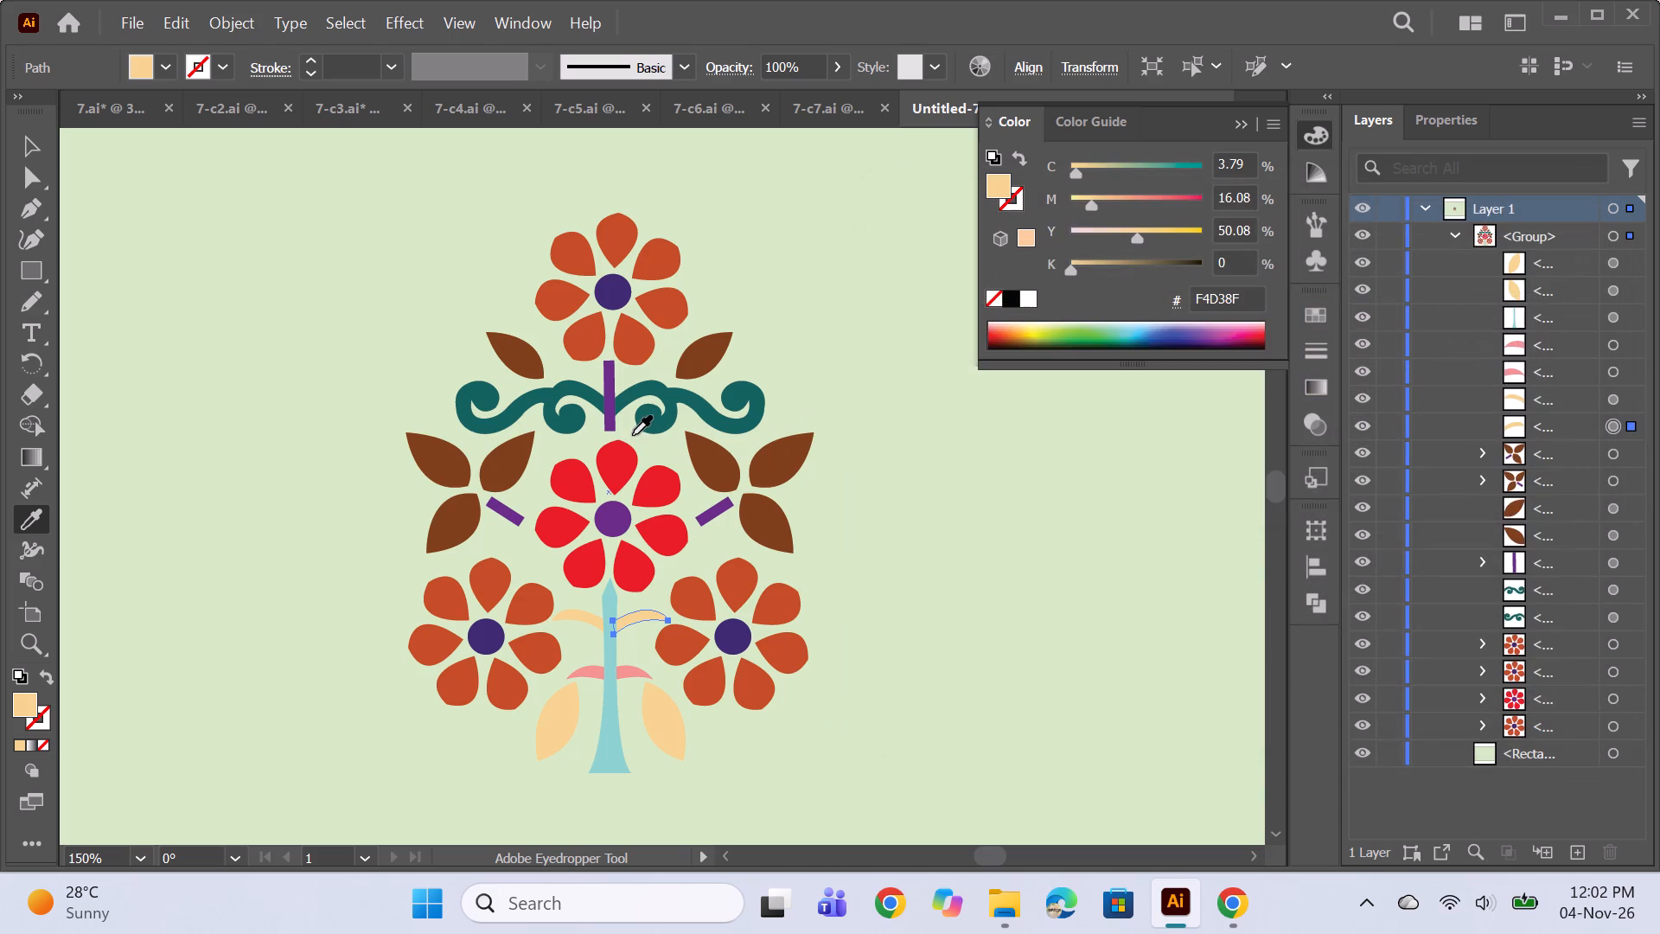
left_click(643, 424)
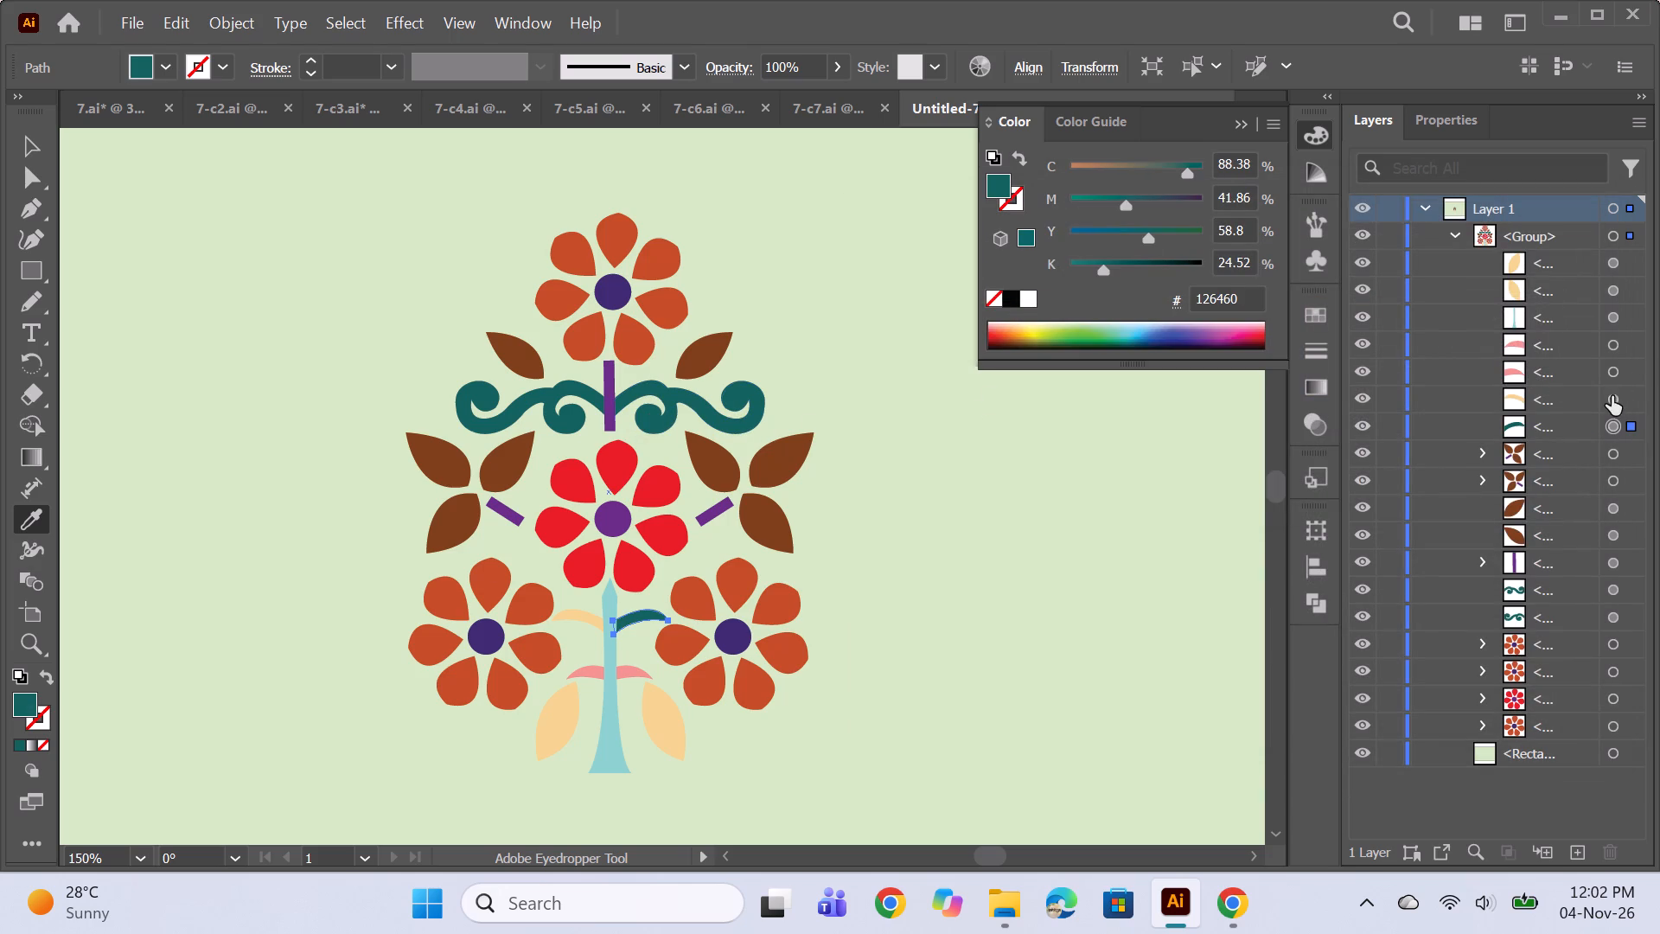
left_click(1608, 401)
left_click(648, 423)
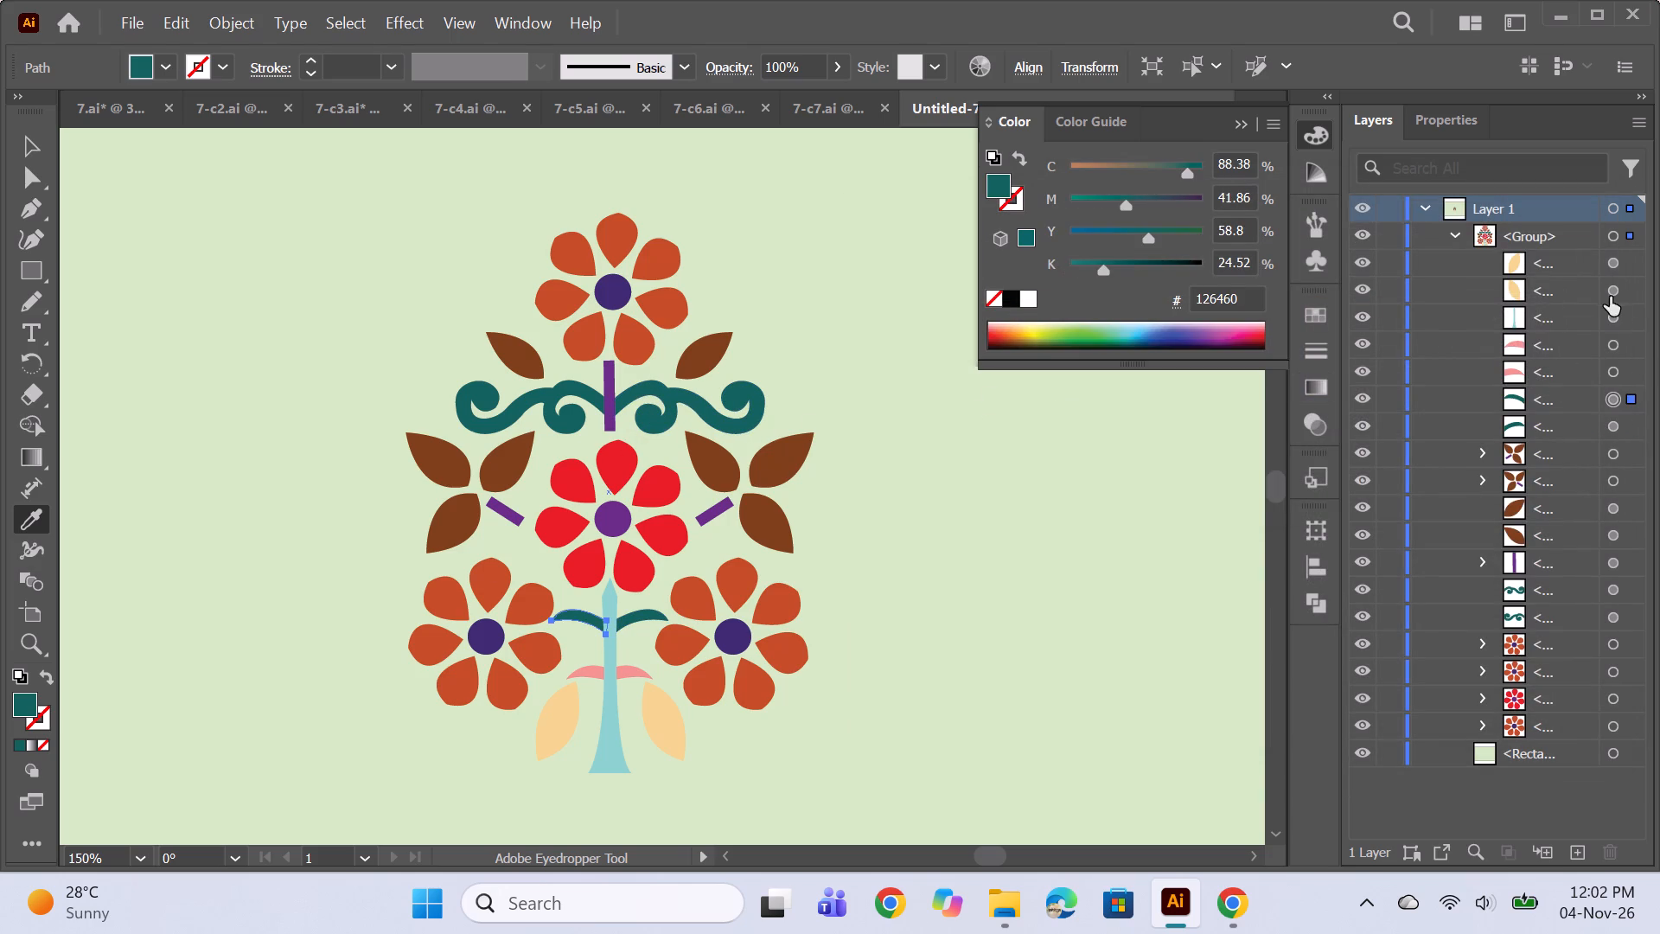
Fill the two large leaves beside the base of the trunk with the scroll's teal 126460.
left_click(1610, 295)
left_click(668, 393)
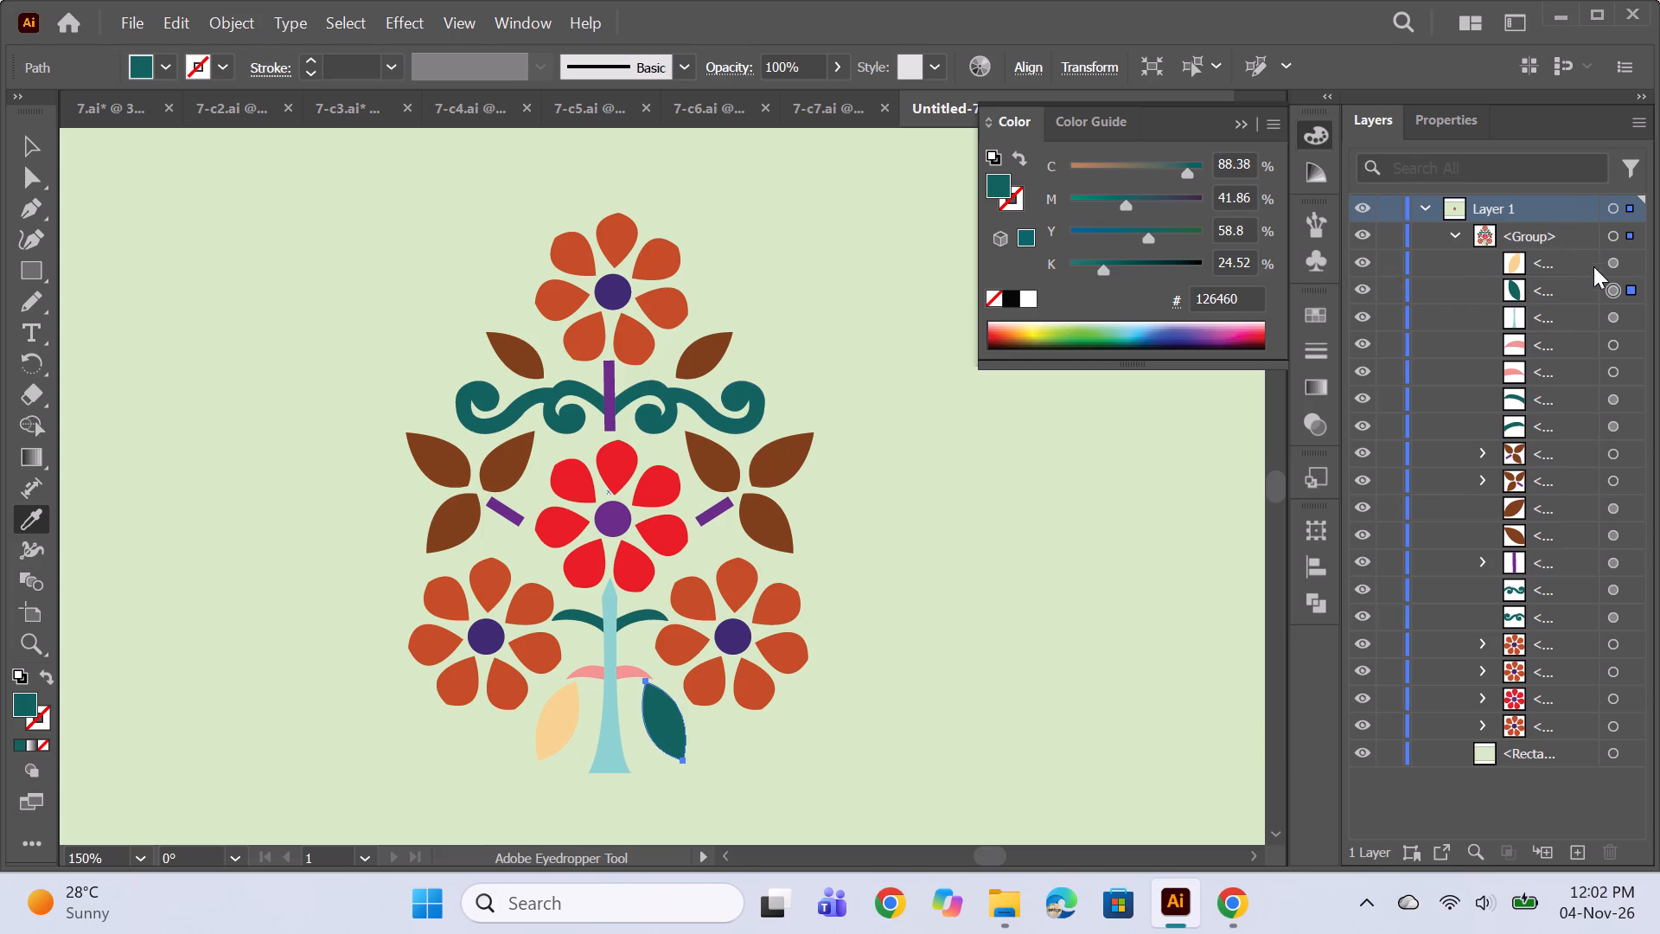
left_click(1605, 258)
left_click(652, 435)
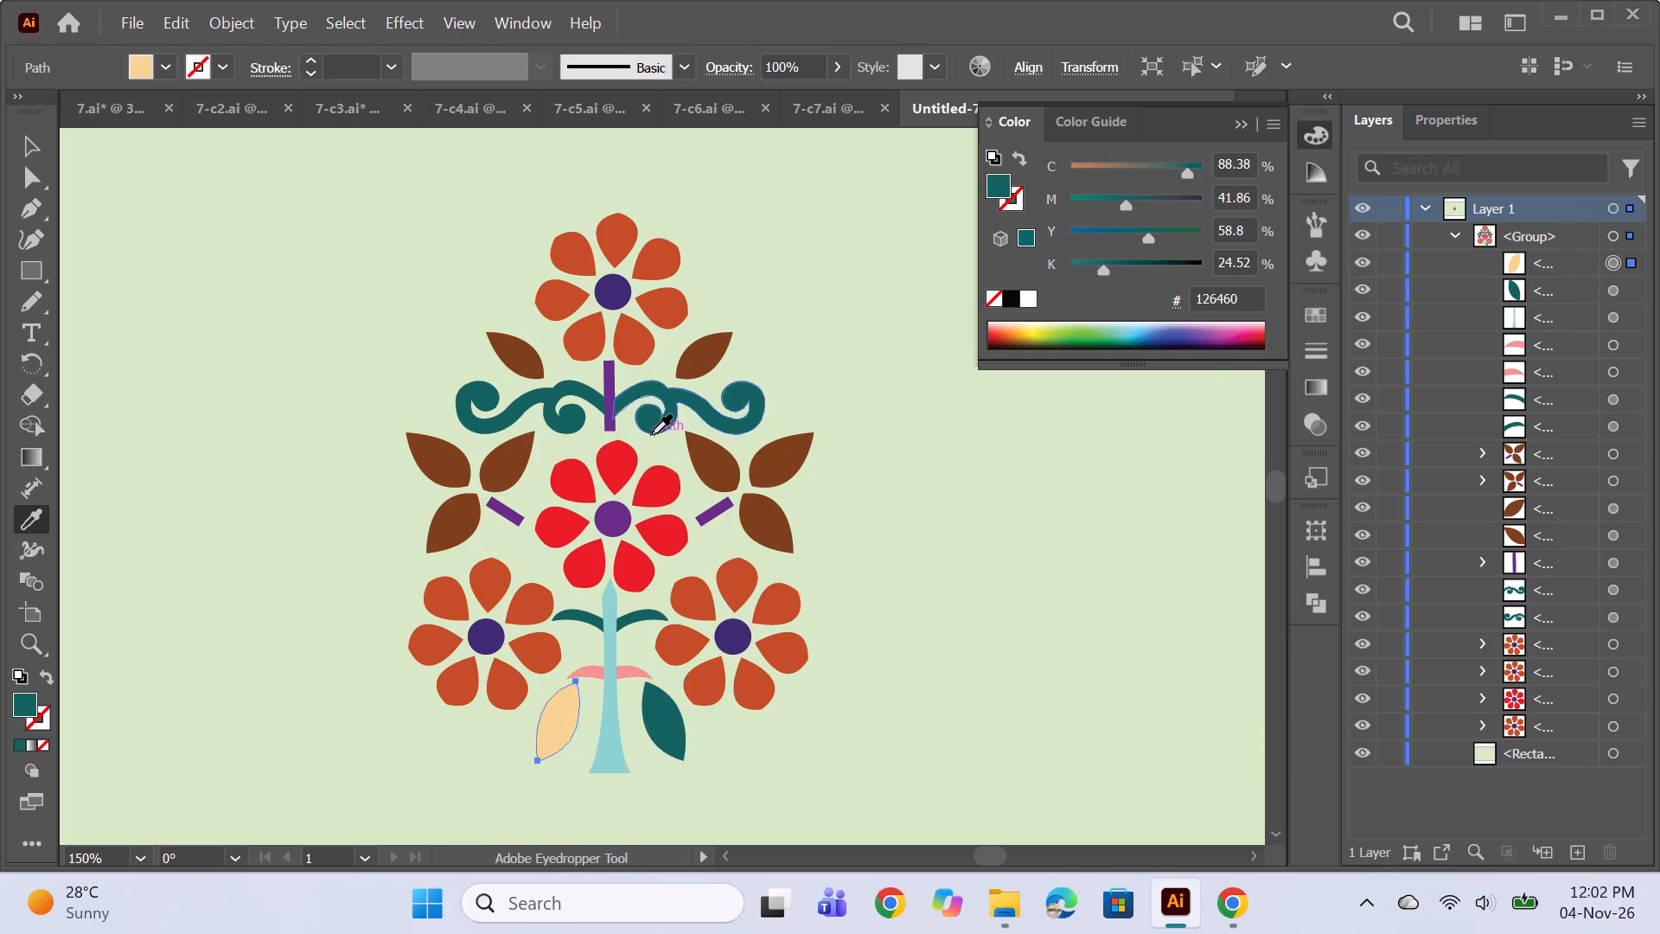
Fill the small curved shapes on both sides of the lower trunk with golden brown, using AD820B and sampling it for the second.
left_click(1604, 371)
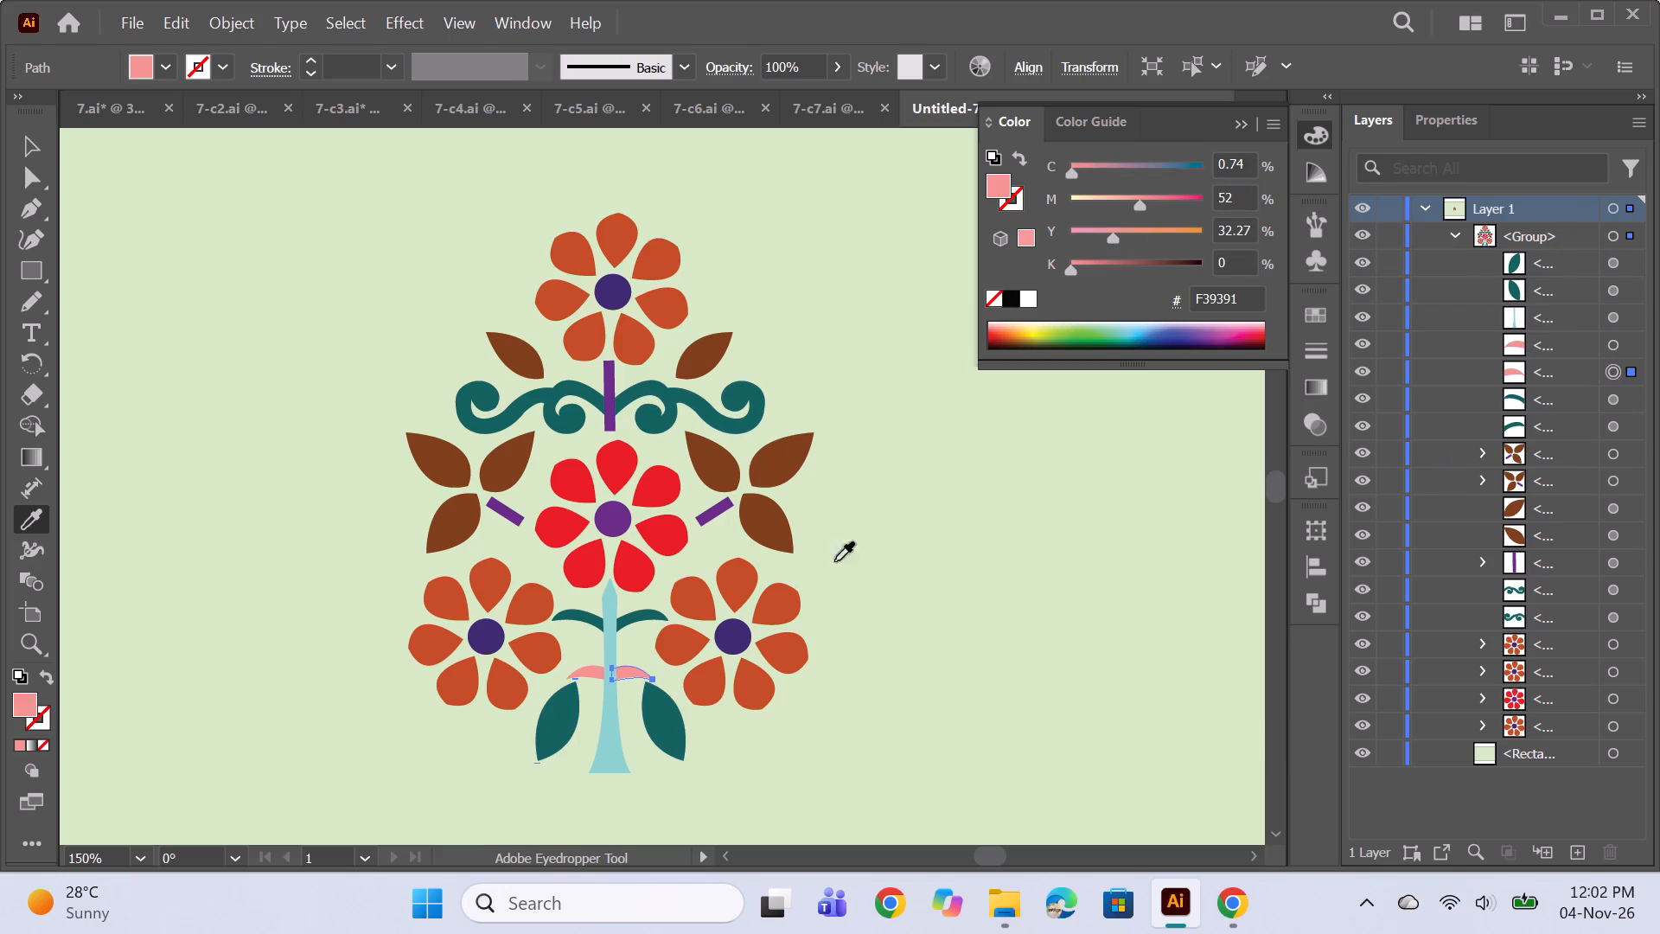
double_click(27, 690)
double_click(20, 701)
left_click(1274, 504)
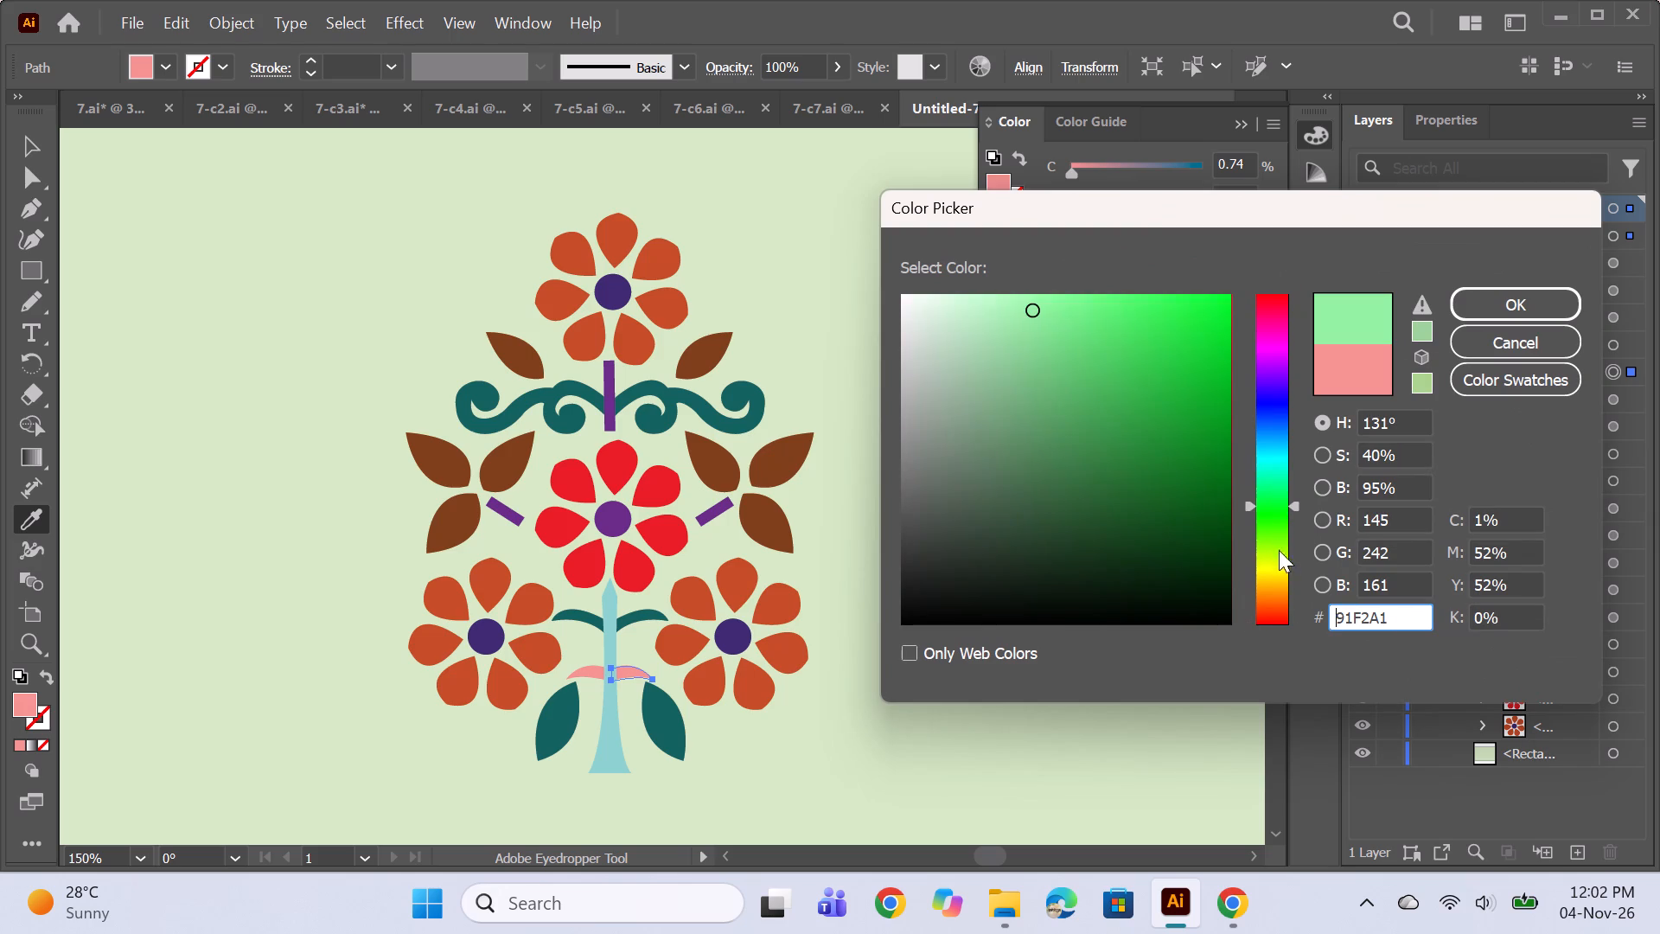
left_click(1275, 581)
left_click(1274, 576)
left_click(1163, 428)
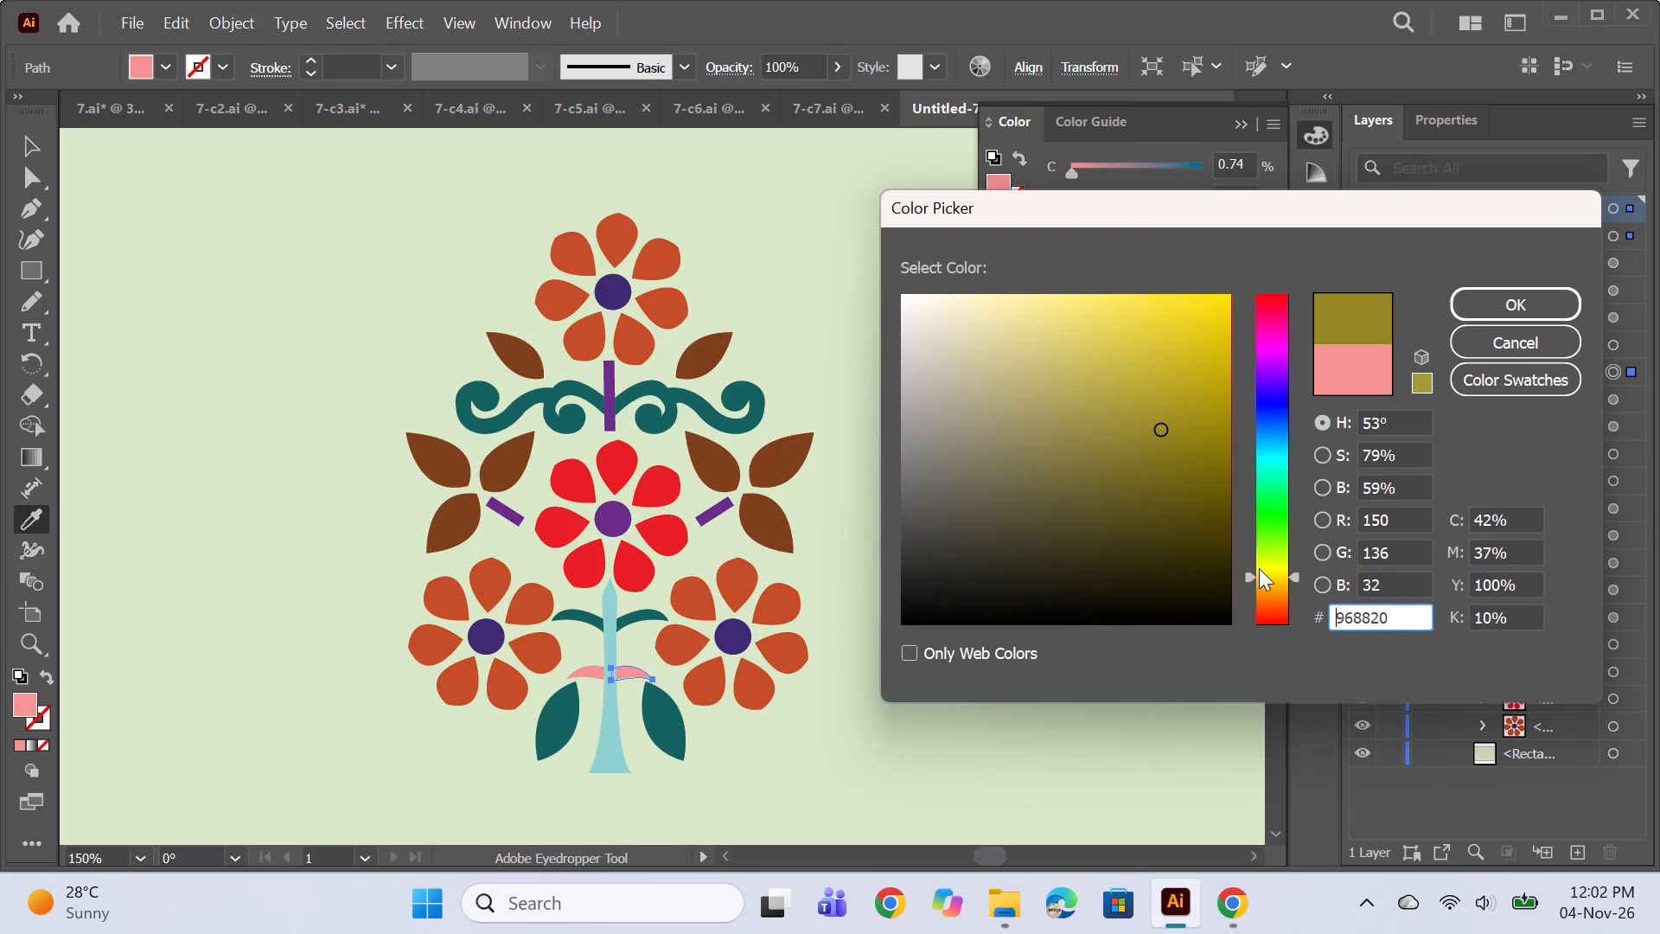
left_click(1273, 573)
left_click(1265, 583)
left_click(1166, 416)
left_click(1185, 335)
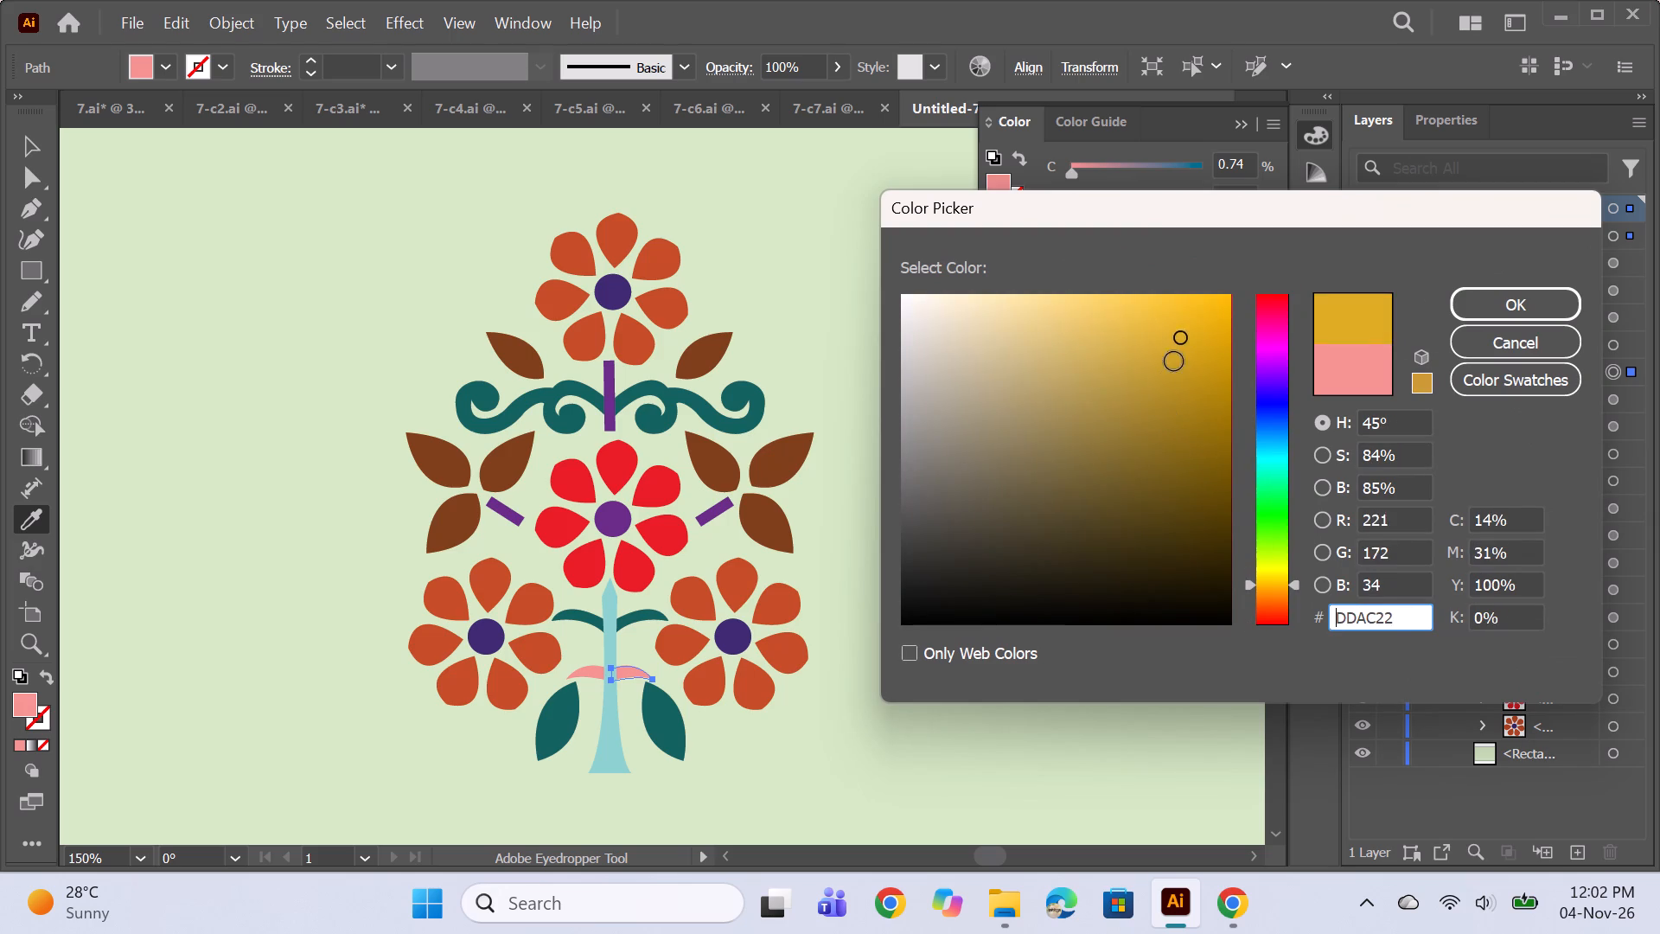
left_click(1154, 310)
left_click(1216, 400)
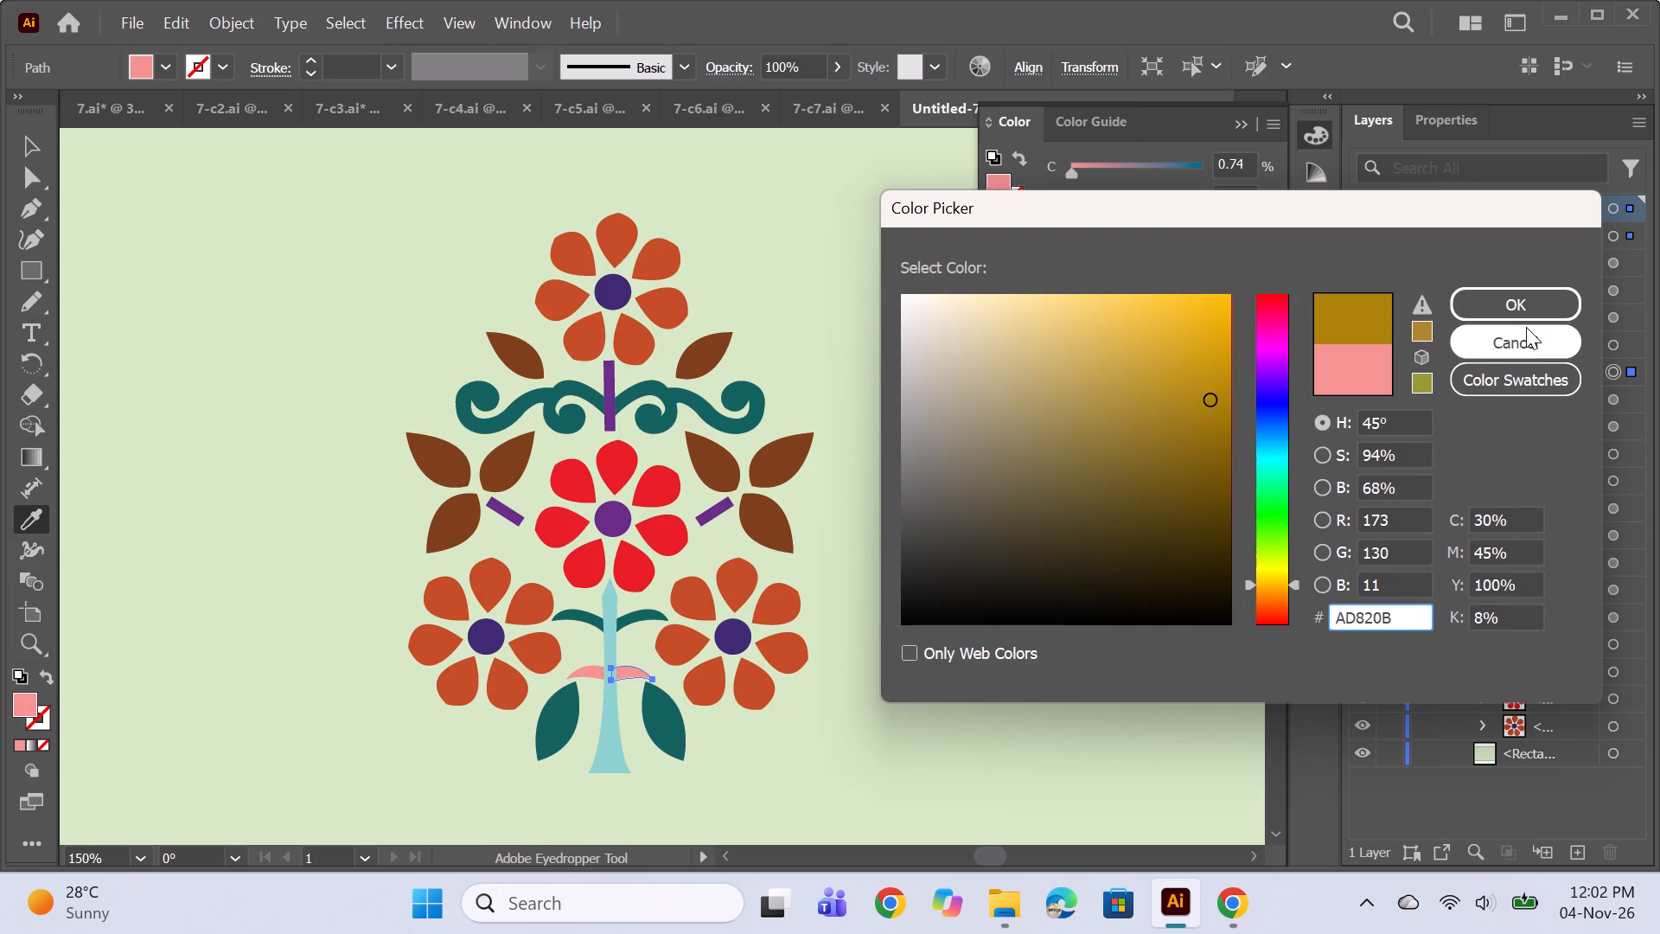
left_click(1518, 305)
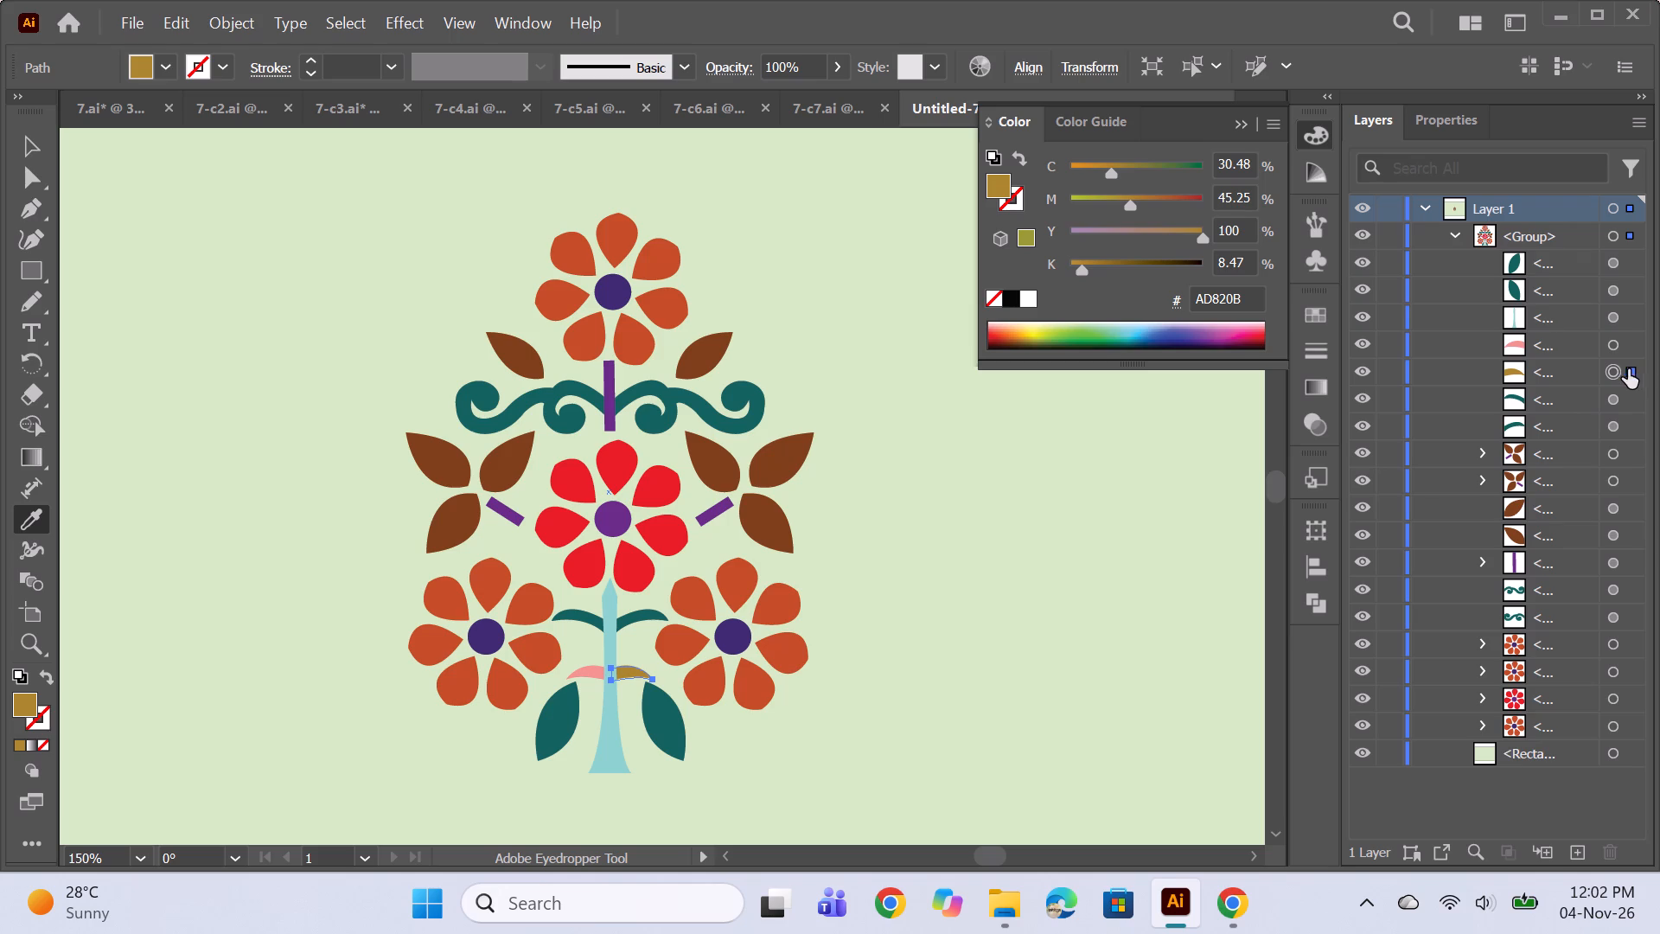
left_click(1612, 350)
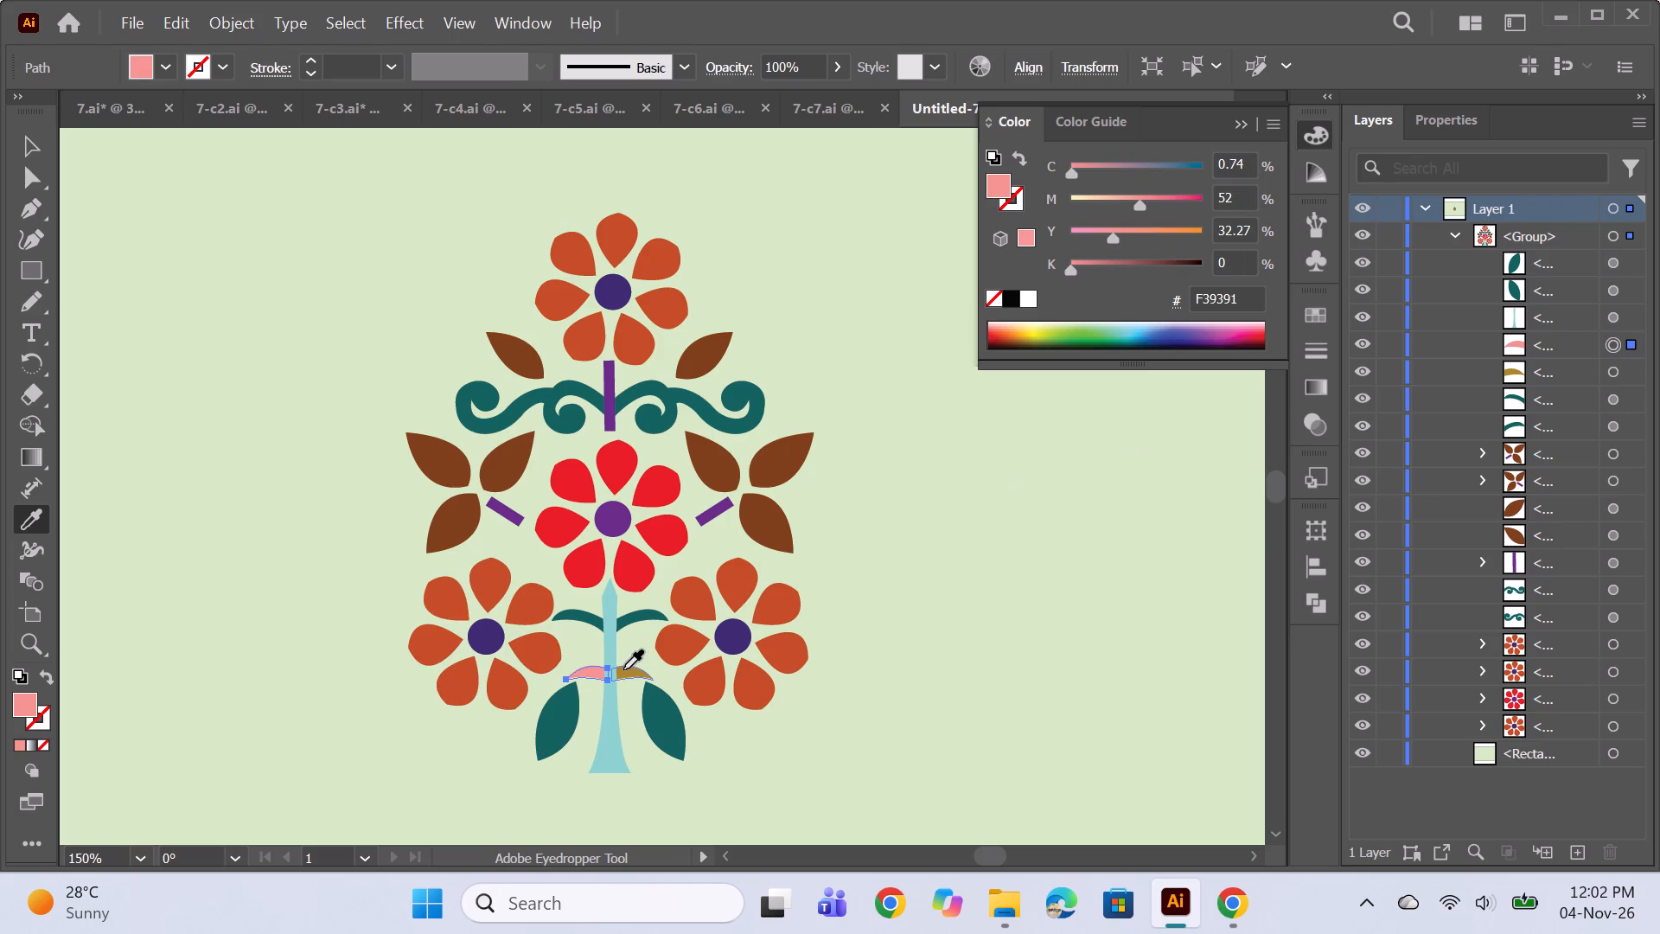
left_click(623, 670)
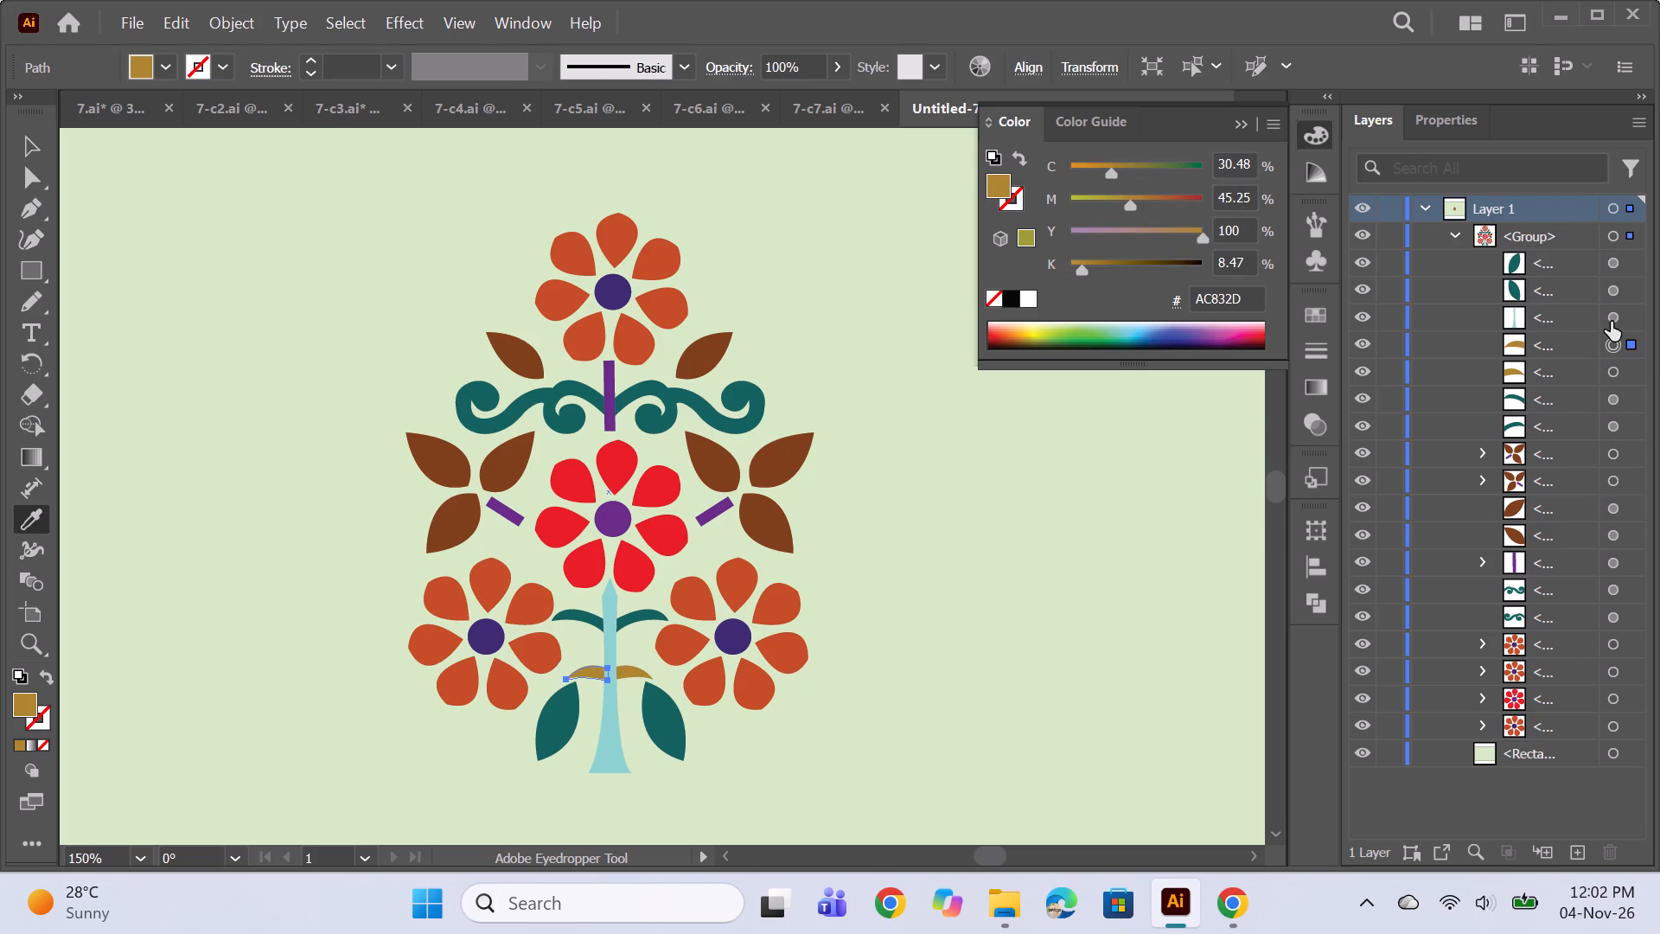
Fill the main trunk with the leaves' dark brown 7F3F1C.
left_click(1611, 322)
left_click(782, 470)
Collapse the floating colour controls to clear the canvas.
scroll(824, 593, "down", 2, "alt")
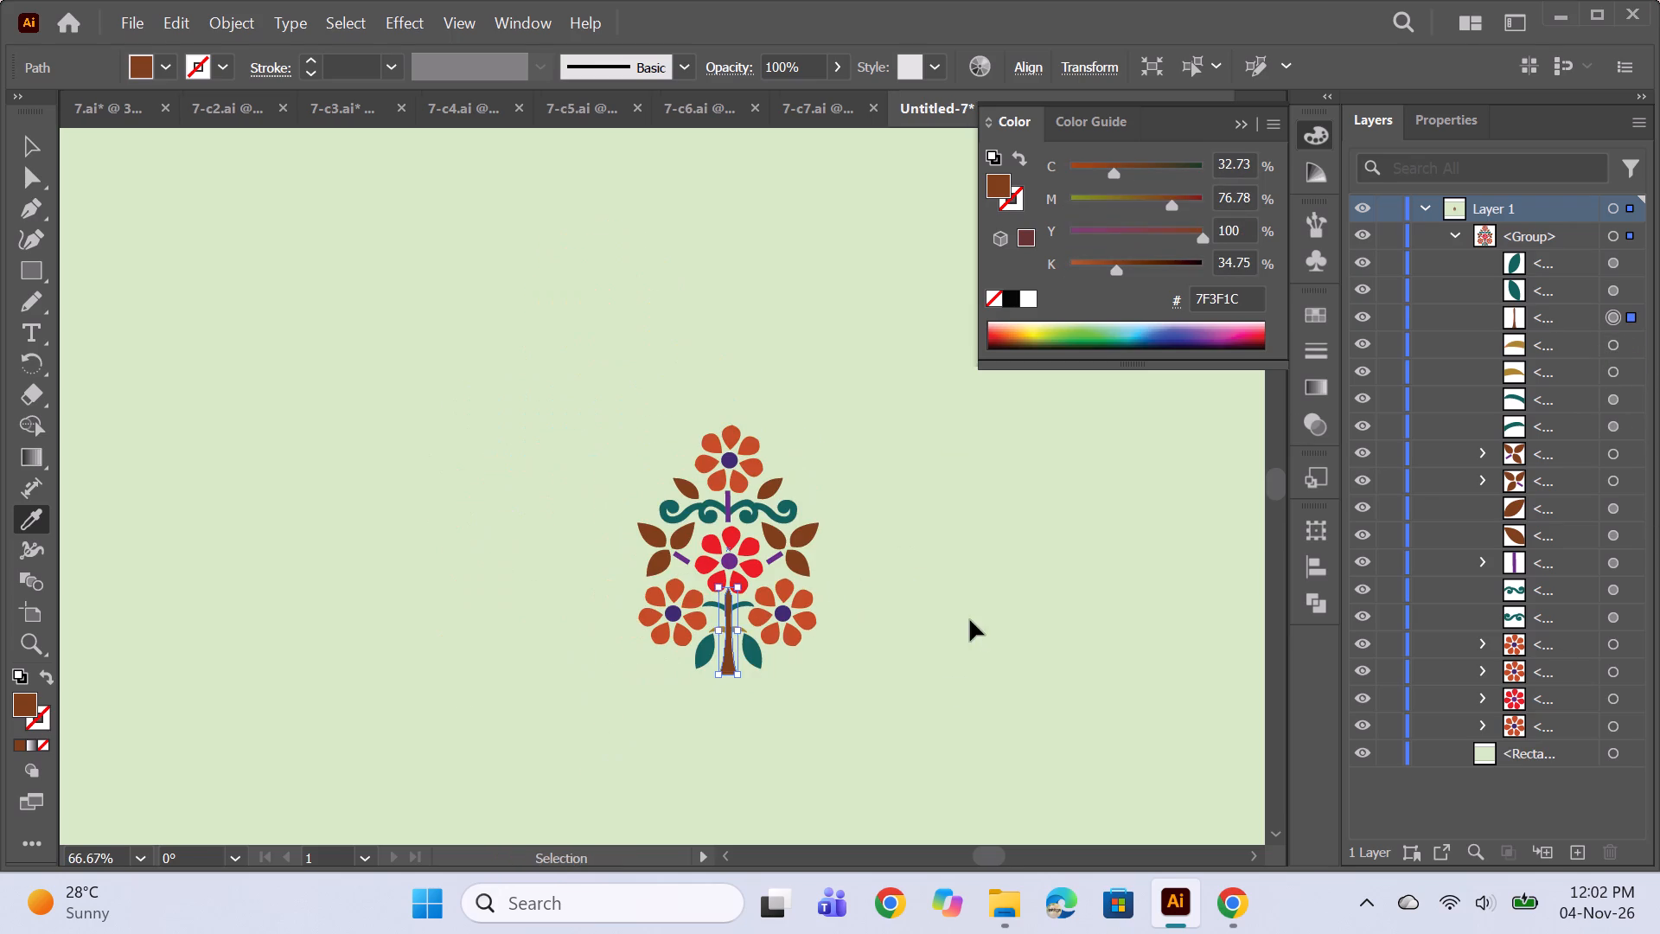
left_click(970, 620, "ctrl")
scroll(803, 560, "down", 3, "alt")
left_click(1237, 125)
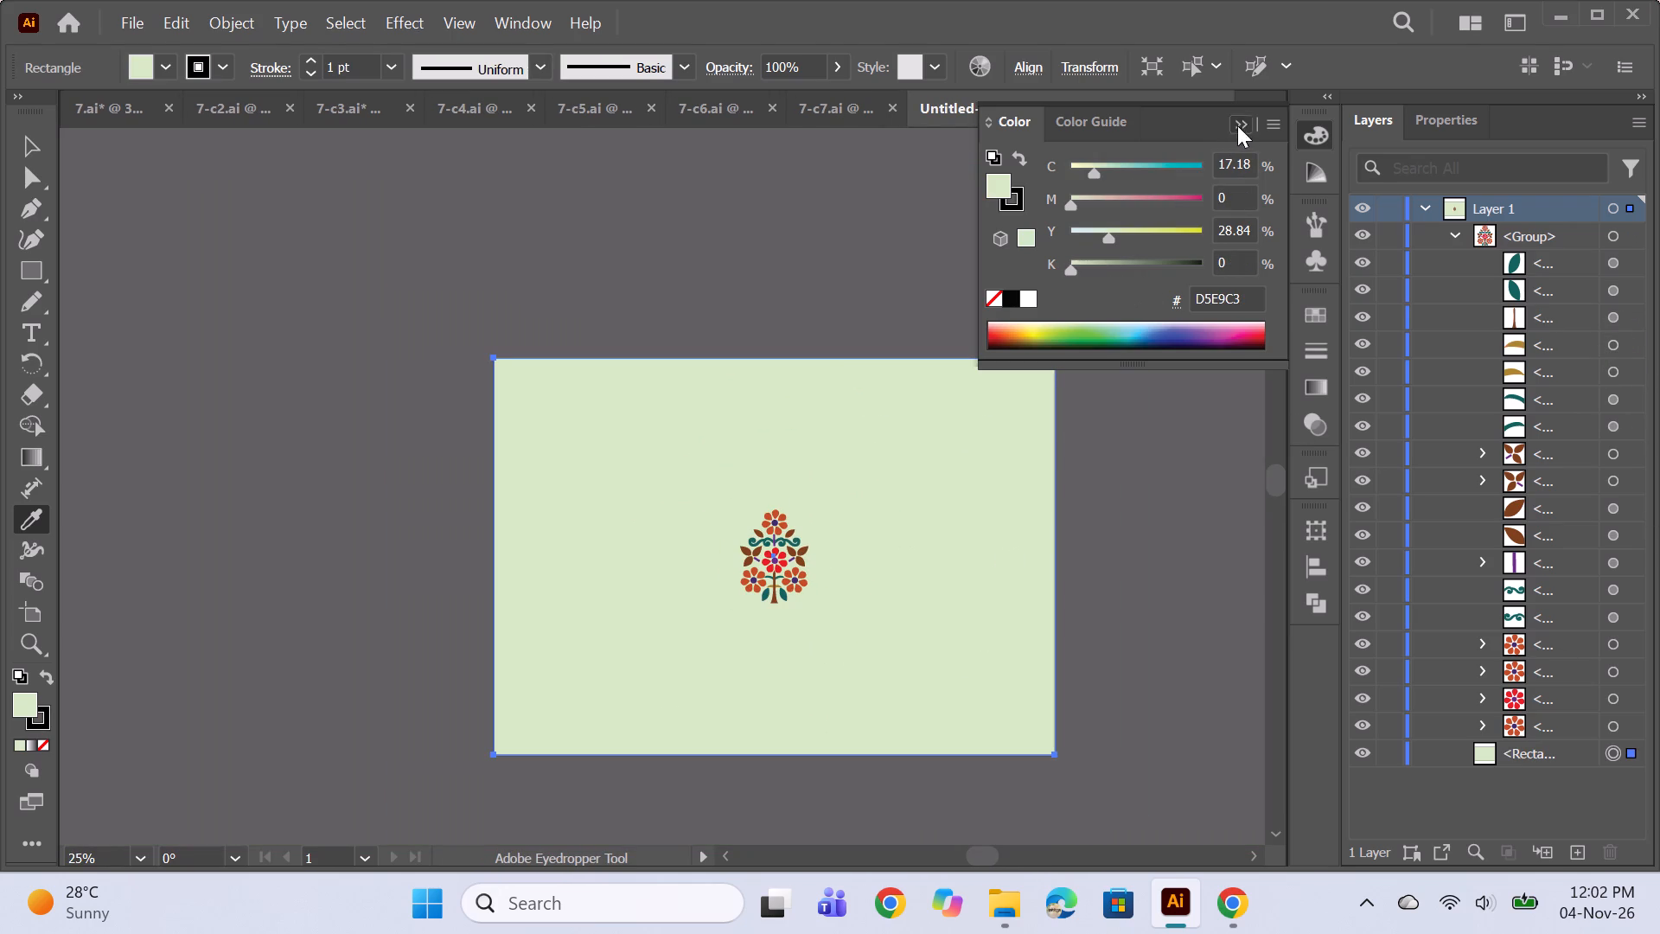
Fill the petals of the top flower and both bottom flowers with red D32316.
scroll(846, 576, "up", 1, "alt")
scroll(774, 541, "up", 1, "alt")
left_click(1478, 726)
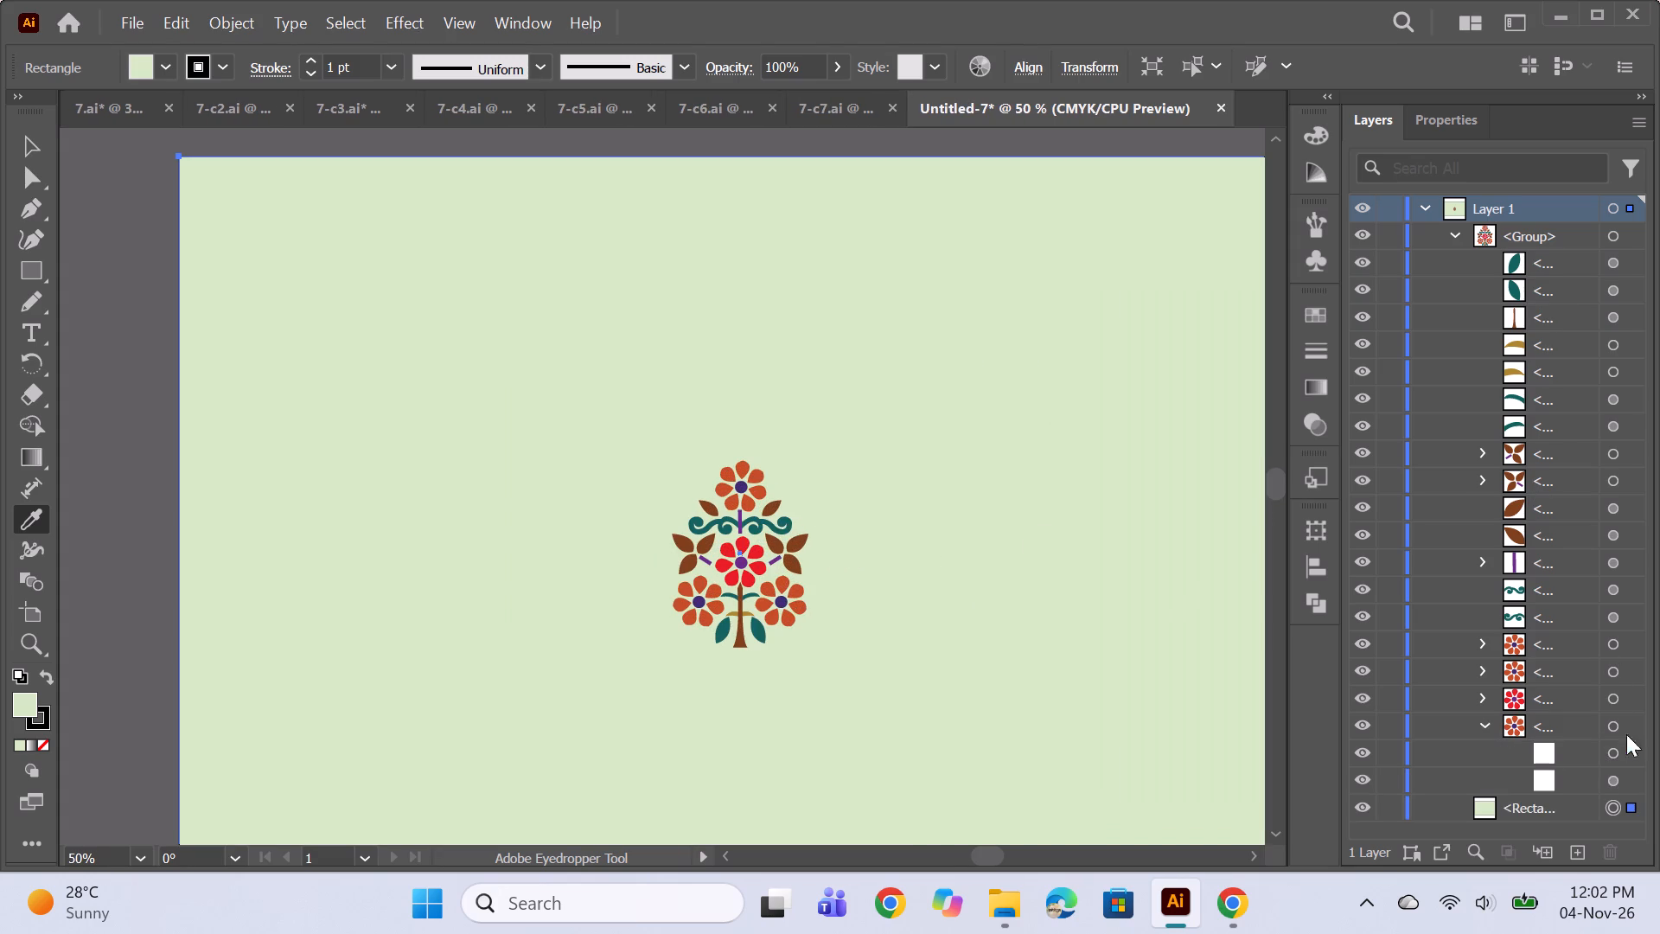
left_click(1616, 752)
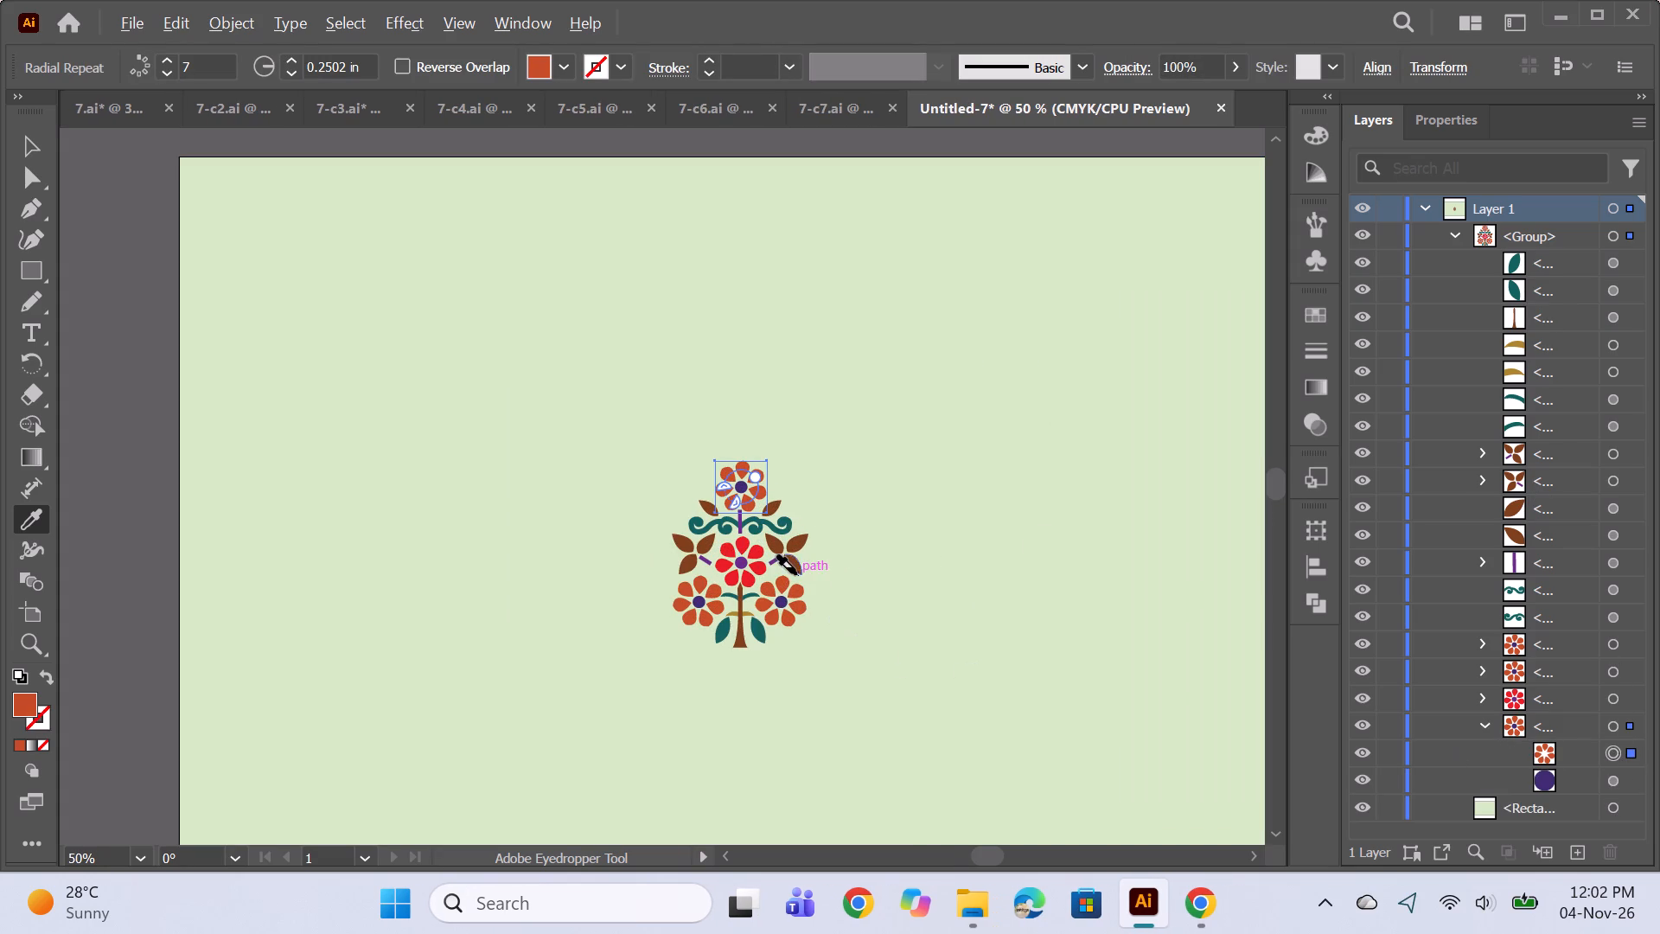
scroll(796, 574, "up", 3, "alt")
left_click(1615, 673, "ctrl")
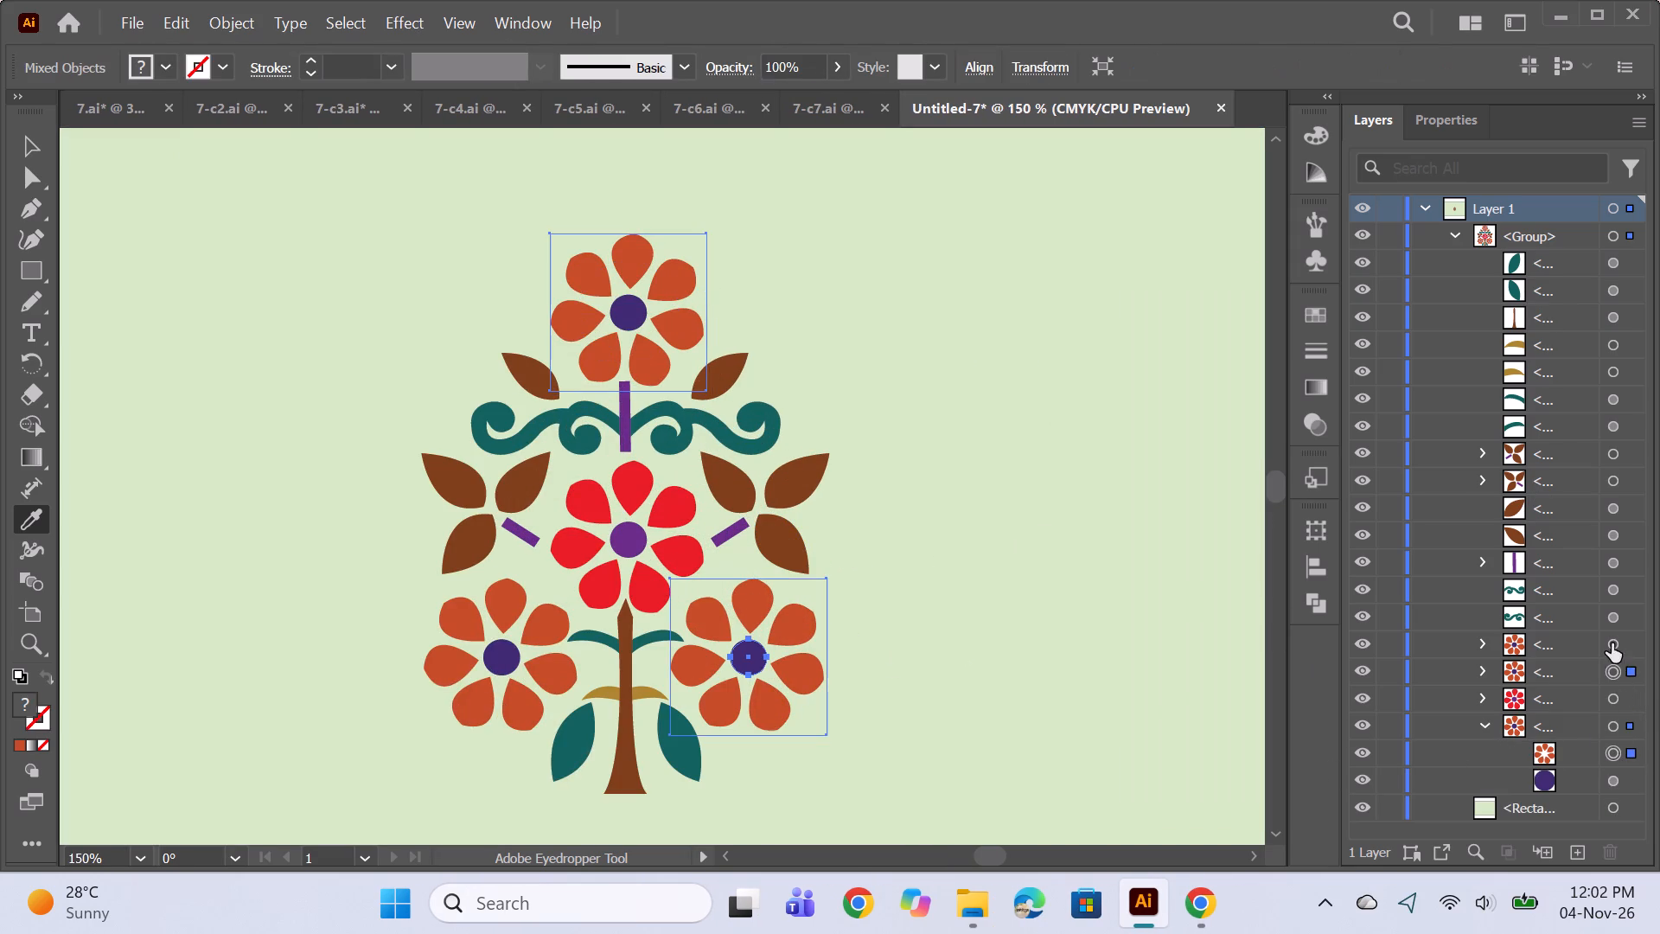
left_click(1612, 641, "ctrl")
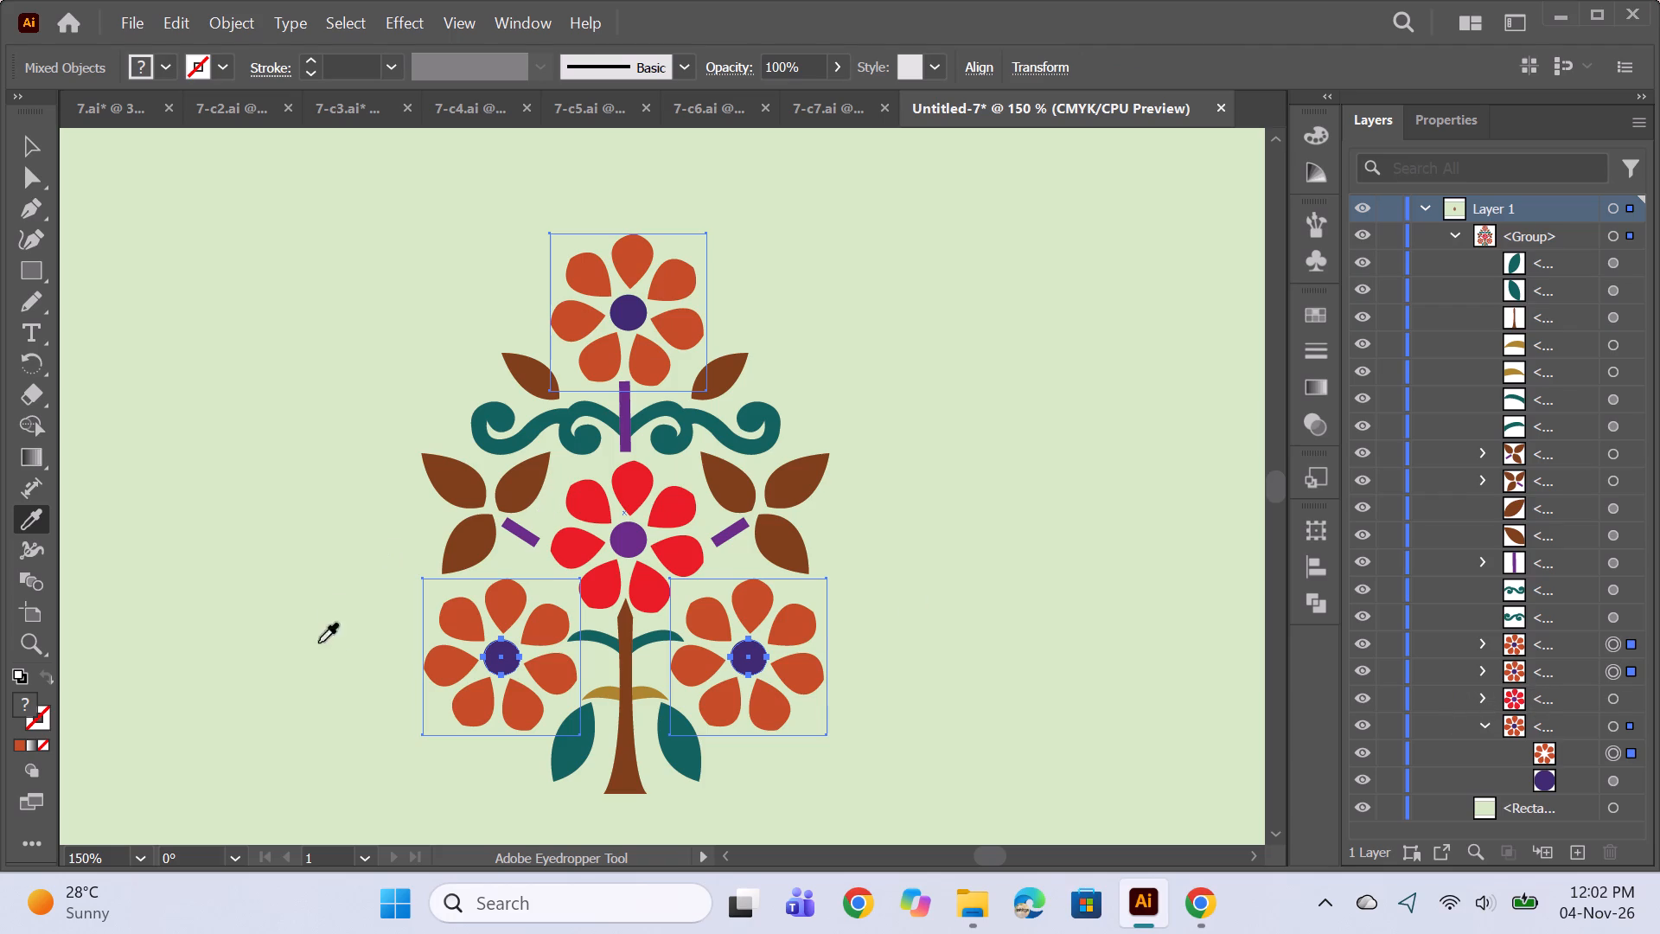
left_click(1484, 672)
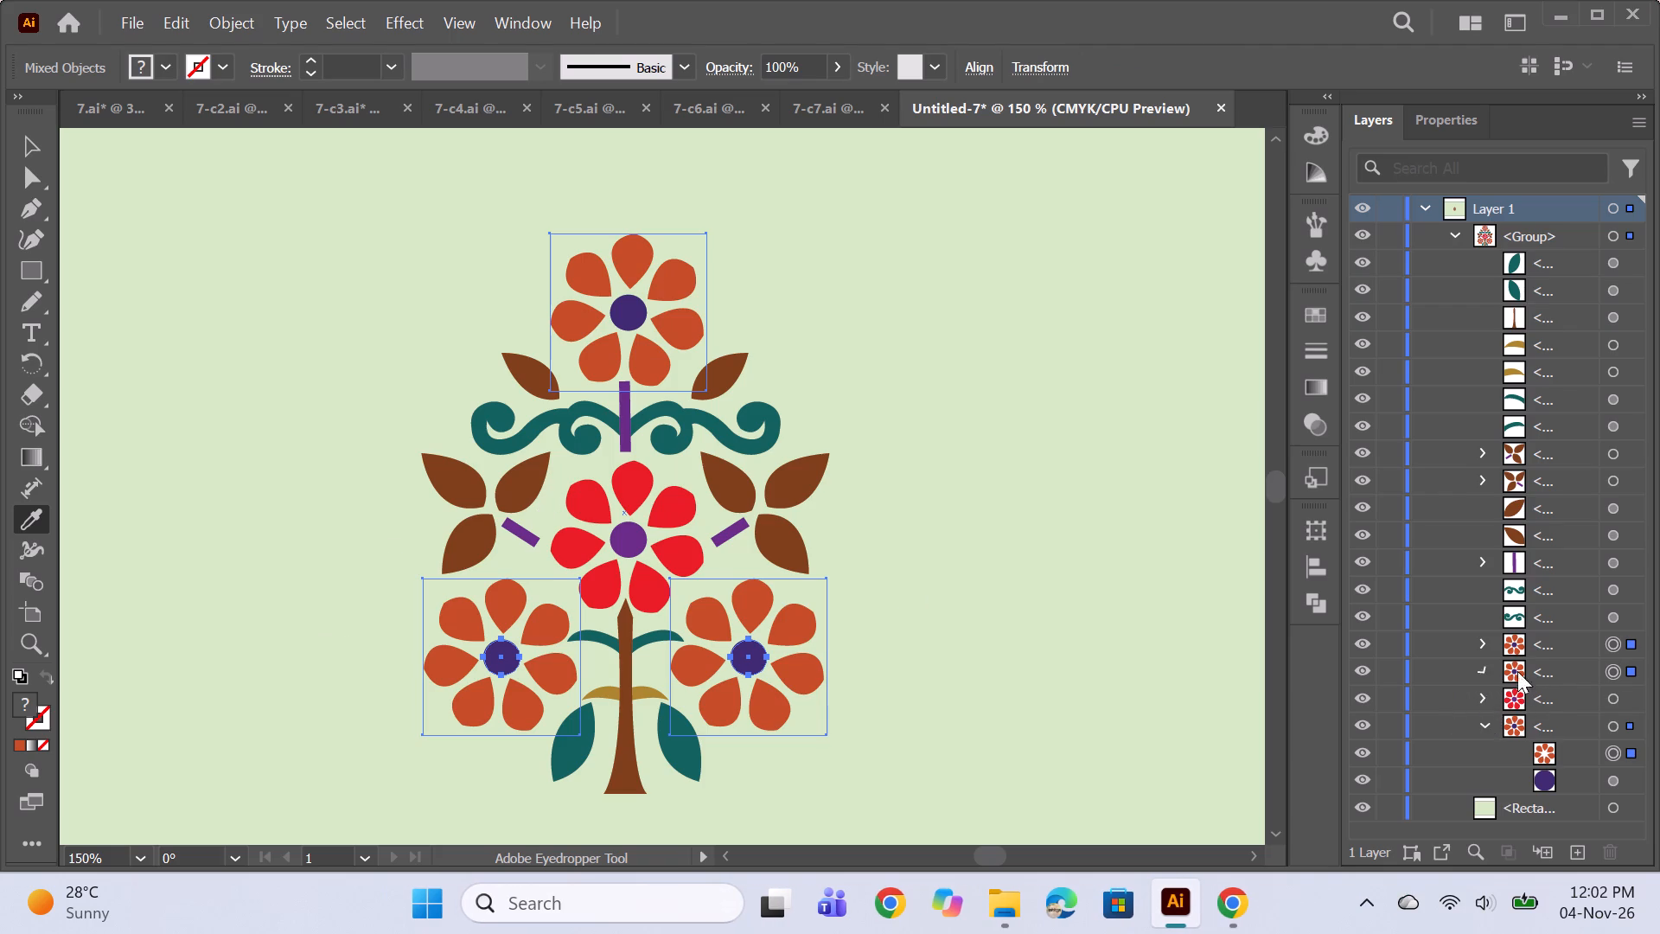
left_click(1601, 700, "ctrl")
left_click(1477, 639)
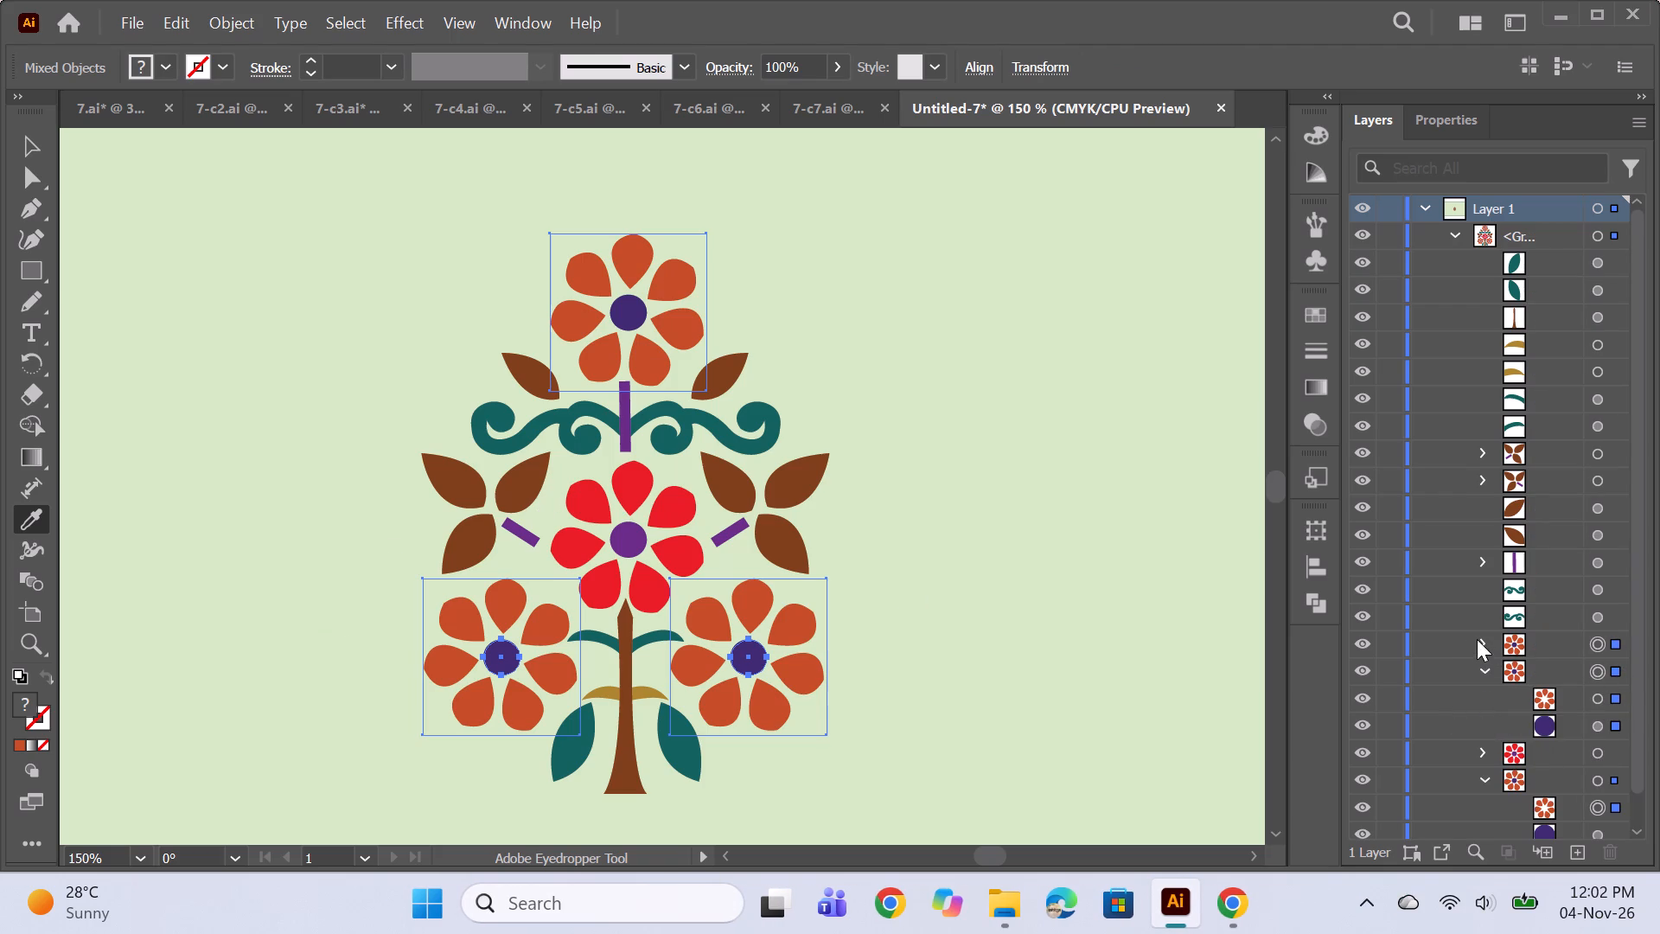
double_click(1605, 666, "ctrl")
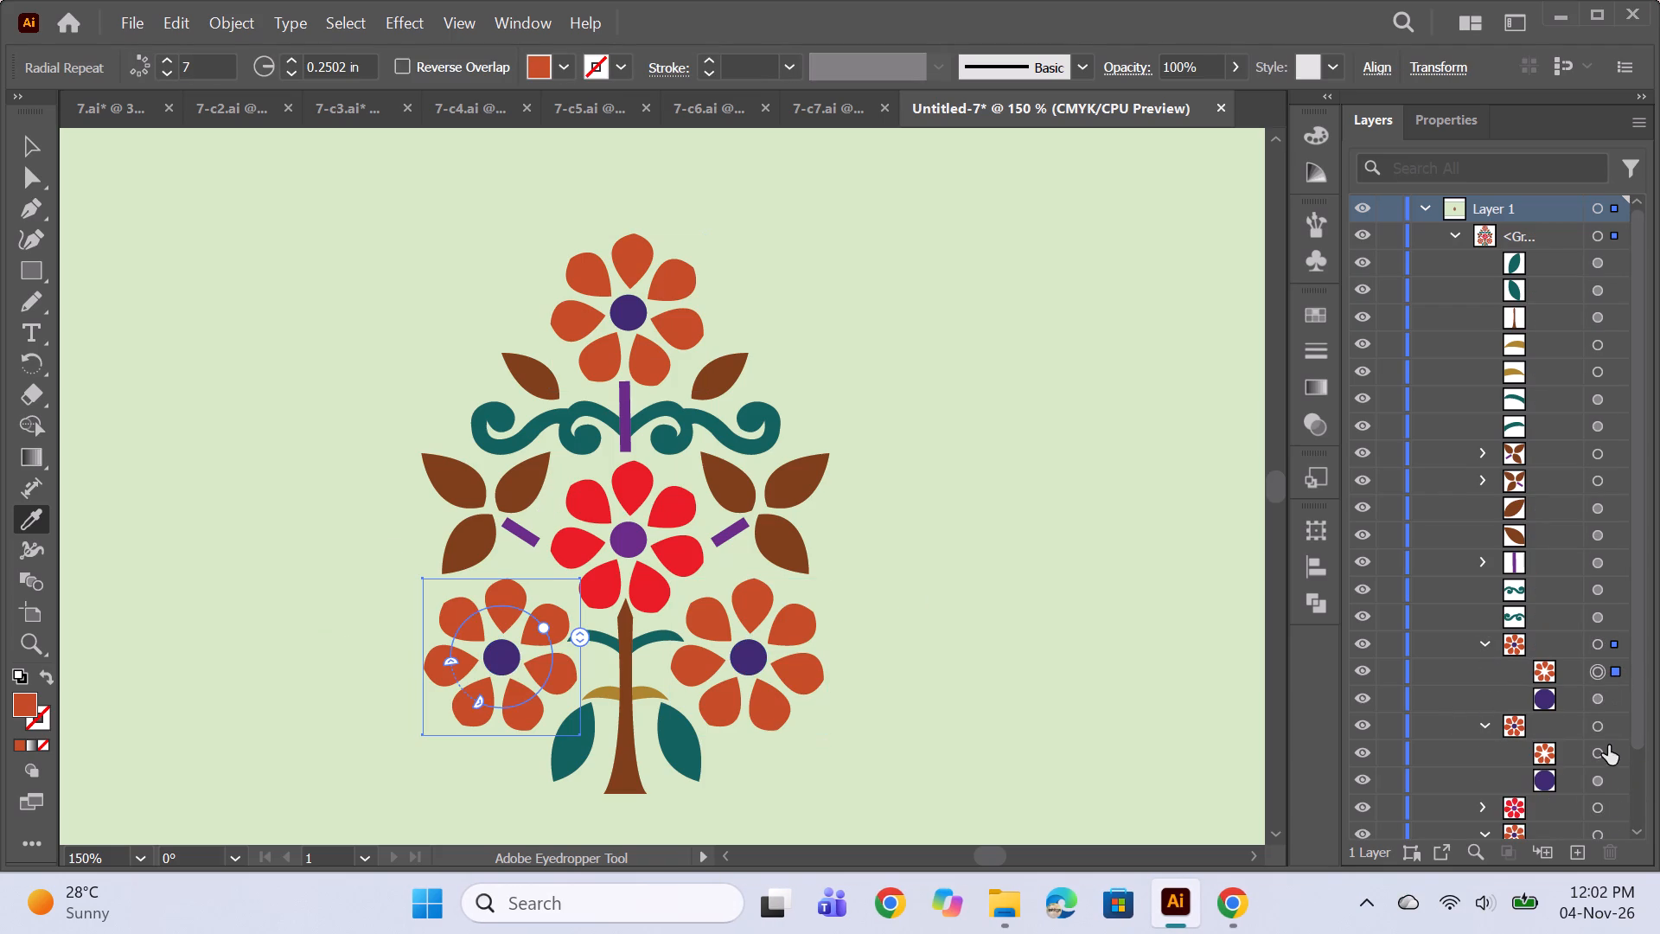
left_click(1592, 751, "ctrl")
scroll(1527, 702, "down", 5)
left_click(1599, 747, "ctrl")
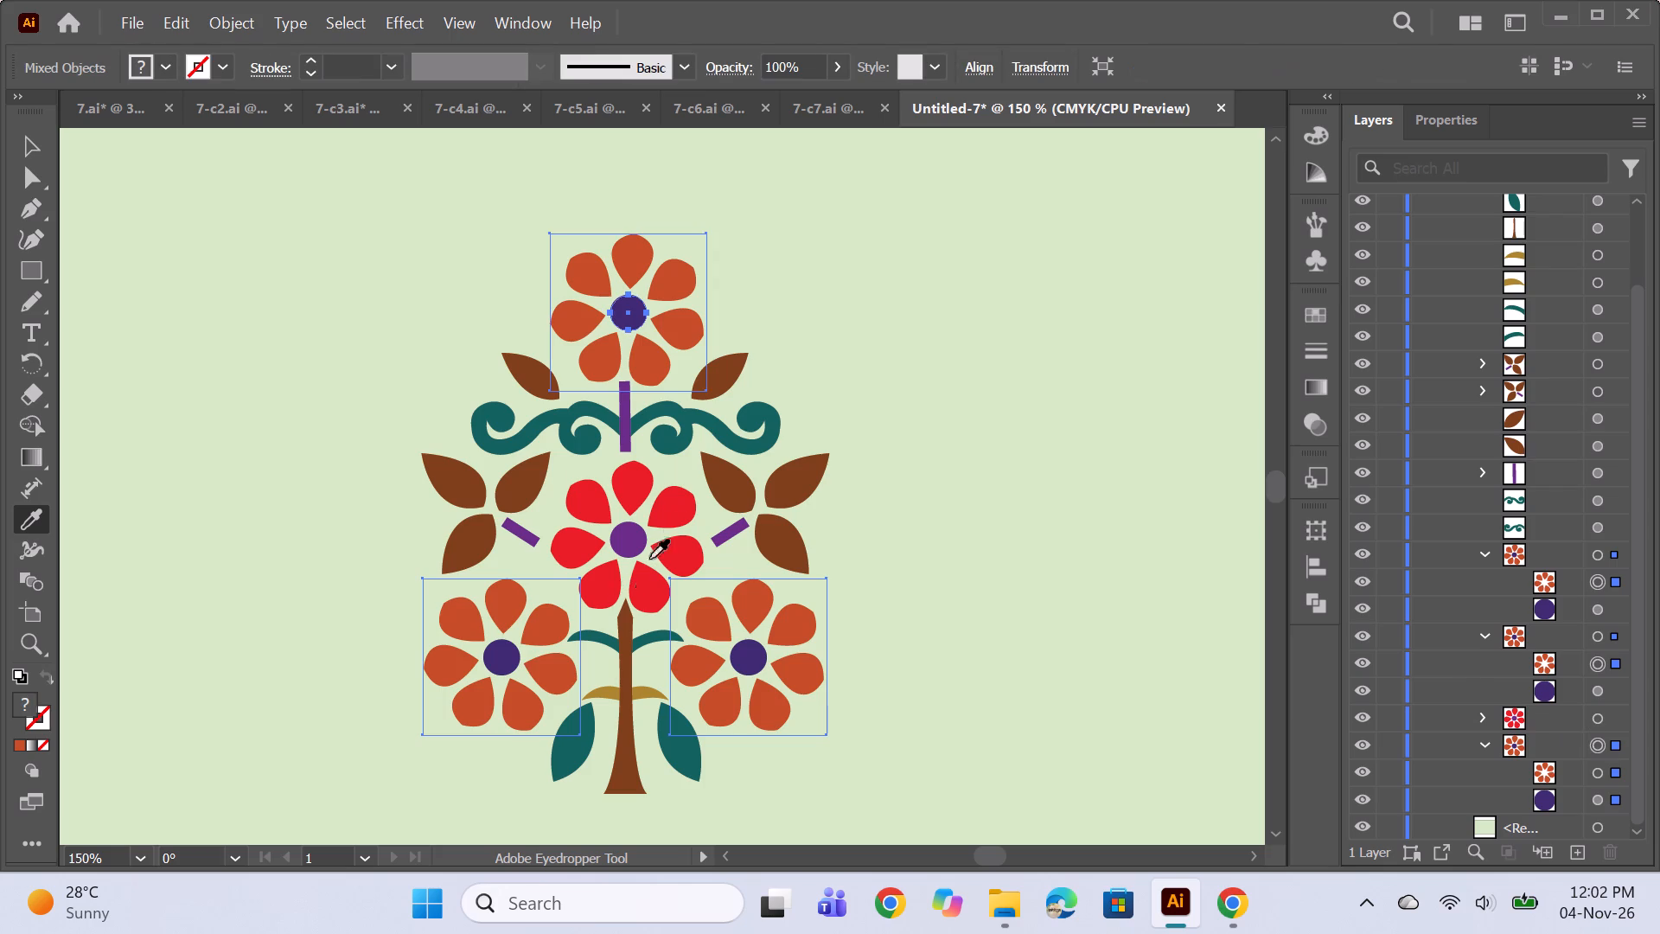
left_click(641, 487)
double_click(630, 483)
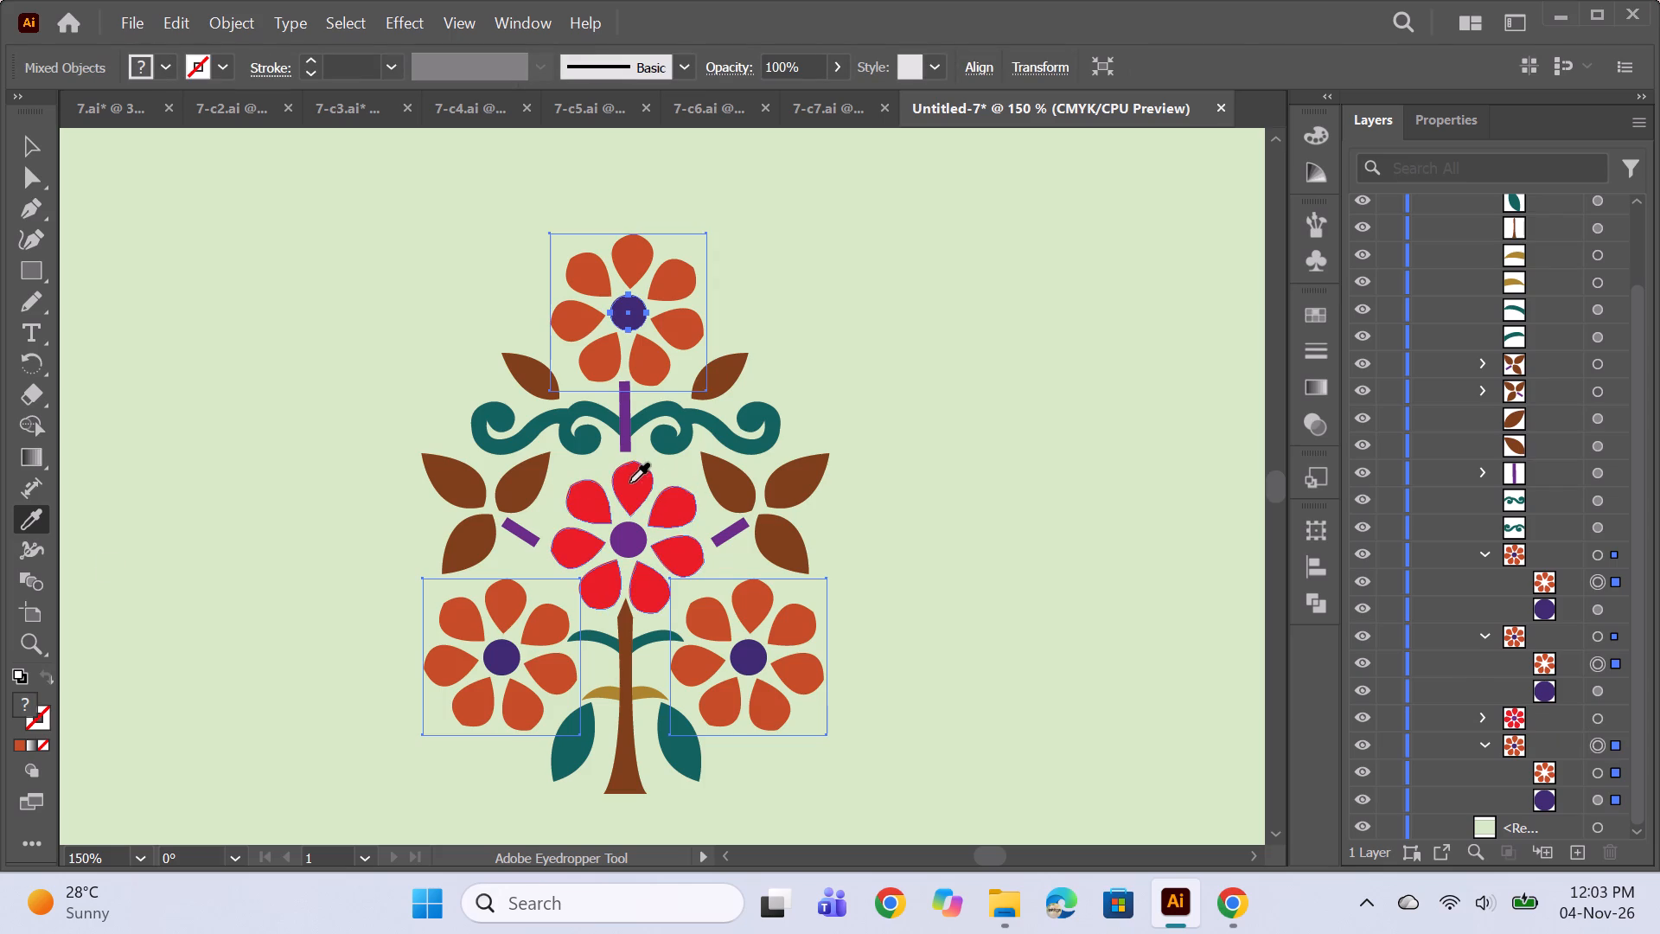
double_click(19, 700)
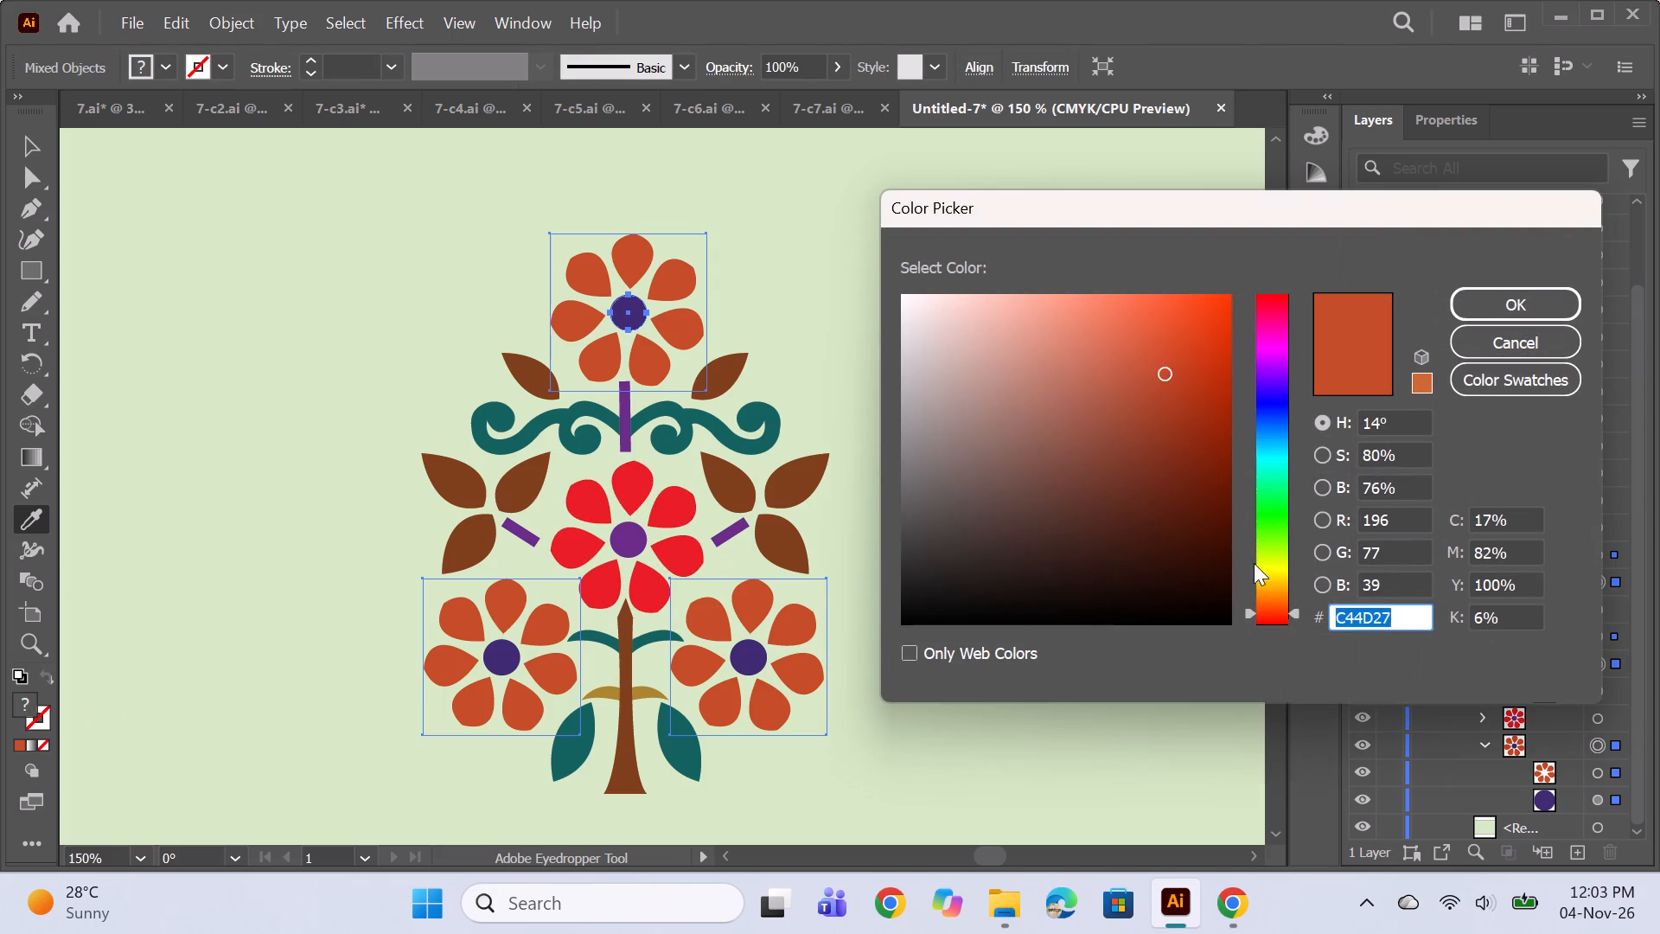
left_click(1265, 620)
left_click(1205, 379)
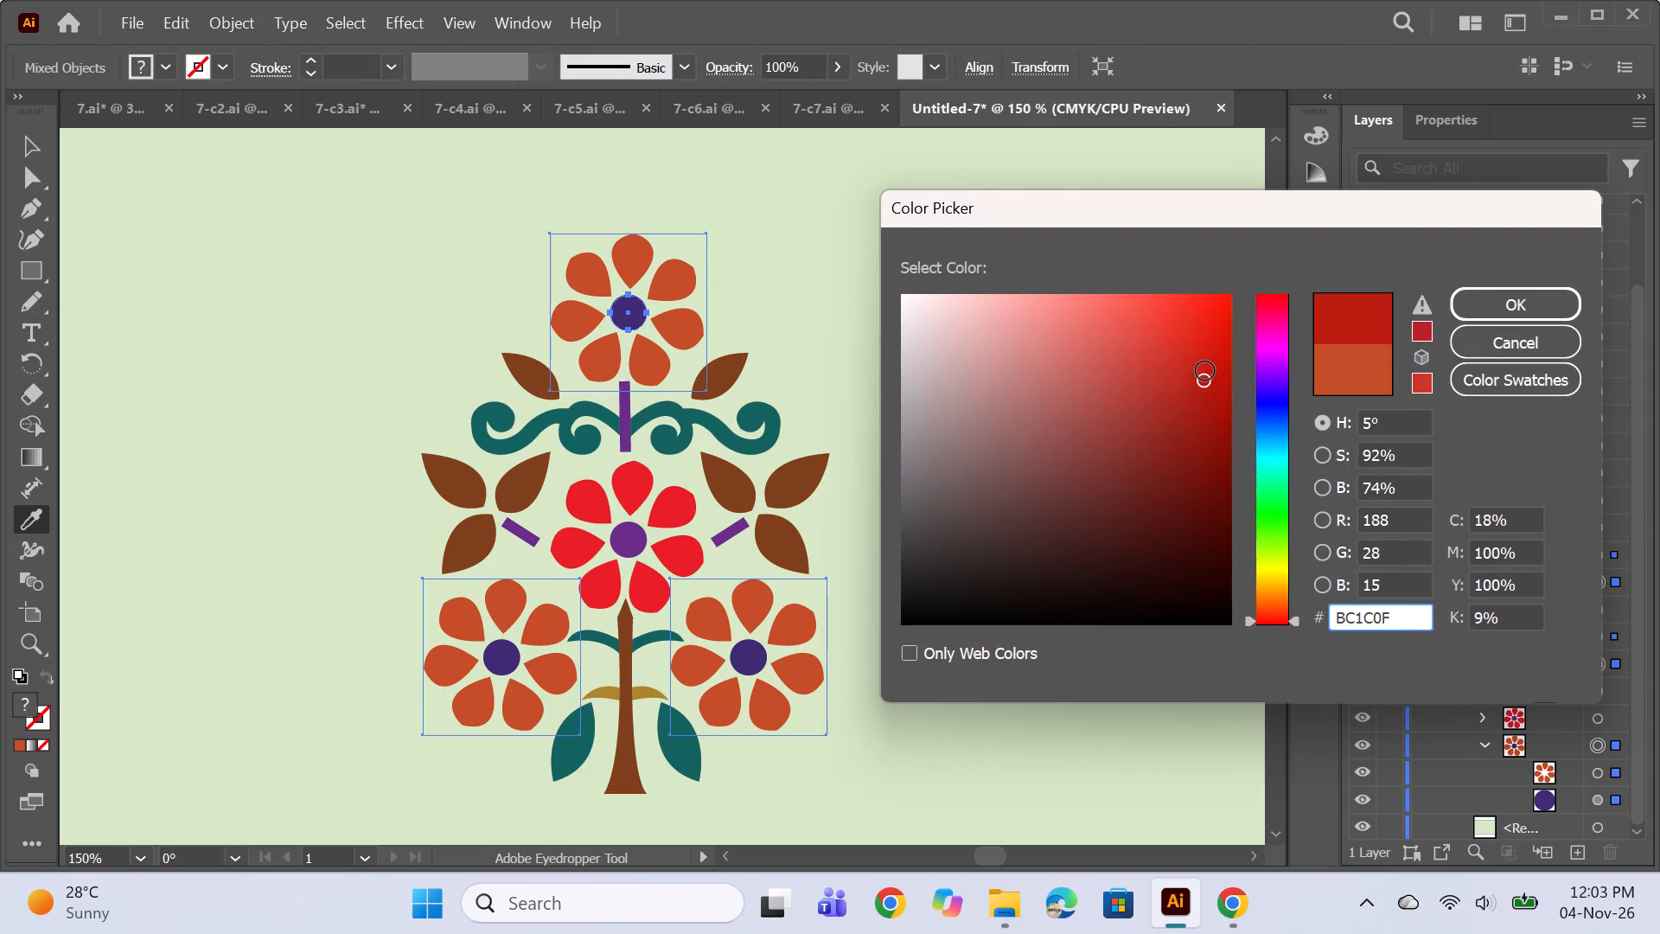
left_click(1205, 371)
left_click(1200, 360)
left_click(1176, 354)
left_click(1202, 349)
left_click(1542, 302)
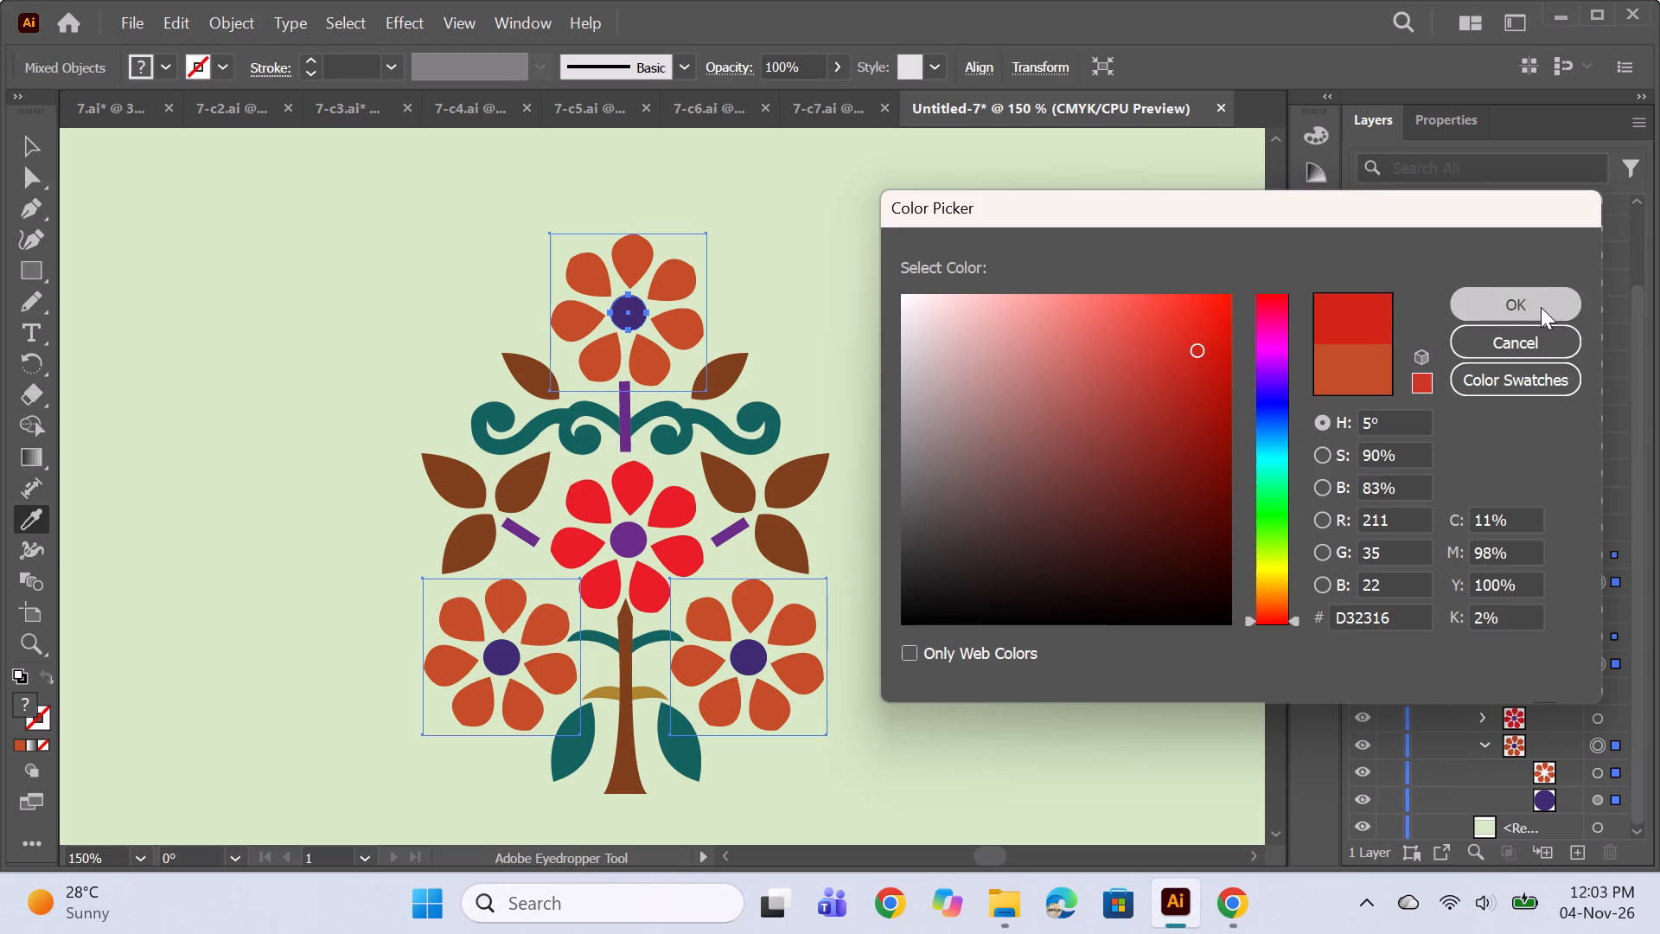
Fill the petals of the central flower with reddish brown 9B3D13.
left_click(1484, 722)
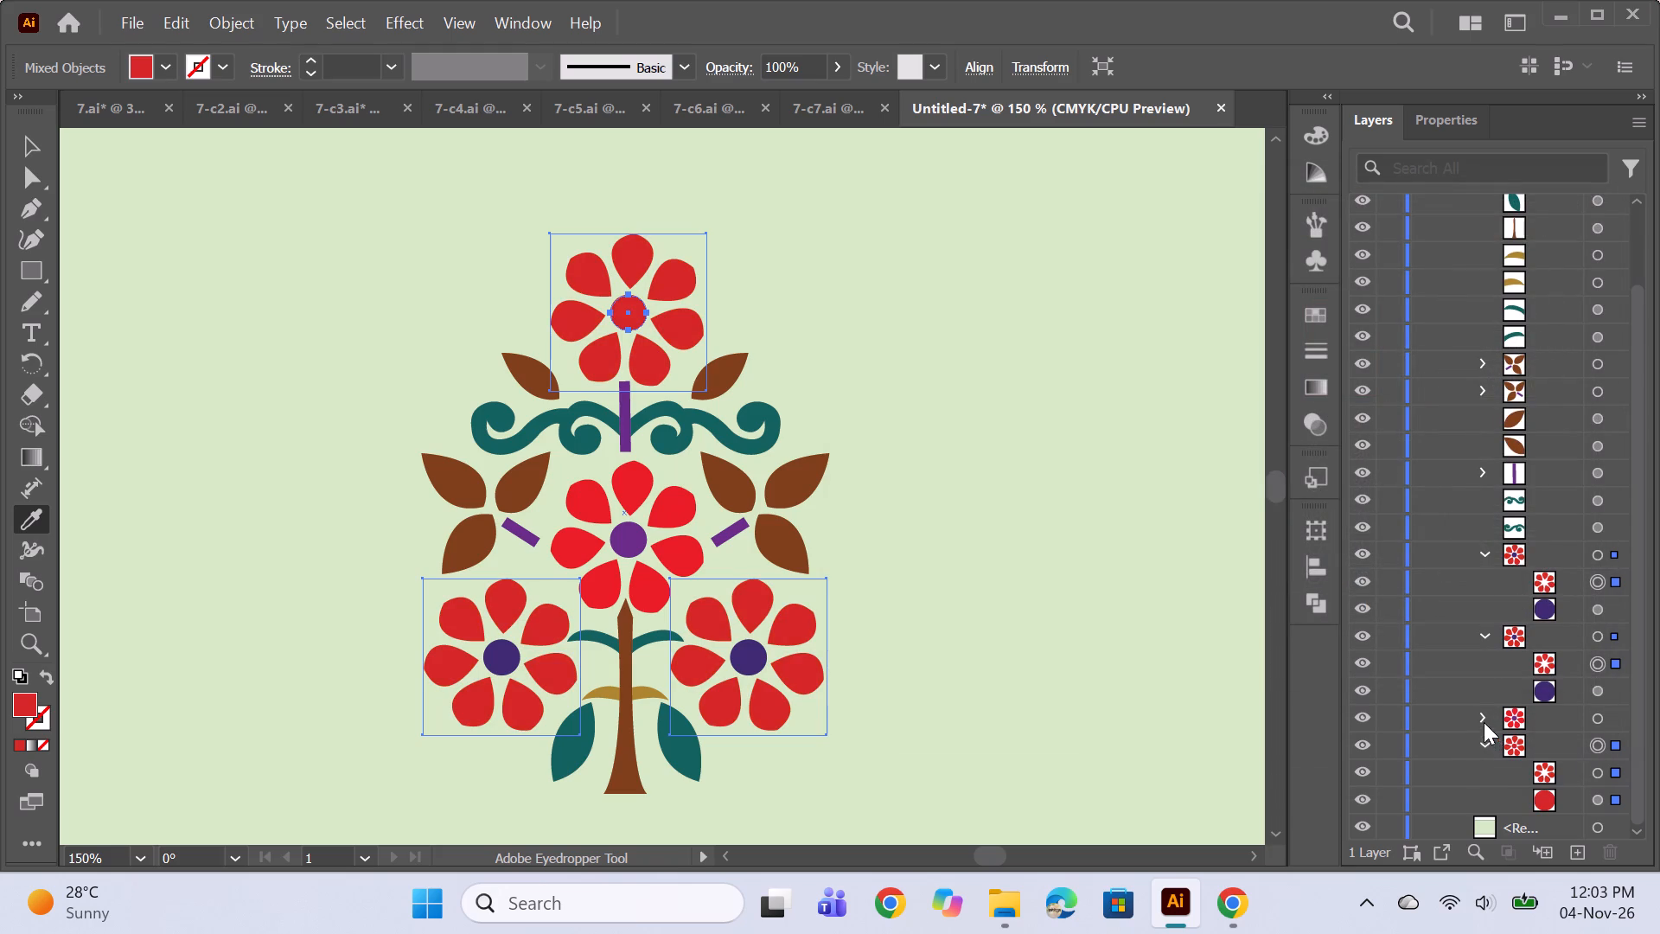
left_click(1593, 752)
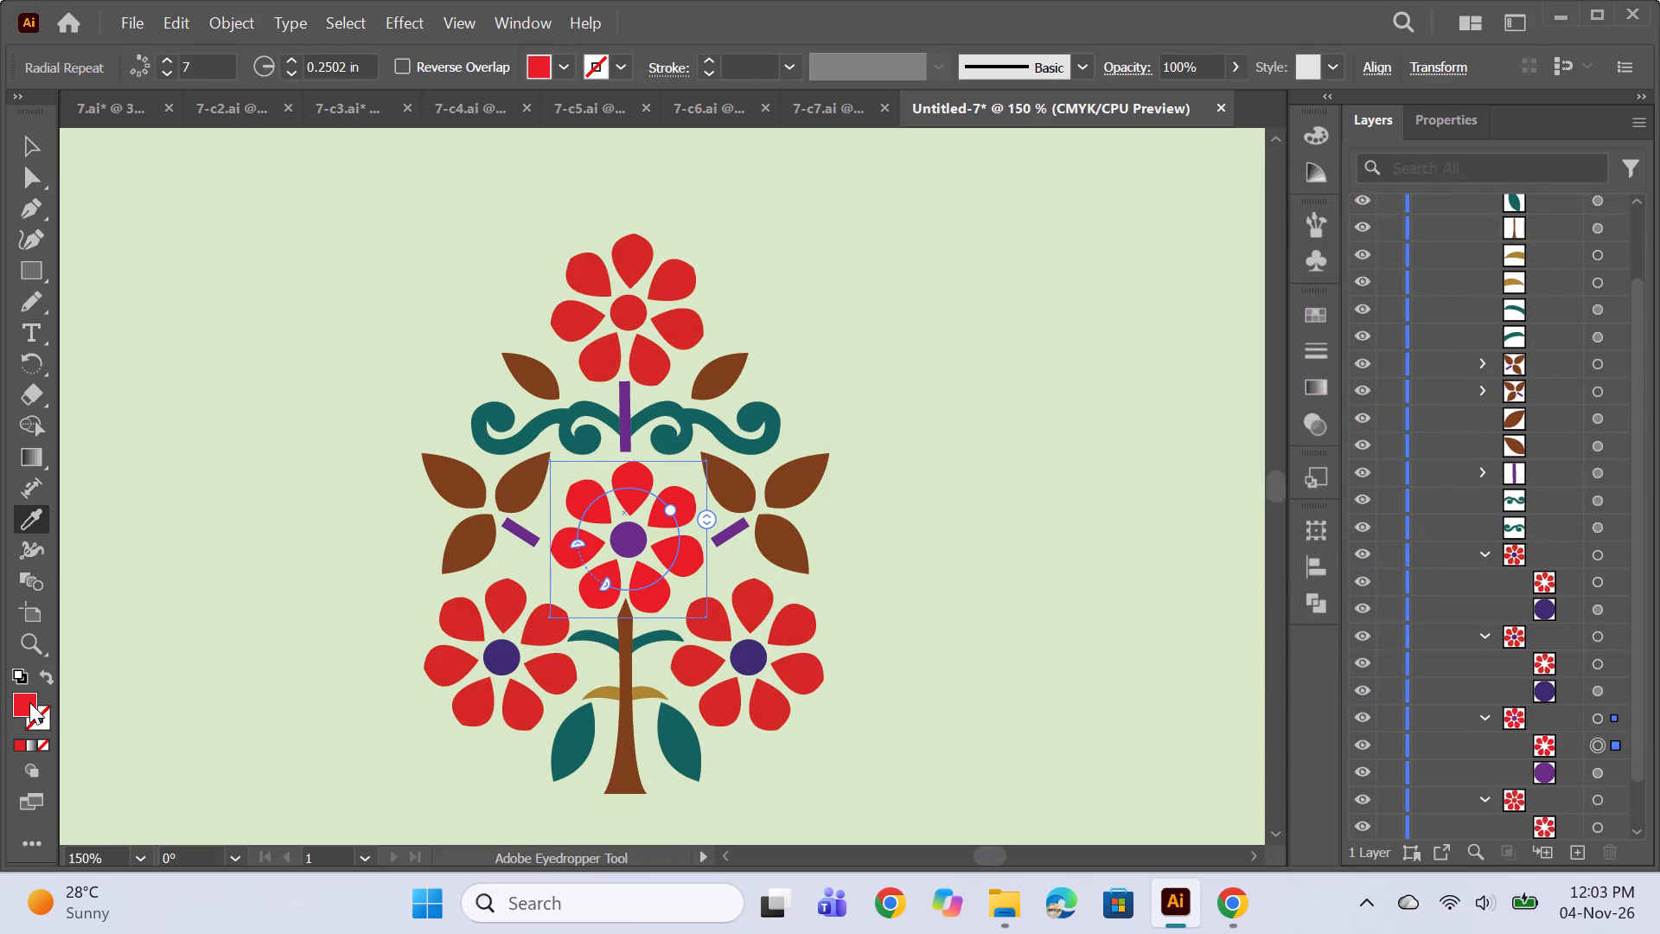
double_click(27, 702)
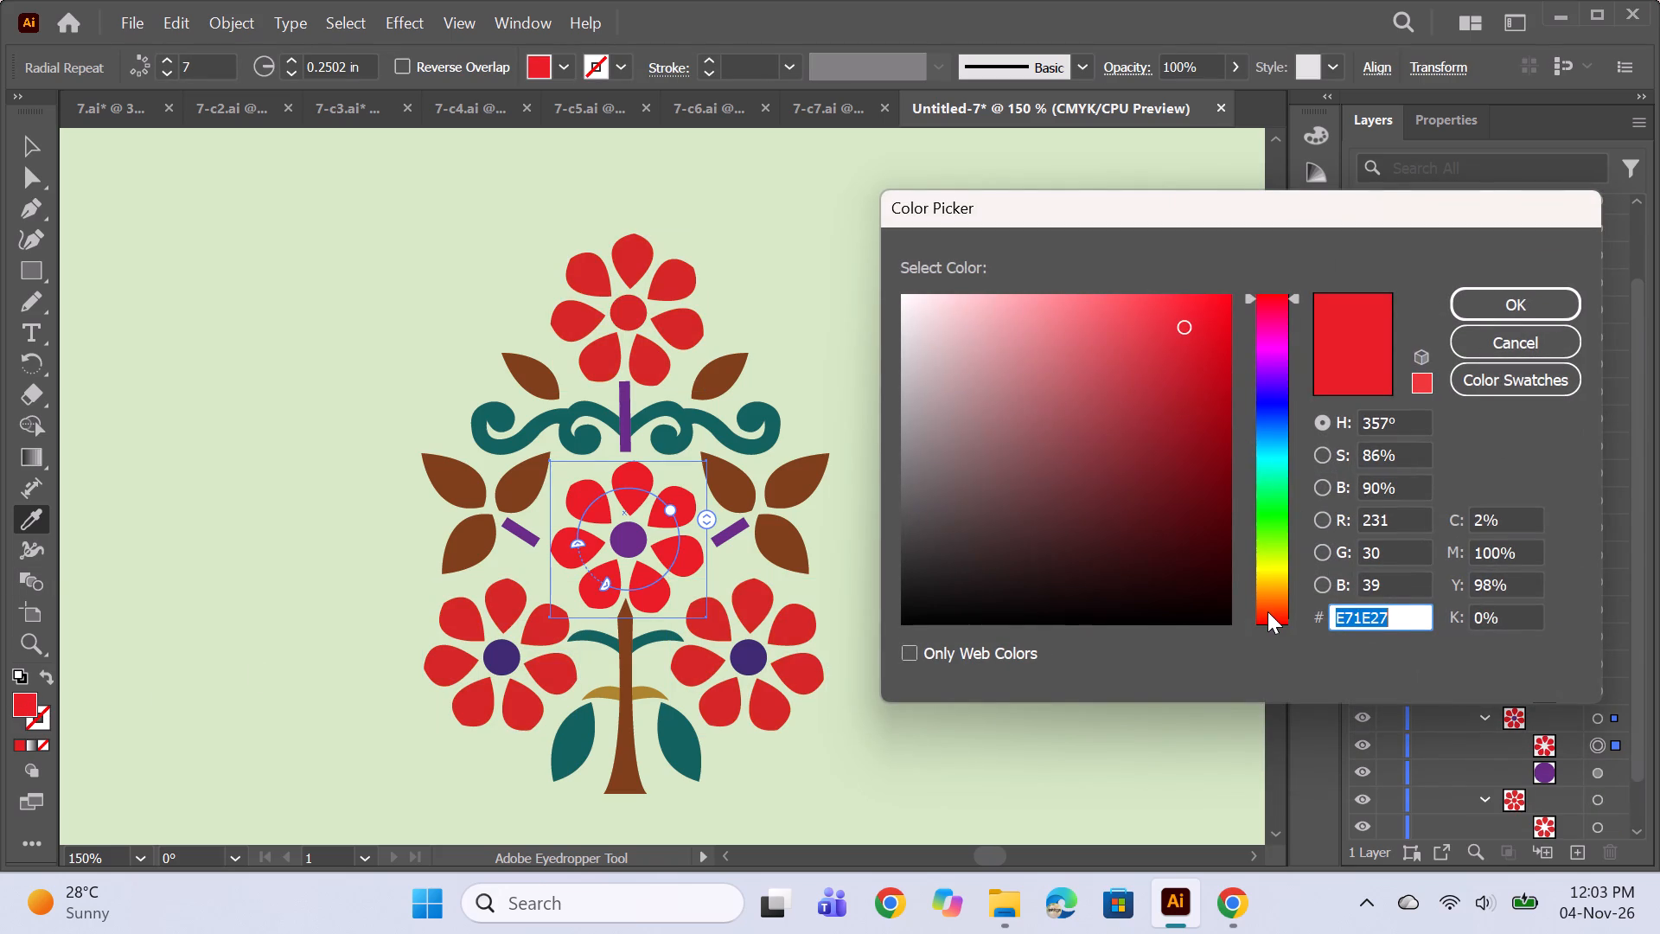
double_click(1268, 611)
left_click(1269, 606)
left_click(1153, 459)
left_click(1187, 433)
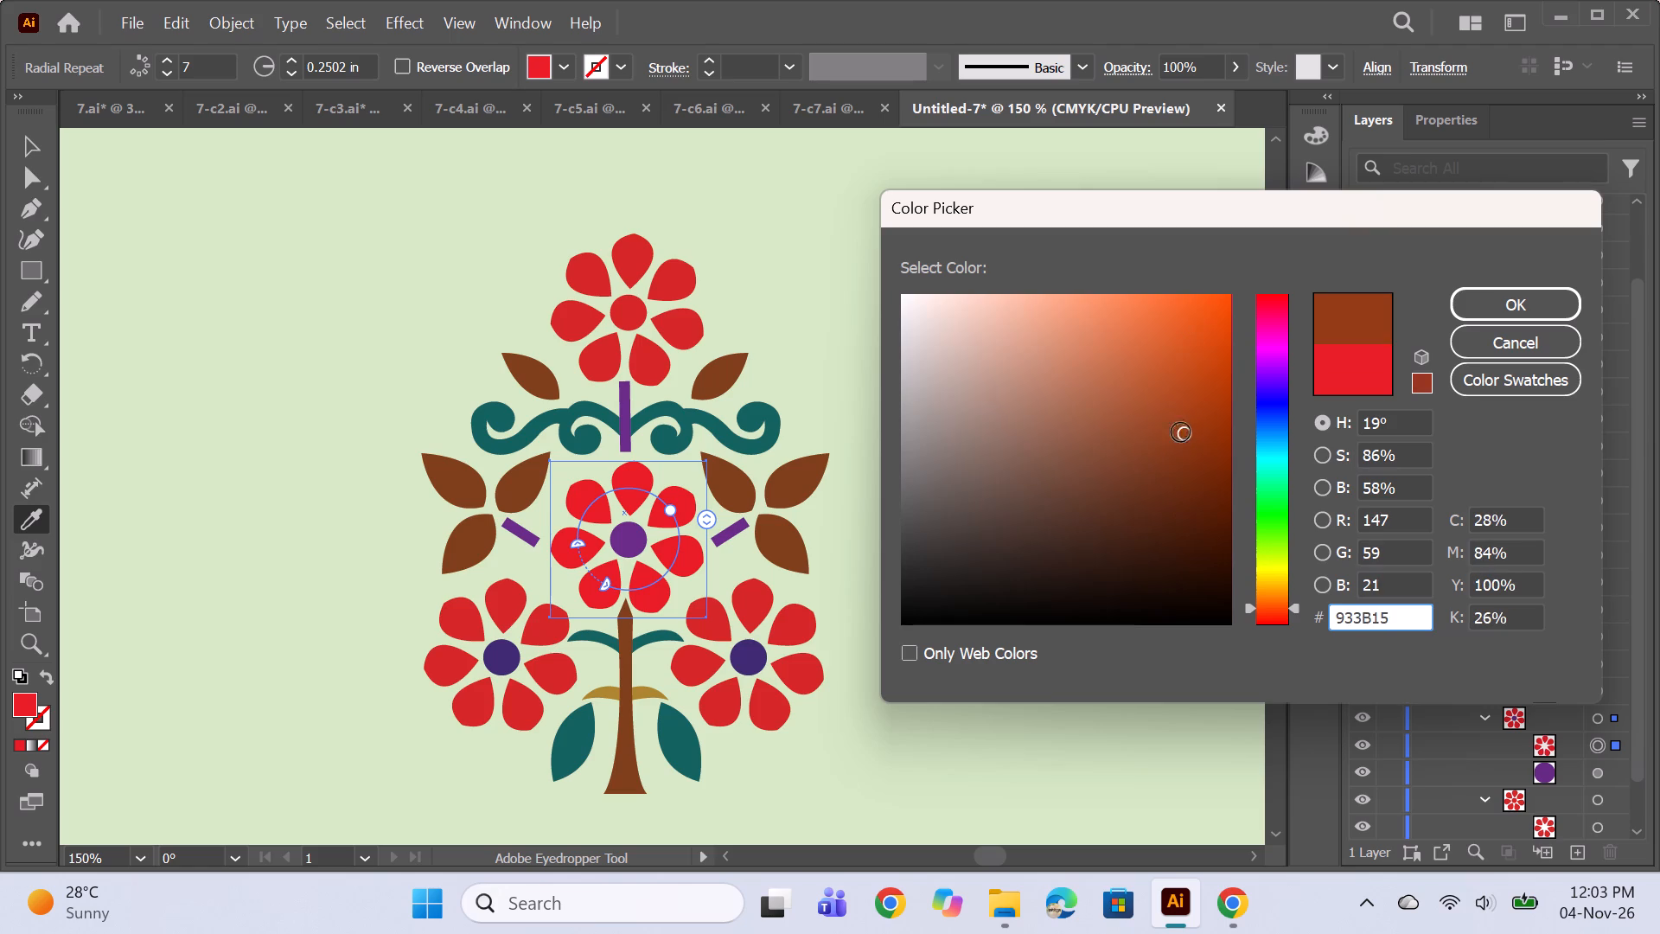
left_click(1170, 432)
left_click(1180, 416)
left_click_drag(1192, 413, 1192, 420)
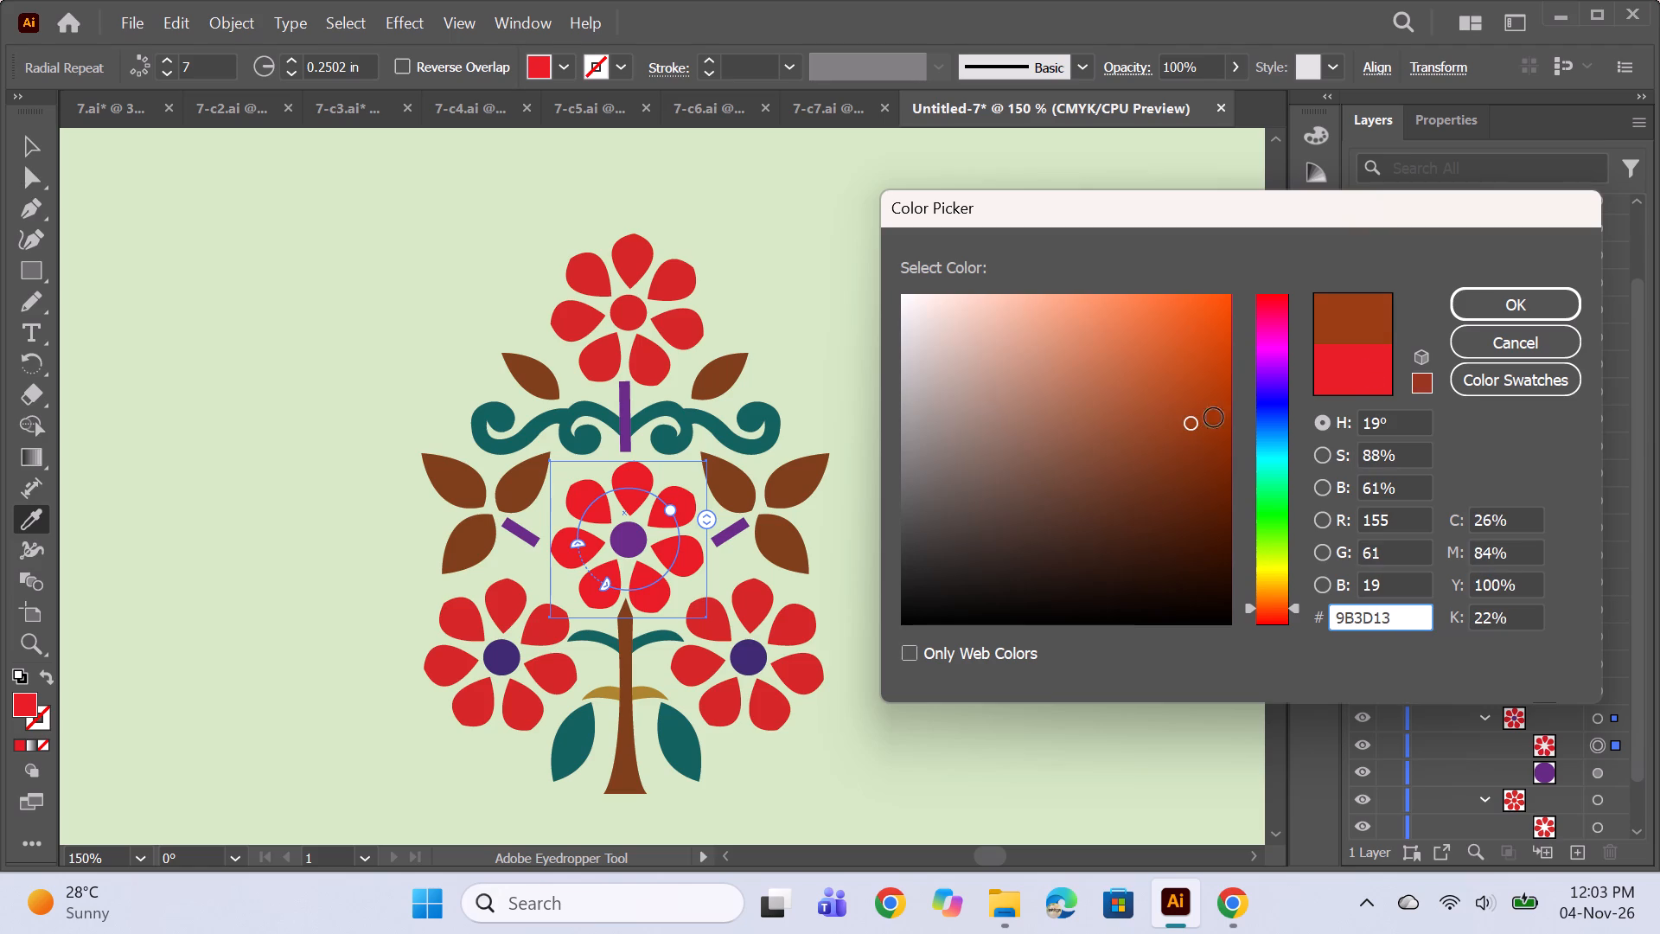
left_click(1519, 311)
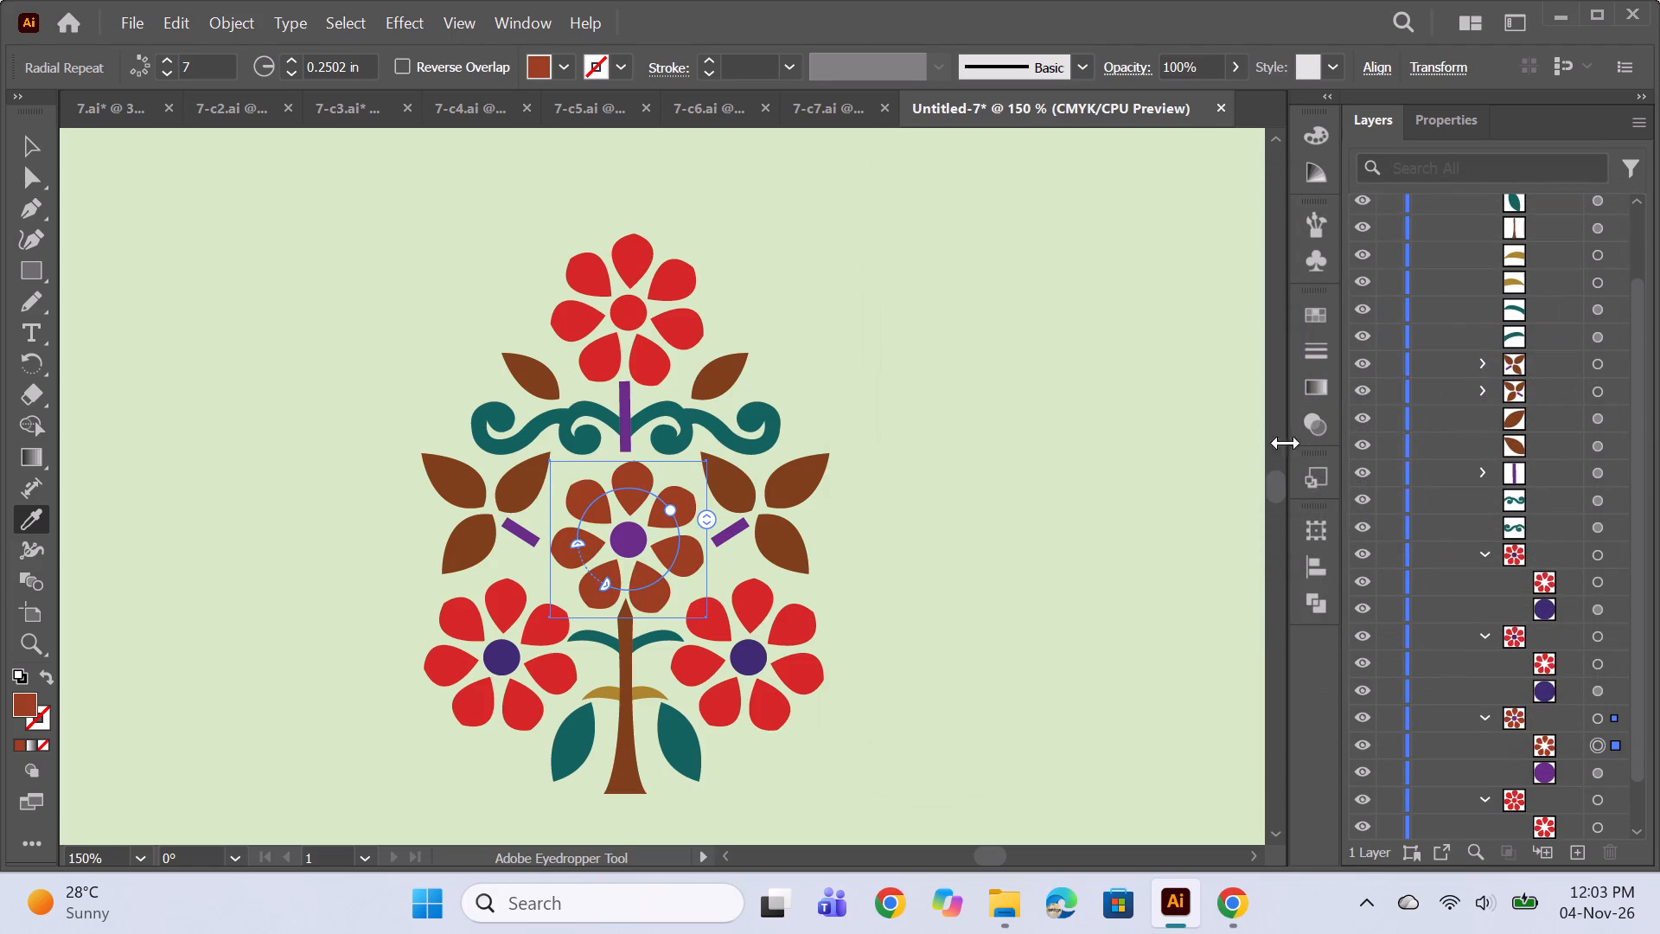
Refill the central flower's petals with a brighter orange.
left_click(26, 704)
left_click(27, 704)
left_click(1268, 605)
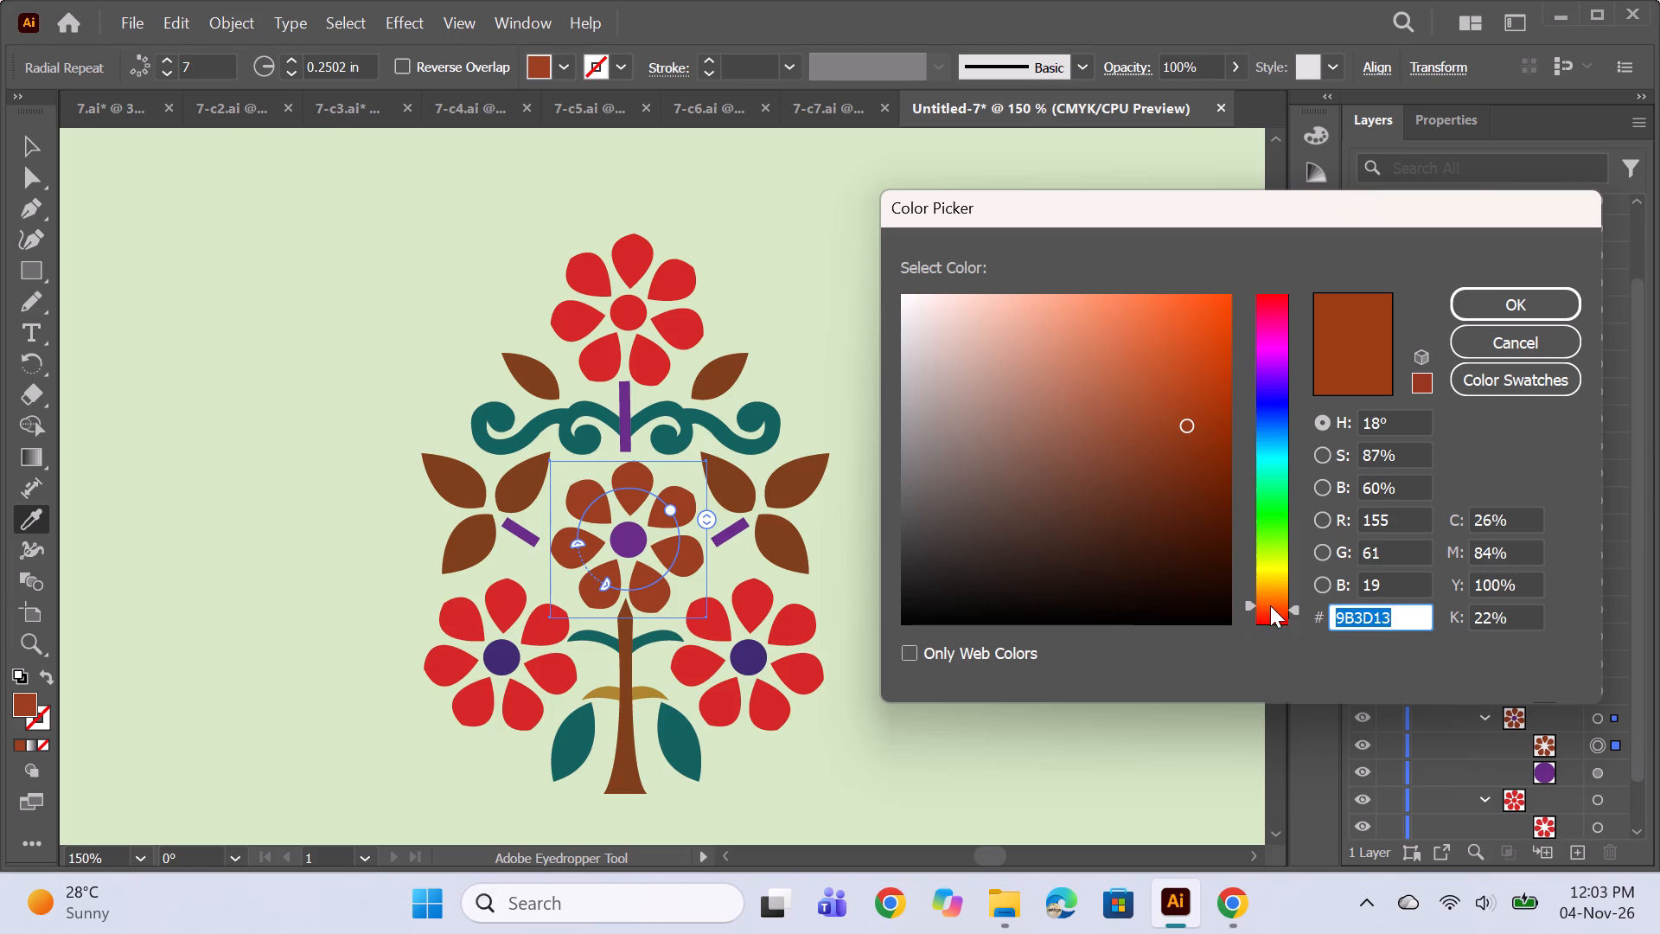
left_click(1277, 612)
left_click(1271, 607)
left_click(1162, 355)
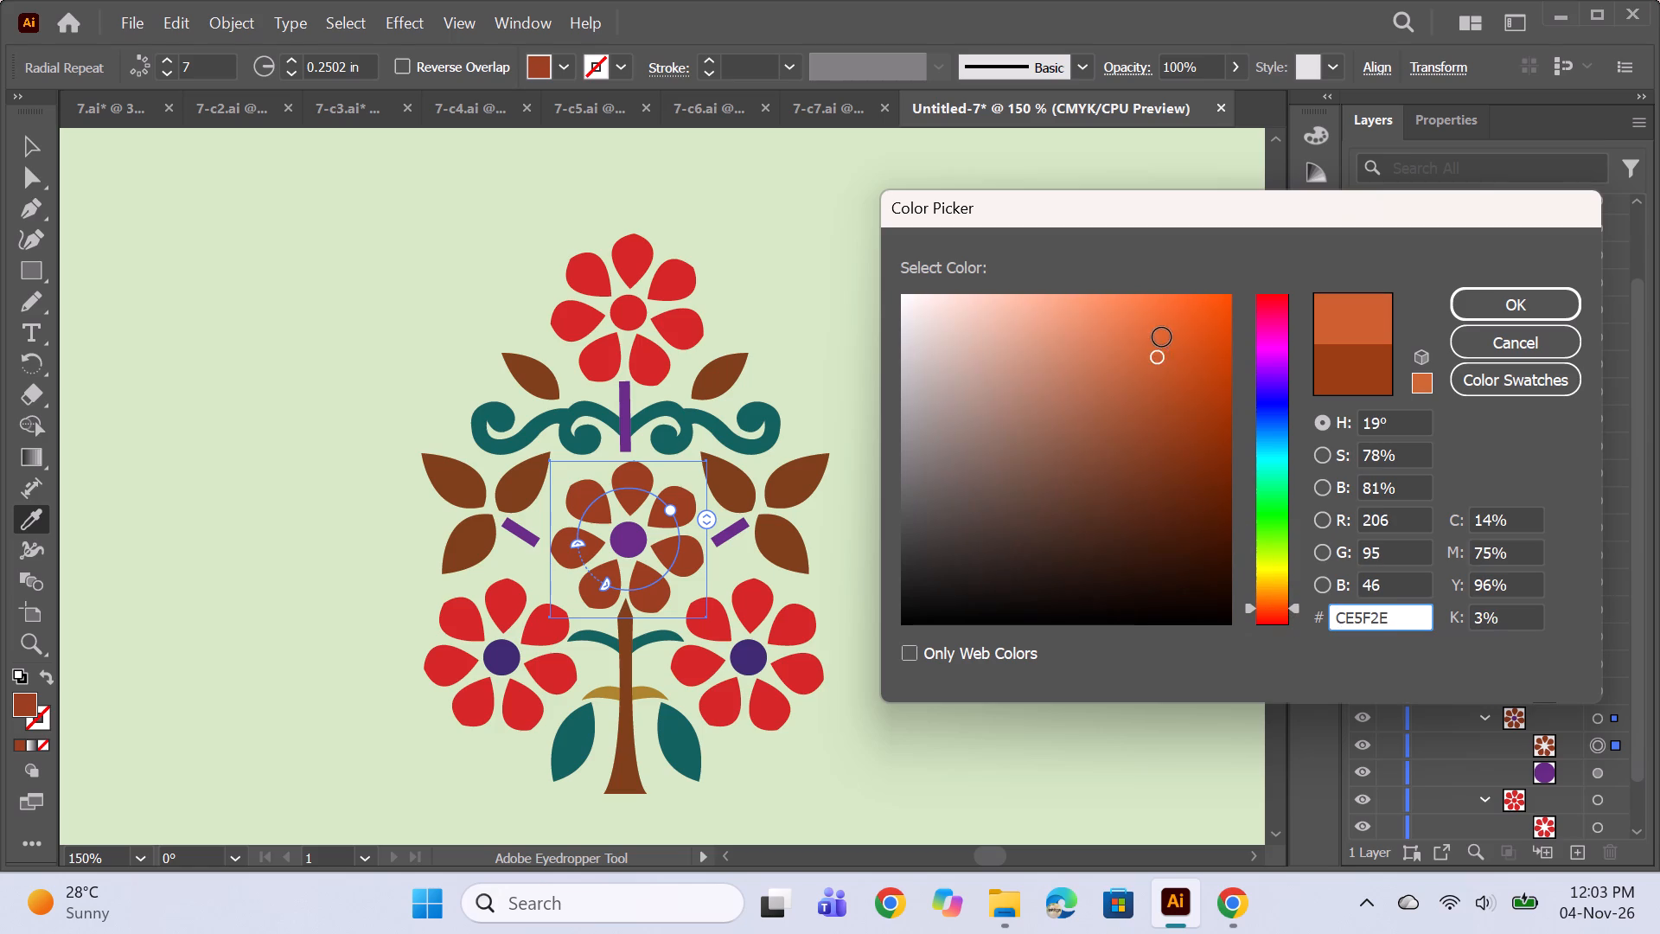
left_click(1162, 337)
left_click(1164, 361)
left_click(1529, 301)
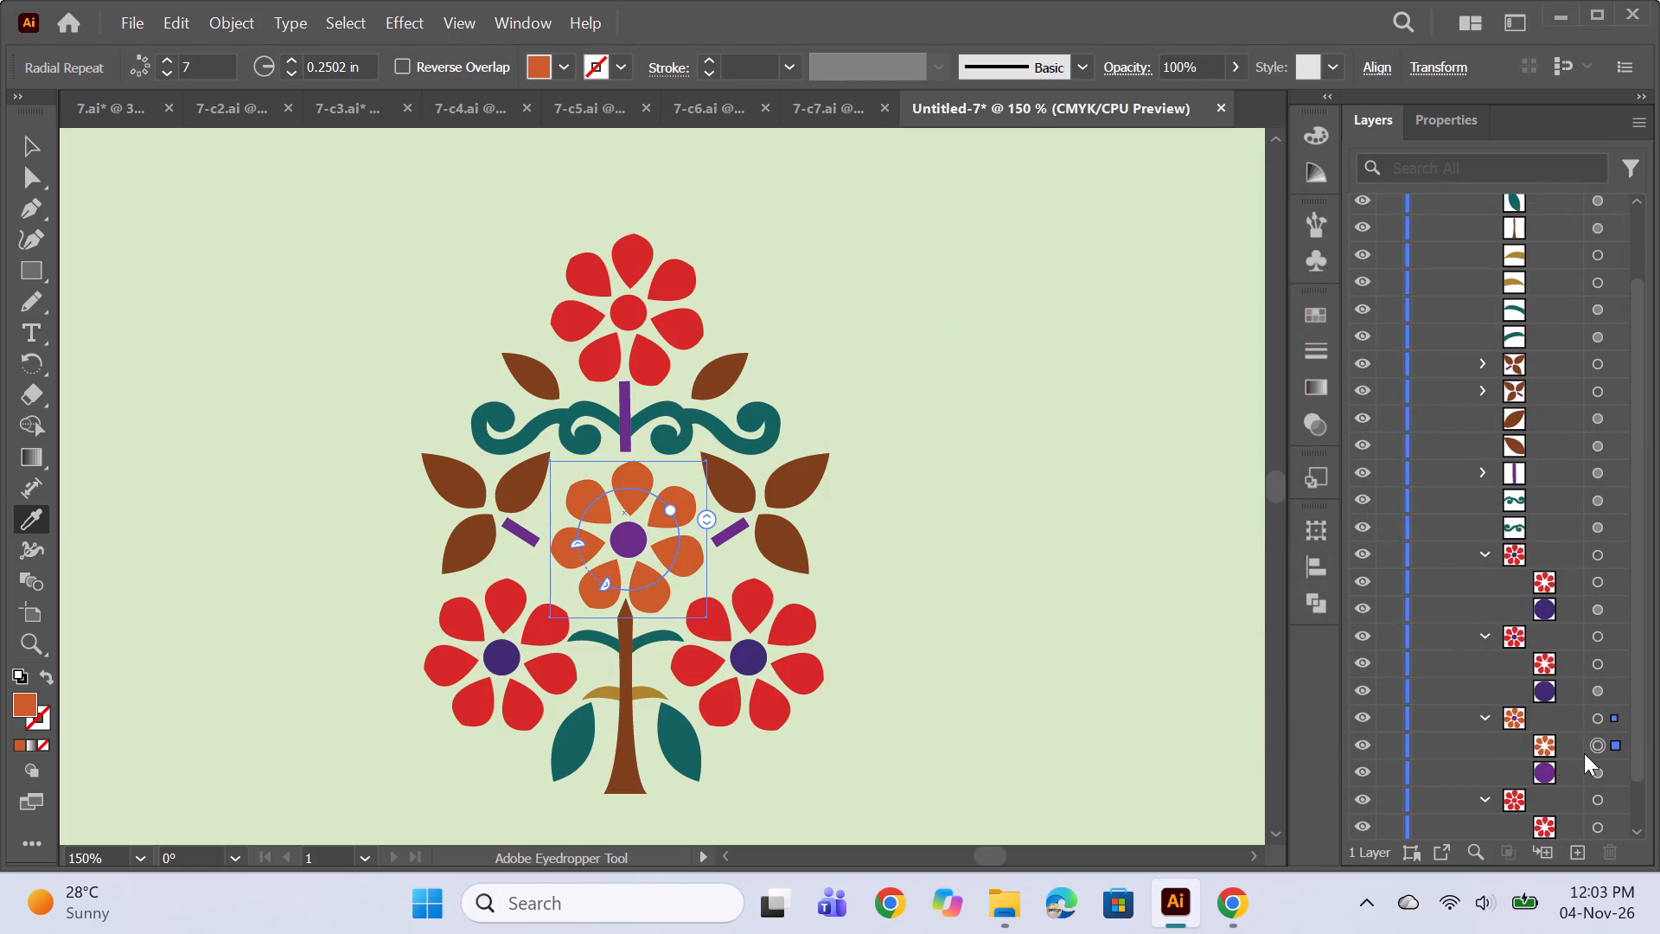
Fill the top flower's centre circle with the dark purple sampled from a bottom flower's centre.
scroll(1523, 758, "down", 3)
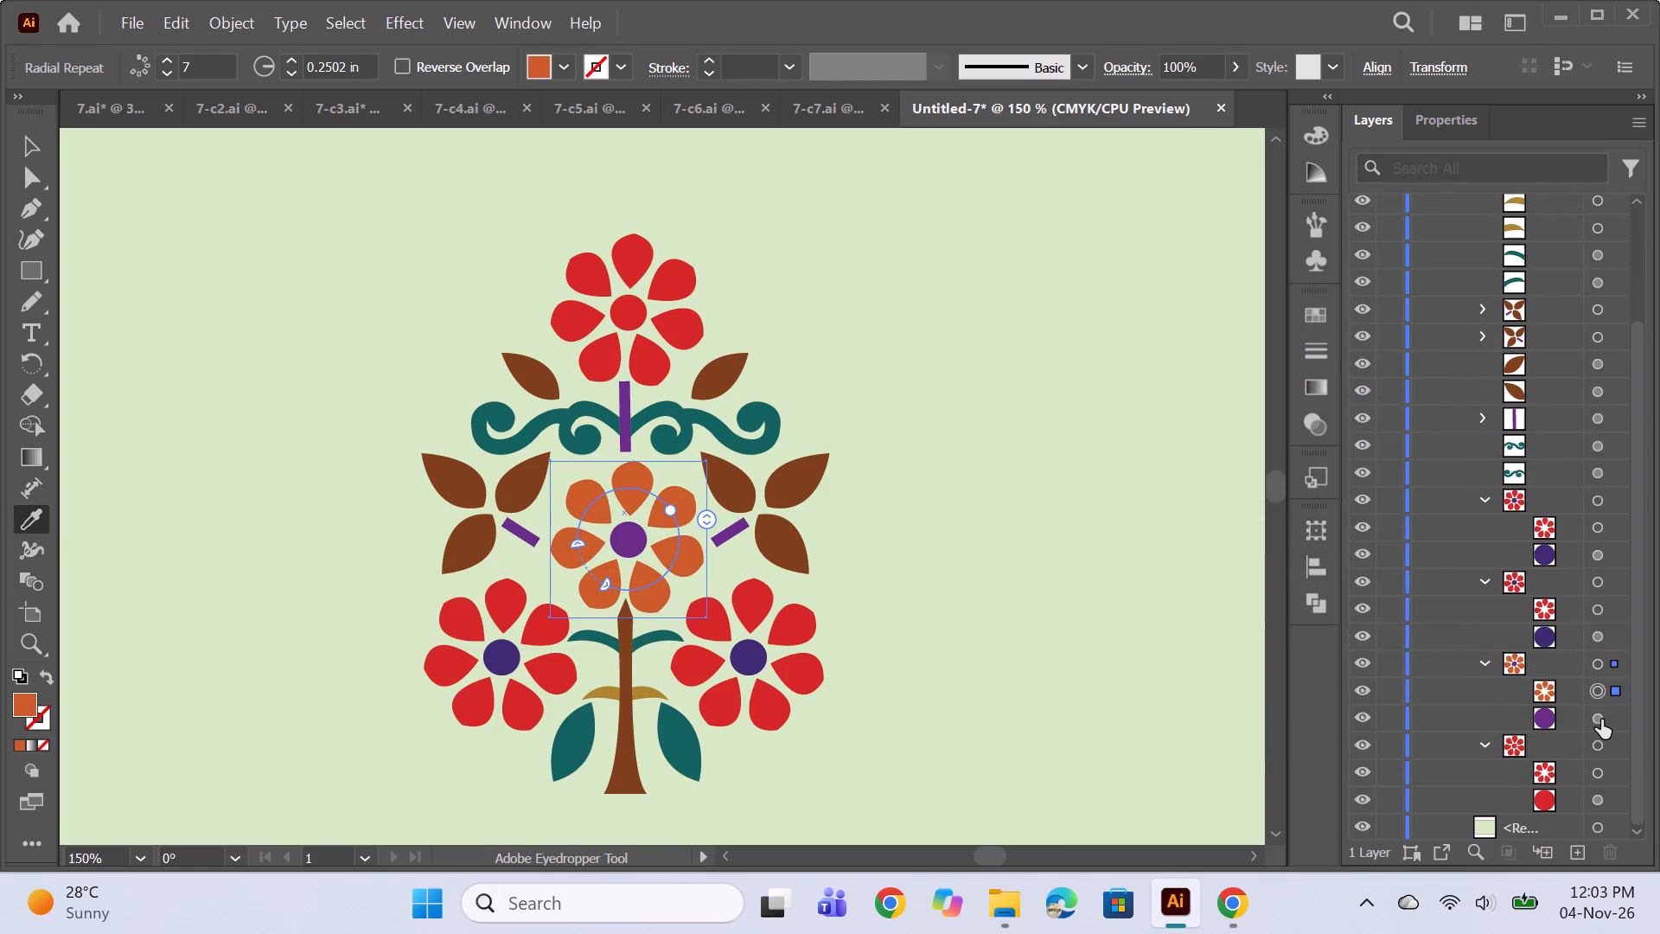
left_click(1601, 720)
left_click(1600, 802)
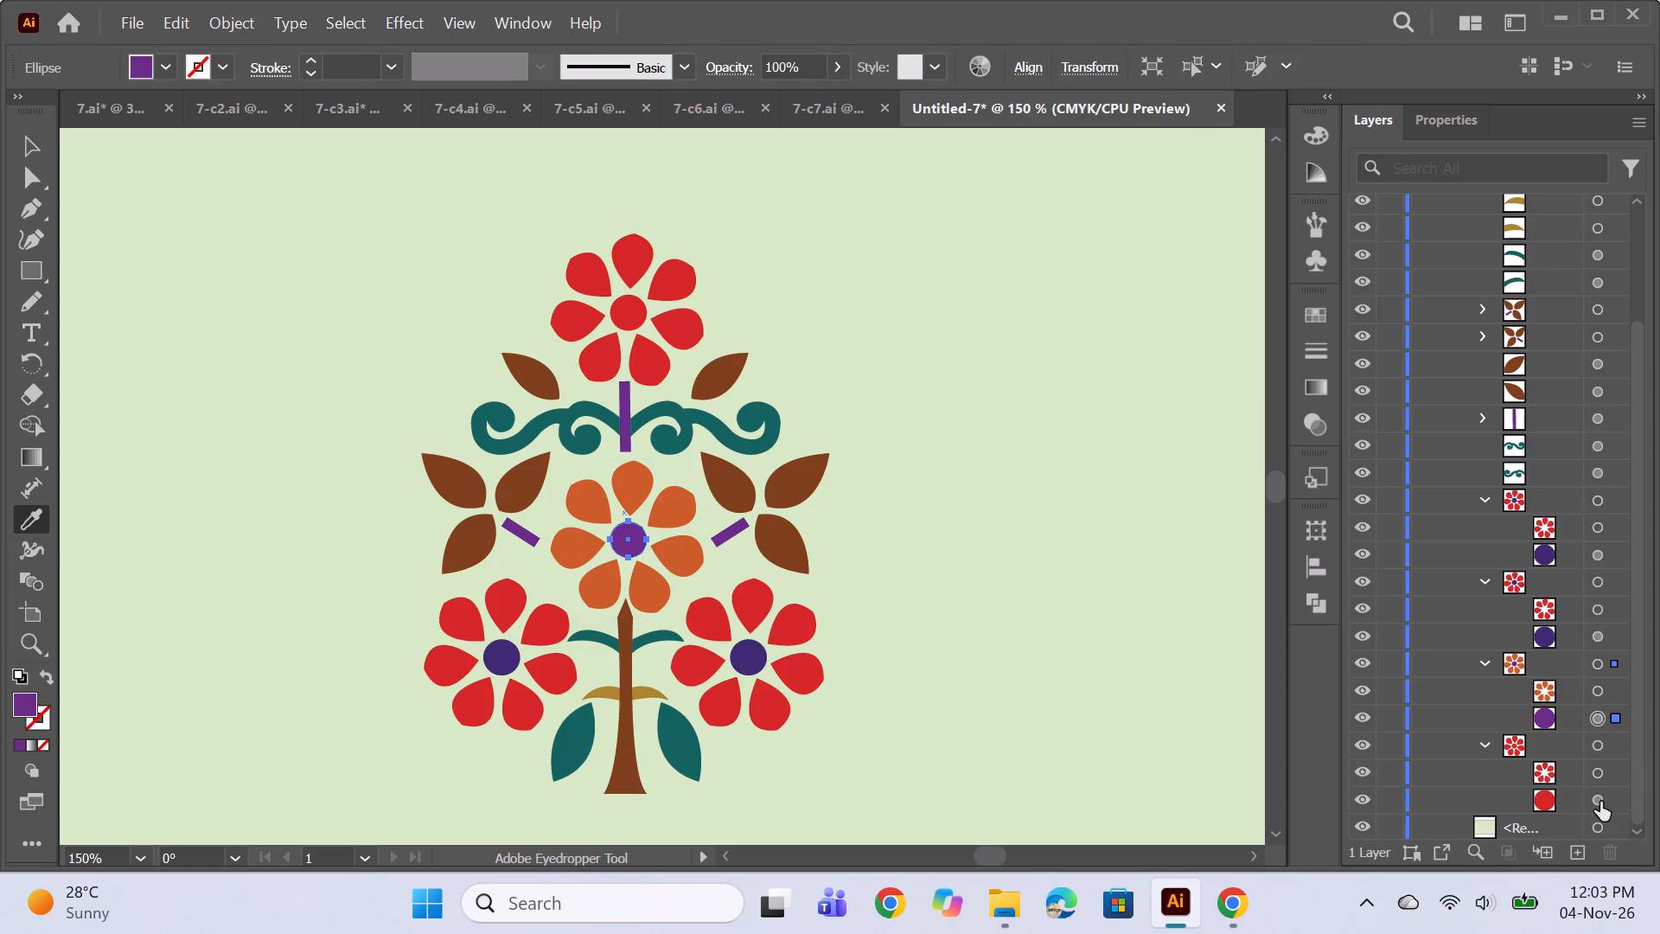
left_click(744, 649)
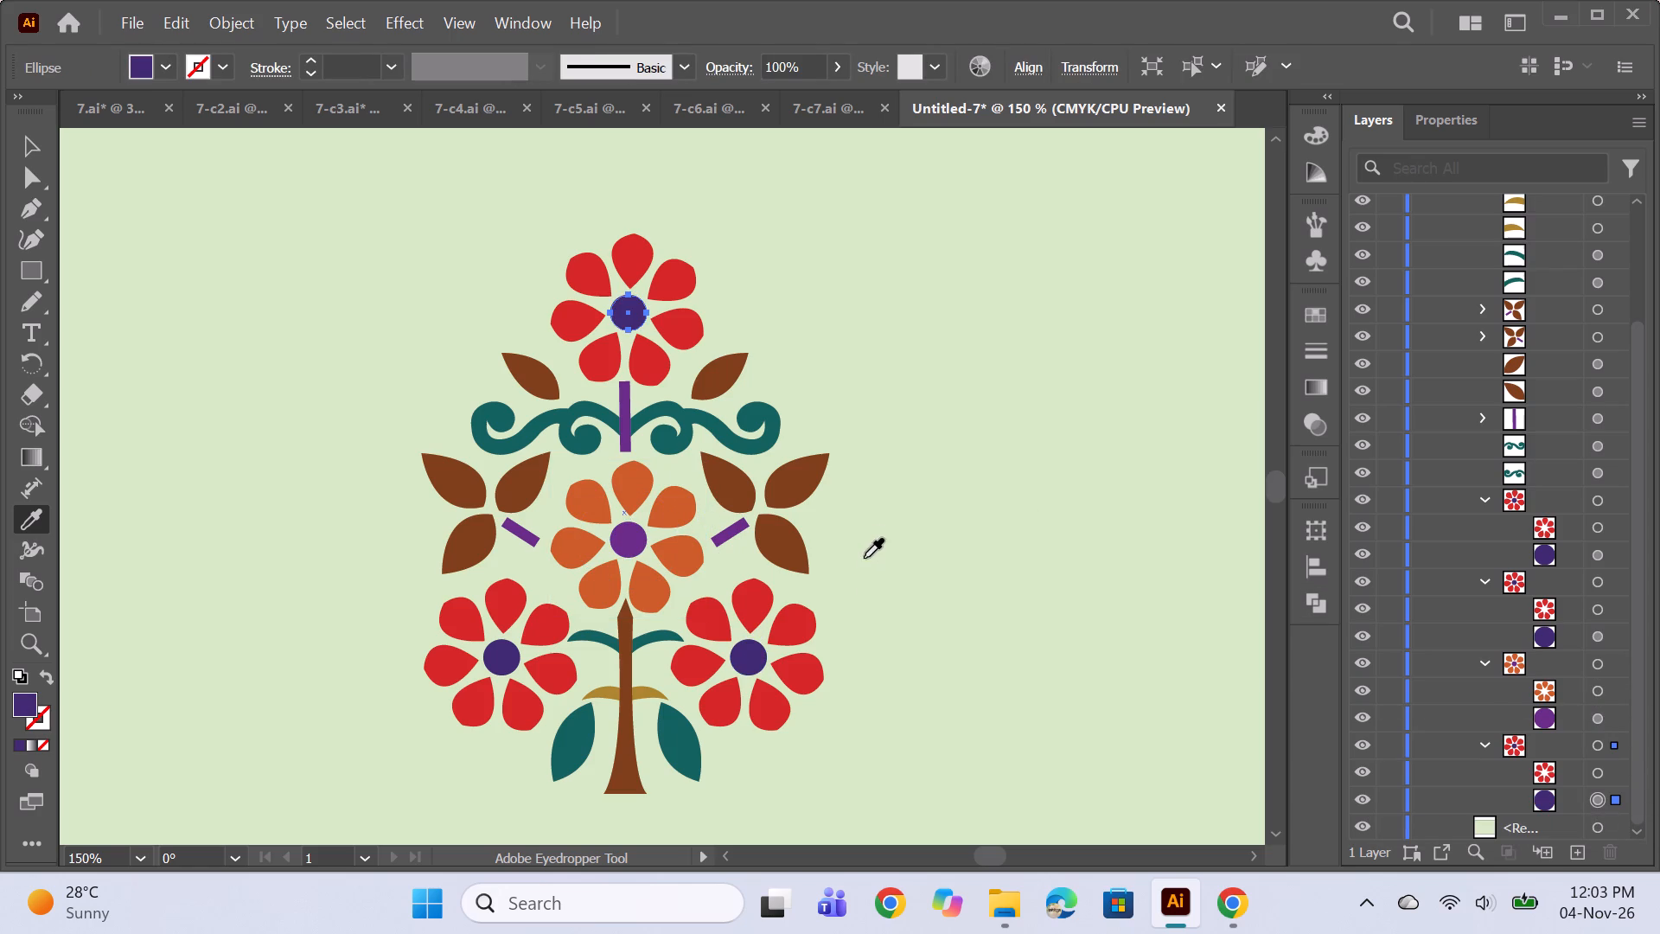
Make a new pattern from the whole recoloured flower-tree group.
scroll(864, 556, "down", 2, "alt")
left_click(980, 547, "ctrl")
scroll(815, 487, "down", 2, "alt")
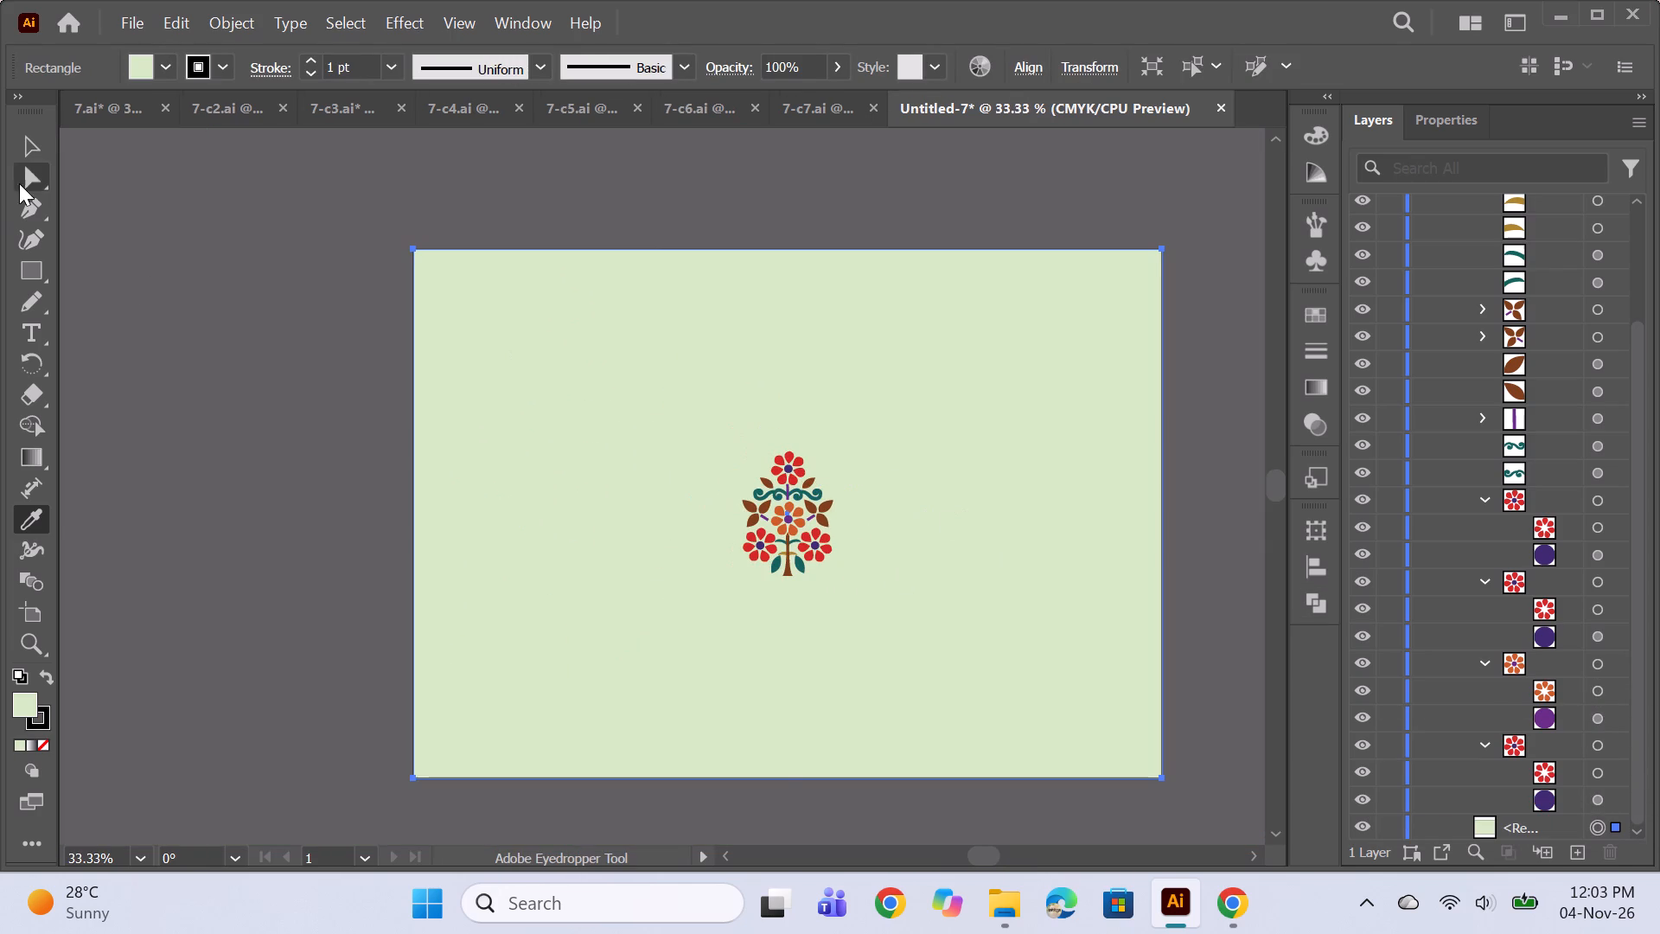
left_click(22, 158)
left_click(783, 496)
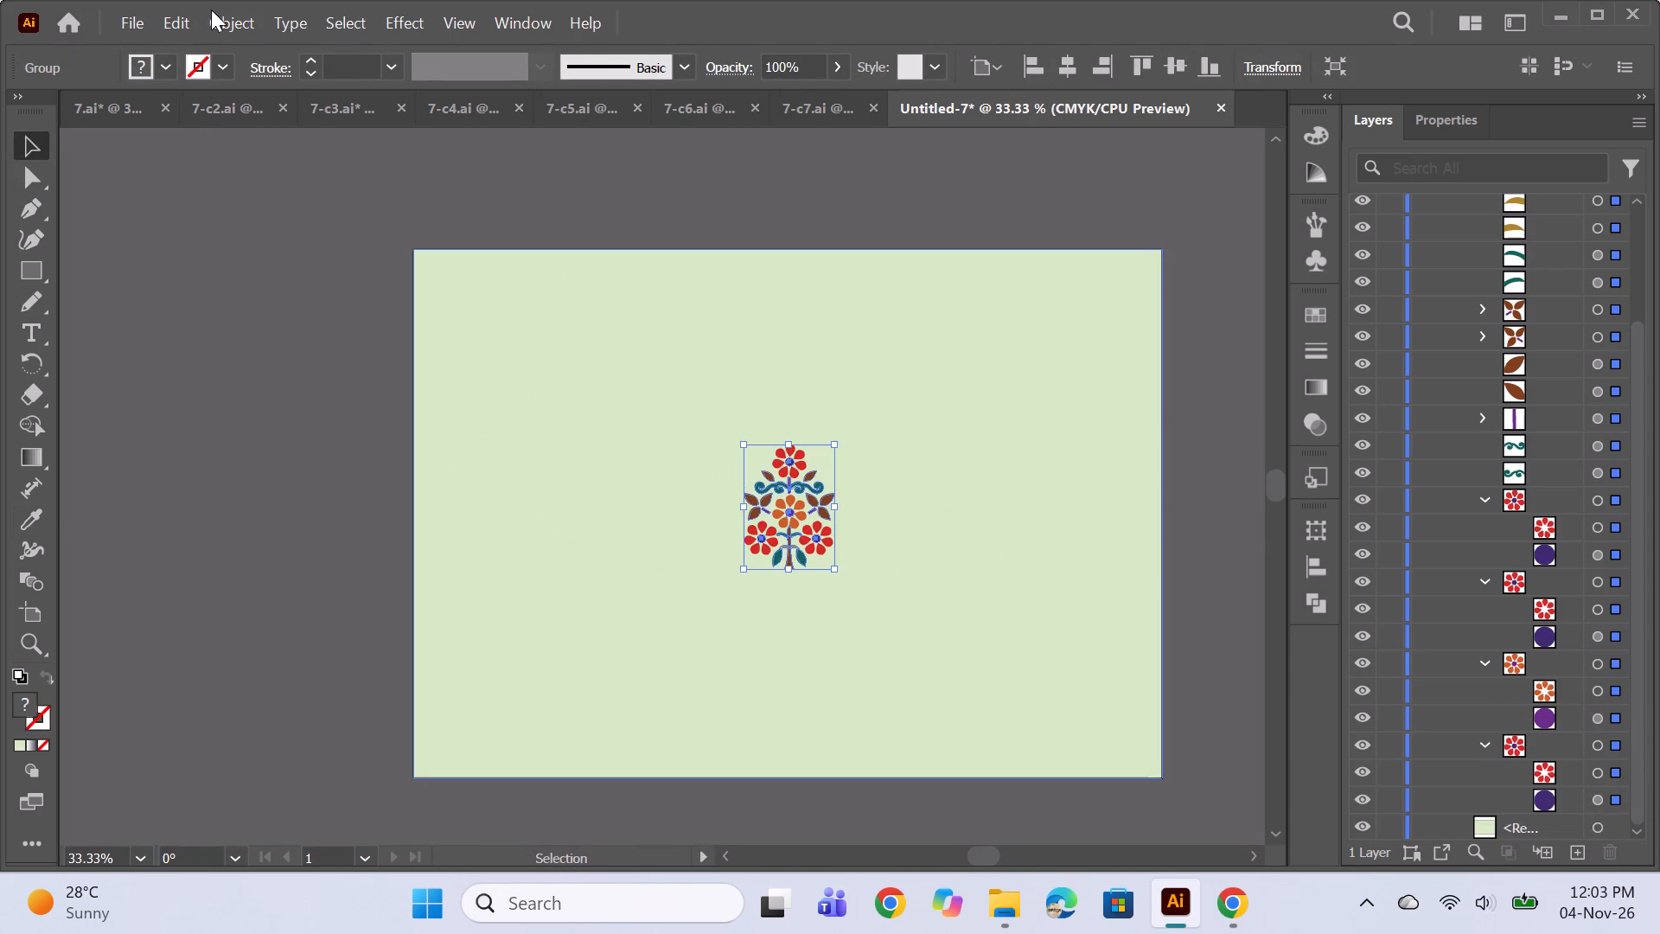
left_click(224, 10)
left_click(239, 8)
left_click(239, 9)
left_click(234, 11)
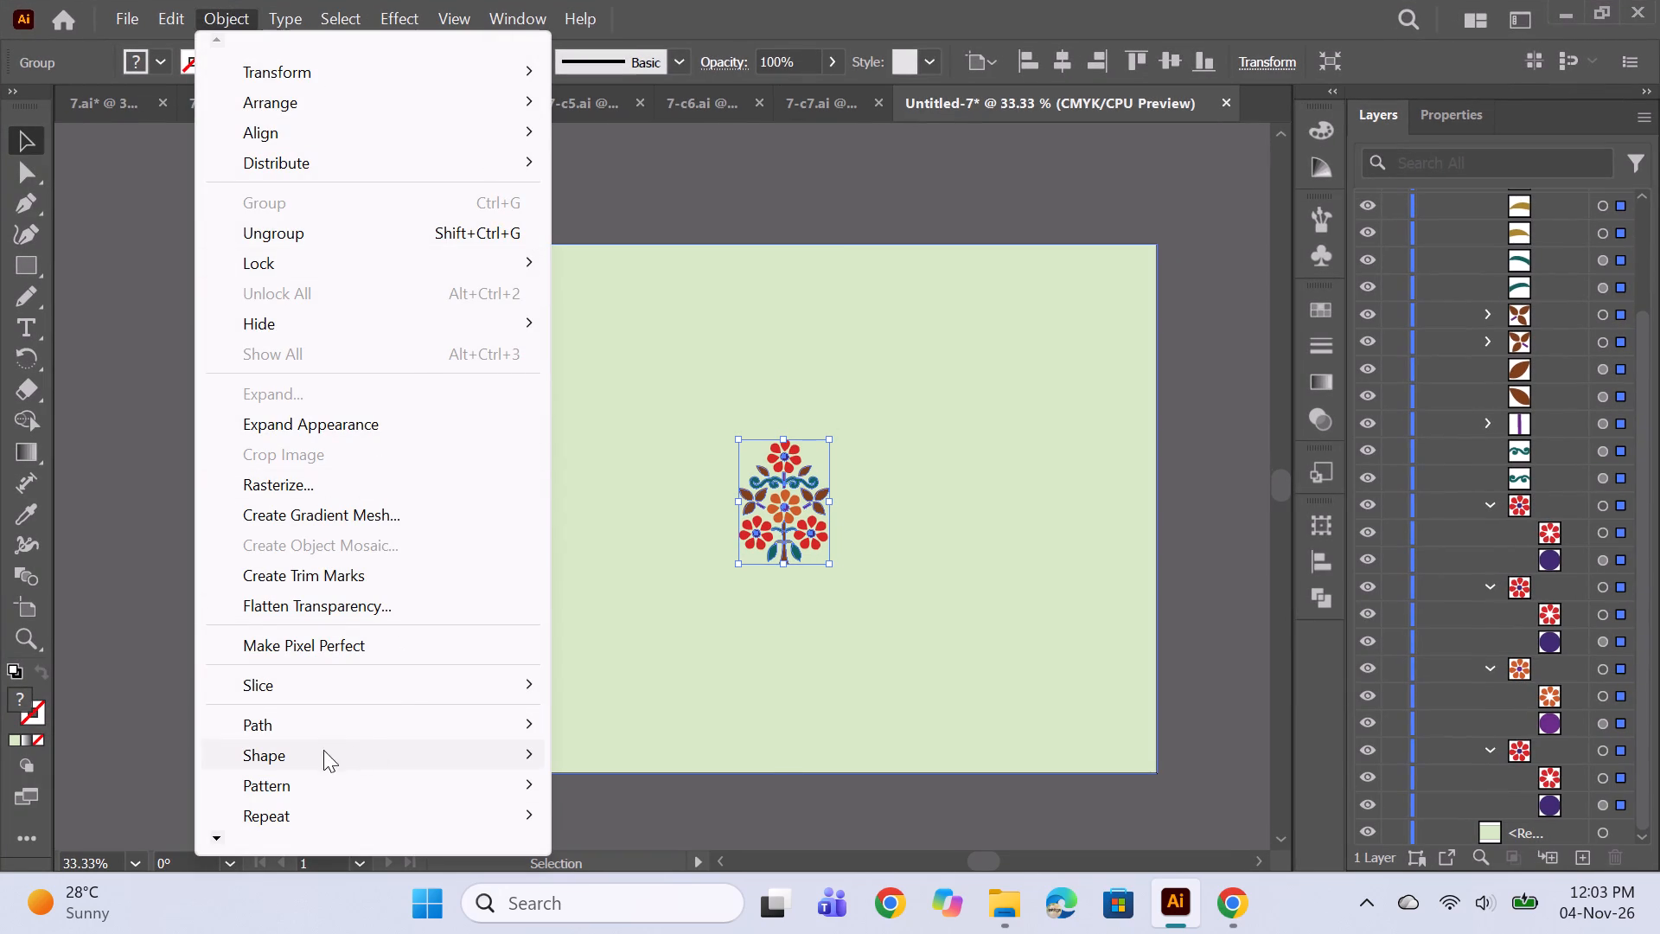
left_click(325, 781)
left_click(657, 784)
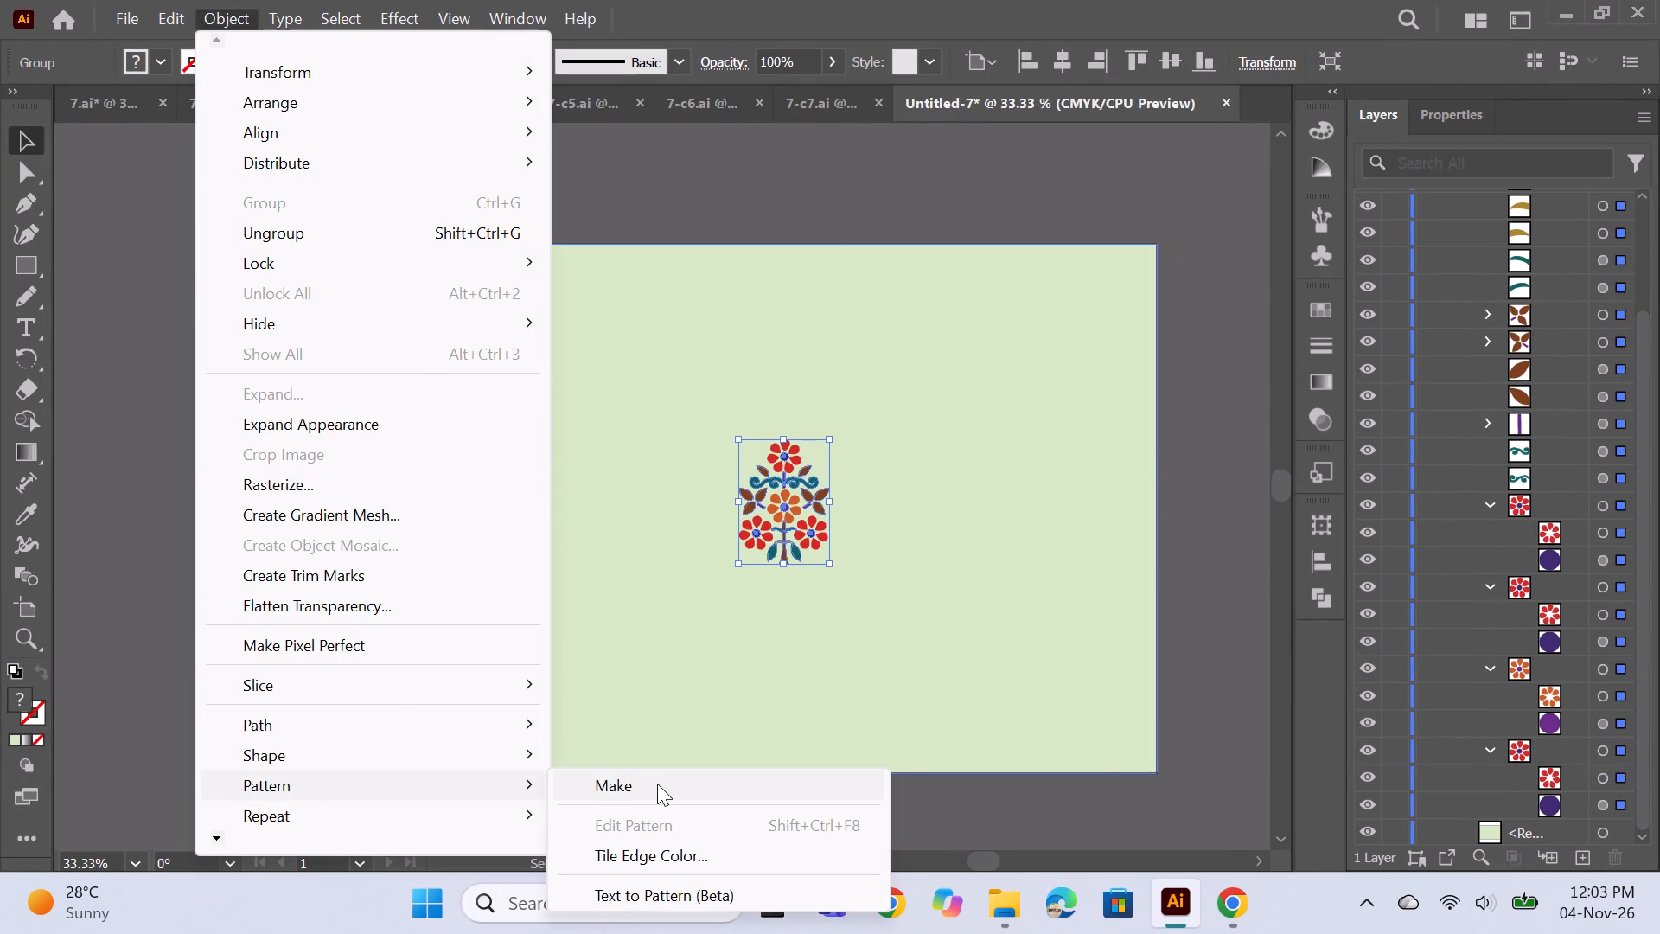
left_click(1082, 503)
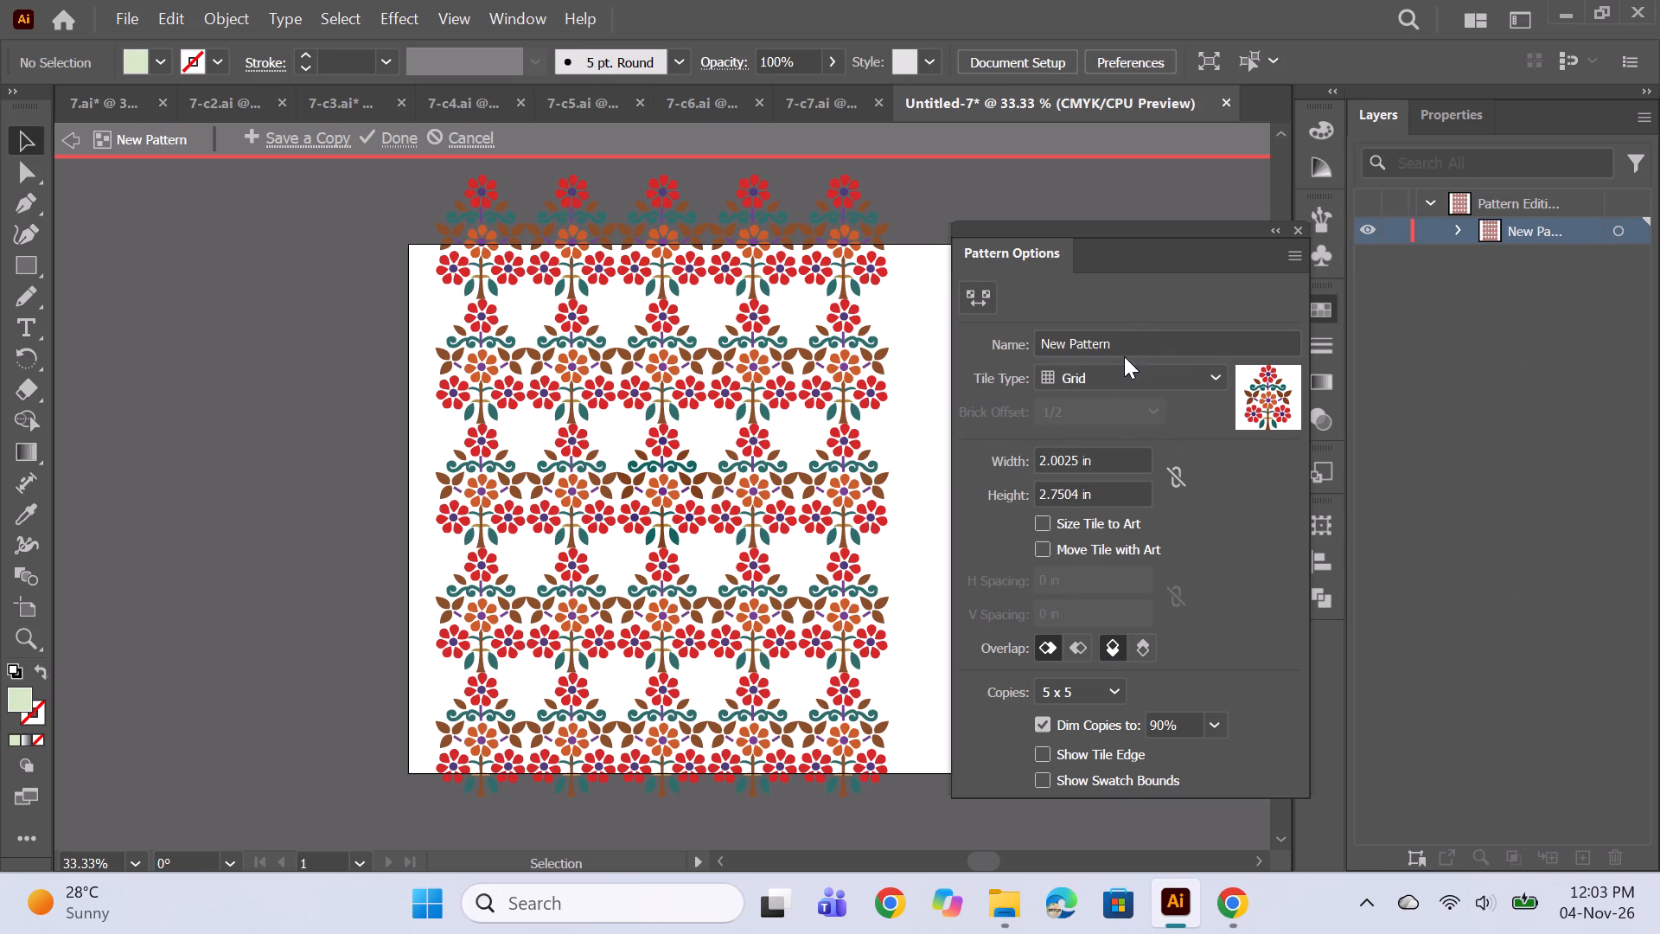
Set the pattern's tile type to Brick by Row and enable Size Tile to Art.
left_click(1139, 347)
left_click(1126, 376)
left_click(1162, 438)
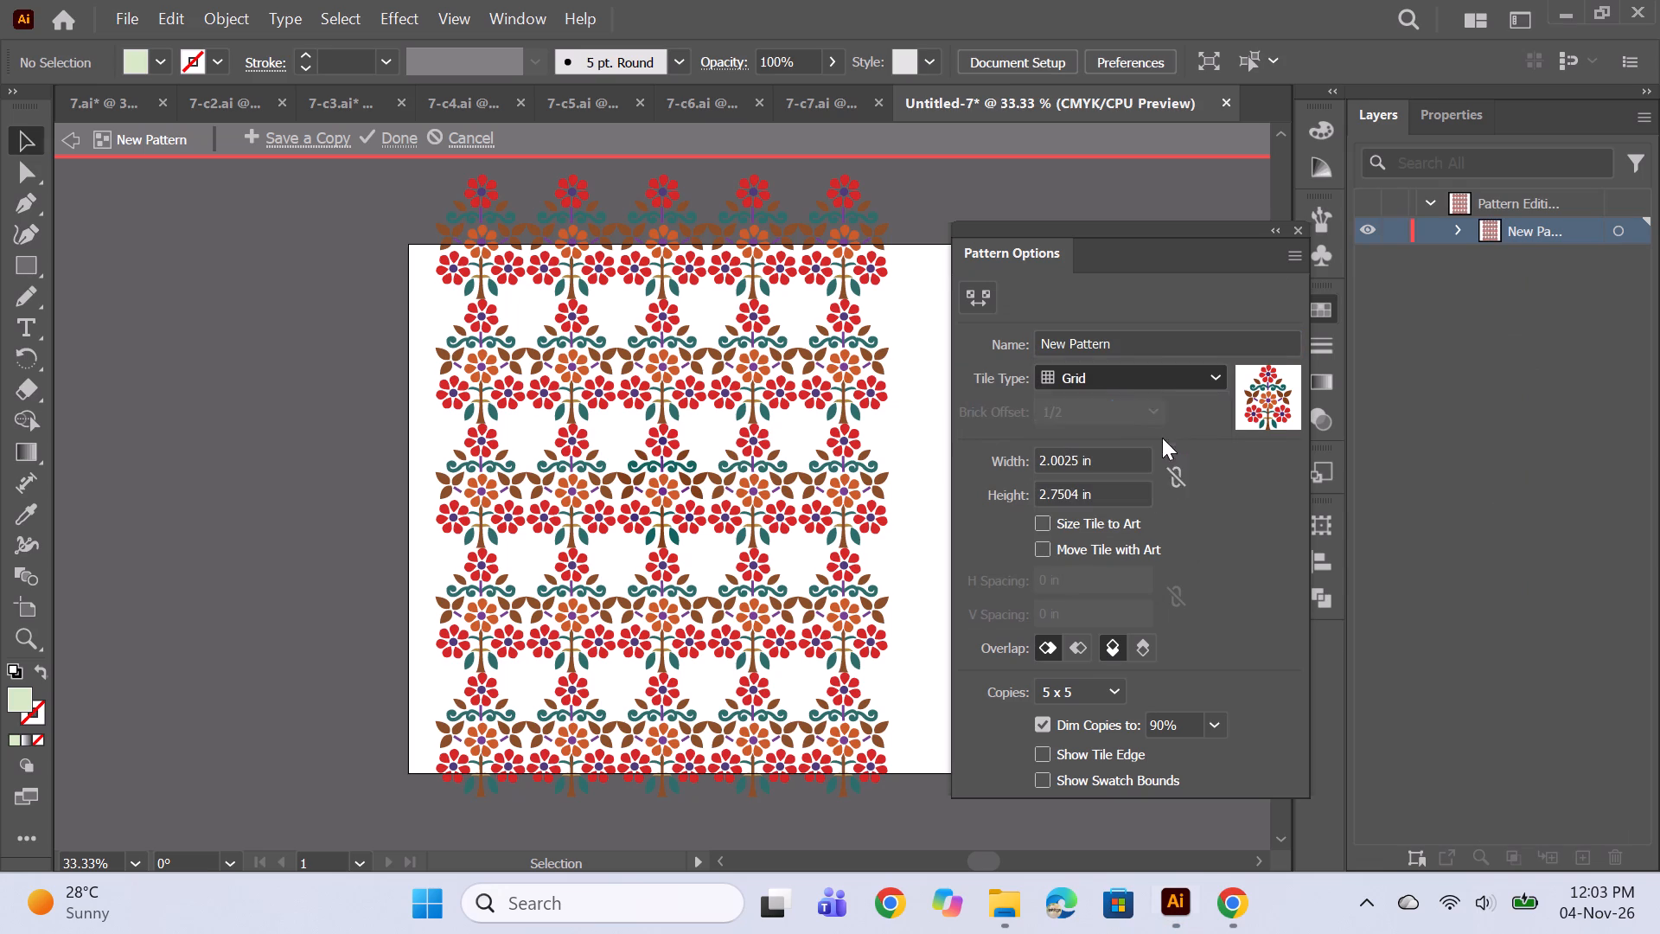
left_click(1047, 513)
left_click(1044, 519)
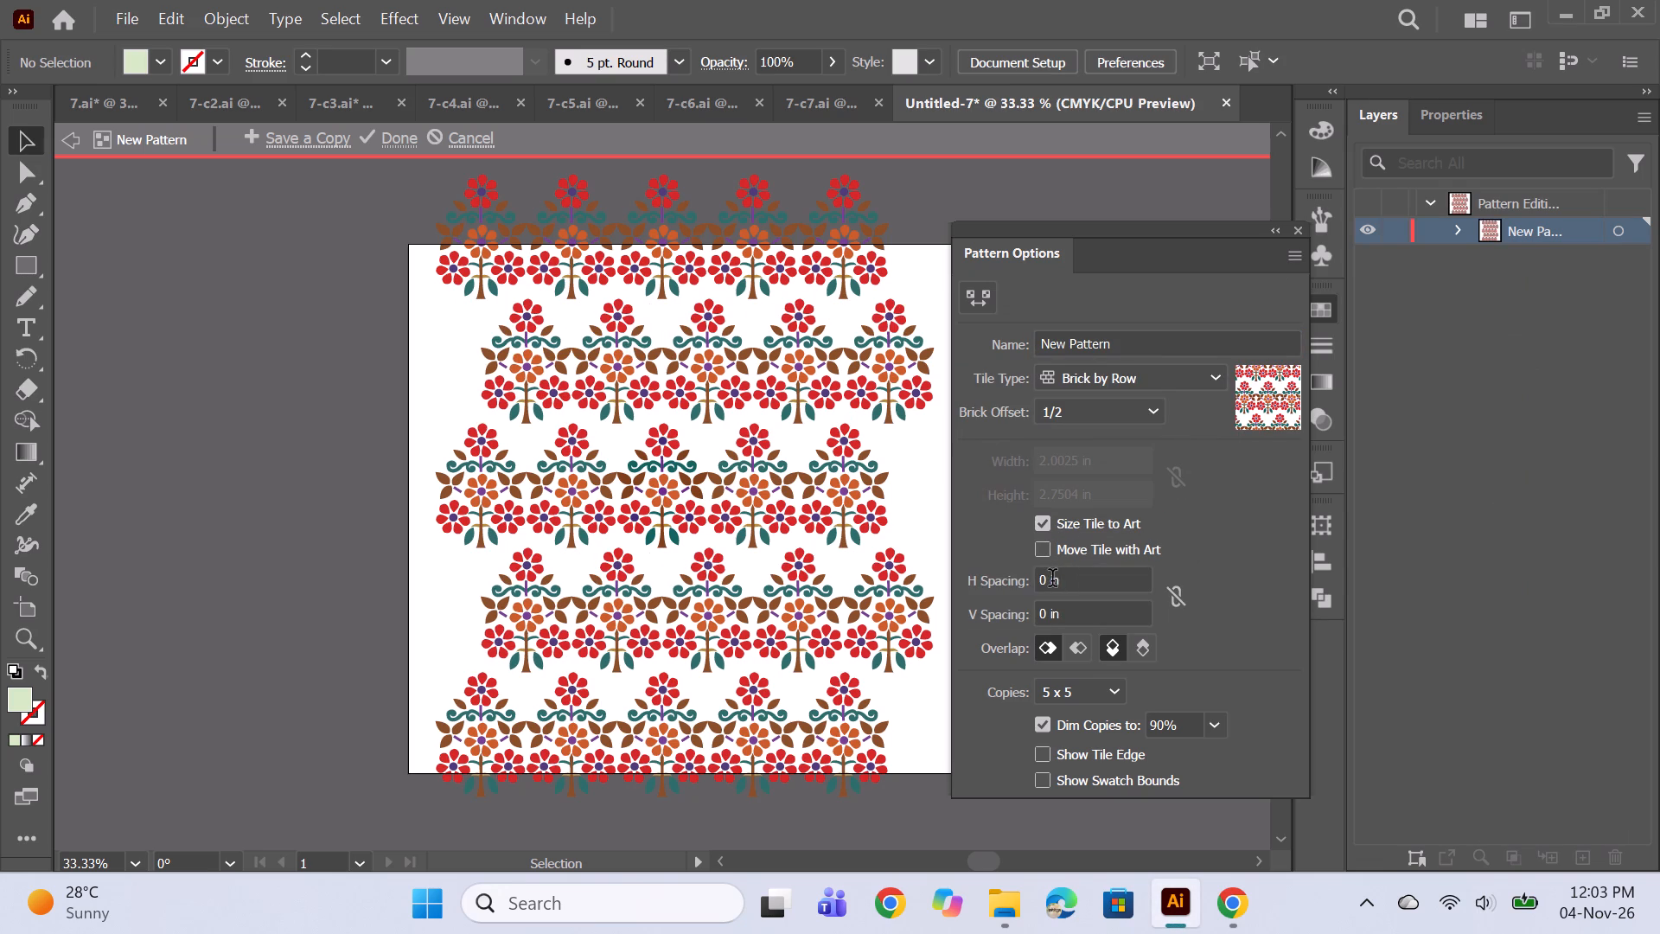
Set the pattern's horizontal spacing to 0.75 in and vertical spacing to 0.5 in.
left_click(1048, 582)
type(".75")
key("Return")
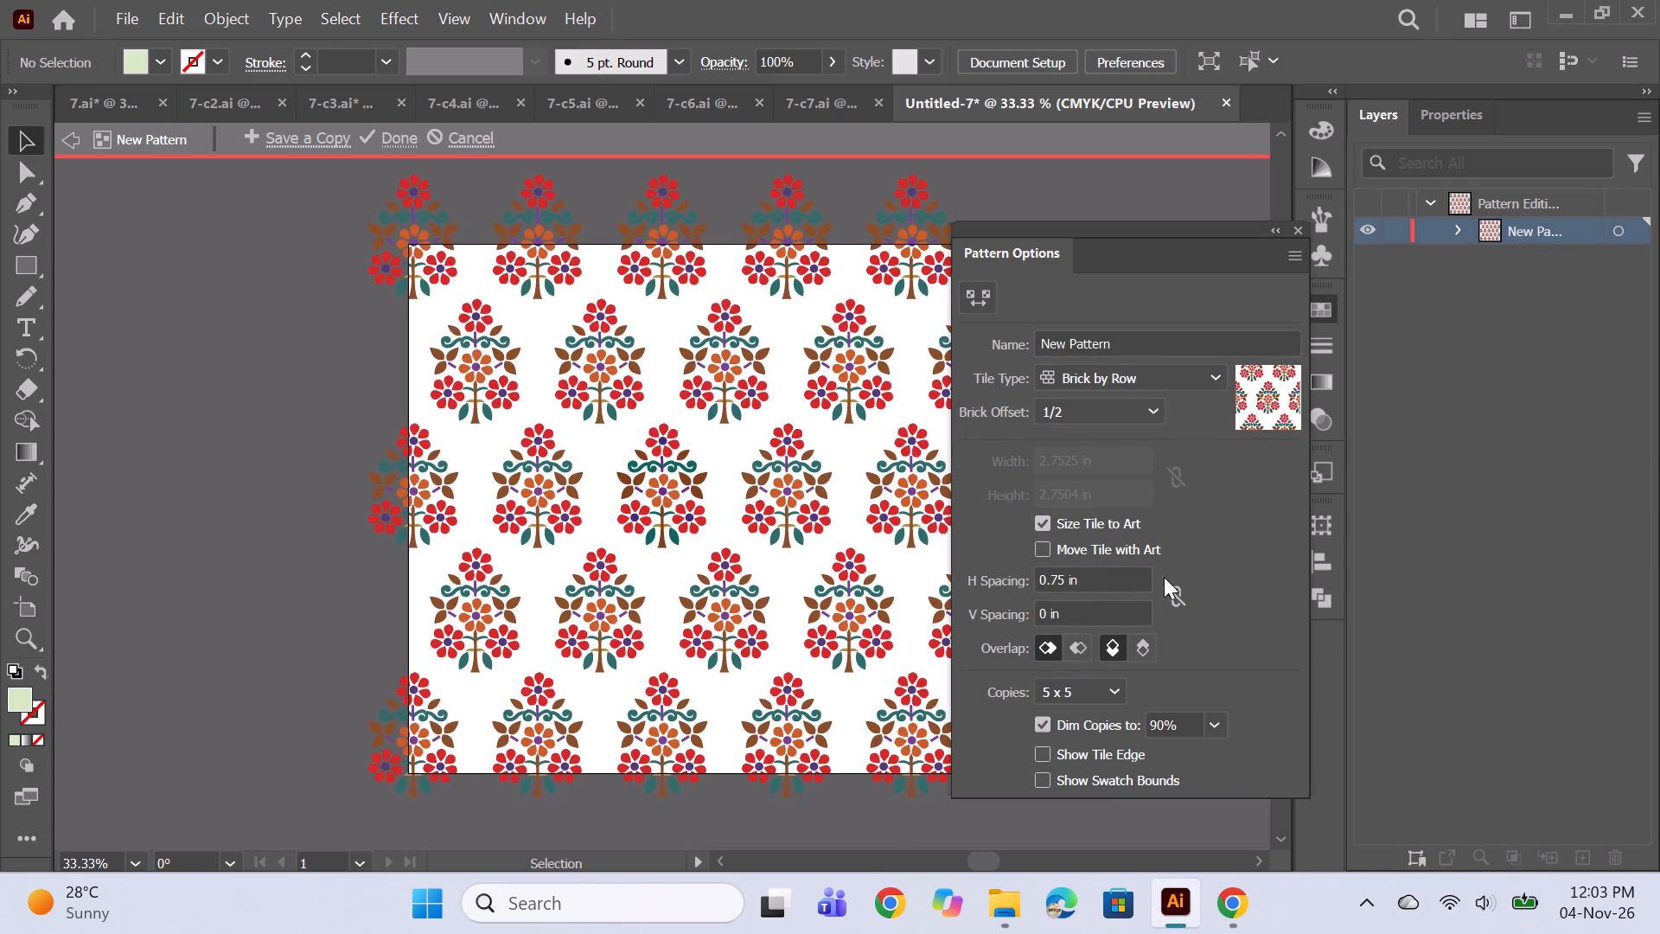
left_click(1046, 606)
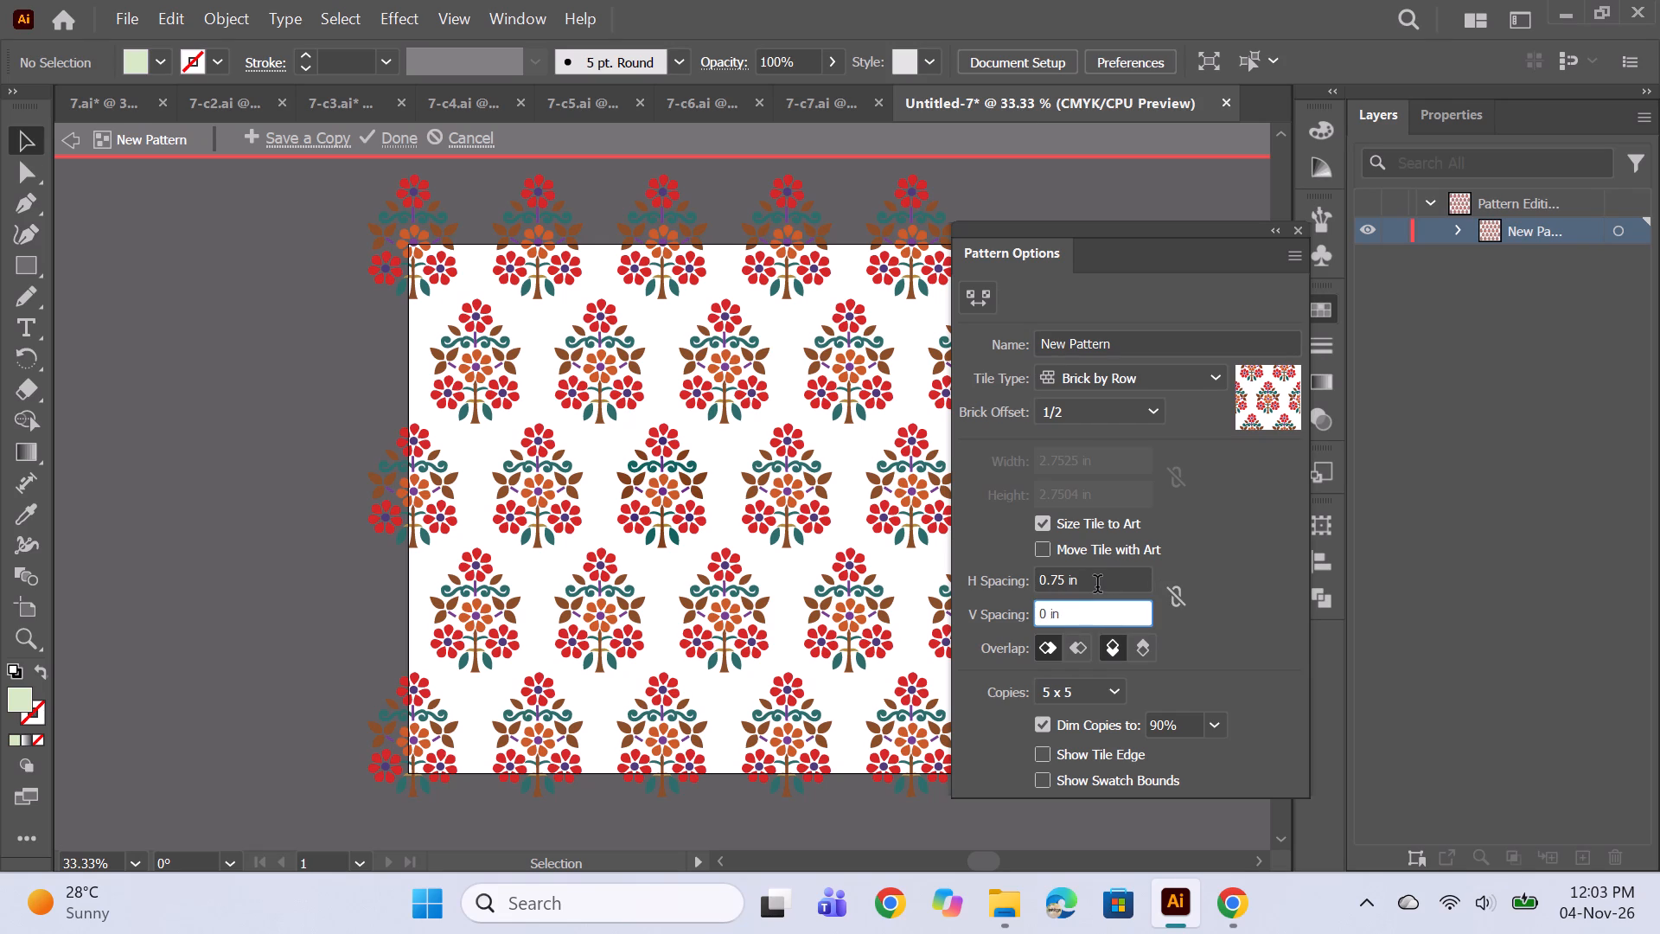
type(".5")
key("Return")
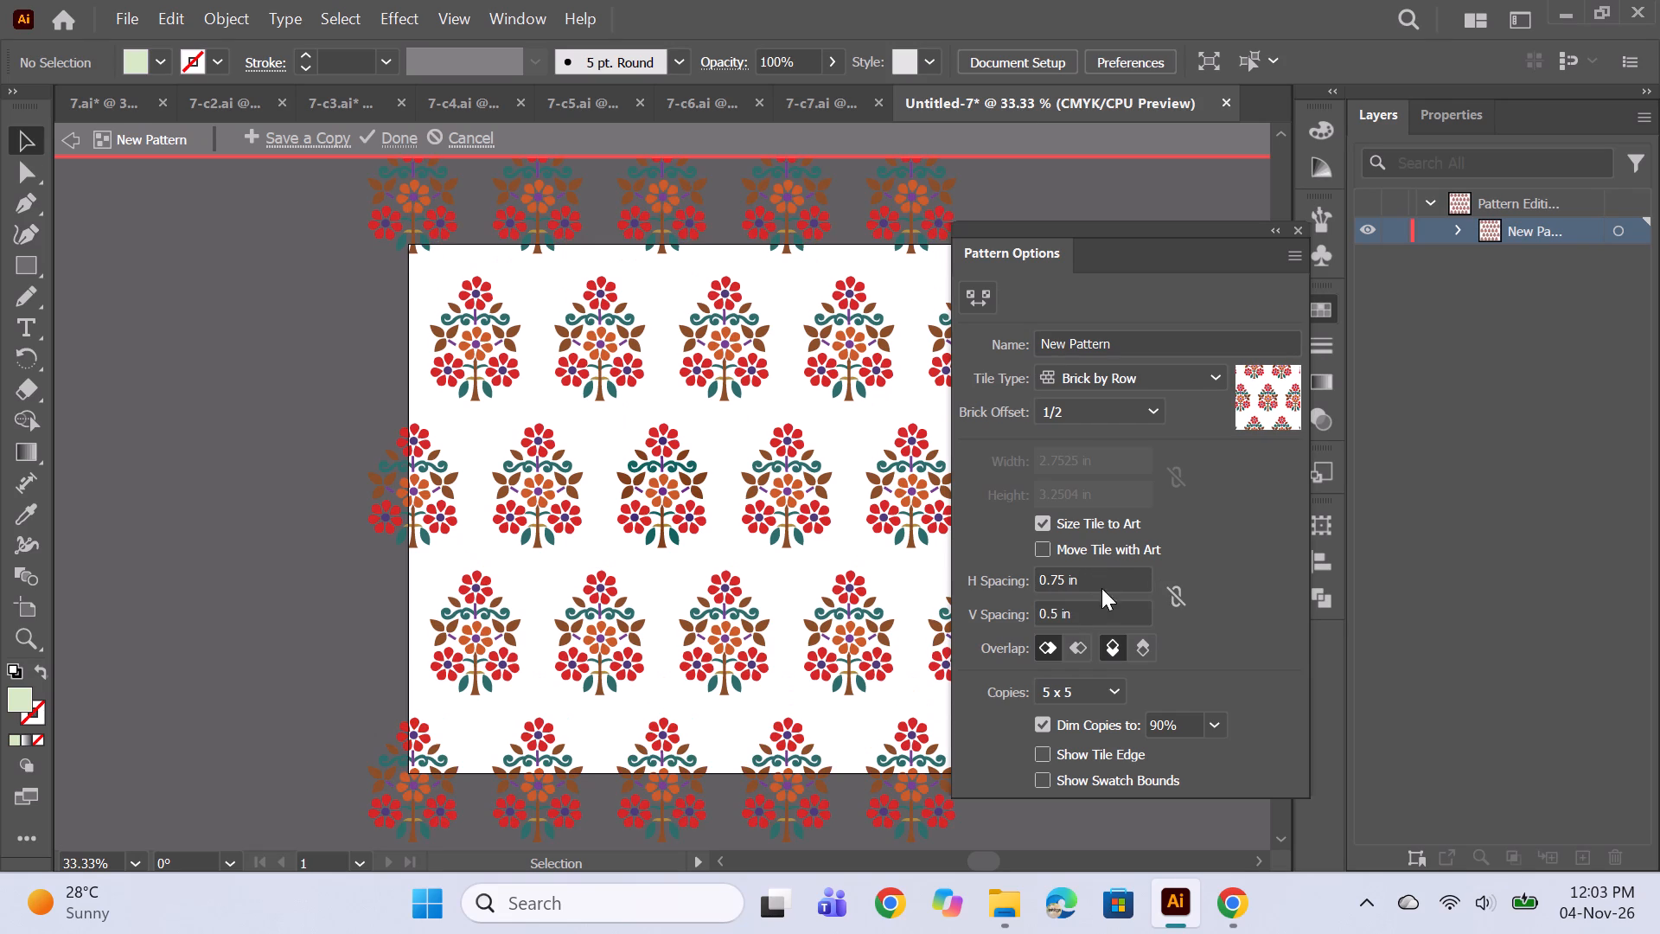
Finish the pattern edit and return to the pale green artboard.
left_click(386, 143)
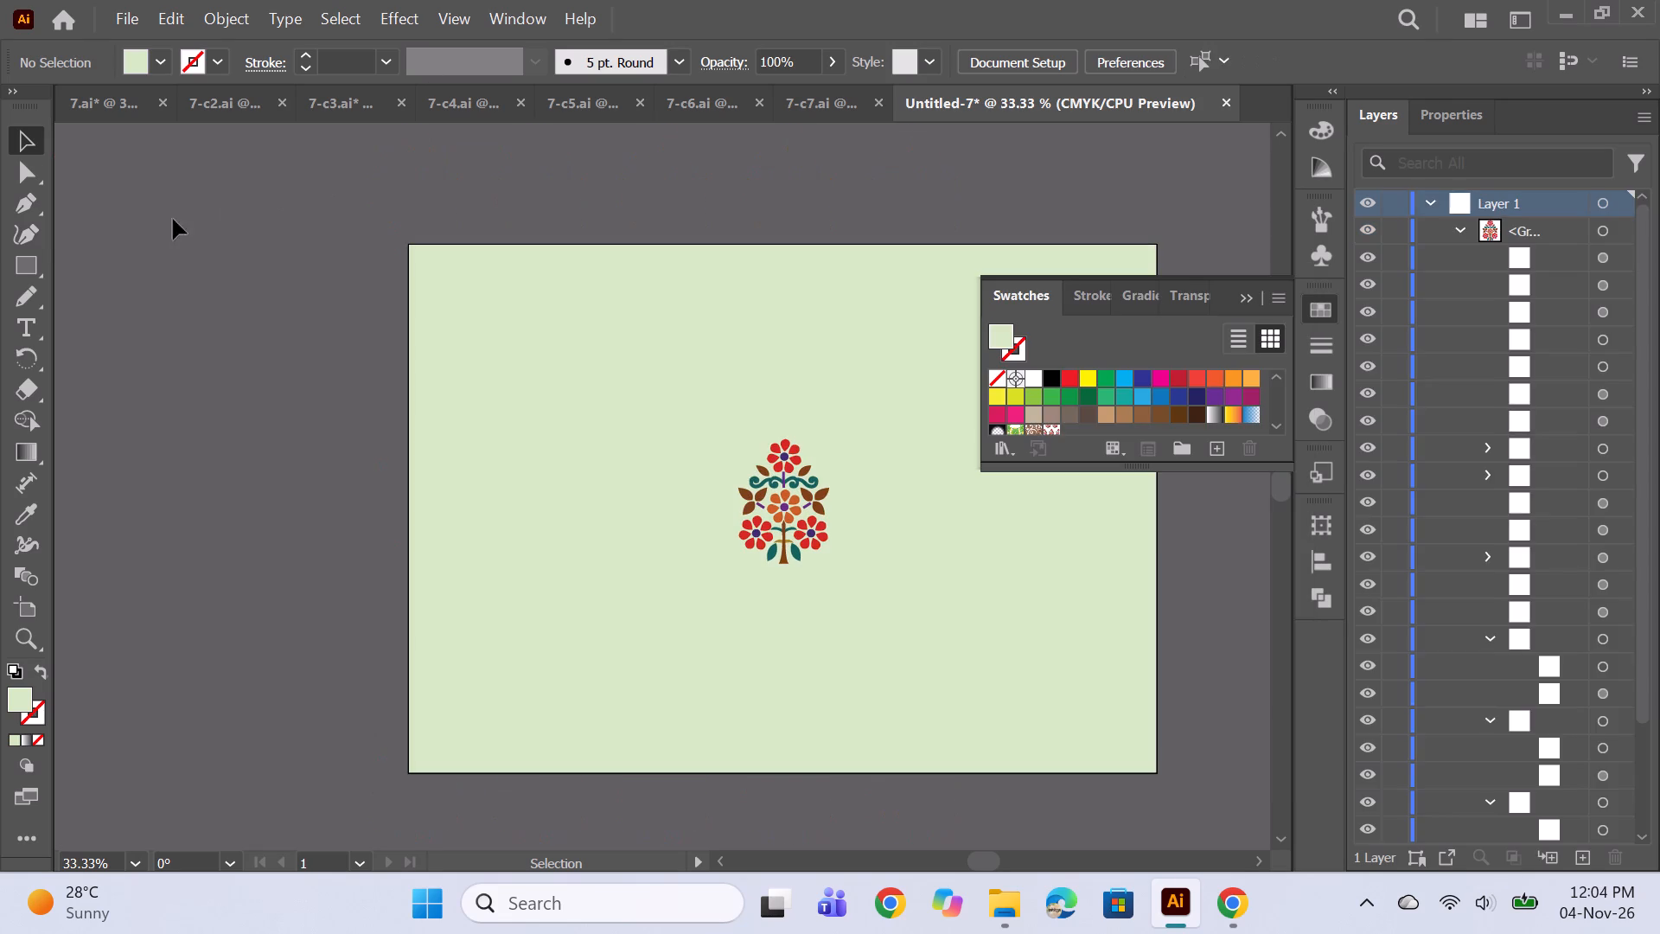
Draw a rectangle covering the whole artboard and fill it with the new flower-tree pattern swatch.
left_click(22, 253)
left_click_drag(410, 245, 412, 258)
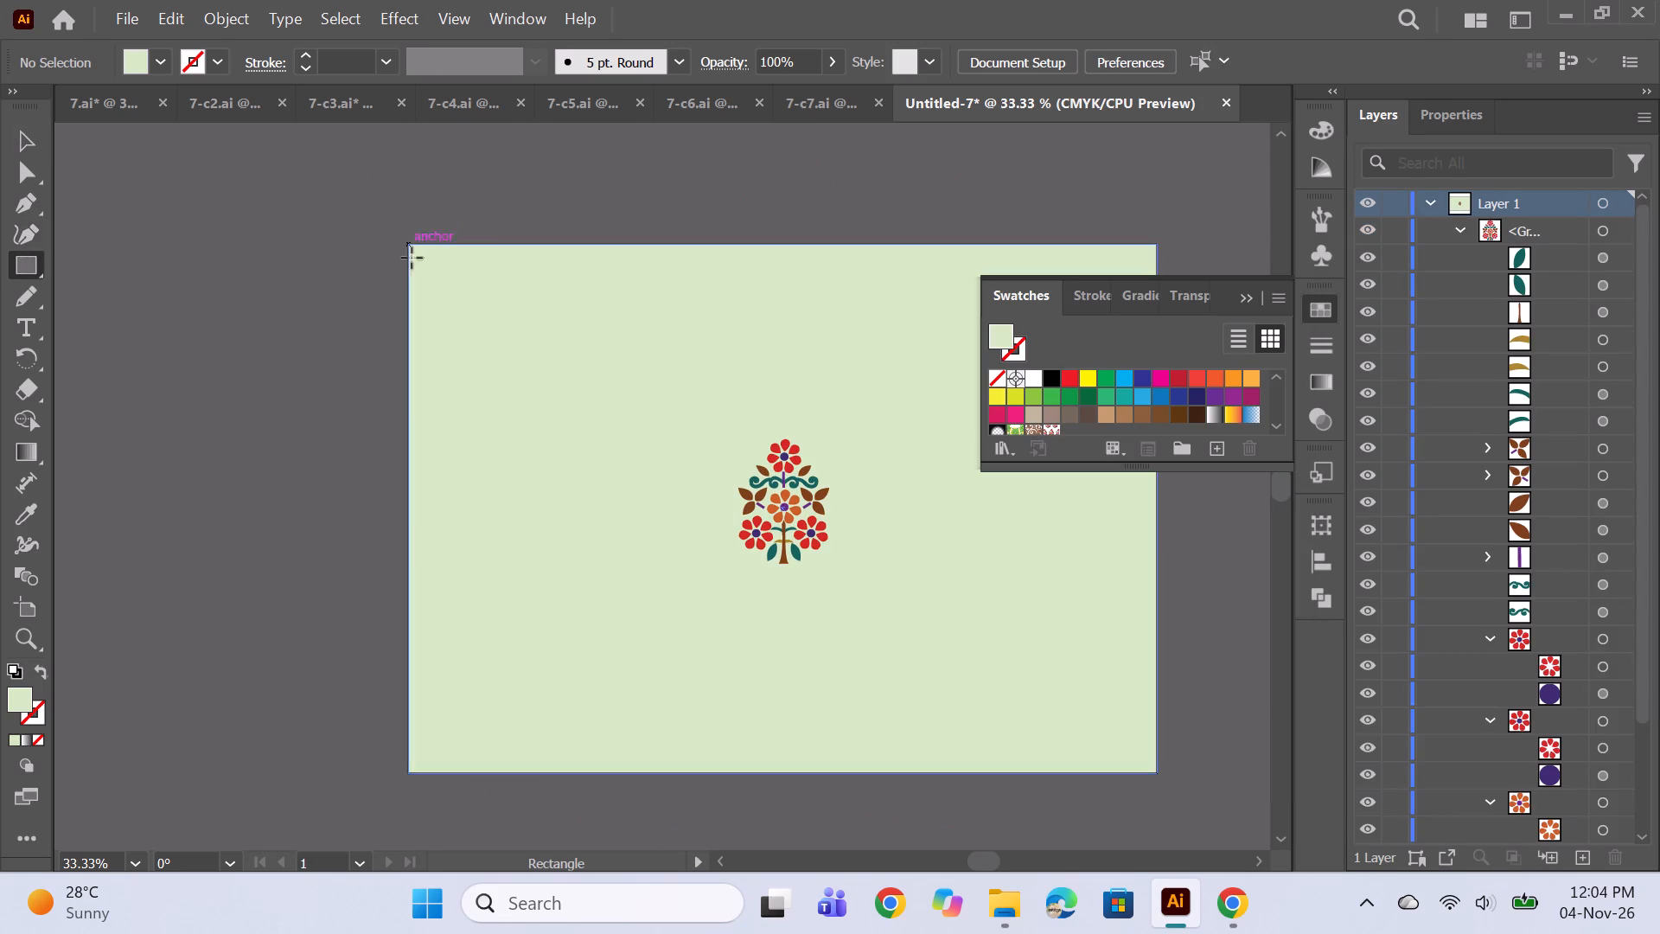
left_click_drag(412, 258, 1139, 759)
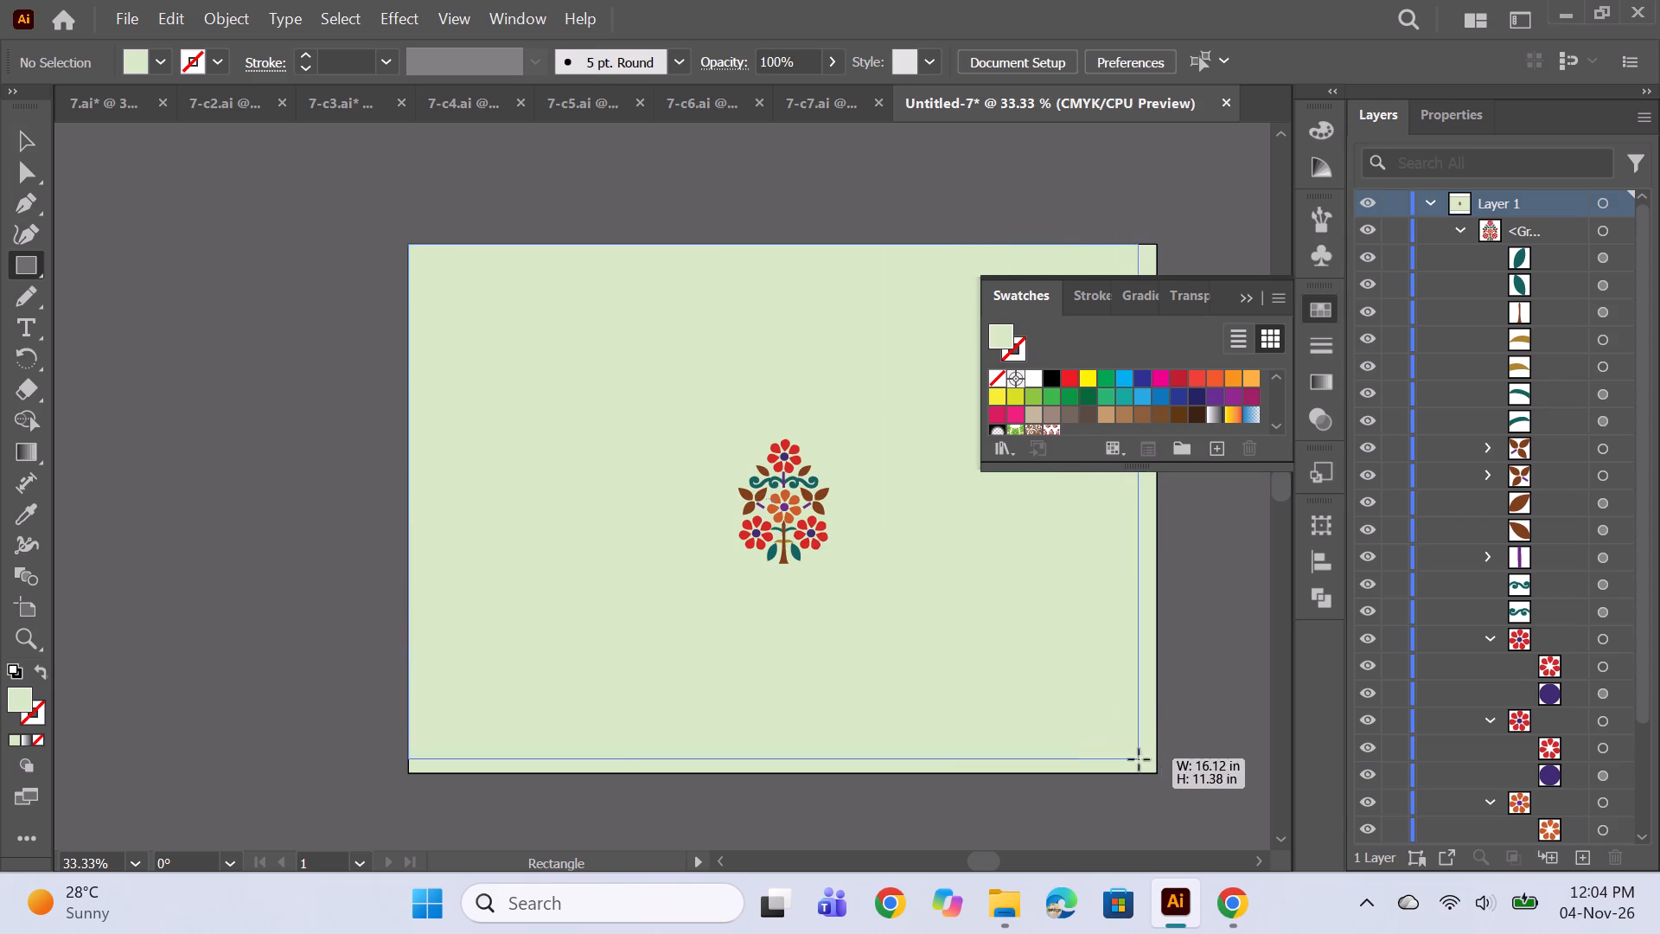
left_click_drag(1139, 759, 1155, 778)
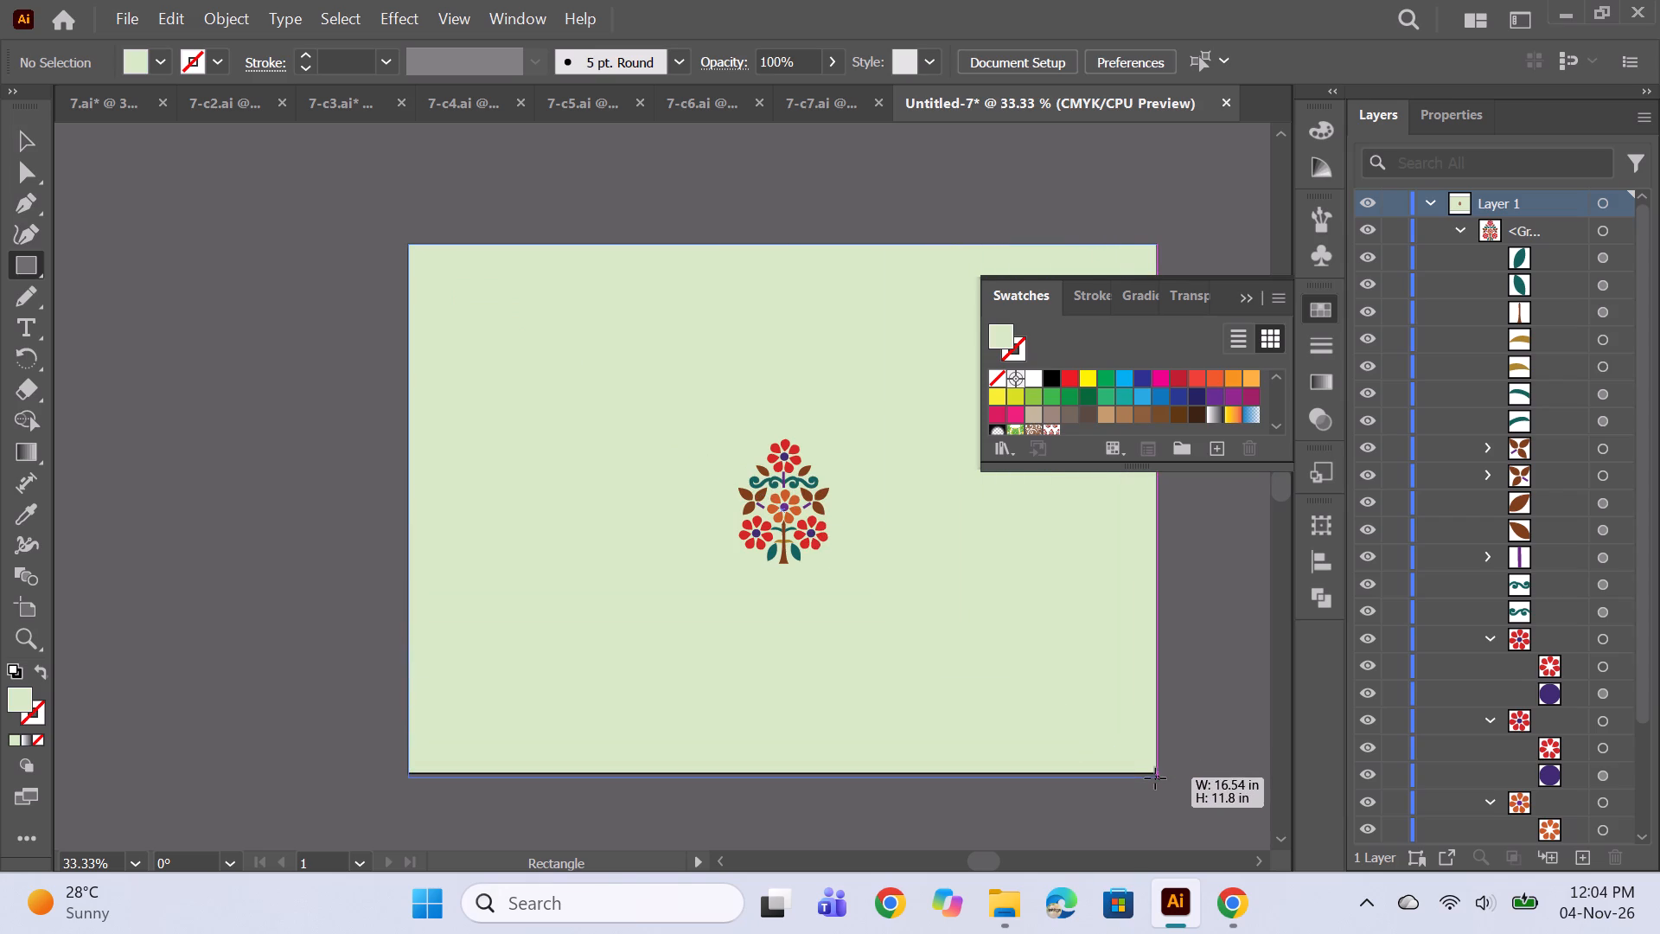
left_click_drag(1155, 778, 1156, 774)
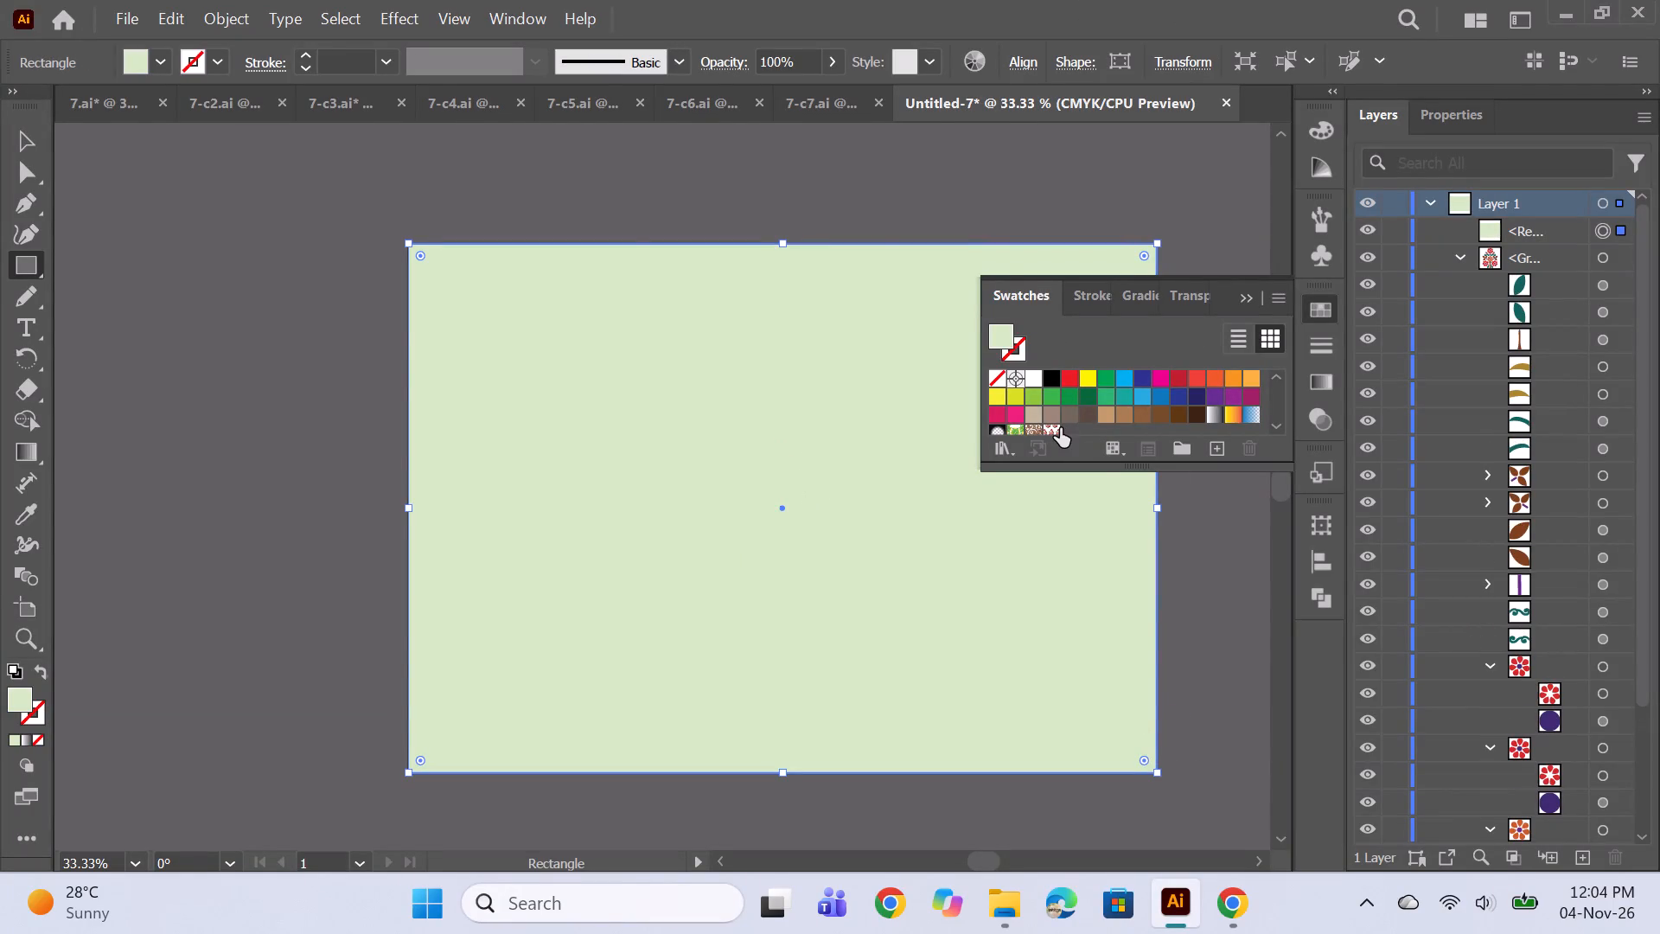
left_click(1060, 428)
left_click(1251, 304)
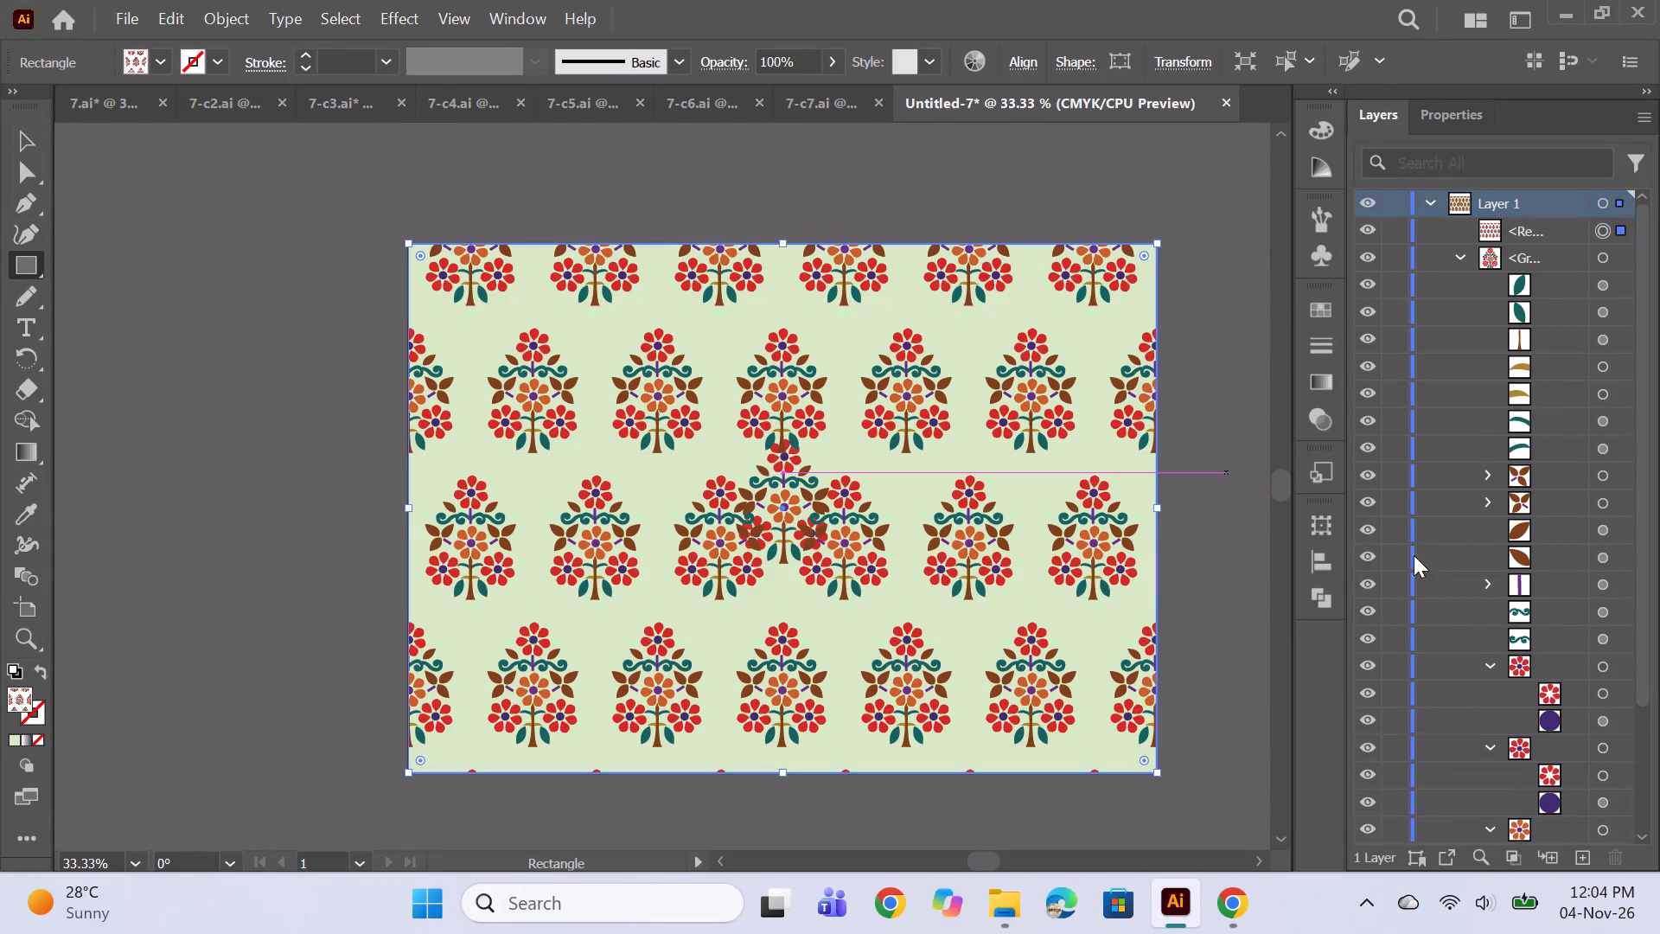
Hide the original flower-tree group beneath the pattern rectangle and leave nothing selected.
scroll(1448, 764, "down", 9)
scroll(1466, 712, "up", 11)
left_click(1369, 260)
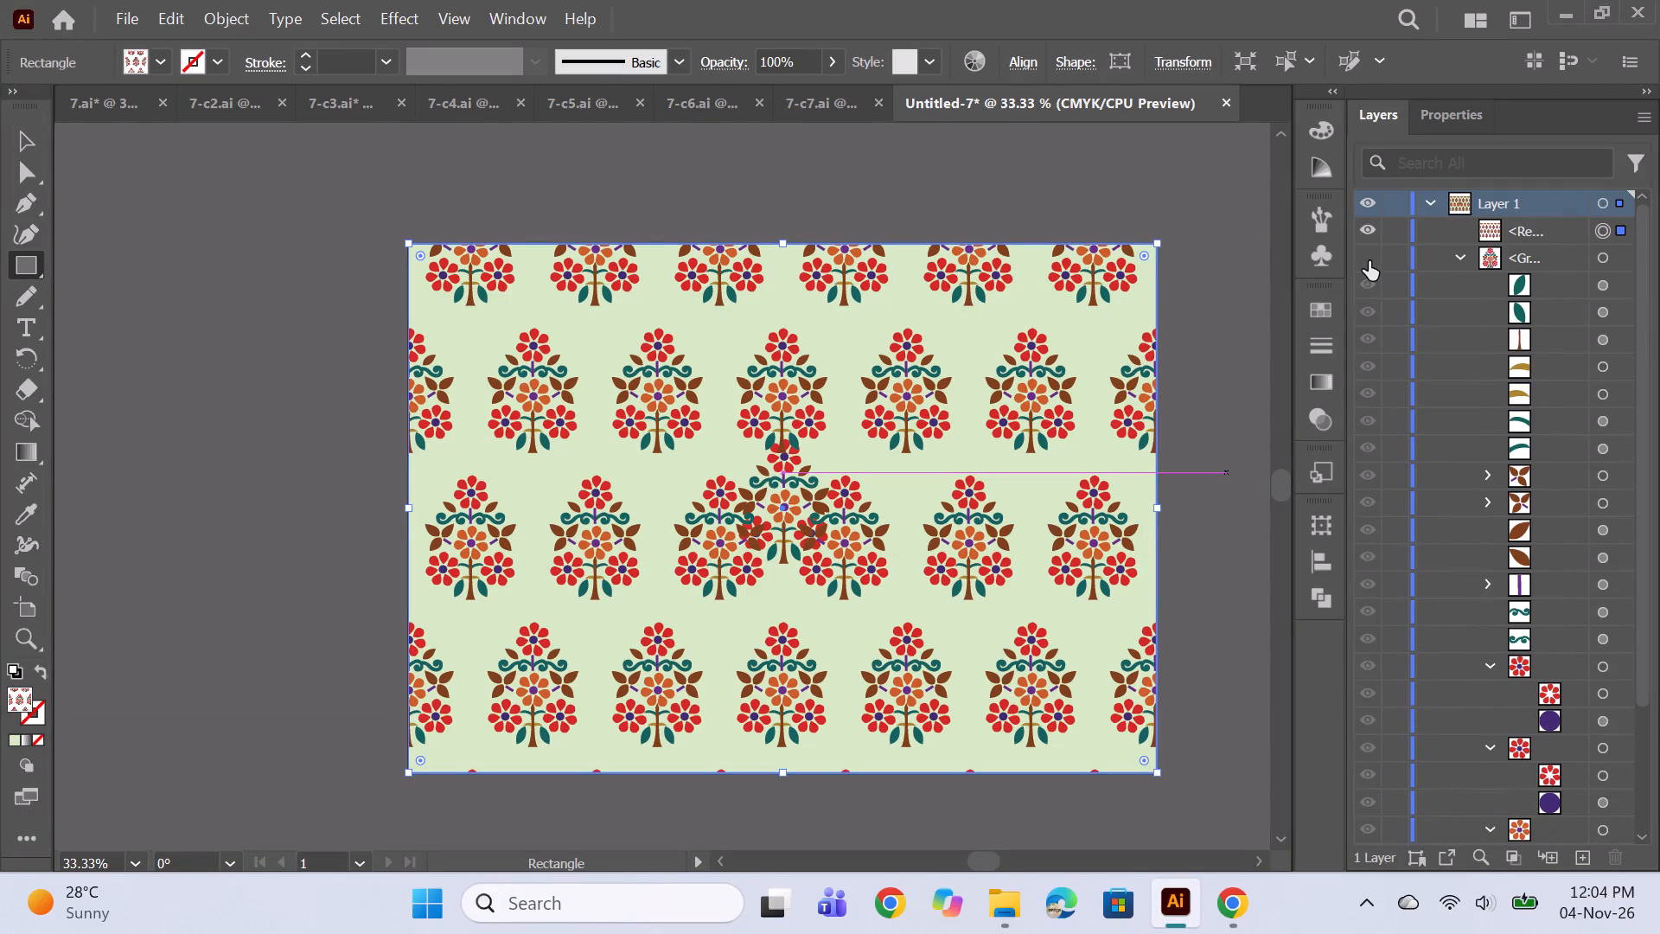
left_click(34, 153)
left_click(231, 211)
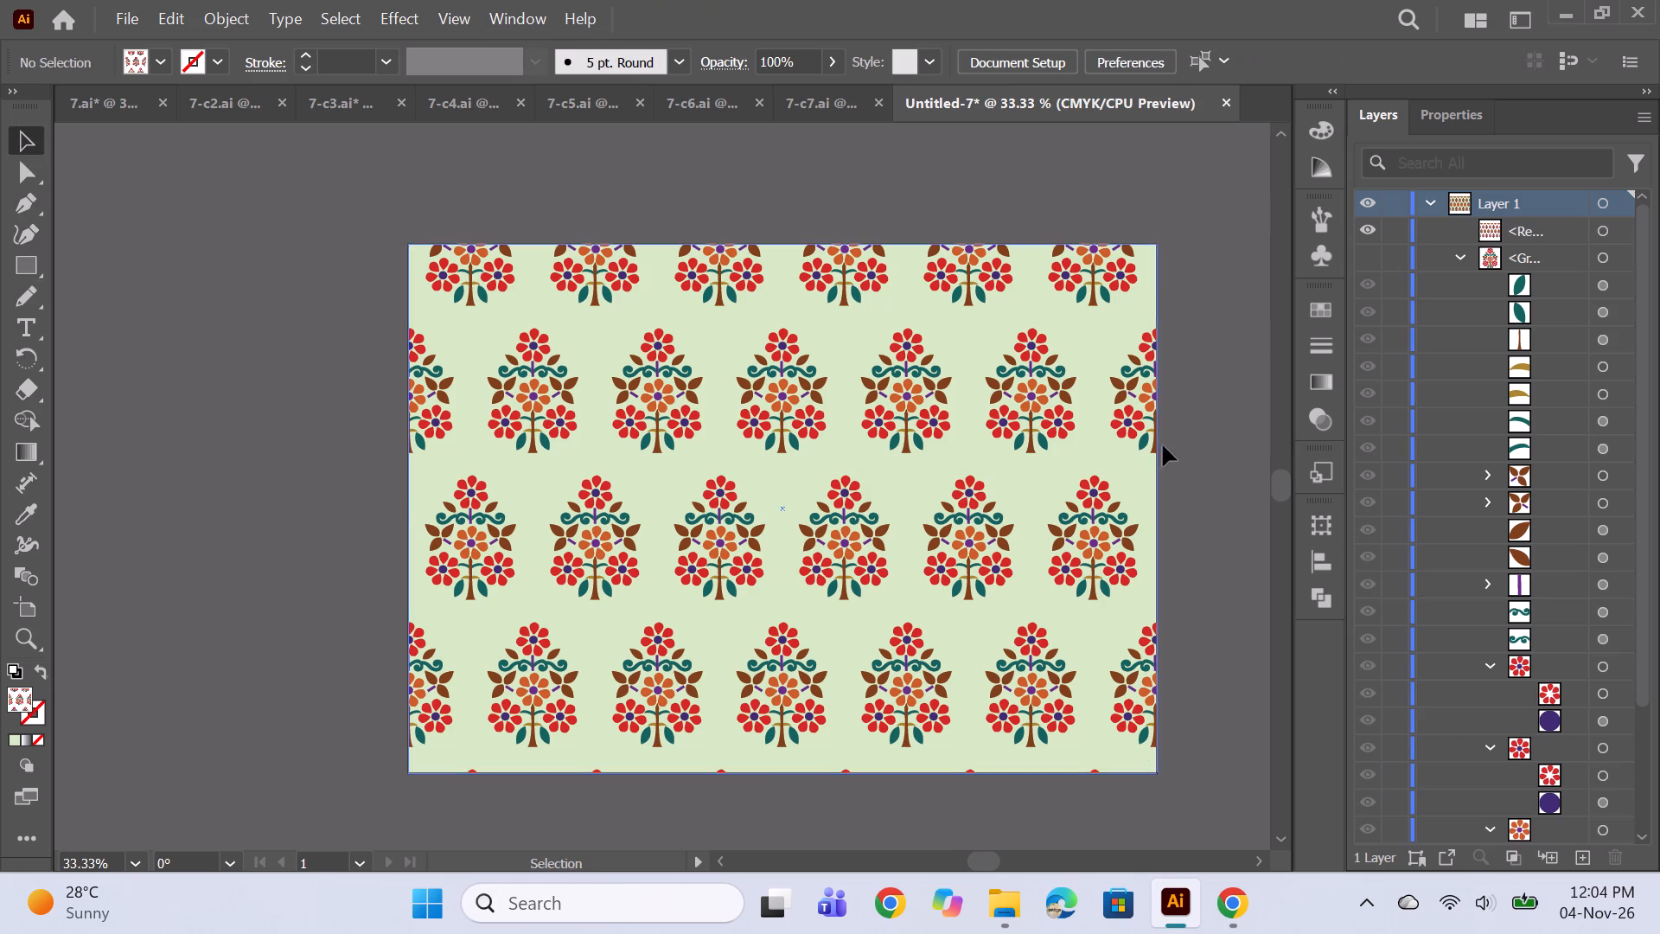
Review the pale green pattern and compare it with the earlier 7-c7 and 7-c6 colour variations.
key("space")
key("space")
key("space")
key("space")
key("space")
key("space")
key("space")
key("space")
key("space")
left_click_drag(1080, 516, 979, 510)
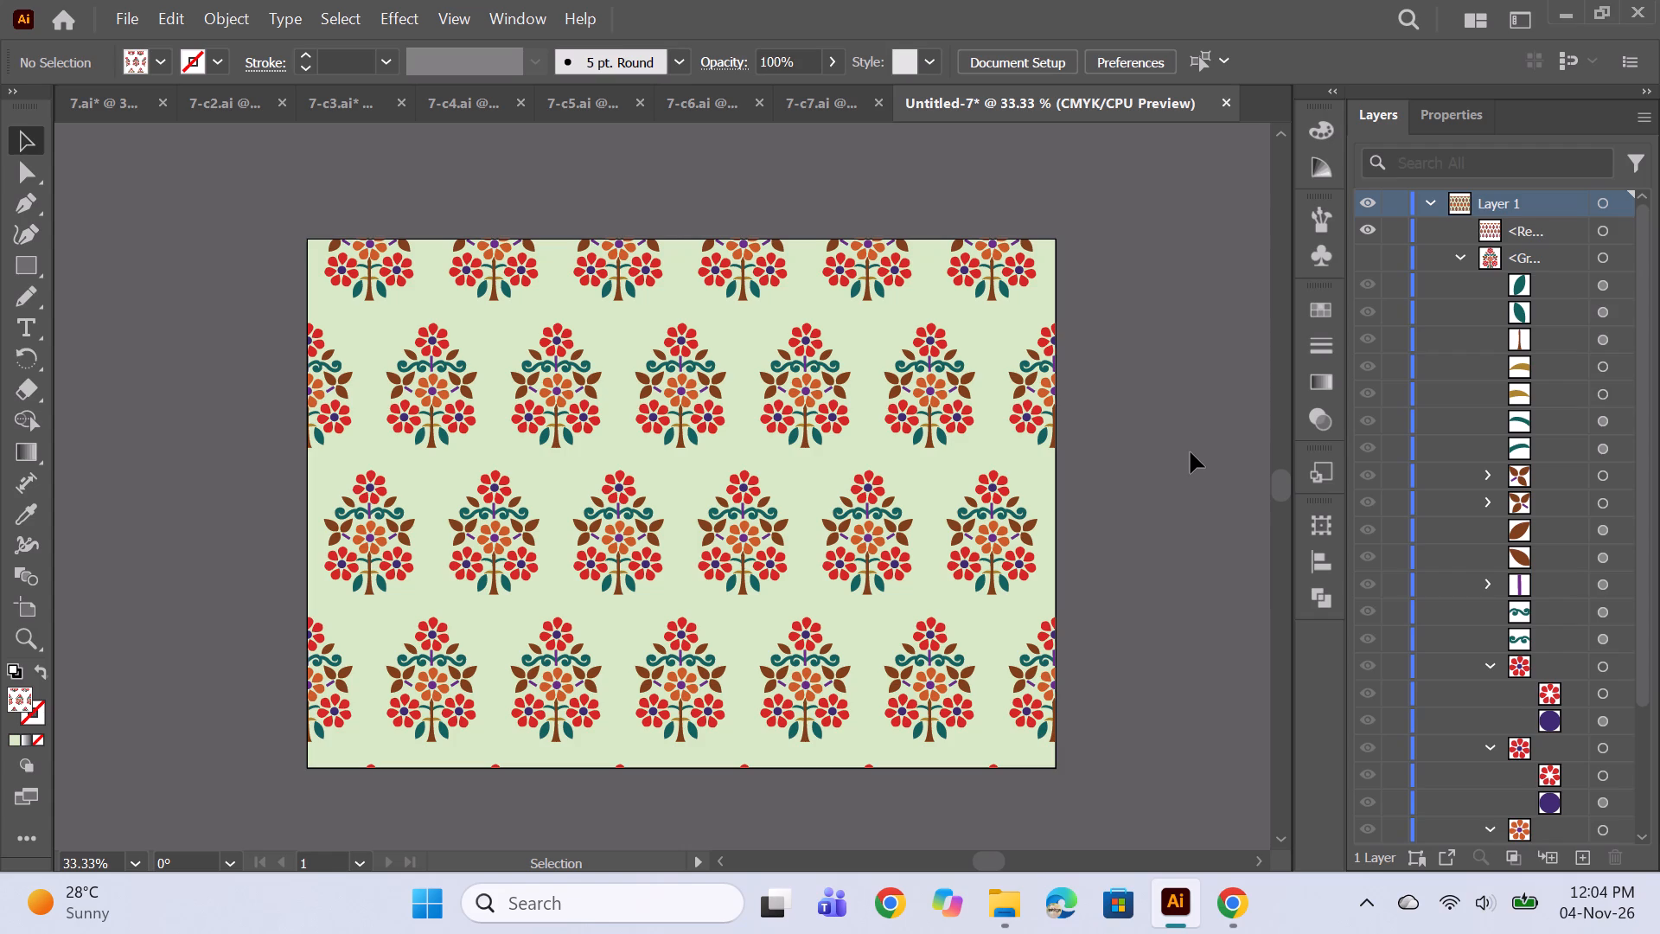
left_click(822, 85)
left_click_drag(712, 101, 707, 110)
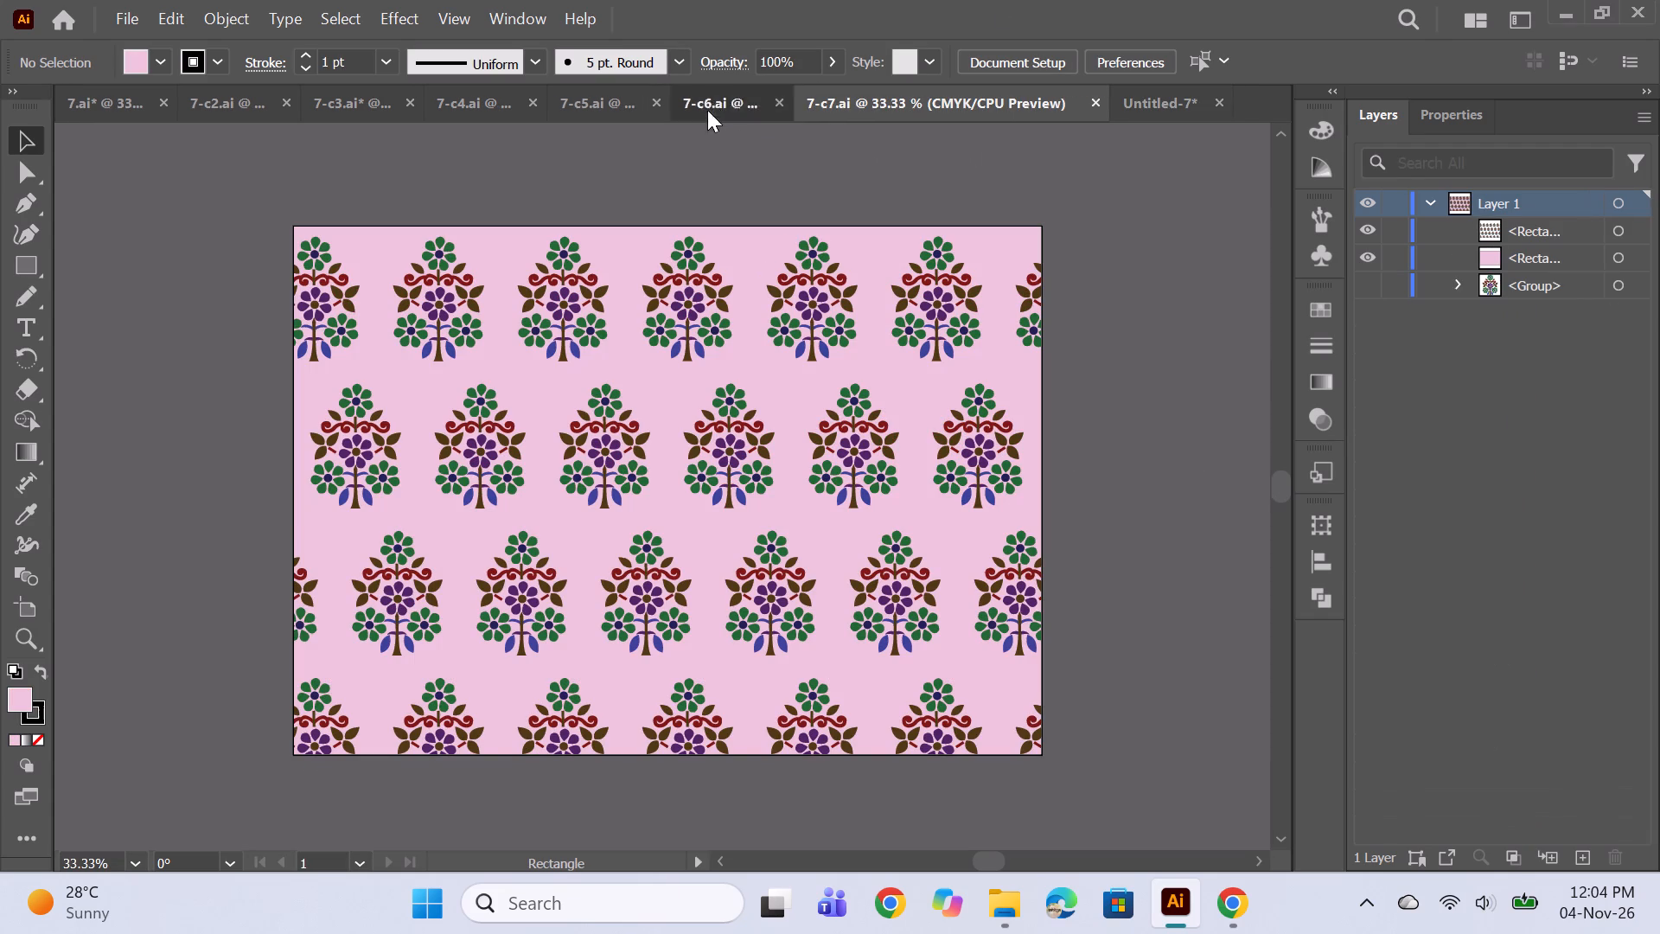
left_click_drag(707, 110, 707, 112)
left_click(1134, 106)
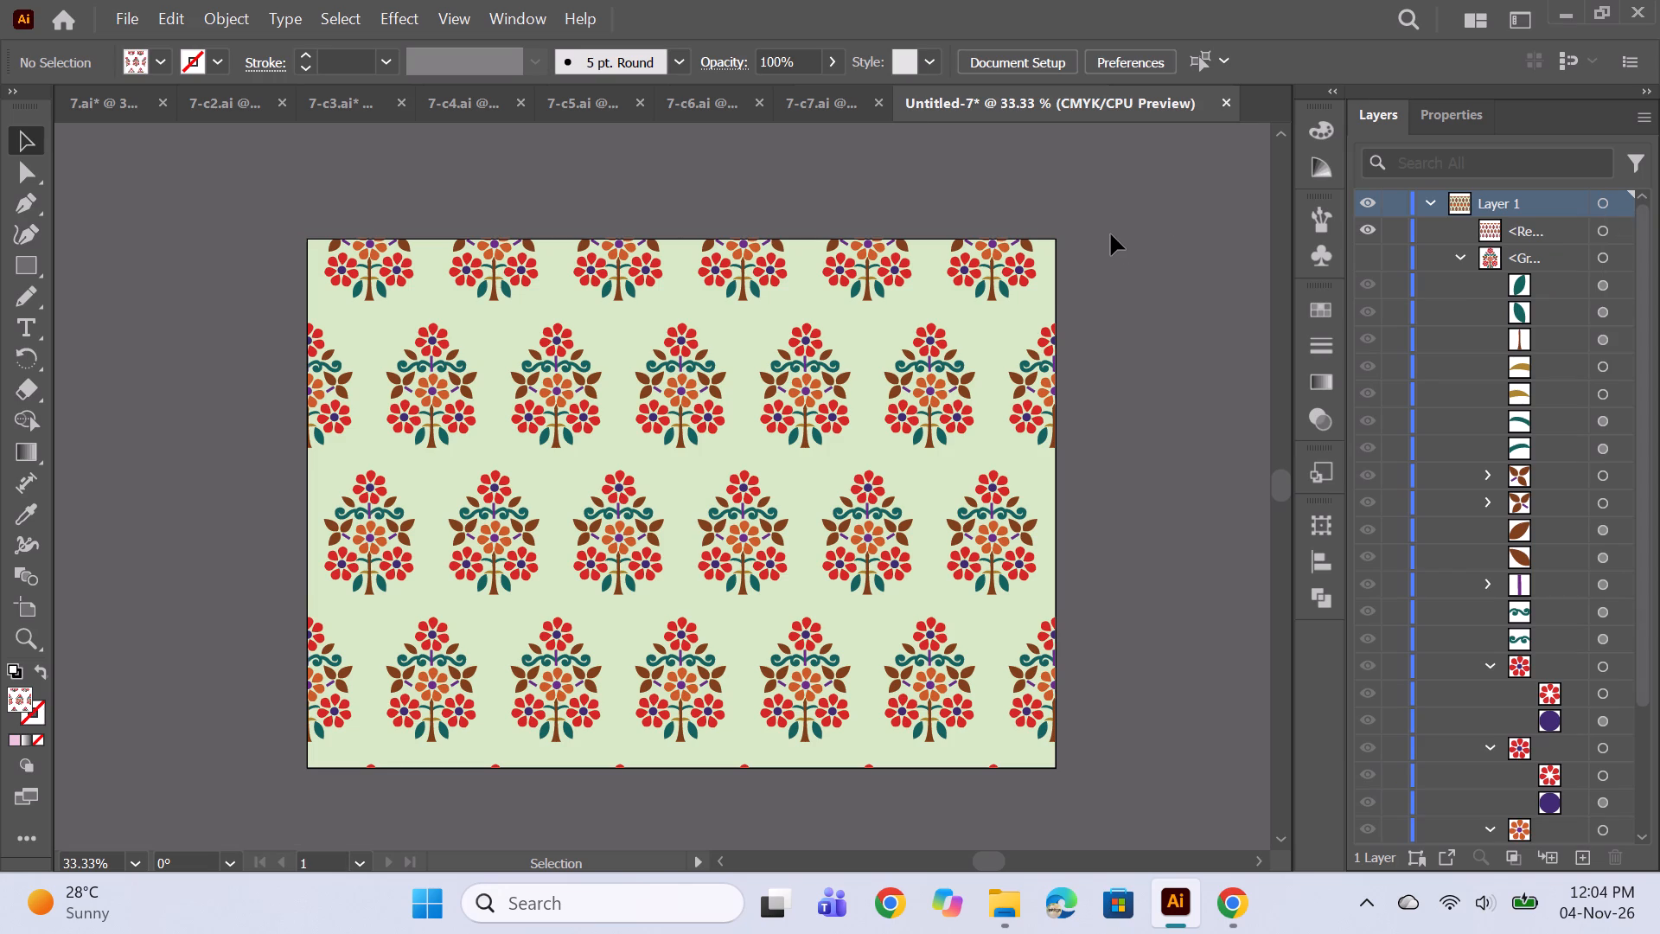
Save the pale green design as an Adobe Illustrator file named 7-c8 alongside the other variations.
key("ctrl+s")
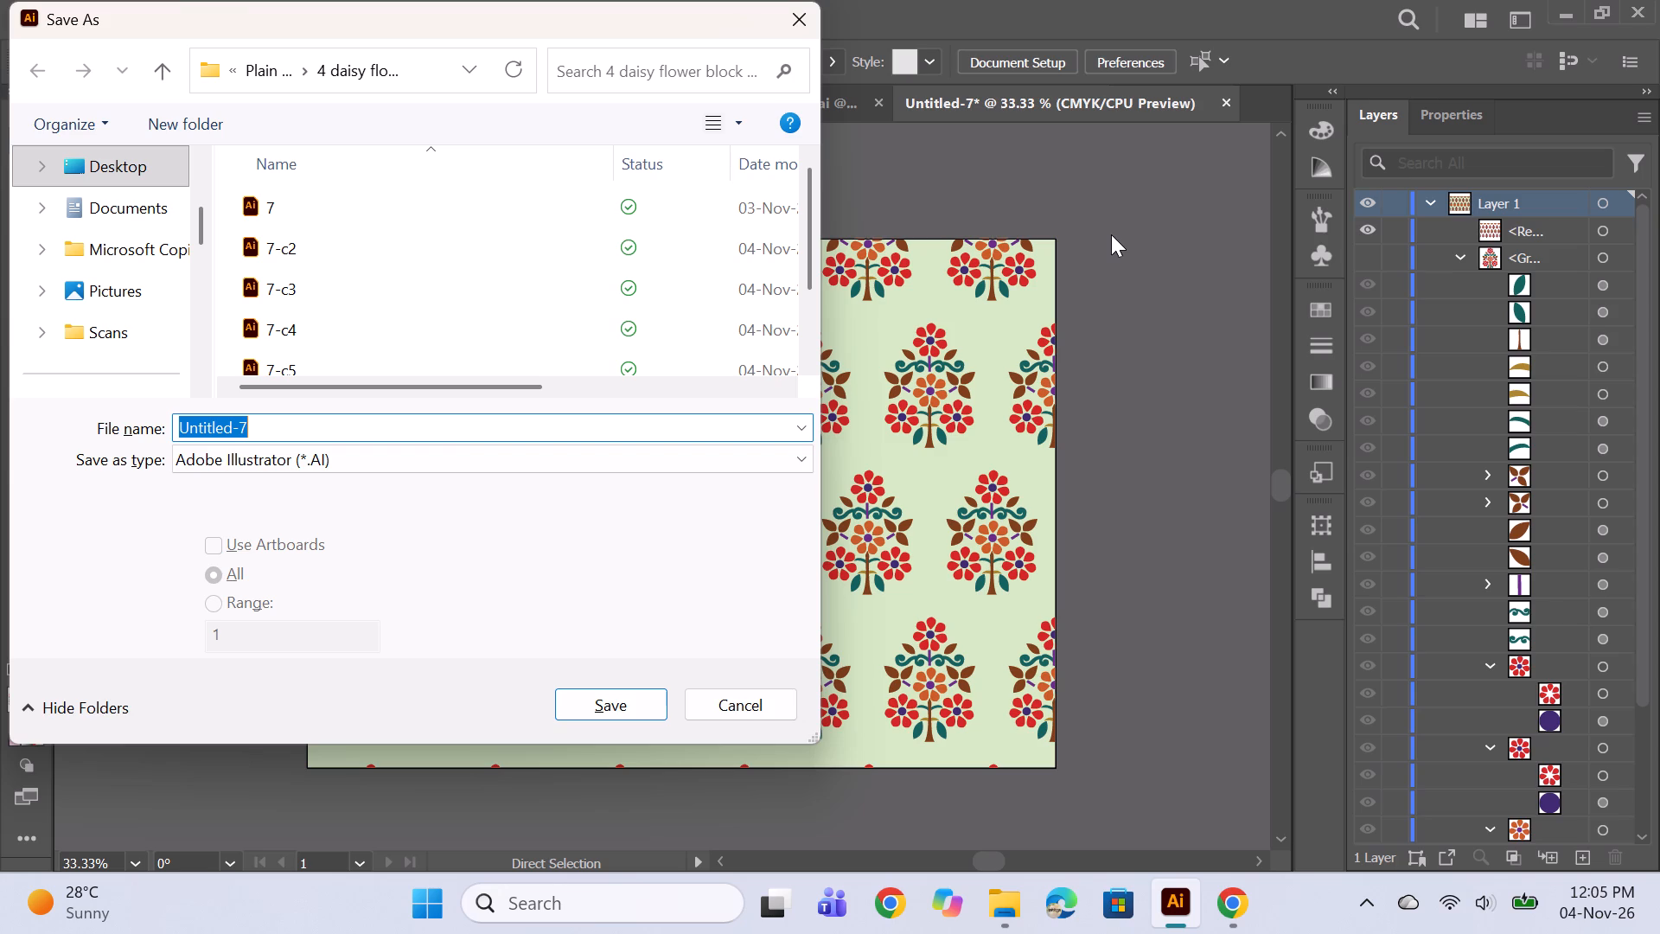
key("7")
type("-c")
key("8")
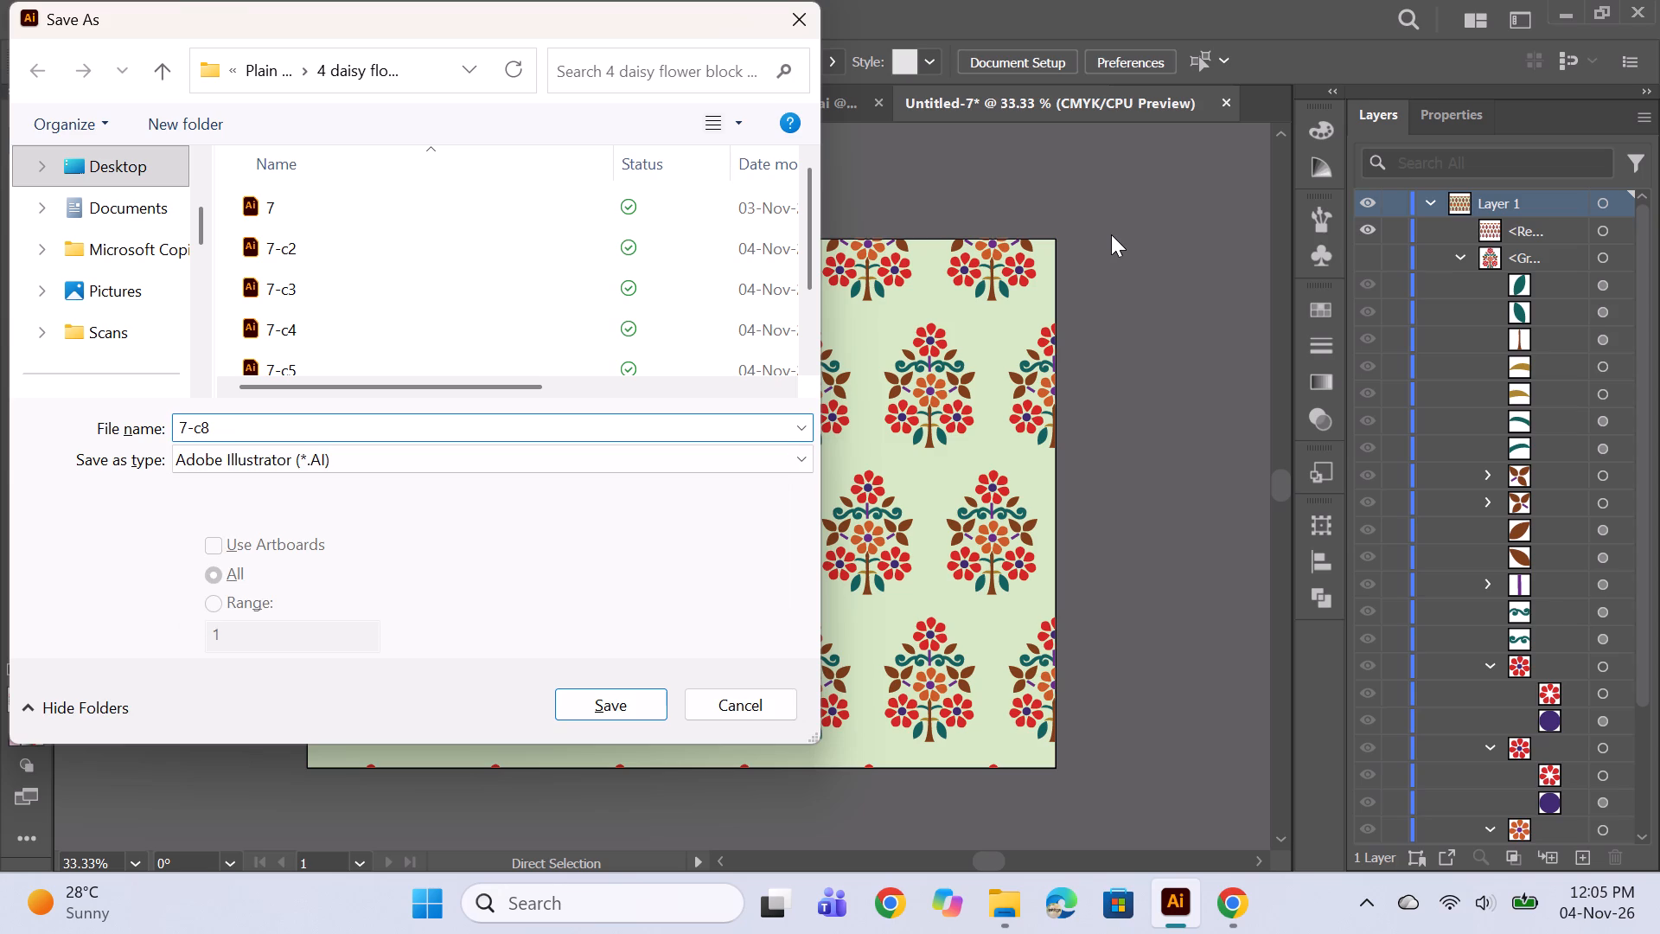
key("Return")
left_click(908, 801)
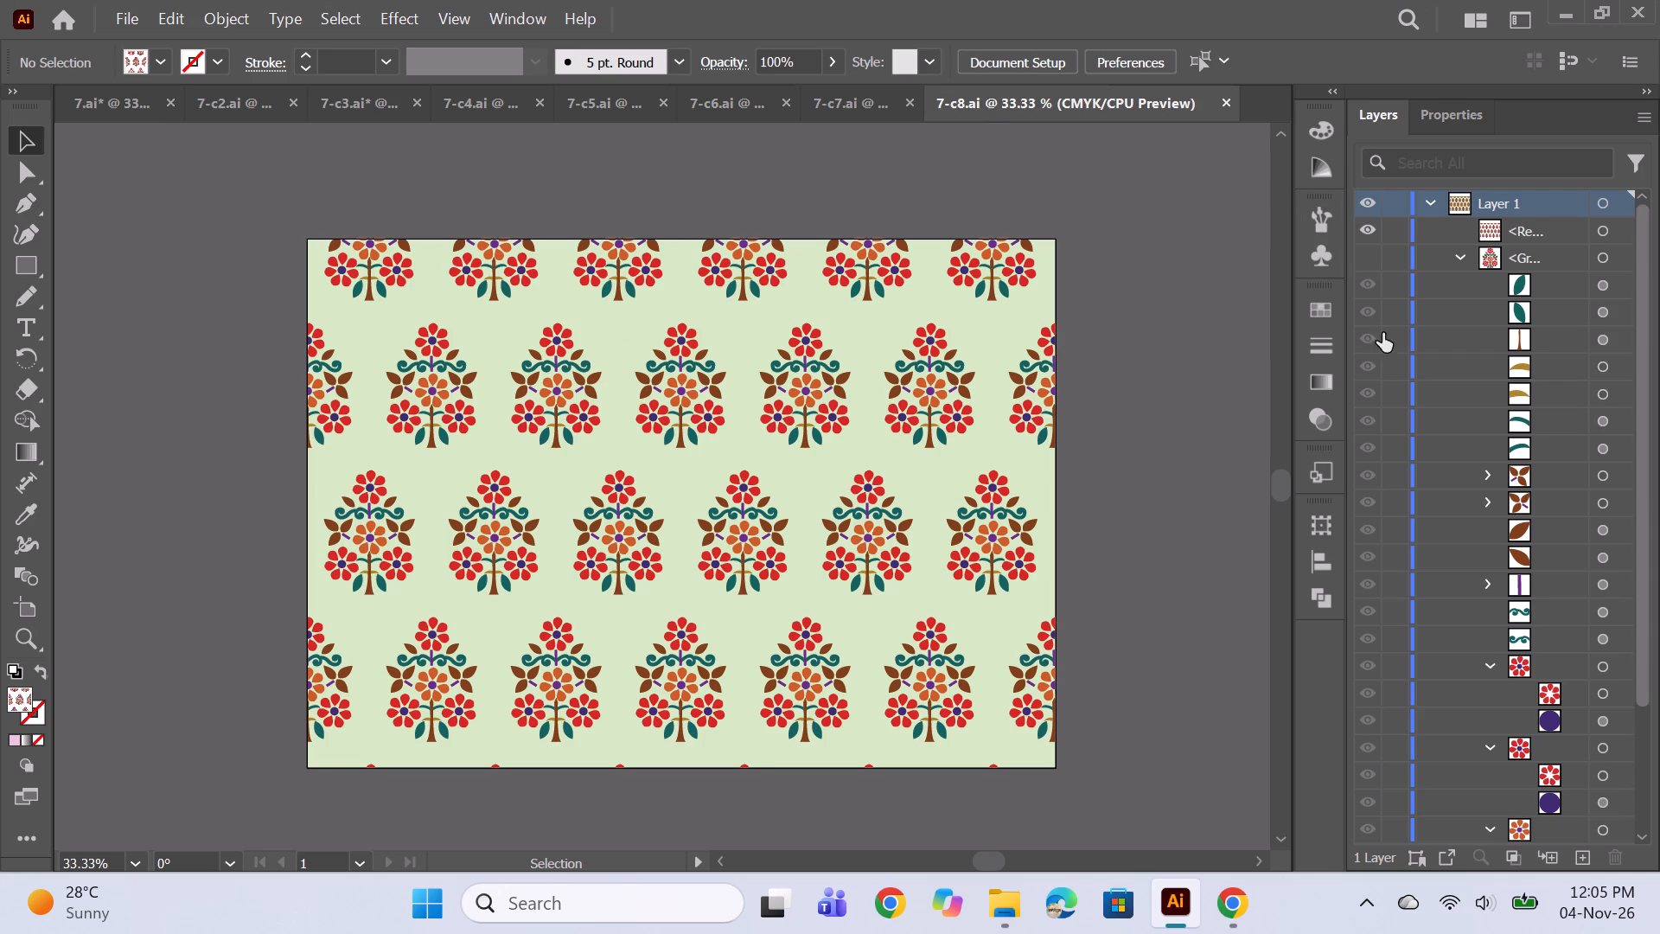
Collapse the hidden flower-tree group in the layer structure.
left_click(1466, 255)
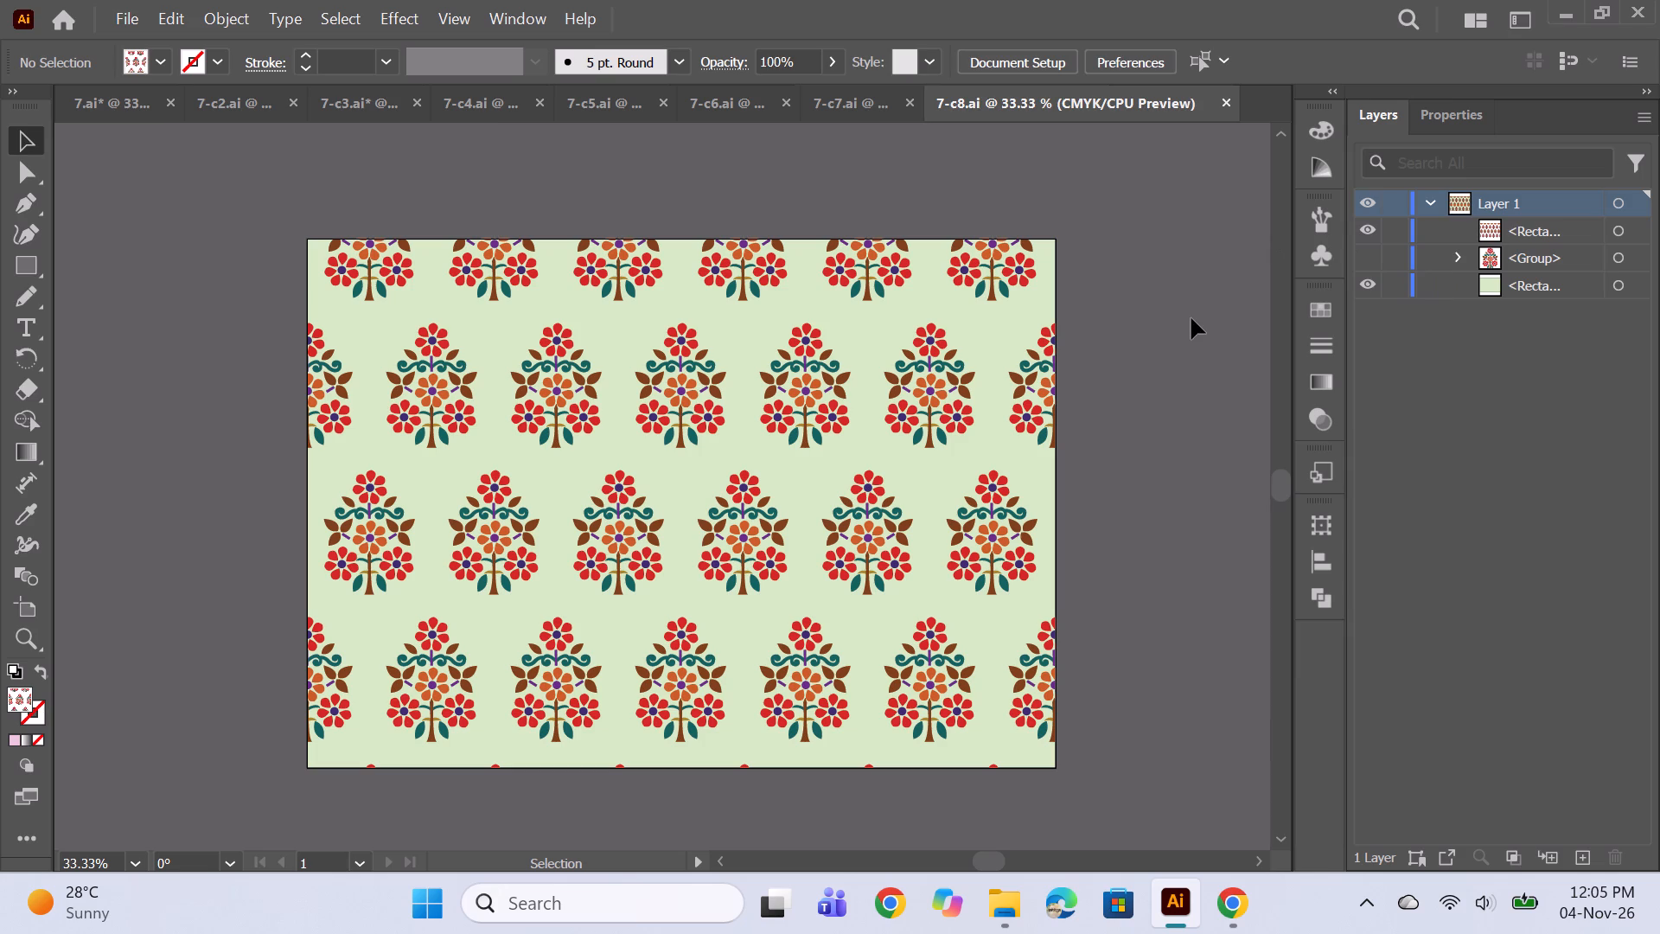
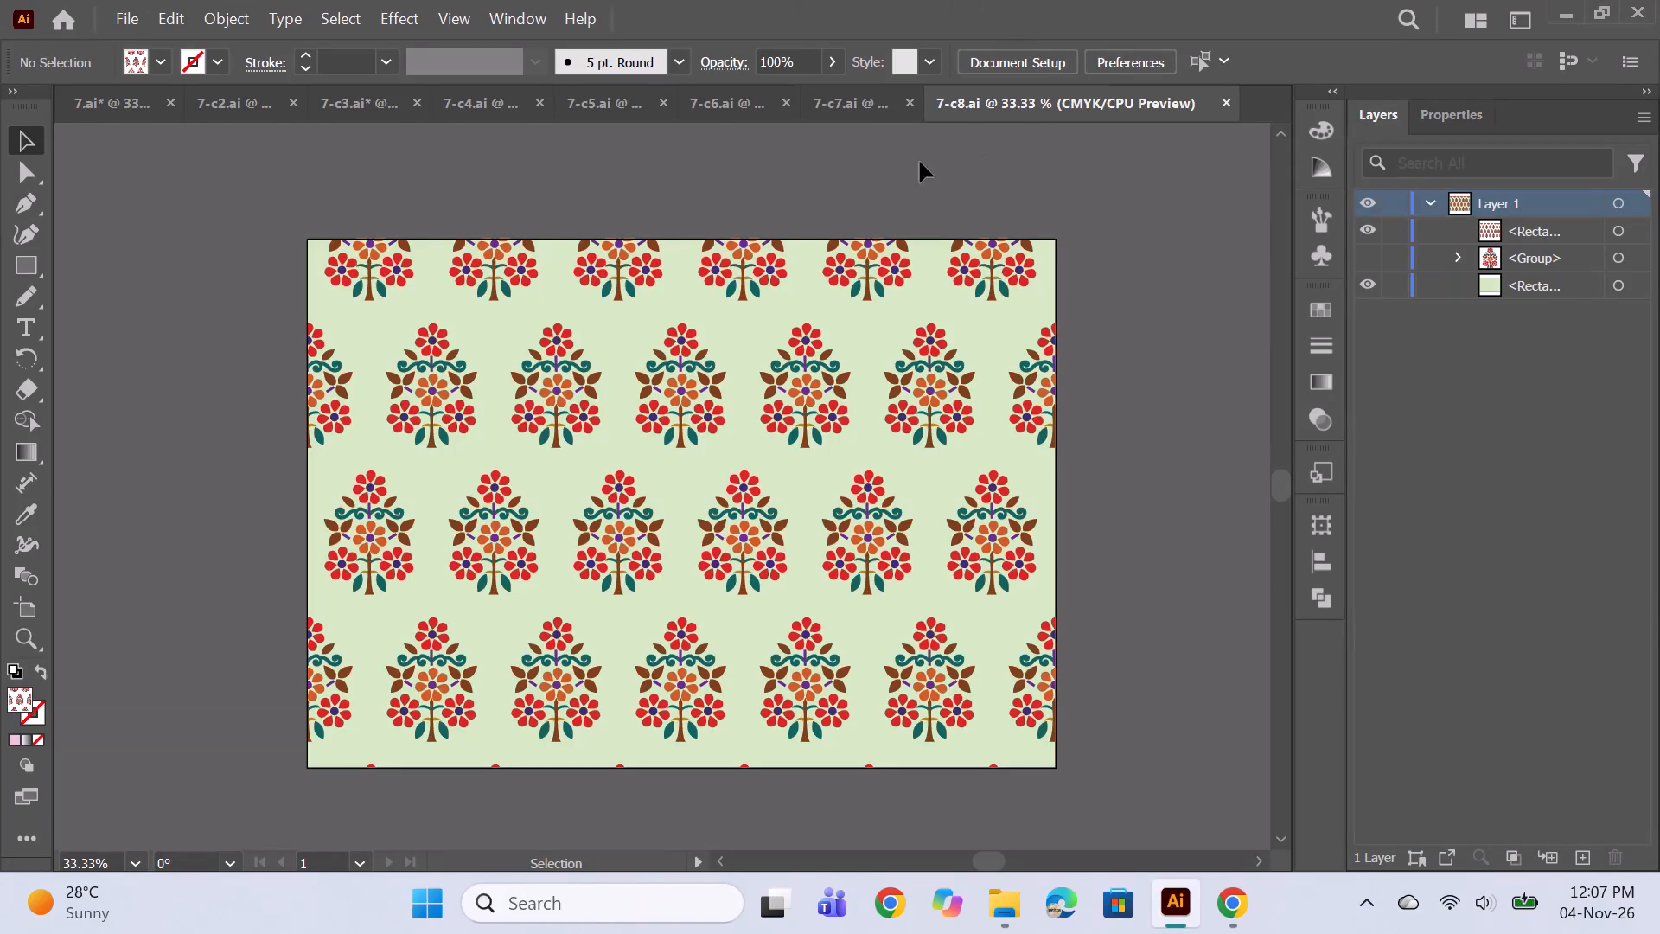
Compare the pale green 7-c8 pattern with the pink 7-c7 colour variation.
left_click(831, 107)
left_click(1131, 96)
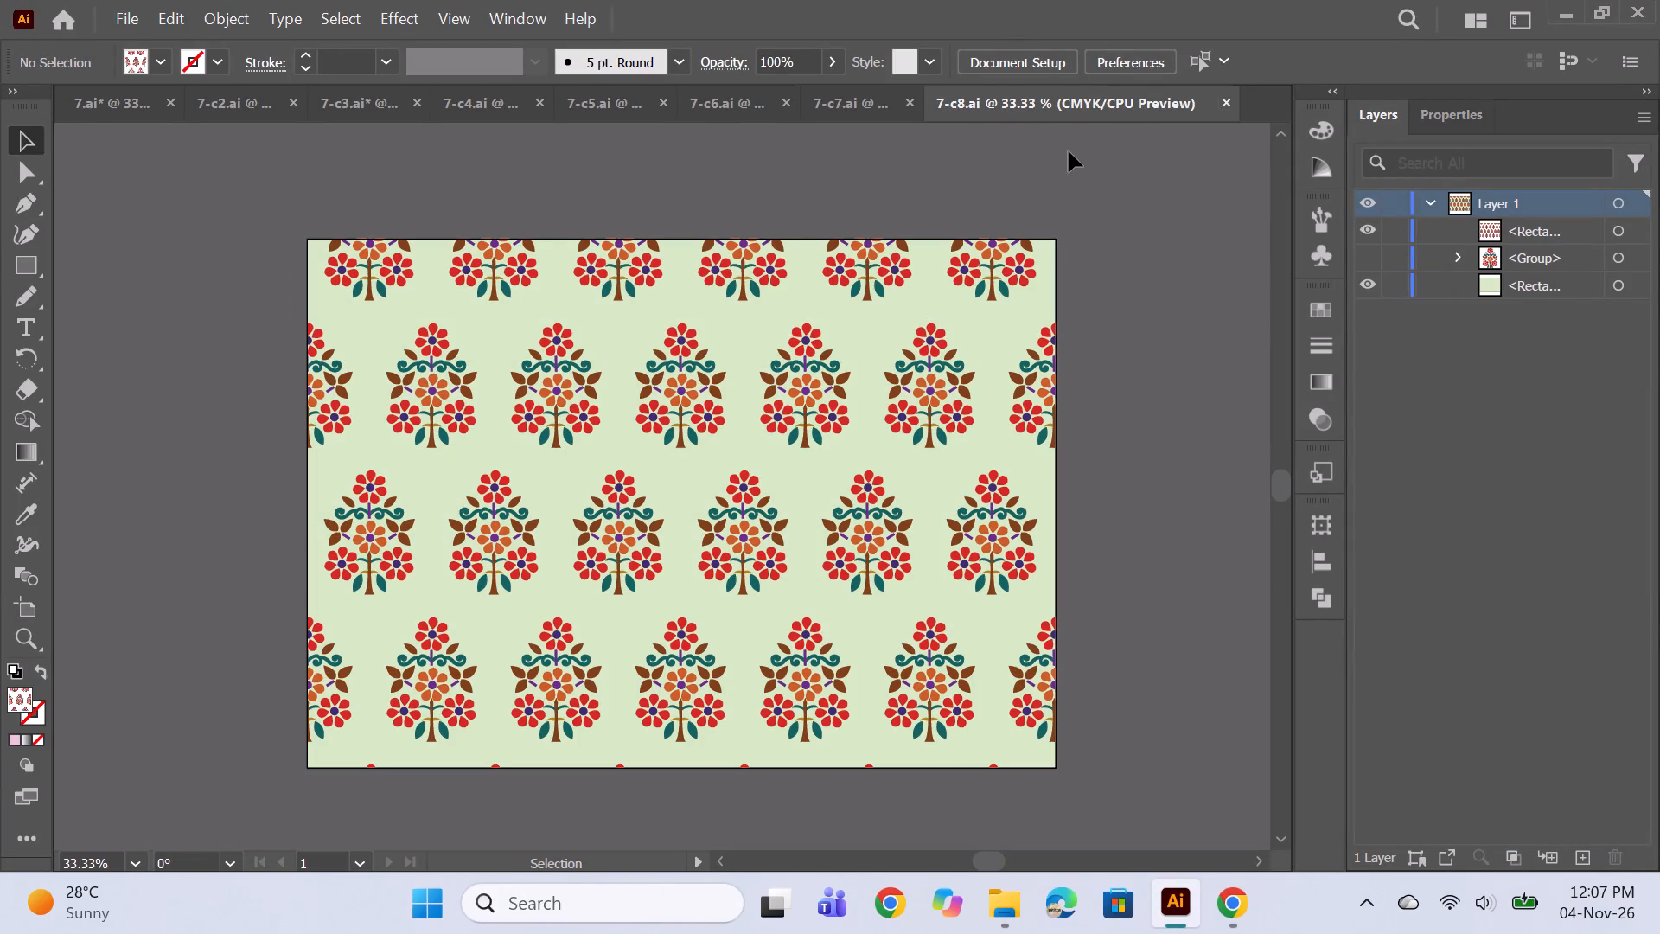
left_click(873, 106)
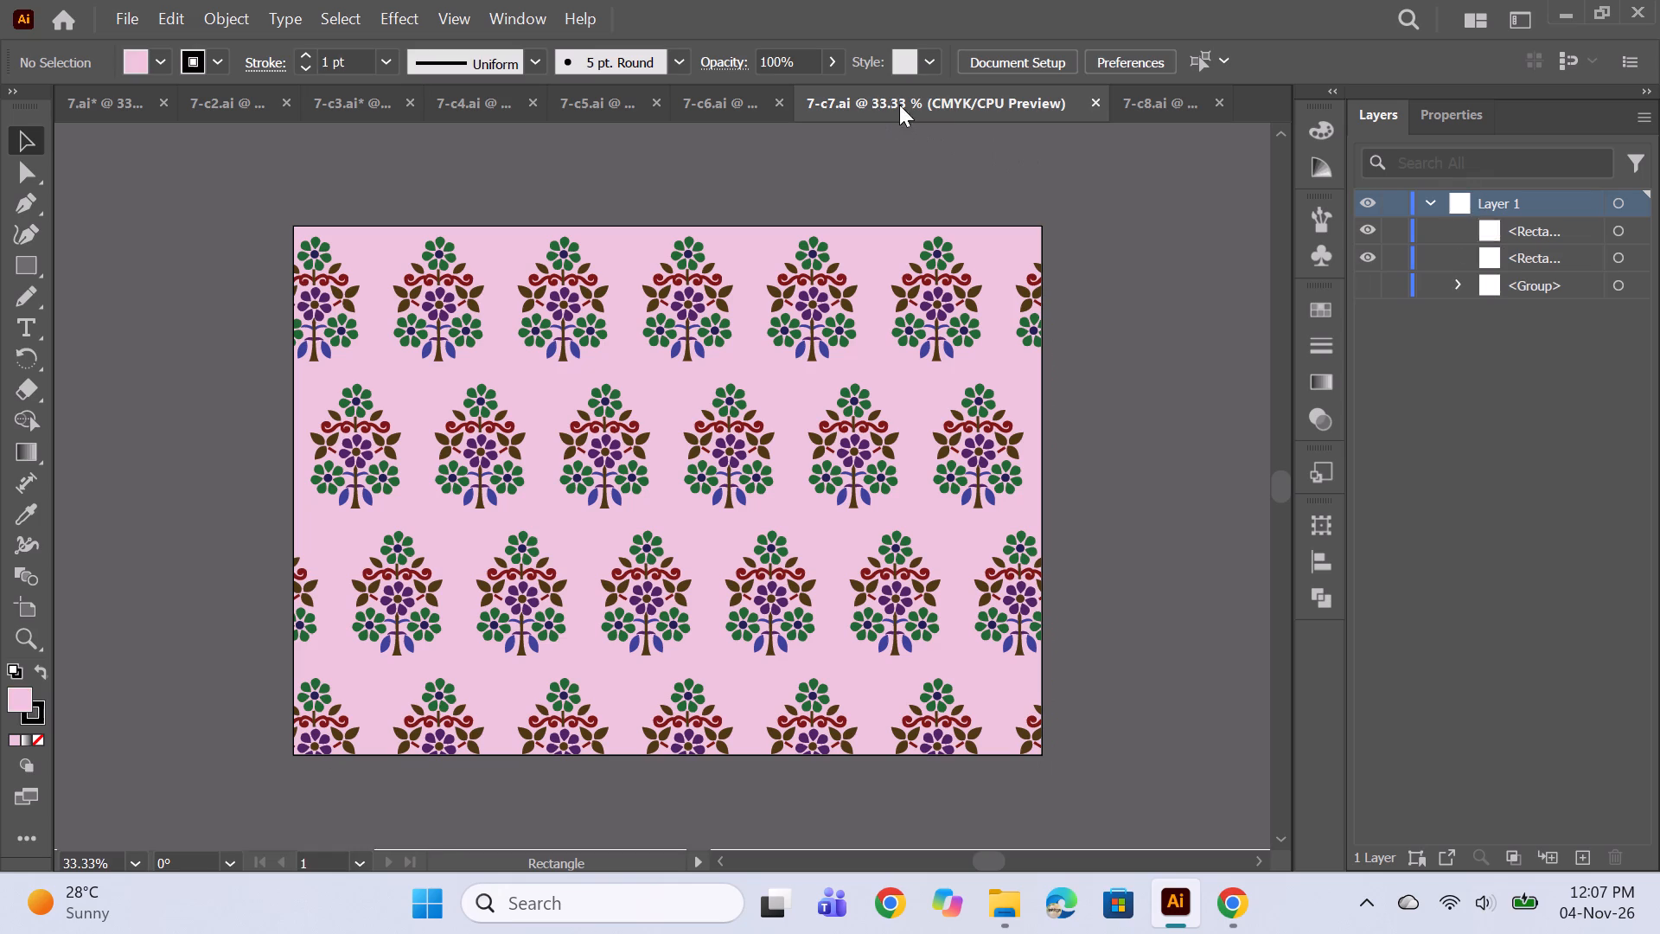
left_click(1147, 95)
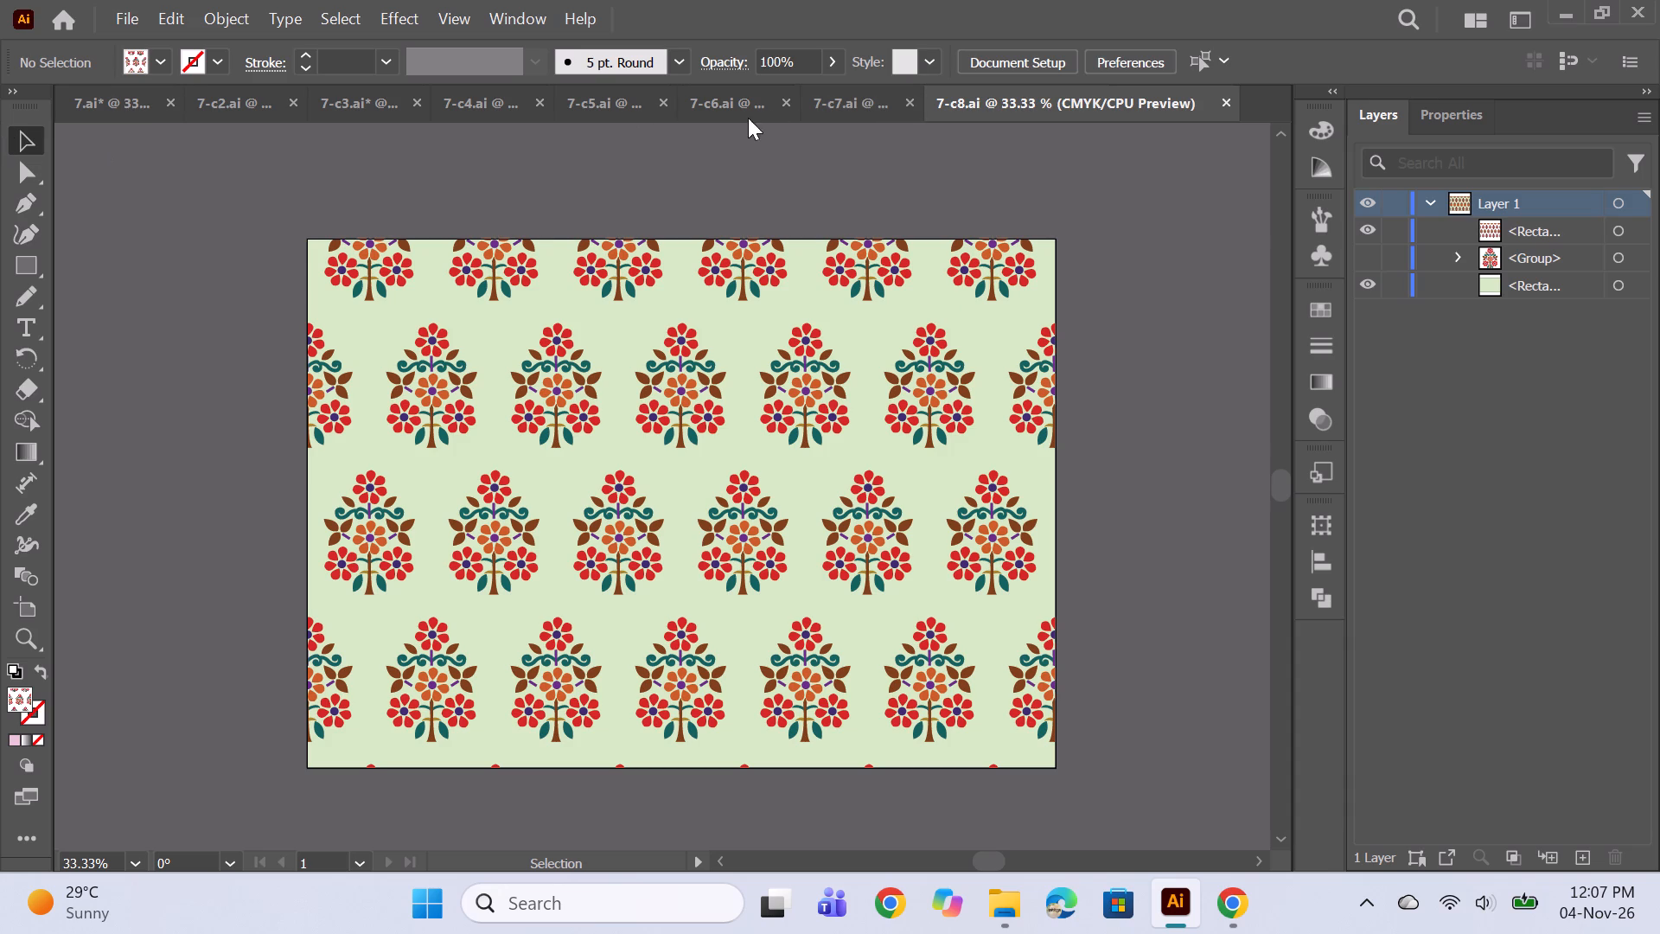
left_click(846, 112)
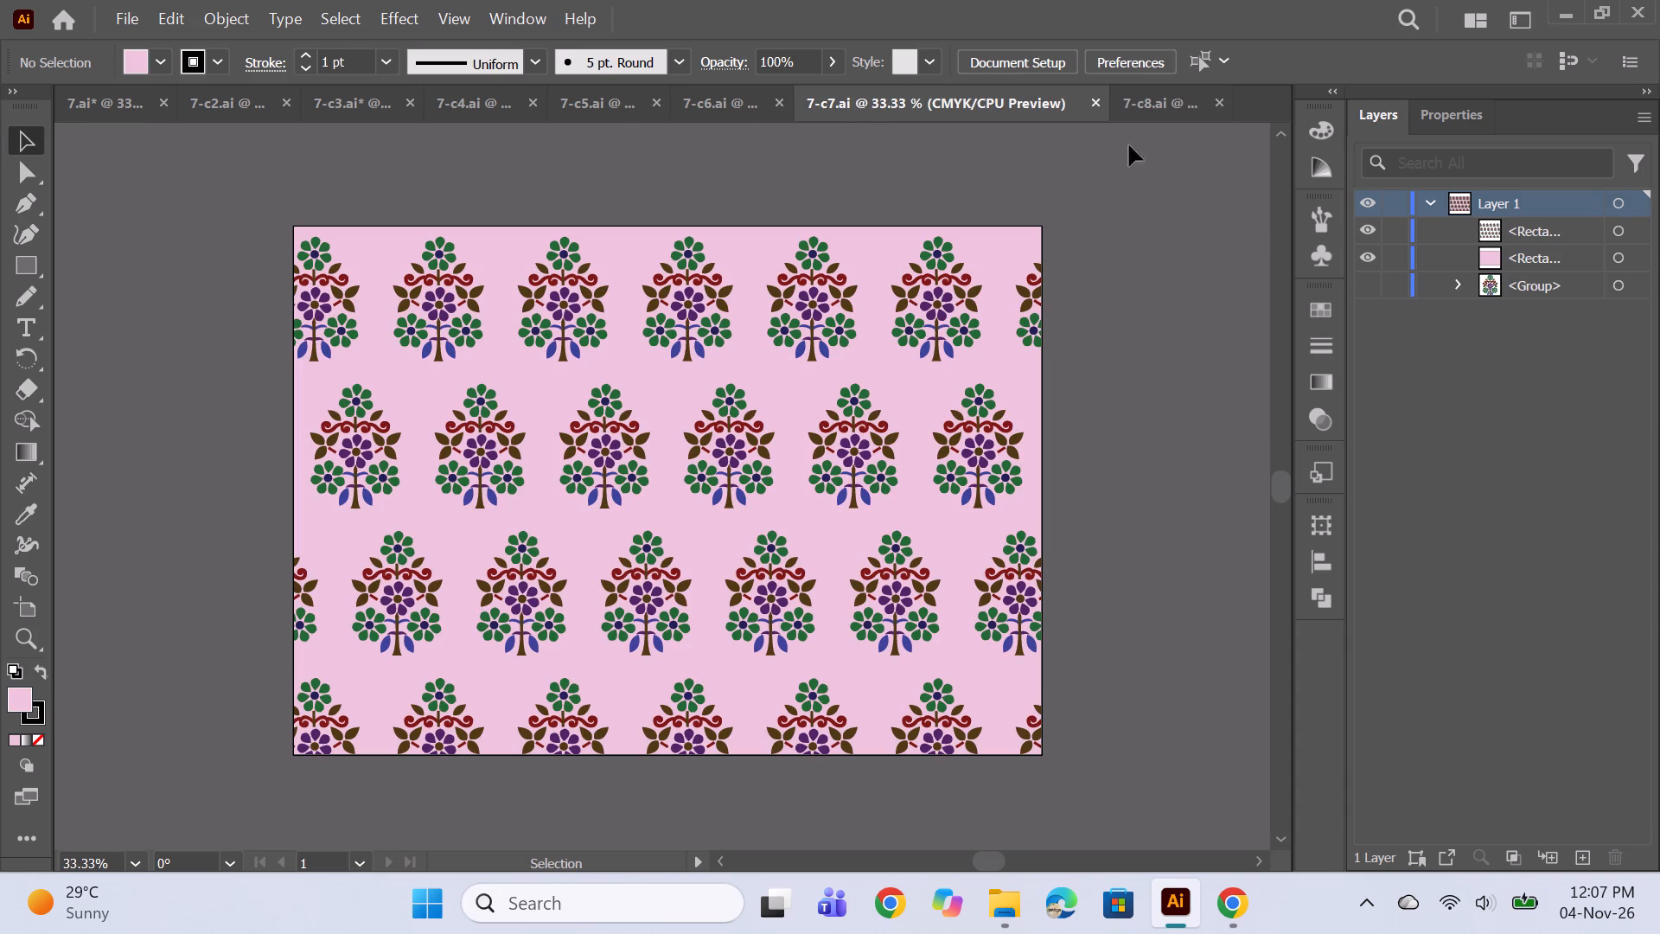
left_click(1139, 103)
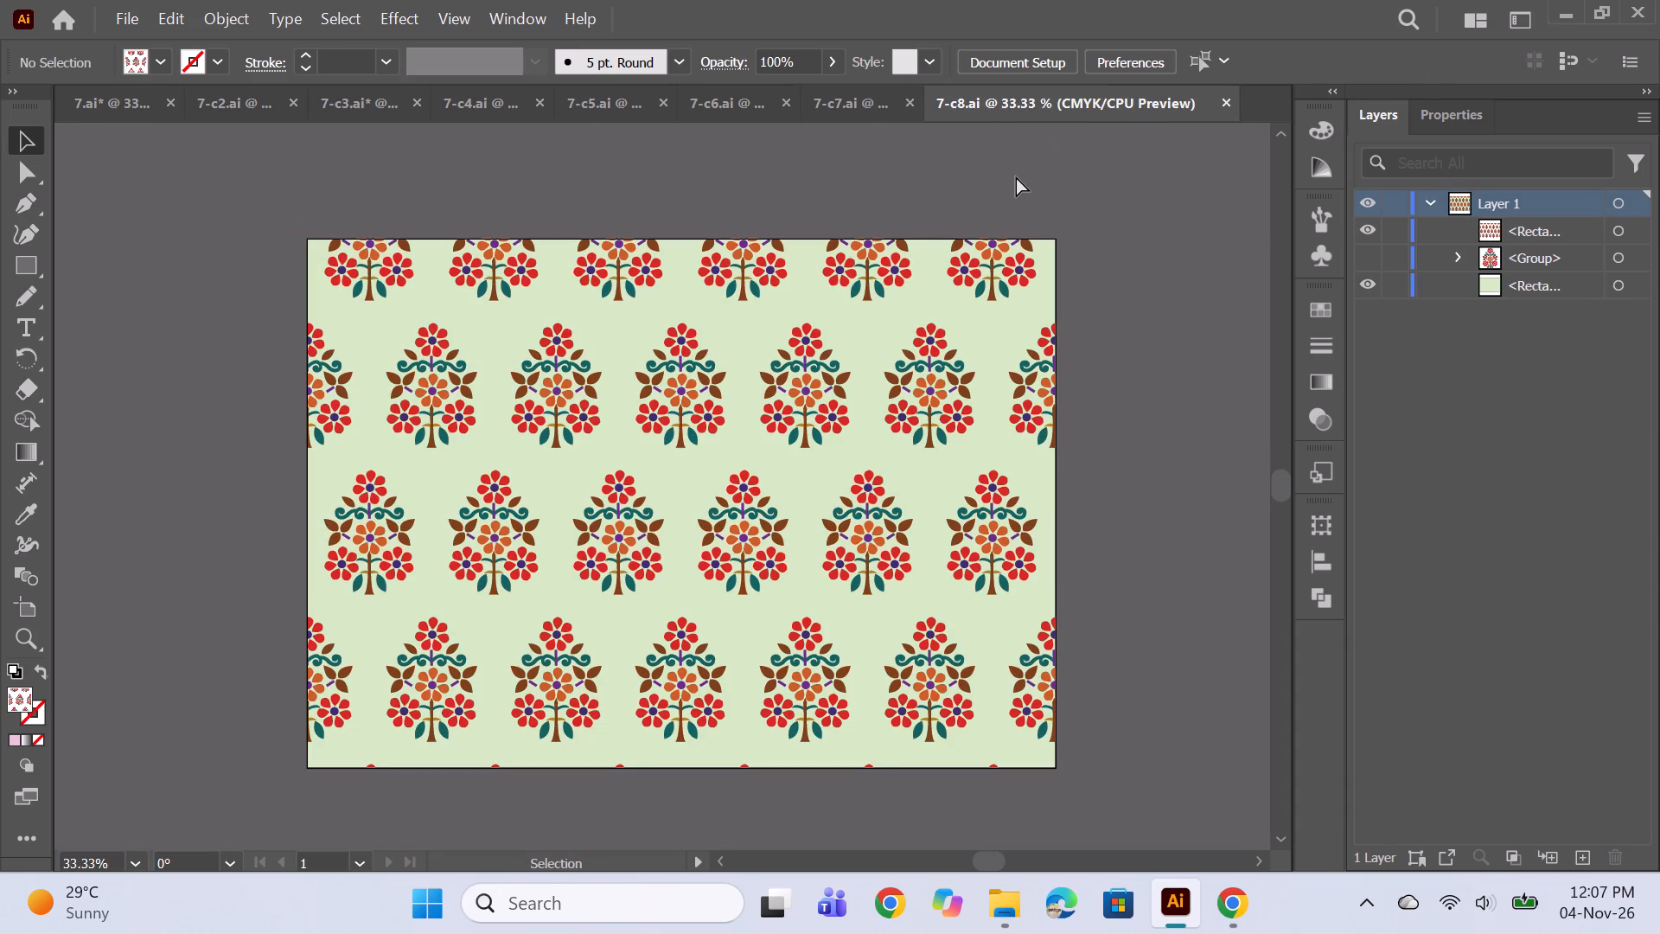
Save the pale green 7-c8 design and check it once more against the 7-c7 variation.
key("ctrl+s")
key("ctrl+s")
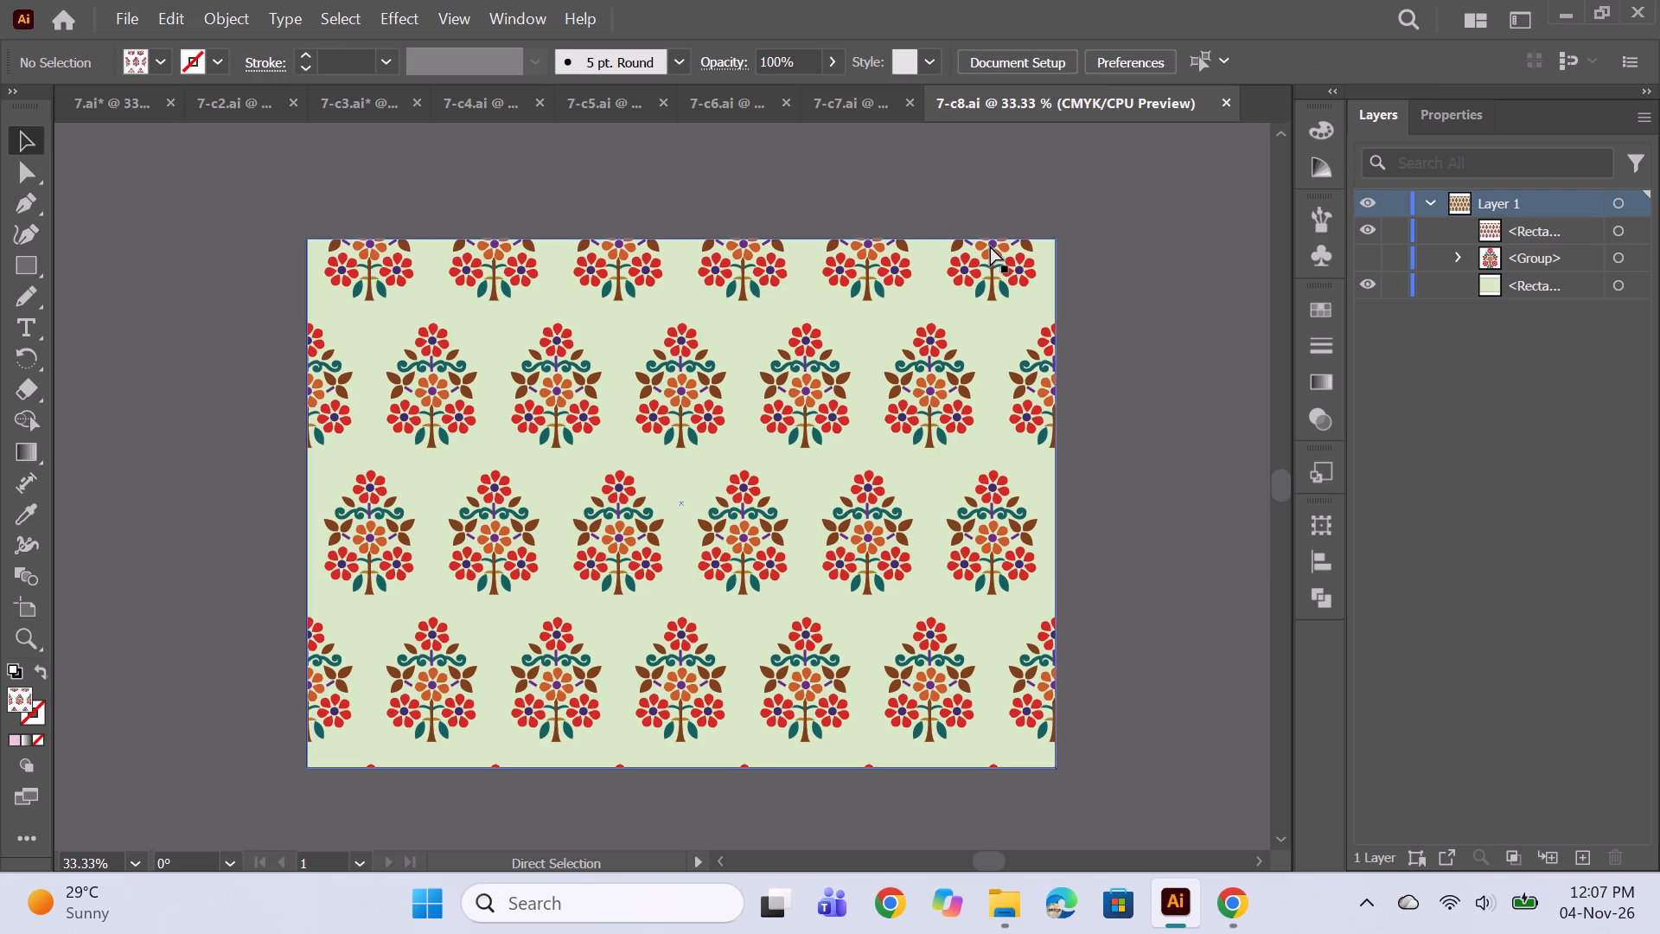
key("ctrl+s")
key("ctrl+s")
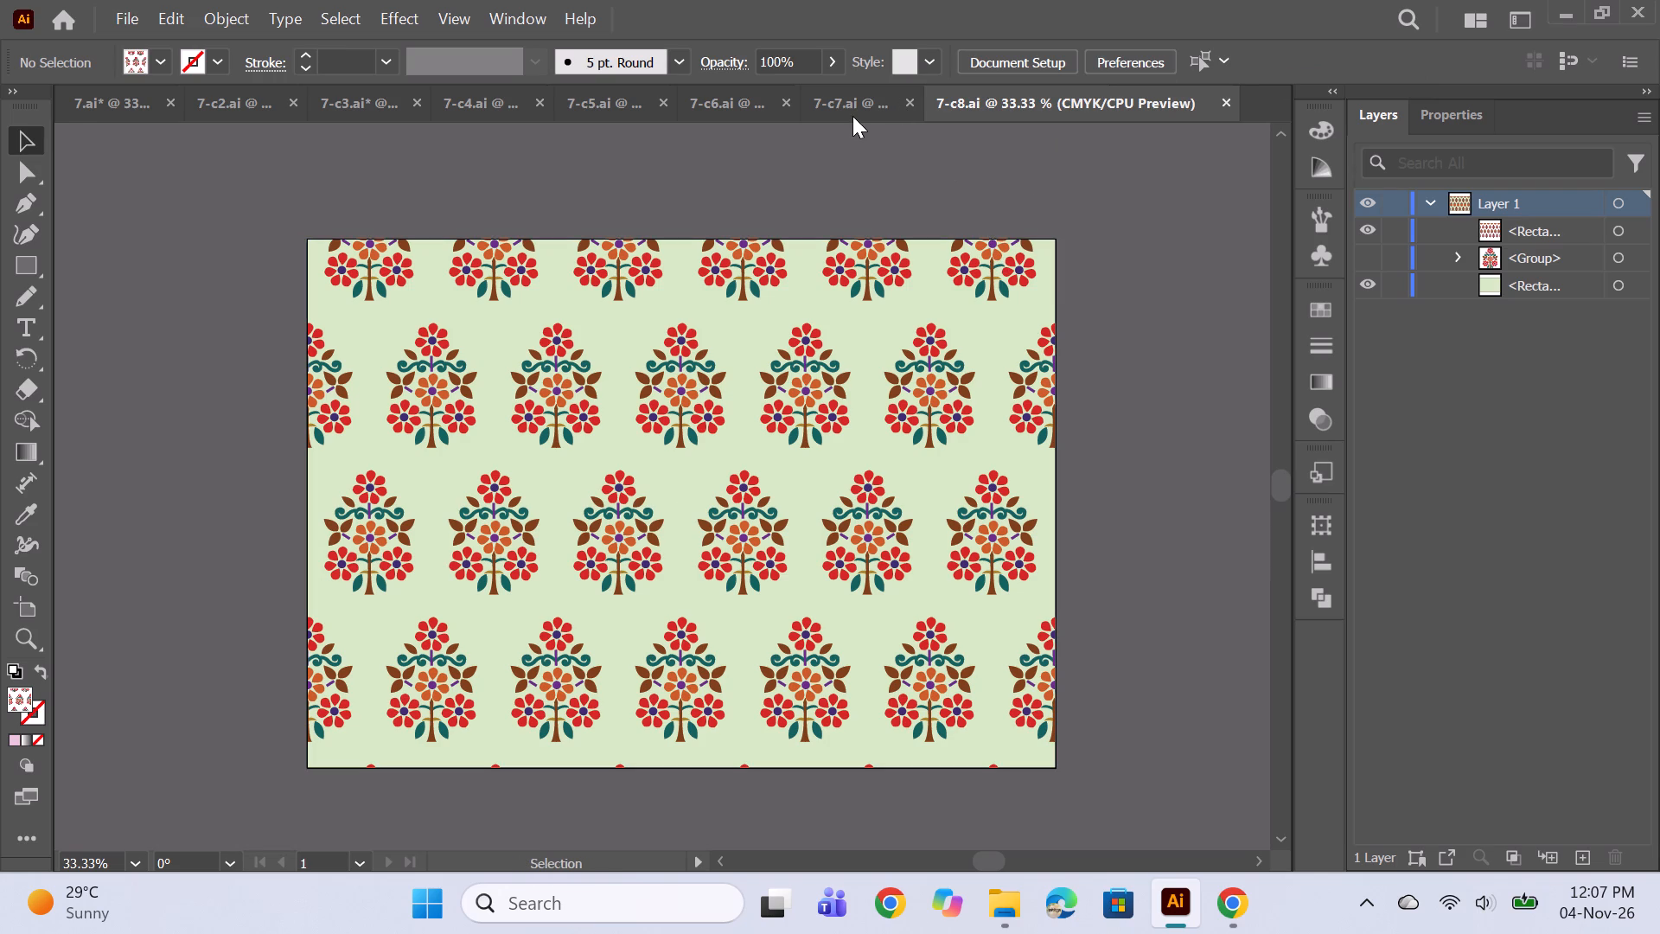
left_click(852, 116)
left_click(1144, 111)
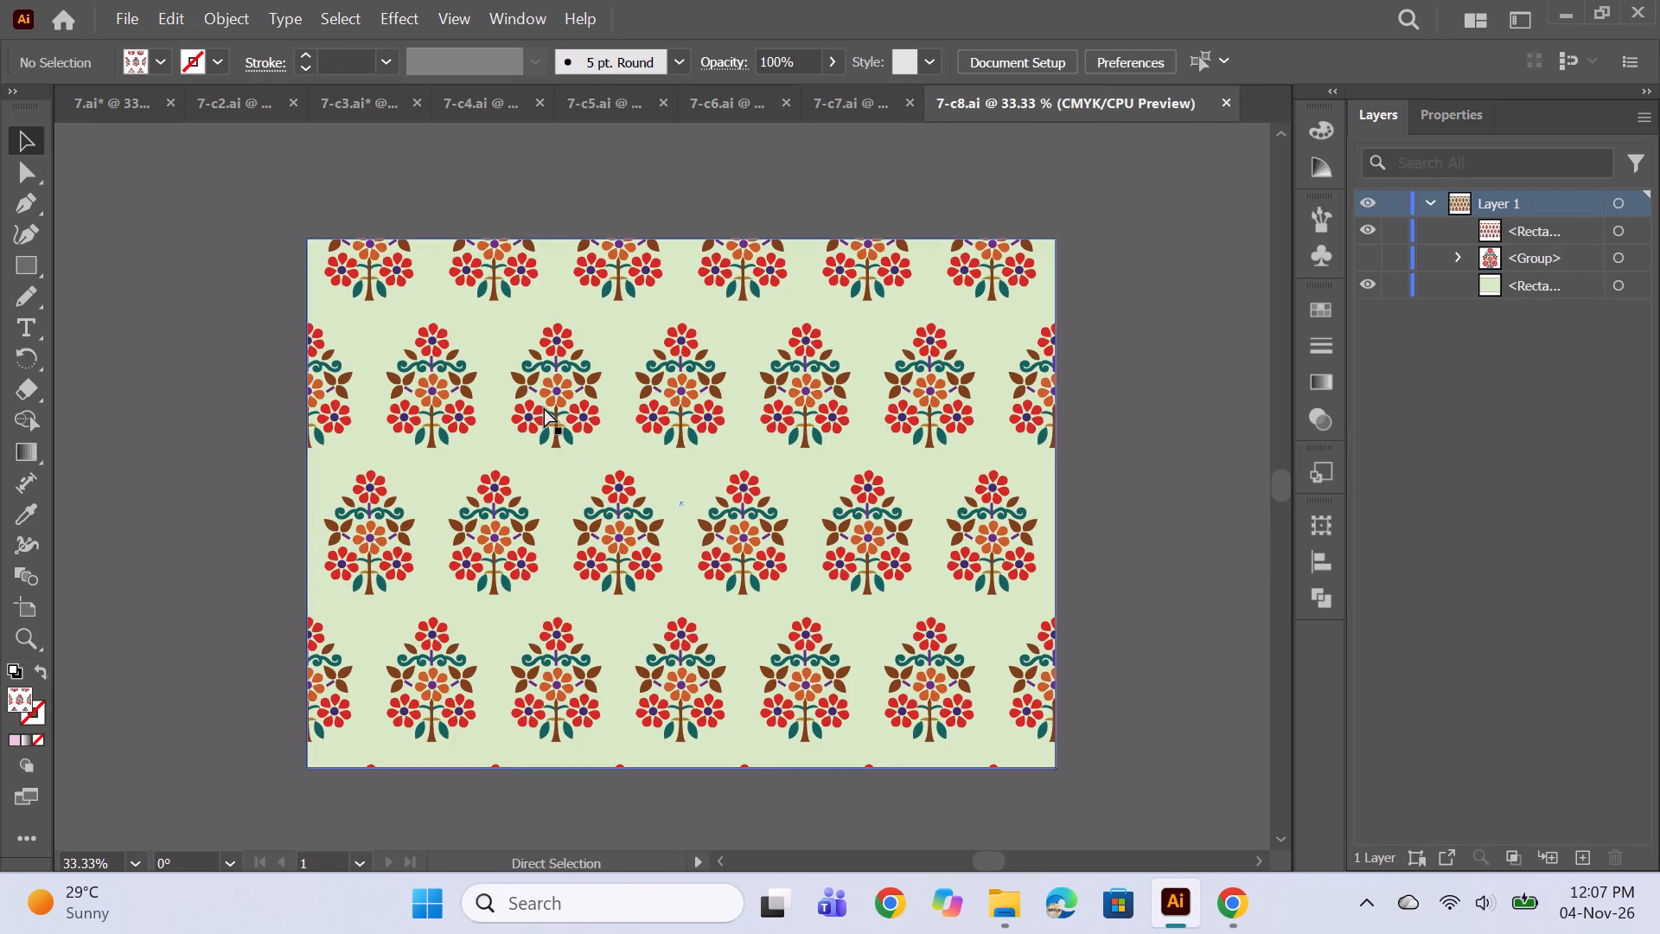
Create a new landscape A3 document, 16.54 x 11.69 in, in CMYK colour.
key("ctrl+n")
key("Return")
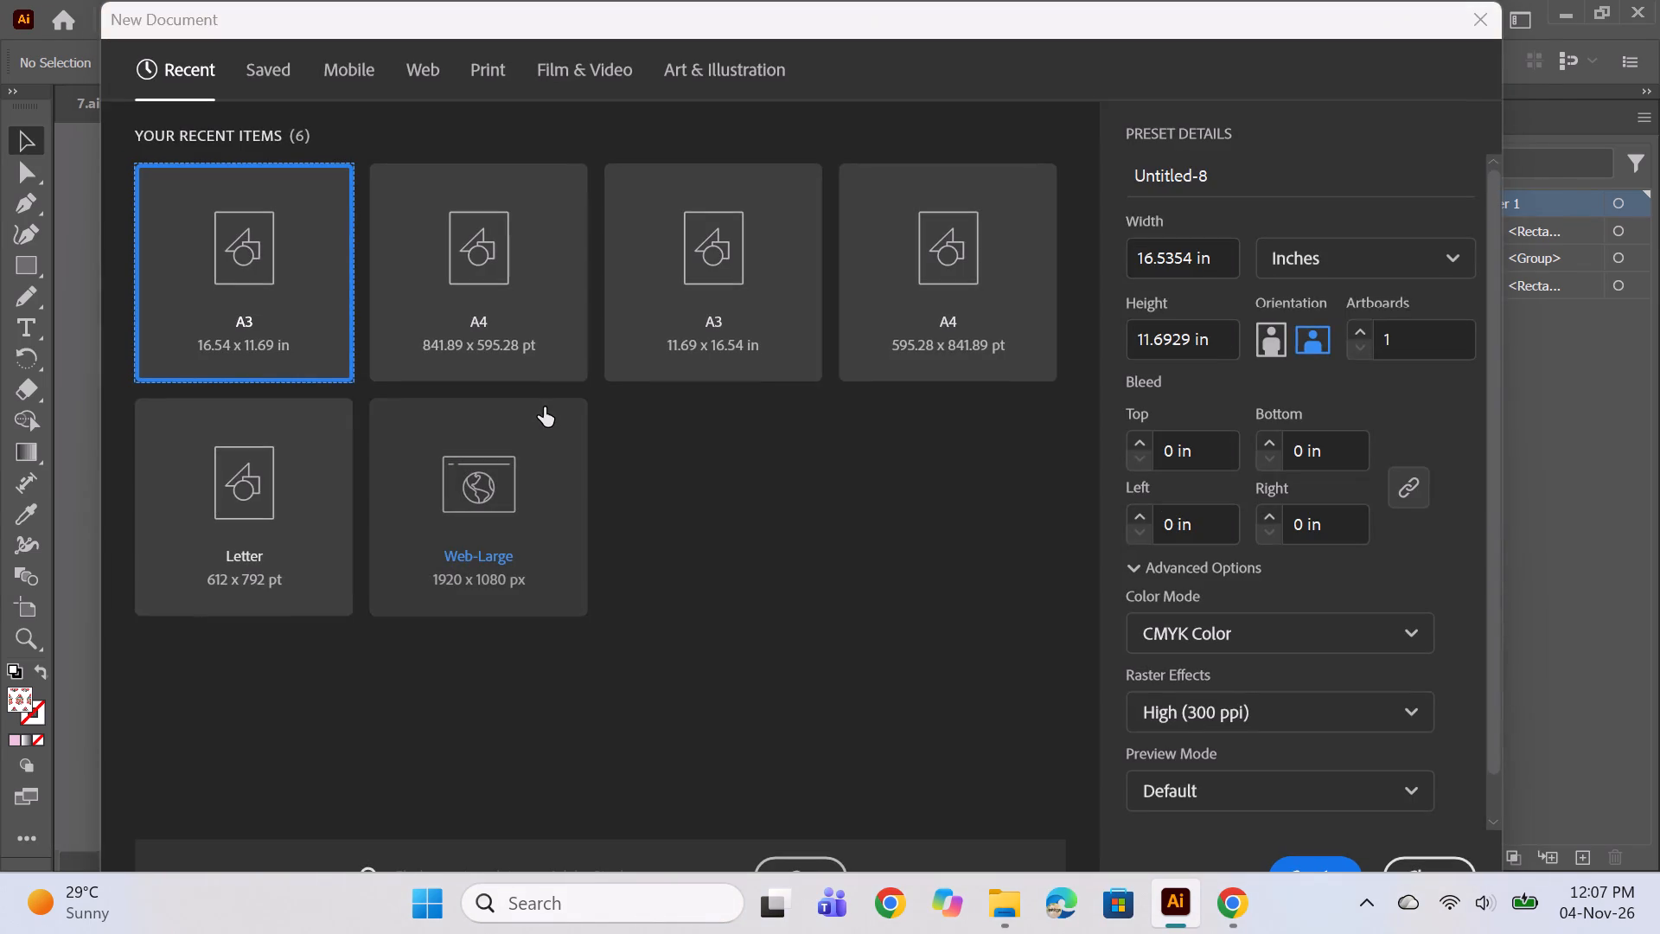
Draw a background rectangle covering the whole A3 artboard.
left_click(40, 267)
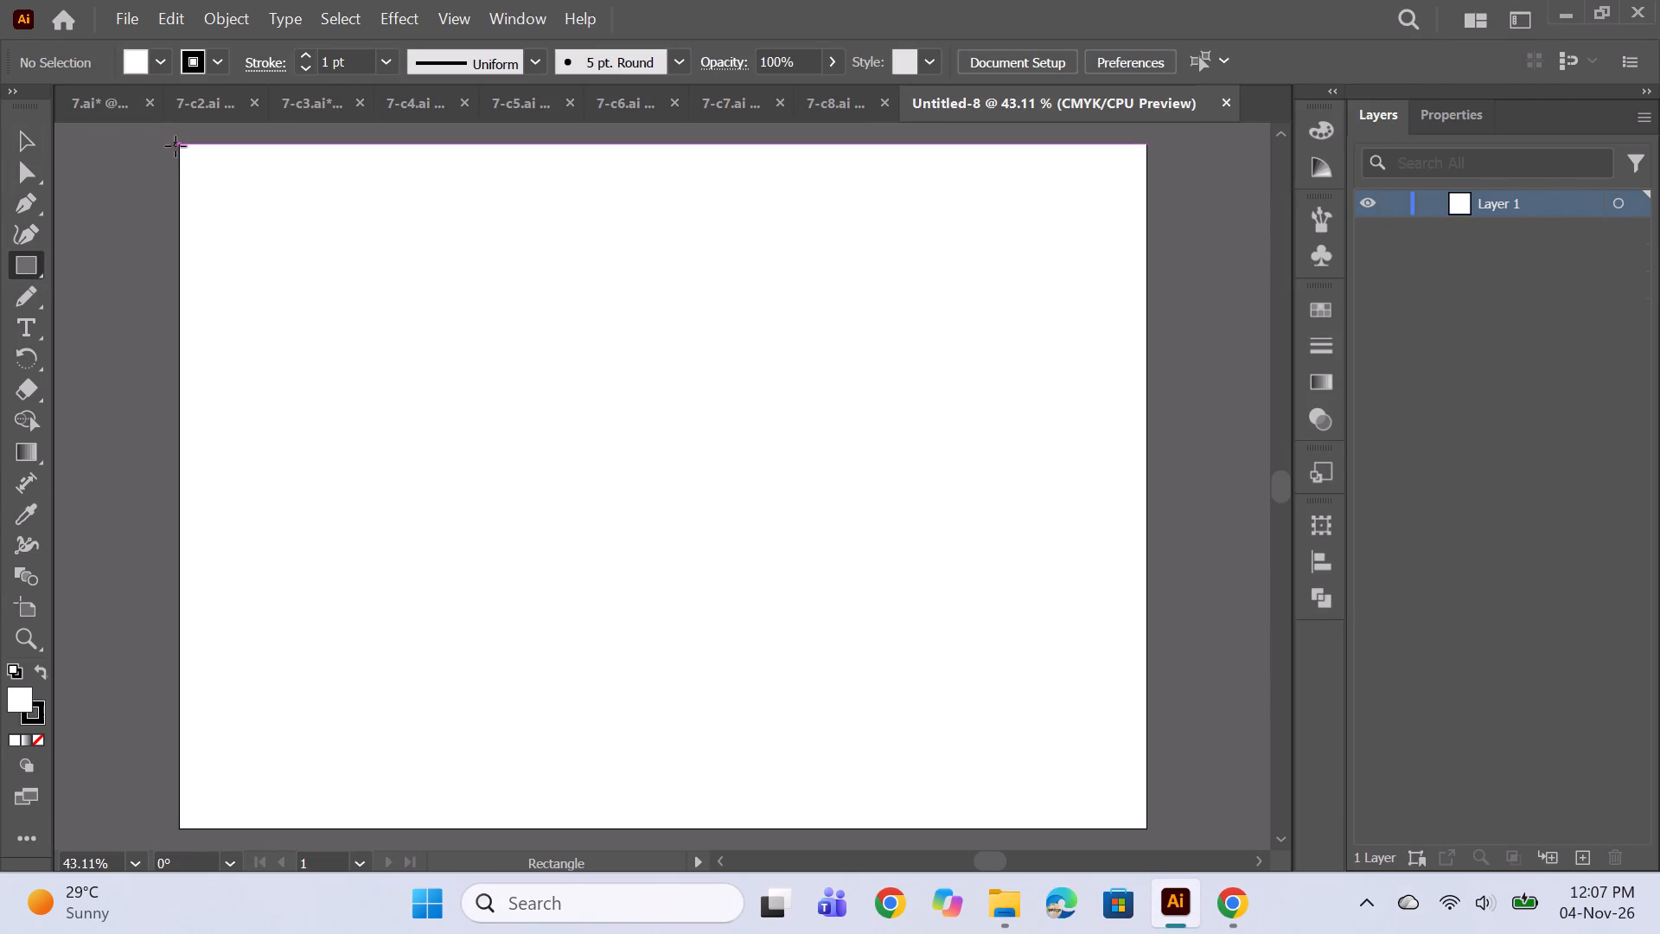
left_click_drag(180, 145, 229, 227)
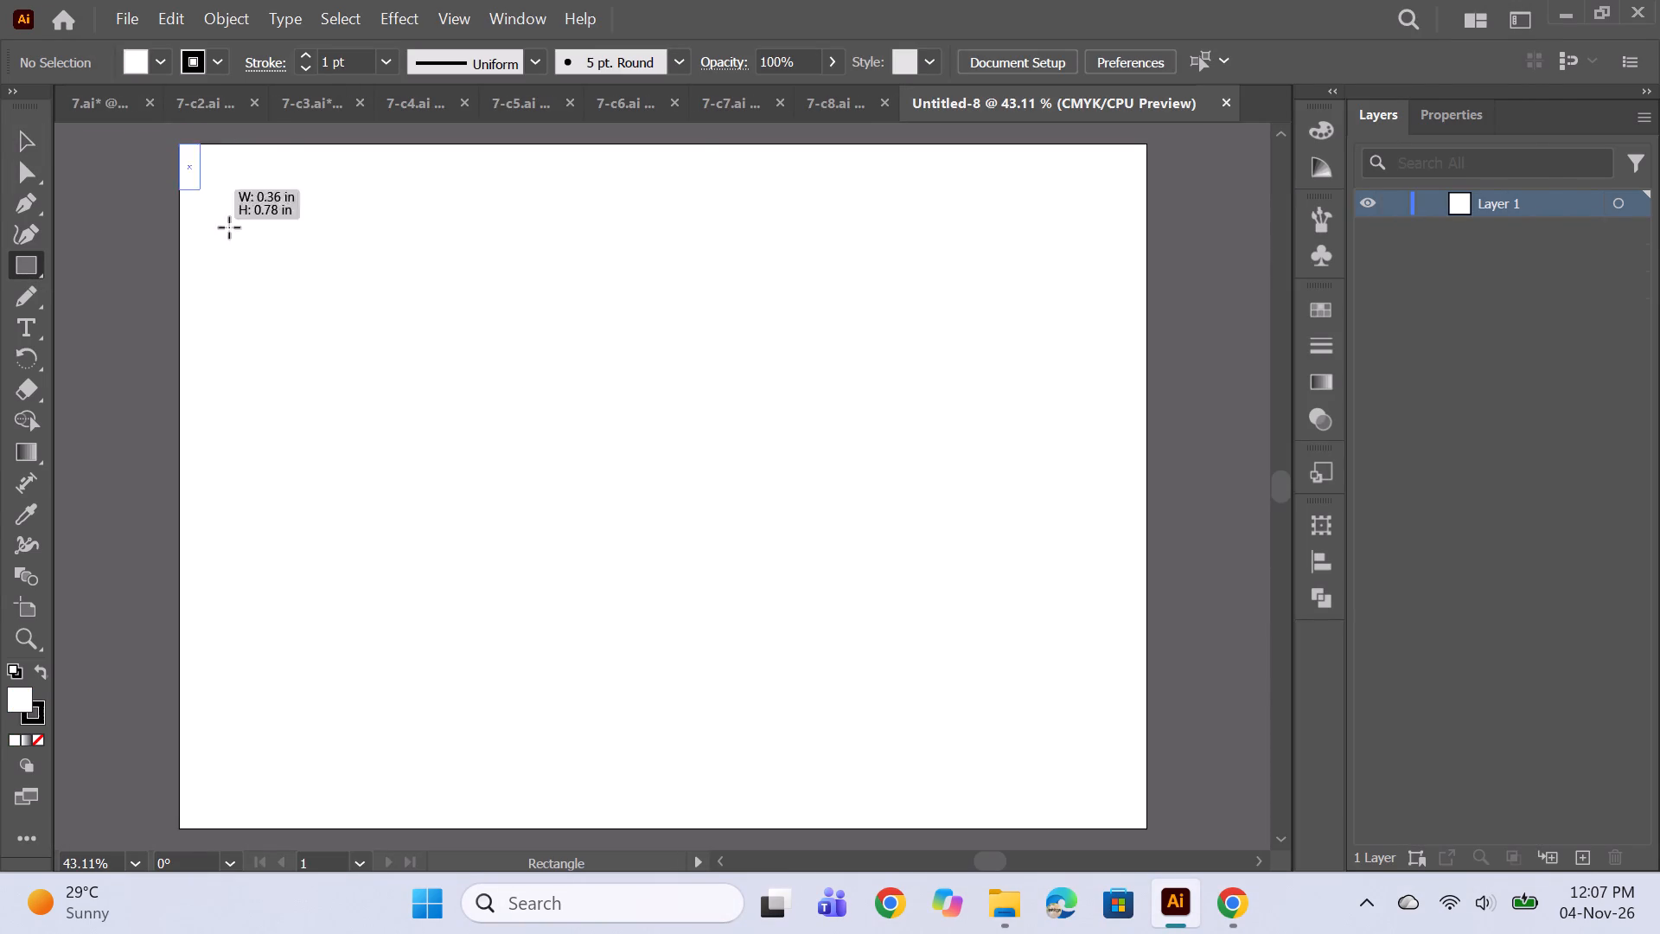
left_click_drag(229, 227, 1147, 768)
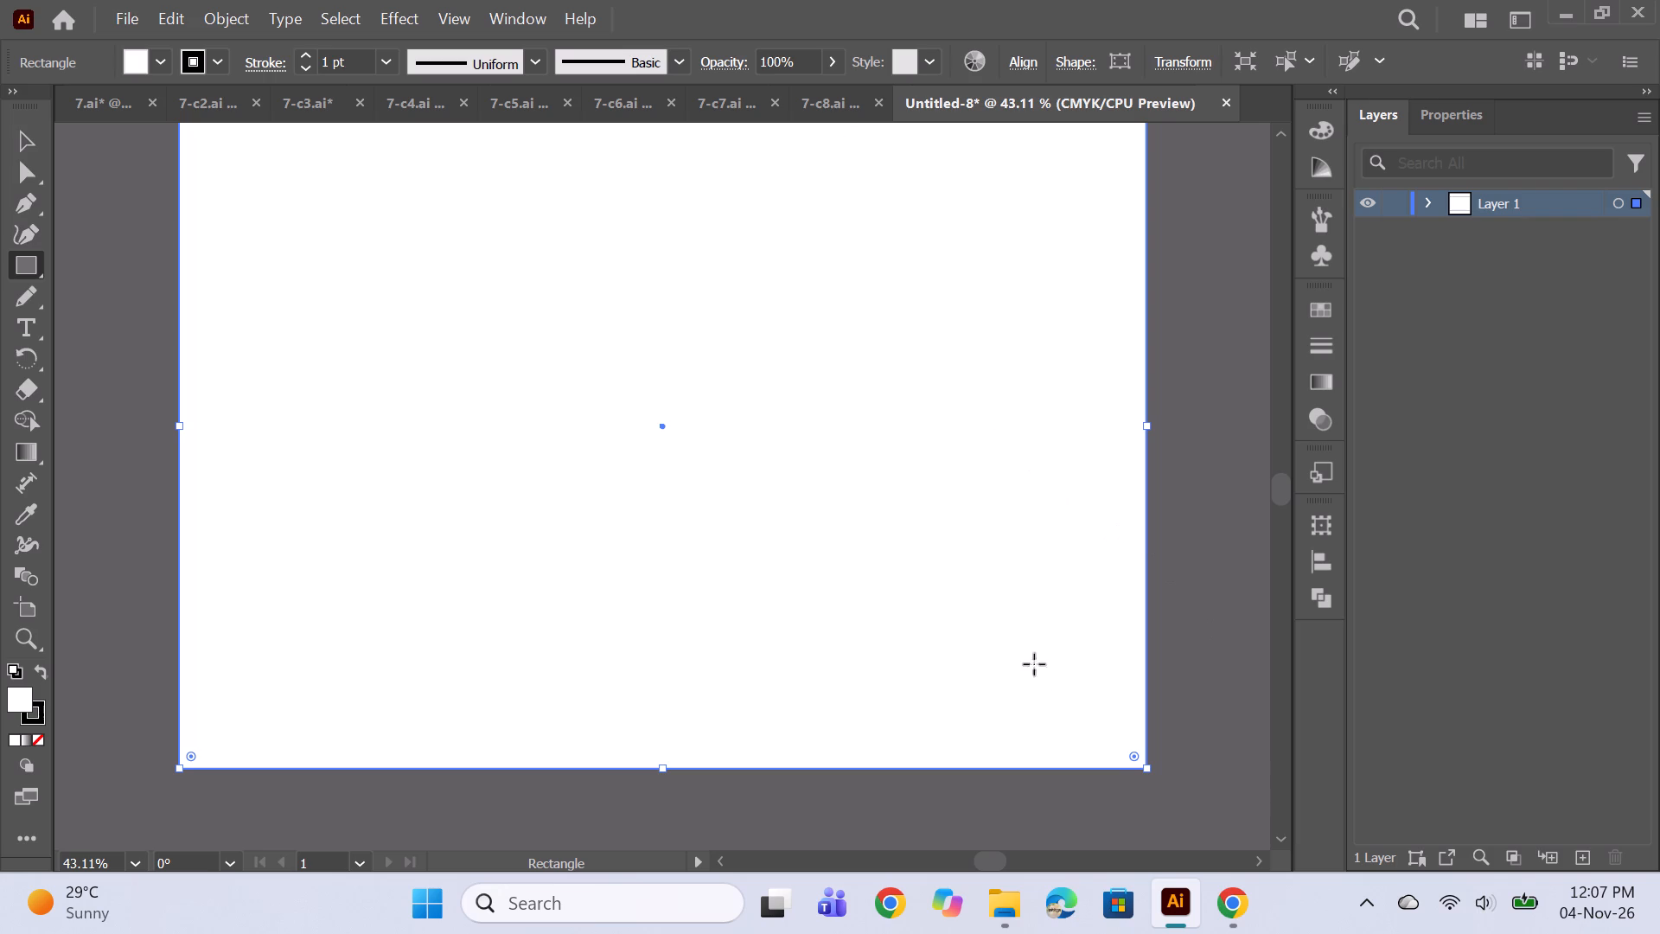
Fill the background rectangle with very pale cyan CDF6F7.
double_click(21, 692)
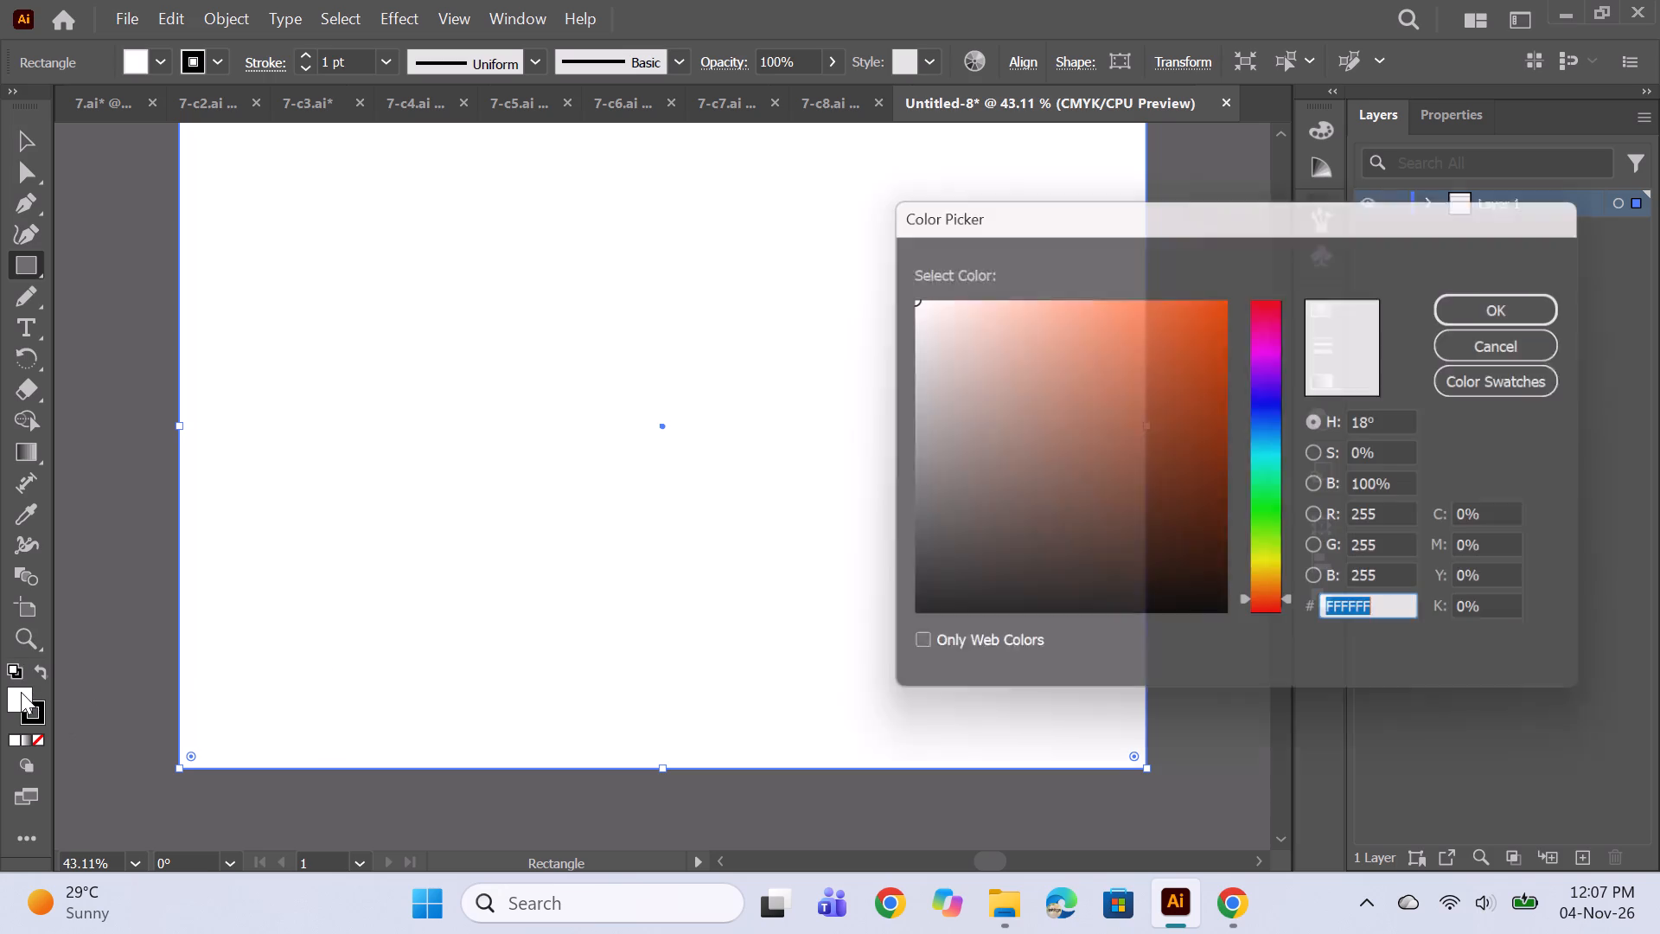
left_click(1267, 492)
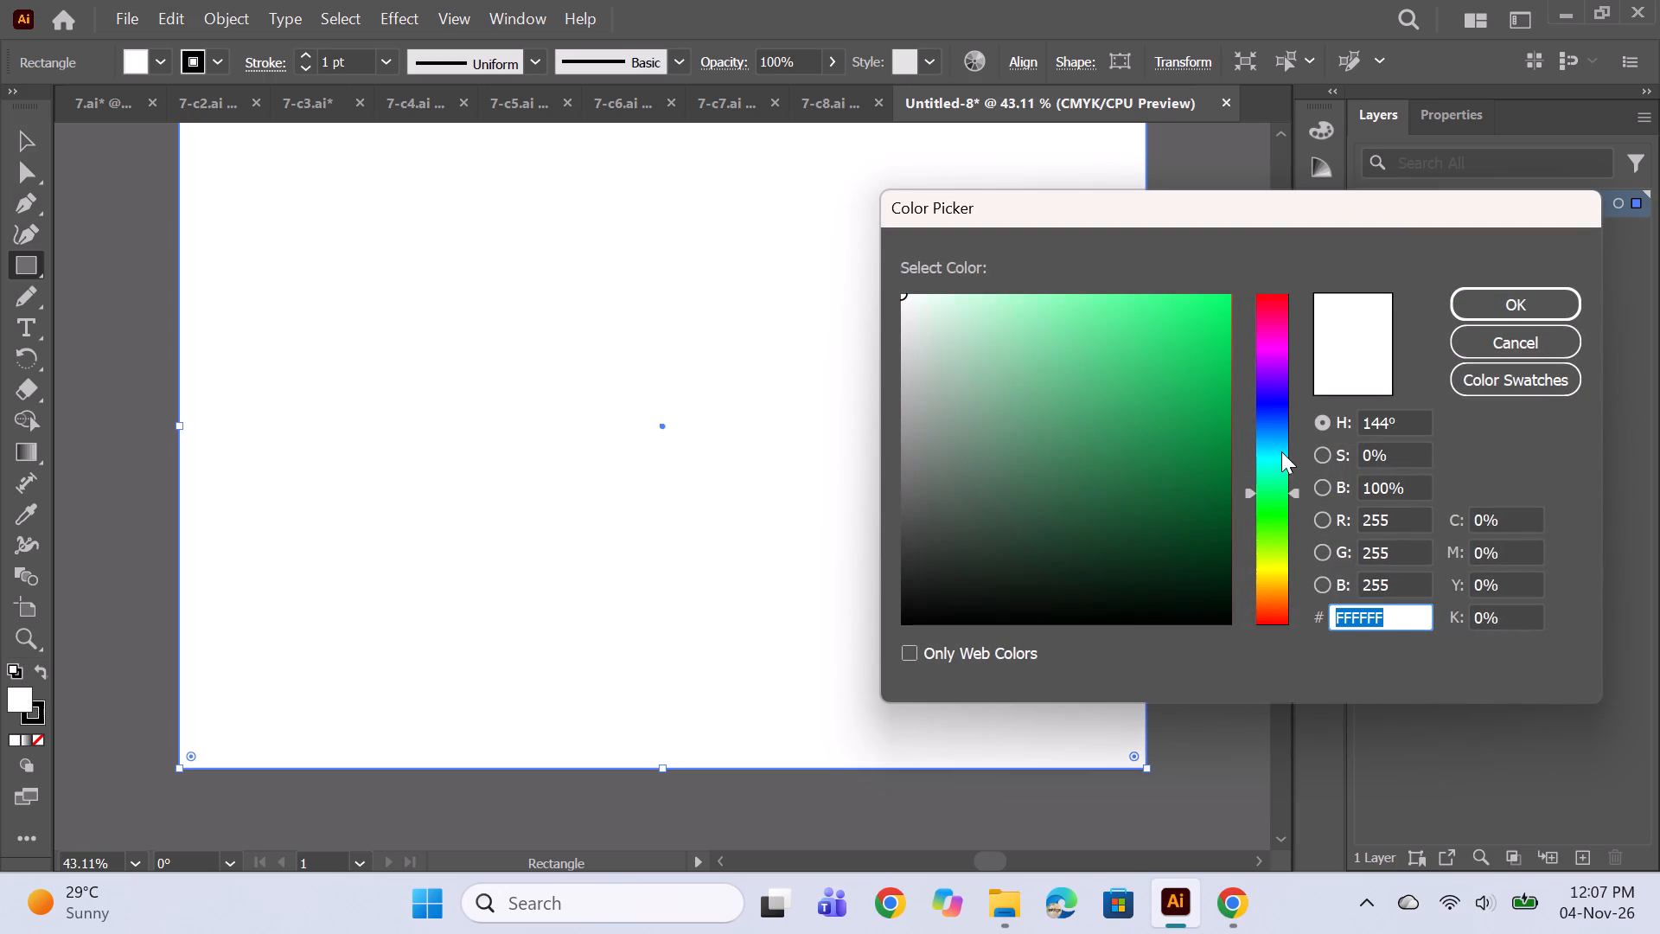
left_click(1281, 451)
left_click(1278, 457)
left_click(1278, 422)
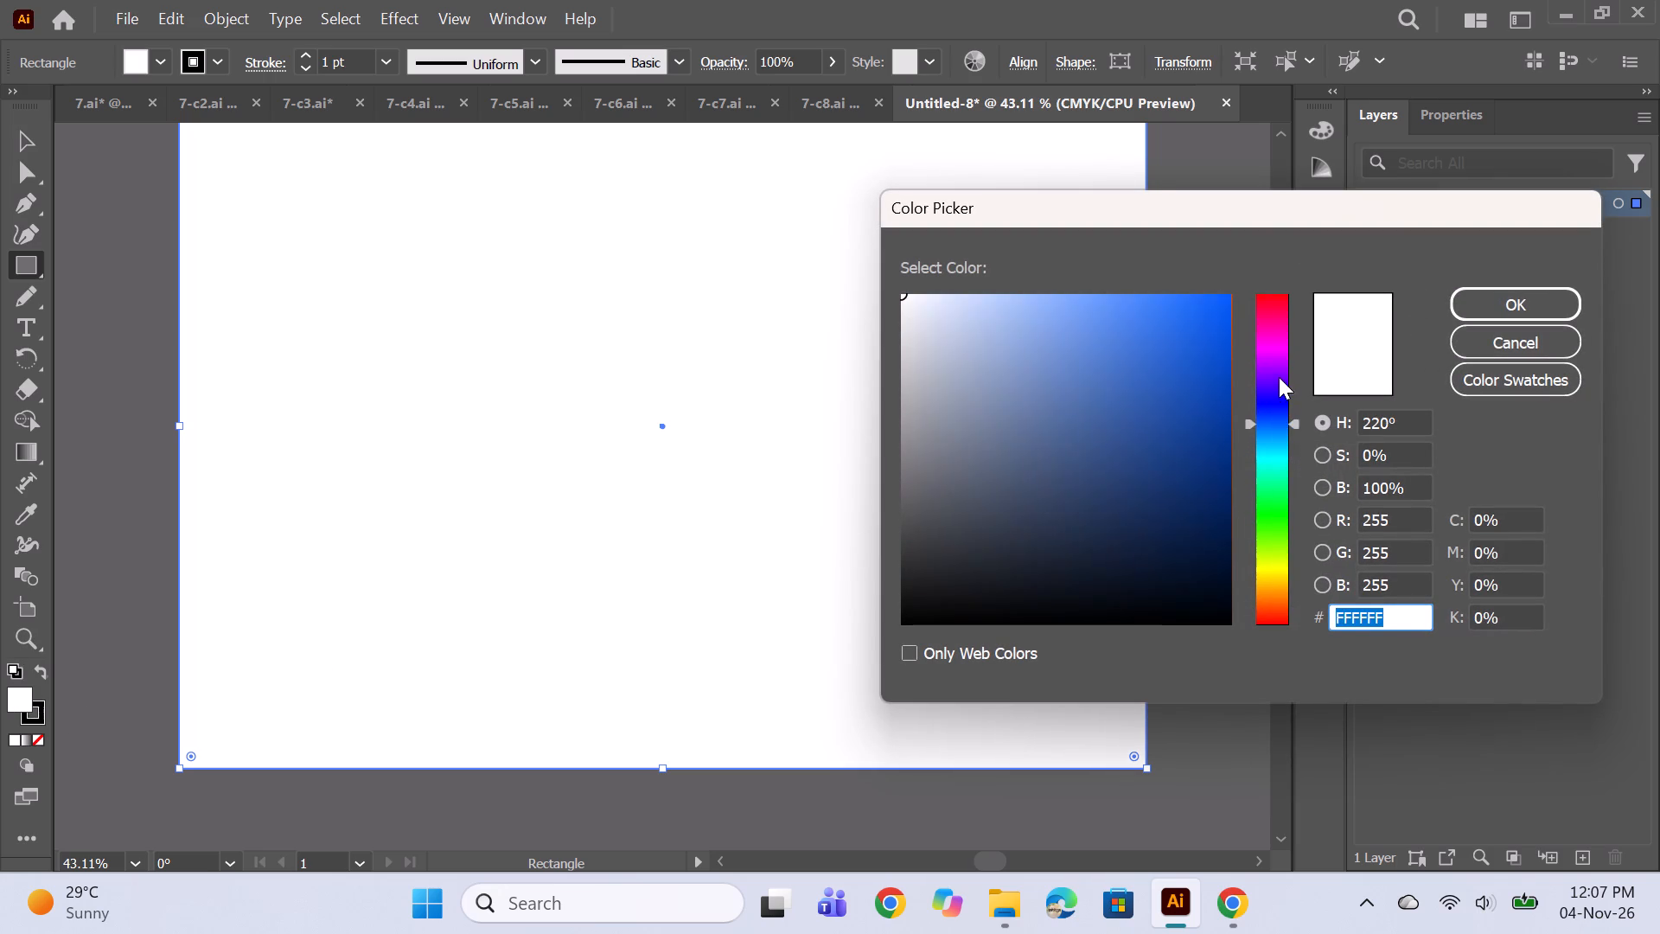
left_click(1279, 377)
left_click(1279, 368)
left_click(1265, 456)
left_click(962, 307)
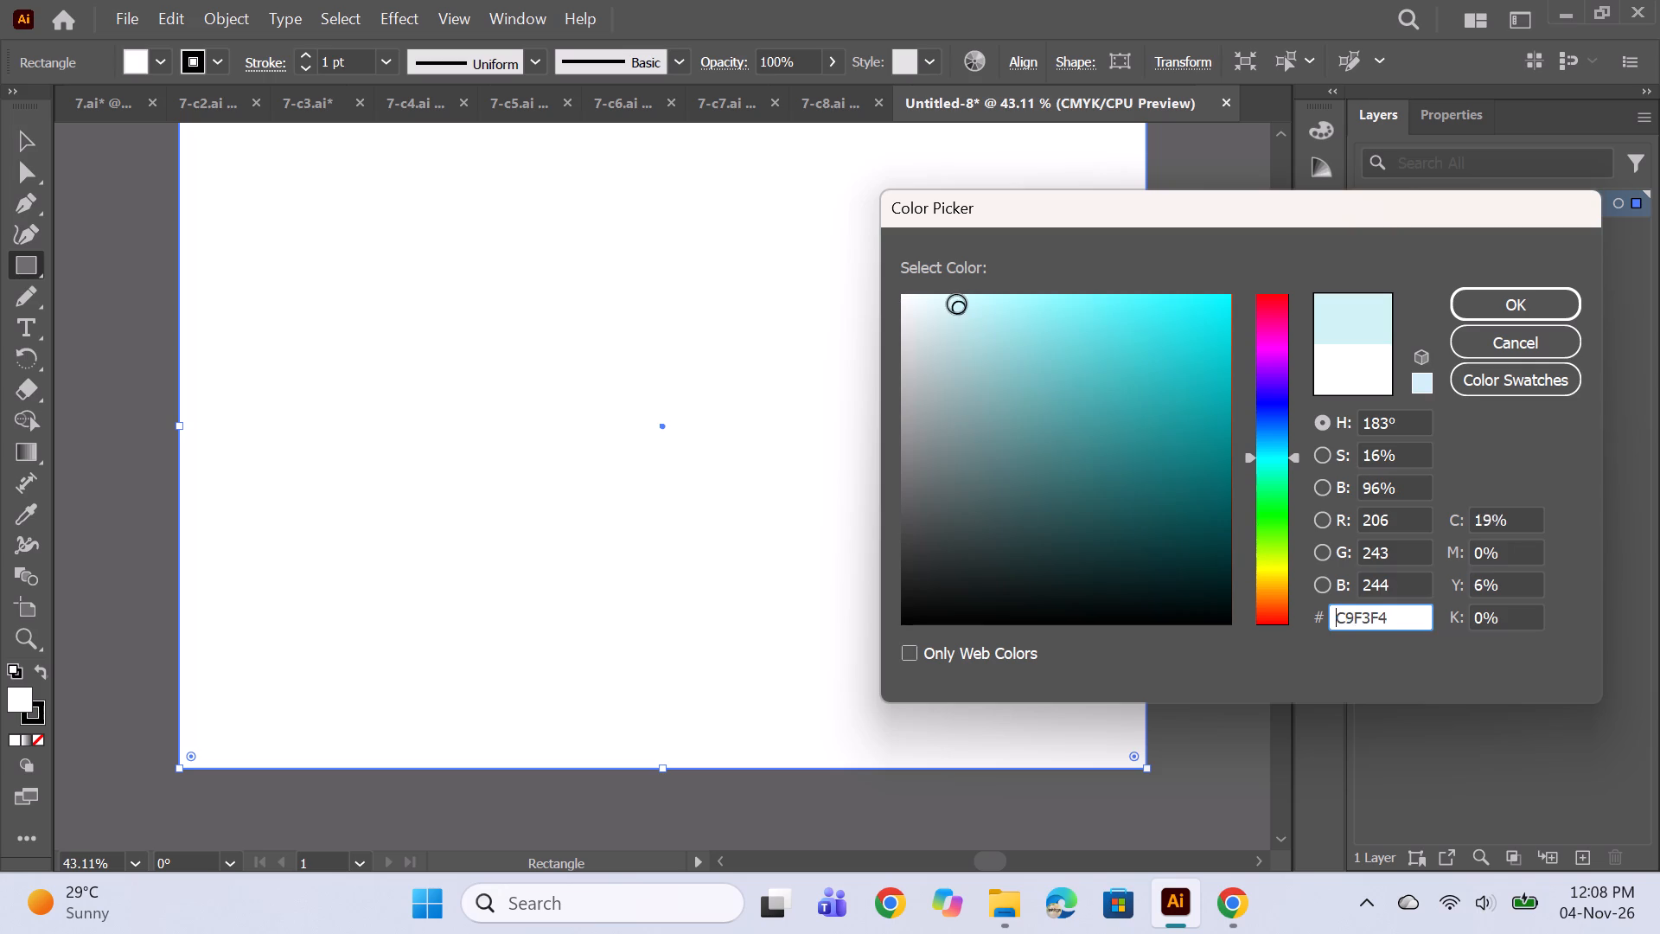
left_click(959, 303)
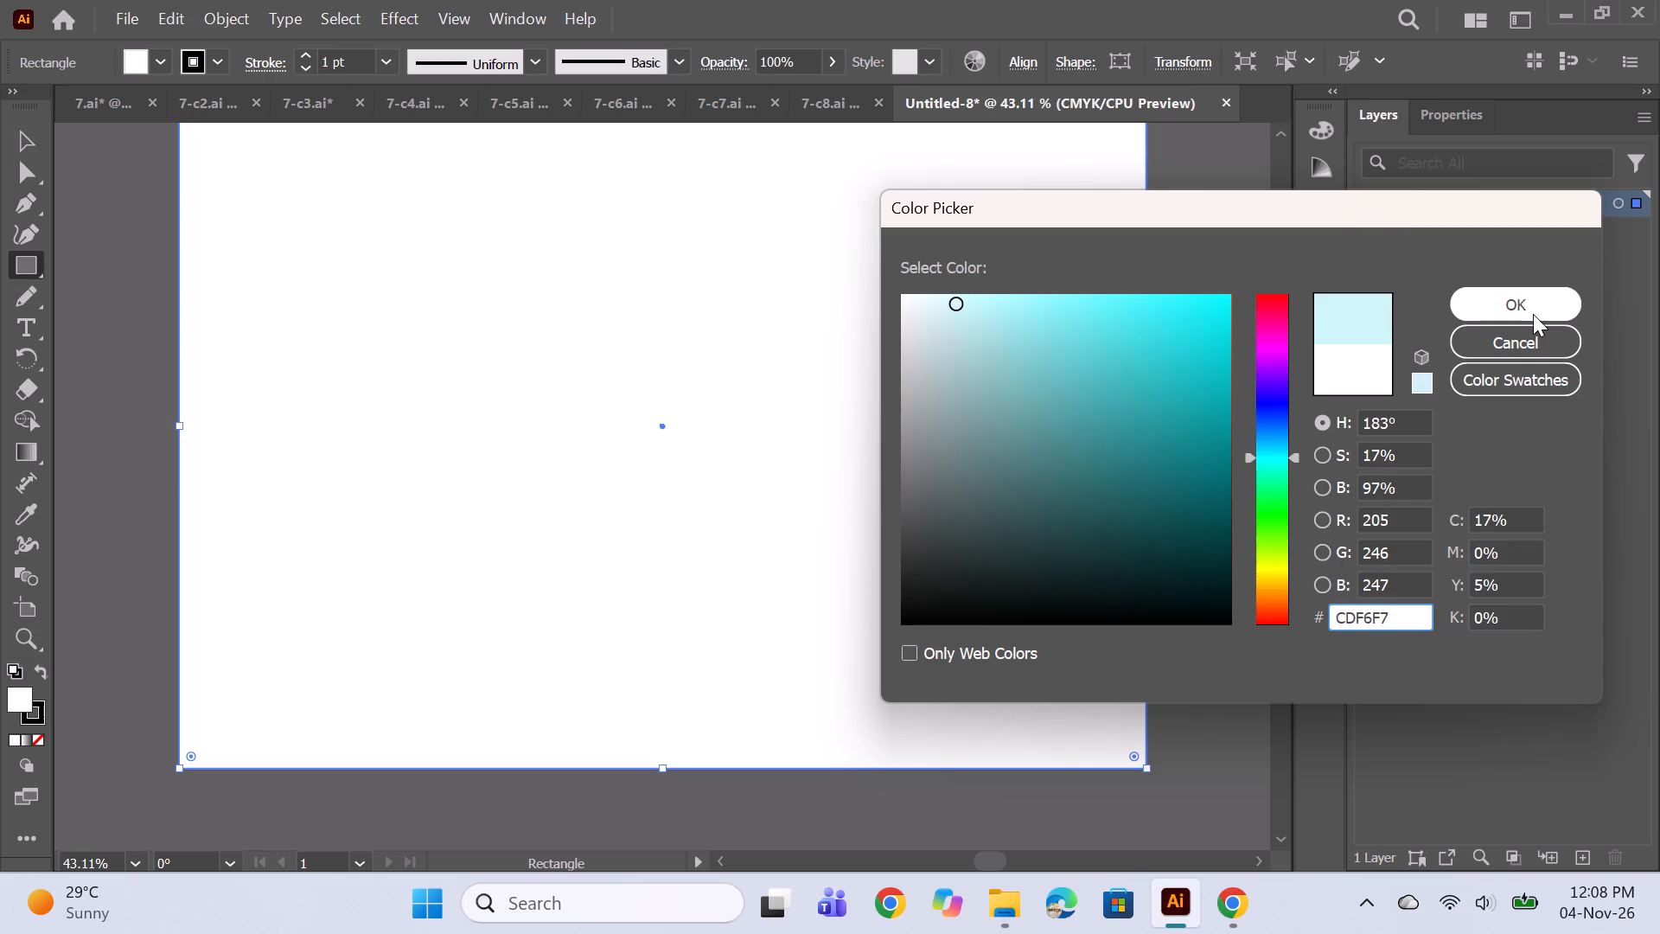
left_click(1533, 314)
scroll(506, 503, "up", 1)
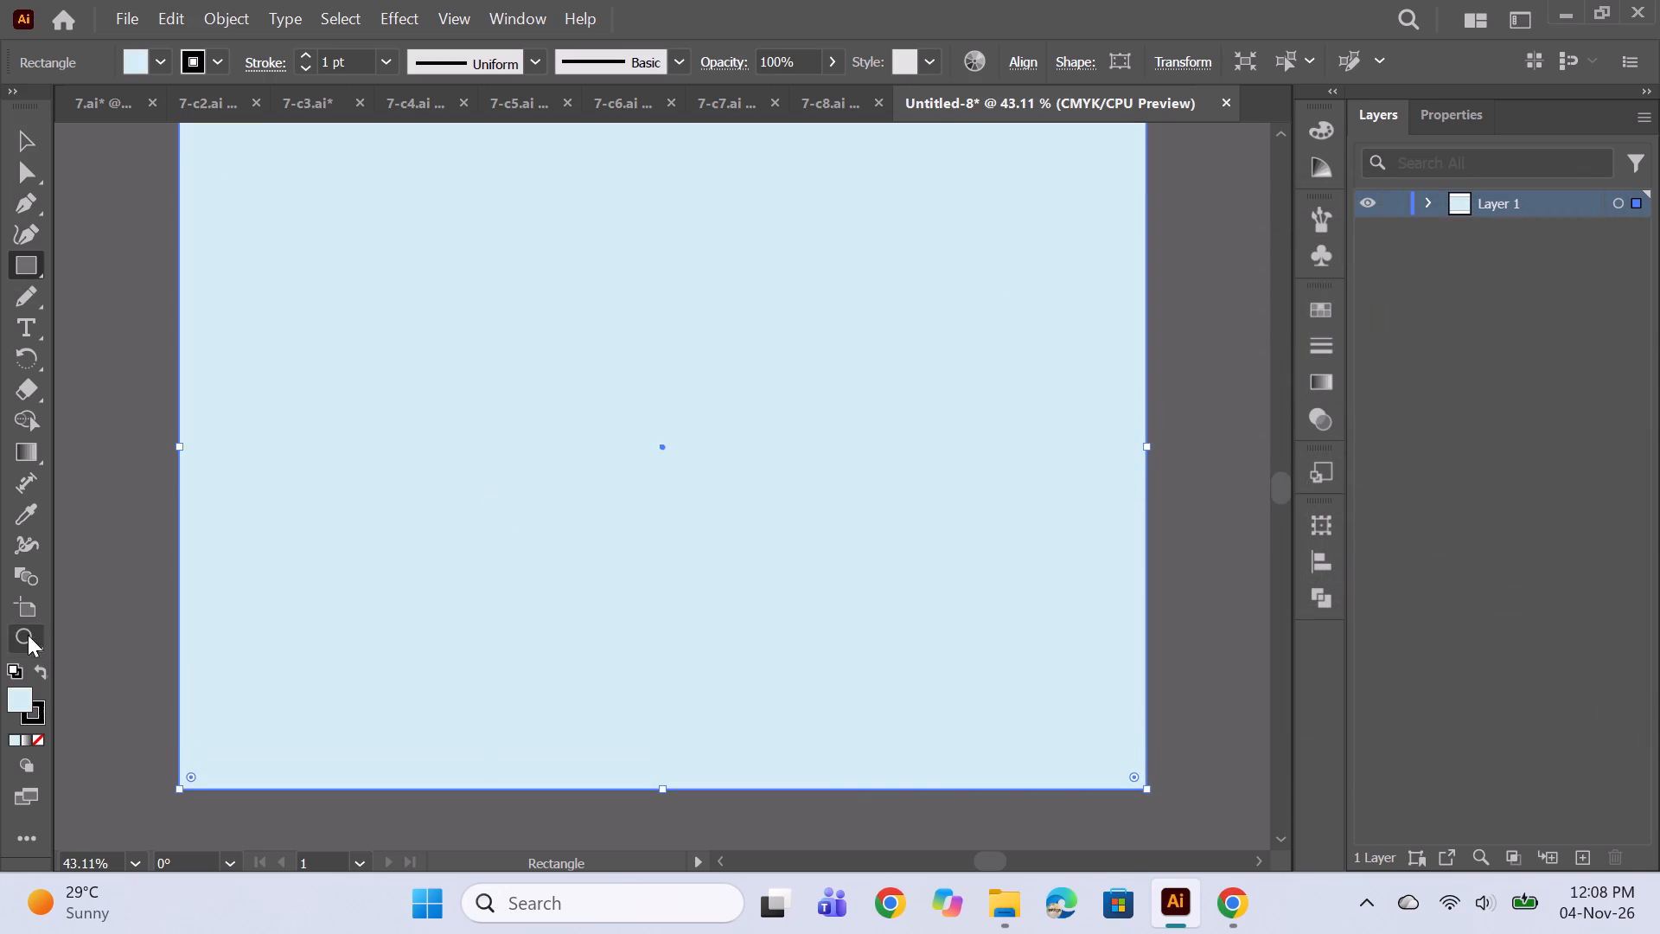
Change the background rectangle's fill to a deeper, muted light aqua.
double_click(25, 693)
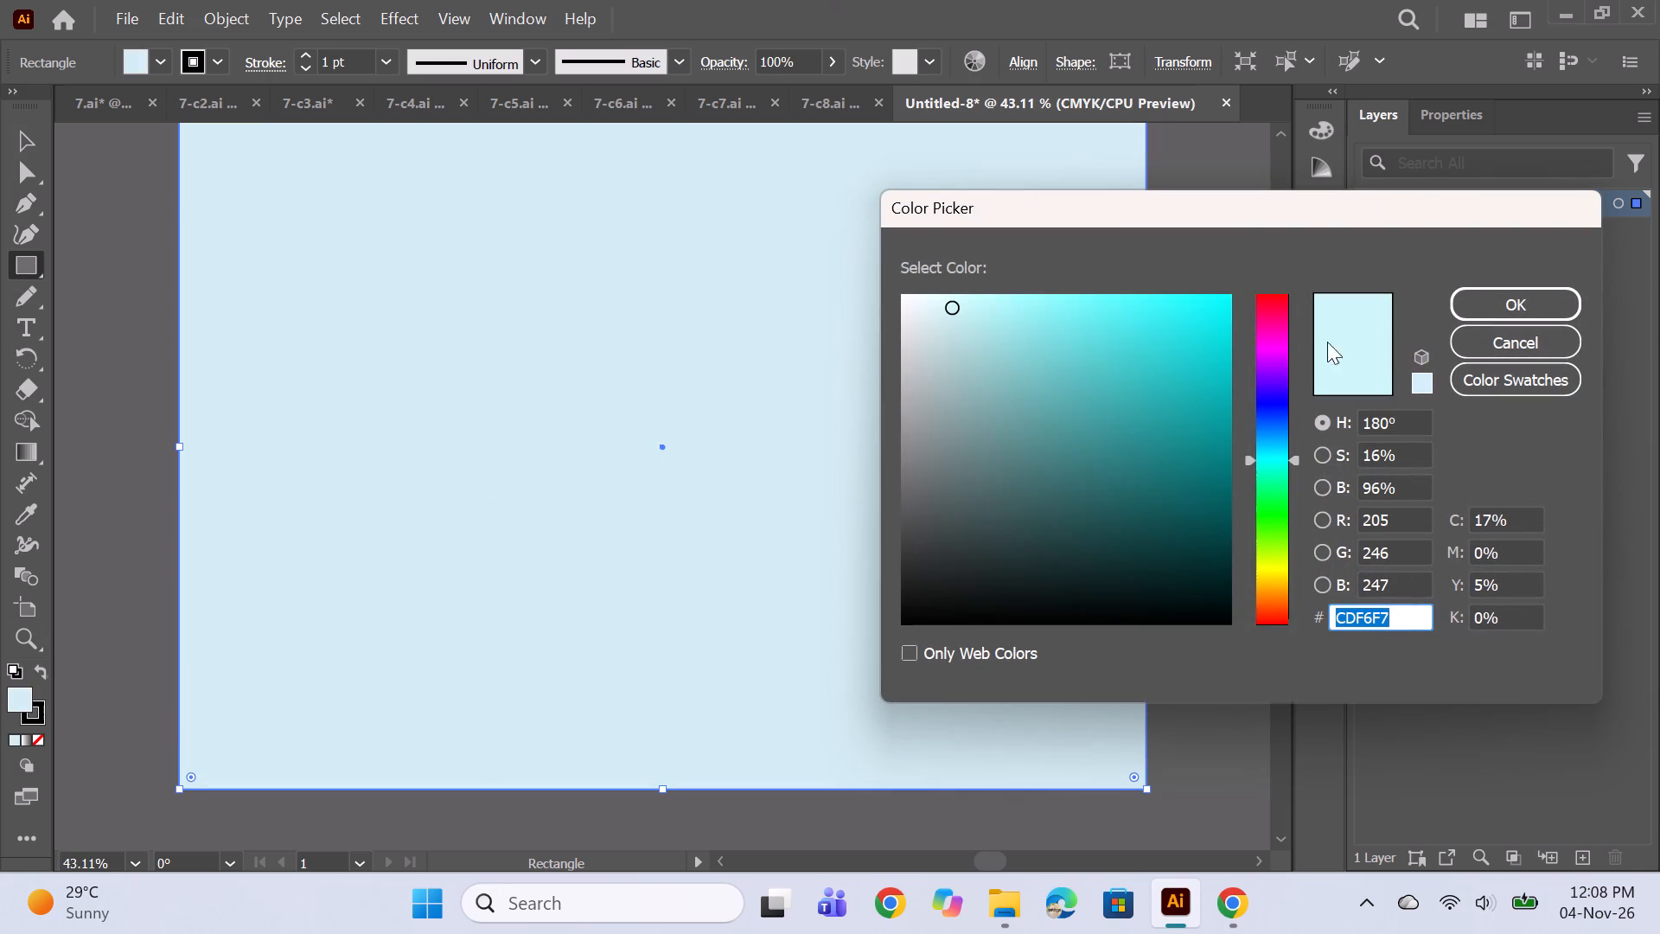
left_click(969, 306)
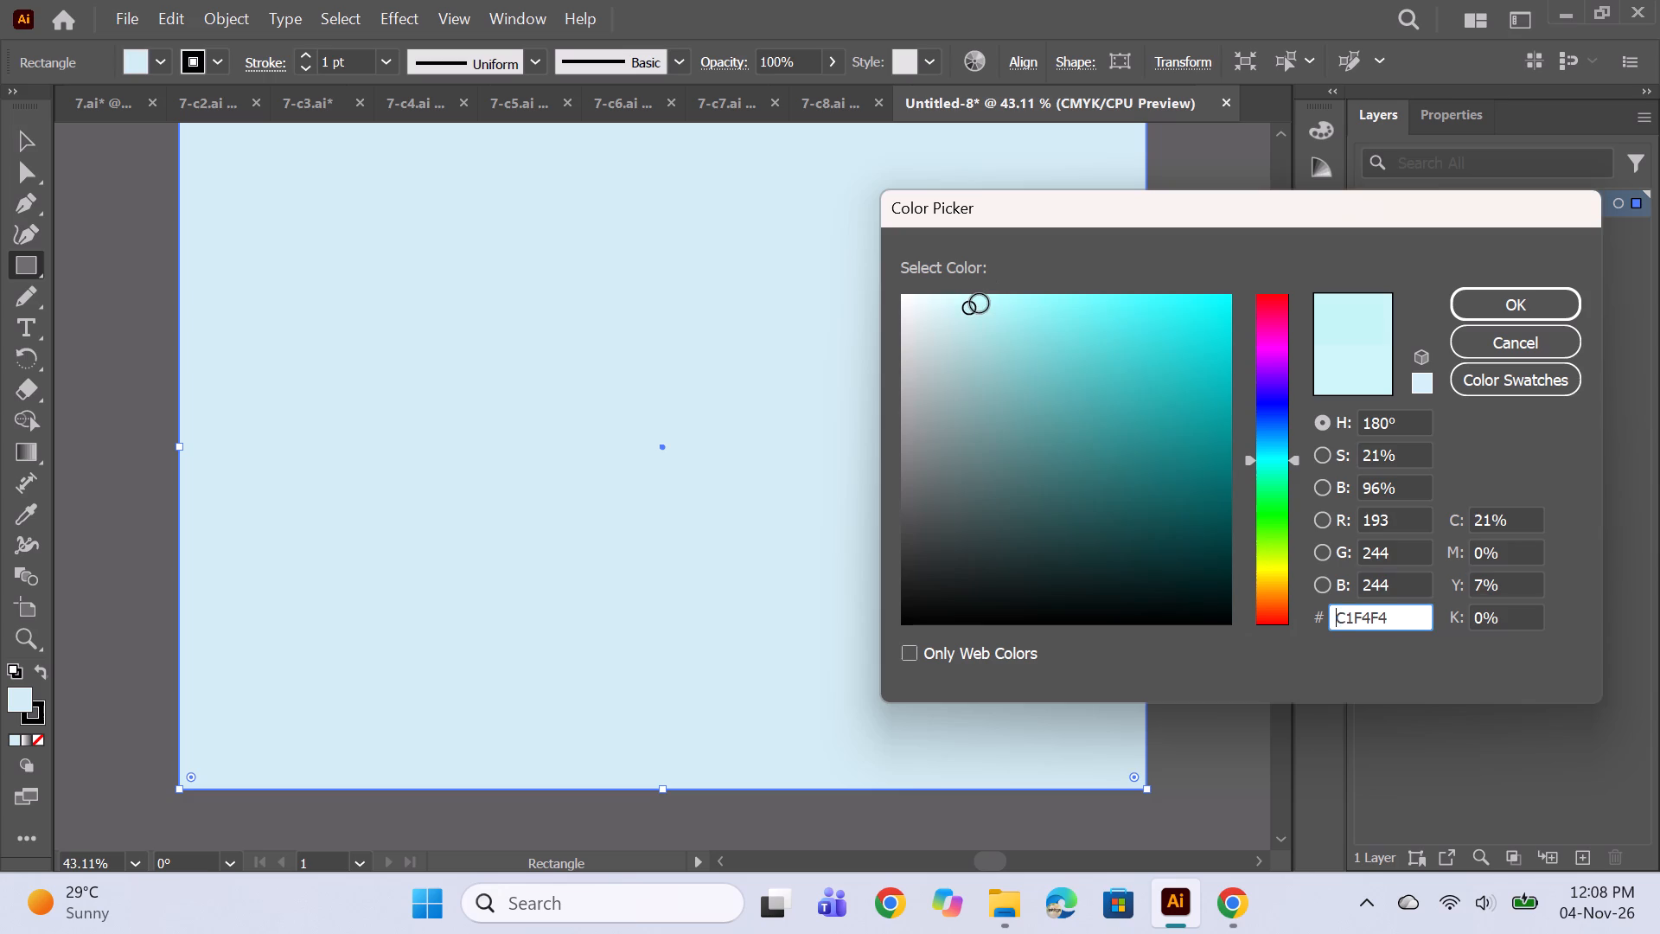
left_click(977, 336)
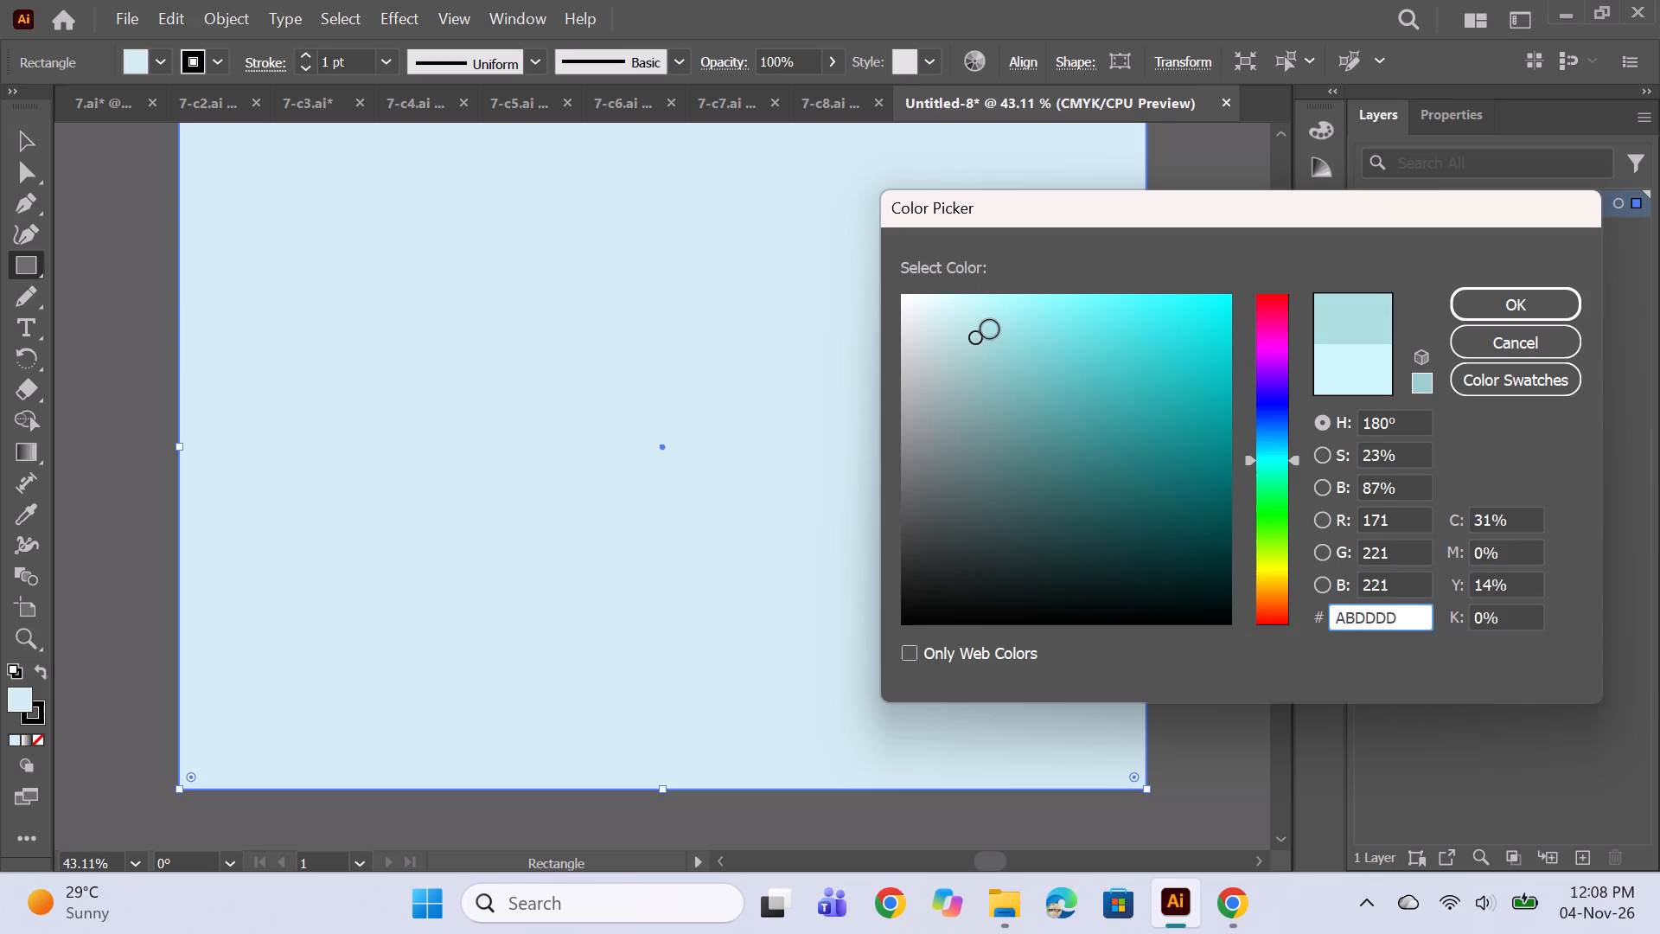
left_click(990, 329)
left_click(1496, 310)
scroll(869, 345, "up", 1)
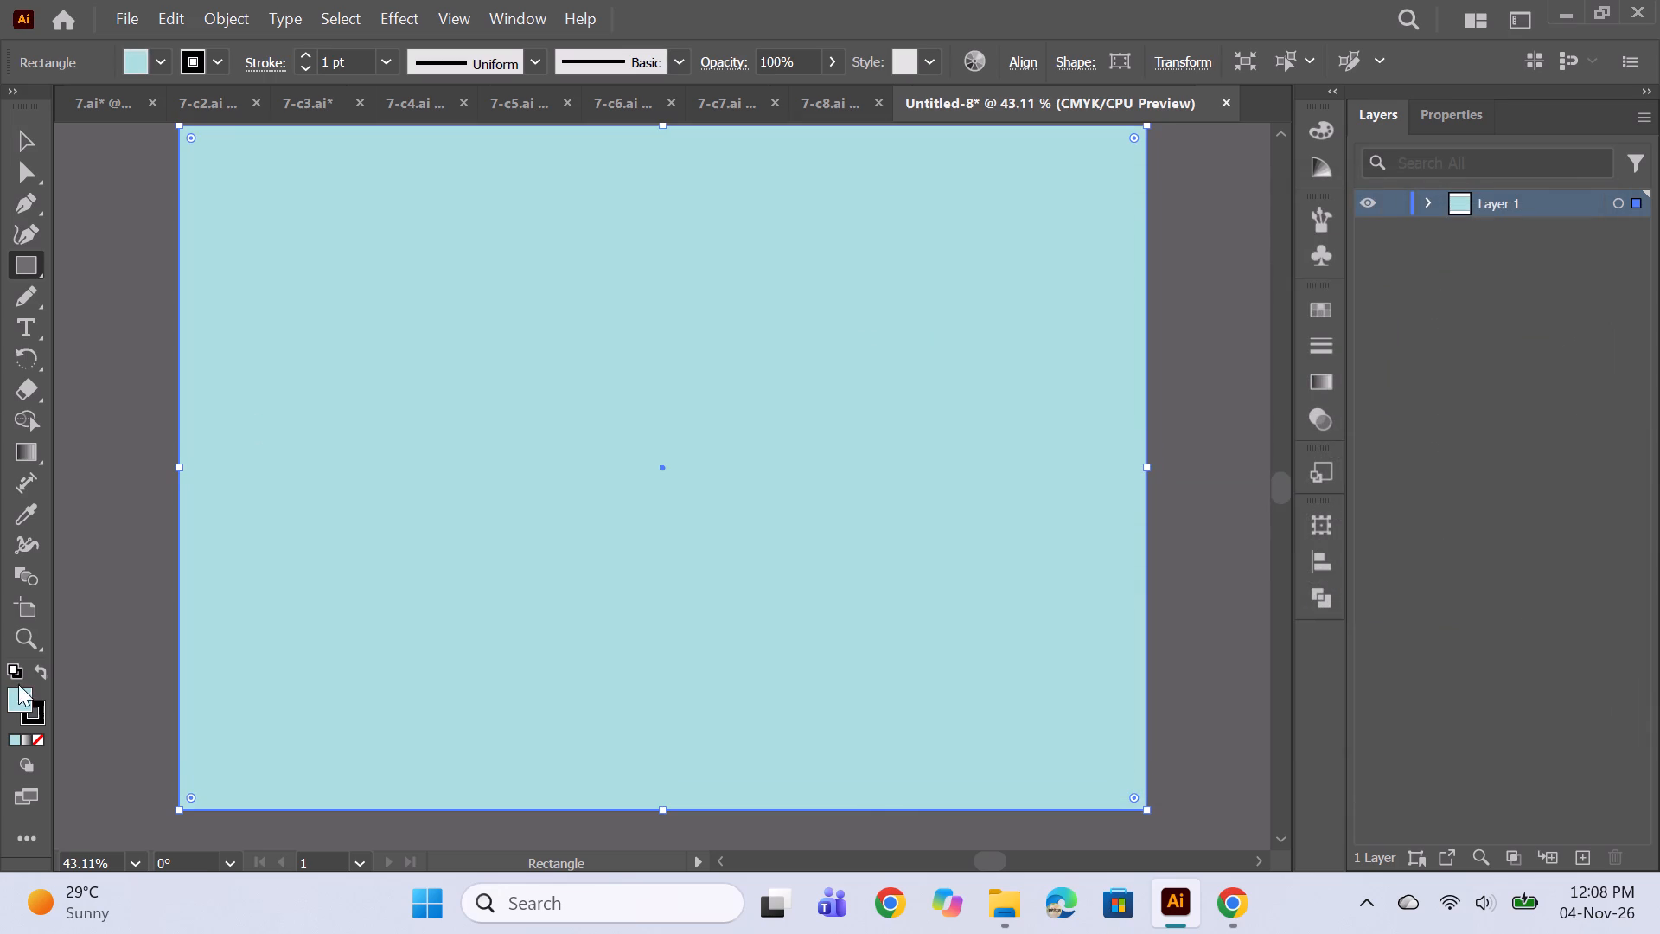
scroll(22, 699, "up", 1)
Paste the pastel flower-tree group onto the aqua background and deselect the motif.
key("ctrl+v")
scroll(695, 485, "up", 3, "alt")
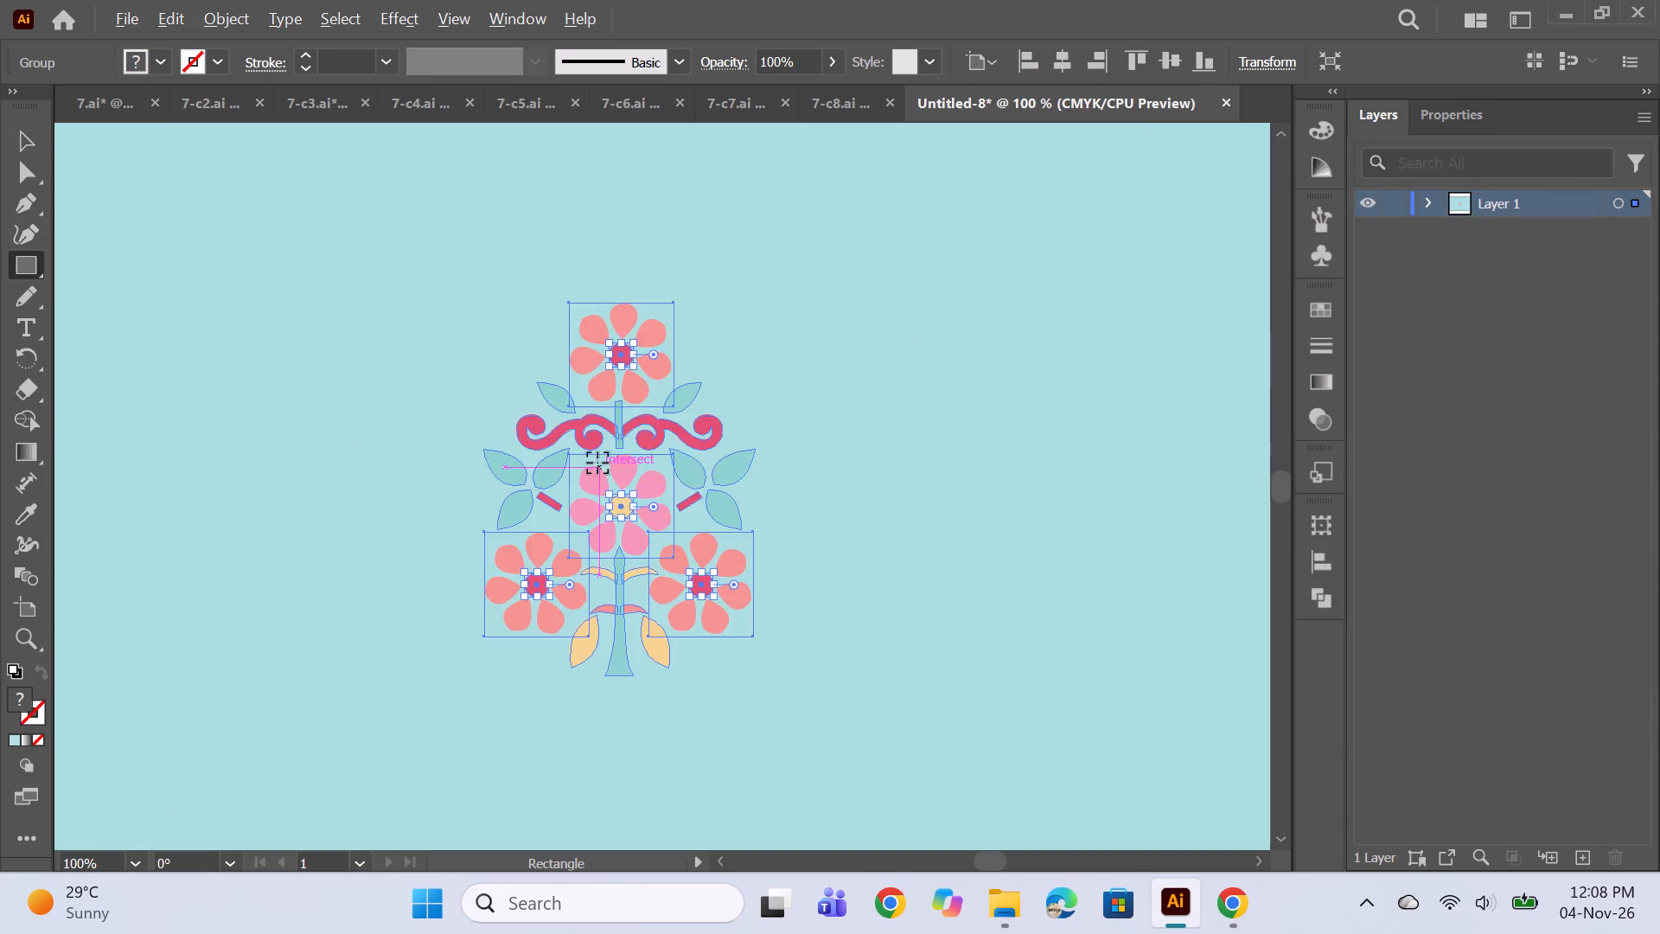
scroll(597, 463, "up", 1, "alt")
left_click(1024, 509, "ctrl")
scroll(681, 381, "down", 1)
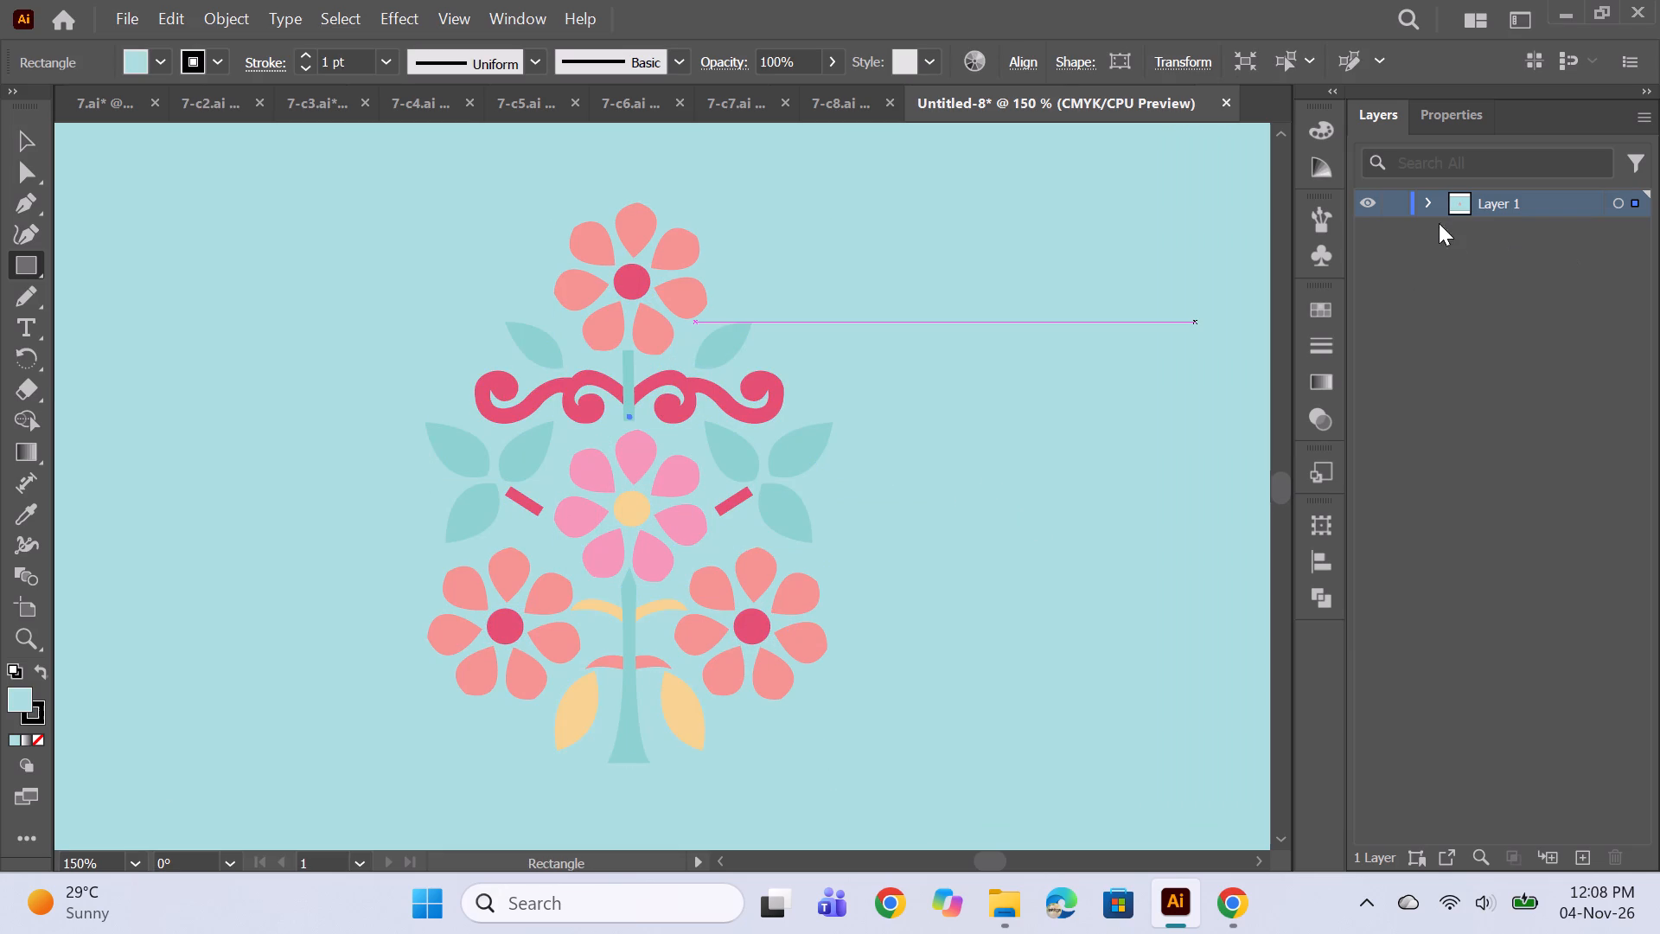
Expand the layer and the pasted flower-tree group to reach the petals and centres of its outer flowers.
left_click(1432, 205)
scroll(1515, 284, "down", 4)
left_click(1461, 229)
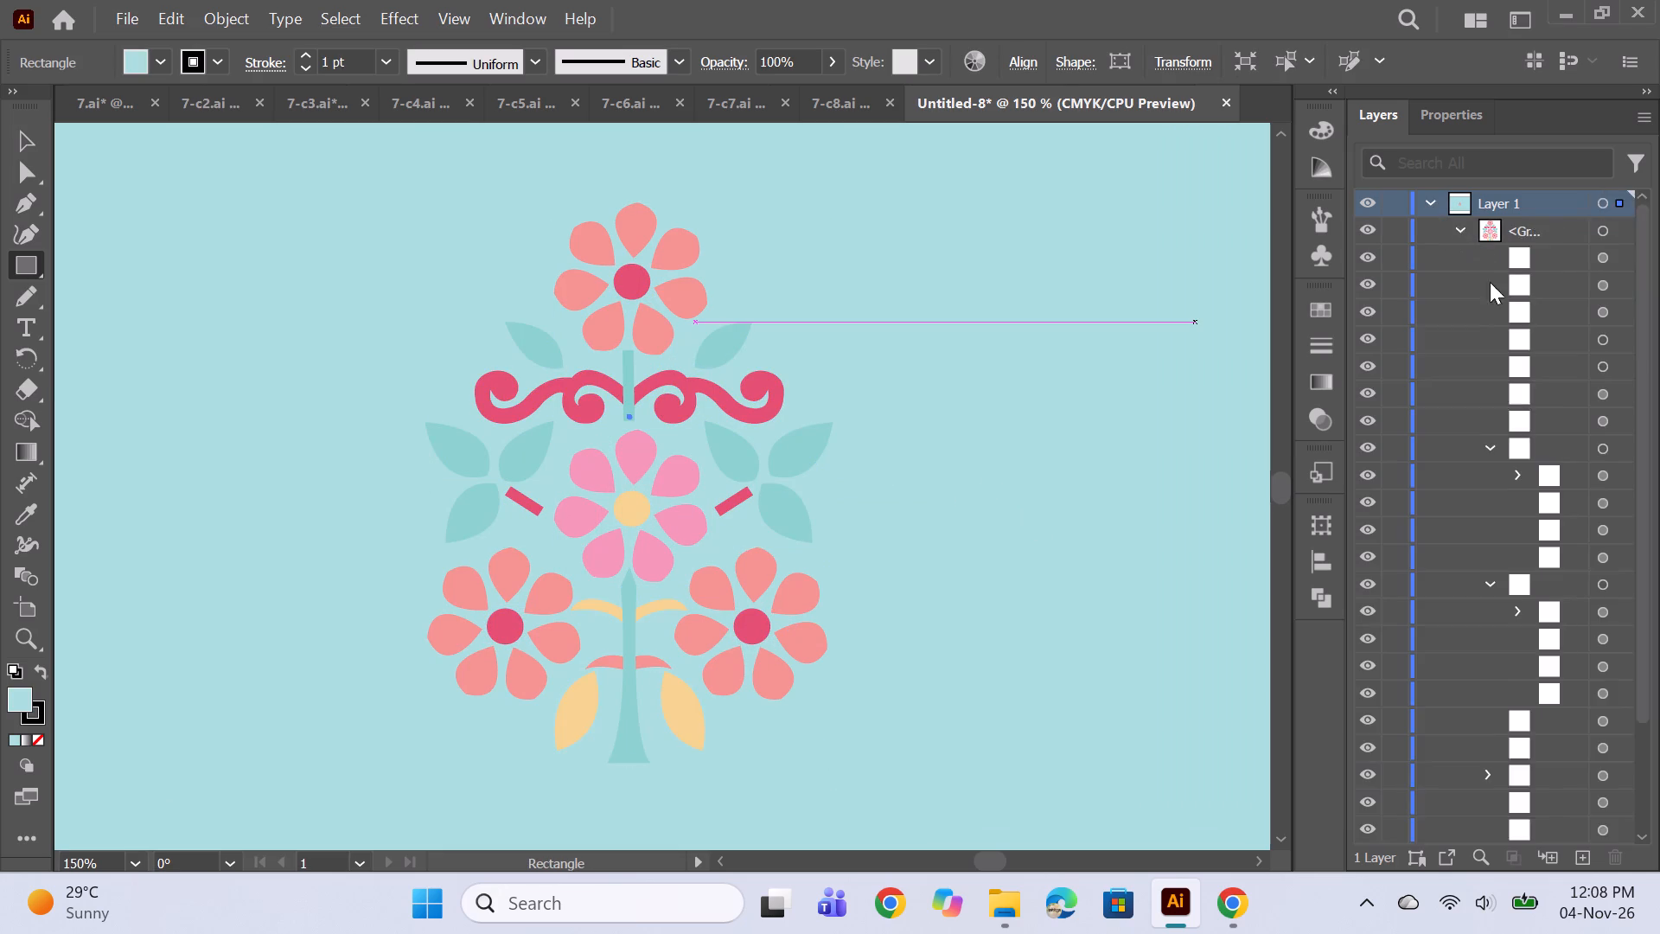
scroll(1504, 333, "down", 16)
left_click(1486, 806)
scroll(1569, 764, "down", 5)
left_click(1486, 692)
left_click(1481, 669)
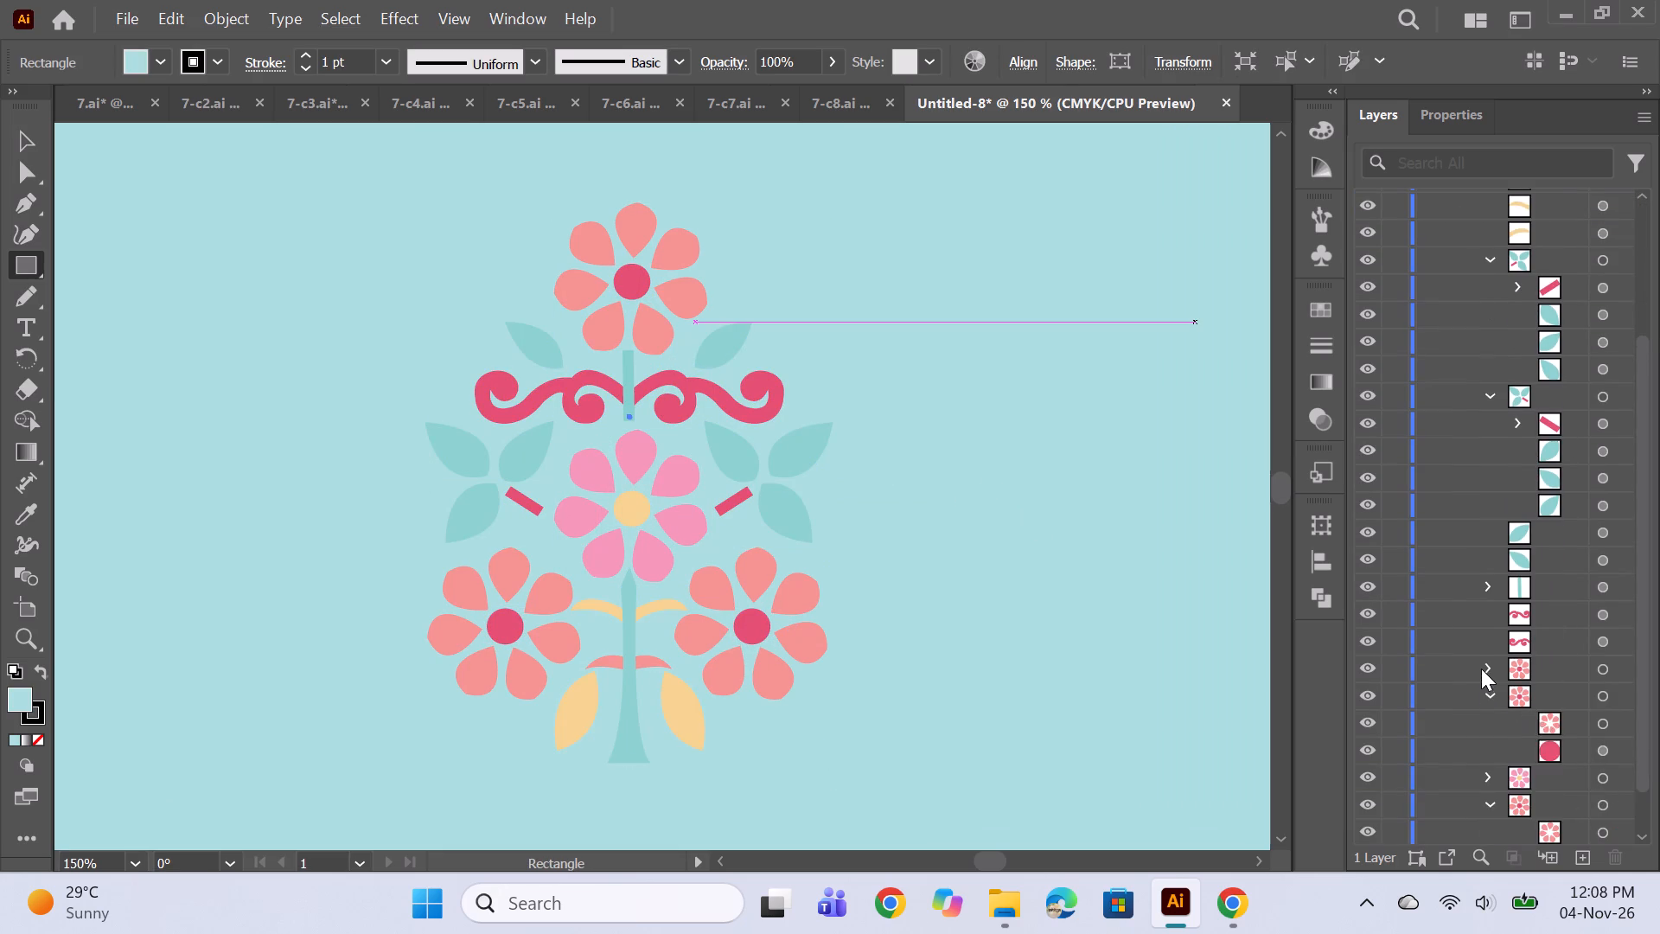
Recolour the petals of the top flower and the two lower flowers golden yellow, around DDBE22.
left_click(1609, 696)
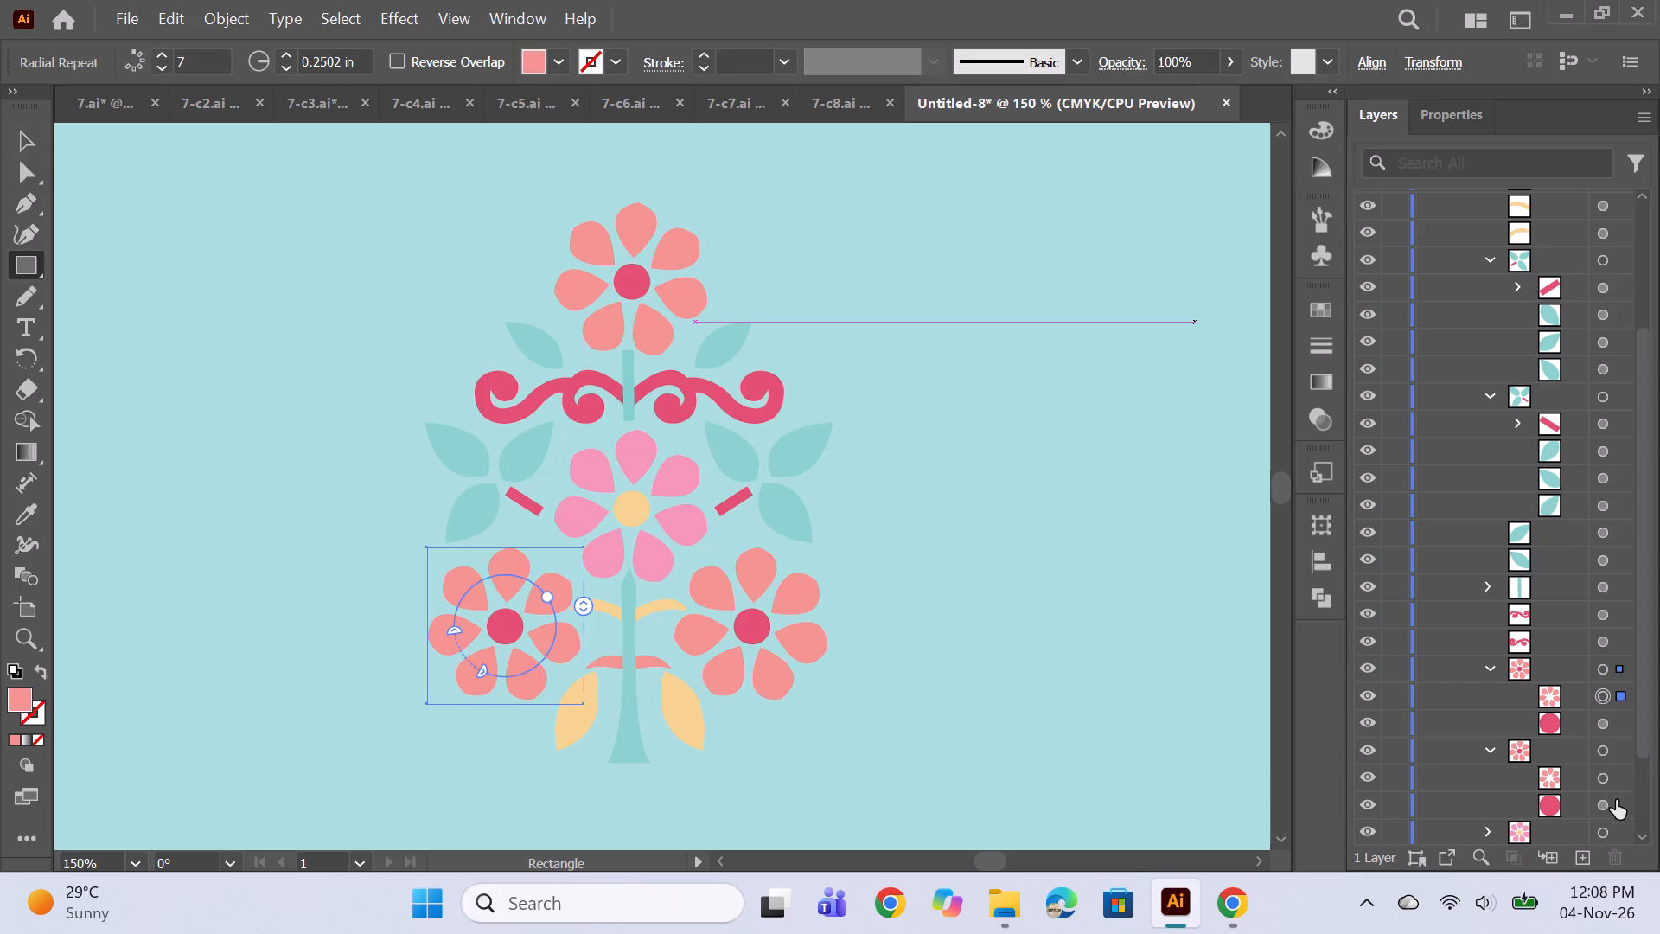
left_click(1608, 776, "ctrl")
scroll(1555, 662, "down", 6)
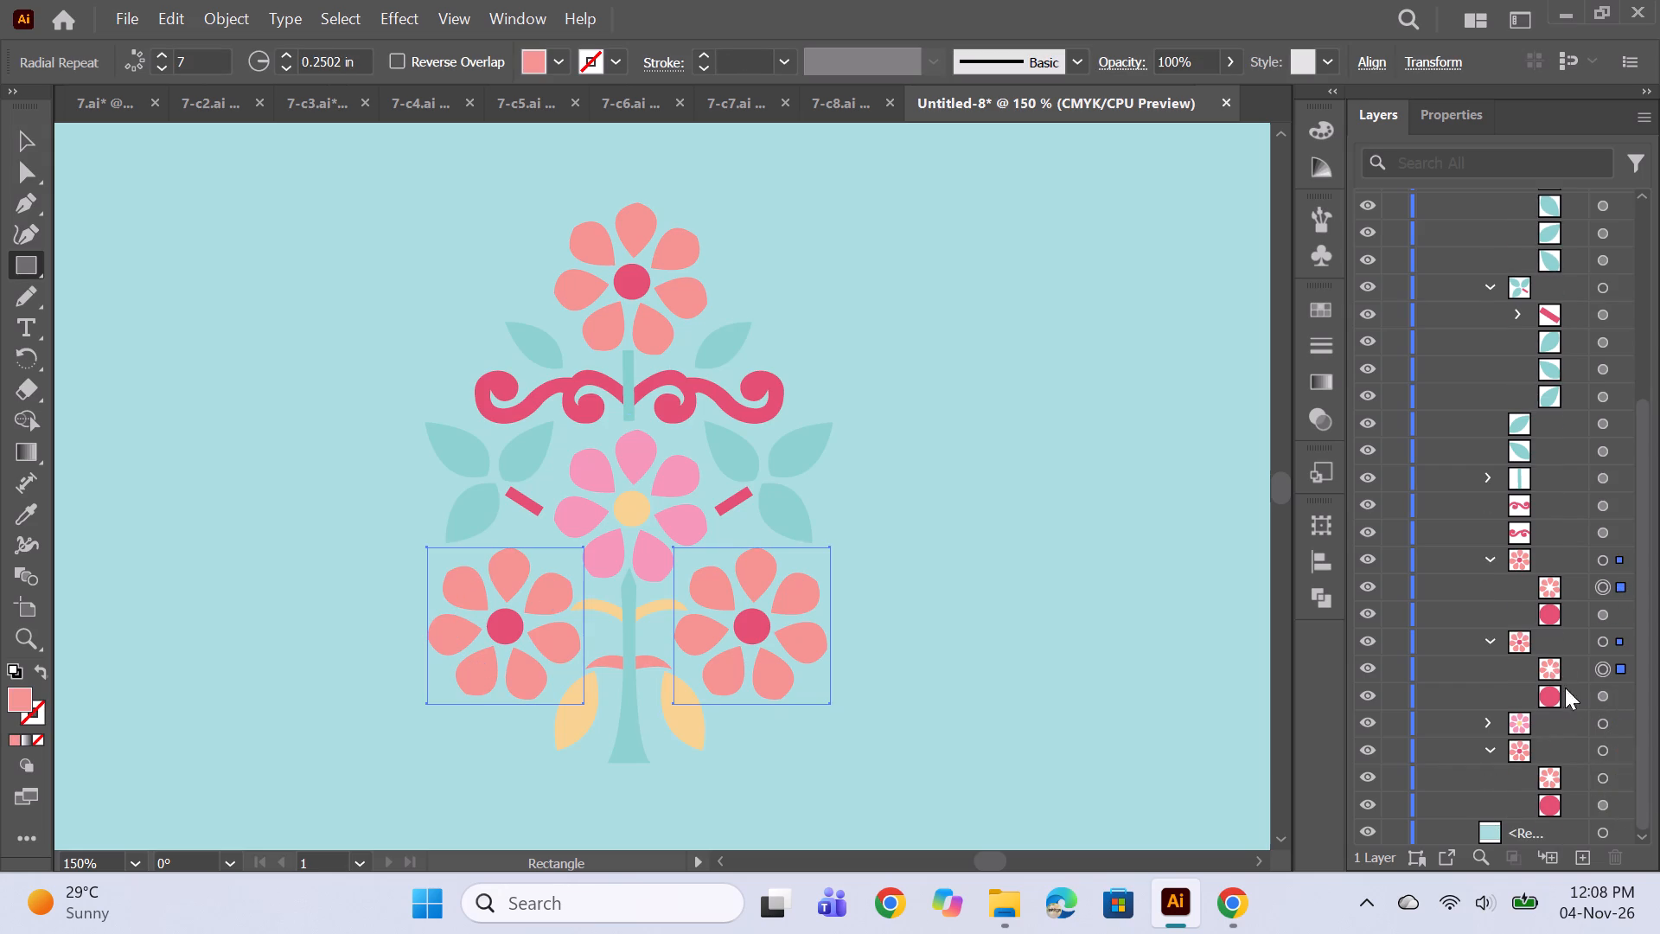
left_click(1602, 779, "ctrl")
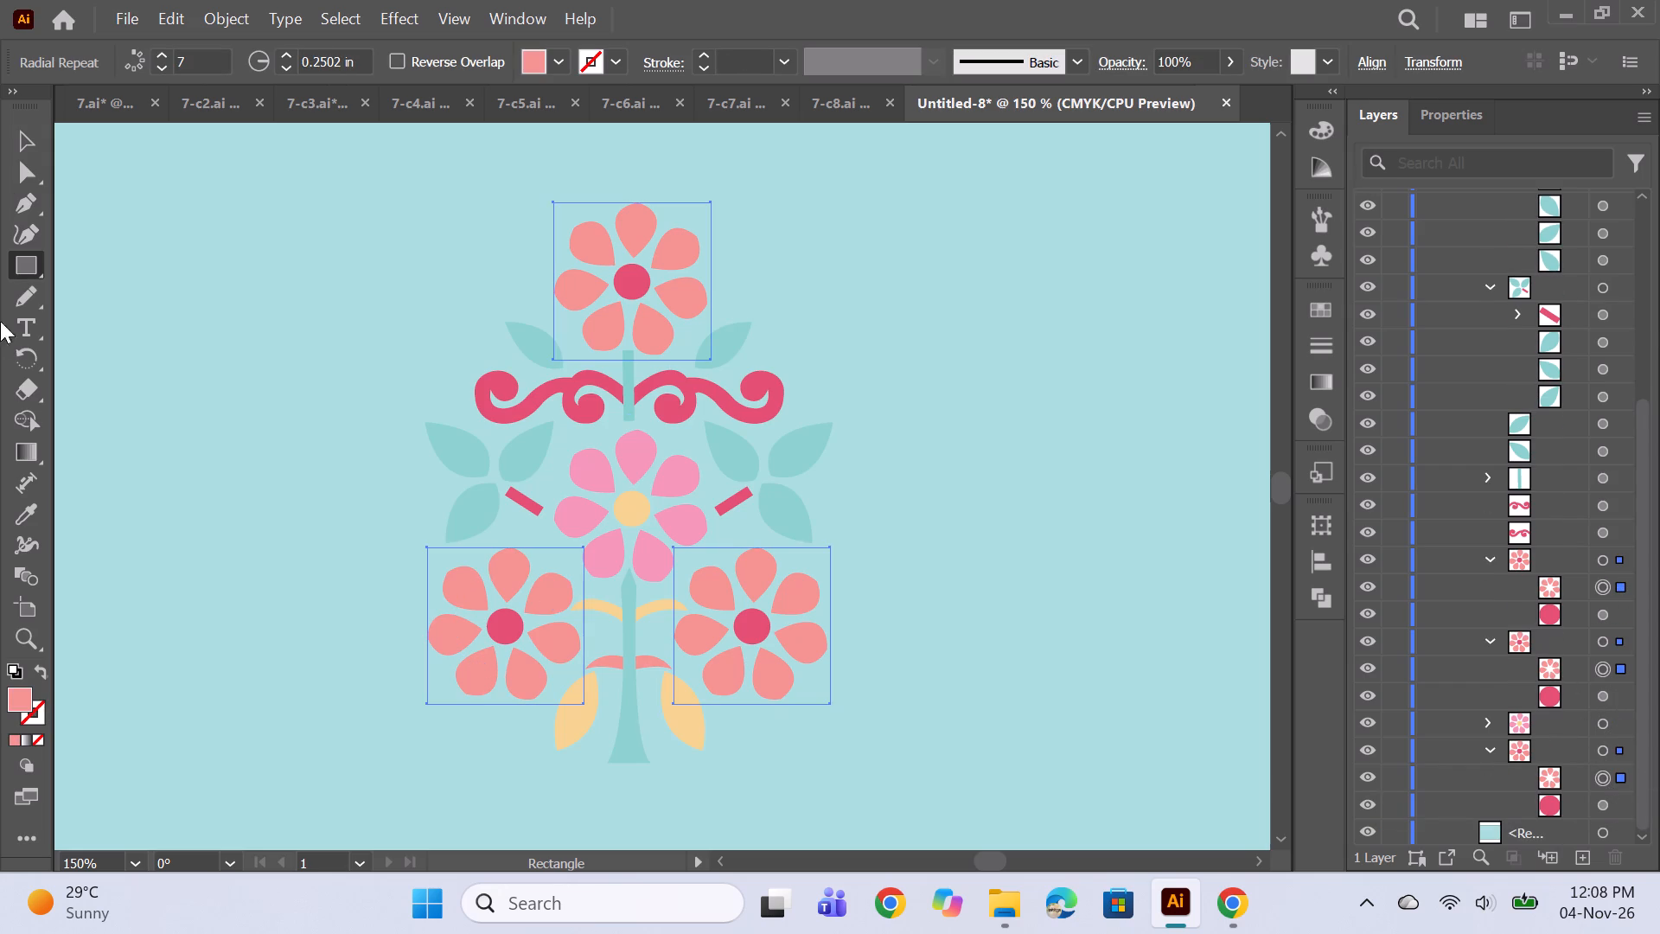
double_click(16, 692)
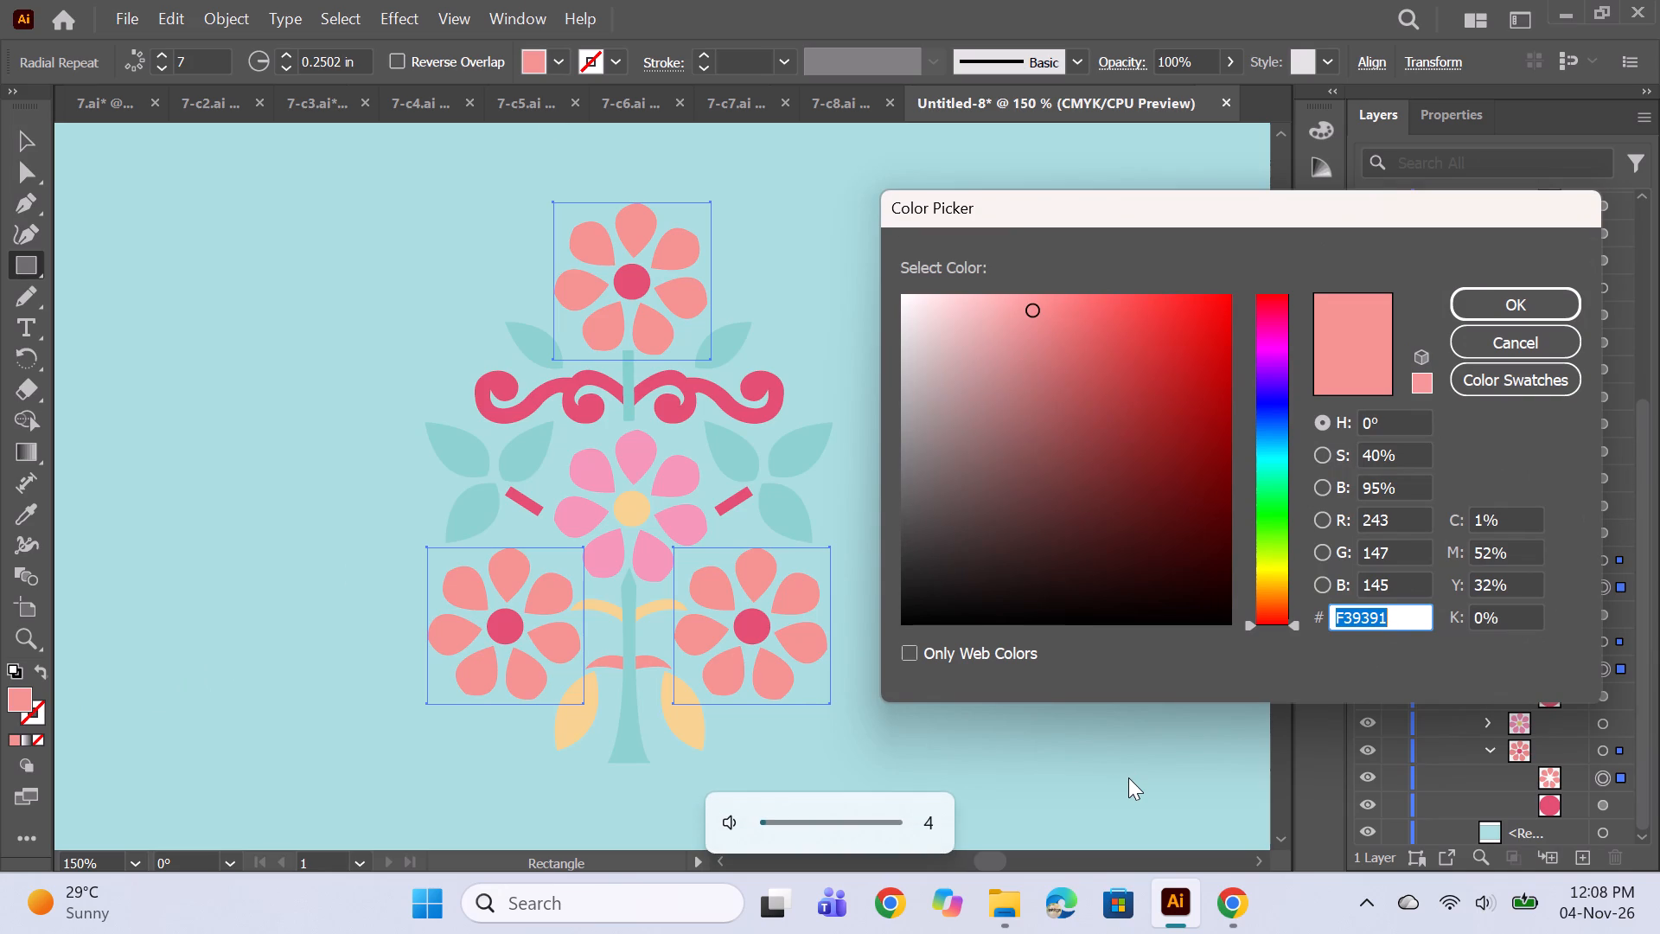
left_click(1271, 332)
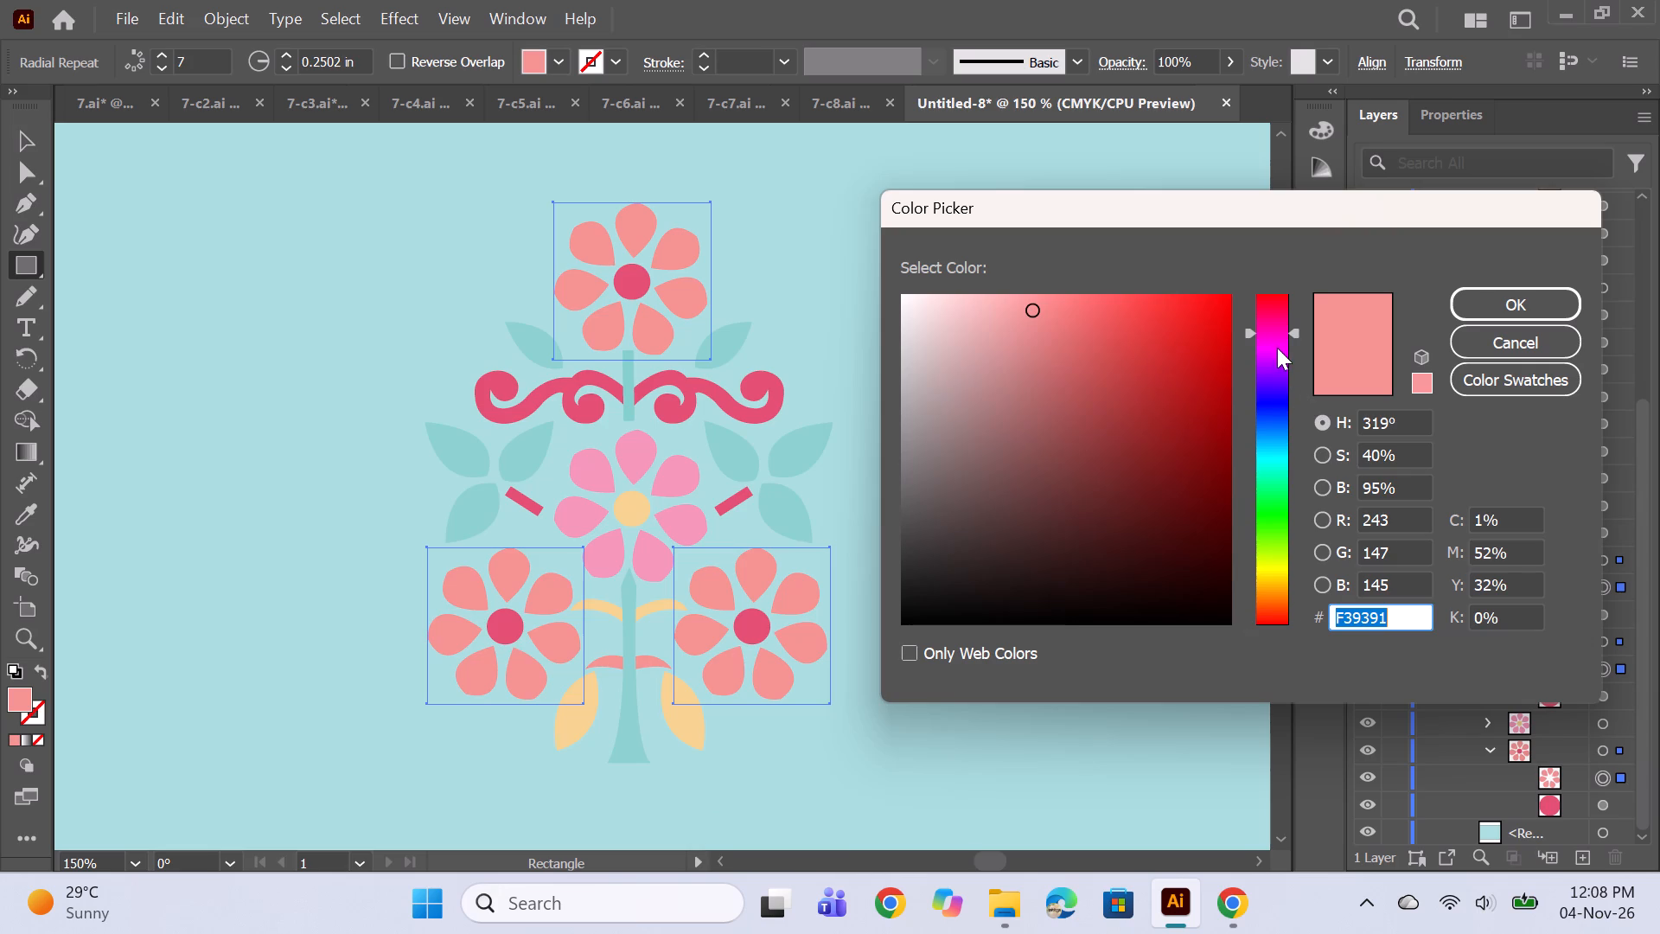
left_click(1271, 361)
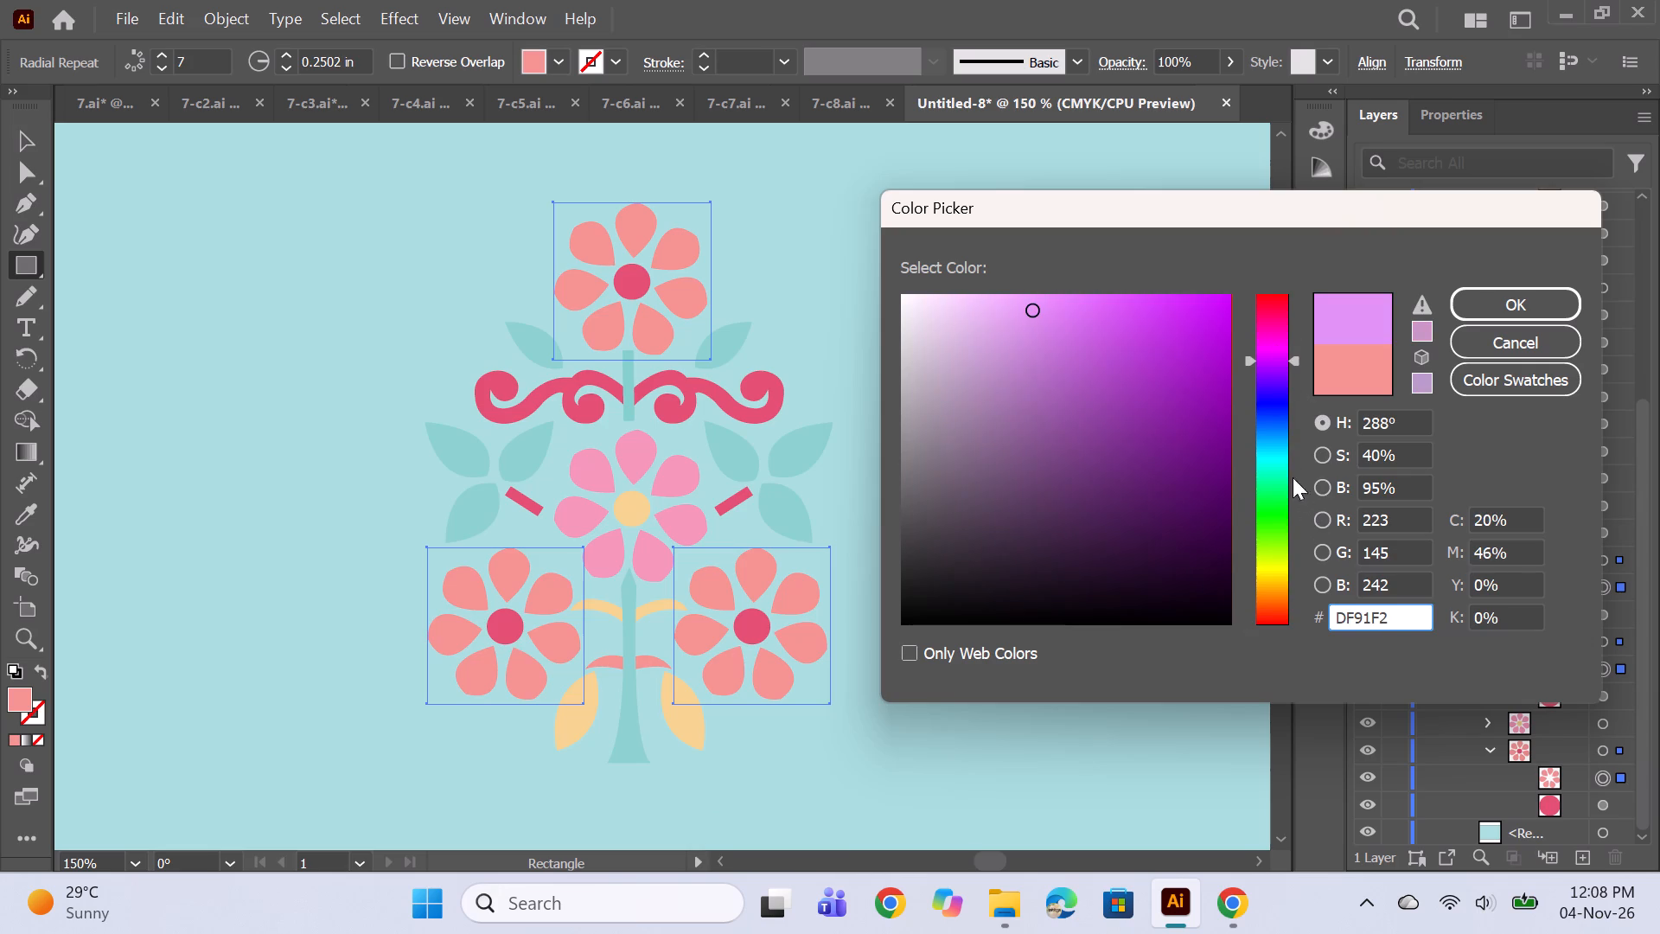
left_click(1273, 572)
left_click(1273, 566)
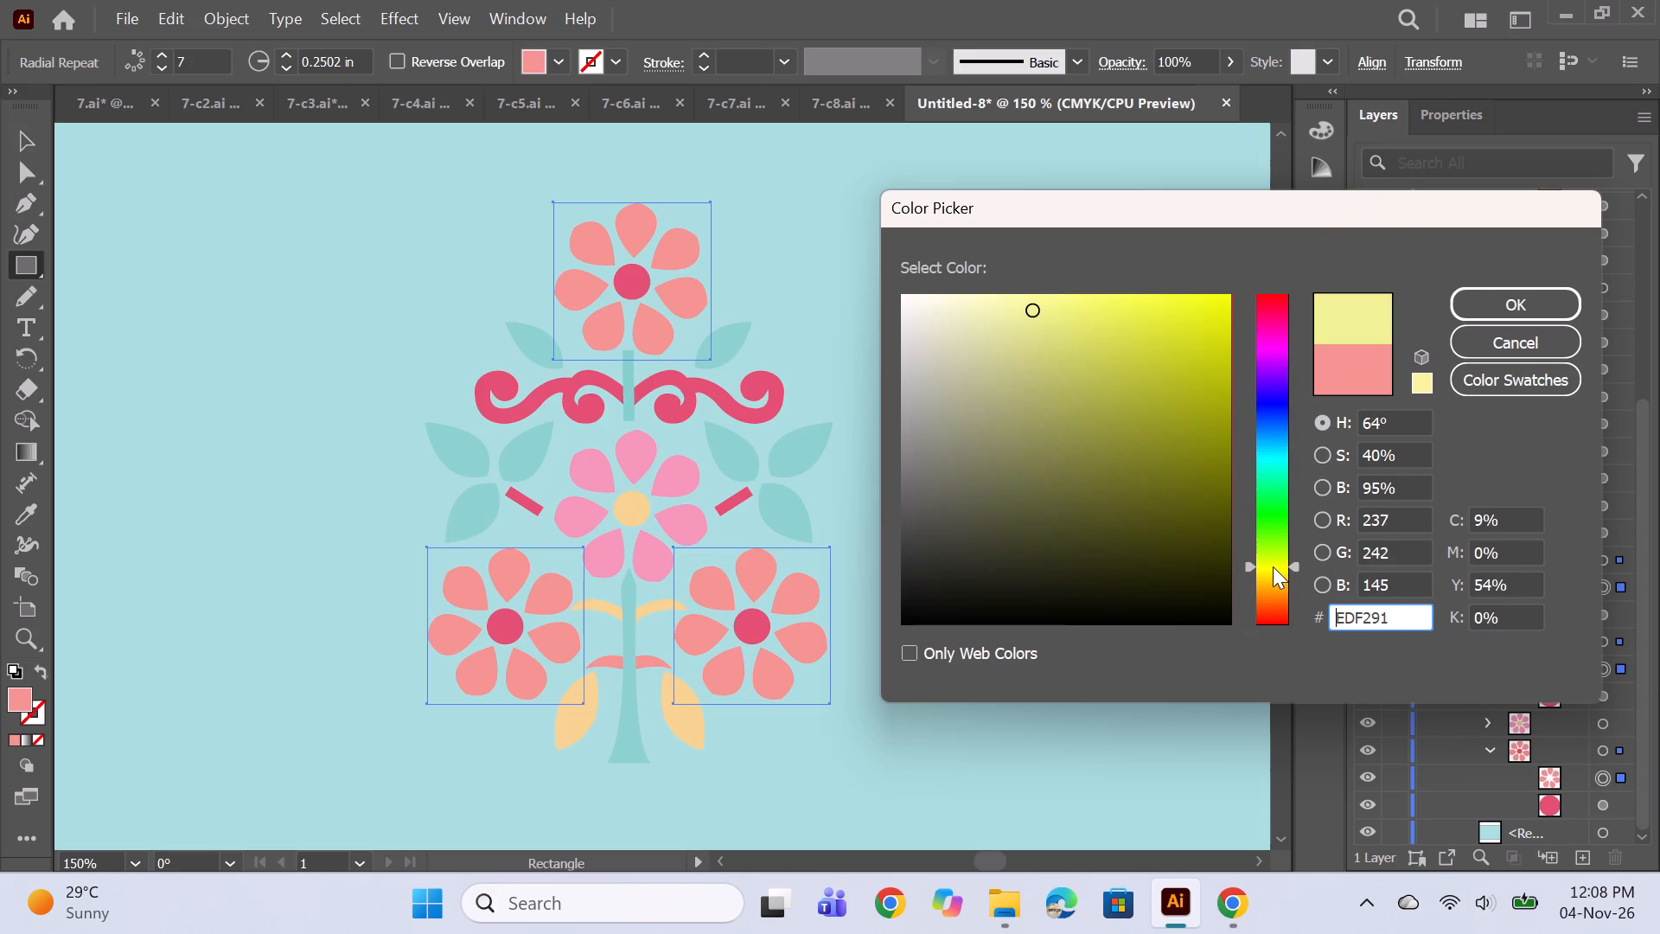
left_click(1273, 572)
left_click(1274, 572)
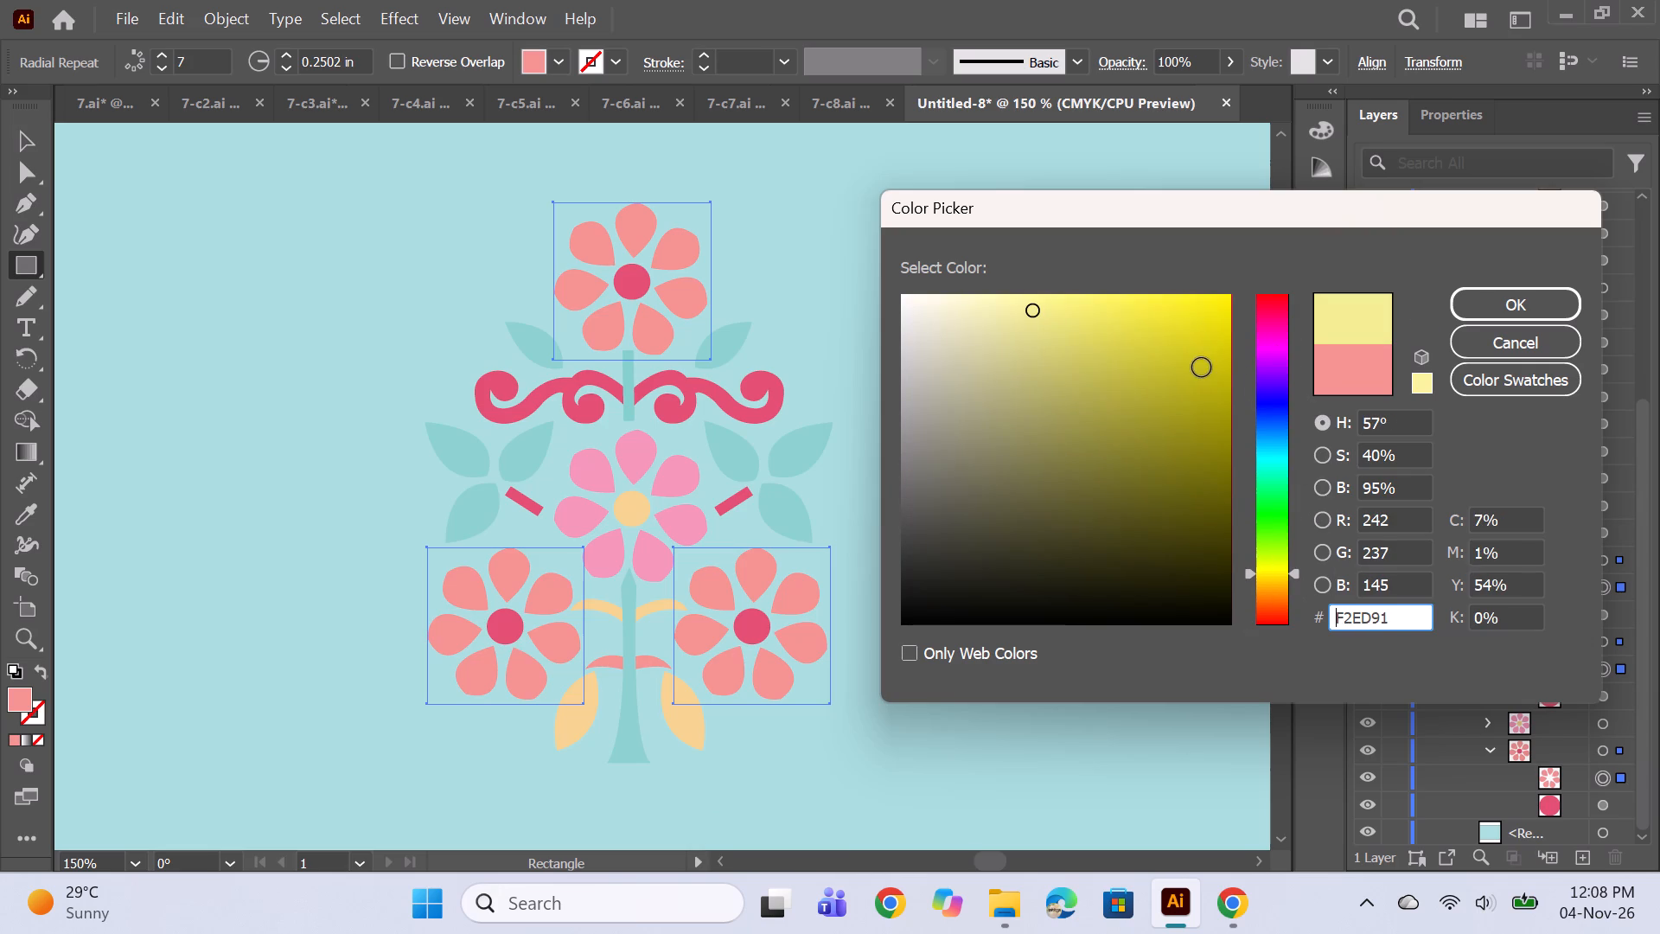
left_click(1202, 368)
left_click(1270, 578)
left_click(1191, 352)
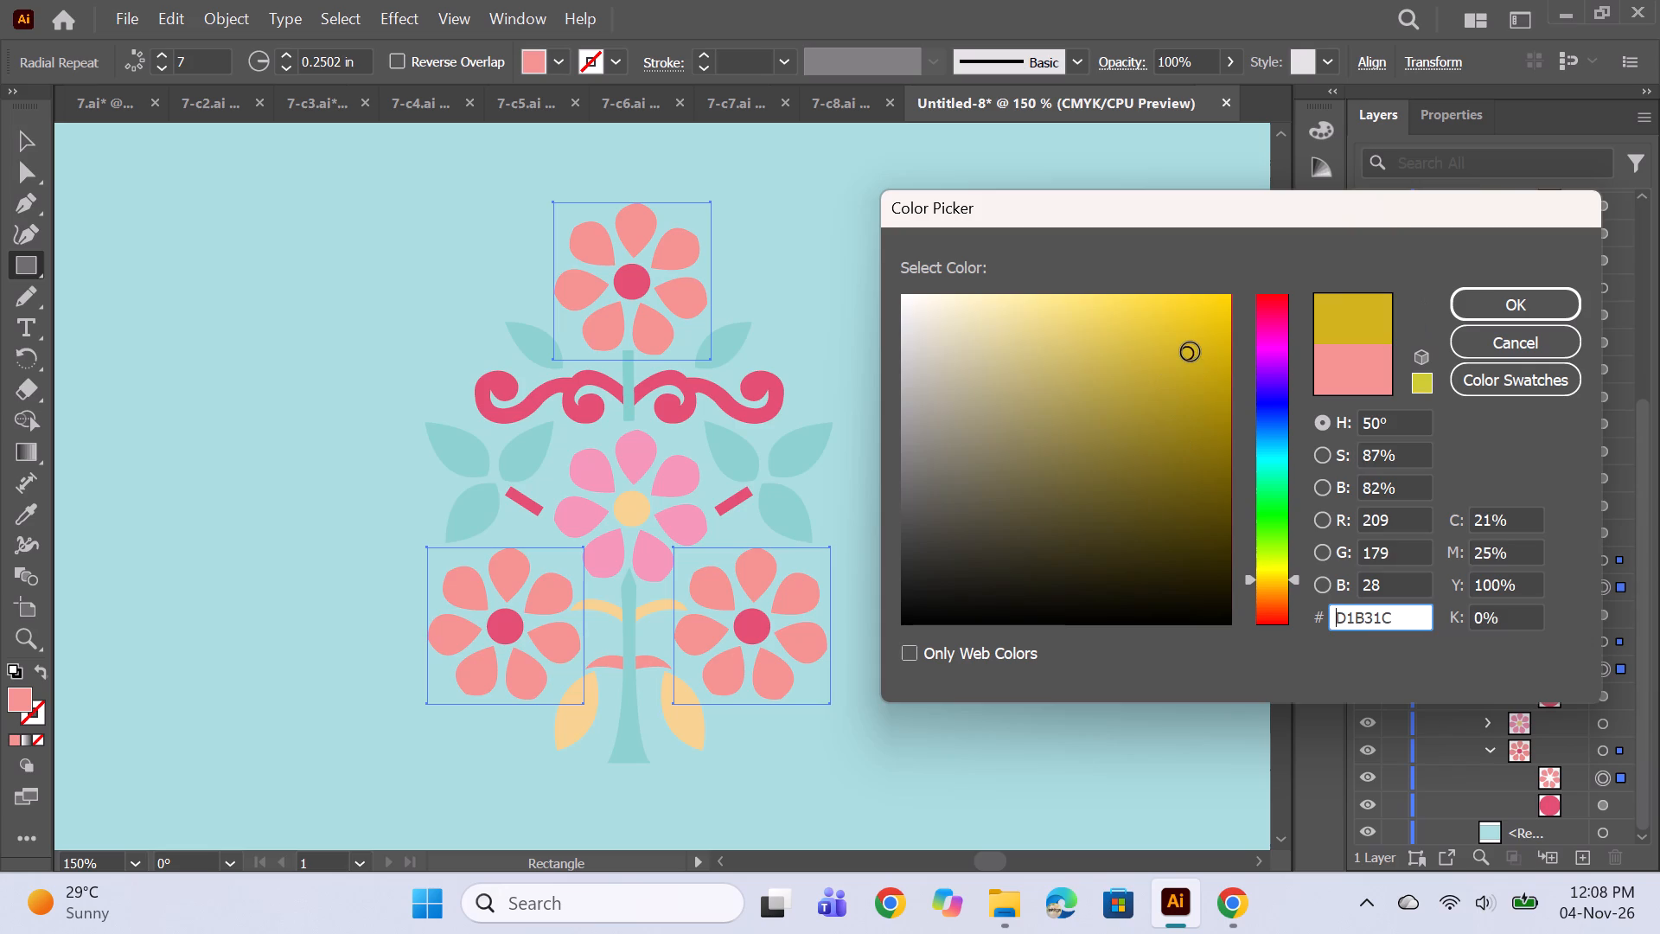
left_click(1185, 336)
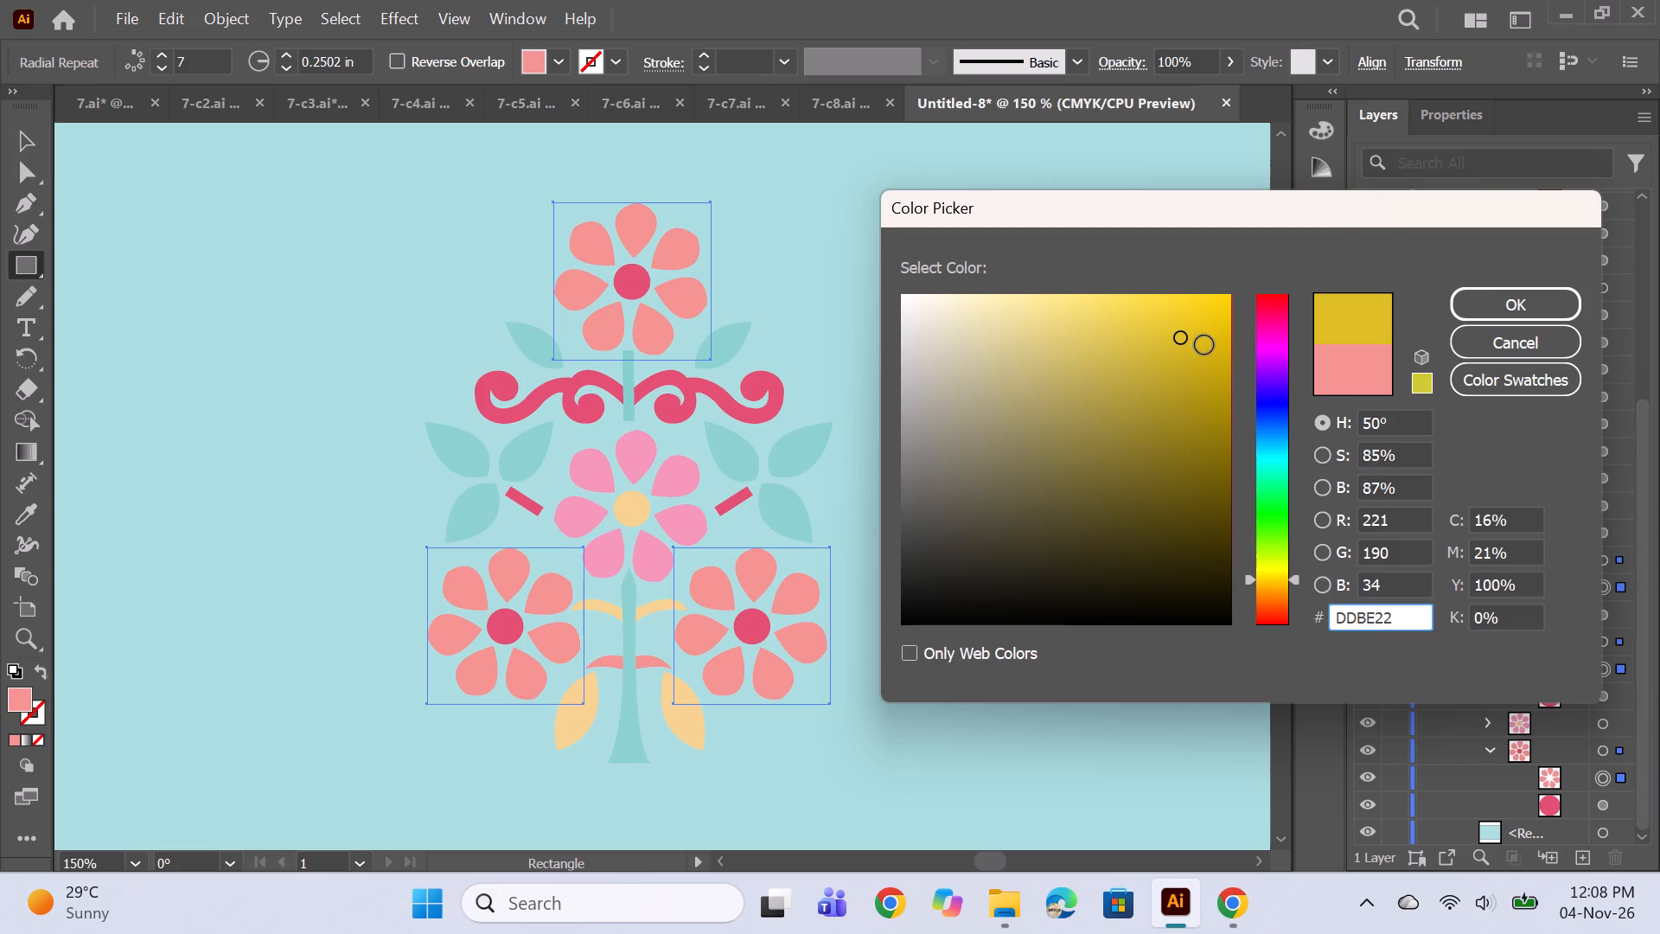
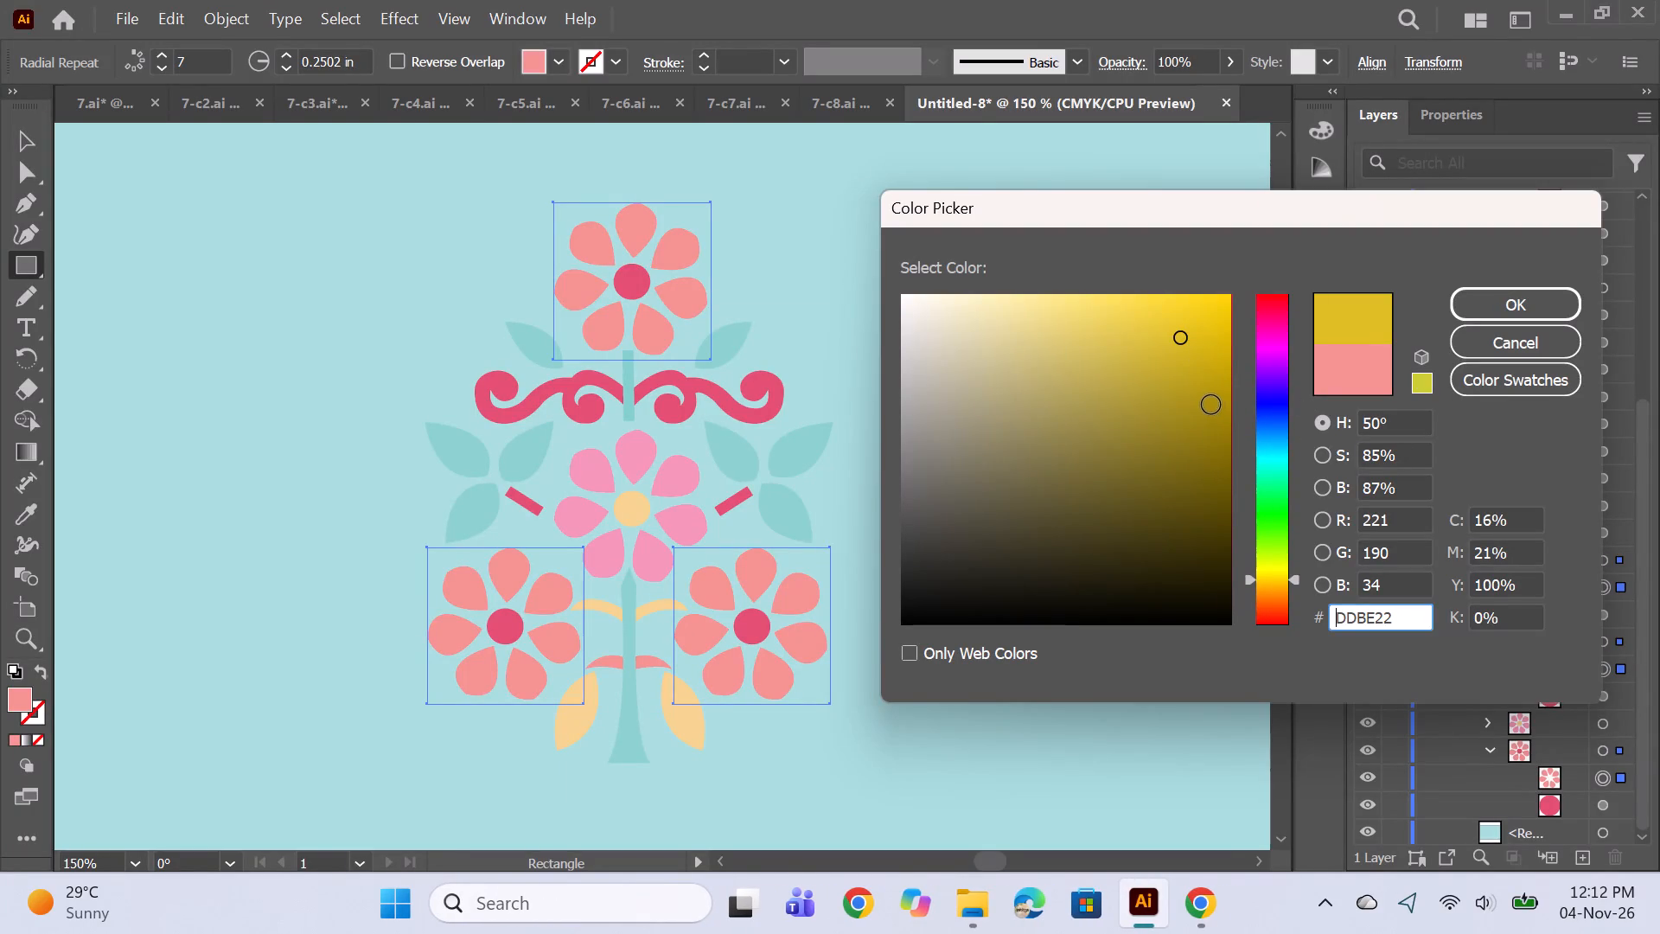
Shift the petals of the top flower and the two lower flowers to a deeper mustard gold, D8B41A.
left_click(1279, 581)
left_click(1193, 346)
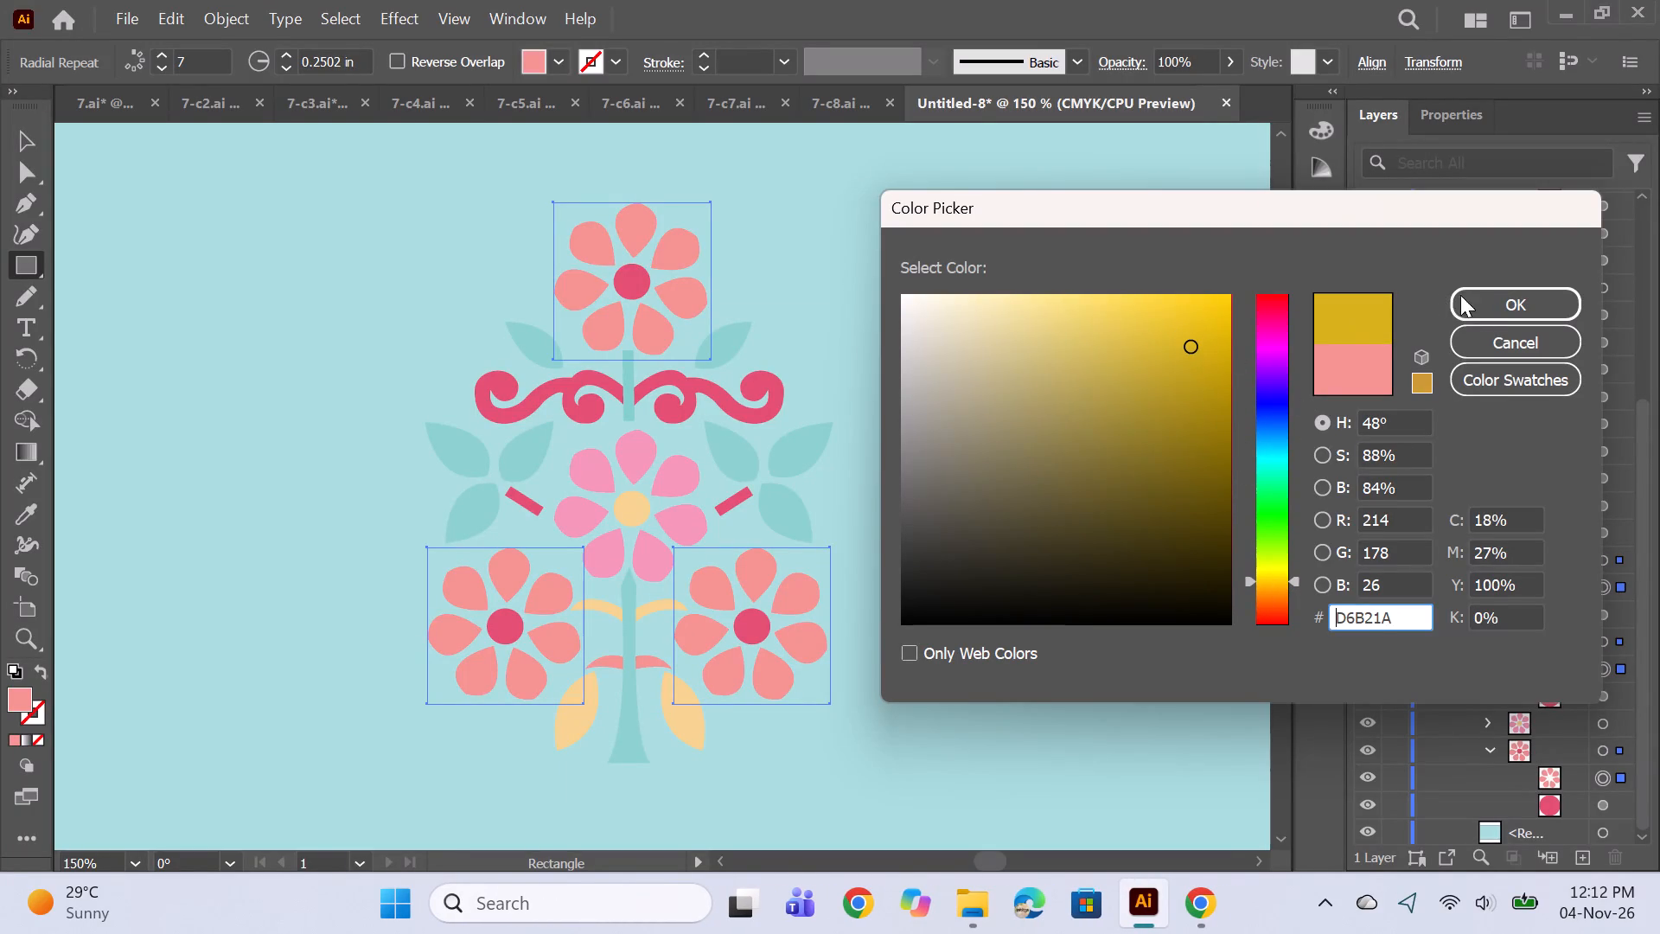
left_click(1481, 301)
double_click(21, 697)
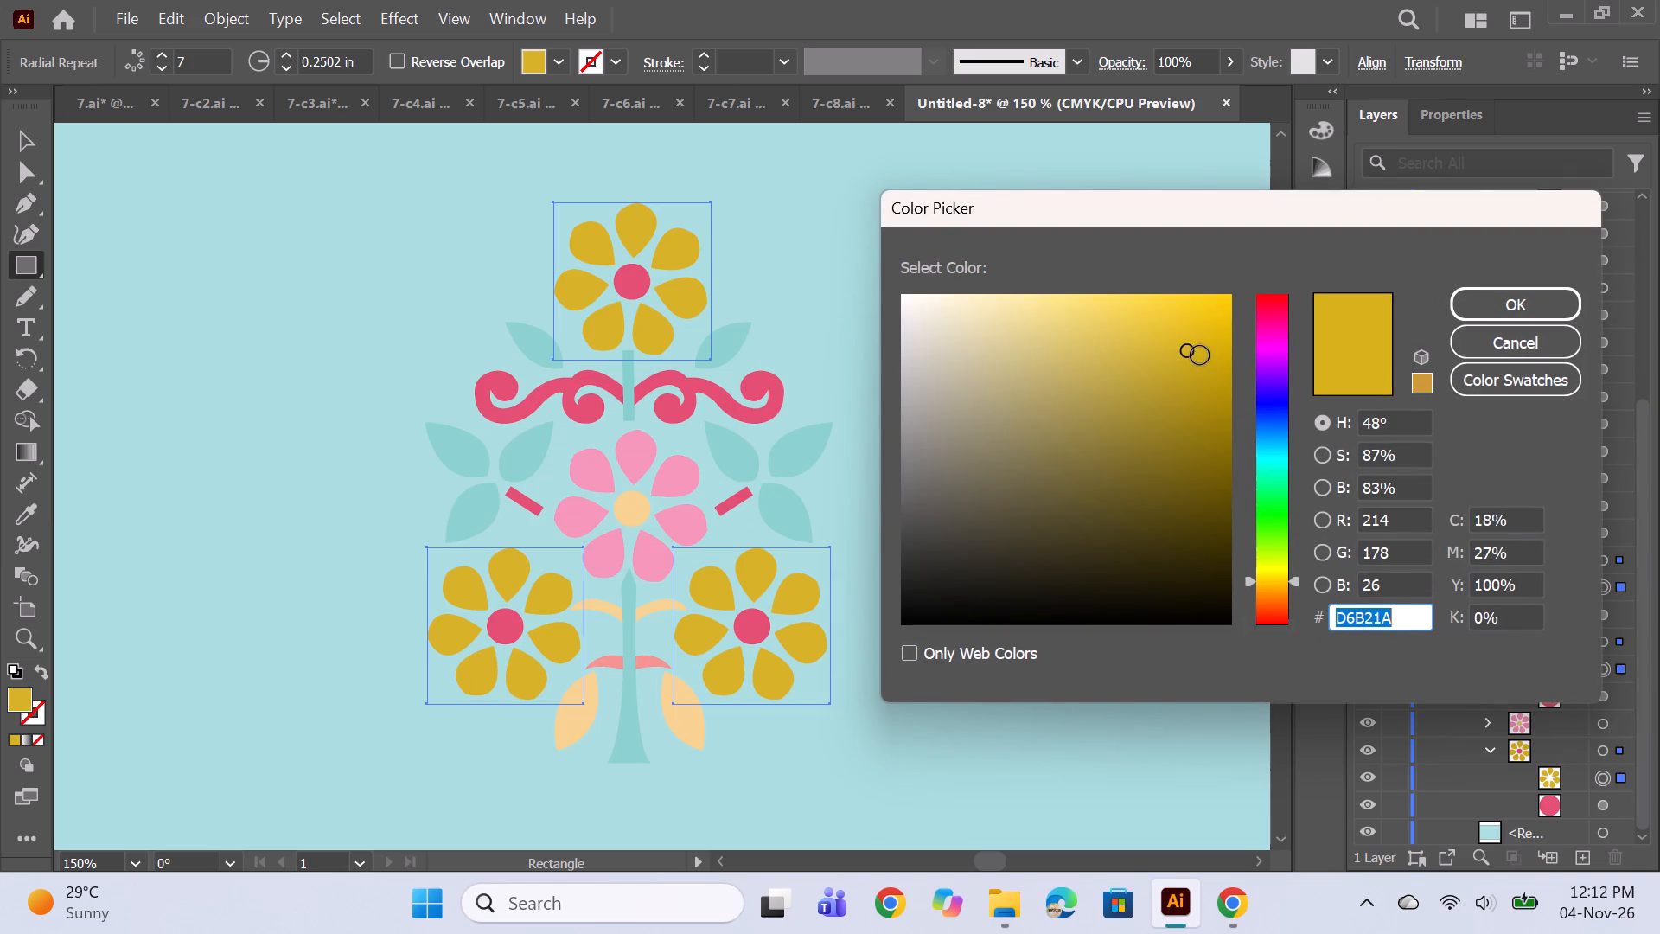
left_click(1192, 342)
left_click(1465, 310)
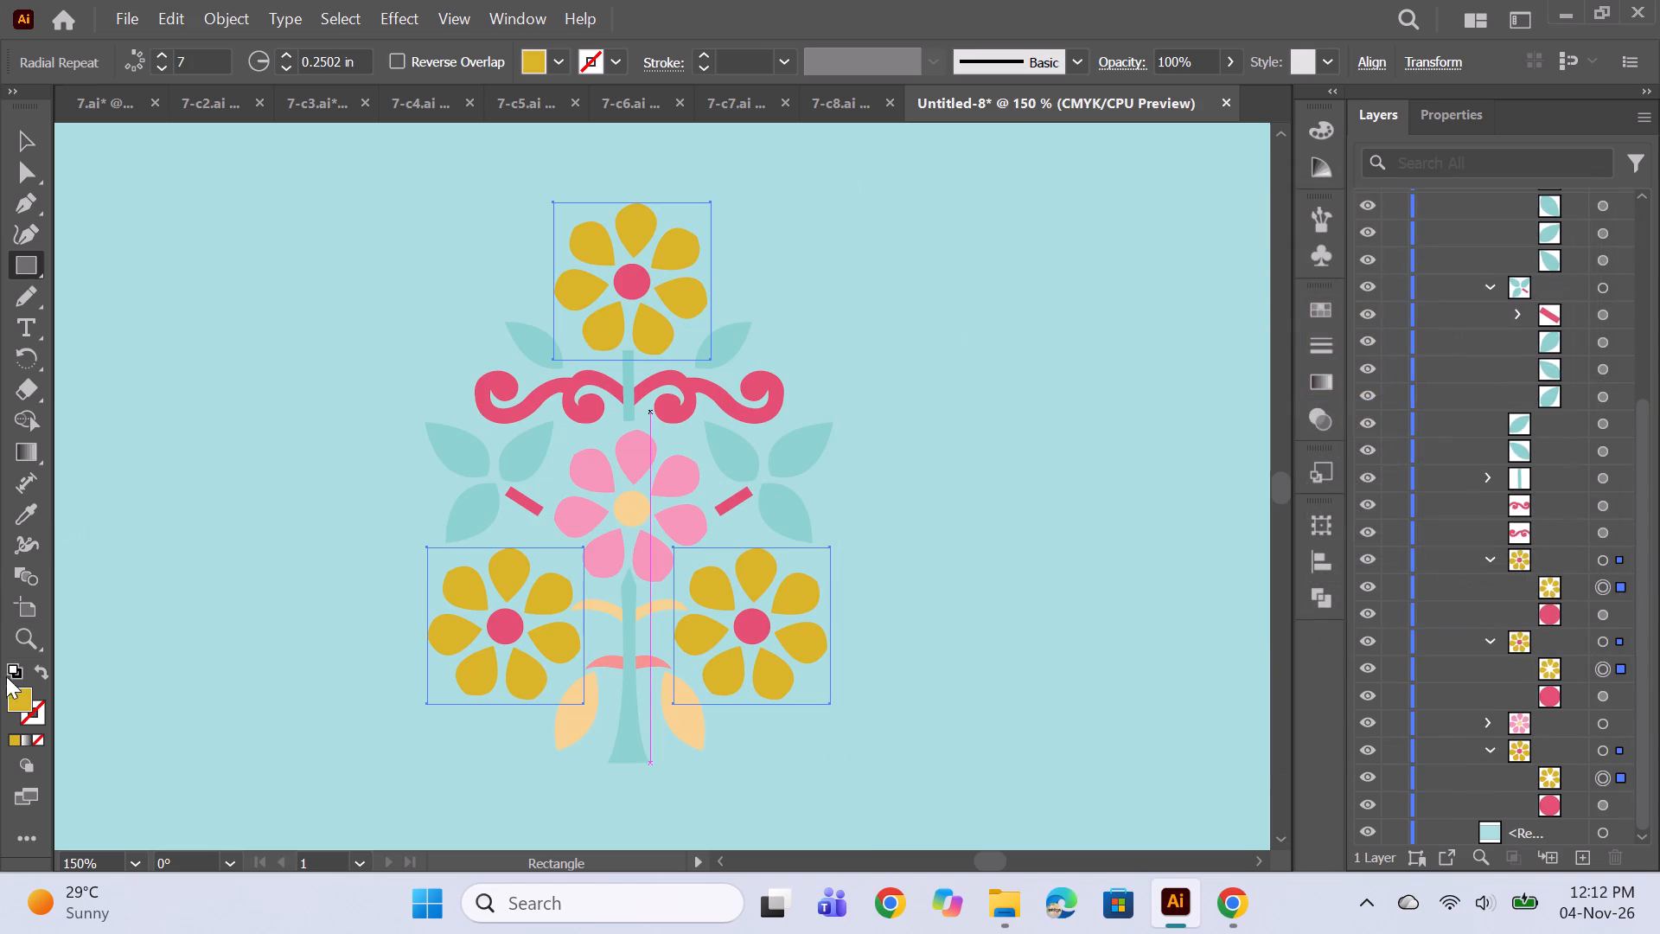
Recolour the petals of the top flower and the two lower flowers deep red, BC1D25.
double_click(20, 694)
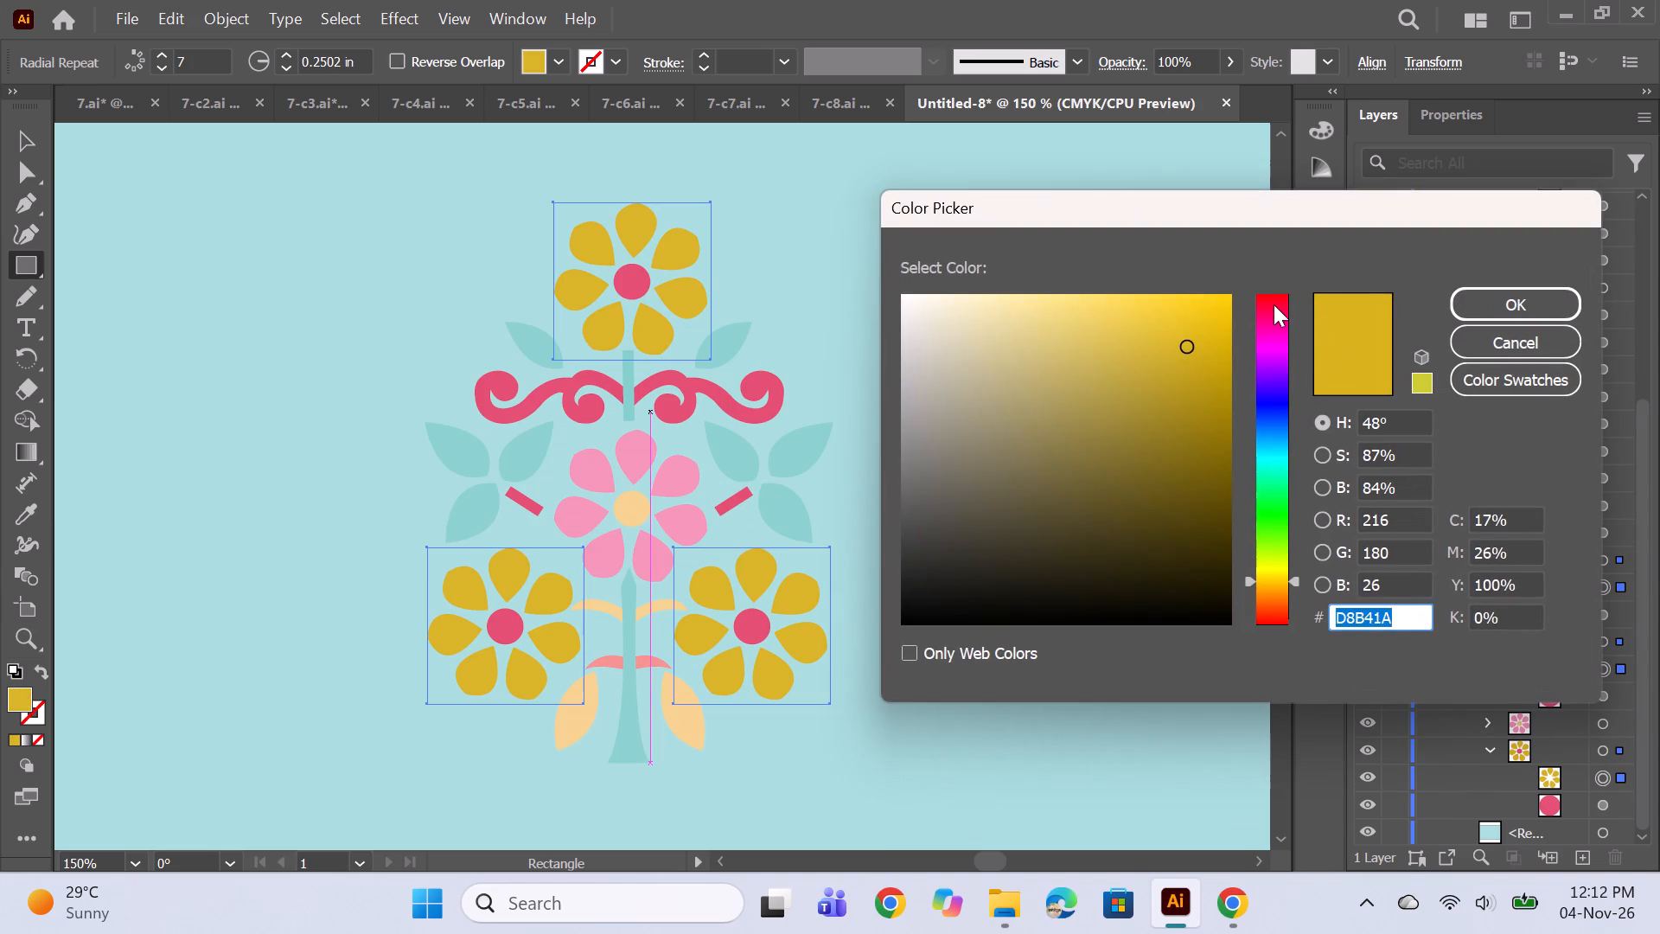
left_click(1271, 304)
left_click(1270, 296)
left_click(1176, 380)
left_click(1195, 336)
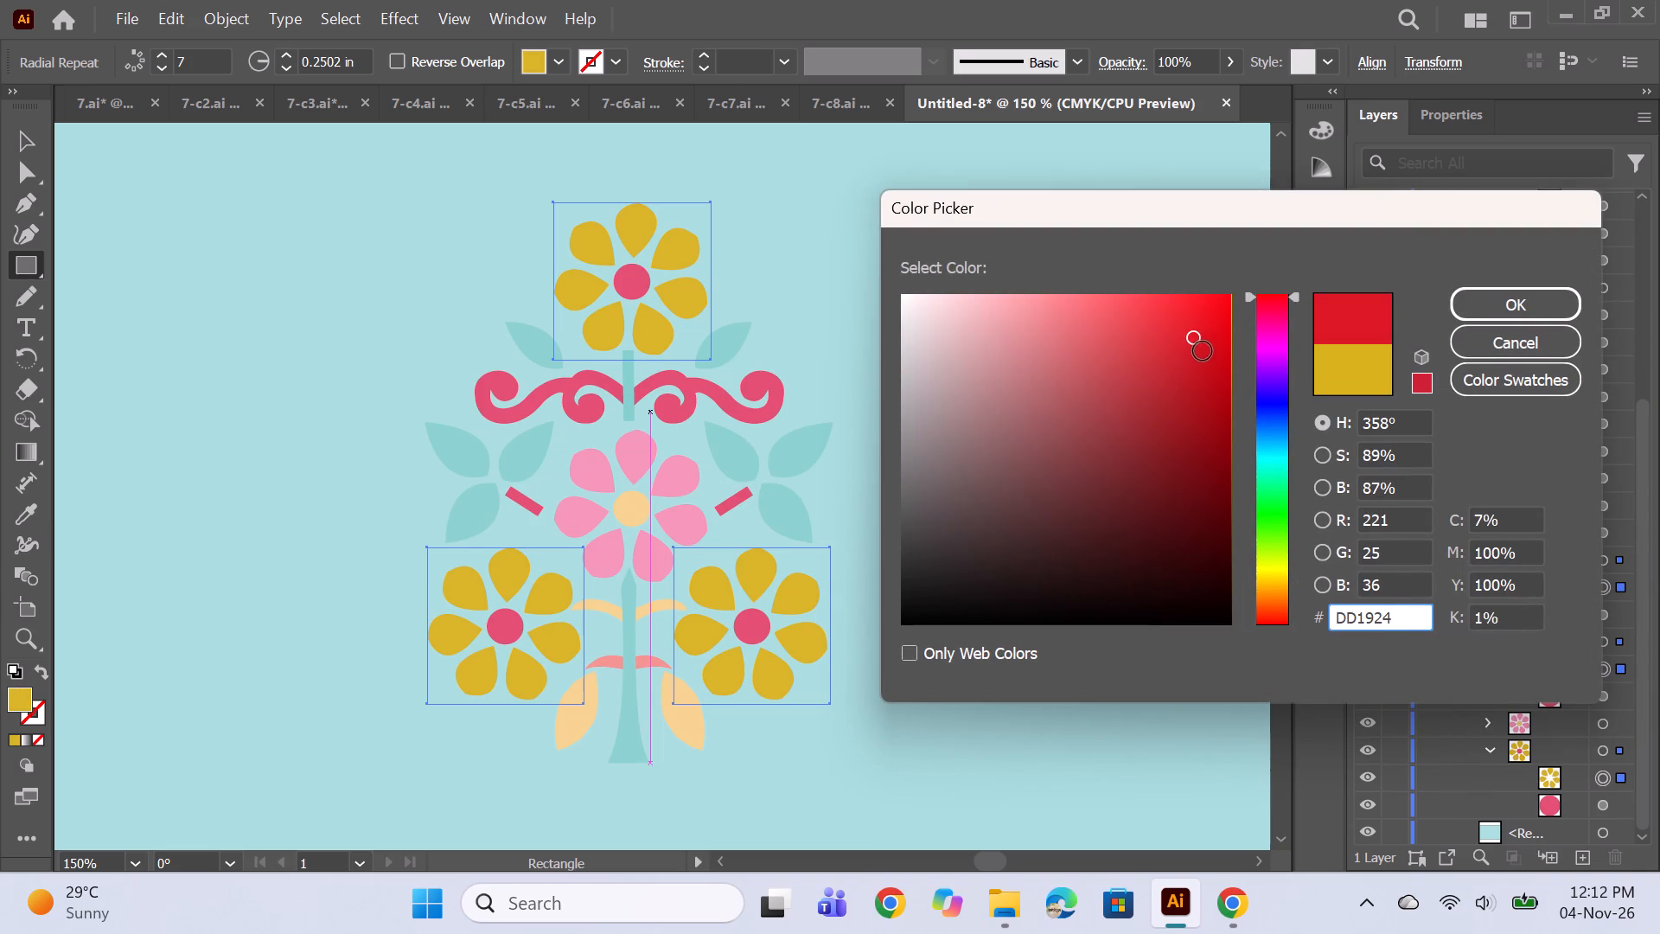
left_click(1205, 357)
left_click(1197, 372)
left_click(1185, 379)
left_click(1489, 311)
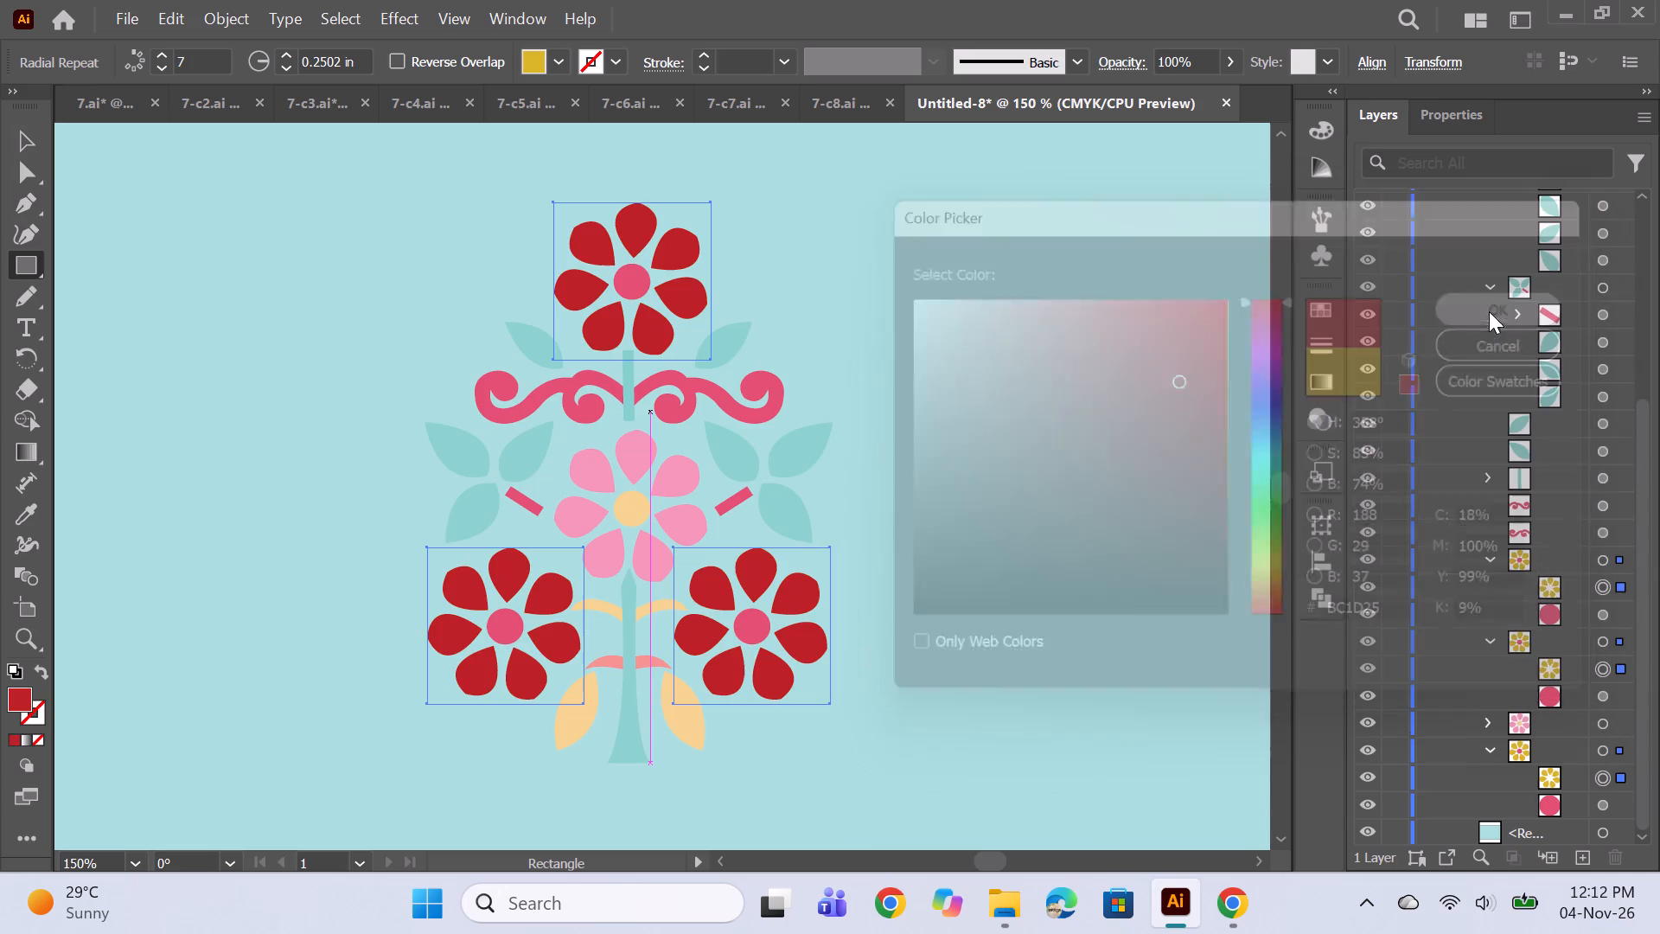
Glance at the 7-c8 design for reference, and recolour the centres of the three red flowers ochre brown, B2751B.
left_click(848, 114)
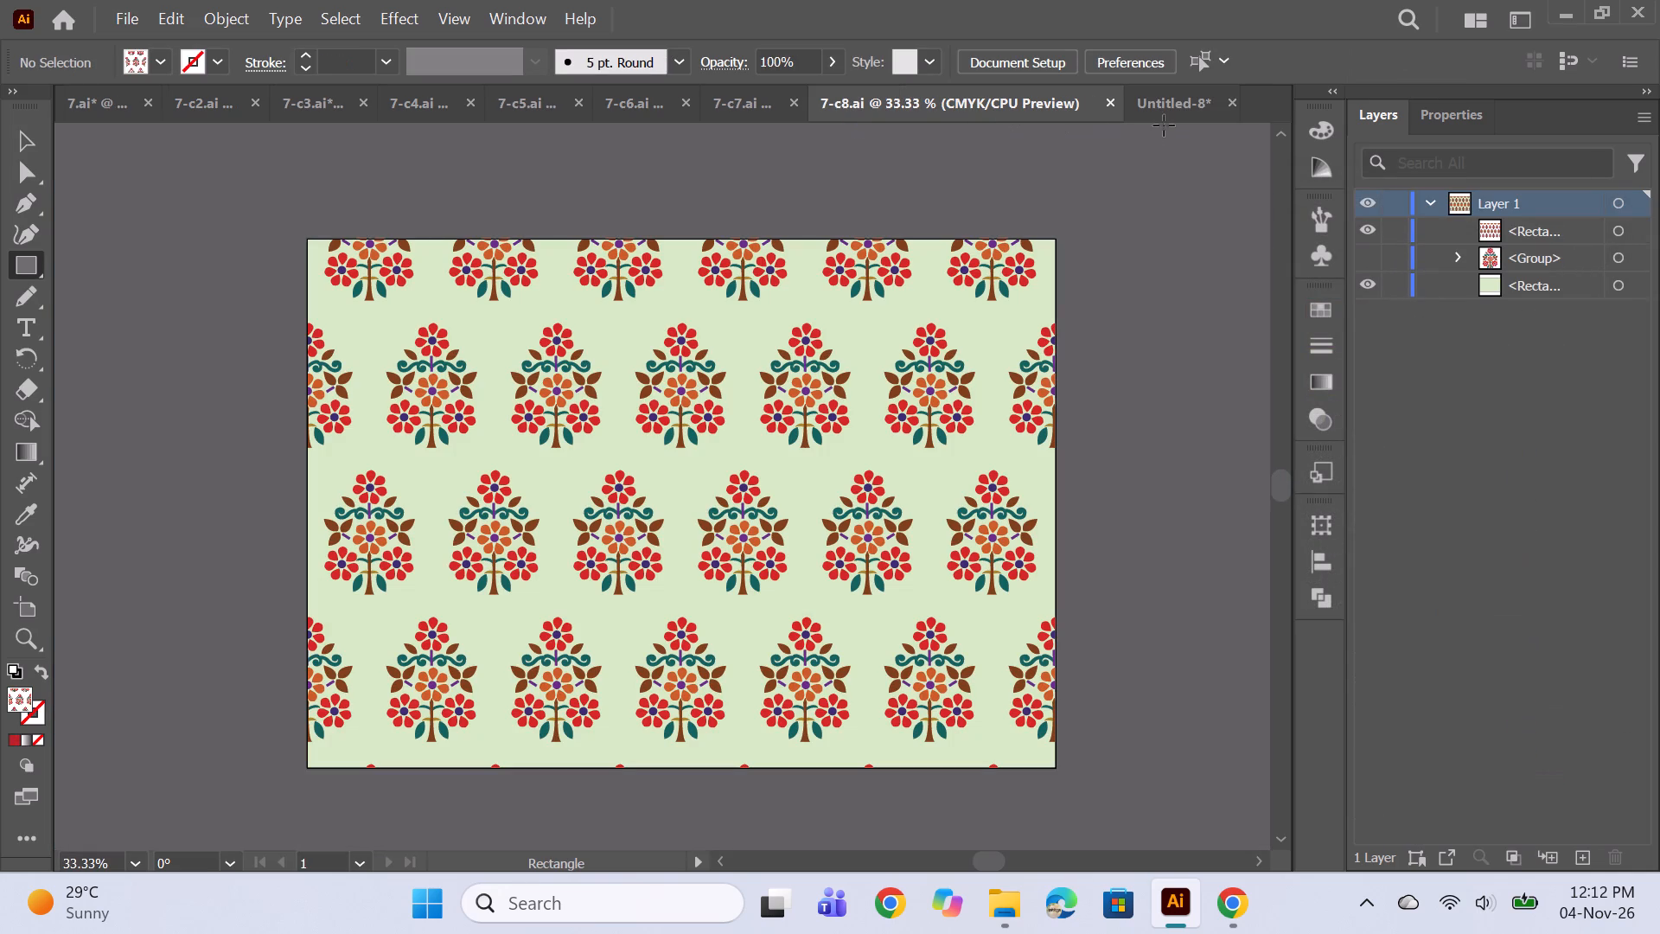
left_click(1171, 101)
scroll(1489, 650, "down", 10)
left_click(1599, 810)
left_click(1600, 699, "ctrl")
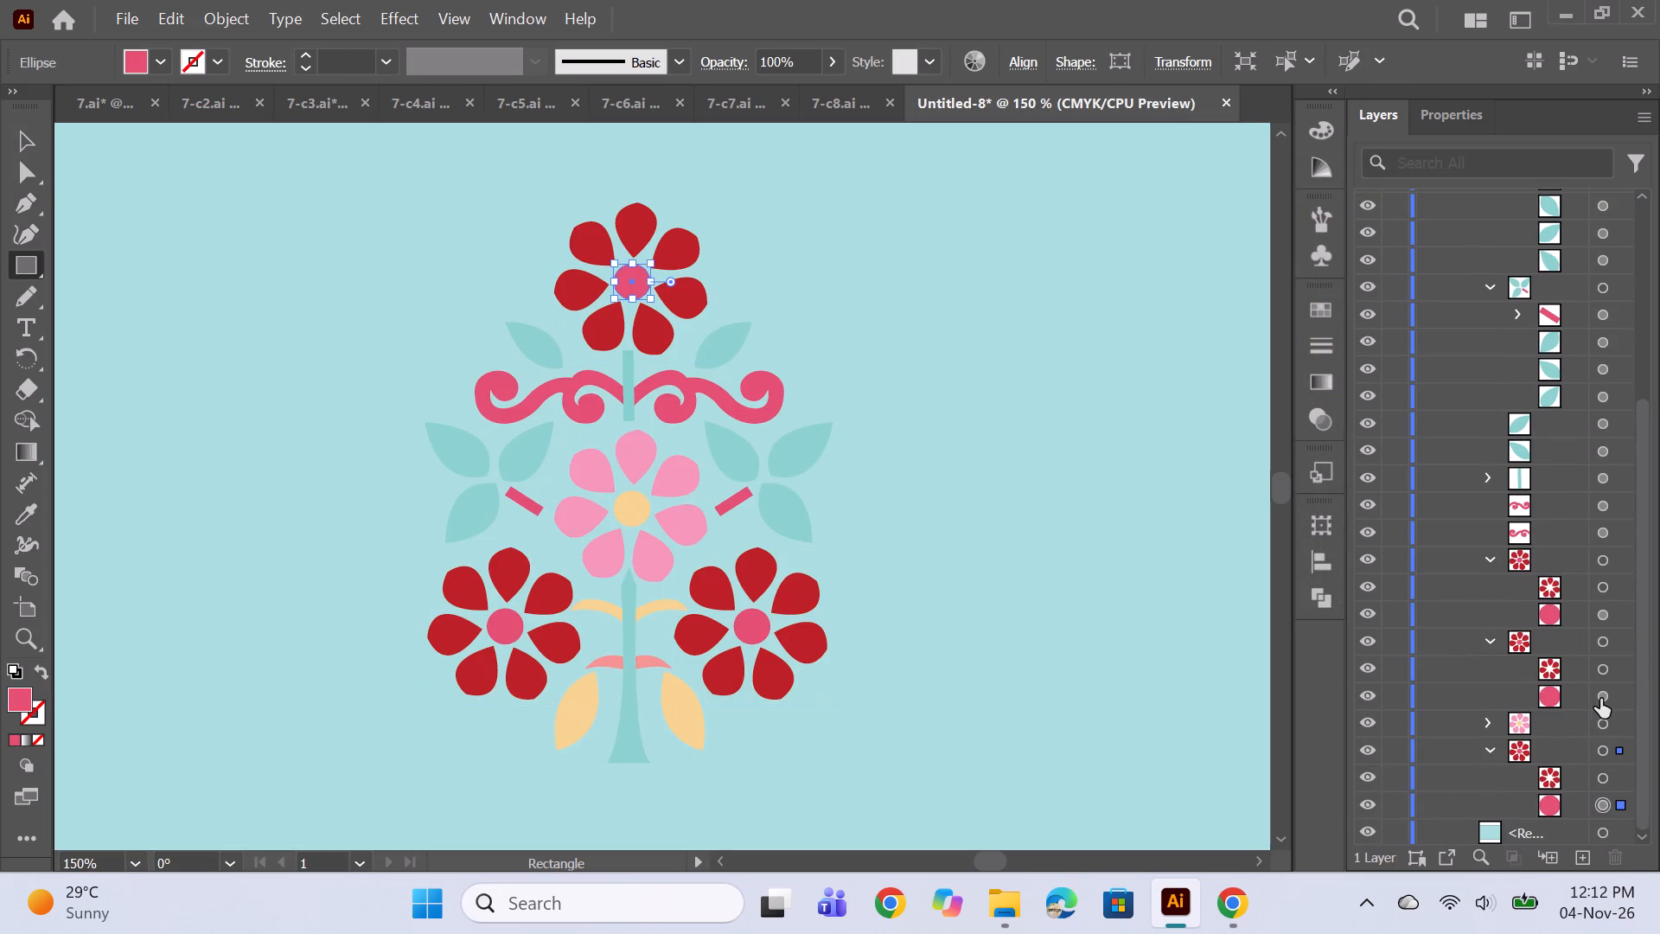
left_click(1604, 617, "ctrl")
double_click(23, 696)
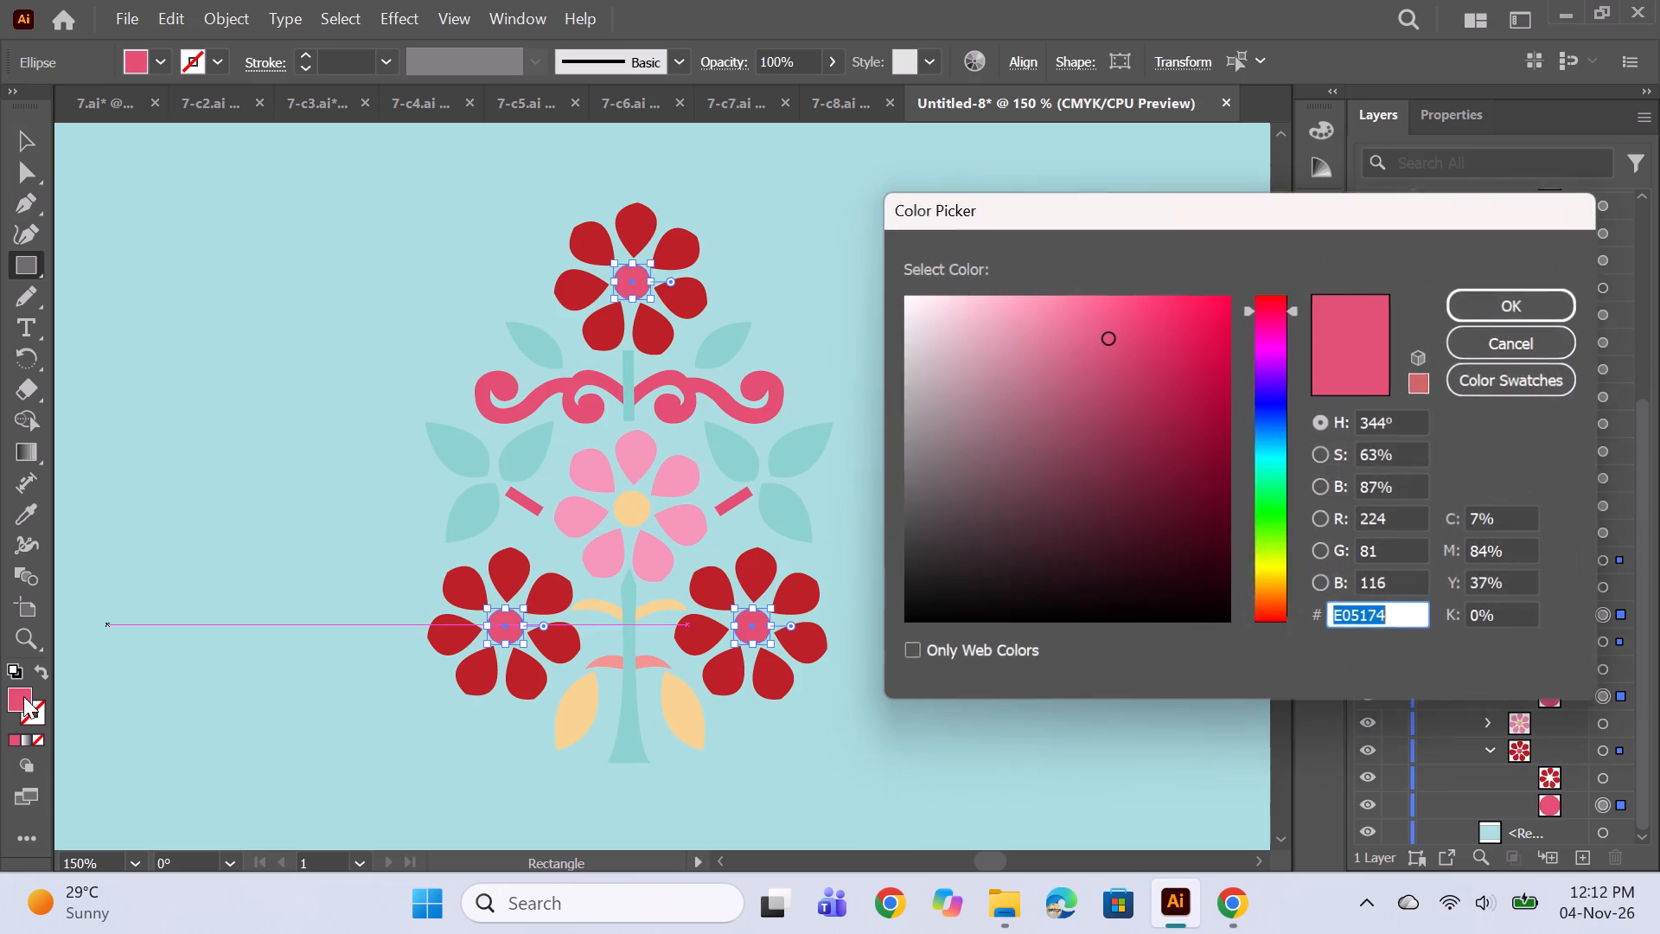
left_click(1272, 439)
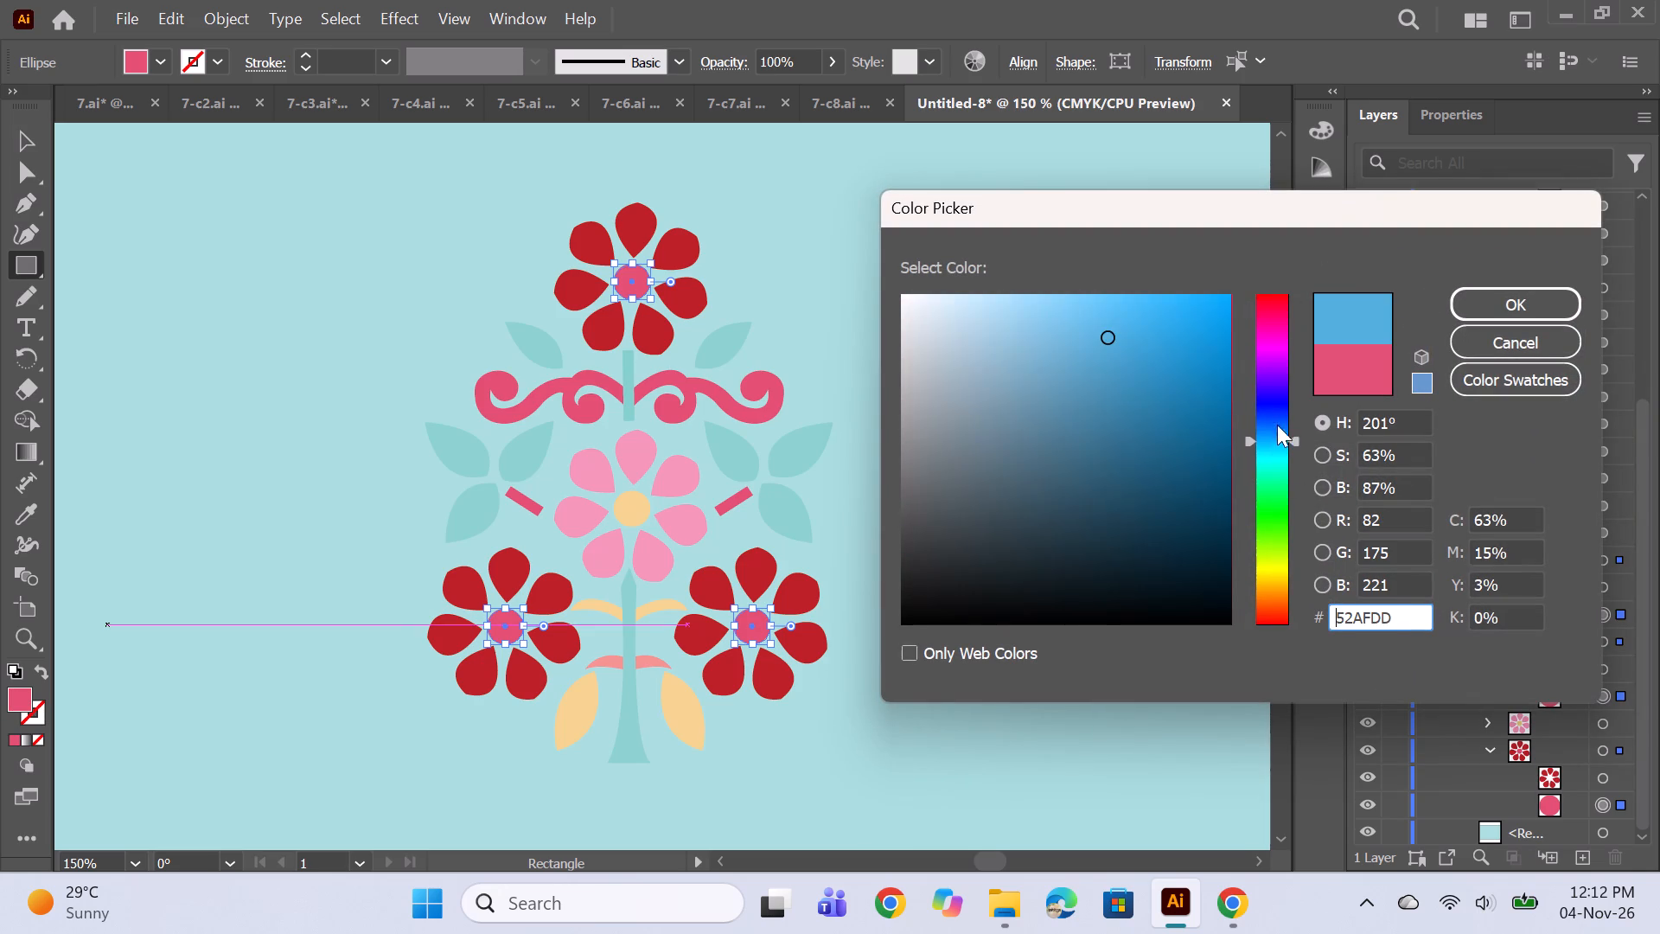
left_click(1267, 361)
left_click(1273, 316)
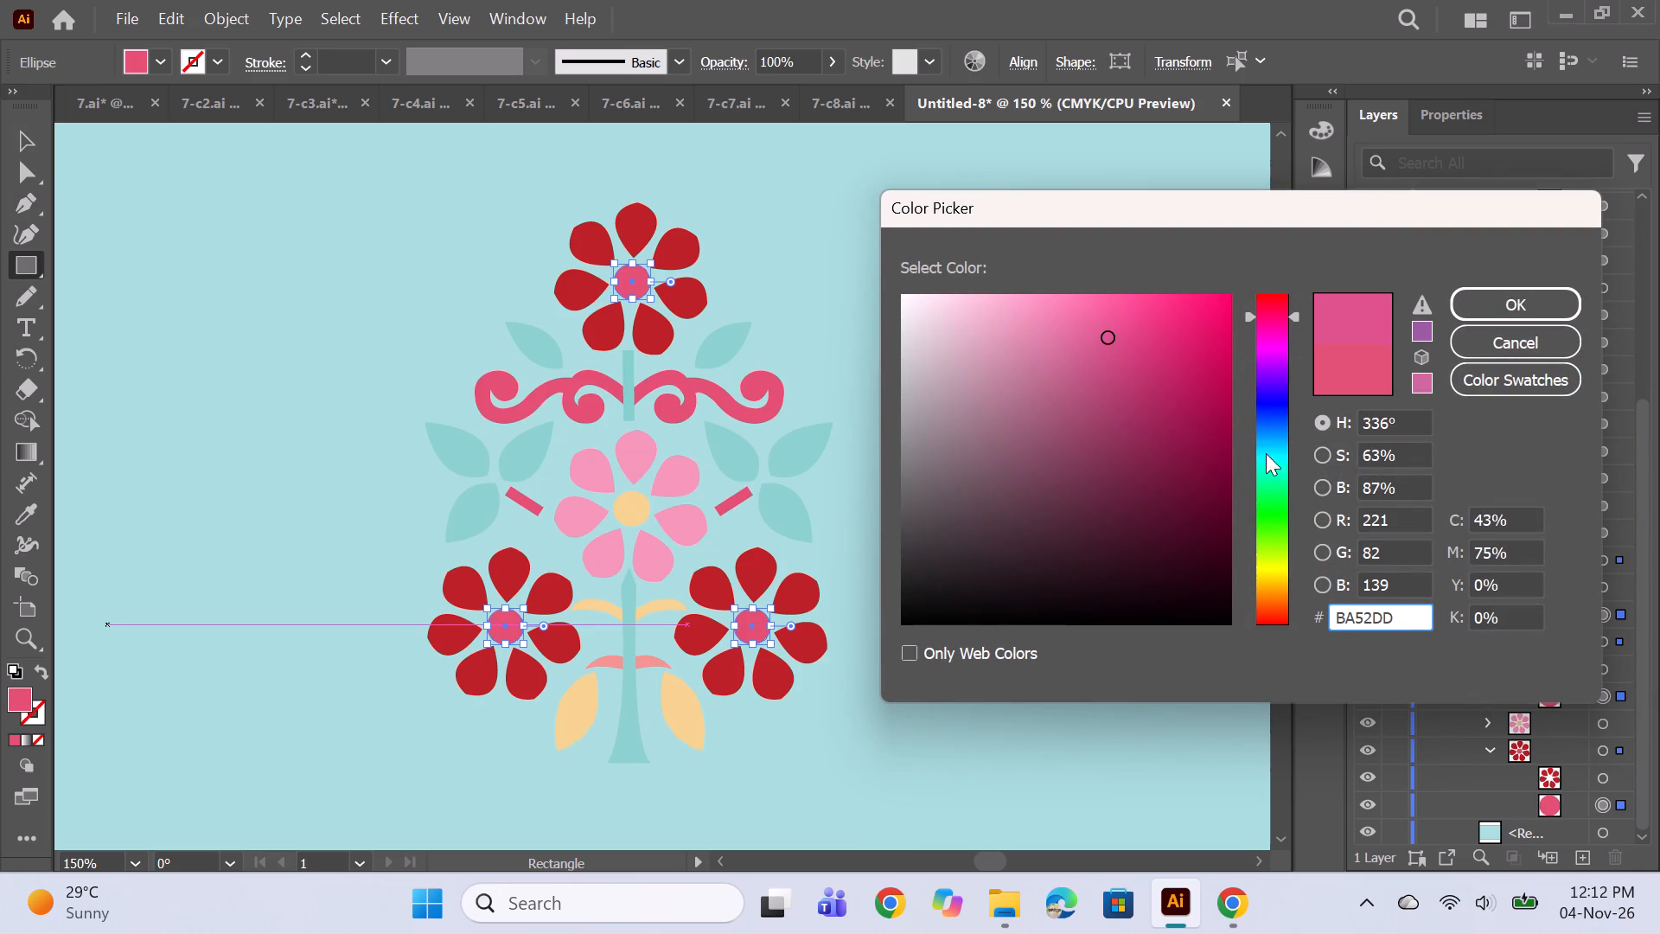
left_click(1272, 579)
left_click(1272, 590)
left_click(1191, 420)
left_click(1185, 391)
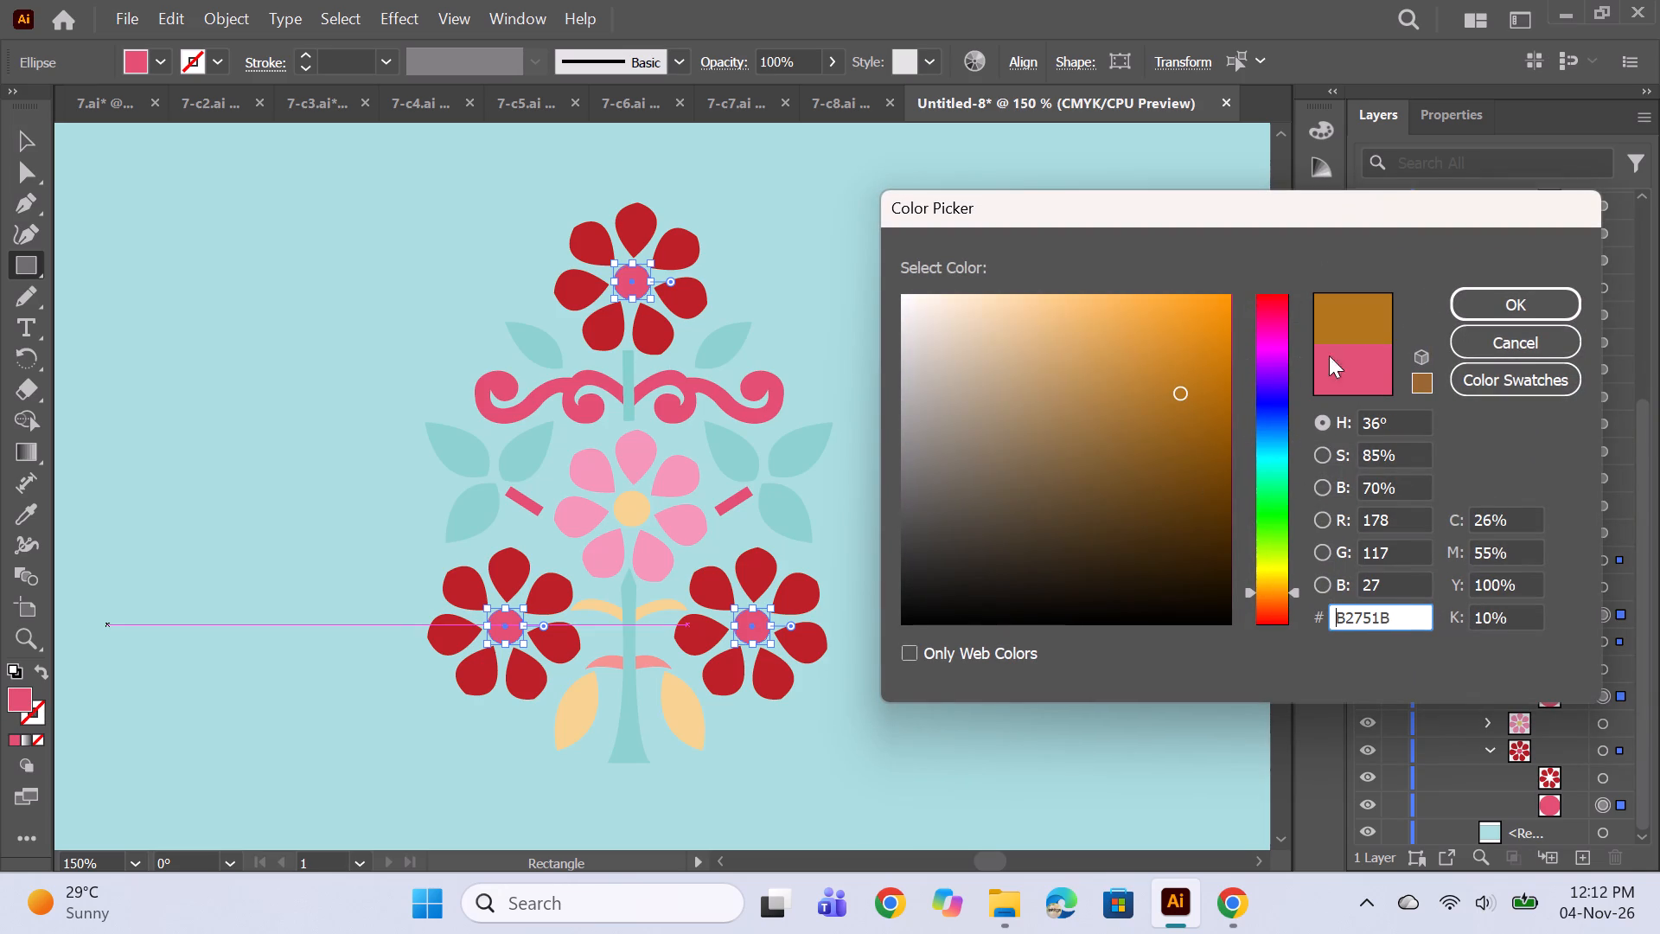
left_click(1481, 317)
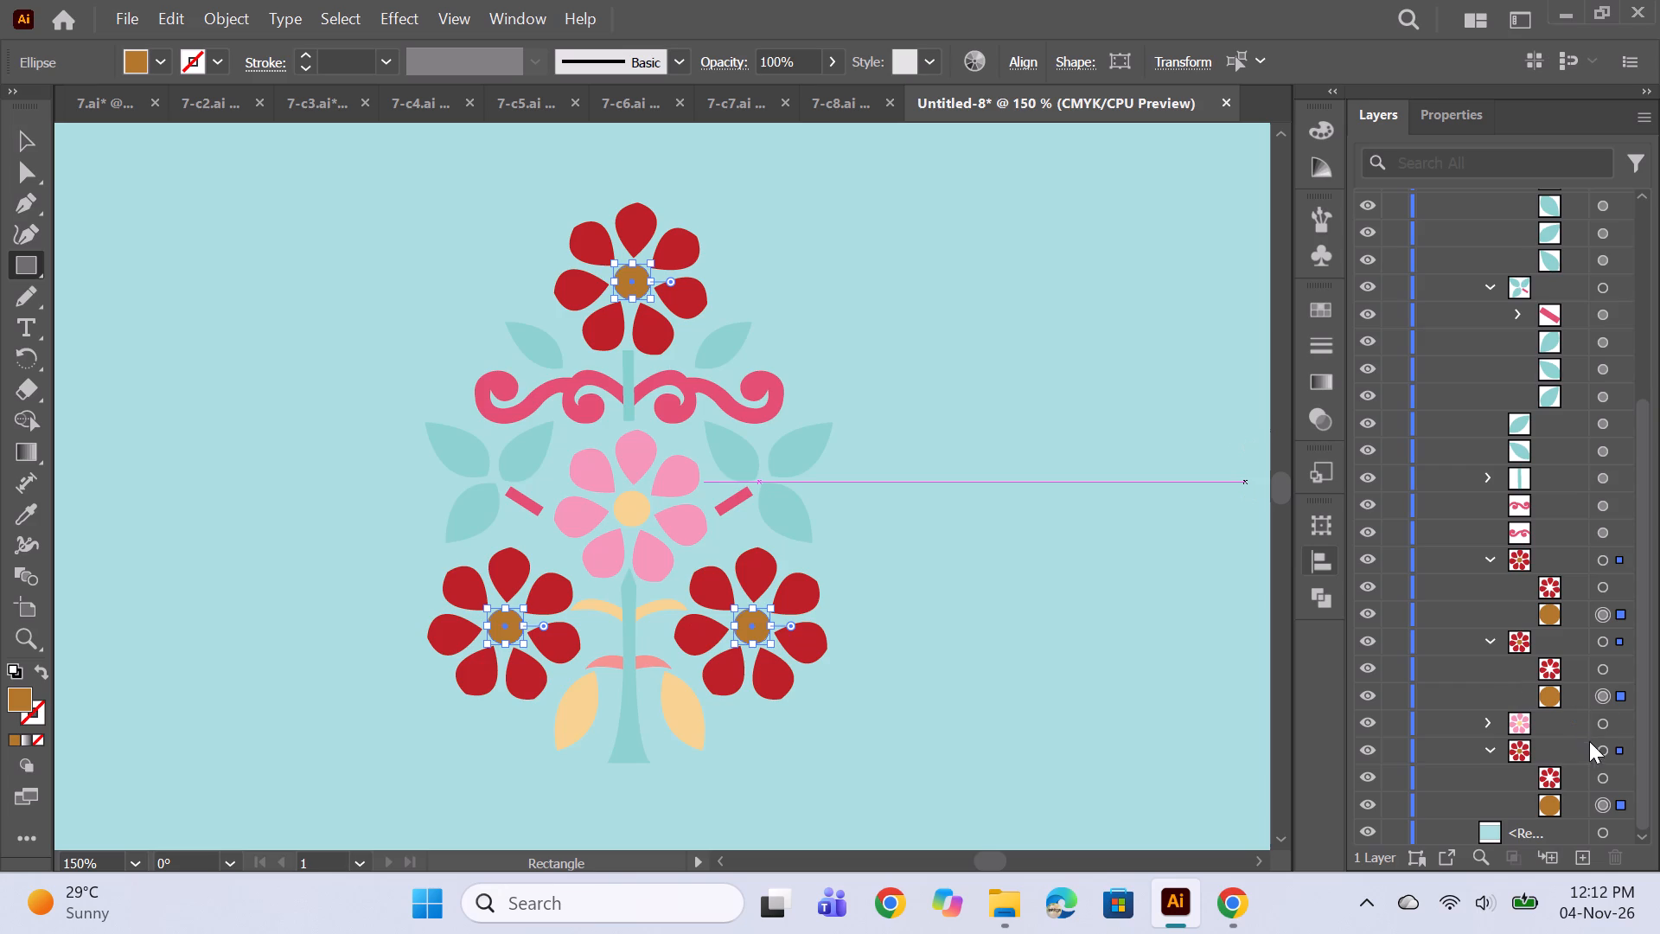
Expand the middle flower's group and select its pink petals.
left_click(1492, 718)
left_click(1599, 746)
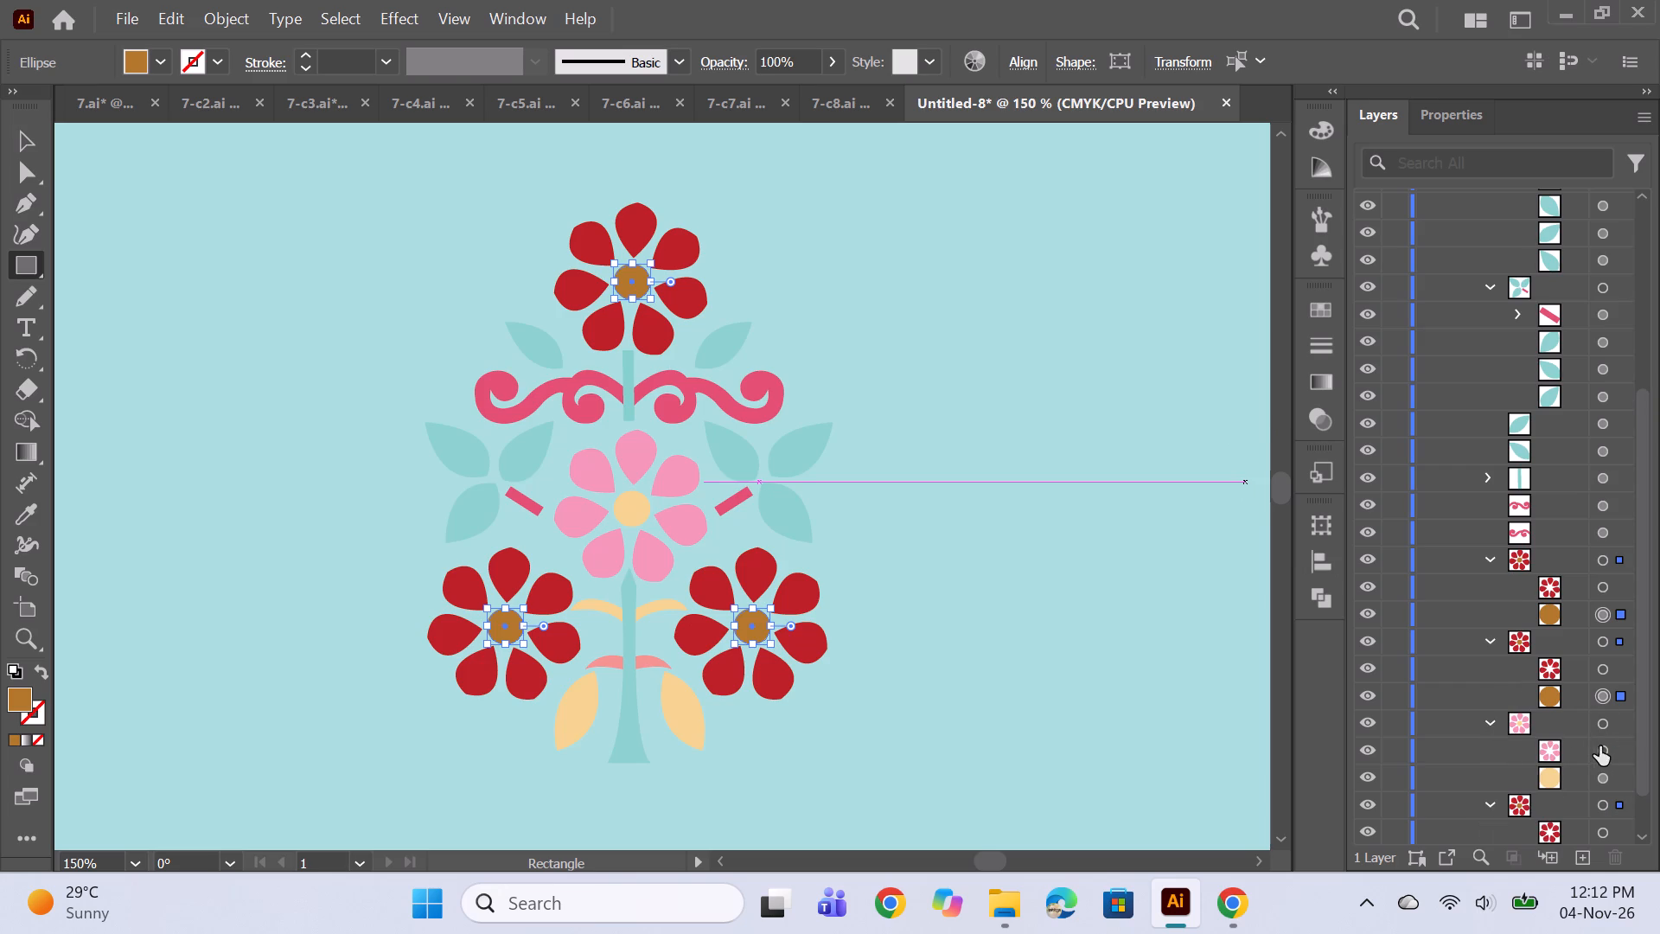
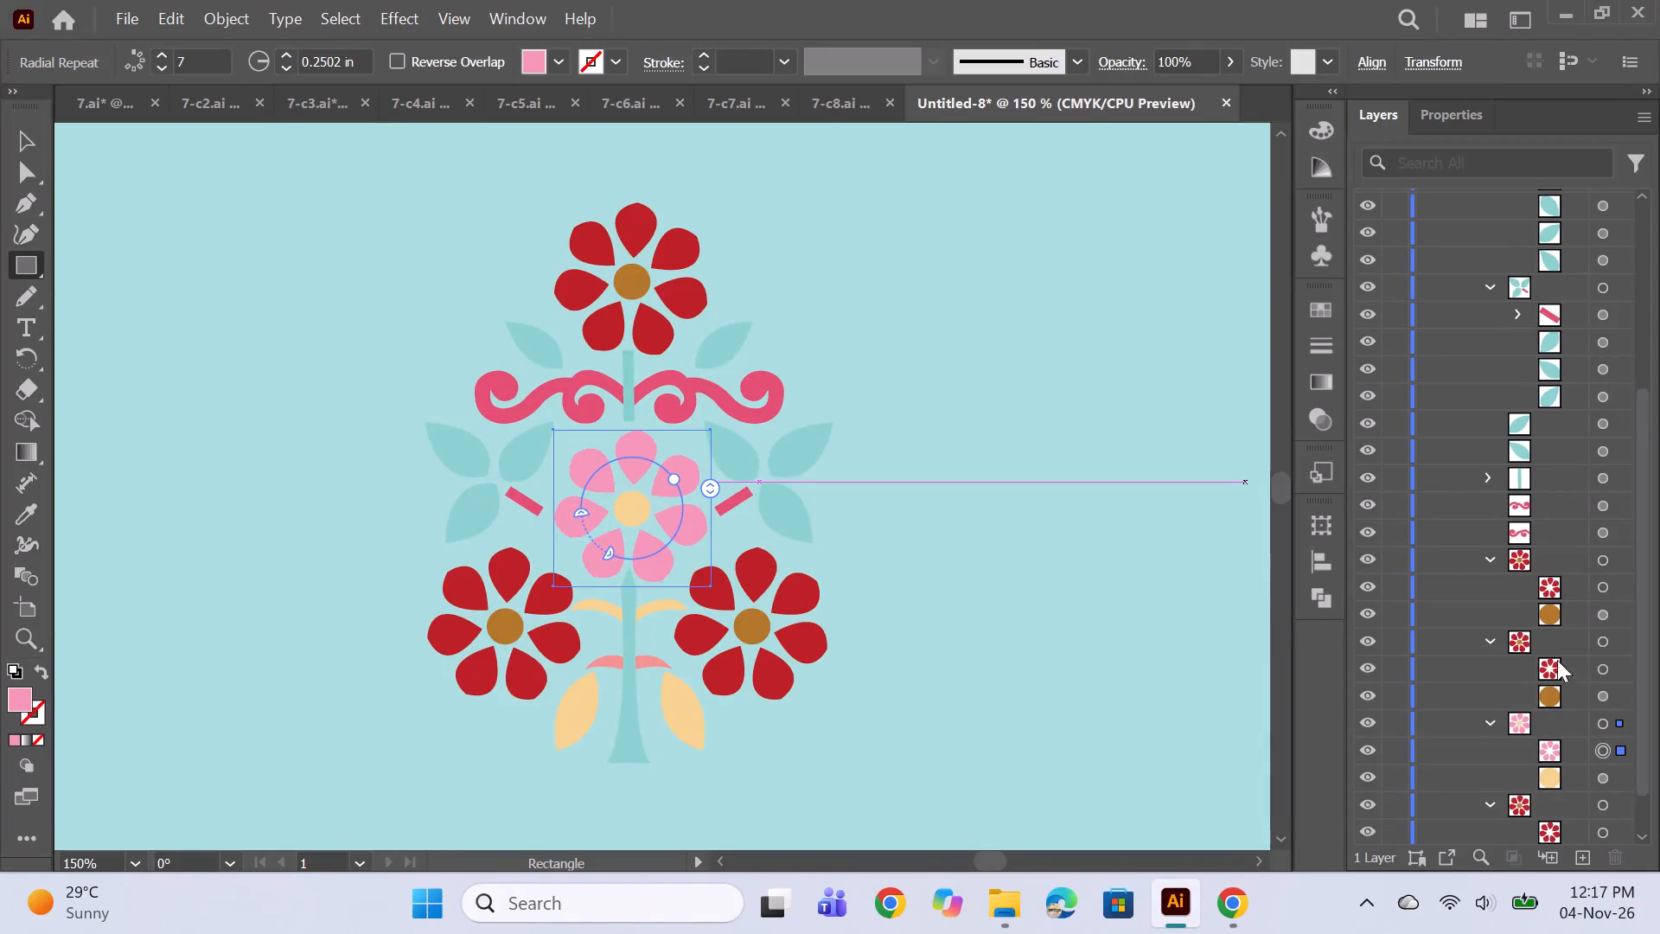
Recolour the middle flower's pink petals dark green.
scroll(1550, 691, "down", 1)
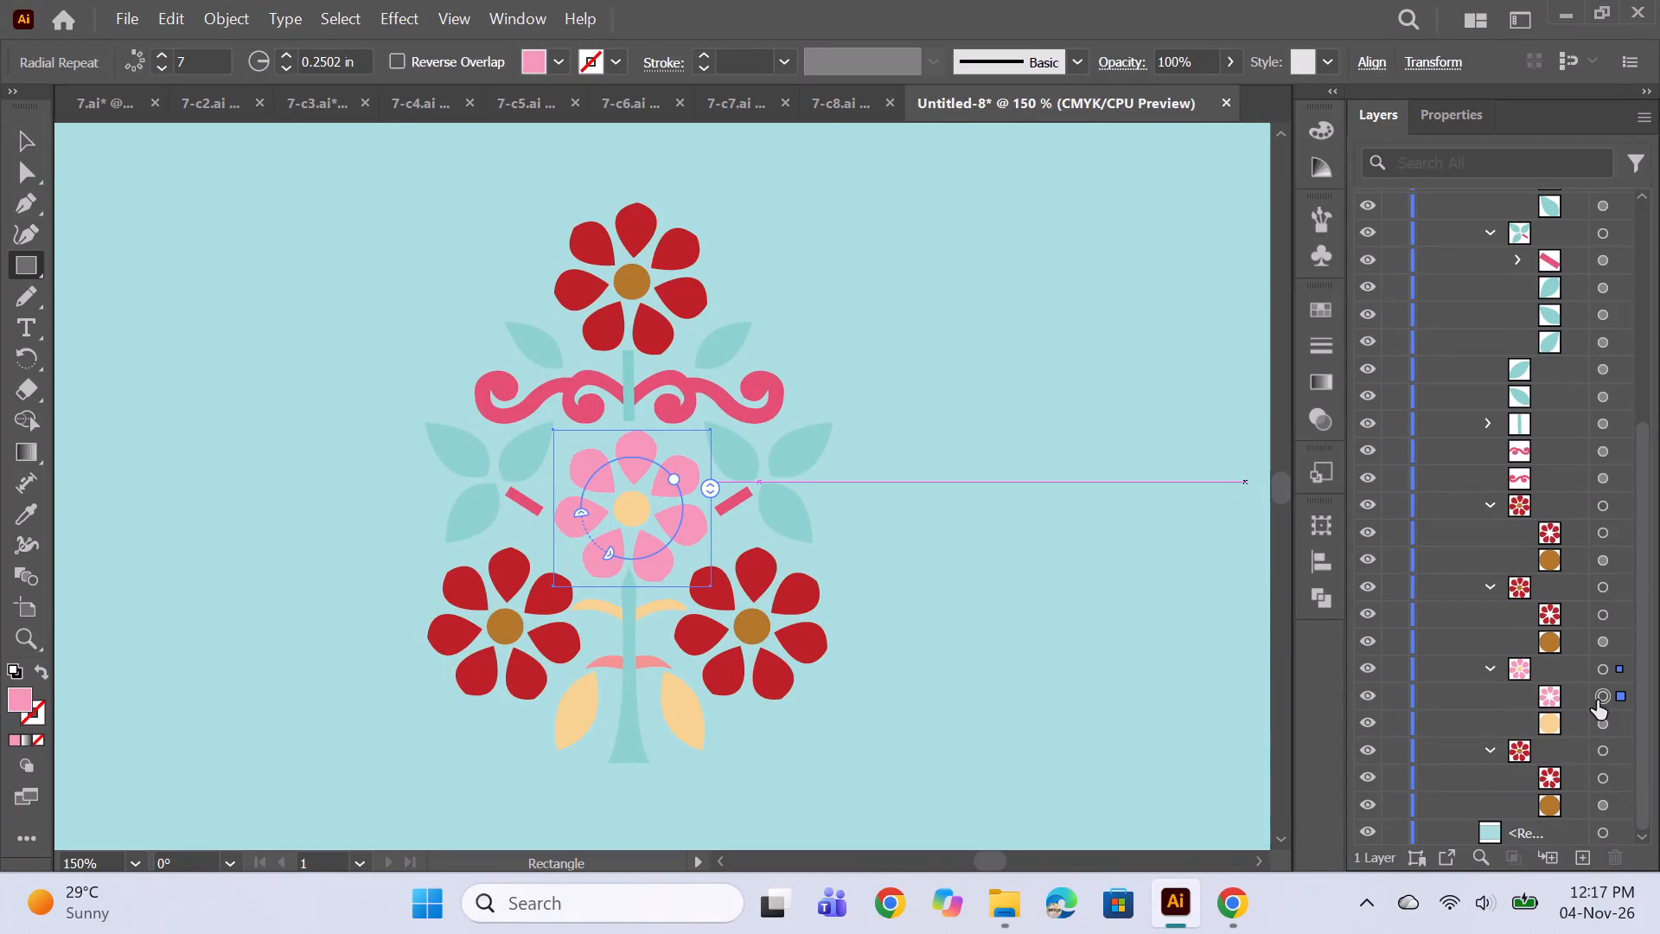
left_click(1603, 698)
double_click(19, 694)
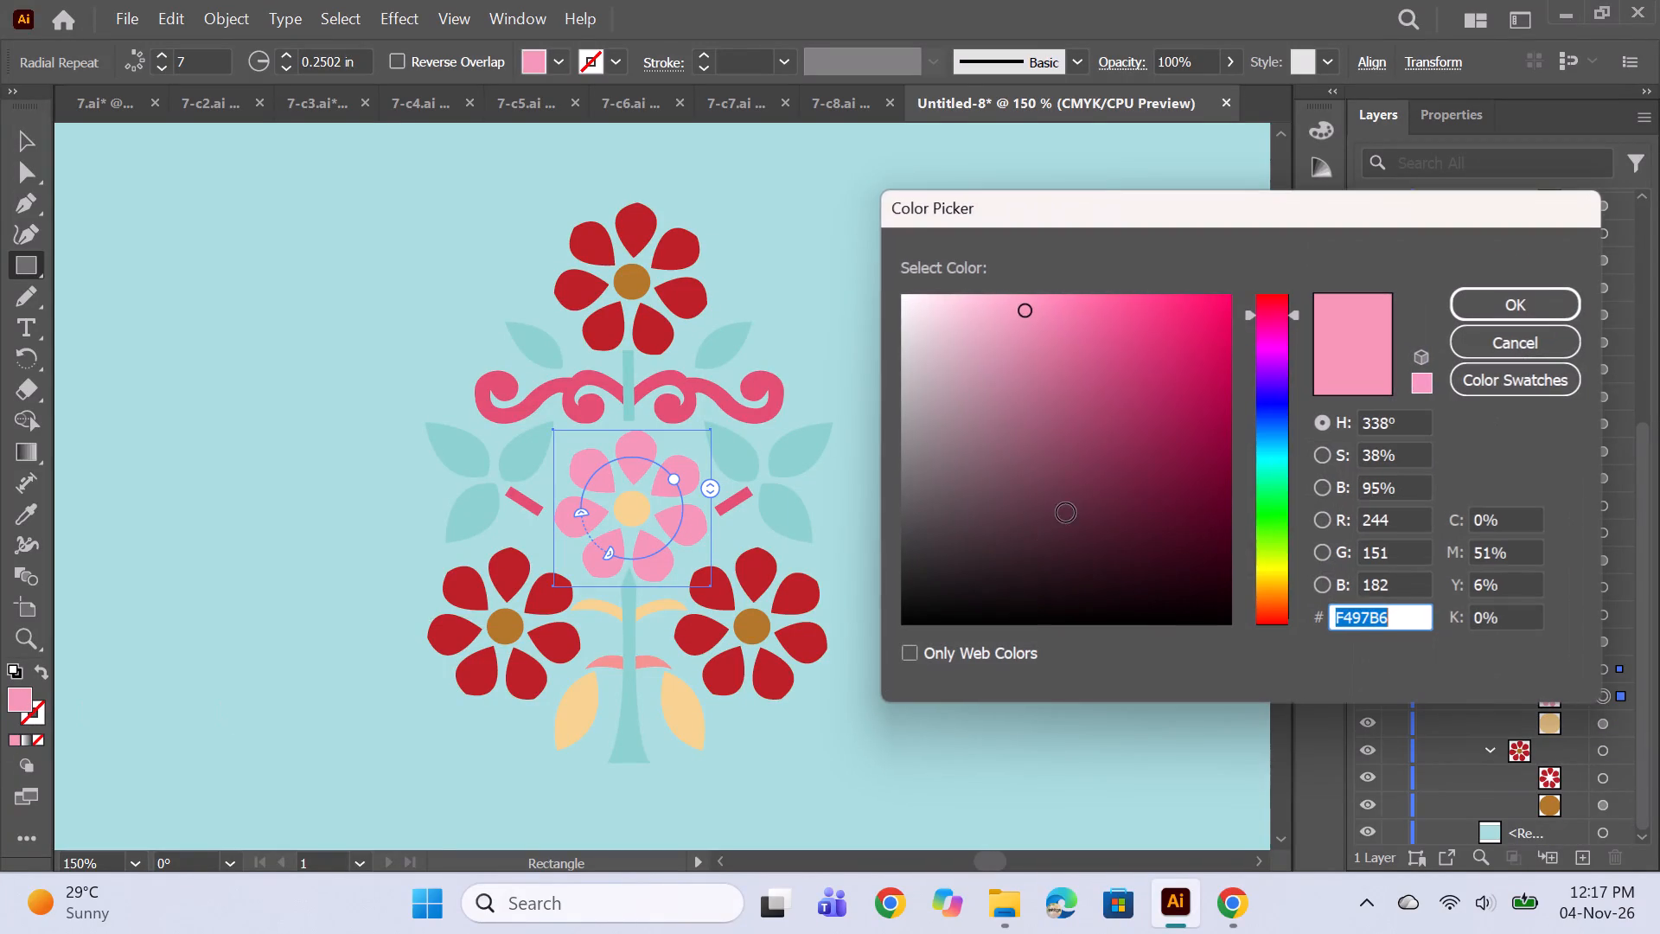
left_click(1288, 516)
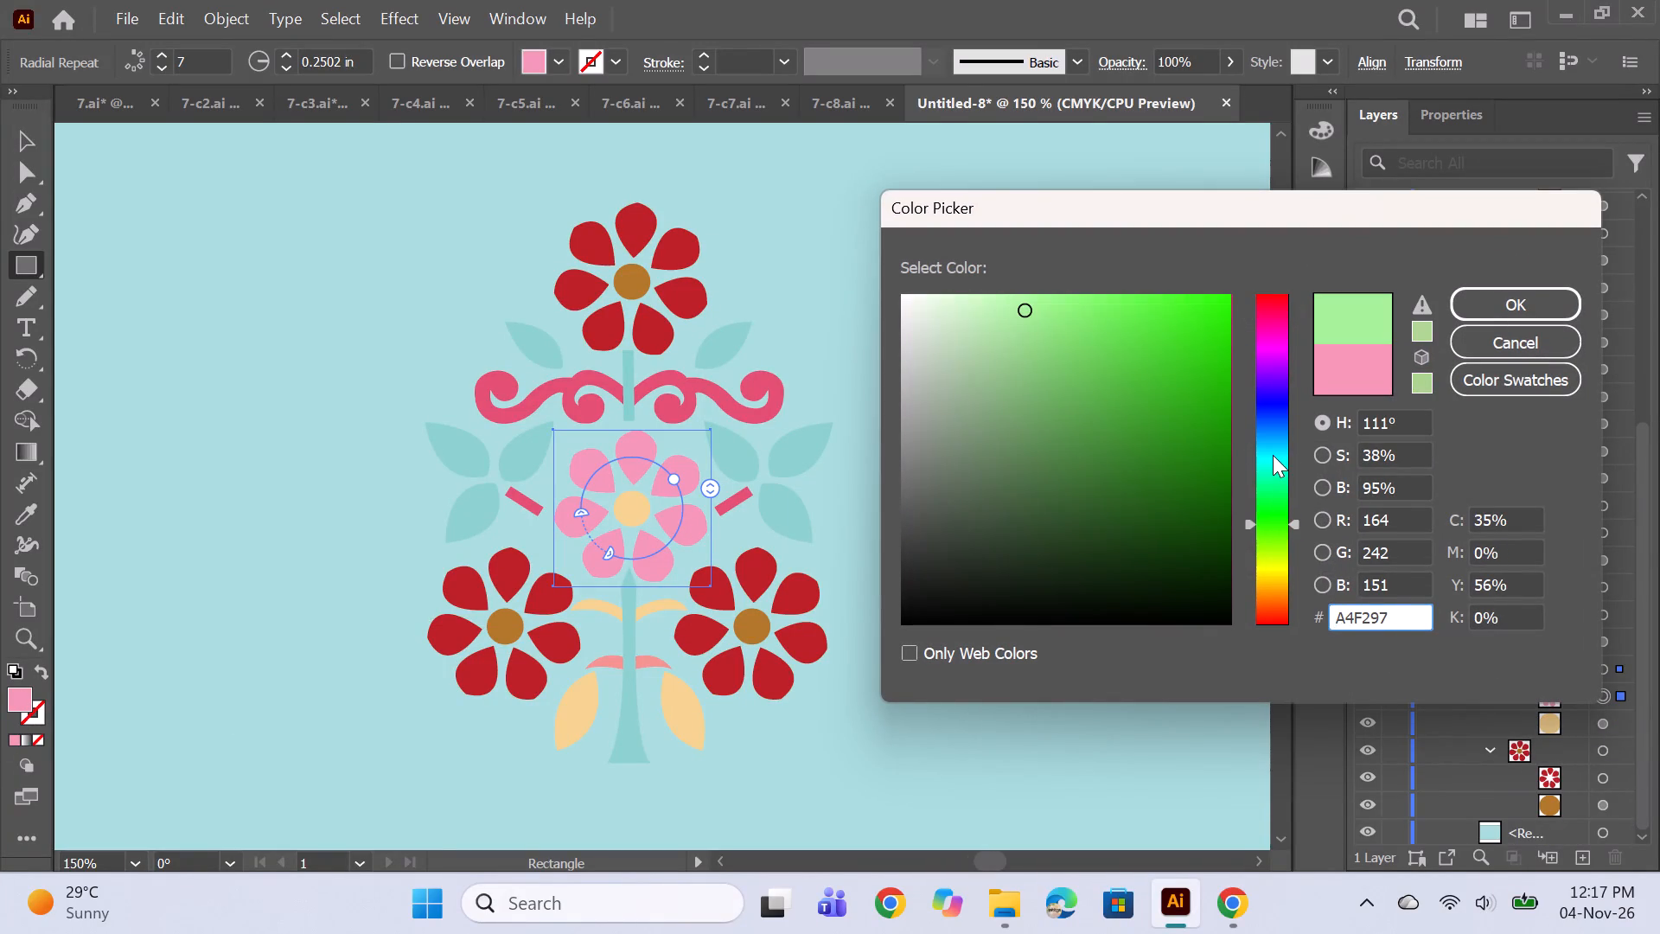
left_click(1273, 455)
left_click(1271, 494)
left_click(1274, 514)
left_click(1125, 465)
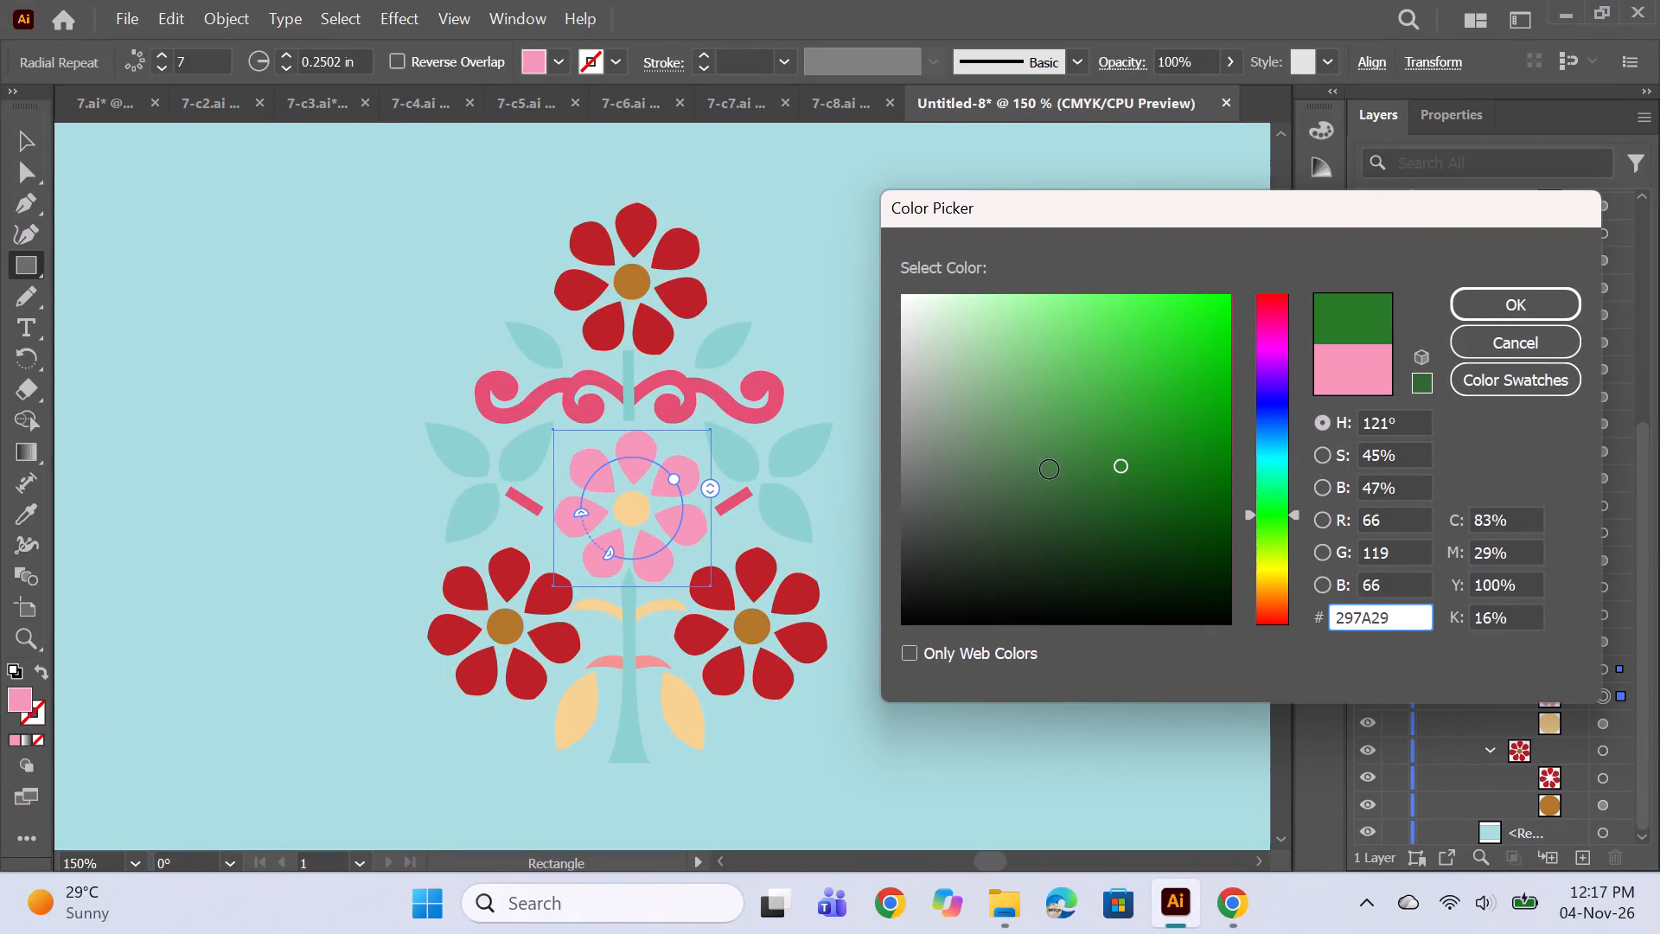
left_click(1050, 470)
left_click(1013, 466)
left_click(1050, 454)
left_click(1064, 476)
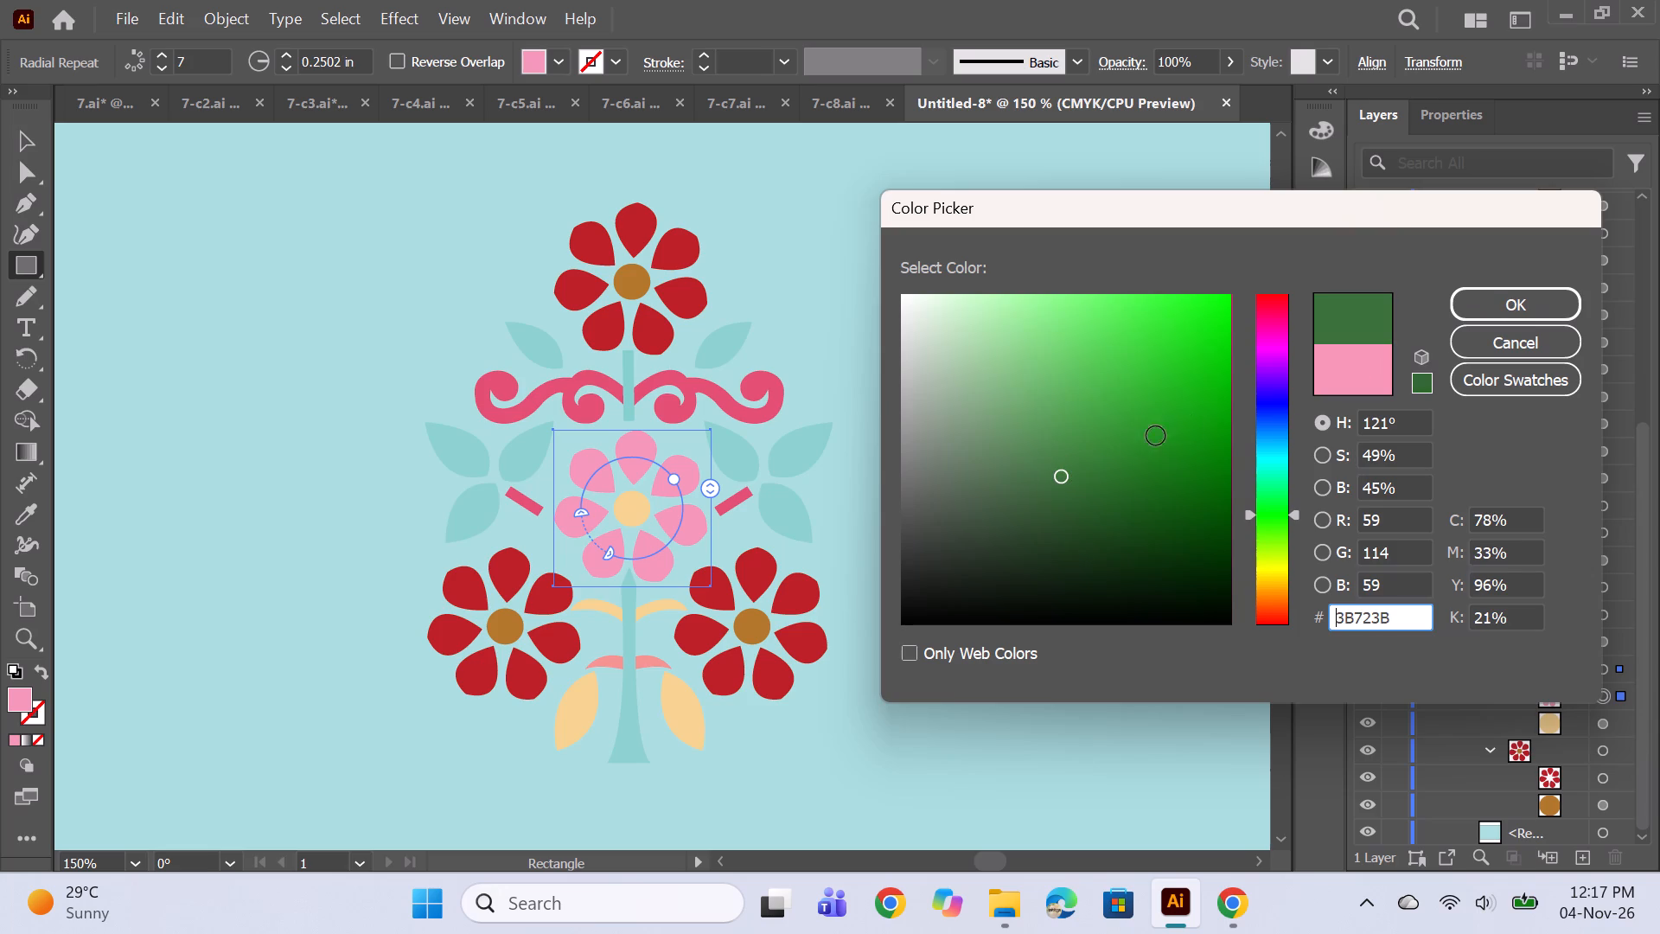
left_click(1109, 482)
left_click(1466, 302)
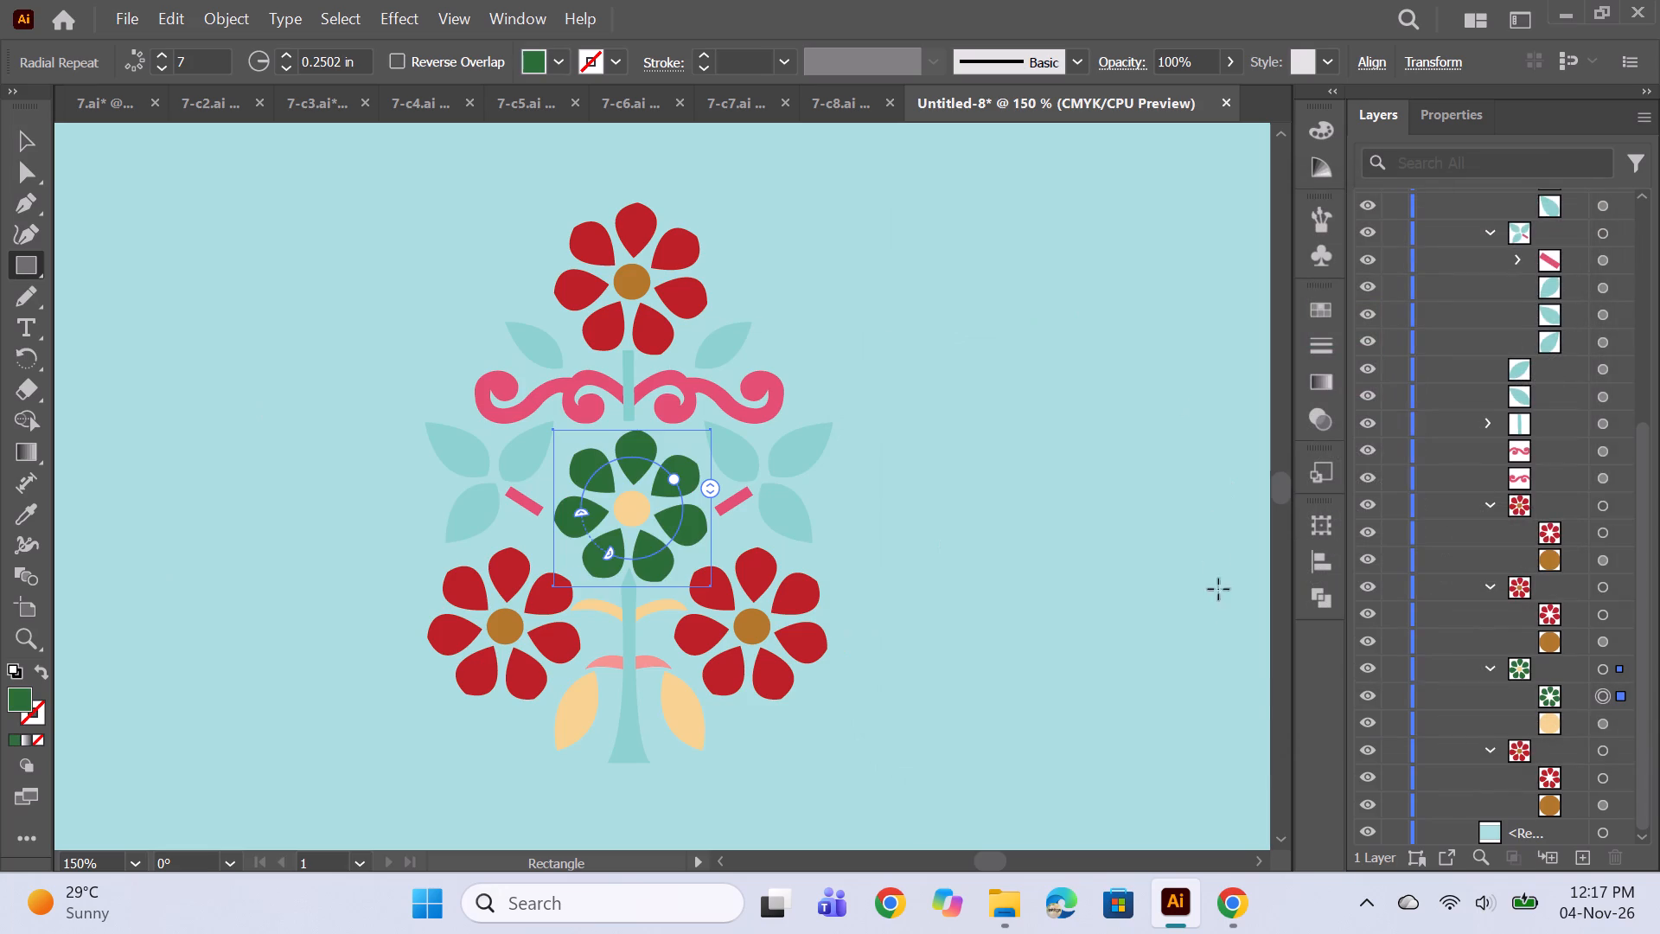
Recolour the middle flower's centre ochre brown, sampled from the top flower's centre.
left_click(1606, 725)
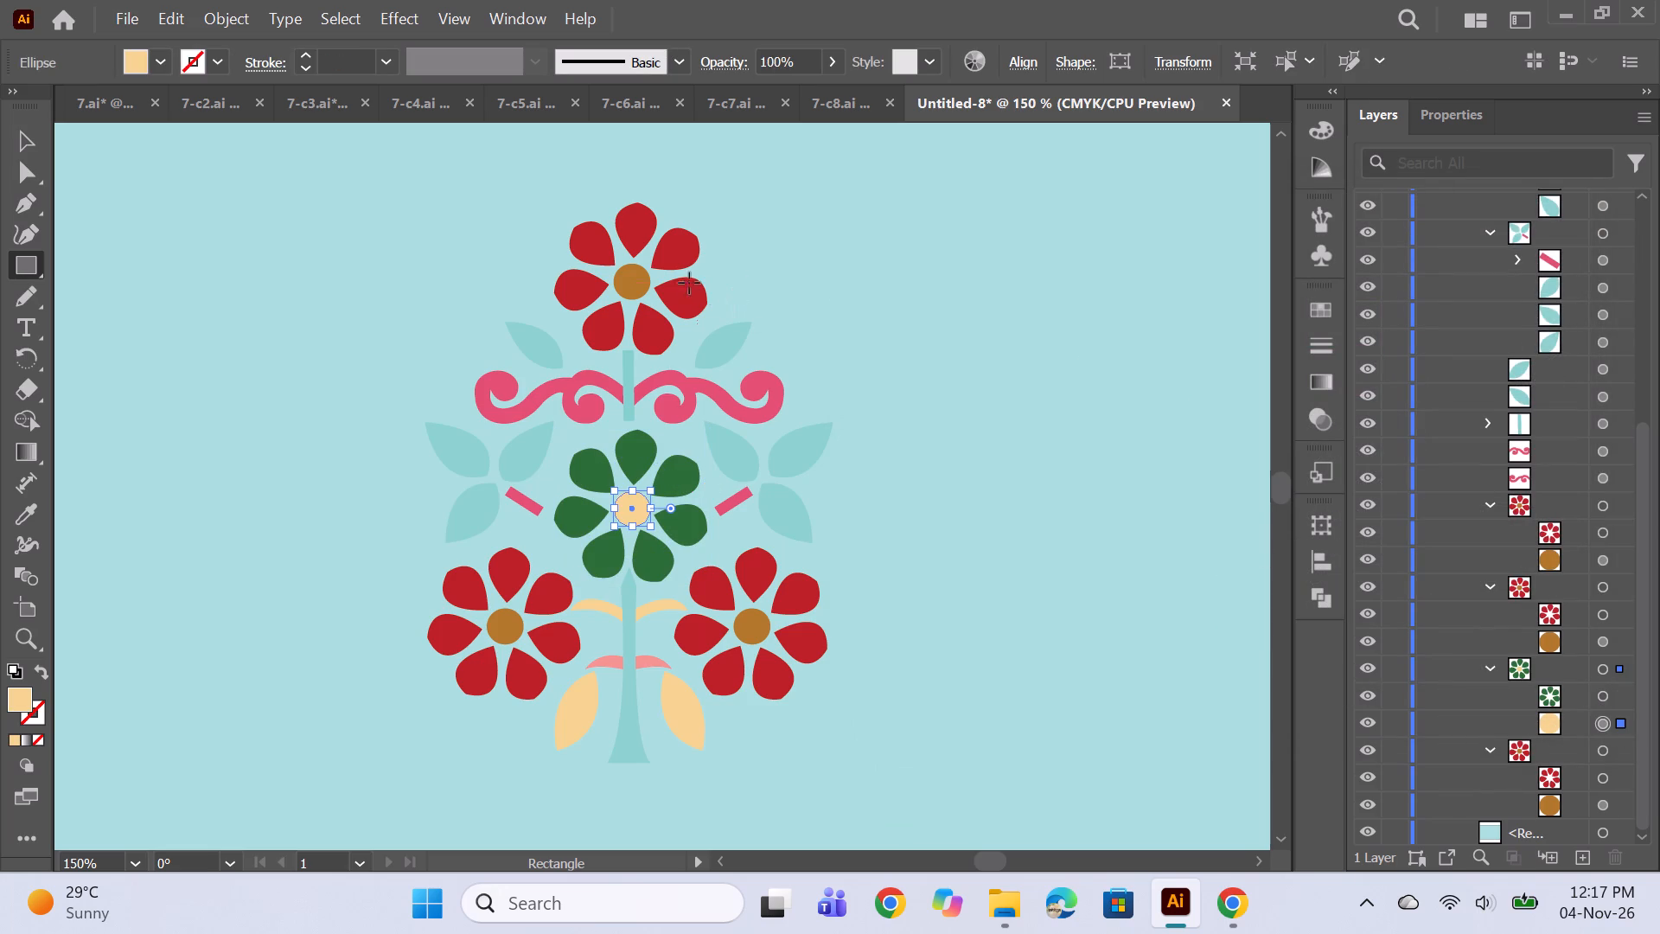
left_click(19, 515)
left_click(640, 281)
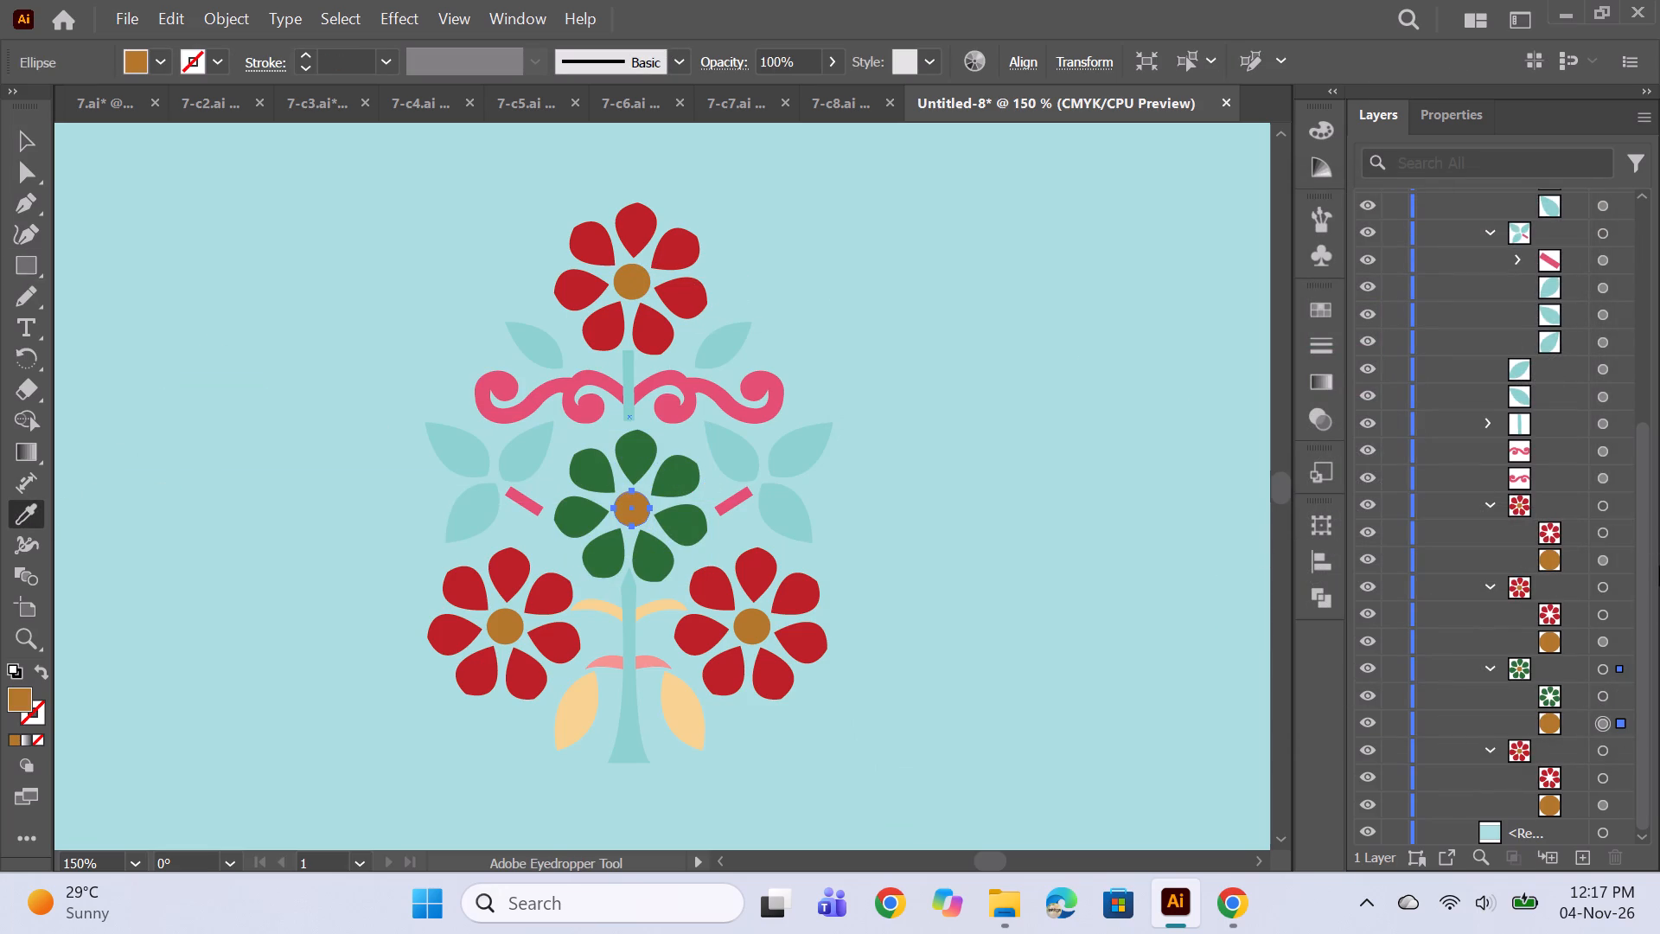
Recolour both halves of the pink scroll ornament below the top flower deep purple, 602582.
left_click(1607, 480)
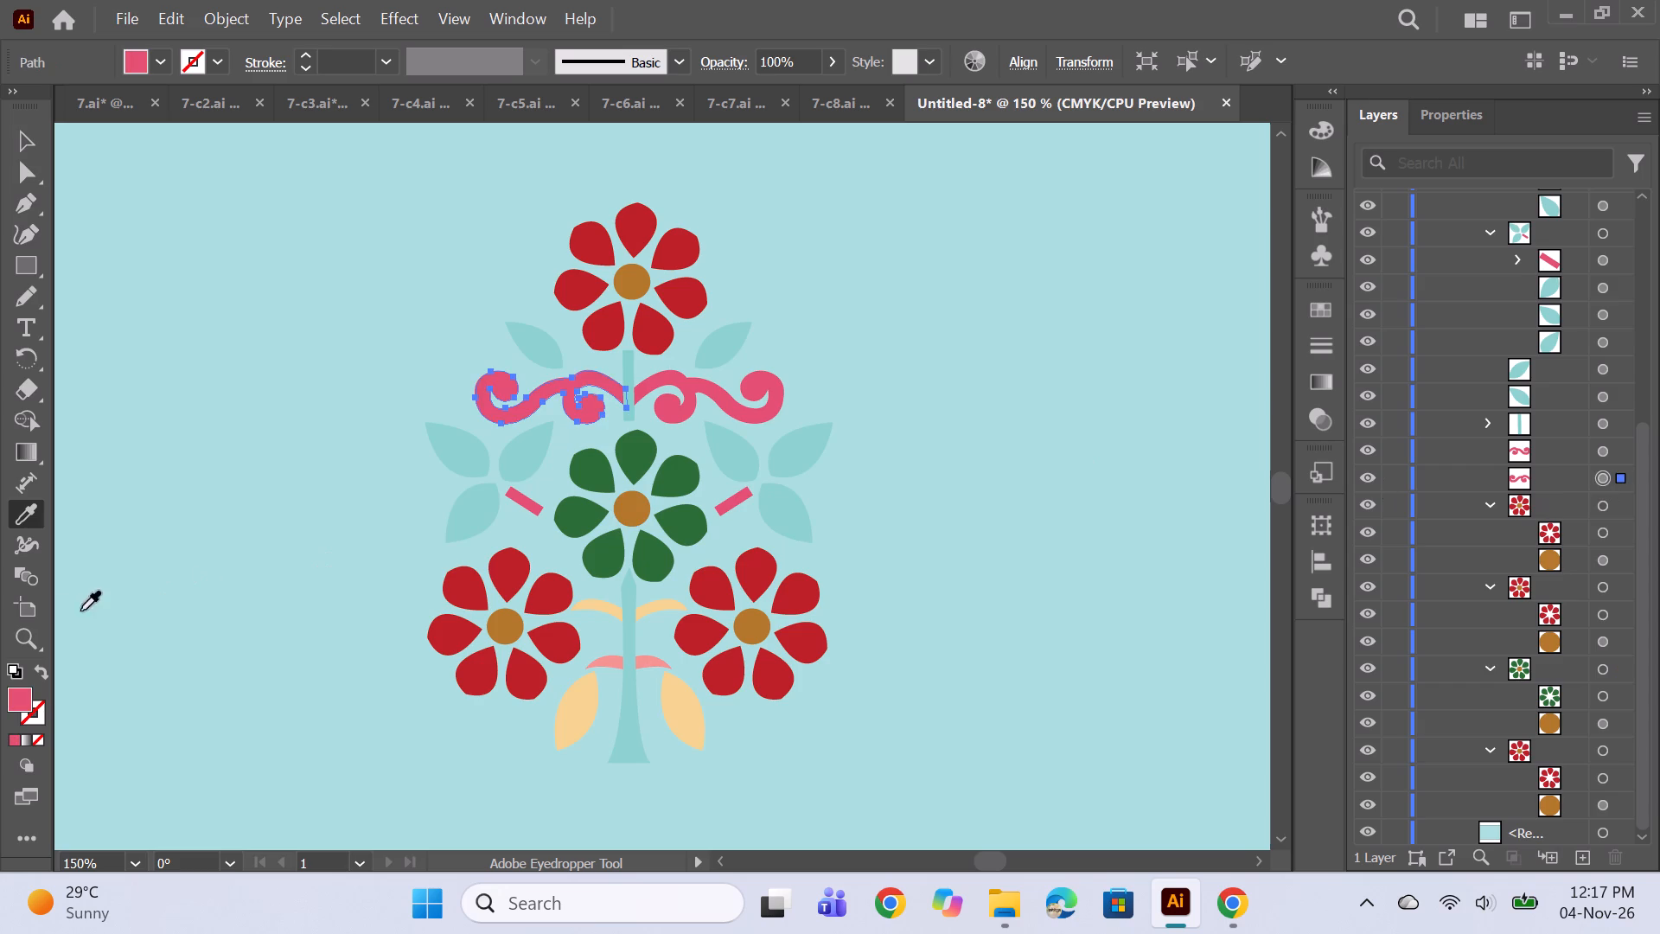
double_click(22, 703)
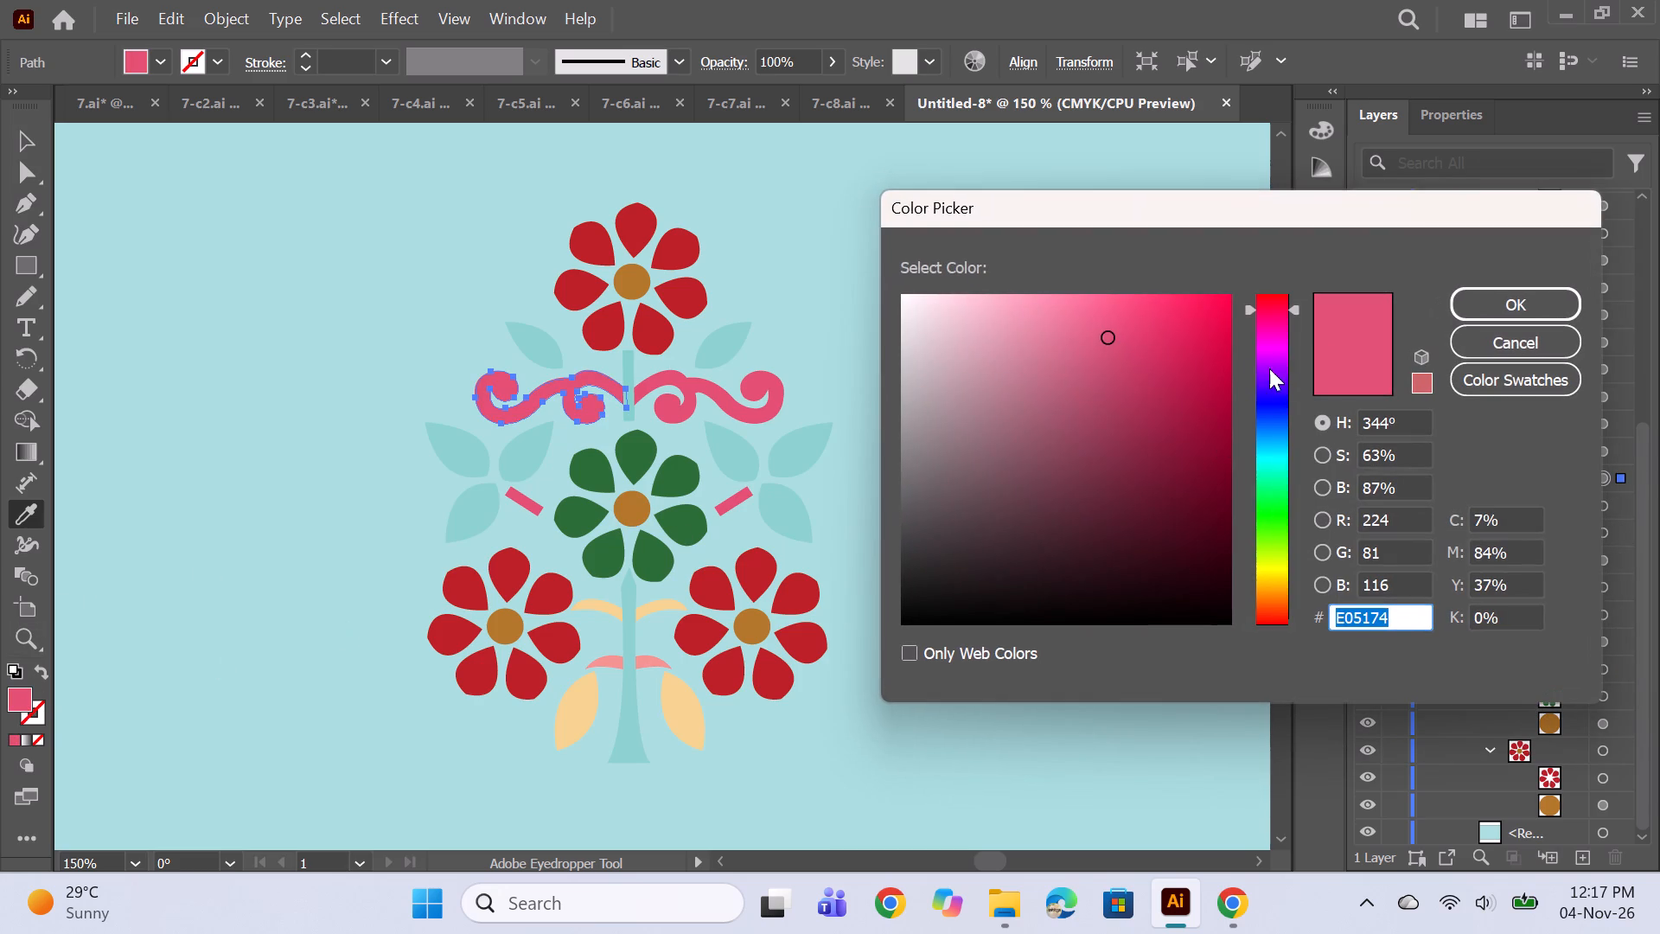
left_click(1255, 361)
left_click(1267, 367)
left_click(1105, 457)
left_click(1140, 452)
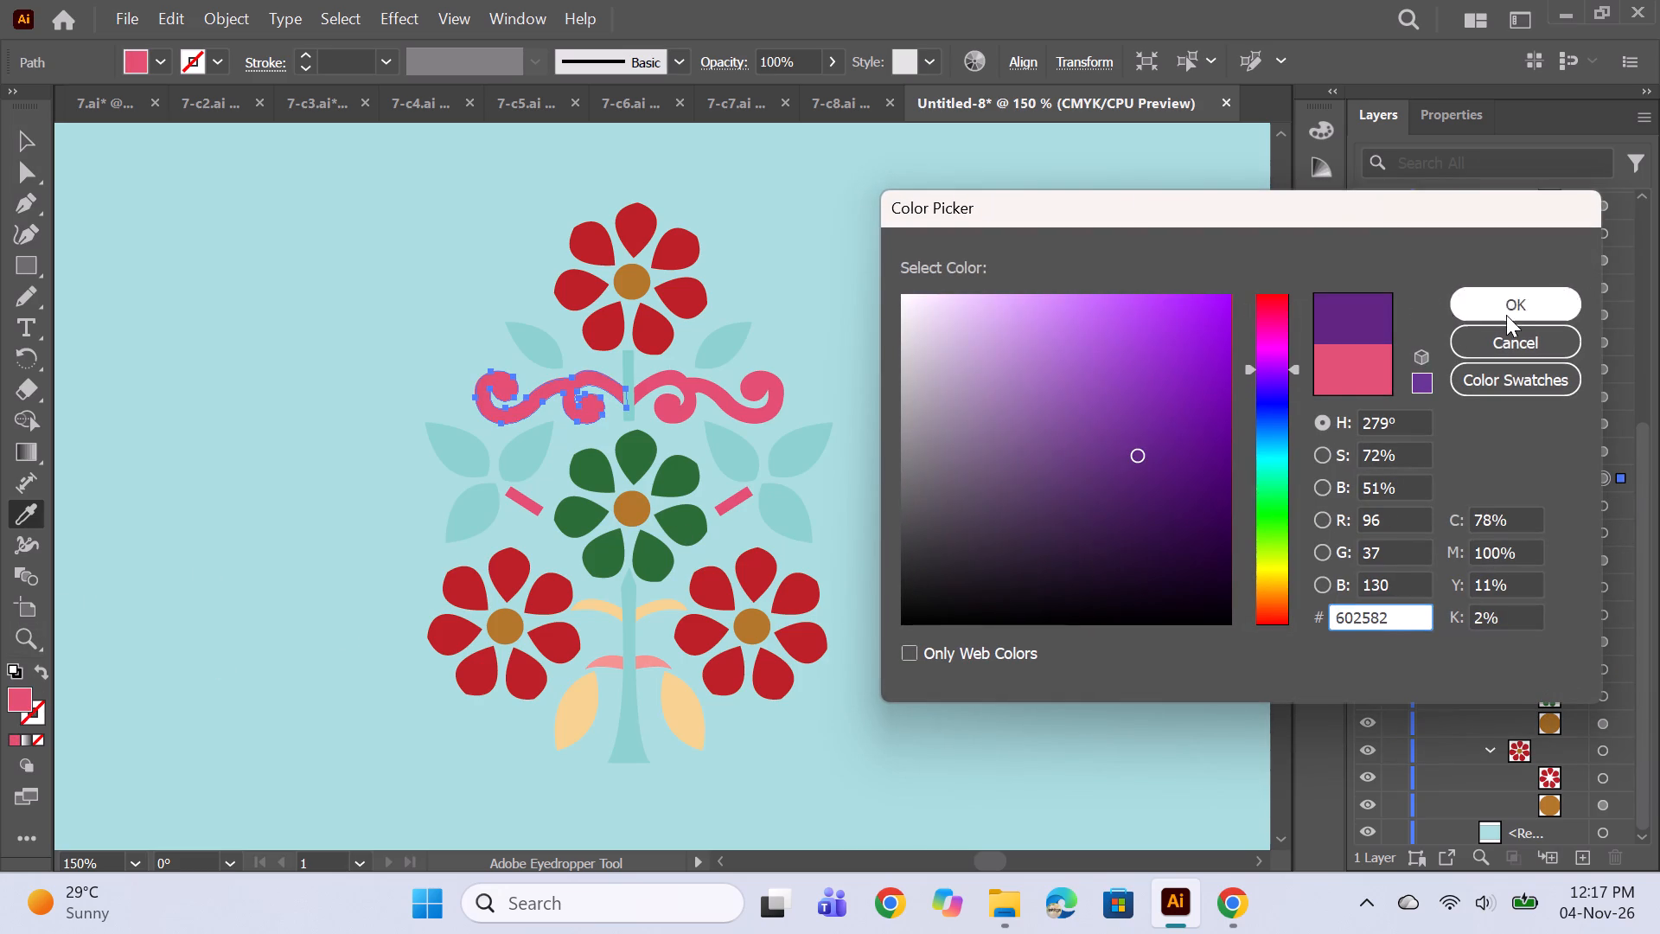
left_click(1506, 315)
left_click(1600, 448)
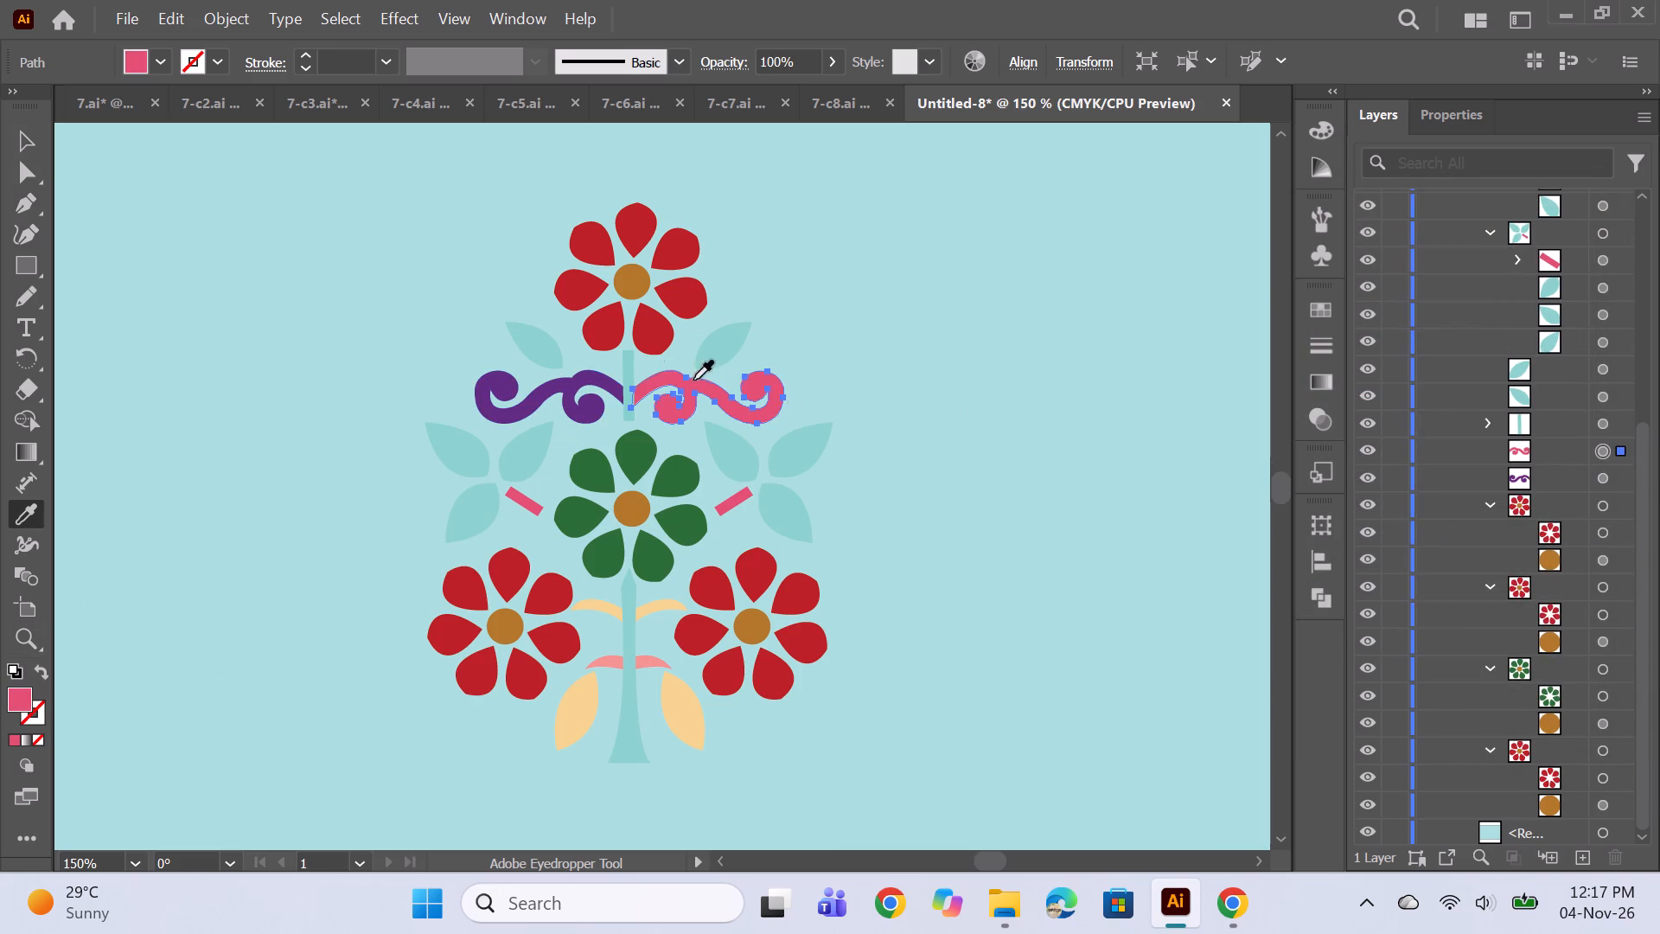
left_click(580, 381)
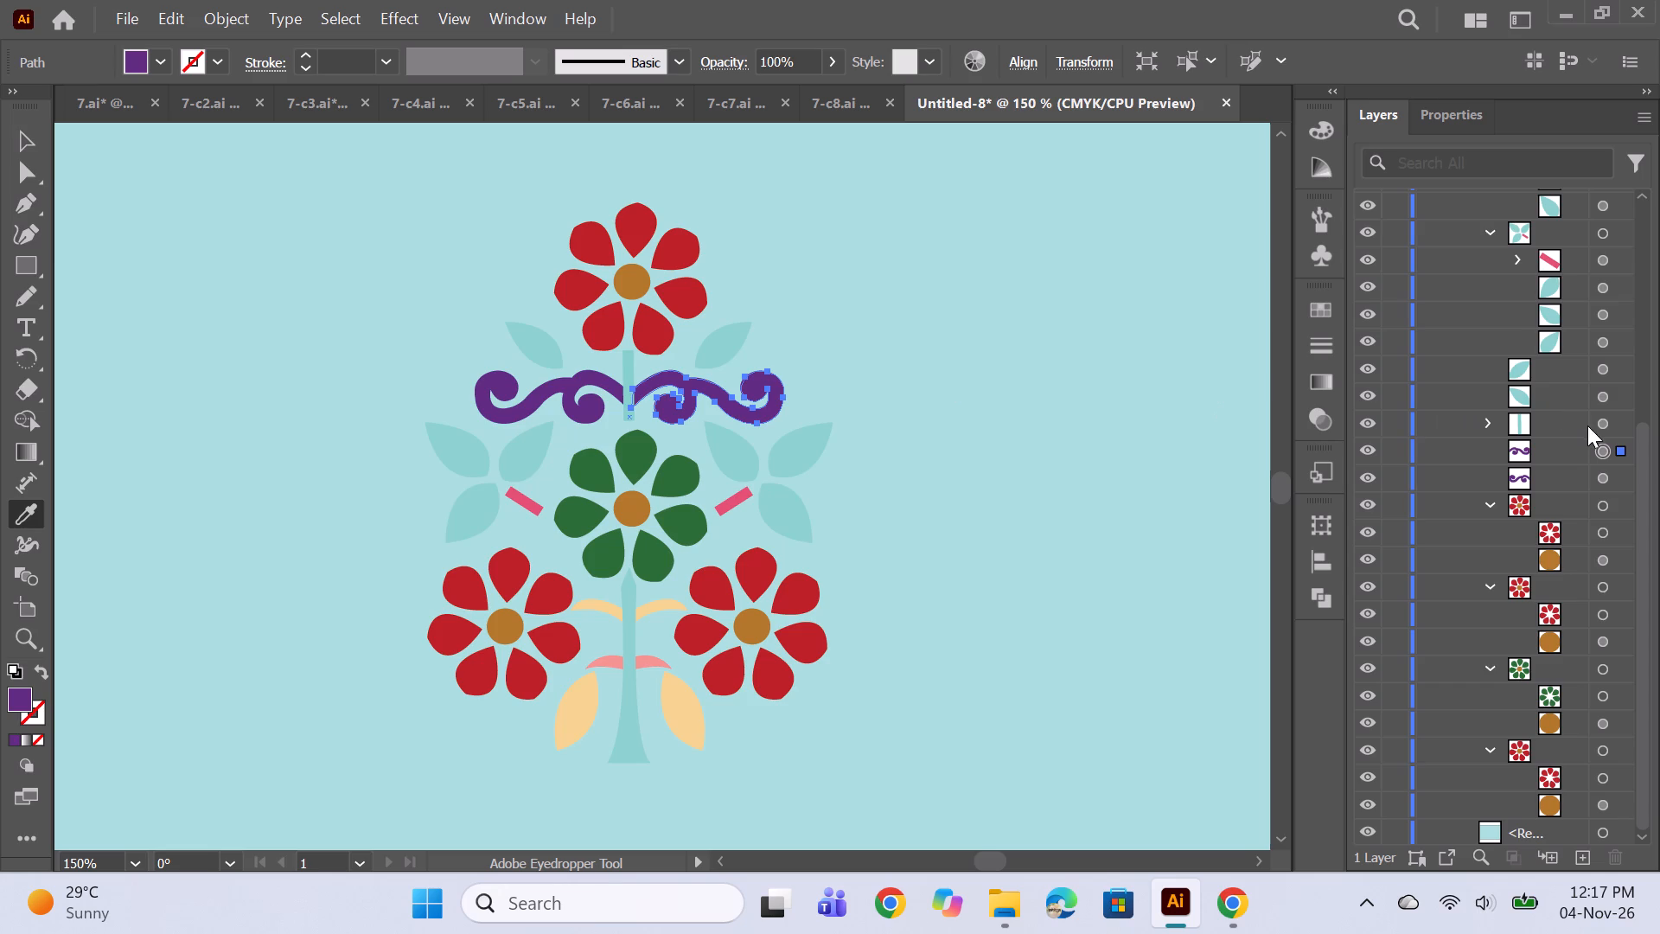
Recolour the short upper stem black and match the two leaves beneath the top flower to it.
left_click(1602, 425)
double_click(11, 704)
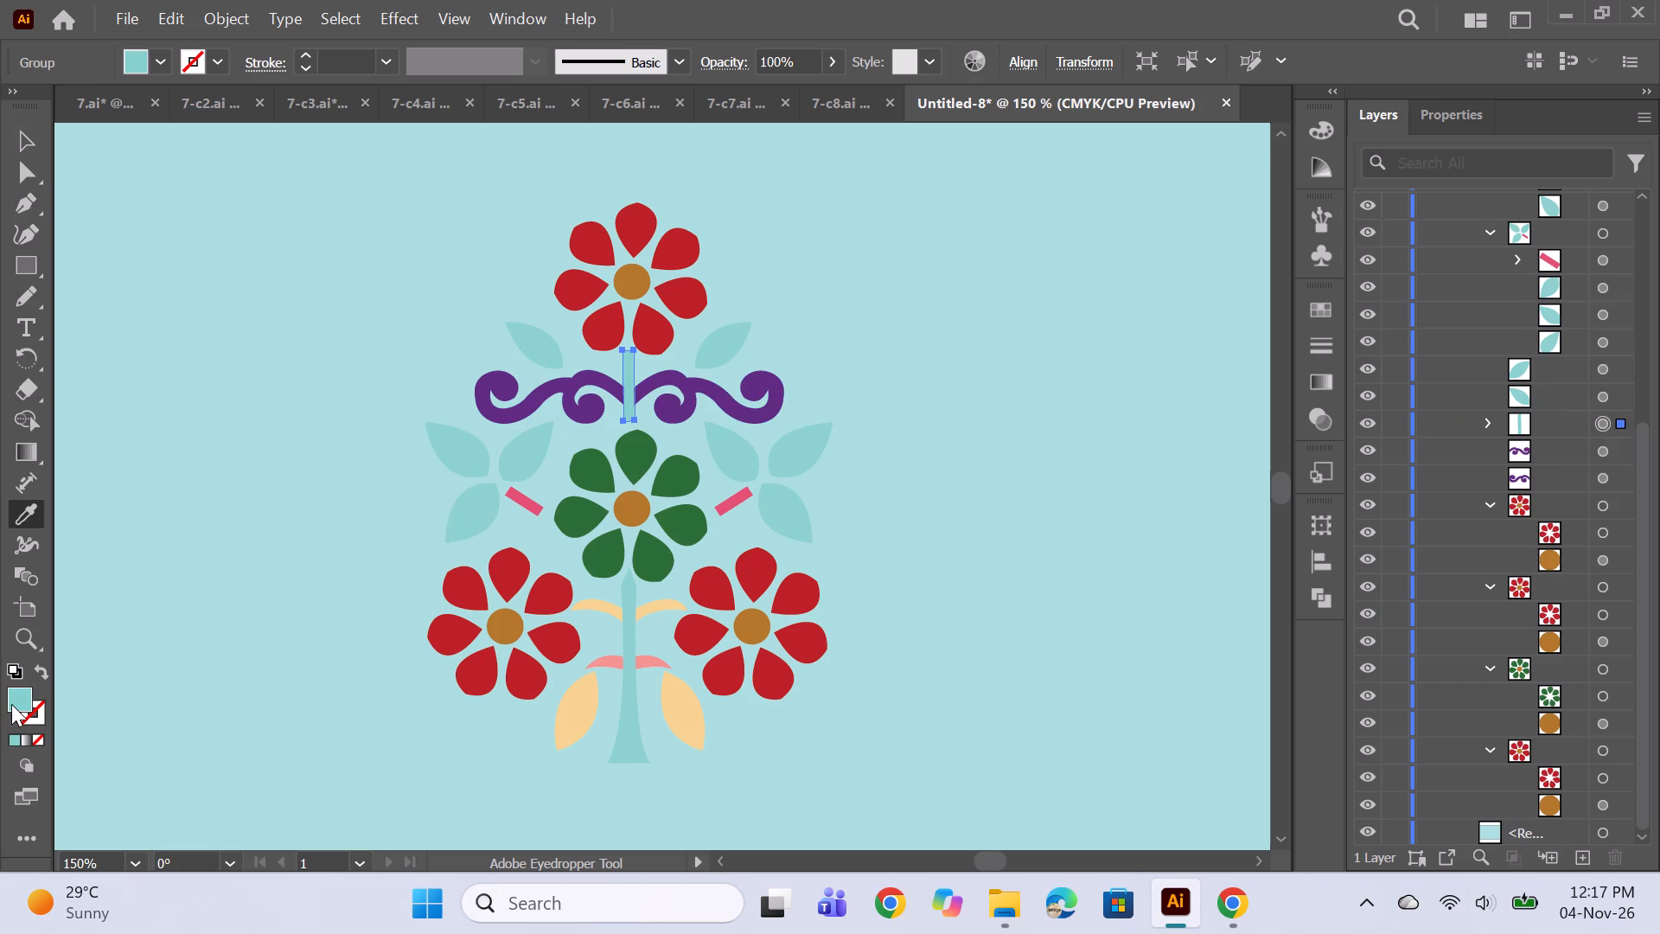
left_click(907, 625)
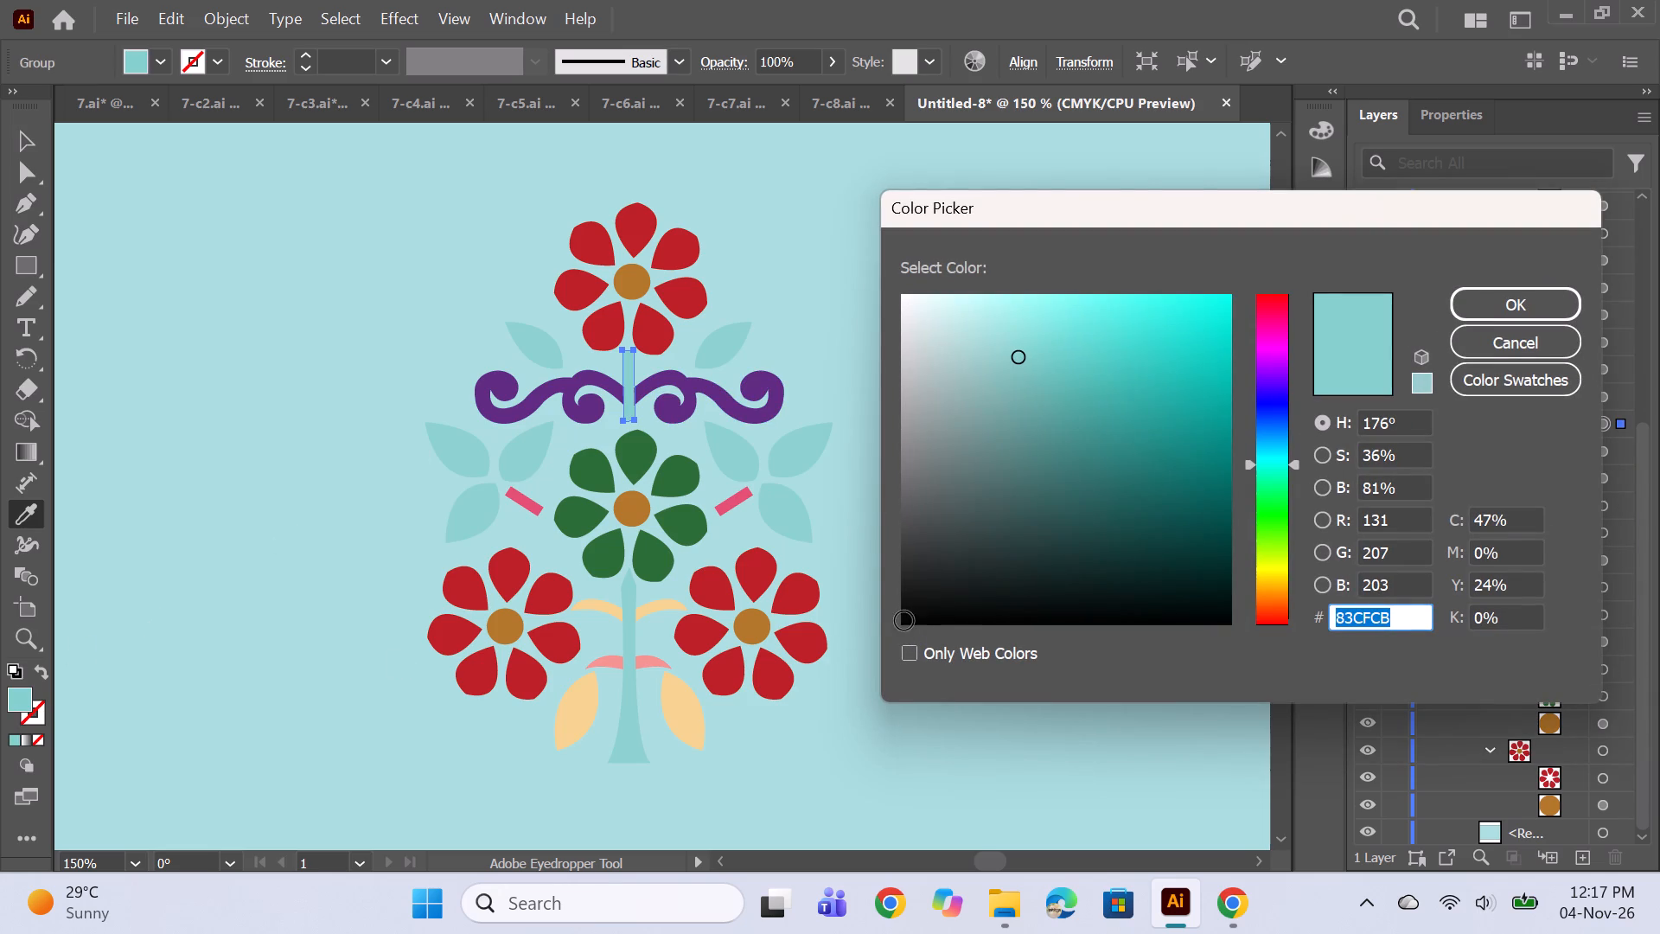
left_click(906, 617)
left_click(1543, 313)
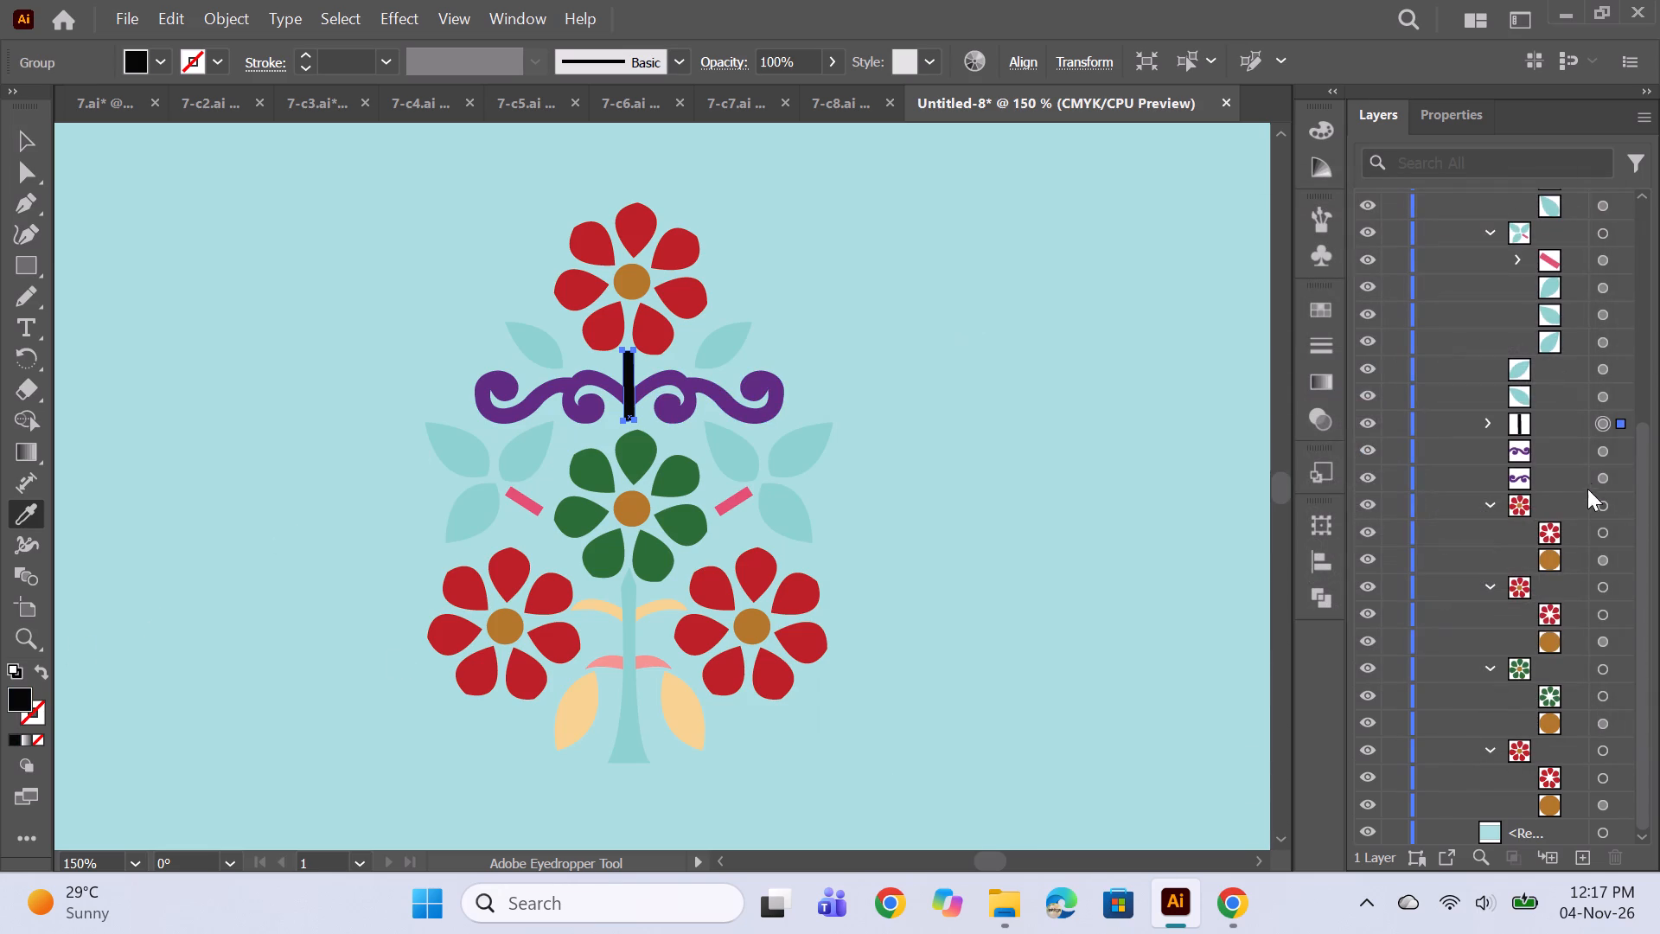
left_click(1593, 392)
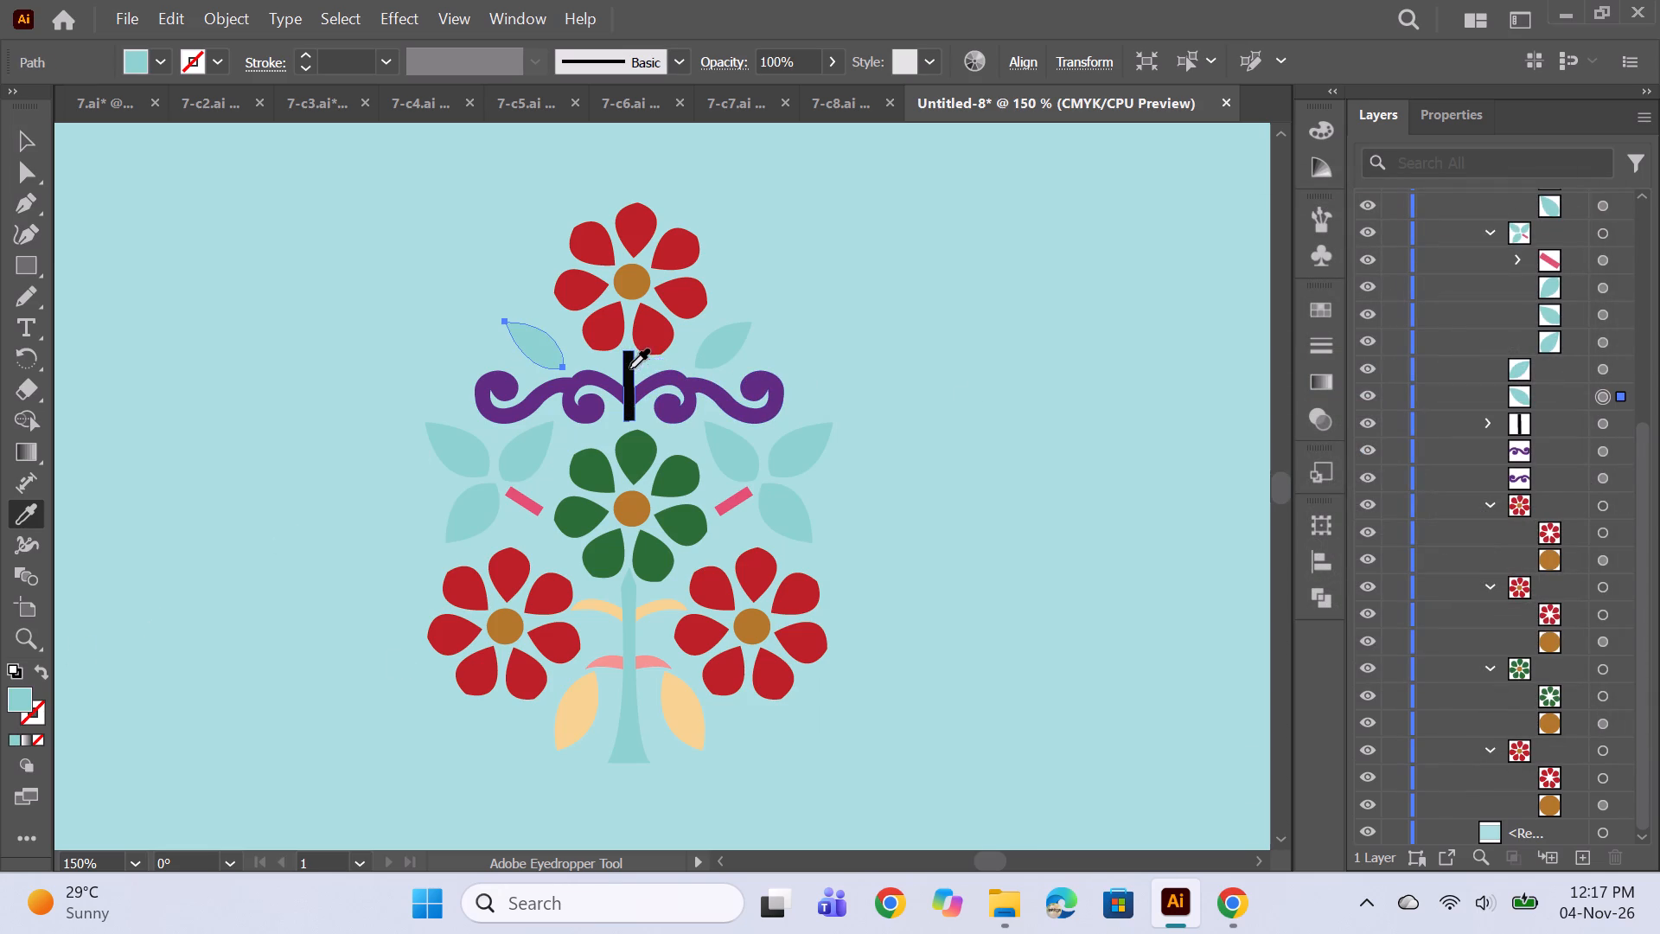
left_click(629, 368)
left_click(1598, 373)
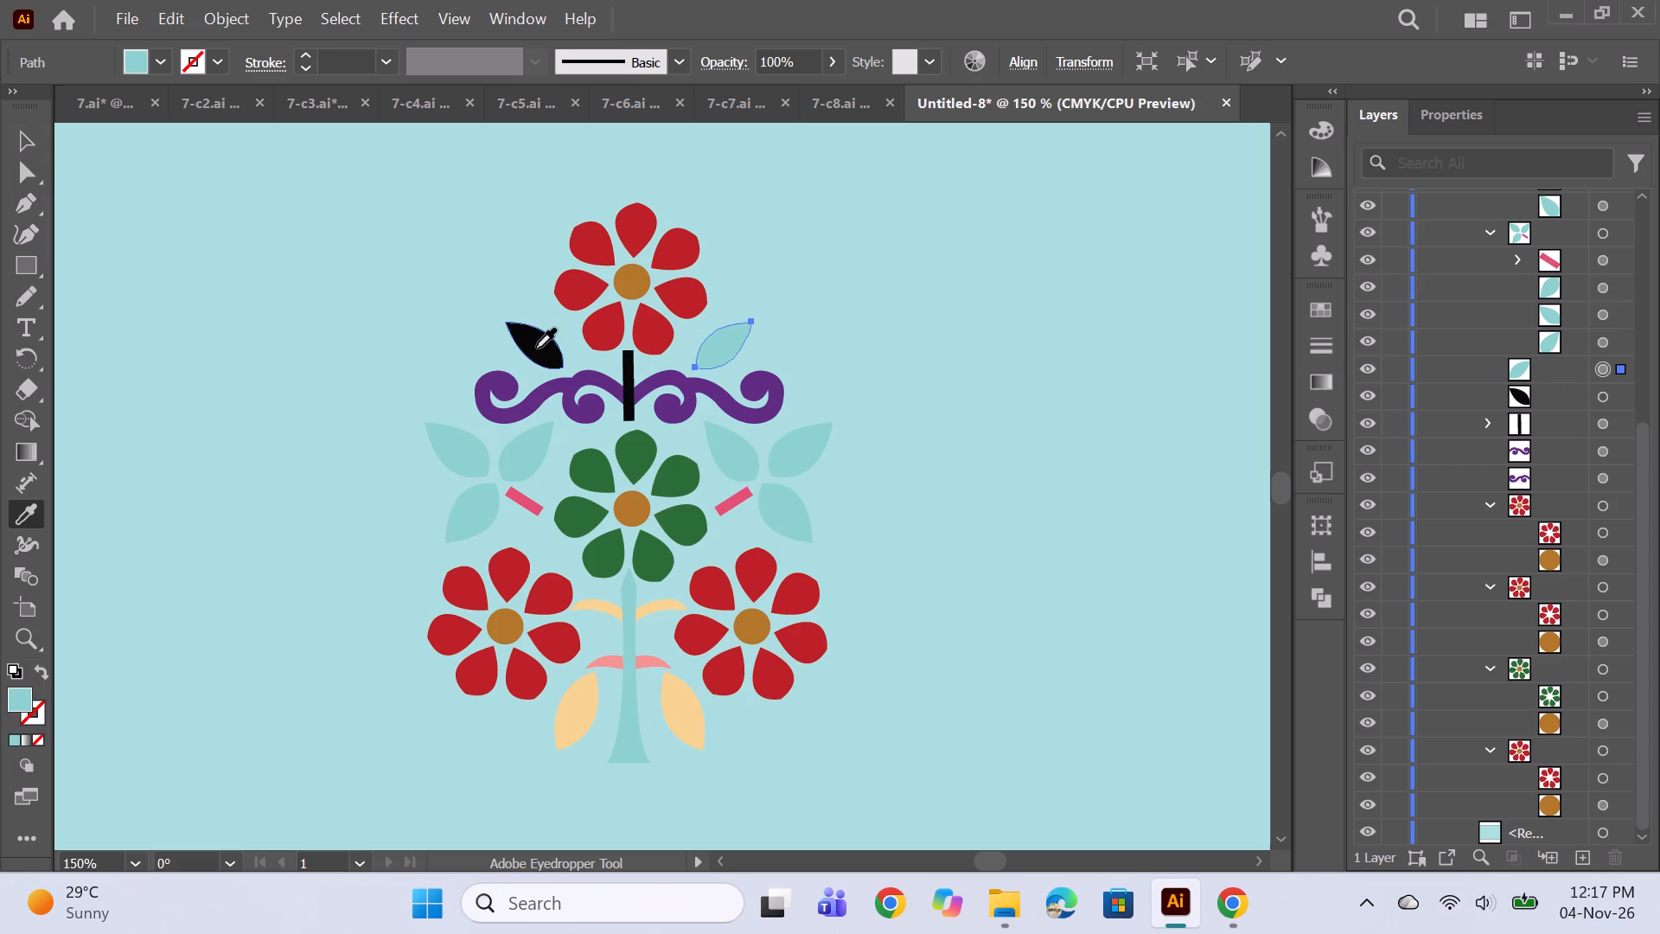
left_click(536, 348)
Recolour the three leaves of the left leaf cluster black and its short pink stalk the scroll's purple.
left_click(1598, 343)
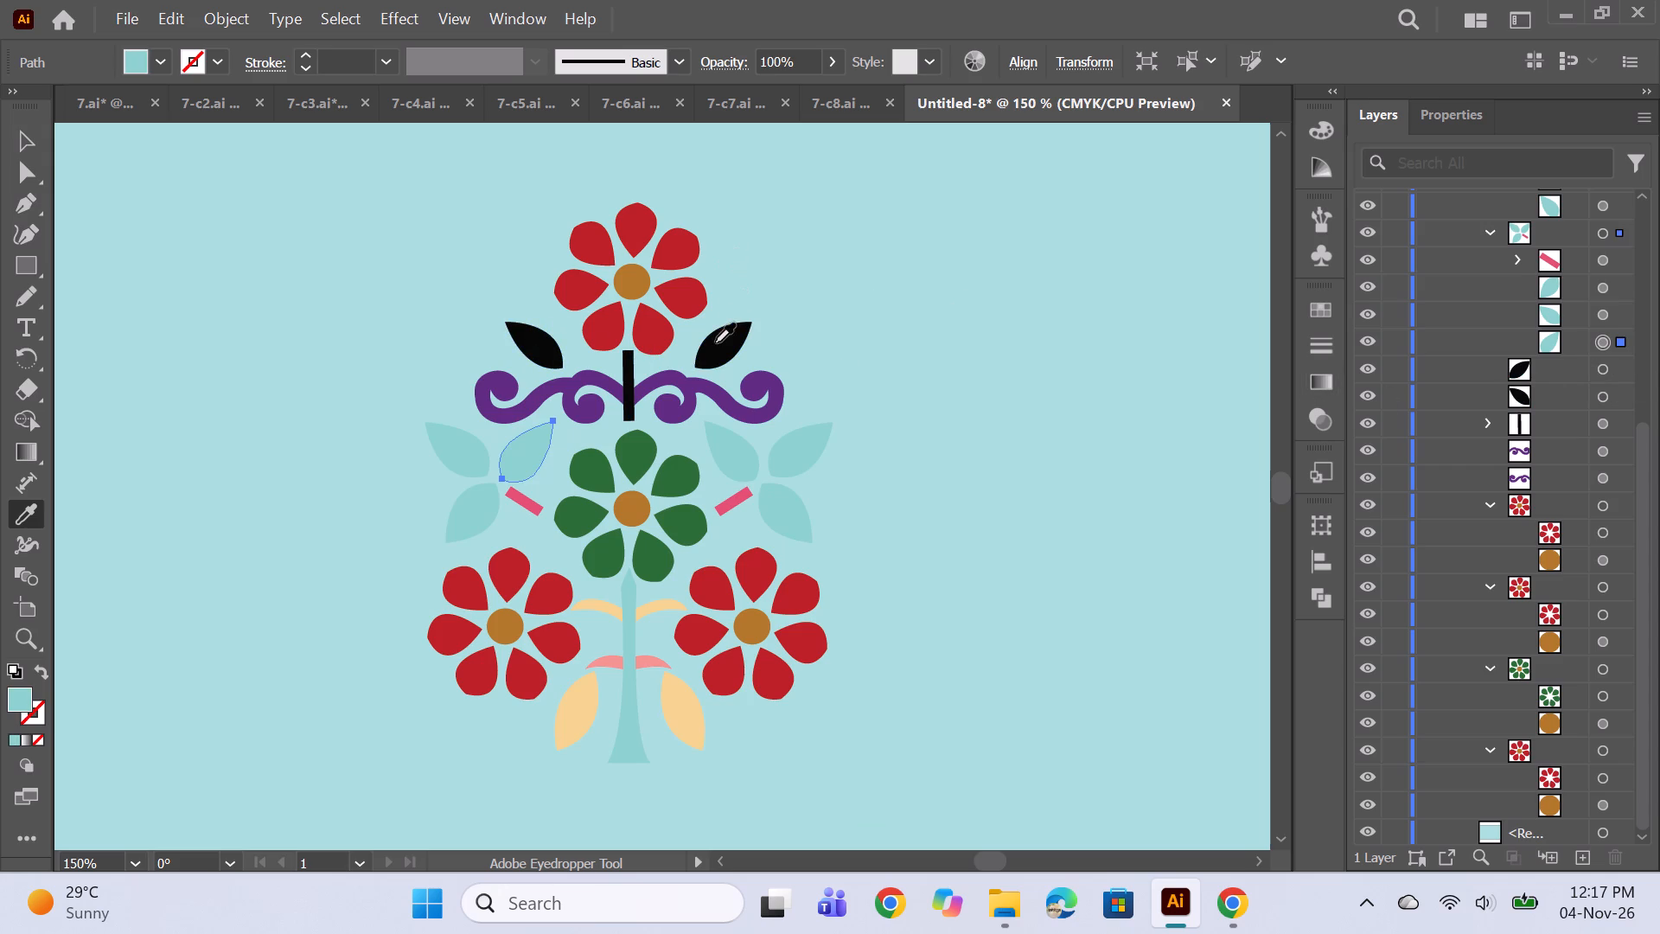
left_click(715, 352)
left_click(1599, 313)
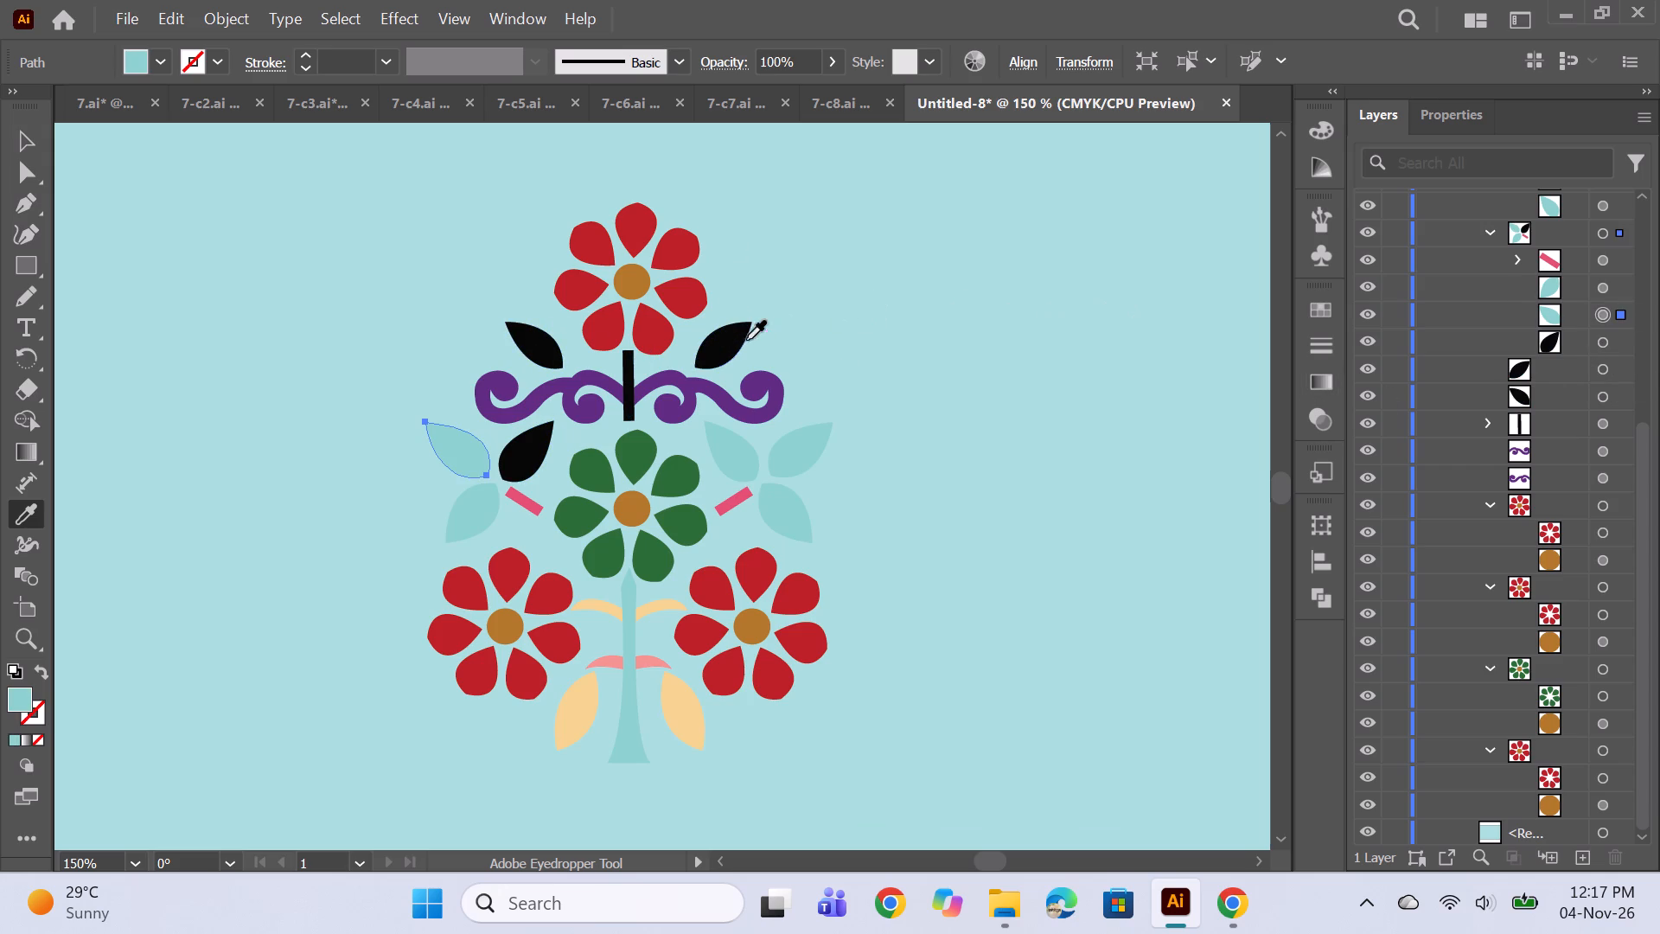
left_click(726, 343)
left_click(1599, 286)
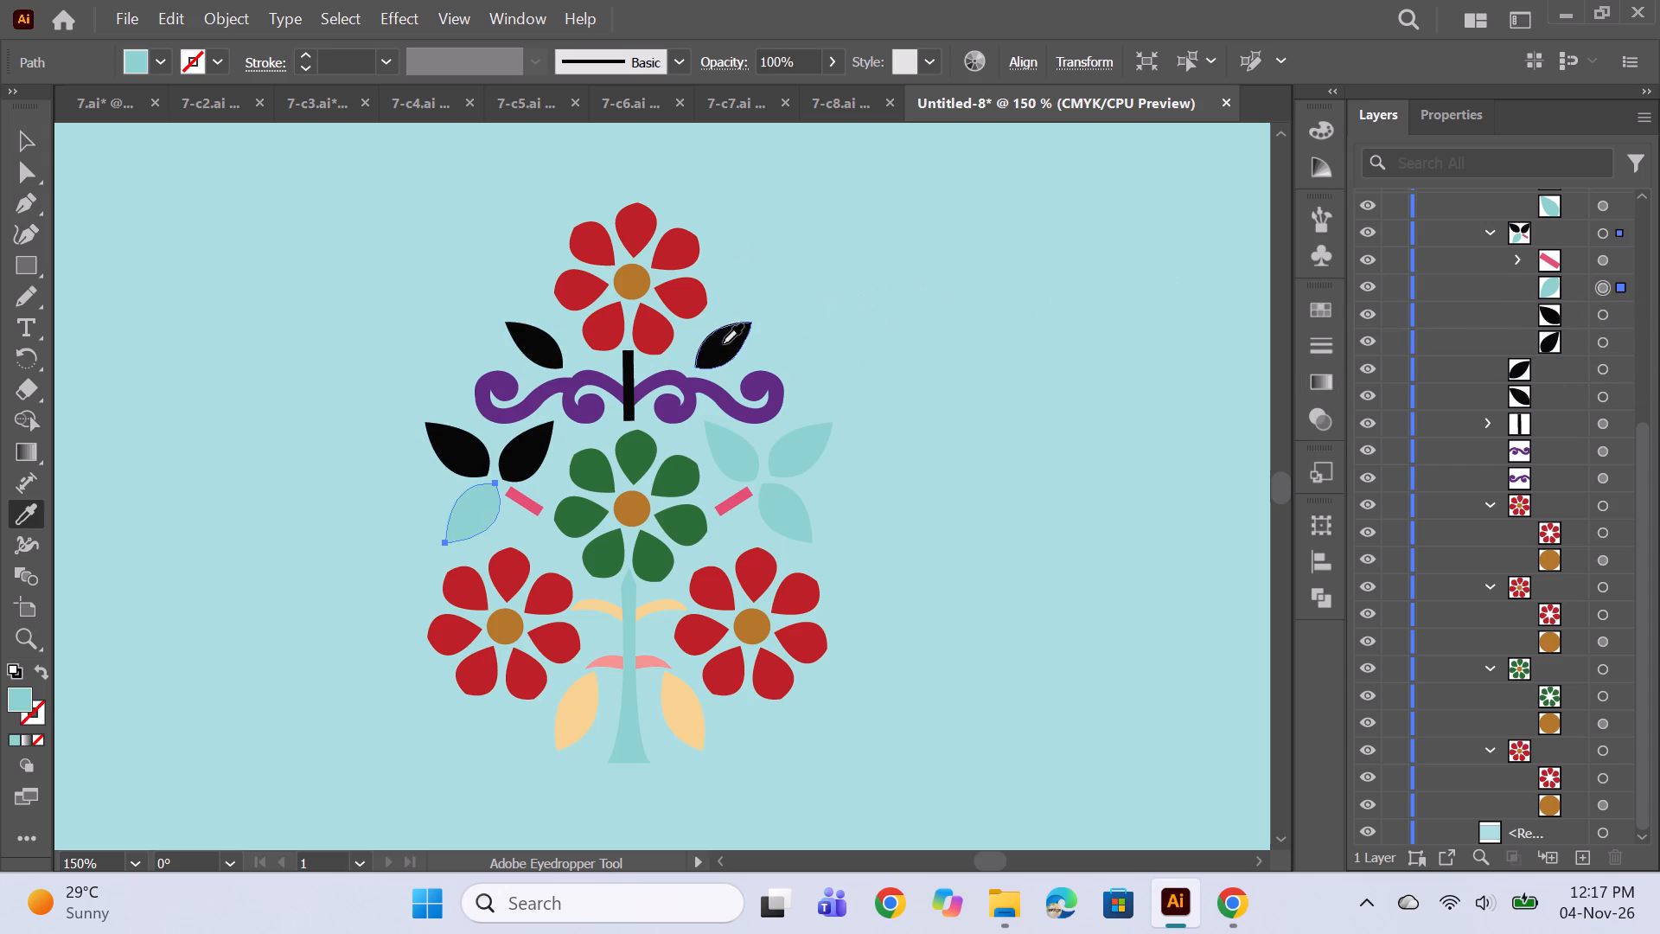
left_click(723, 343)
left_click(1606, 263)
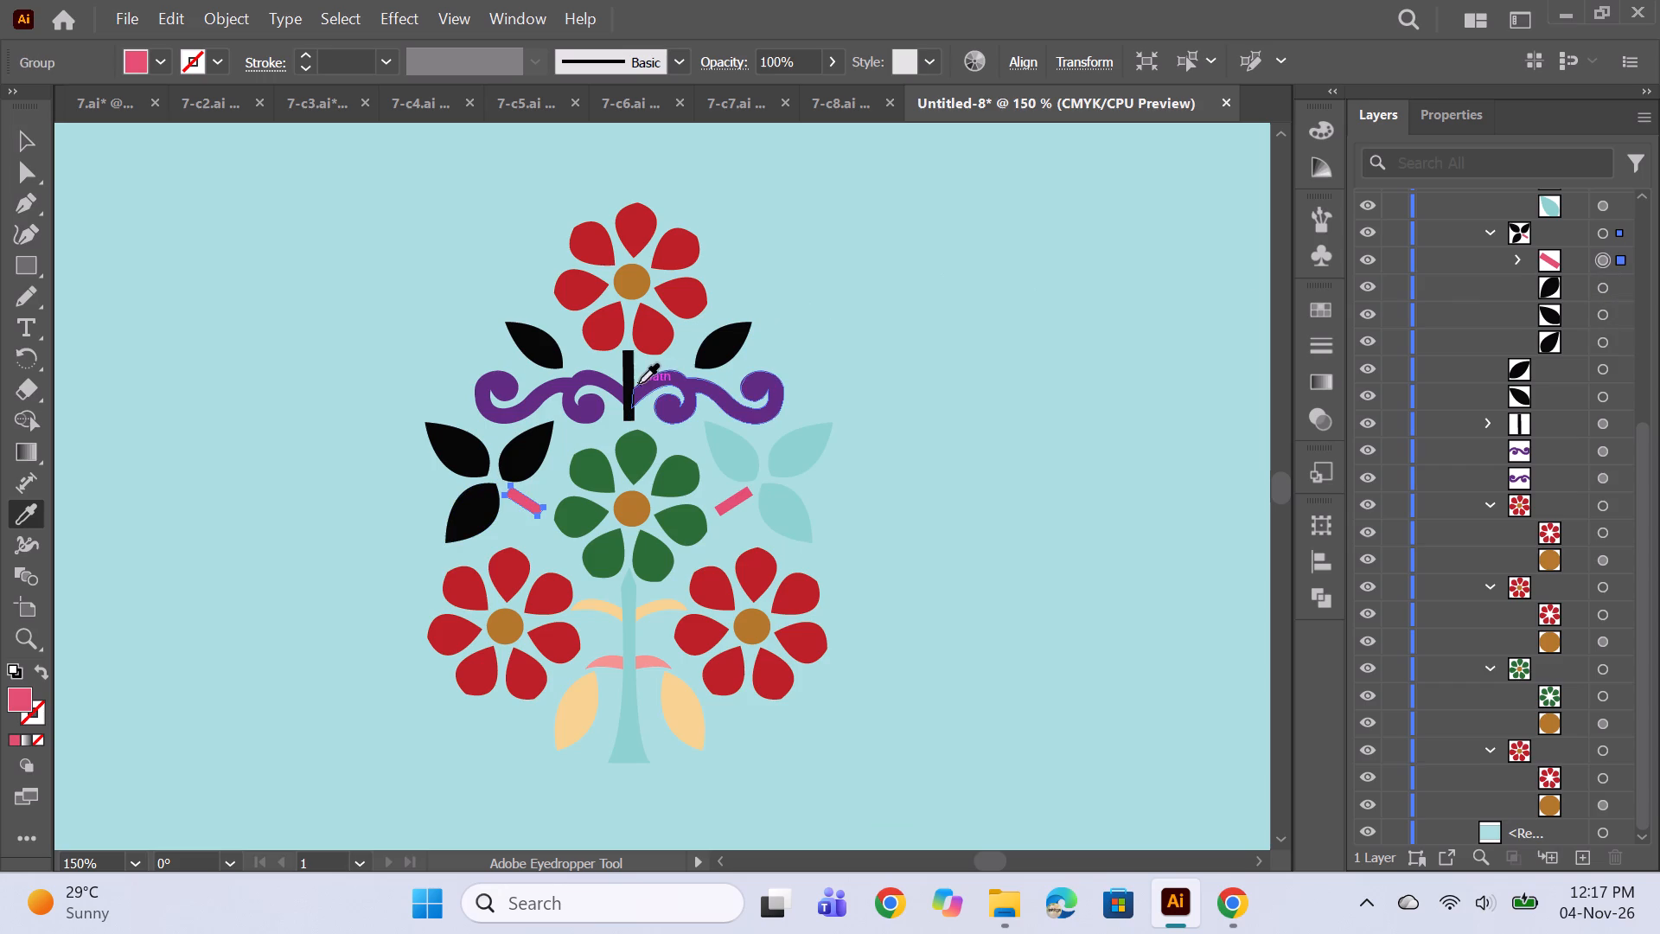
left_click(653, 383)
Recolour the two upper leaves of the right leaf cluster black, matching the left cluster.
scroll(1587, 348, "up", 3)
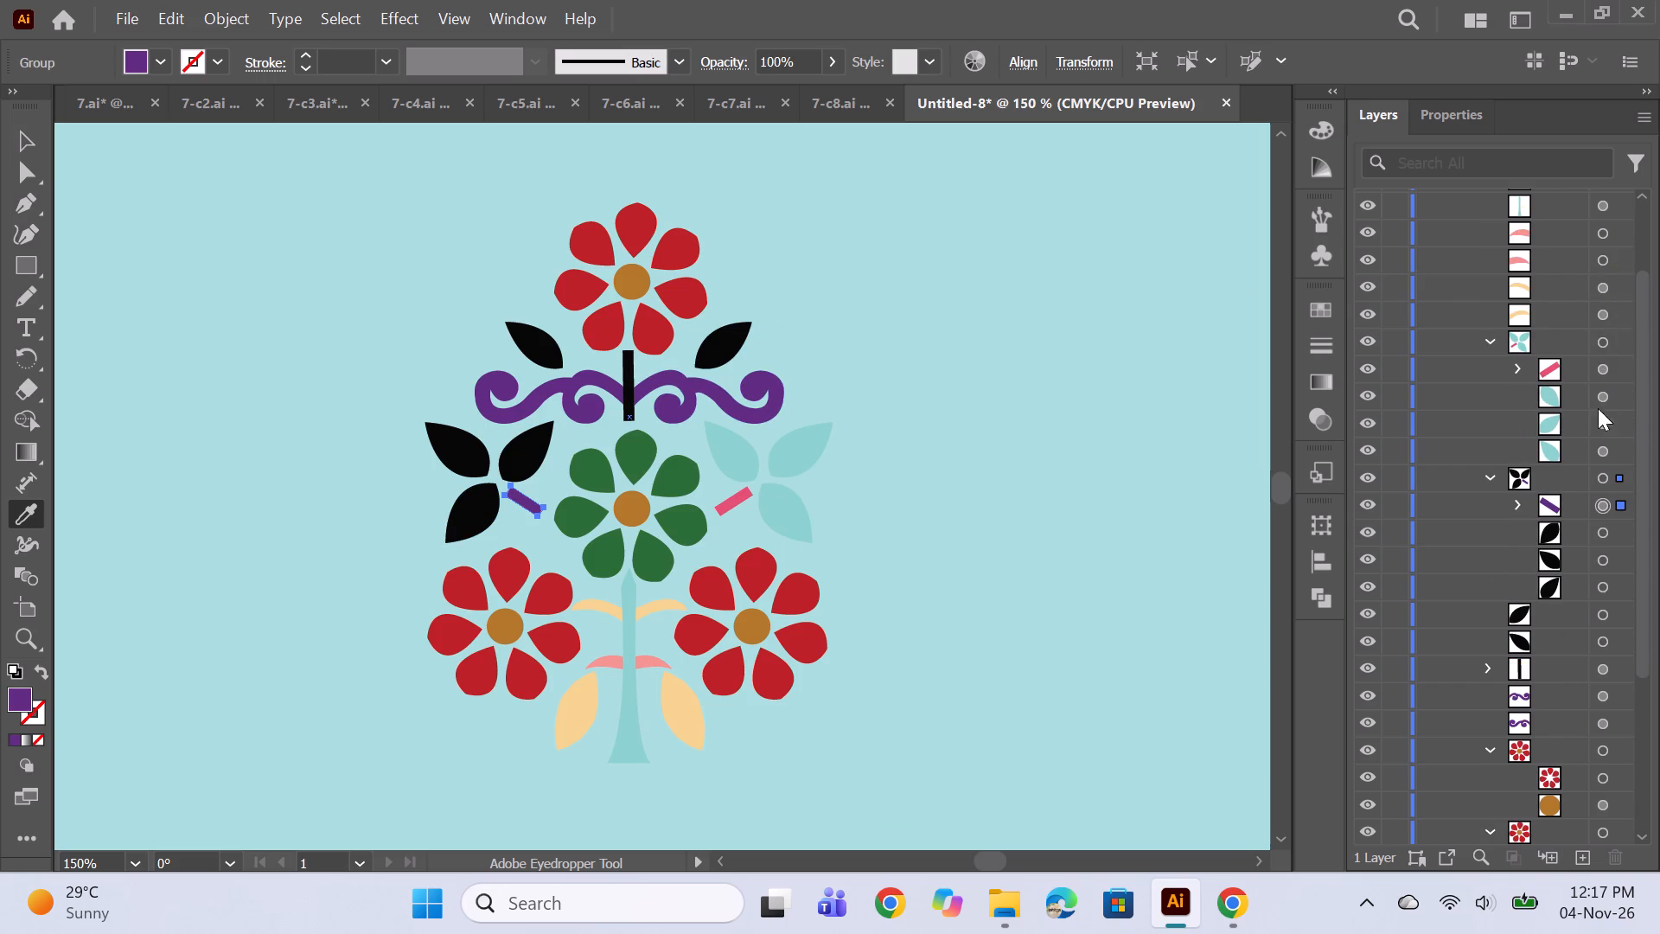
left_click(1599, 447)
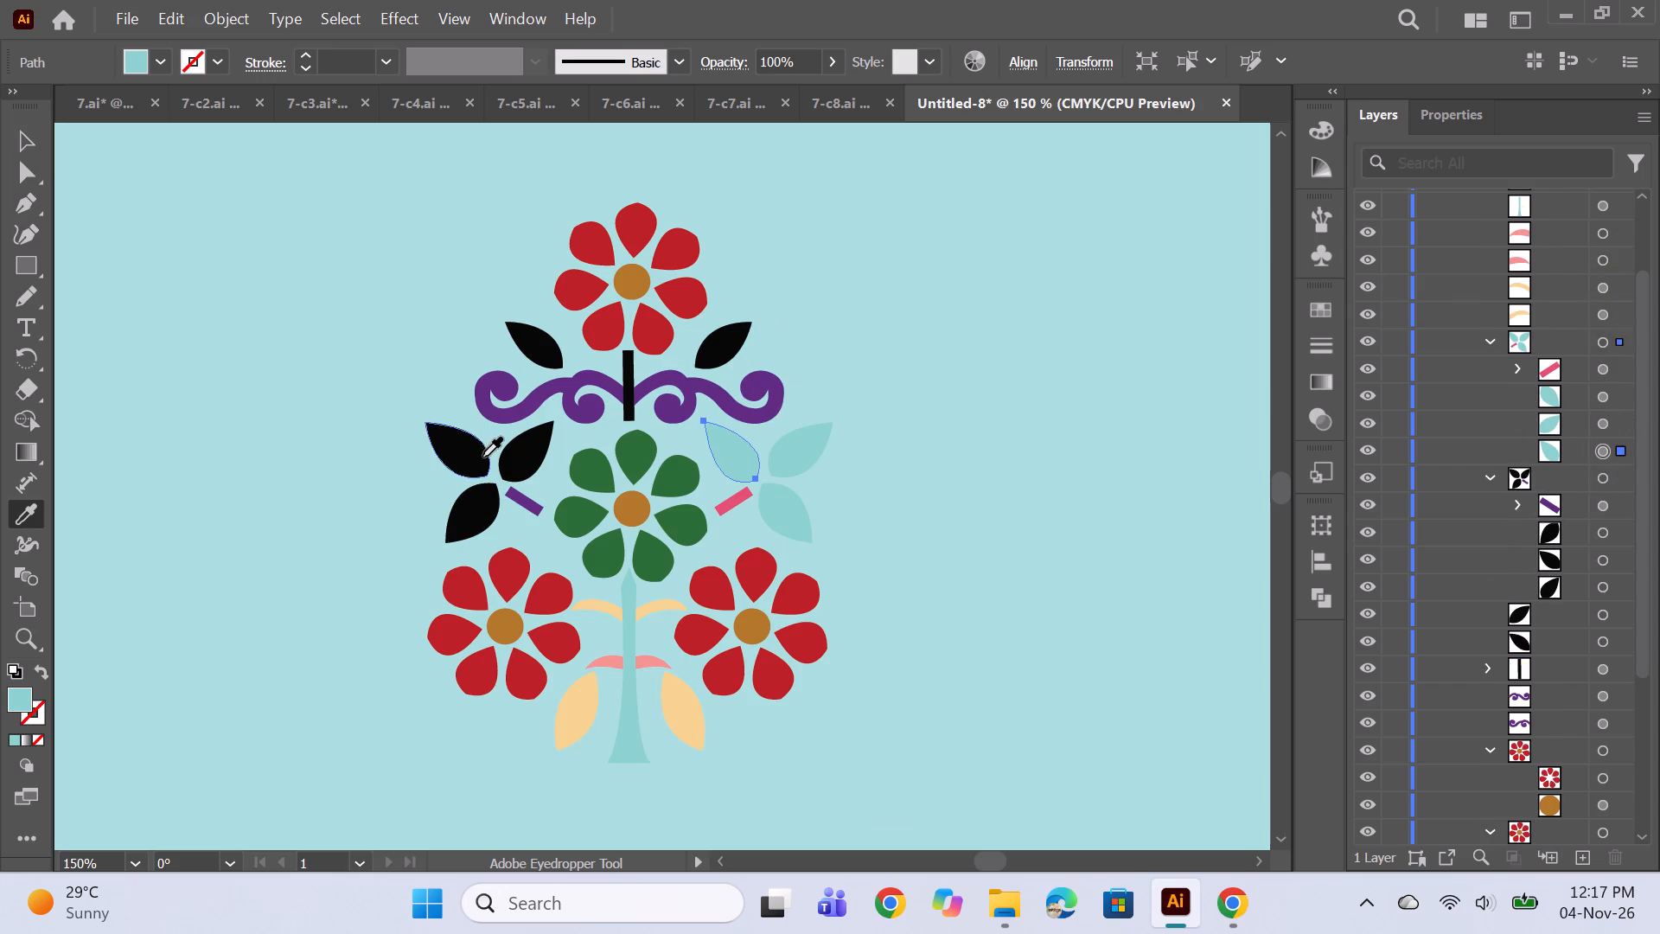
left_click(517, 450)
left_click_drag(1611, 425, 1584, 425)
left_click(513, 457)
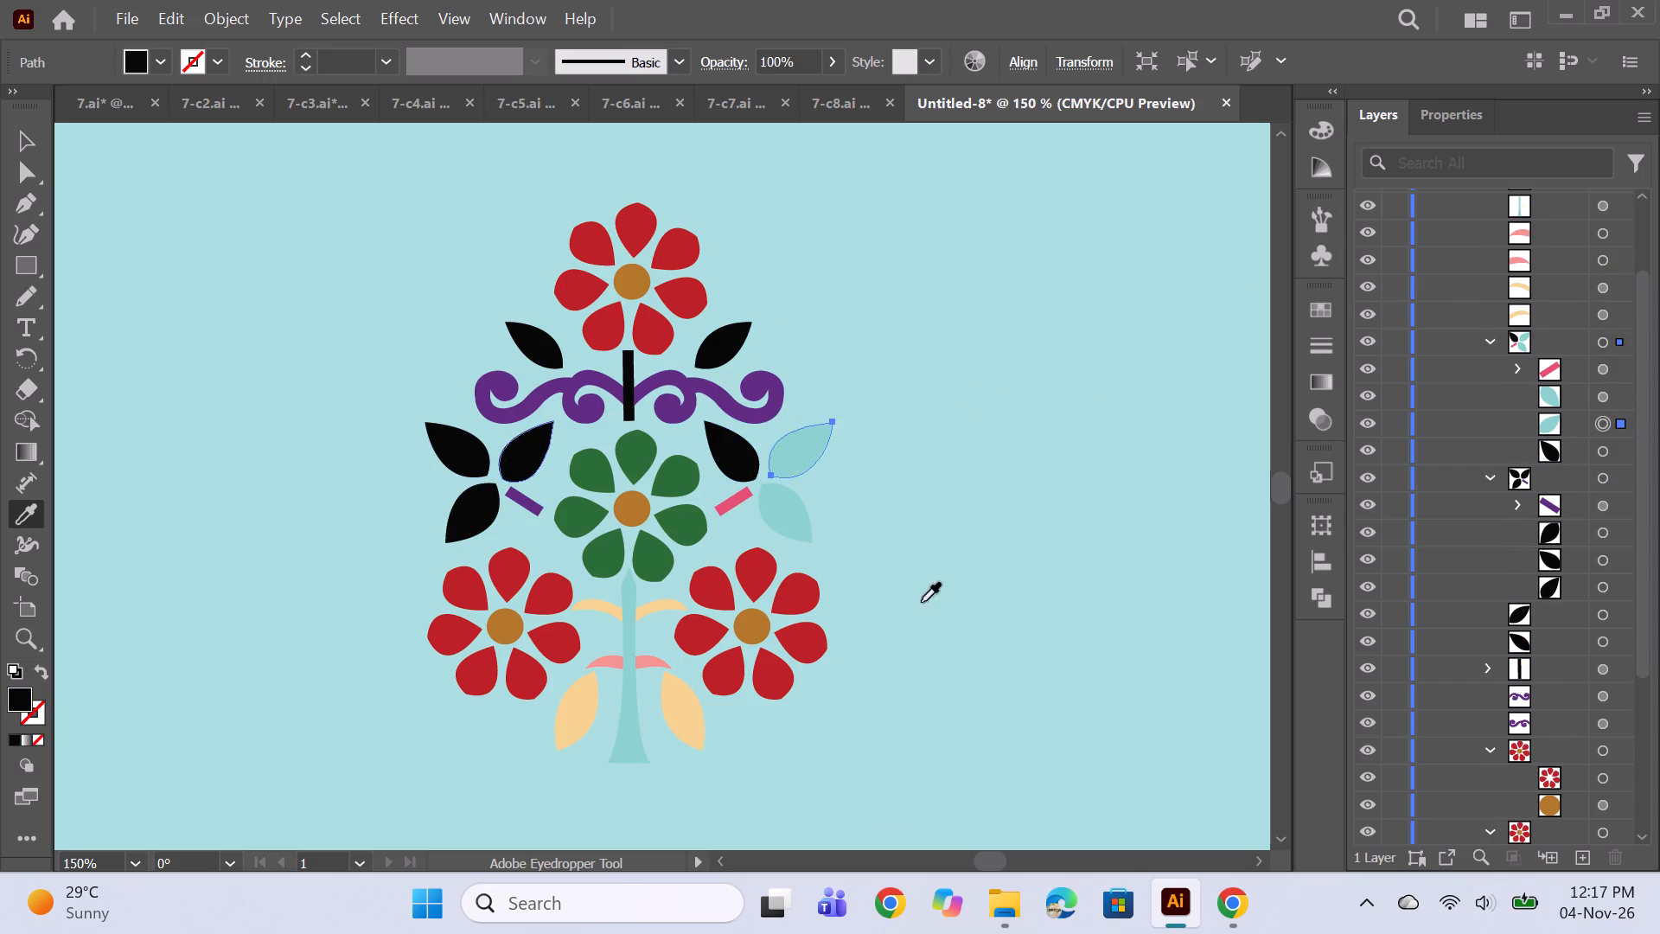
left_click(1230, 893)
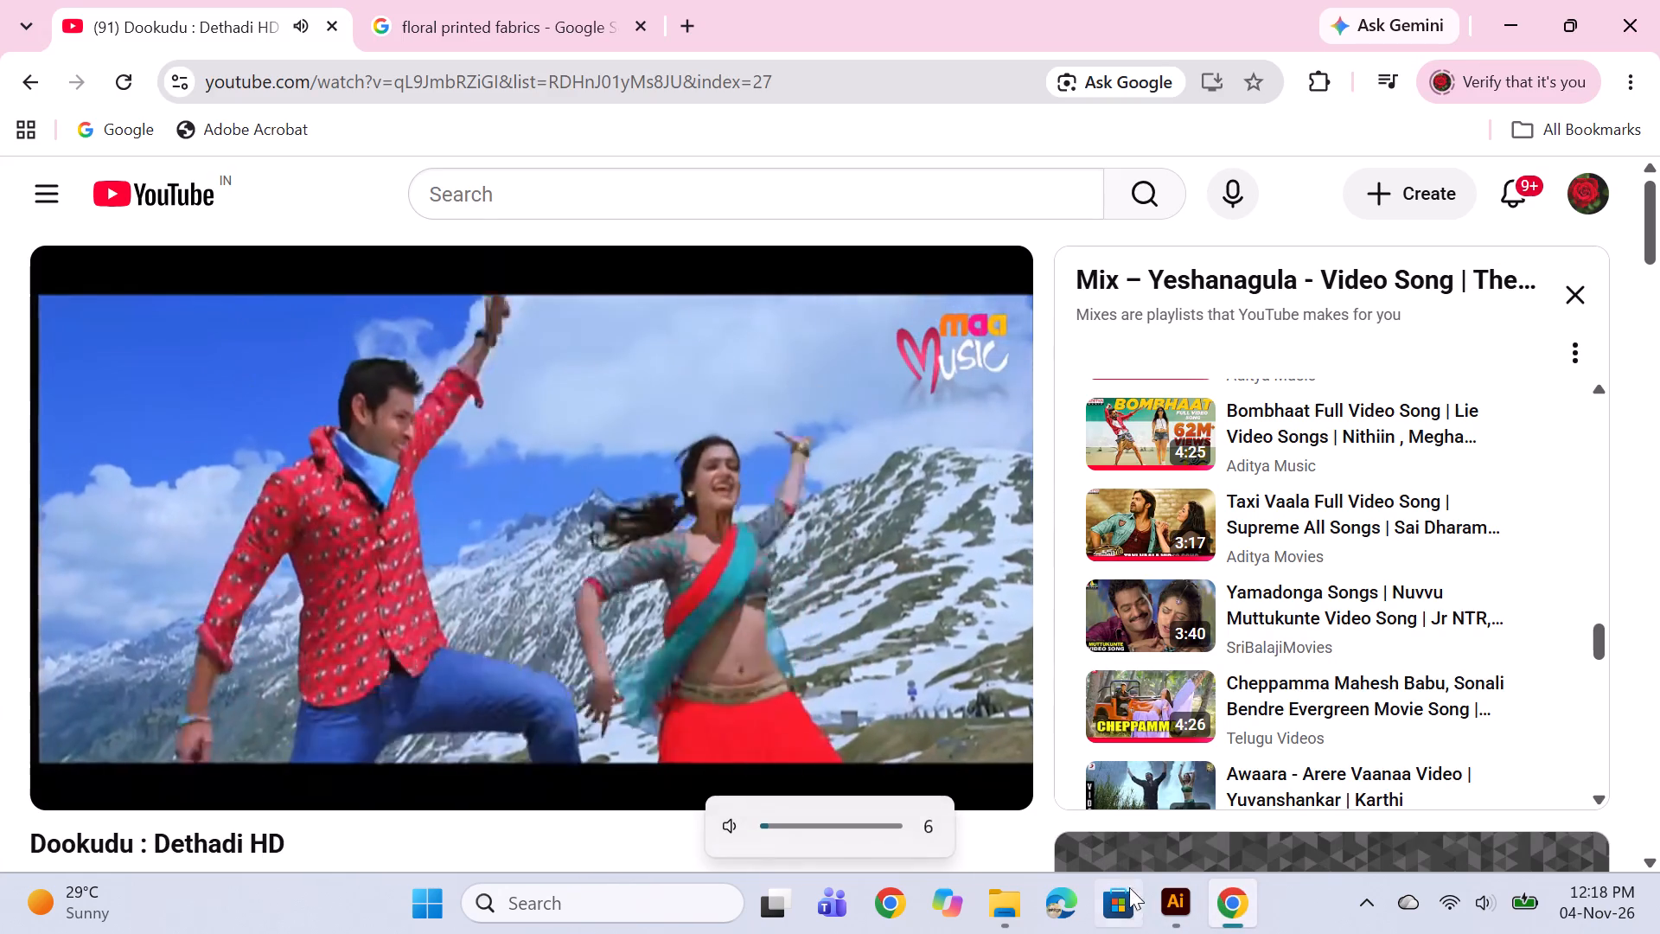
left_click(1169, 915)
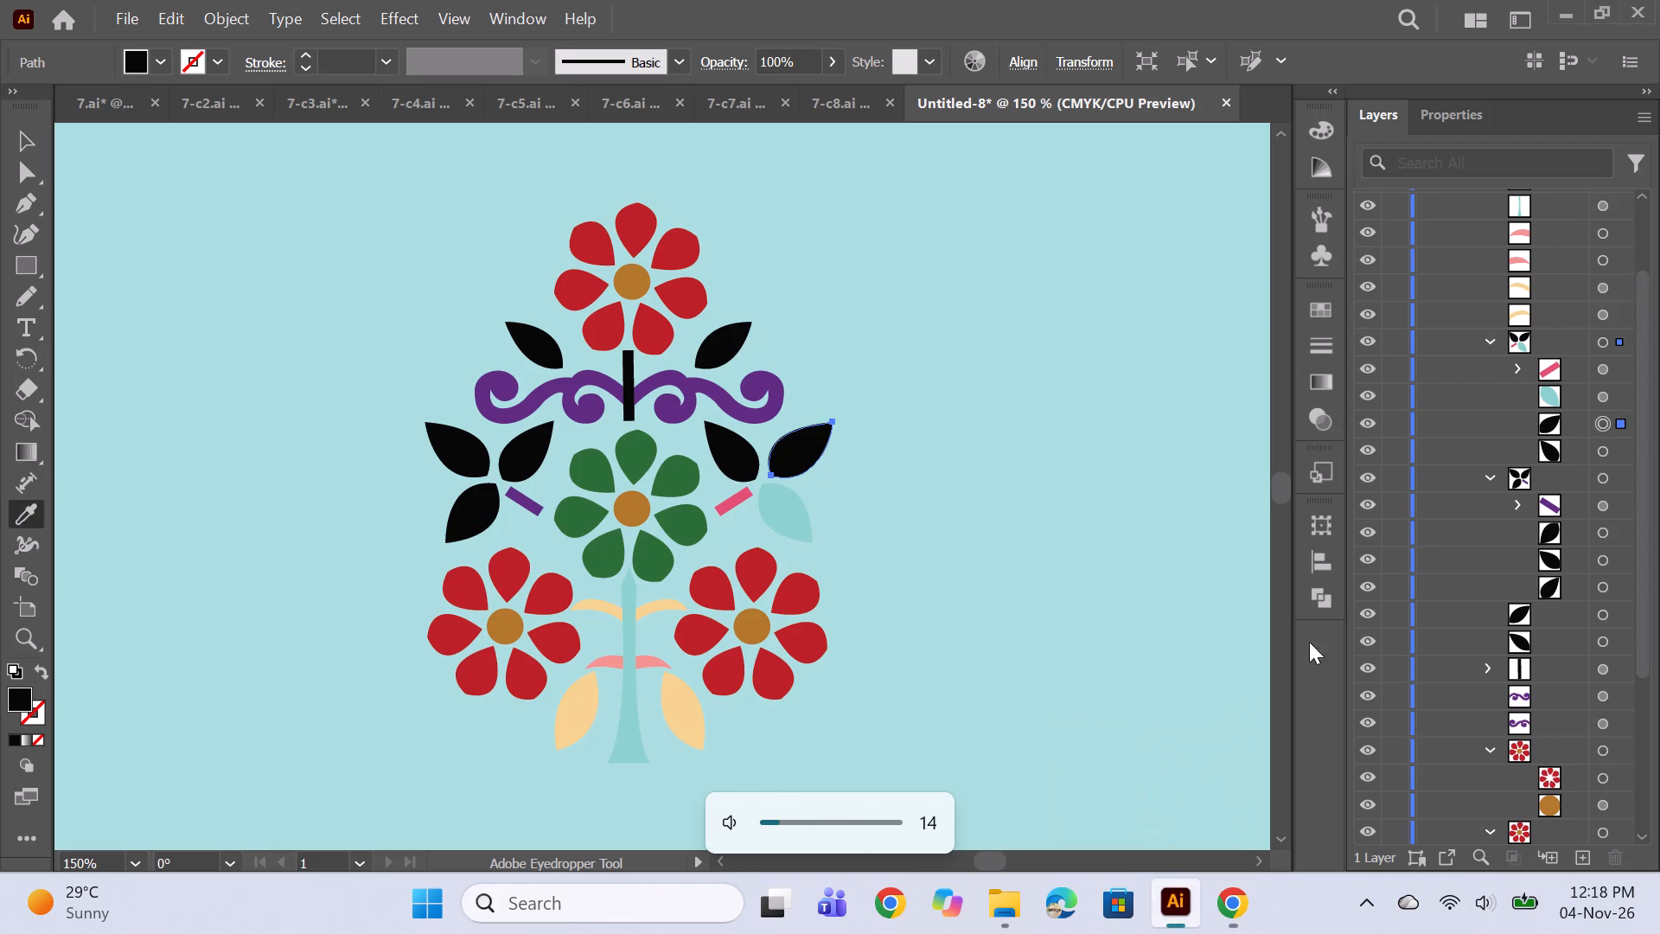
Recolour the right cluster's remaining aqua leaf black and its short pink stalk the scroll's purple.
left_click(1599, 397)
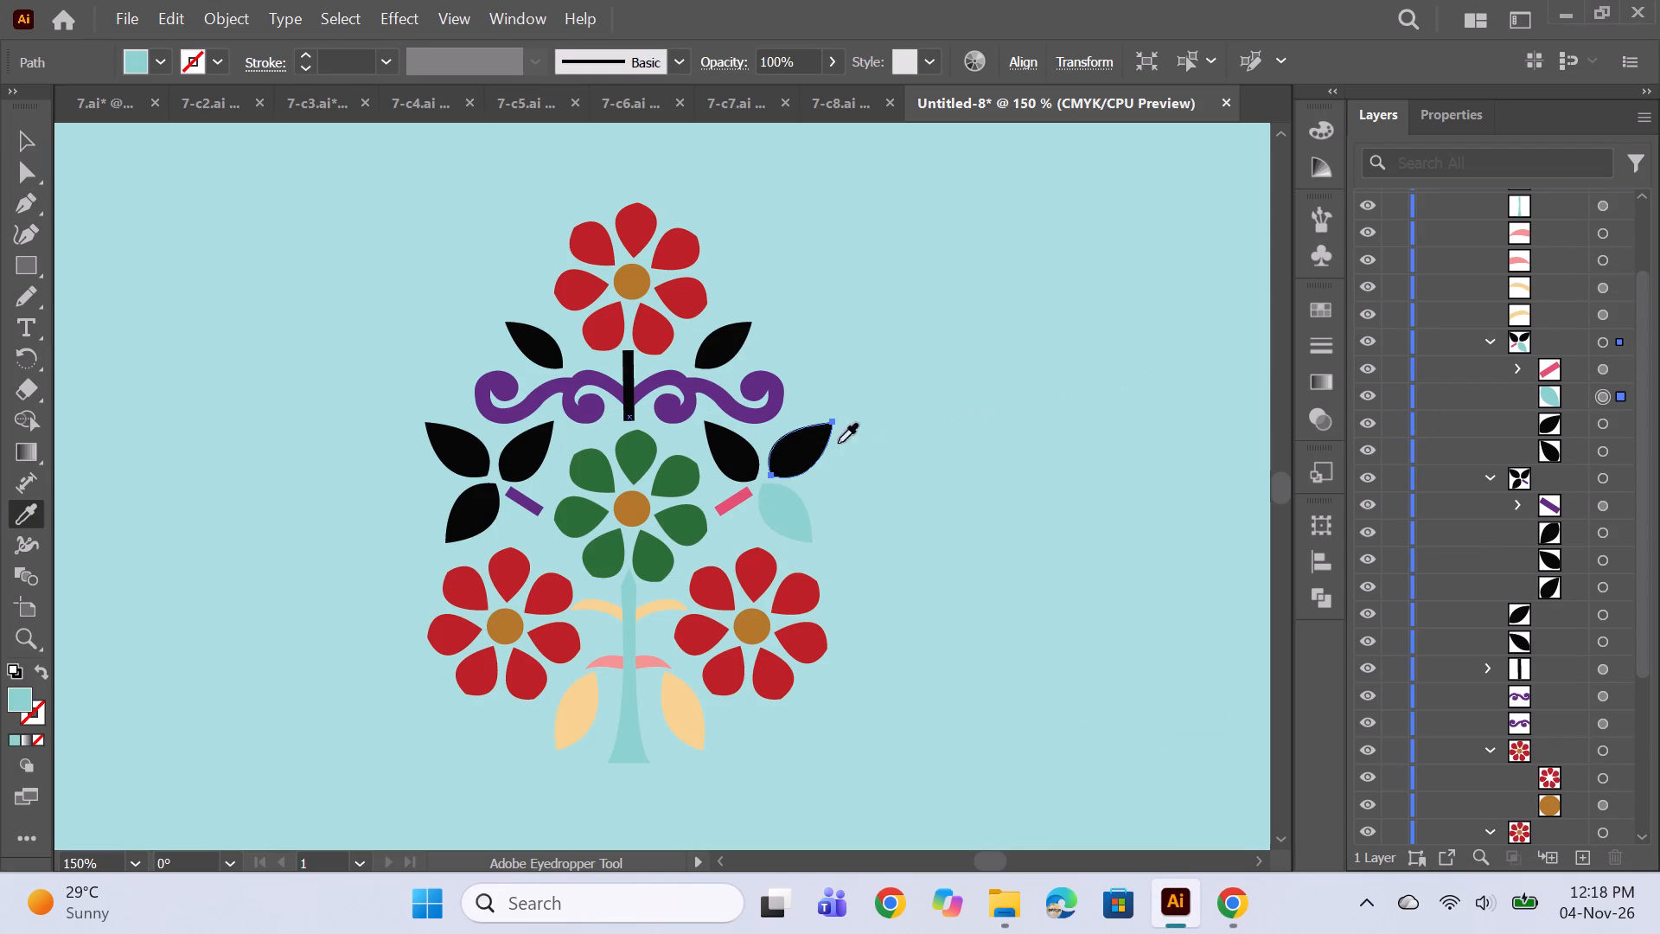
left_click(813, 446)
left_click(1601, 369)
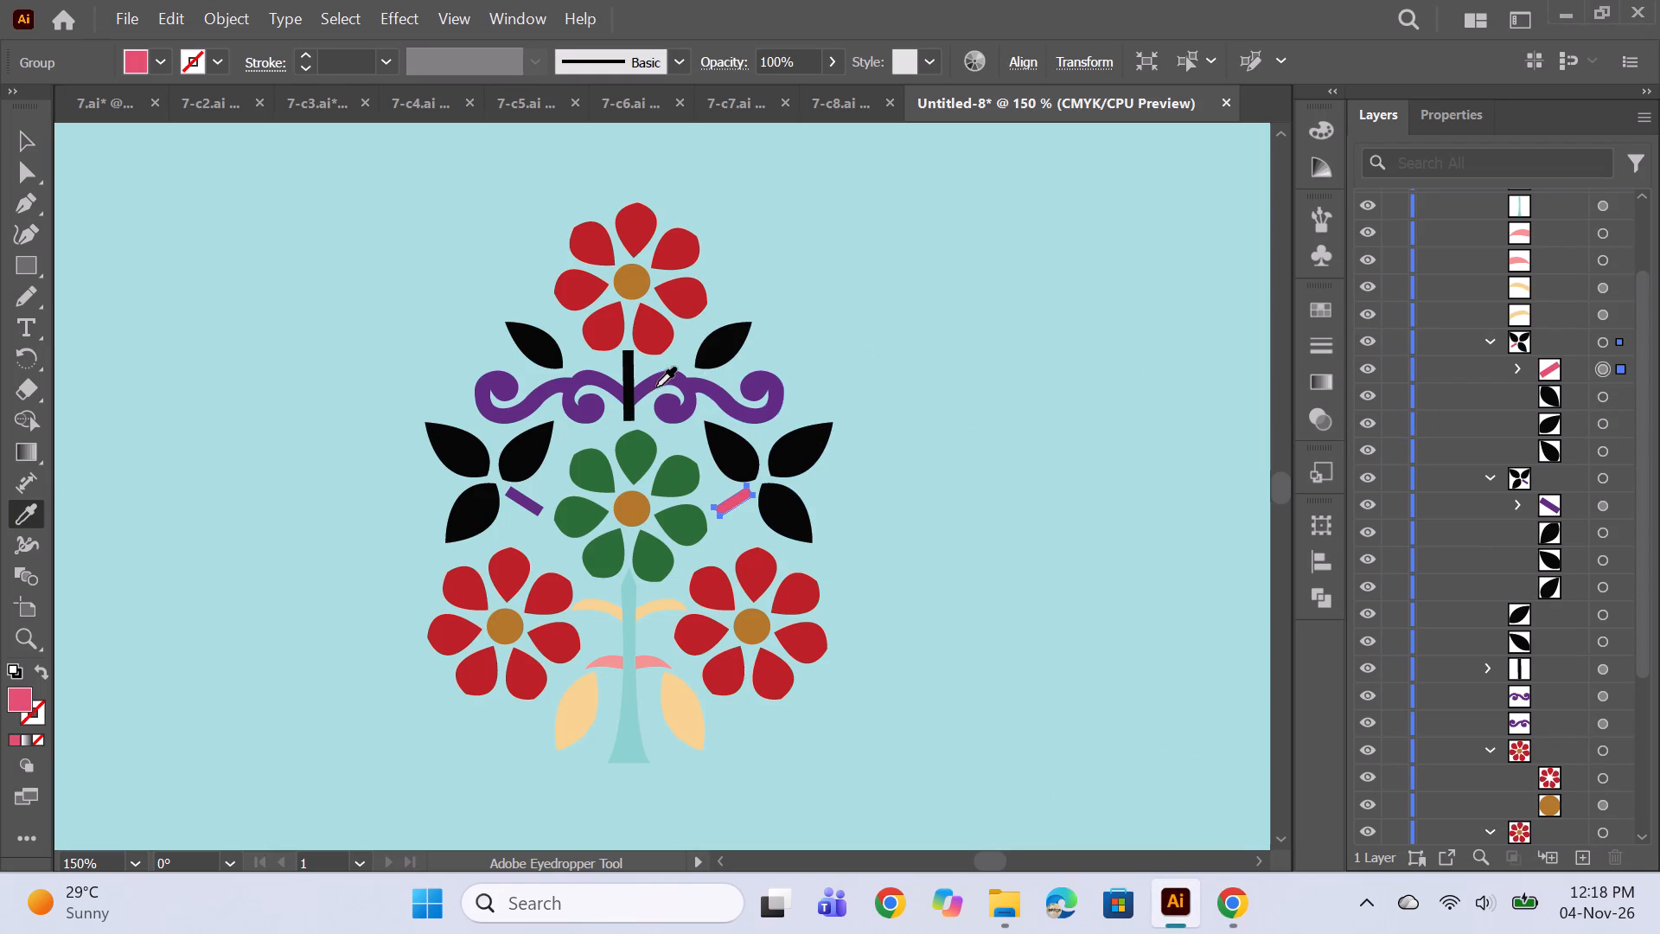
left_click(671, 380)
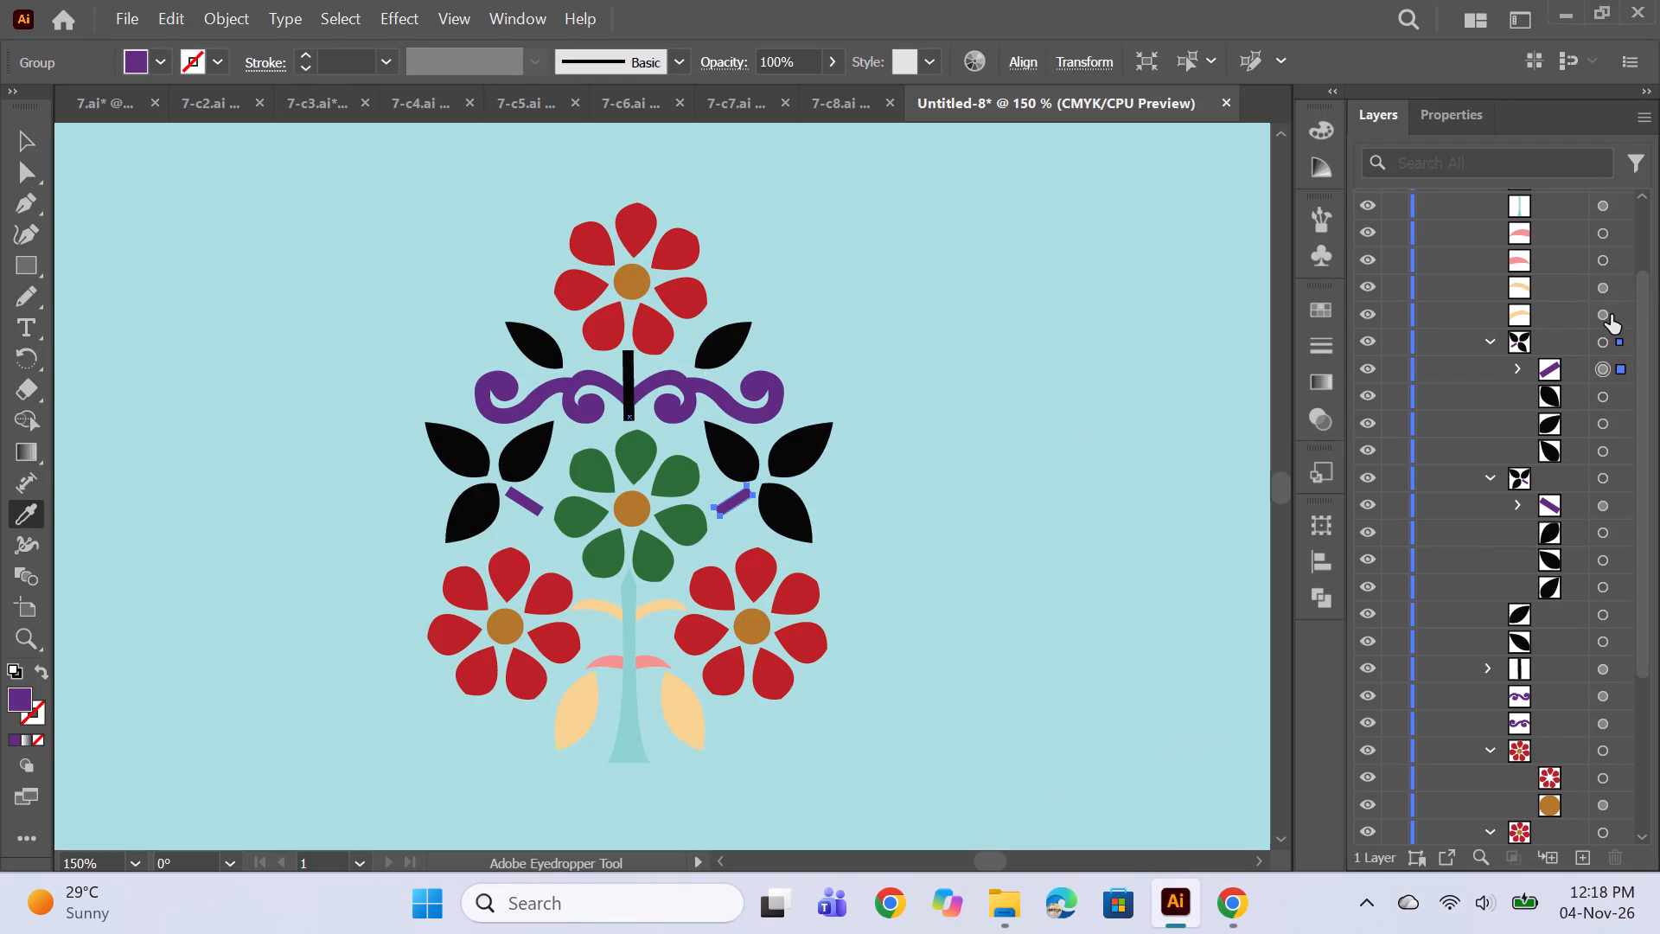
Recolour the two cream curved branches below the green flower magenta-pink, CE1D61, matching the left one to the right.
left_click(1611, 315)
double_click(10, 694)
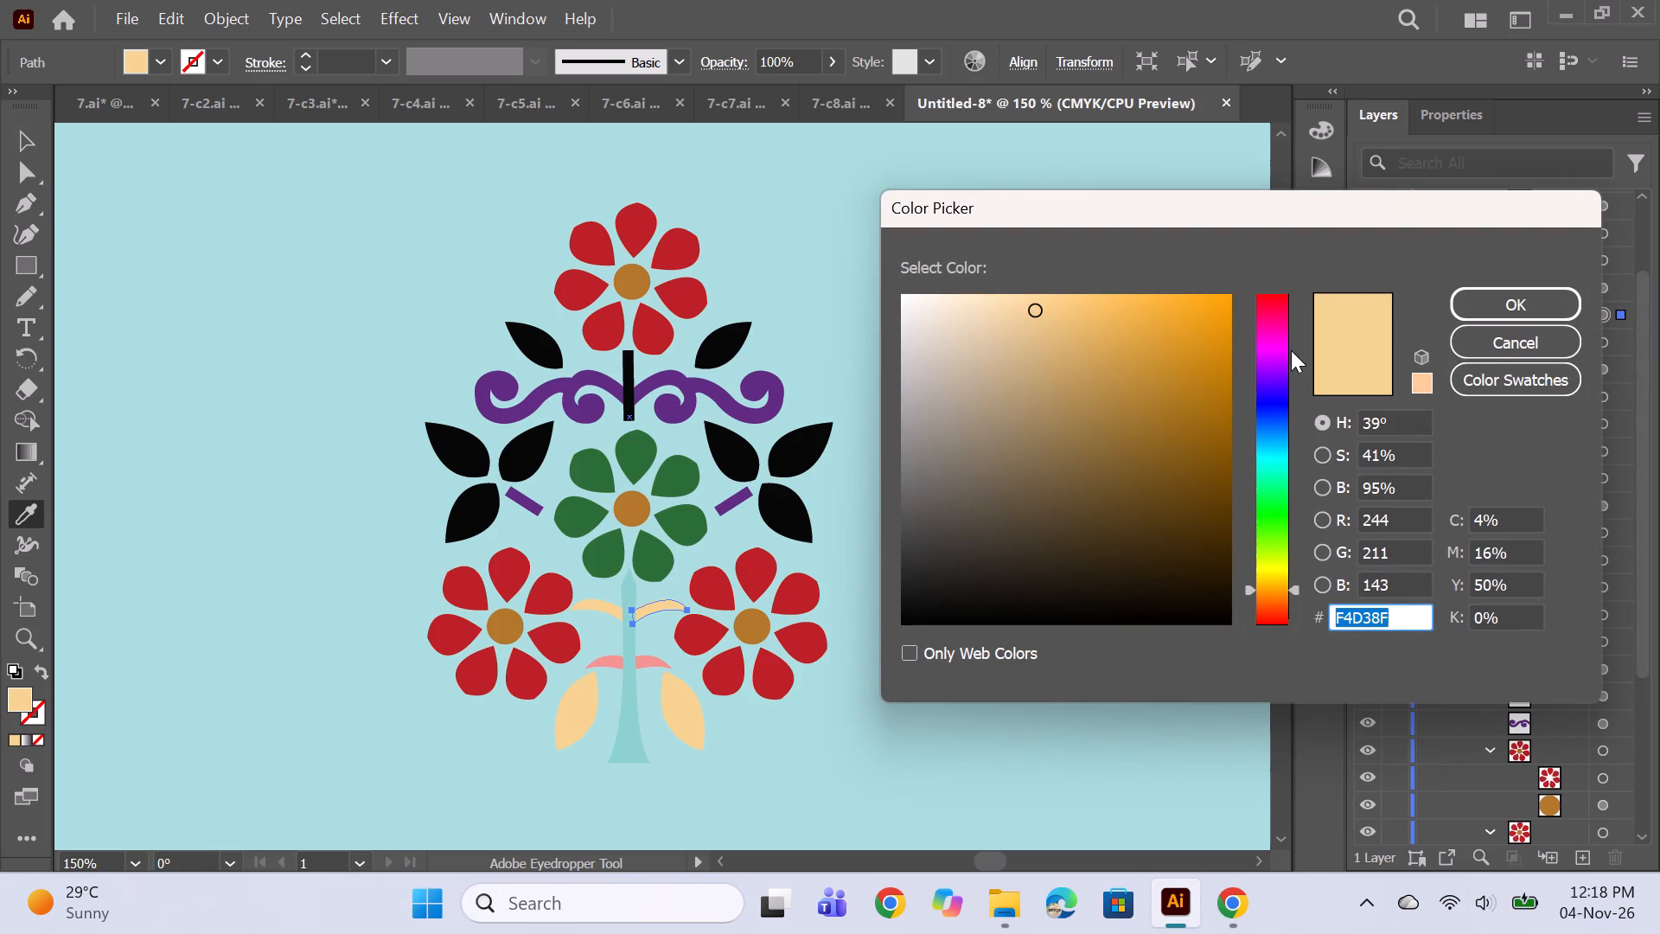
left_click(1274, 310)
left_click(1280, 429)
left_click(1273, 445)
left_click(1273, 456)
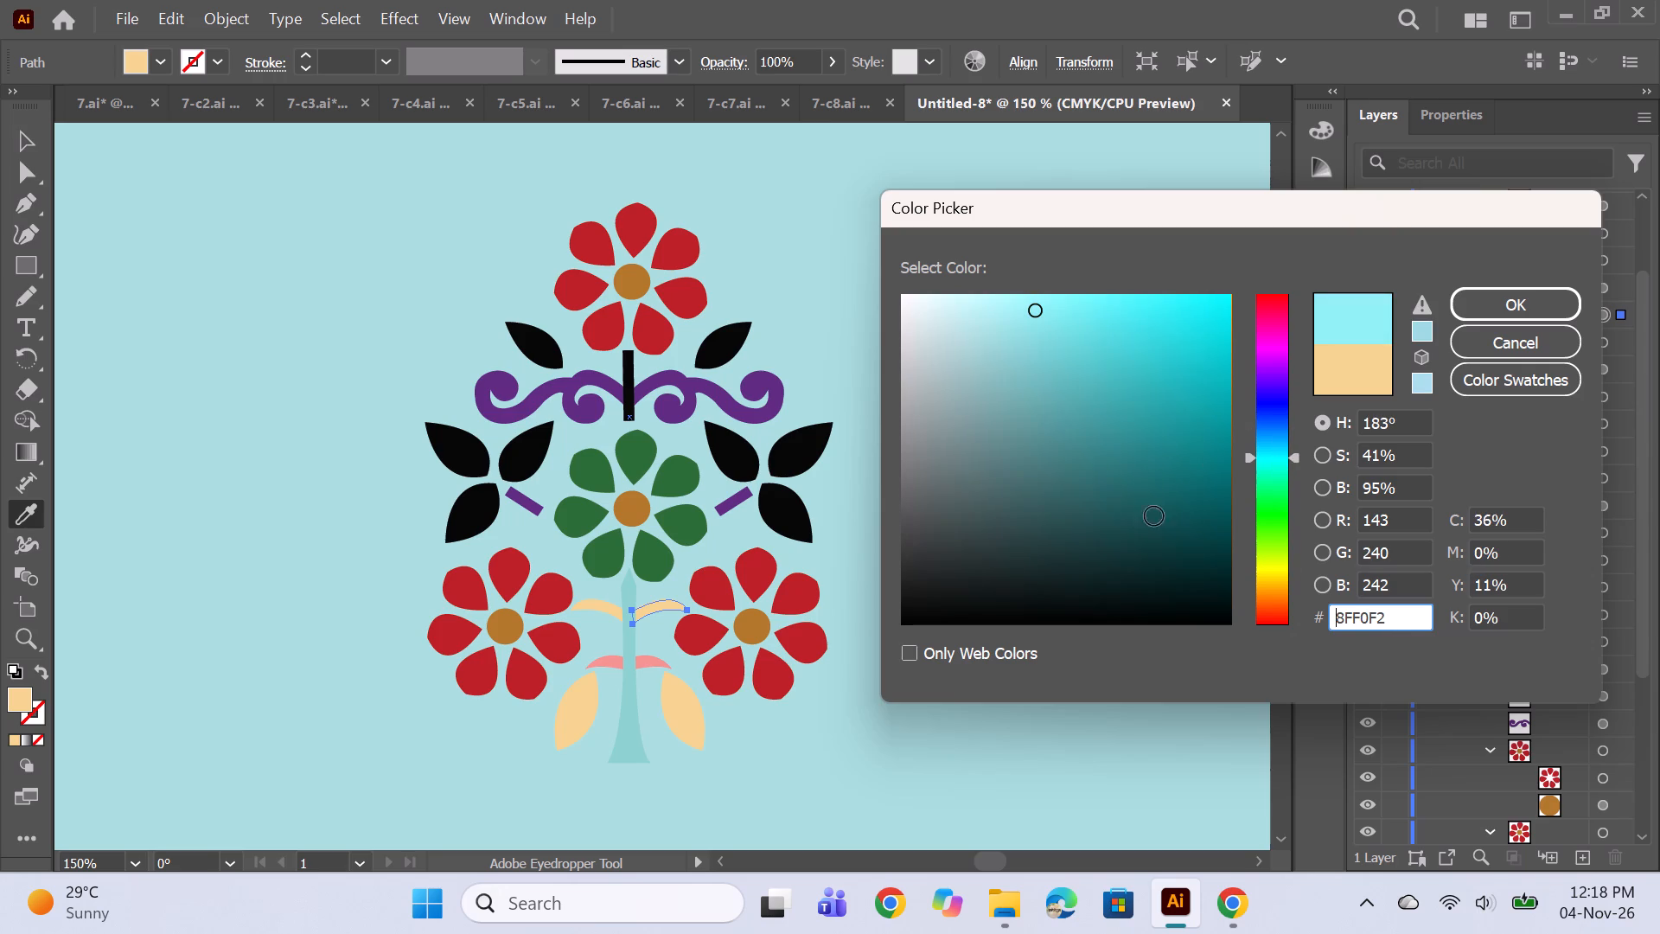
left_click(1156, 534)
left_click(1167, 518)
left_click(1134, 515)
left_click(1171, 508)
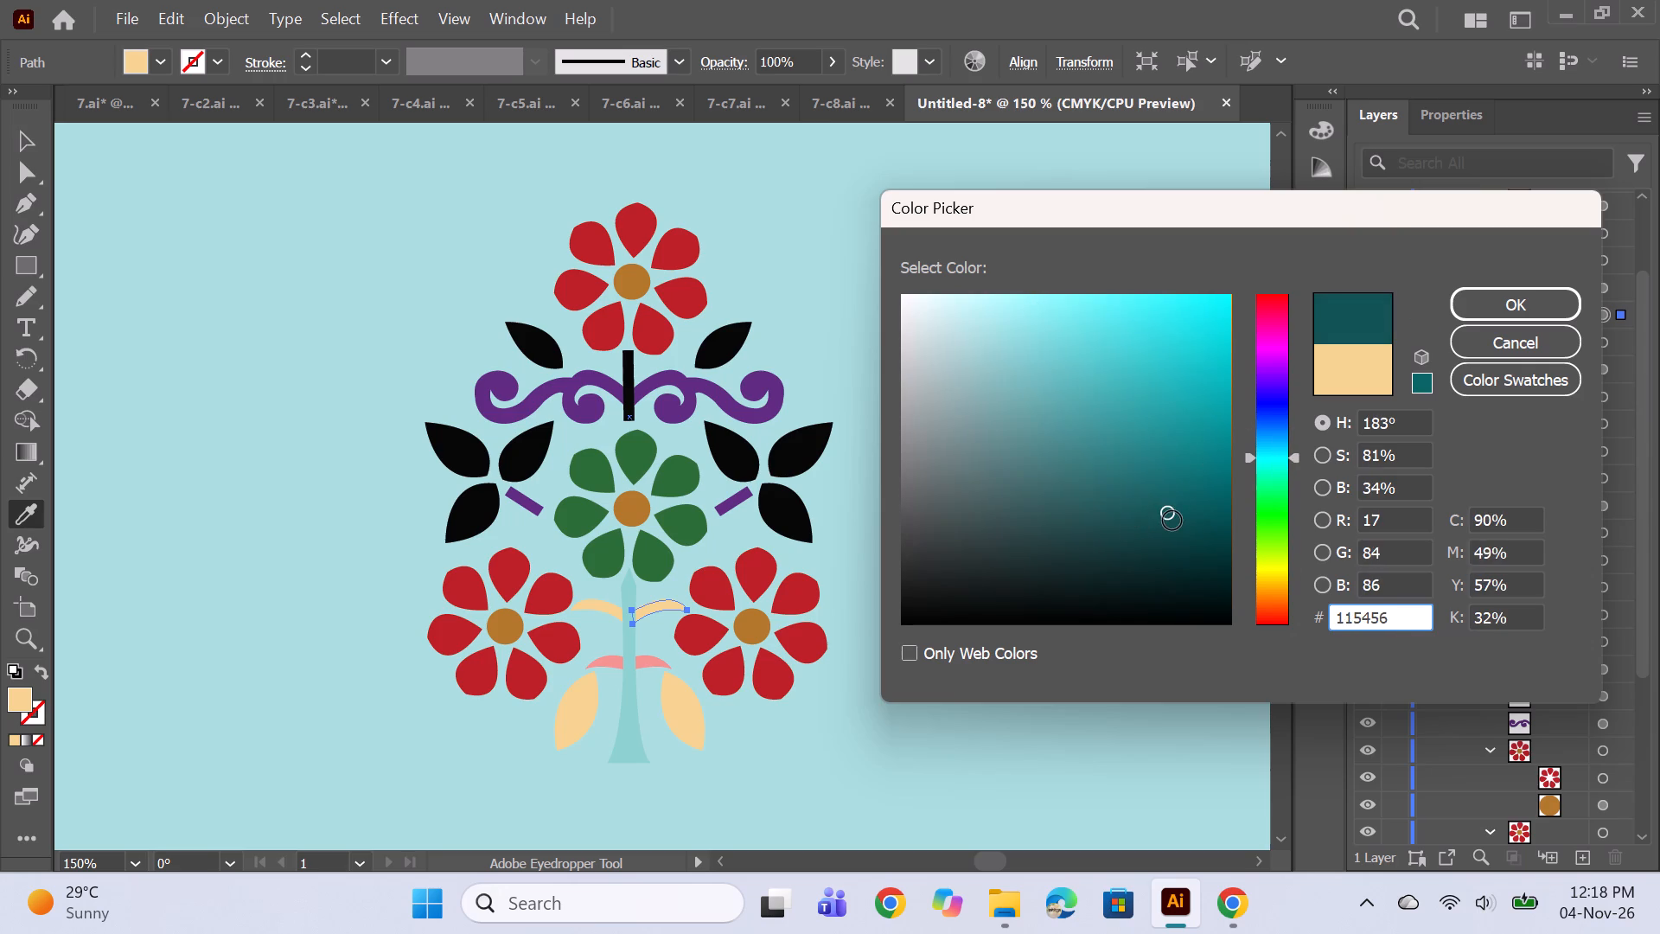
left_click(1172, 521)
left_click(1273, 614)
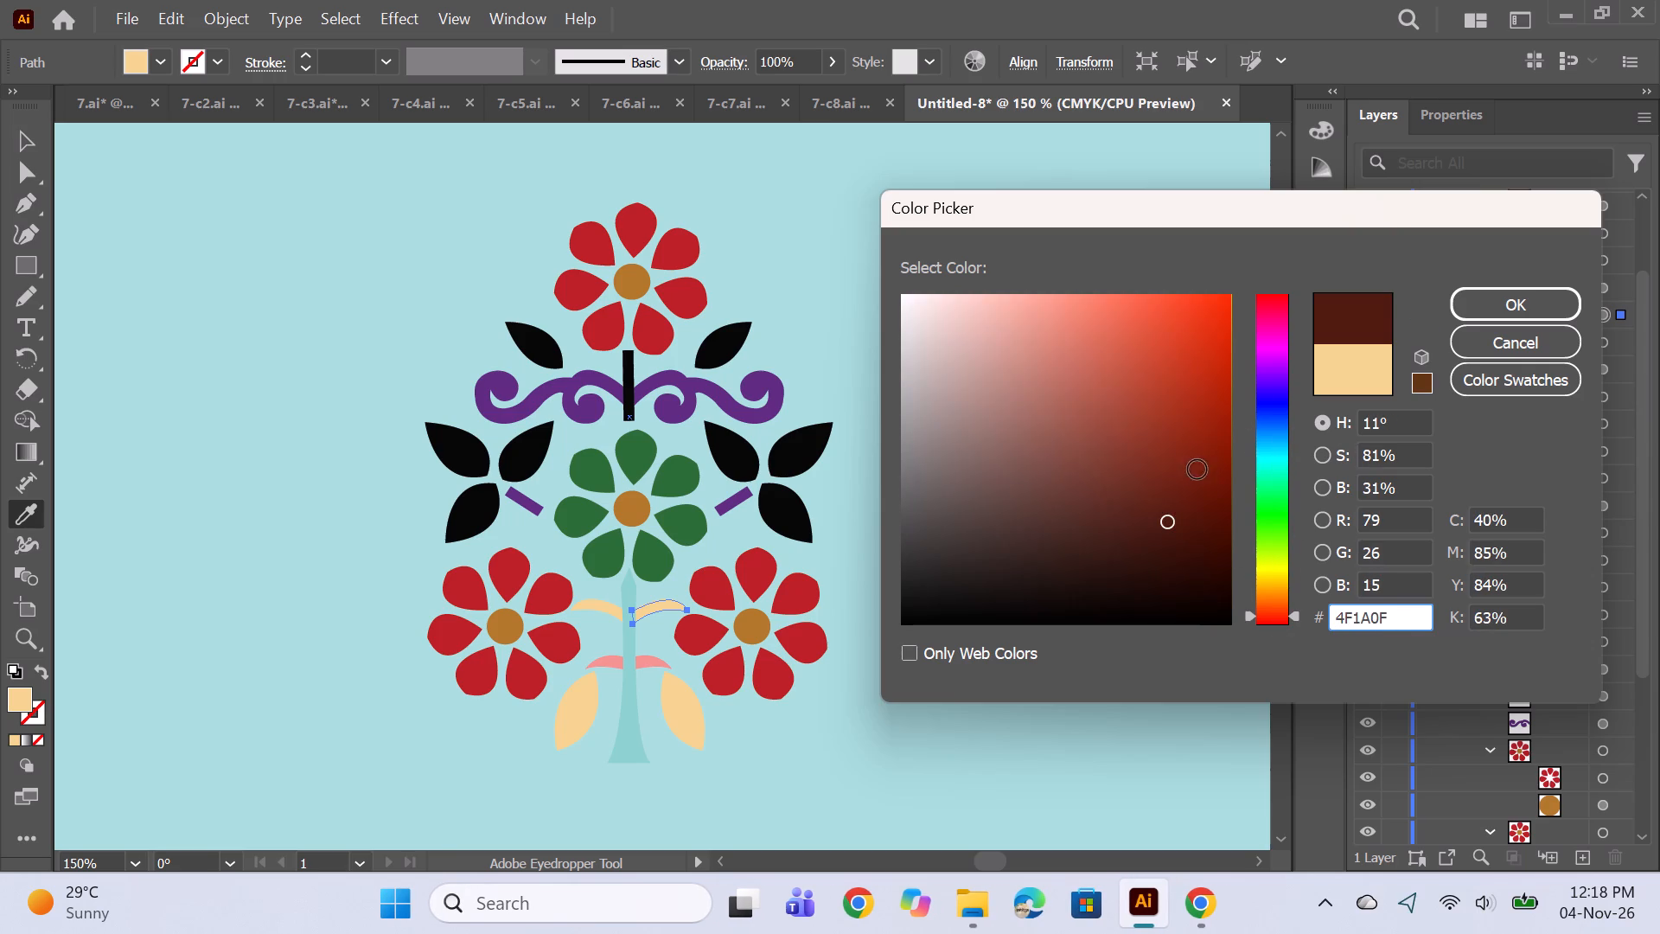
left_click(1260, 299)
left_click(1267, 326)
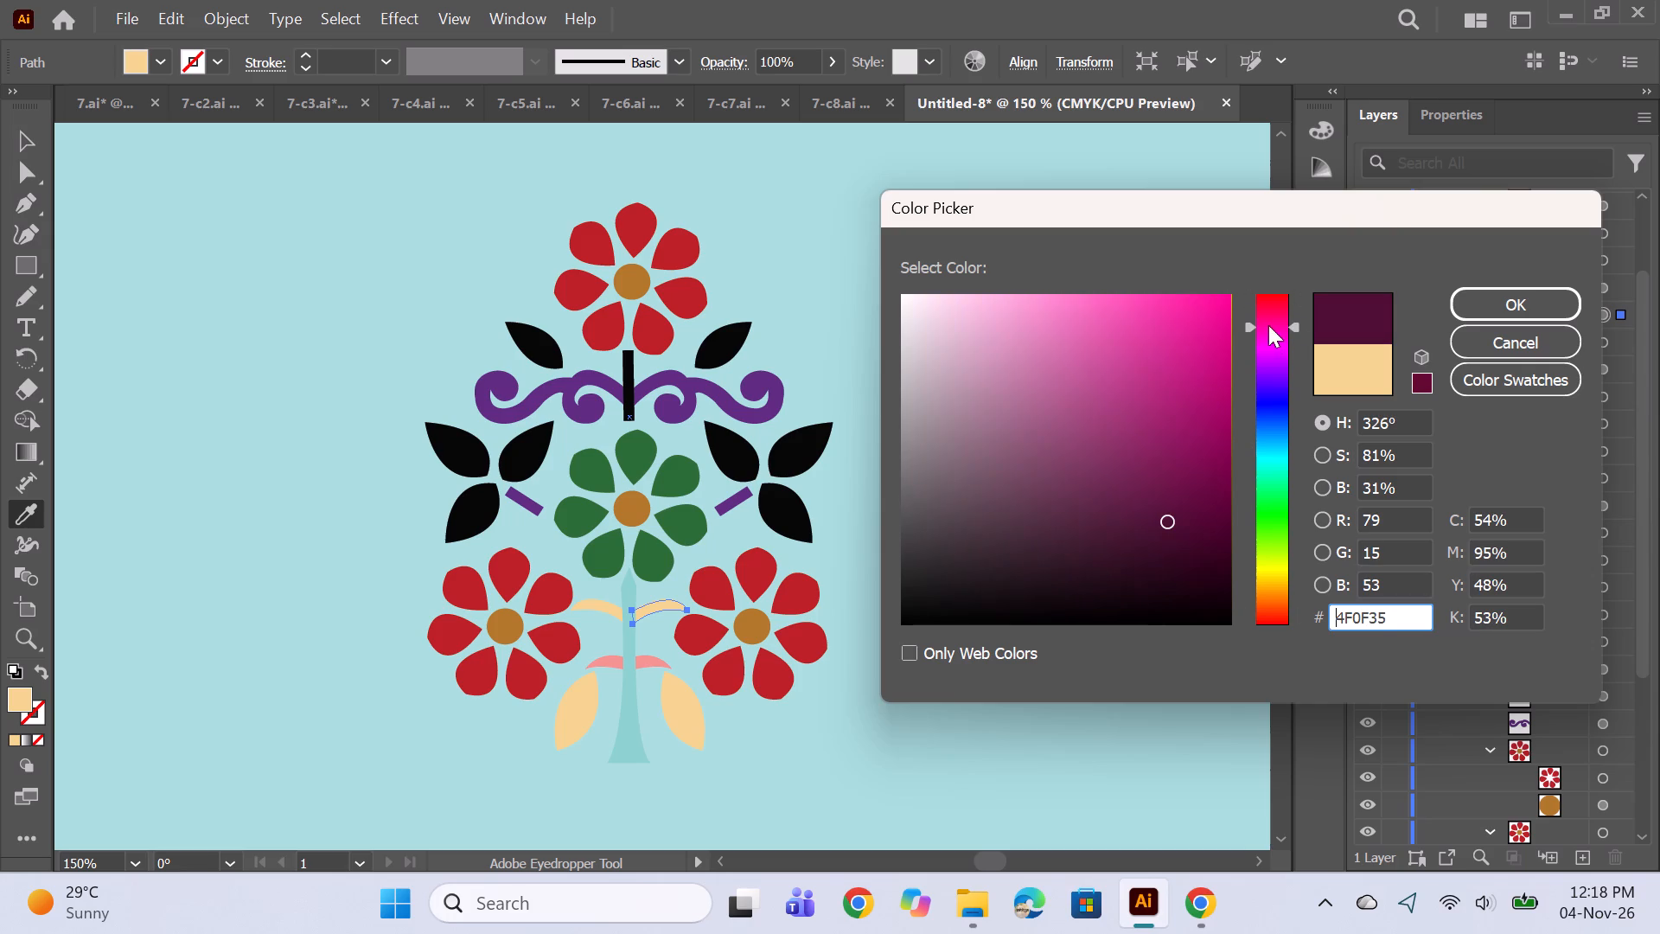
left_click(1274, 325)
left_click(1130, 347)
left_click(1270, 313)
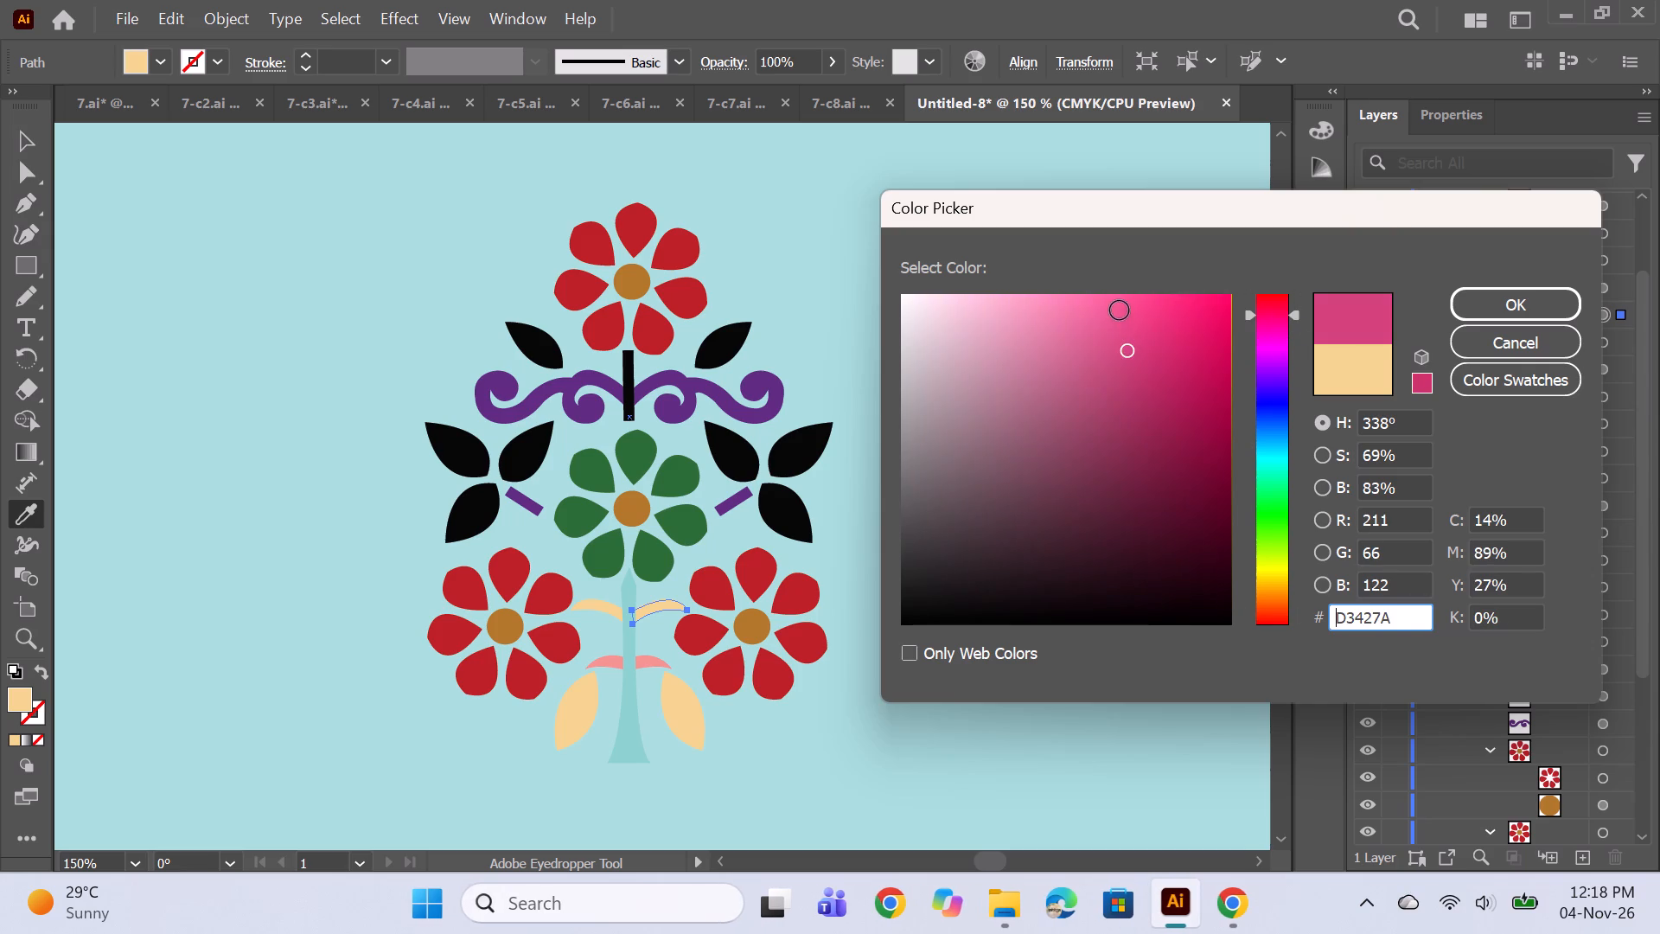
left_click(1120, 310)
left_click(1121, 303)
left_click(1135, 353)
left_click(1162, 362)
left_click(1152, 393)
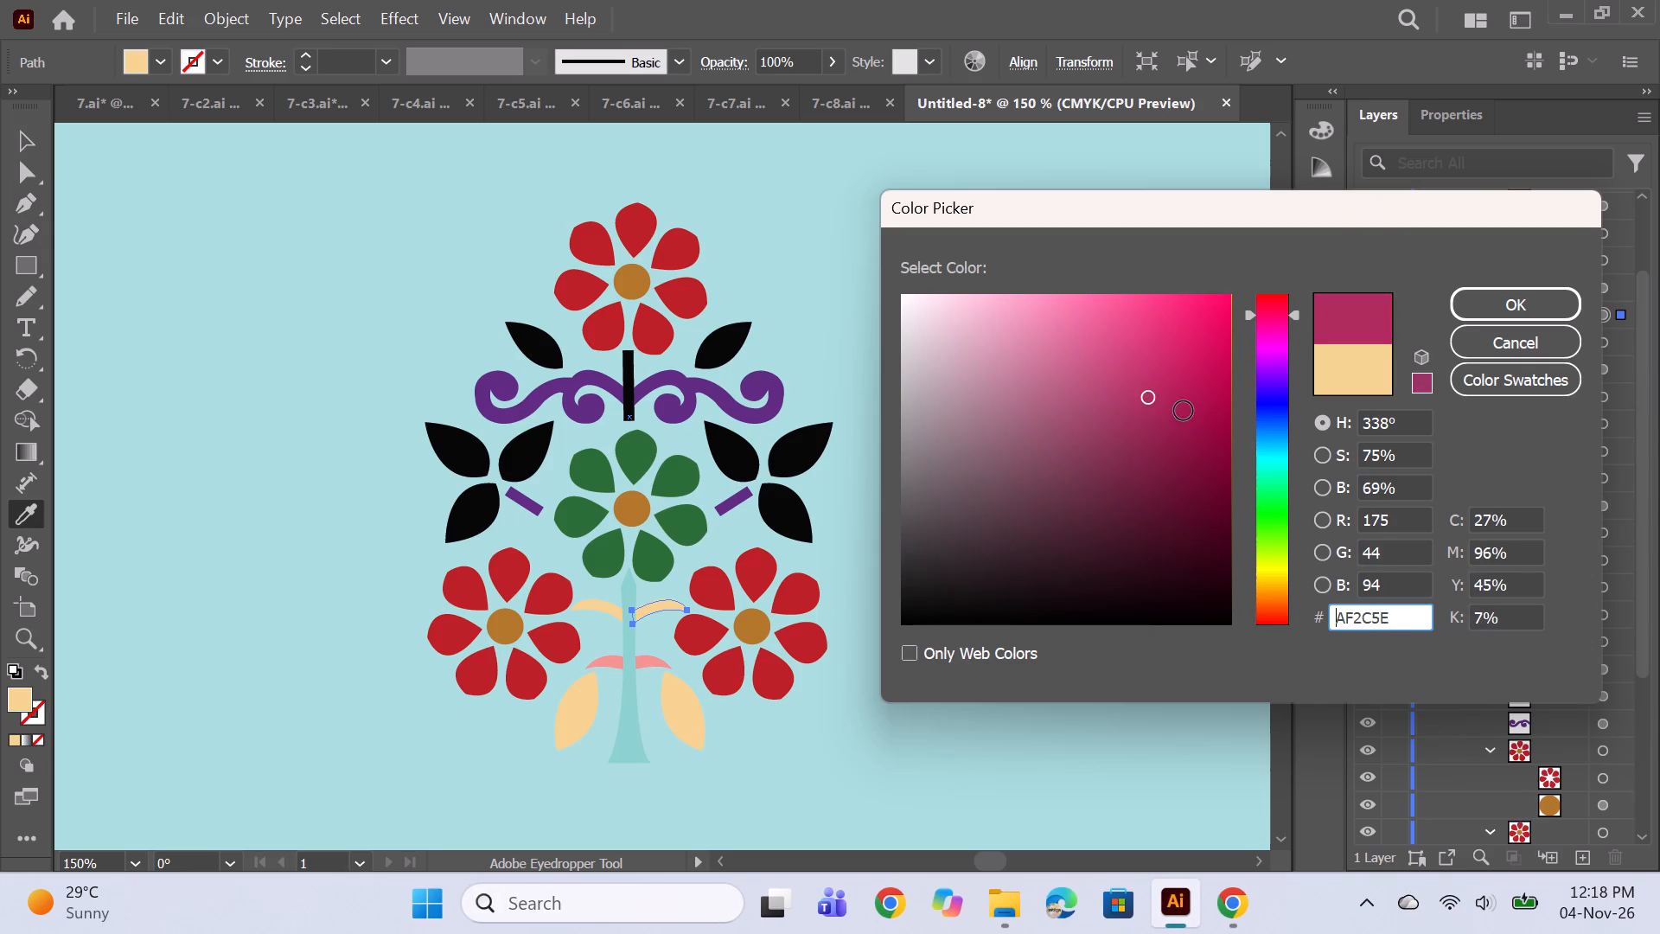
left_click(1184, 411)
left_click(1185, 378)
left_click(1188, 356)
left_click(1496, 303)
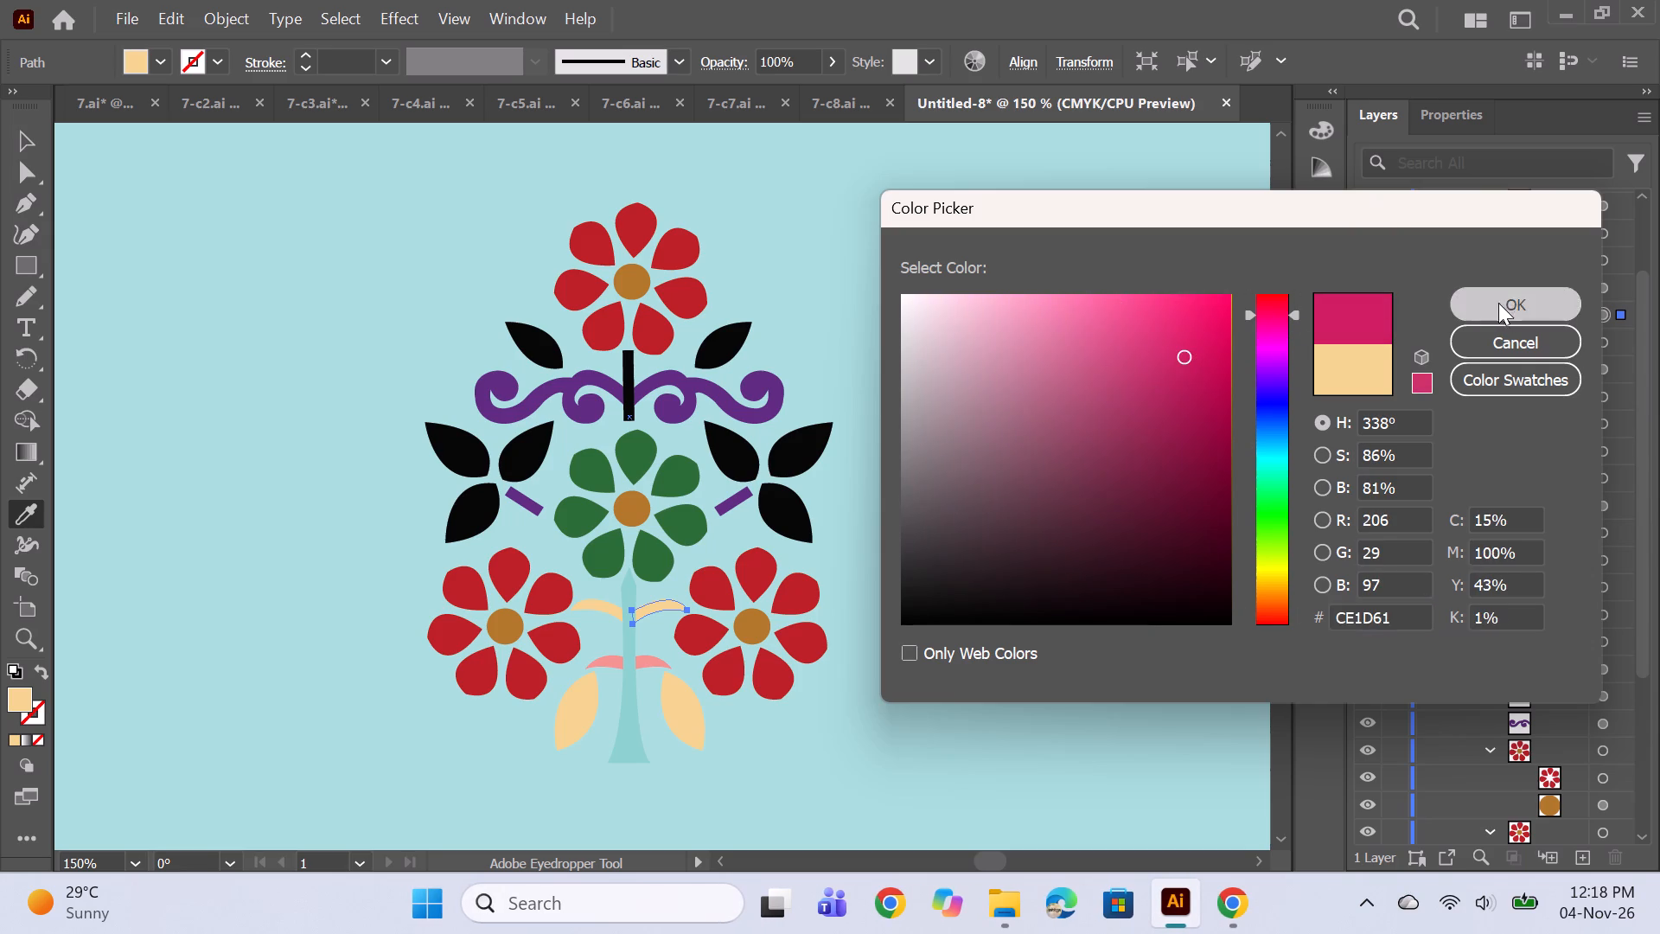
left_click(1607, 281)
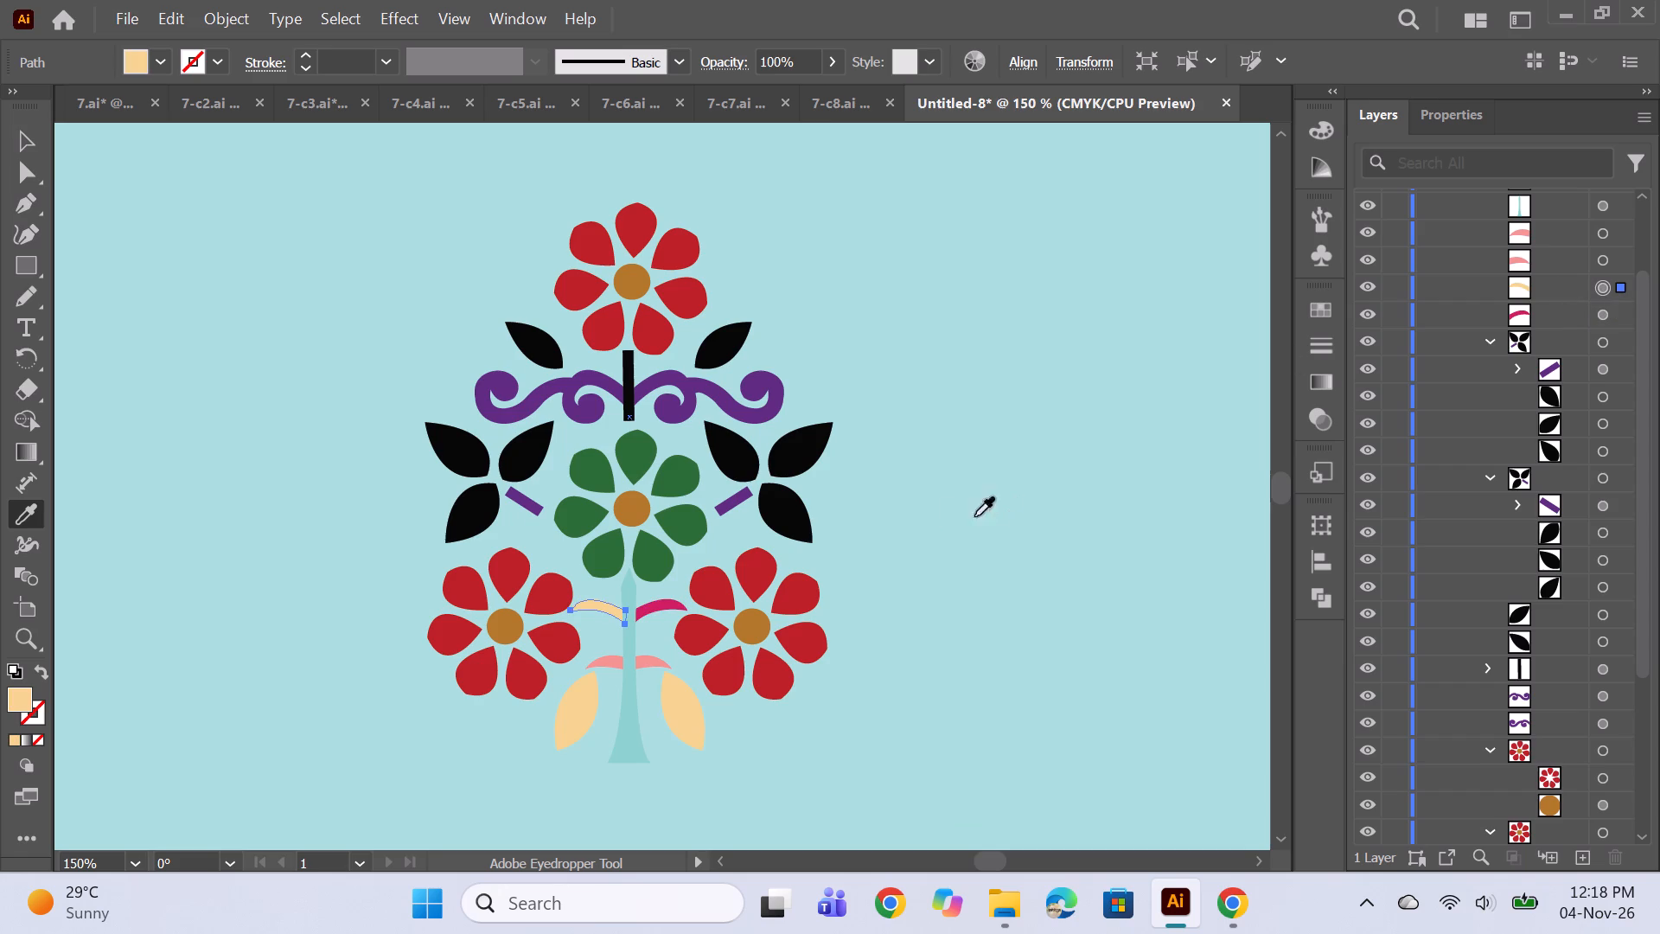
left_click(650, 610)
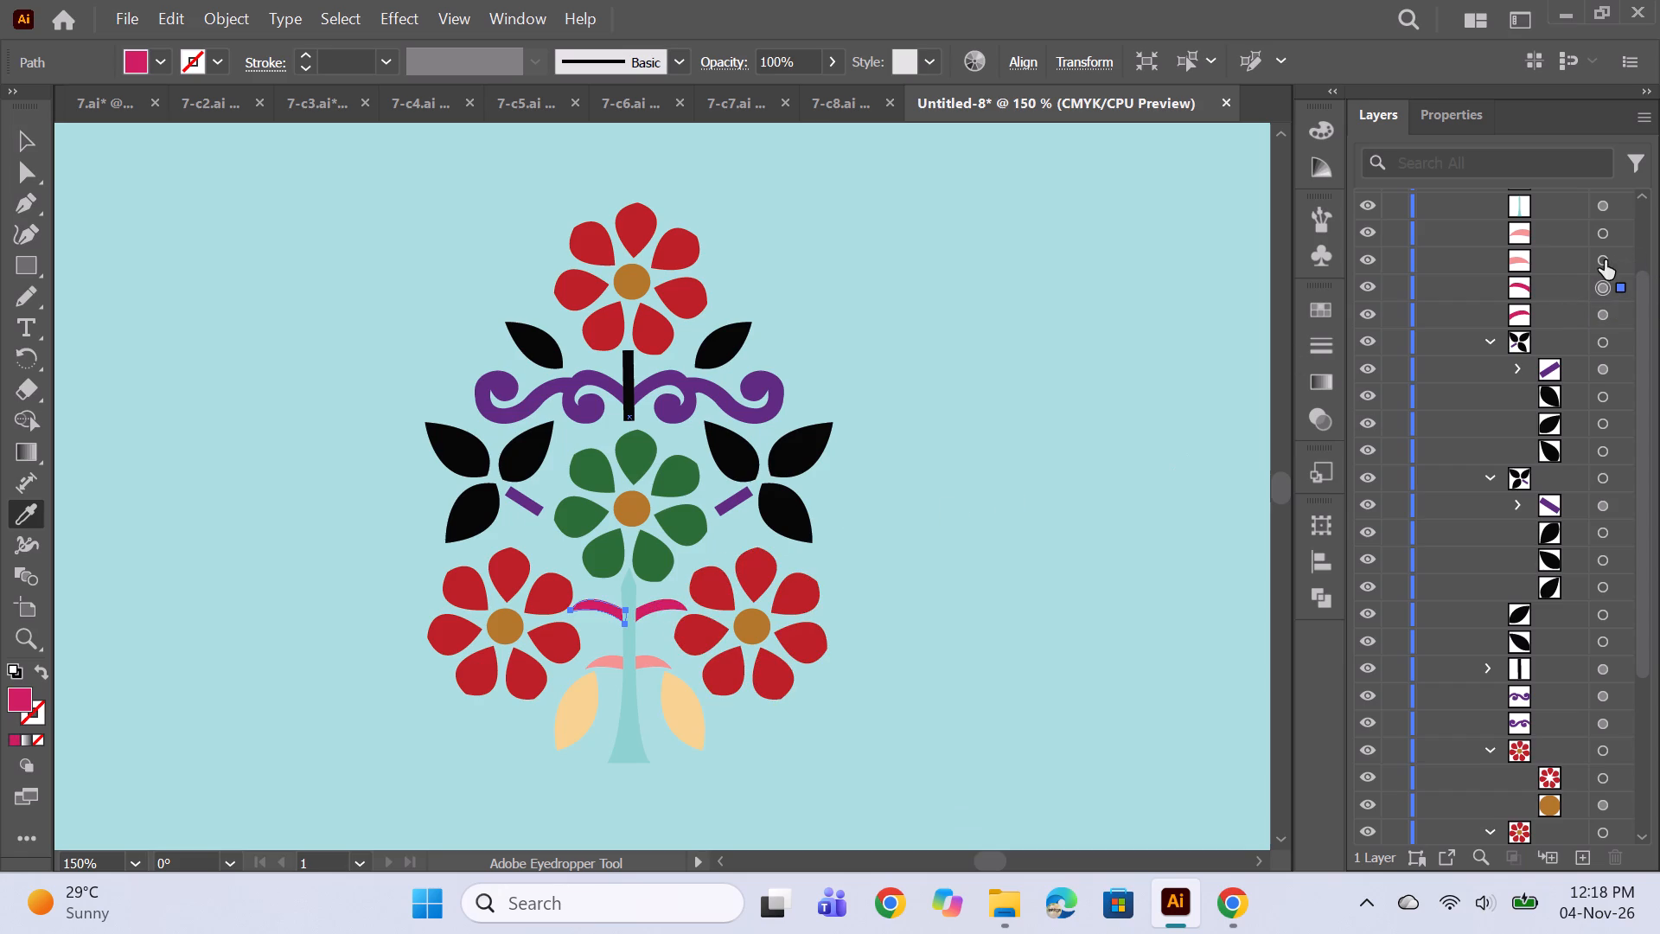
Recolour the two pink curved branches lower on the trunk with the scroll's purple.
left_click(1603, 260)
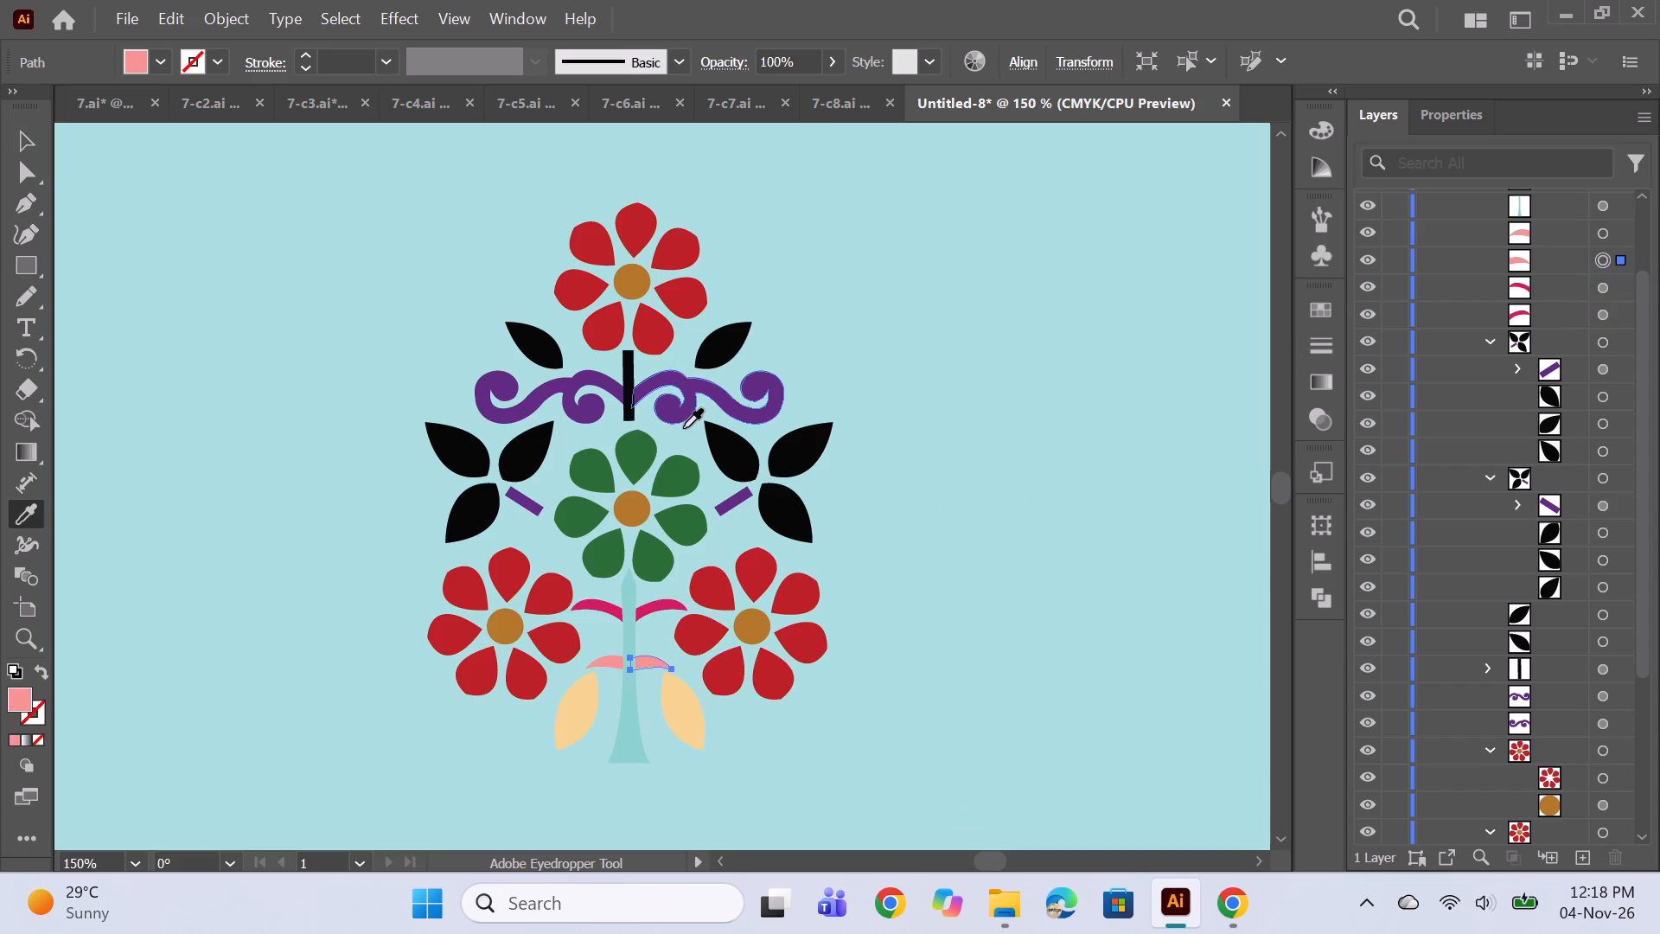
left_click(674, 420)
left_click(1606, 238)
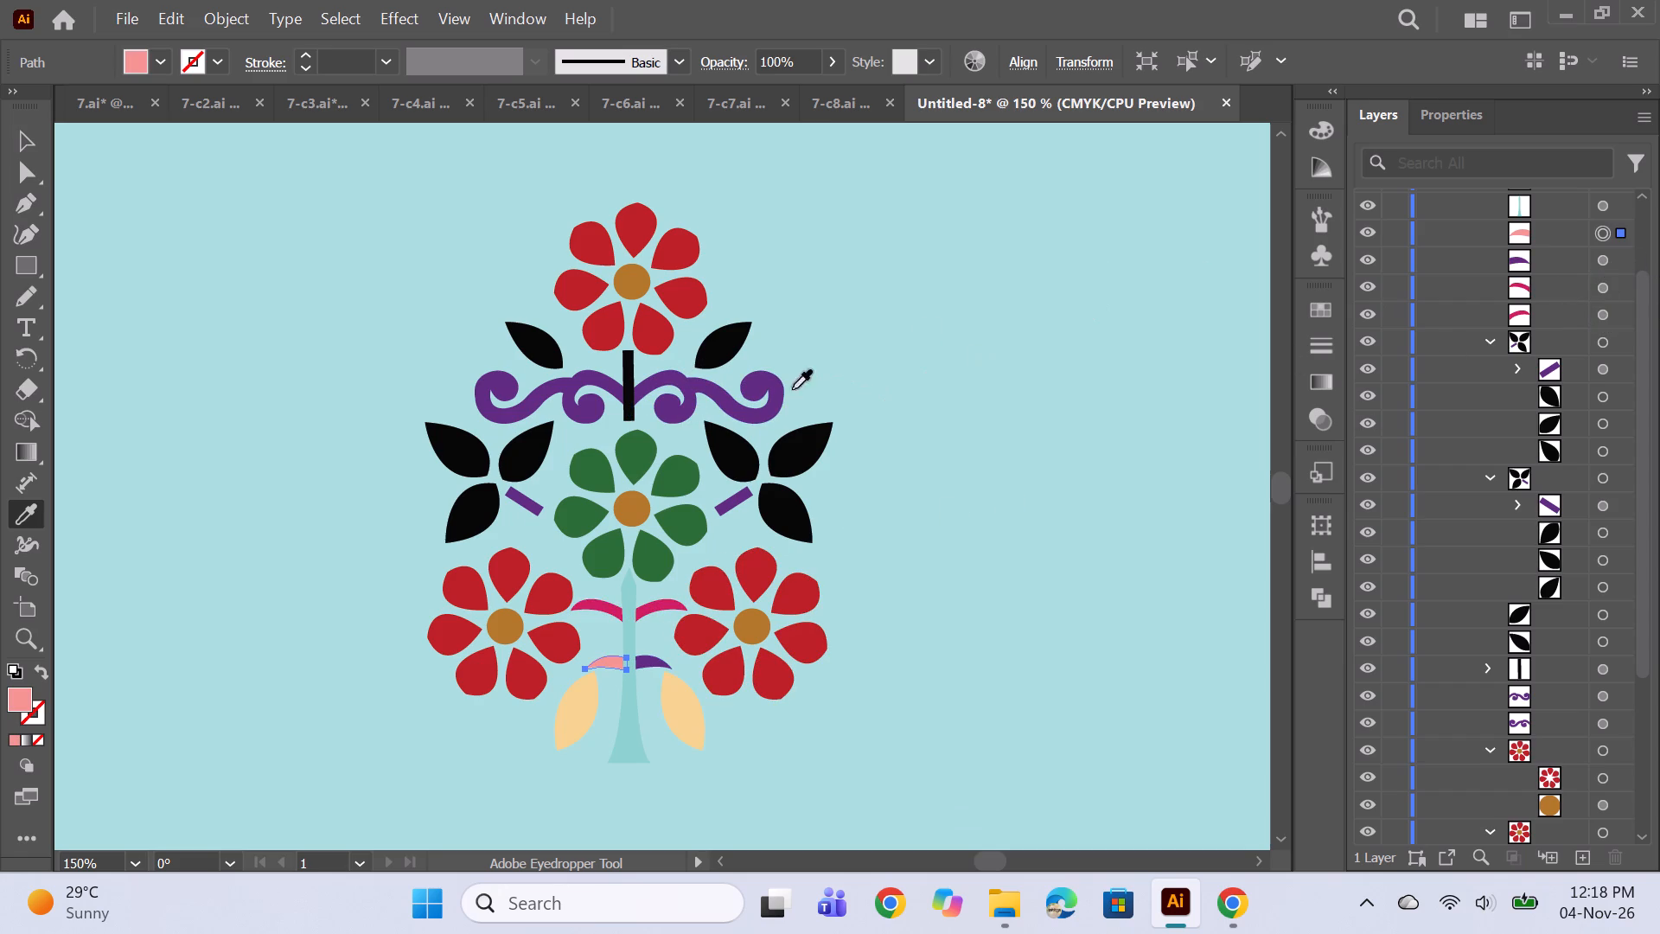
left_click(669, 418)
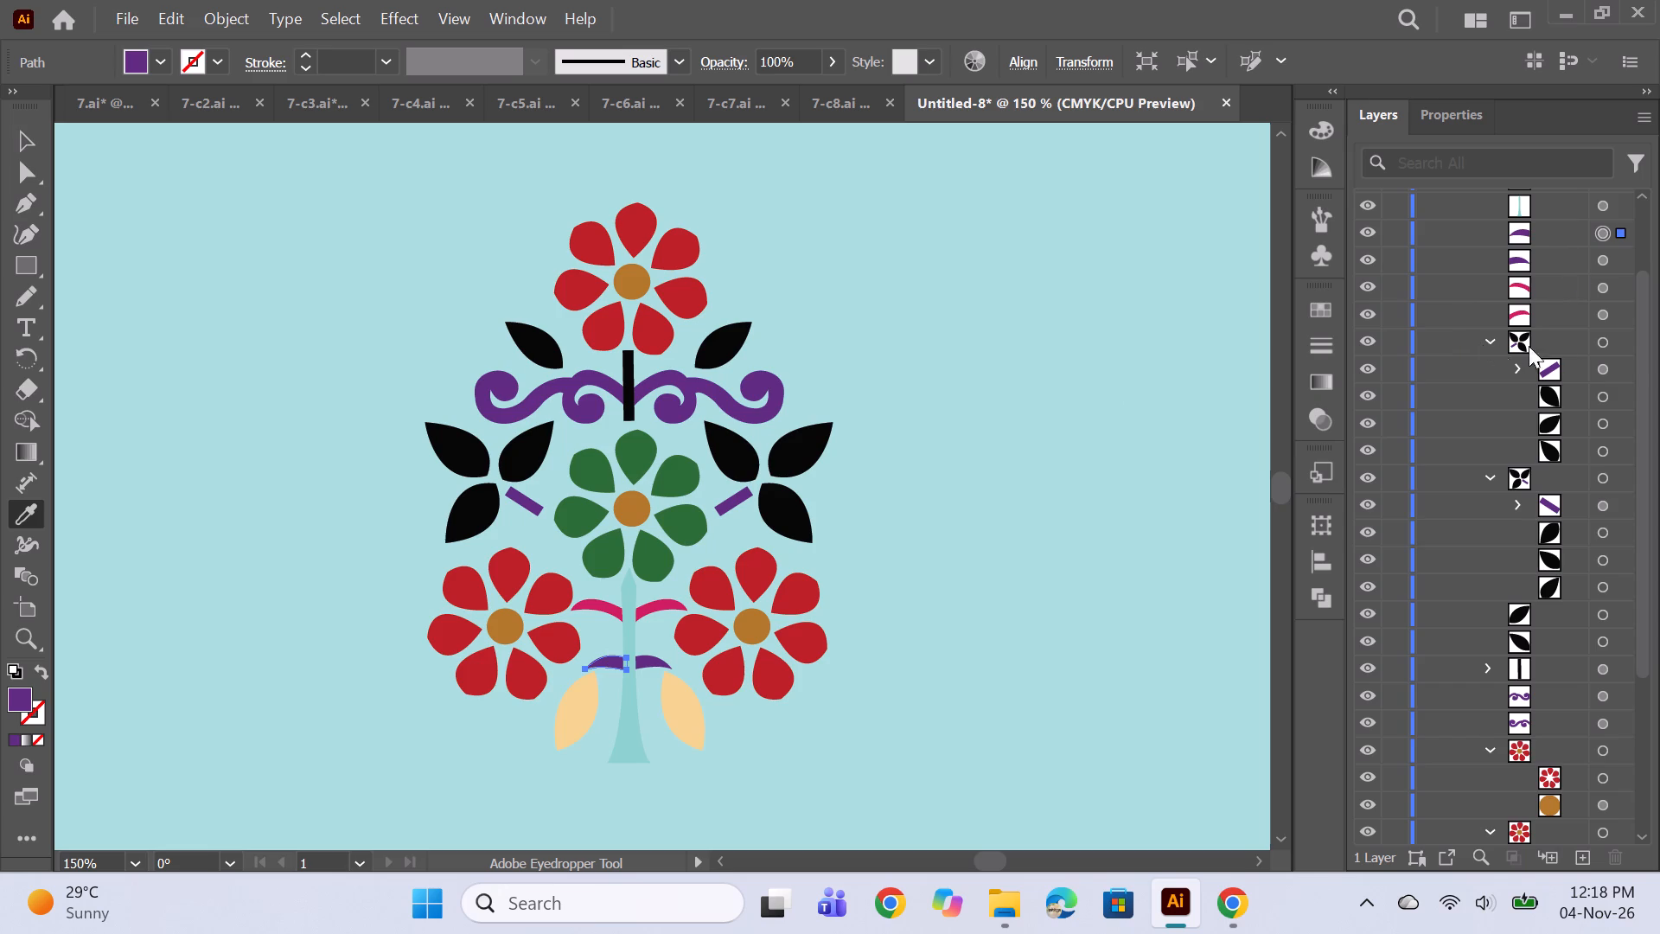
Recolour the aqua main trunk black to match the leaves.
scroll(1600, 386, "up", 3)
left_click(1603, 313)
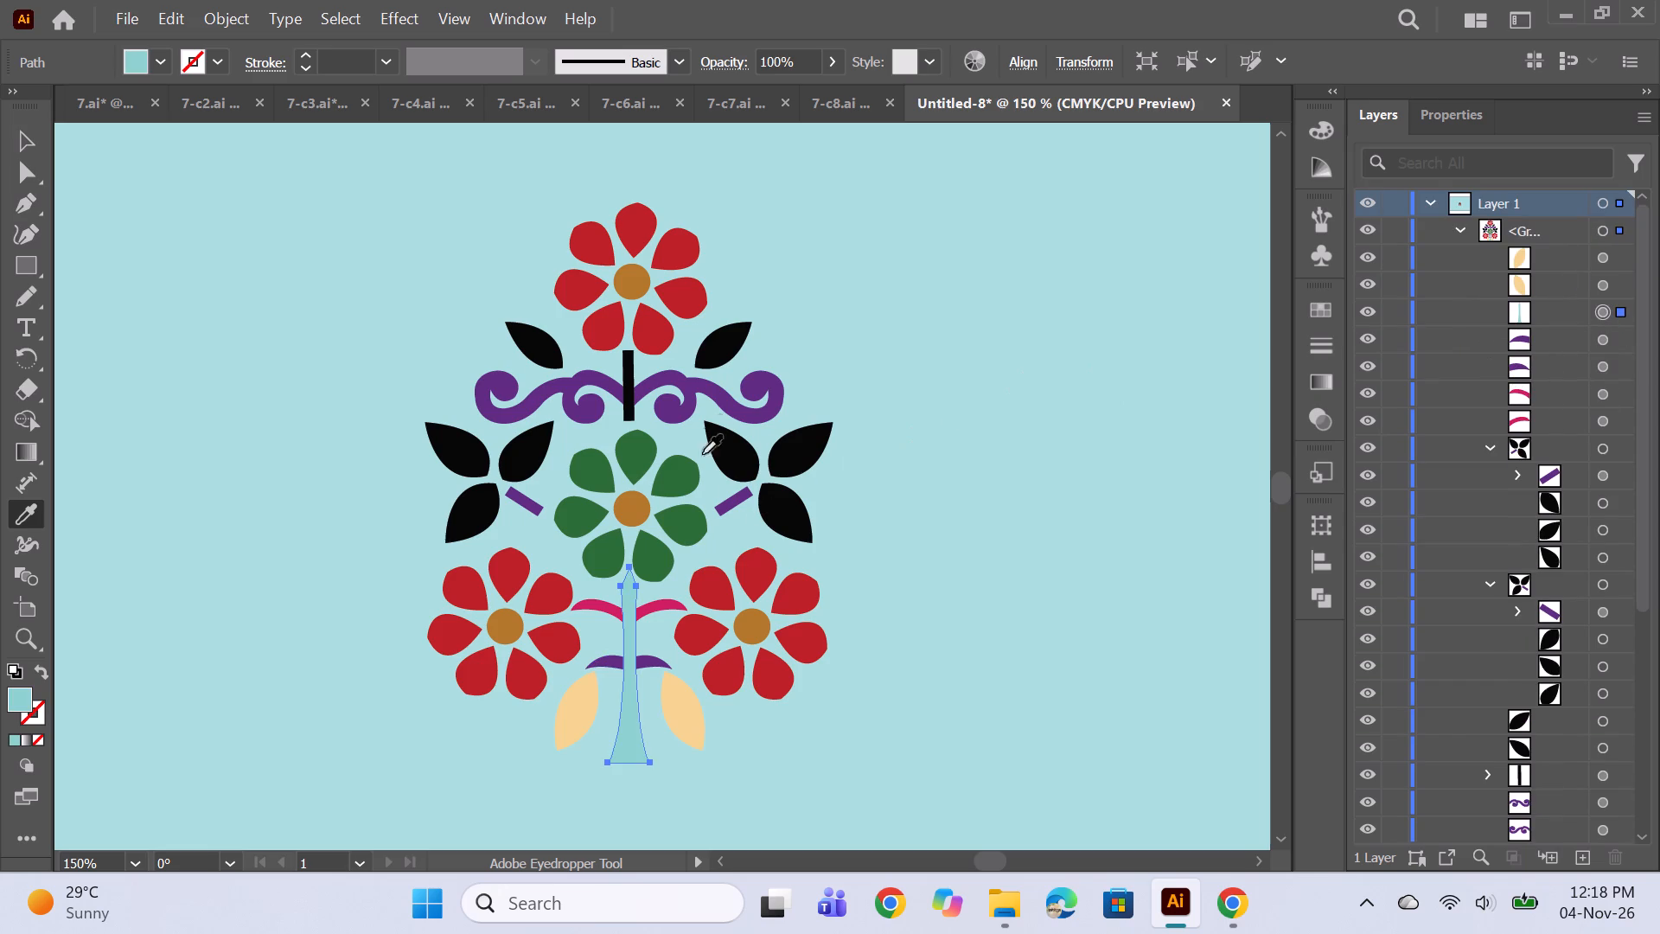
left_click(745, 333)
Recolour the two cream leaves at the base of the trunk magenta-pink, matching the upper curved branches.
left_click(1602, 287)
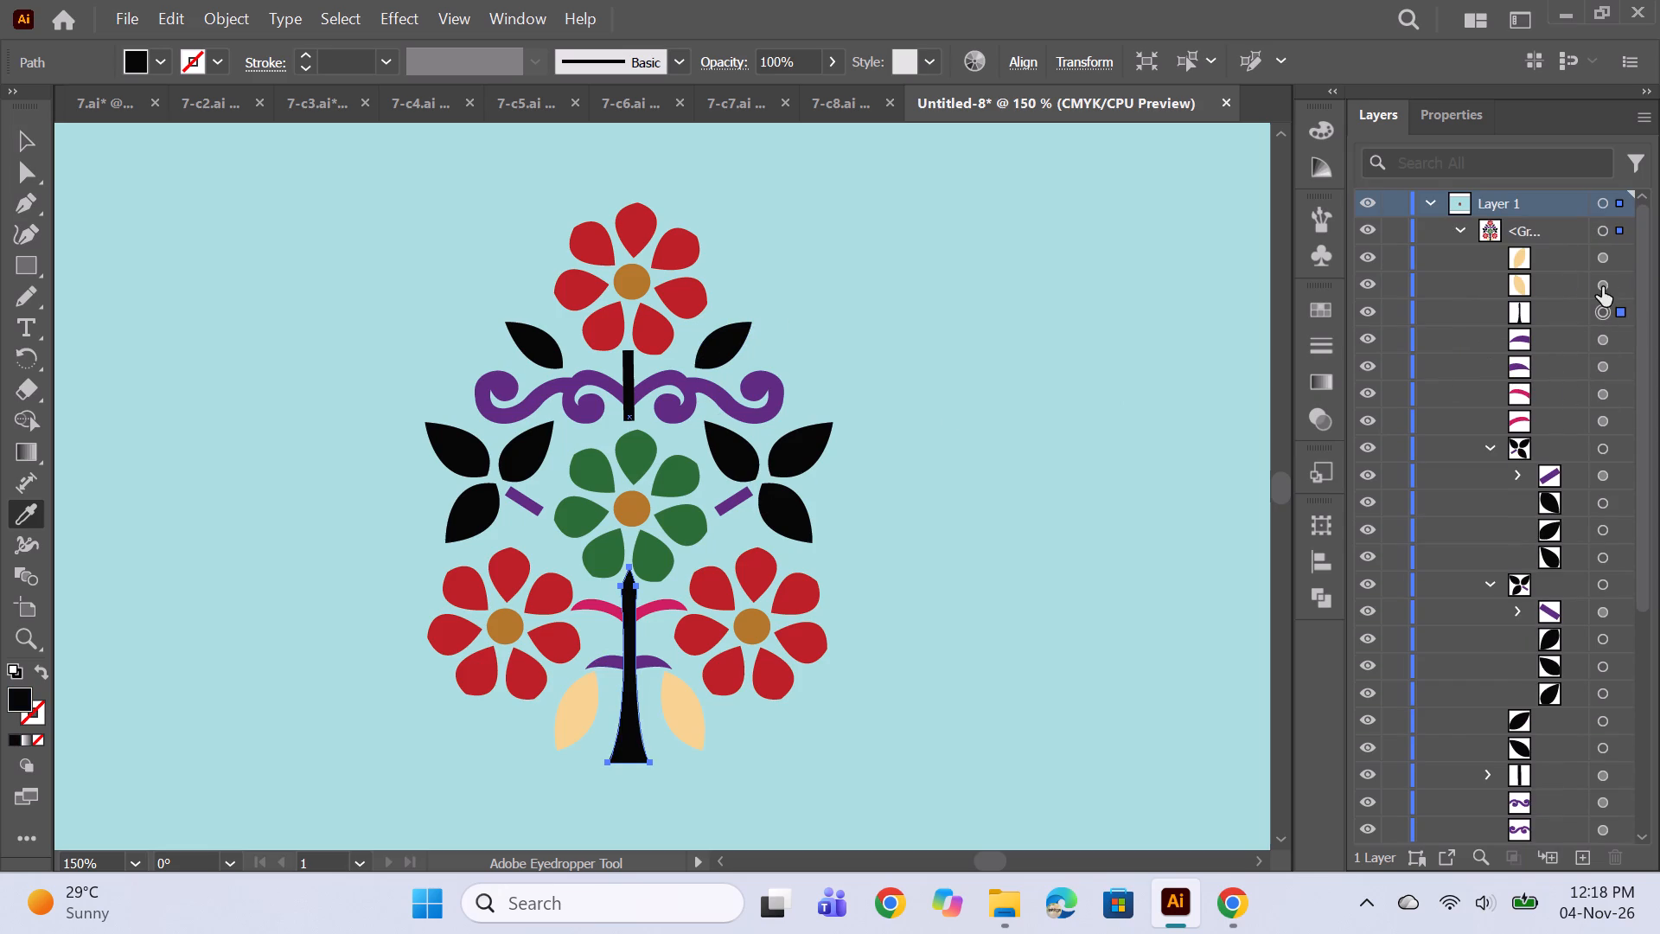
left_click(652, 610)
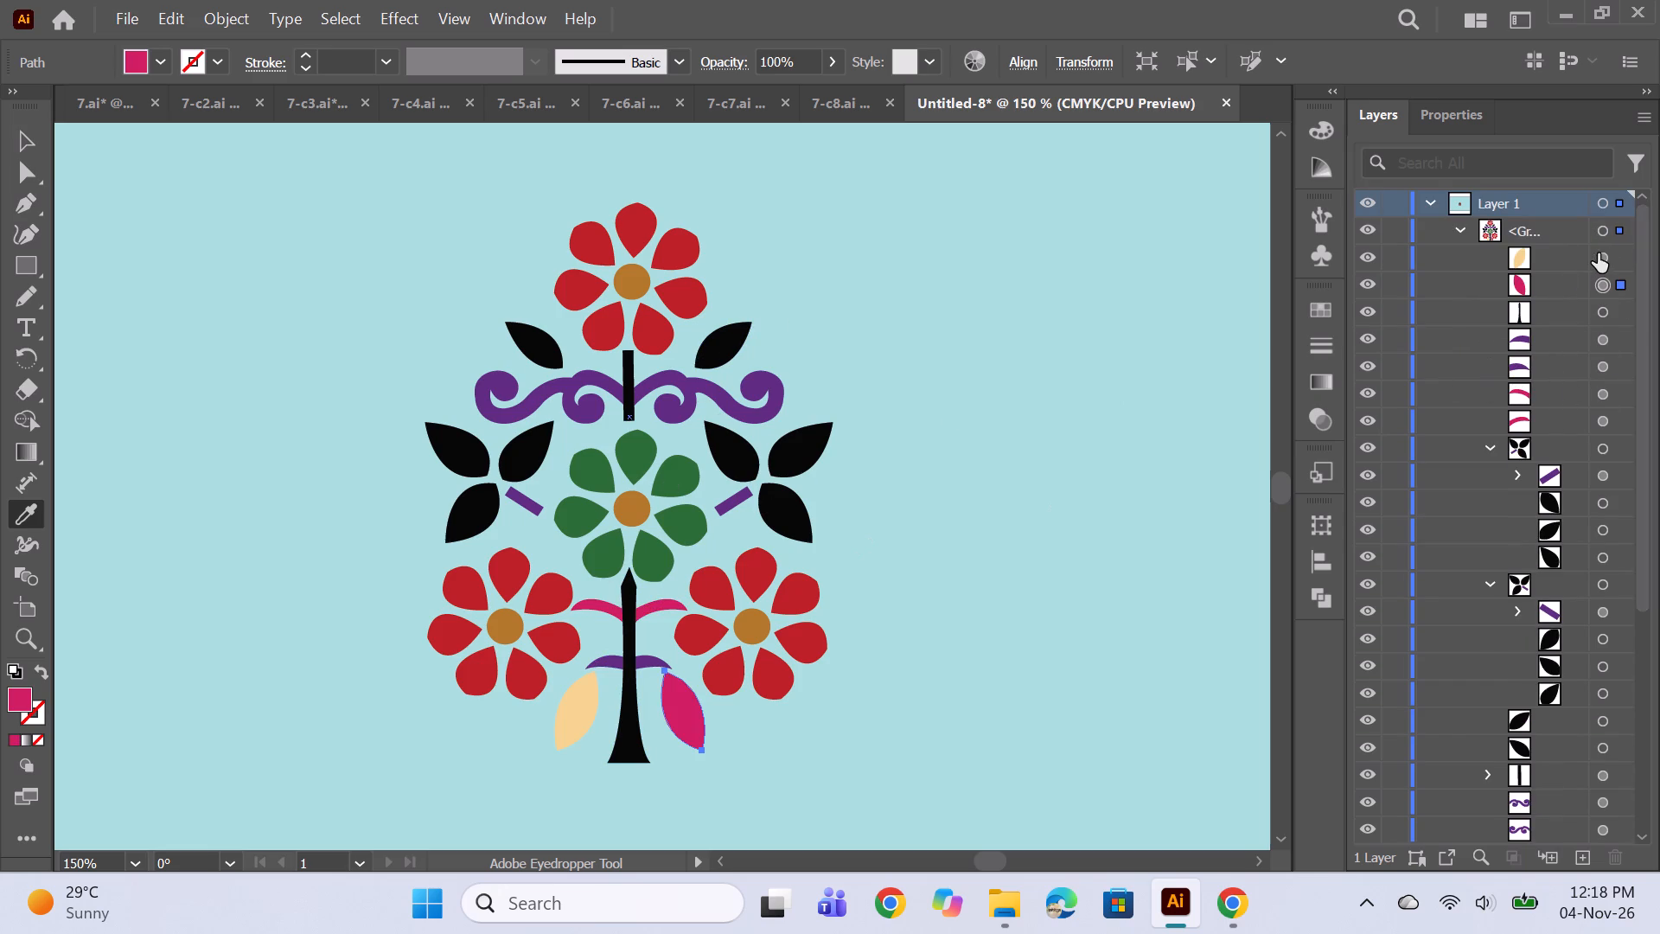
left_click(1598, 253)
left_click(593, 604)
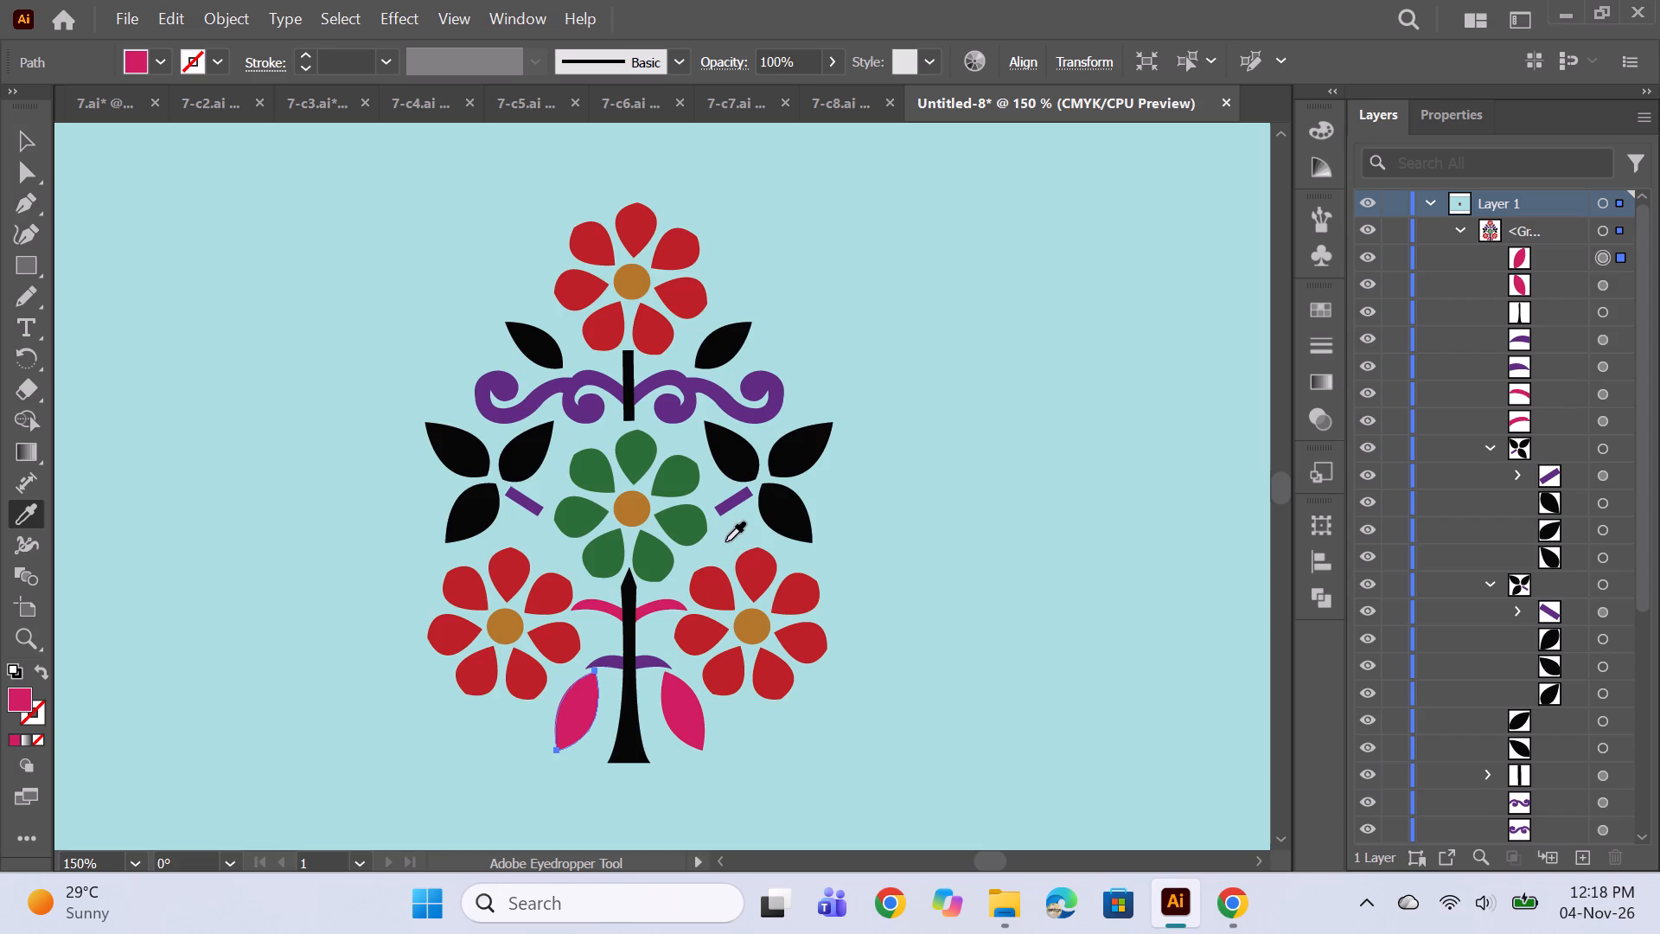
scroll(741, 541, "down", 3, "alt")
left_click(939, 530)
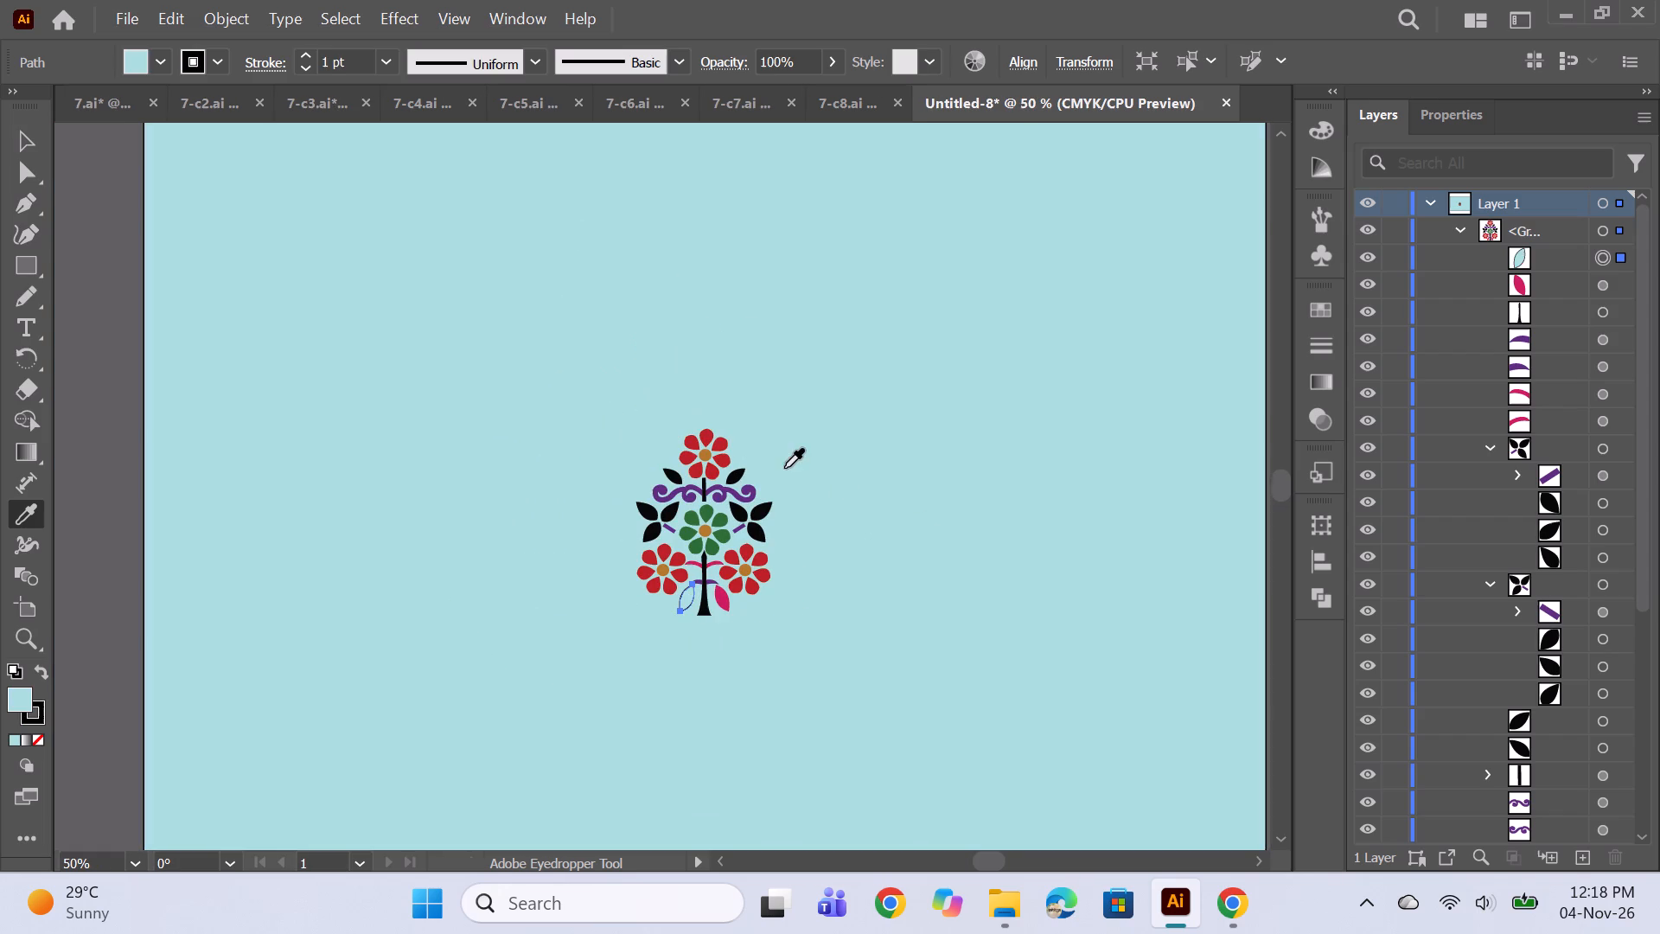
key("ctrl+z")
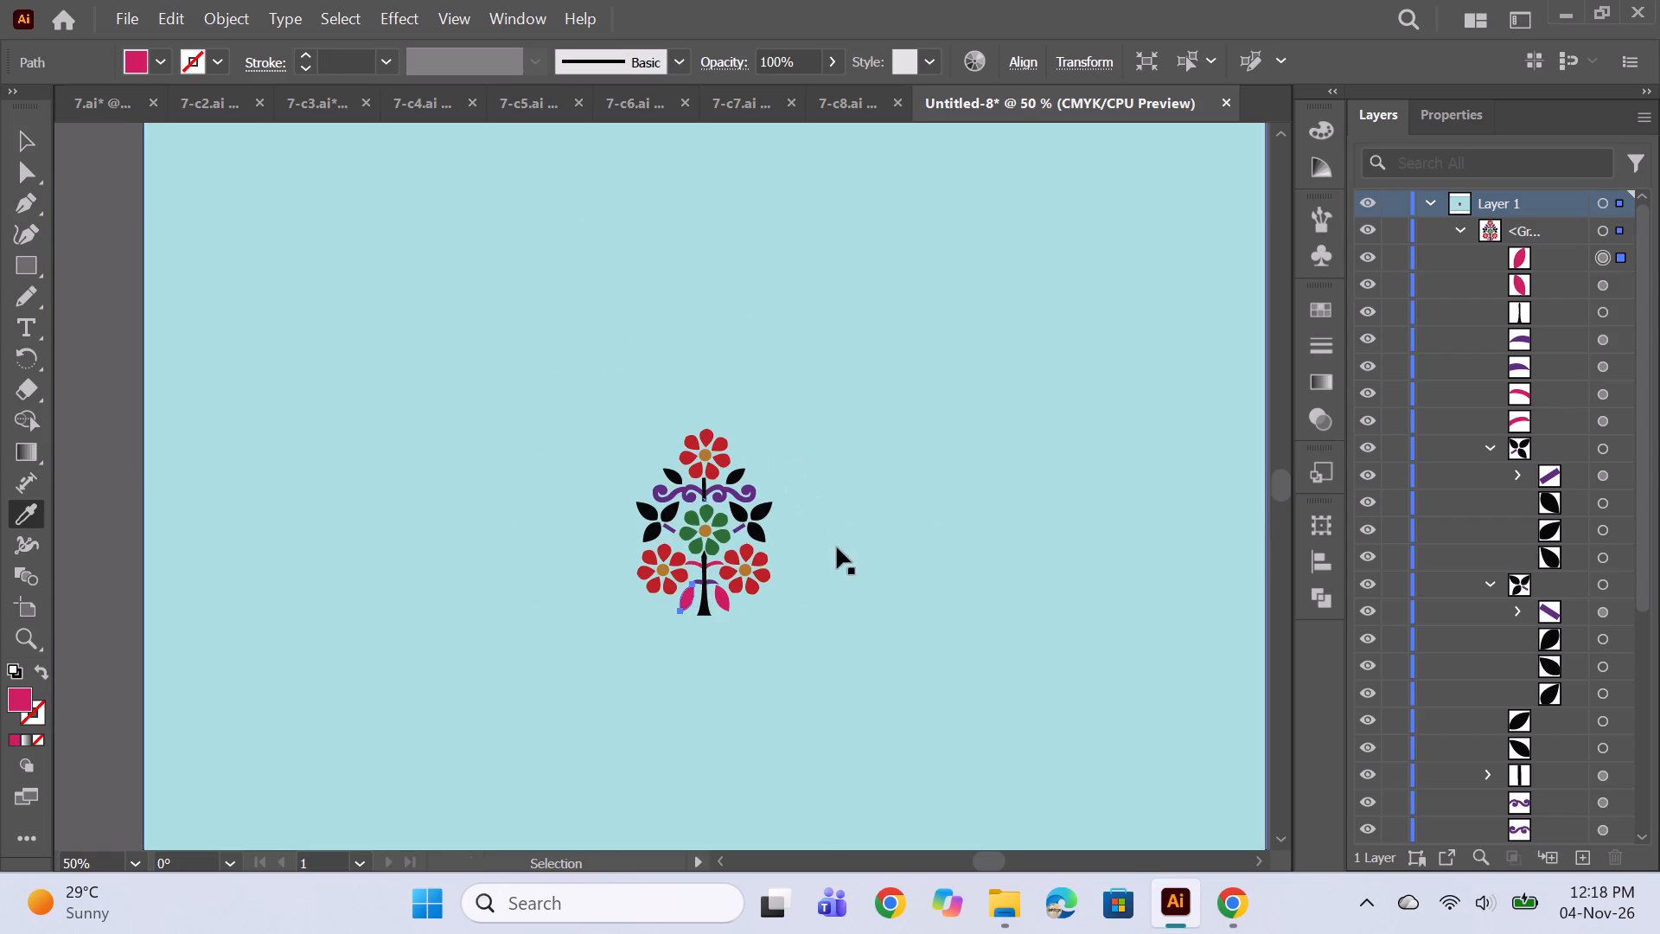
Make a new pattern from the whole recoloured flower-tree group.
left_click(837, 547, "ctrl")
scroll(815, 497, "down", 2, "alt")
scroll(710, 444, "up", 1, "alt")
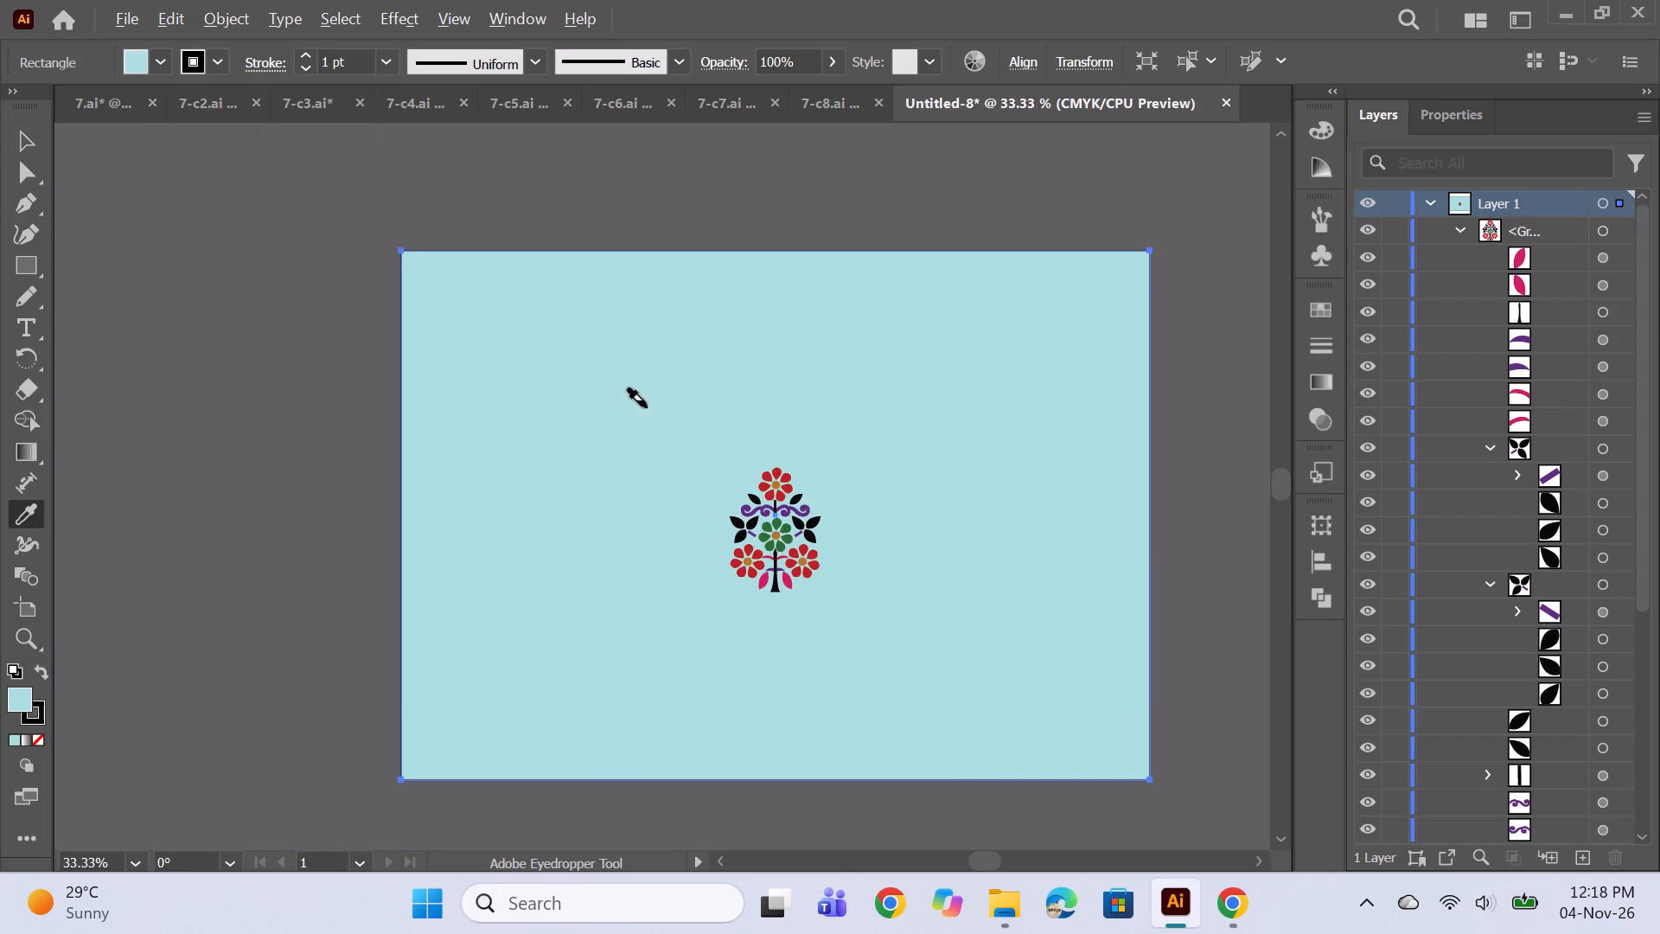
left_click(10, 149)
left_click(756, 555)
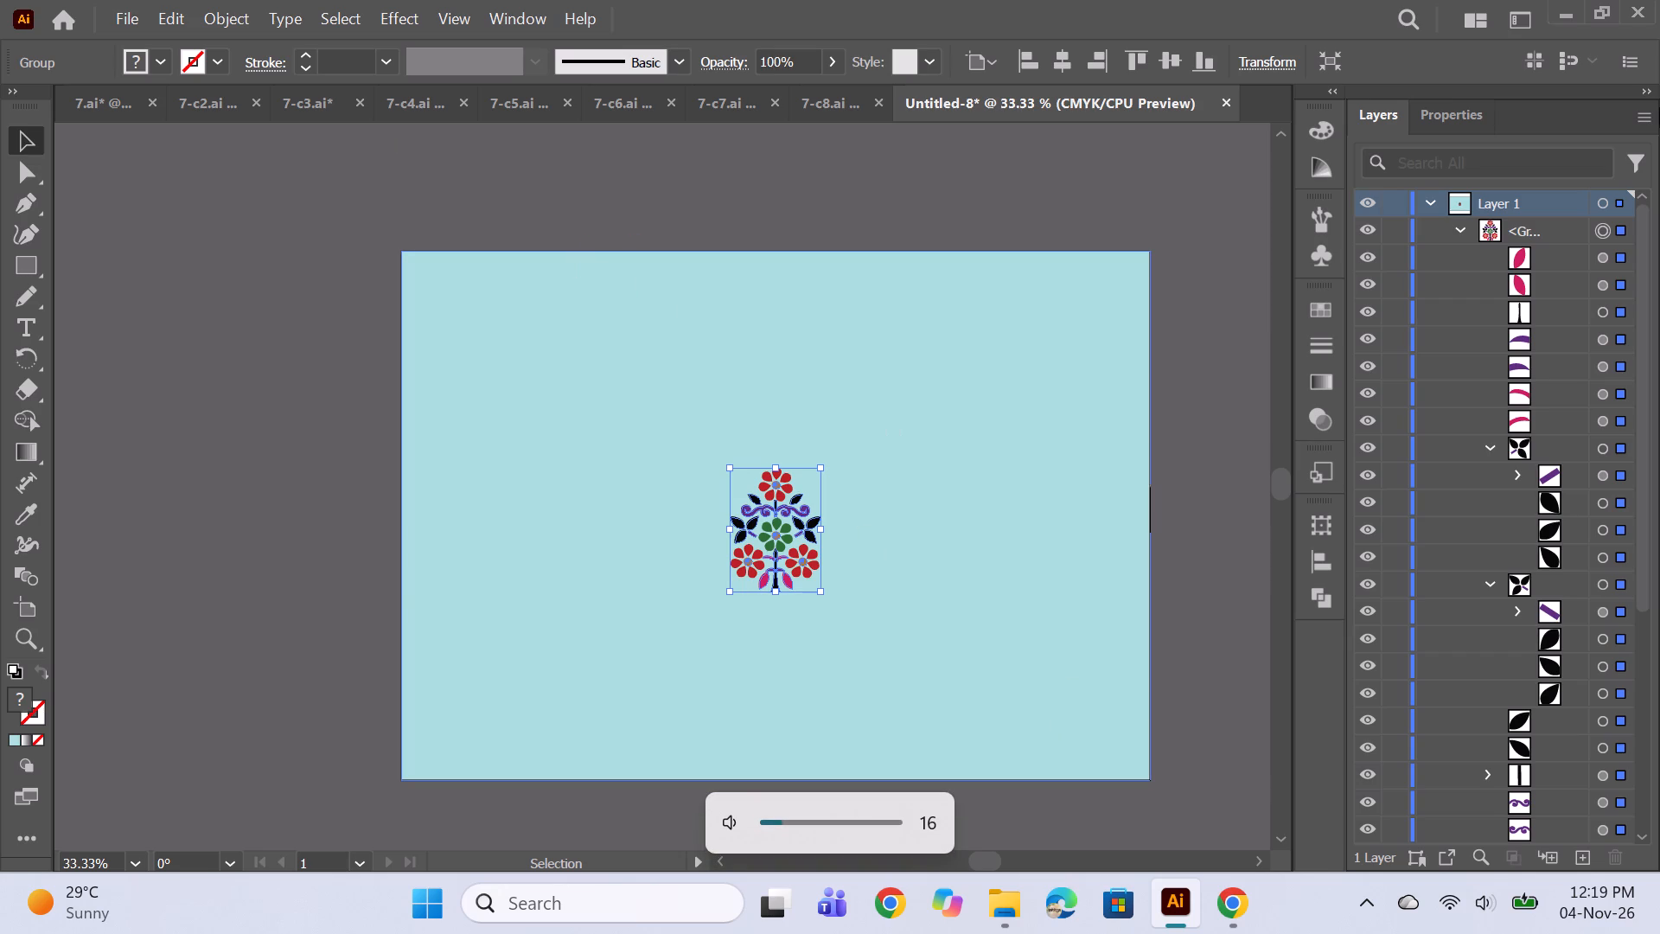
left_click(198, 8)
left_click(311, 788)
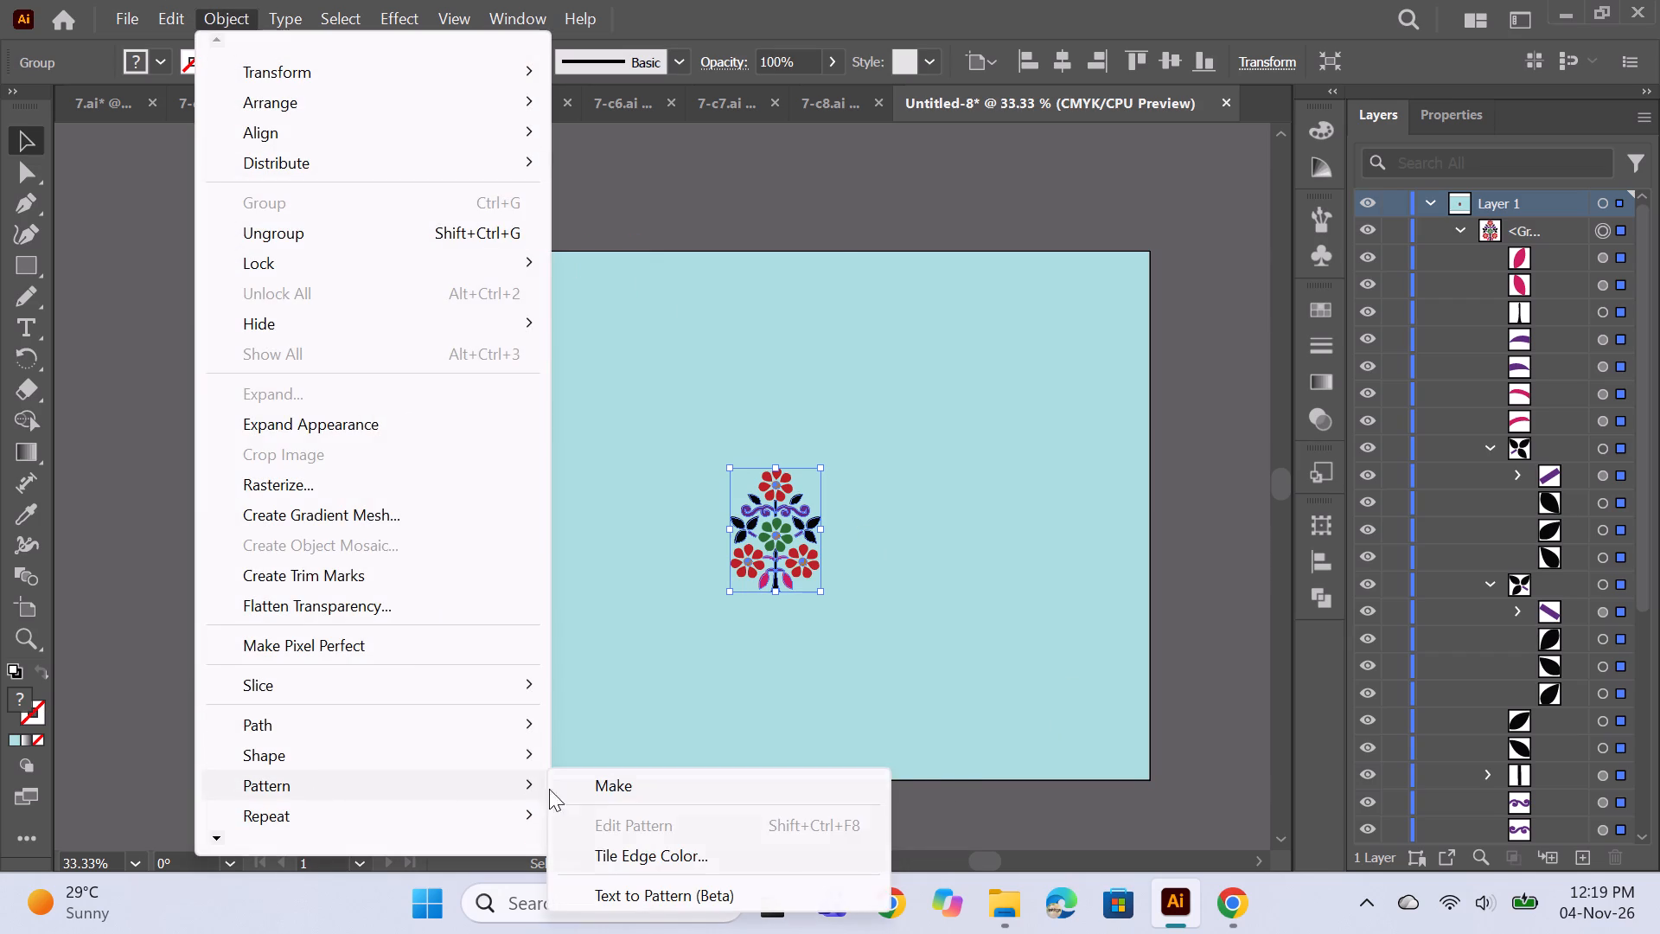
left_click(603, 785)
left_click(1074, 503)
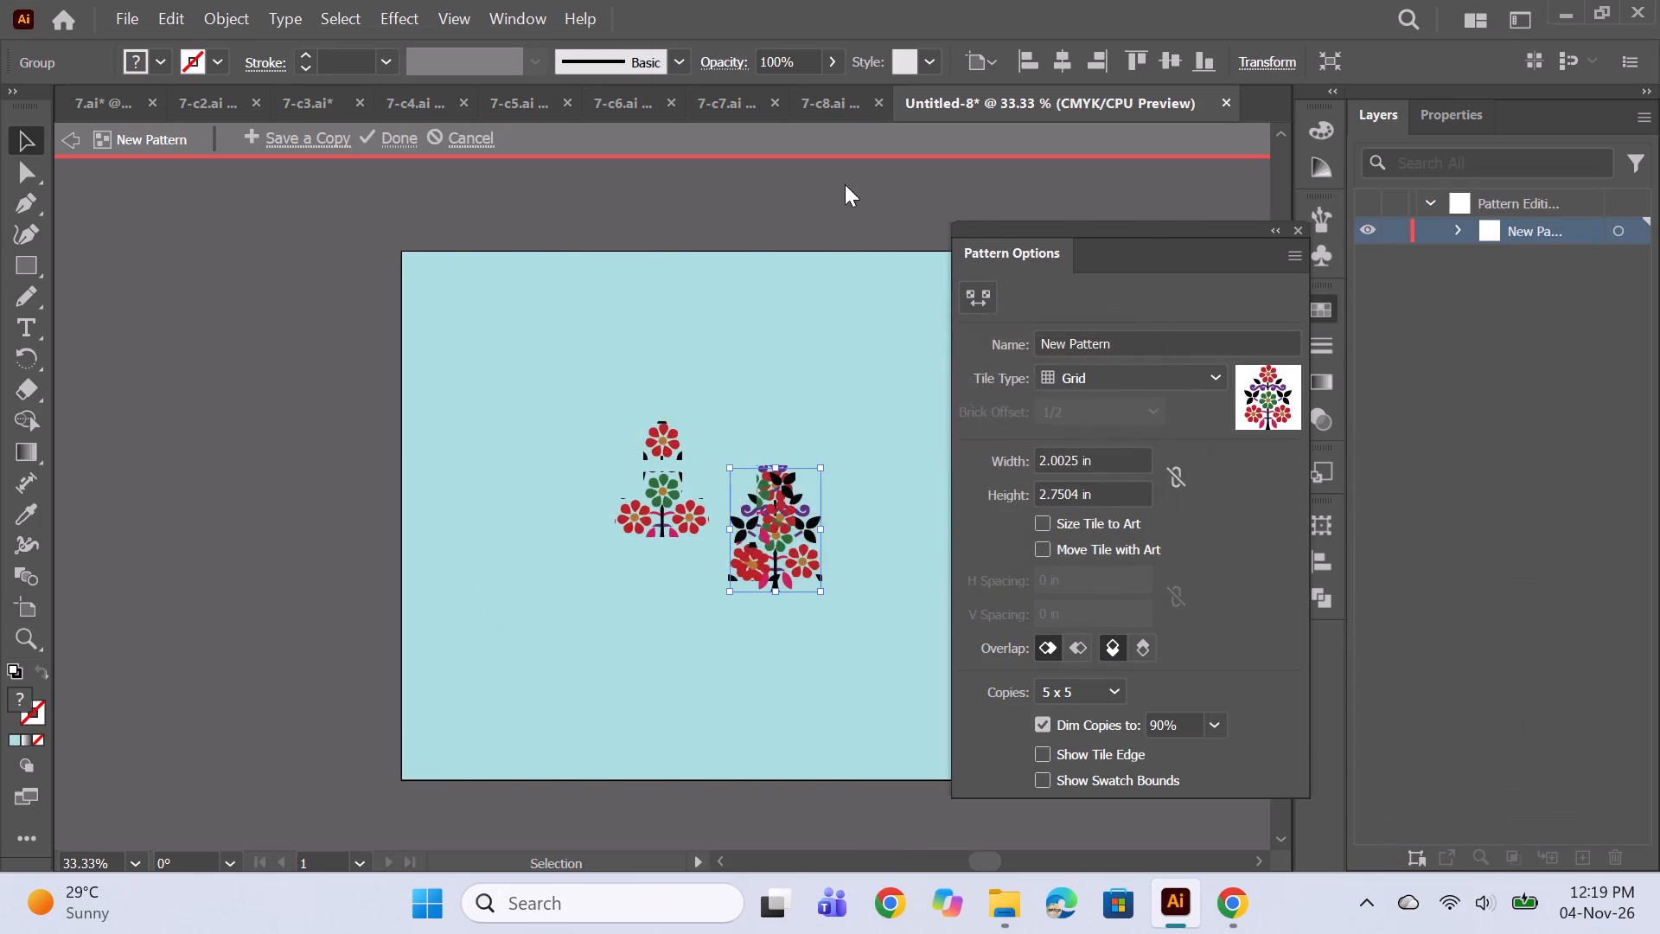
Check variations 7-c8 and 7-c7, and set the new pattern to Brick by Row, tile sized to art, with a 1/3 brick offset.
left_click(801, 91)
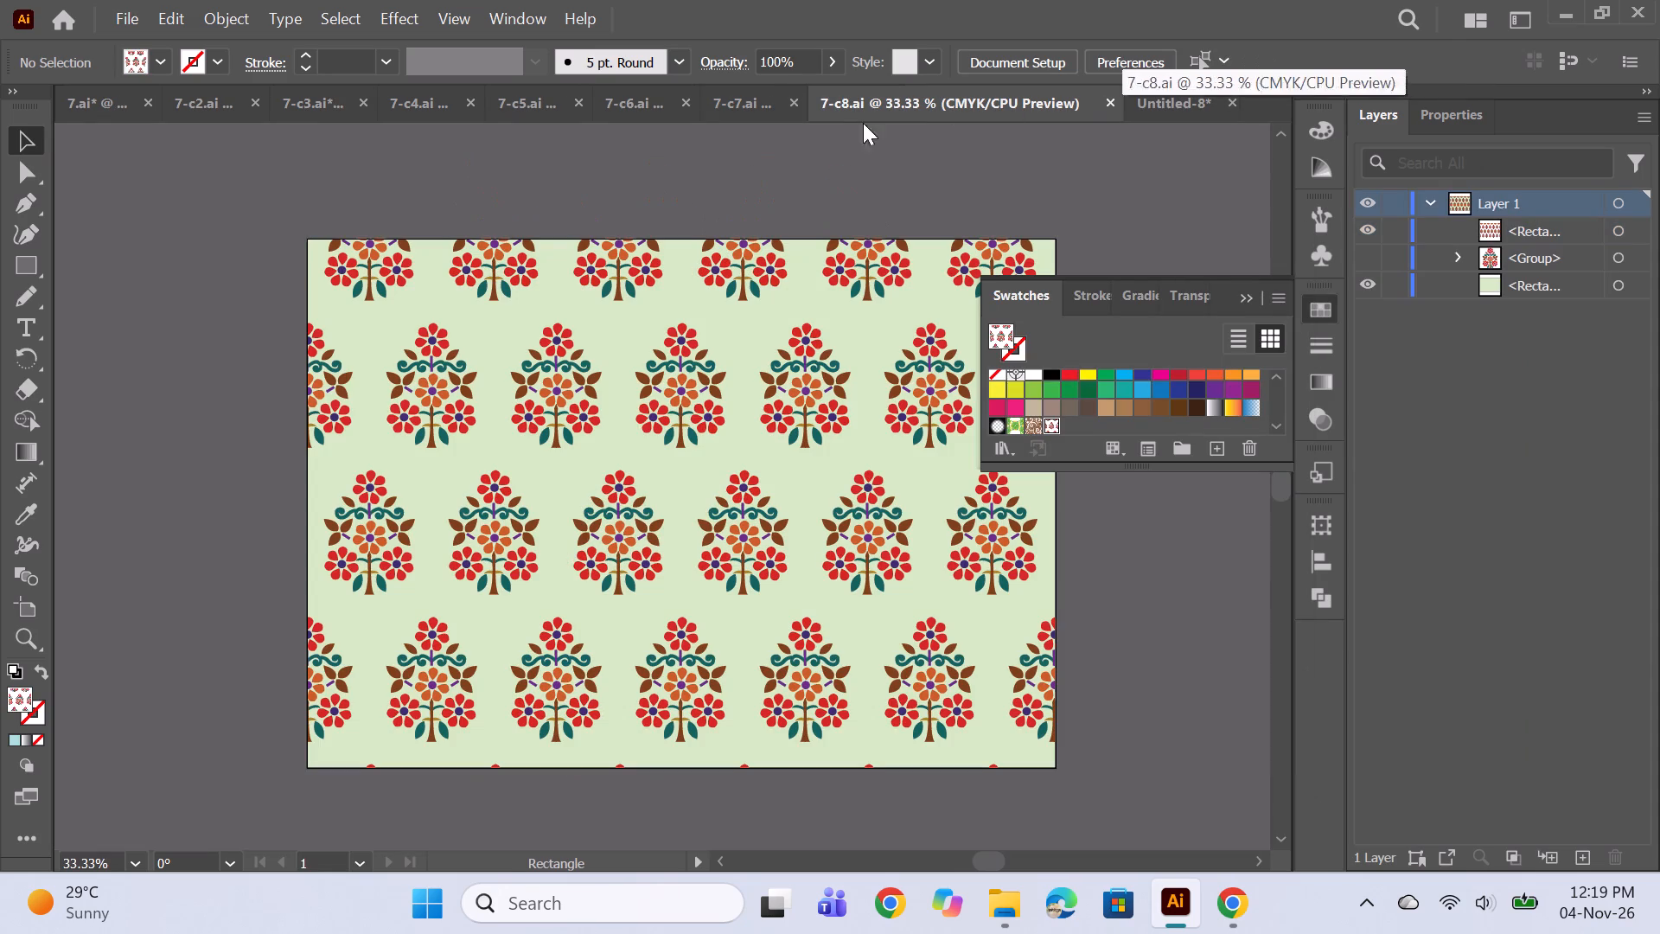
left_click(737, 106)
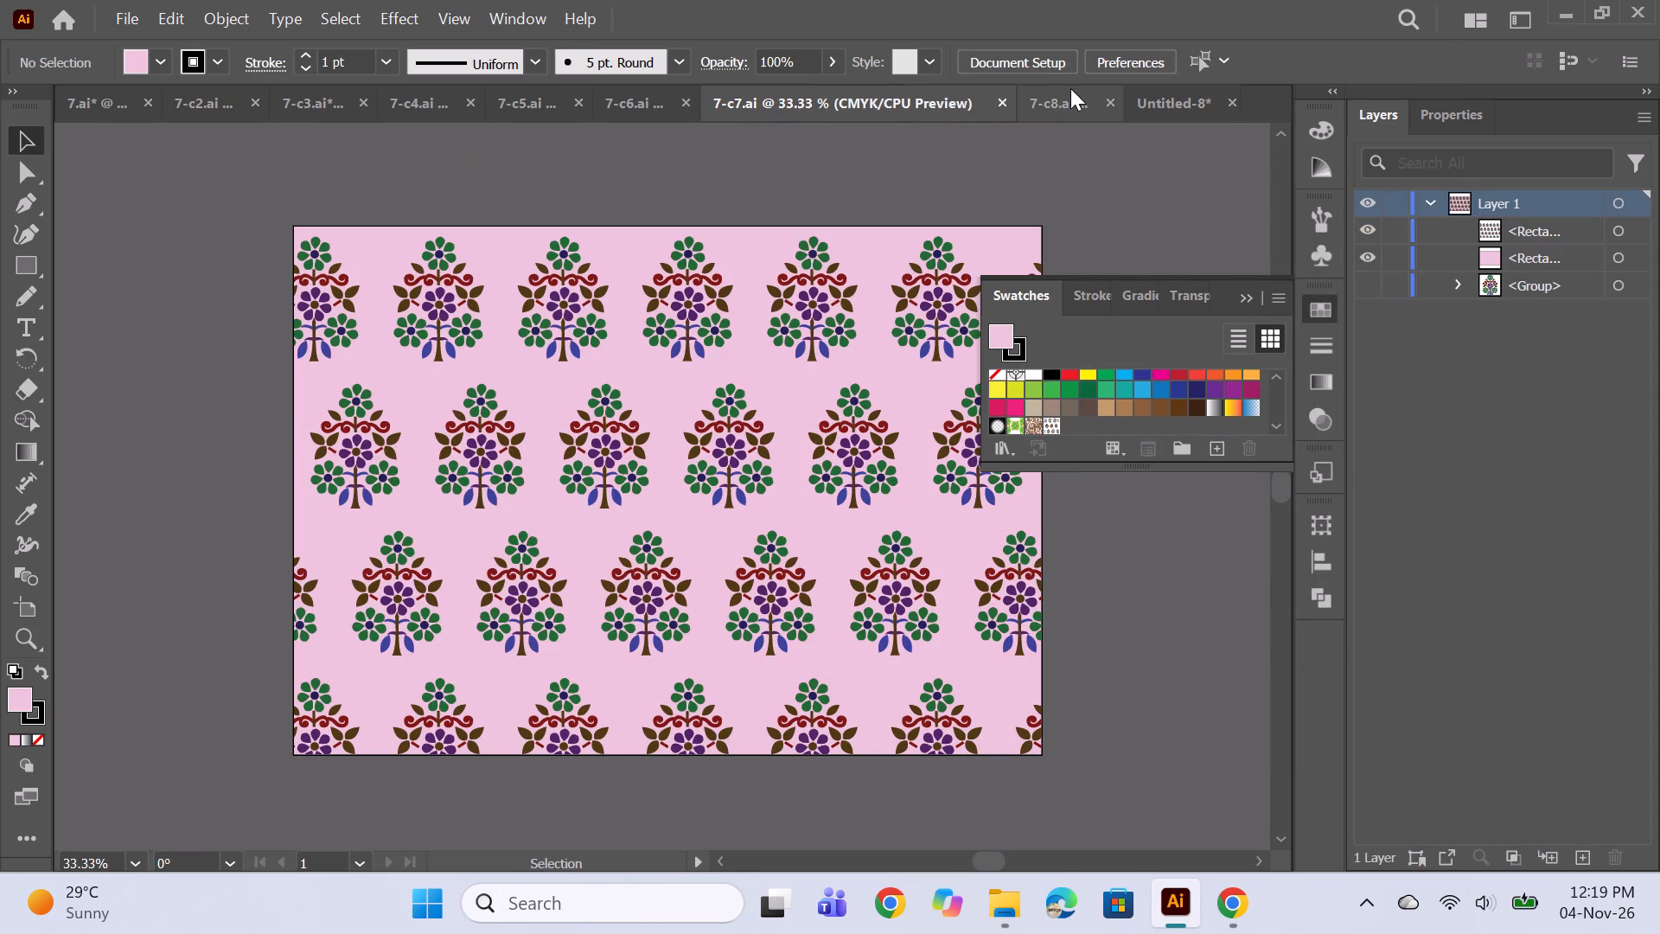
left_click(1071, 96)
left_click(1184, 101)
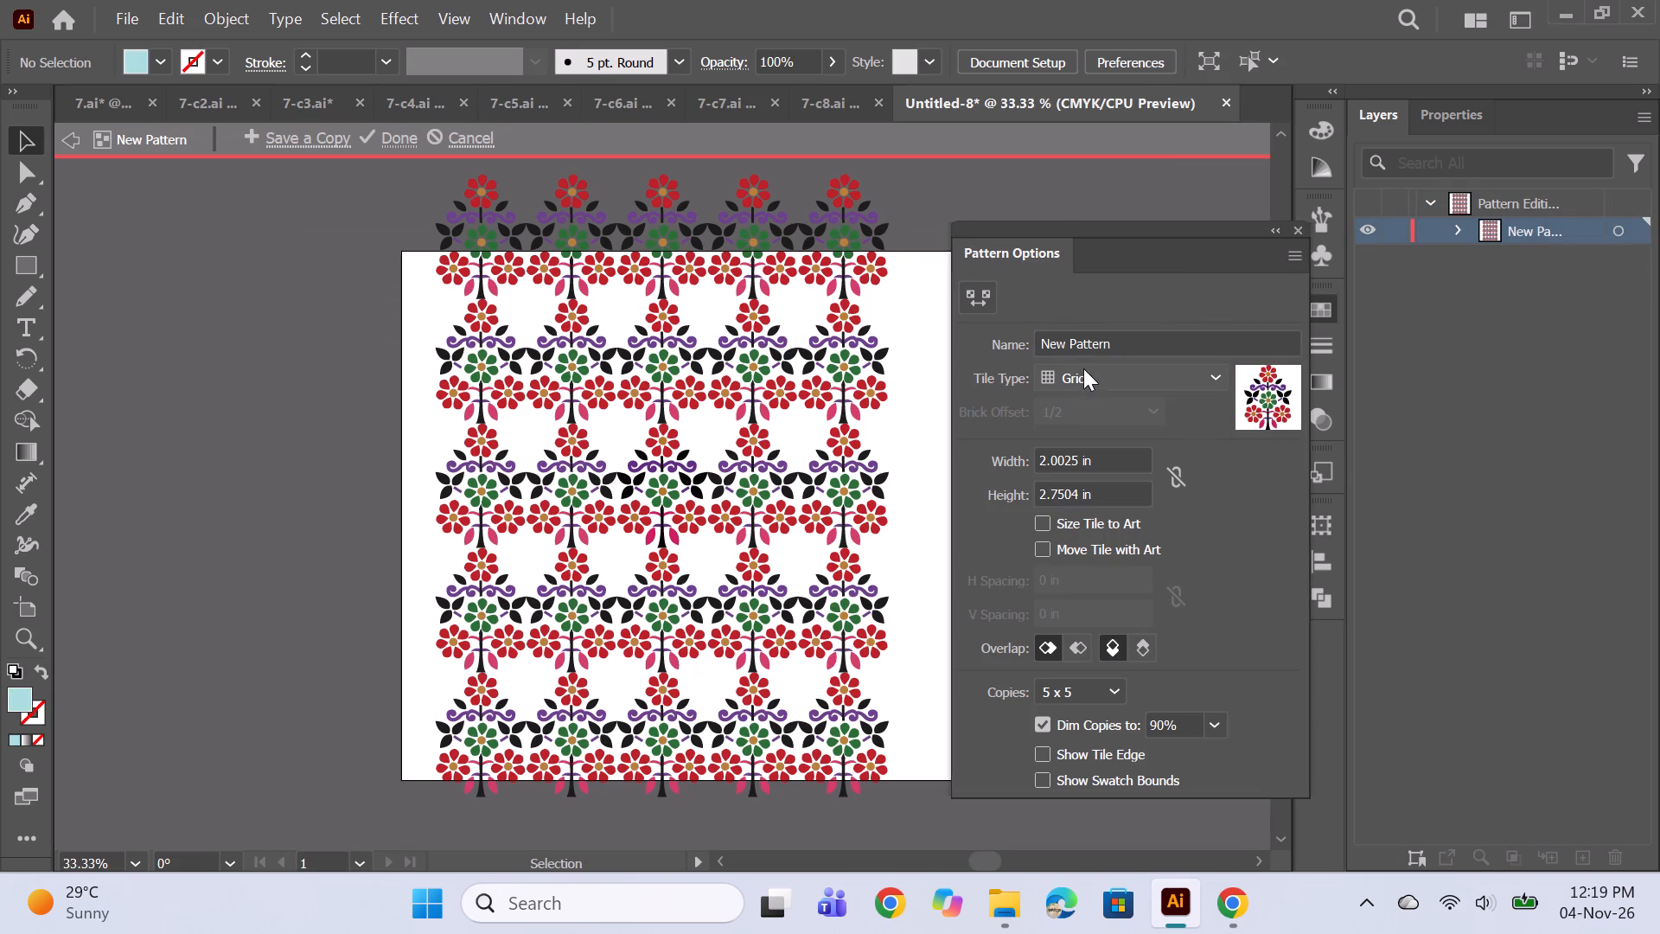
left_click(1083, 368)
left_click(1134, 437)
left_click(1044, 521)
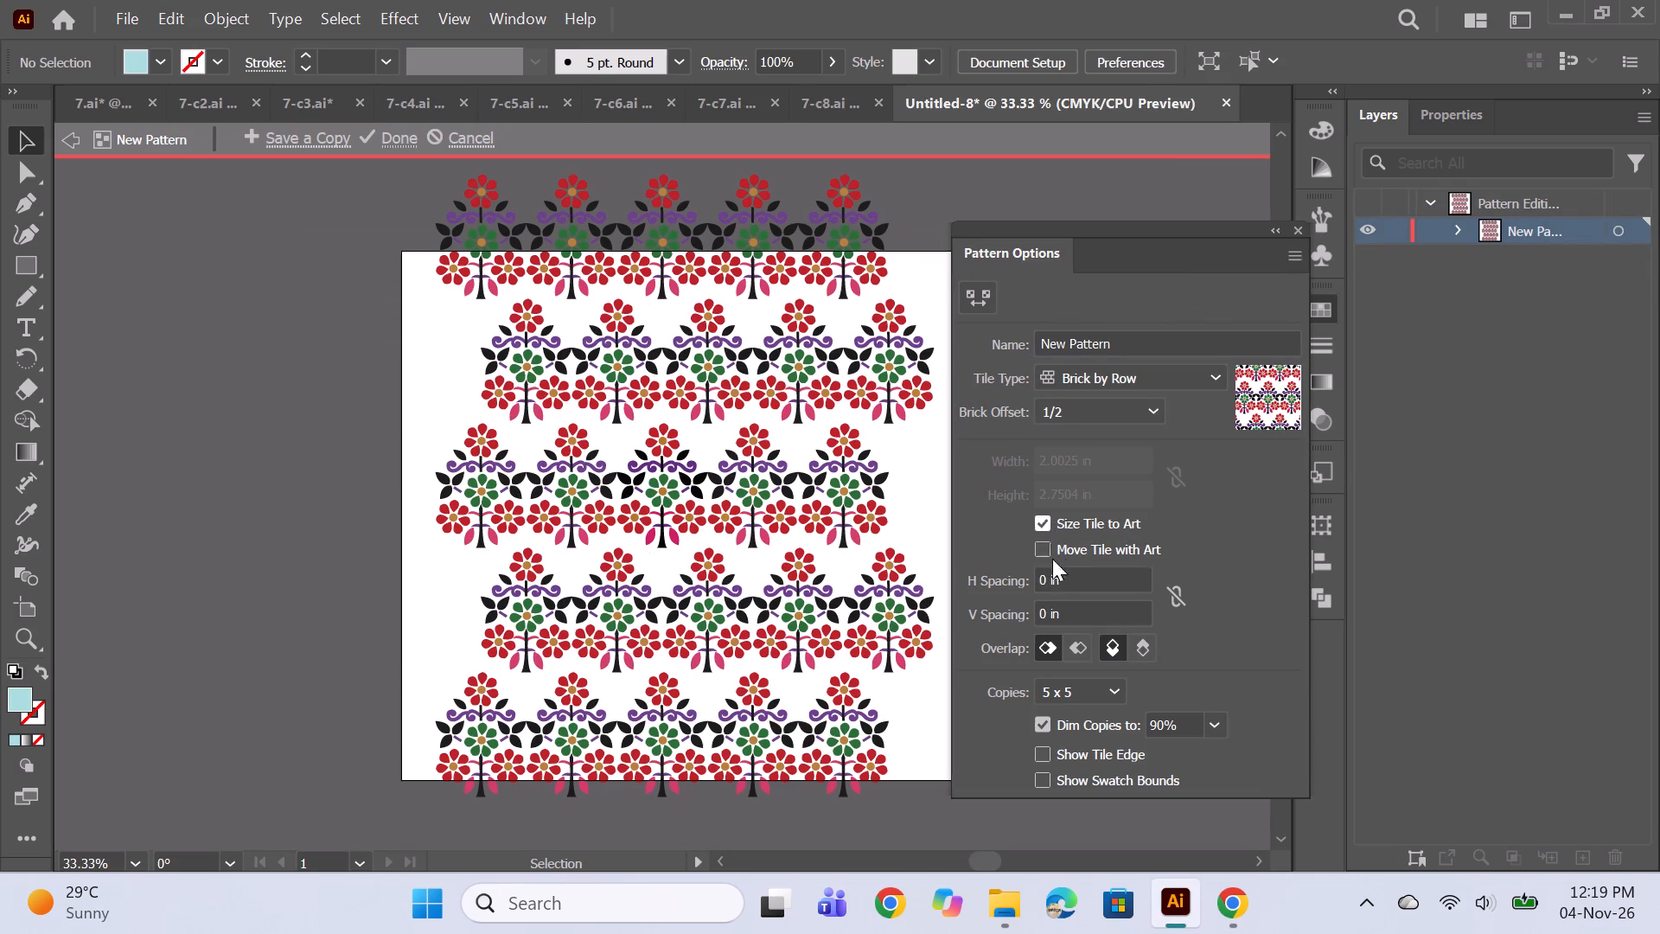
left_click(1087, 419)
left_click(1082, 460)
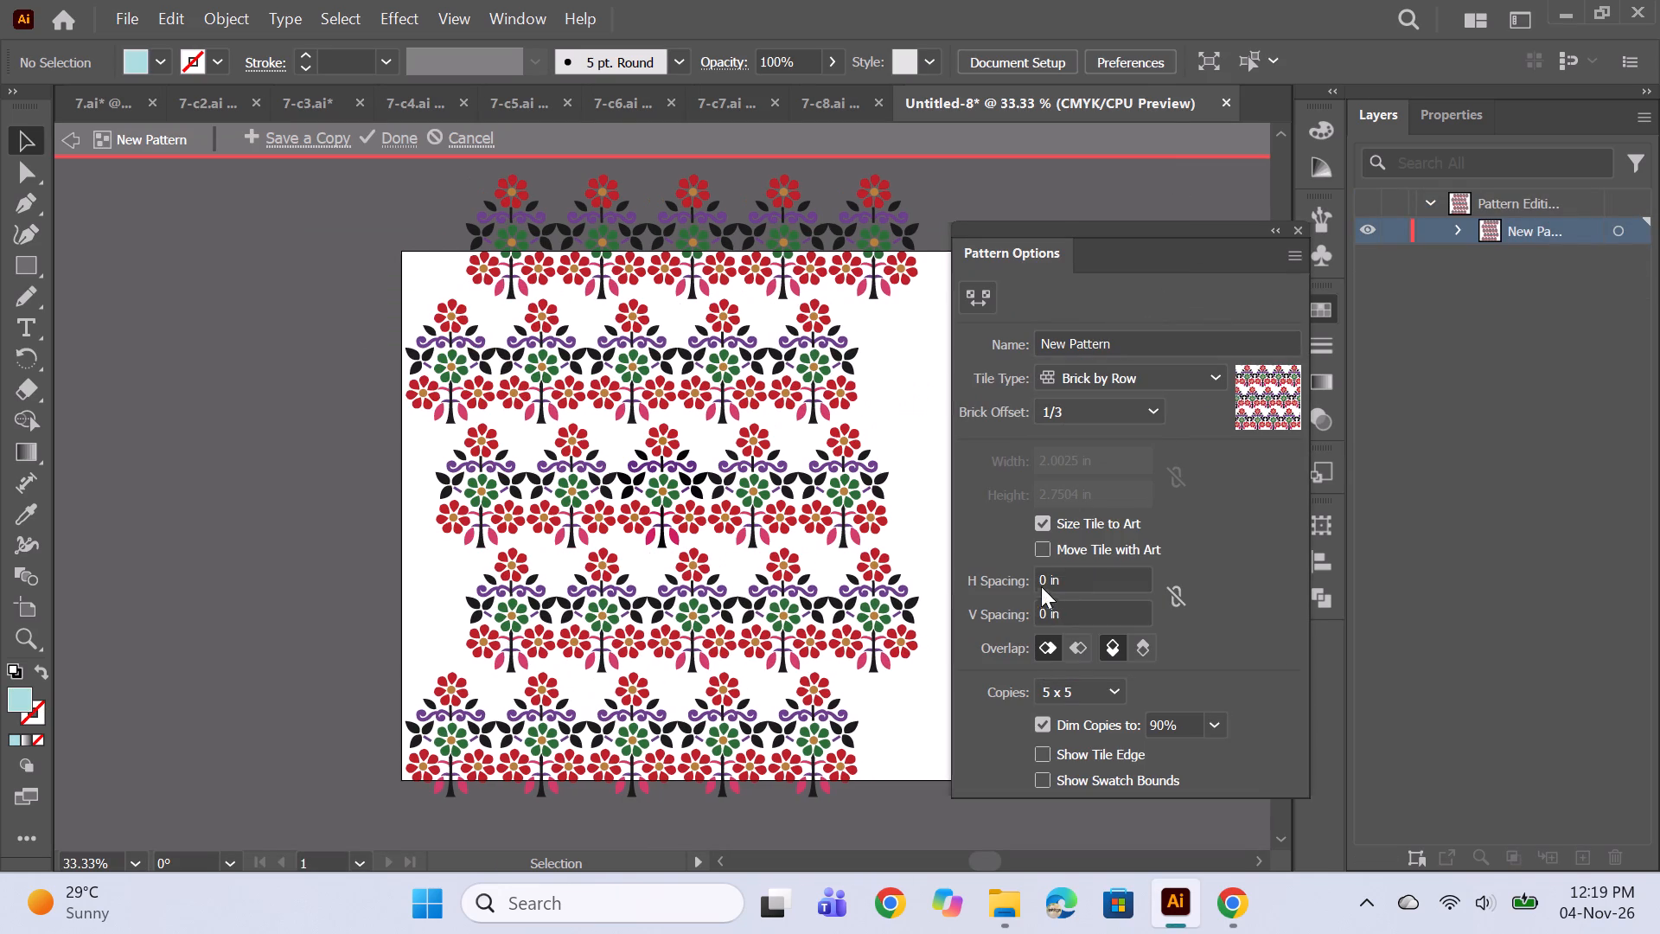
Set the pattern spacing to 0.75 in horizontally and 0.5 in vertically, and finish editing the pattern.
left_click(1044, 579)
type(".75")
key("Return")
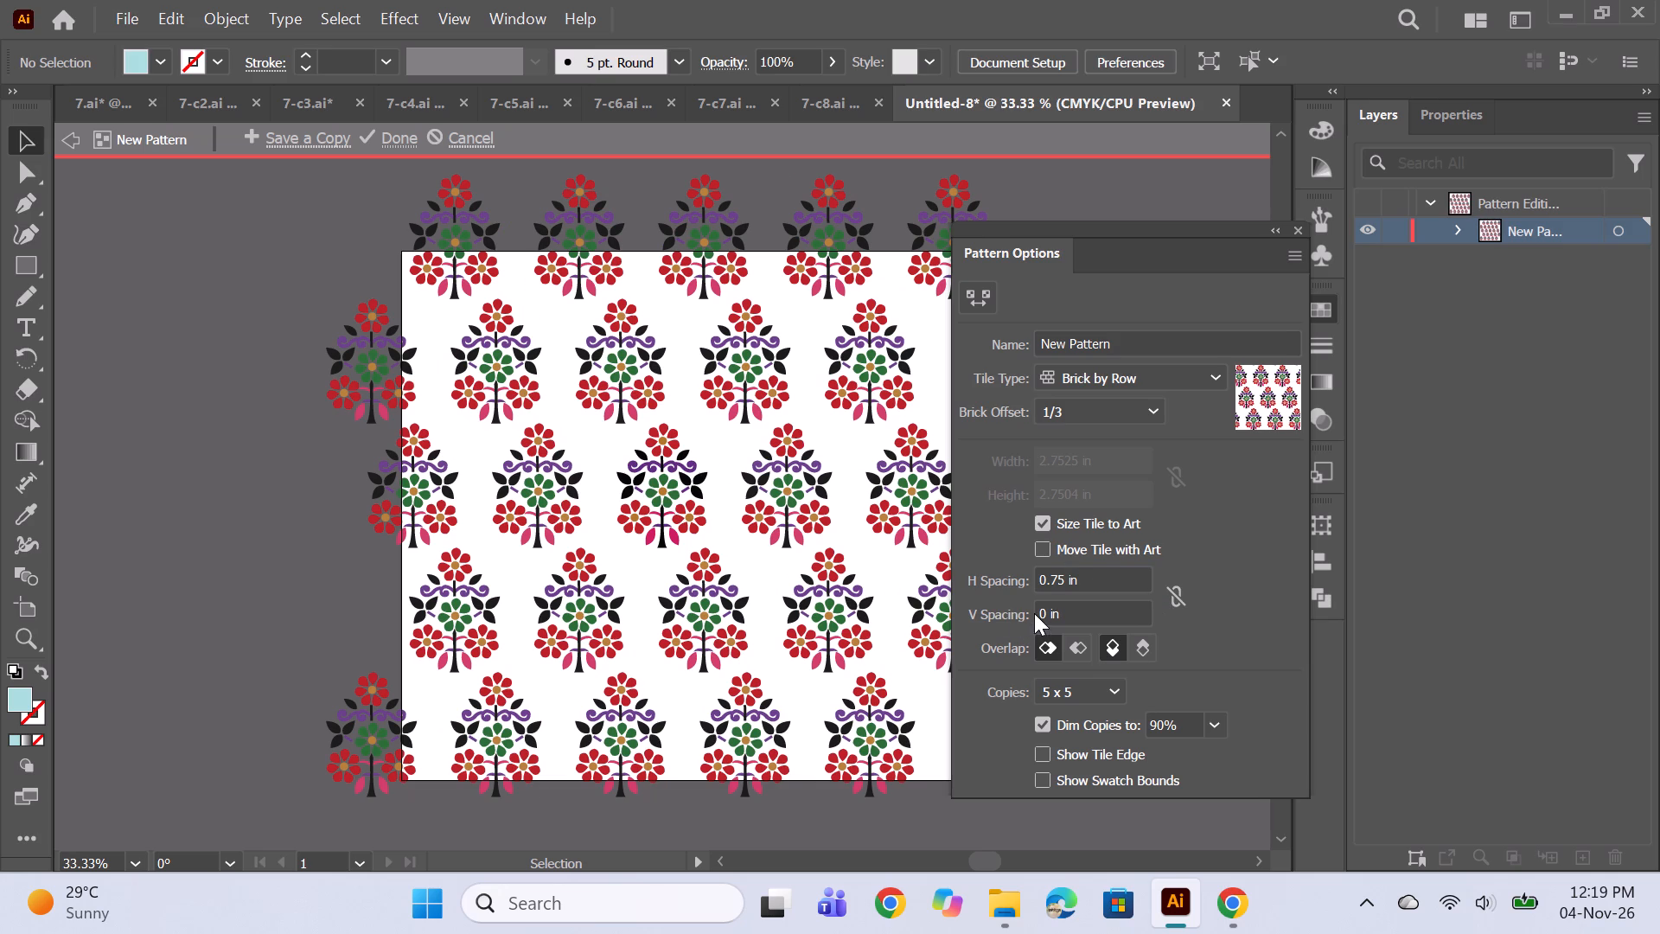
left_click(1048, 610)
type(".5")
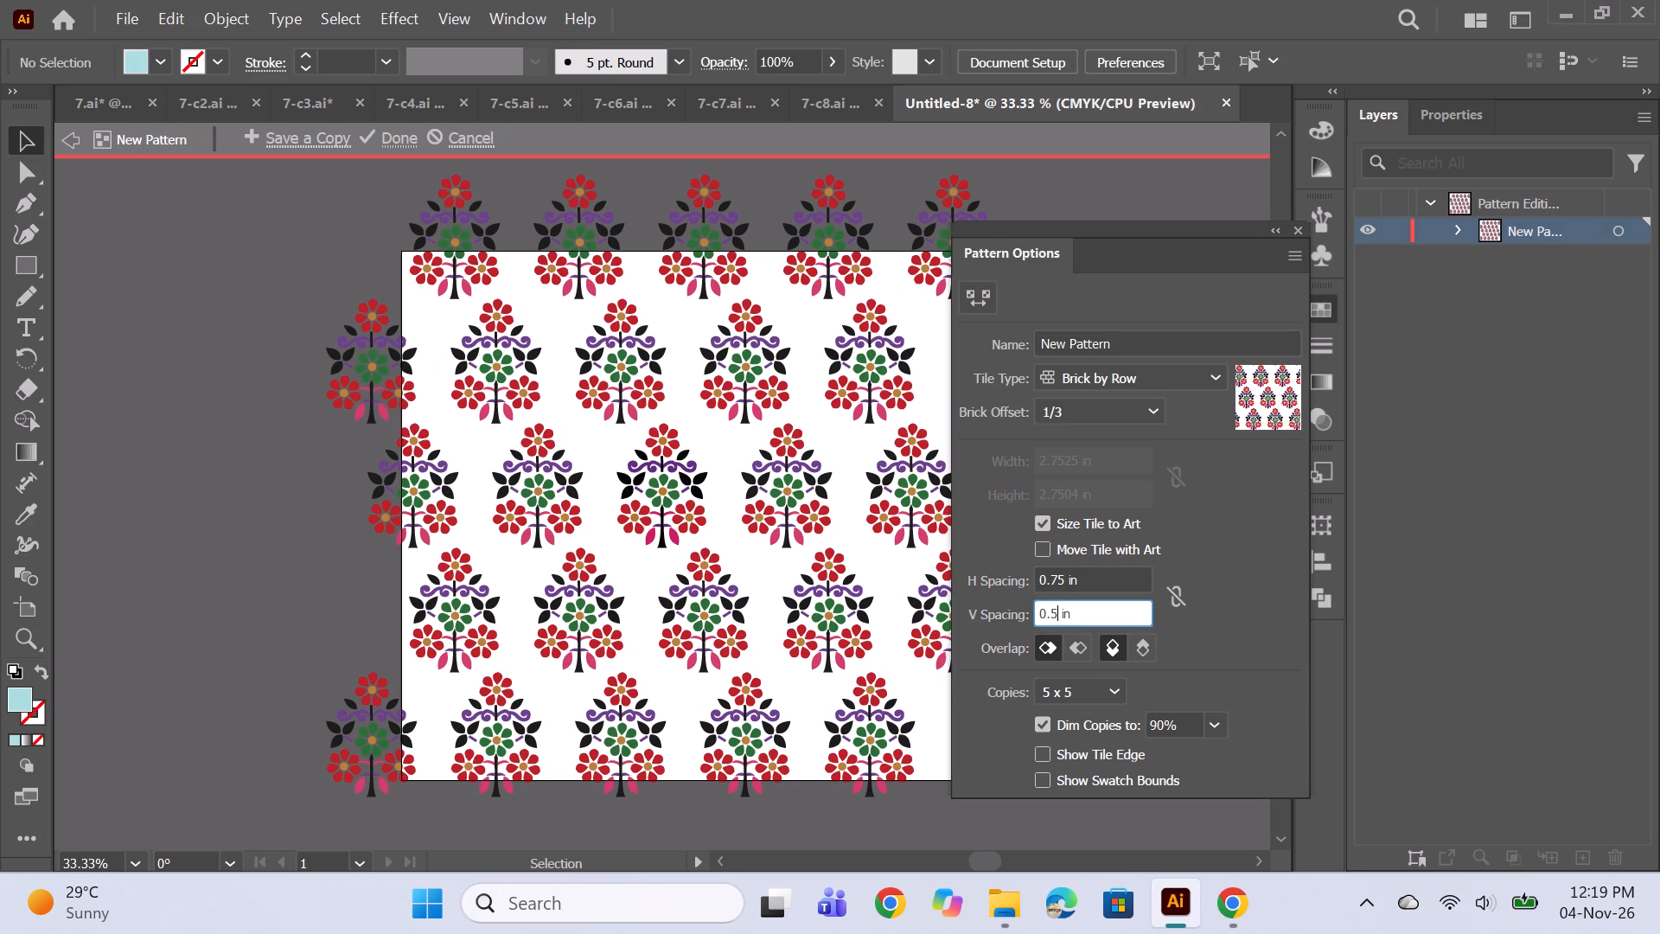
key("Return")
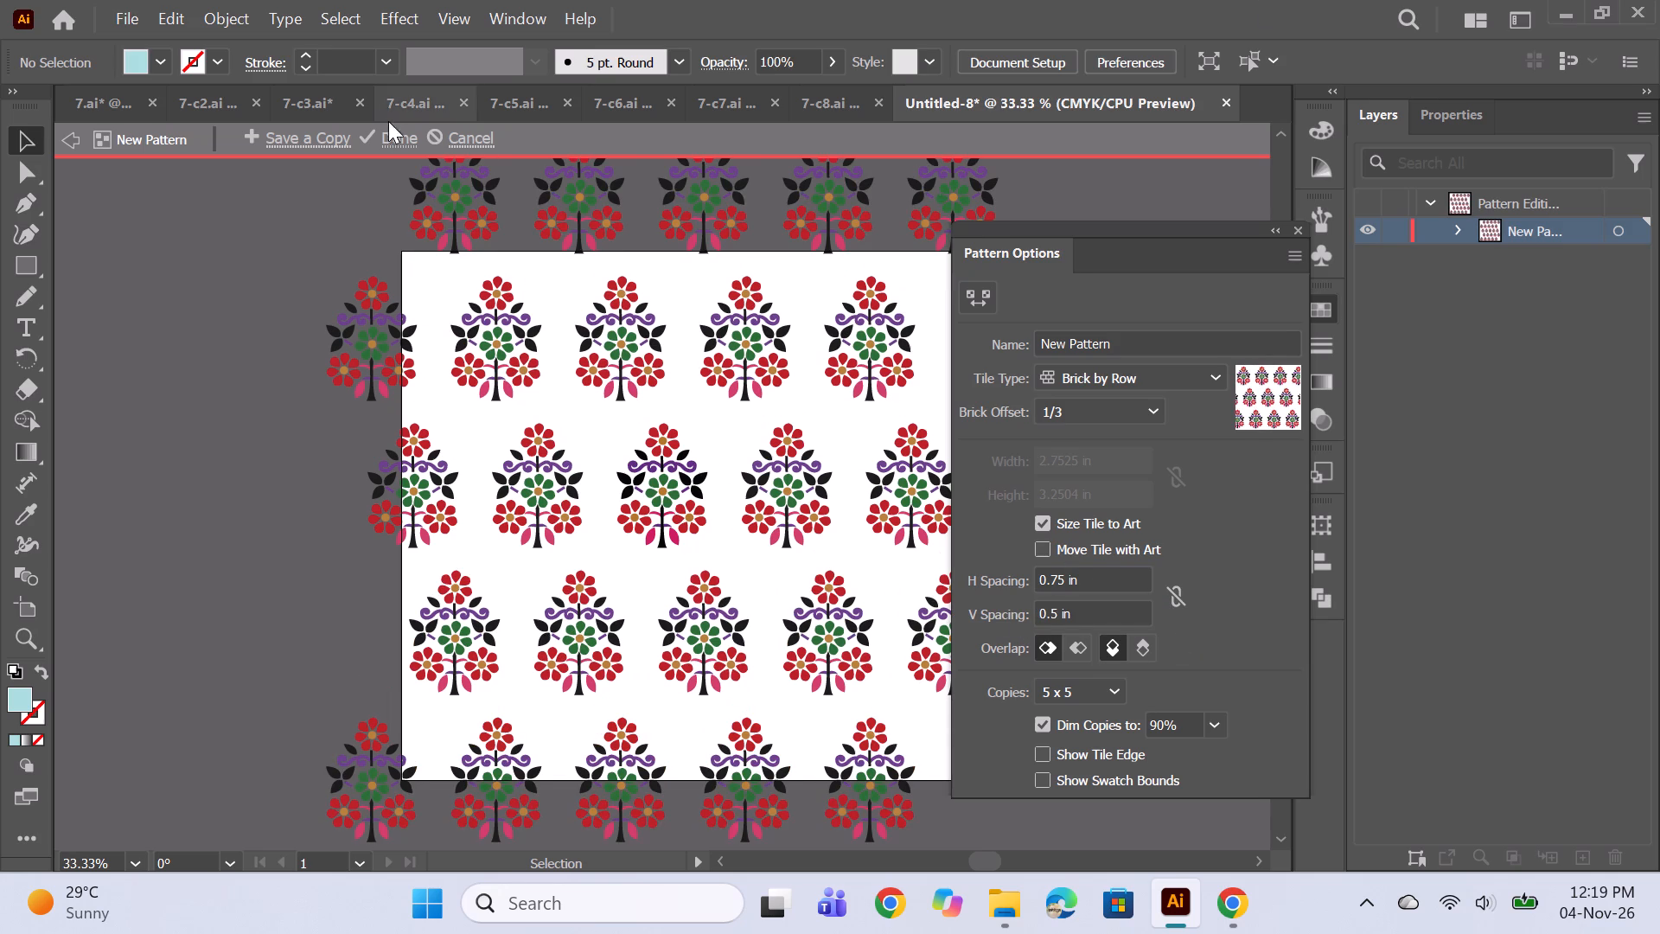
left_click(388, 129)
Draw a rectangle about 16.51 by 11.72 in covering the whole aqua background.
left_click(27, 261)
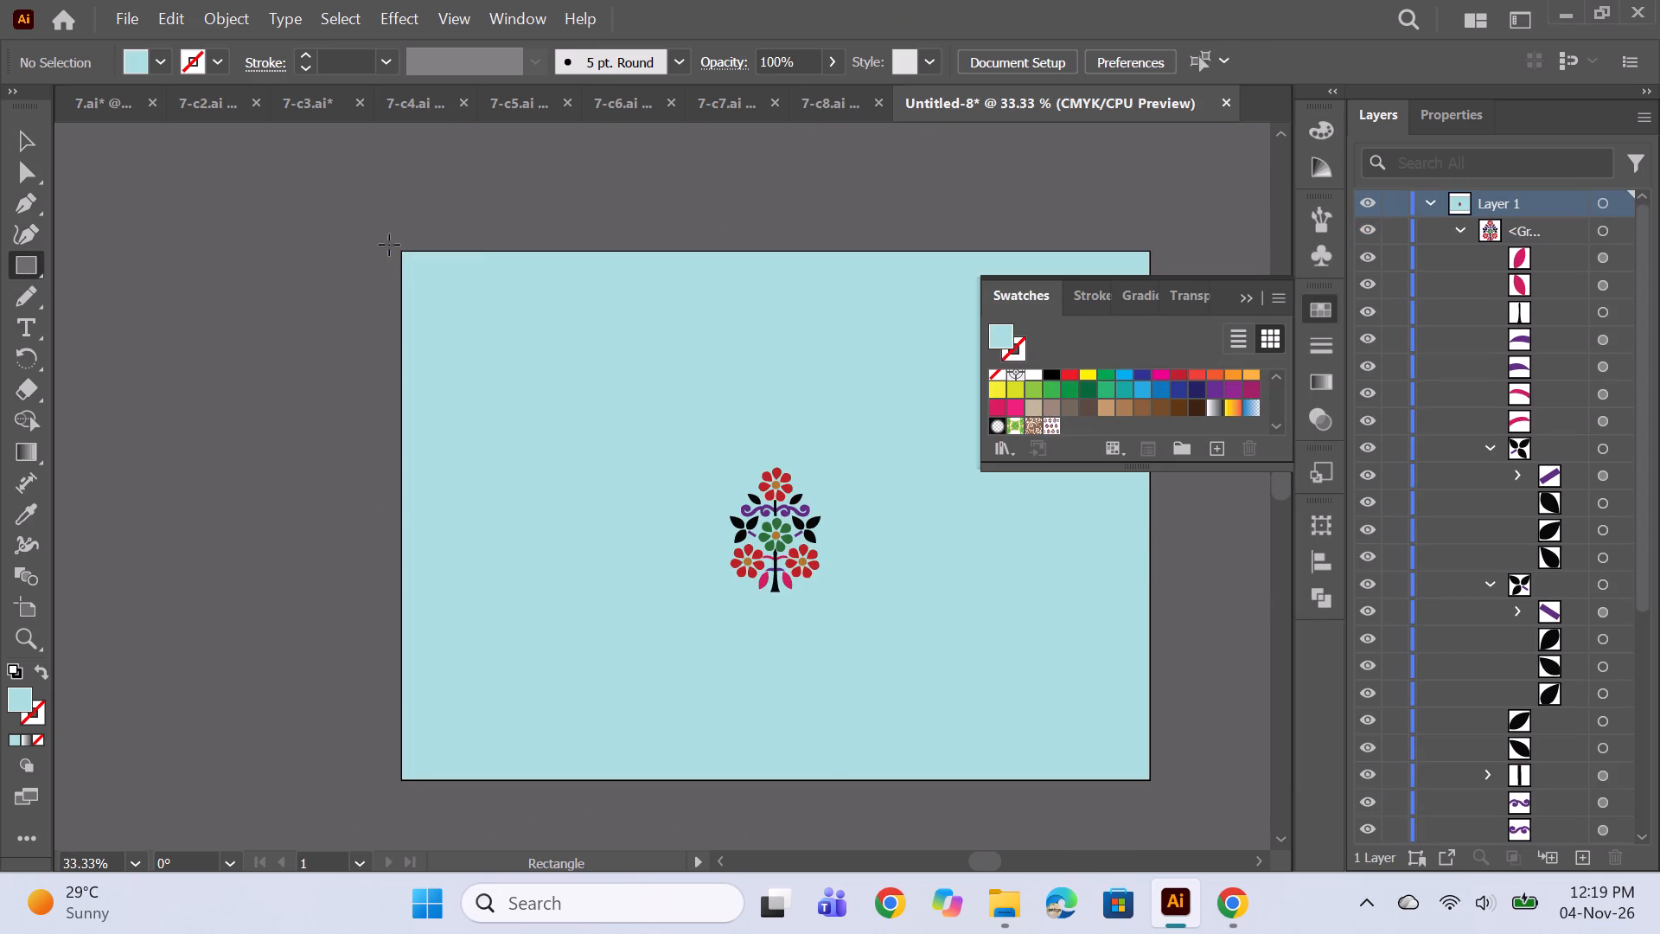
left_click_drag(399, 249, 1104, 729)
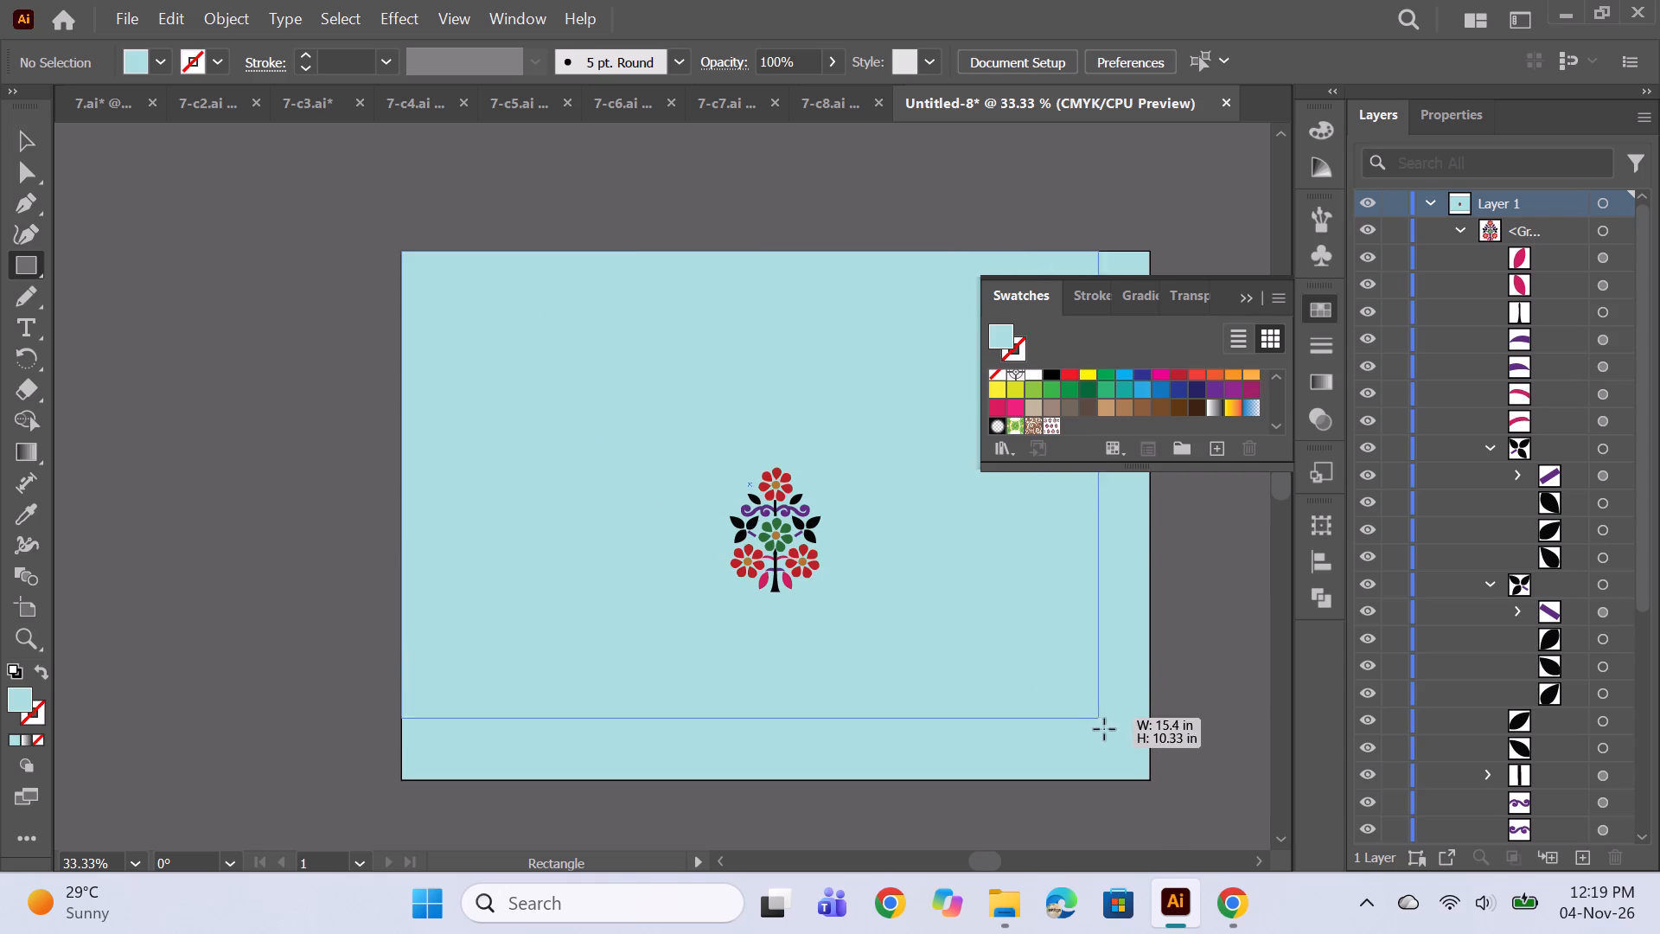
left_click_drag(1104, 729, 1152, 782)
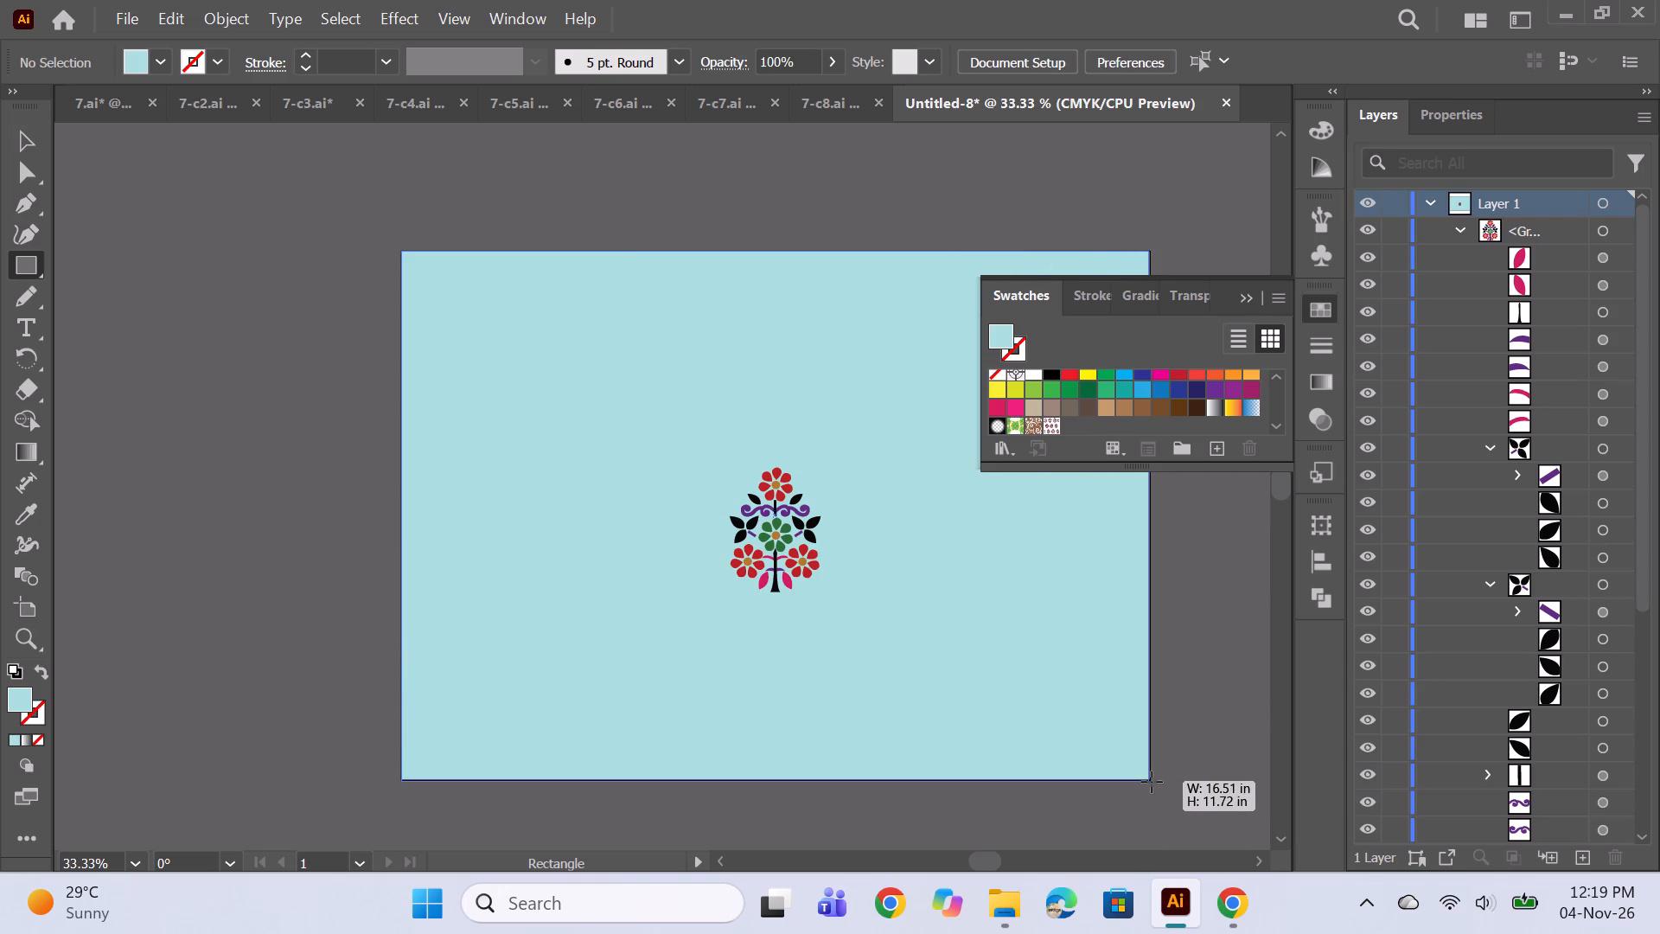
Fill the background-sized rectangle with the new flower-tree brick pattern and hide the original flower-tree group.
left_click_drag(1152, 782, 1152, 779)
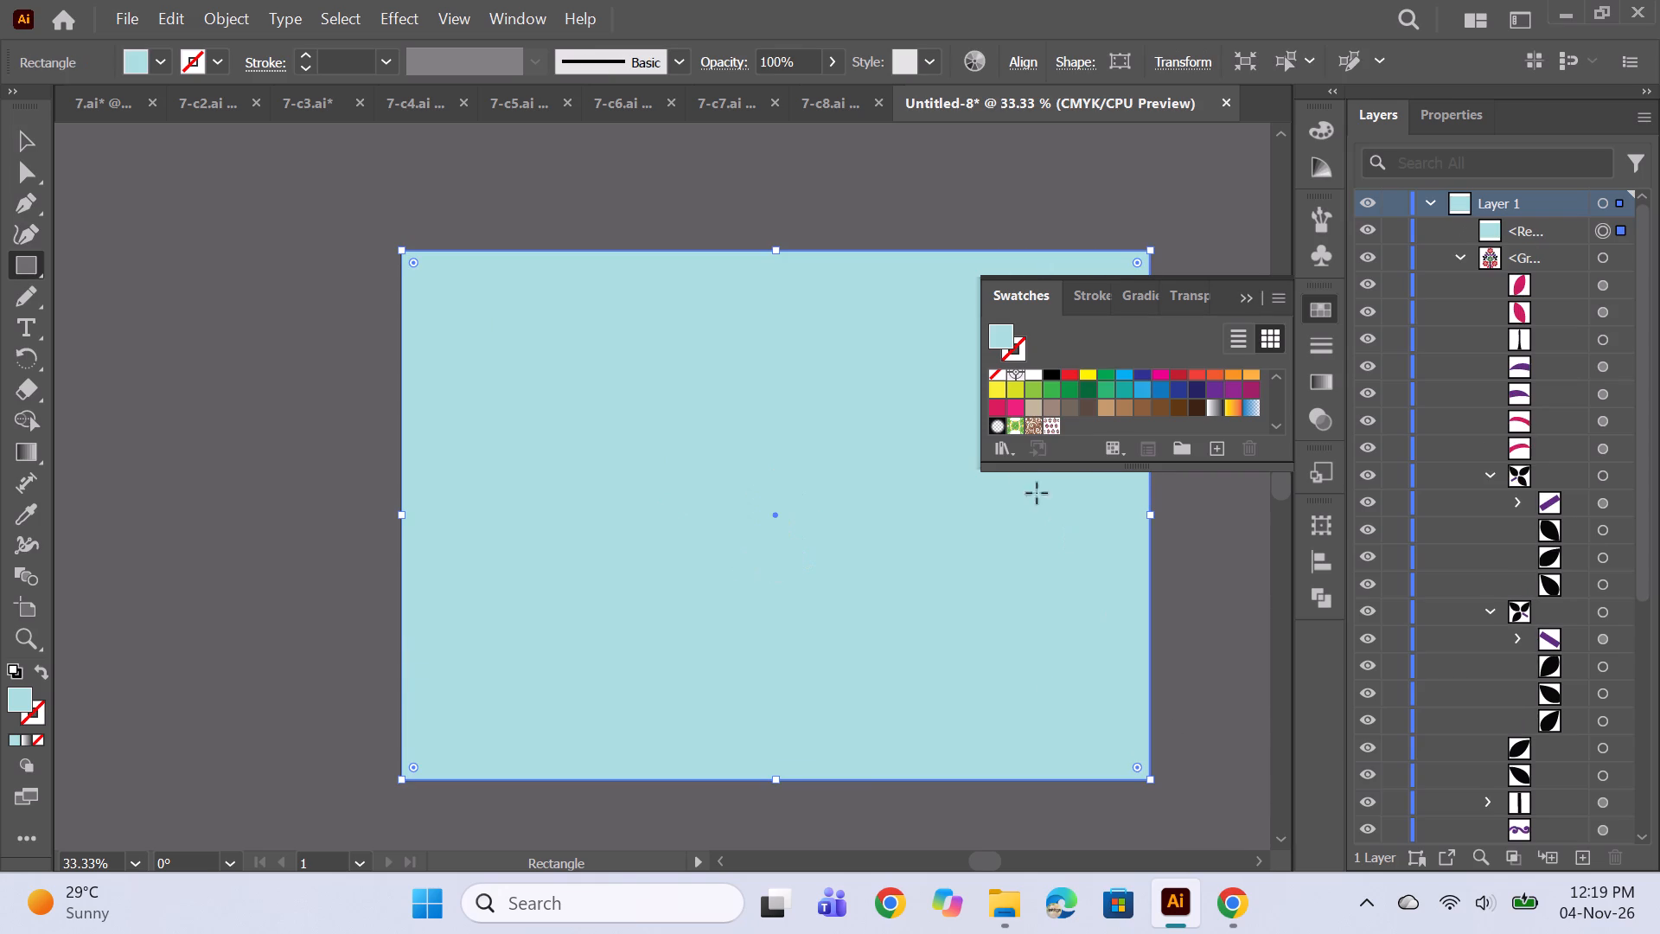
left_click(1050, 432)
left_click(1363, 256)
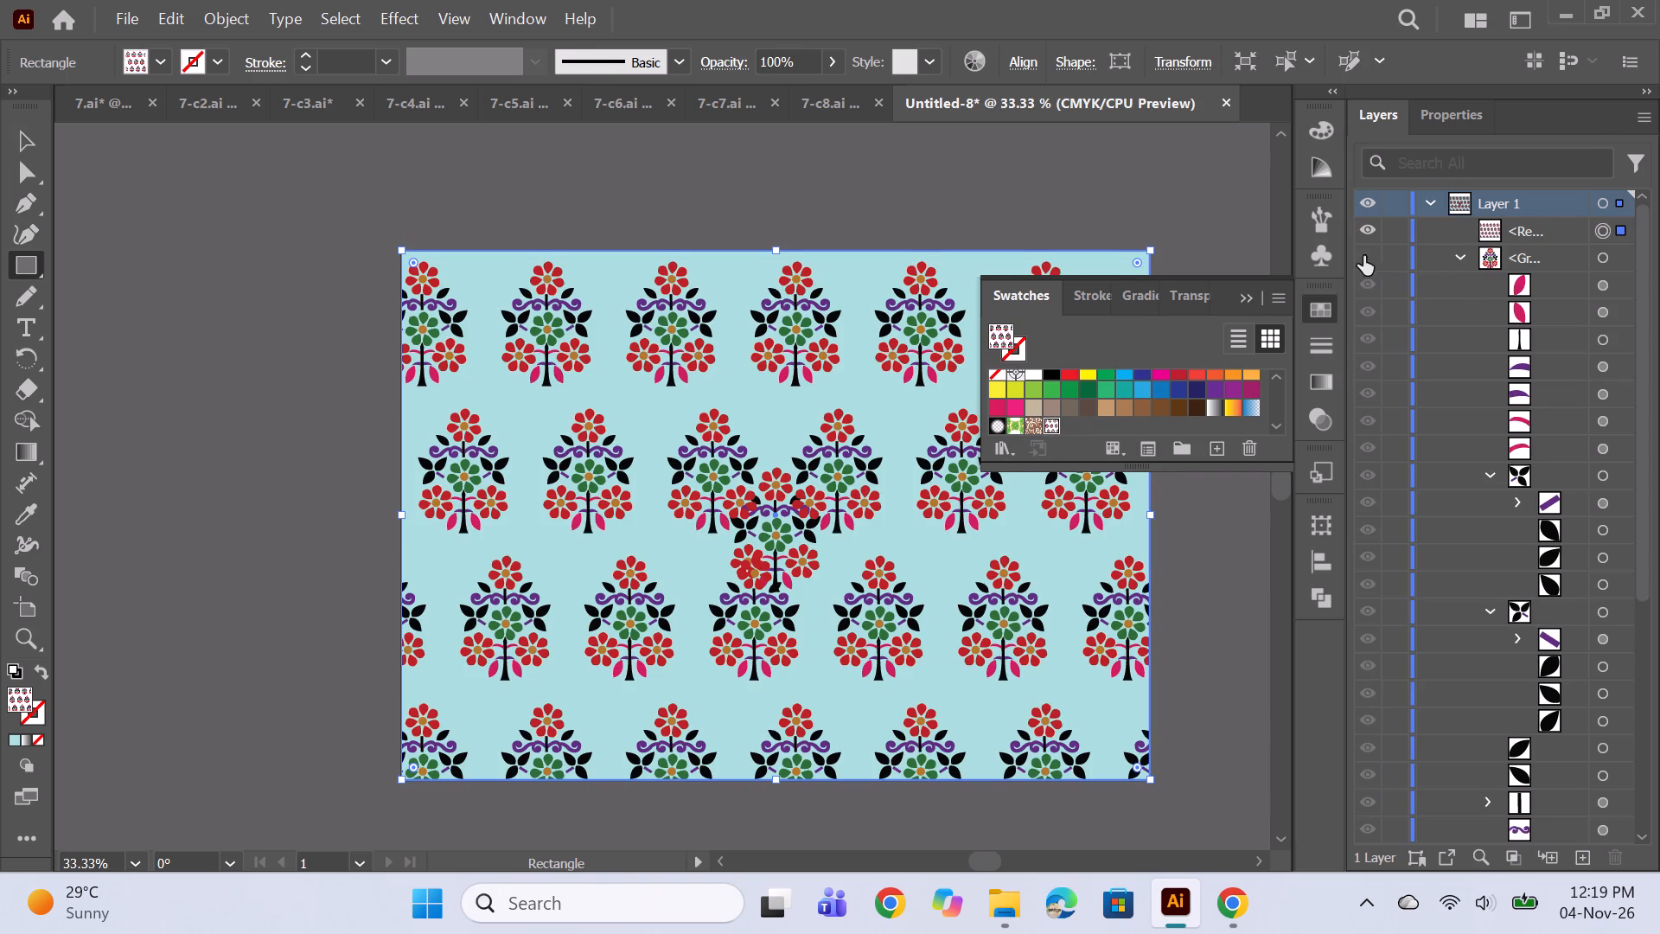
left_click(1242, 299)
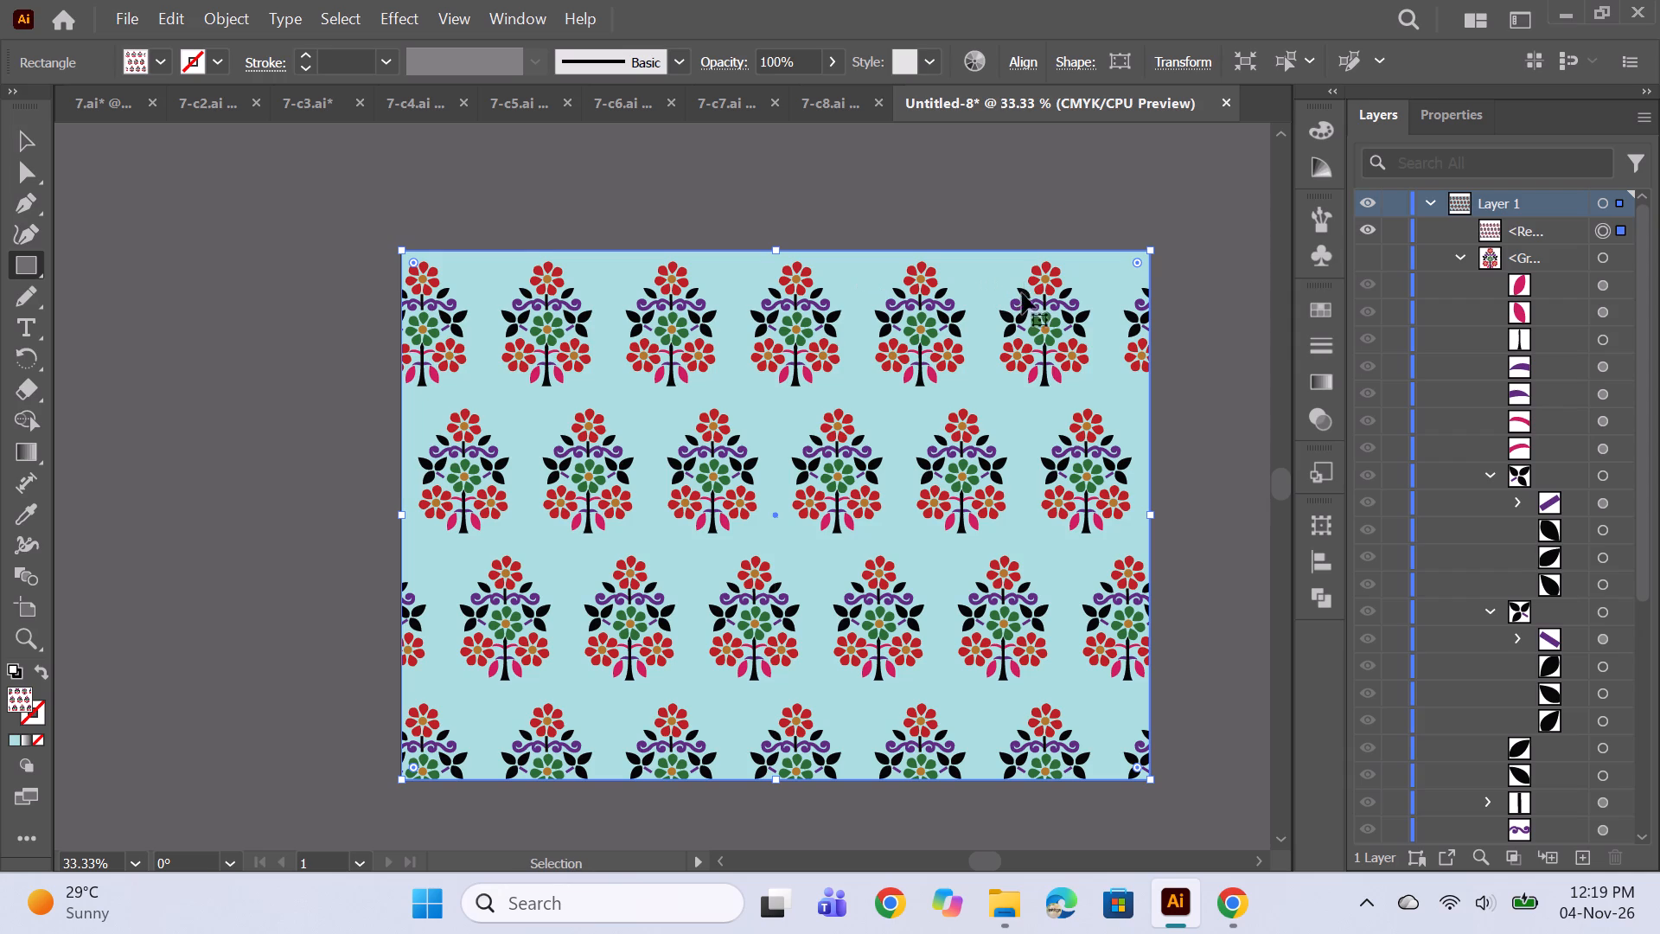
Save the document as an Illustrator file named 7-c9 in the current design folder, keeping the default save options.
key("ctrl+s")
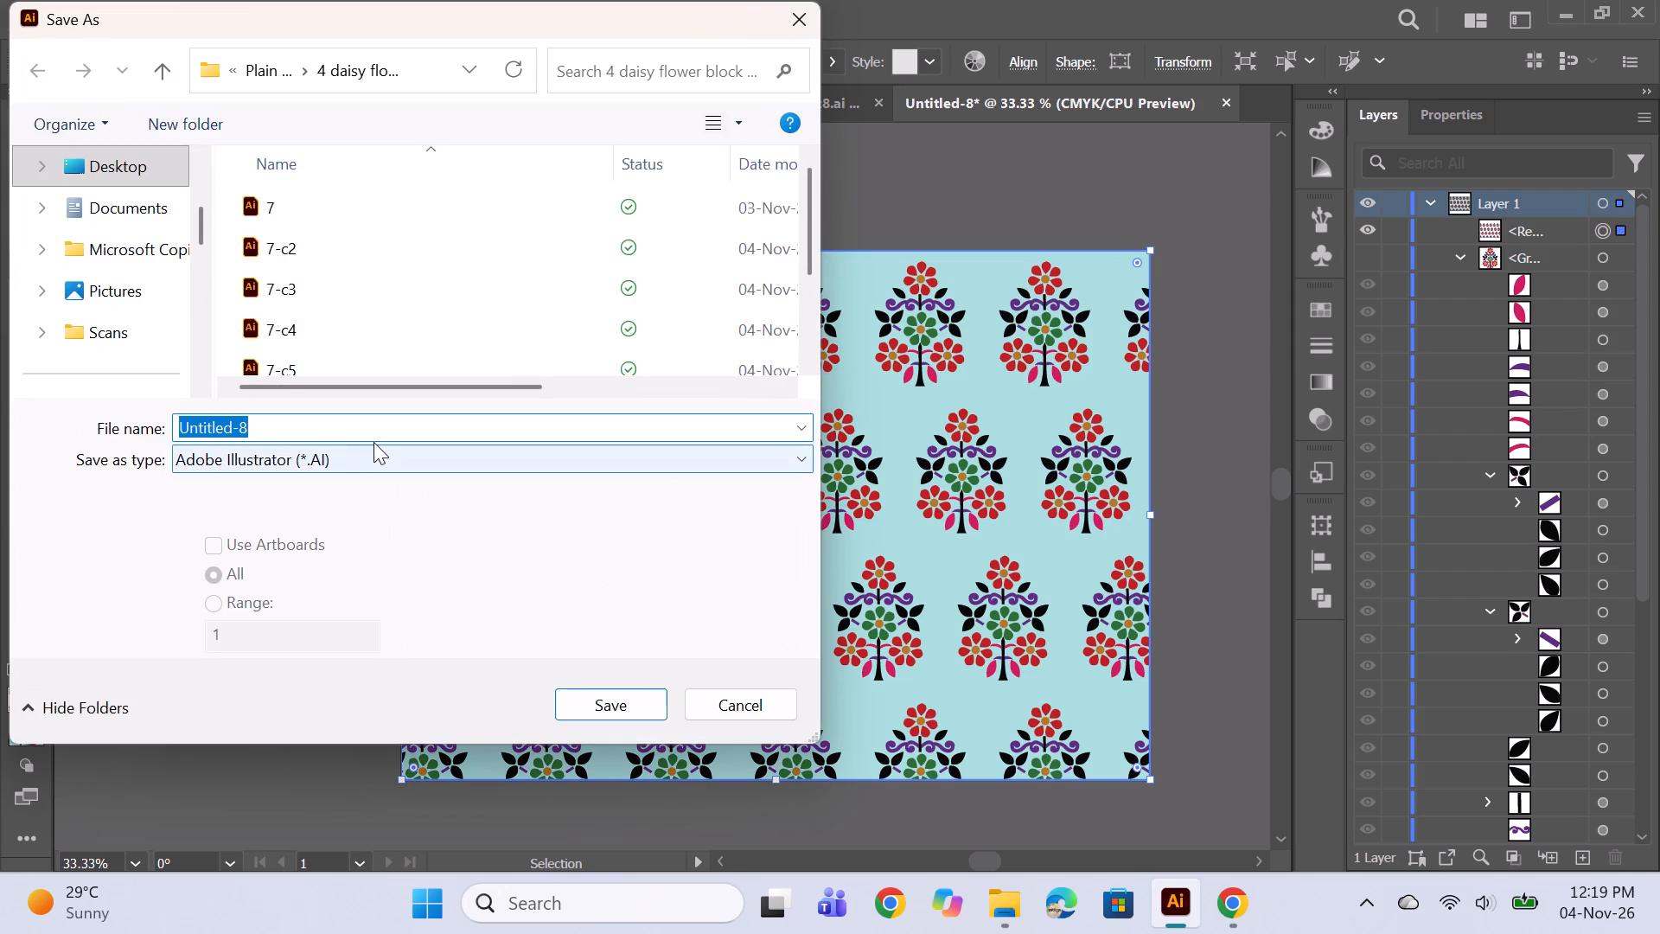
type("7-c")
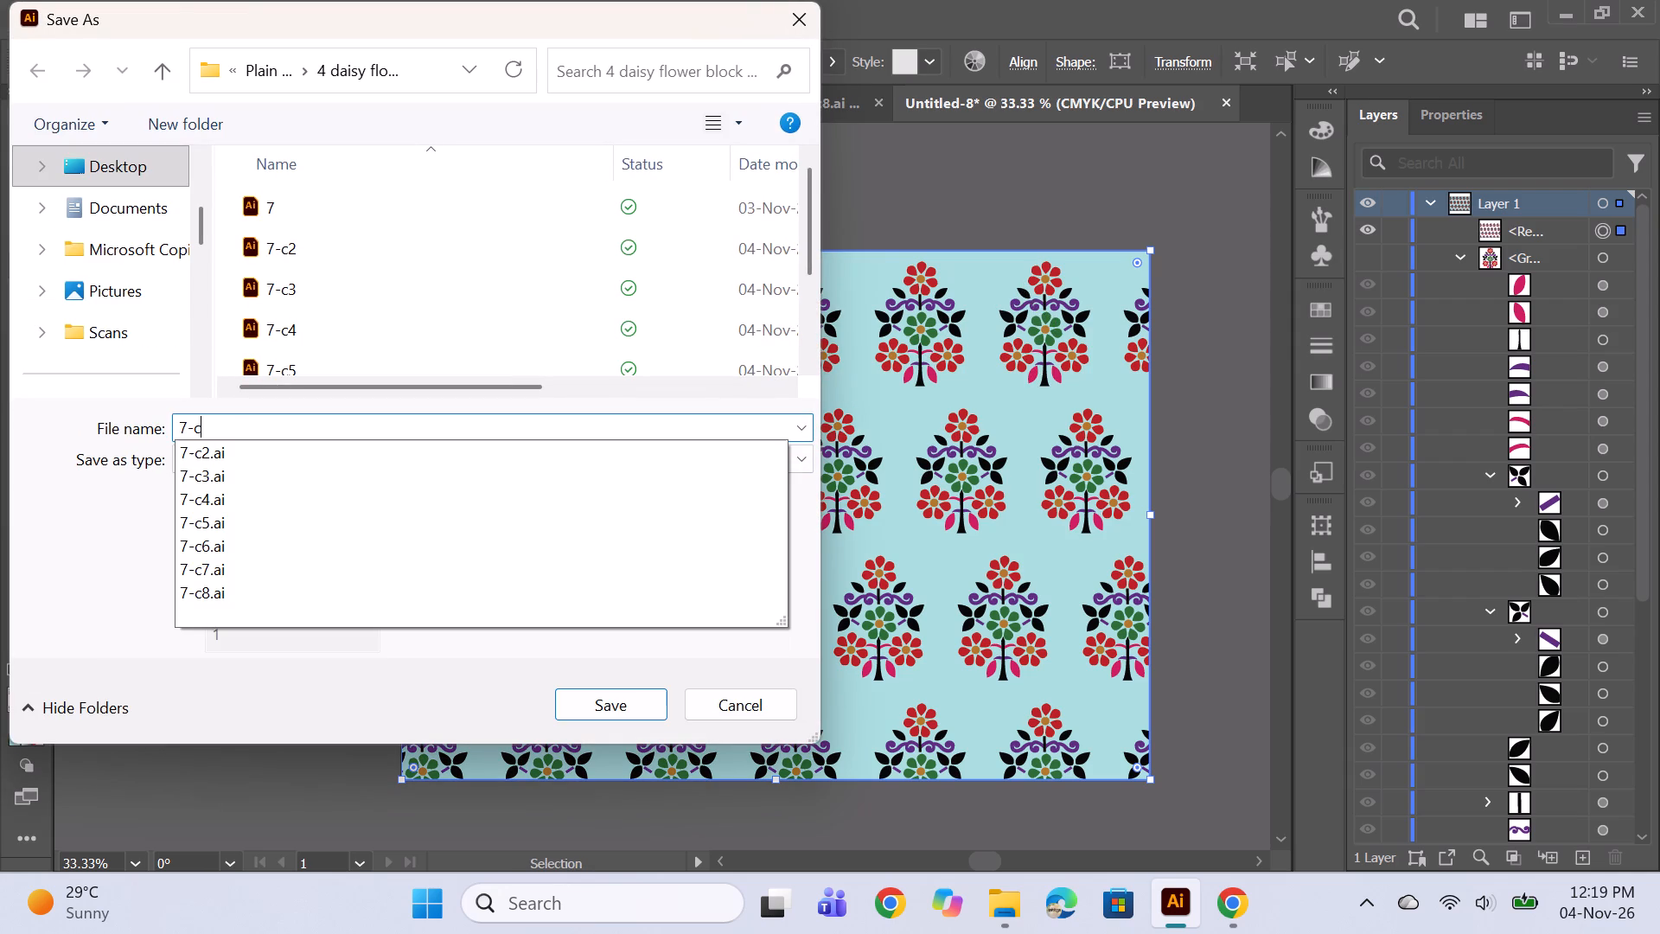
key("9")
key("Return")
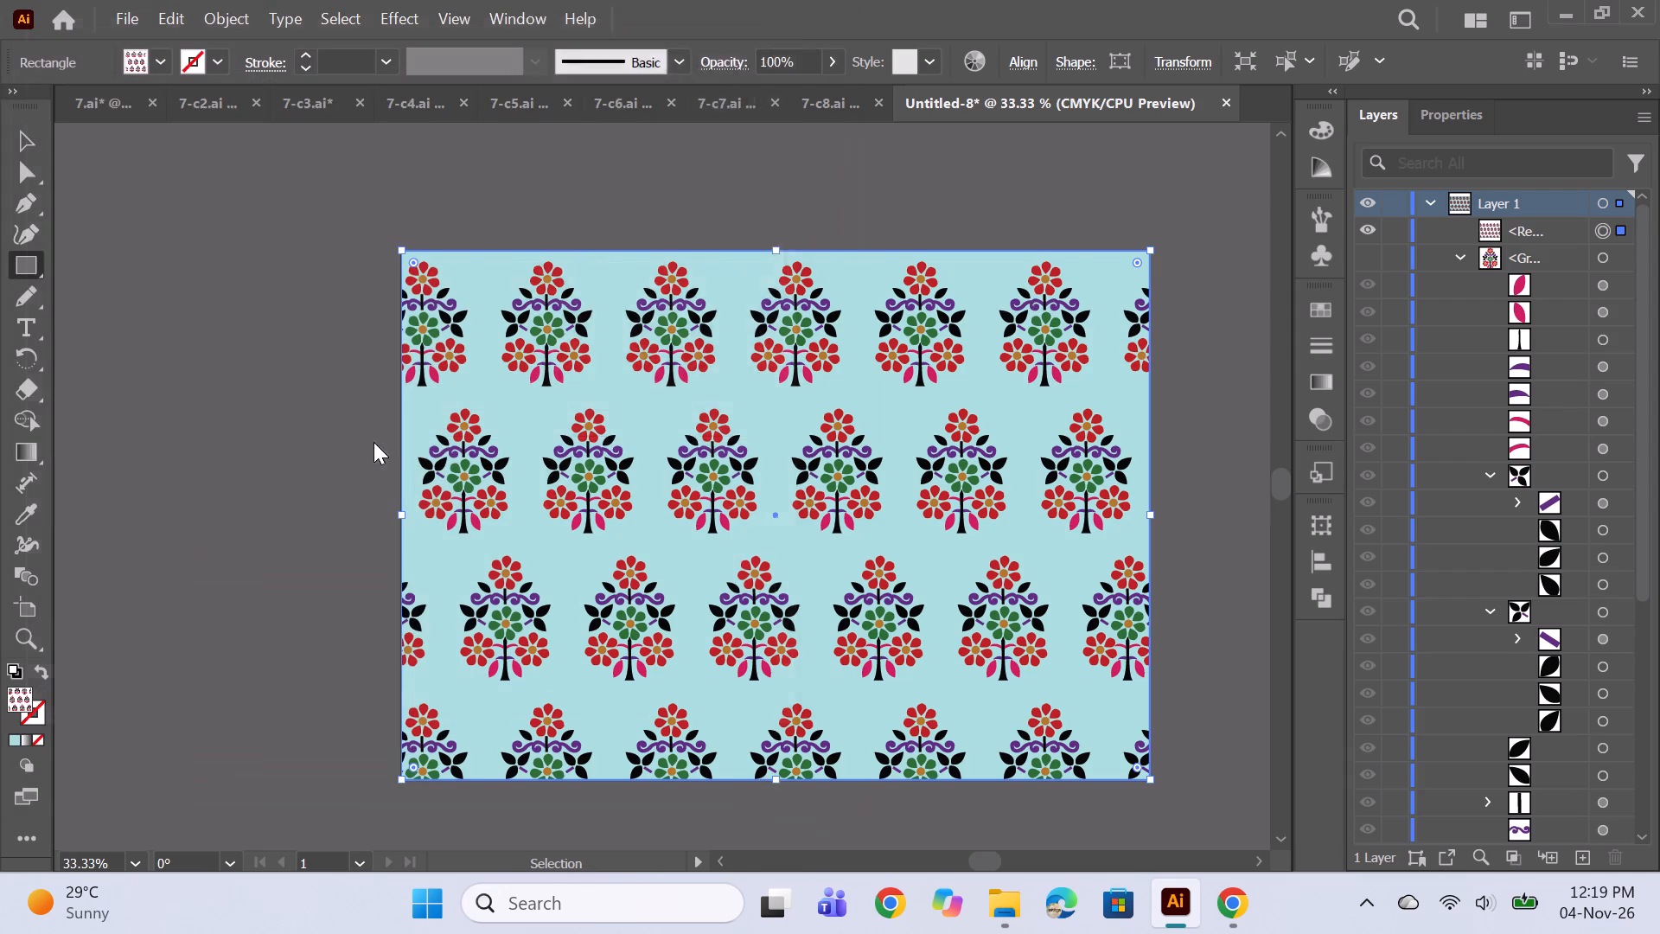
left_click(899, 806)
In the 7-c8 document, set the flower-tree pattern's brick offset to 1/3 and finish editing the pattern.
left_click(839, 104)
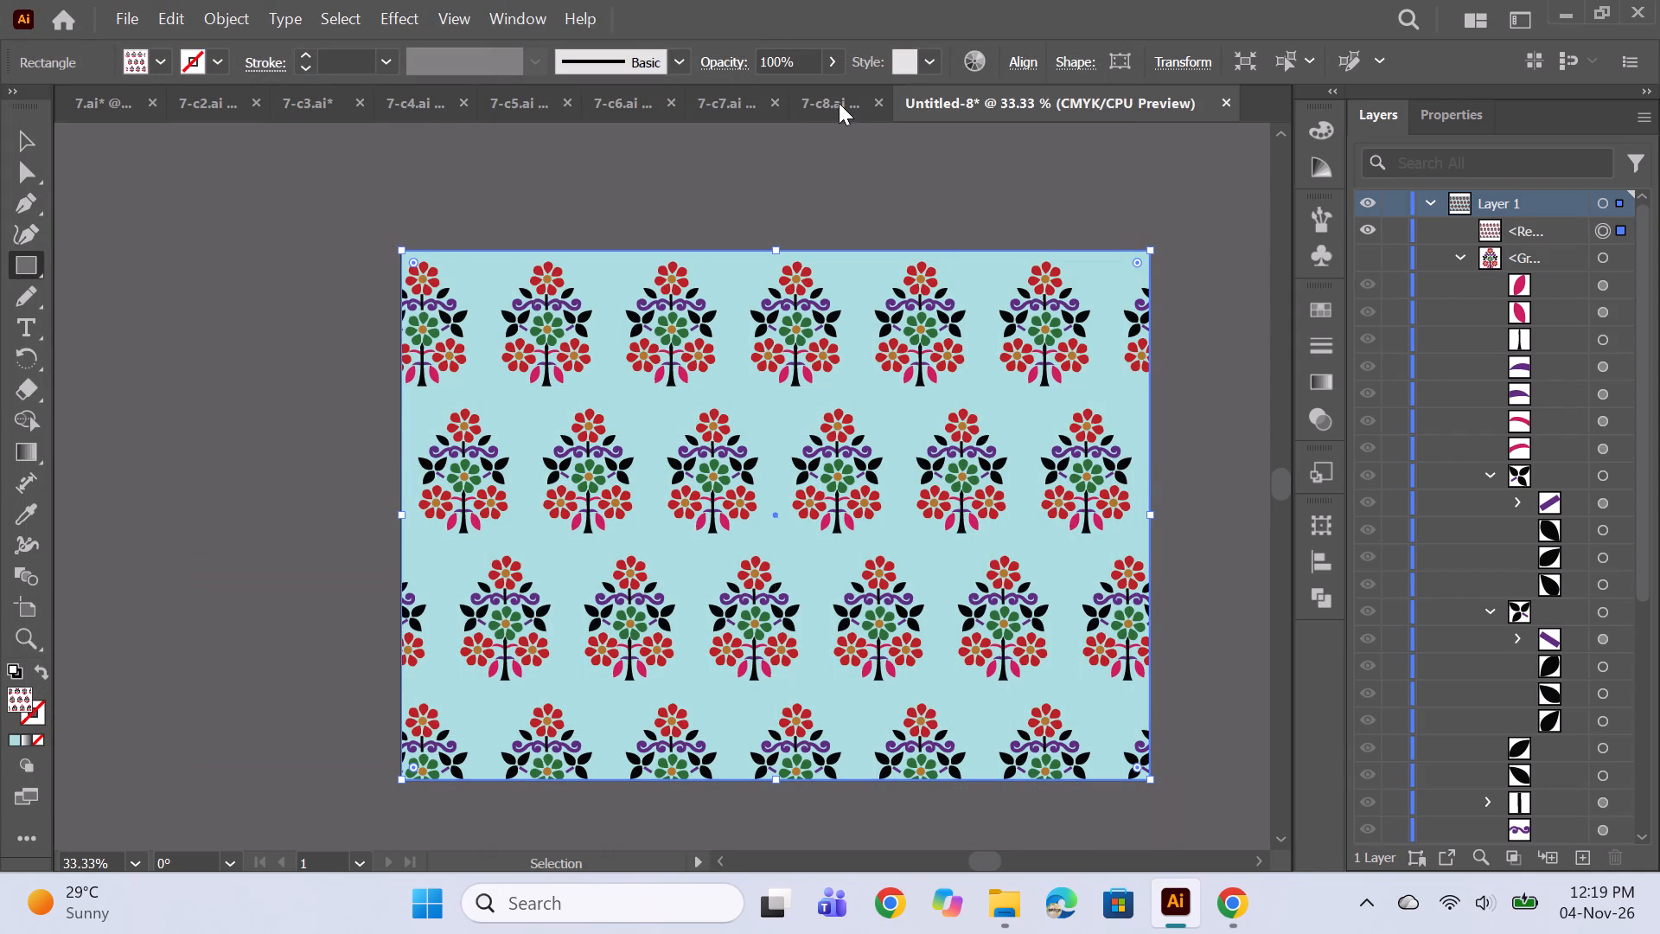
left_click(838, 102)
left_click(835, 102)
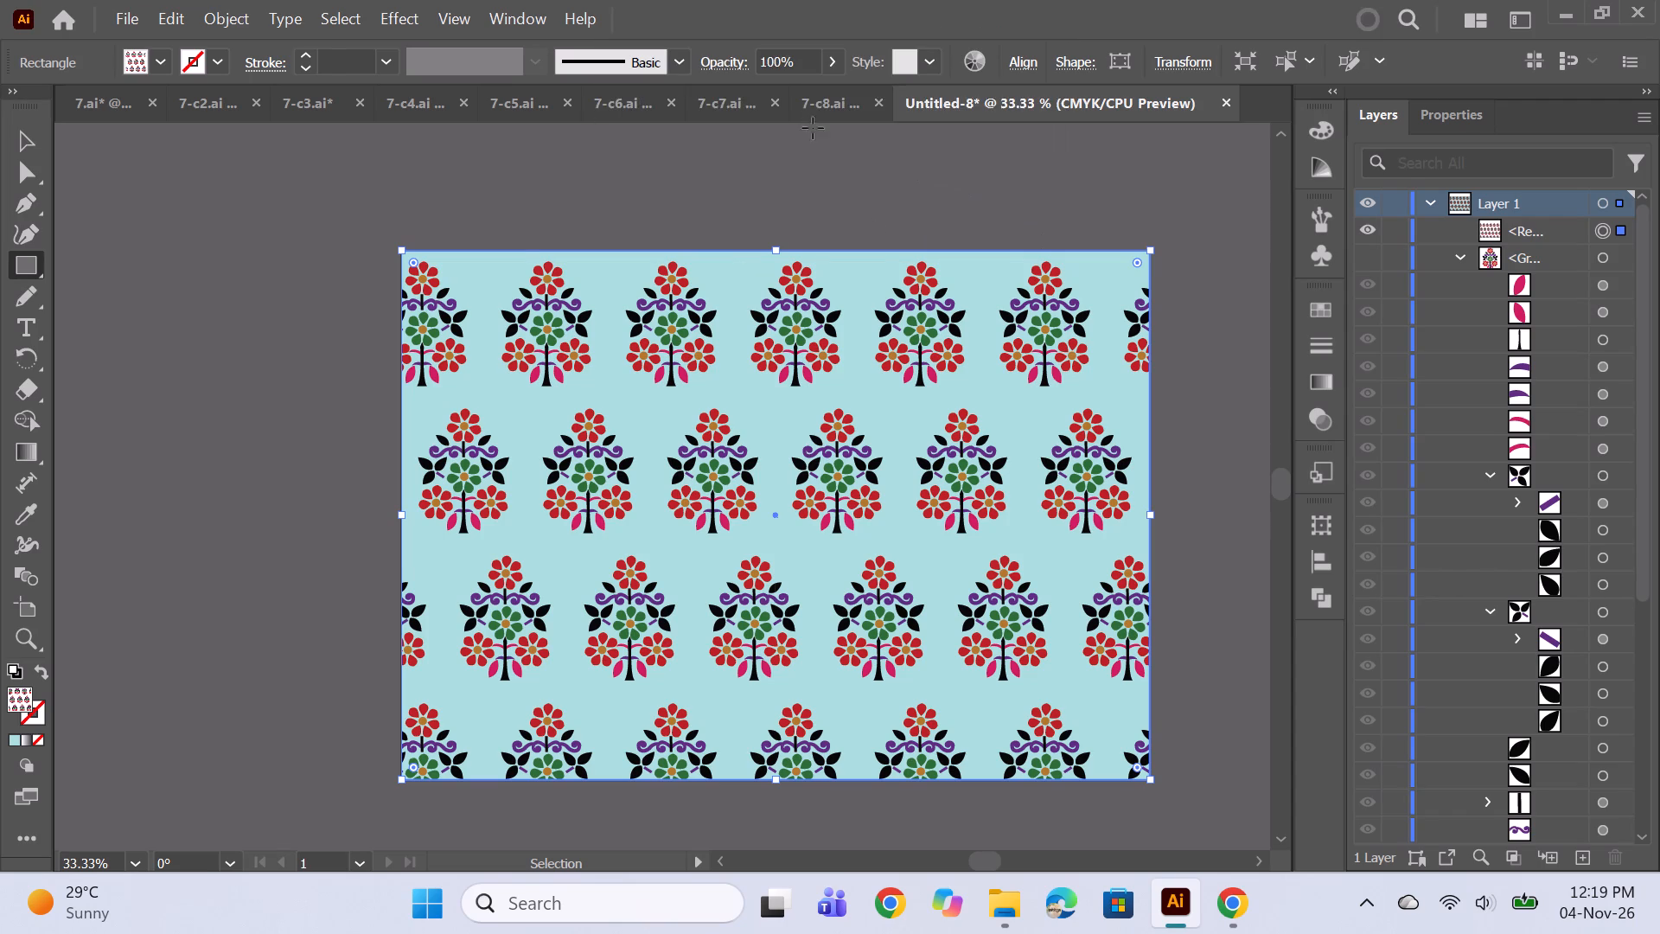
left_click(852, 110)
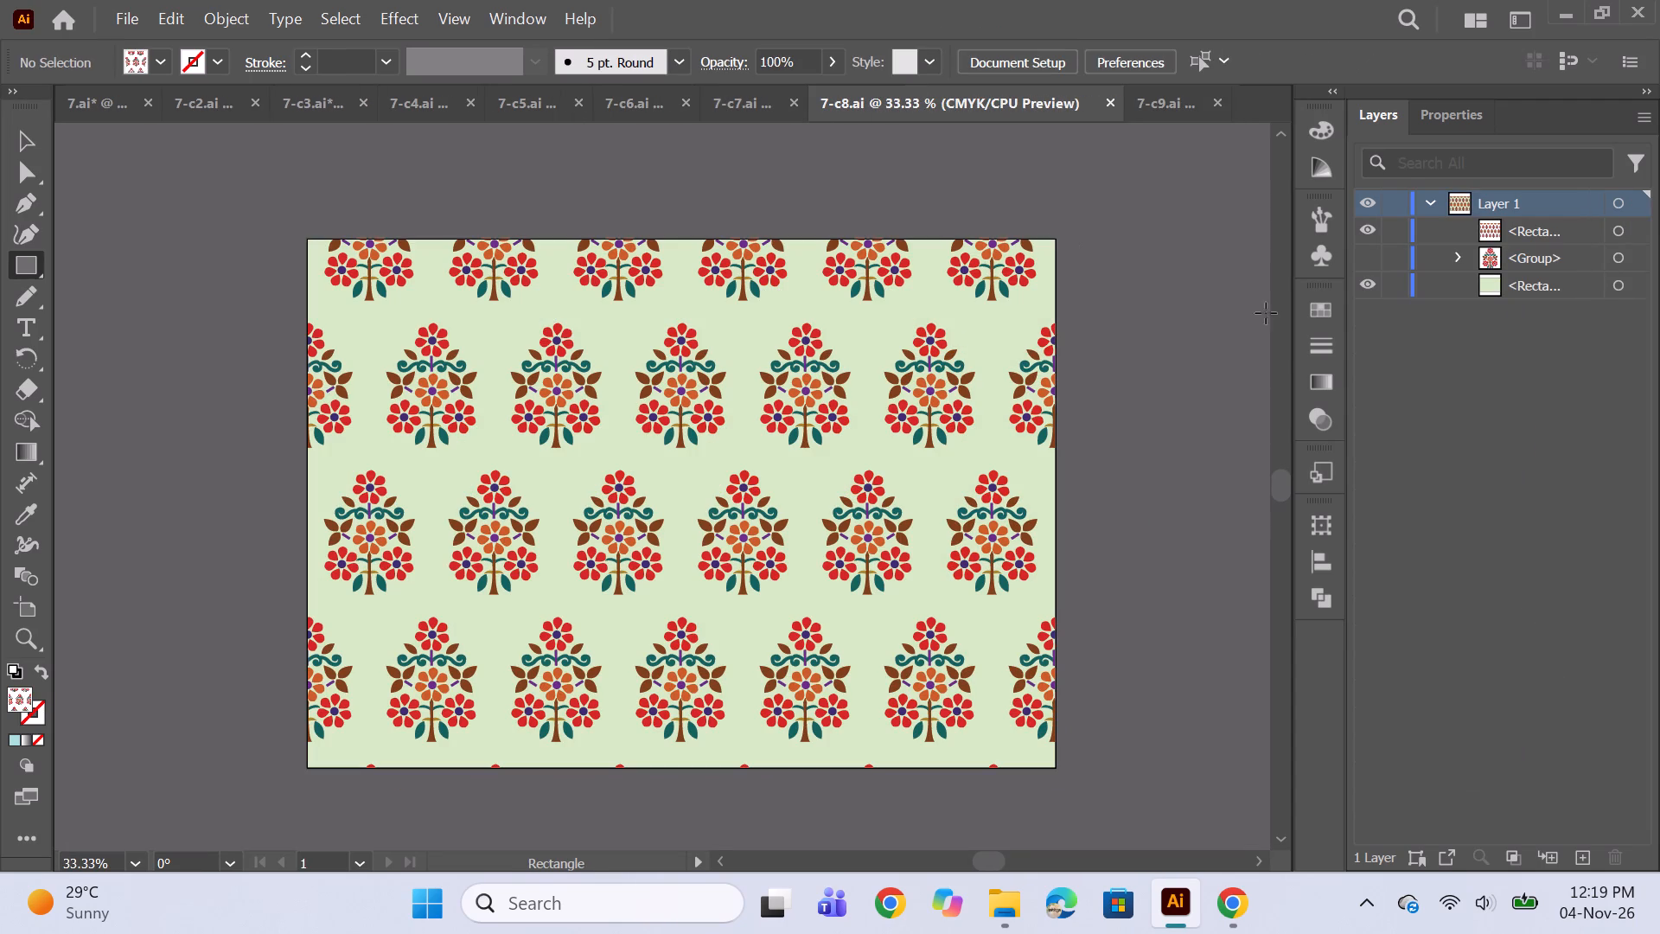
left_click(1313, 319)
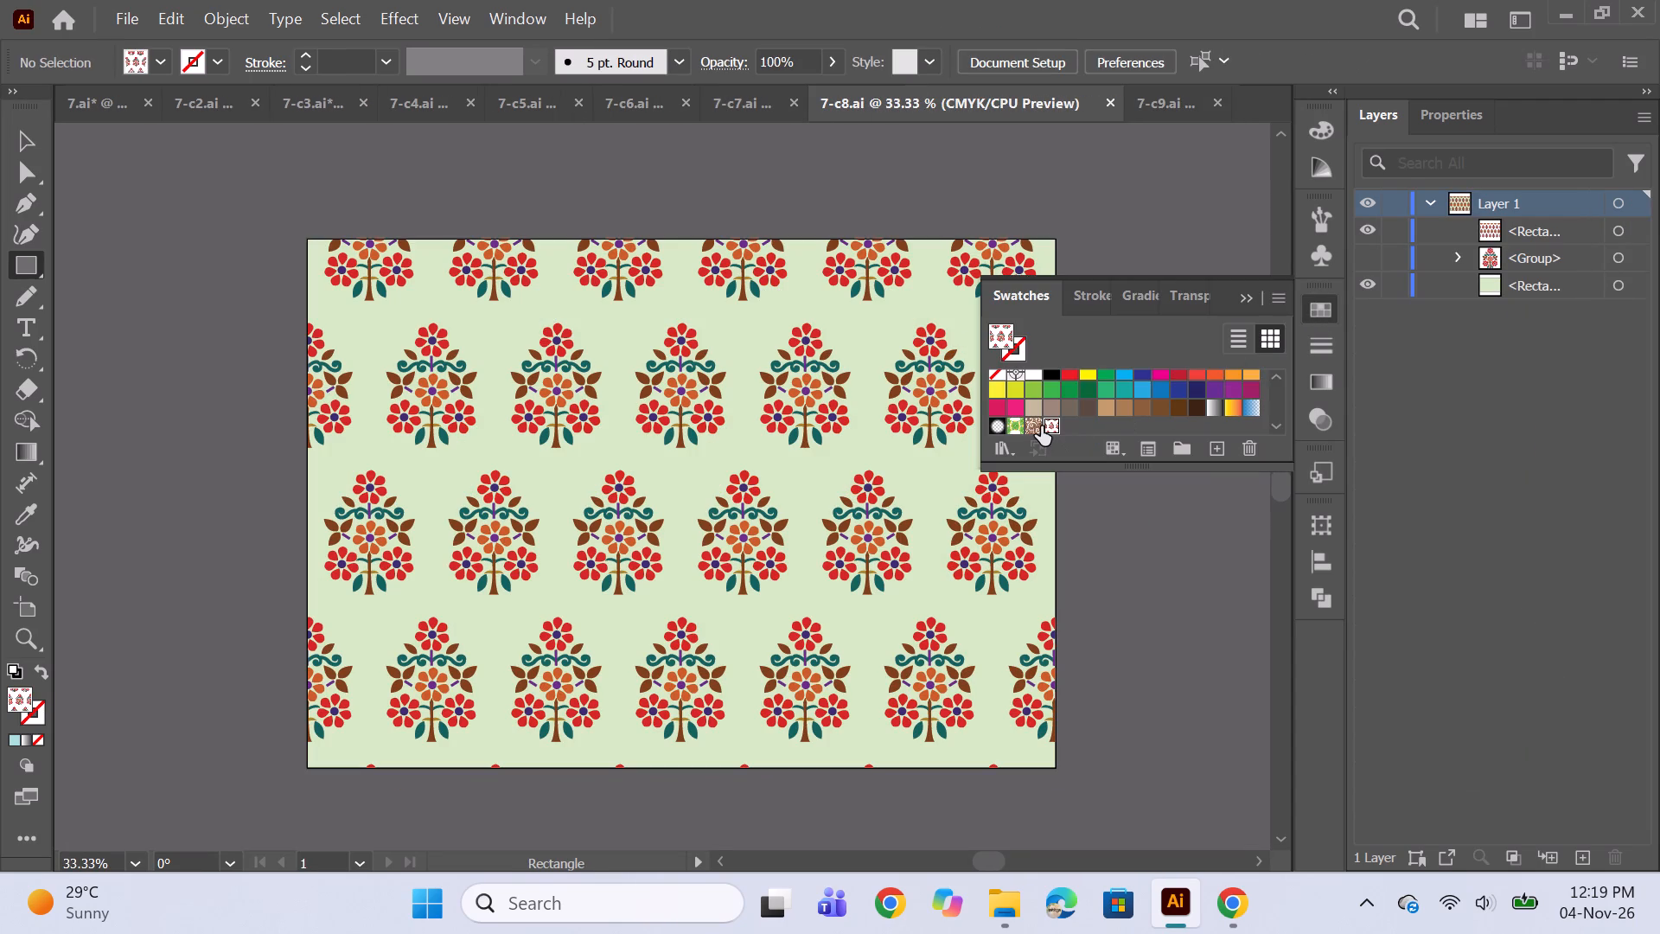
double_click(1044, 426)
left_click(1094, 411)
left_click(1083, 470)
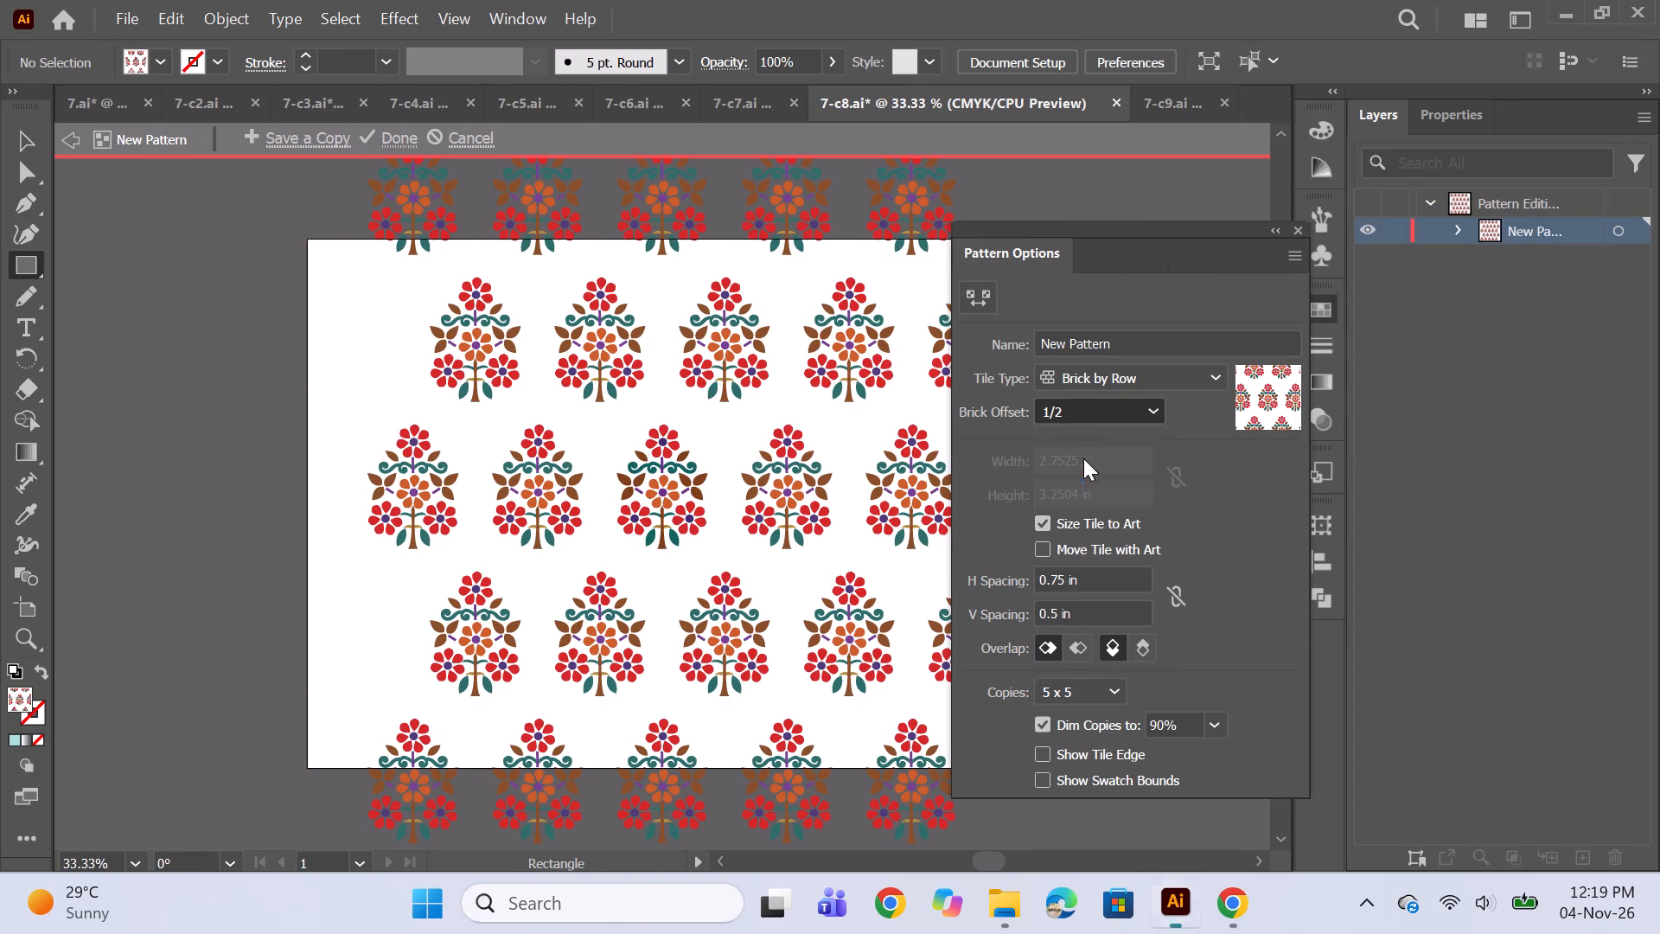
left_click(405, 146)
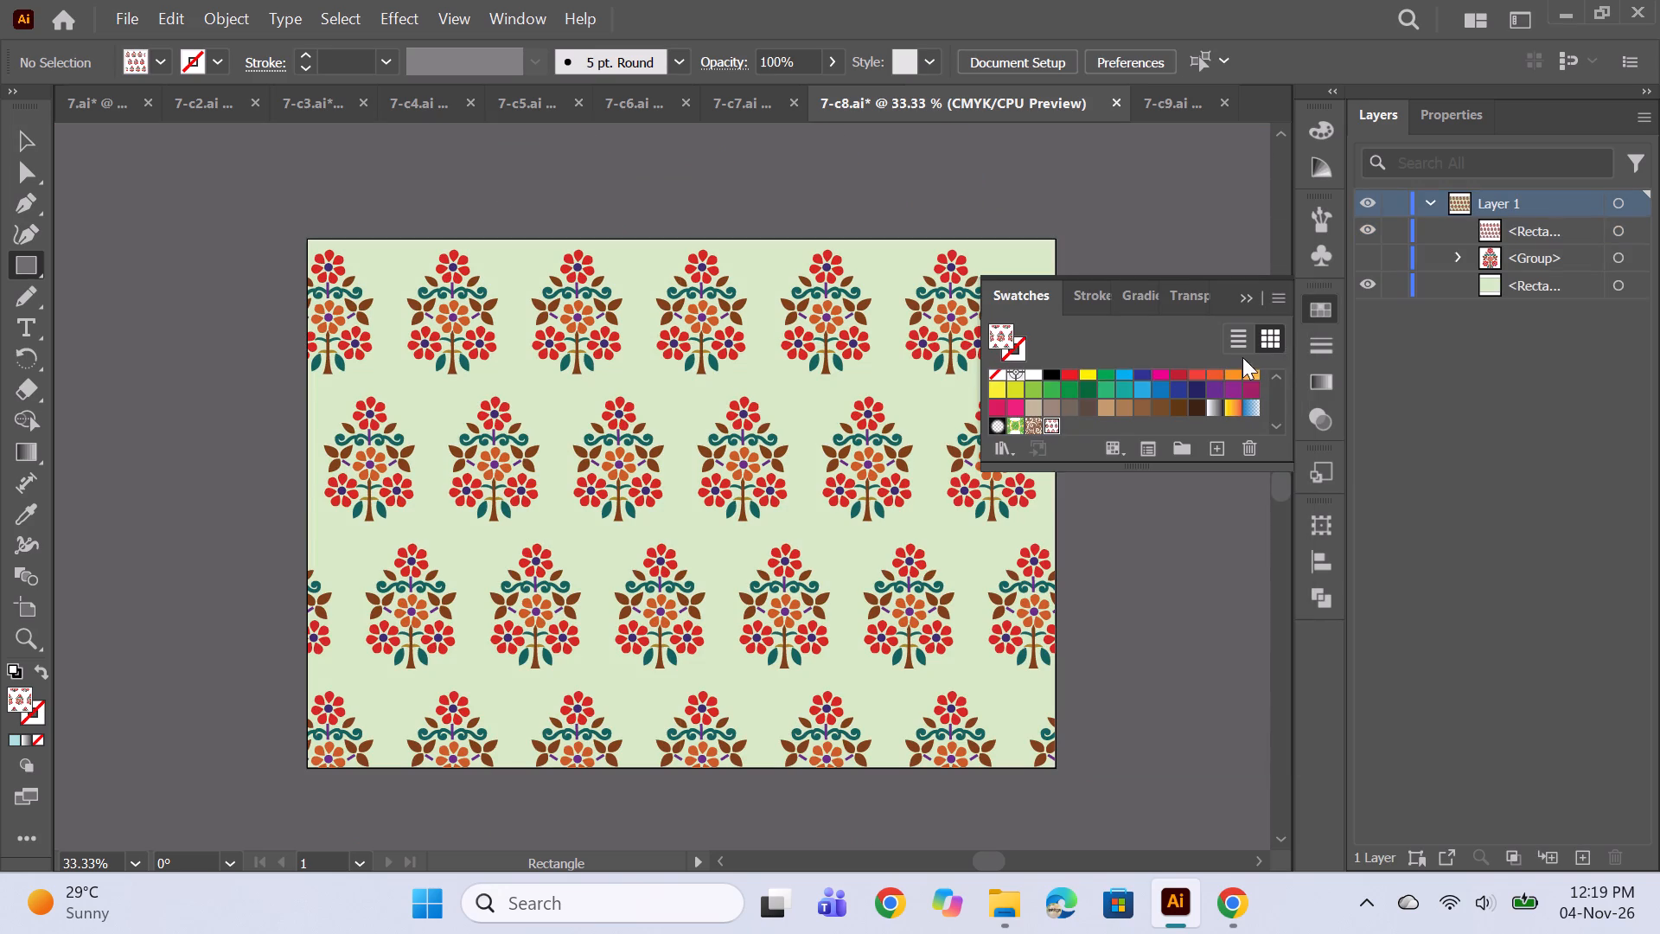
left_click(1238, 297)
Return to the 7-c9 document and save it.
left_click_drag(1177, 107, 1159, 93)
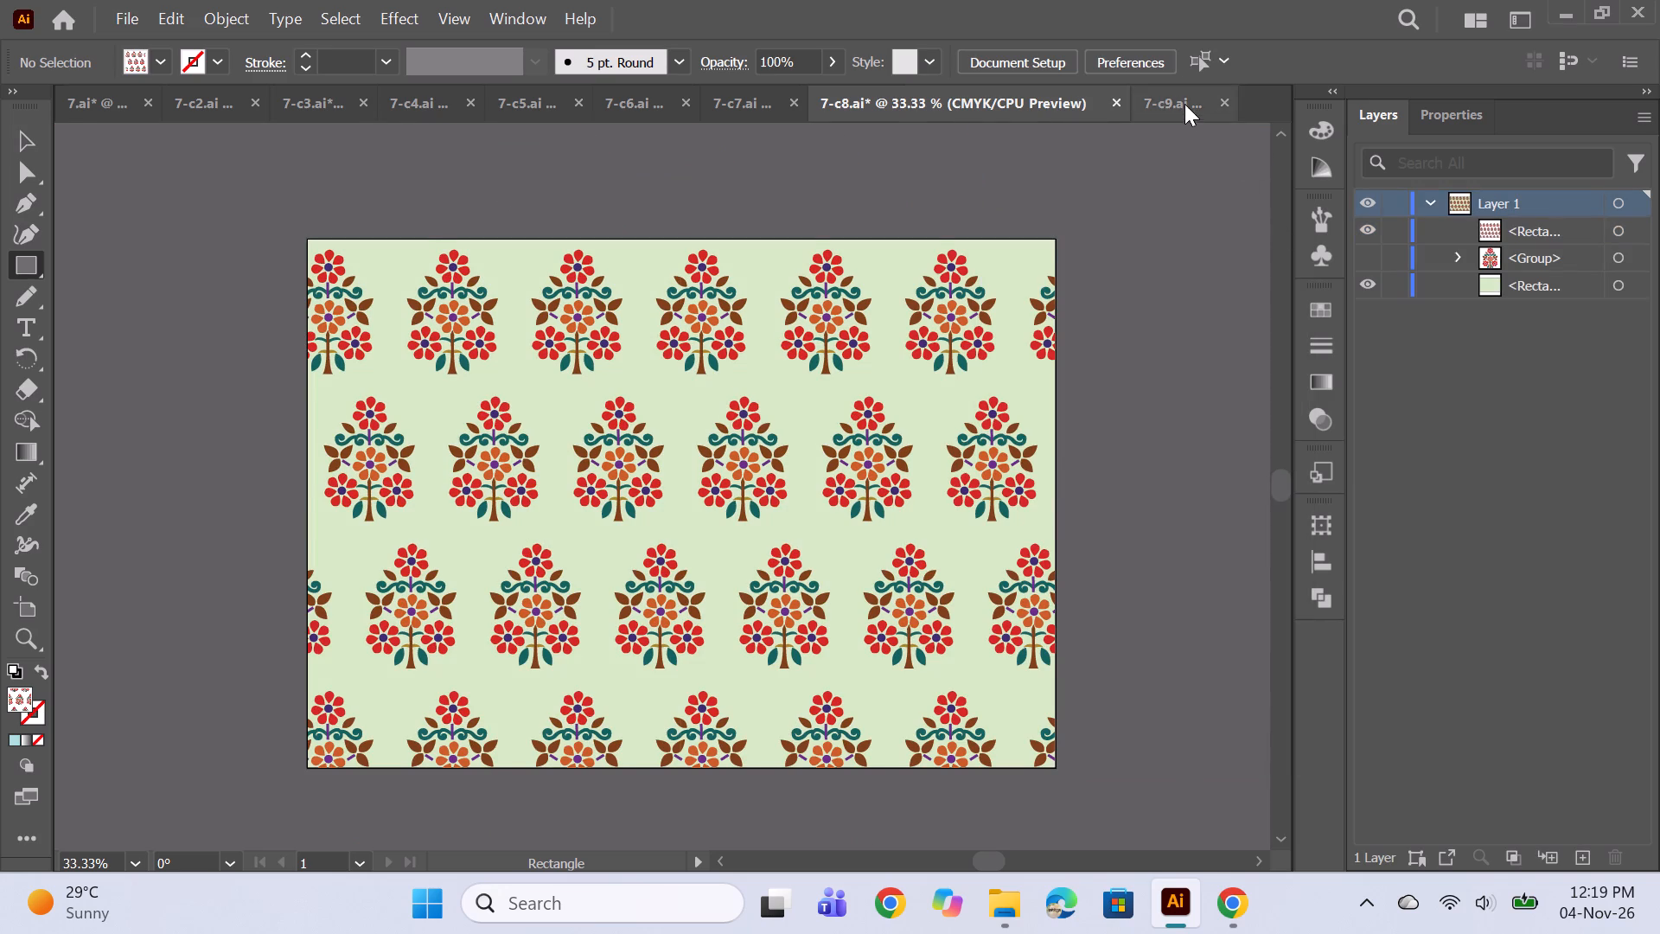
left_click(1184, 104)
key("ctrl+s")
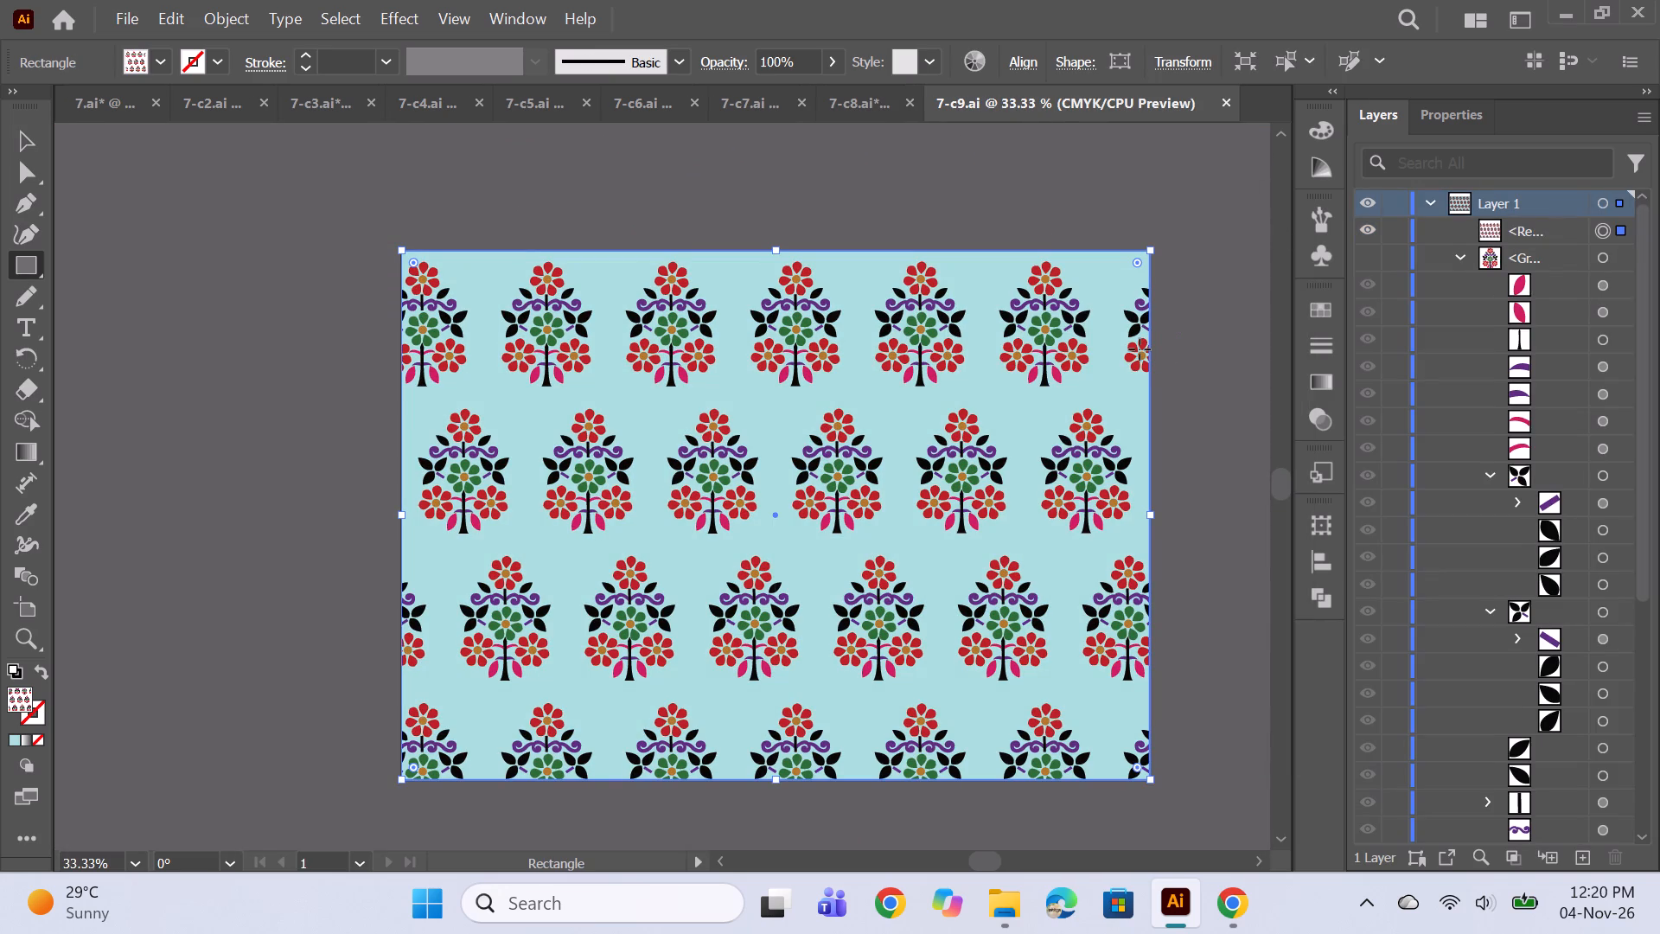
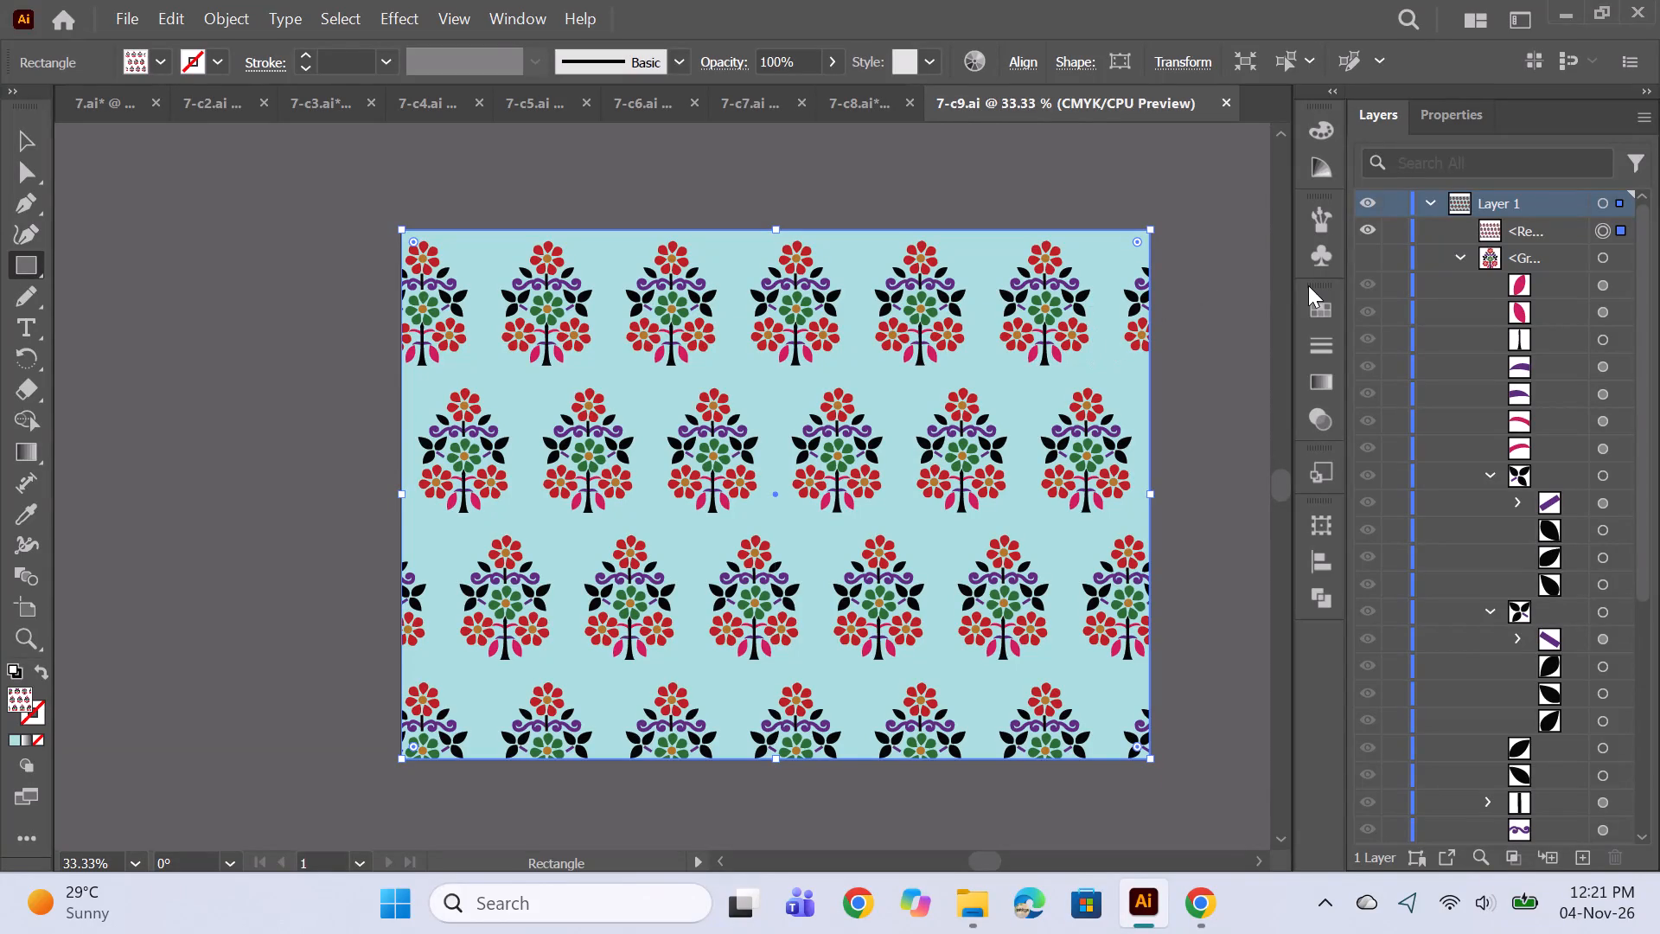
Save the 7-c9 document again.
key("ctrl+s")
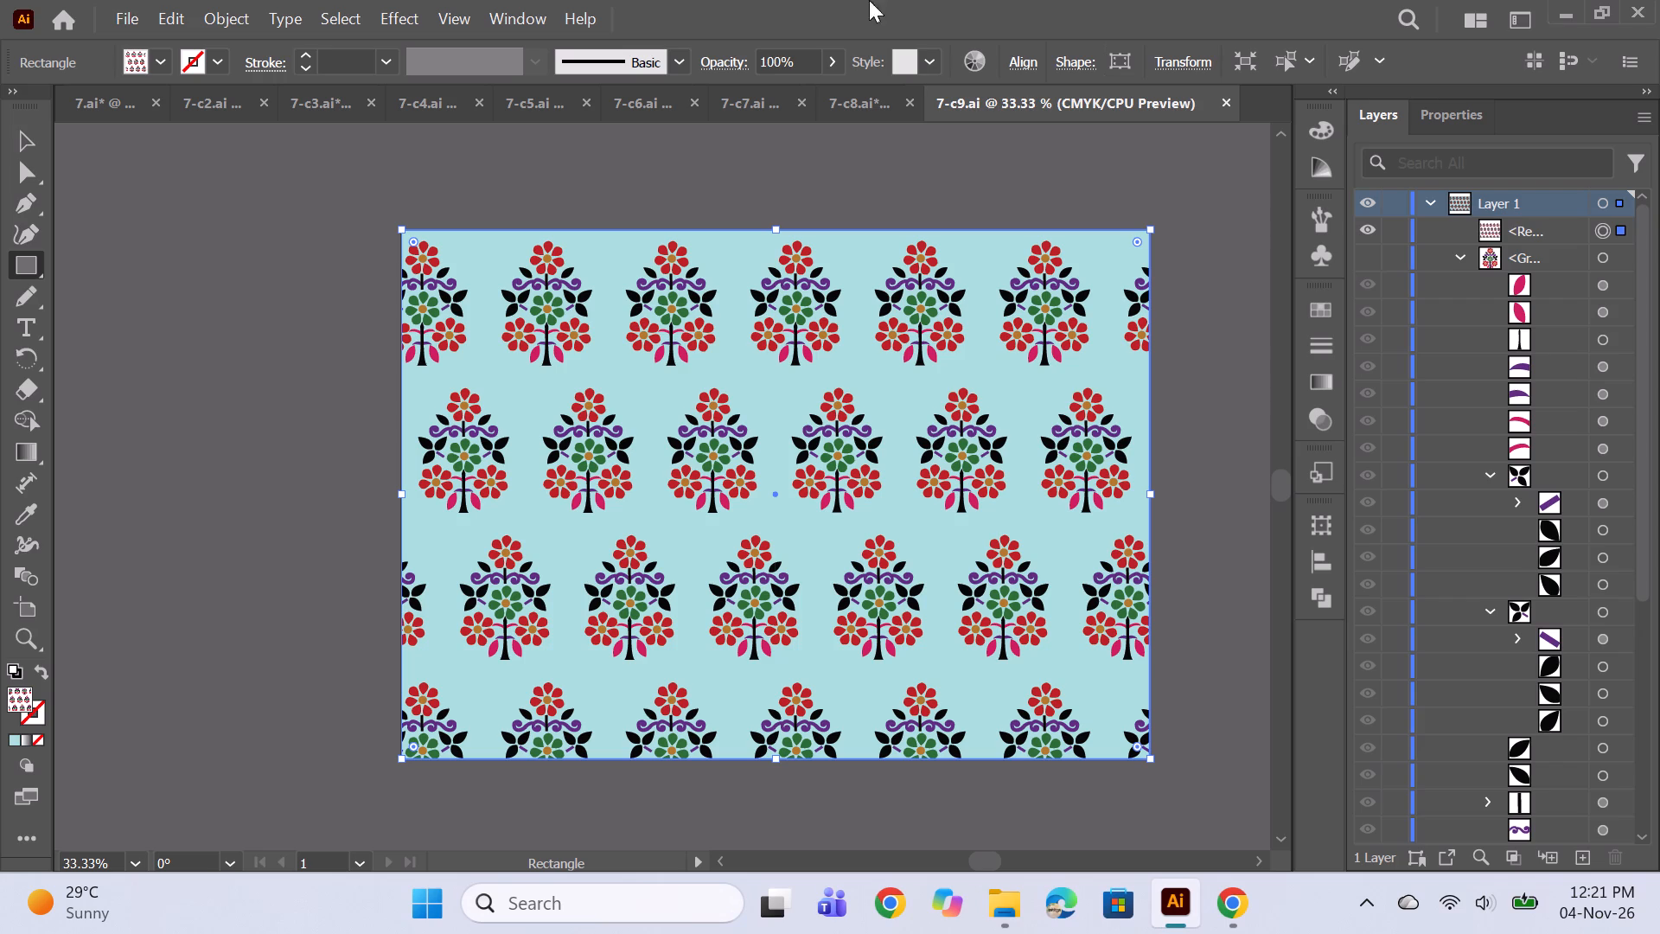
Review the flower-tree colour variations one after another, from document 7 through 7-c2 to 7-c9.
left_click(96, 95)
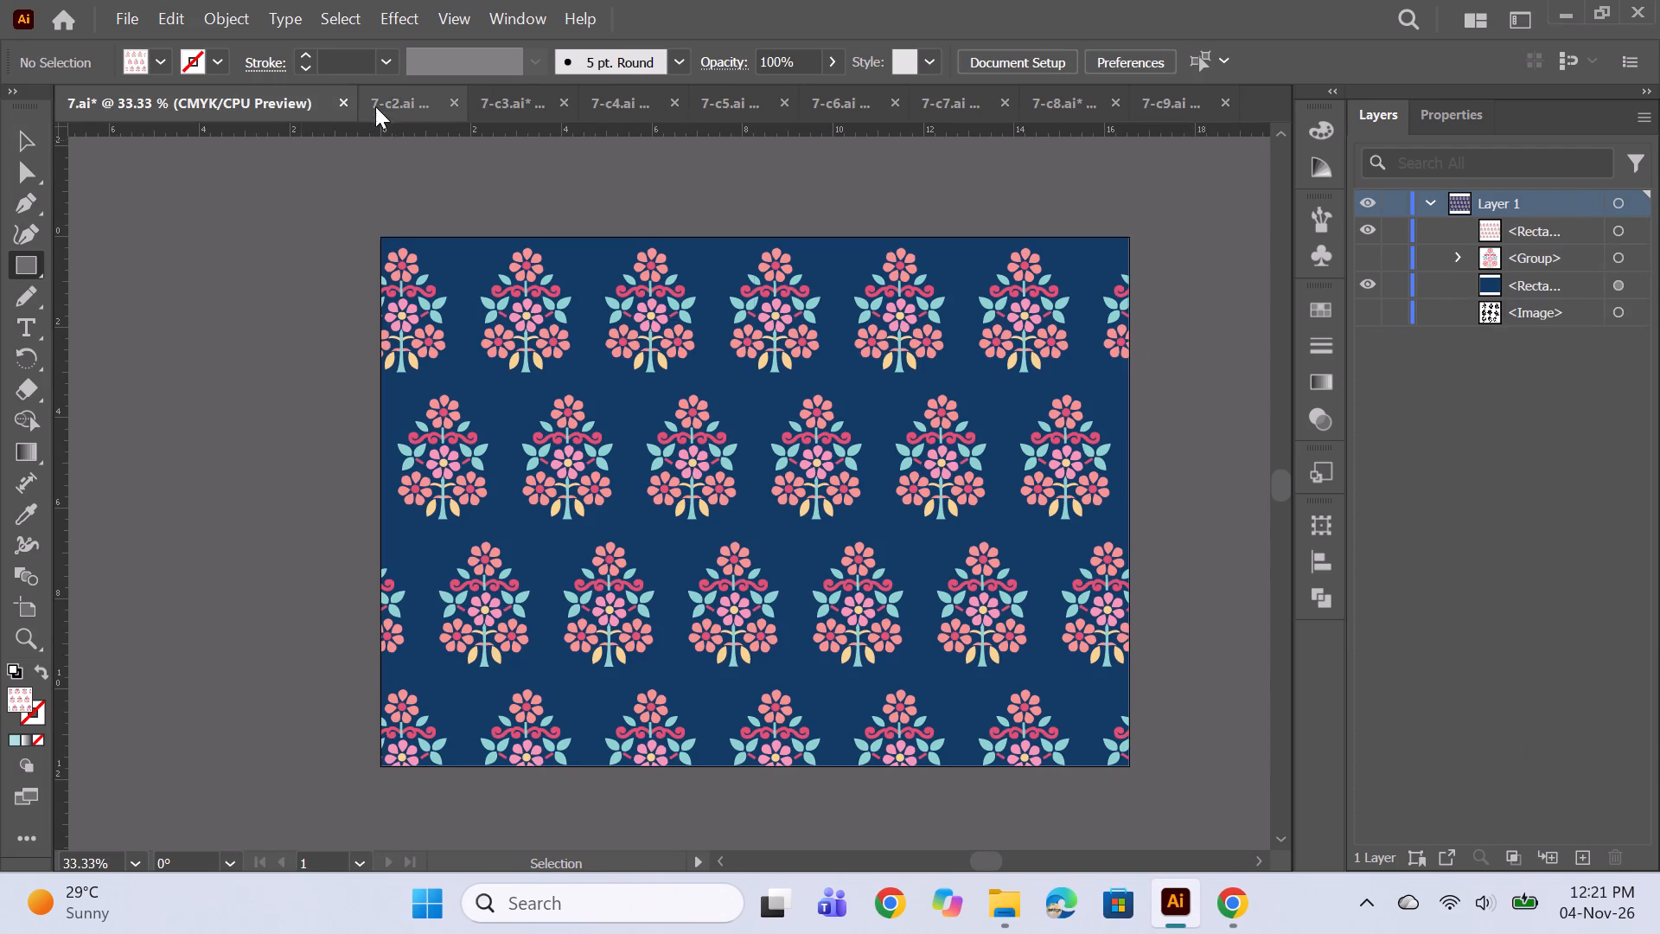
left_click(393, 101)
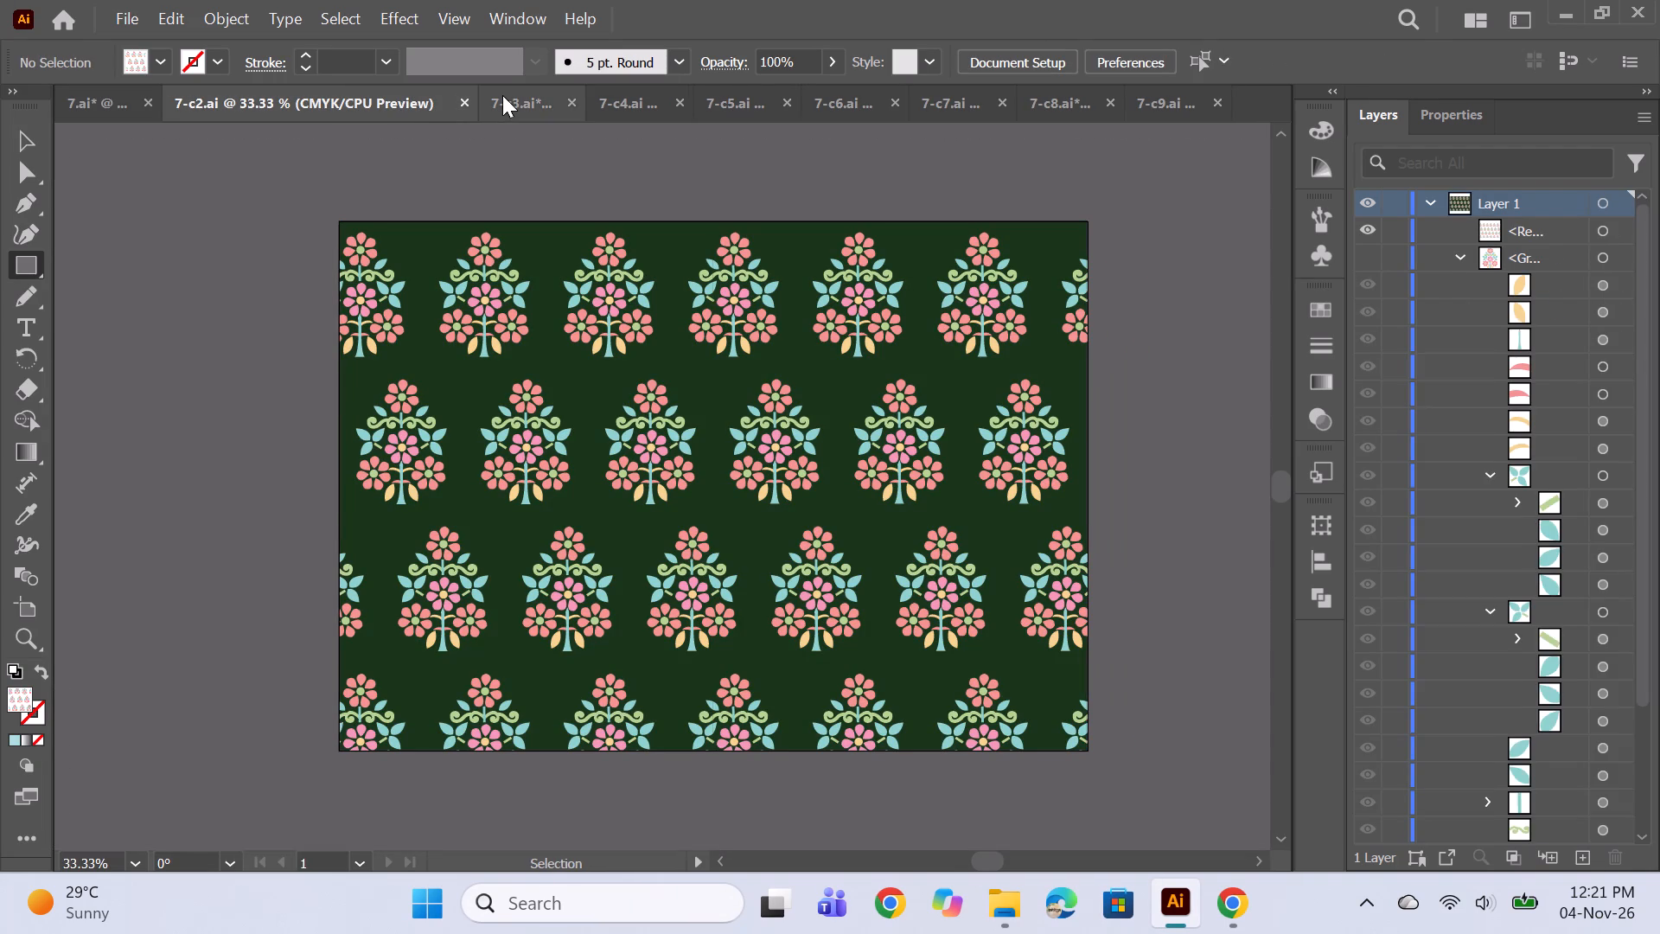
left_click(502, 95)
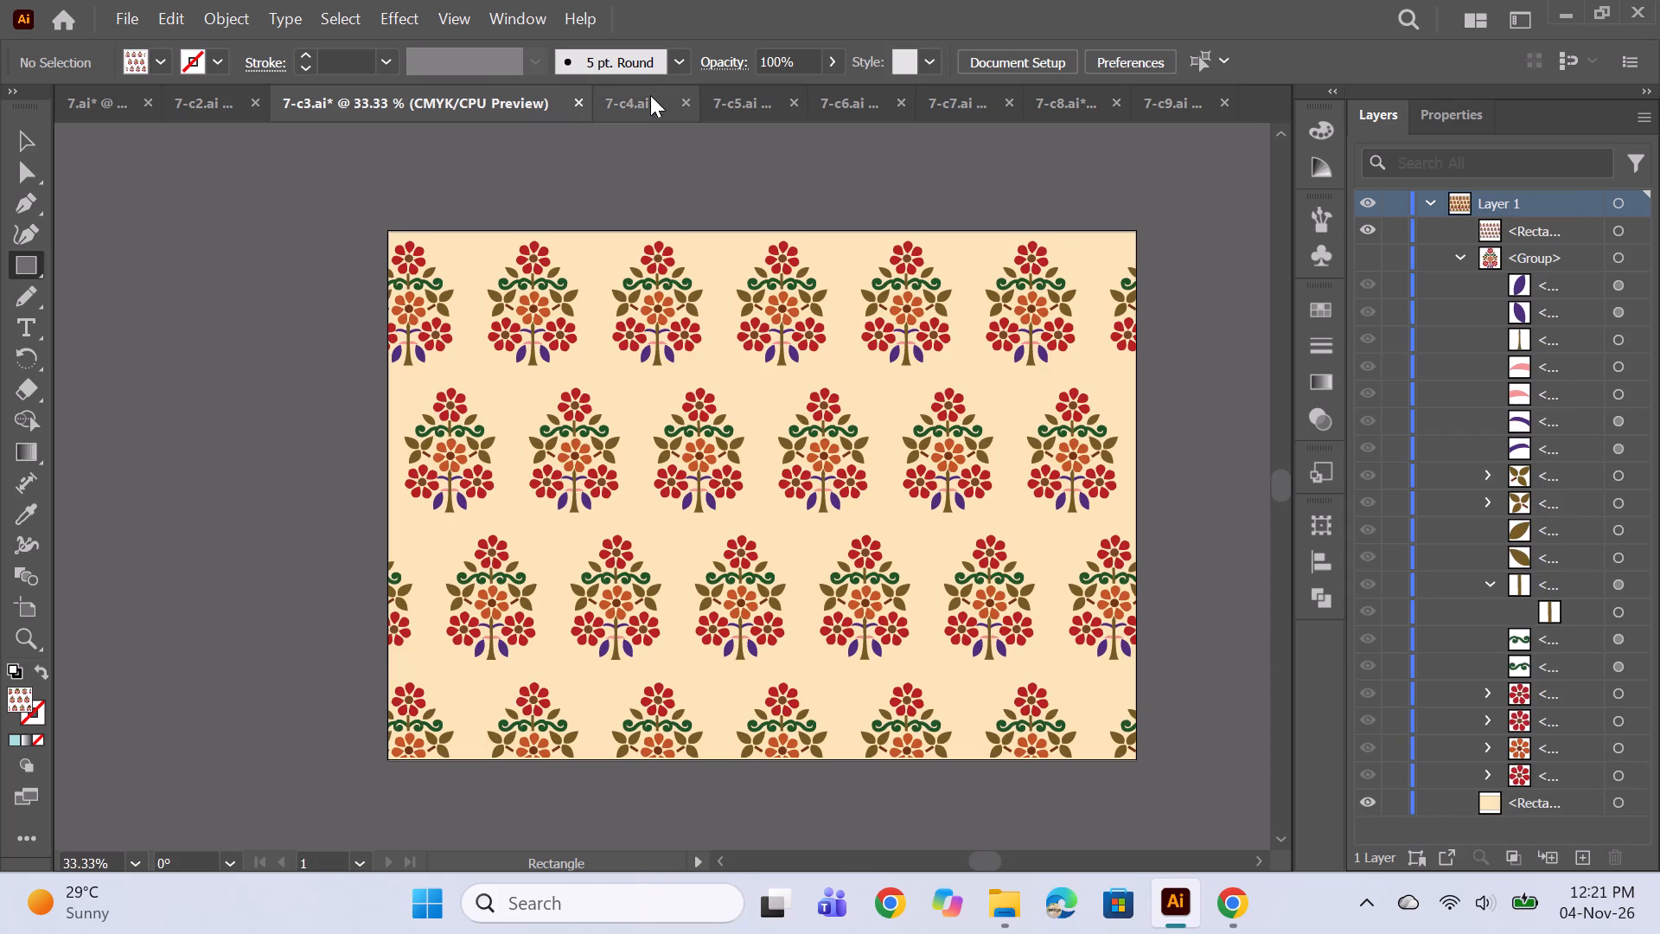
left_click(647, 109)
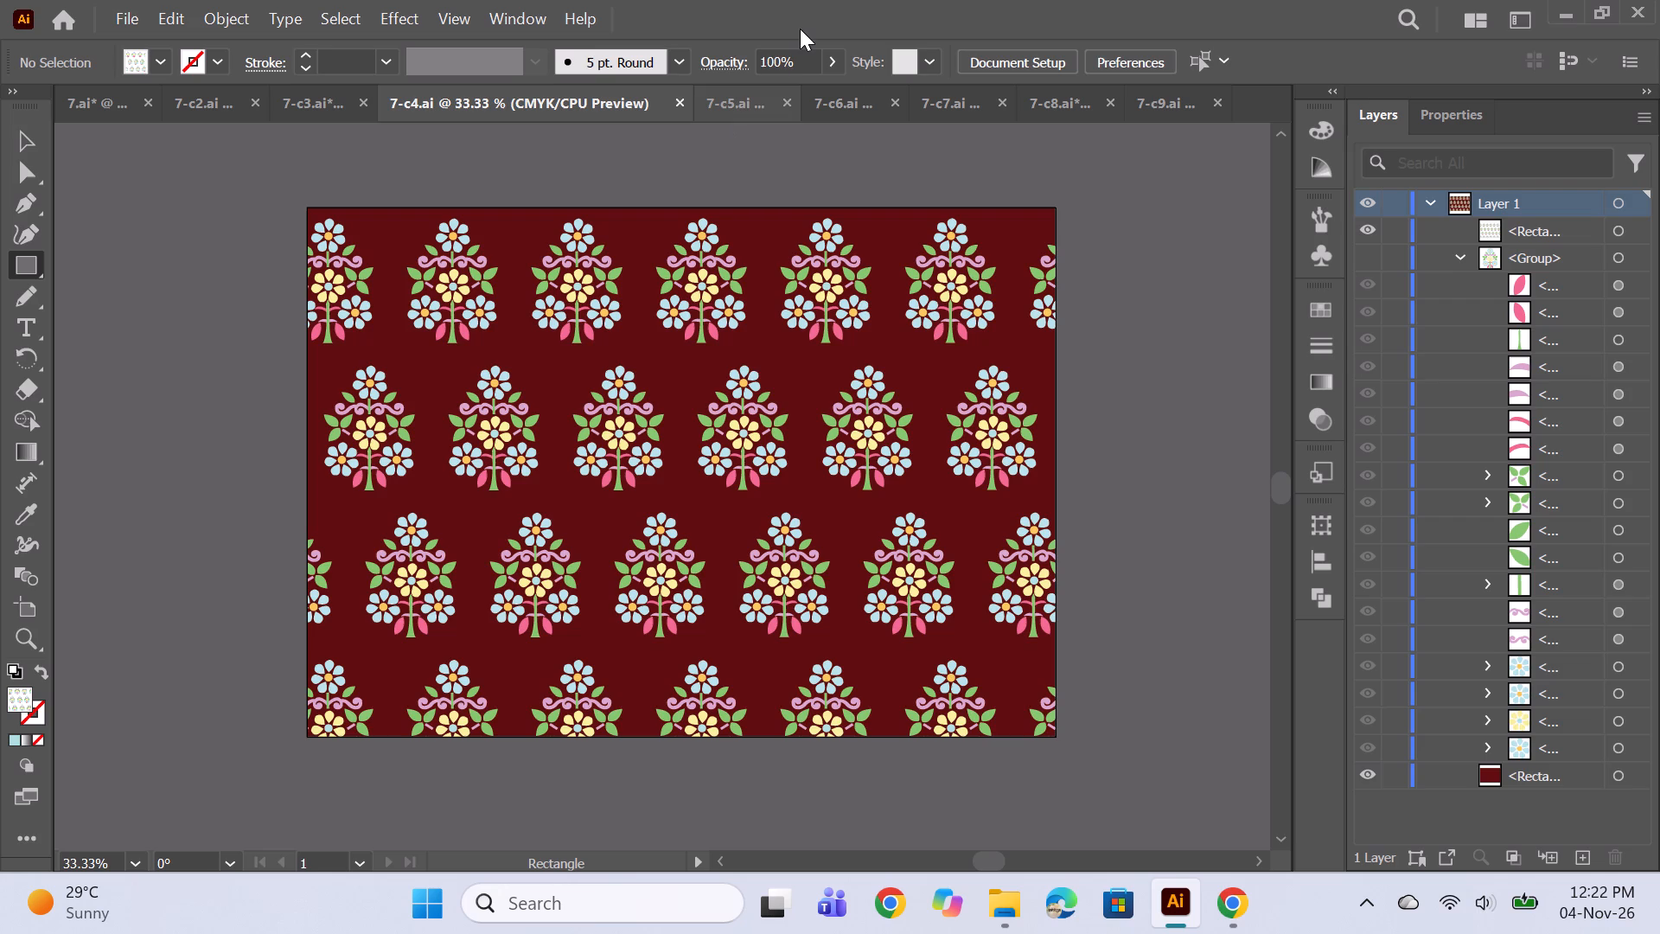
left_click(738, 98)
left_click(848, 96)
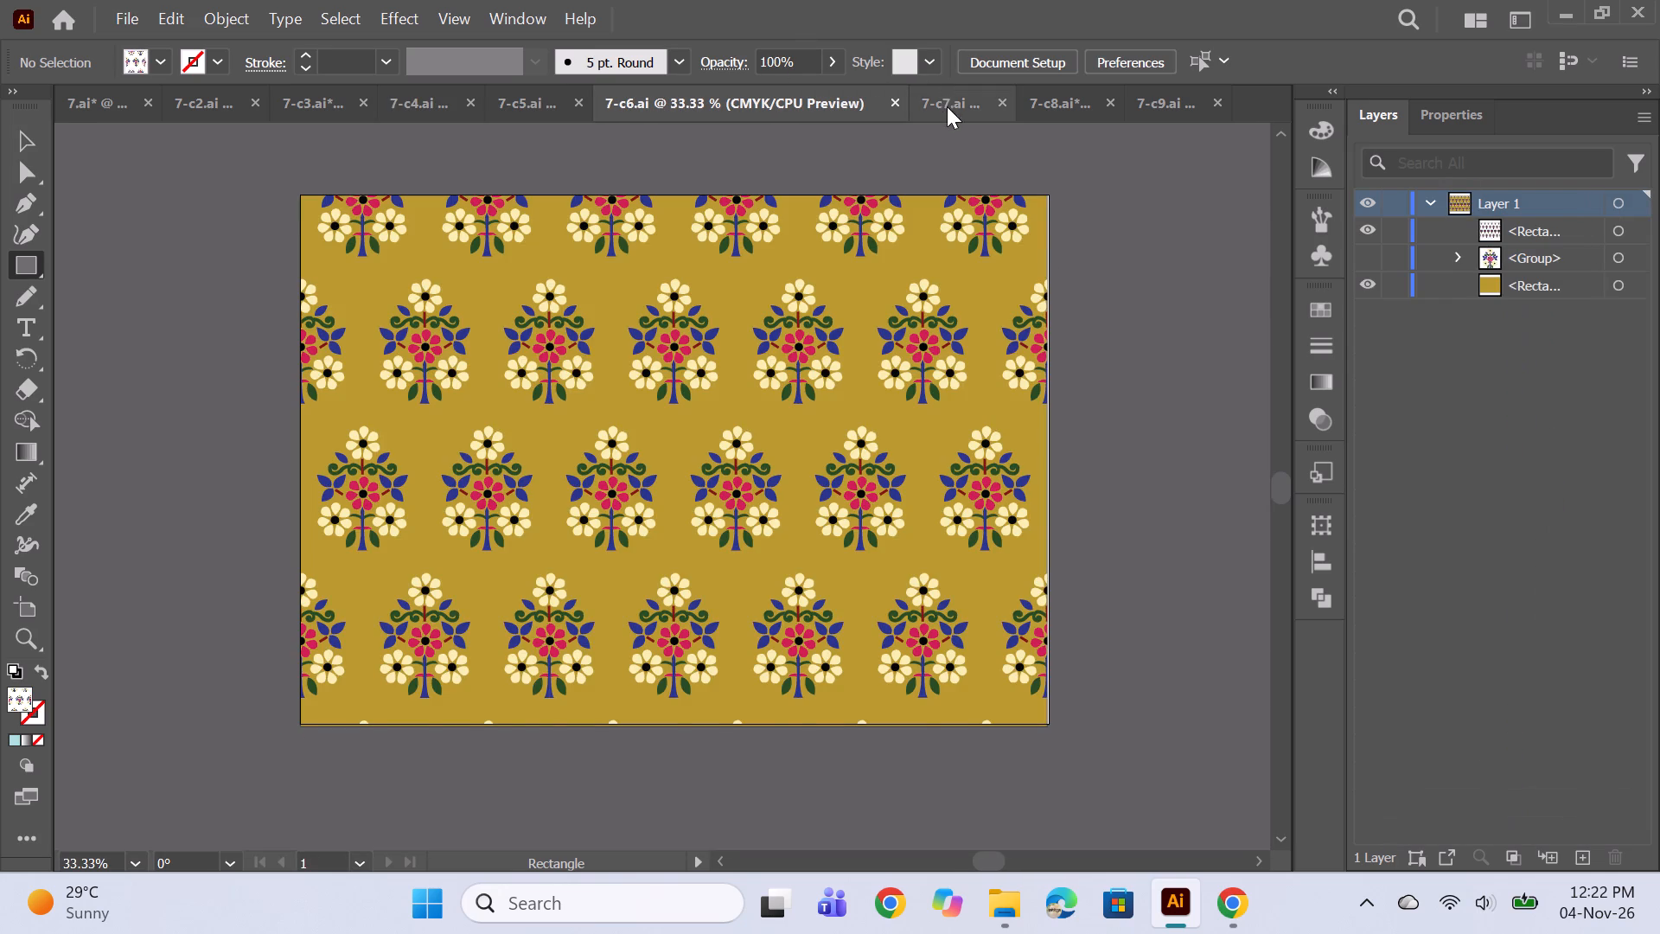
left_click(947, 106)
left_click(1075, 105)
left_click(1161, 116)
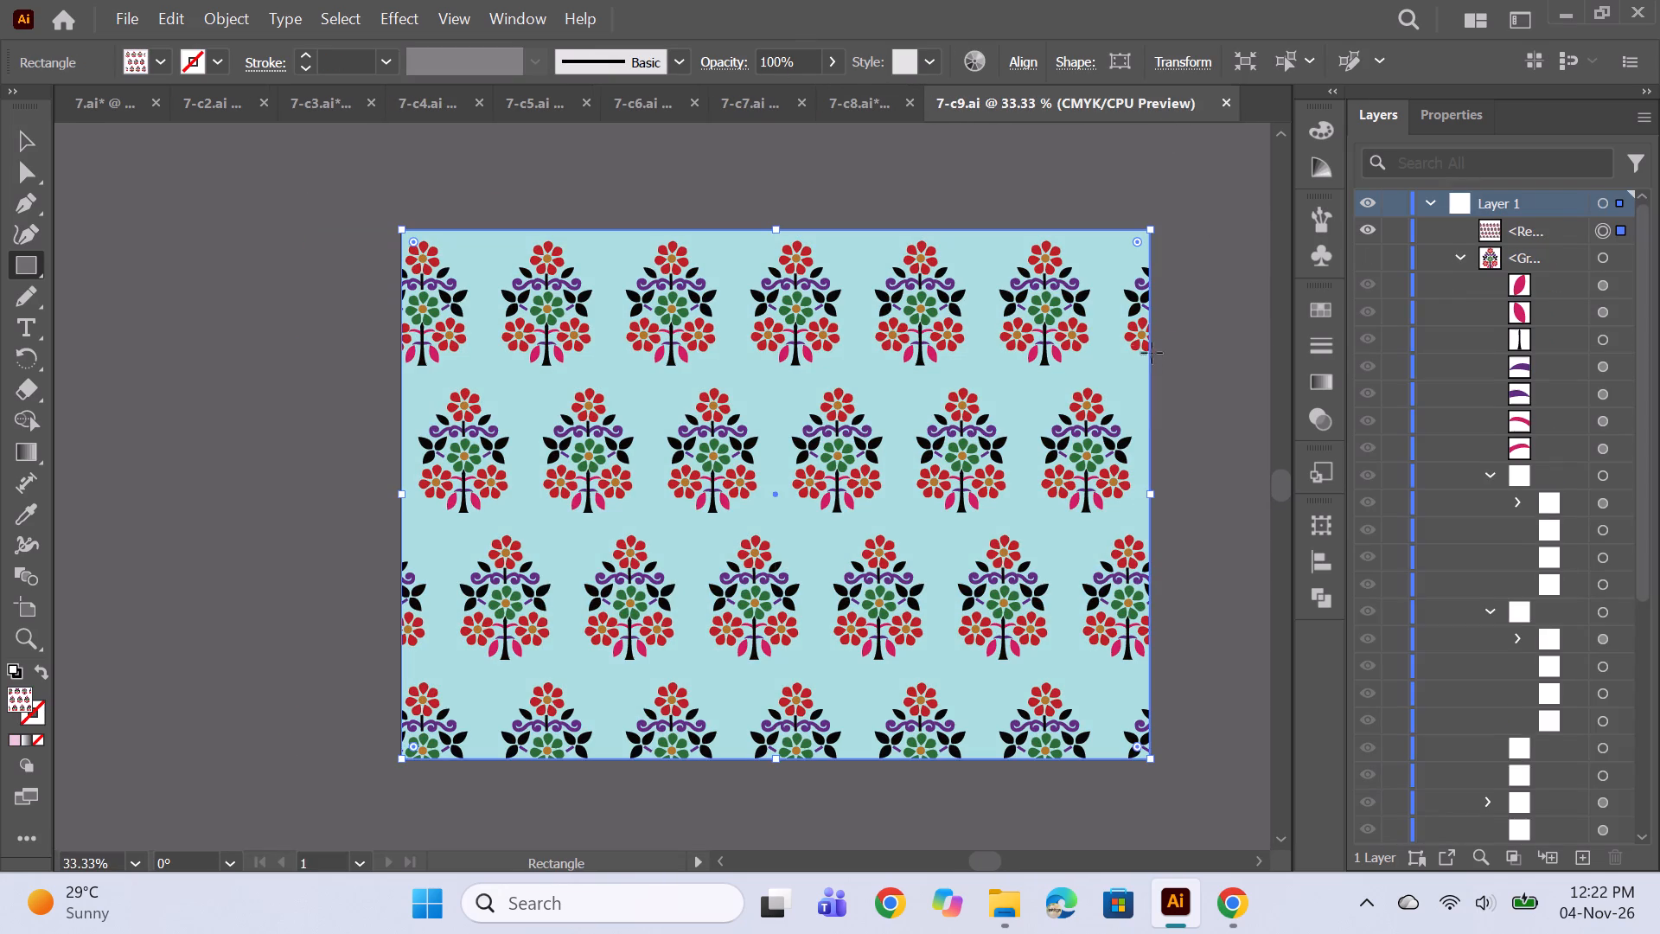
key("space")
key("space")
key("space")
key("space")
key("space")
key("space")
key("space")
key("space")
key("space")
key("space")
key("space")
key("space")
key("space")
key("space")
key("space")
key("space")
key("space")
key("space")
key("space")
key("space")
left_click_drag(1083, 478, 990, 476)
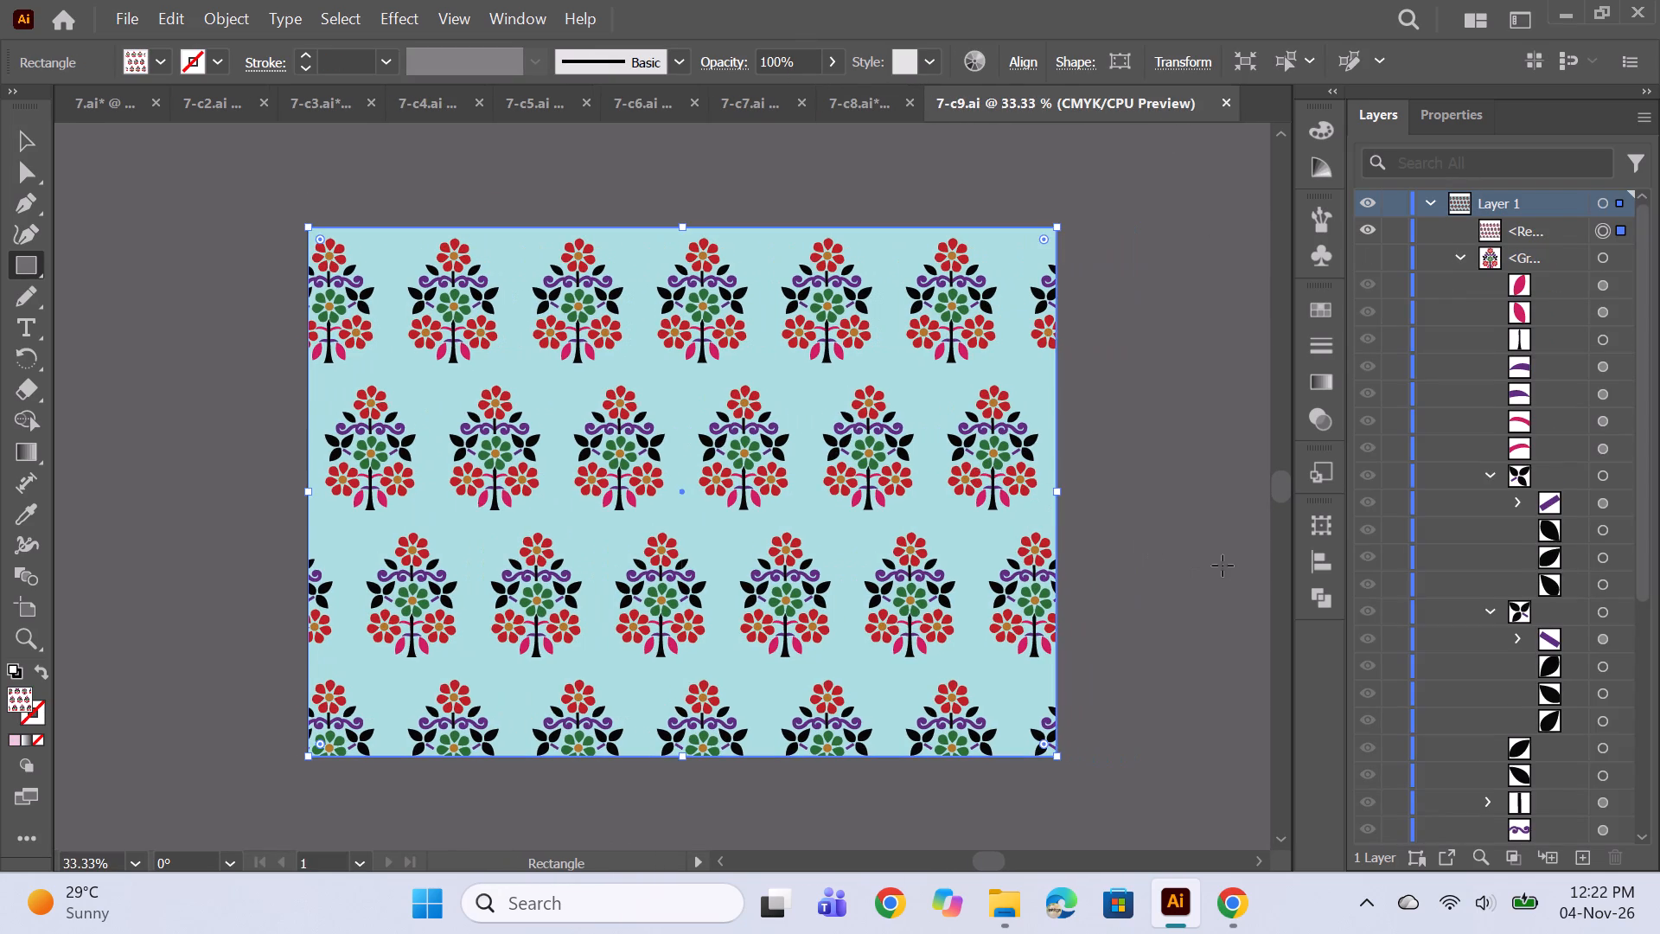
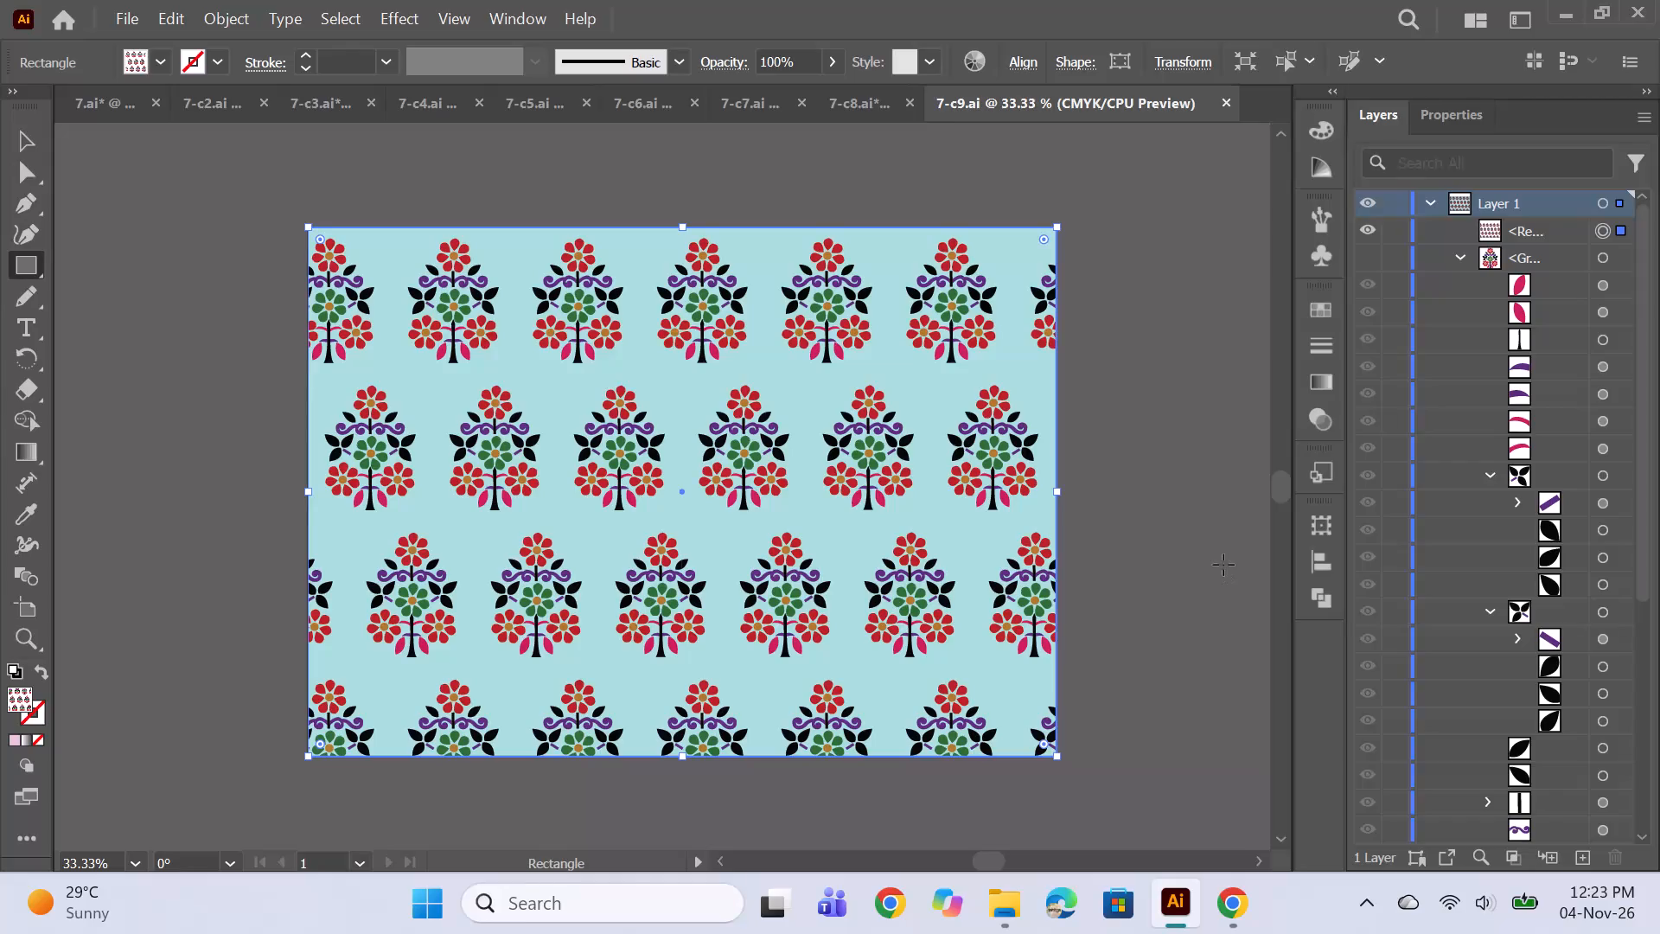
Create a new blank landscape document in CMYK colour mode.
key("Return")
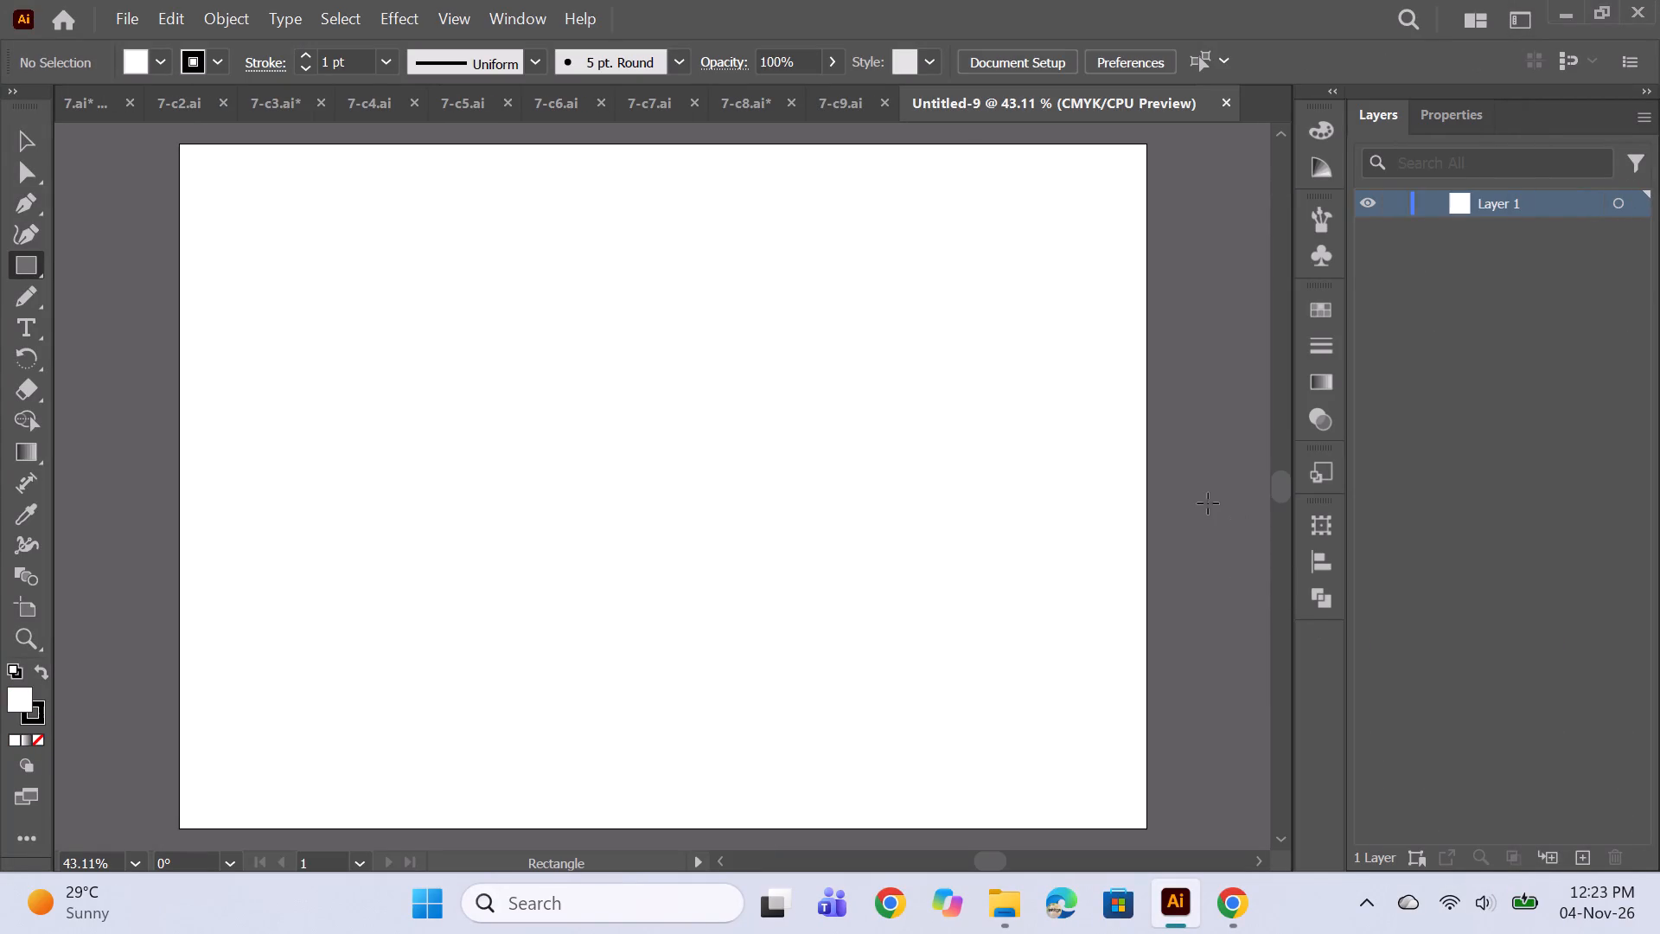
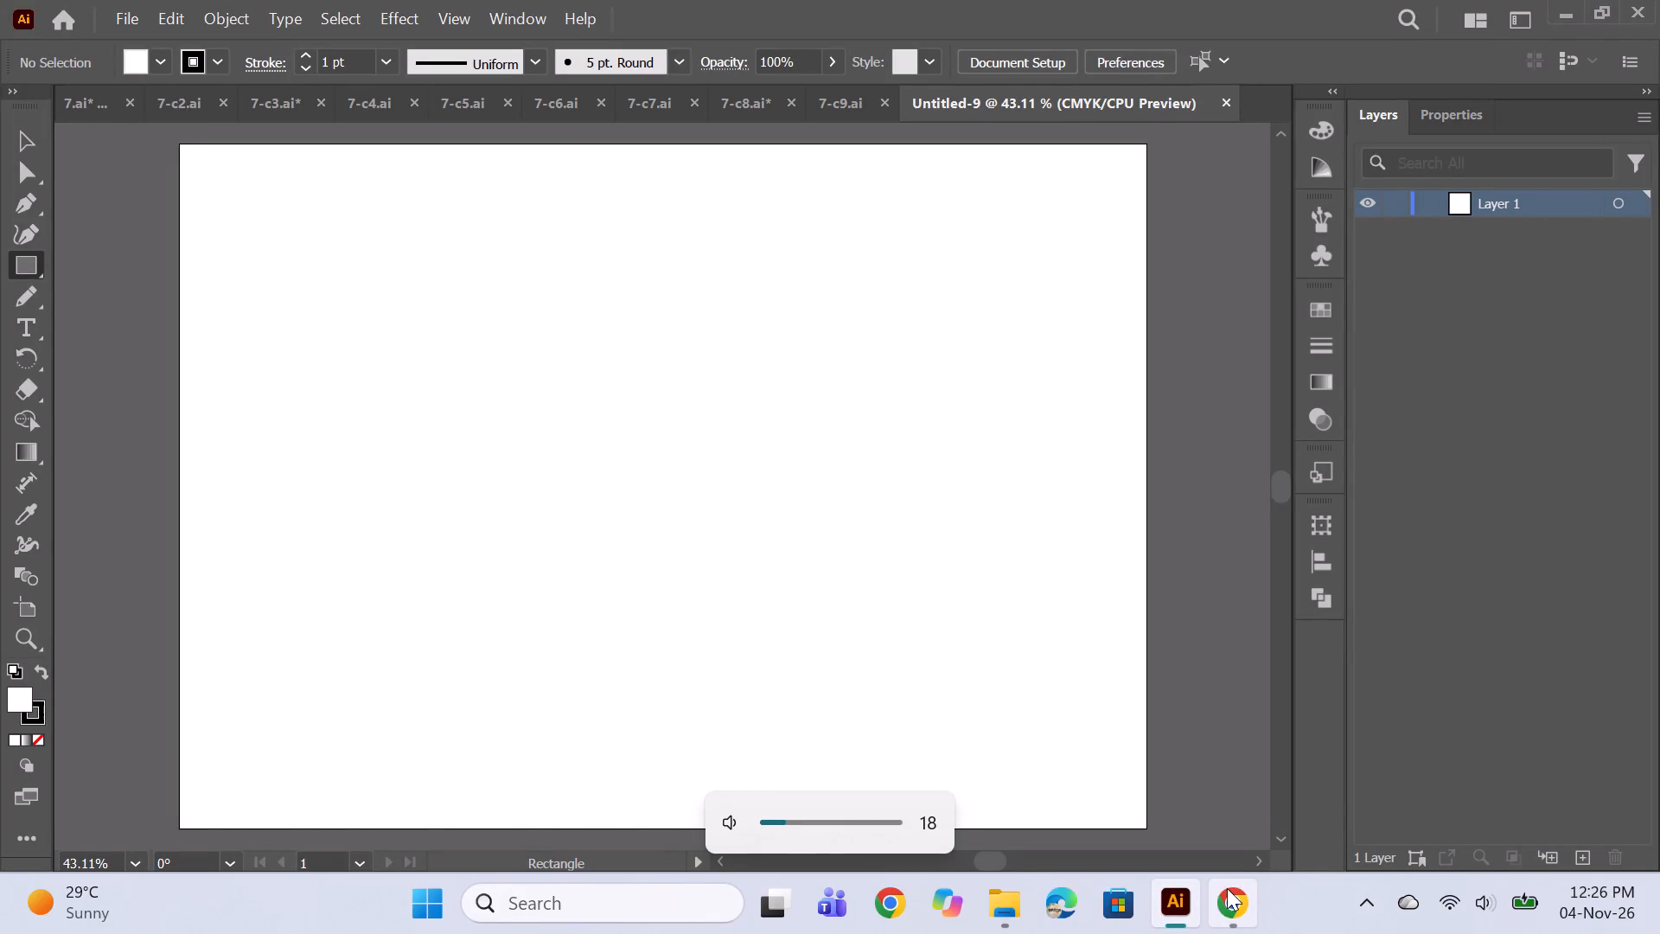
Switch to Chrome, play the Cheppamma Mahesh Babu song from the YouTube mix, and return to Illustrator.
left_click(1231, 897)
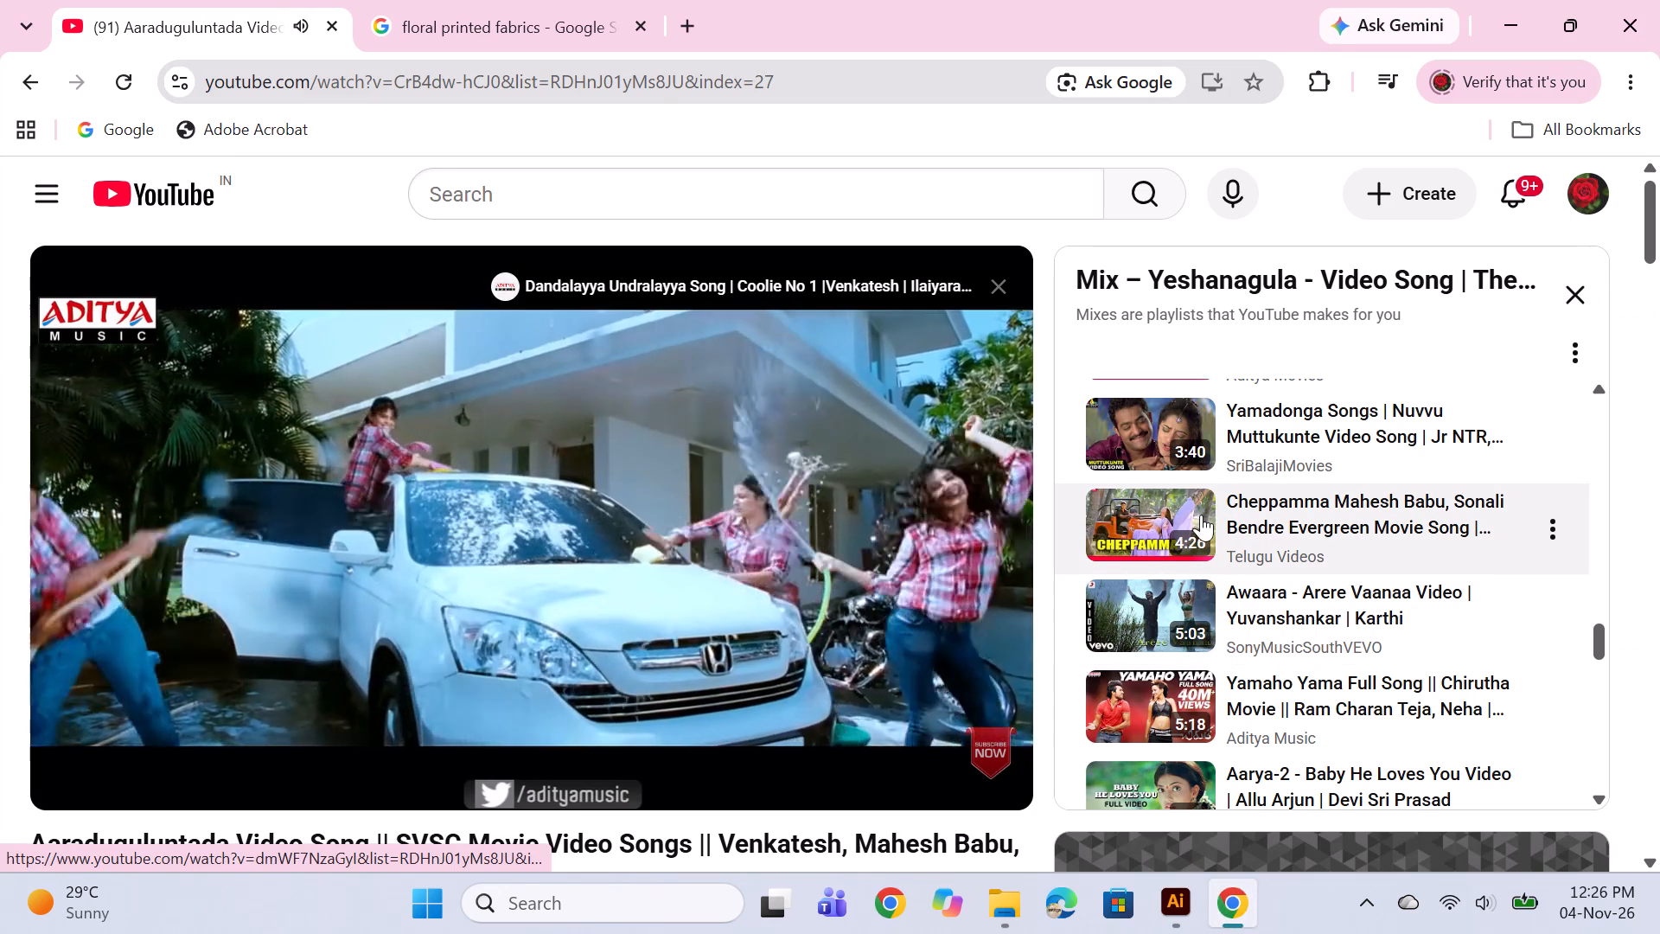
scroll(1295, 602, "down", 1)
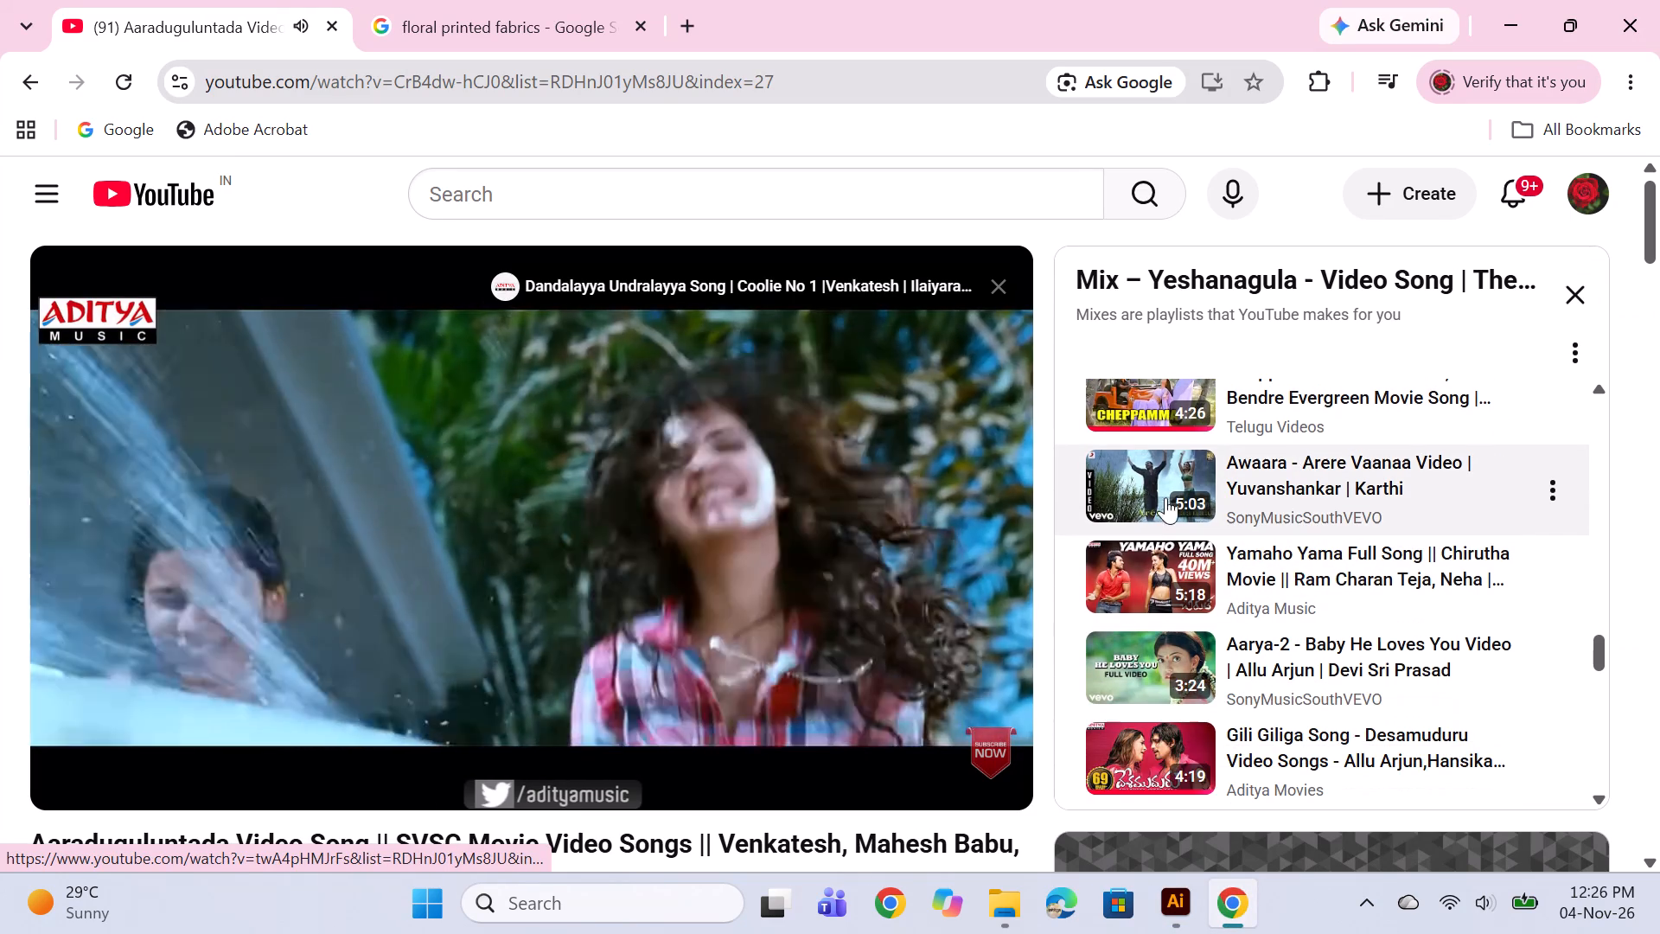
left_click(1153, 484)
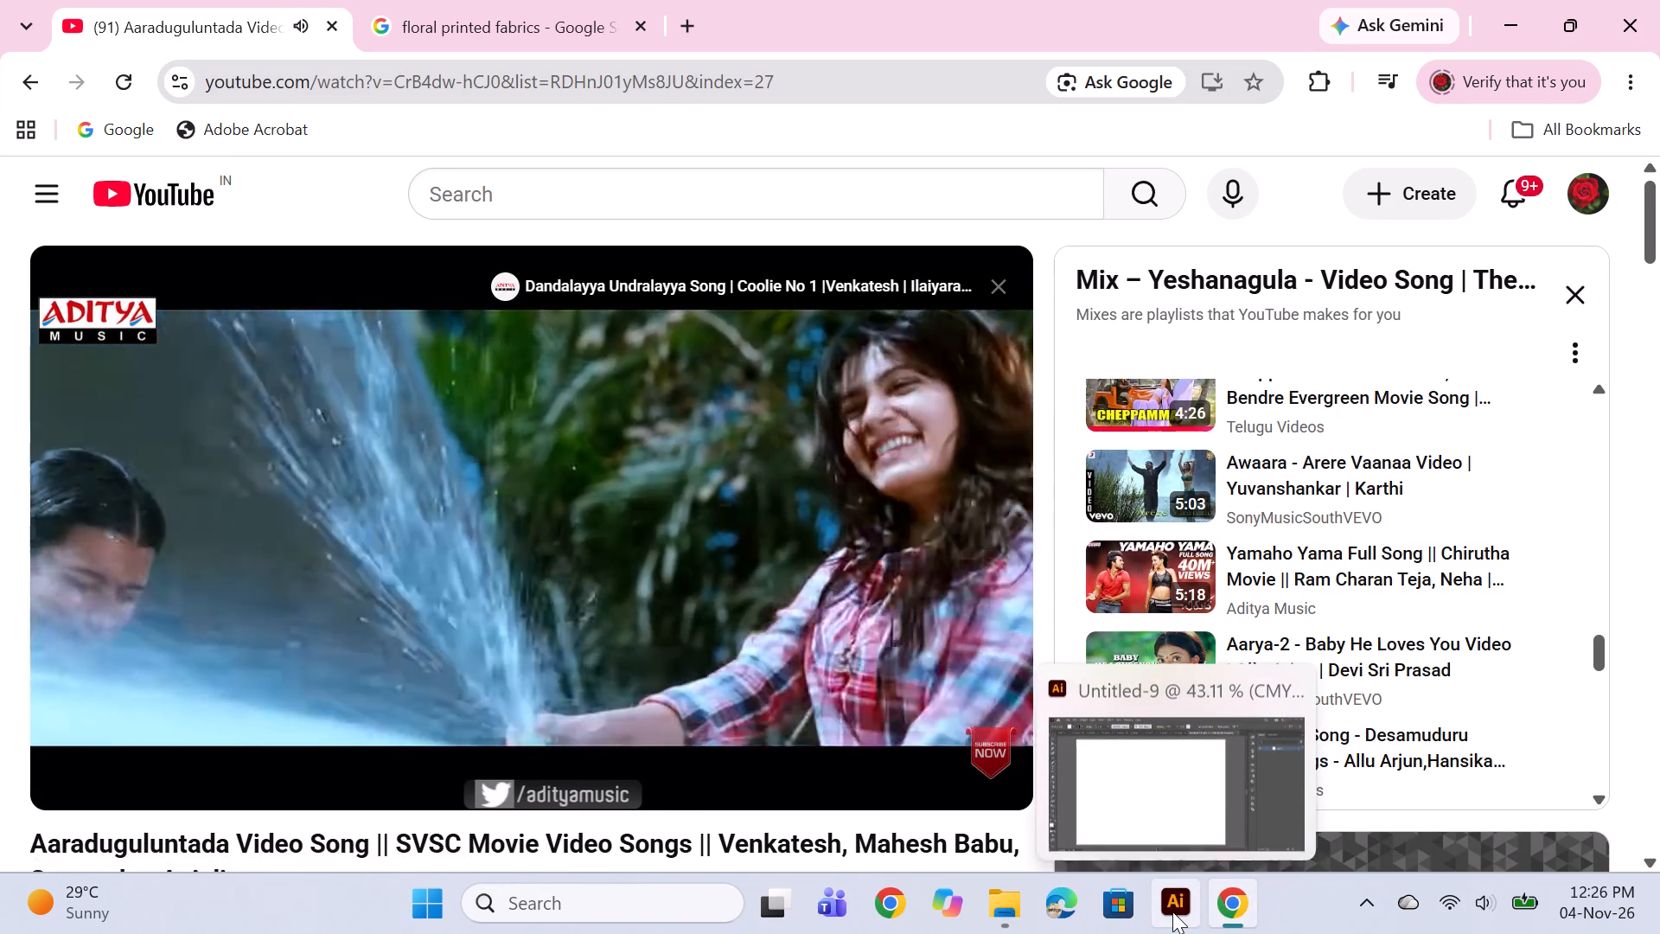
scroll(1286, 562, "up", 2)
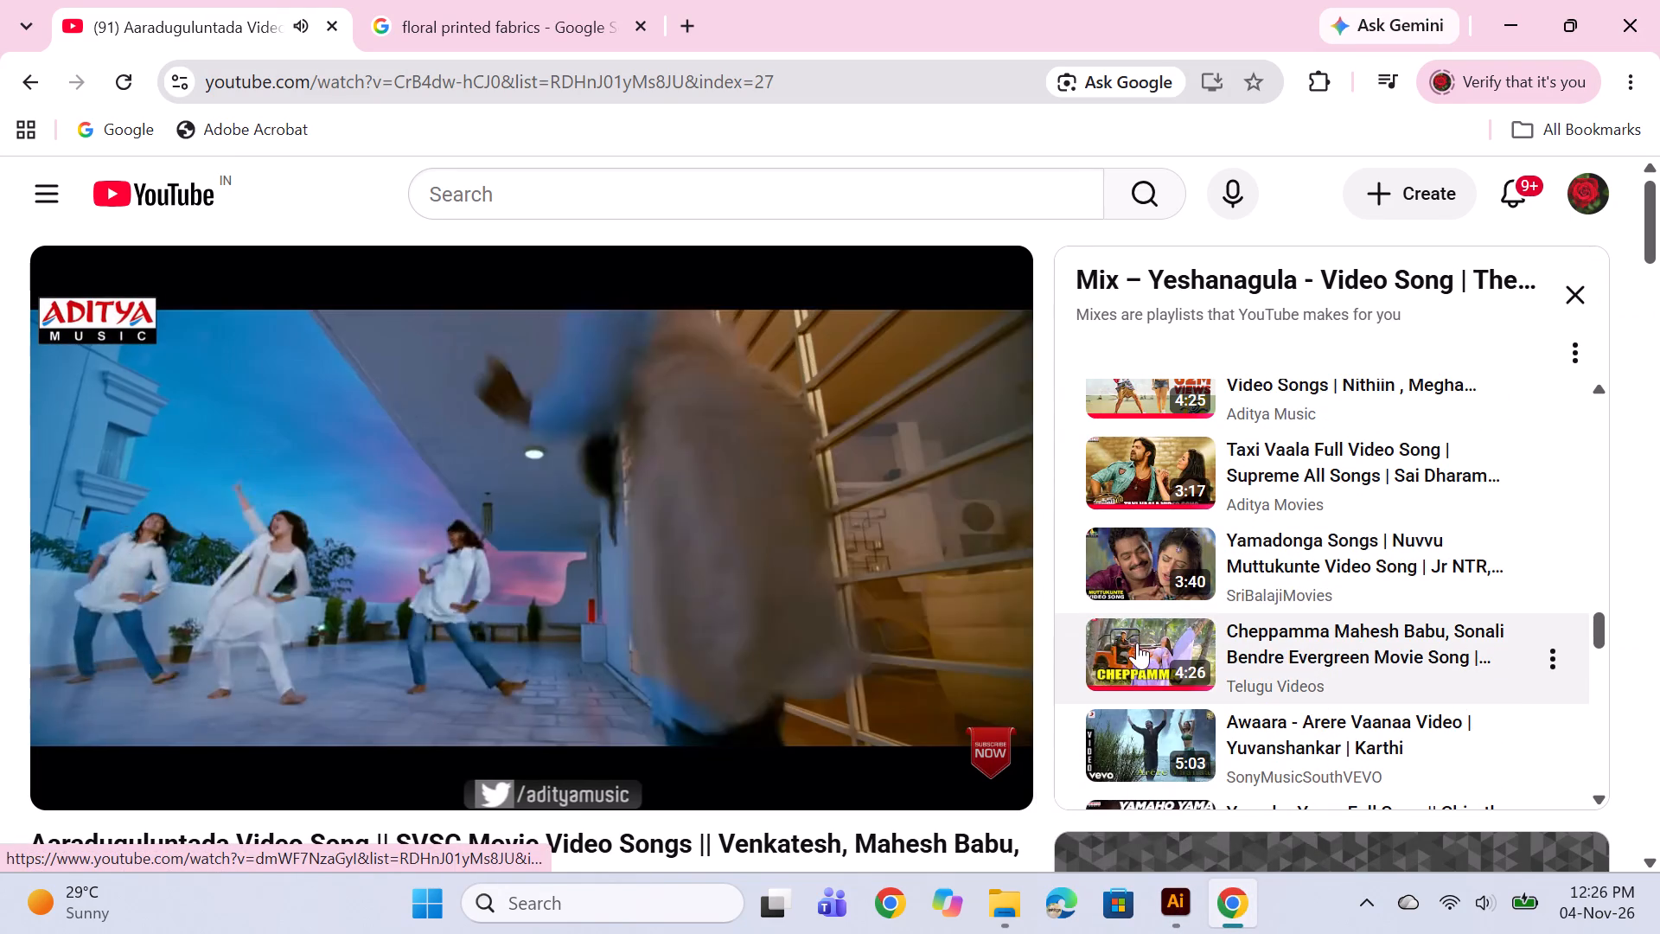
left_click(1136, 645)
scroll(1220, 704, "down", 1)
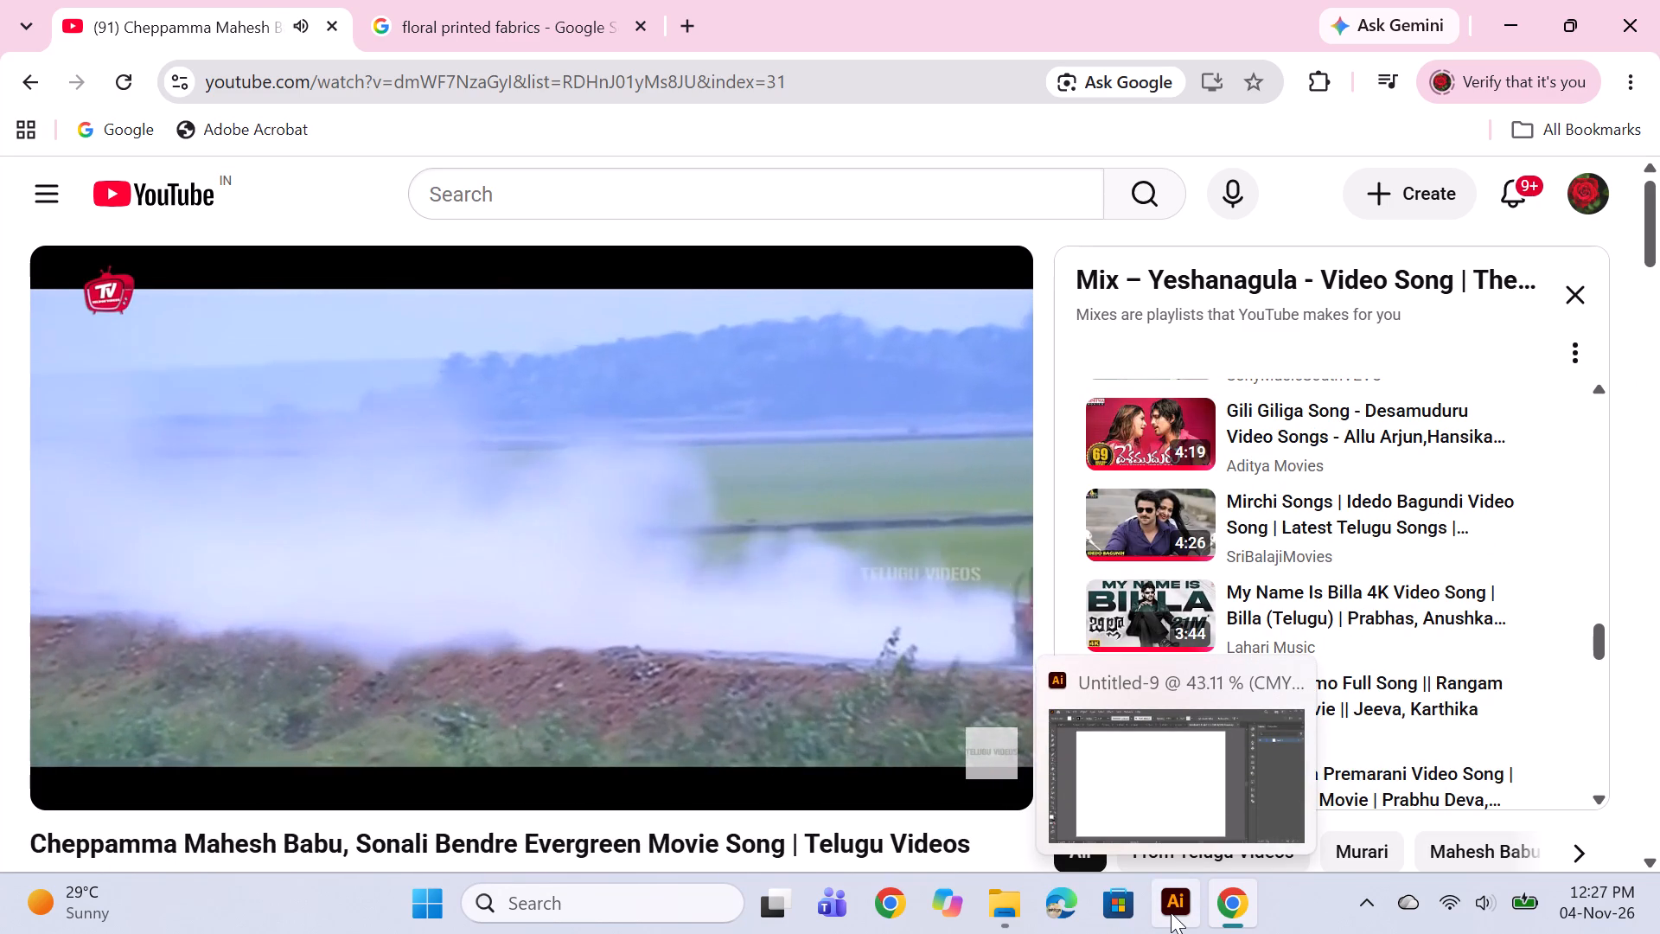
left_click(1171, 912)
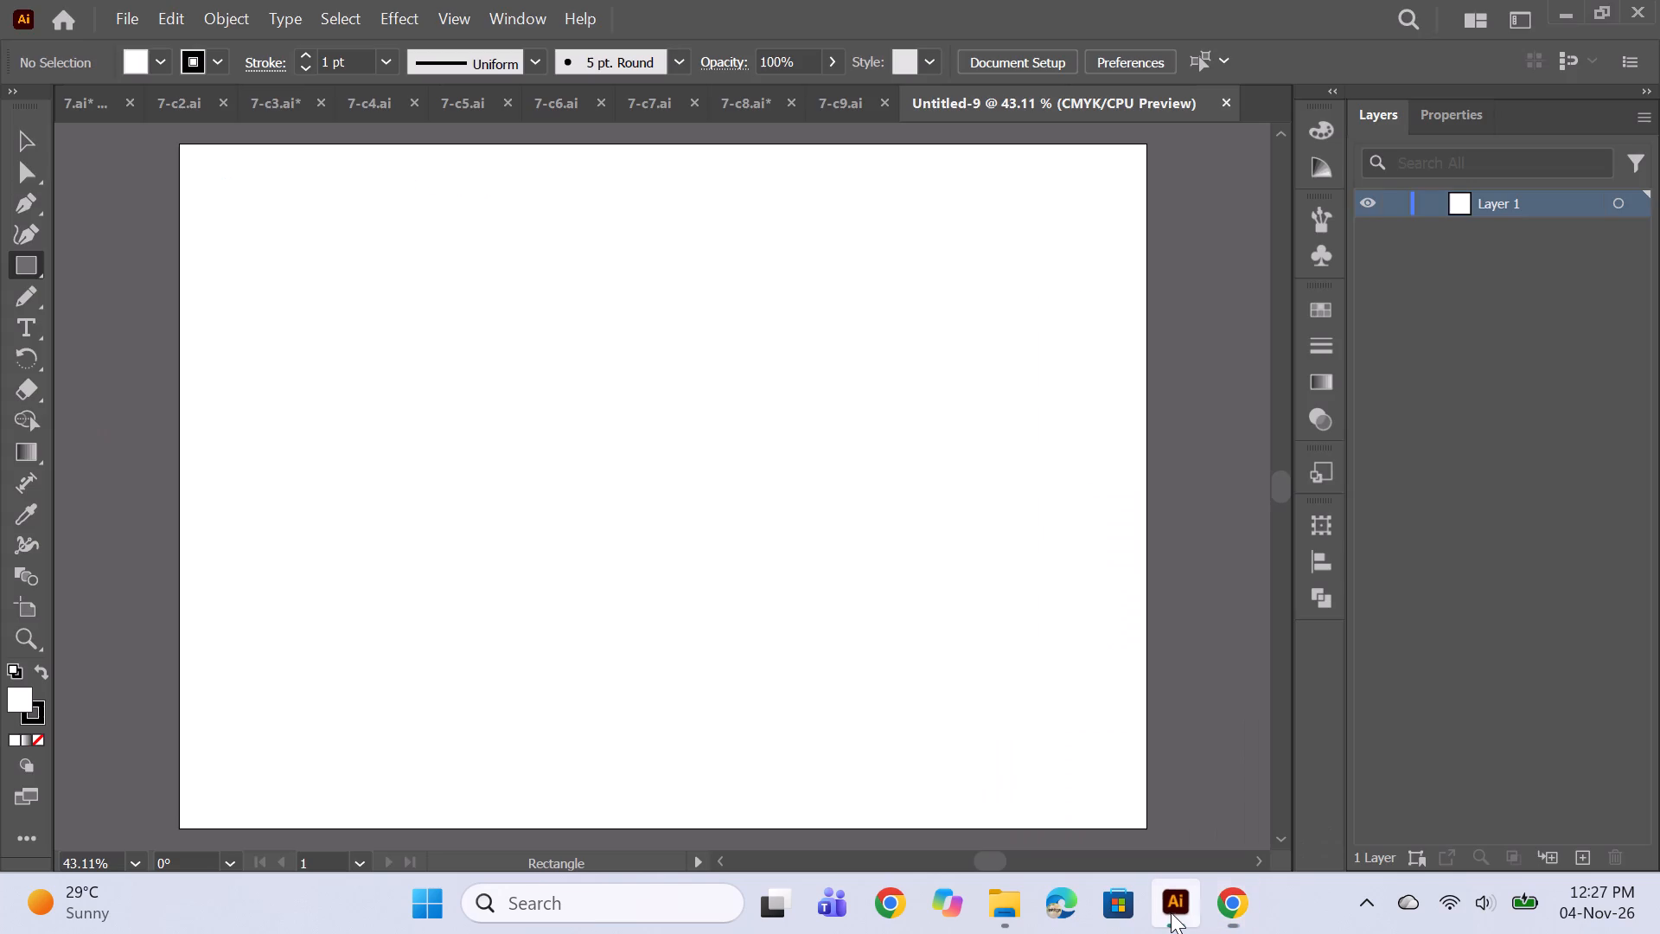
left_click(1223, 901)
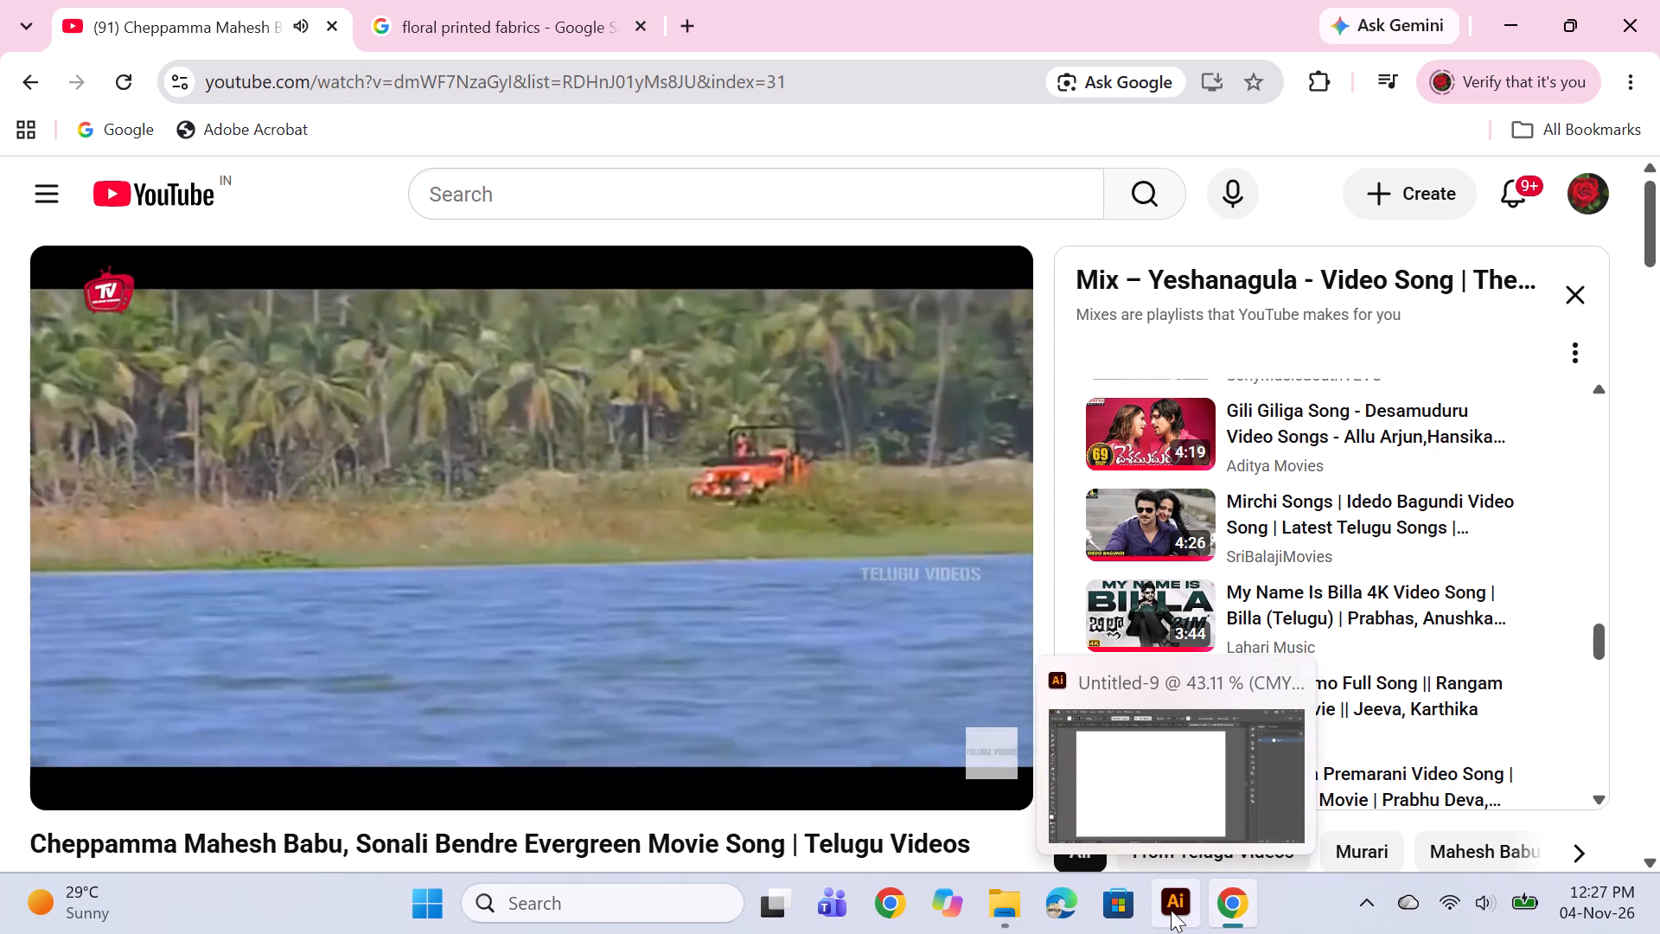
left_click(1171, 910)
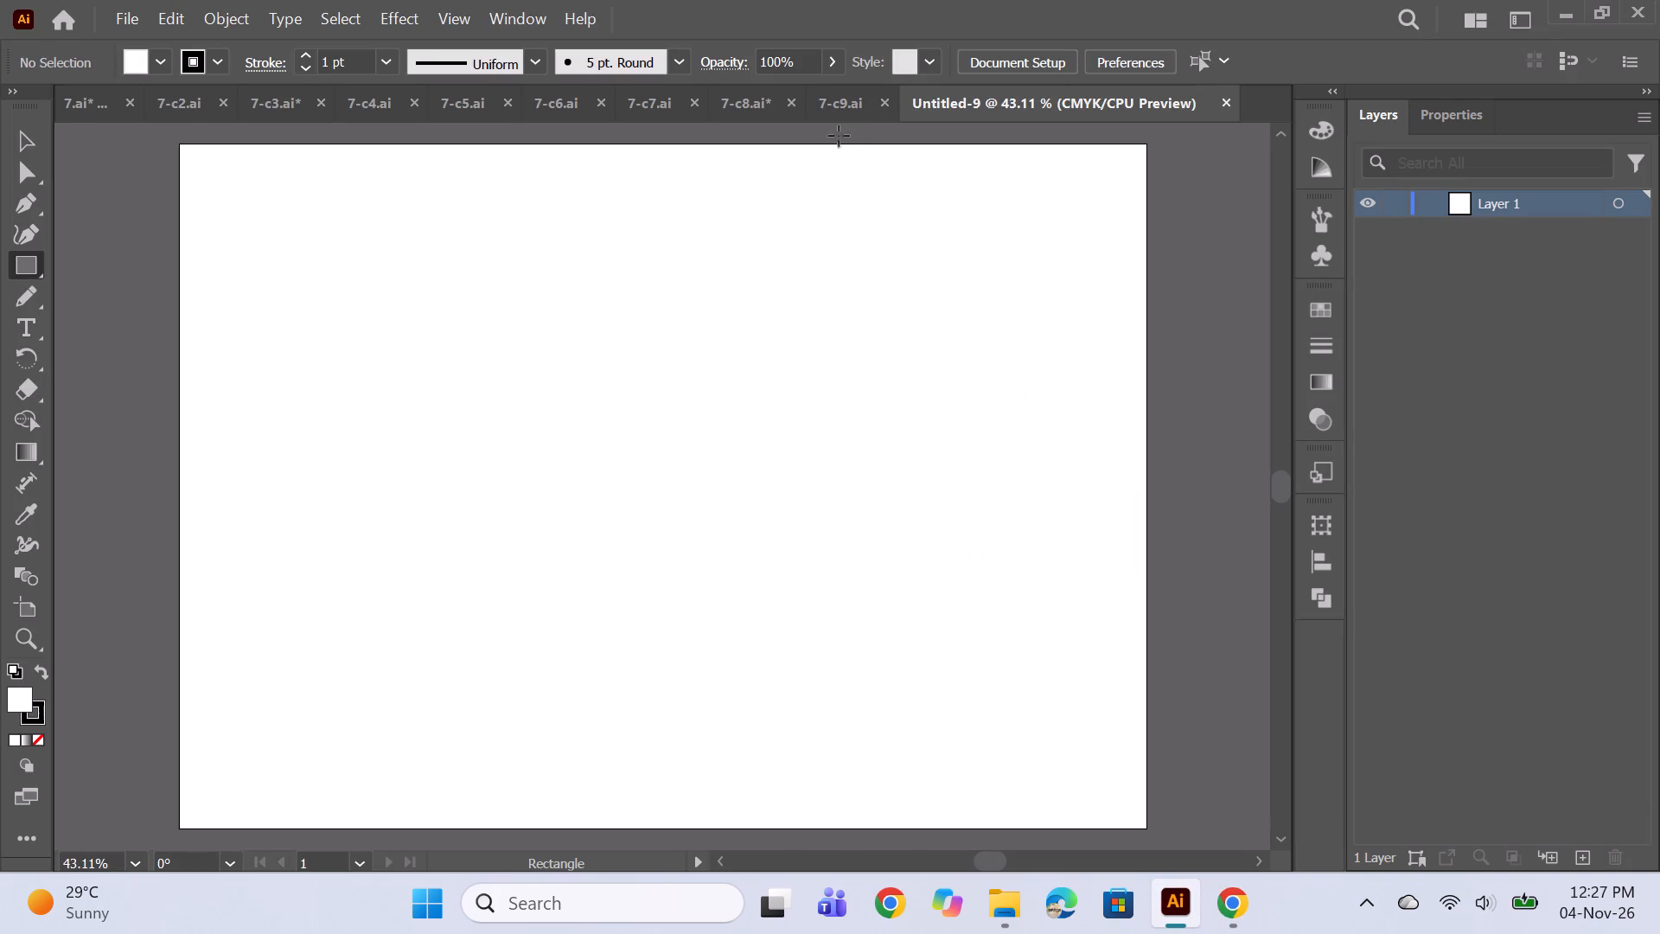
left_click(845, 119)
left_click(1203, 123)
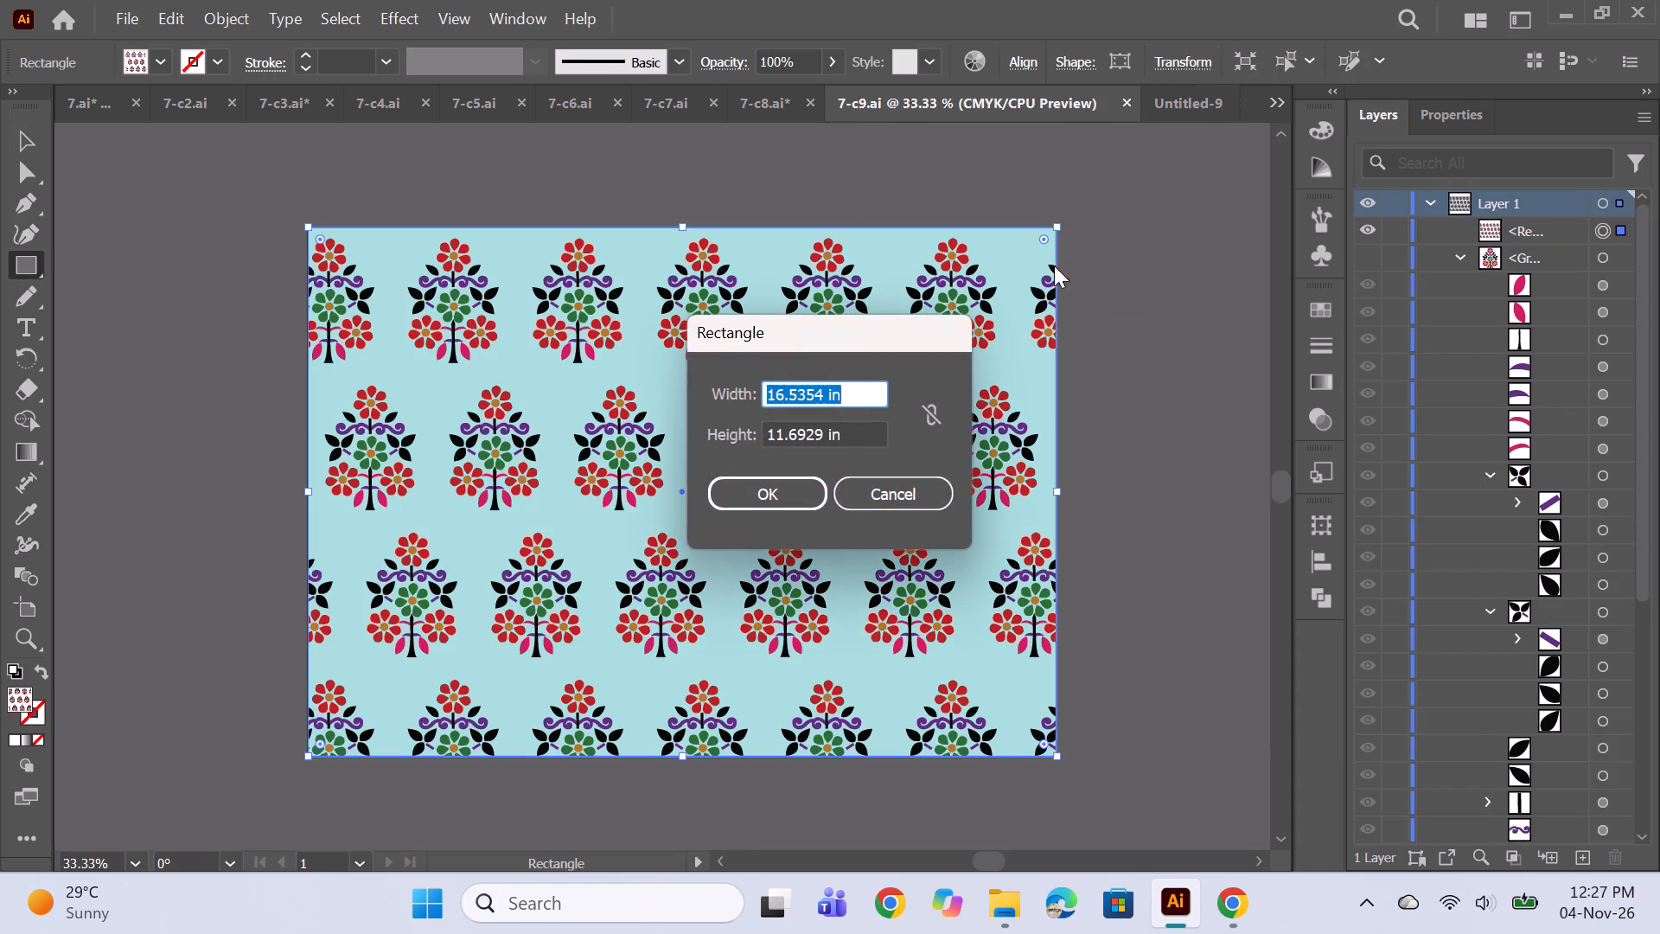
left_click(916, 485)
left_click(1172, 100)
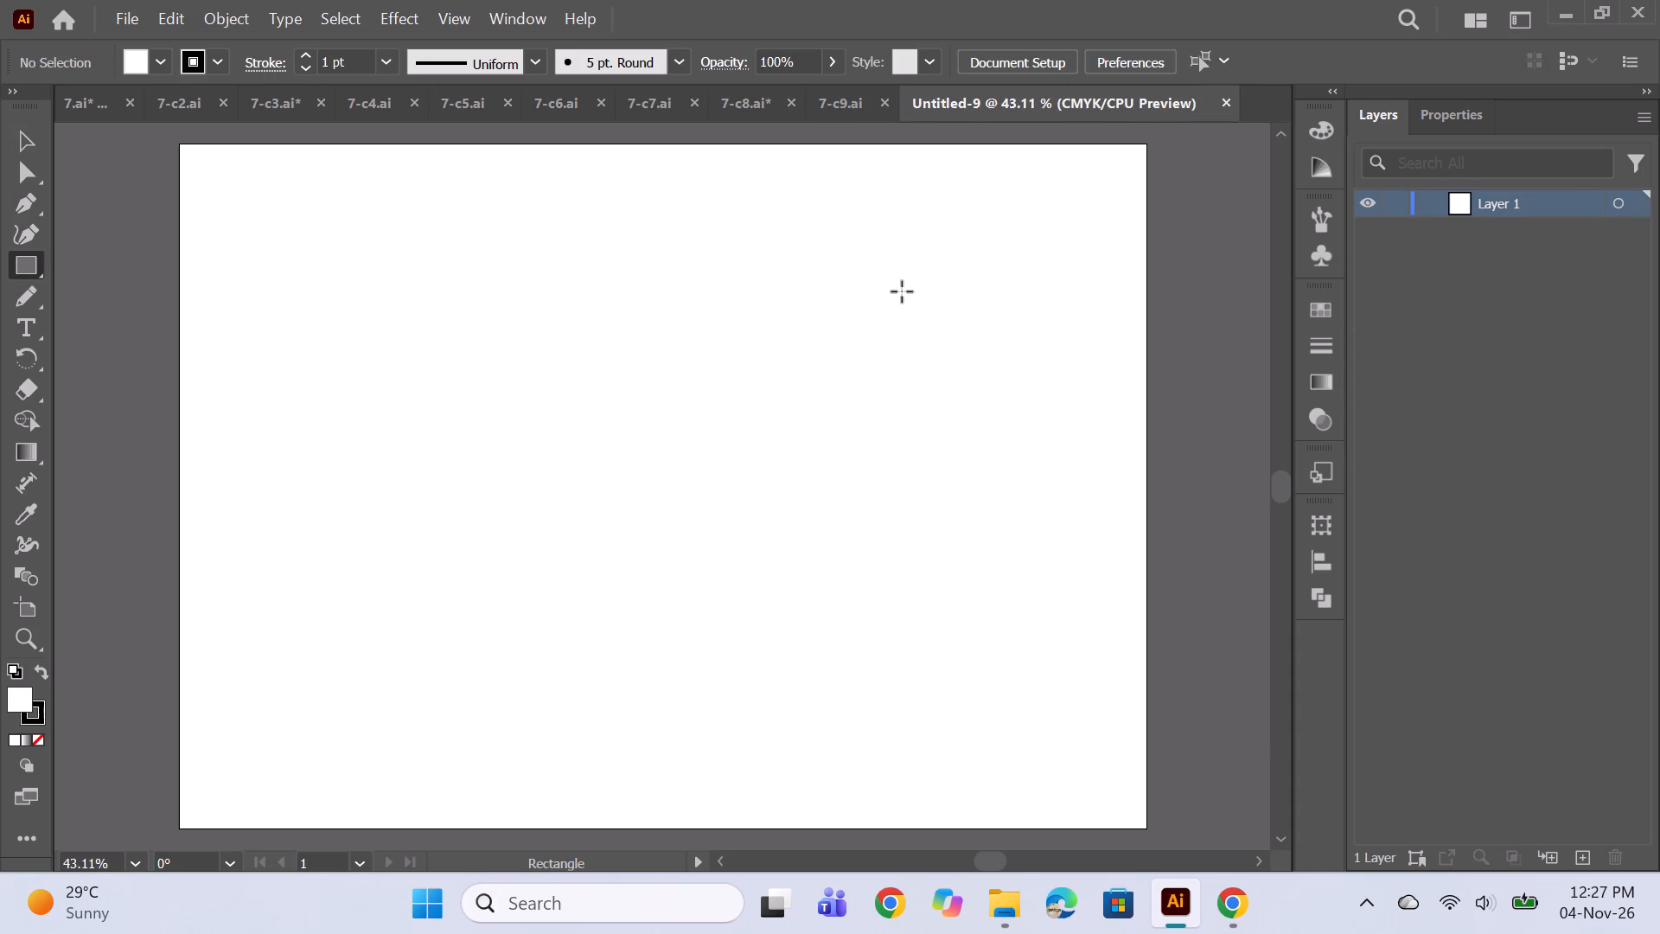
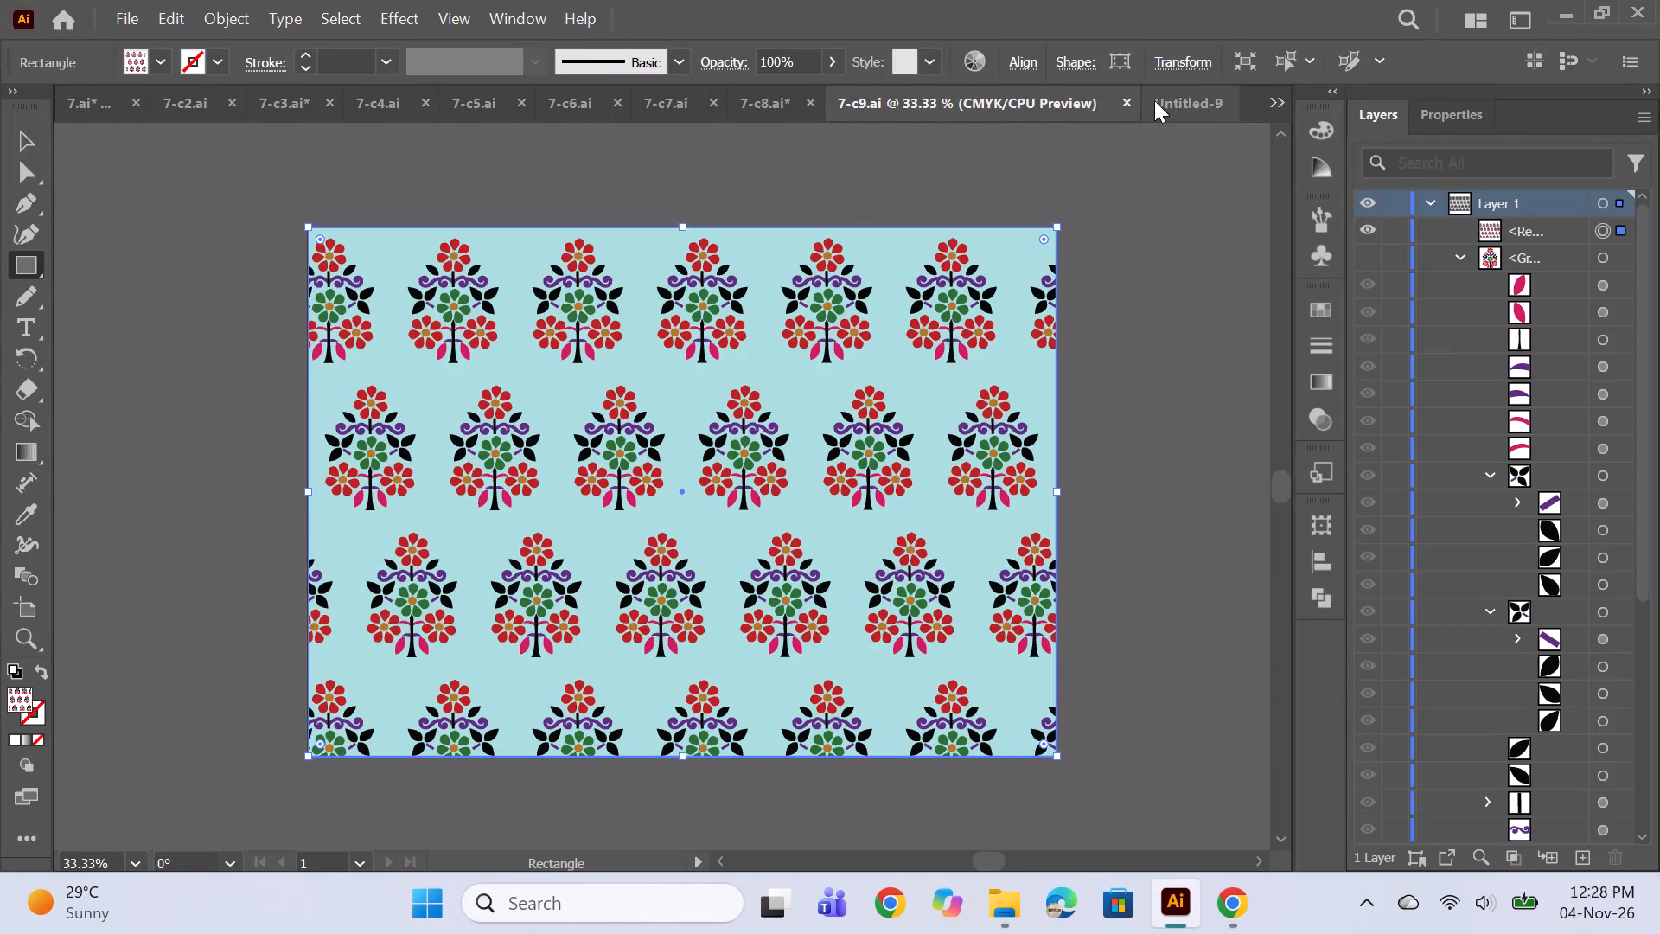
In the blank Untitled-9 document, draw a rectangle about 16.5 × 11.7 in that covers the whole artboard.
left_click(1154, 104)
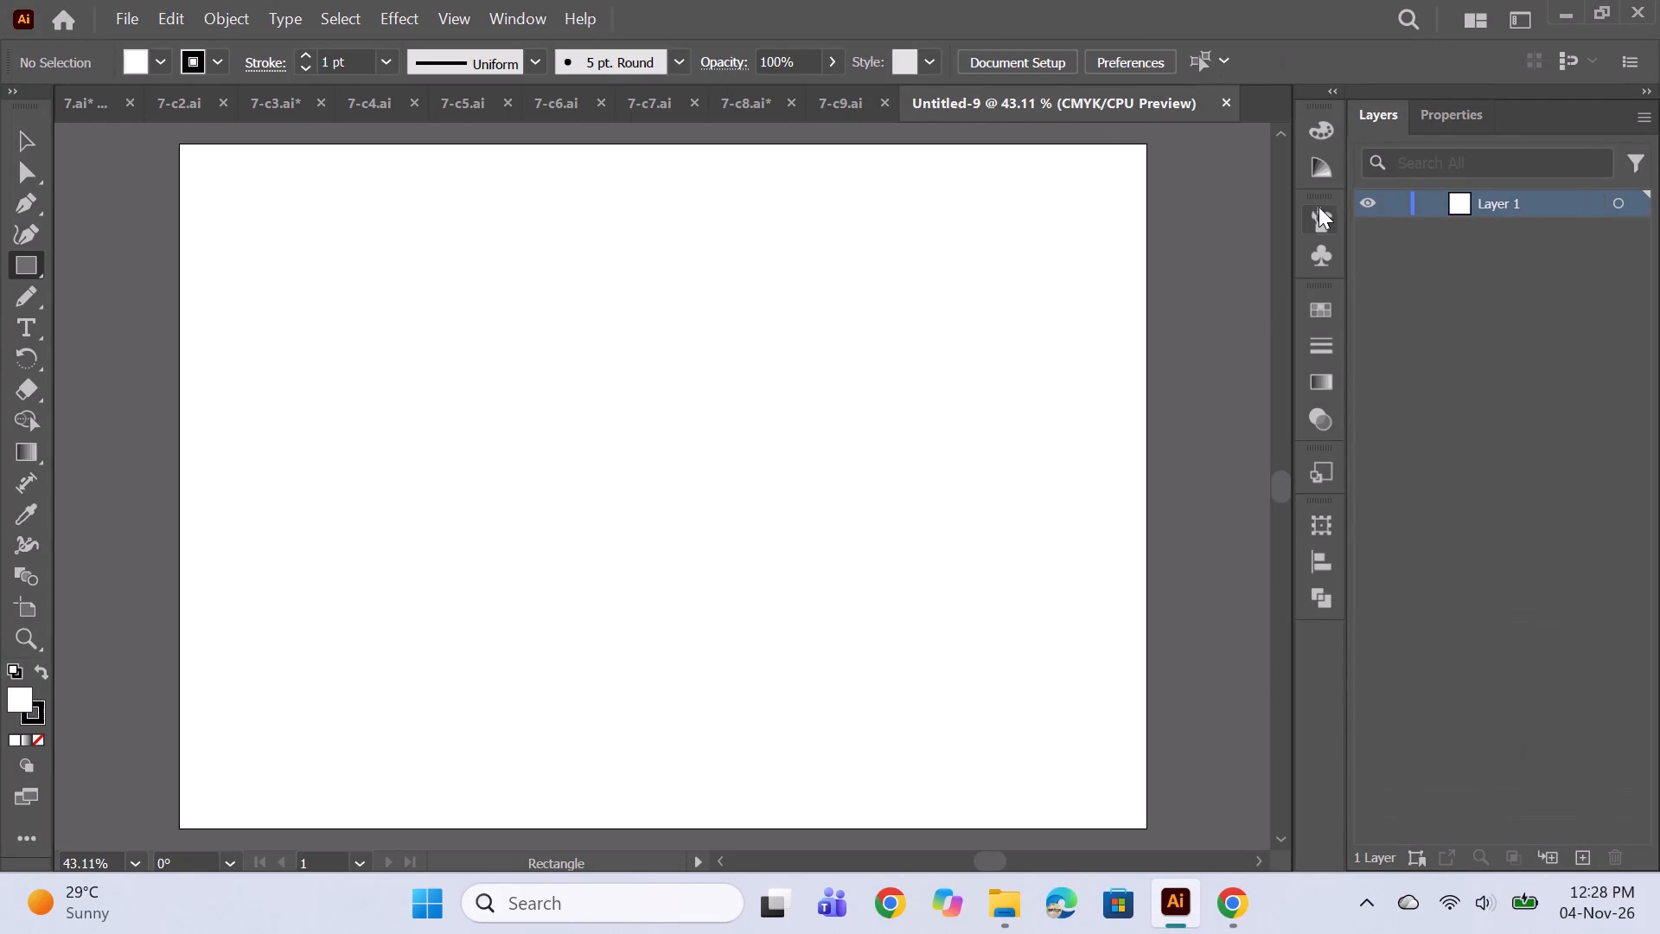
left_click(844, 90)
left_click(1195, 106)
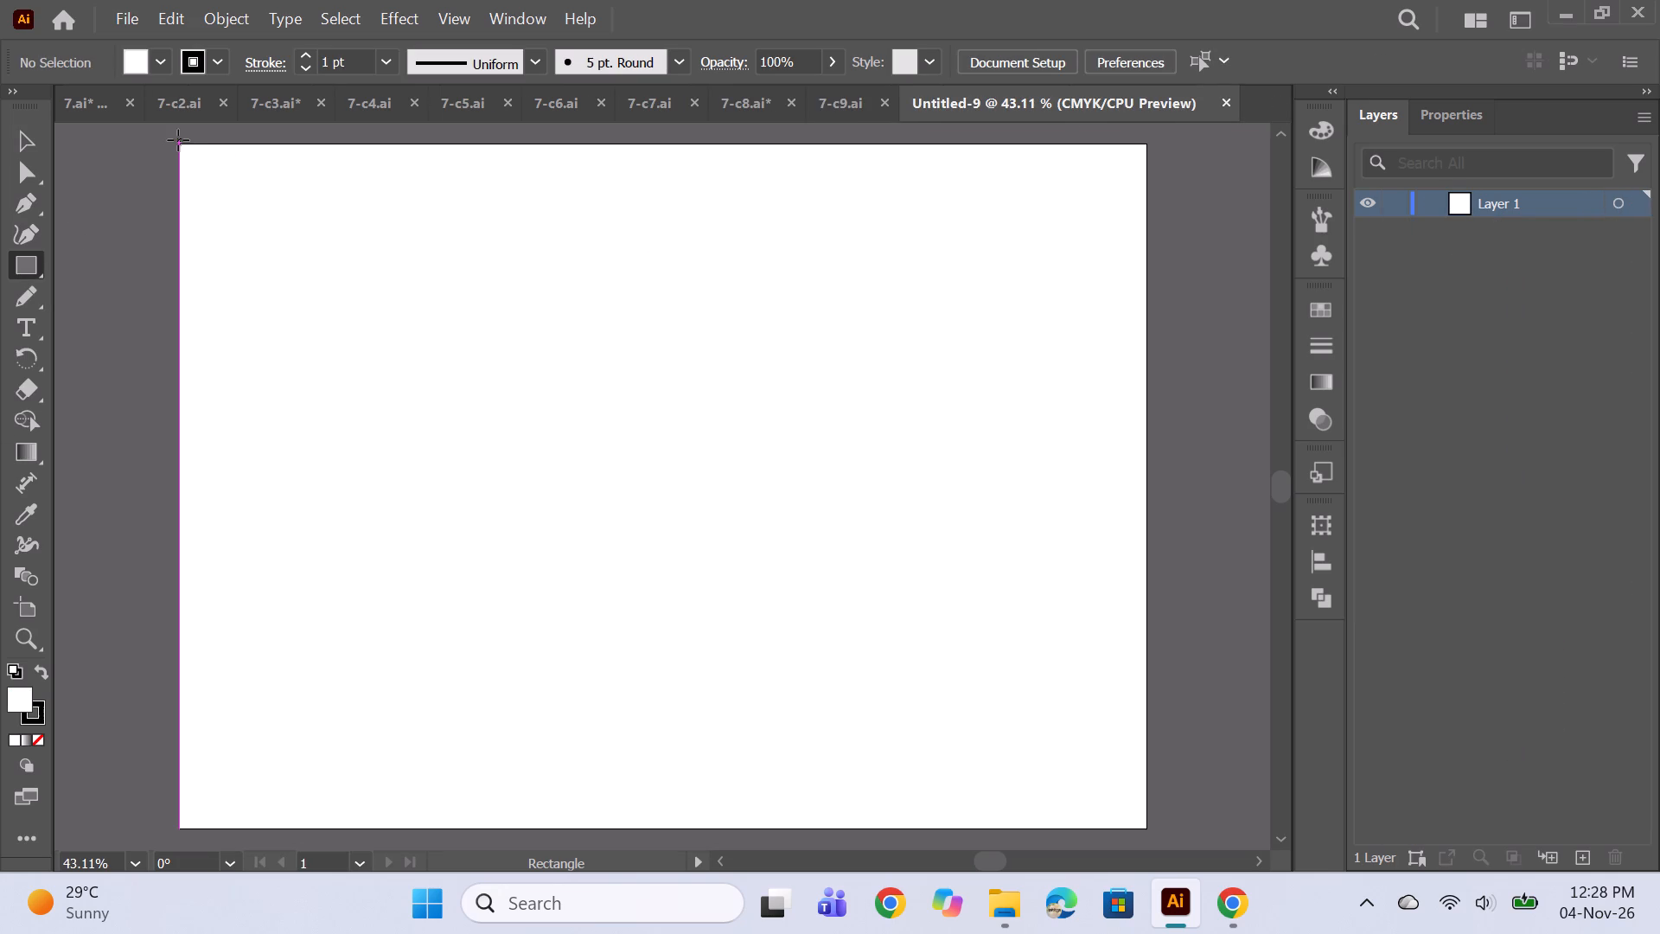
left_click_drag(178, 142, 979, 731)
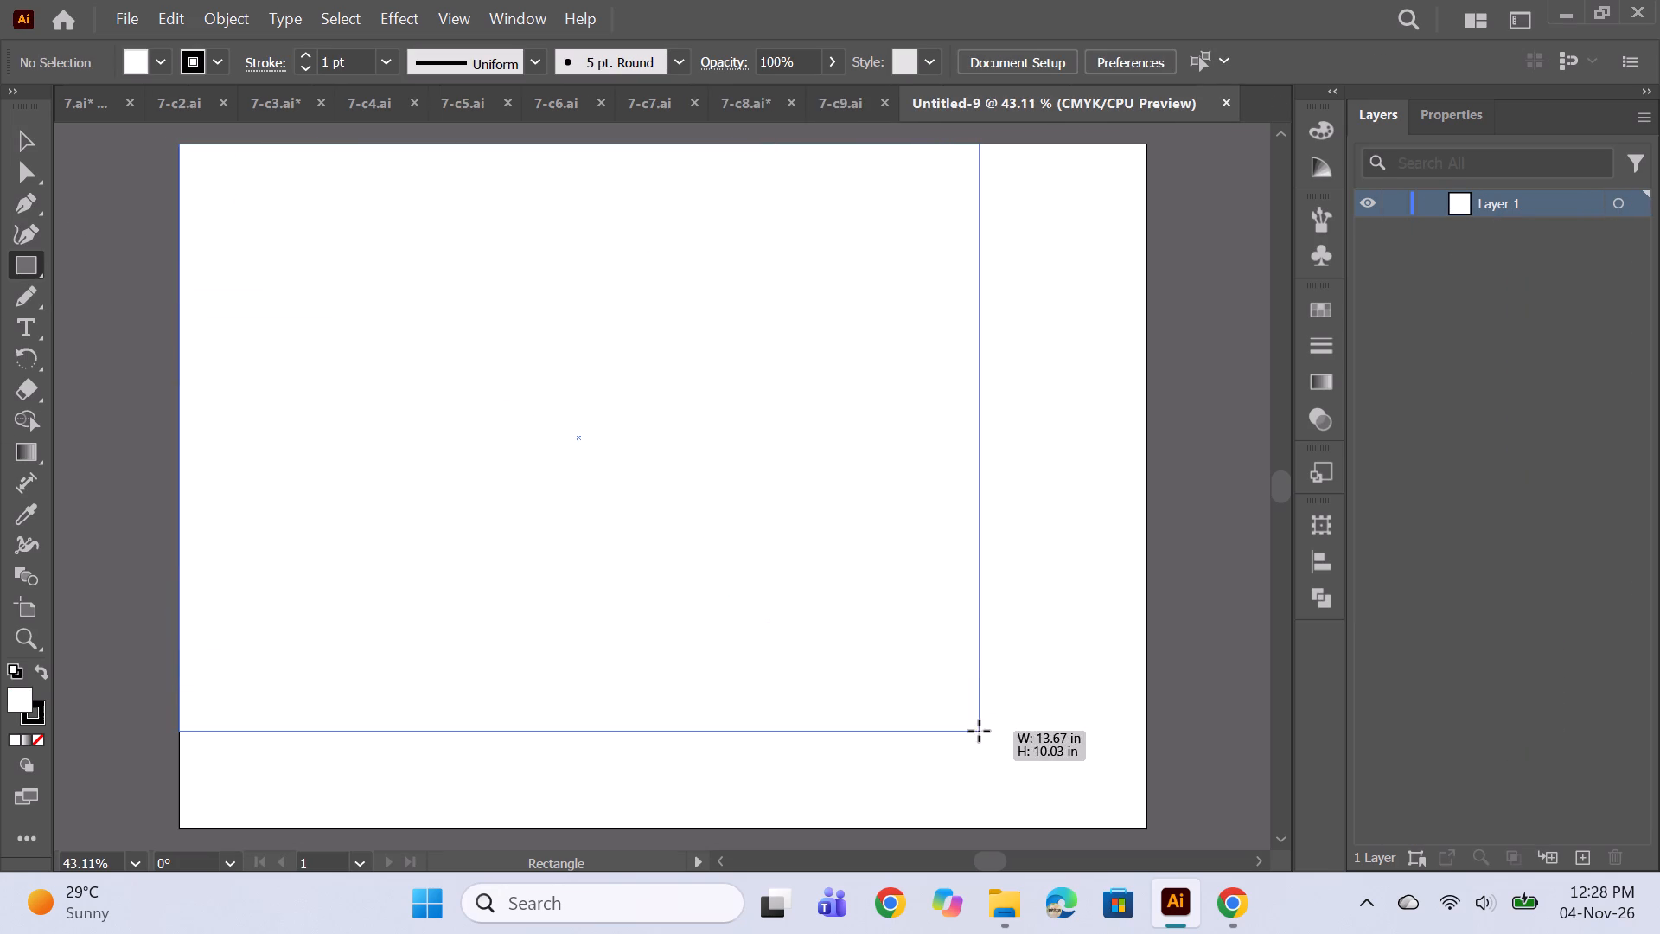
left_click_drag(979, 731, 1141, 825)
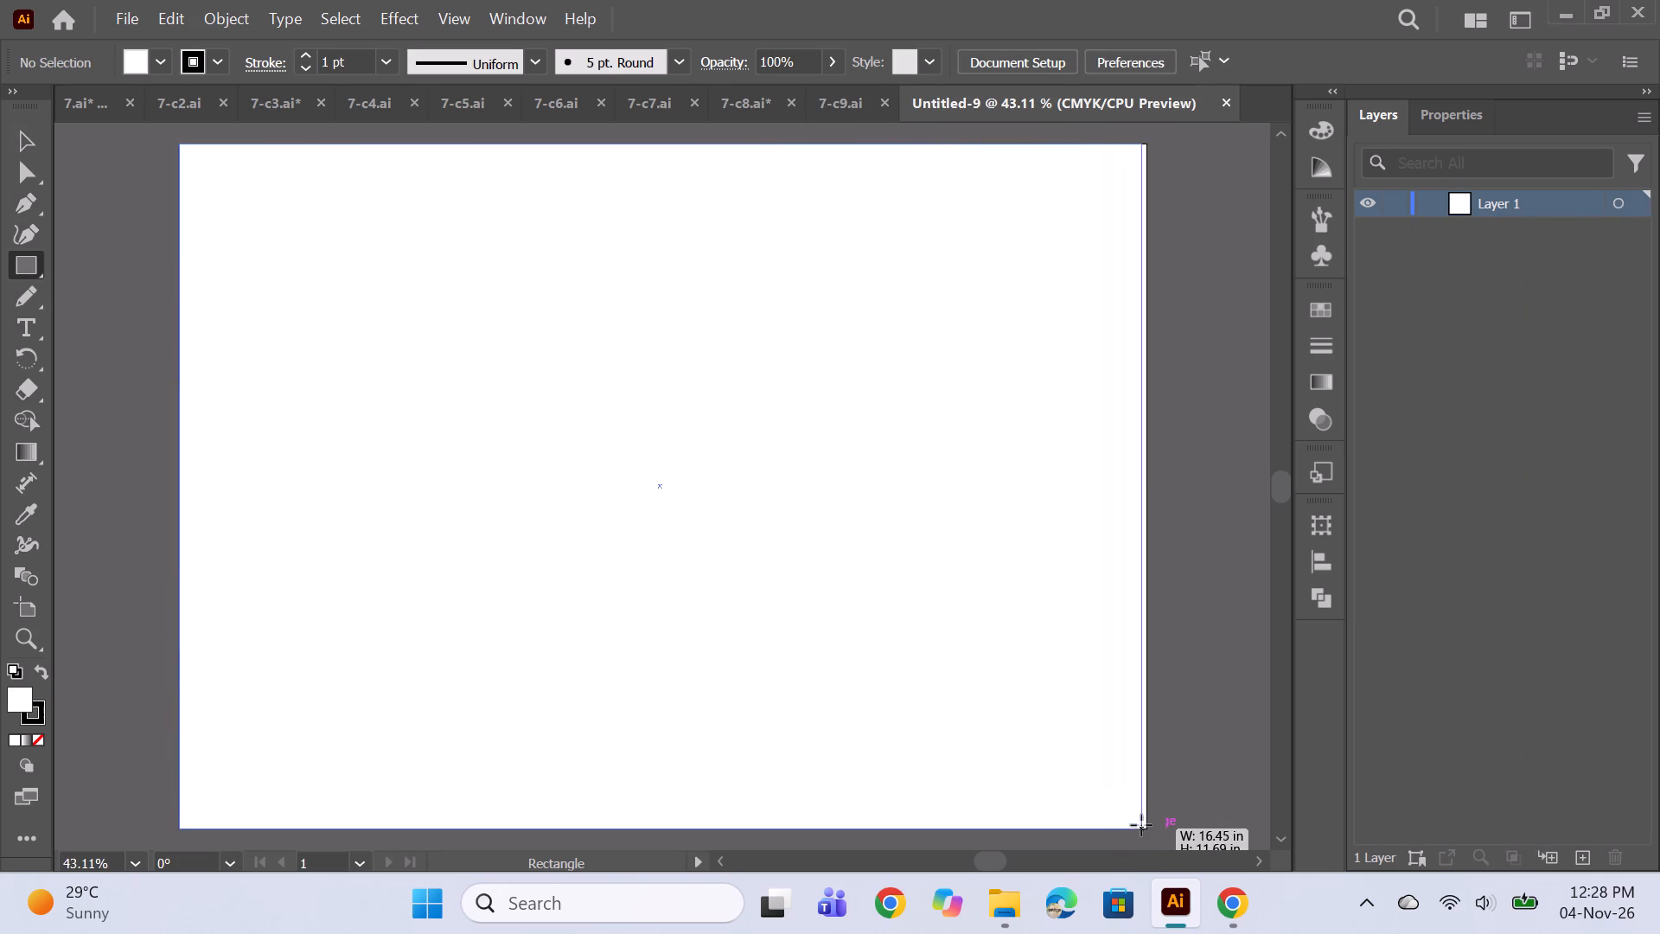
left_click_drag(1141, 825, 1146, 827)
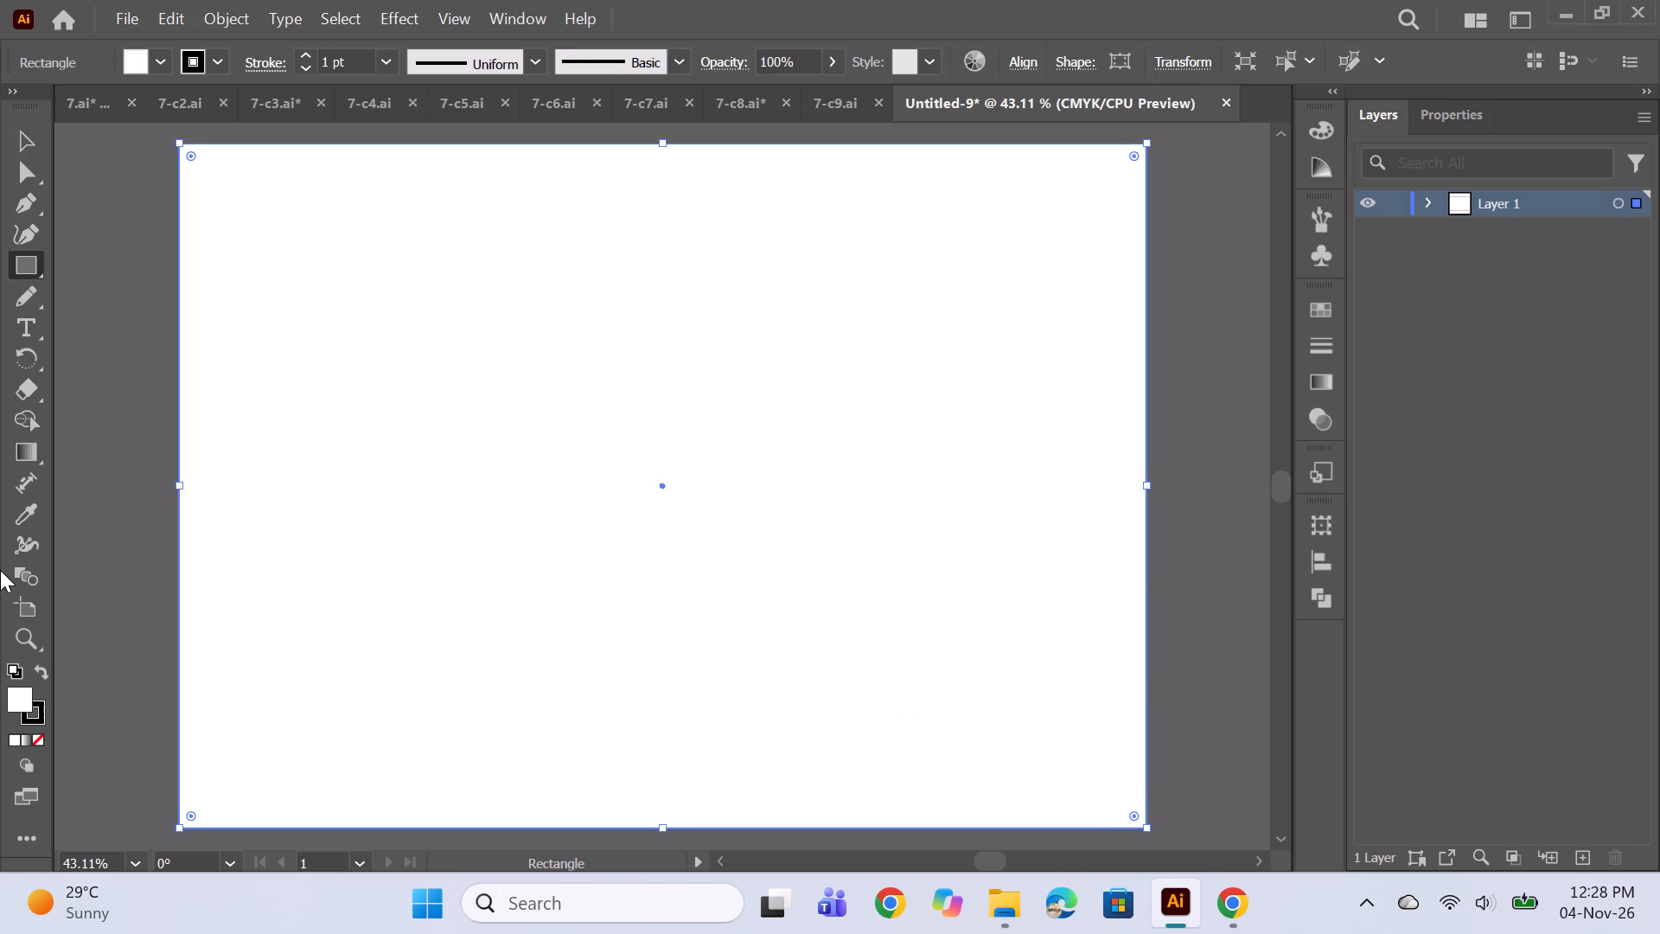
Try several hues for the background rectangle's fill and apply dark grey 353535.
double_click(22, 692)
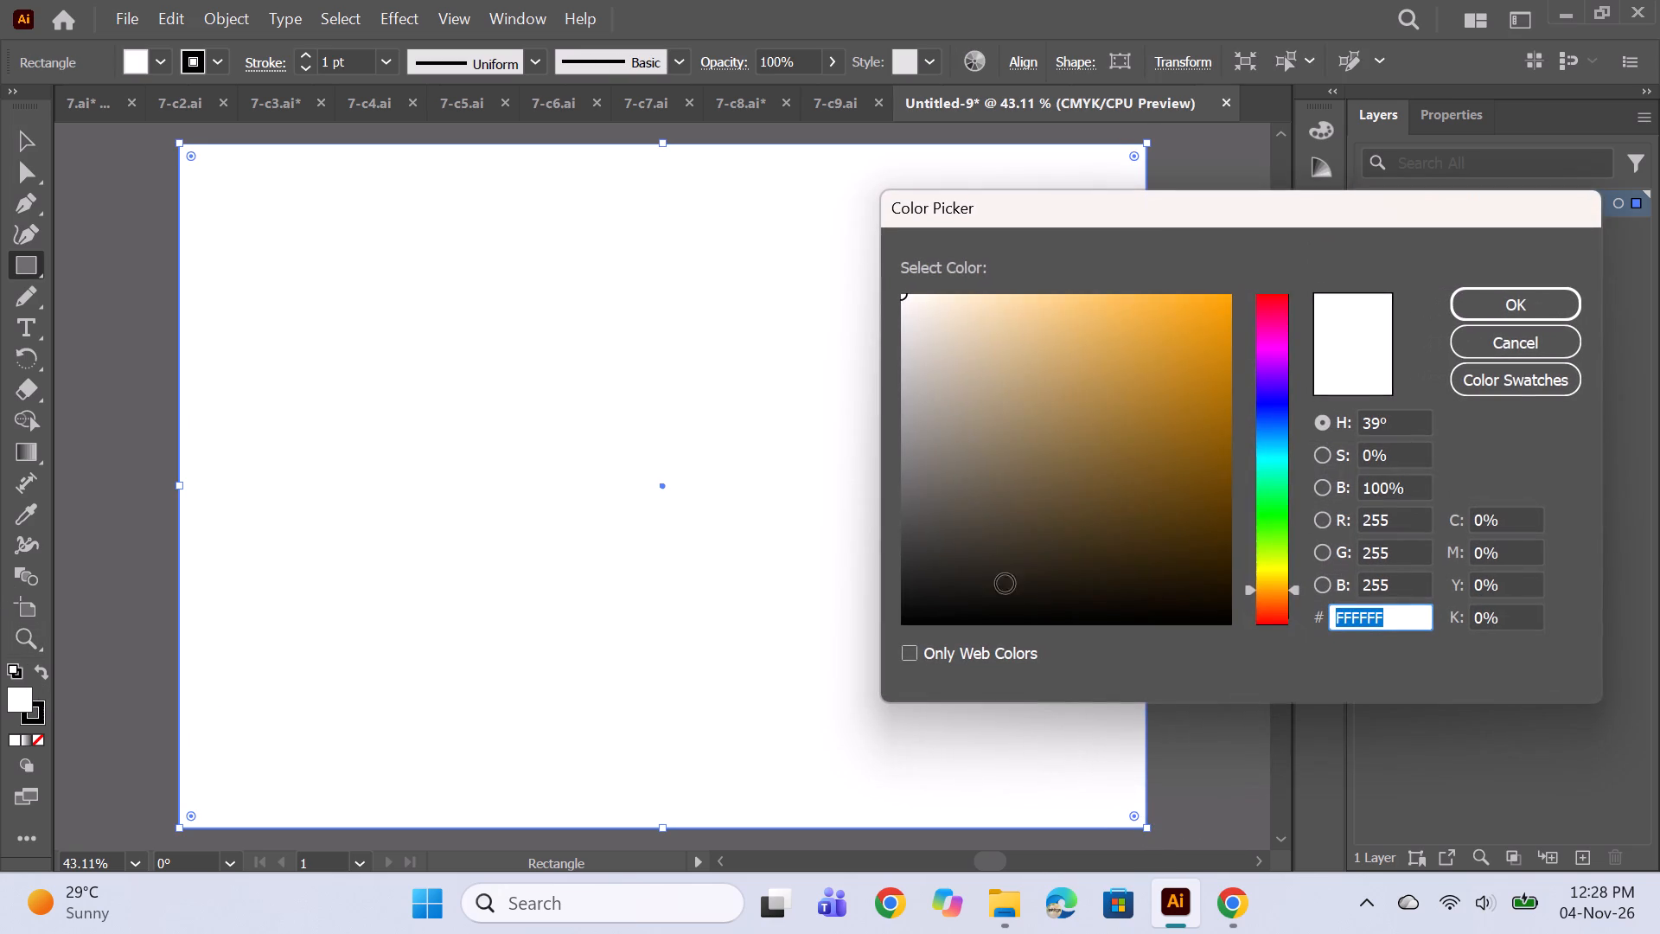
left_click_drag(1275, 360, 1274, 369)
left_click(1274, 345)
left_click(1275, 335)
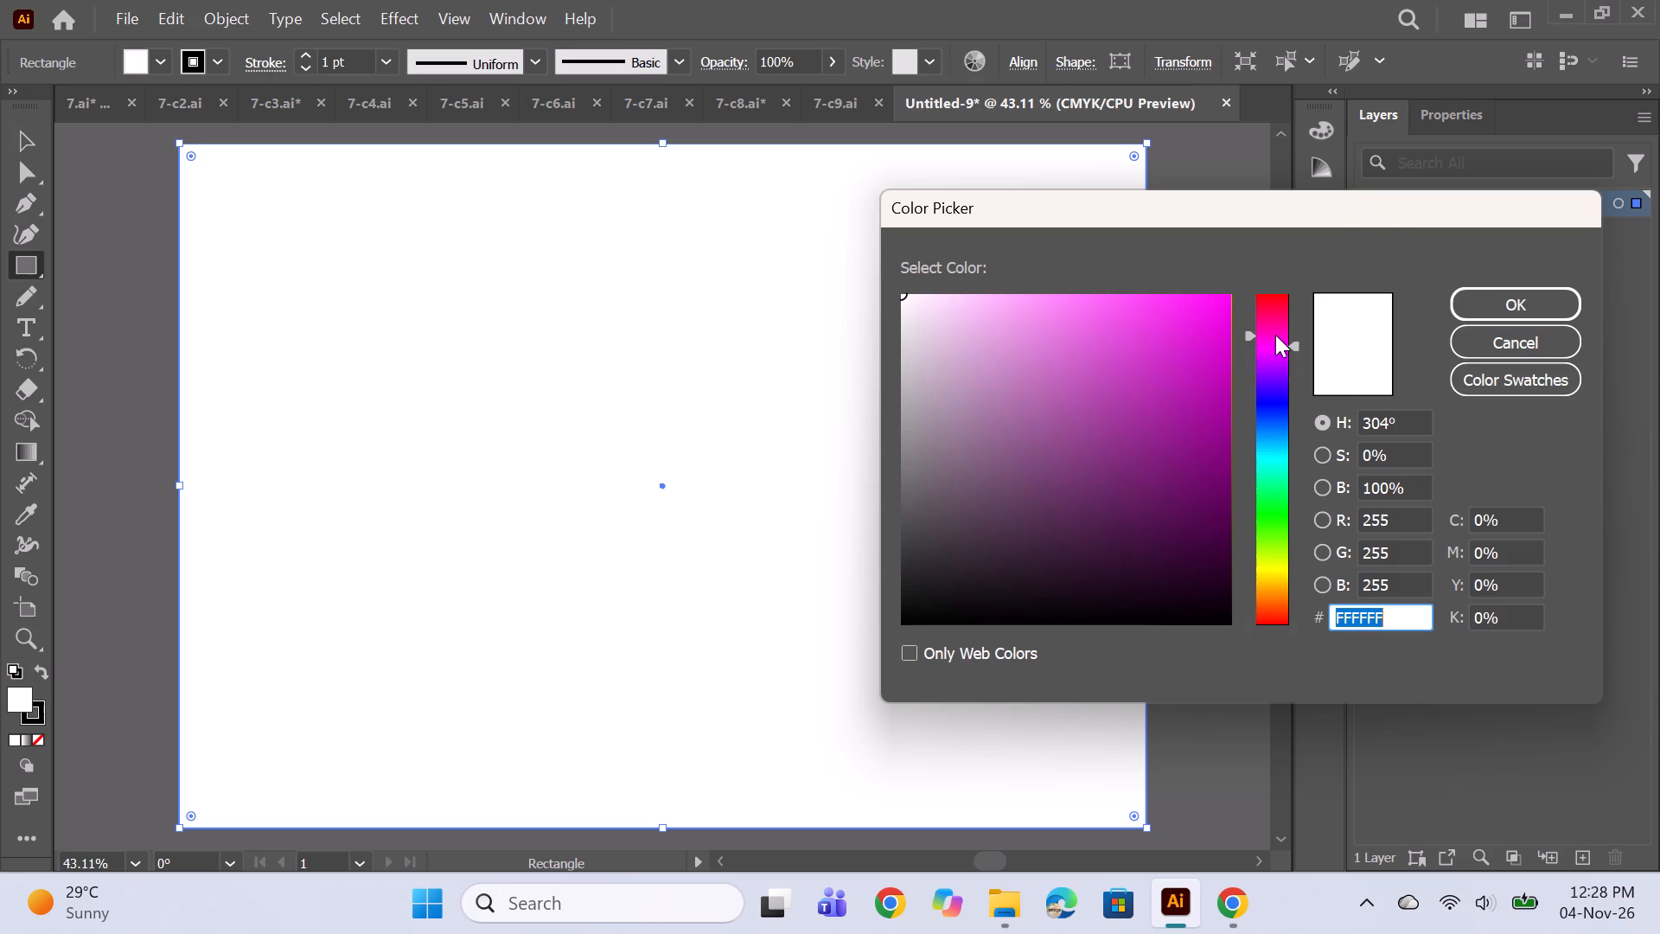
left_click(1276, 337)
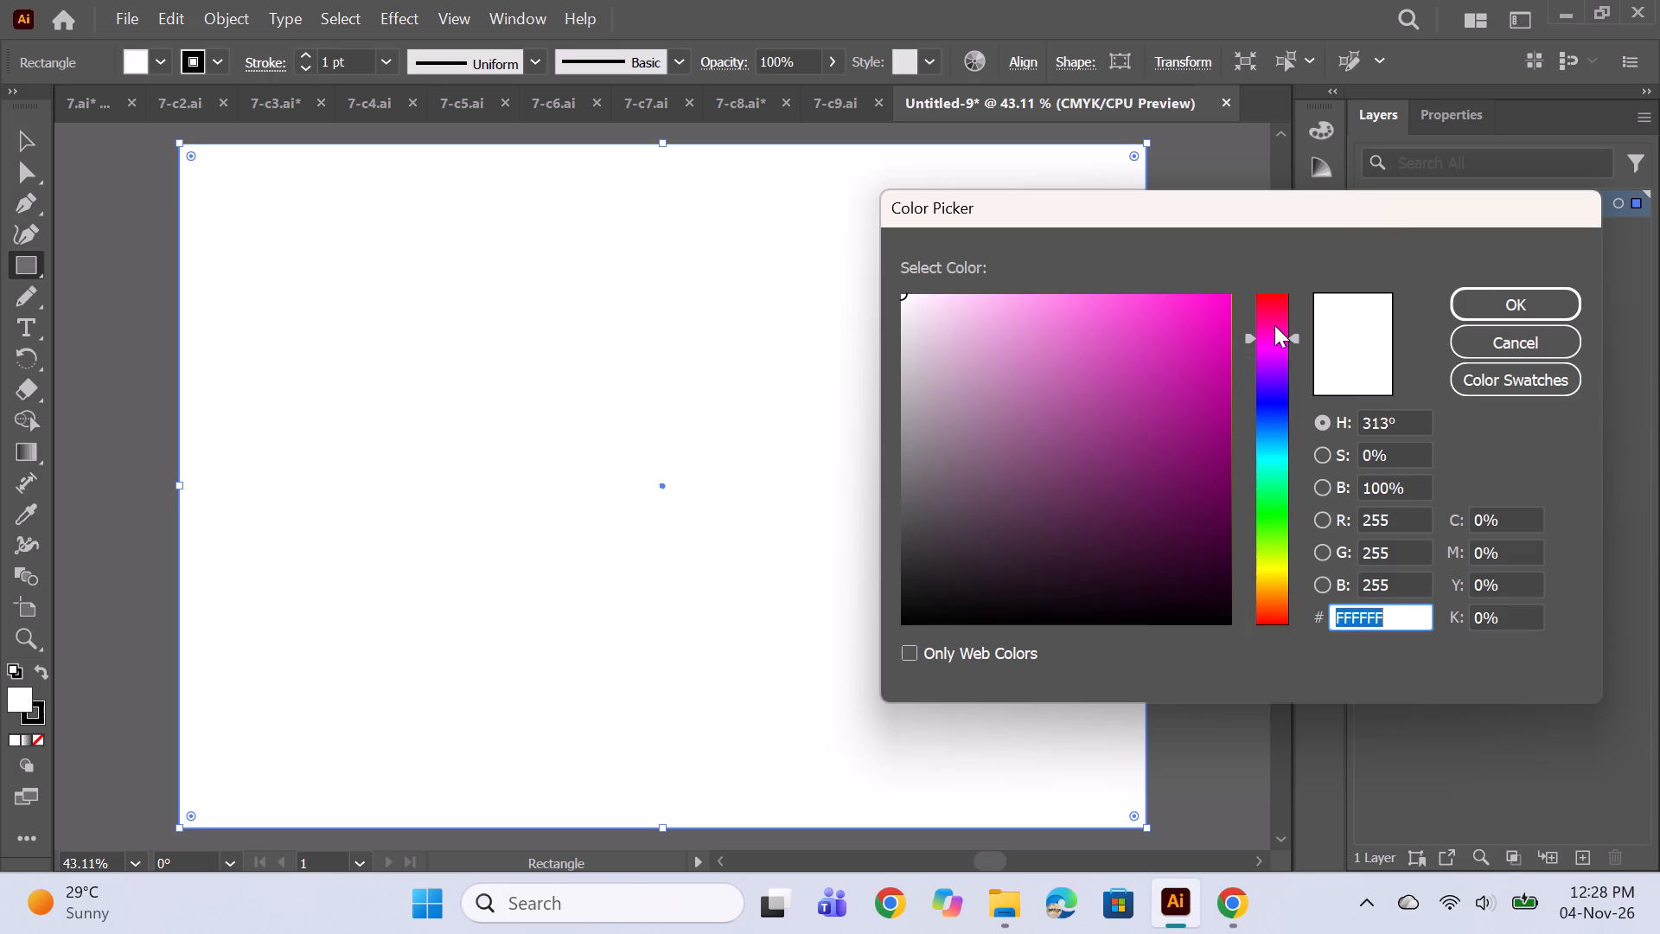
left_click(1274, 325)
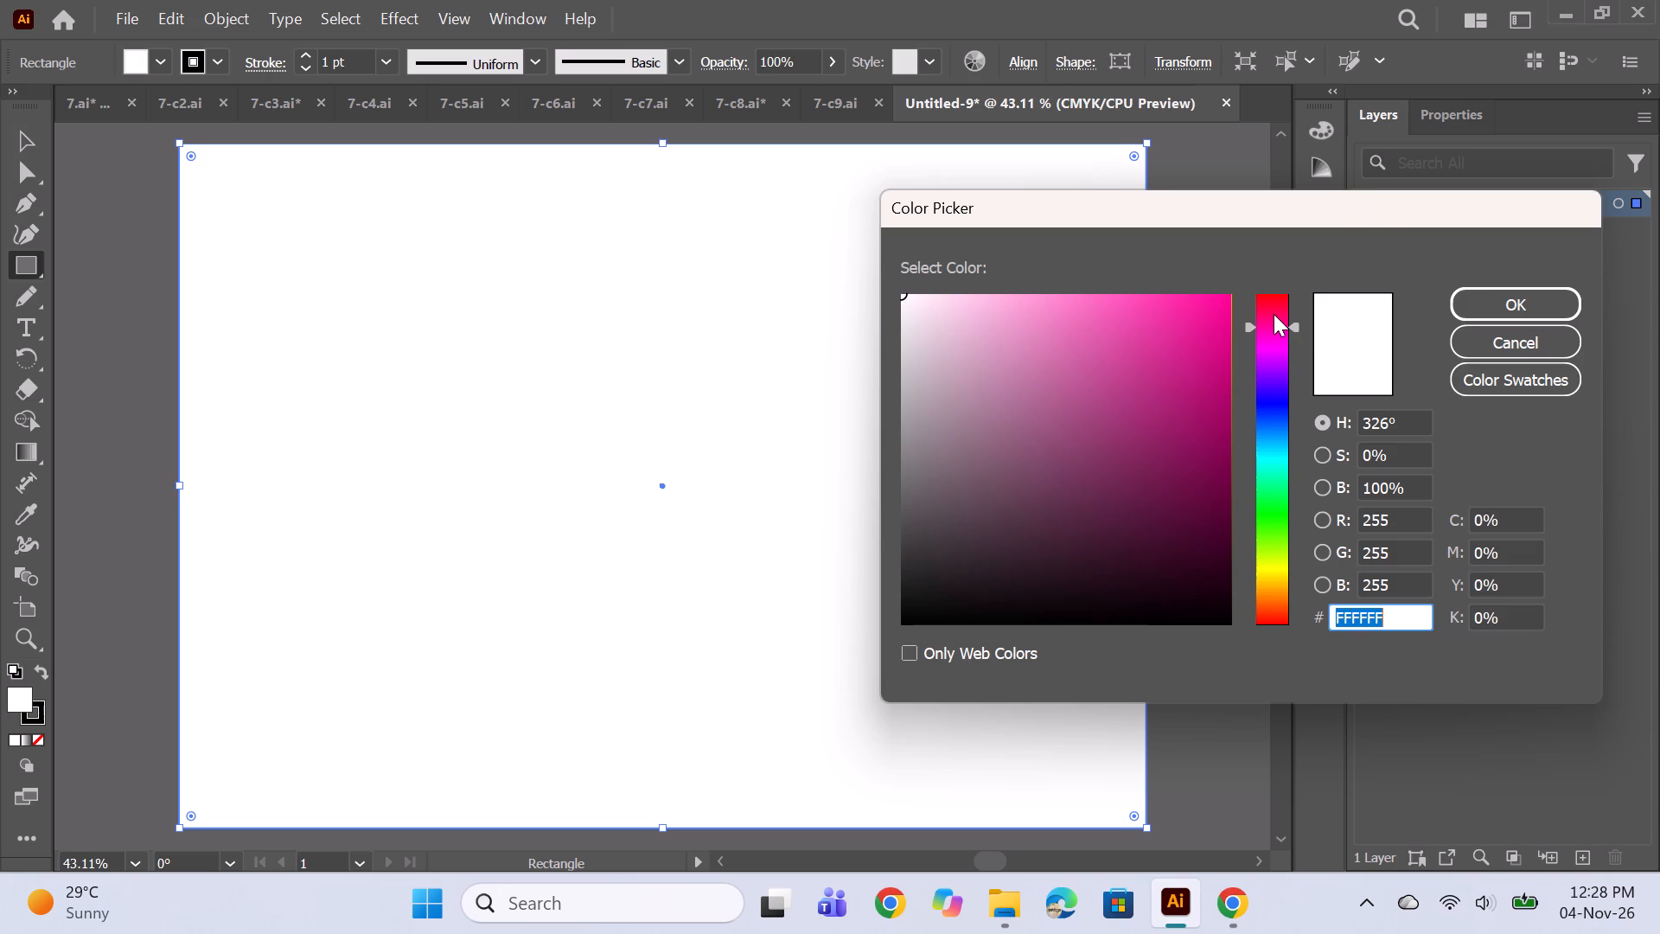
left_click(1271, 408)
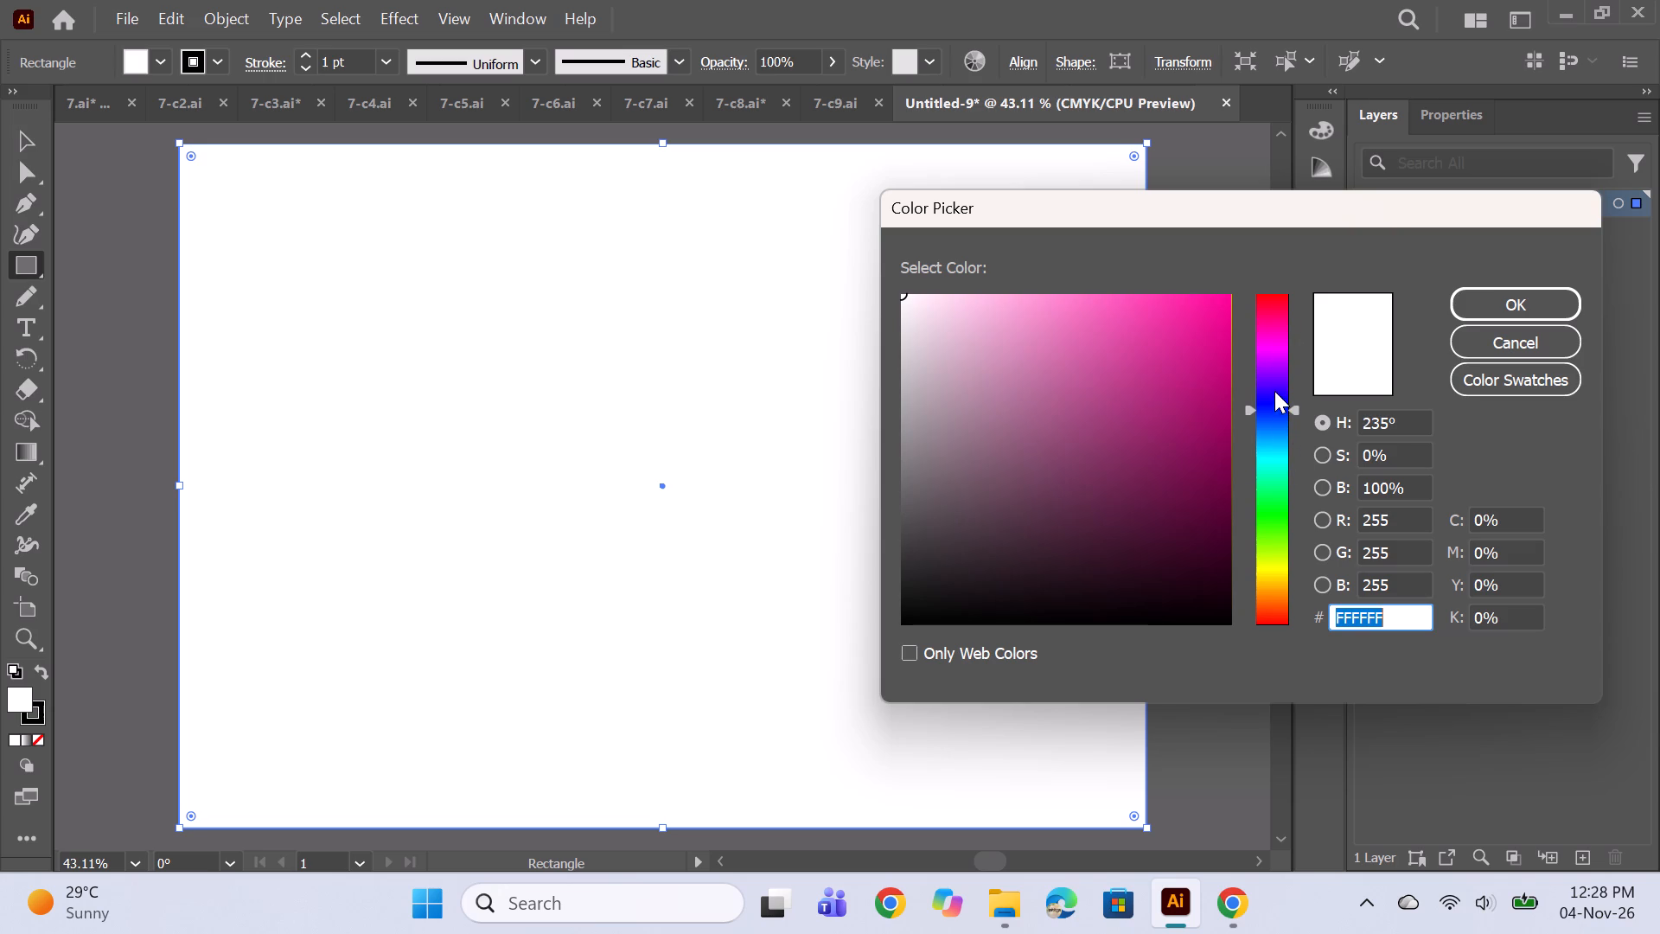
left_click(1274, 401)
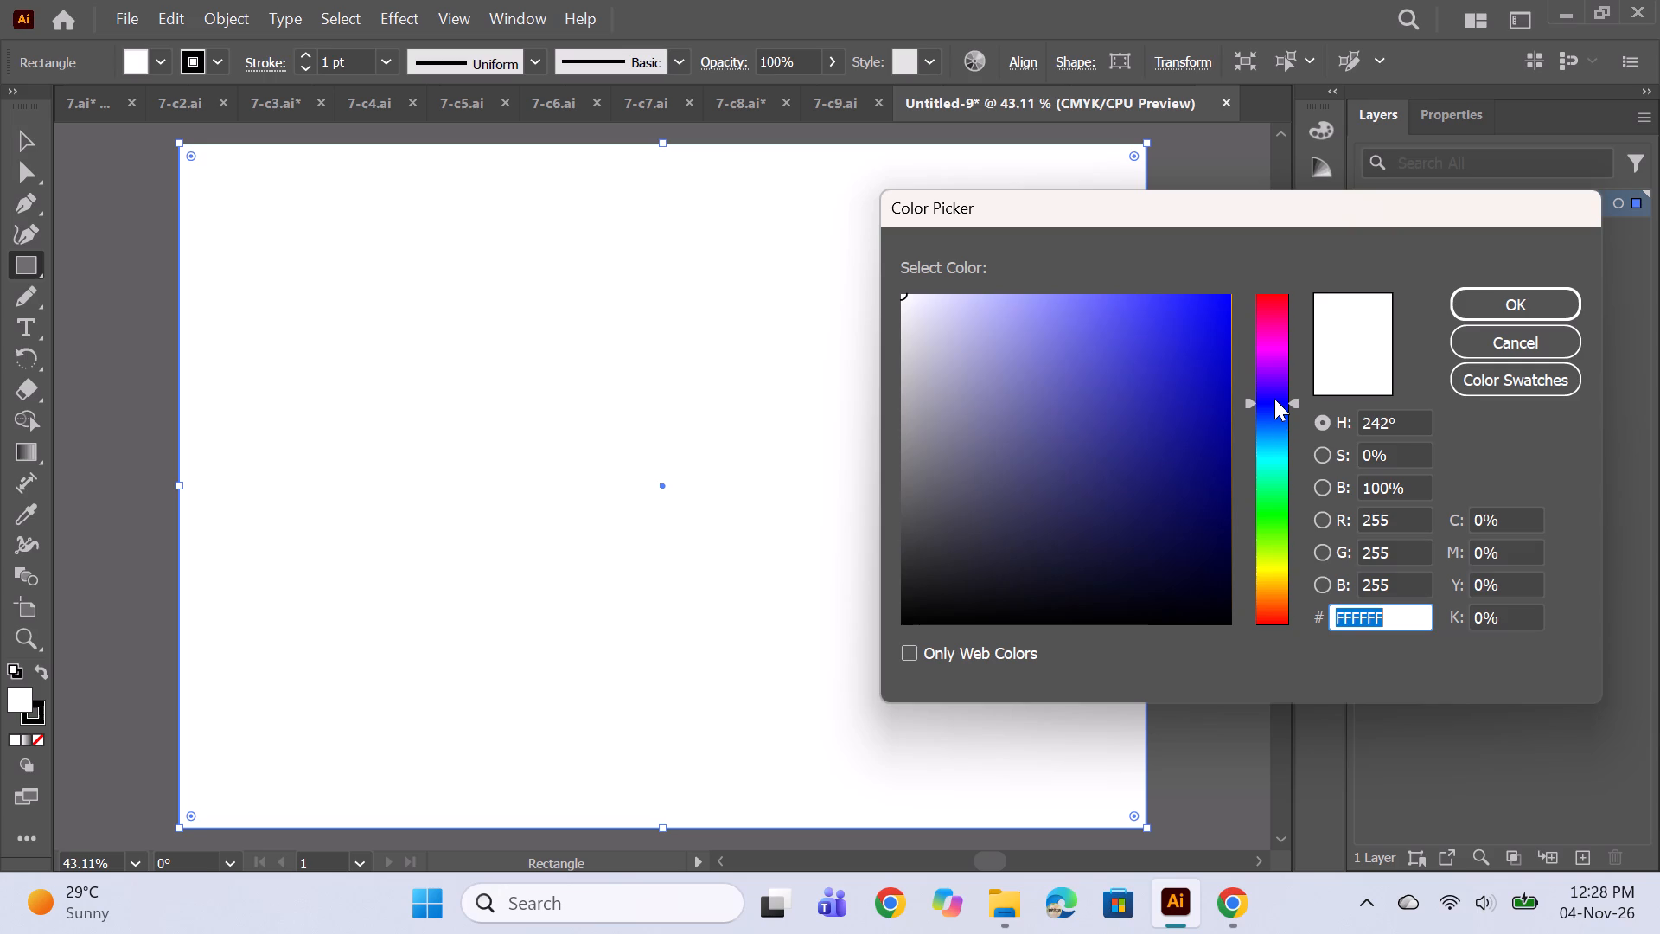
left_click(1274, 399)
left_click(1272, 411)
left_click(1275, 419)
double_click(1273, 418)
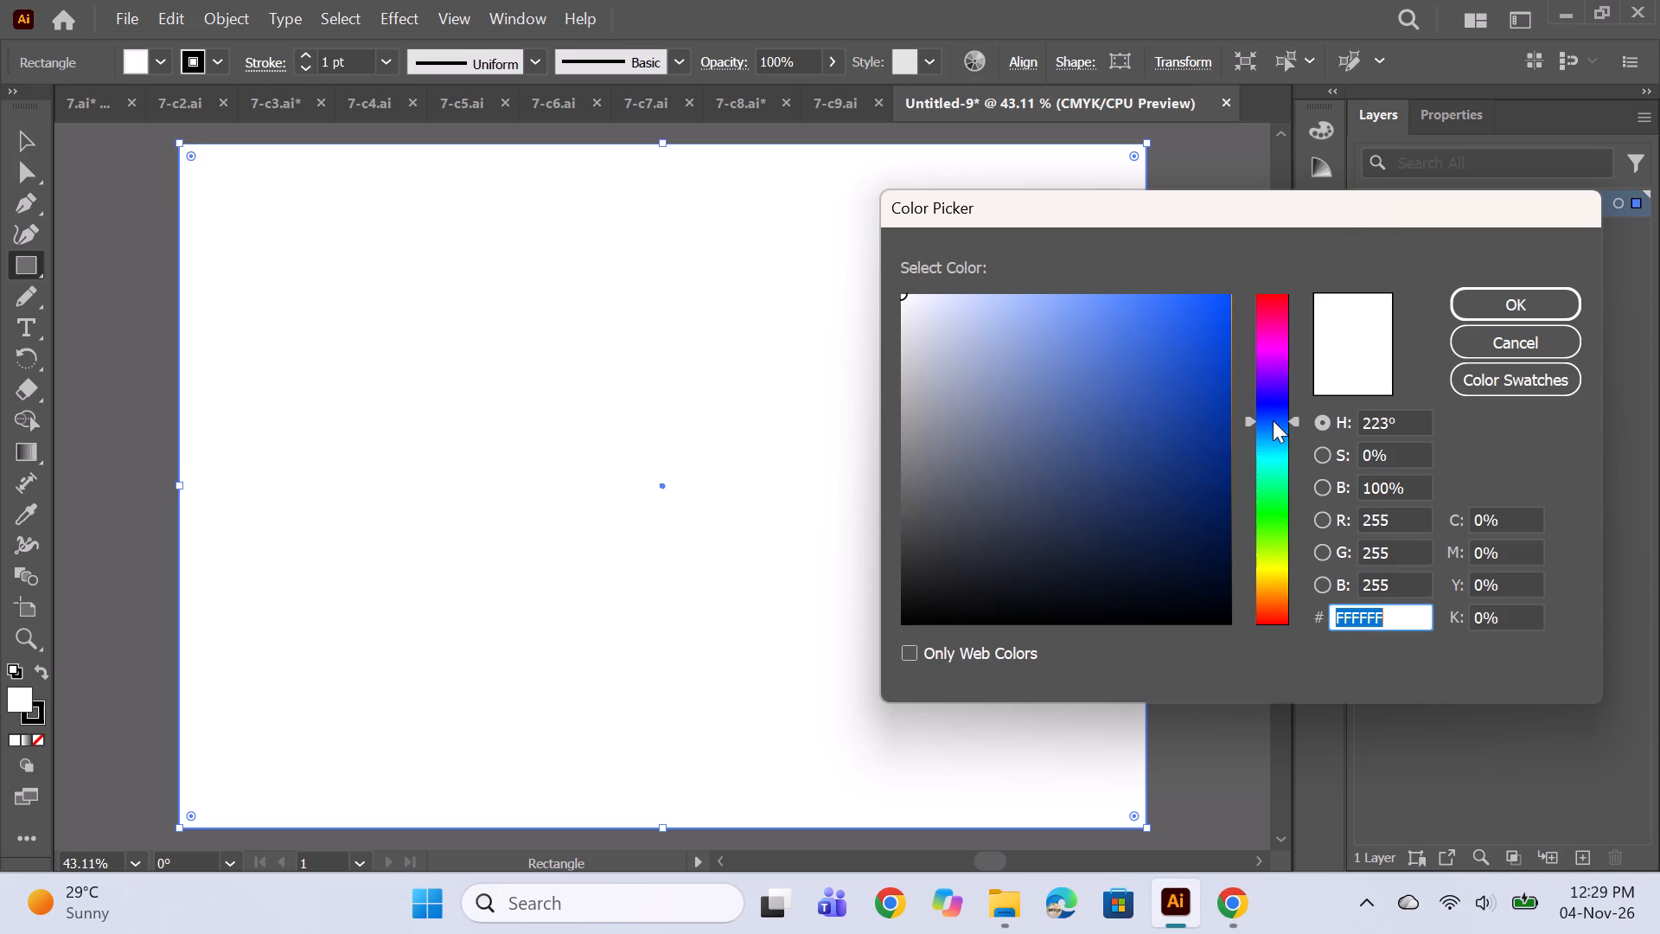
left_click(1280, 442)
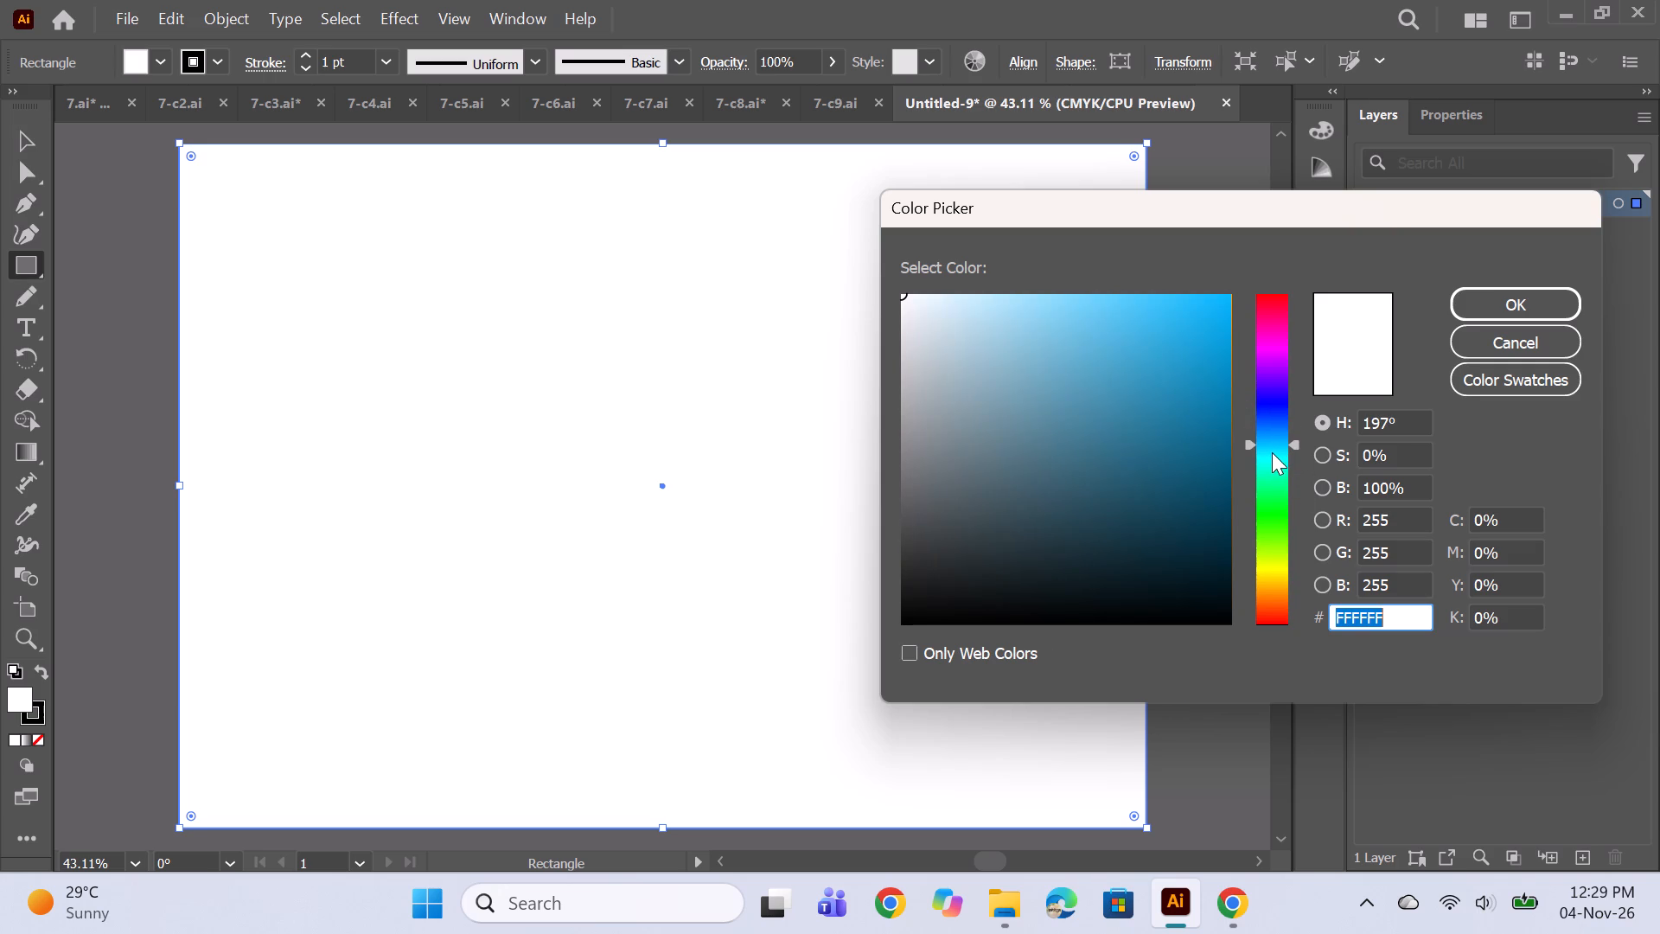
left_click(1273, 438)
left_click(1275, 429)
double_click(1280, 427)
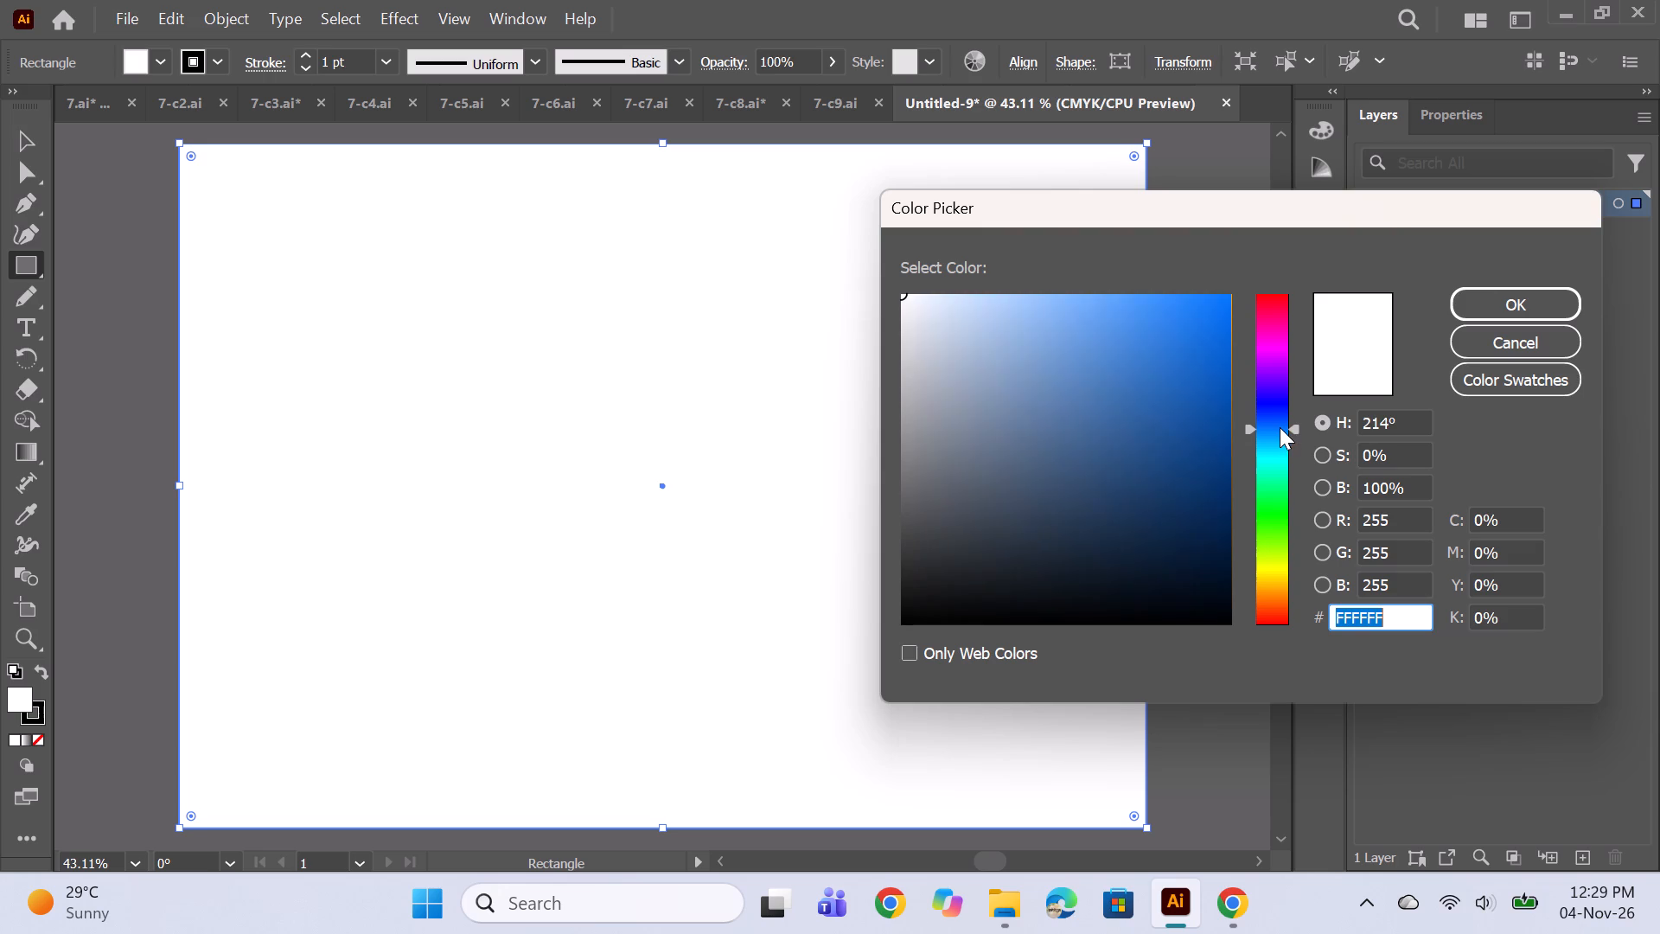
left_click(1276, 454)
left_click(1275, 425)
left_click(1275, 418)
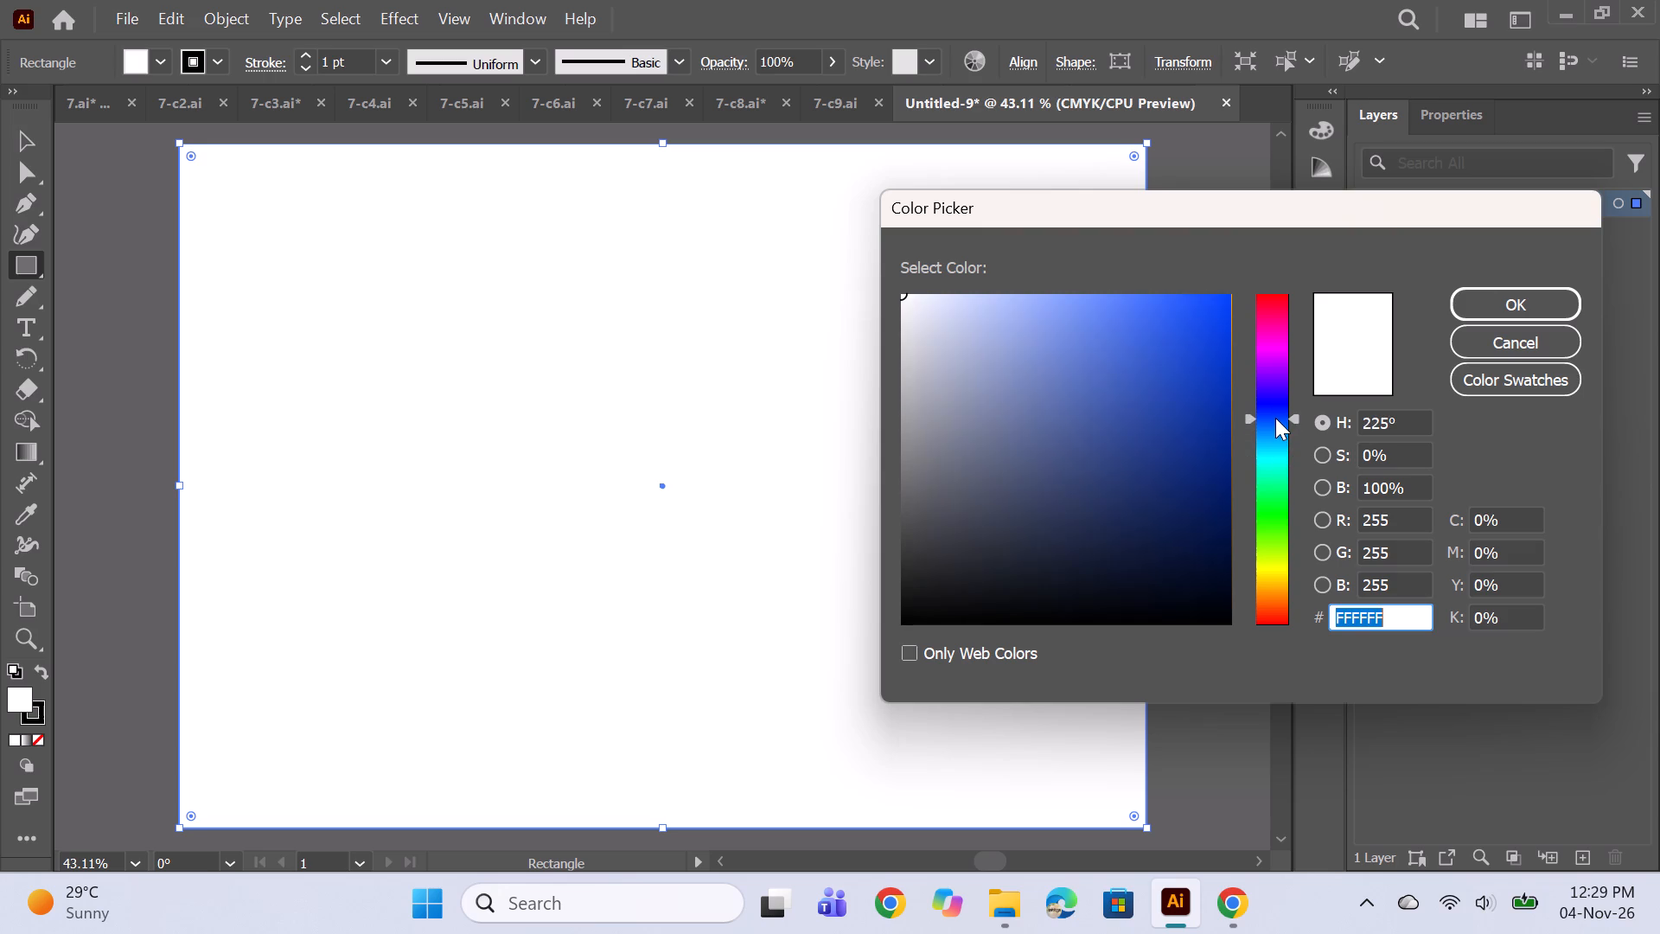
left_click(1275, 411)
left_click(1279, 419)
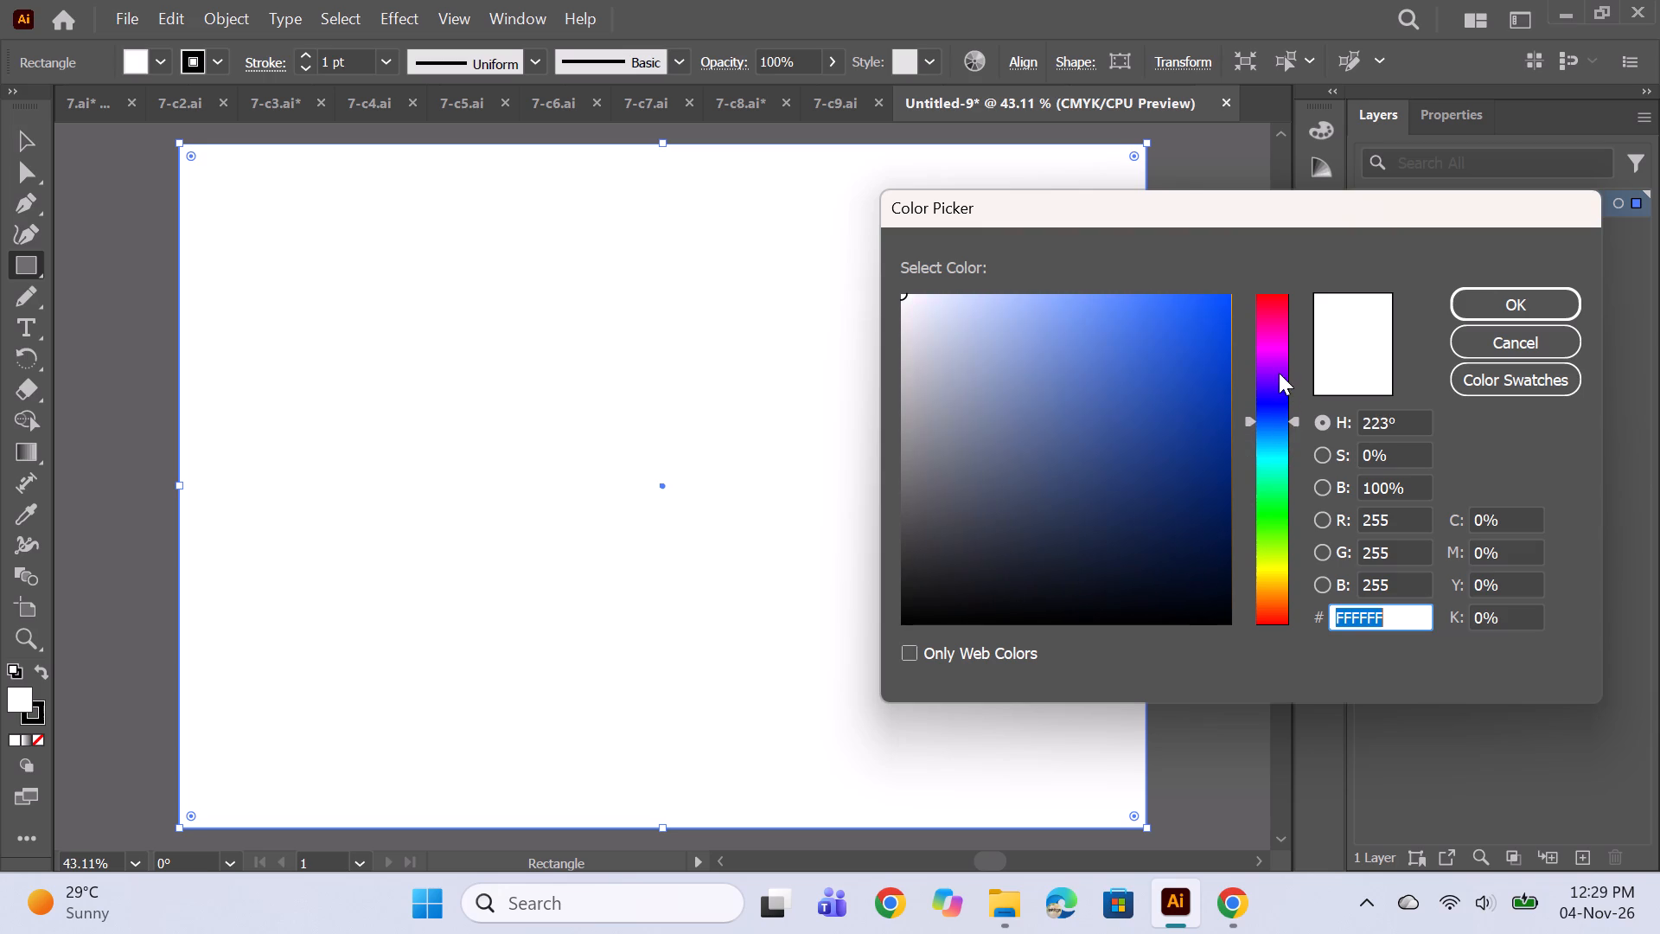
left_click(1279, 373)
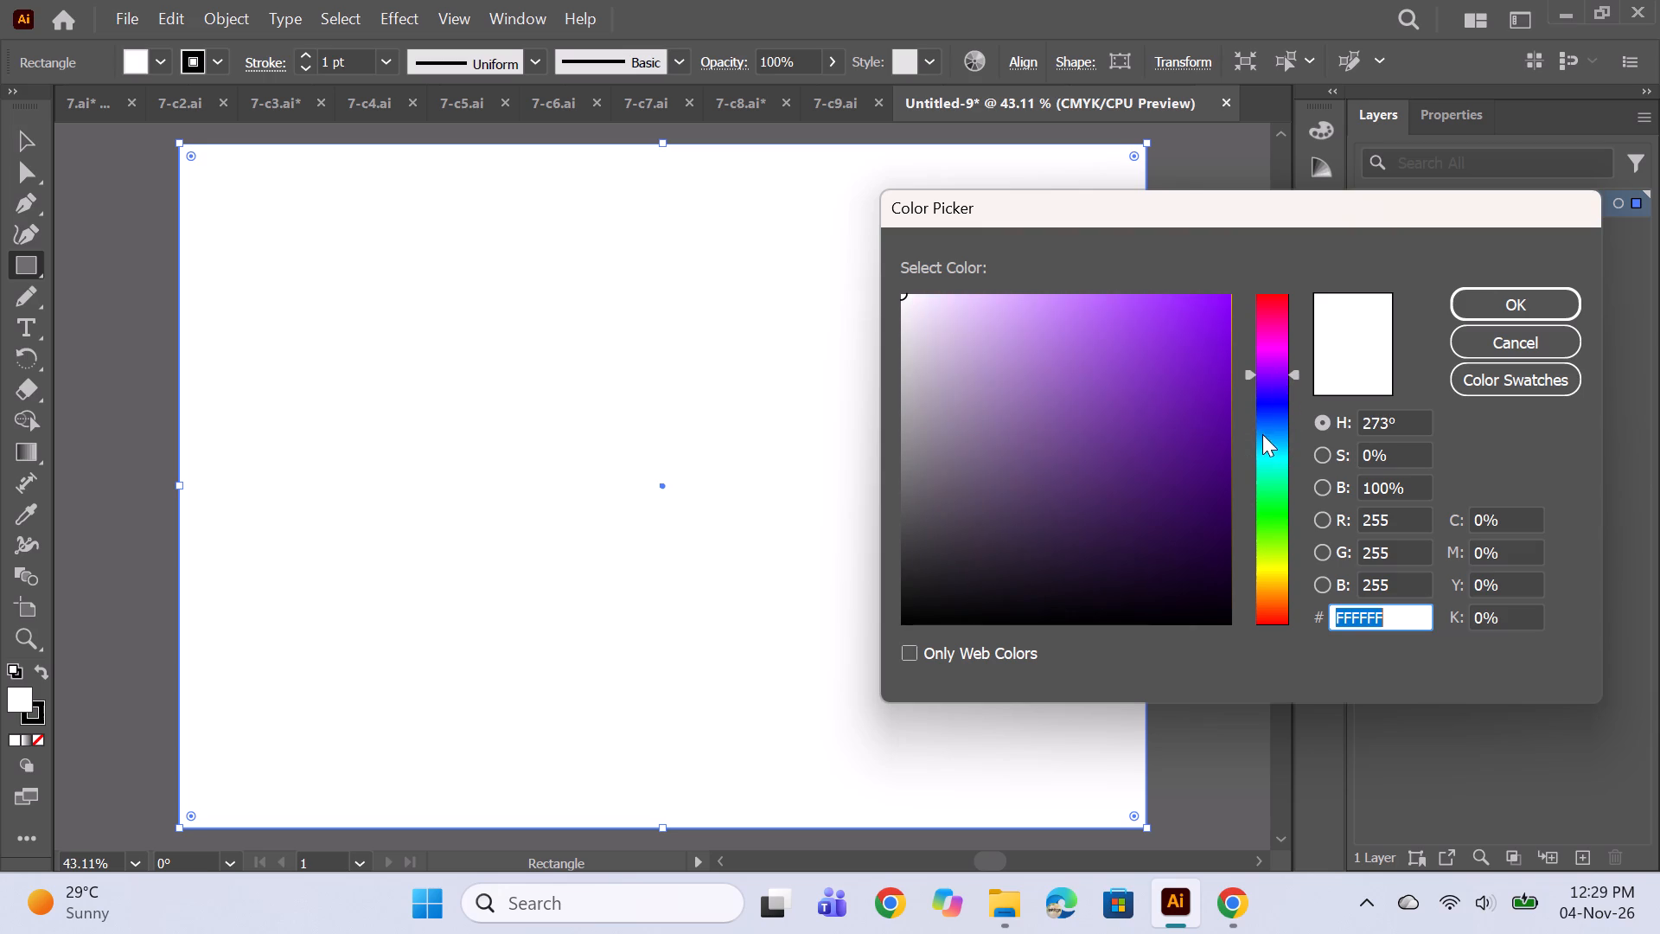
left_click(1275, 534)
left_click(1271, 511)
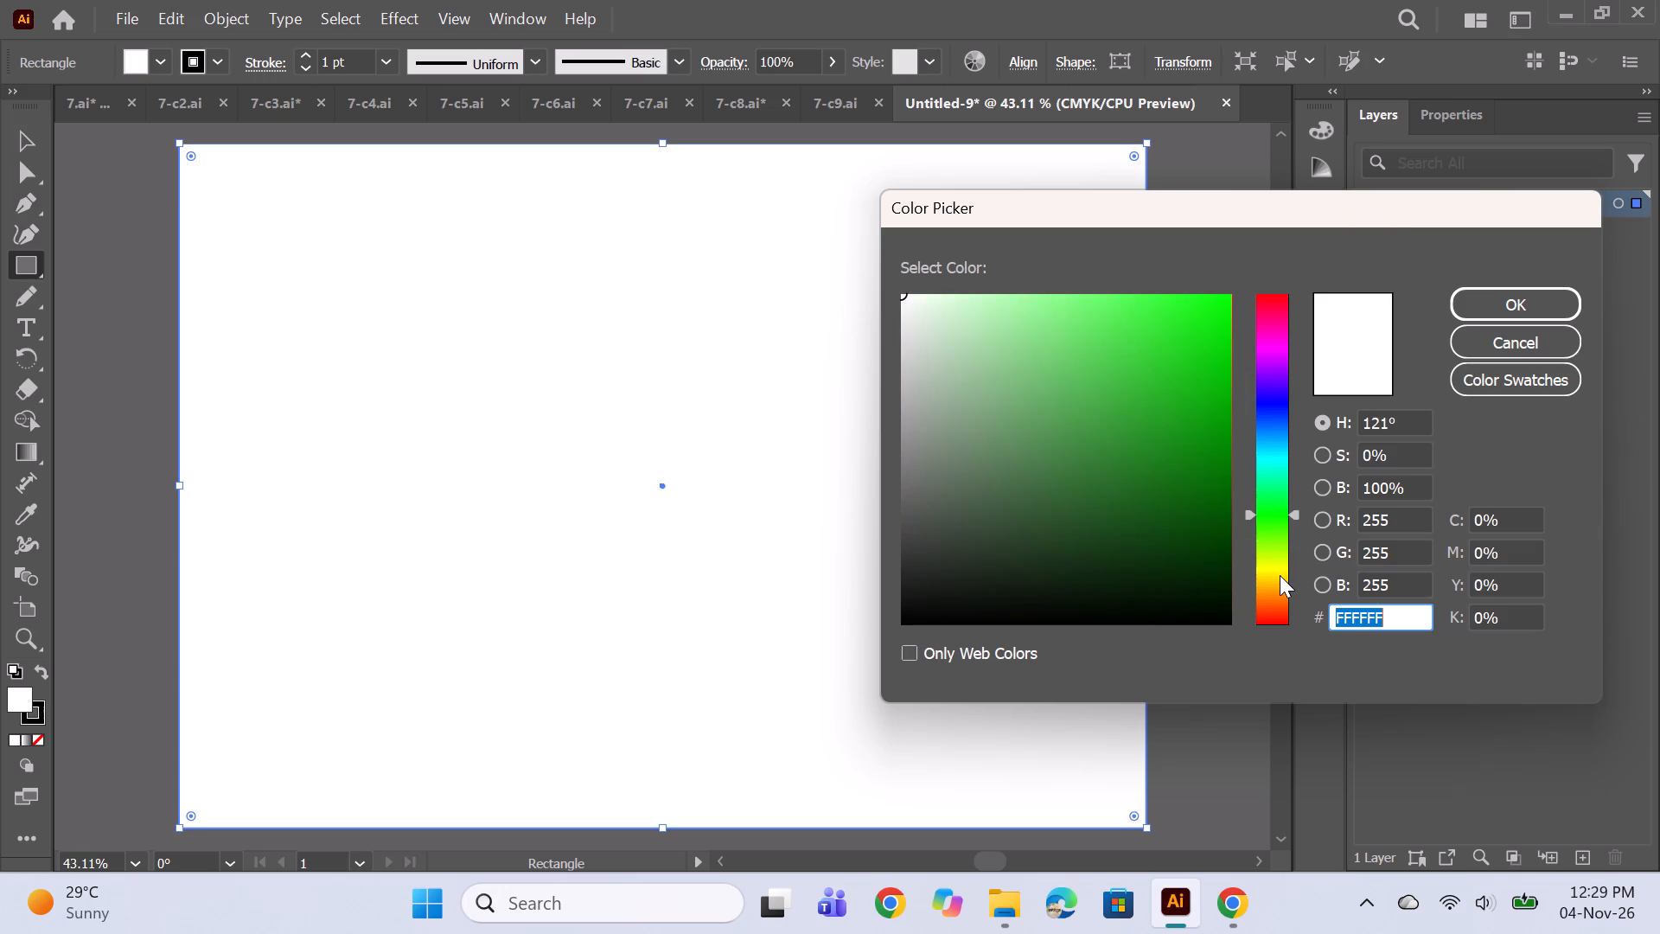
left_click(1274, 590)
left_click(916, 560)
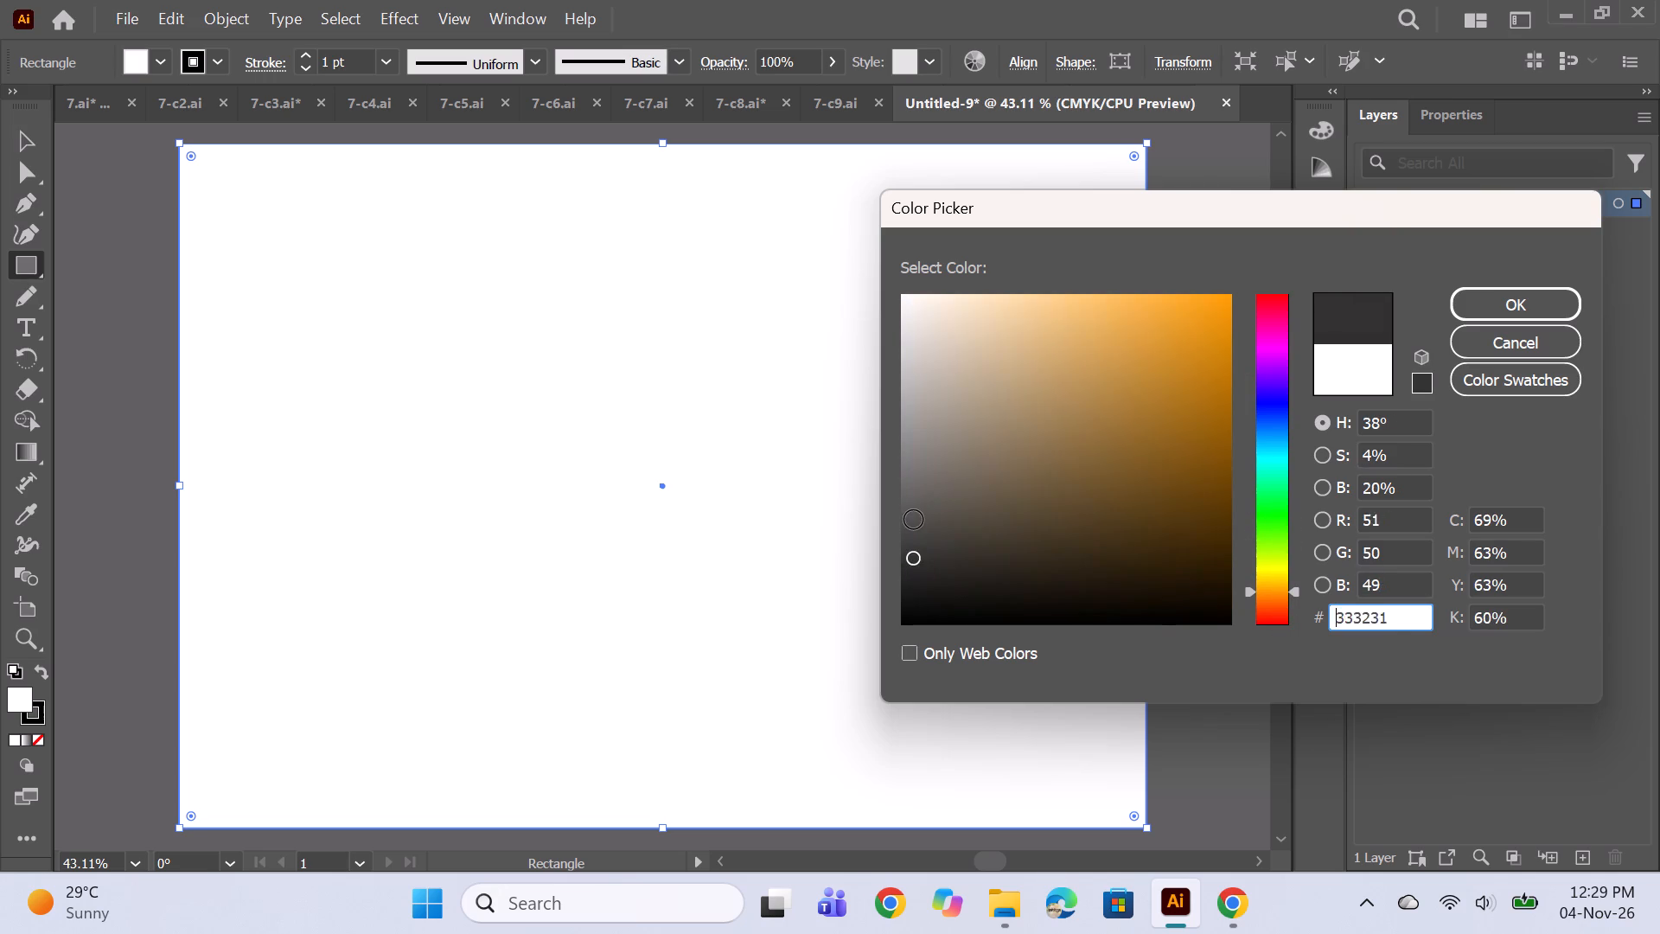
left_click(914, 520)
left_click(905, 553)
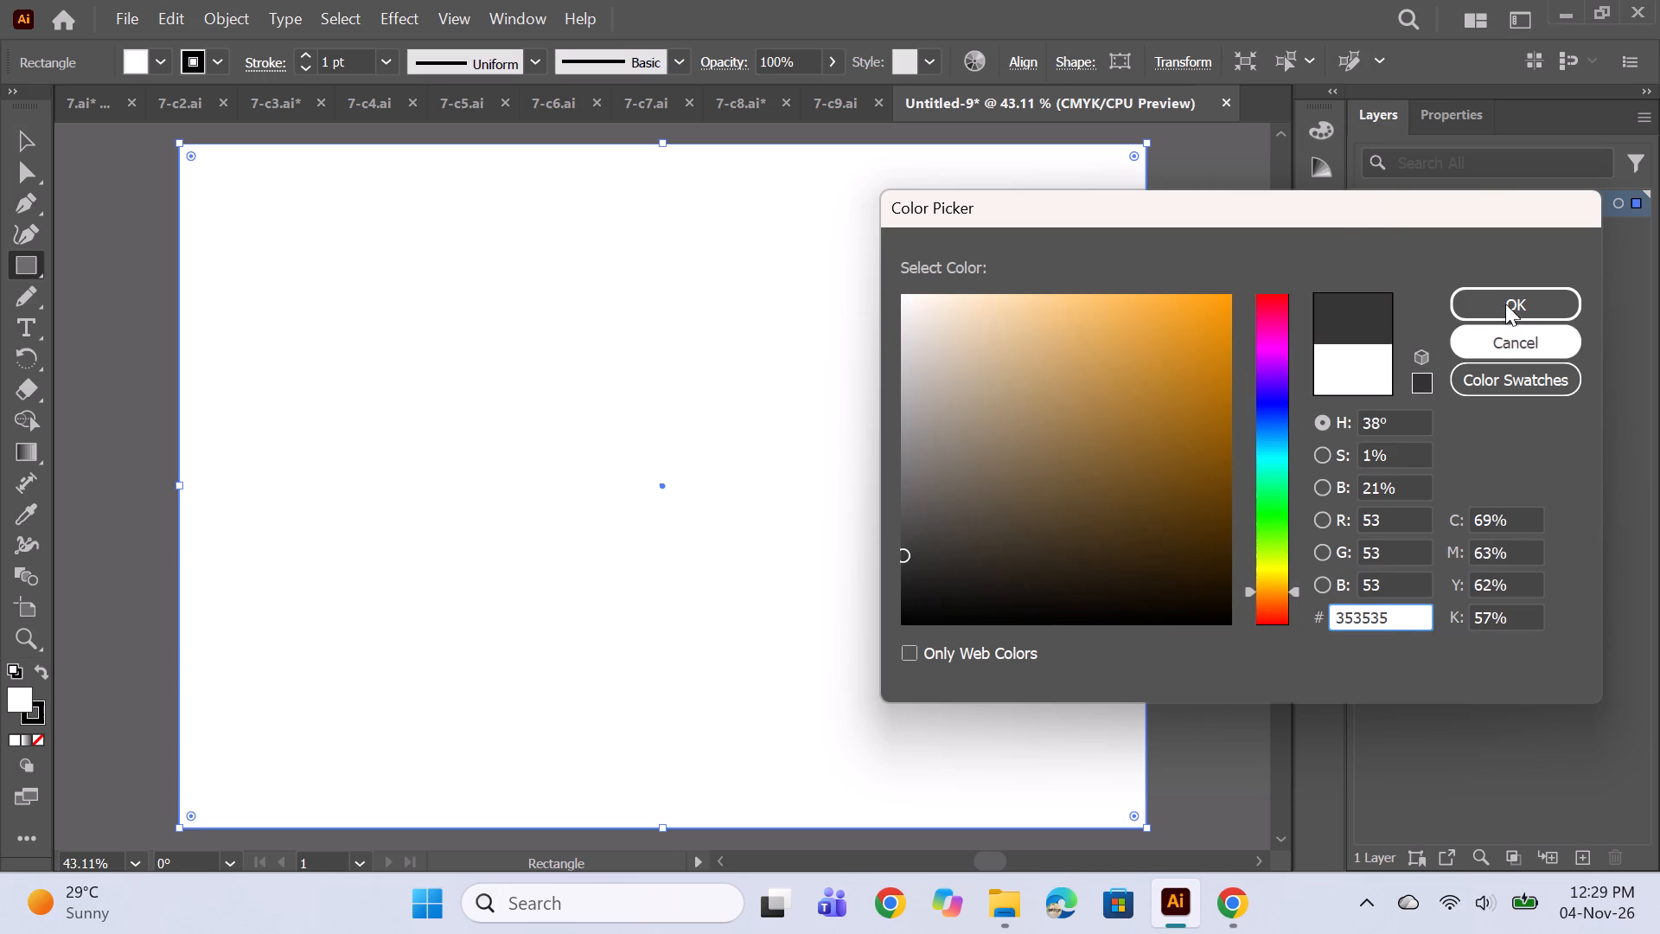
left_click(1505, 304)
Darken the background rectangle's fill to near-black 1E1E1D.
double_click(13, 698)
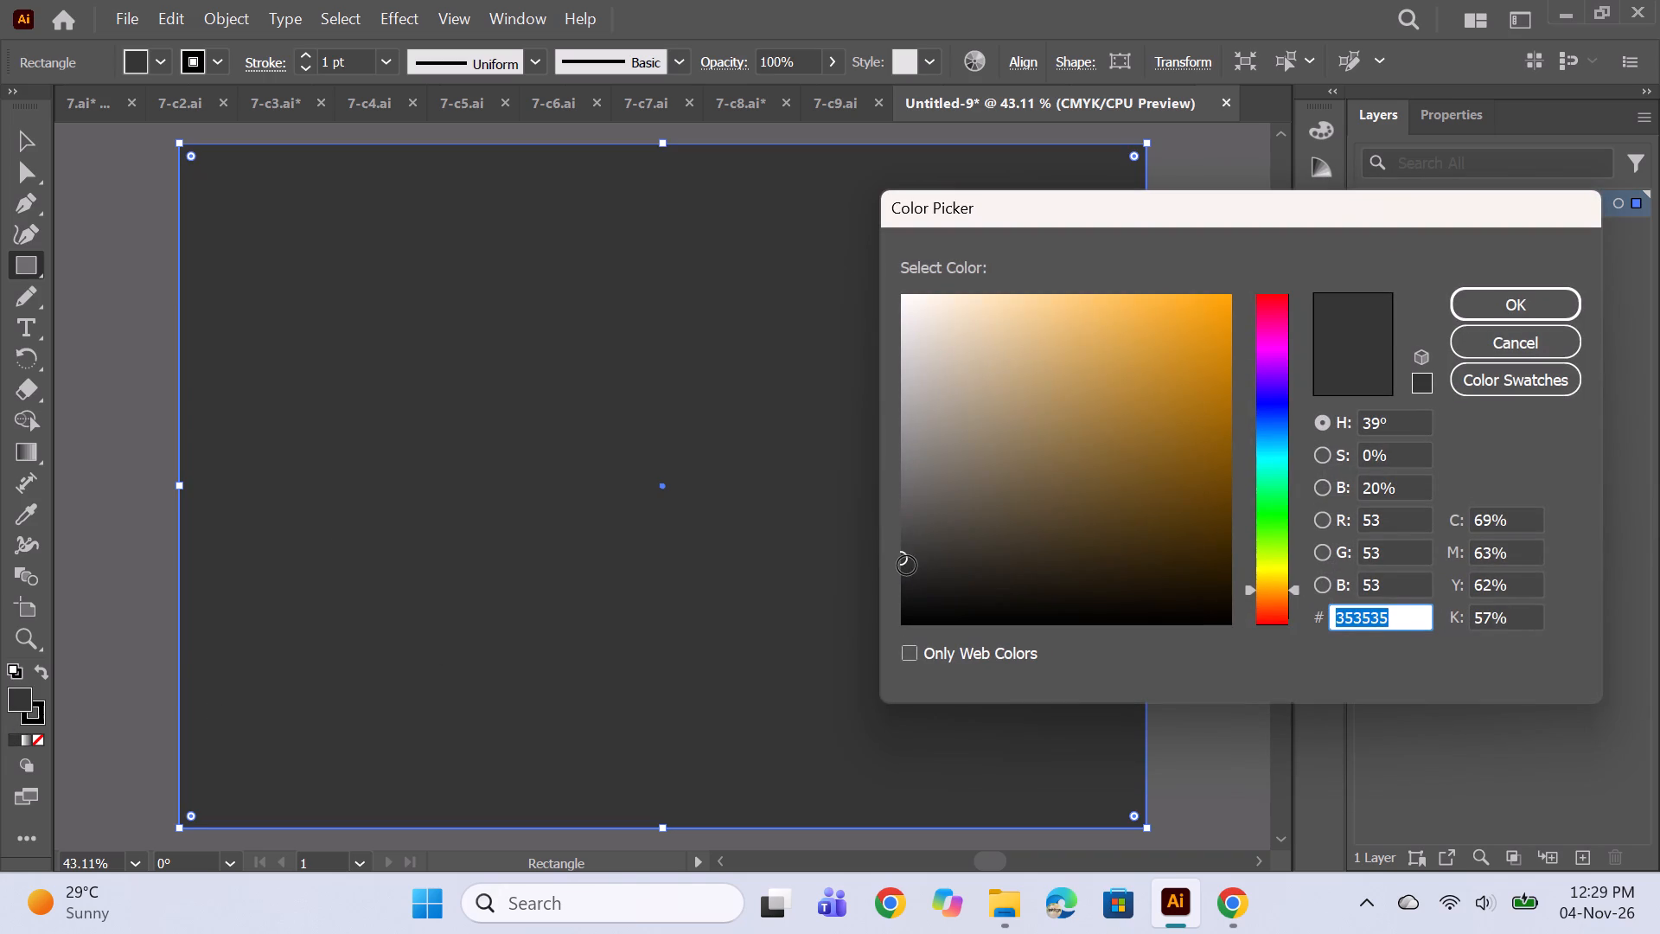
left_click(907, 566)
left_click(1491, 305)
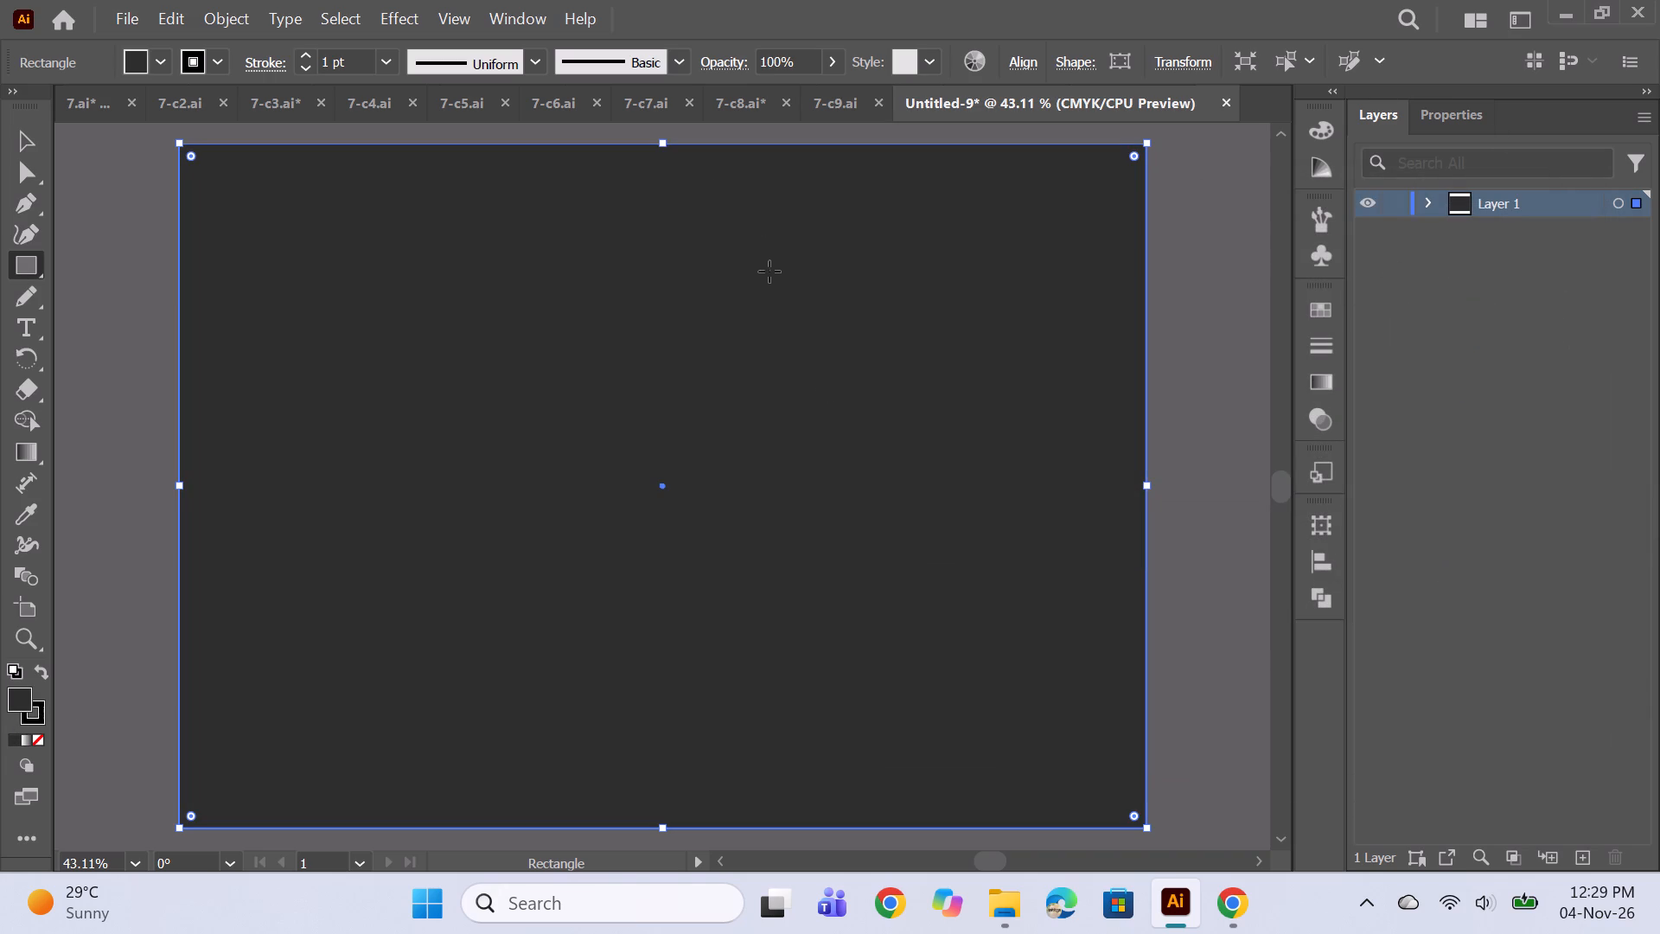
double_click(25, 700)
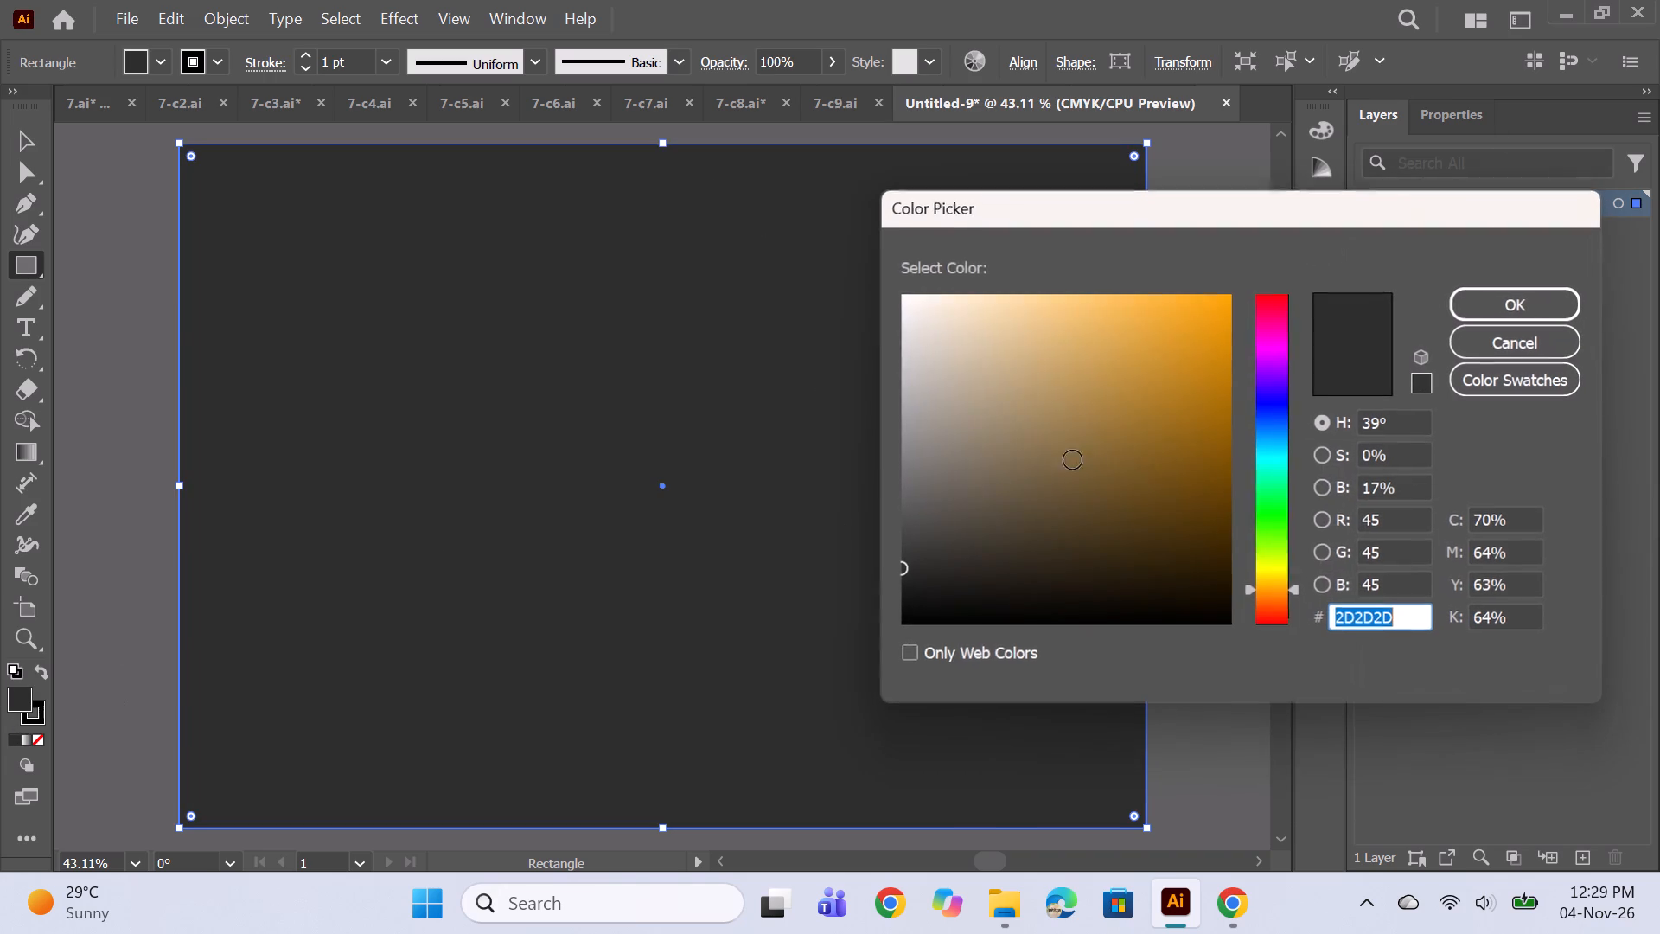
left_click(910, 585)
left_click(1491, 303)
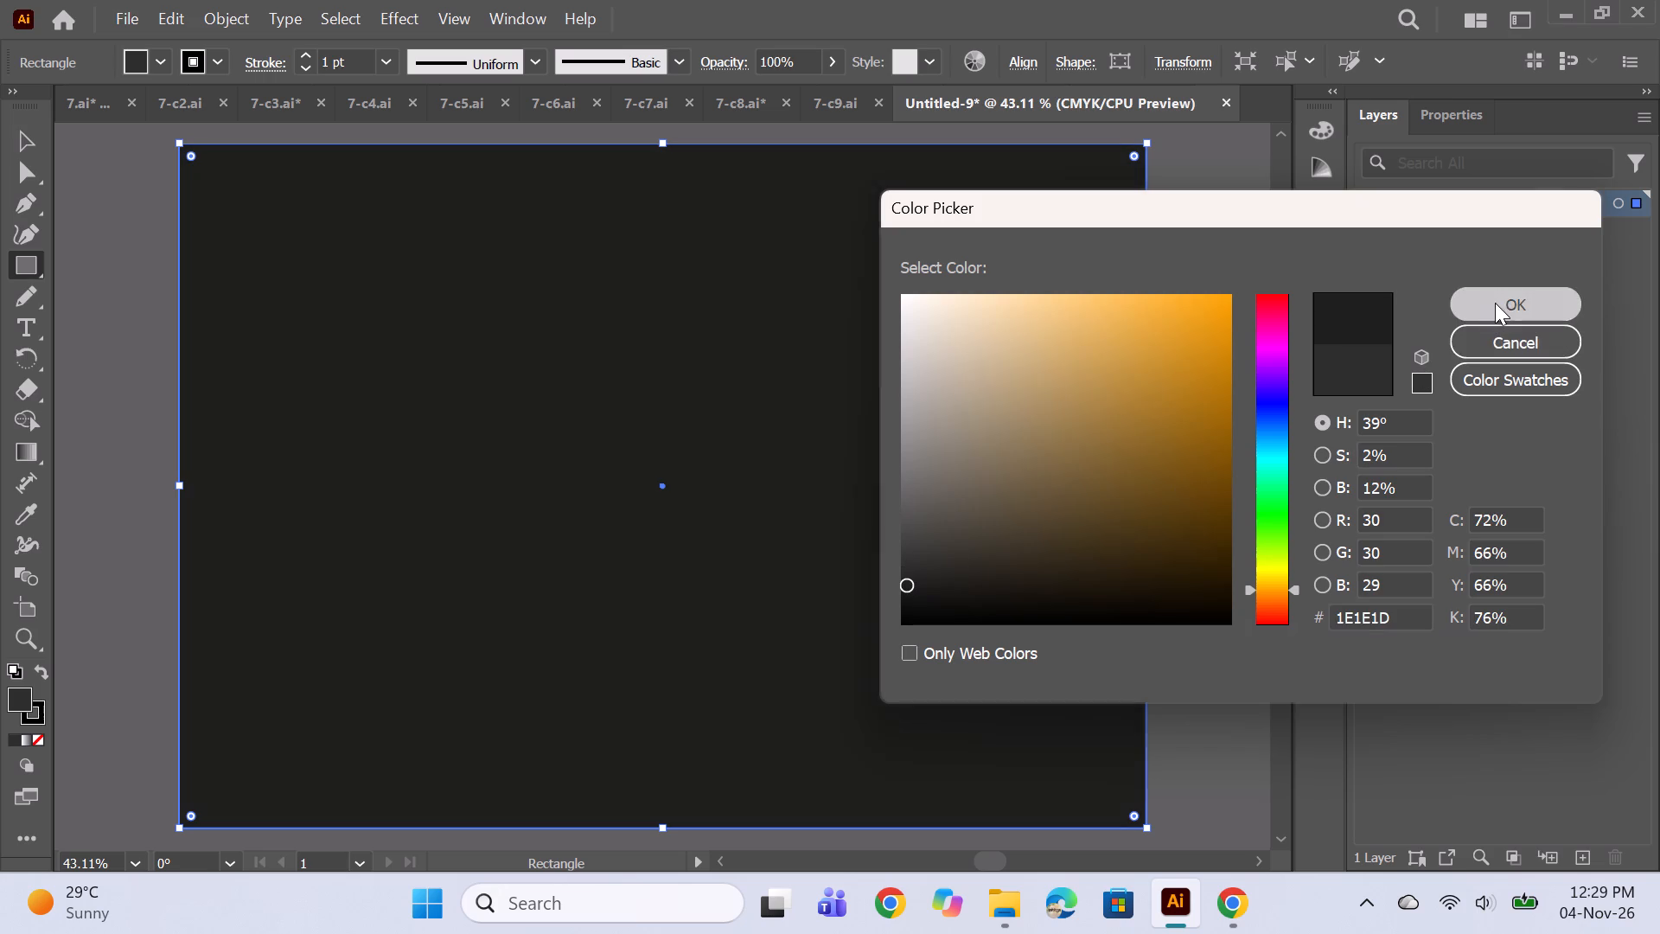
Paste the copied flower-tree motif onto the dark background.
key("ctrl+v")
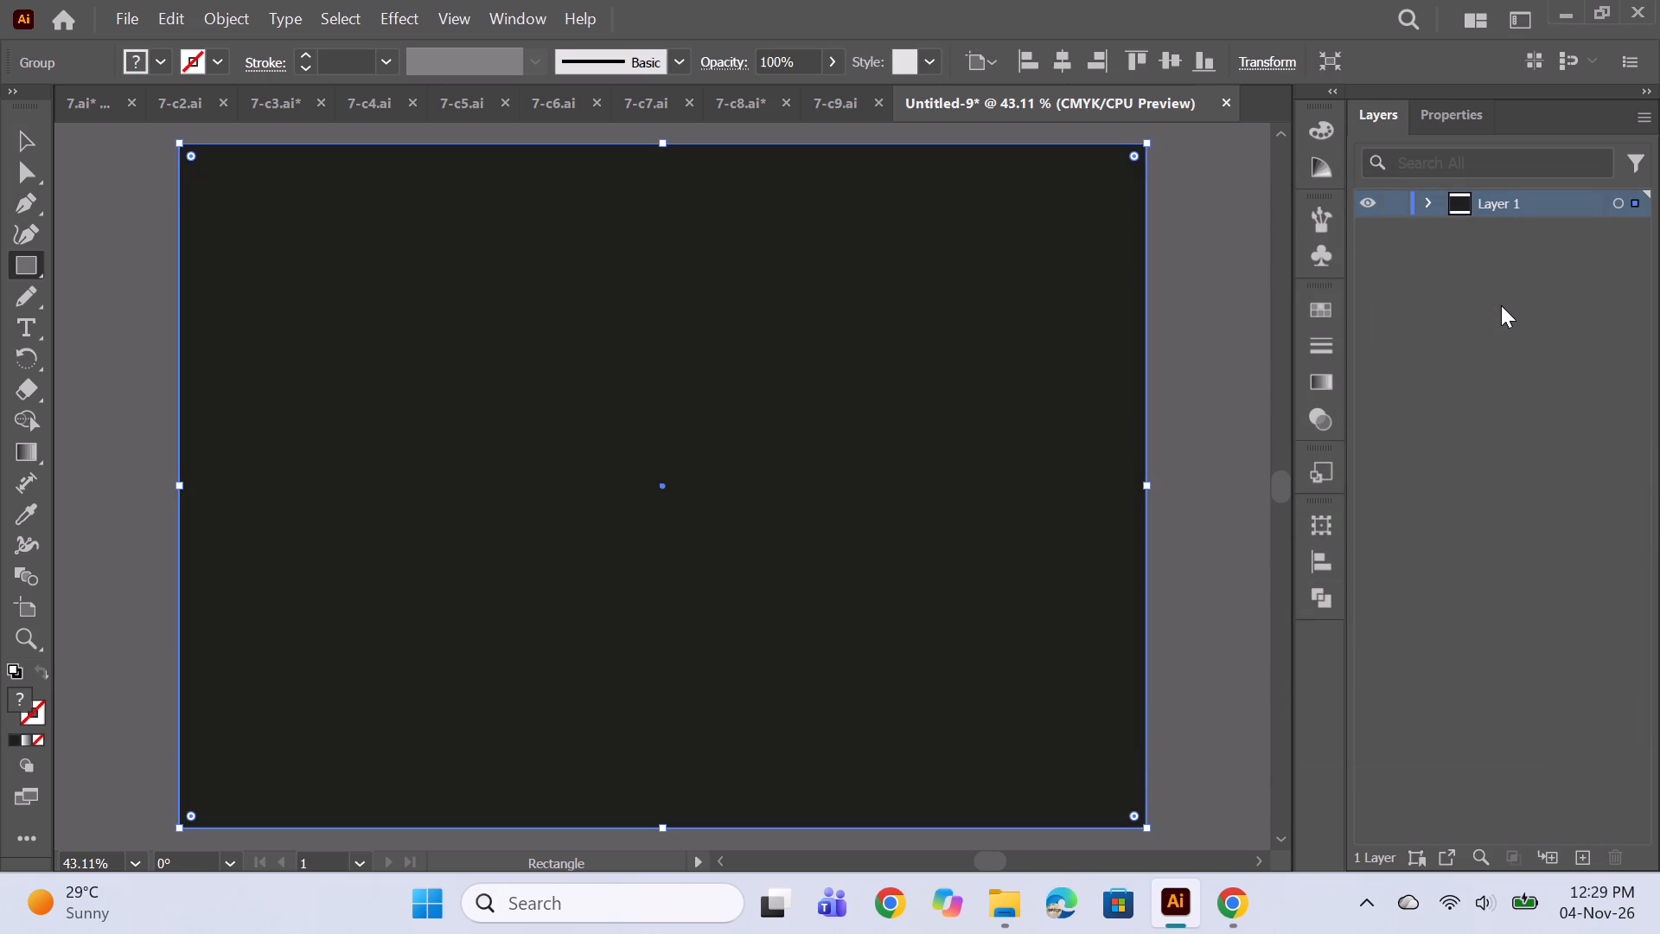
left_click(903, 430, "ctrl")
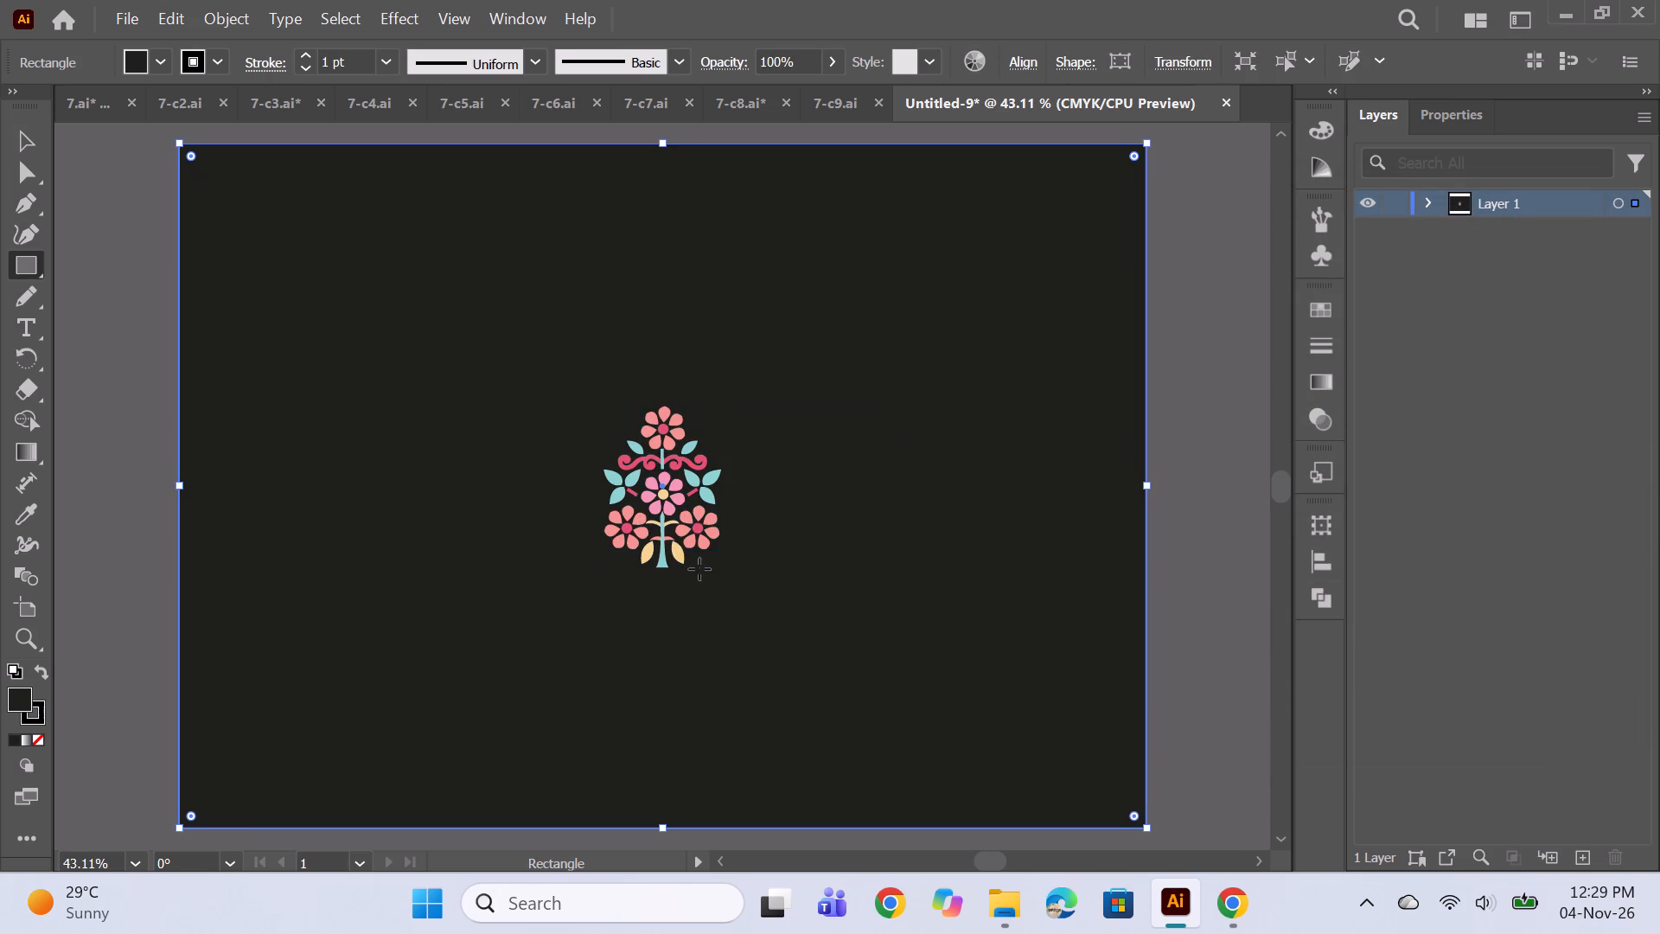
Expand Layer 1, the tree motif's group and three of its flower groups down to their petals and centres.
scroll(671, 465, "up", 3, "alt")
scroll(627, 434, "down", 1)
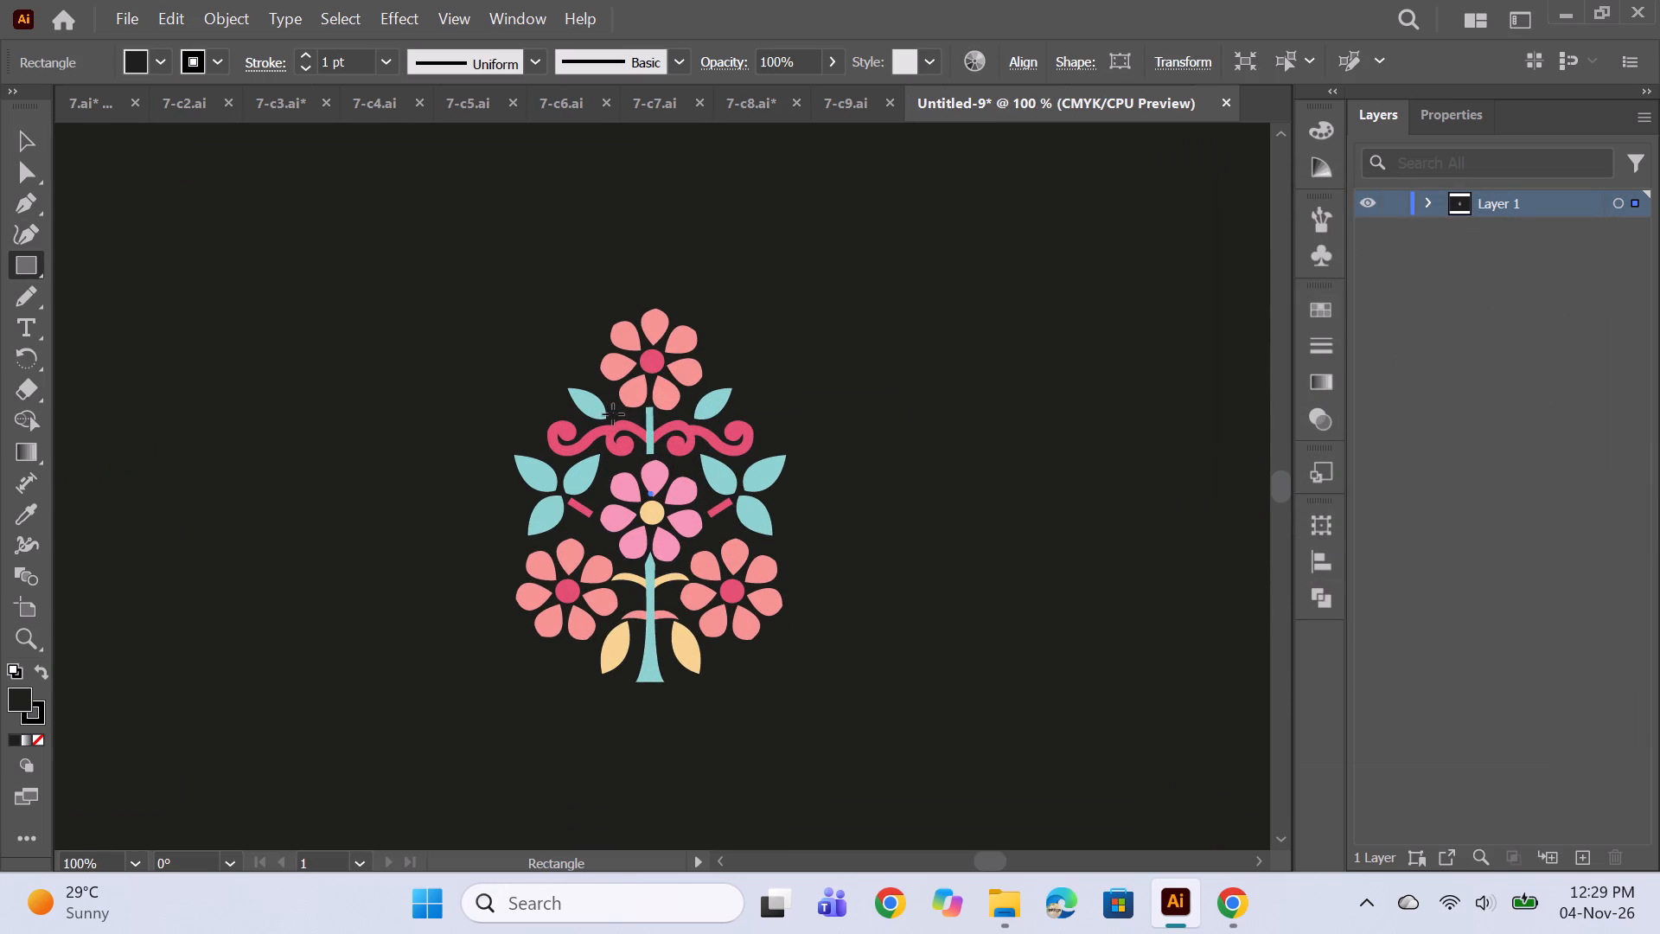
scroll(615, 415, "up", 1, "alt")
scroll(847, 367, "down", 3)
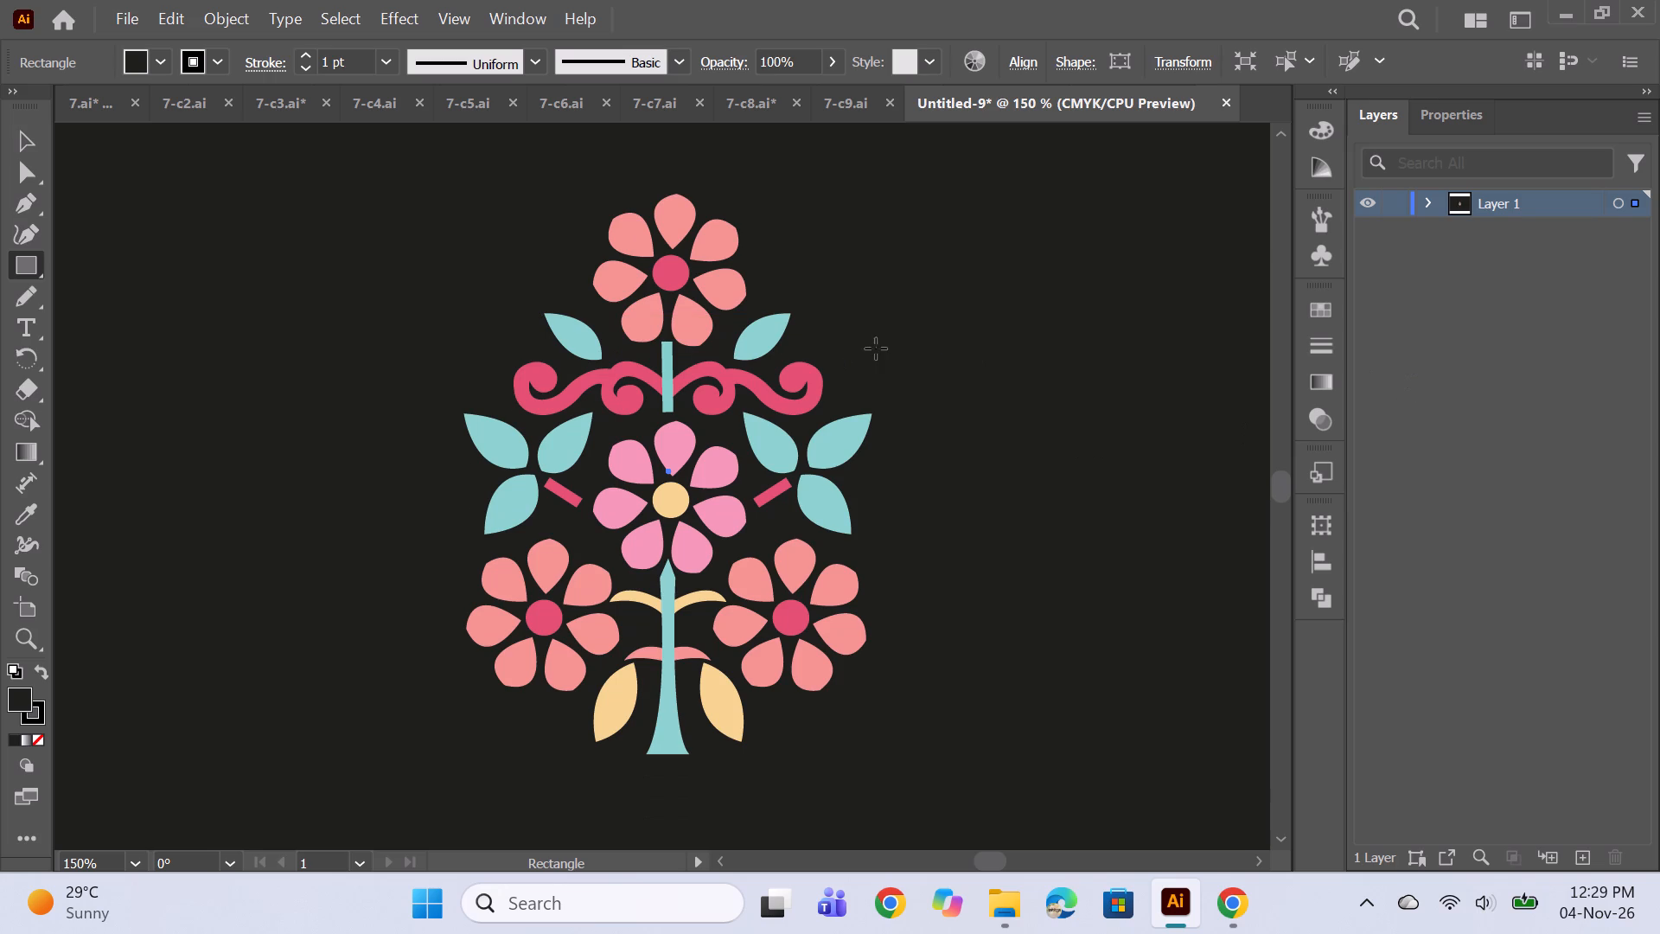
scroll(876, 349, "up", 1)
left_click(1433, 204)
scroll(1560, 322, "down", 2)
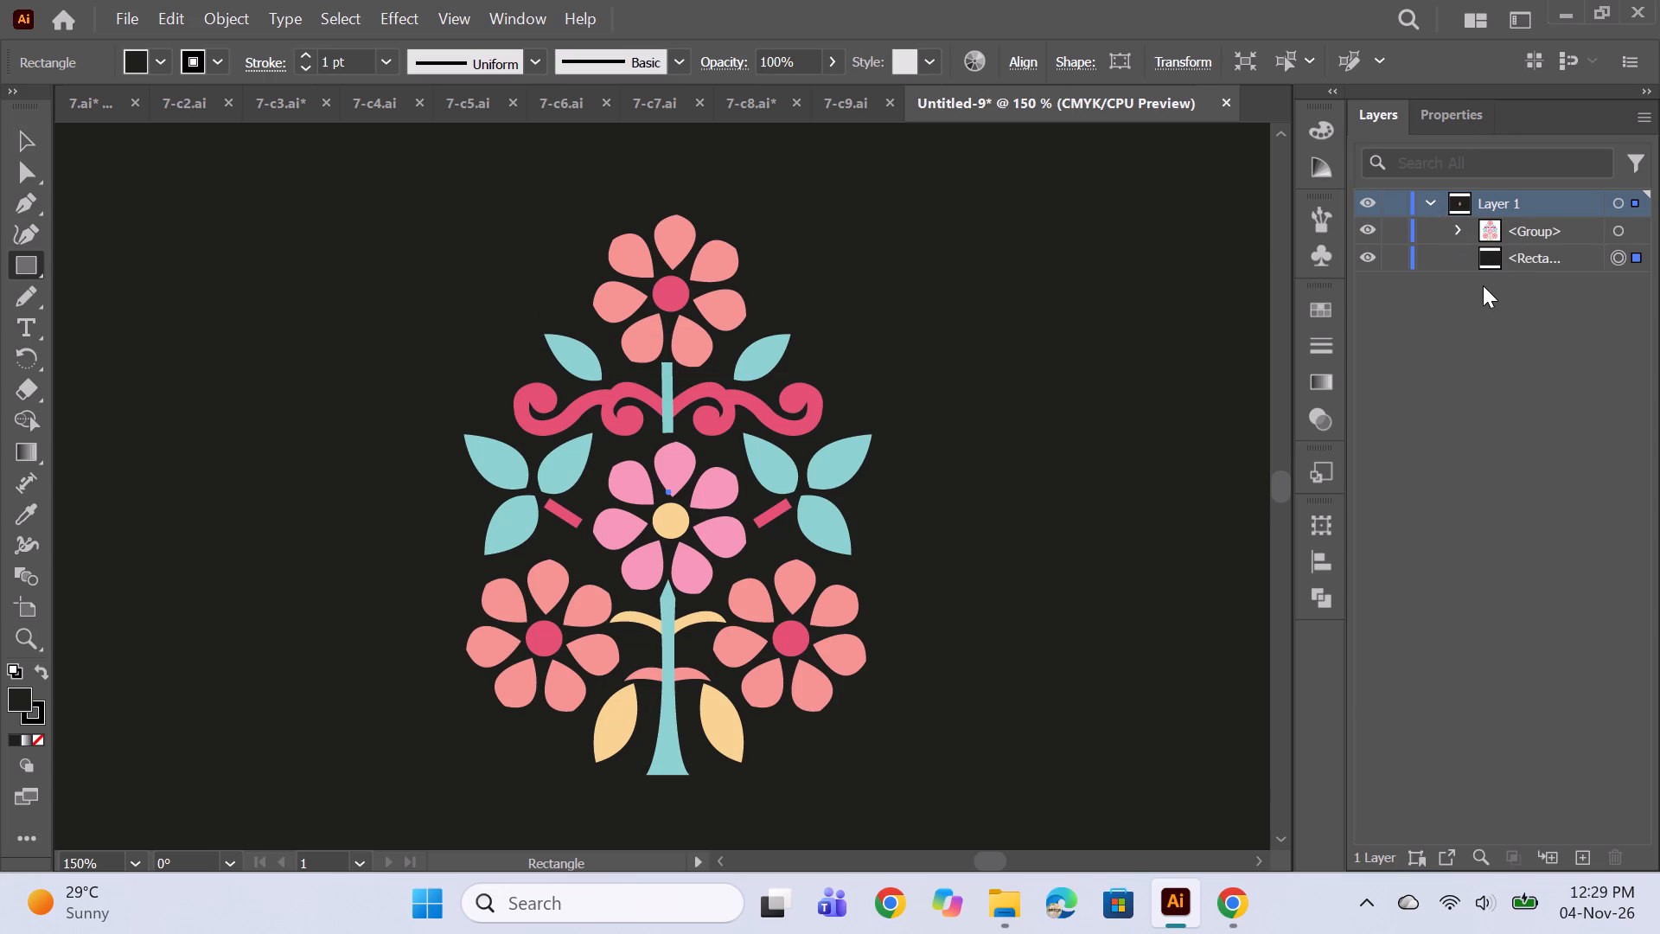
left_click(1459, 227)
scroll(1536, 336, "down", 10)
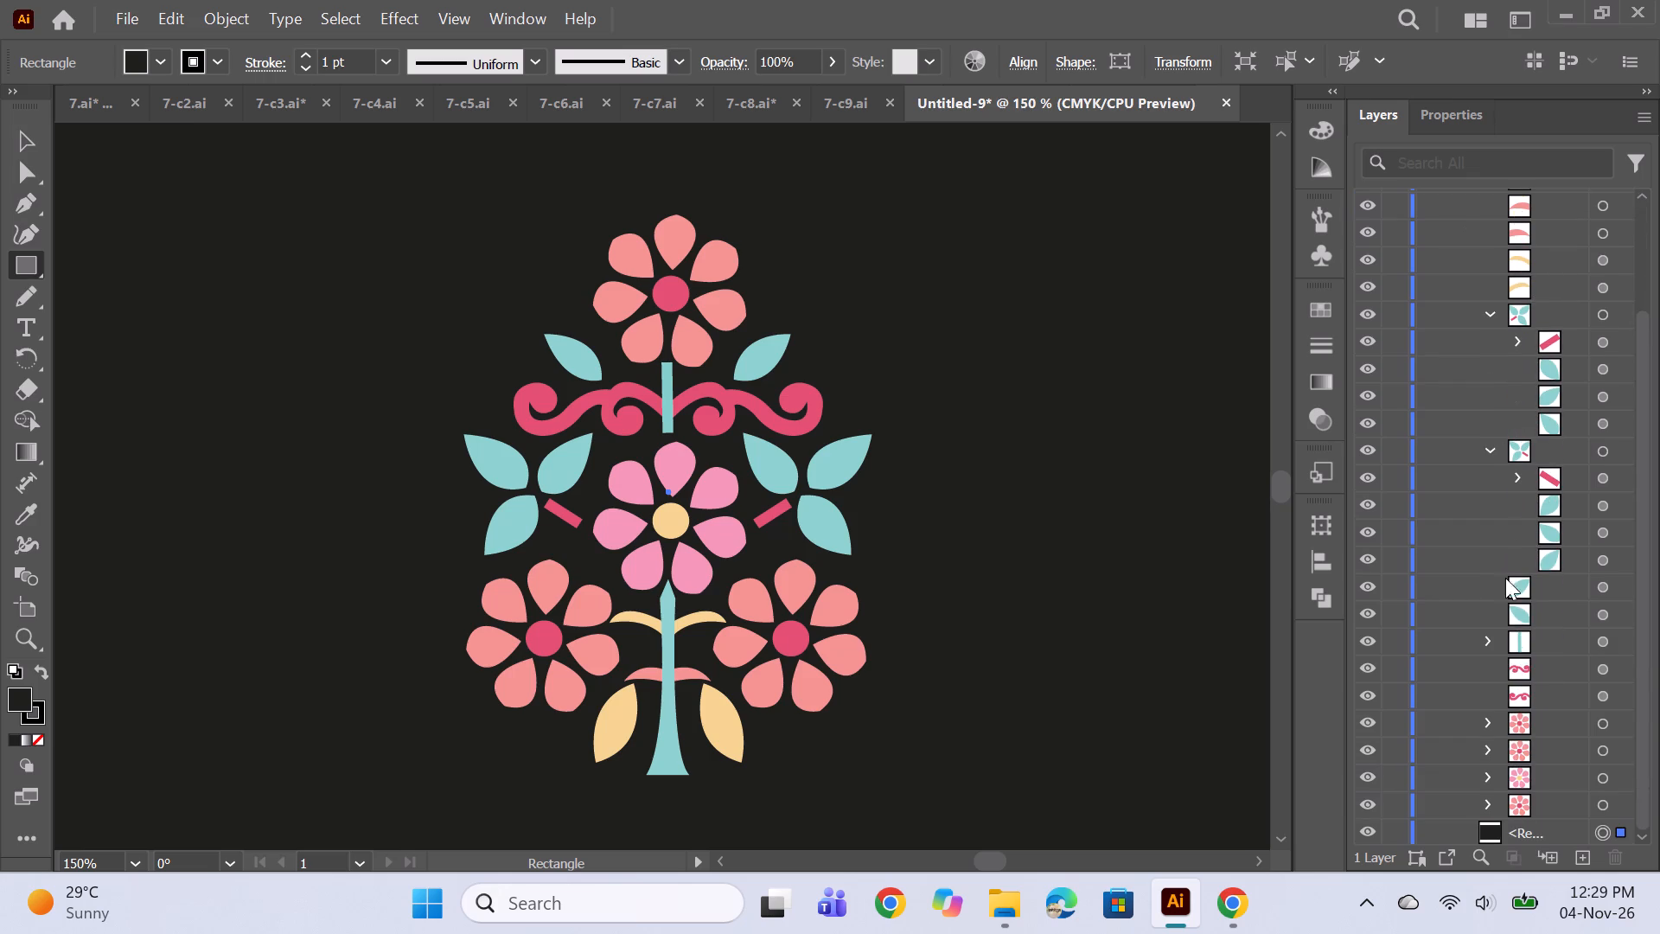
left_click(1487, 803)
scroll(1533, 726, "down", 5)
left_click(1490, 692)
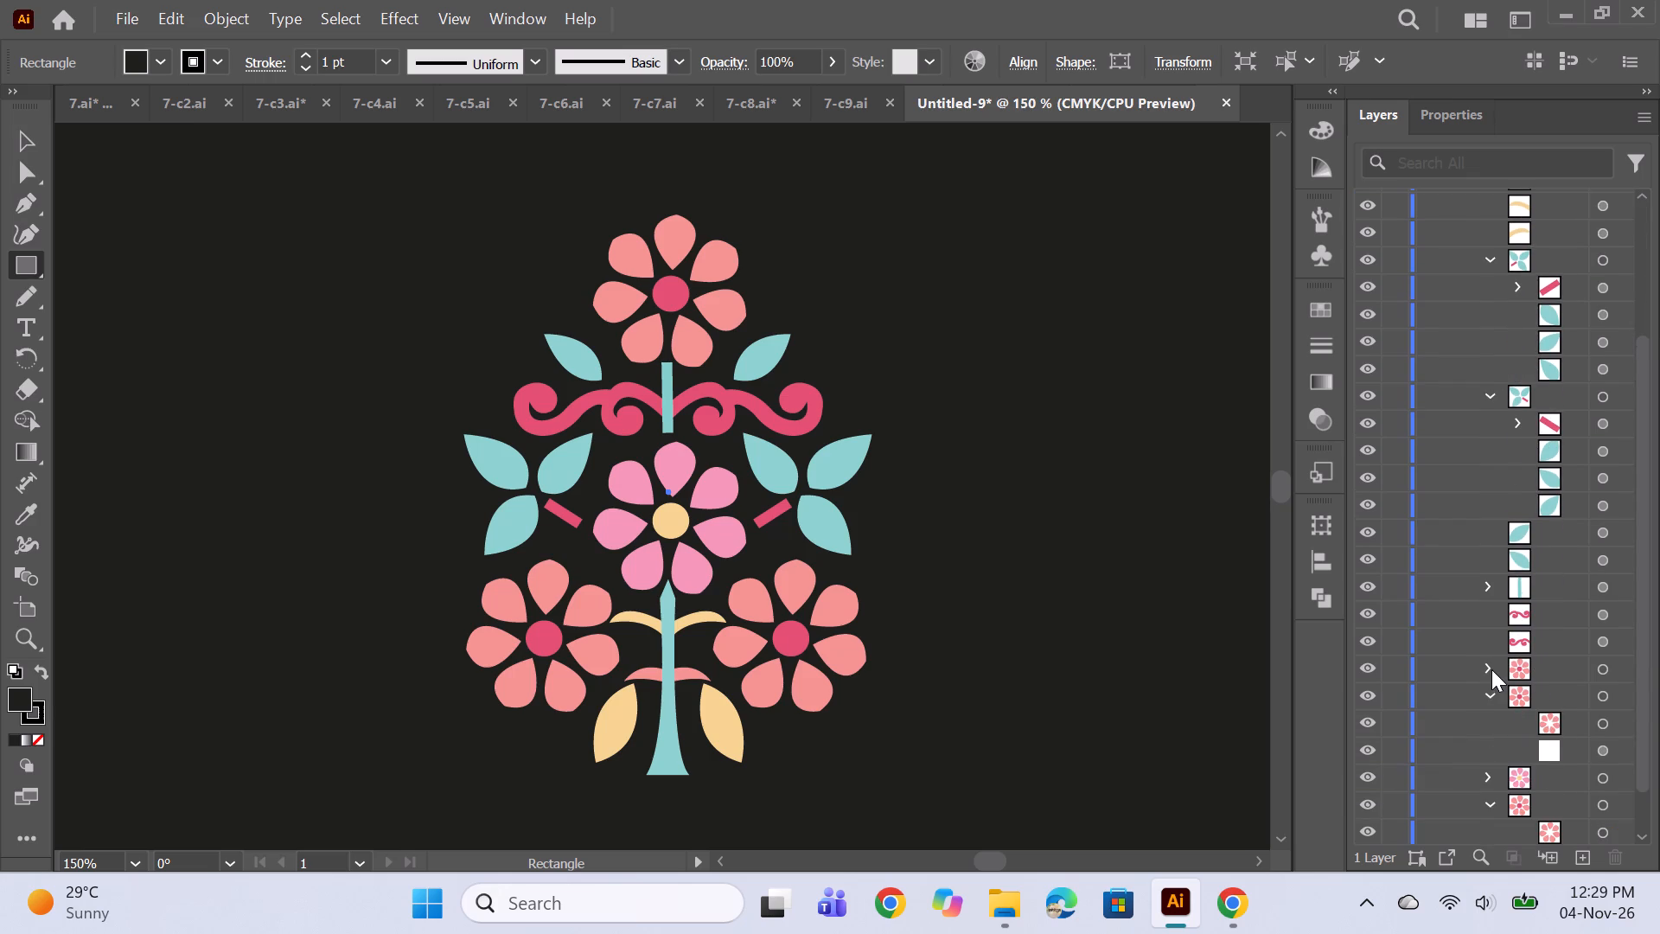
left_click(1491, 669)
scroll(1563, 637, "down", 4)
scroll(1563, 653, "up", 1)
Recolour the petal radial repeat of the tree's lower-right flower to a soft yellow with a hue of 48°.
left_click(1599, 748)
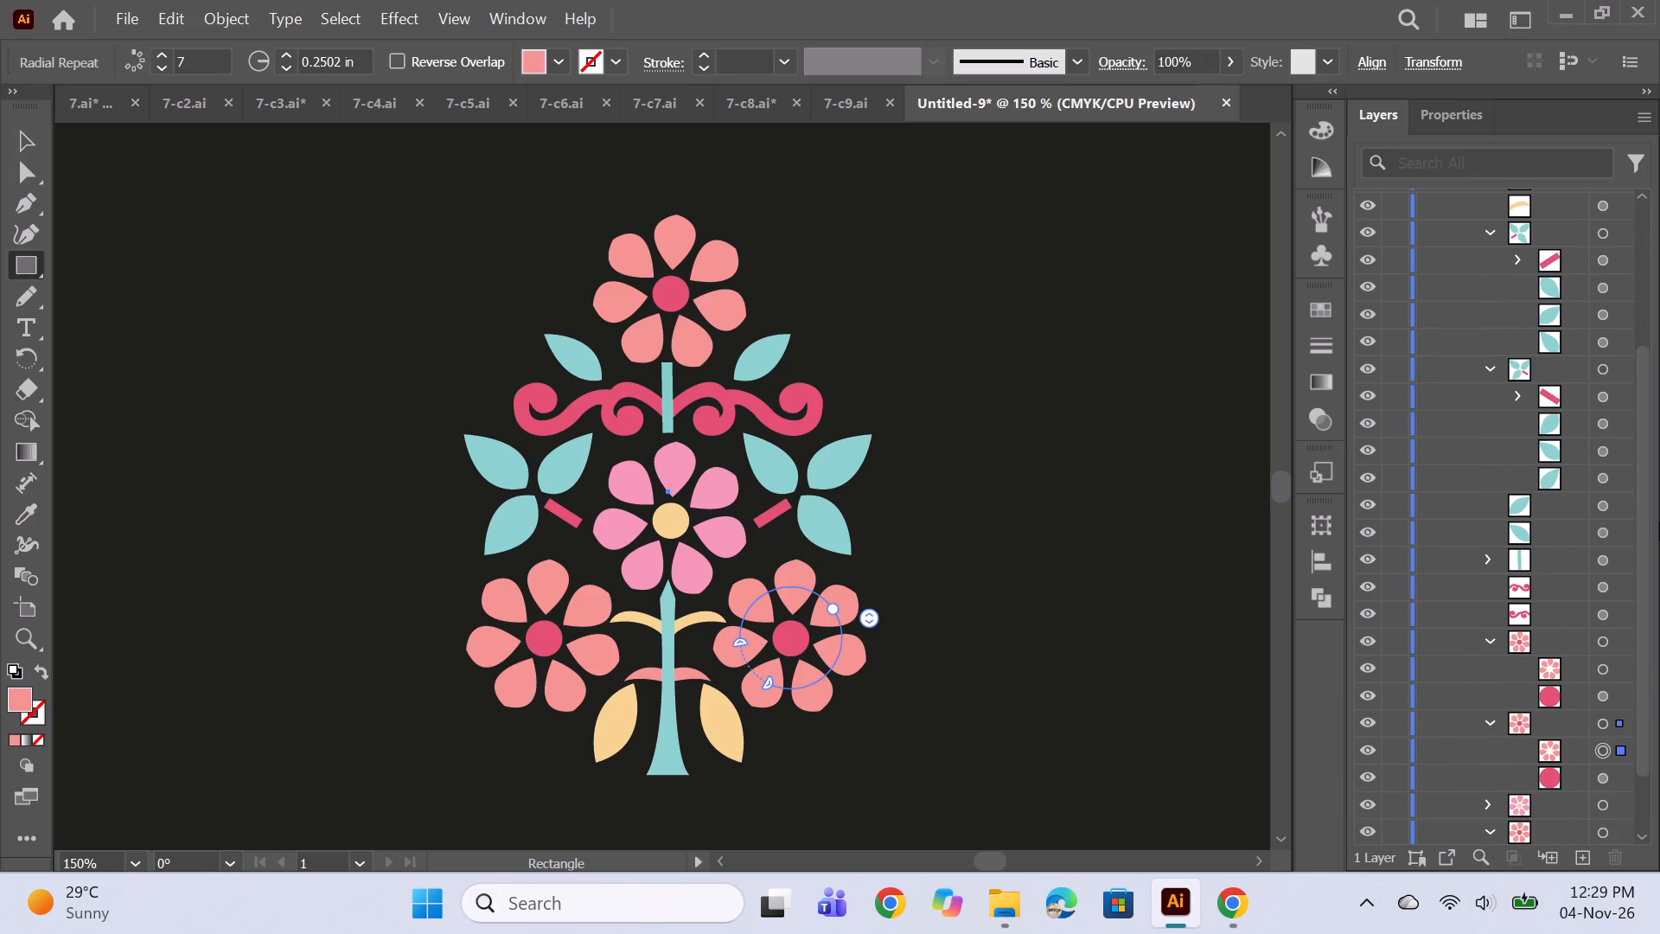
double_click(19, 704)
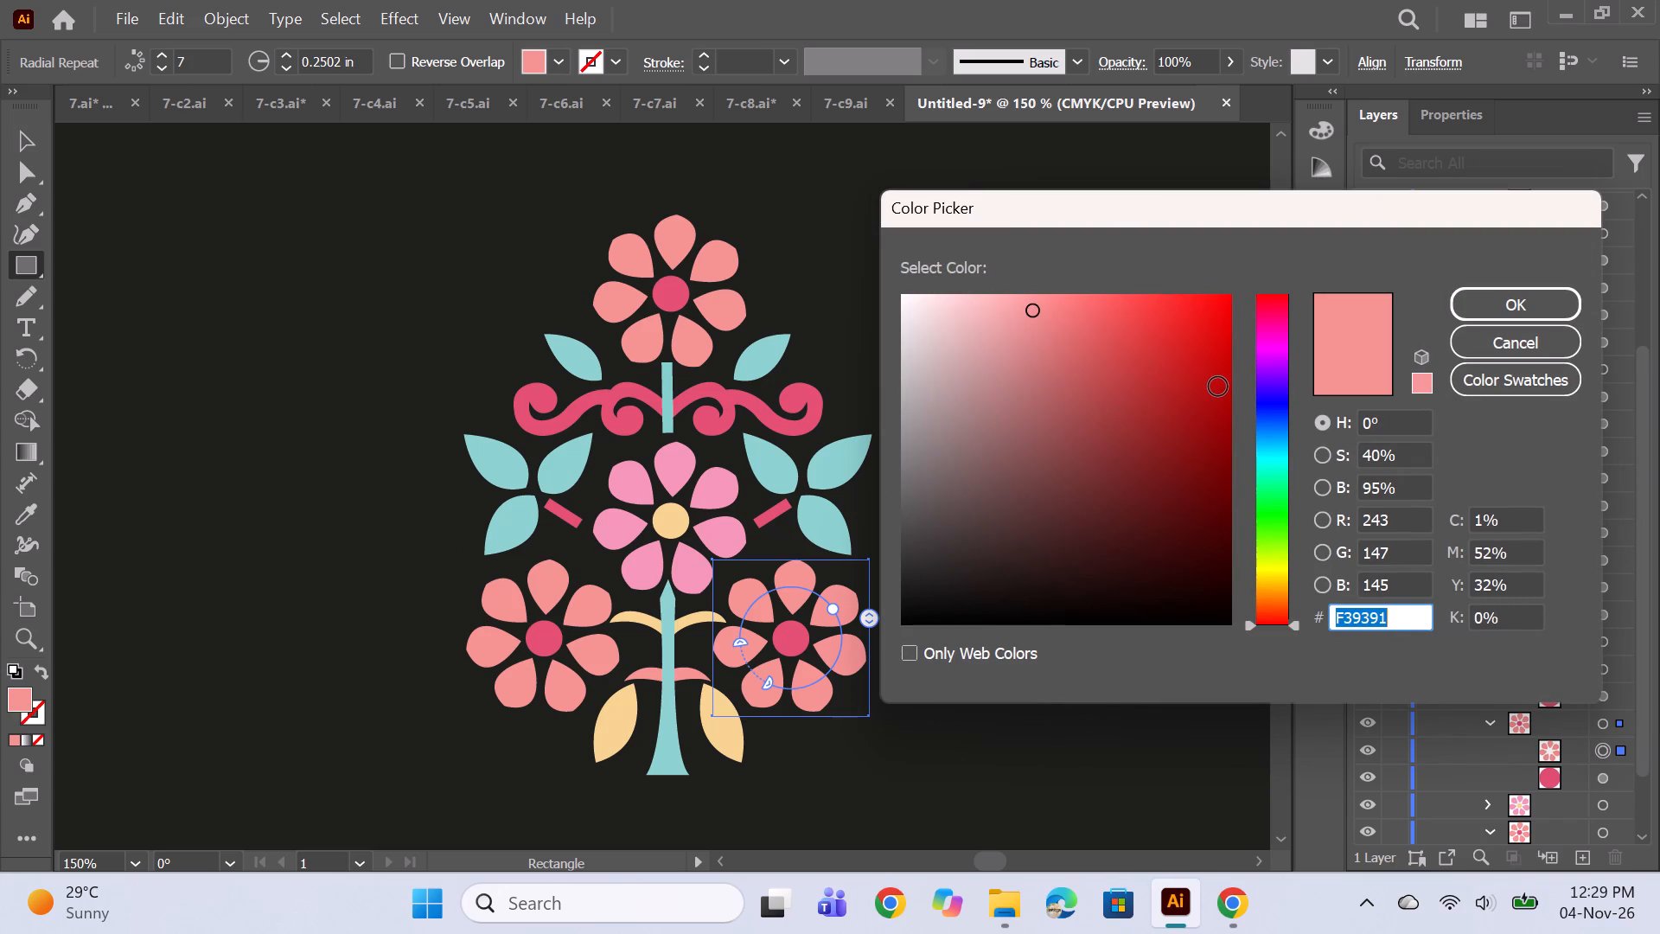
left_click(1281, 571)
left_click(1273, 581)
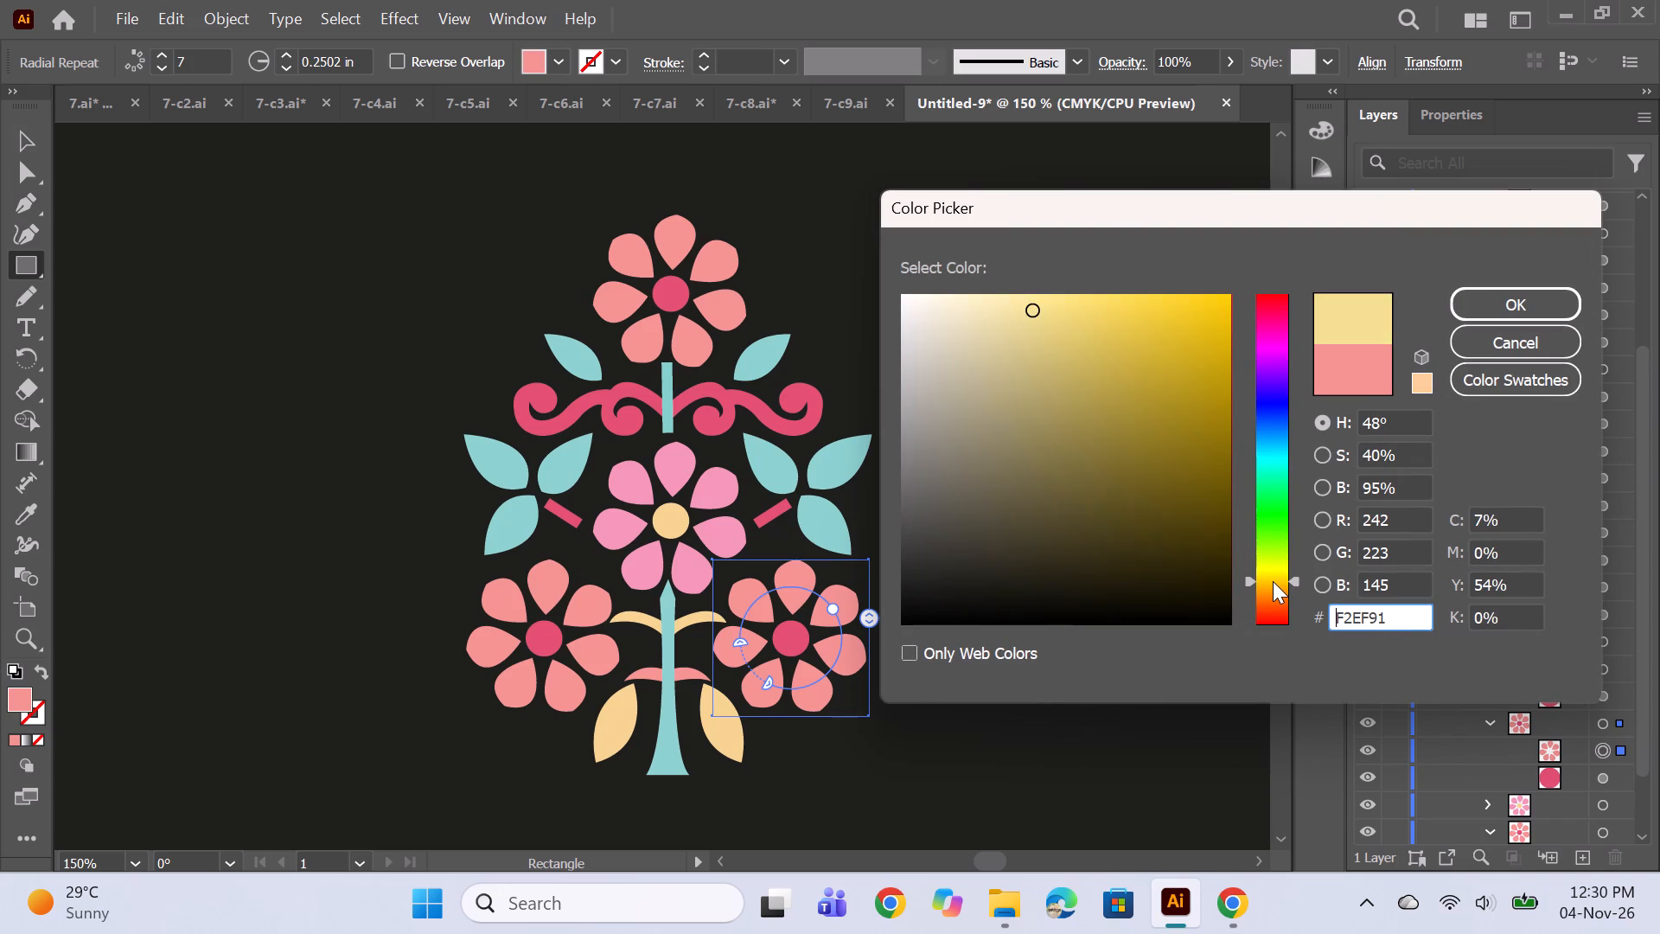
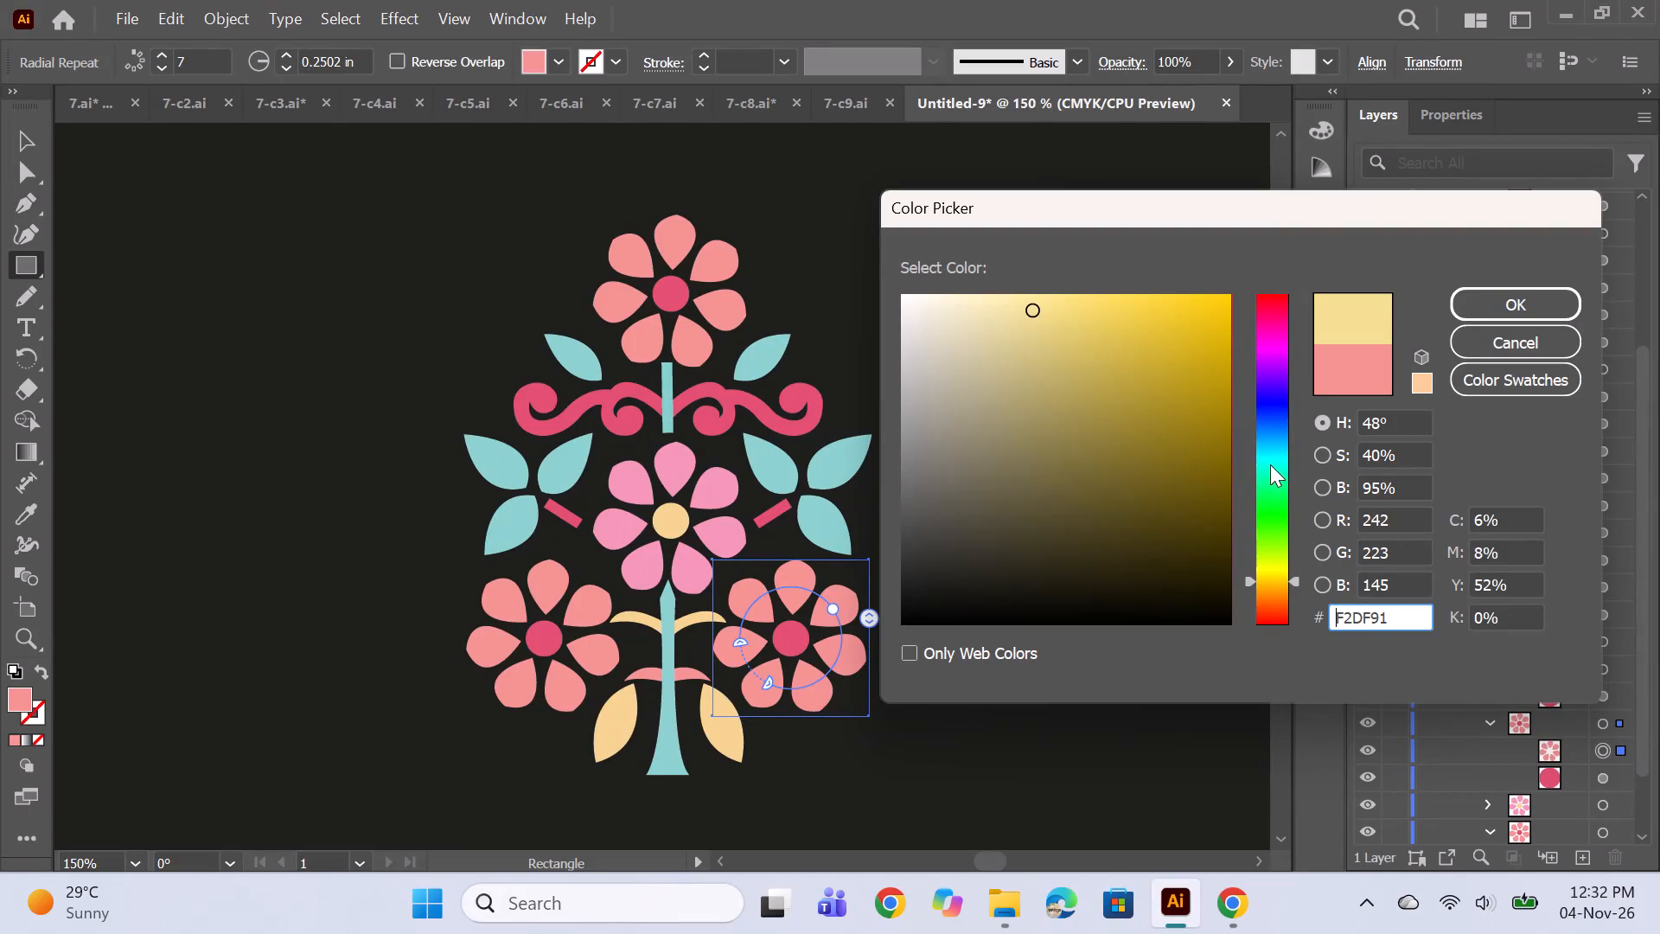
Shift the lower-right flower's petals to a light tan, E8BD85, with a hue around 33–35°.
left_click(1272, 570)
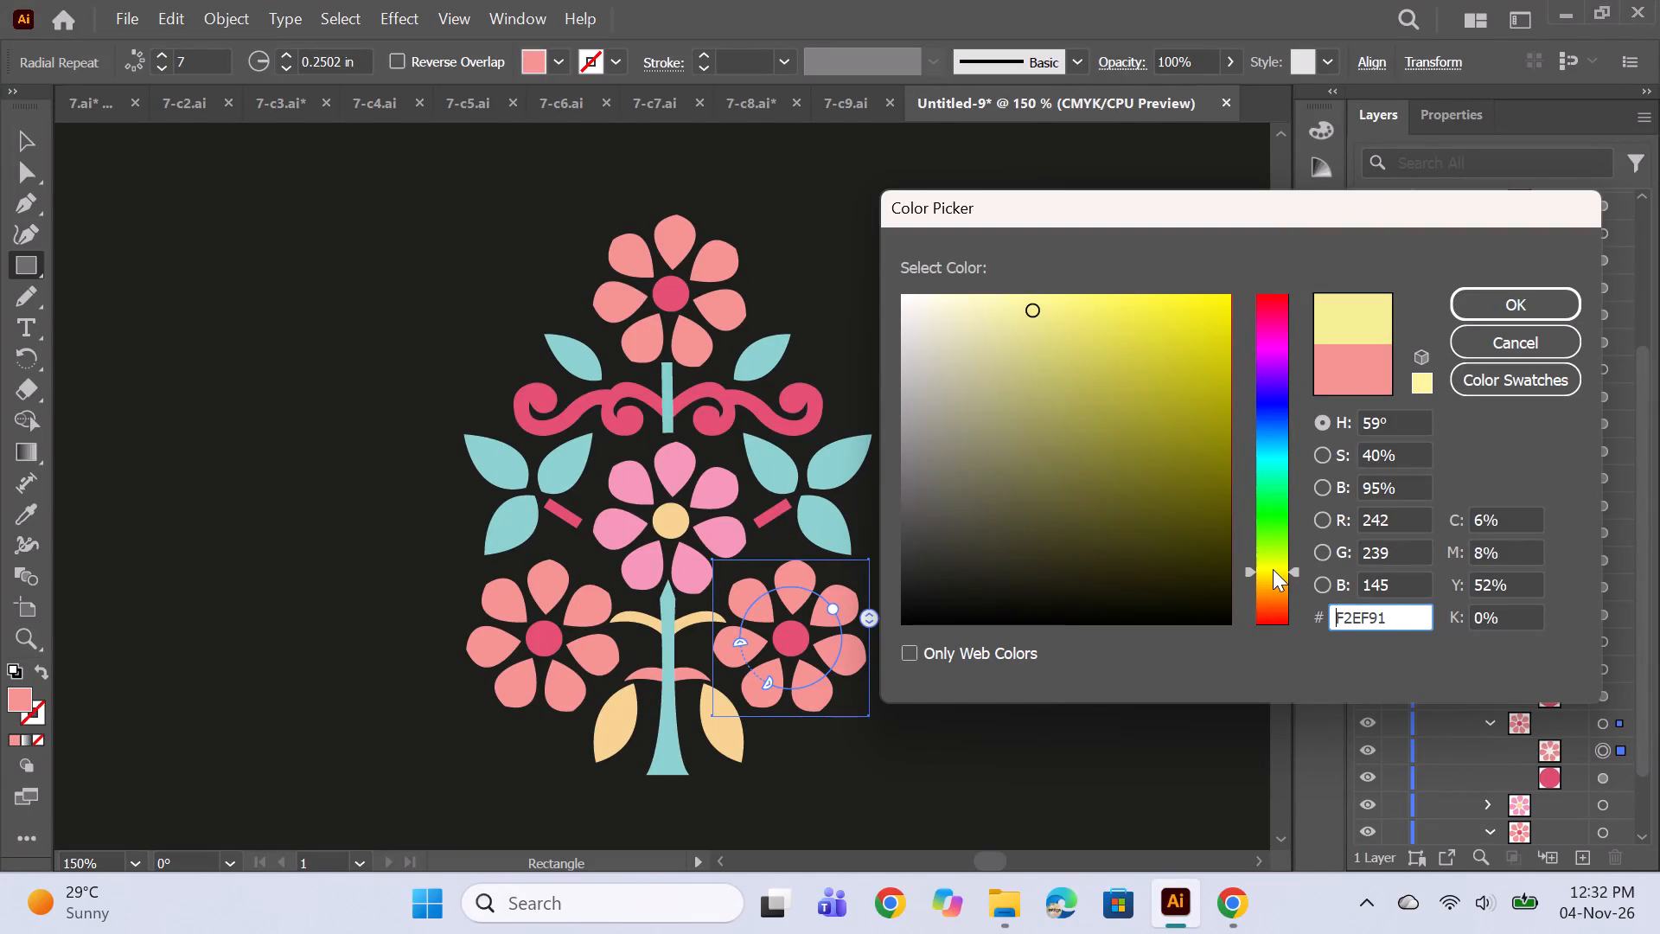
left_click(1276, 572)
left_click(1273, 577)
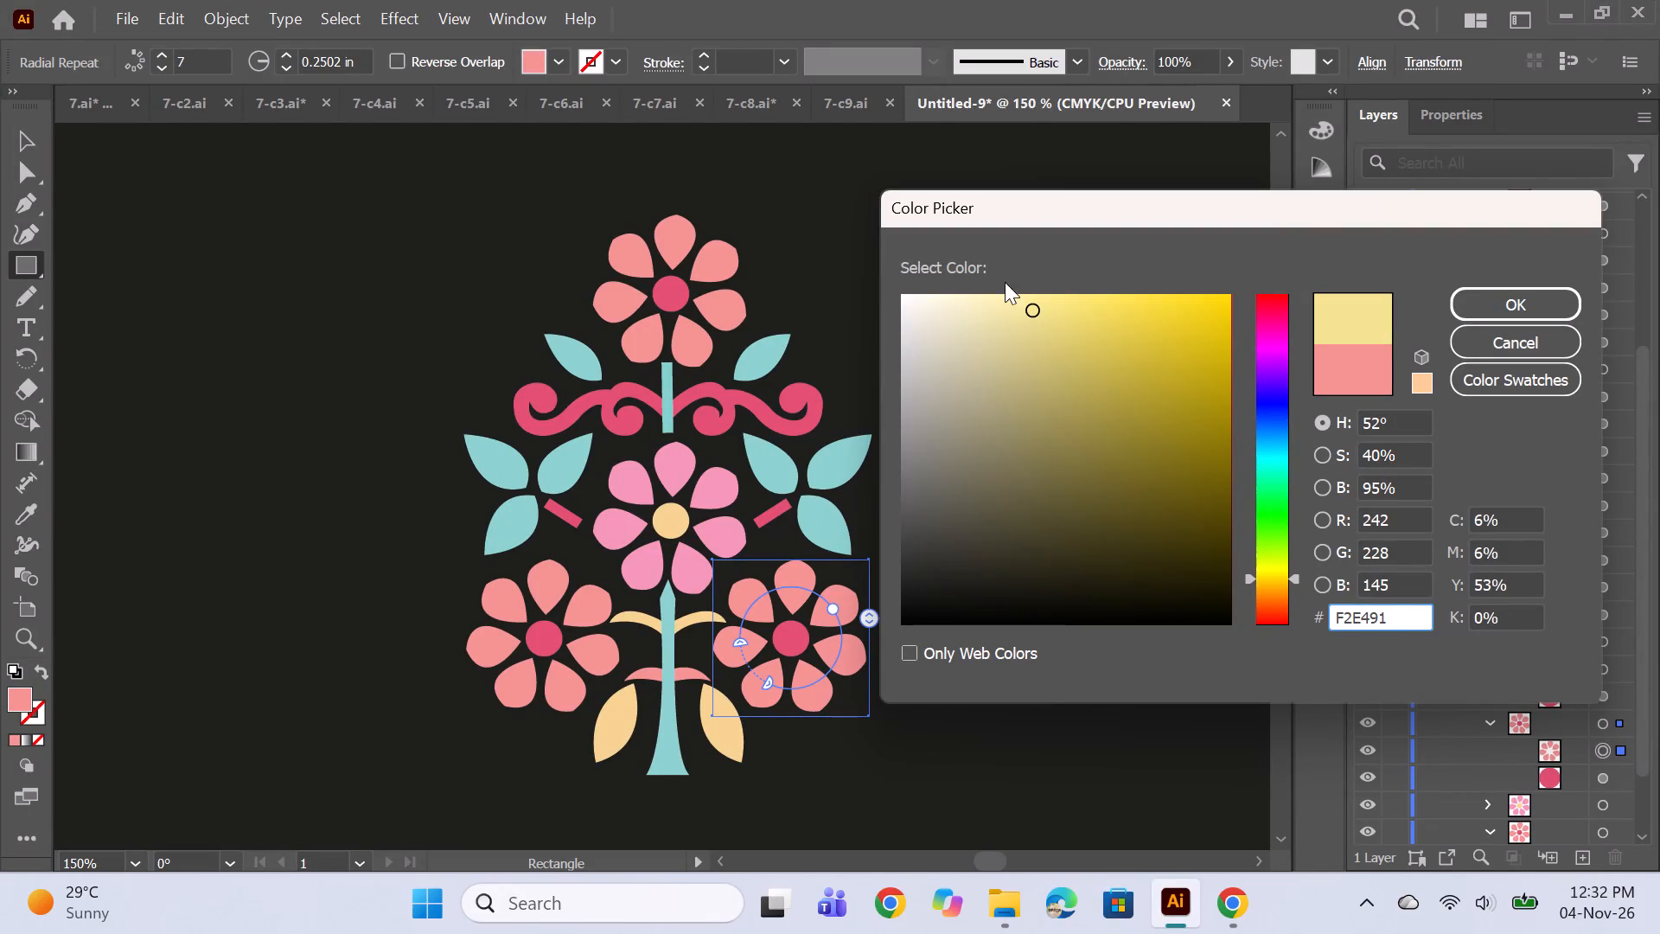
left_click(999, 307)
left_click(1019, 300)
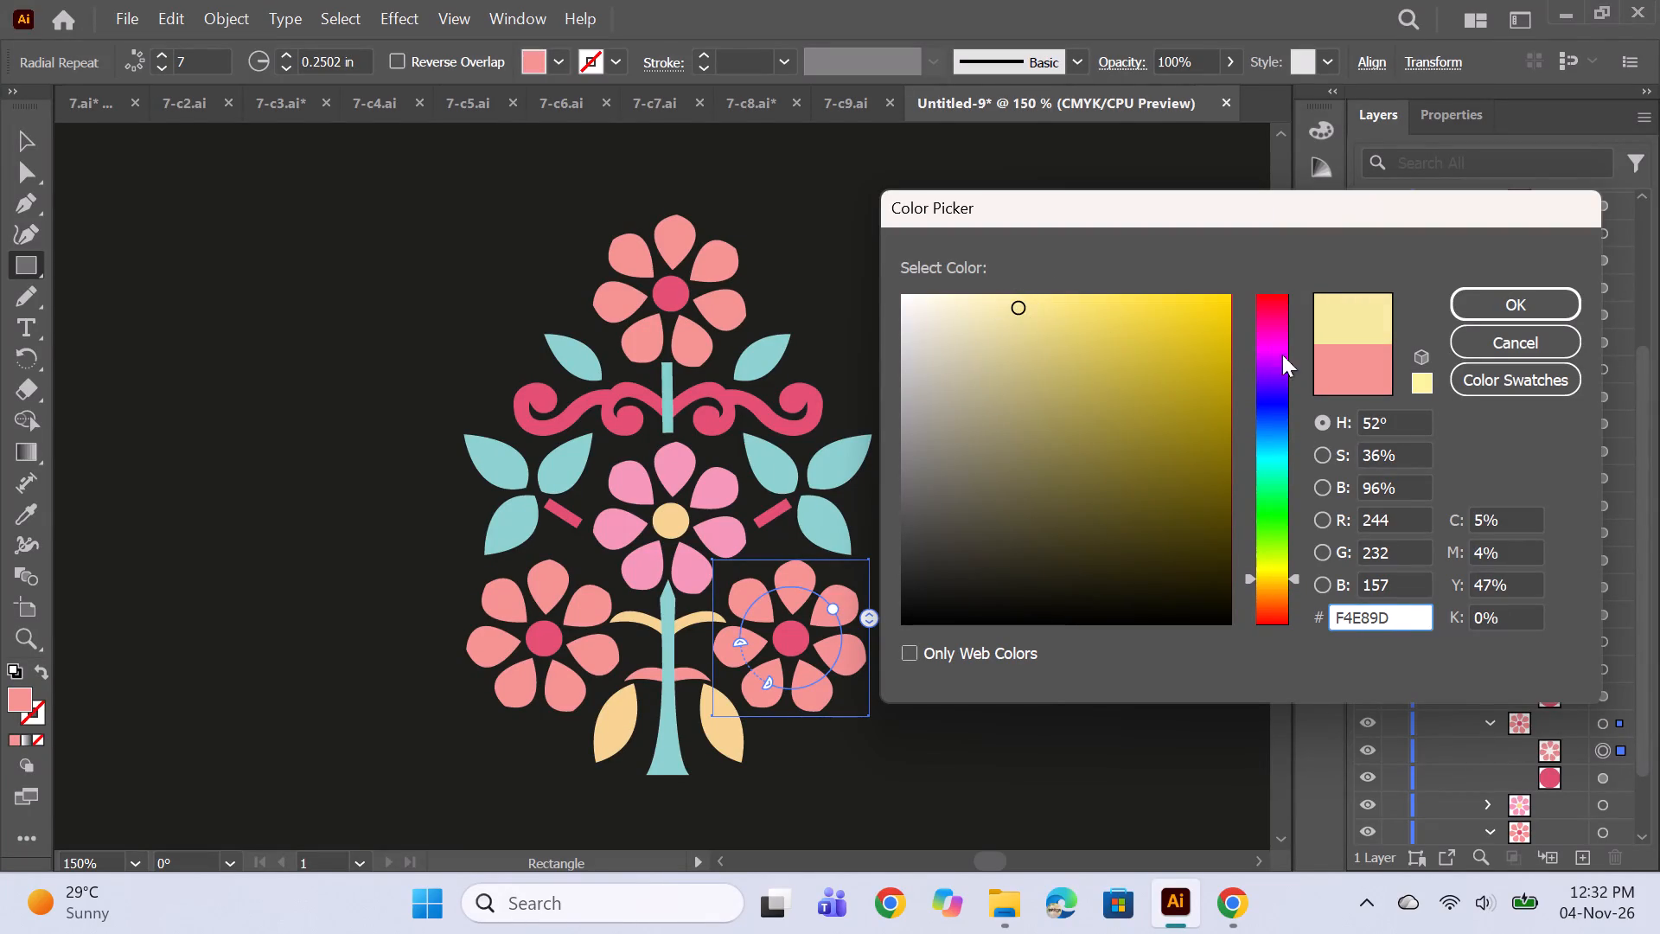
left_click(1274, 585)
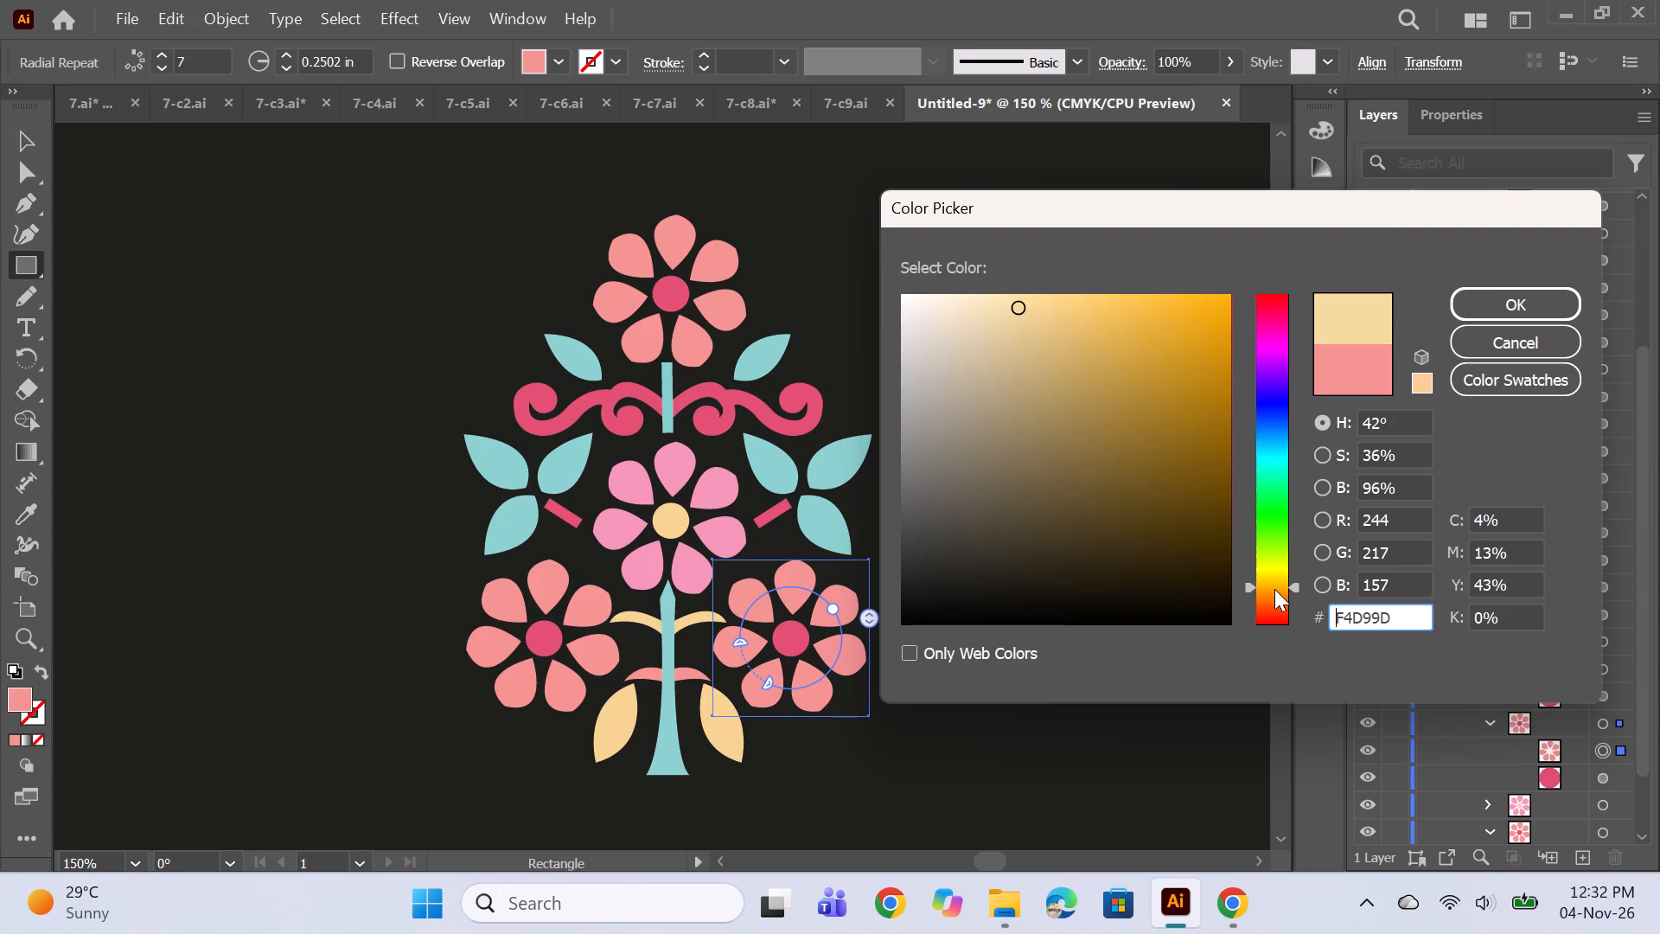
left_click(1273, 592)
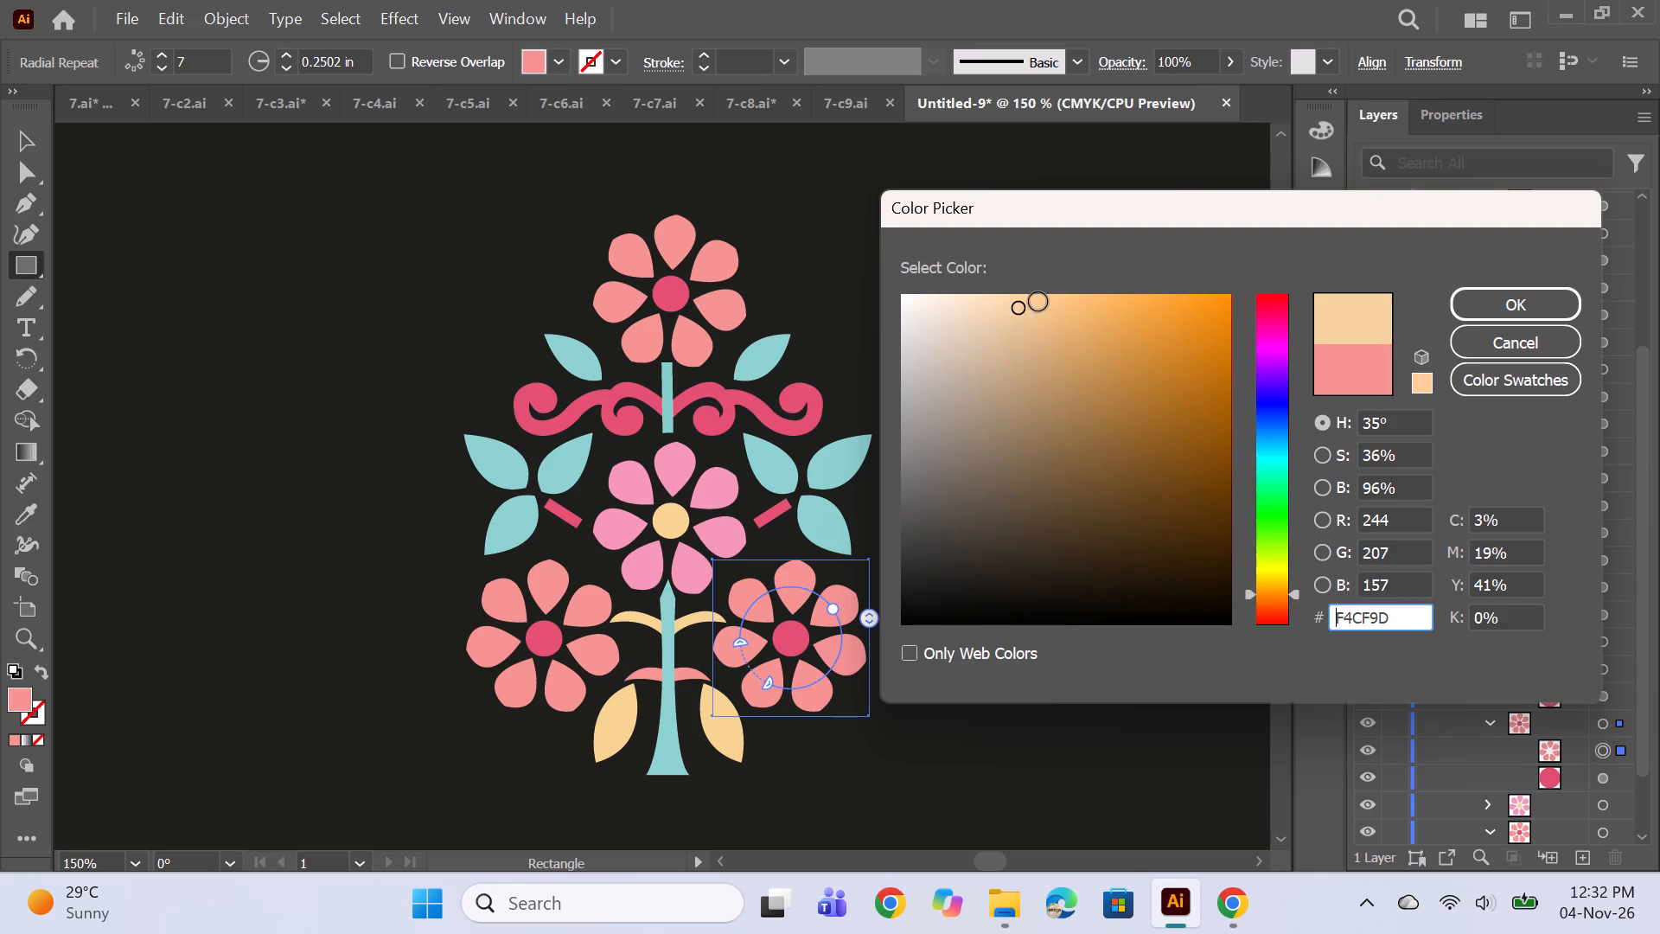
left_click(1044, 302)
left_click(1045, 322)
left_click(1497, 317)
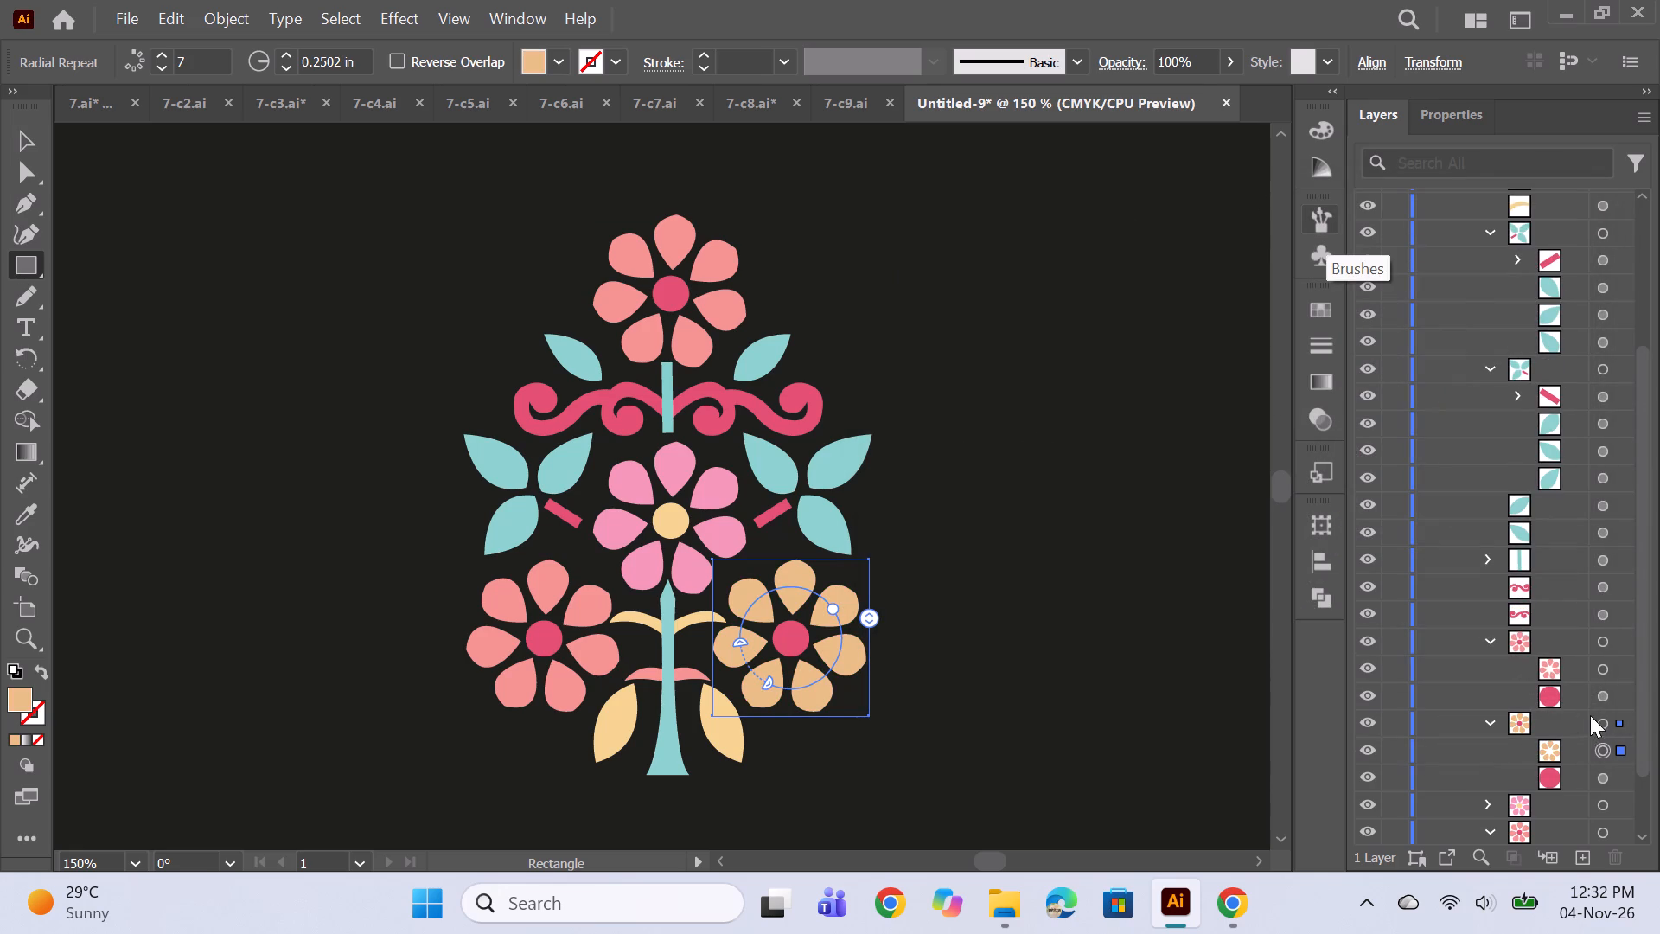
Apply a slightly softer tan, C 11%, M 27%, Y 51%, to both lower flowers' petals and the entire top flower.
left_click(1599, 669, "ctrl")
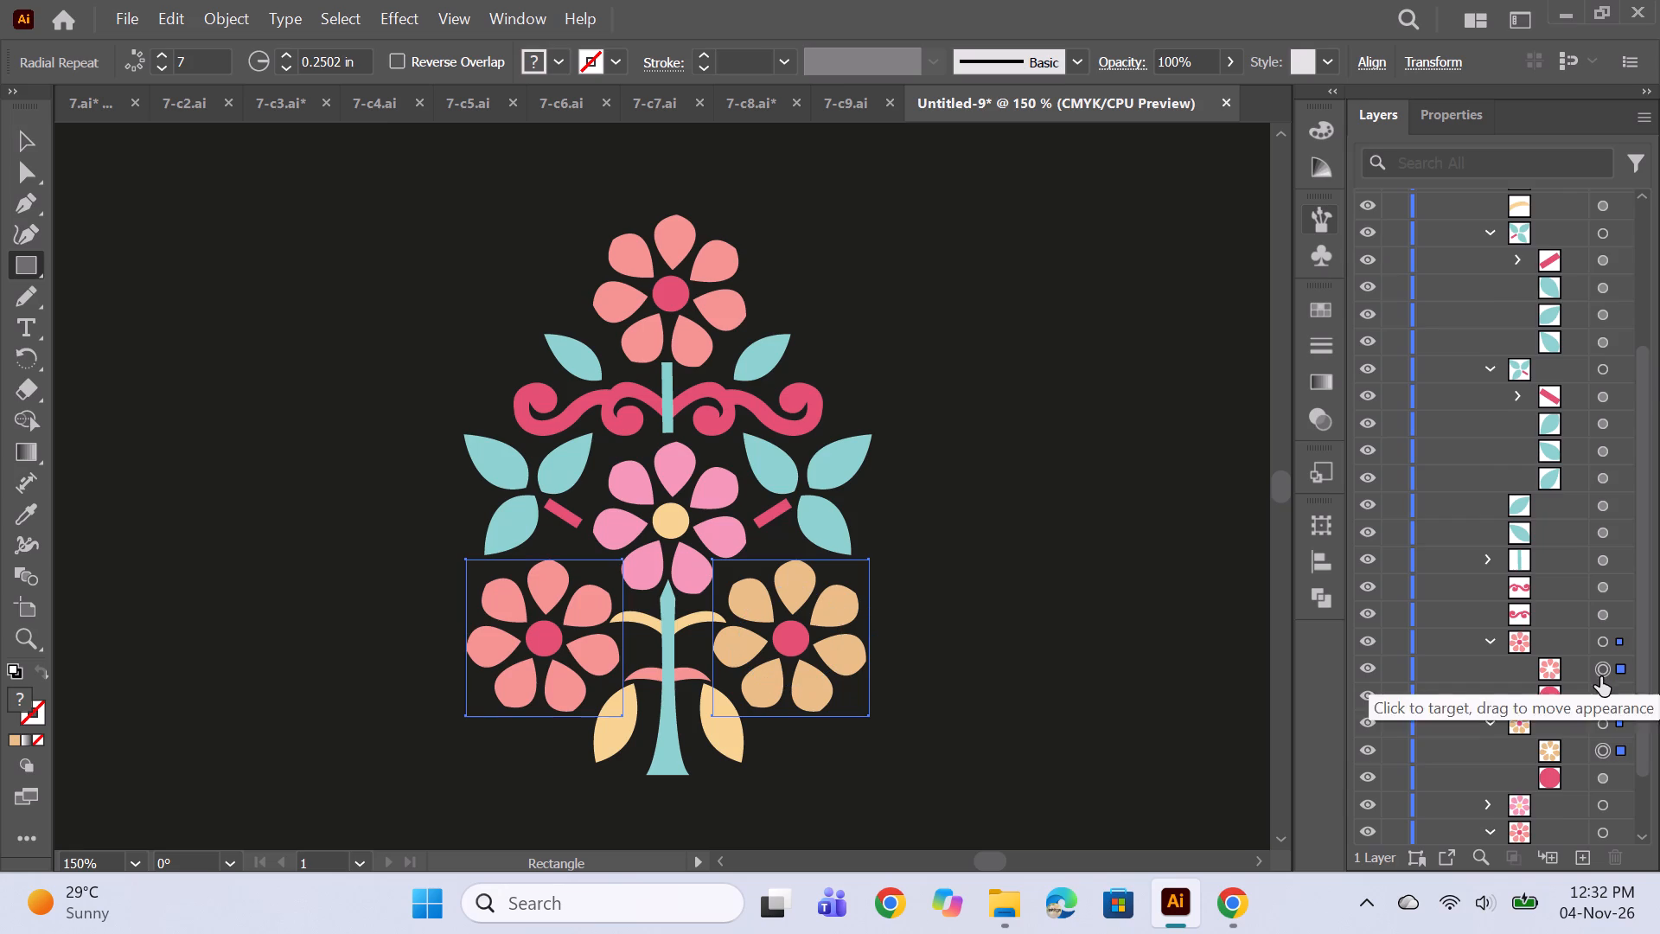
scroll(1600, 675, "down", 3)
left_click(1605, 746, "ctrl")
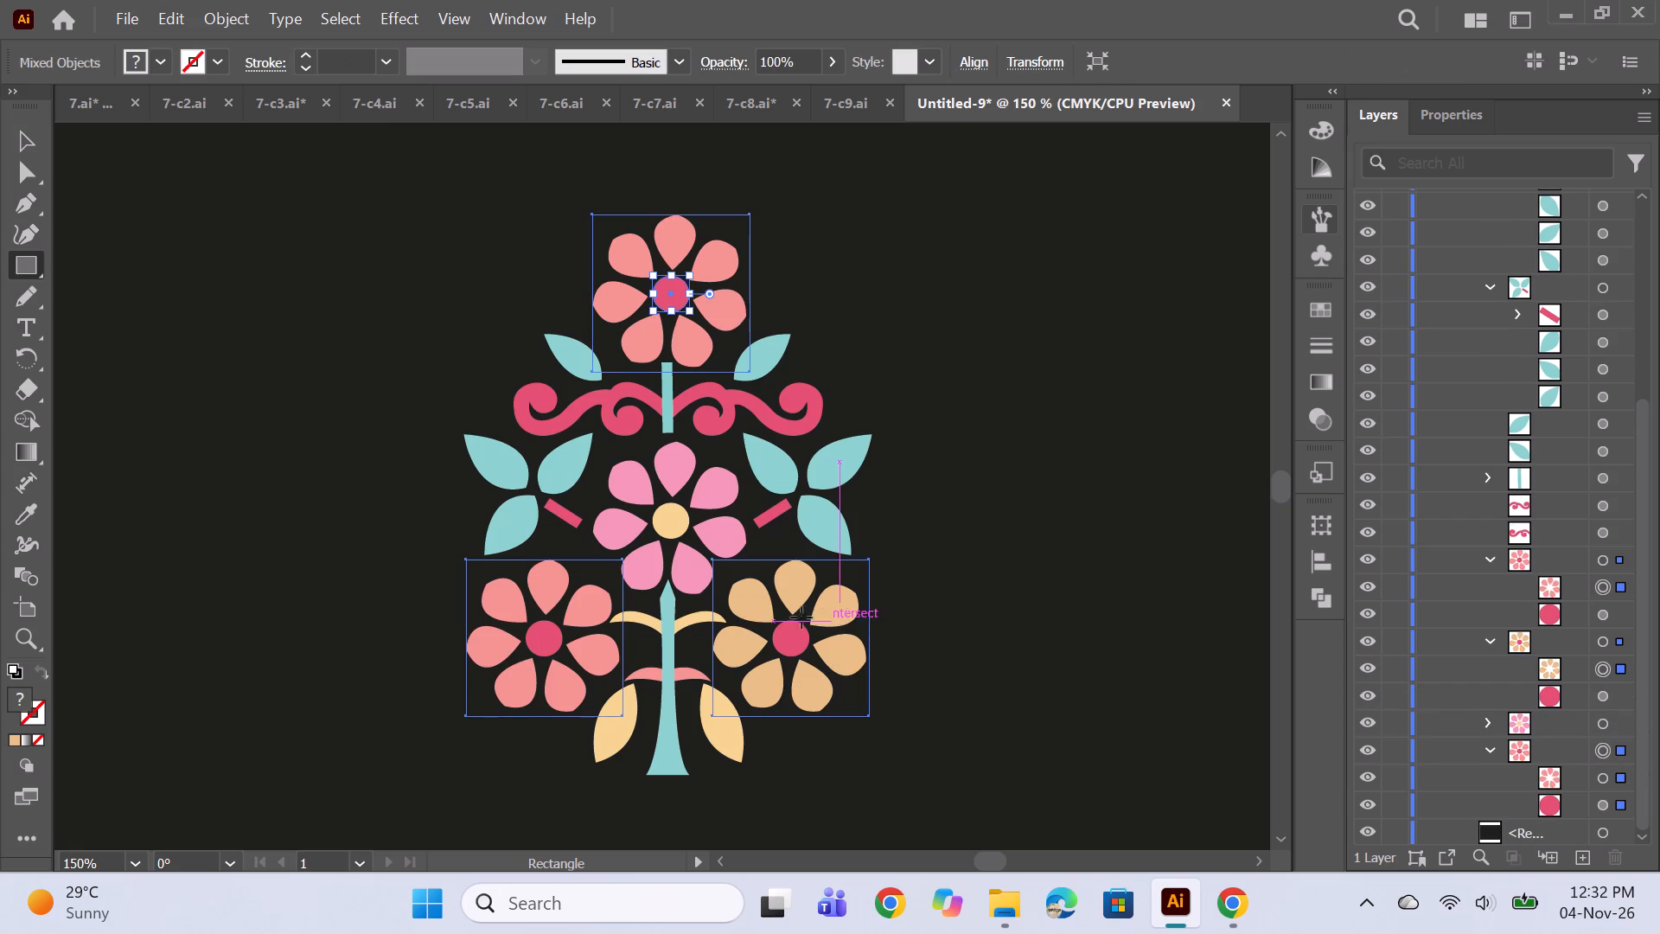
double_click(16, 701)
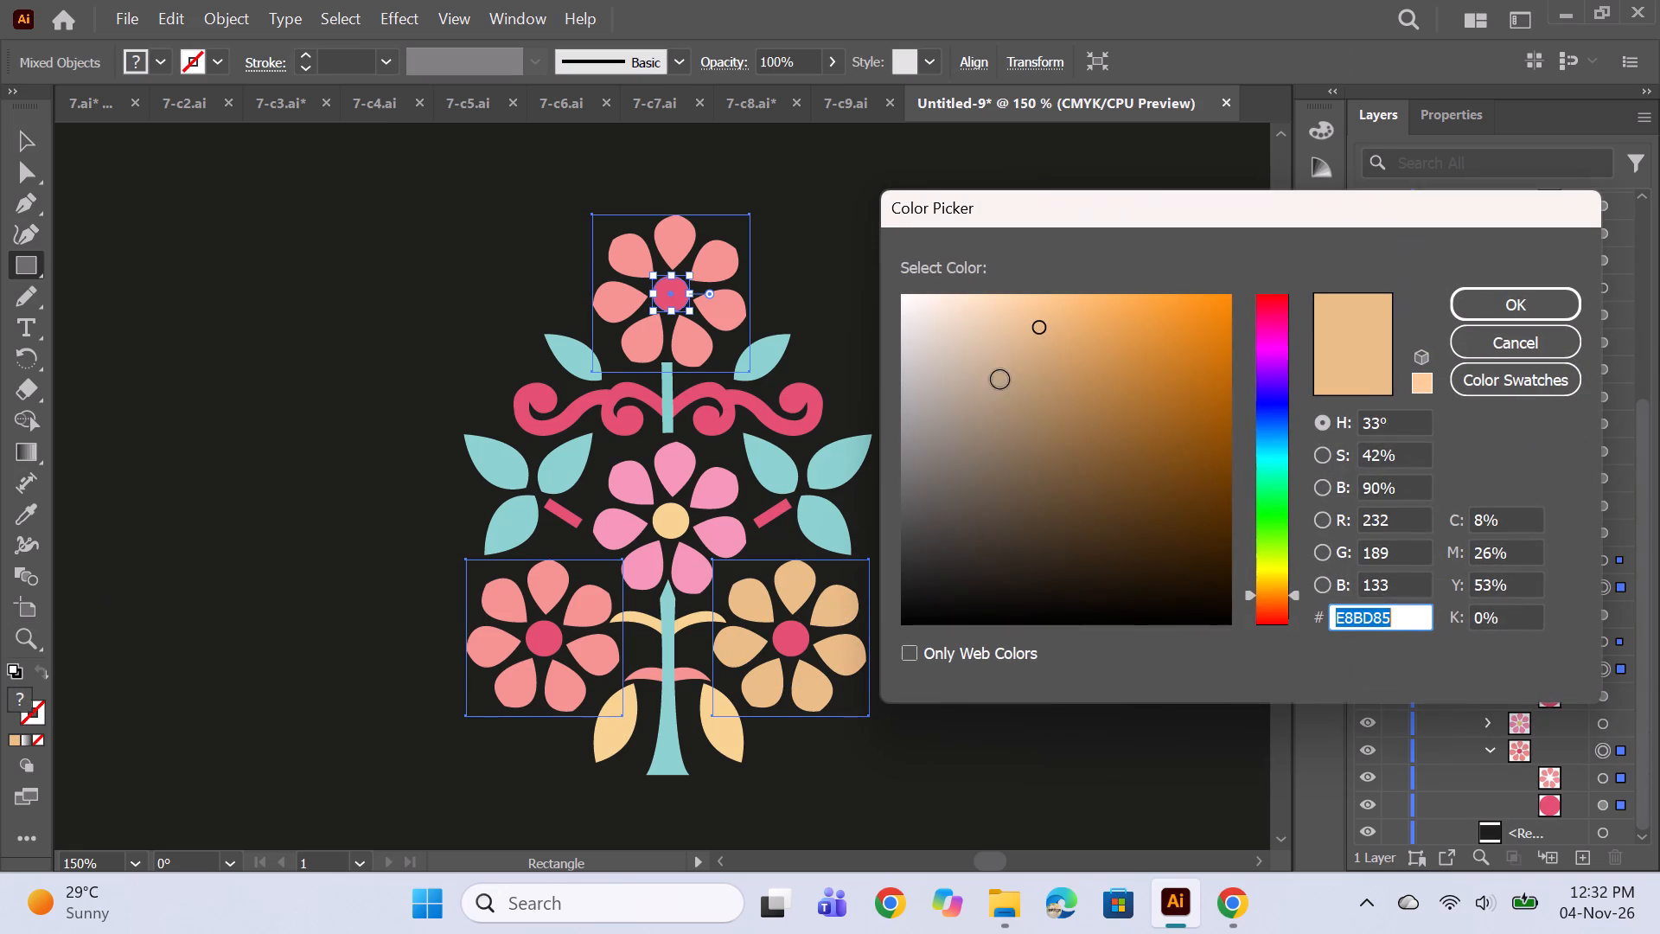
left_click(1033, 329)
left_click(1515, 319)
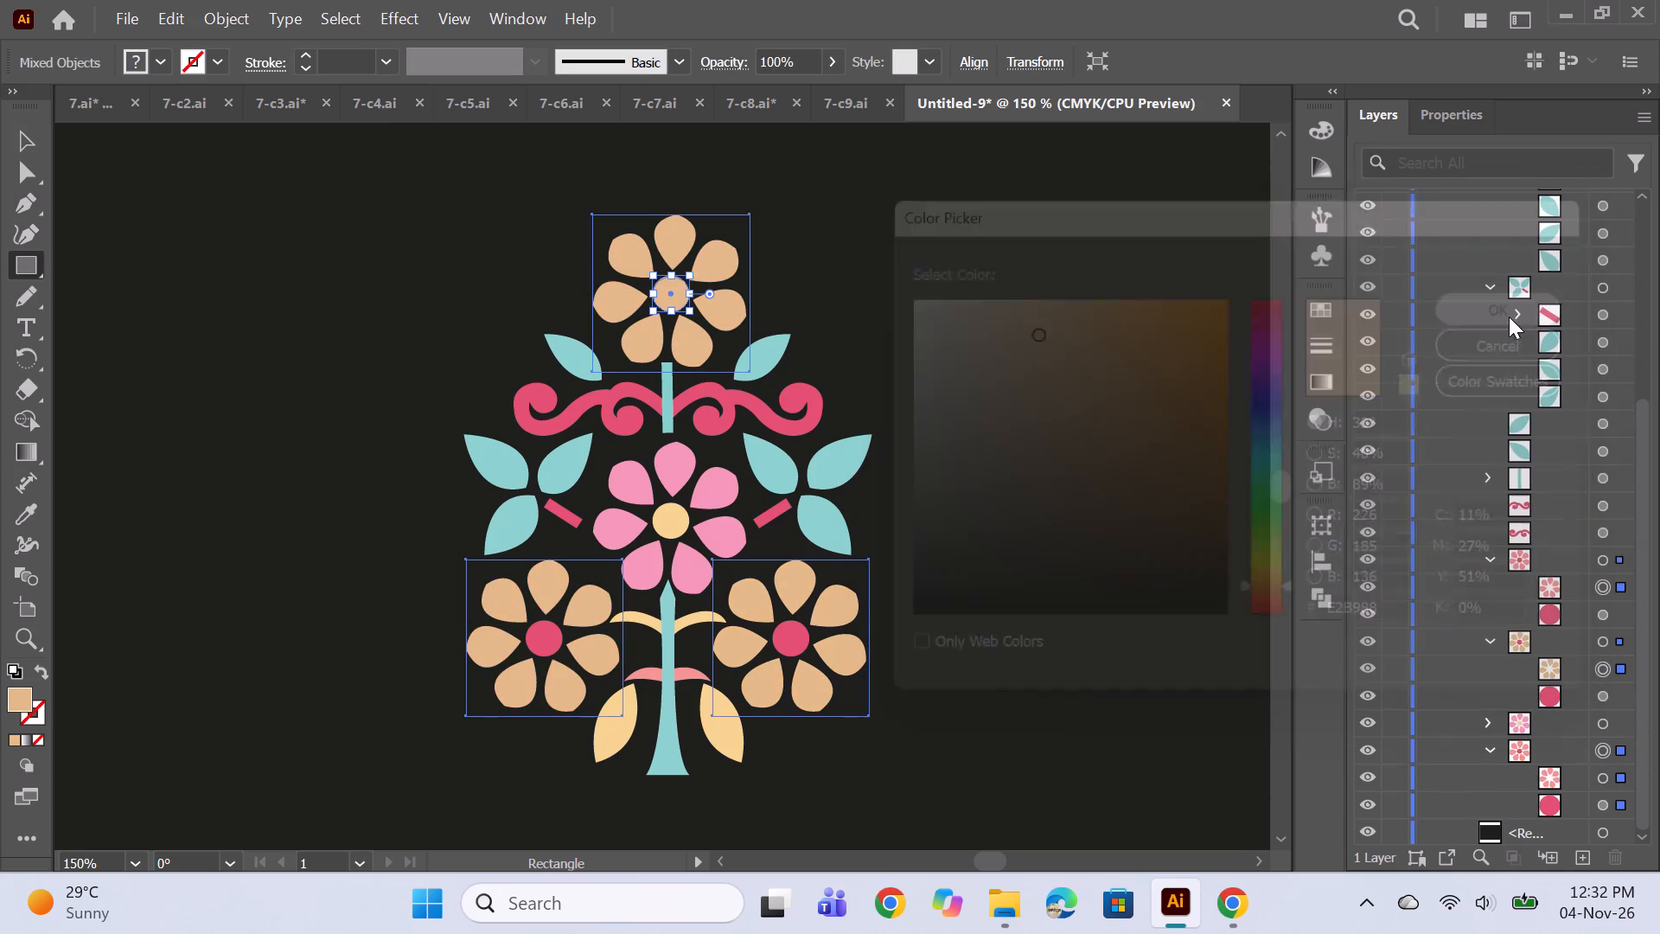
Expand the middle flower's group and recolour its petal radial repeat to a stronger pink with a hue of 345°.
left_click(1483, 722)
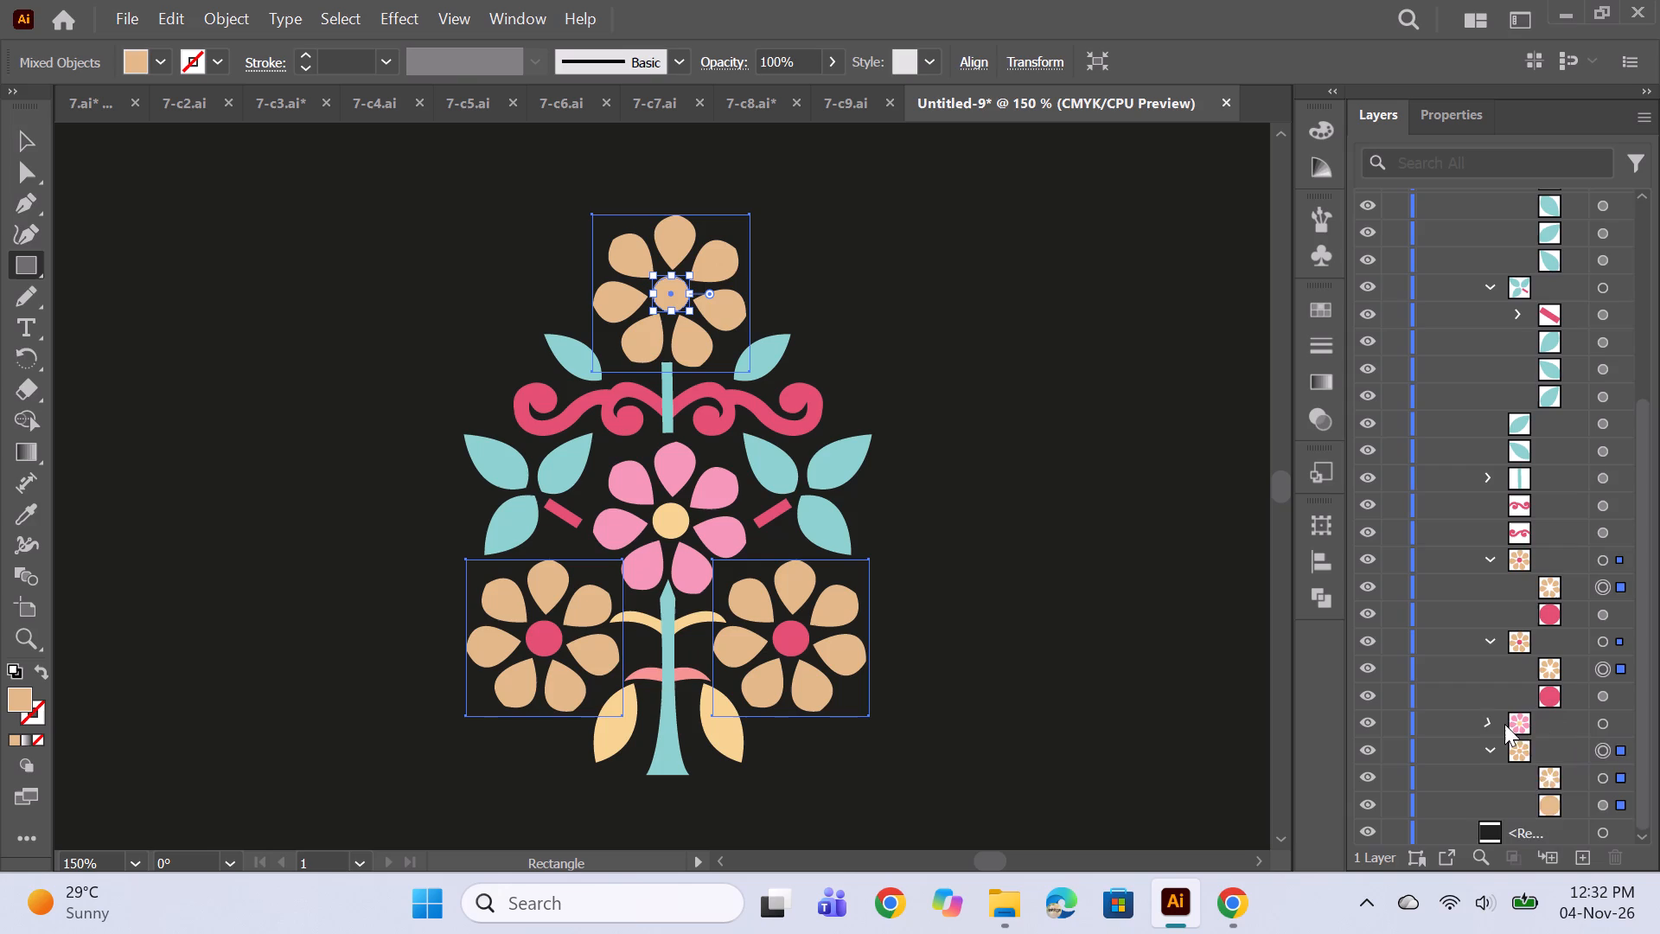
left_click(1602, 751)
double_click(20, 701)
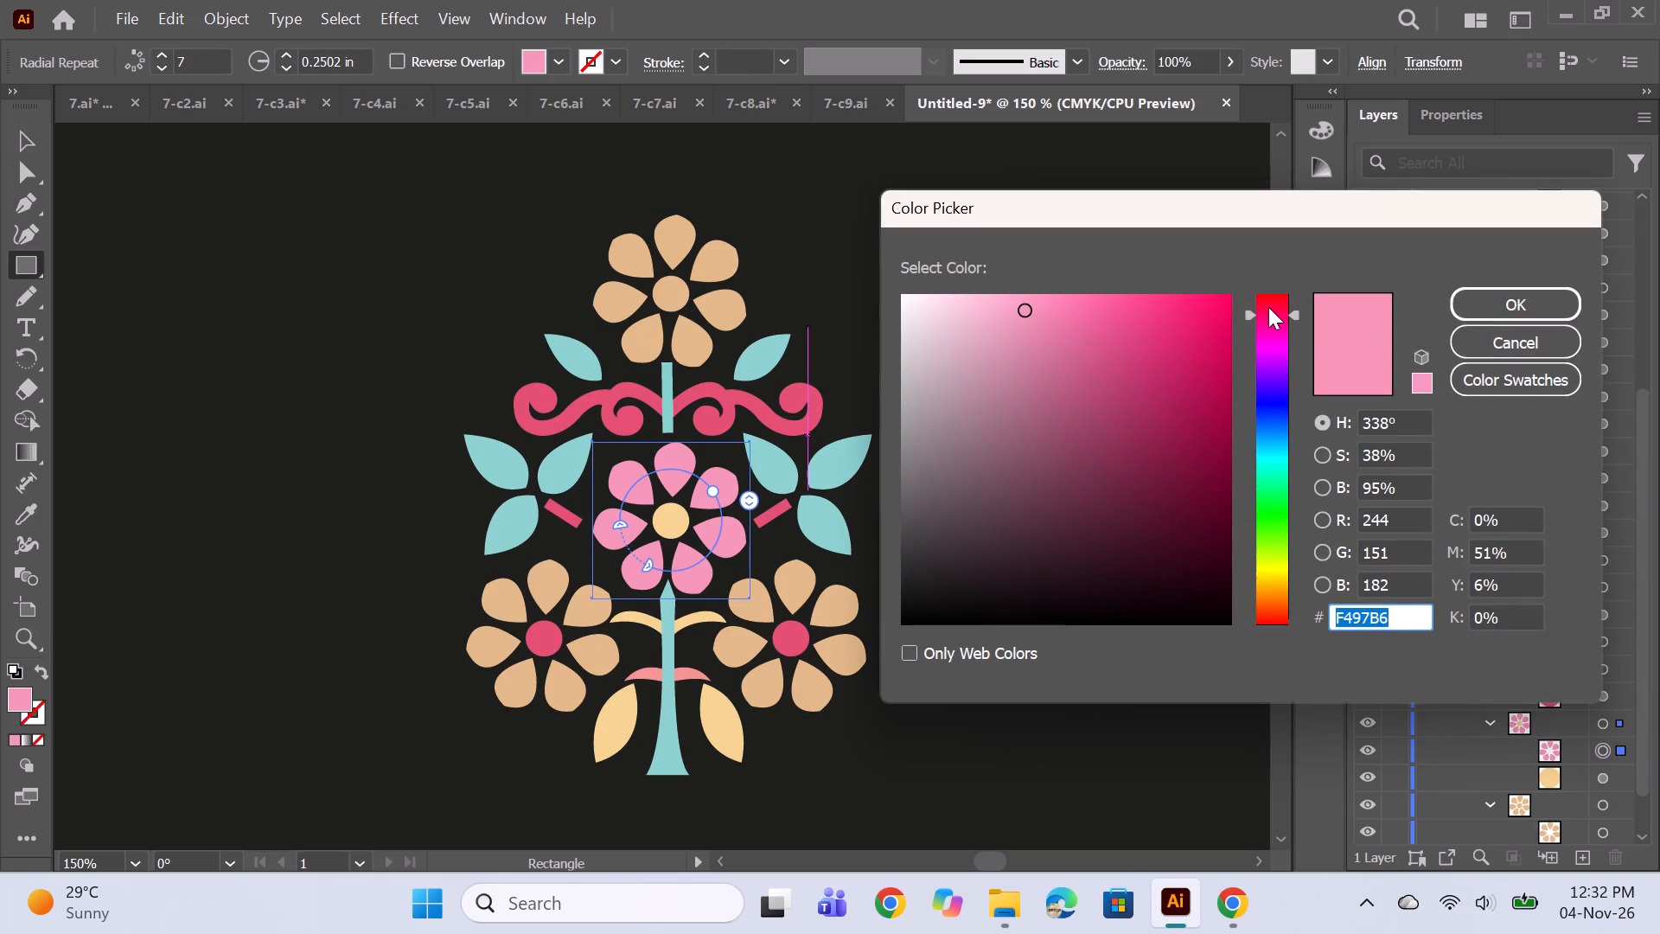
left_click(1268, 307)
left_click(1050, 303)
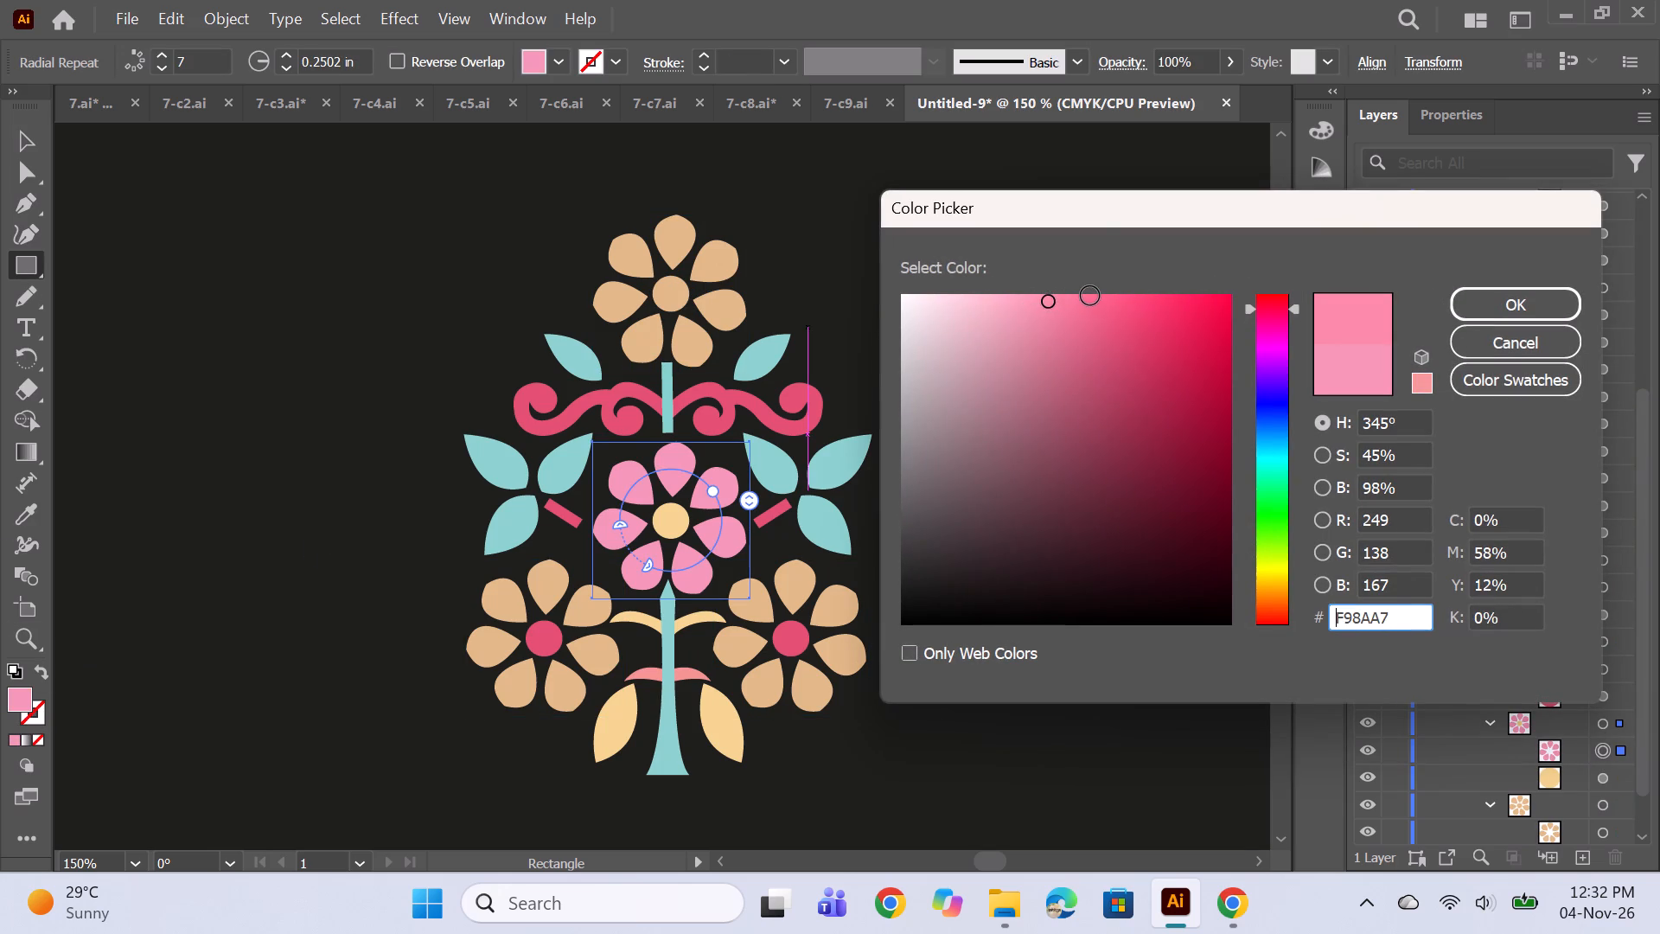
left_click(1089, 296)
left_click(1527, 314)
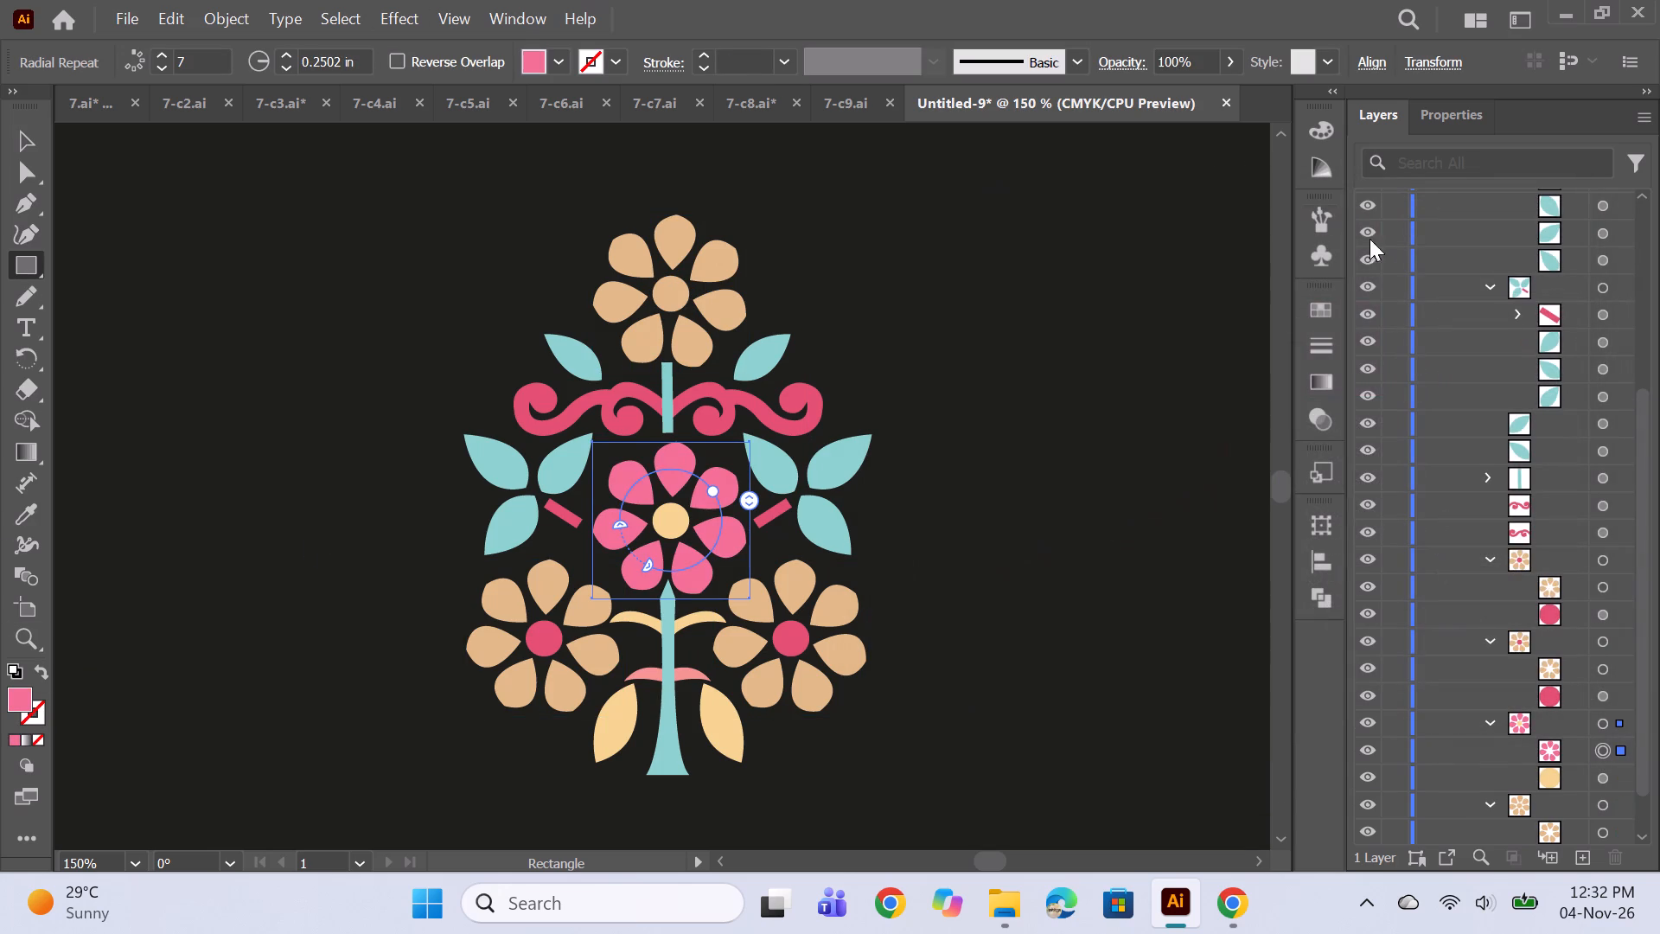
Match the centres of the top flower and both lower flowers to the middle flower's pink petals by sampling the colour with the Eyedropper.
scroll(1631, 813, "down", 4)
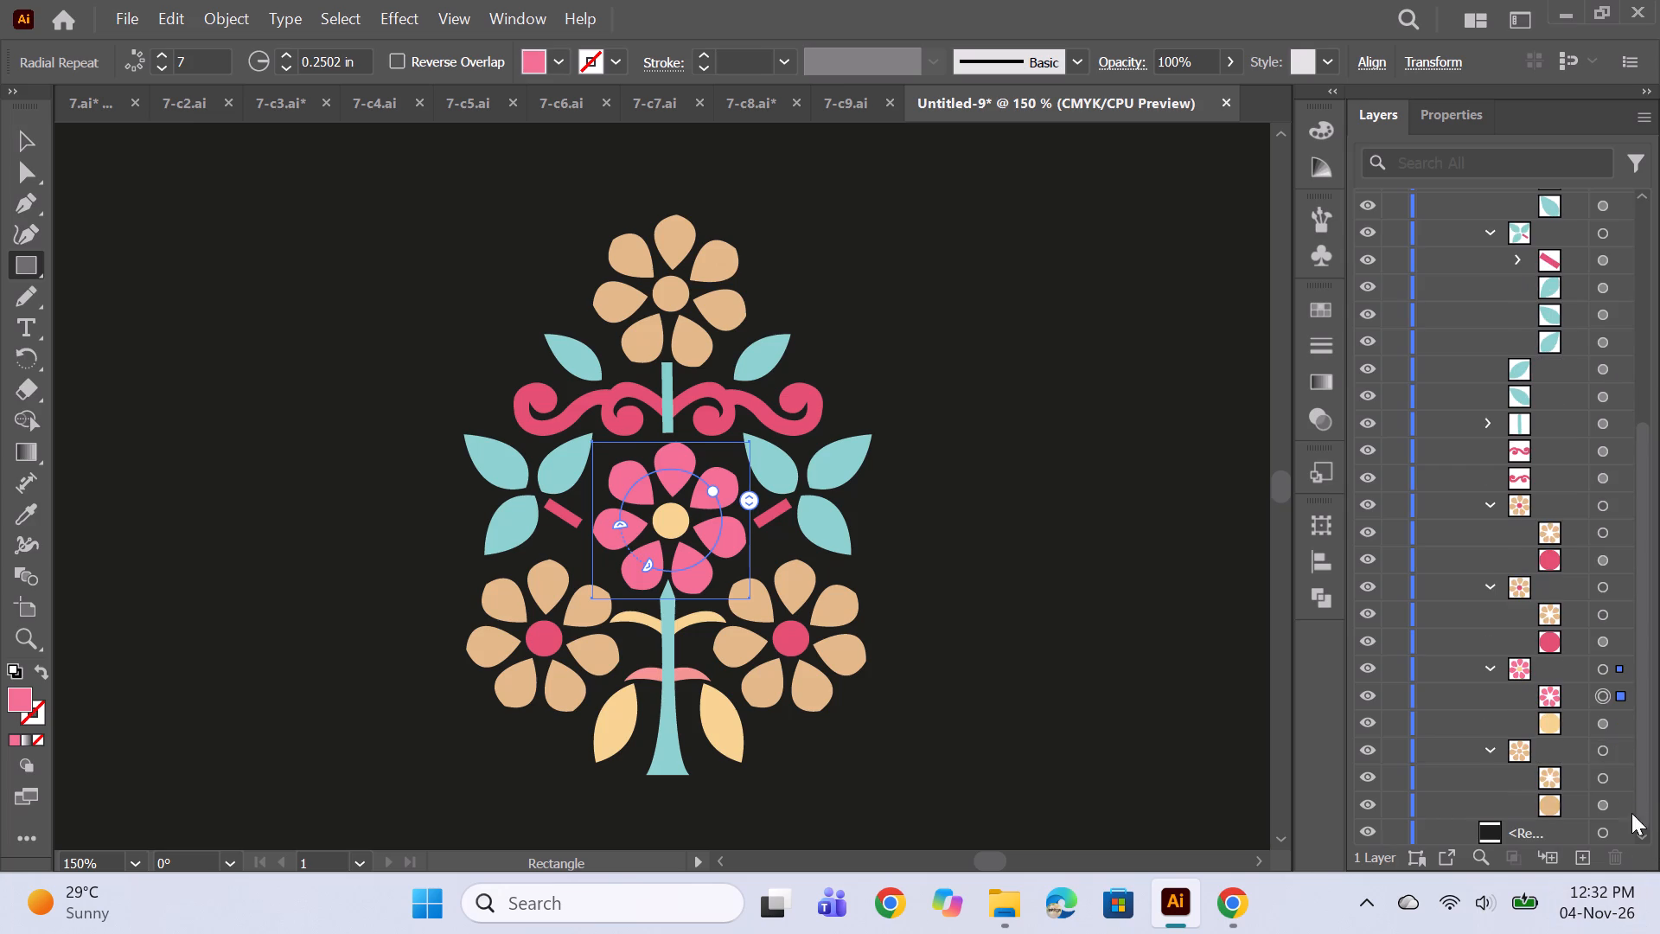
left_click(1606, 801)
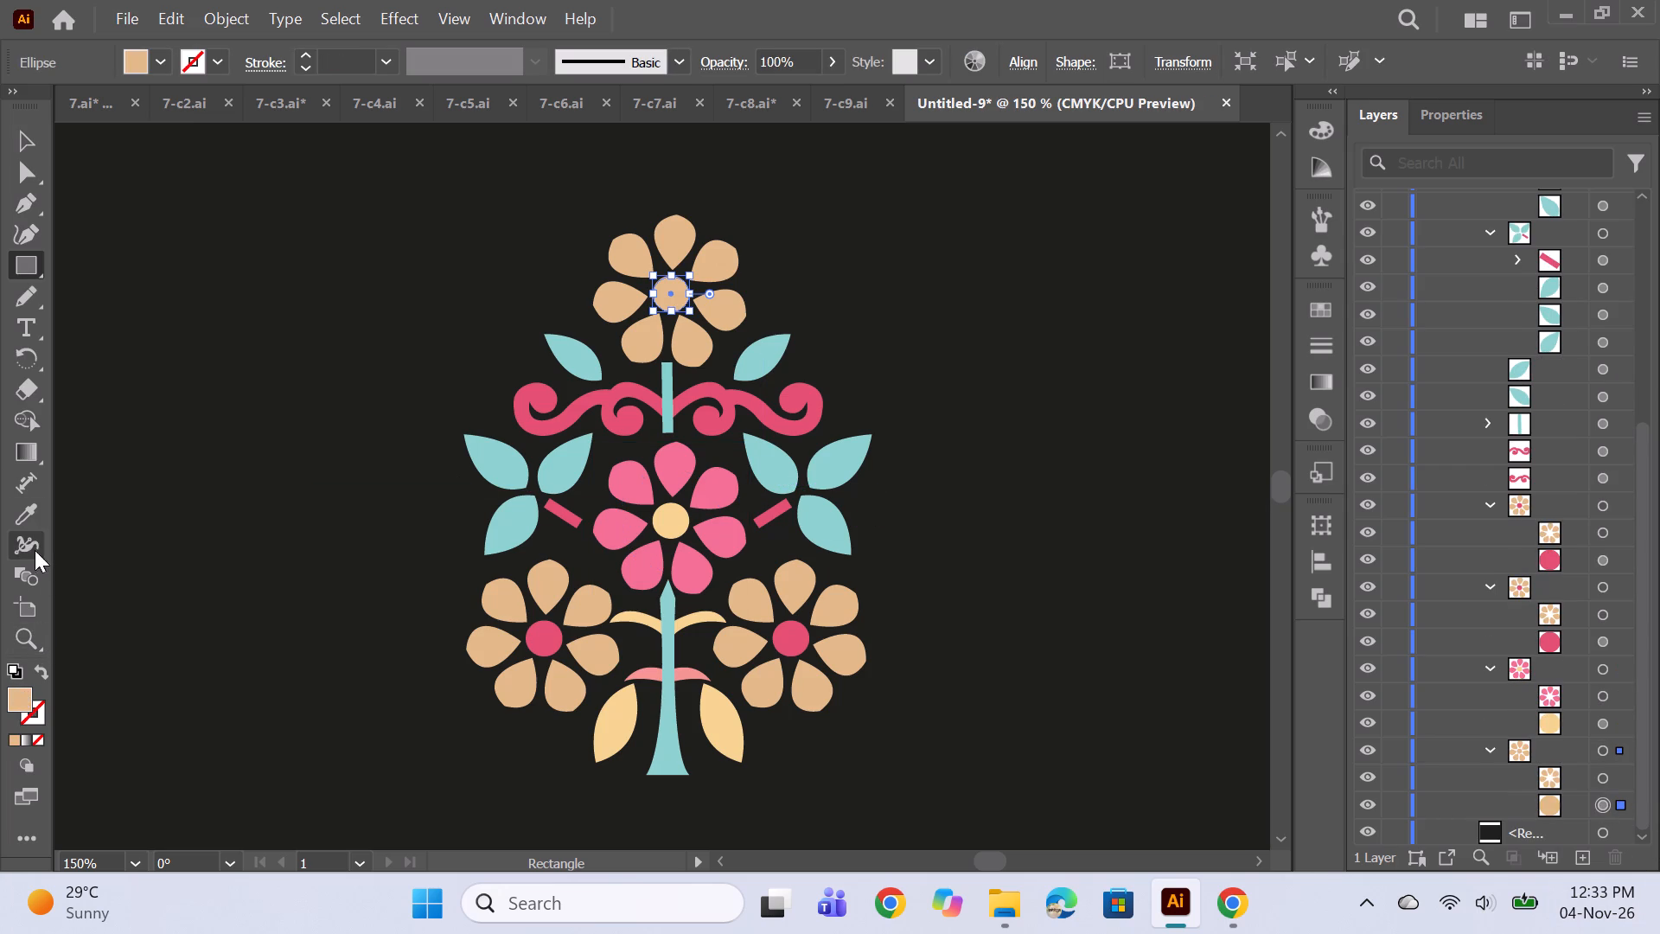
double_click(22, 703)
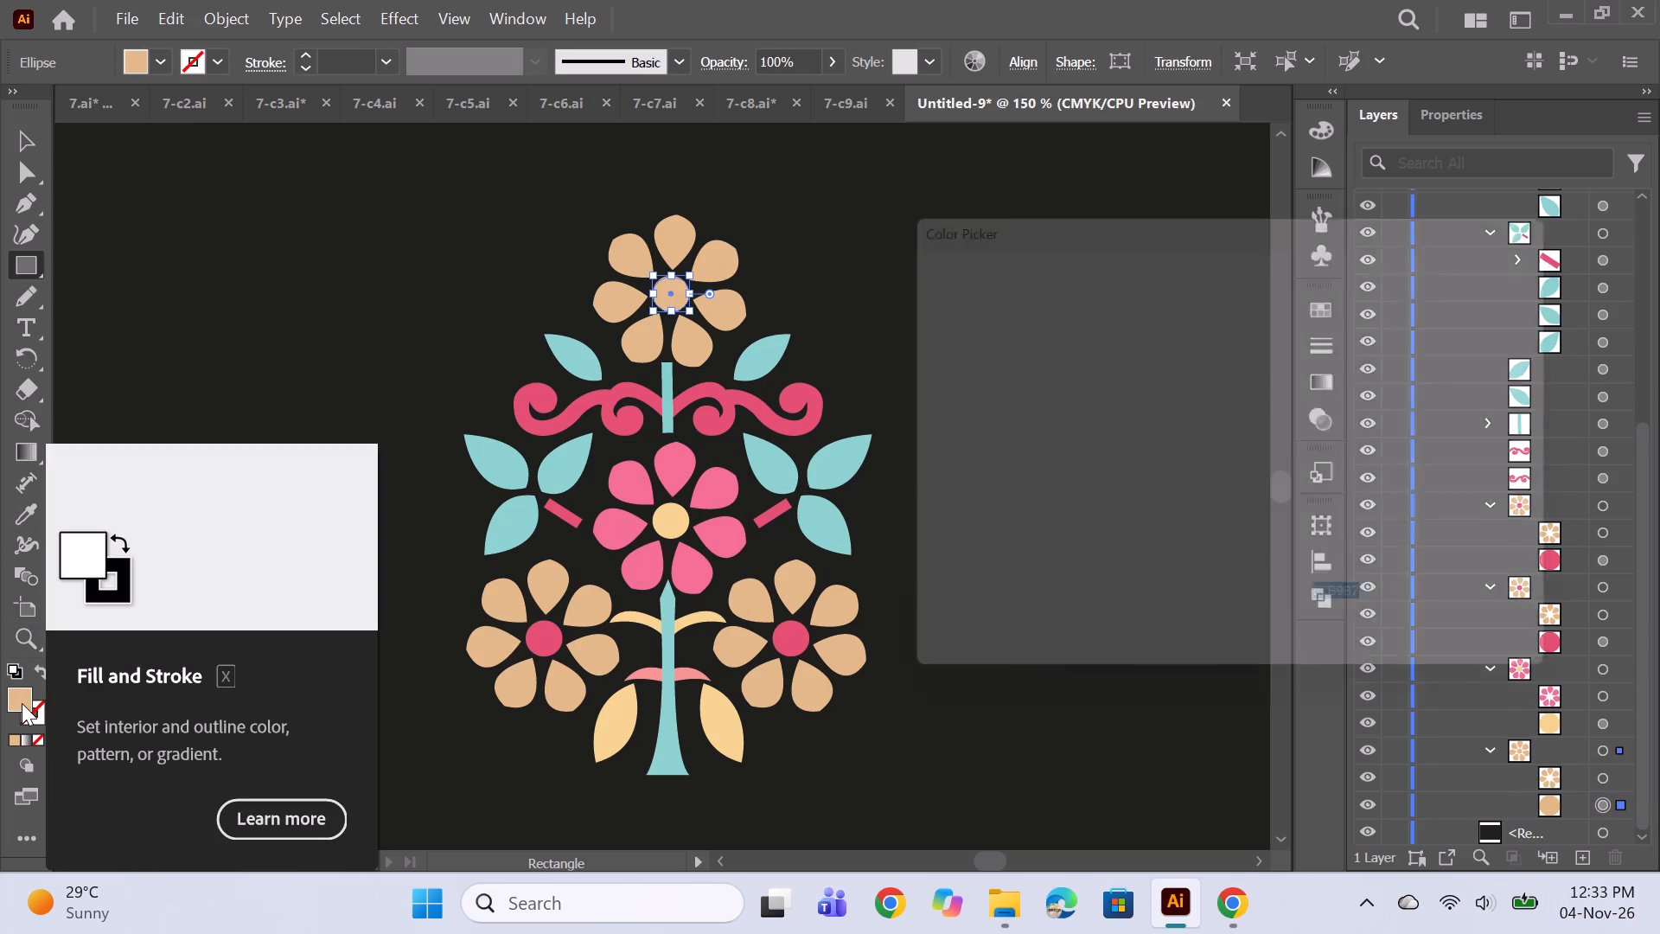
left_click(1503, 336)
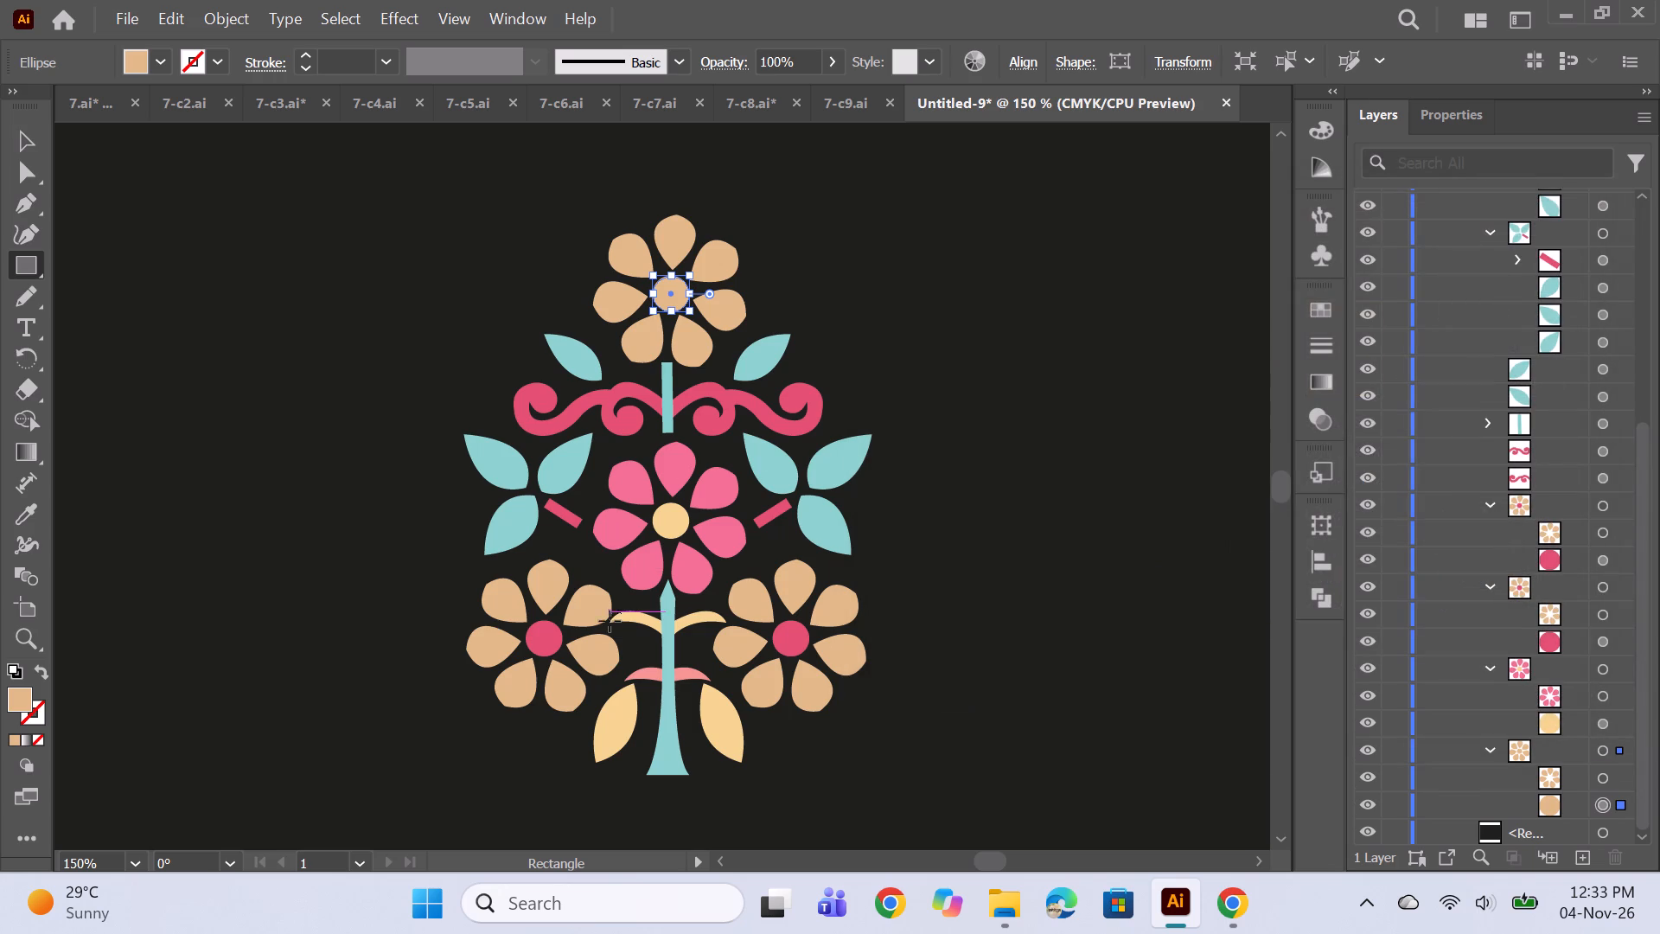
left_click(22, 520)
left_click(668, 475)
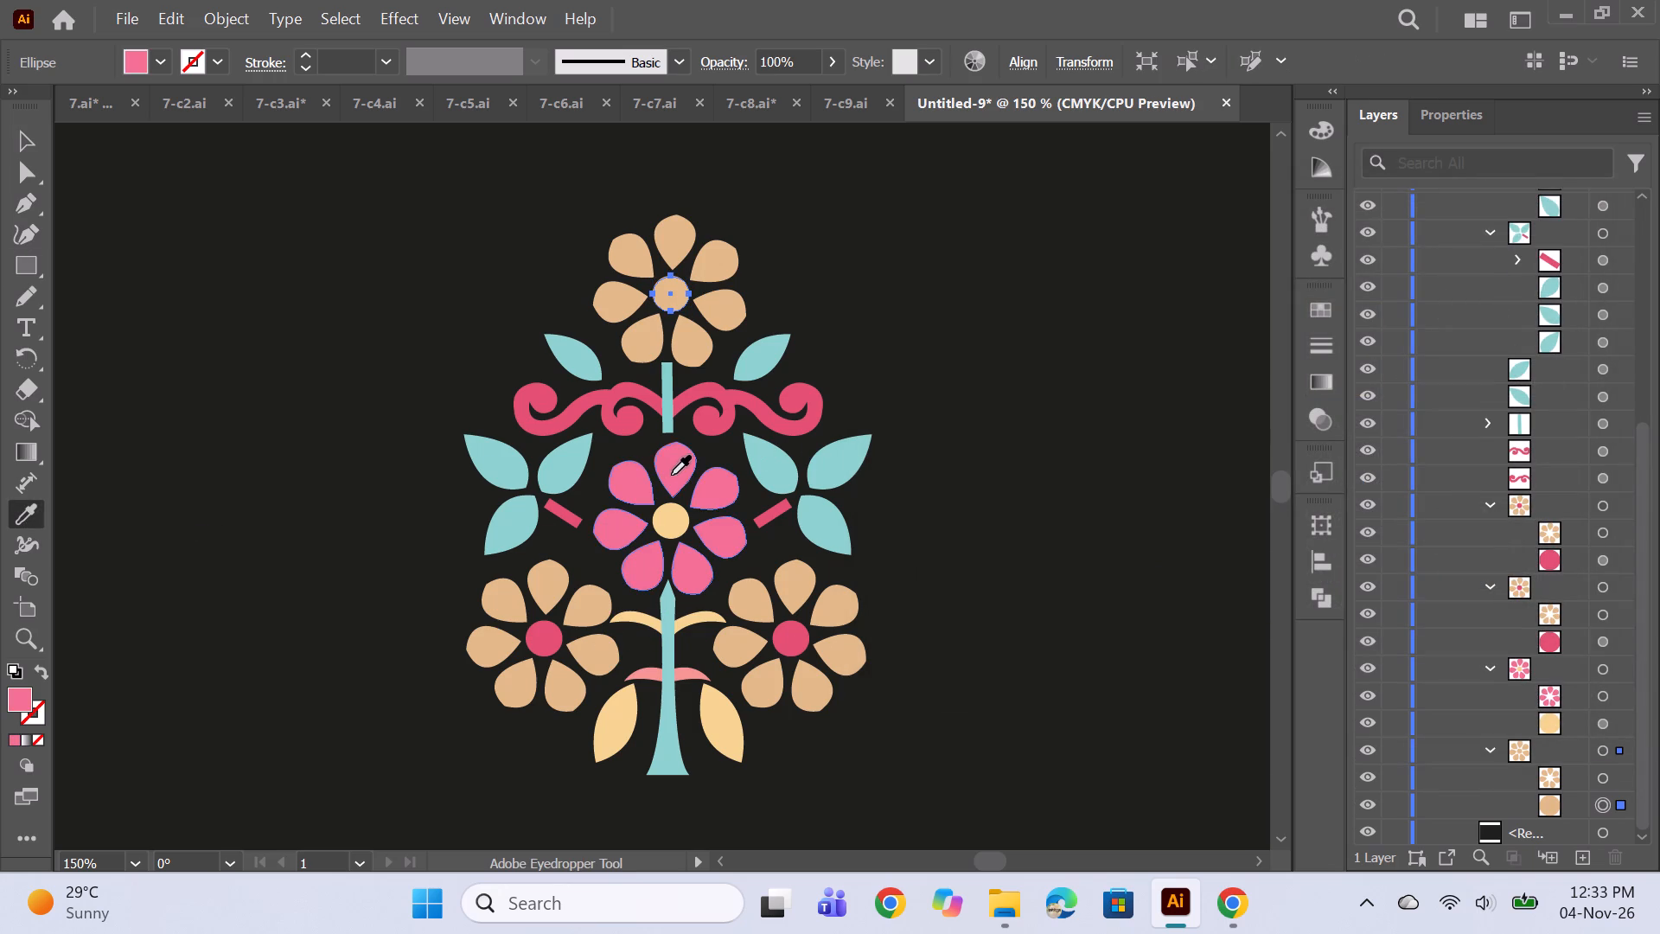
left_click(1597, 639)
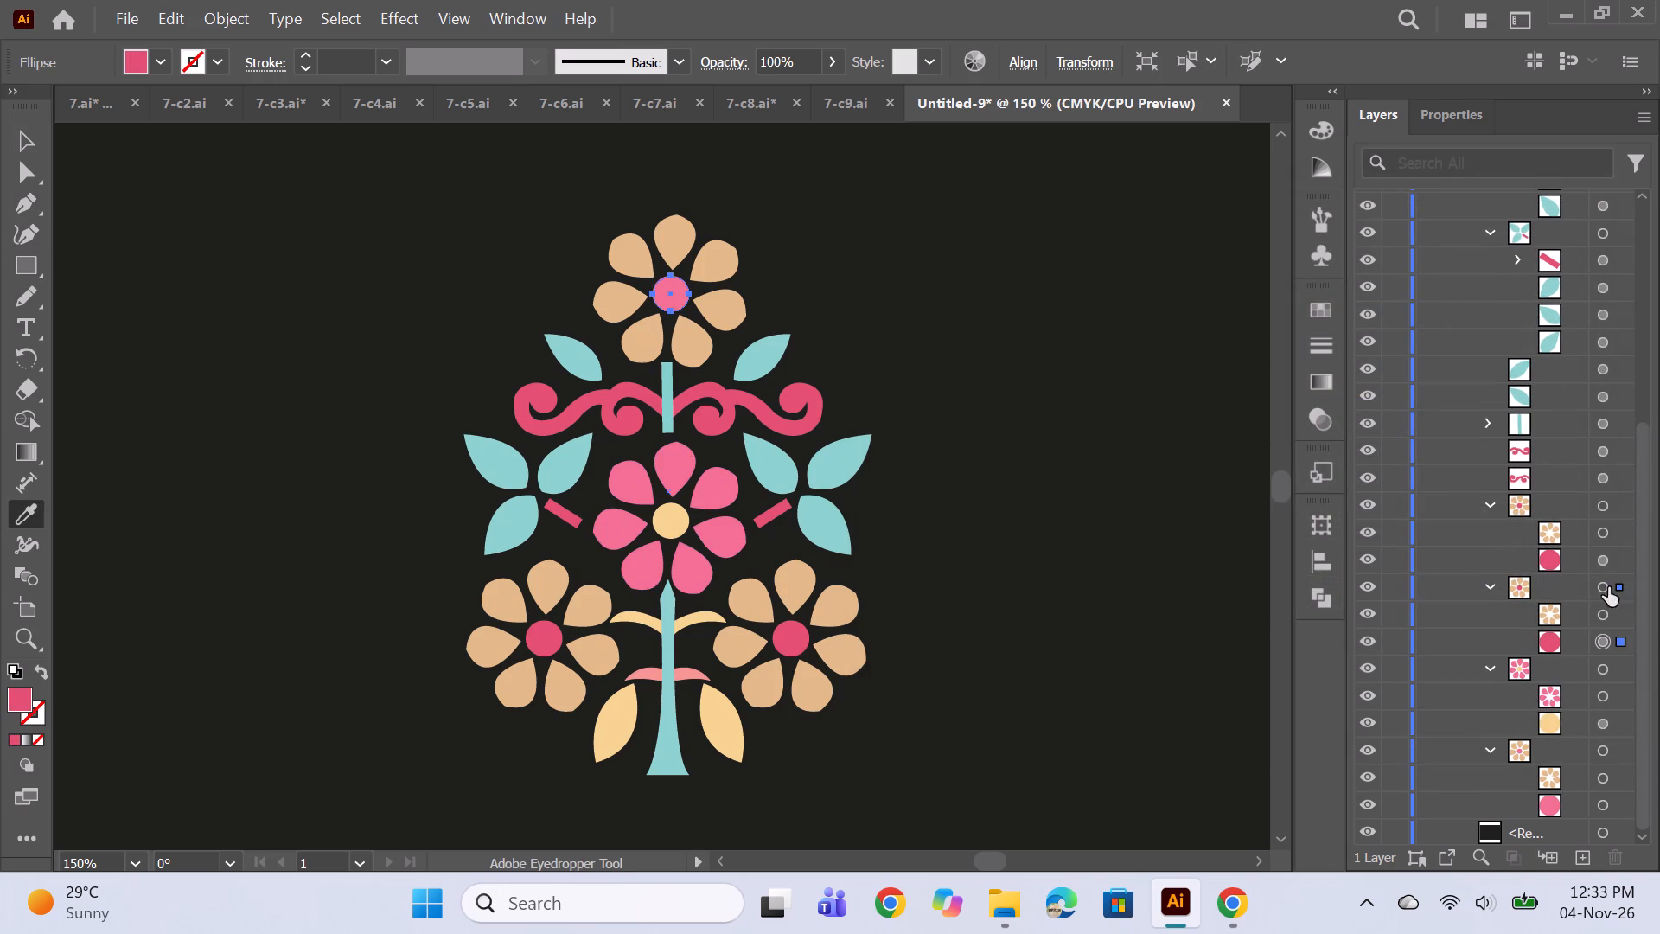
left_click(1603, 560, "ctrl")
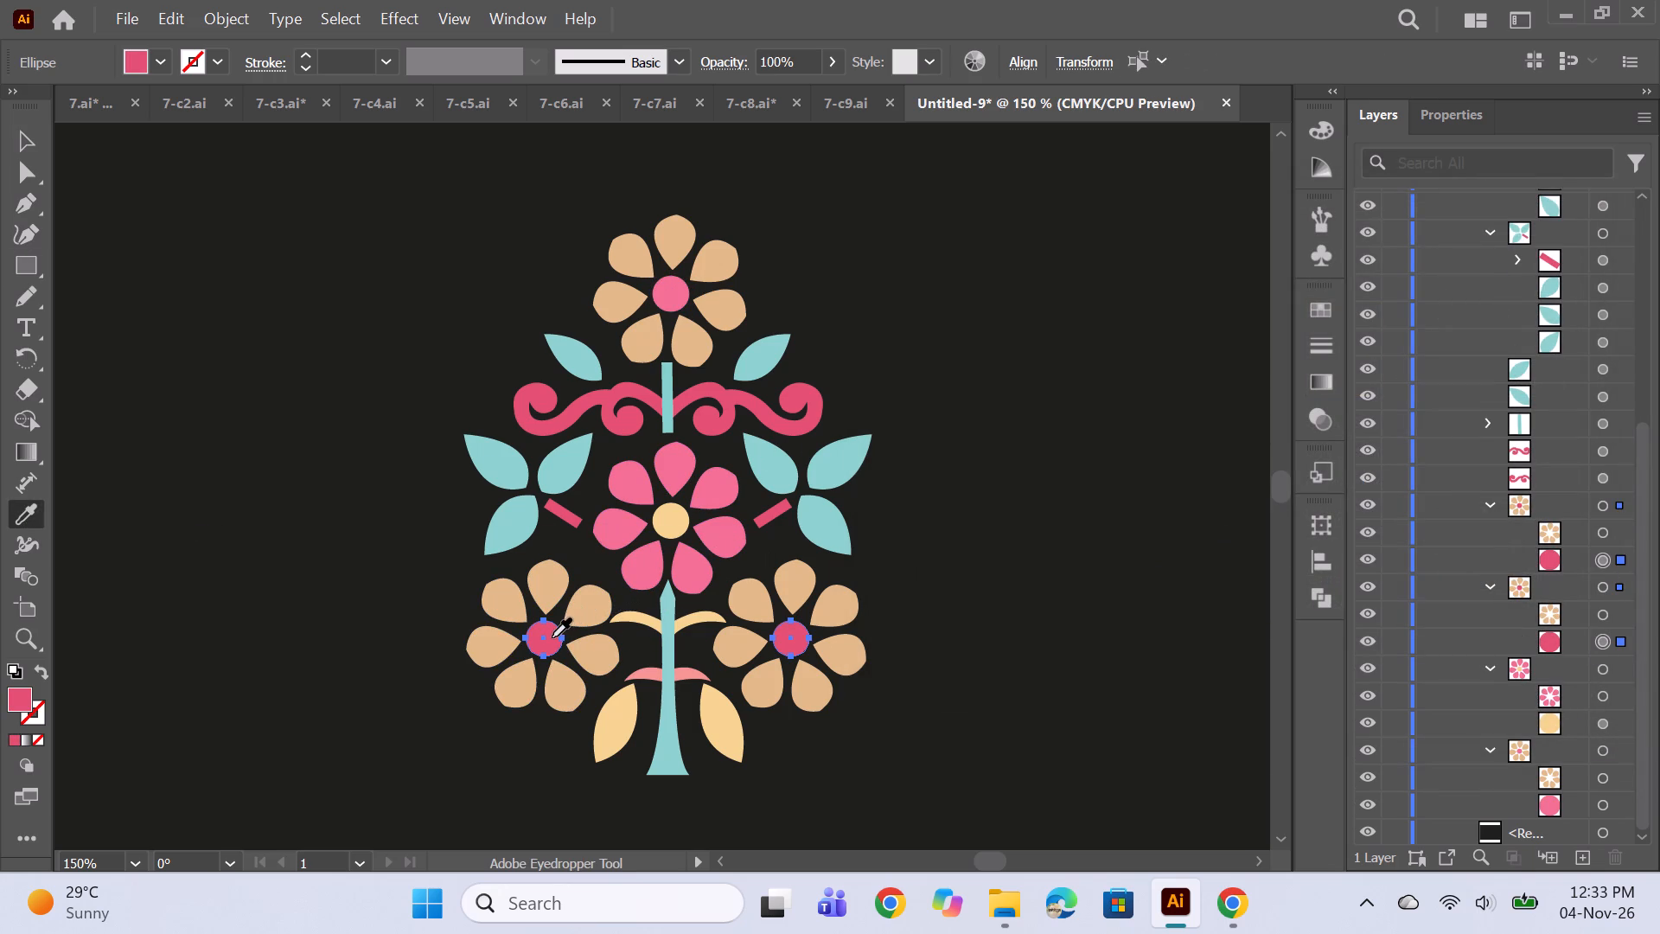
left_click(666, 303)
Match the middle flower's centre to the tan of the lower-left flower's petals with the Eyedropper.
left_click(1594, 726)
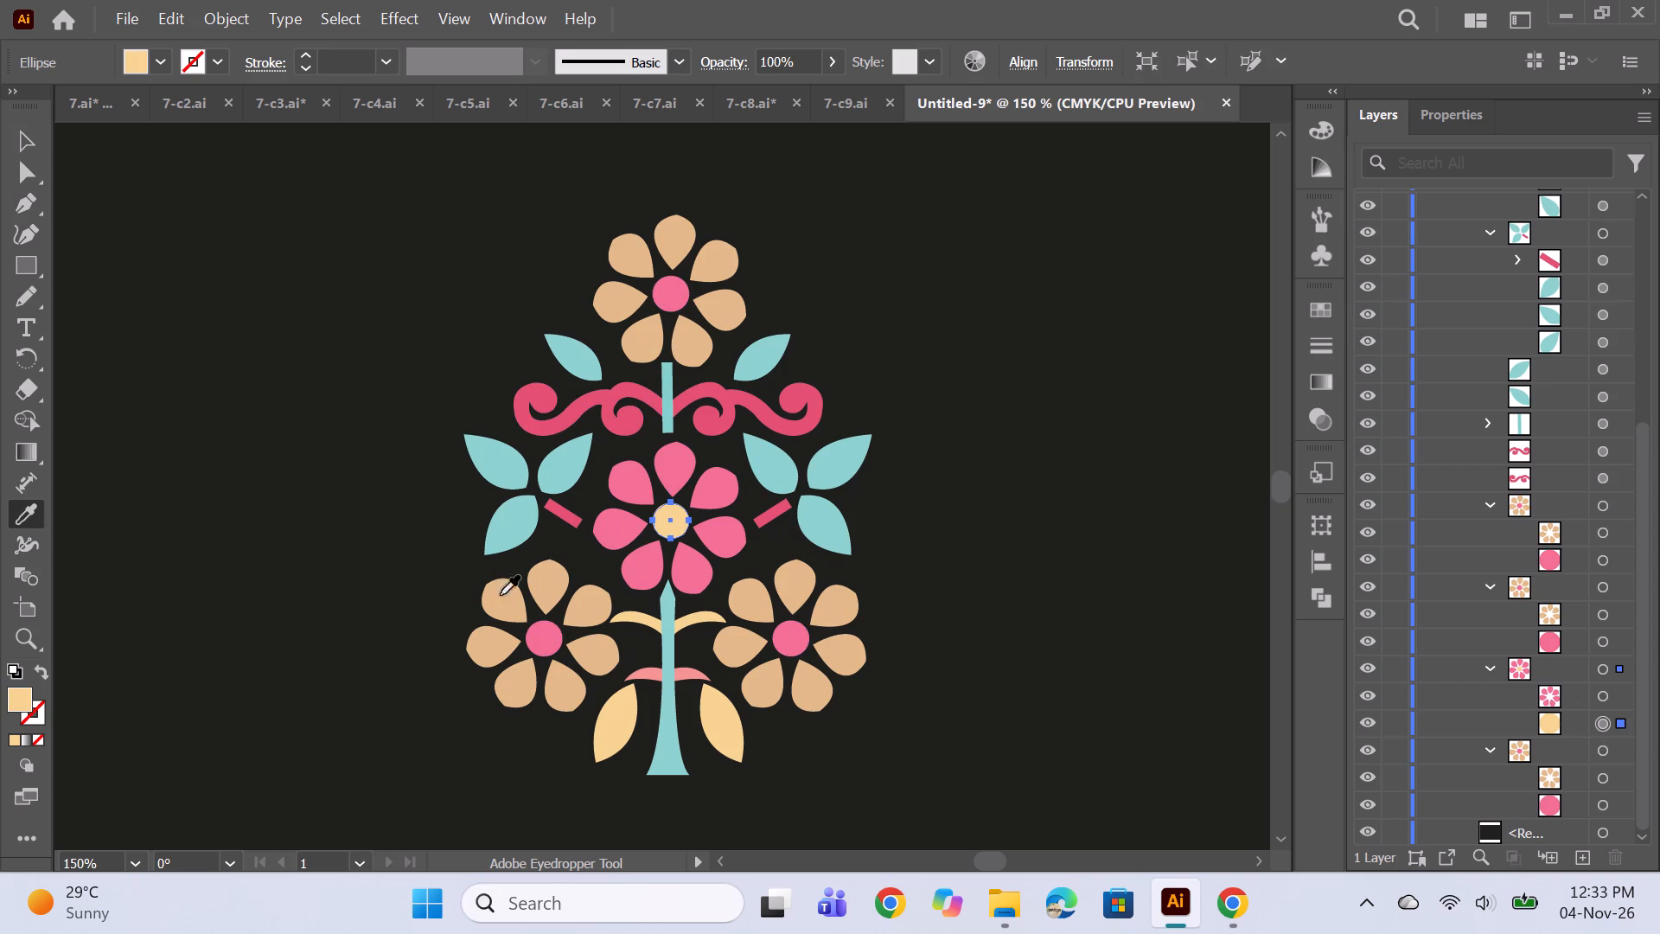
left_click(595, 594)
Recolour both halves of the curled scroll ornament below the top flower to pale green D0E0A9.
left_click(1488, 590)
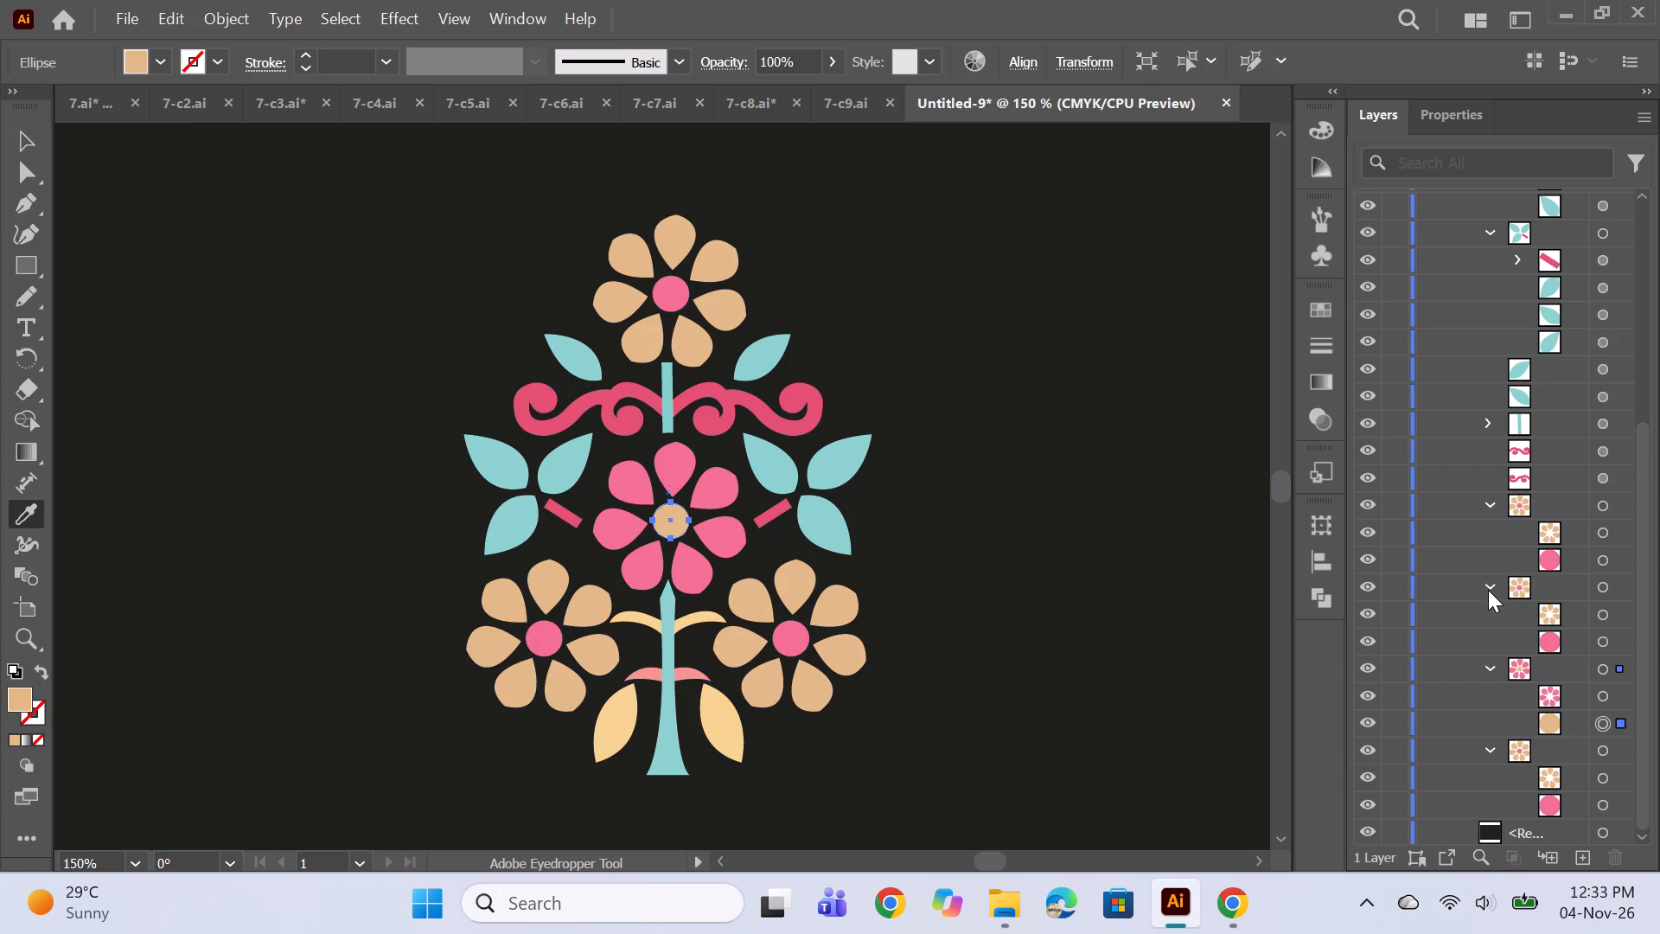
left_click(1607, 528)
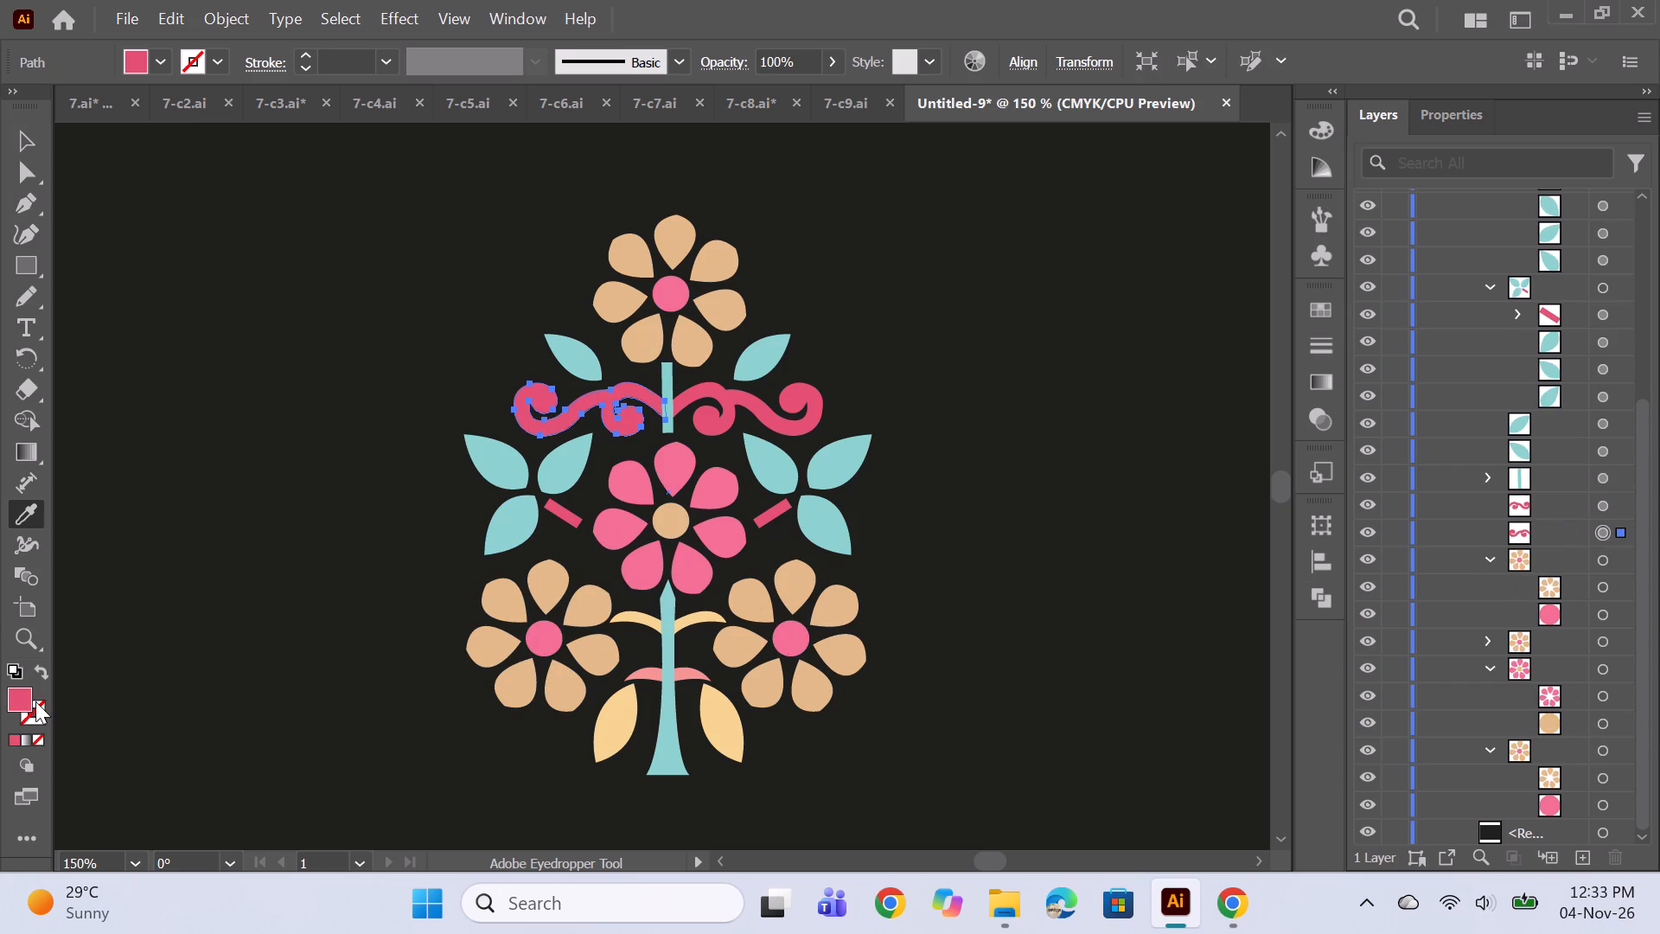
double_click(22, 700)
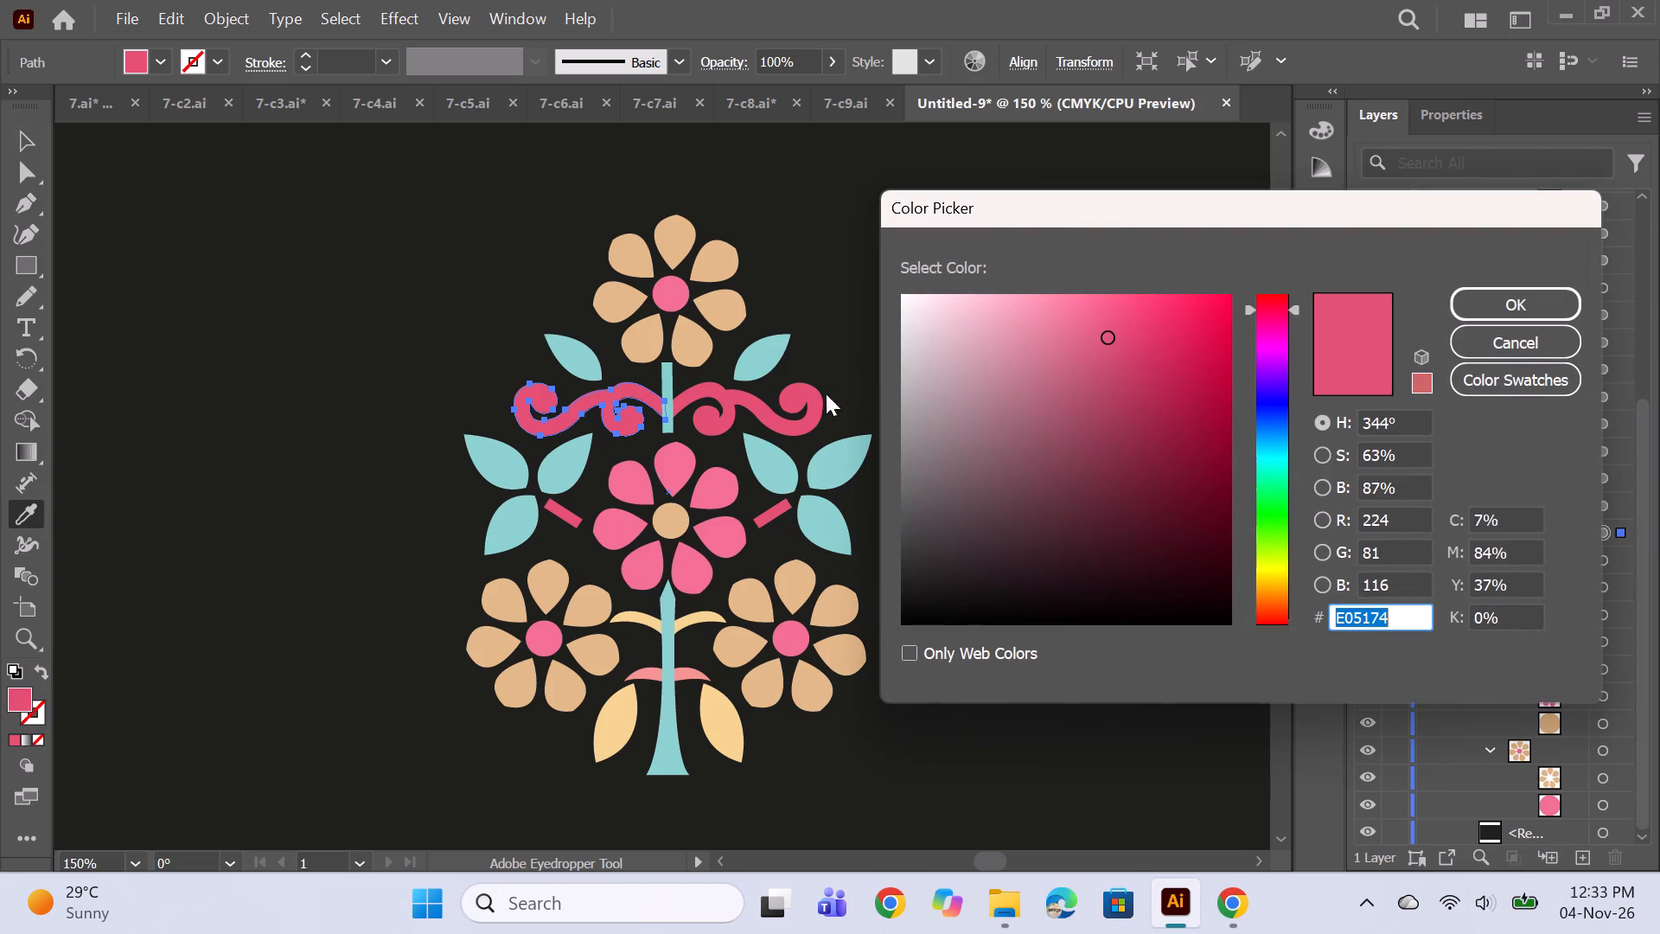
left_click(1269, 547)
left_click(1271, 549)
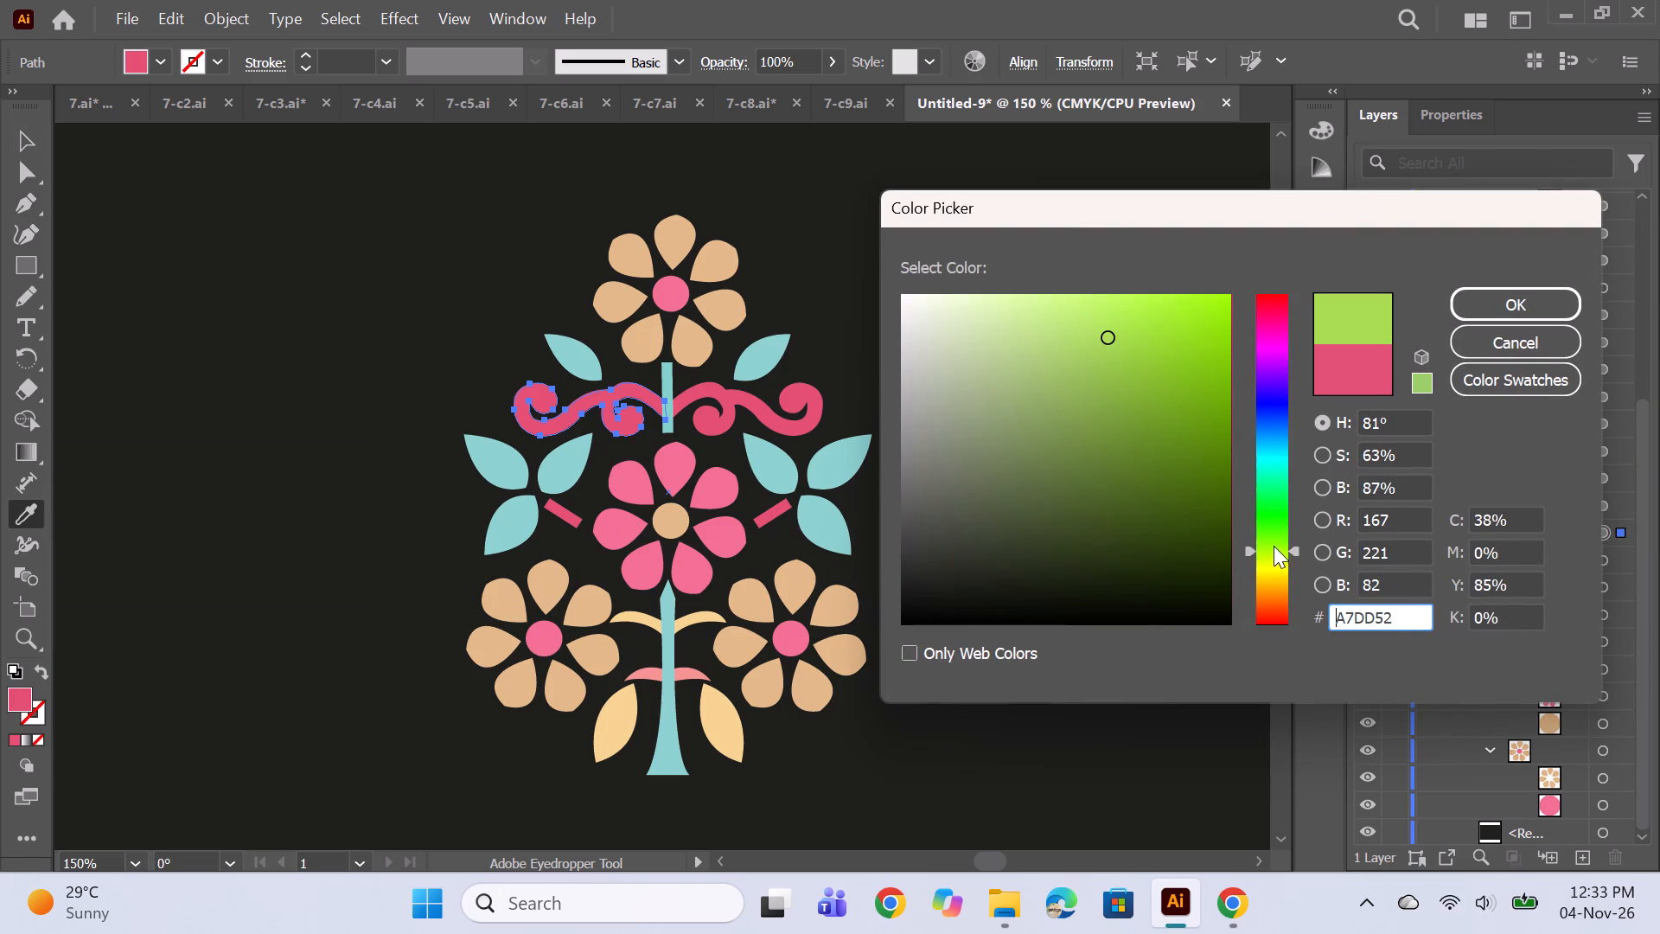
left_click(1274, 553)
left_click(1012, 300)
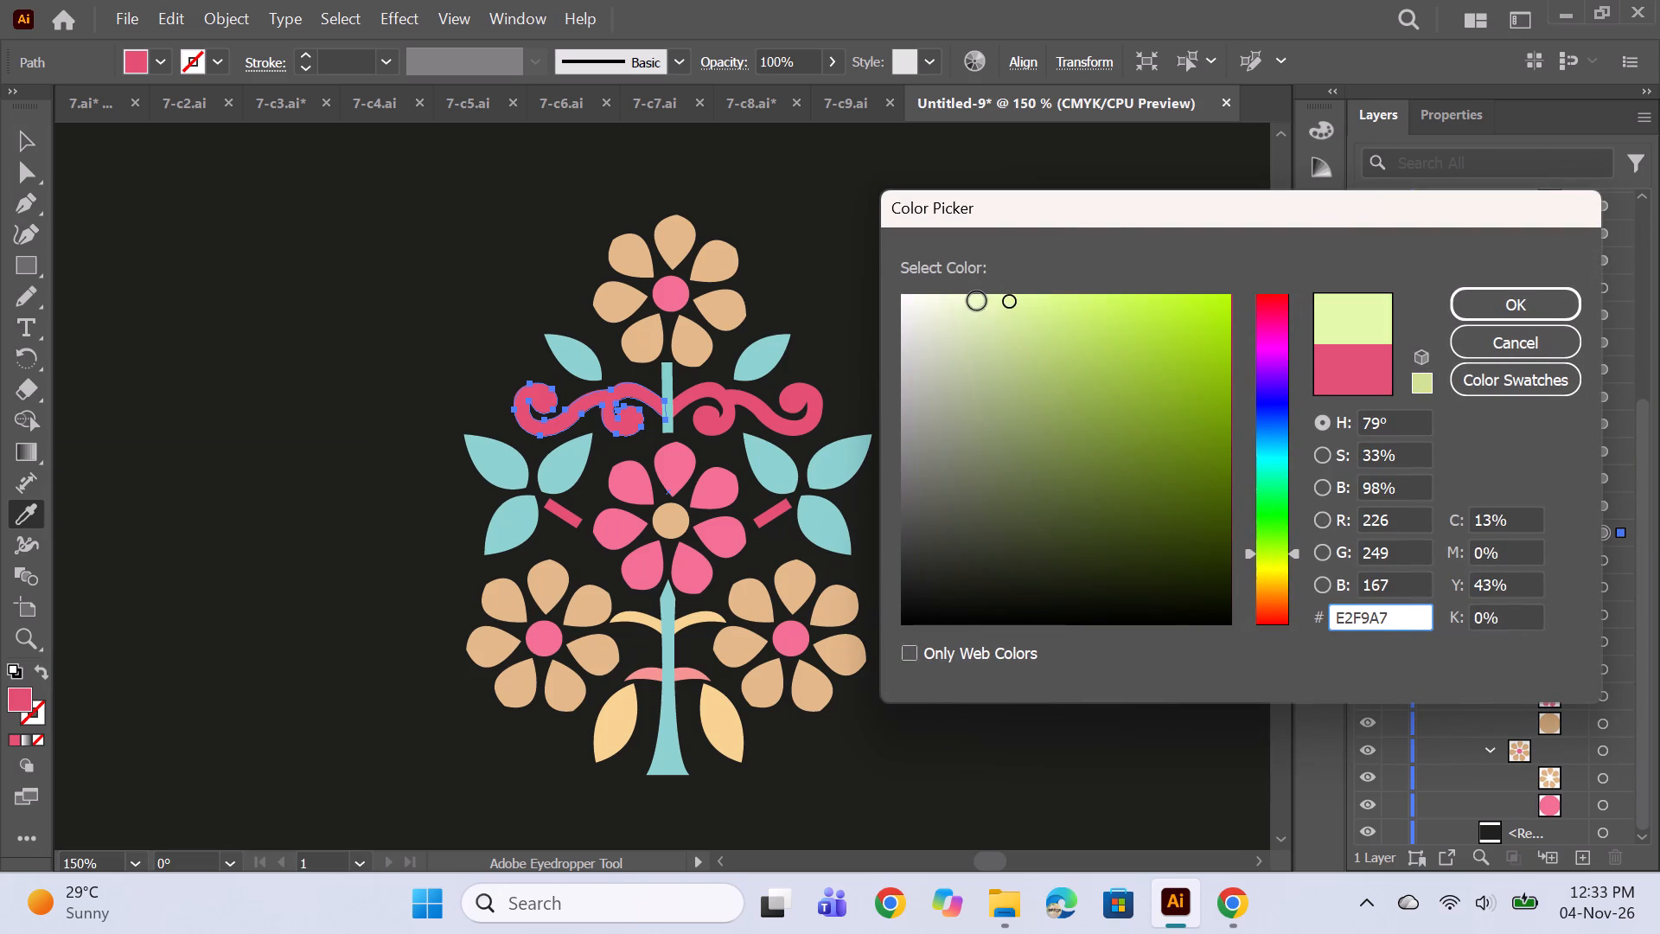
left_click(974, 328)
left_click(986, 331)
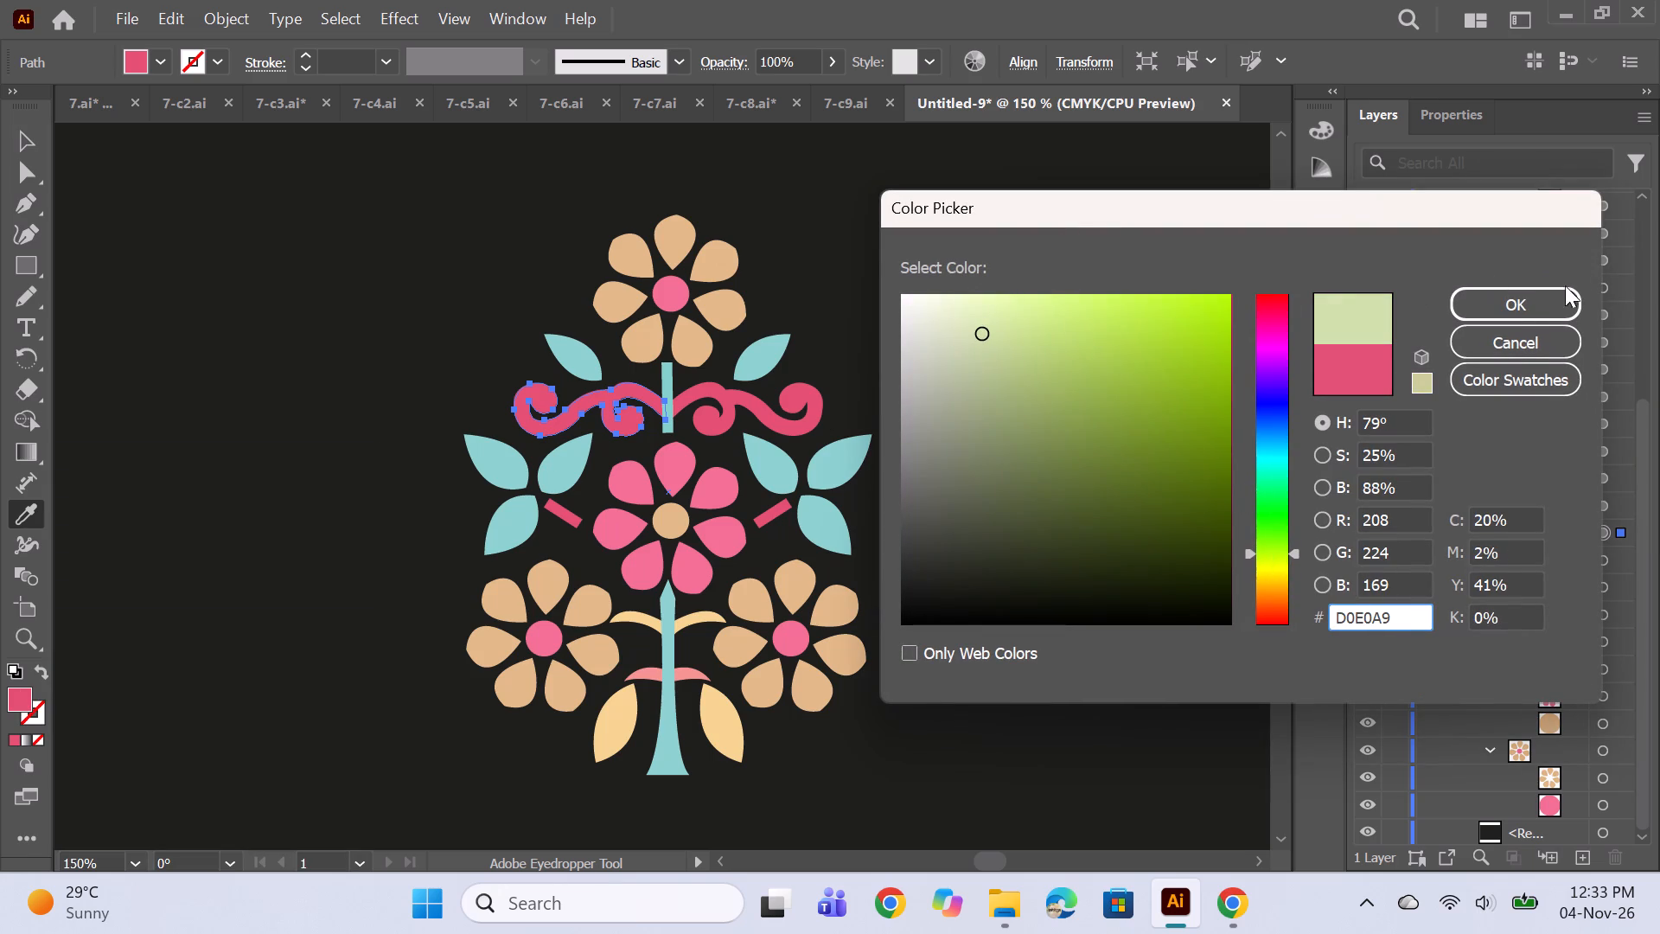
left_click(1525, 311)
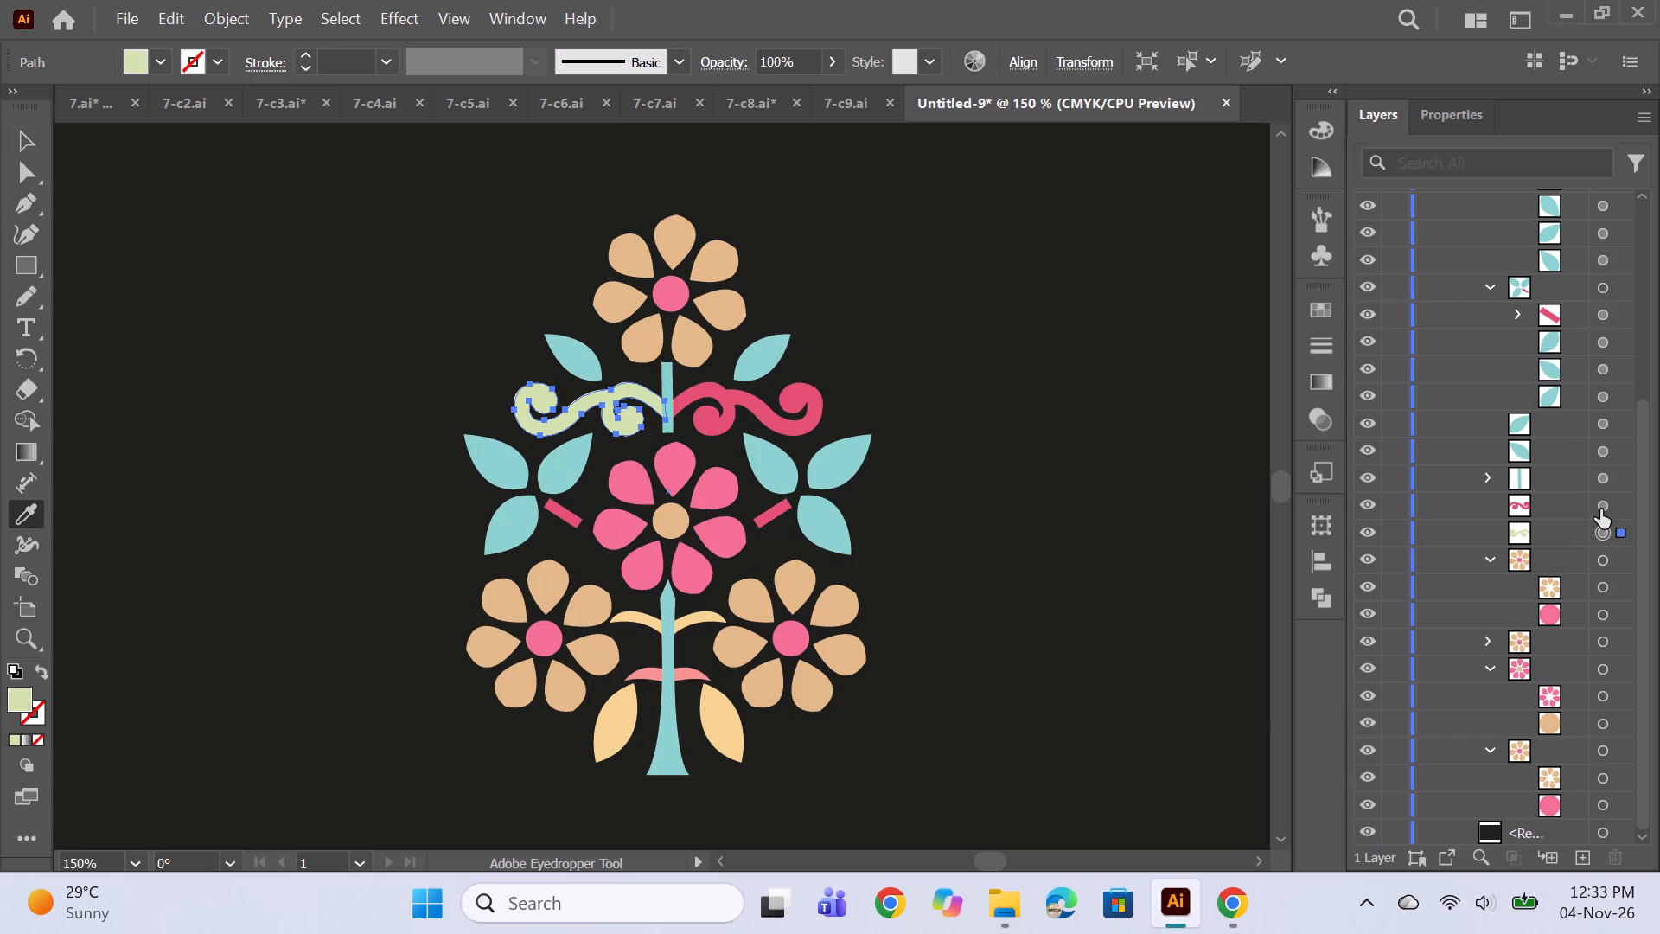
left_click(1600, 509)
left_click(629, 421)
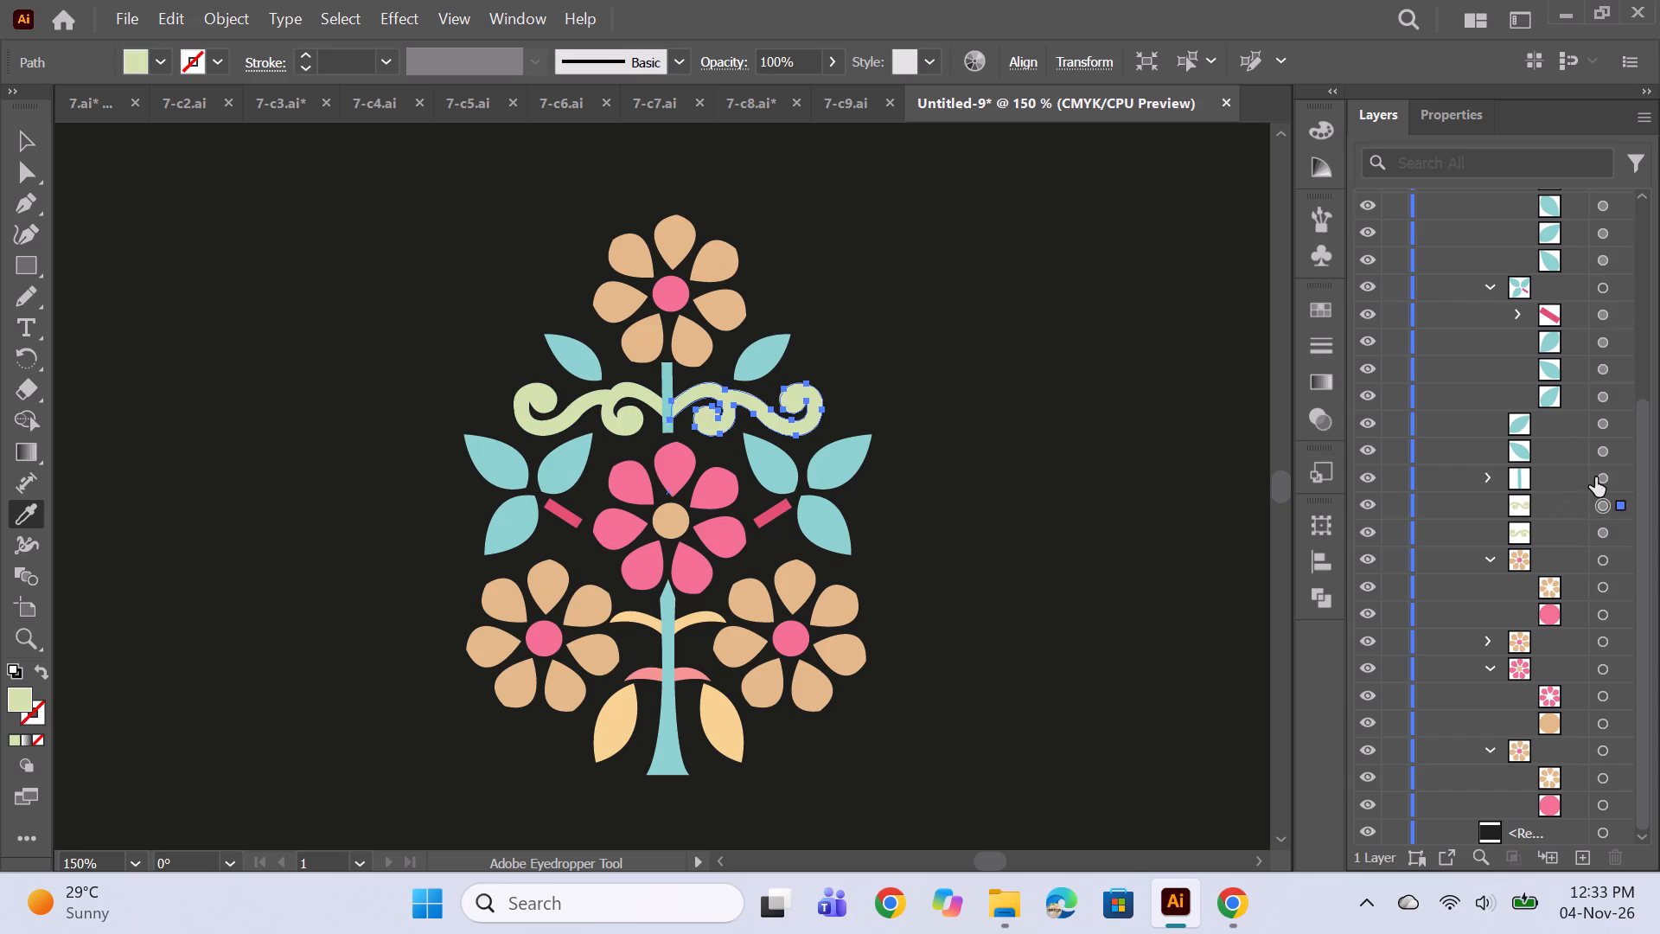
Recolour the short upper stem between the top and middle flowers to orange CE7832.
left_click(1597, 478)
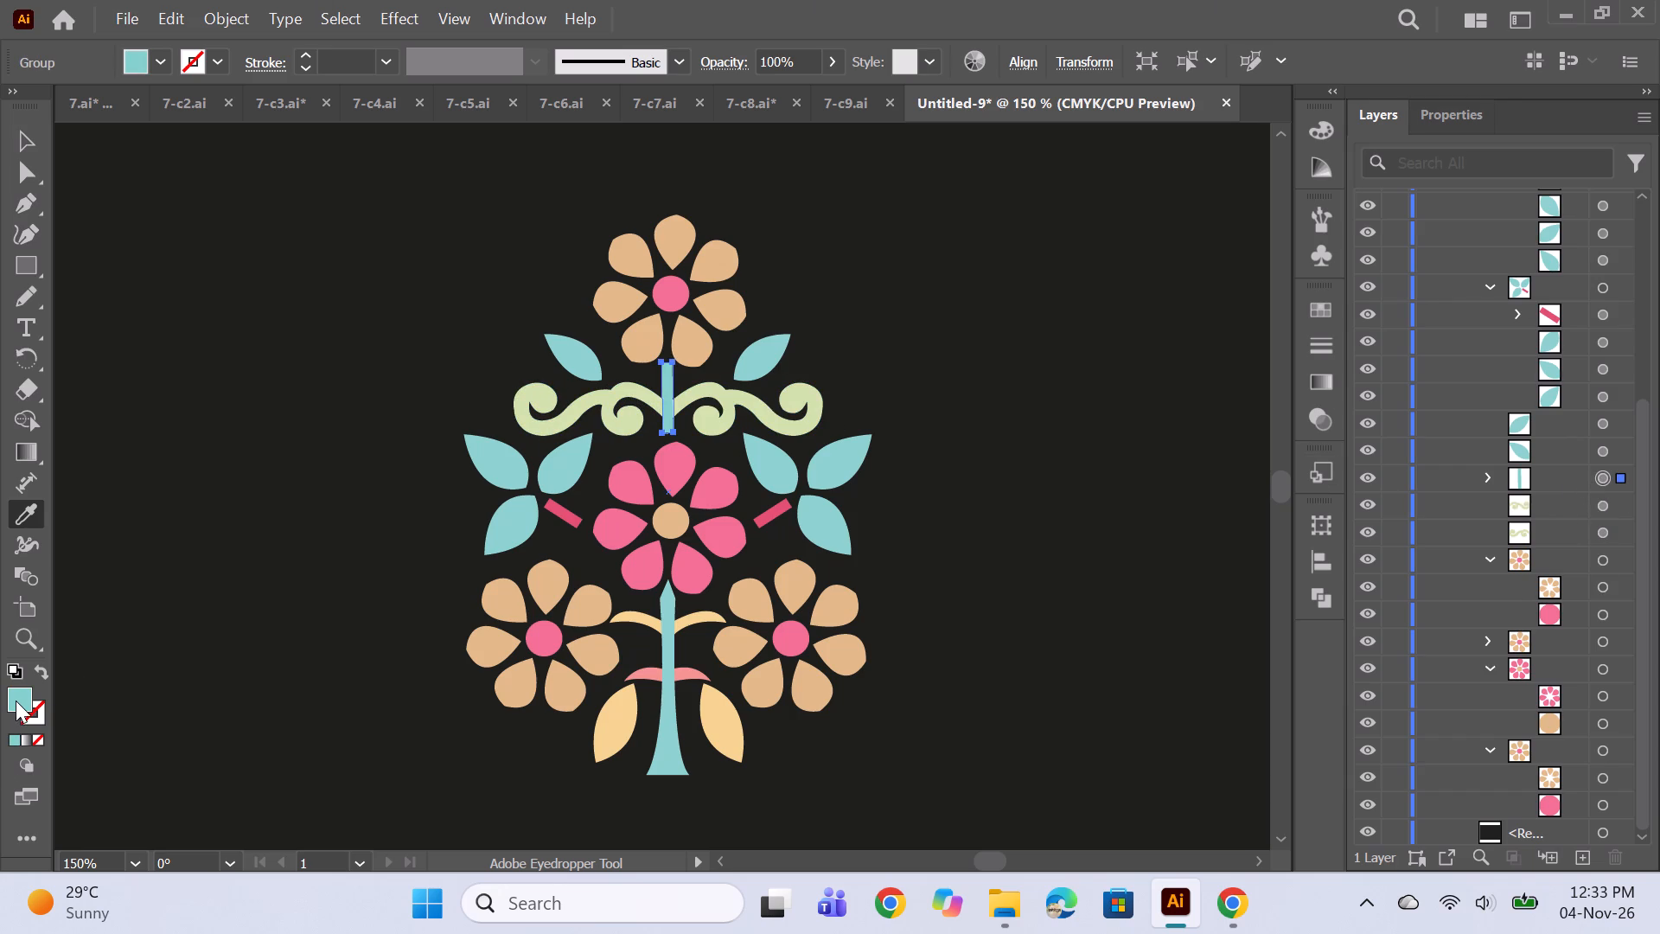
double_click(16, 700)
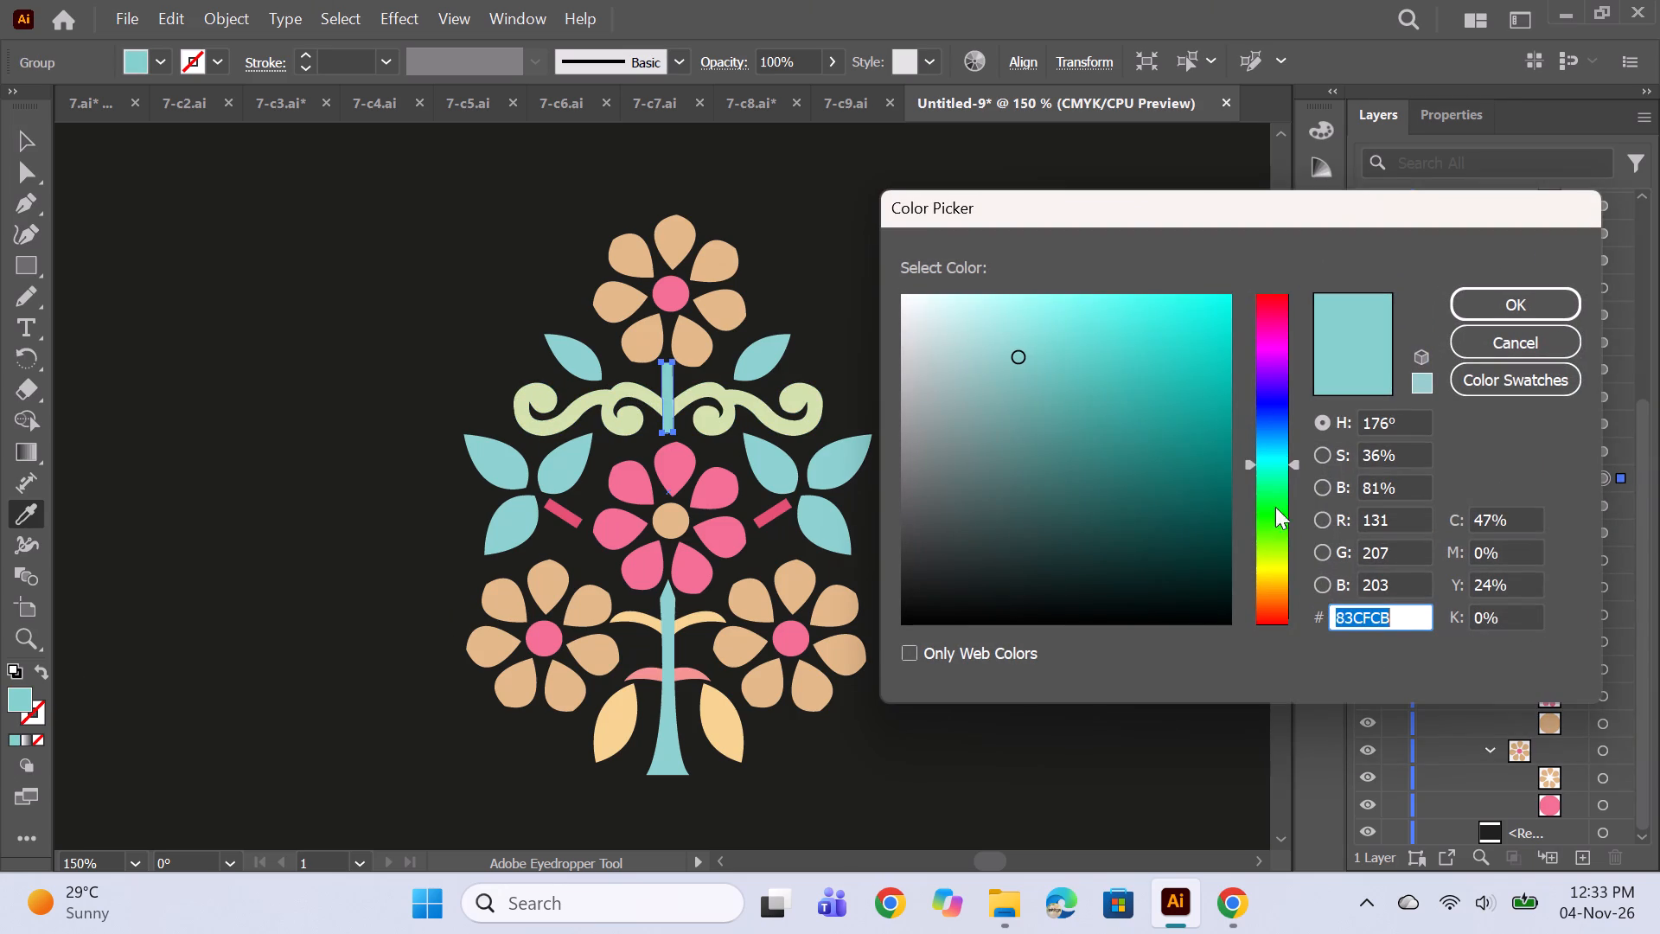
left_click(1269, 358)
left_click(1269, 347)
left_click(1273, 335)
left_click(1274, 328)
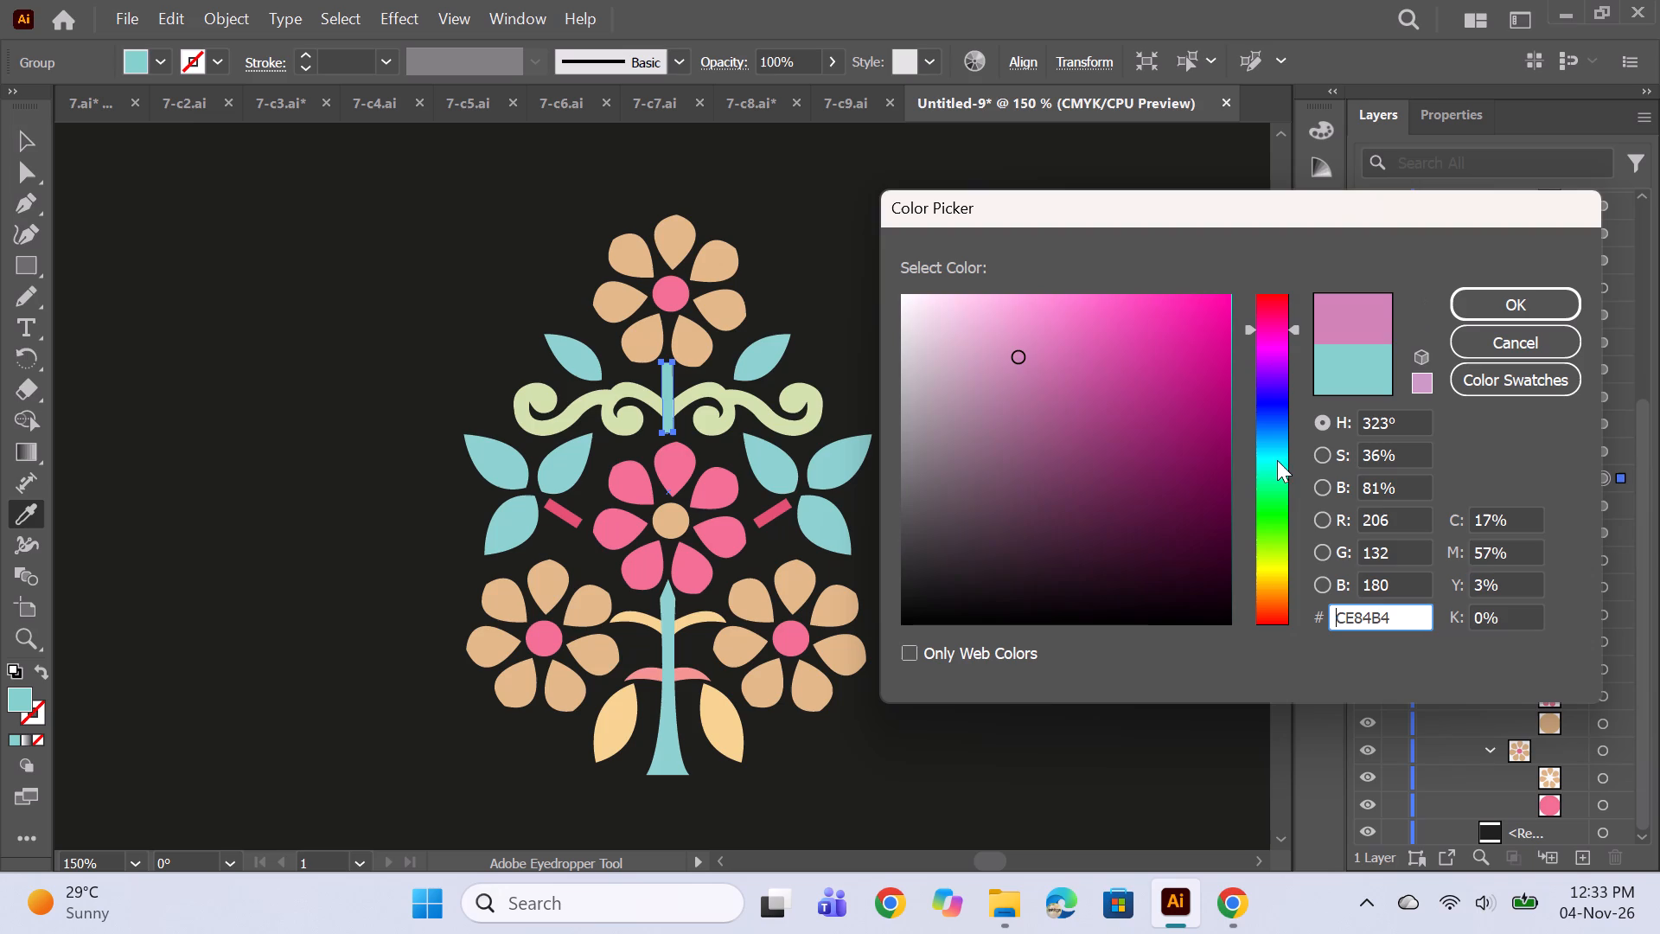
left_click(1273, 591)
left_click(1272, 598)
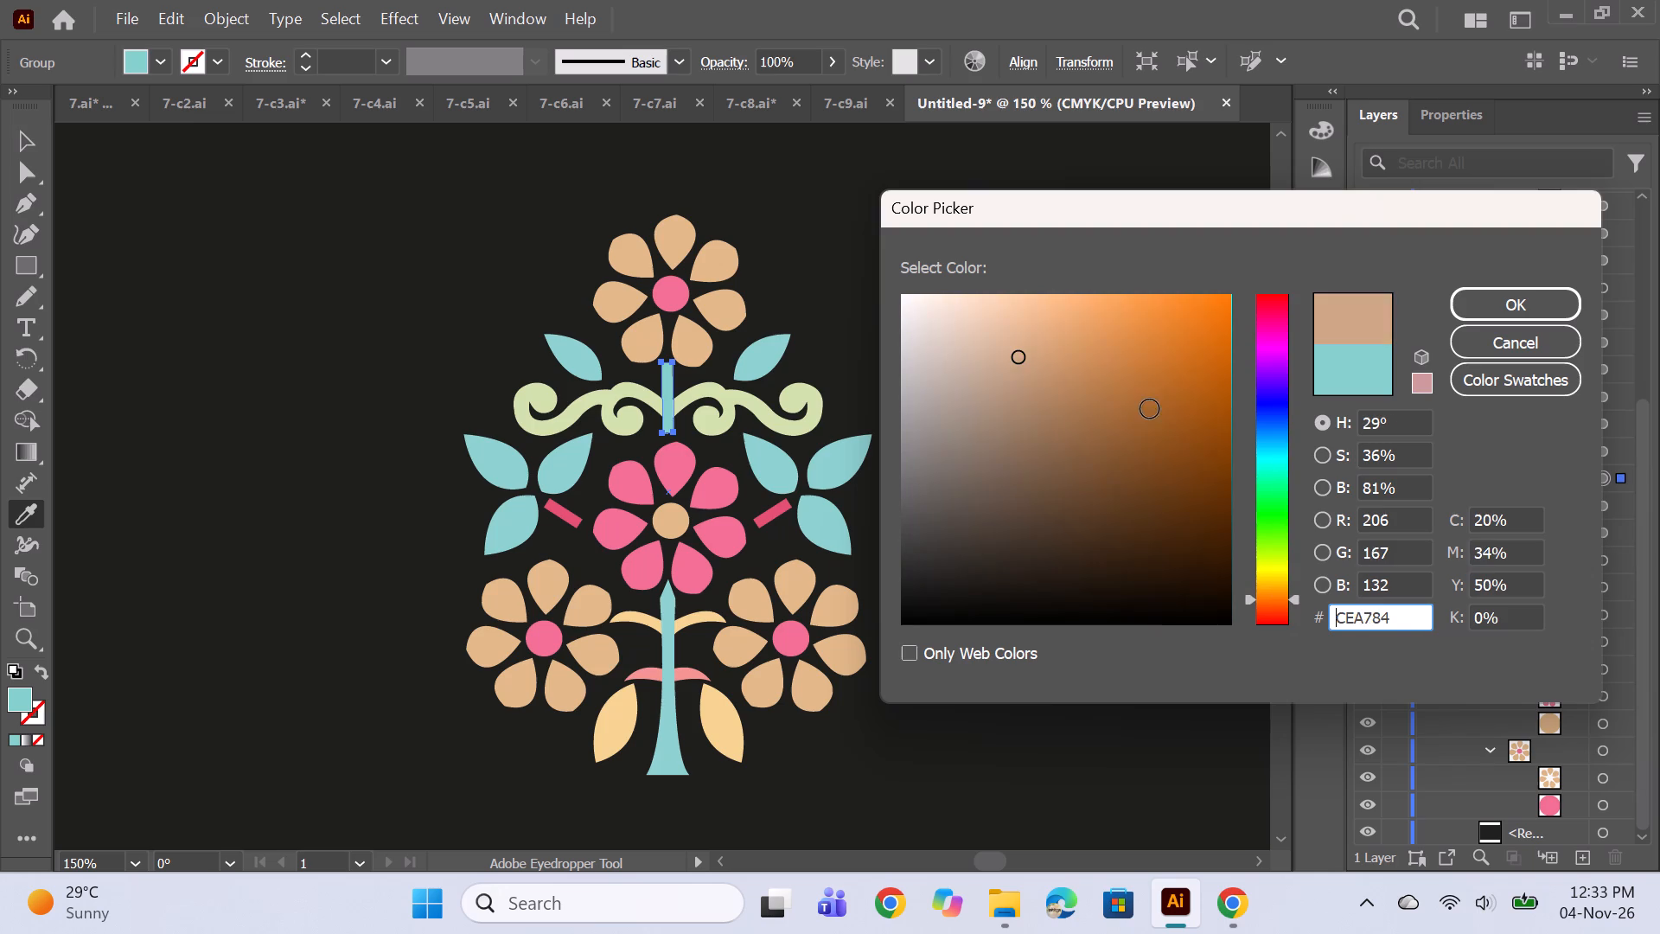
left_click(1150, 409)
left_click(1184, 385)
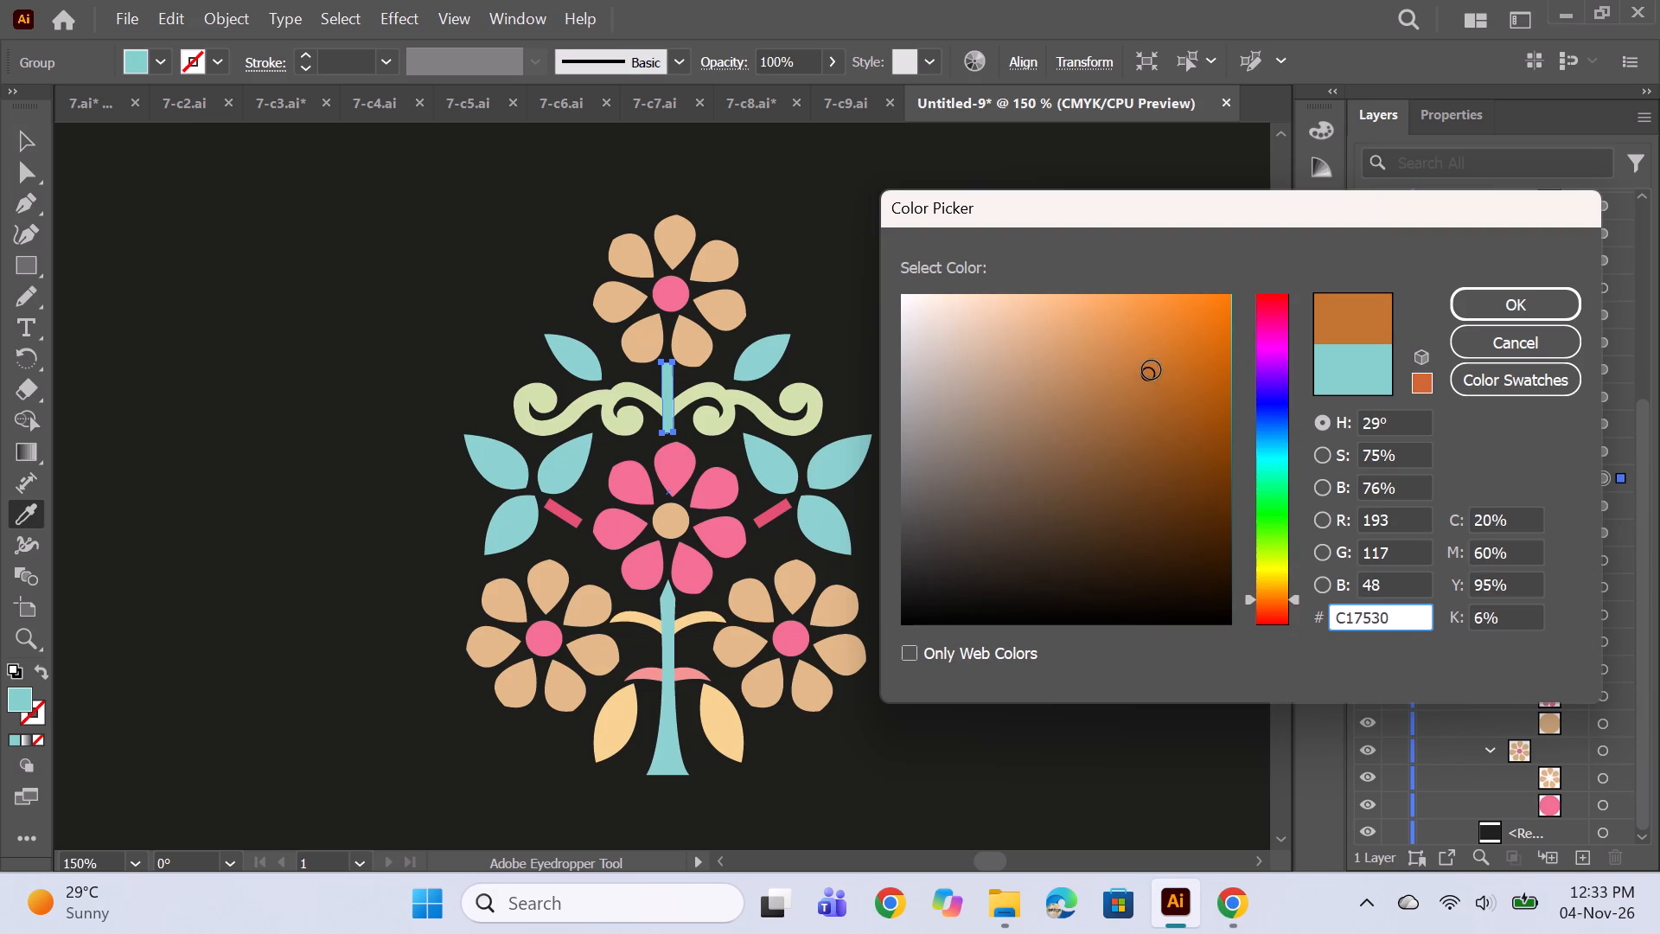
left_click(1152, 370)
left_click(1112, 374)
left_click(1196, 352)
left_click(1160, 352)
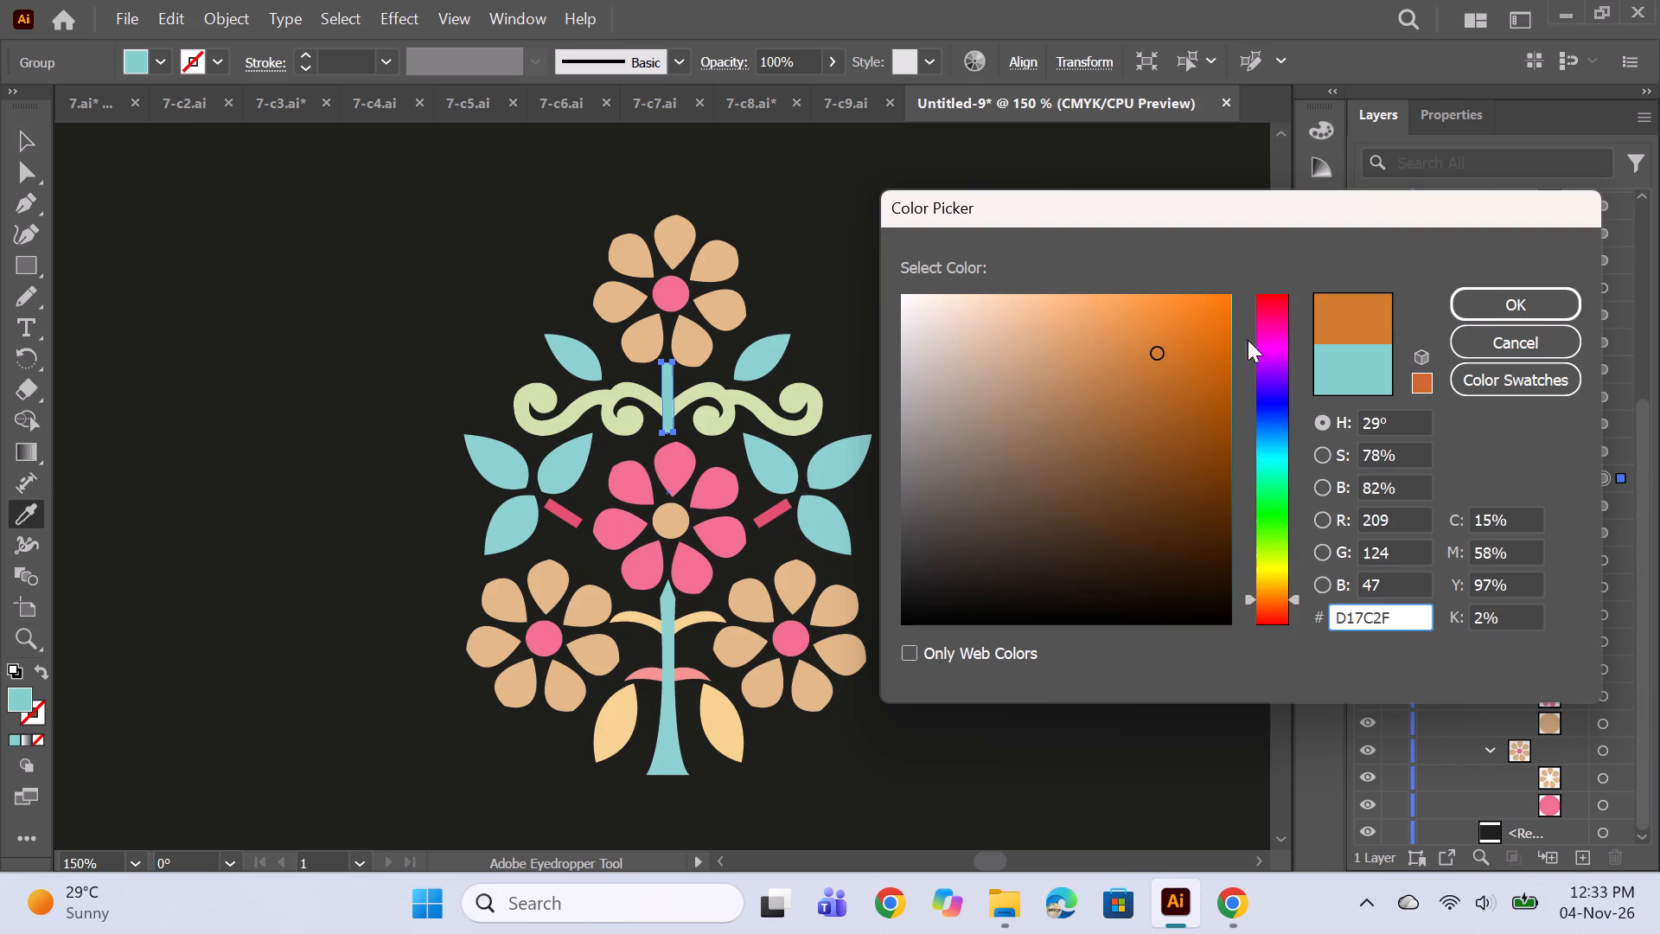
left_click(1267, 603)
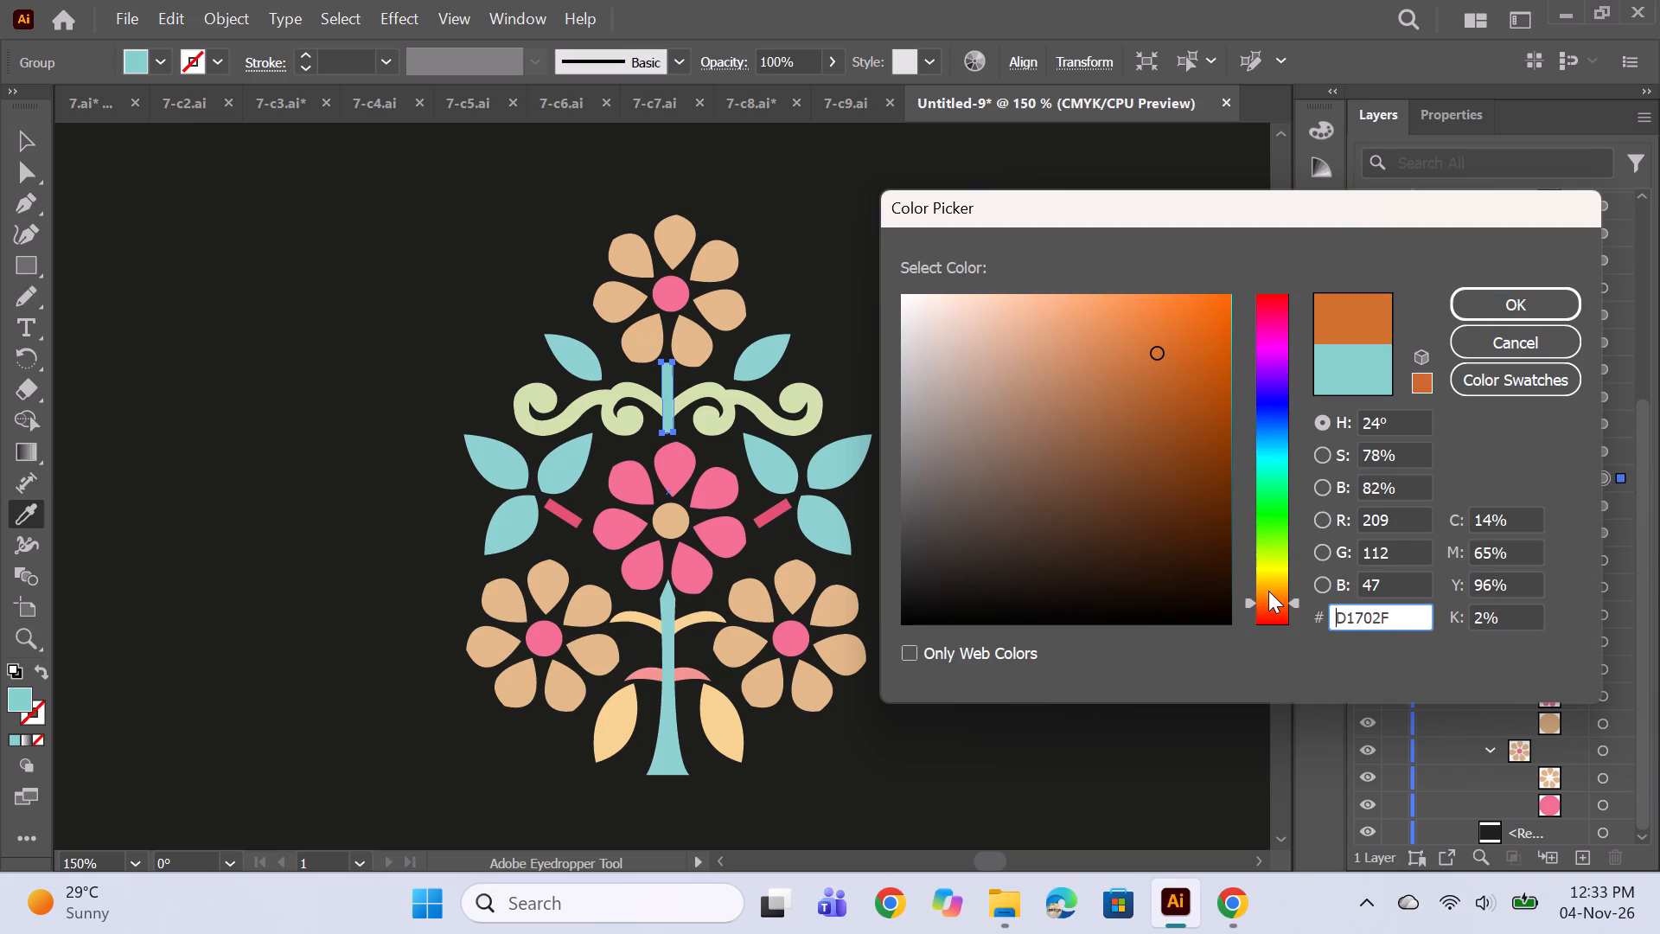
left_click(1268, 599)
left_click(1170, 346)
left_click(1152, 354)
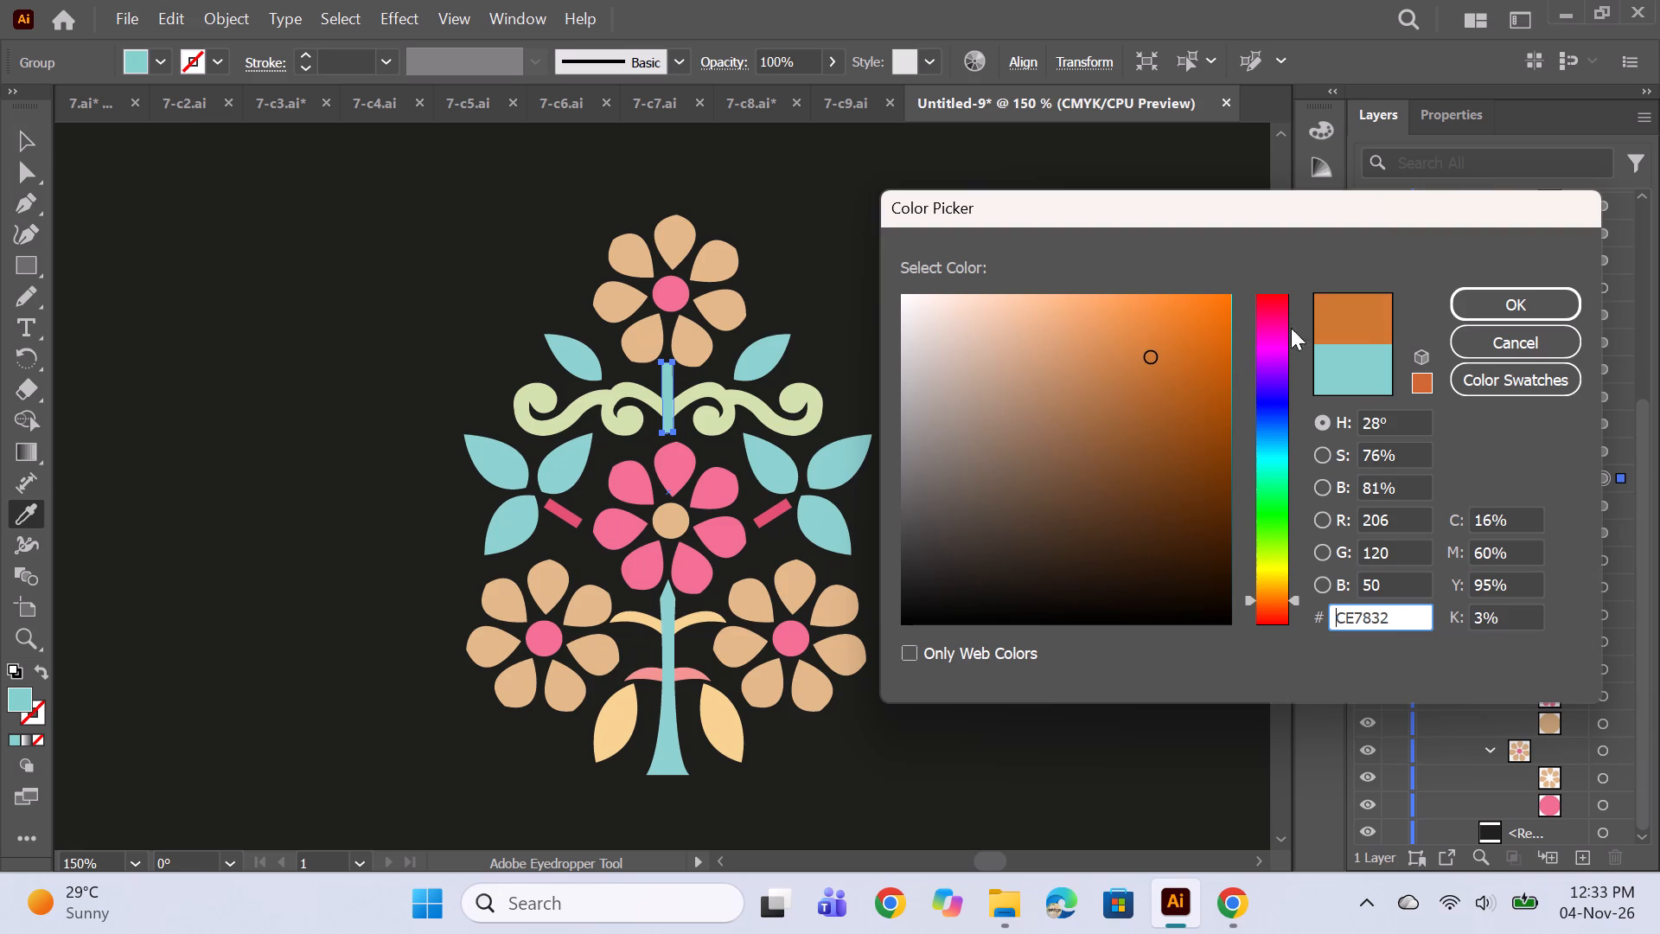
left_click(1476, 316)
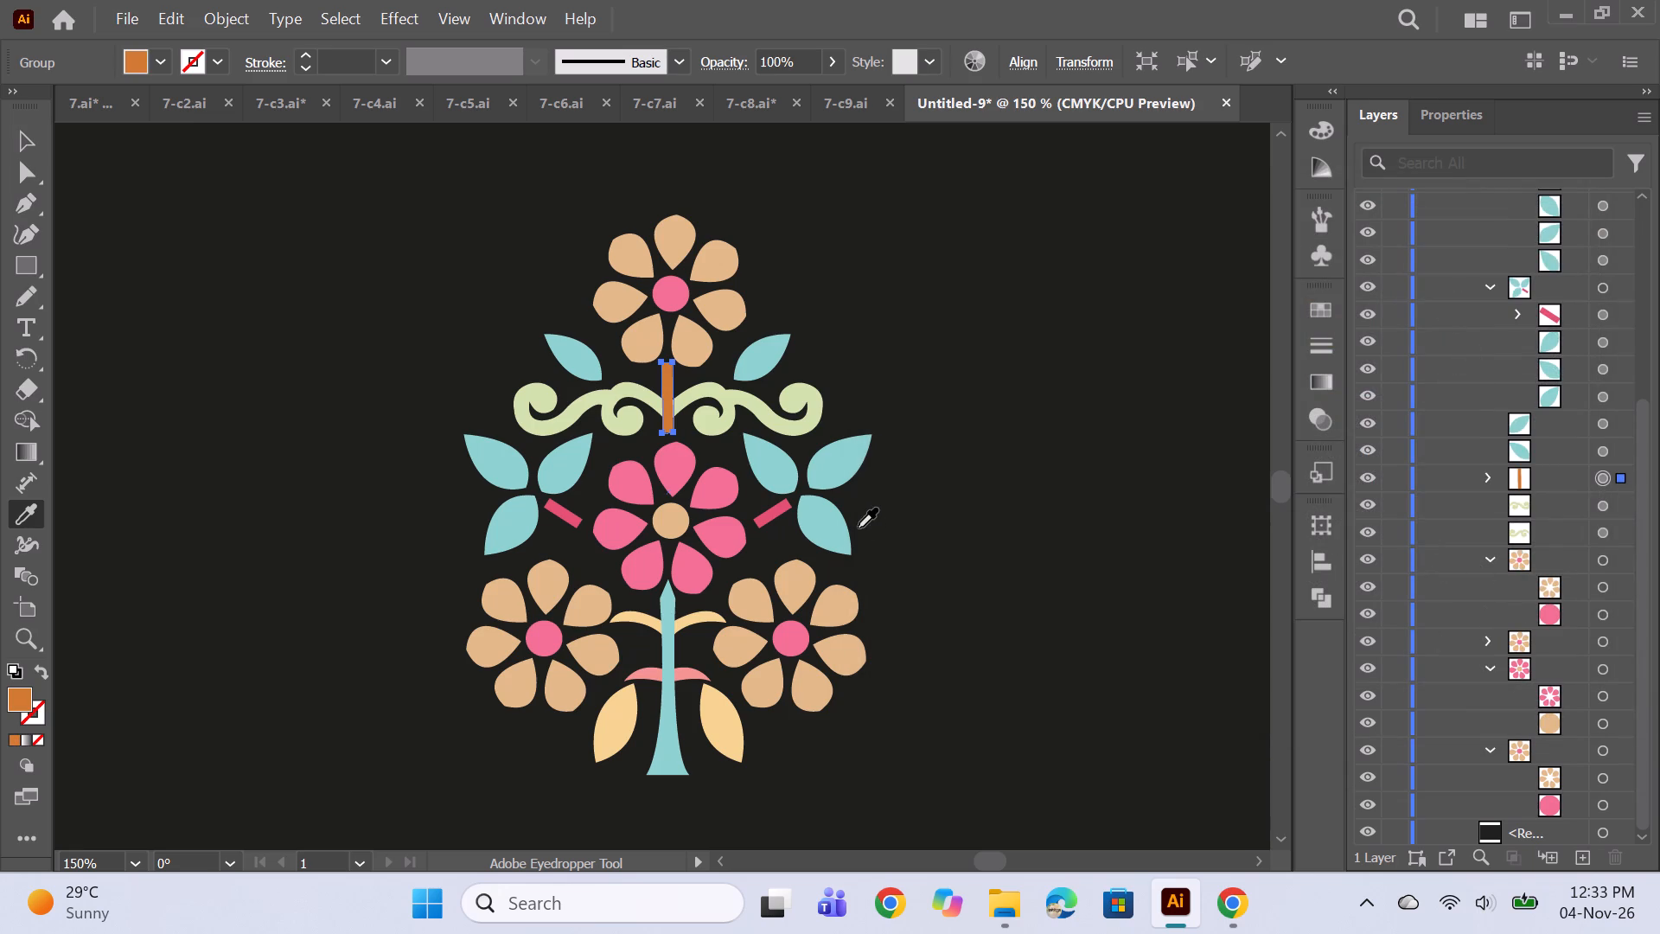
Match the two single leaves beside the upper stem to the stem's orange with the Eyedropper.
scroll(898, 554, "down", 2, "alt")
left_click(1601, 451)
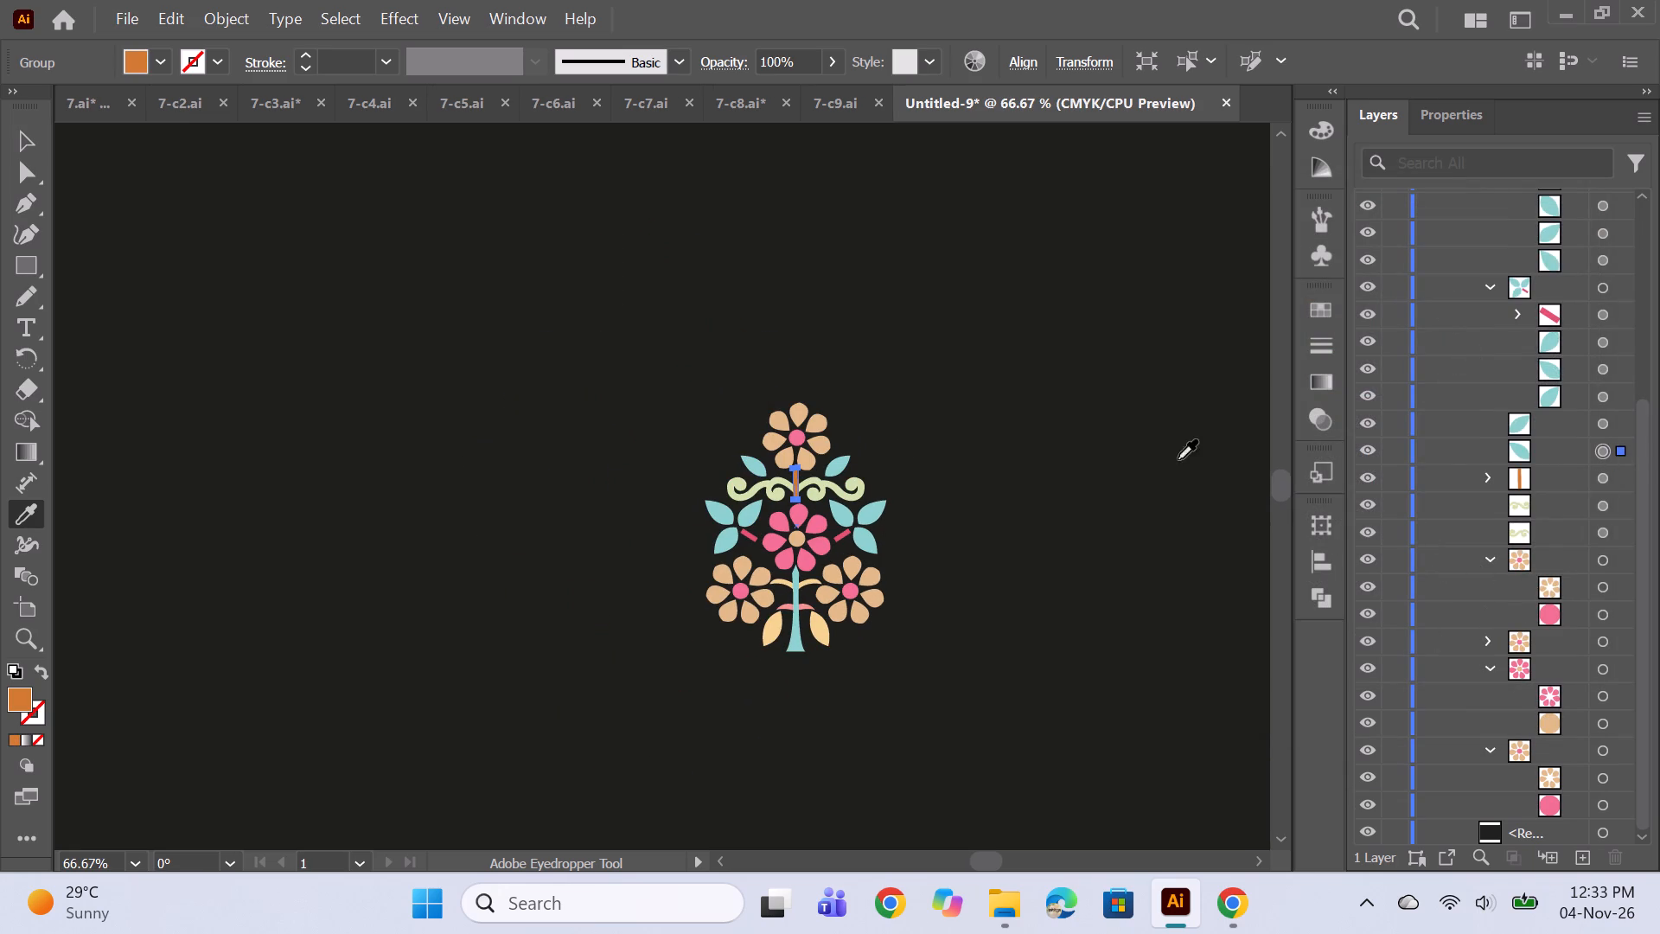
scroll(808, 473, "down", 2, "alt")
scroll(808, 473, "up", 2, "alt")
left_click(798, 476)
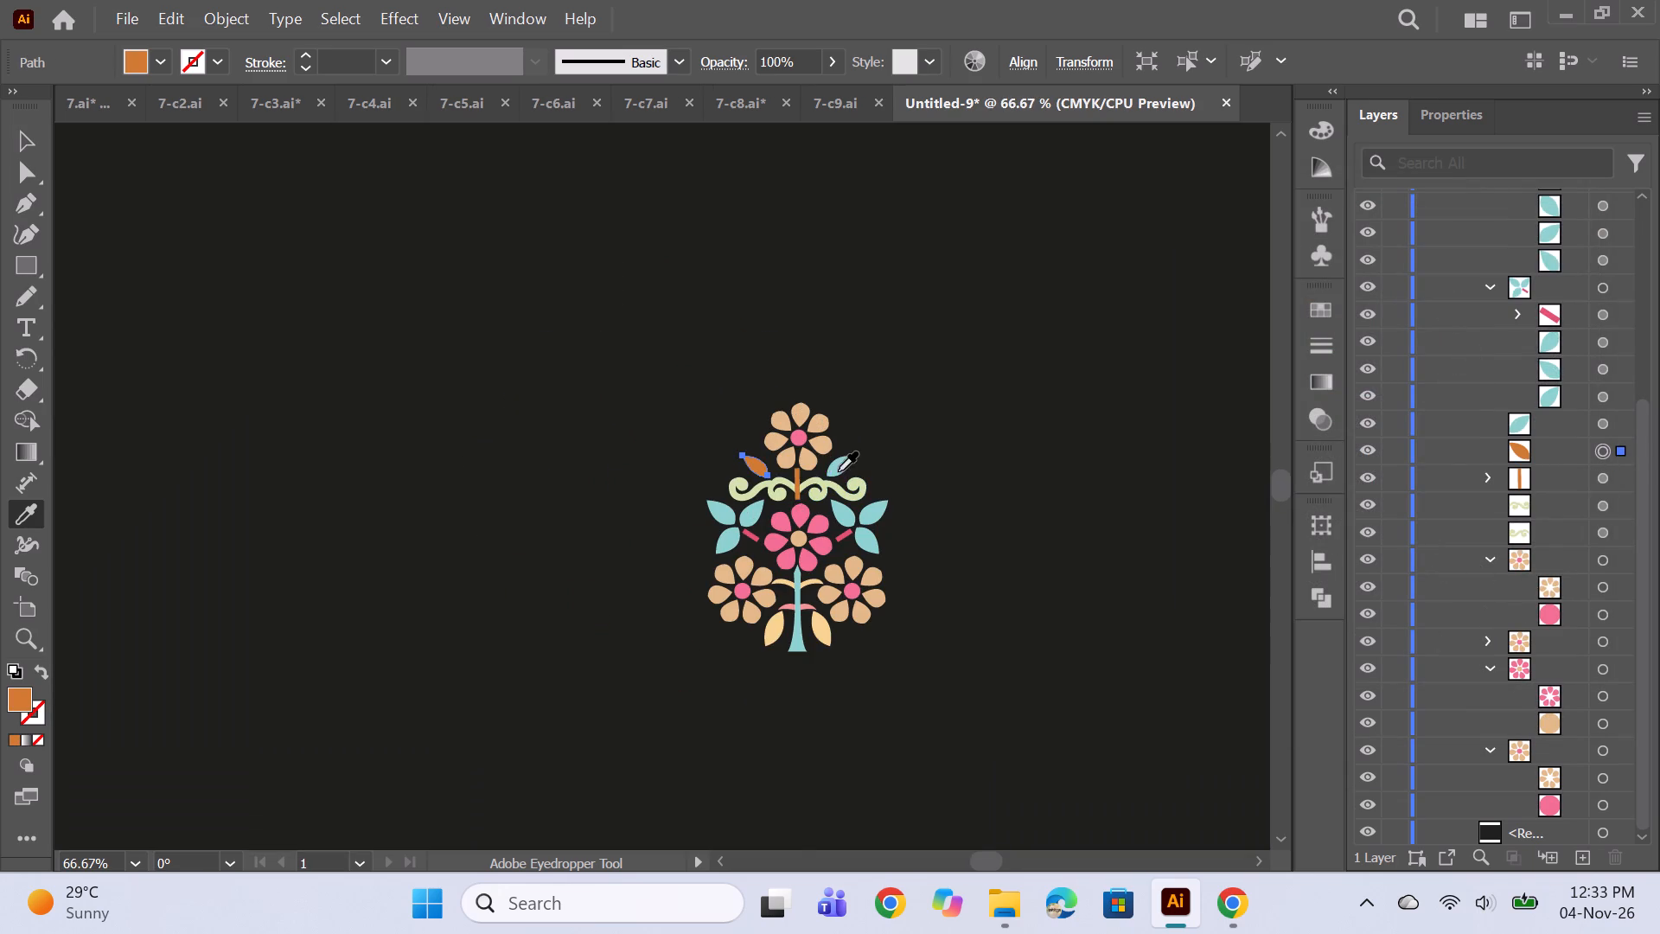
scroll(854, 466, "up", 2, "alt")
left_click(1595, 419)
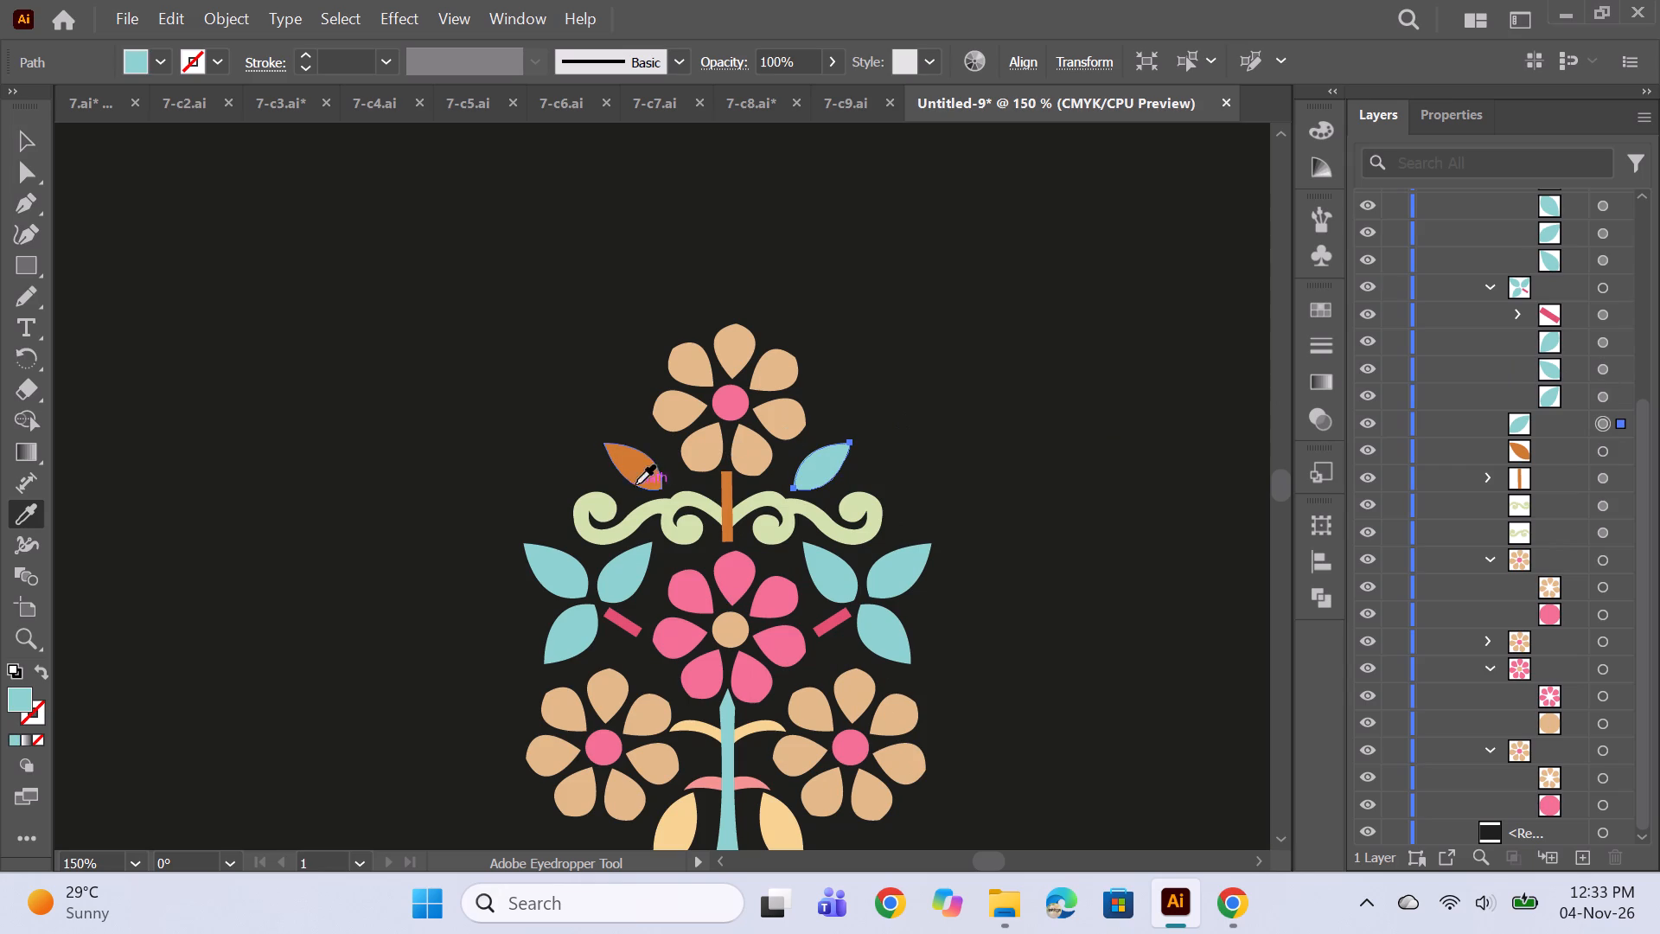
left_click(637, 478)
Match the three leaves of the left-hand cluster to the orange of the upper leaves with the Eyedropper.
left_click(1605, 395)
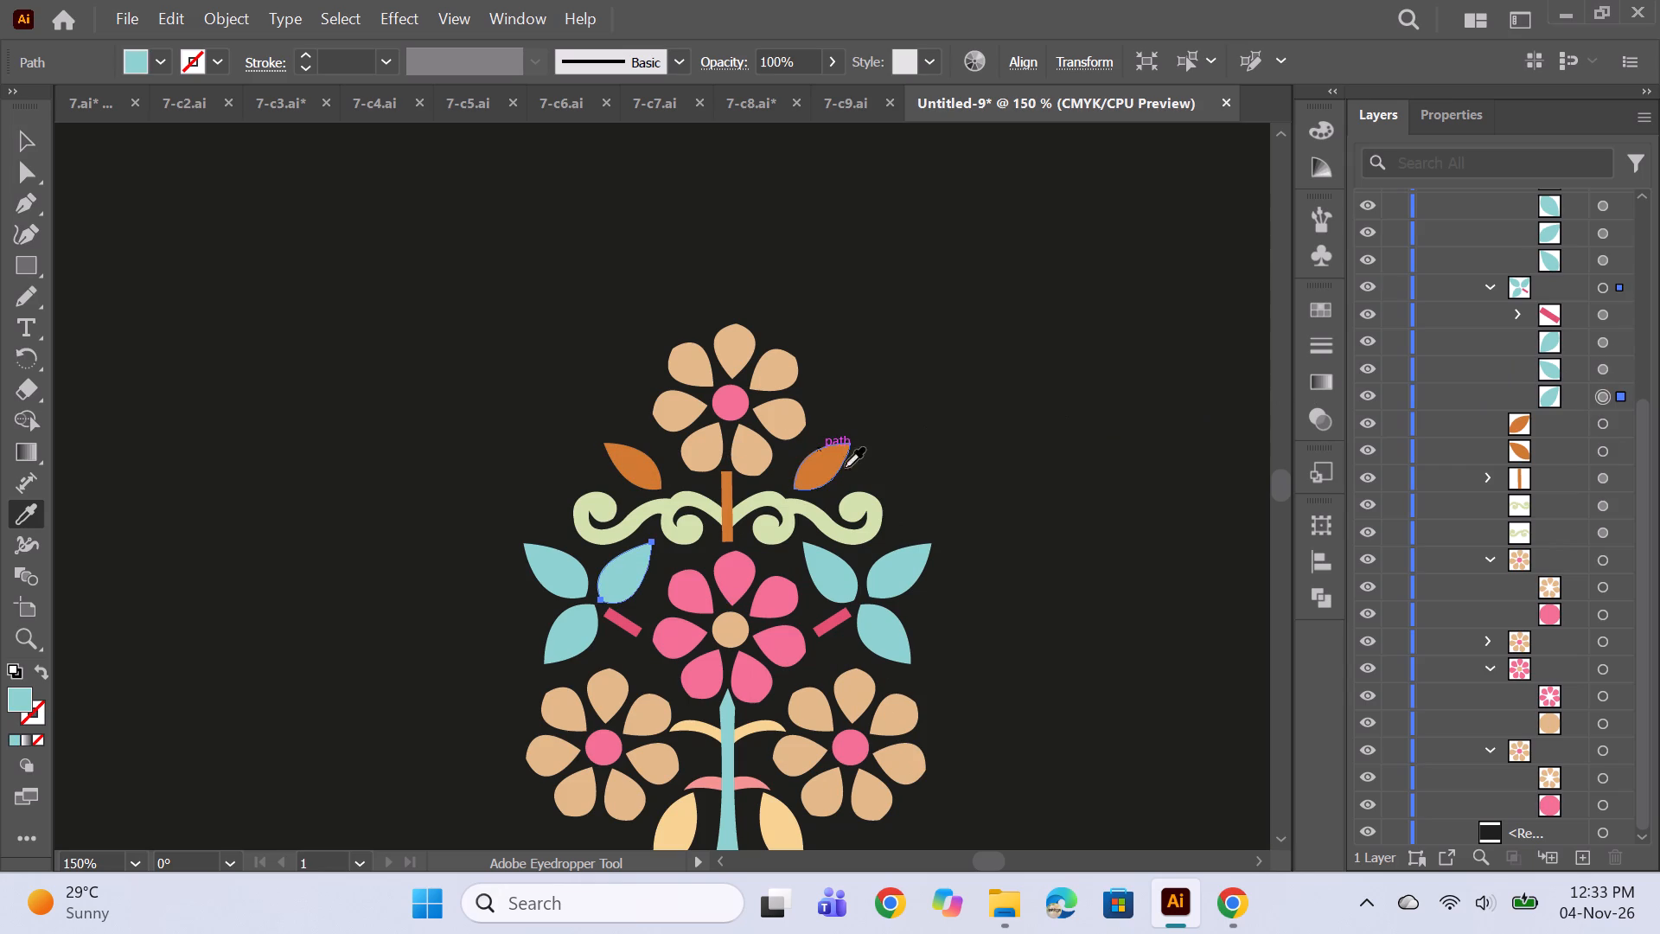
left_click(819, 464)
left_click(1600, 368)
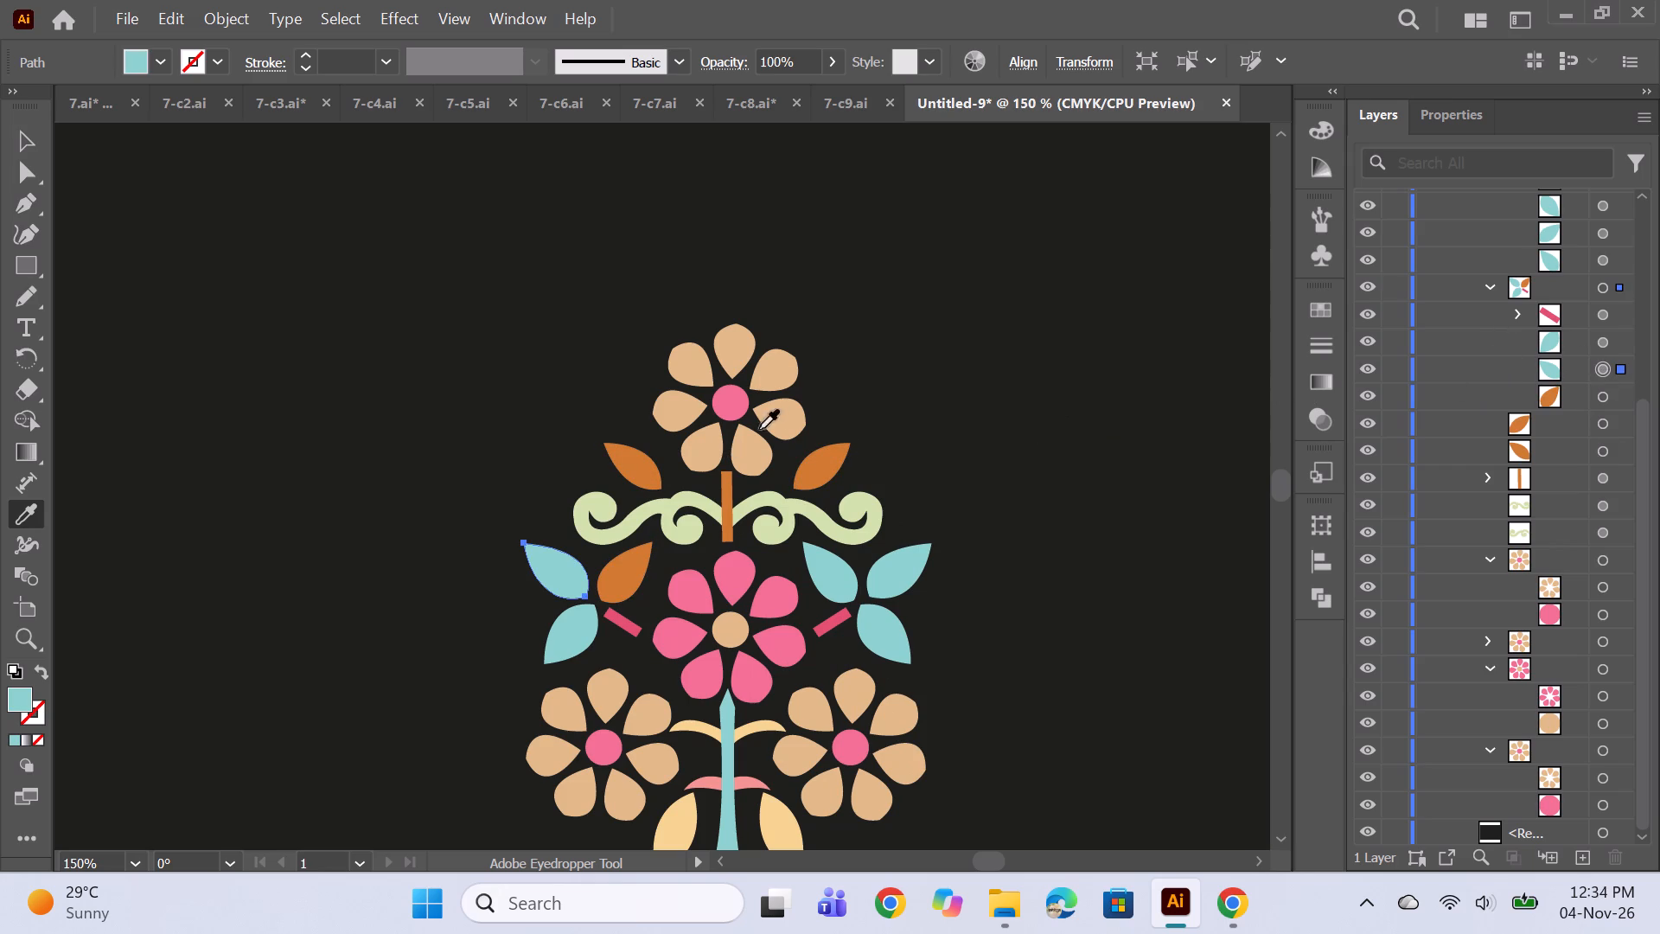
left_click(646, 474)
left_click(1604, 343)
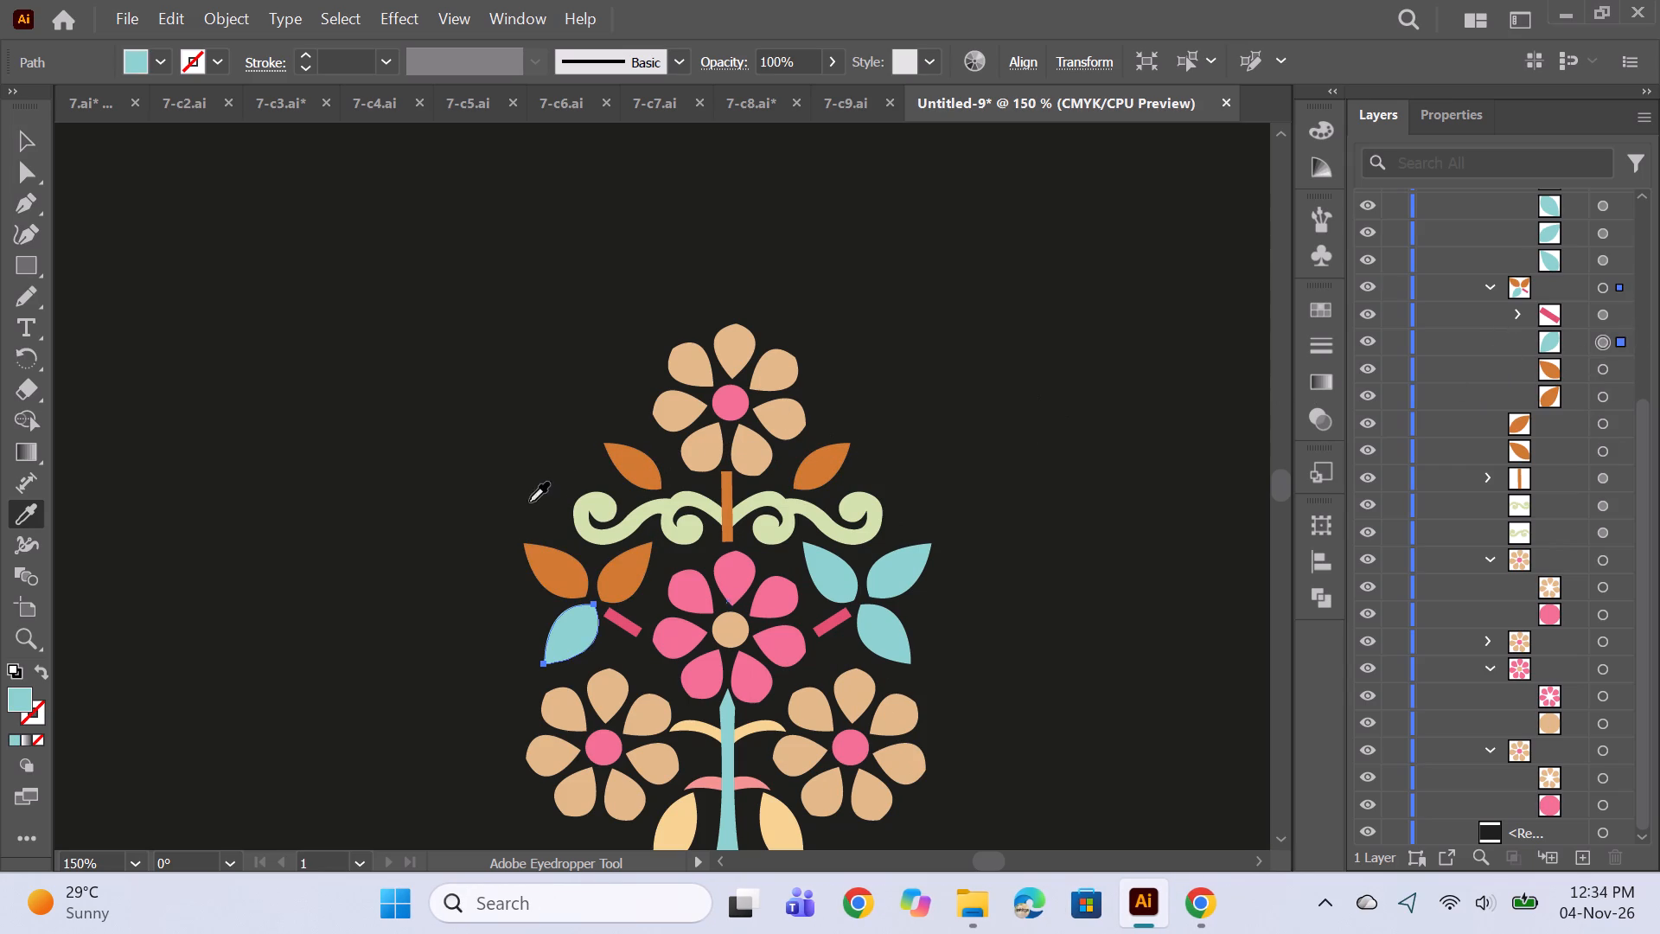
left_click(640, 476)
Match the left-hand leaf cluster's short diagonal stem to the scroll ornament's pale green with the Eyedropper.
left_click(1603, 317)
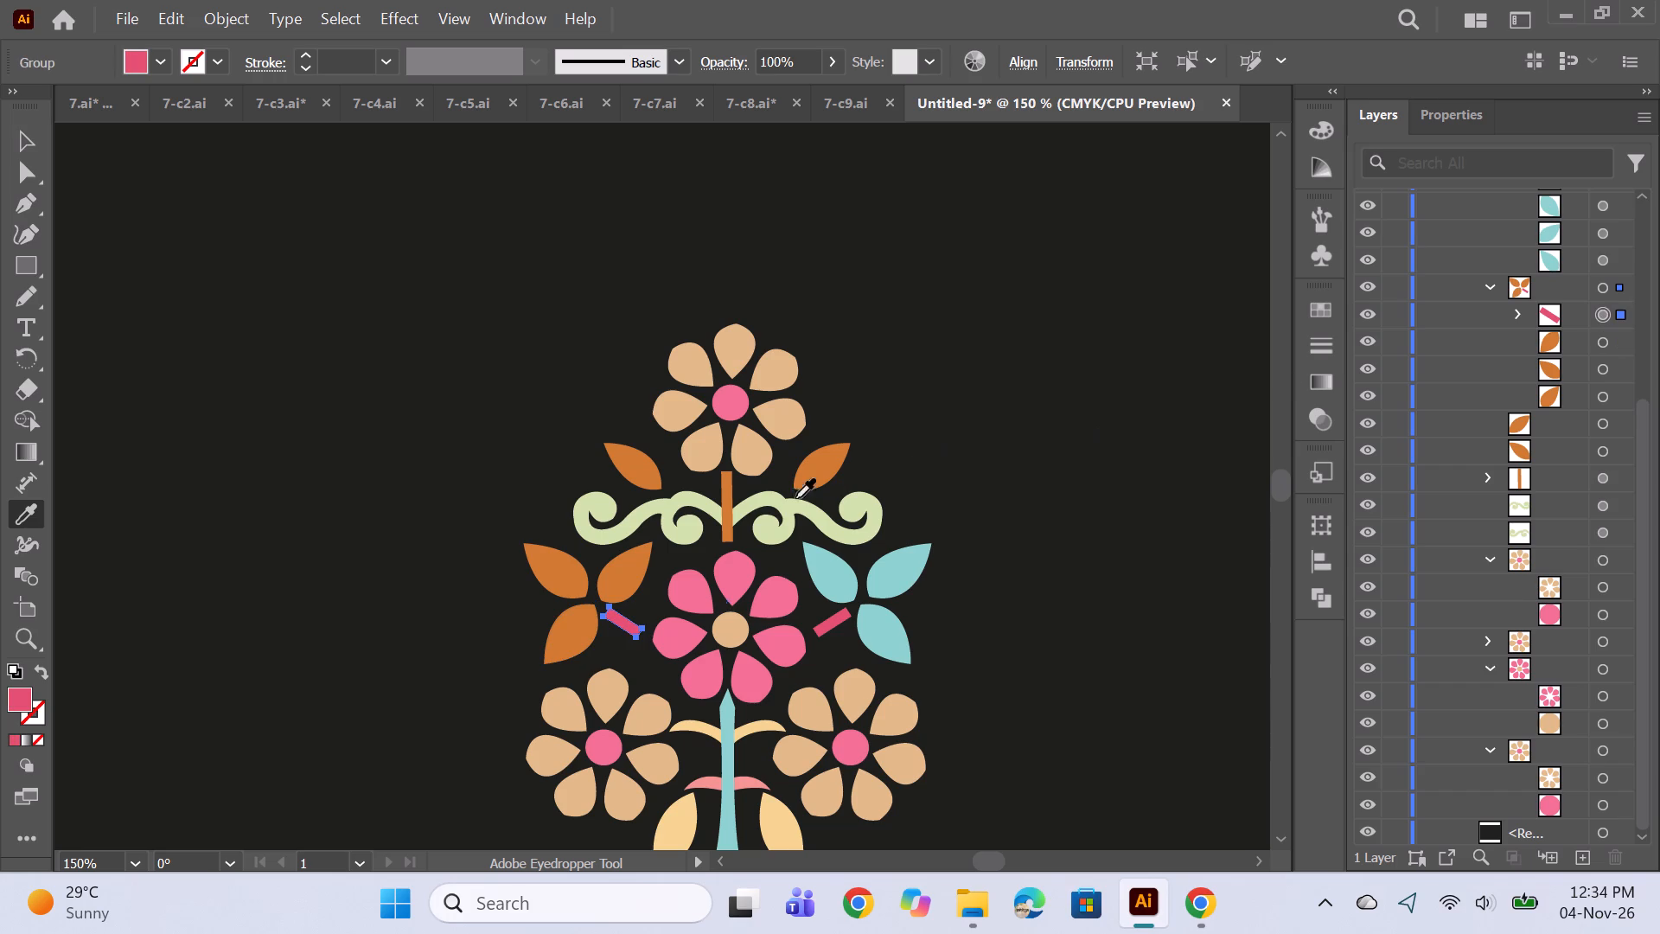
scroll(812, 421, "down", 2)
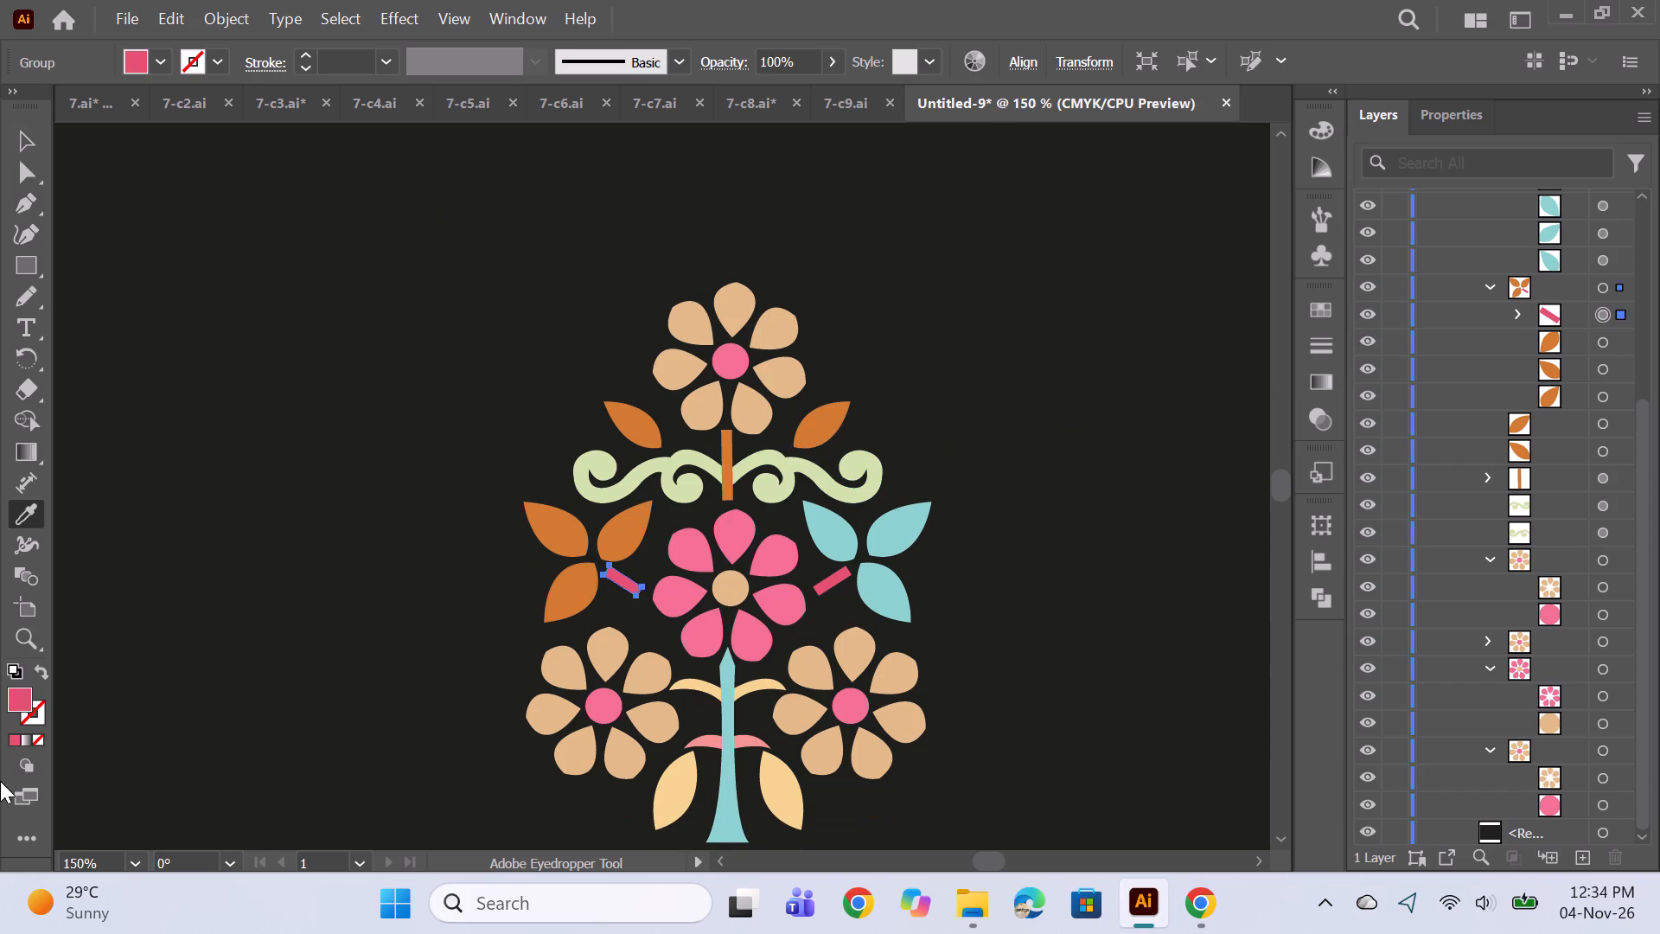
left_click(685, 488)
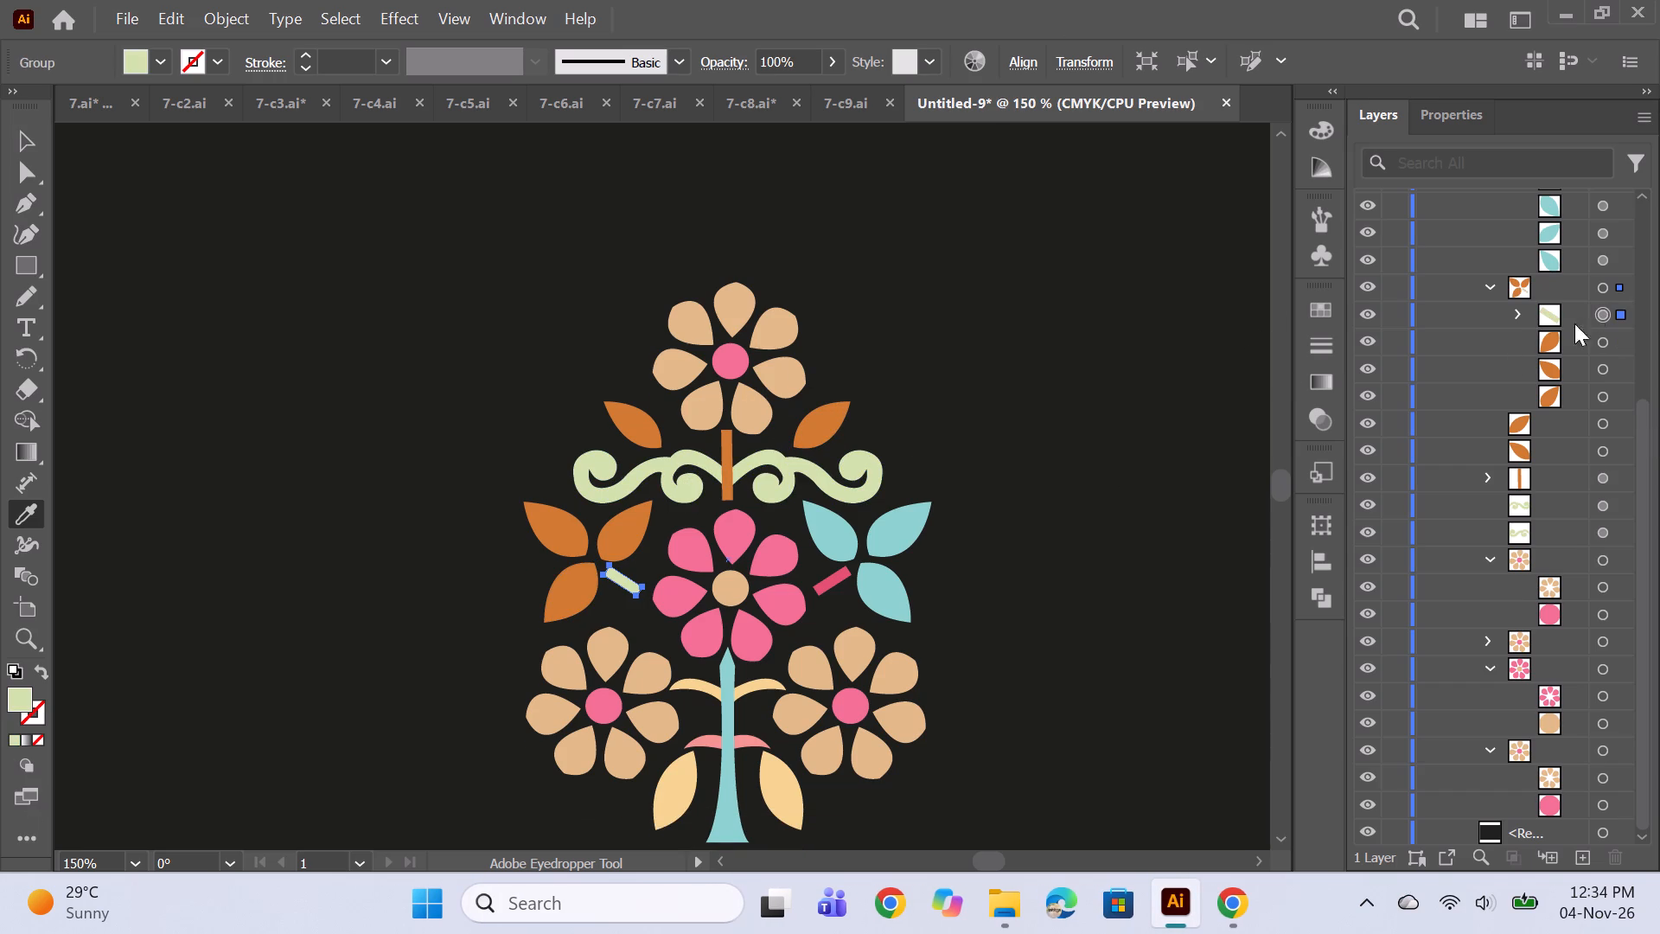
Collapse the left-hand leaf group and match the right-hand cluster's three leaves to the same orange with the Eyedropper.
left_click(1484, 285)
left_click(1600, 373)
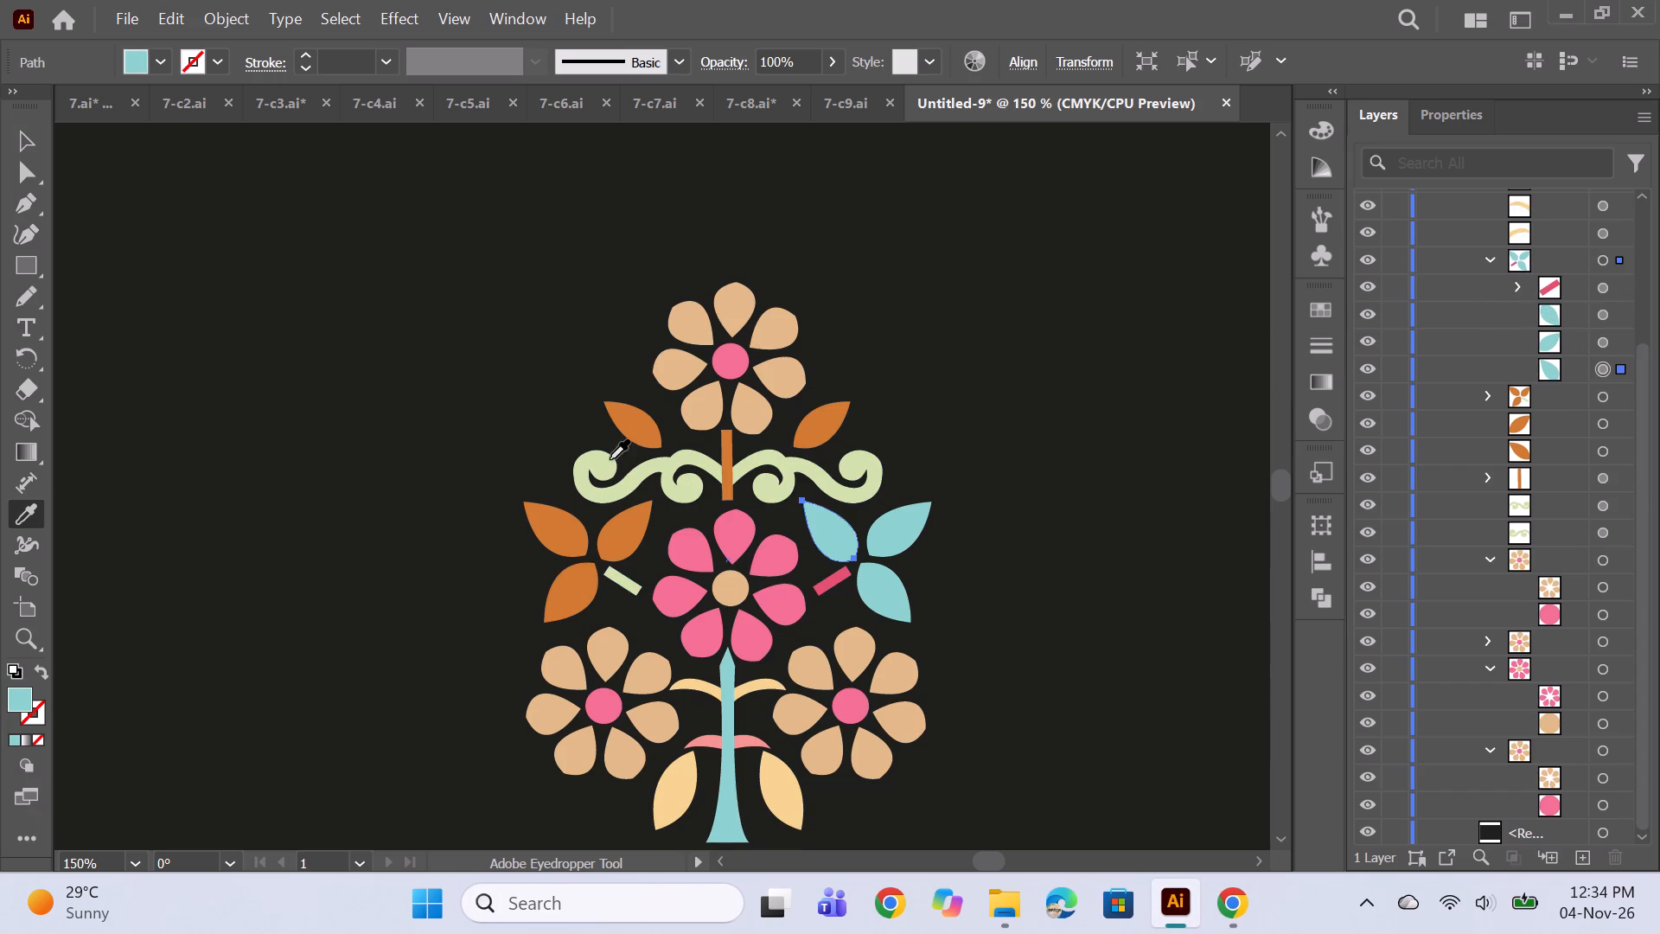
left_click(640, 531)
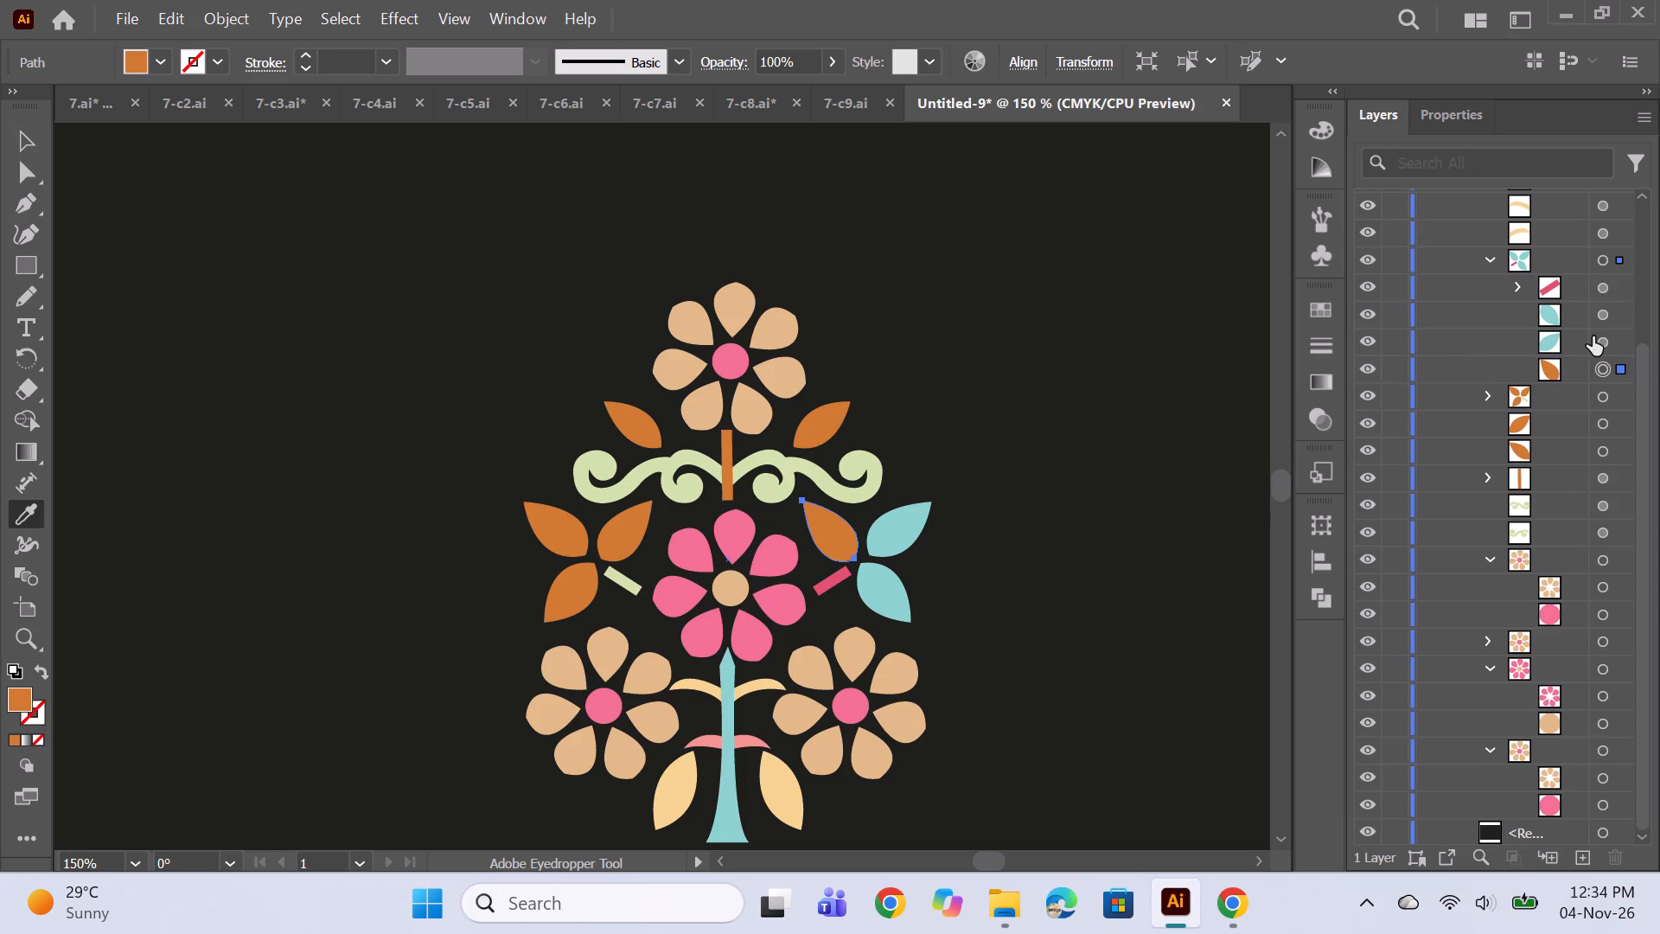
left_click(1599, 337)
left_click(821, 406)
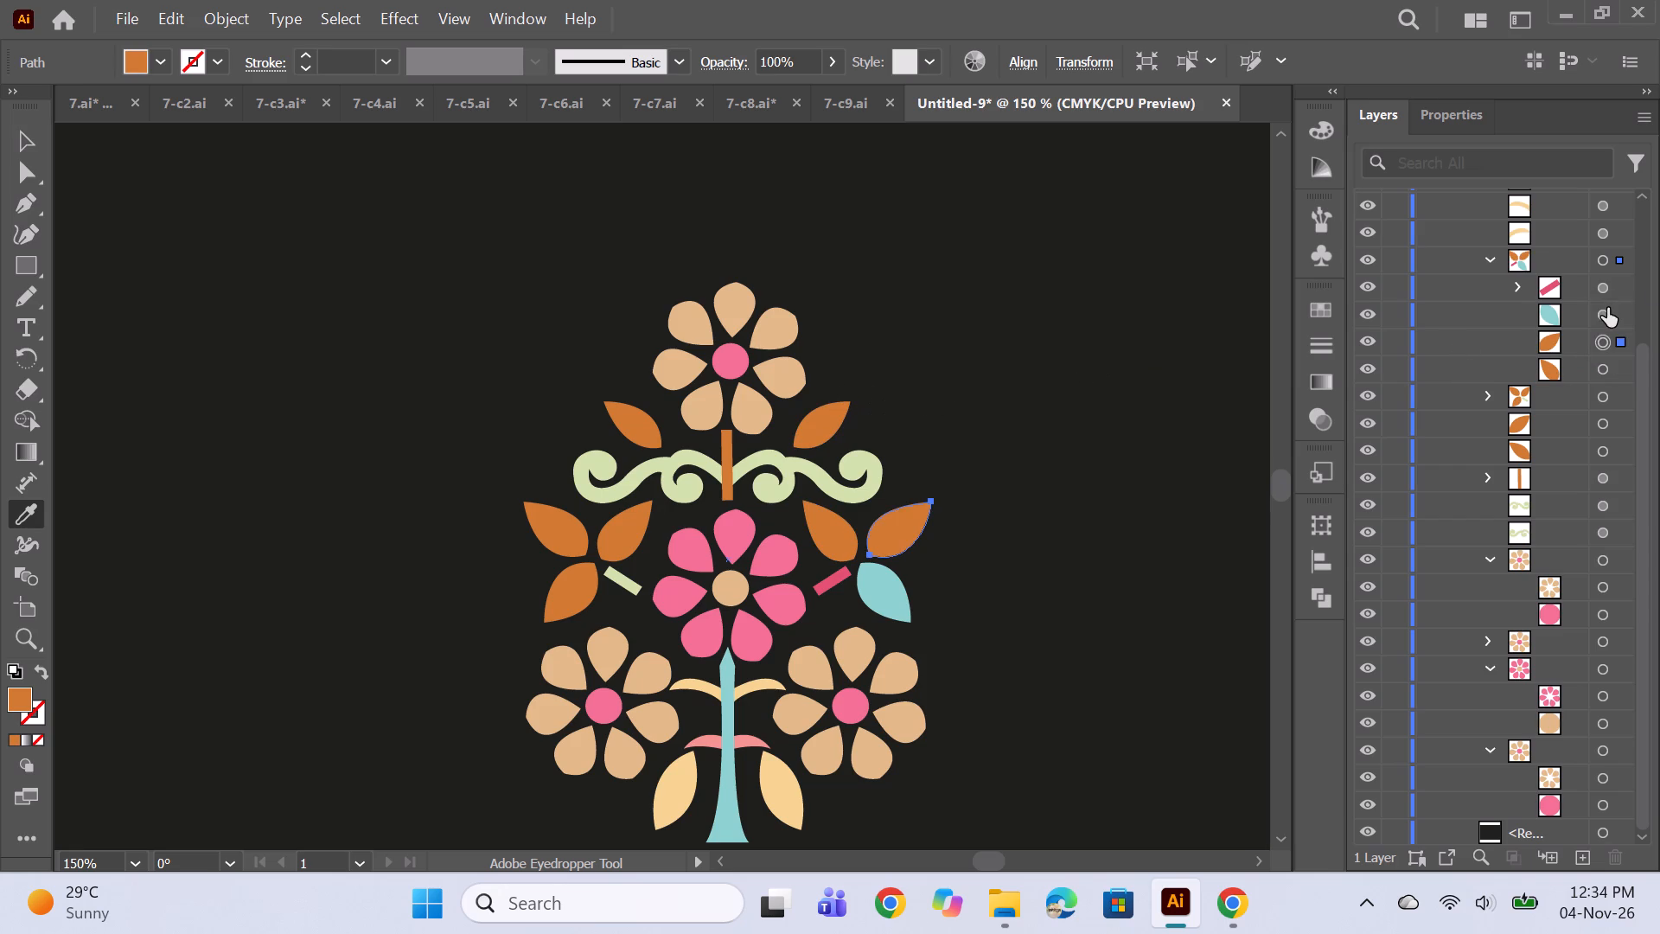
left_click(1607, 310)
left_click(838, 540)
Match the right-hand cluster's short diagonal stem to the scroll ornament's pale green with the Eyedropper.
left_click(1604, 287)
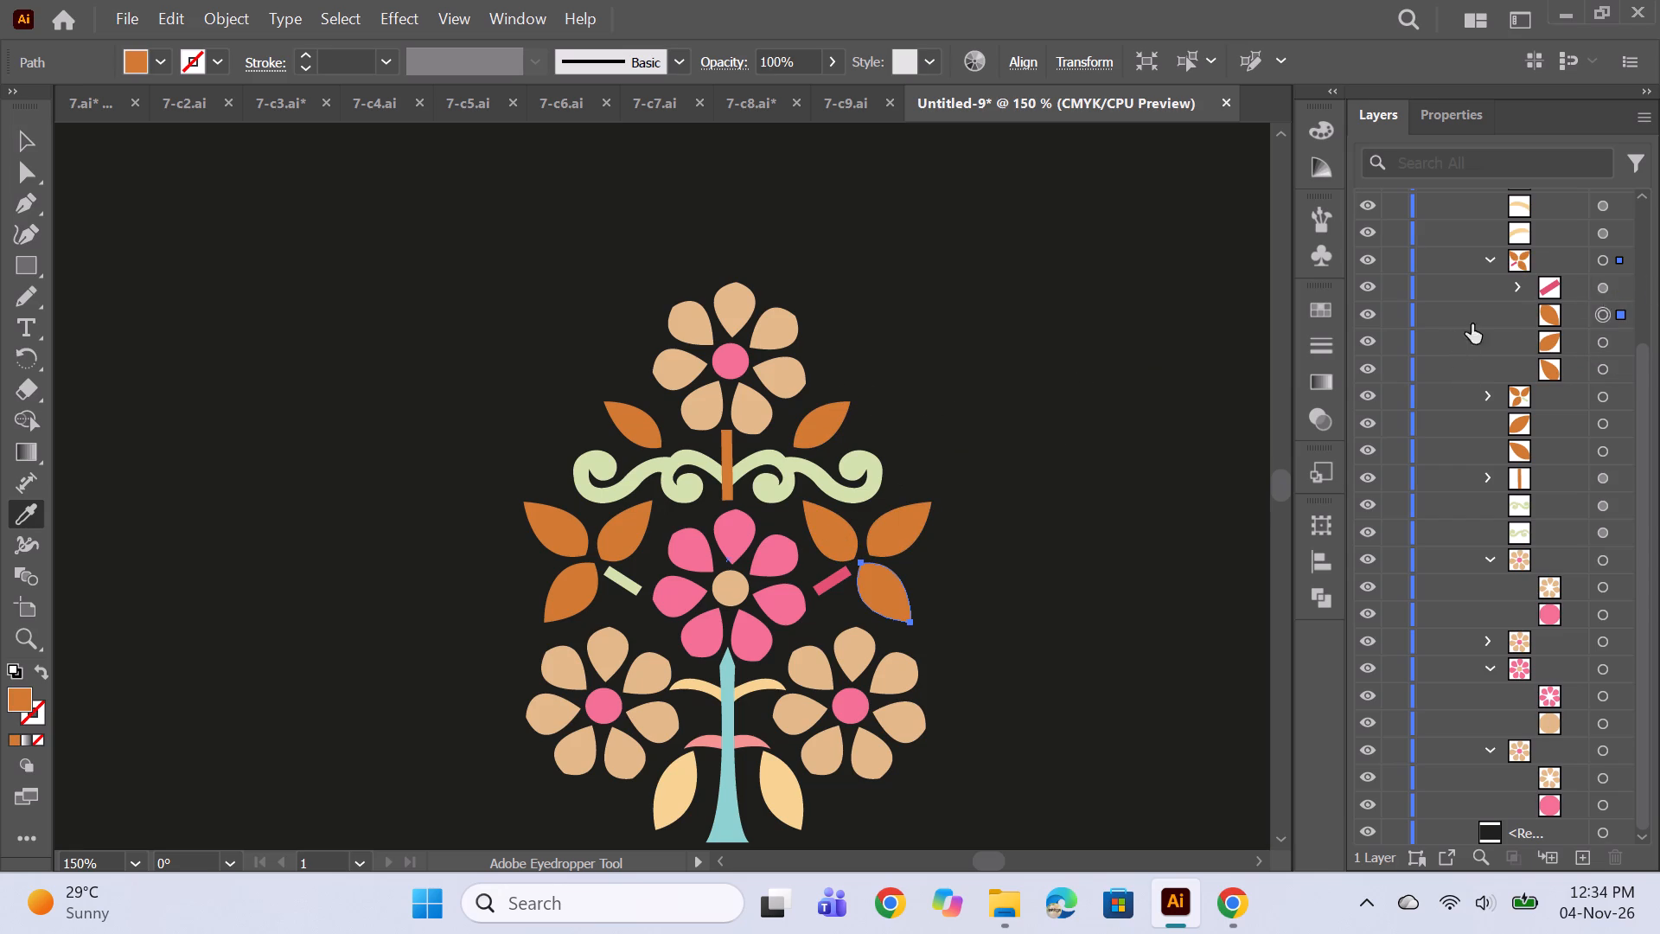
left_click(677, 455)
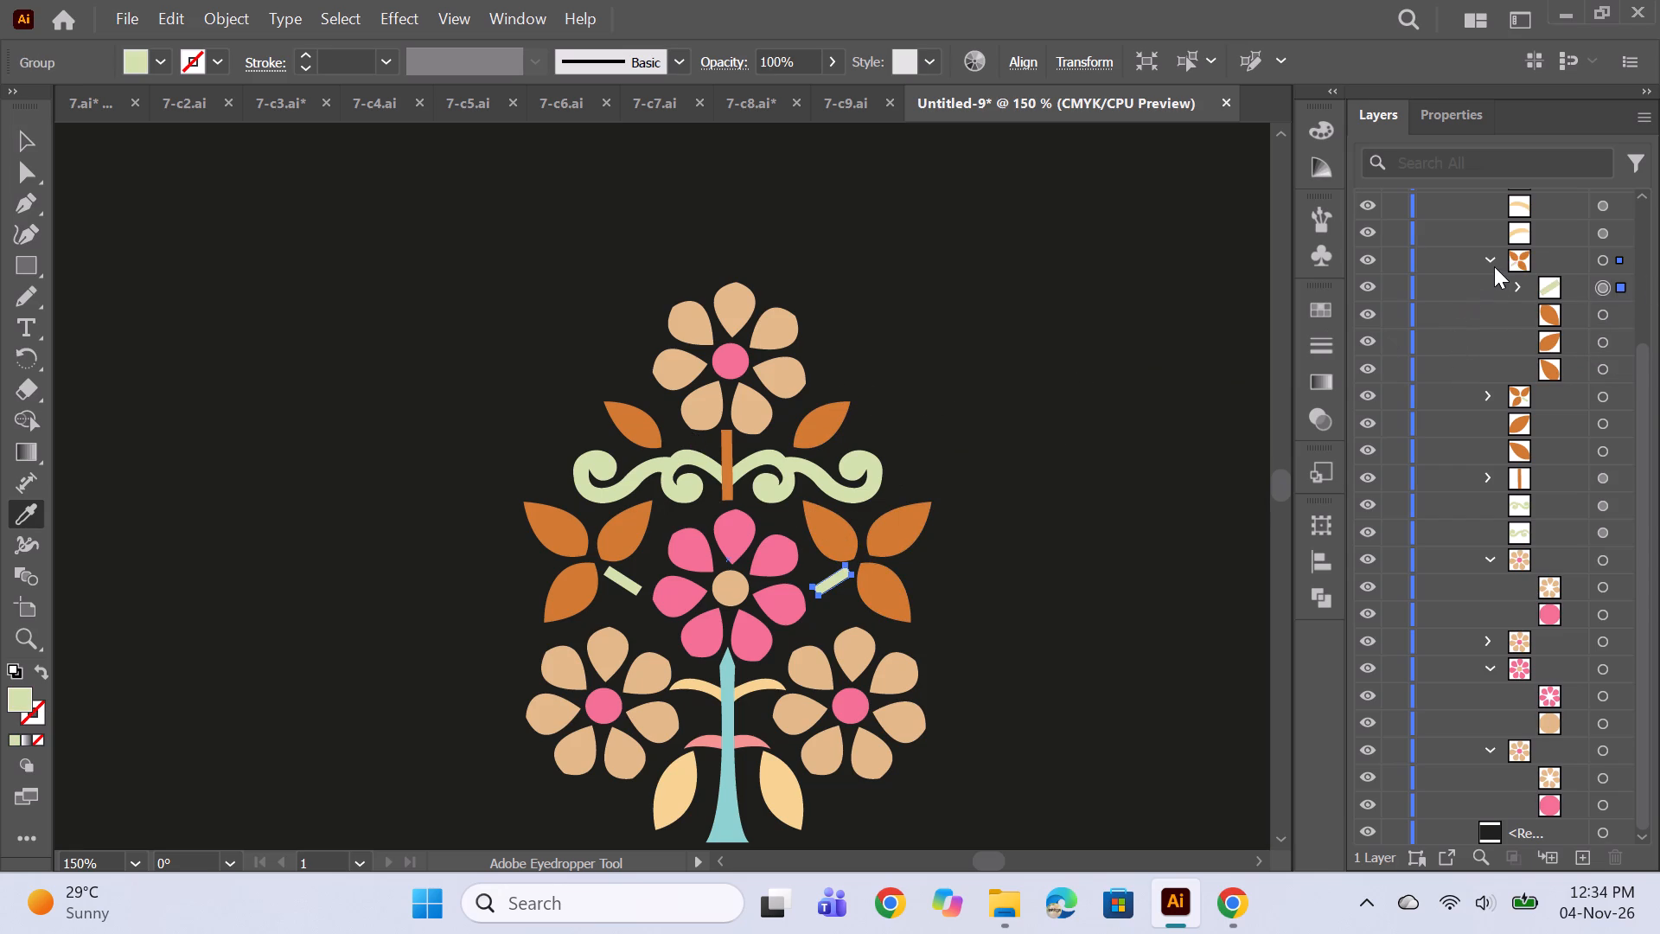
Collapse the right-hand leaf group and recolour both upper curved sprigs on the lower trunk to coral F77463.
left_click(1494, 266)
left_click(1608, 335)
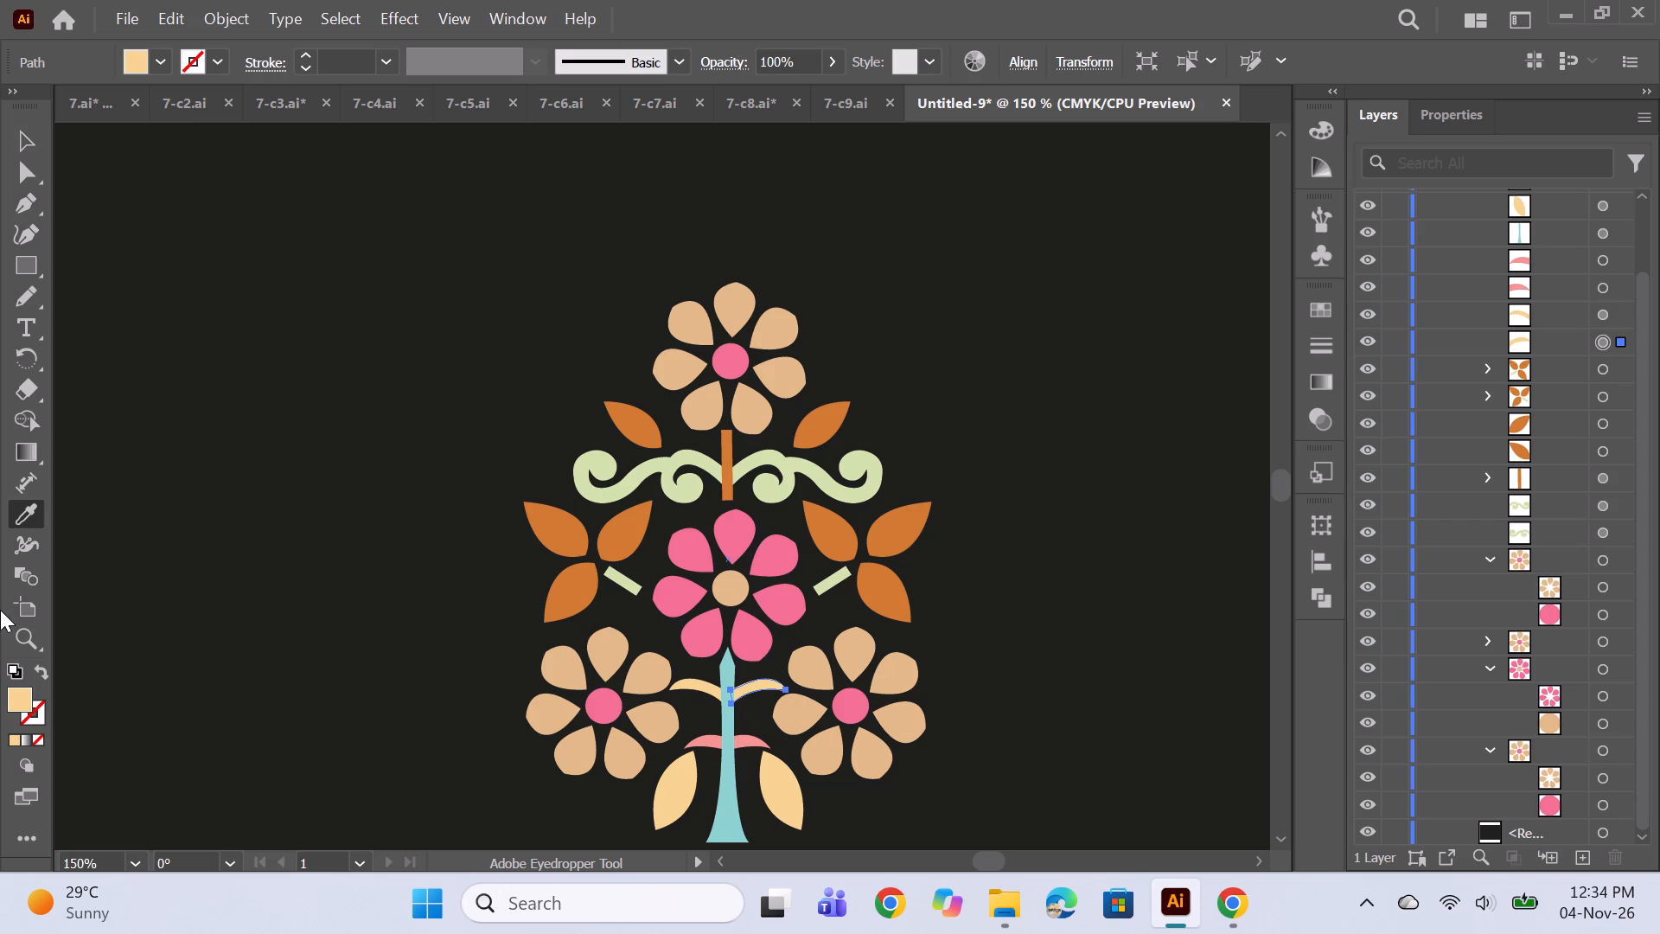
double_click(23, 694)
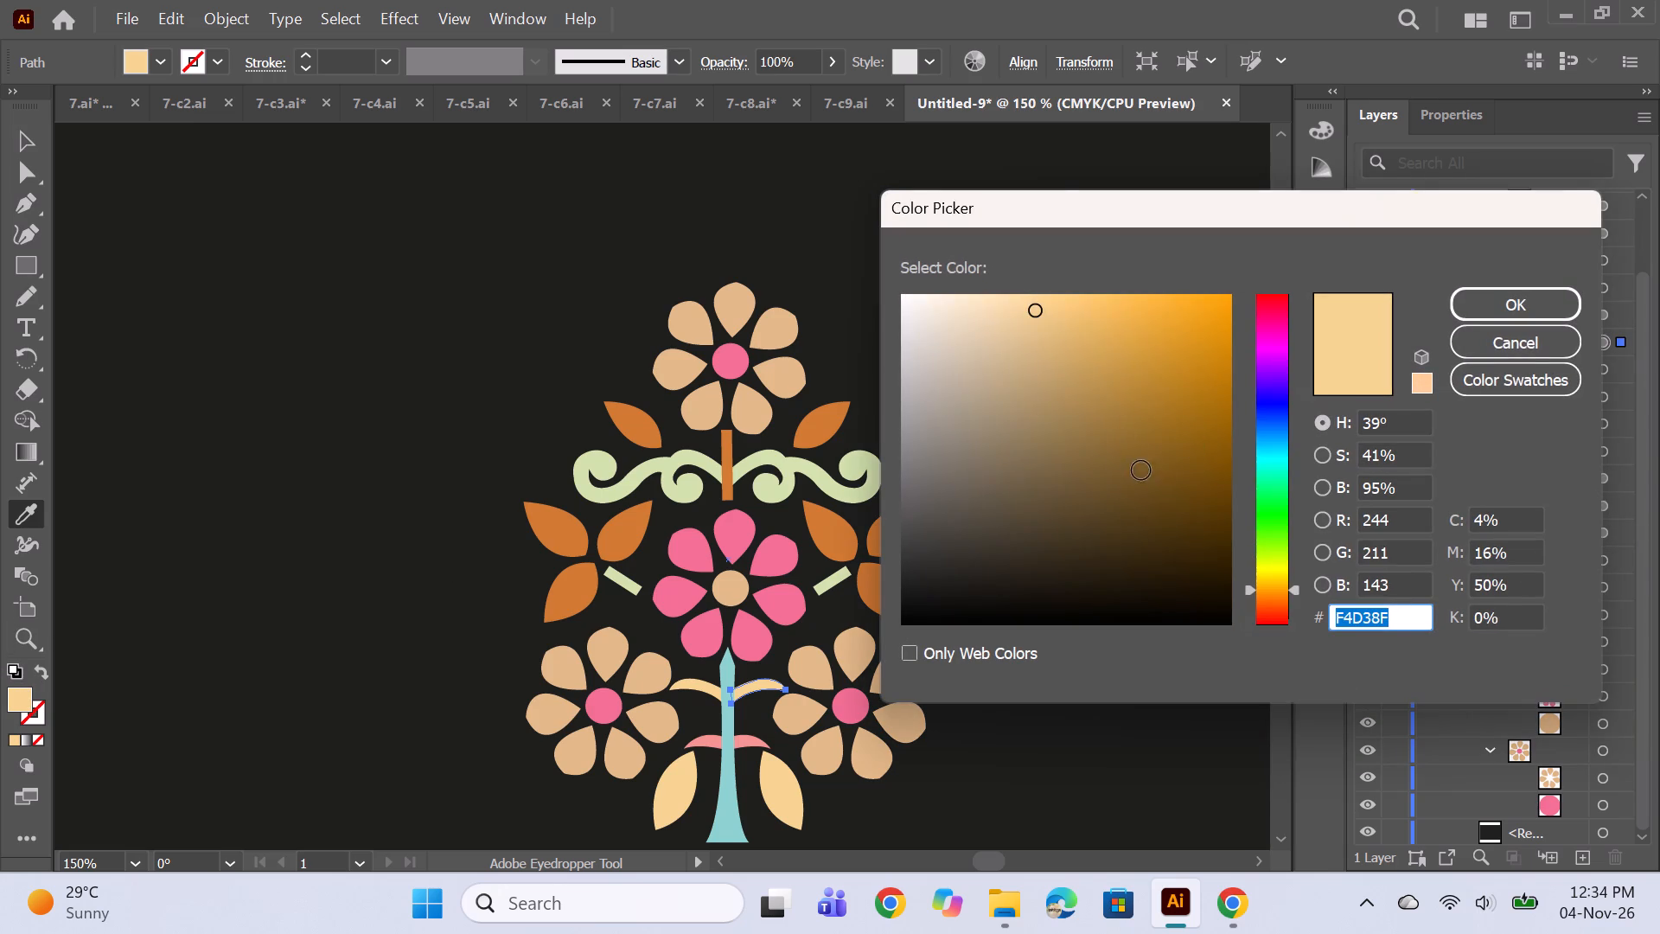
left_click(1279, 419)
left_click(1274, 402)
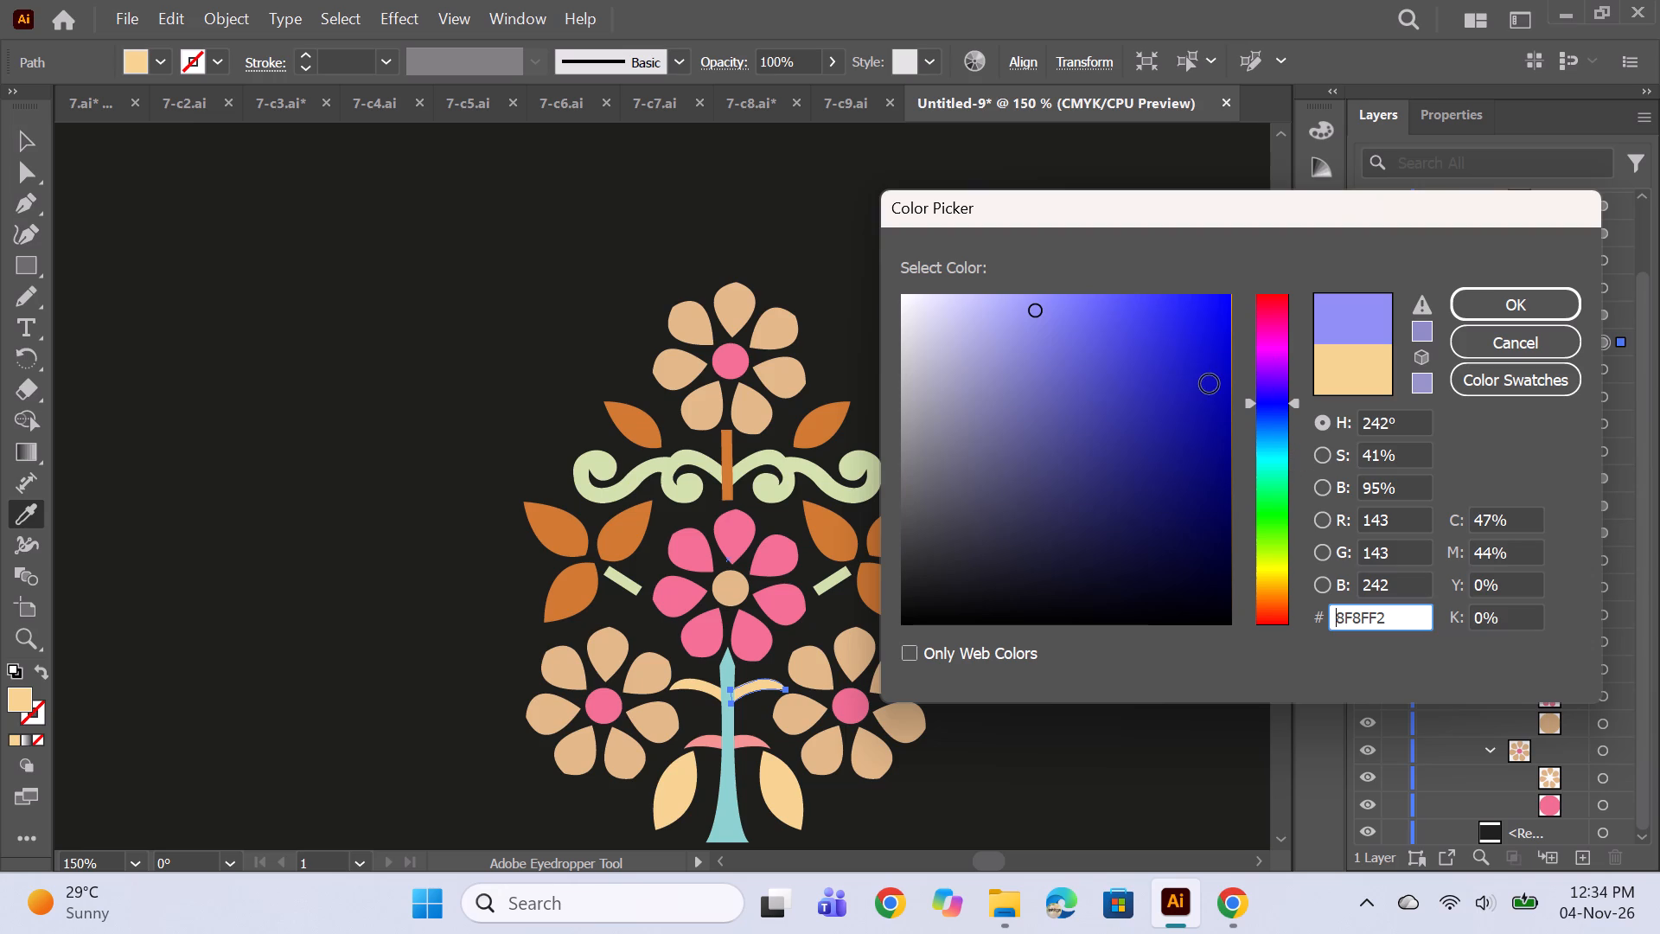
left_click(1274, 301)
left_click(1270, 606)
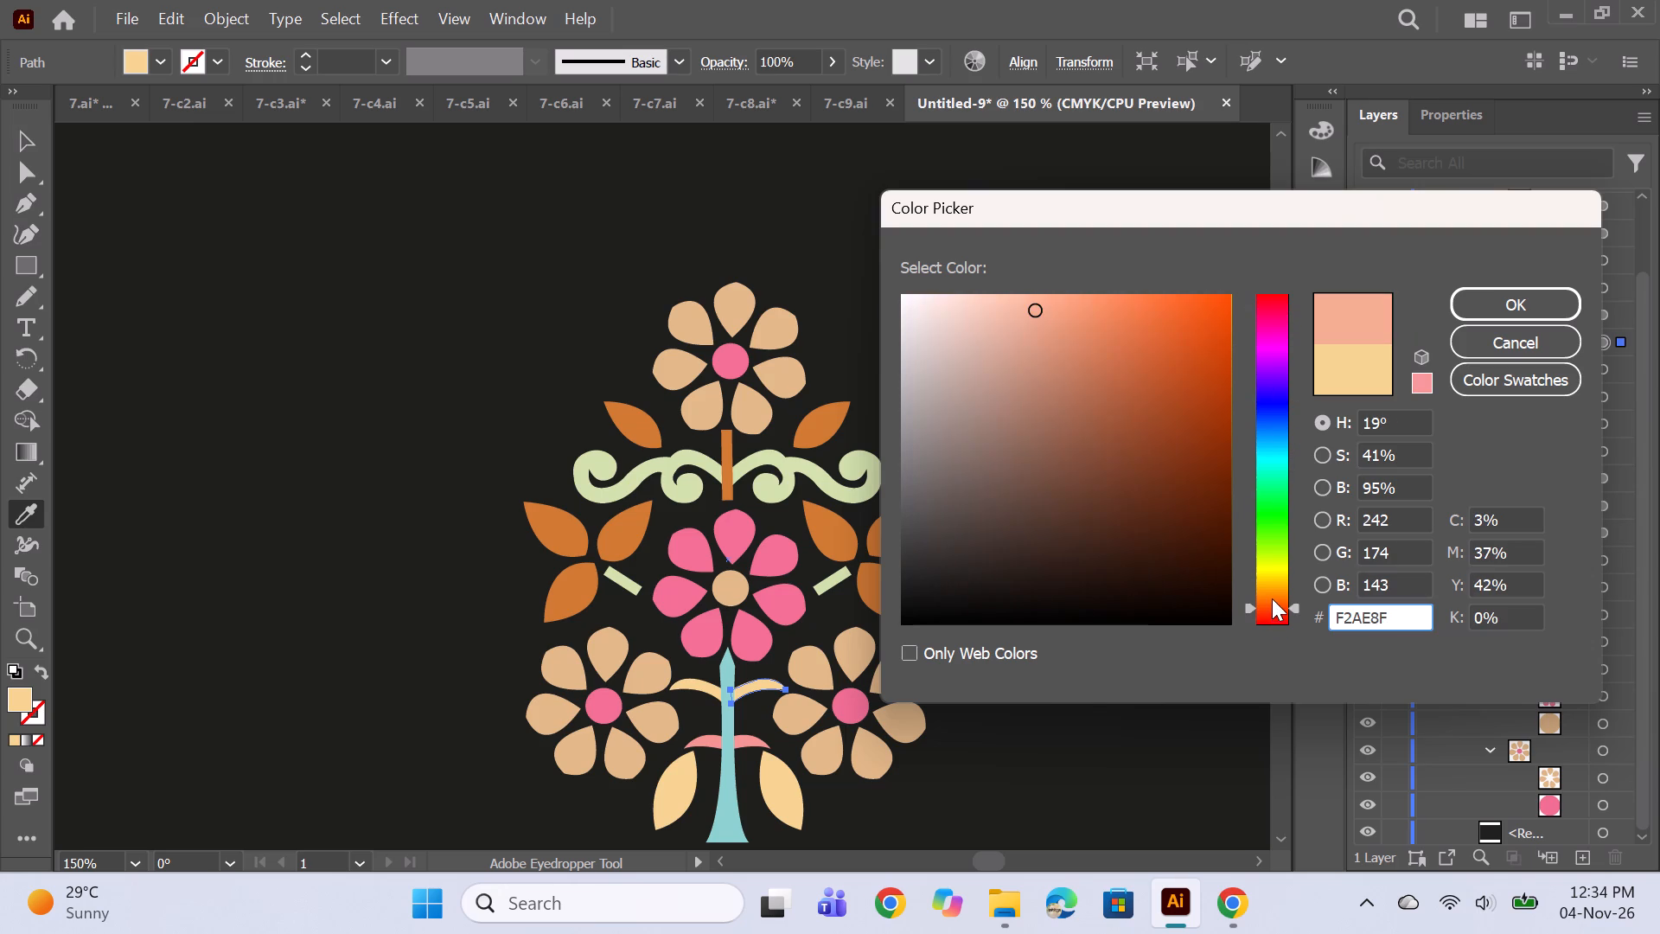
left_click(1276, 617)
left_click(1055, 302)
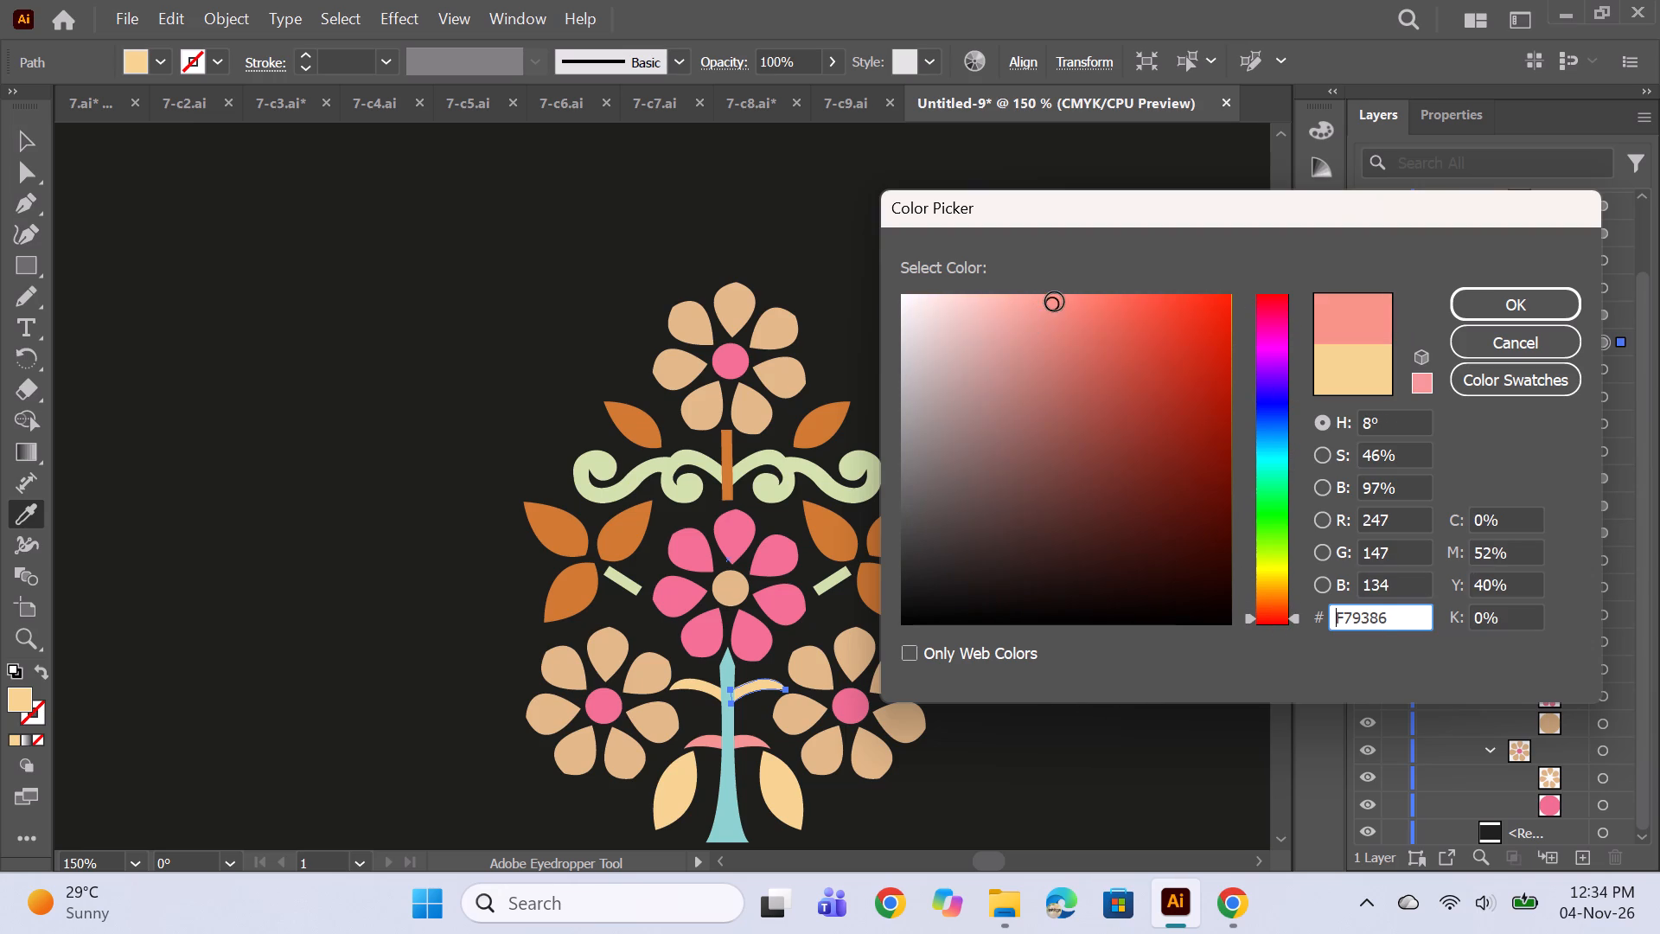
left_click(1055, 331)
left_click(1102, 304)
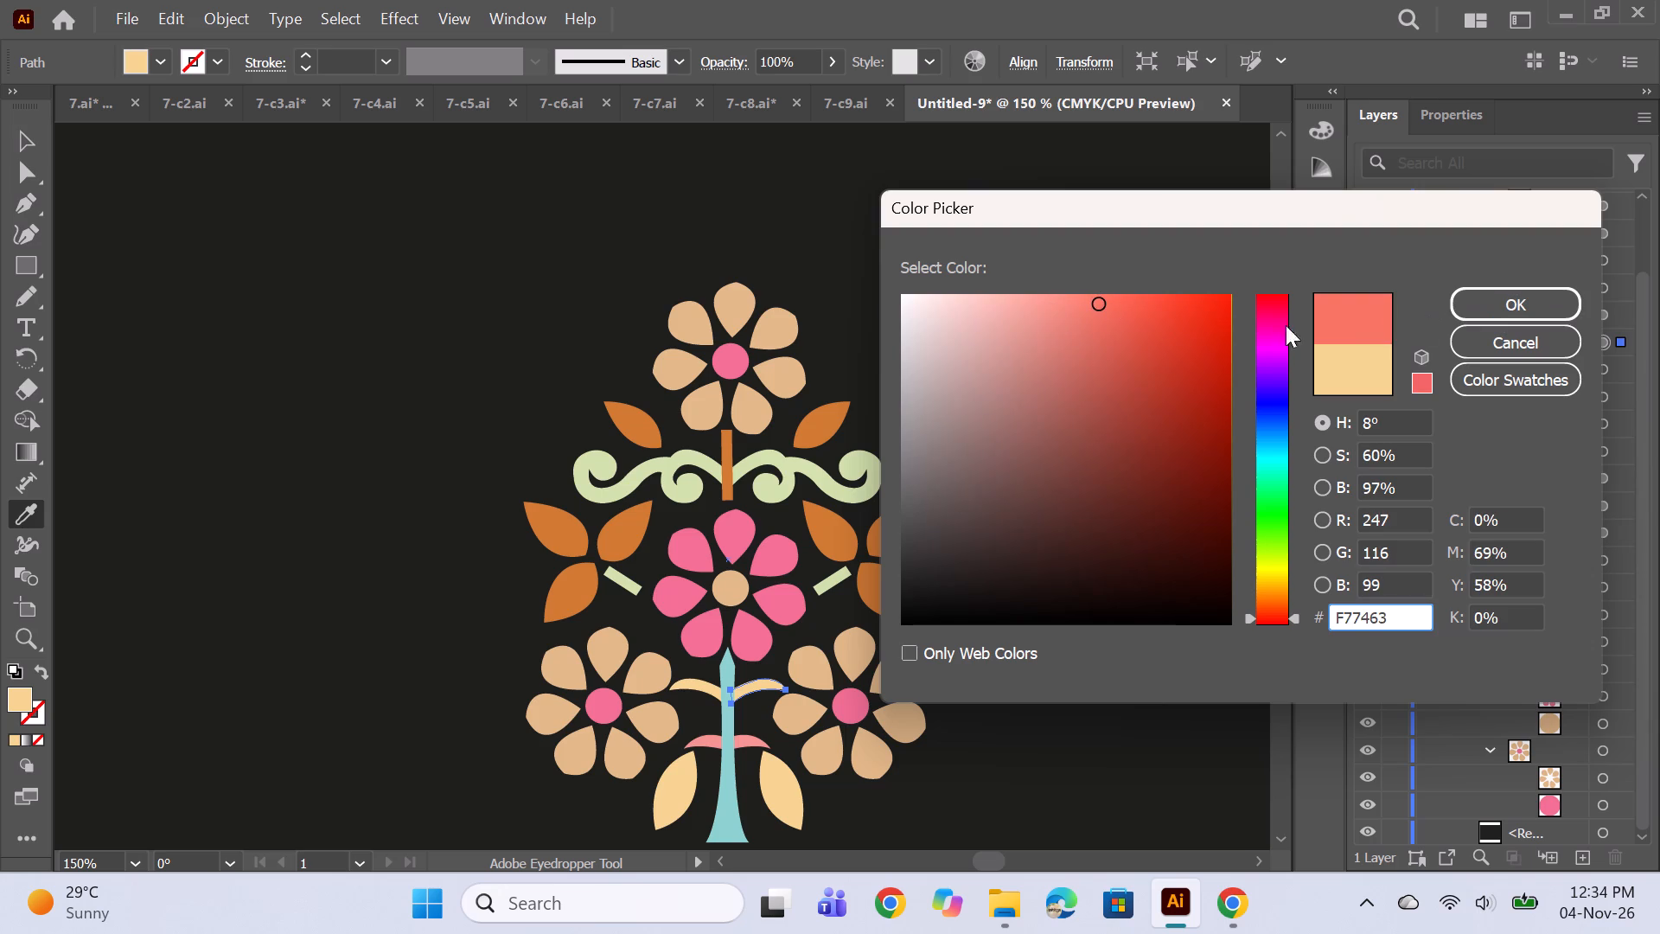
left_click(1491, 310)
scroll(621, 417, "down", 2)
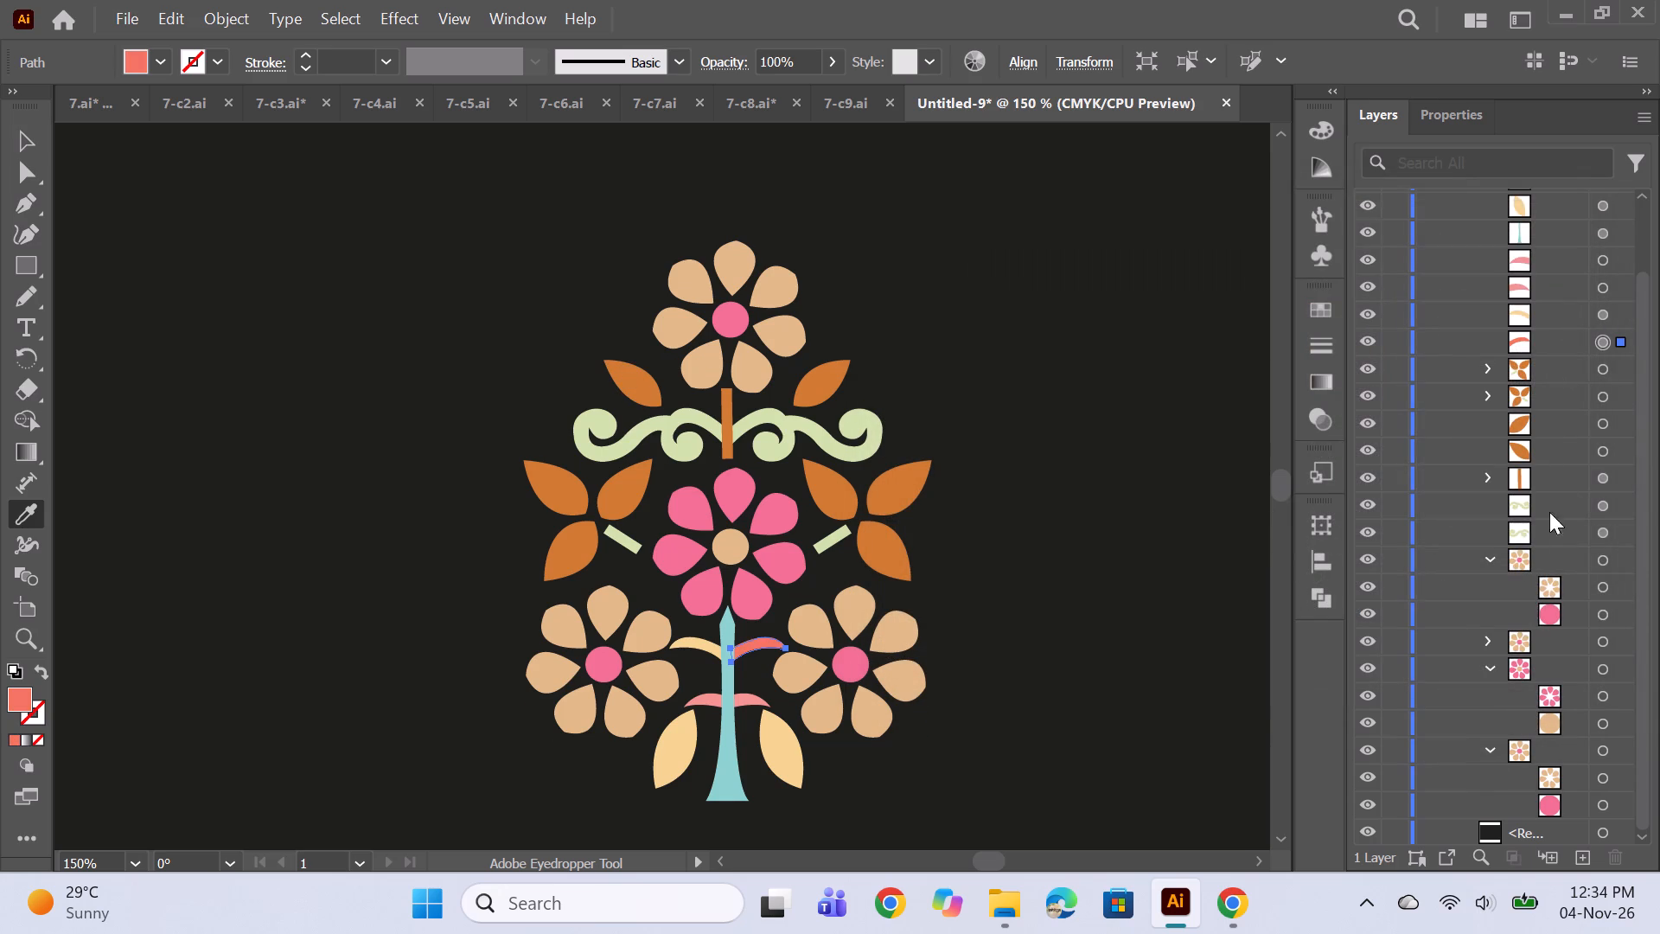
left_click(1603, 315)
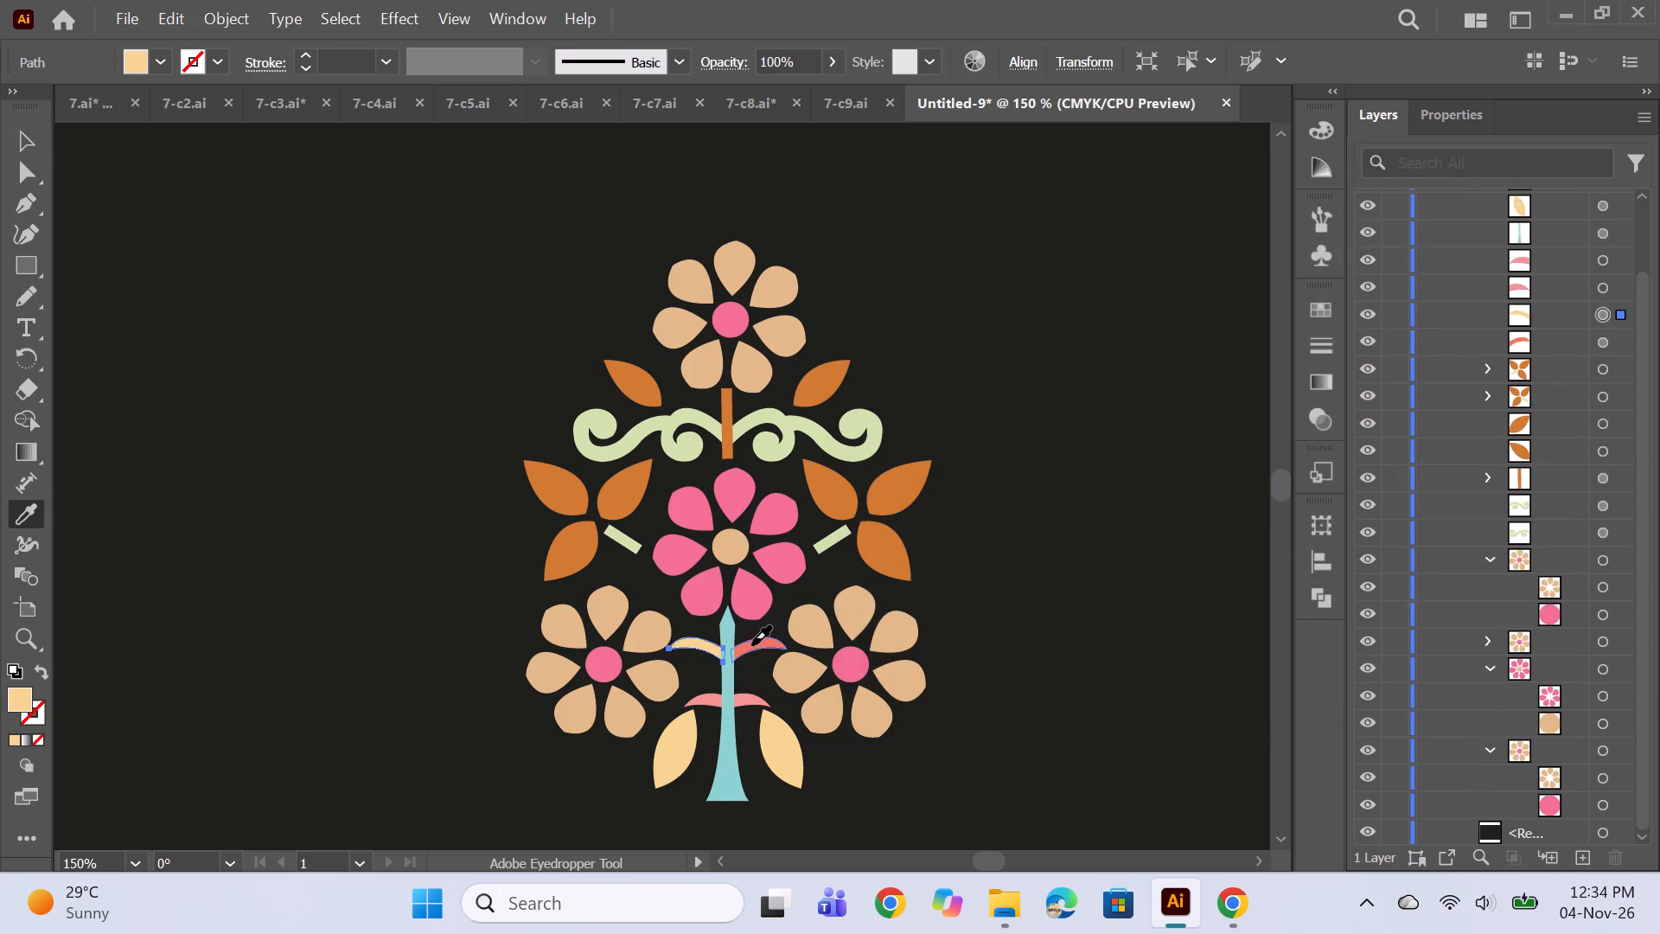
left_click(751, 645)
Match both lower curved sprigs on the trunk to the scroll ornament's pale green with the Eyedropper.
left_click(1599, 290)
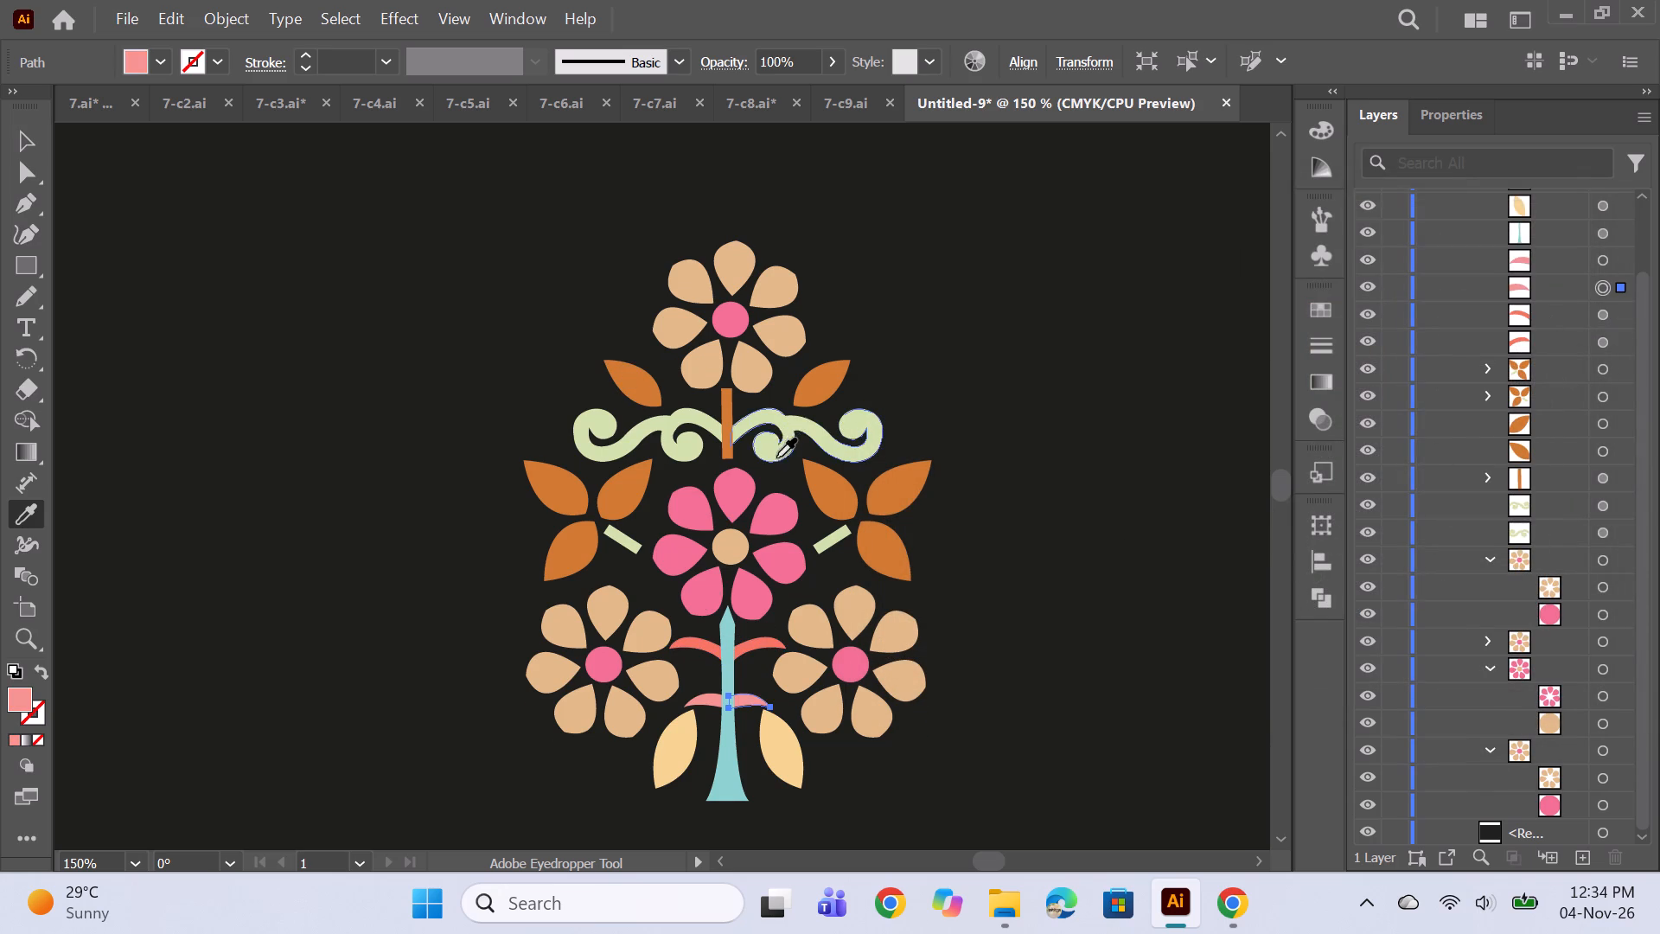
left_click(774, 459)
left_click(1599, 258)
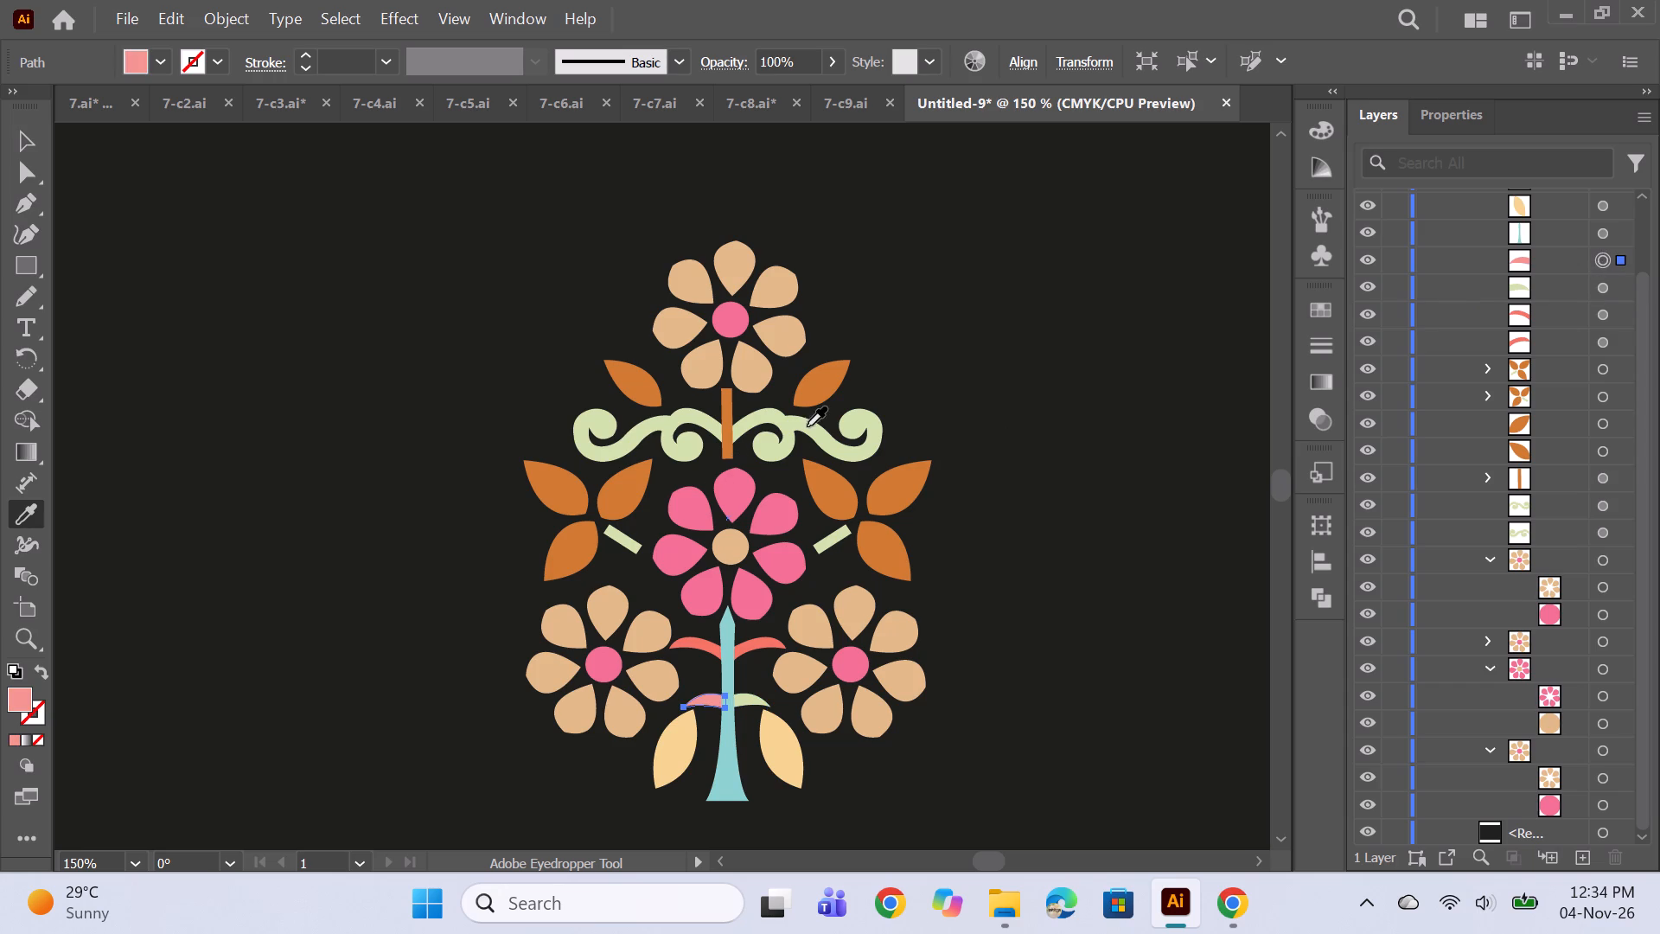
left_click(782, 445)
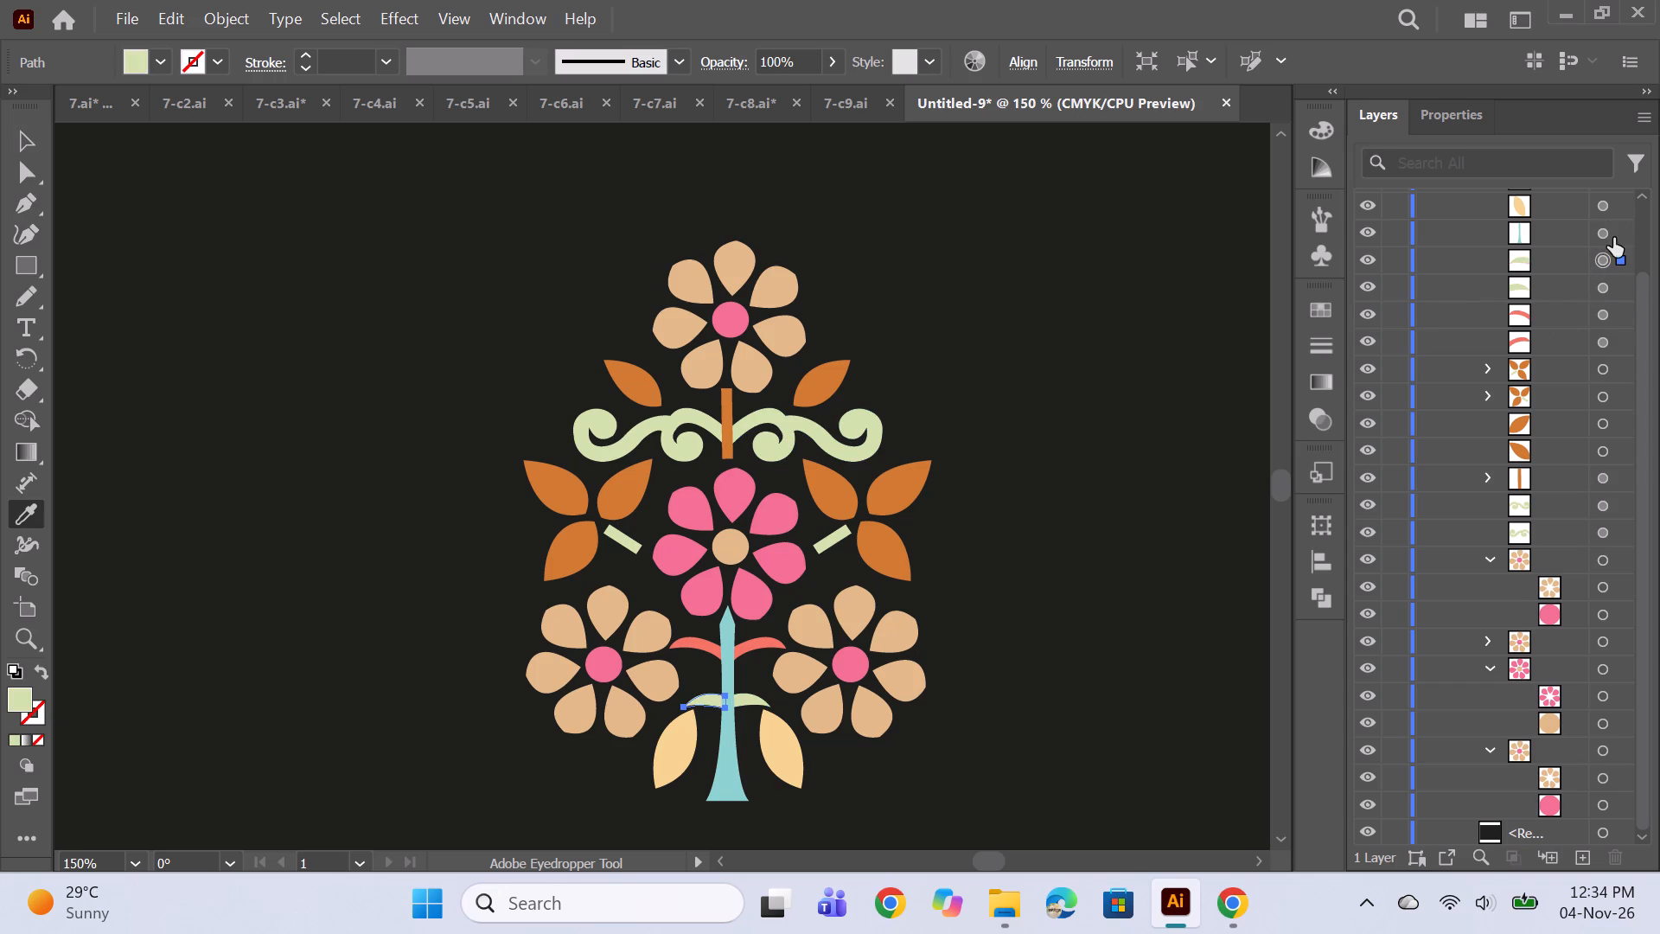
Match the lower trunk's fill to the orange of the upper leaves with the Eyedropper.
left_click(1604, 238)
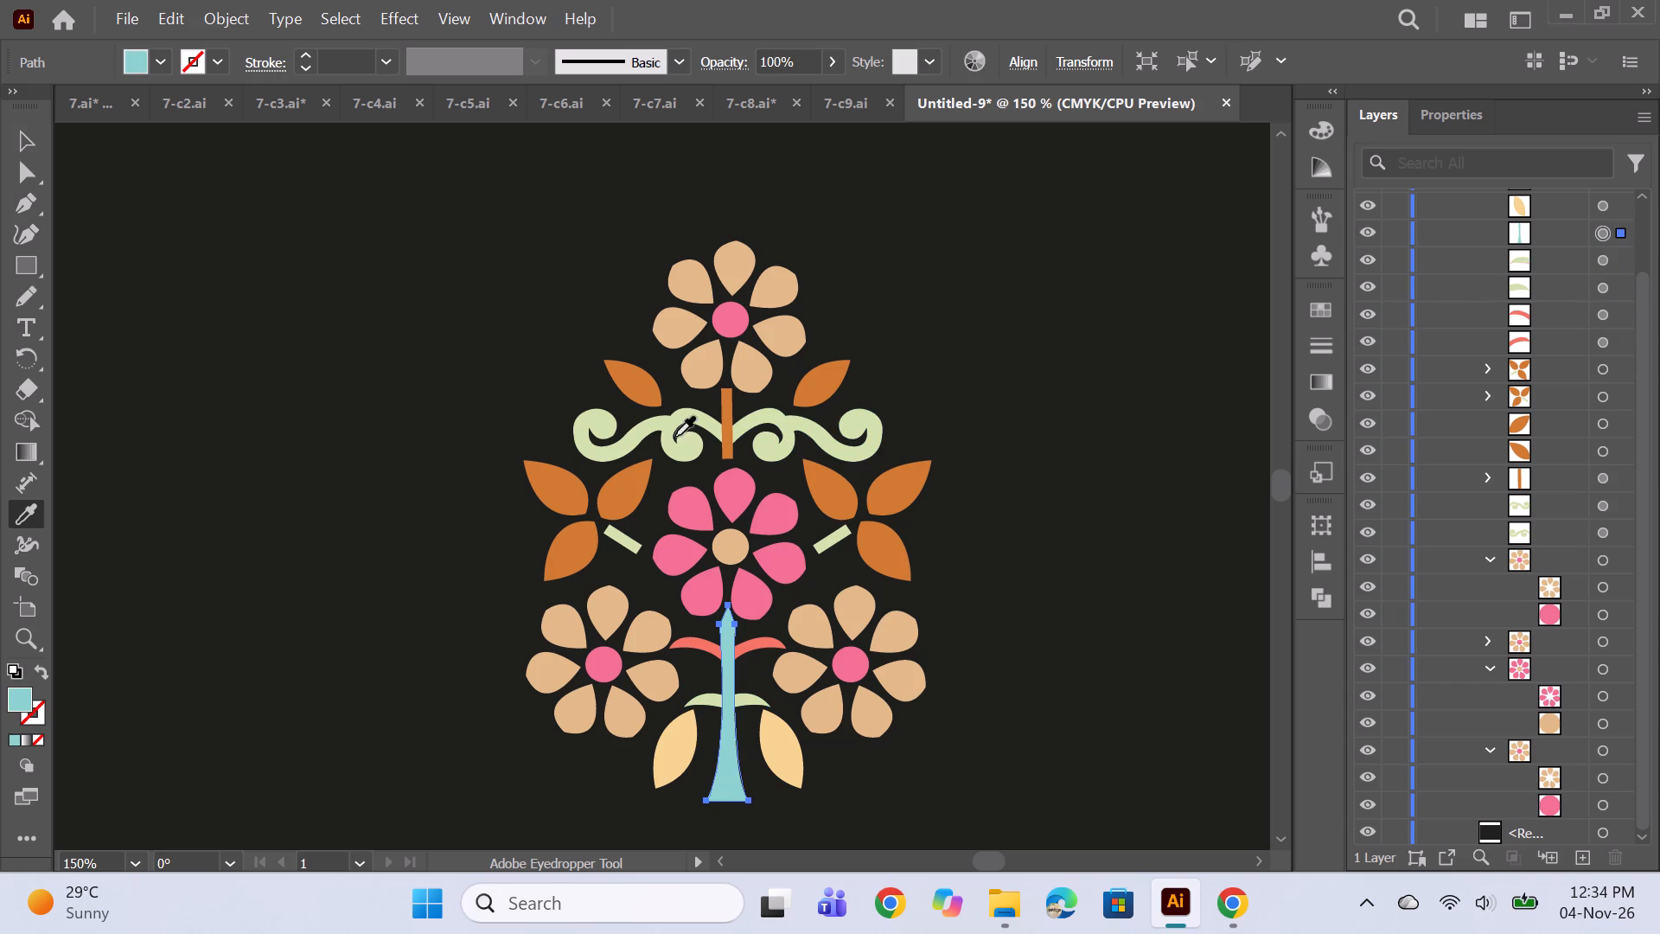
left_click(633, 387)
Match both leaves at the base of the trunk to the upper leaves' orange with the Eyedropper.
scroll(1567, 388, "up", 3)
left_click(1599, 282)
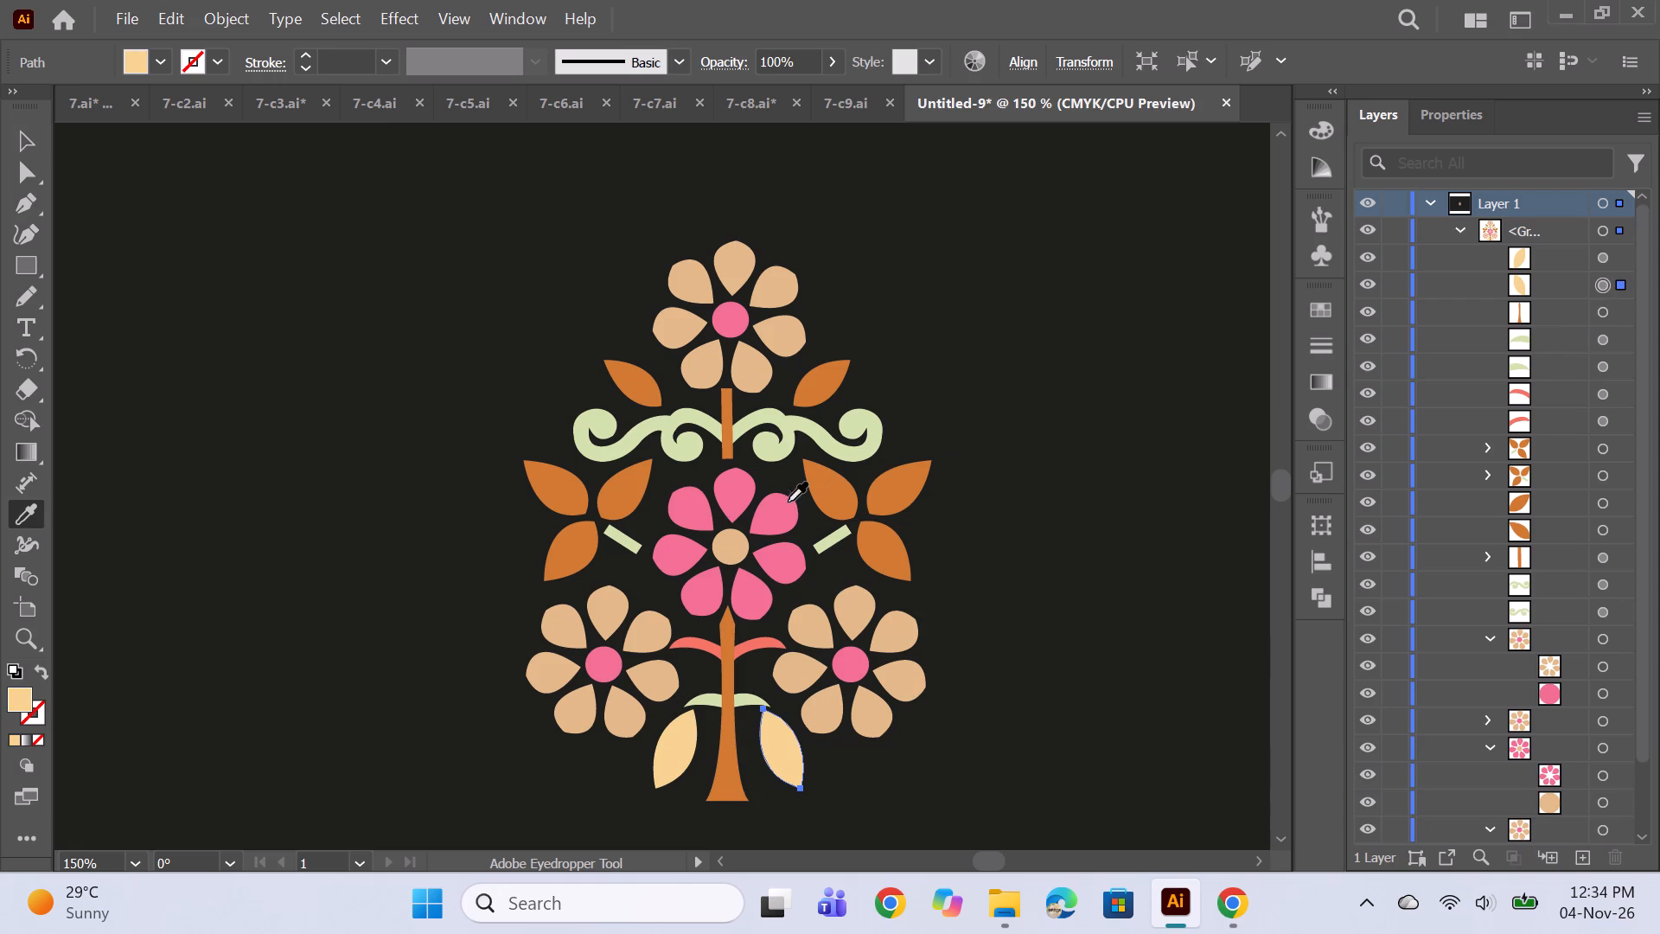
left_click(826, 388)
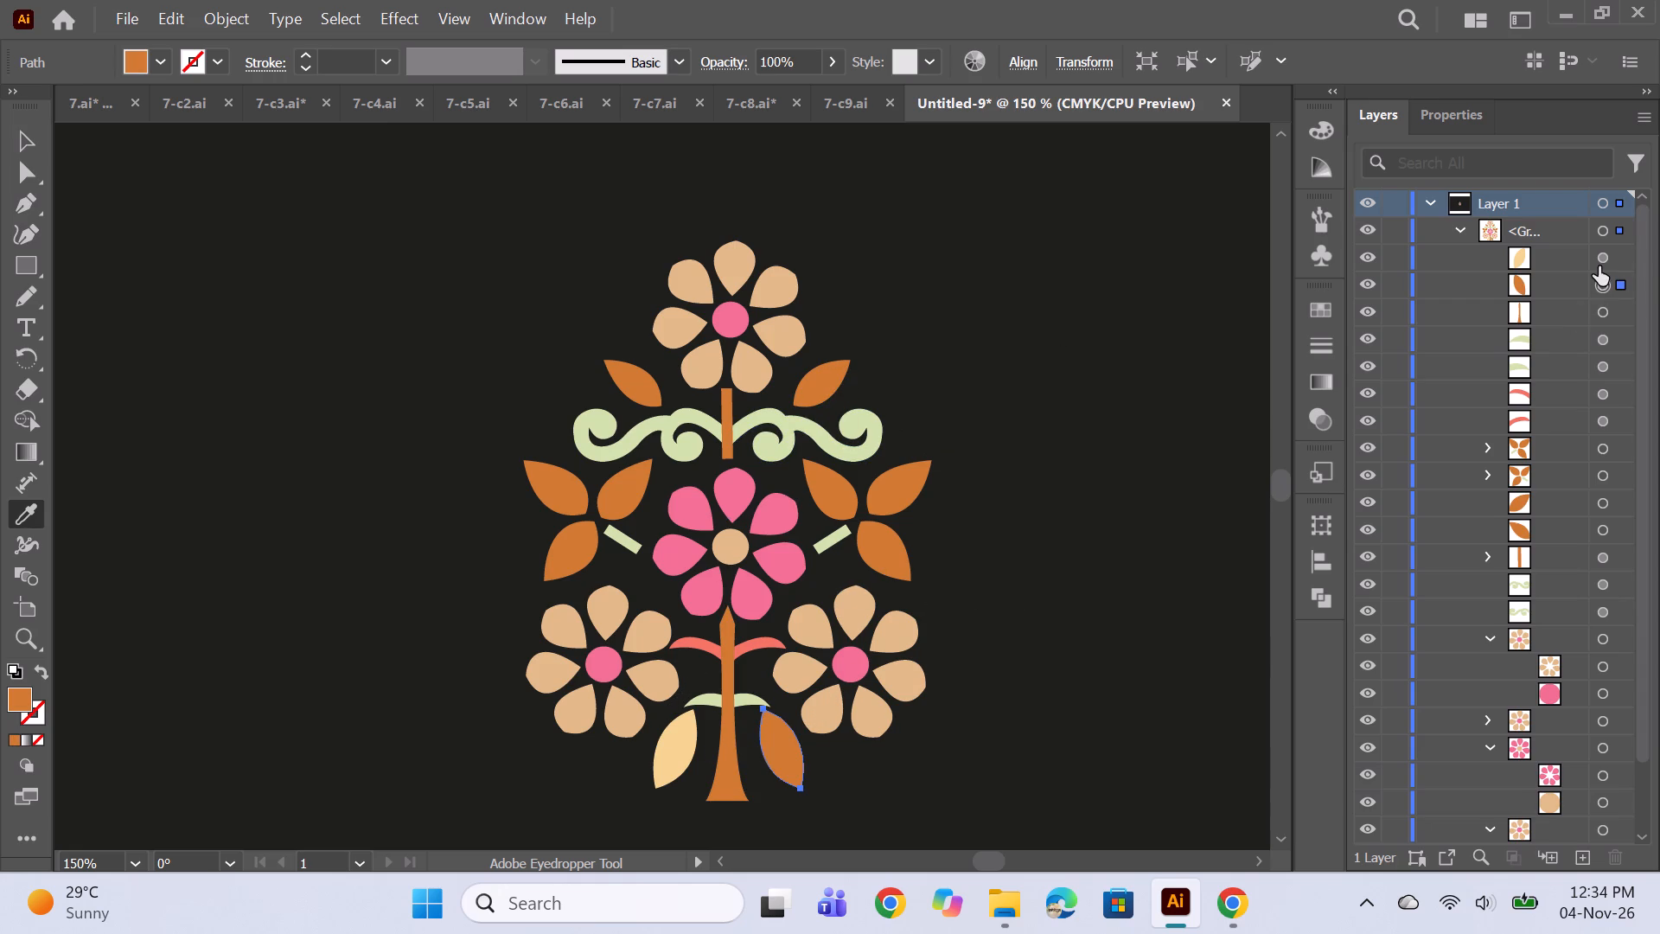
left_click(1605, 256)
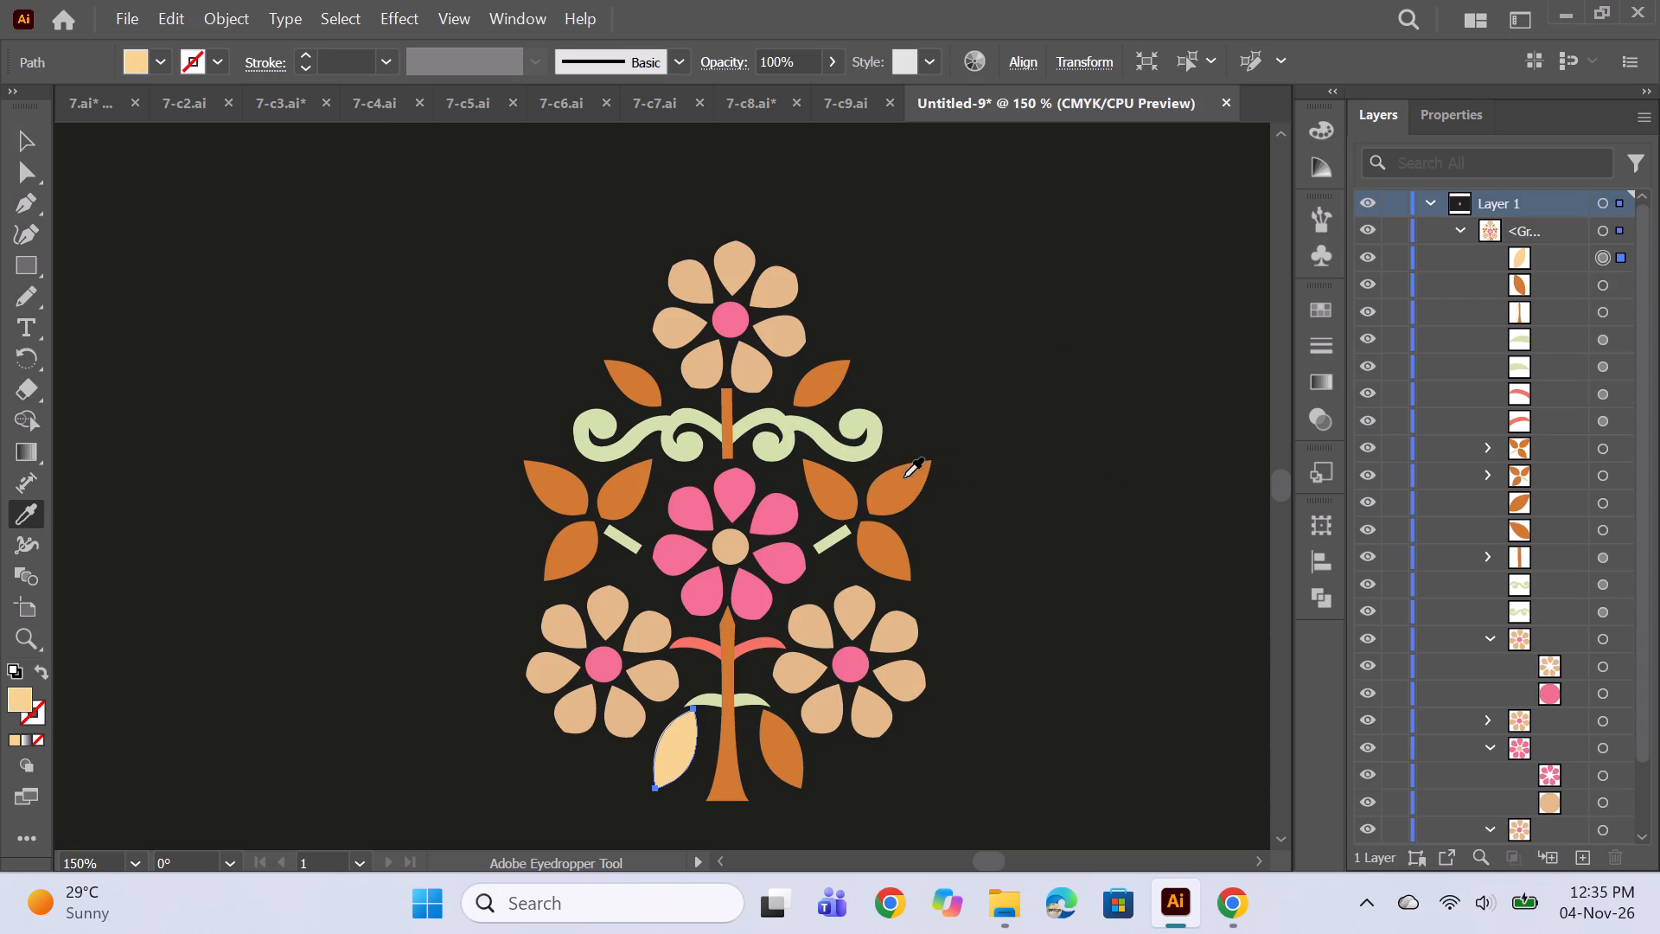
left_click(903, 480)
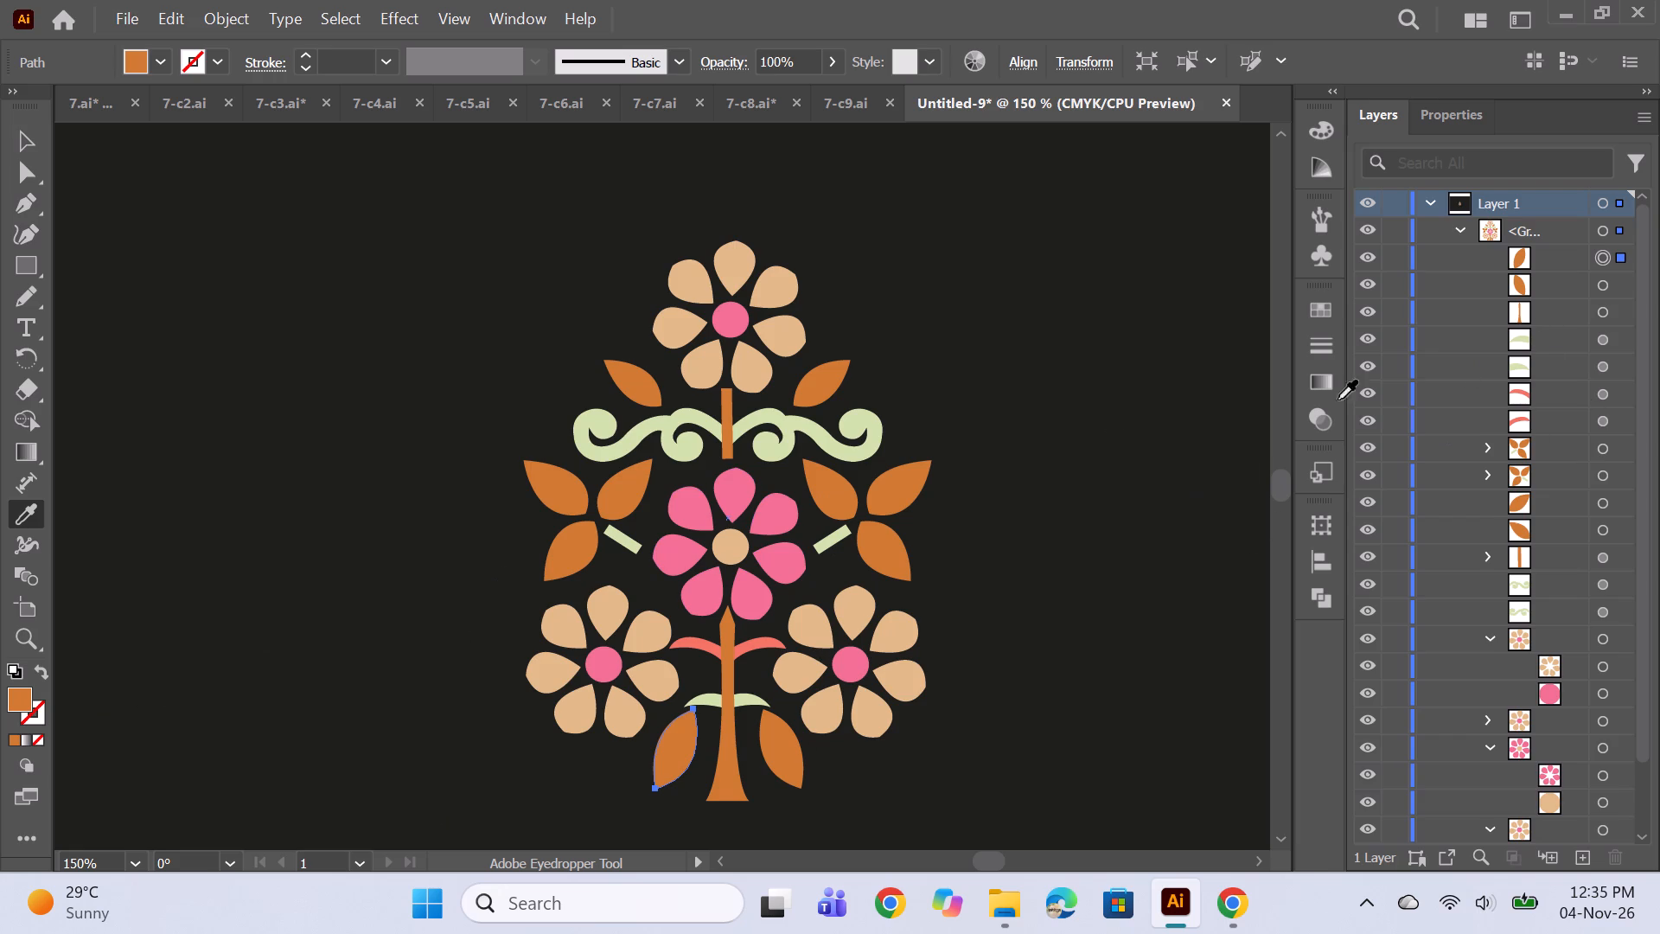
Recolour both leaves at the base of the trunk to the upper curved sprigs' coral with the Eyedropper.
left_click(745, 649)
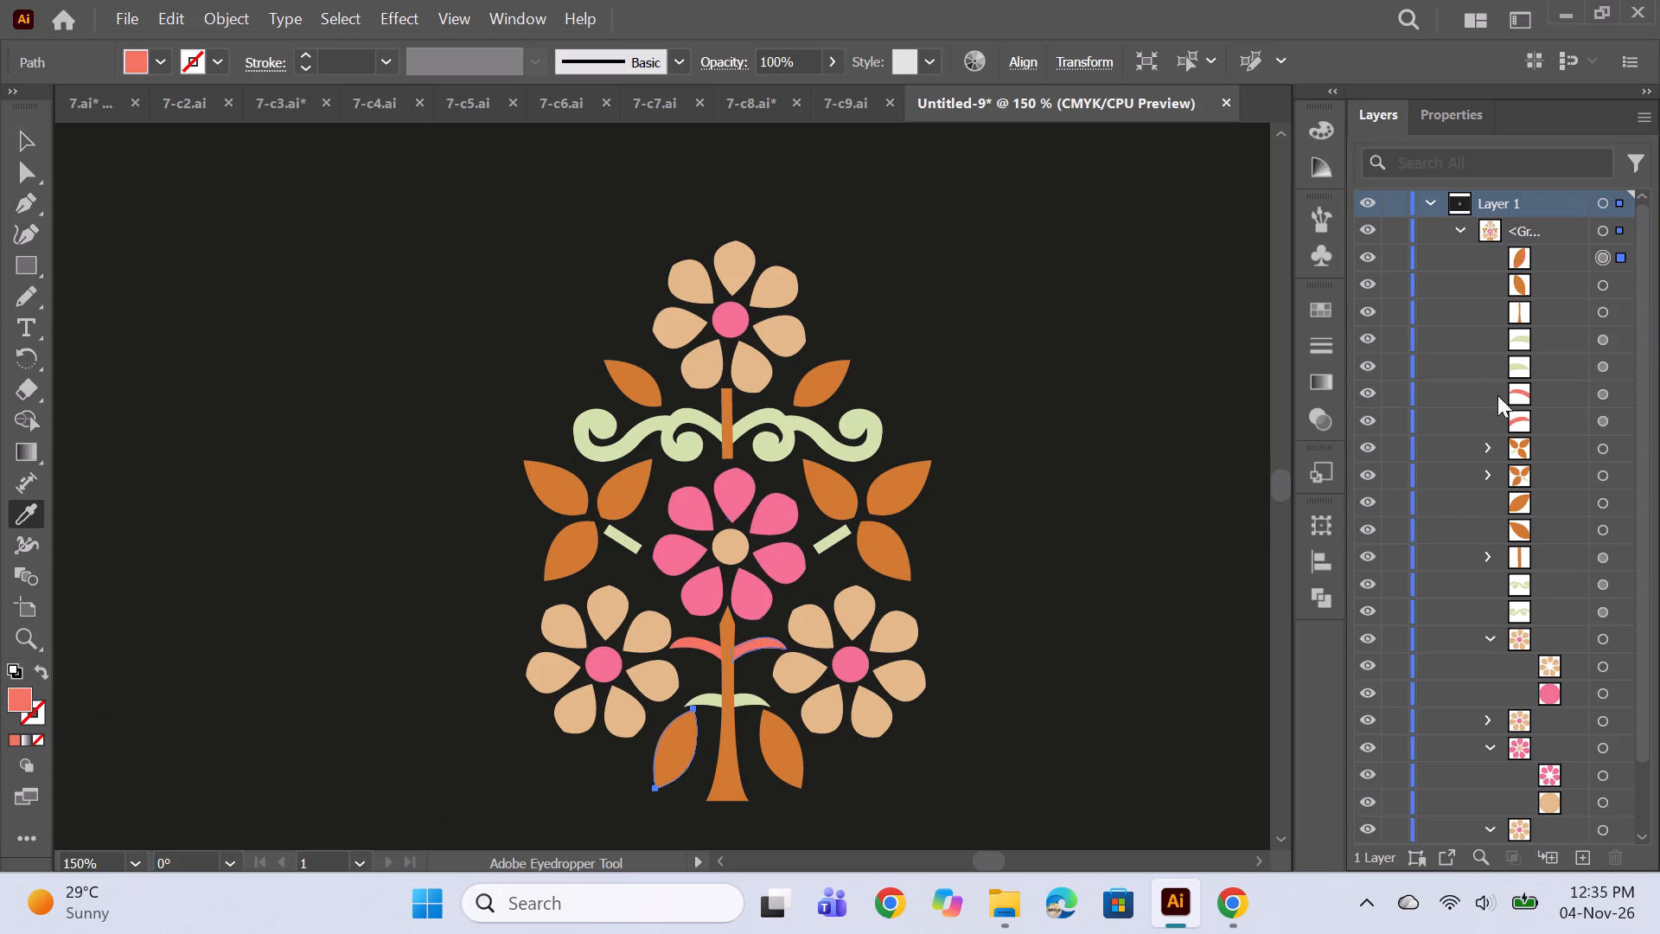
left_click(1604, 278)
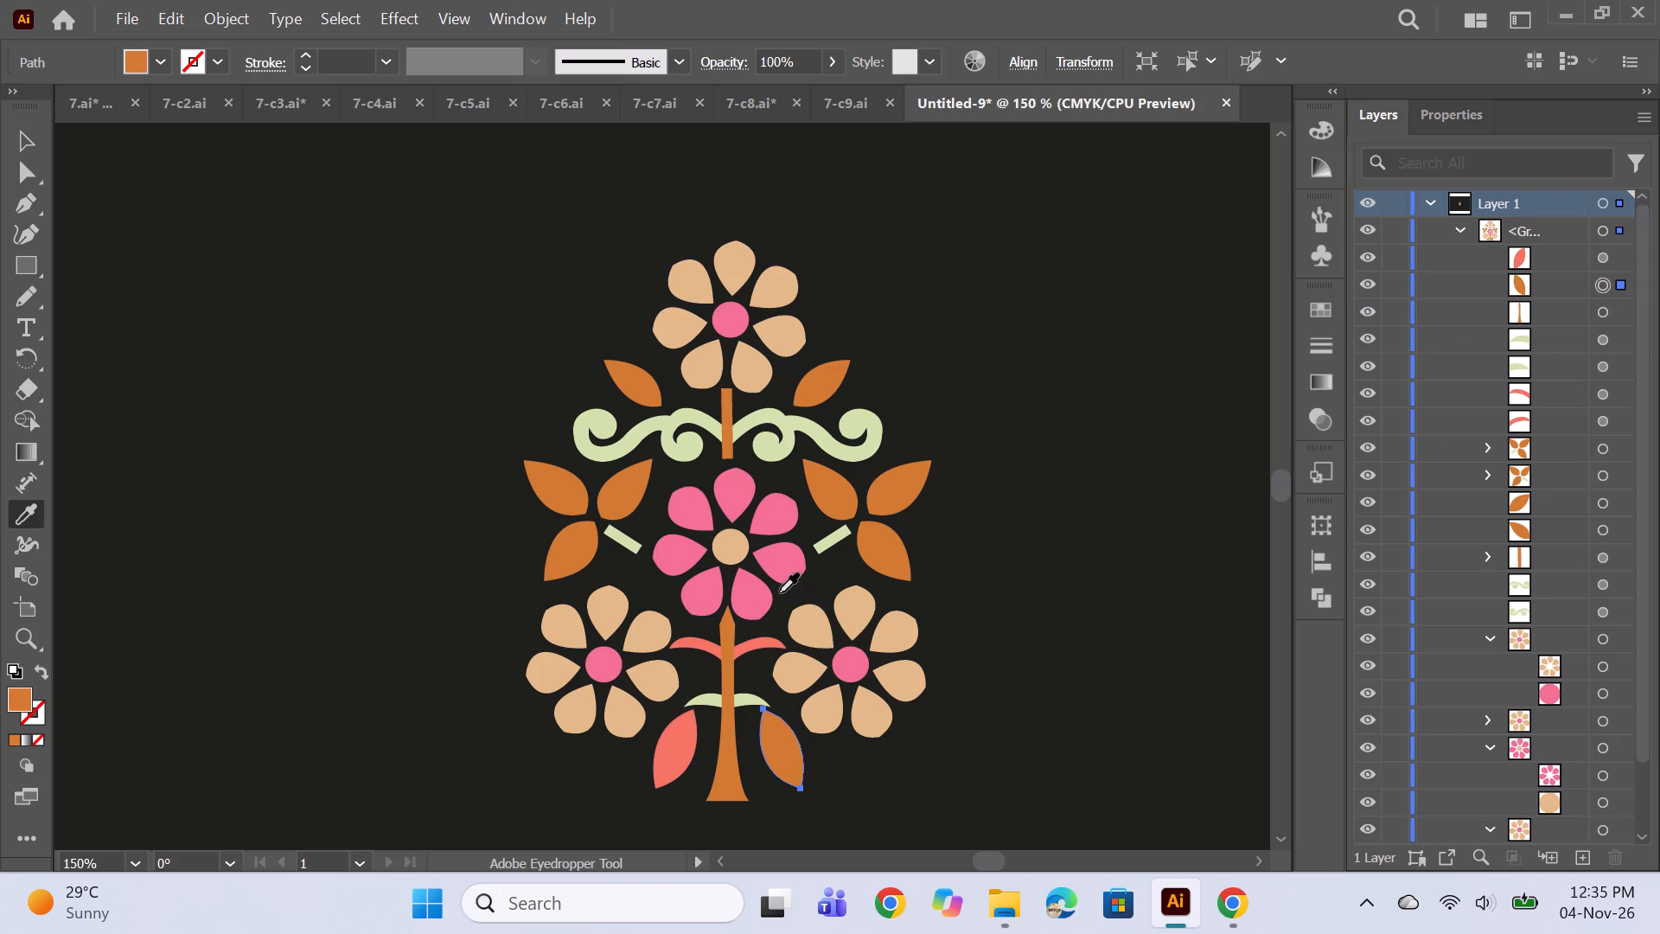
left_click(686, 725)
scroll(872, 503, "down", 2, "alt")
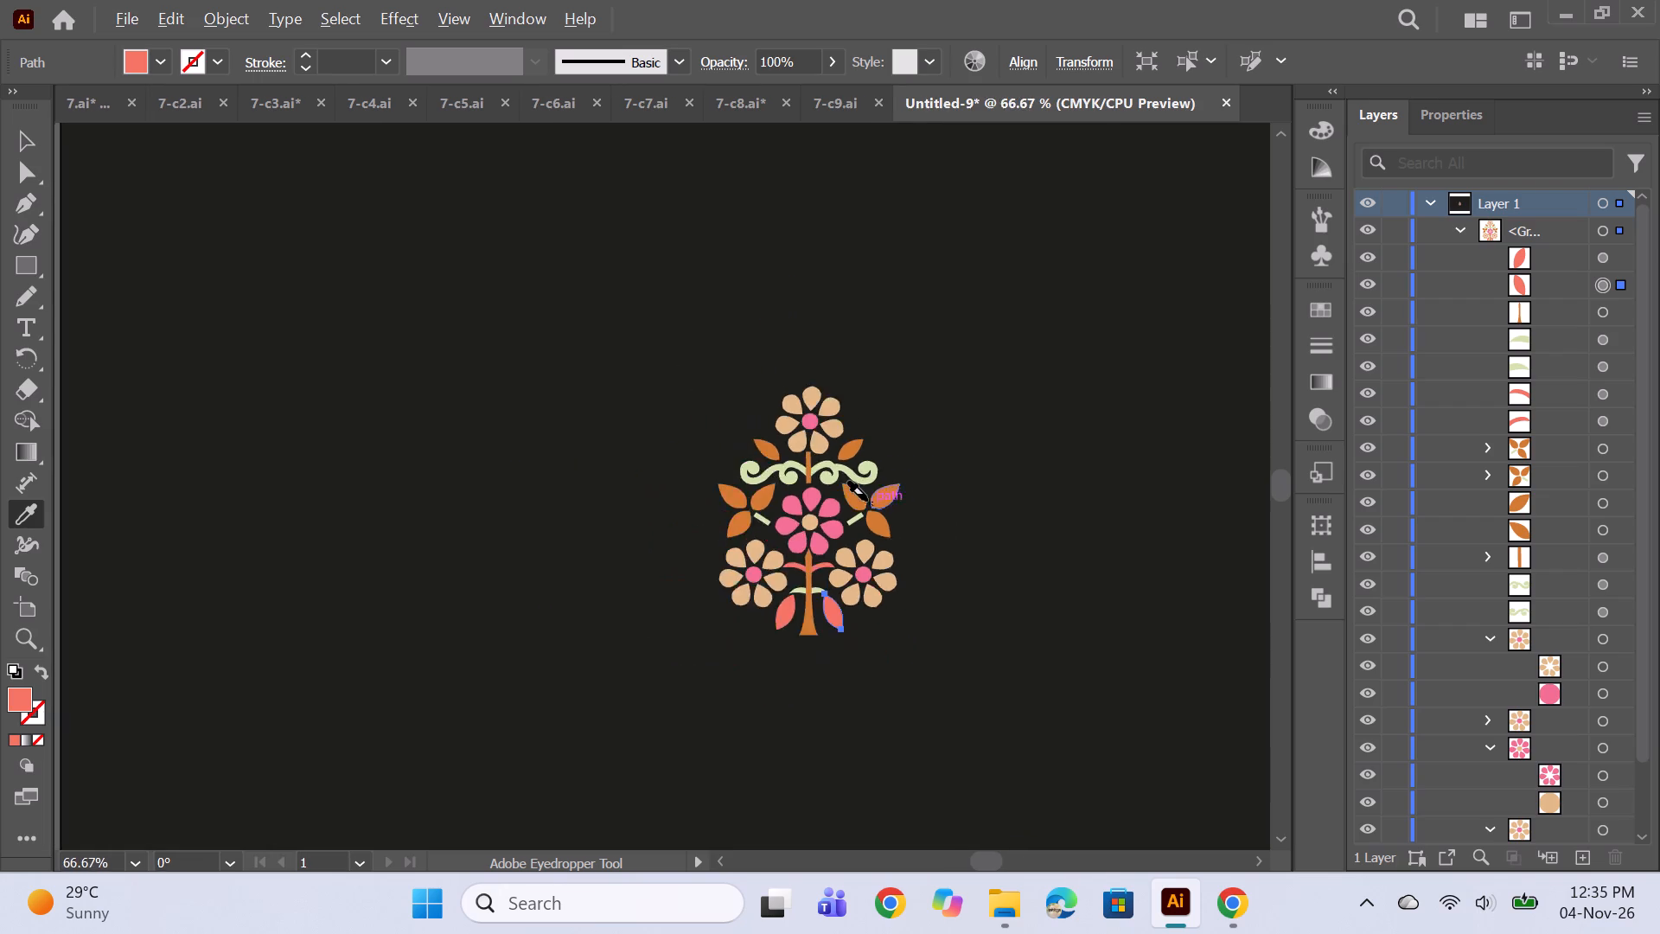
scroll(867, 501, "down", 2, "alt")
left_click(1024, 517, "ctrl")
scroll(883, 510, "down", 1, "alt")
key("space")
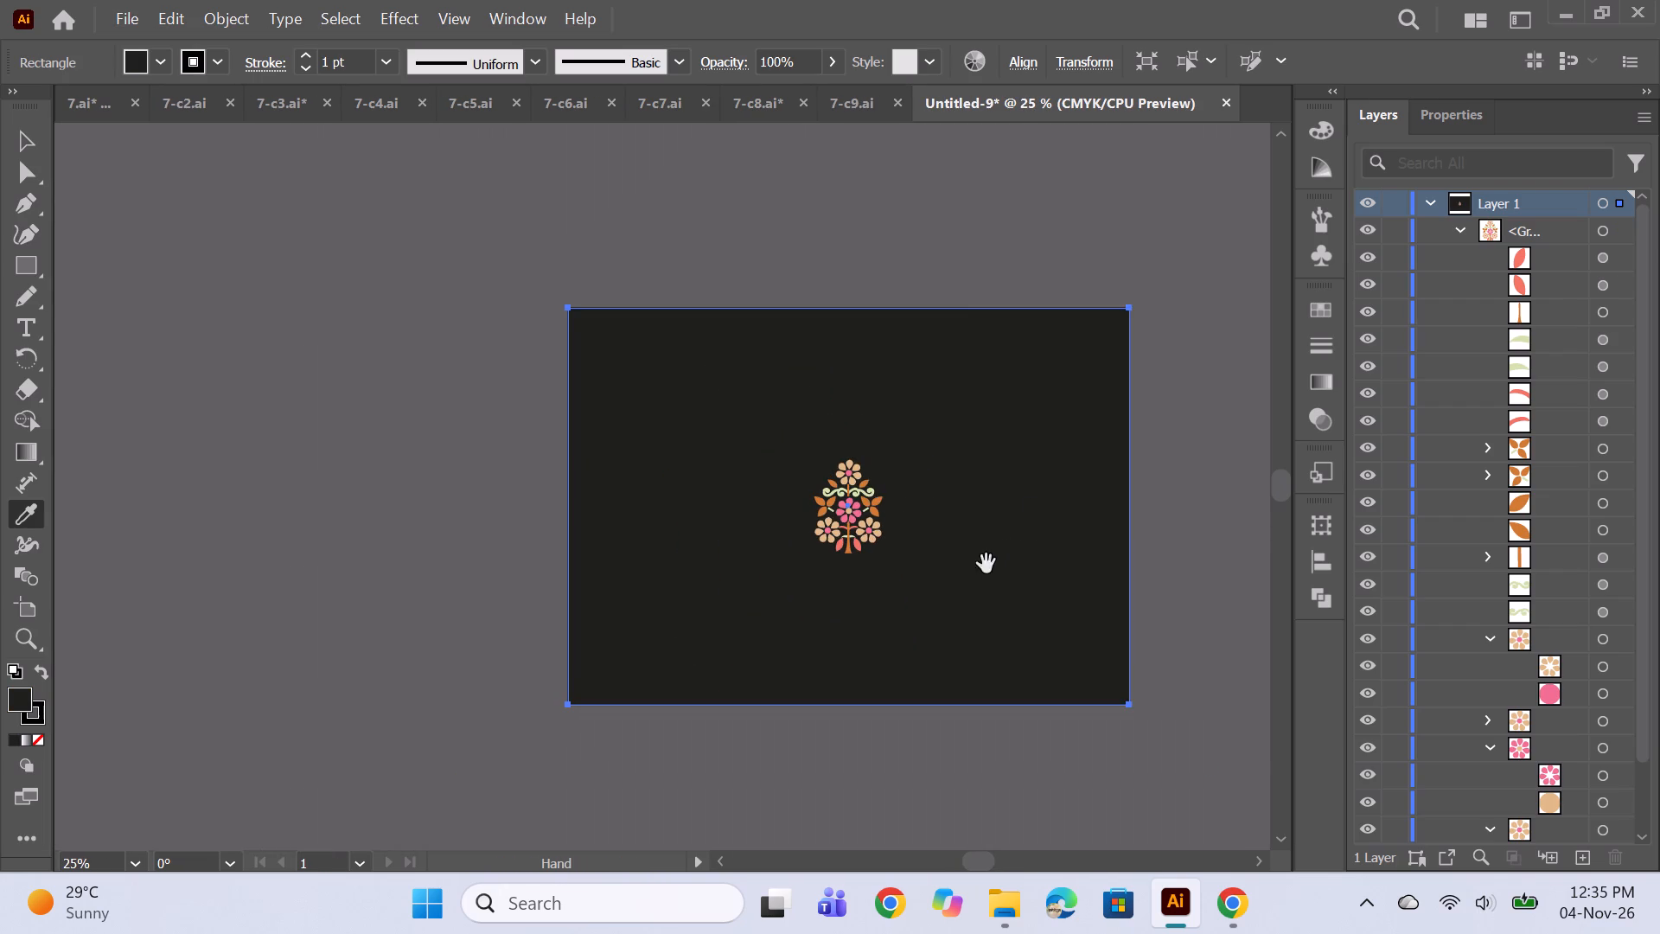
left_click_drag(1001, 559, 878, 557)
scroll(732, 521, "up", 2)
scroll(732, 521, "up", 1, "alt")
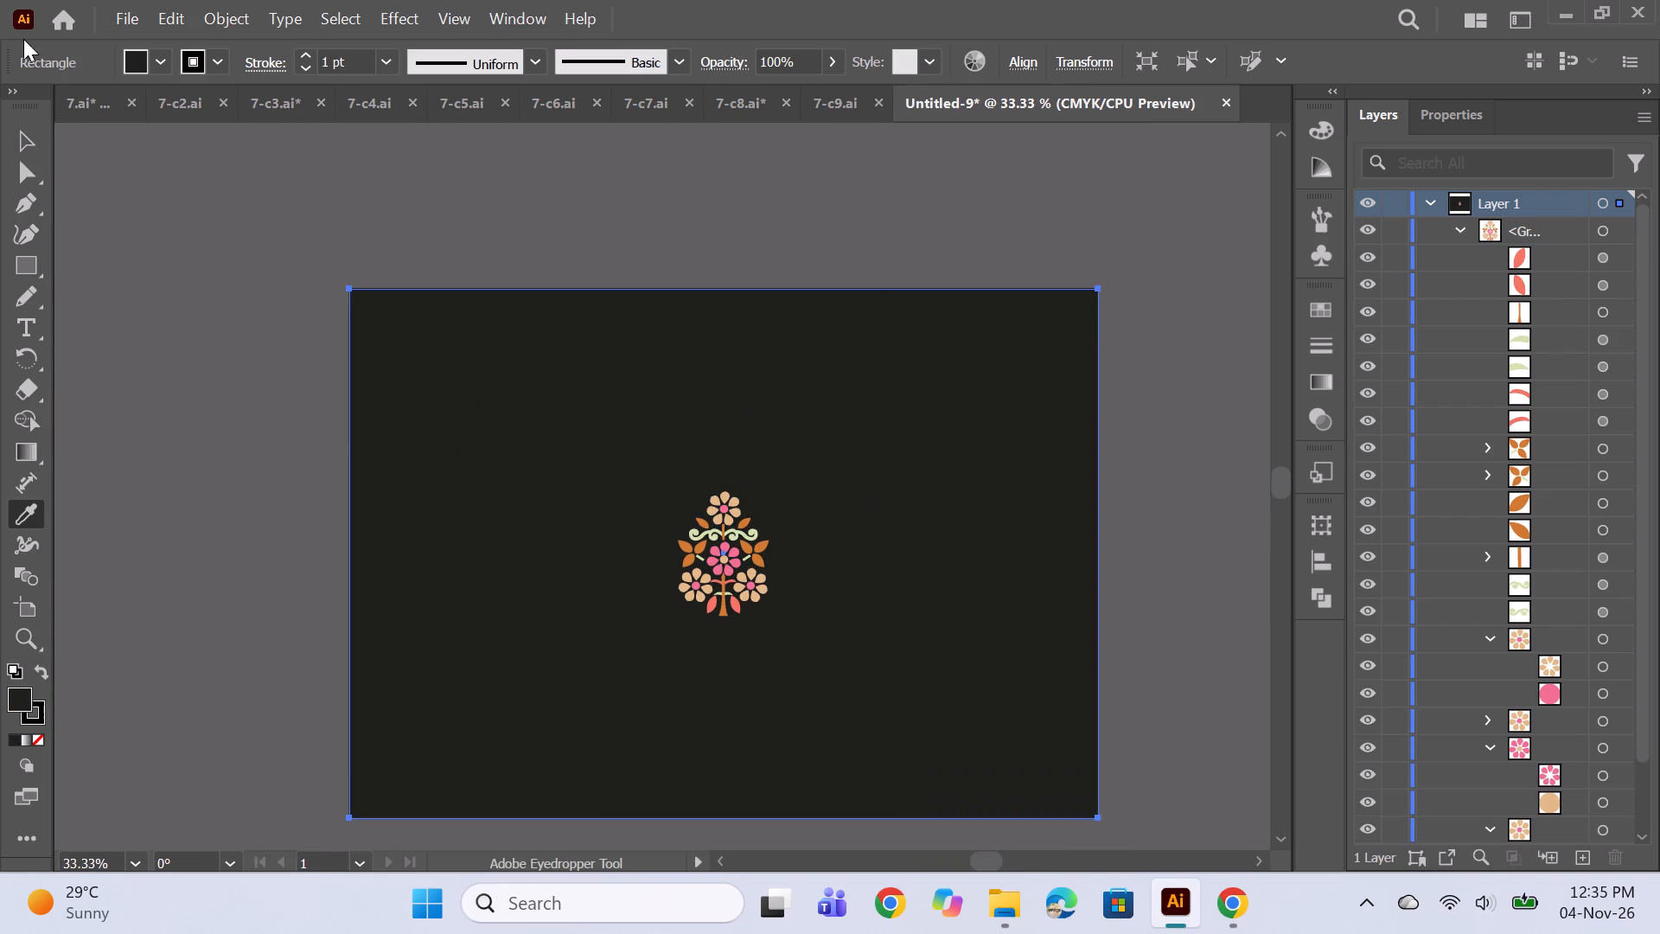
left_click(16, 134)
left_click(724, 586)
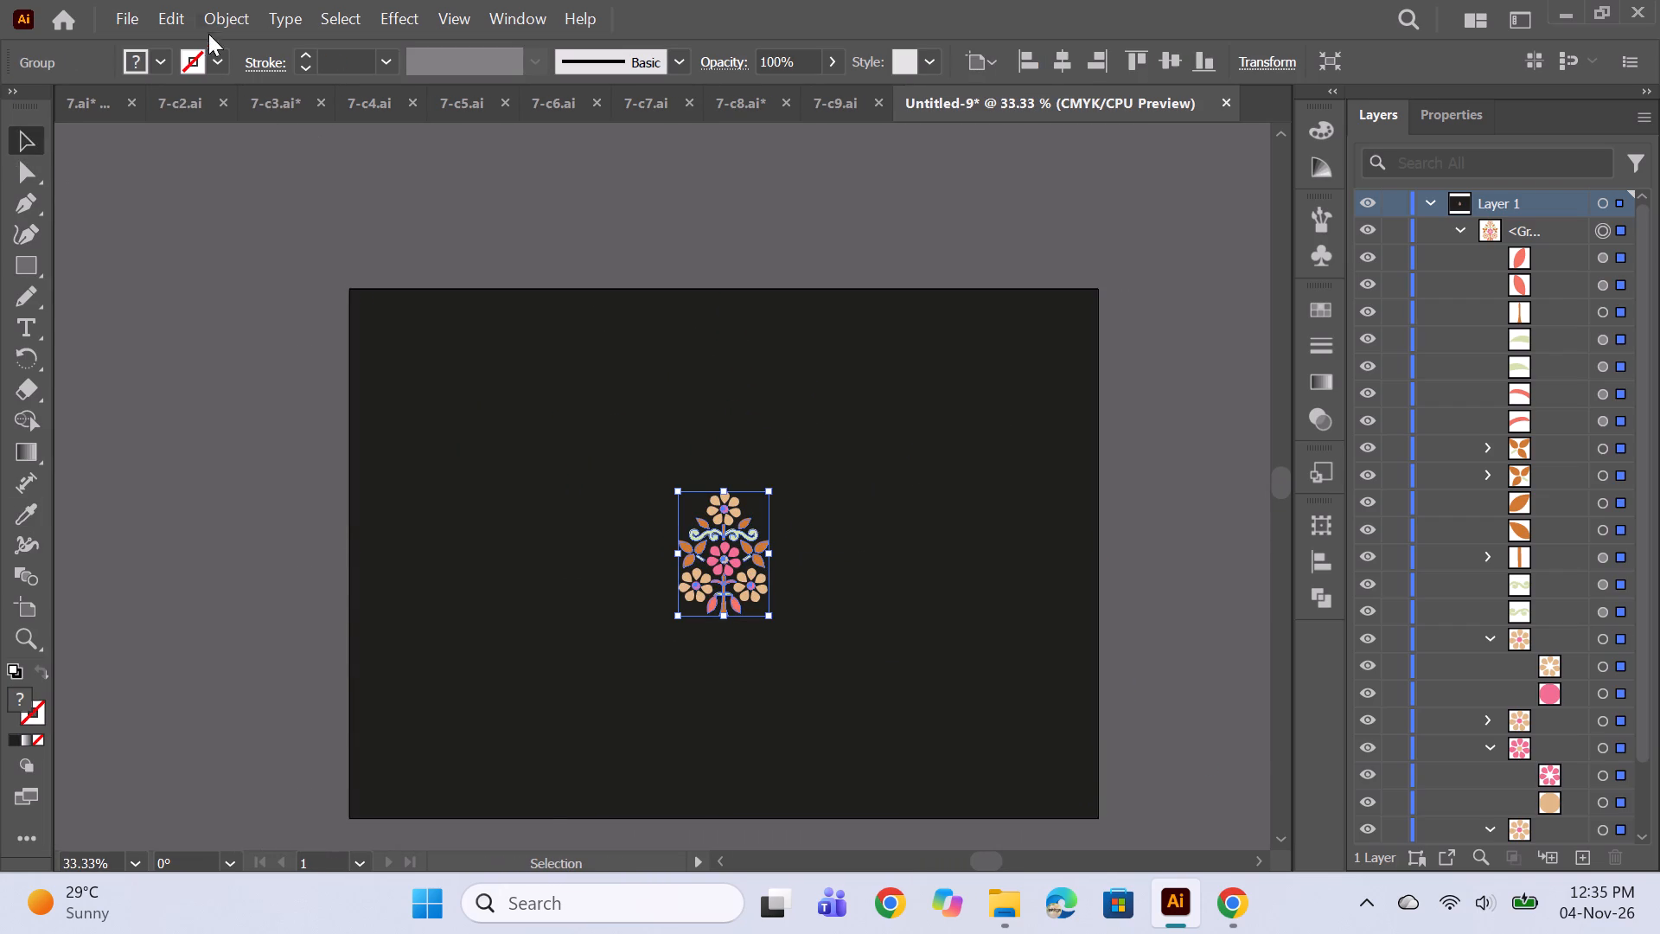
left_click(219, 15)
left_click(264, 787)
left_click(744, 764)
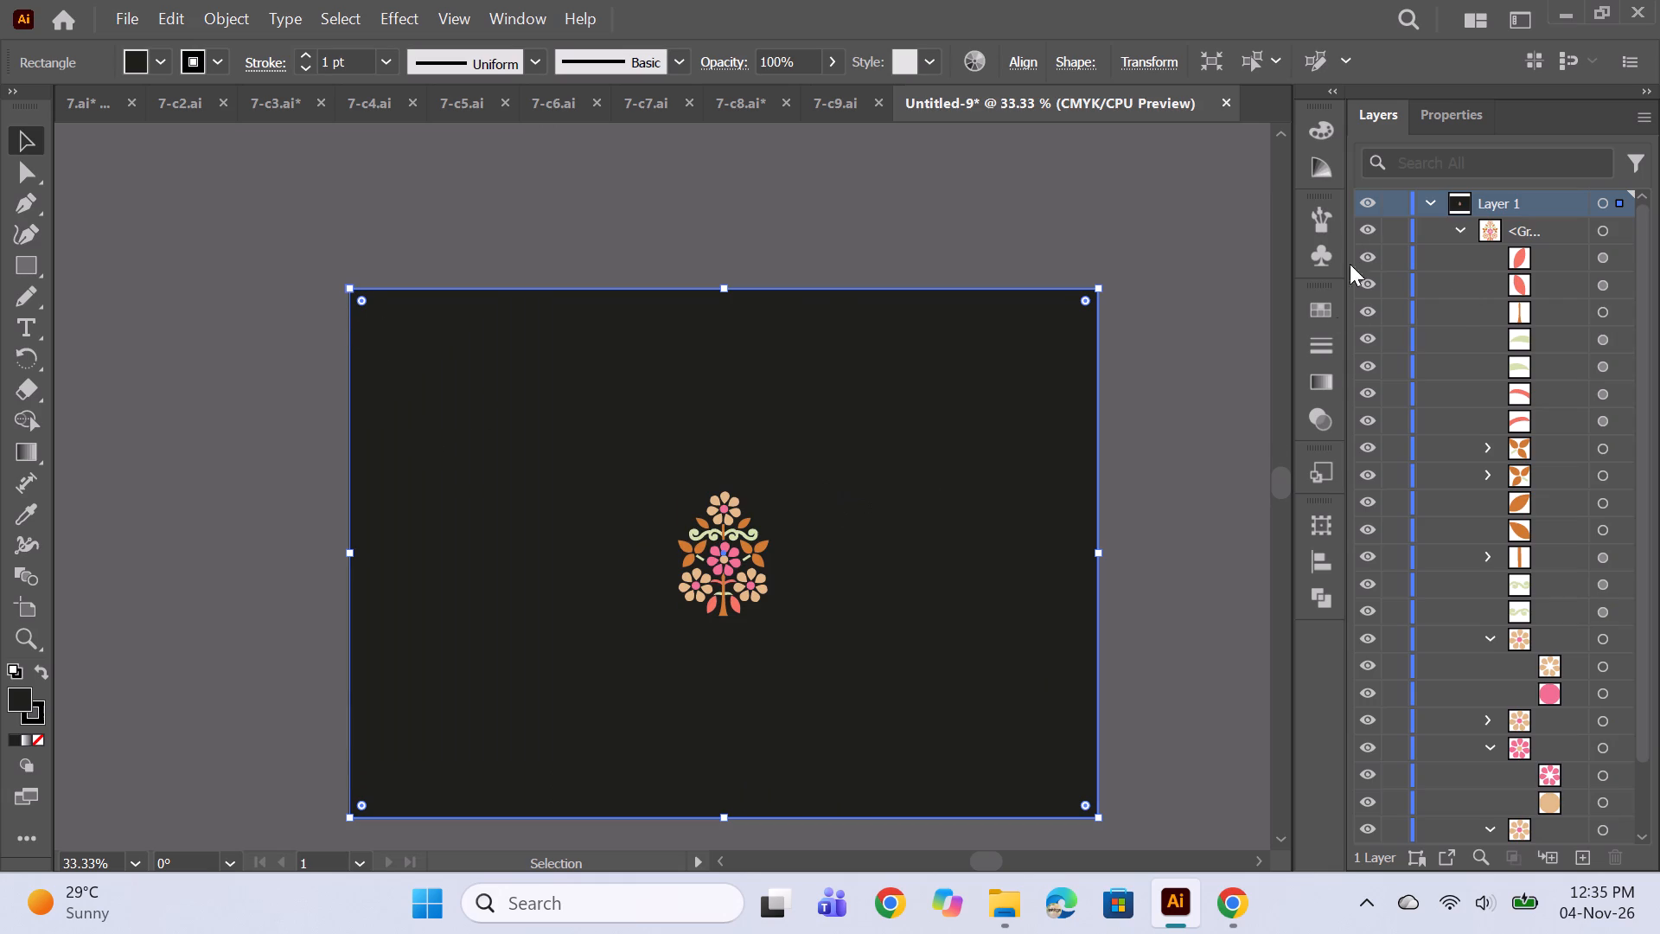
Make a pattern from the flower-tree motif group, using the Brick by Row tile type and a 1/3 brick offset.
left_click(1323, 313)
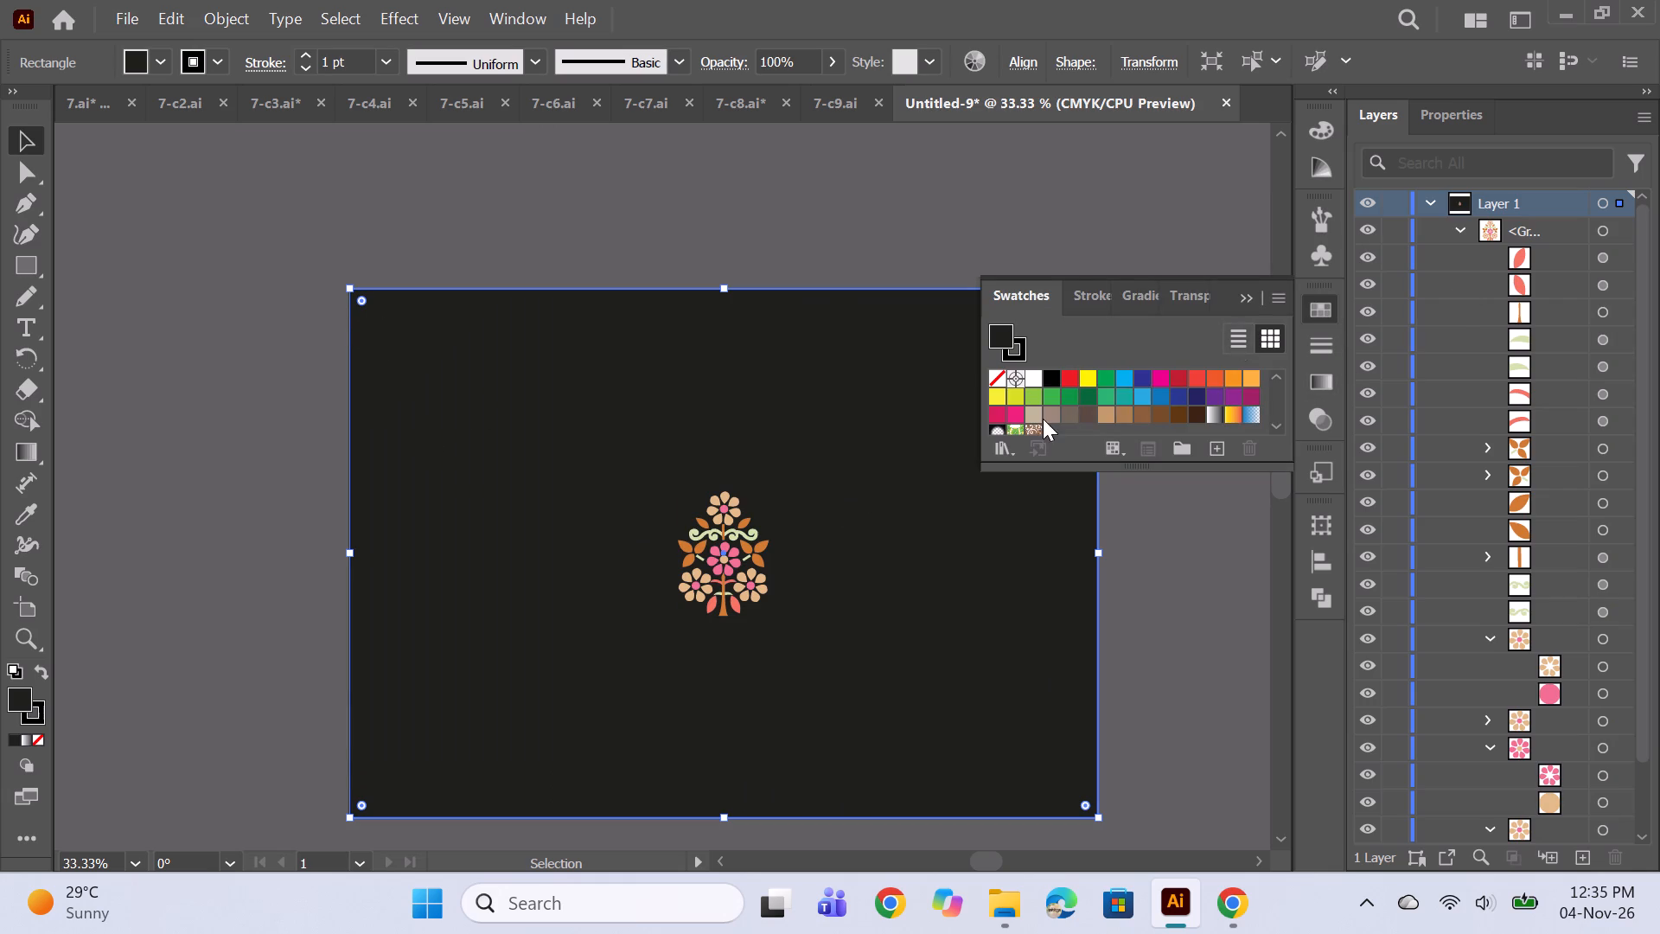
left_click(737, 542)
left_click(226, 0)
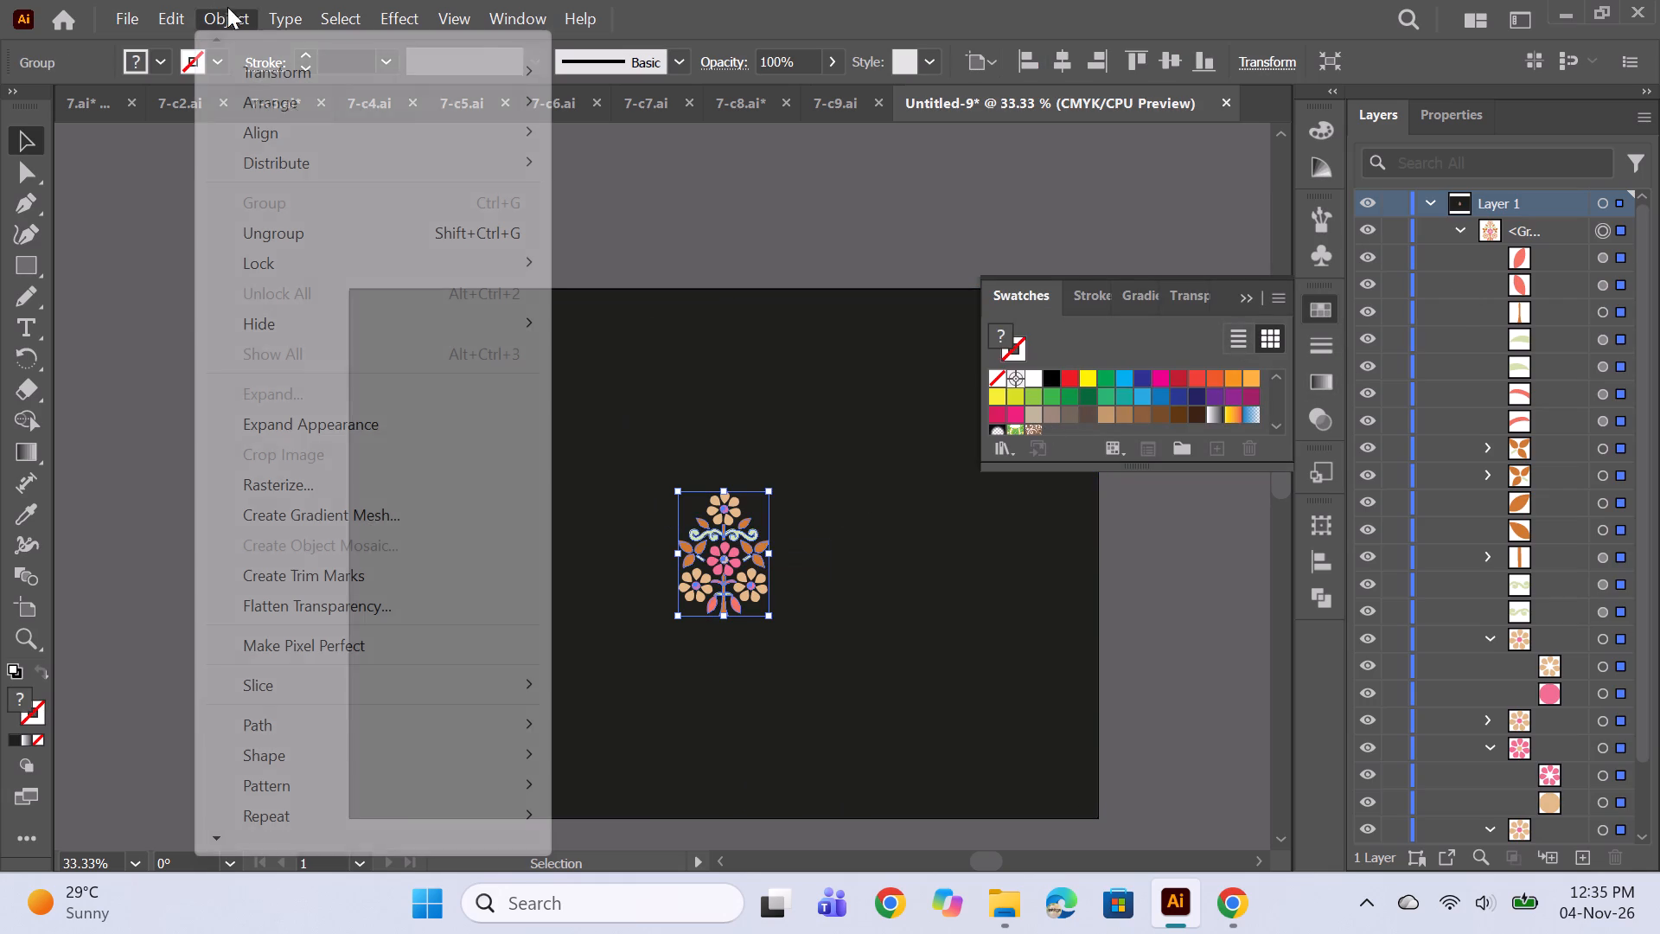
left_click(392, 785)
left_click(656, 792)
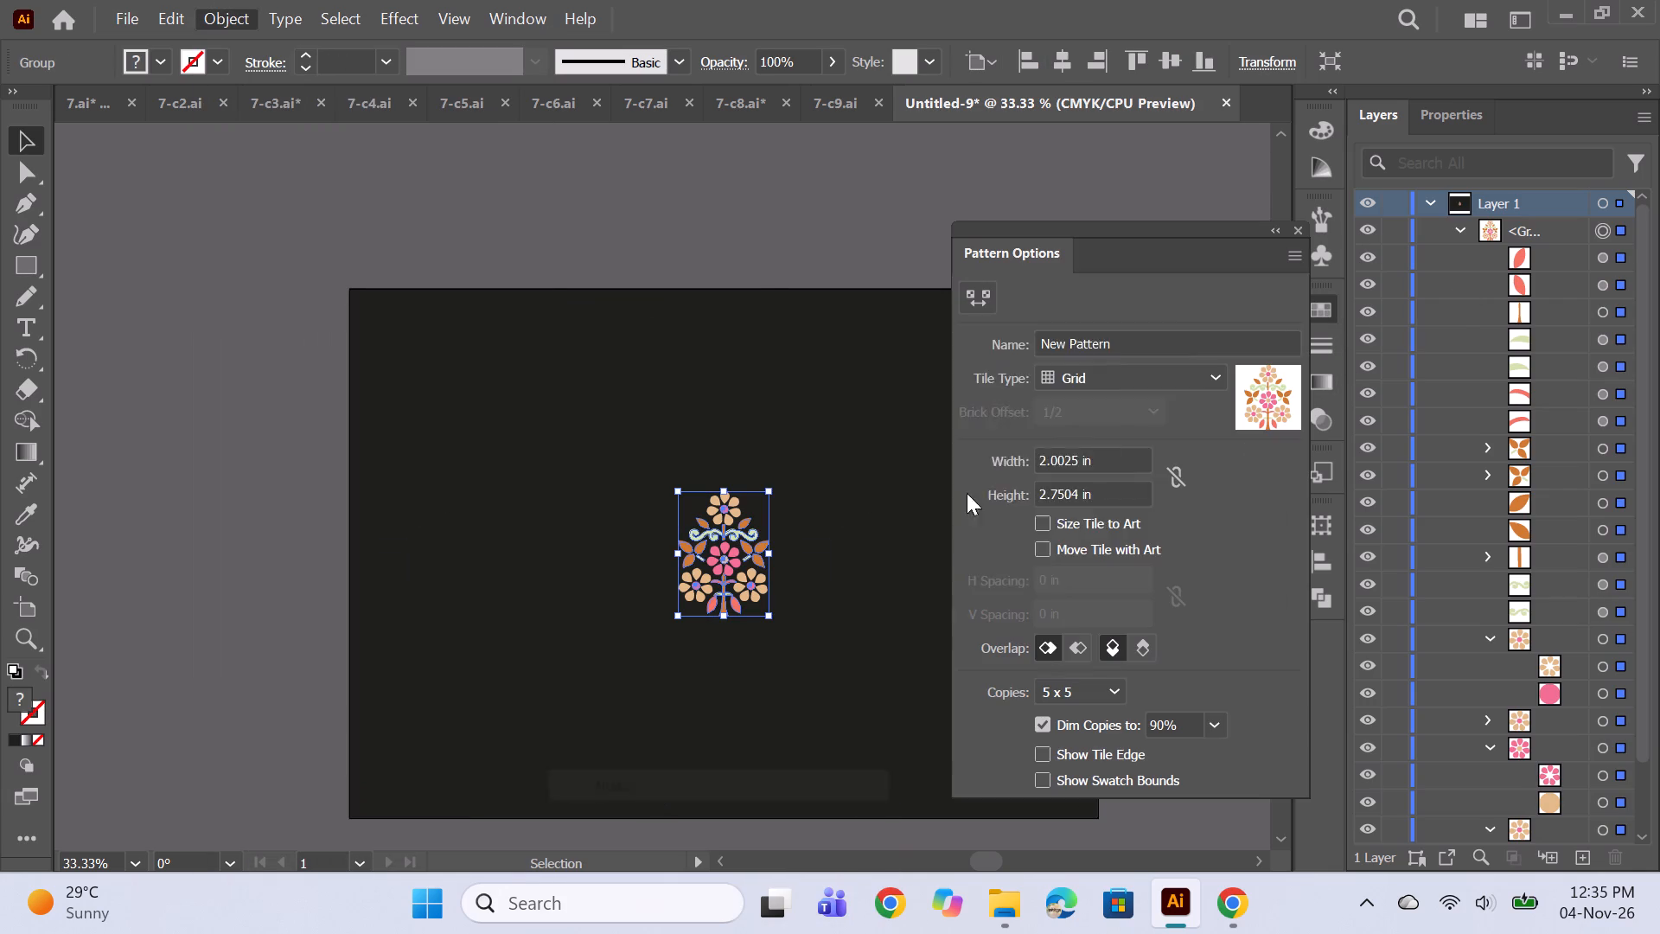
left_click(1068, 485)
left_click(1079, 501)
left_click(1152, 385)
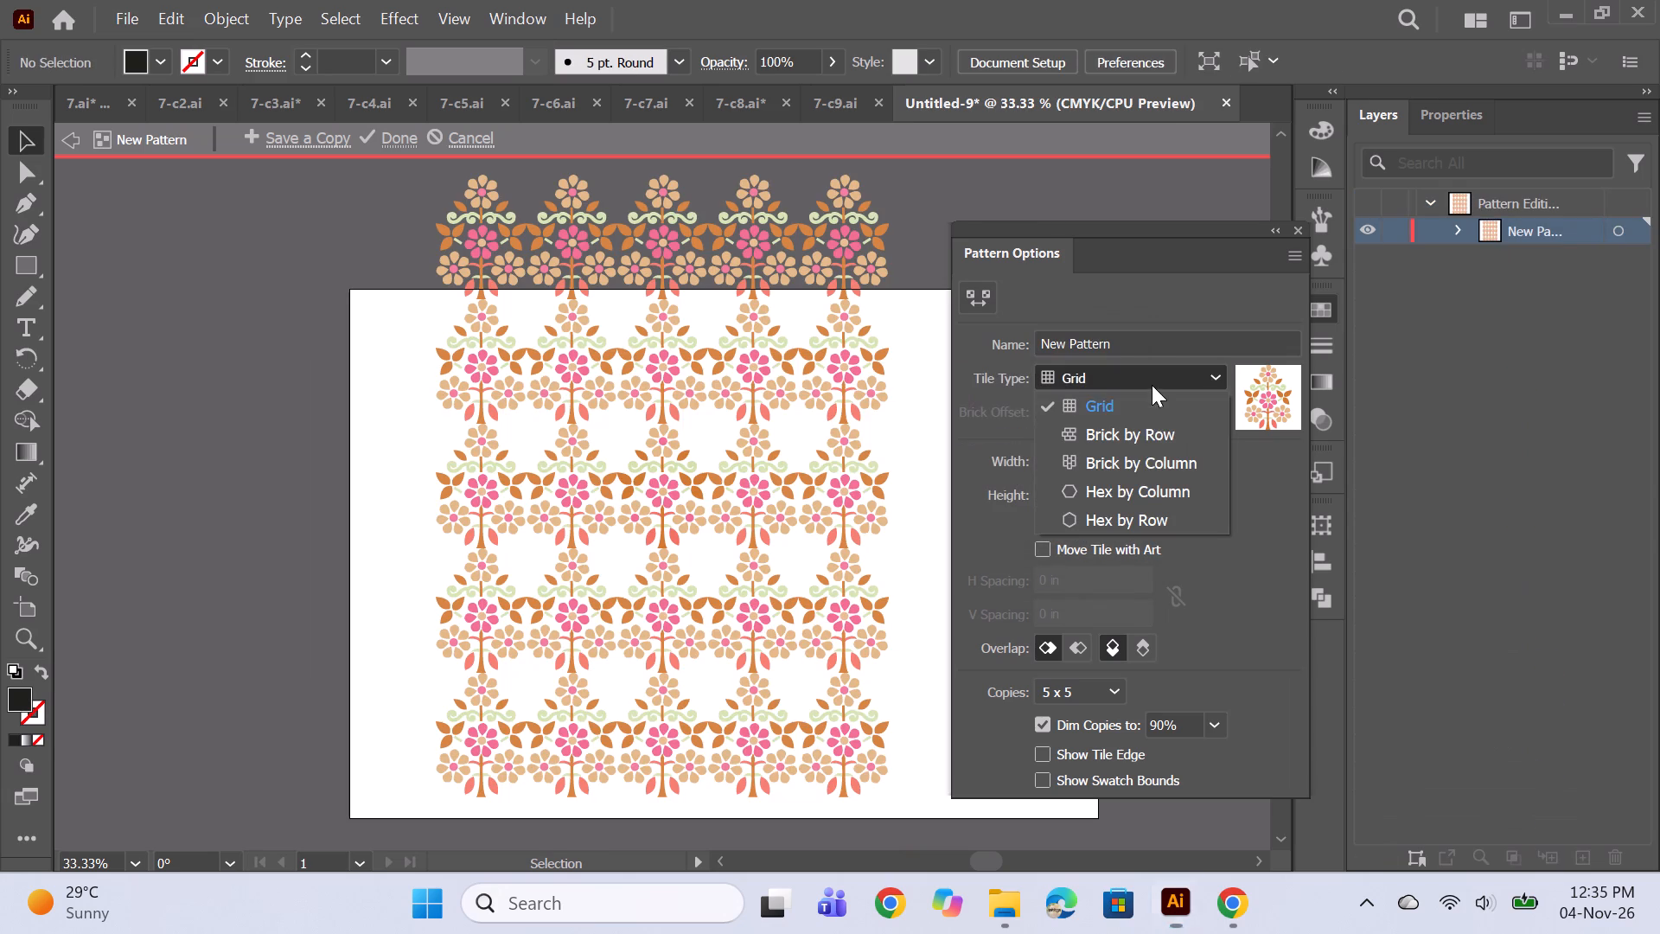
left_click(1147, 433)
left_click(1071, 464)
left_click(1054, 408)
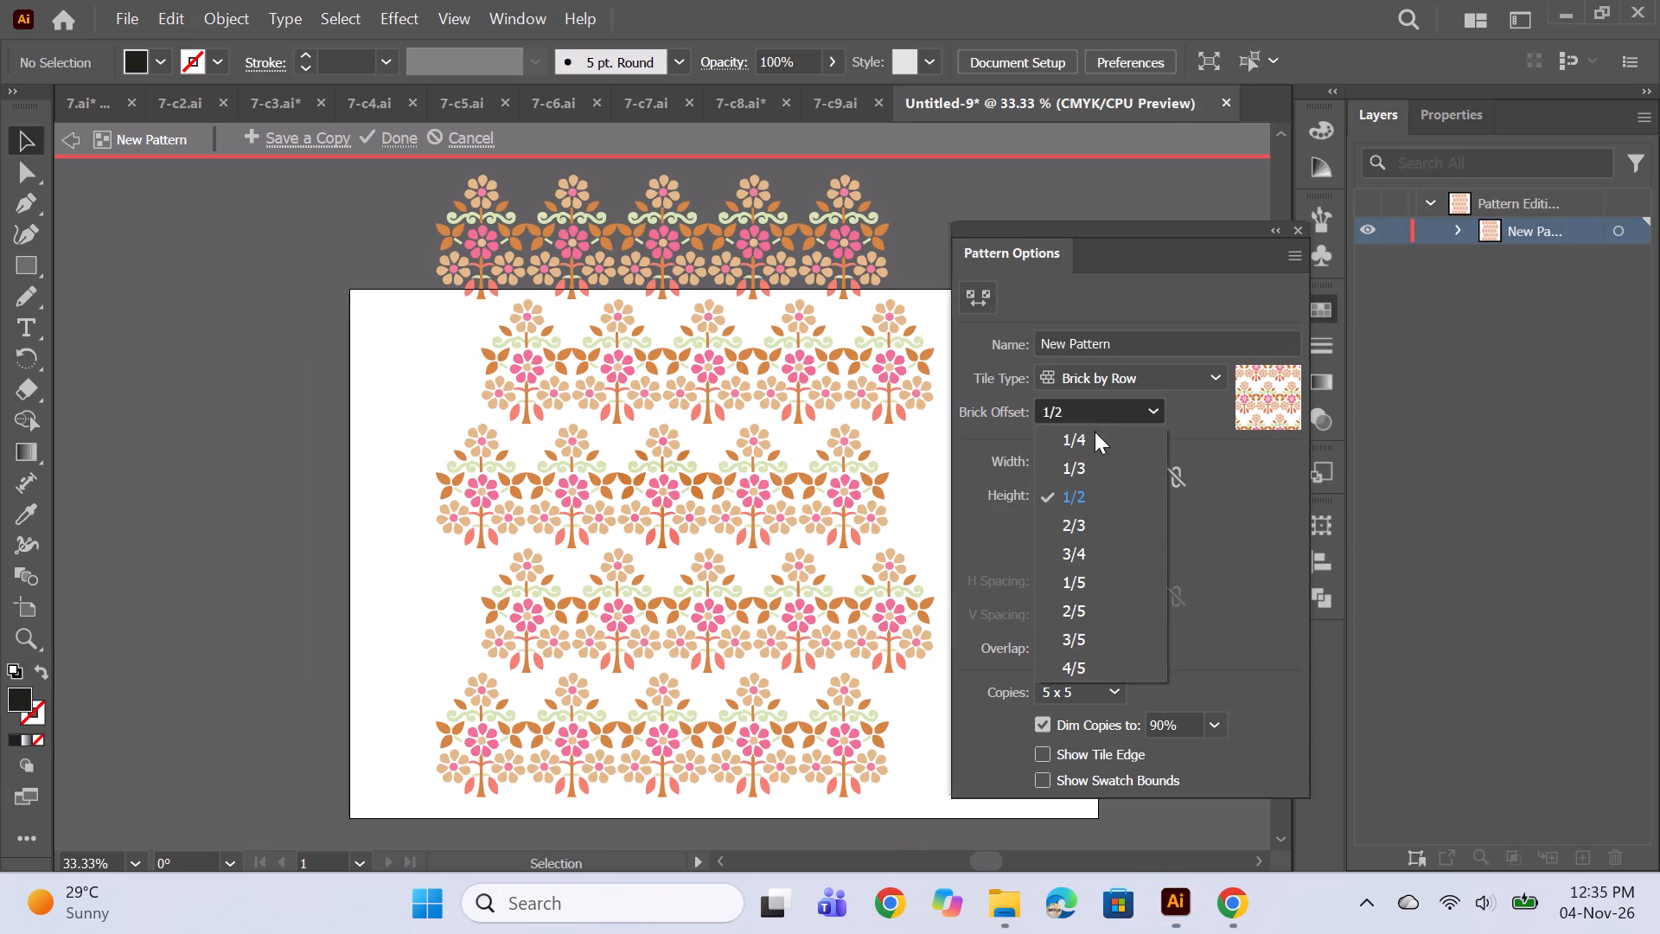
left_click(1092, 470)
Size the tile to the art with 0.75 in horizontal and 0.5 in vertical spacing, and finish the pattern.
left_click(1049, 518)
left_click(1049, 577)
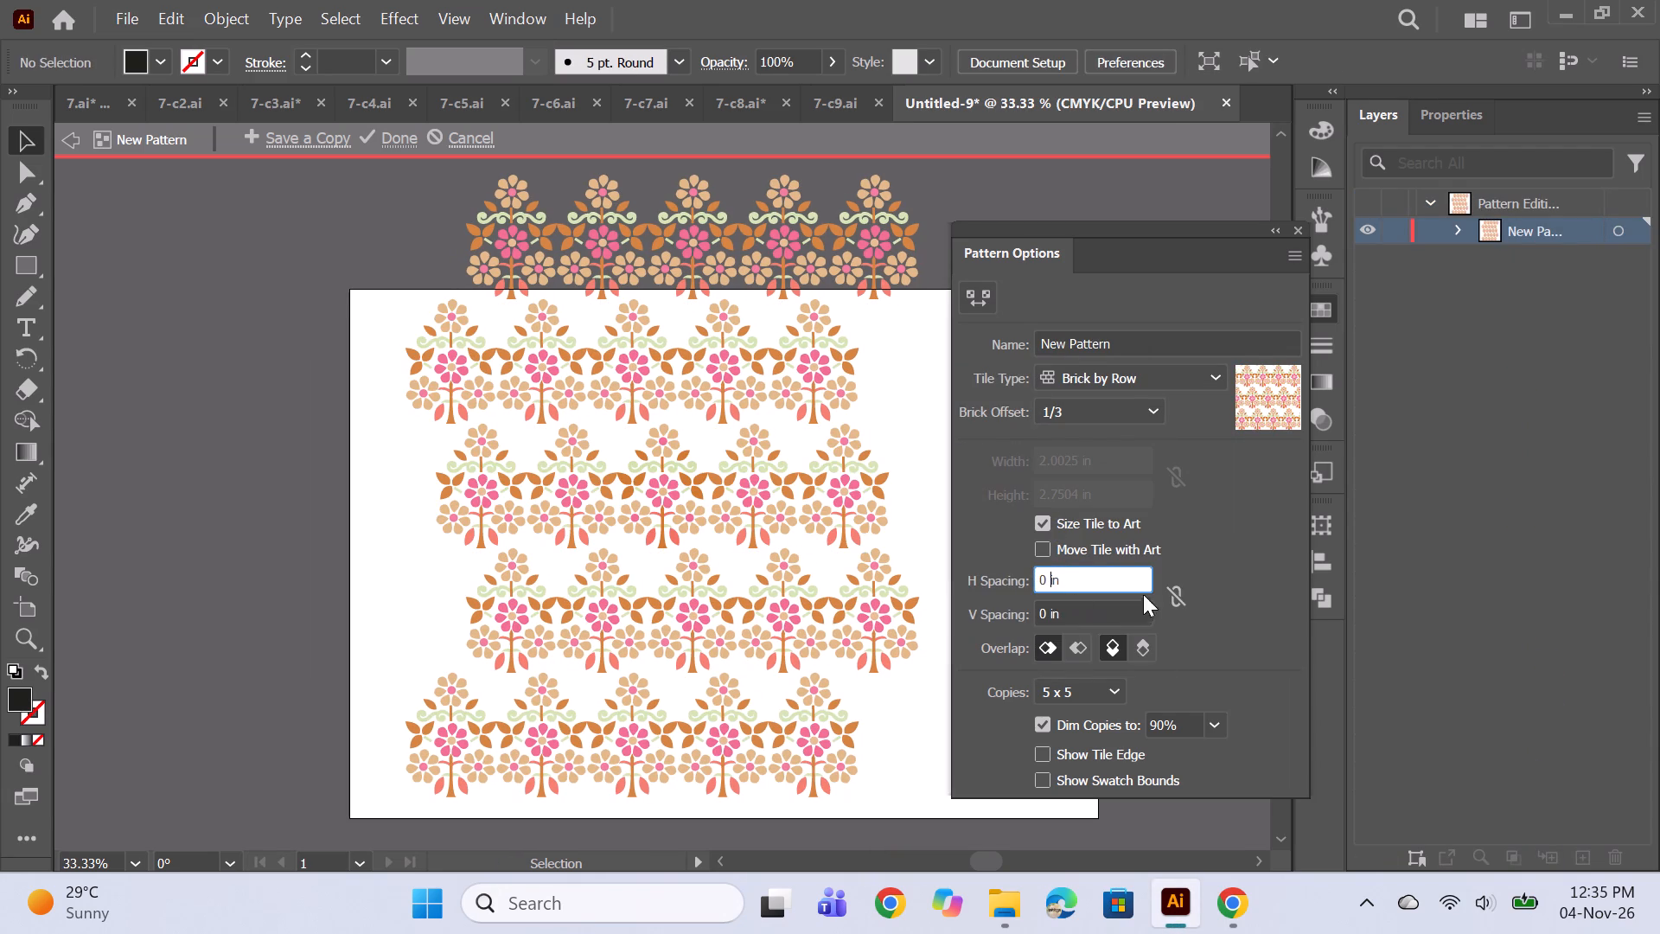
key("BackSpace")
type(".75")
key("Return")
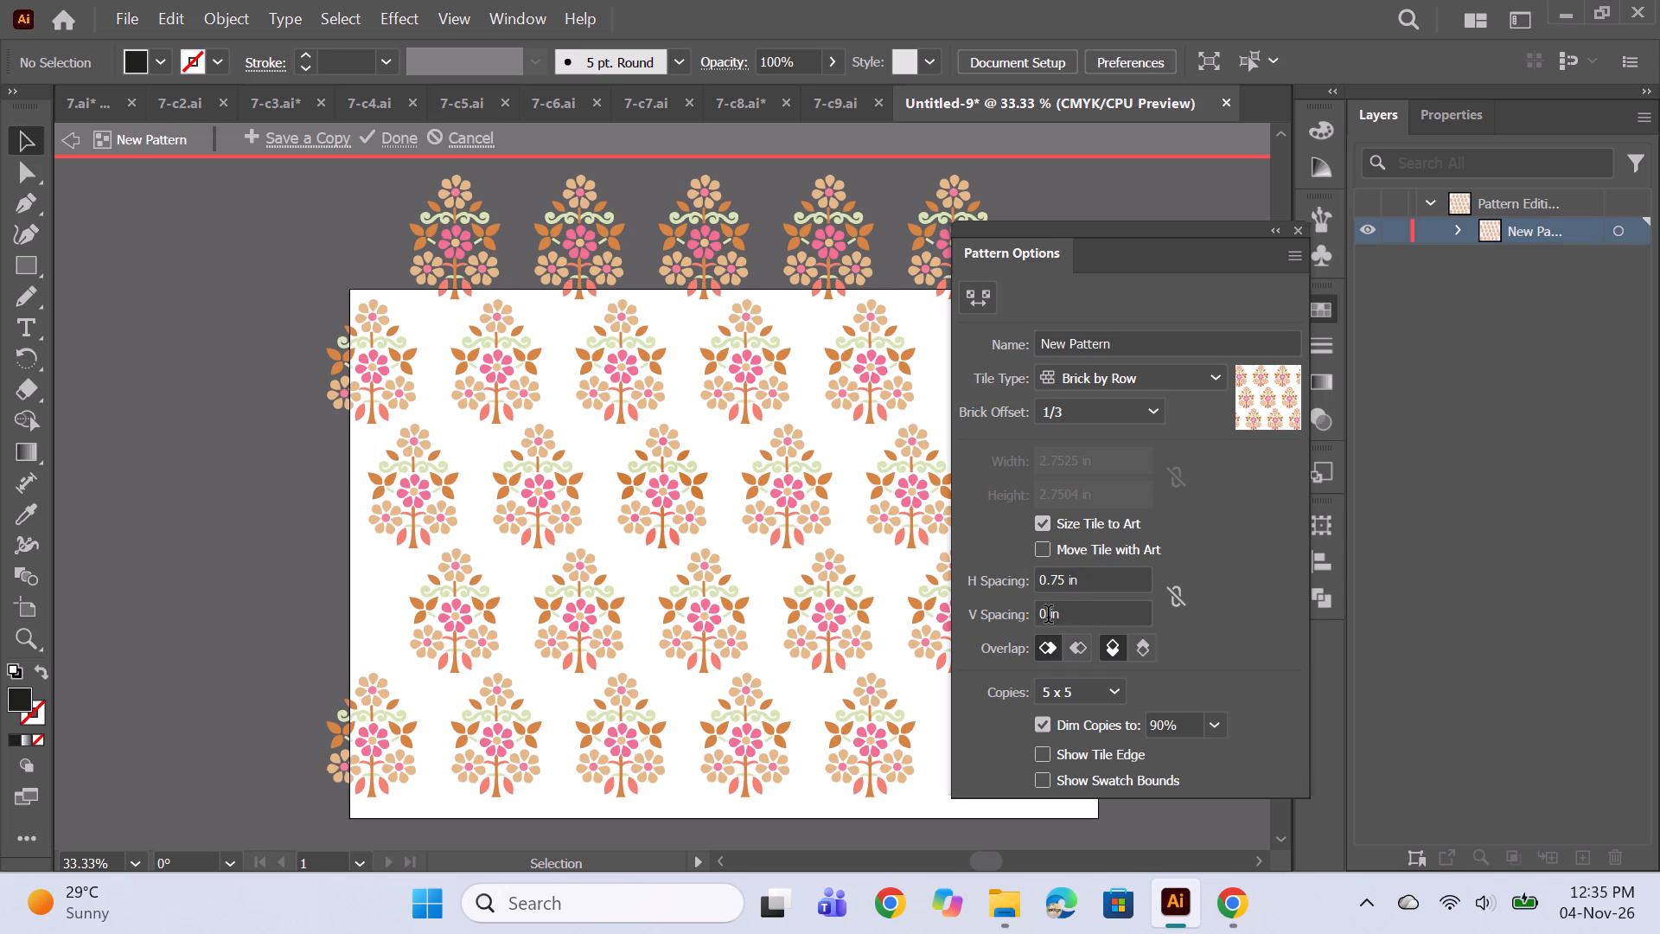
left_click(1048, 617)
type(".5")
key("Return")
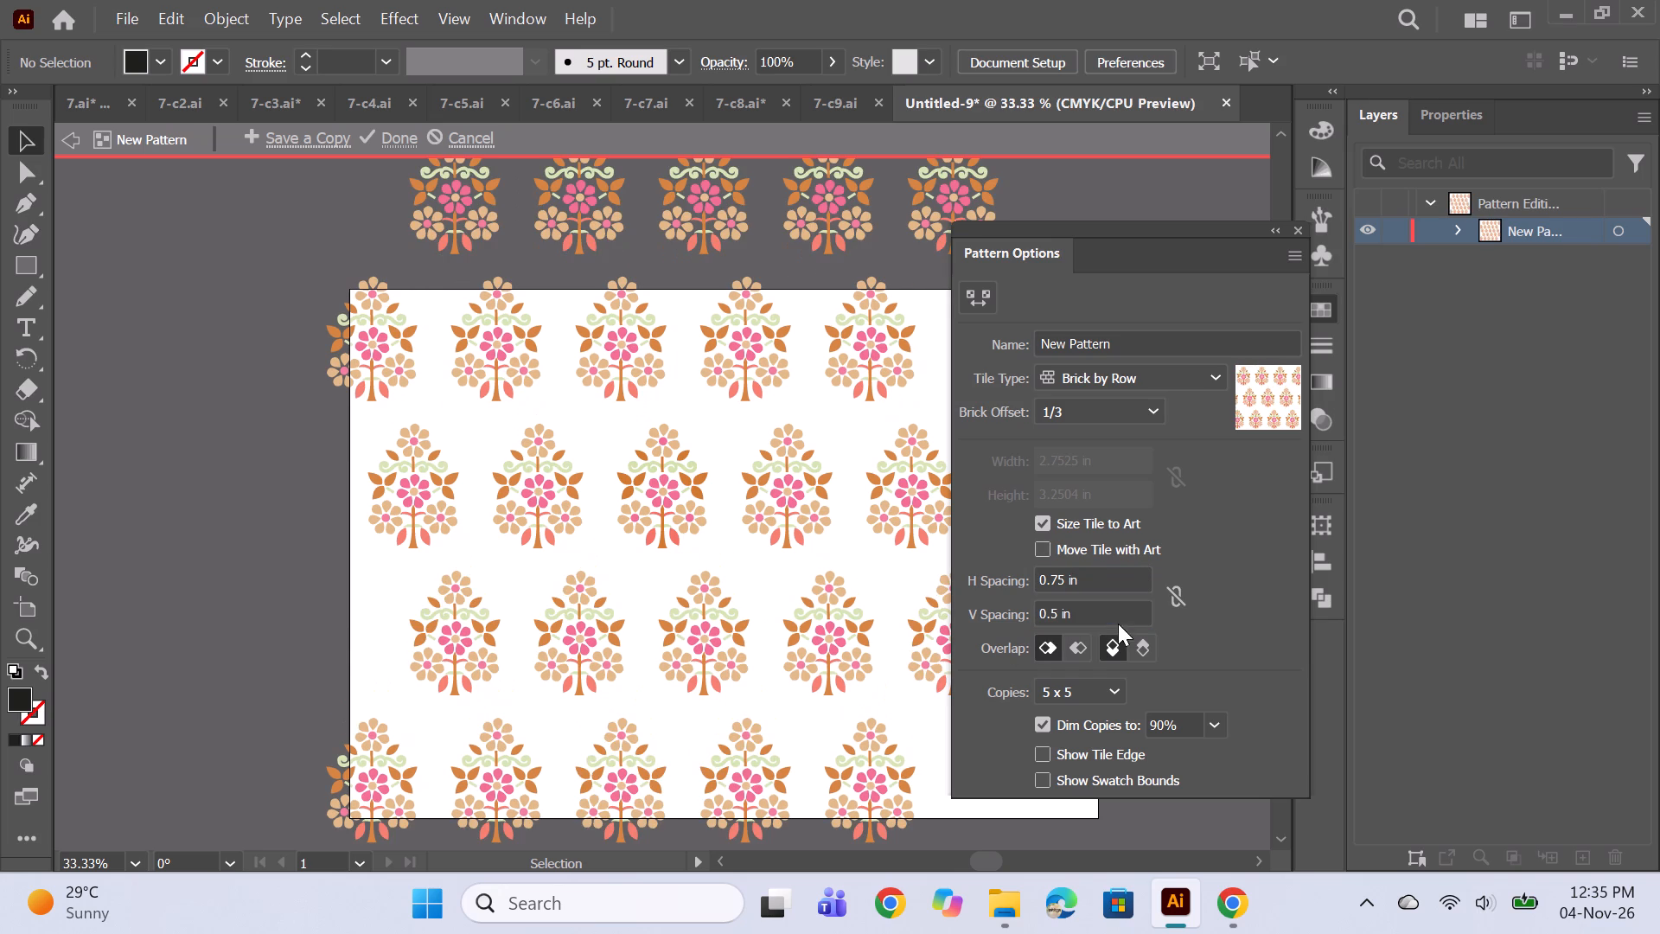
left_click(386, 134)
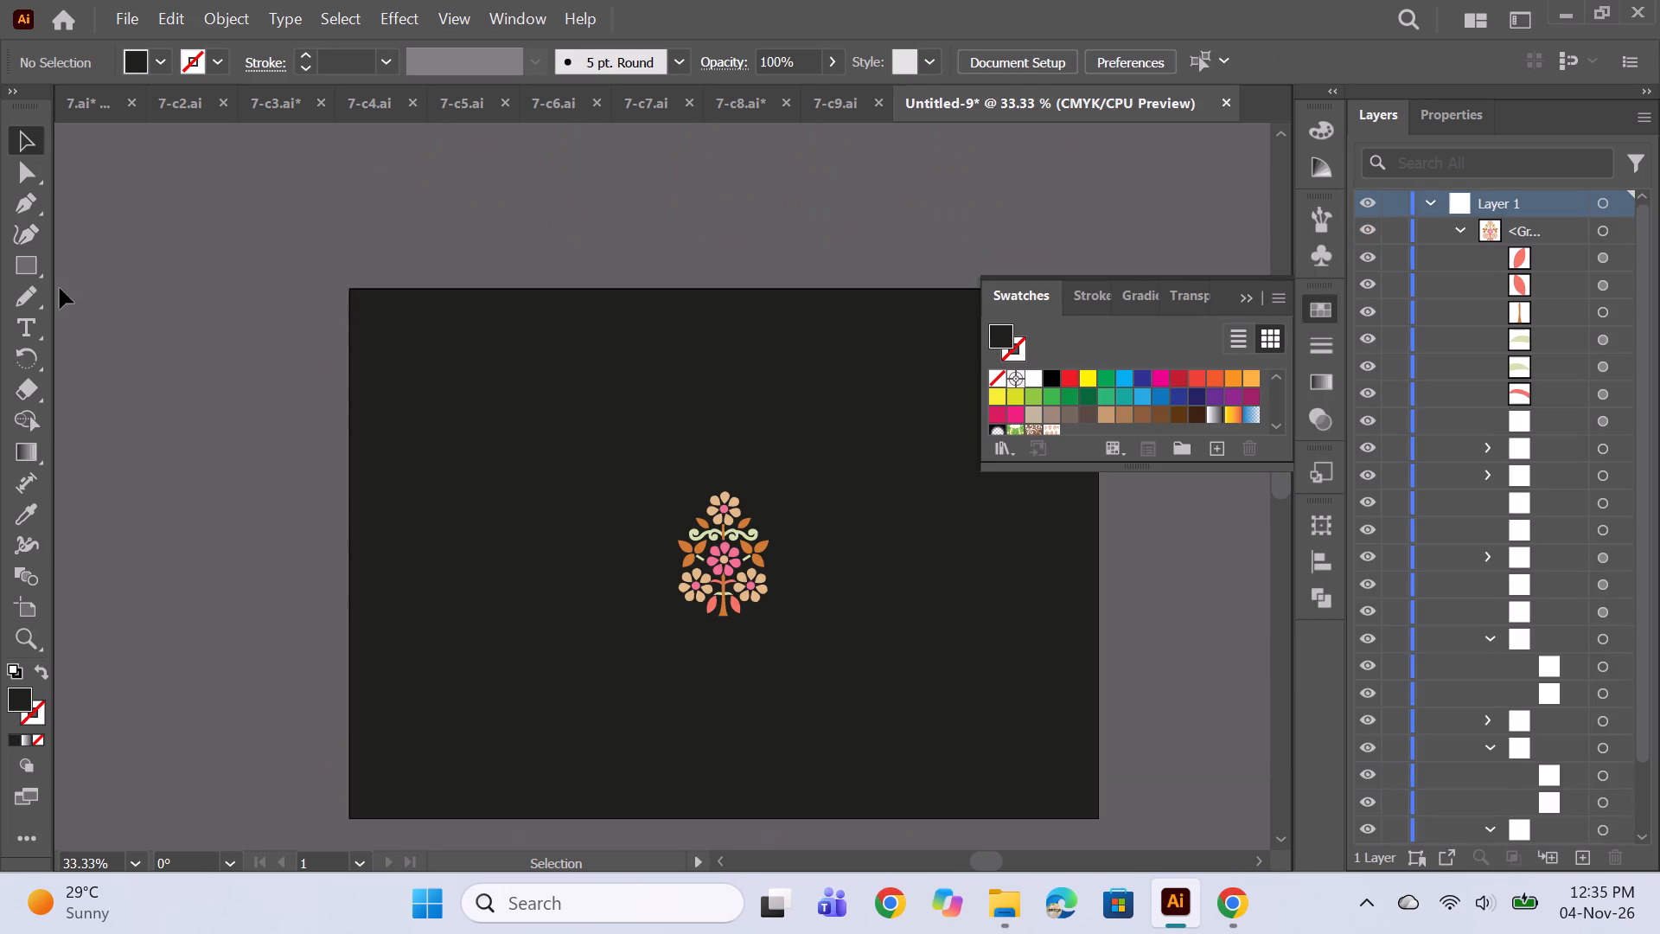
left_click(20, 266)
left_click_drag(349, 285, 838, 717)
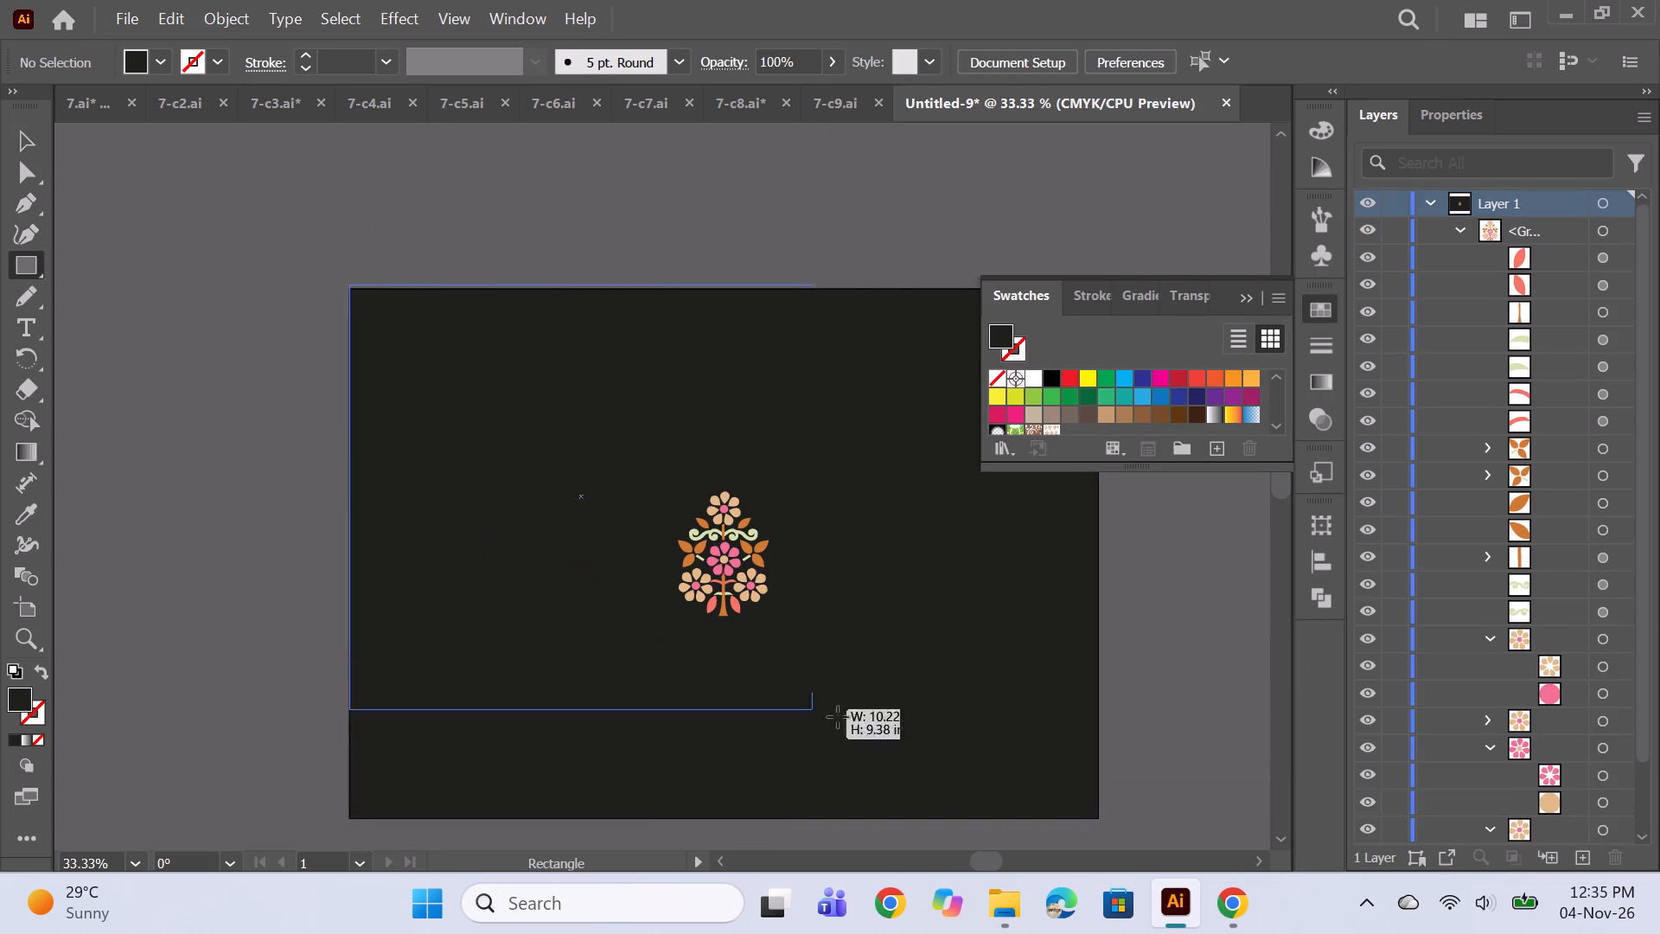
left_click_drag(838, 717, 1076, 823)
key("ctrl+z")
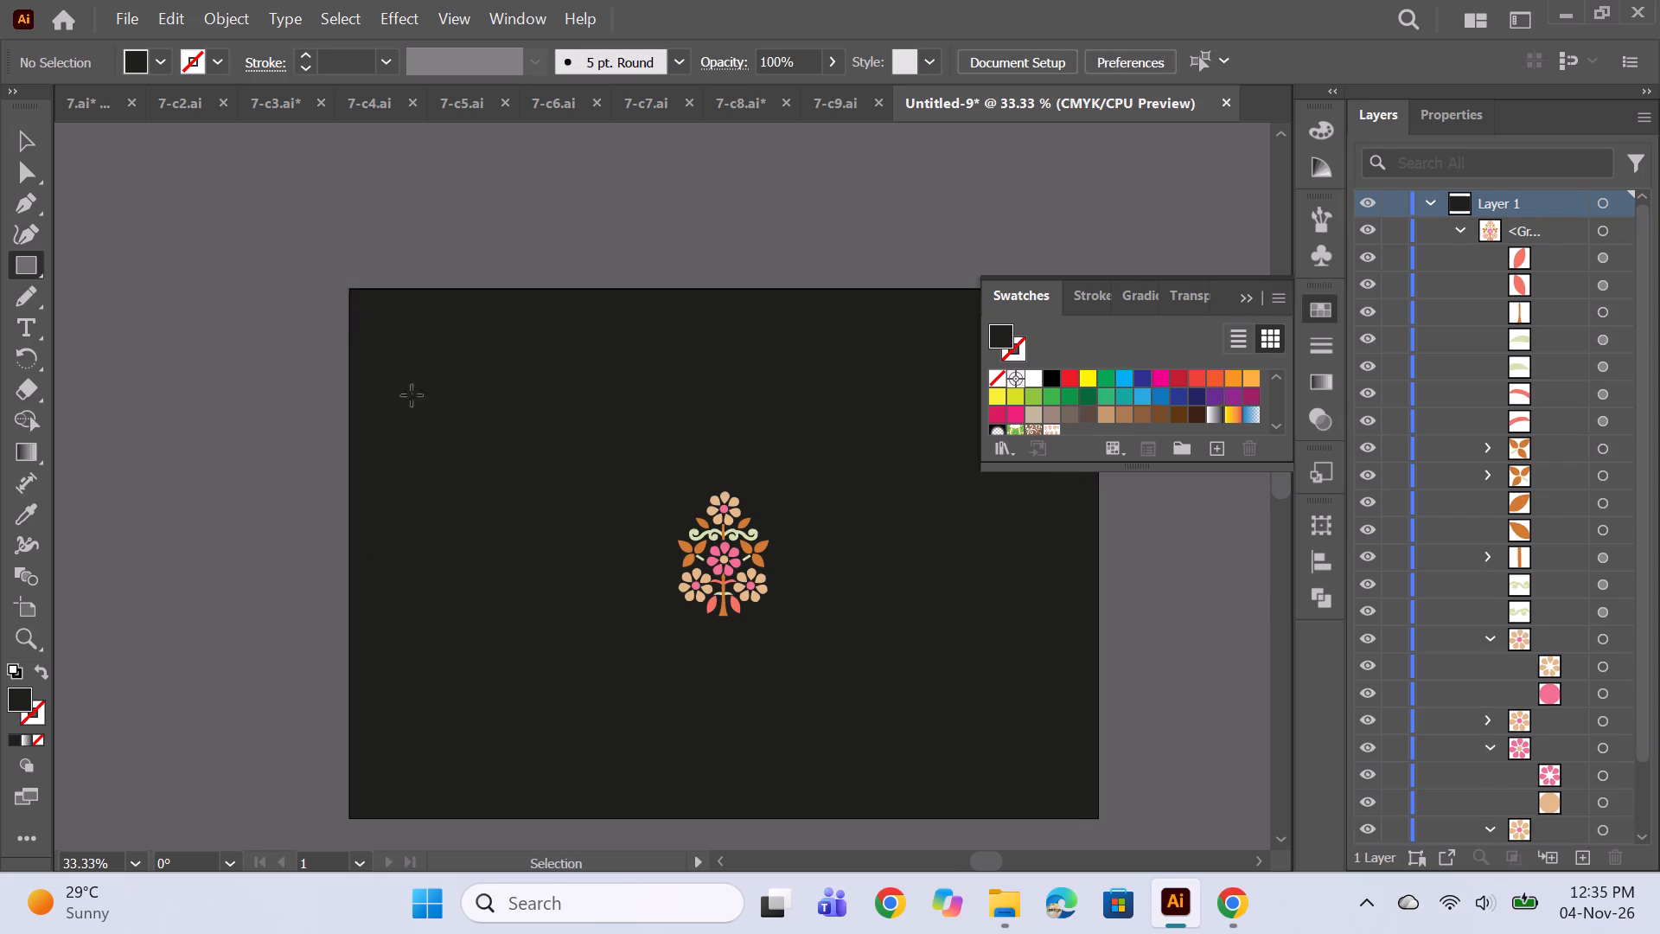
Draw a rectangle covering the whole near-black background and fill it with the new flower-tree pattern swatch.
left_click_drag(348, 291, 1063, 831)
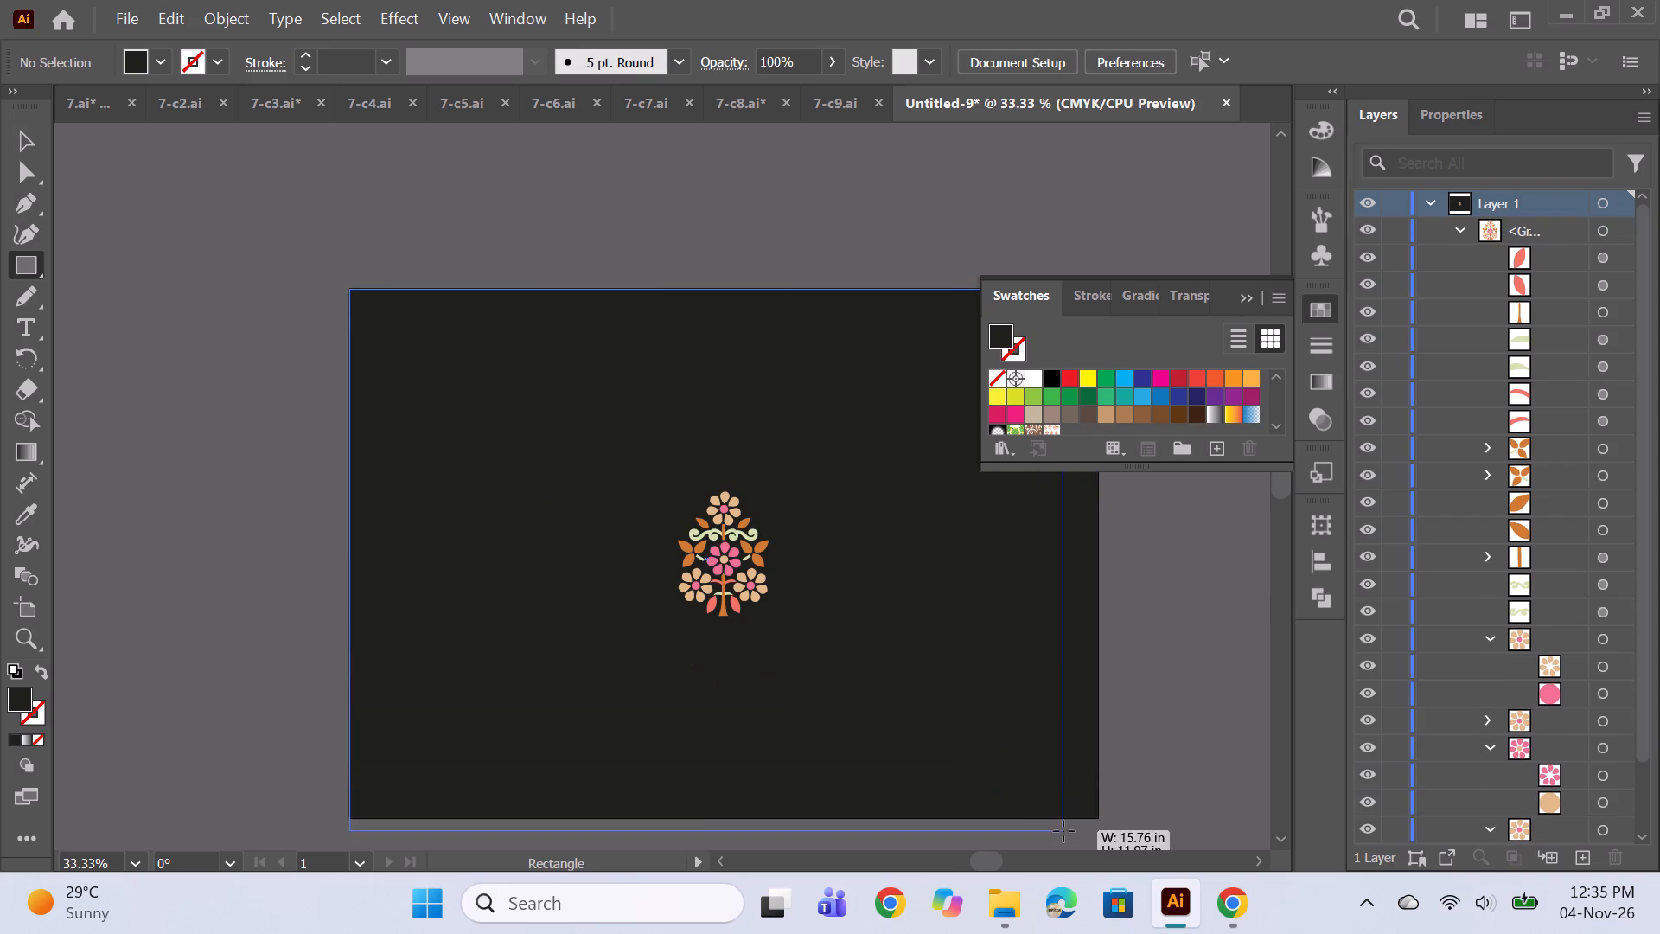
left_click_drag(1063, 831, 1098, 818)
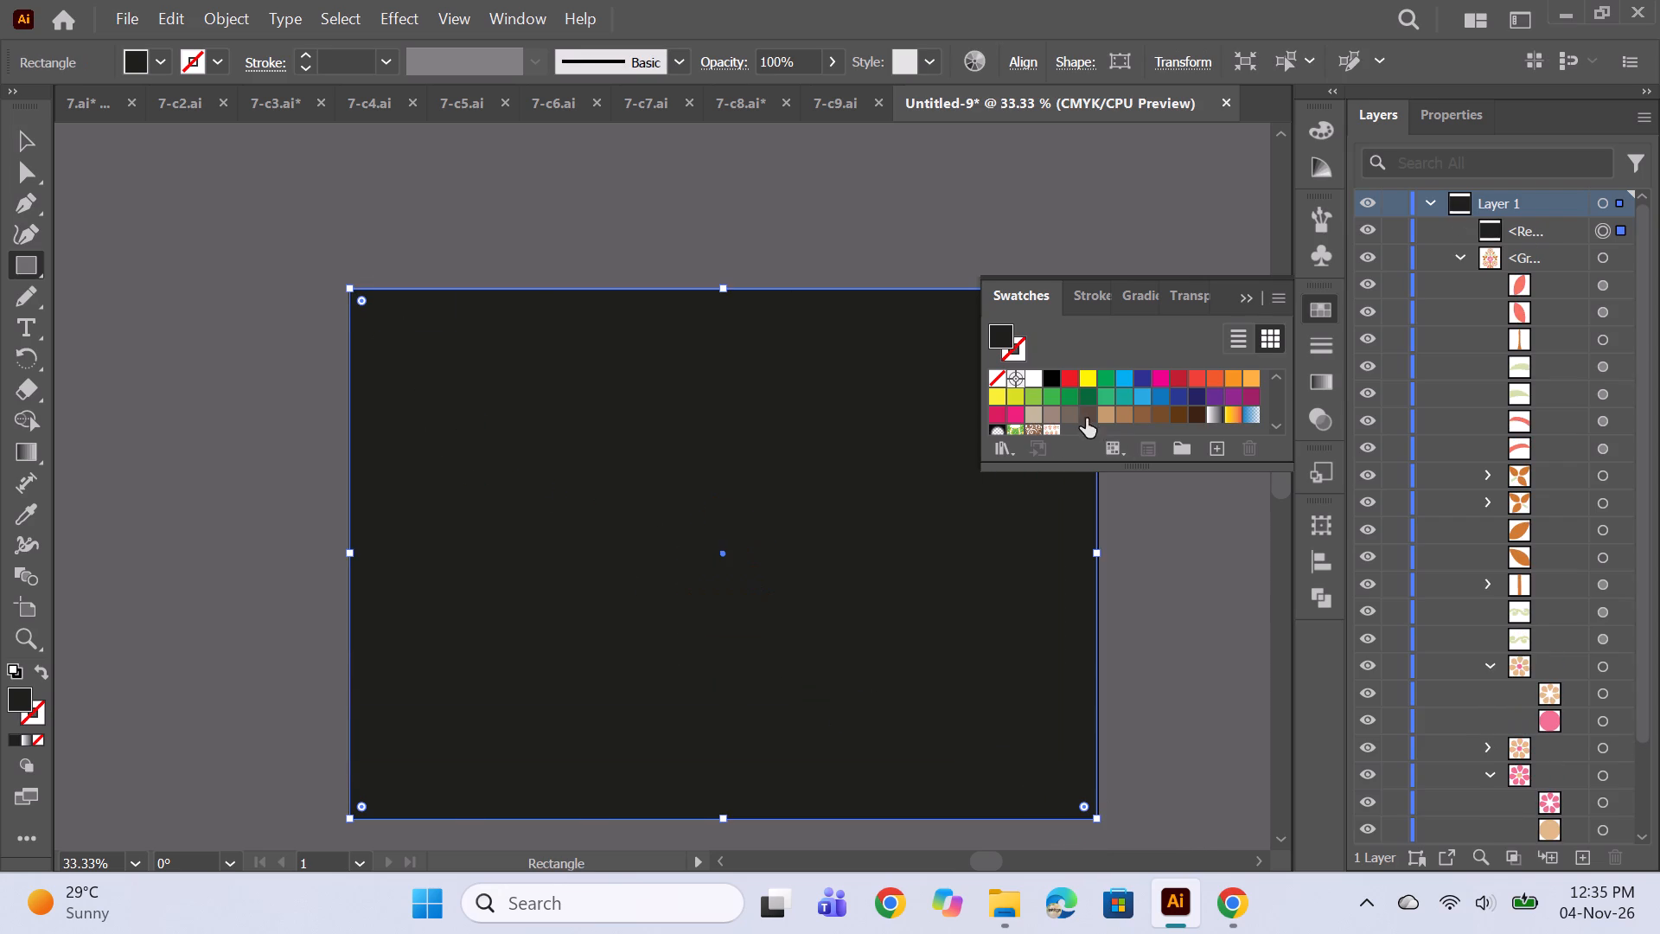
left_click(1045, 432)
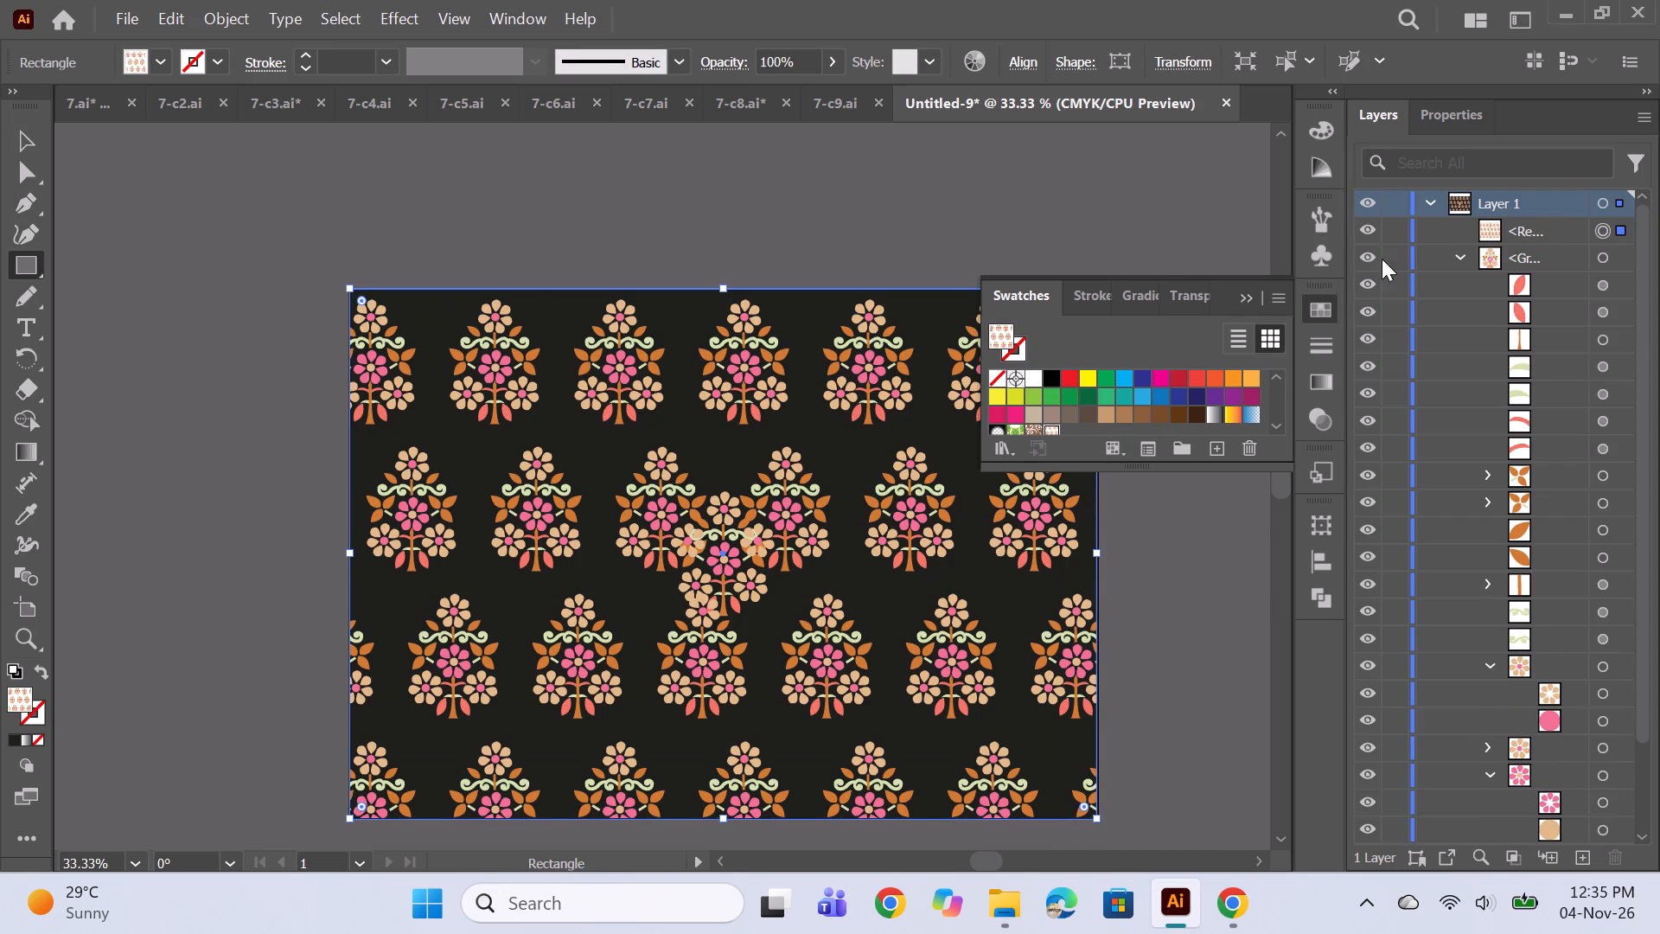
Hide the original motif group, collapse the swatches and deselect the pattern-filled rectangle.
left_click_drag(1370, 259, 1357, 268)
left_click(1242, 297)
left_click(1195, 440, "ctrl")
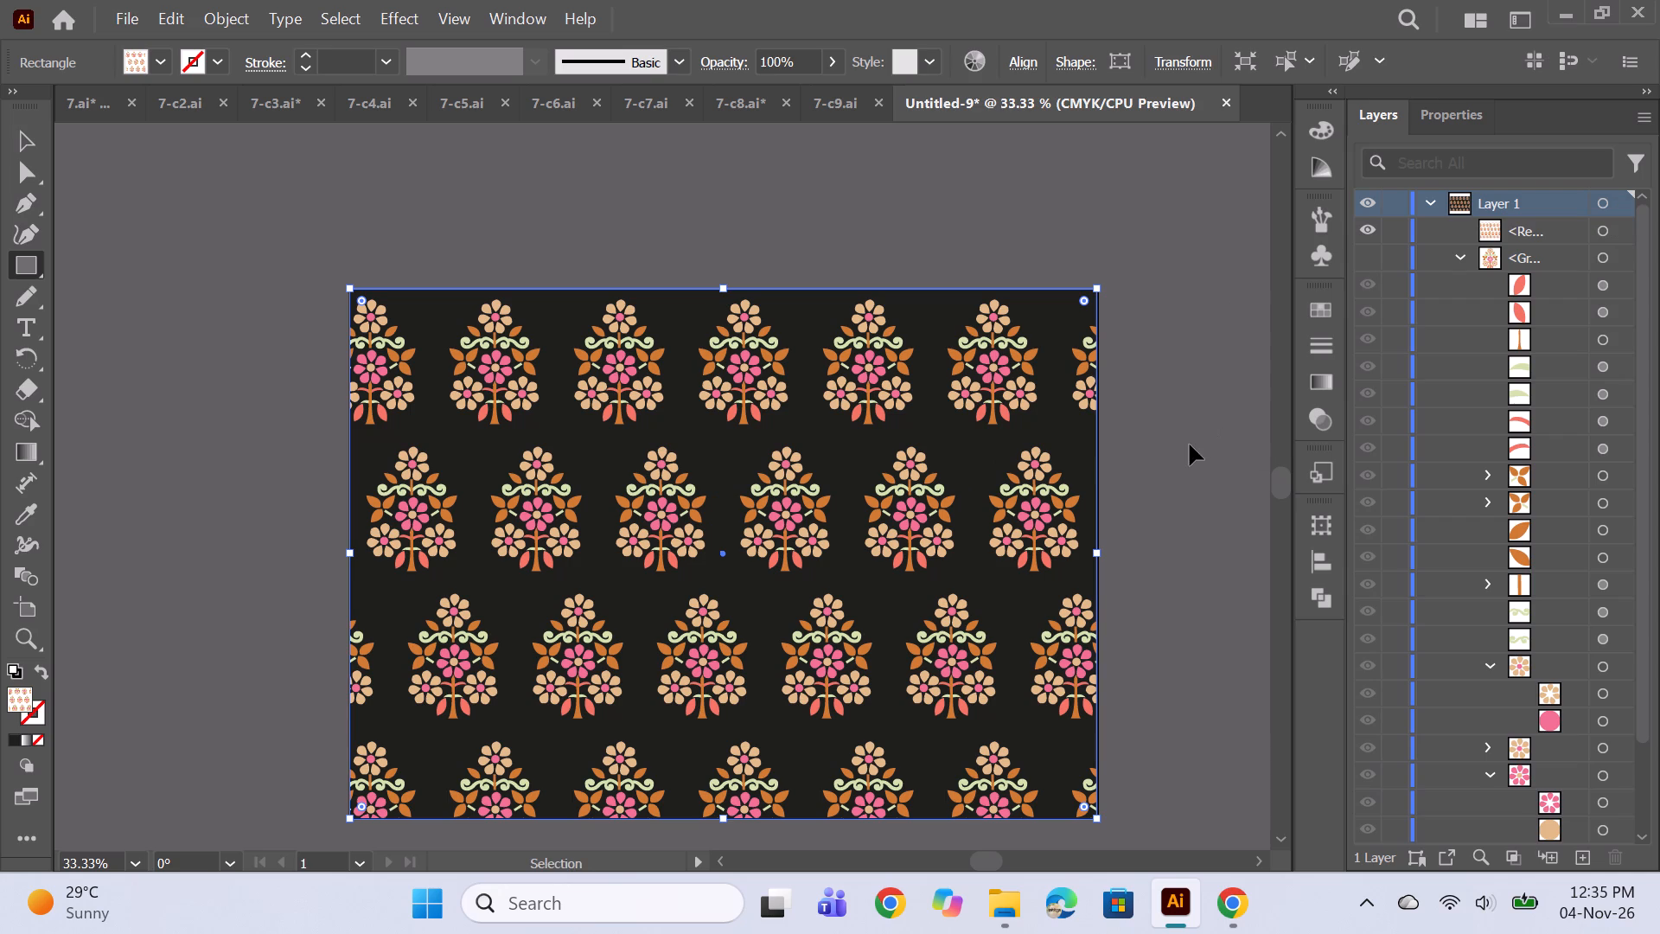
scroll(1004, 432, "down", 2)
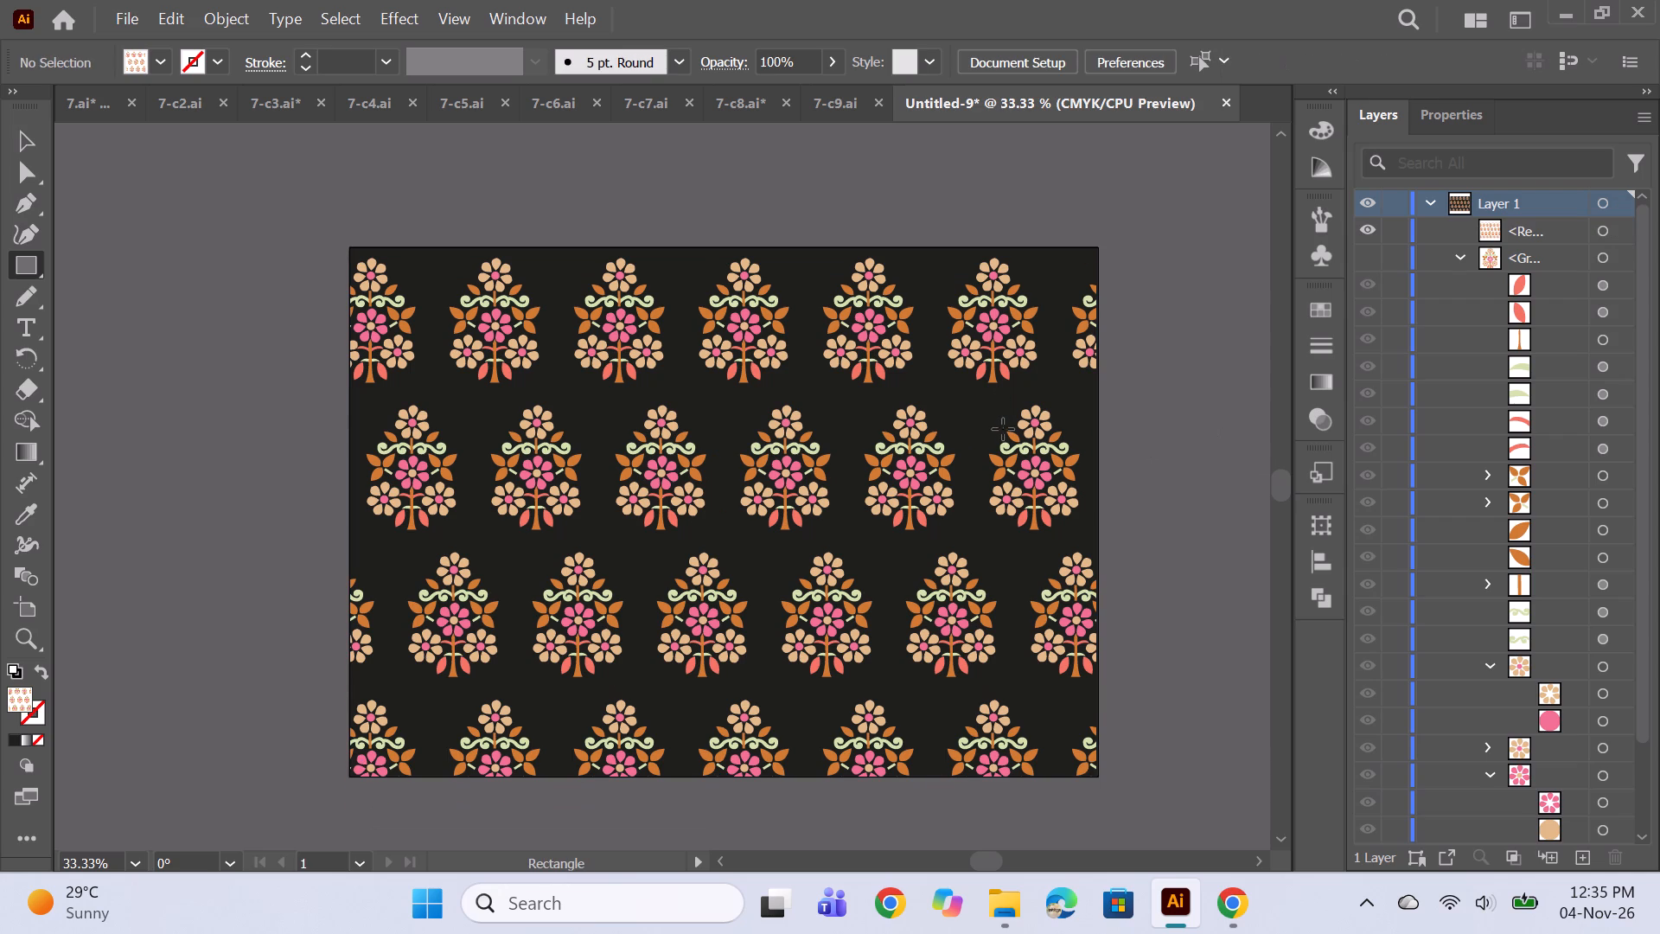
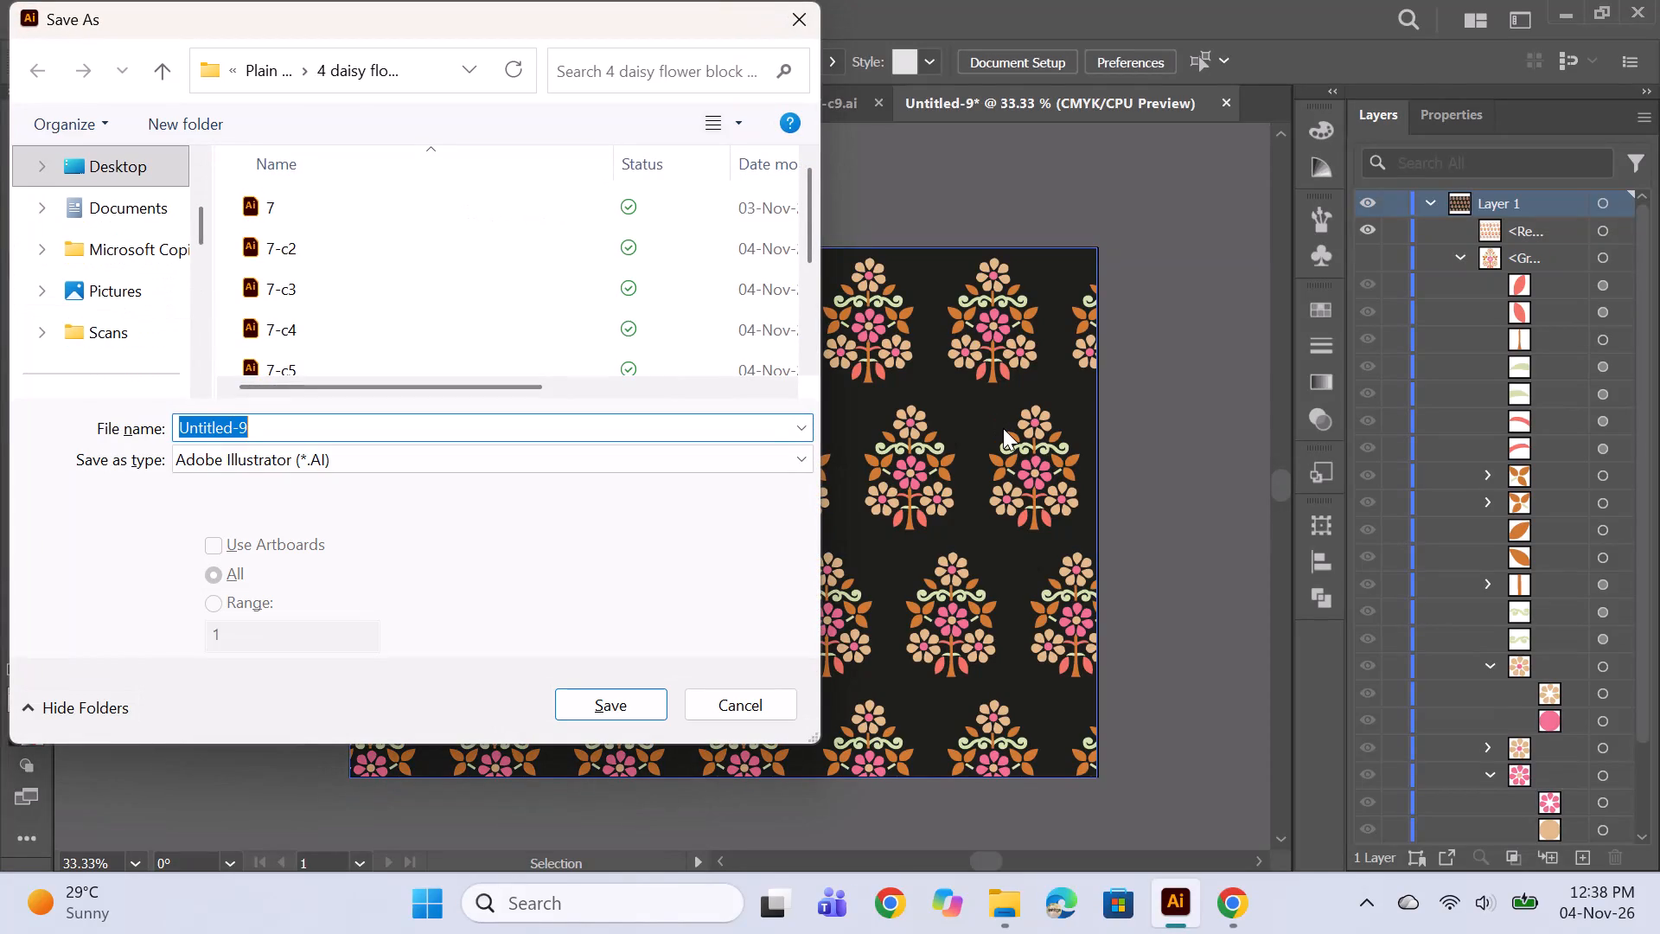
Save the untitled black floral pattern document as Illustrator file 7-c10 in the 4 daisy flower block folder, keeping the Illustrator 2020 format options.
type("7-c1")
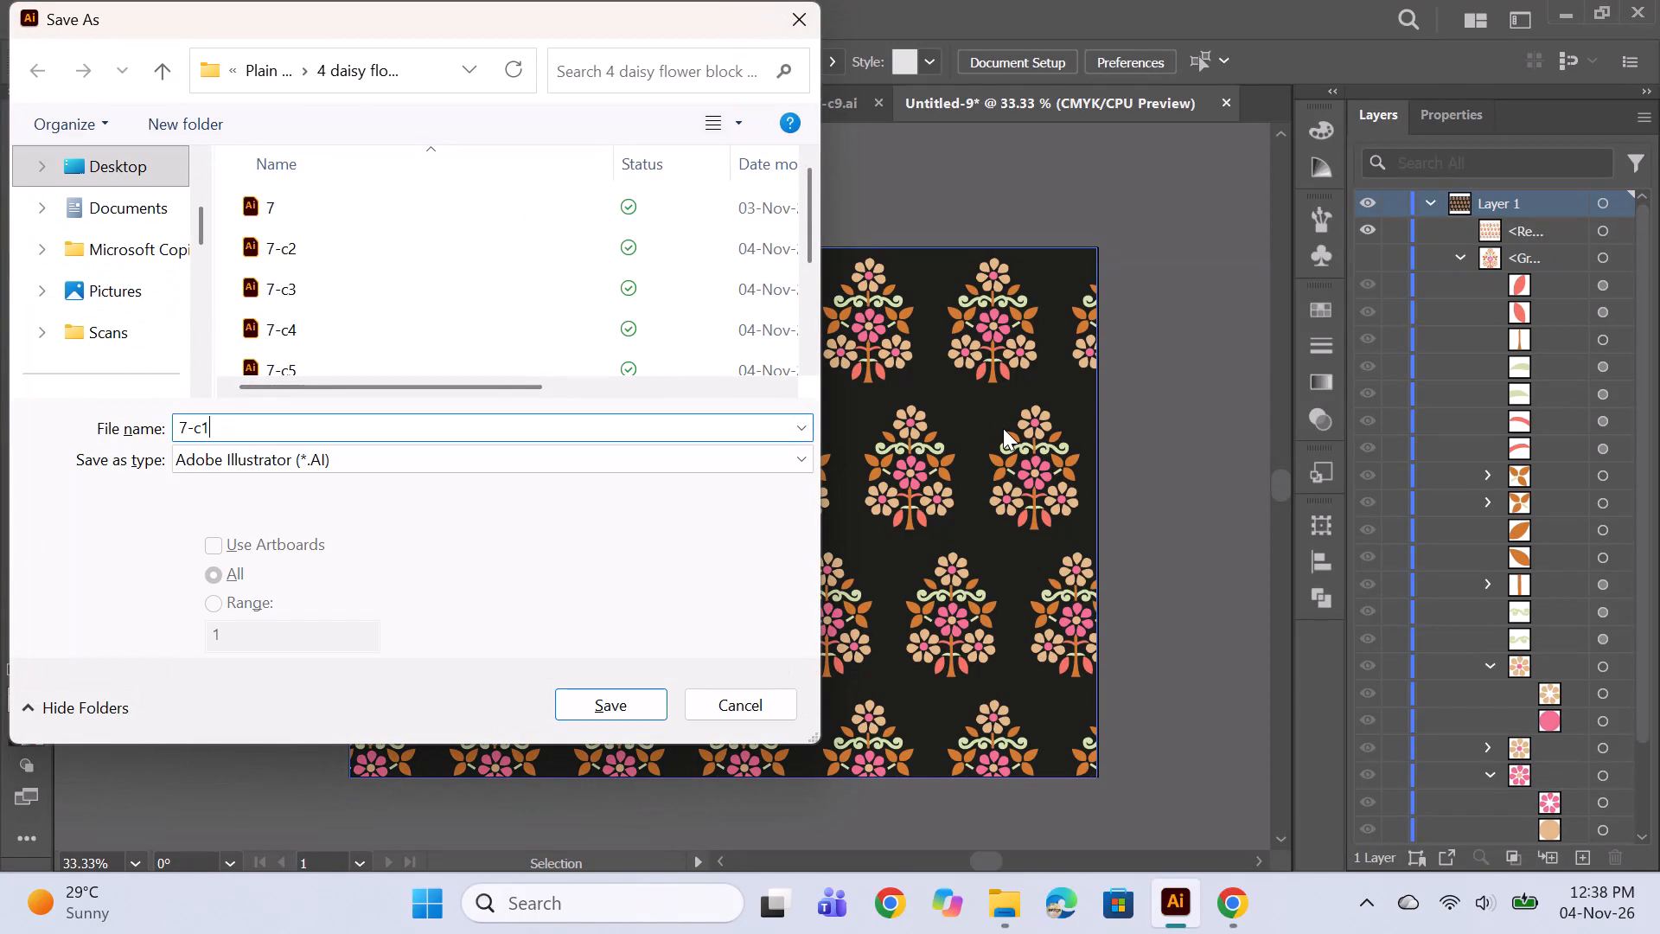
key("0")
key("Return")
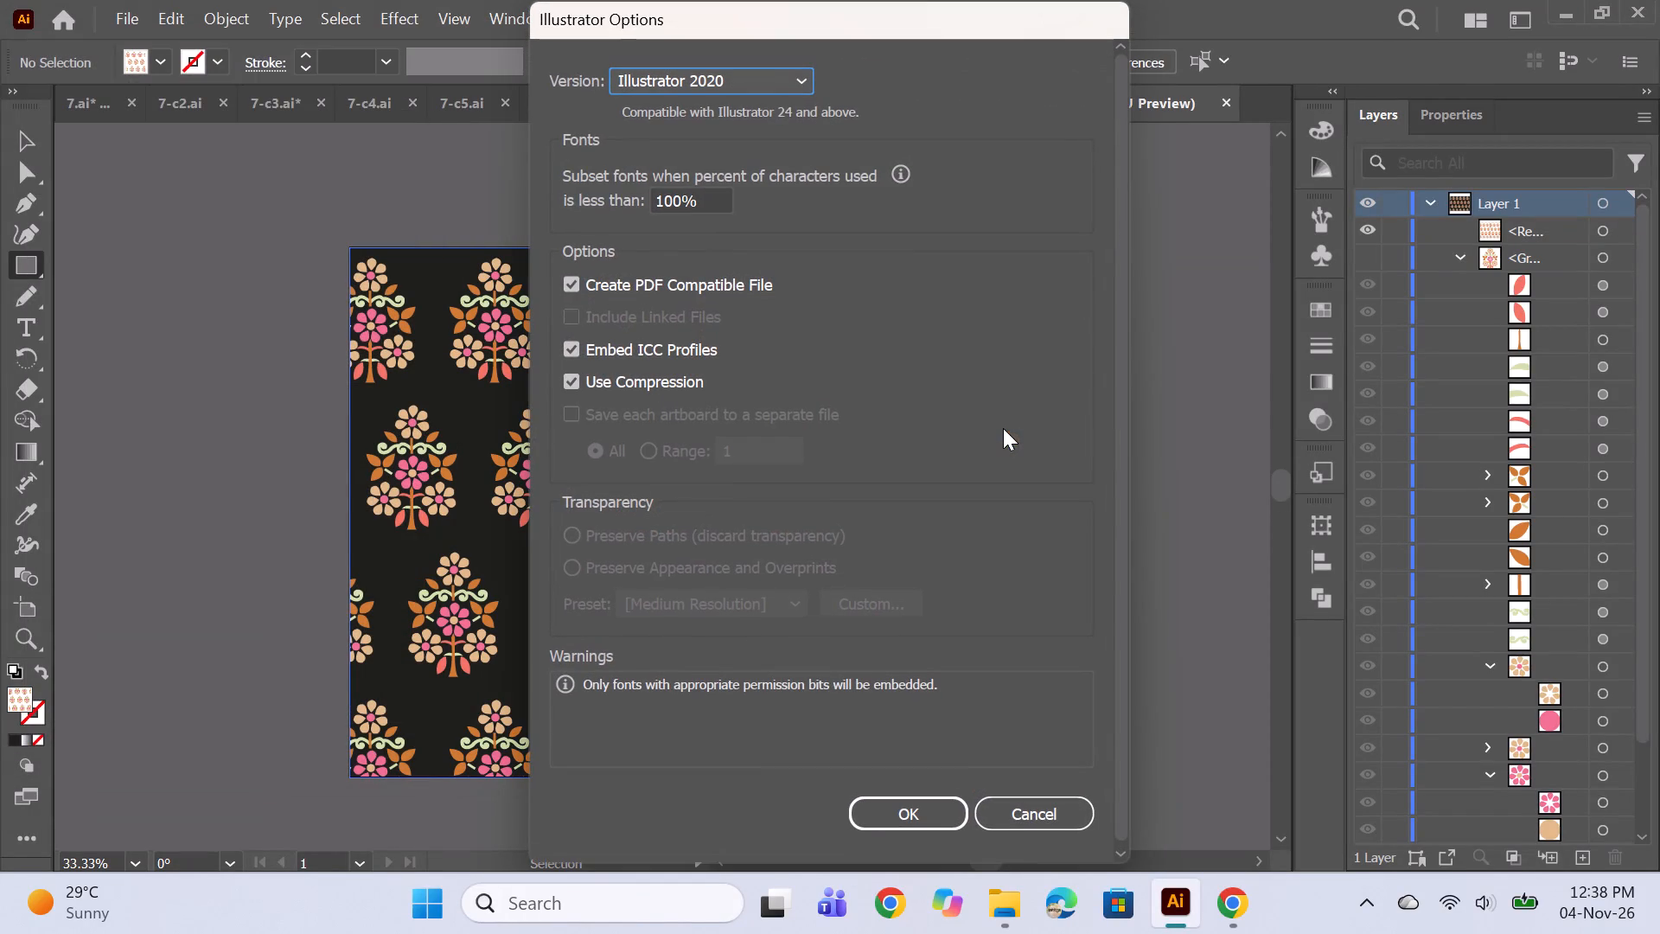
key("Return")
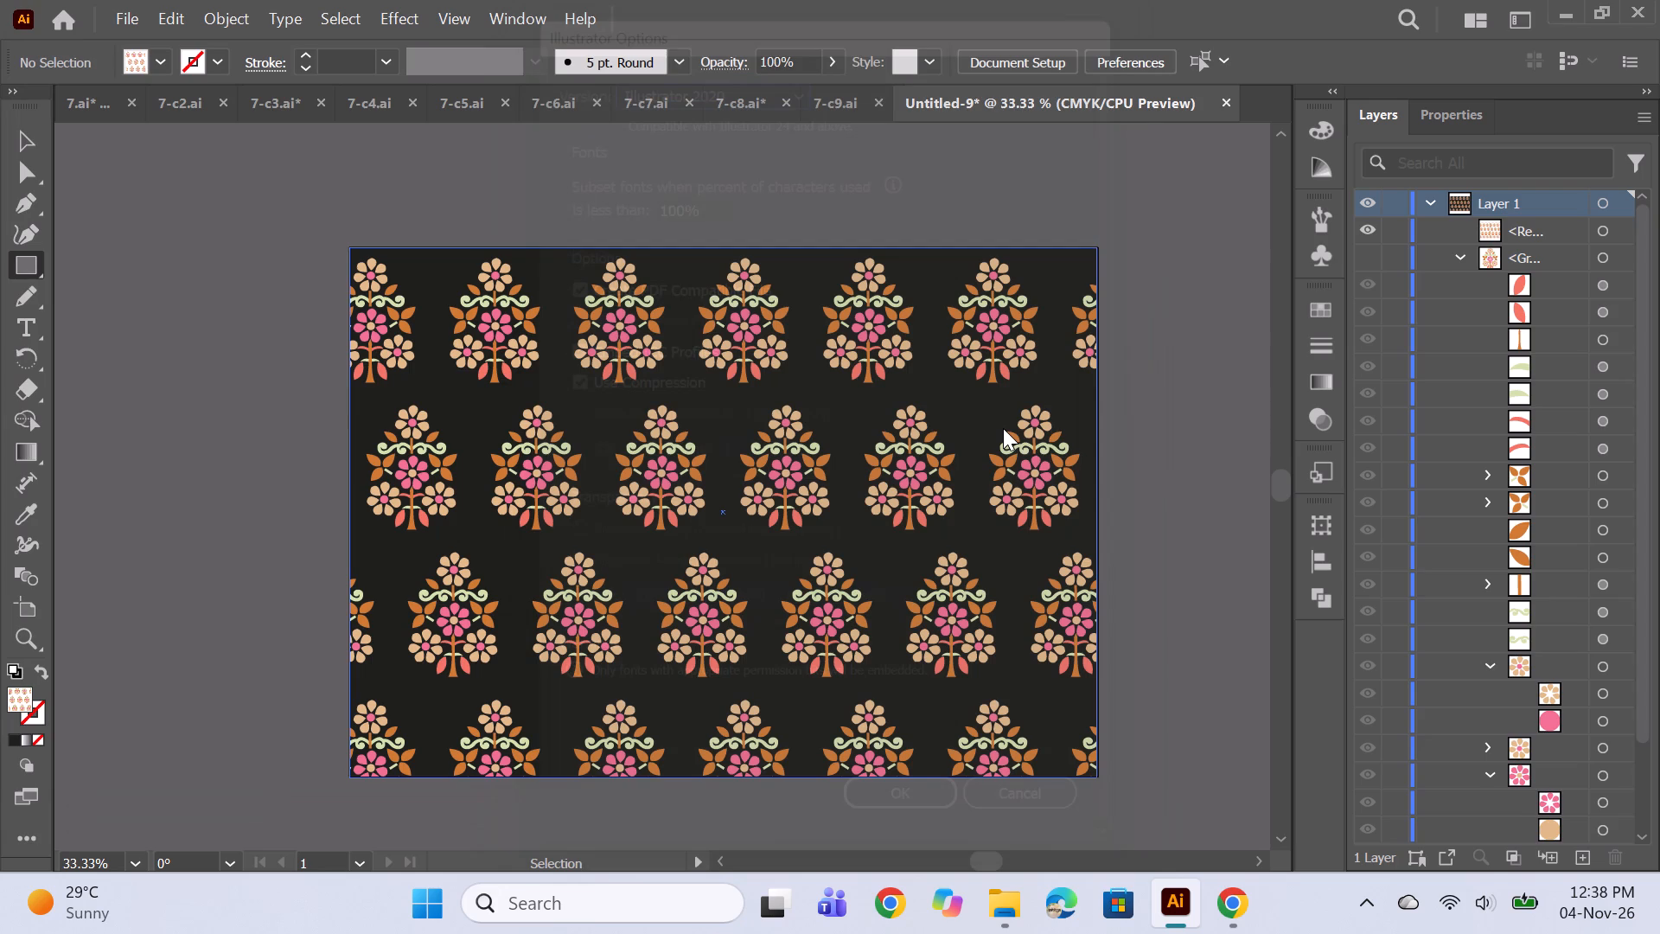
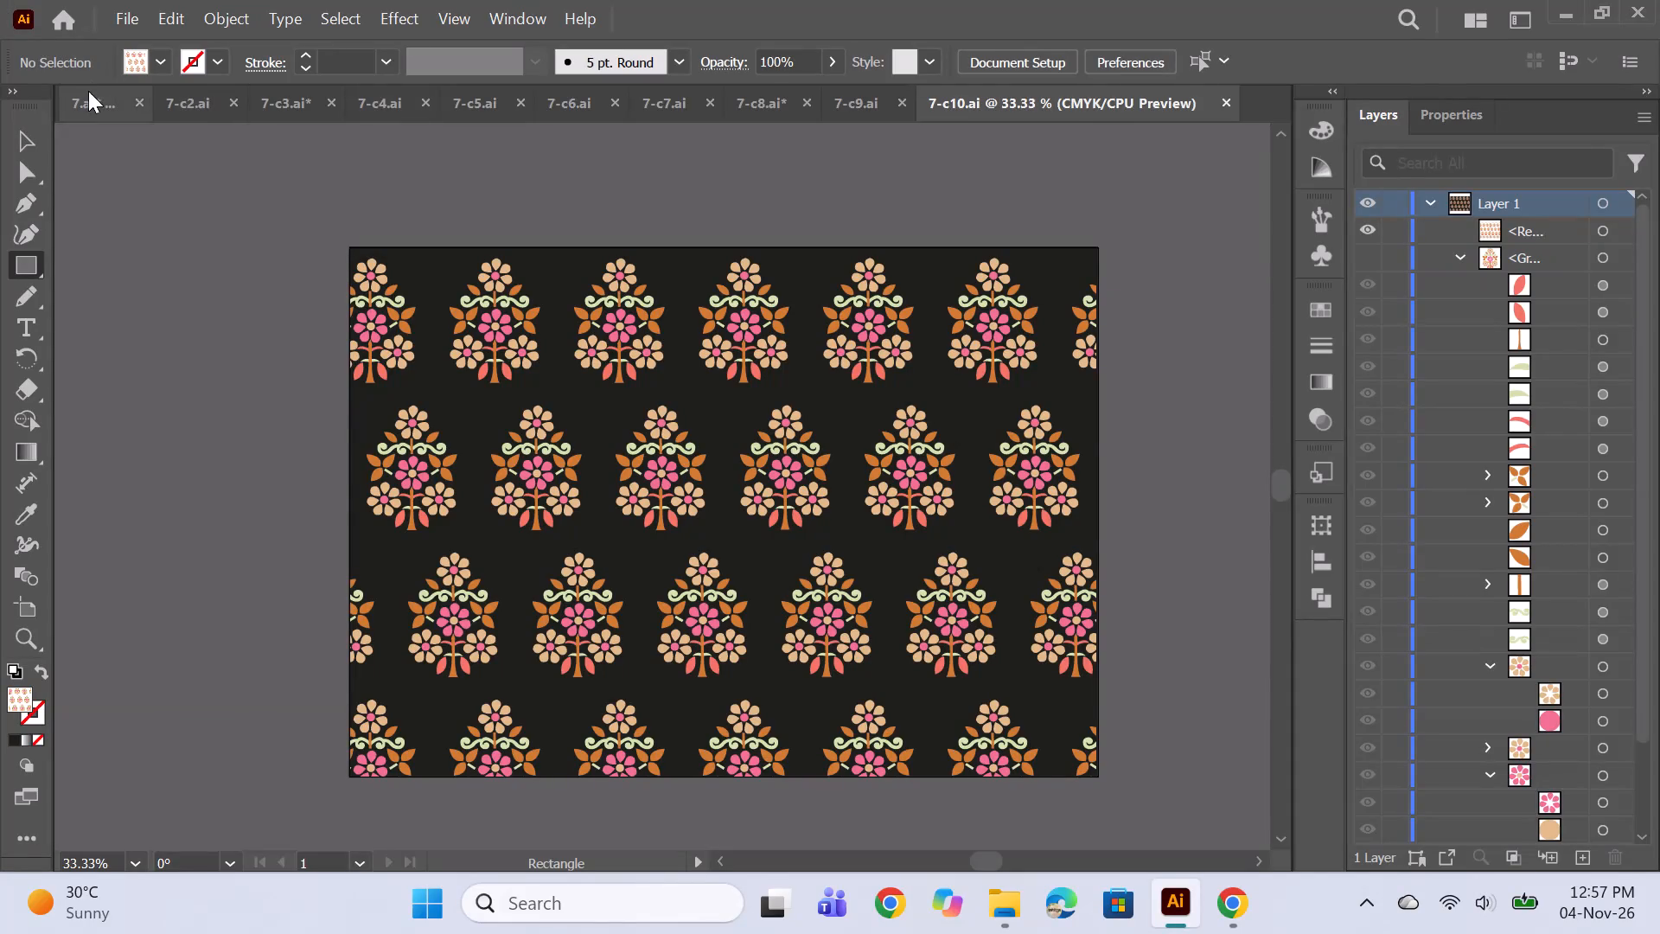
Review the open daisy flower block colour variations one after another, from 7 through 7-c10.
left_click(85, 93)
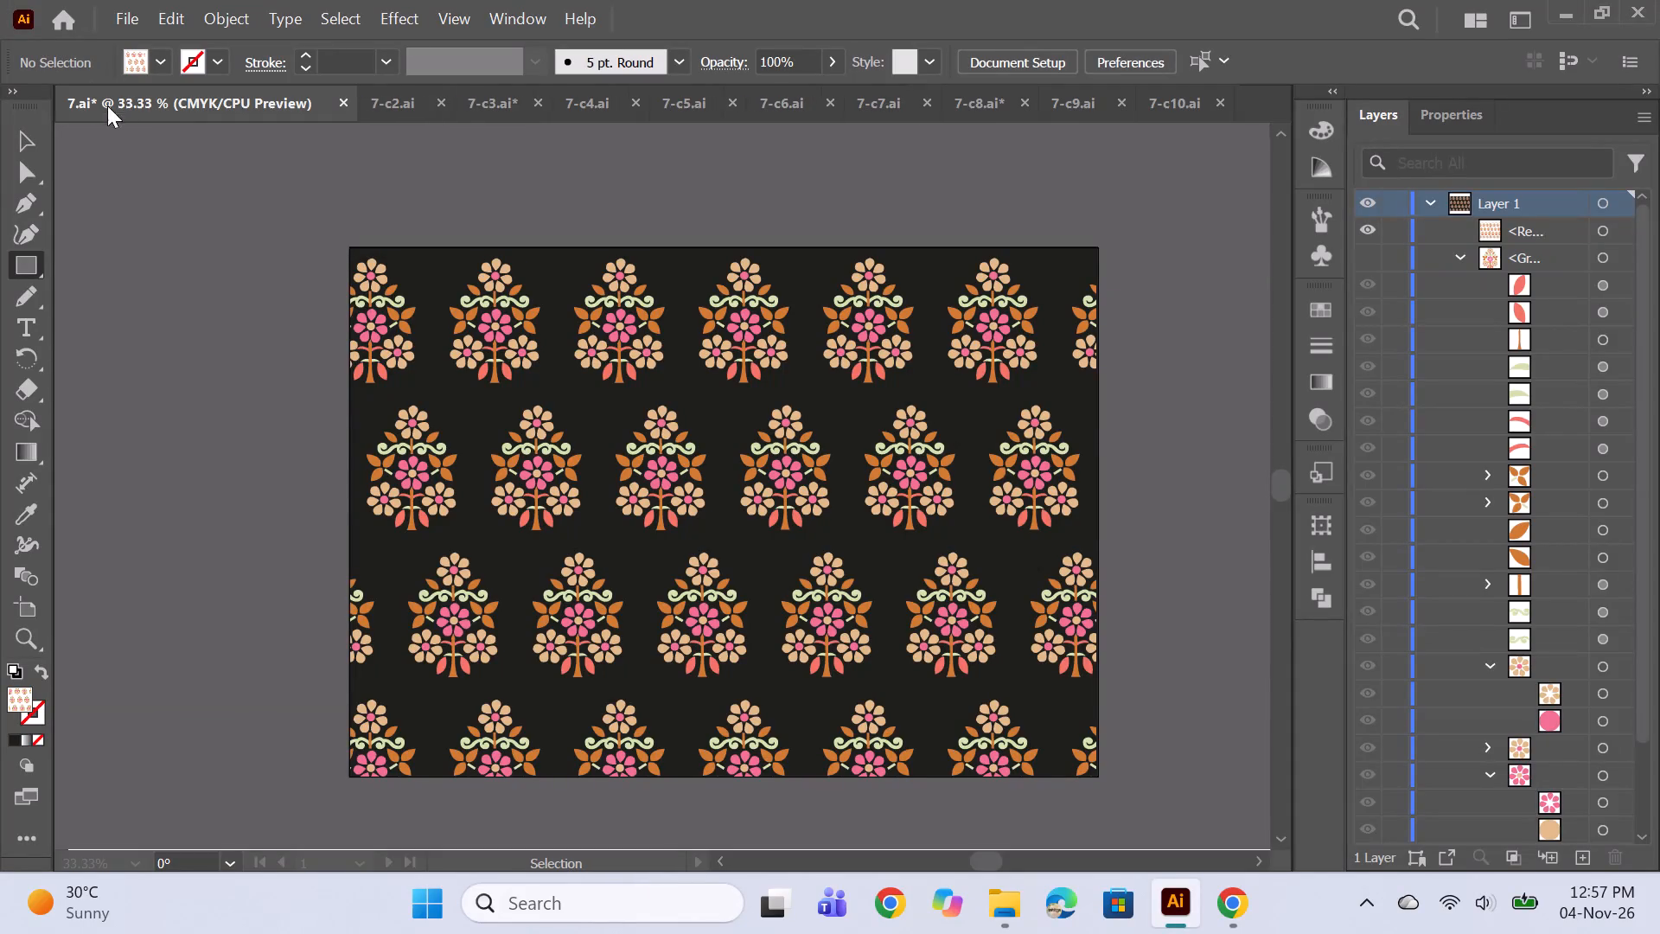
left_click(394, 106)
left_click(497, 95)
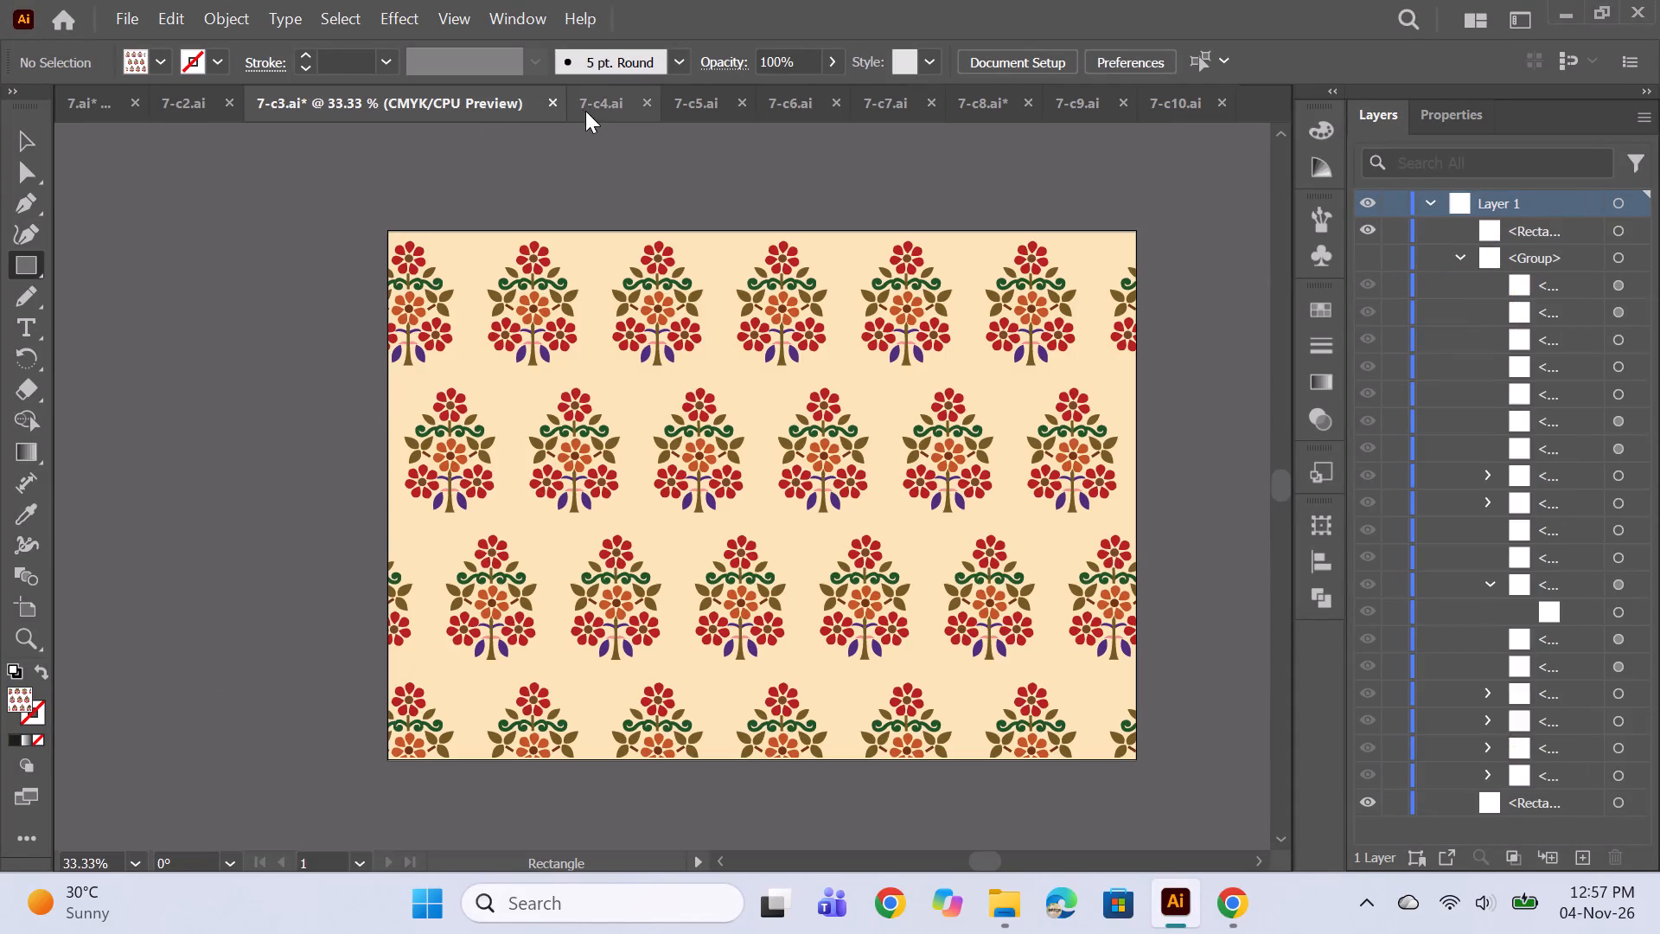
left_click(589, 111)
left_click(693, 97)
left_click(782, 114)
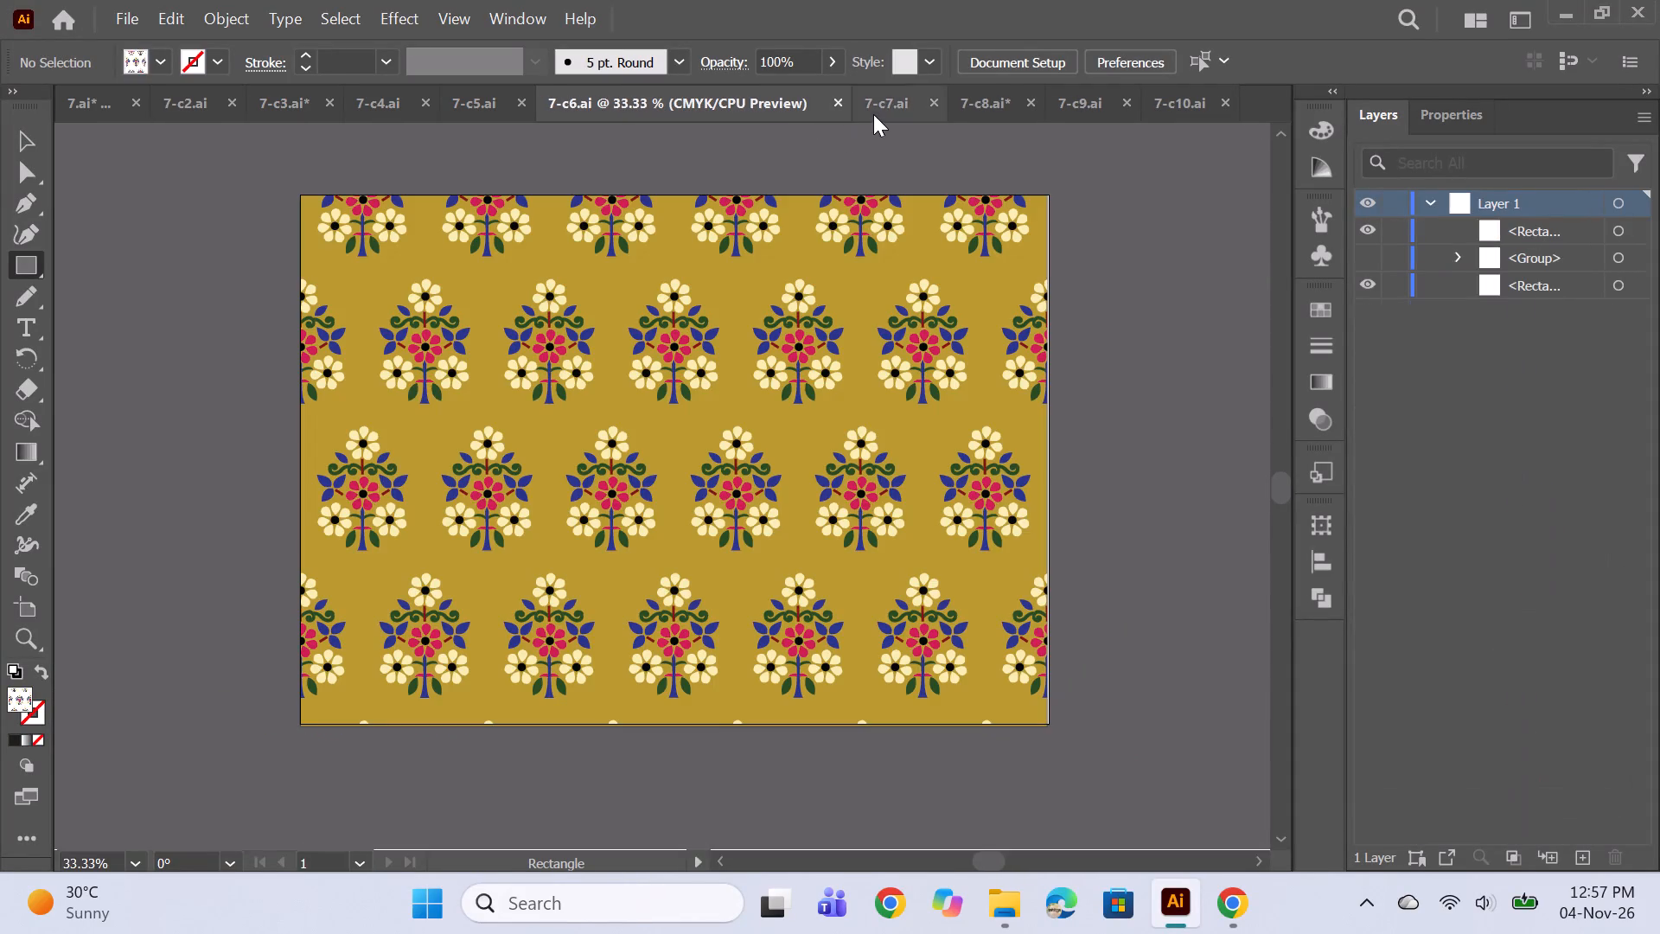
left_click(873, 114)
left_click(993, 96)
left_click(1095, 118)
left_click(1192, 113)
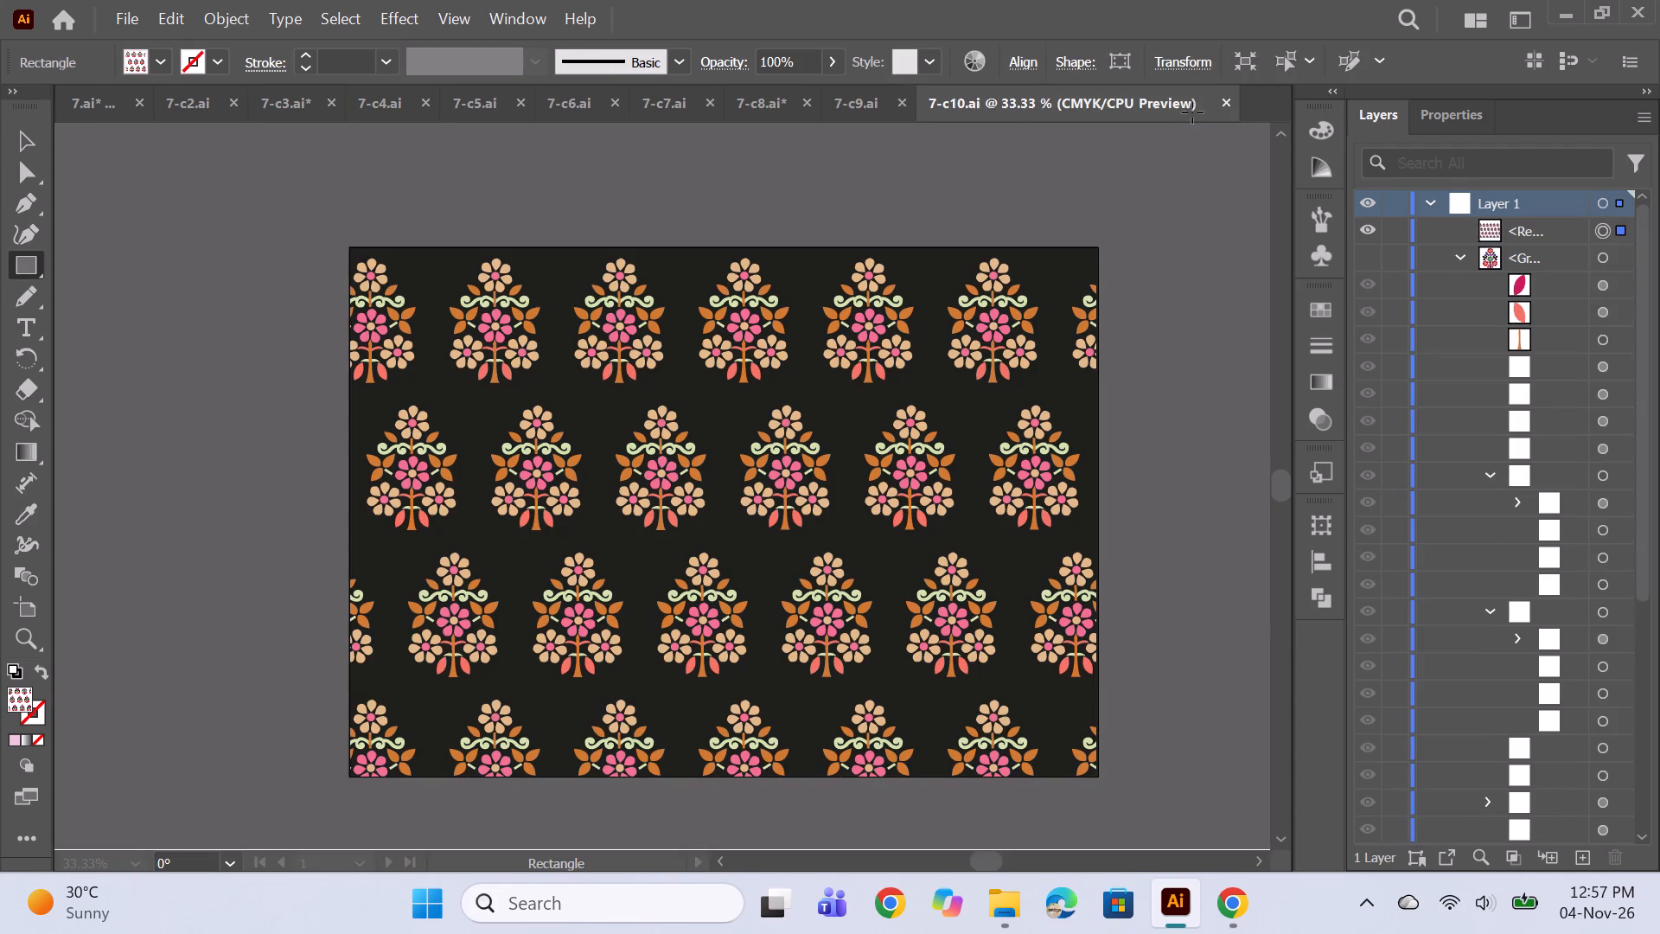
Save the black floral pattern document 7-c10.
key("ctrl+s")
Switch to File Explorer and check the saved Illustrator files in the 4 daisy flower block folder.
left_click(1008, 905)
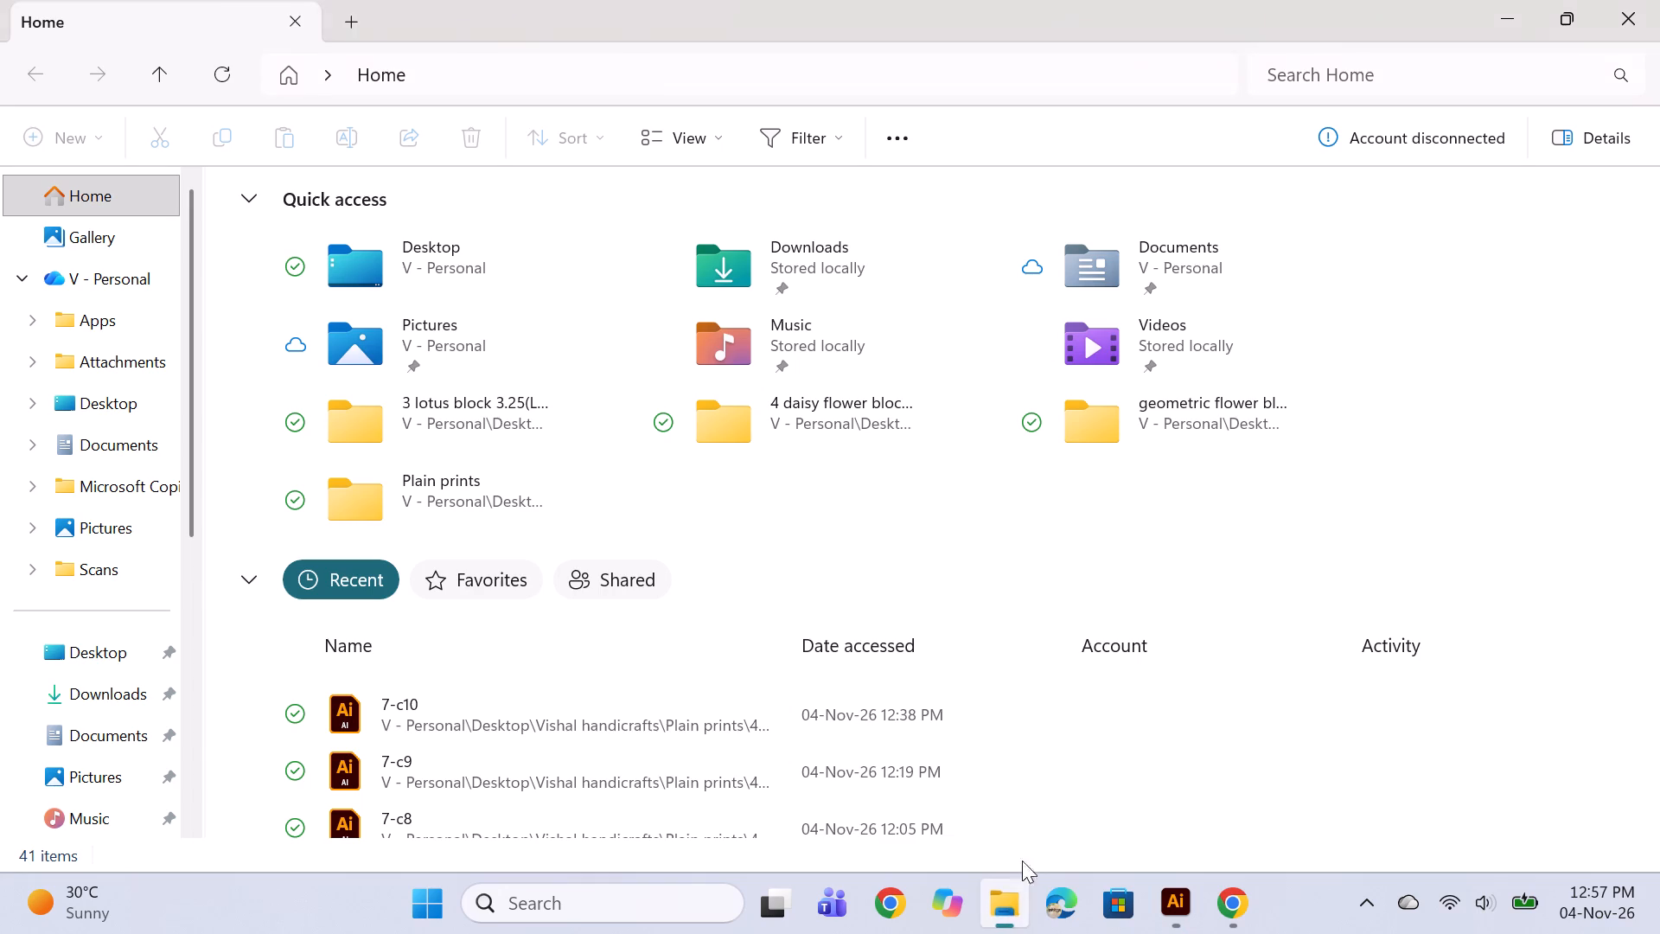
left_click(120, 411)
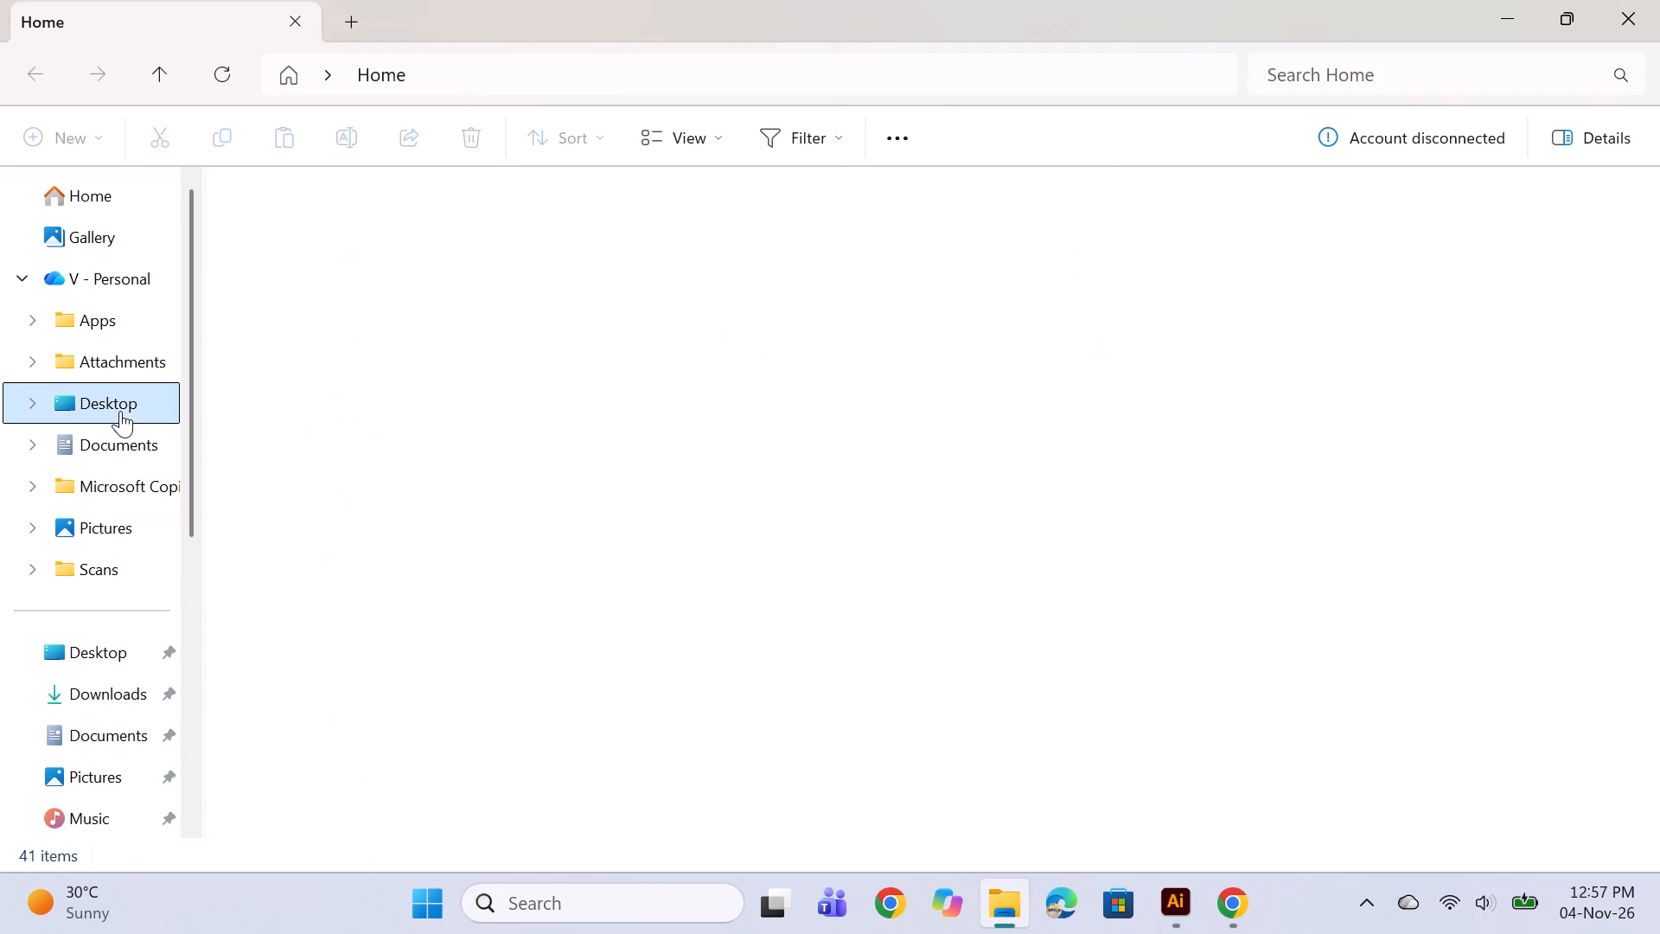
scroll(81, 675, "down", 3)
left_click(107, 598)
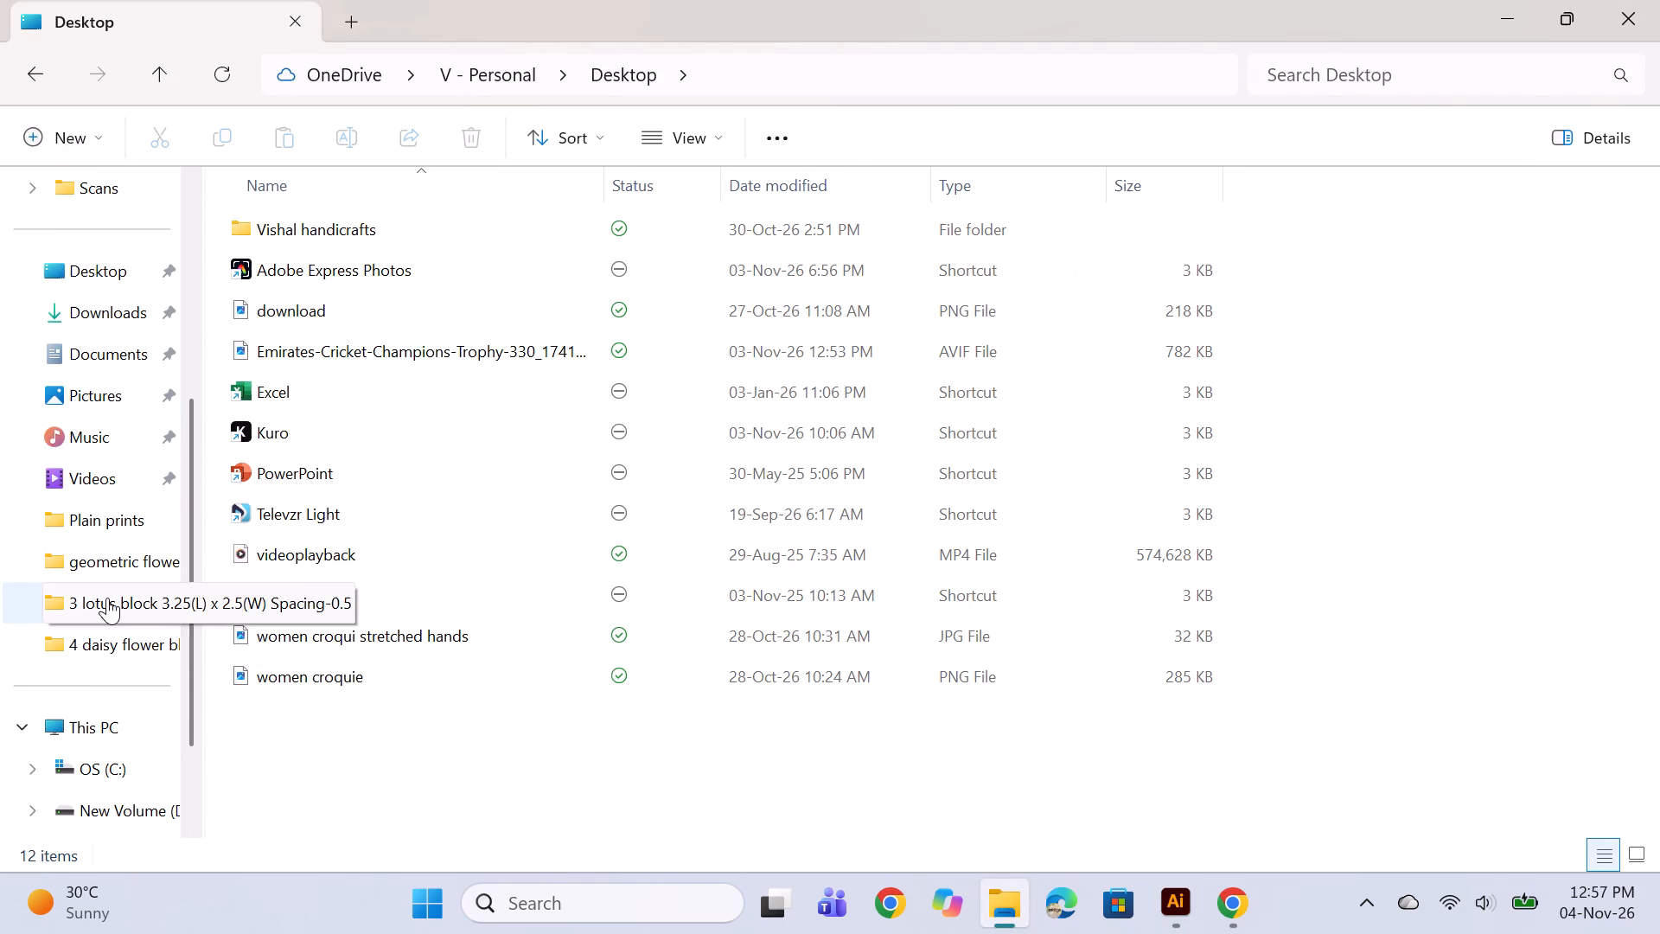
left_click(113, 574)
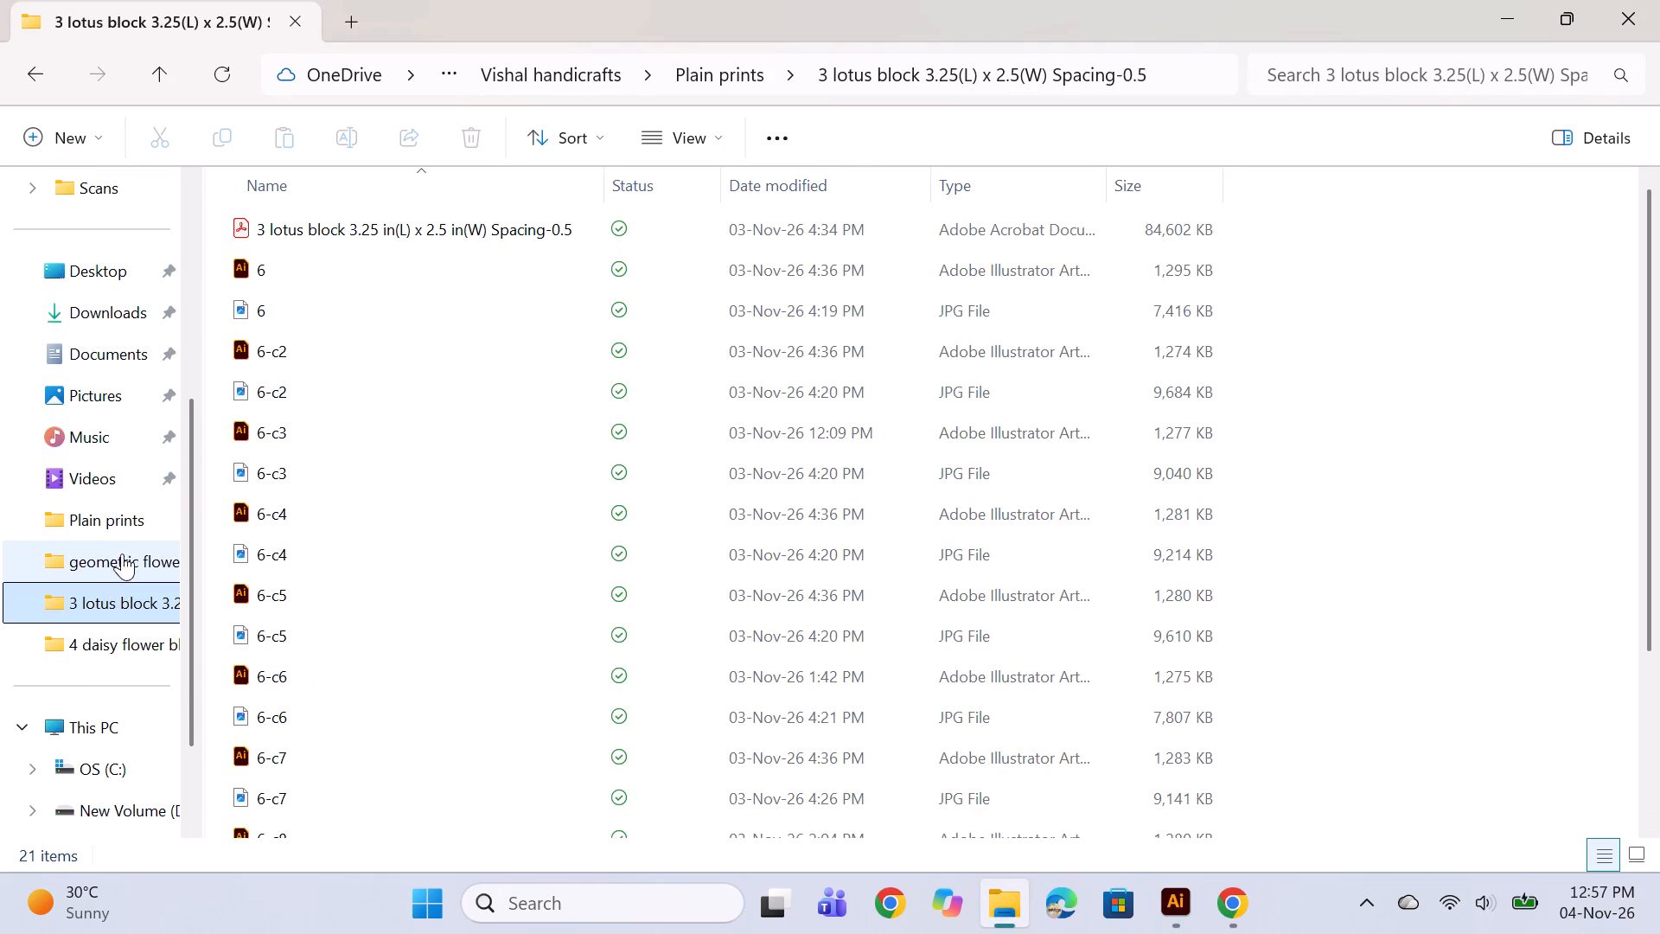
left_click(120, 524)
left_click(124, 647)
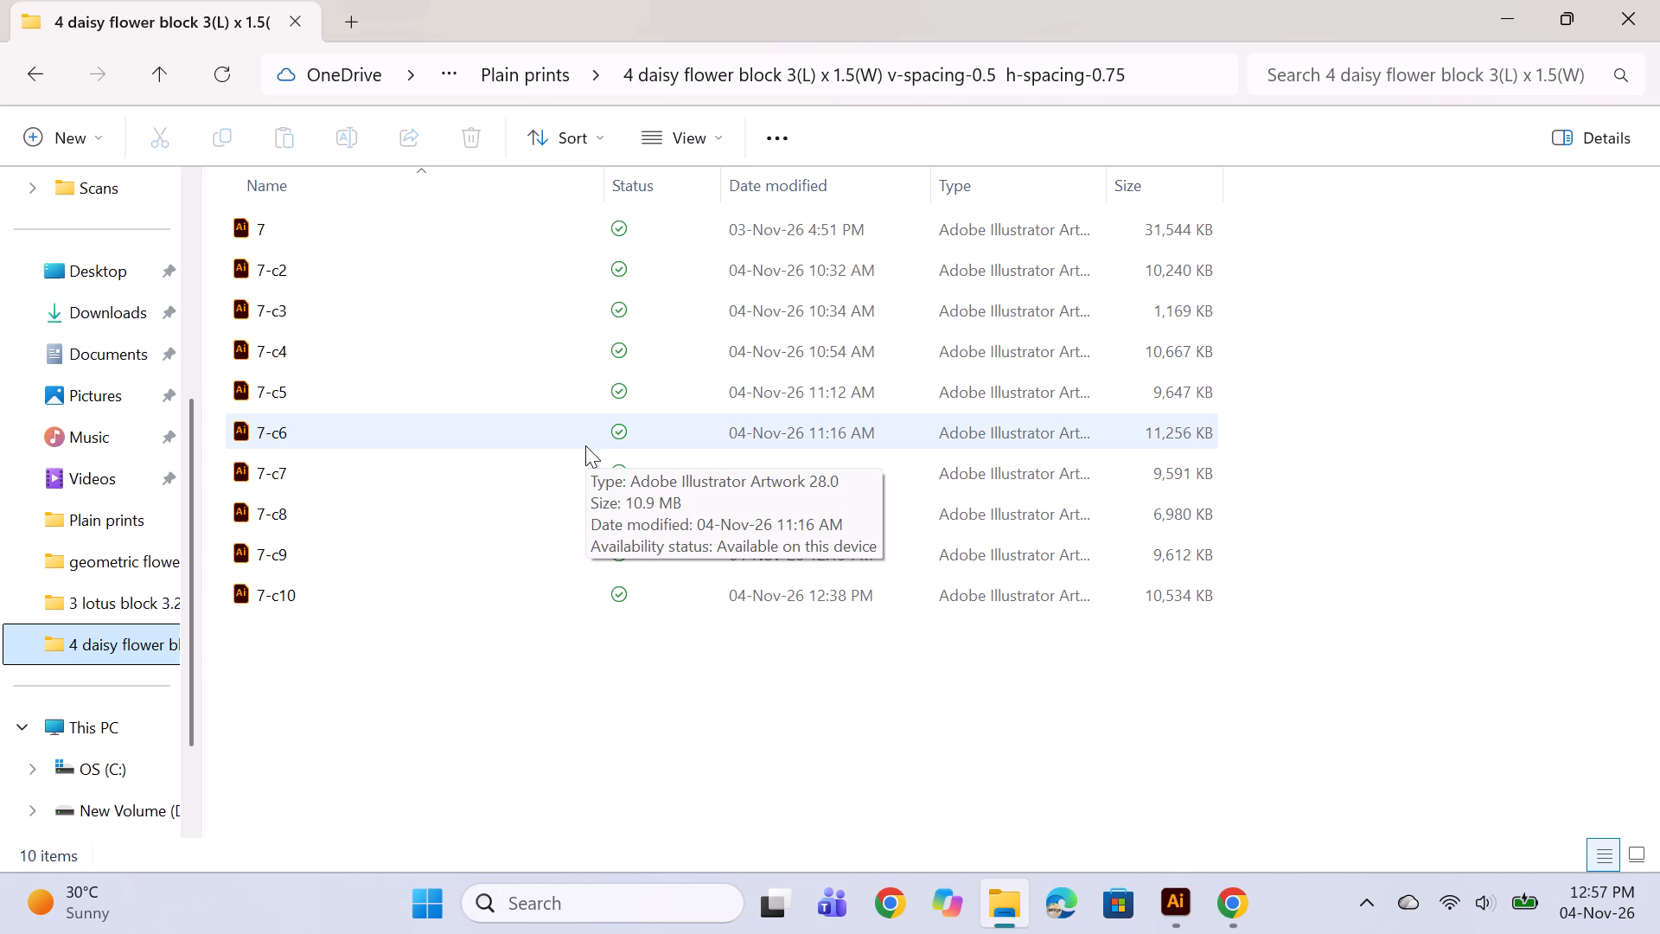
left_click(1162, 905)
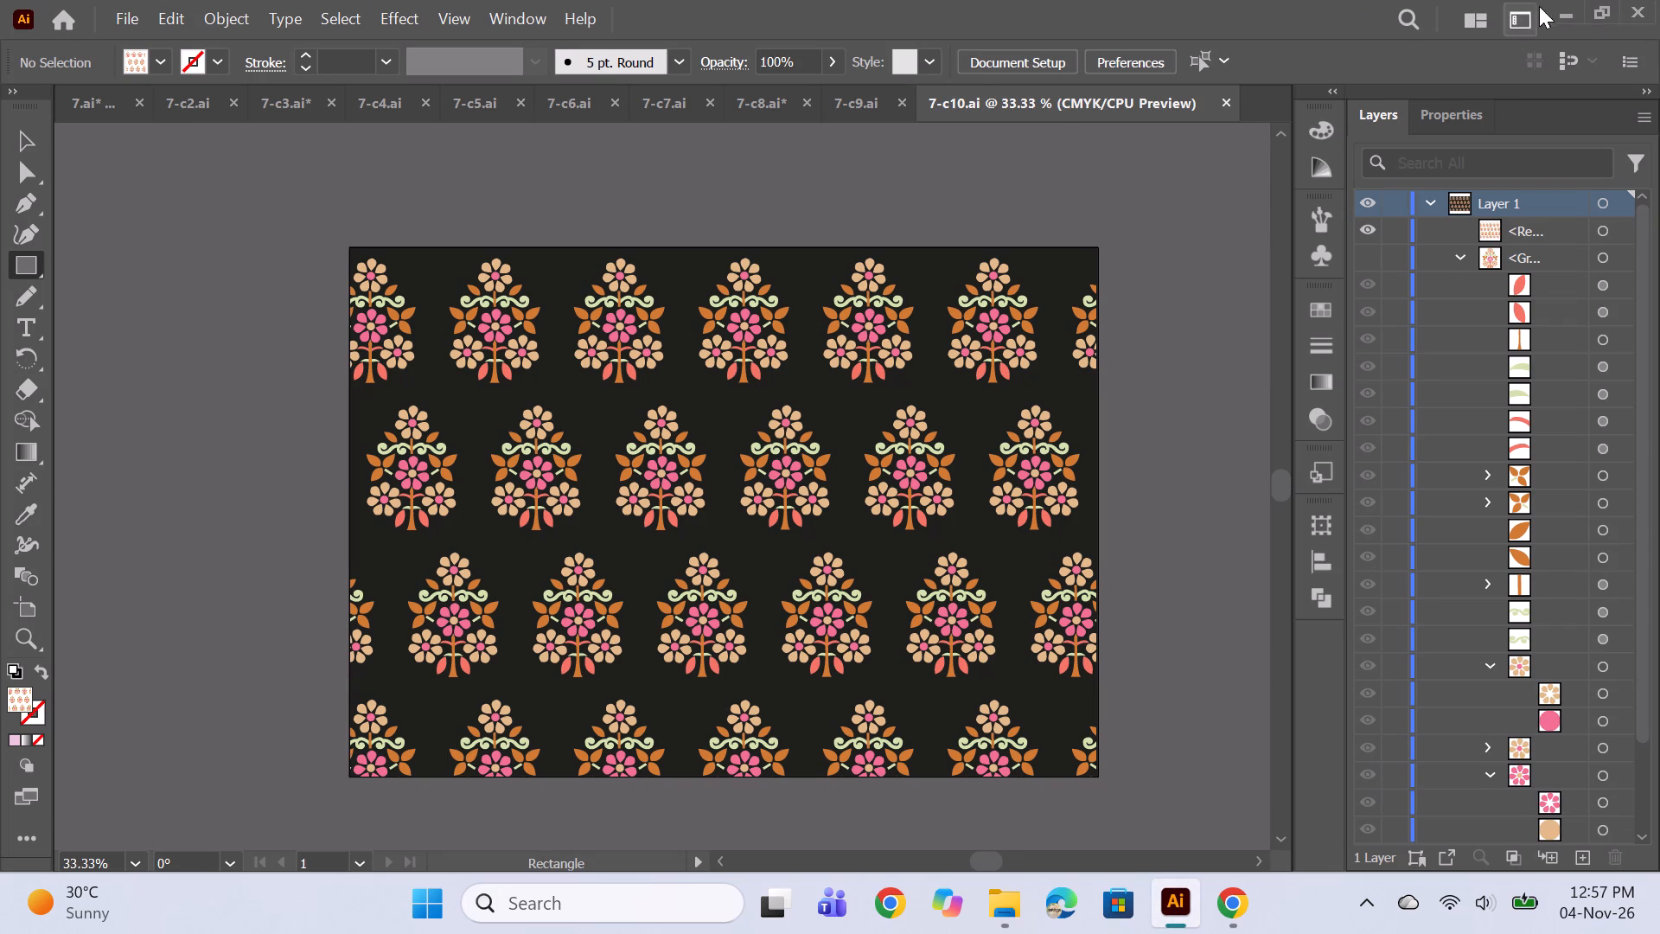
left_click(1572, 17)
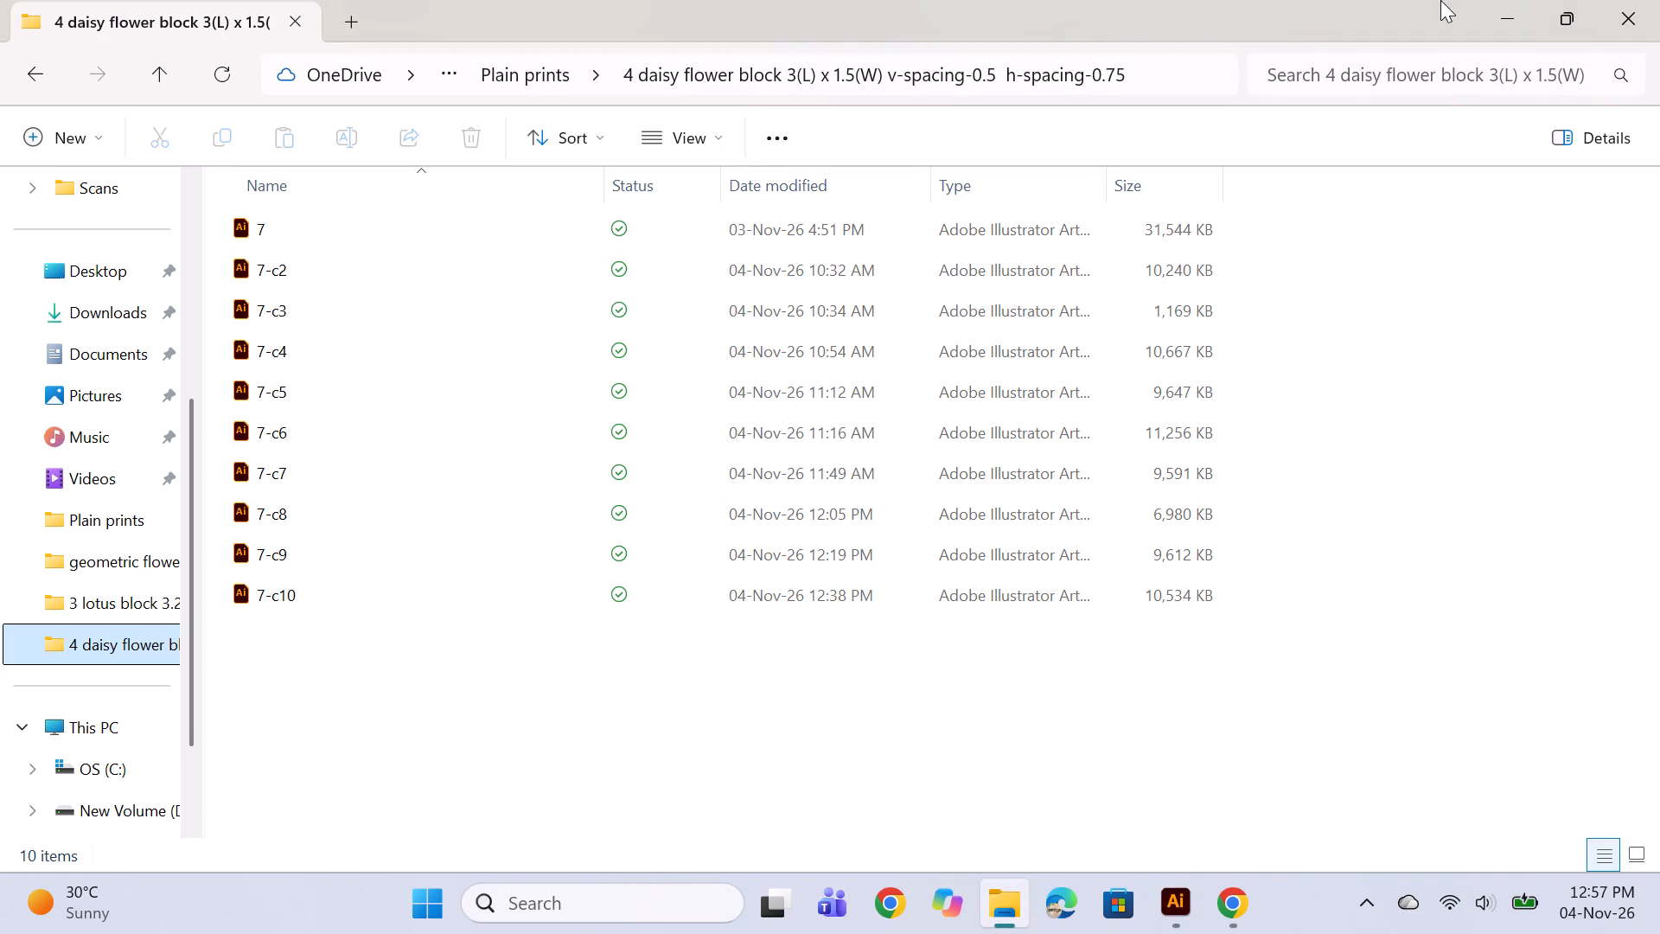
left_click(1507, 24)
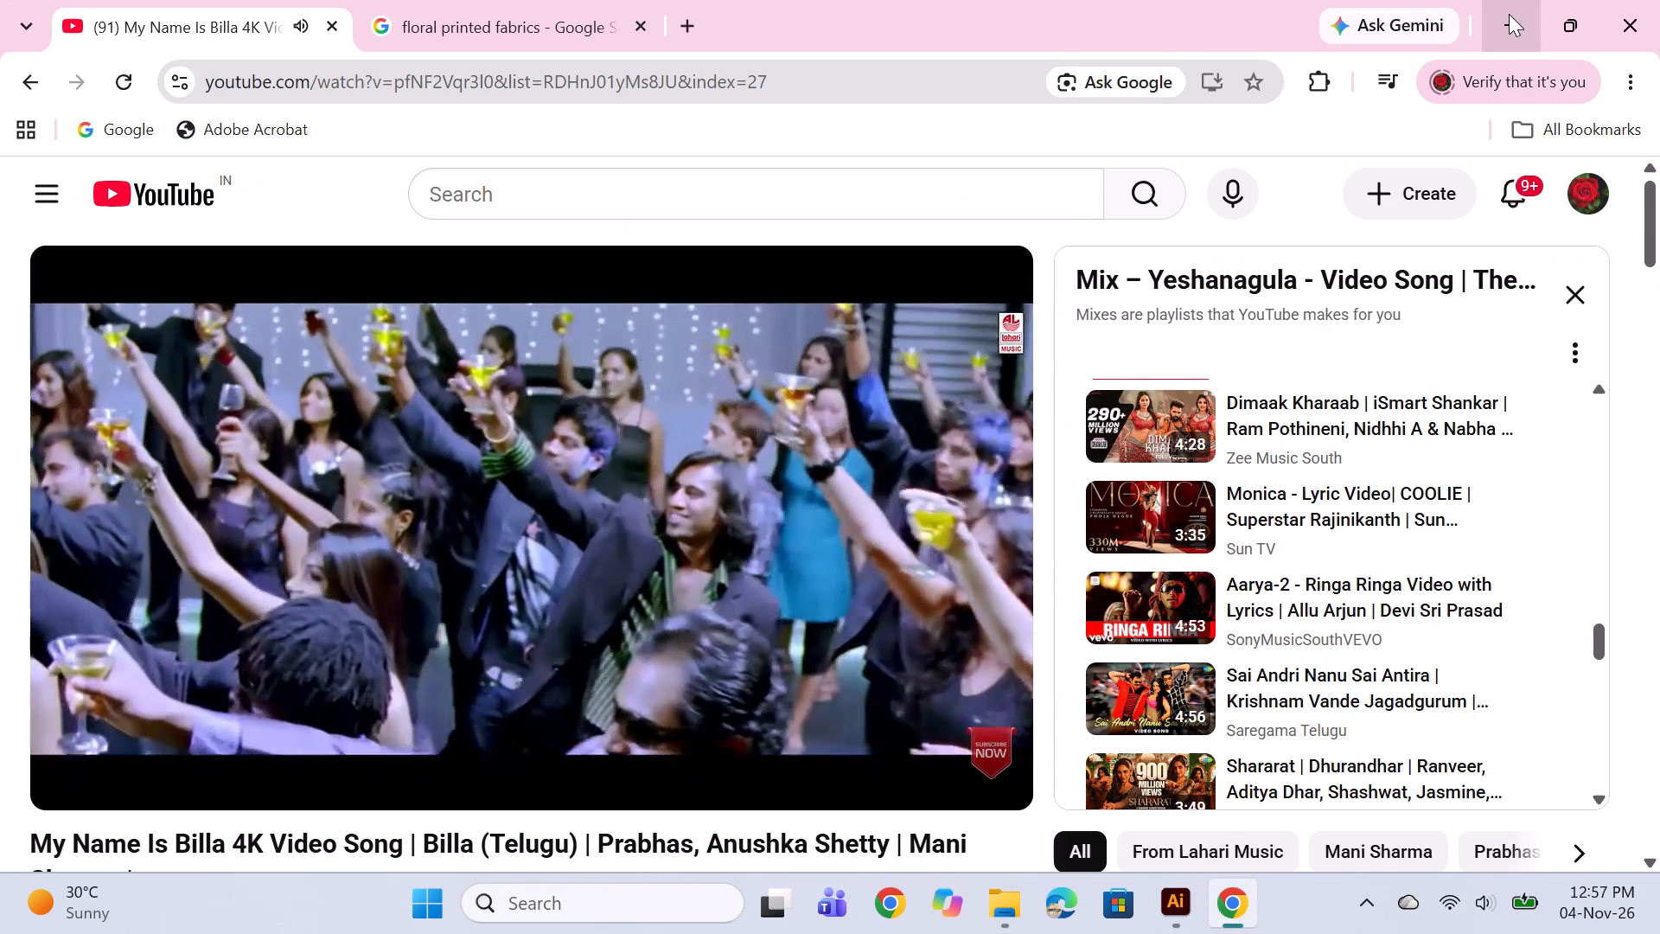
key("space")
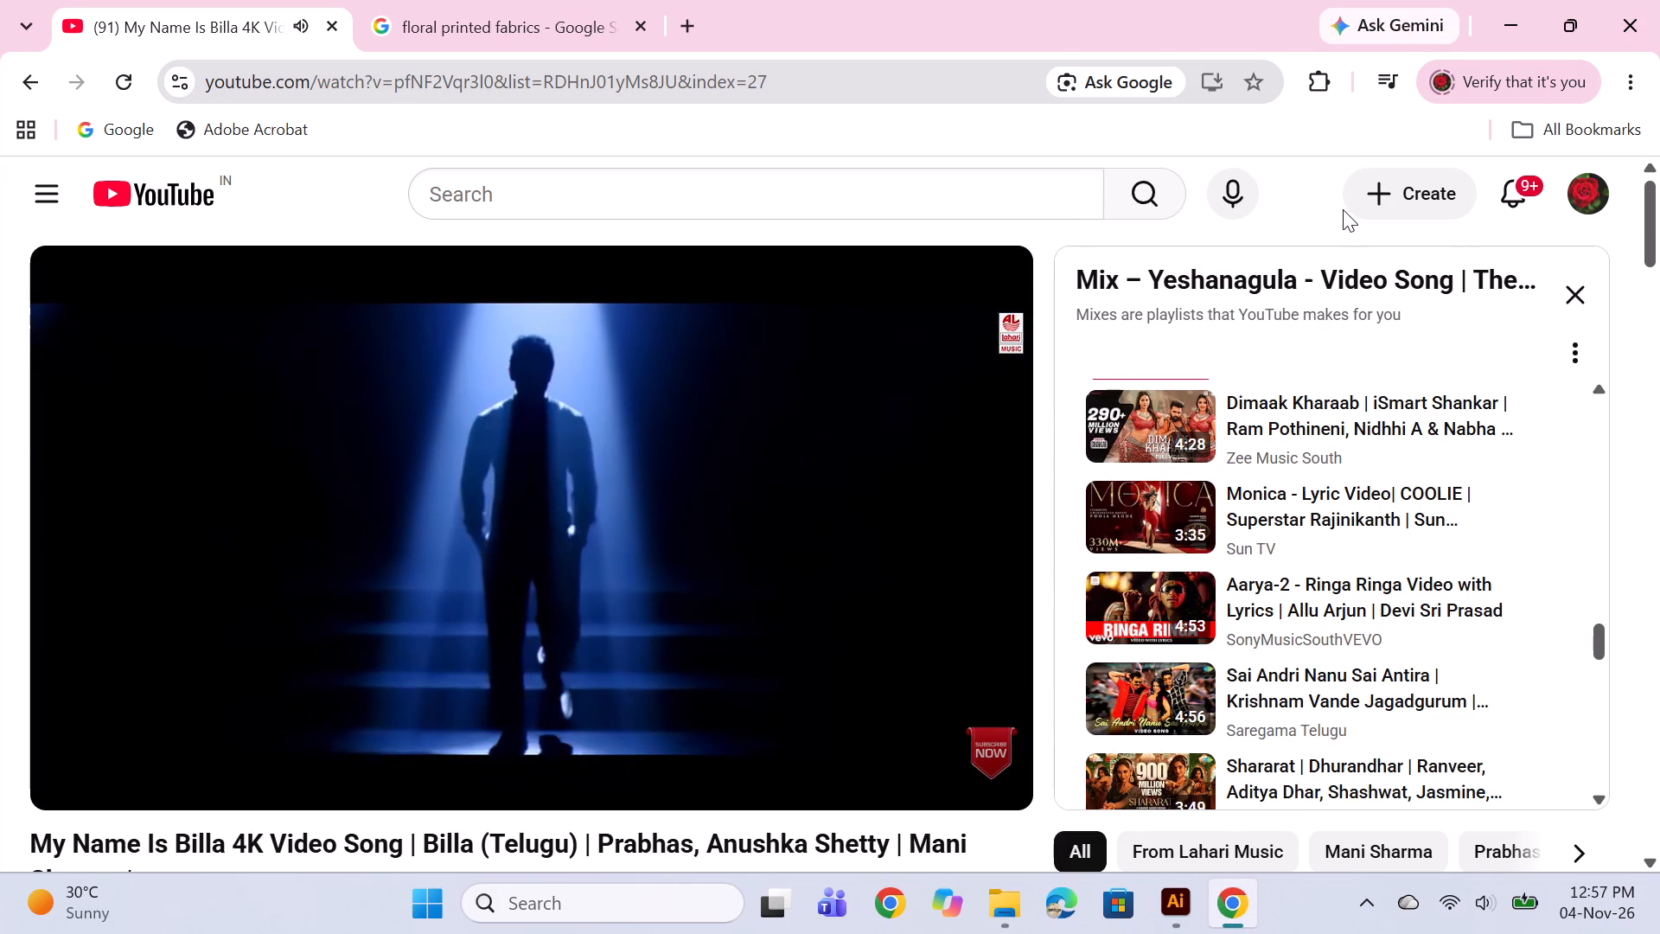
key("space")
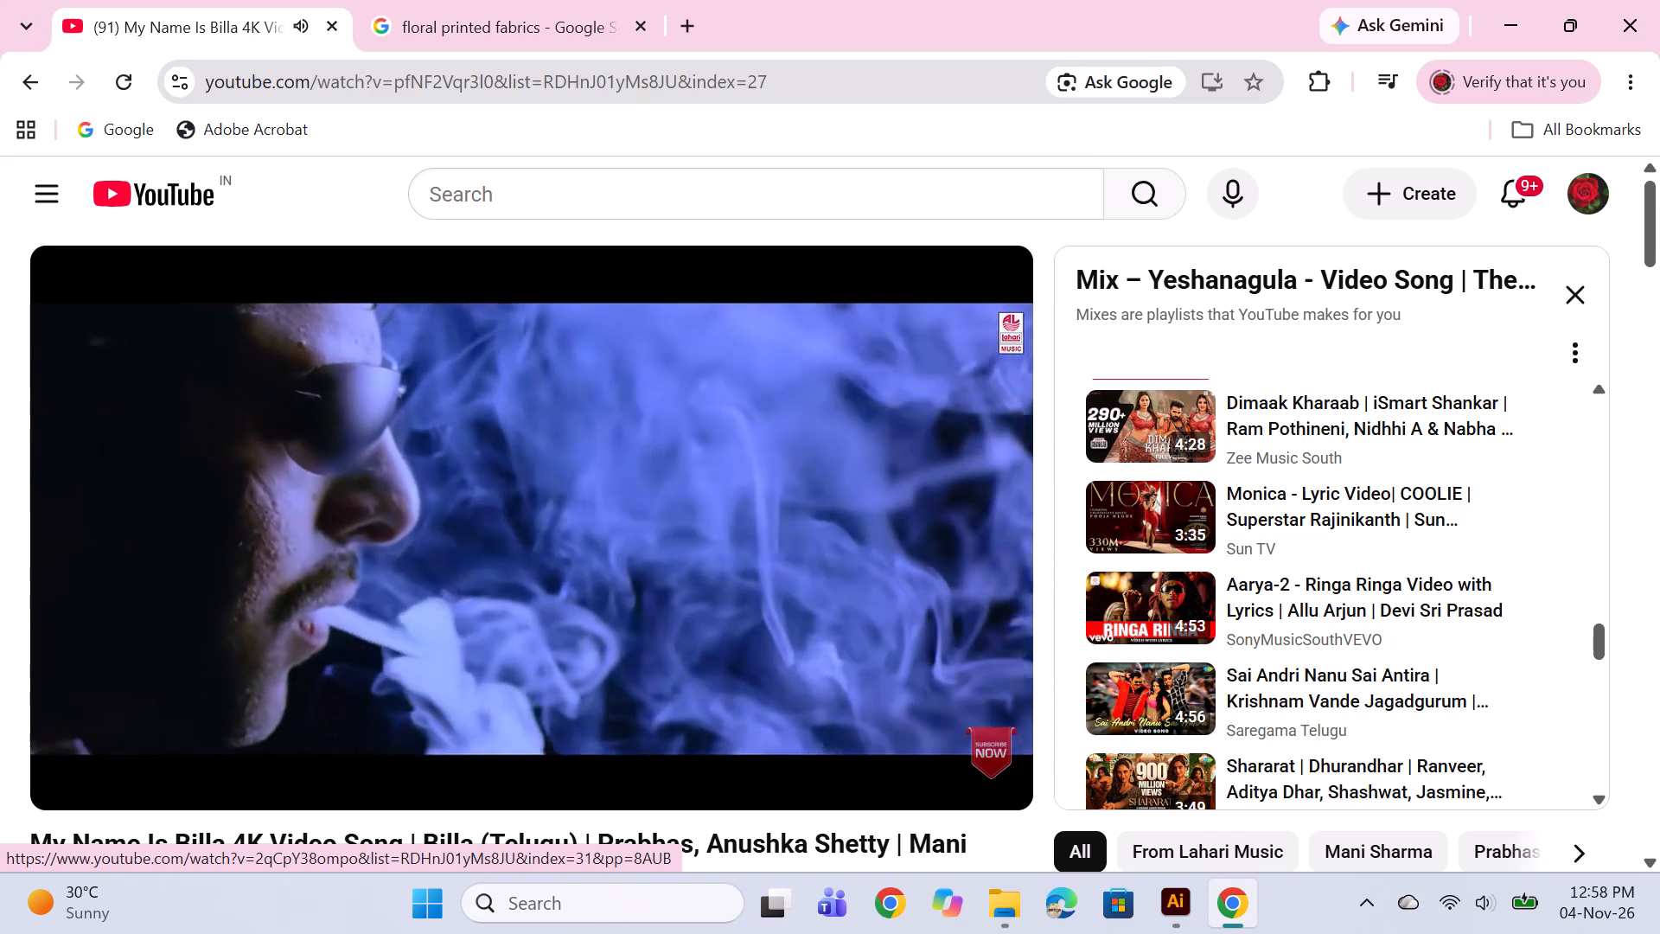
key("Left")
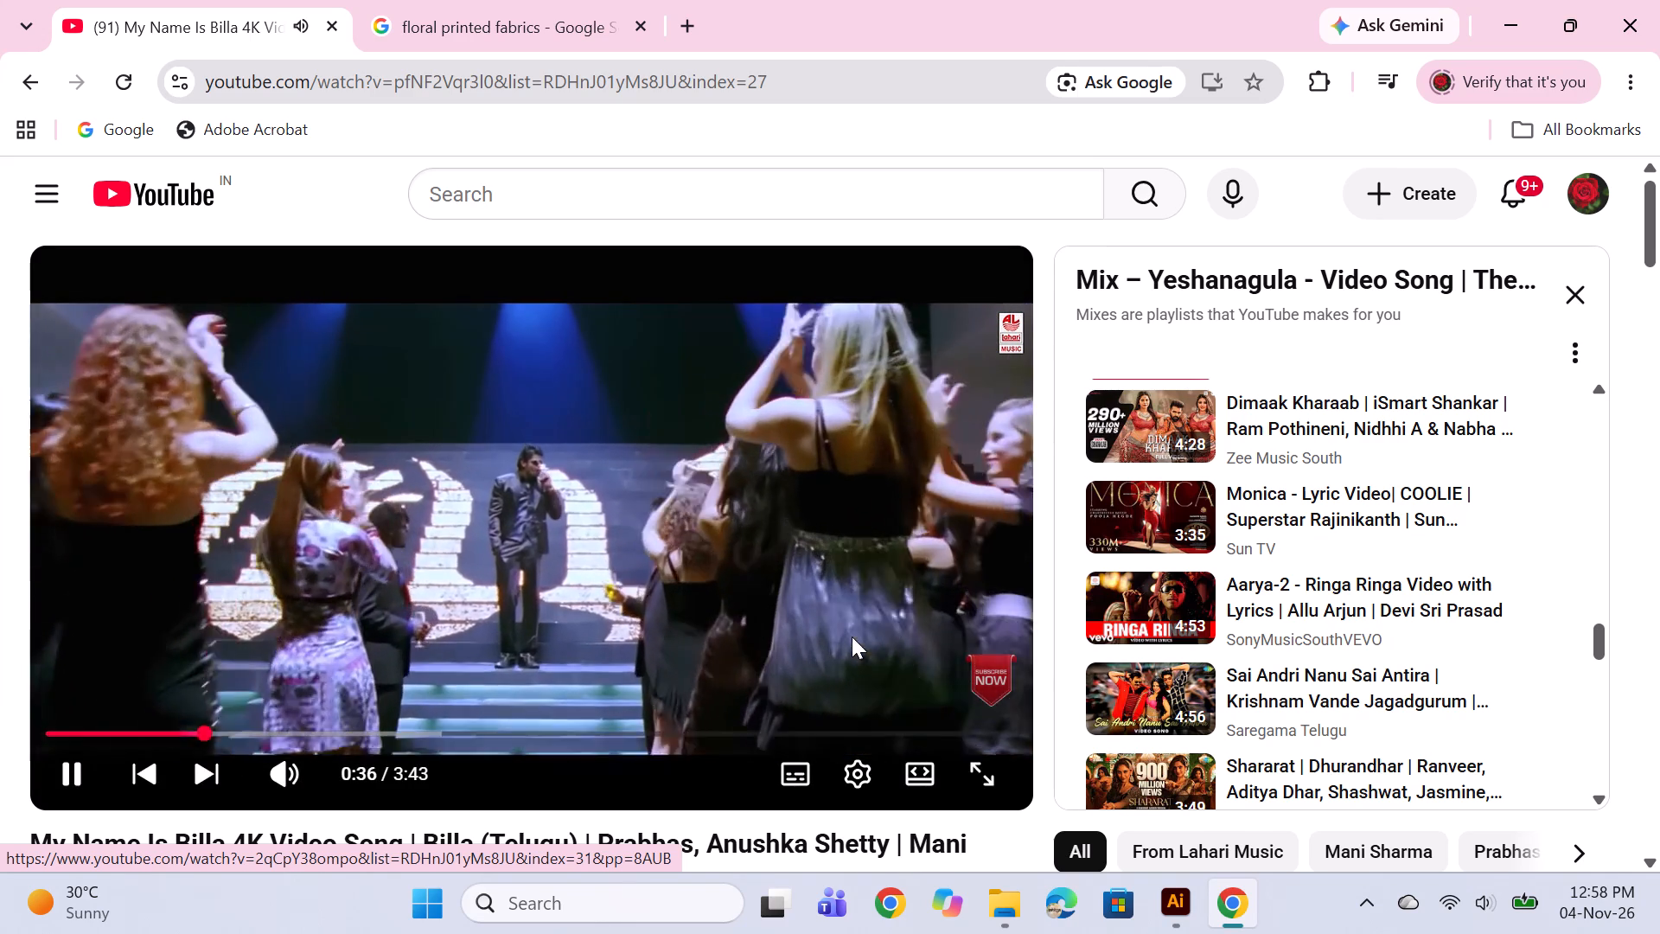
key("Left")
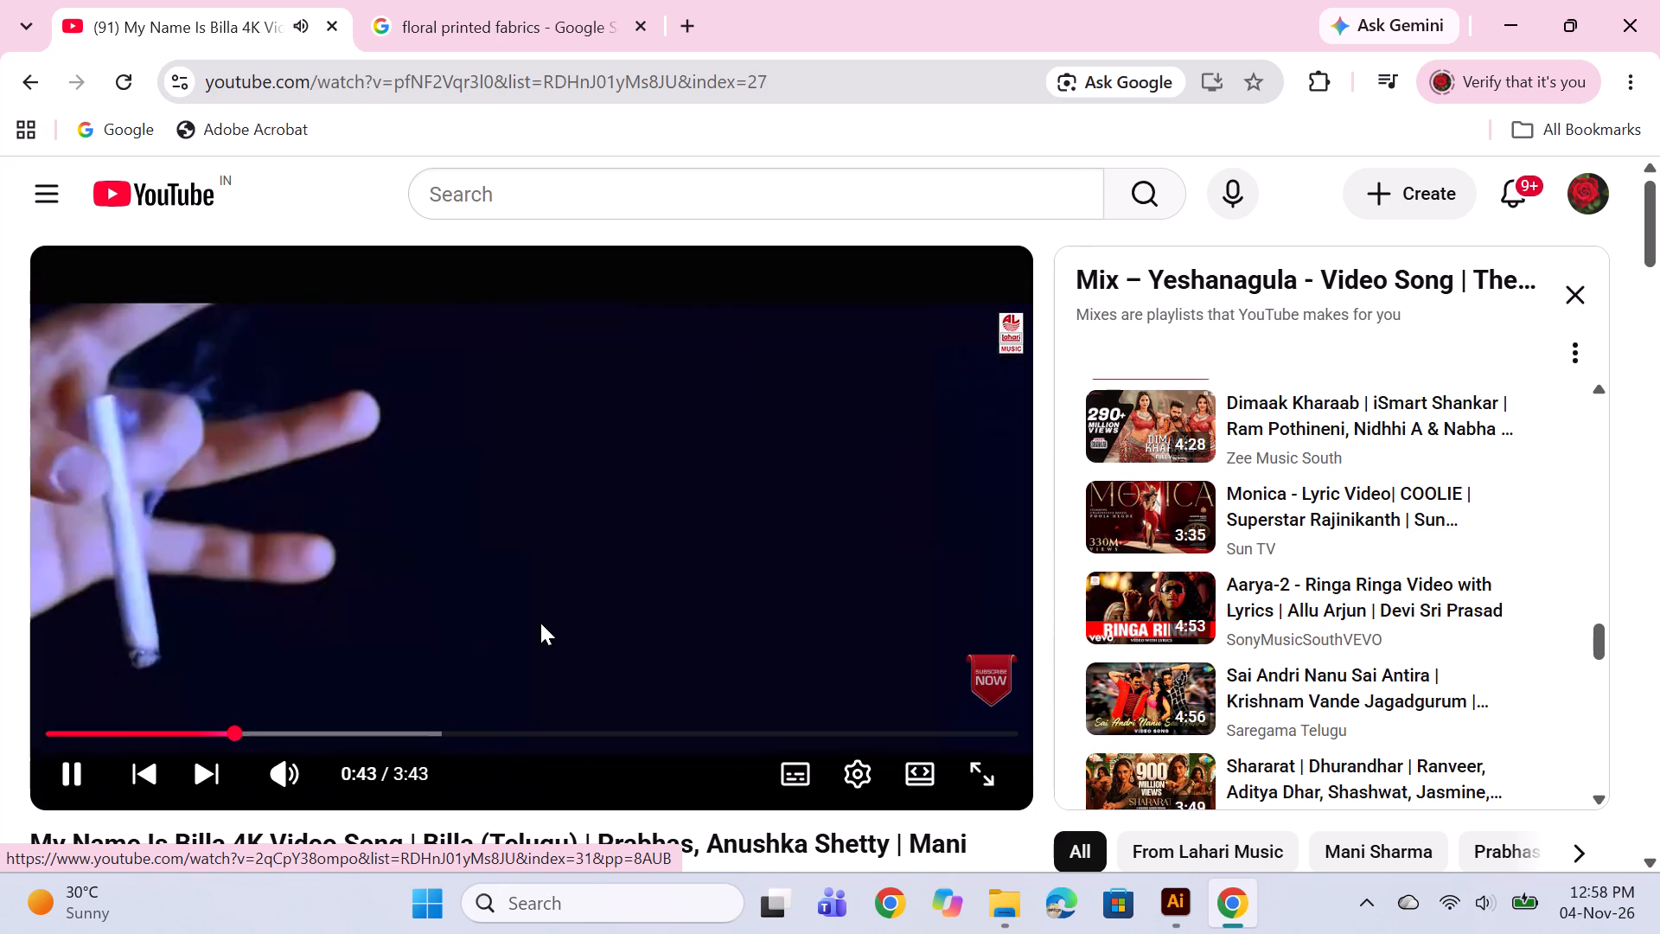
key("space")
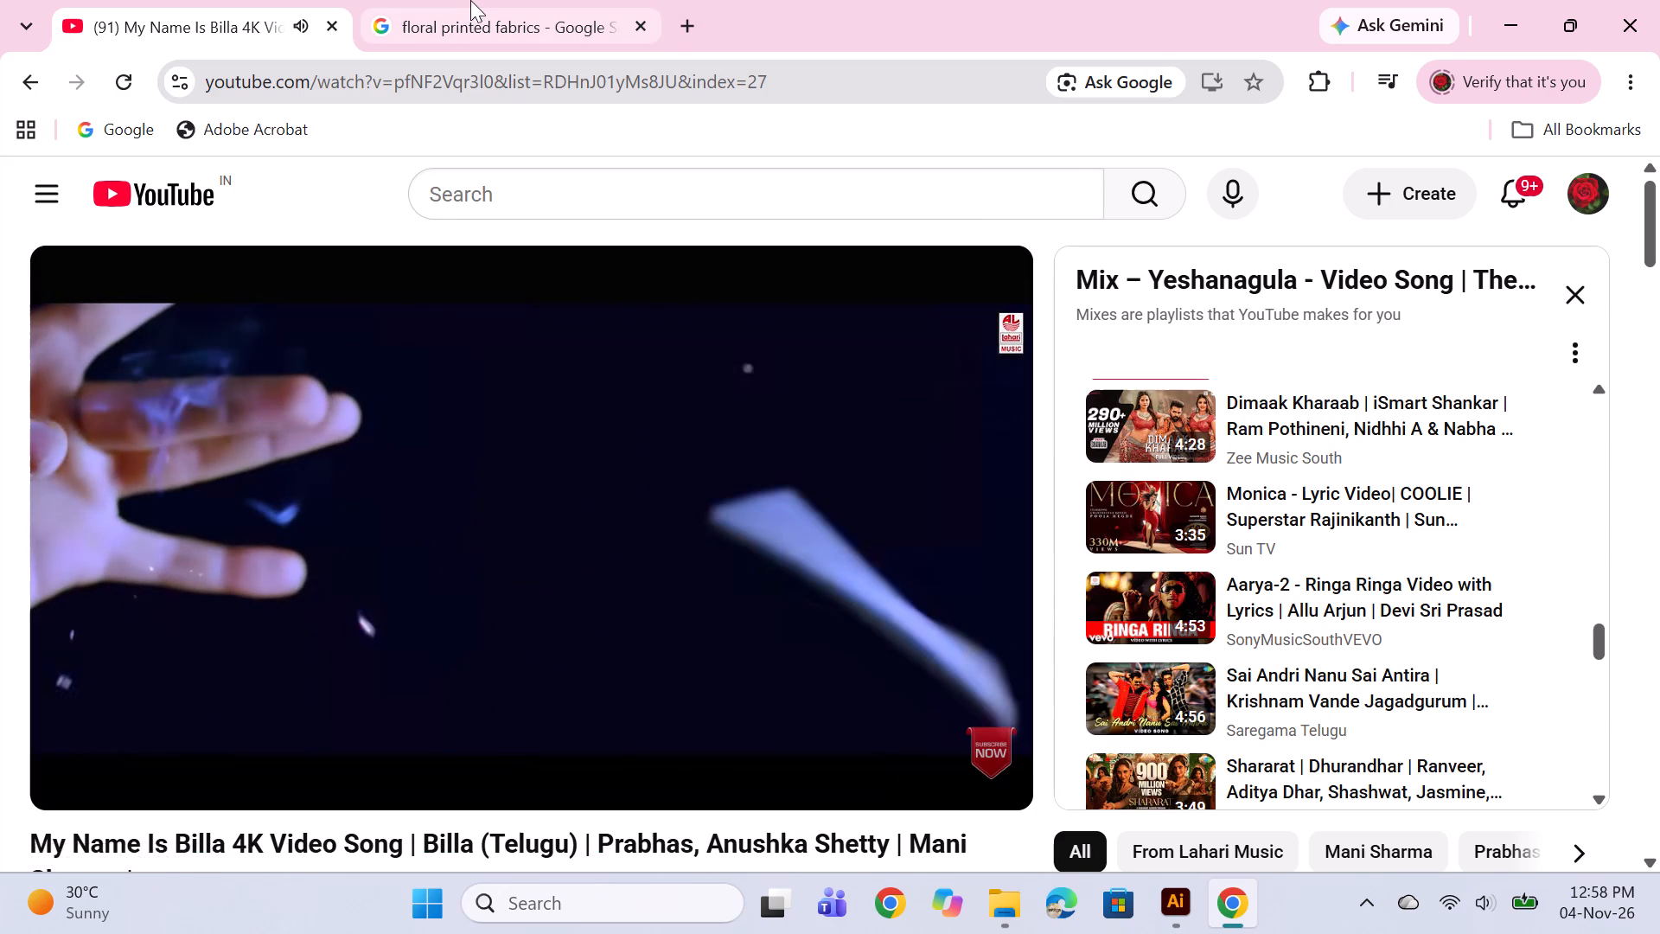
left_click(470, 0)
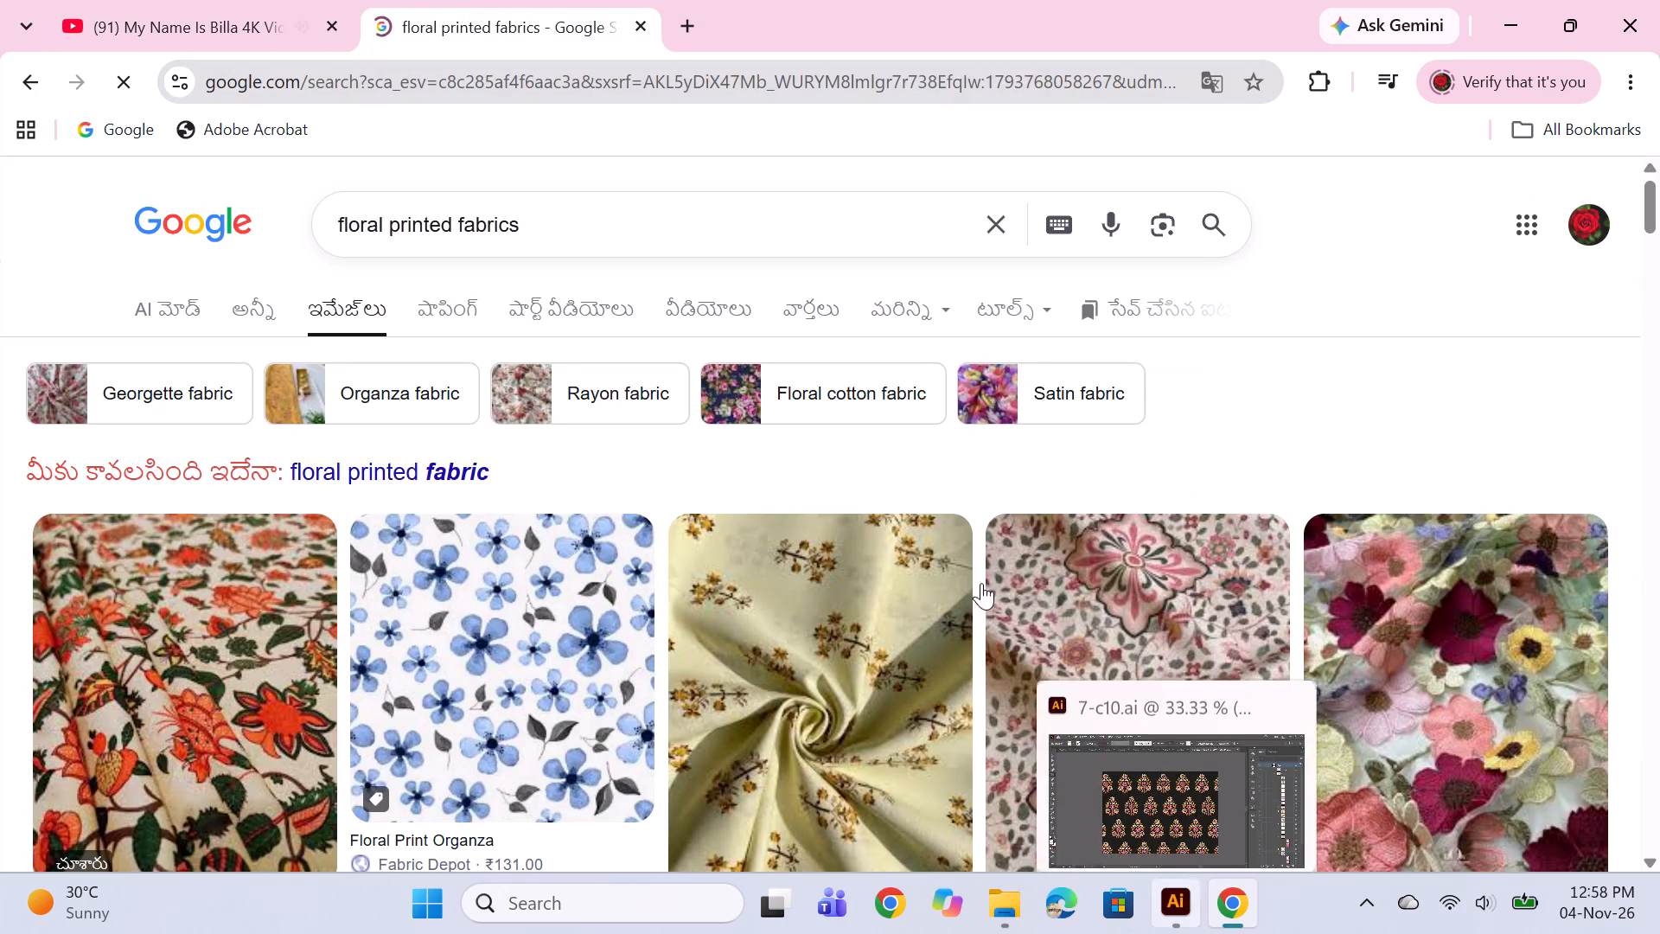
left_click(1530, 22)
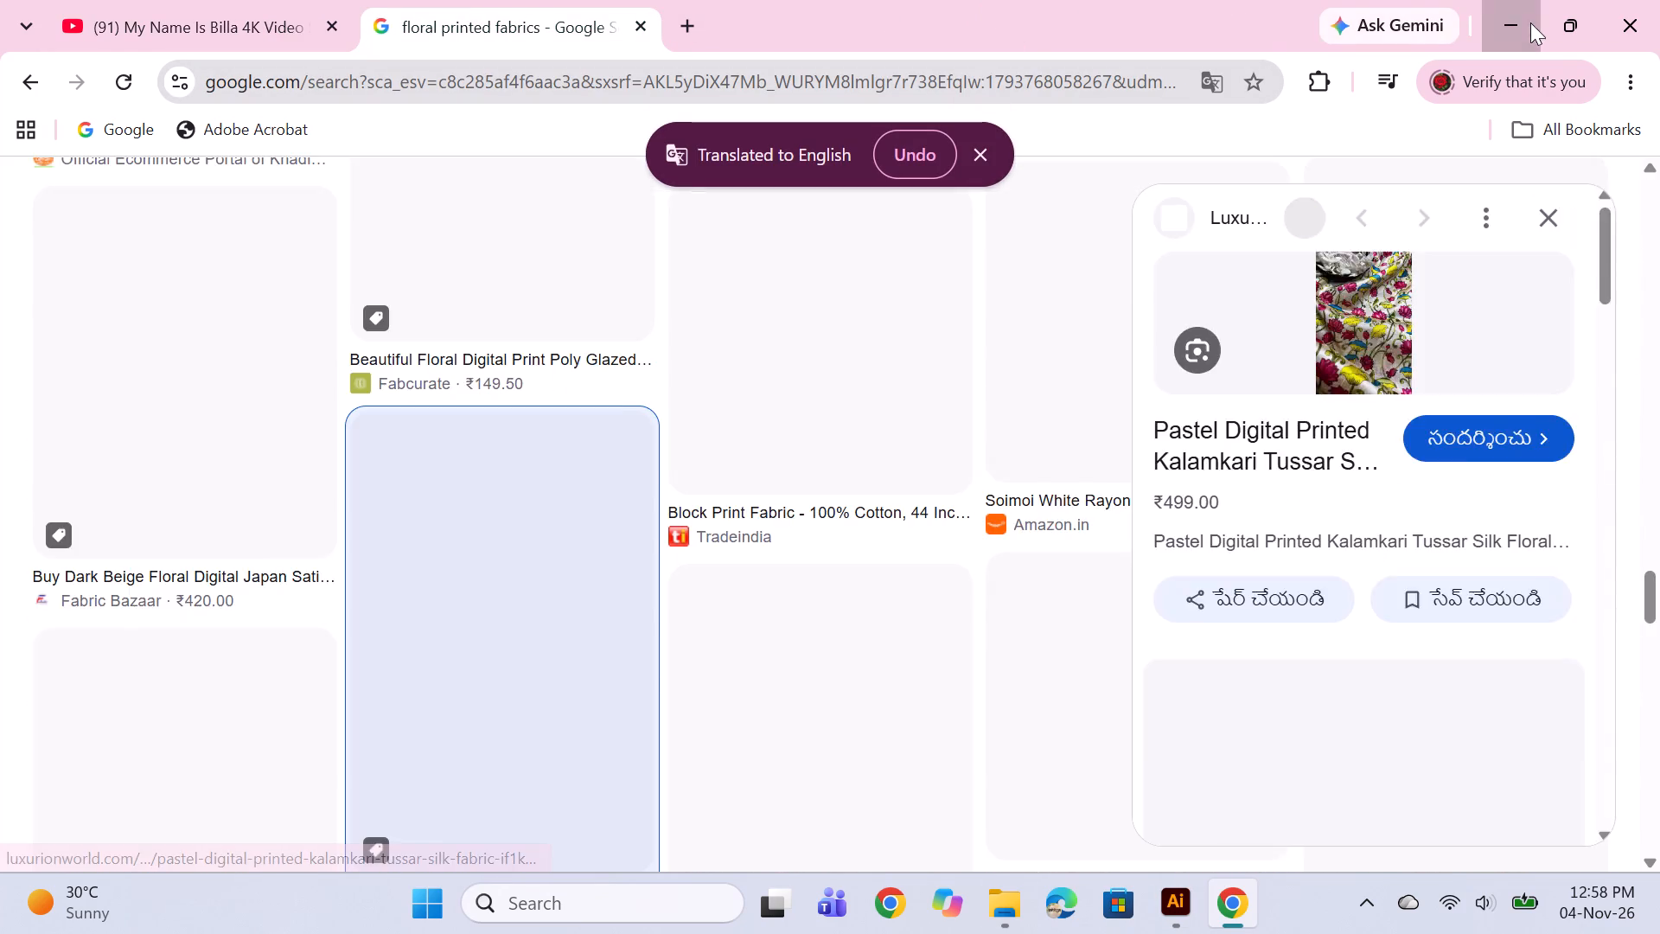